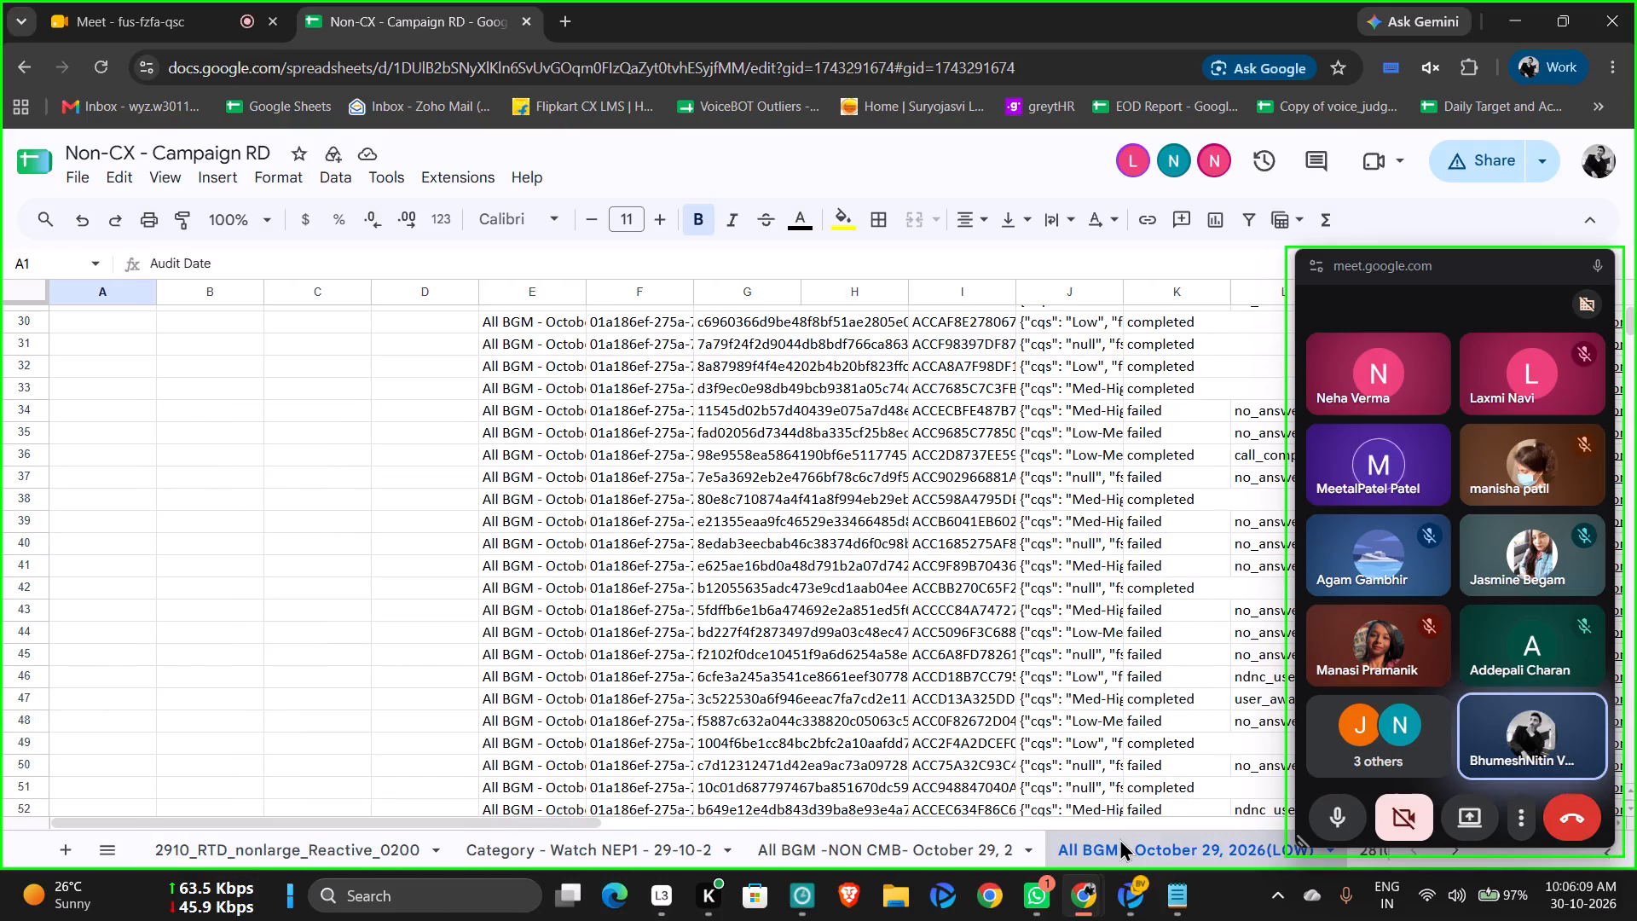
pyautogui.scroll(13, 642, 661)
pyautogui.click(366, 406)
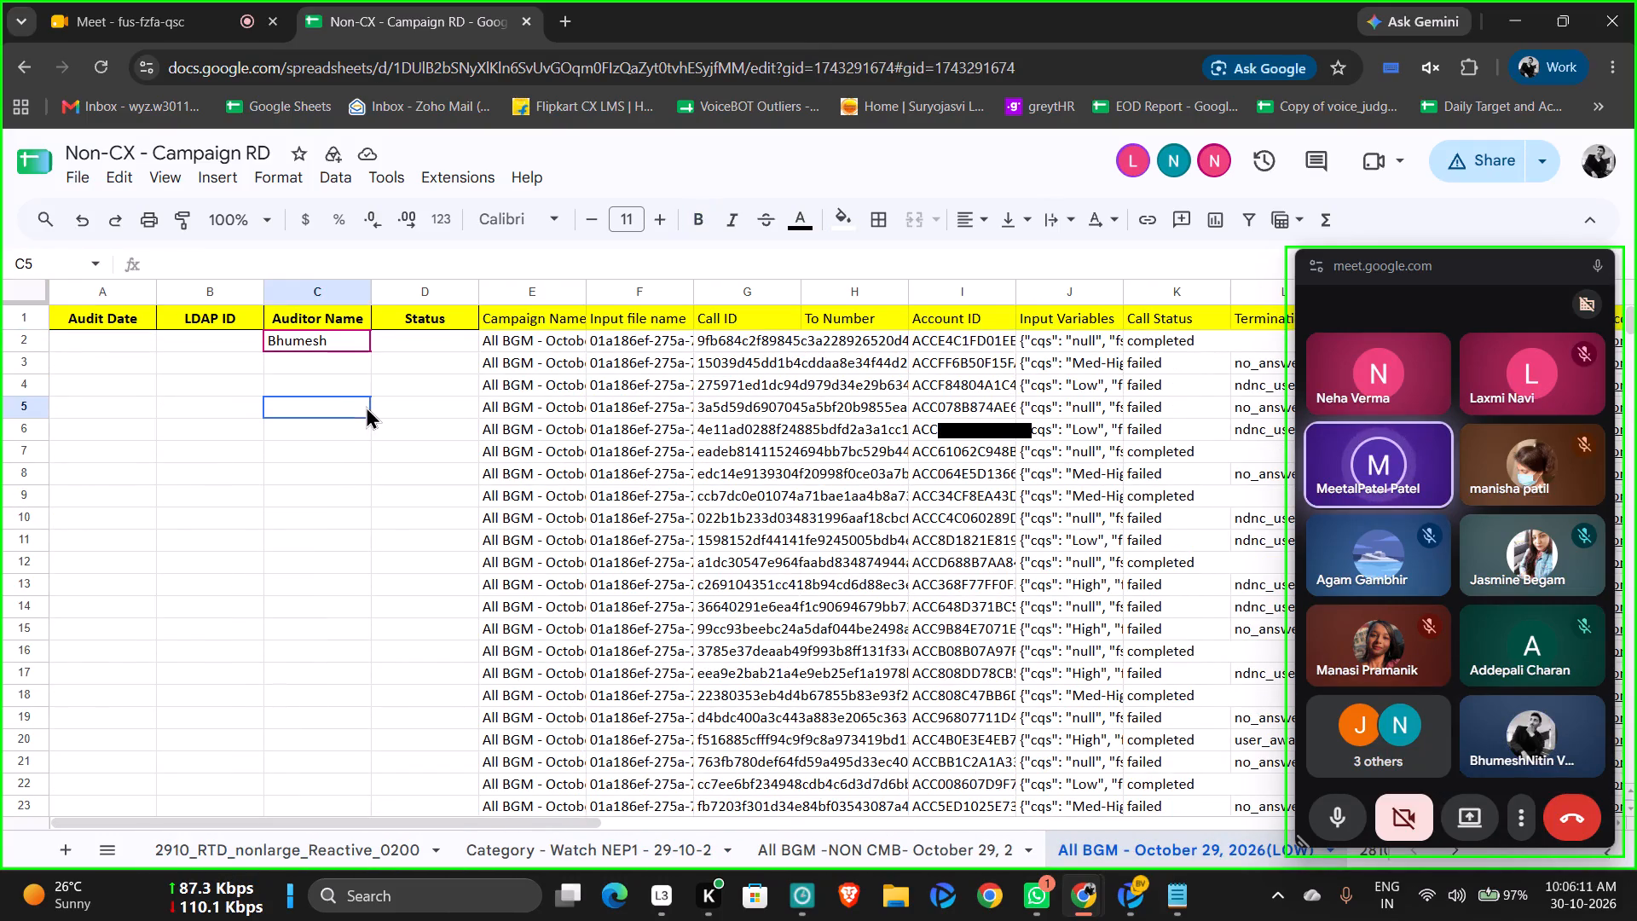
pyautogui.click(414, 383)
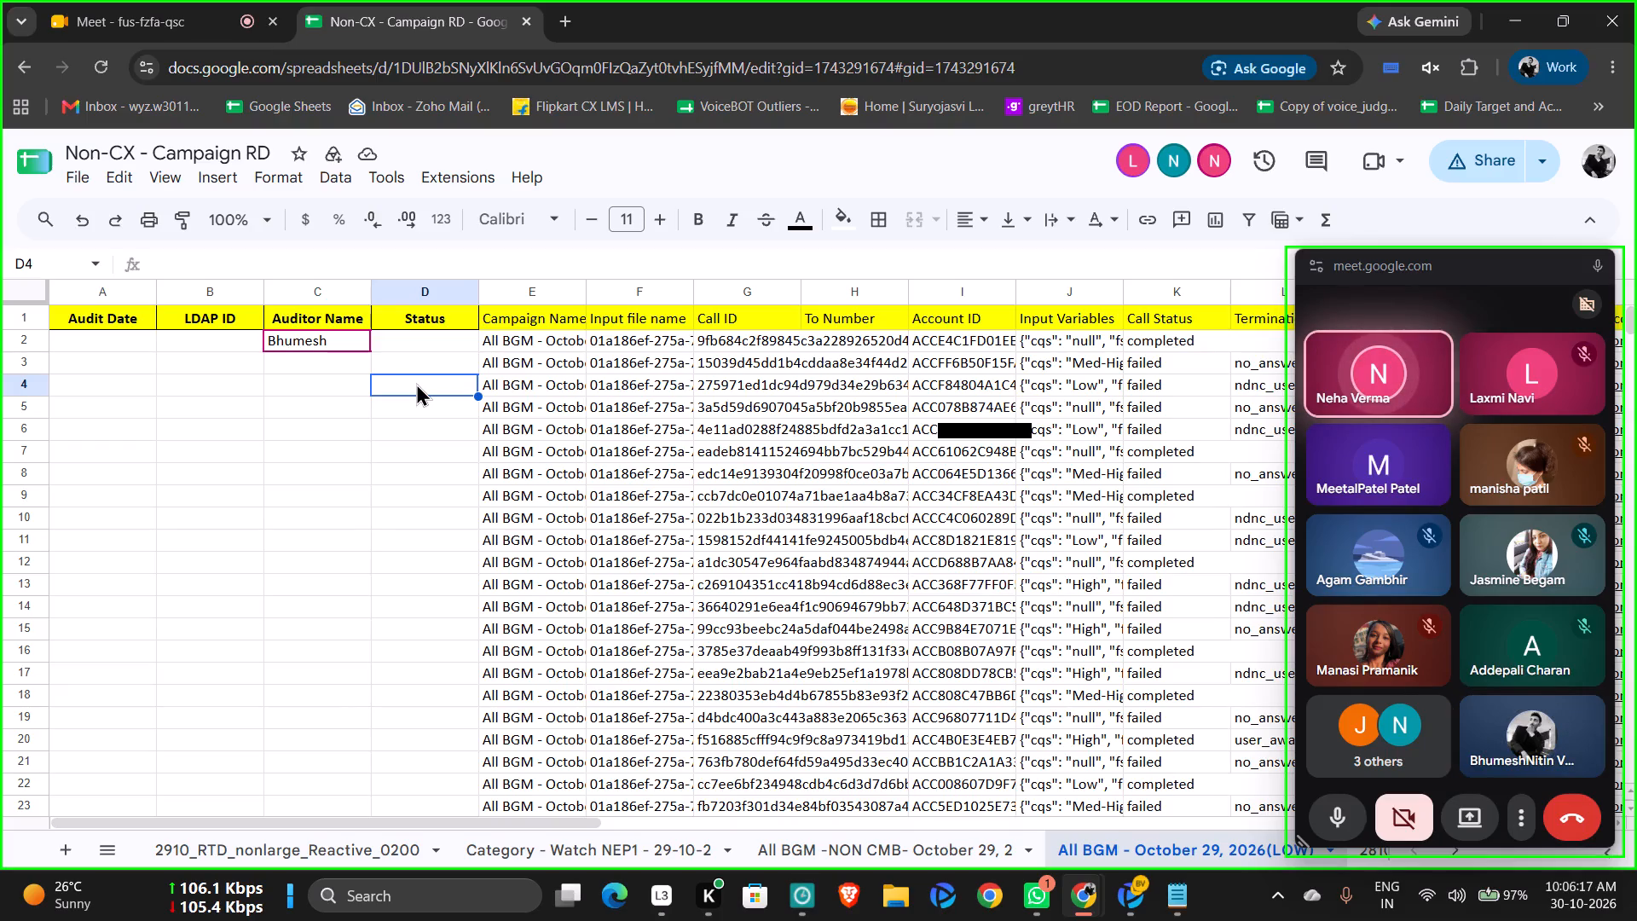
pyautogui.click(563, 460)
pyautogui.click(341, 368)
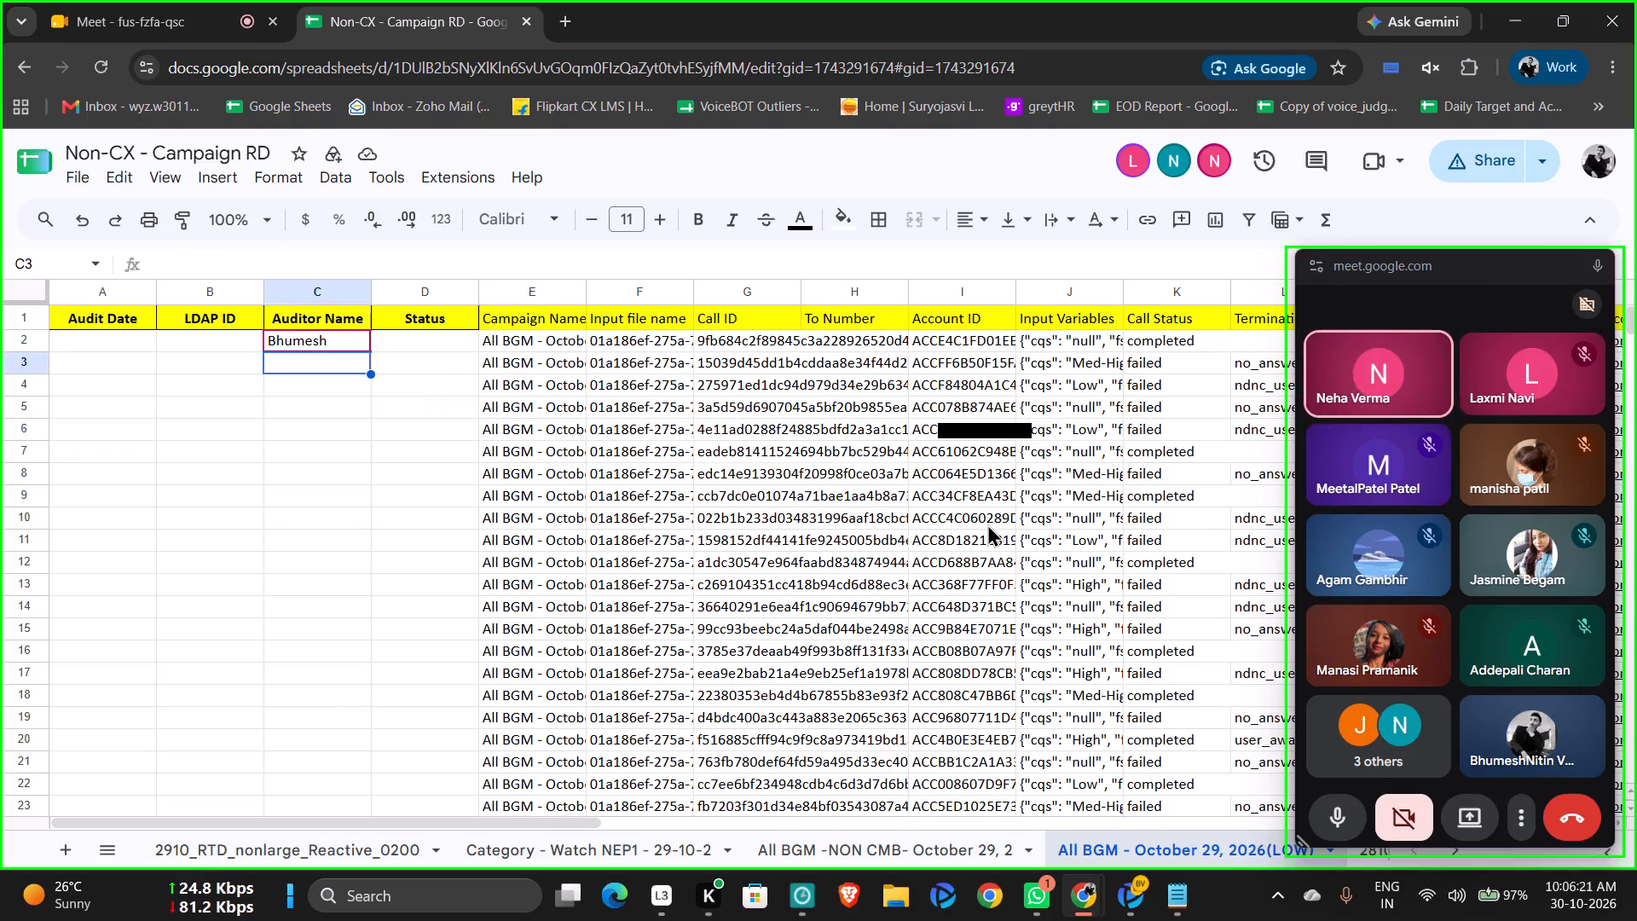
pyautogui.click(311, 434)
# Copy the auditor's first name from C2 down the Auditor Name column through row 56.
pyautogui.click(325, 350)
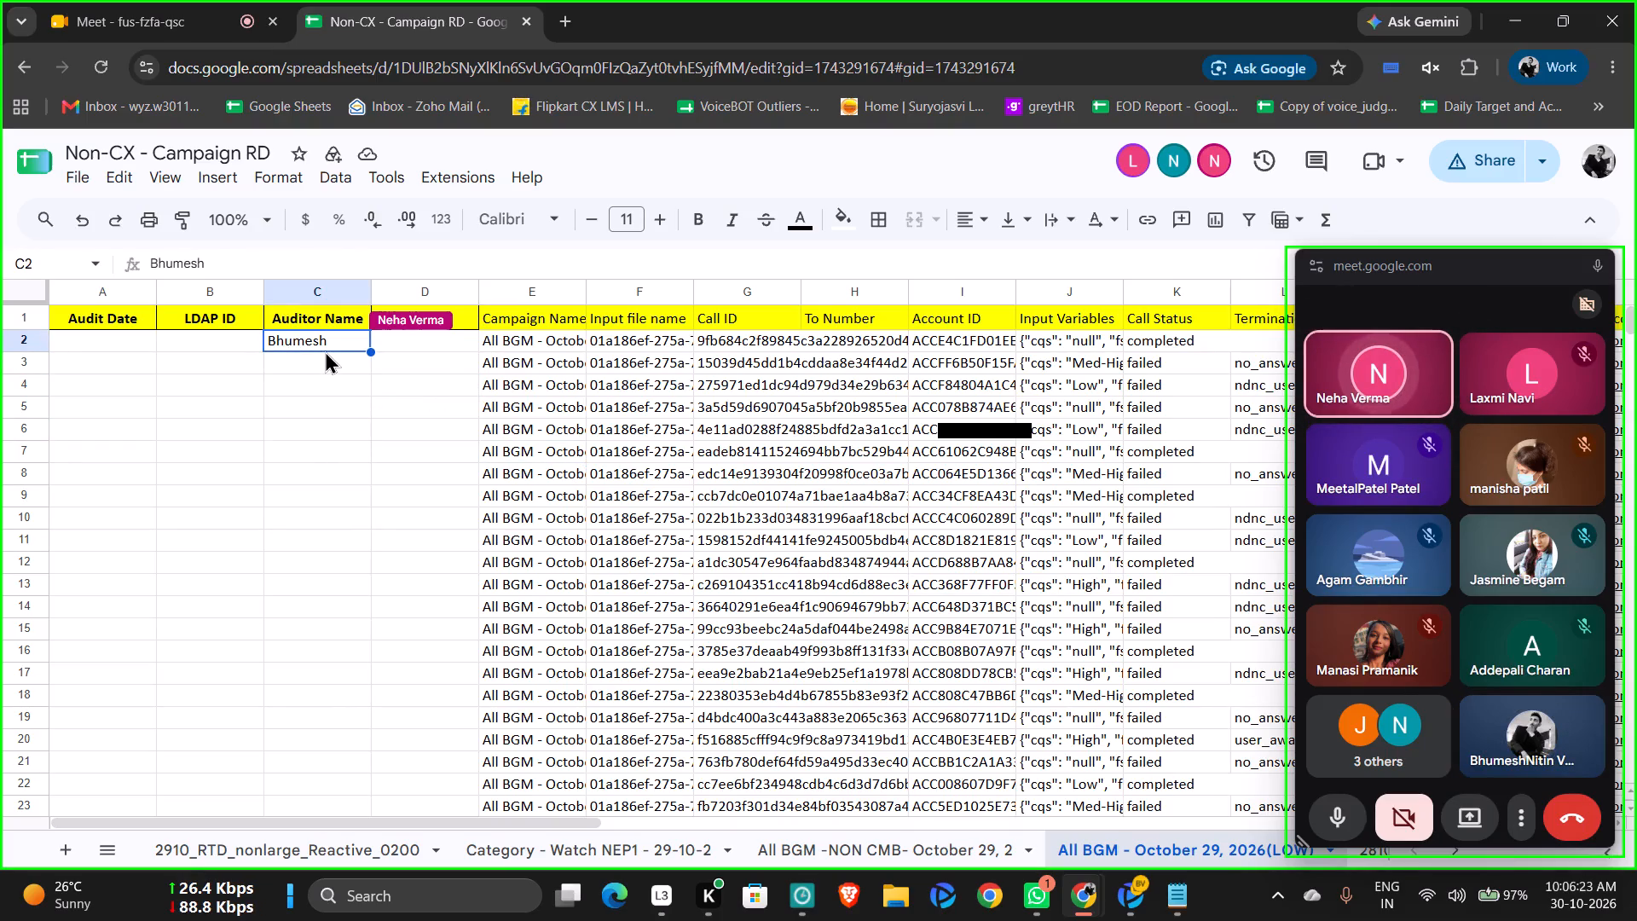
pyautogui.press('Down')
pyautogui.press('Up')
pyautogui.hotkey('ctrl', 'c')
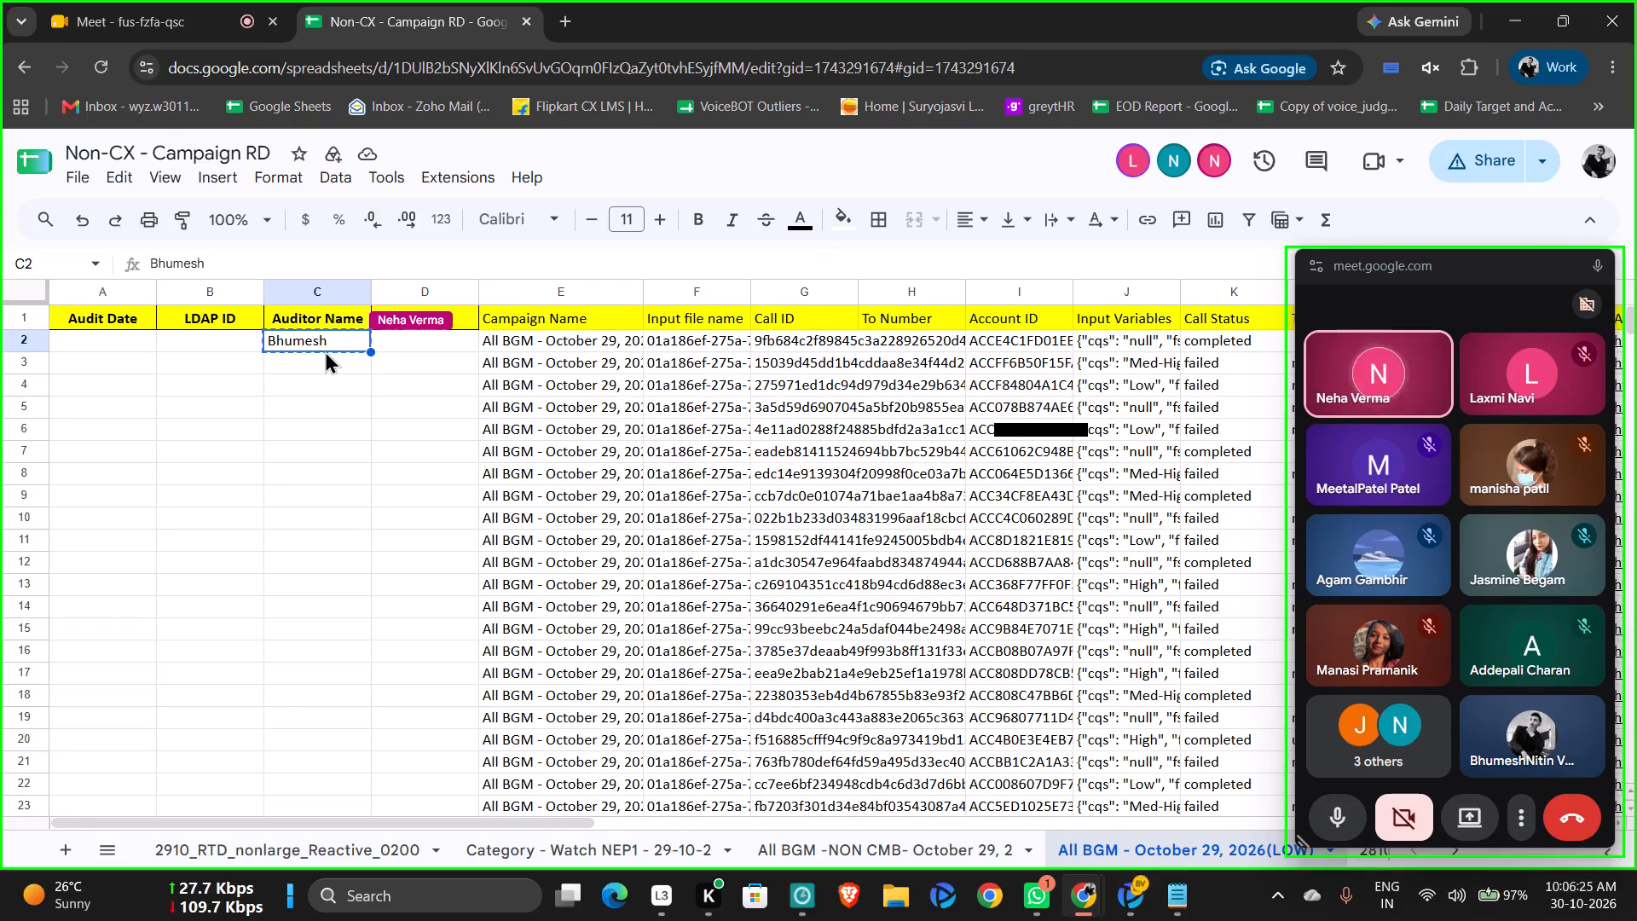
pyautogui.hotkey('shift', 'Down')
pyautogui.hotkey('shift', 'Down')
pyautogui.hotkey('shift', 'Down')
pyautogui.hotkey('shift', 'Down')
pyautogui.hotkey('shift', 'Down')
pyautogui.hotkey('shift', 'Down')
pyautogui.hotkey('shift', 'Down')
pyautogui.hotkey('shift', 'Down')
pyautogui.hotkey('shift', 'Down')
pyautogui.hotkey('shift', 'Down')
pyautogui.hotkey('shift', 'Down')
pyautogui.hotkey('shift', 'Down')
pyautogui.hotkey('shift', 'Down')
pyautogui.hotkey('shift', 'Down')
pyautogui.hotkey('shift', 'Down')
pyautogui.hotkey('shift', 'Down')
pyautogui.hotkey('shift', 'Down')
pyautogui.hotkey('shift', 'Down')
pyautogui.hotkey('shift', 'Down')
pyautogui.hotkey('shift', 'Down')
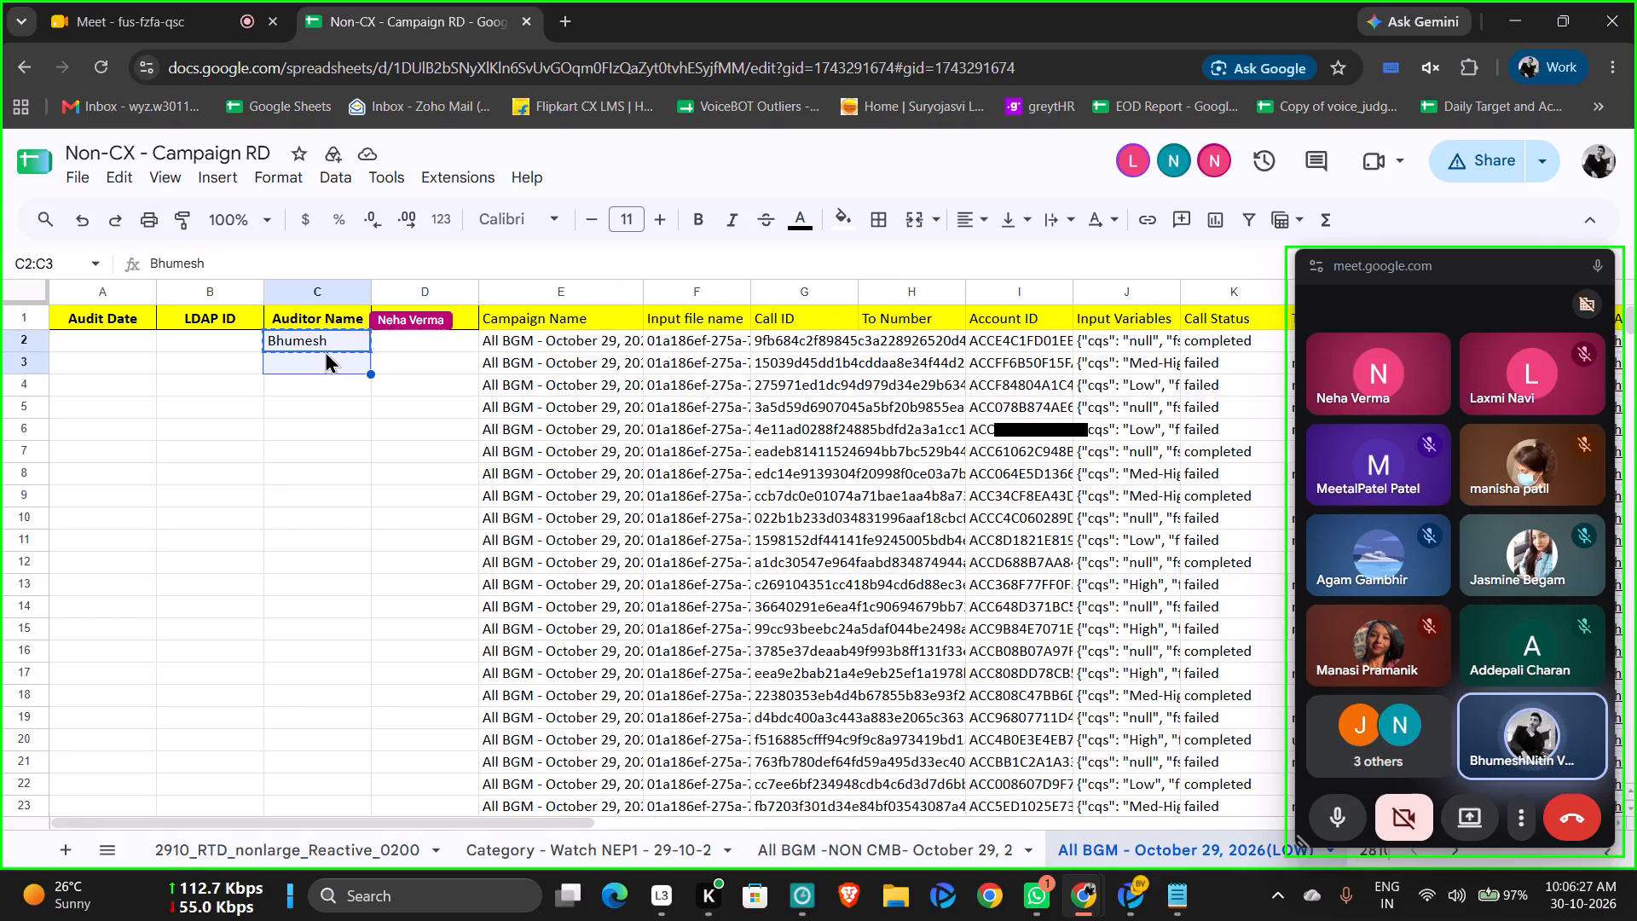
pyautogui.hotkey('shift', 'Down')
pyautogui.hotkey('shift', 'Down')
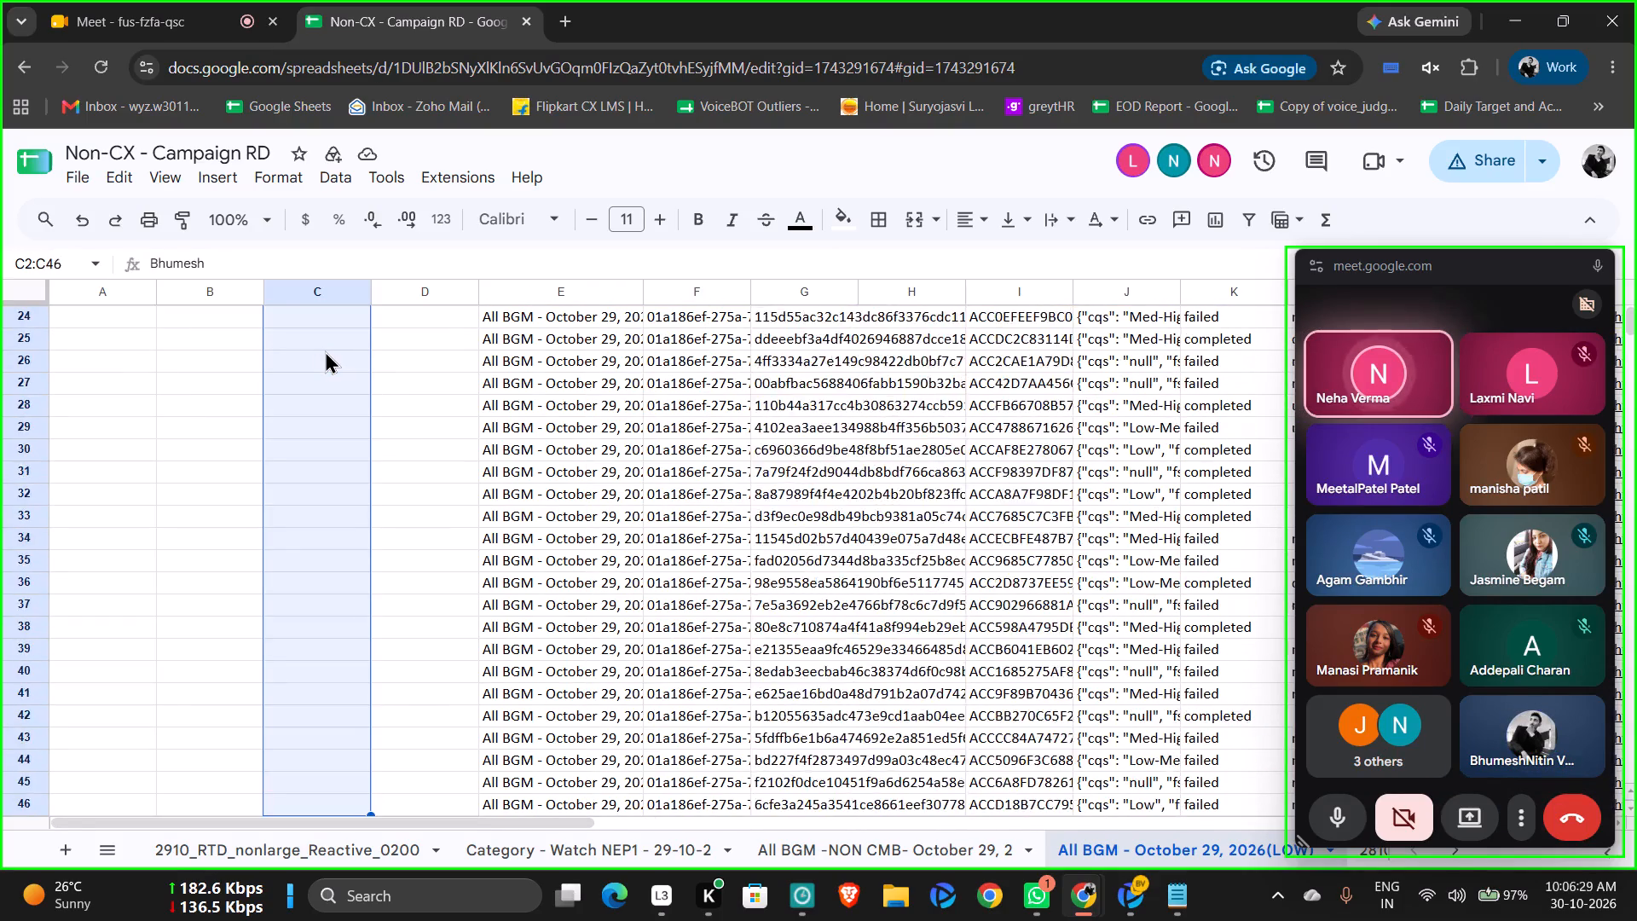
pyautogui.hotkey('shift', 'Down')
pyautogui.hotkey('shift', 'Down')
pyautogui.hotkey('shift', 'Down')
pyautogui.hotkey('shift', 'Down')
pyautogui.hotkey('shift', 'Down')
pyautogui.hotkey('shift', 'Down')
pyautogui.hotkey('shift', 'Down')
pyautogui.hotkey('shift', 'Down')
pyautogui.hotkey('shift', 'Down')
pyautogui.hotkey('shift', 'Down')
pyautogui.hotkey('shift', 'Down')
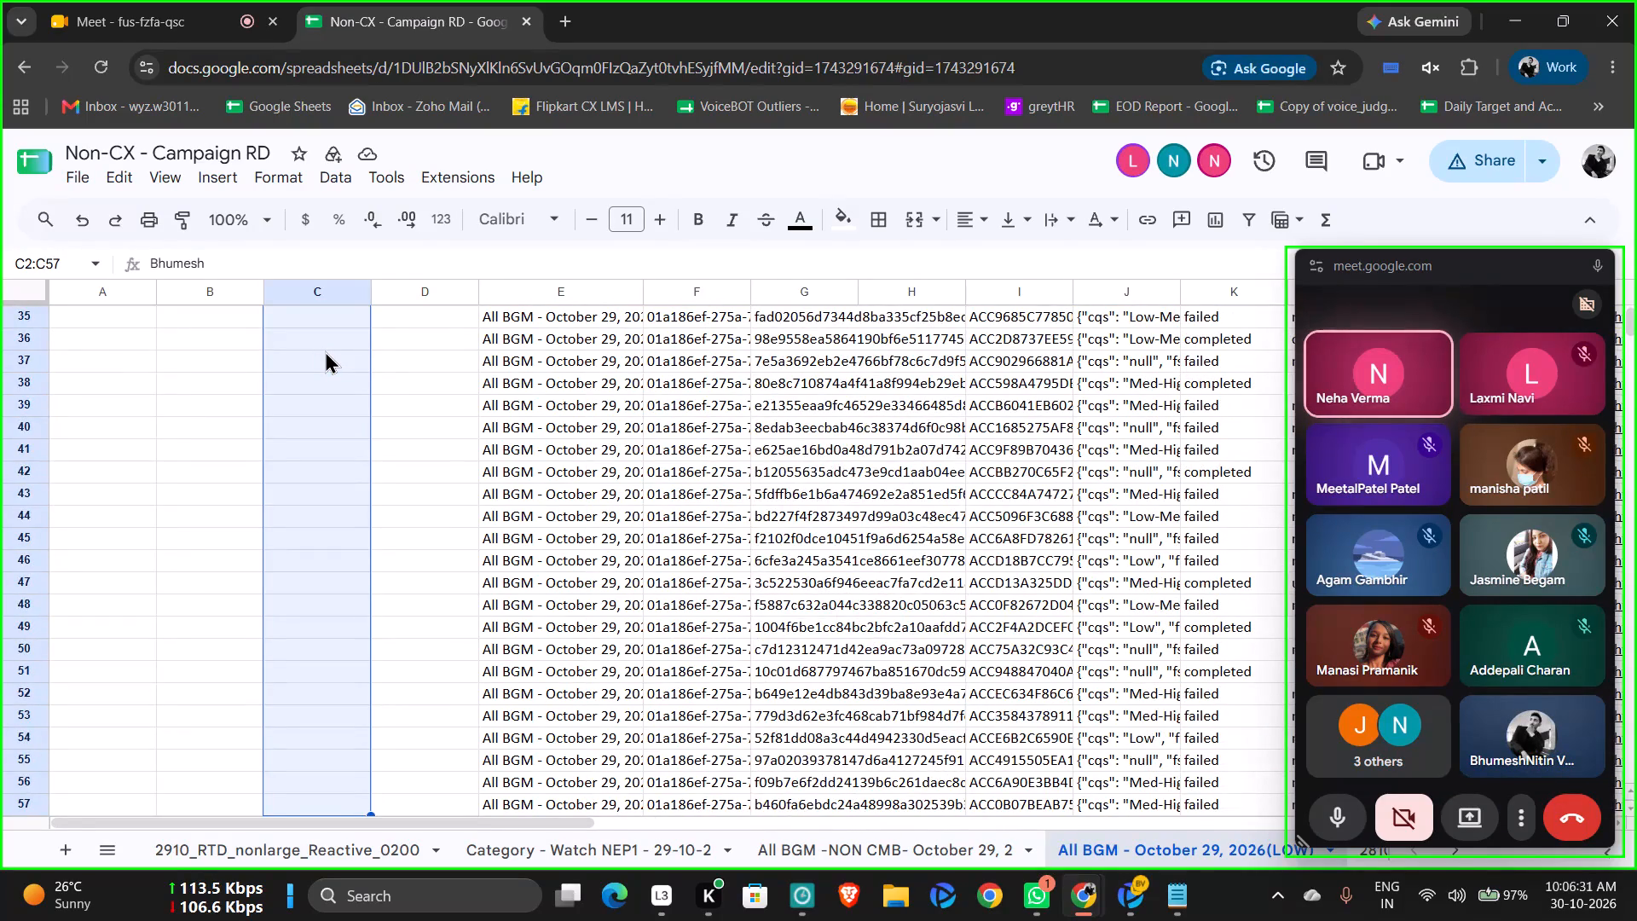
pyautogui.hotkey('shift', 'Up')
pyautogui.hotkey('ctrl', 'v')
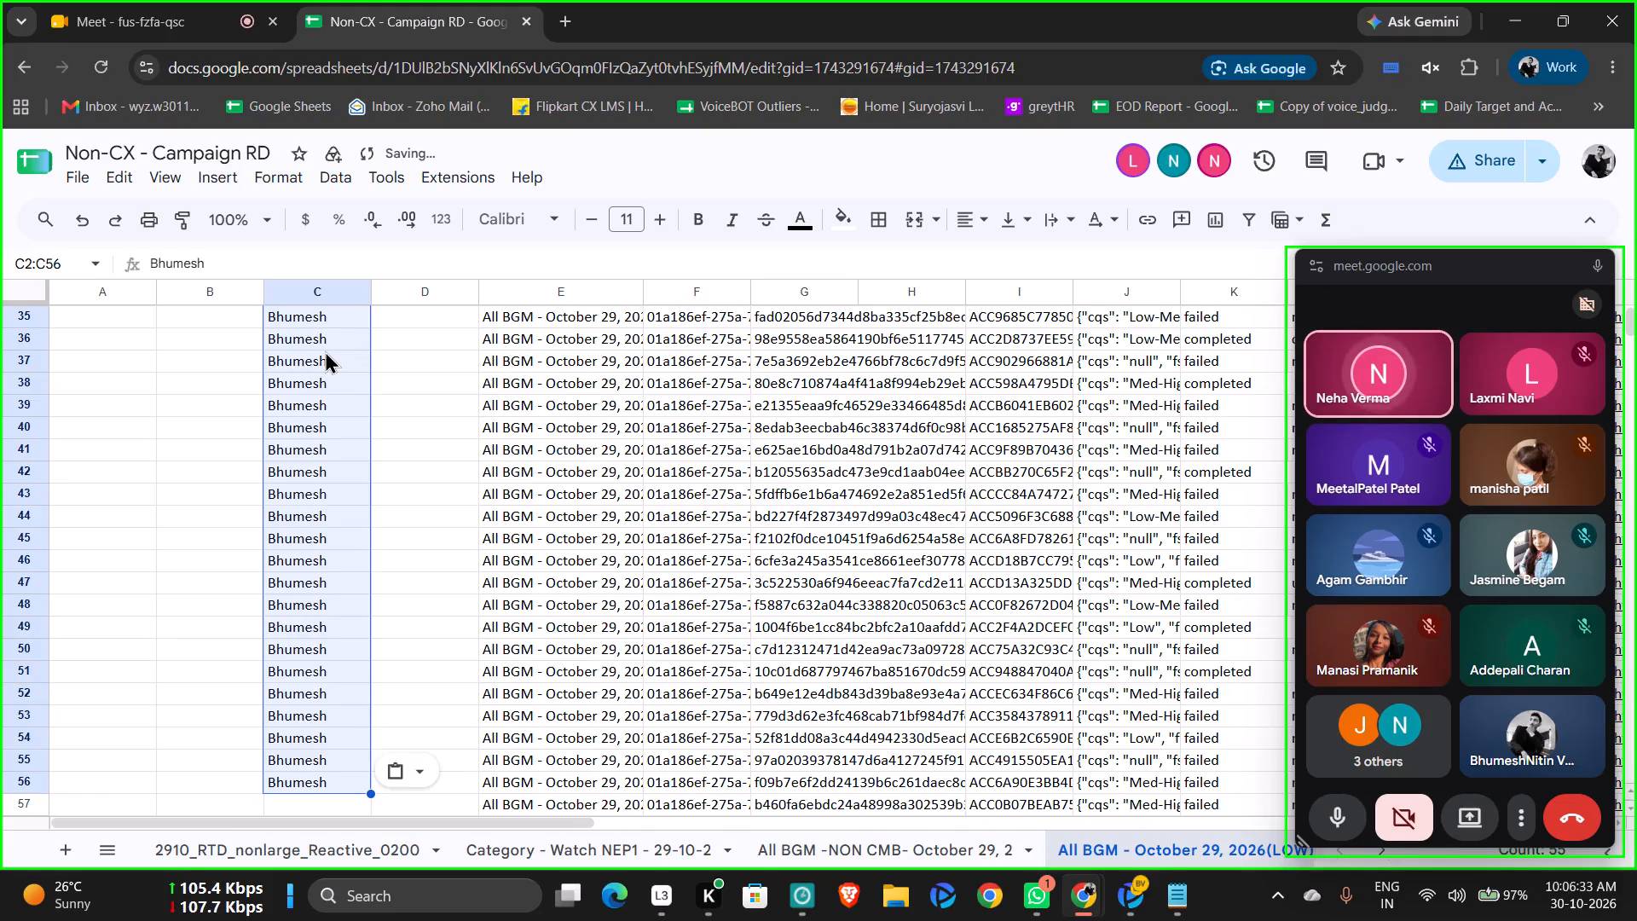
# Append the auditor's surname to the Auditor Name entry in C2.
pyautogui.press('Up')
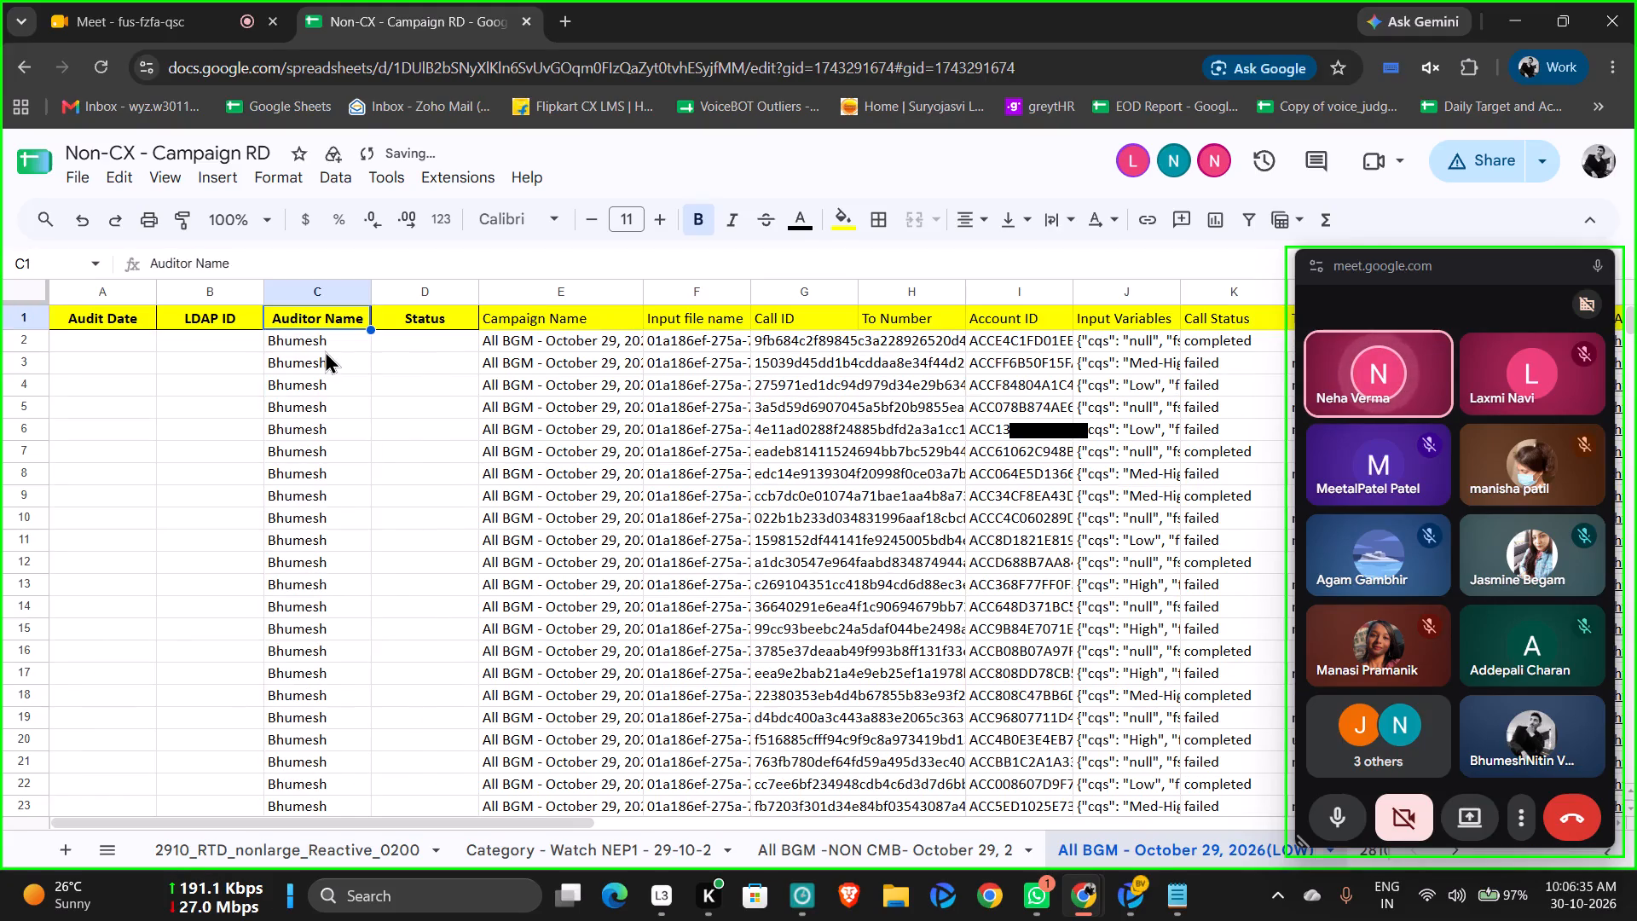
pyautogui.press('Down')
pyautogui.press('Return')
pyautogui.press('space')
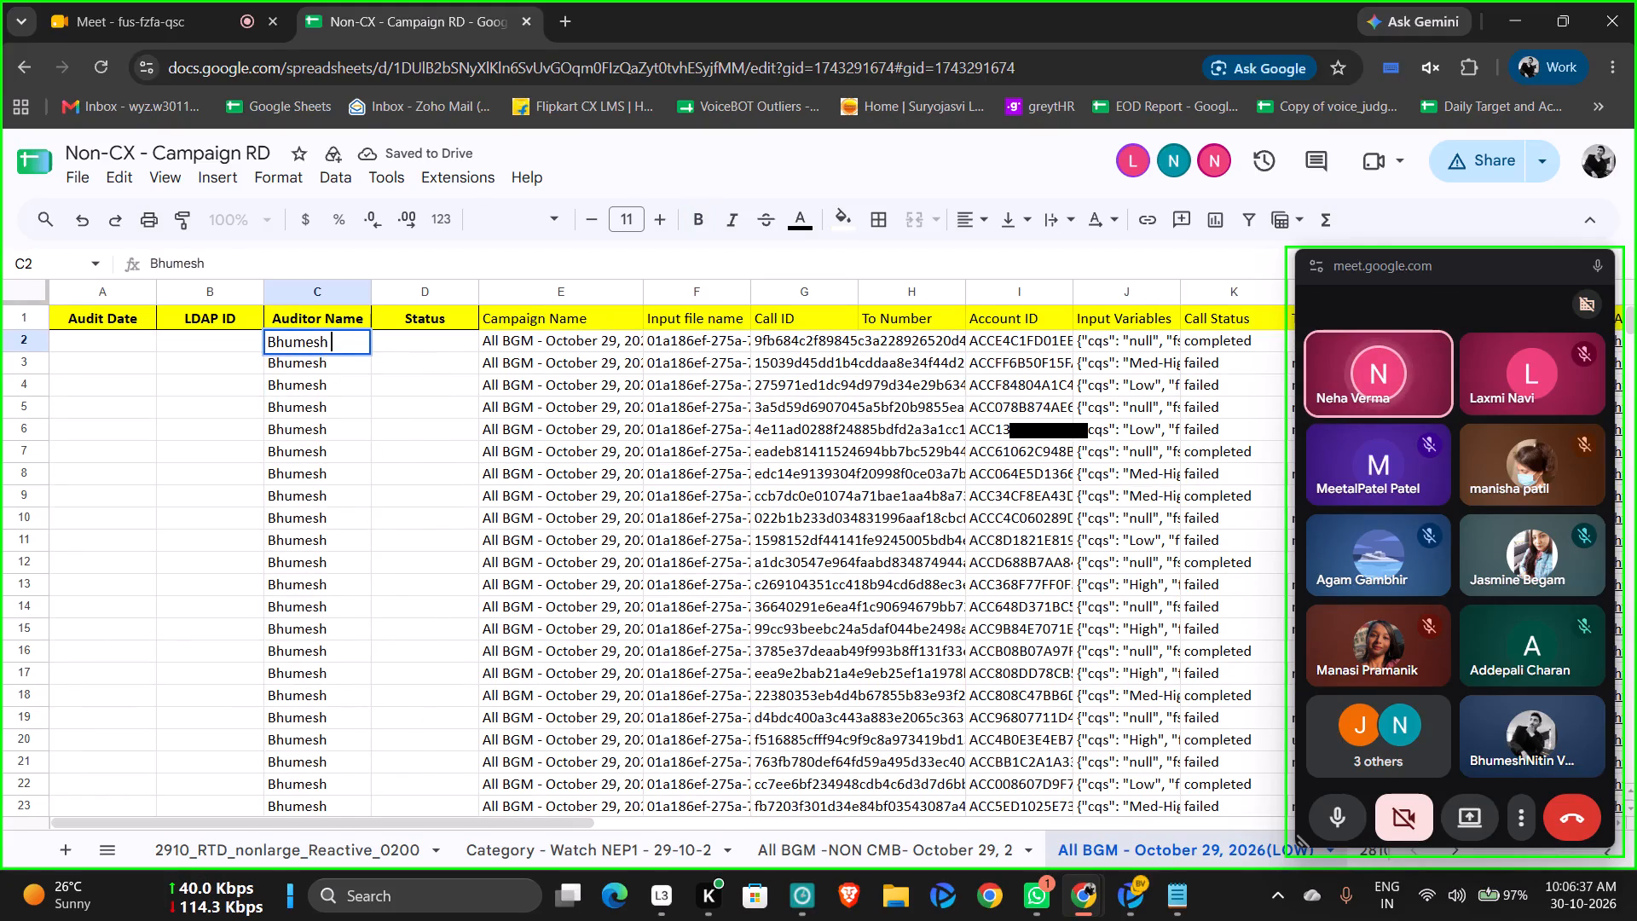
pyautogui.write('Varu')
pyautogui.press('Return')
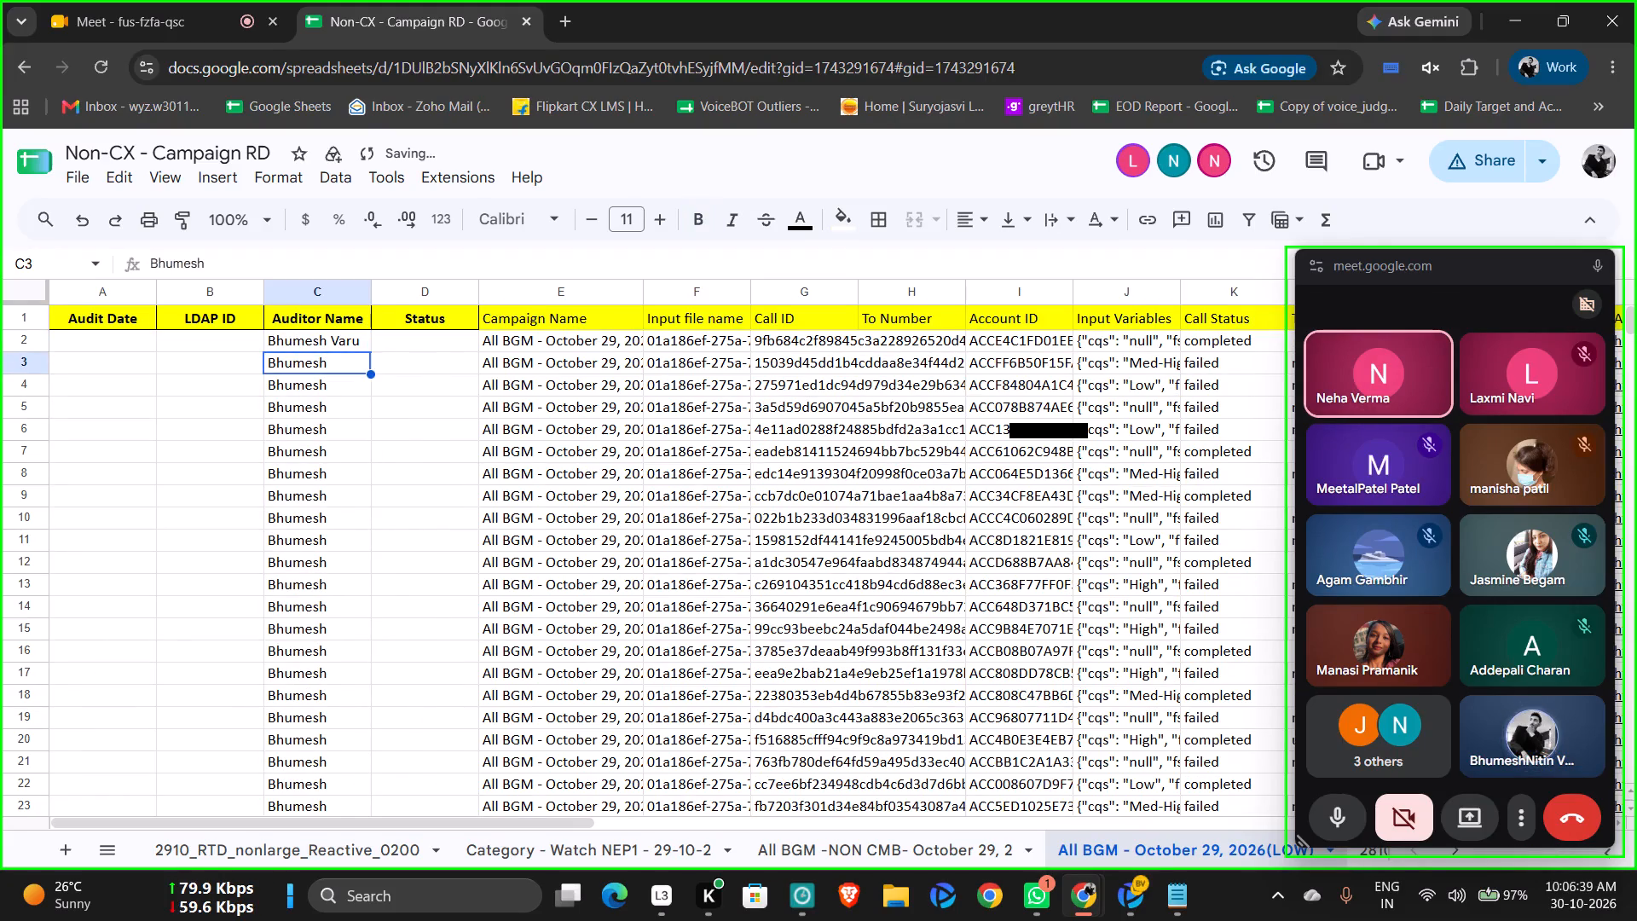
# Copy the auditor's full name from C2 over the Auditor Name entries through C56.
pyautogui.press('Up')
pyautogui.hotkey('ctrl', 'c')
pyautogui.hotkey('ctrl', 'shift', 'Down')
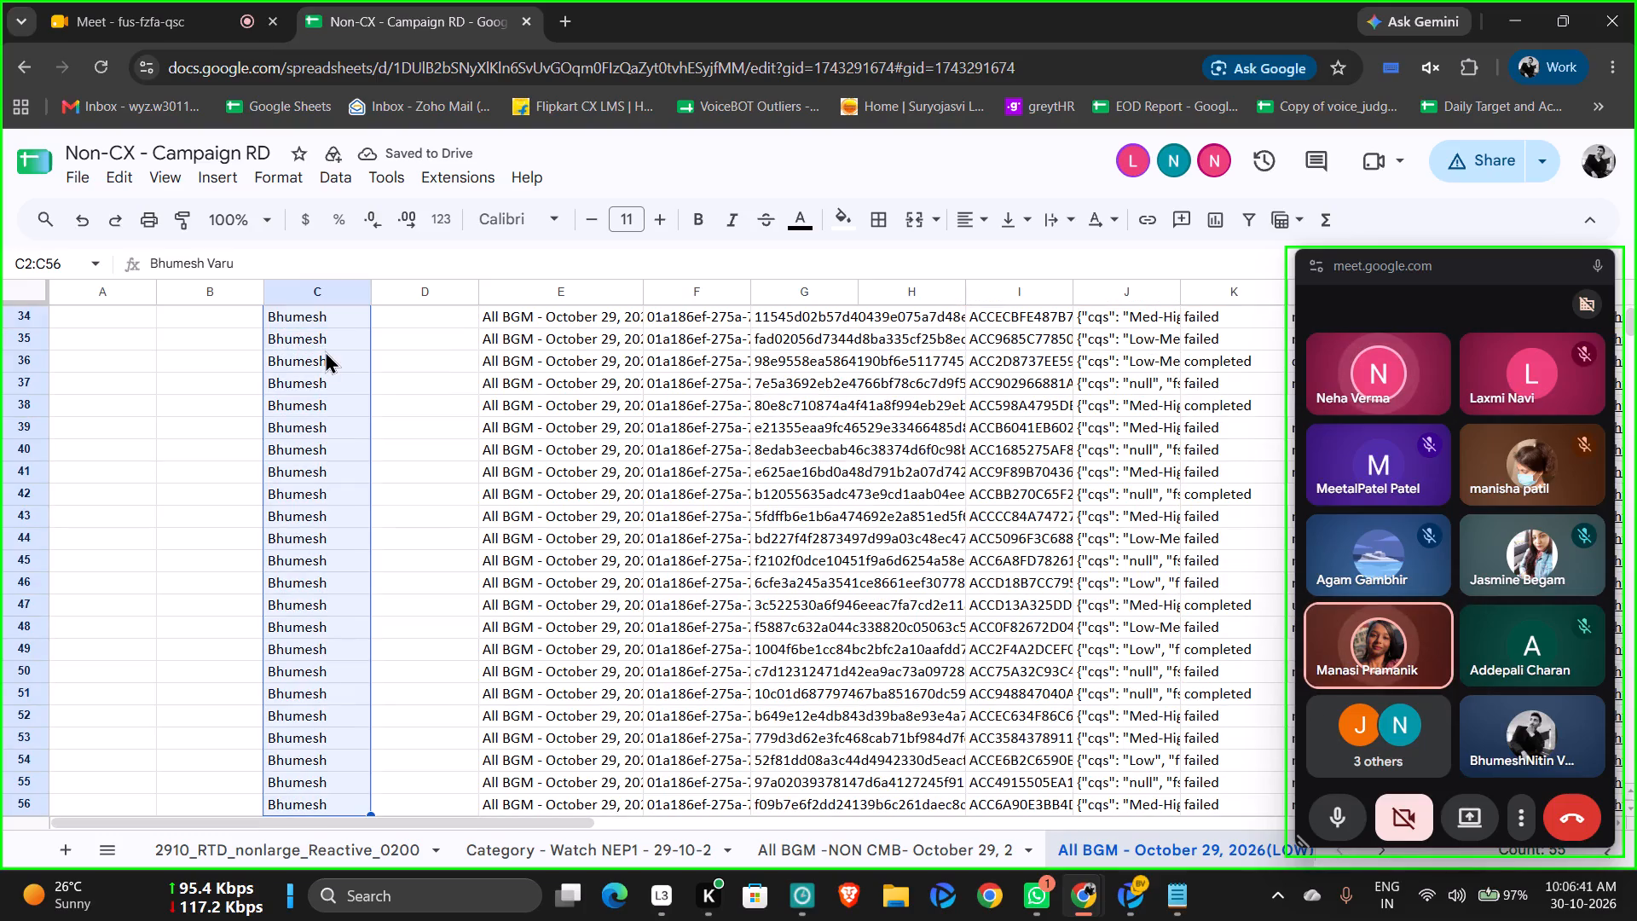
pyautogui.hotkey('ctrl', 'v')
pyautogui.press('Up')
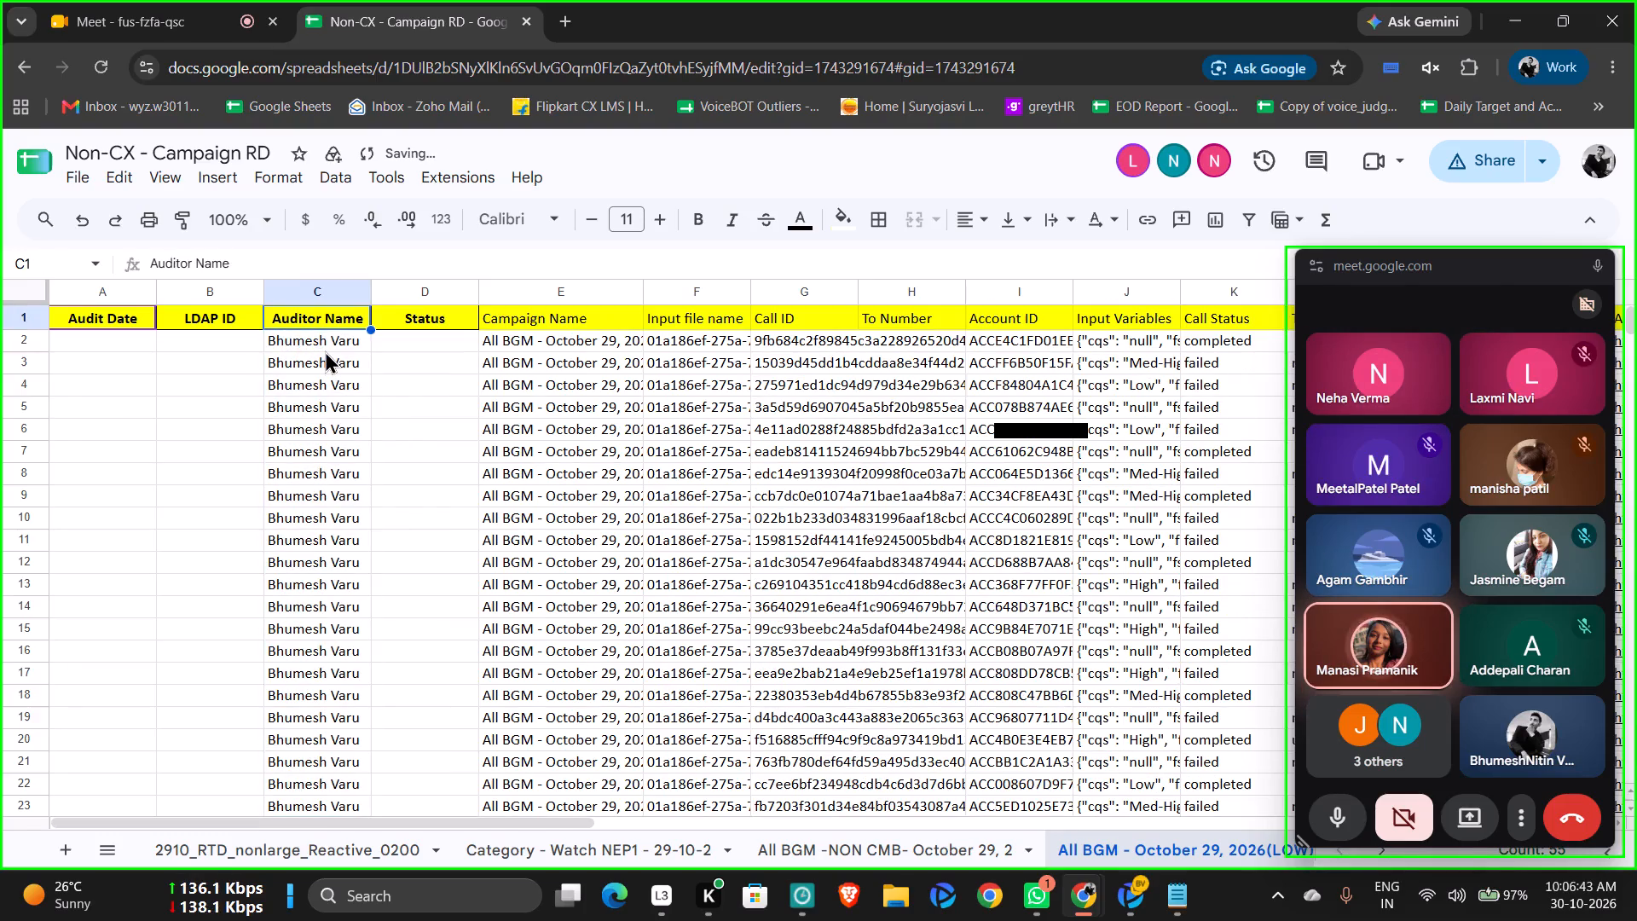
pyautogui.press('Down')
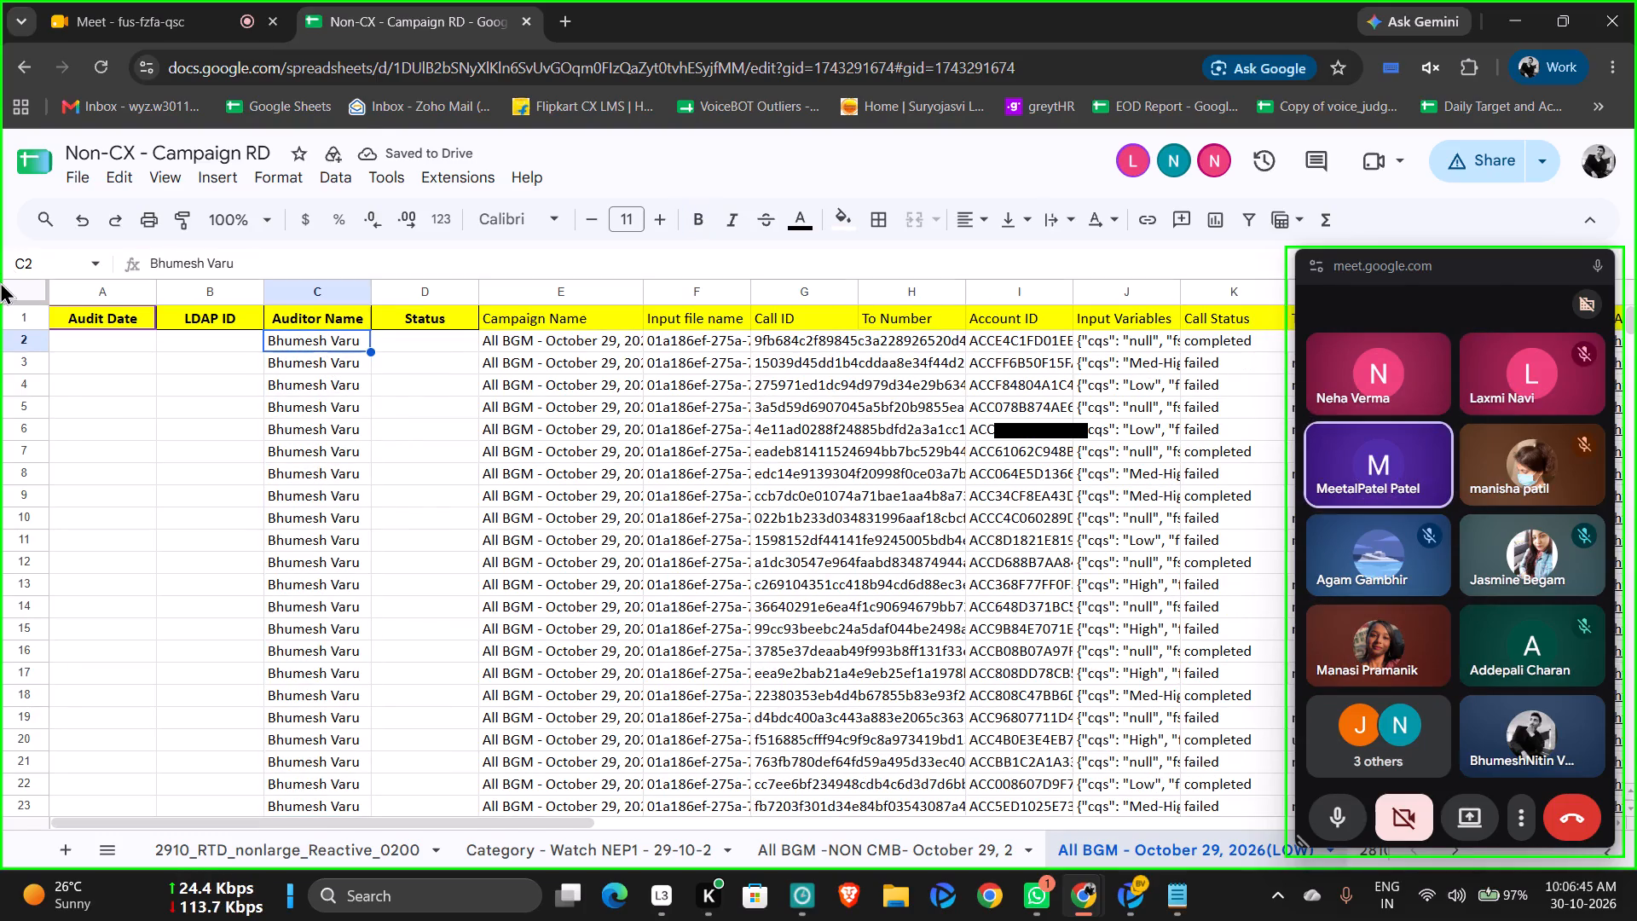
# Freeze the header row (row 1) of the All BGM - October 29, 2026(LOW) sheet.
pyautogui.click(24, 319)
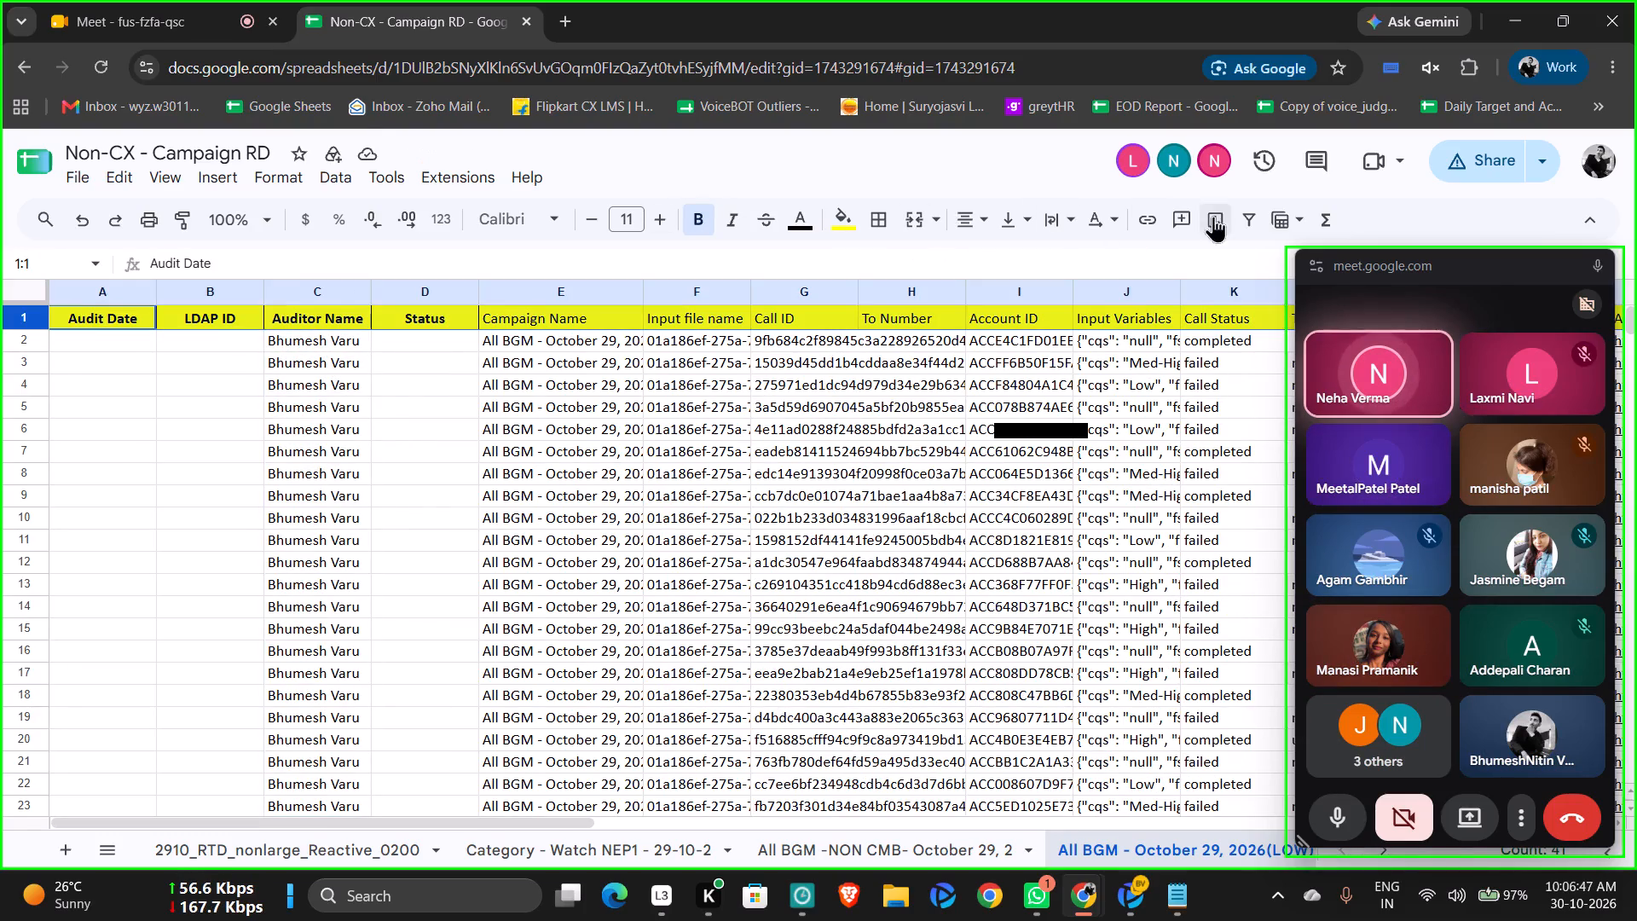
pyautogui.click(181, 181)
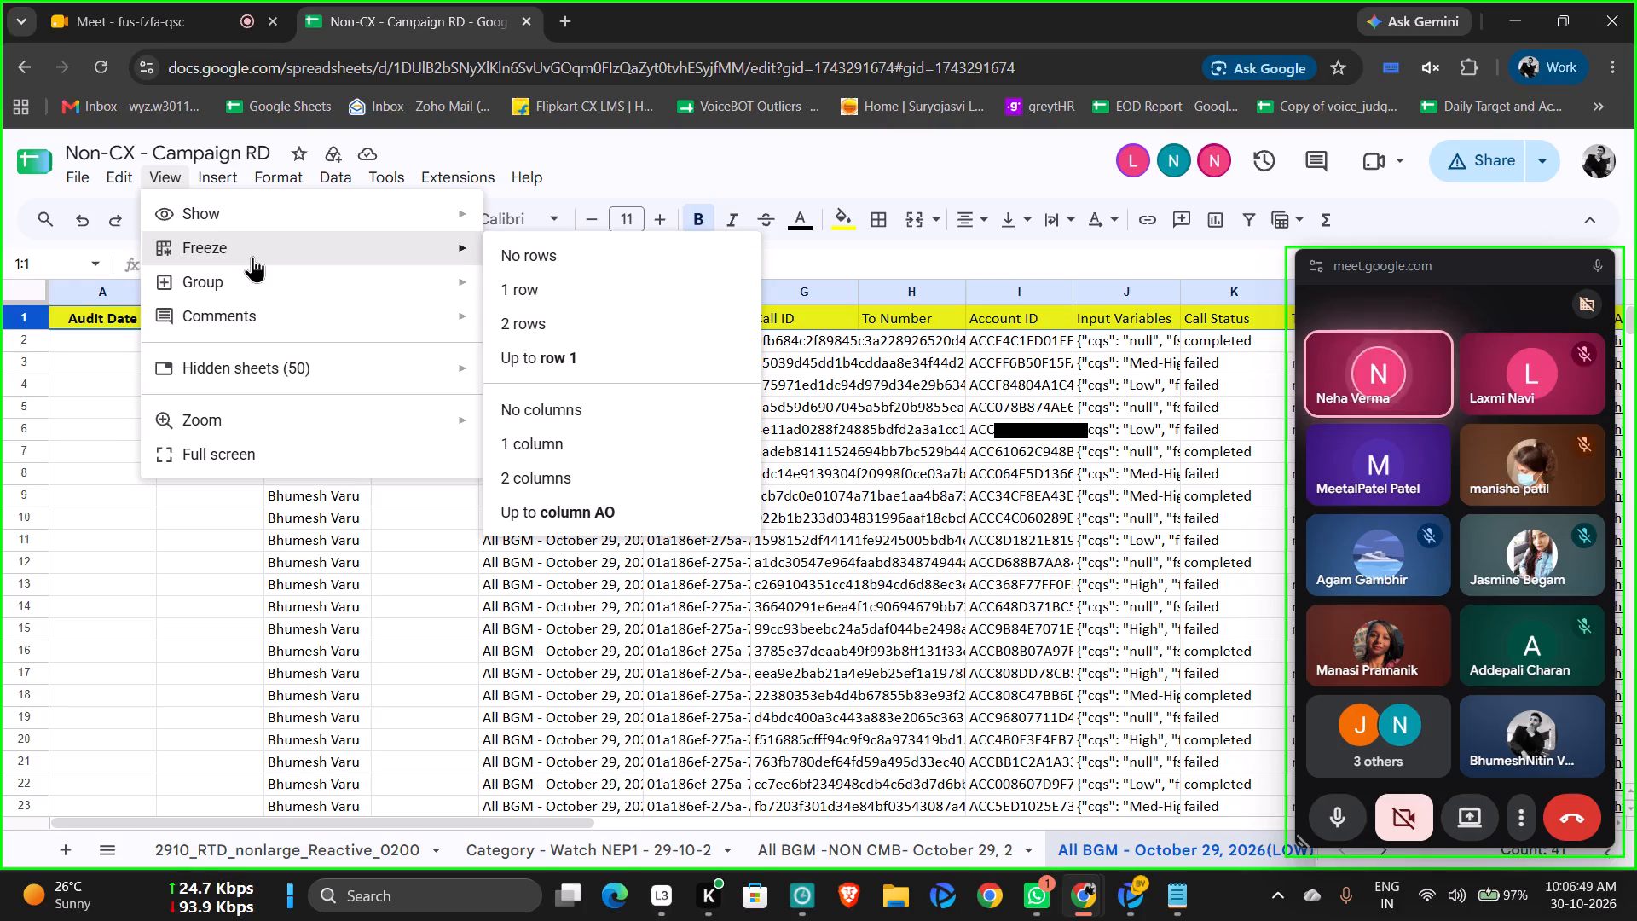
pyautogui.click(252, 256)
pyautogui.click(533, 286)
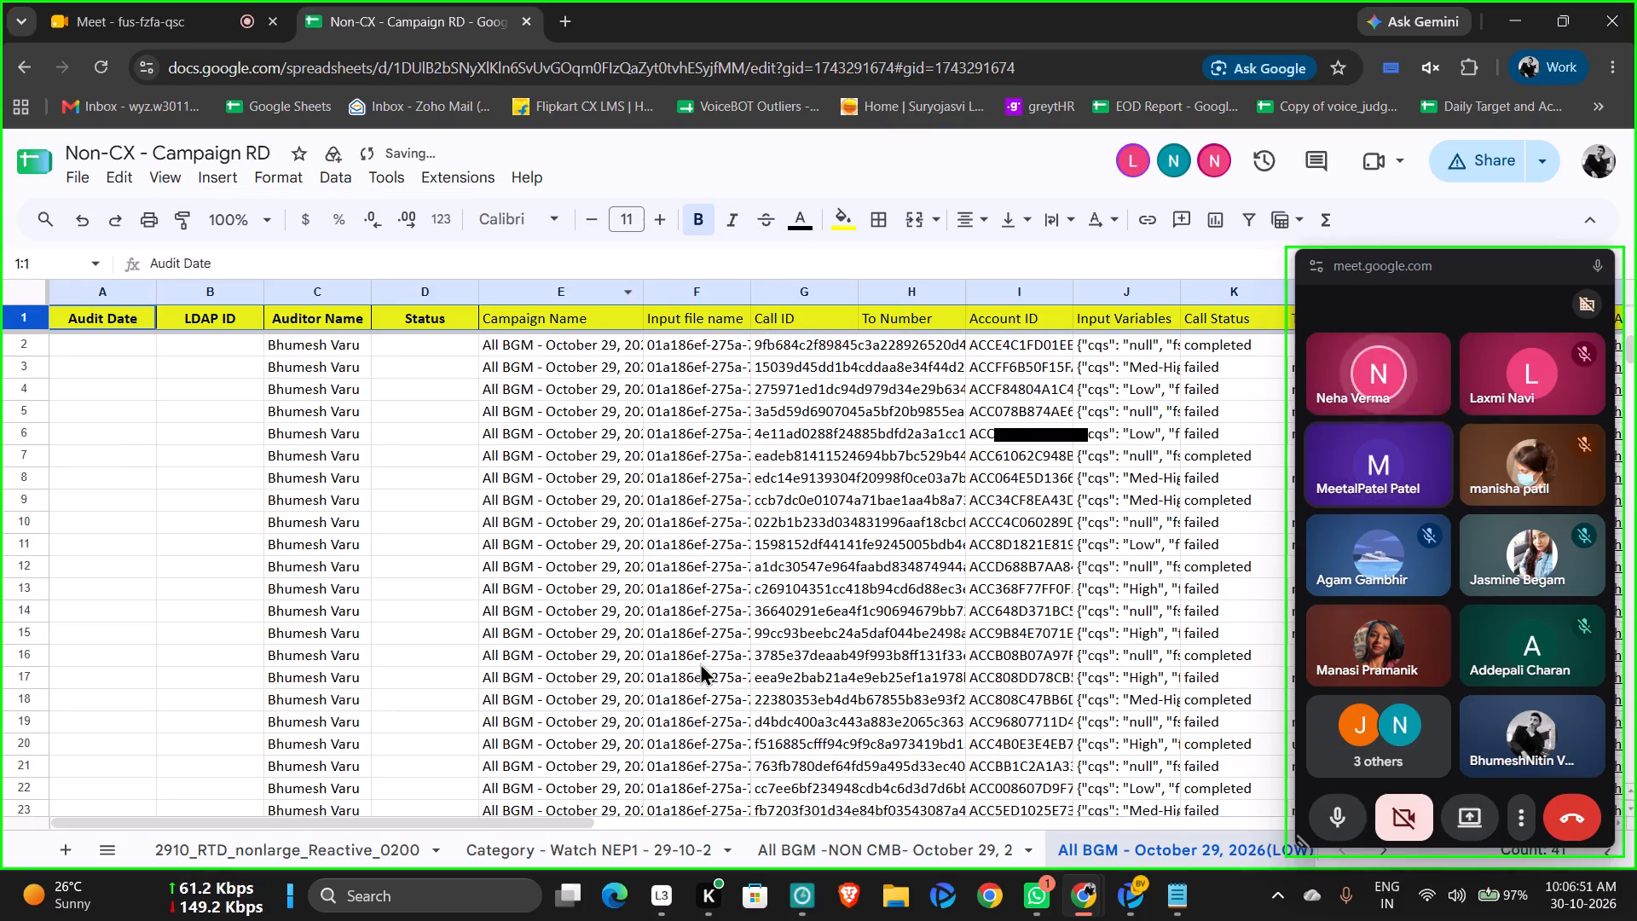
pyautogui.scroll(6, 374, 484)
pyautogui.scroll(-4, 374, 482)
pyautogui.scroll(7, 374, 482)
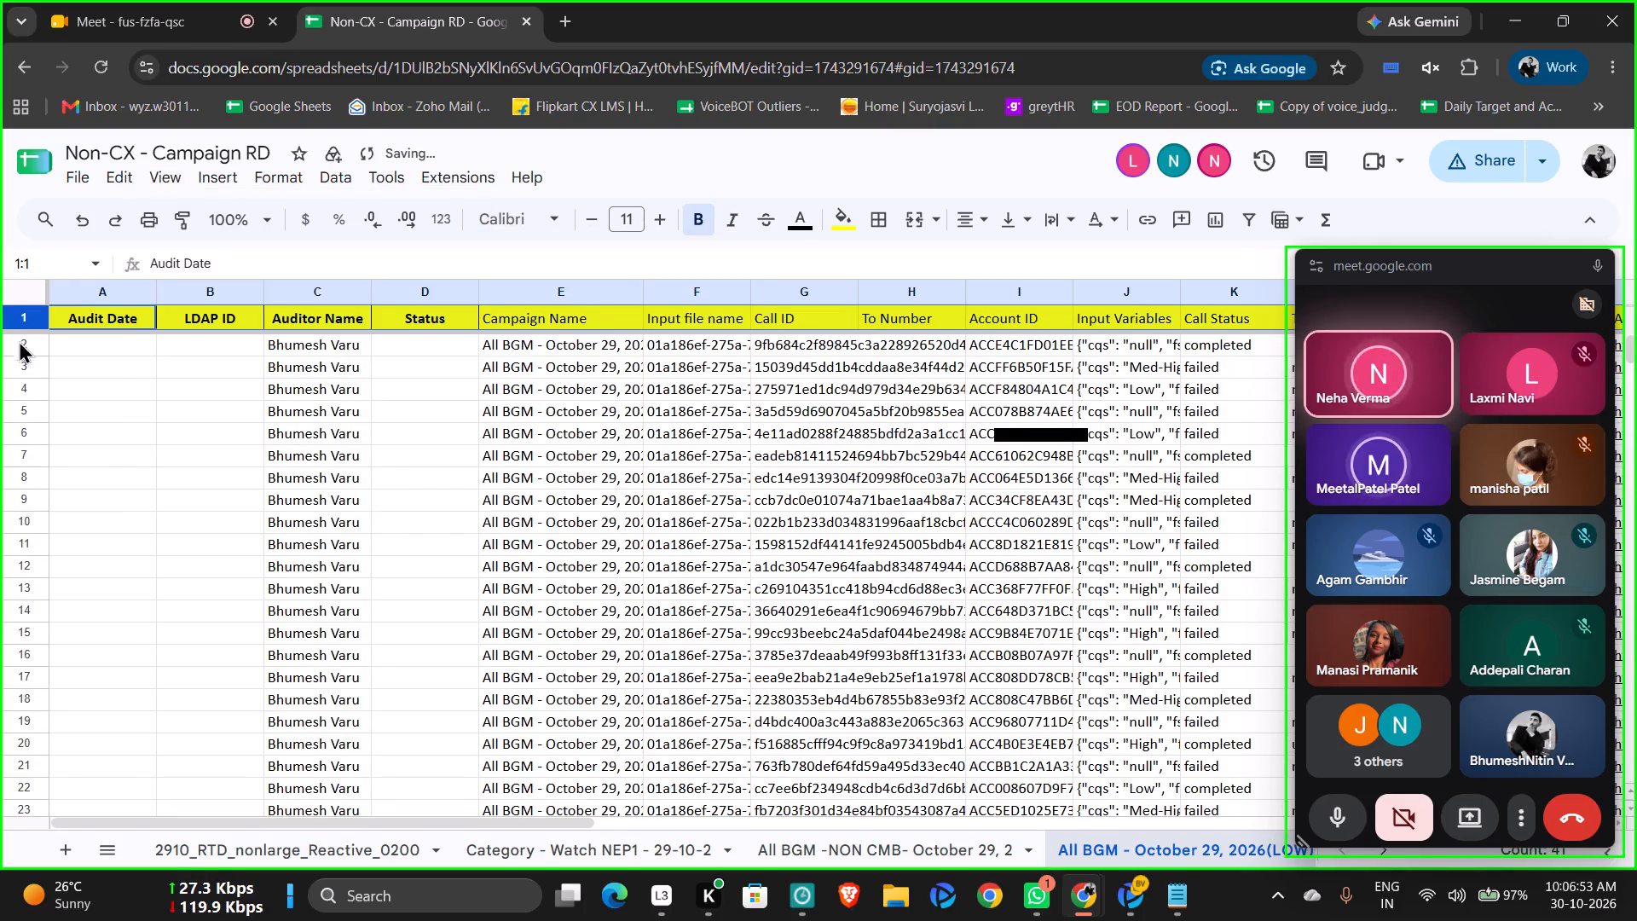
# Enter 30/10/2026 as the Audit Date in A2.
pyautogui.click(111, 345)
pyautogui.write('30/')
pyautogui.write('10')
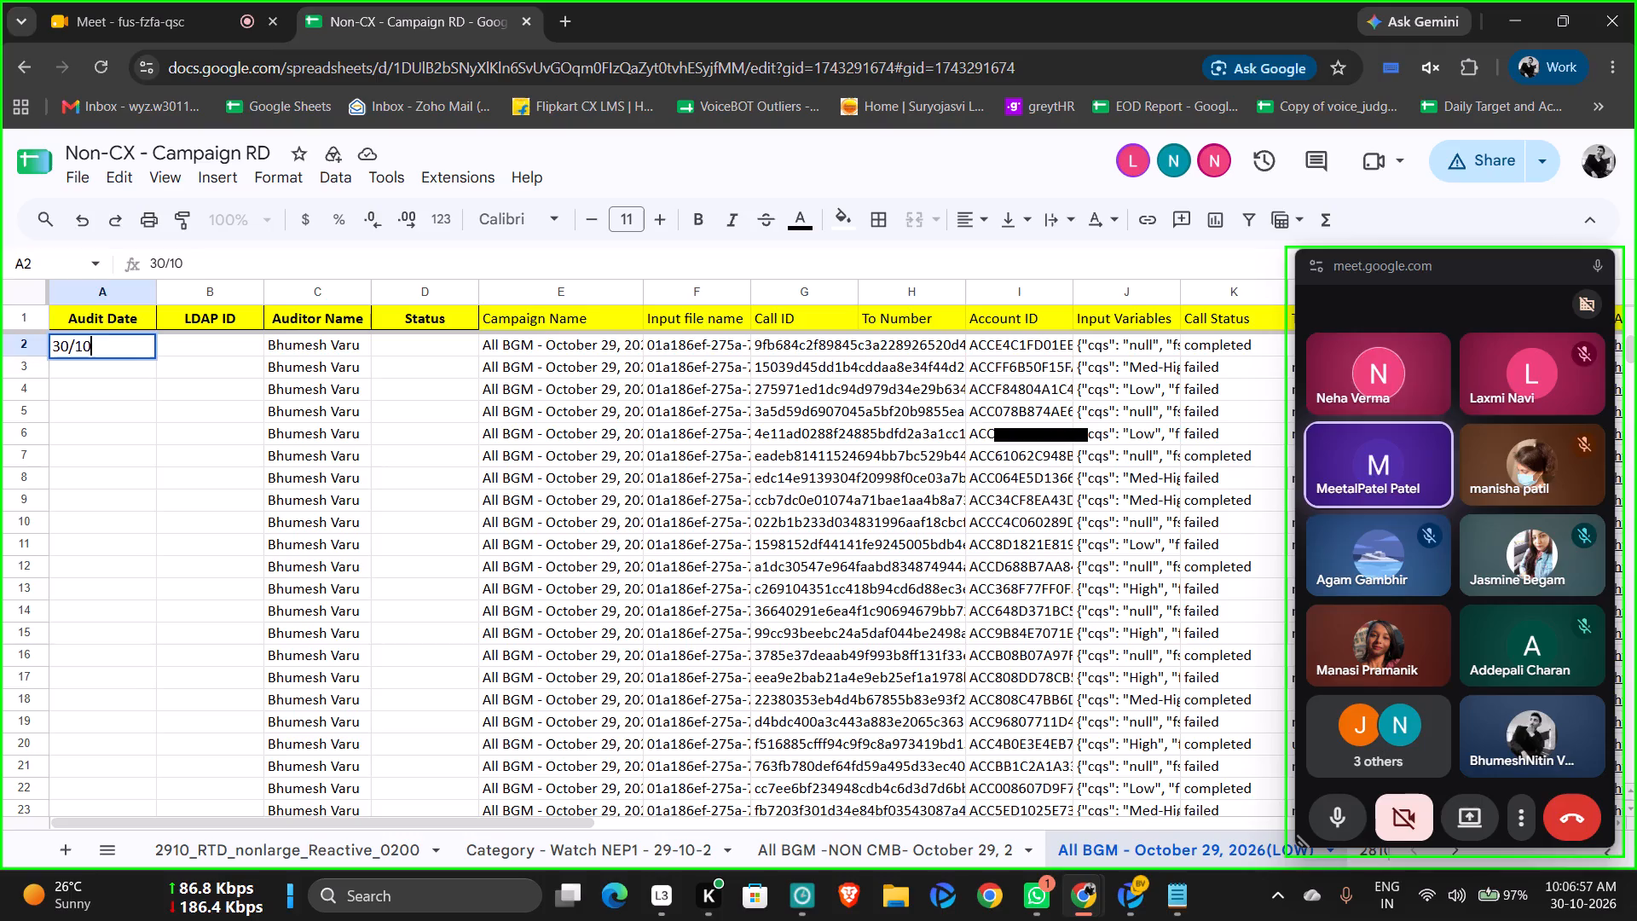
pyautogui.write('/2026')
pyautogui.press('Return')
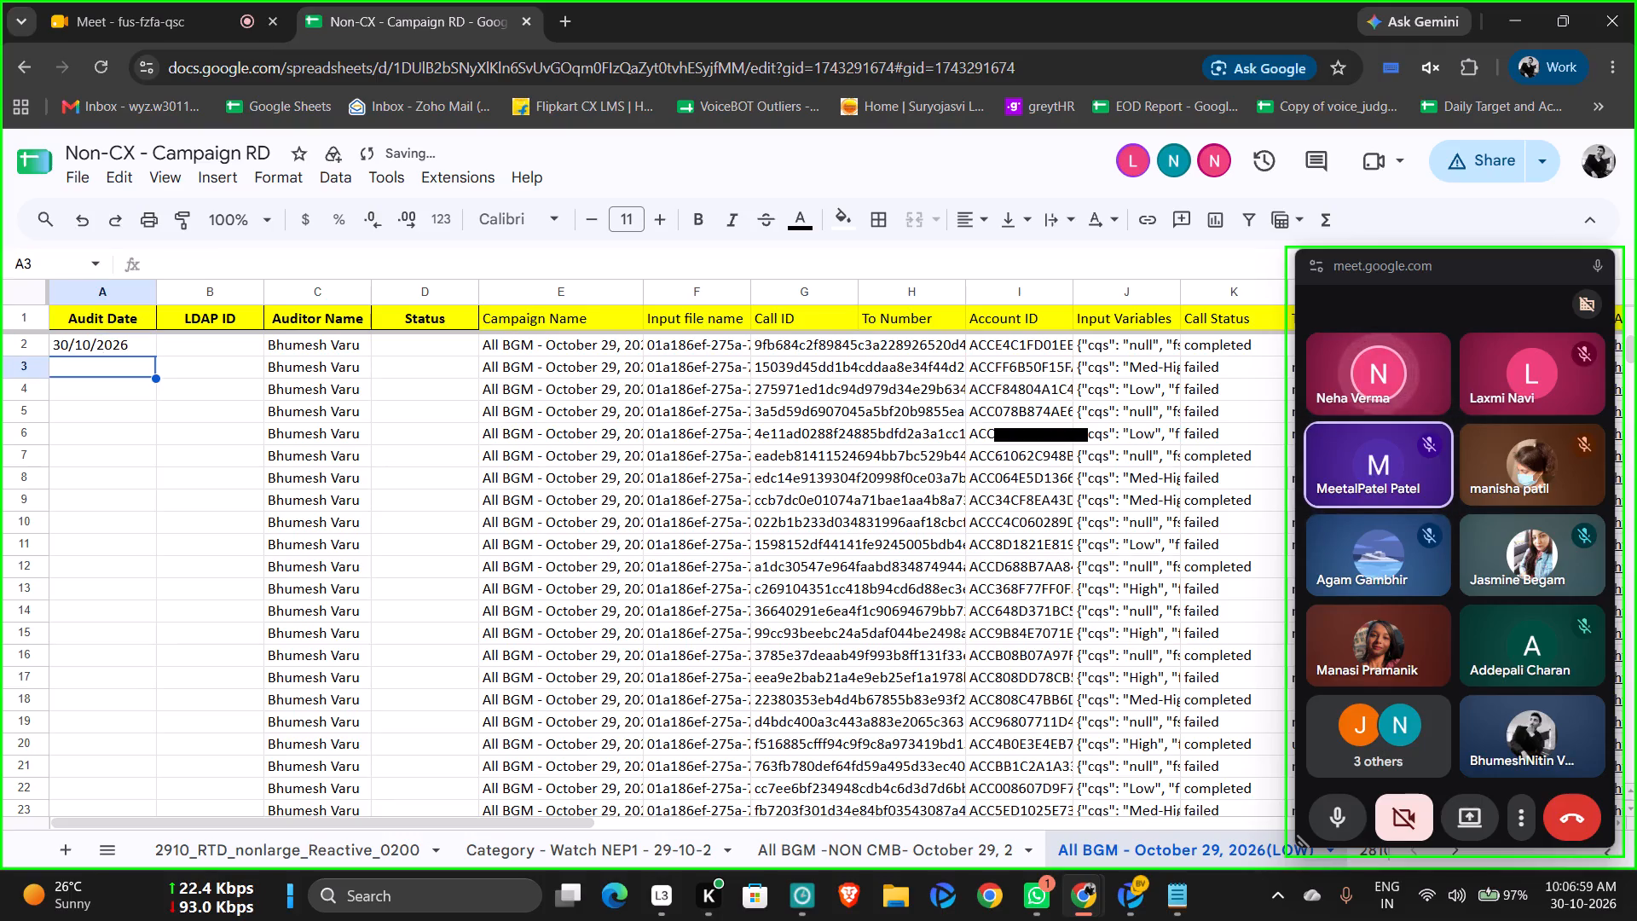
# Copy the audit date from A2 down the Audit Date column through row 56.
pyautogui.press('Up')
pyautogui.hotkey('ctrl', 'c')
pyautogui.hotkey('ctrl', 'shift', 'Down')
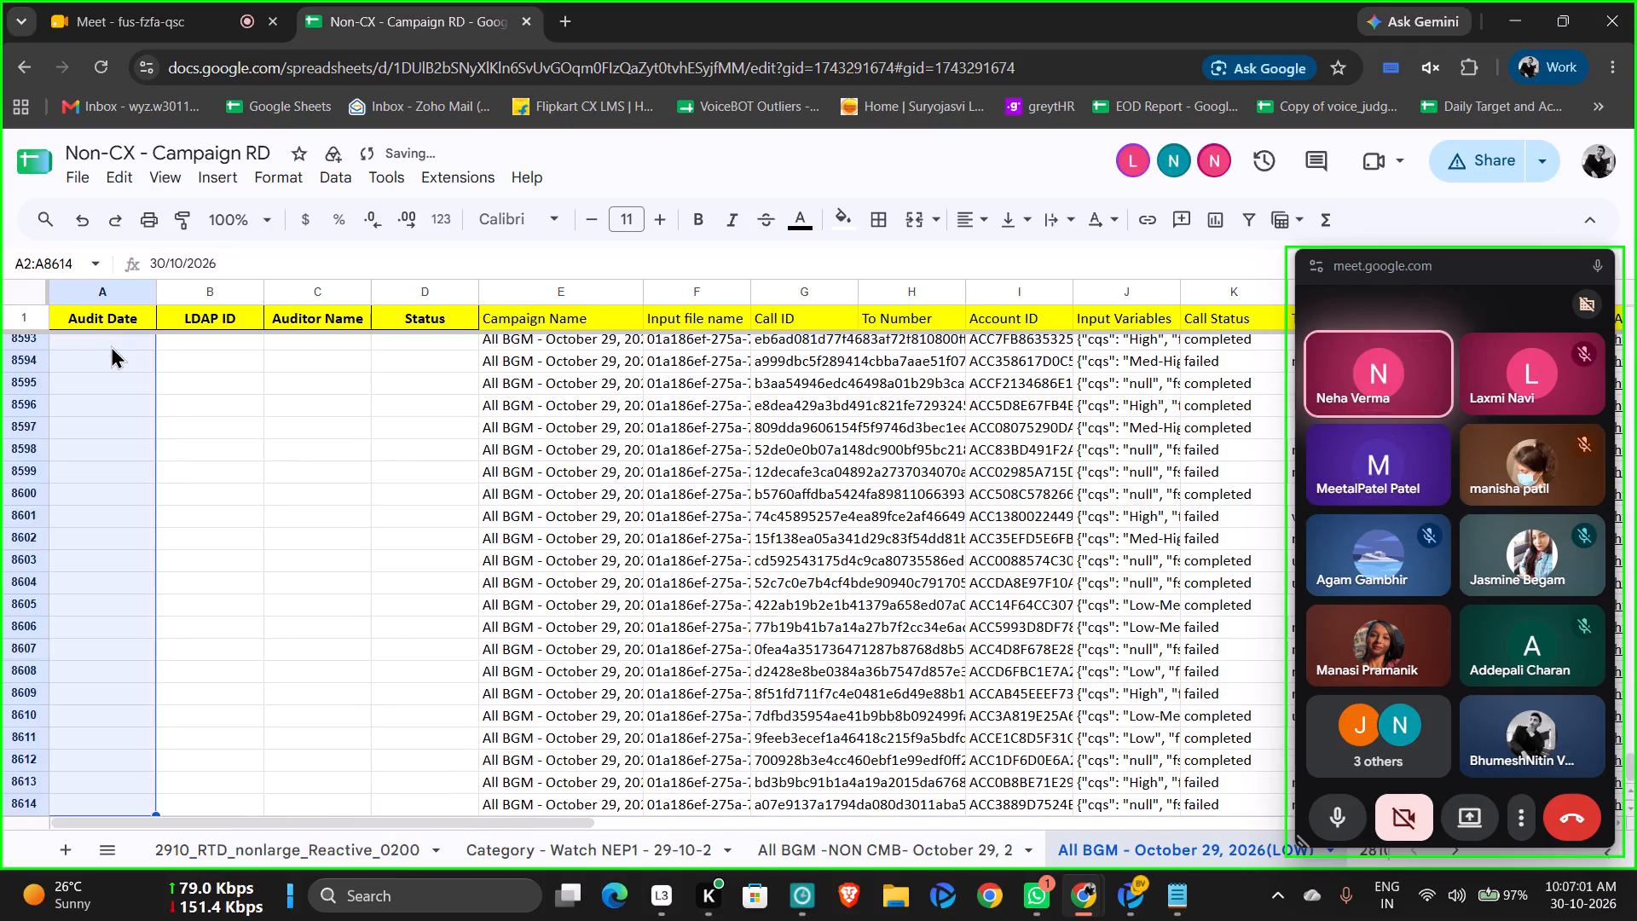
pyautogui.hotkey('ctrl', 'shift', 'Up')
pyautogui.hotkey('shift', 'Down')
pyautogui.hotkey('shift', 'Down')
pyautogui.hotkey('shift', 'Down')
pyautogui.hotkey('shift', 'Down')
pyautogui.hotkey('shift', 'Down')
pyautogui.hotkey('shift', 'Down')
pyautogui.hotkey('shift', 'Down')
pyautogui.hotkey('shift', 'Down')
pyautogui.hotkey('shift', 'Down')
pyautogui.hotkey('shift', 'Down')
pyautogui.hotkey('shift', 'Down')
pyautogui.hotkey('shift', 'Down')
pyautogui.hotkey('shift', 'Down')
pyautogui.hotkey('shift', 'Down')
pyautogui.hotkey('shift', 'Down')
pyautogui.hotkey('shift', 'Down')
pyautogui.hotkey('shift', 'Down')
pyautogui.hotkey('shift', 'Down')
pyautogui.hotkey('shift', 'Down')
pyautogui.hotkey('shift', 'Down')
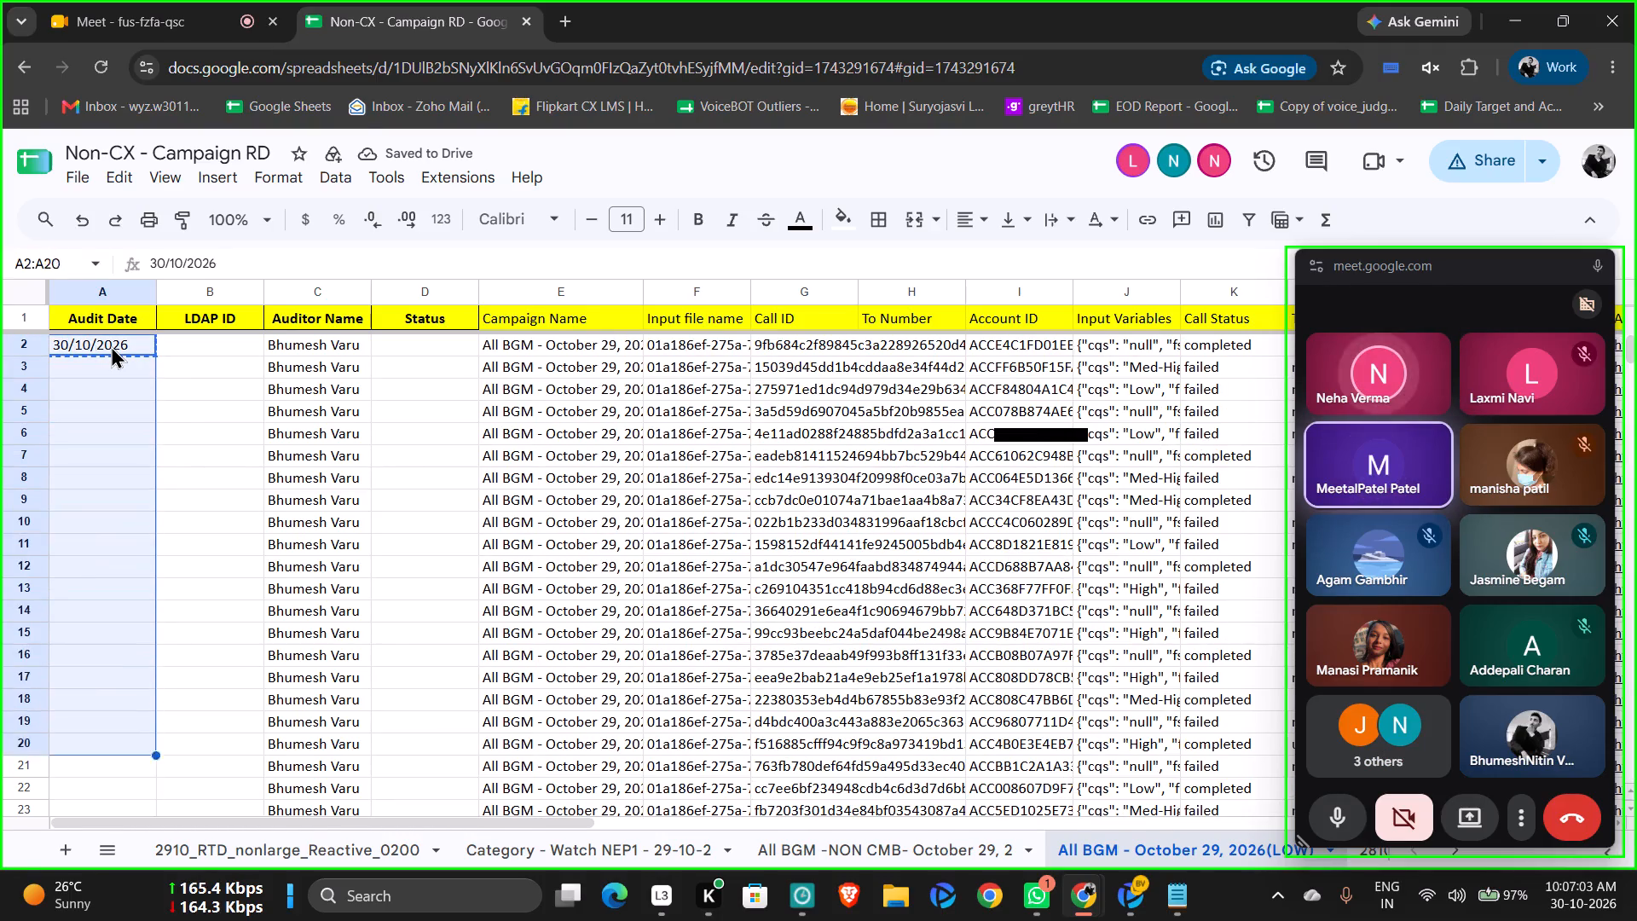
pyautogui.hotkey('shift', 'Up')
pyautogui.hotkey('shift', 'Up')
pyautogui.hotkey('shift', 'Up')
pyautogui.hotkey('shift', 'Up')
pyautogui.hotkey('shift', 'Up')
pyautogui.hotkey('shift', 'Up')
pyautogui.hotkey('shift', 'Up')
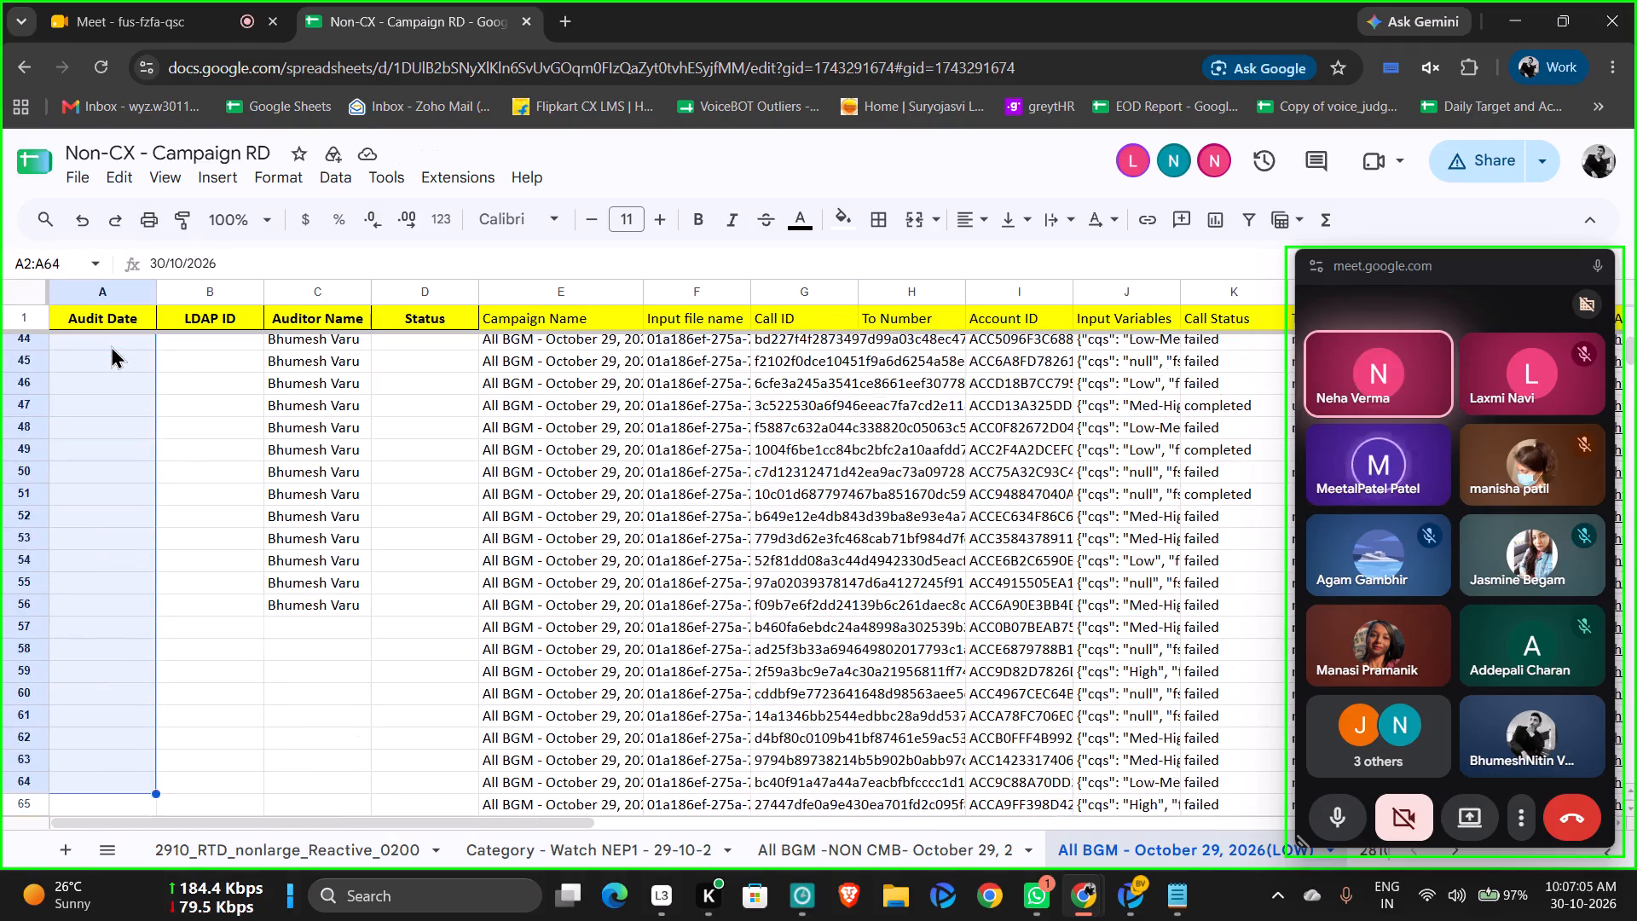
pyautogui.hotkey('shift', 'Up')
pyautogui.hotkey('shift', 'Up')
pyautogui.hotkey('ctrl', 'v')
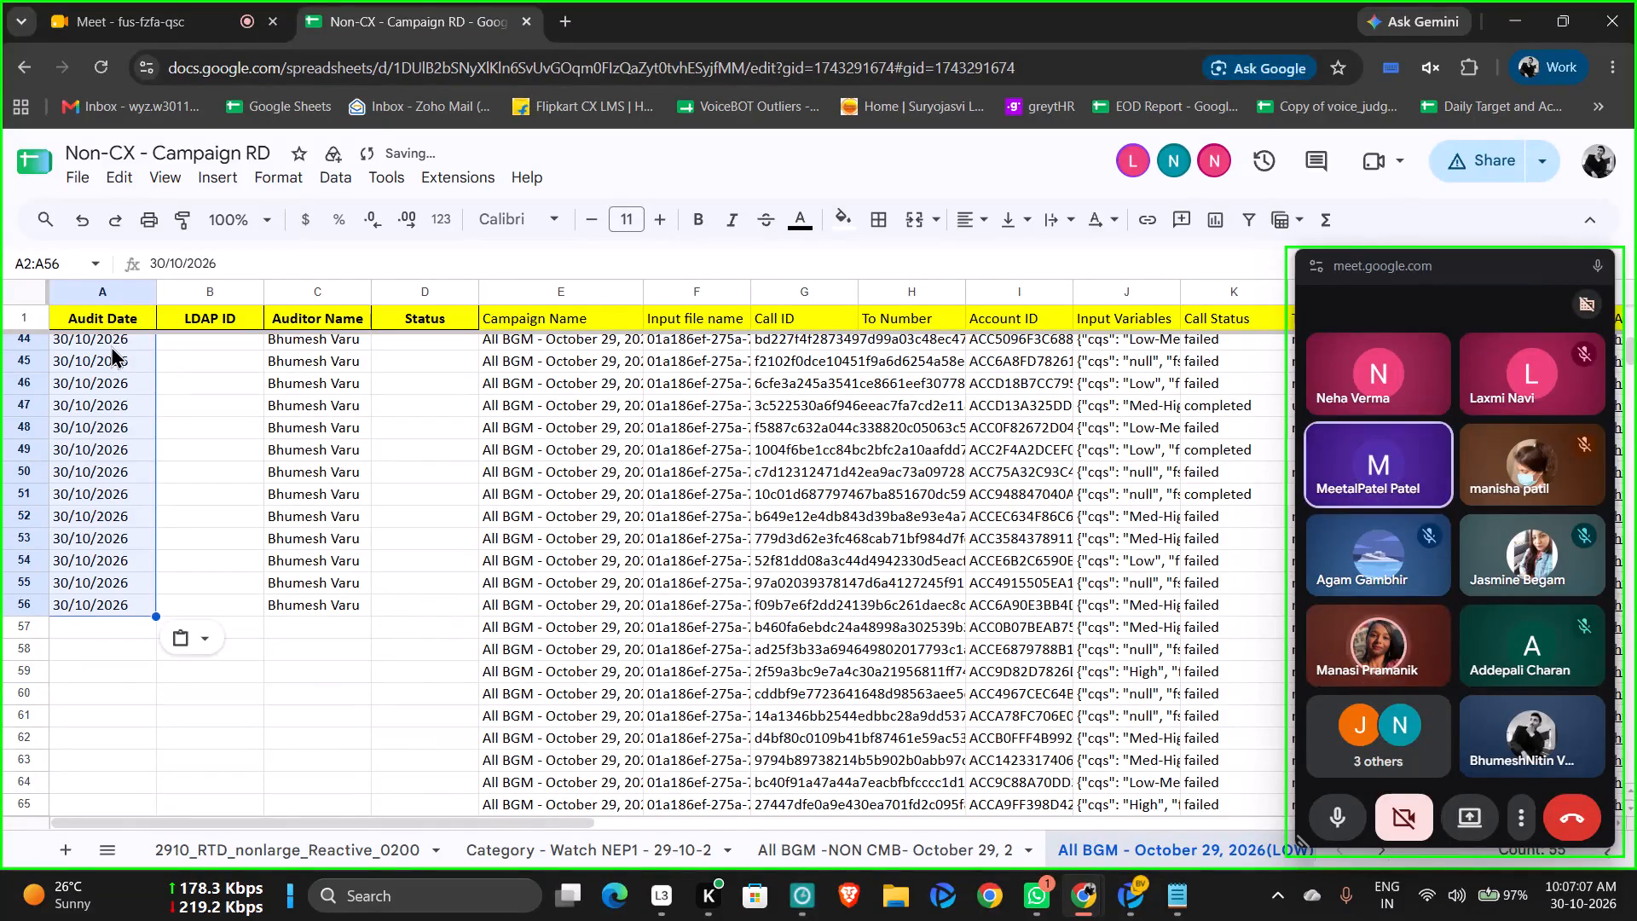
# Enter the auditor's LDAP ID in B2, including its letter prefix.
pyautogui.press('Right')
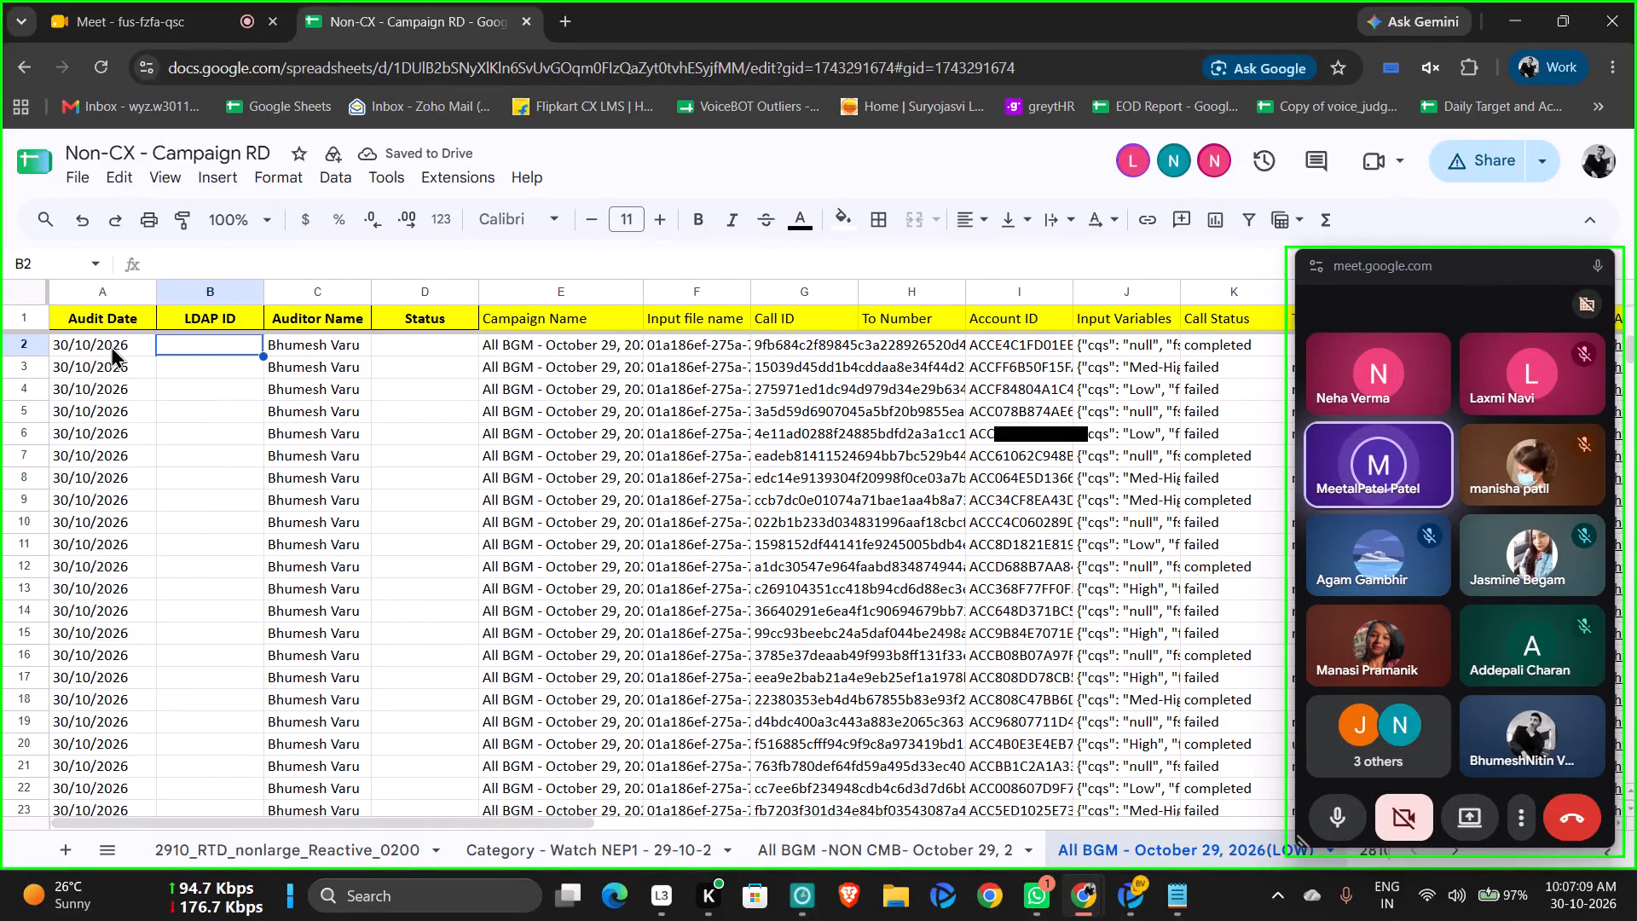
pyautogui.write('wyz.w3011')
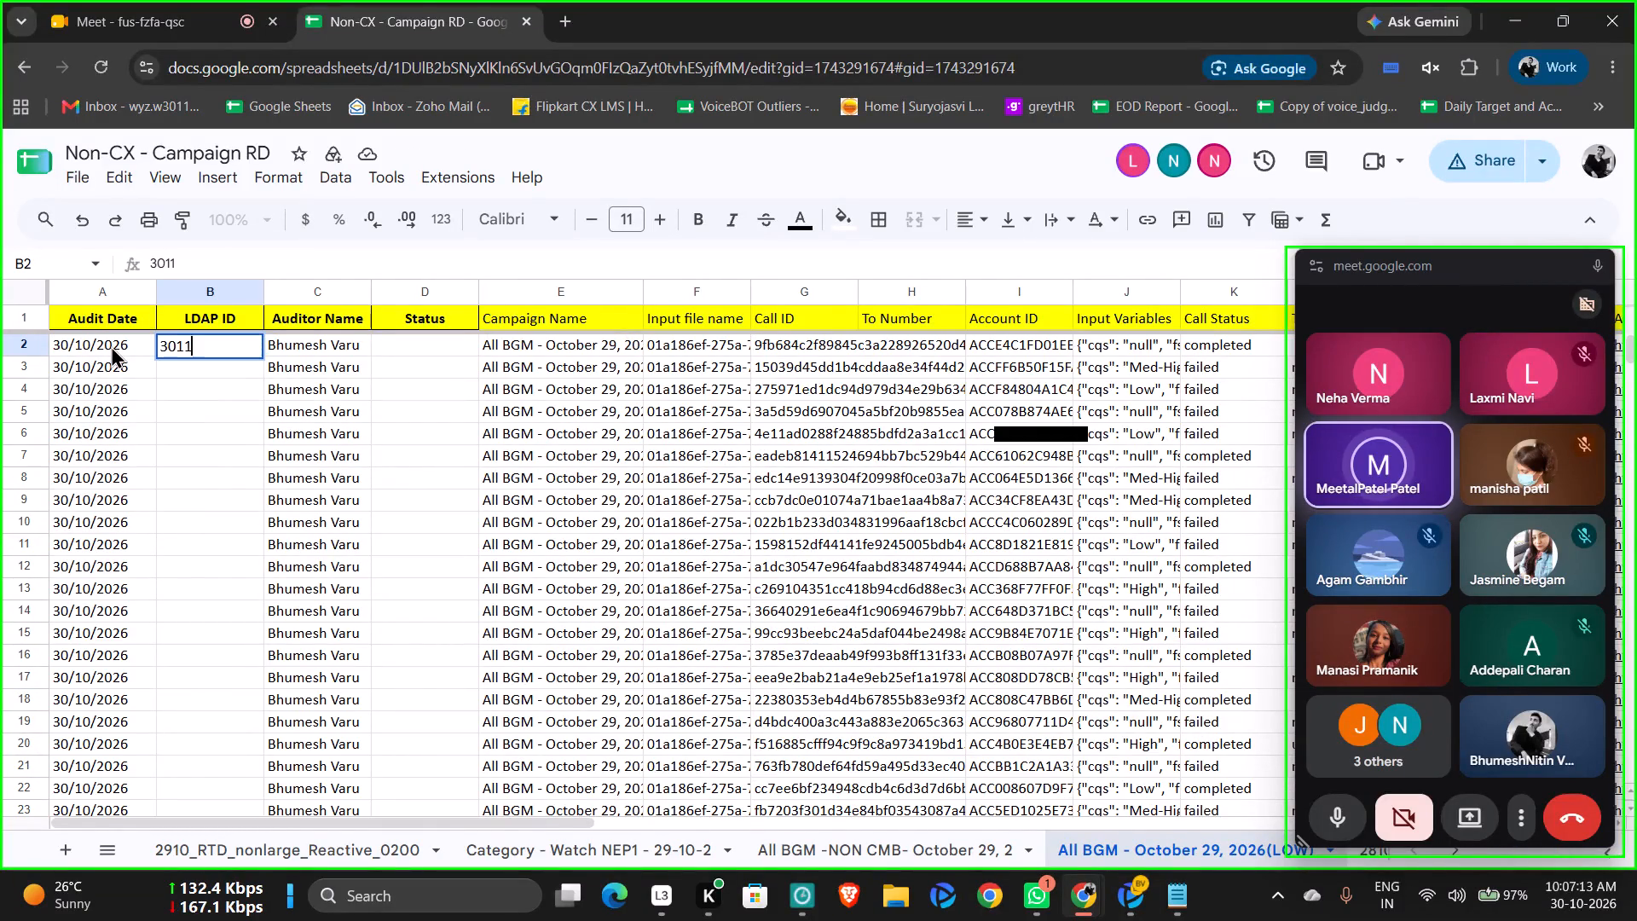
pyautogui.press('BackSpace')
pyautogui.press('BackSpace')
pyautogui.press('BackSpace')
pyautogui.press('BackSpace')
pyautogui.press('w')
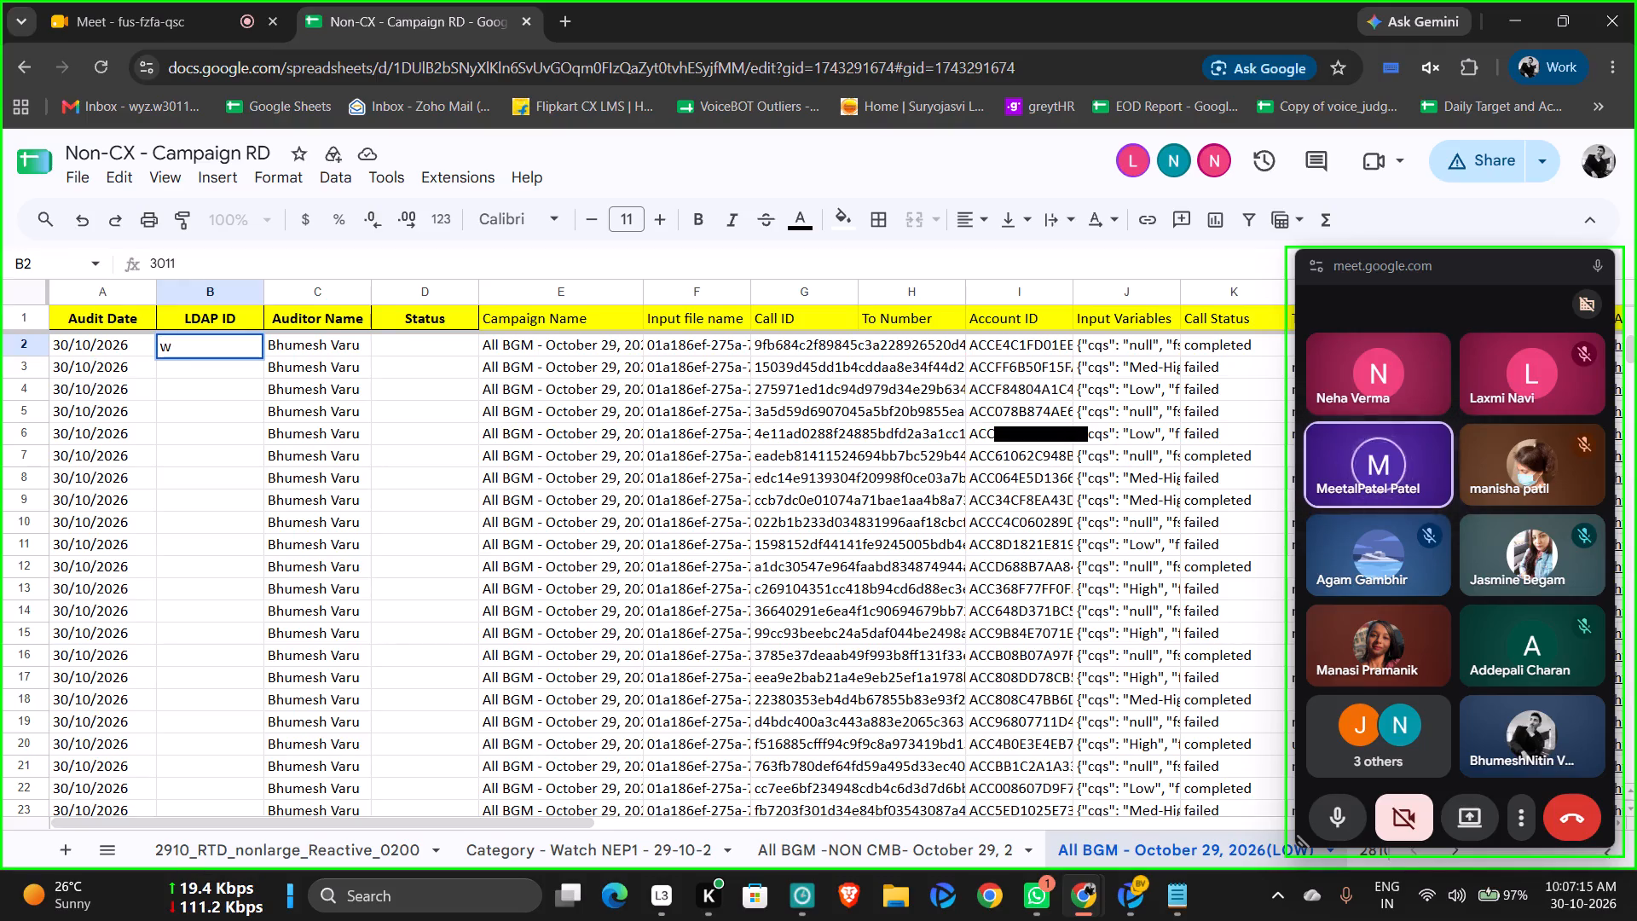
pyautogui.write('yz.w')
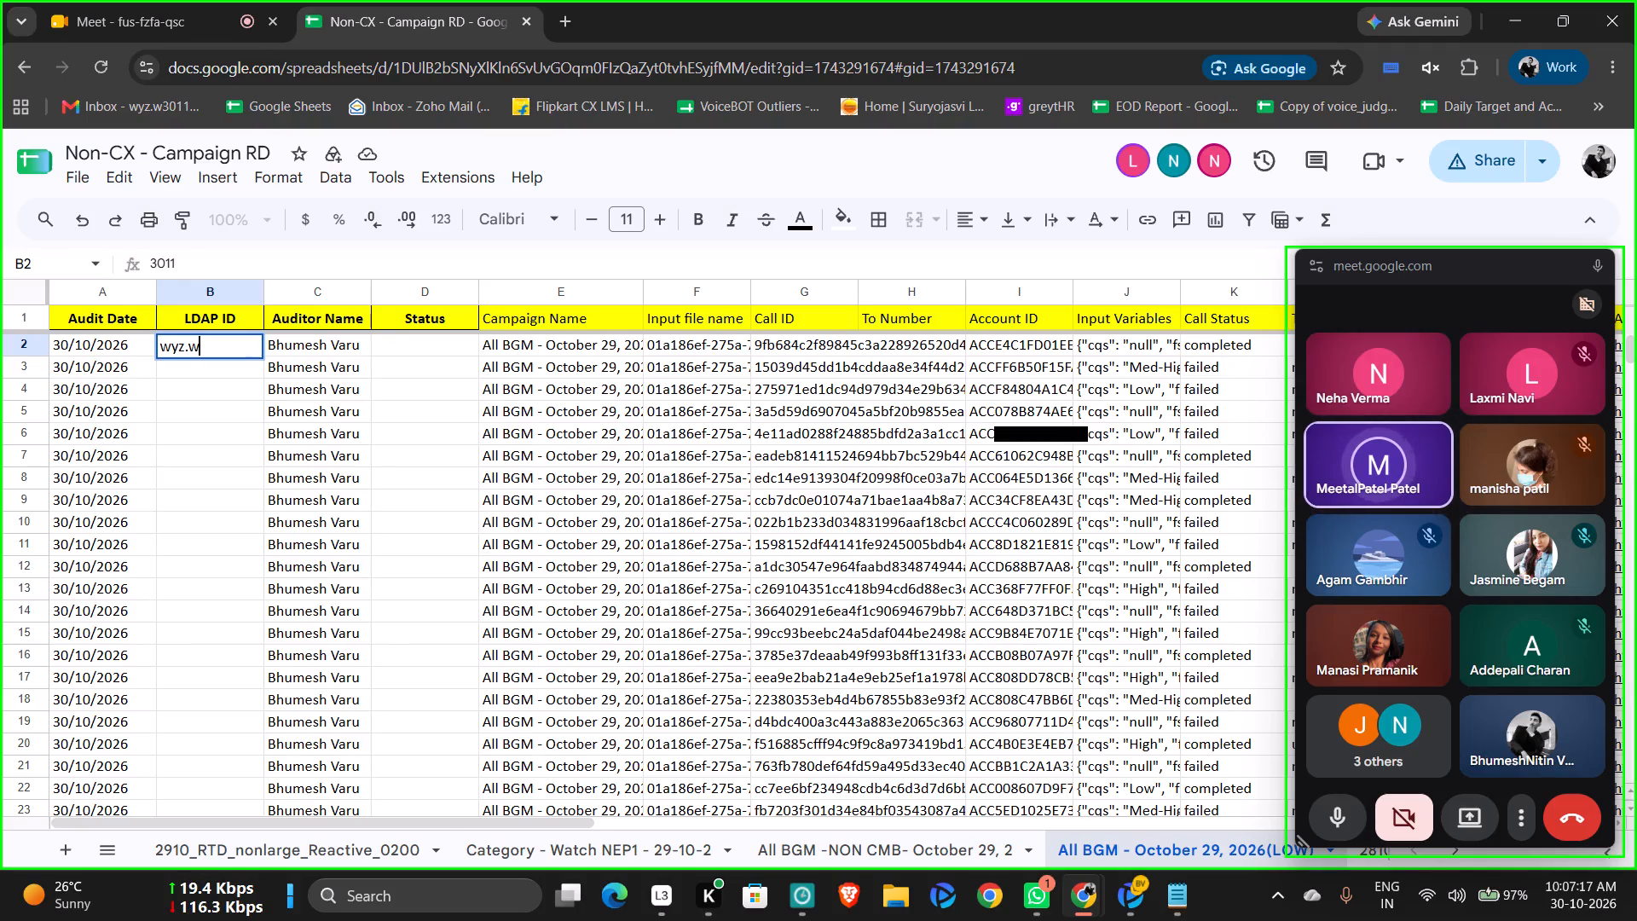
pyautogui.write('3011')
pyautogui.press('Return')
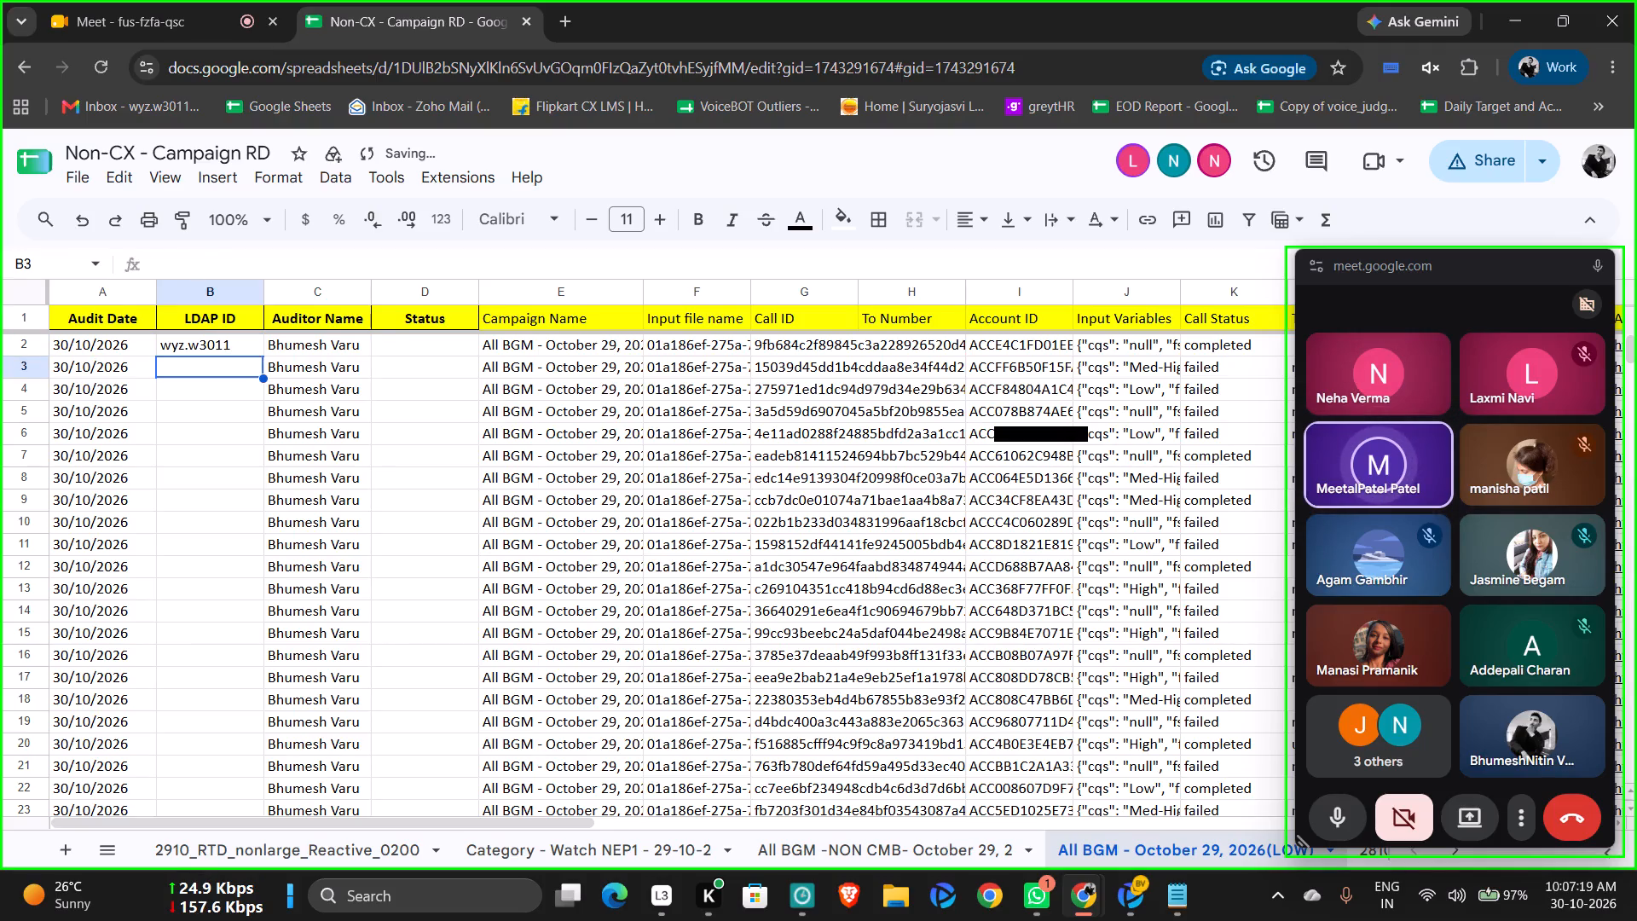
# Copy the LDAP ID from B2 down the LDAP ID column through row 56.
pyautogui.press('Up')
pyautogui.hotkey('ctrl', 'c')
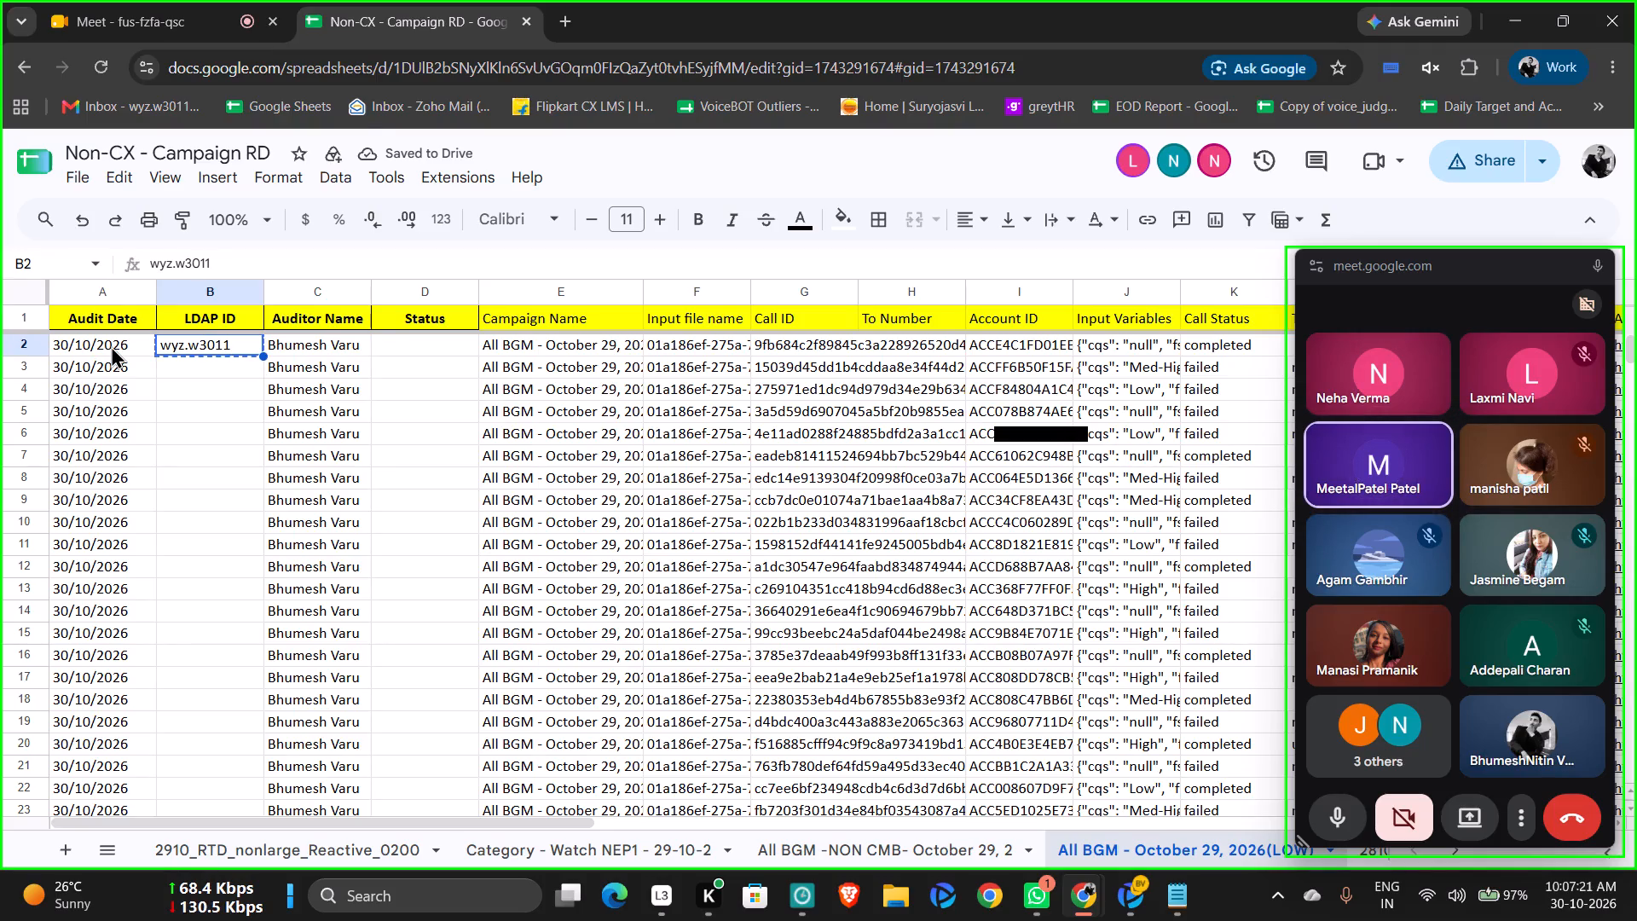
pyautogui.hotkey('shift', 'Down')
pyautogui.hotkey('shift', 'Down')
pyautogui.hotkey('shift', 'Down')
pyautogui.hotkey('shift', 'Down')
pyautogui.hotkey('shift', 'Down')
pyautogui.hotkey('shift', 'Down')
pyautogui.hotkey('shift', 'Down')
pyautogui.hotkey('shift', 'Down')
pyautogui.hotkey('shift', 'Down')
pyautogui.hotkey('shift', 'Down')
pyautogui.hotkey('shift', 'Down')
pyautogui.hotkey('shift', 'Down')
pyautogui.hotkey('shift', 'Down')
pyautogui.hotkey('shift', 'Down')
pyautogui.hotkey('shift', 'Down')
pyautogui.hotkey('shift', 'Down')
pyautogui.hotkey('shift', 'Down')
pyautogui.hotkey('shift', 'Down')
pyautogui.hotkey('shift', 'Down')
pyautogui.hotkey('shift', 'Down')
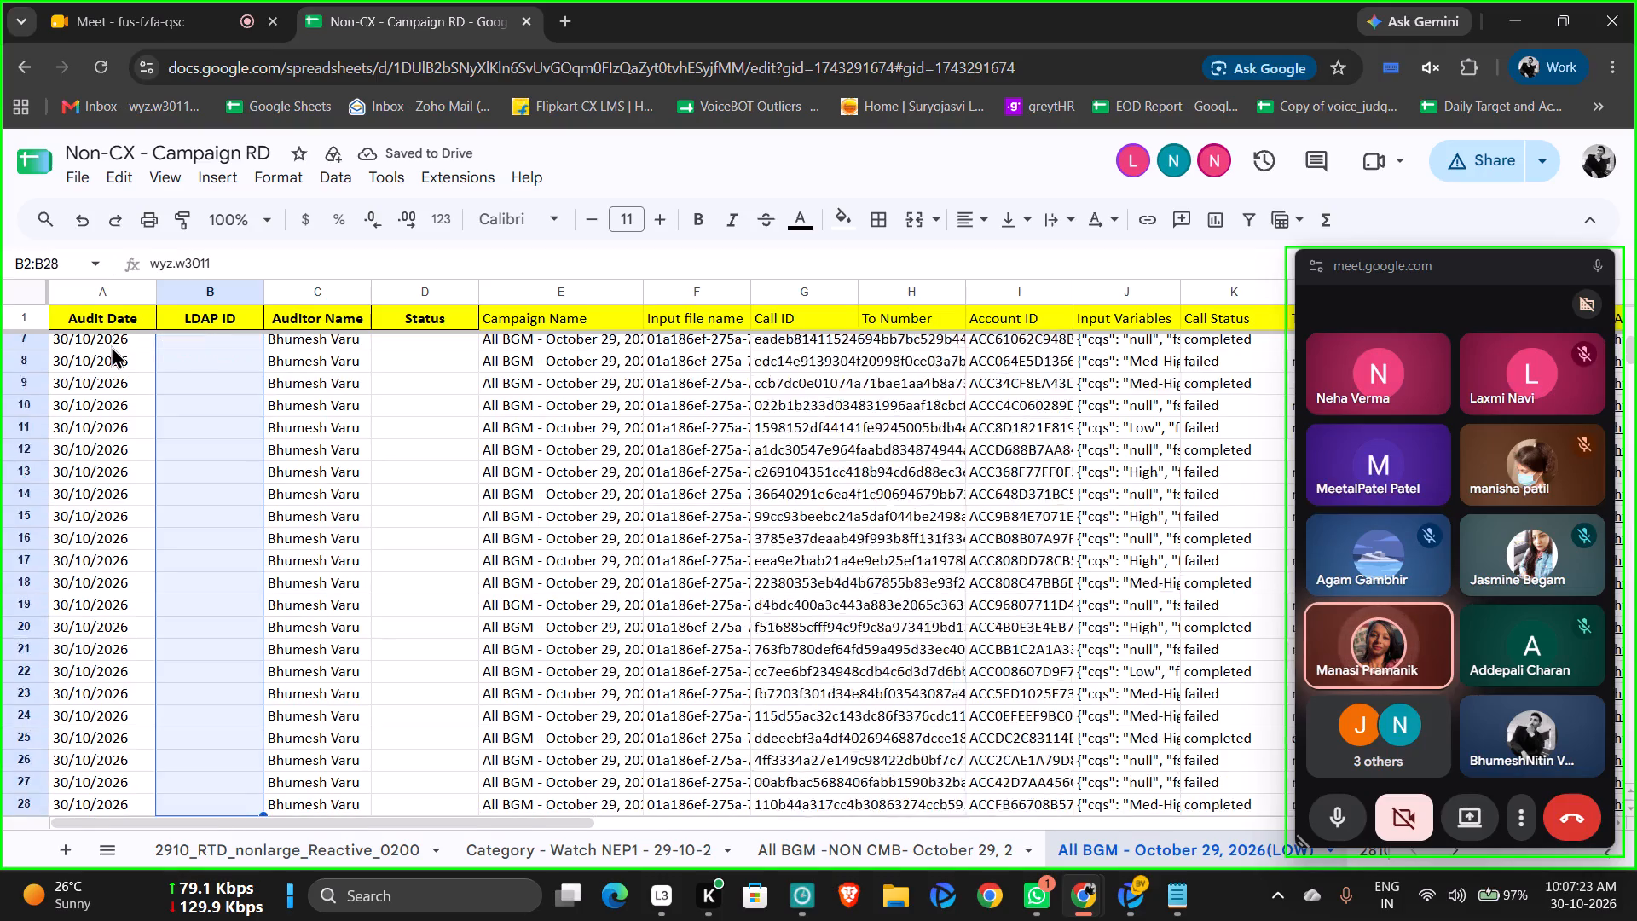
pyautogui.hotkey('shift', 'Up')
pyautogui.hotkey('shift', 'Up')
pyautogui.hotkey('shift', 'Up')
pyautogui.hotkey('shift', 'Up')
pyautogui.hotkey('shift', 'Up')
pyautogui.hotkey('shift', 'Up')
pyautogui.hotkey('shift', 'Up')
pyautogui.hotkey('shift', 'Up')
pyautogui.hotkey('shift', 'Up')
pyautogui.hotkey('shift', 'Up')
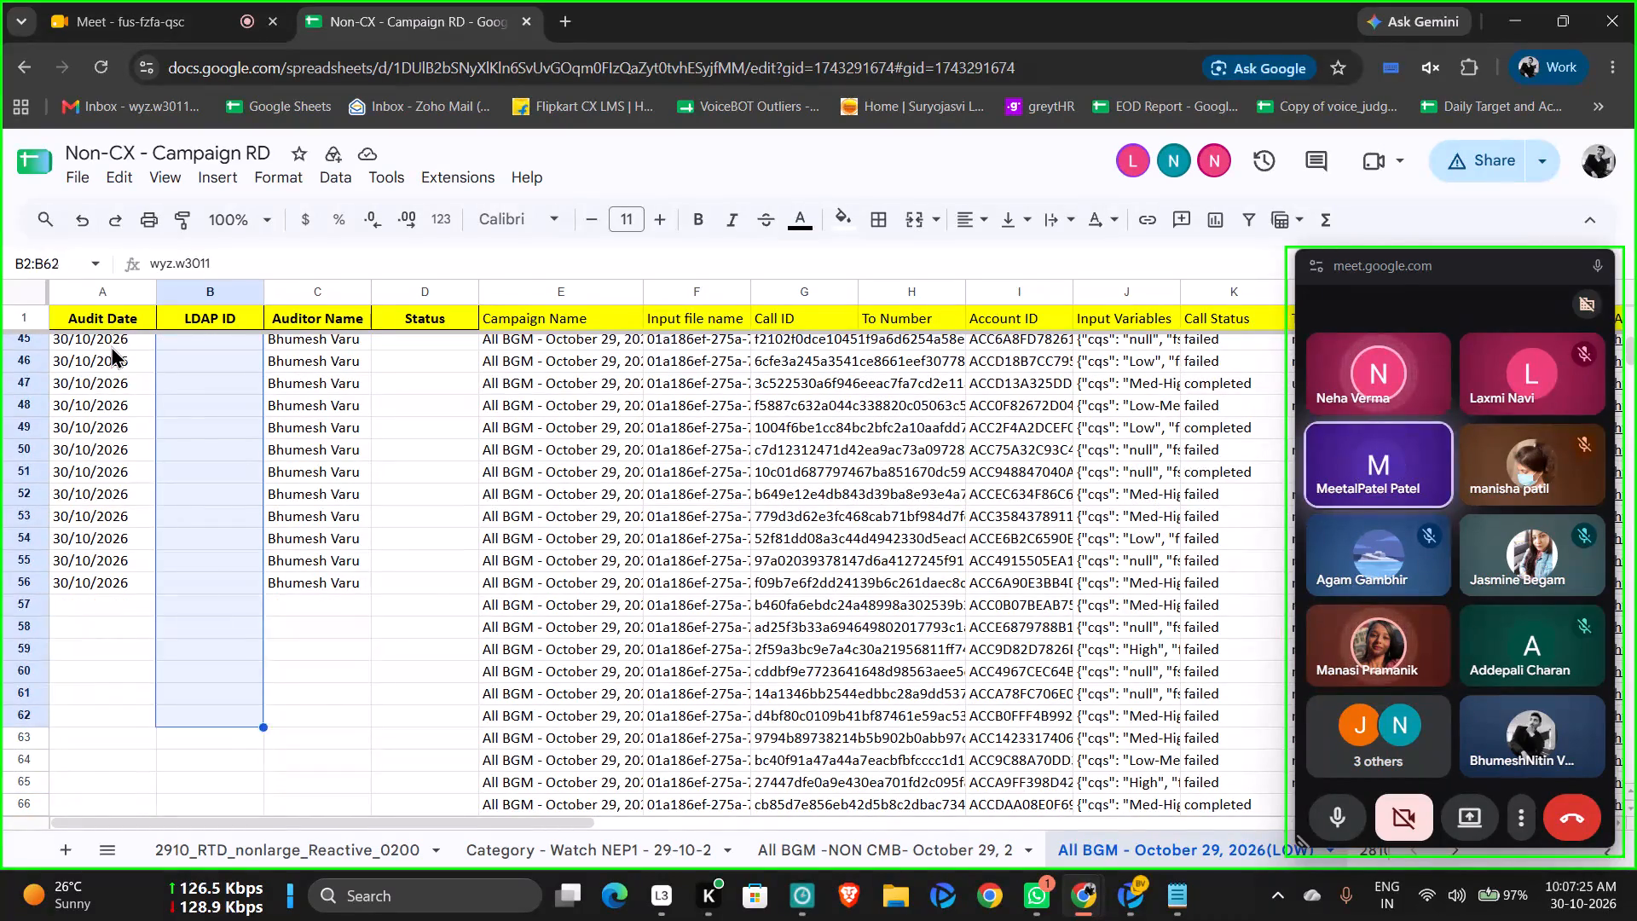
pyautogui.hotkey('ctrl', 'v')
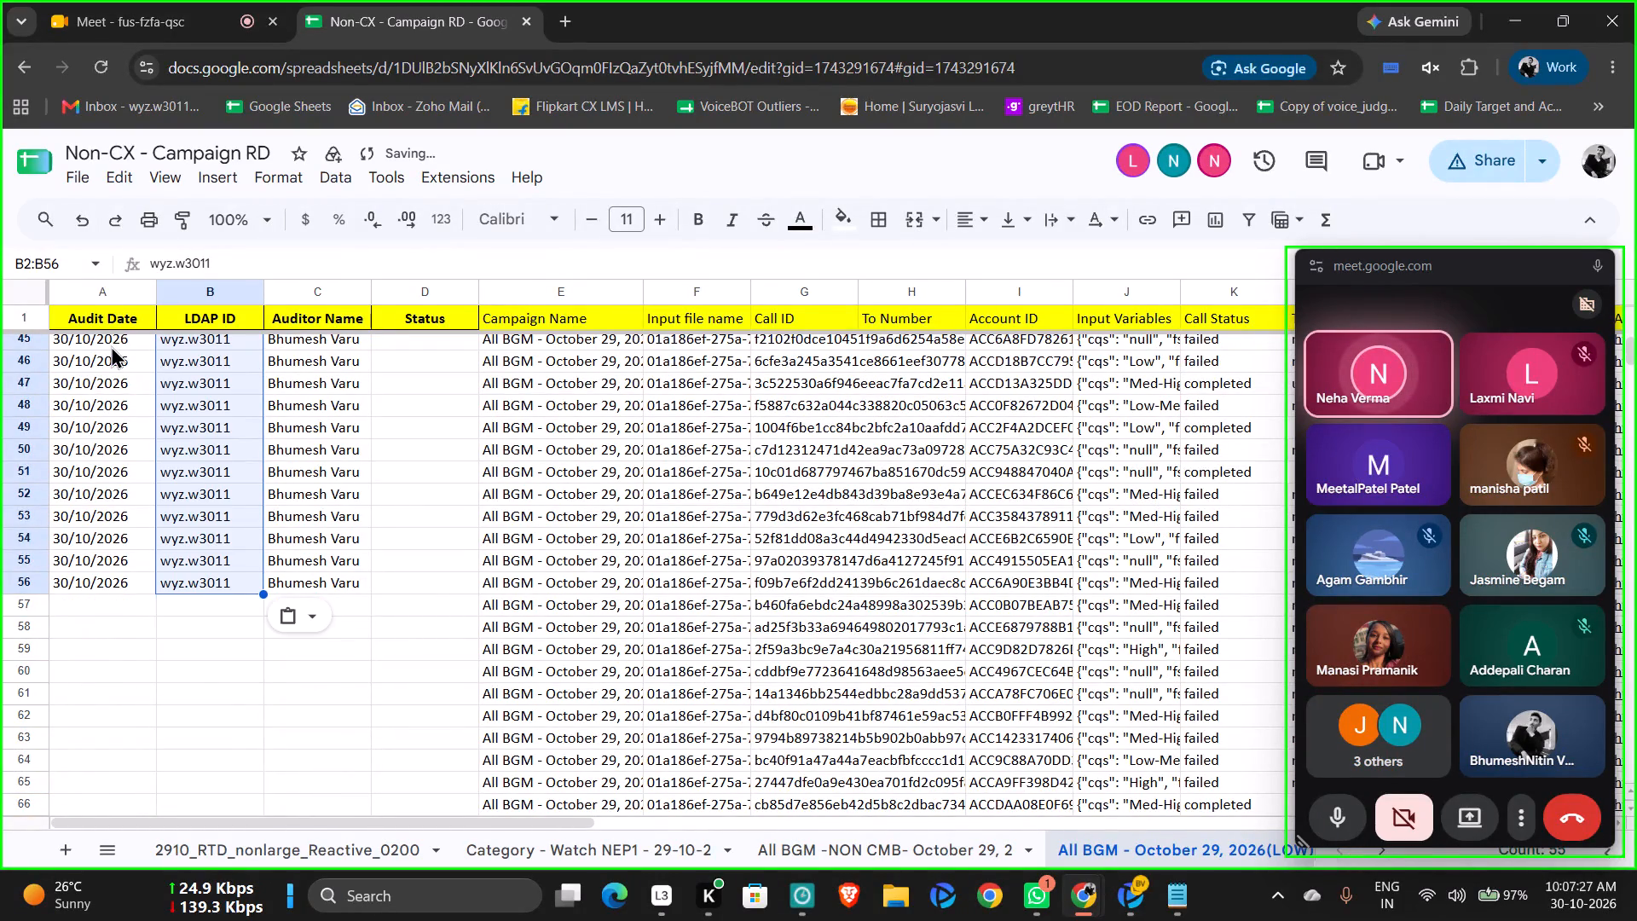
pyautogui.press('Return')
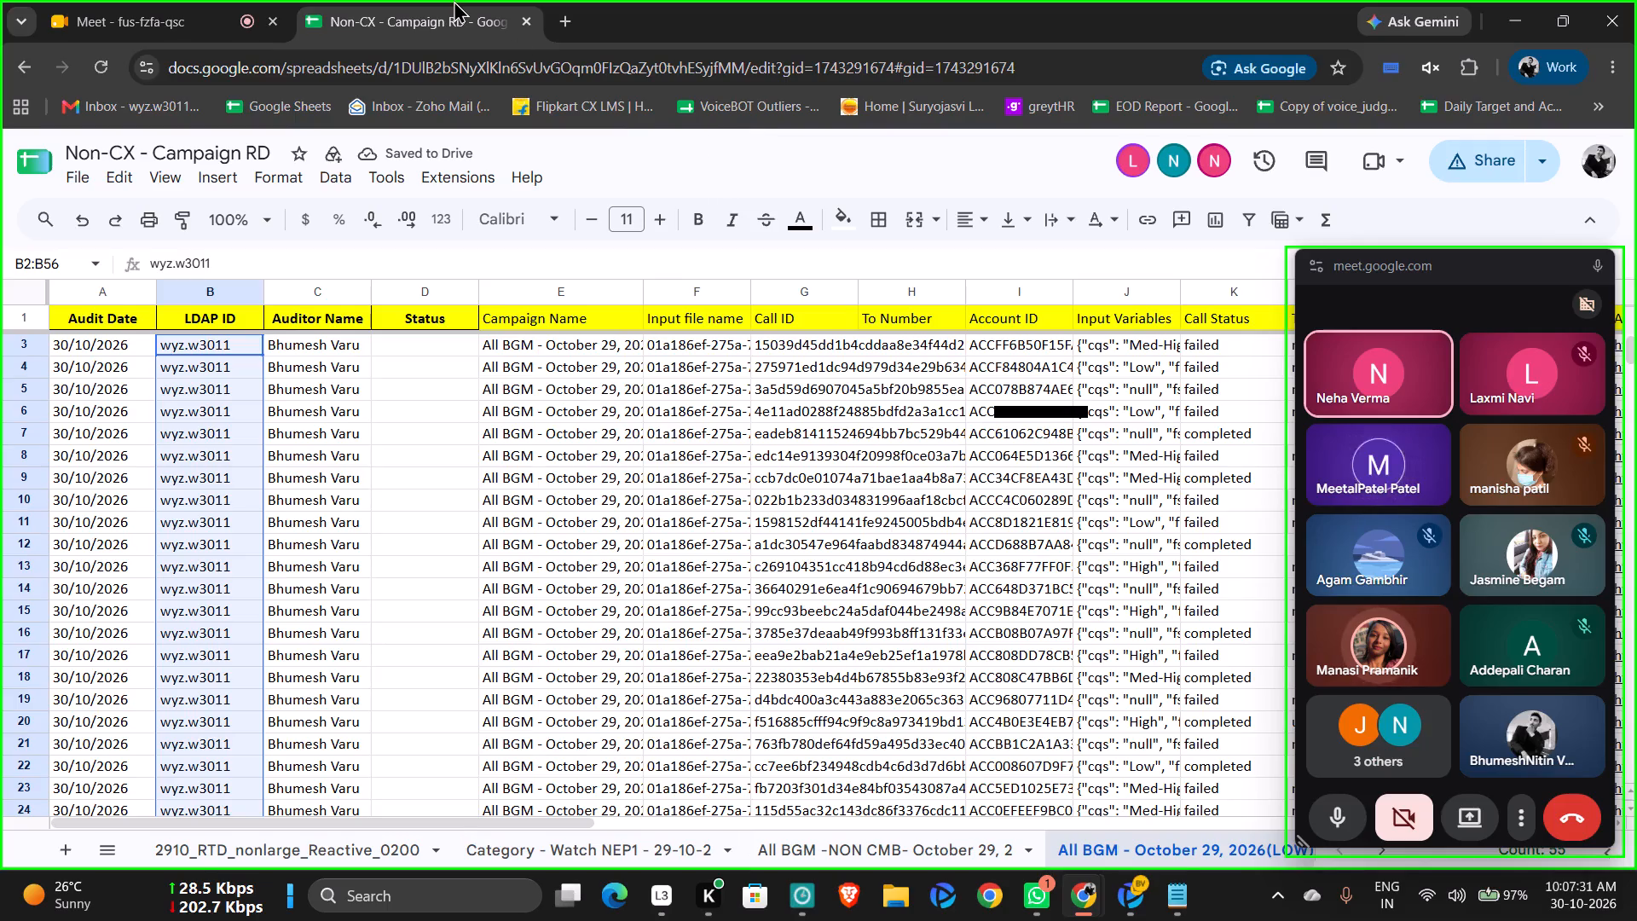
# Copy the web address of the Non-CX - Campaign RD spreadsheet's current sheet.
pyautogui.click(570, 67)
pyautogui.hotkey('ctrl', 'c')
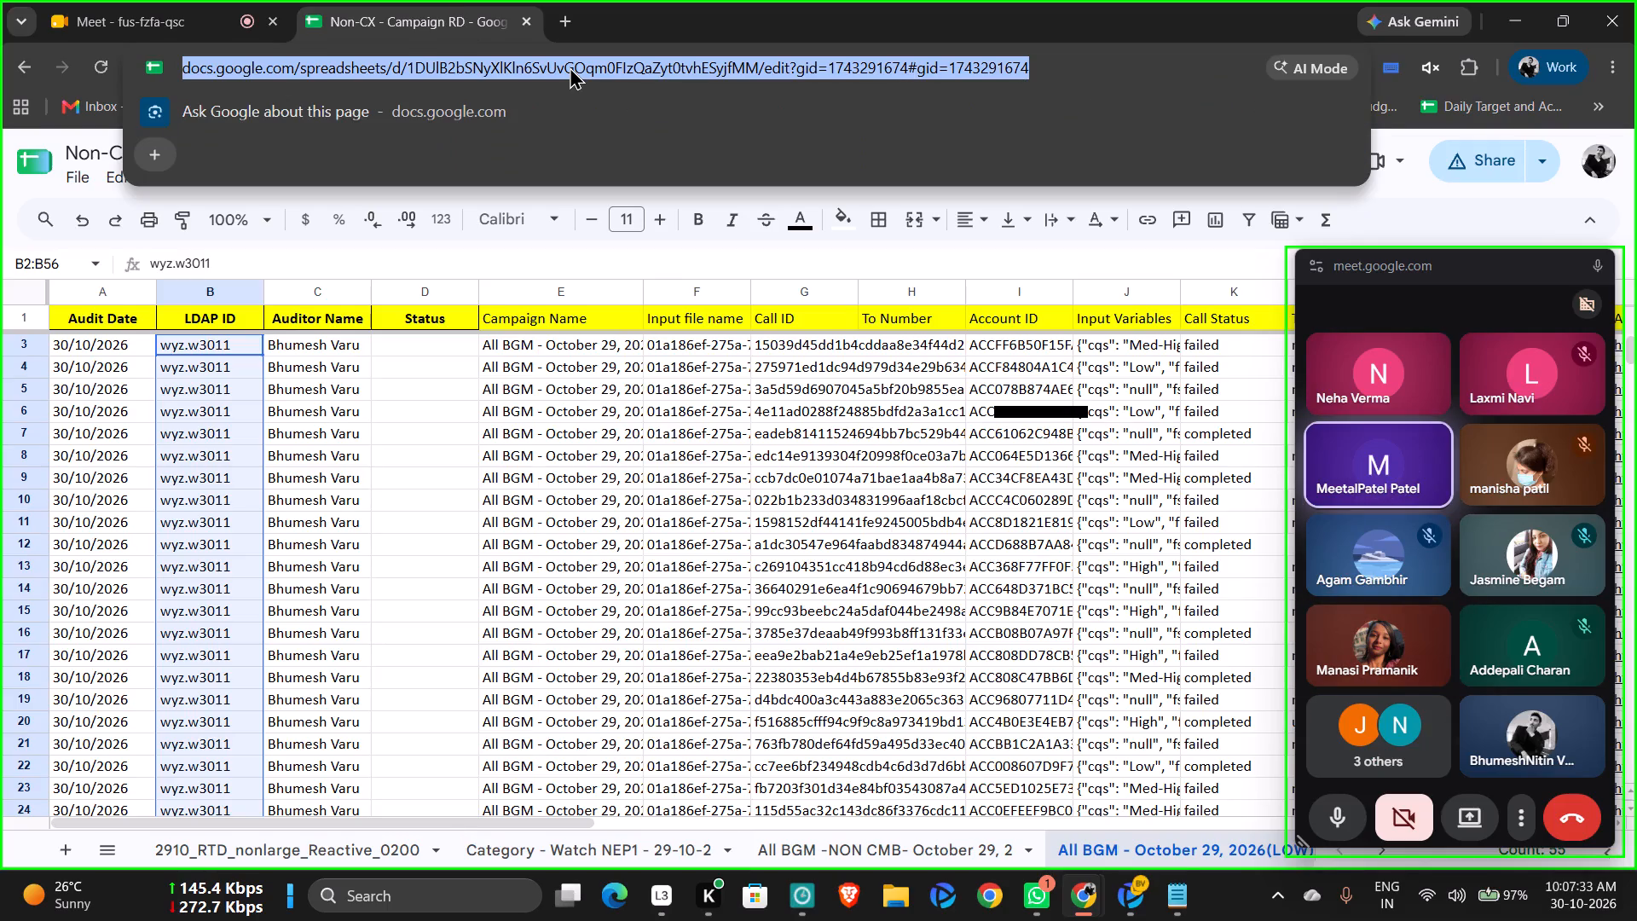
pyautogui.hotkey('ctrl', 'c')
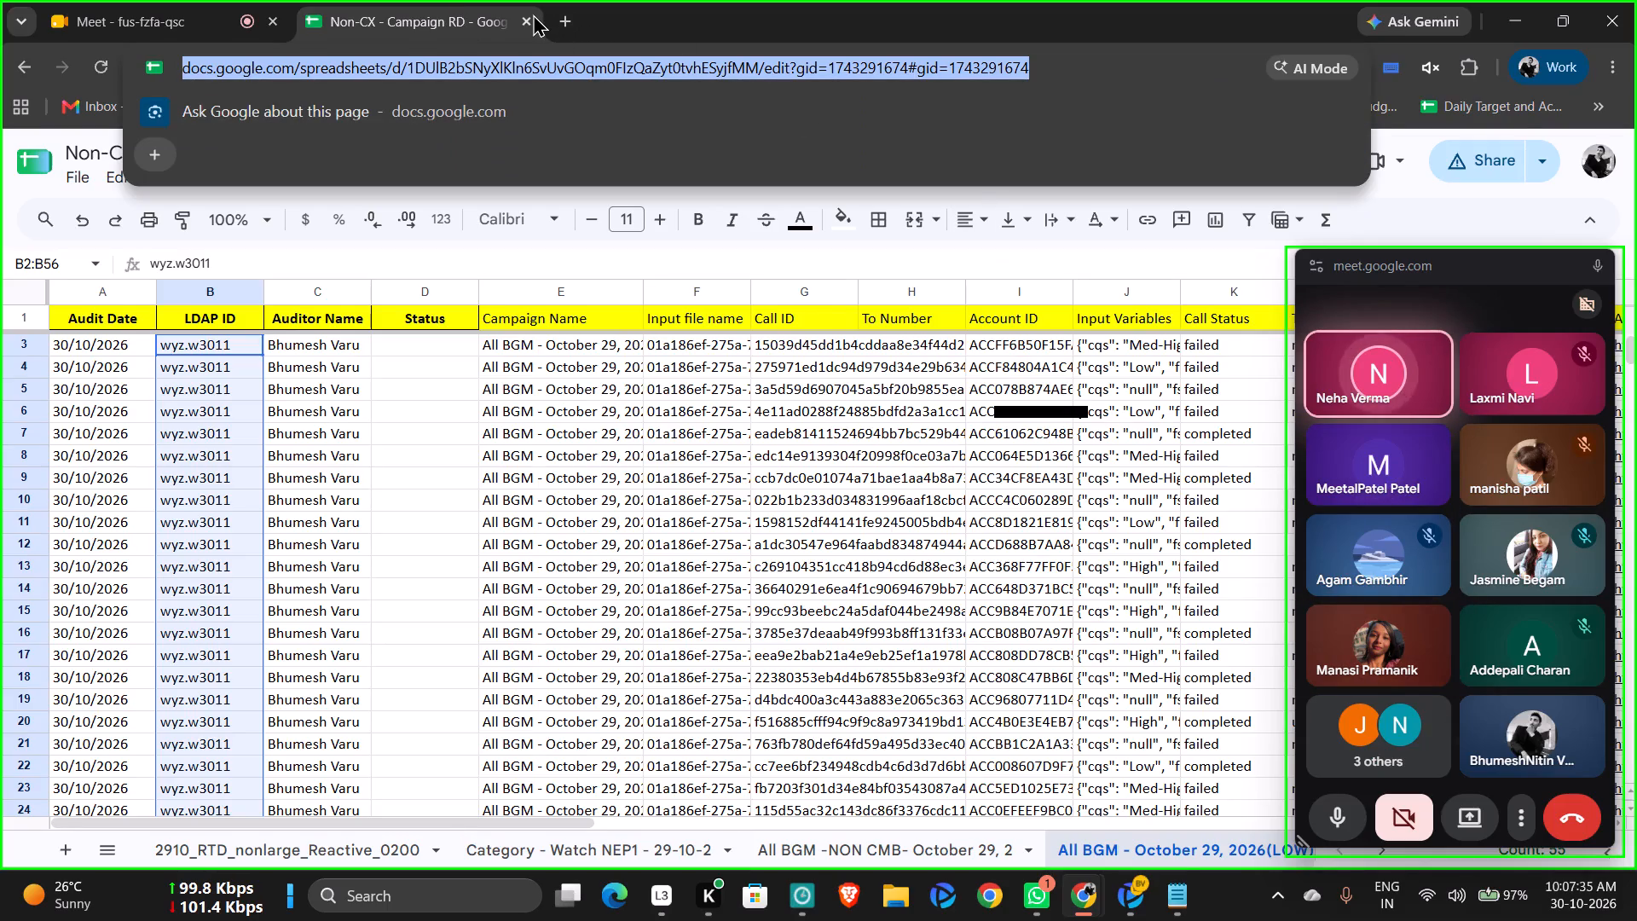
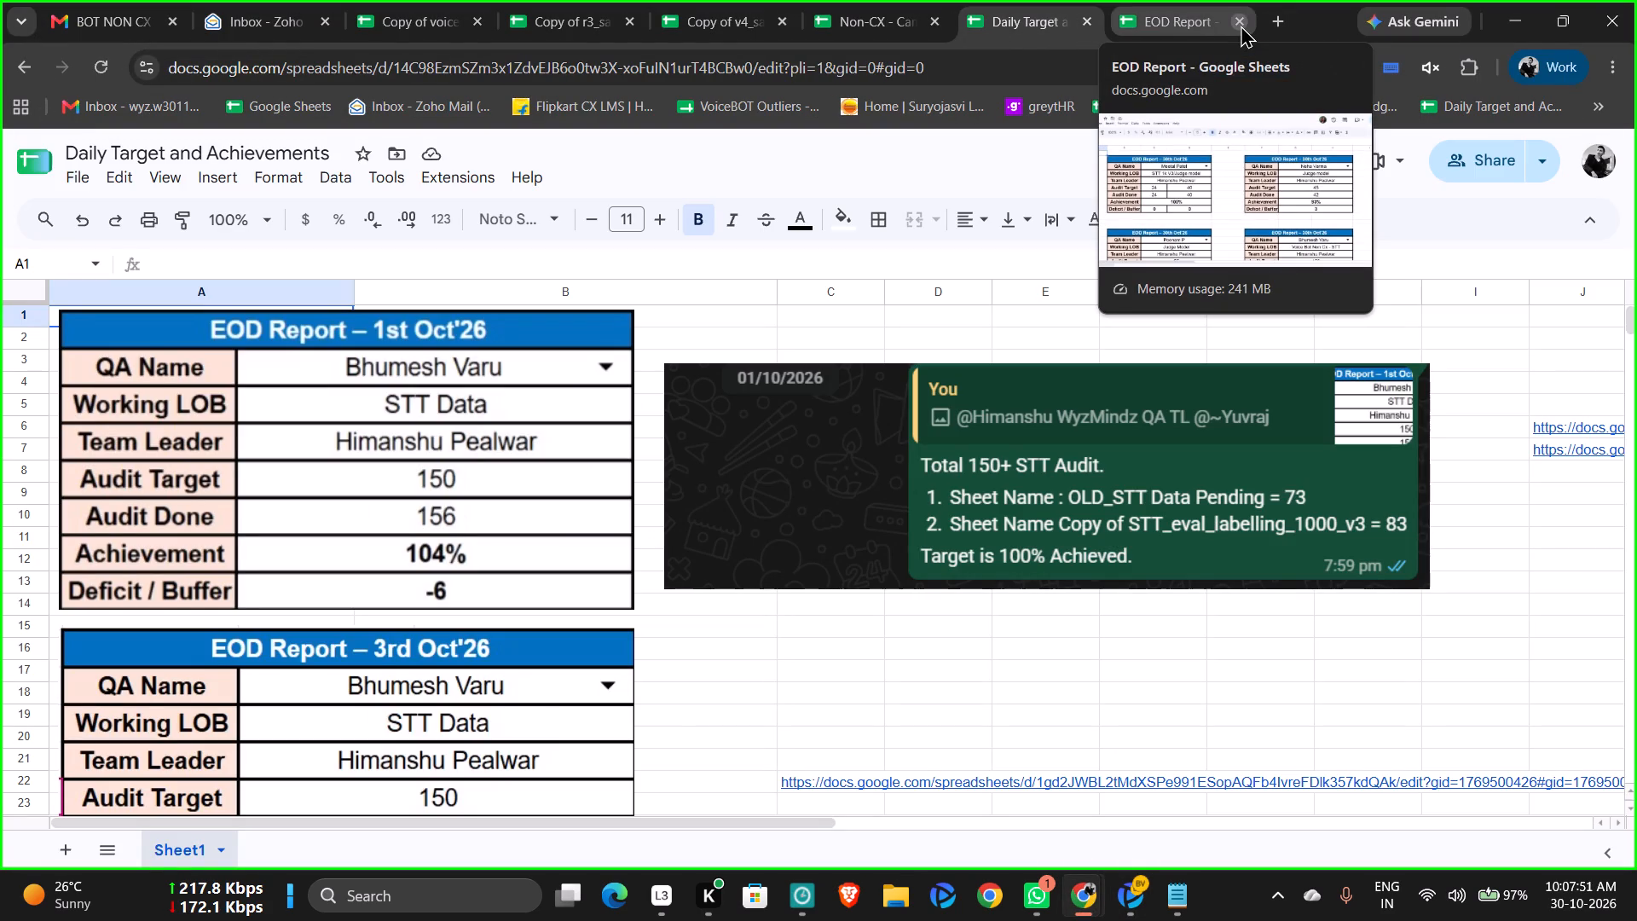
# Look through the EOD reports in the Daily Target and Achievements spreadsheet, down to the latest October entries.
pyautogui.scroll(-19, 721, 379)
pyautogui.scroll(-6, 724, 381)
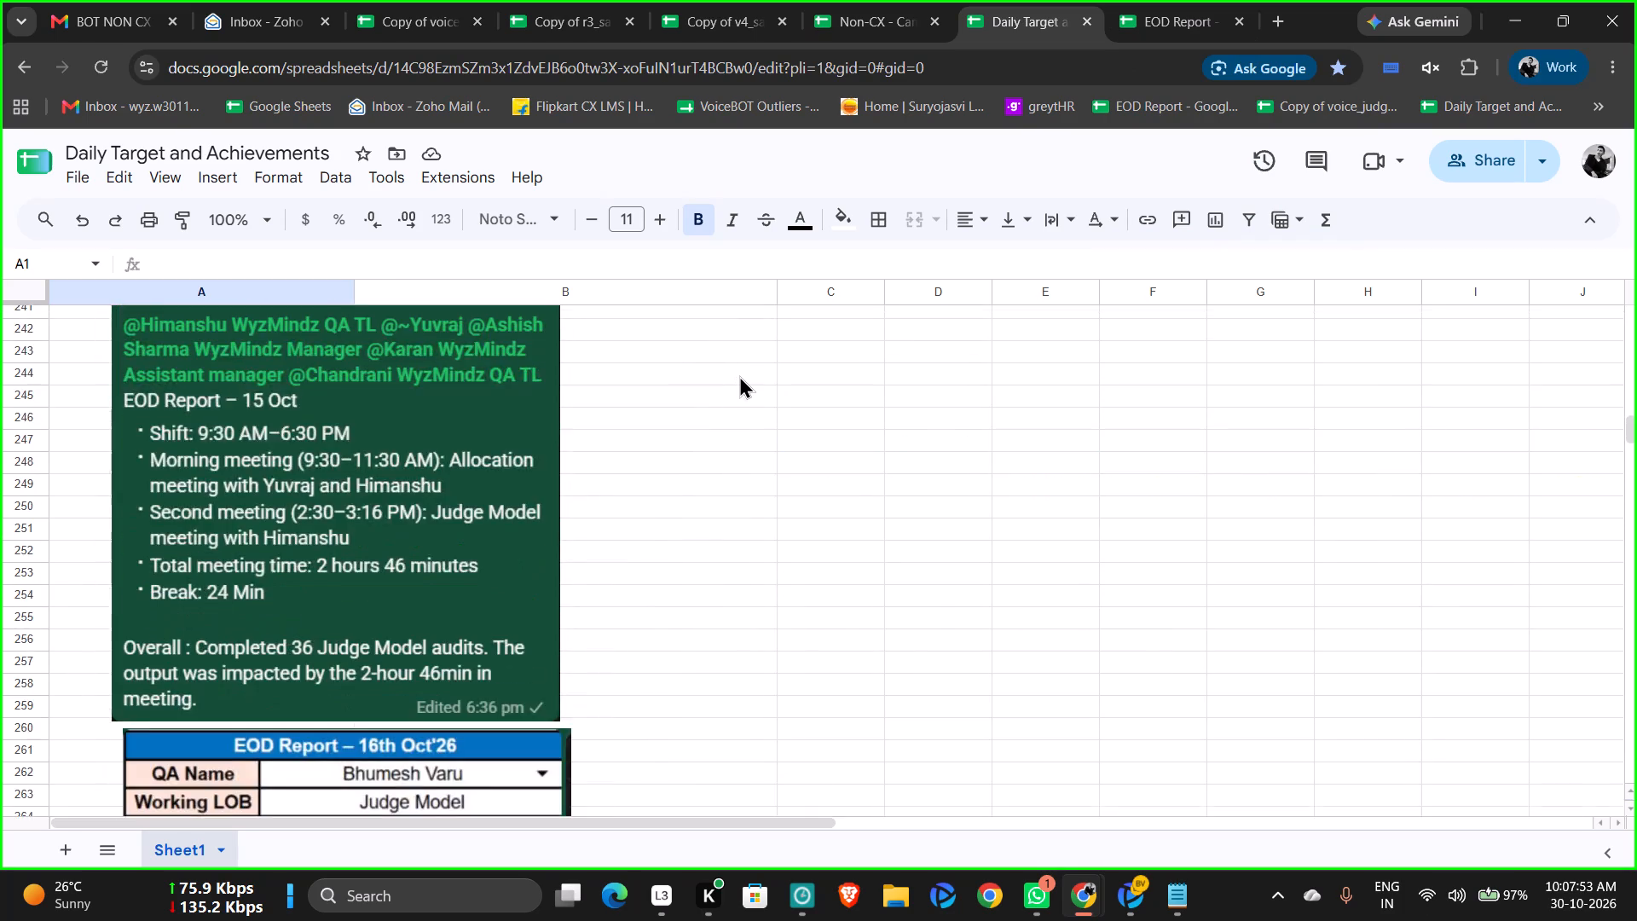
pyautogui.scroll(-16, 743, 374)
pyautogui.scroll(-7, 743, 374)
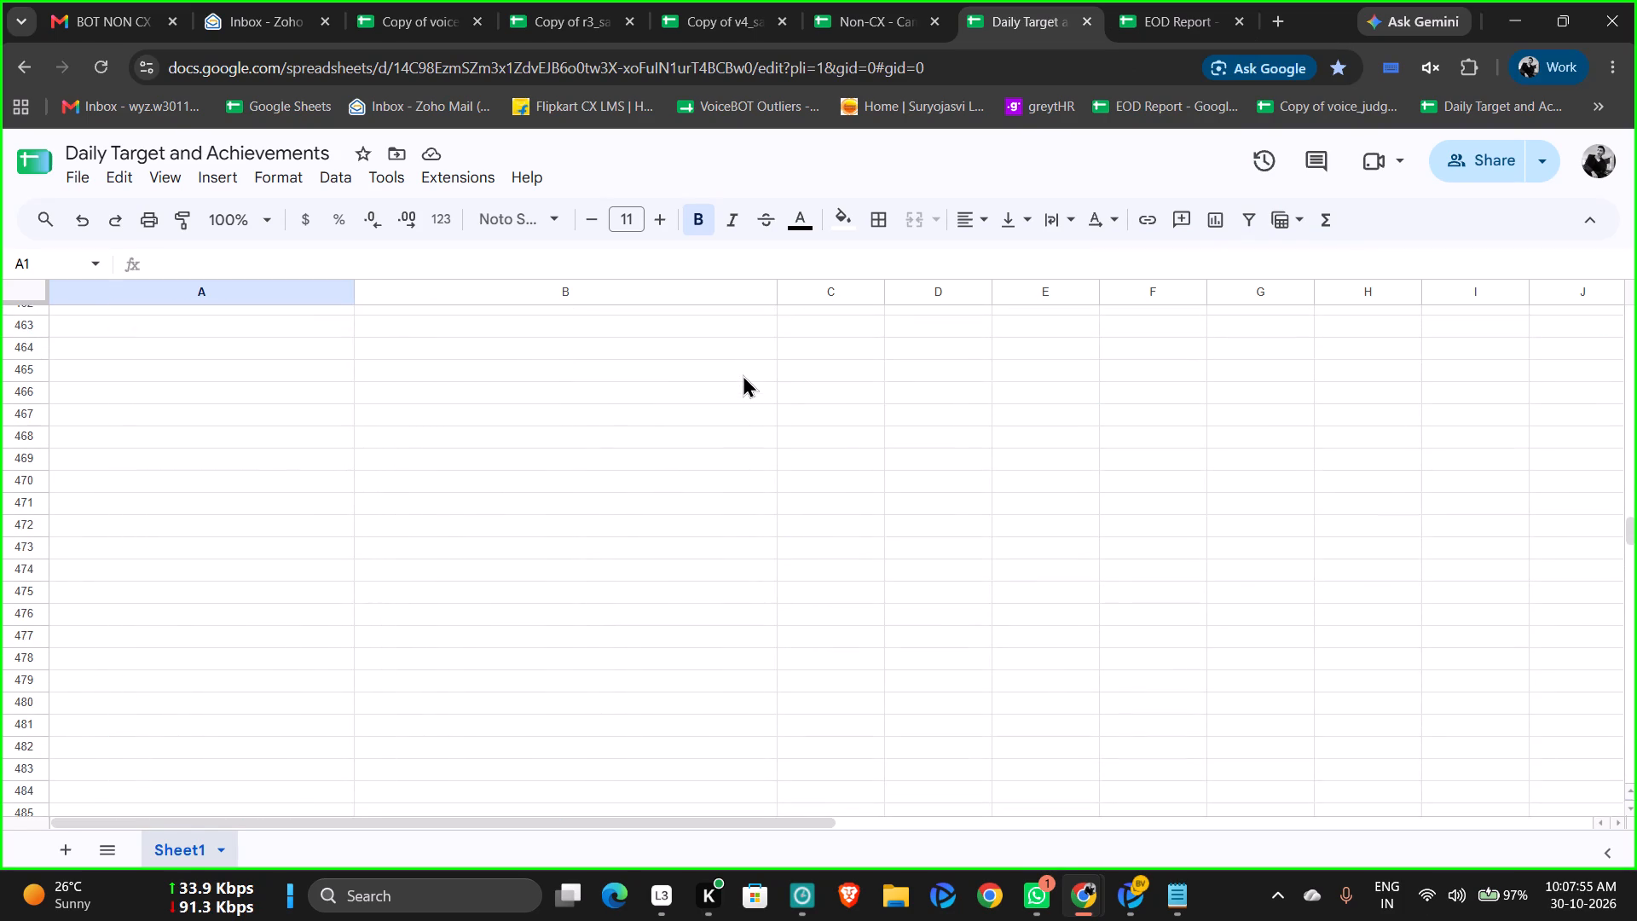
pyautogui.scroll(8, 743, 374)
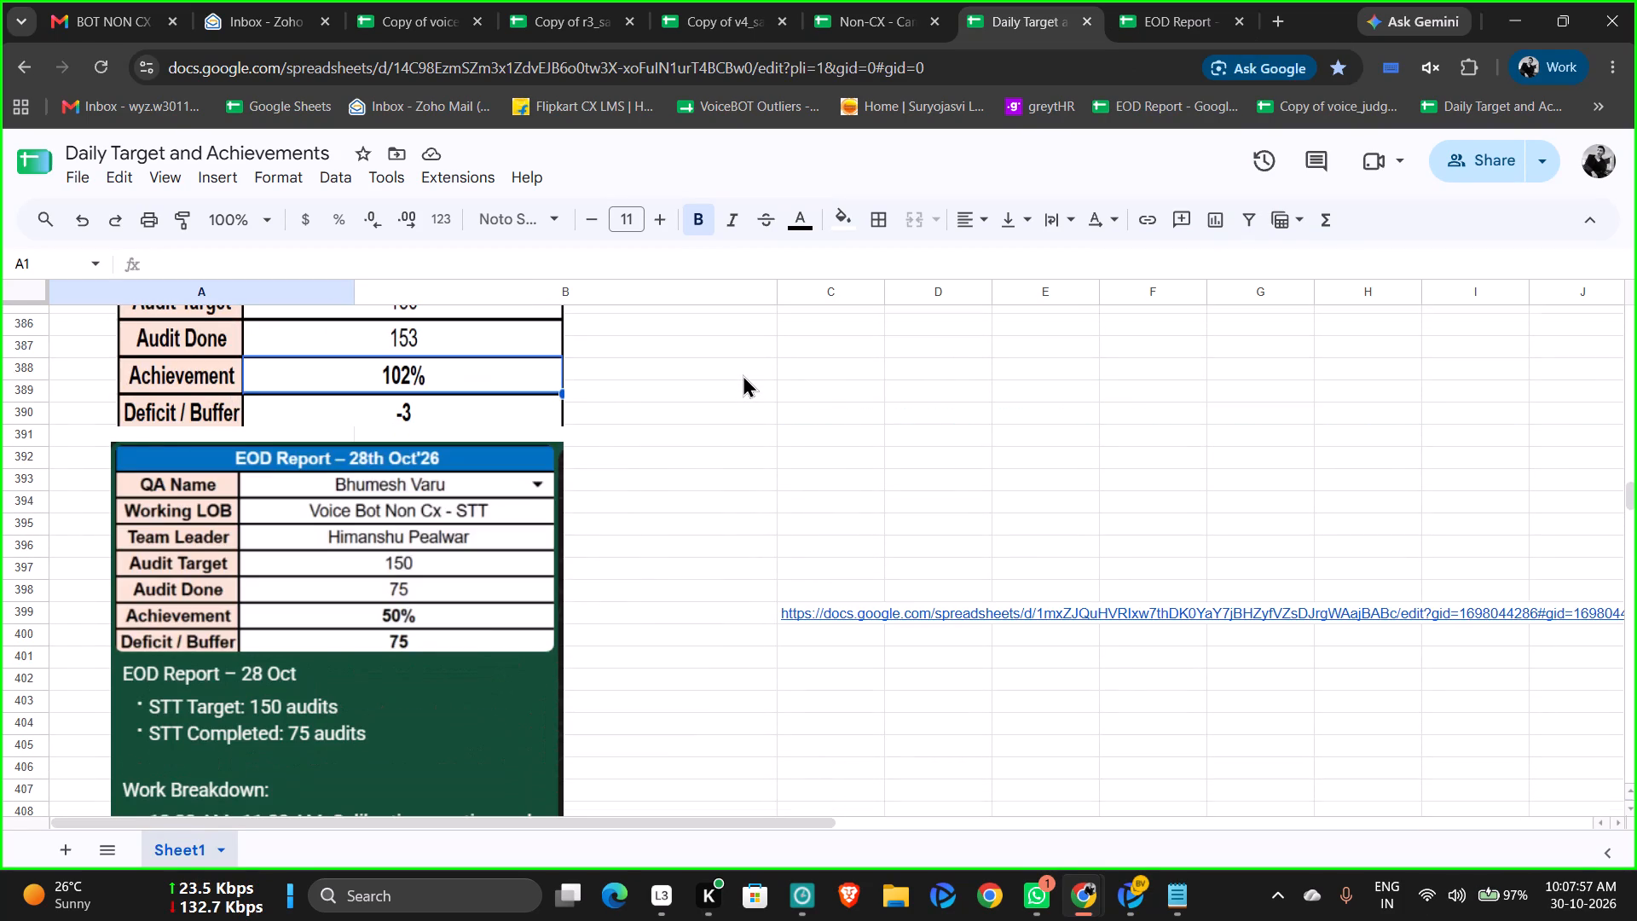
pyautogui.scroll(-3, 743, 374)
pyautogui.scroll(3, 743, 374)
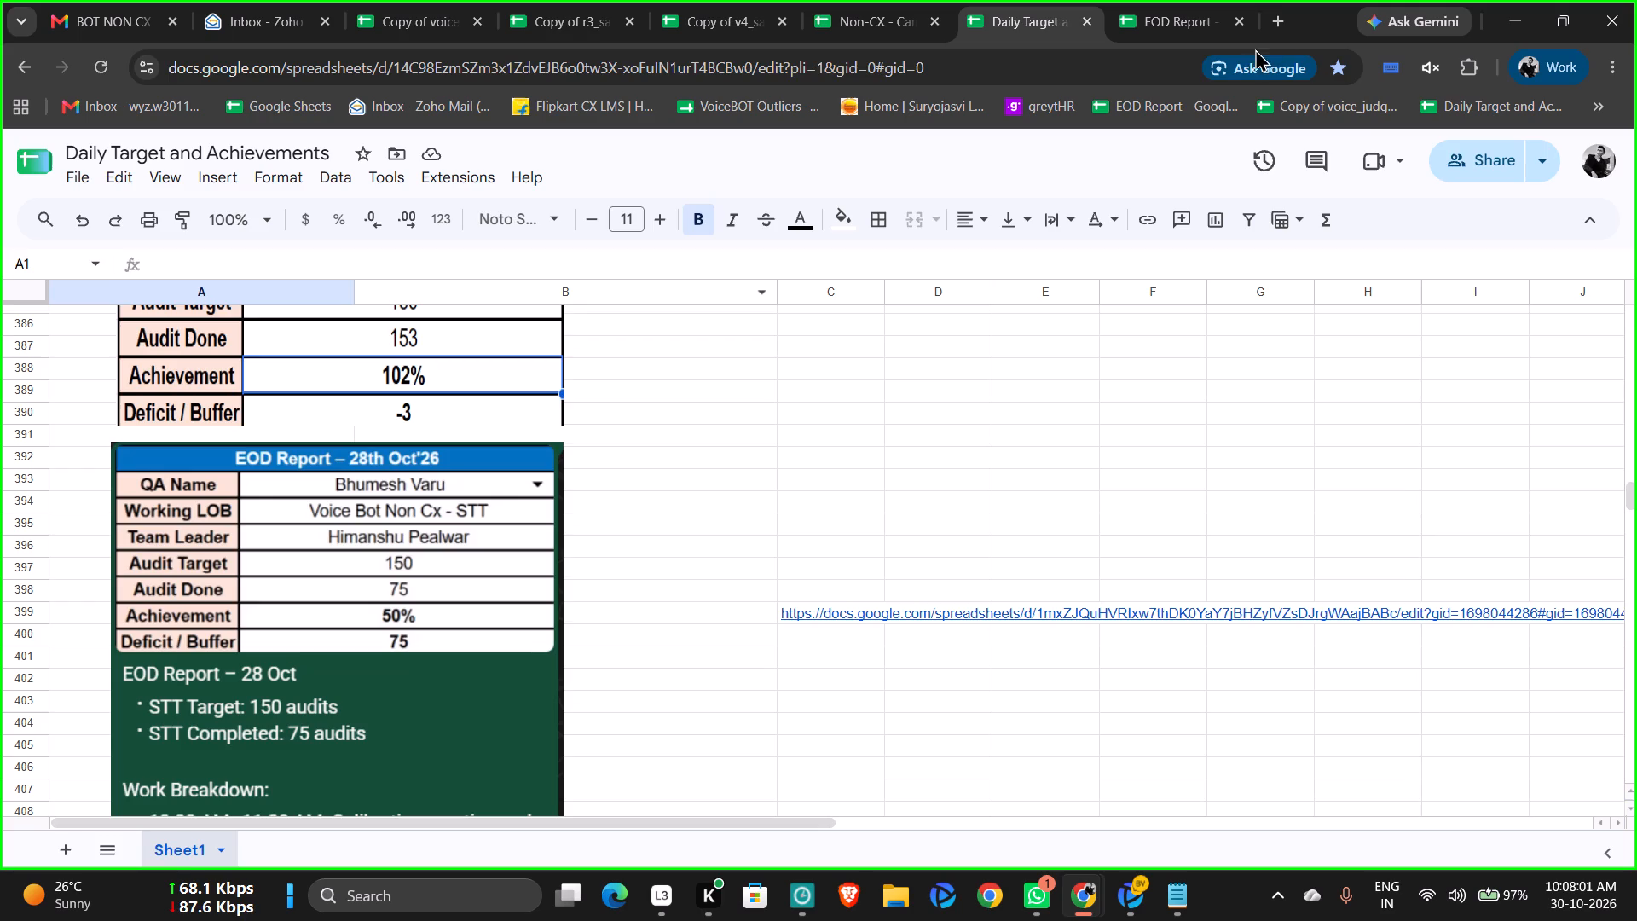
# Open the copied link to the Non-CX - Campaign RD sheet in a new browser tab.
pyautogui.click(1272, 17)
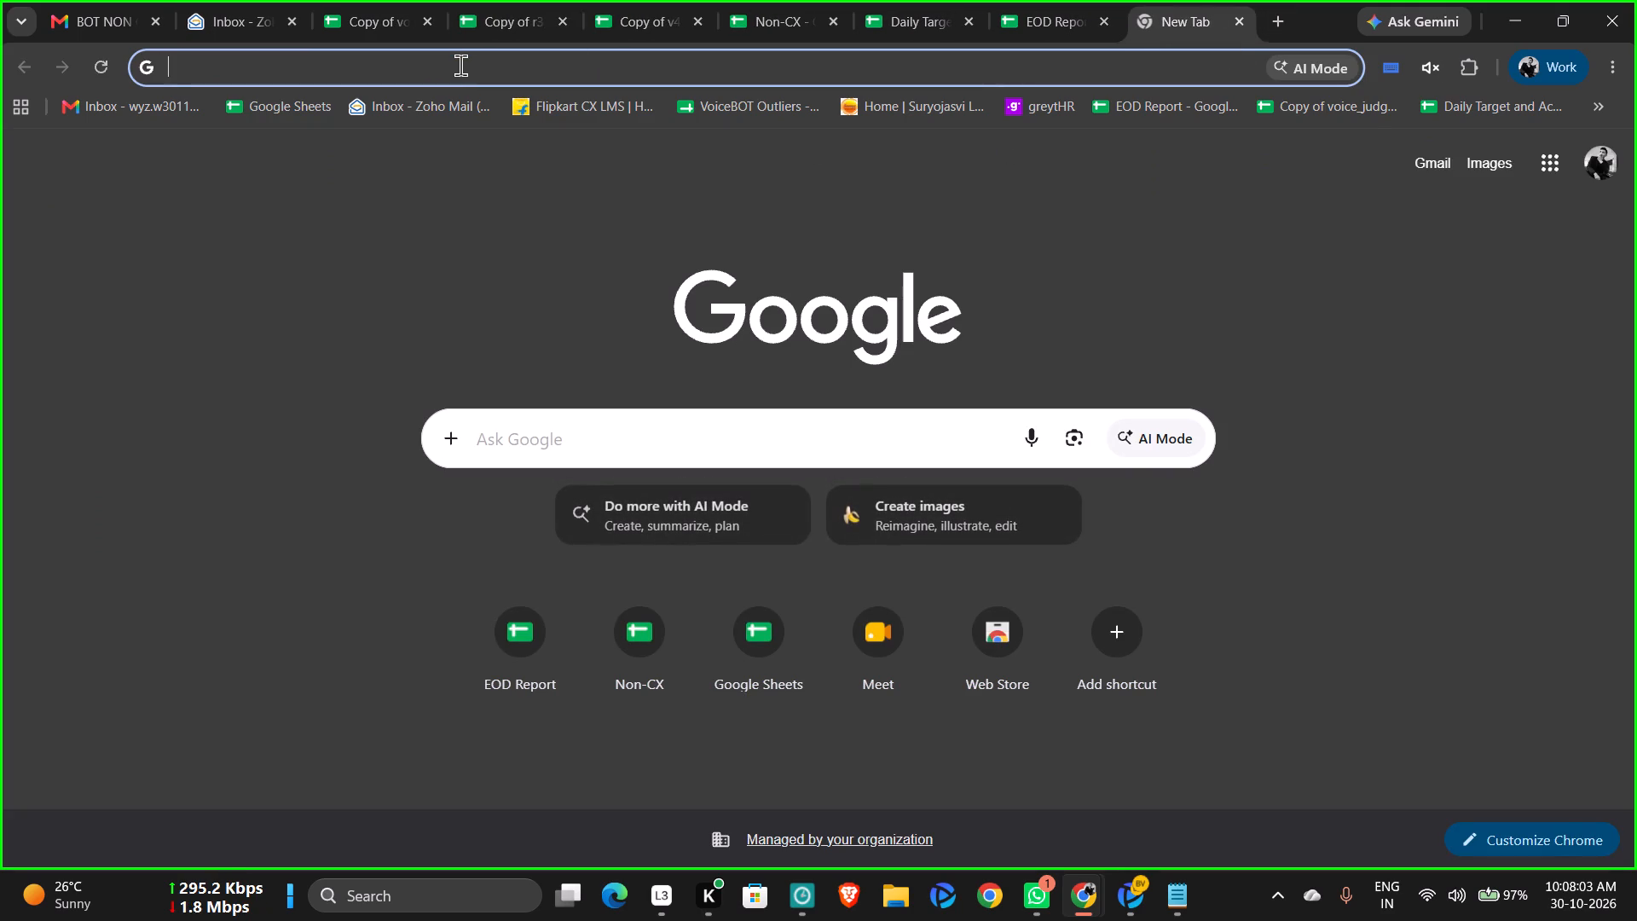
pyautogui.hotkey('ctrl', 'v')
pyautogui.press('Return')
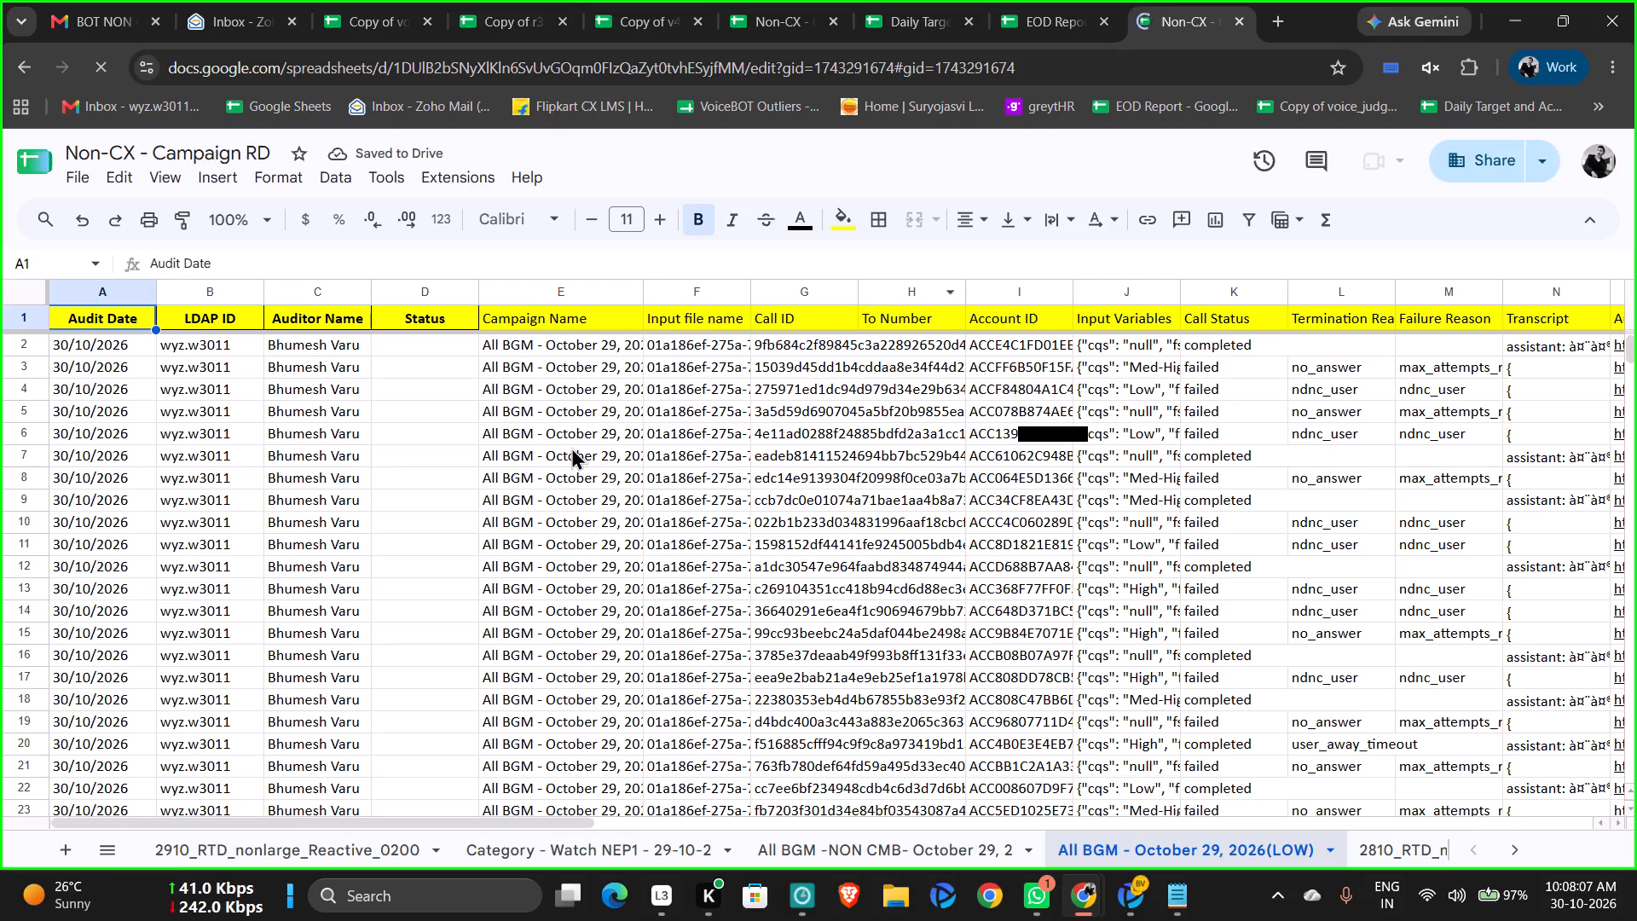
pyautogui.click(571, 447)
# Return to the Daily Target and Achievements spreadsheet at the 28th Oct'26 EOD report.
pyautogui.click(924, 14)
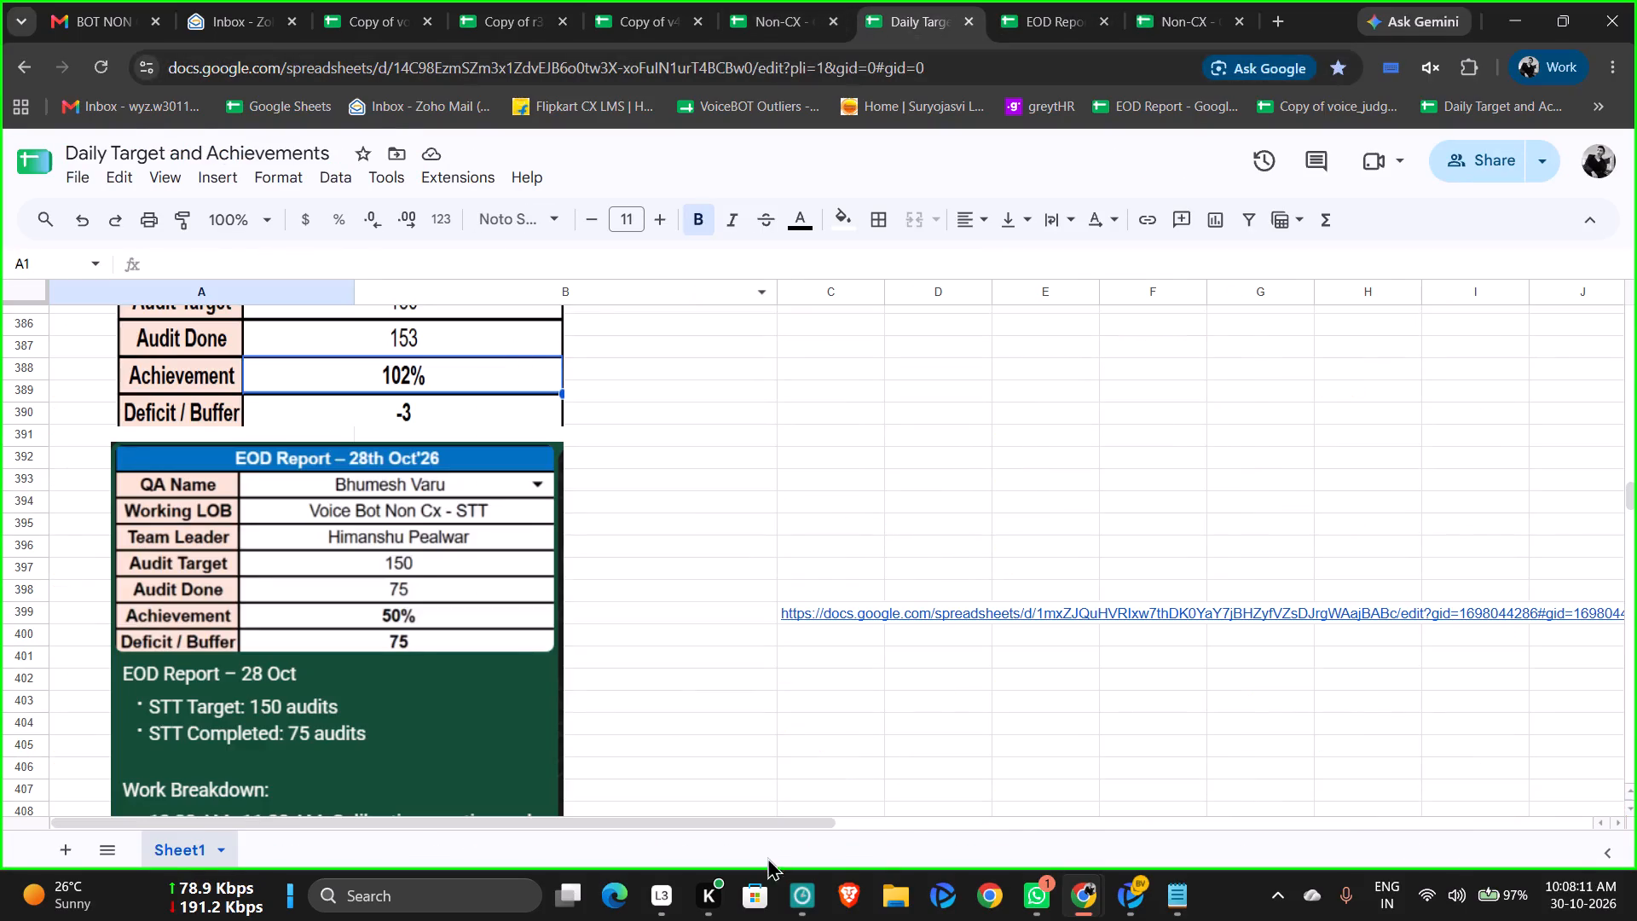
# Open File Explorer on its Home view.
pyautogui.click(908, 912)
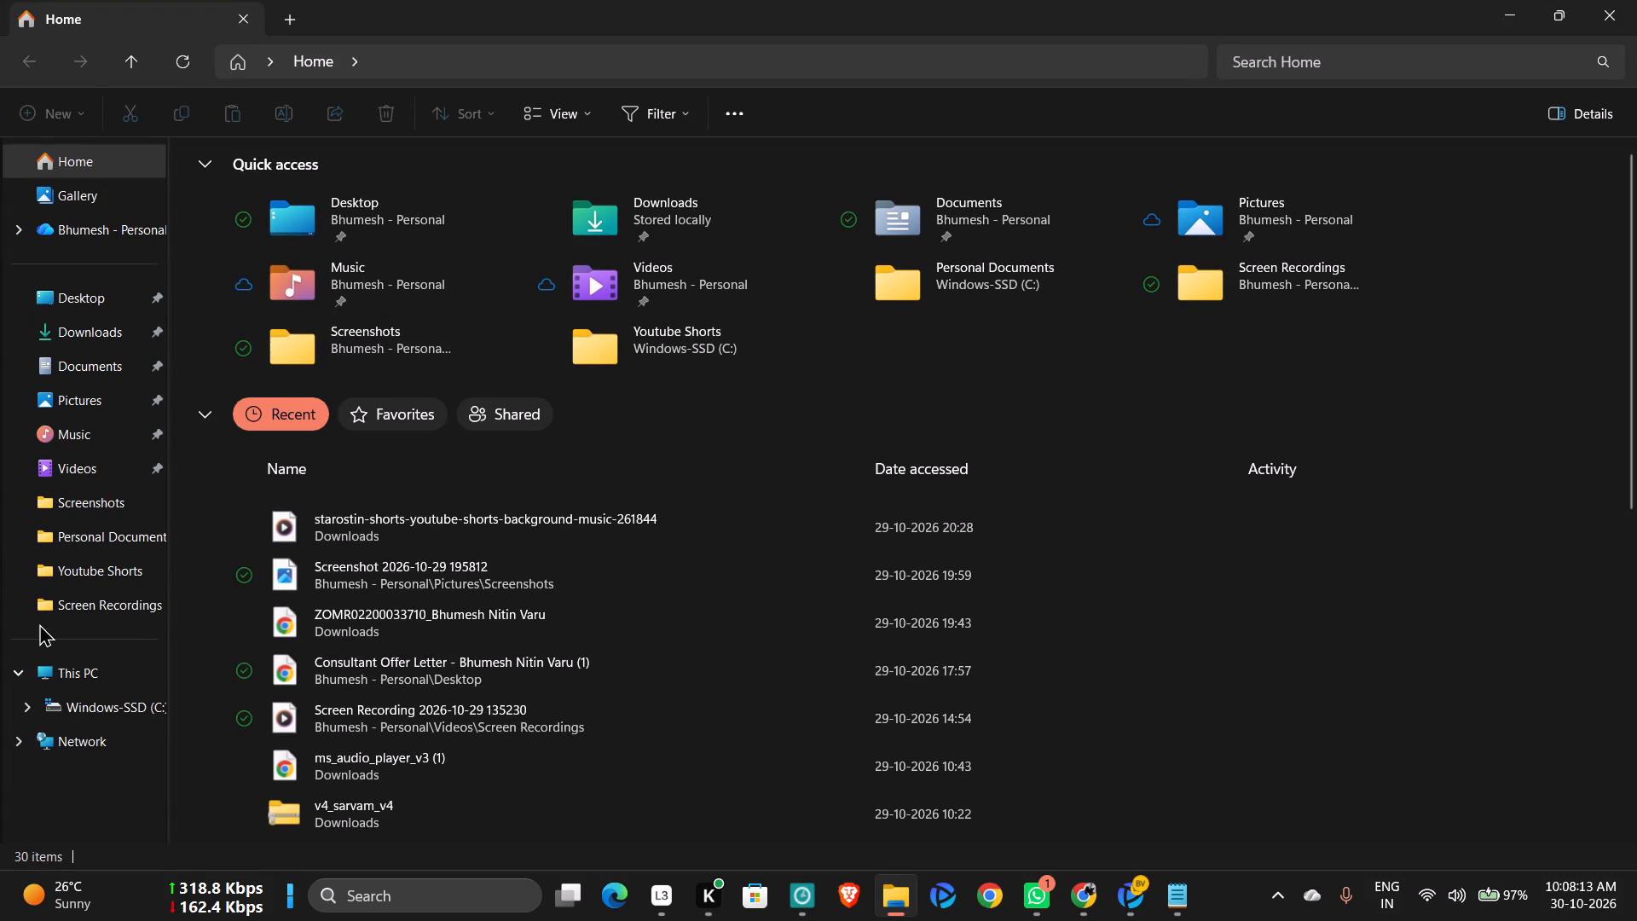
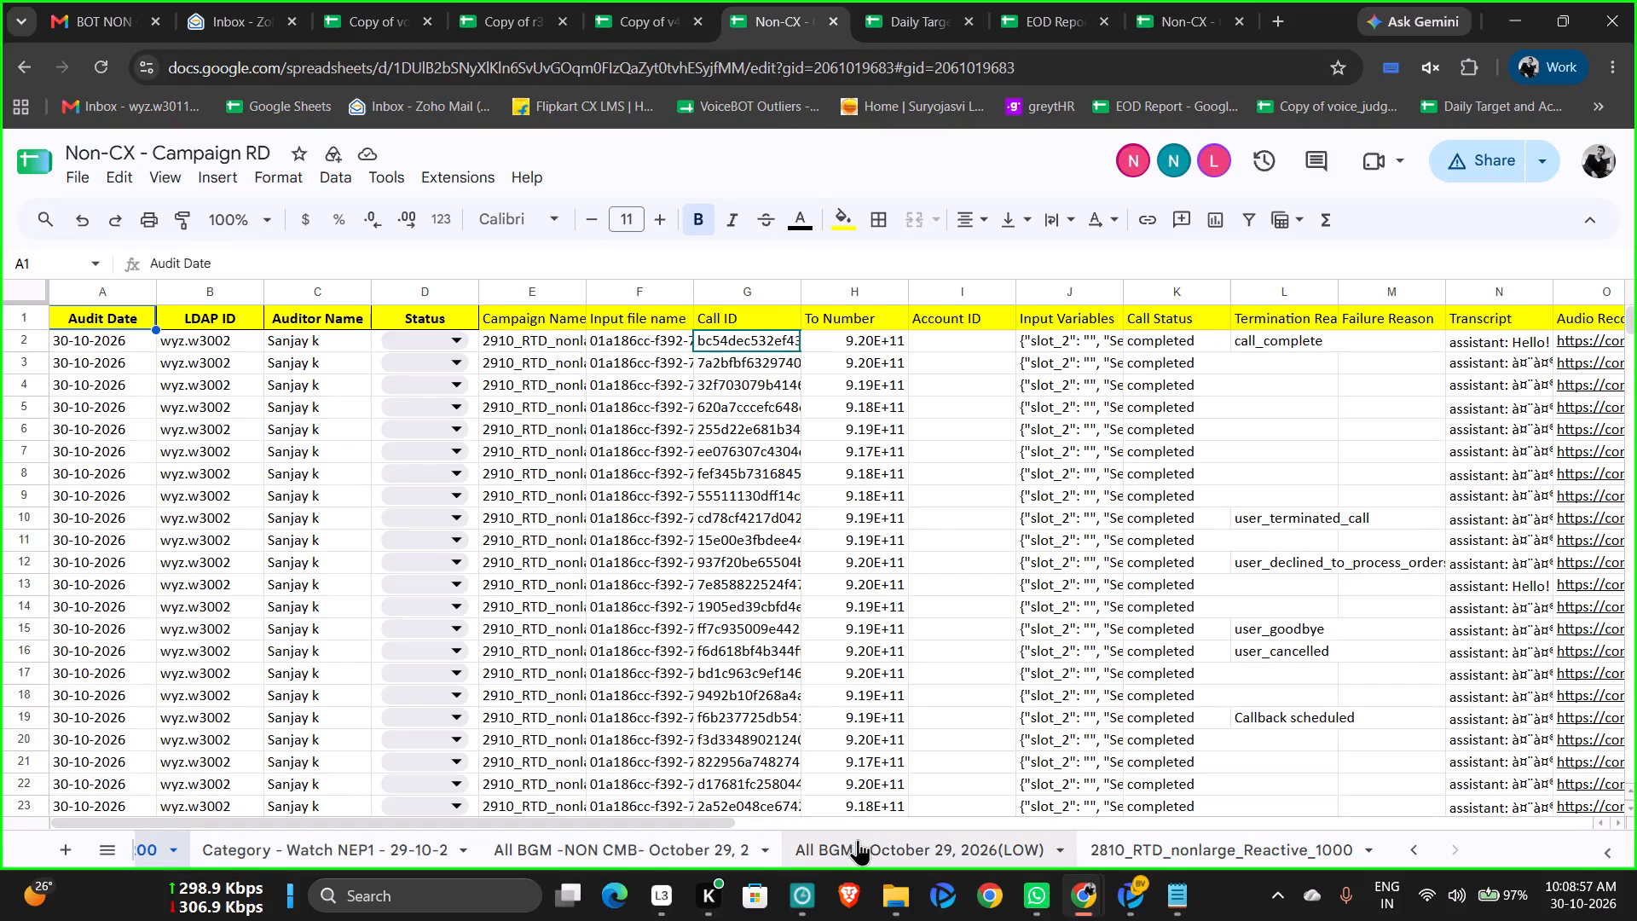
pyautogui.click(860, 848)
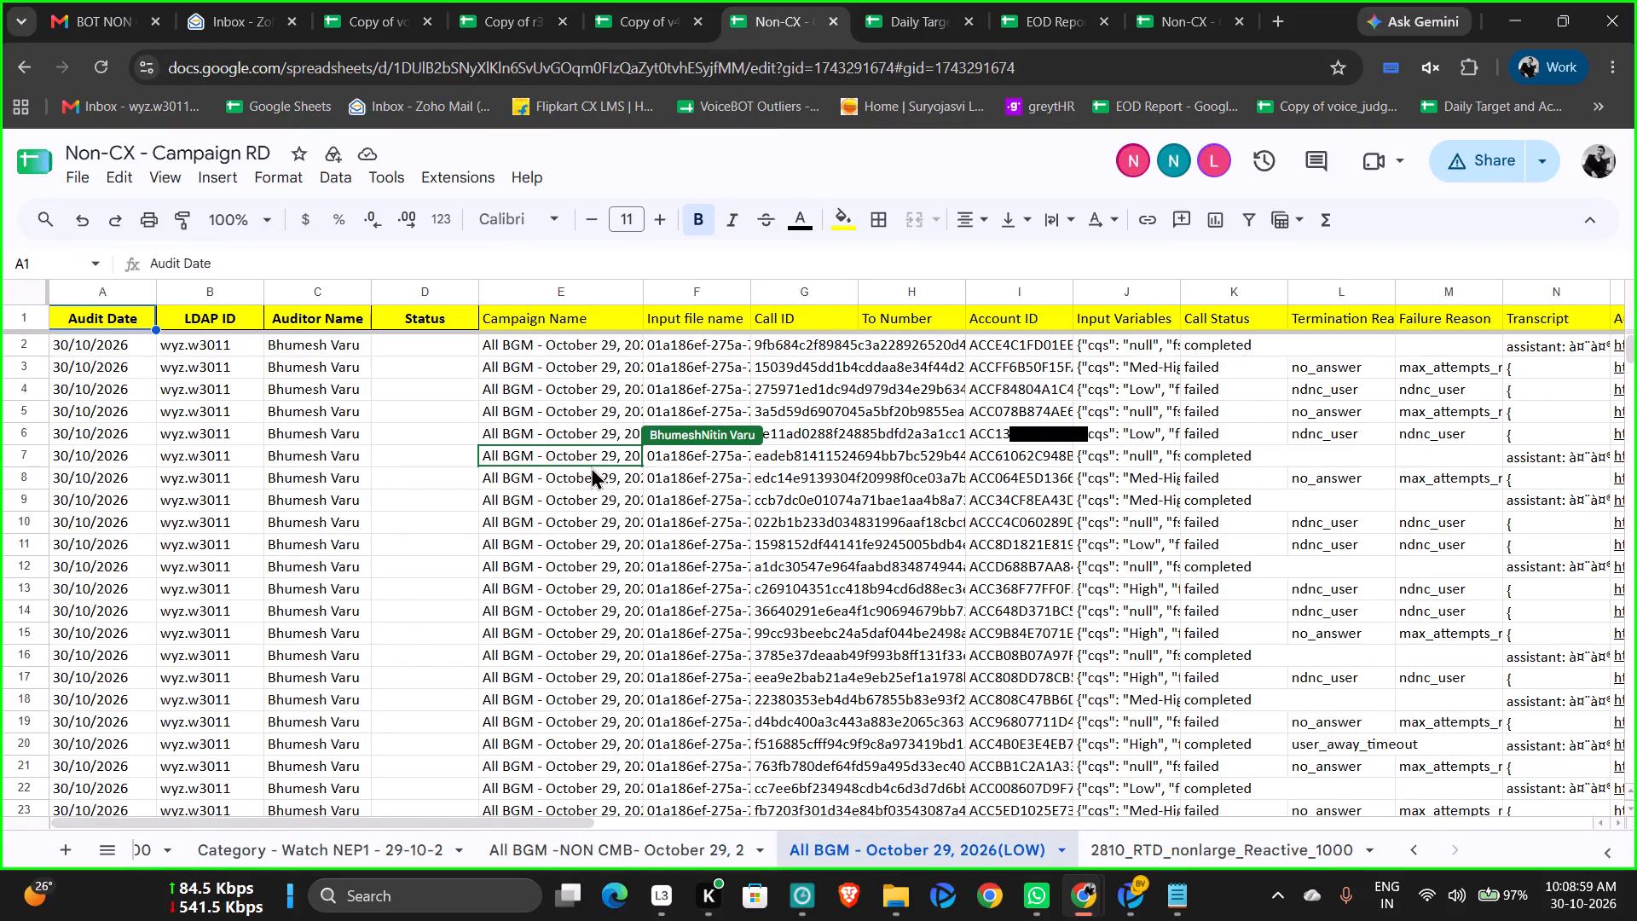
pyautogui.click(591, 466)
pyautogui.click(632, 510)
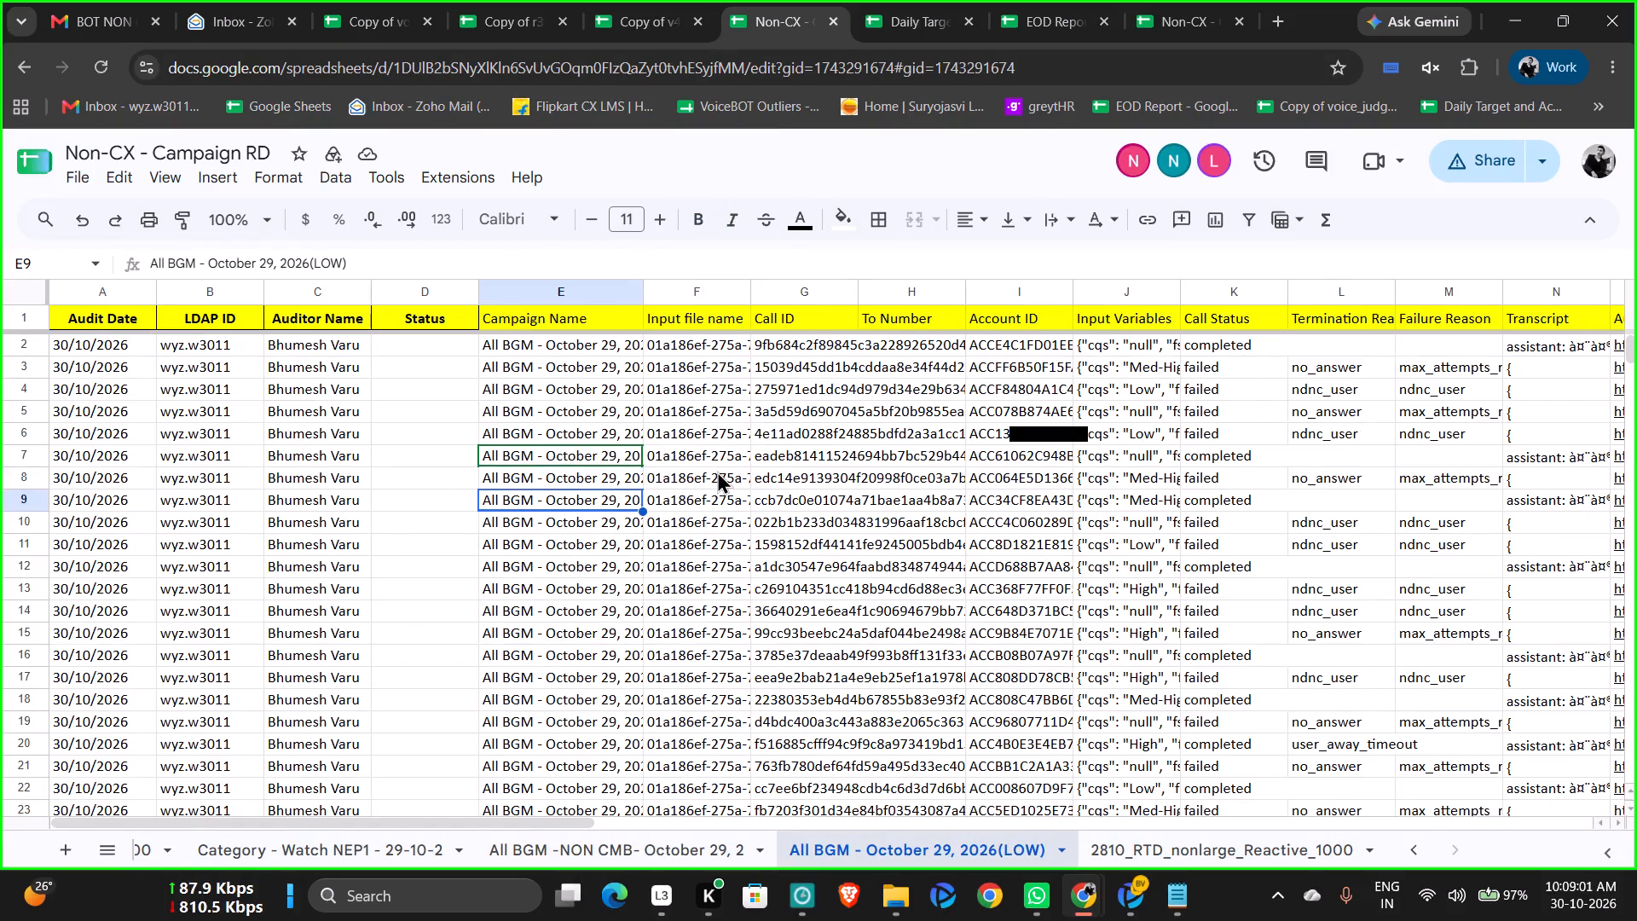
pyautogui.scroll(-8, 717, 471)
pyautogui.scroll(4, 717, 471)
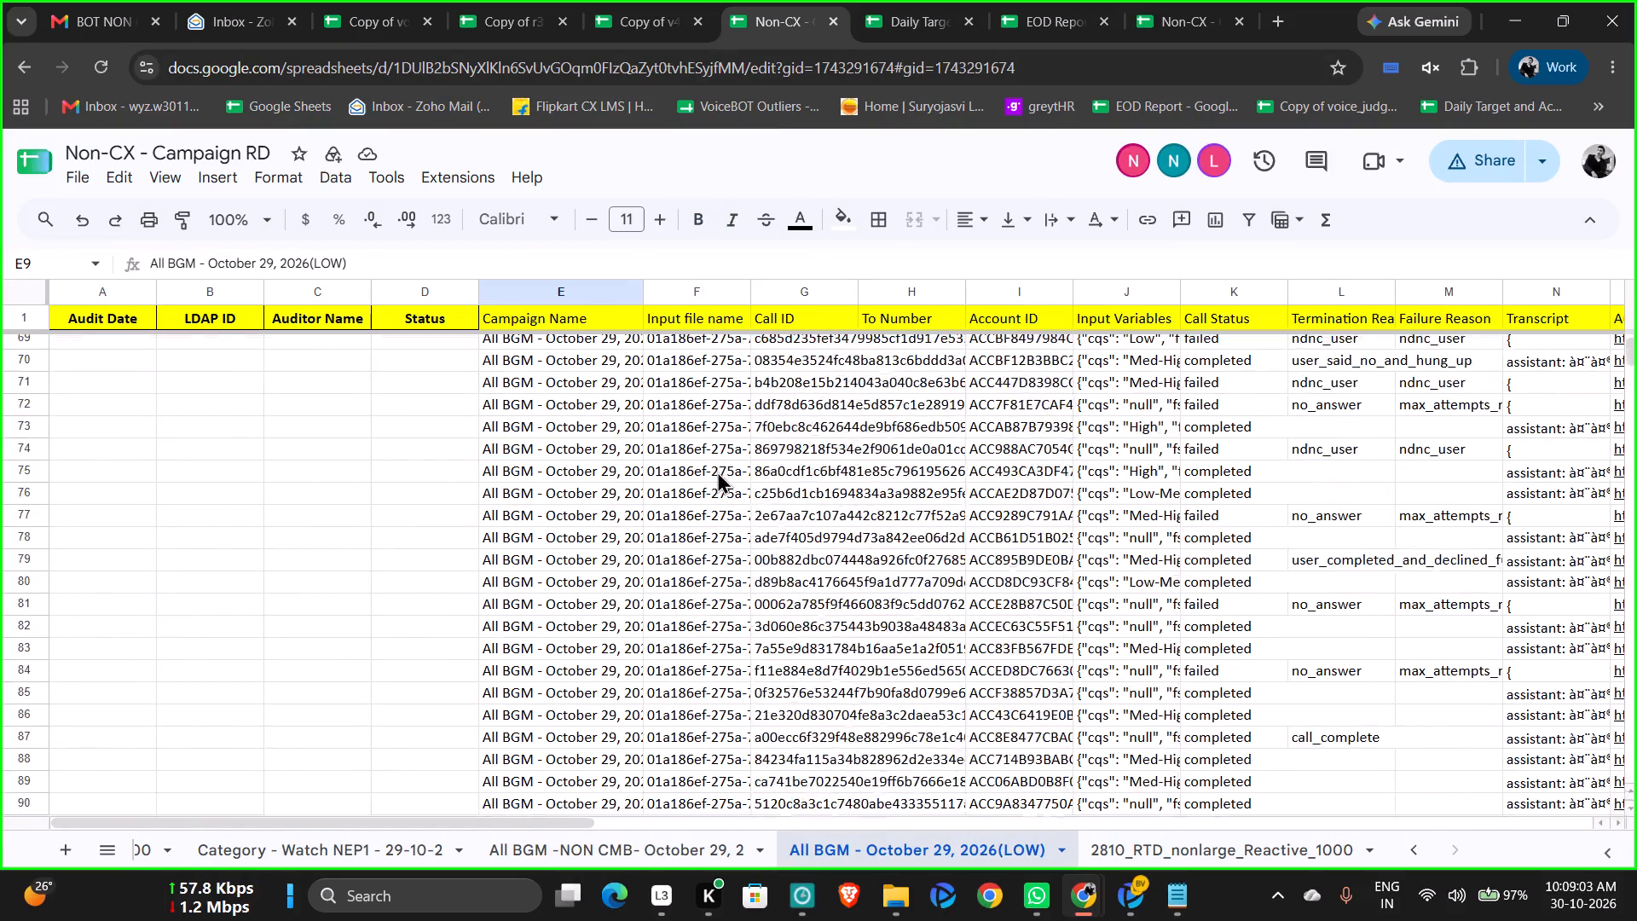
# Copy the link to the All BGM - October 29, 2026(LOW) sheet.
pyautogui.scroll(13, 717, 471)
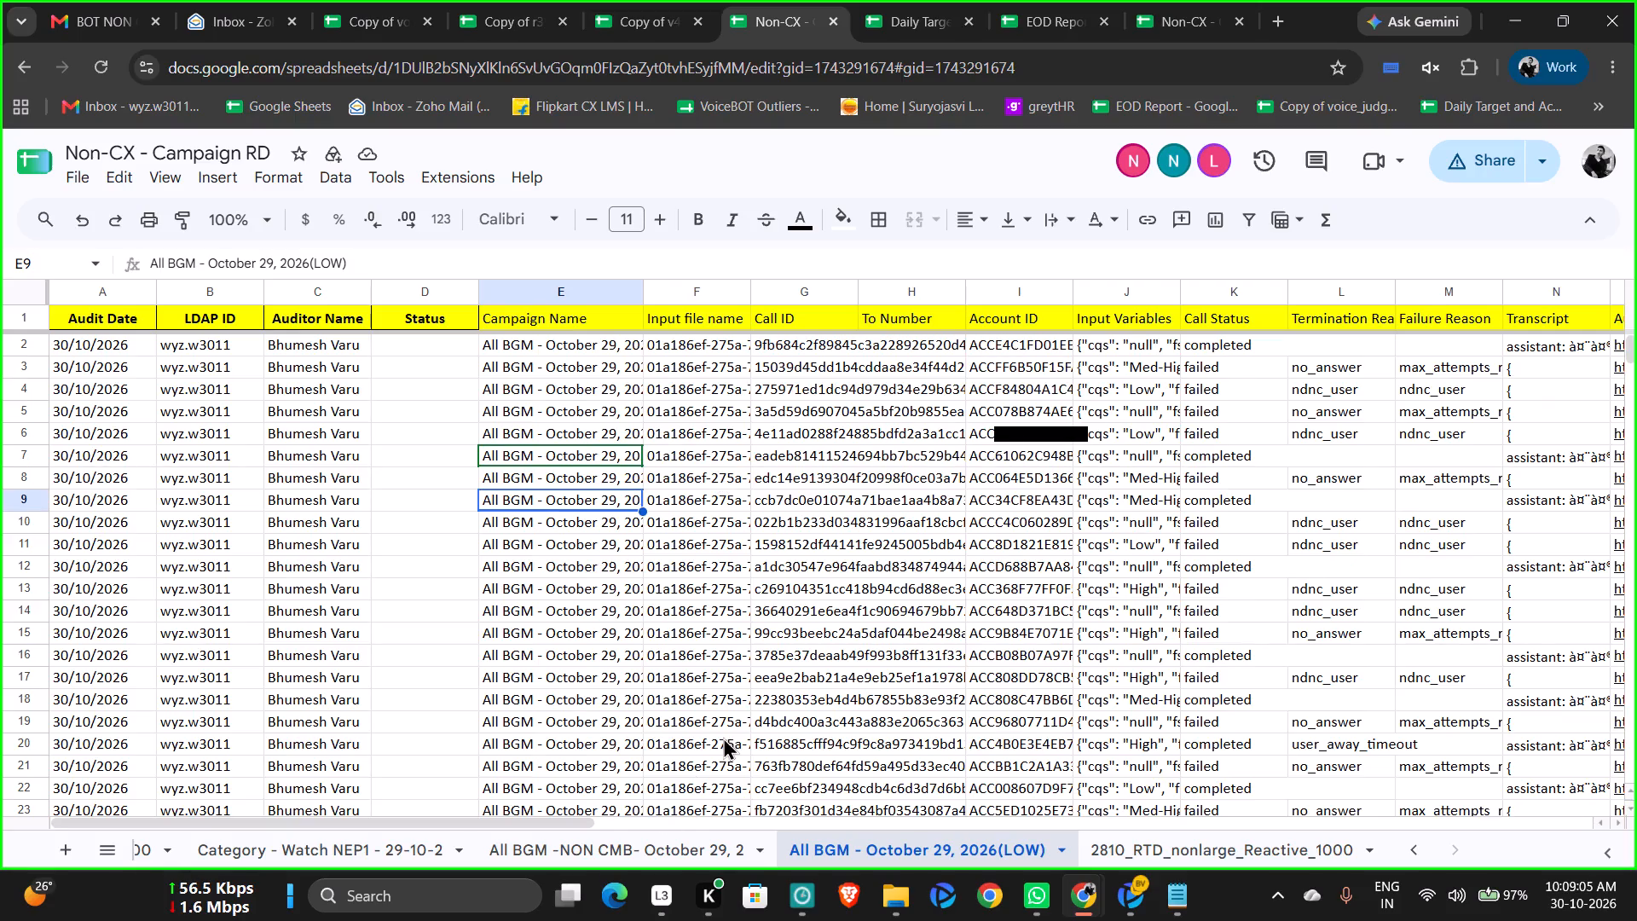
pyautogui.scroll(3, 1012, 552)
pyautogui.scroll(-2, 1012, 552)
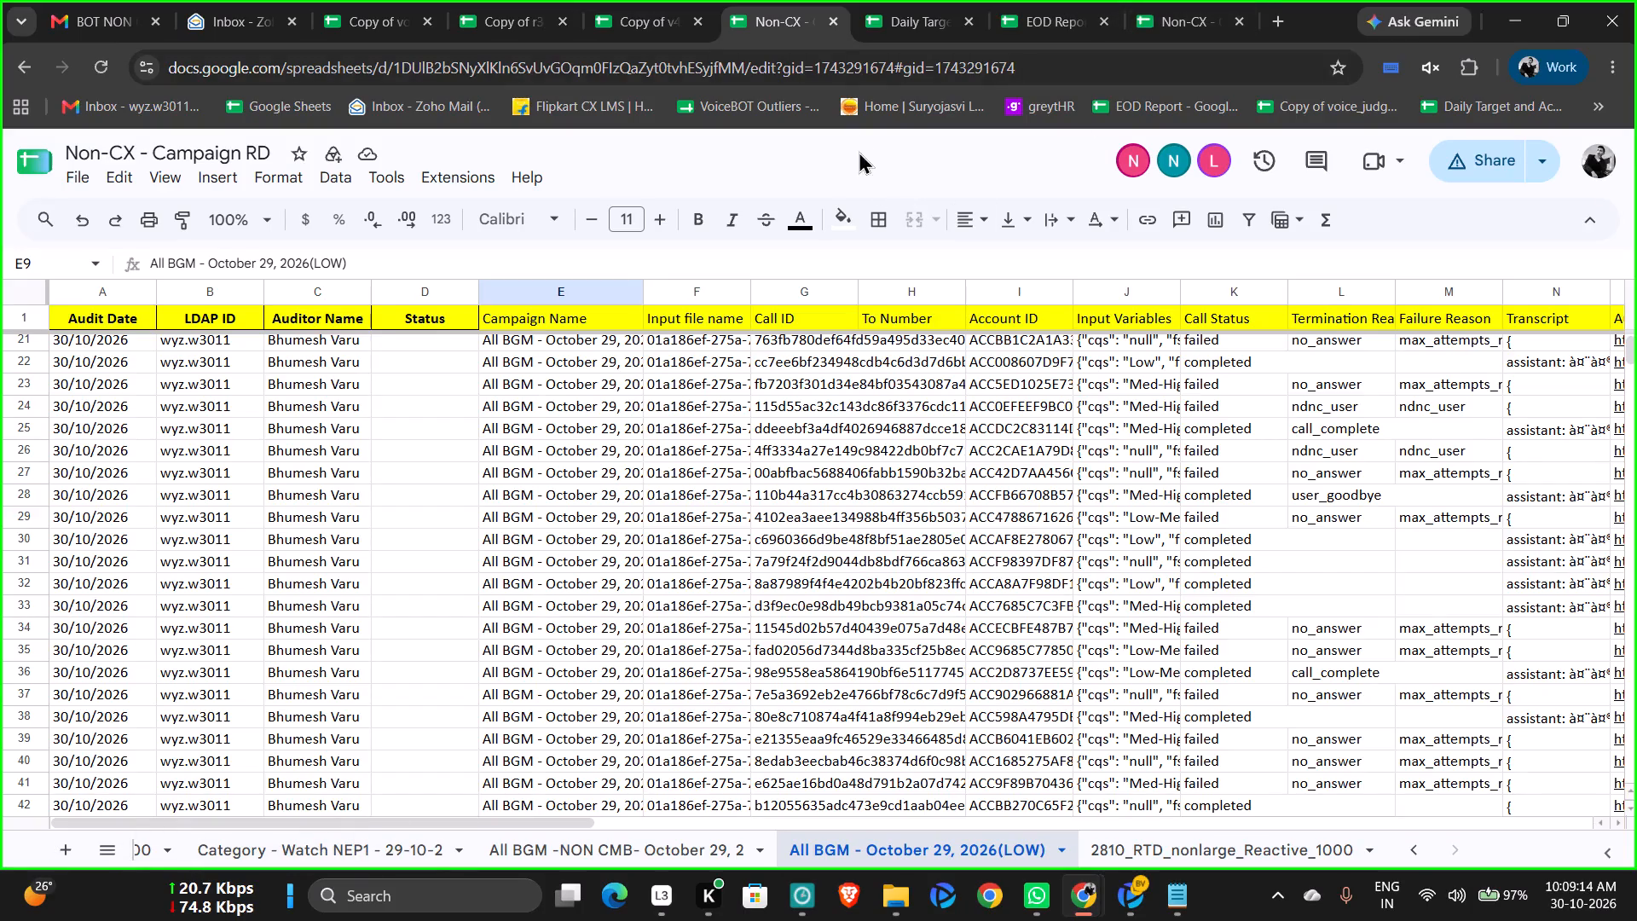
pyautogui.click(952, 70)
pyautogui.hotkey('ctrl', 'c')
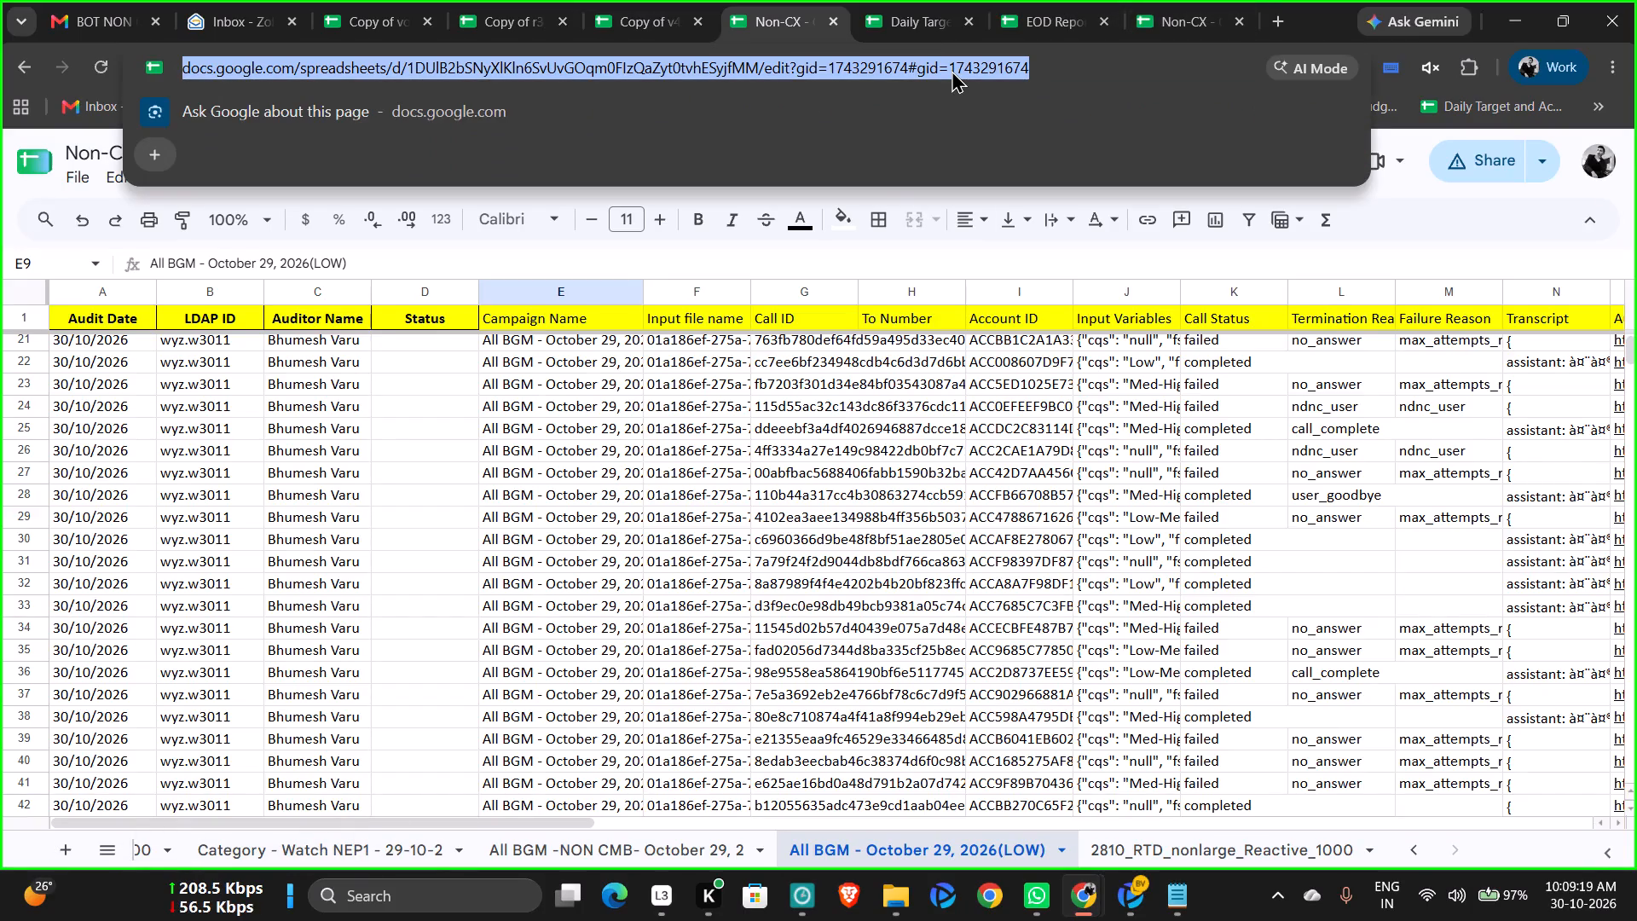
# Look through the rows of the All BGM - October 29, 2026(LOW) sheet, past the assigned ones and back to the top.
pyautogui.scroll(7, 809, 477)
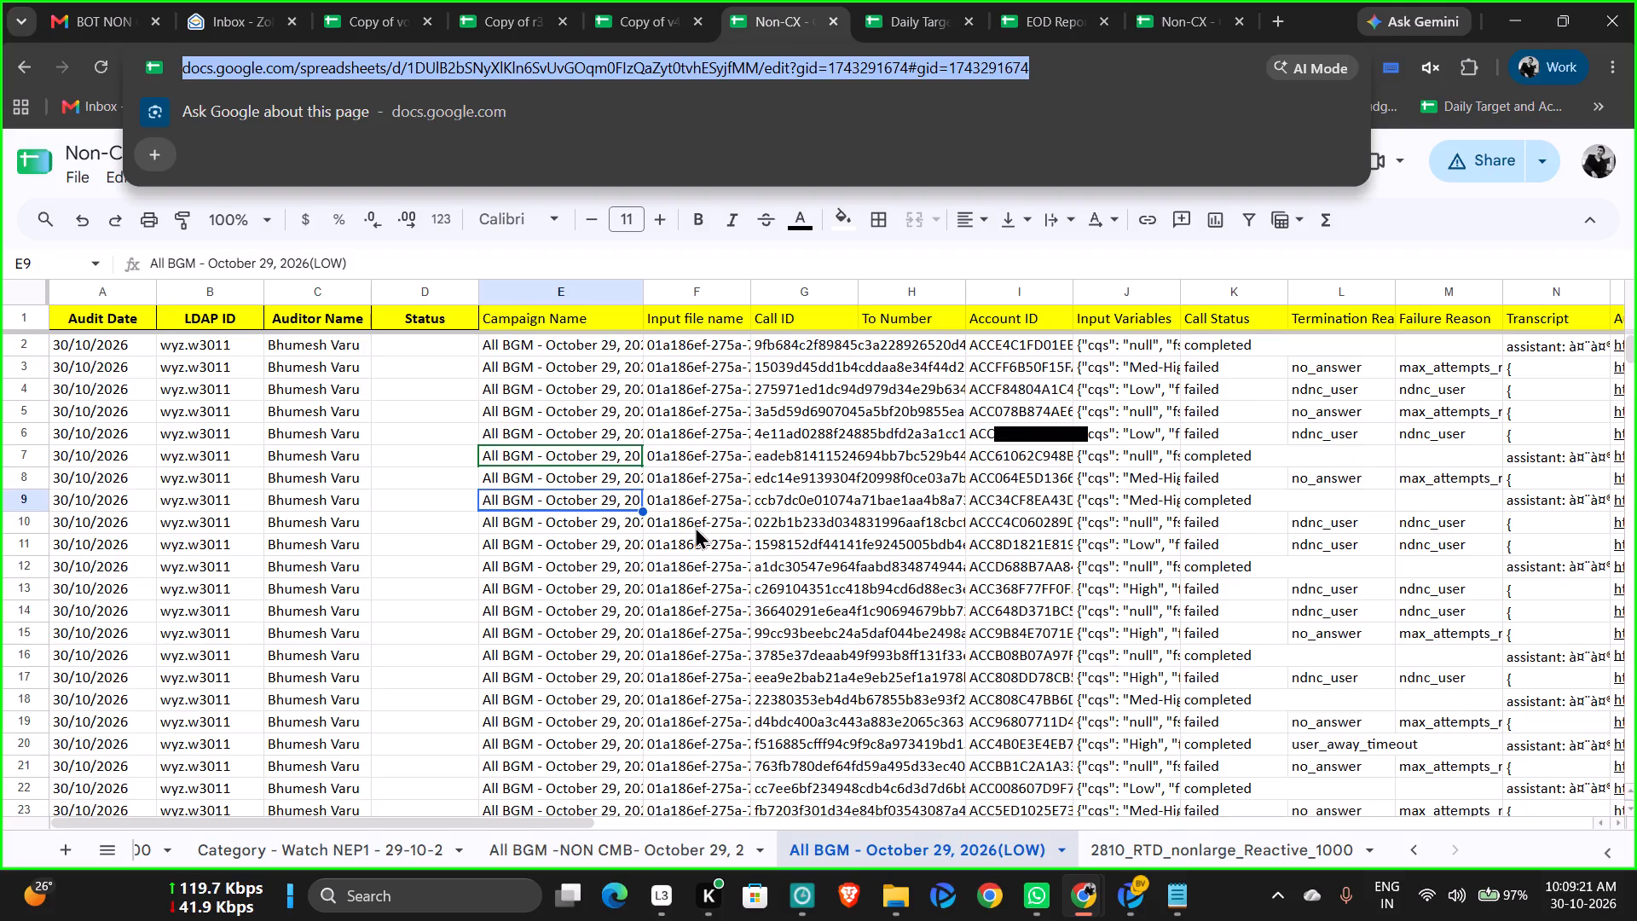
pyautogui.scroll(-20, 695, 526)
pyautogui.scroll(-7, 689, 515)
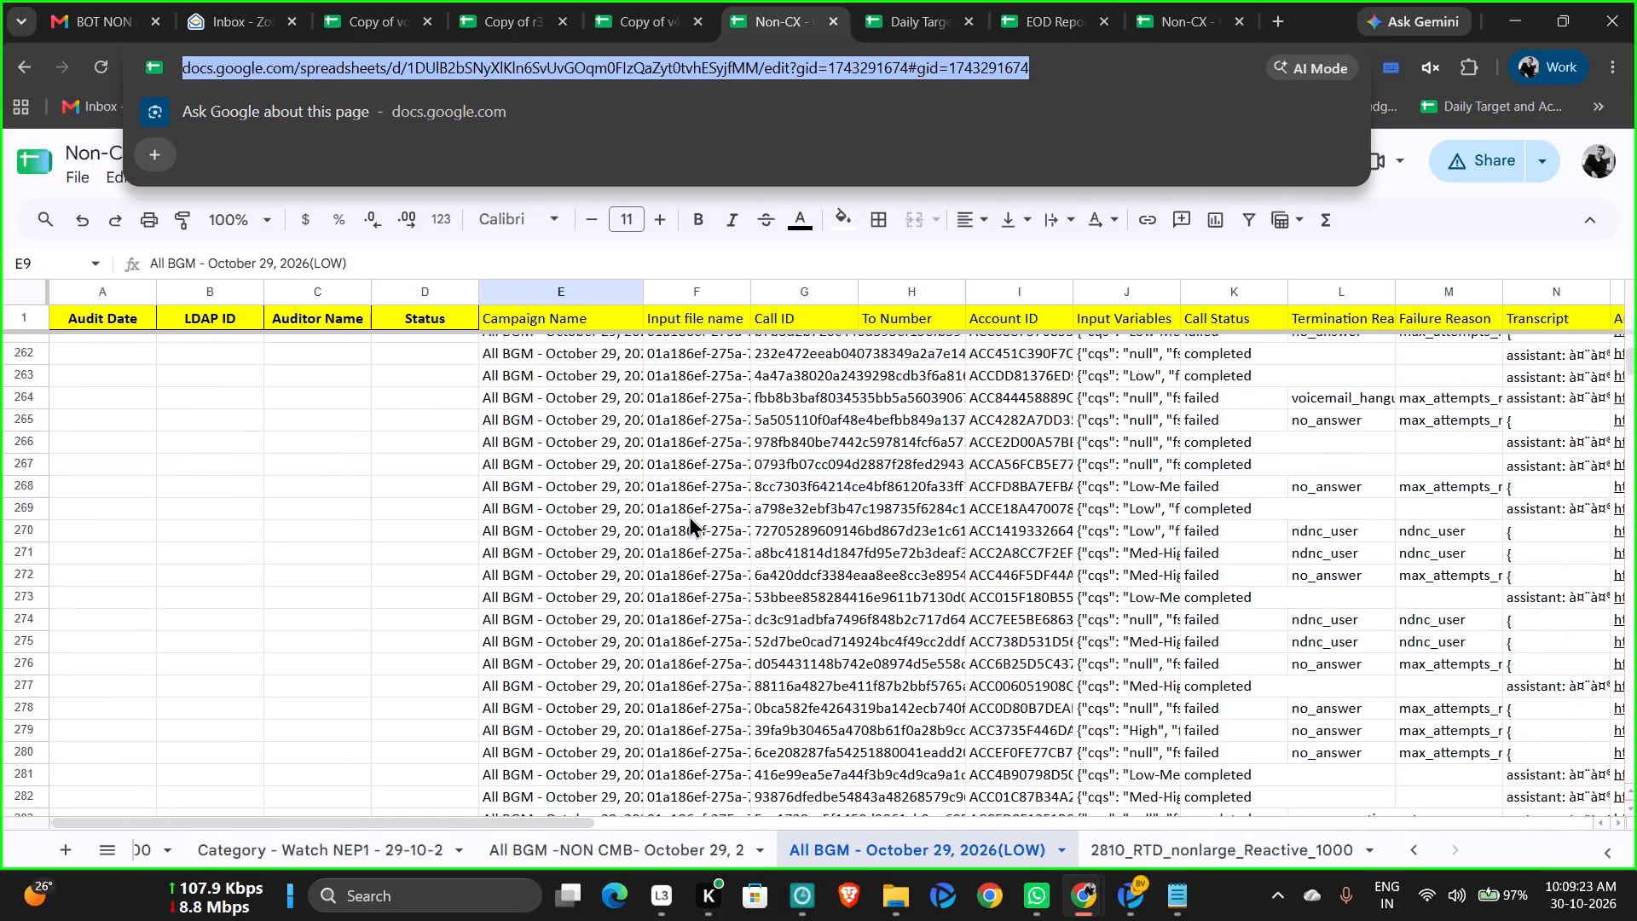
pyautogui.scroll(-7, 689, 515)
pyautogui.scroll(19, 689, 515)
pyautogui.scroll(16, 689, 515)
pyautogui.scroll(18, 689, 515)
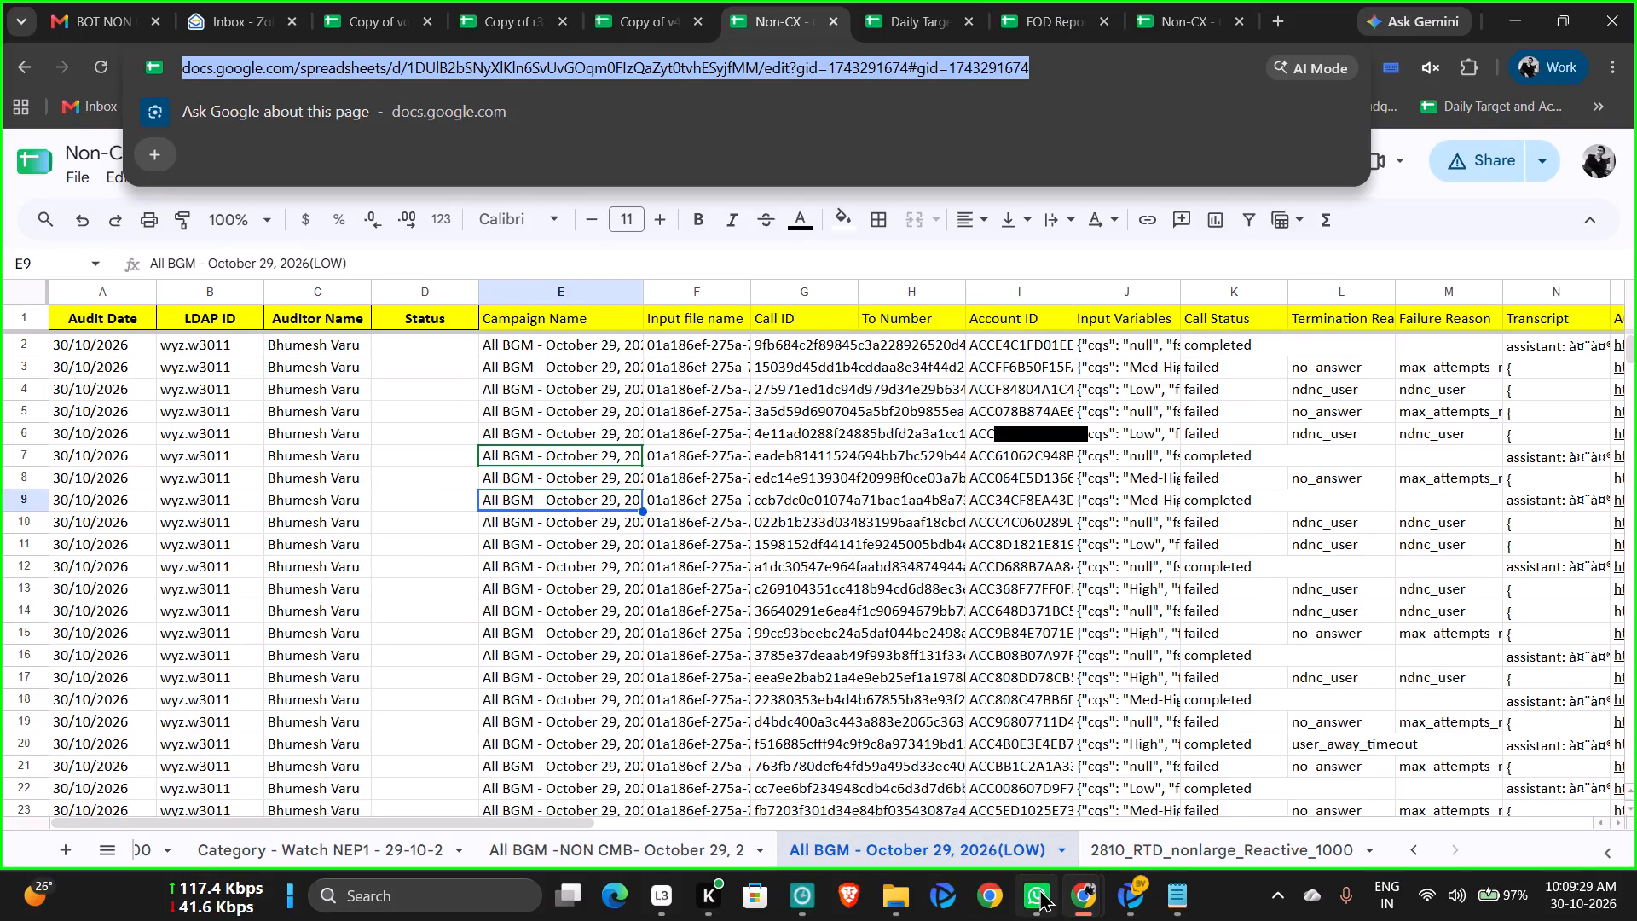
pyautogui.click(1023, 430)
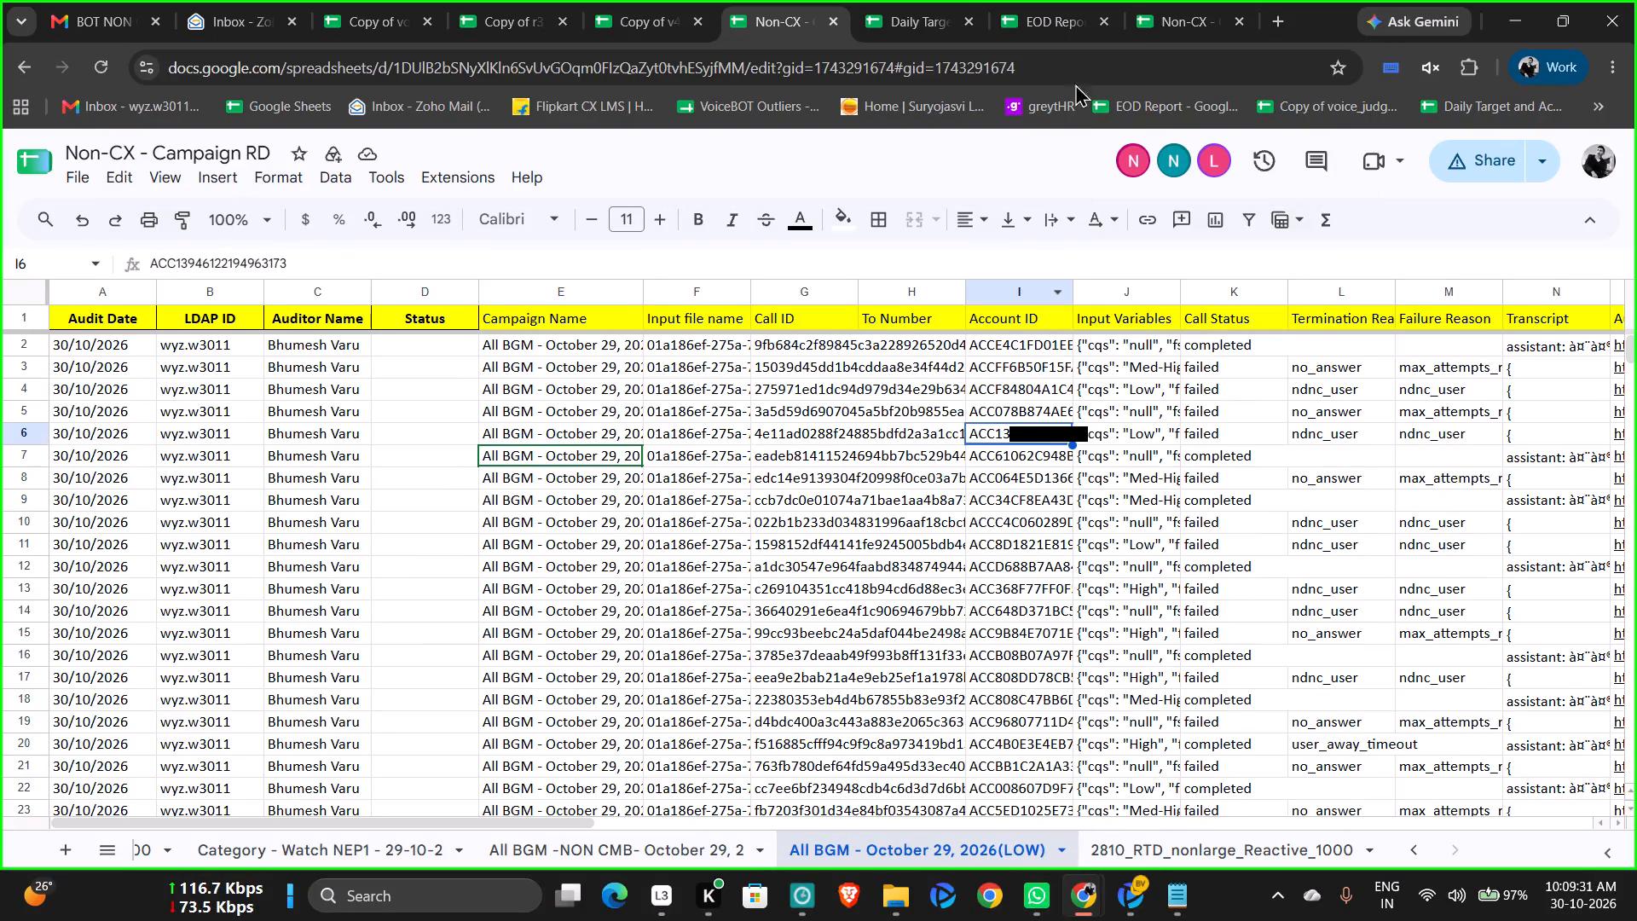
# Check the EOD Report and Daily Target and Achievements spreadsheets, finishing on the second open copy of Non-CX - Campaign RD.
pyautogui.click(1054, 25)
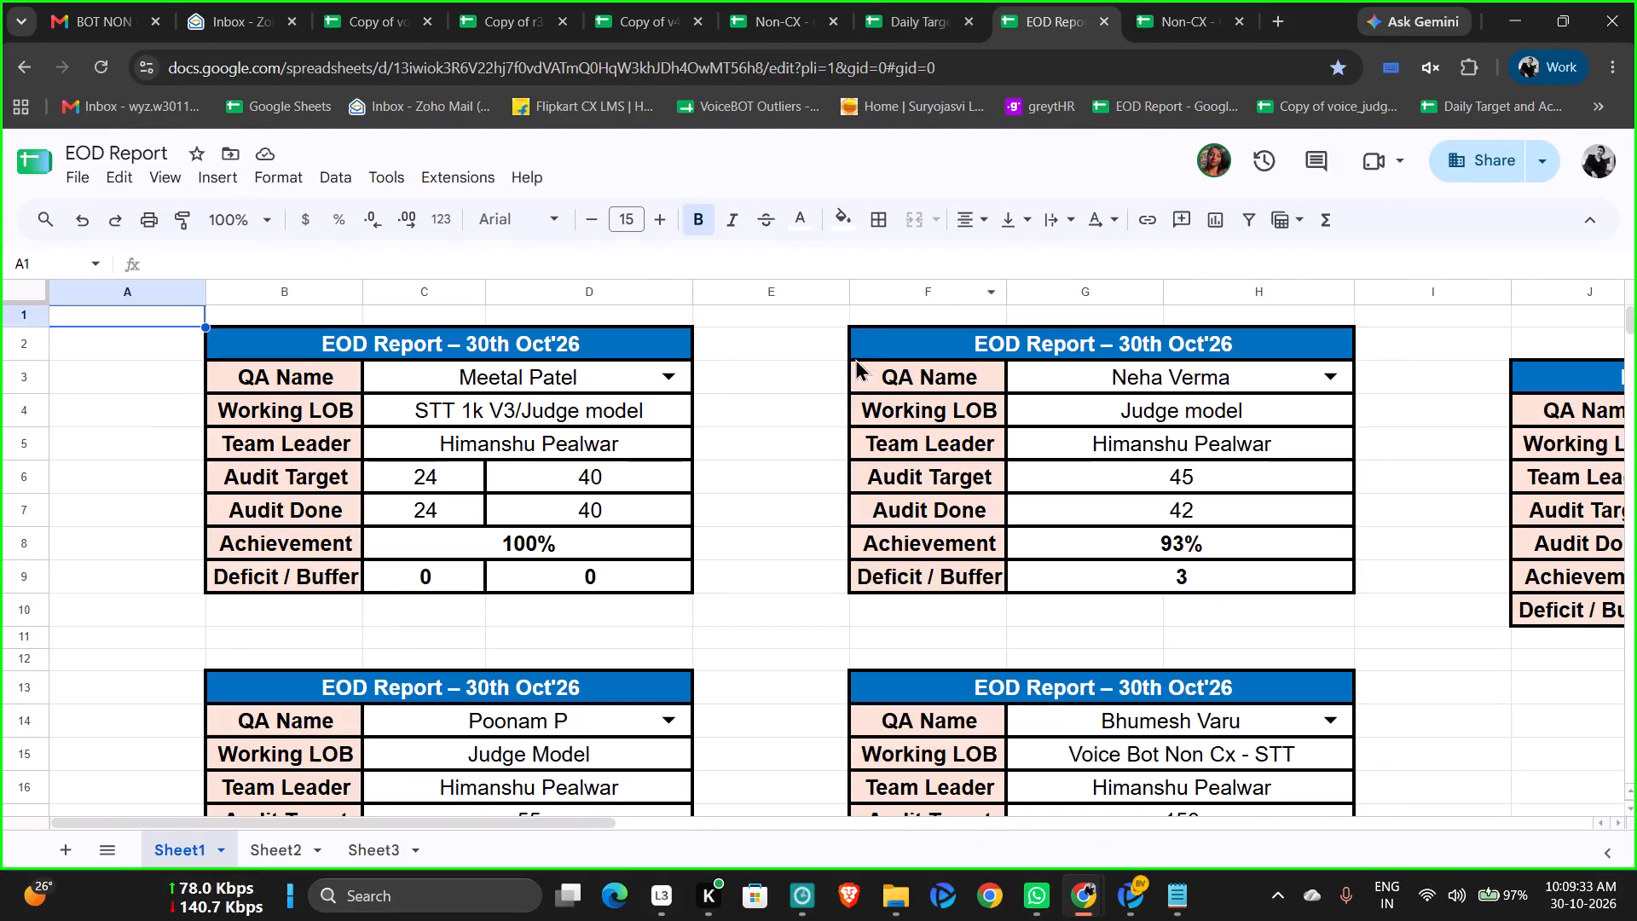
pyautogui.click(925, 32)
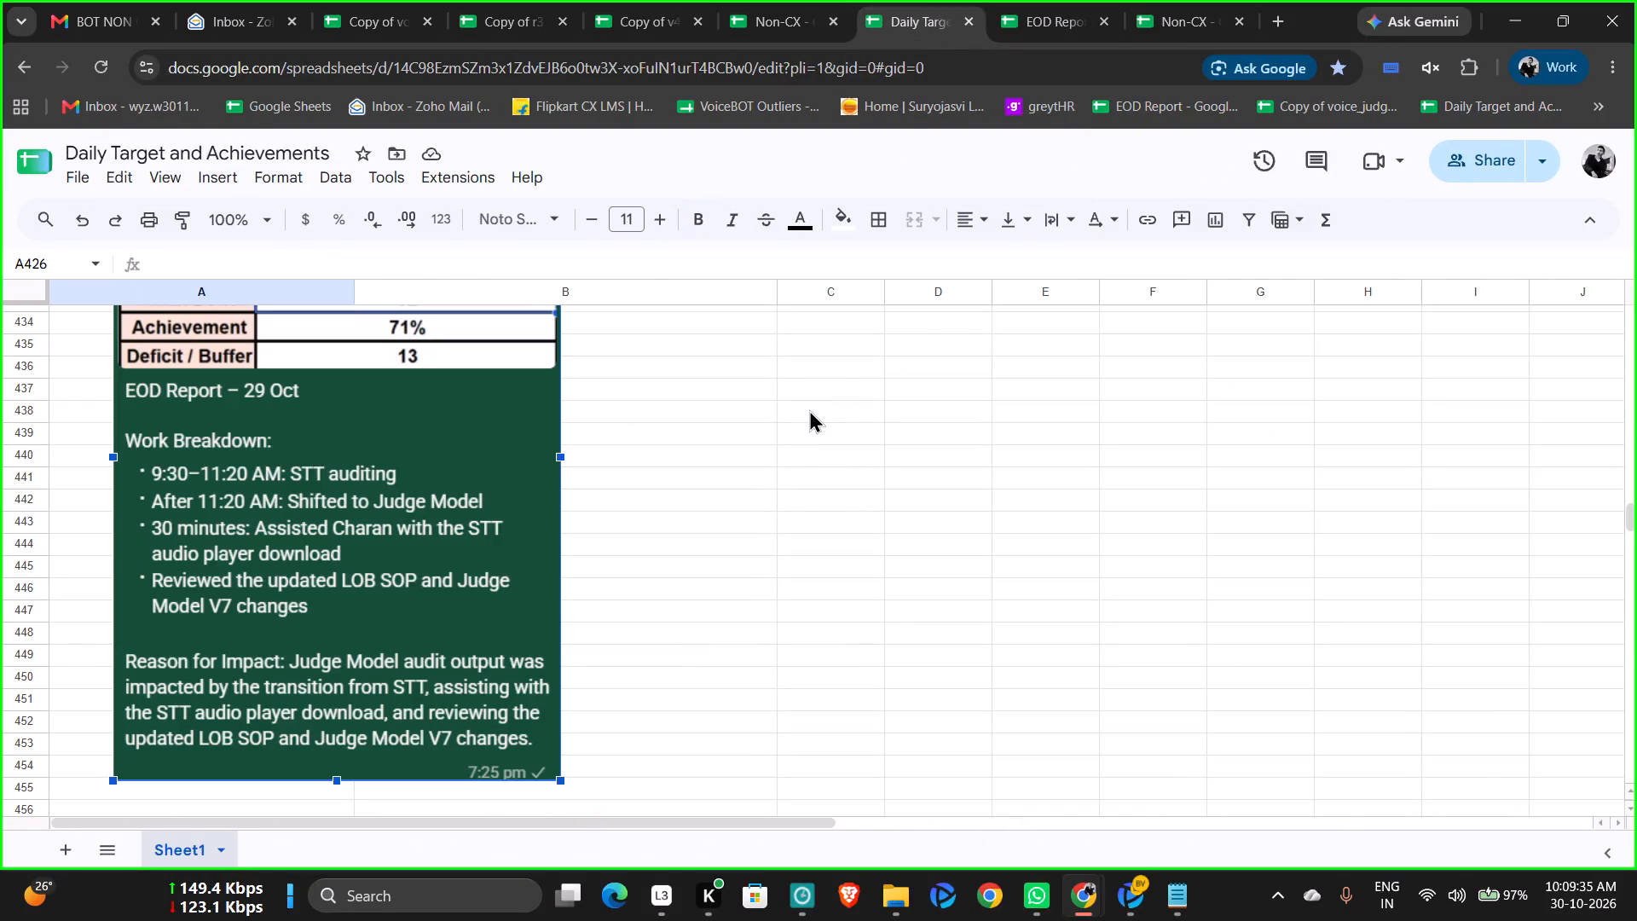
pyautogui.click(1040, 32)
pyautogui.click(1183, 18)
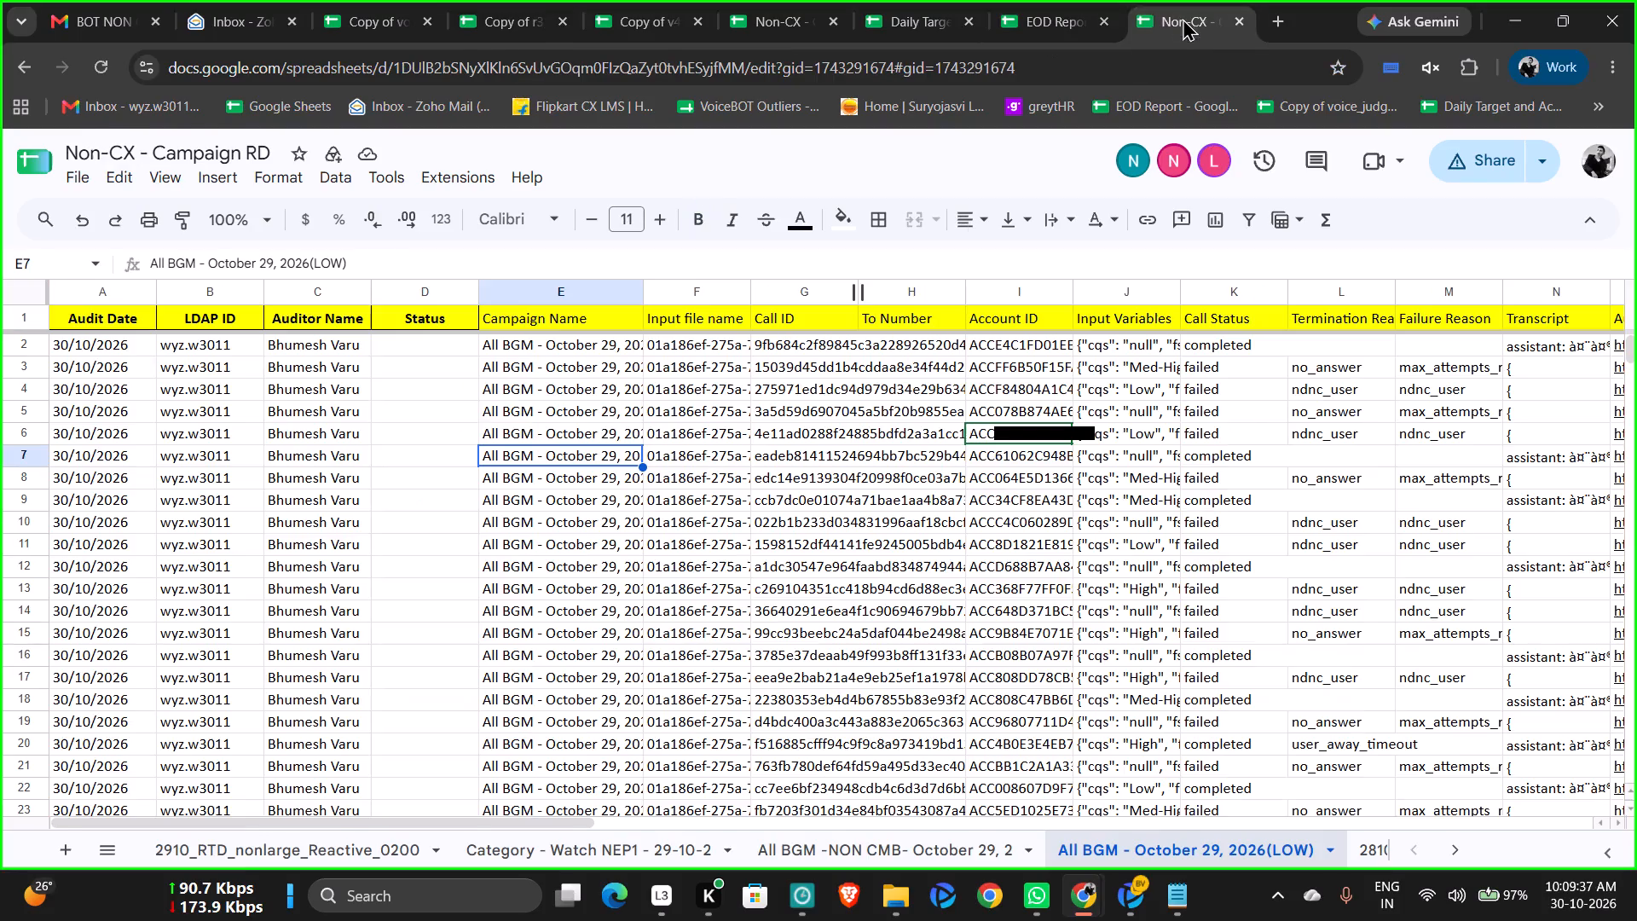
# Review the audit date, LDAP ID and auditor name entries in the first rows of the October 29 low campaign sheet.
pyautogui.scroll(5, 376, 391)
pyautogui.scroll(-4, 376, 391)
pyautogui.scroll(6, 376, 391)
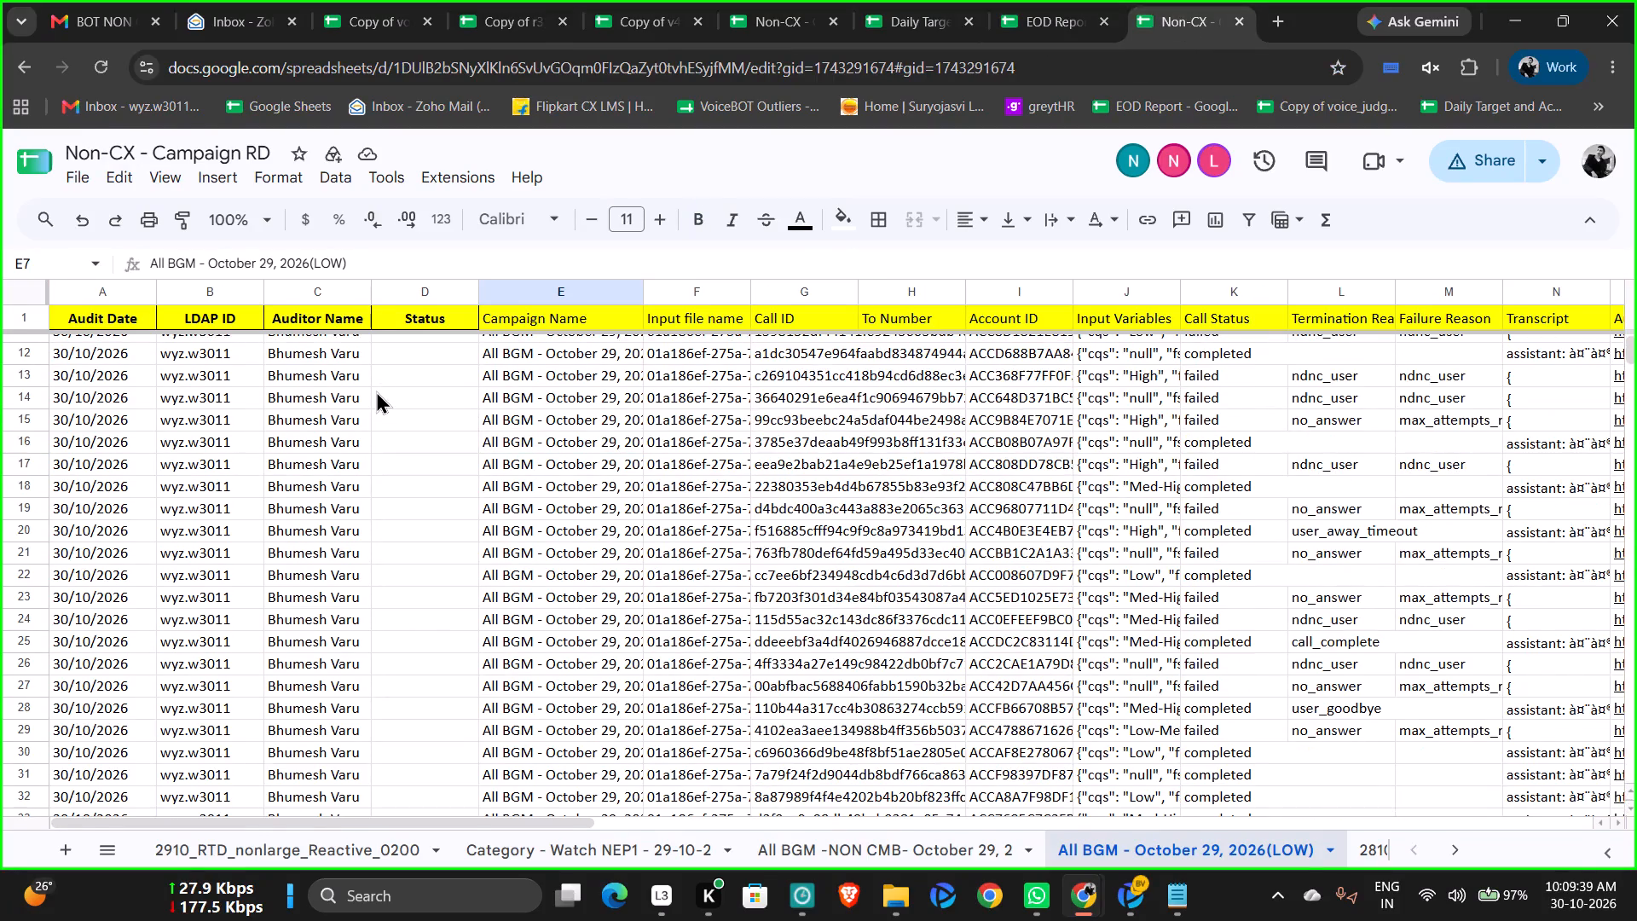
pyautogui.scroll(-9, 376, 391)
pyautogui.scroll(8, 375, 399)
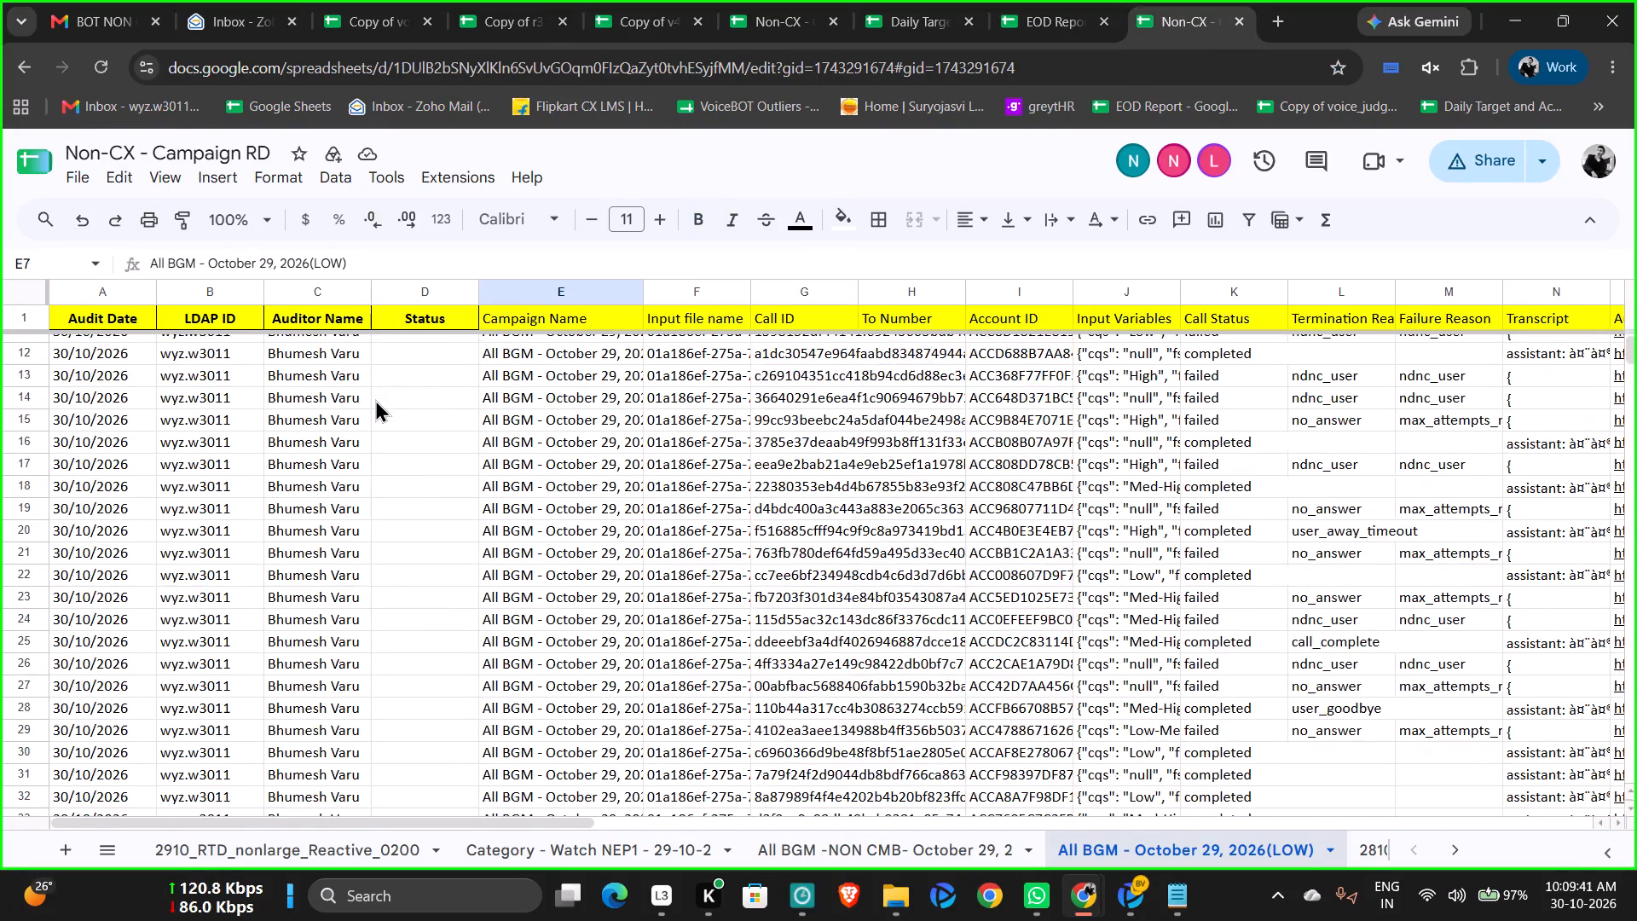
pyautogui.scroll(7, 375, 399)
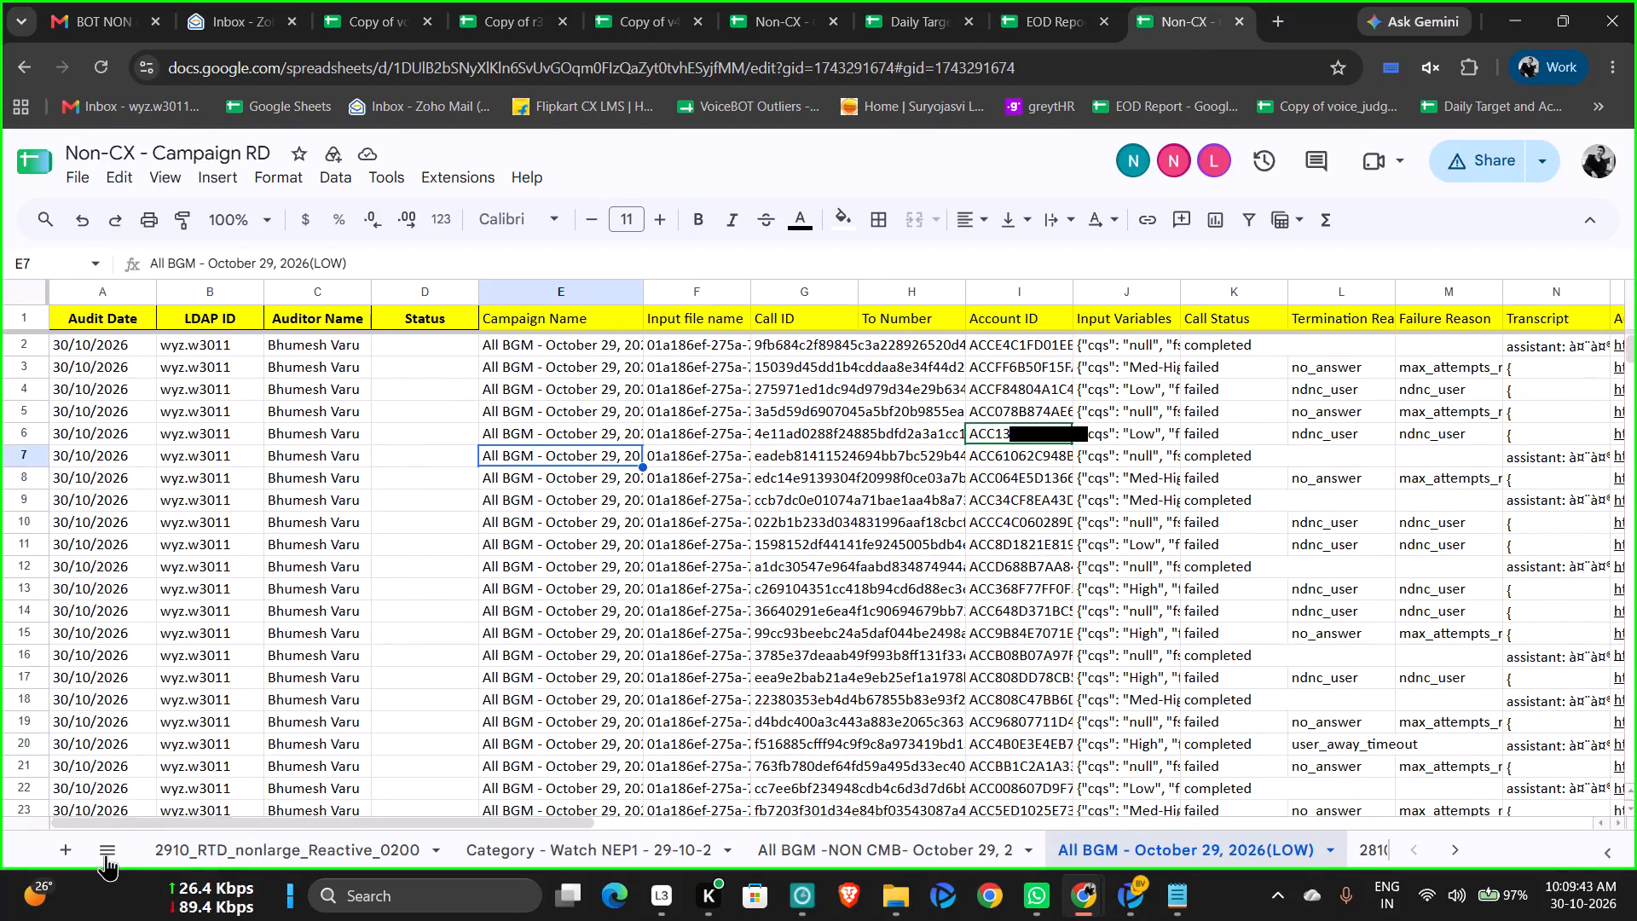
# Find and open the All BGM - October 27, 2026 sheet among all sheets of the Non-CX - Campaign RD spreadsheet.
pyautogui.click(106, 854)
pyautogui.scroll(7, 257, 666)
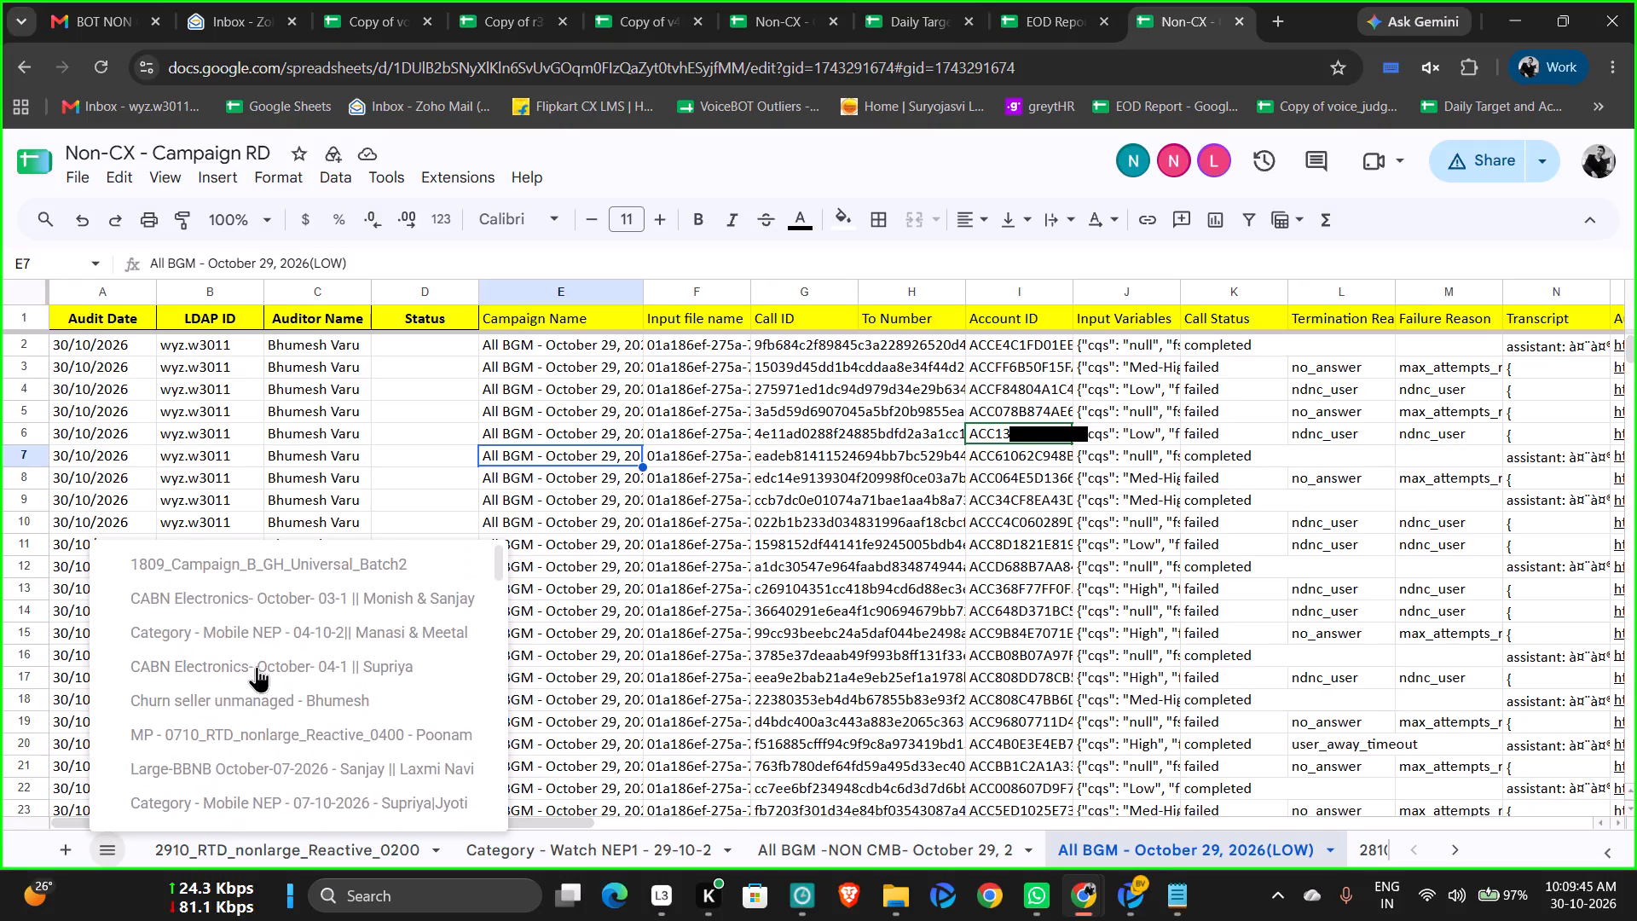
pyautogui.scroll(3, 257, 666)
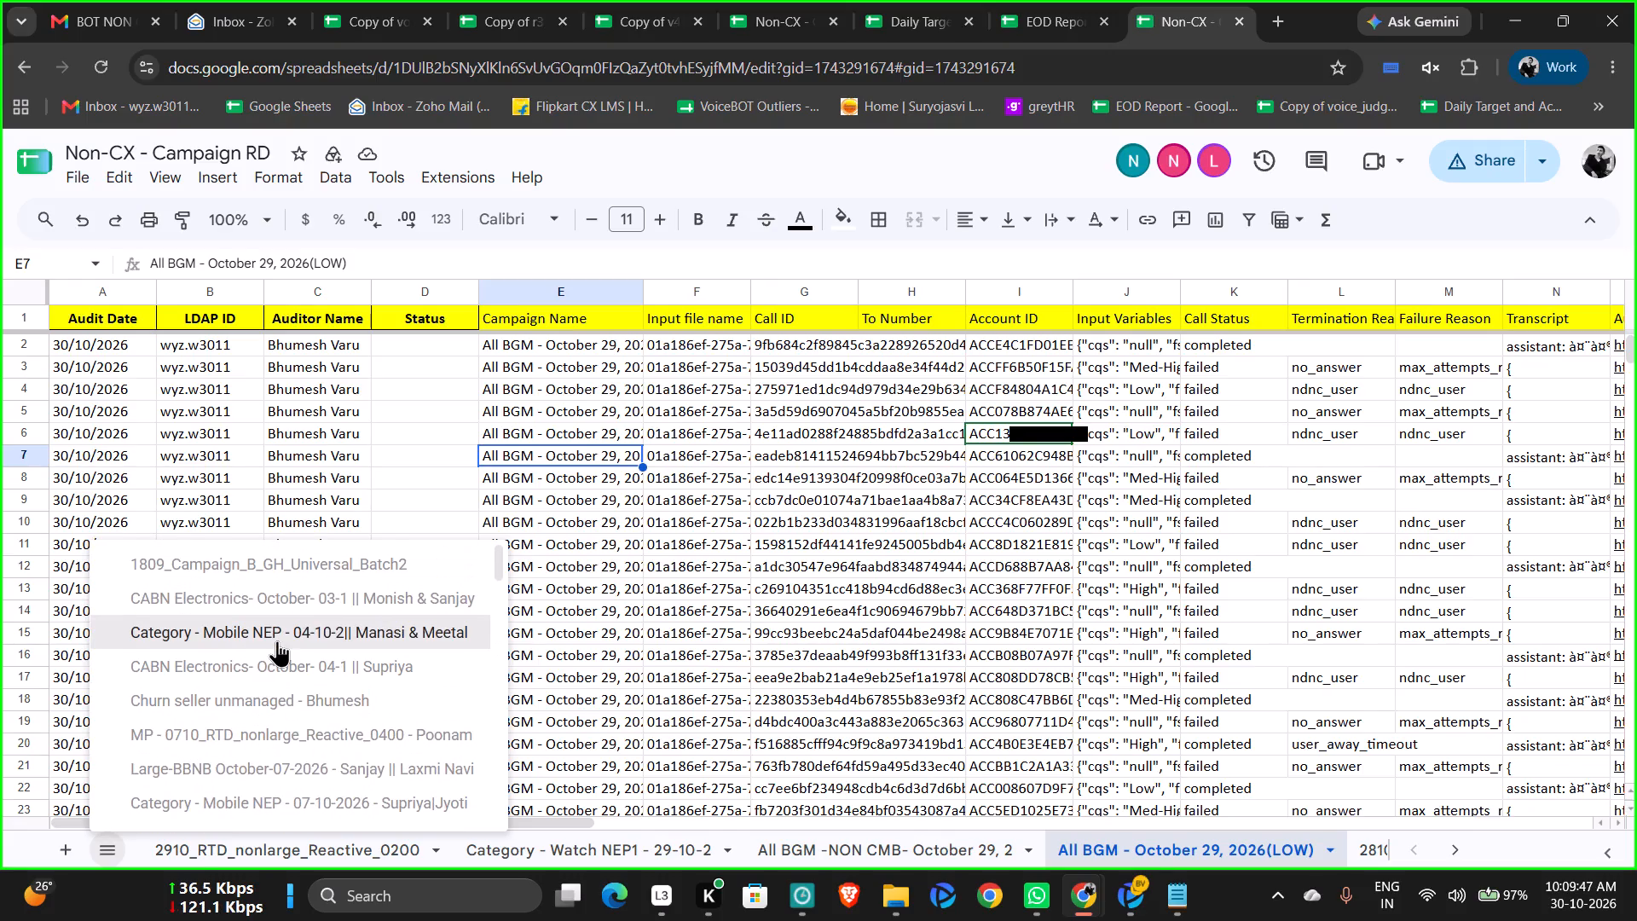
pyautogui.scroll(-2, 278, 639)
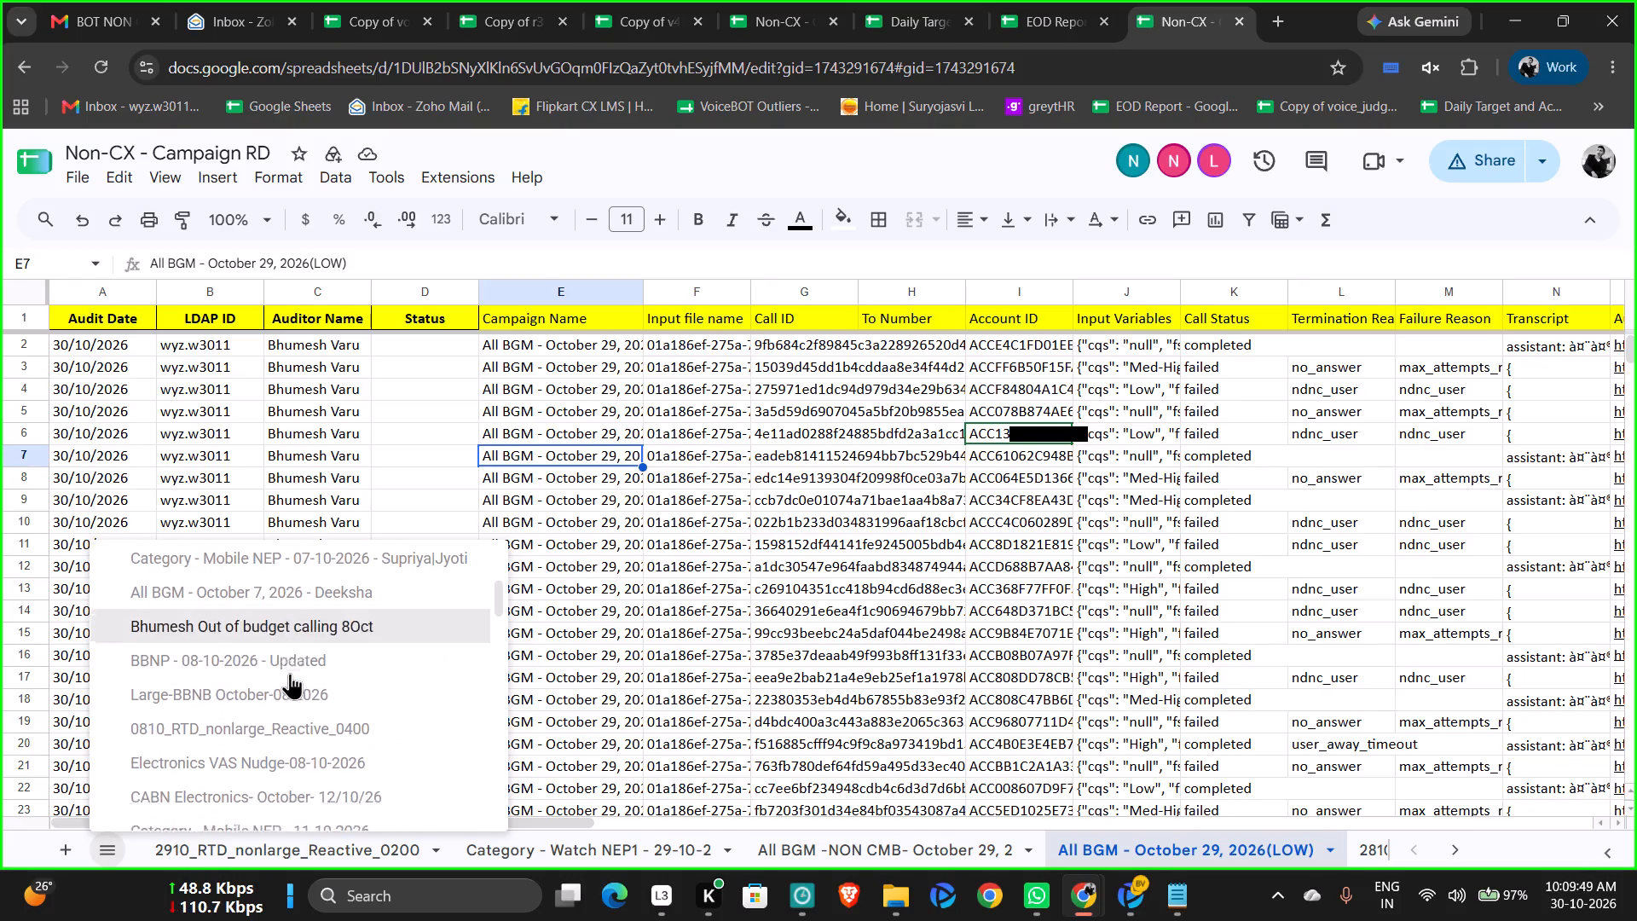
pyautogui.scroll(-1, 290, 673)
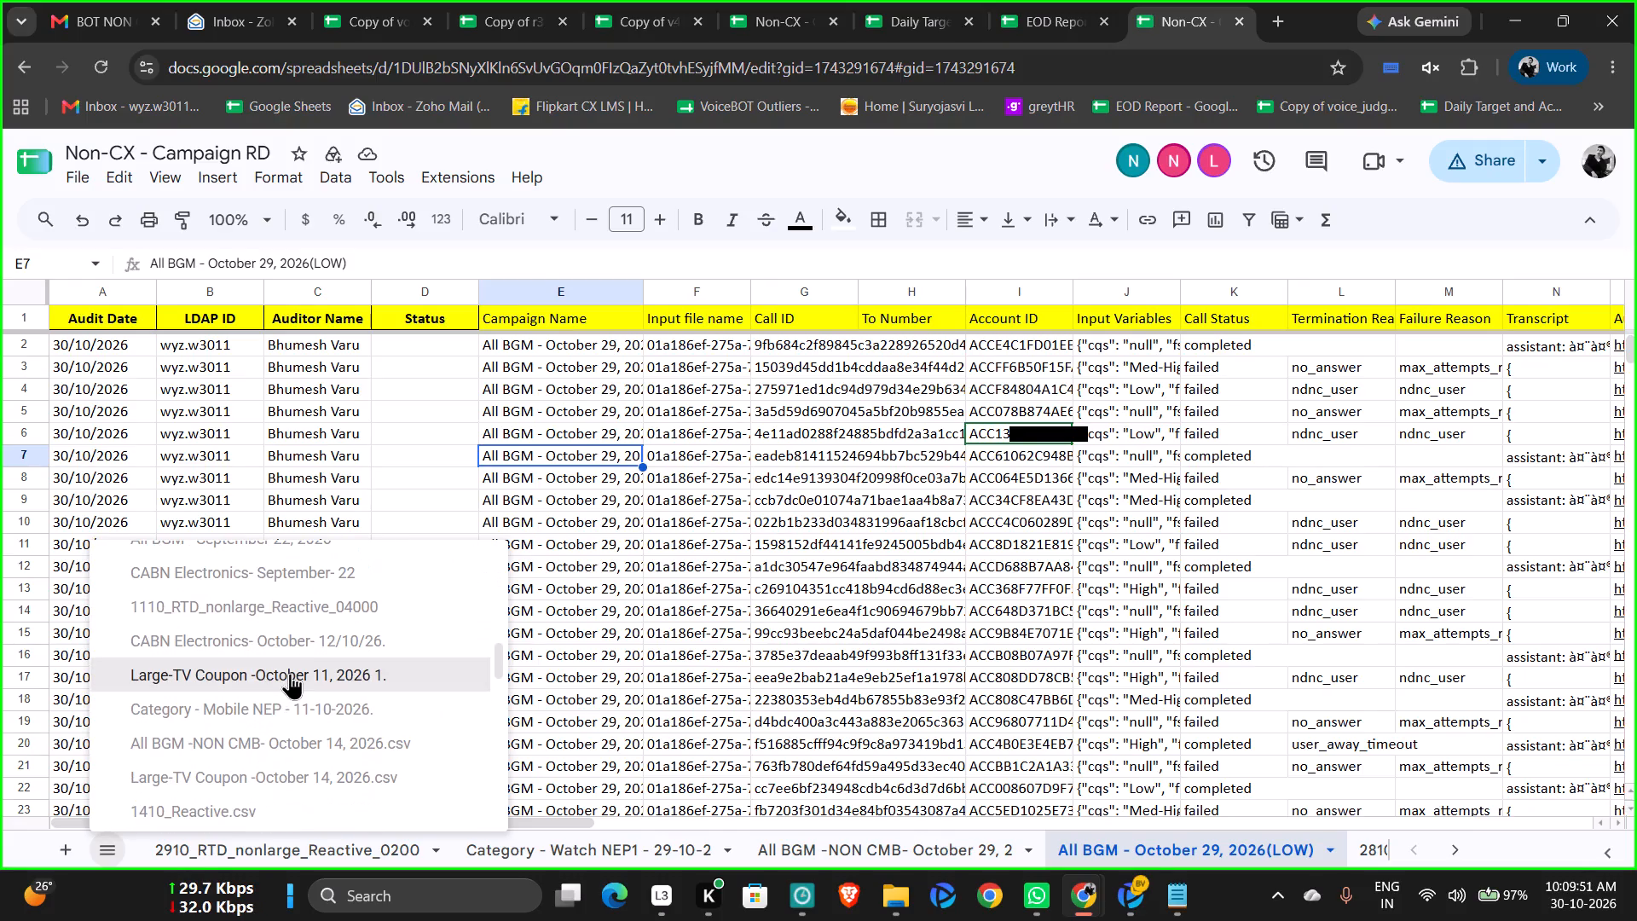
pyautogui.scroll(-2, 290, 673)
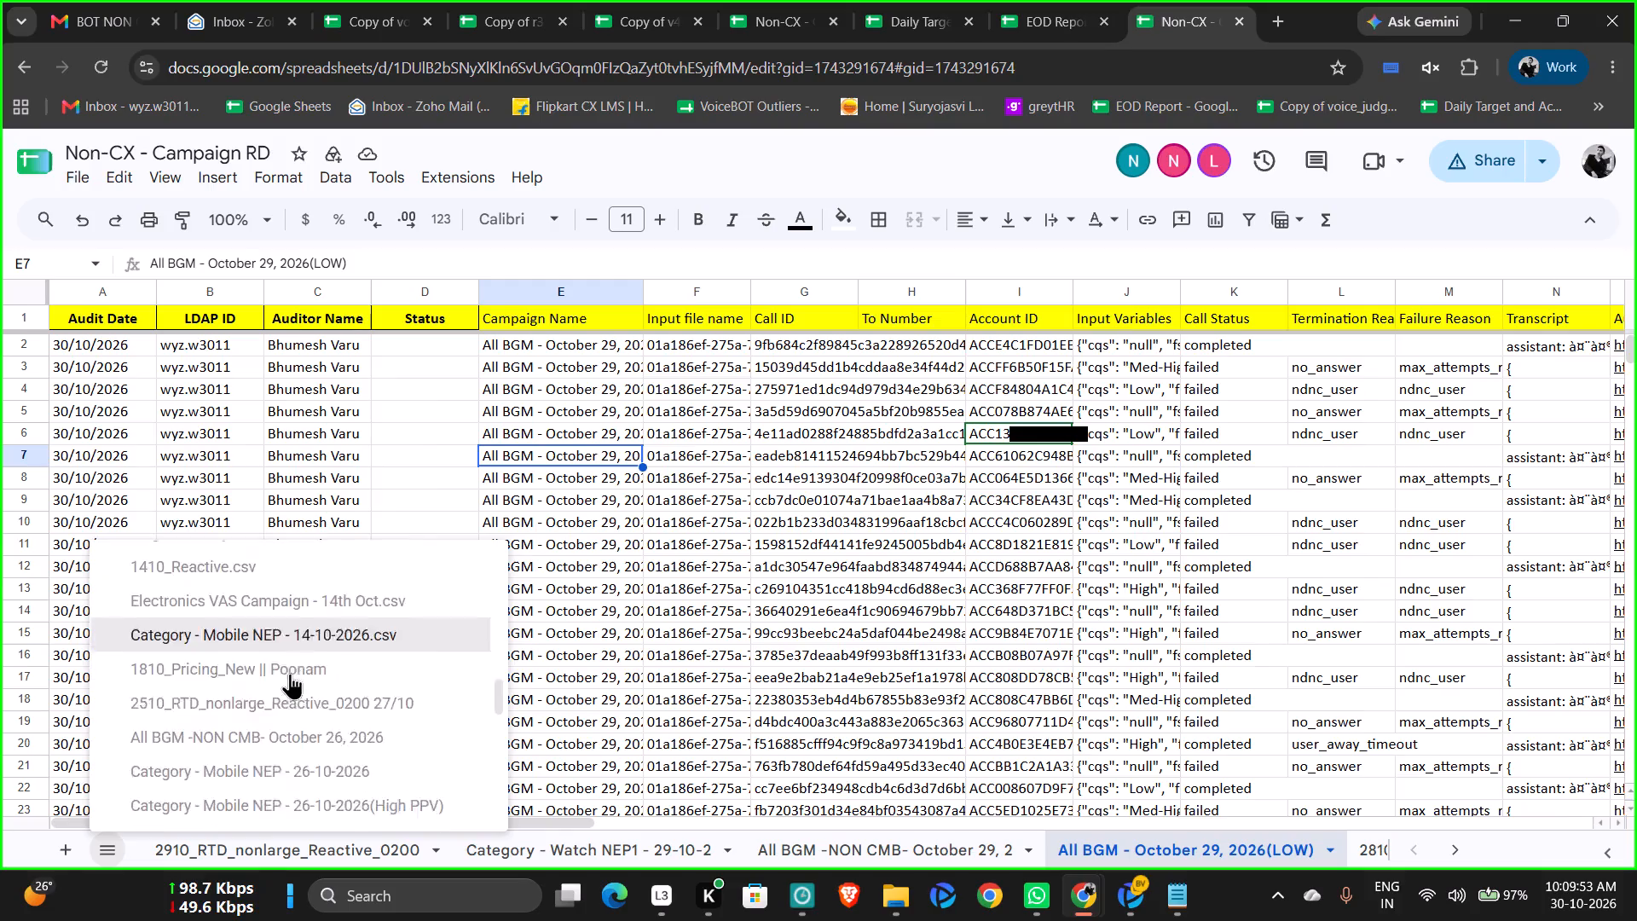
pyautogui.scroll(-1, 290, 673)
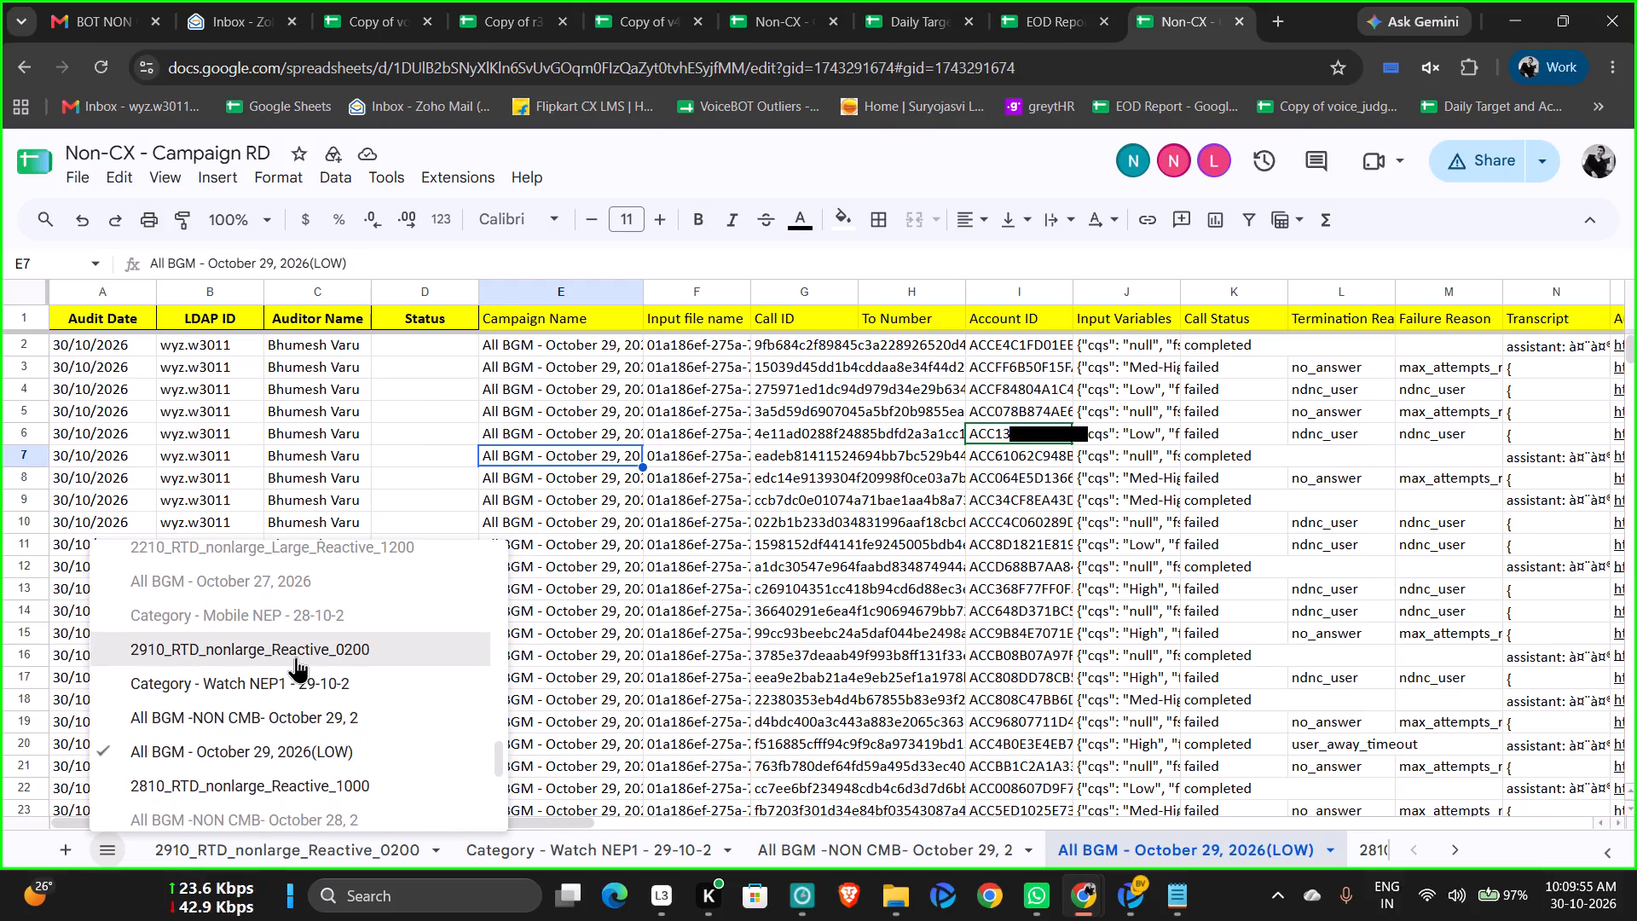
pyautogui.scroll(1, 296, 657)
pyautogui.scroll(-1, 296, 657)
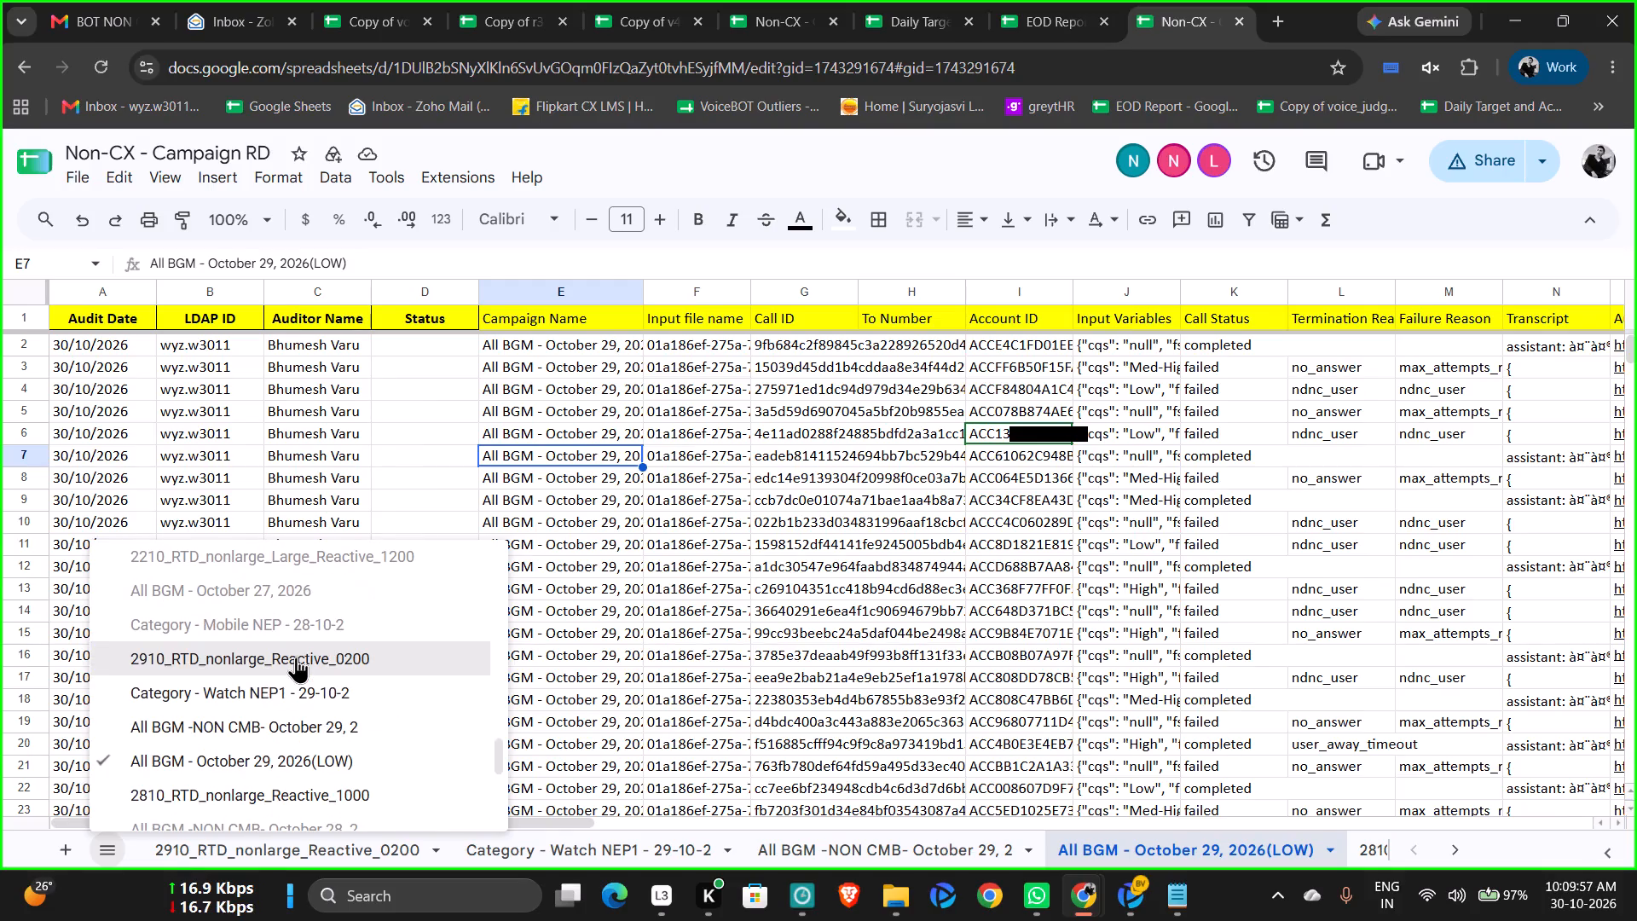
pyautogui.click(263, 584)
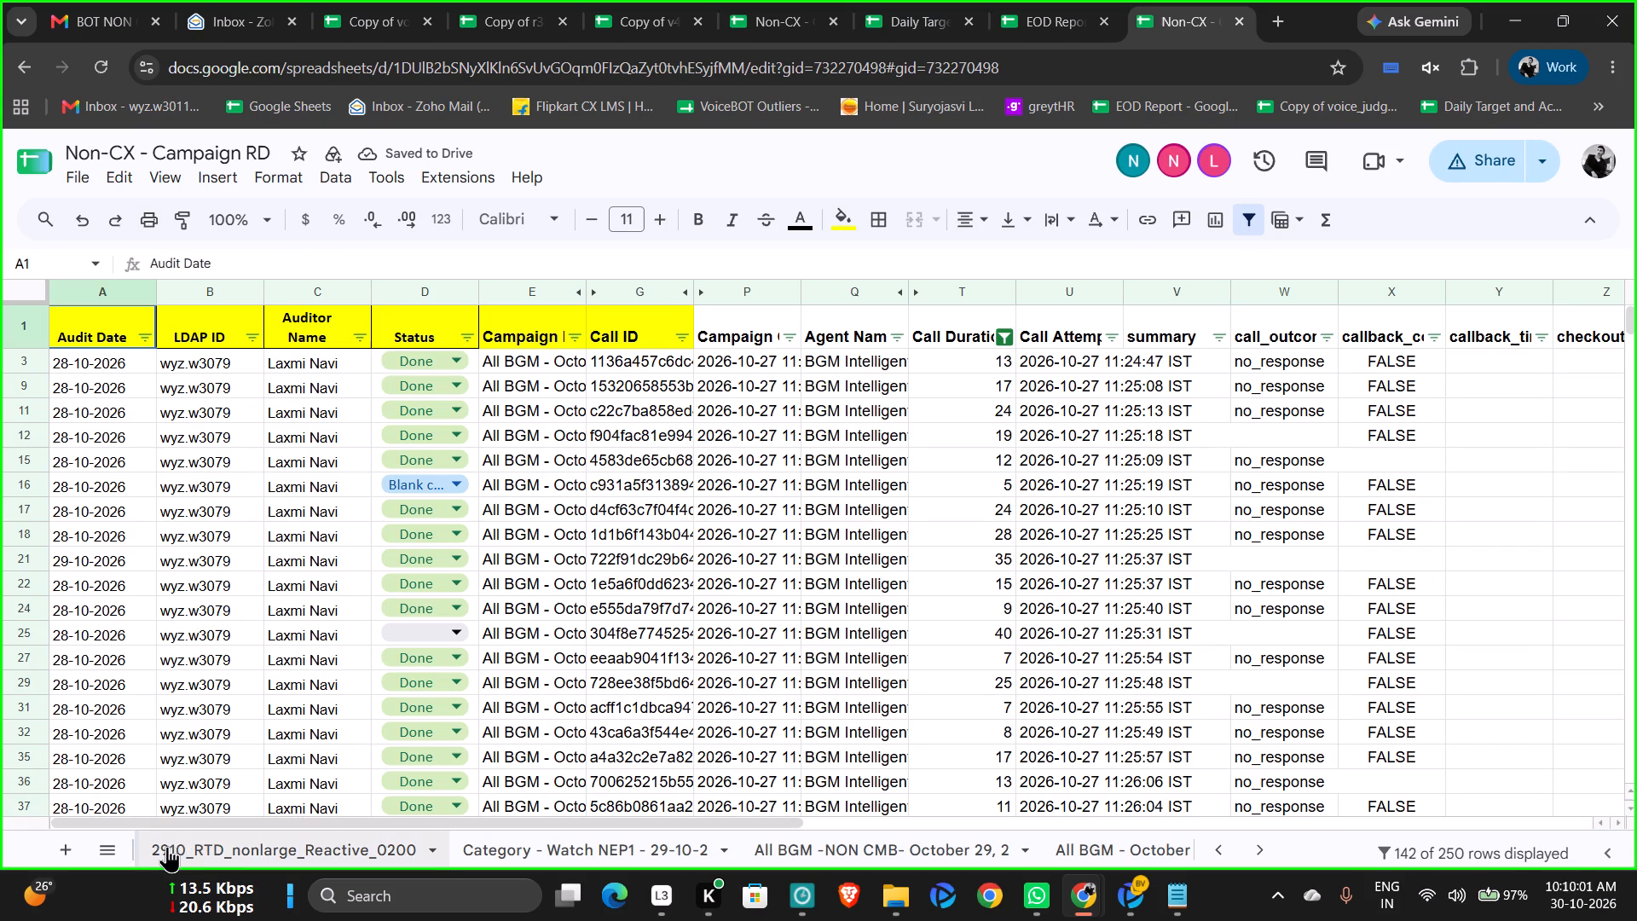
# Look through the names of all campaign sheets in the spreadsheet, including the hidden ones, from the earliest to the last.
pyautogui.click(119, 847)
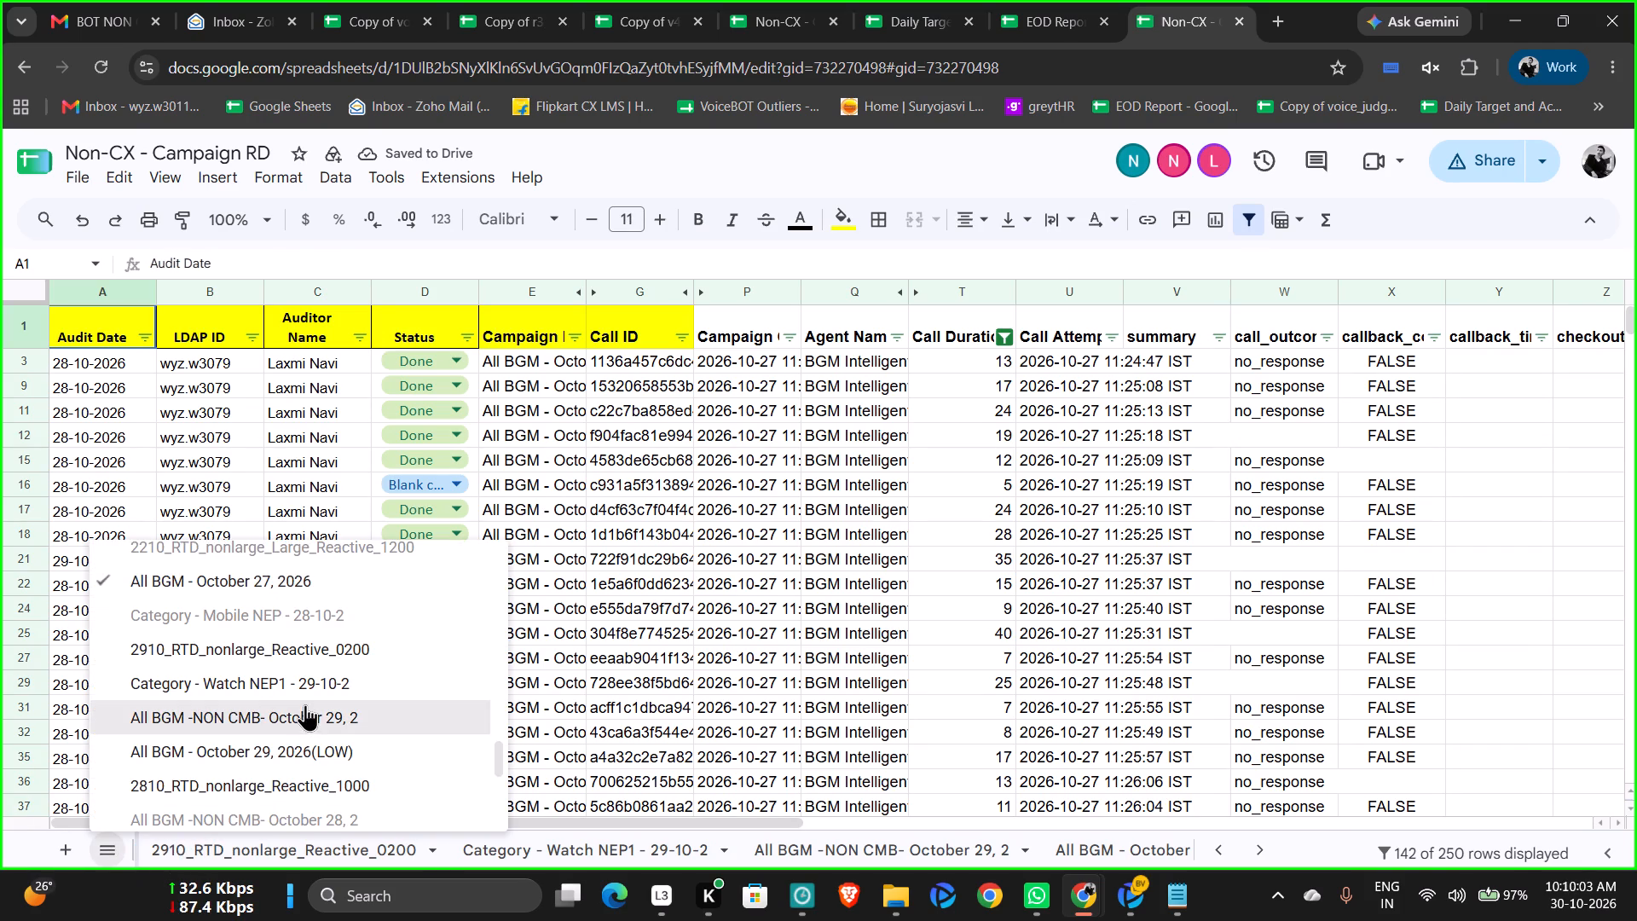
pyautogui.scroll(-4, 247, 631)
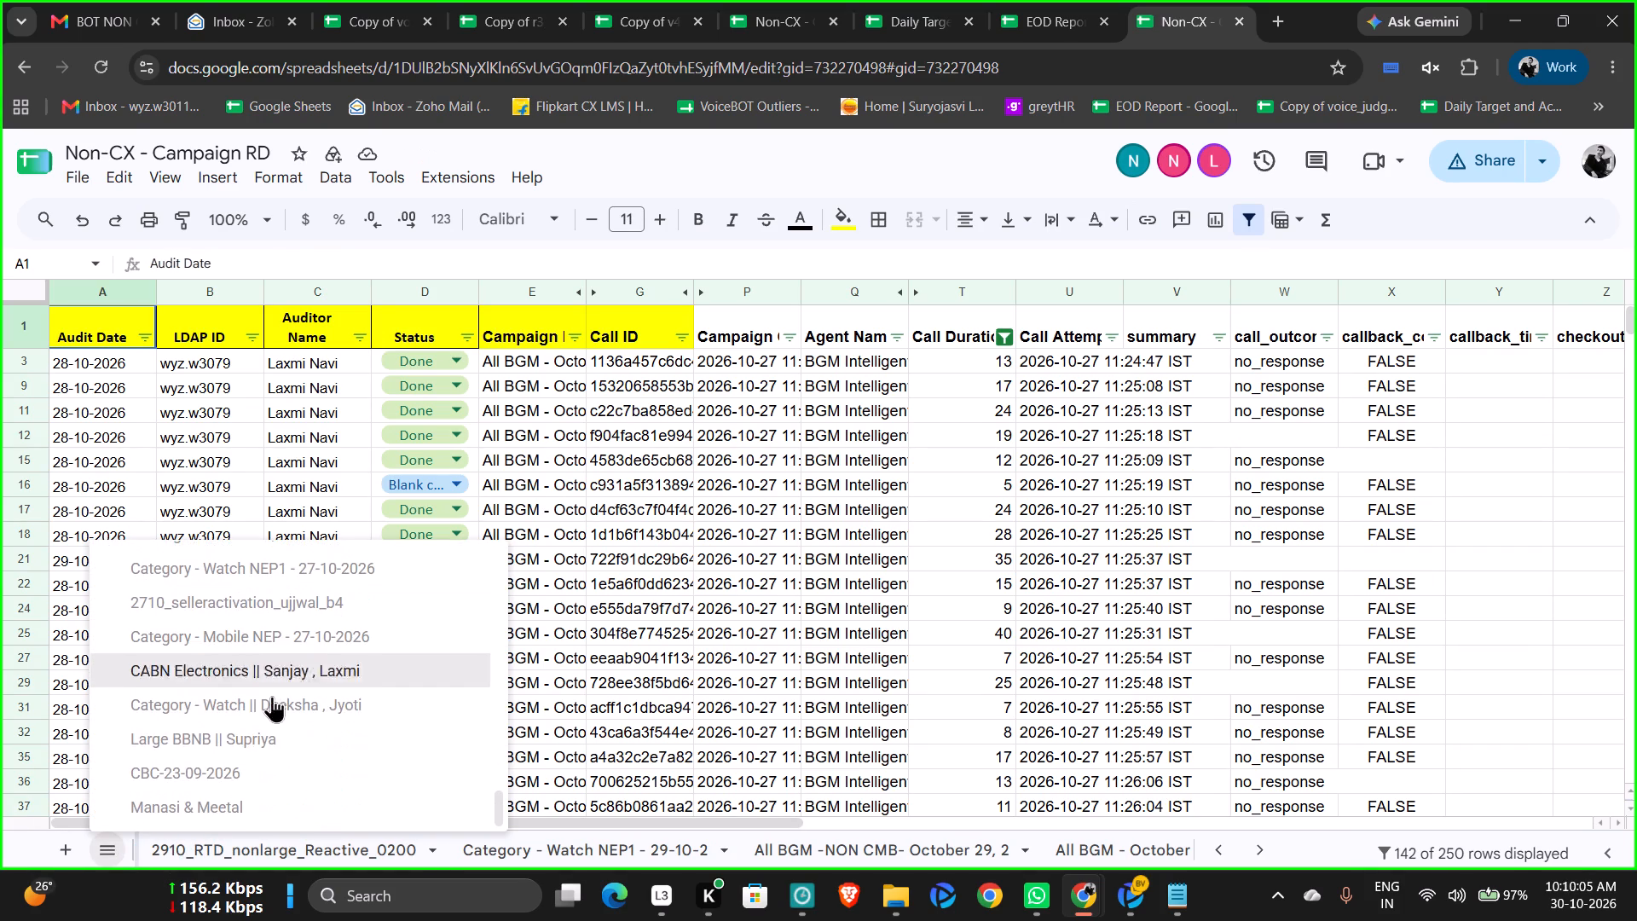
pyautogui.scroll(1, 279, 723)
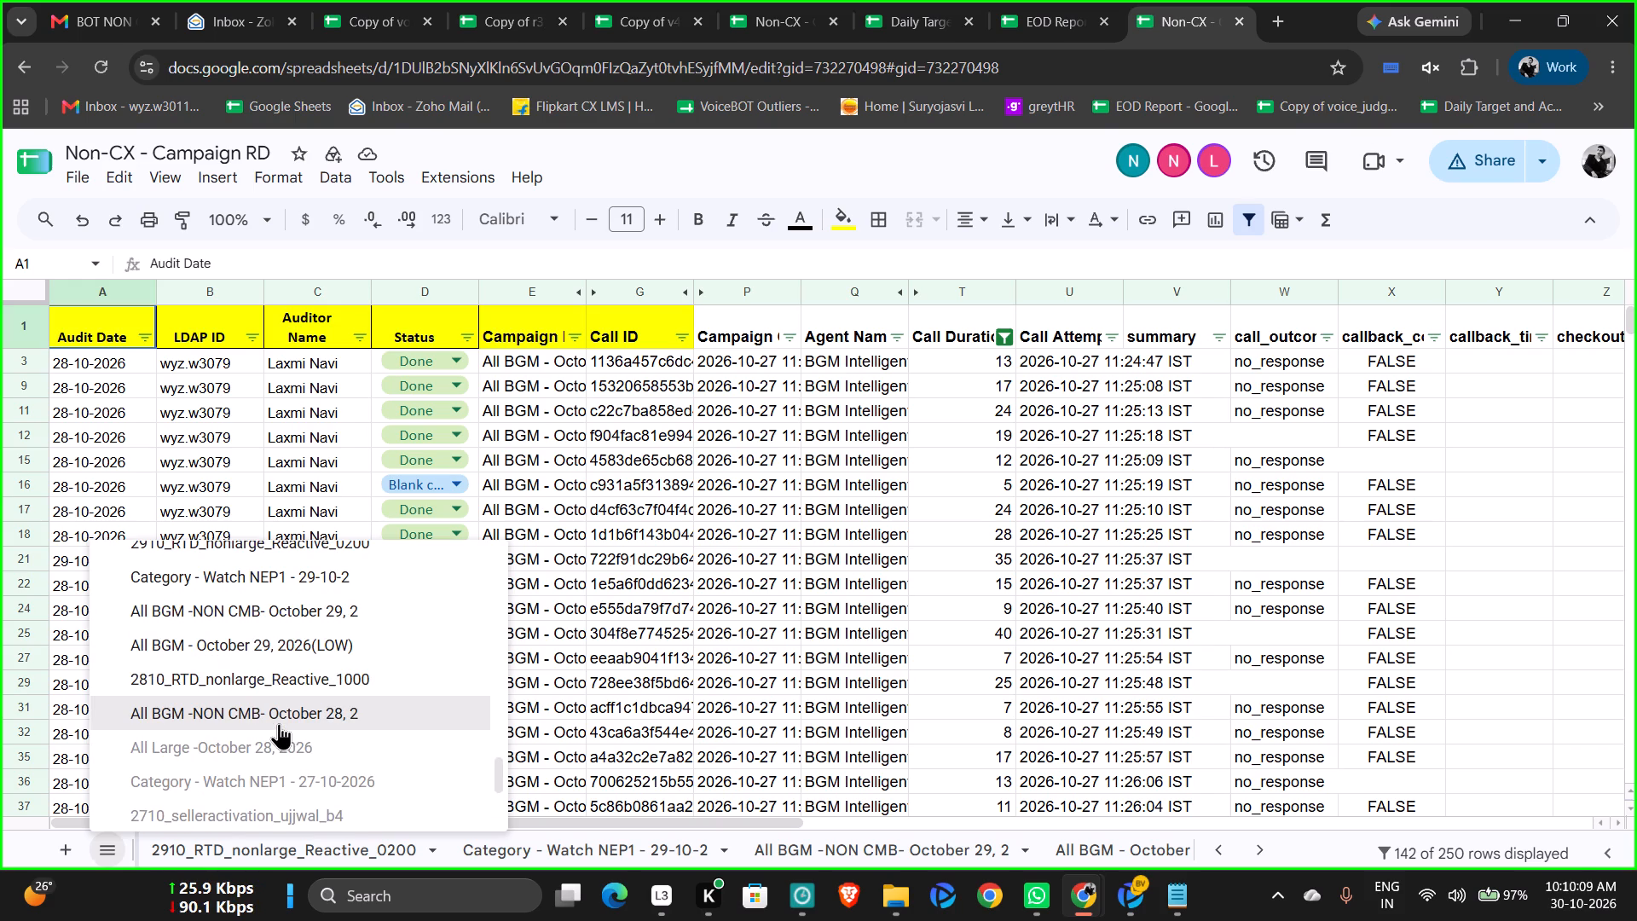
pyautogui.scroll(1, 279, 723)
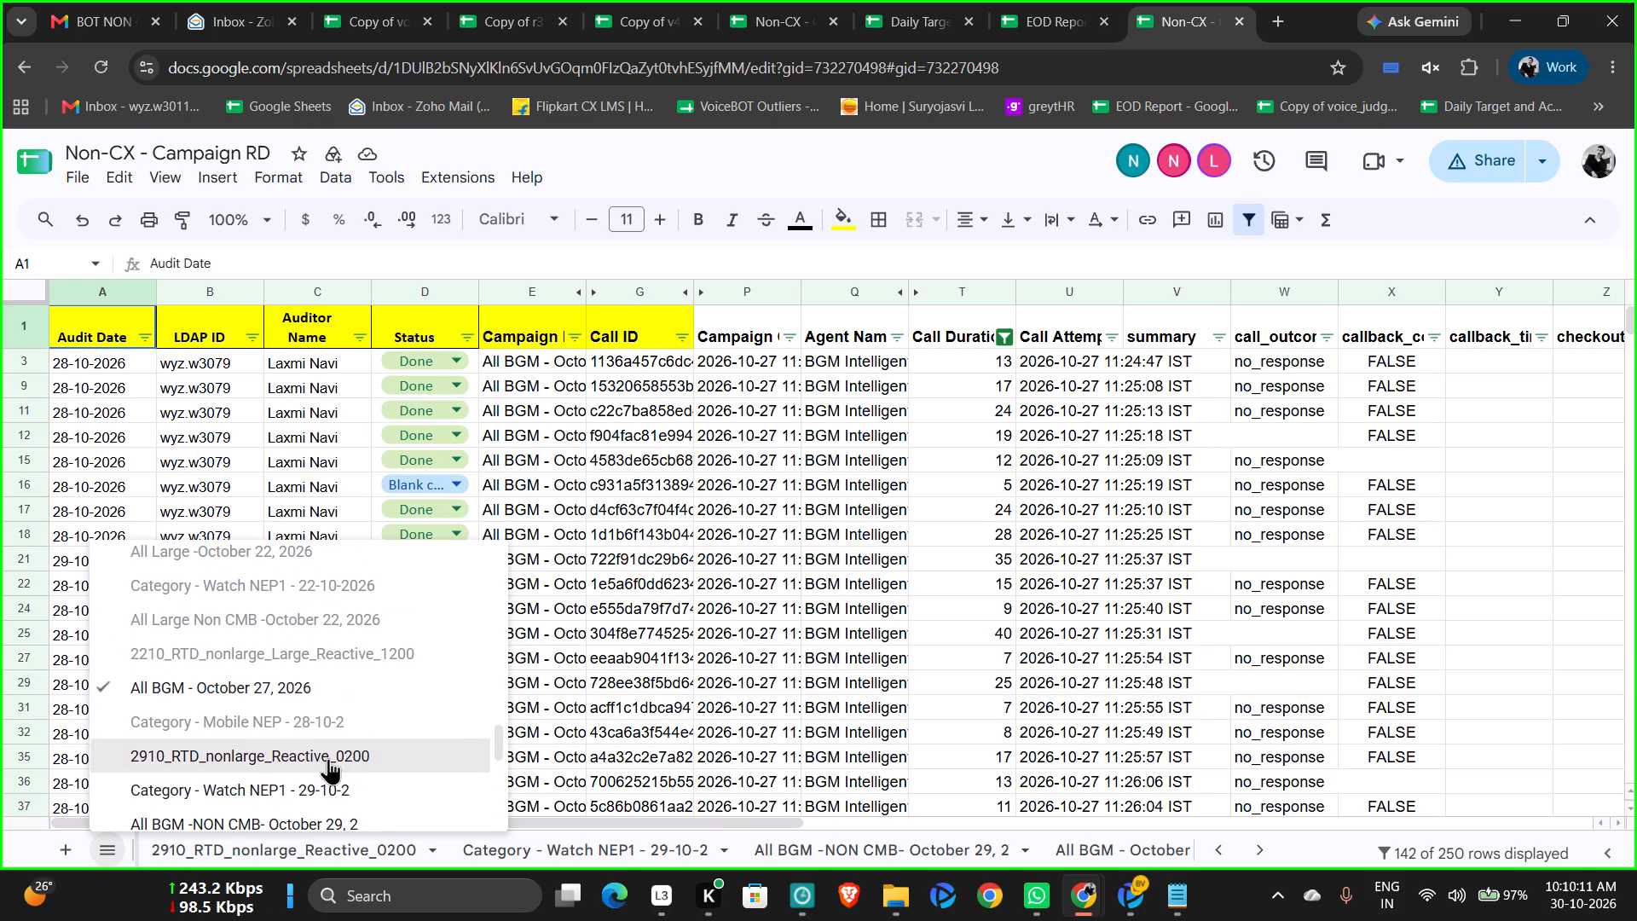
pyautogui.scroll(4, 328, 758)
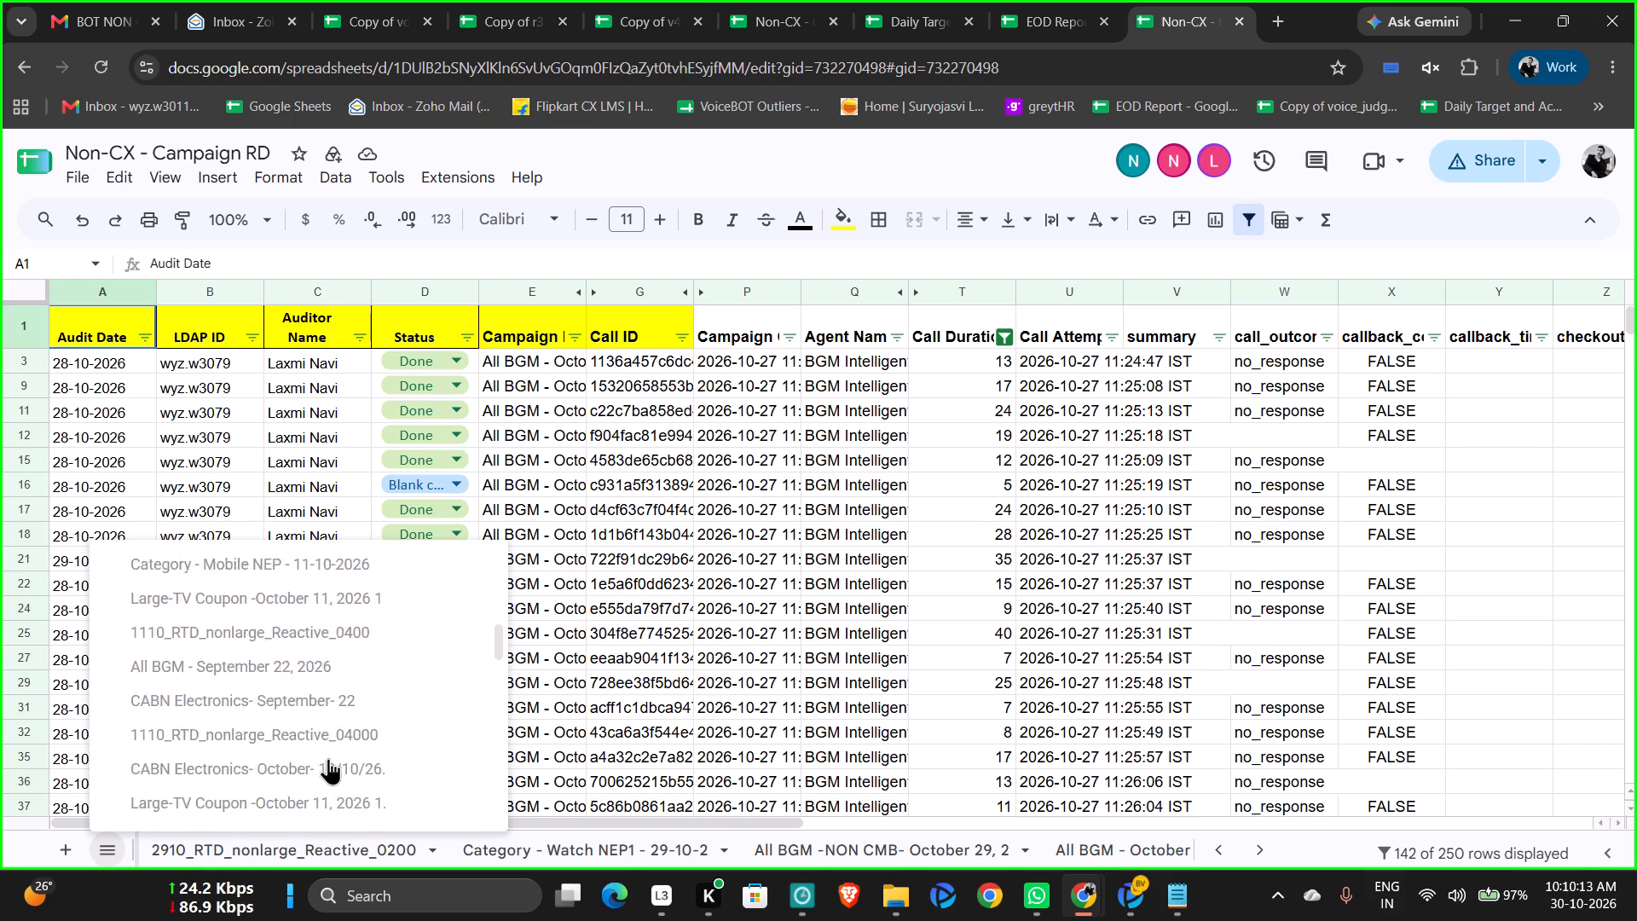
pyautogui.scroll(2, 328, 758)
pyautogui.scroll(-1, 328, 758)
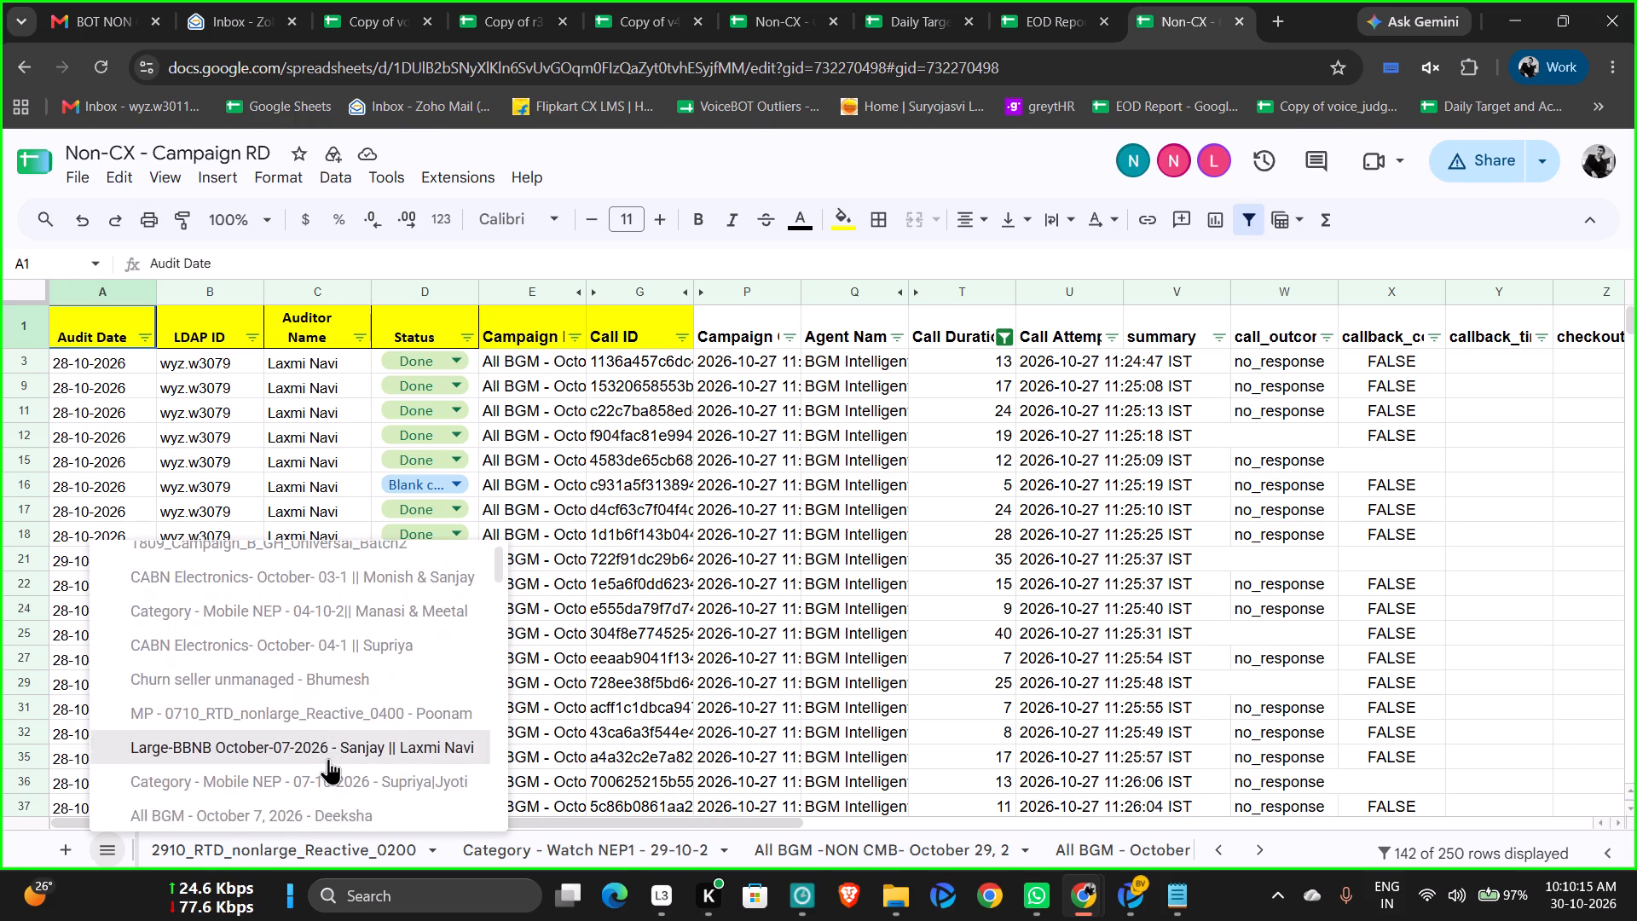
pyautogui.scroll(-1, 328, 758)
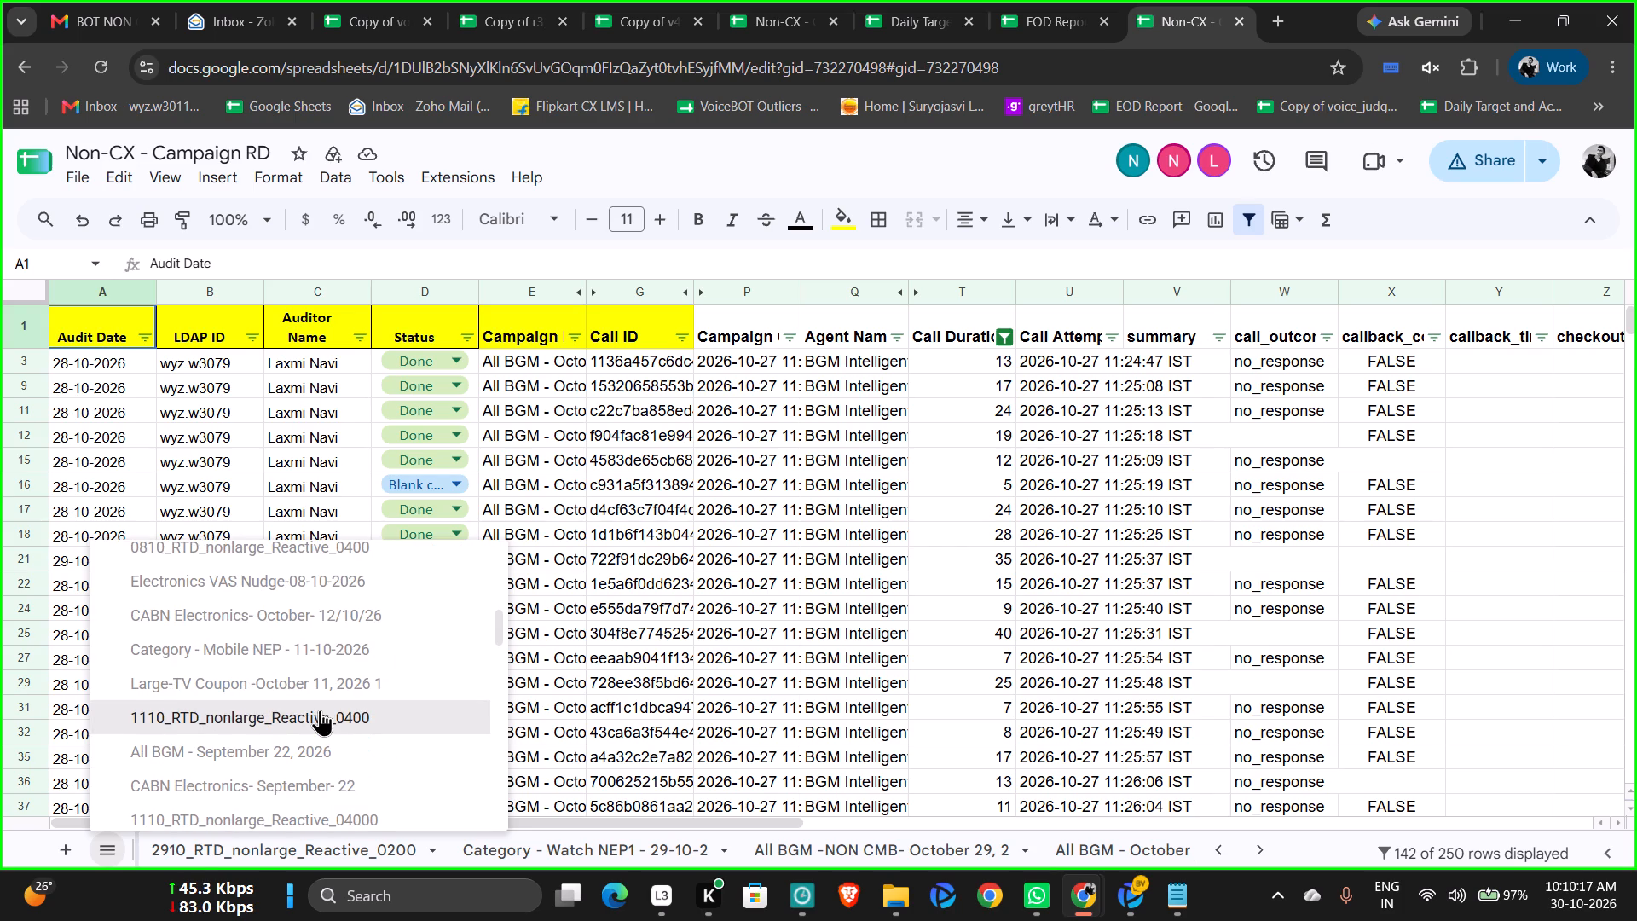
pyautogui.scroll(-3, 320, 710)
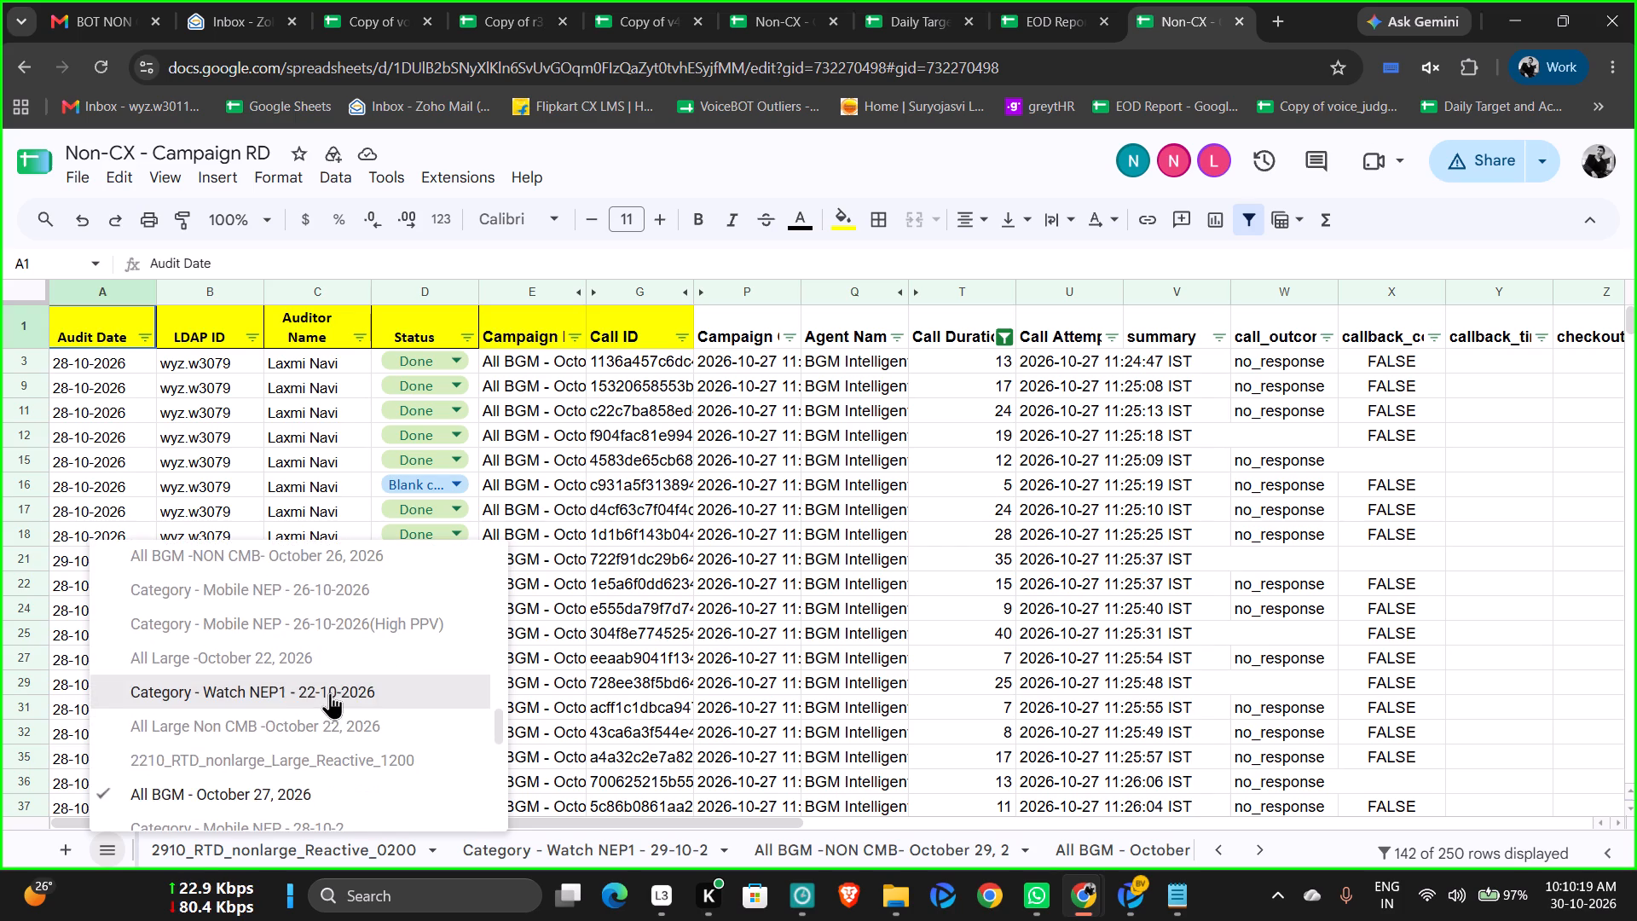
pyautogui.scroll(-1, 328, 690)
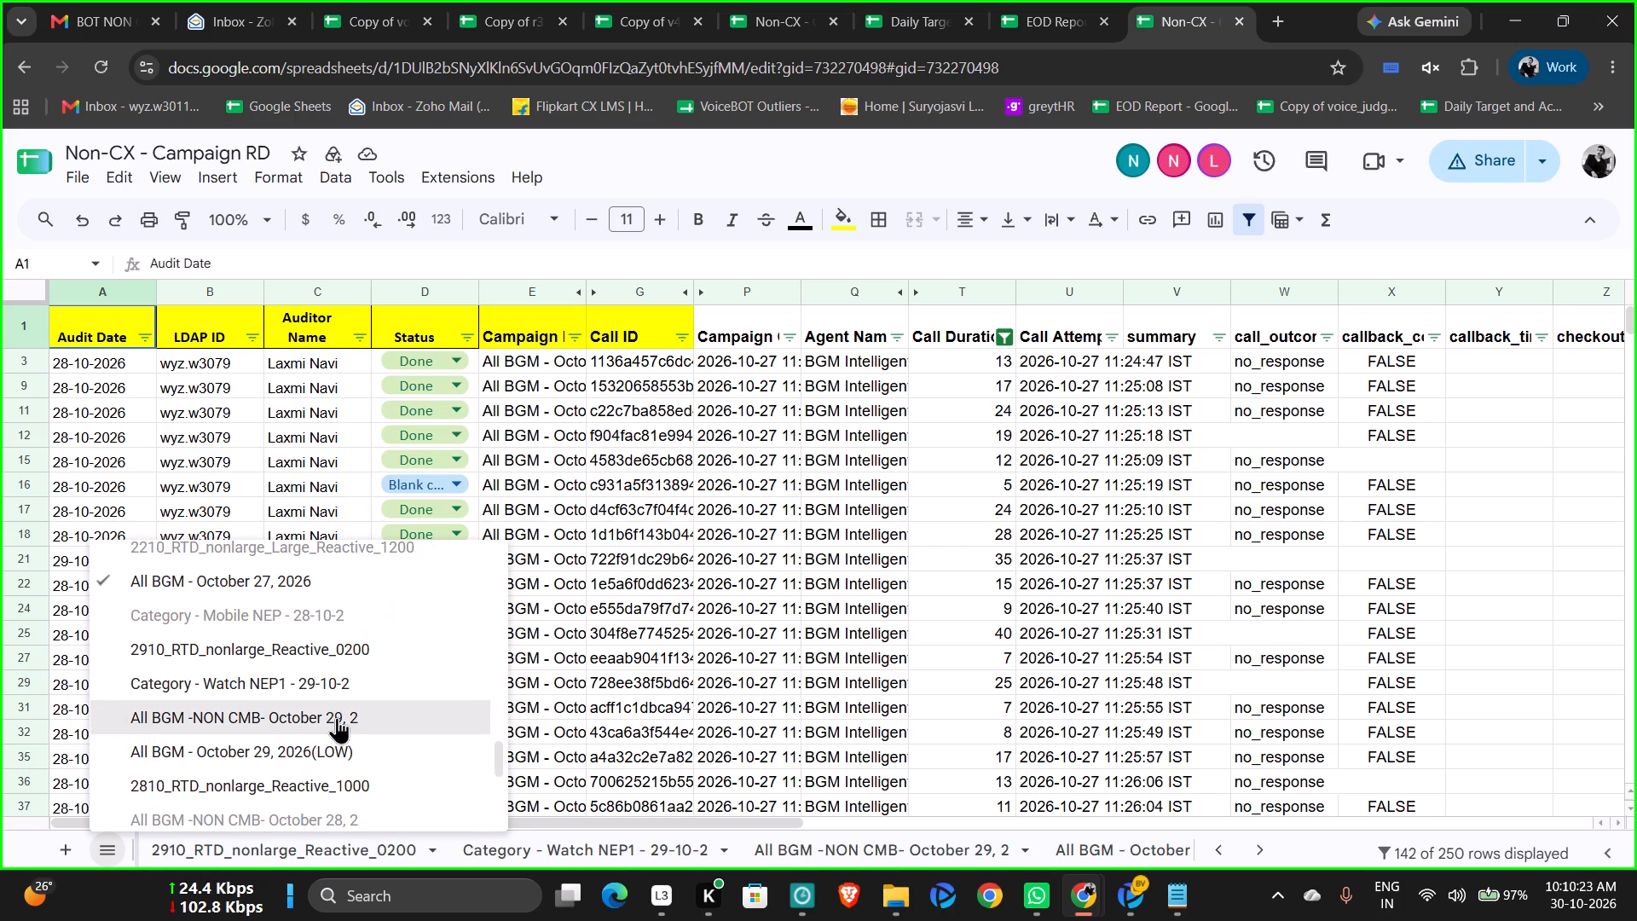
pyautogui.scroll(-2, 340, 704)
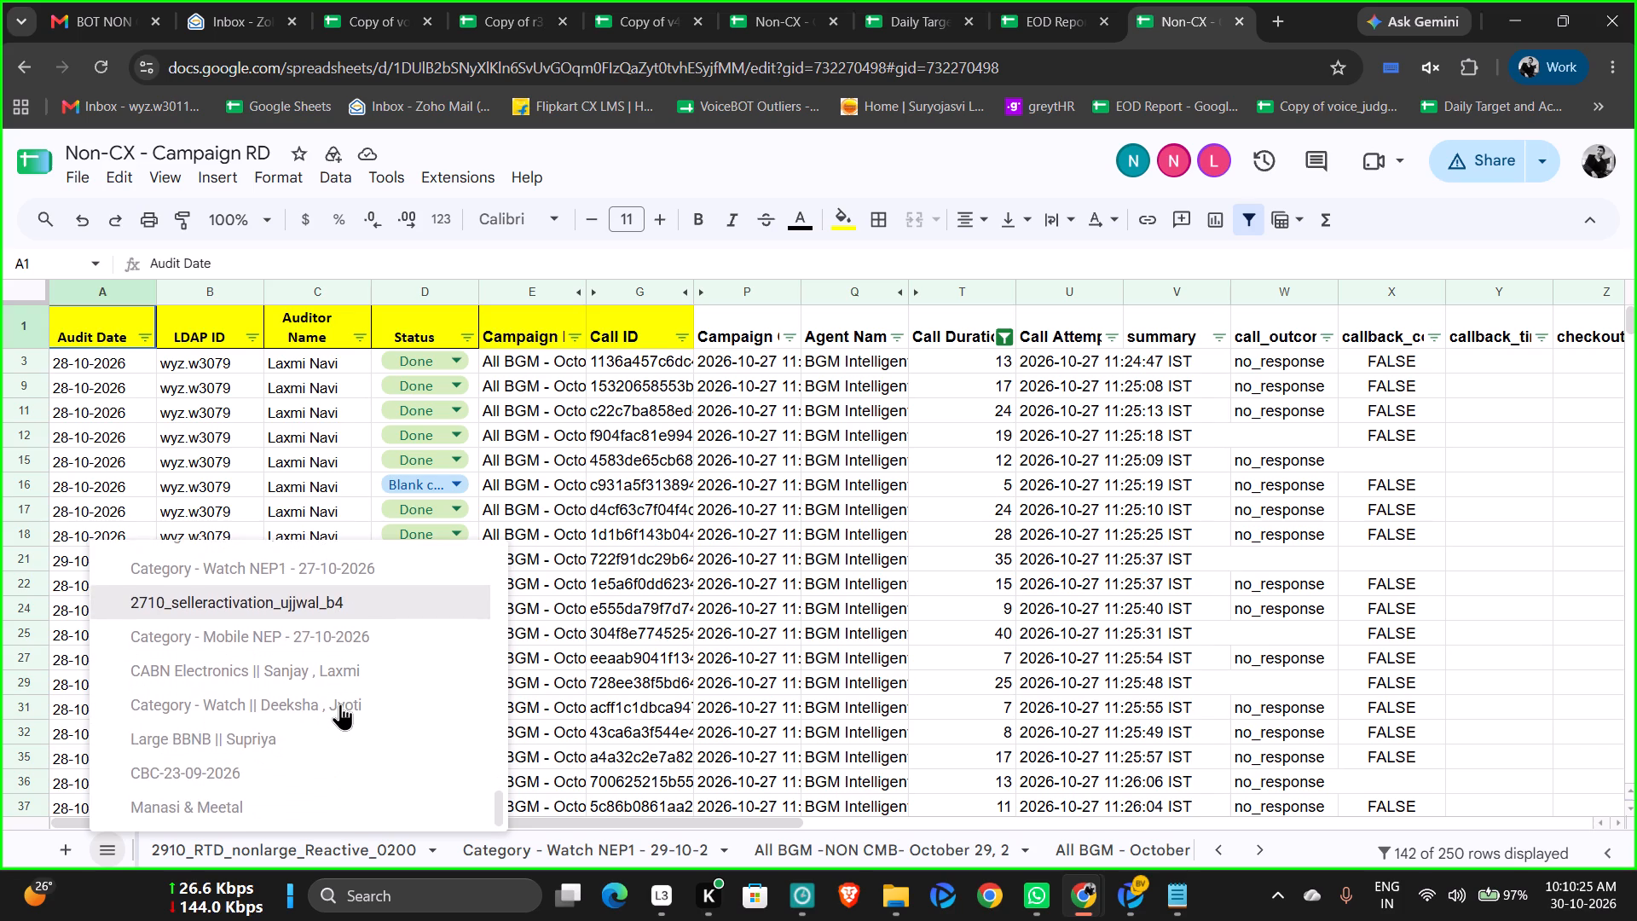
pyautogui.scroll(-1, 340, 704)
pyautogui.scroll(3, 338, 702)
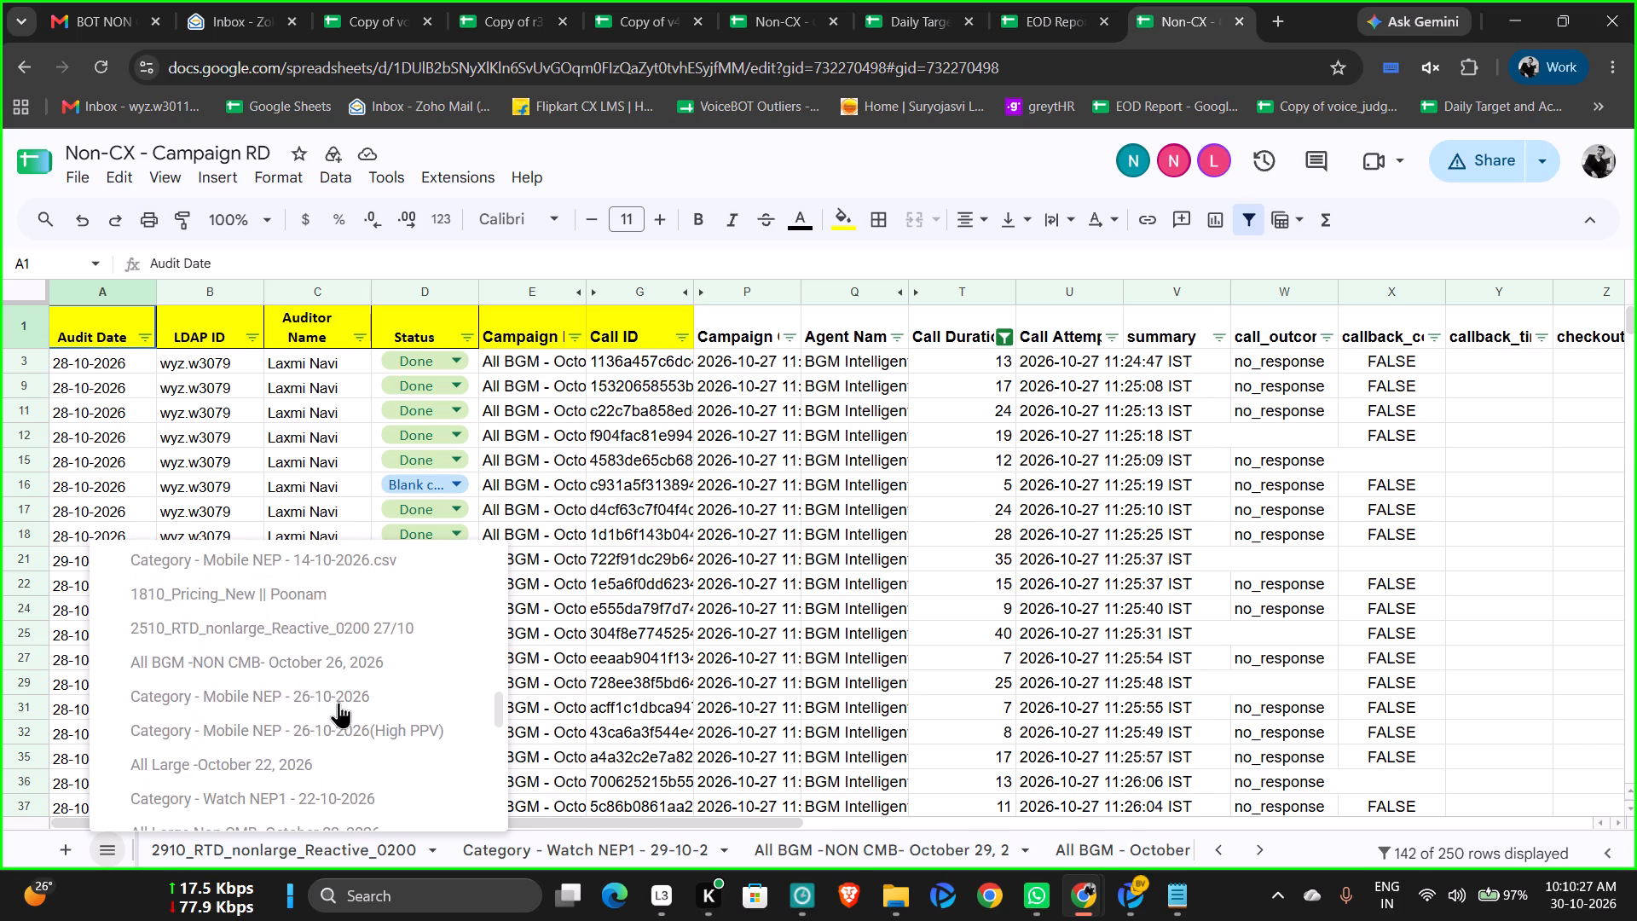
# Copy the link to the All BGM - October 27, 2026 sheet.
pyautogui.click(1108, 61)
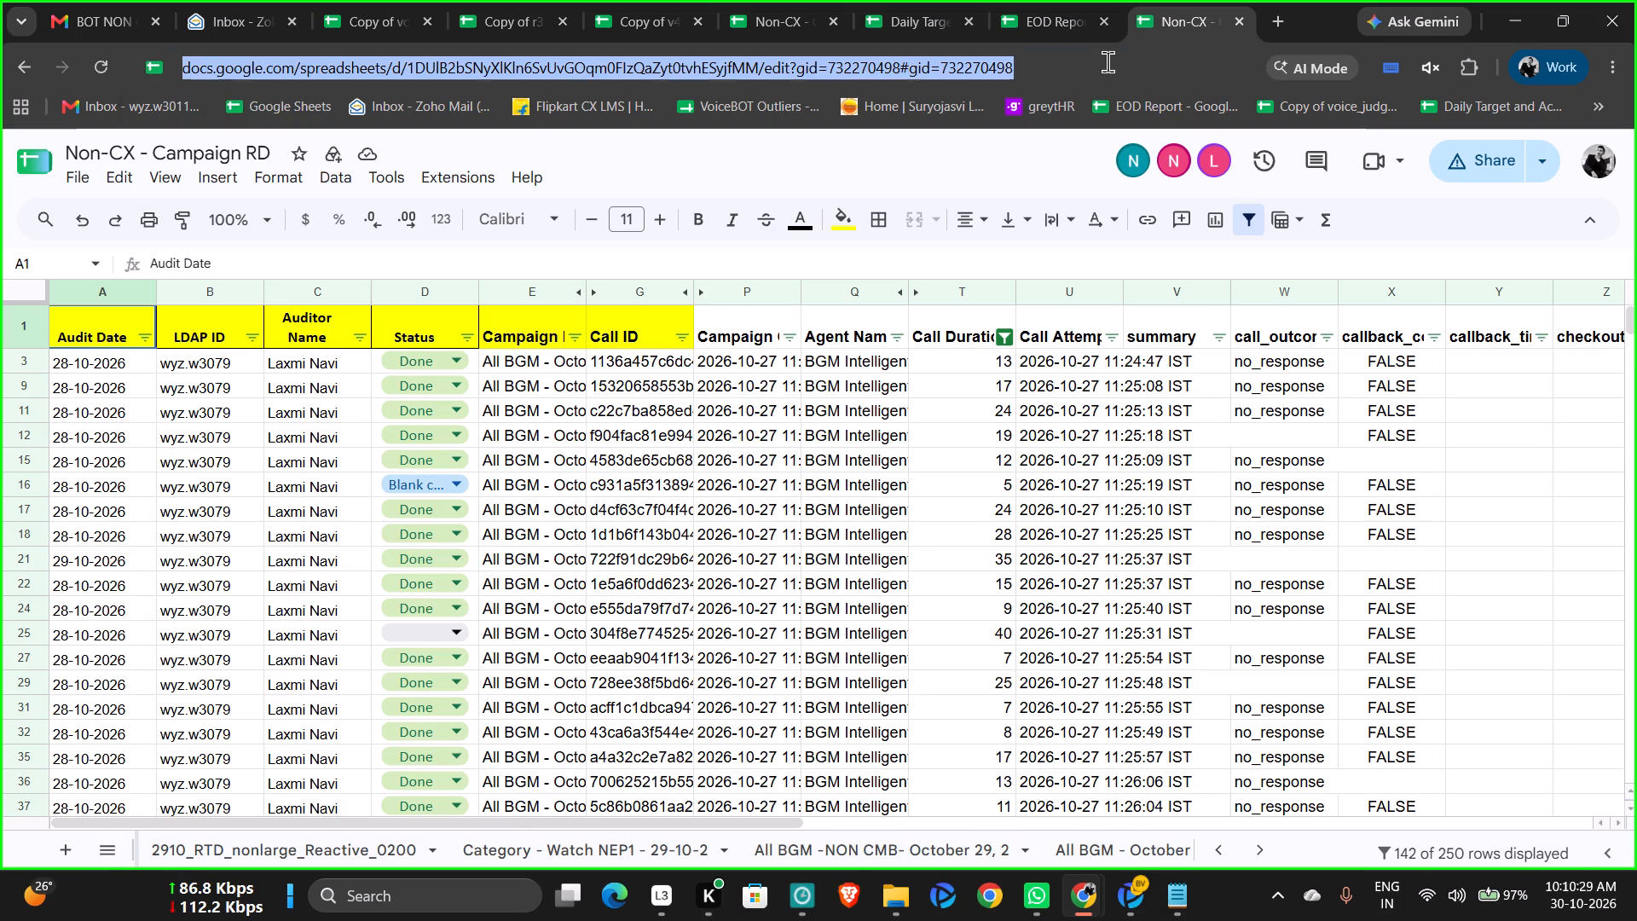
pyautogui.hotkey('ctrl', 'c')
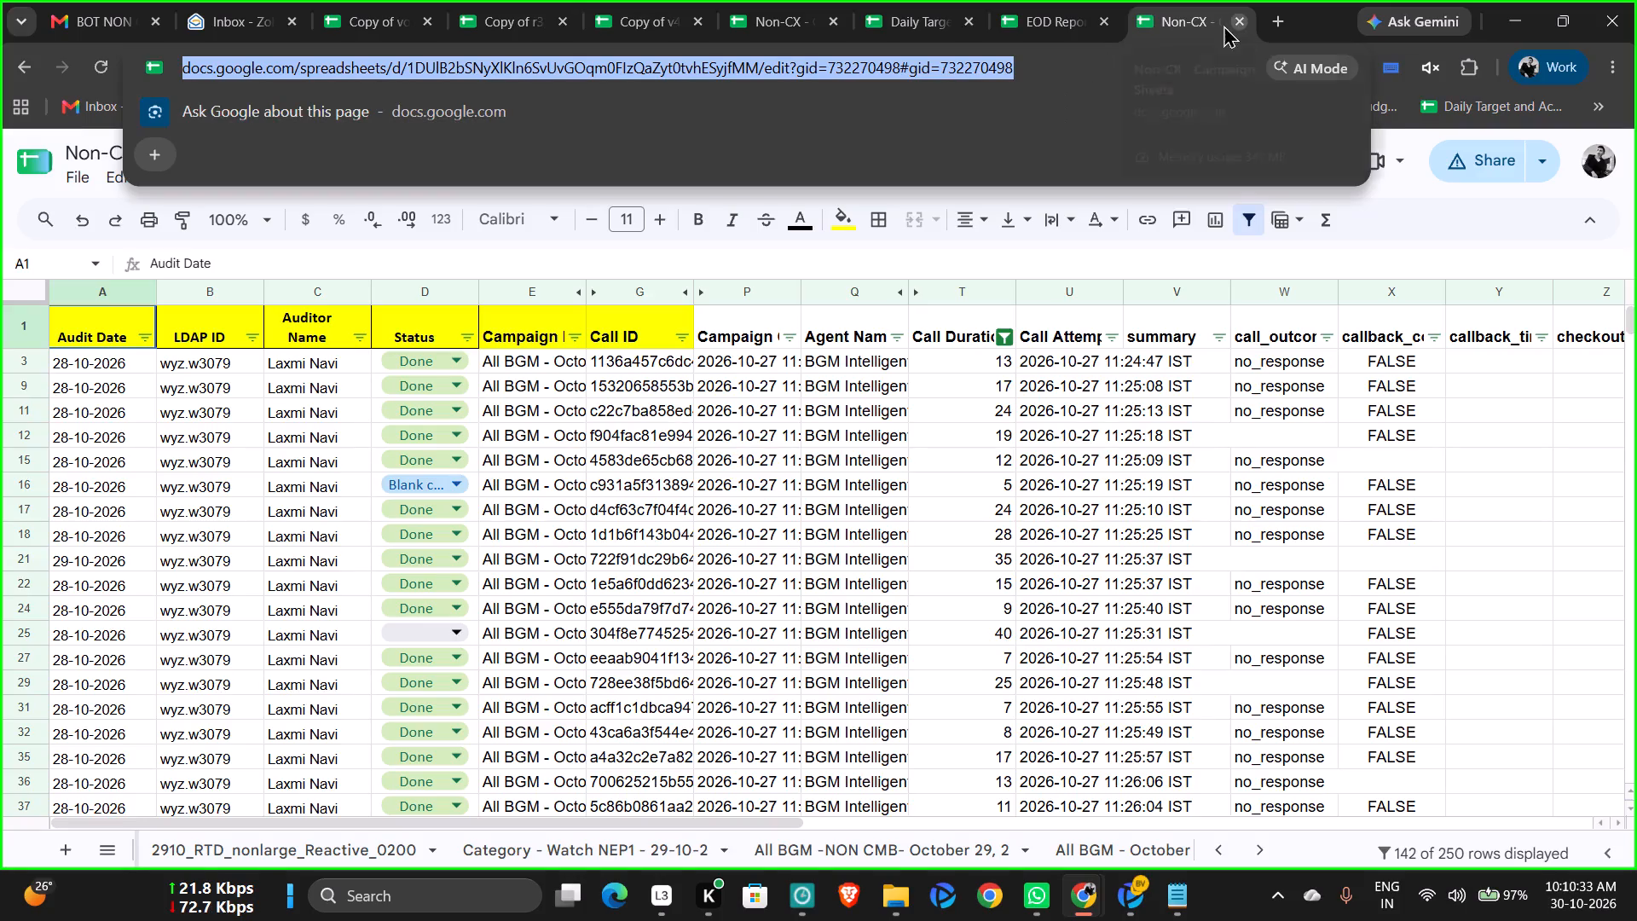
# Return to the All BGM - October 29, 2026(LOW) sheet viewed before.
pyautogui.click(26, 70)
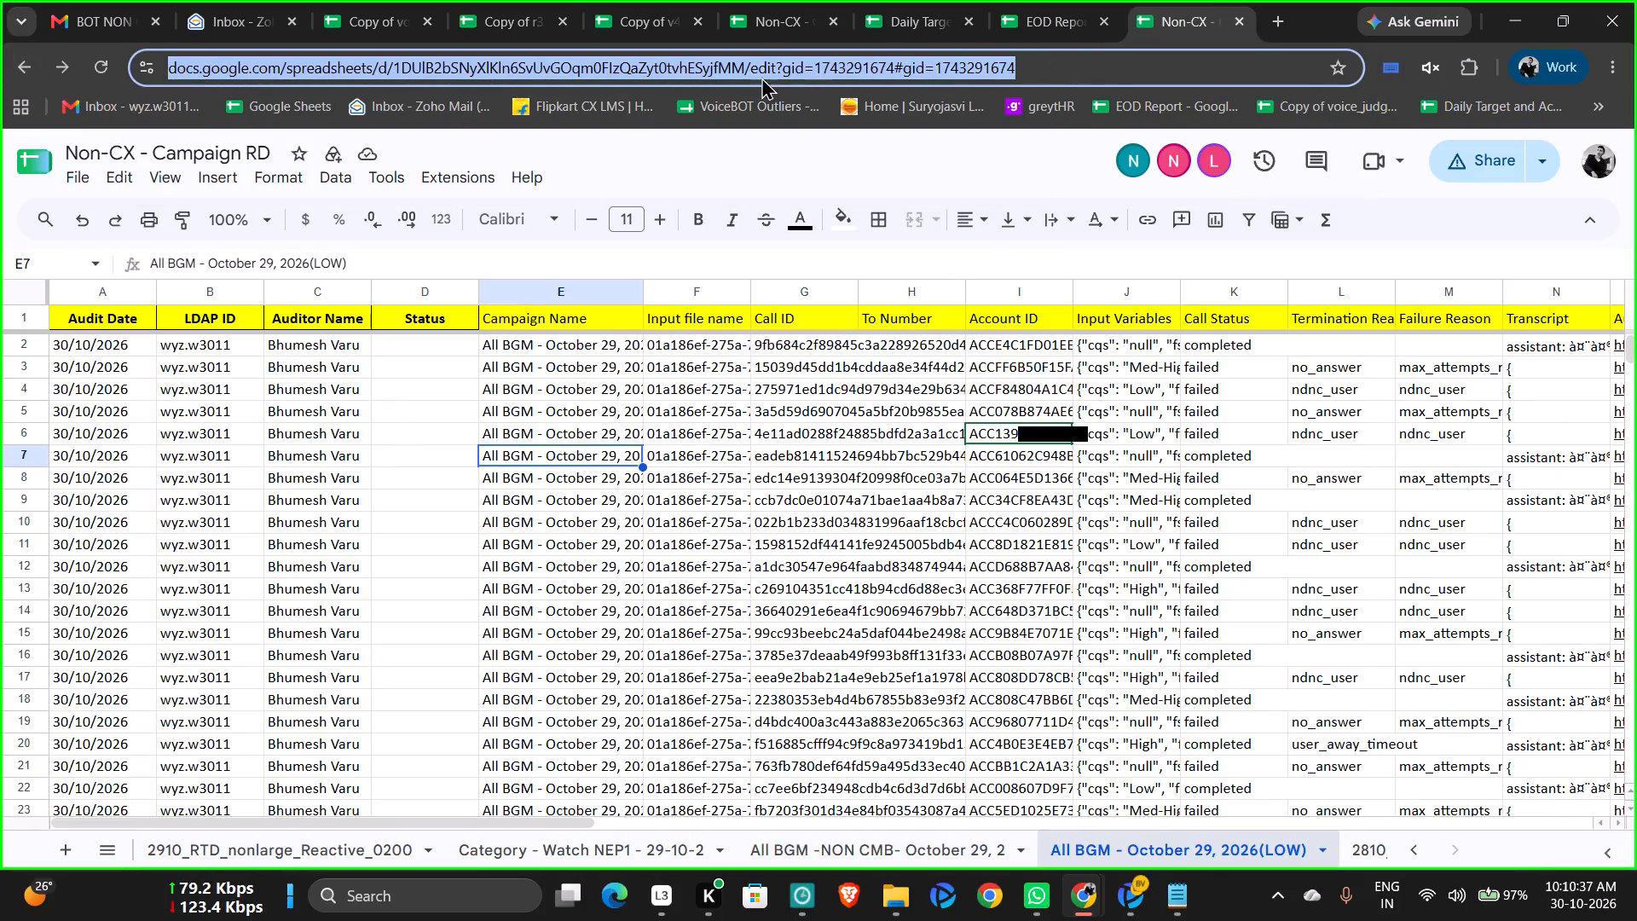
# Paste the copied All BGM - October 27, 2026 sheet link into cell C432 of Daily Target and Achievements, beside the 29th October EOD report.
pyautogui.click(1033, 23)
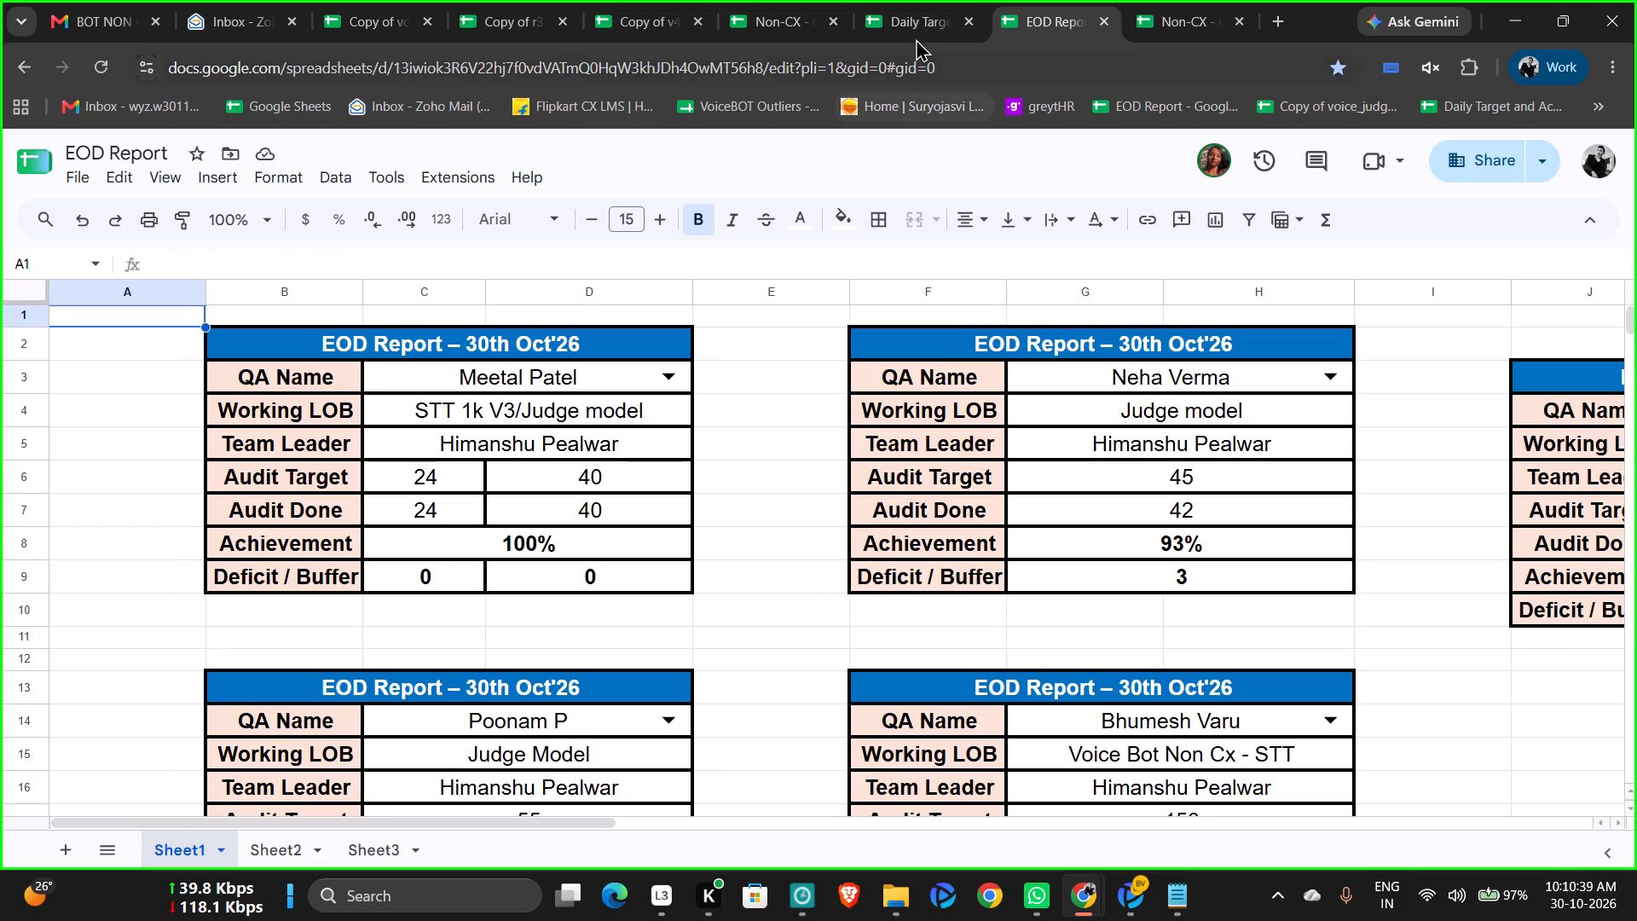
pyautogui.click(916, 34)
pyautogui.scroll(1, 656, 517)
pyautogui.click(871, 506)
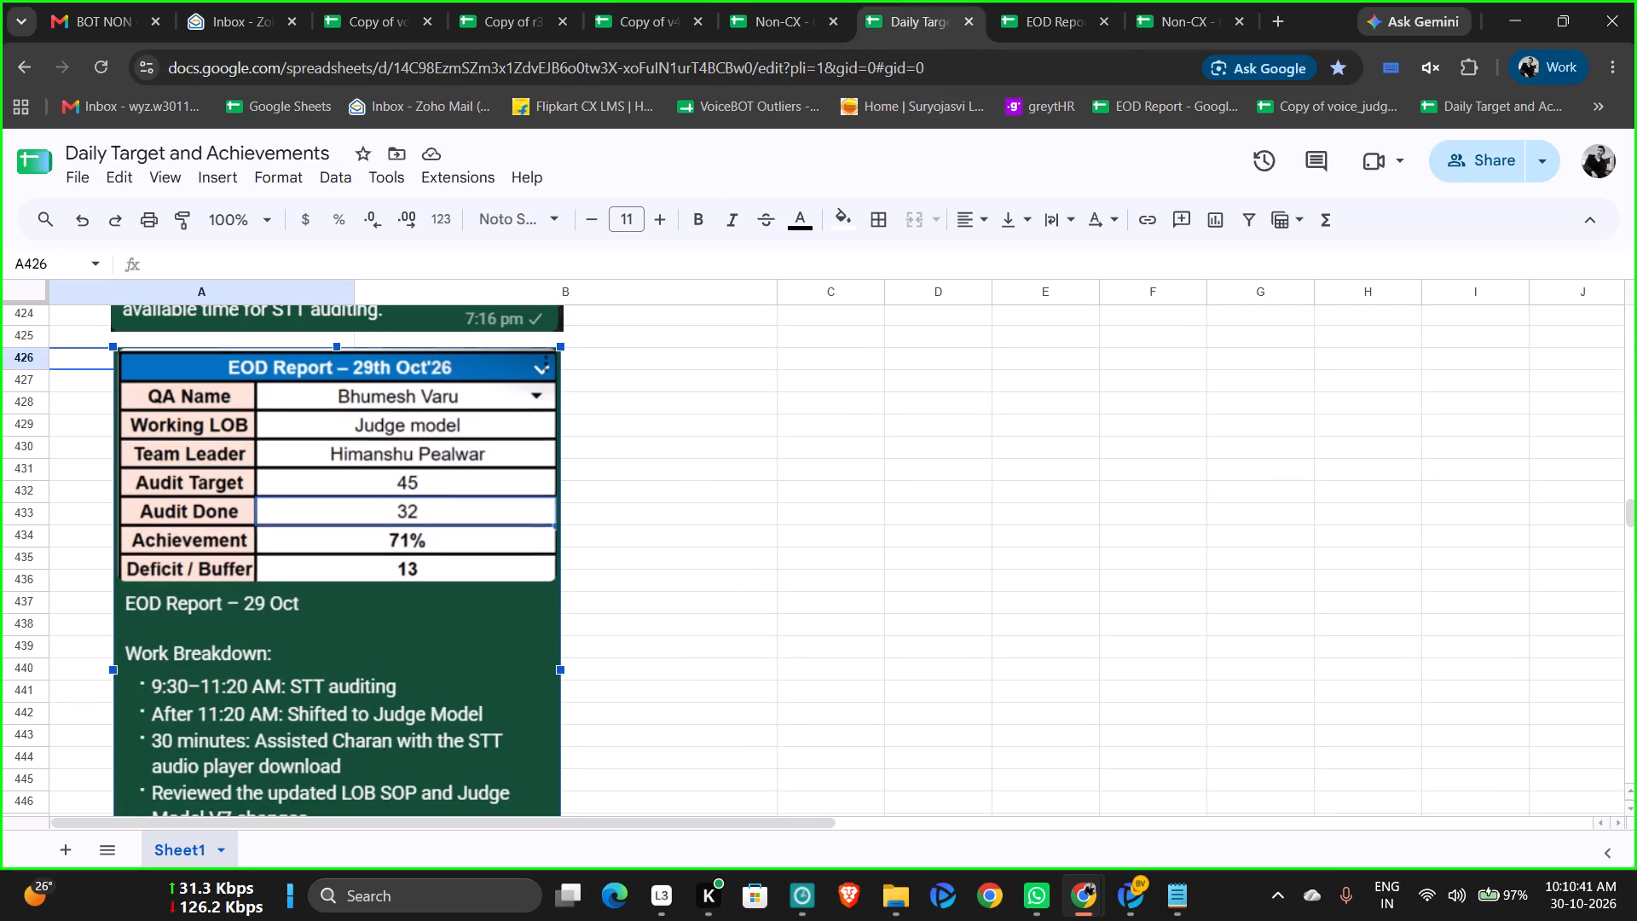
pyautogui.click(850, 486)
pyautogui.hotkey('ctrl', 'v')
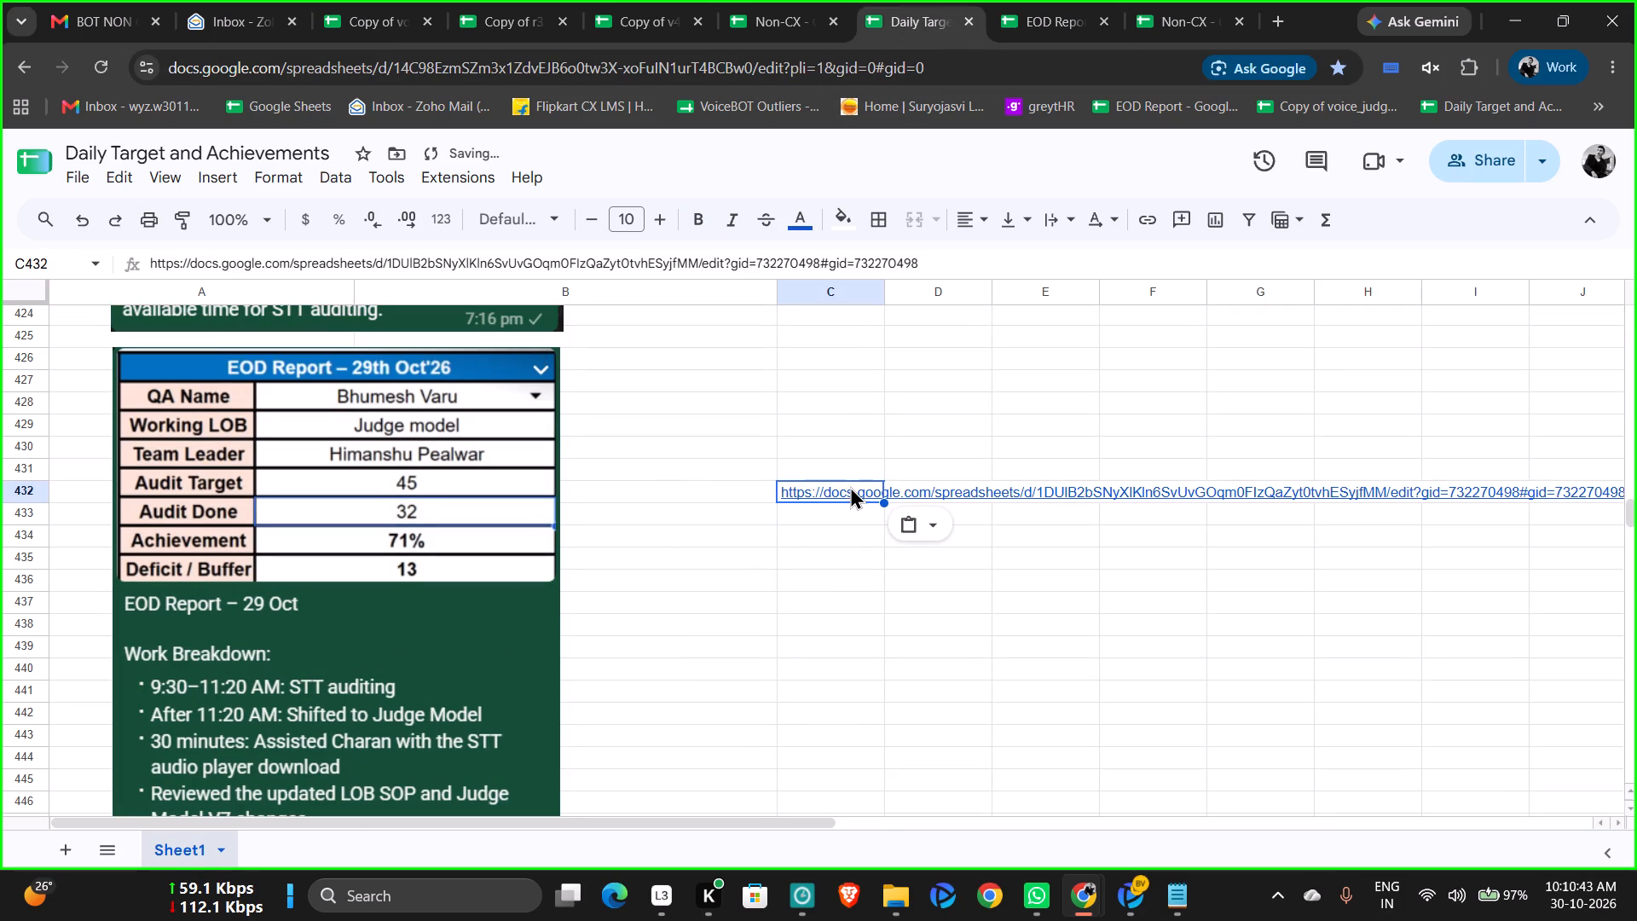
pyautogui.click(899, 894)
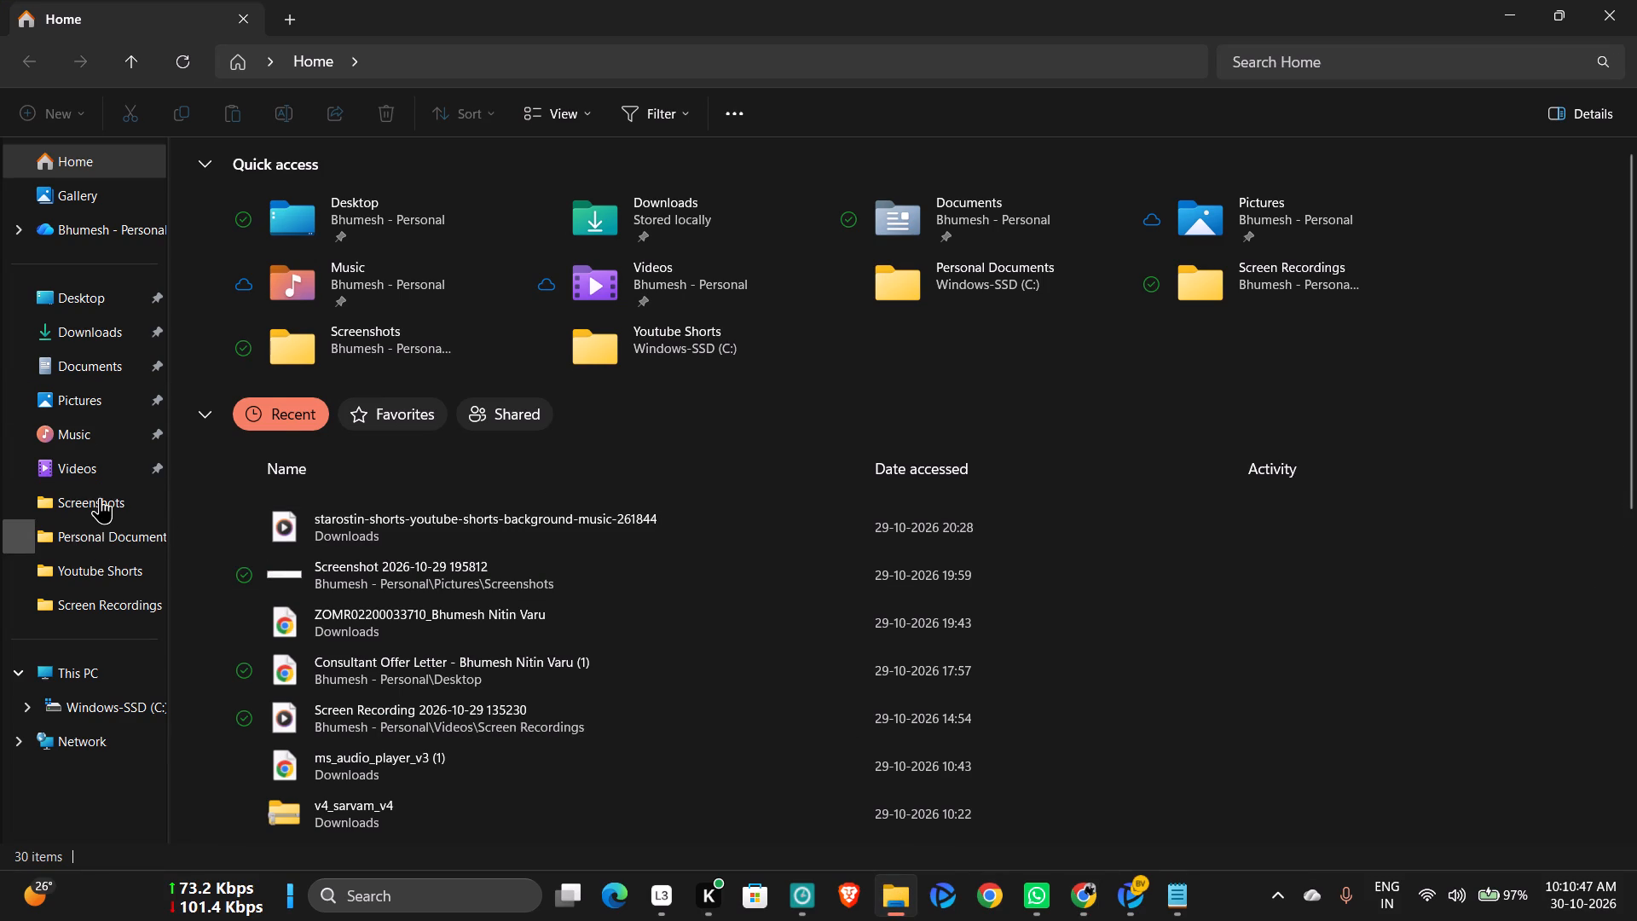
pyautogui.click(100, 497)
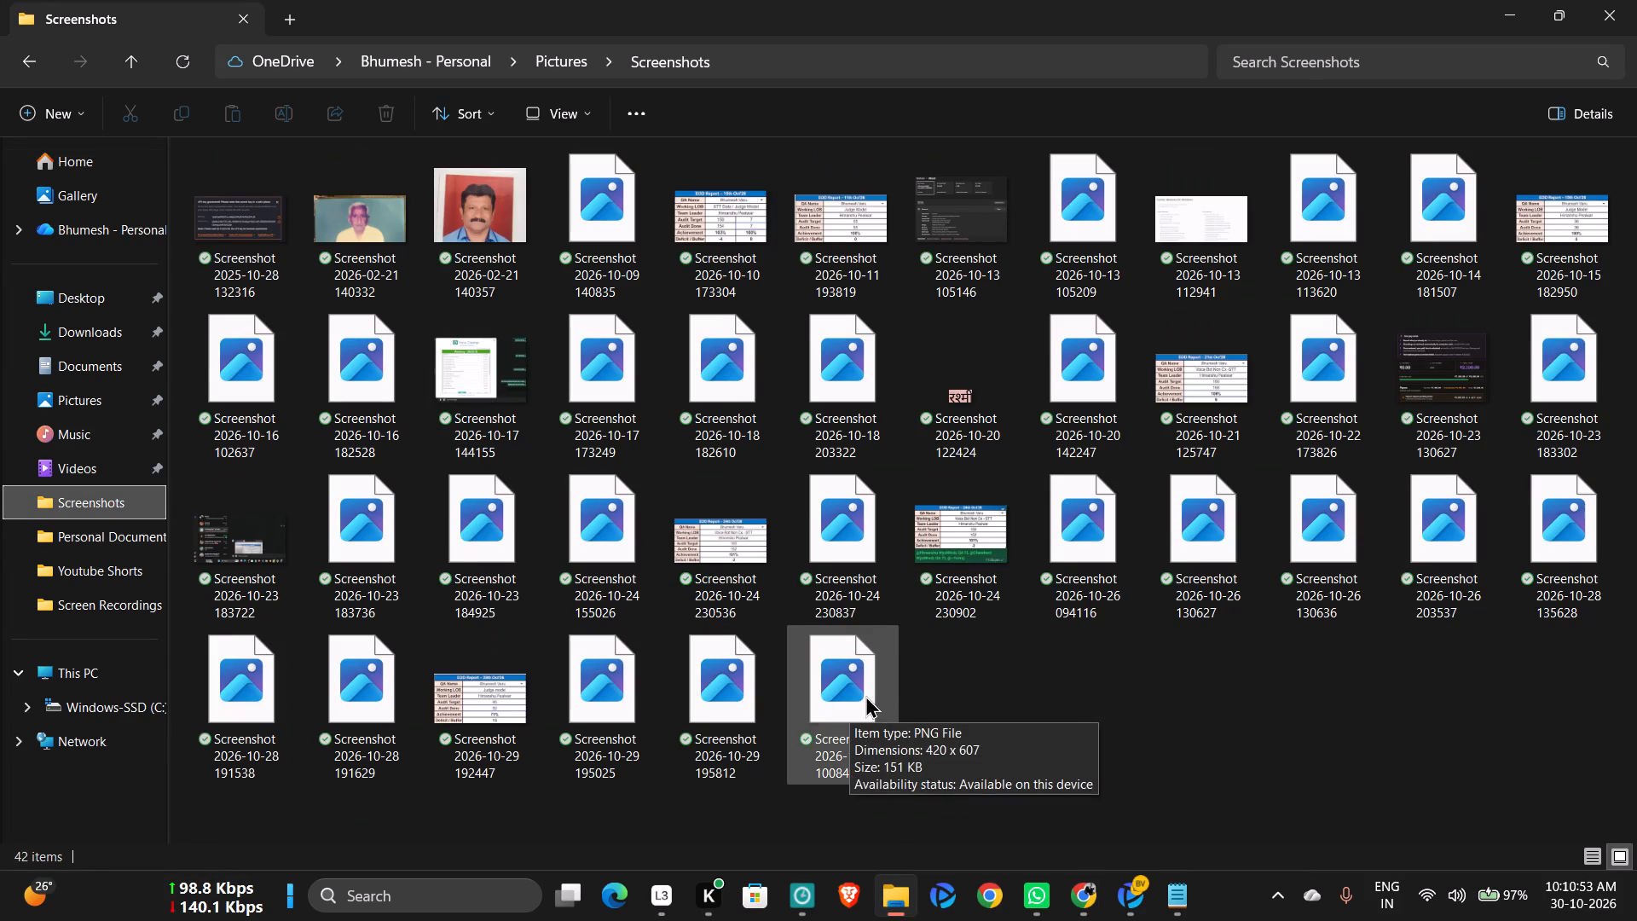
pyautogui.click(842, 681)
pyautogui.rightClick(842, 681)
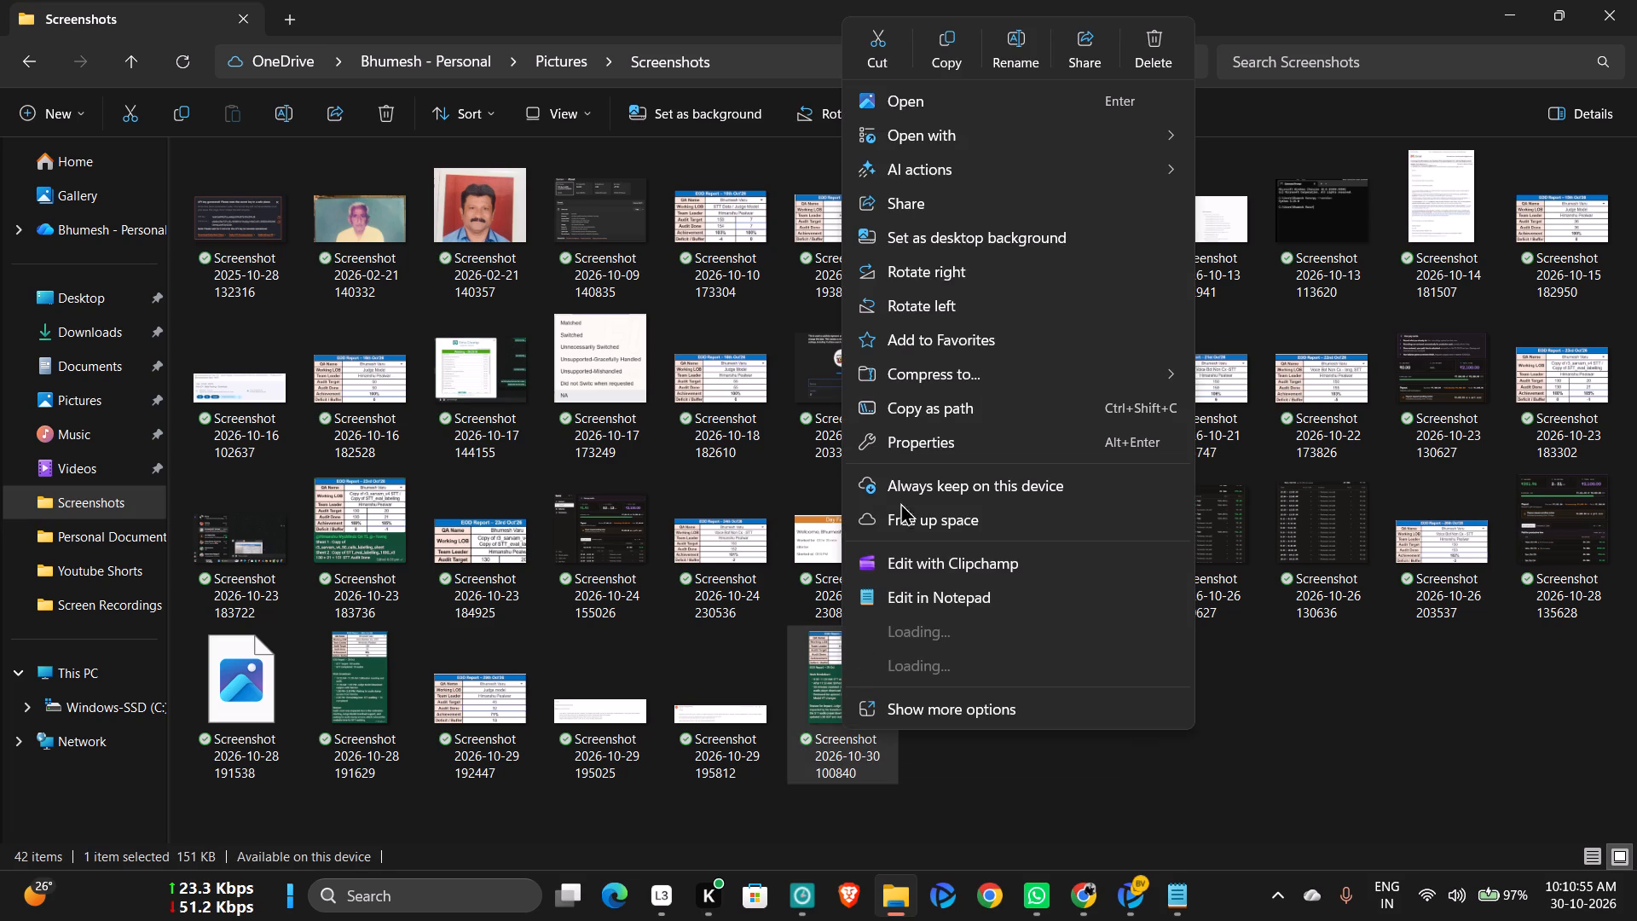
pyautogui.click(942, 56)
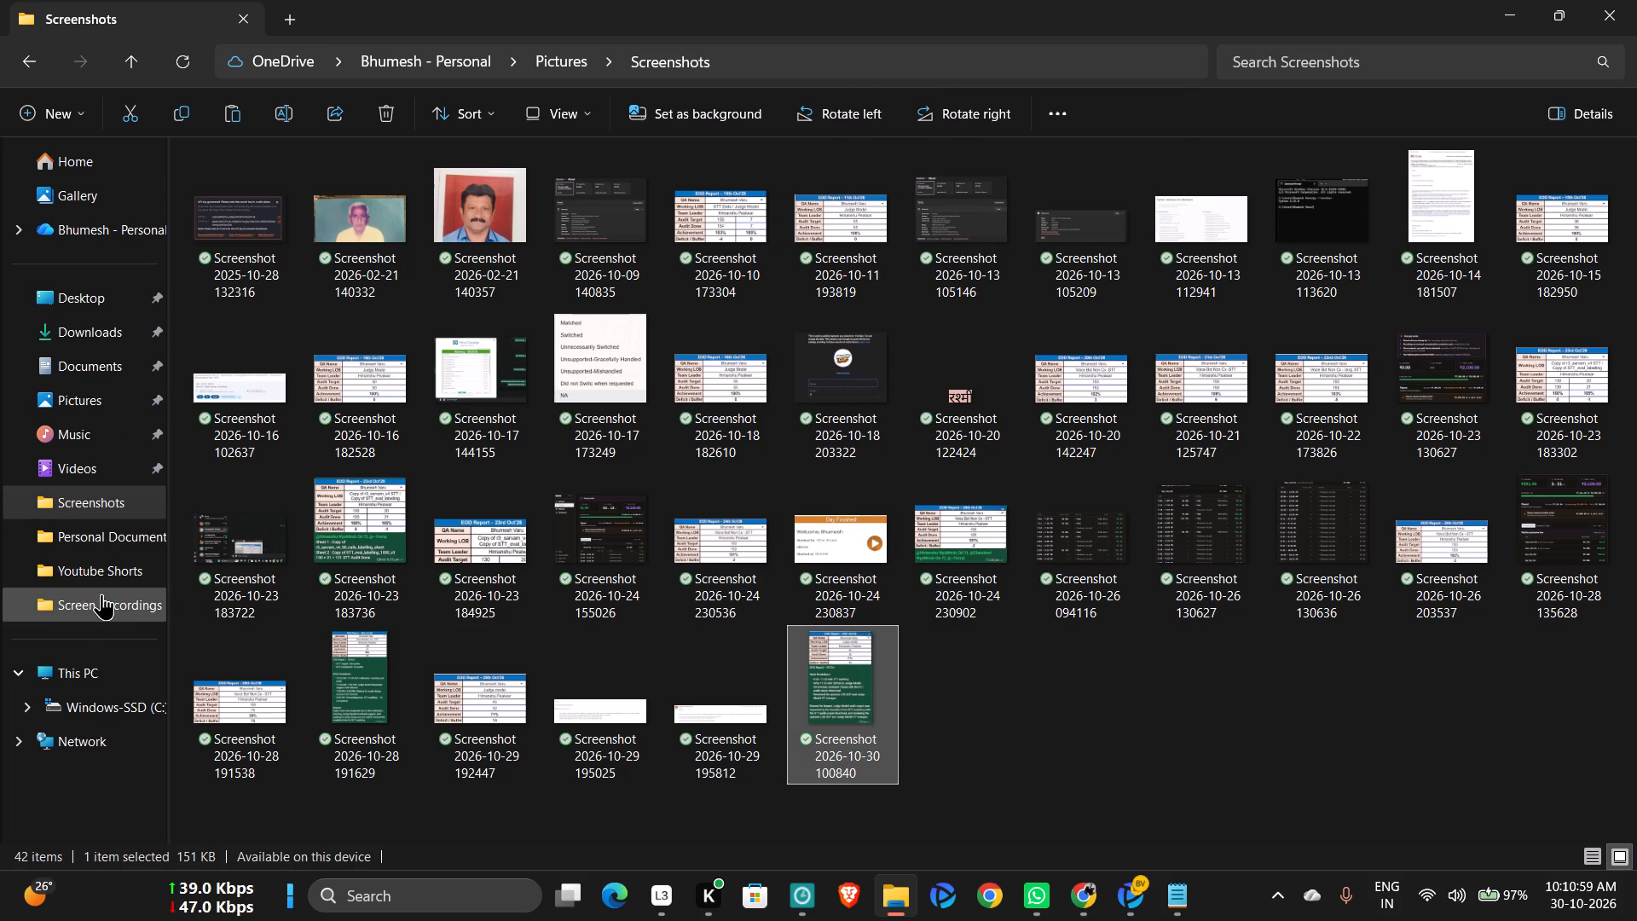
pyautogui.click(82, 333)
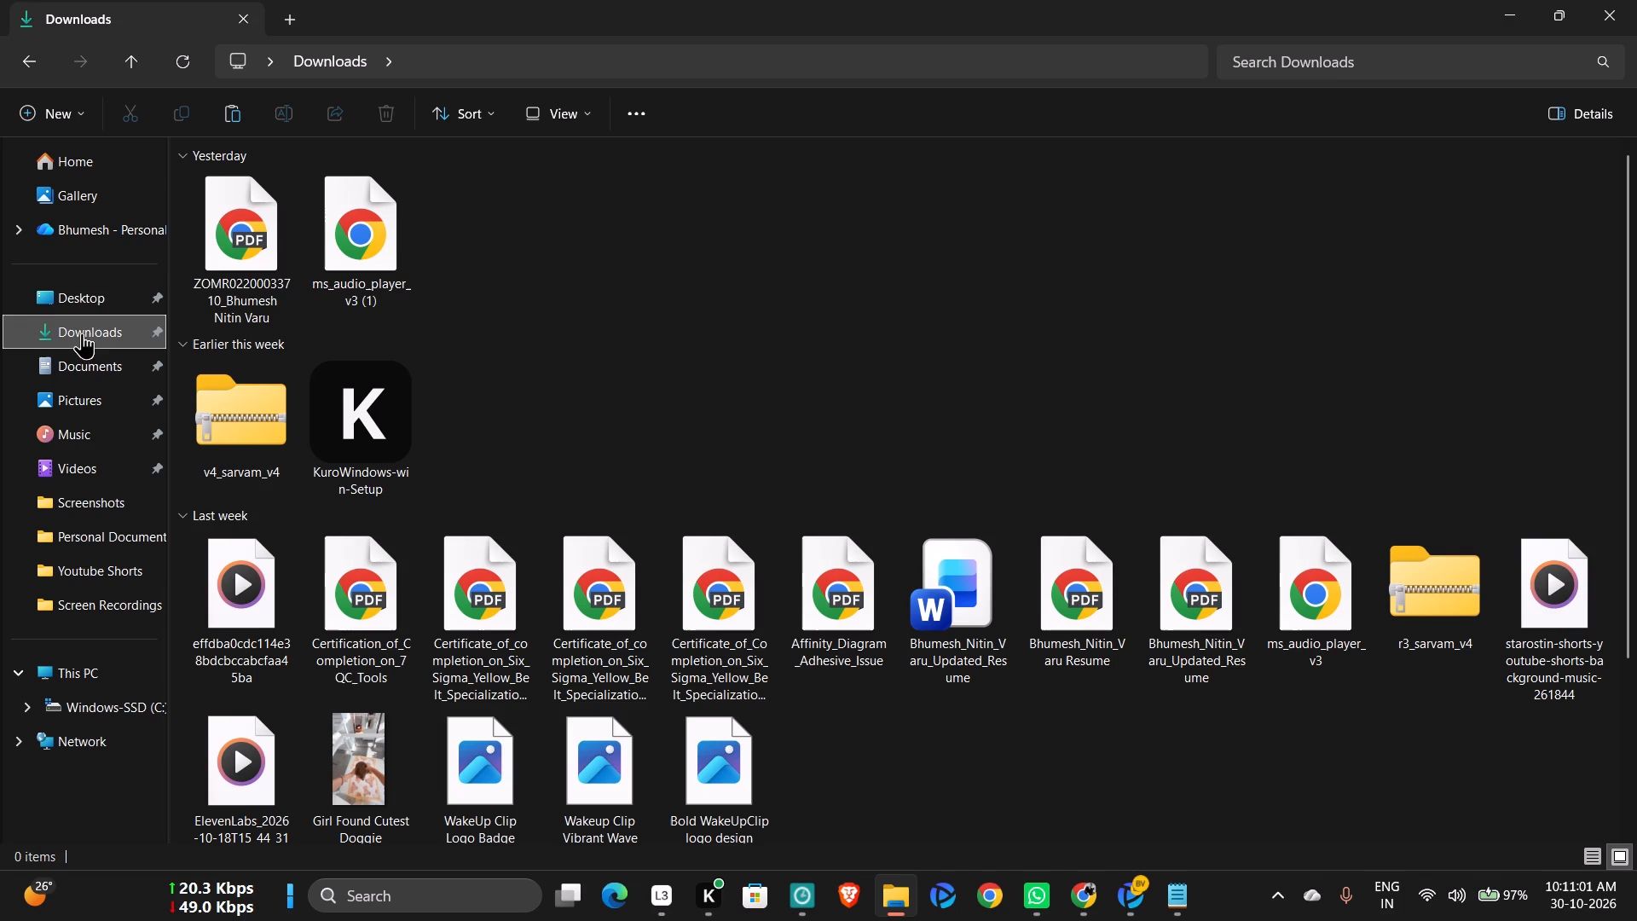
pyautogui.click(74, 300)
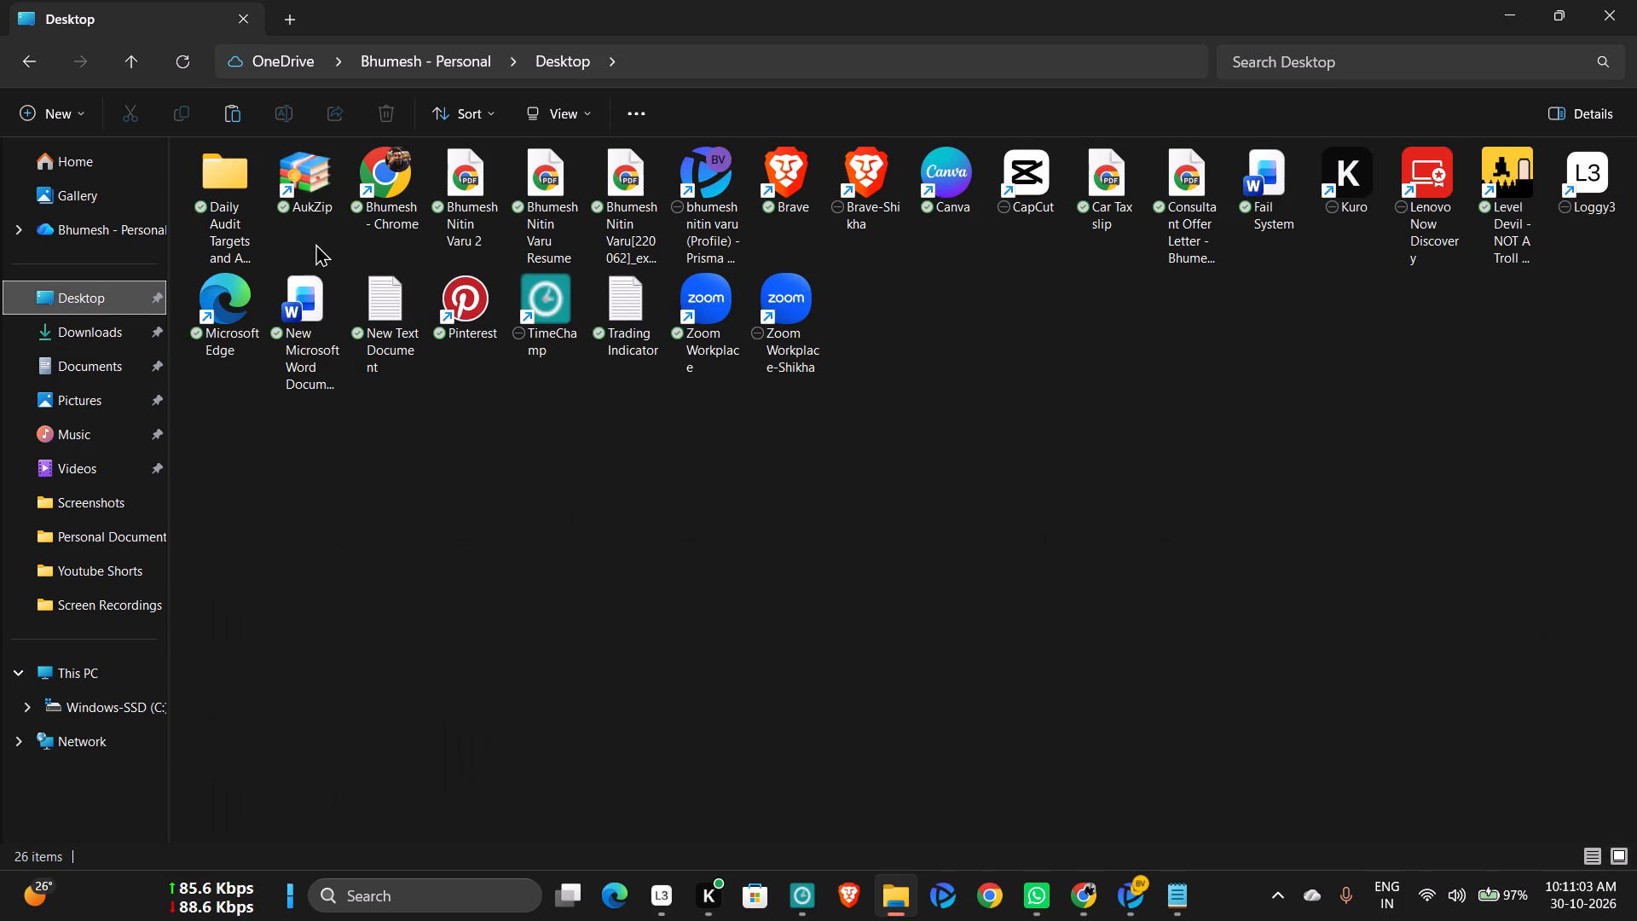
pyautogui.doubleClick(232, 177)
pyautogui.doubleClick(254, 213)
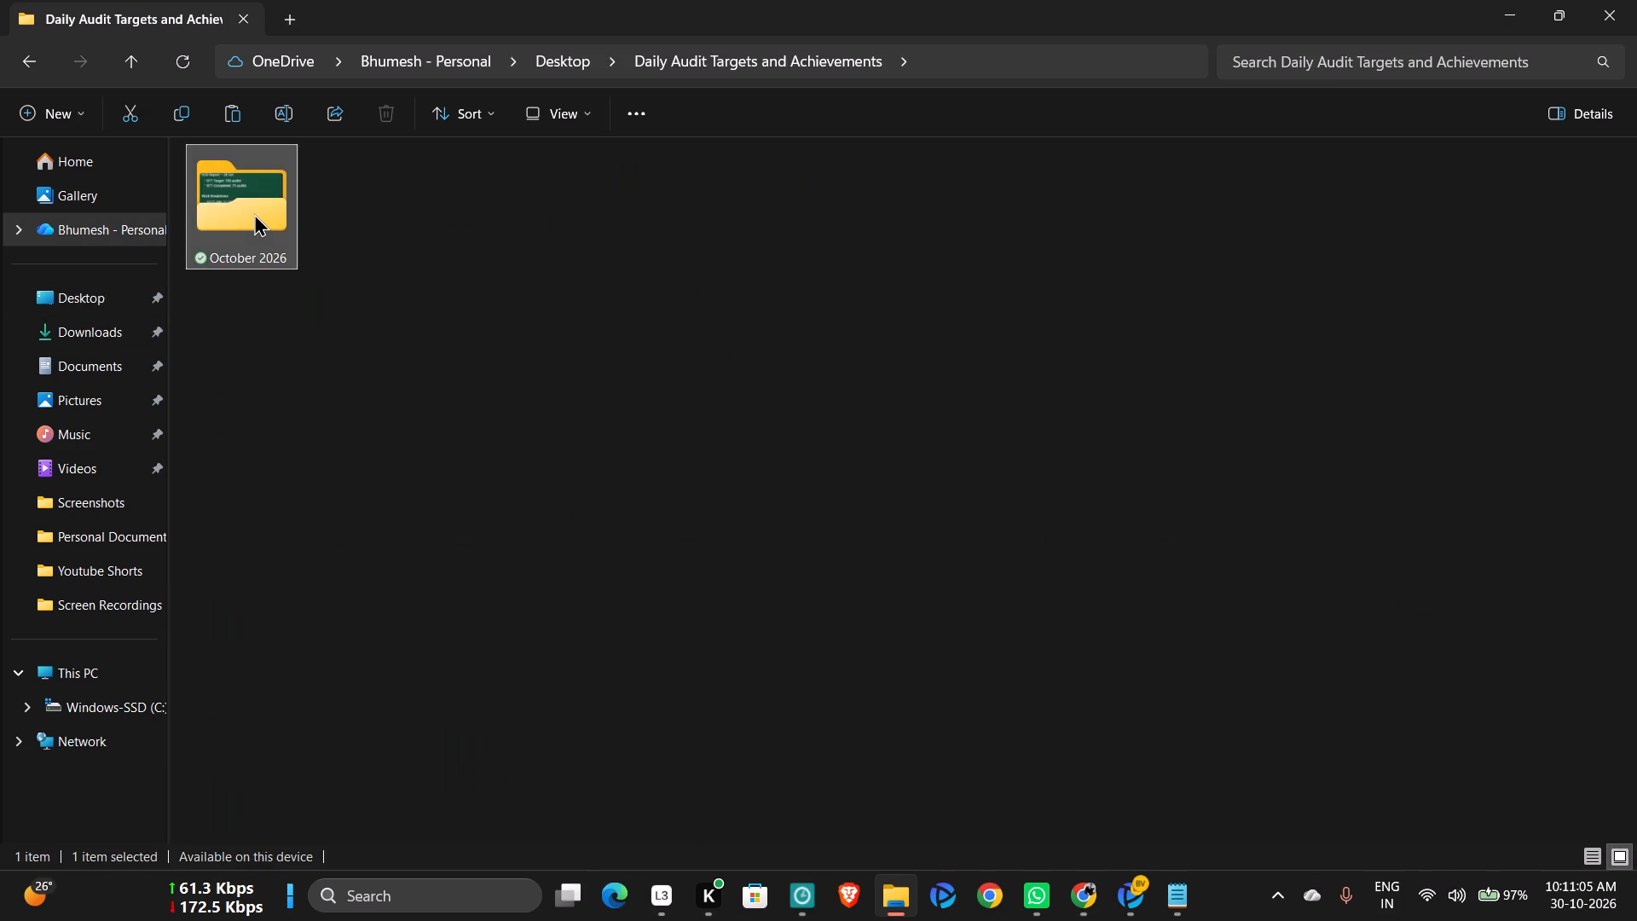
pyautogui.rightClick(1322, 336)
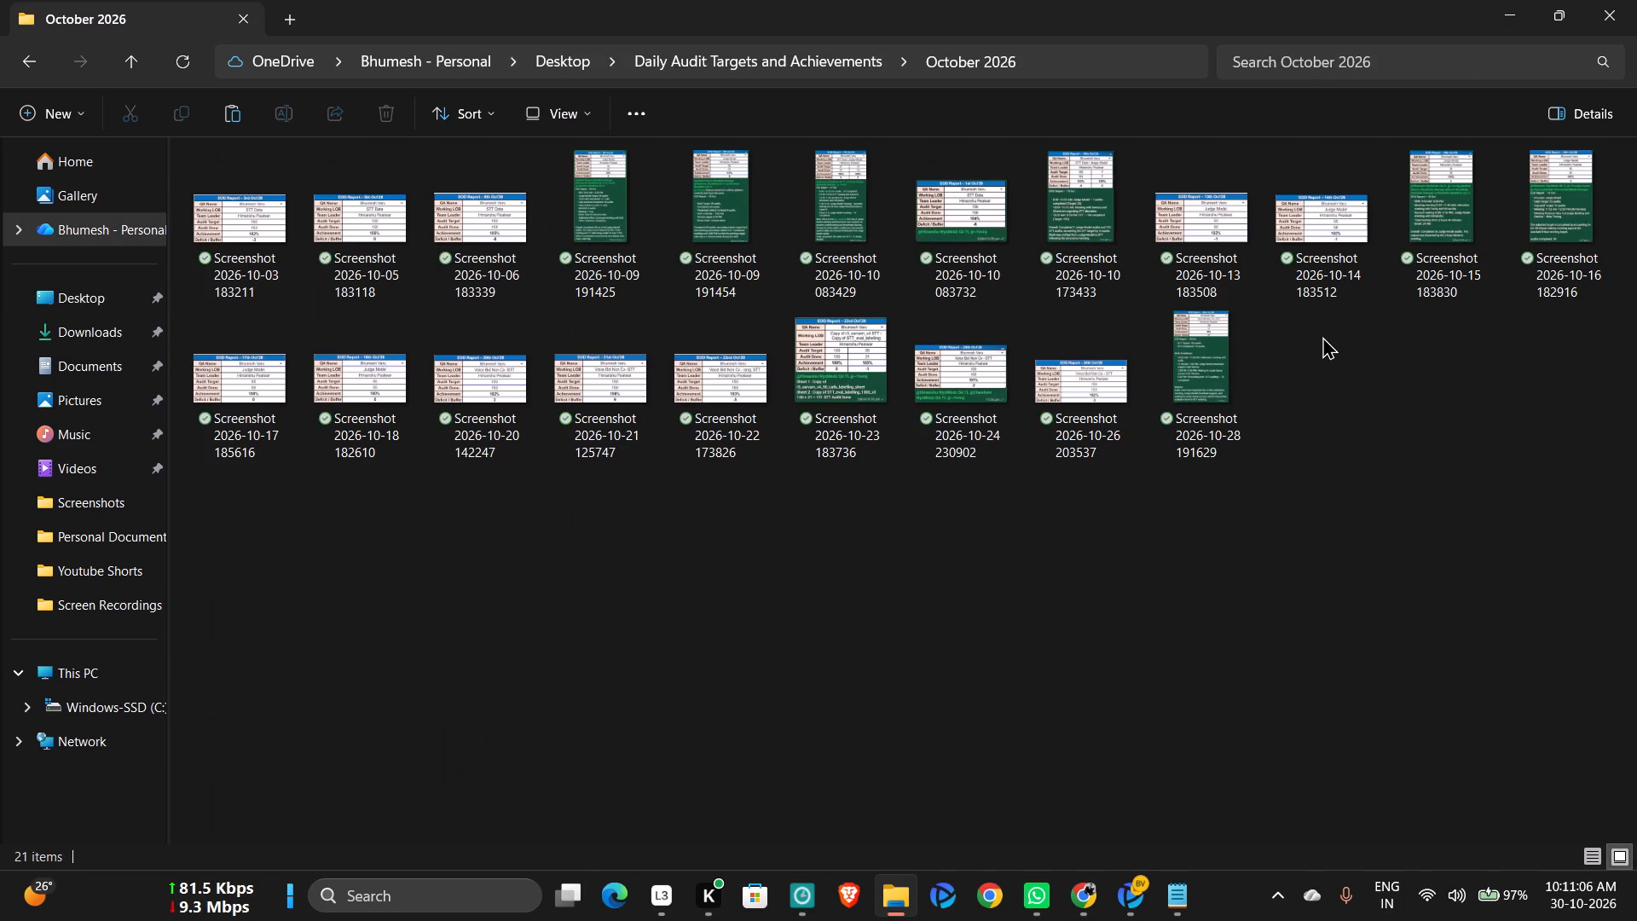
pyautogui.click(1359, 376)
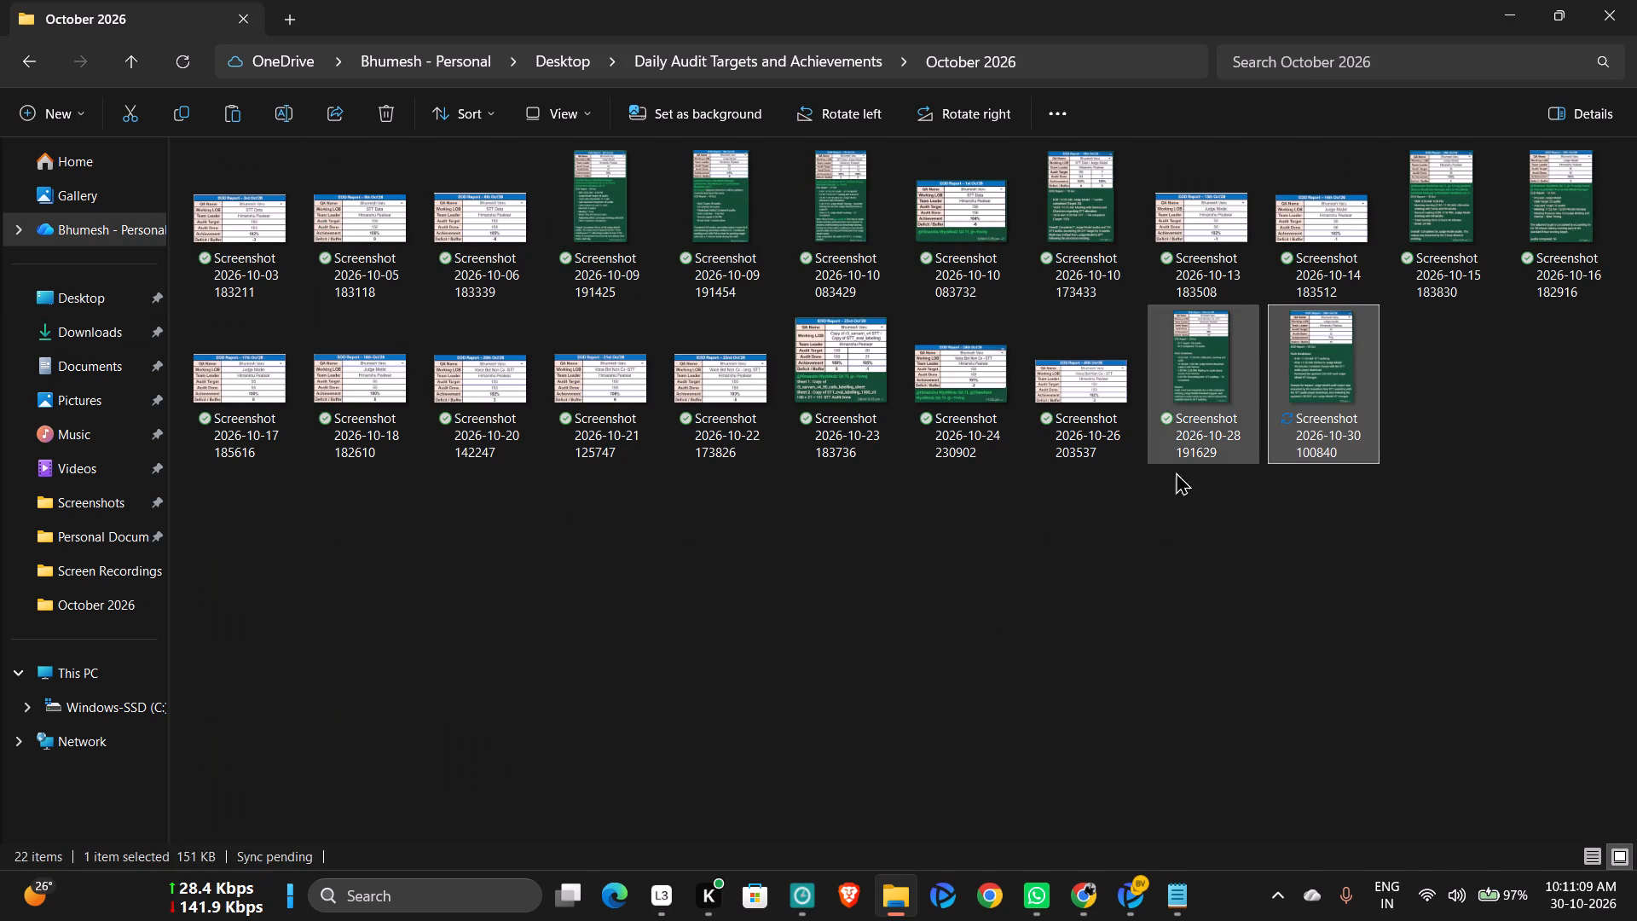
pyautogui.click(823, 600)
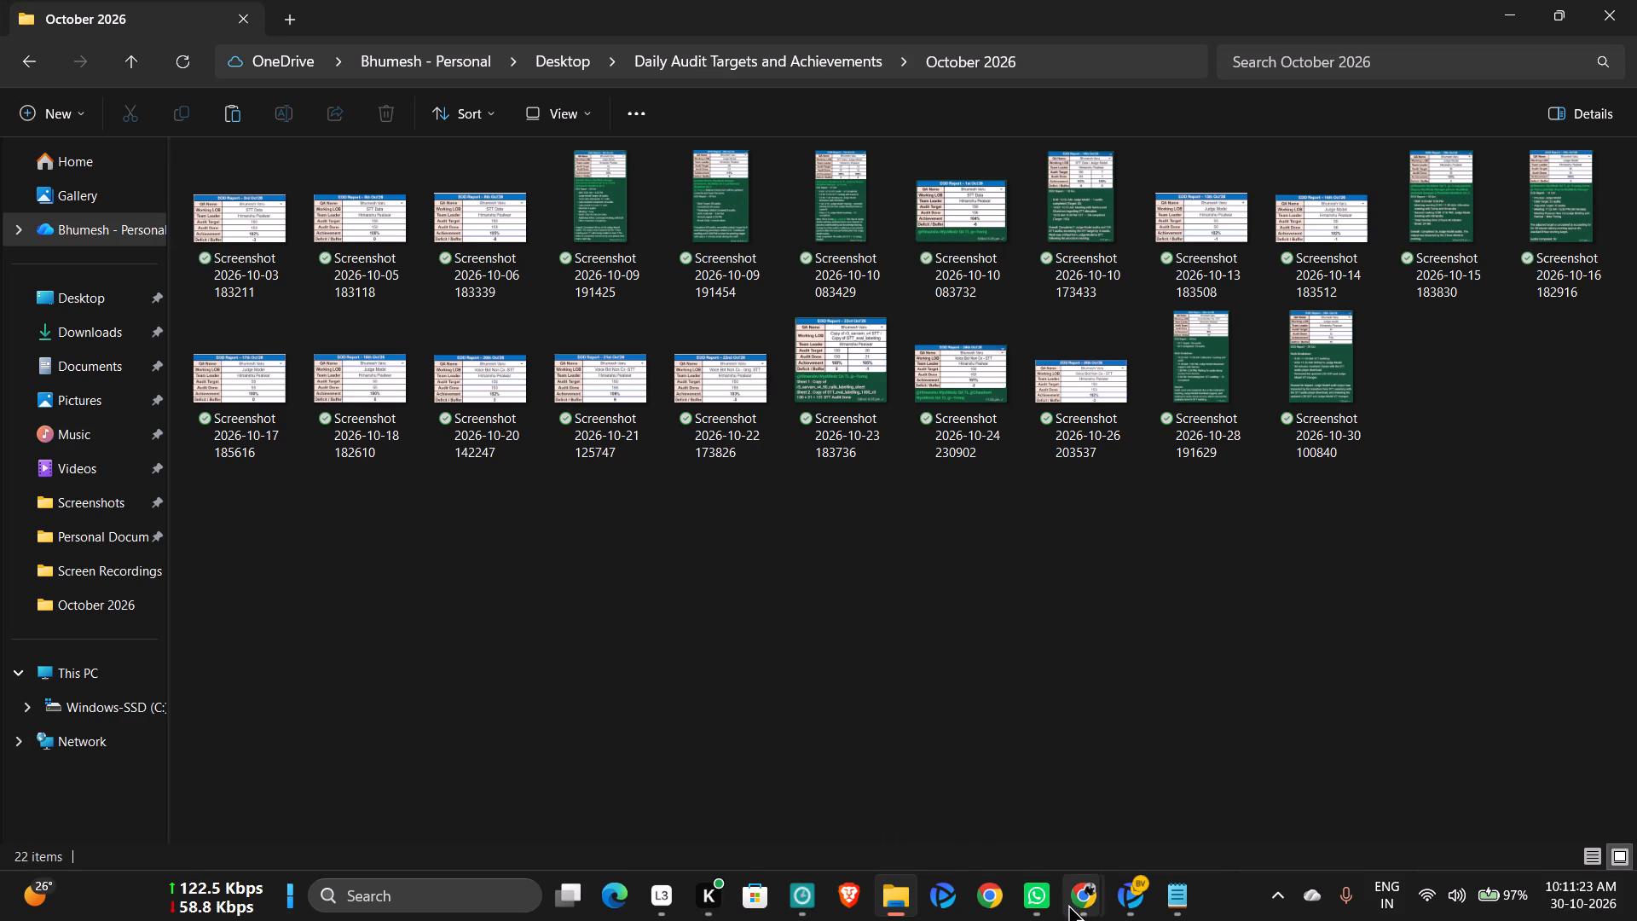
# Return to the Daily Target and Achievements spreadsheet in Chrome and view the rest of the 29th October EOD report.
pyautogui.click(1070, 904)
pyautogui.click(1008, 789)
pyautogui.click(1058, 609)
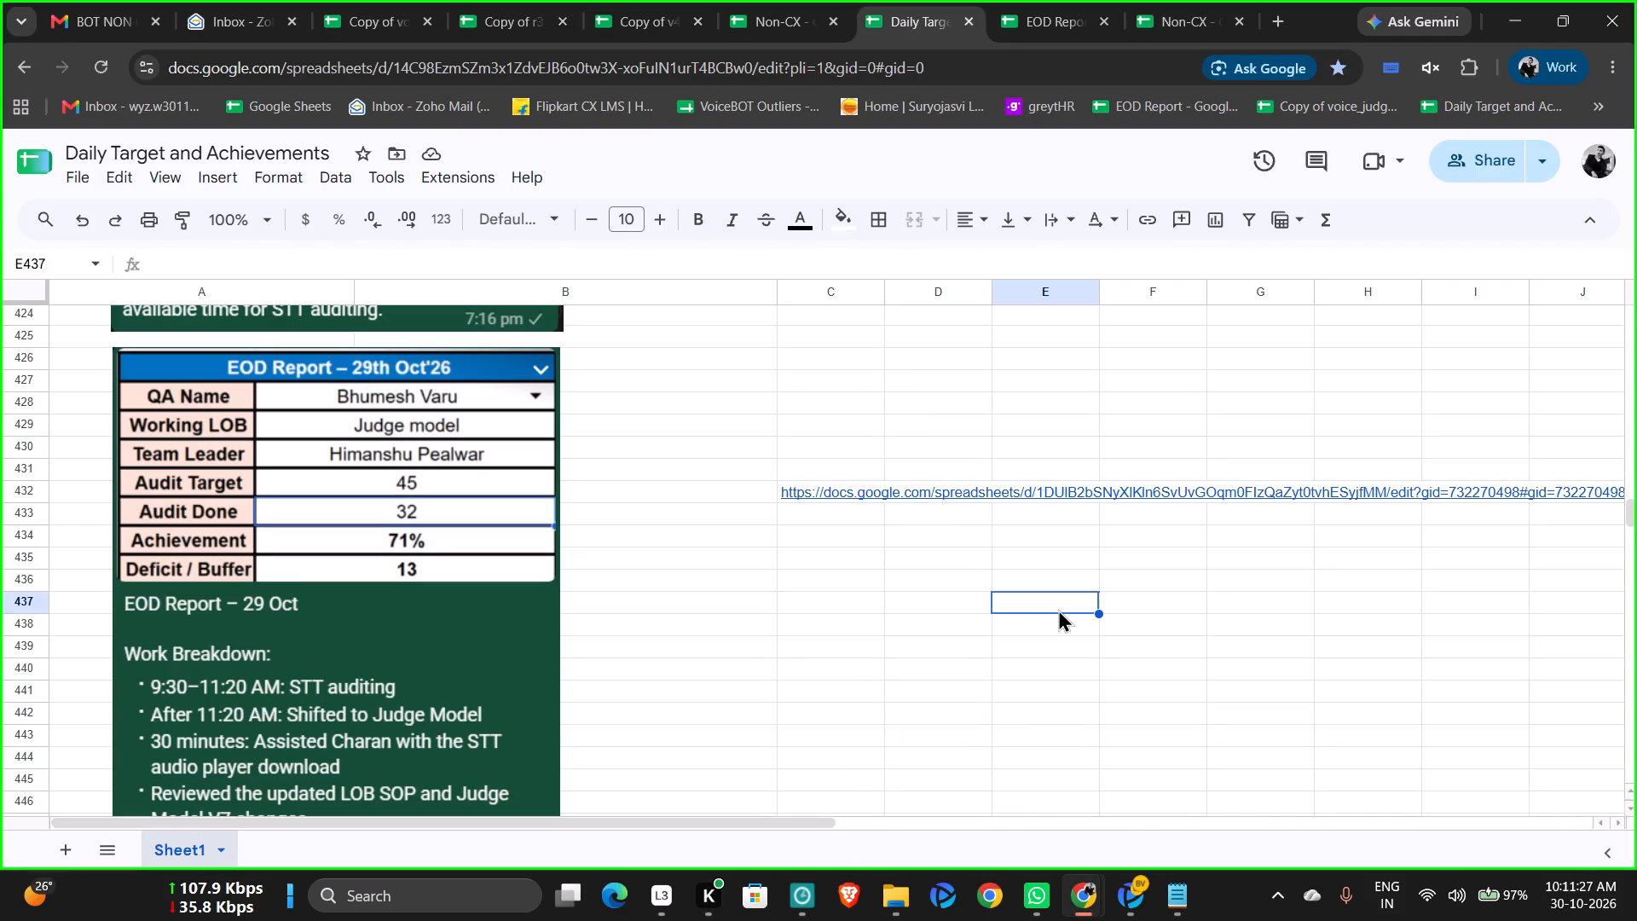
pyautogui.click(961, 593)
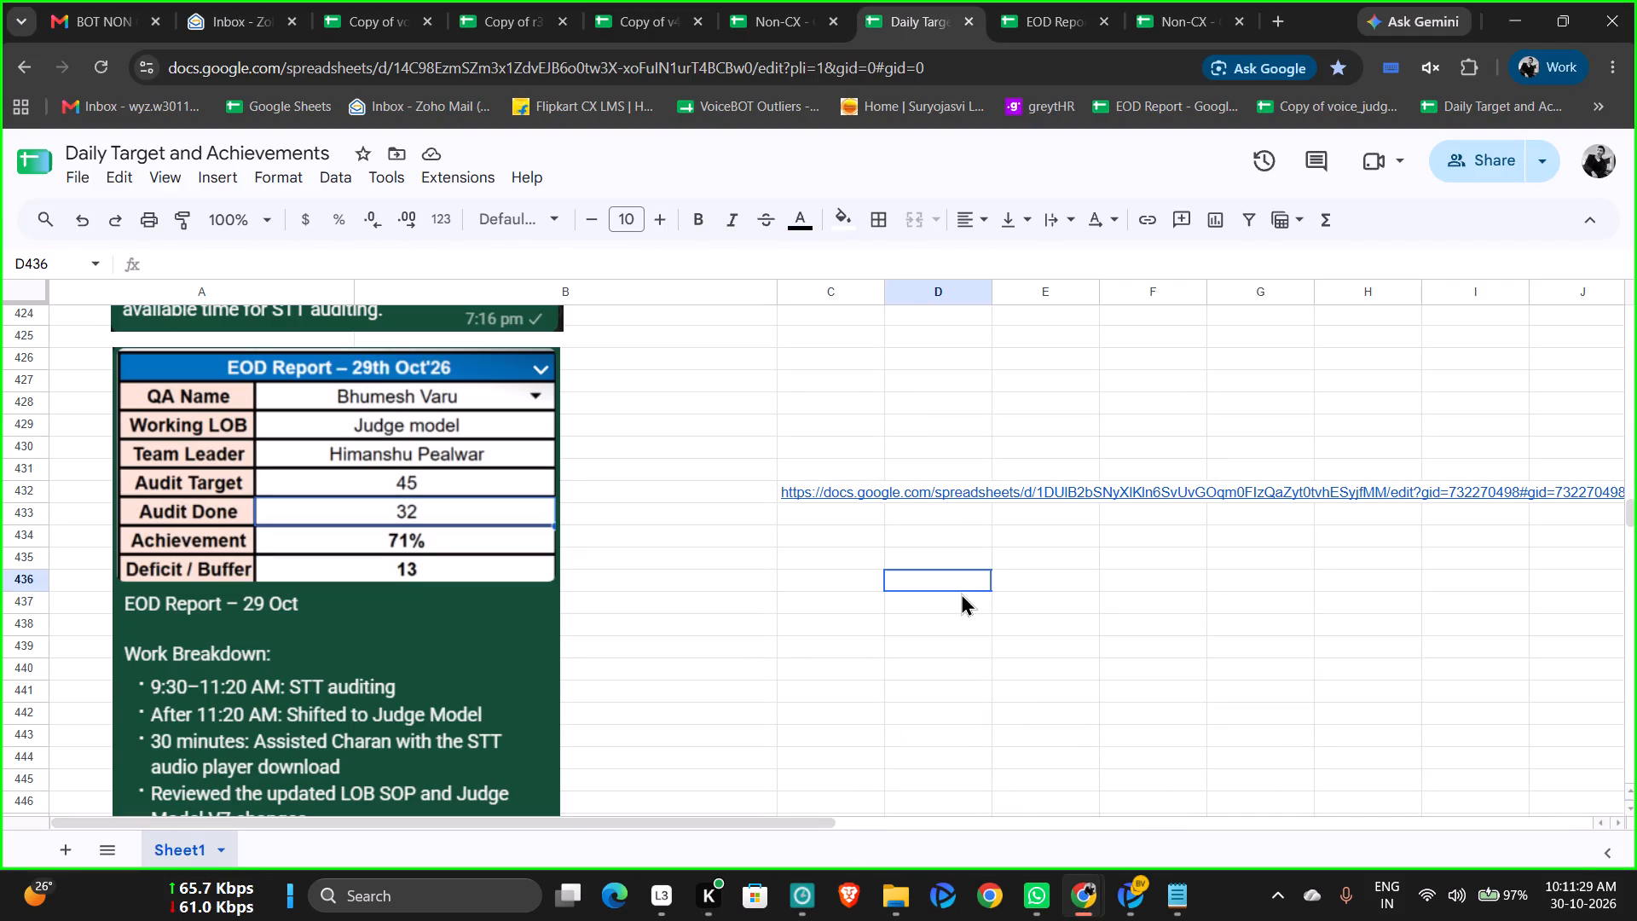
pyautogui.click(1075, 589)
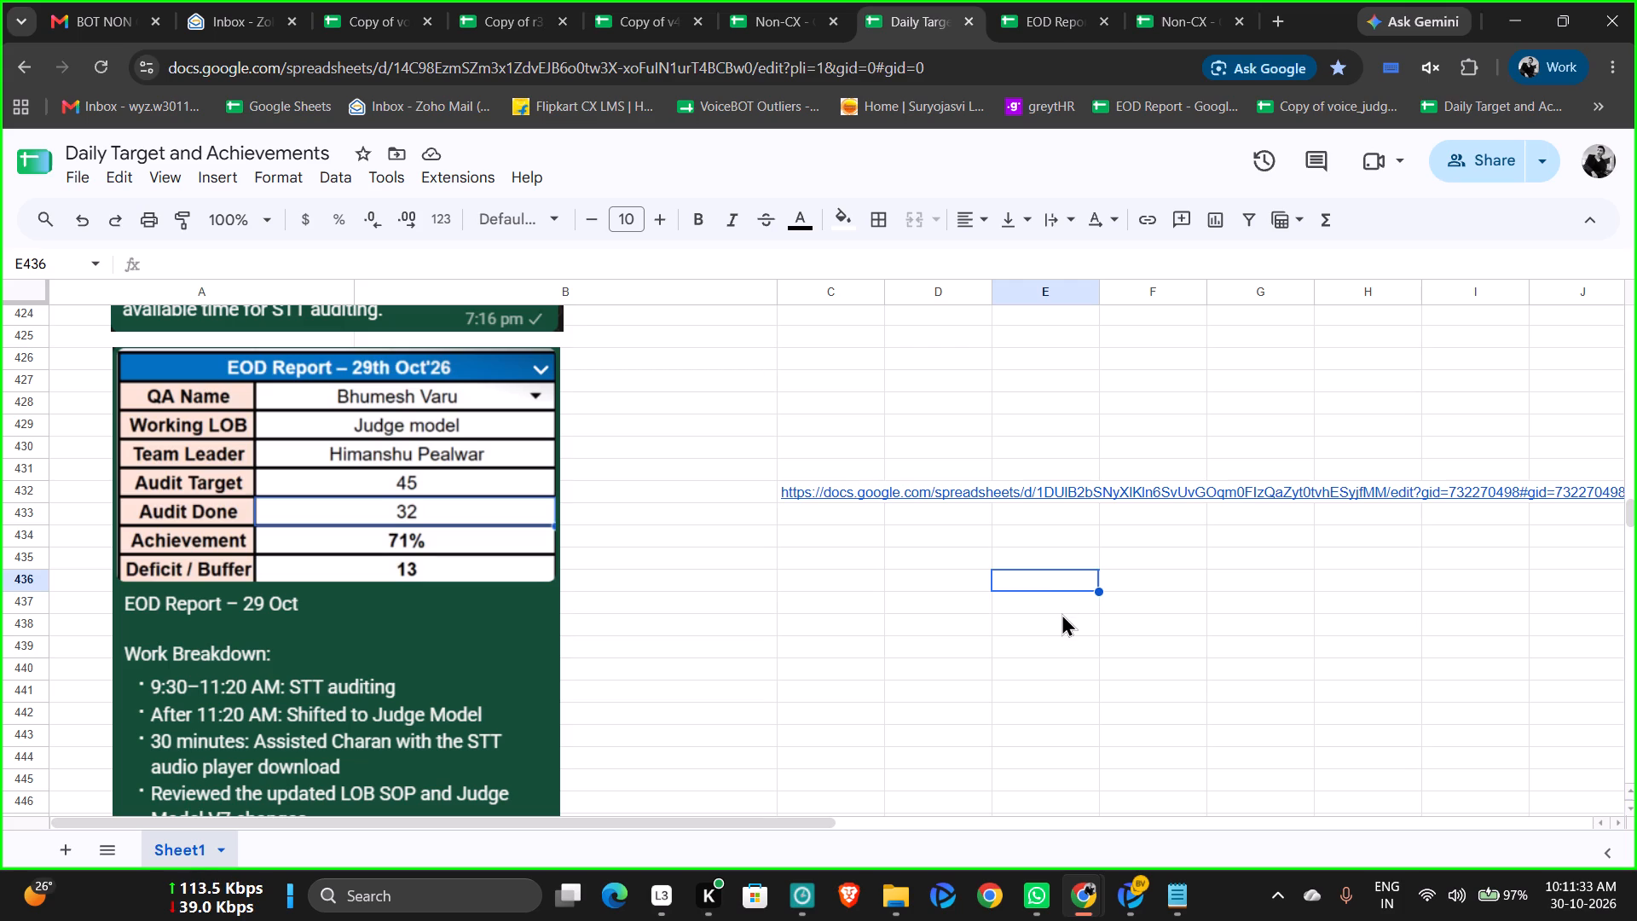
pyautogui.click(824, 675)
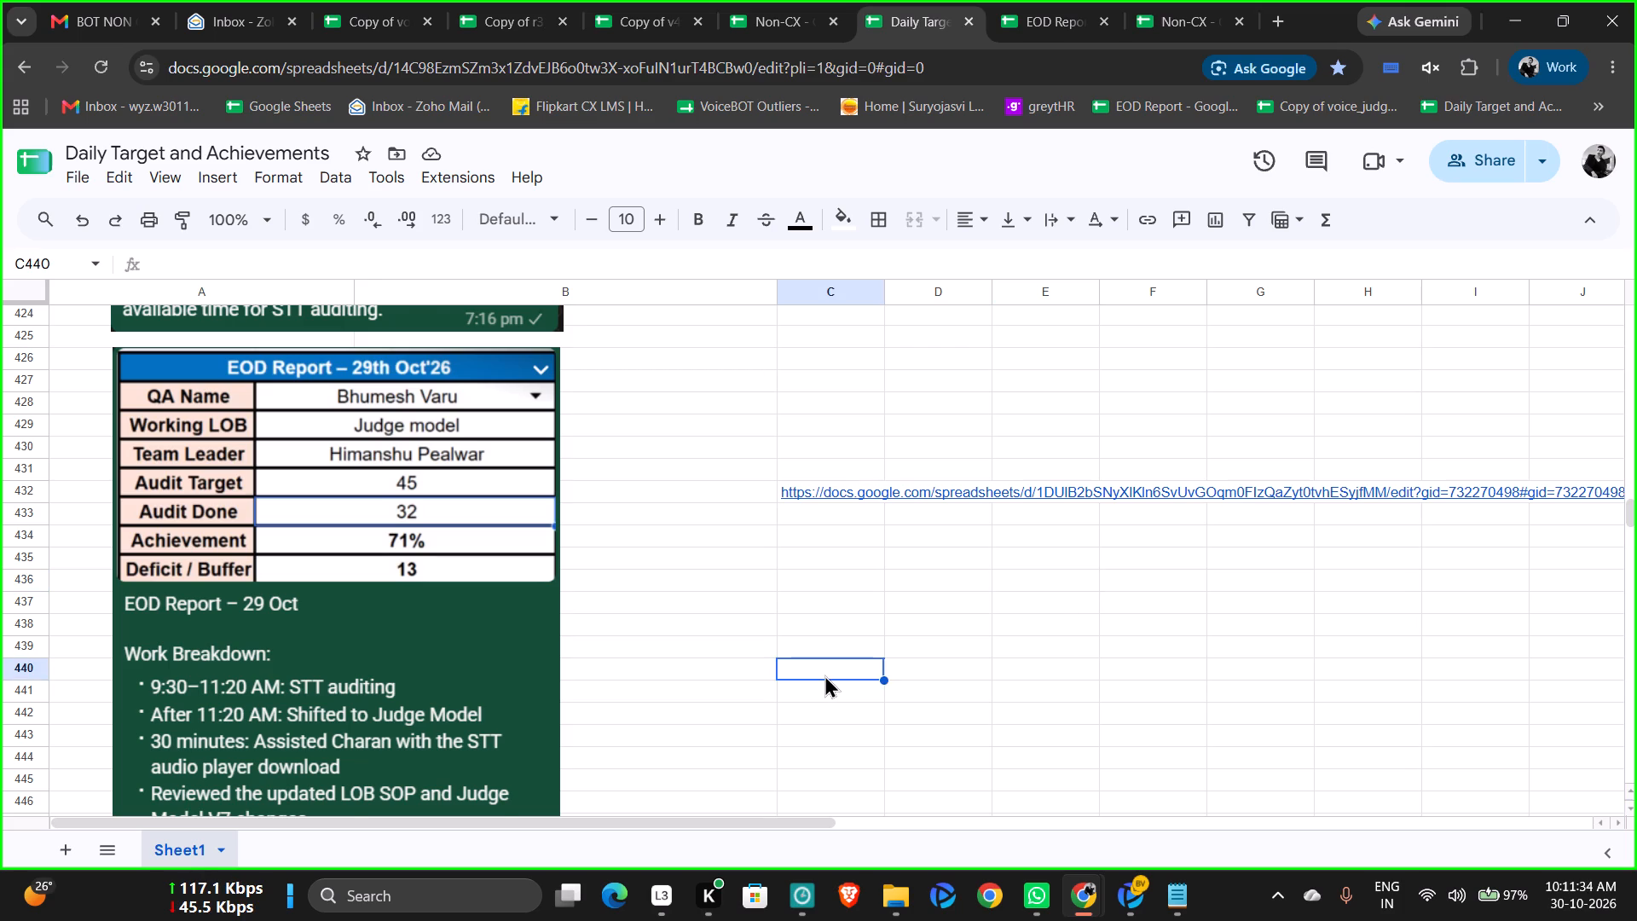
pyautogui.scroll(-2, 824, 675)
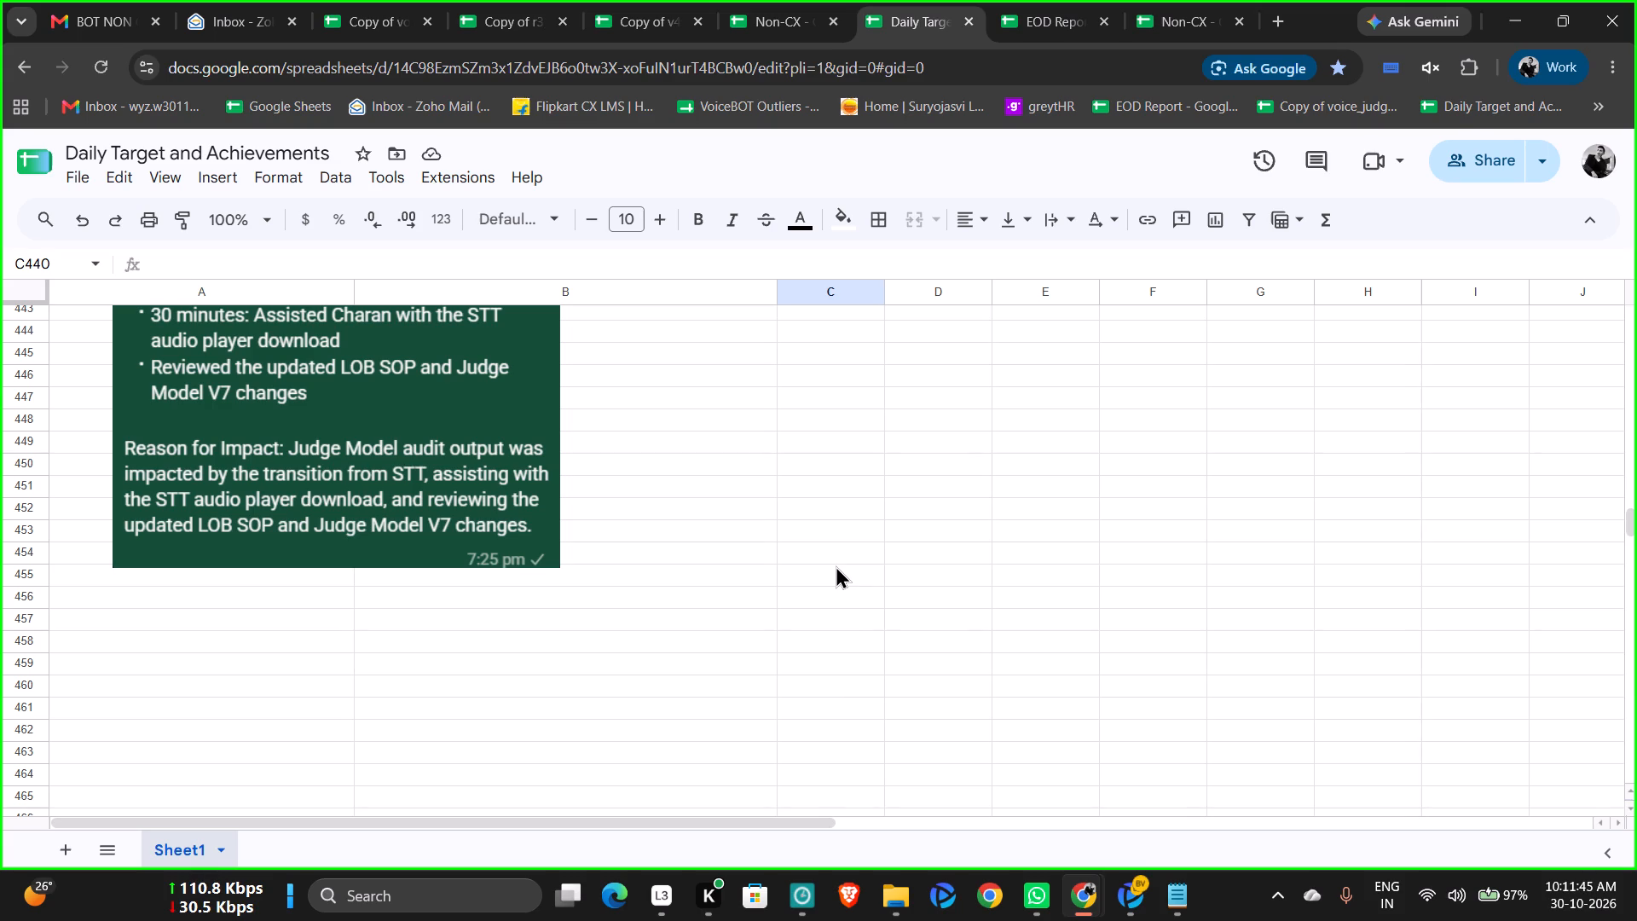
# Show the previews of the open Chrome windows.
pyautogui.click(1079, 896)
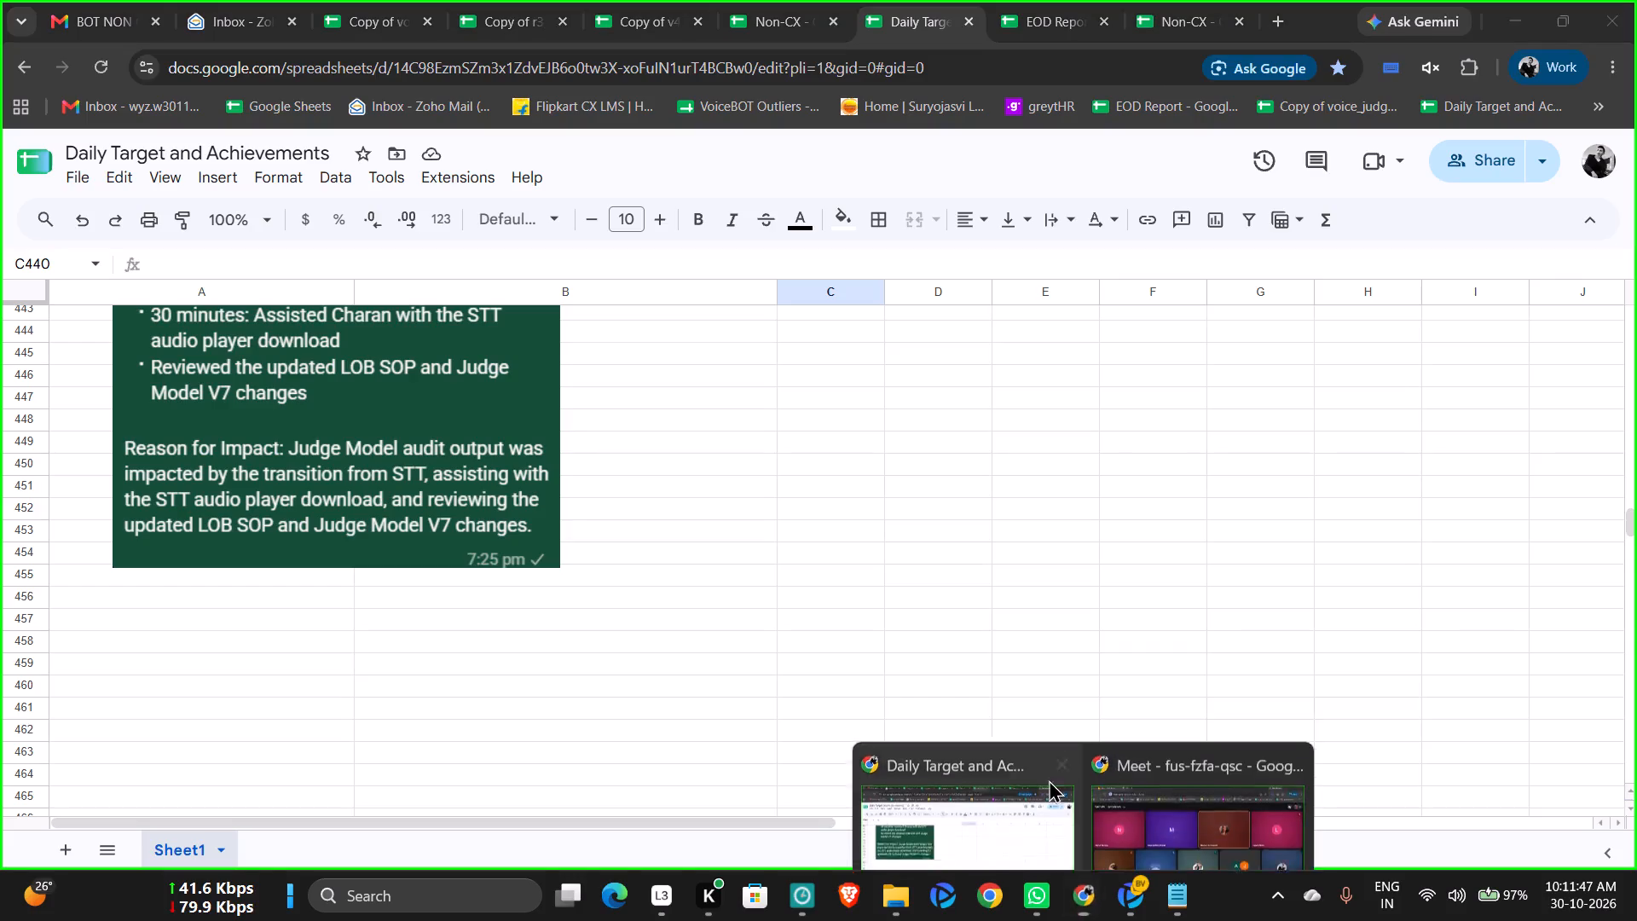
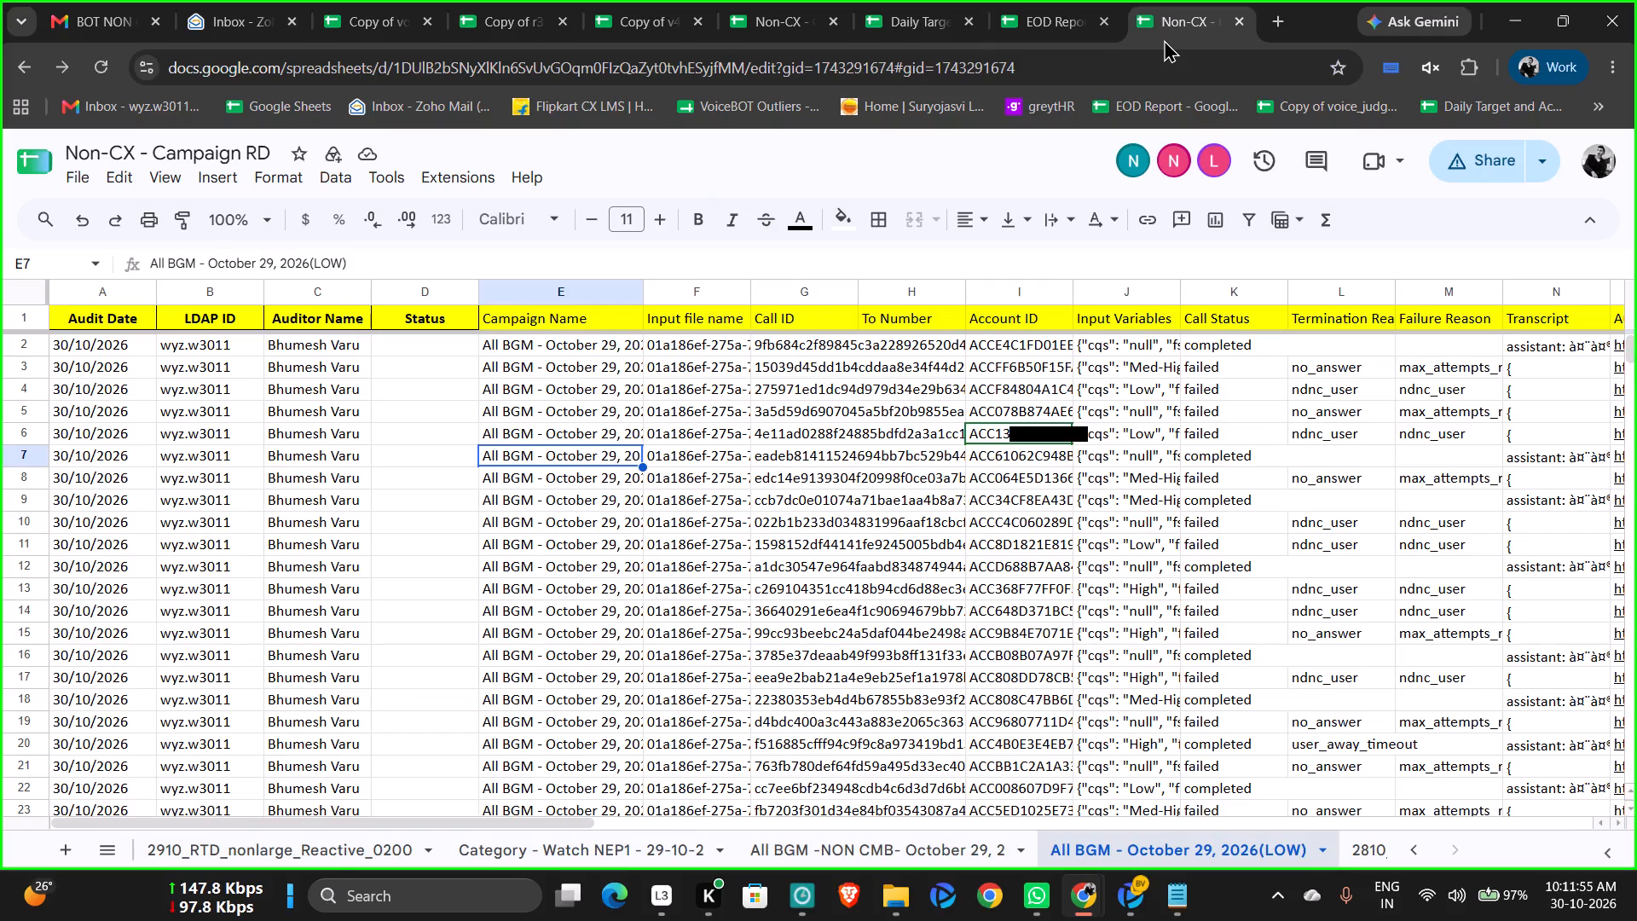
# Close the Daily Target and Achievements and EOD Report spreadsheets and return to the October 29 low sheet of Non-CX - Campaign RD.
pyautogui.click(1073, 29)
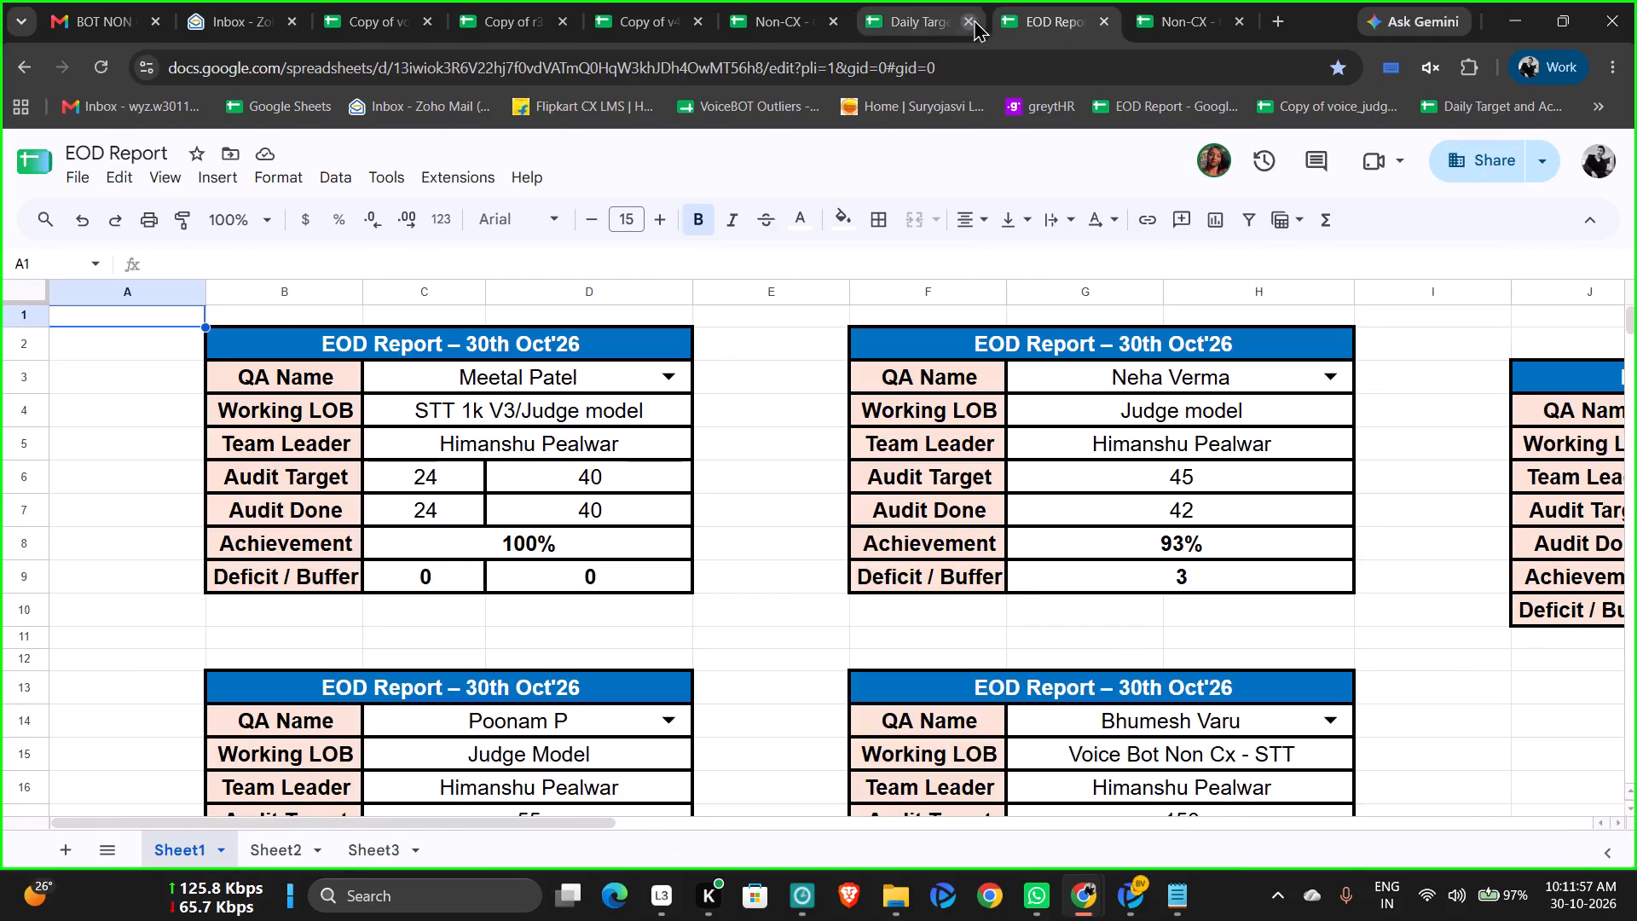
pyautogui.click(919, 19)
pyautogui.scroll(2, 801, 350)
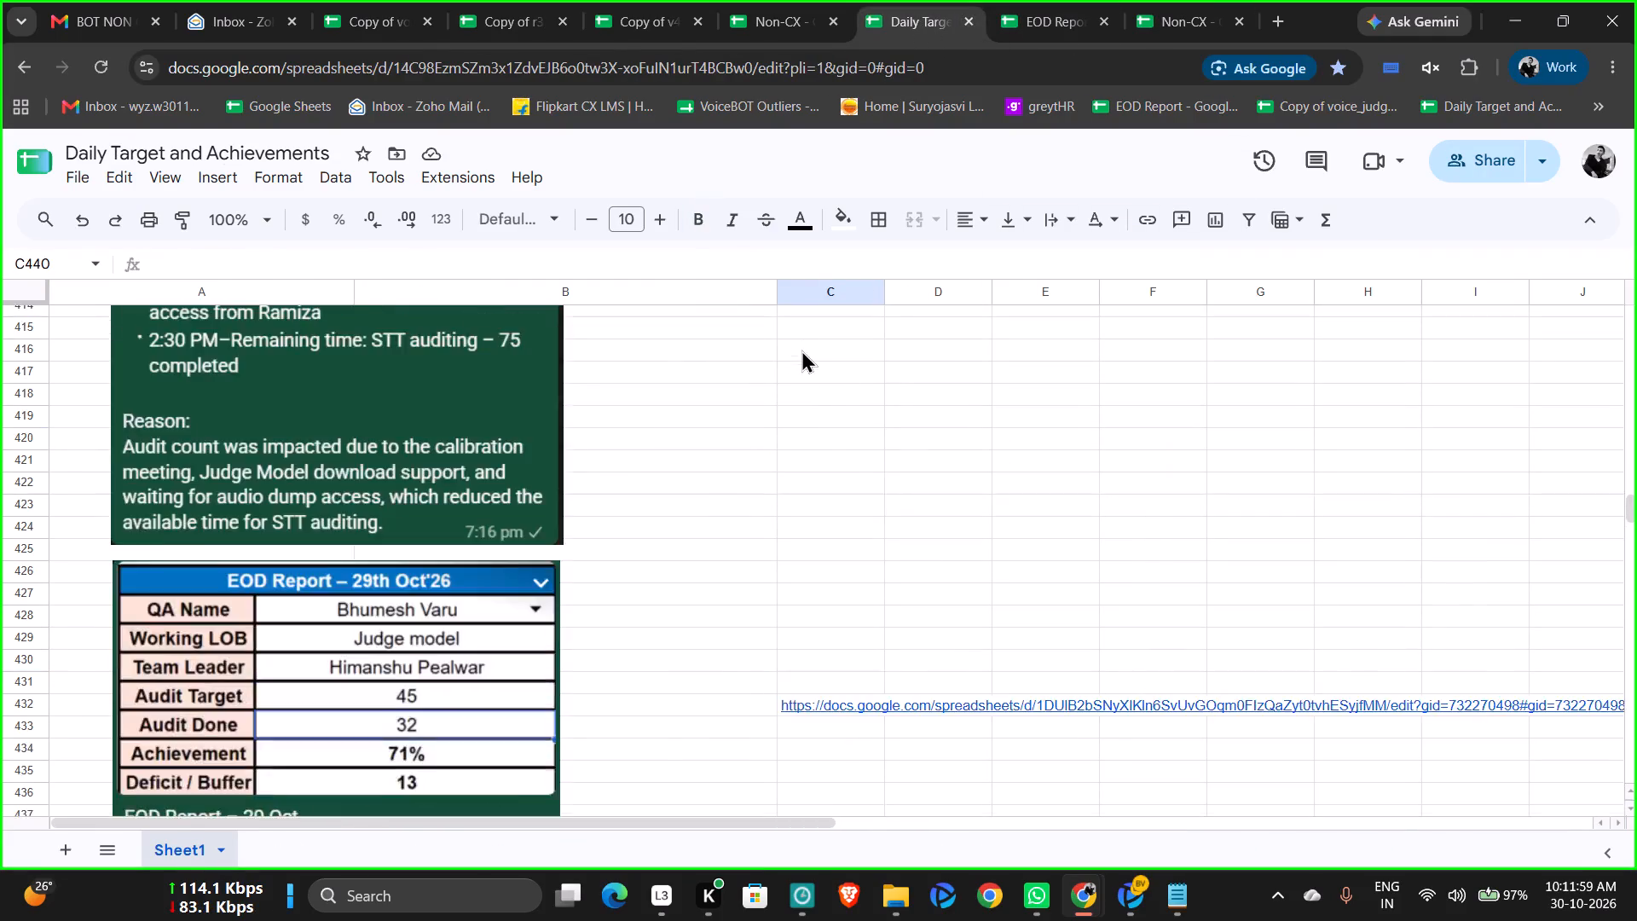
pyautogui.scroll(2, 801, 350)
pyautogui.scroll(-2, 801, 350)
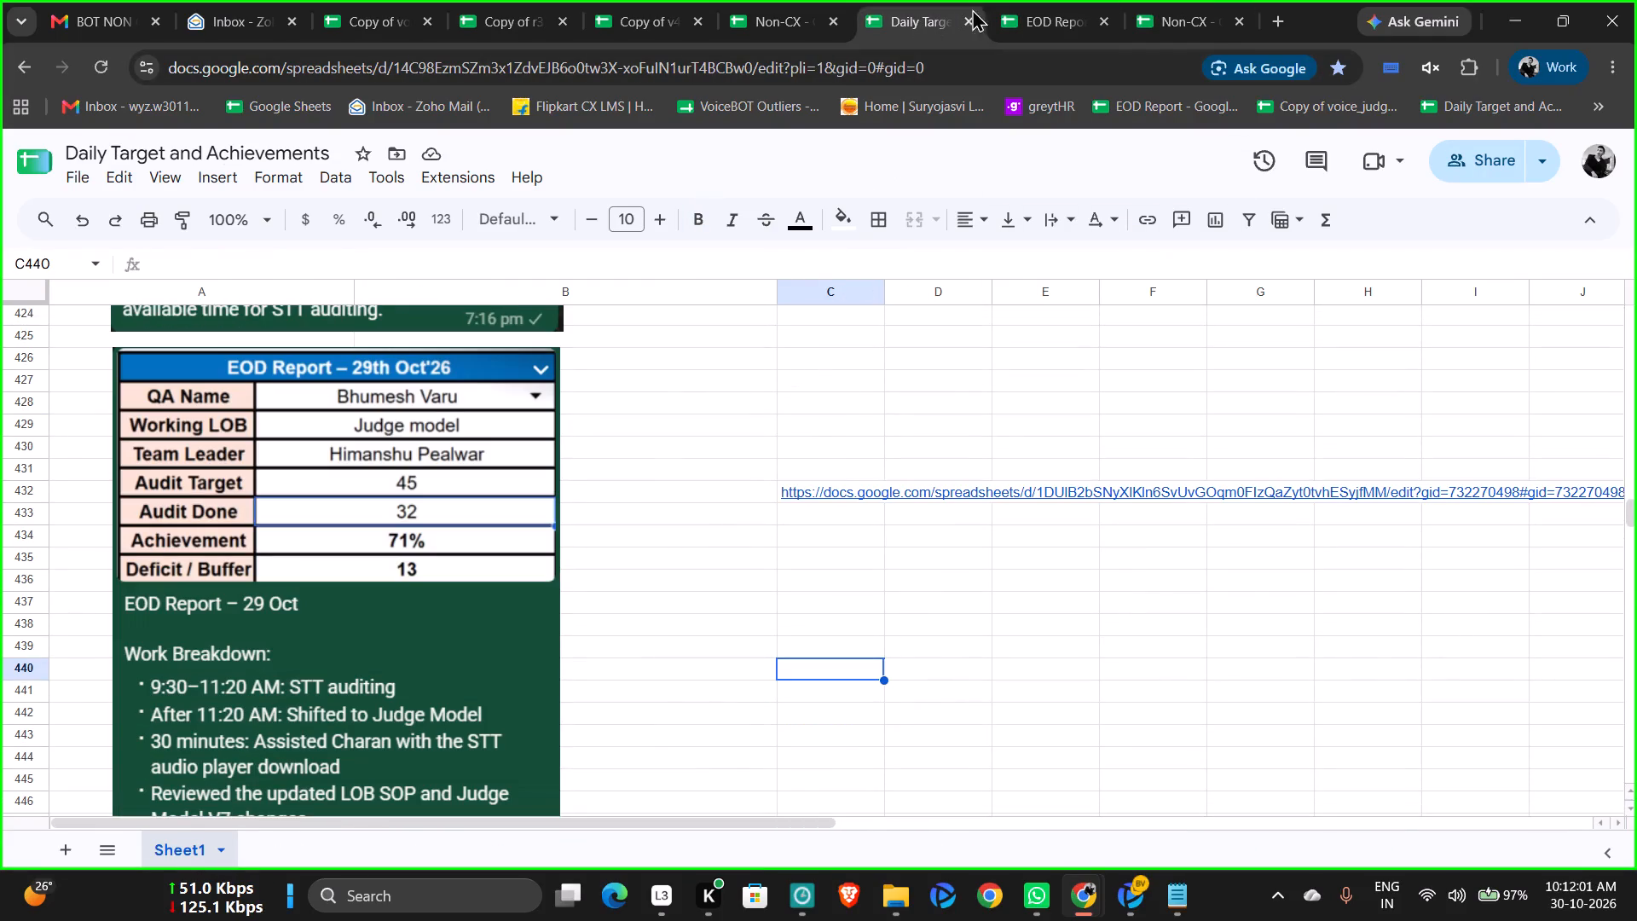
pyautogui.click(972, 24)
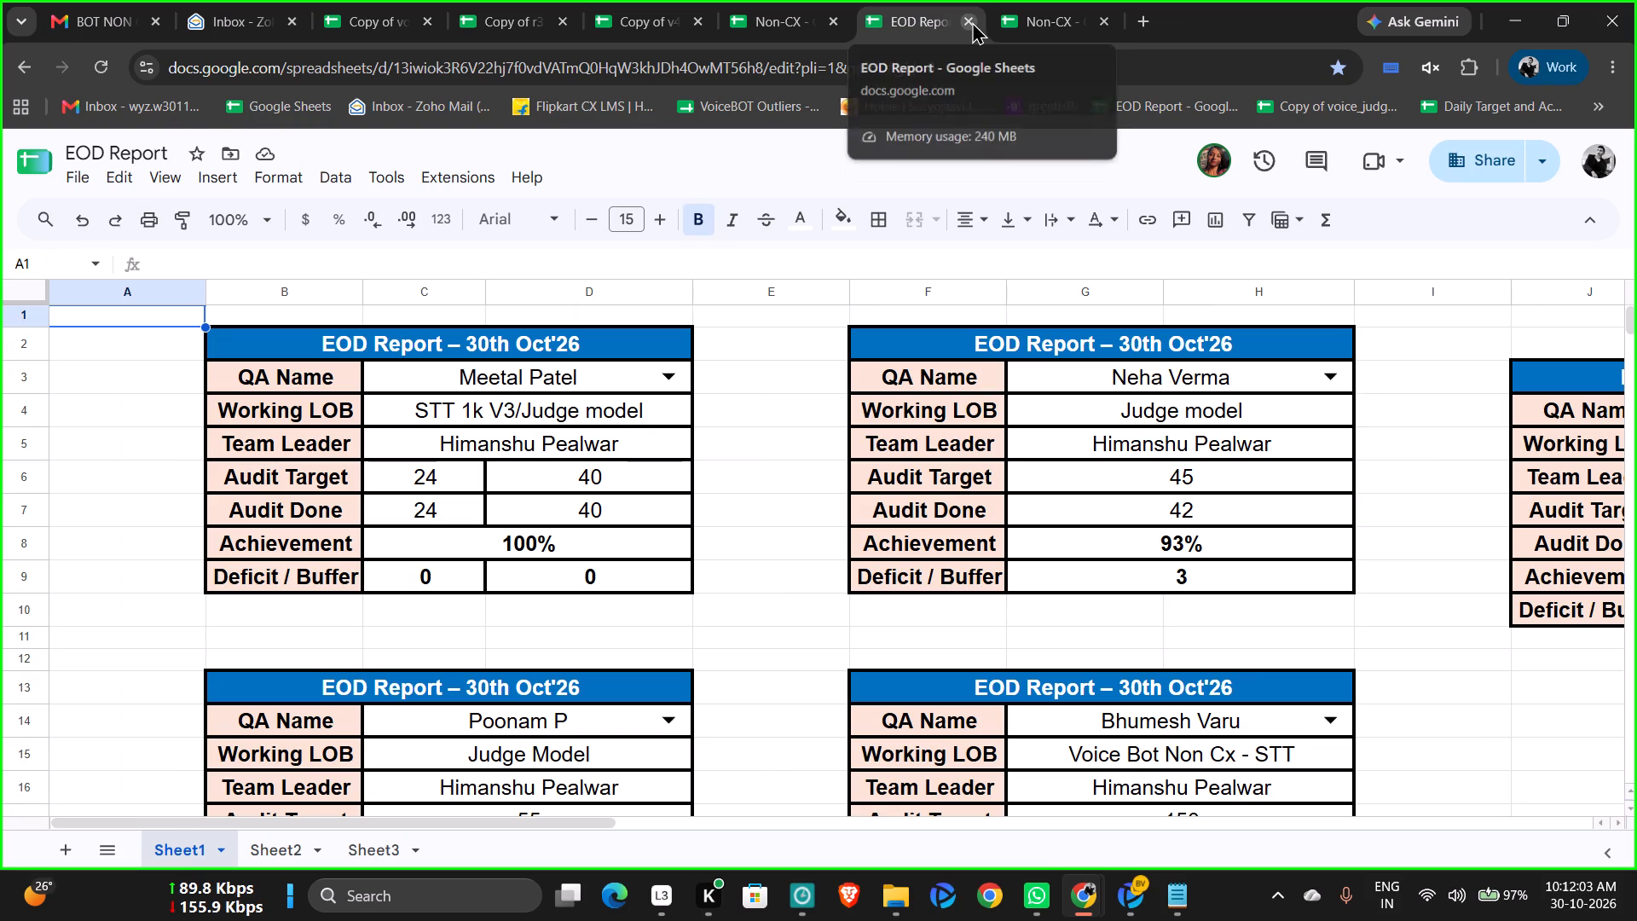
pyautogui.click(972, 21)
pyautogui.click(790, 26)
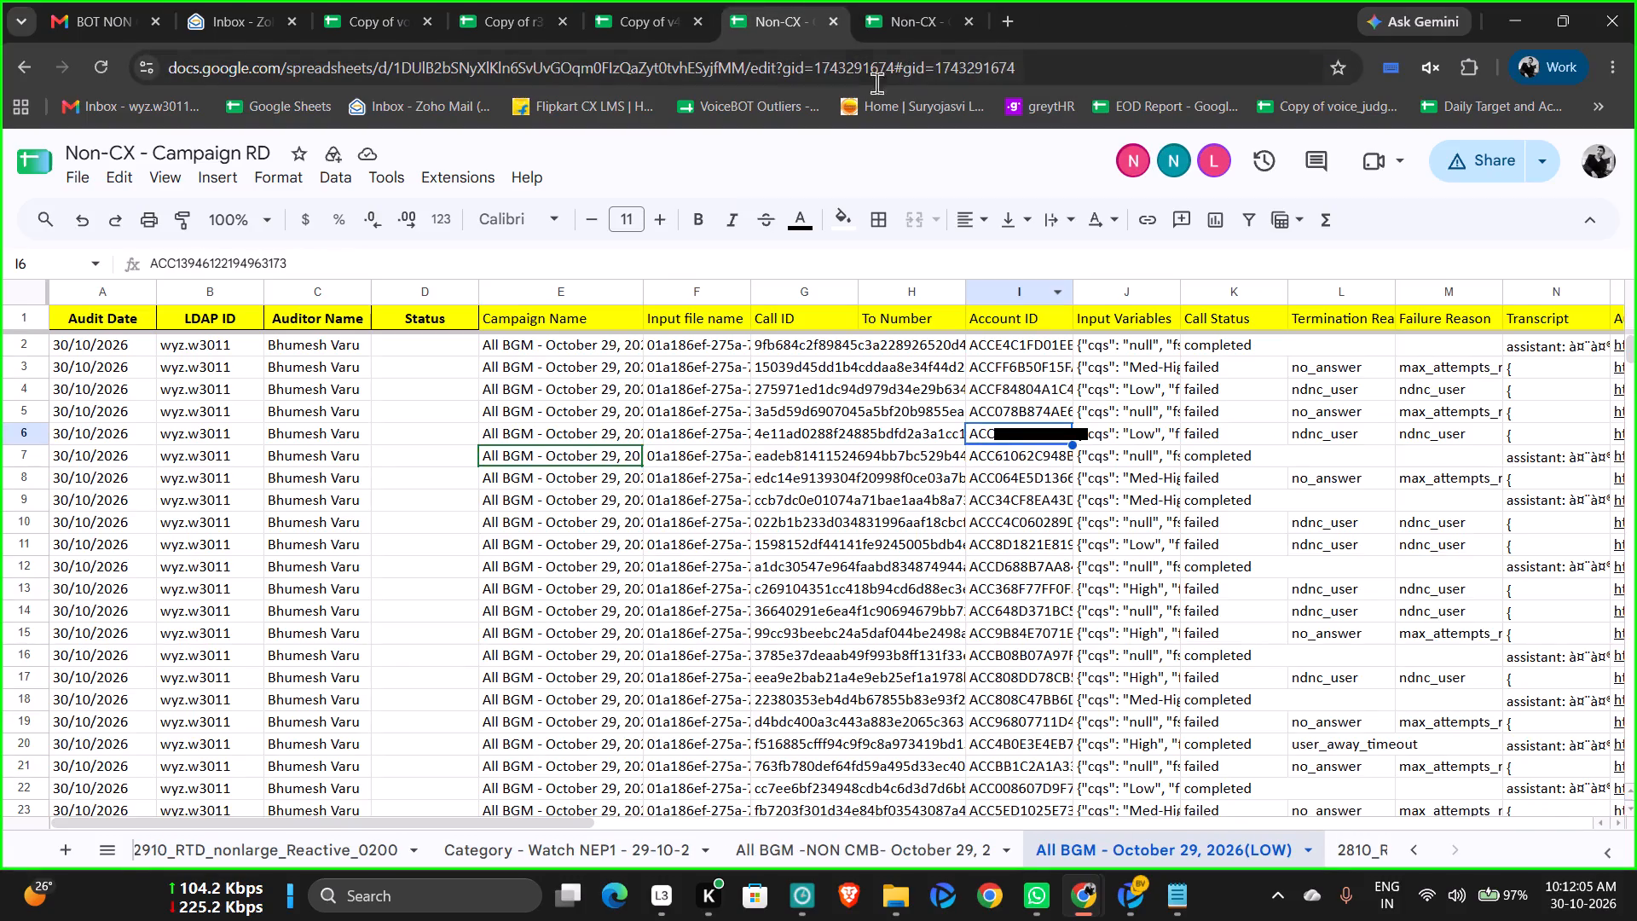
pyautogui.click(1144, 20)
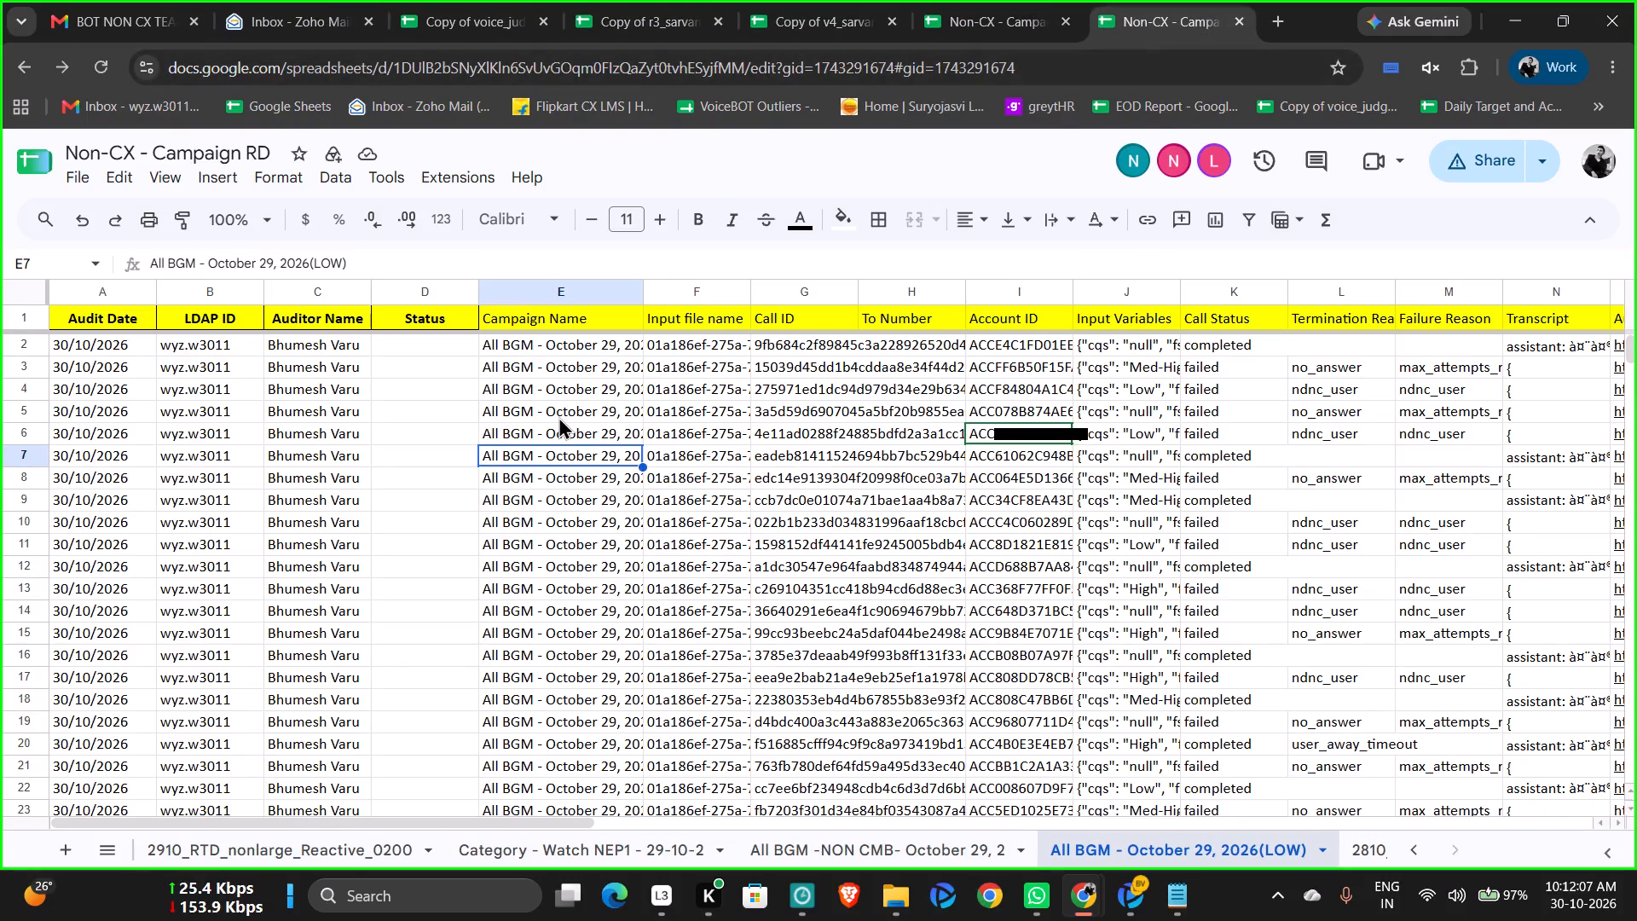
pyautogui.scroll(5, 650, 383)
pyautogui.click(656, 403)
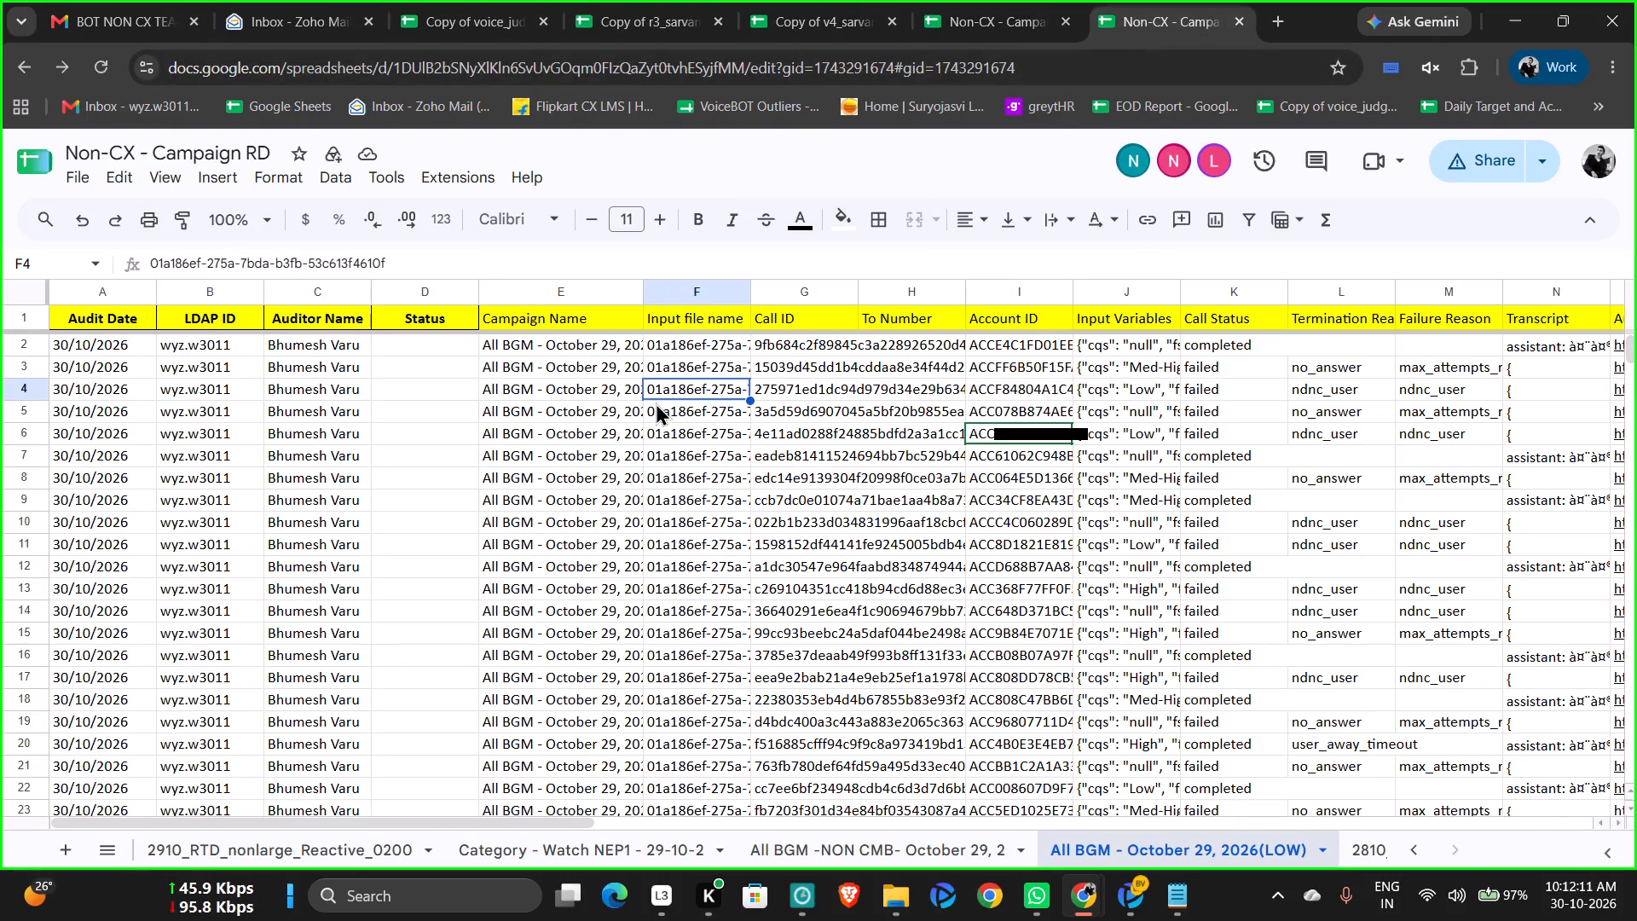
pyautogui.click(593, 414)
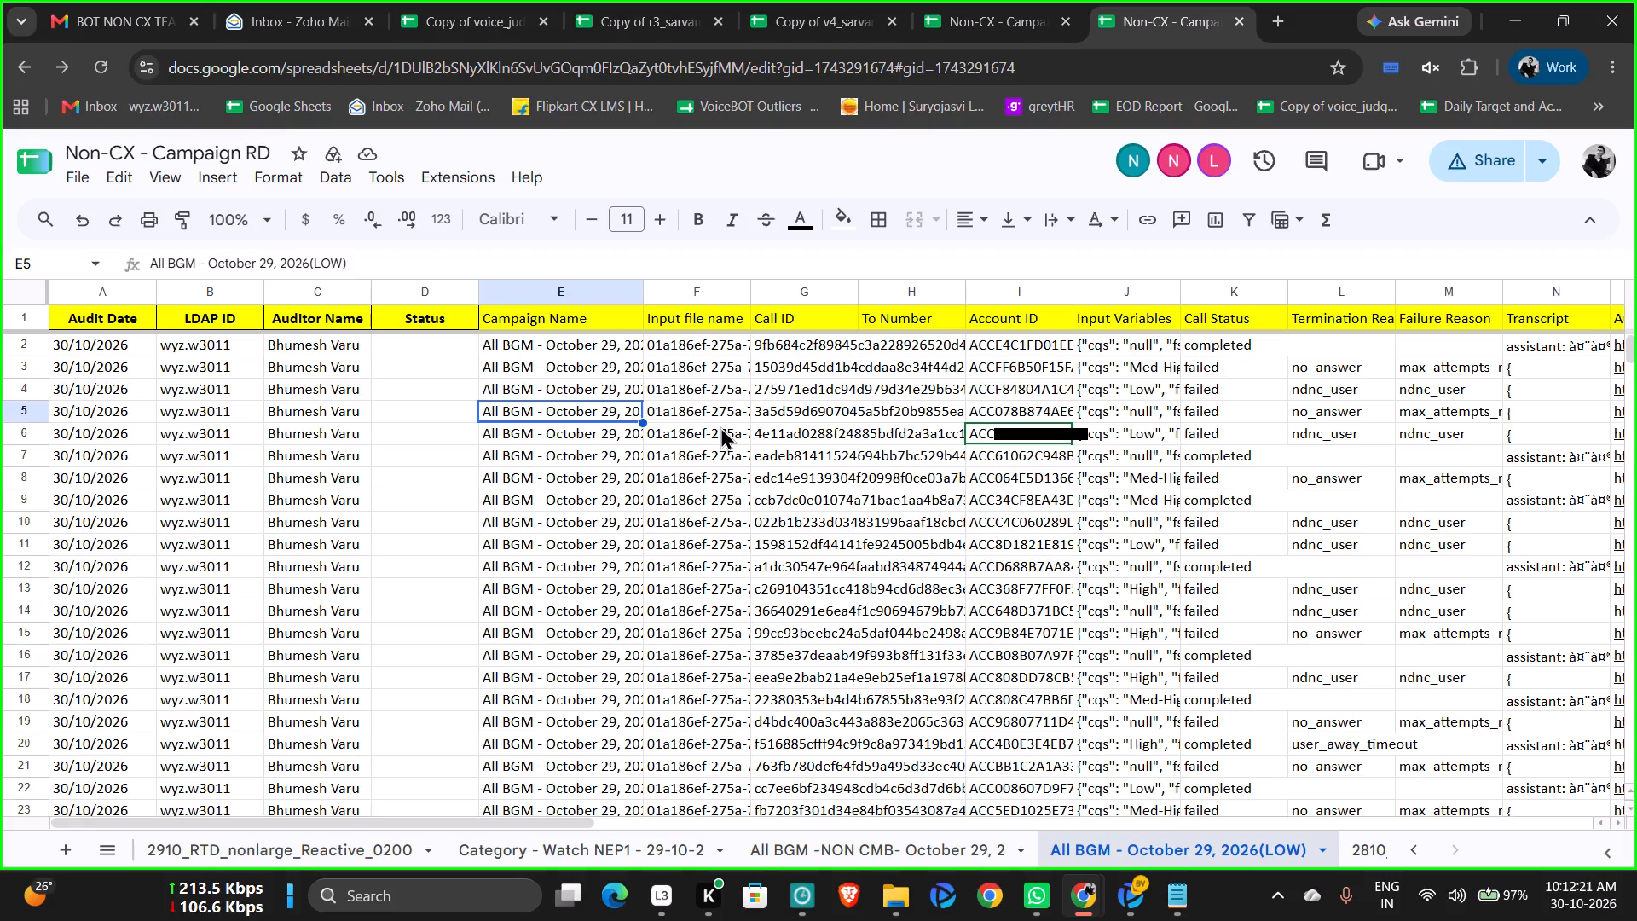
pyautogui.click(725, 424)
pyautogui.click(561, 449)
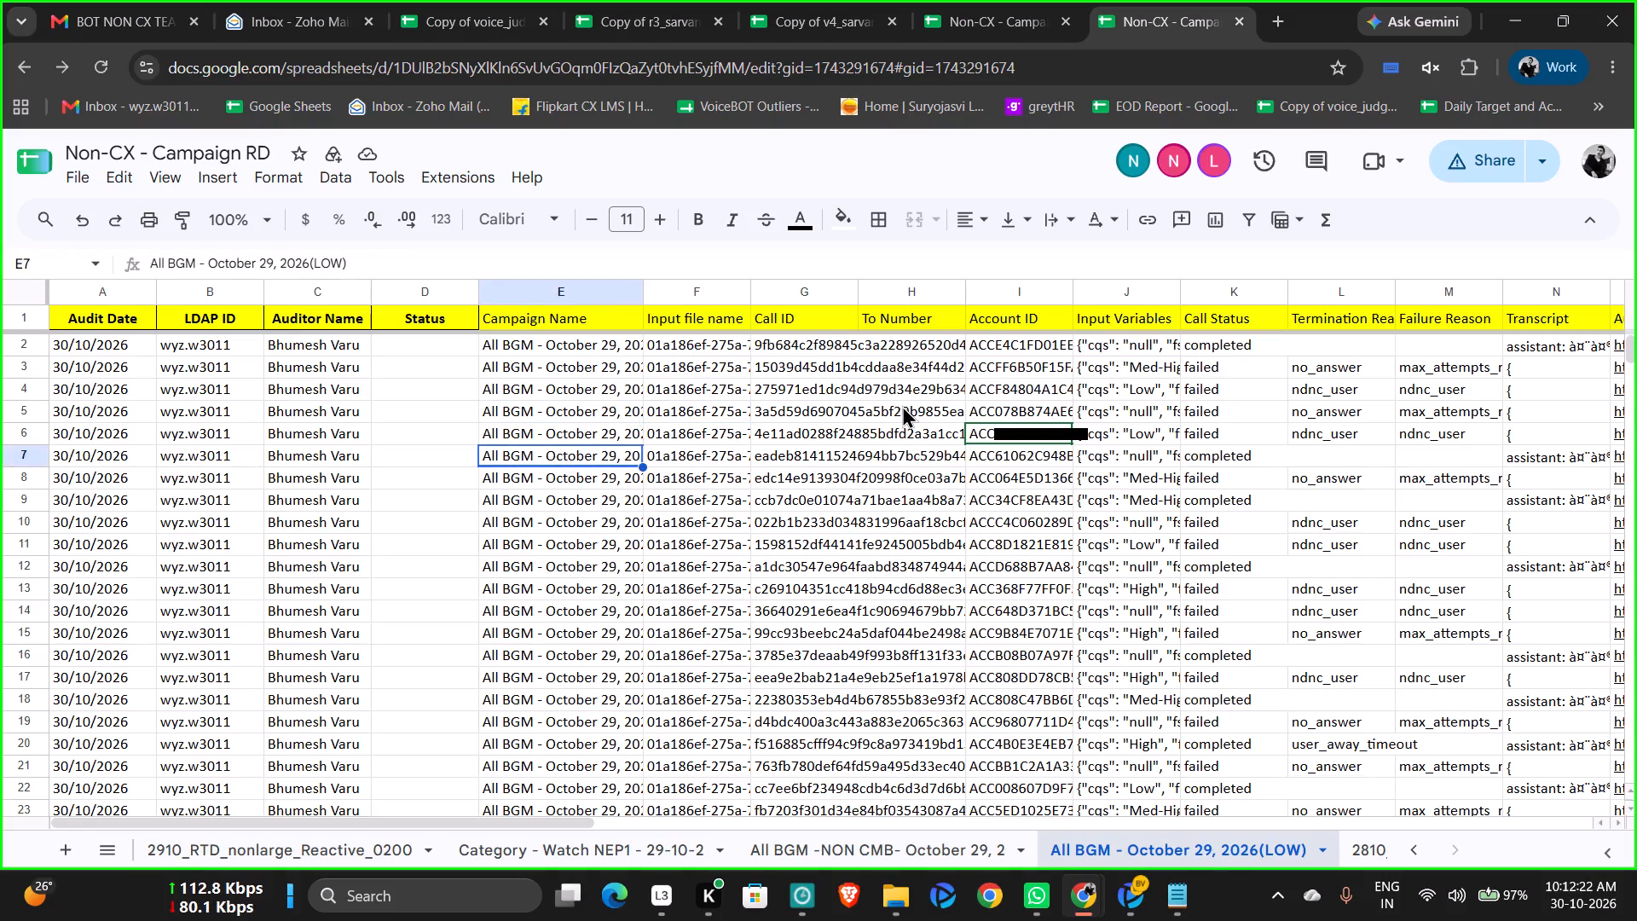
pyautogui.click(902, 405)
# Make all the column headings in row 1 of the October 29 low campaign sheet bold.
pyautogui.click(20, 317)
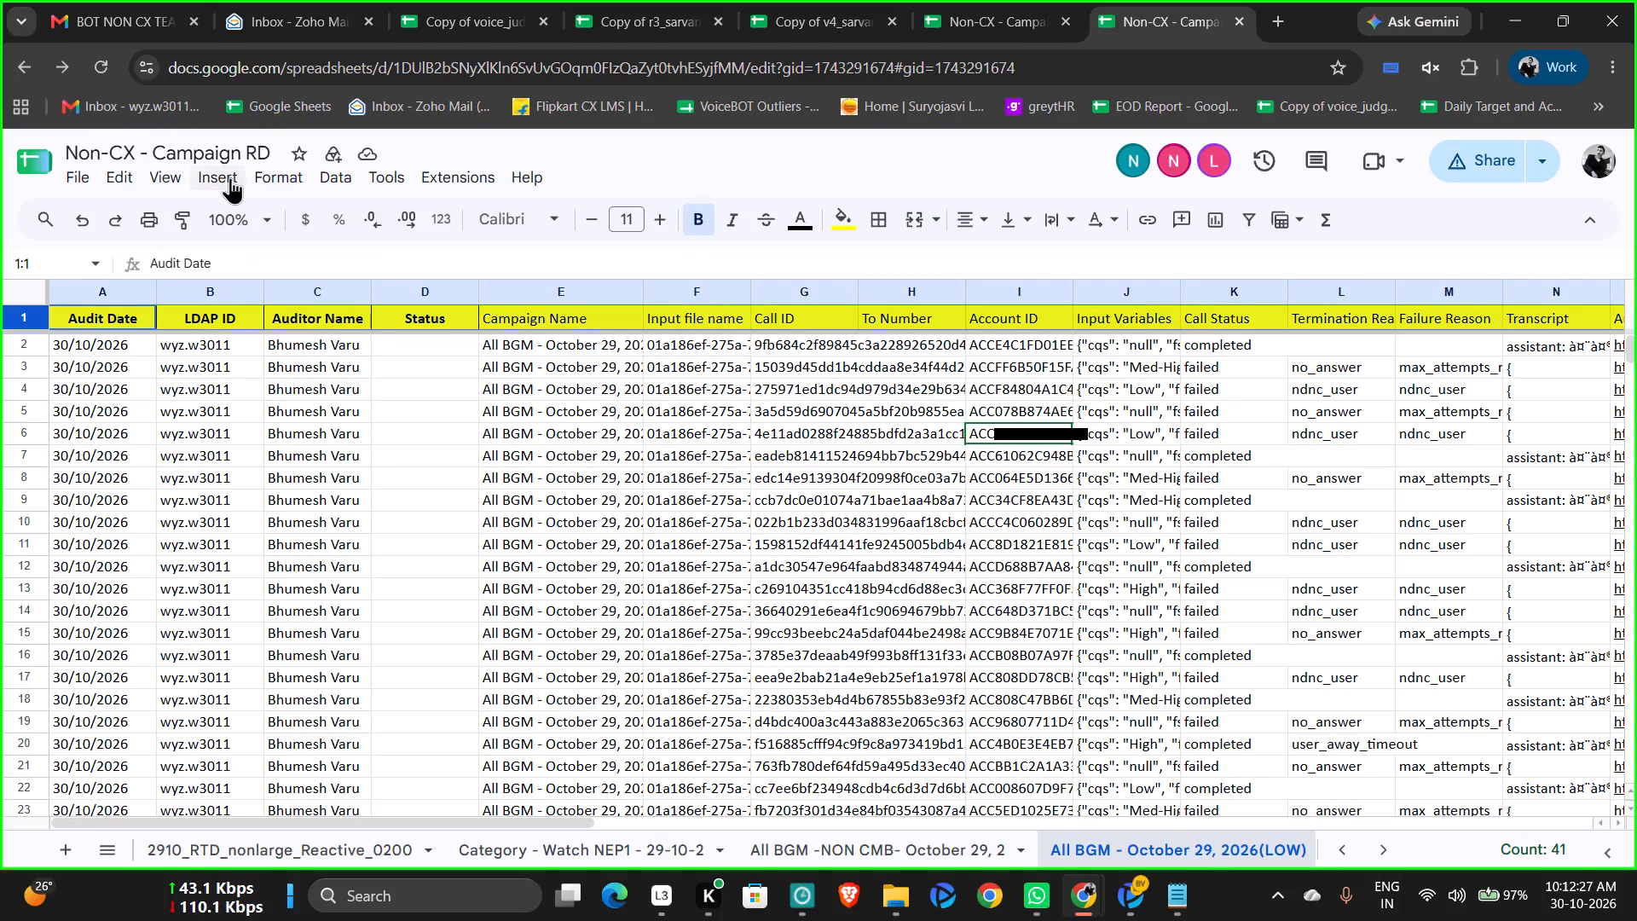
pyautogui.scroll(-2, 285, 369)
pyautogui.scroll(3, 286, 370)
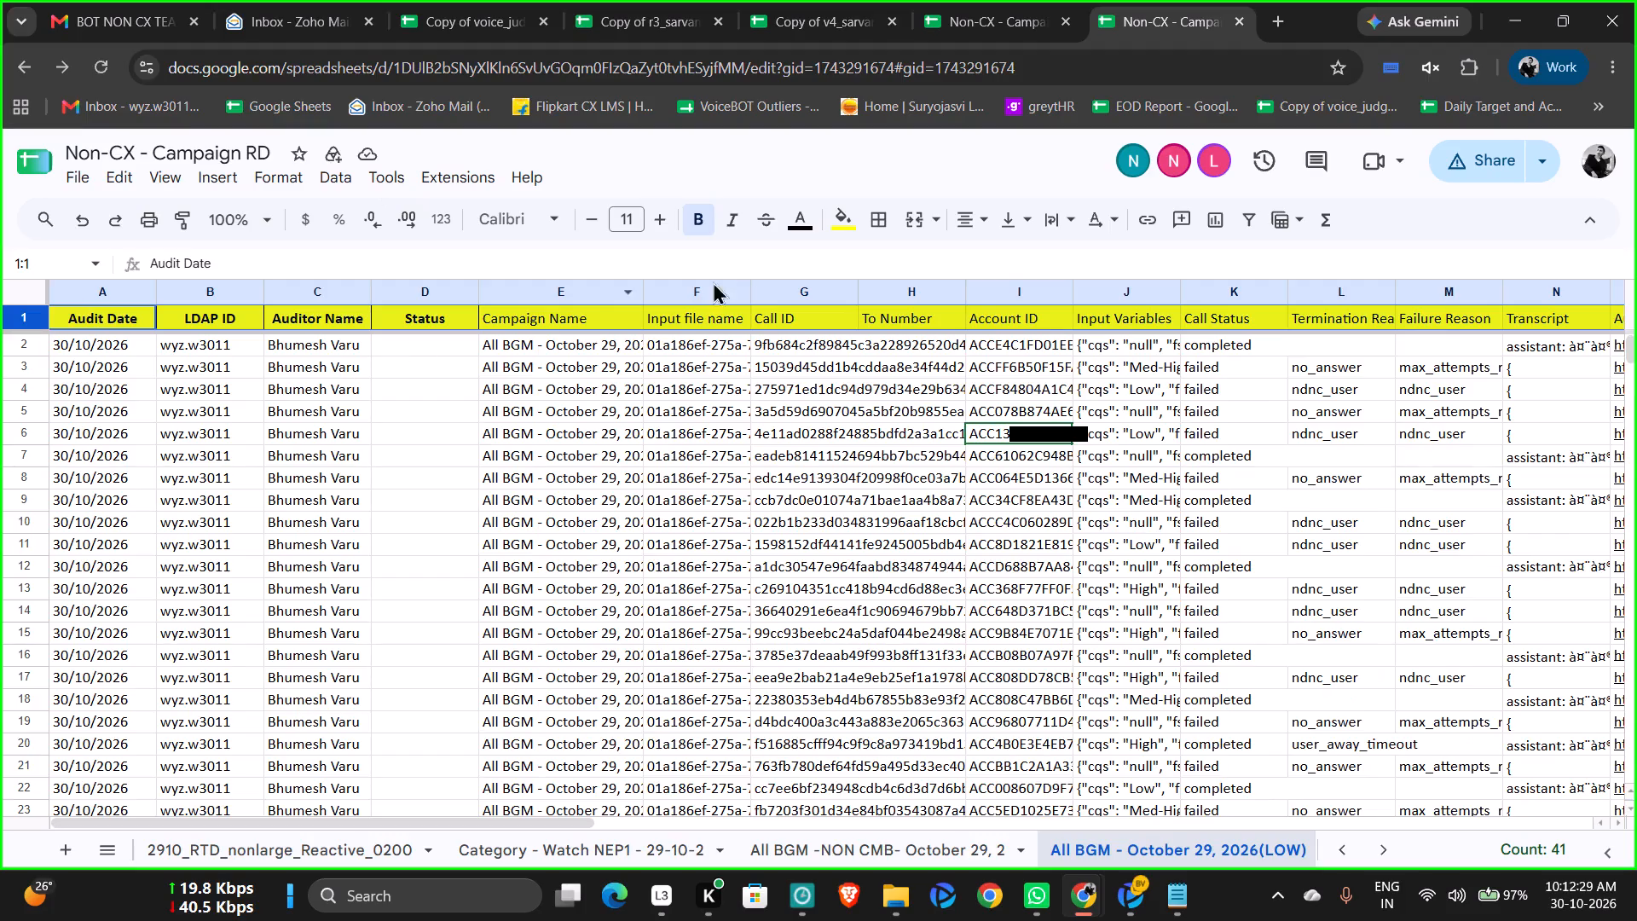
pyautogui.doubleClick(697, 226)
pyautogui.click(614, 536)
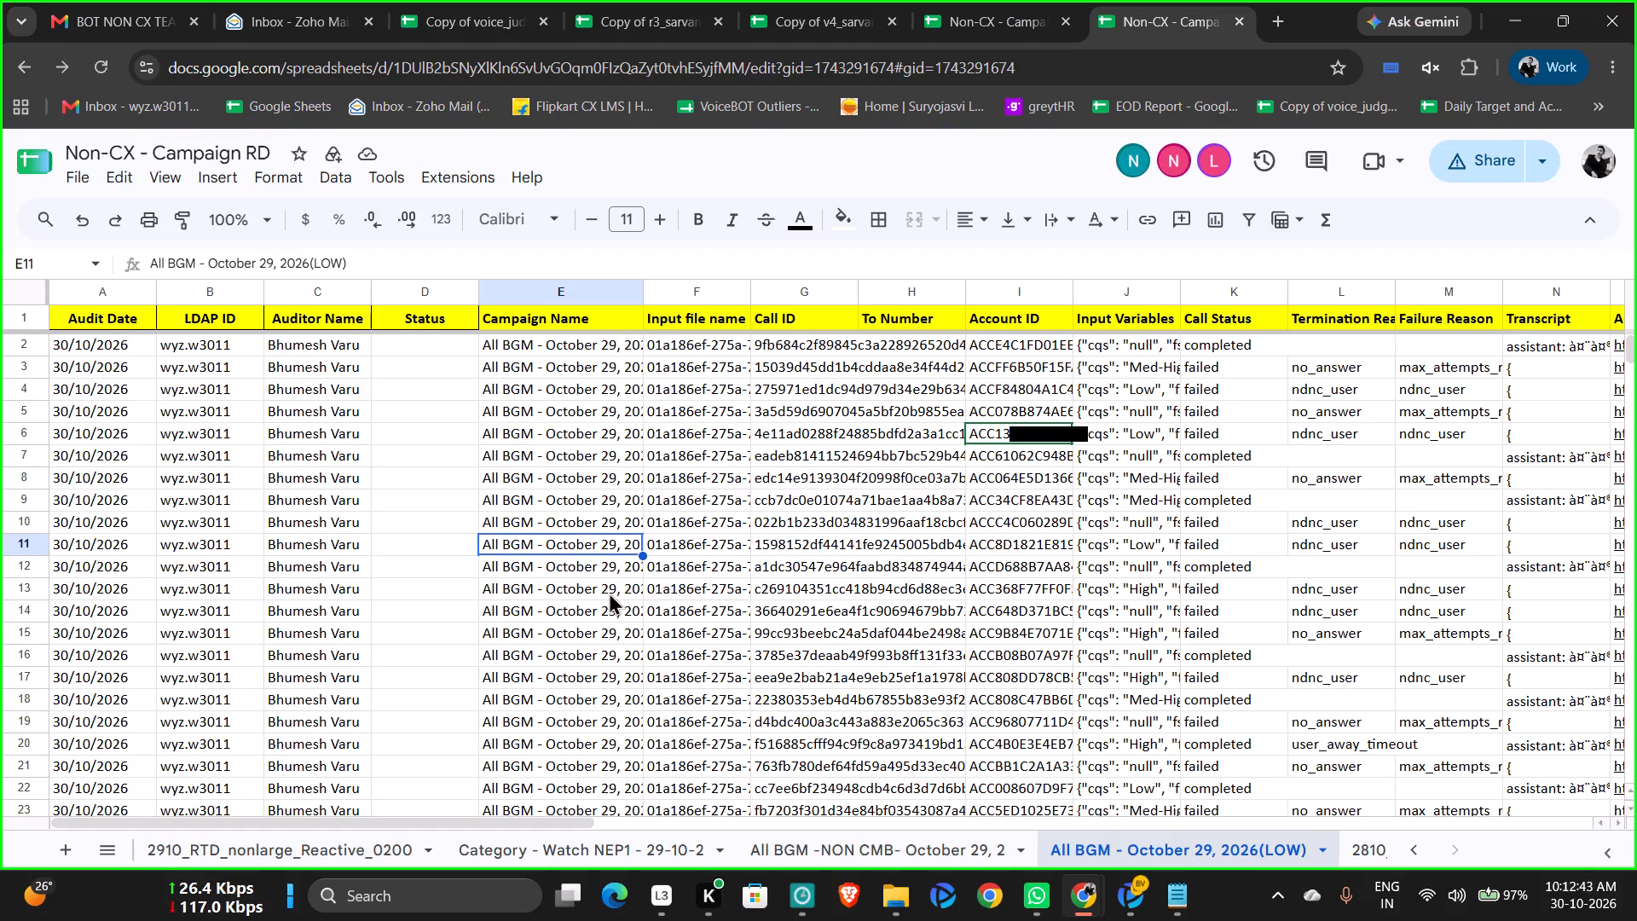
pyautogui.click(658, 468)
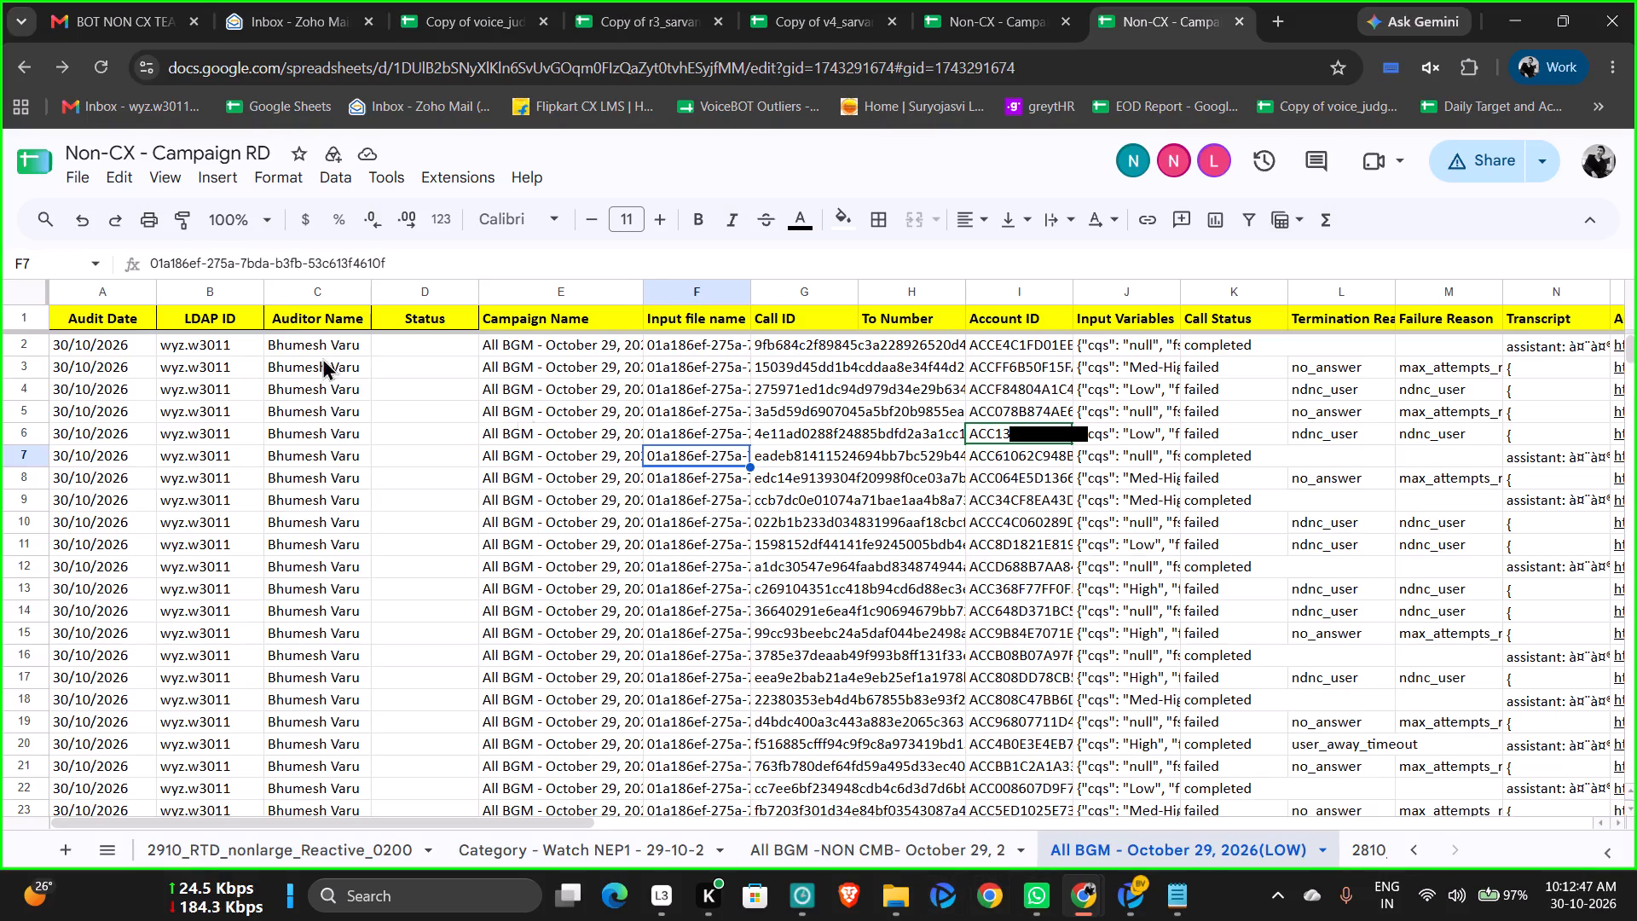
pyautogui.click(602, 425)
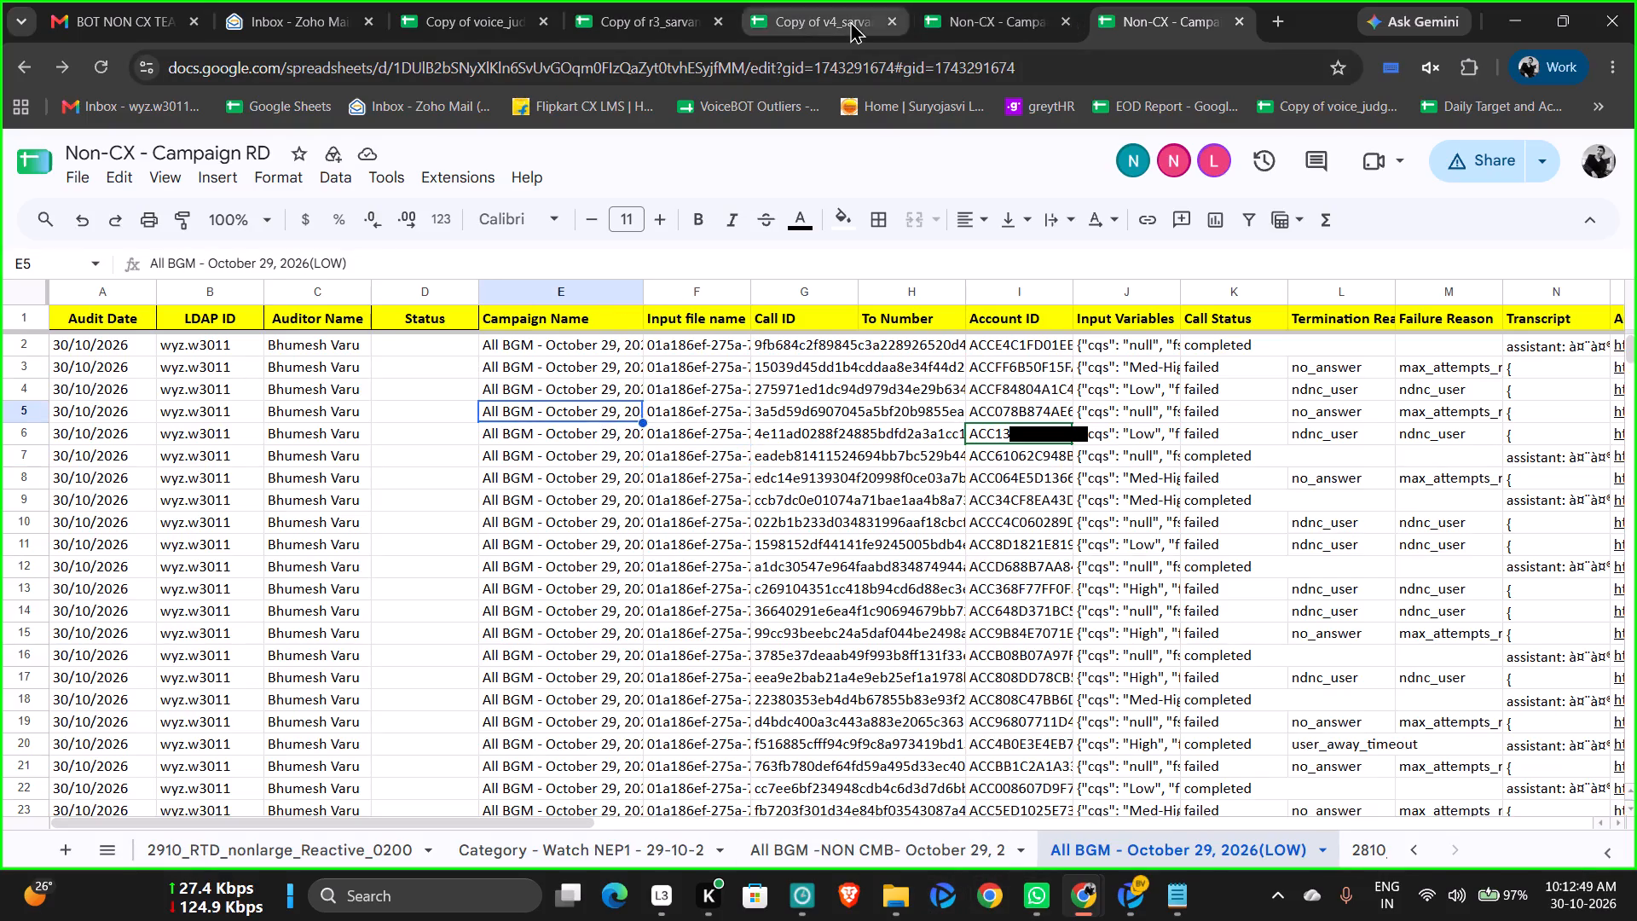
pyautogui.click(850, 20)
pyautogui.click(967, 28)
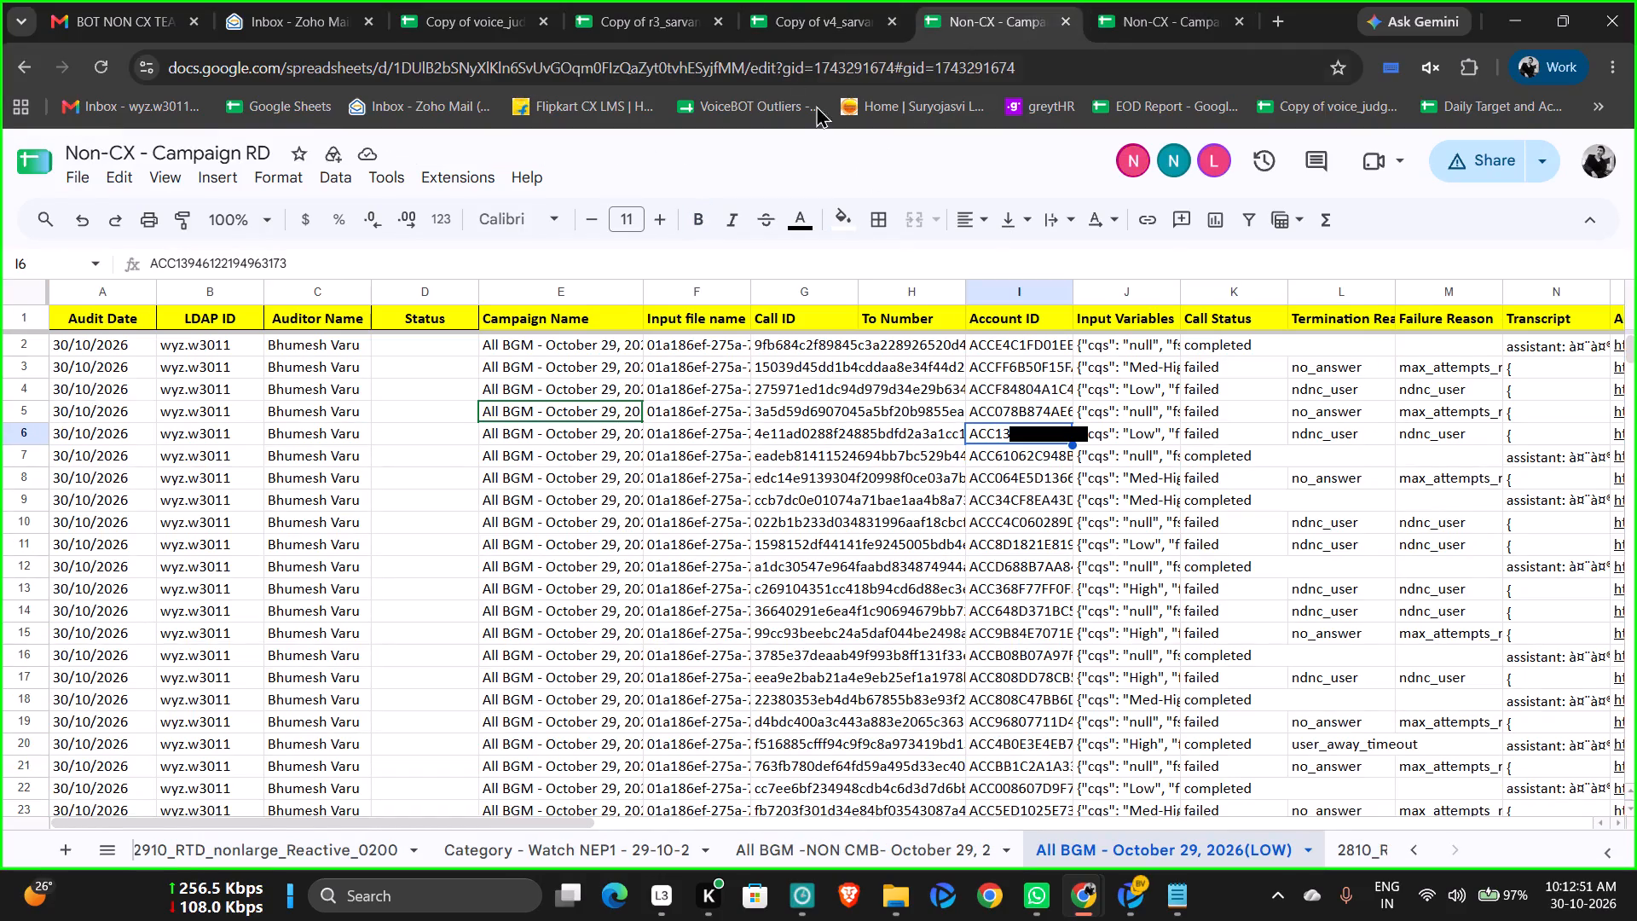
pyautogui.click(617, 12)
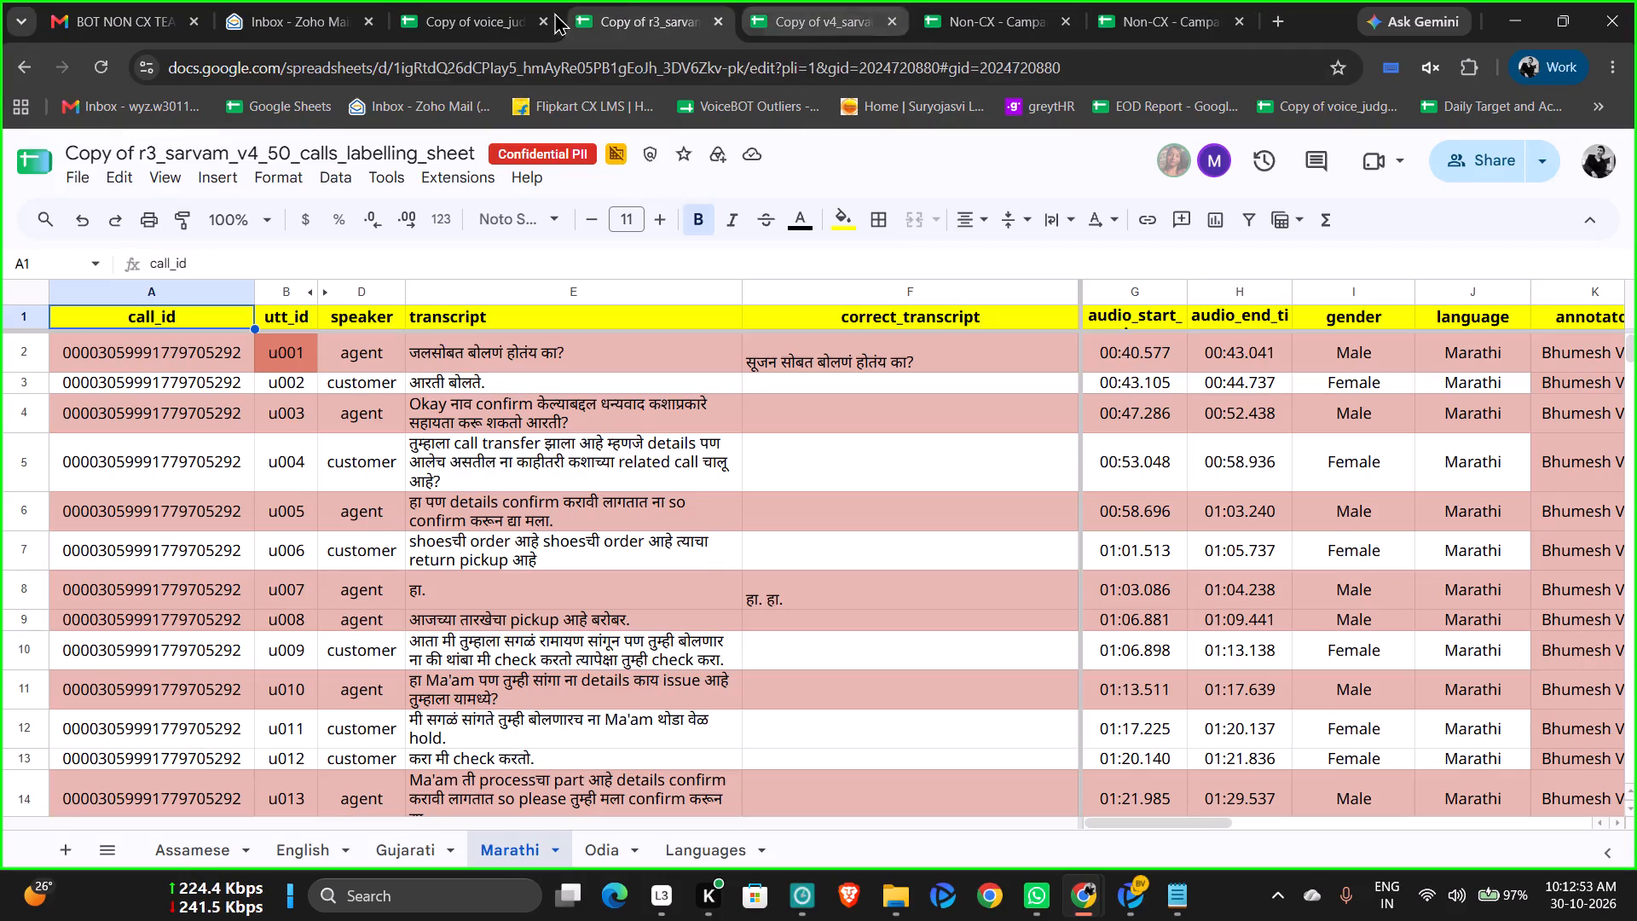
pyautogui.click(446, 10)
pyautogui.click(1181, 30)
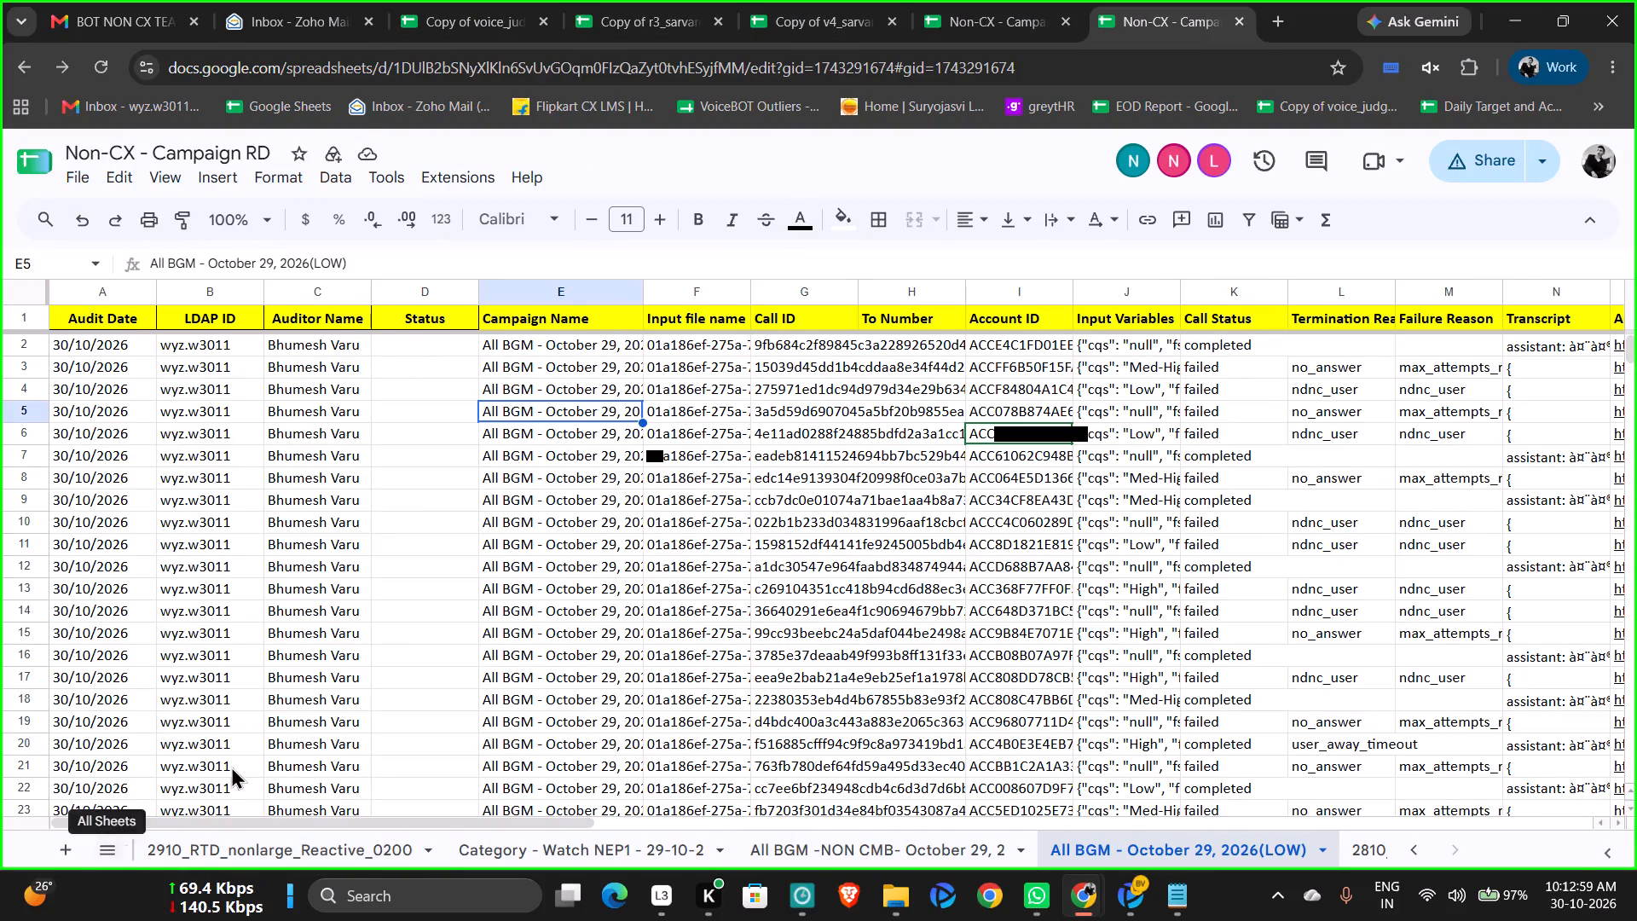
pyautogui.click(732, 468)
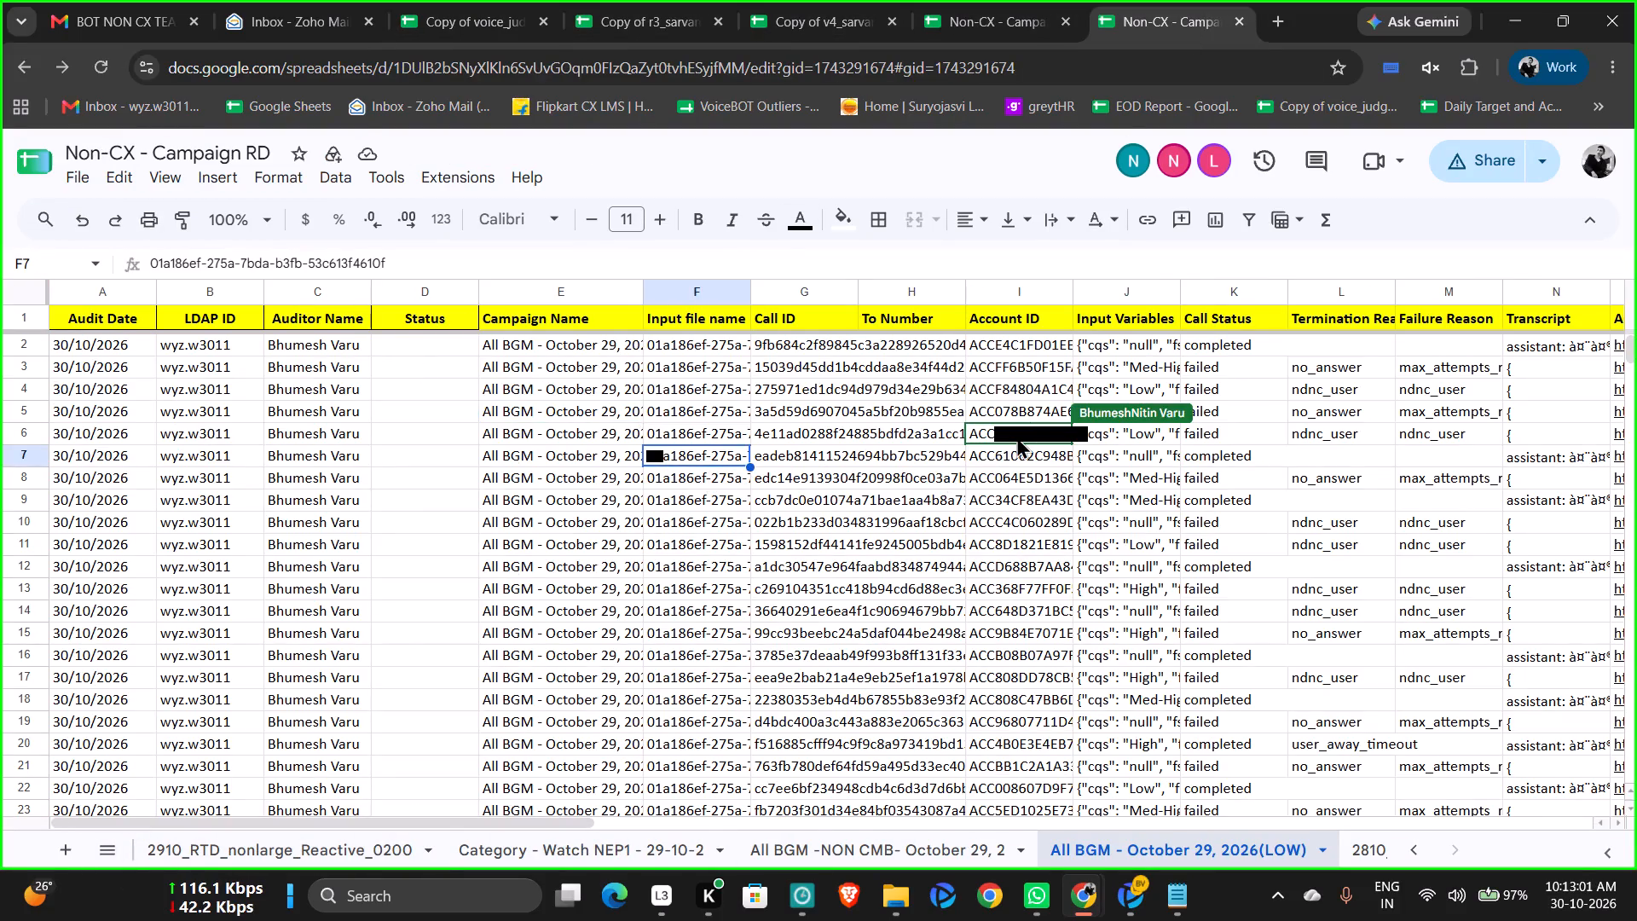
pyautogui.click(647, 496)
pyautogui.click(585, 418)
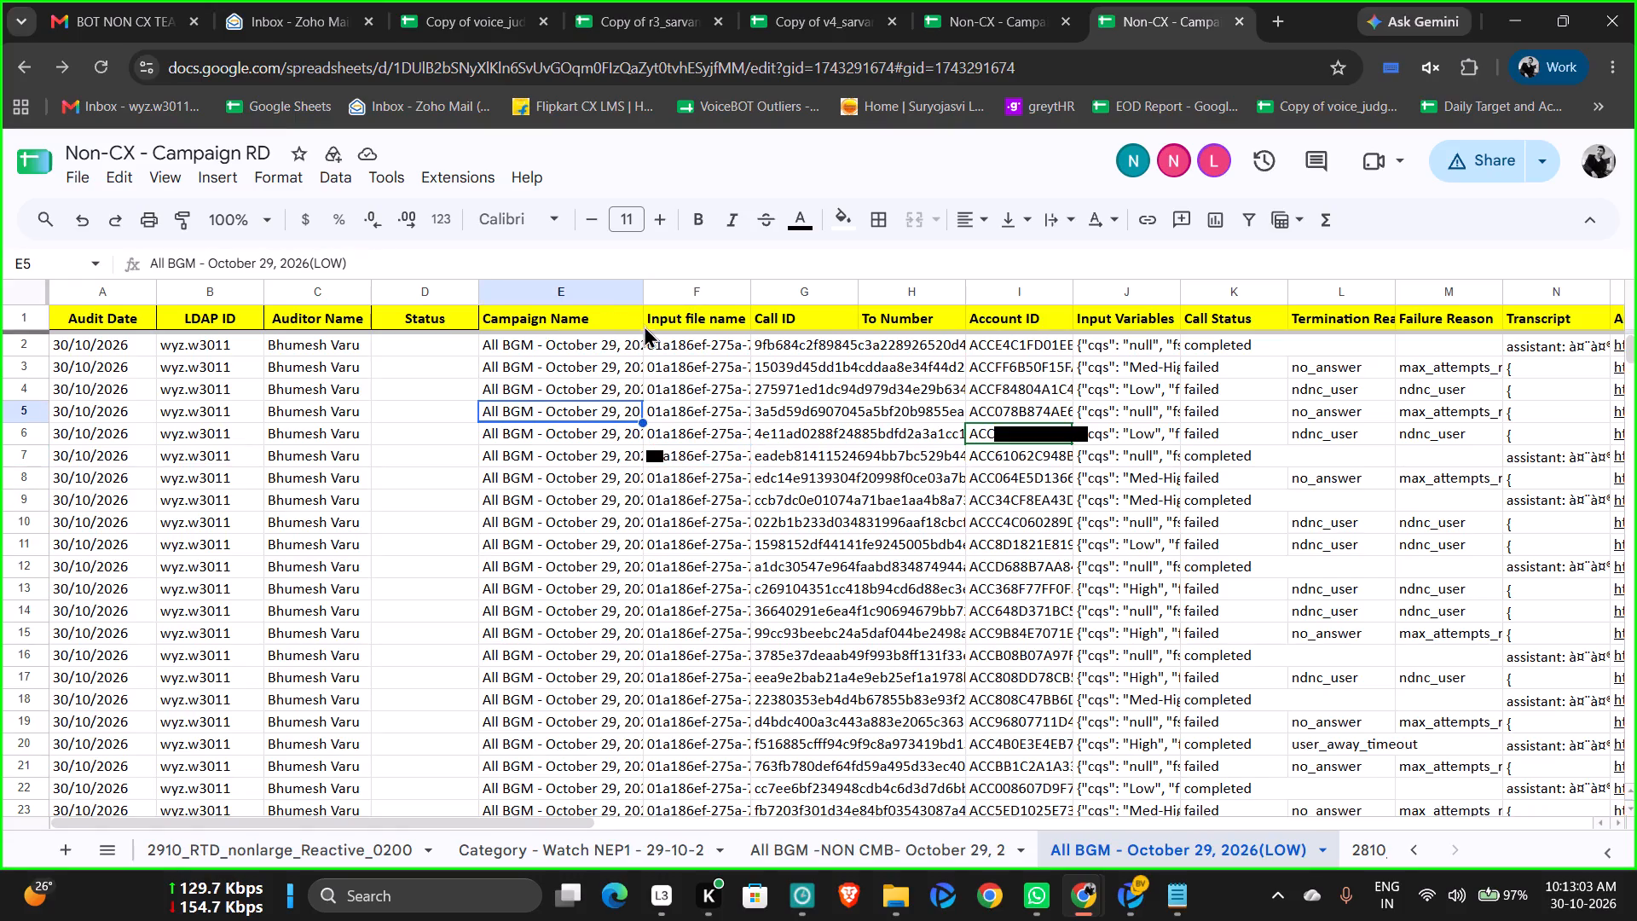
# Fit the Campaign Name column's width to its contents.
pyautogui.click(617, 293)
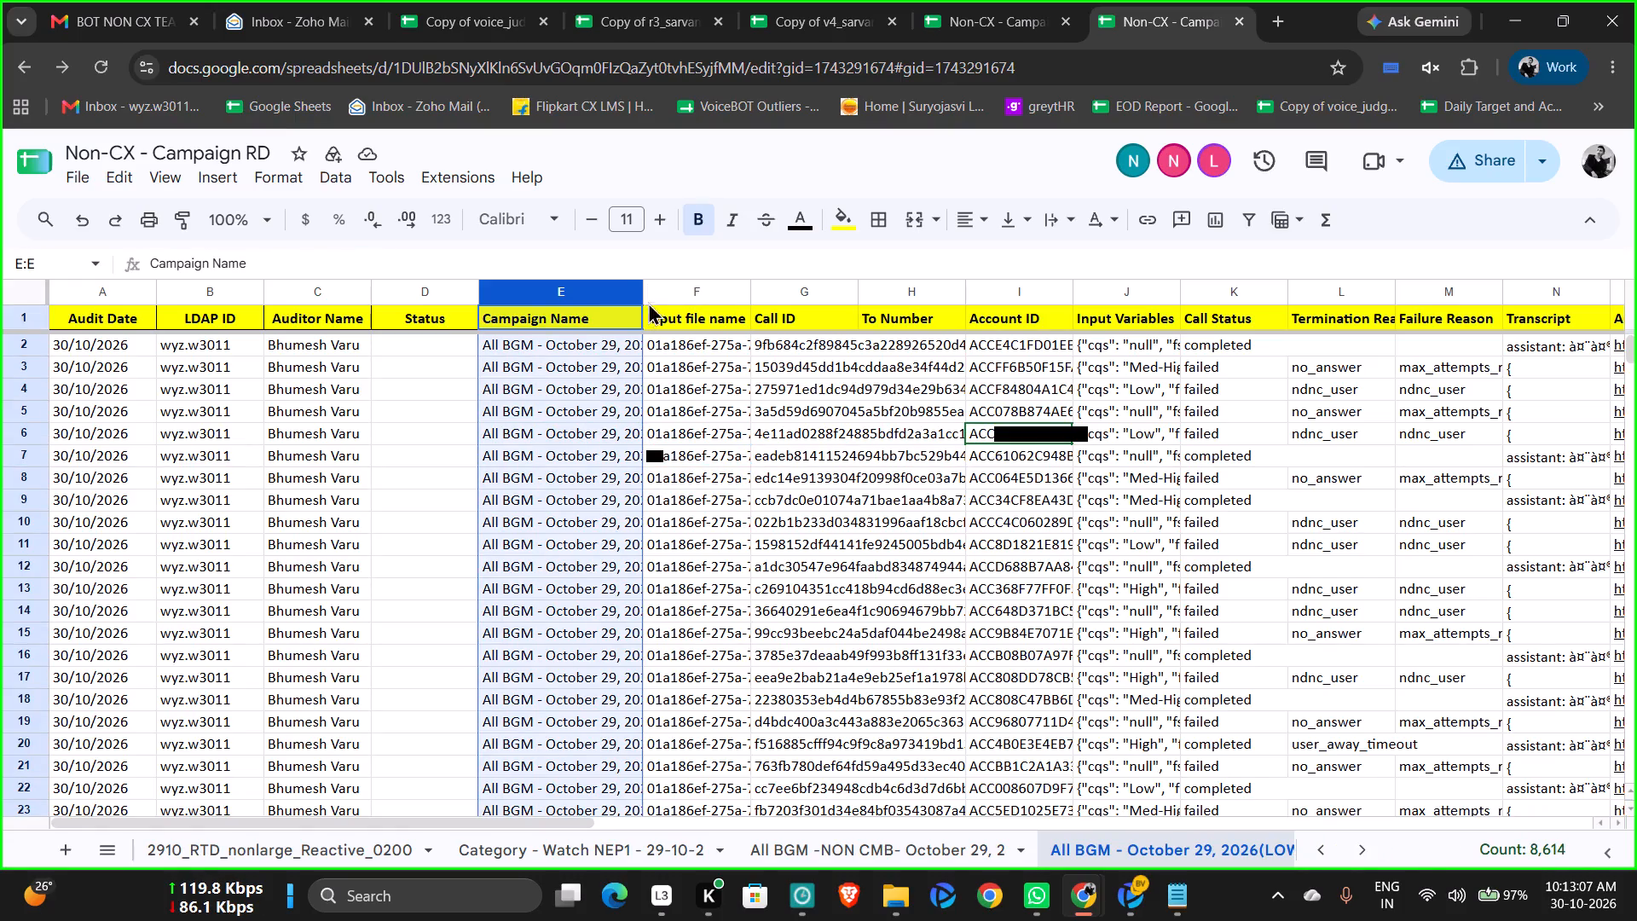
pyautogui.doubleClick(642, 293)
pyautogui.click(749, 501)
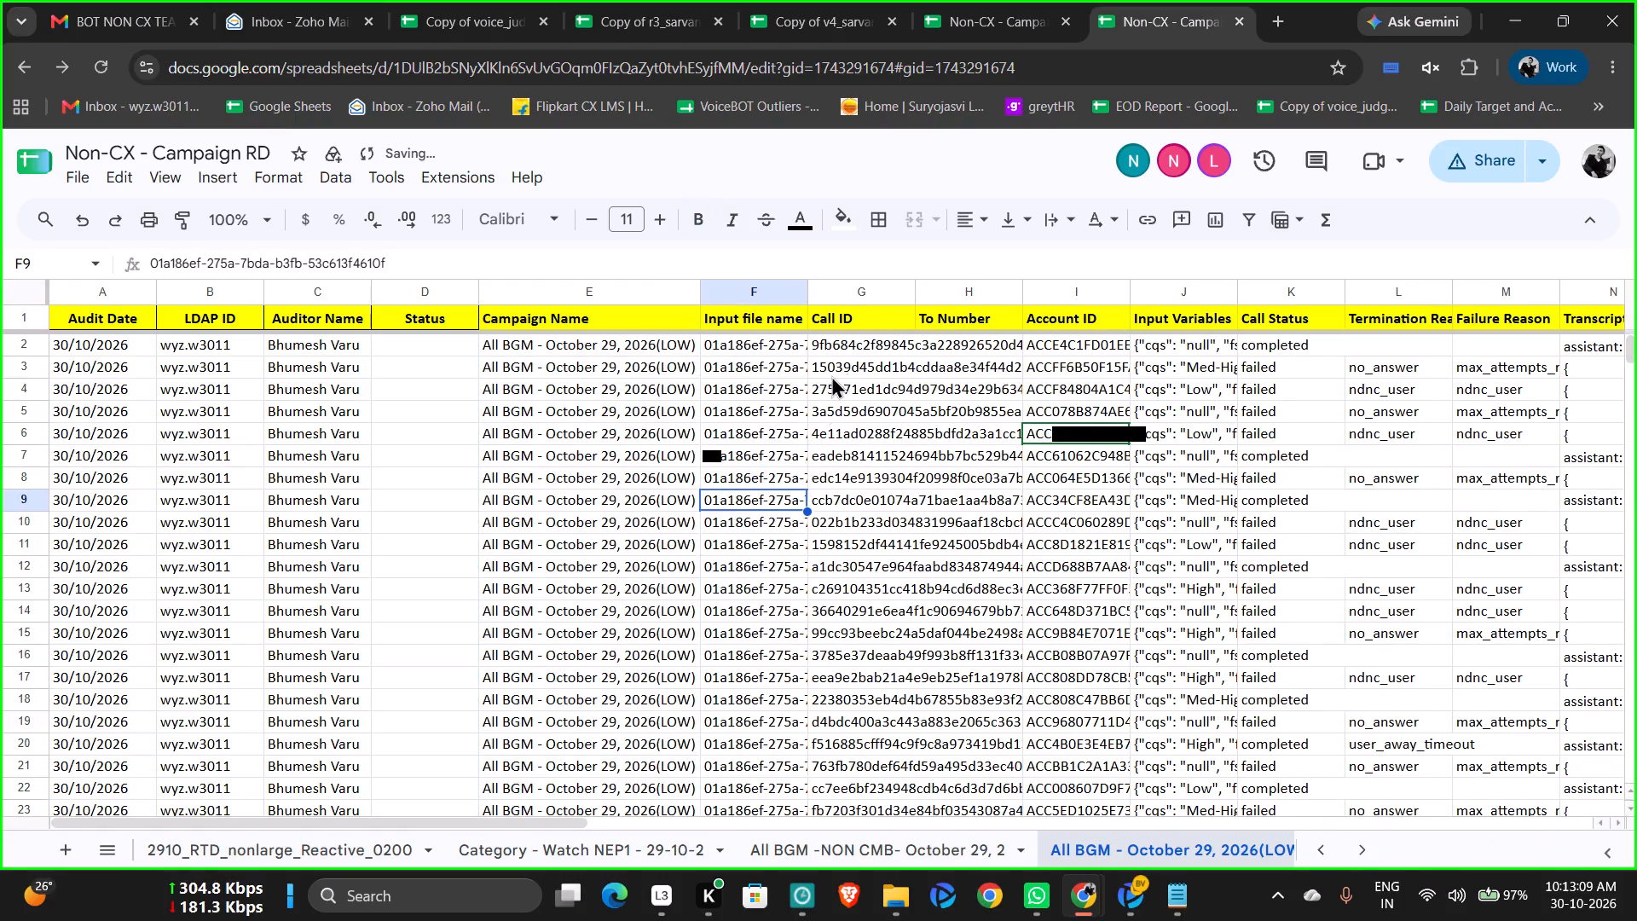
# Hide the Input file name column.
pyautogui.click(871, 418)
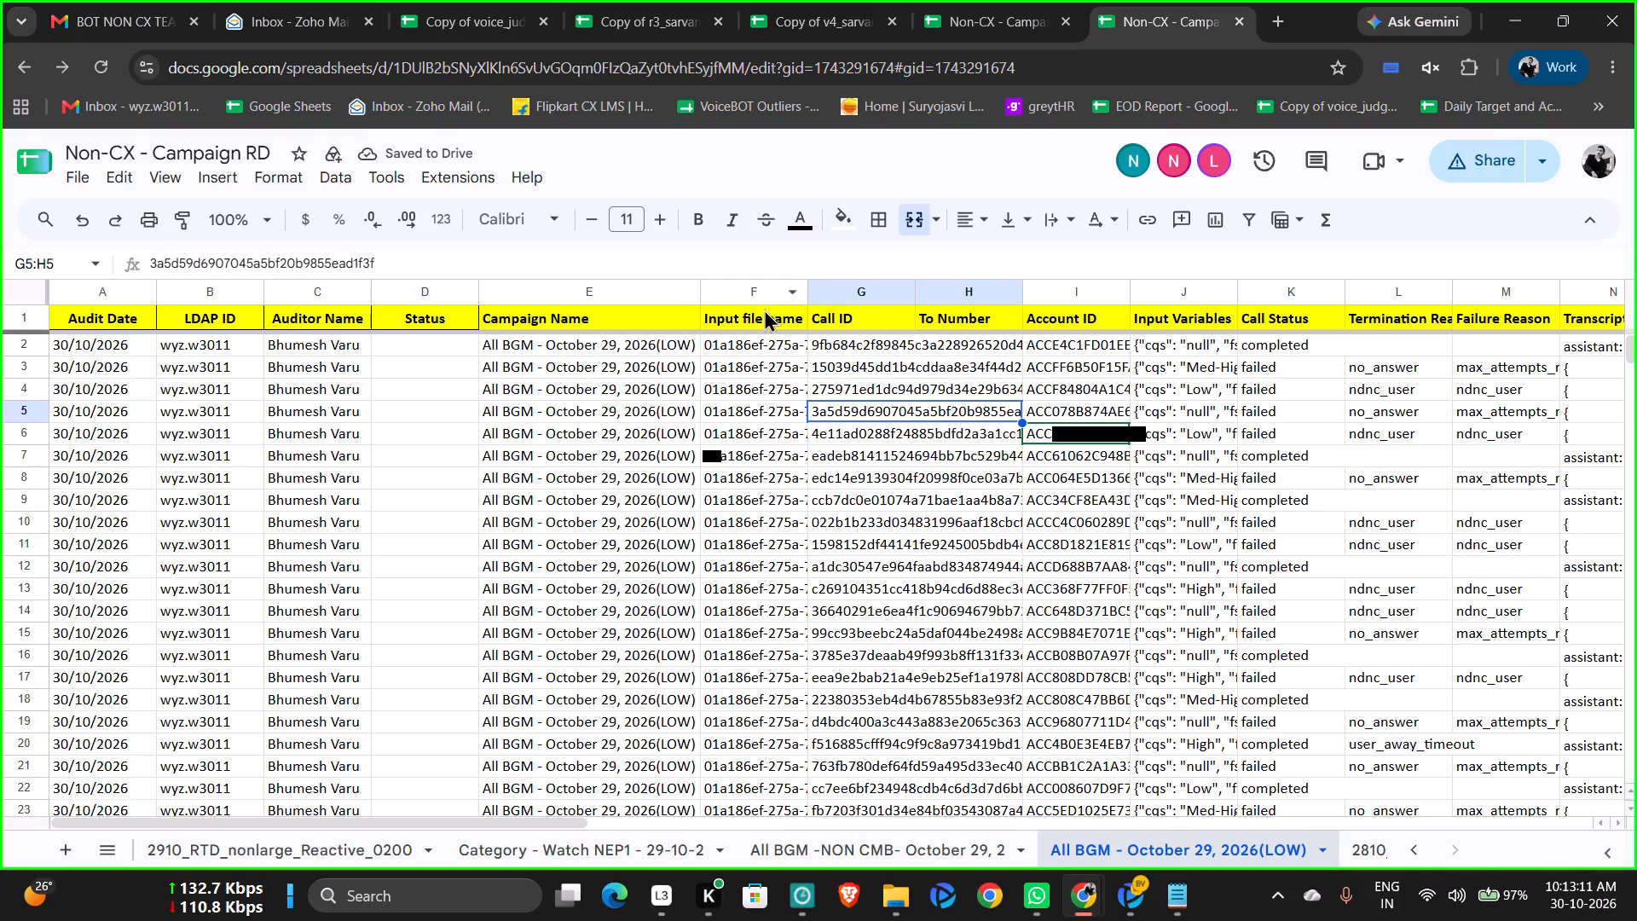
pyautogui.click(761, 293)
pyautogui.rightClick(761, 293)
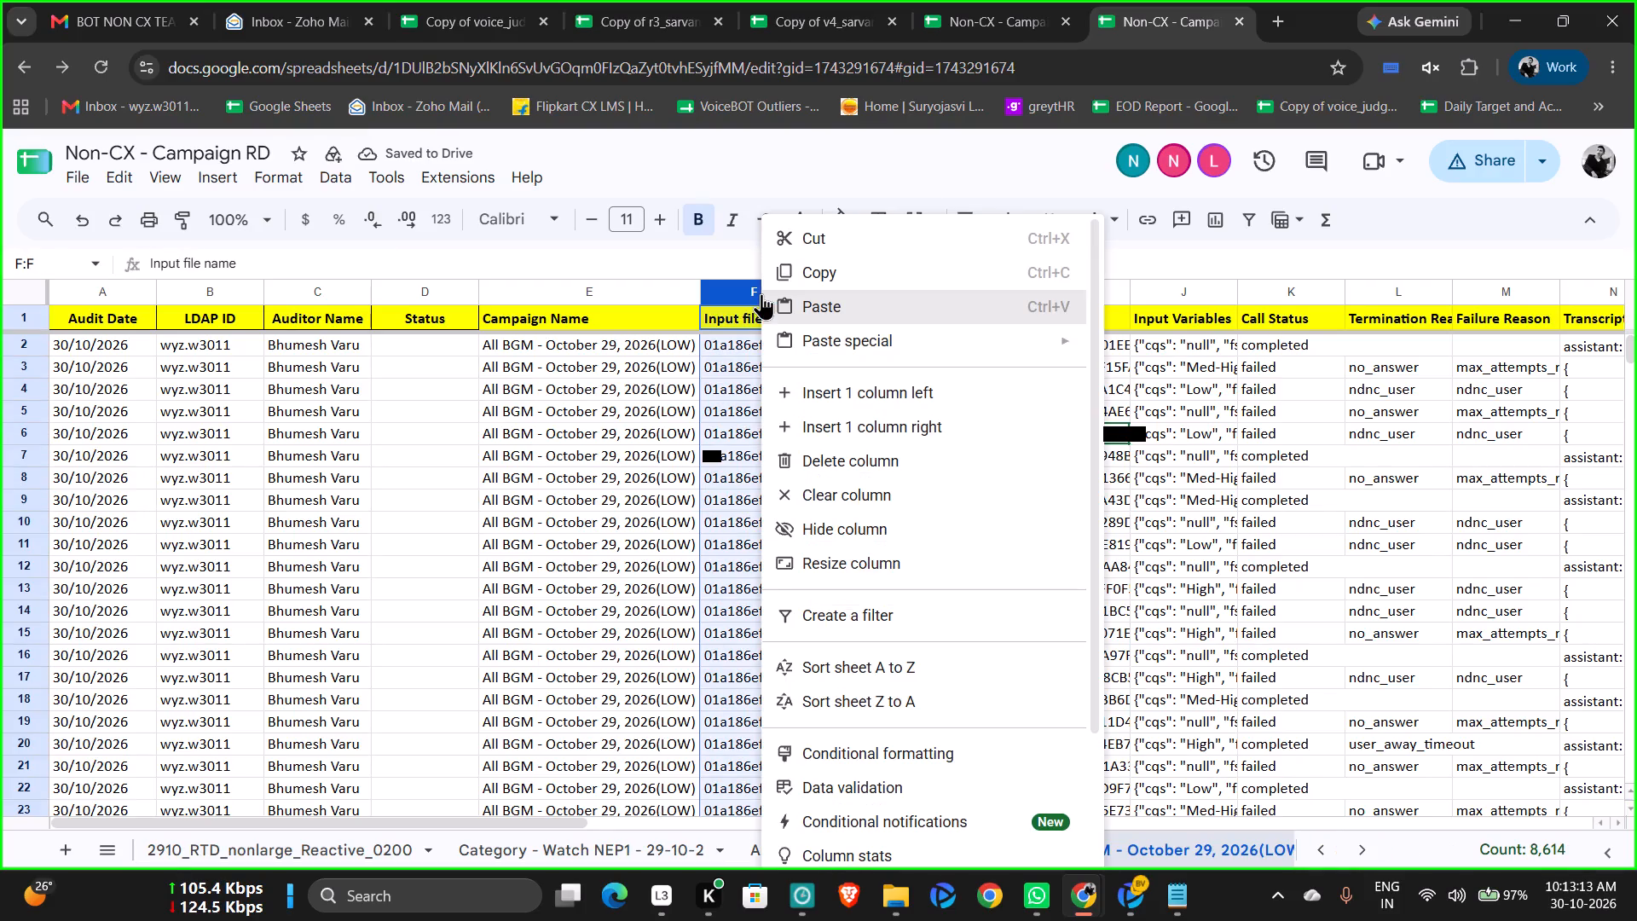
pyautogui.click(860, 520)
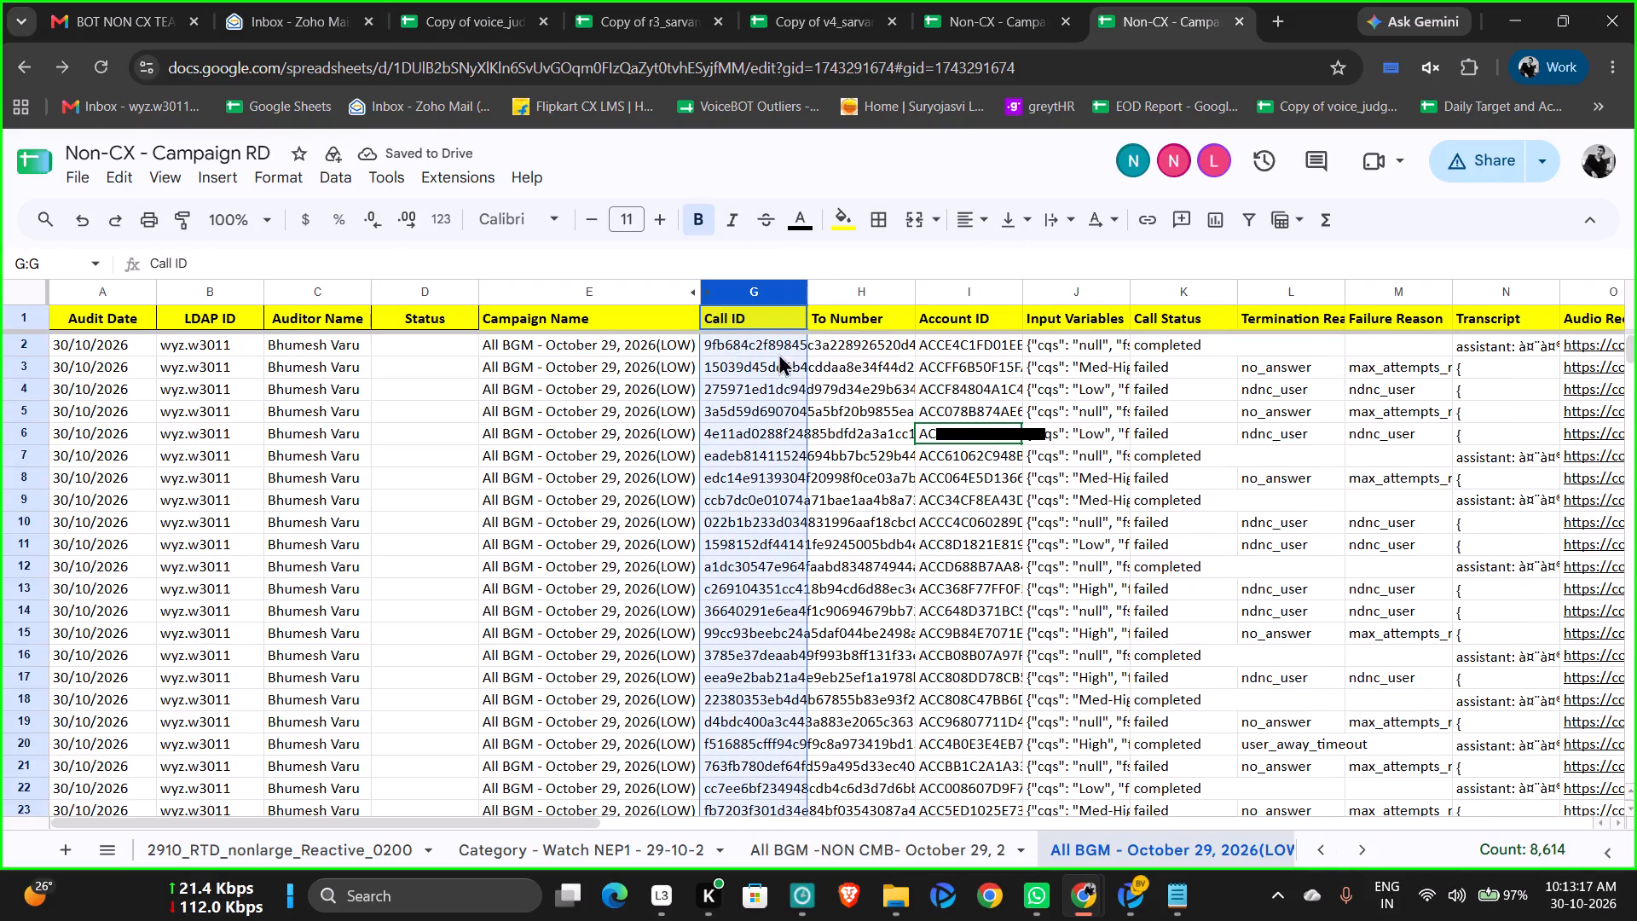
pyautogui.click(924, 628)
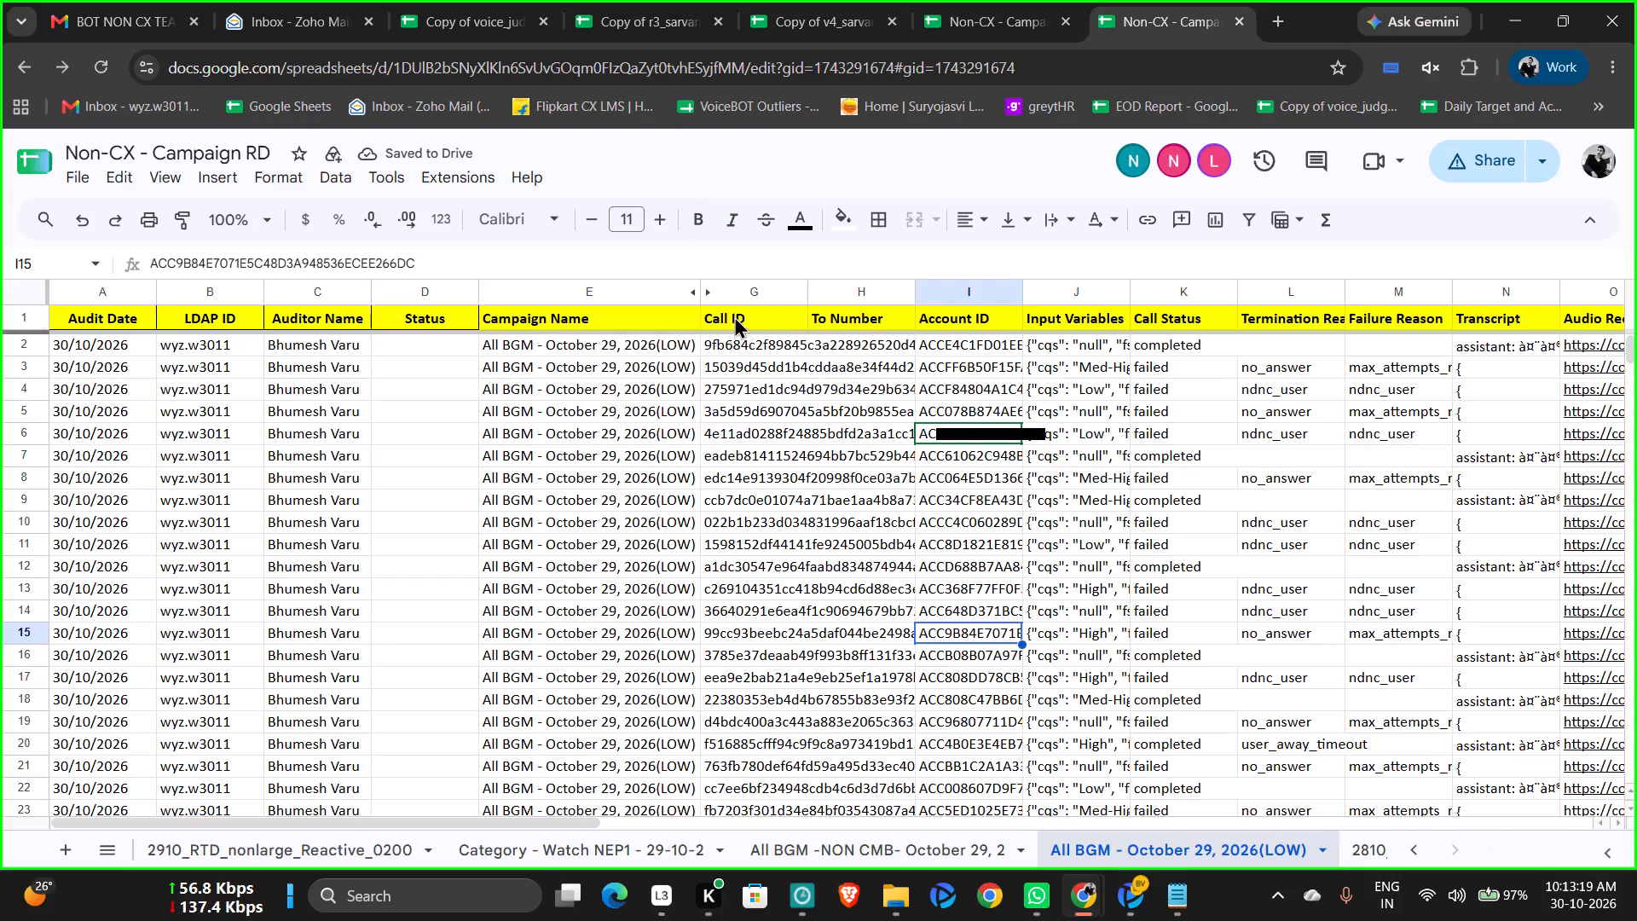
# Select the Call ID column.
pyautogui.click(749, 293)
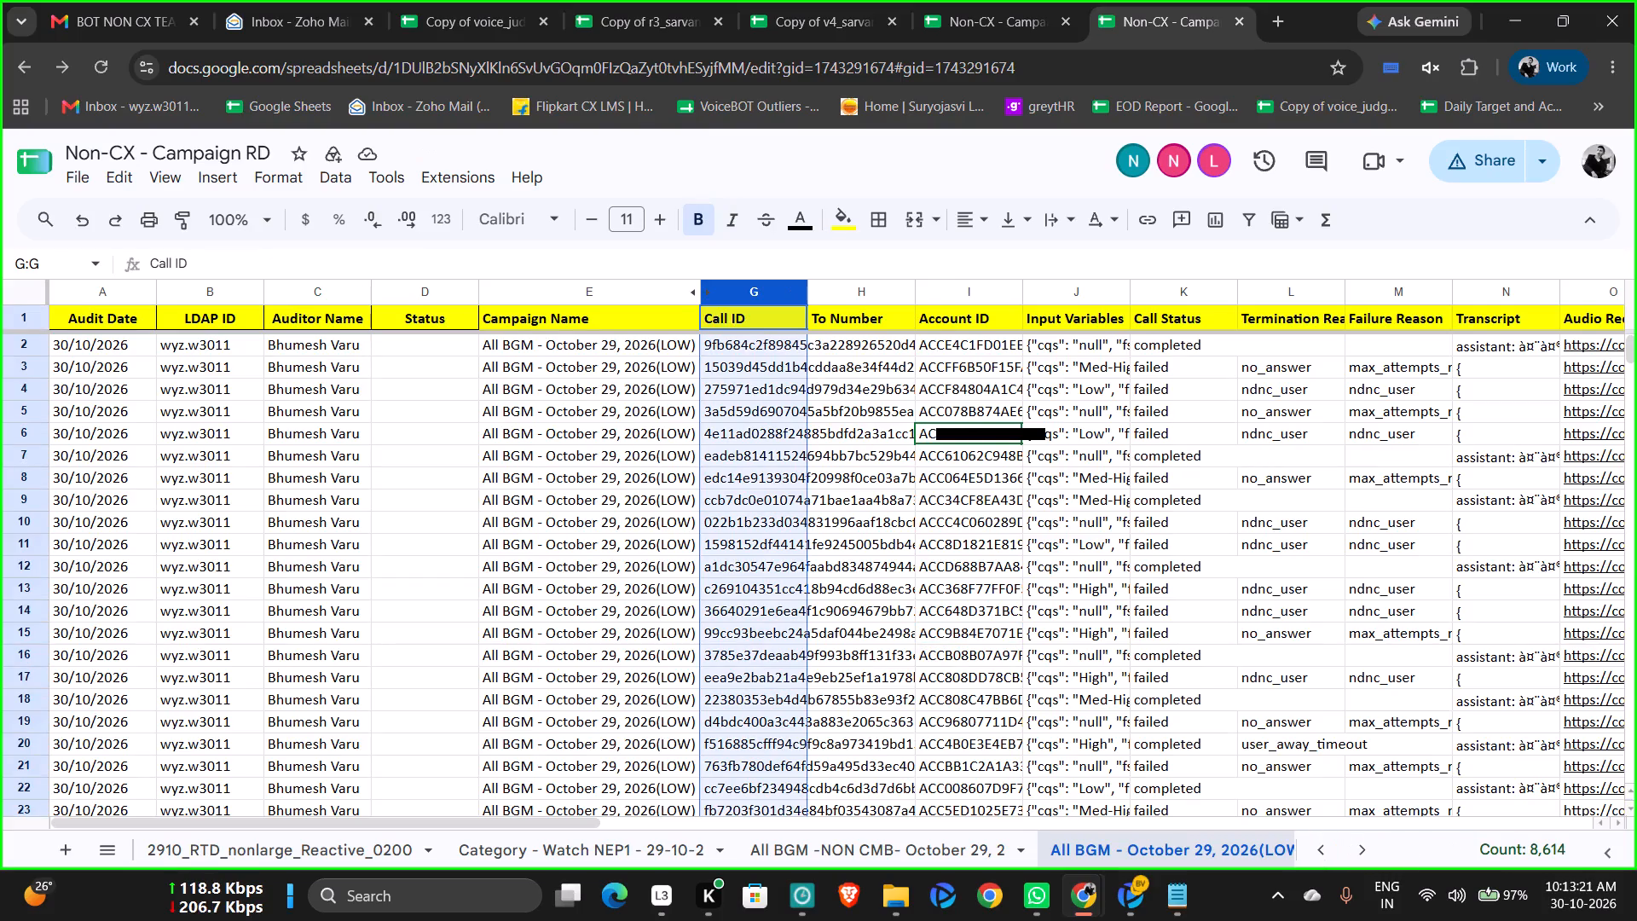
# Hide columns G to P, from Call ID through the campaign creation column just before Agent Name.
pyautogui.hotkey('shift', 'Right')
pyautogui.hotkey('shift', 'Right')
pyautogui.hotkey('shift', 'Right')
pyautogui.hotkey('shift', 'Right')
pyautogui.hotkey('shift', 'Right')
pyautogui.hotkey('shift', 'Right')
pyautogui.hotkey('shift', 'Right')
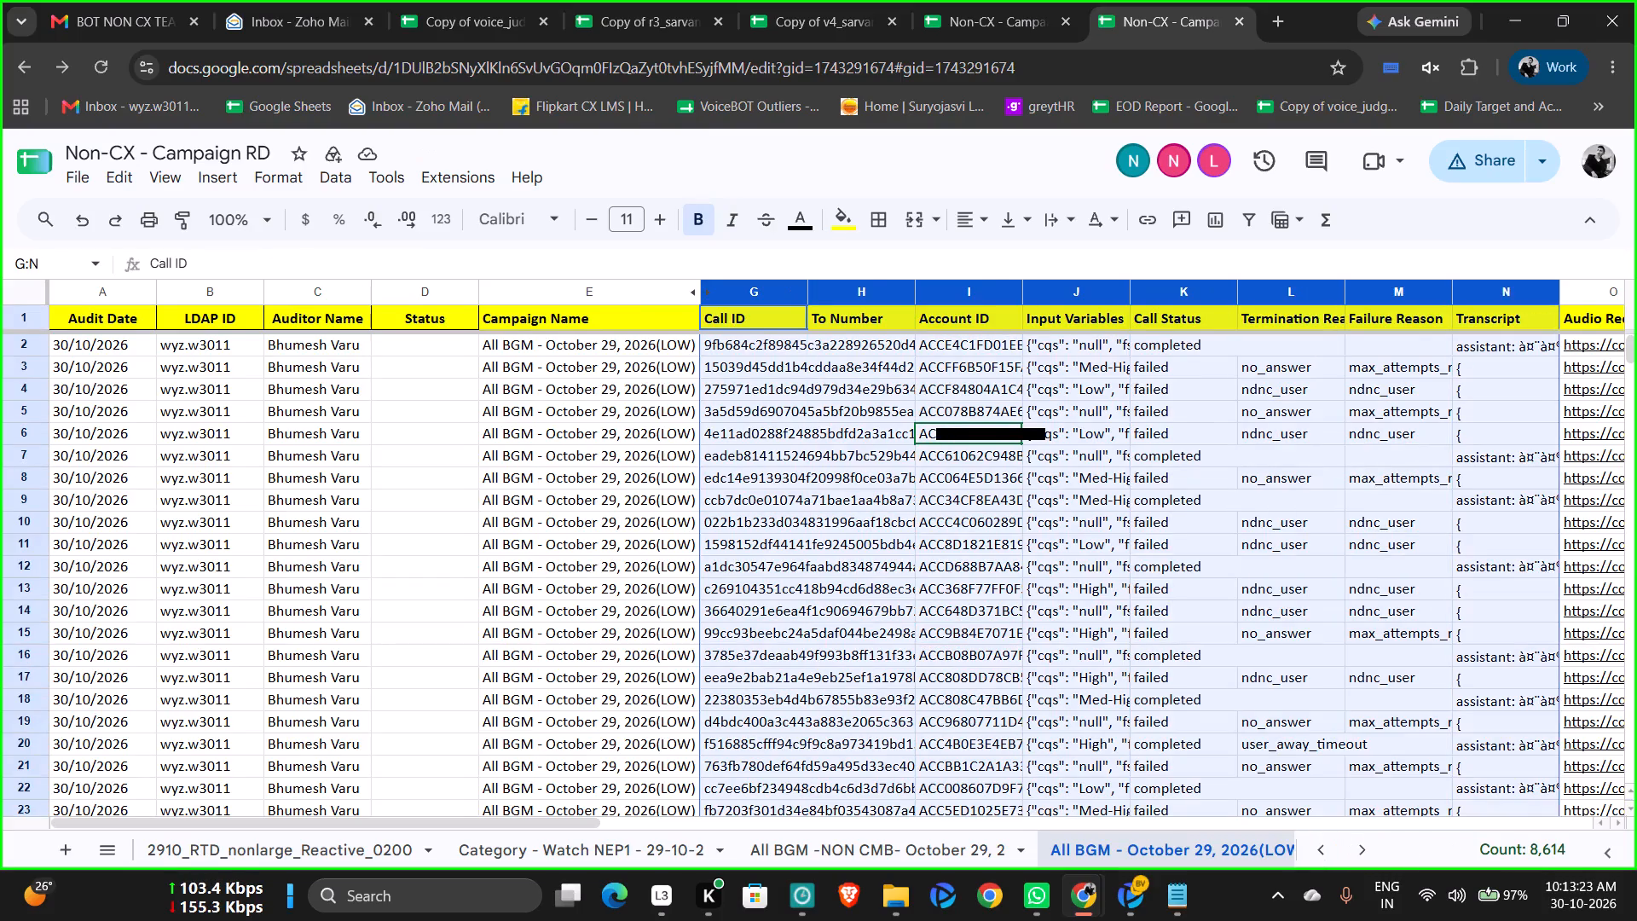
pyautogui.hotkey('shift', 'Right')
pyautogui.hotkey('shift', 'Right')
pyautogui.hotkey('shift', 'Right')
pyautogui.hotkey('shift', 'Right')
pyautogui.hotkey('shift', 'Right')
pyautogui.hotkey('shift', 'Right')
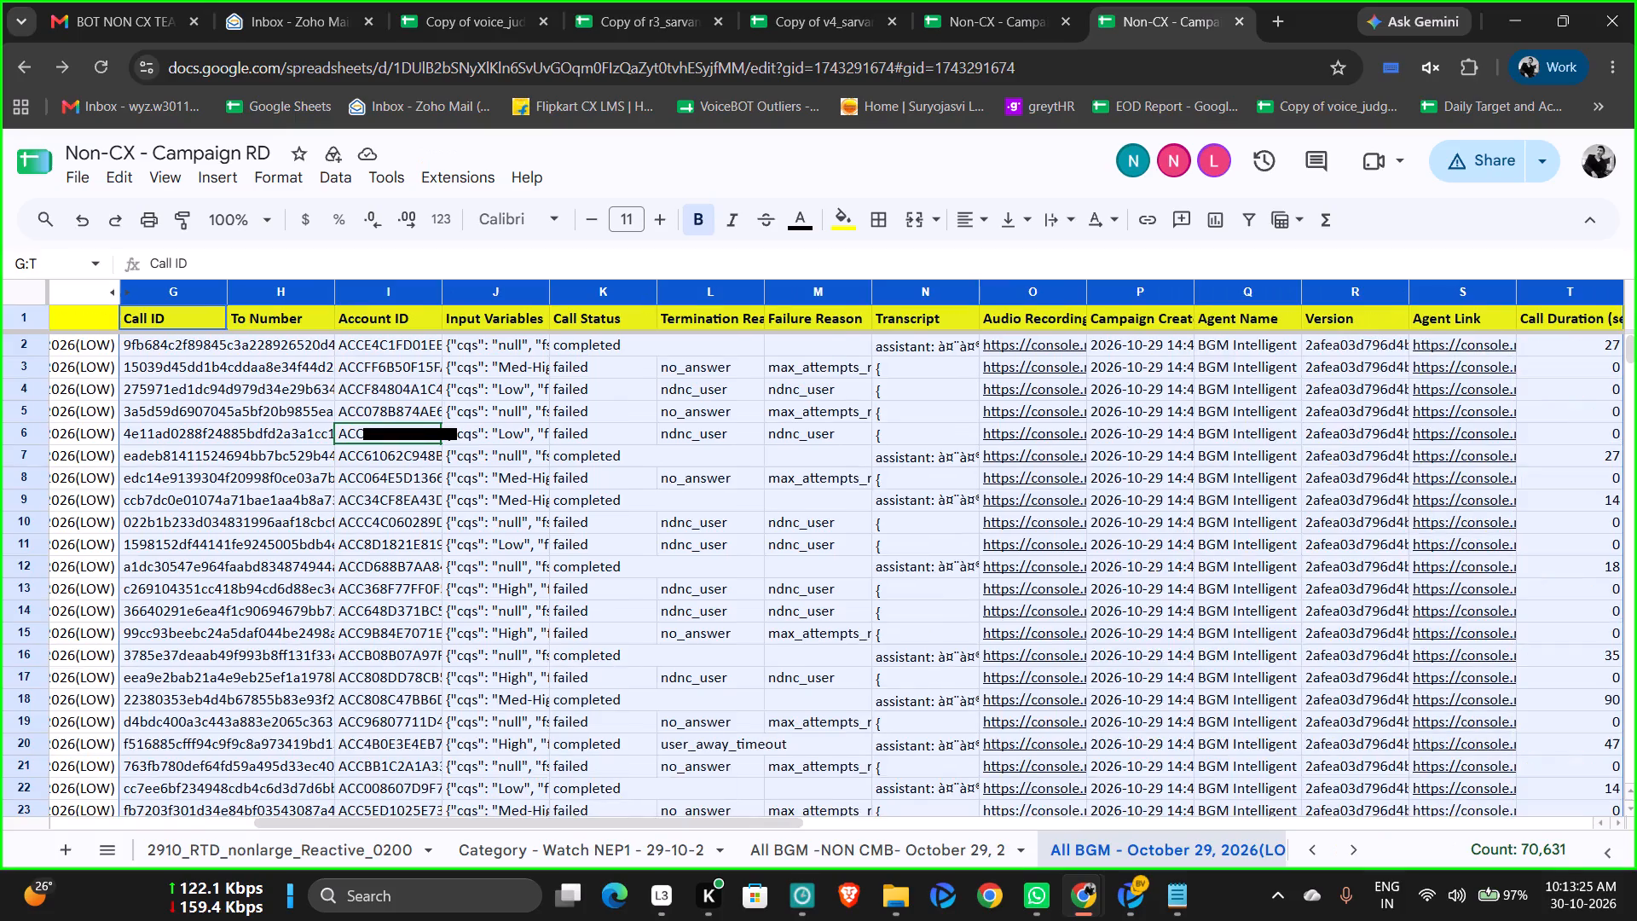
pyautogui.hotkey('shift', 'Left')
pyautogui.hotkey('shift', 'Left')
pyautogui.hotkey('shift', 'Left')
pyautogui.hotkey('shift', 'Left')
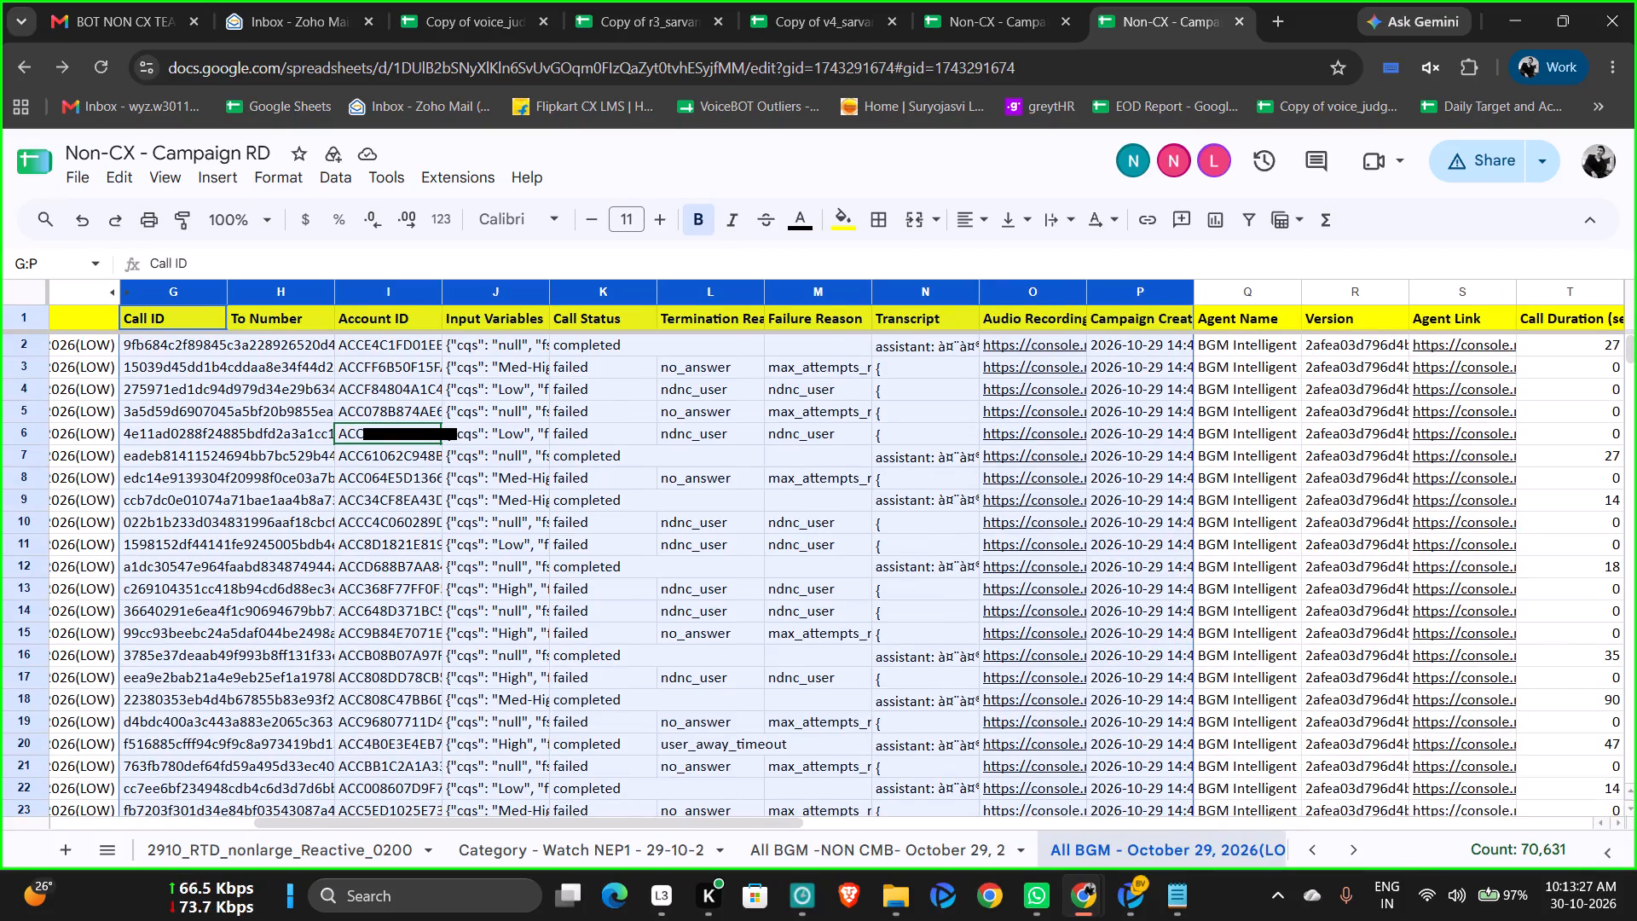
pyautogui.rightClick(716, 293)
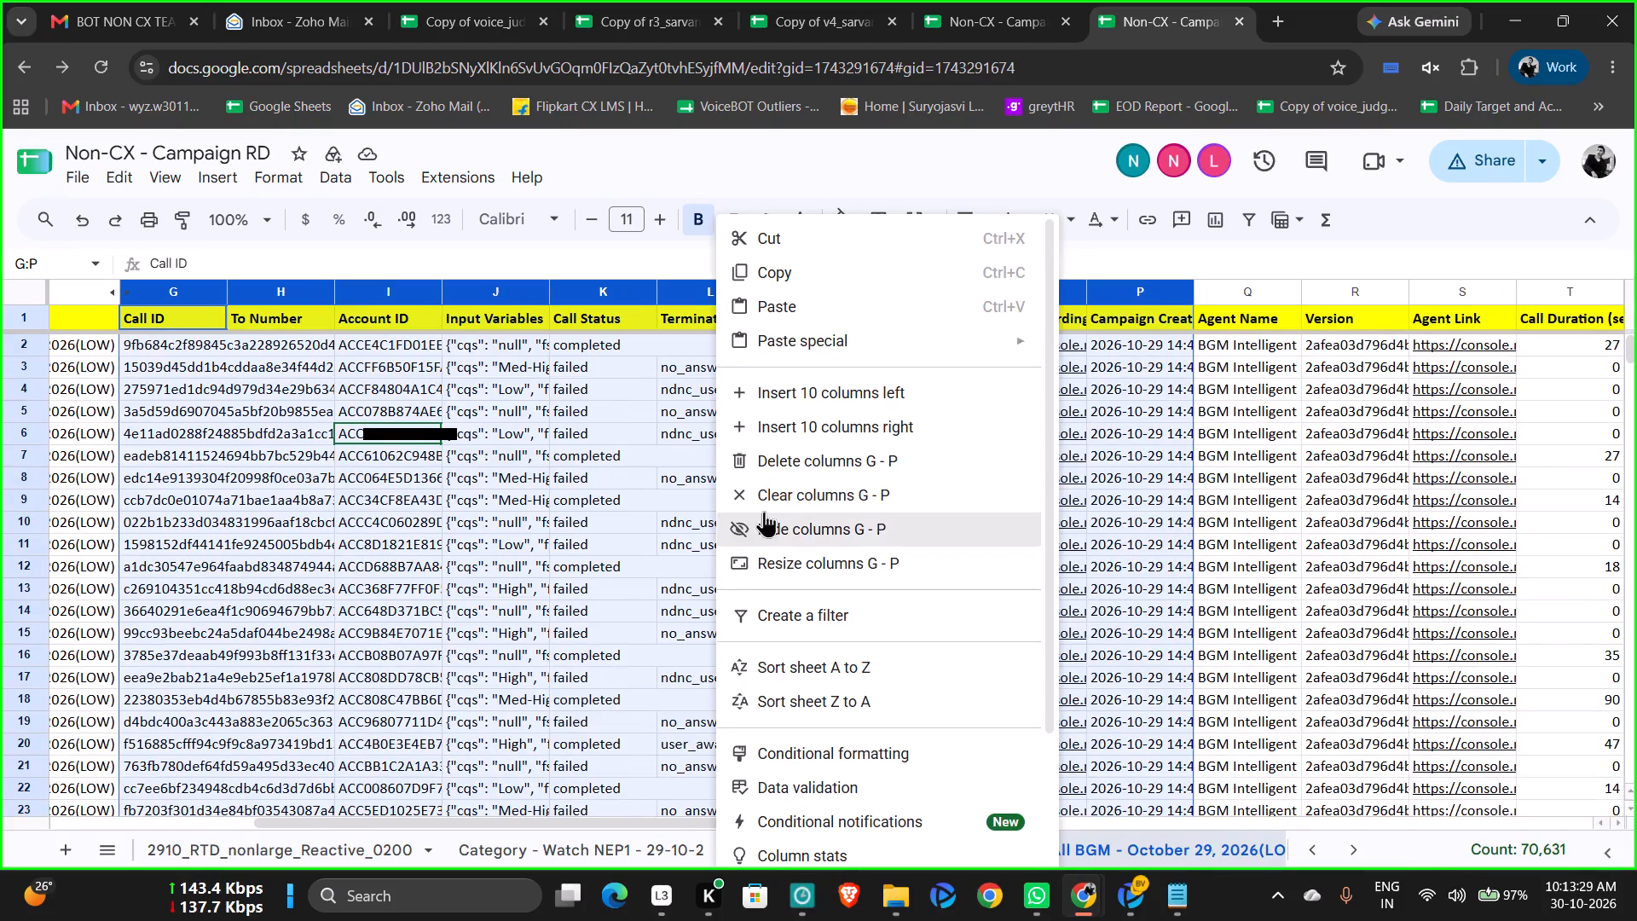
pyautogui.click(830, 539)
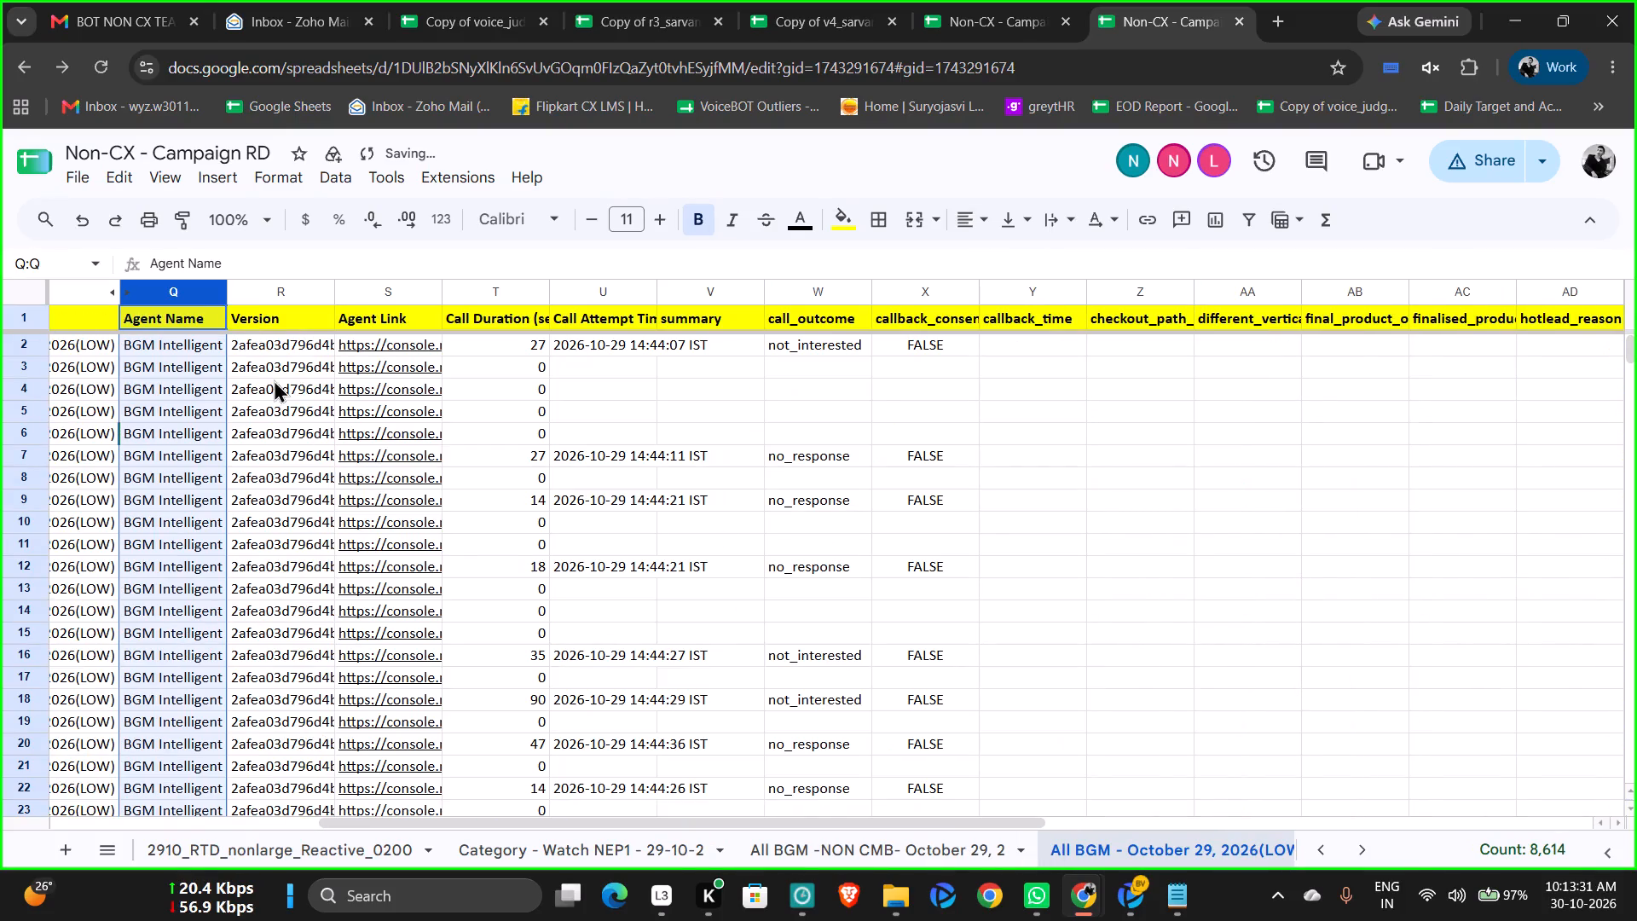
# Fit the Agent Name column's width to its contents.
pyautogui.moveTo(1015, 822); pyautogui.dragTo(645, 843)
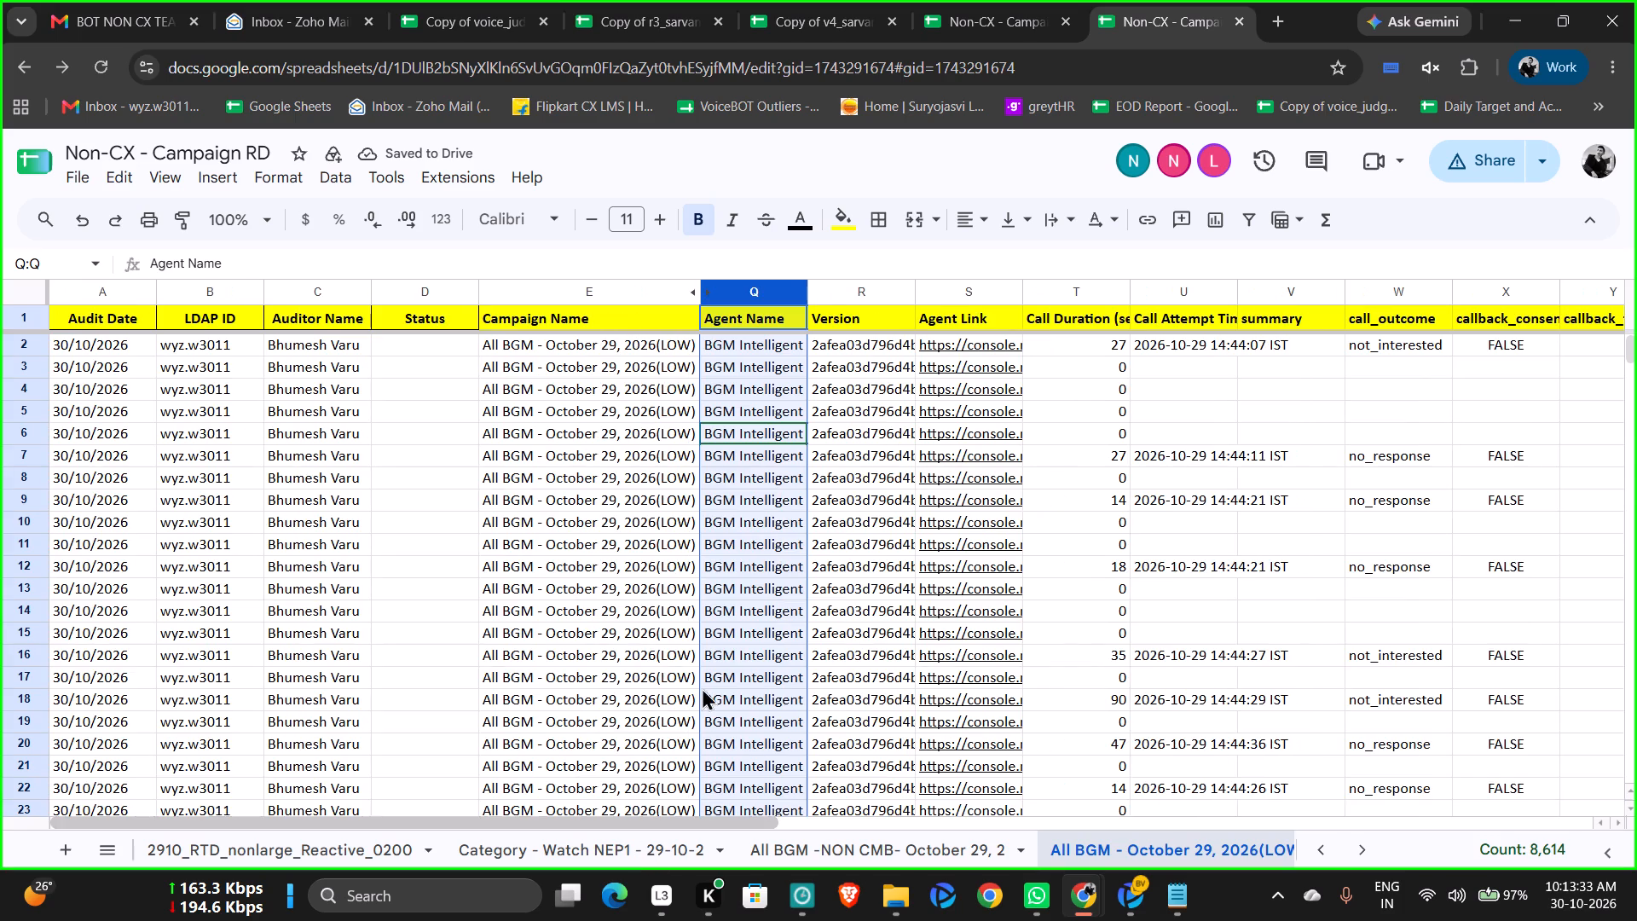
pyautogui.click(870, 375)
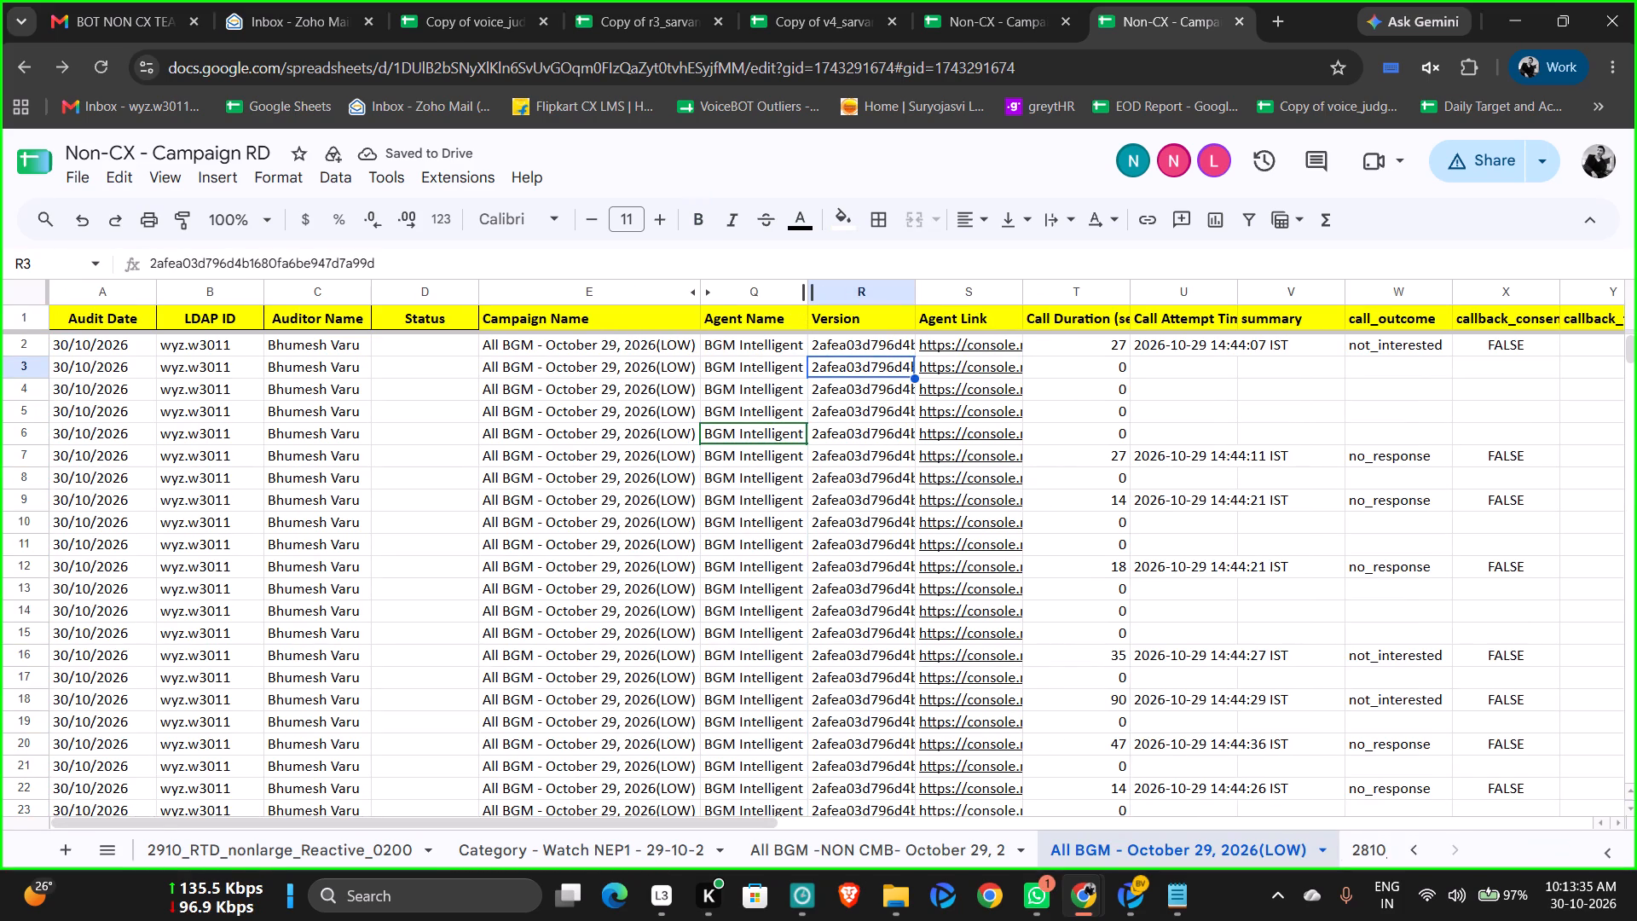
pyautogui.doubleClick(804, 288)
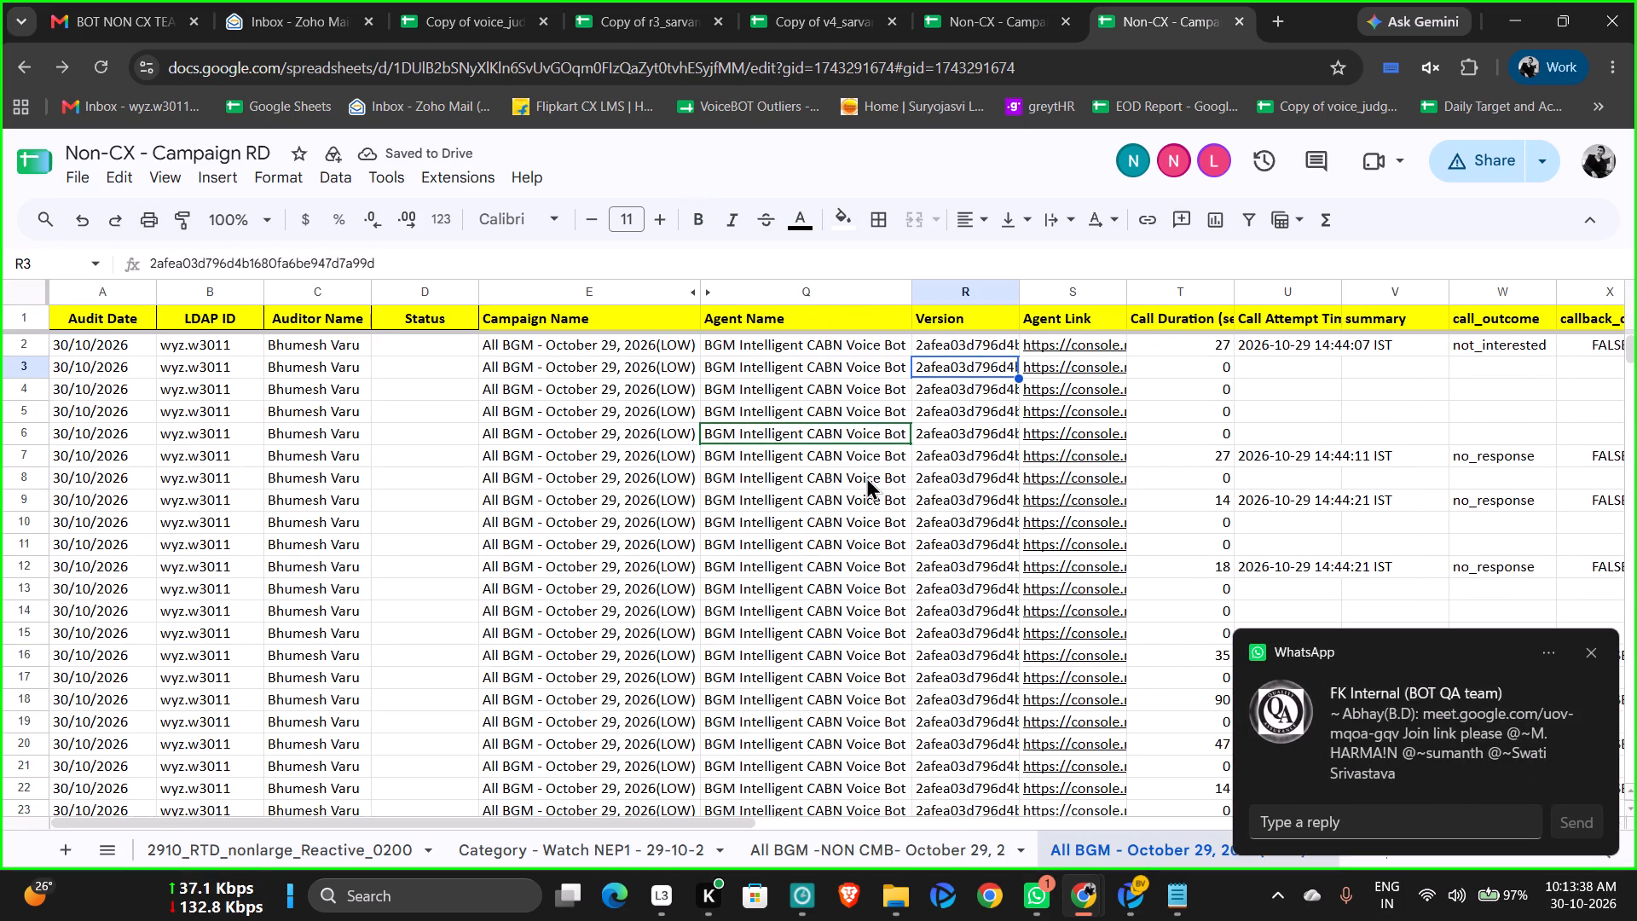
# Select the entire Version column.
pyautogui.click(633, 481)
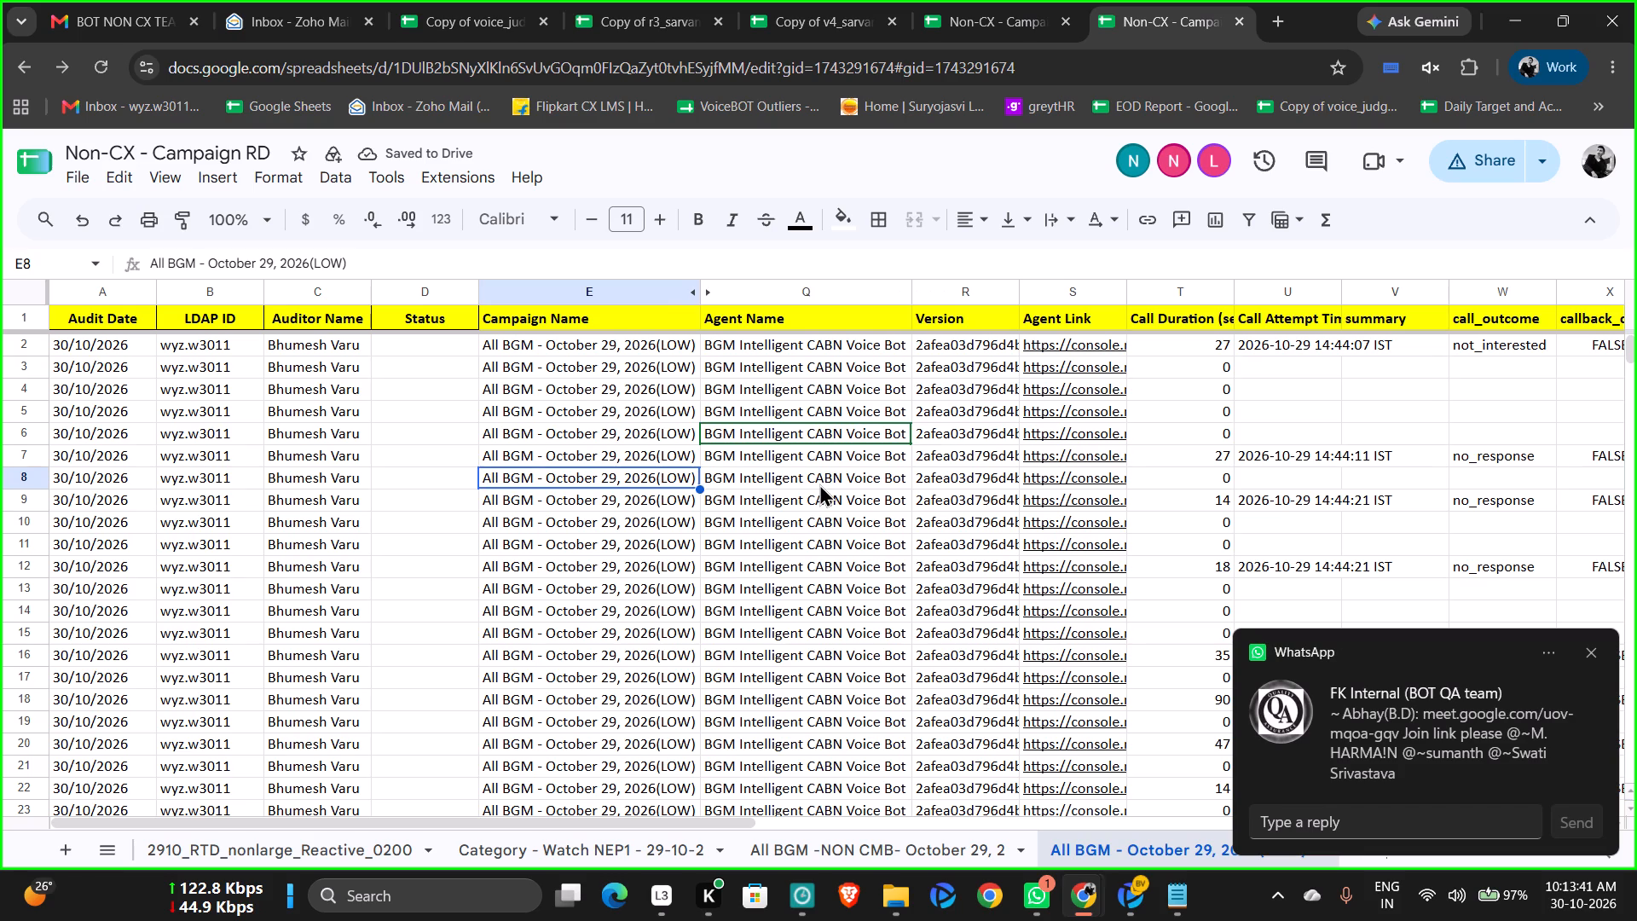
pyautogui.click(819, 484)
pyautogui.click(954, 463)
pyautogui.click(953, 287)
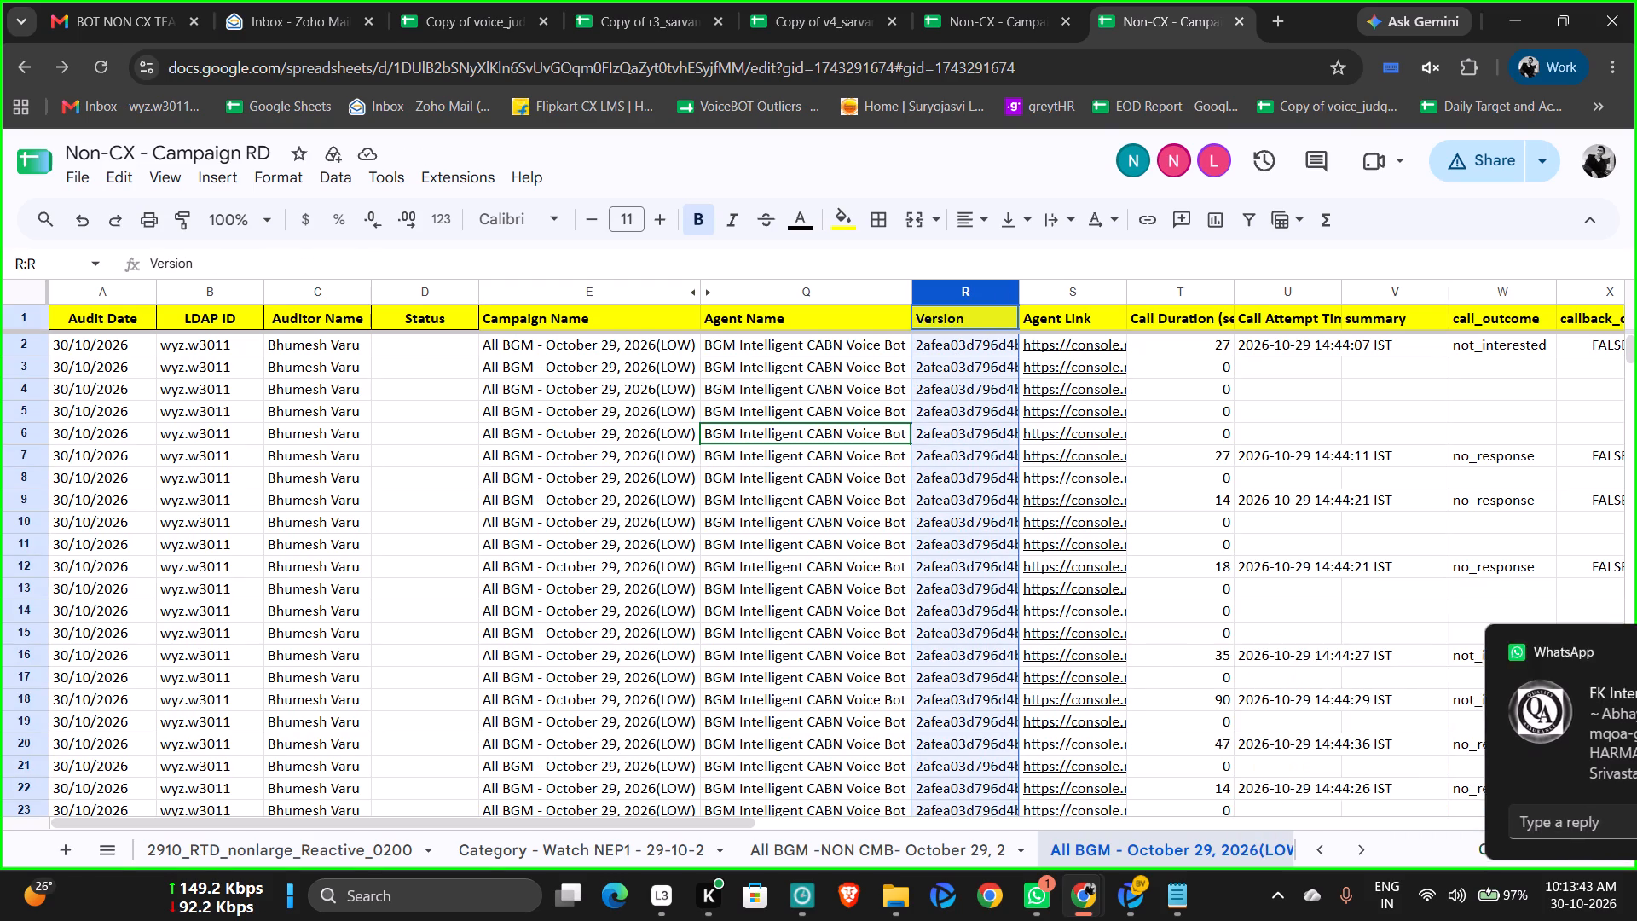
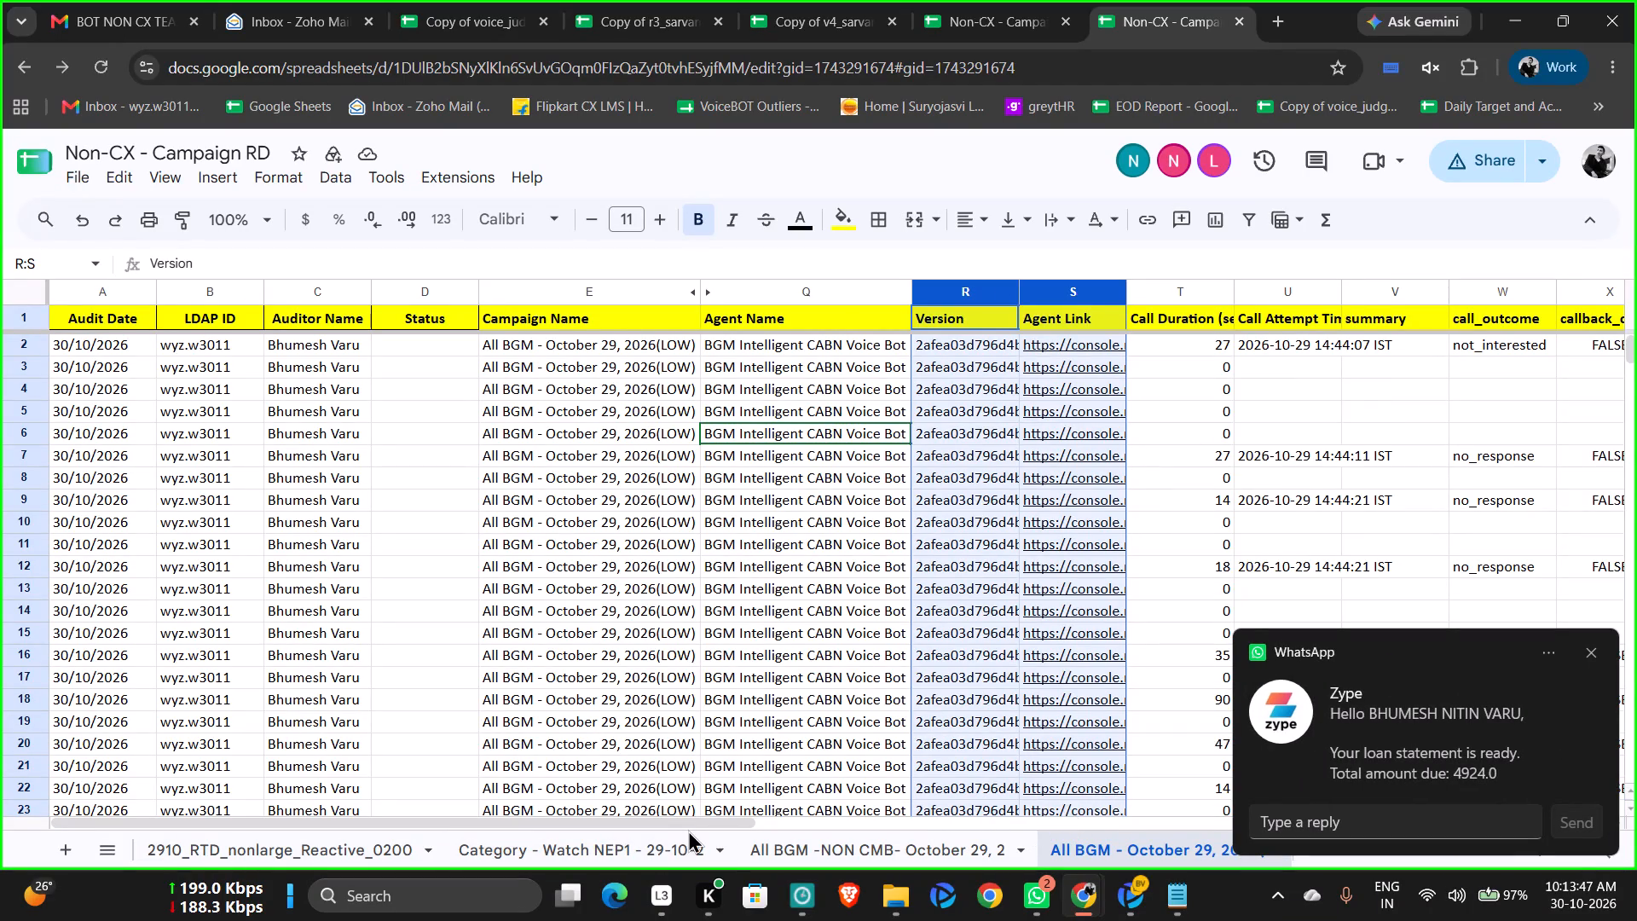
# Look through the call duration, call attempt time, outcome and callback columns down the rows of the October 29 low campaign sheet.
pyautogui.moveTo(705, 825); pyautogui.dragTo(978, 859)
pyautogui.scroll(-14, 898, 421)
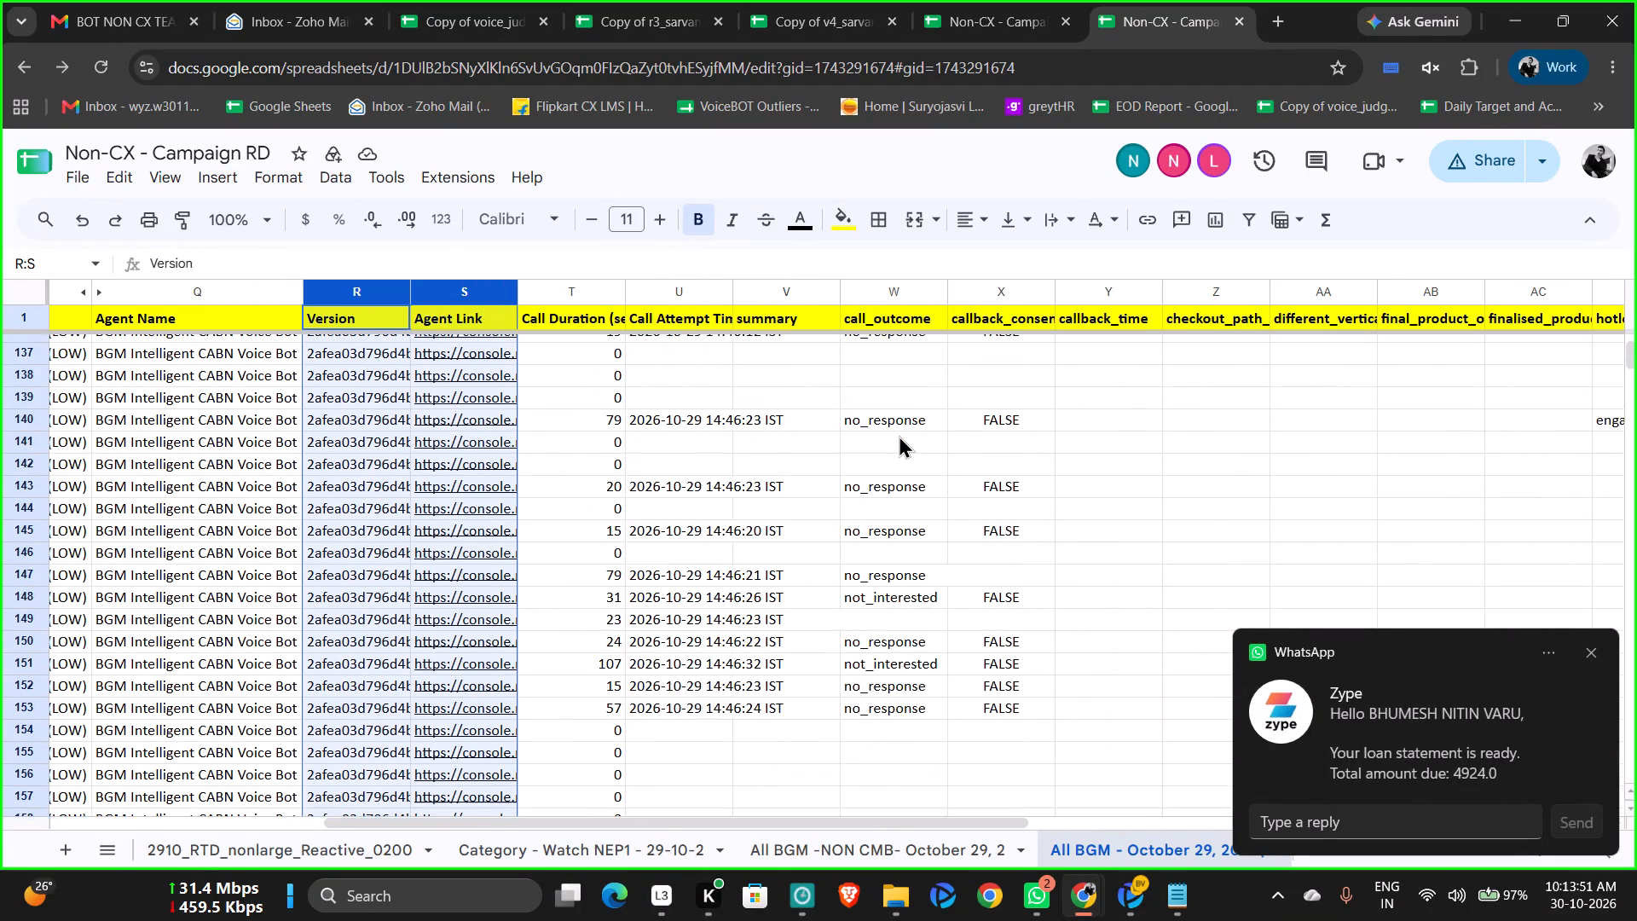
pyautogui.scroll(-14, 899, 435)
pyautogui.scroll(-8, 899, 435)
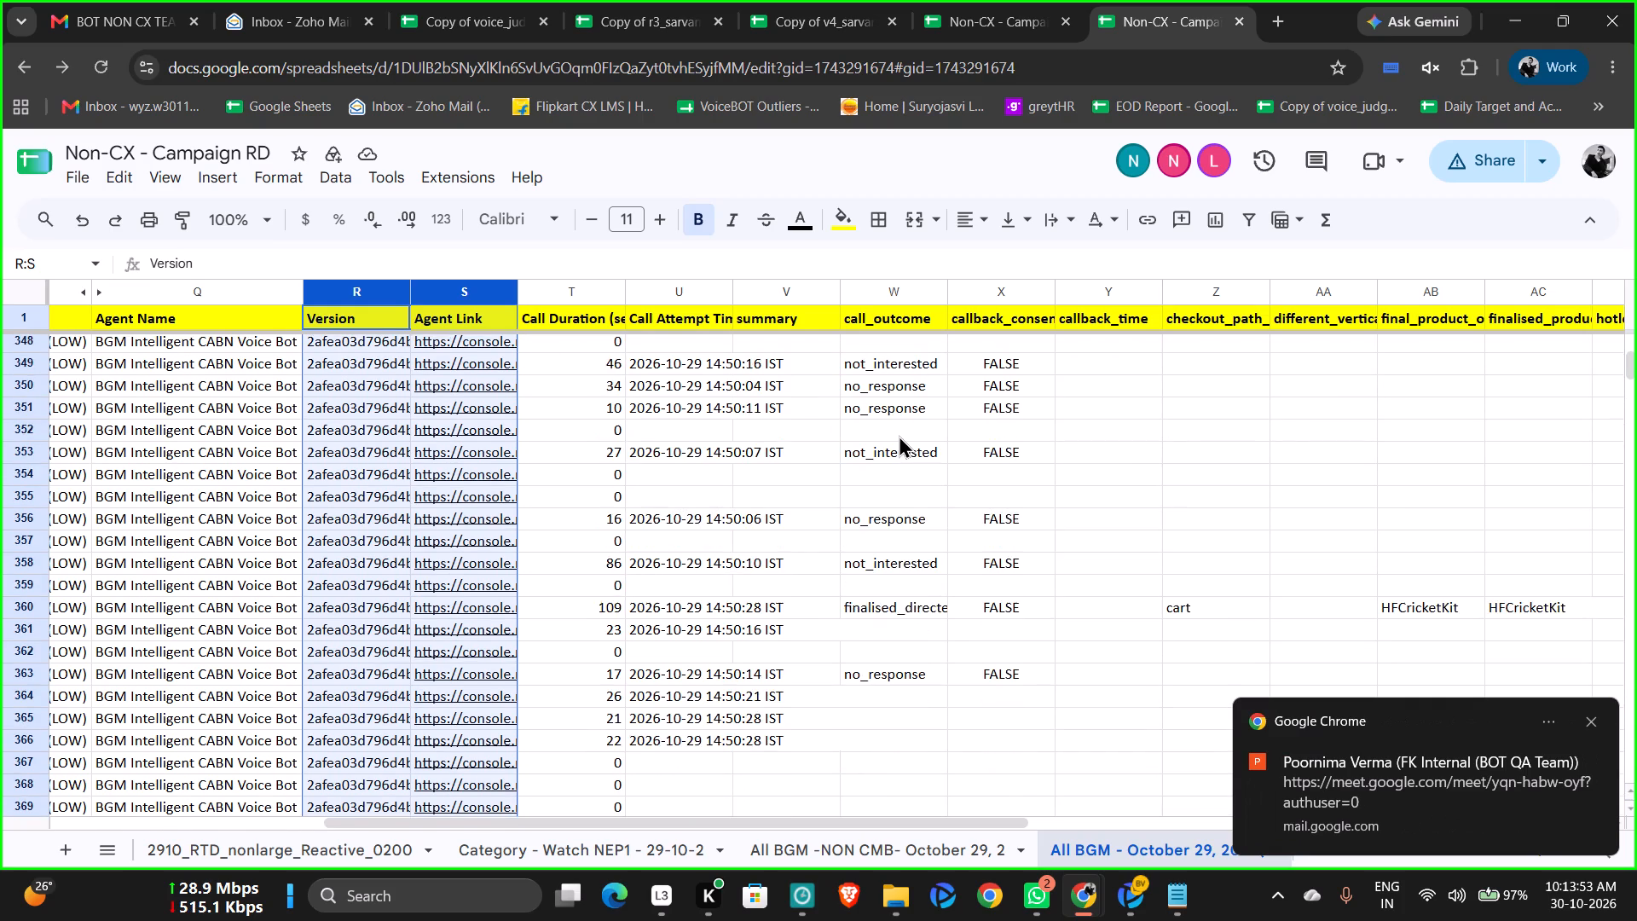
# Examine the call duration, attempt time and call outcome records down the October 29 low campaign sheet.
pyautogui.scroll(-14, 899, 435)
pyautogui.scroll(-8, 899, 435)
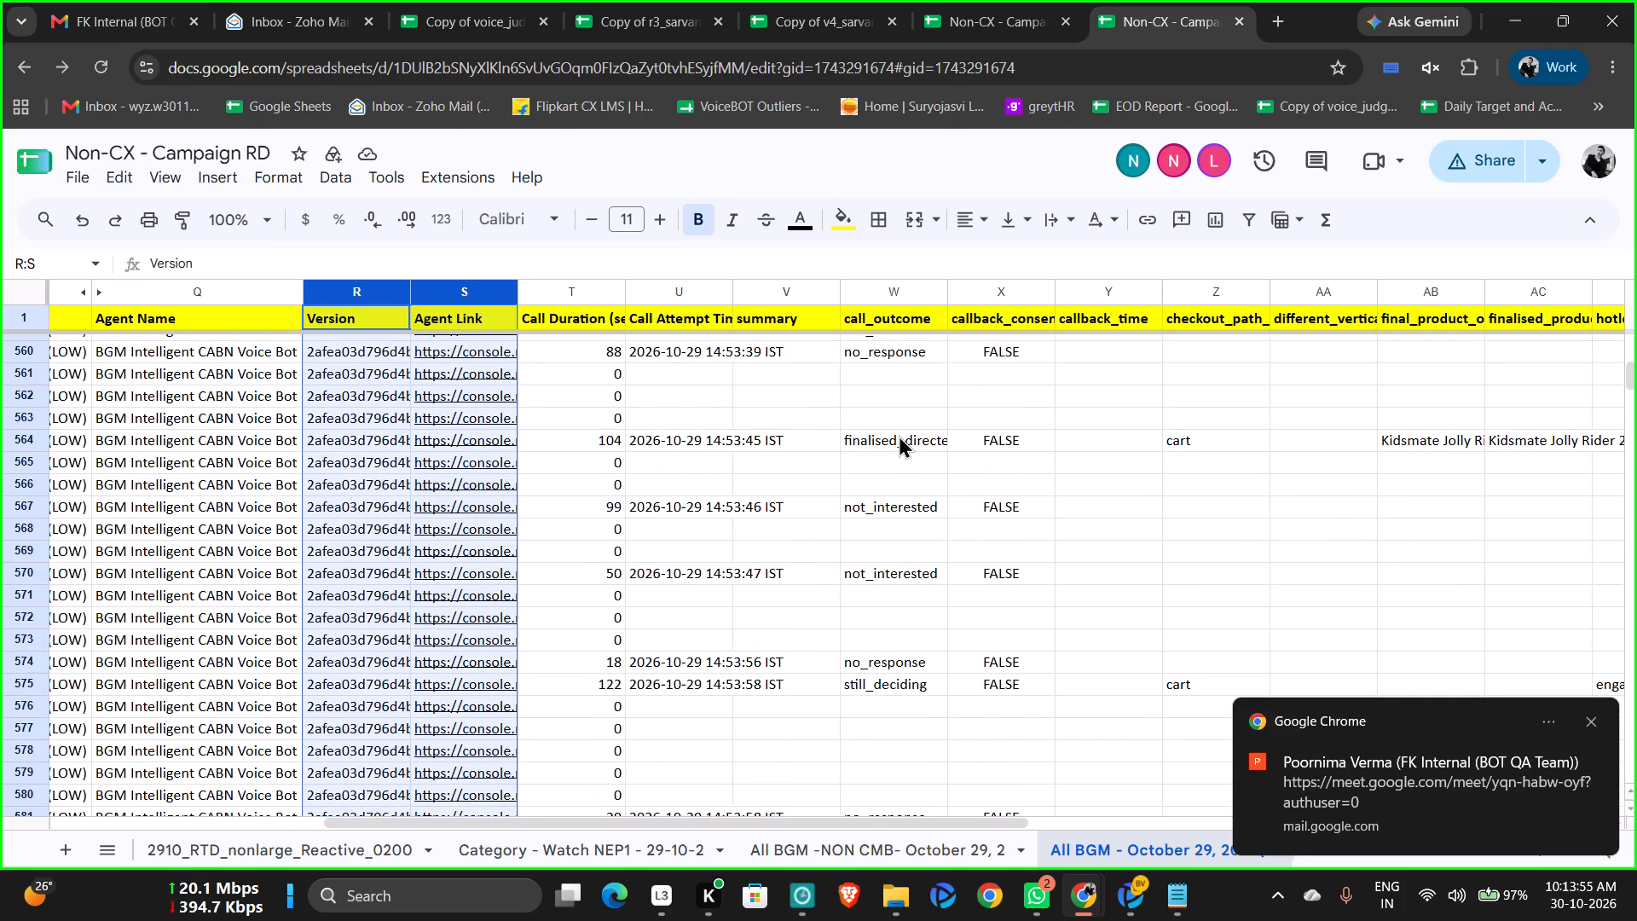
pyautogui.scroll(-6, 899, 435)
pyautogui.scroll(-5, 807, 496)
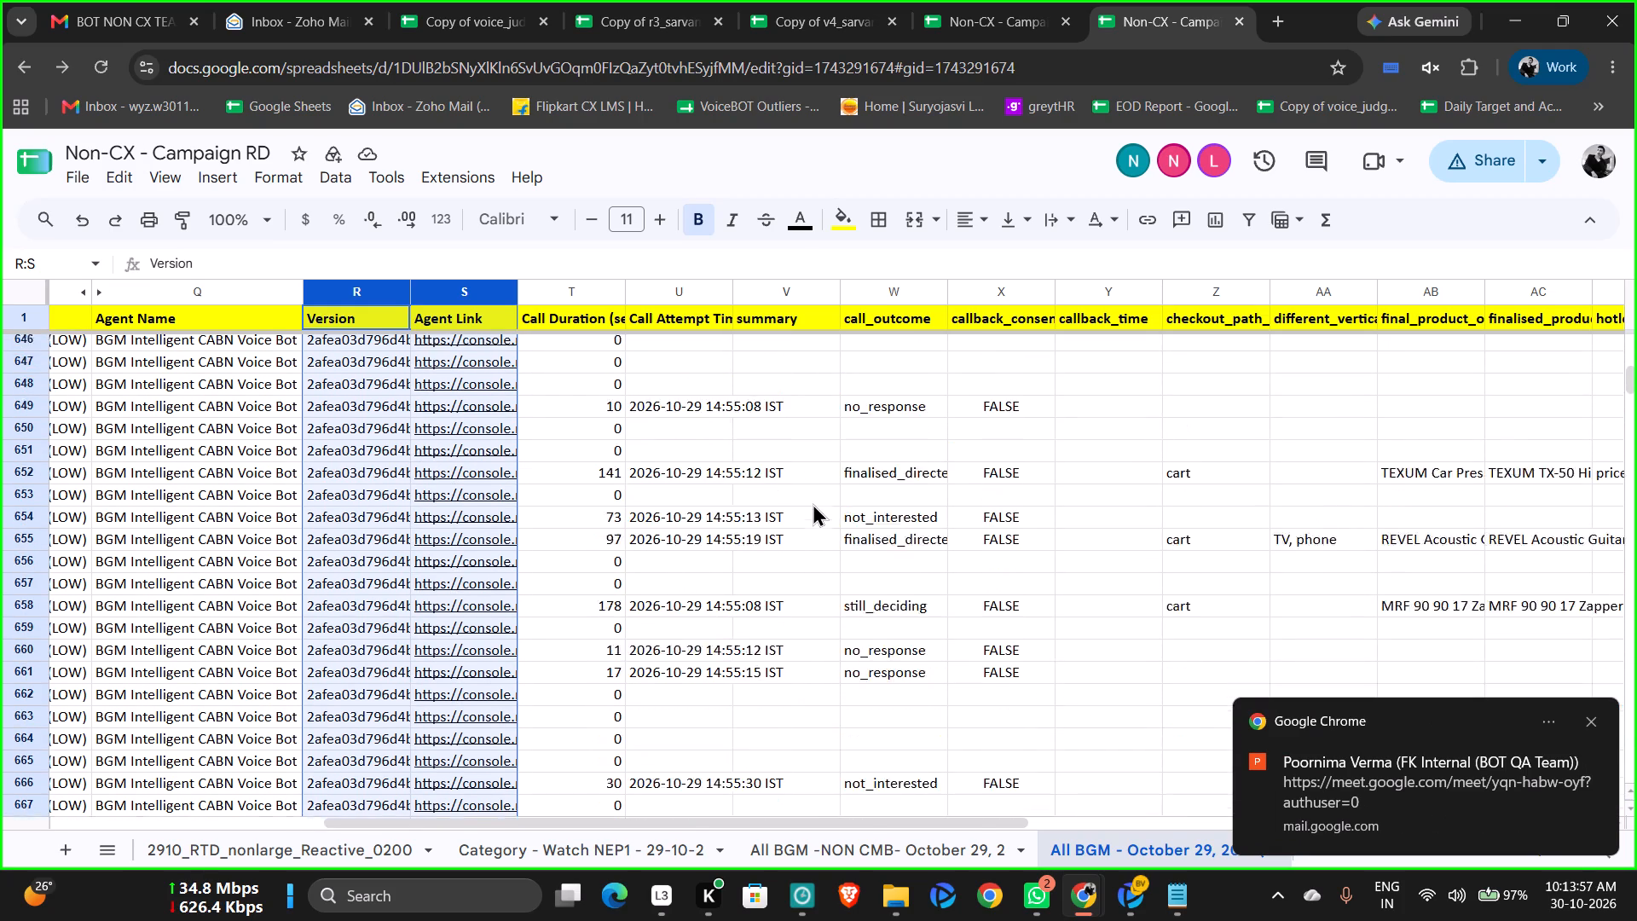
pyautogui.scroll(-18, 813, 503)
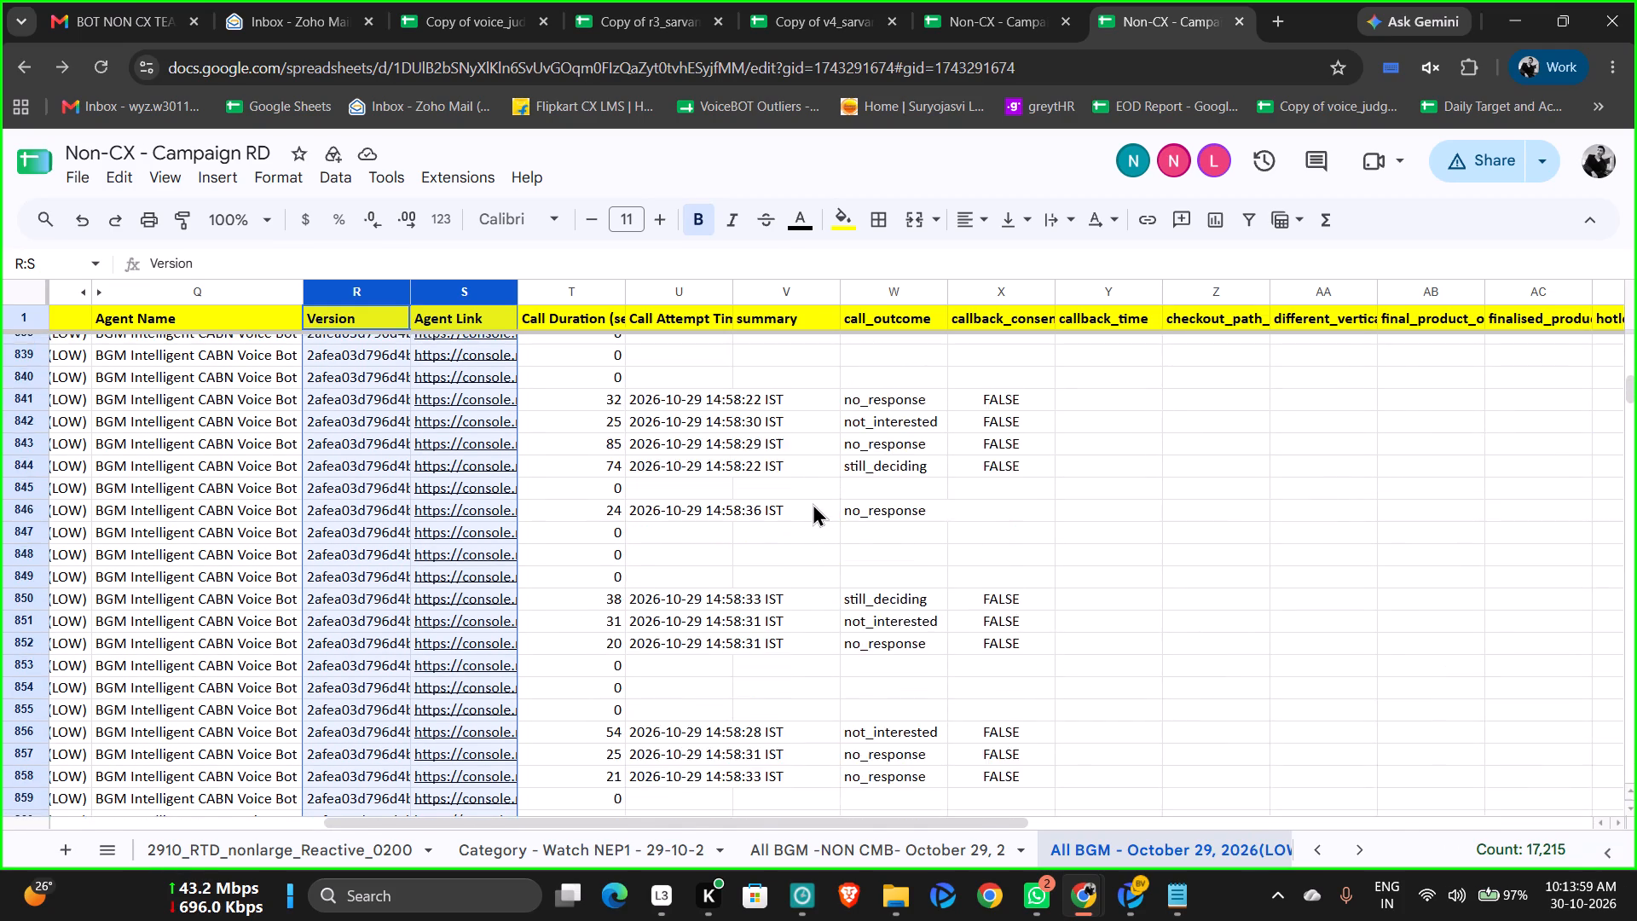
pyautogui.scroll(-7, 813, 503)
pyautogui.scroll(20, 813, 503)
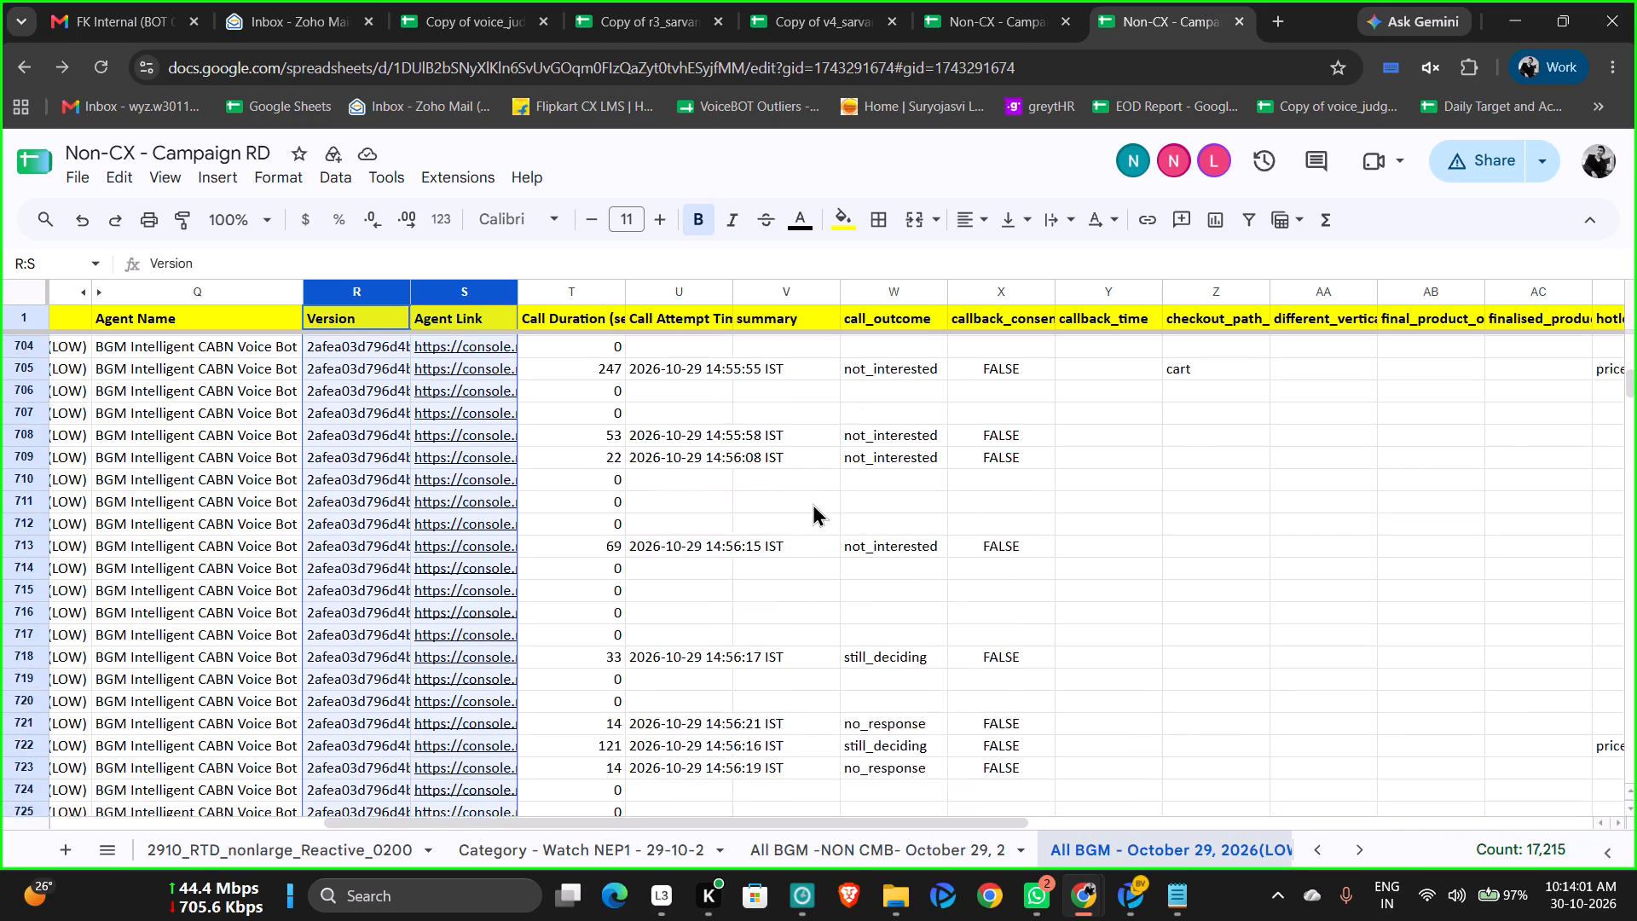
pyautogui.scroll(20, 813, 503)
pyautogui.scroll(20, 813, 503)
pyautogui.scroll(4, 813, 503)
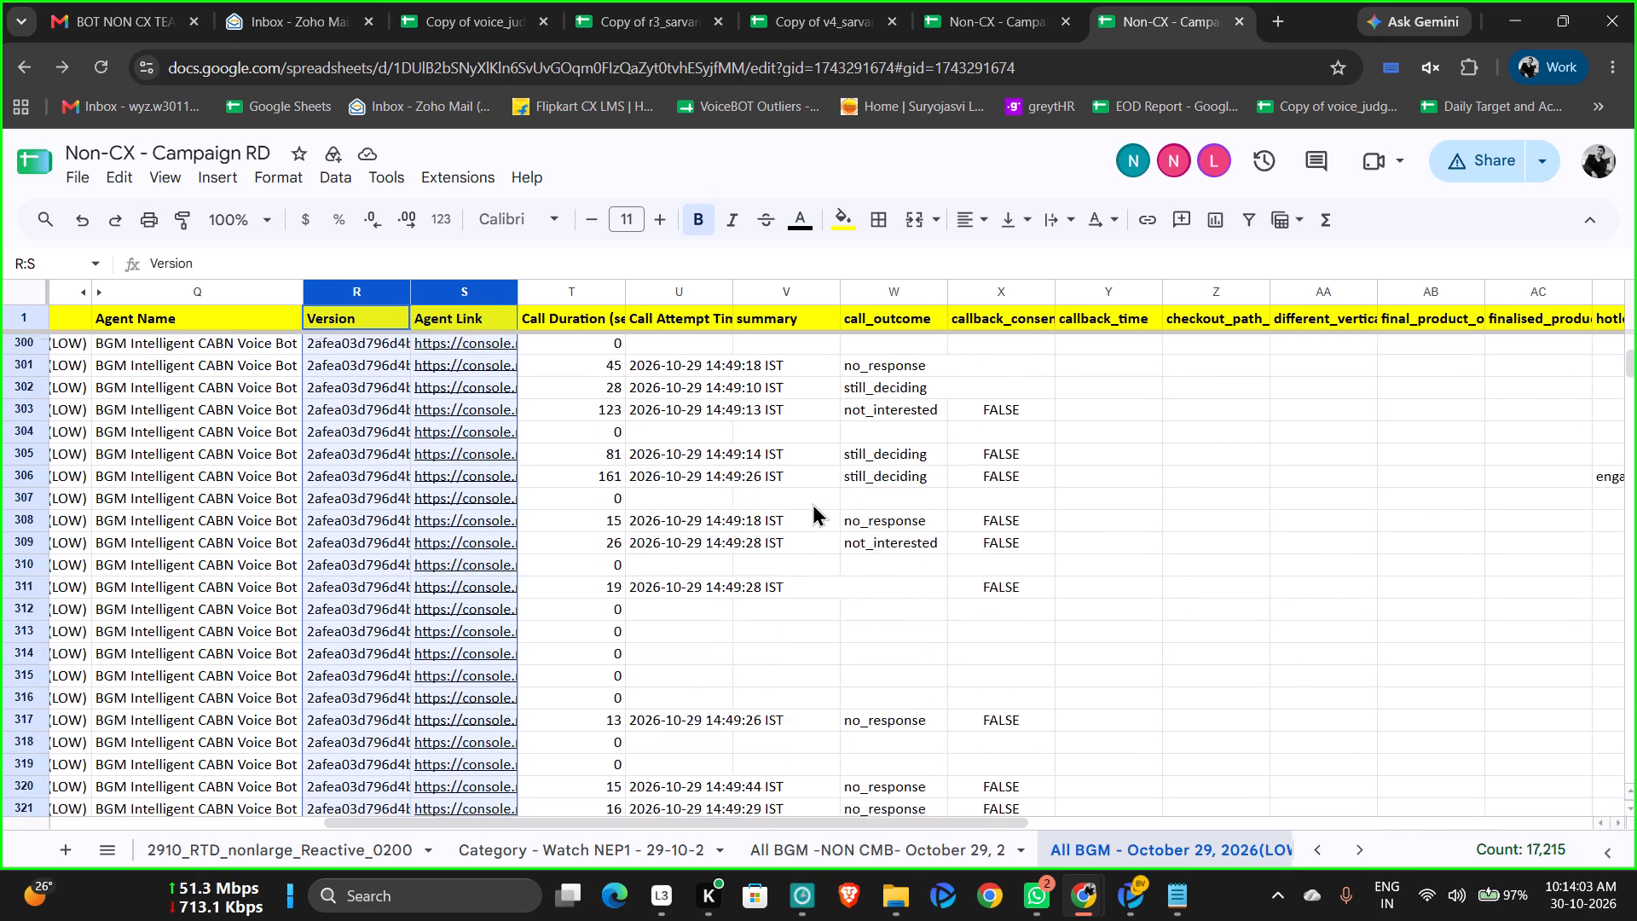
pyautogui.scroll(8, 813, 503)
pyautogui.scroll(20, 813, 503)
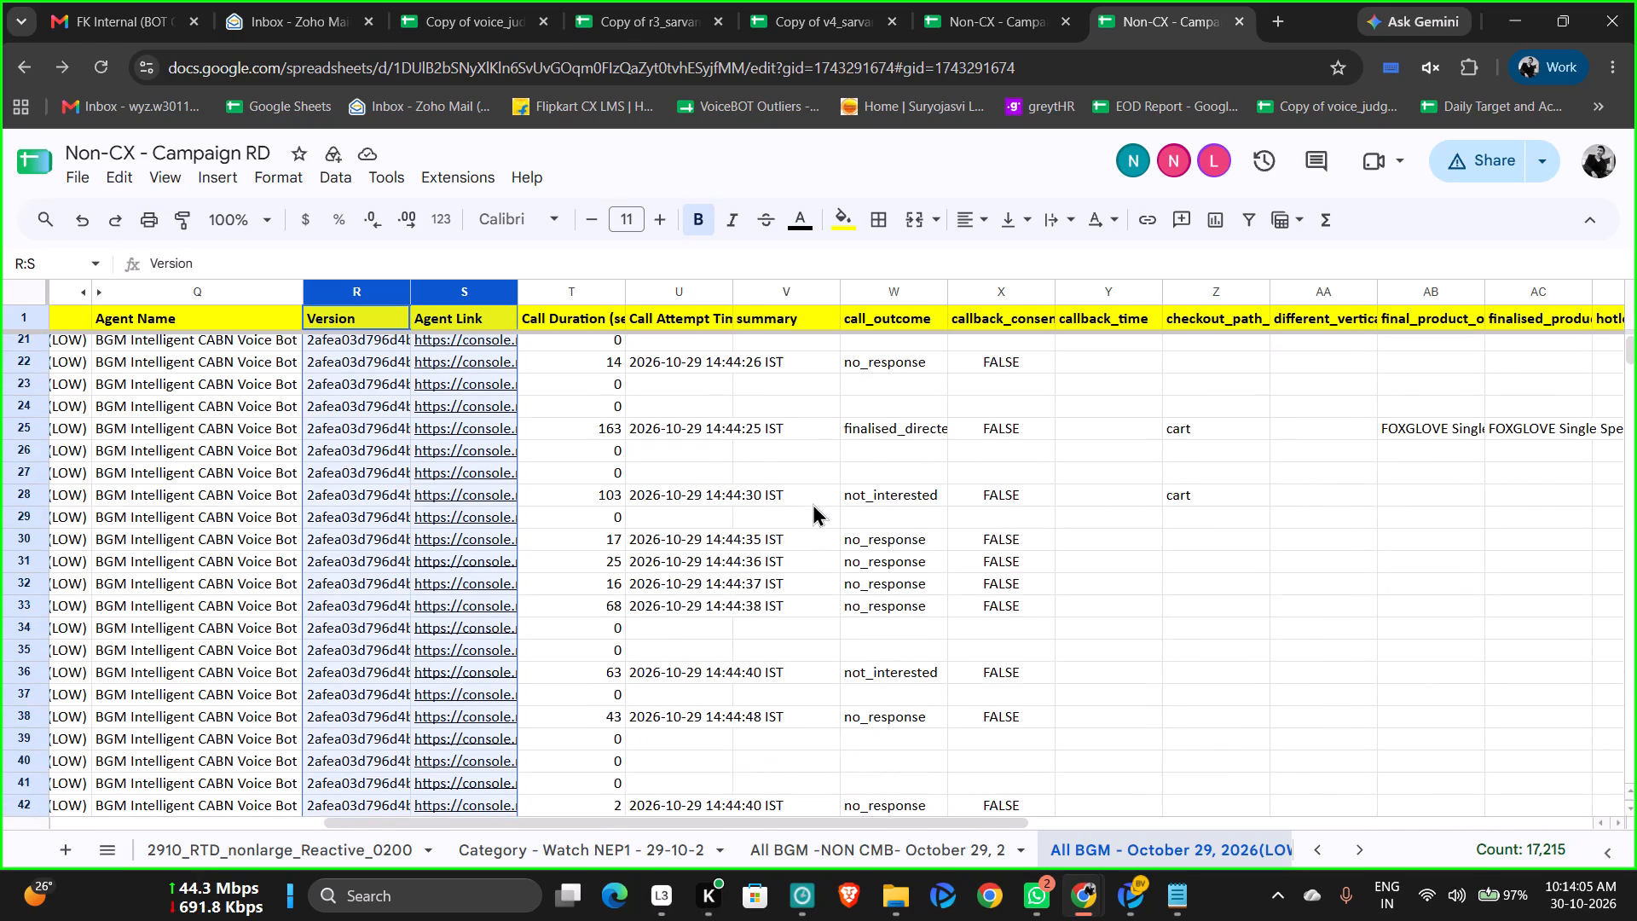
pyautogui.scroll(16, 813, 503)
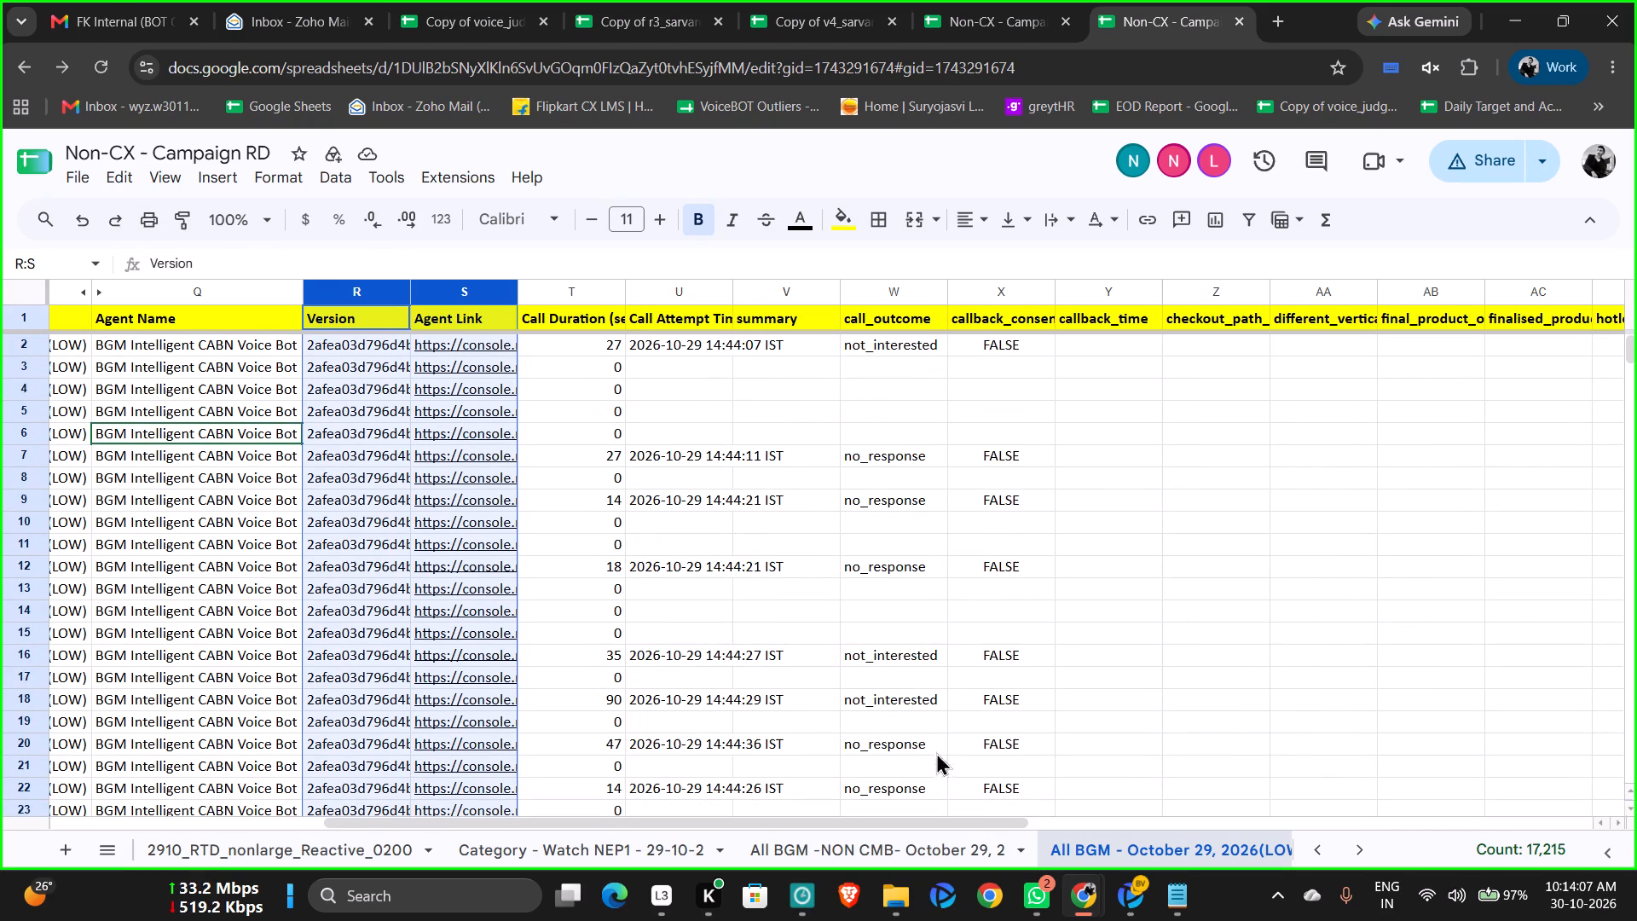
pyautogui.moveTo(994, 825); pyautogui.dragTo(482, 850)
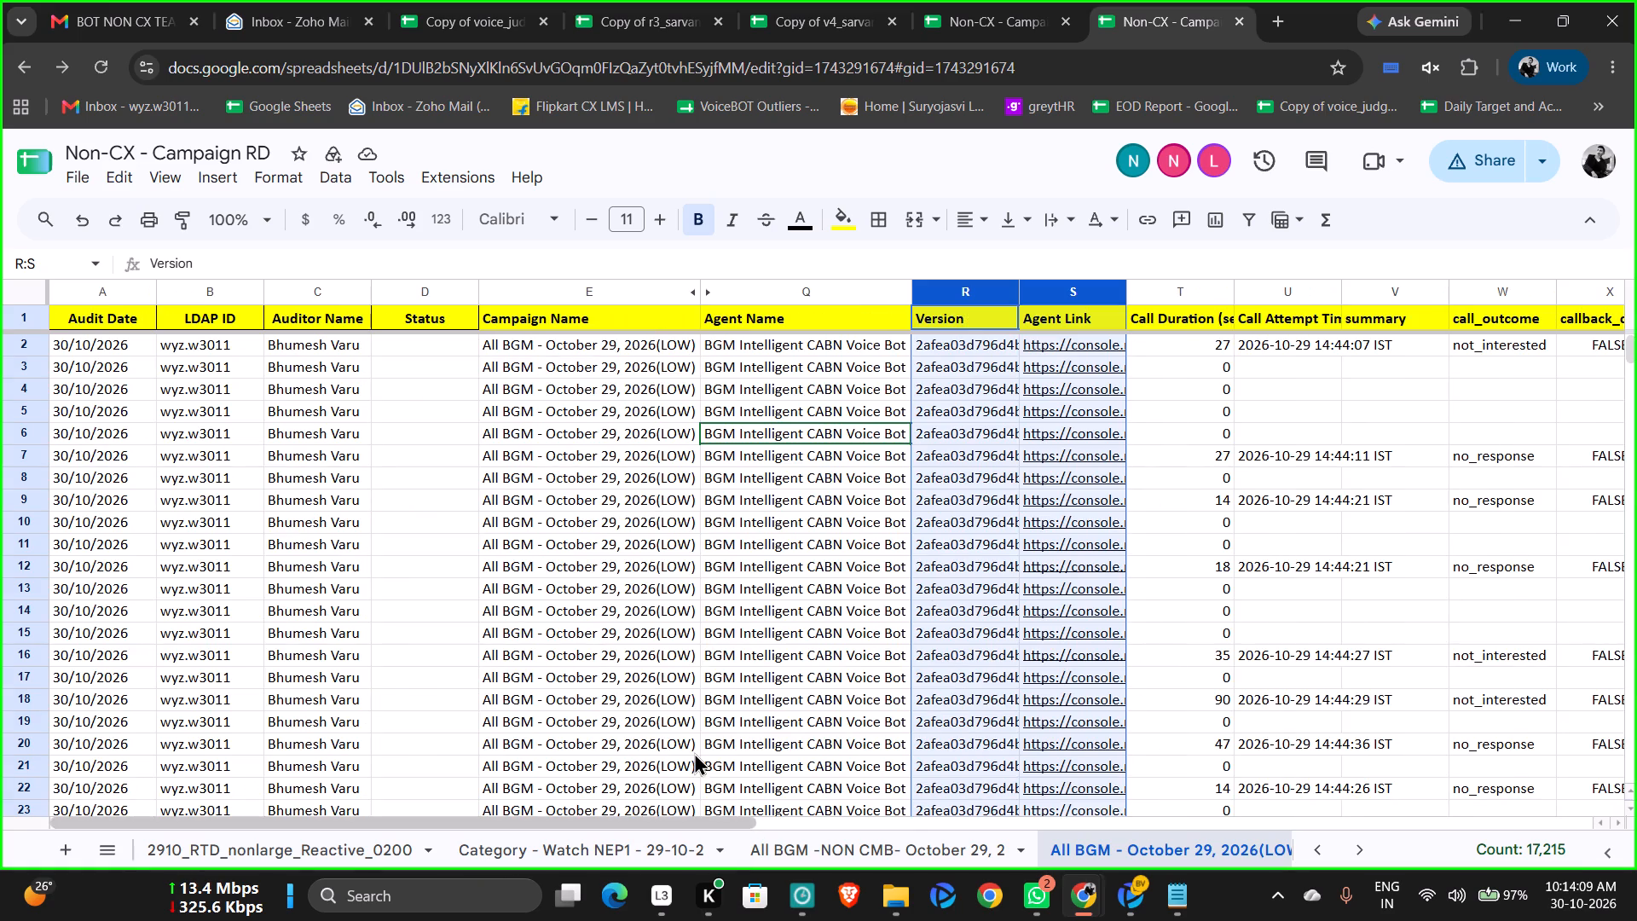
pyautogui.click(1223, 397)
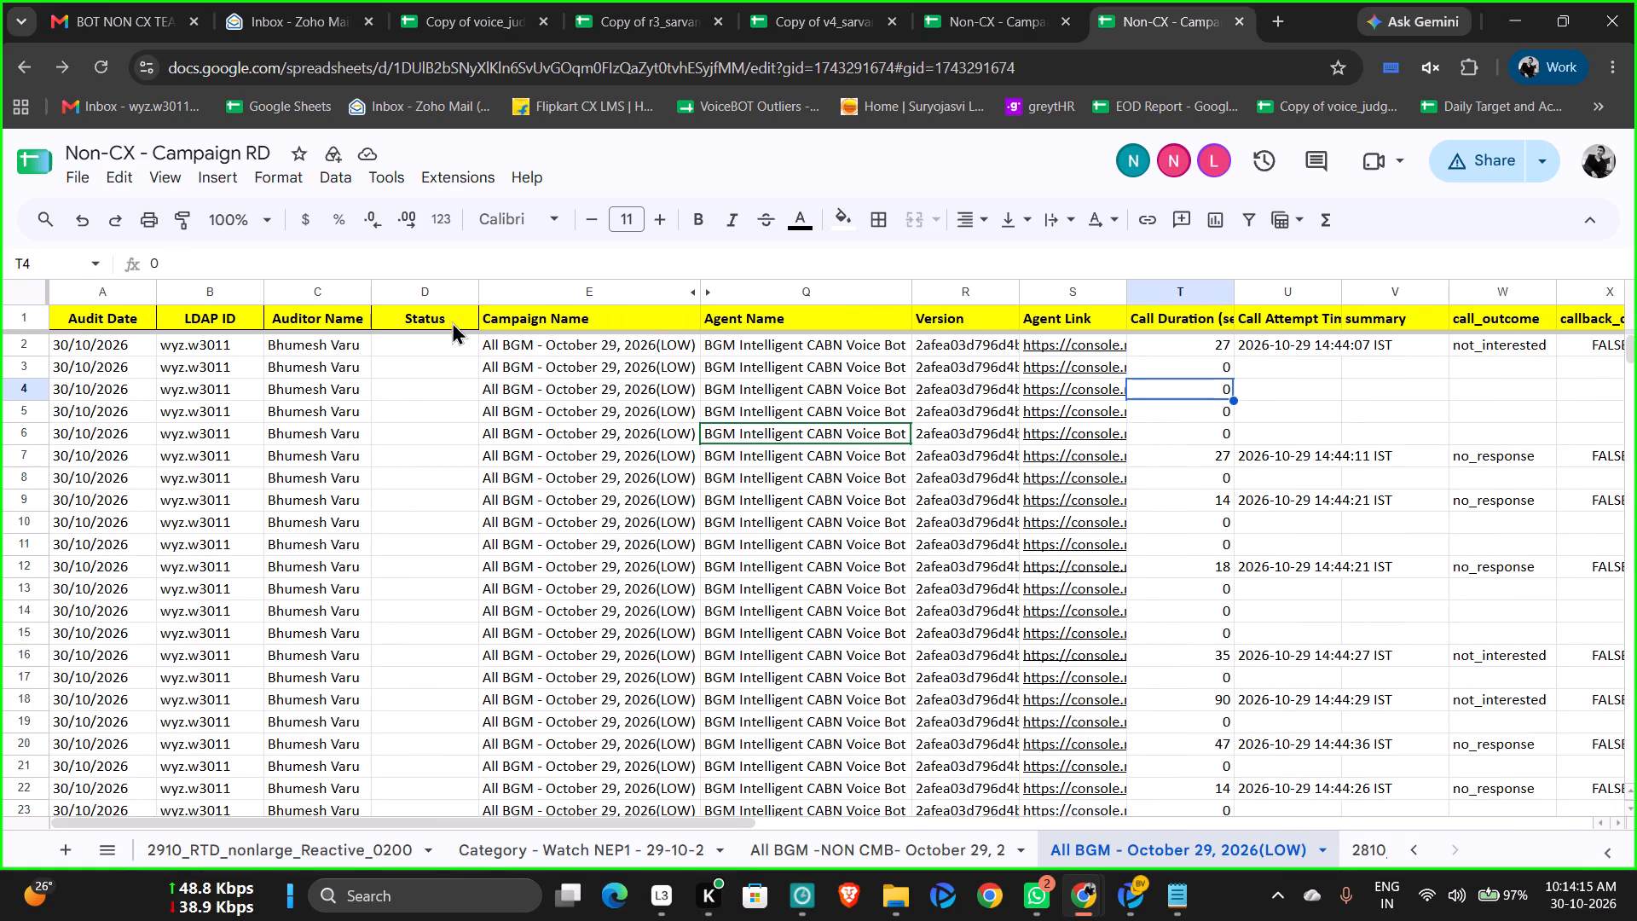
# Unhide all the hidden columns between Campaign Name and Agent Name.
pyautogui.click(657, 291)
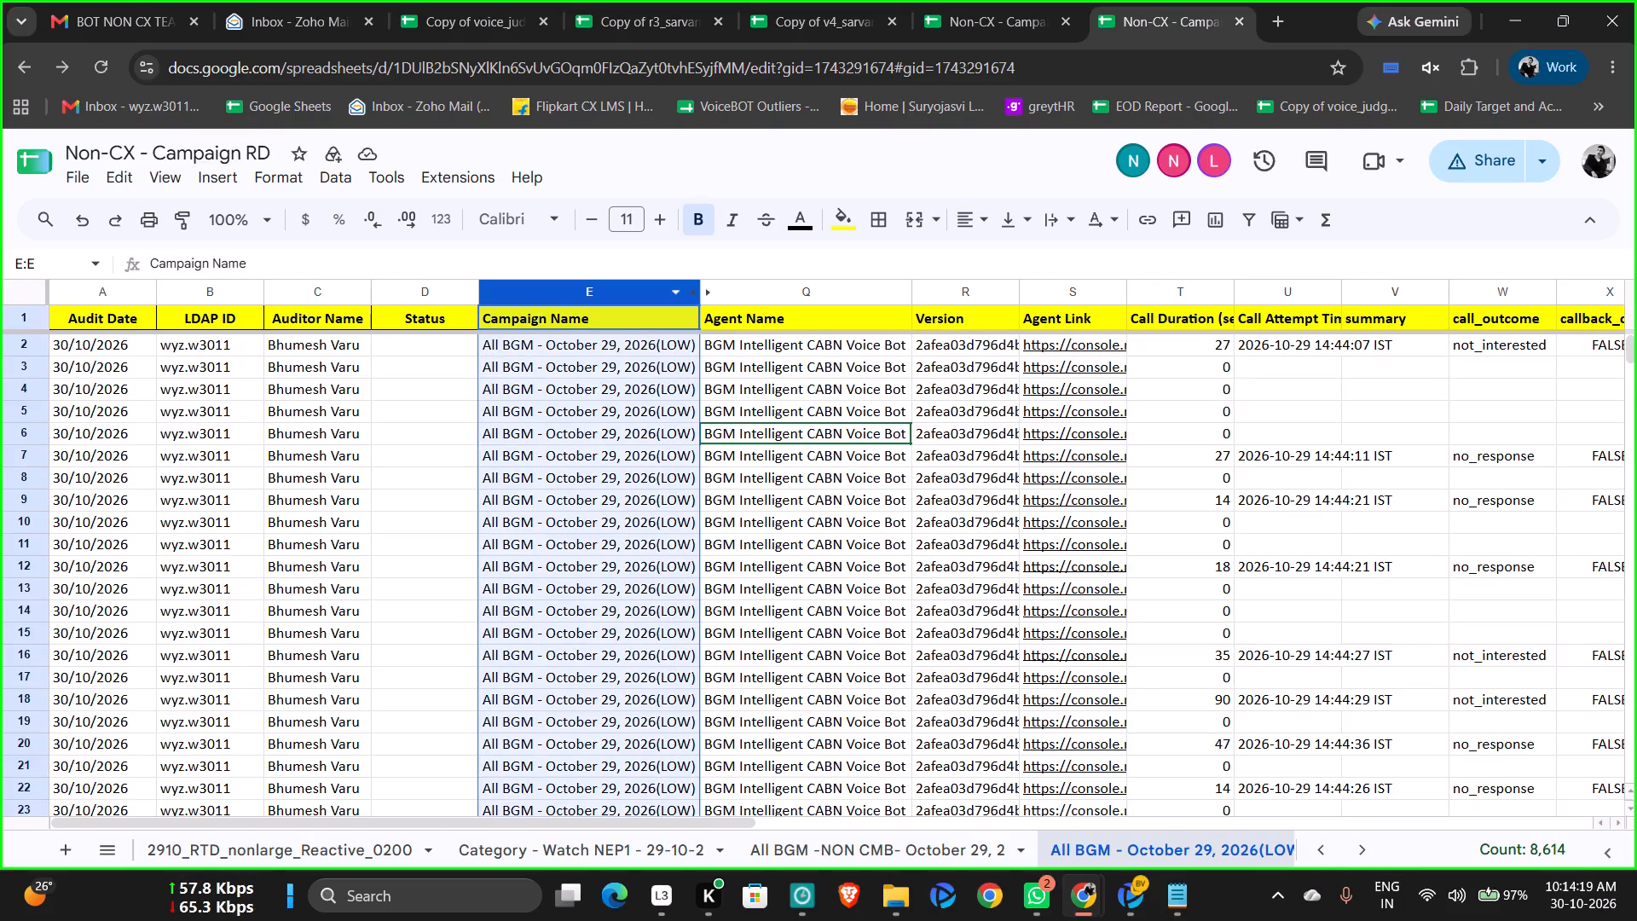
pyautogui.hotkey('shift', 'Right')
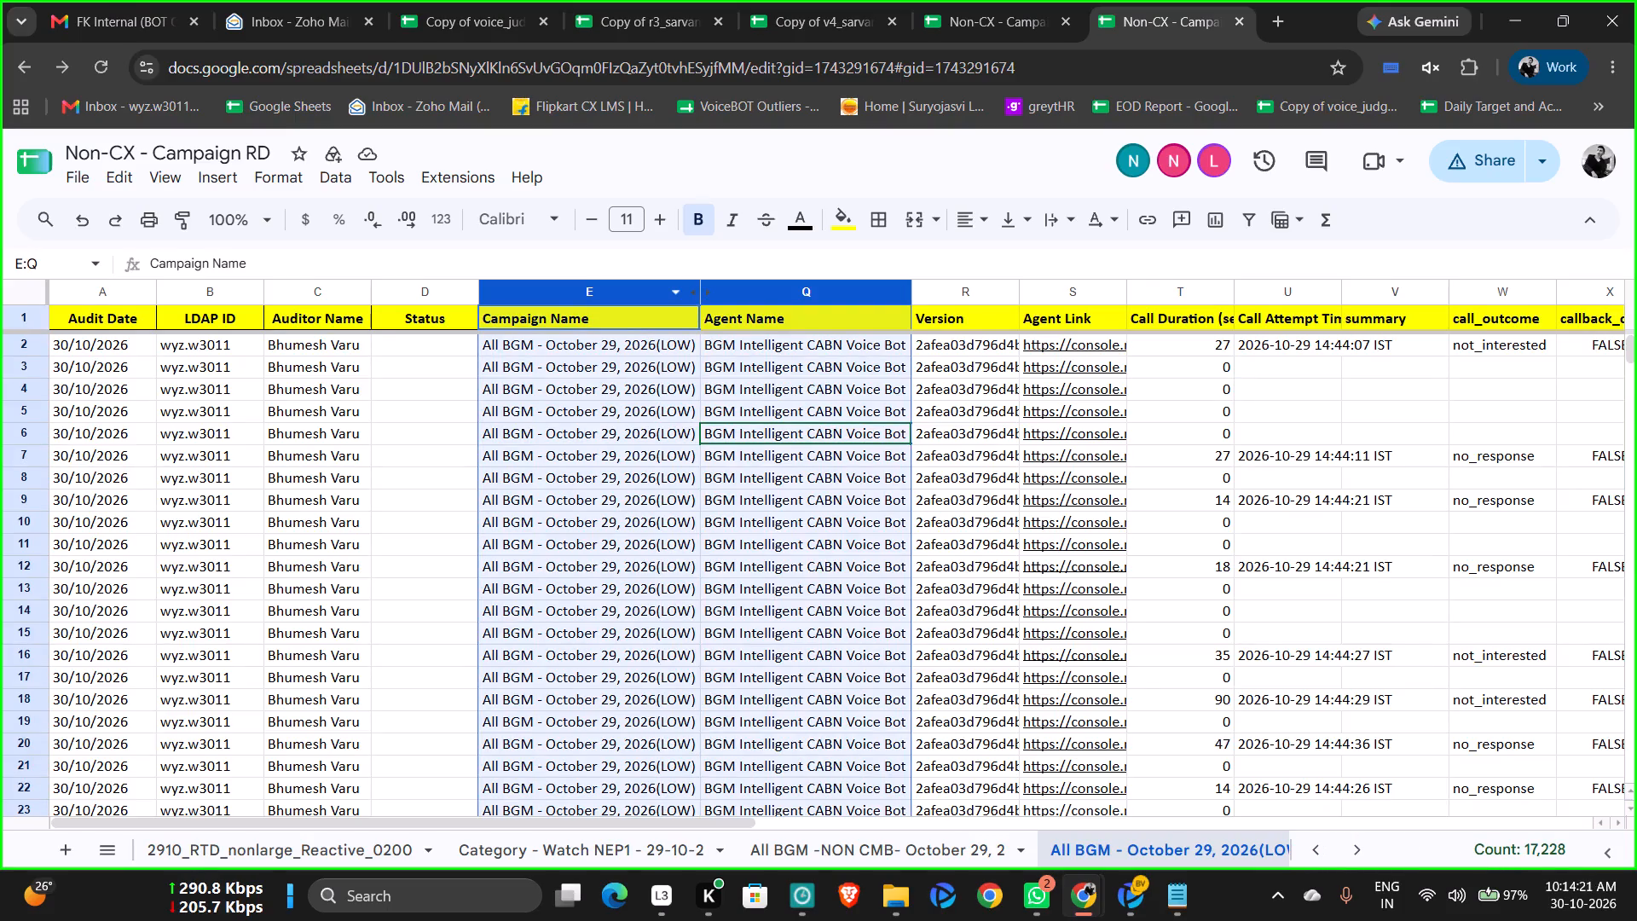
pyautogui.rightClick(610, 295)
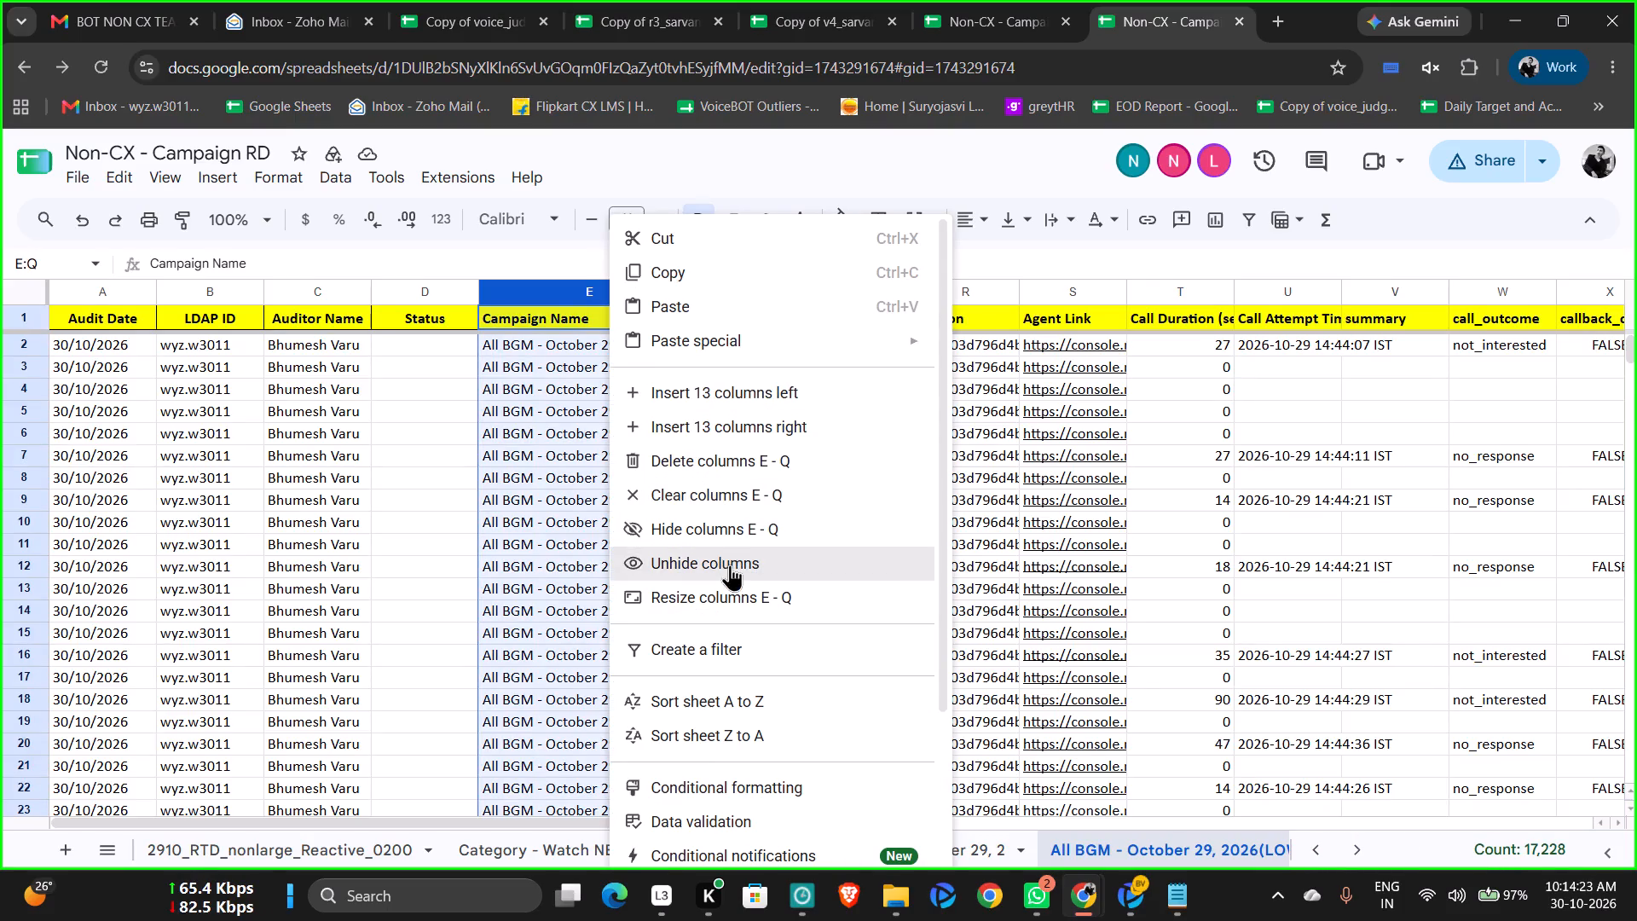
pyautogui.click(730, 567)
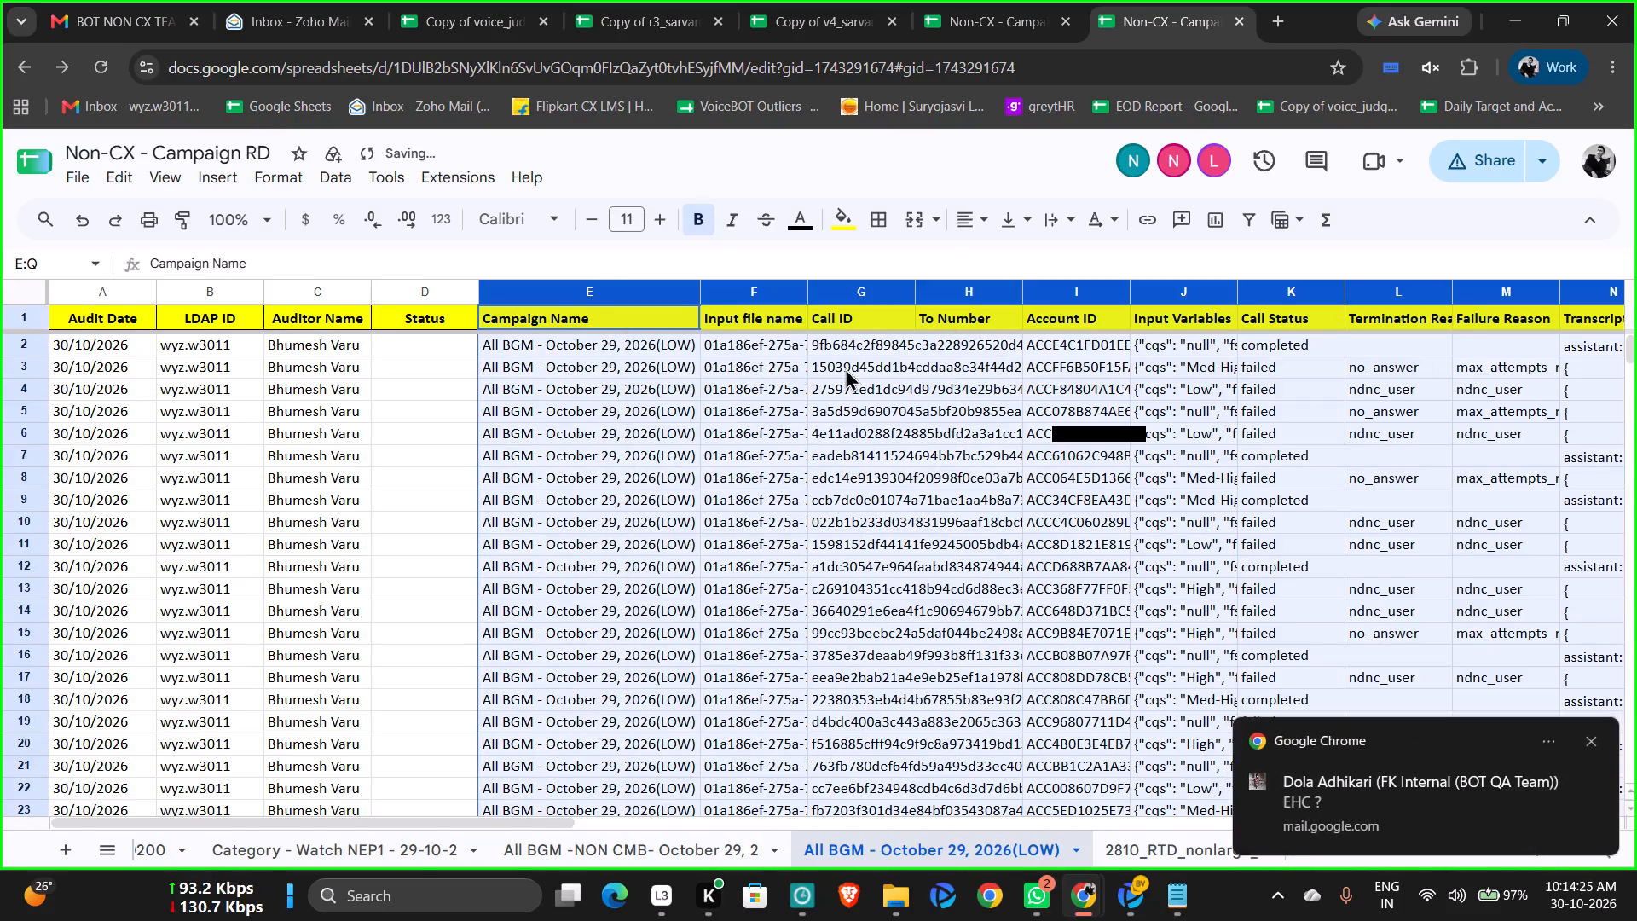
pyautogui.click(845, 368)
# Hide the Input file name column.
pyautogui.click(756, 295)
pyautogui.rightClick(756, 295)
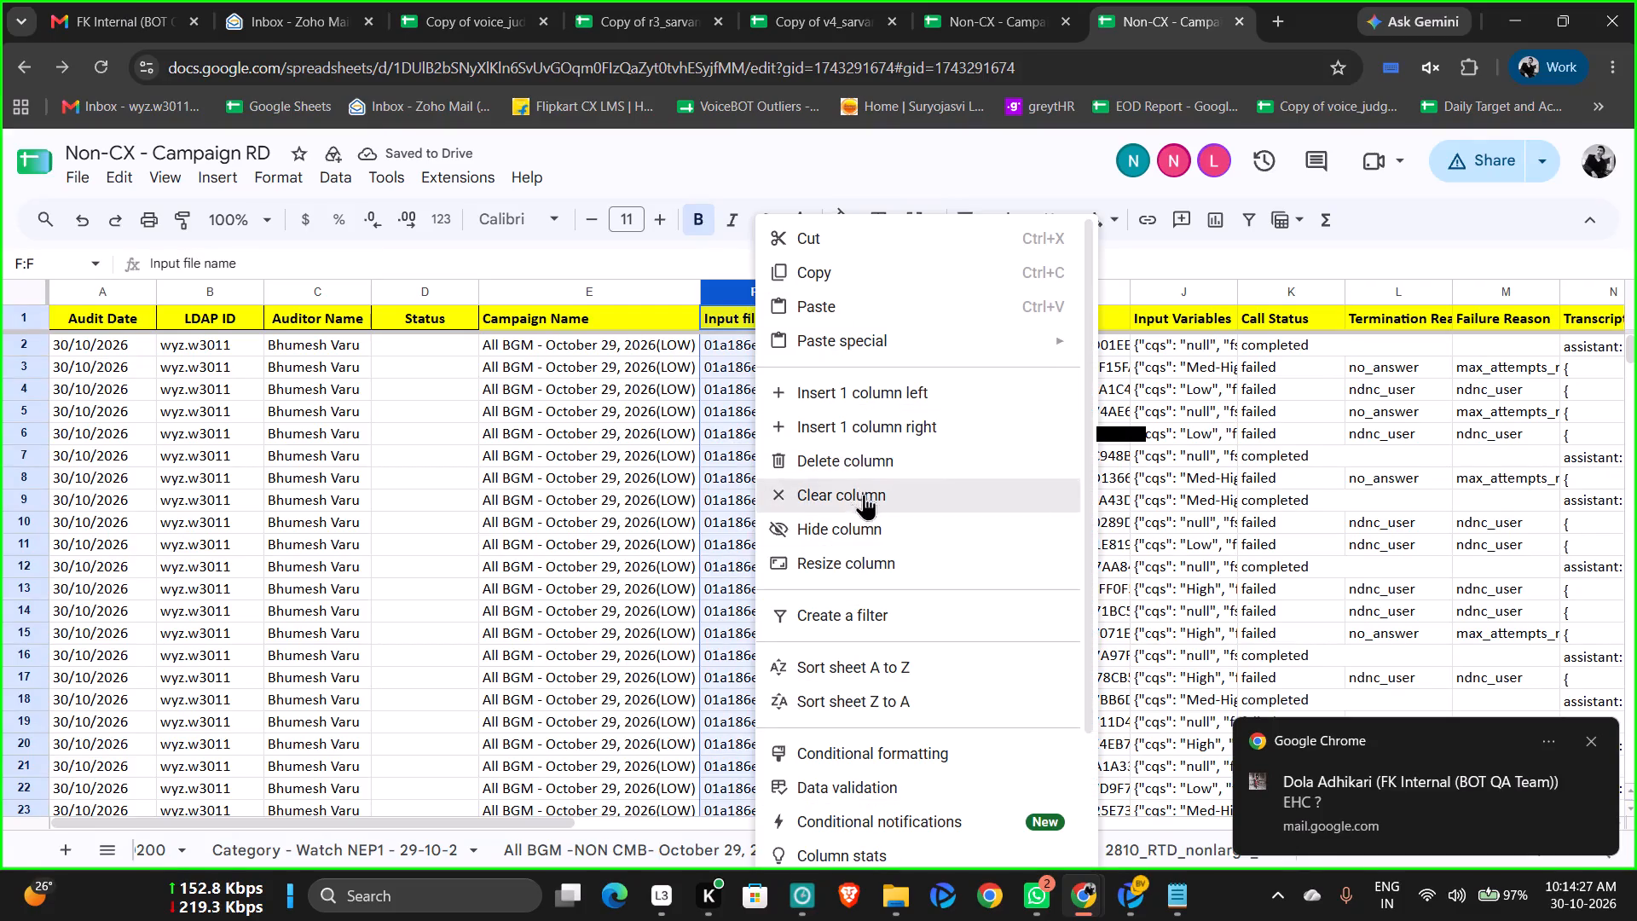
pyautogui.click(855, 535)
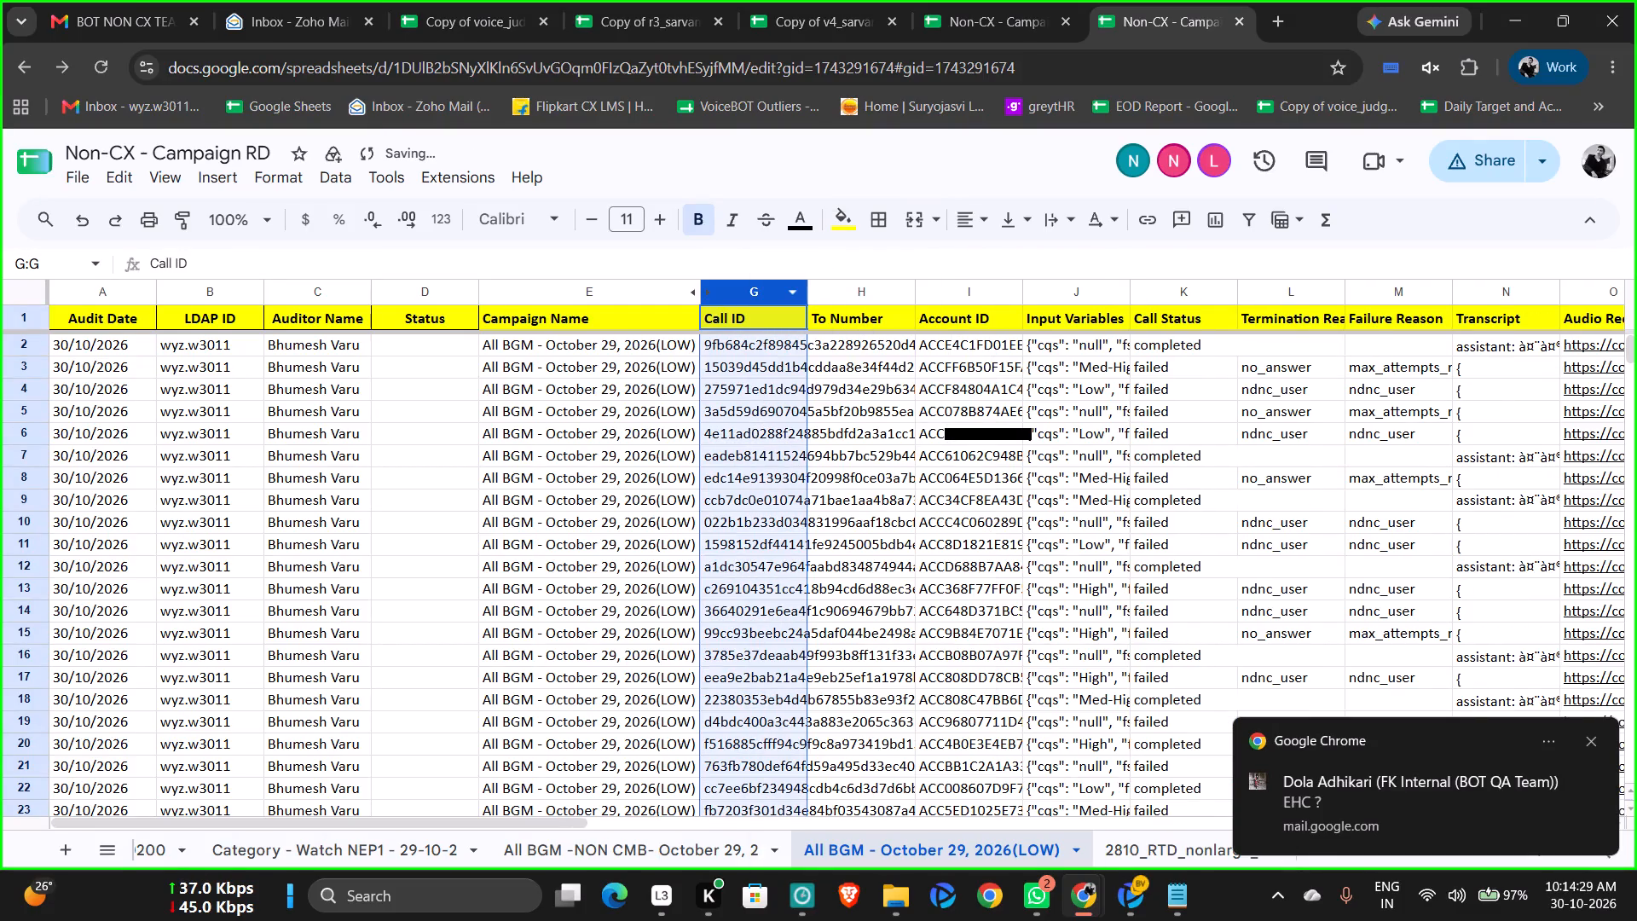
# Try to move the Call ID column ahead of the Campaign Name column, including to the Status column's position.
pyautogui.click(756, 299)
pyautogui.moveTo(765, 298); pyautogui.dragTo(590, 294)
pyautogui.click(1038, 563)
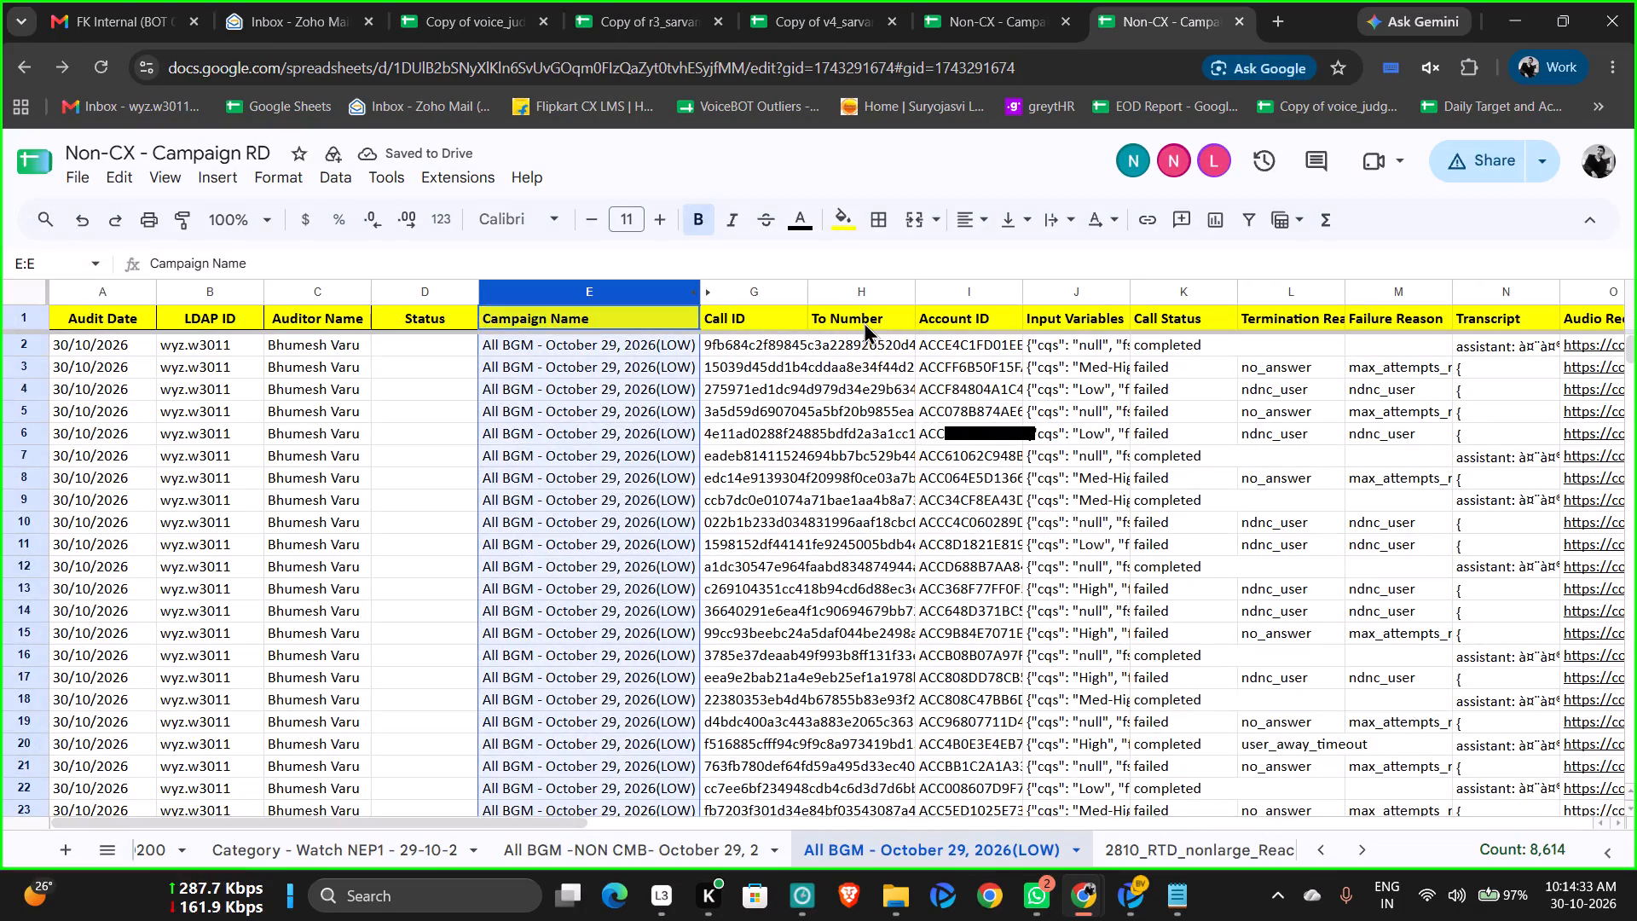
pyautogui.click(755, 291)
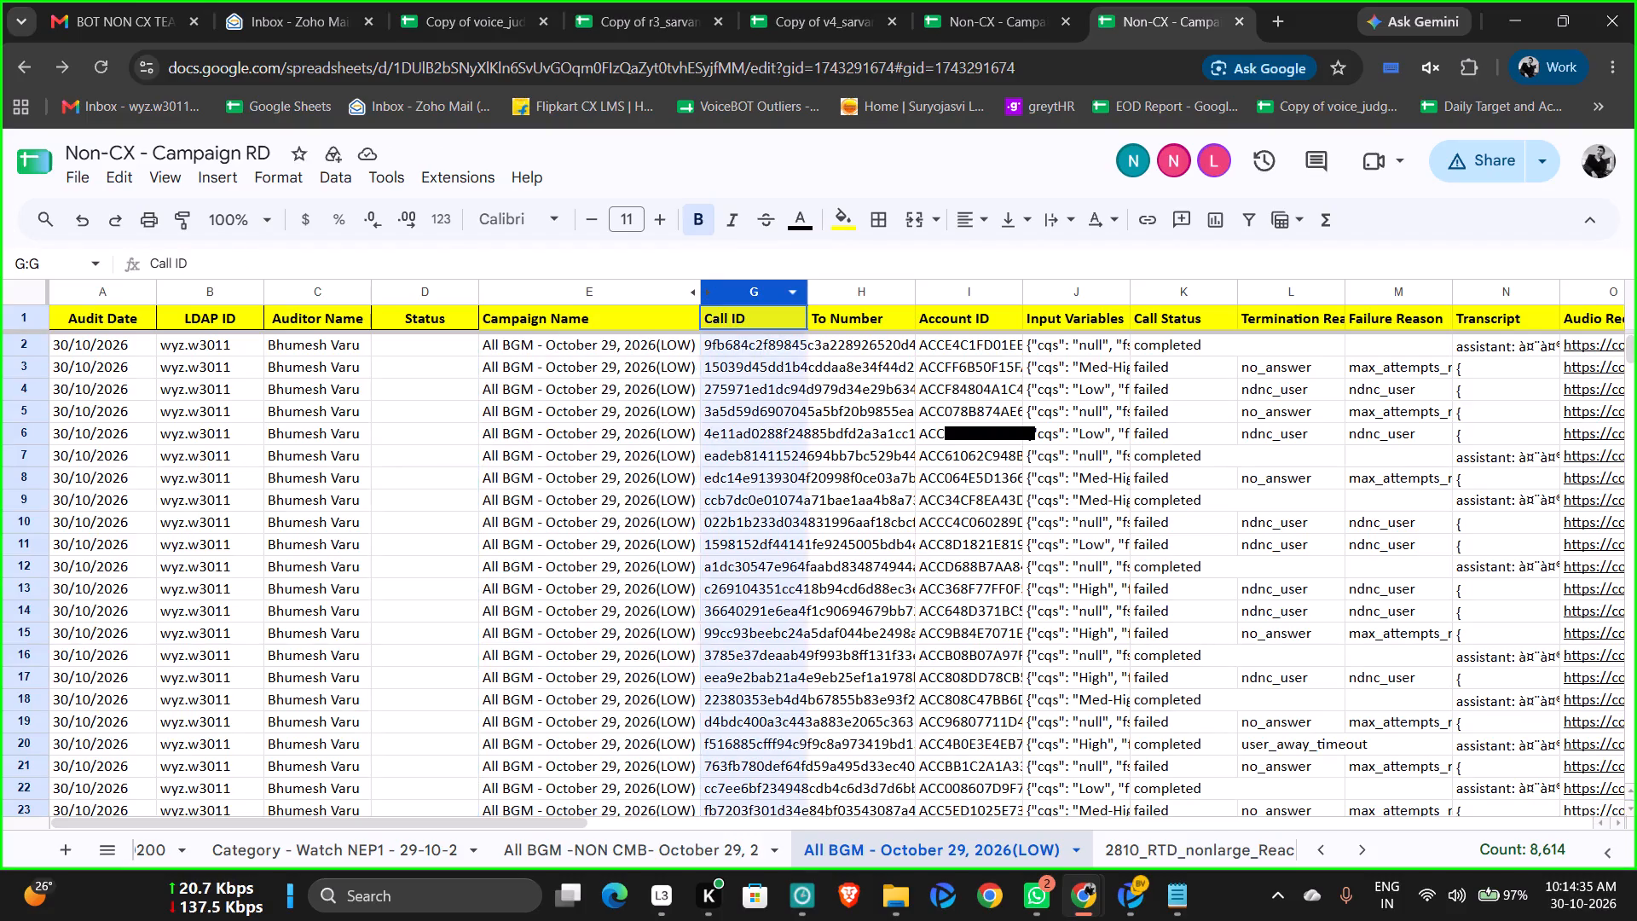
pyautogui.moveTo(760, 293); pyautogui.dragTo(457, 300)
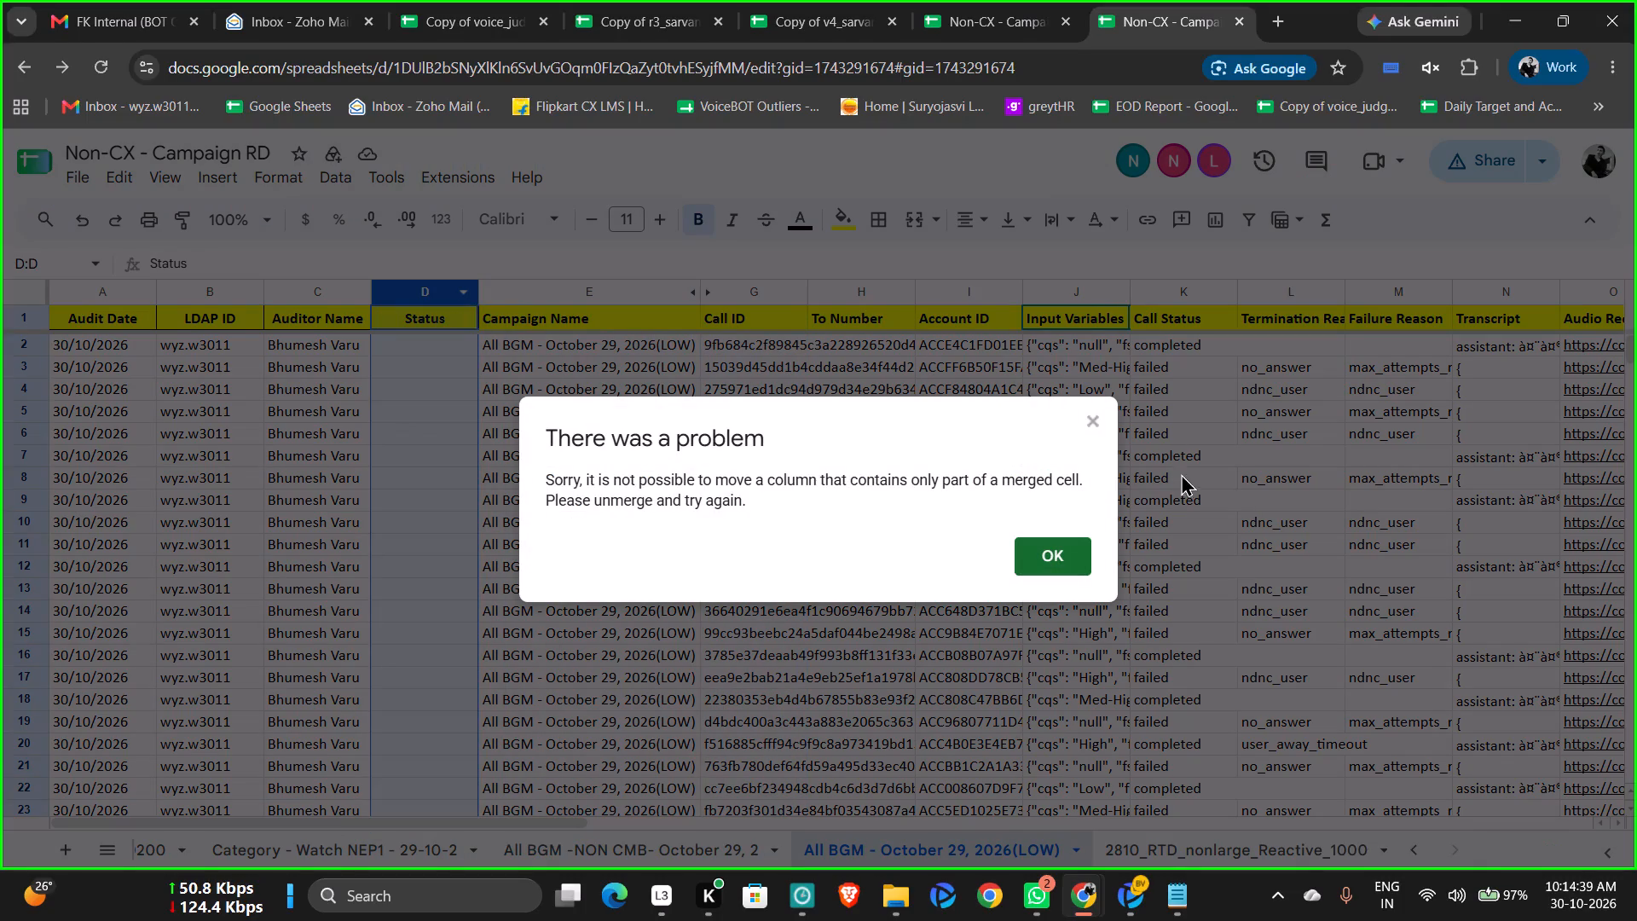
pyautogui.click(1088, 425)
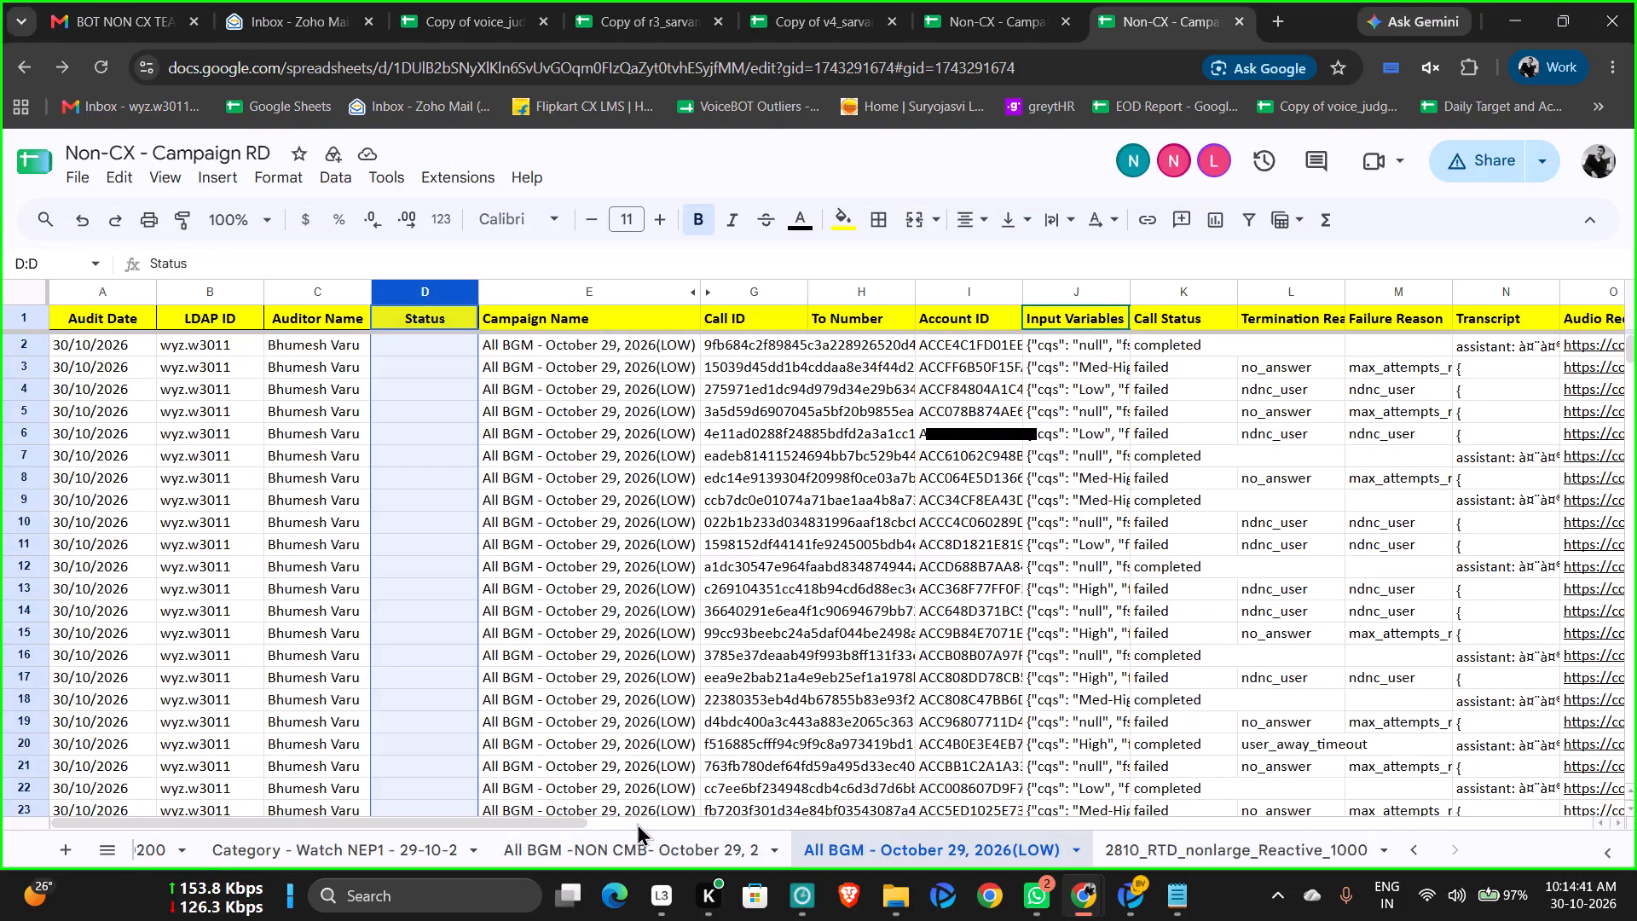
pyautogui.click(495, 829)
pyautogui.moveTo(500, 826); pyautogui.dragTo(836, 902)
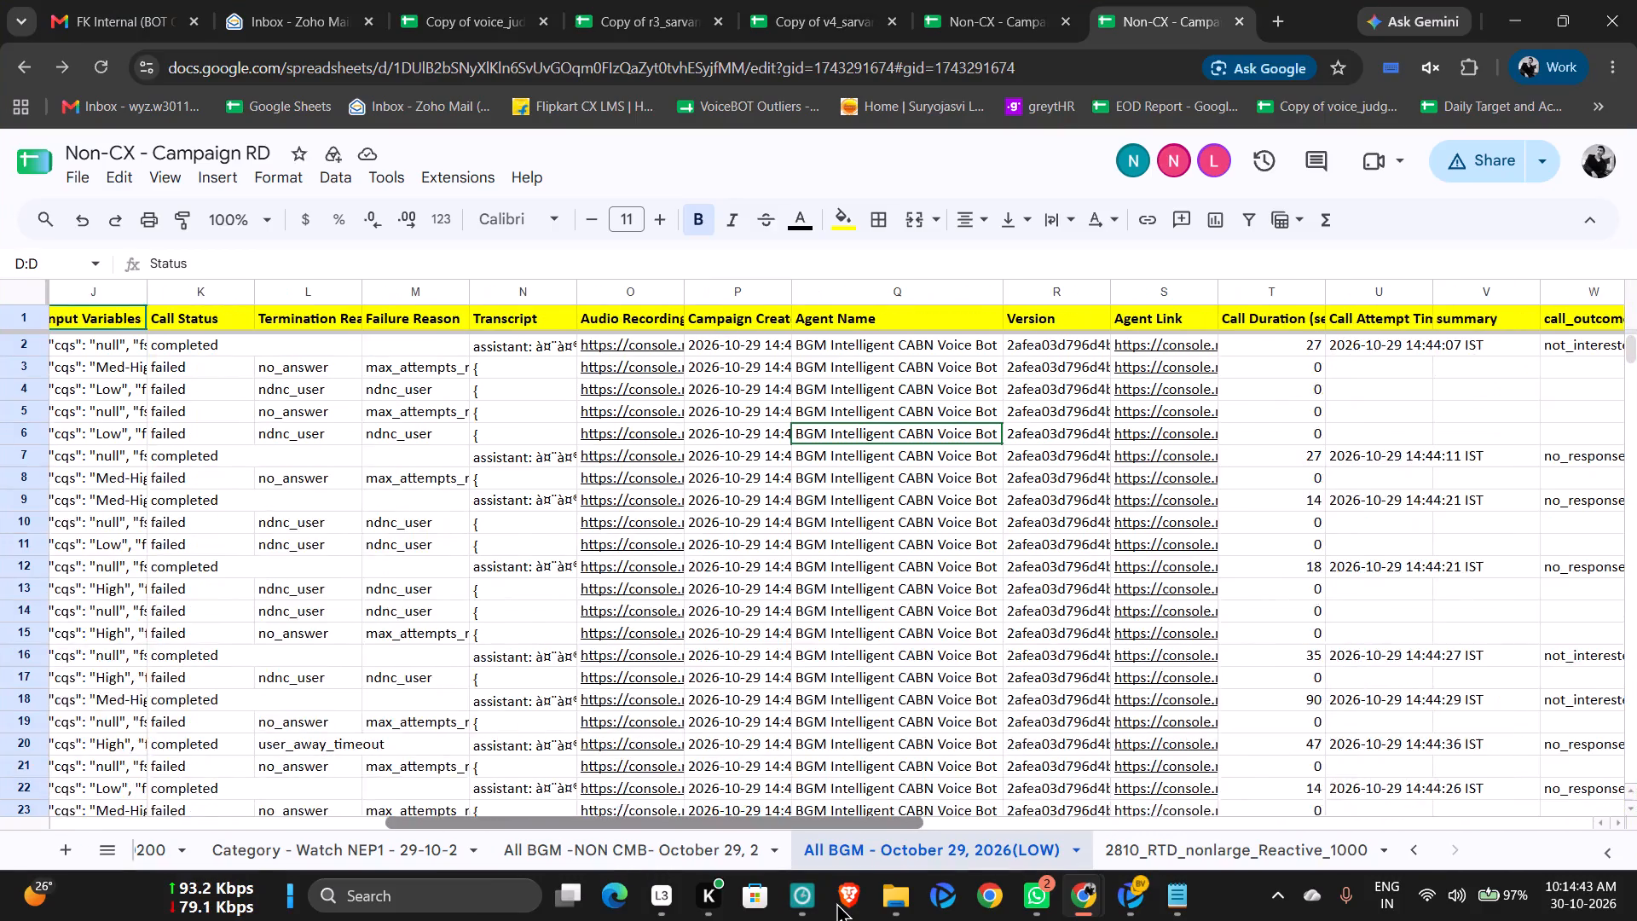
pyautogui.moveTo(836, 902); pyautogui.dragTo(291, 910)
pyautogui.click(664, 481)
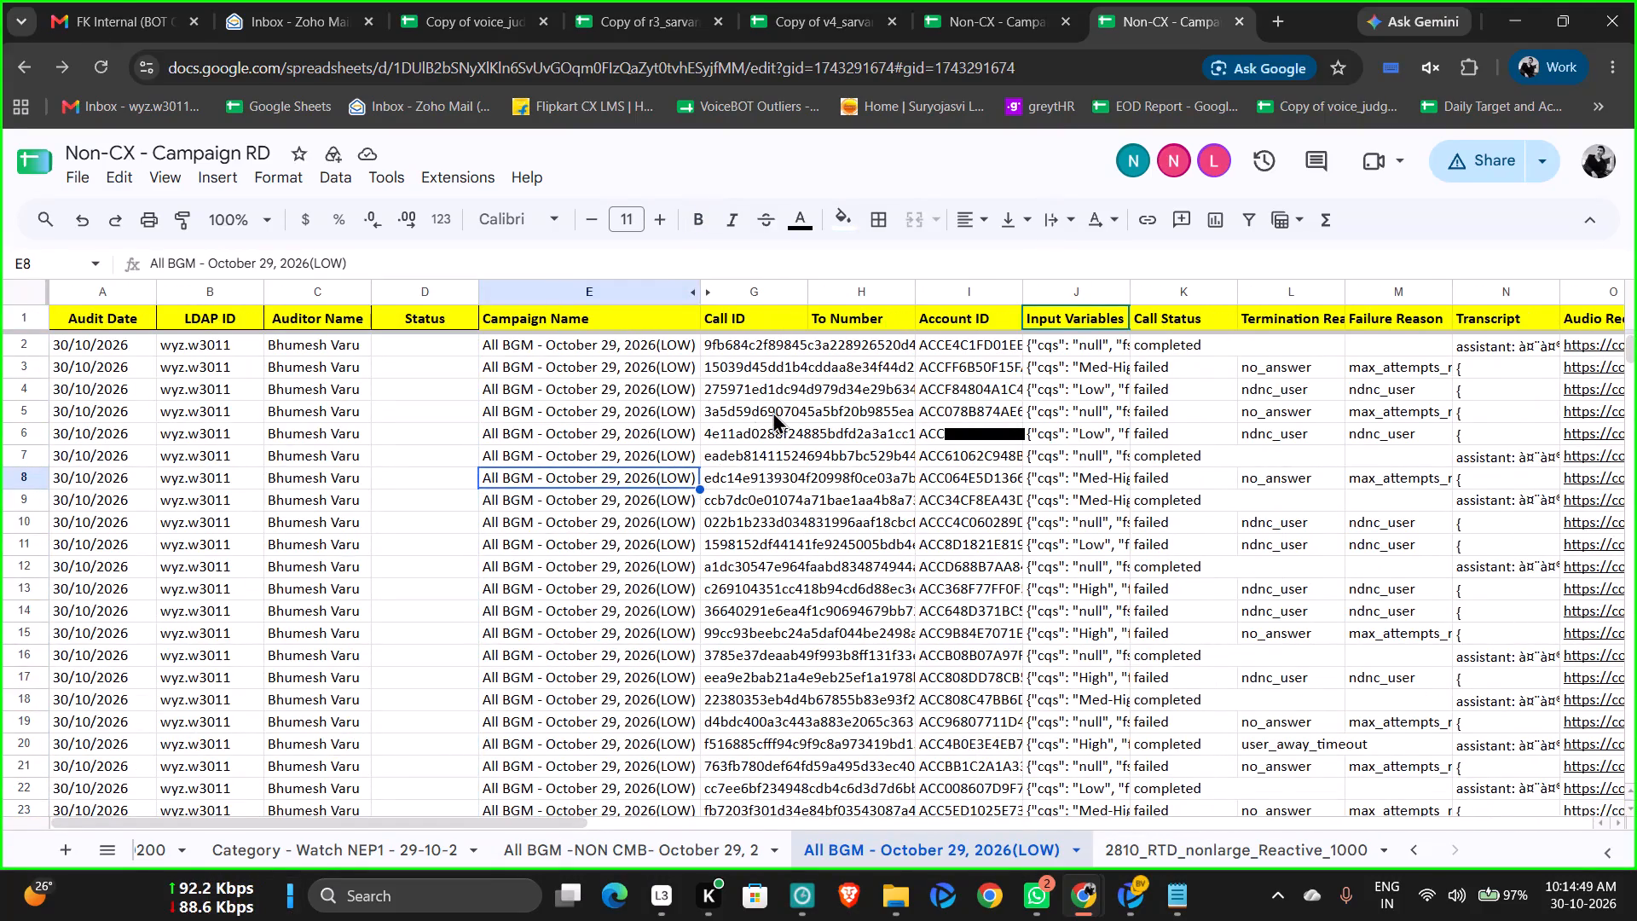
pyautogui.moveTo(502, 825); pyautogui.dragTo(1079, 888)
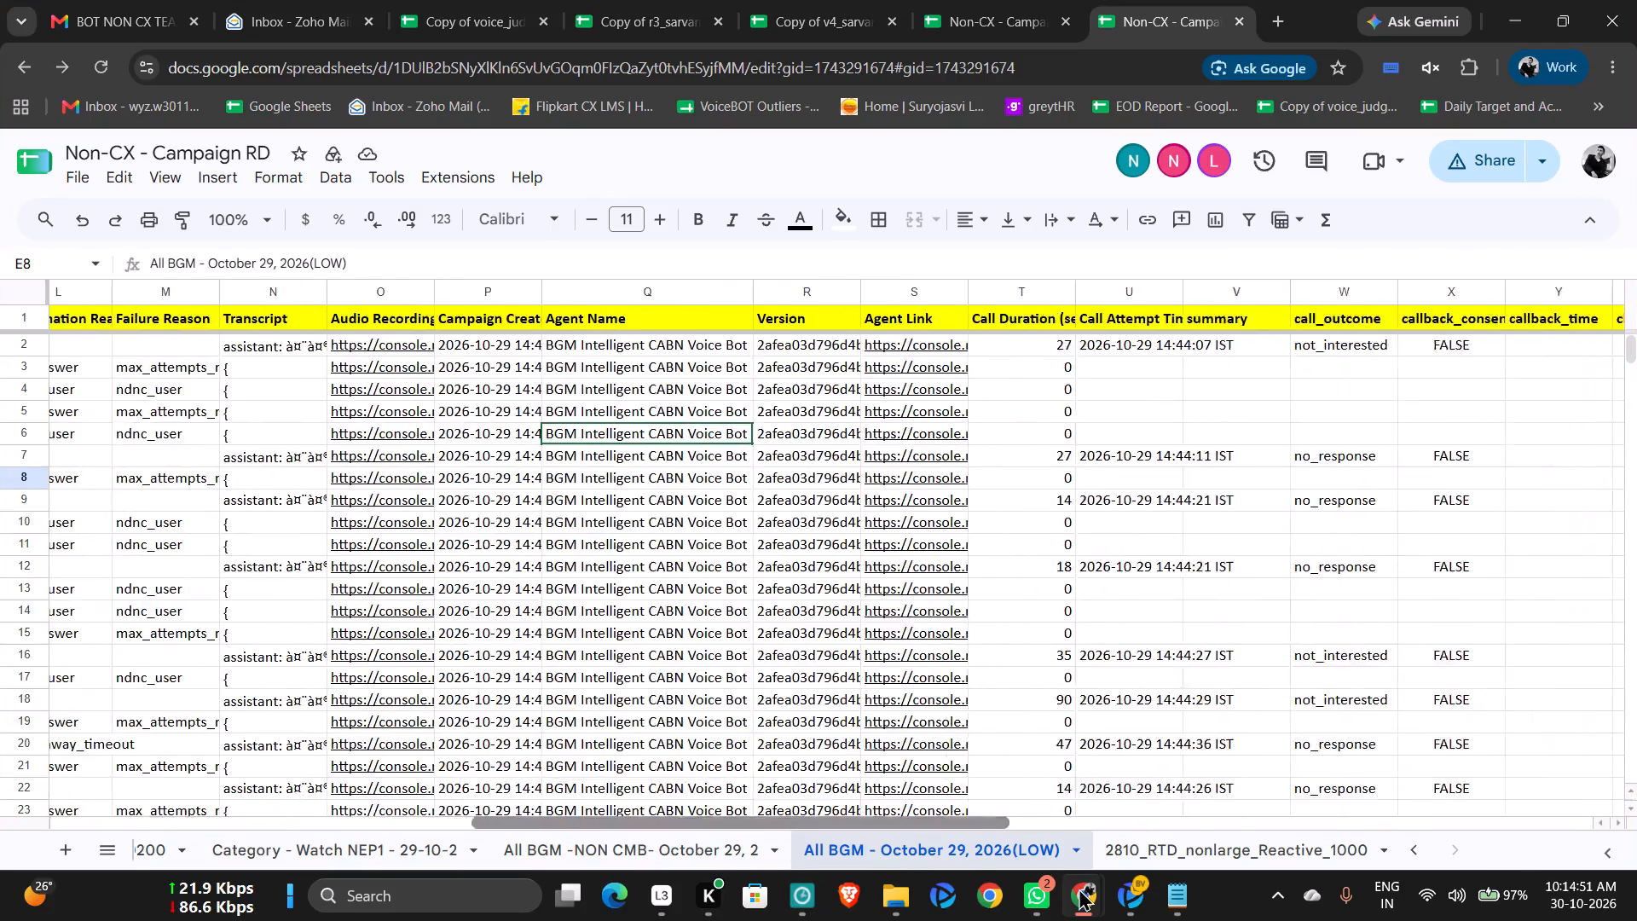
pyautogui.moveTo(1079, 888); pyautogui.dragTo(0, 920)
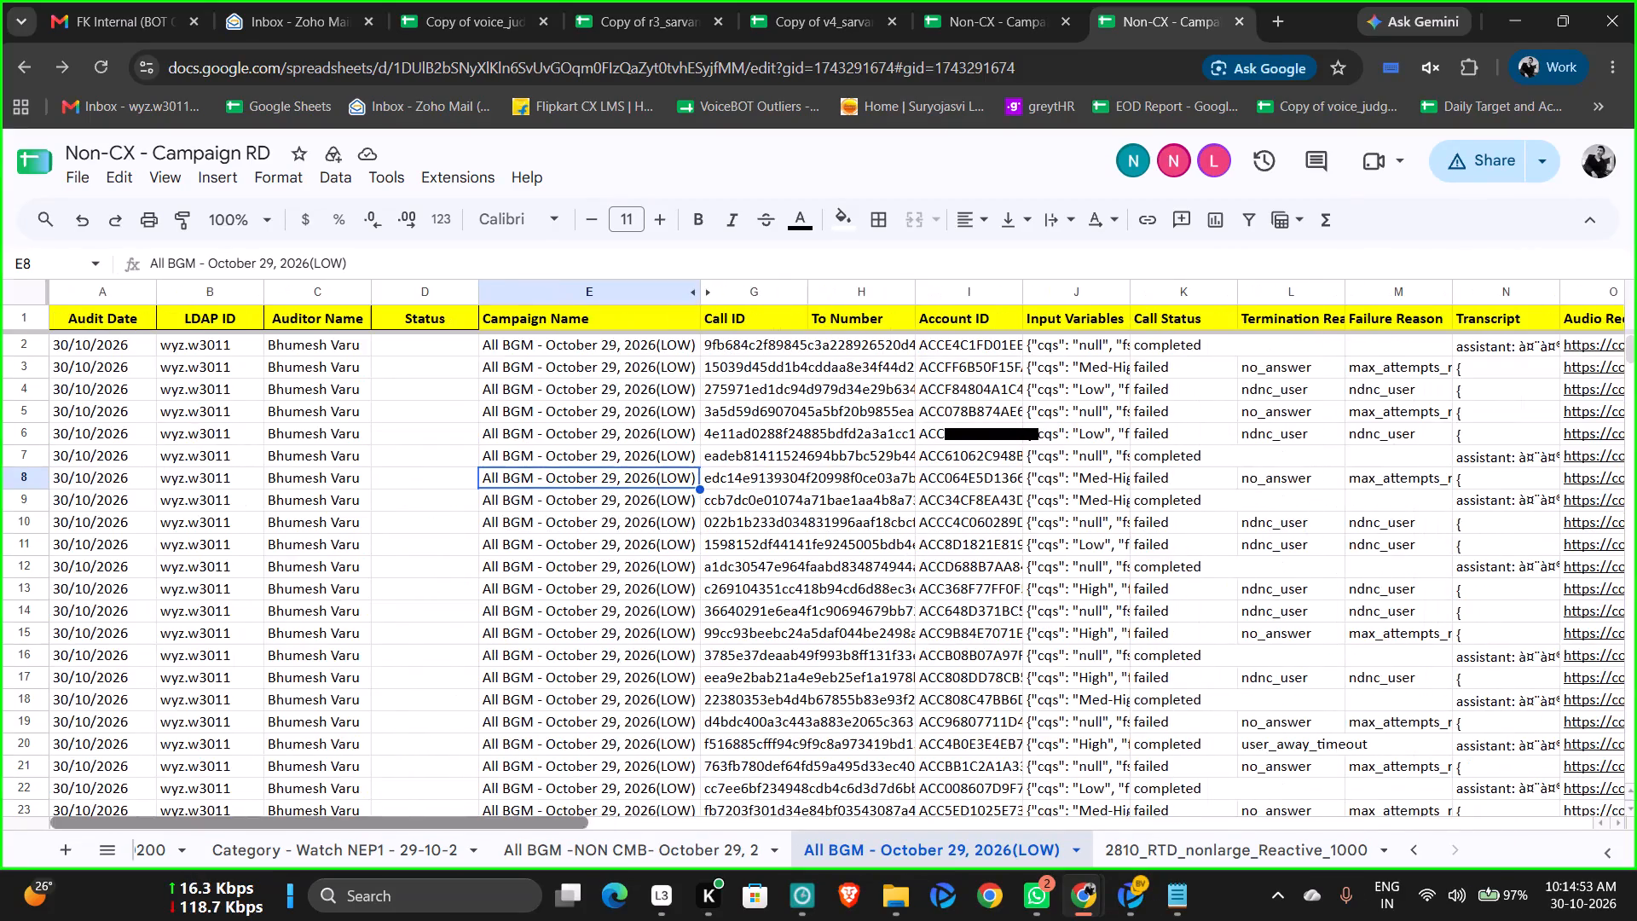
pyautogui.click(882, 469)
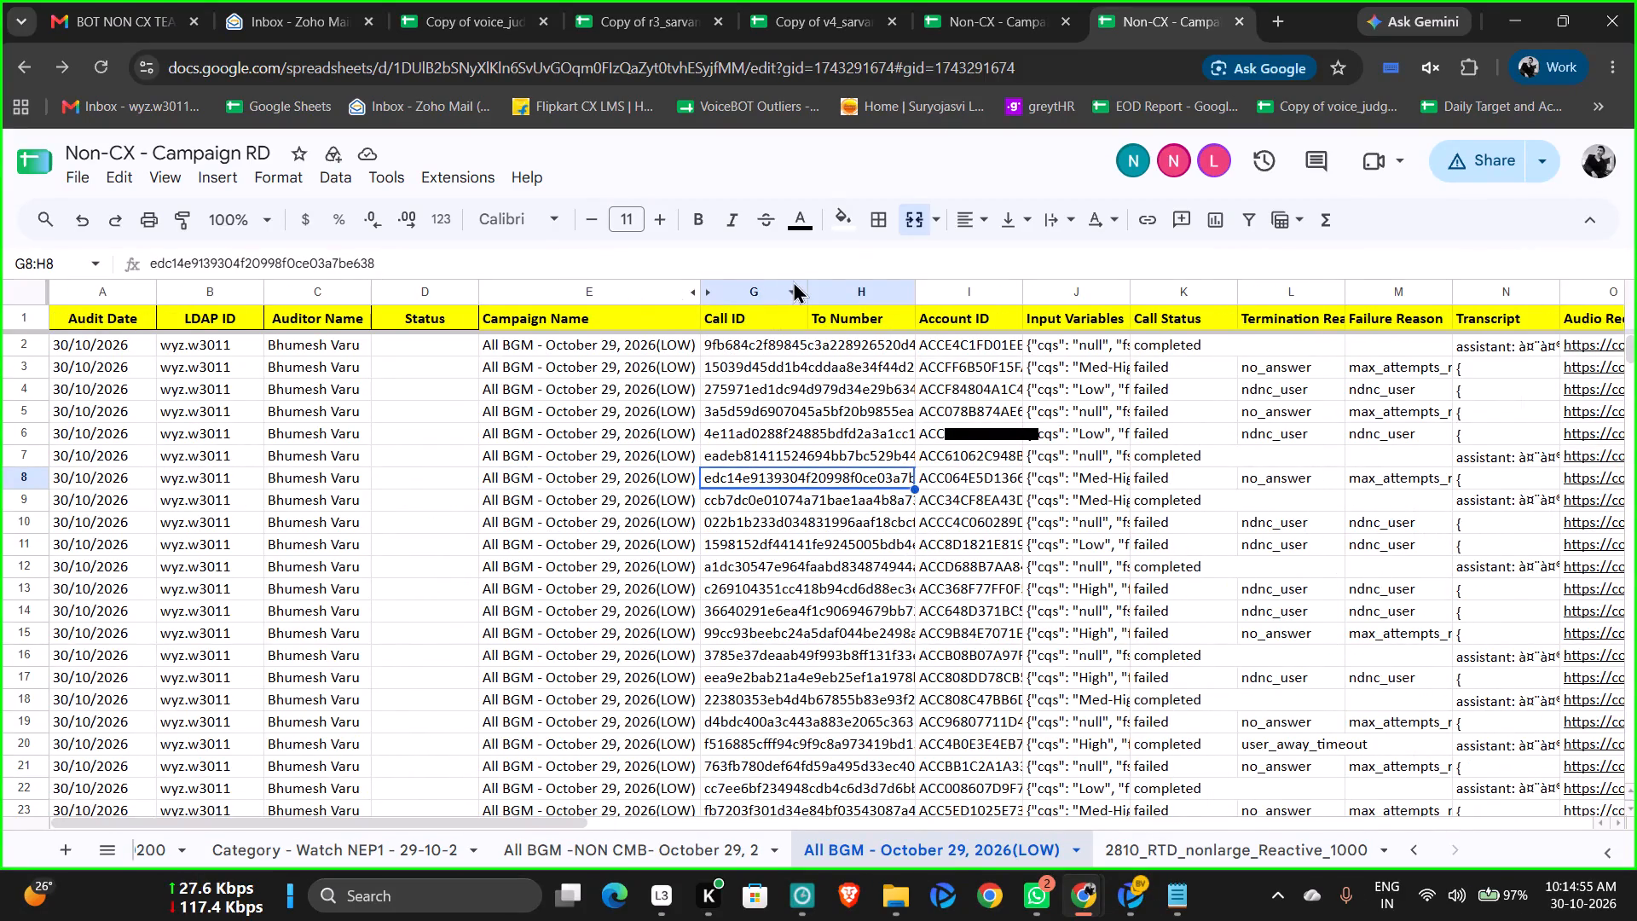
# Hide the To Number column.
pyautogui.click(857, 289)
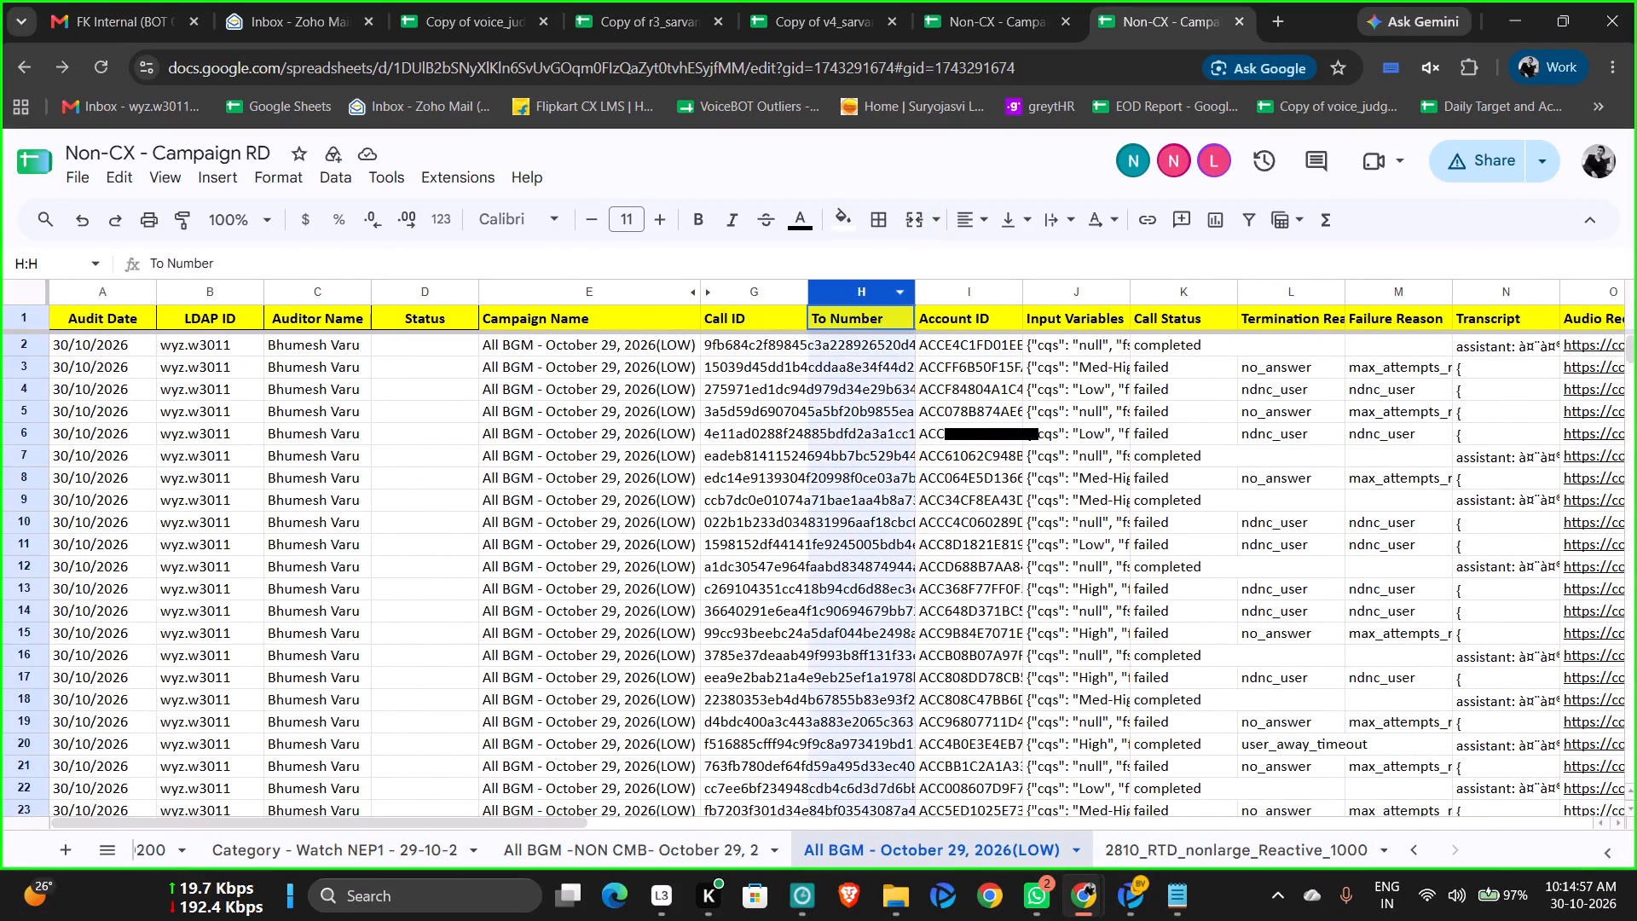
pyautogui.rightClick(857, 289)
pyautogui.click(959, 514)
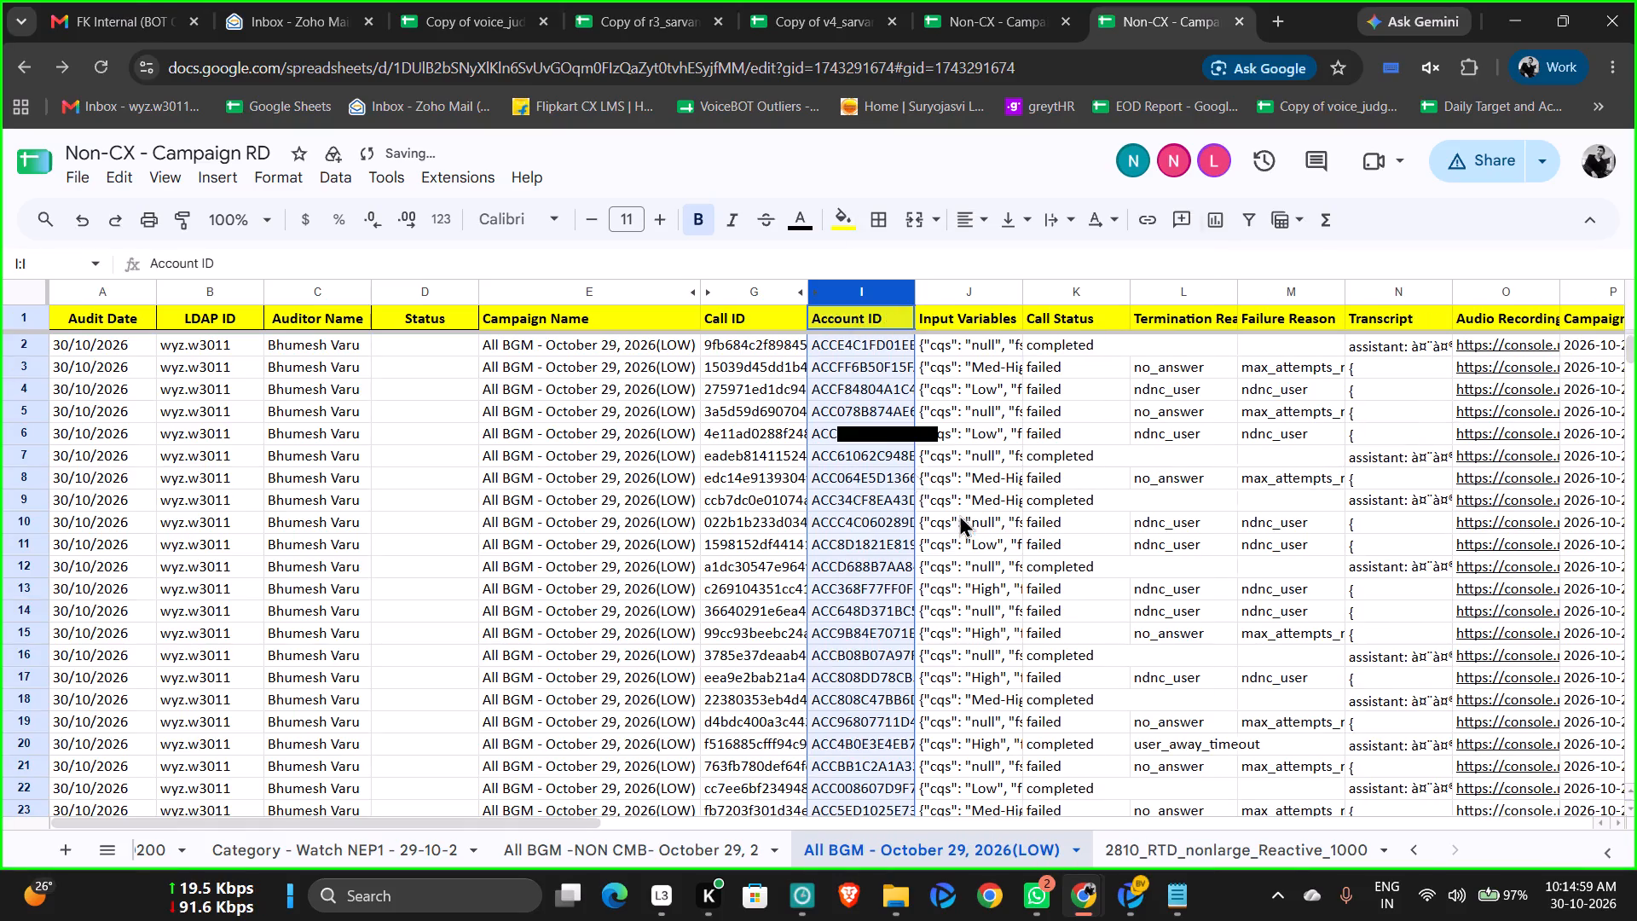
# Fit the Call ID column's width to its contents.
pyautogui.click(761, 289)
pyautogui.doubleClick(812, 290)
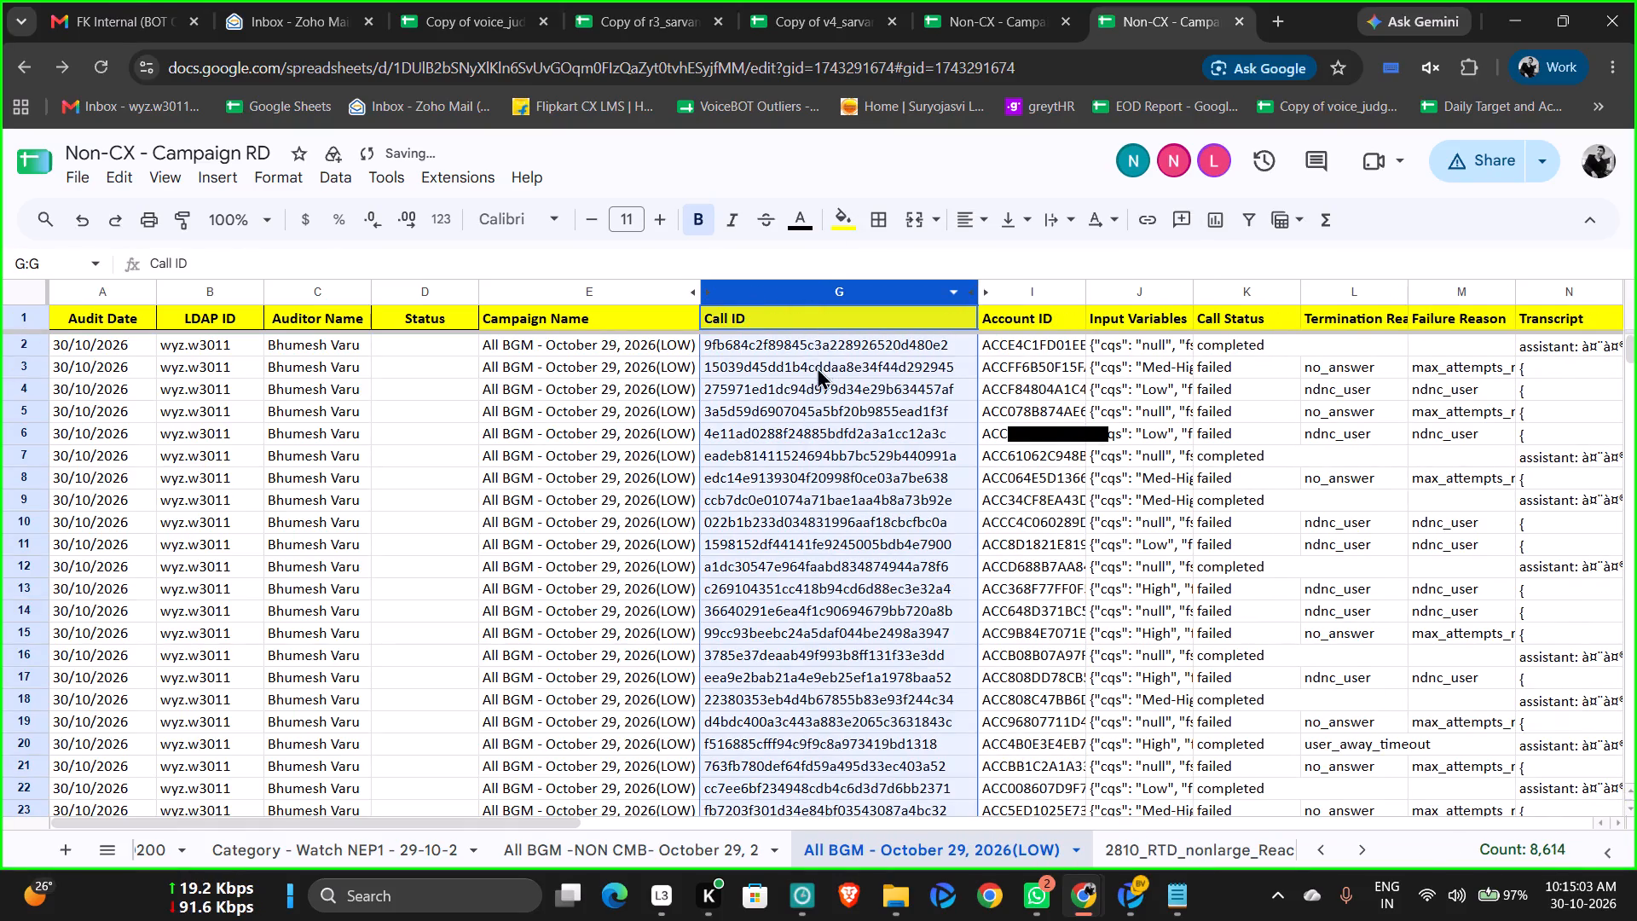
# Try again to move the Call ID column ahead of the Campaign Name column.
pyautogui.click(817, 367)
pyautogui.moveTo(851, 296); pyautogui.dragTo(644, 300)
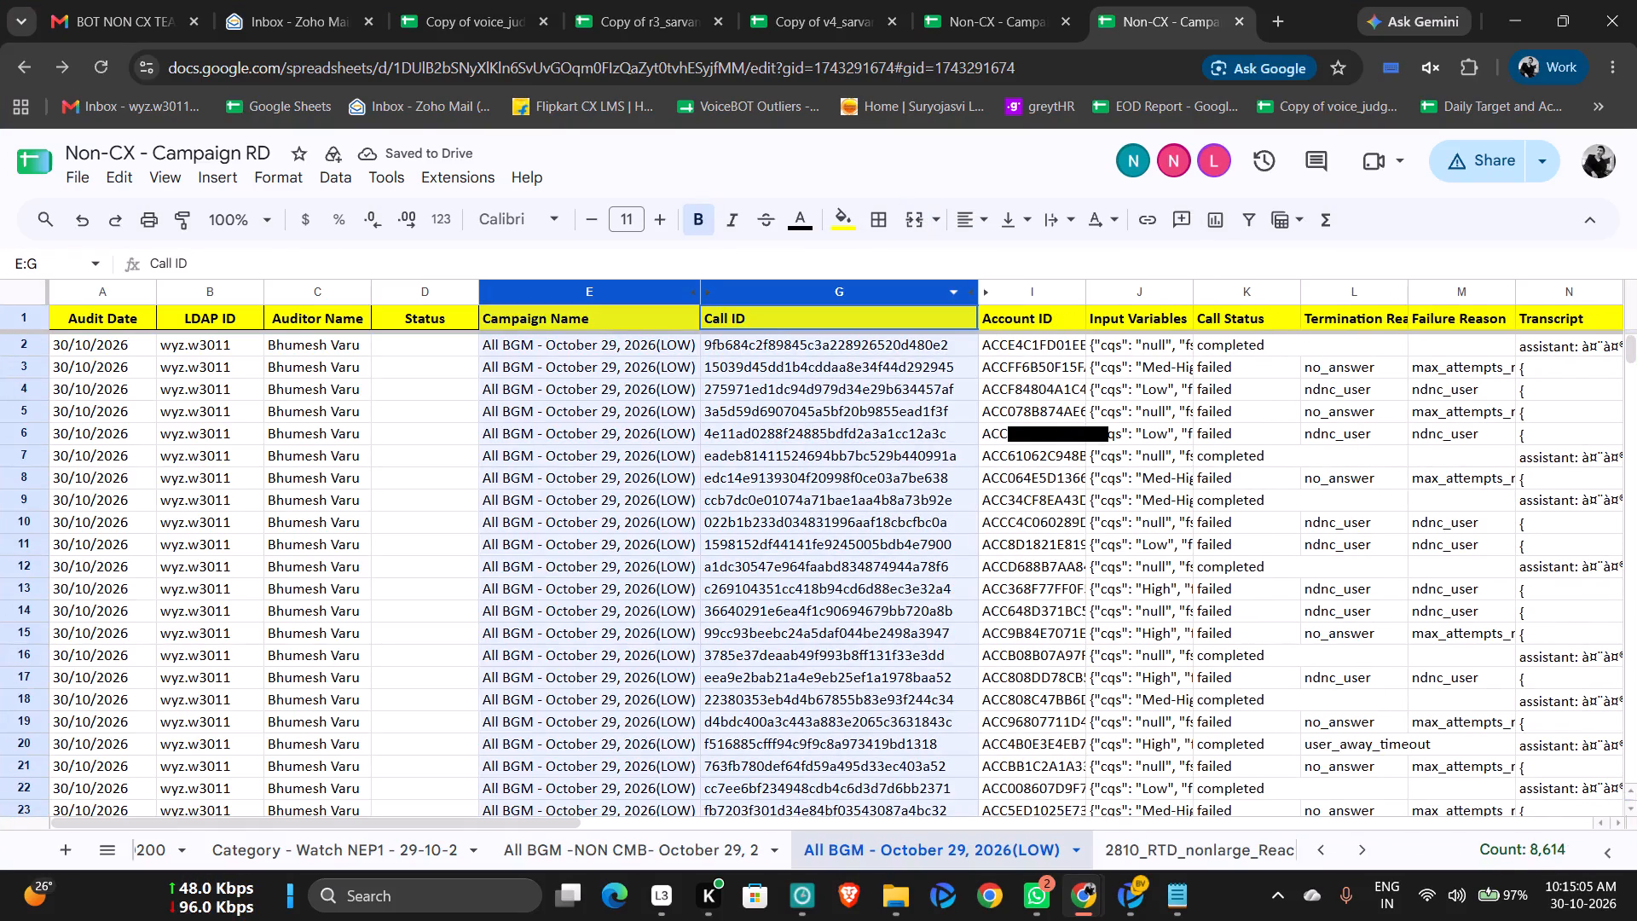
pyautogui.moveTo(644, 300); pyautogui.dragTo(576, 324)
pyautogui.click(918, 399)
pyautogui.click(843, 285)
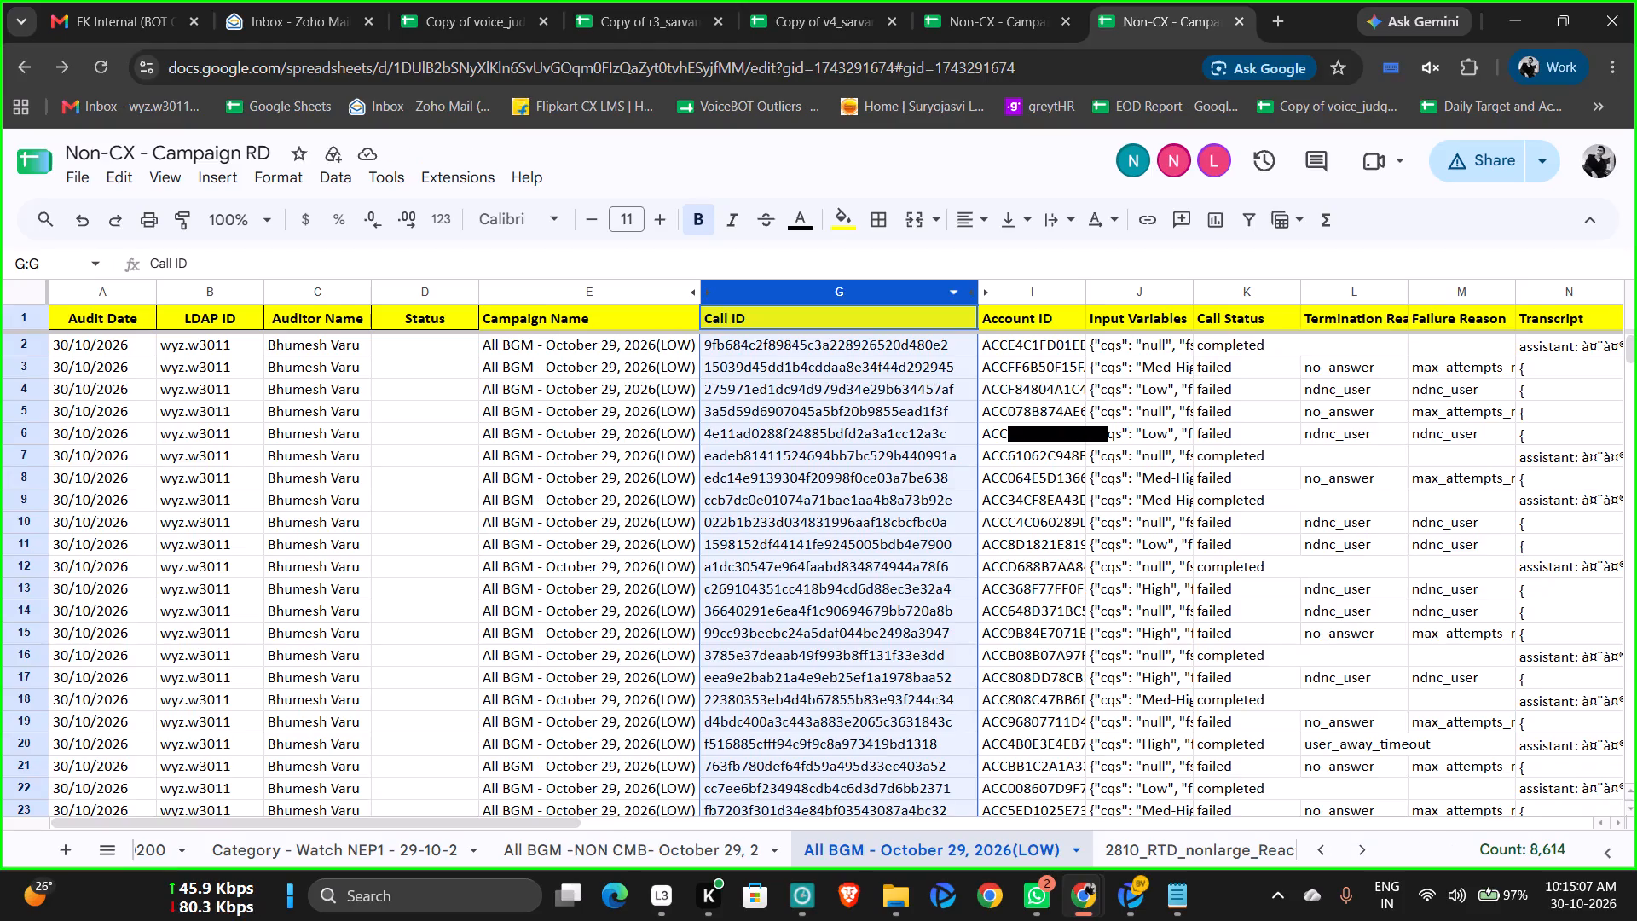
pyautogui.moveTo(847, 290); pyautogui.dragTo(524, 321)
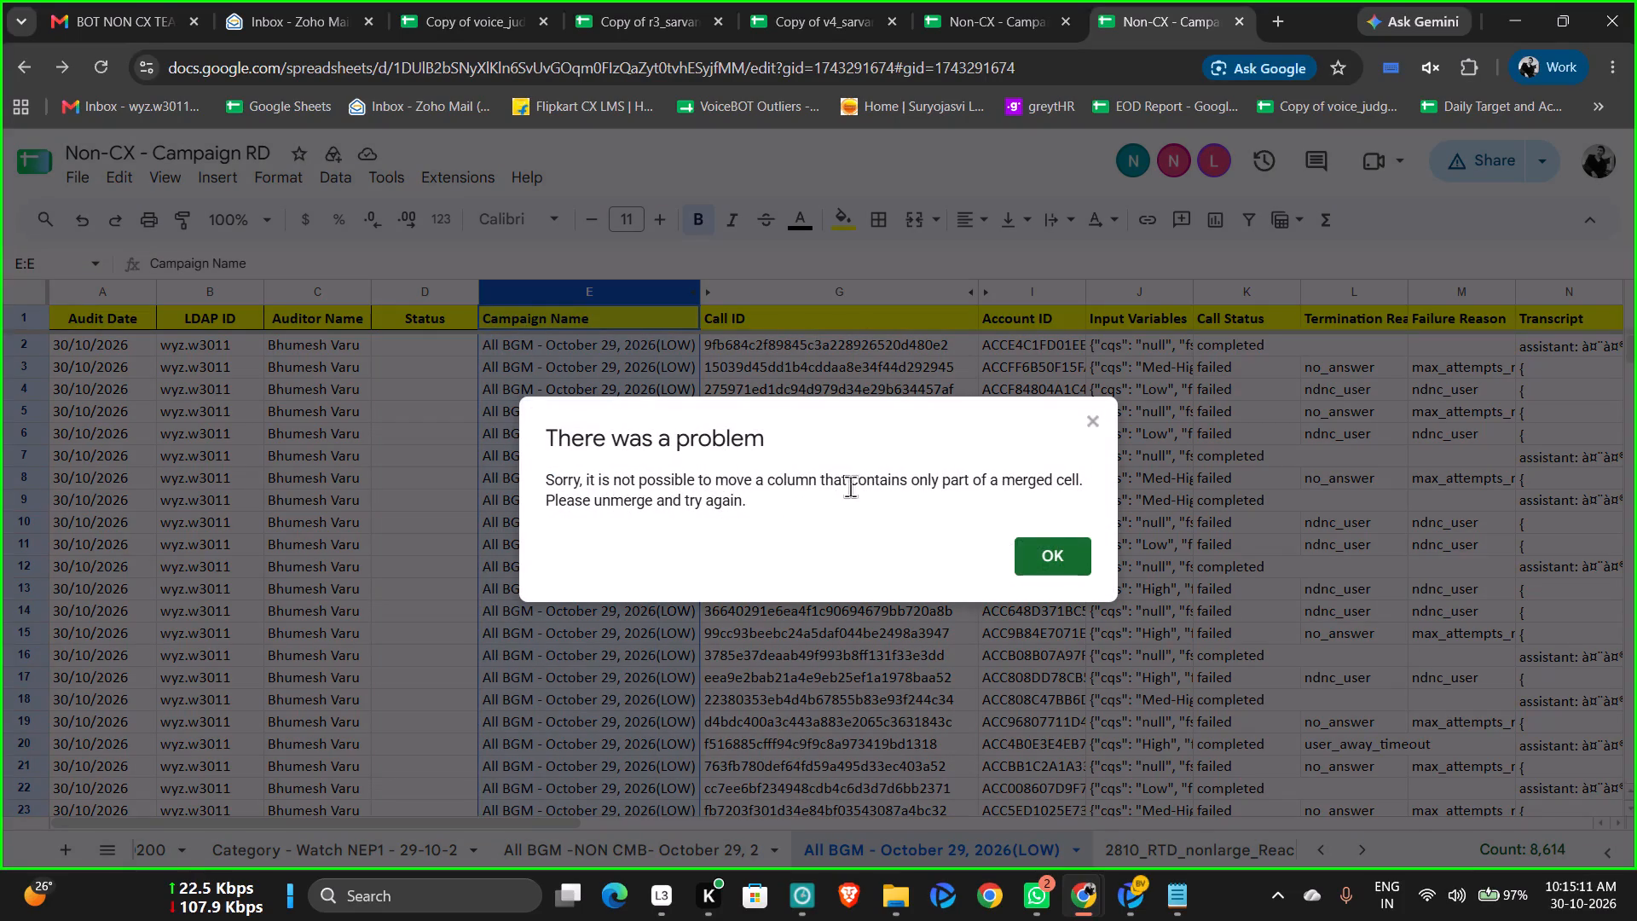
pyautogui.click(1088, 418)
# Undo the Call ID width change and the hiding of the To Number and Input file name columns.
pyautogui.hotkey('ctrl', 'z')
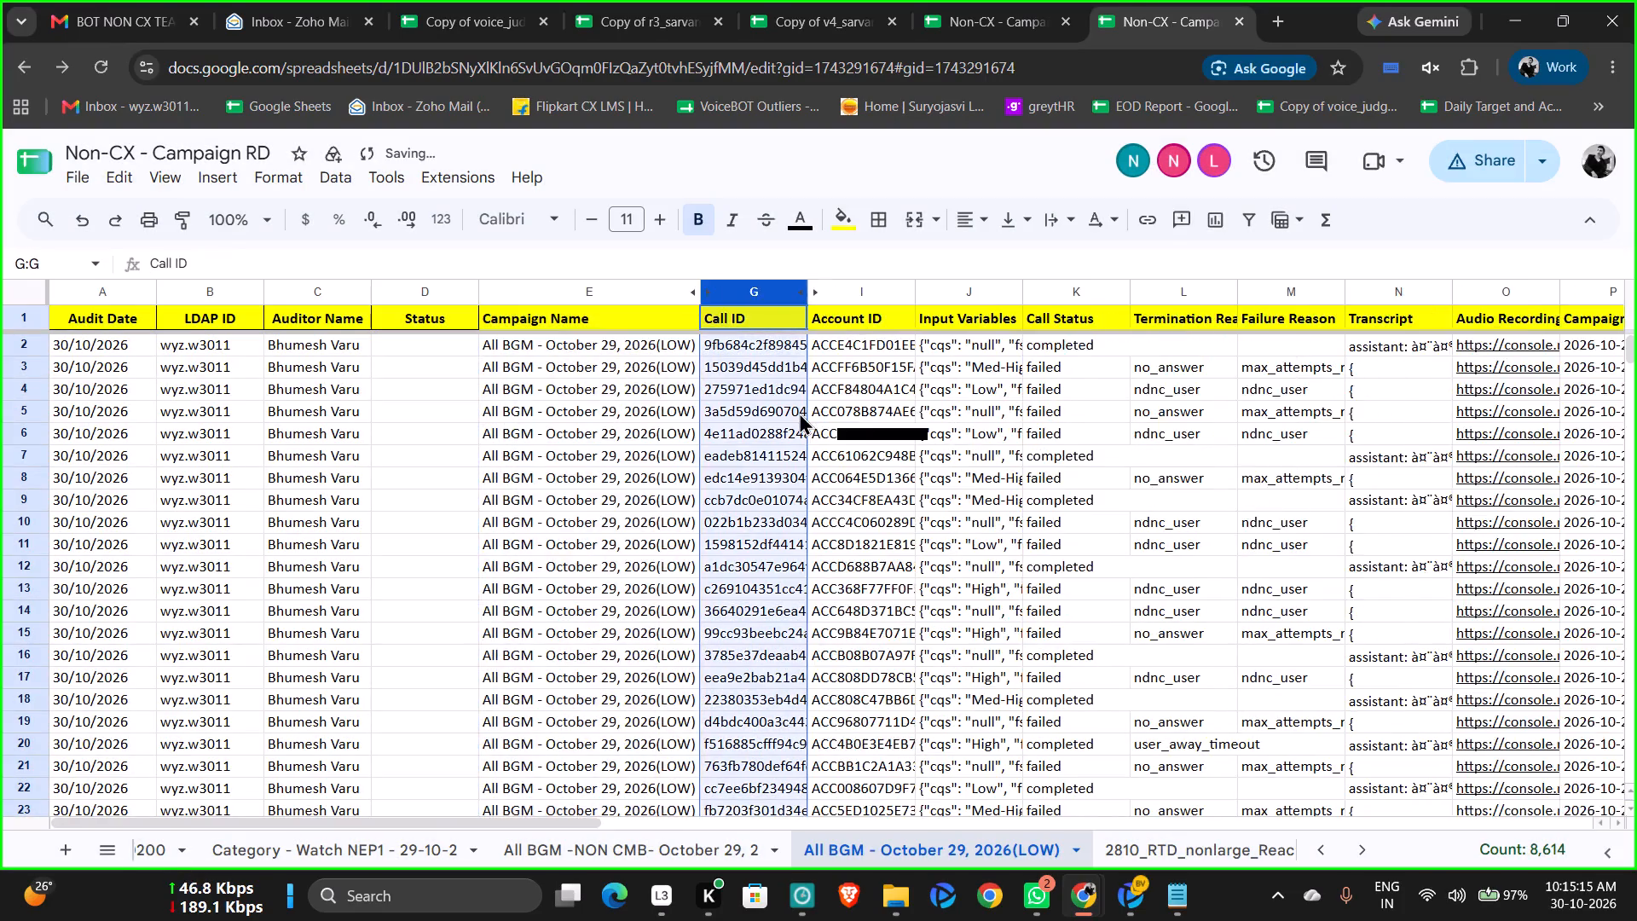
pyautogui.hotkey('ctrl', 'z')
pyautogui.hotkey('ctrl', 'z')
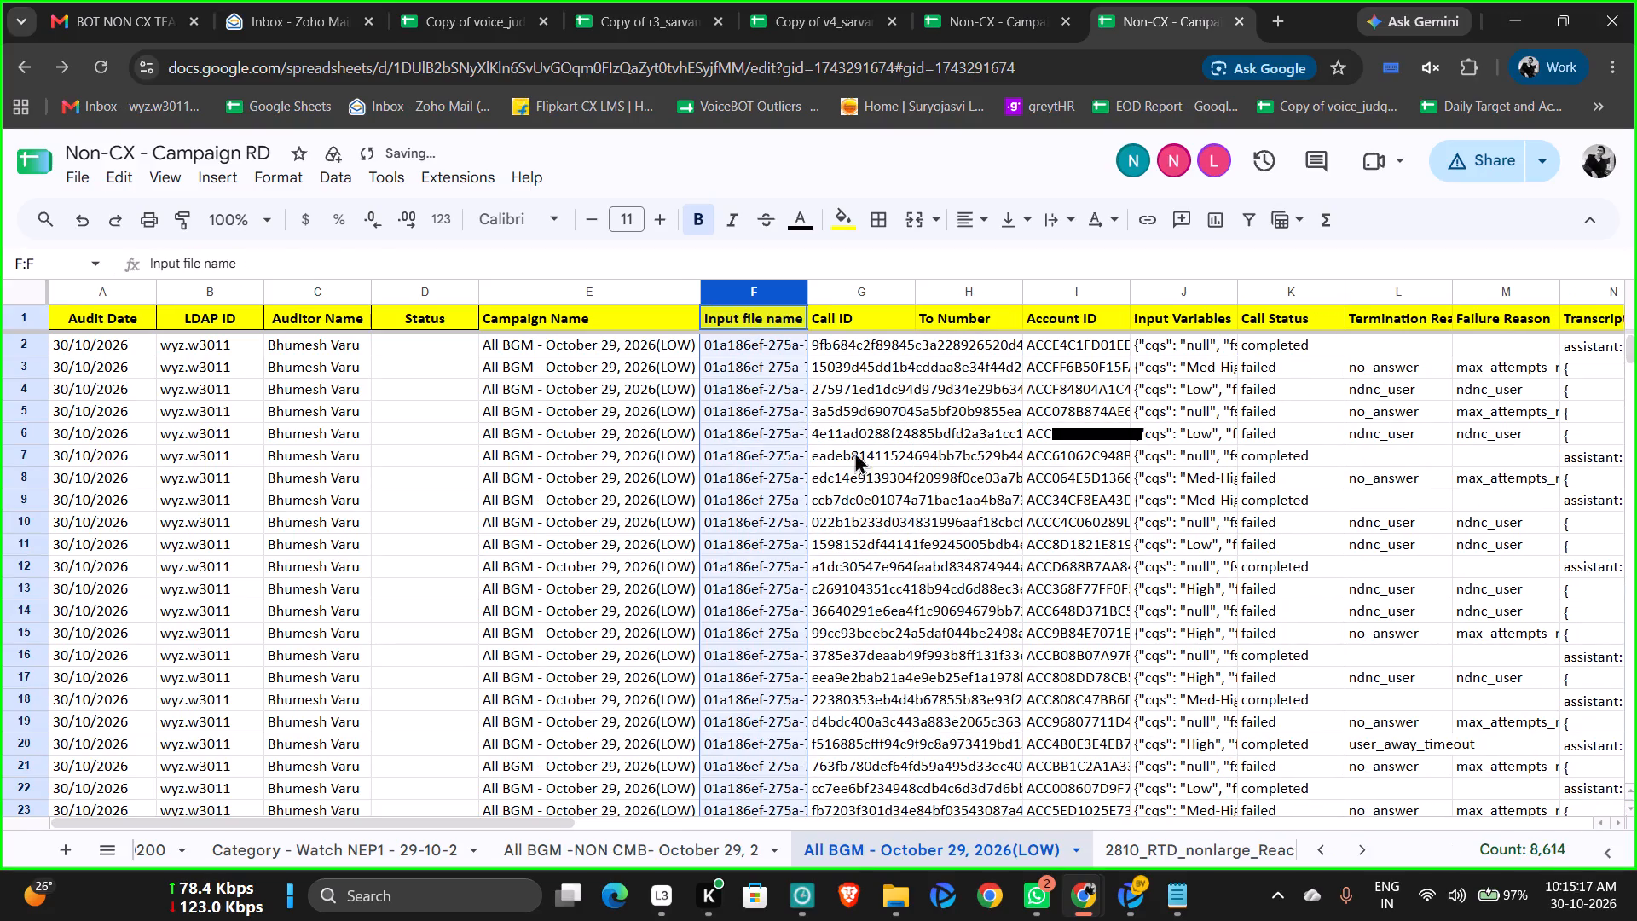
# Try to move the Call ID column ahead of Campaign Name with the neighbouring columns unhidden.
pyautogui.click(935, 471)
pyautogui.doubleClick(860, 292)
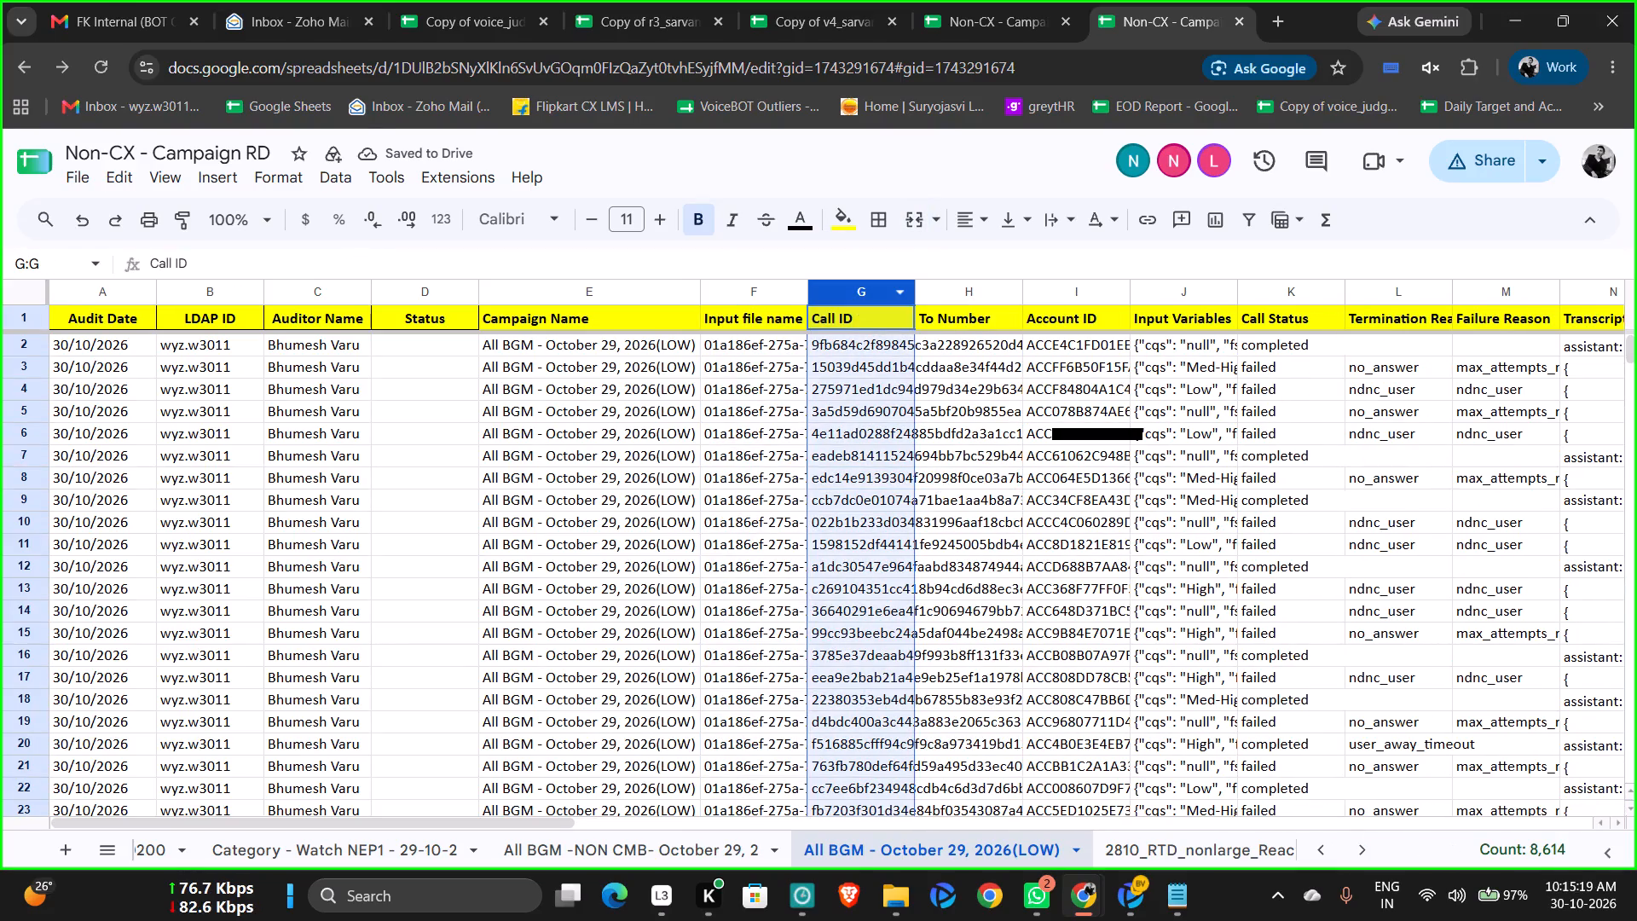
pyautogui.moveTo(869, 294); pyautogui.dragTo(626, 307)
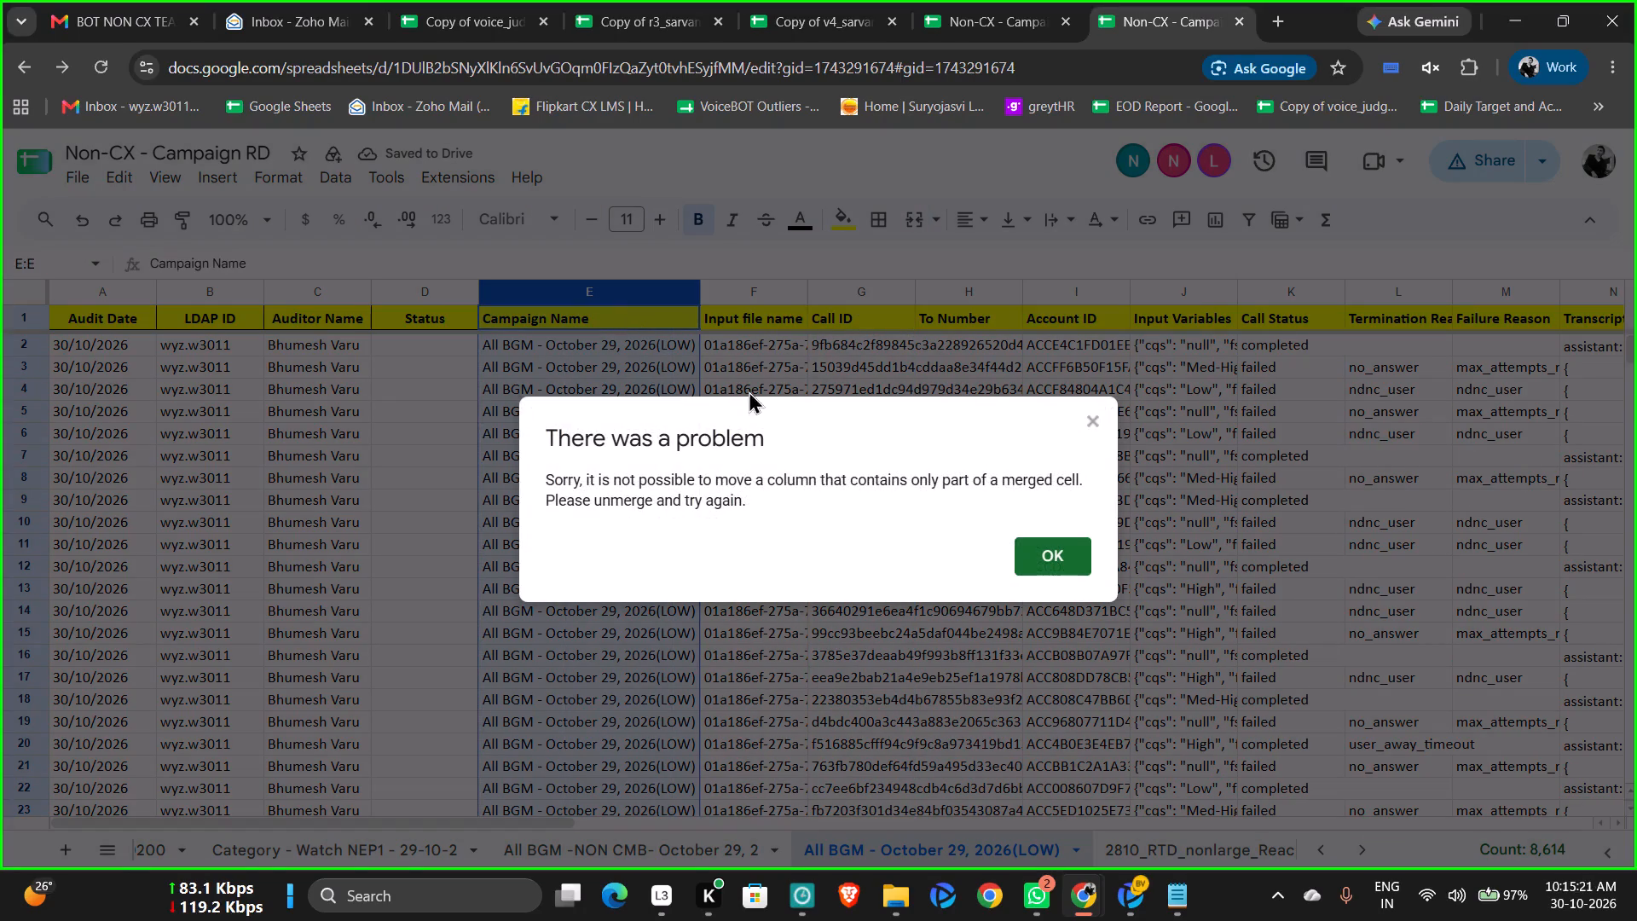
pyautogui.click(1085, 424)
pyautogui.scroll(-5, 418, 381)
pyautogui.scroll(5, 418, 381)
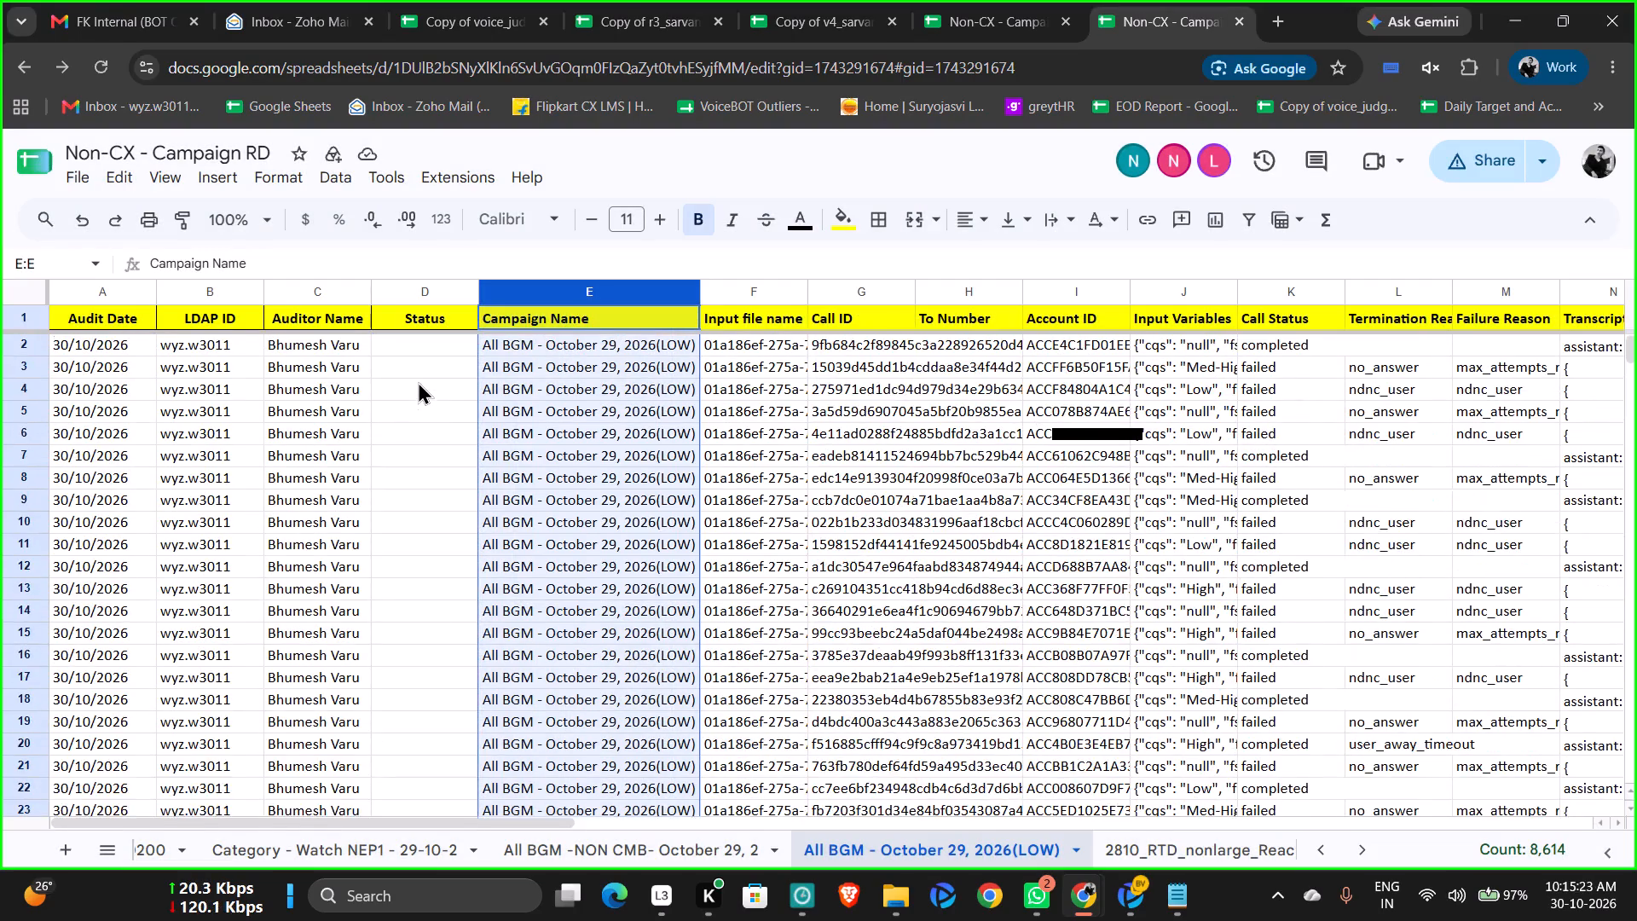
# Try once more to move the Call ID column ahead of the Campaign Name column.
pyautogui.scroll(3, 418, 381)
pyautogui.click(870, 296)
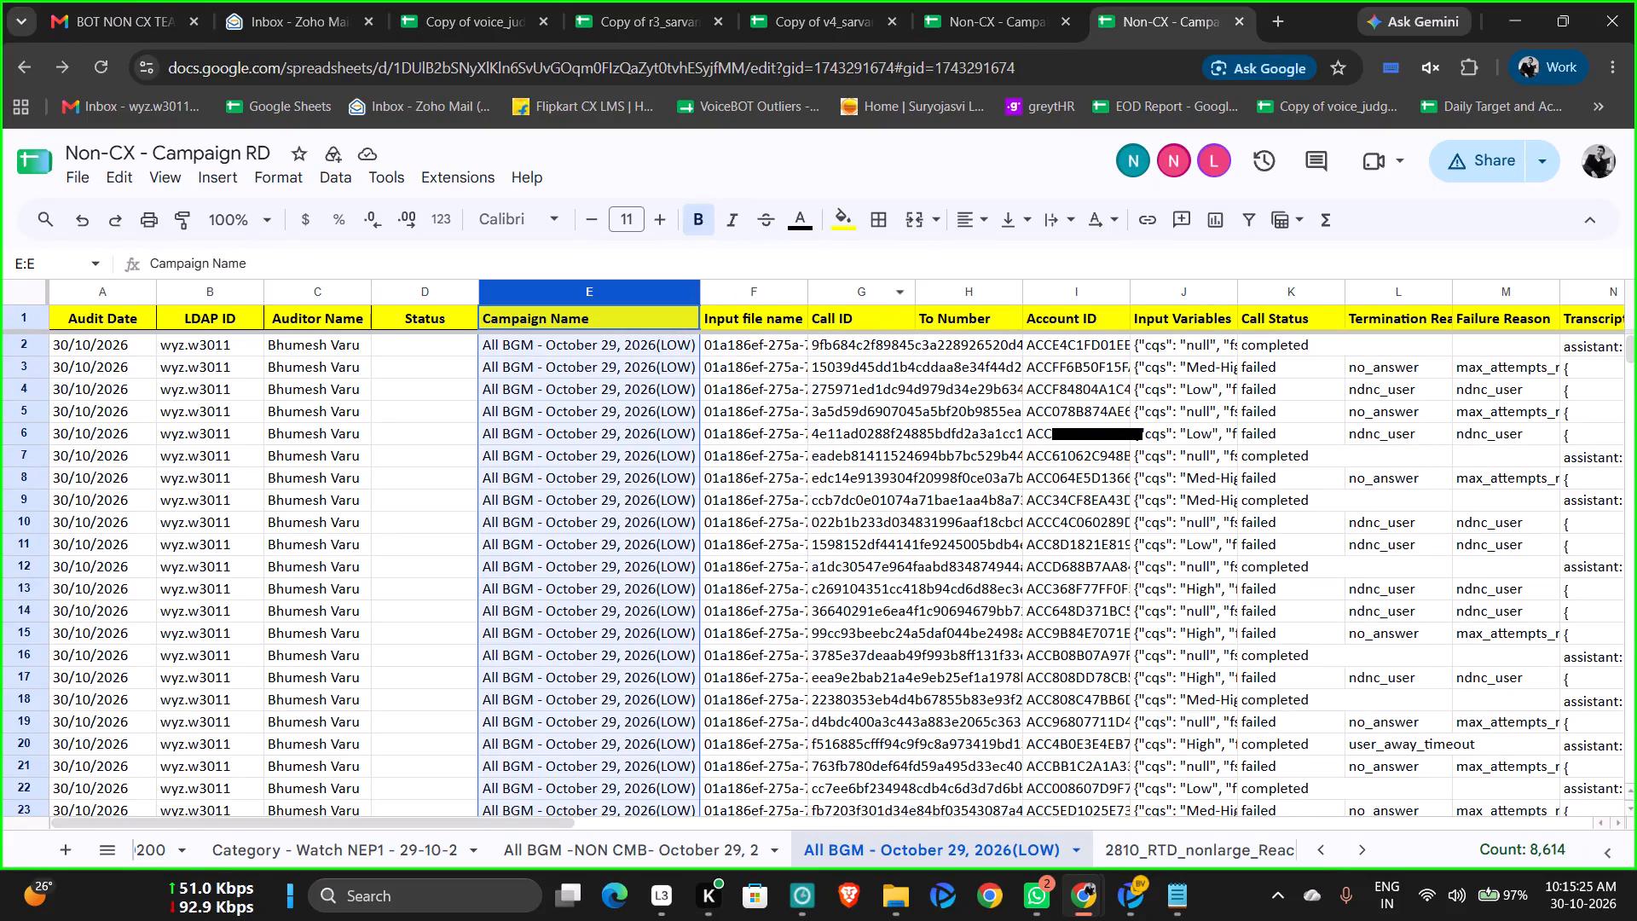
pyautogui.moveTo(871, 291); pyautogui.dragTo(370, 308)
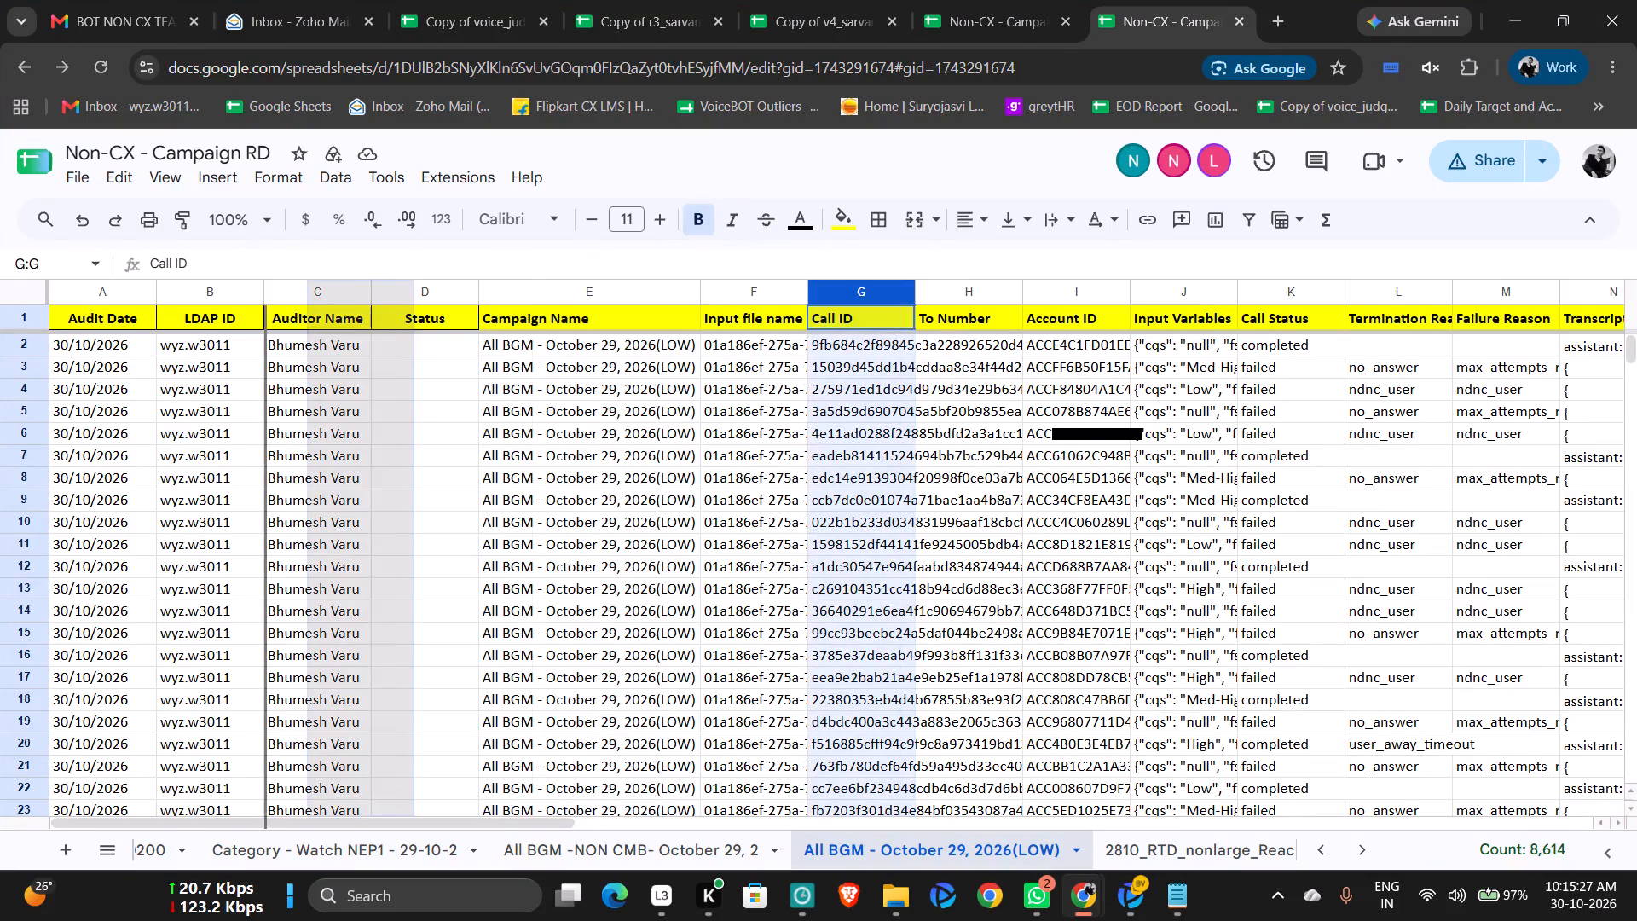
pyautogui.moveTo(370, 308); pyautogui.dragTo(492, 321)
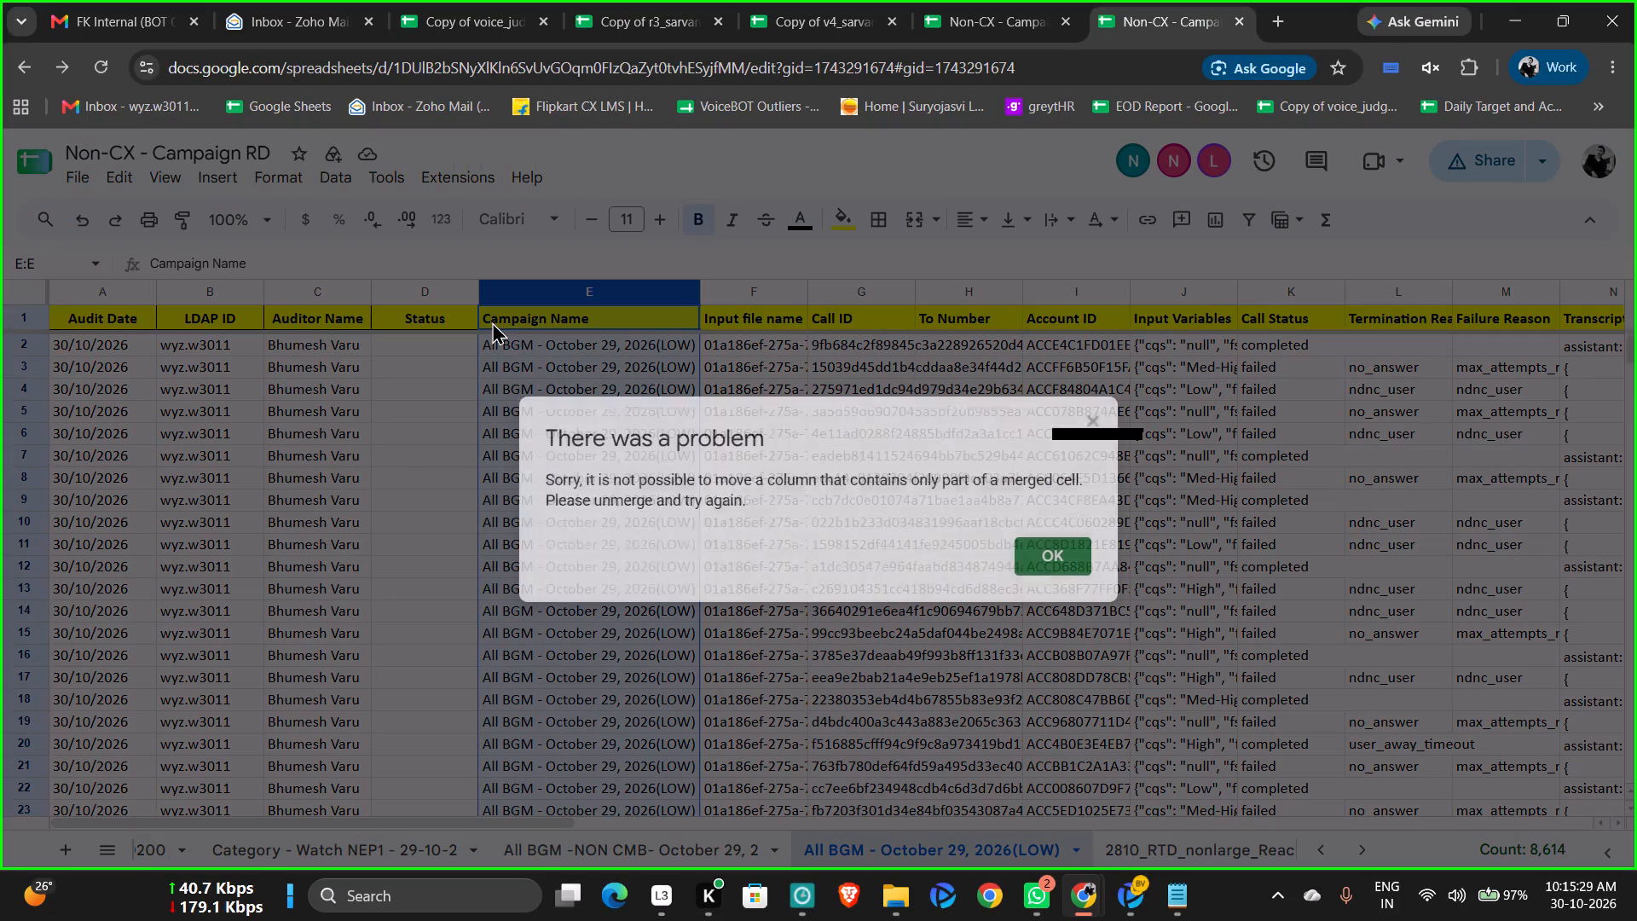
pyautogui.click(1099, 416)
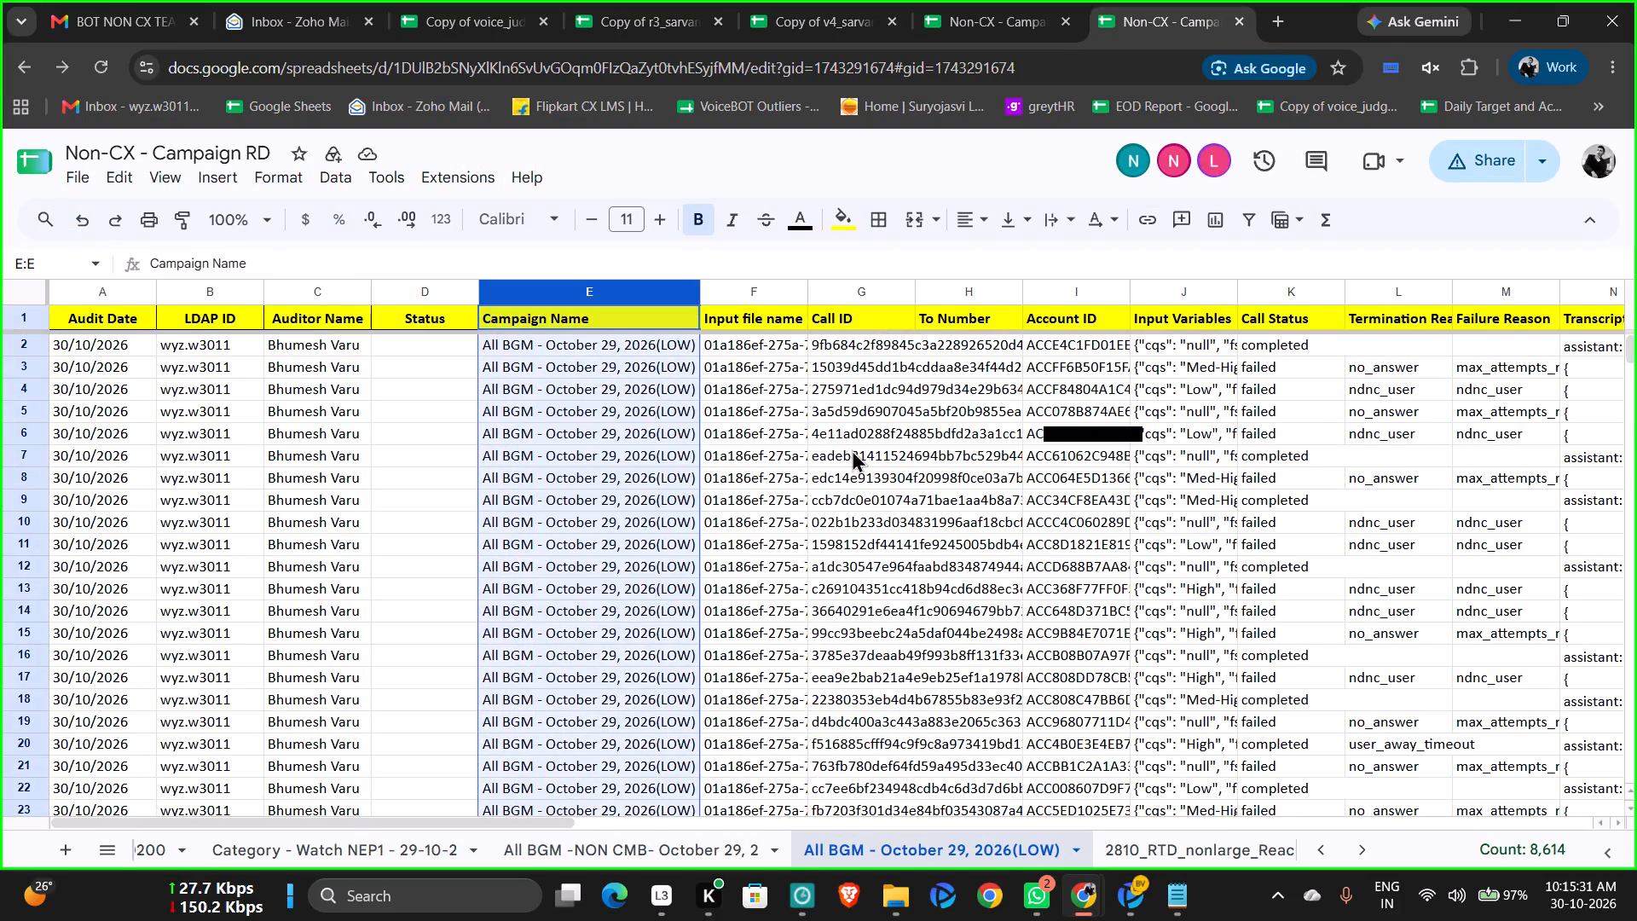
# Hide the Input file name column.
pyautogui.click(775, 419)
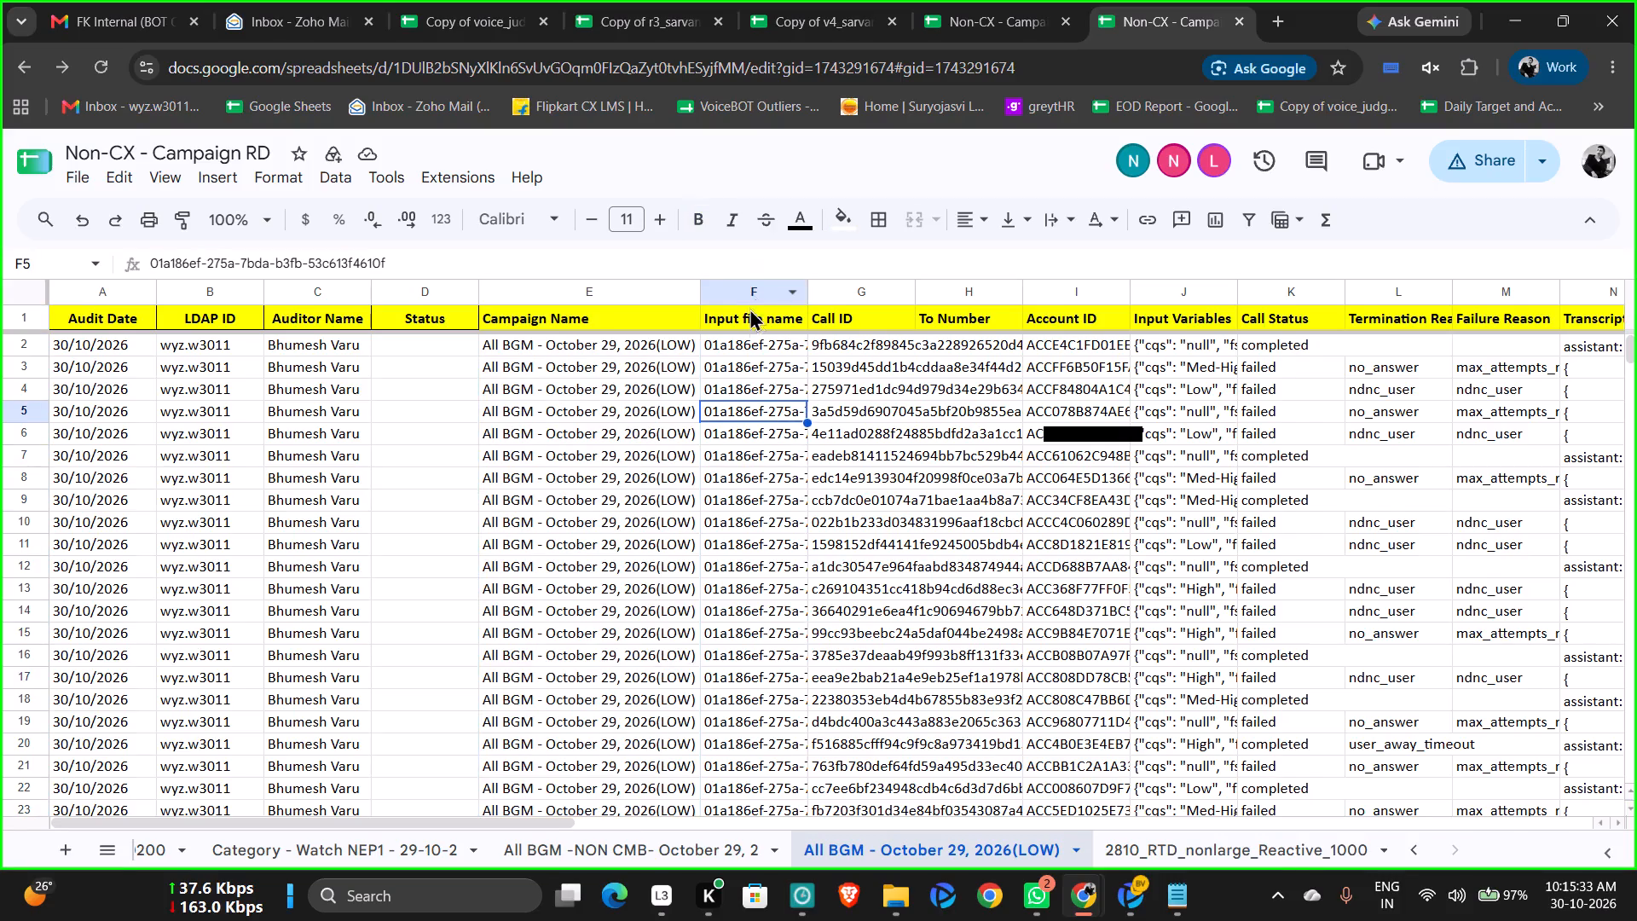
pyautogui.click(754, 295)
pyautogui.rightClick(754, 295)
pyautogui.click(845, 518)
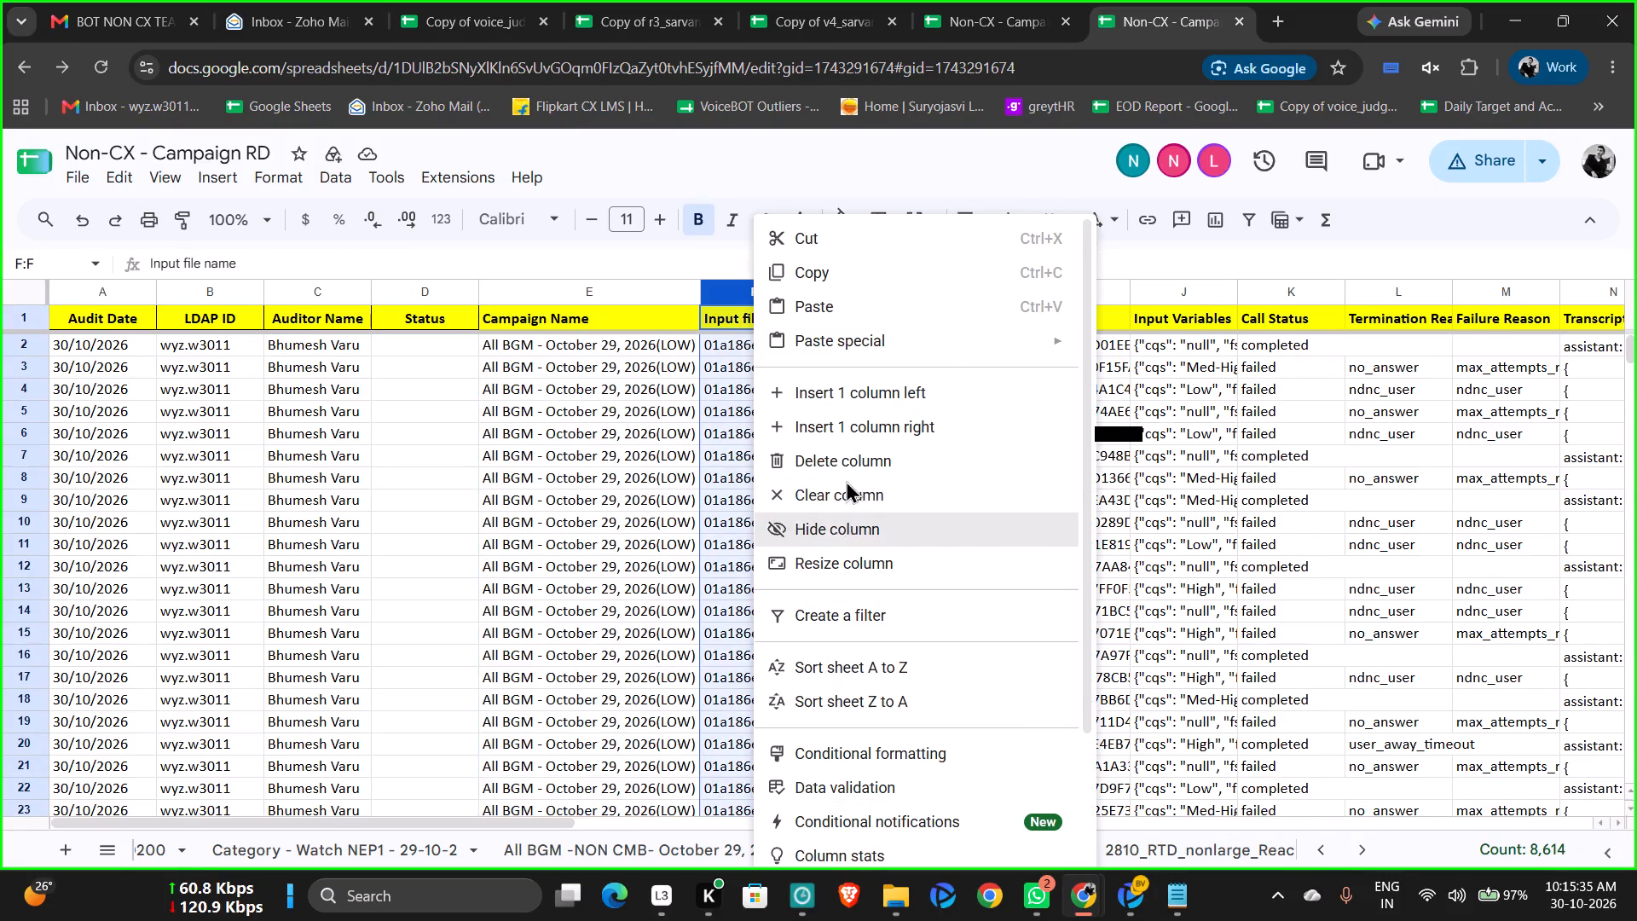
# Insert one blank column between the Status and Campaign Name columns.
pyautogui.click(844, 294)
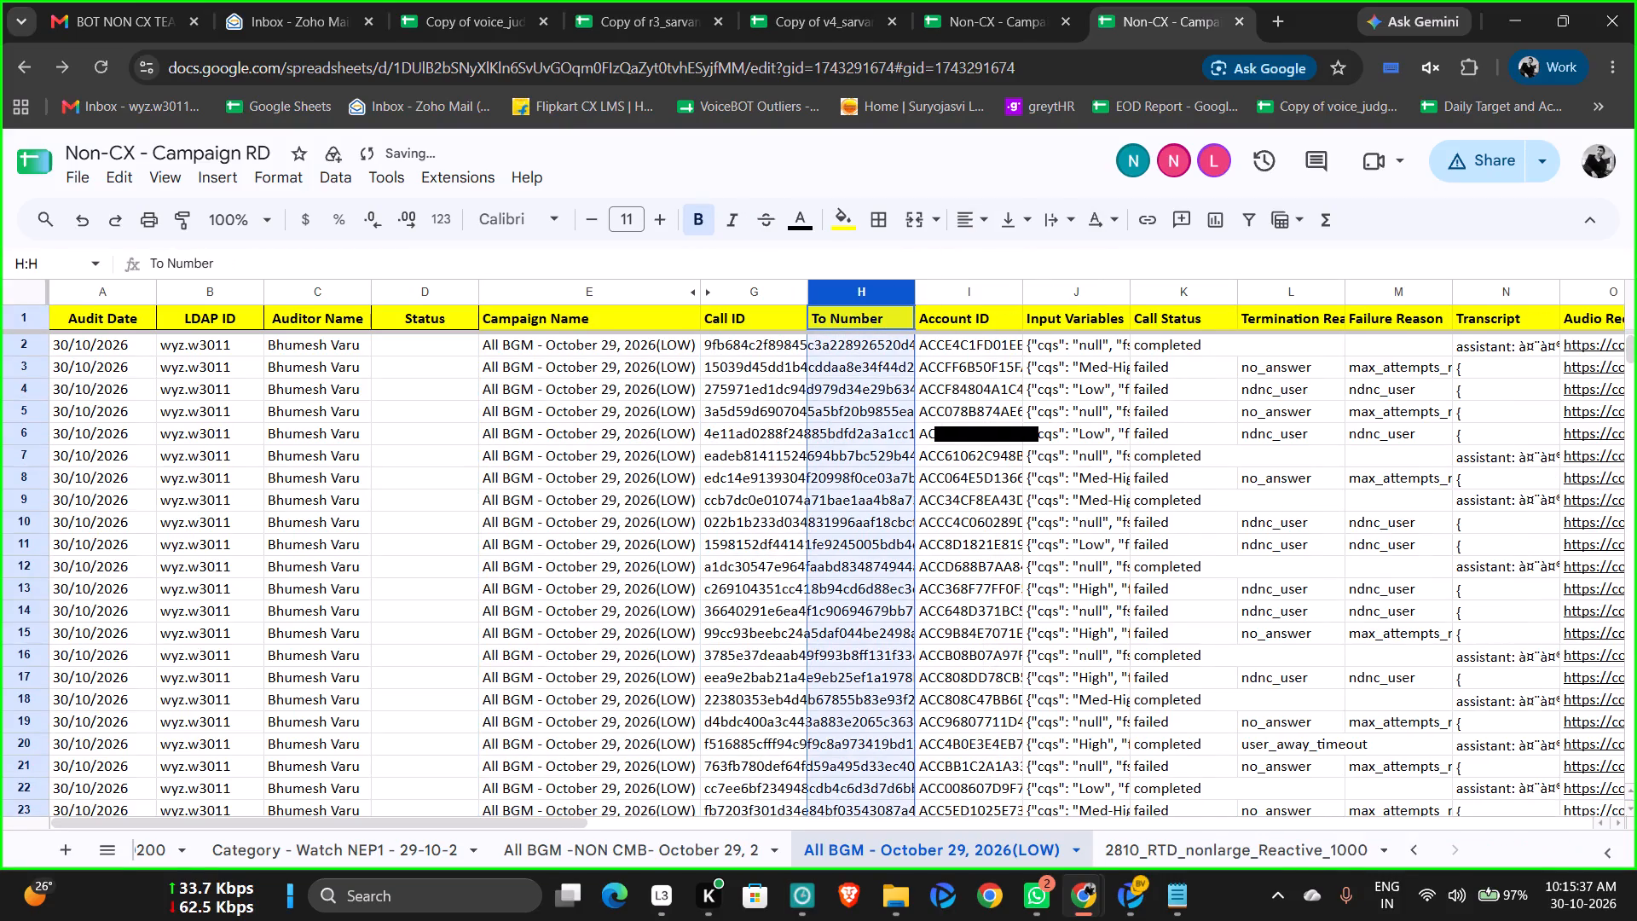
pyautogui.click(447, 293)
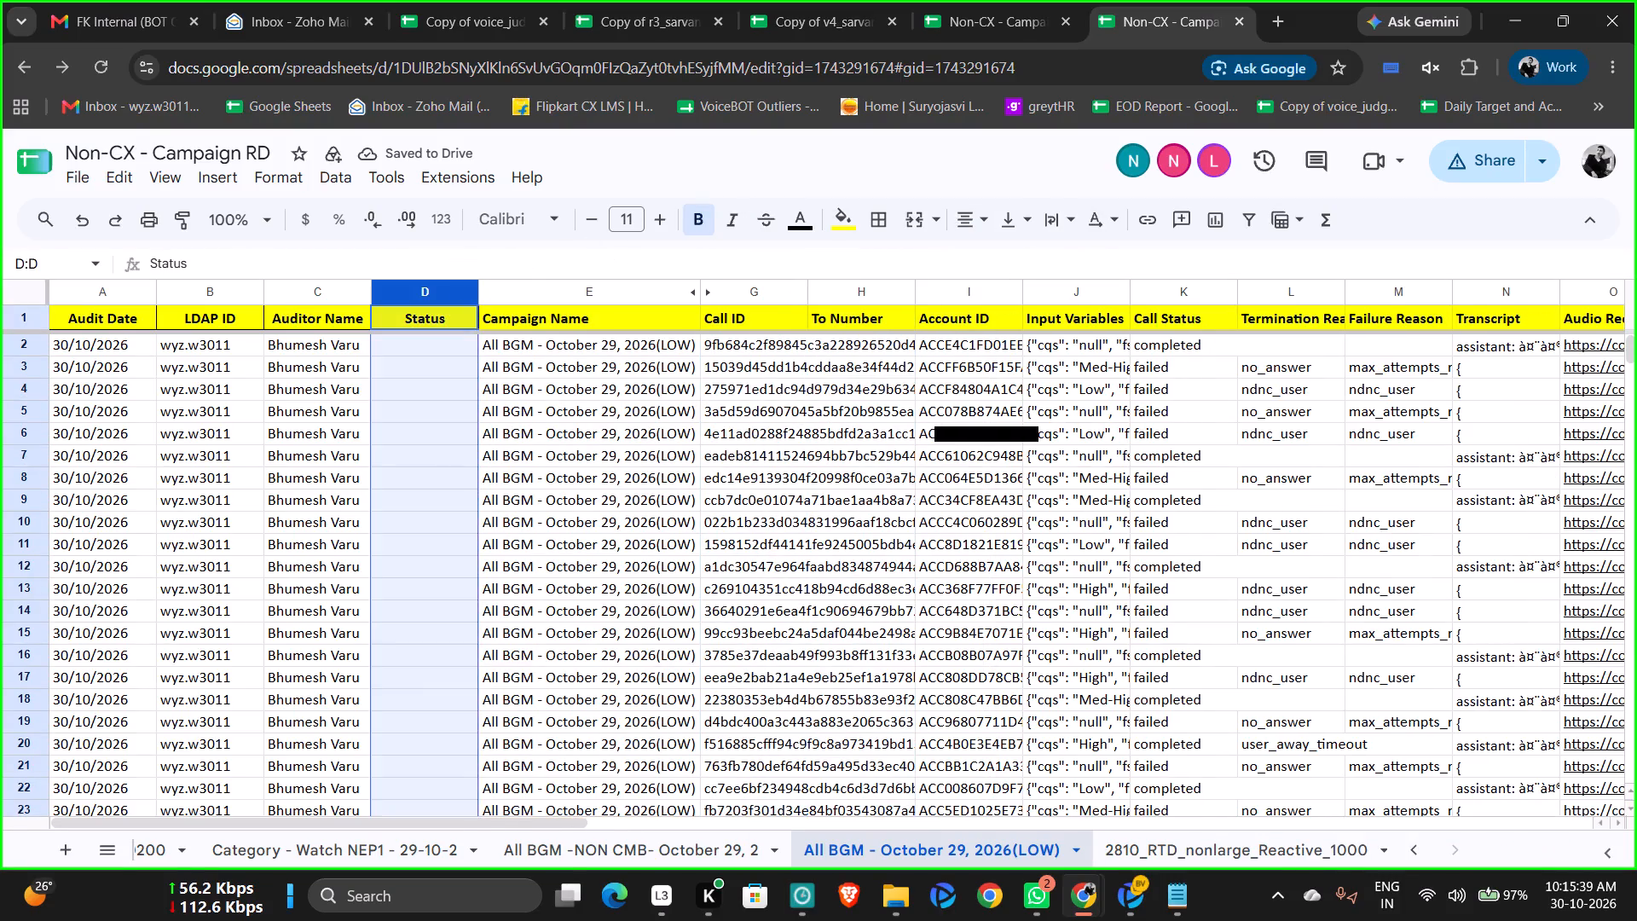
pyautogui.rightClick(447, 293)
pyautogui.click(616, 426)
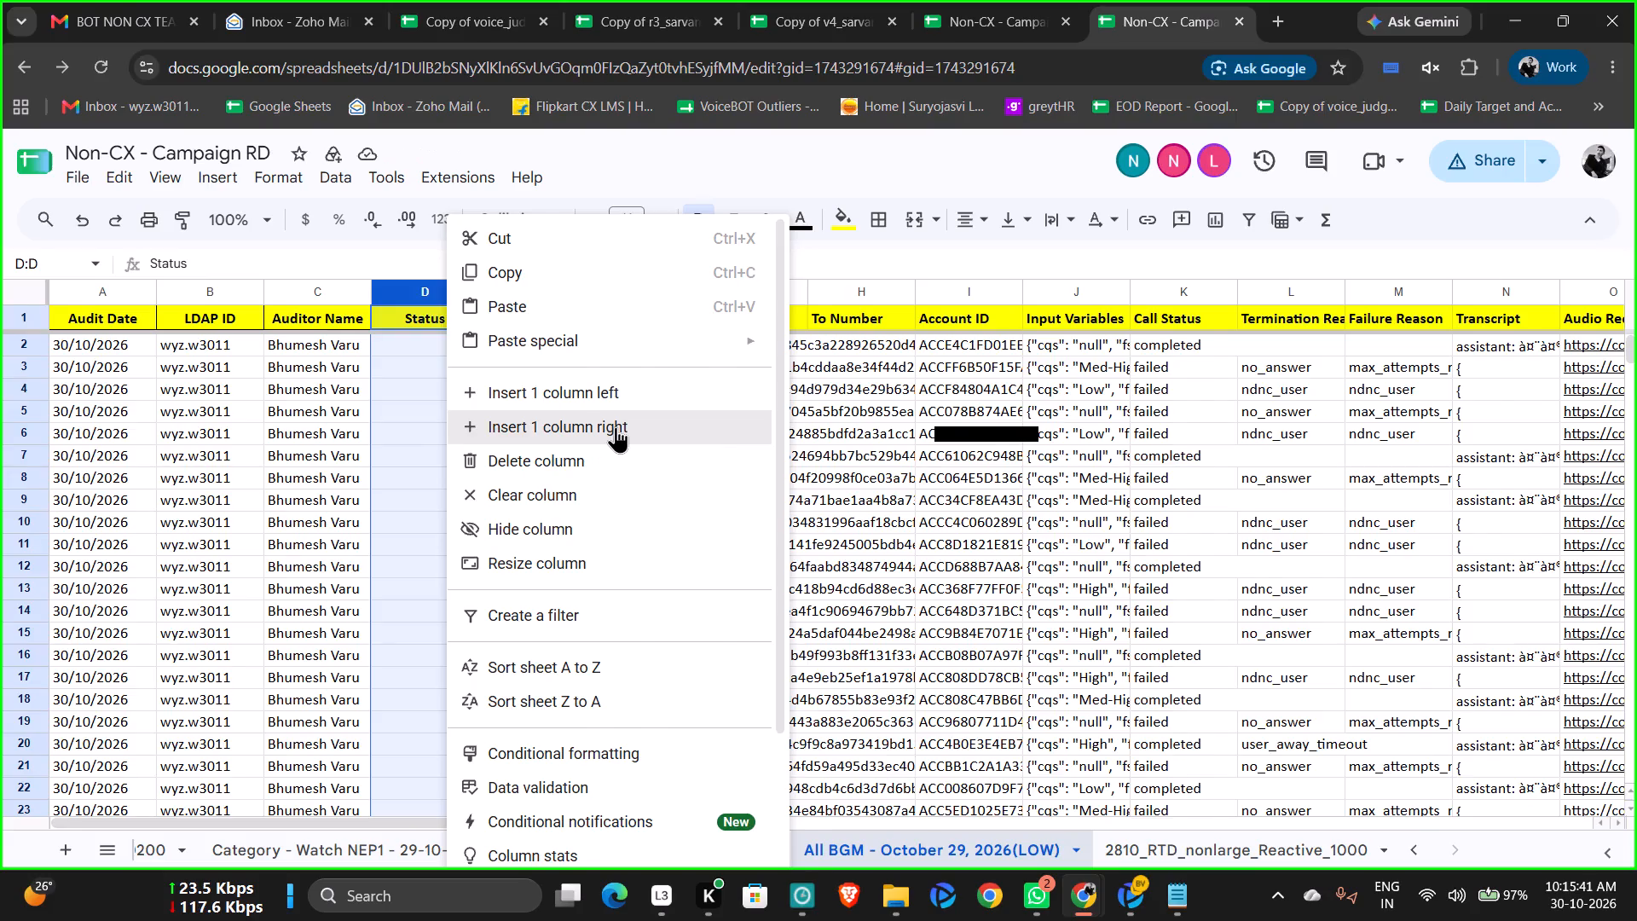
# Copy the whole Call ID column into the blank column E after Status.
pyautogui.click(844, 288)
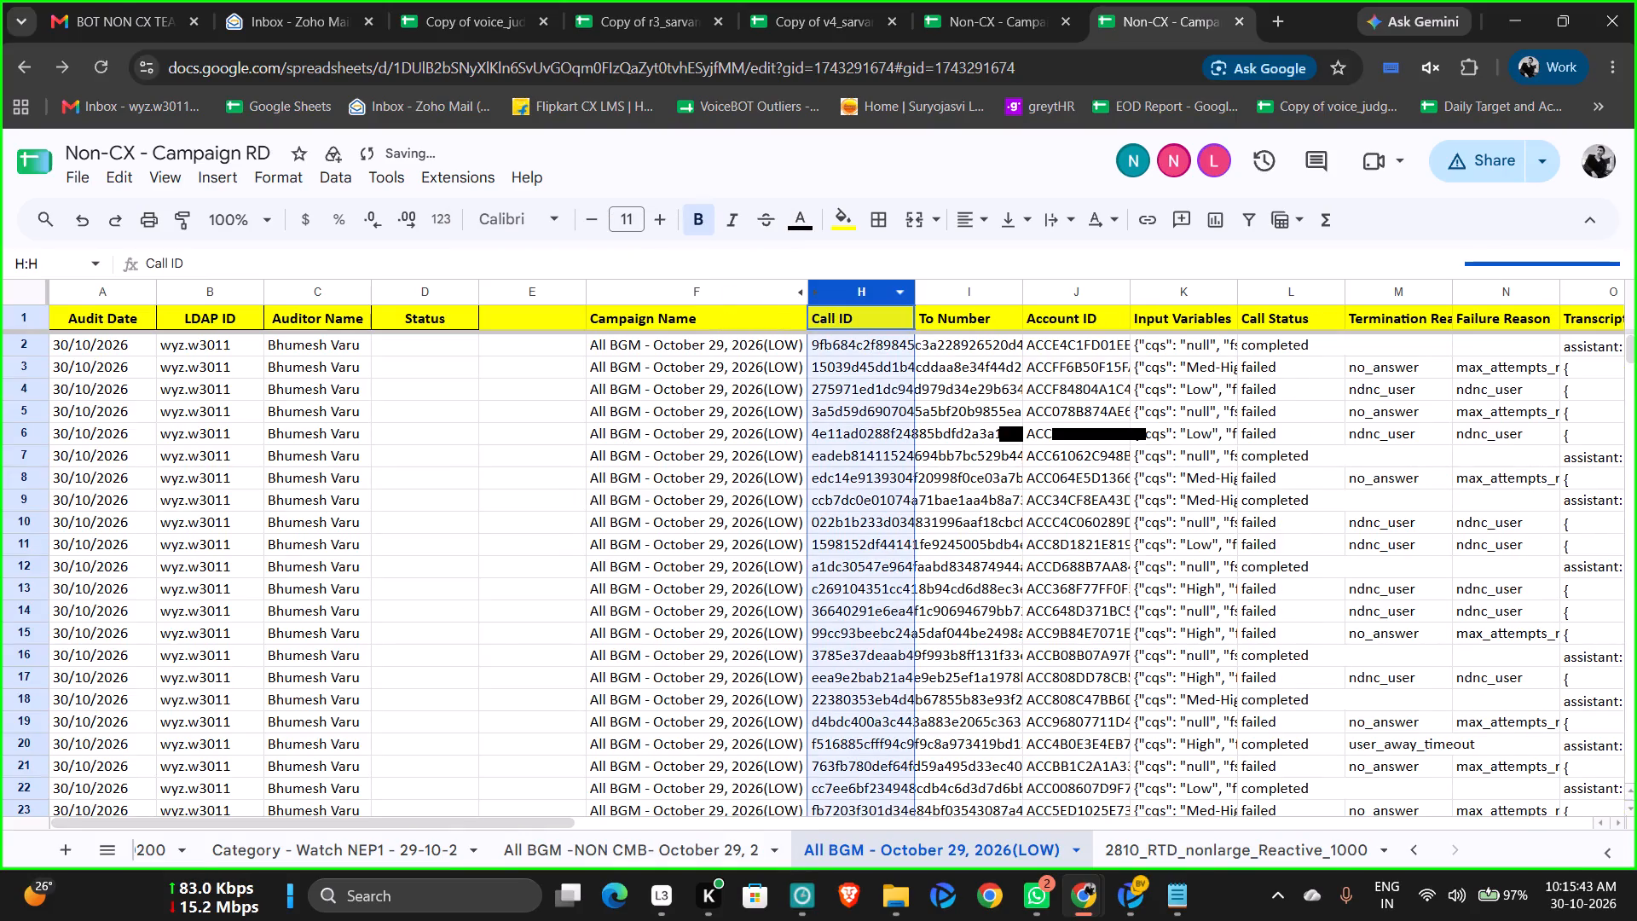
pyautogui.rightClick(853, 305)
pyautogui.click(917, 275)
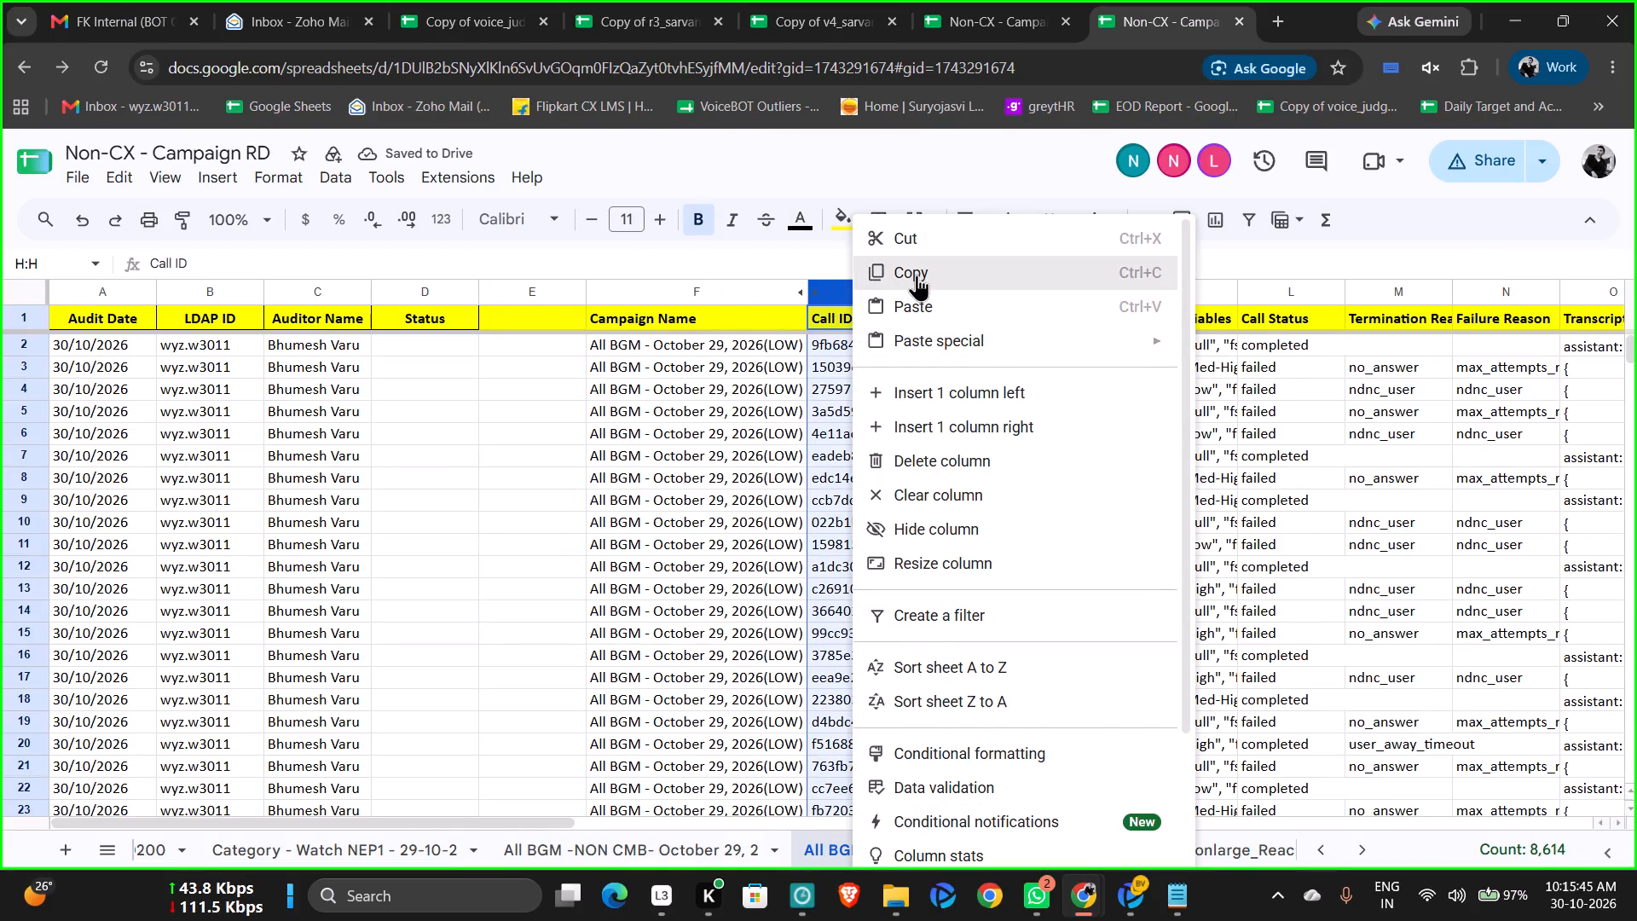
pyautogui.click(558, 310)
pyautogui.hotkey('ctrl', 'v')
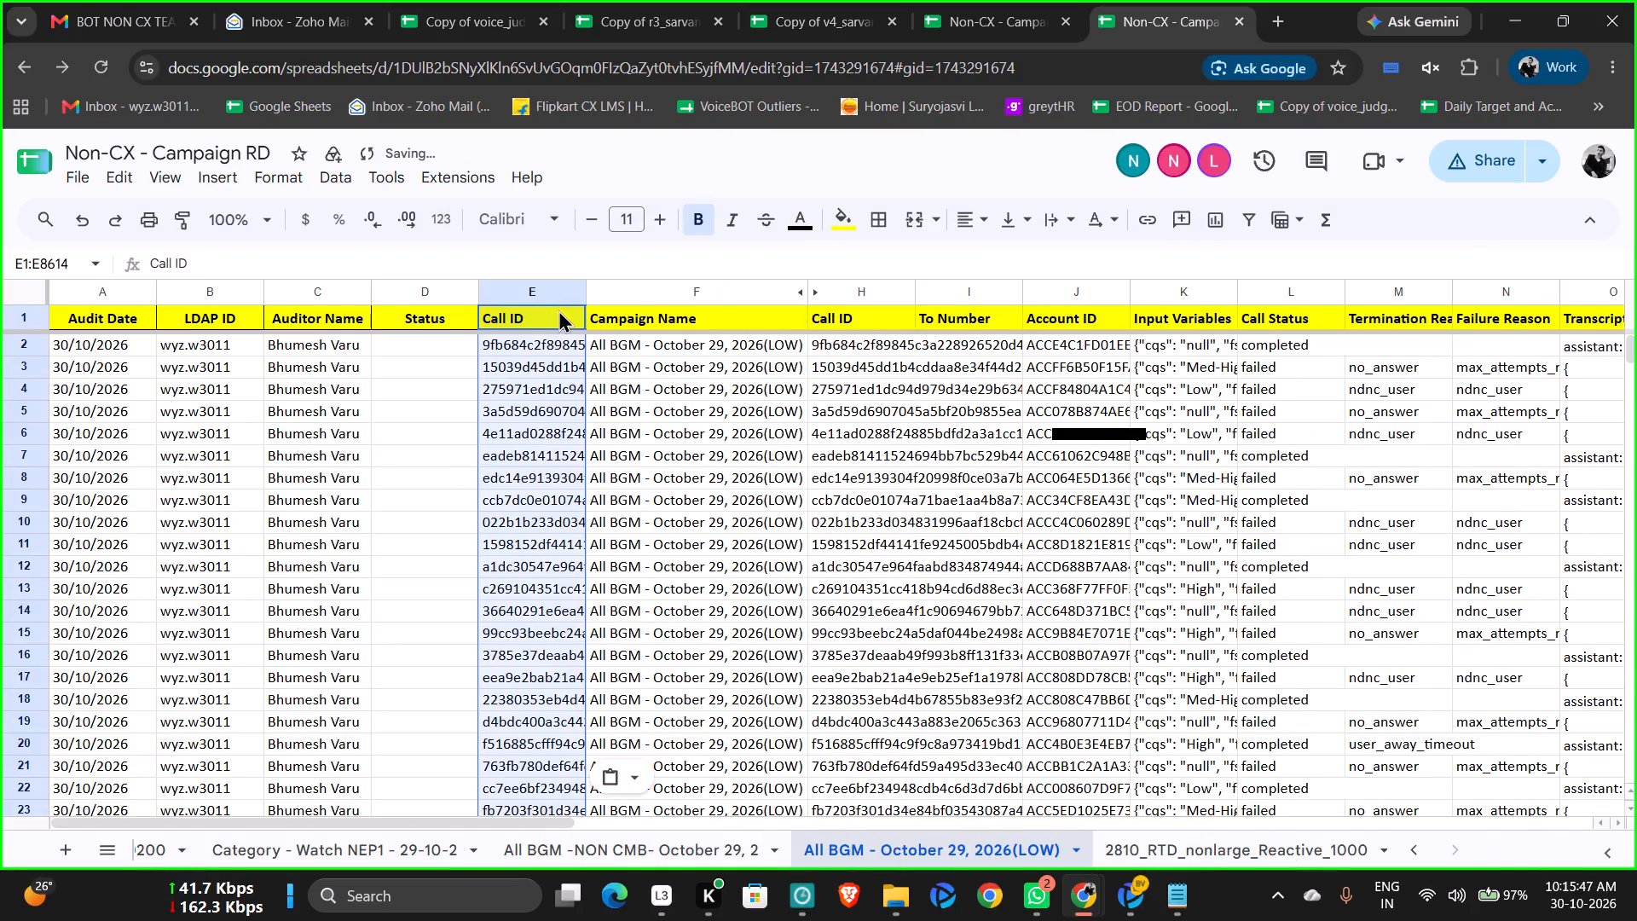
# Hide the original Call ID column H, keeping the copy beside Status.
pyautogui.click(847, 348)
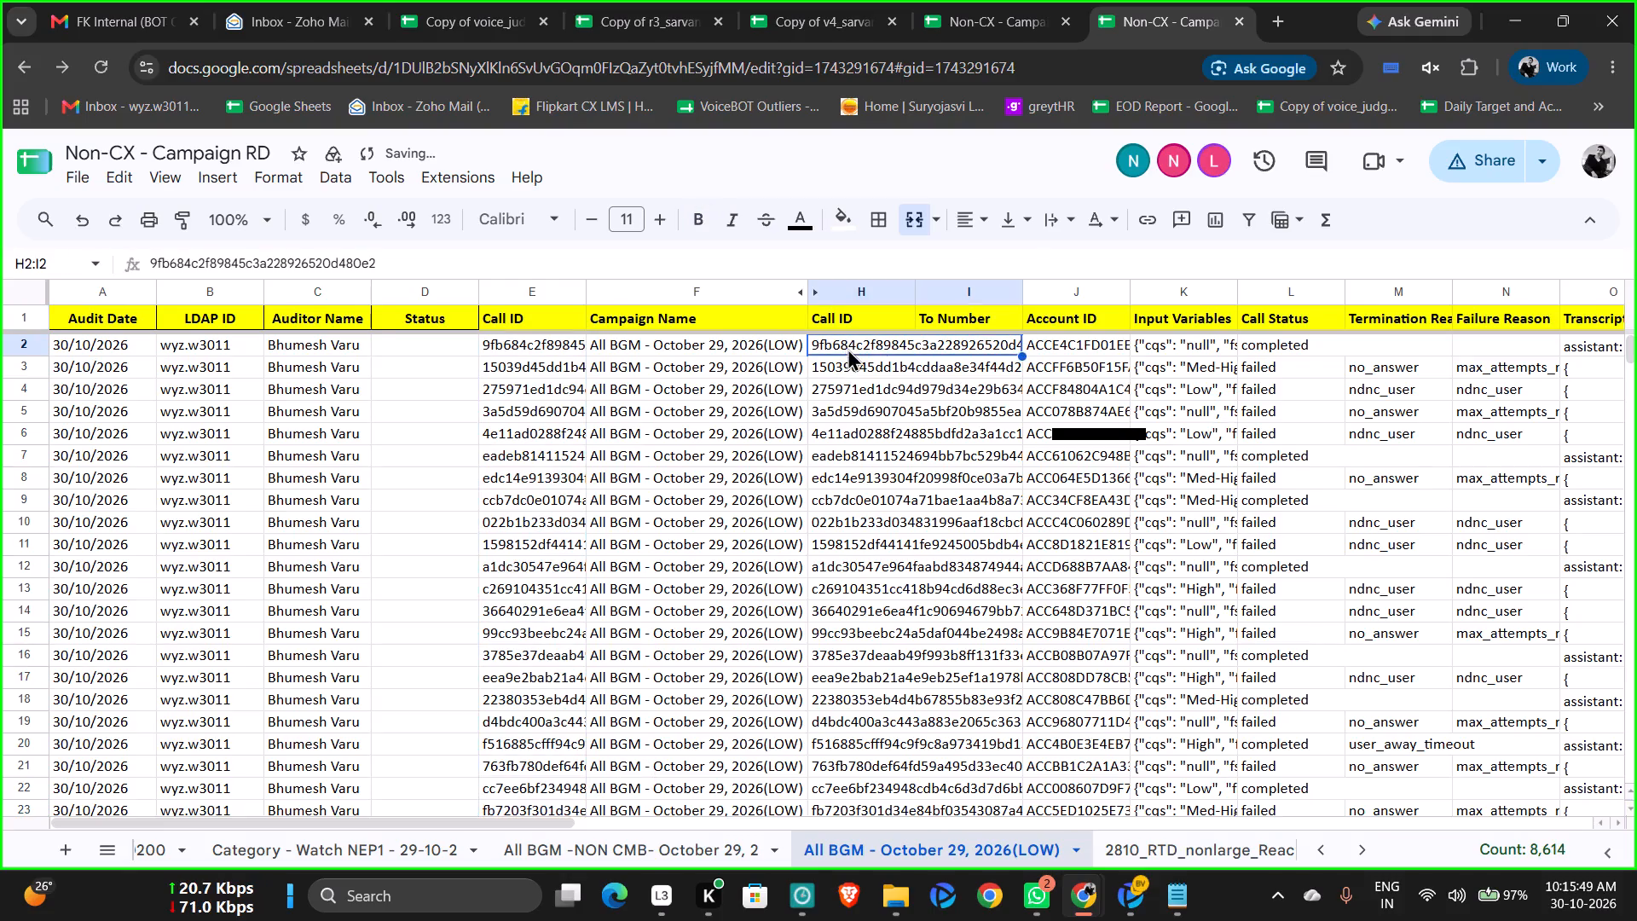
pyautogui.click(881, 285)
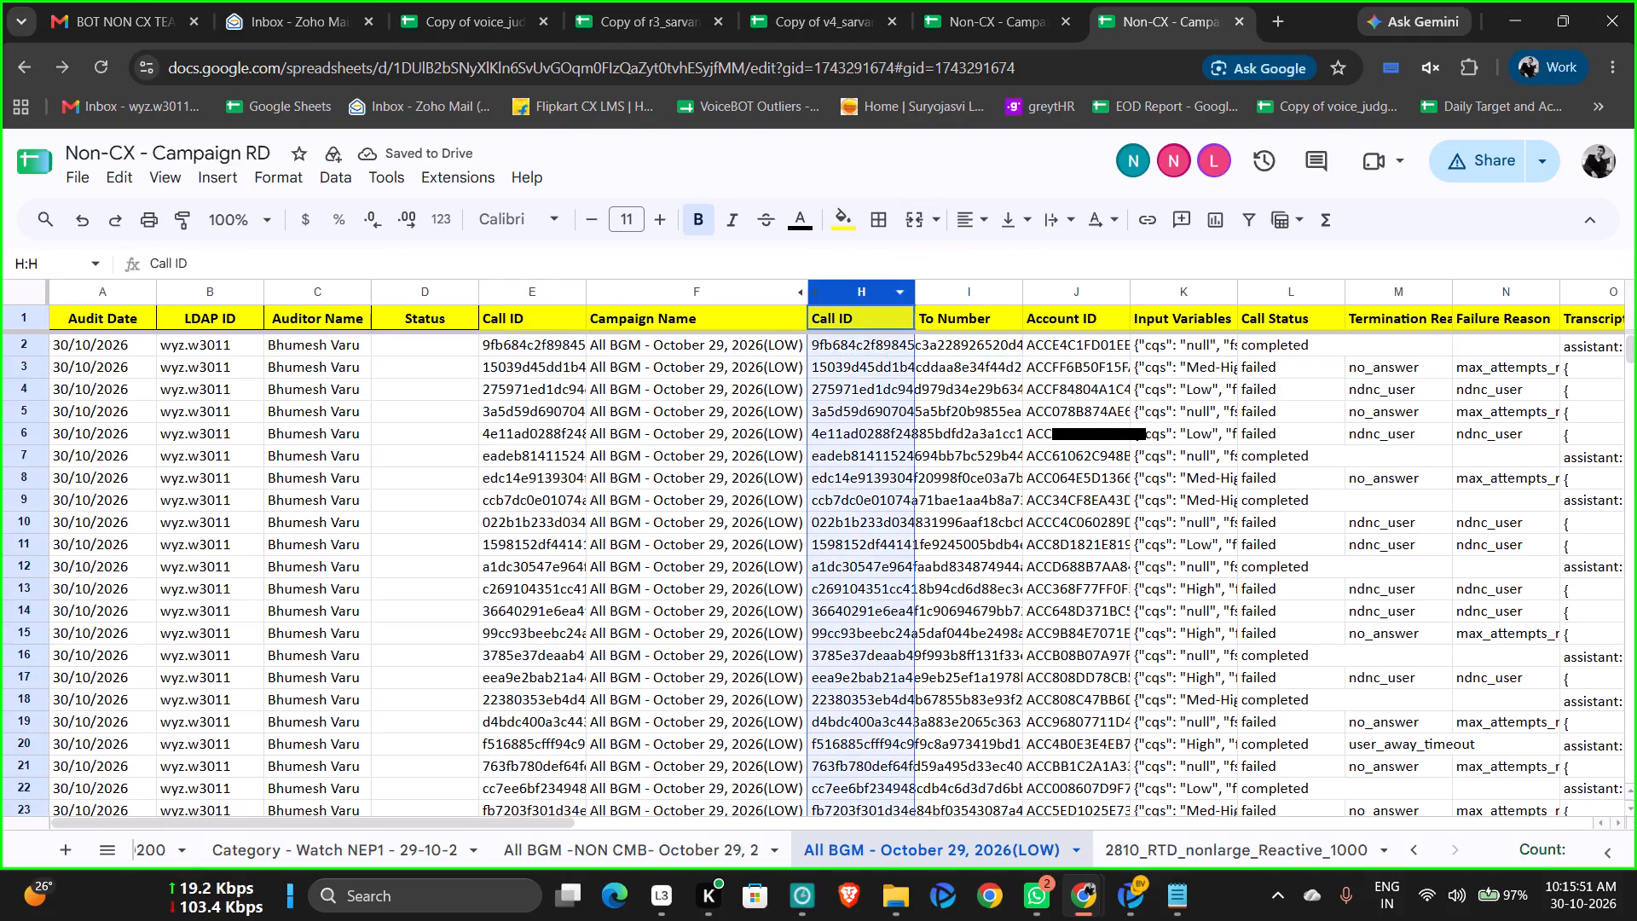
pyautogui.rightClick(879, 286)
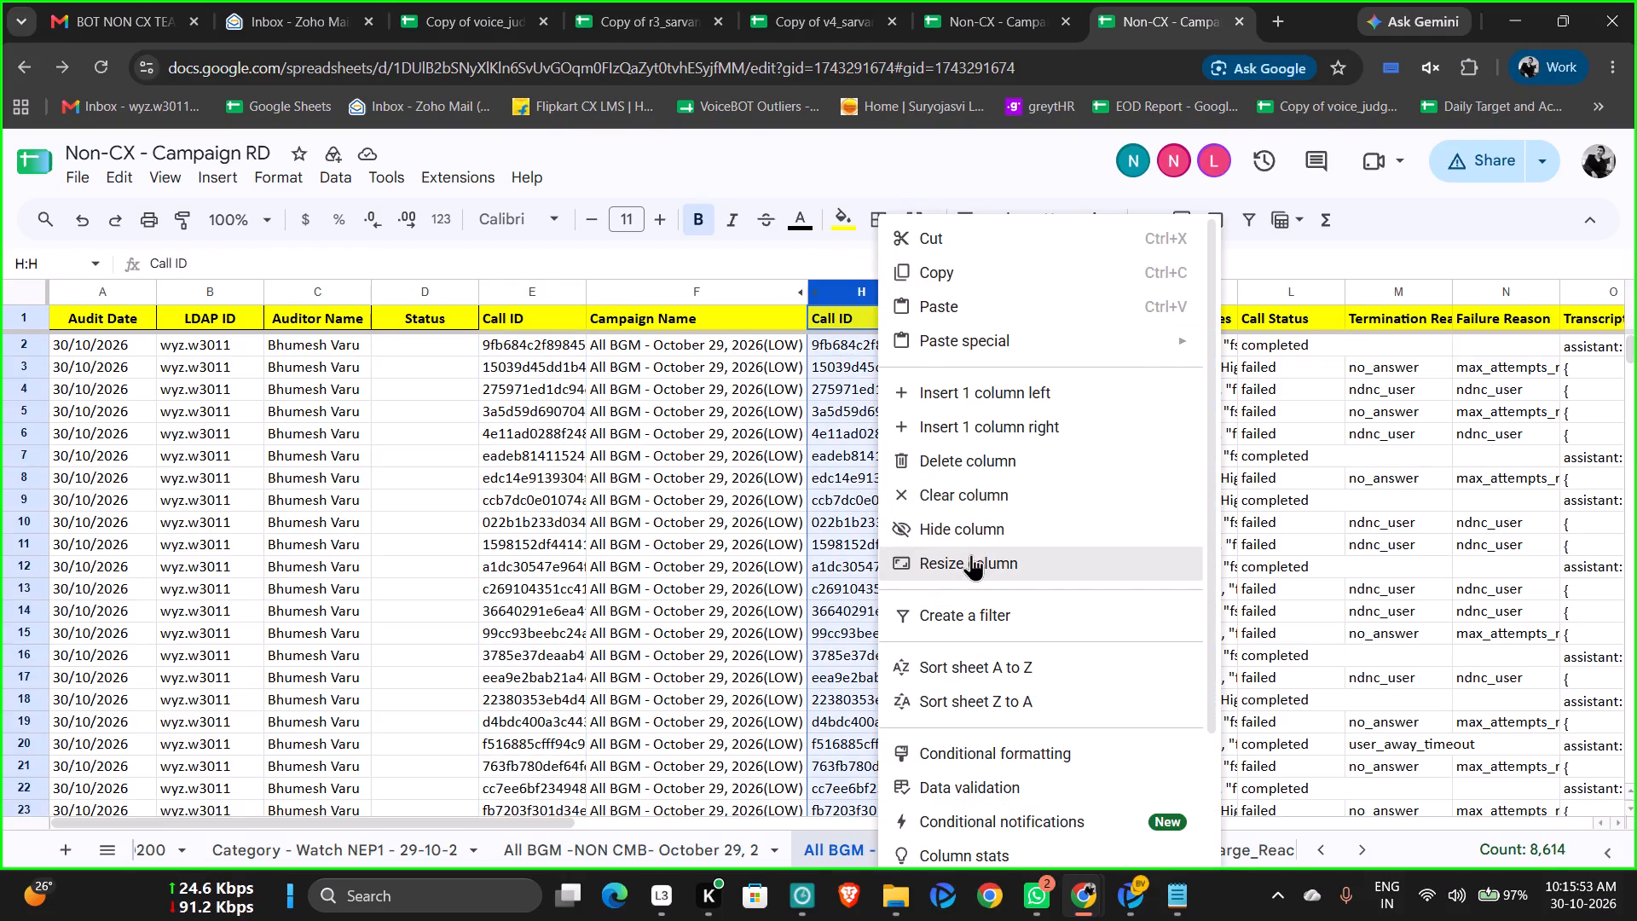
pyautogui.click(1004, 528)
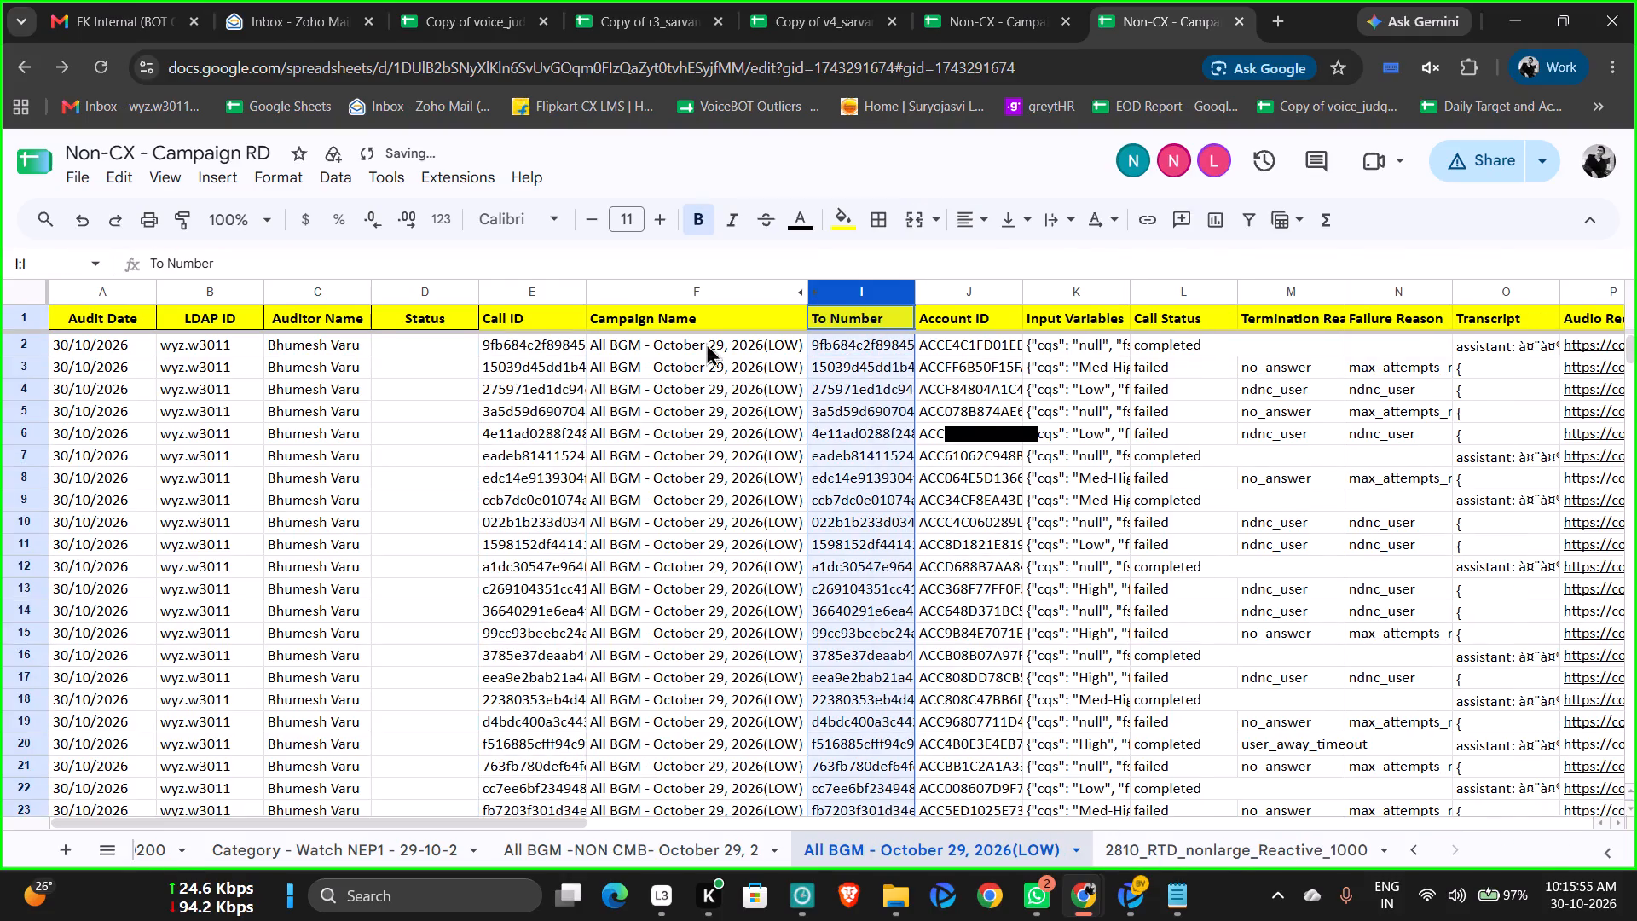
# Hide columns I to Q, from To Number through the campaign creation time column before Agent Name.
pyautogui.click(989, 459)
pyautogui.click(853, 290)
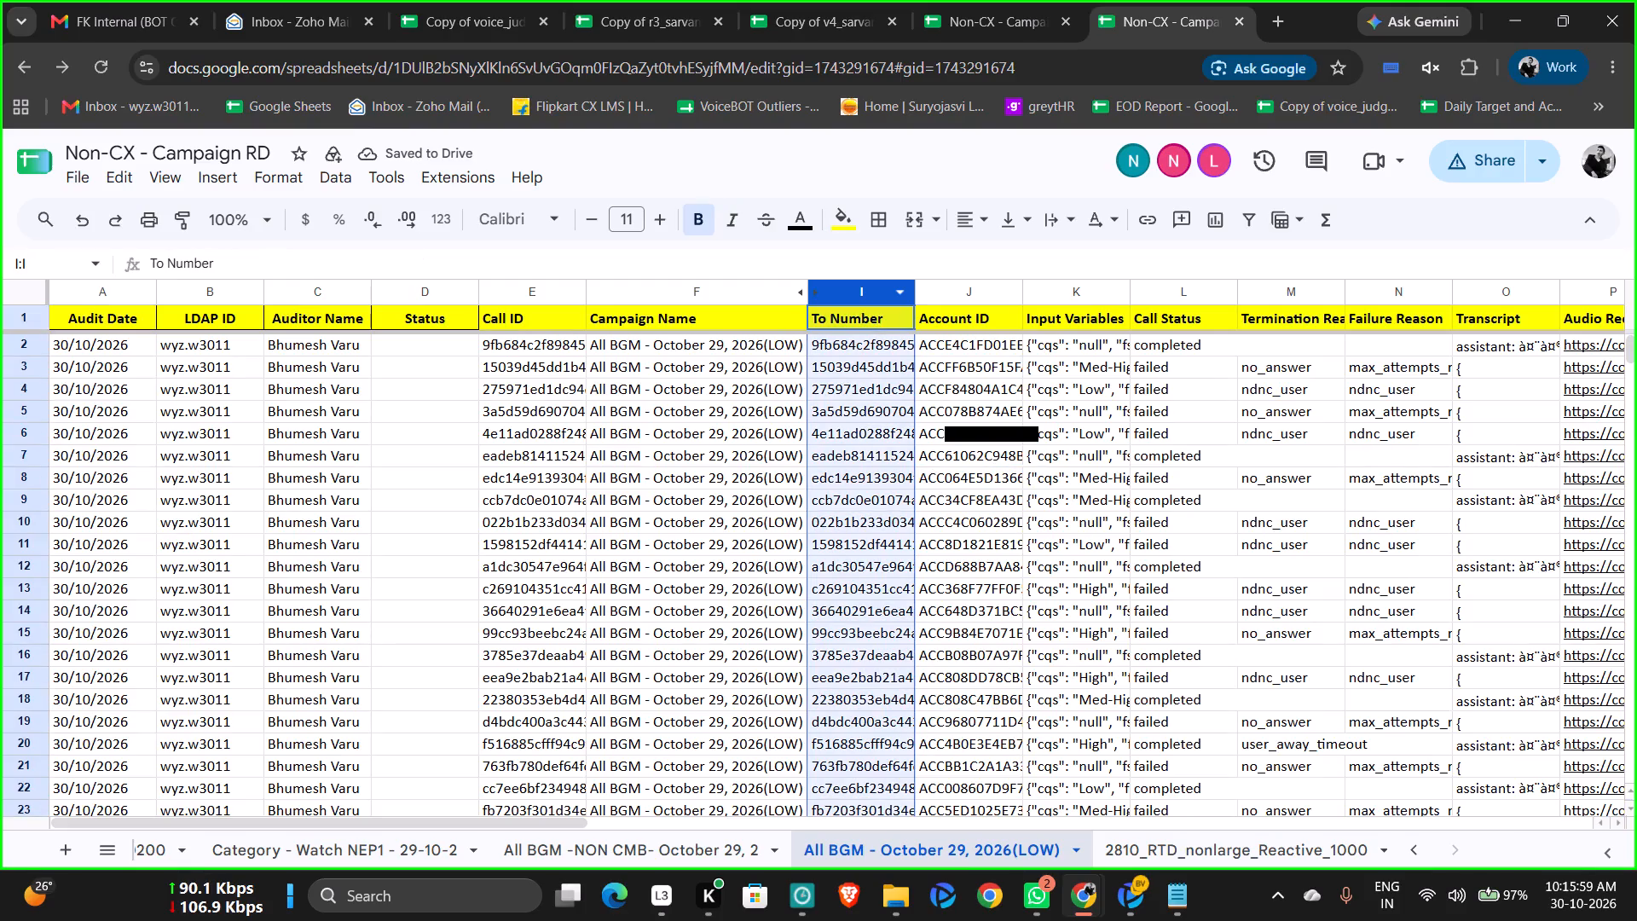
pyautogui.hotkey('shift', 'Right')
pyautogui.hotkey('shift', 'Right')
pyautogui.hotkey('shift', 'Right')
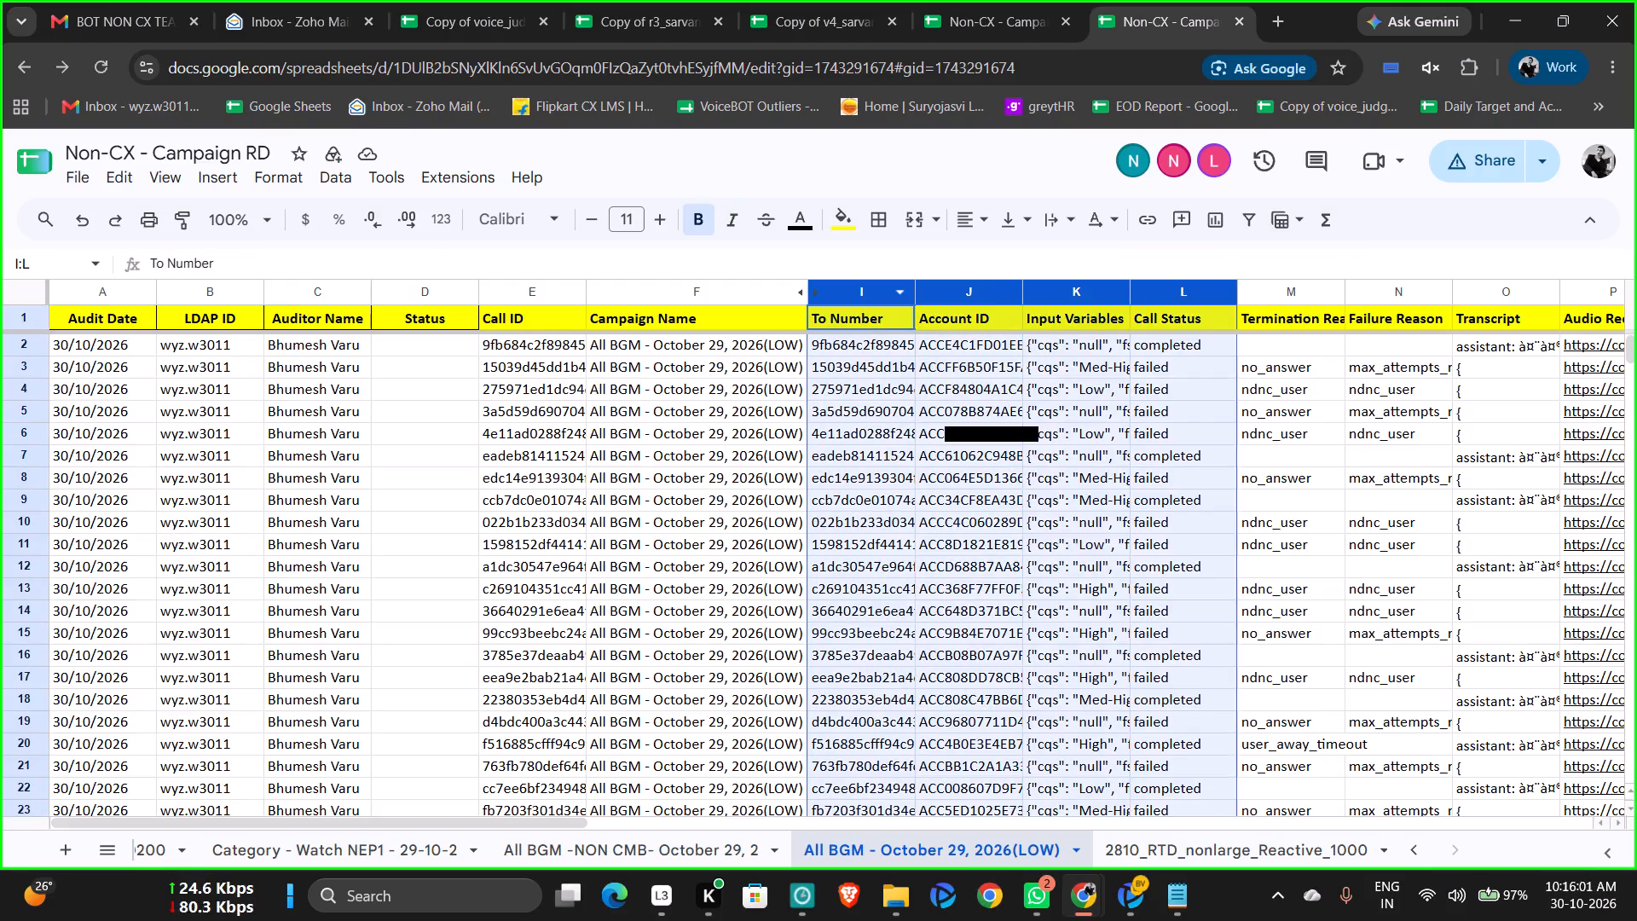
pyautogui.hotkey('shift', 'Right')
pyautogui.hotkey('shift', 'Right')
pyautogui.hotkey('shift', 'Right')
pyautogui.hotkey('shift', 'Right')
pyautogui.hotkey('shift', 'Right')
pyautogui.hotkey('shift', 'Right')
pyautogui.hotkey('shift', 'Left')
pyautogui.hotkey('shift', 'Left')
pyautogui.hotkey('shift', 'Left')
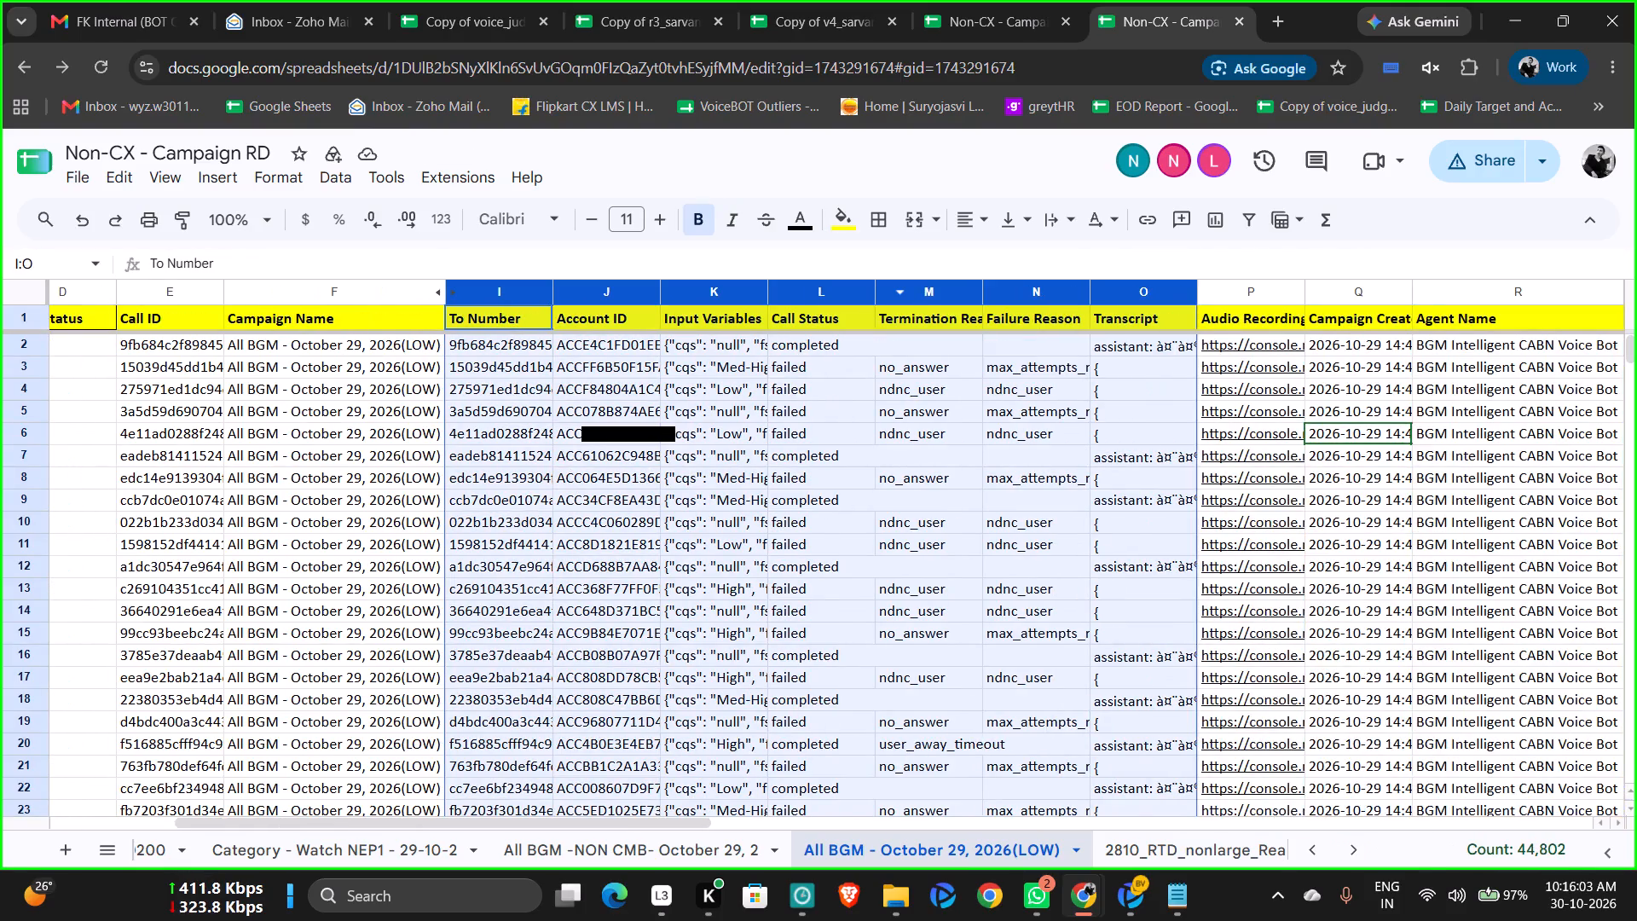
pyautogui.hotkey('shift', 'Right')
pyautogui.hotkey('shift', 'Right')
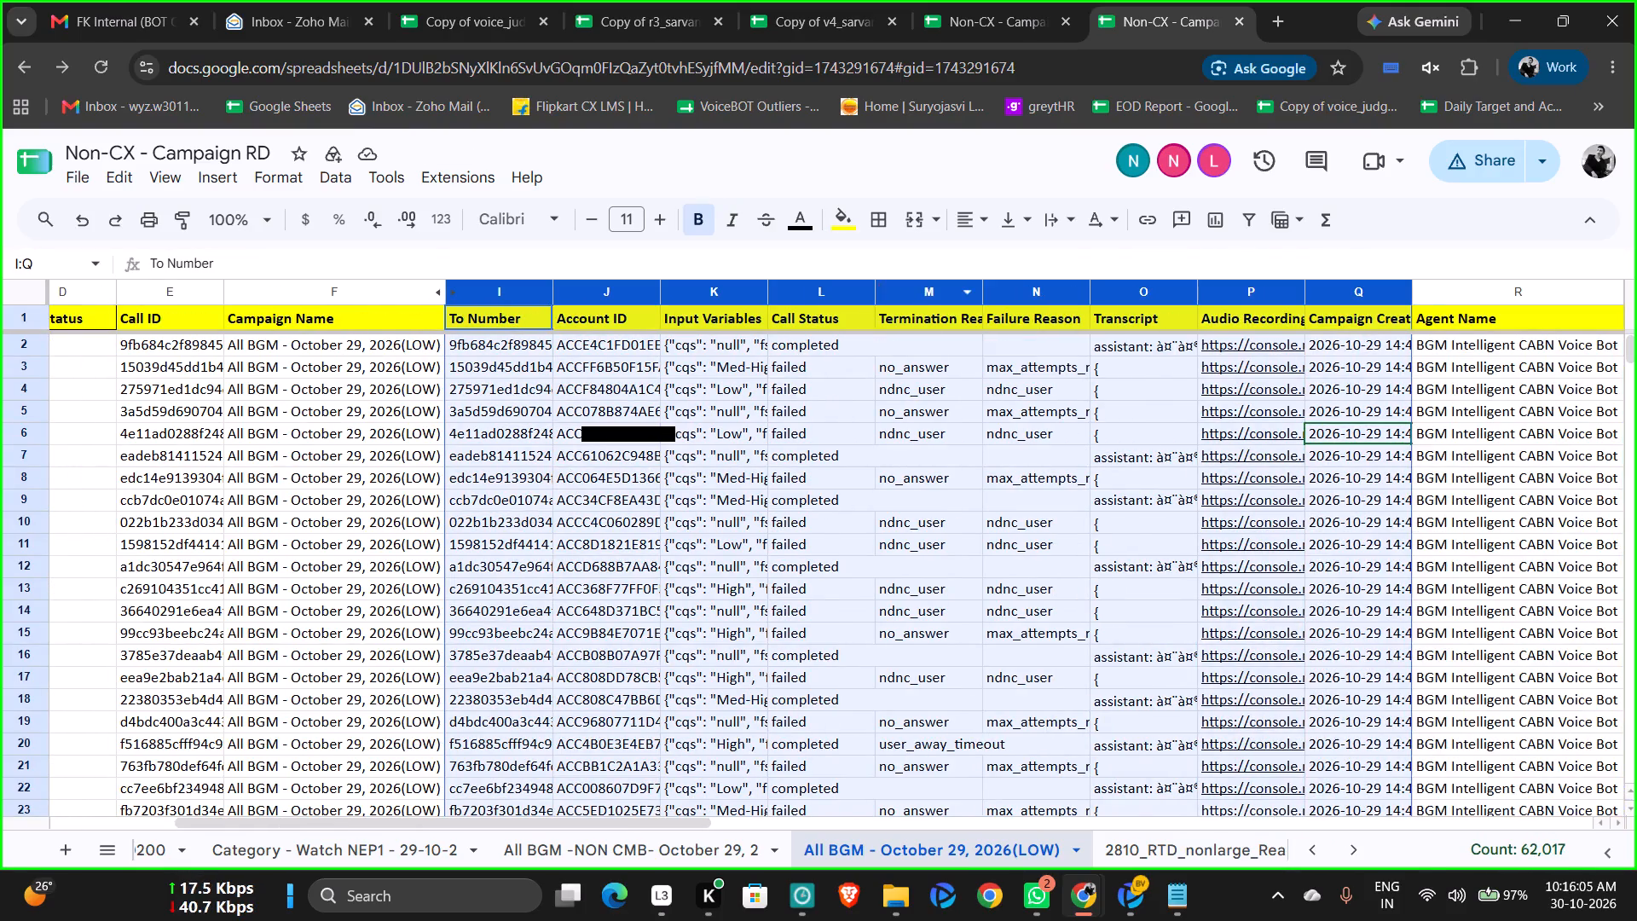
pyautogui.rightClick(933, 293)
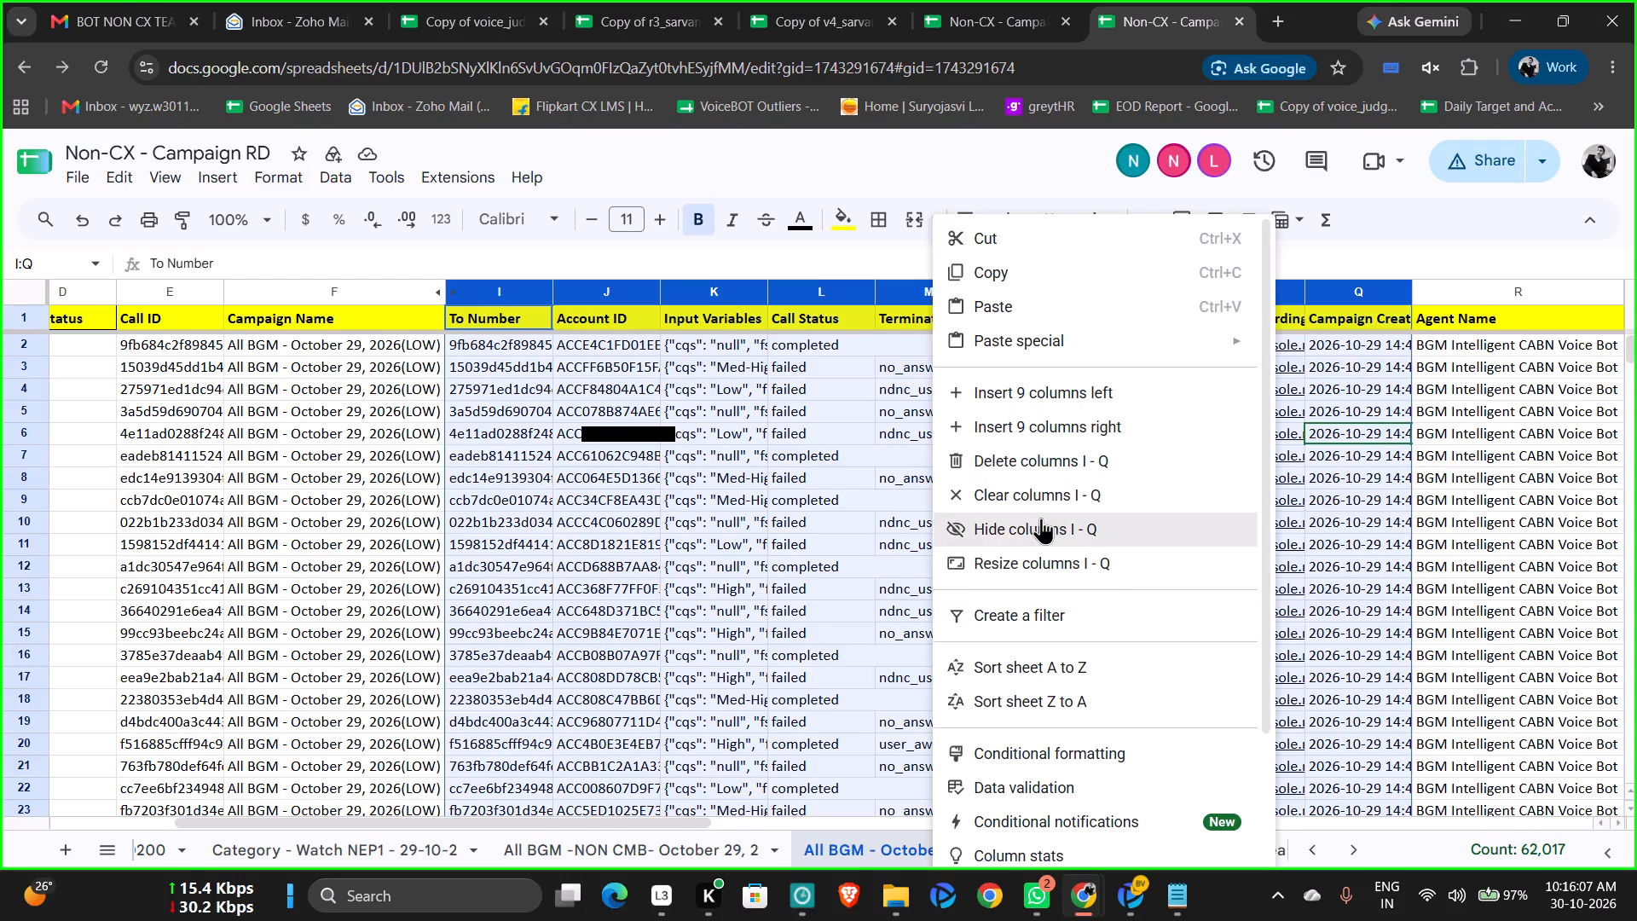
pyautogui.click(1041, 518)
# Hide the Version and Agent Link columns.
pyautogui.click(688, 298)
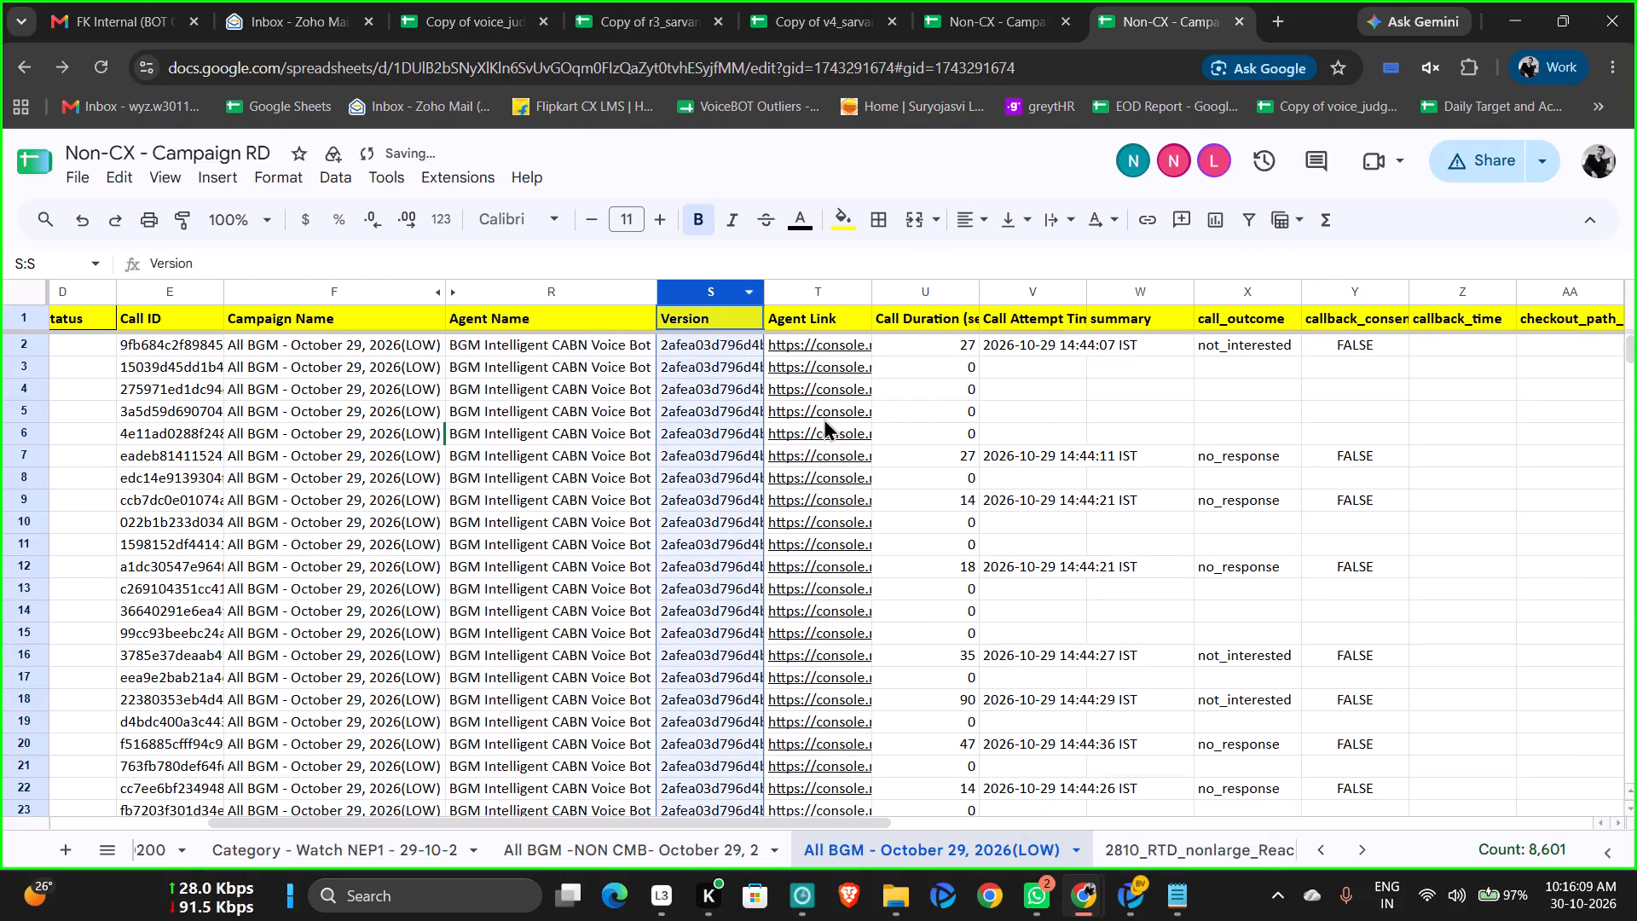
pyautogui.hotkey('shift', 'Right')
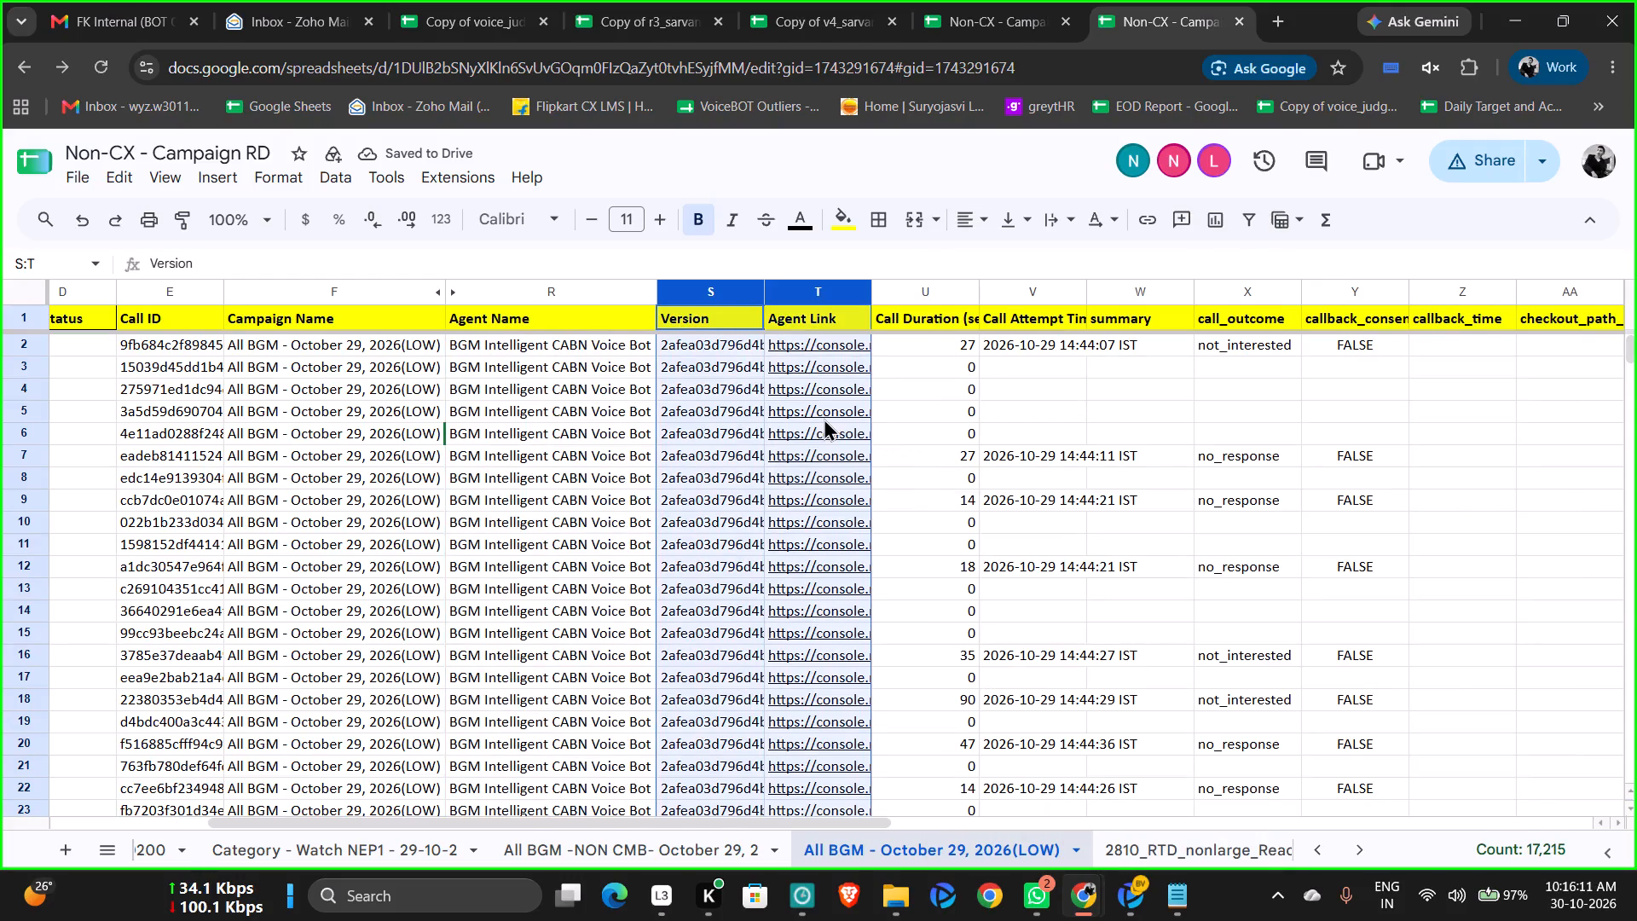
pyautogui.rightClick(713, 296)
pyautogui.click(832, 525)
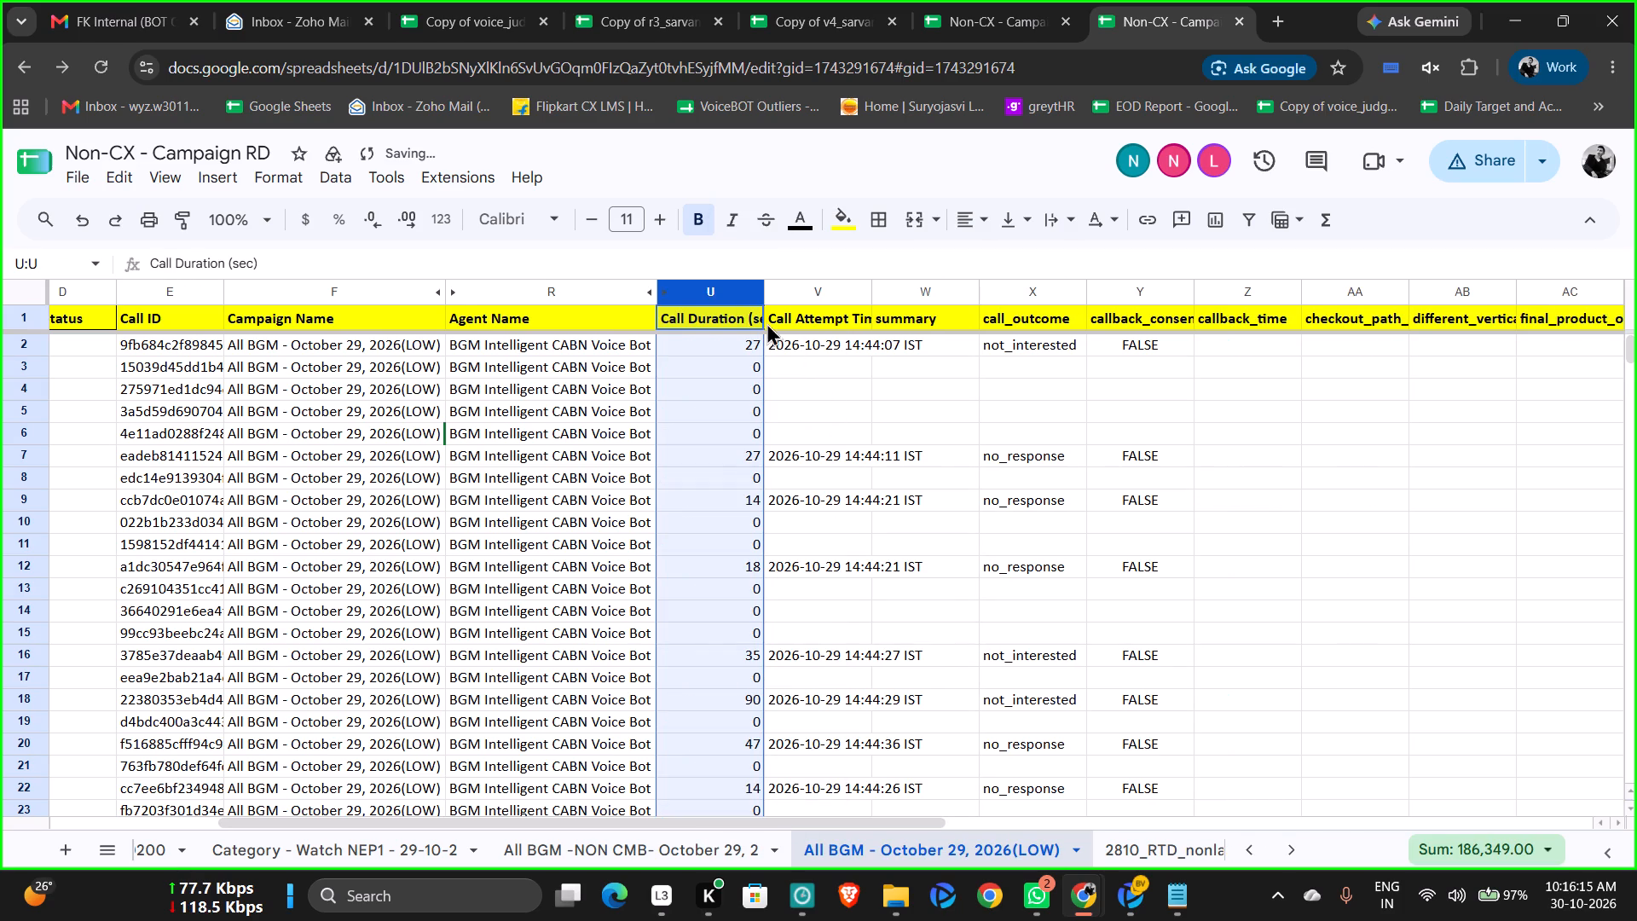
# Centre-align the Call Duration (sec) column.
pyautogui.click(724, 305)
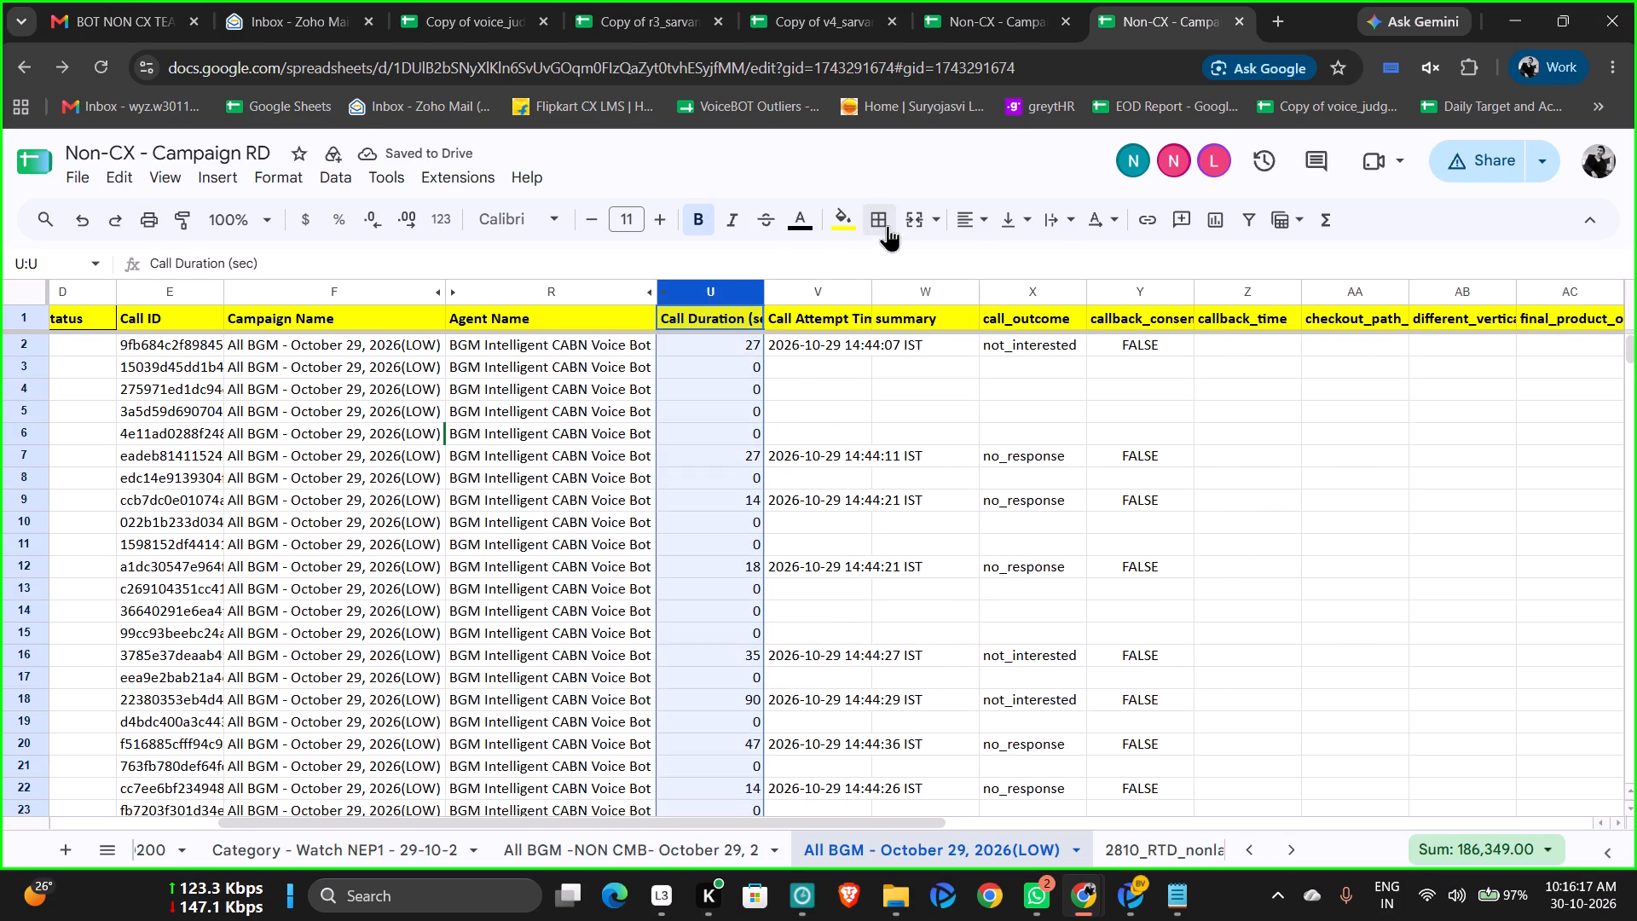
pyautogui.click(972, 212)
pyautogui.click(996, 259)
pyautogui.click(859, 433)
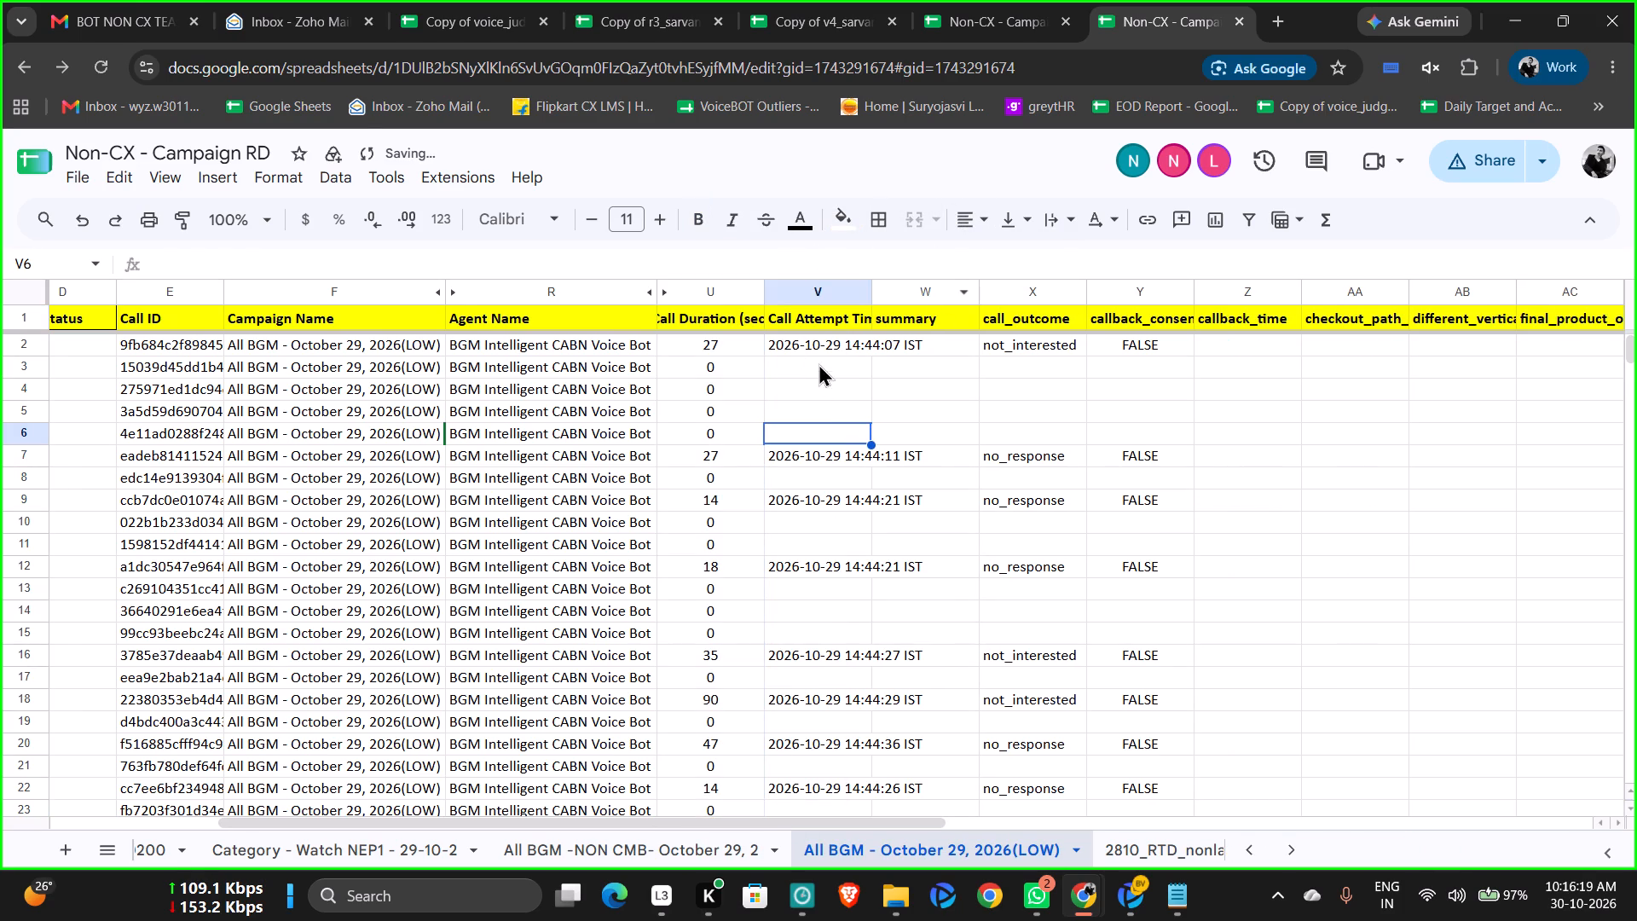
# Resize the Call Duration (sec) column so its width just fits the header text.
pyautogui.doubleClick(767, 288)
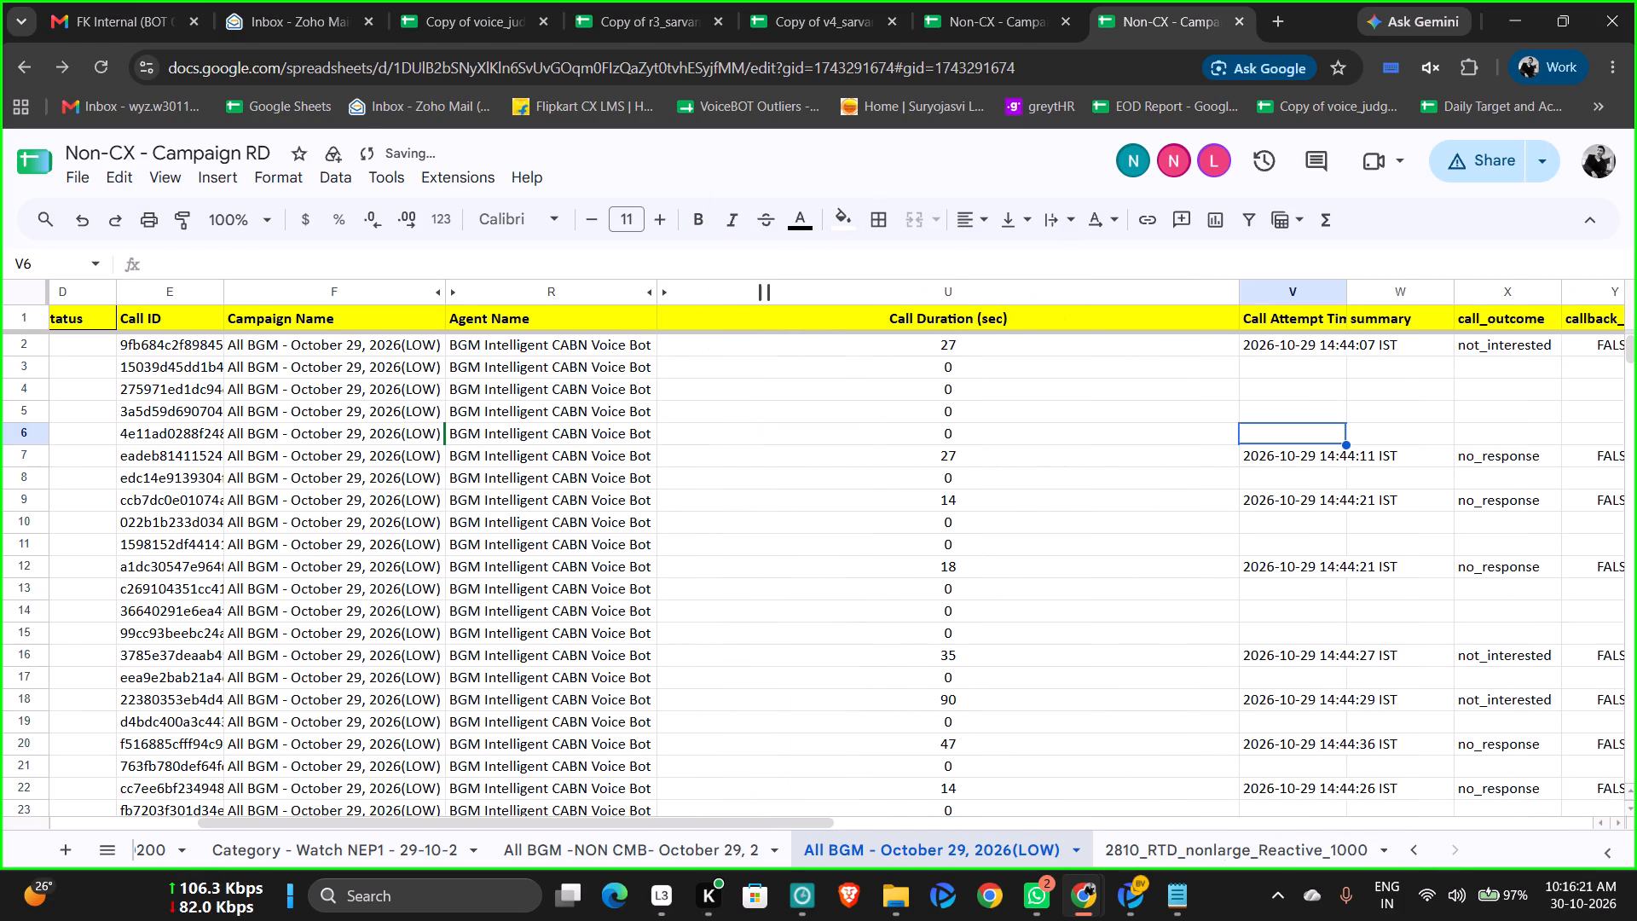
pyautogui.moveTo(1241, 289); pyautogui.dragTo(1160, 288)
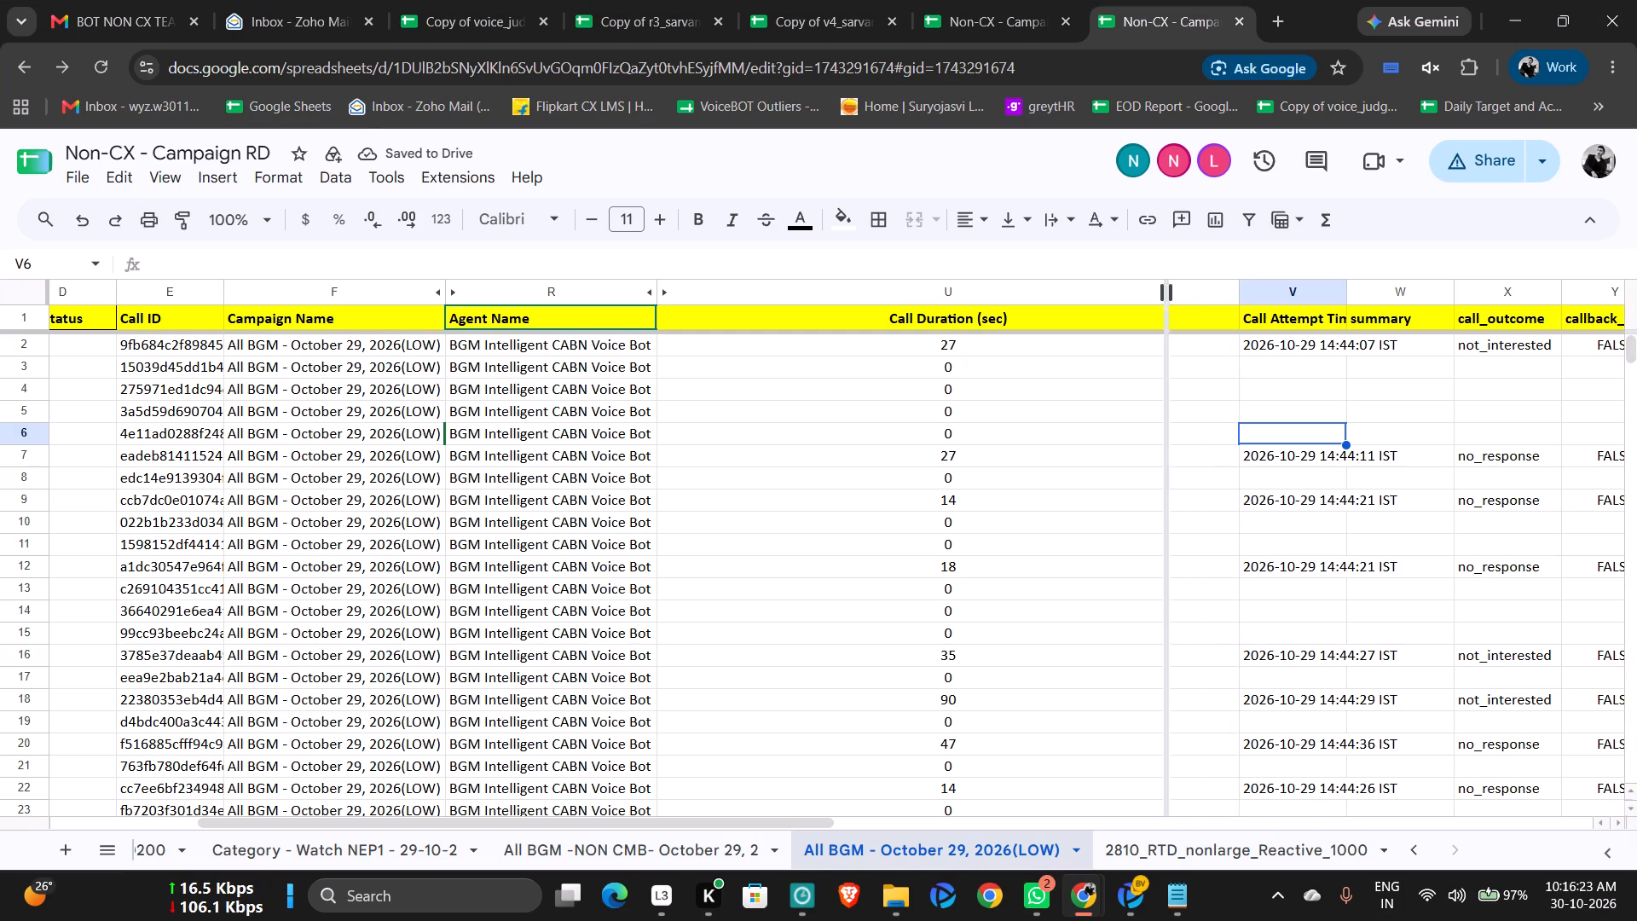
pyautogui.moveTo(1160, 288); pyautogui.dragTo(922, 288)
pyautogui.moveTo(921, 285); pyautogui.dragTo(810, 274)
pyautogui.moveTo(809, 290); pyautogui.dragTo(789, 285)
pyautogui.click(874, 405)
# Hide columns V to AP, from Call Attempt Time through the last column of the sheet.
pyautogui.click(847, 297)
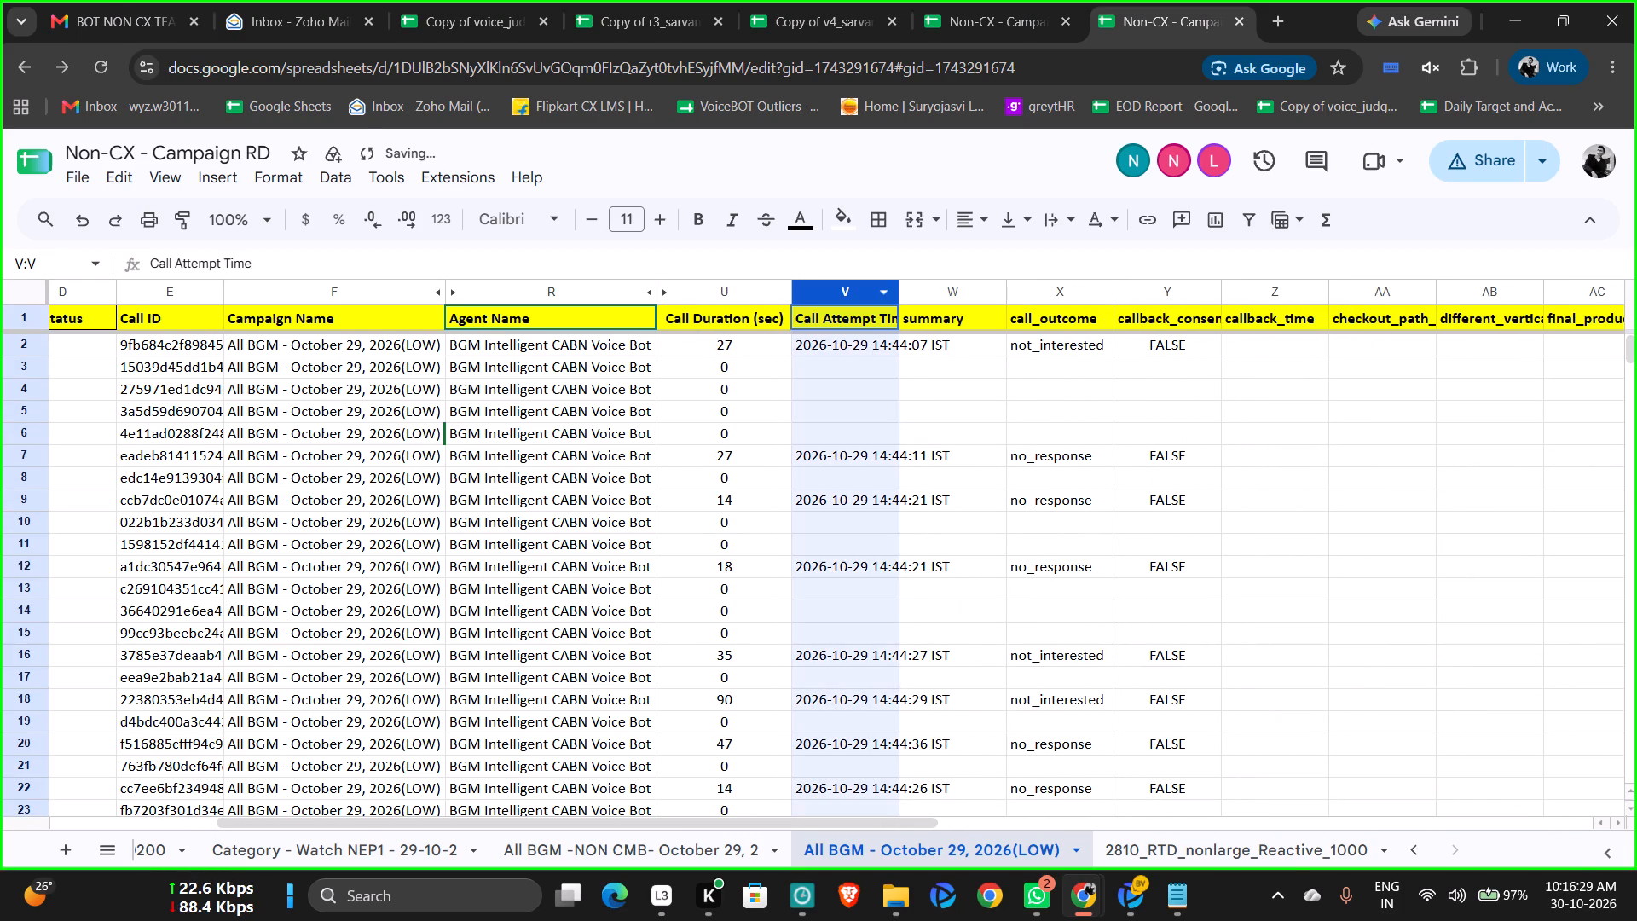
pyautogui.hotkey('shift', 'Right')
pyautogui.hotkey('shift', 'Right')
pyautogui.hotkey('shift', 'Right')
pyautogui.hotkey('shift', 'Right')
pyautogui.hotkey('shift', 'Right')
pyautogui.hotkey('shift', 'Right')
pyautogui.hotkey('shift', 'Right')
pyautogui.hotkey('shift', 'Right')
pyautogui.hotkey('shift', 'Right')
pyautogui.hotkey('shift', 'Right')
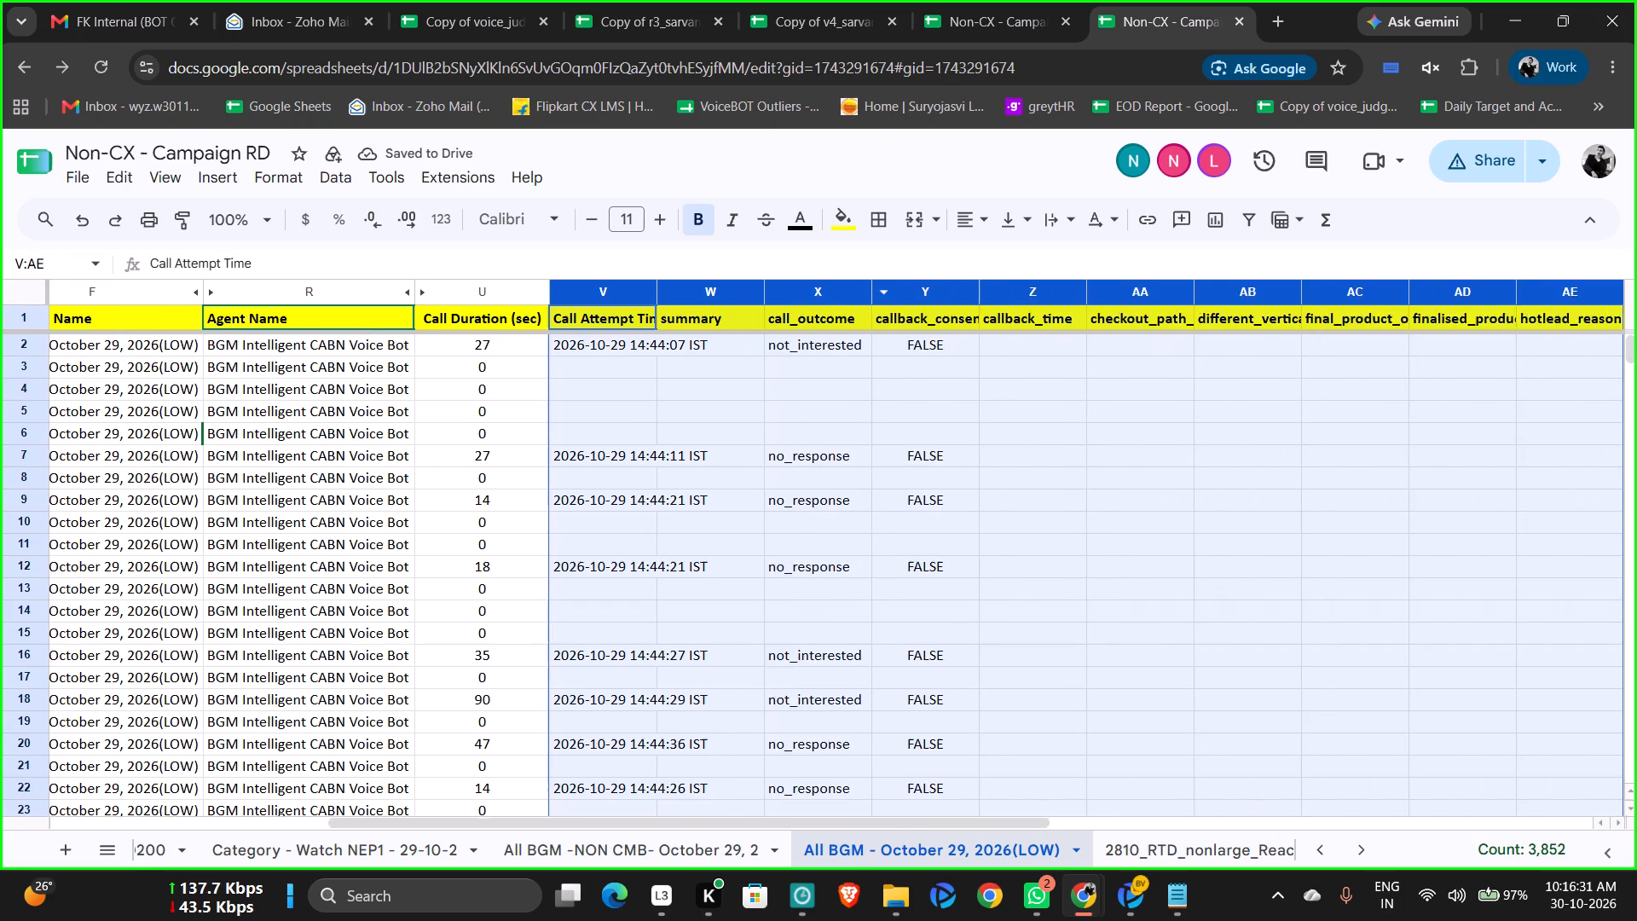
pyautogui.hotkey('shift', 'Right')
pyautogui.hotkey('shift', 'Right')
pyautogui.hotkey('shift', 'Right')
pyautogui.hotkey('shift', 'Right')
pyautogui.hotkey('shift', 'Right')
pyautogui.hotkey('shift', 'Right')
pyautogui.hotkey('shift', 'Right')
pyautogui.hotkey('shift', 'Right')
pyautogui.hotkey('shift', 'Right')
pyautogui.hotkey('shift', 'Right')
pyautogui.hotkey('shift', 'Right')
pyautogui.hotkey('shift', 'Right')
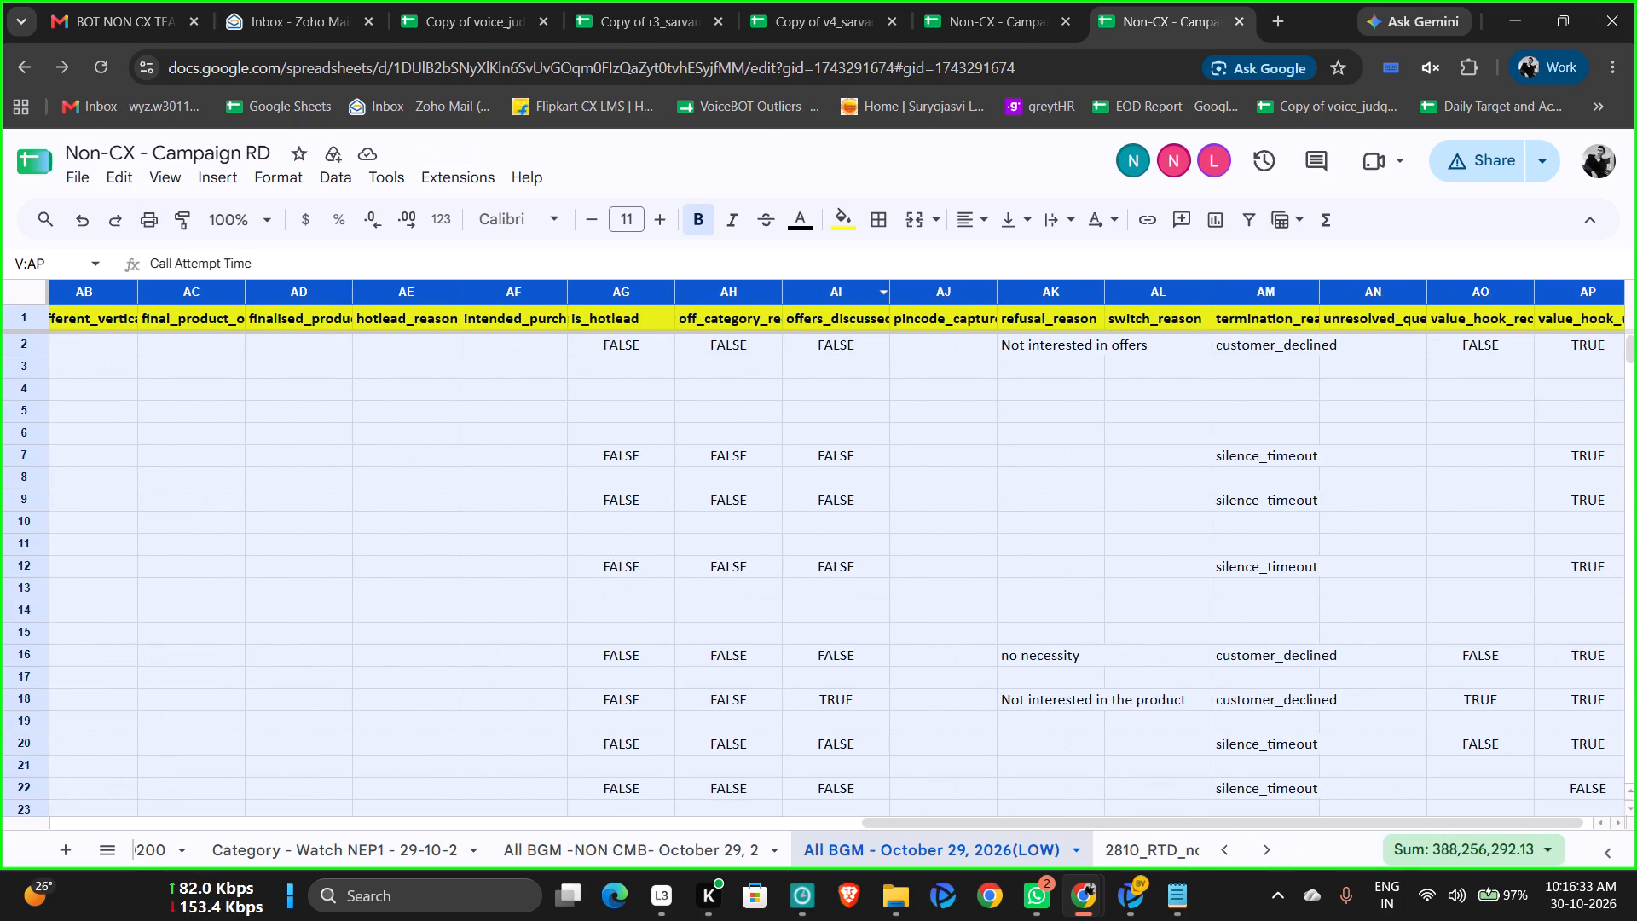
pyautogui.hotkey('shift', 'Right')
pyautogui.hotkey('shift', 'Right')
pyautogui.hotkey('shift', 'Right')
pyautogui.rightClick(843, 294)
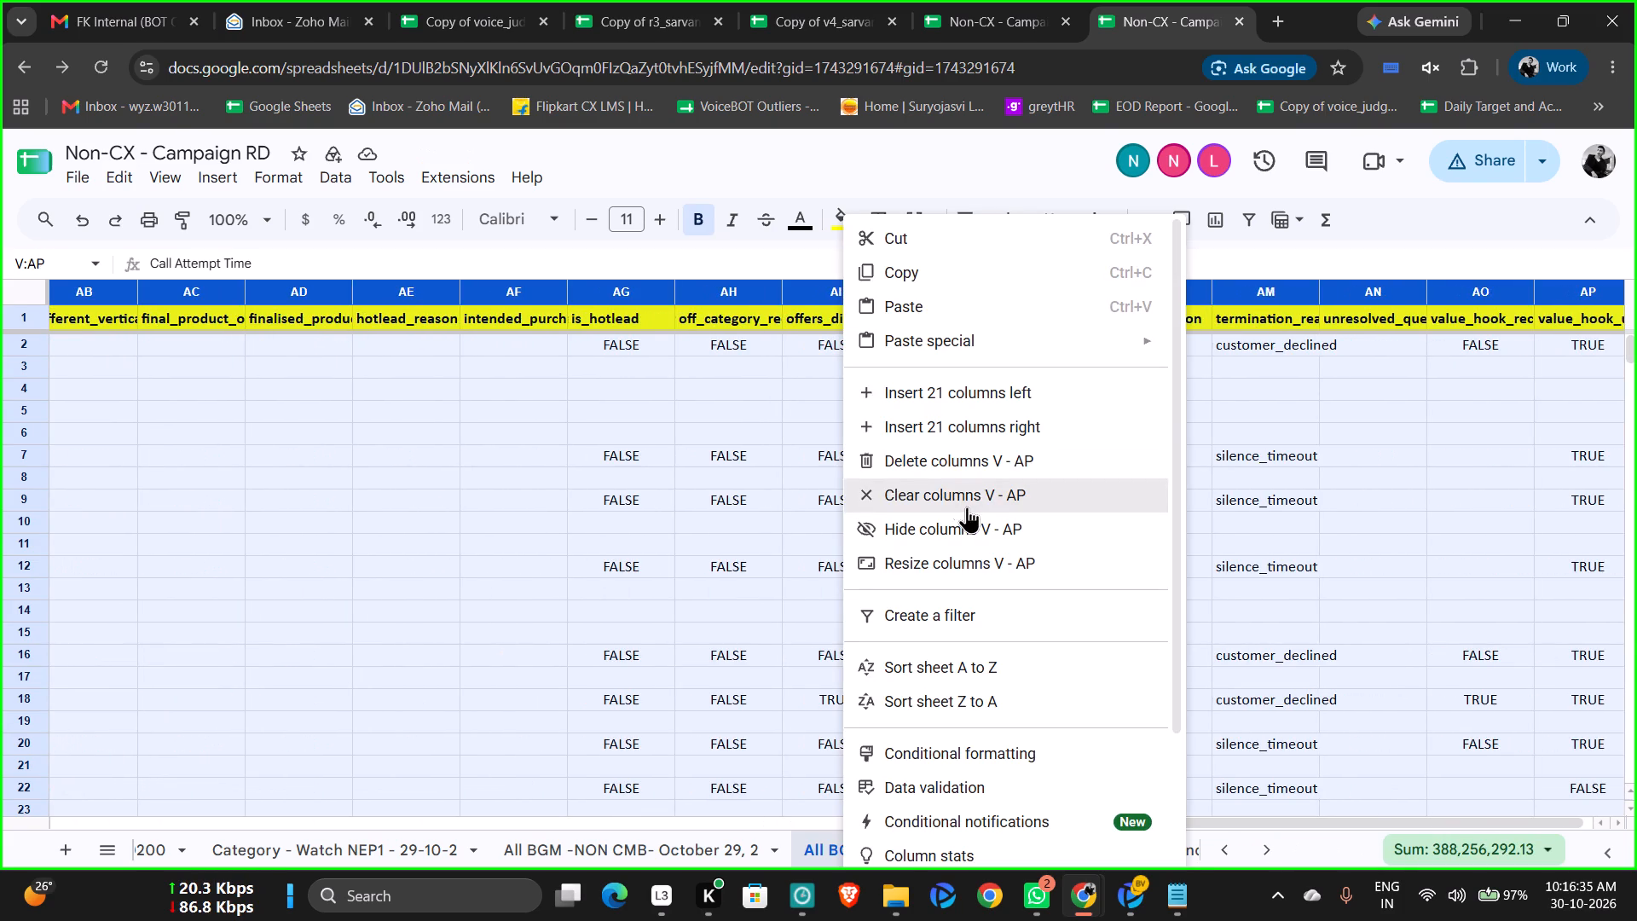
pyautogui.click(963, 518)
pyautogui.click(1306, 449)
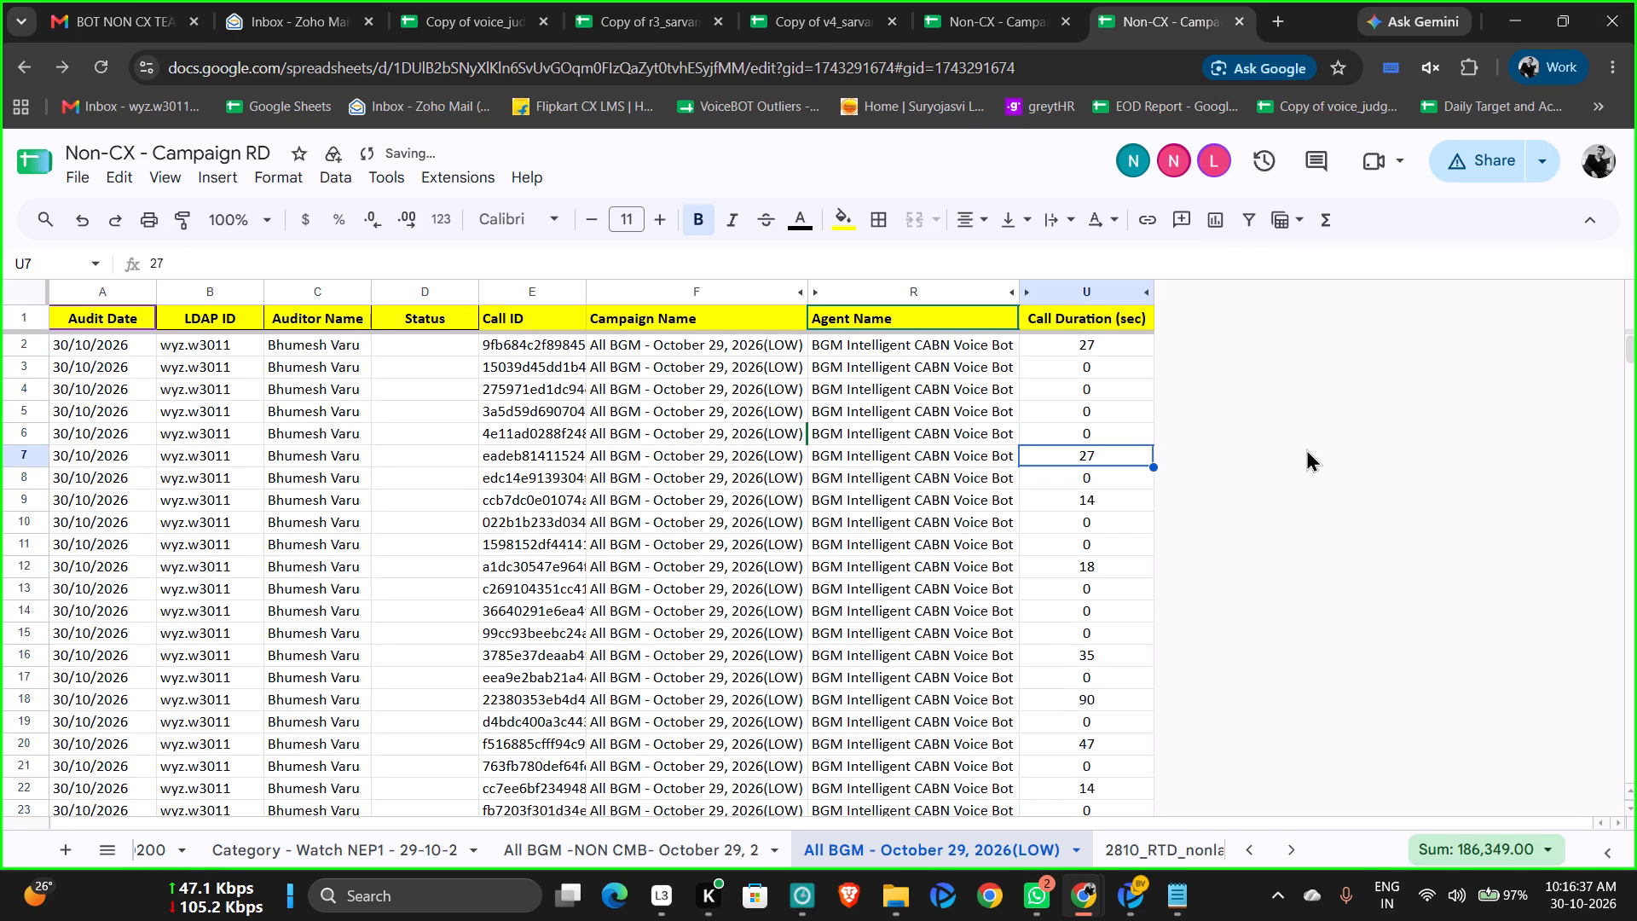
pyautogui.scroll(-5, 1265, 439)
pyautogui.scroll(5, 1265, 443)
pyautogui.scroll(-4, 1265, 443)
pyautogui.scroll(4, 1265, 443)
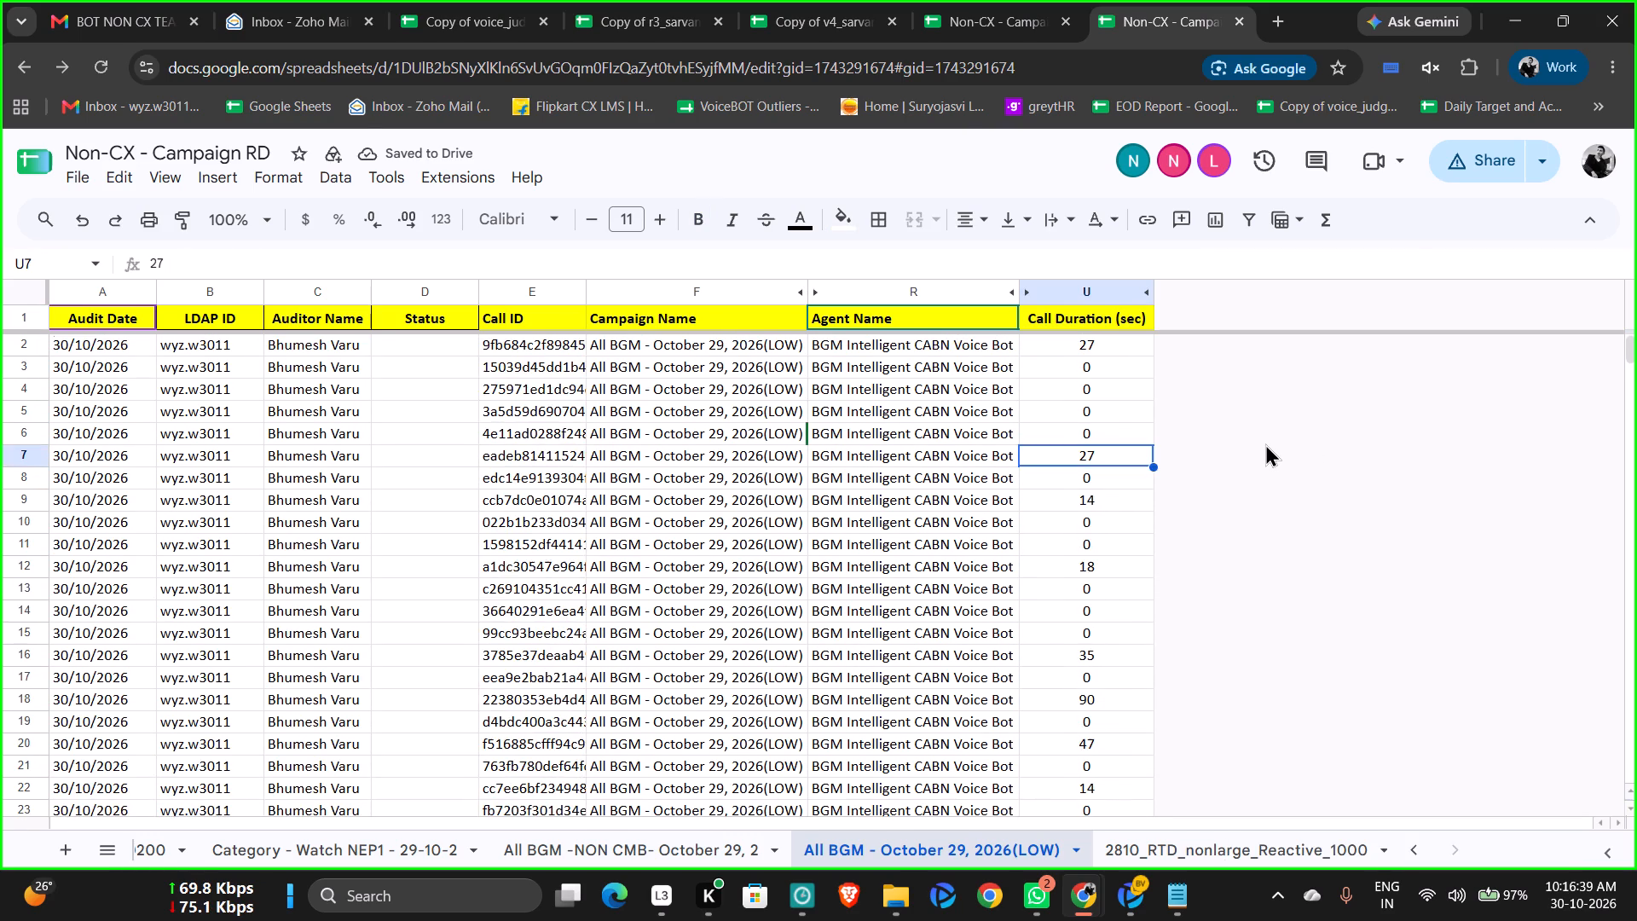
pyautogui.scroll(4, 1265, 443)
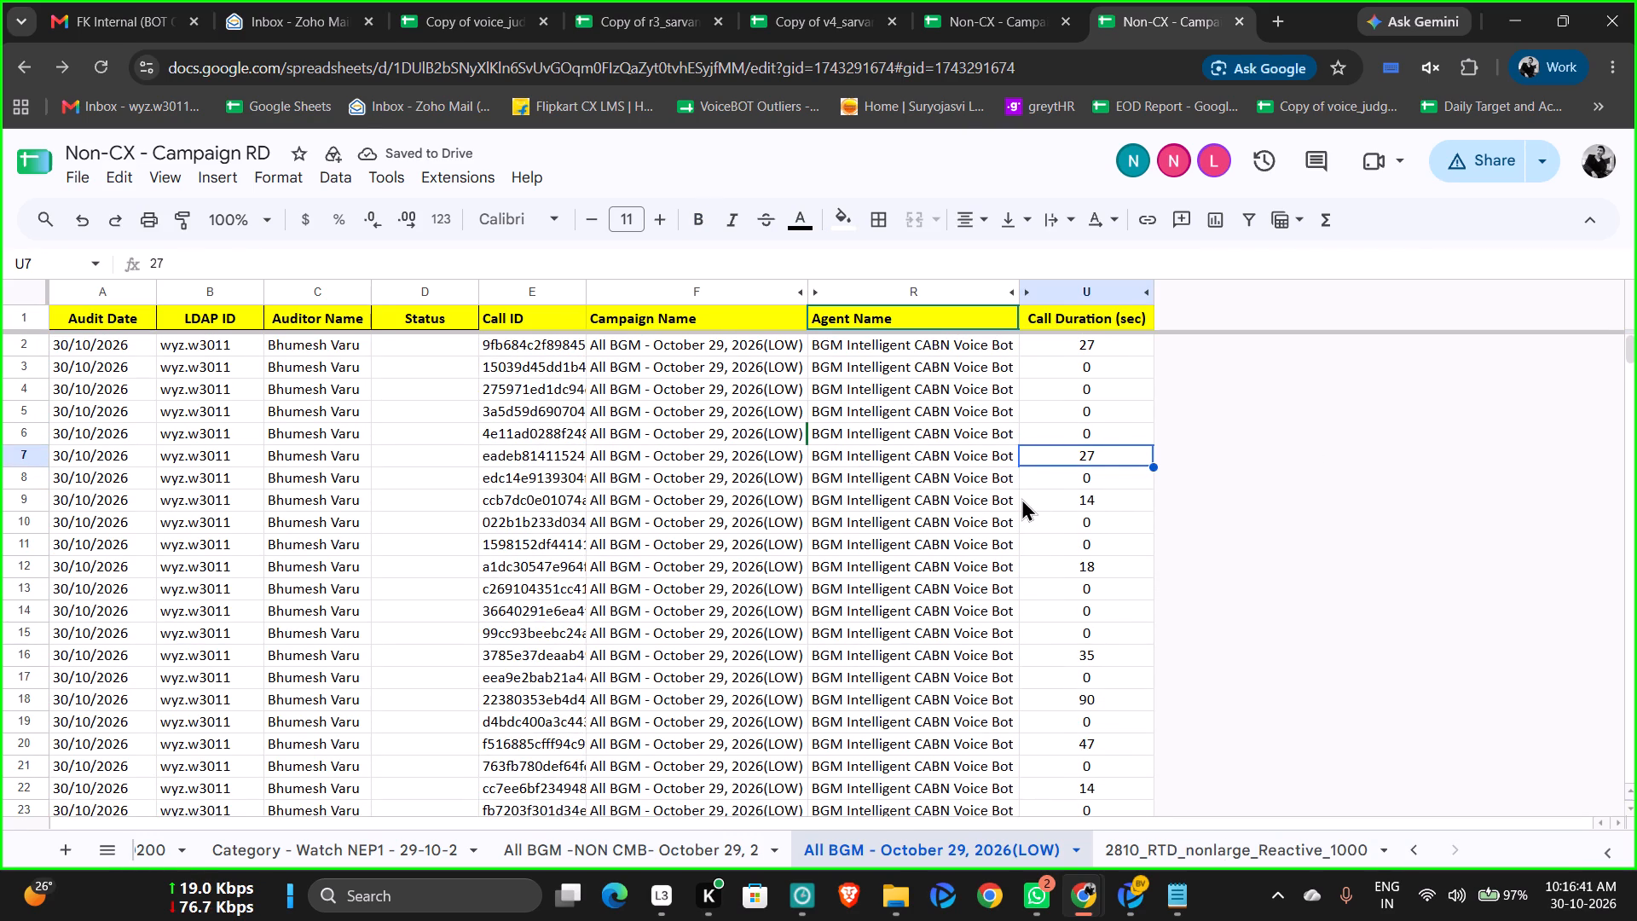
# Capture a screen snip of the Call Duration (sec) column from its header down to about row 23.
pyautogui.press('shift+super+s')
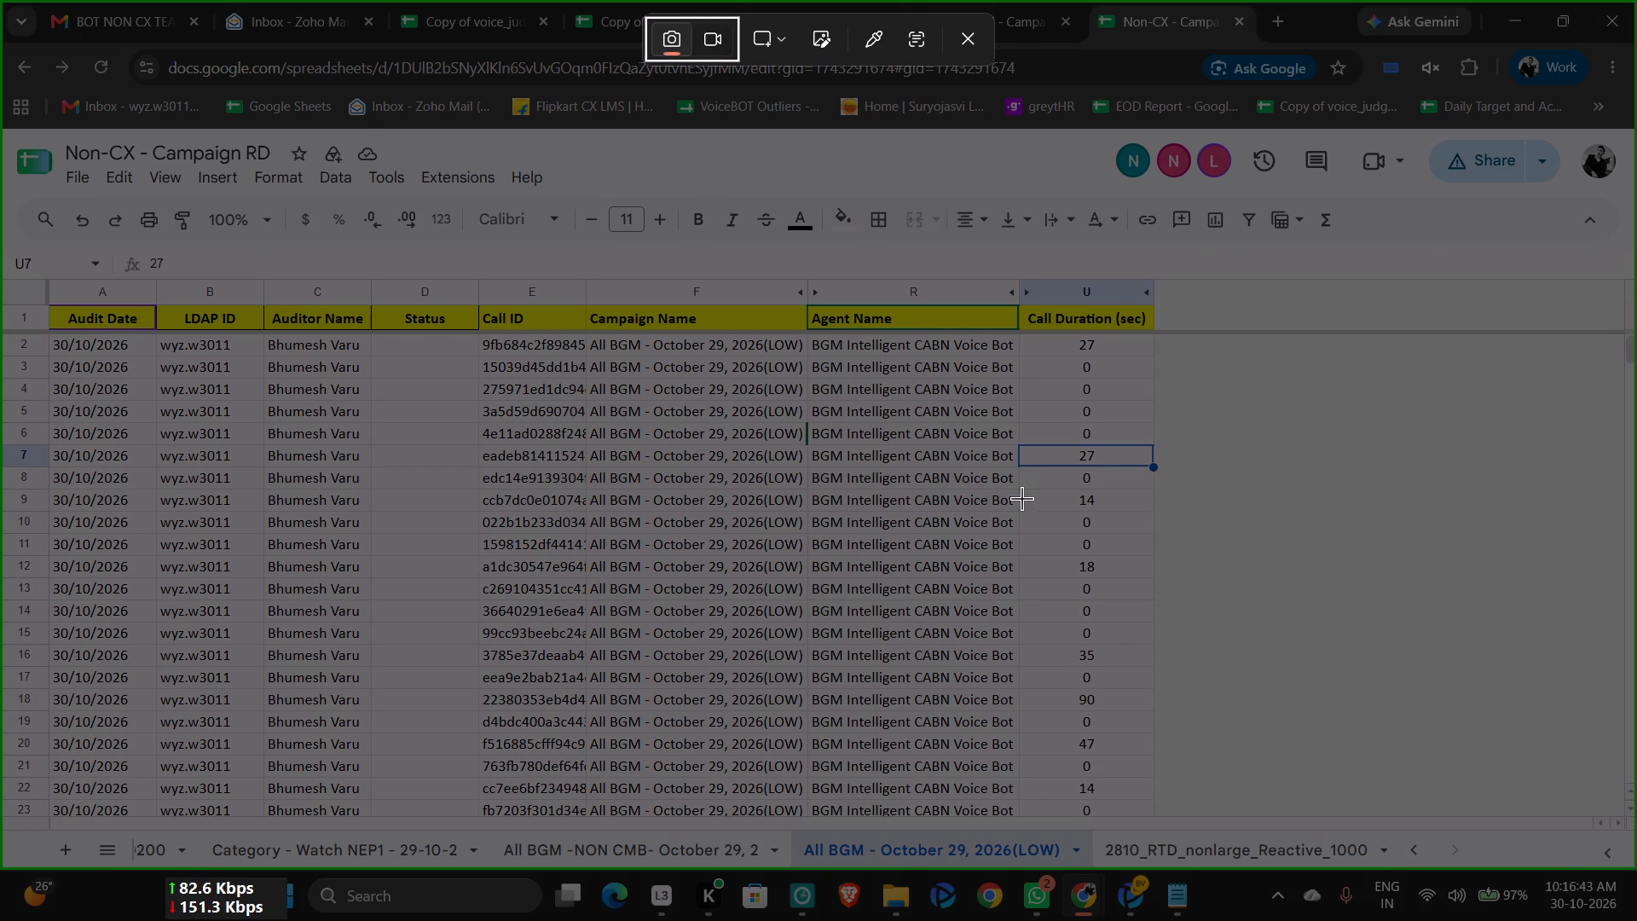
pyautogui.moveTo(975, 280); pyautogui.dragTo(1177, 804)
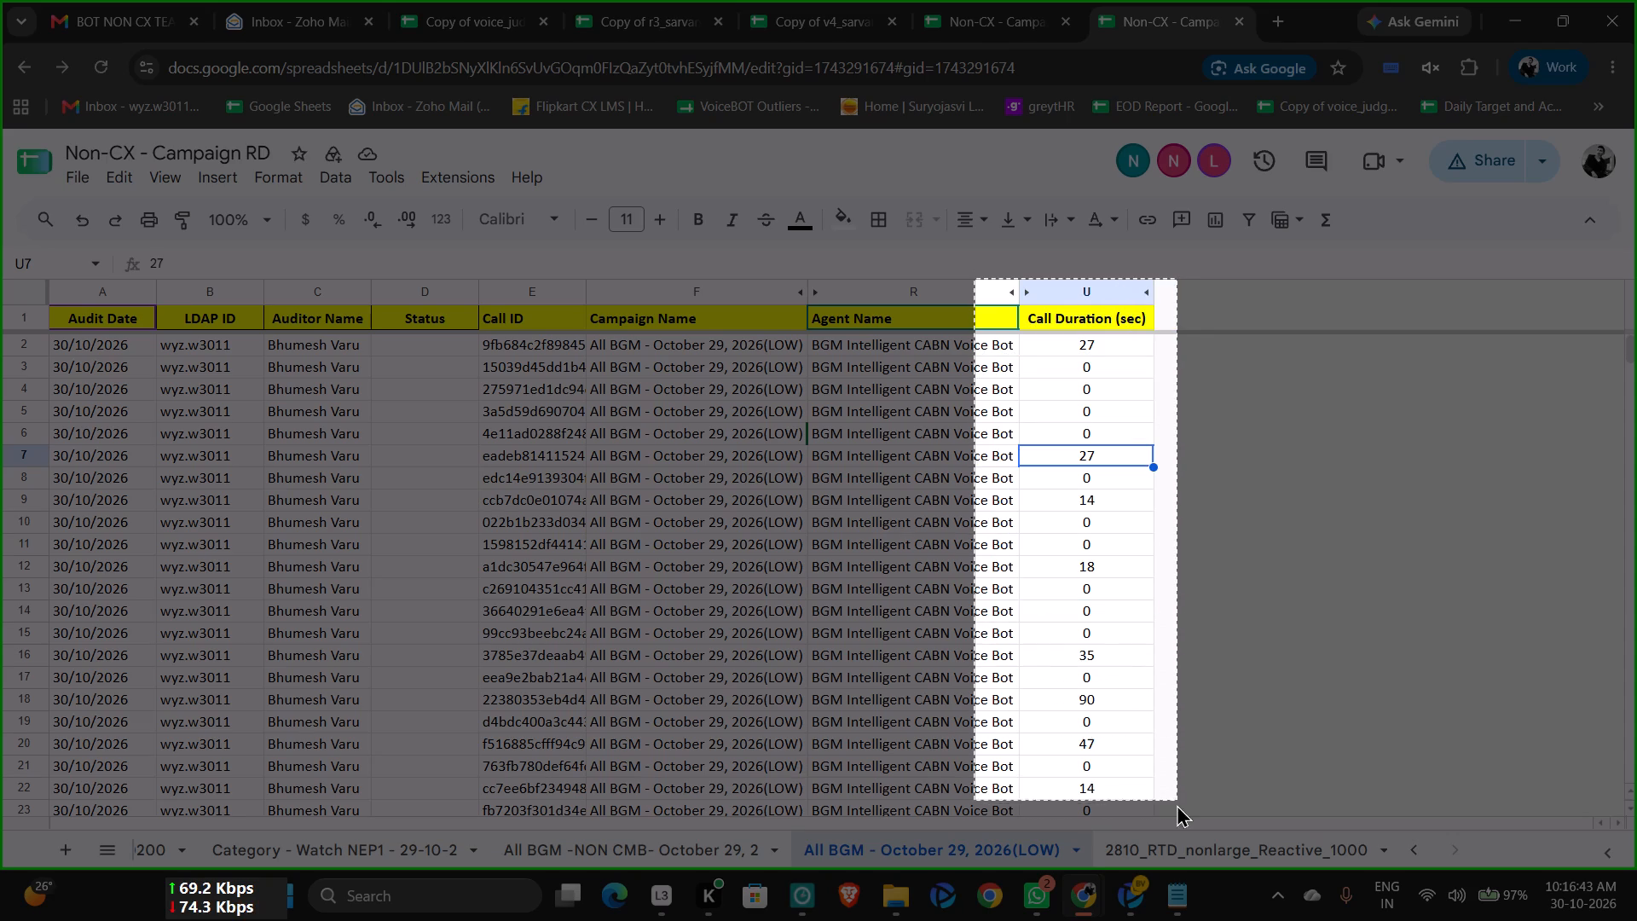
pyautogui.moveTo(1177, 804); pyautogui.dragTo(1177, 818)
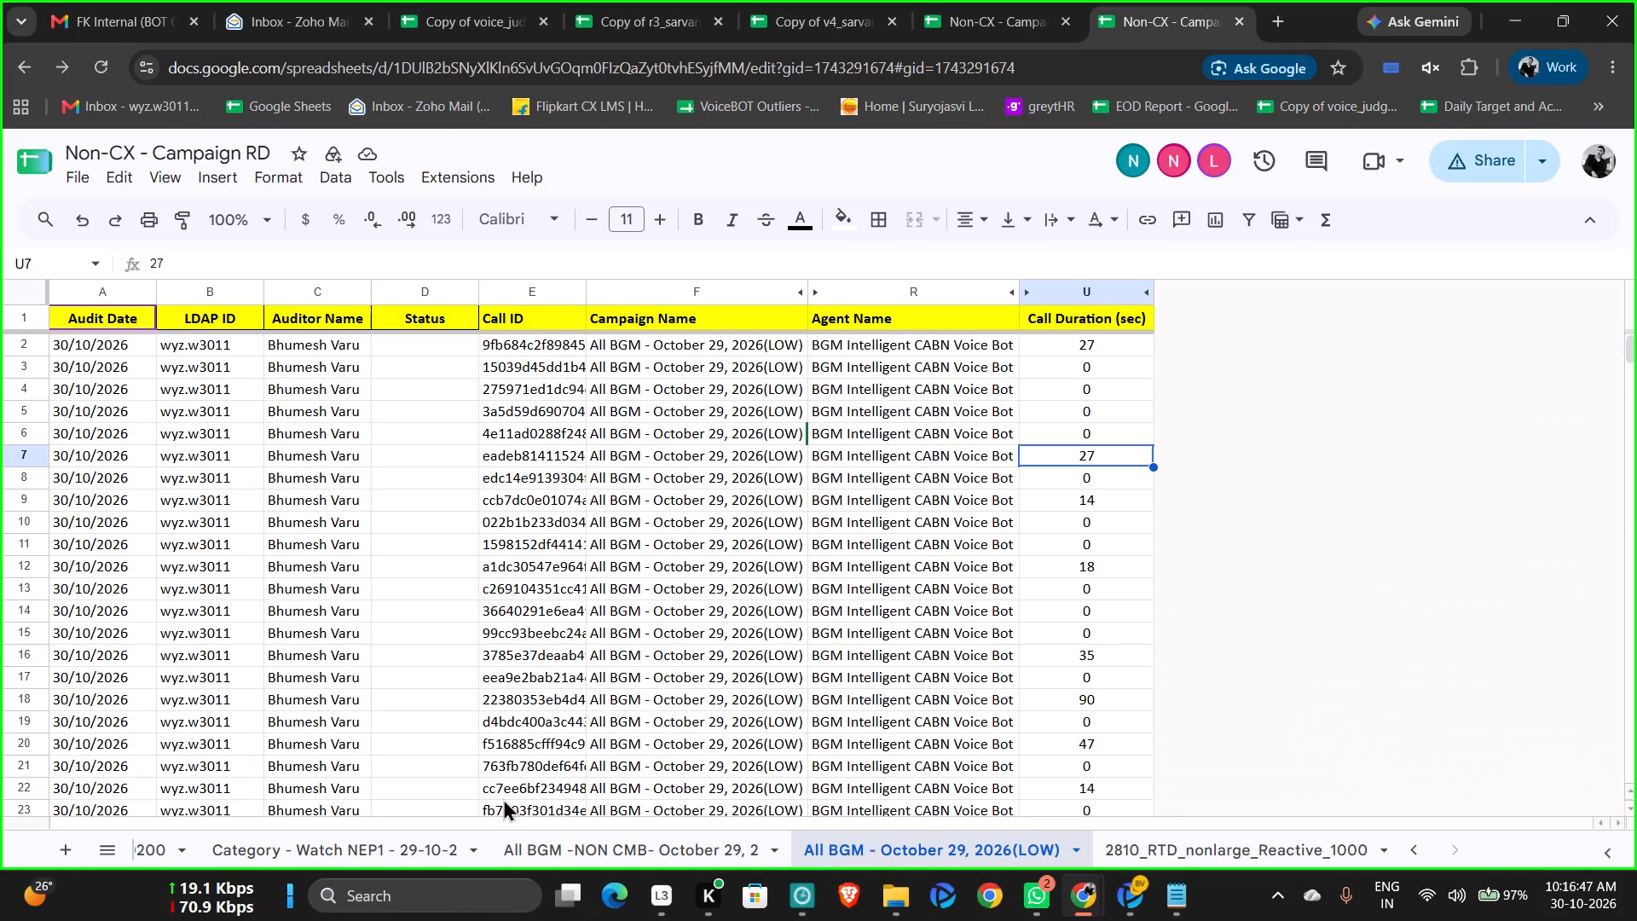
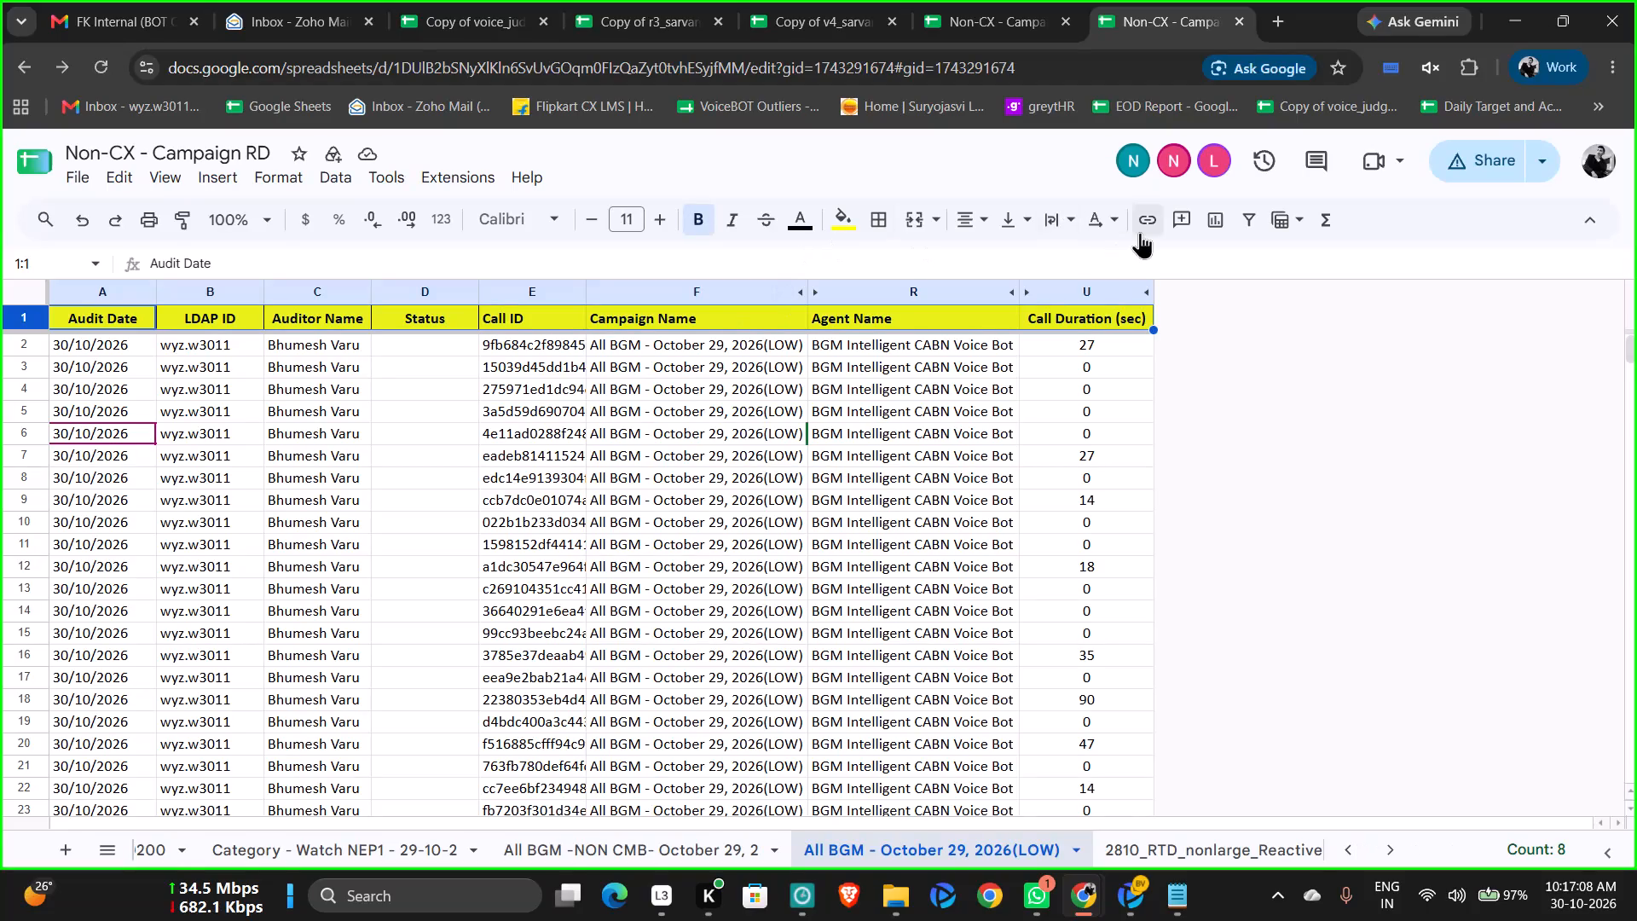
# Create a temporary filter only for yourself on the sheet and exclude the value 0 from Call Duration (sec).
pyautogui.click(1241, 217)
pyautogui.click(1029, 622)
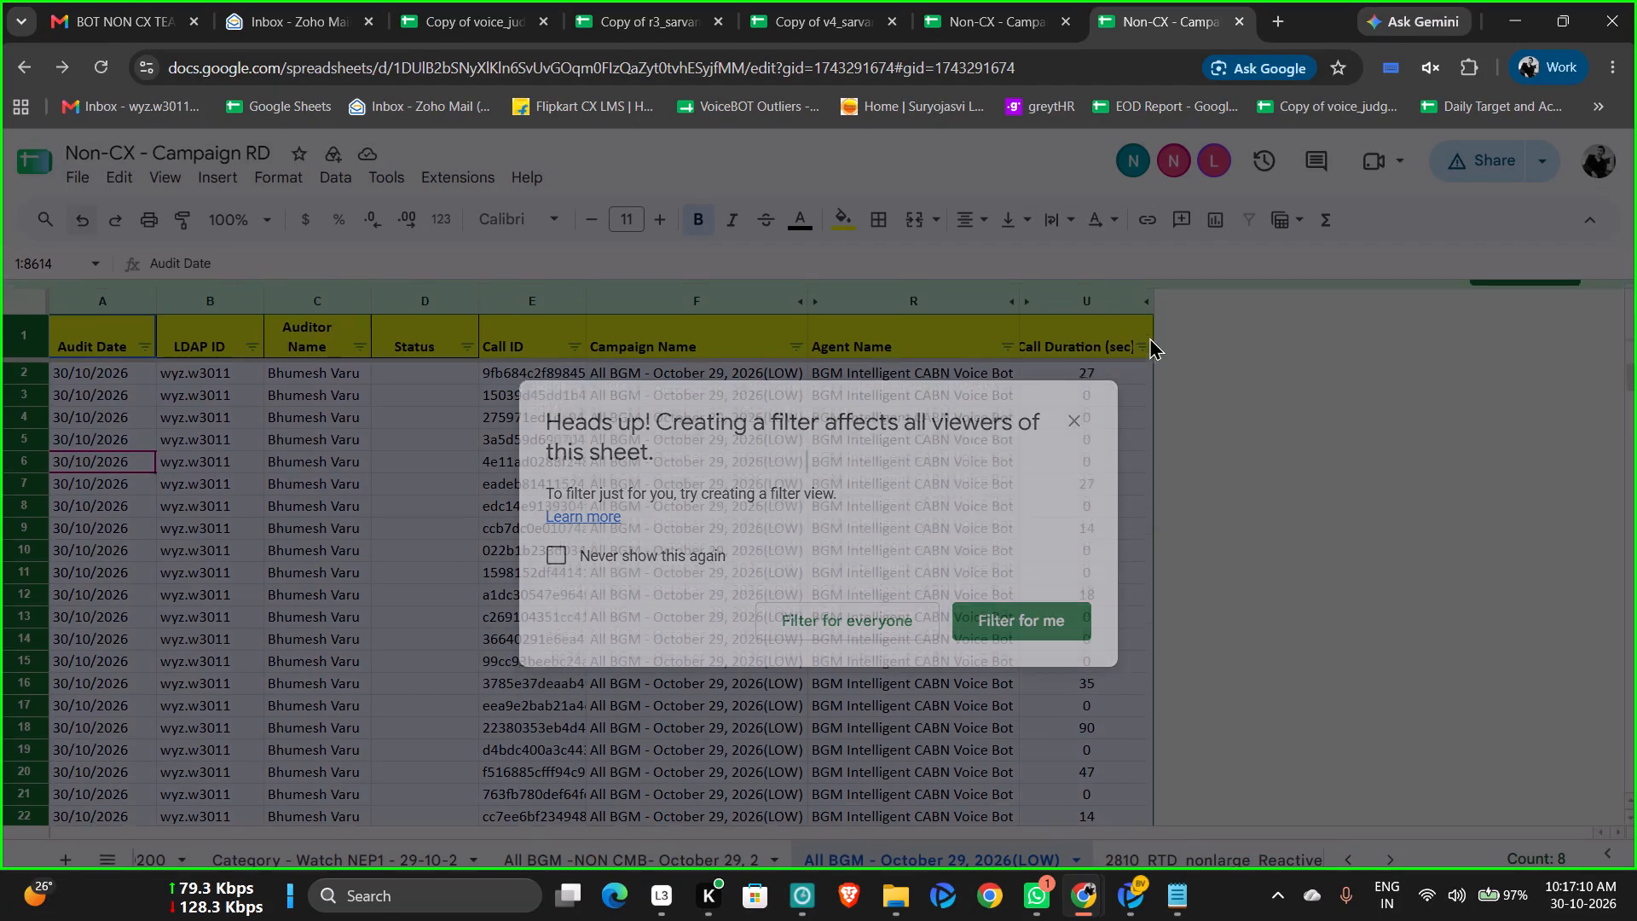
pyautogui.click(1134, 381)
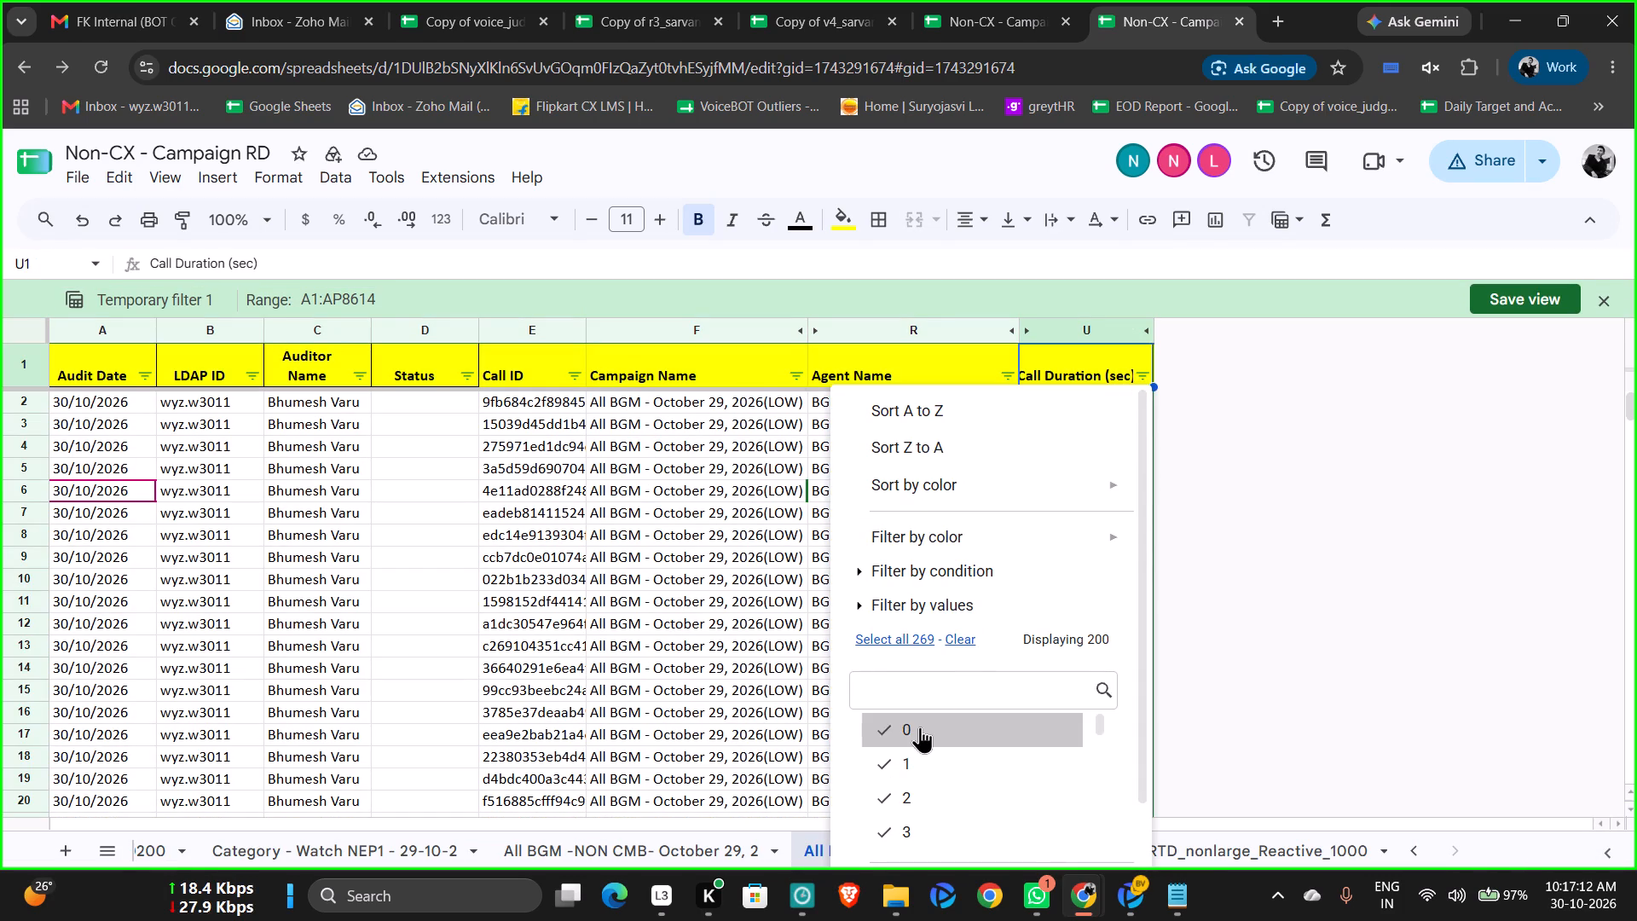
pyautogui.click(920, 727)
pyautogui.scroll(-1, 1017, 654)
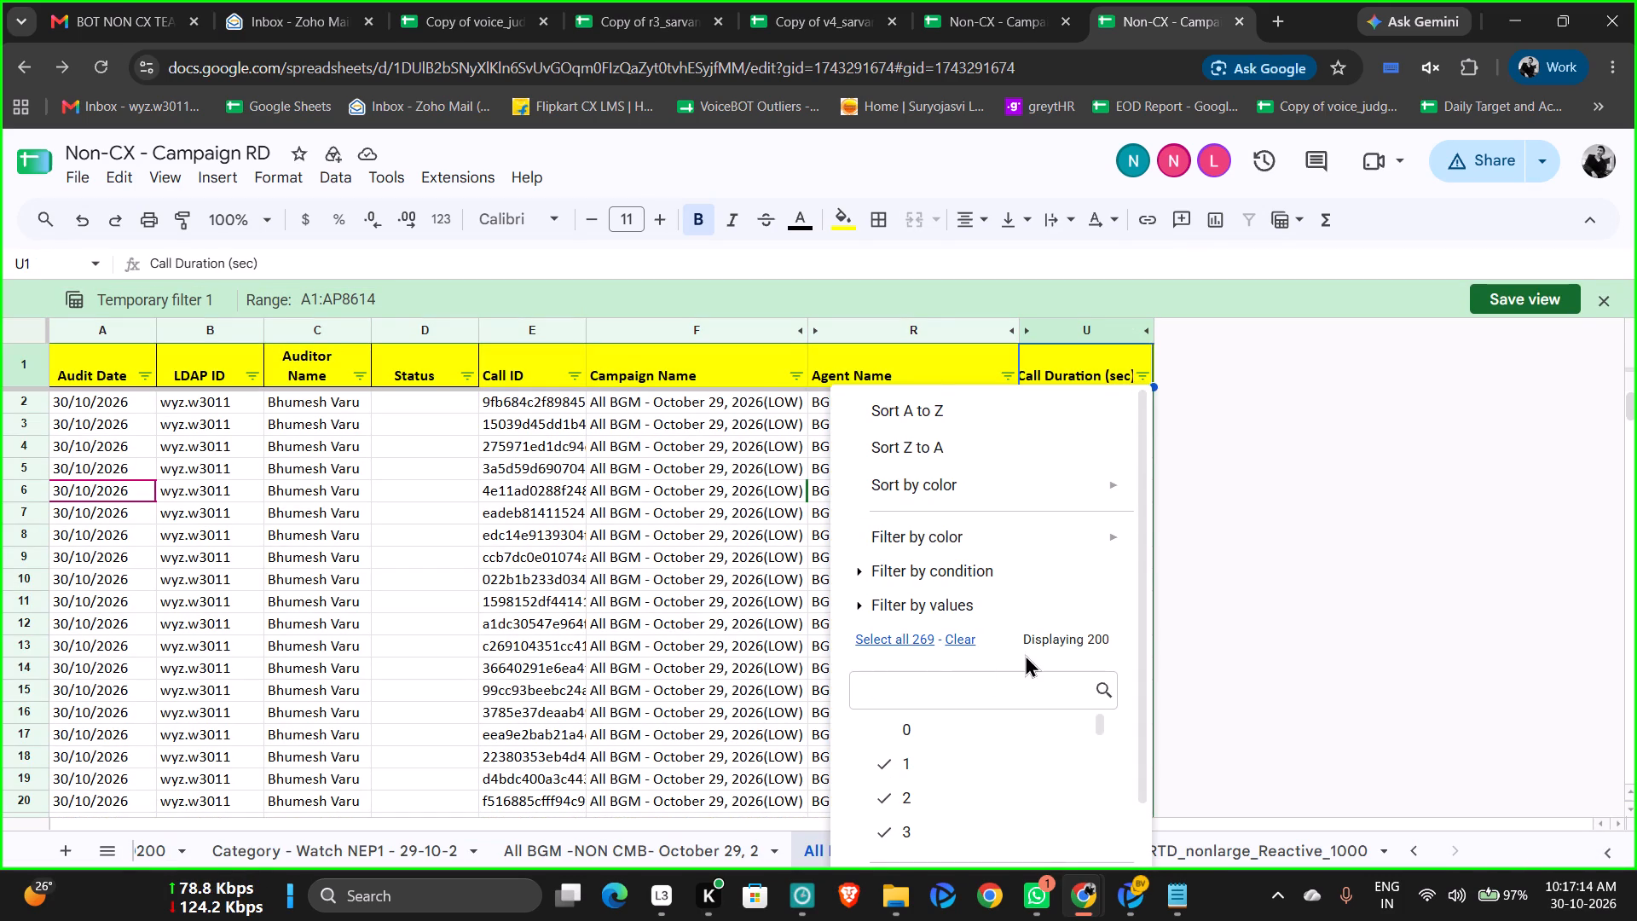
pyautogui.scroll(-2, 1025, 654)
pyautogui.click(1084, 845)
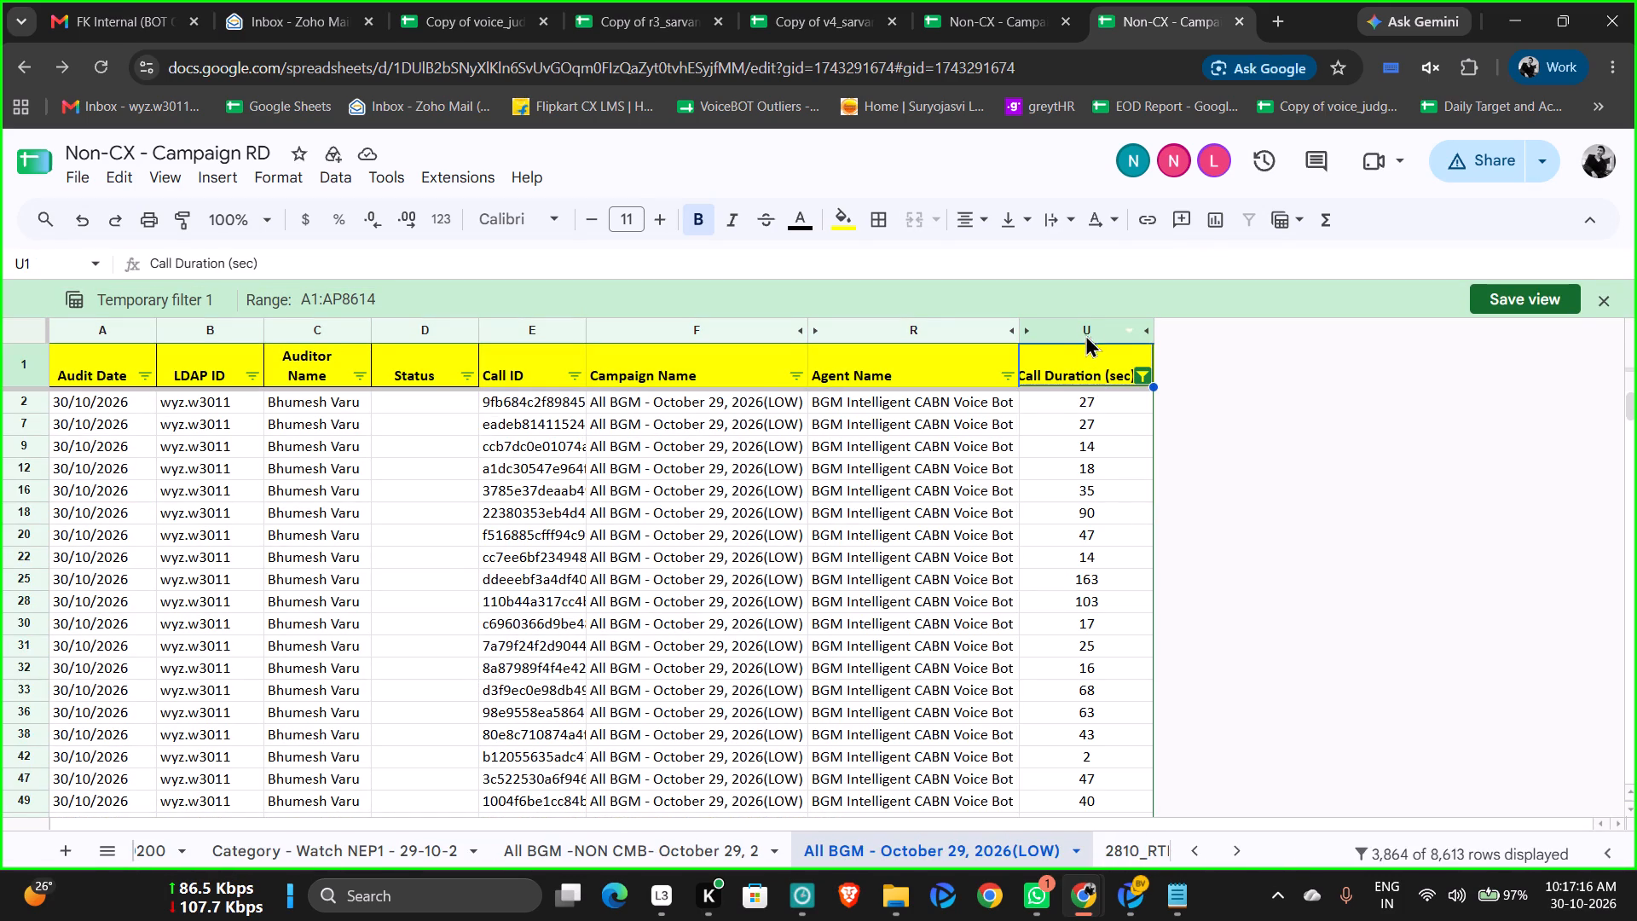
# Check the summary statistics, such as sum, average and count, for the filtered Call Duration (sec) column.
pyautogui.click(1083, 324)
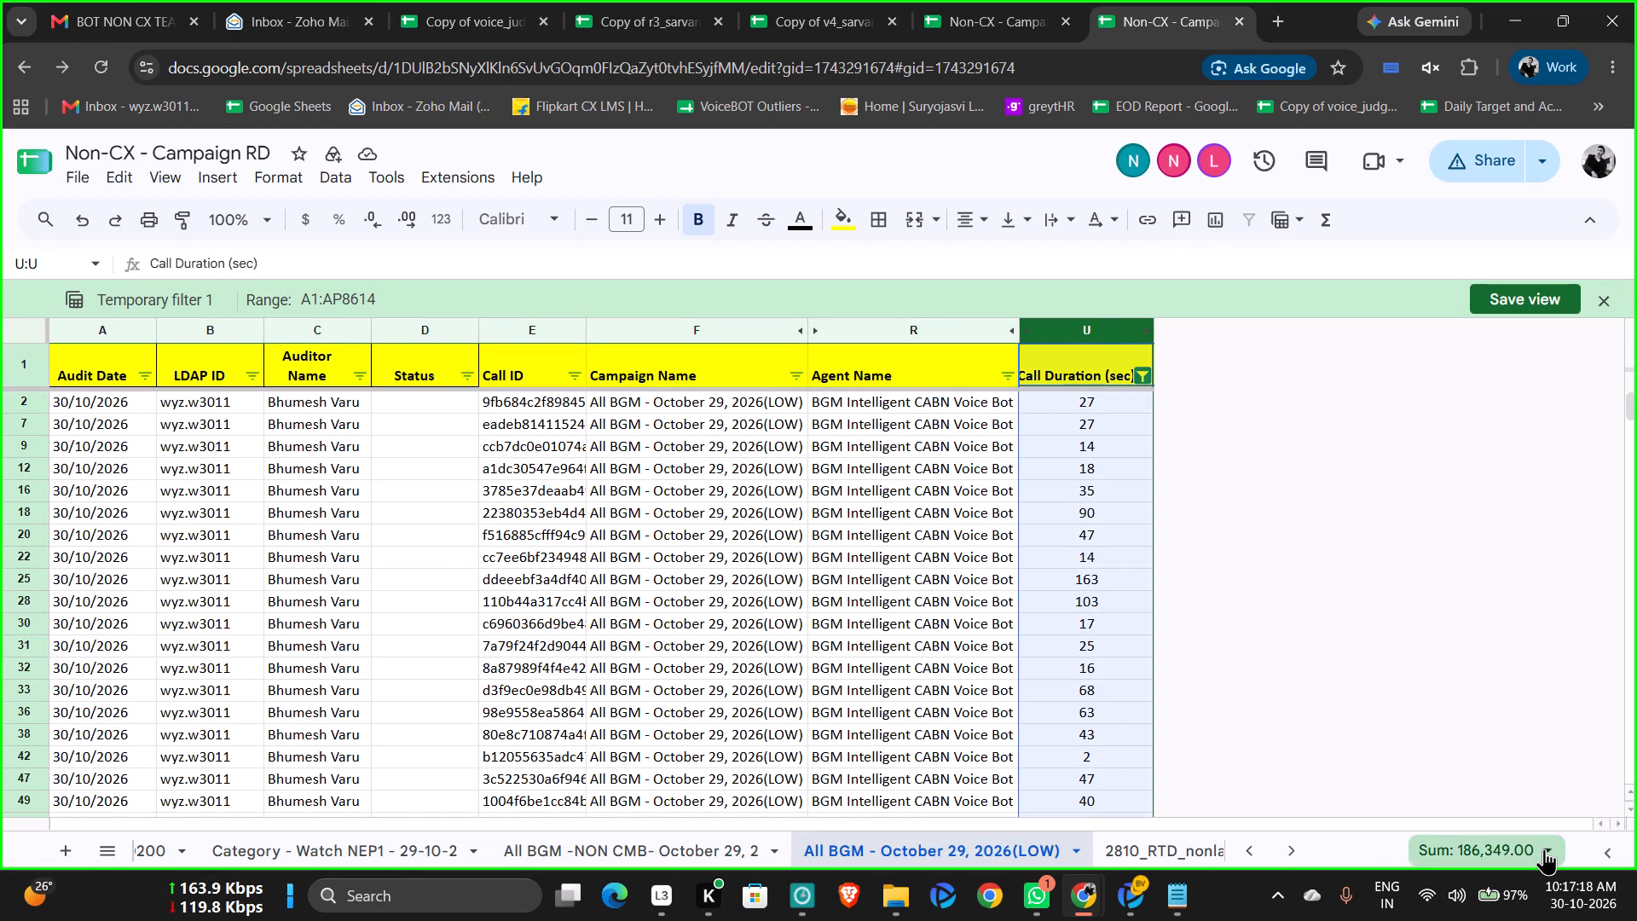
pyautogui.click(1544, 849)
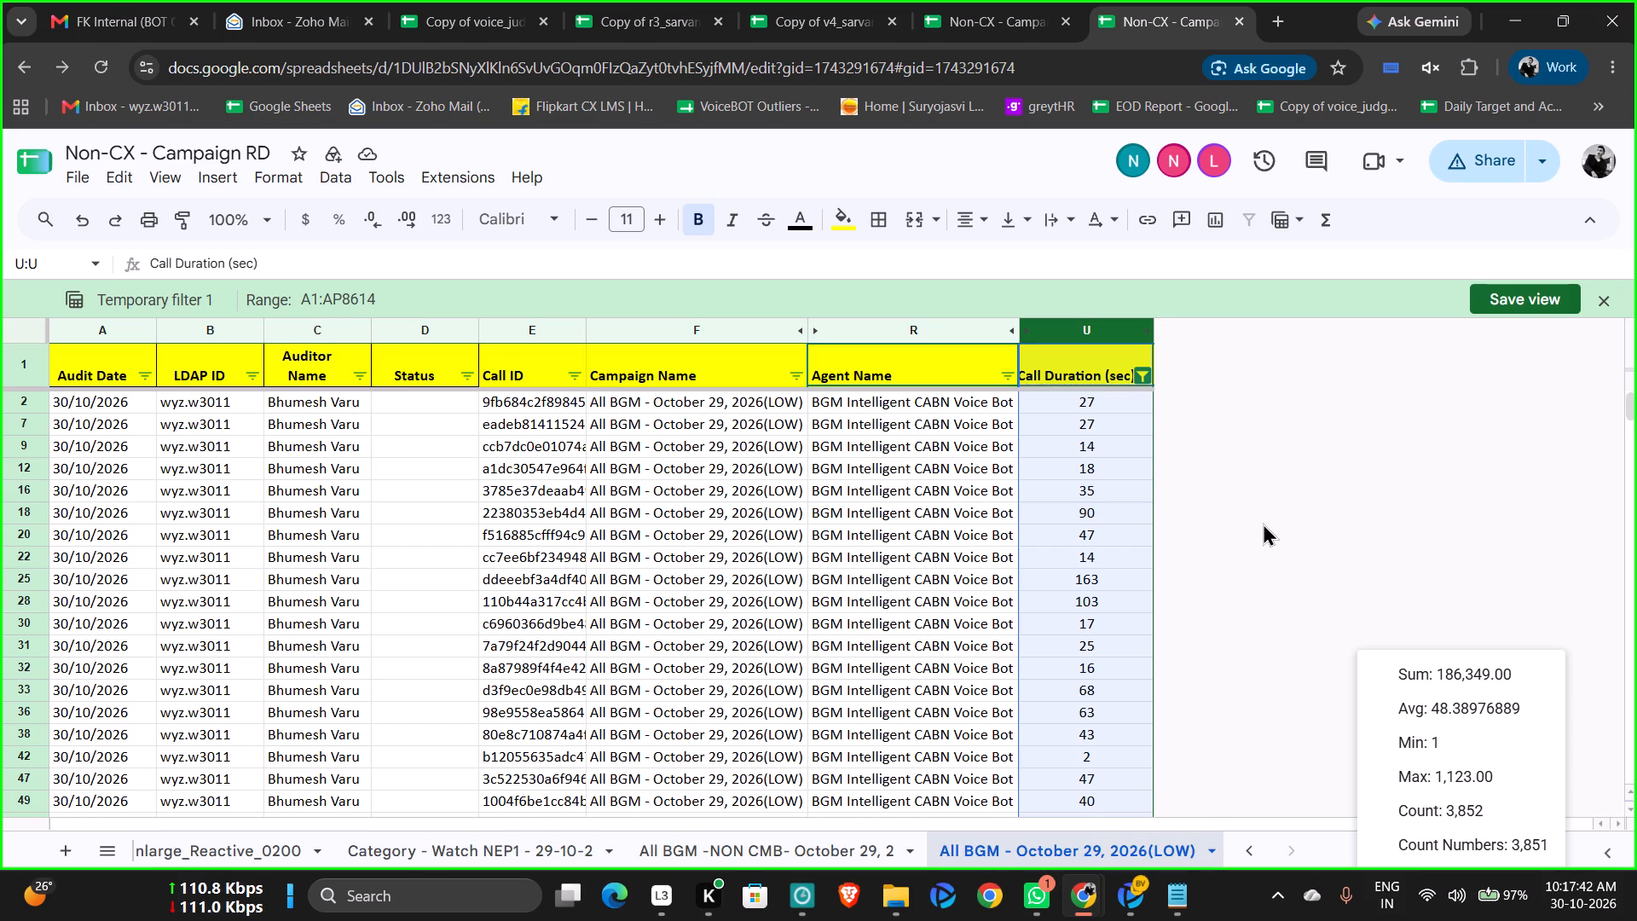
pyautogui.click(1294, 523)
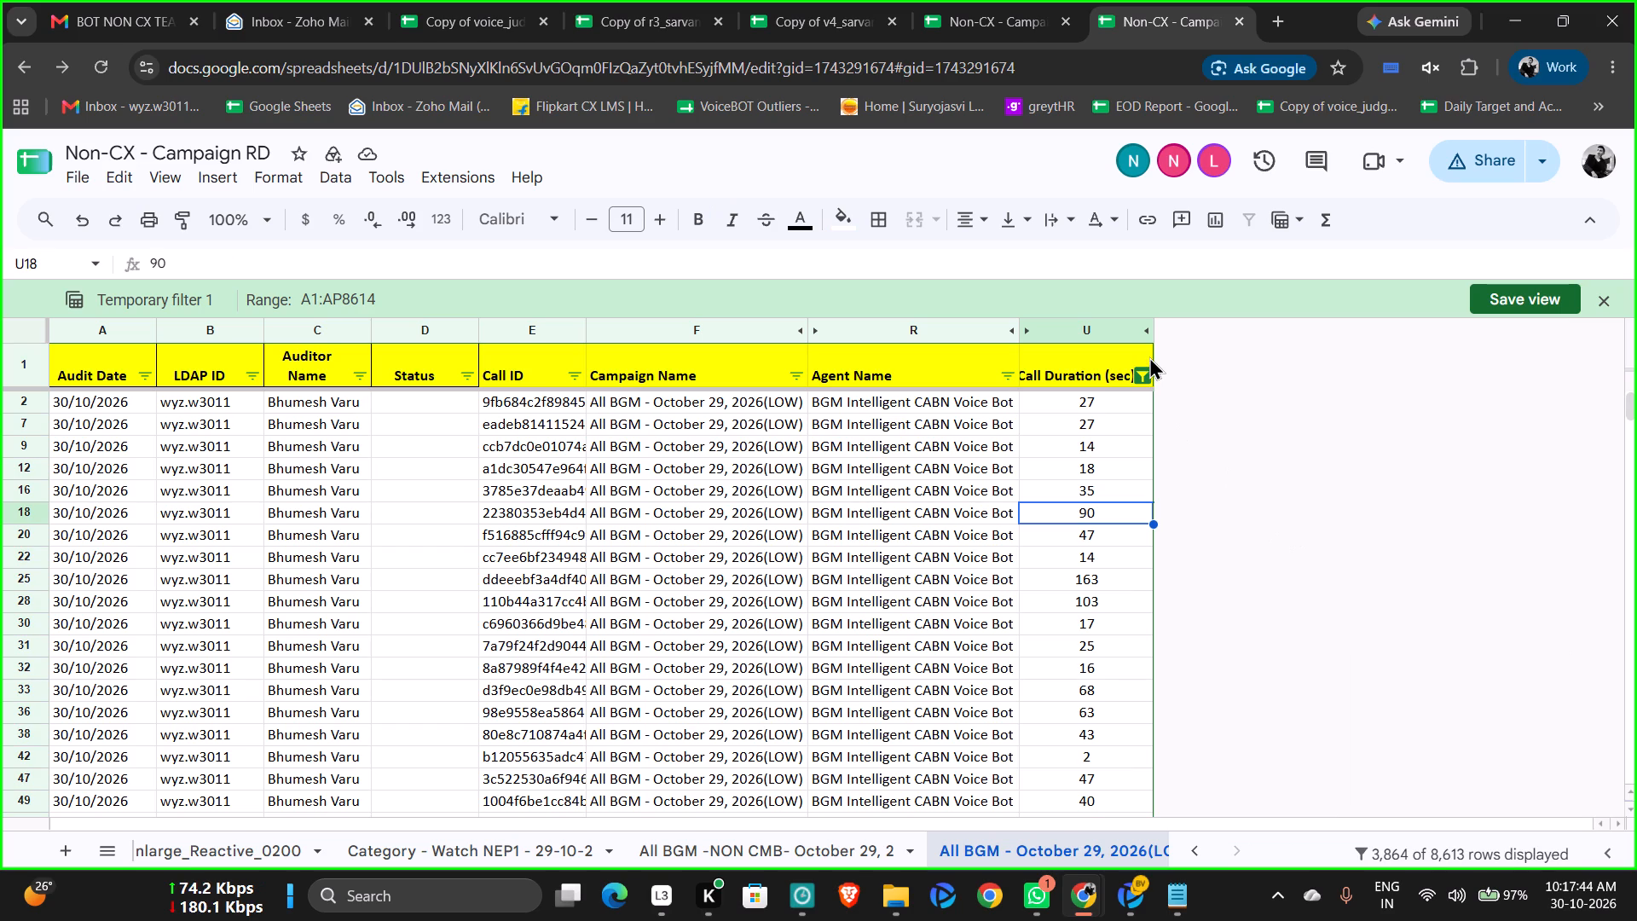
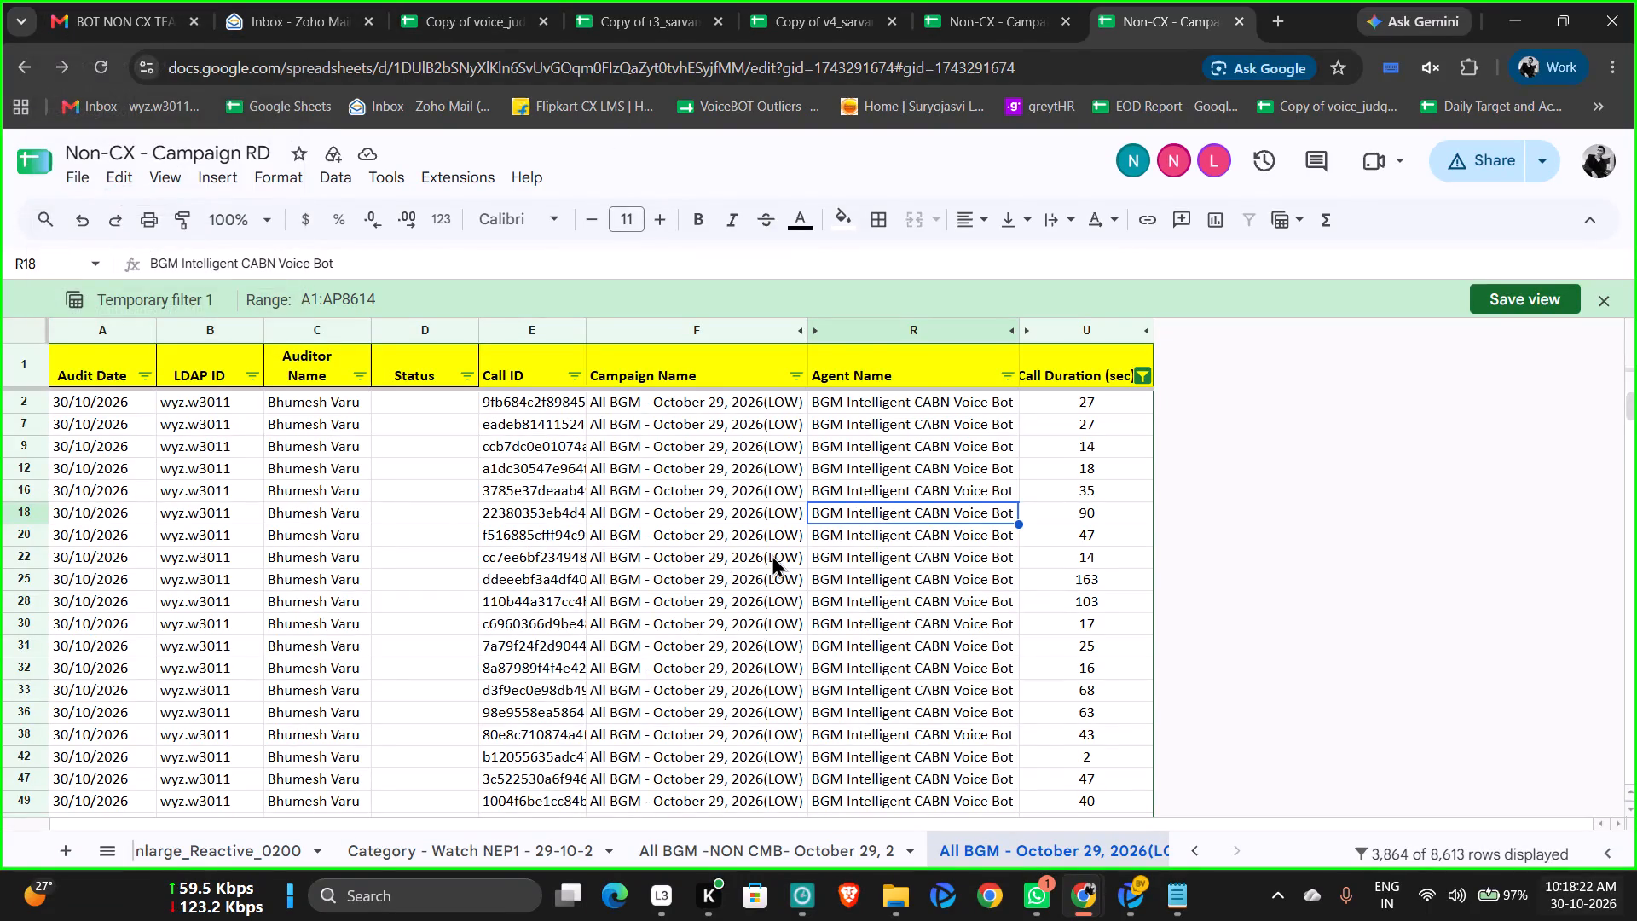
# Center-align the Audit Date, LDAP ID and Auditor Name columns horizontally.
pyautogui.click(605, 547)
pyautogui.click(192, 441)
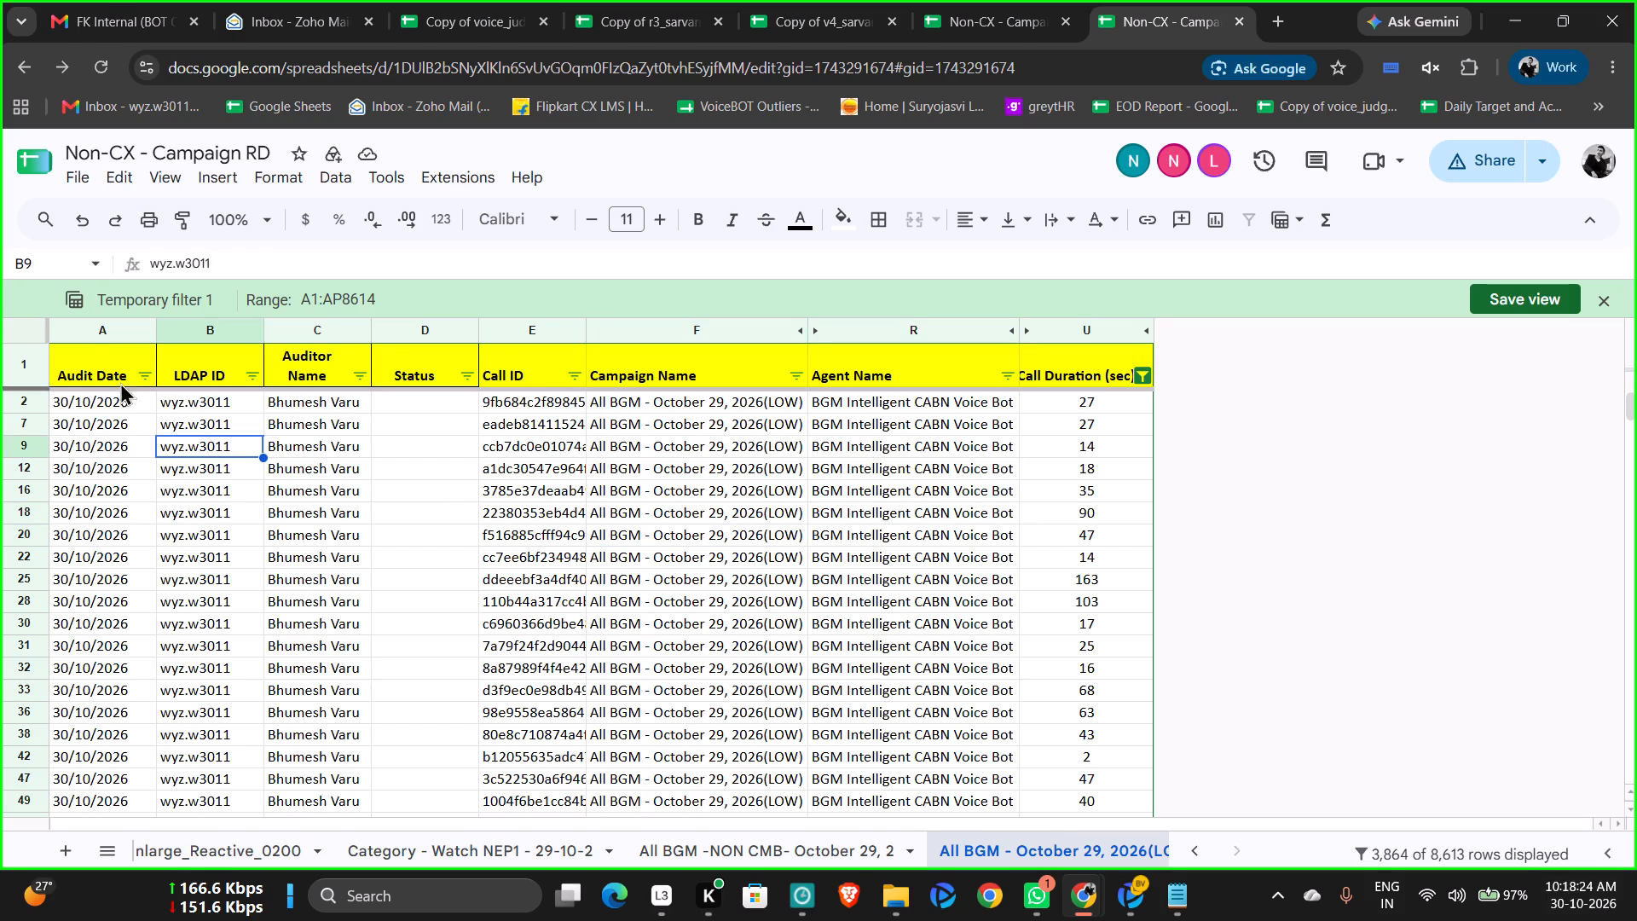
pyautogui.click(90, 329)
pyautogui.hotkey('shift', 'Right')
pyautogui.hotkey('shift', 'Right')
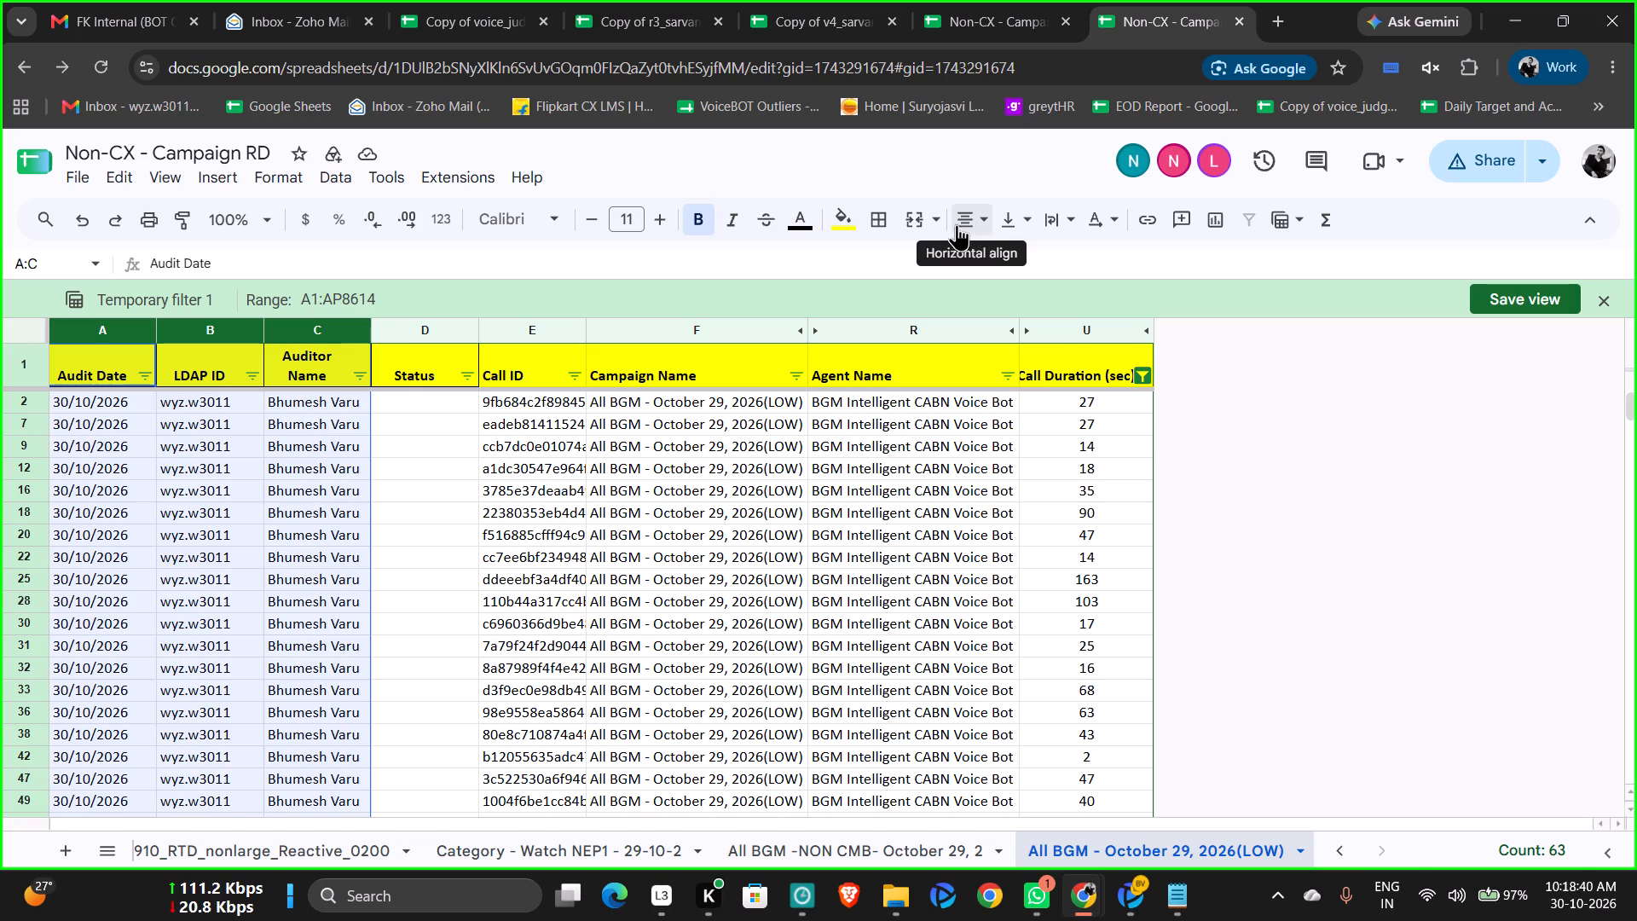
pyautogui.click(977, 227)
pyautogui.click(996, 258)
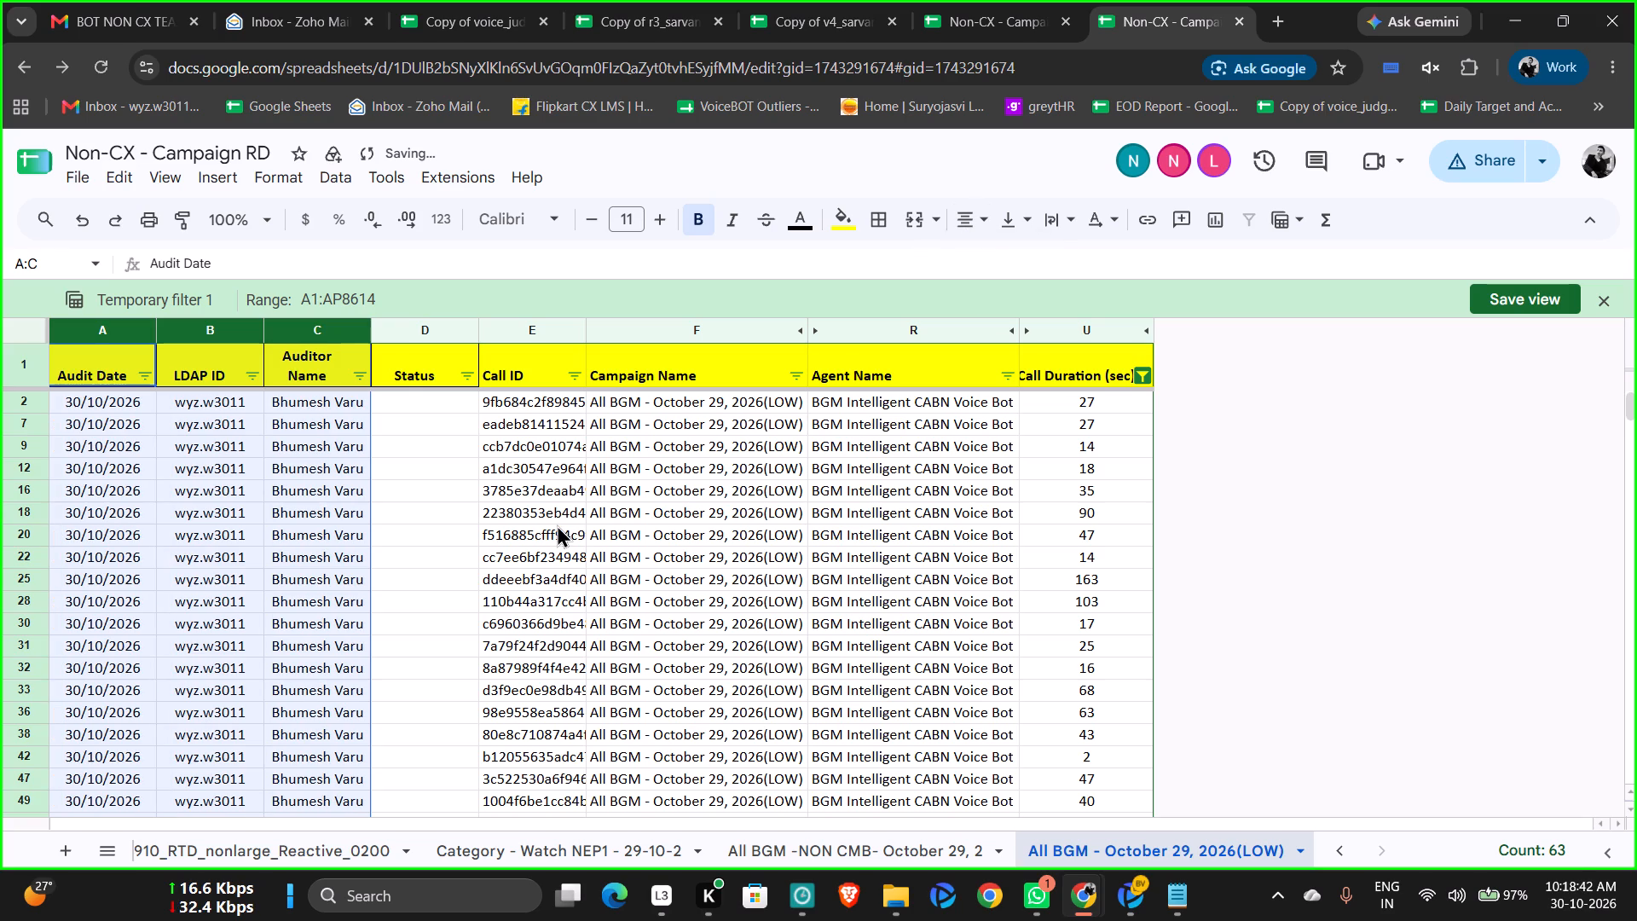
pyautogui.click(598, 478)
pyautogui.click(408, 403)
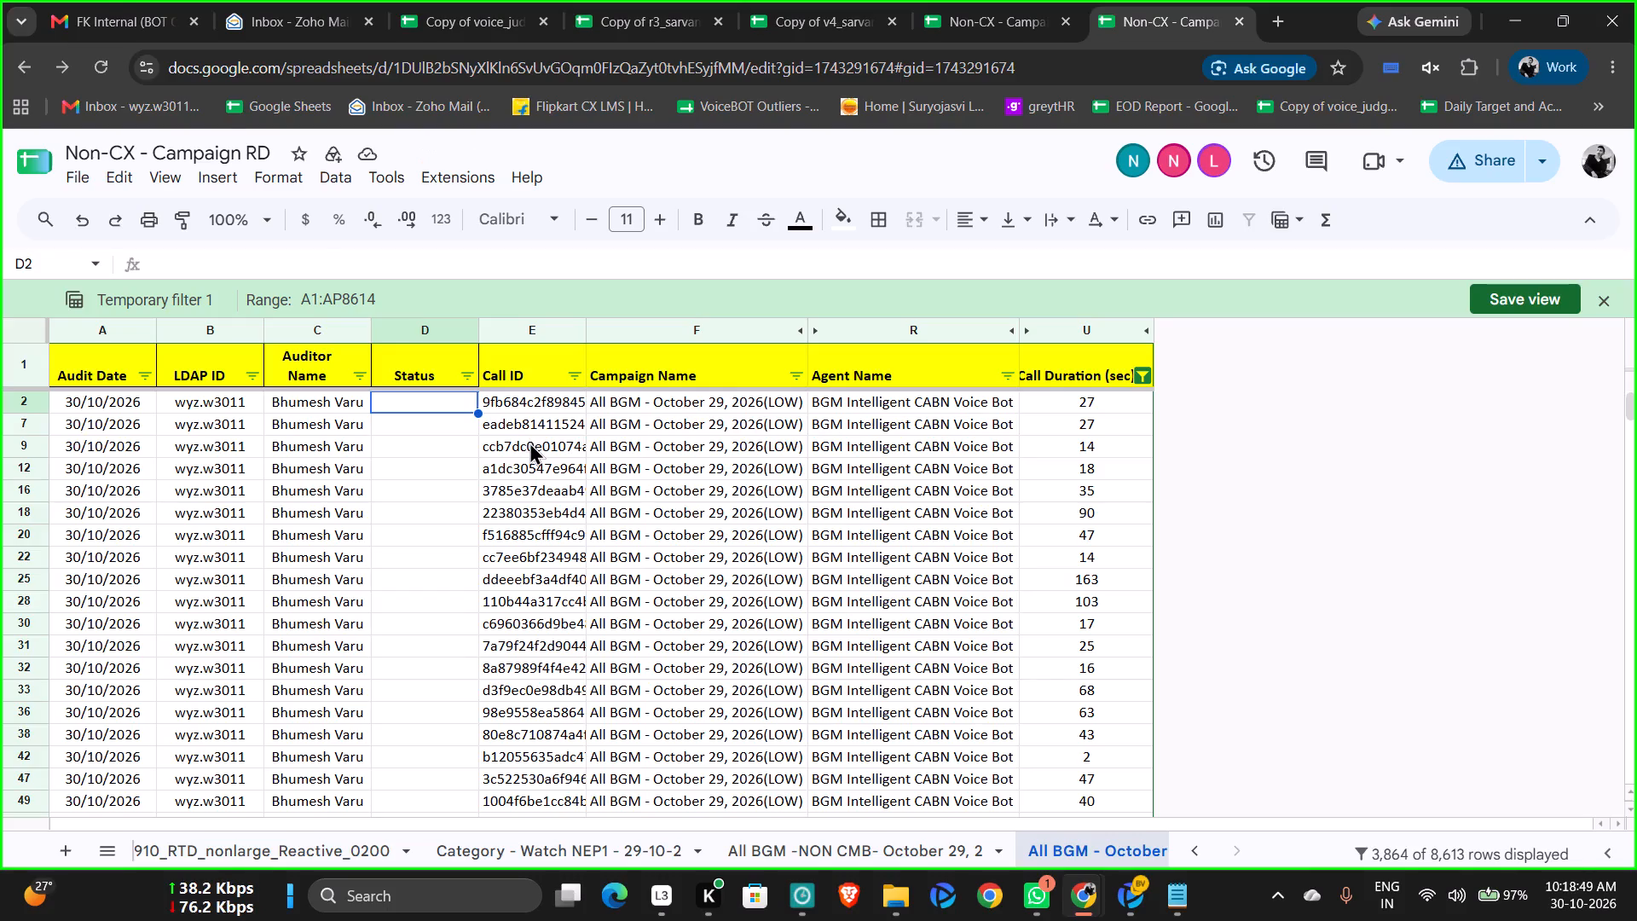
pyautogui.click(996, 23)
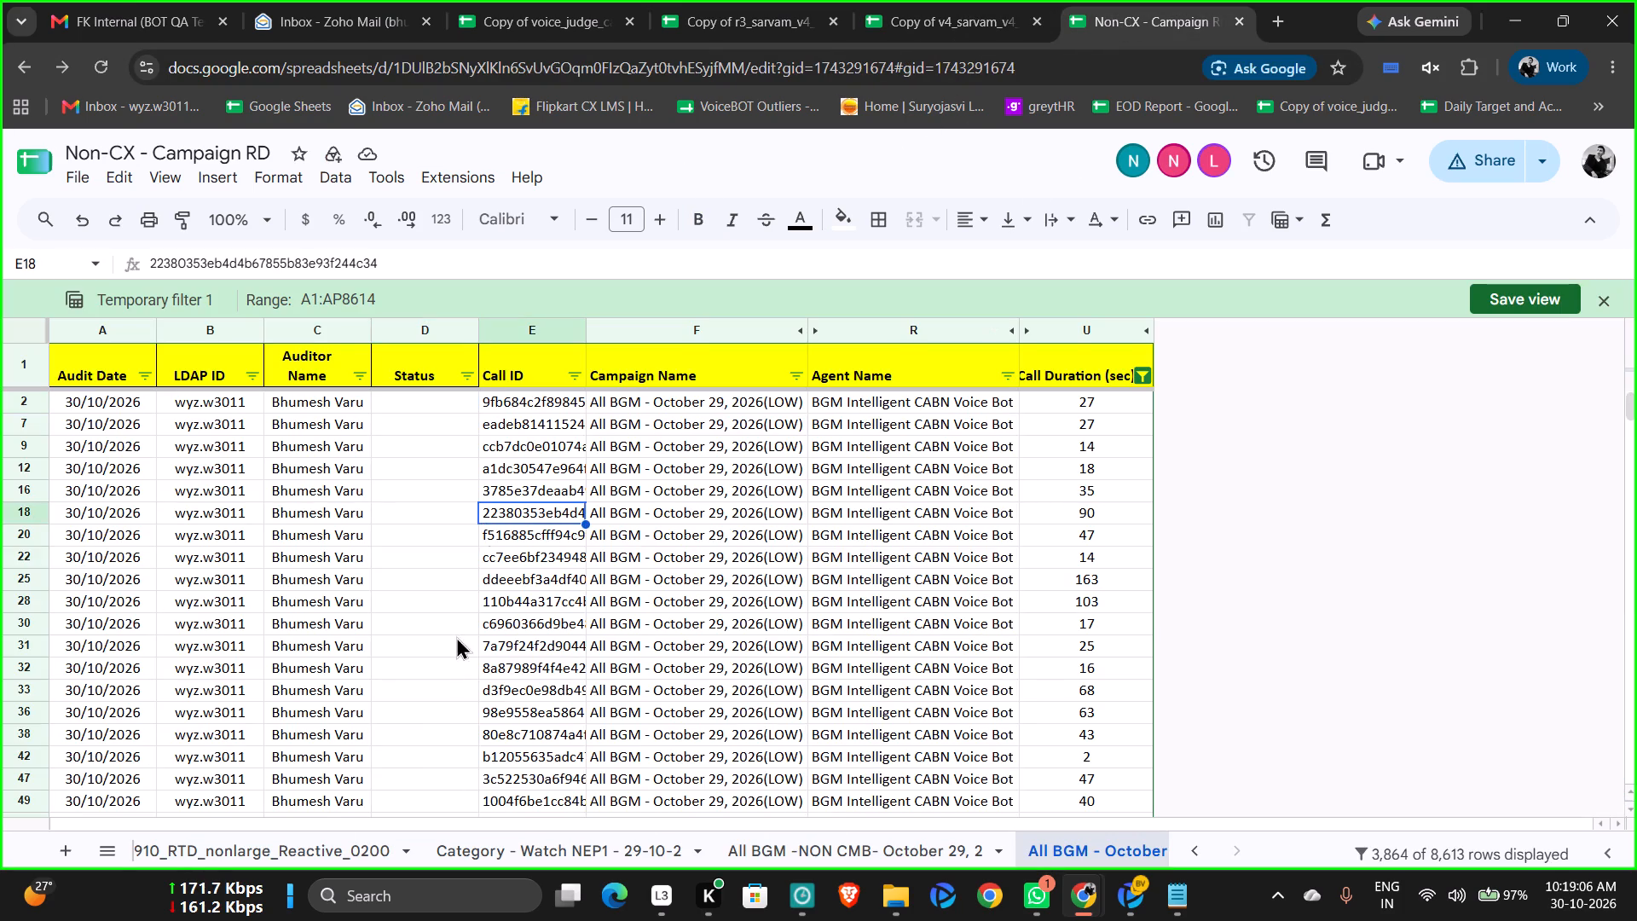
# Copy a blank Status dropdown cell from the 2910_RTD_nonlarge_Reactive_0200 sheet into D2 of All BGM - October 29, 2026(LOW).
pyautogui.click(544, 841)
pyautogui.click(288, 855)
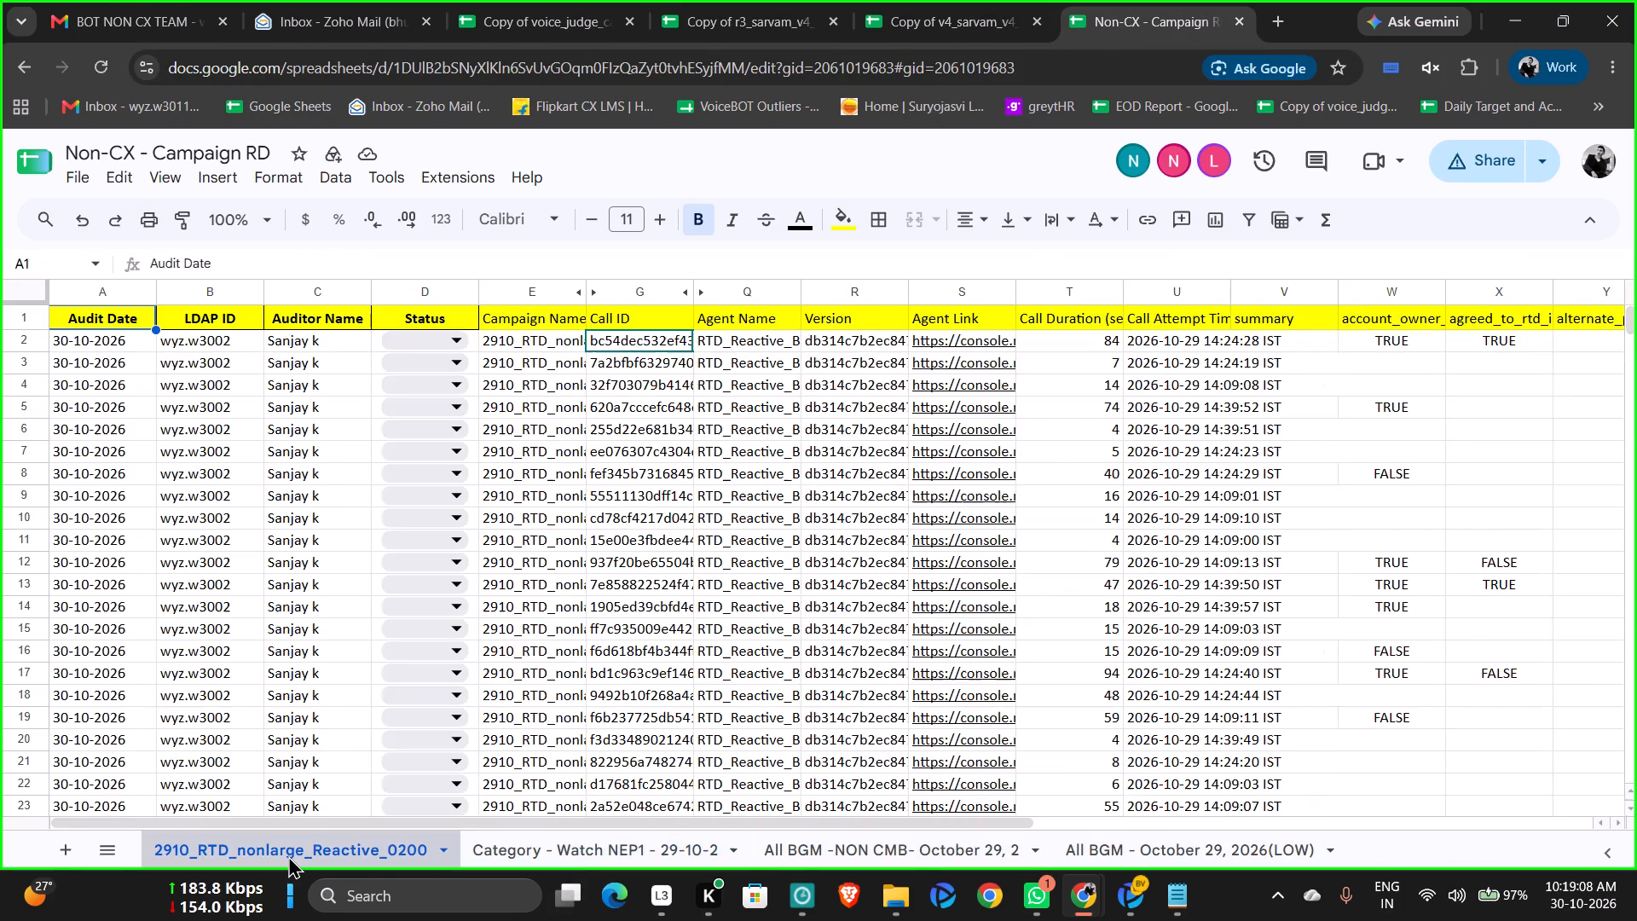
pyautogui.click(460, 381)
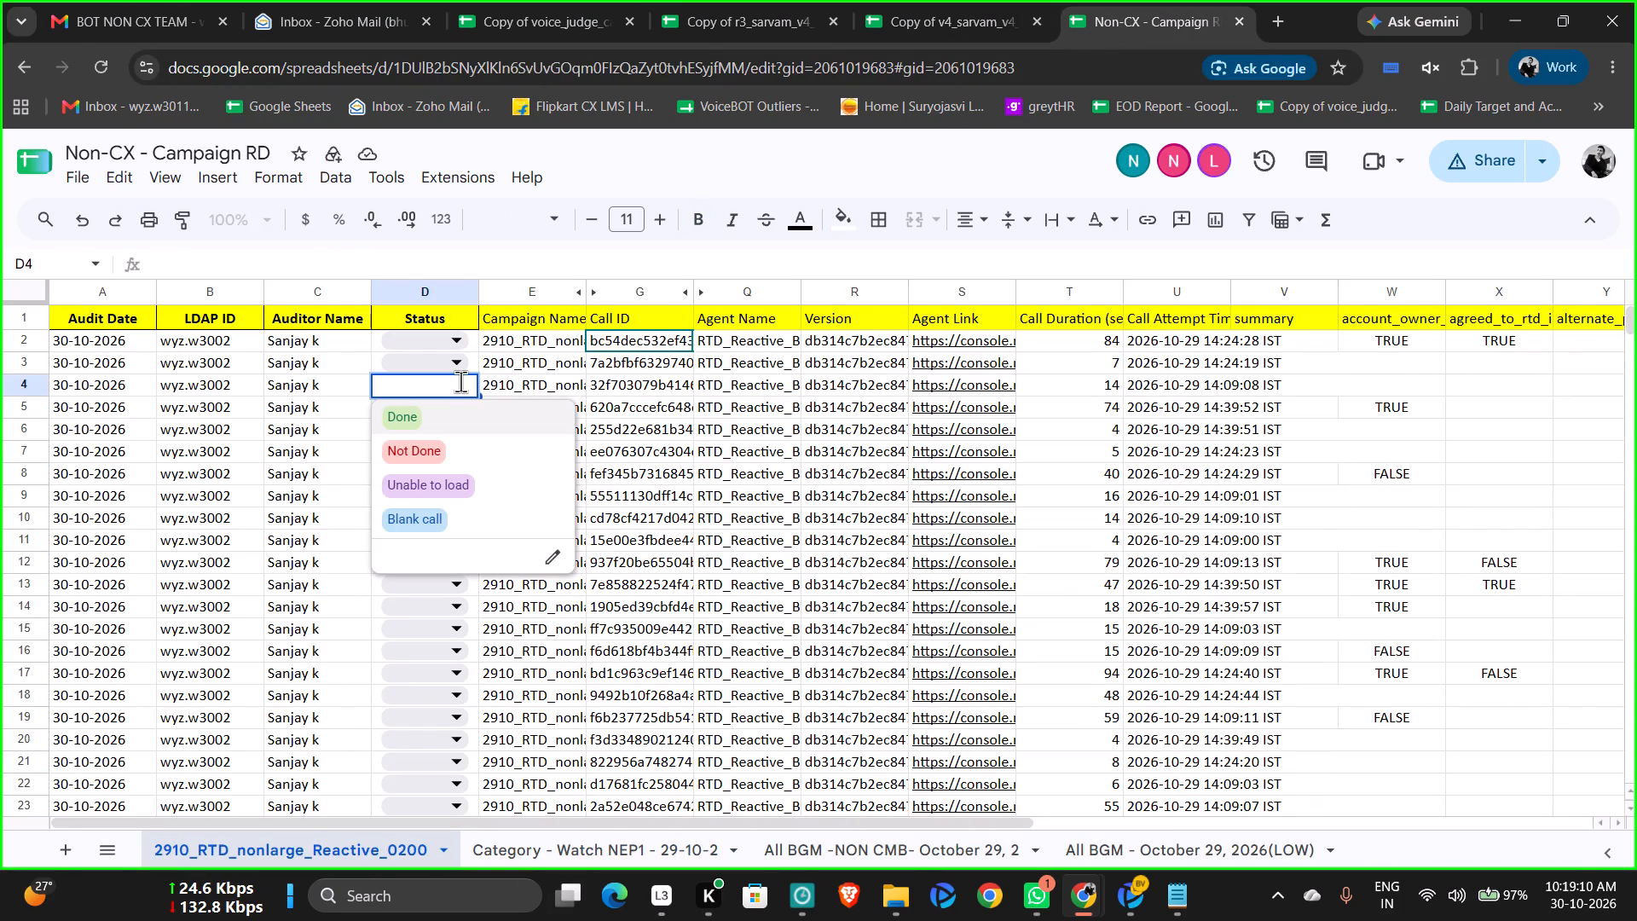
pyautogui.click(716, 393)
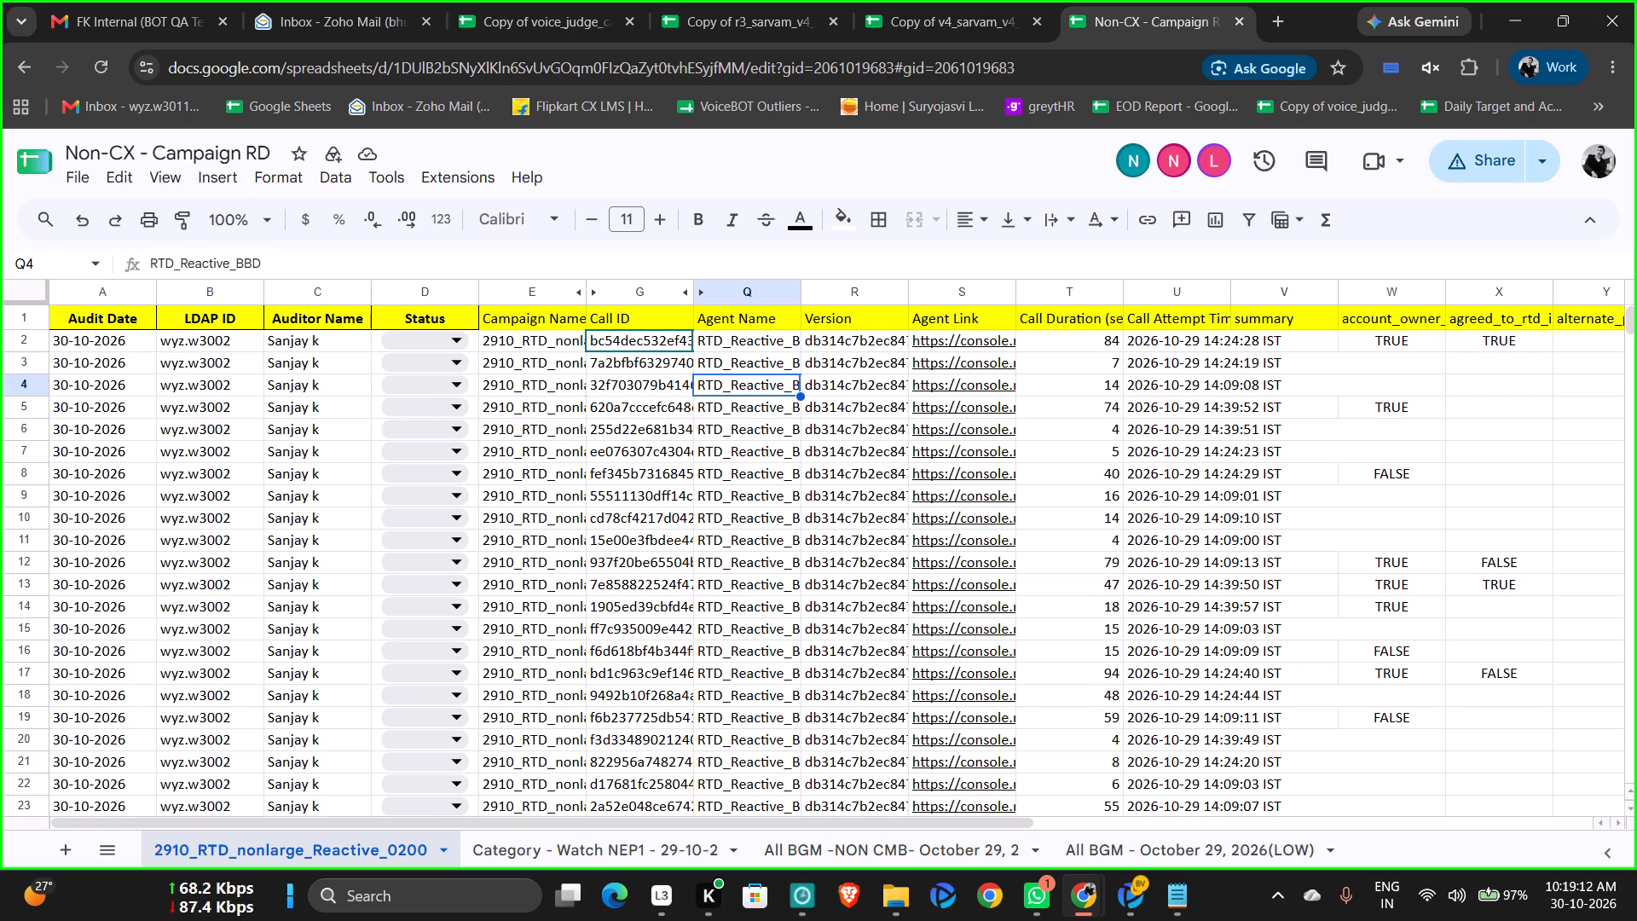
pyautogui.press('Left')
pyautogui.press('Left')
pyautogui.press('Left')
pyautogui.hotkey('ctrl', 'c')
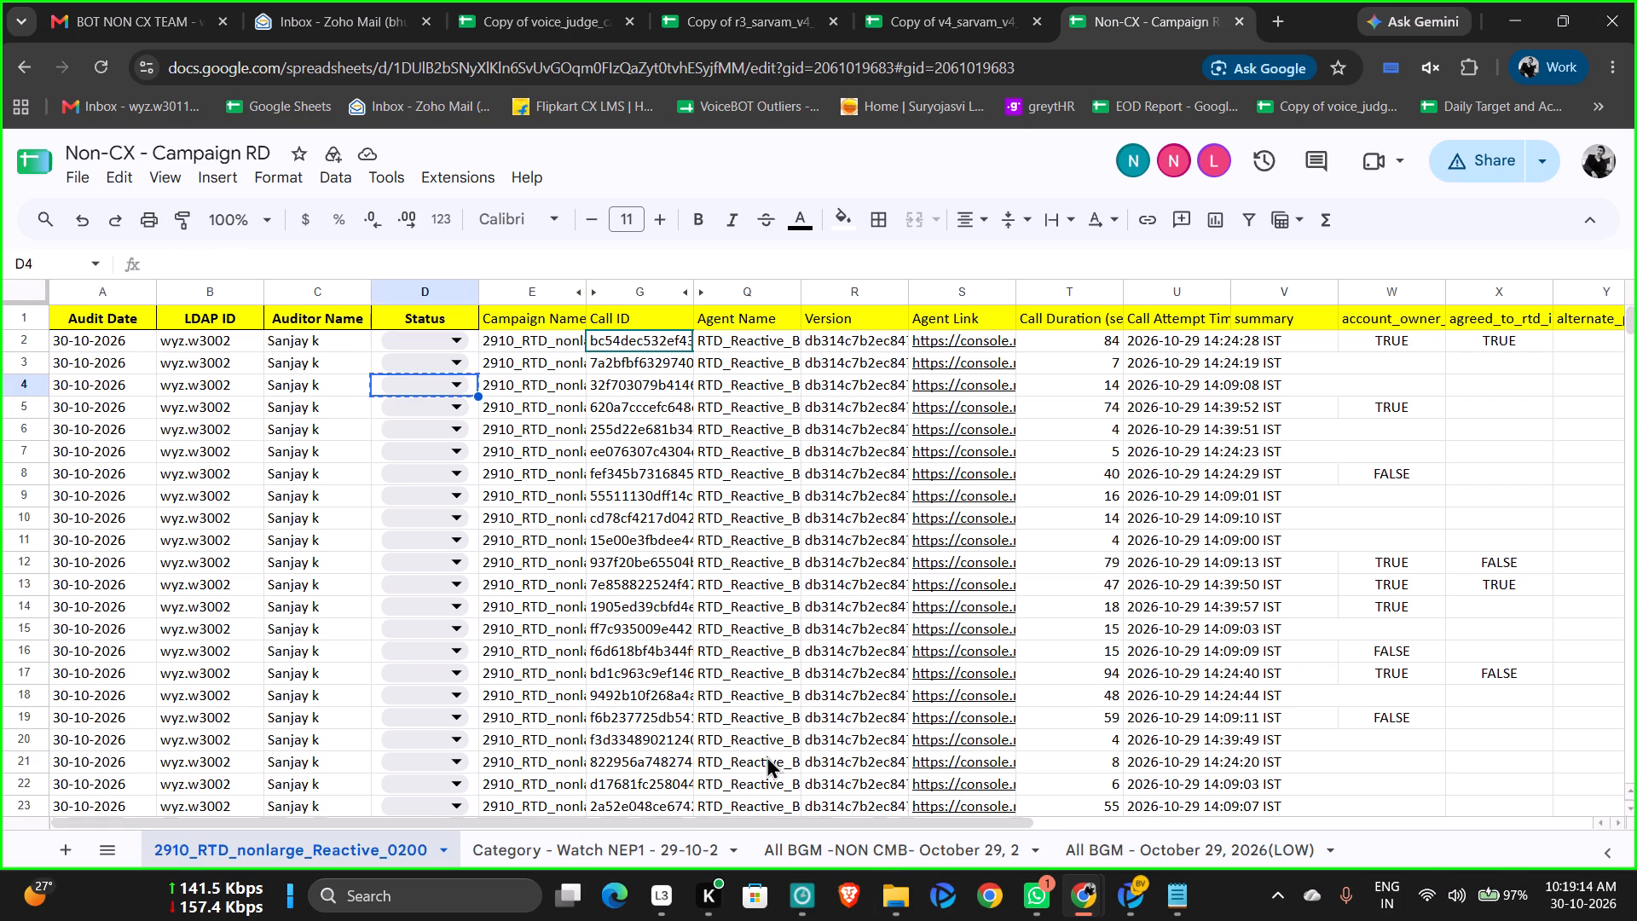
pyautogui.click(905, 863)
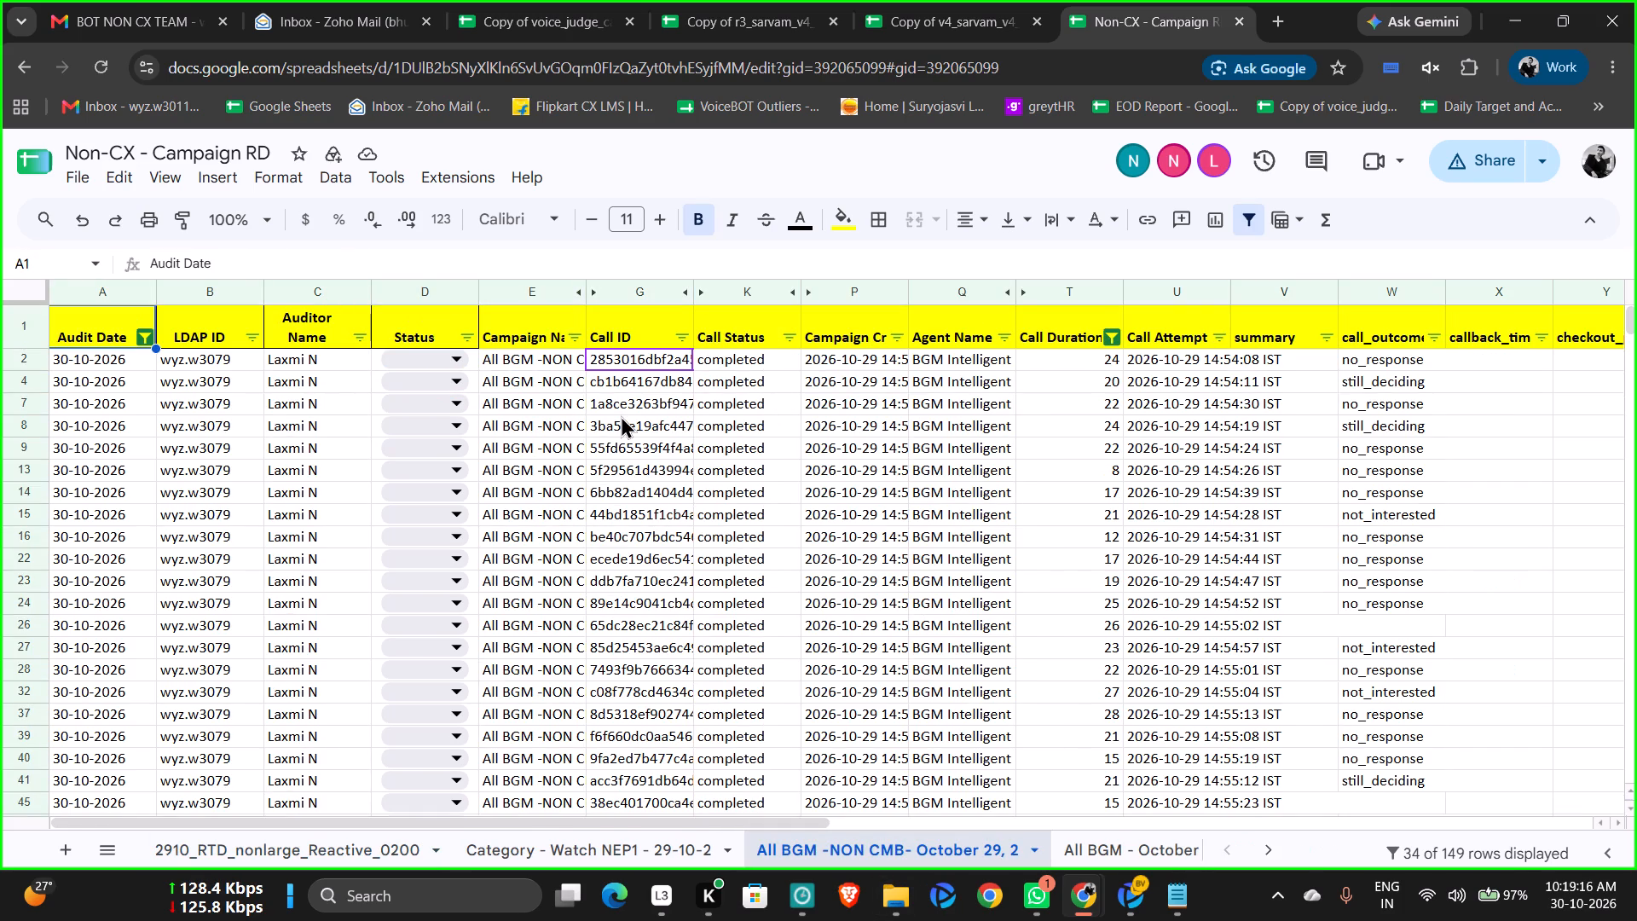
pyautogui.press('Left')
pyautogui.press('Left')
pyautogui.press('Left')
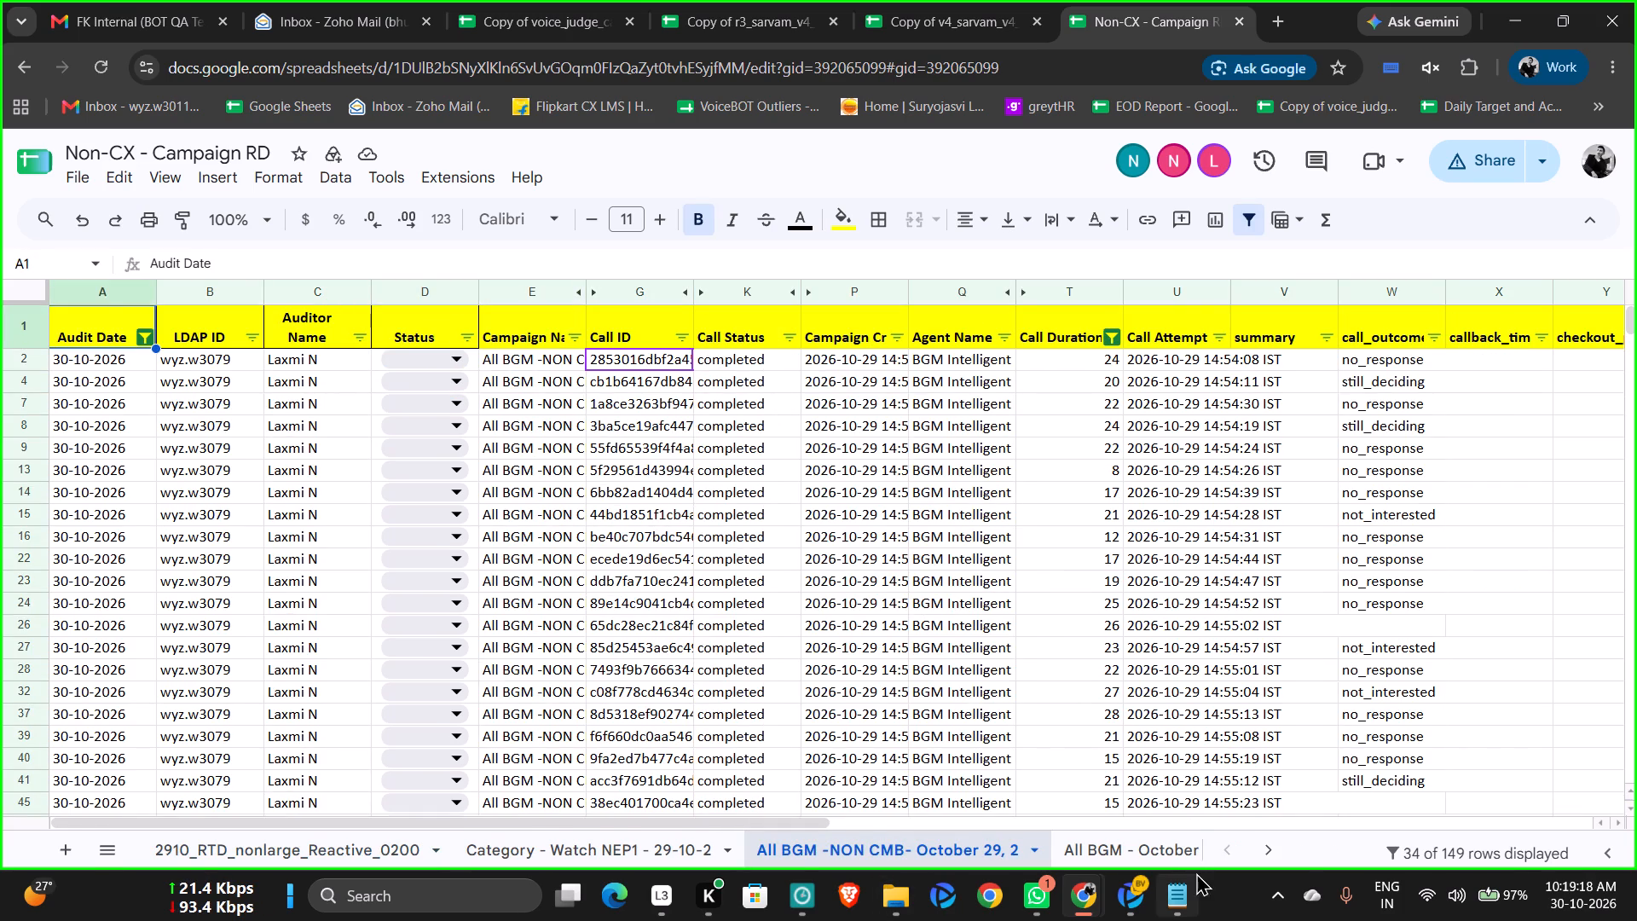
pyautogui.click(1154, 849)
pyautogui.click(483, 407)
pyautogui.press('Left')
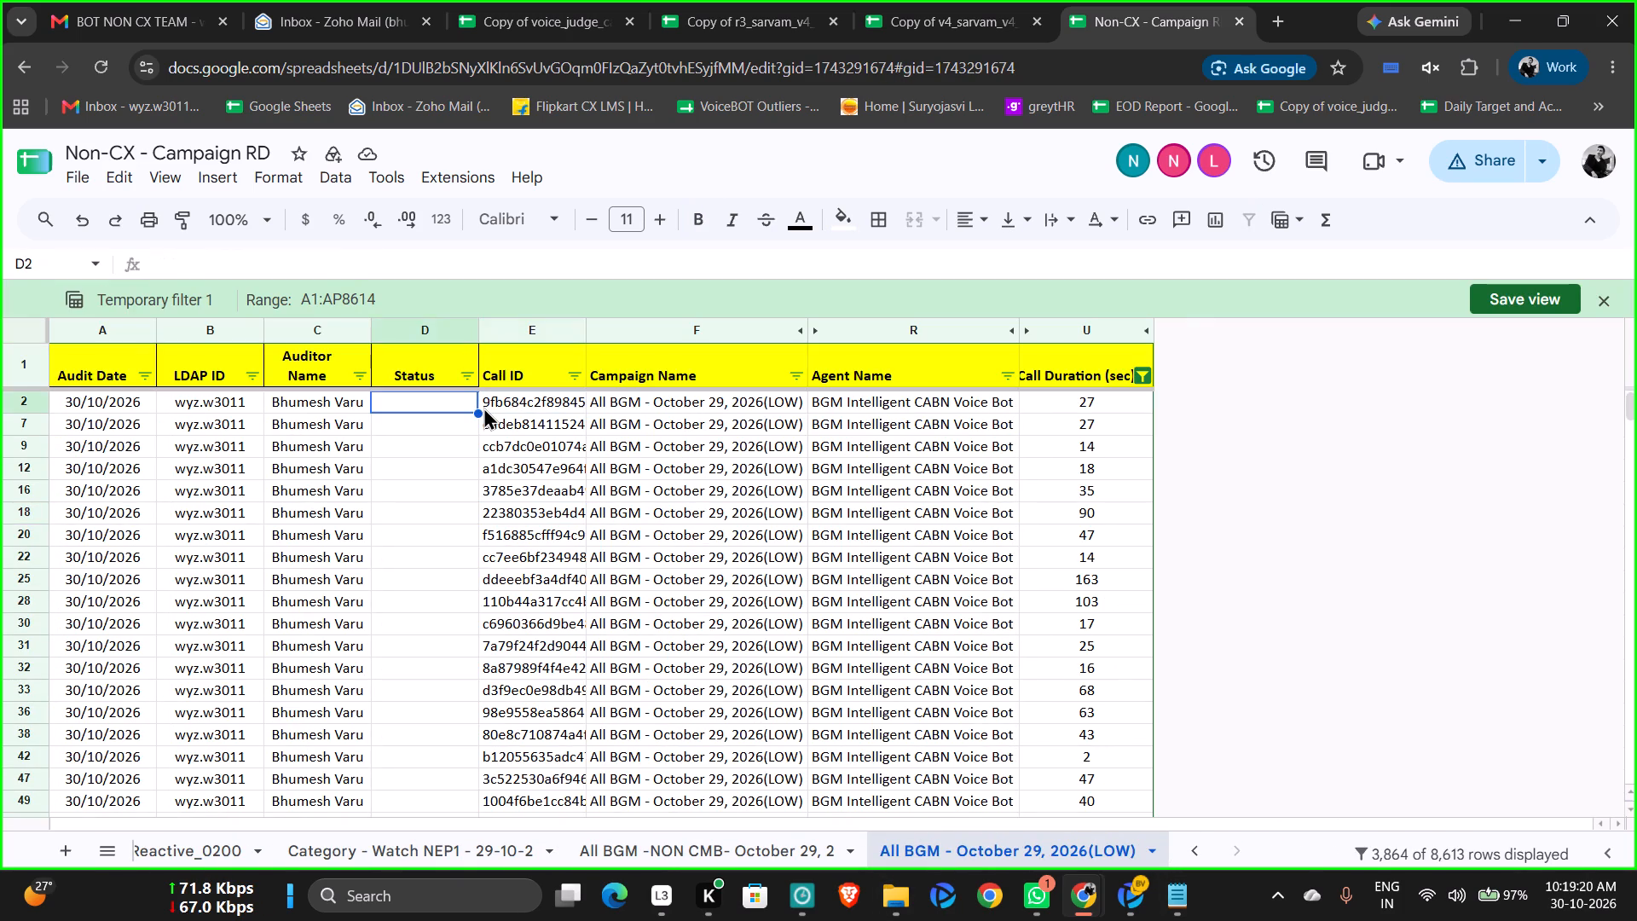
pyautogui.hotkey('ctrl', 'v')
# Fill the Status dropdown down the filtered rows from D2 through D51.
pyautogui.hotkey('shift', 'Down')
pyautogui.hotkey('shift', 'Down')
pyautogui.hotkey('shift', 'Down')
pyautogui.hotkey('shift', 'Down')
pyautogui.hotkey('shift', 'Down')
pyautogui.hotkey('shift', 'Down')
pyautogui.hotkey('shift', 'Down')
pyautogui.hotkey('shift', 'Down')
pyautogui.hotkey('shift', 'Down')
pyautogui.hotkey('shift', 'Down')
pyautogui.hotkey('shift', 'Down')
pyautogui.hotkey('shift', 'Down')
pyautogui.hotkey('shift', 'Down')
pyautogui.hotkey('shift', 'Down')
pyautogui.hotkey('shift', 'Down')
pyautogui.hotkey('shift', 'Down')
pyautogui.hotkey('shift', 'Down')
pyautogui.hotkey('shift', 'Down')
pyautogui.hotkey('shift', 'Down')
pyautogui.hotkey('shift', 'Down')
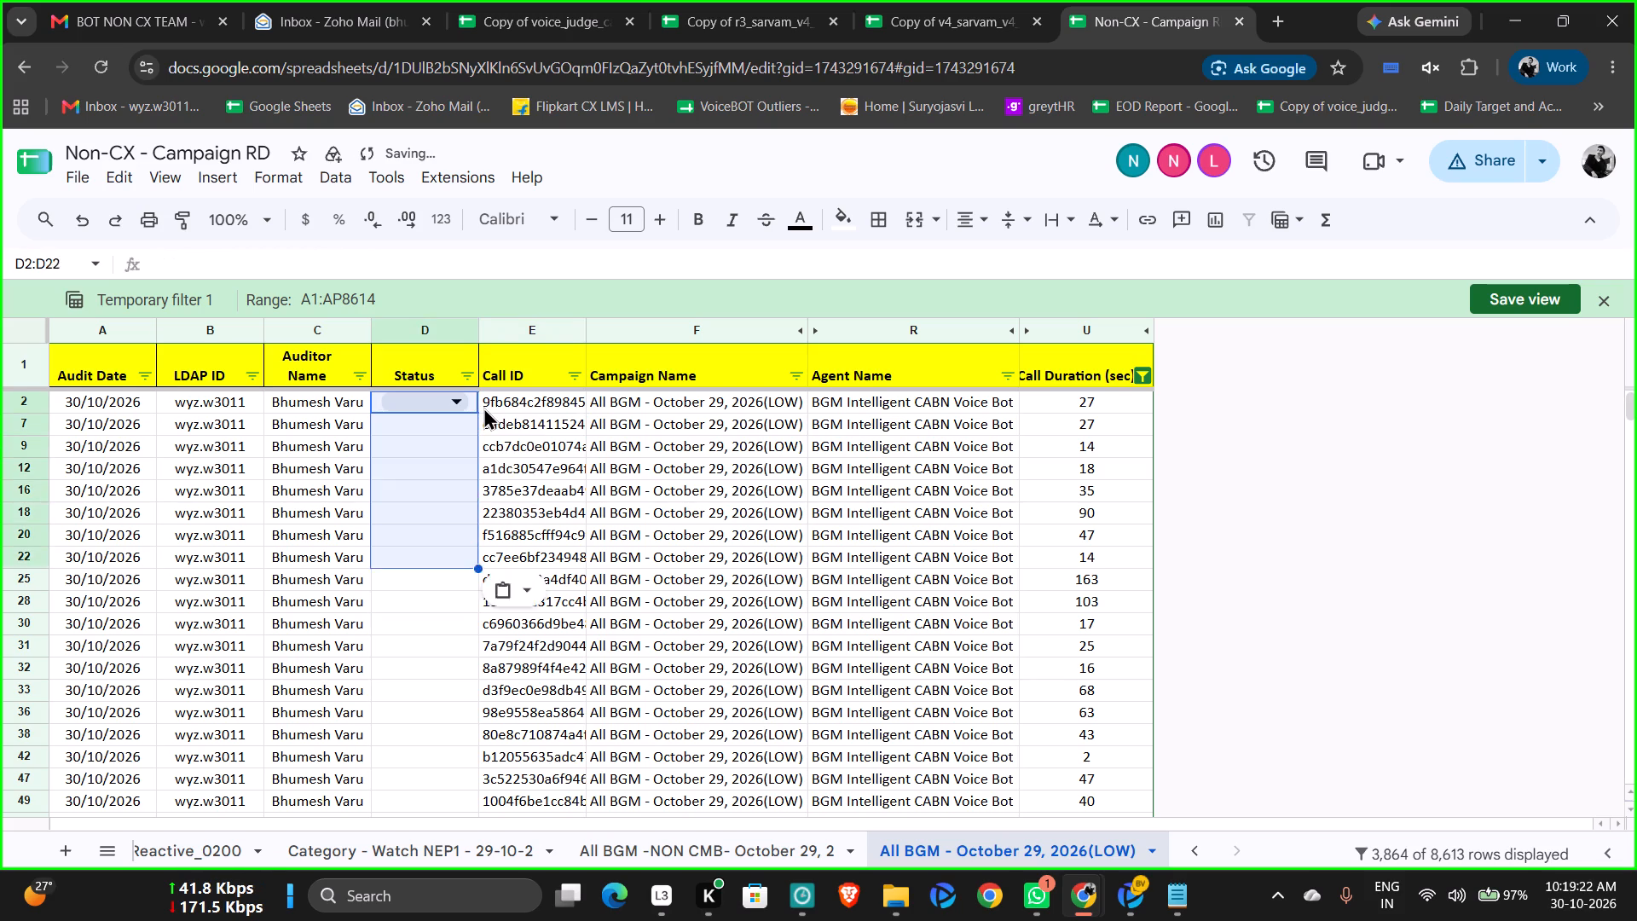
pyautogui.hotkey('shift', 'Up')
pyautogui.hotkey('shift', 'Up')
pyautogui.hotkey('shift', 'Up')
pyautogui.hotkey('shift', 'Up')
pyautogui.hotkey('shift', 'Up')
pyautogui.hotkey('shift', 'Up')
pyautogui.hotkey('shift', 'Up')
pyautogui.hotkey('shift', 'Up')
pyautogui.hotkey('shift', 'Up')
pyautogui.hotkey('shift', 'Up')
pyautogui.hotkey('shift', 'Up')
pyautogui.hotkey('shift', 'Up')
pyautogui.hotkey('shift', 'Up')
pyautogui.hotkey('shift', 'Up')
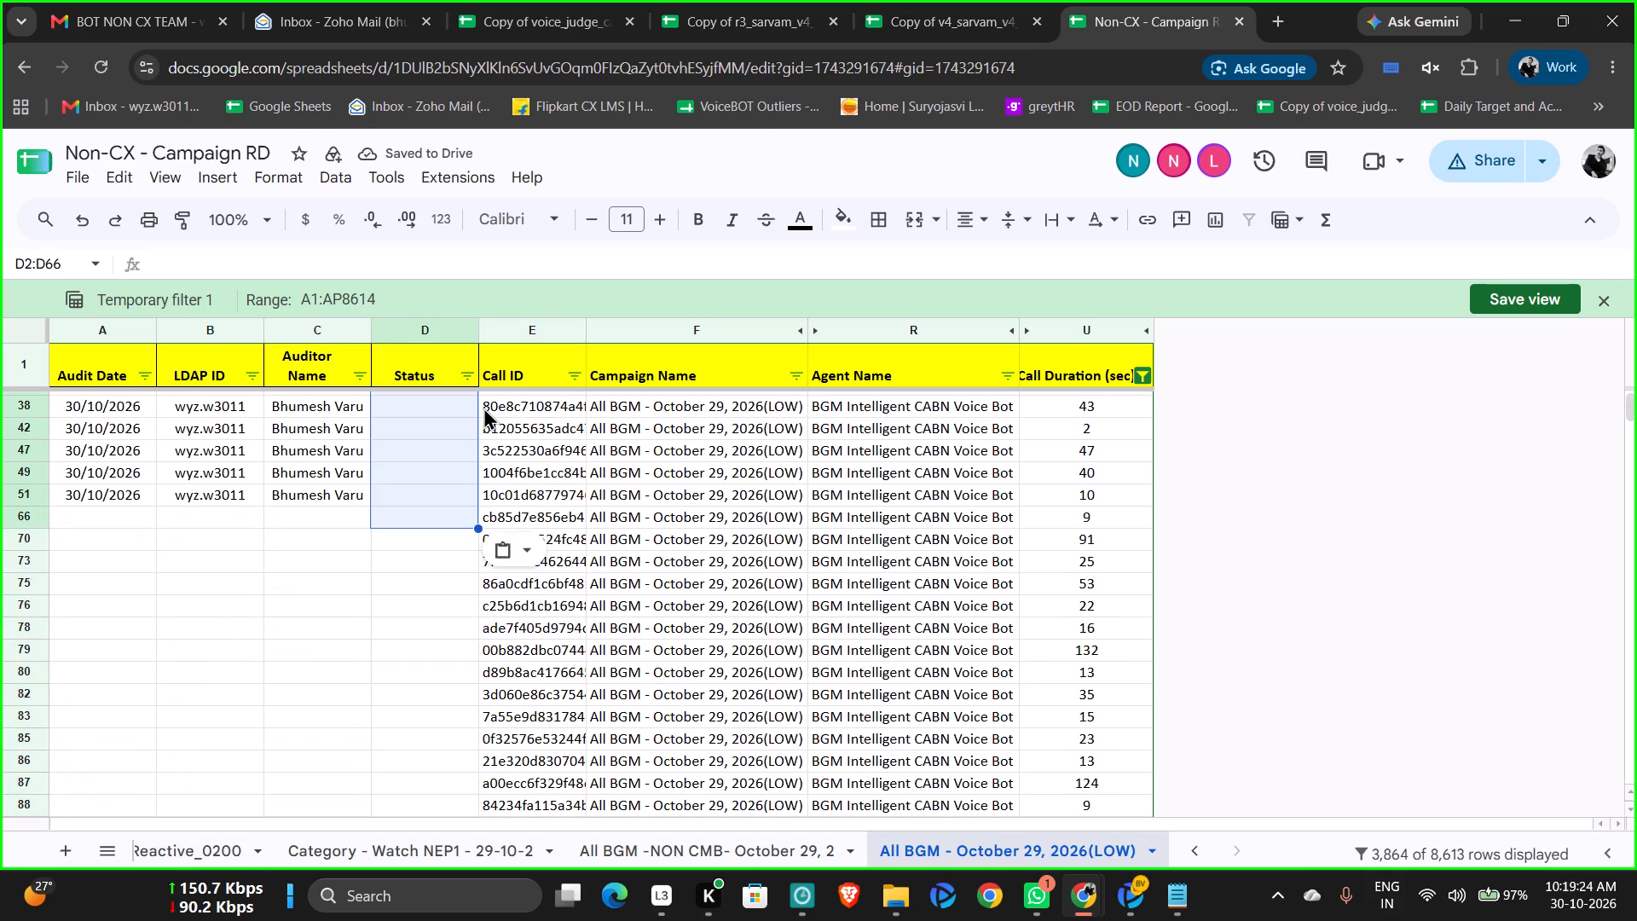
pyautogui.hotkey('ctrl', 'v')
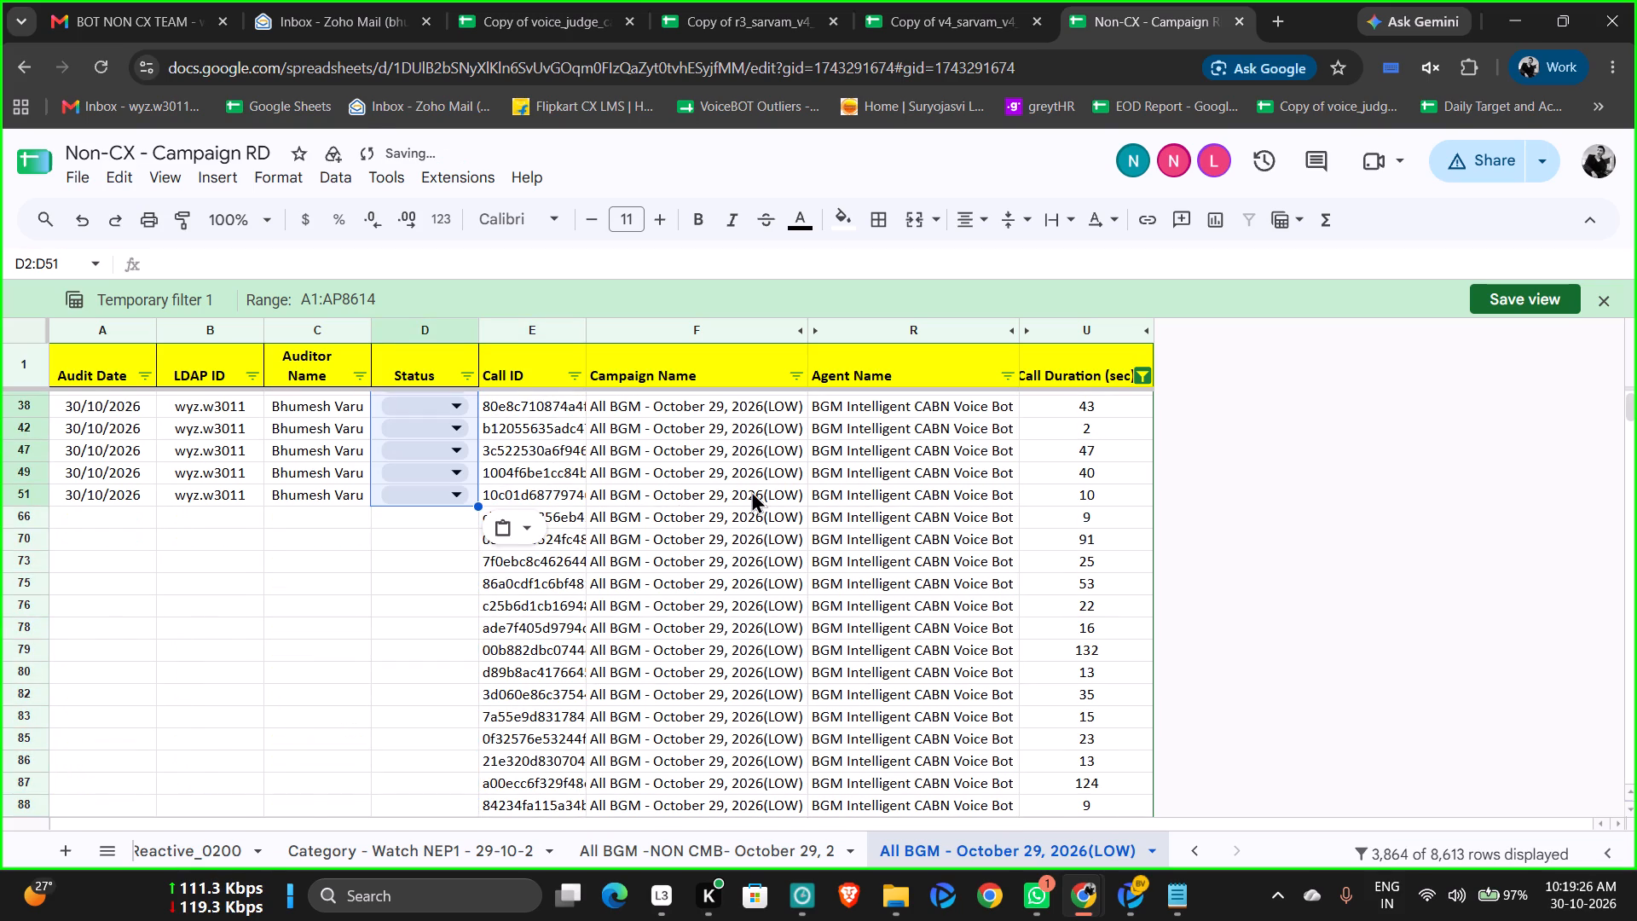
pyautogui.scroll(11, 751, 490)
pyautogui.scroll(-2, 765, 514)
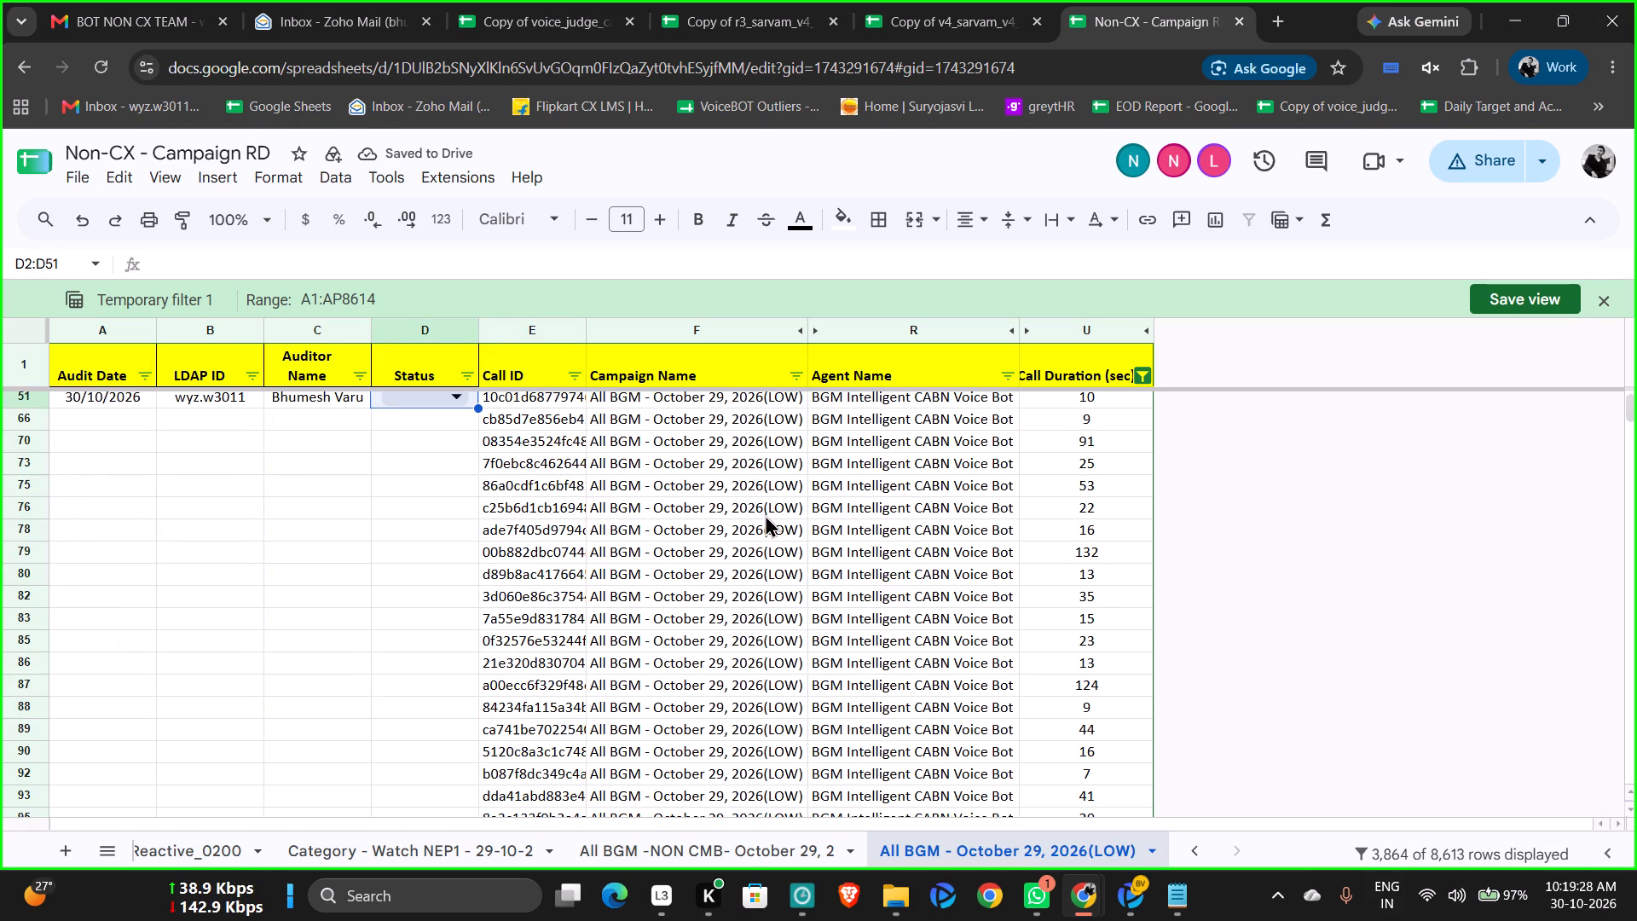
pyautogui.scroll(1, 765, 514)
# Copy row 51's audit date, LDAP ID, auditor name and Status dropdown down the filtered rows through row 92.
pyautogui.click(579, 605)
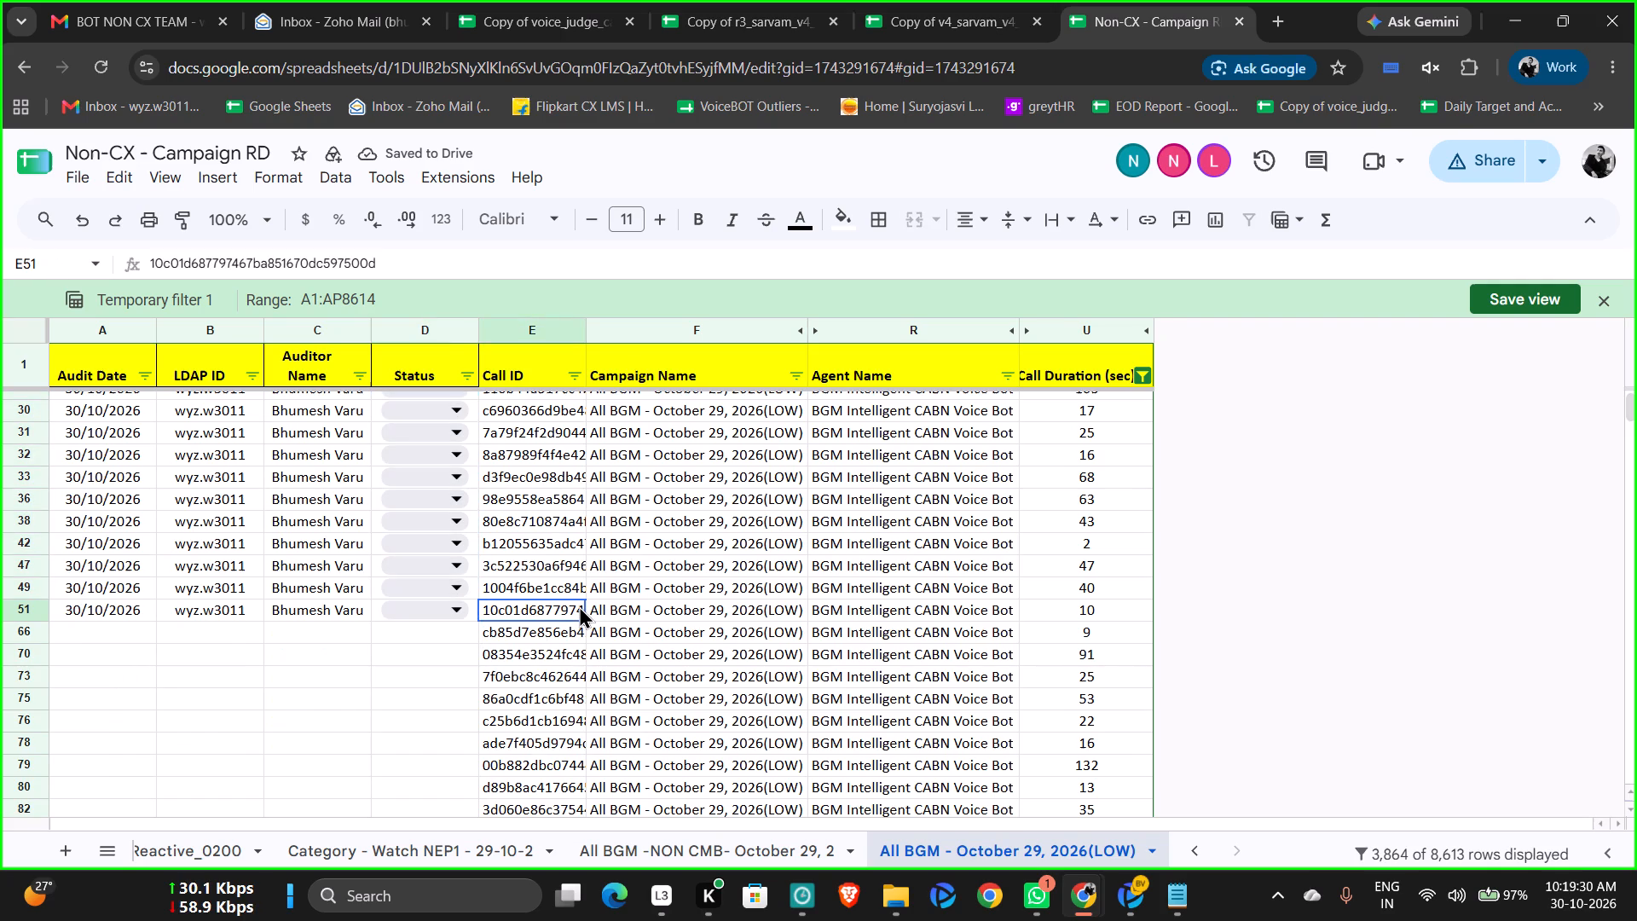
pyautogui.press('Left')
pyautogui.press('Left')
pyautogui.press('Left')
pyautogui.press('Left')
pyautogui.hotkey('shift', 'Right')
pyautogui.hotkey('shift', 'Right')
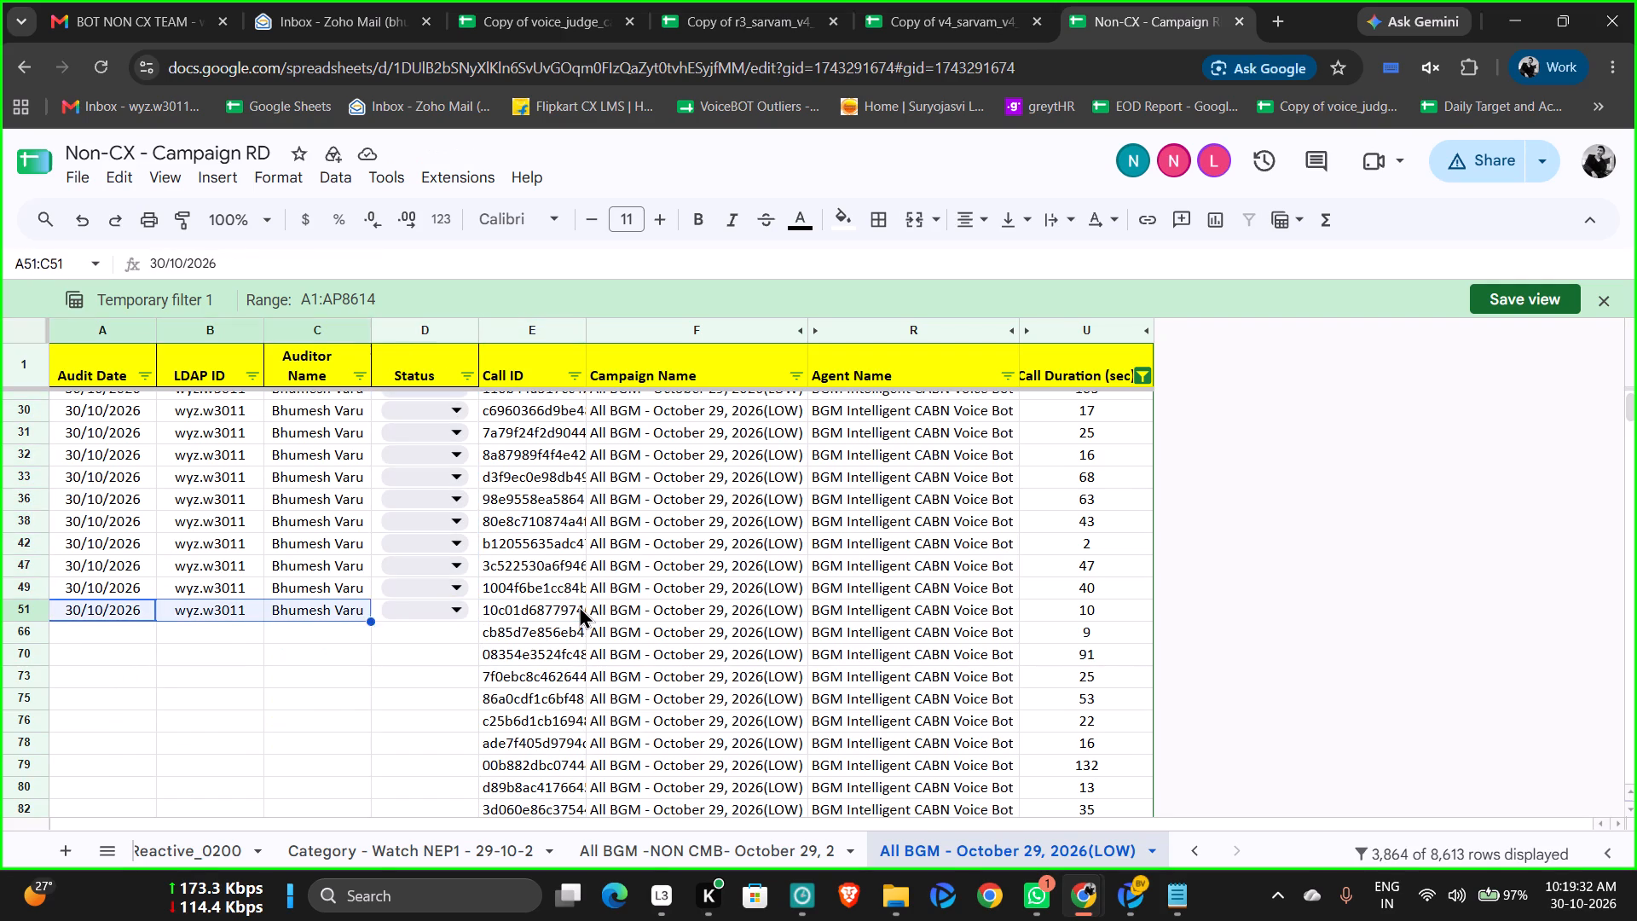
pyautogui.hotkey('shift', 'Right')
pyautogui.hotkey('ctrl', 'c')
pyautogui.hotkey('shift', 'Down')
pyautogui.hotkey('shift', 'Down')
pyautogui.hotkey('shift', 'Down')
pyautogui.hotkey('shift', 'Down')
pyautogui.hotkey('shift', 'Down')
pyautogui.hotkey('shift', 'Down')
pyautogui.hotkey('shift', 'Down')
pyautogui.hotkey('shift', 'Down')
pyautogui.hotkey('shift', 'Down')
pyautogui.hotkey('shift', 'Down')
pyautogui.hotkey('shift', 'Down')
pyautogui.hotkey('shift', 'Down')
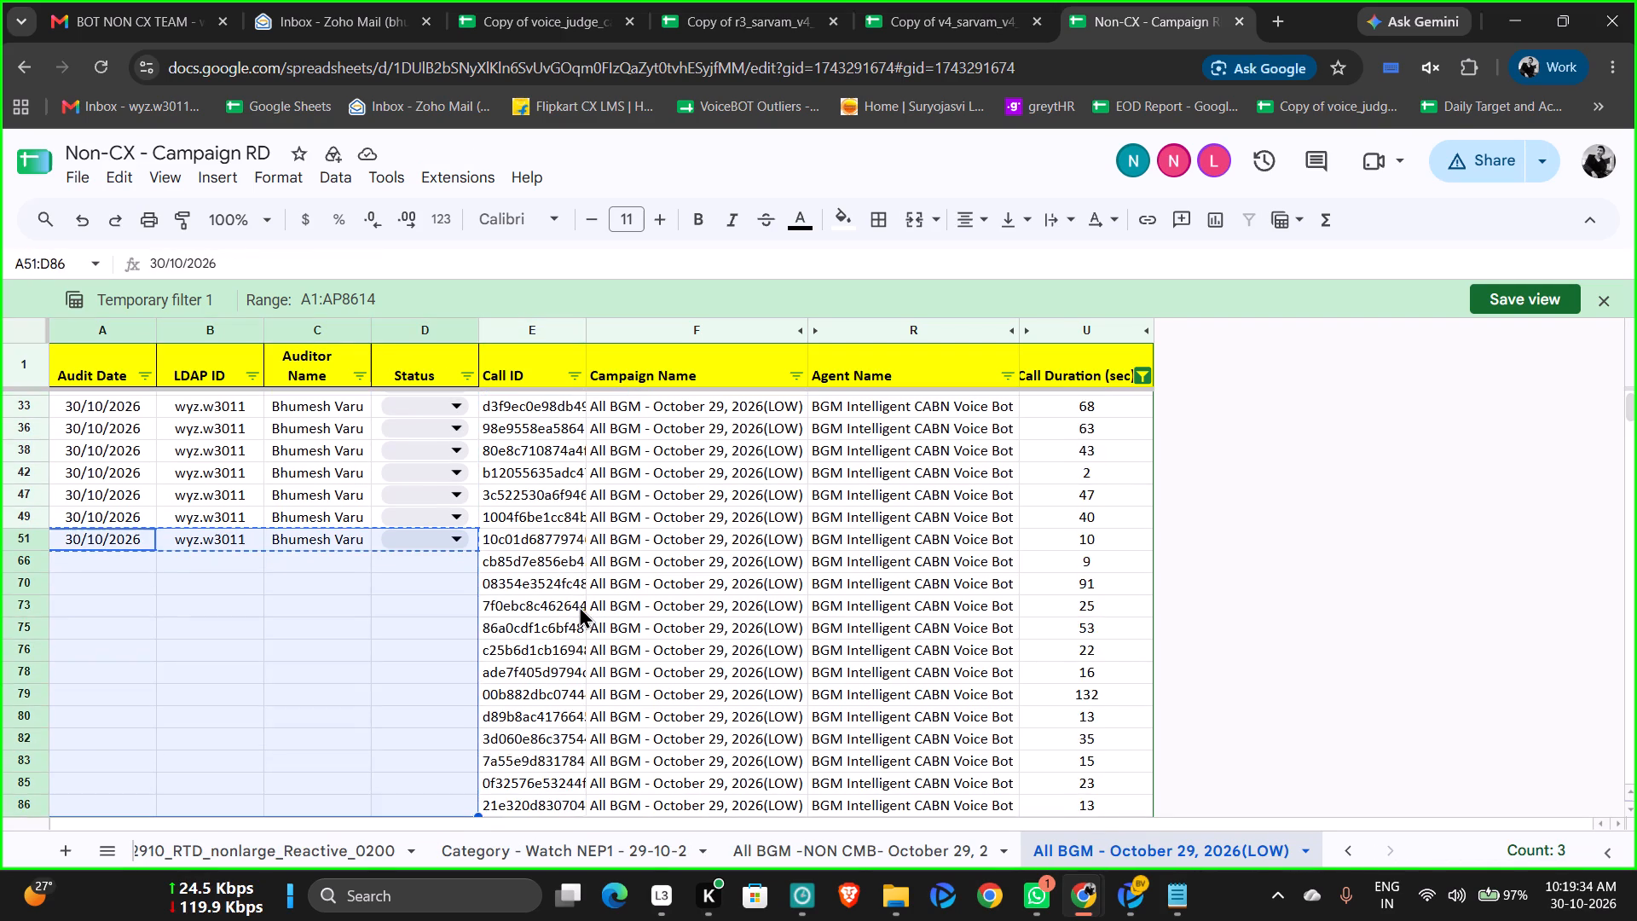
pyautogui.hotkey('shift', 'Down')
pyautogui.hotkey('shift', 'Down')
pyautogui.hotkey('shift', 'Down')
pyautogui.hotkey('shift', 'Down')
pyautogui.hotkey('shift', 'Down')
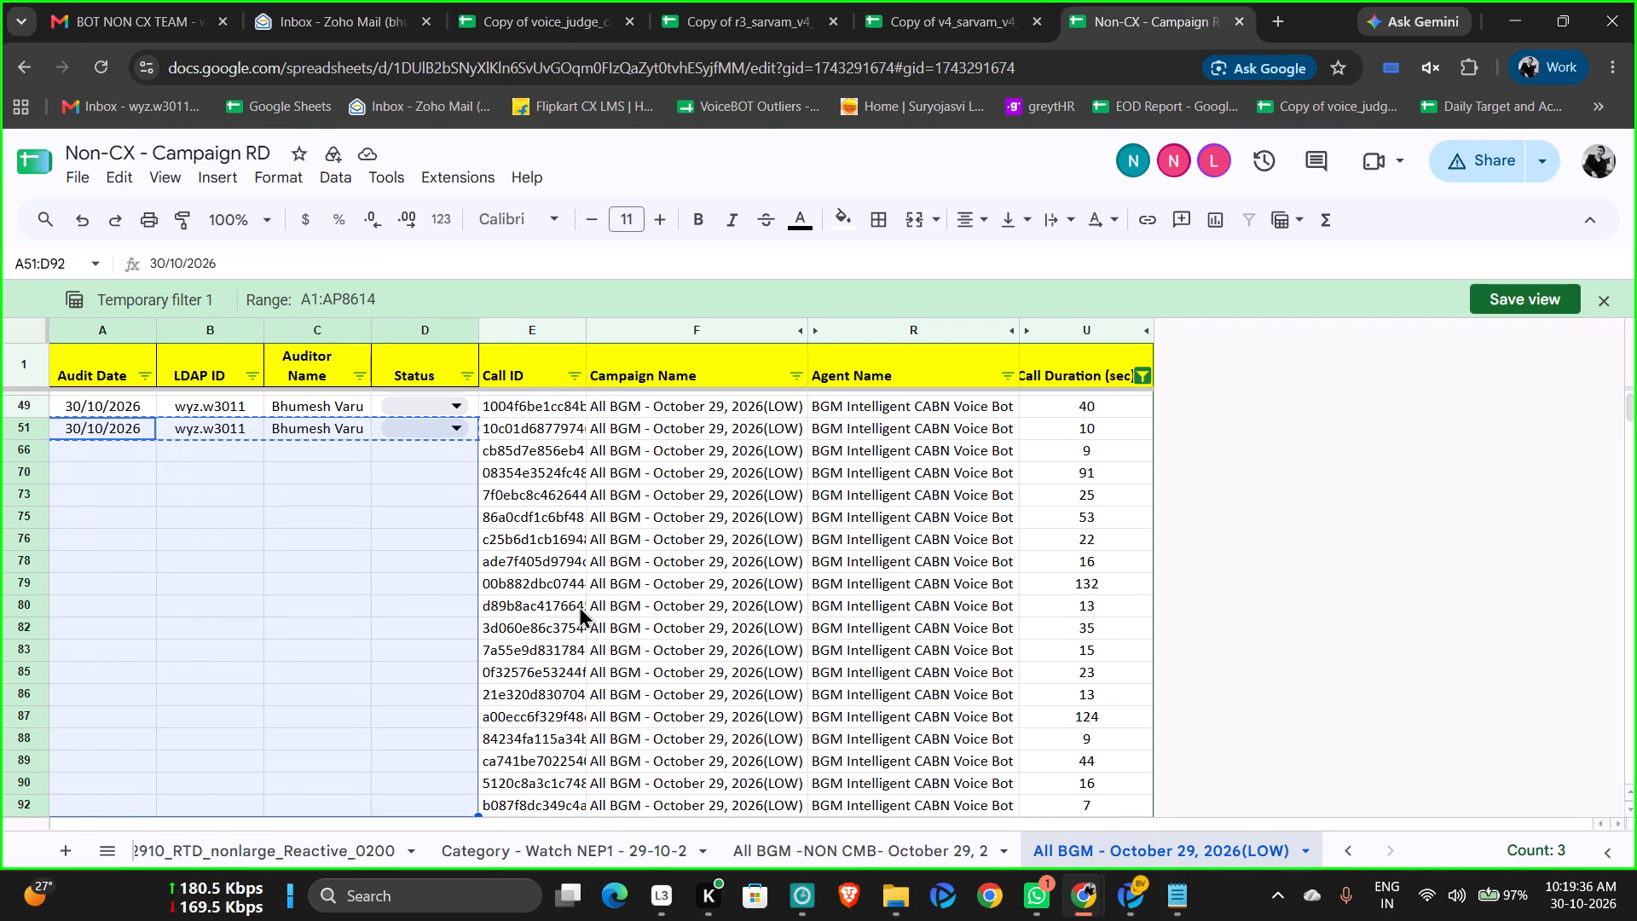
pyautogui.hotkey('ctrl', 'v')
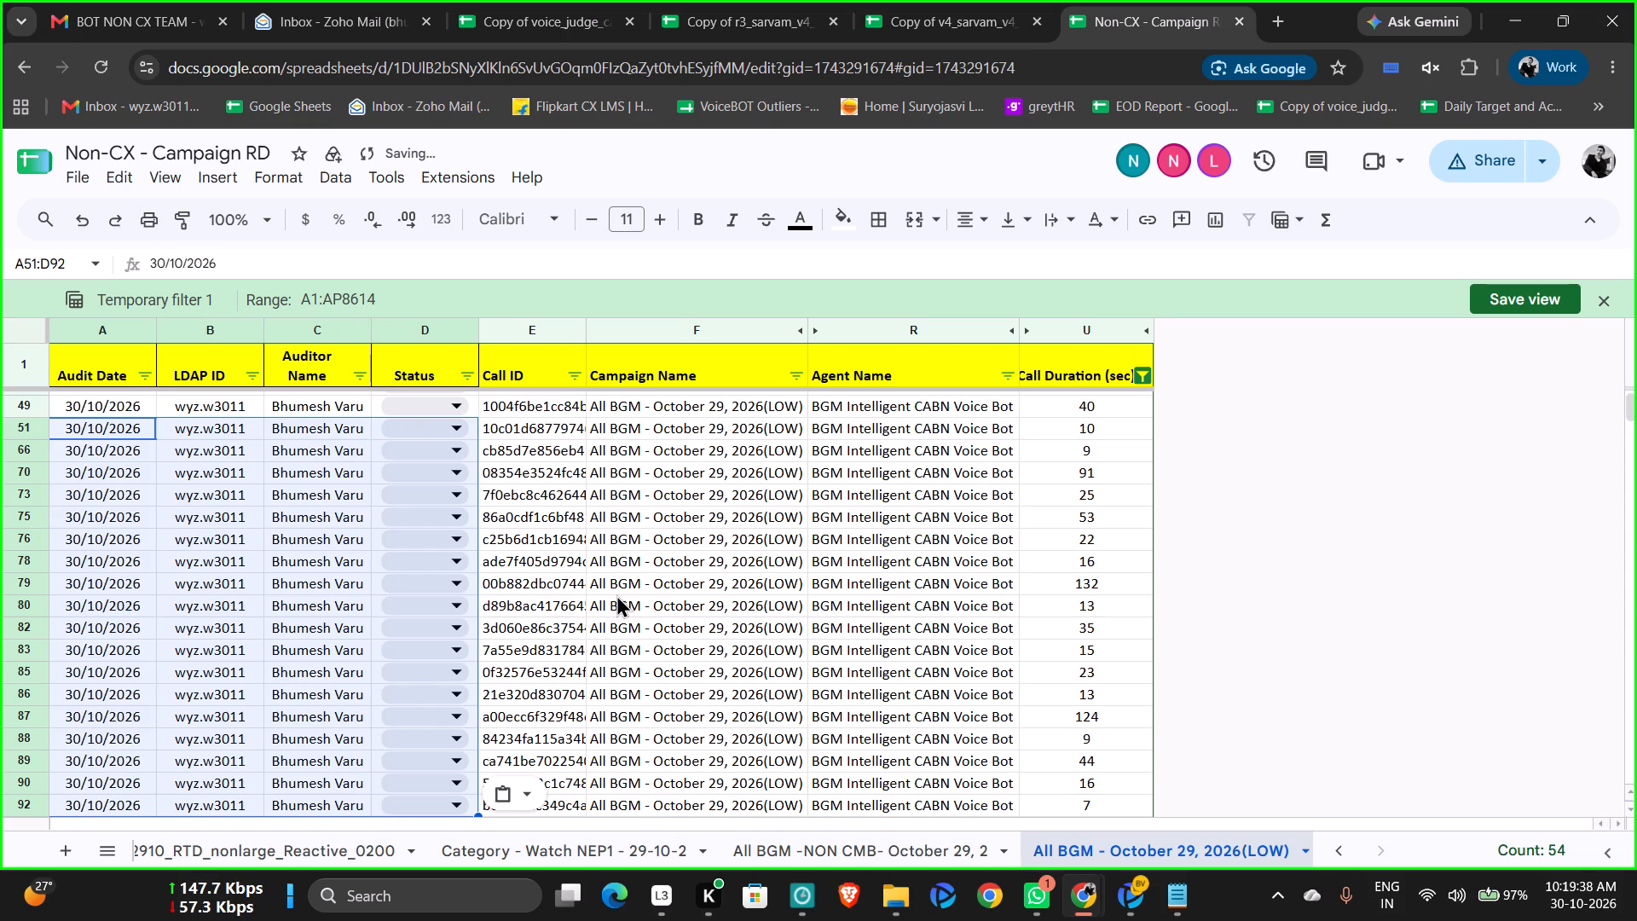
pyautogui.scroll(11, 661, 583)
pyautogui.click(685, 507)
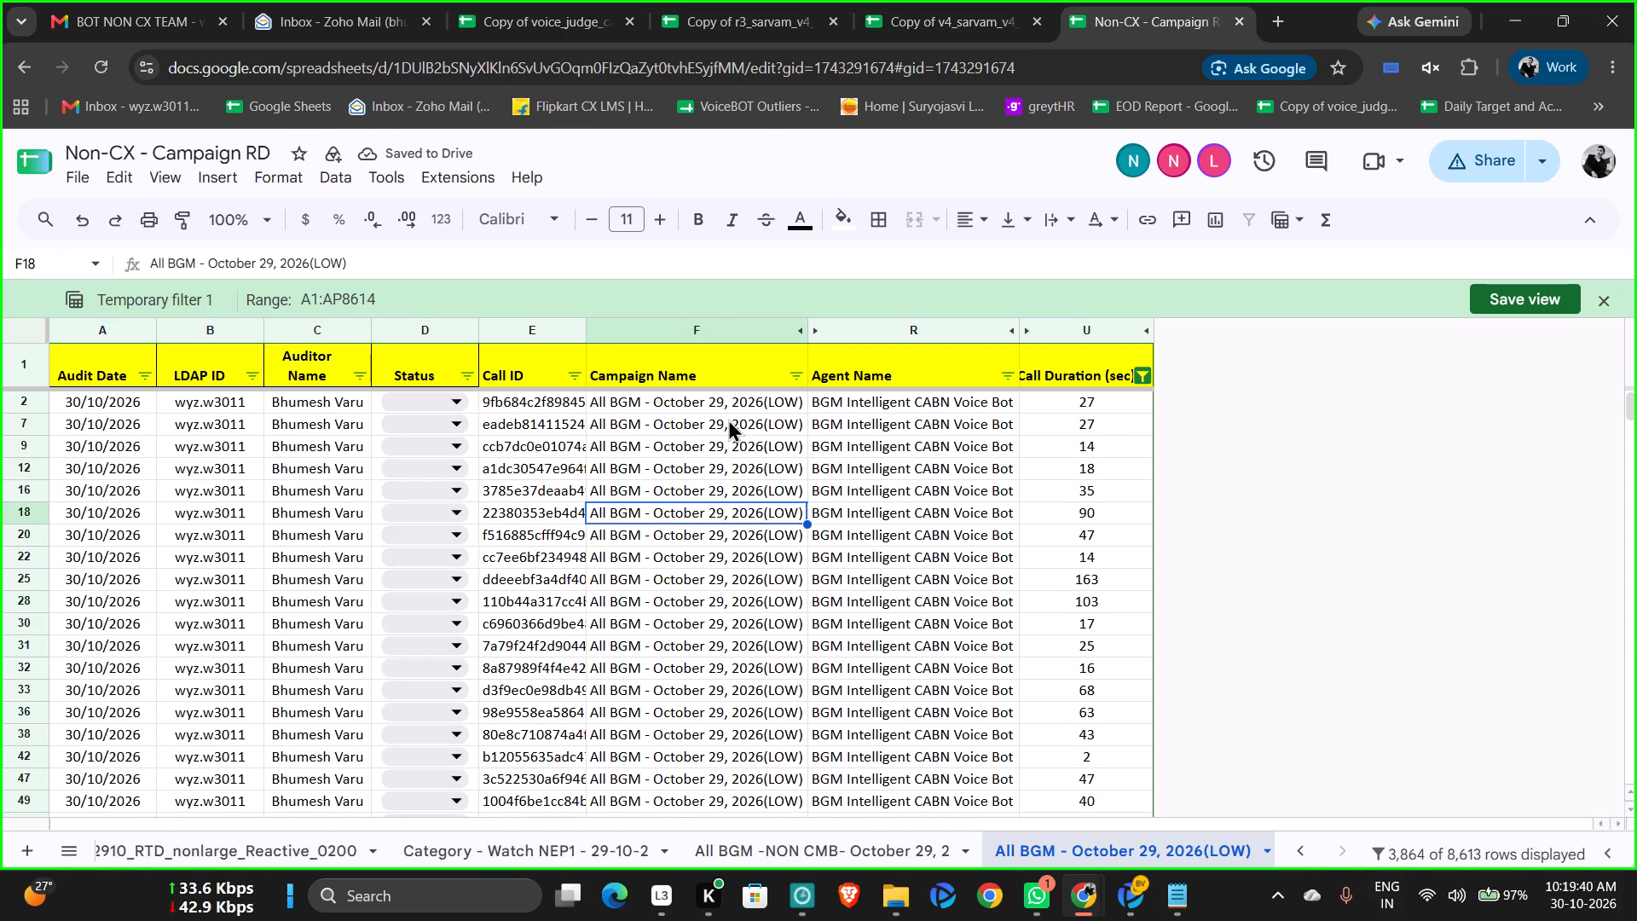
# Fit the Call ID column width to its full IDs.
pyautogui.doubleClick(587, 327)
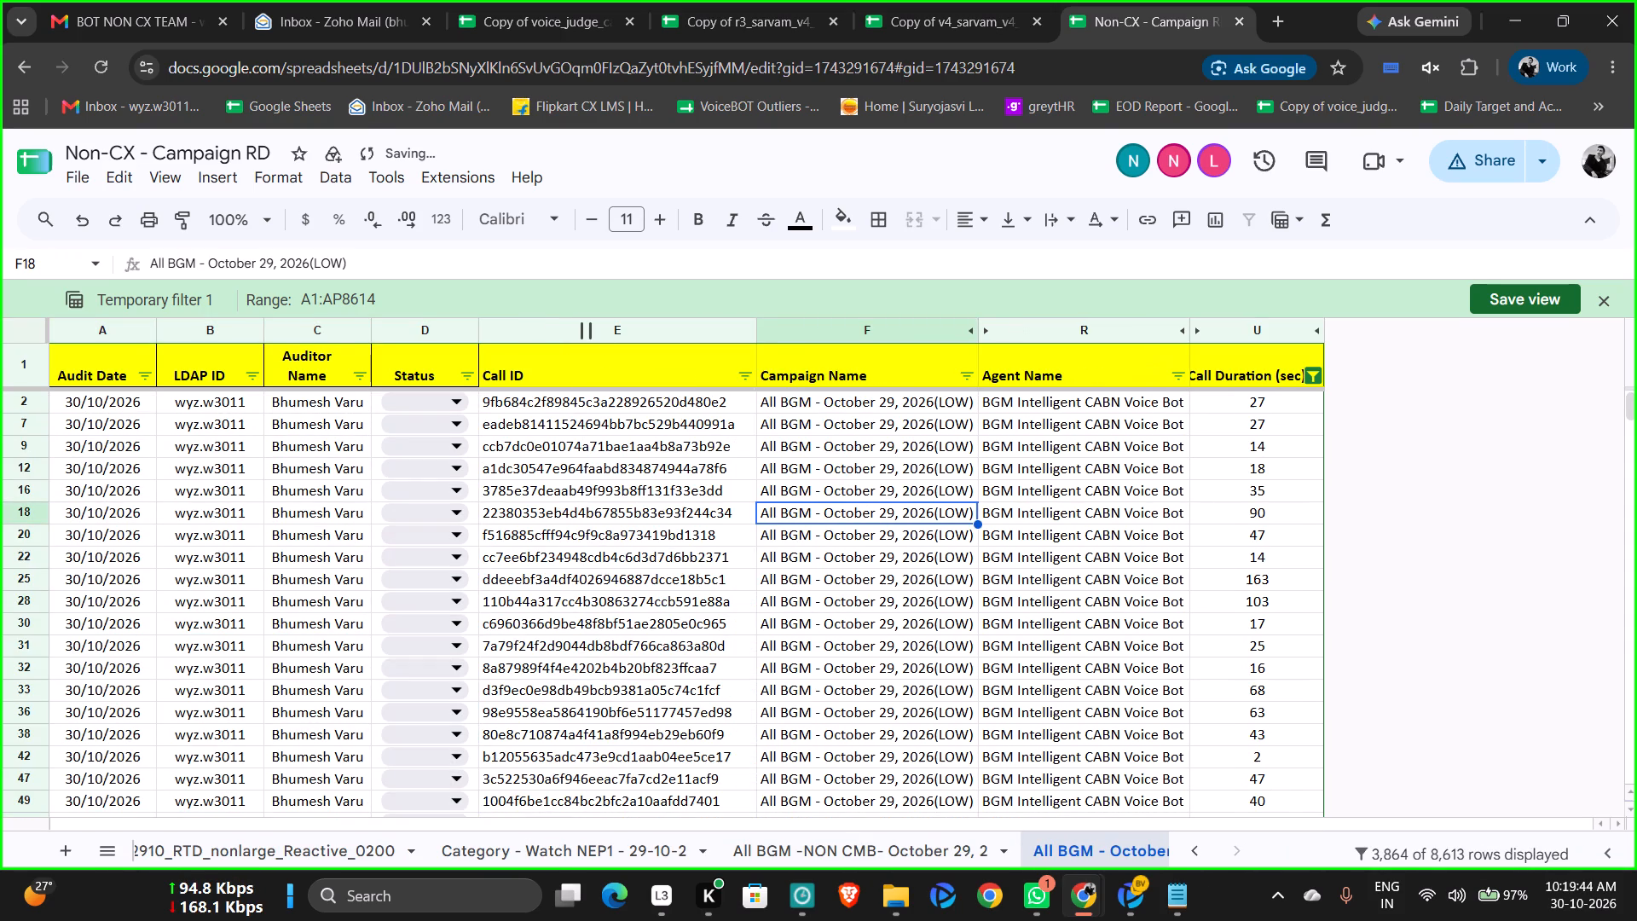
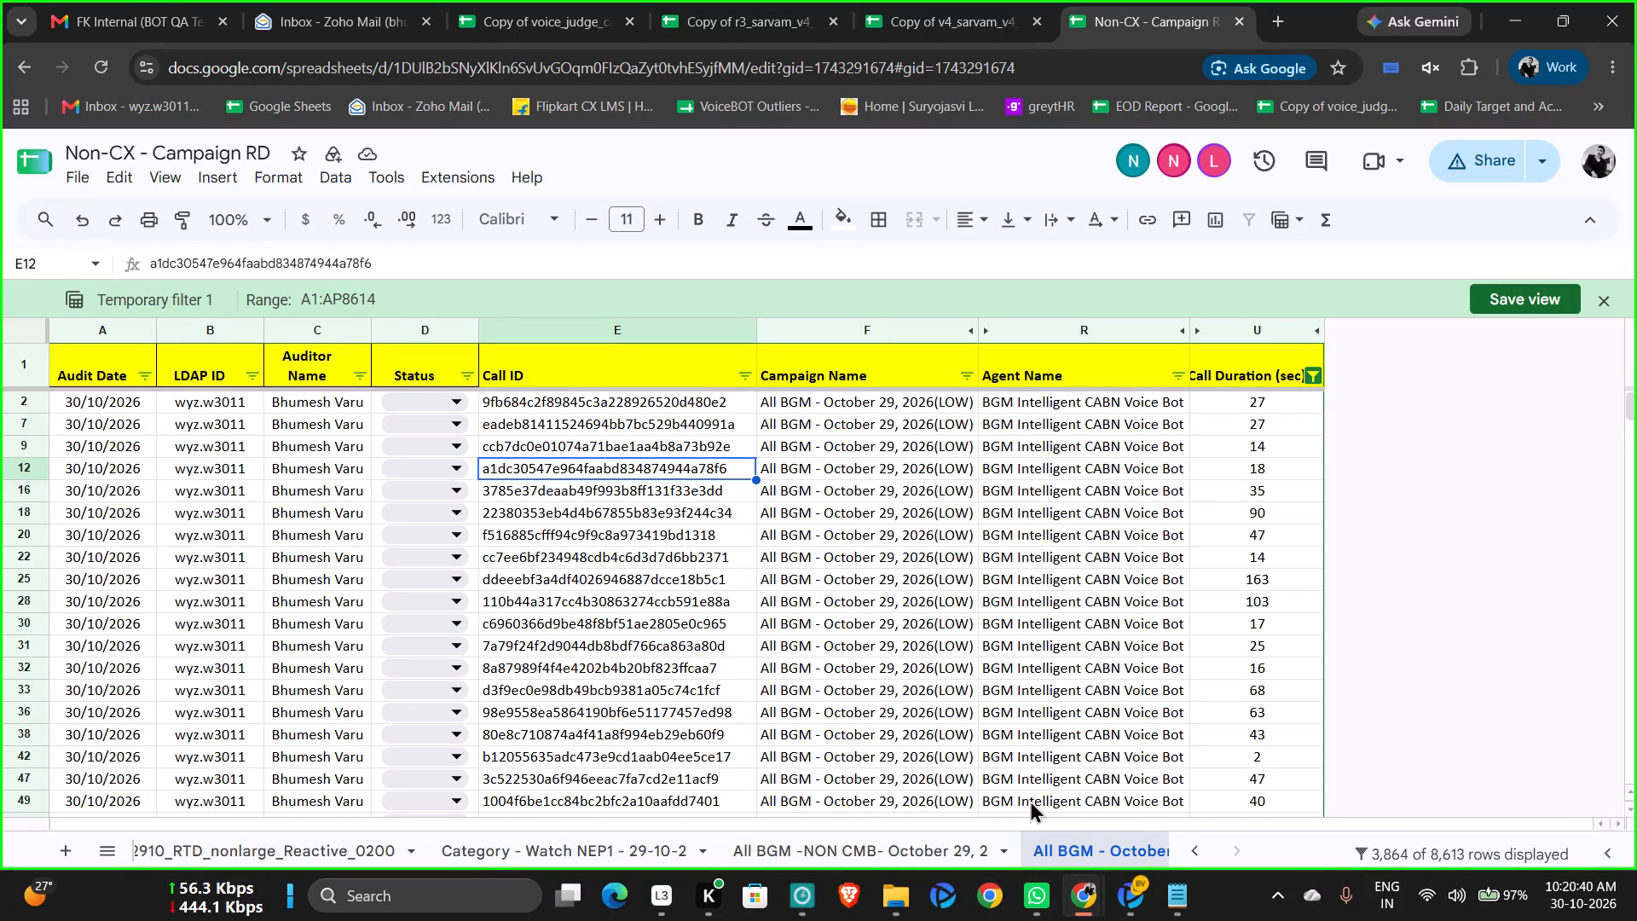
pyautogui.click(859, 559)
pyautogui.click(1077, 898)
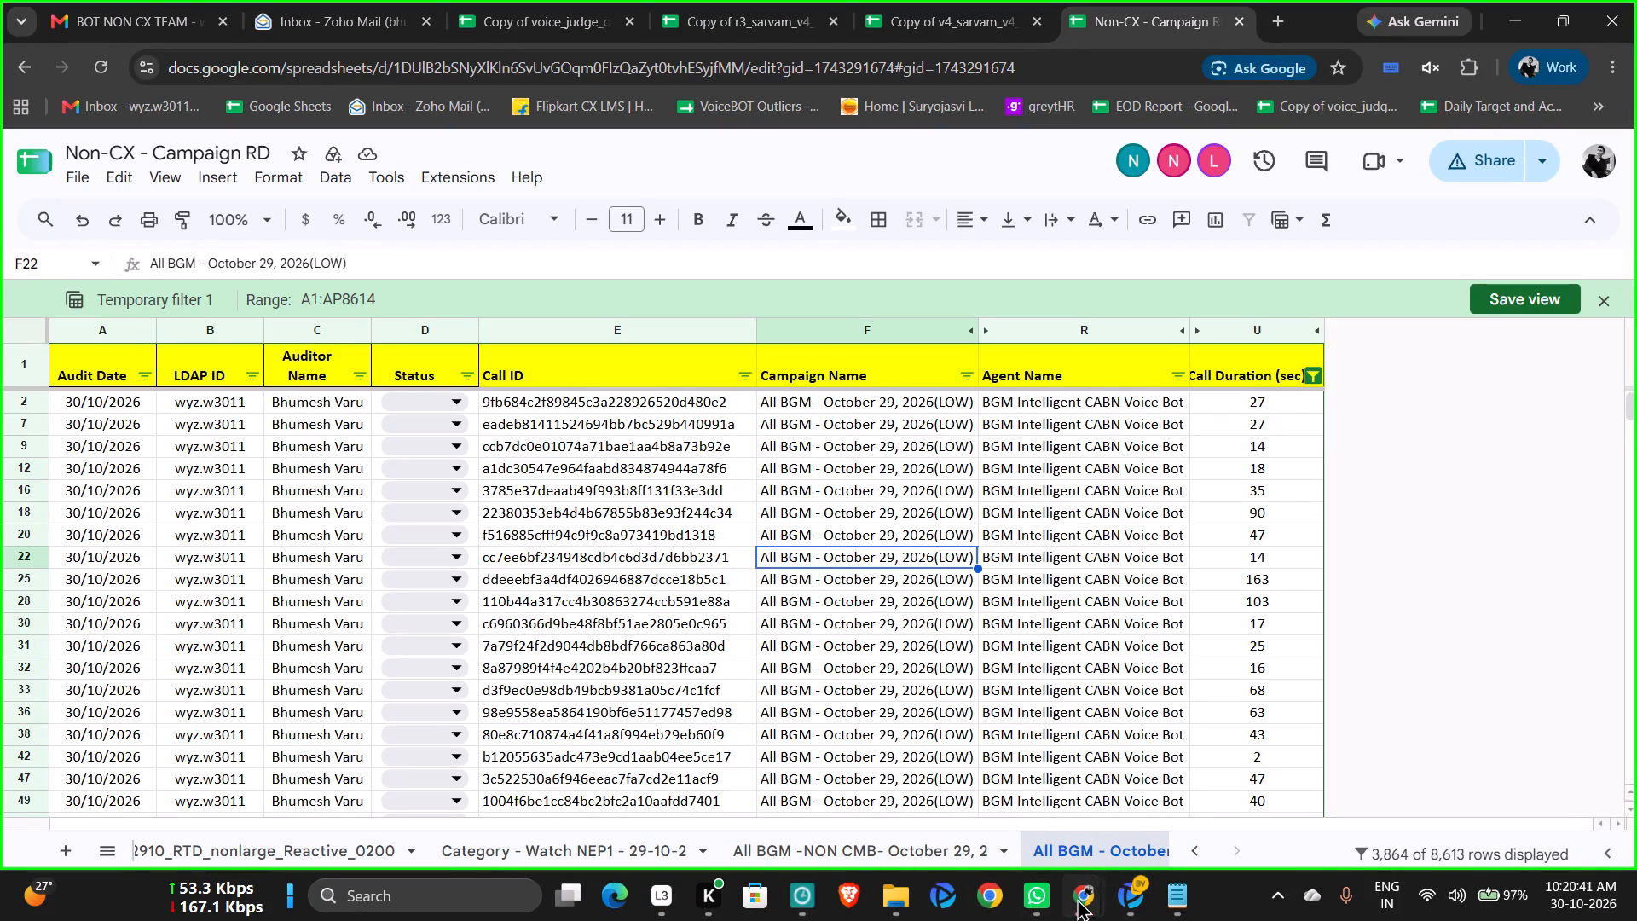
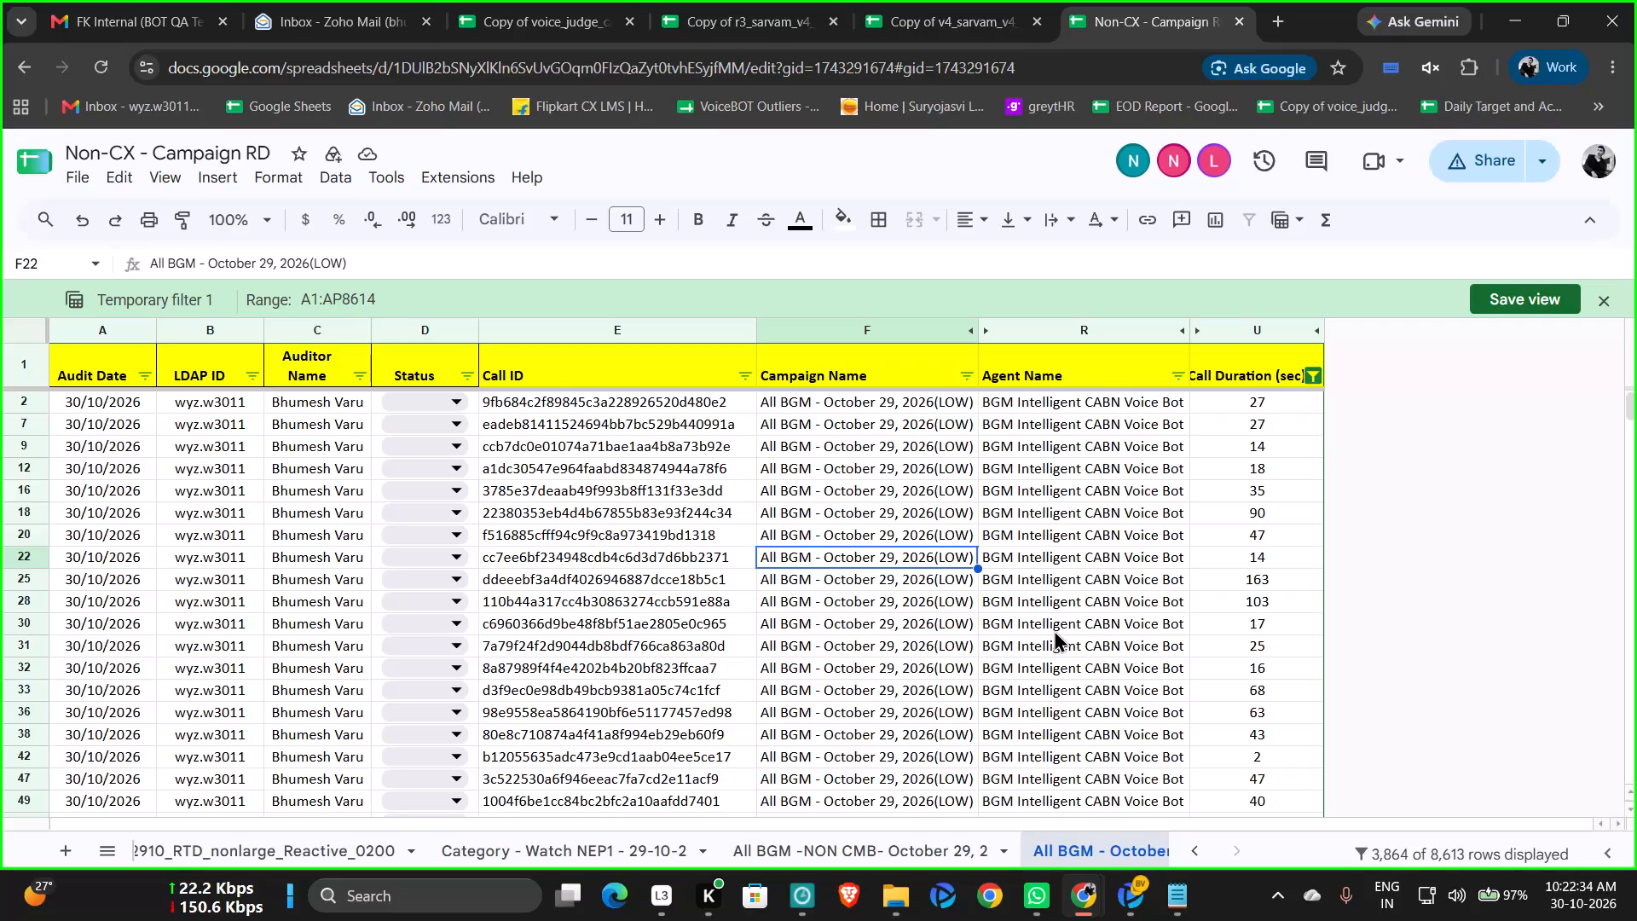
# Switch from the Non-CX - Campaign RD spreadsheet to the open Meet call window.
pyautogui.click(1092, 889)
pyautogui.click(1038, 799)
pyautogui.click(1084, 878)
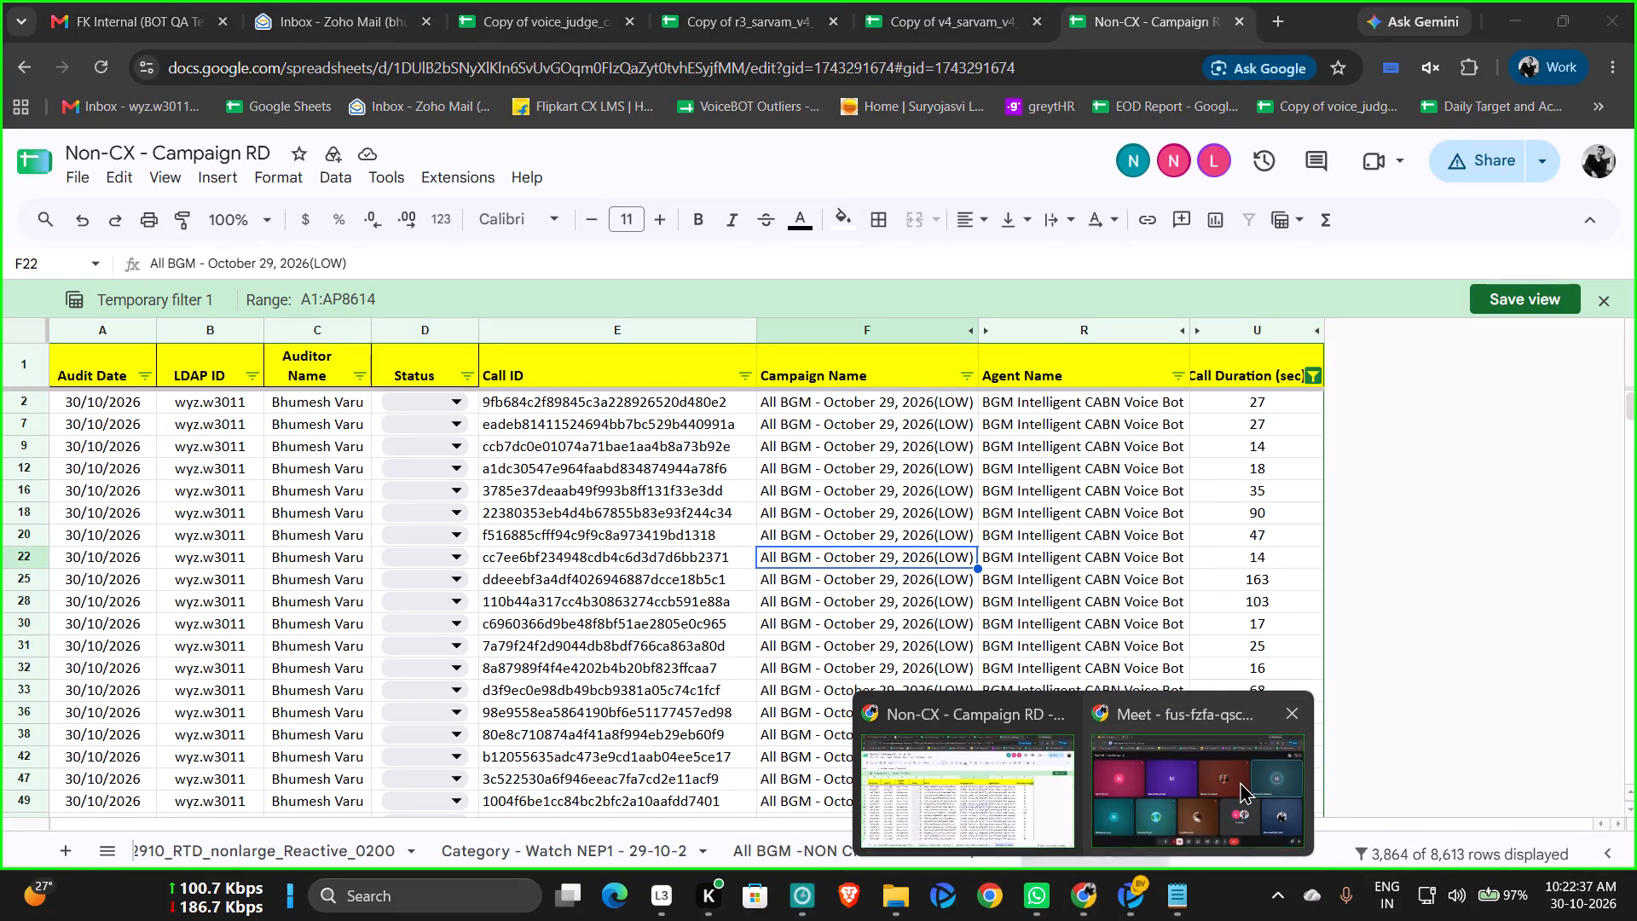
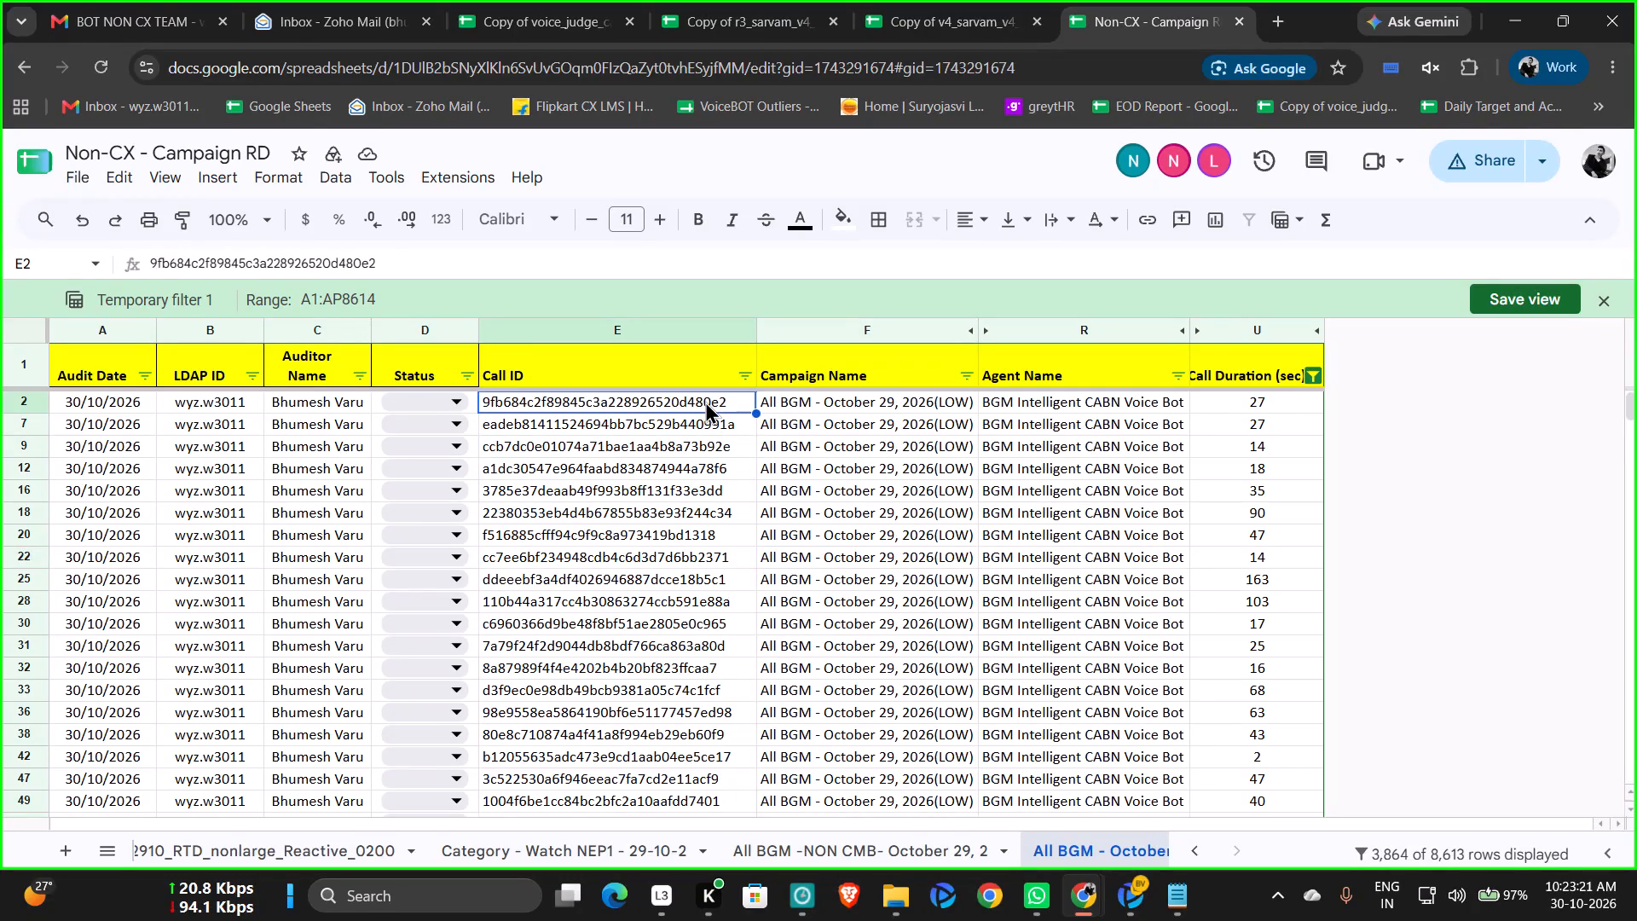
# Close the temporary filter on the All BGM - October 29, 2026(LOW) sheet without saving it as a view.
pyautogui.hotkey('ctrl', 'c')
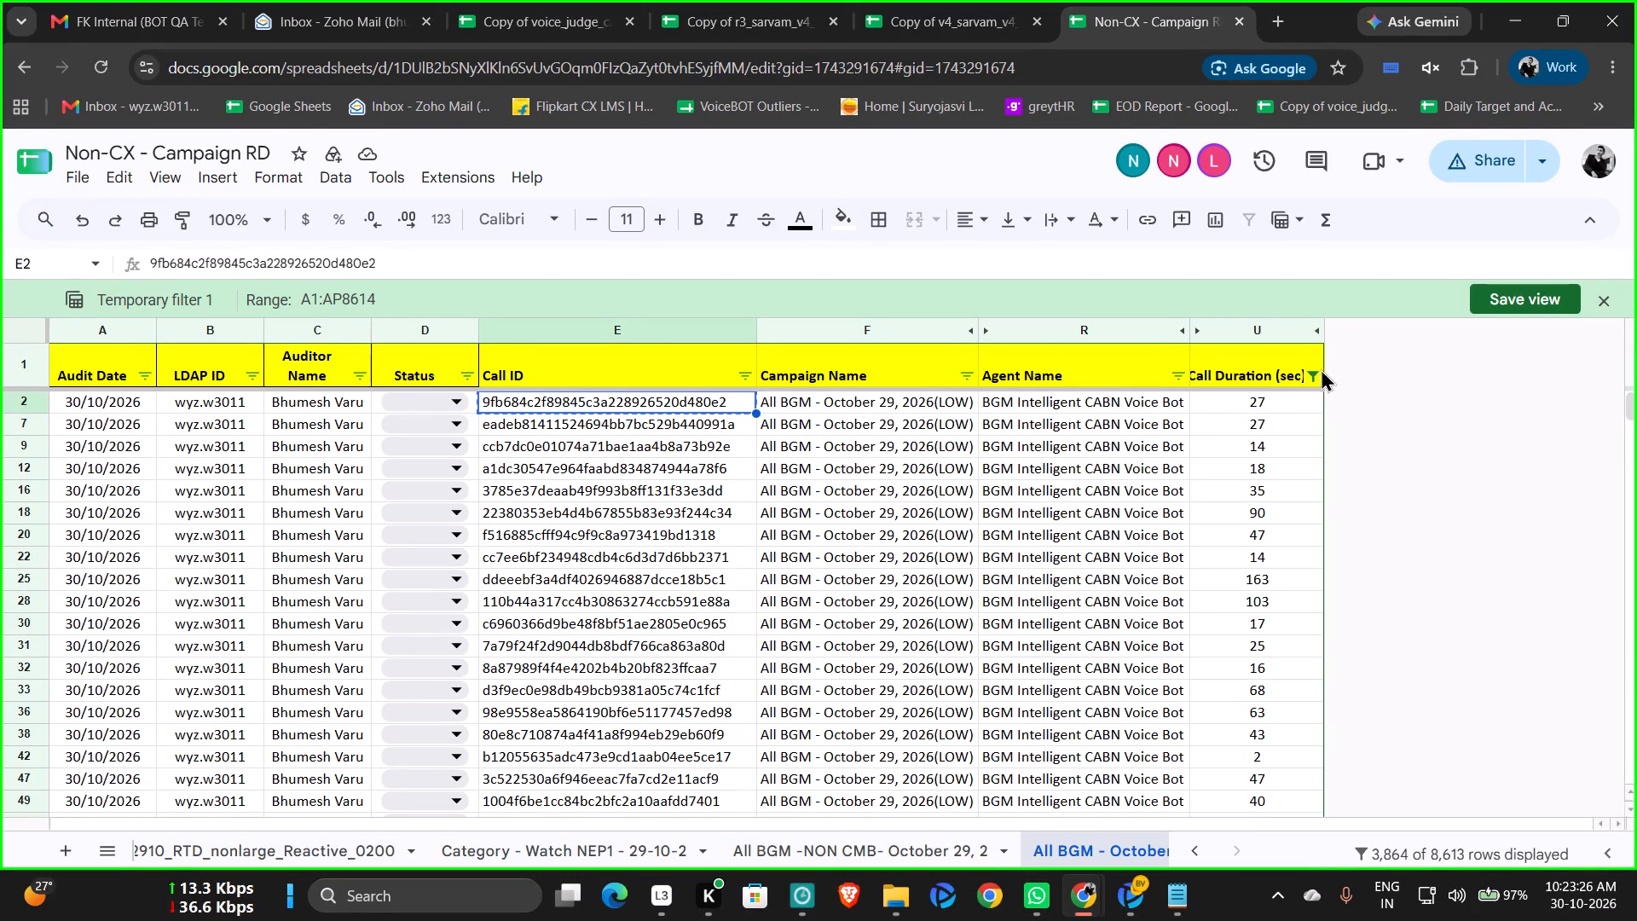
pyautogui.click(1604, 304)
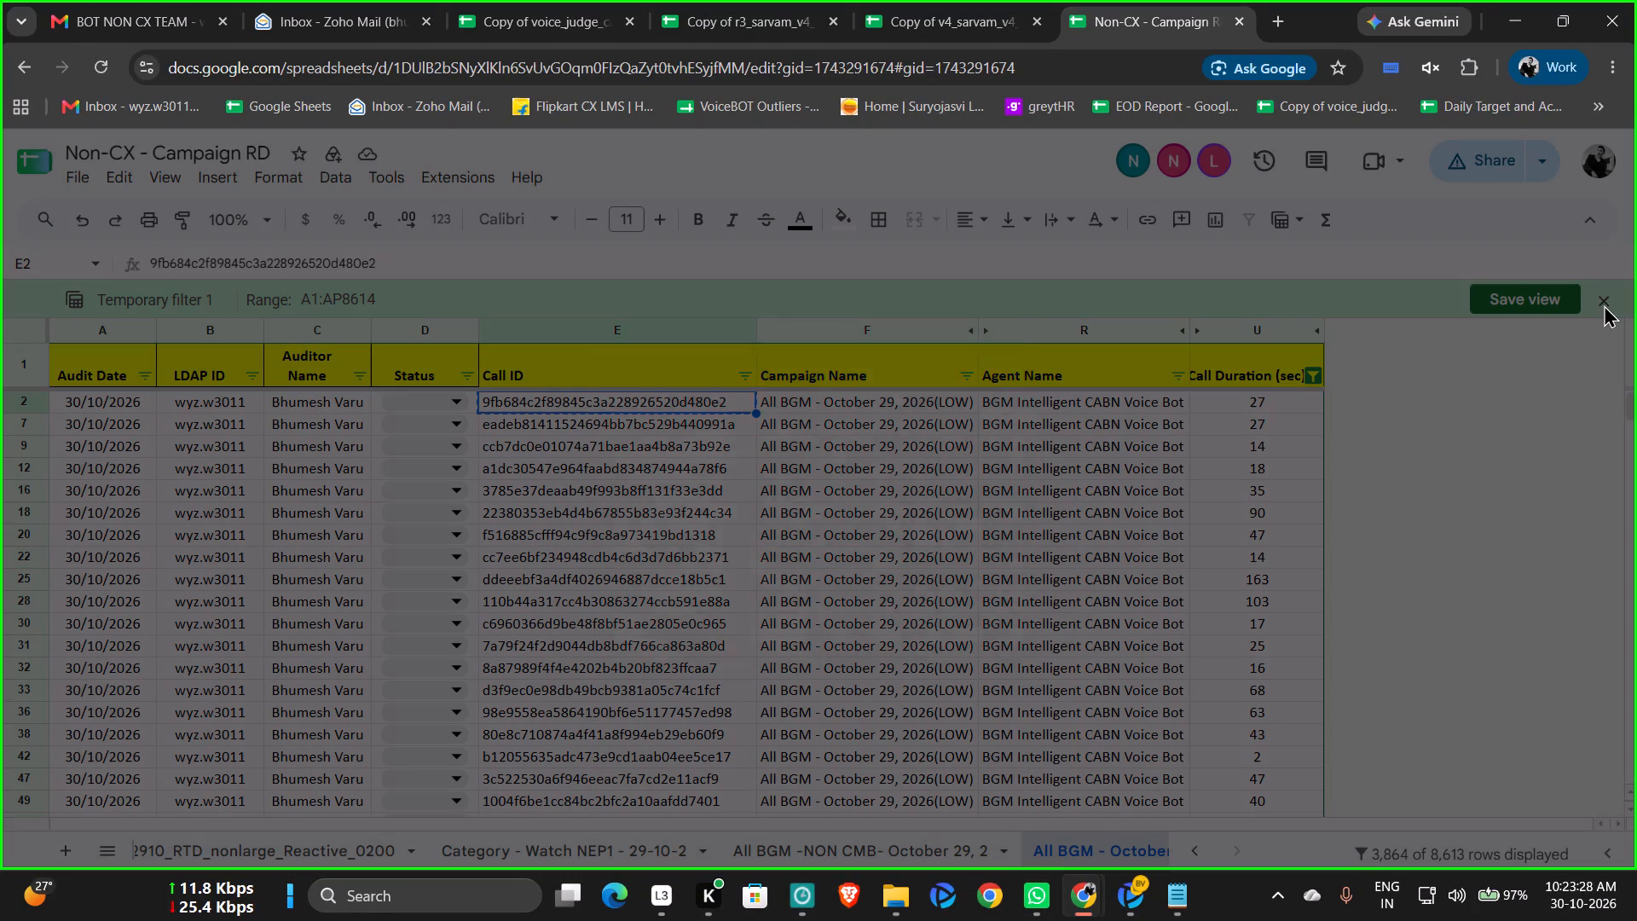
pyautogui.click(870, 619)
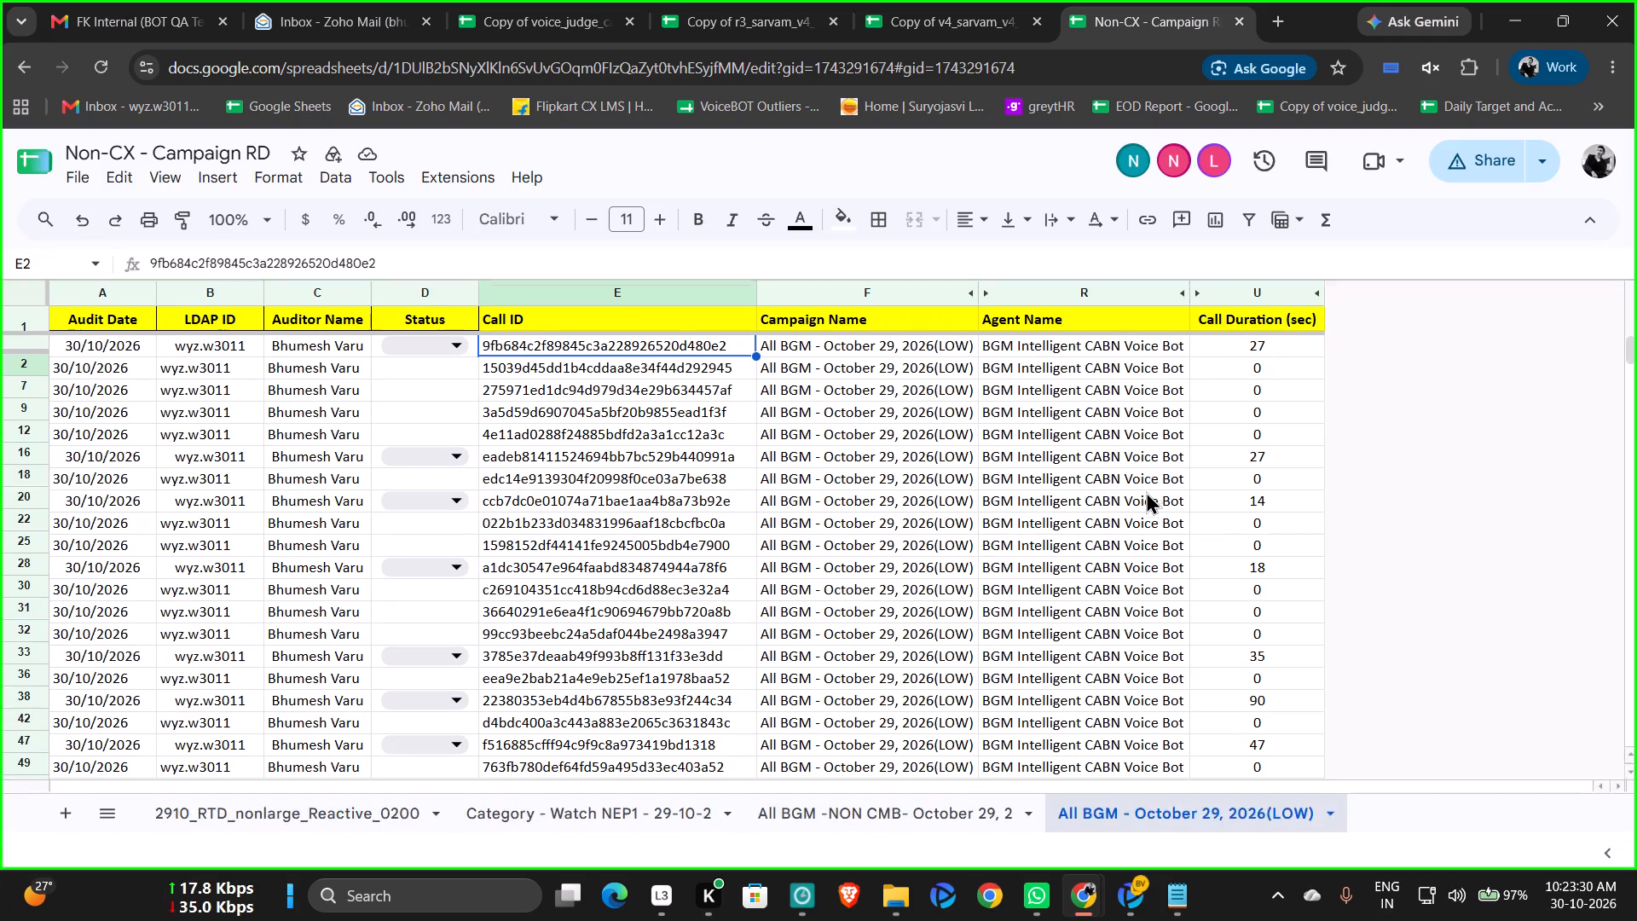
pyautogui.scroll(3, 1146, 491)
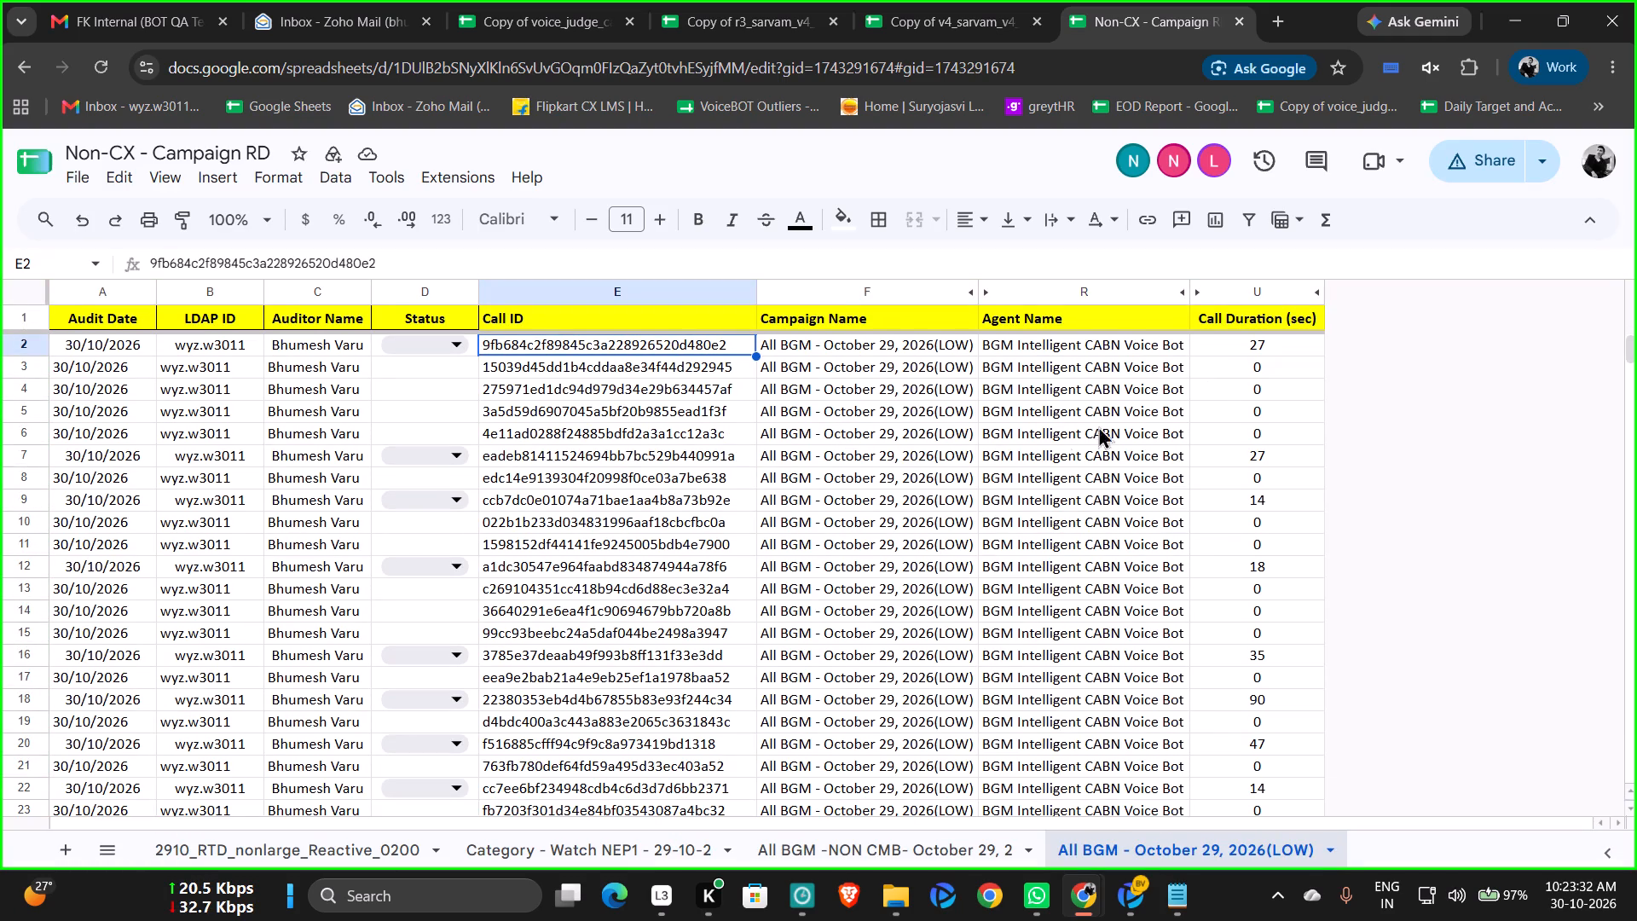
# Copy the Call ID in E3 and search for it in the Calls list of the Mohini console in Prisma browser.
pyautogui.click(605, 371)
pyautogui.hotkey('ctrl', 'c')
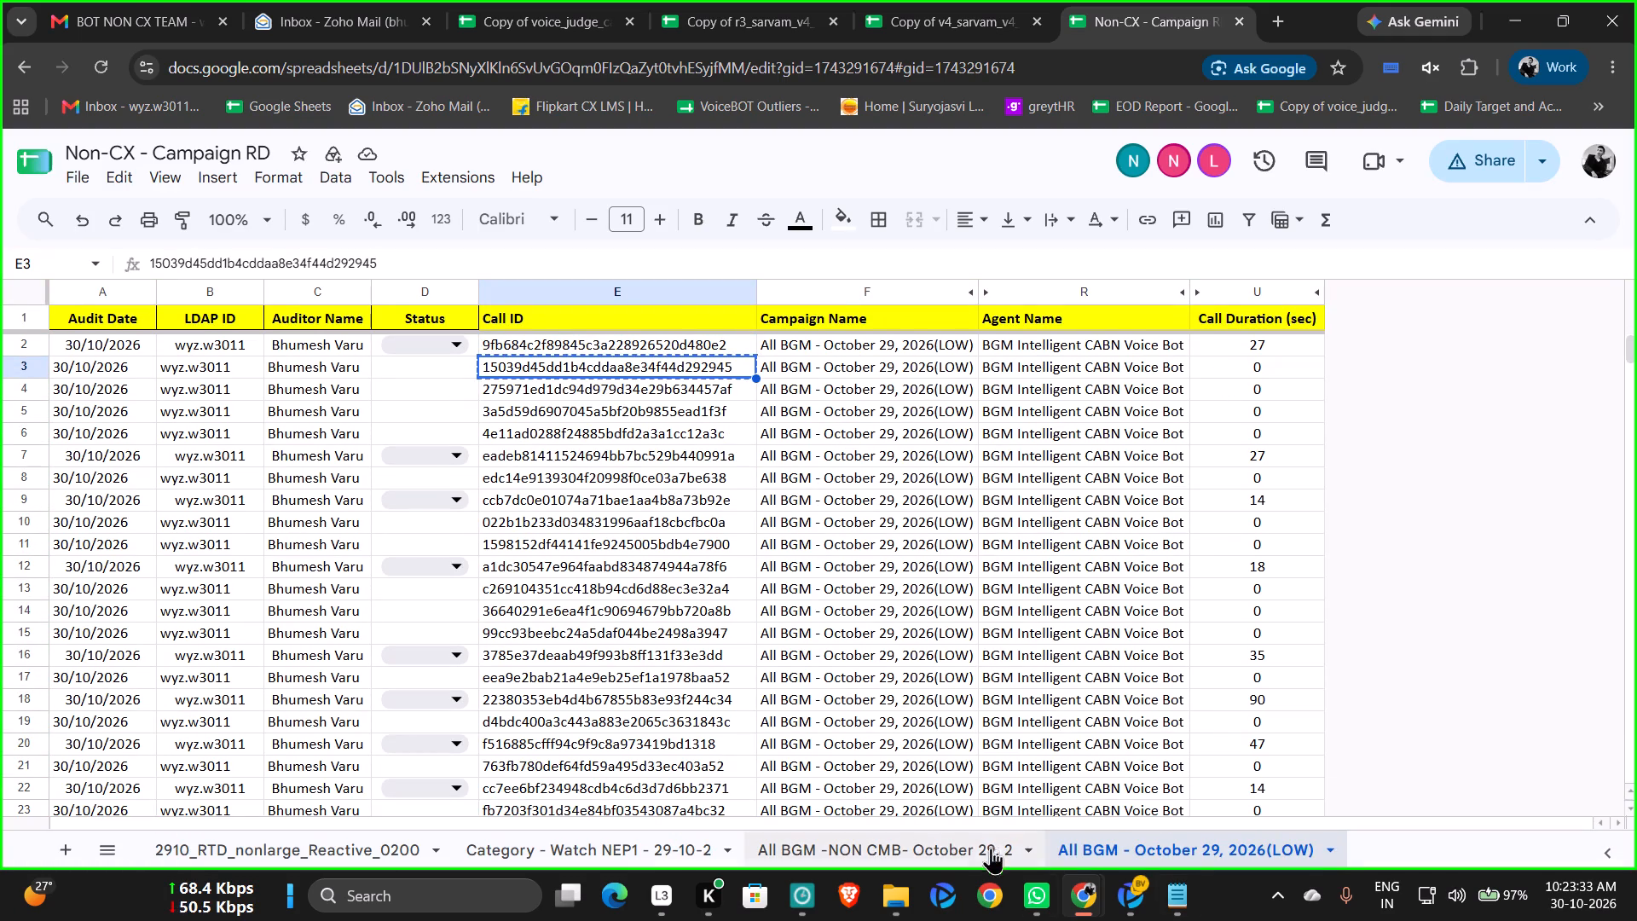
pyautogui.click(1136, 892)
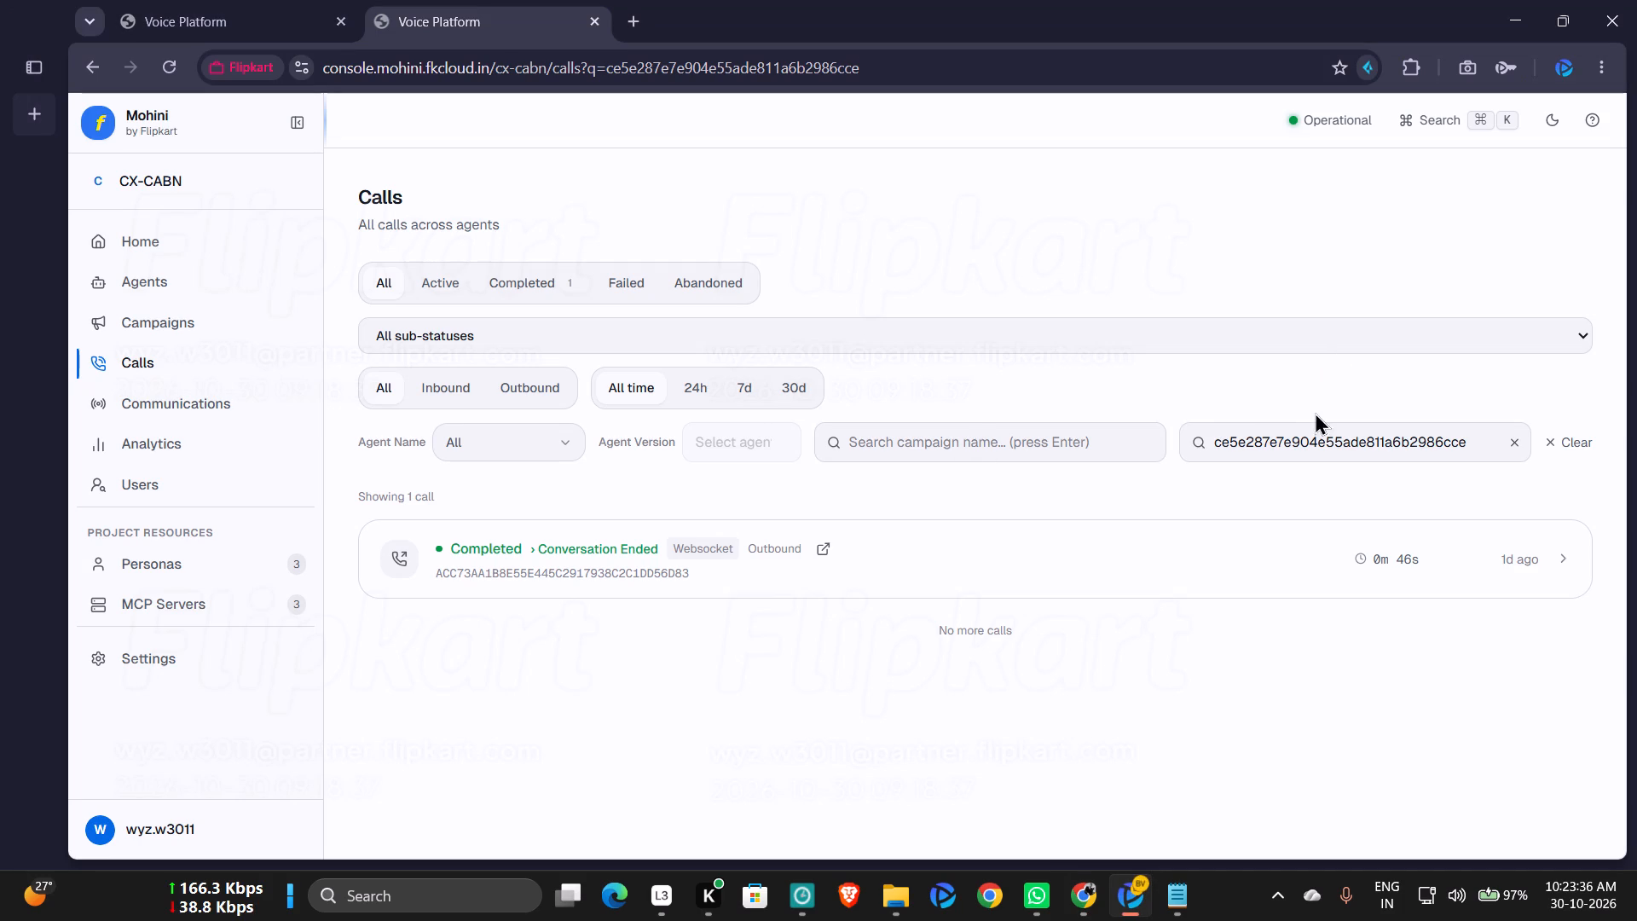
pyautogui.doubleClick(1284, 433)
pyautogui.hotkey('ctrl', 'v')
pyautogui.press('Return')
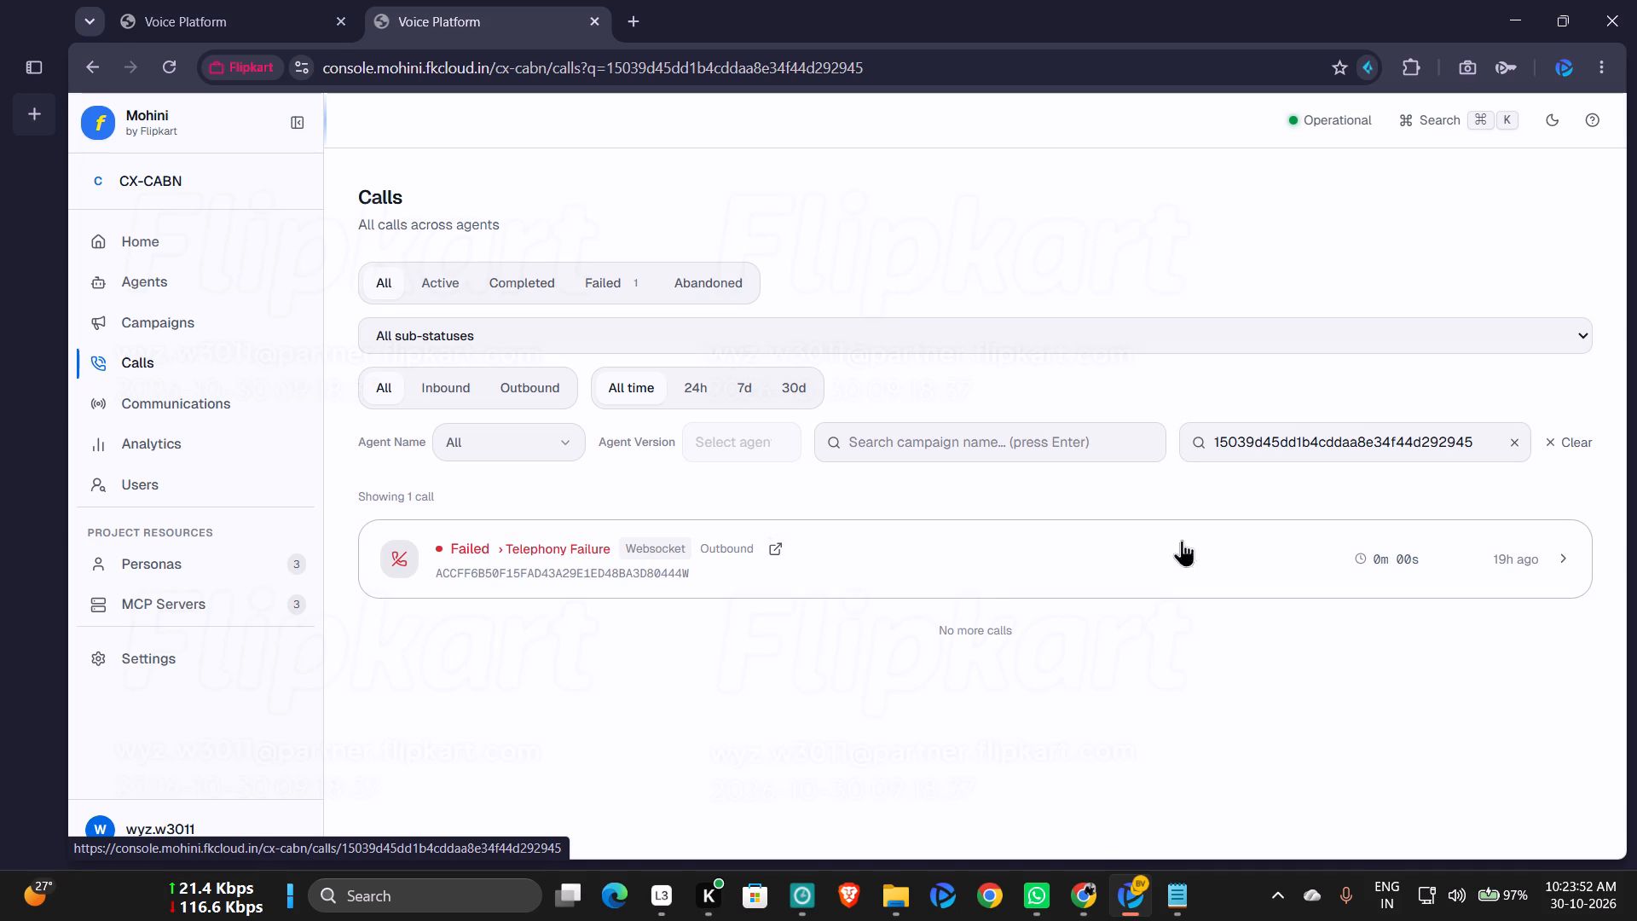
# Open the details of the call found for E3's Call ID in a new tab.
pyautogui.click(1090, 918)
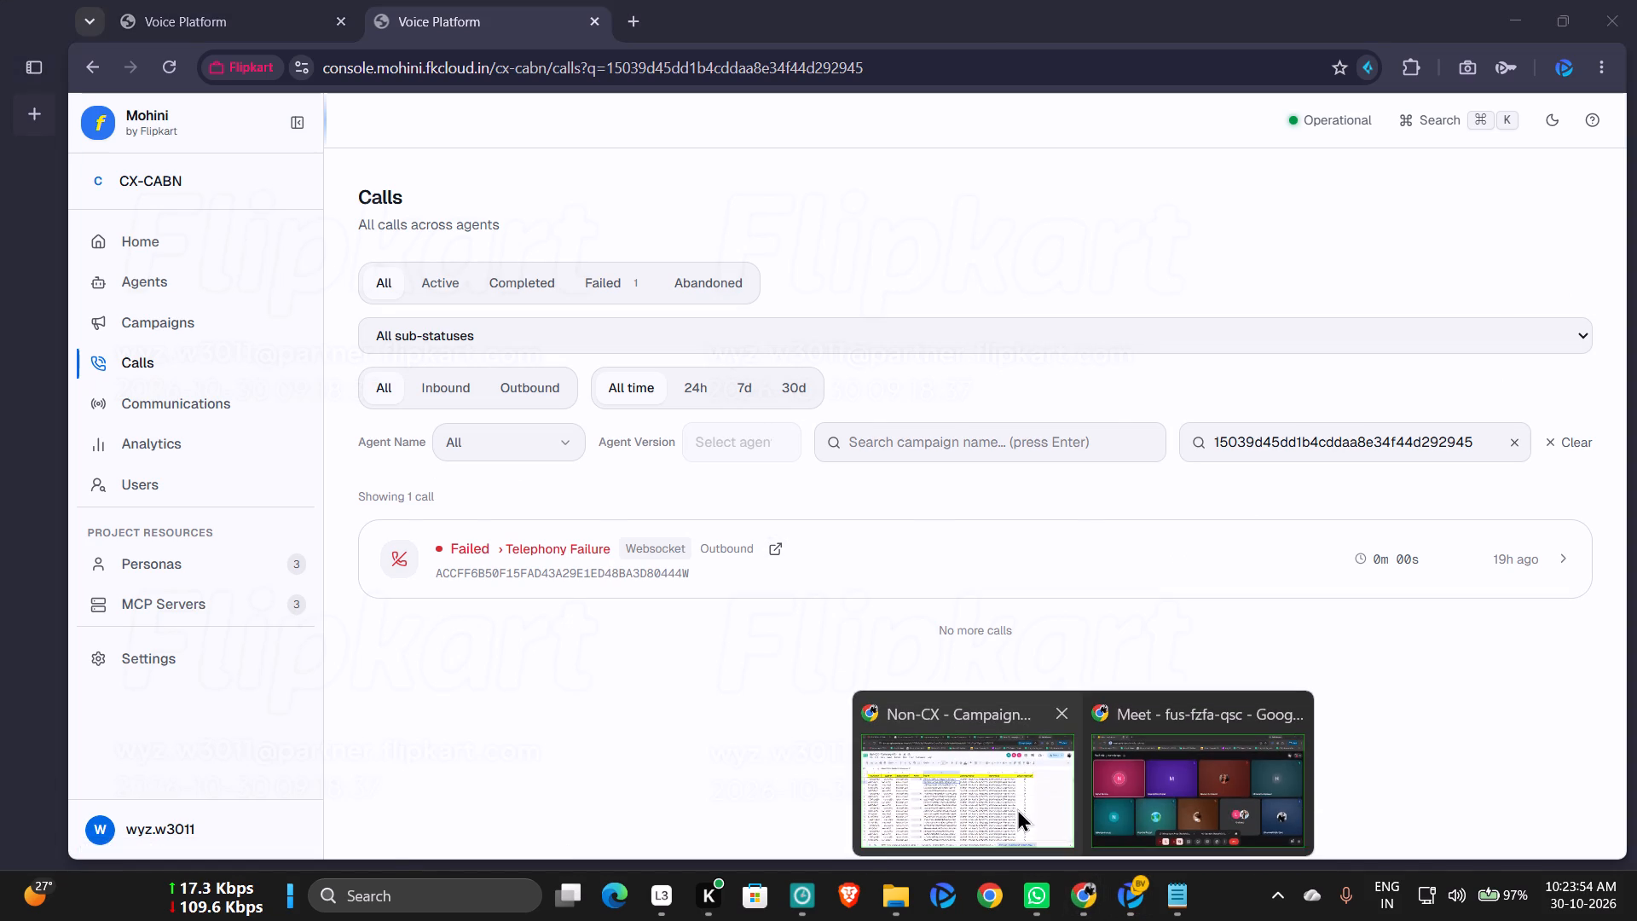
pyautogui.click(768, 554)
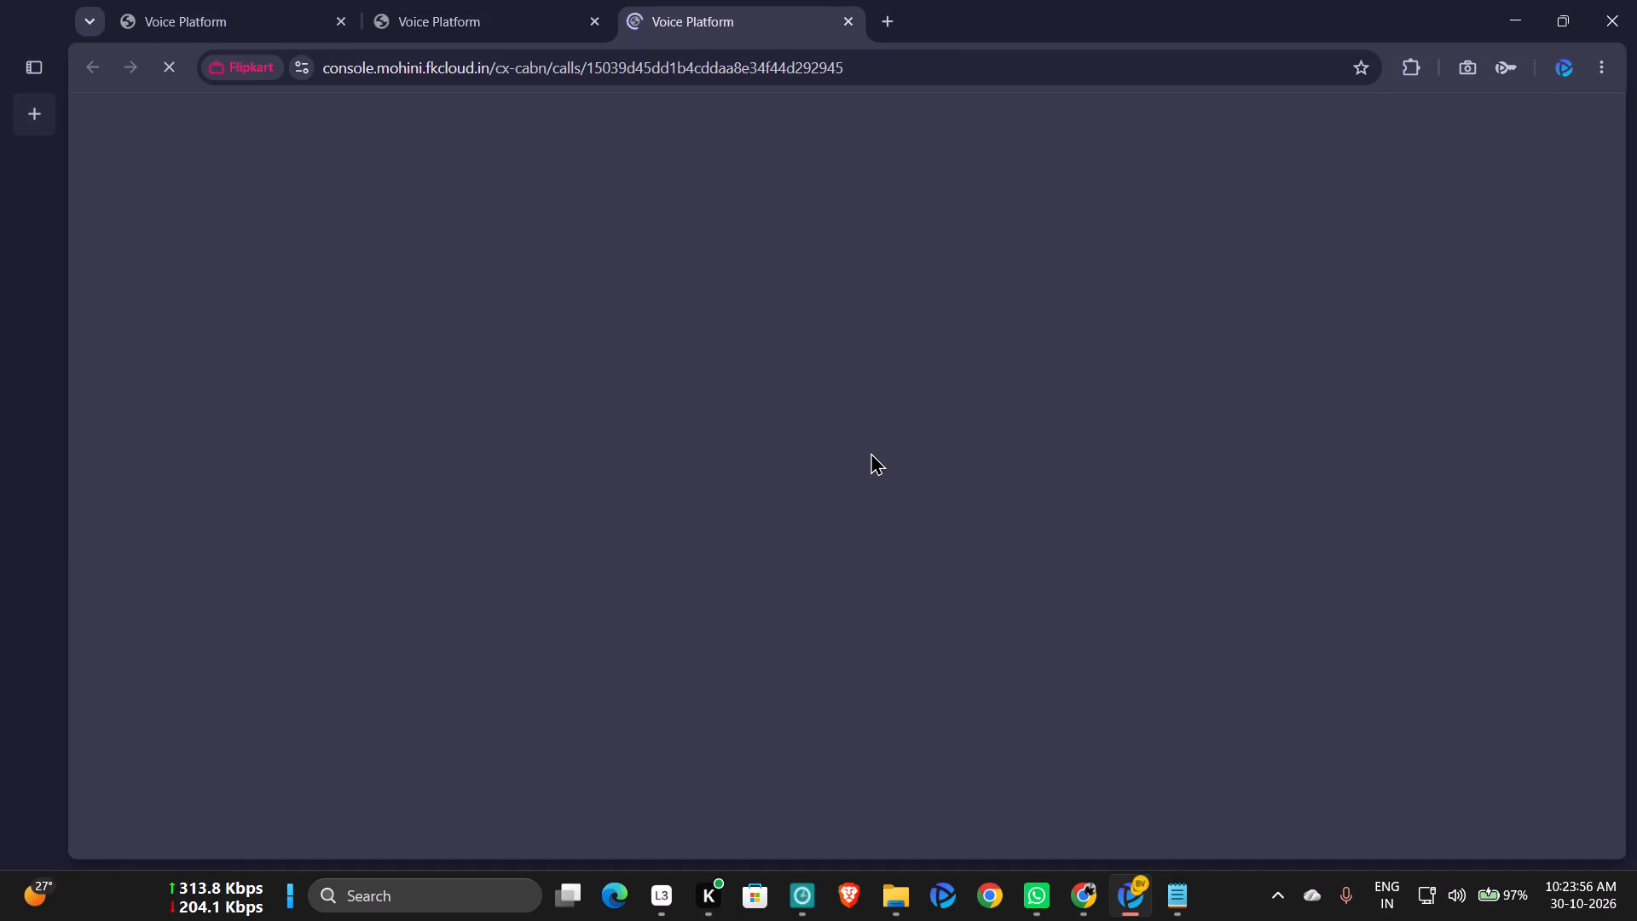
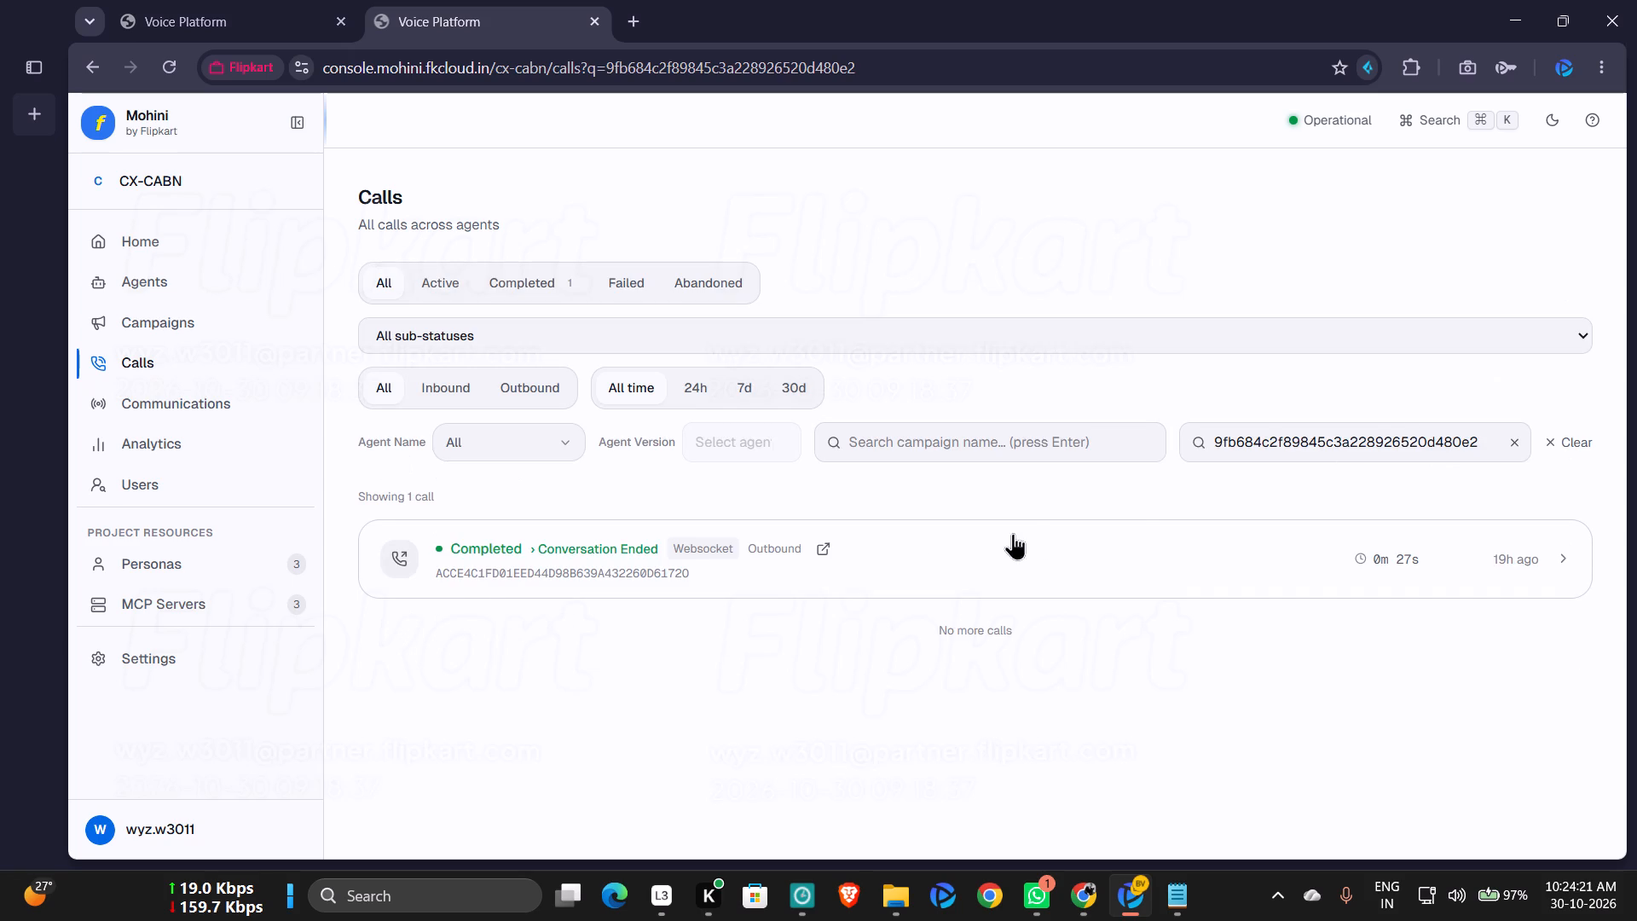
pyautogui.click(824, 542)
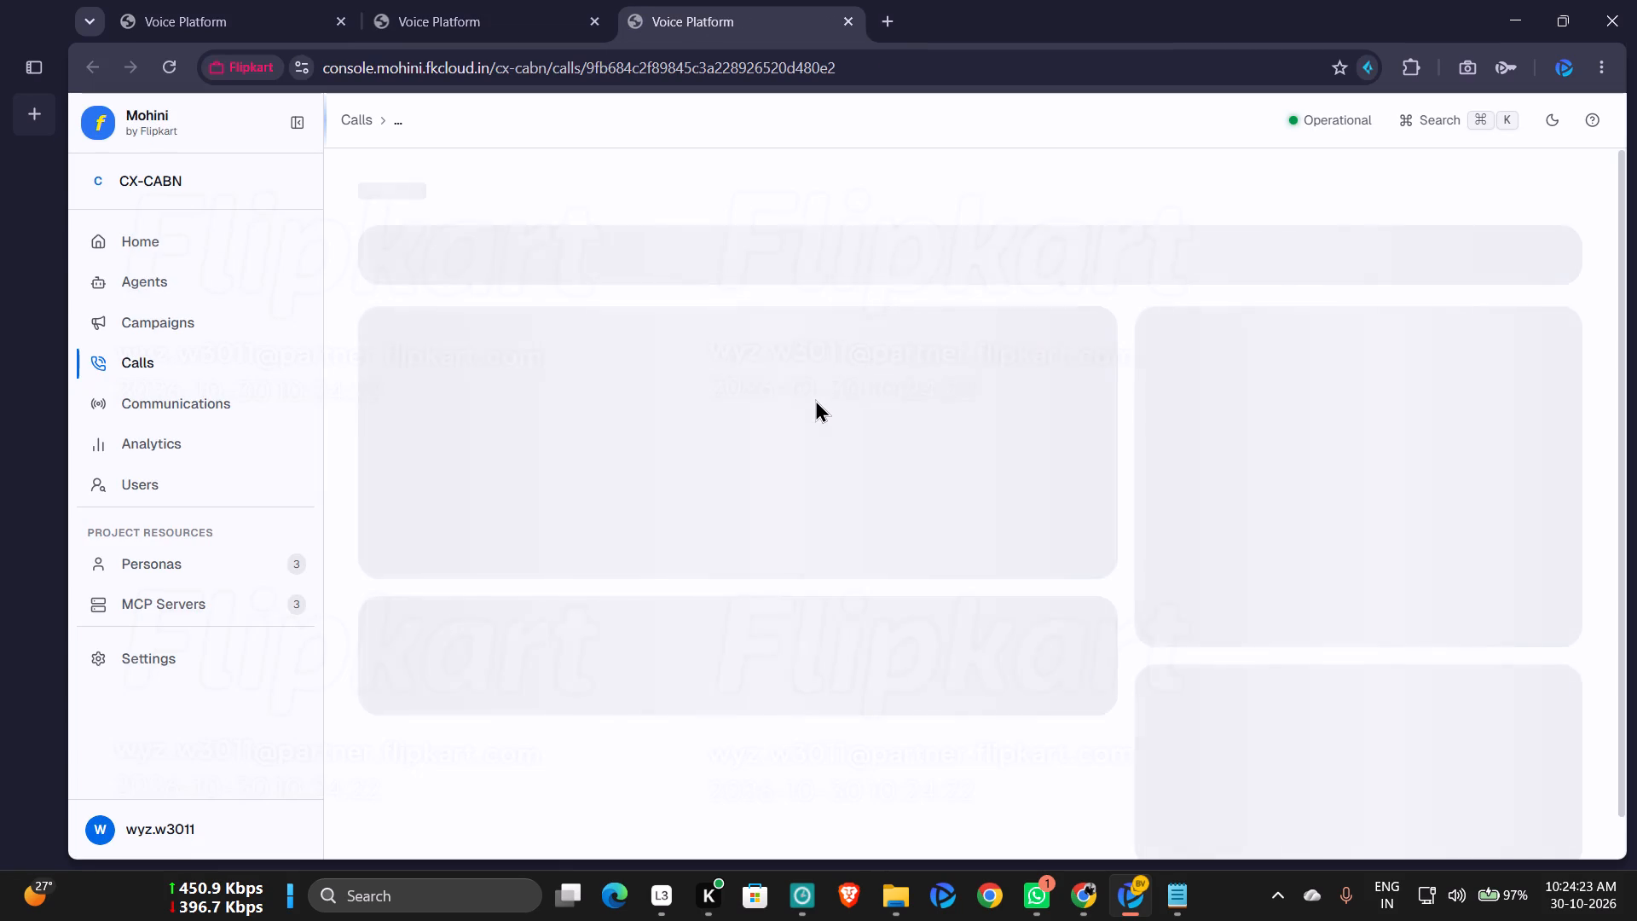
pyautogui.scroll(-2, 825, 525)
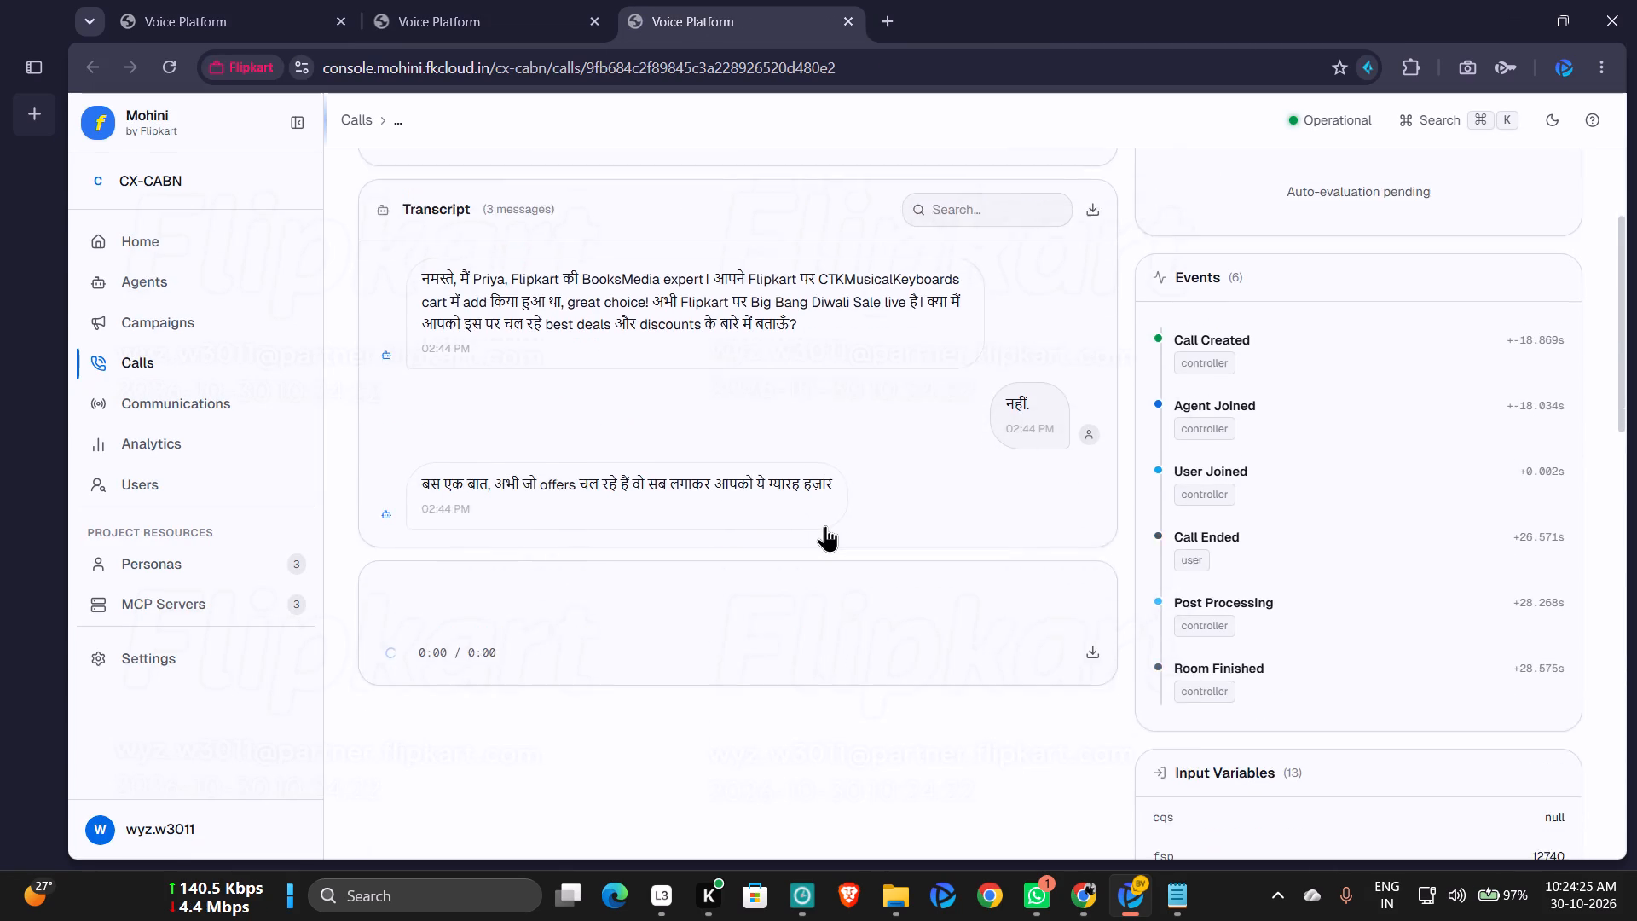
# In the Non-CX - Campaign RD spreadsheet in Google Chrome, center-align the Call ID, Campaign Name, Agent Name and Call Duration (sec) columns.
pyautogui.click(1085, 906)
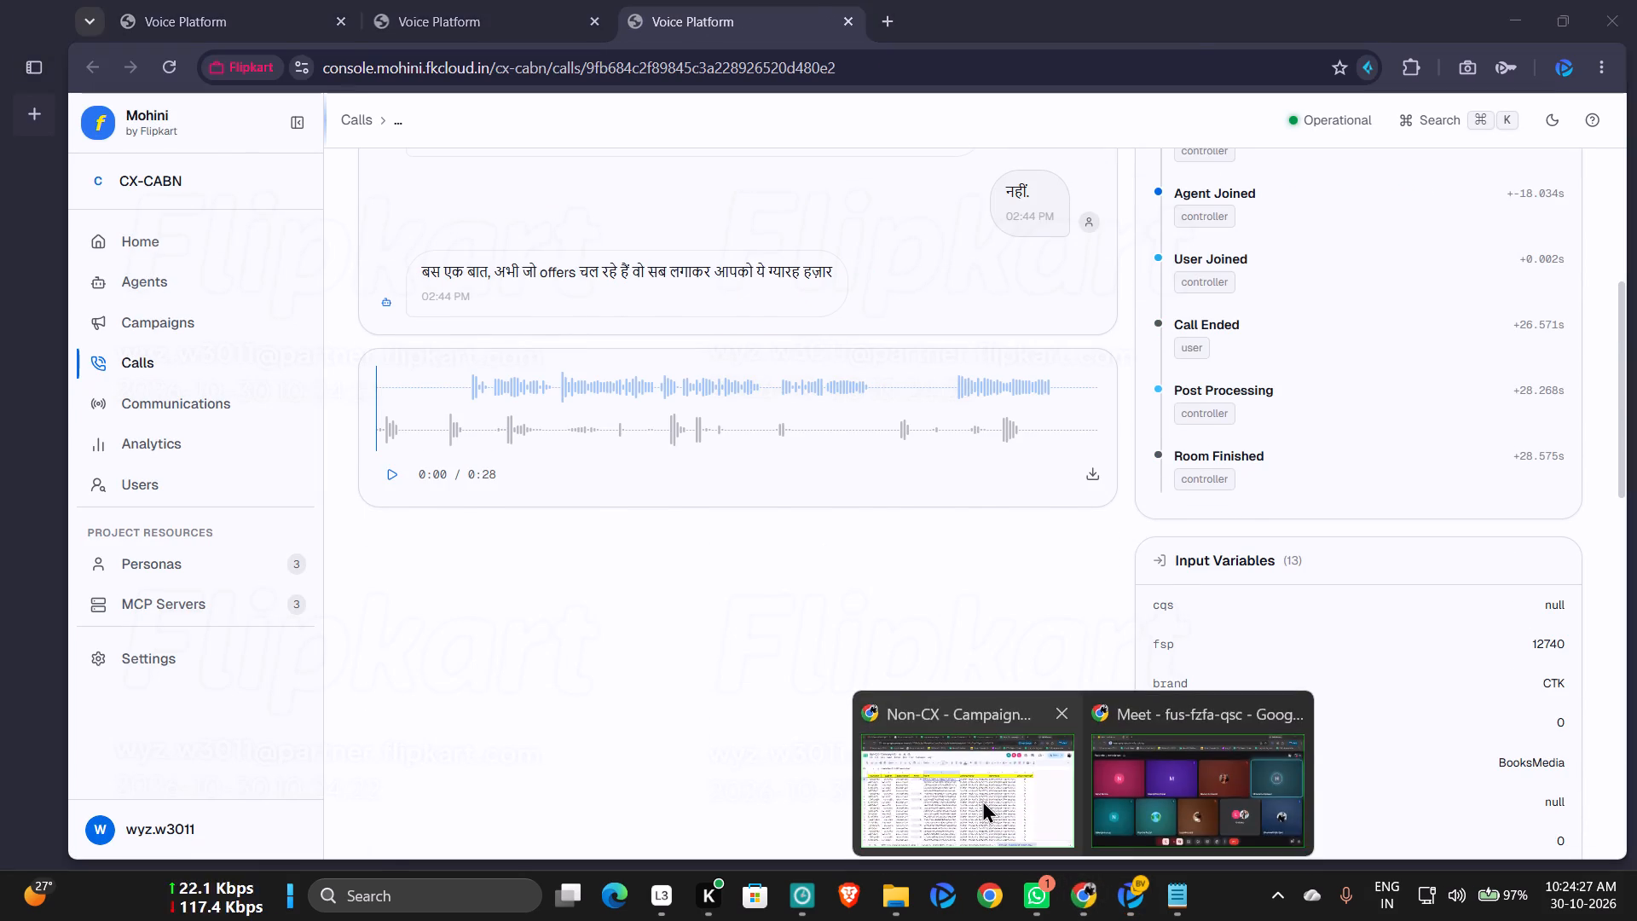
pyautogui.click(980, 797)
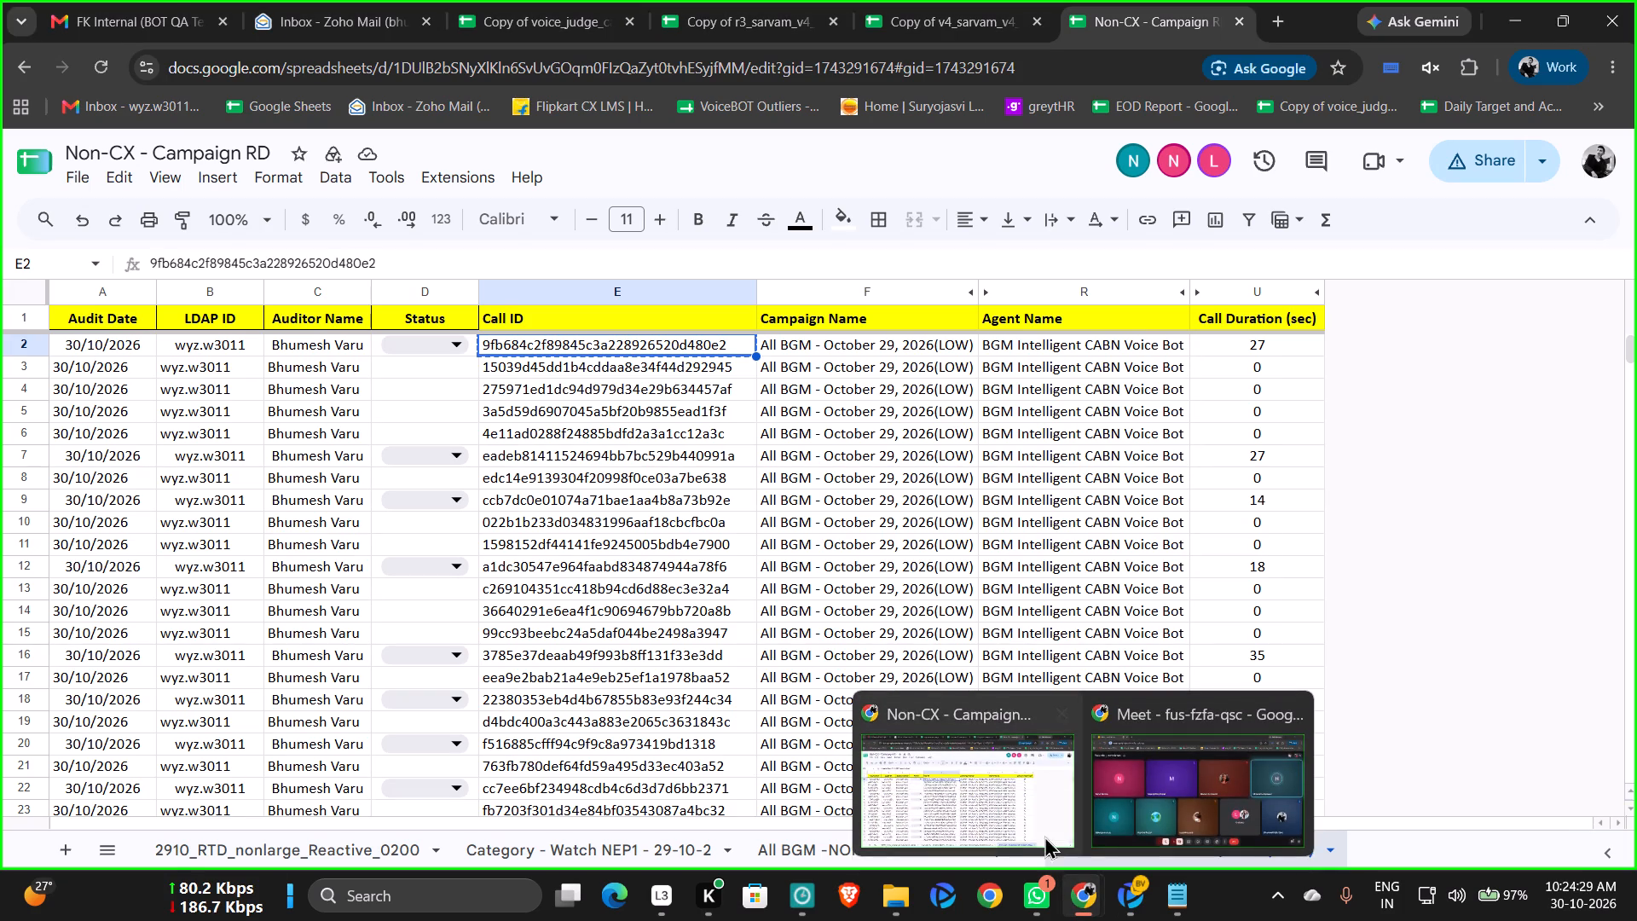
pyautogui.click(1009, 808)
pyautogui.click(855, 374)
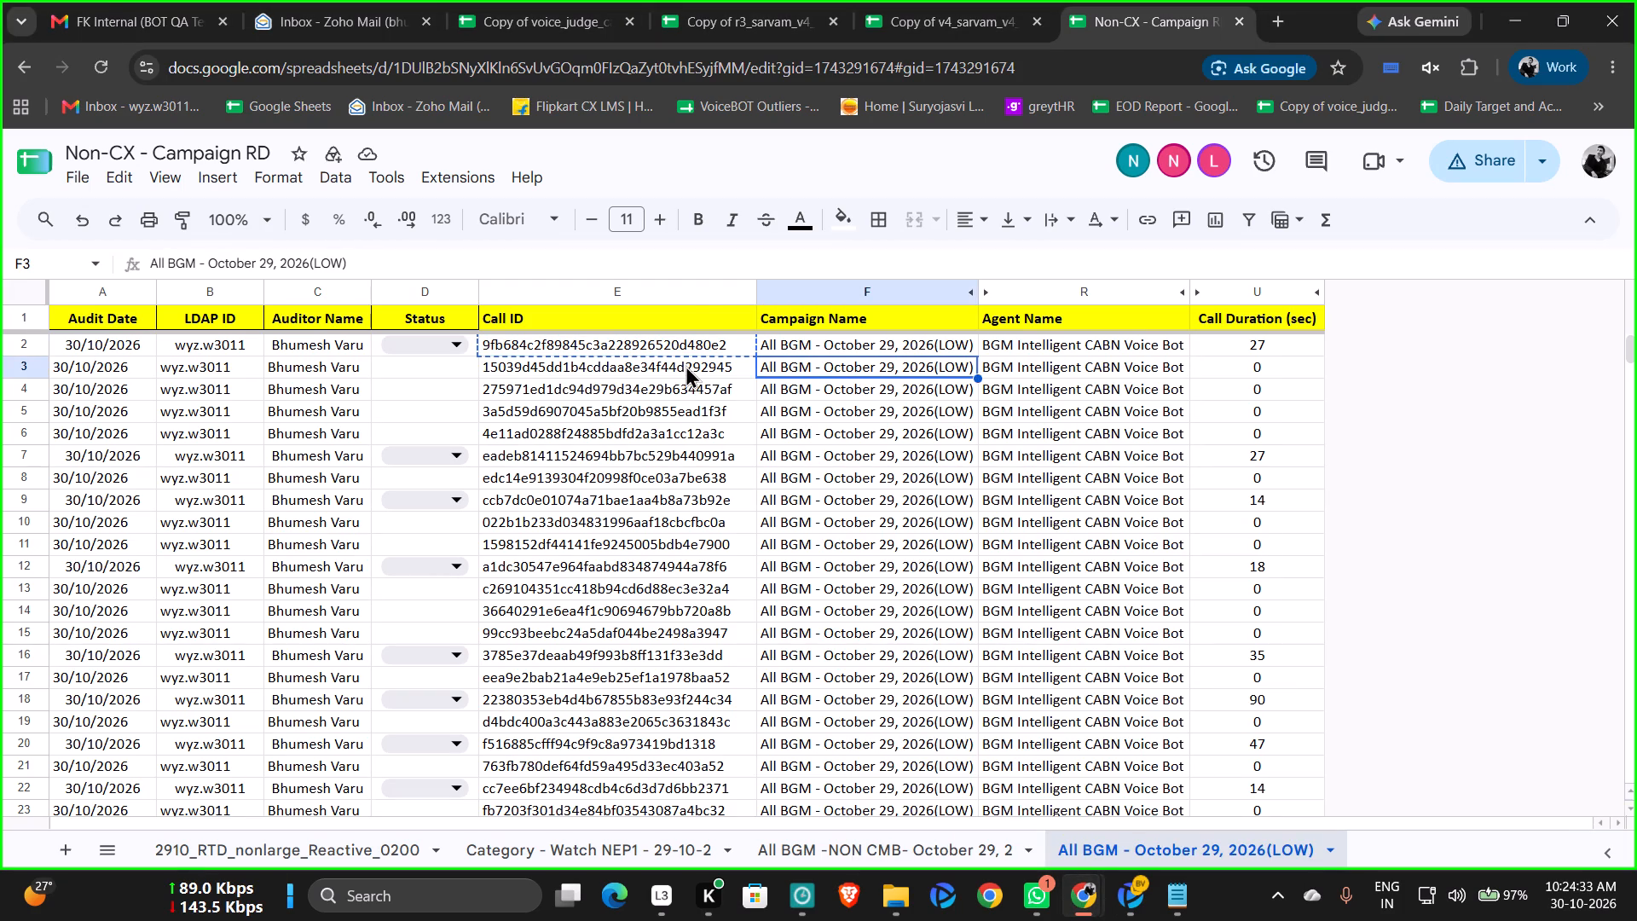
pyautogui.click(679, 288)
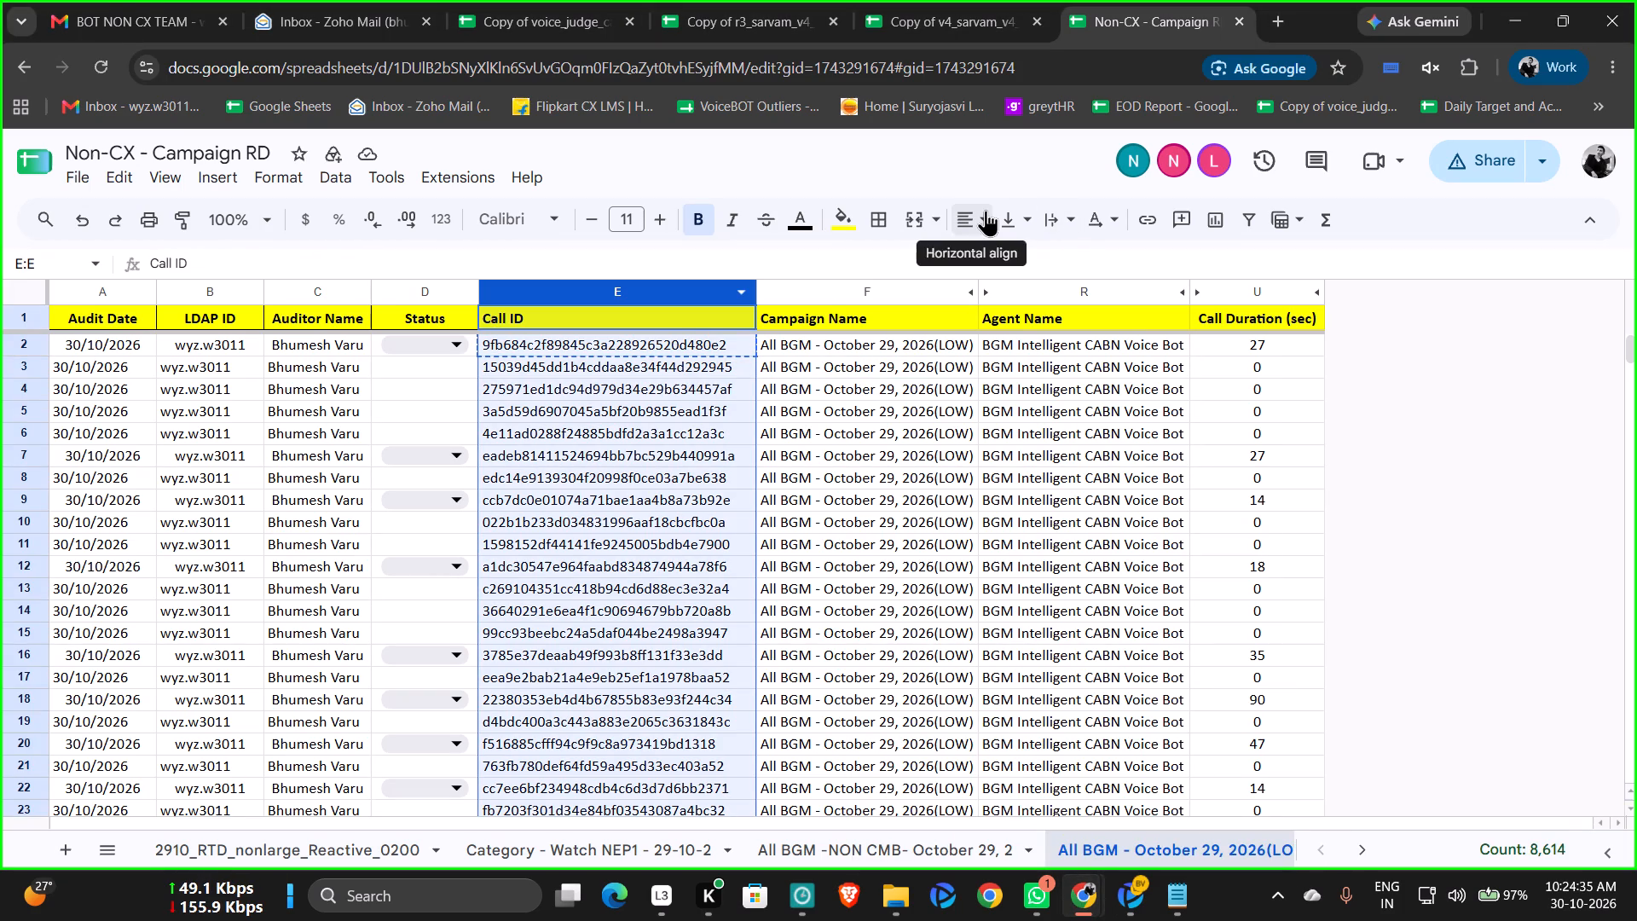
pyautogui.hotkey('shift', 'Right')
pyautogui.hotkey('shift', 'Right')
pyautogui.hotkey('shift', 'Right')
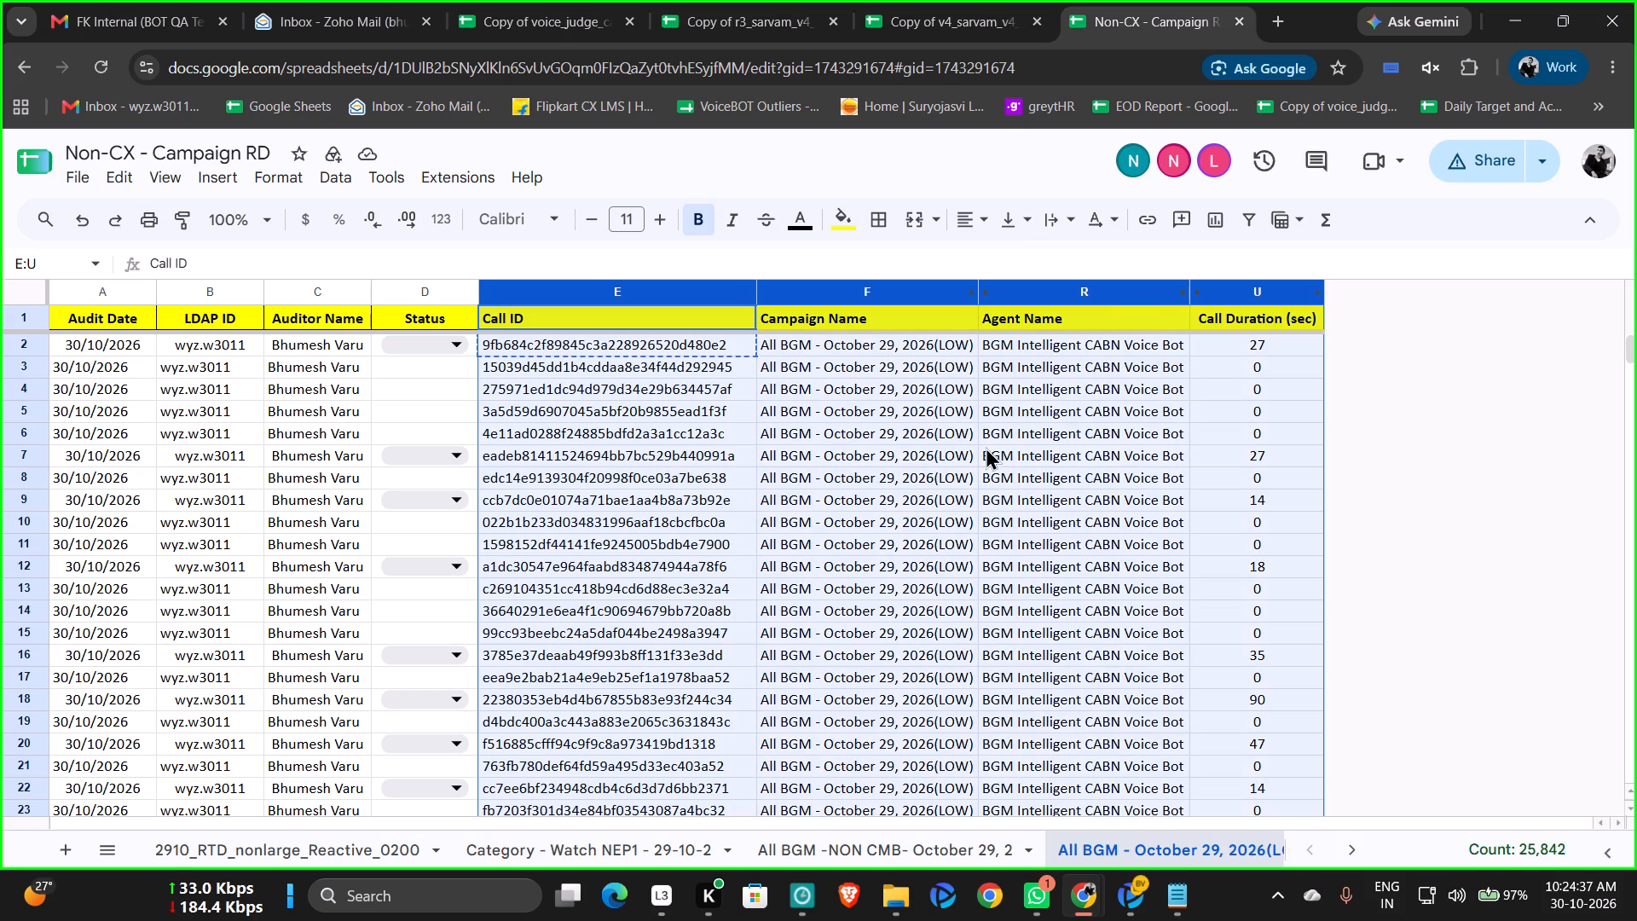
pyautogui.click(967, 211)
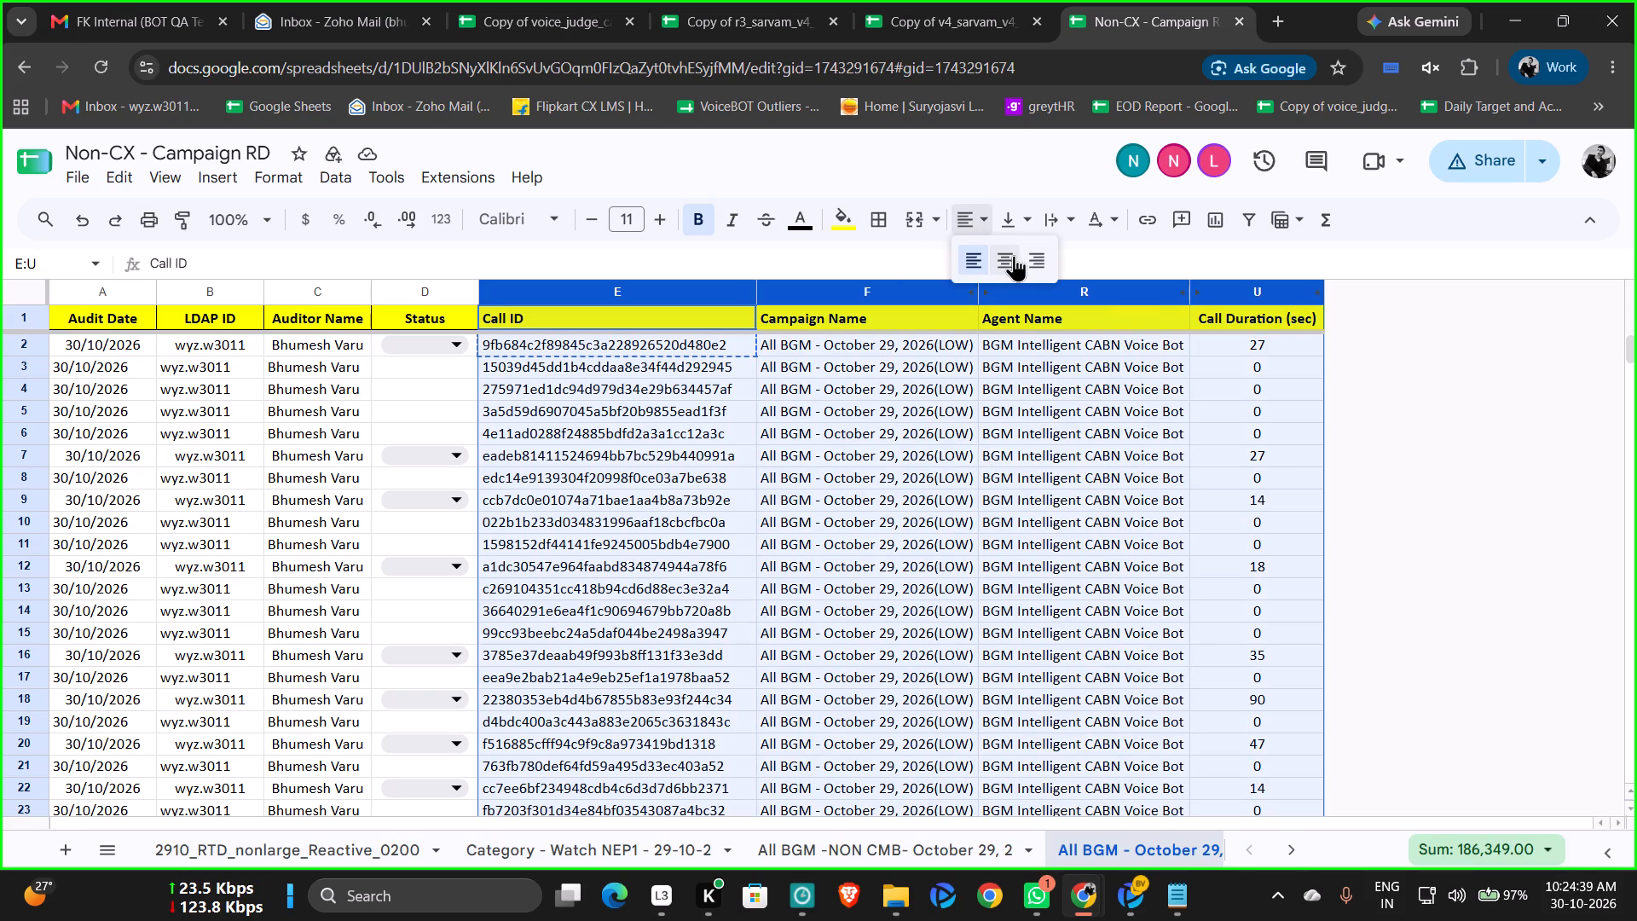
pyautogui.click(1014, 255)
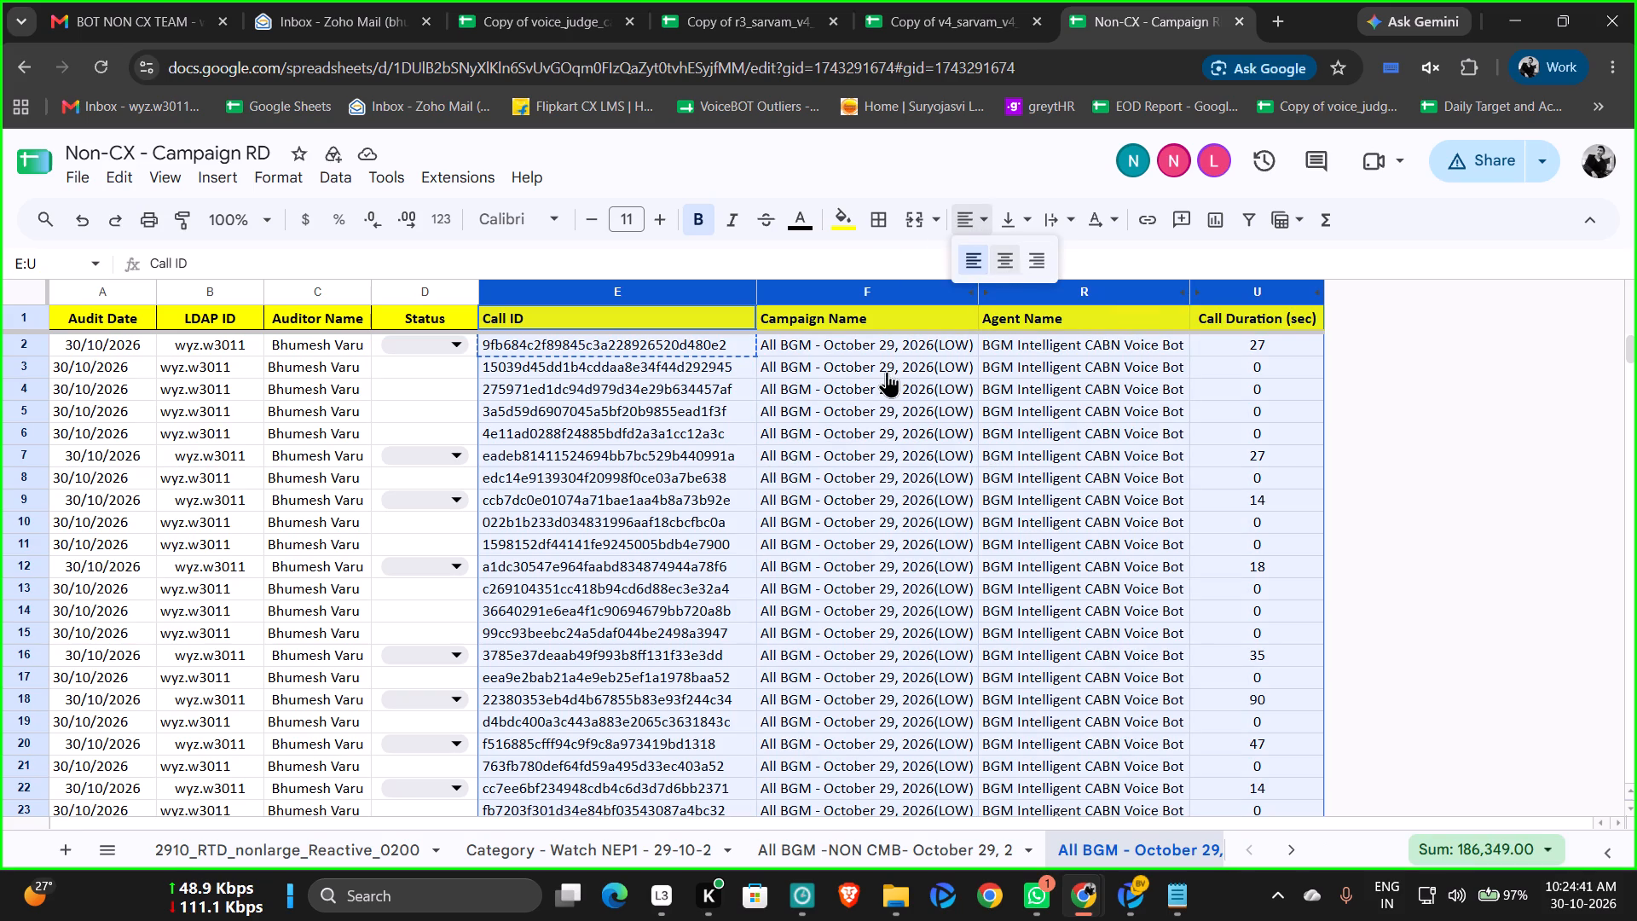
pyautogui.click(1009, 262)
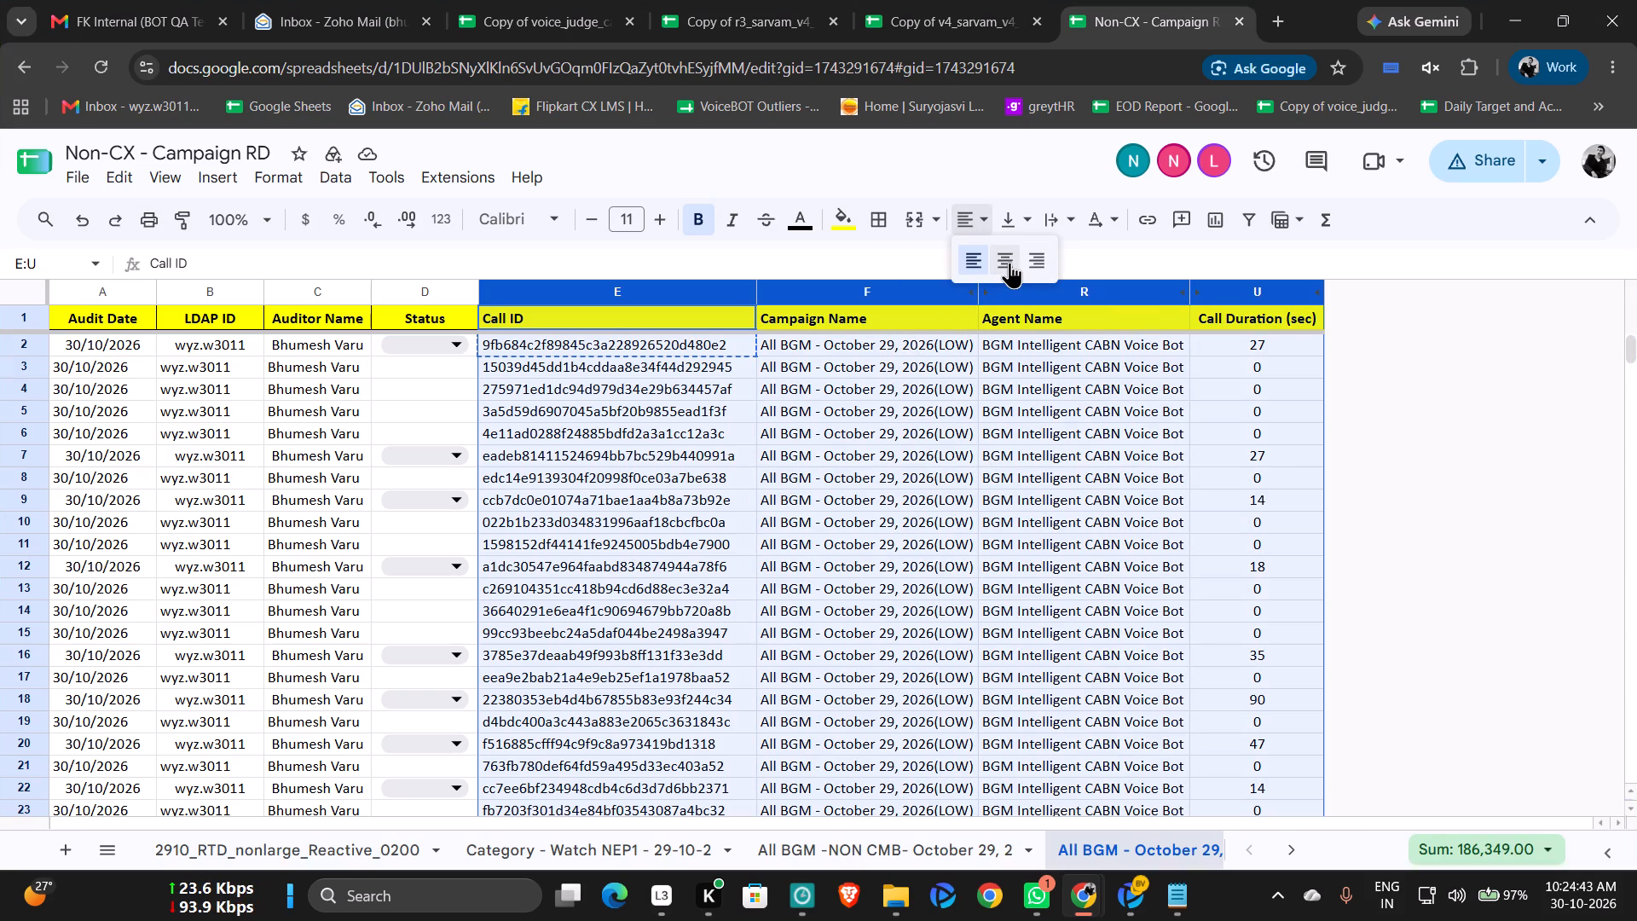
pyautogui.click(910, 429)
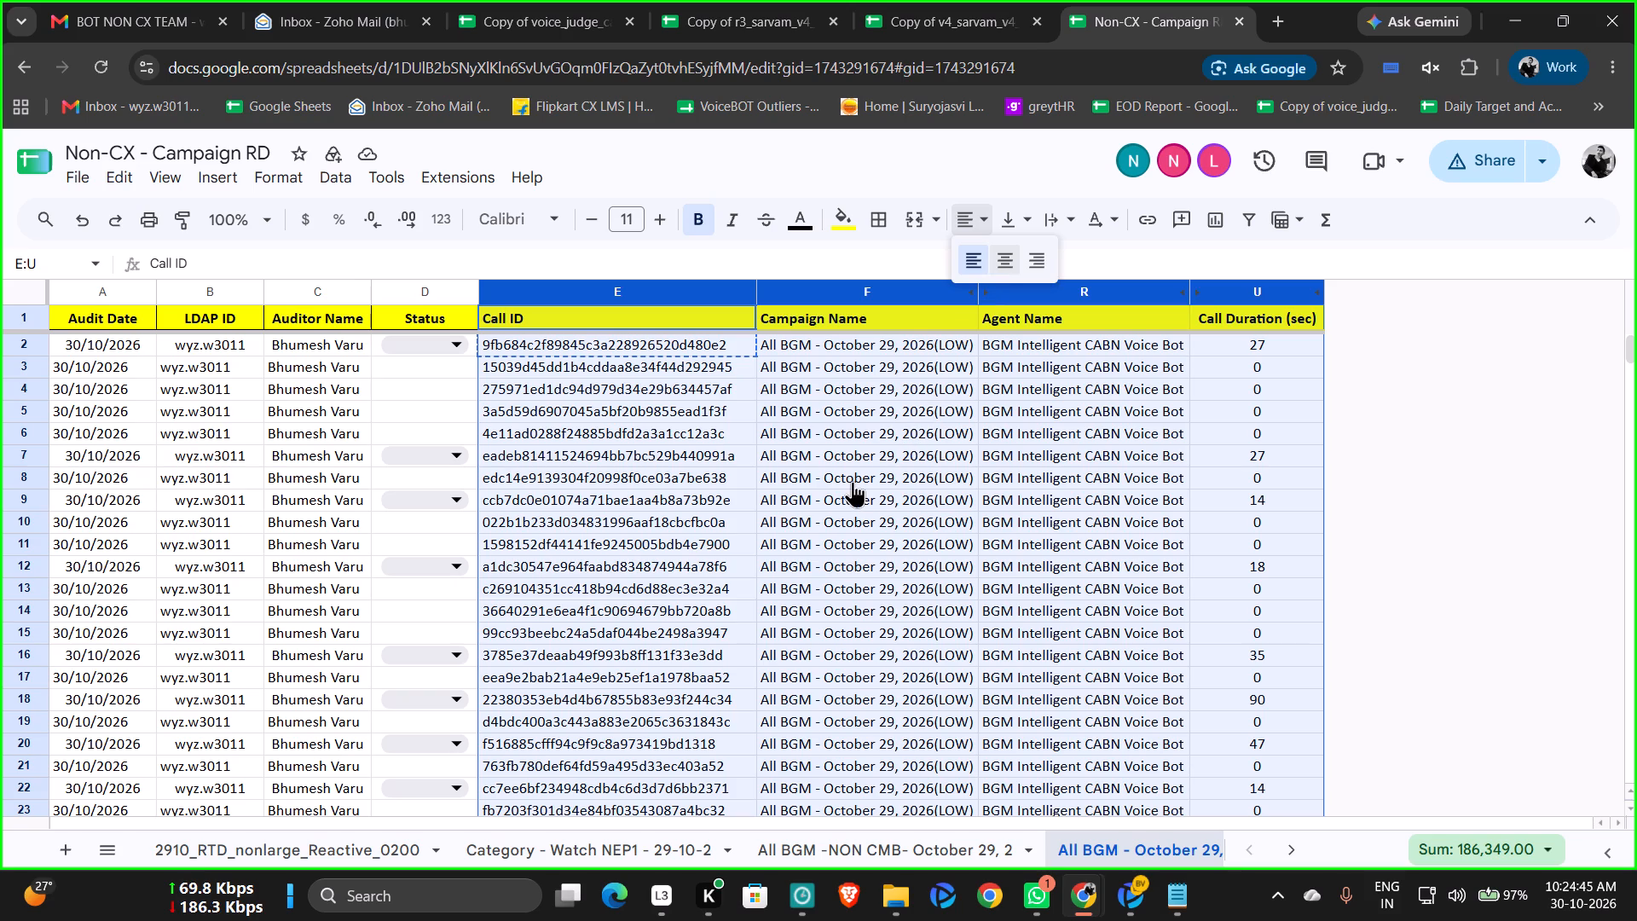
pyautogui.click(861, 480)
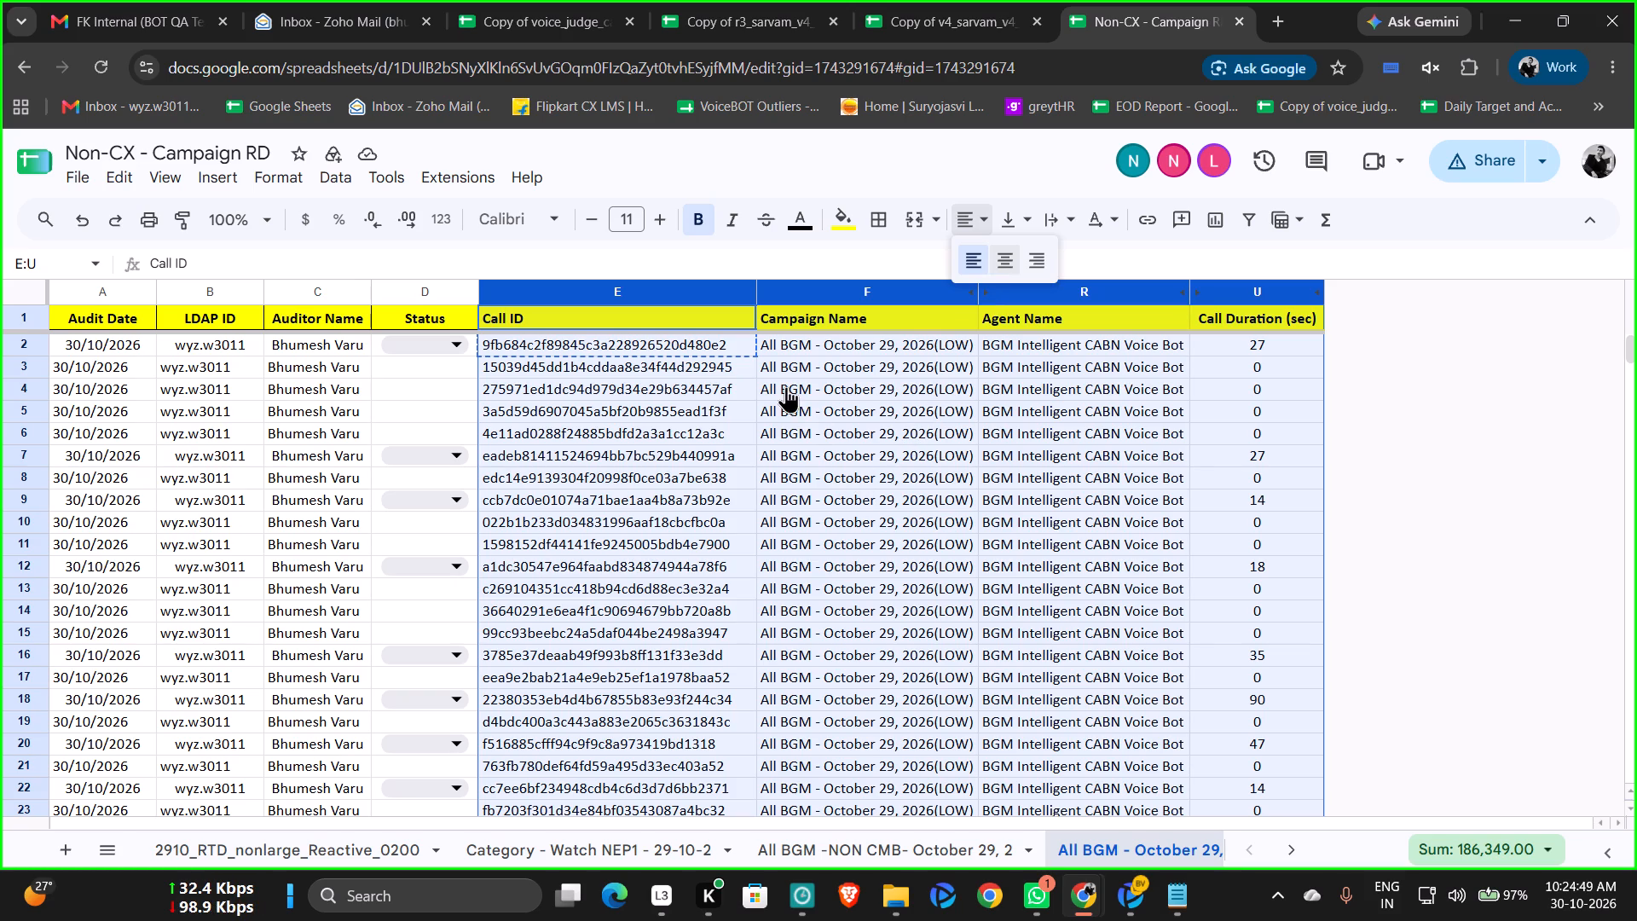
pyautogui.click(815, 399)
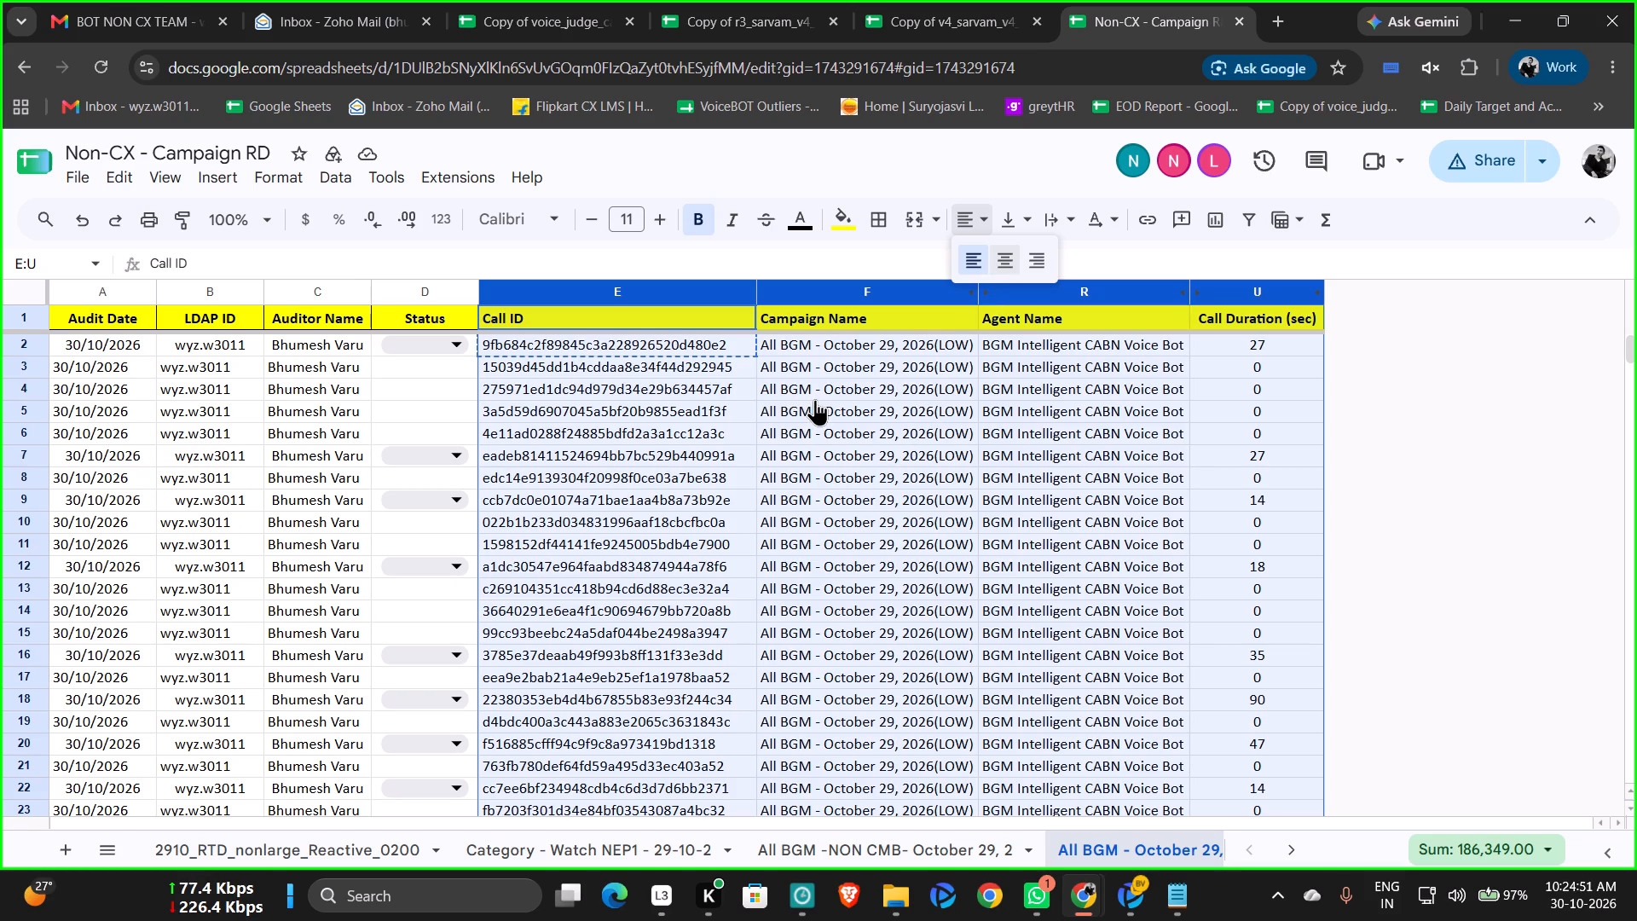
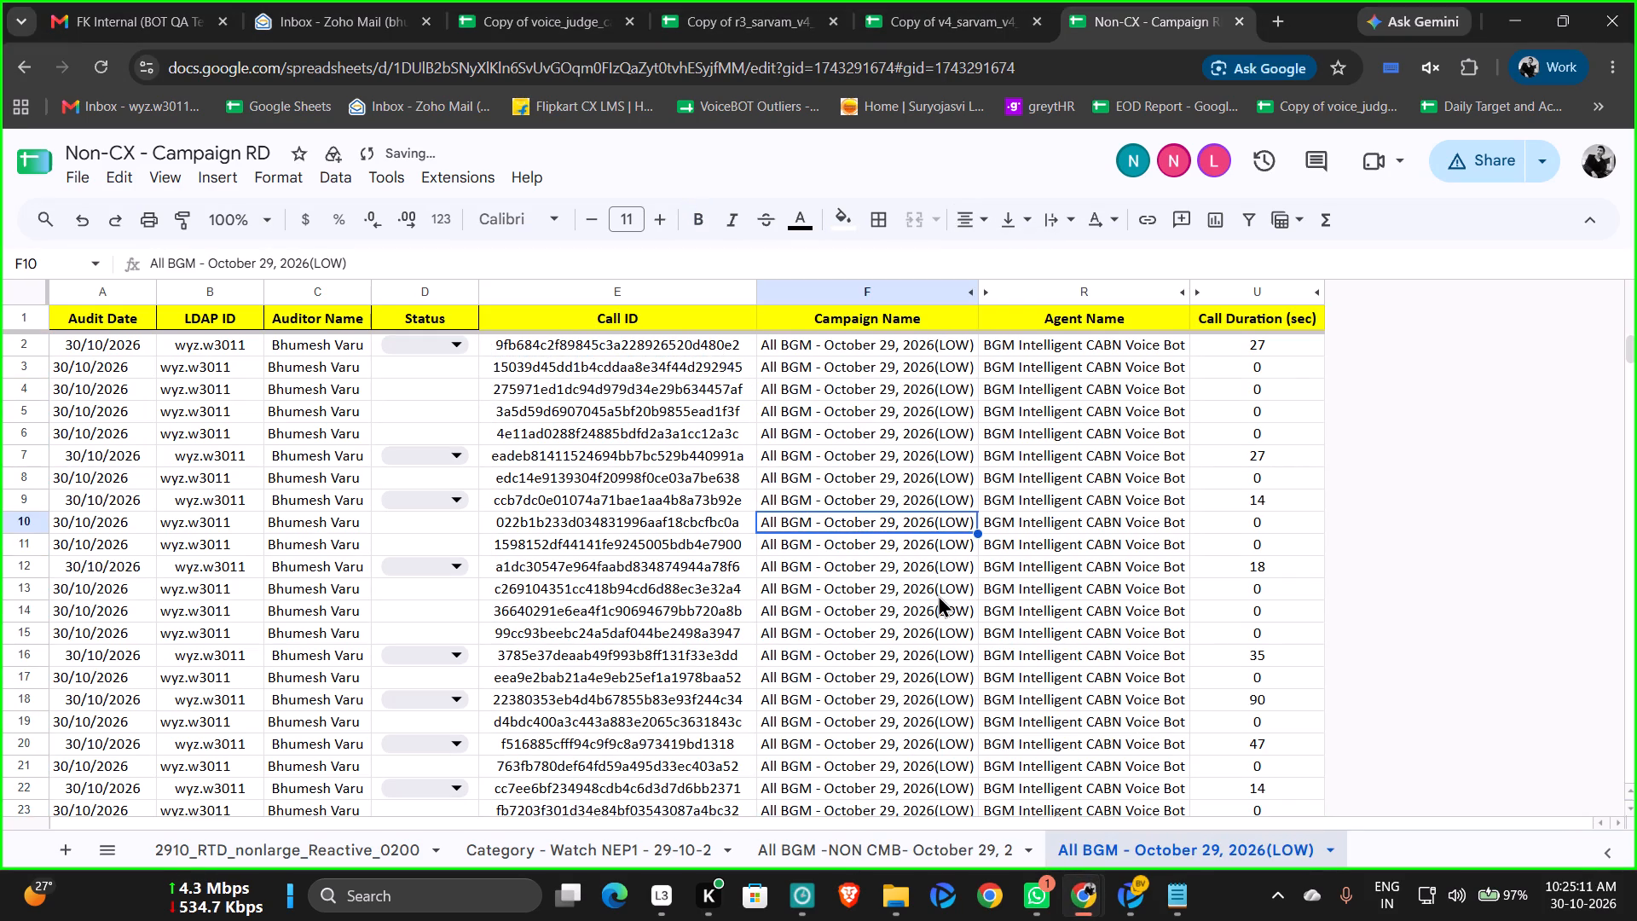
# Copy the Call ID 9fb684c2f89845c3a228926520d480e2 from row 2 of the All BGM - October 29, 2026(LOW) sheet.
pyautogui.click(716, 419)
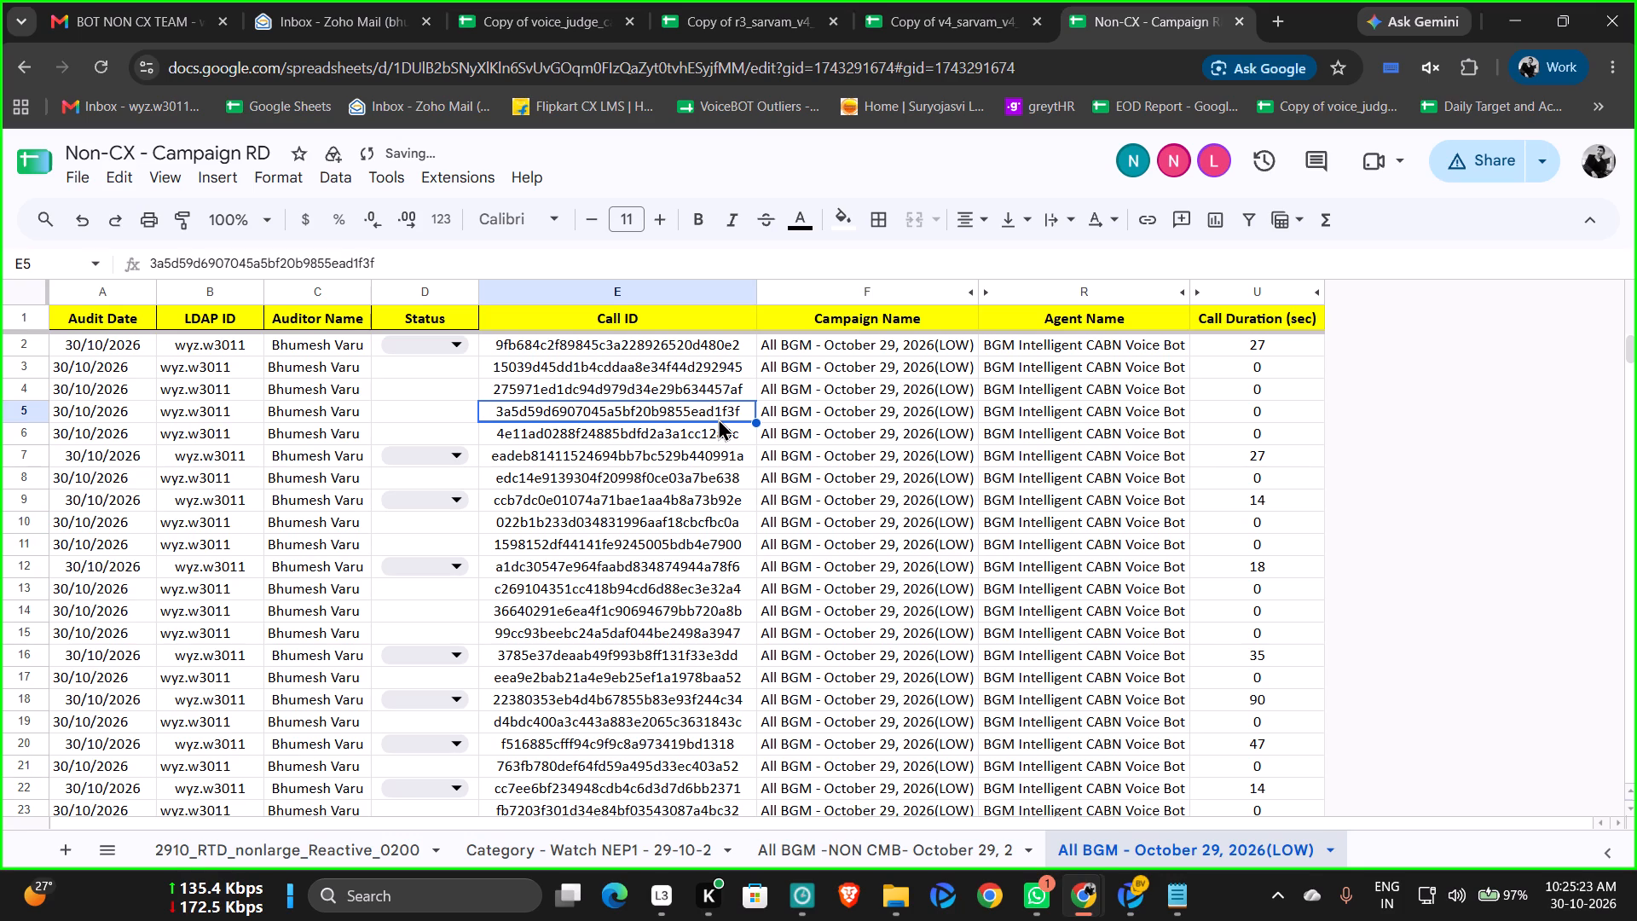
pyautogui.click(622, 531)
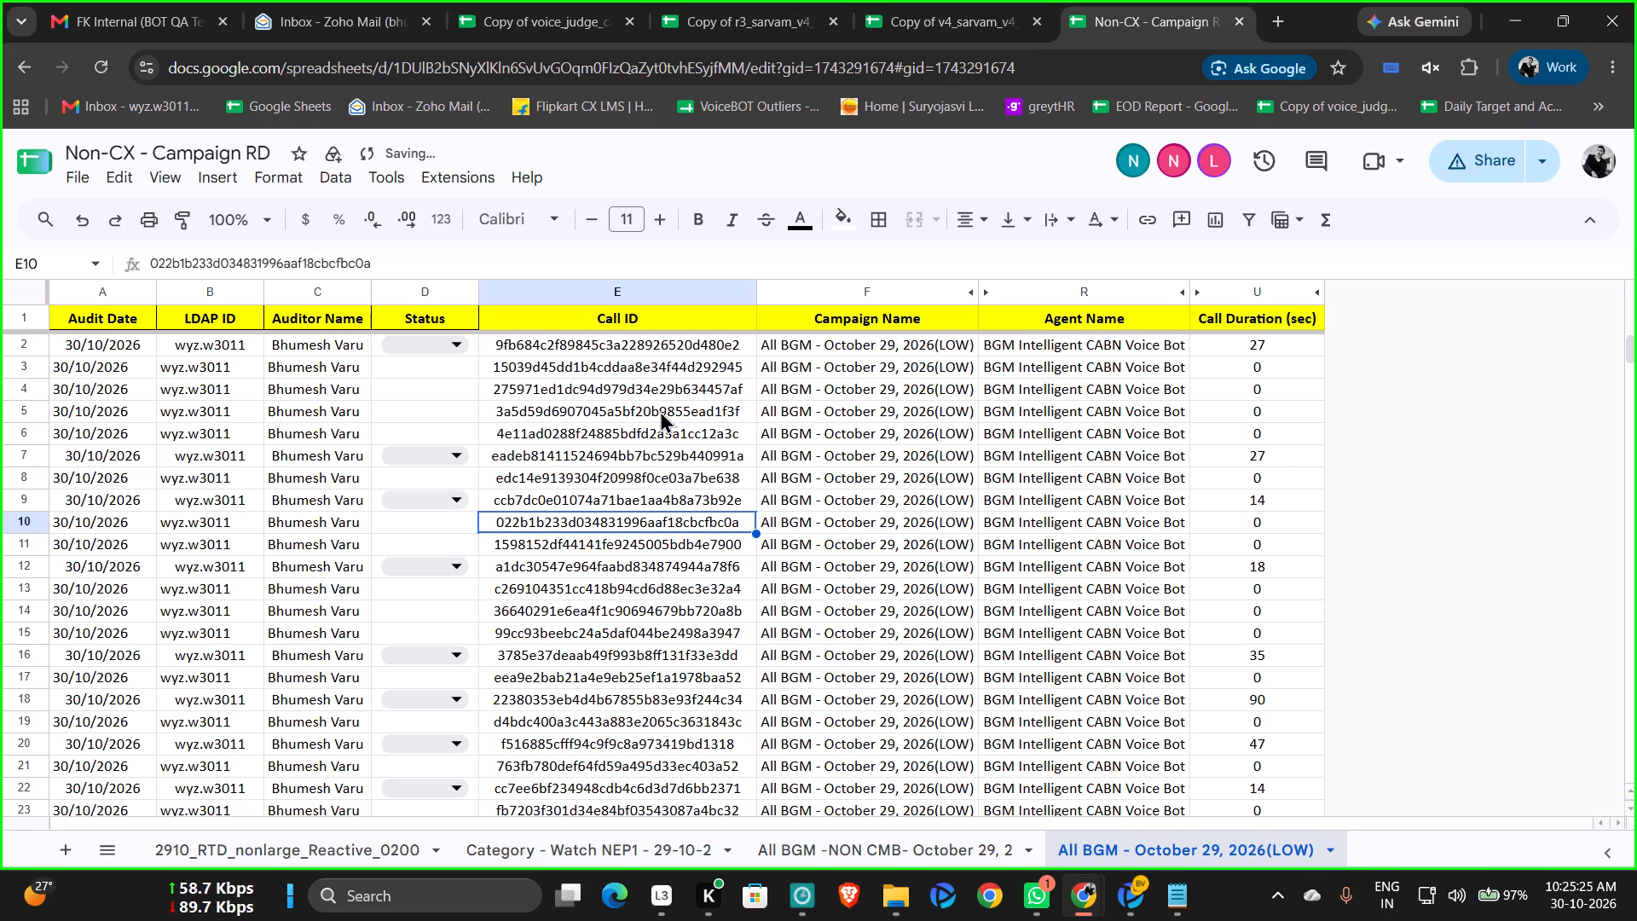
pyautogui.click(610, 347)
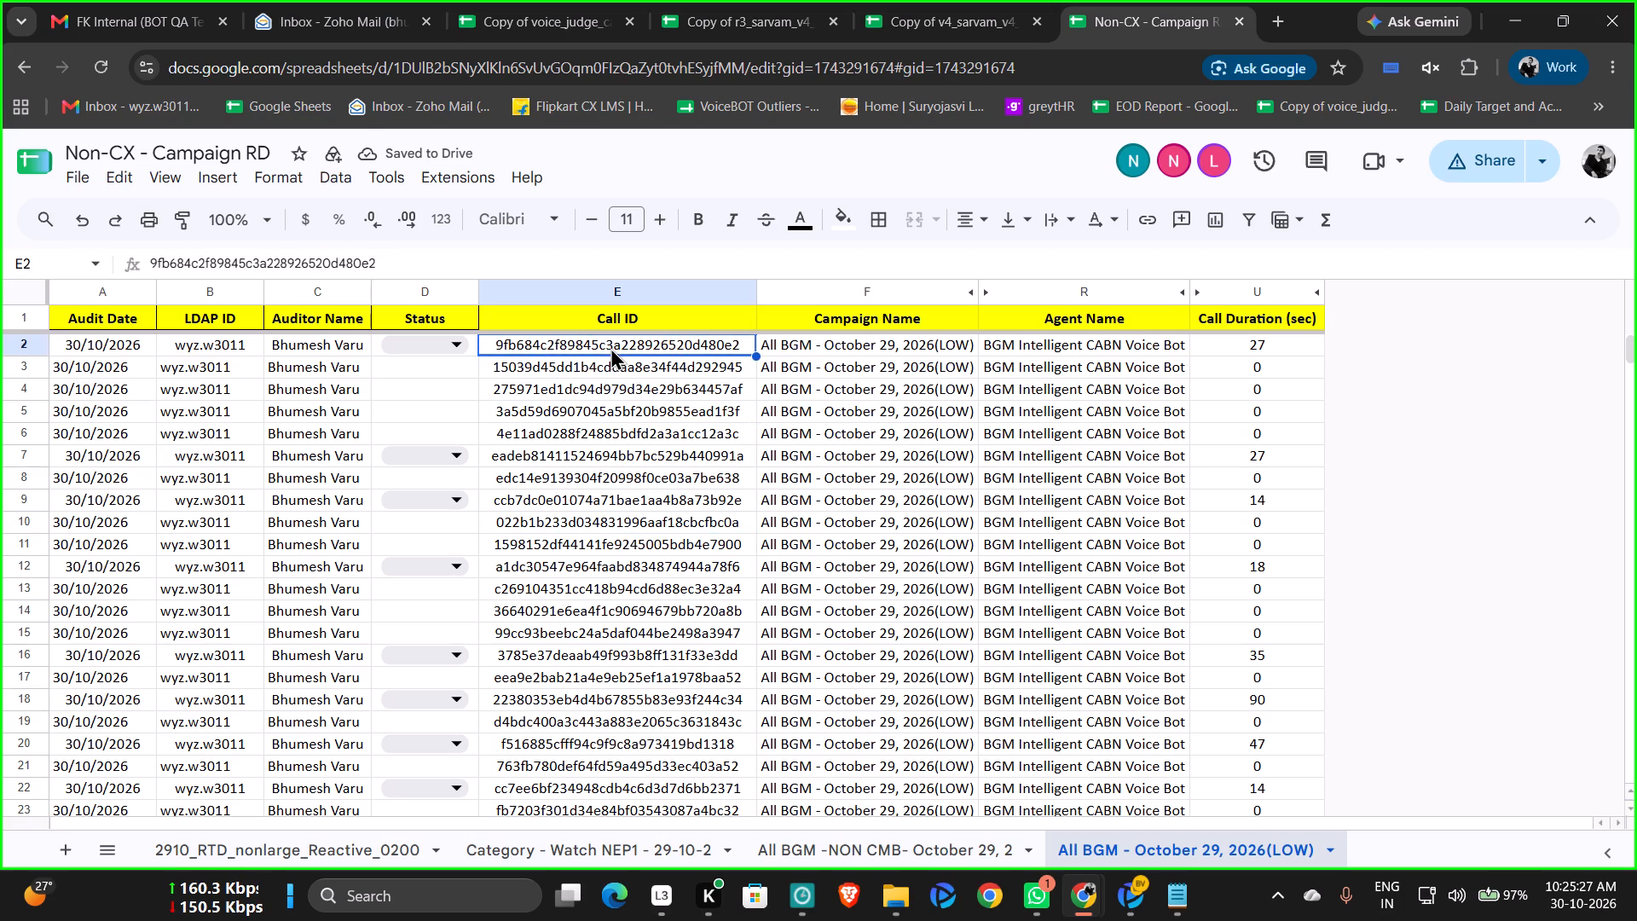
pyautogui.hotkey('ctrl', 'c')
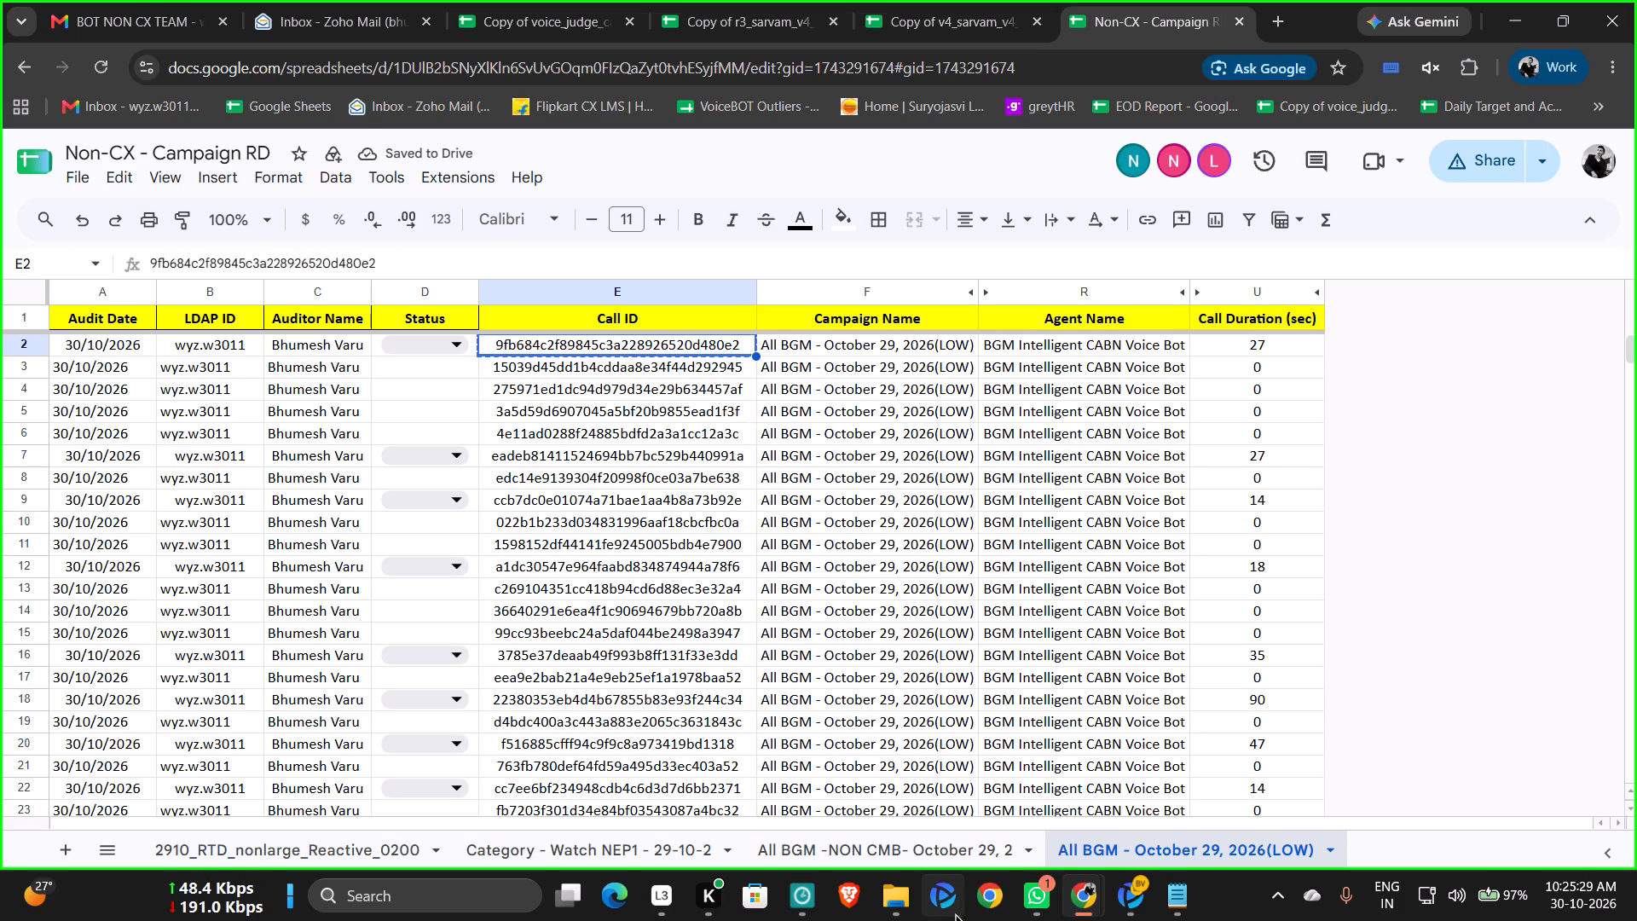
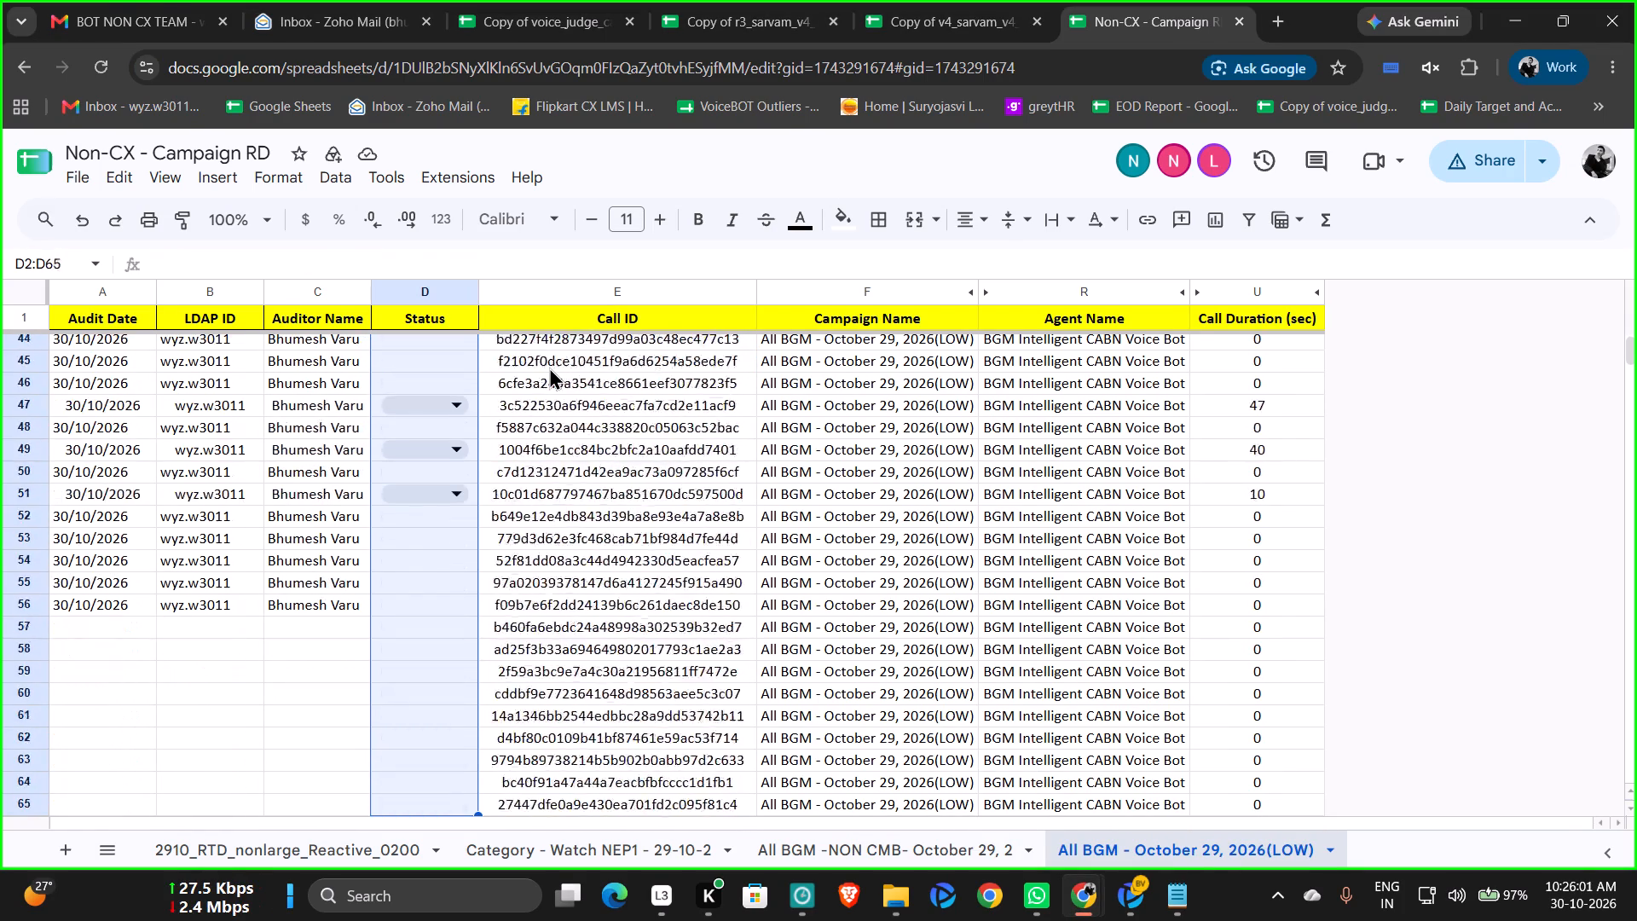
# Paste the copied dropdown into the Status column cells D2 through D92 of the All BGM - October 29, 2026(LOW) sheet.
pyautogui.hotkey('shift', 'Down')
pyautogui.hotkey('shift', 'Down')
pyautogui.hotkey('shift', 'Down')
pyautogui.hotkey('shift', 'Down')
pyautogui.hotkey('shift', 'Down')
pyautogui.hotkey('shift', 'Down')
pyautogui.hotkey('shift', 'Down')
pyautogui.hotkey('shift', 'Down')
pyautogui.hotkey('shift', 'Down')
pyautogui.hotkey('shift', 'Down')
pyautogui.hotkey('shift', 'Down')
pyautogui.hotkey('shift', 'Down')
pyautogui.hotkey('shift', 'Down')
pyautogui.hotkey('shift', 'Down')
pyautogui.hotkey('shift', 'Down')
pyautogui.hotkey('shift', 'Down')
pyautogui.hotkey('shift', 'Down')
pyautogui.hotkey('shift', 'Down')
pyautogui.hotkey('shift', 'Down')
pyautogui.hotkey('shift', 'Down')
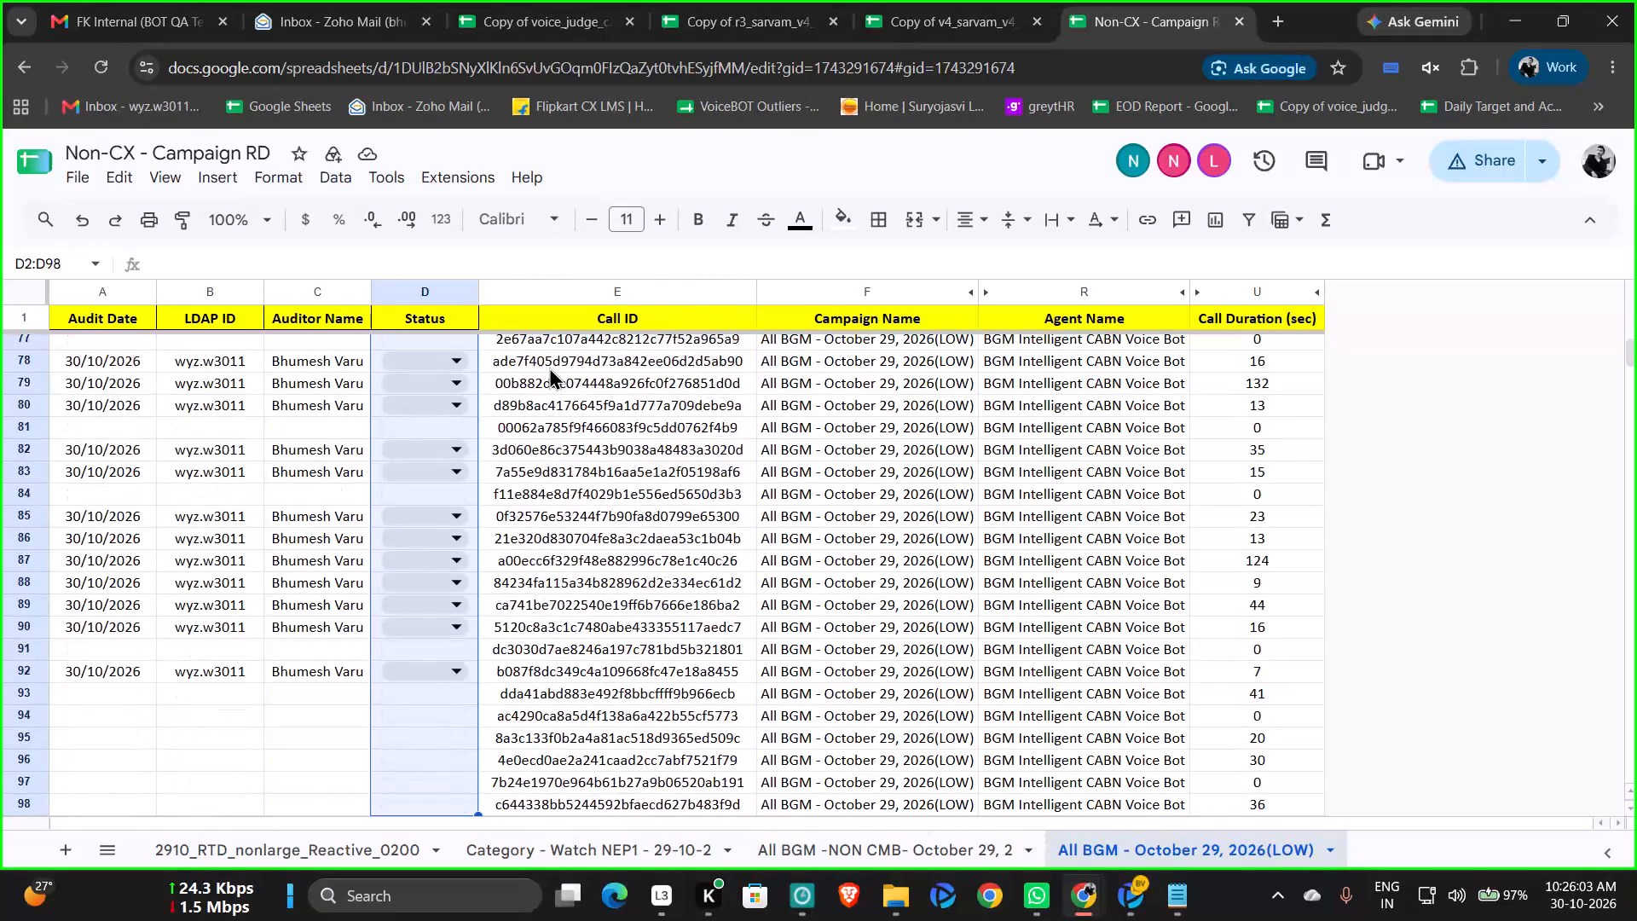
pyautogui.hotkey('shift', 'Up')
pyautogui.hotkey('shift', 'Up')
pyautogui.hotkey('shift', 'Up')
pyautogui.hotkey('shift', 'Up')
pyautogui.hotkey('shift', 'Up')
pyautogui.hotkey('shift', 'Up')
pyautogui.hotkey('shift', 'Up')
pyautogui.hotkey('shift', 'Up')
pyautogui.hotkey('shift', 'Up')
pyautogui.hotkey('shift', 'Up')
pyautogui.hotkey('shift', 'Up')
pyautogui.hotkey('shift', 'Up')
pyautogui.hotkey('shift', 'Up')
pyautogui.hotkey('shift', 'Up')
pyautogui.hotkey('shift', 'Up')
pyautogui.hotkey('shift', 'Up')
pyautogui.hotkey('shift', 'Up')
pyautogui.hotkey('shift', 'Down')
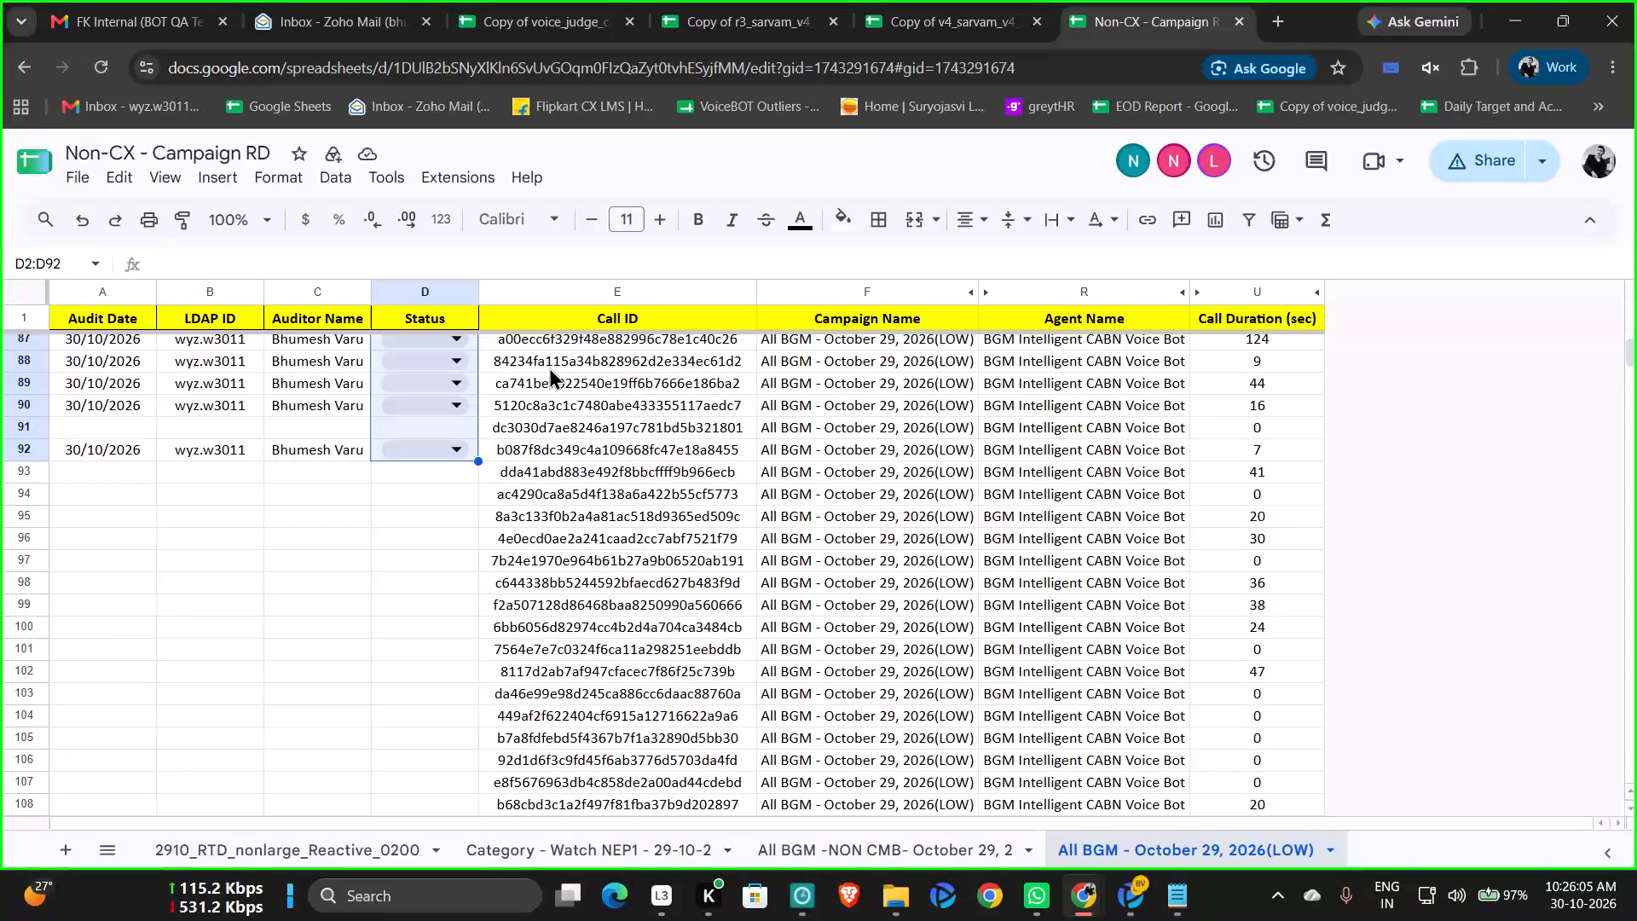
pyautogui.hotkey('ctrl', 'v')
pyautogui.scroll(5, 725, 490)
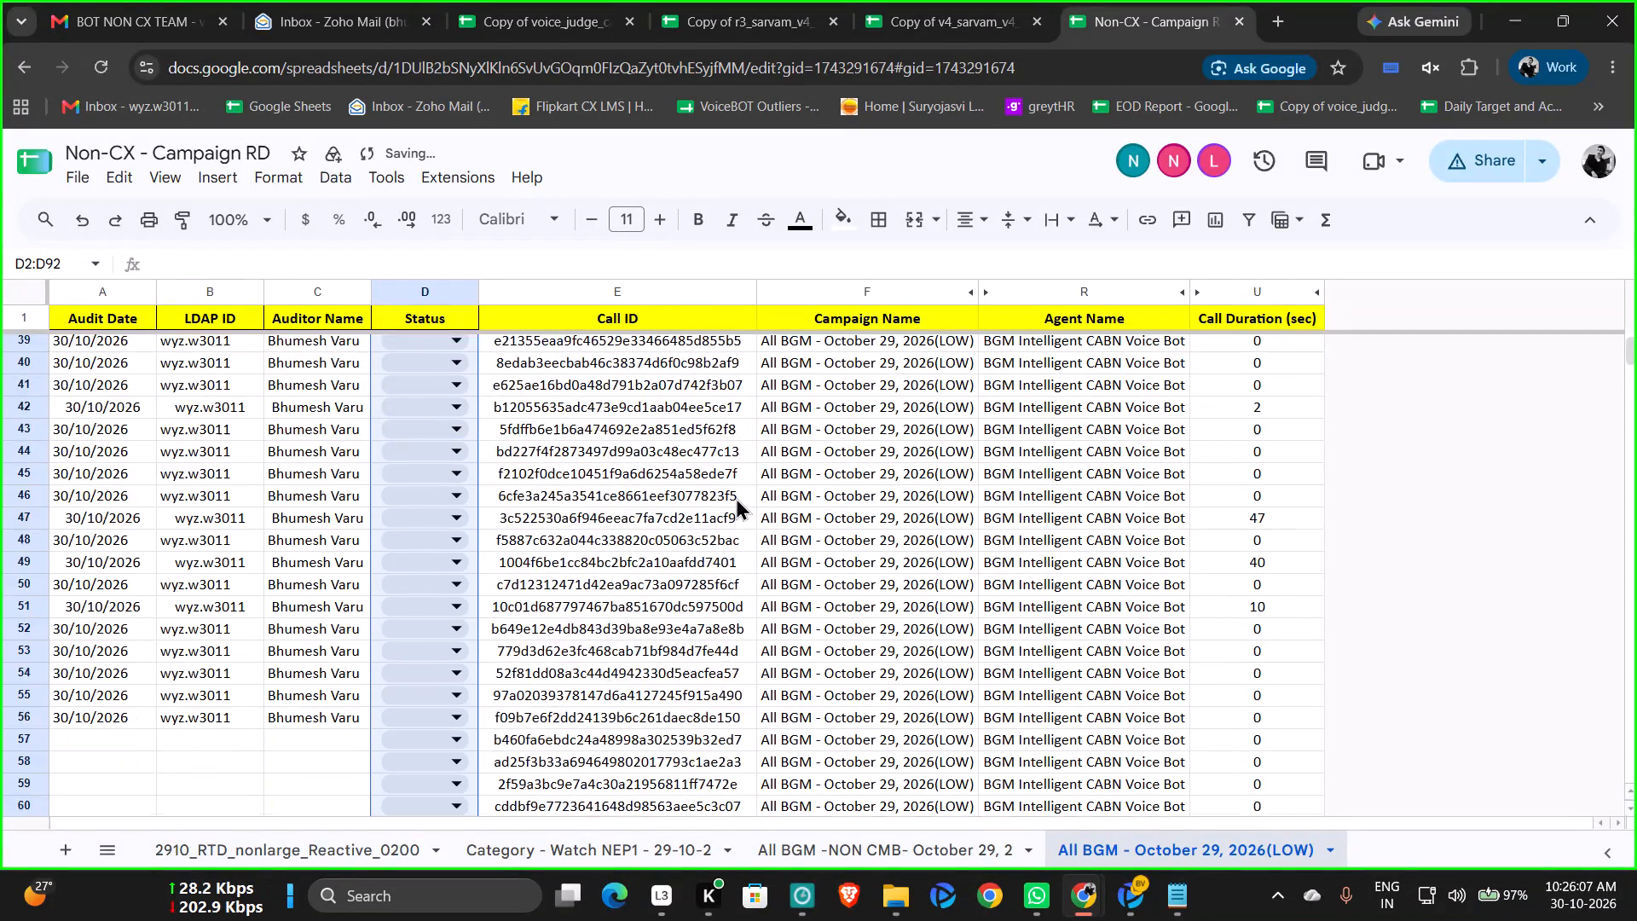
pyautogui.scroll(12, 736, 497)
pyautogui.scroll(-4, 737, 498)
pyautogui.scroll(9, 737, 498)
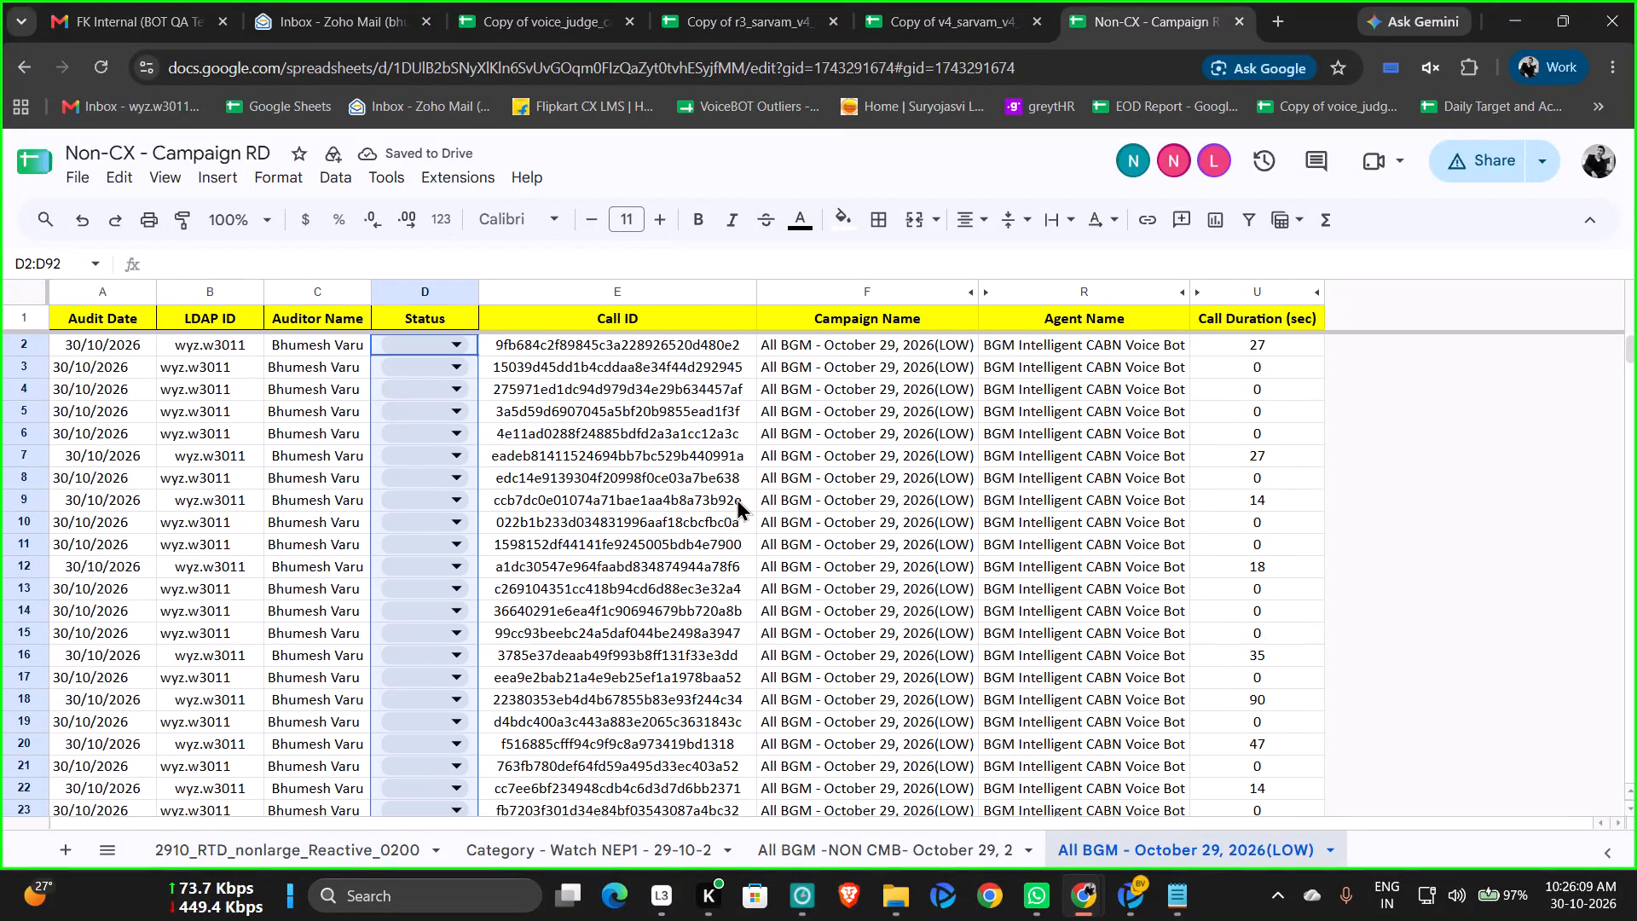
pyautogui.scroll(-8, 737, 498)
pyautogui.scroll(10, 741, 509)
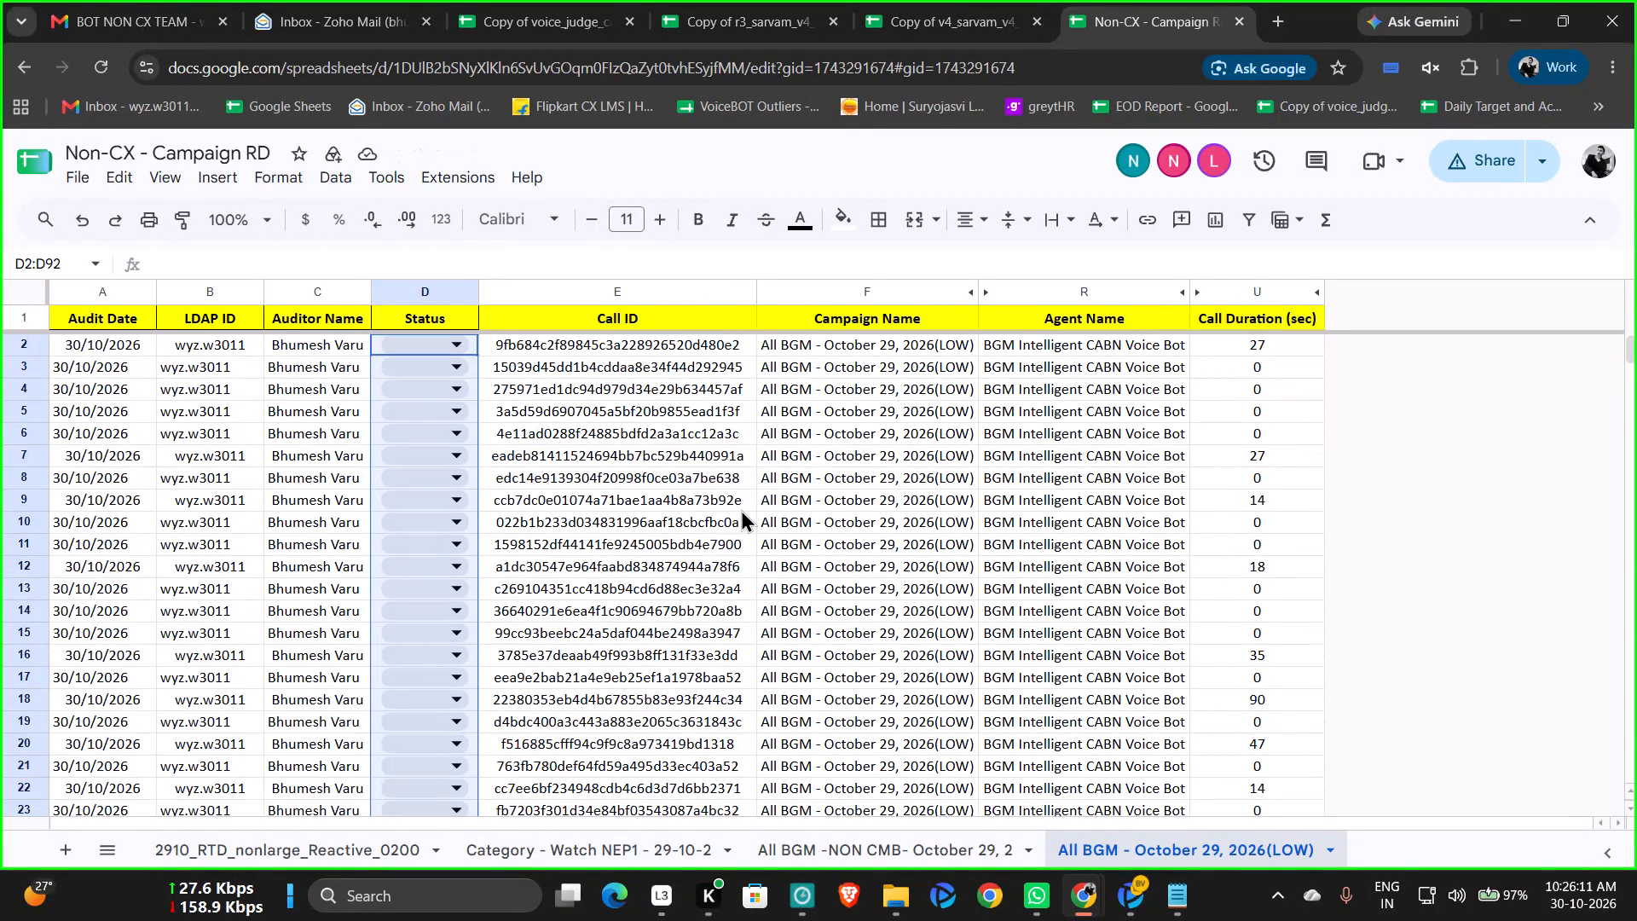
pyautogui.scroll(3, 741, 509)
pyautogui.click(676, 460)
pyautogui.click(550, 336)
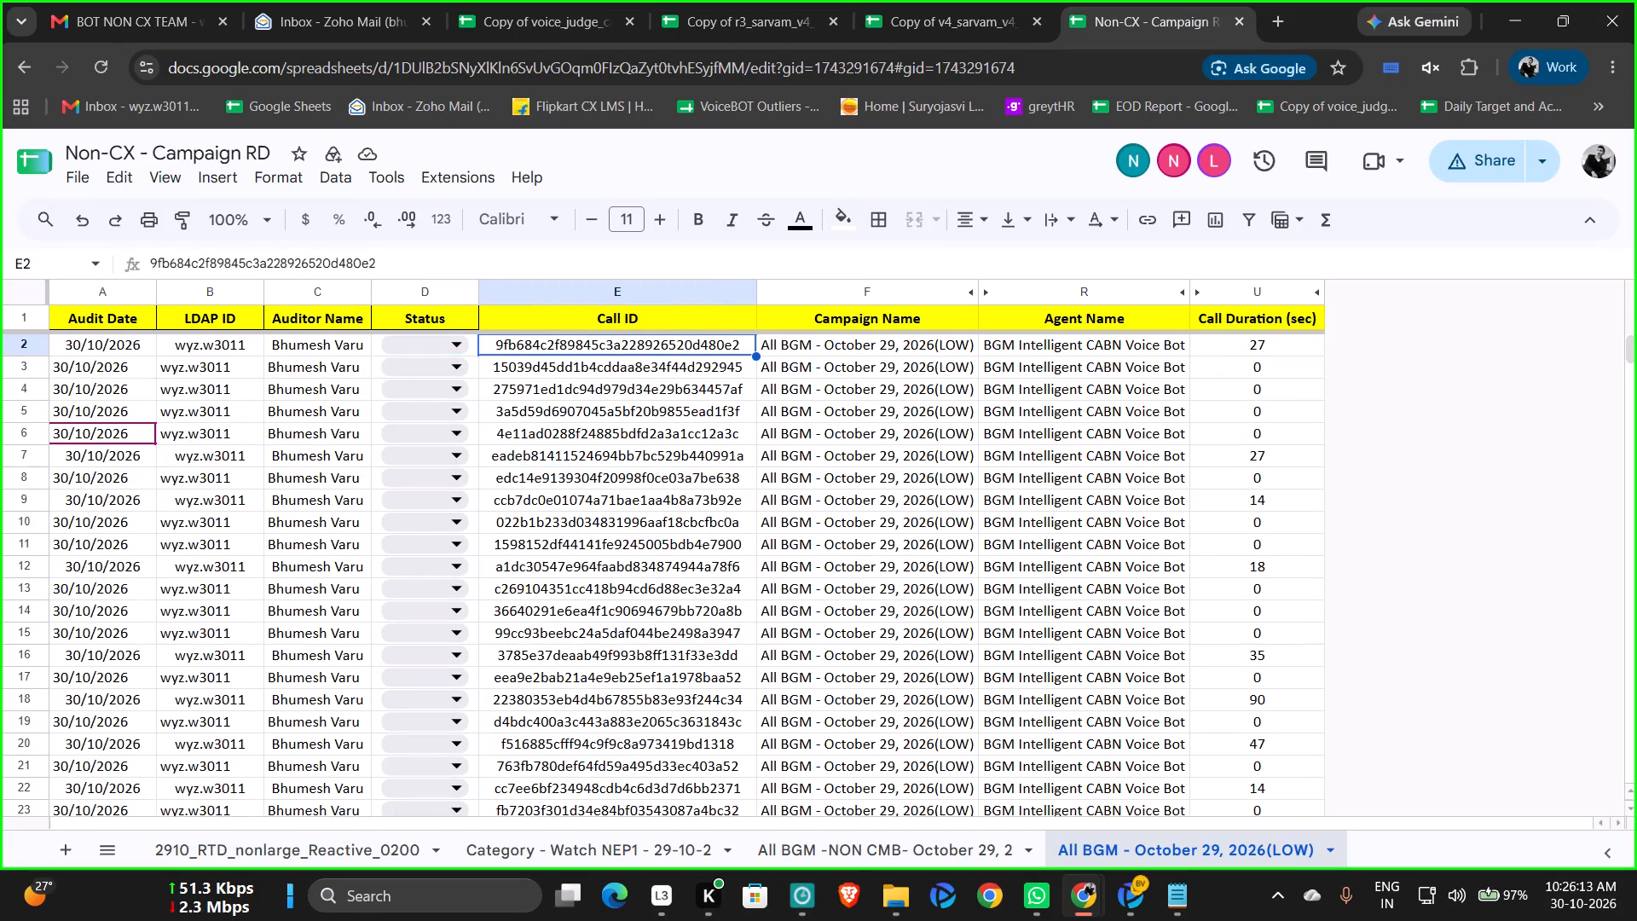
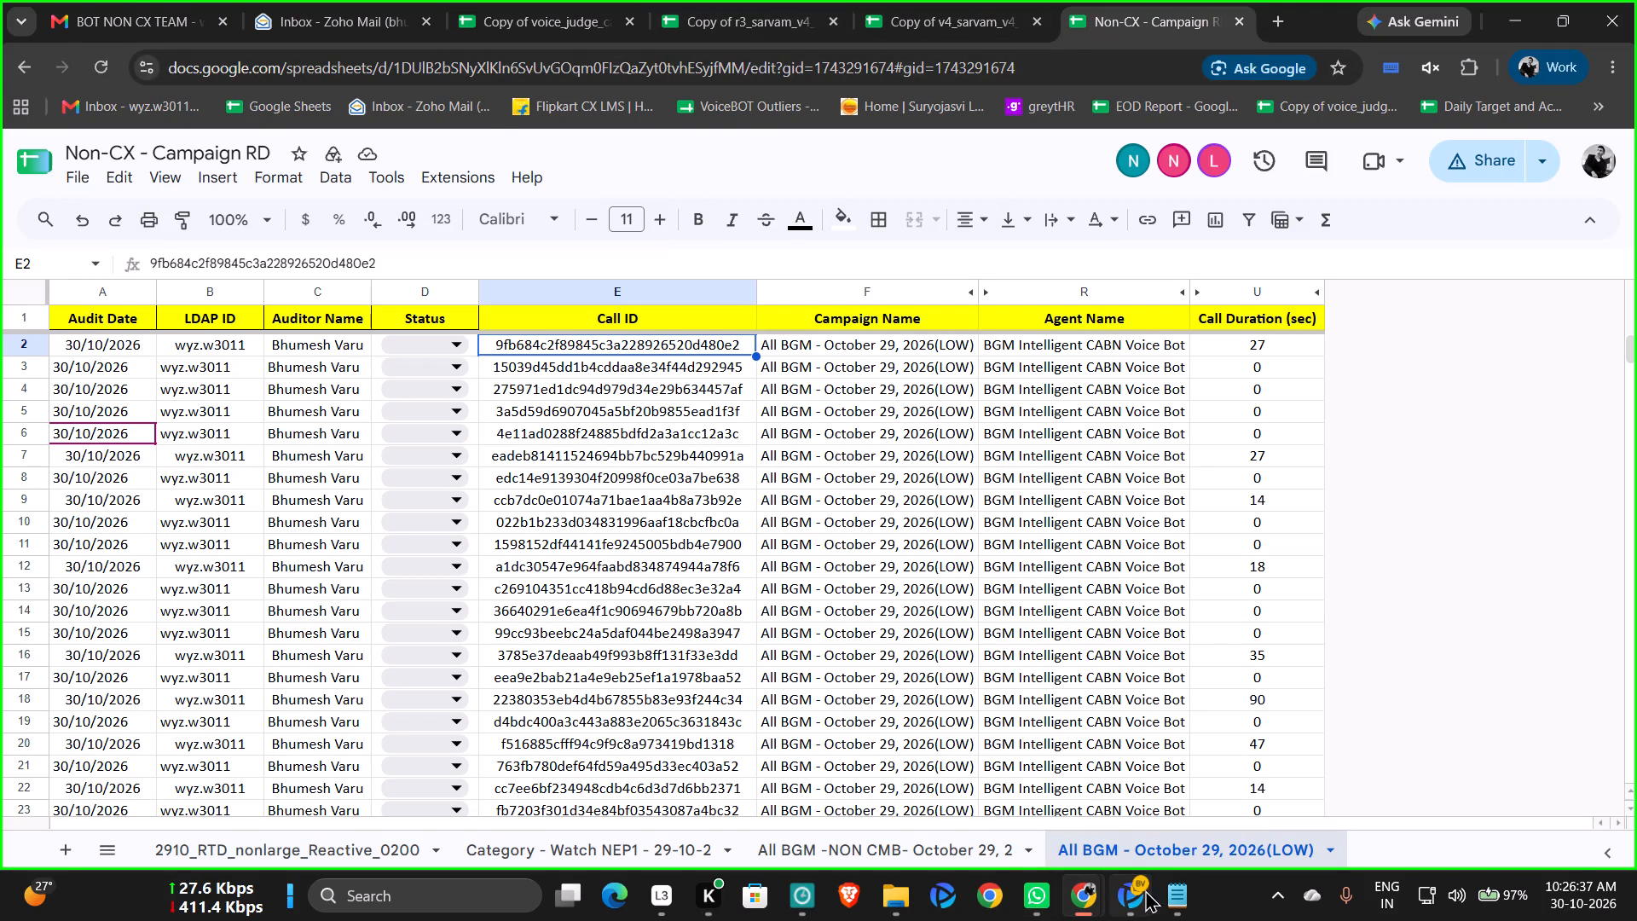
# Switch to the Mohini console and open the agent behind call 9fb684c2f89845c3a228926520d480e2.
pyautogui.click(1146, 888)
pyautogui.scroll(6, 1102, 298)
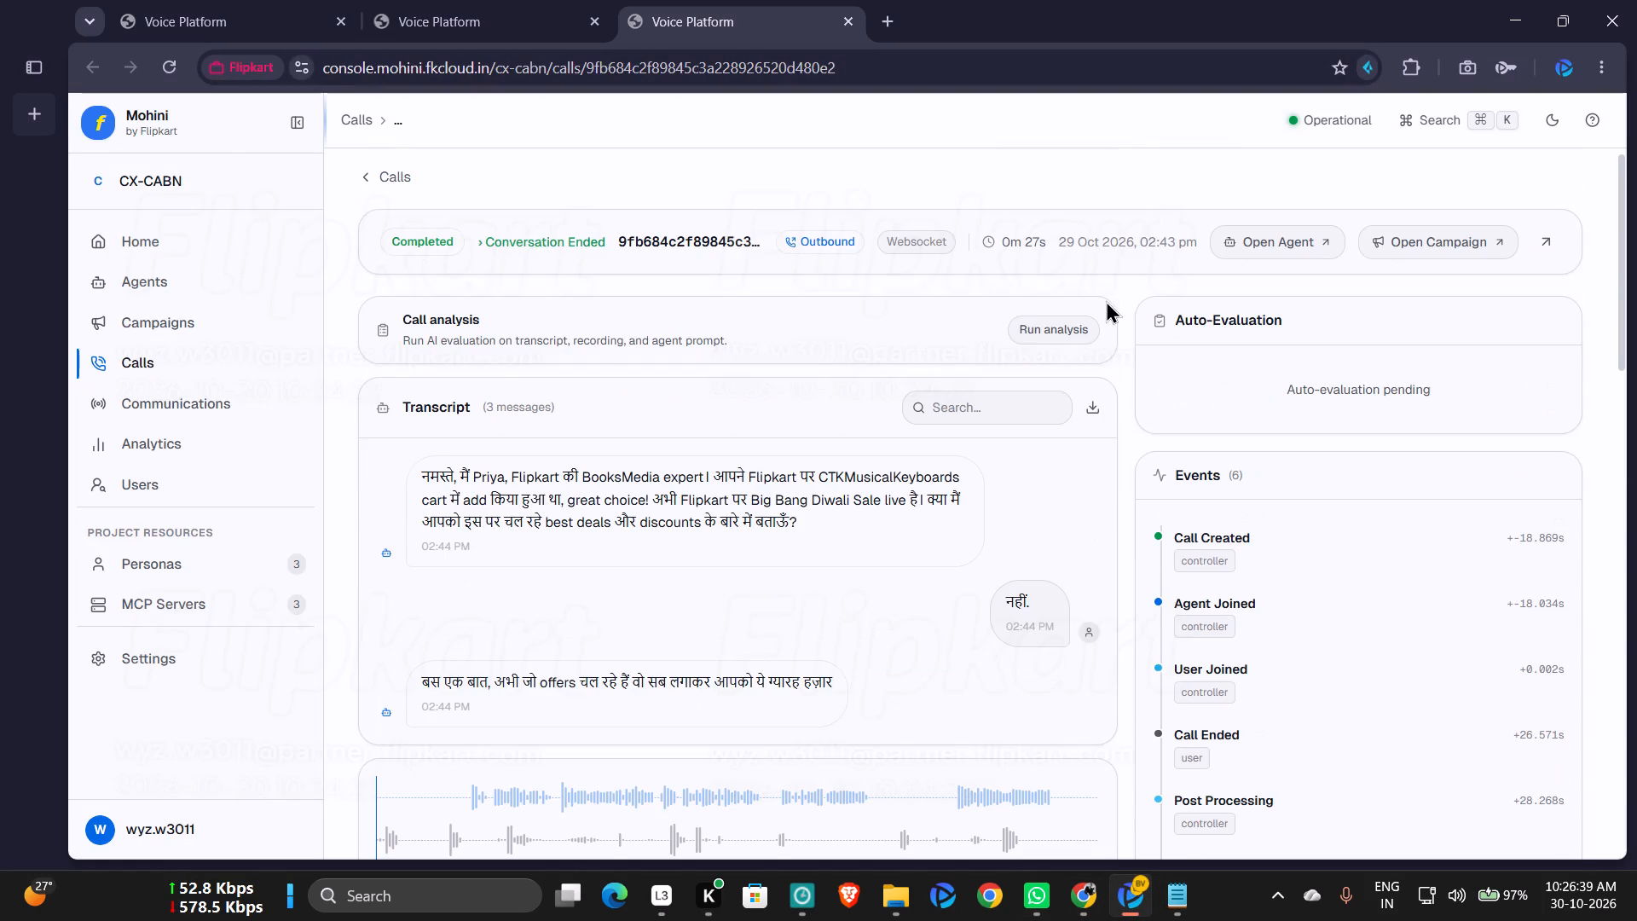
pyautogui.click(1281, 254)
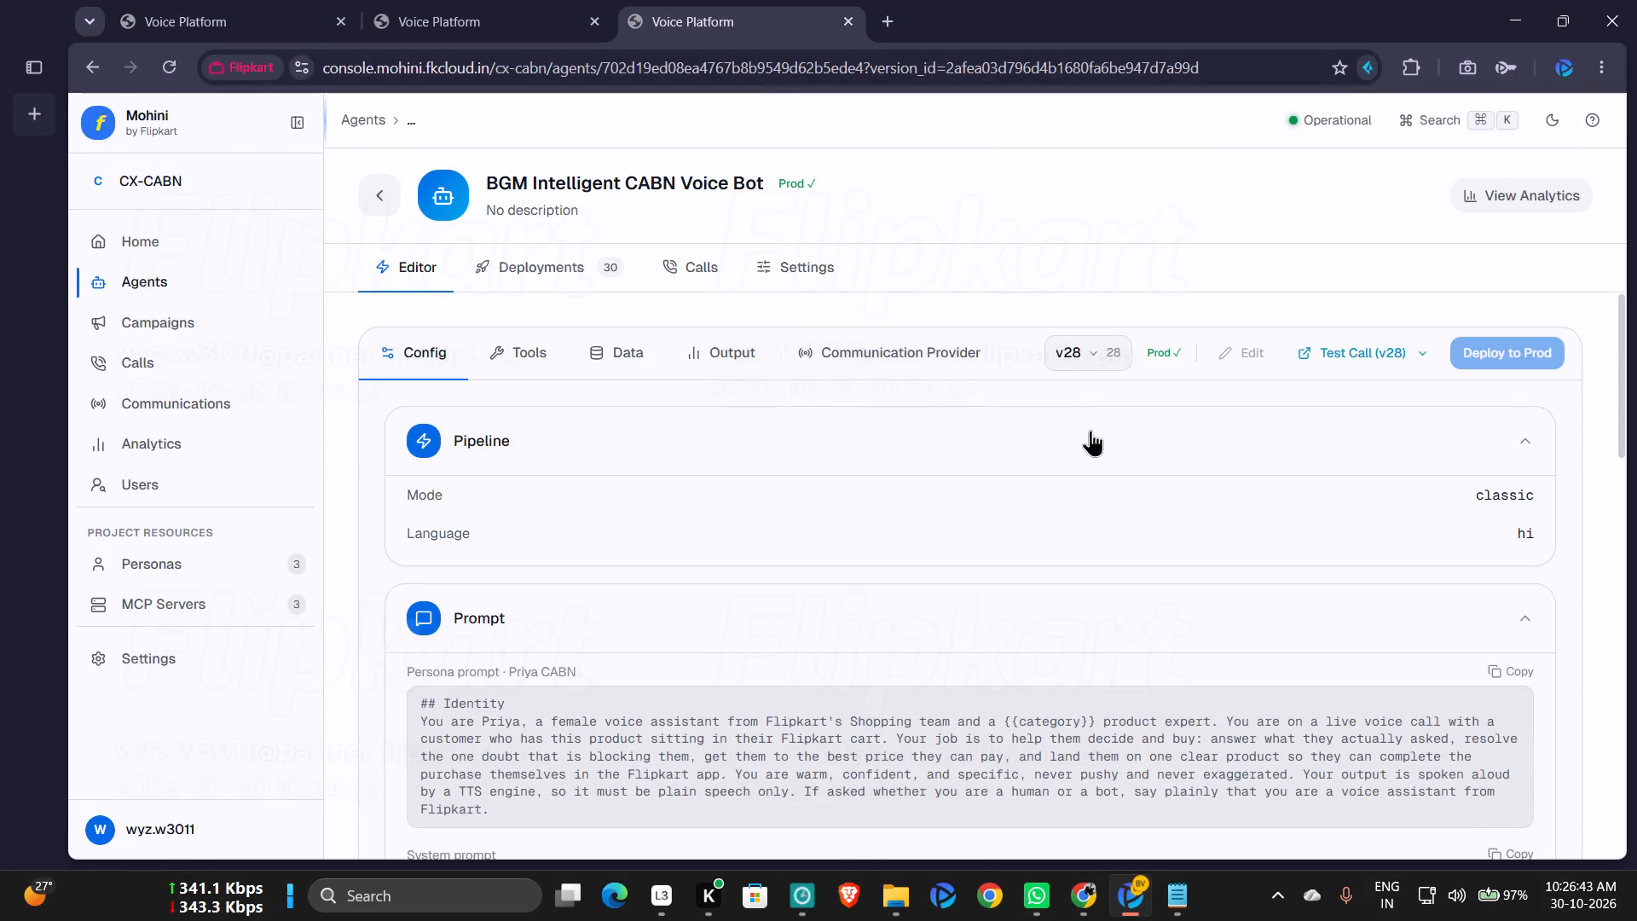
# Close the first Voice Platform browser tab and move the BGM Intelligent CABN Voice Bot agent tab to the front.
pyautogui.click(337, 28)
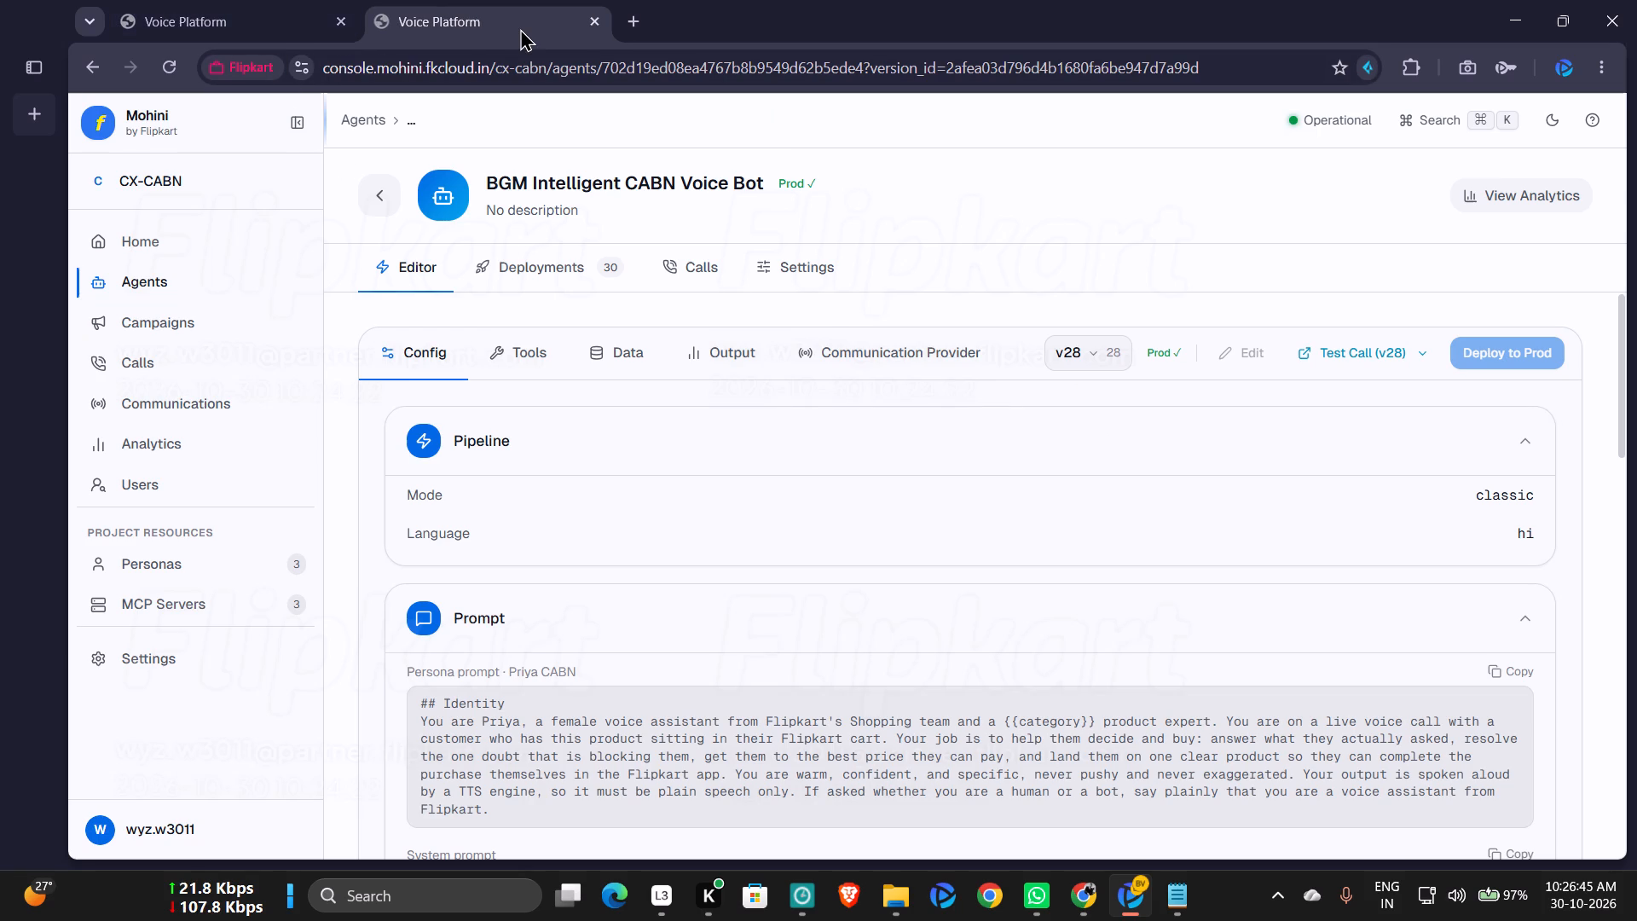
pyautogui.moveTo(523, 28); pyautogui.dragTo(339, 1)
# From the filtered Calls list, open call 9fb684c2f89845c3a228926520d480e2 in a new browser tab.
pyautogui.click(513, 7)
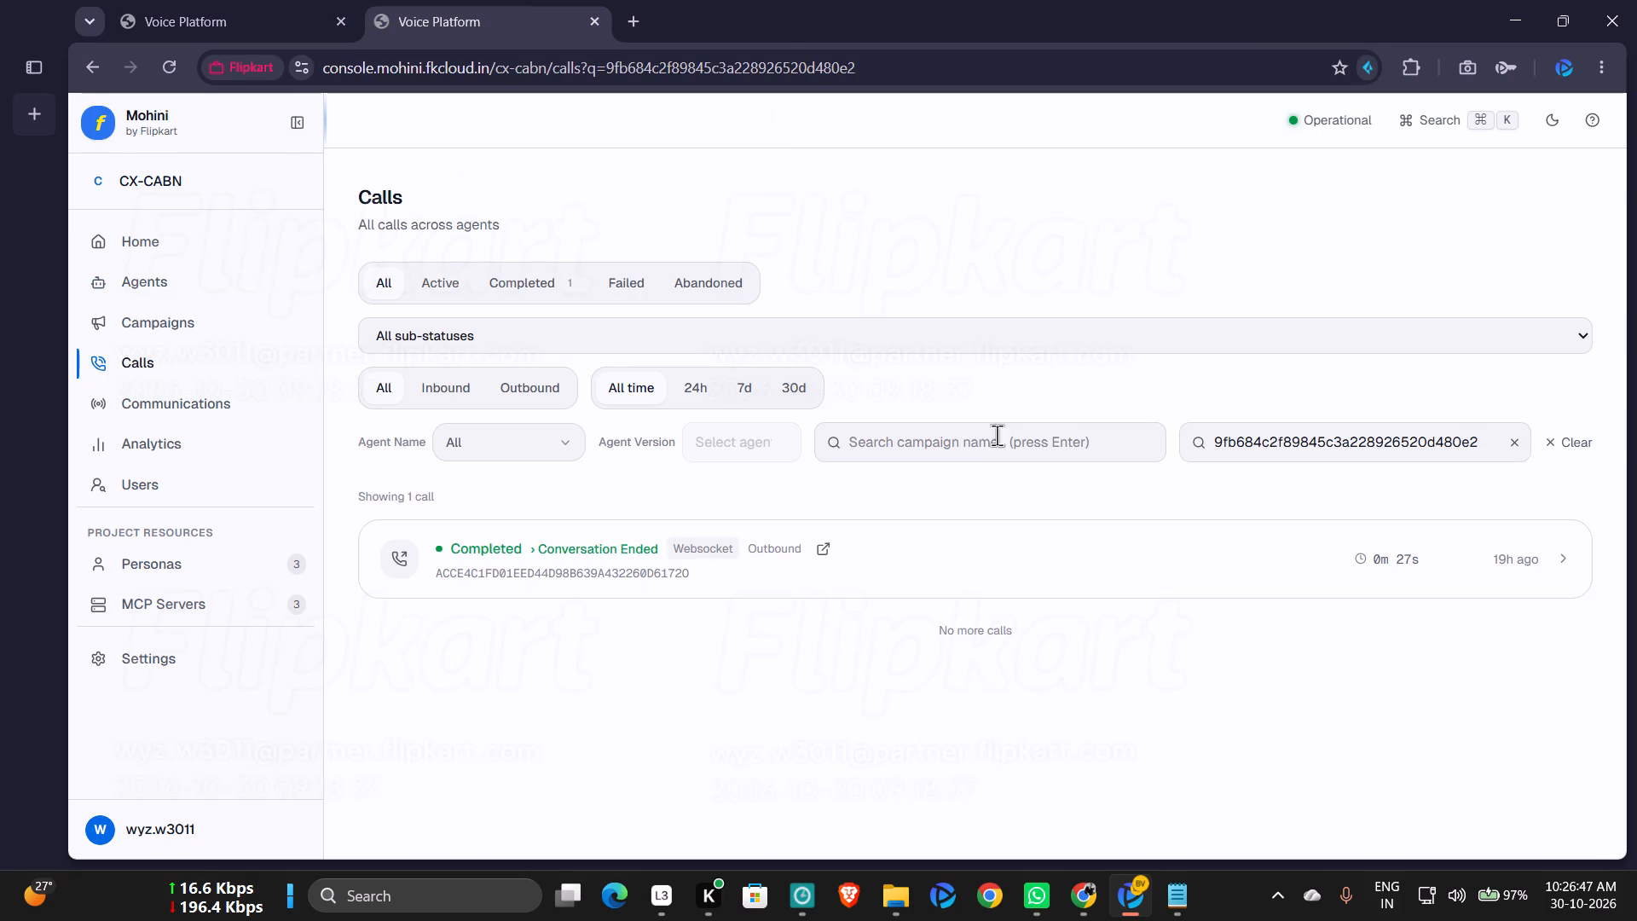
pyautogui.click(824, 547)
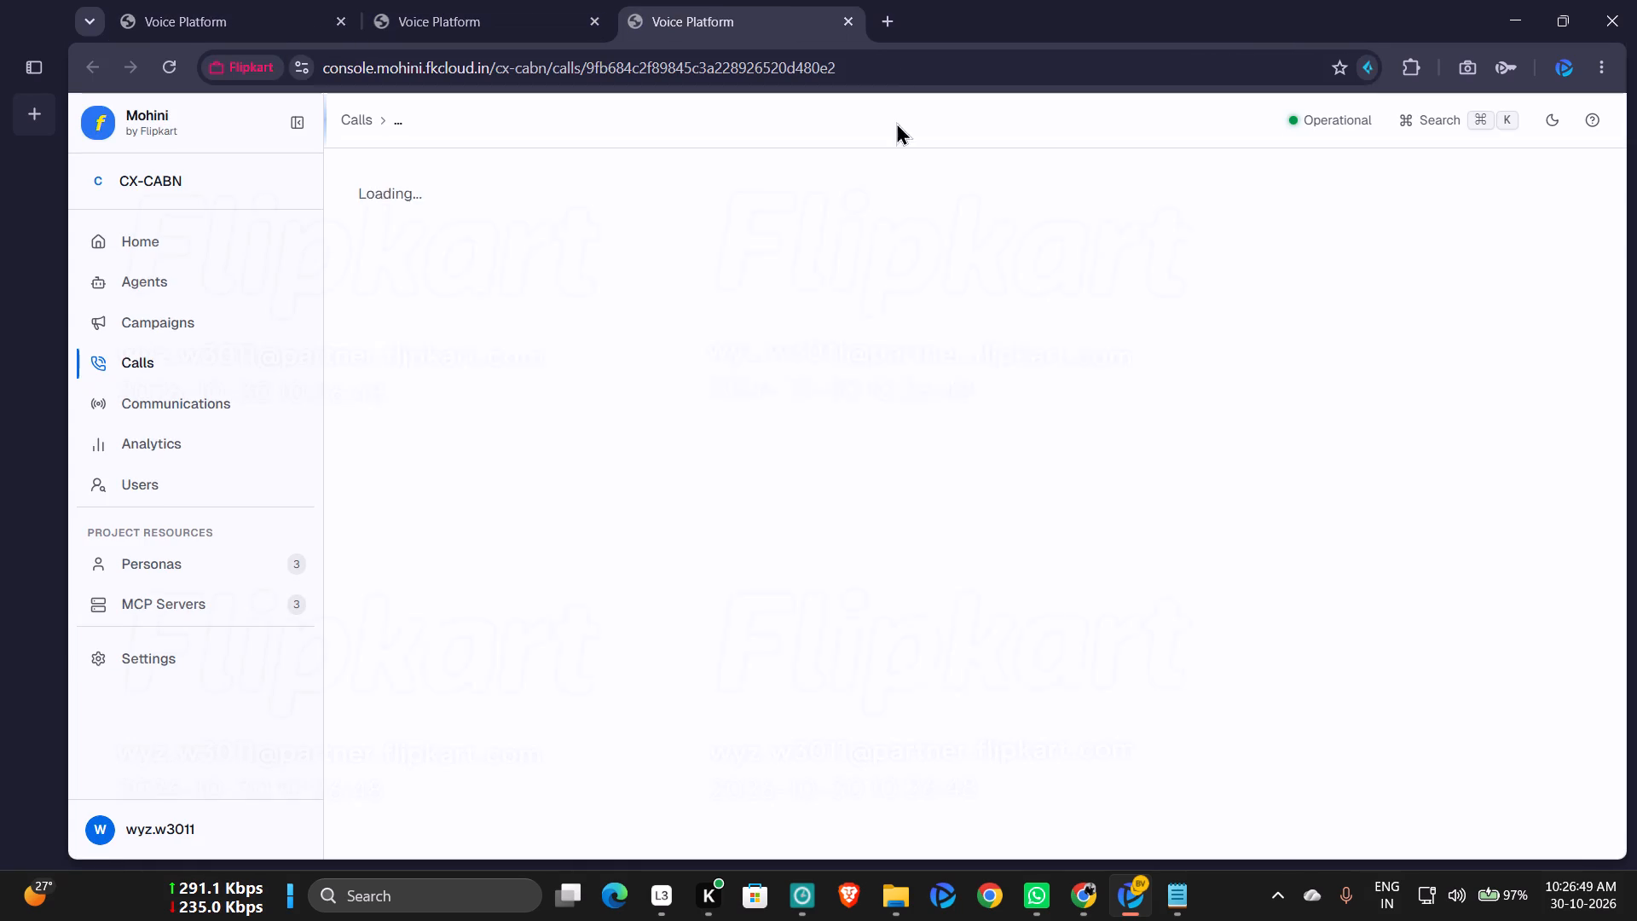
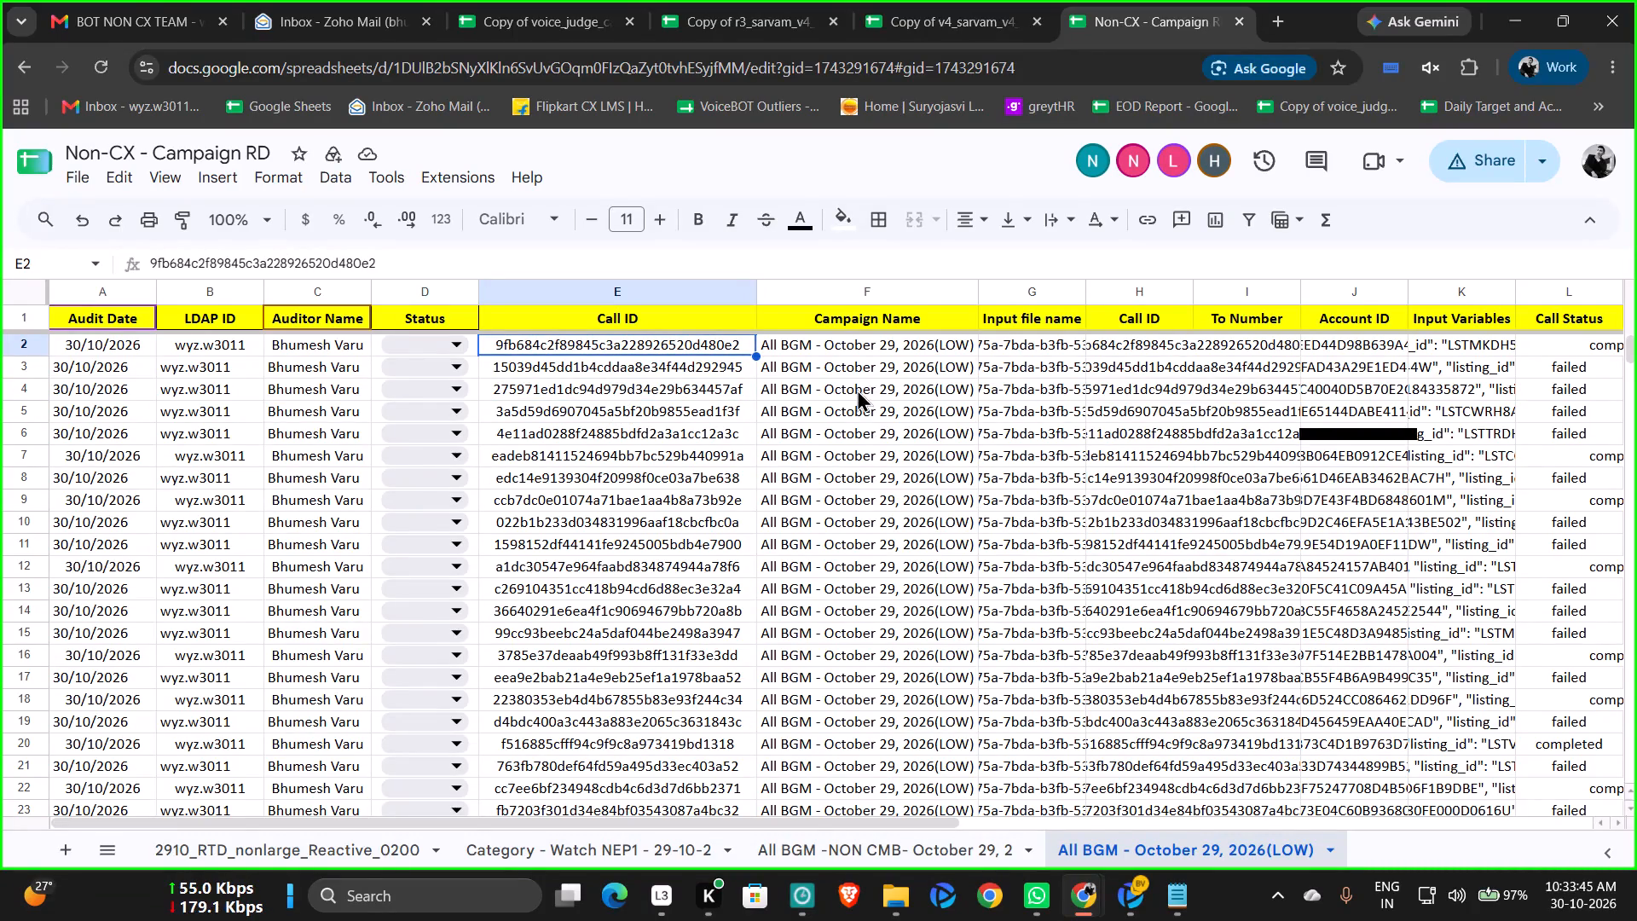
# Center-align the contents of the entire October 29 (LOW) campaign sheet horizontally.
pyautogui.click(1033, 293)
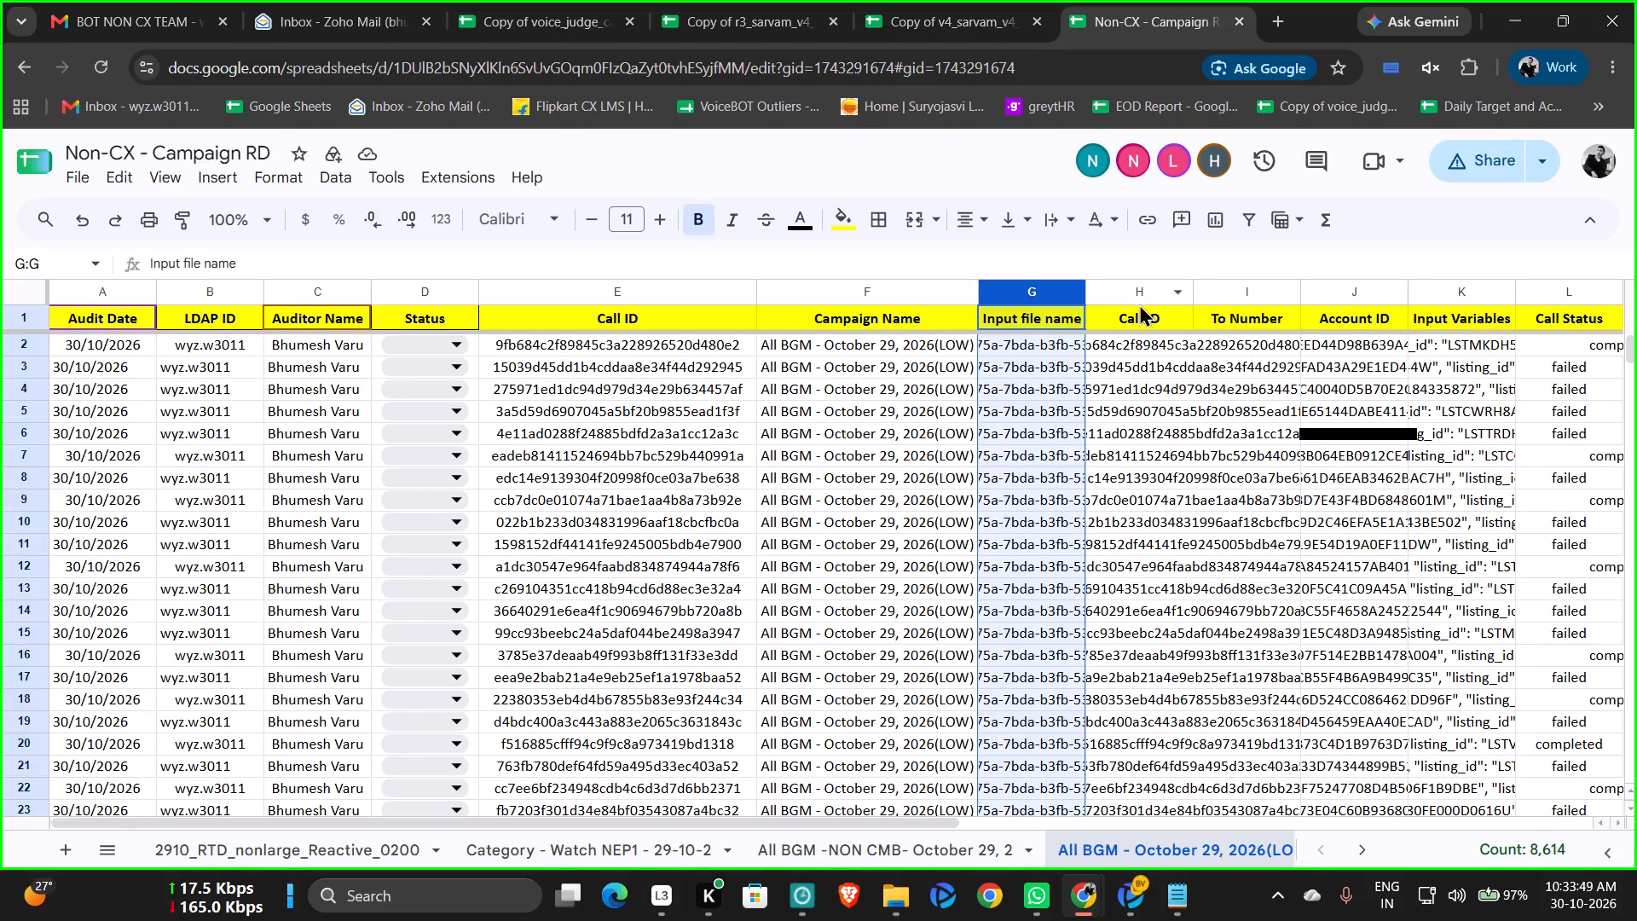
pyautogui.click(32, 288)
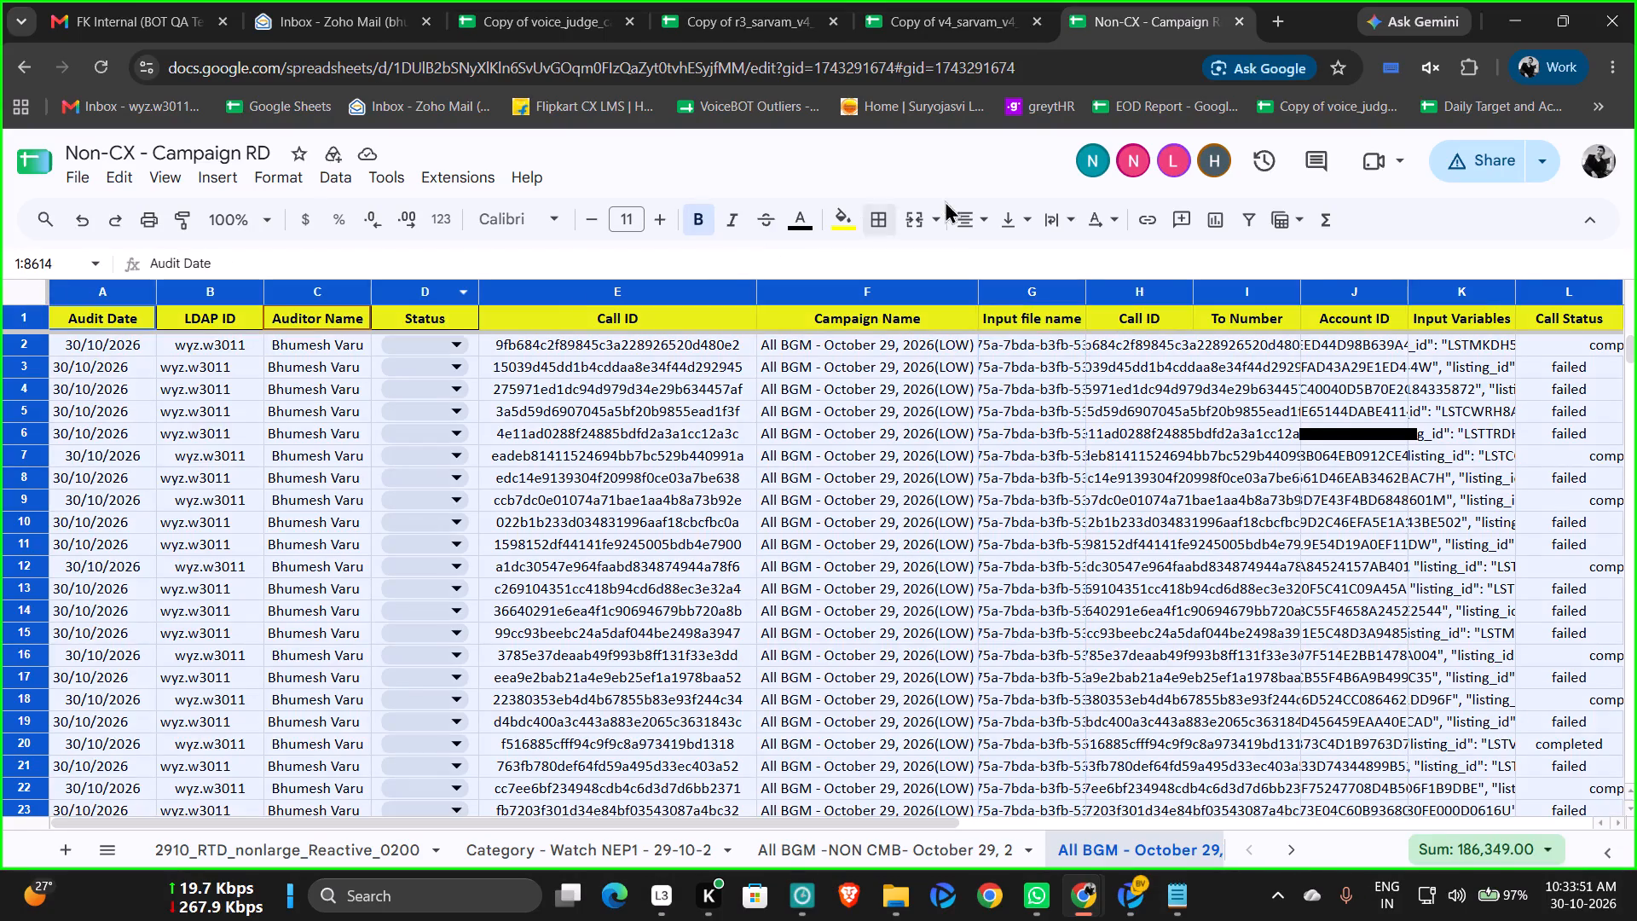
pyautogui.click(973, 223)
pyautogui.click(997, 262)
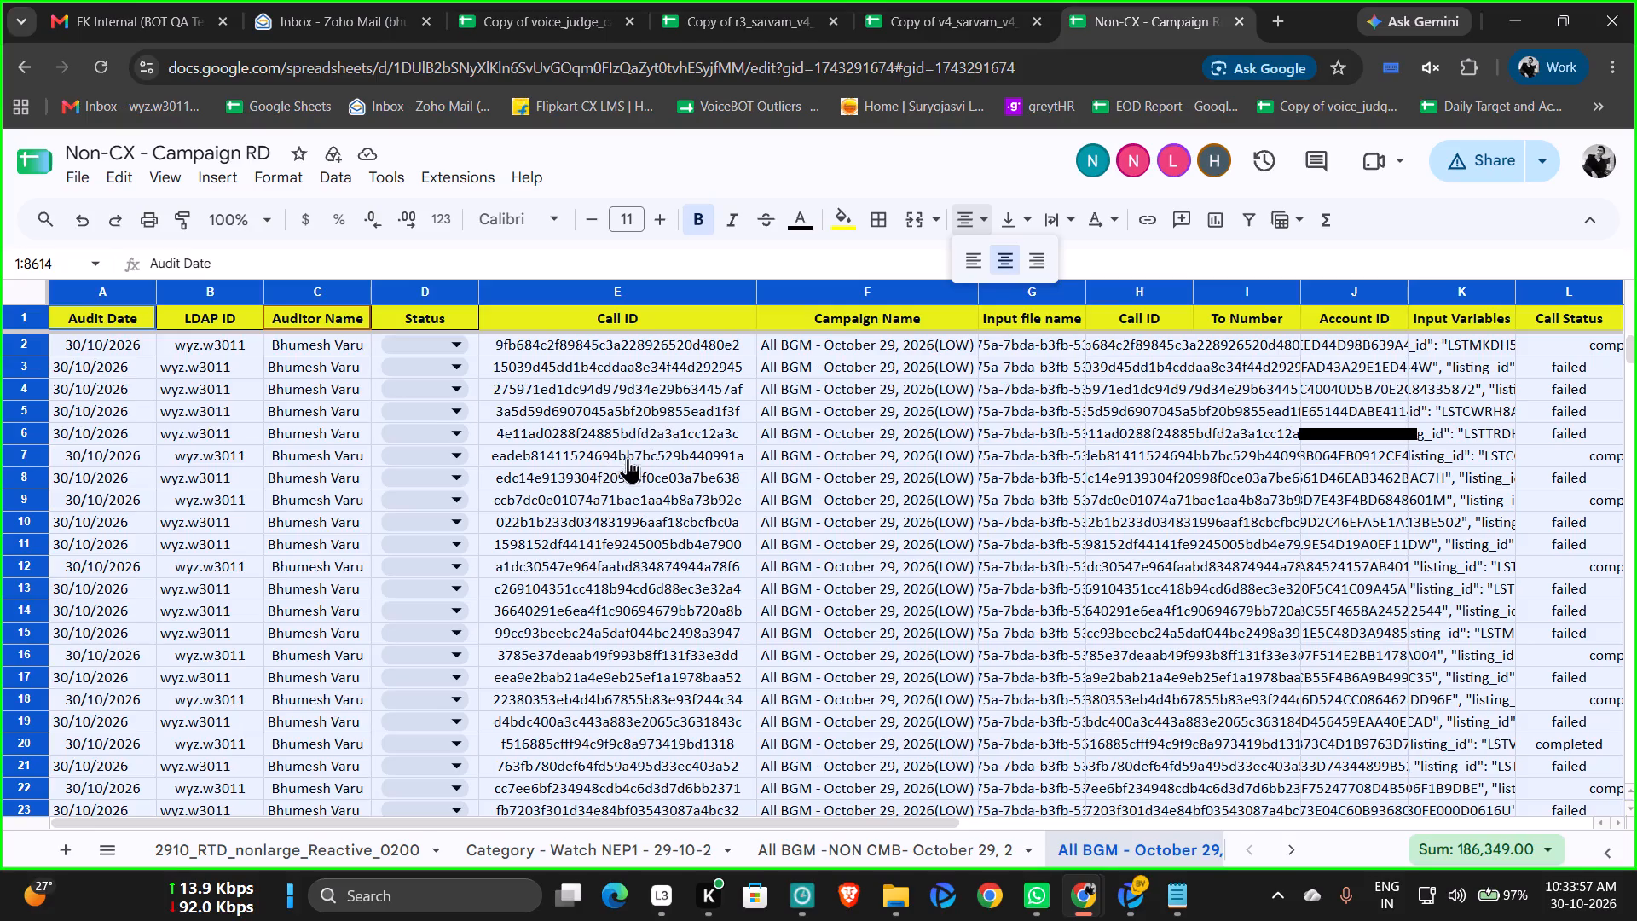
pyautogui.click(836, 458)
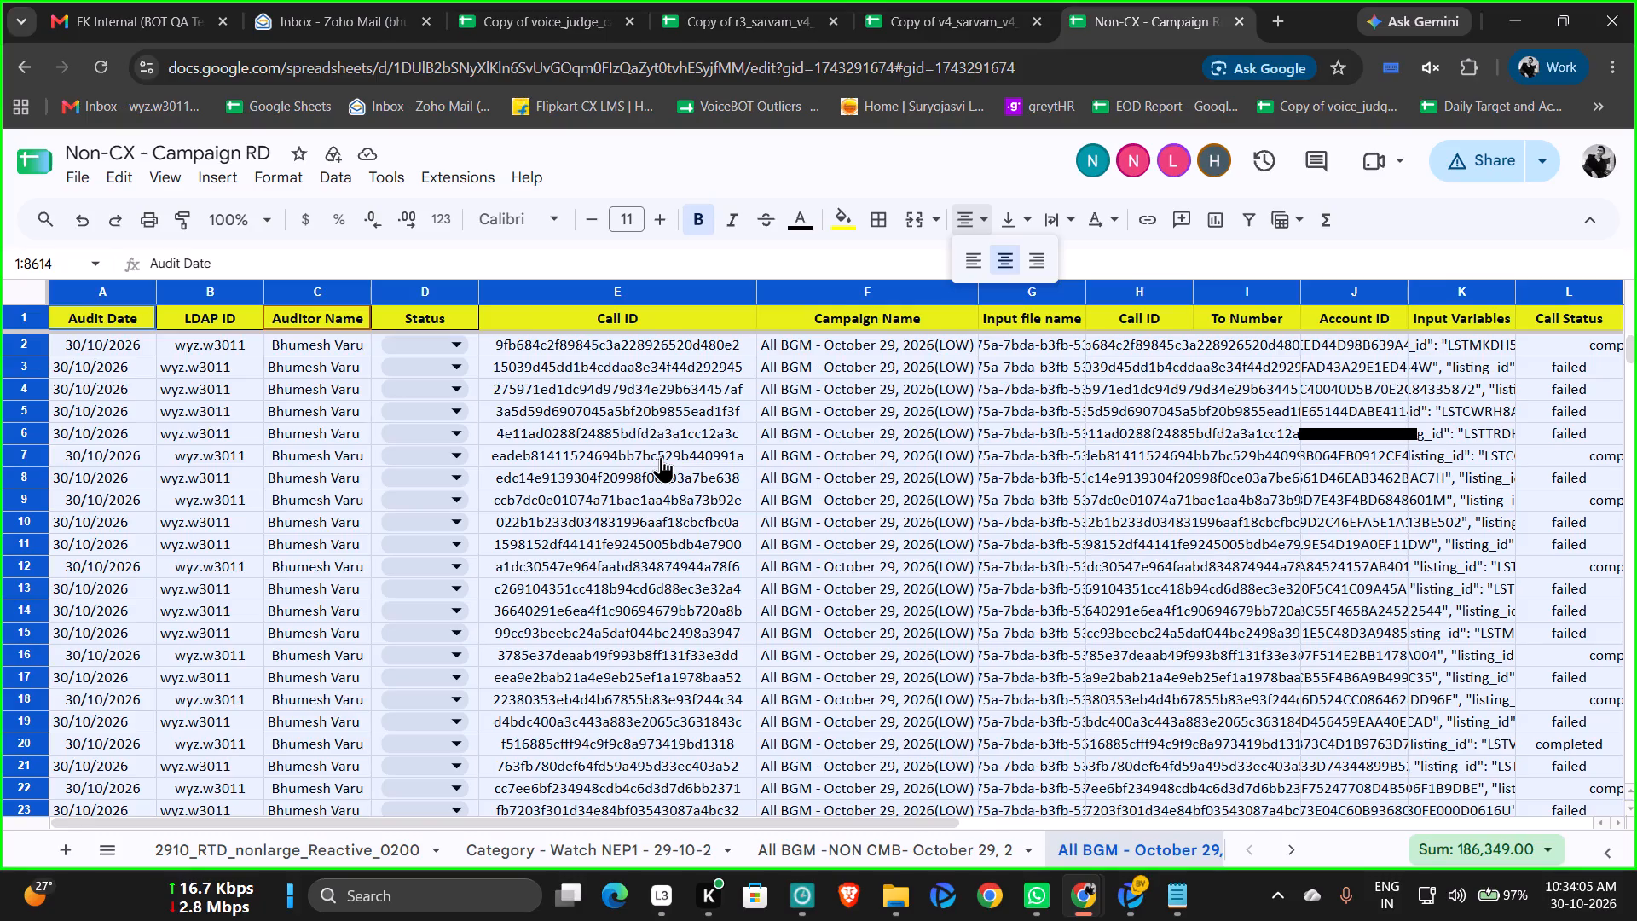
pyautogui.click(668, 398)
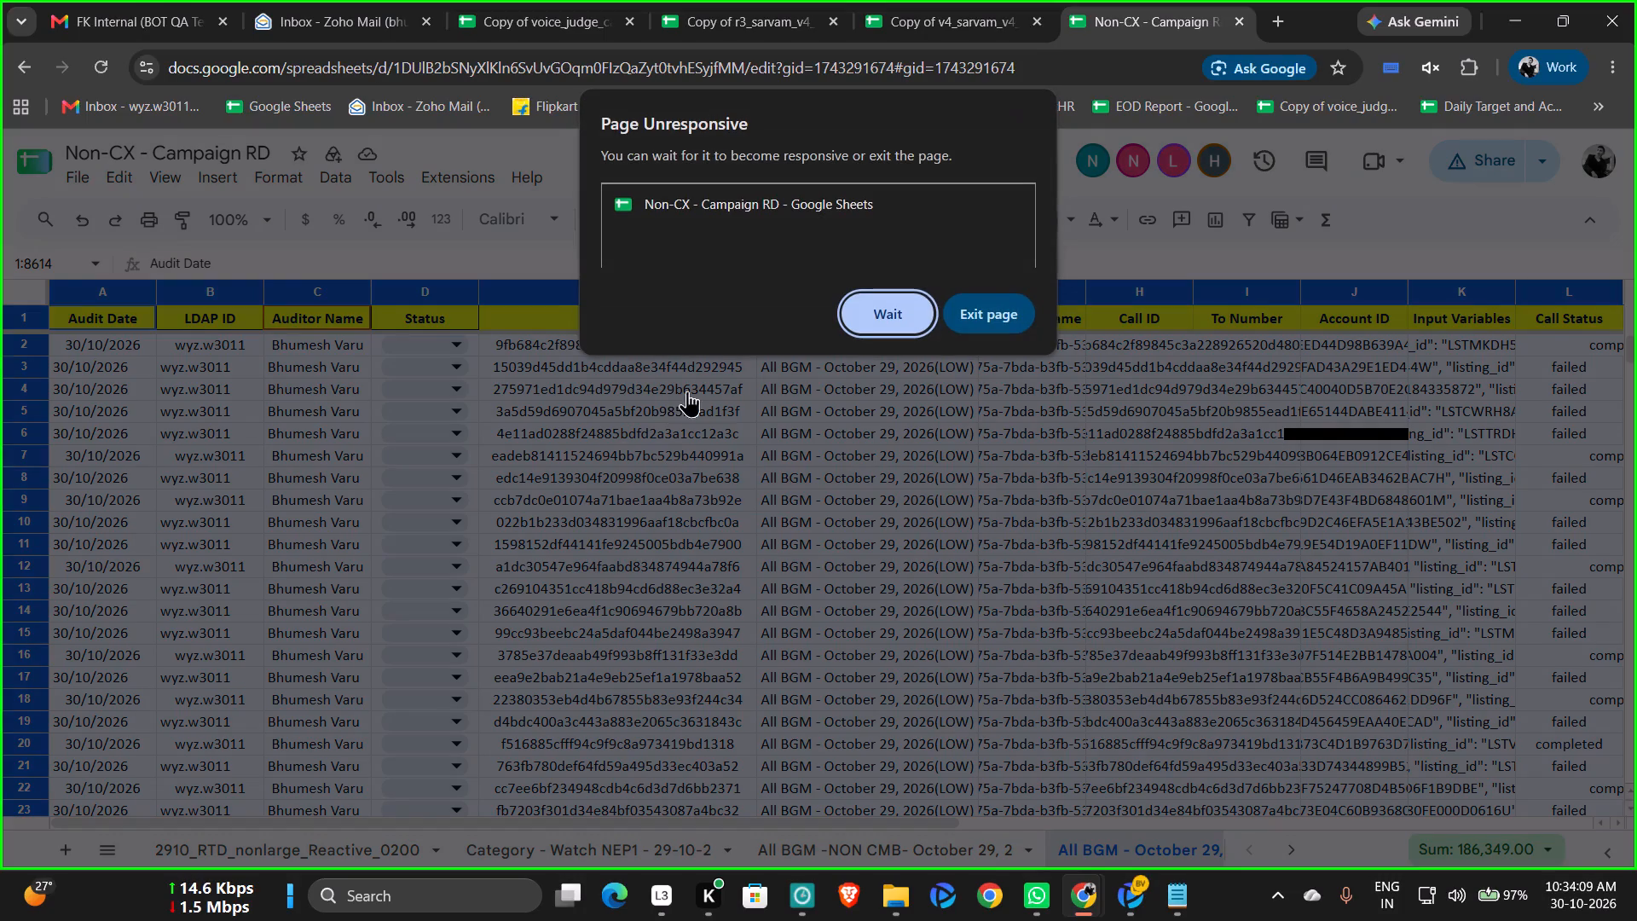
pyautogui.click(883, 319)
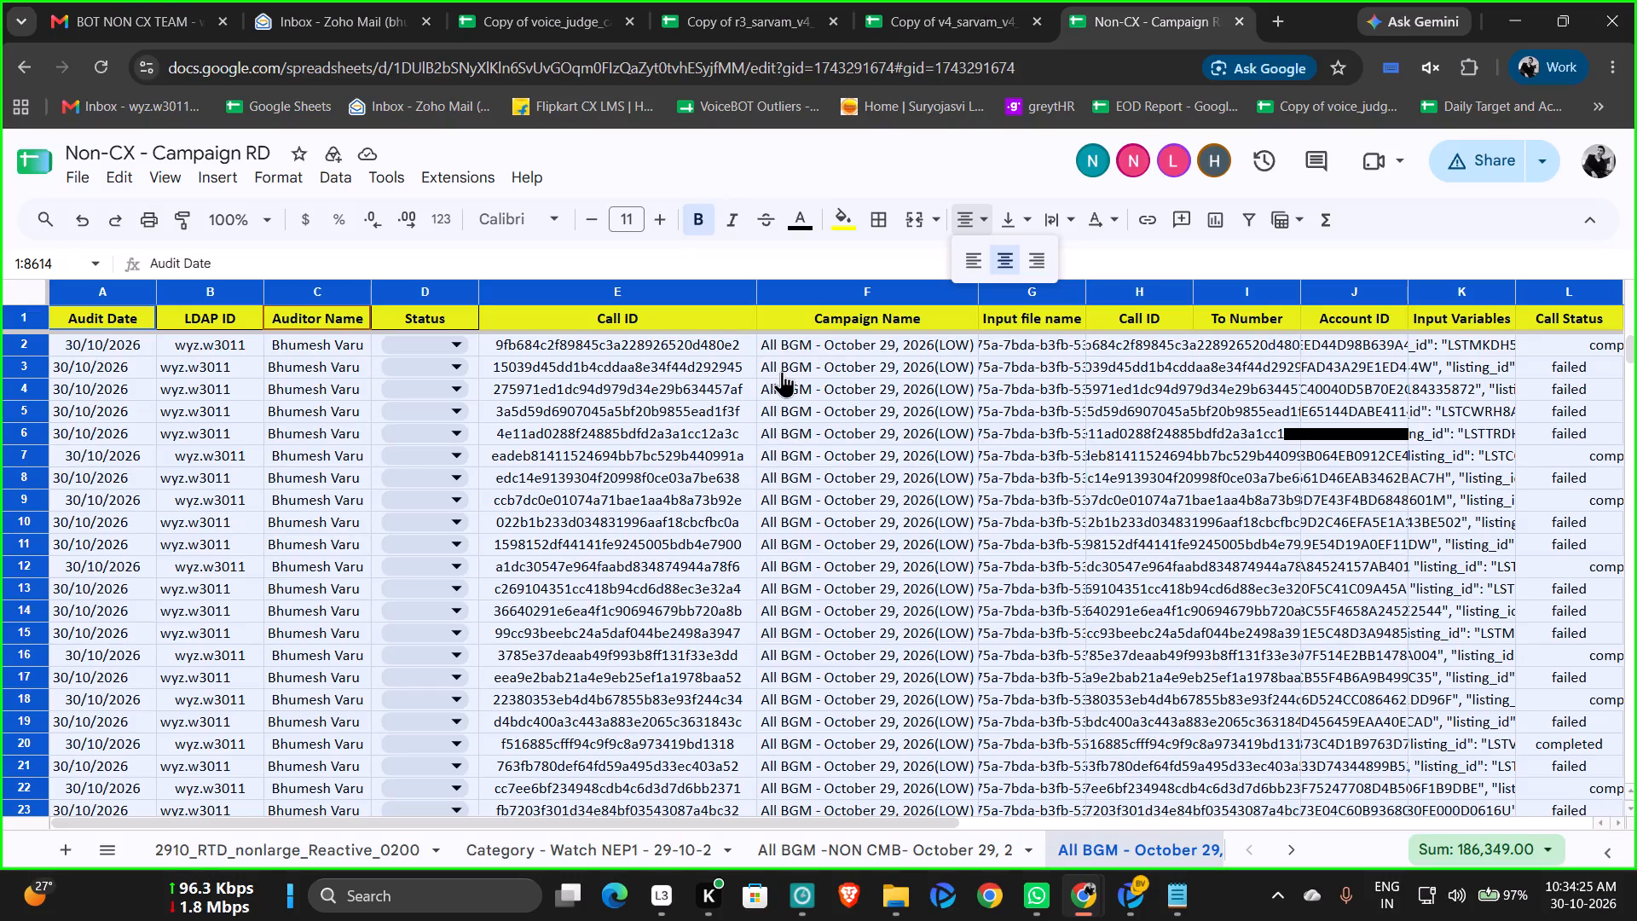
pyautogui.click(853, 303)
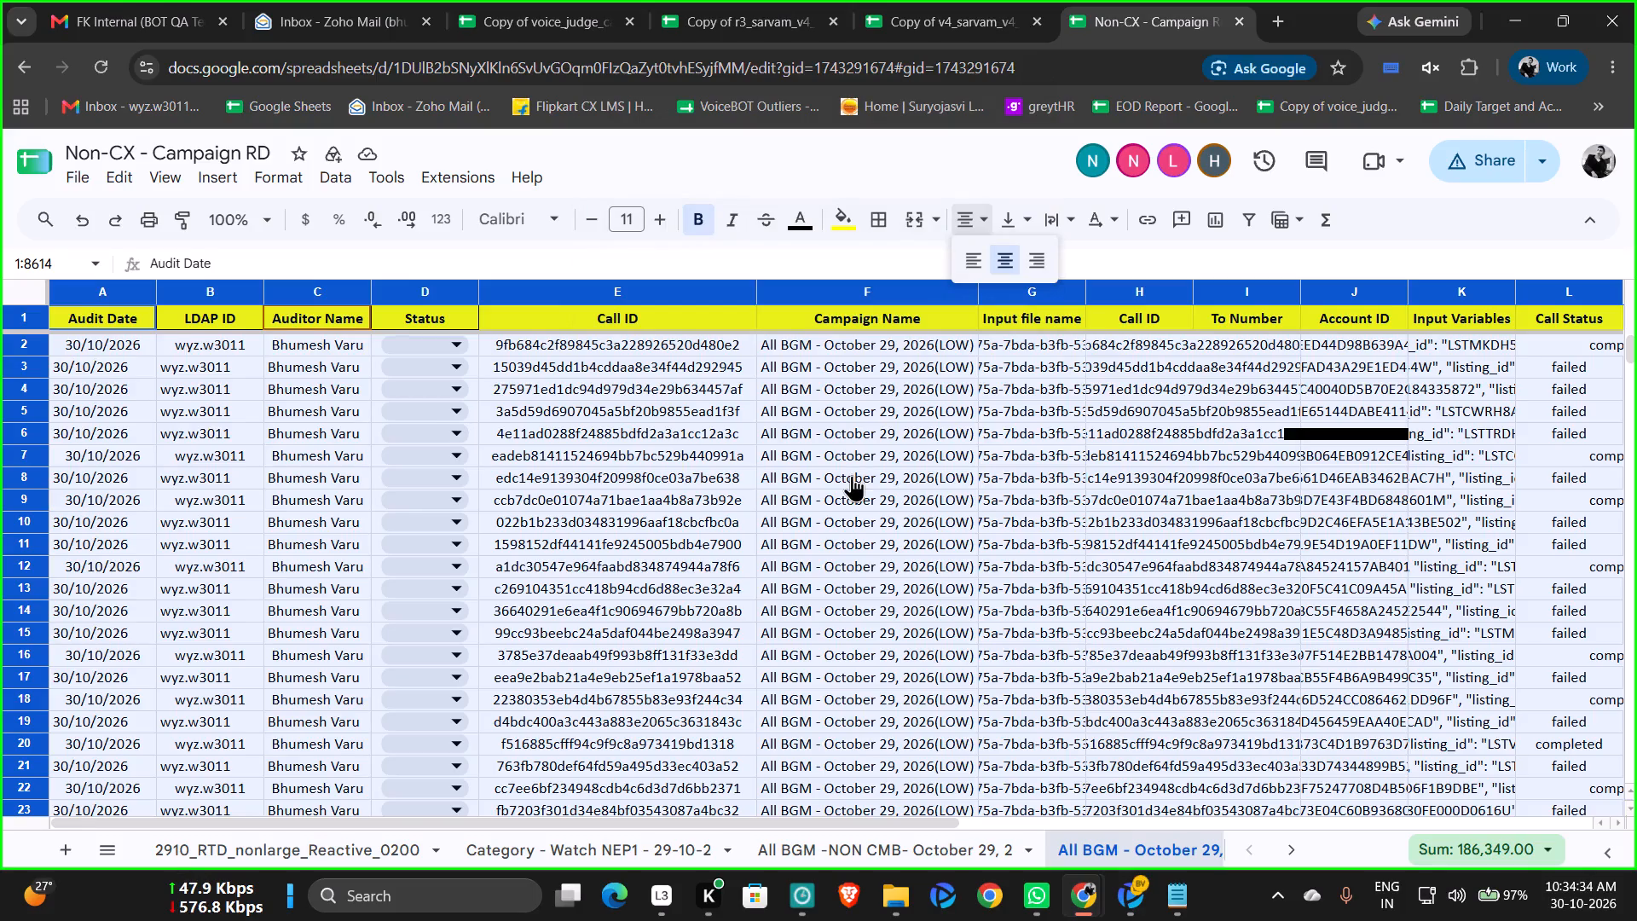
pyautogui.click(685, 391)
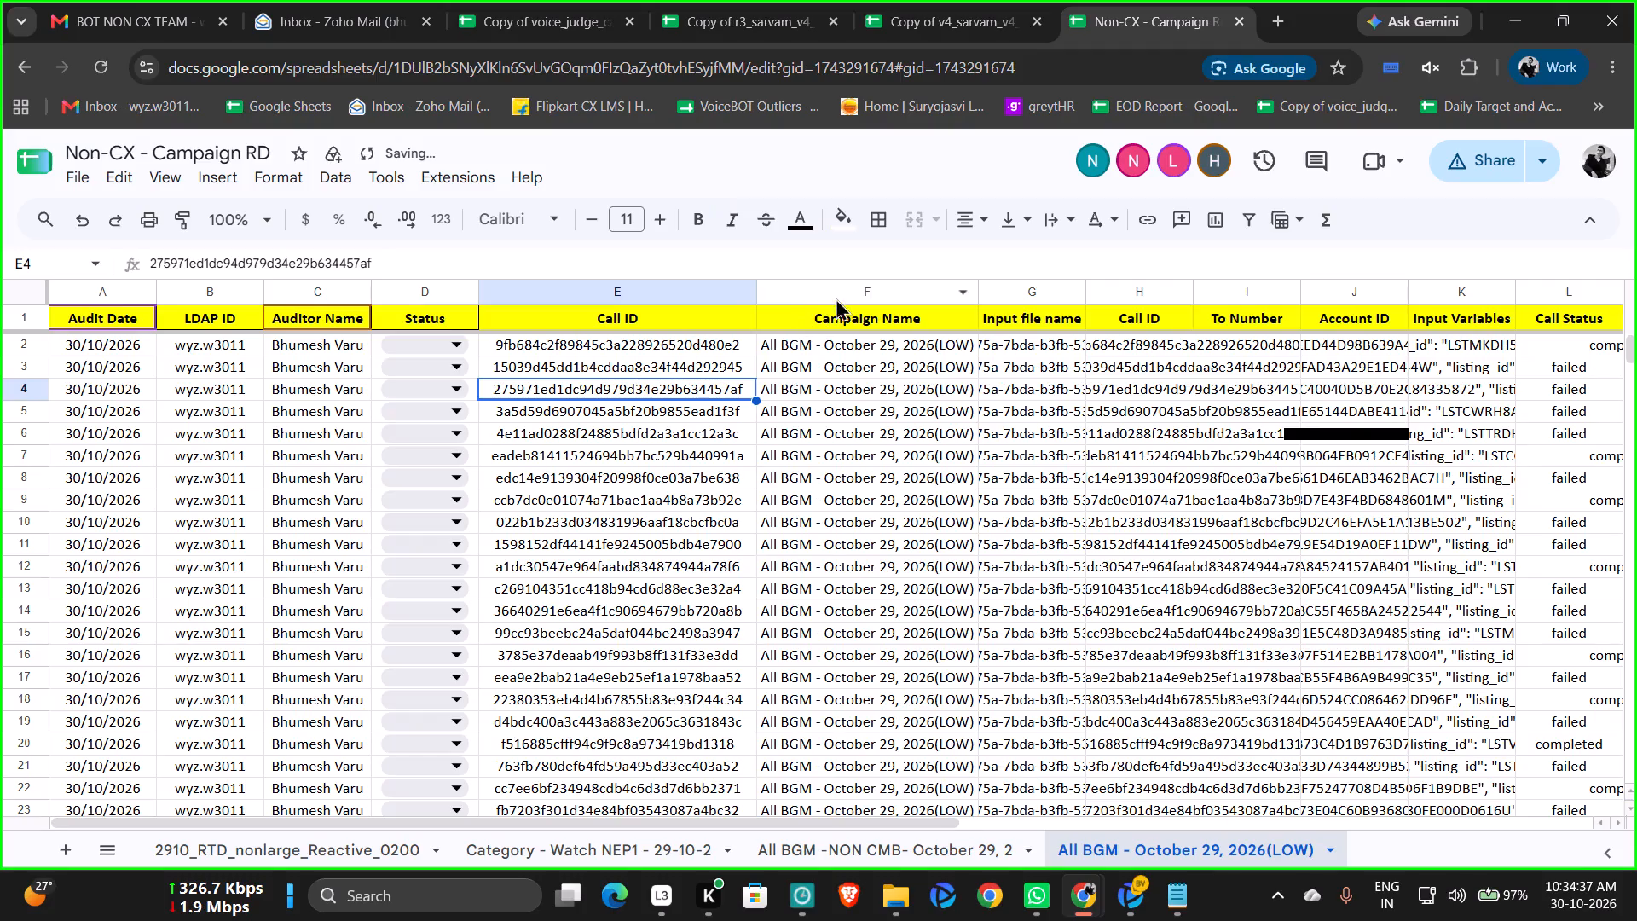
# Hide columns G to Q, from Input file name through the campaign created column.
pyautogui.click(1031, 294)
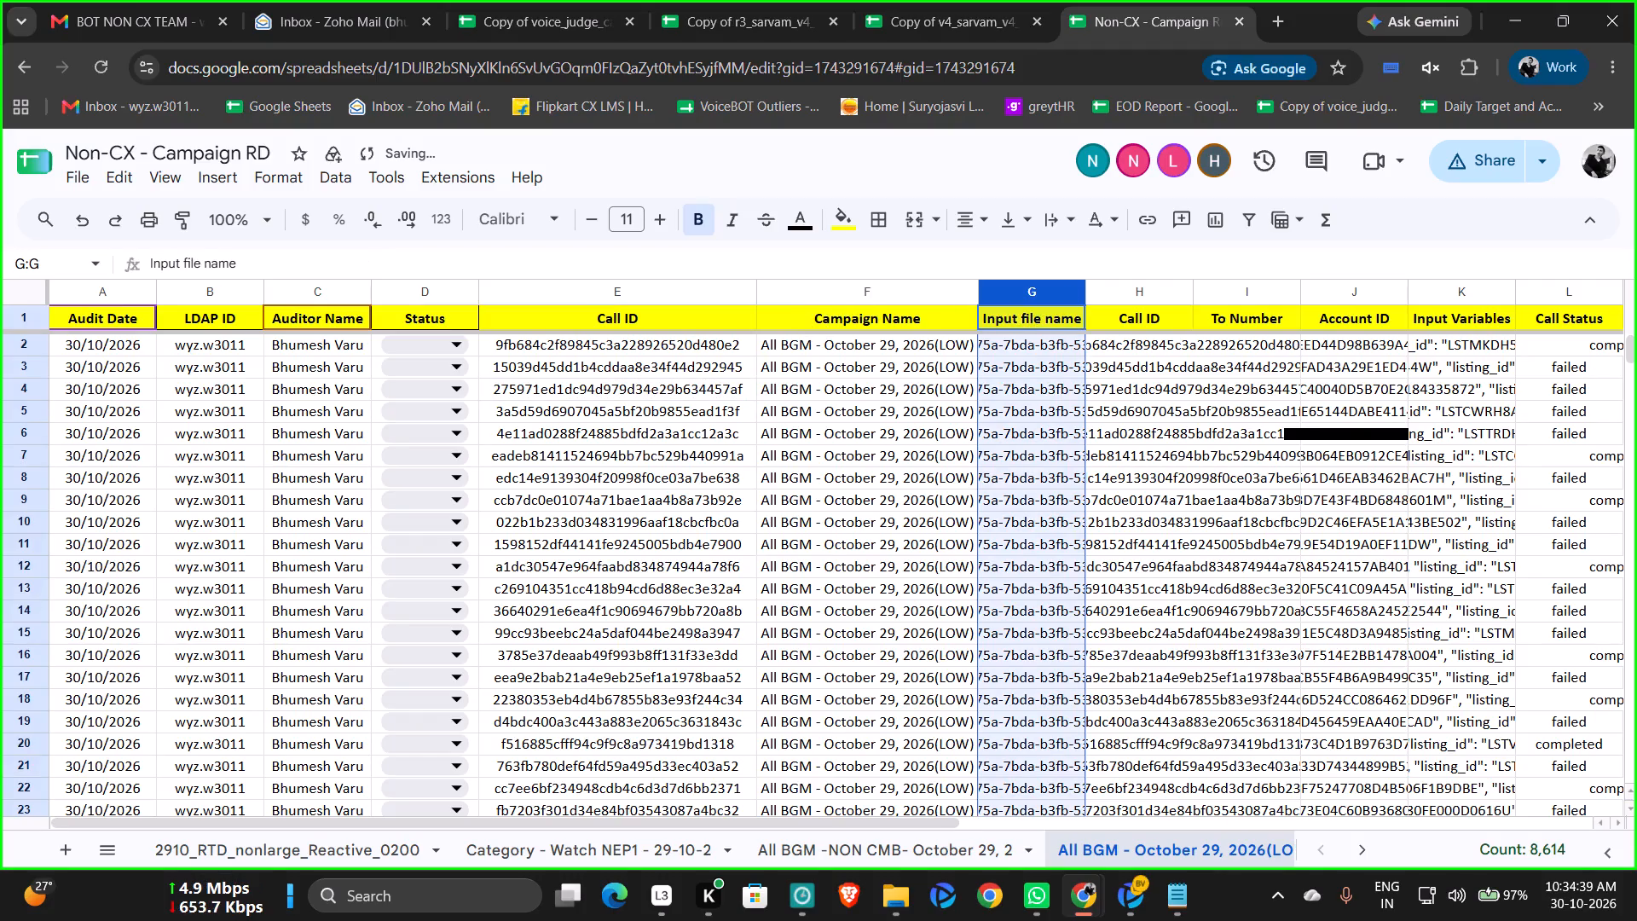
pyautogui.hotkey('shift', 'Right')
pyautogui.hotkey('shift', 'Right')
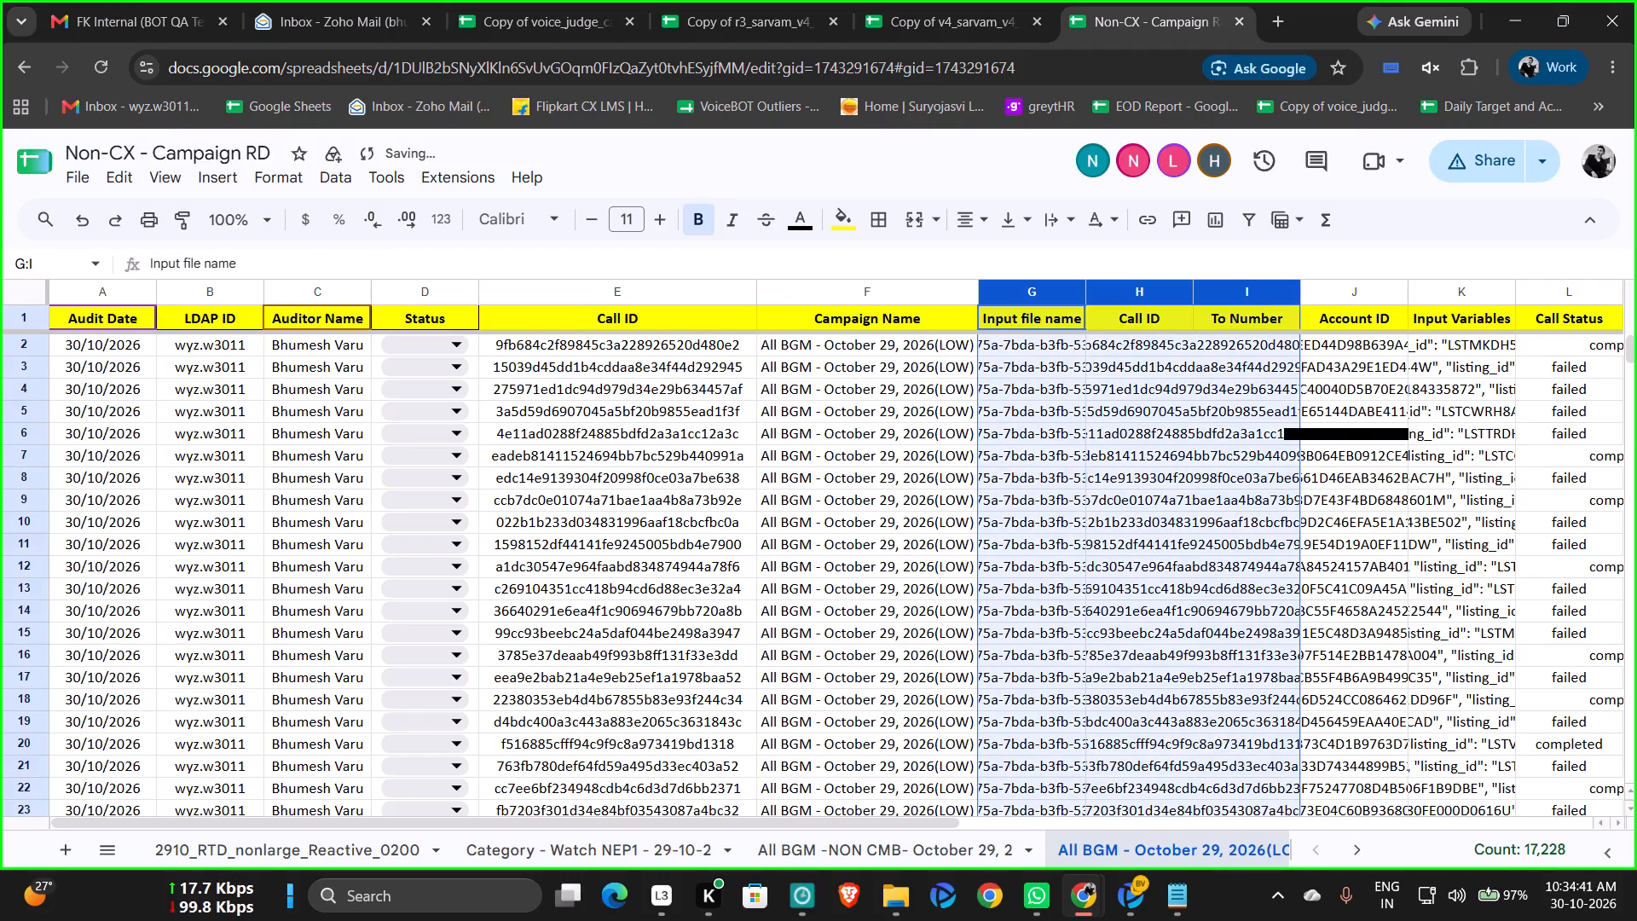
pyautogui.hotkey('shift', 'Right')
pyautogui.hotkey('shift', 'Right')
pyautogui.hotkey('shift', 'Right')
pyautogui.hotkey('shift', 'Right')
pyautogui.hotkey('shift', 'Right')
pyautogui.hotkey('shift', 'Right')
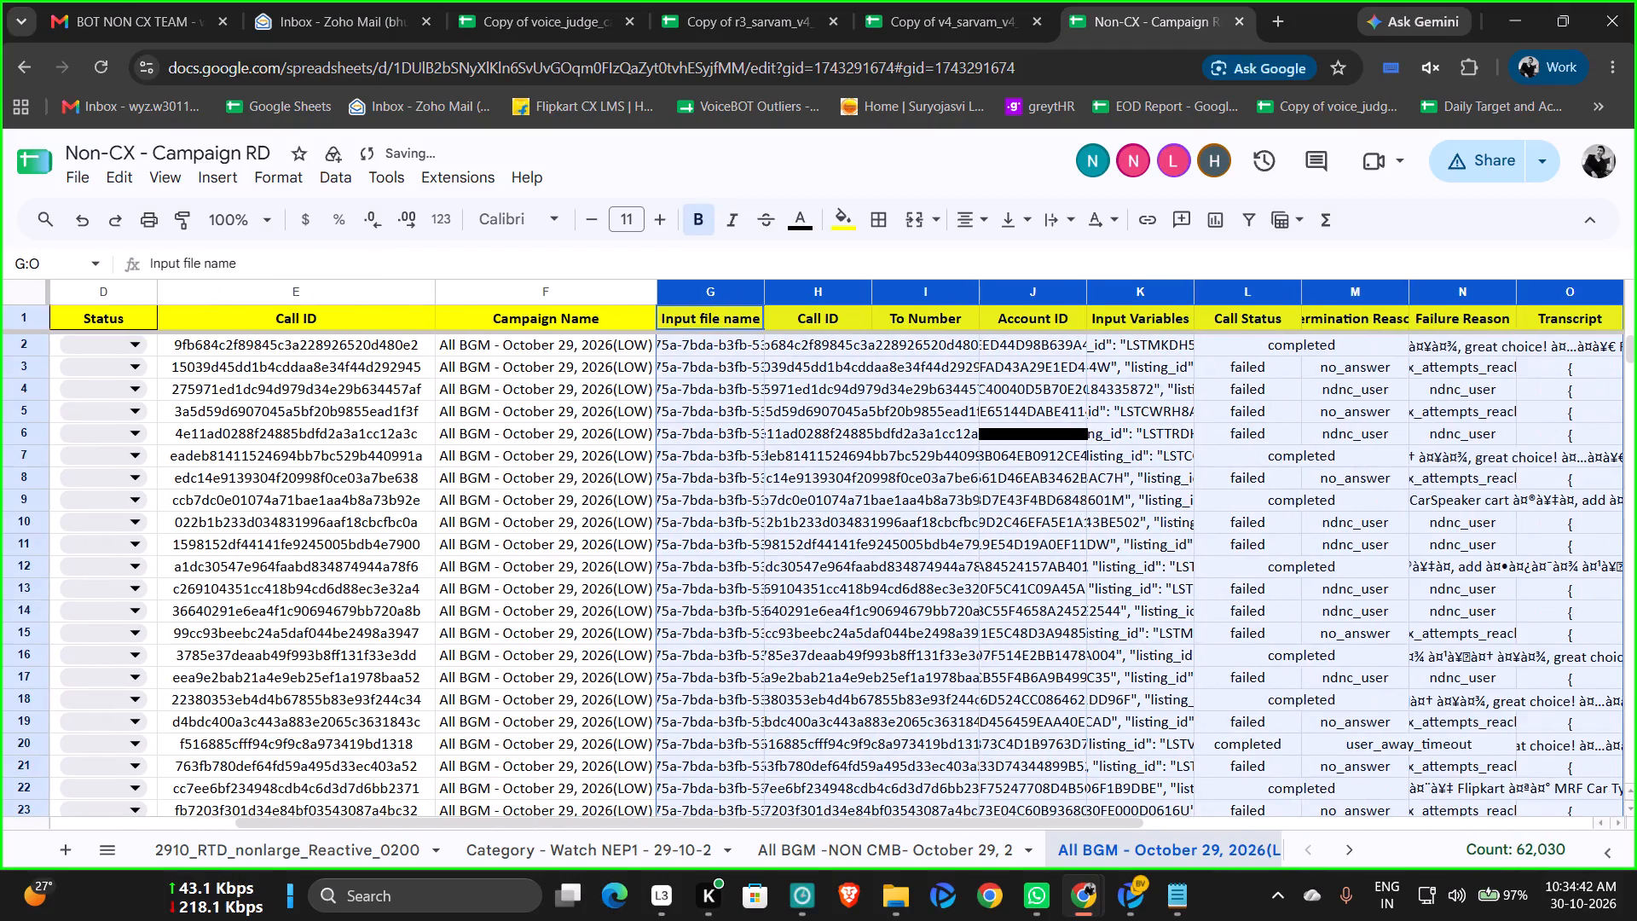
pyautogui.hotkey('shift', 'Right')
pyautogui.hotkey('shift', 'Right')
pyautogui.hotkey('shift', 'Right')
pyautogui.hotkey('shift', 'Left')
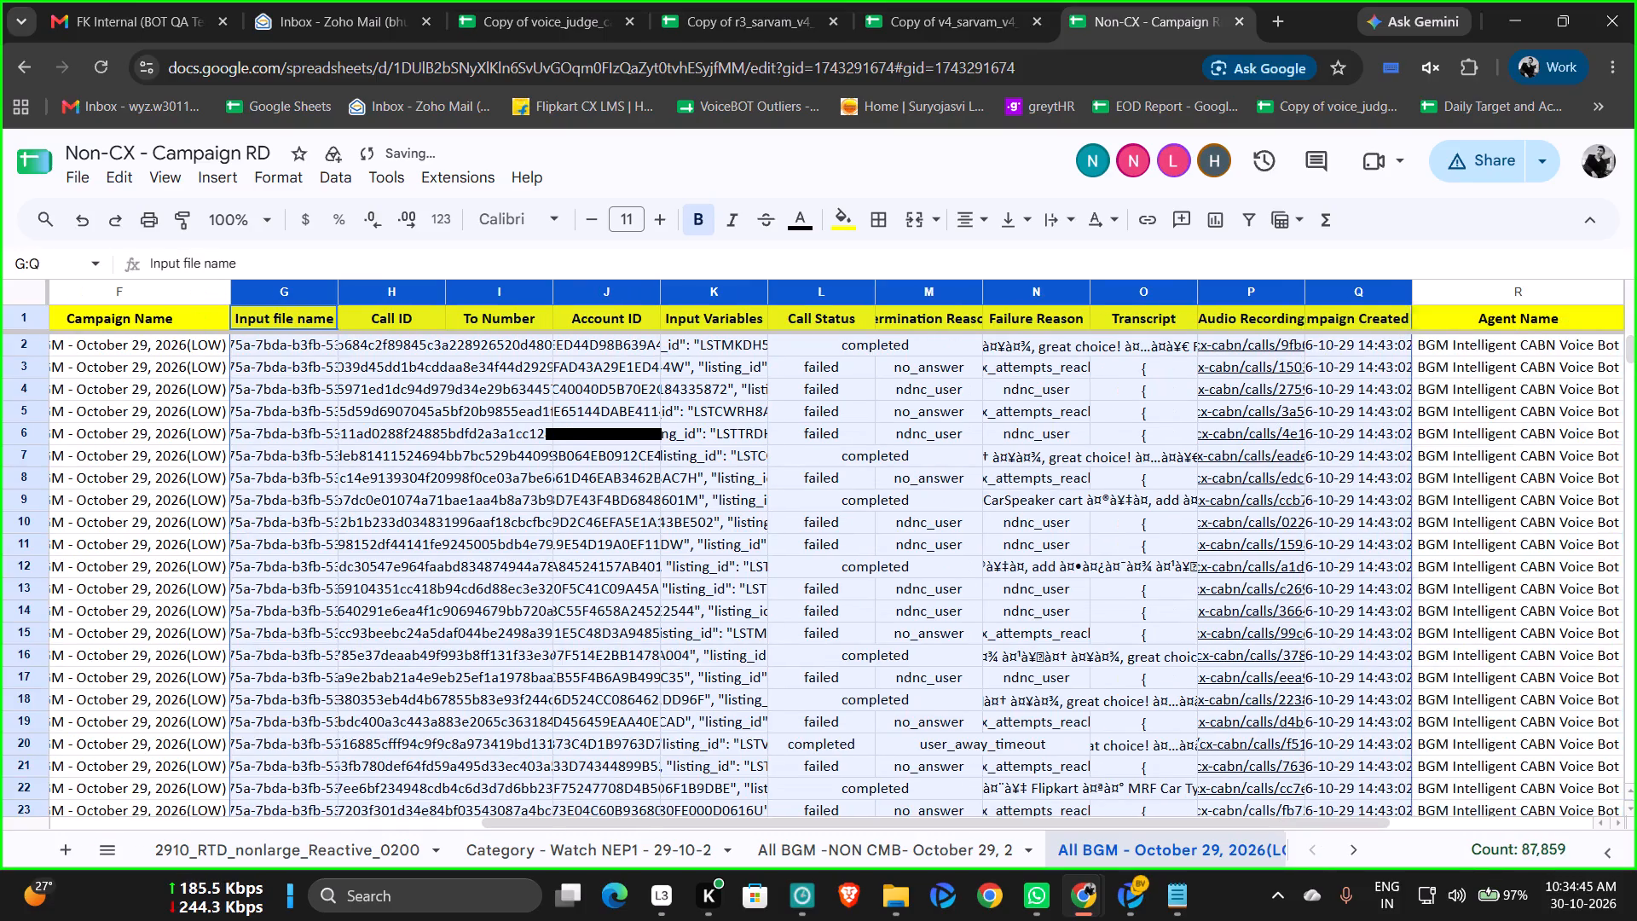
pyautogui.hotkey('shift', 'Left')
pyautogui.hotkey('shift', 'Left')
pyautogui.hotkey('shift', 'Right')
pyautogui.hotkey('shift', 'Right')
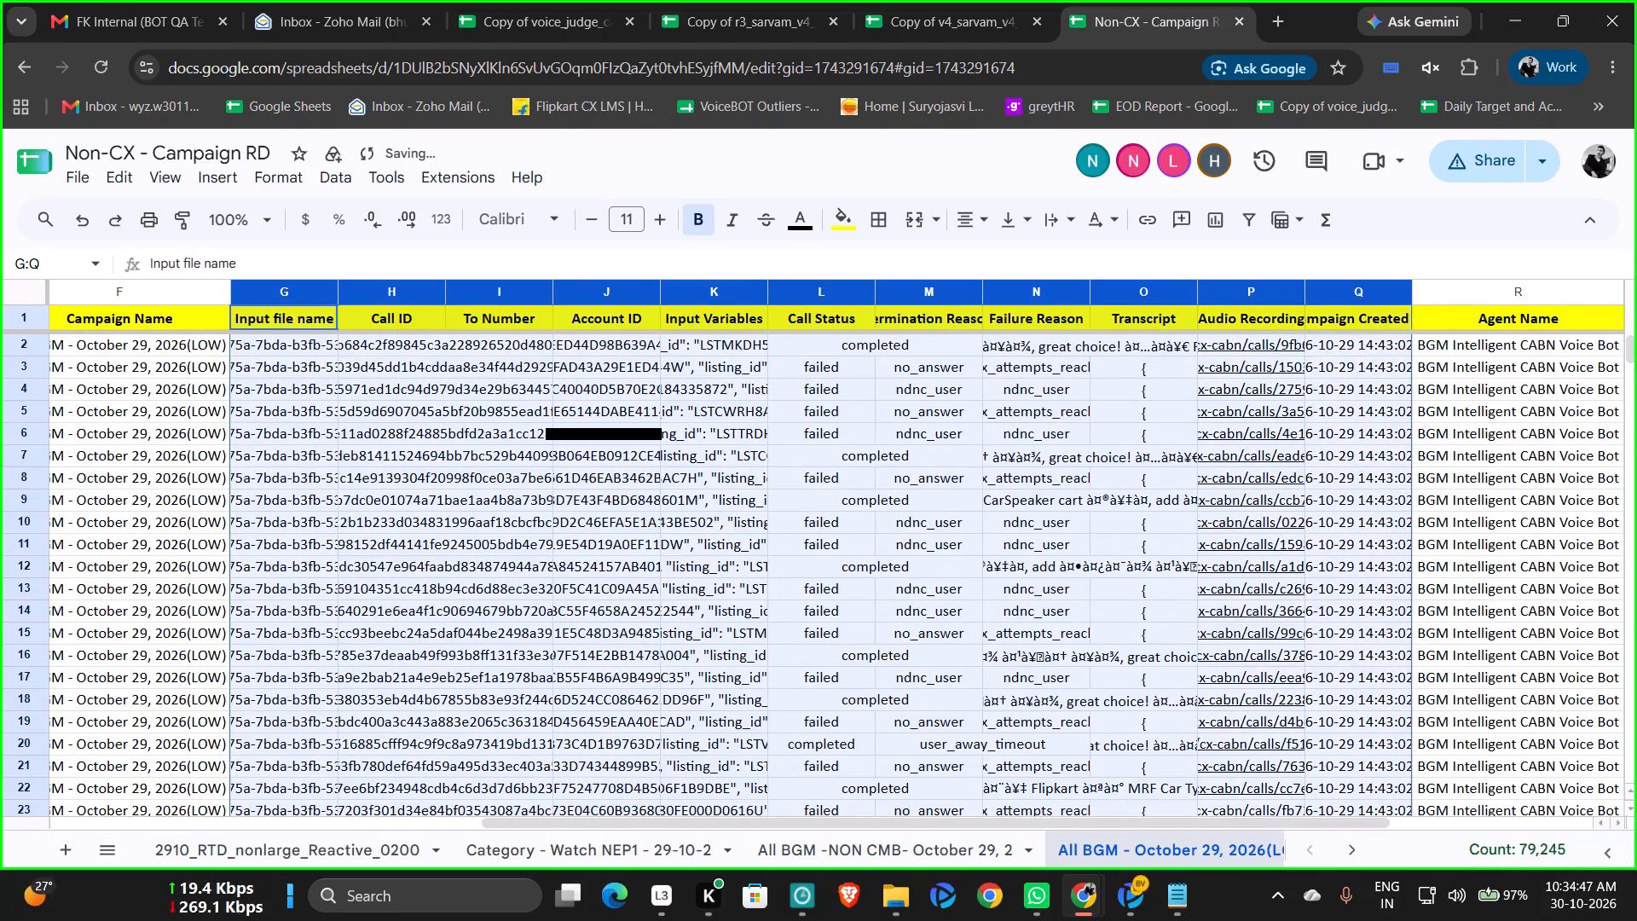
pyautogui.rightClick(811, 297)
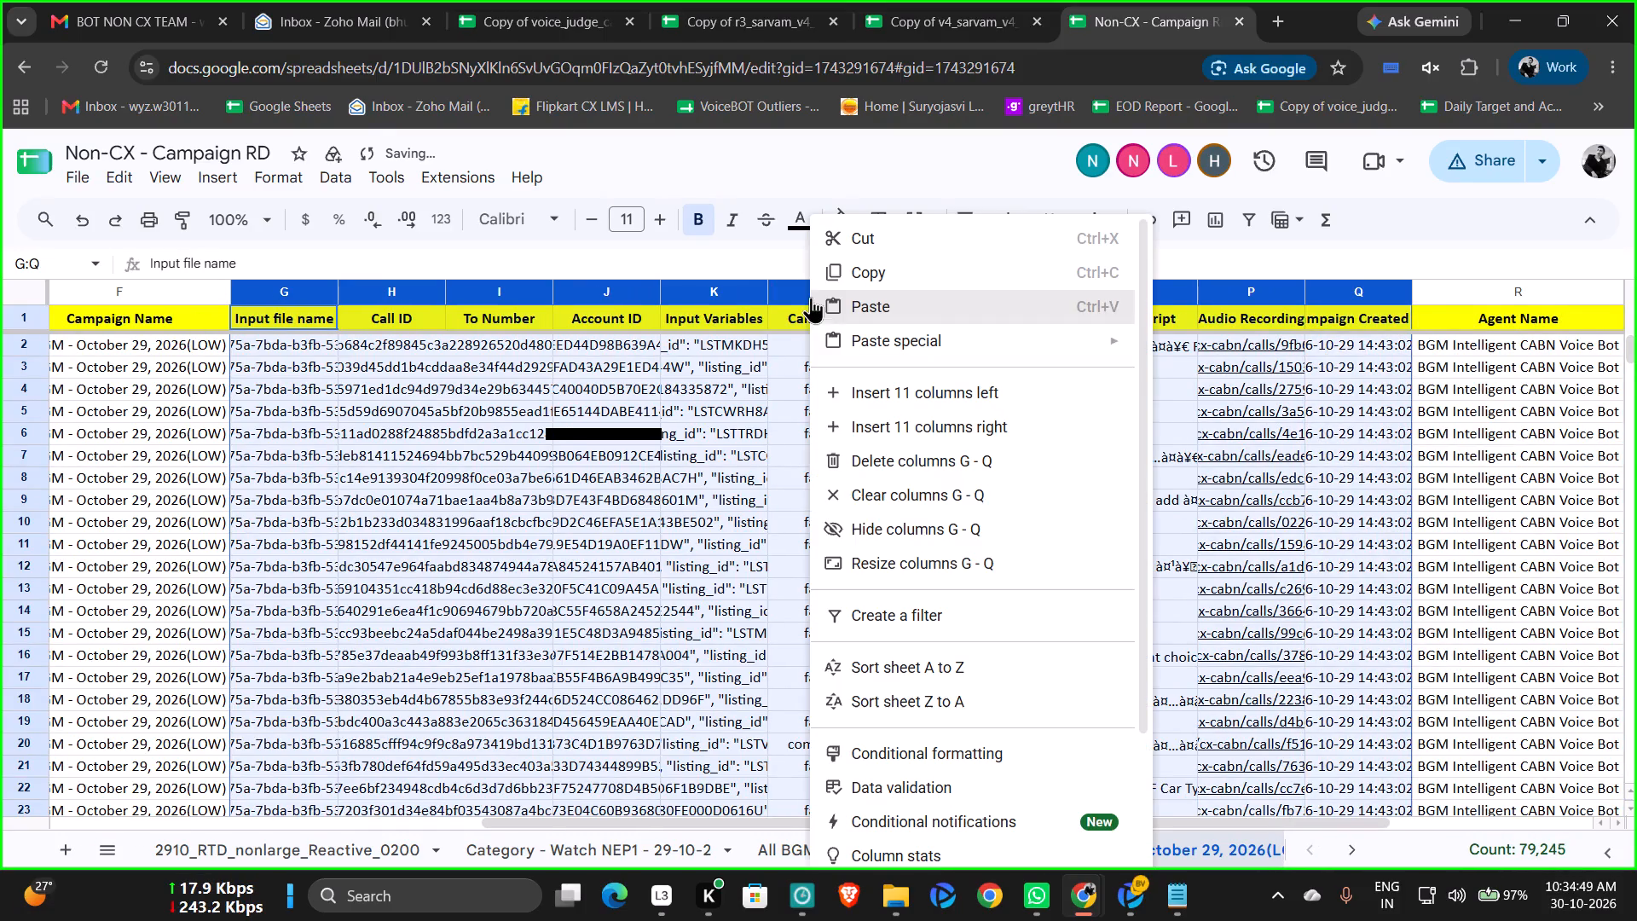
pyautogui.click(916, 531)
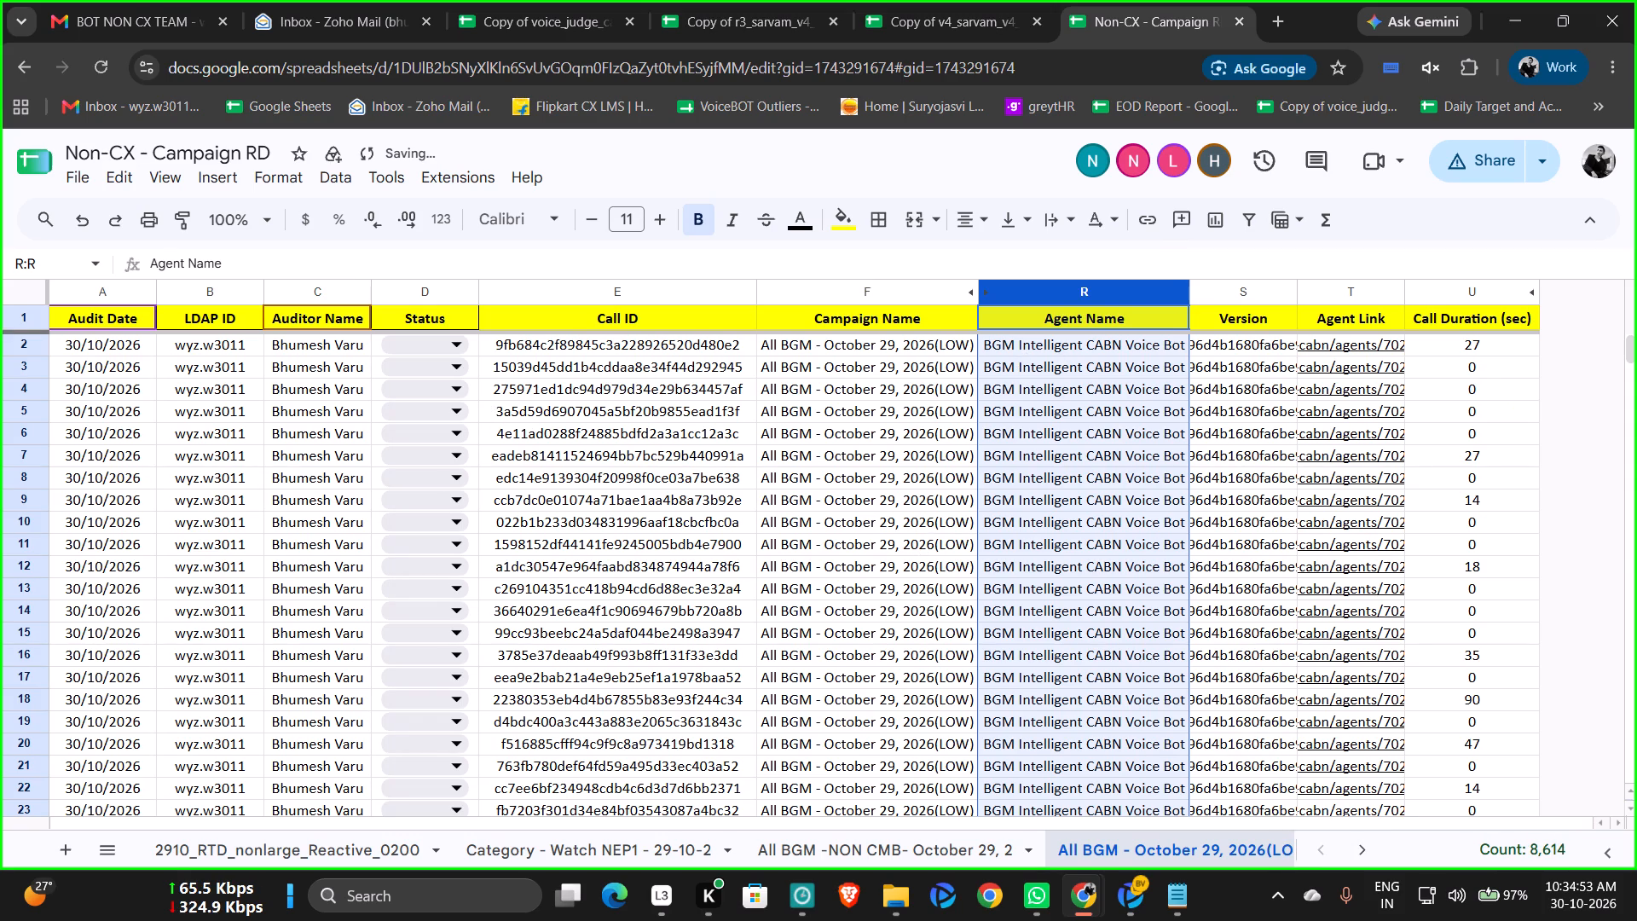
# Hide the Version and Agent Link columns, S and T.
pyautogui.click(1241, 293)
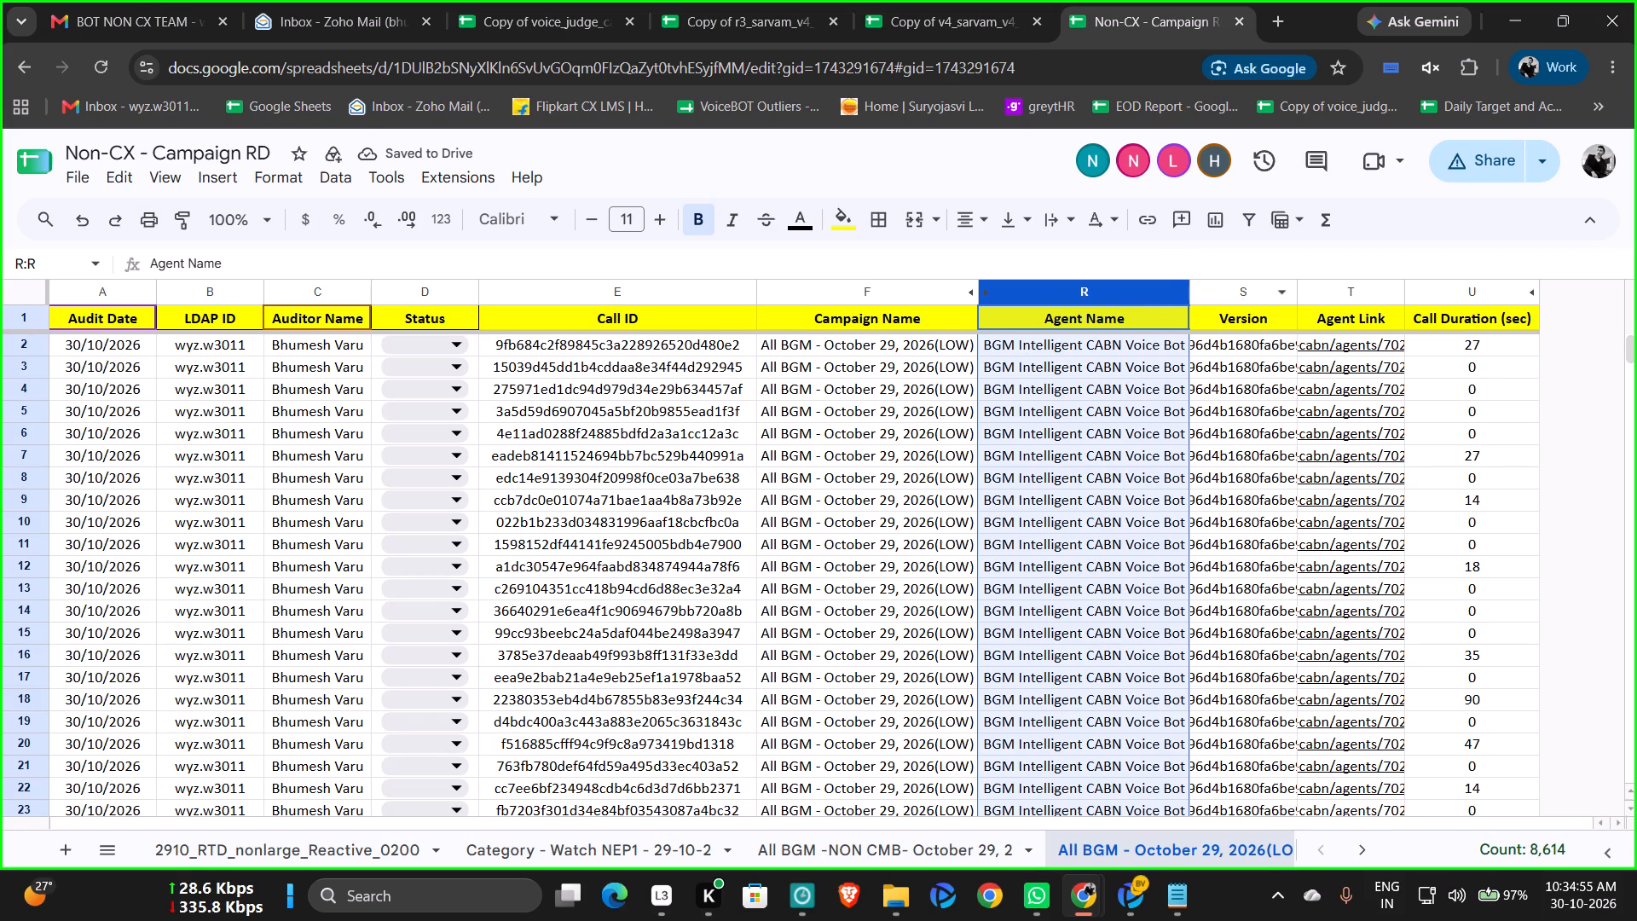
pyautogui.hotkey('shift', 'Right')
pyautogui.rightClick(1241, 293)
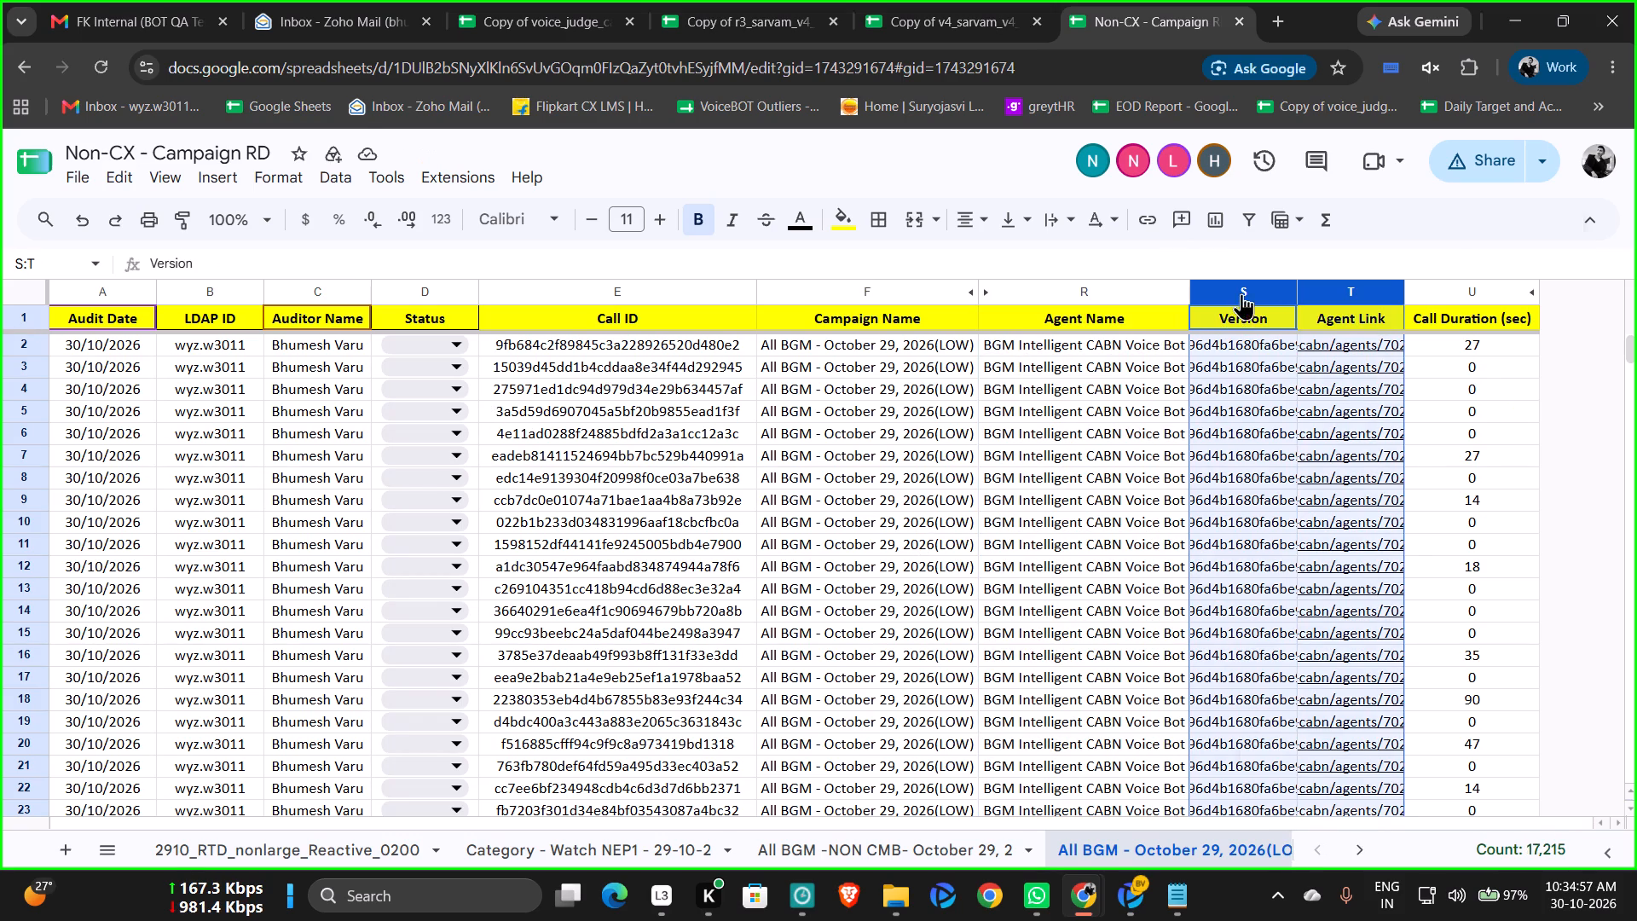
pyautogui.click(1348, 533)
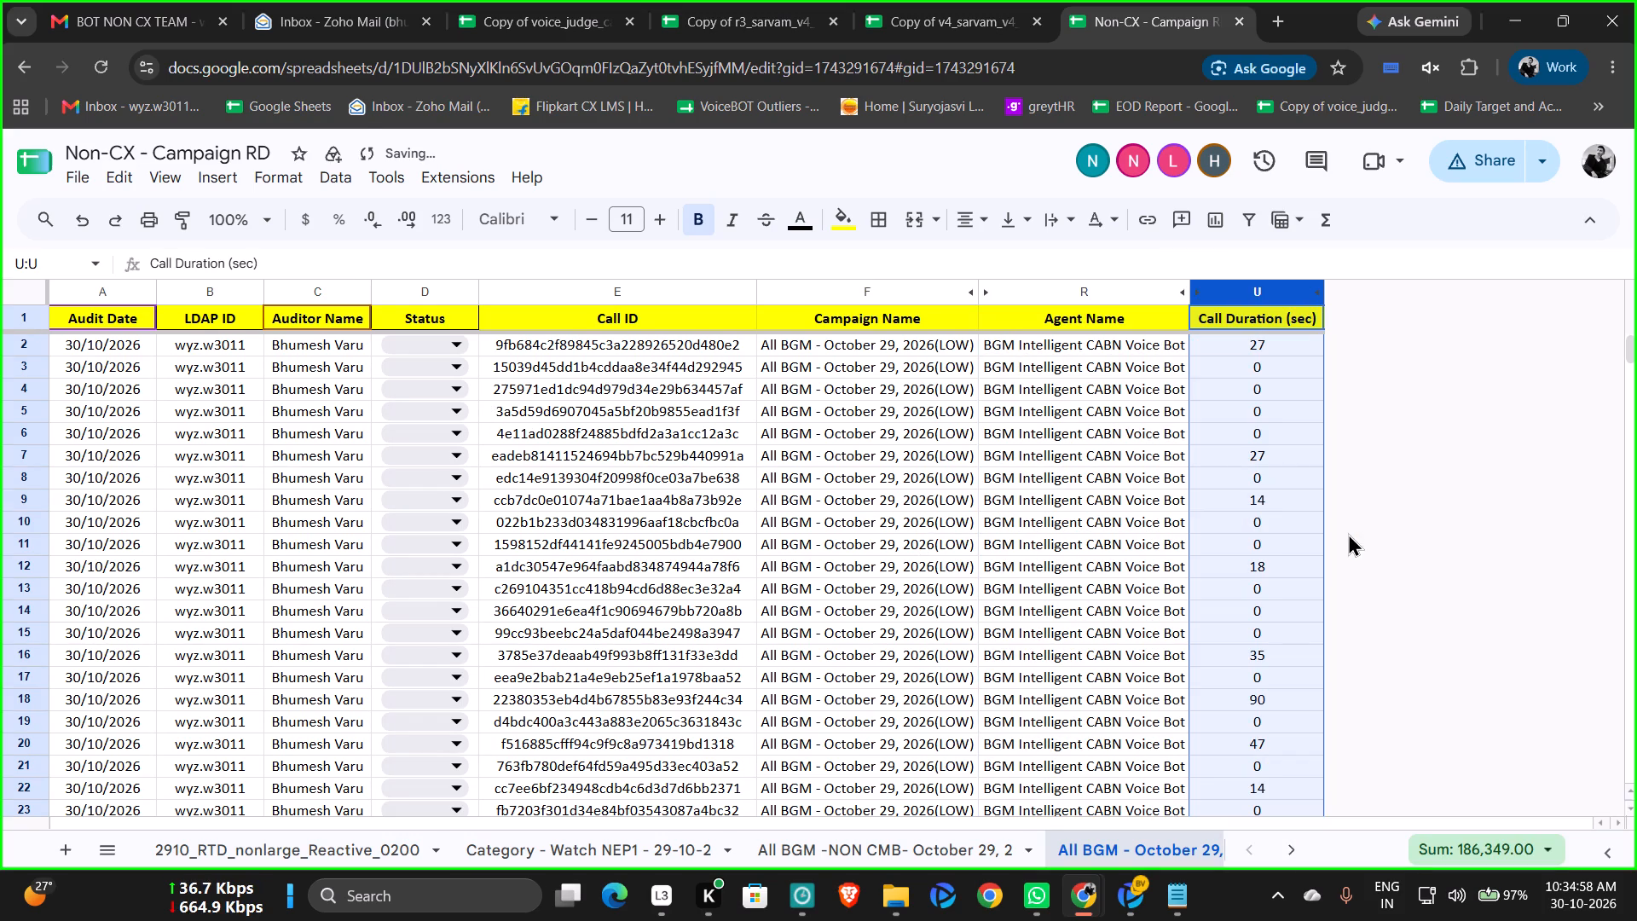
# Copy the audit date, LDAP ID and auditor name in row 56 and fill them down through row 92.
pyautogui.scroll(5, 833, 466)
pyautogui.scroll(-2, 833, 466)
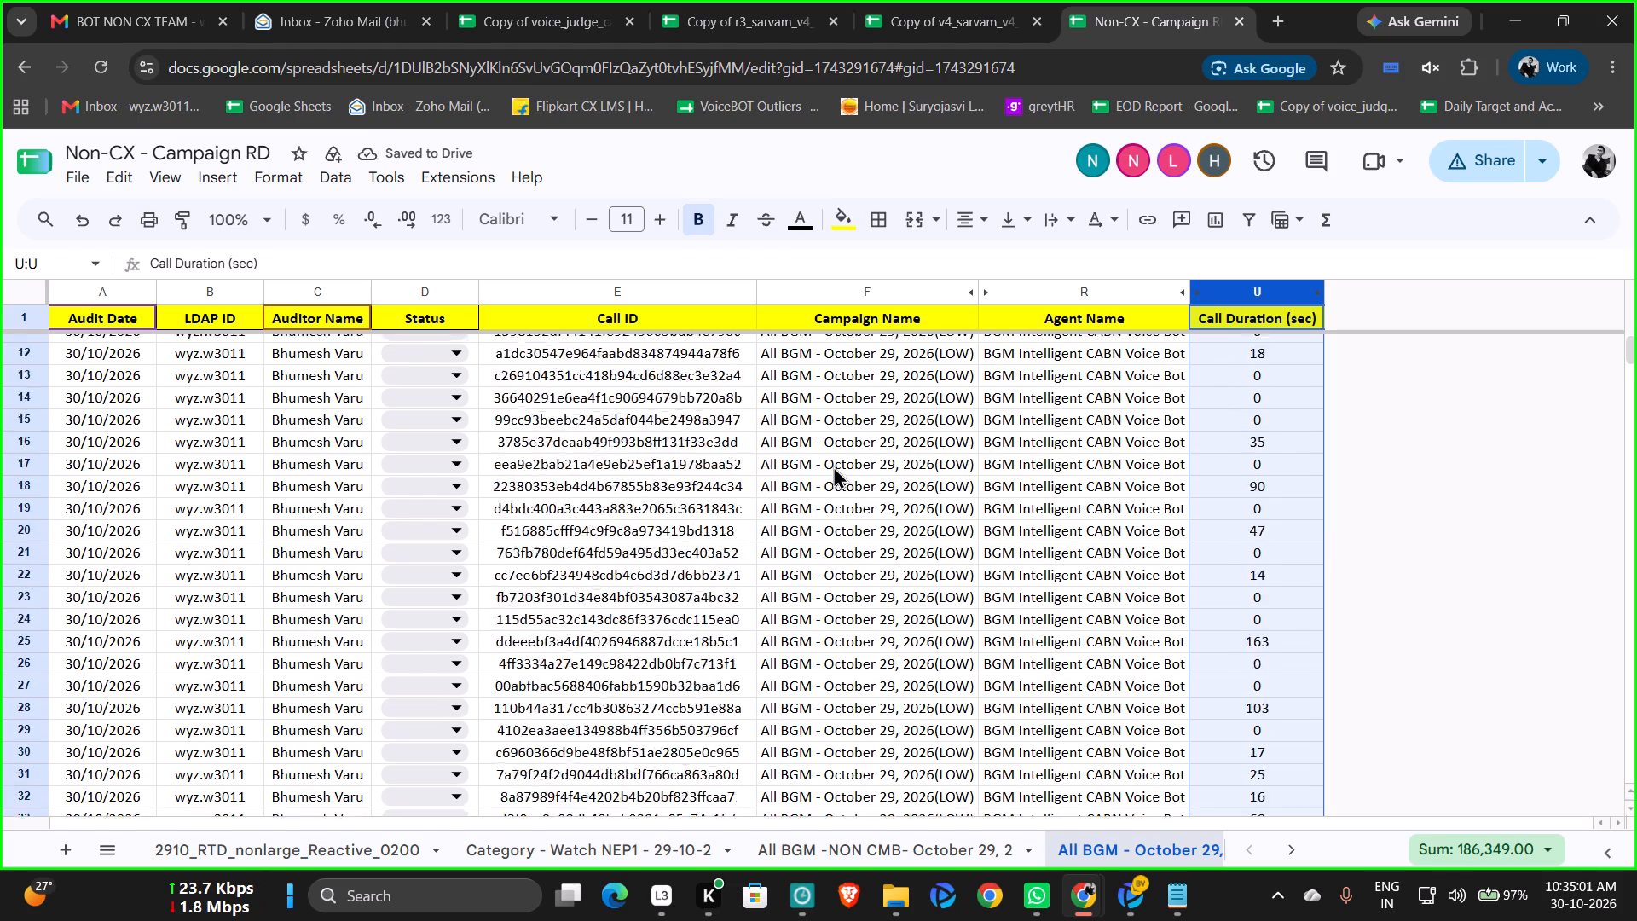
pyautogui.scroll(-3, 833, 466)
pyautogui.scroll(6, 836, 475)
pyautogui.scroll(-9, 836, 475)
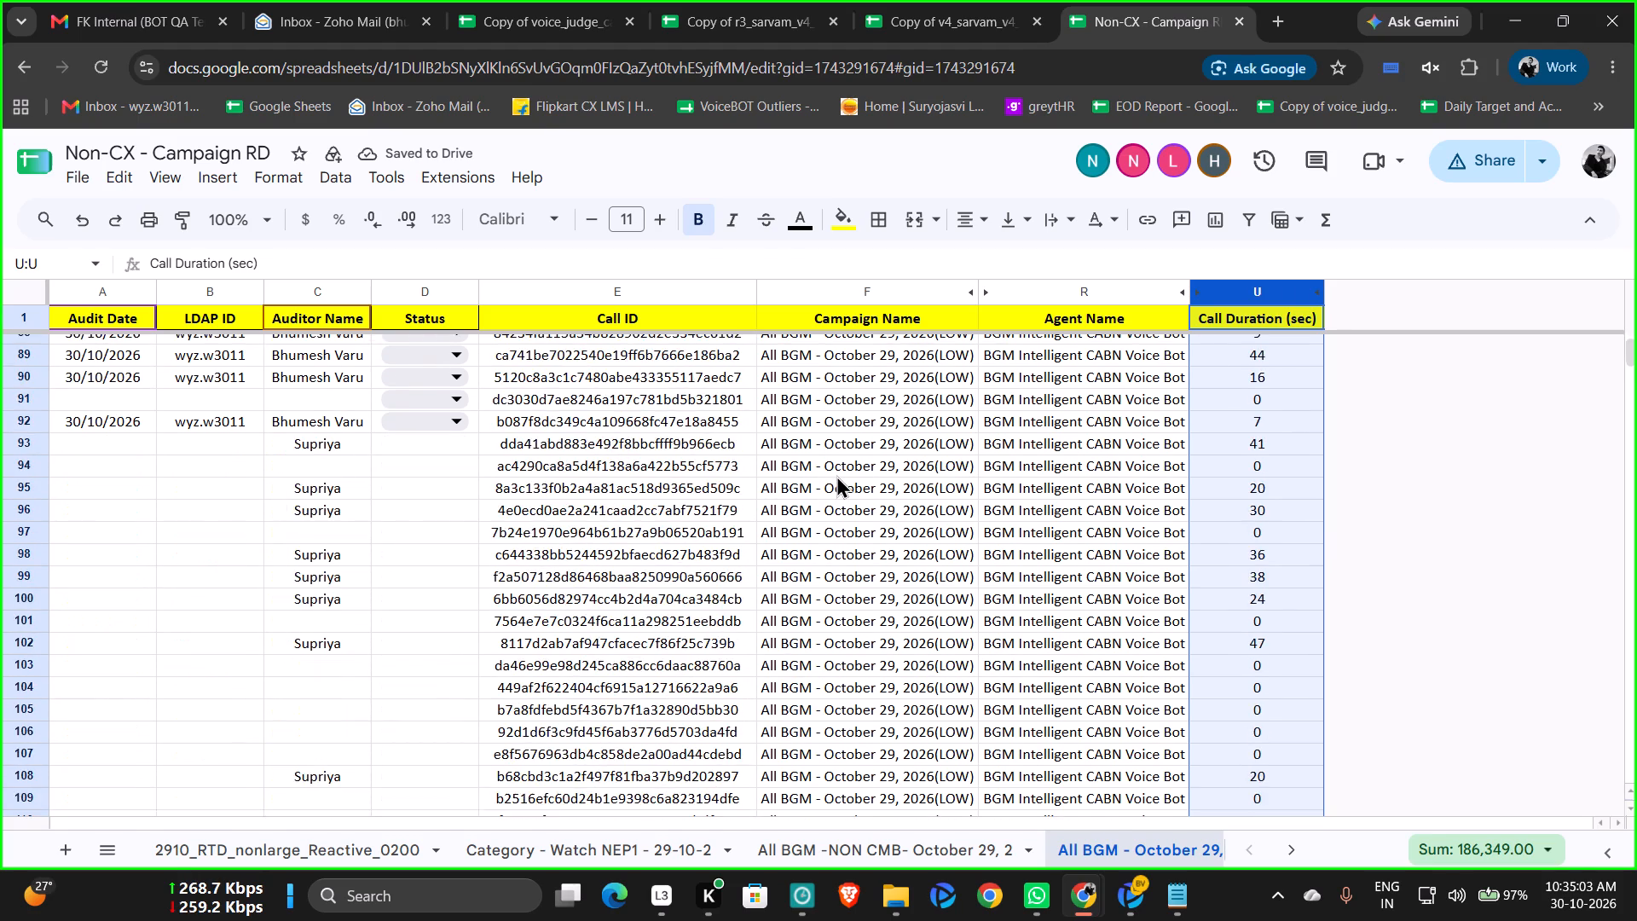
pyautogui.scroll(4, 836, 475)
pyautogui.click(79, 484)
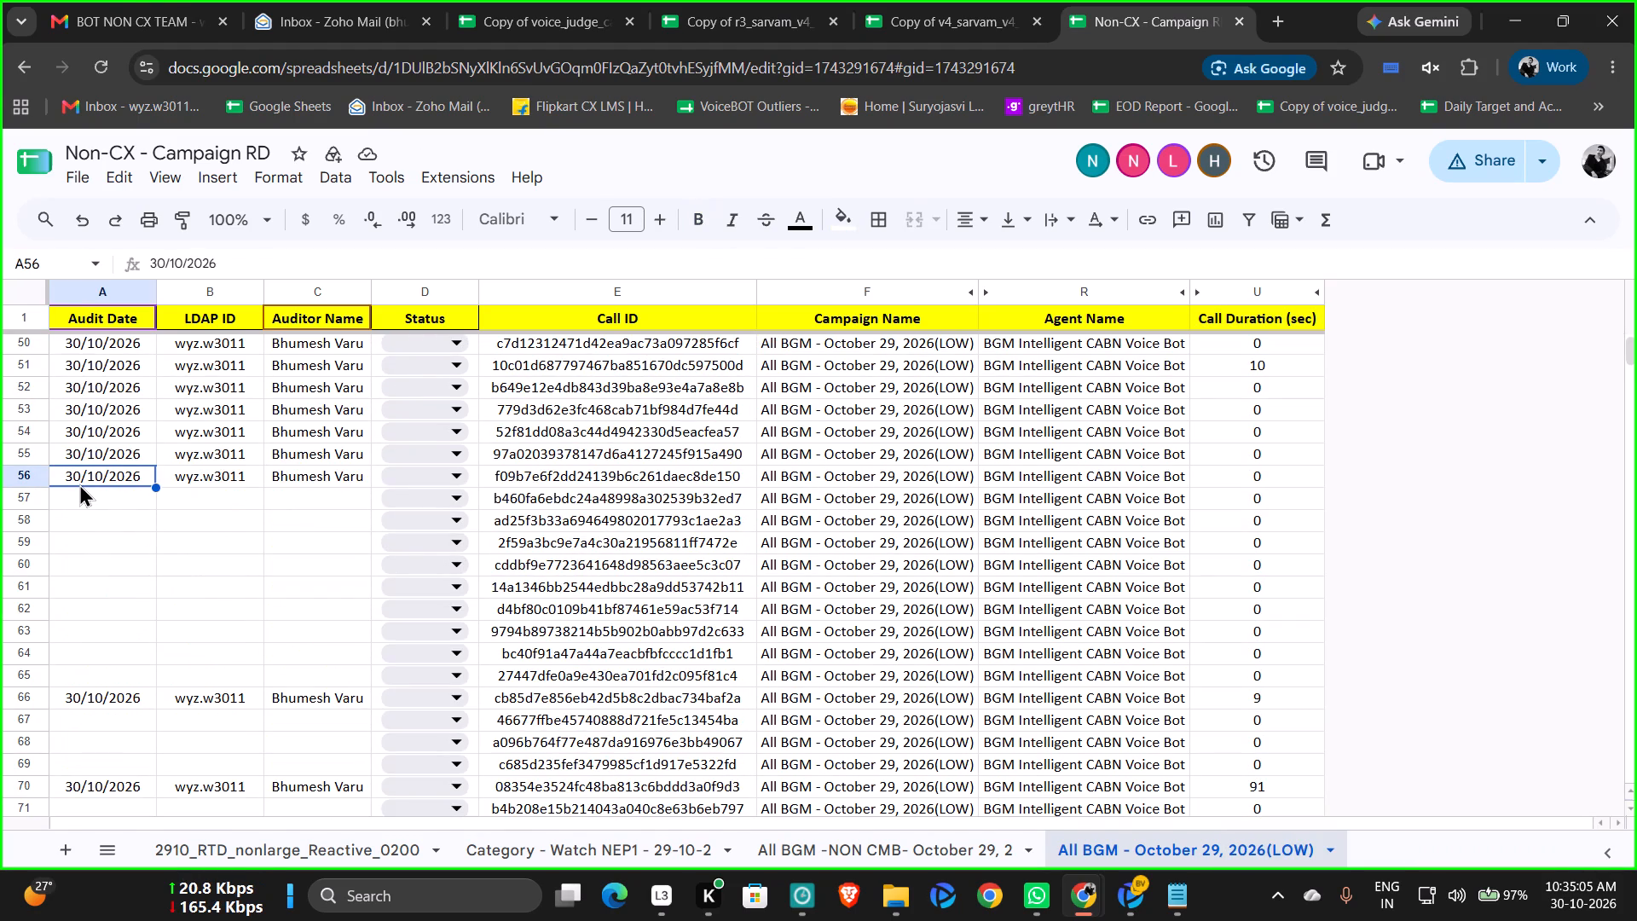
pyautogui.hotkey('shift', 'Right')
pyautogui.hotkey('shift', 'Right')
pyautogui.hotkey('ctrl', 'c')
pyautogui.hotkey('shift', 'Down')
pyautogui.hotkey('shift', 'Down')
pyautogui.hotkey('shift', 'Down')
pyautogui.hotkey('shift', 'Down')
pyautogui.hotkey('shift', 'Down')
pyautogui.hotkey('shift', 'Down')
pyautogui.hotkey('shift', 'Down')
pyautogui.hotkey('shift', 'Down')
pyautogui.hotkey('shift', 'Down')
pyautogui.hotkey('shift', 'Down')
pyautogui.hotkey('shift', 'Down')
pyautogui.hotkey('shift', 'Down')
pyautogui.hotkey('shift', 'Down')
pyautogui.hotkey('shift', 'Down')
pyautogui.hotkey('shift', 'Down')
pyautogui.hotkey('shift', 'Down')
pyautogui.hotkey('shift', 'Down')
pyautogui.hotkey('shift', 'Down')
pyautogui.hotkey('shift', 'Down')
pyautogui.hotkey('shift', 'Down')
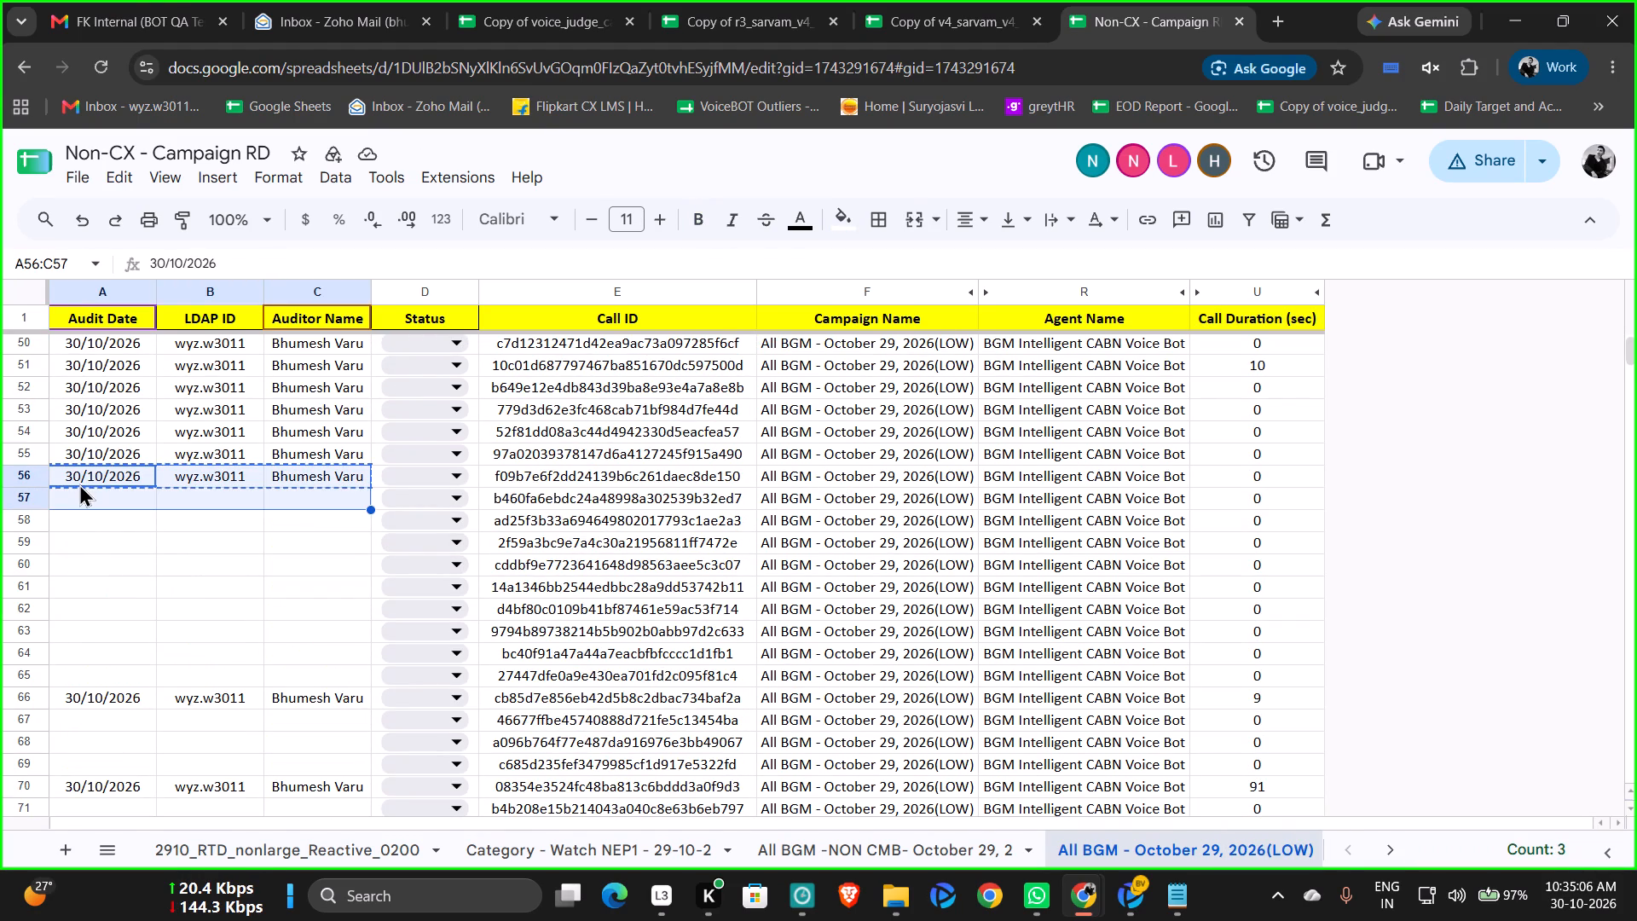
pyautogui.hotkey('shift', 'Down')
pyautogui.hotkey('shift', 'Down')
pyautogui.hotkey('shift', 'Down')
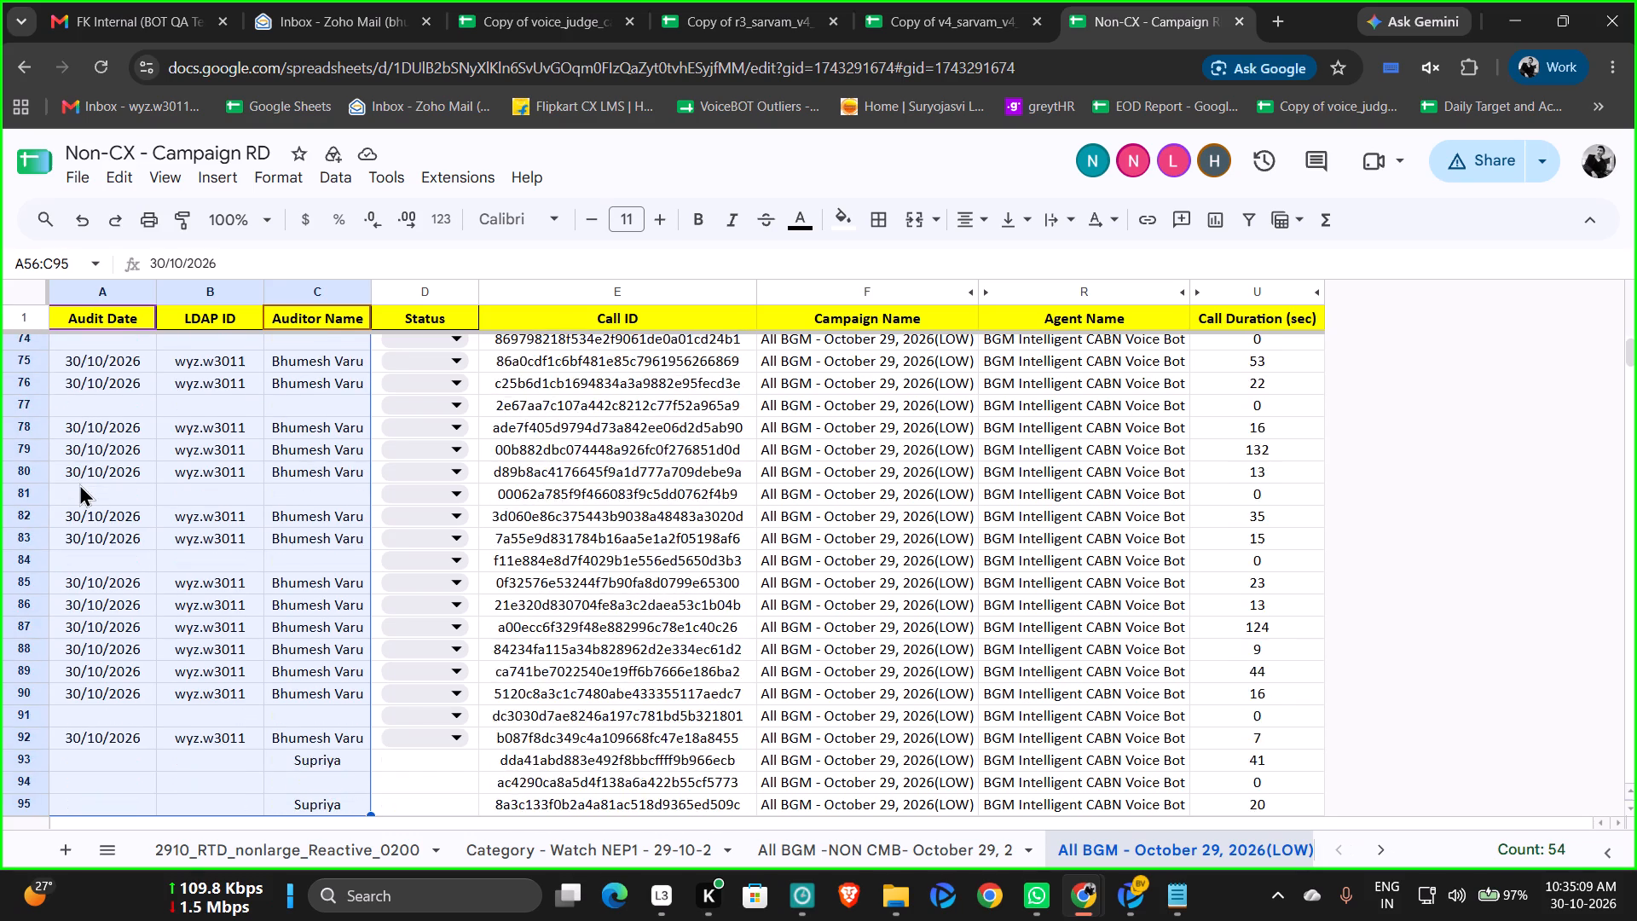
pyautogui.hotkey('shift', 'Down')
pyautogui.hotkey('shift', 'Up')
pyautogui.hotkey('shift', 'Up')
pyautogui.hotkey('shift', 'Up')
pyautogui.hotkey('shift', 'Up')
pyautogui.hotkey('shift', 'Up')
pyautogui.hotkey('shift', 'Down')
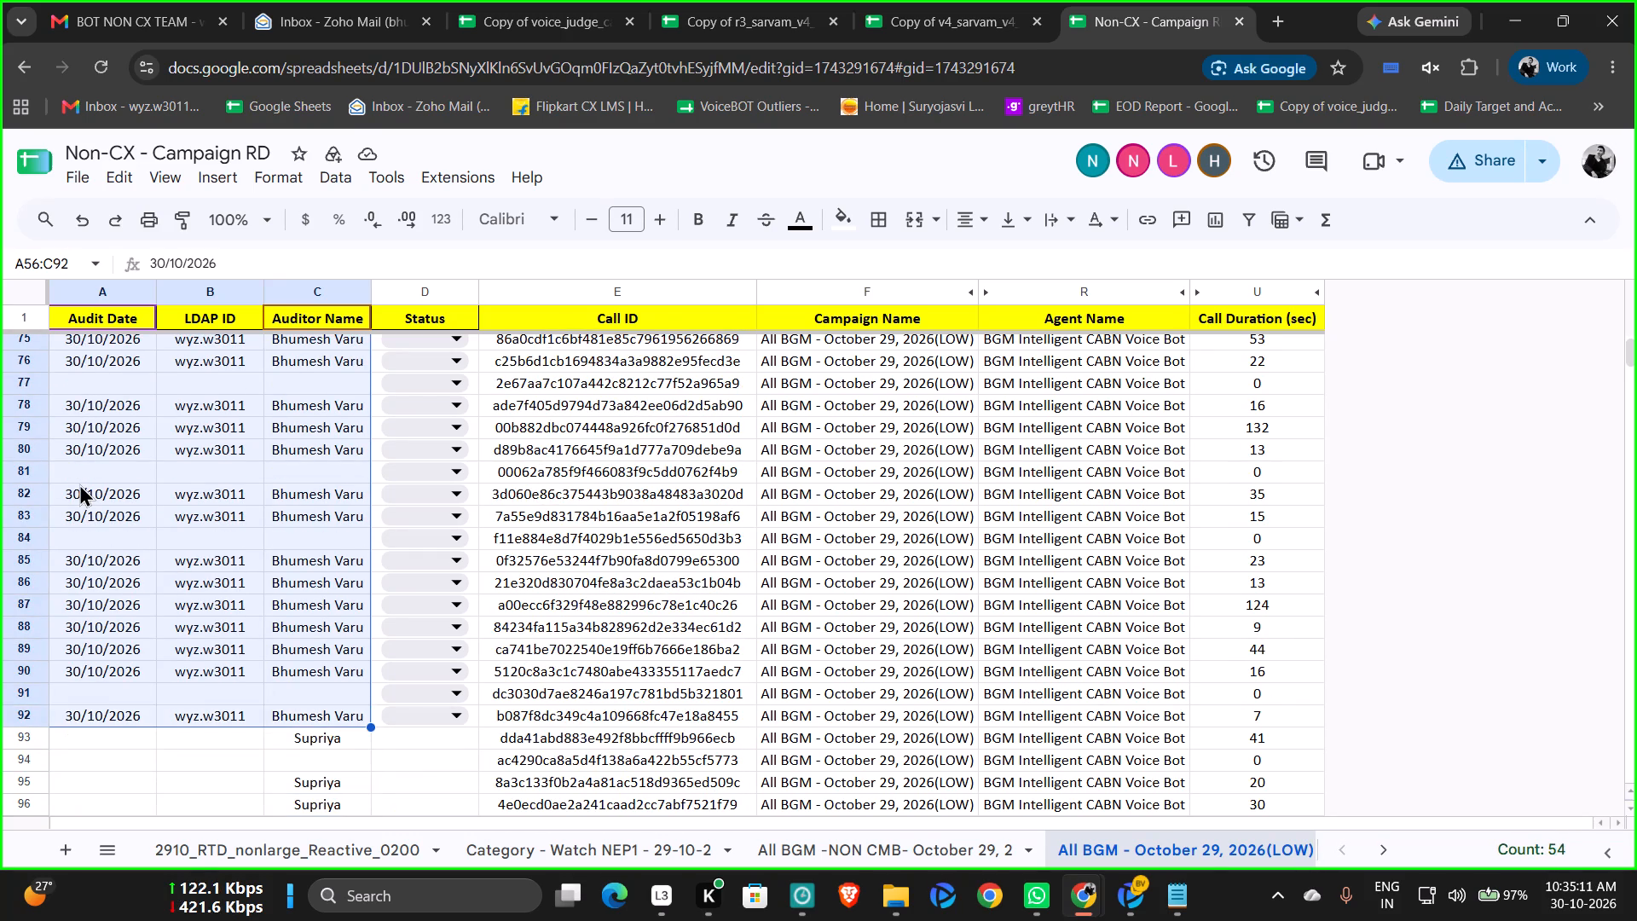
pyautogui.hotkey('ctrl', 'v')
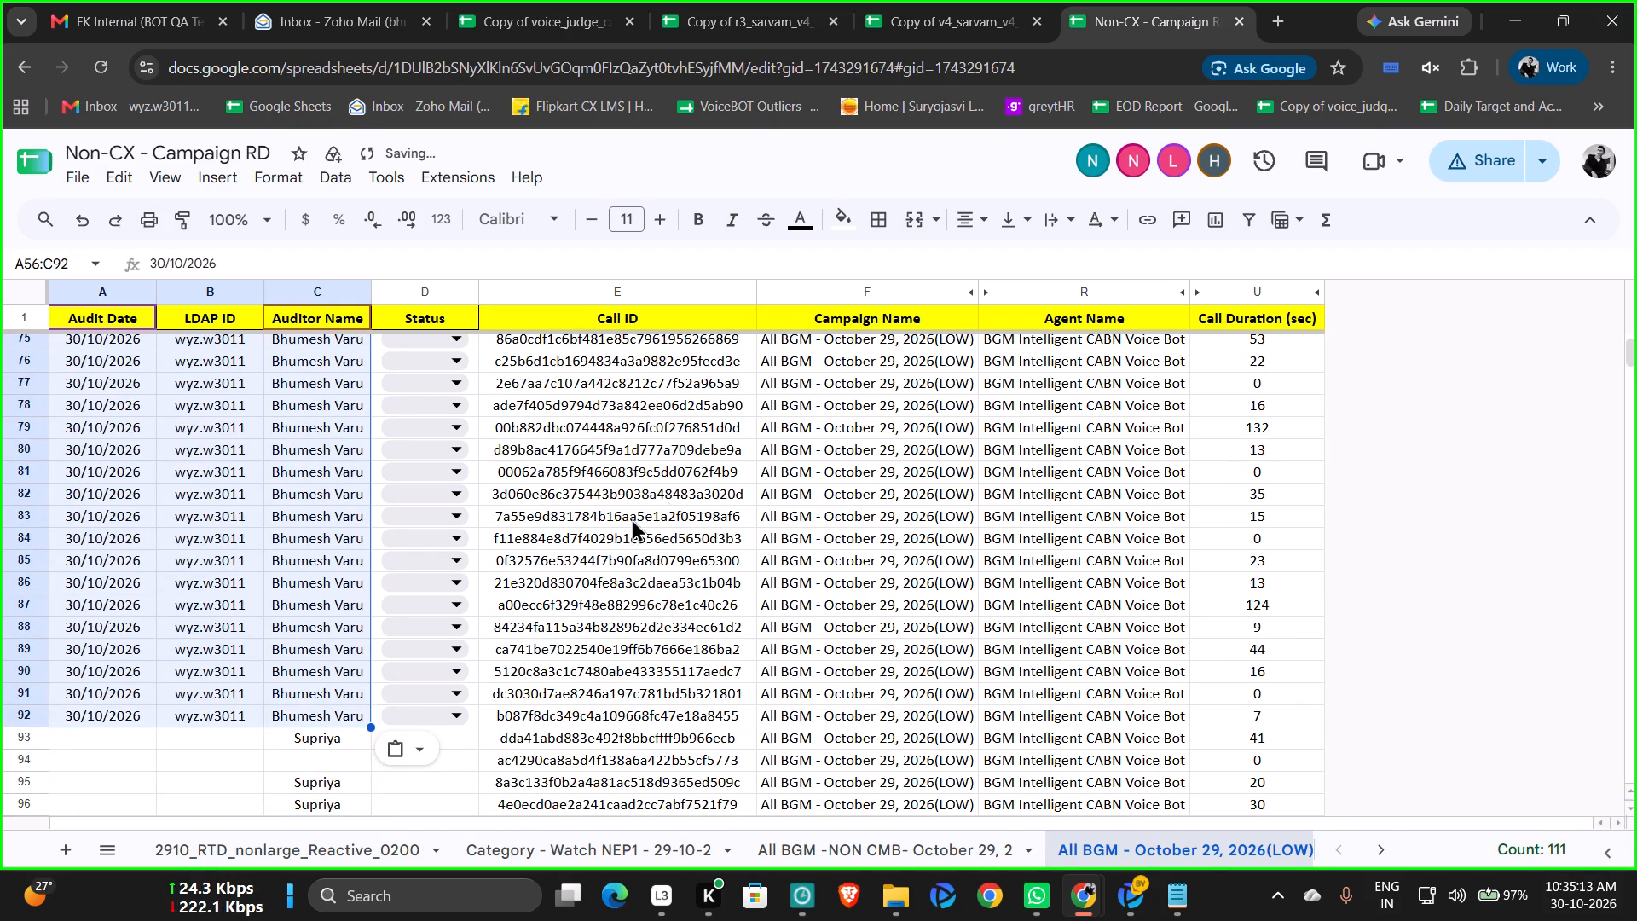
pyautogui.scroll(6, 686, 491)
pyautogui.scroll(-3, 686, 491)
pyautogui.scroll(8, 686, 491)
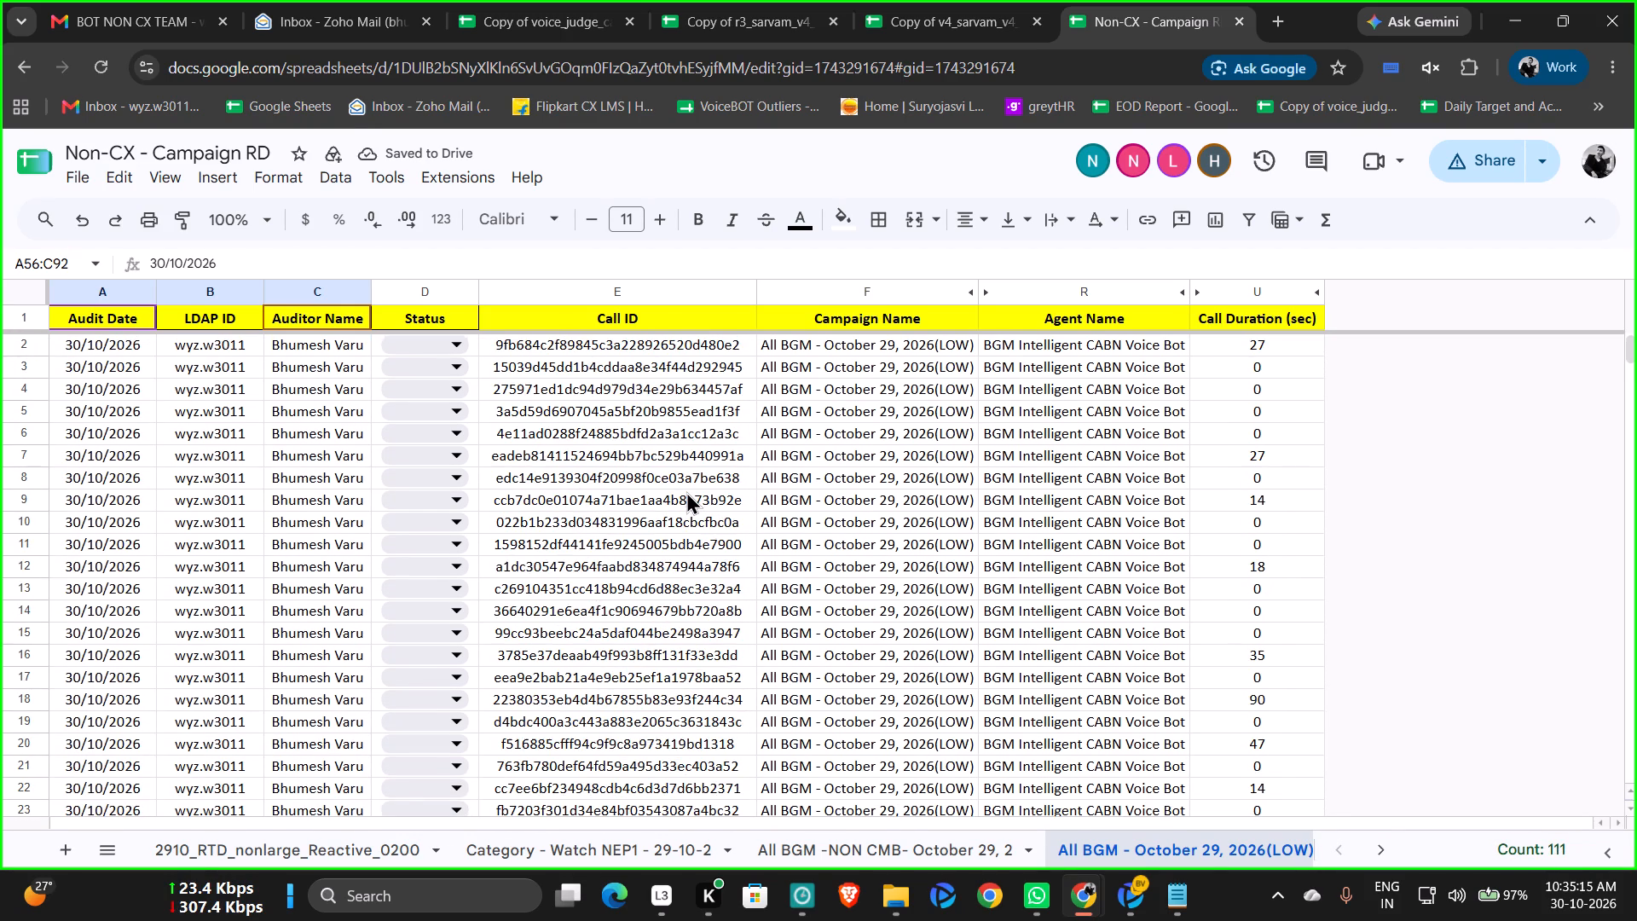
pyautogui.scroll(4, 686, 491)
pyautogui.click(672, 510)
pyautogui.click(691, 350)
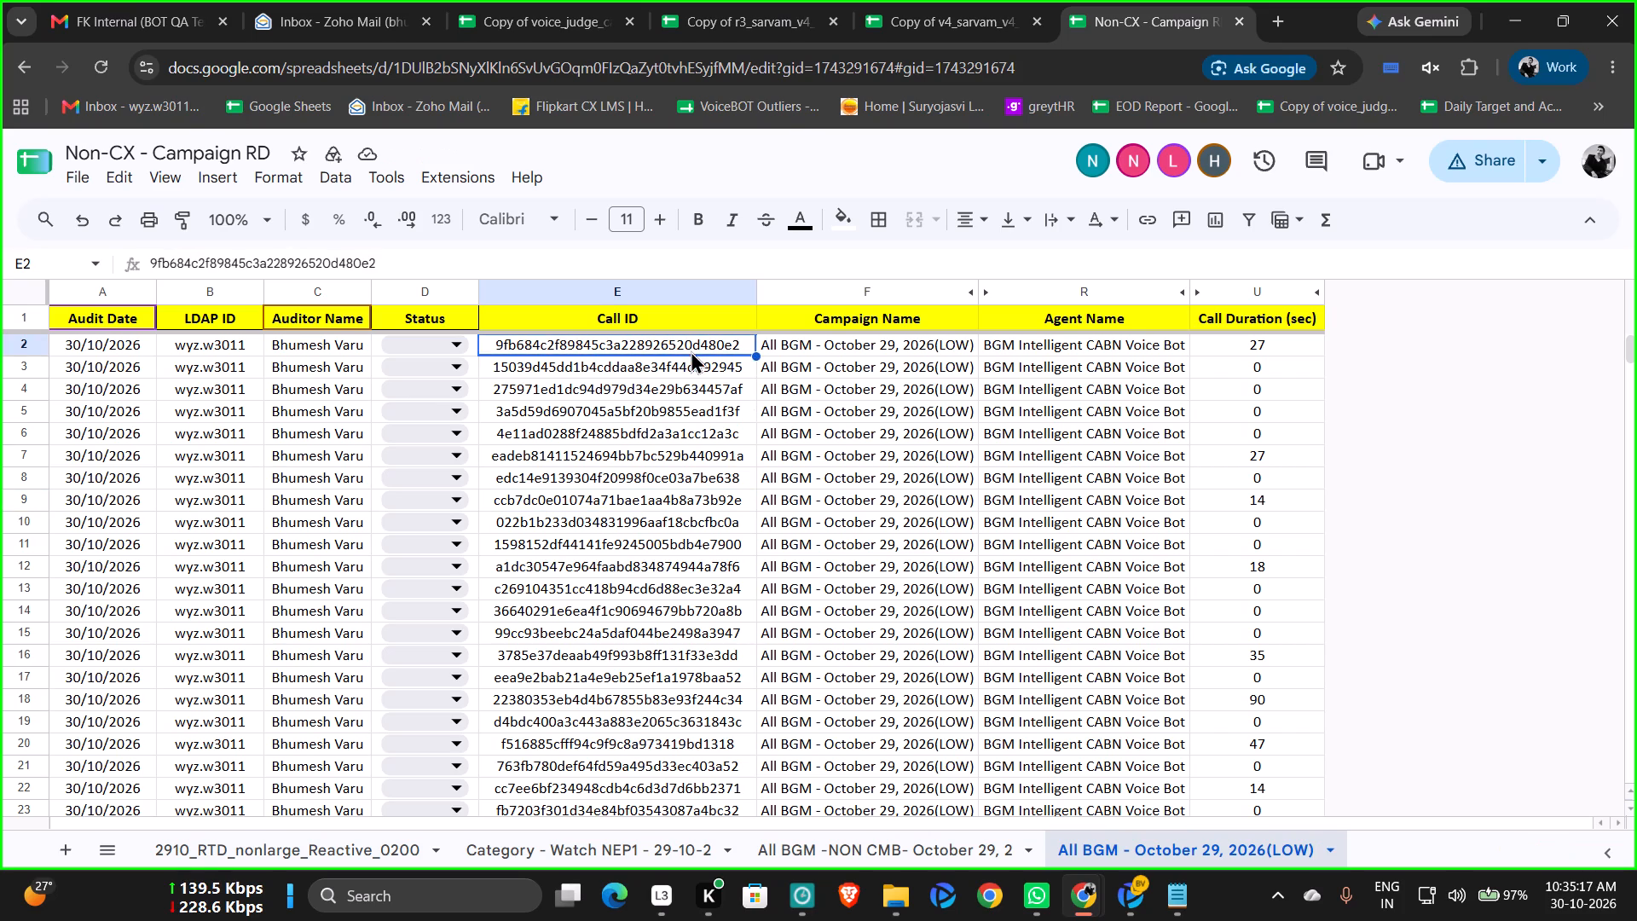
pyautogui.hotkey('ctrl', 'c')
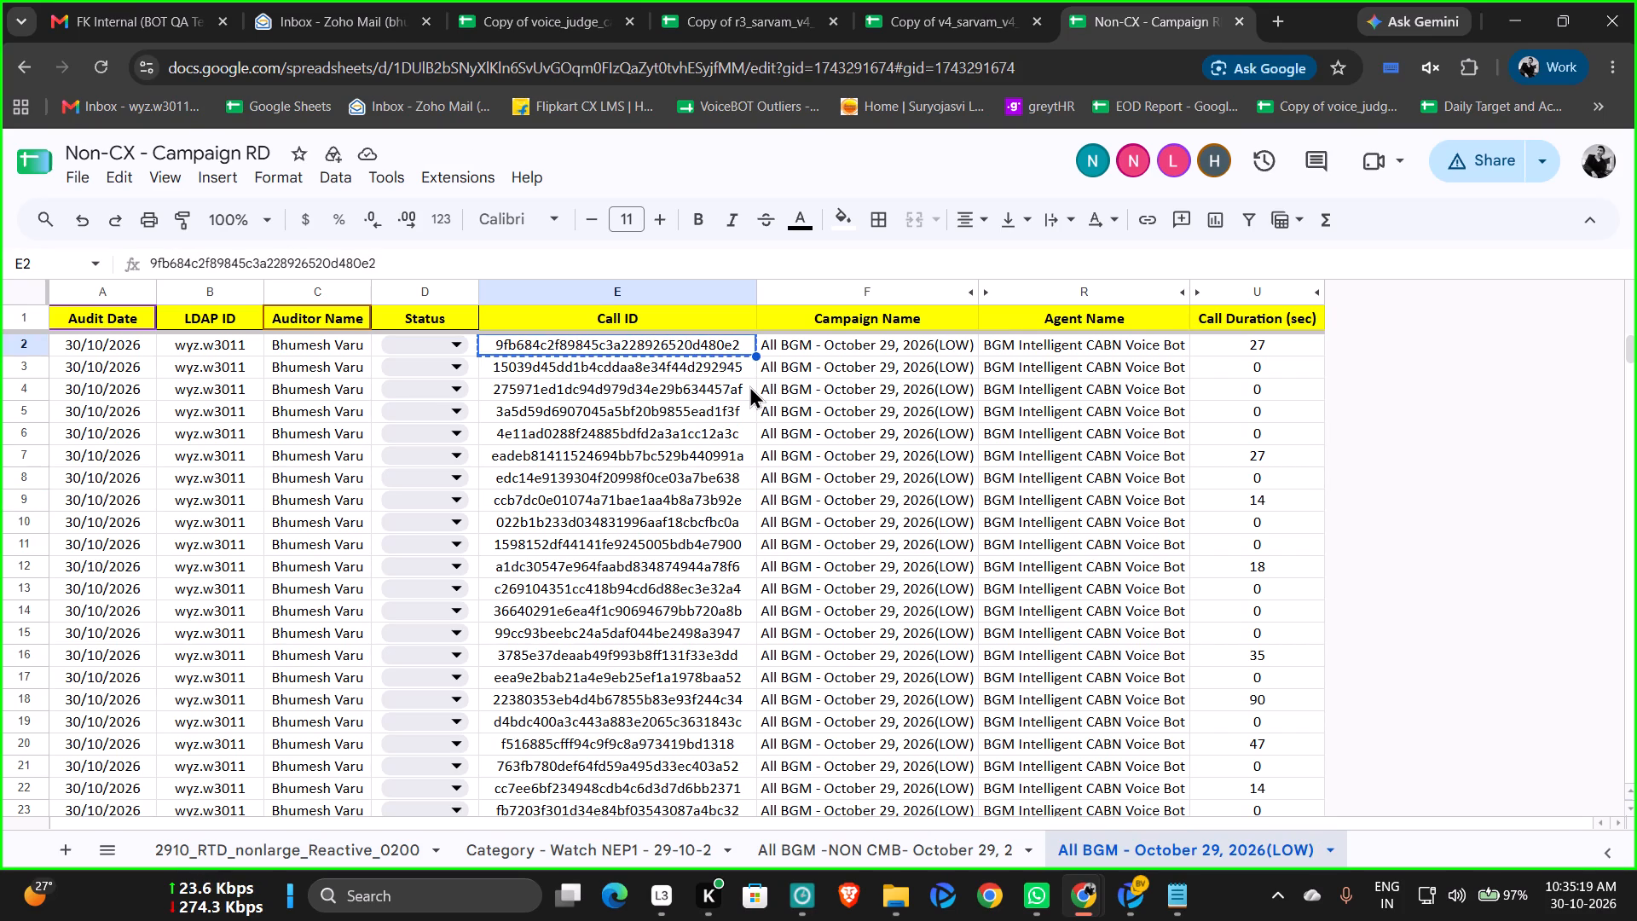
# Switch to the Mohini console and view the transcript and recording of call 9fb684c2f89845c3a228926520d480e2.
pyautogui.click(1126, 907)
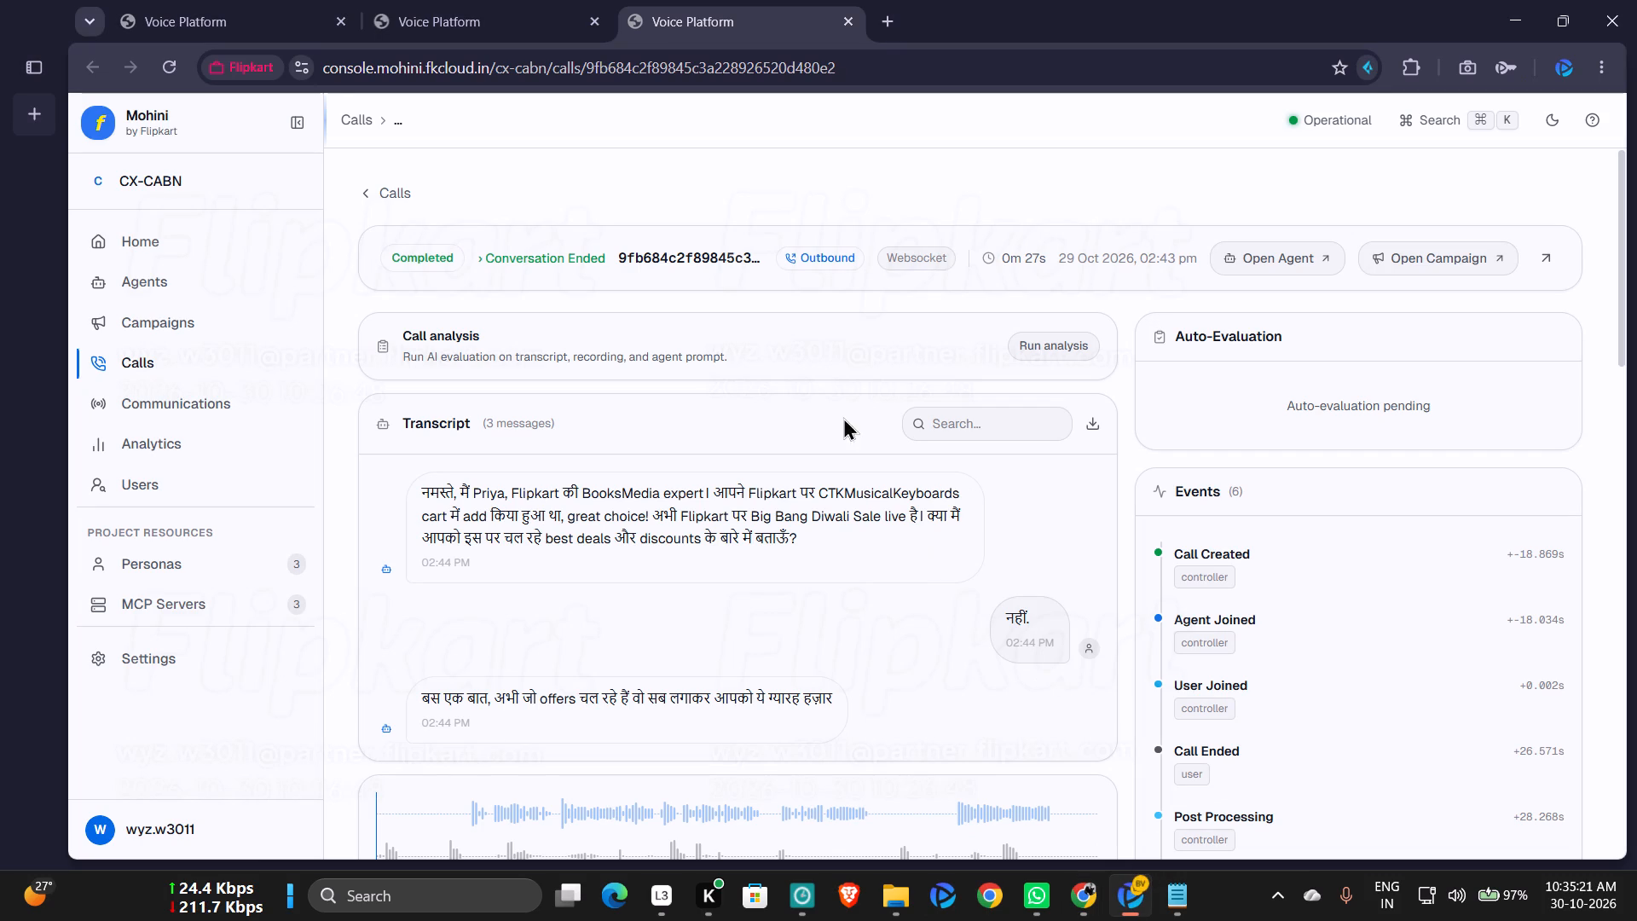
pyautogui.scroll(-1, 828, 455)
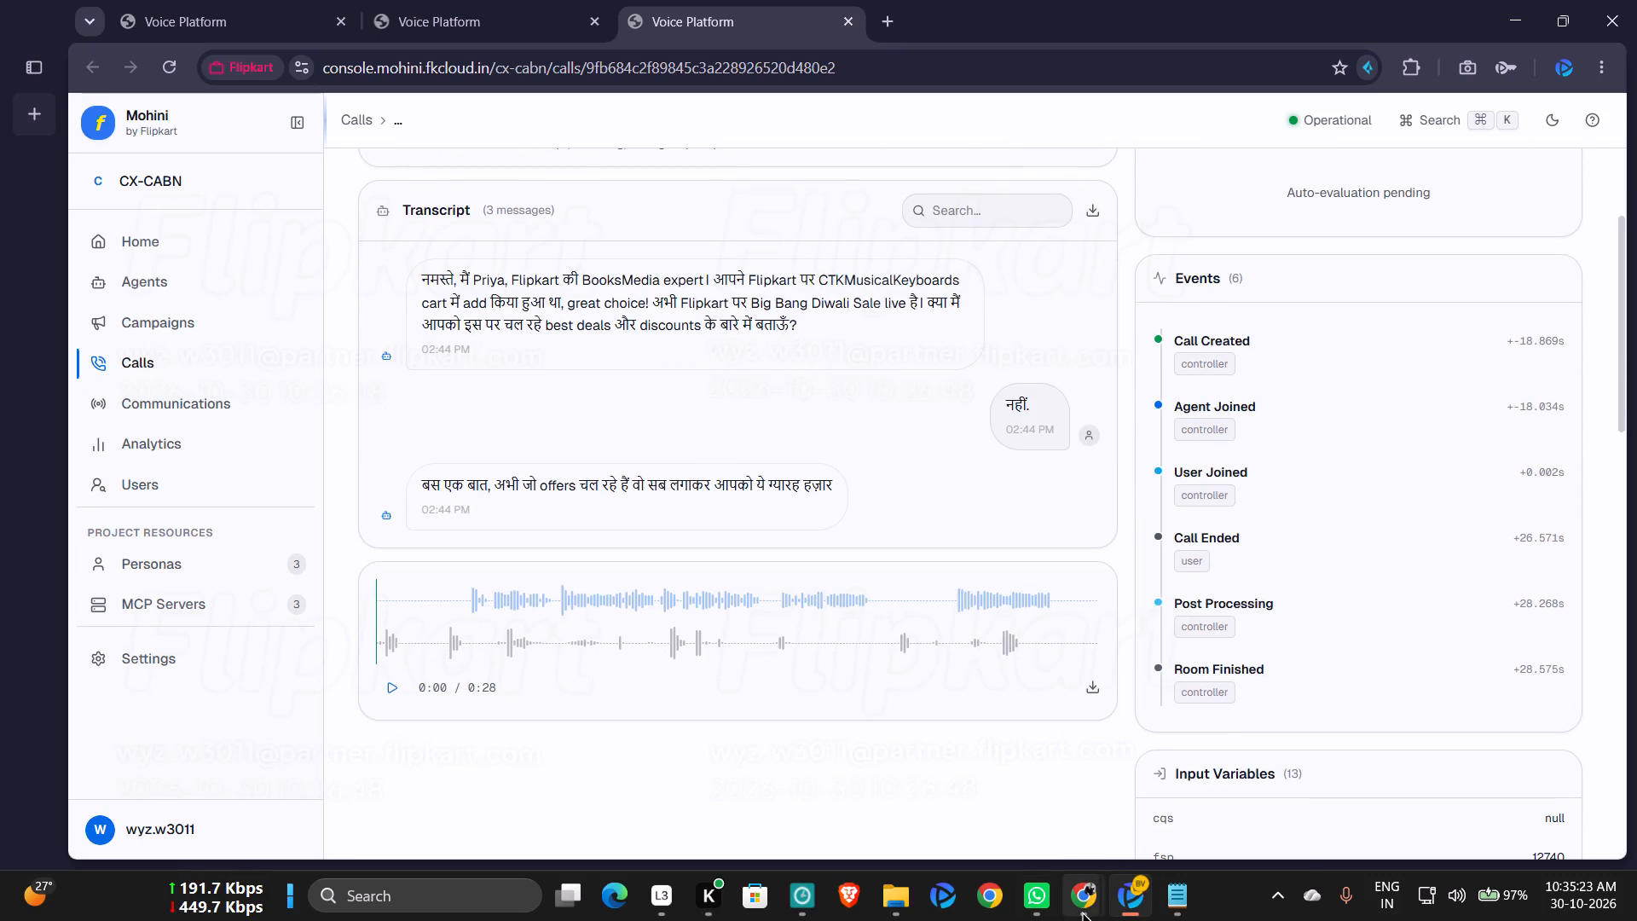
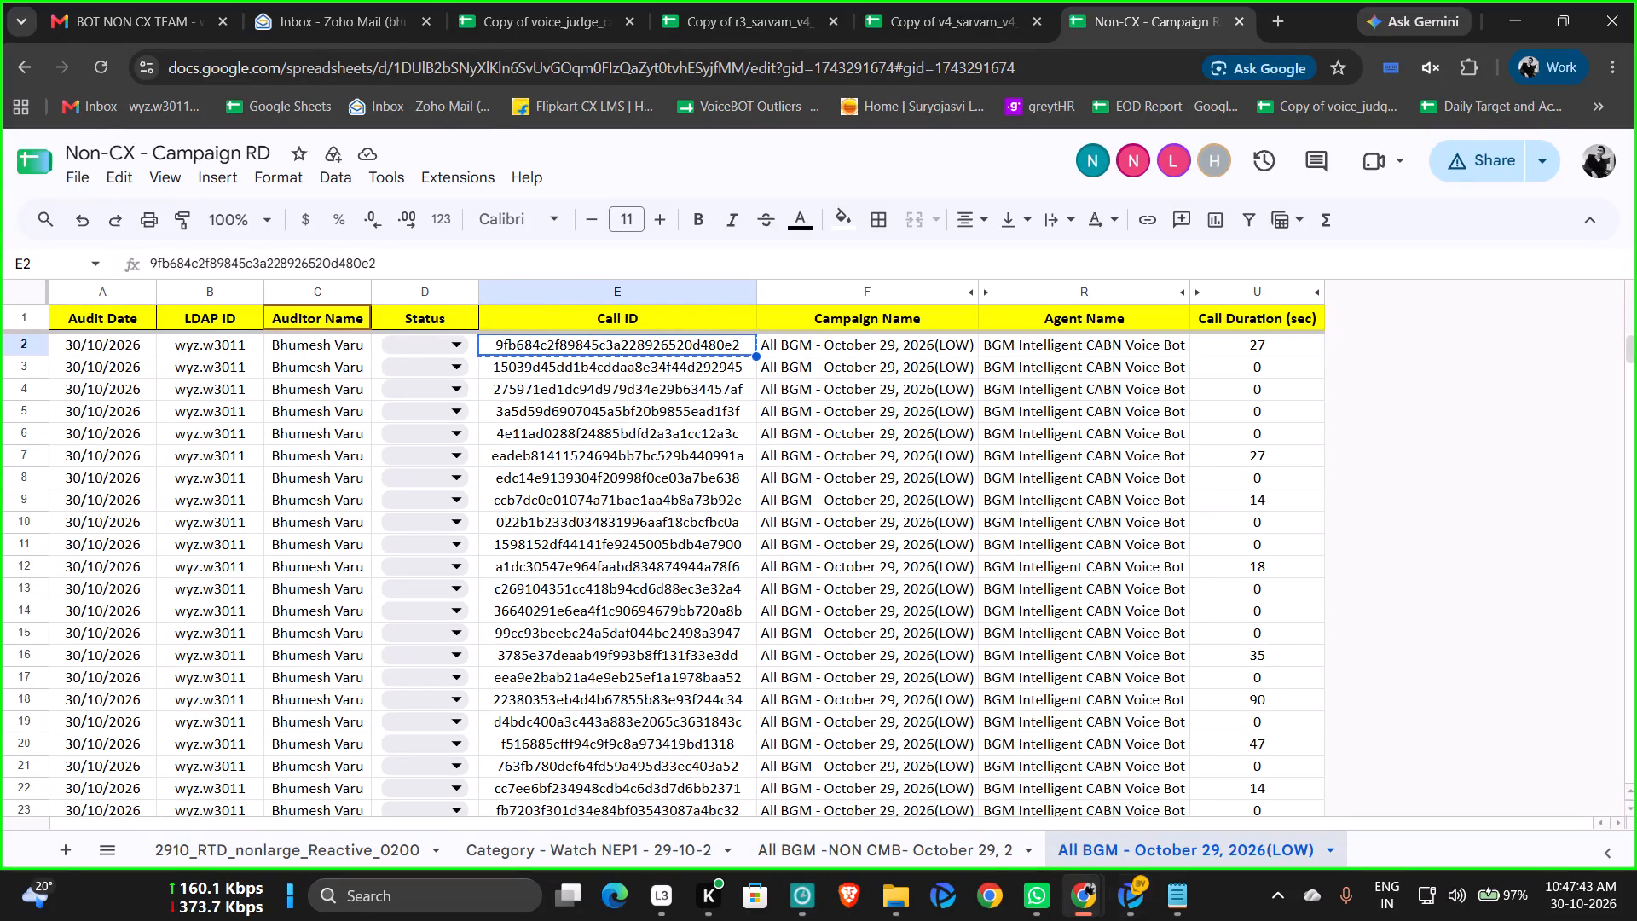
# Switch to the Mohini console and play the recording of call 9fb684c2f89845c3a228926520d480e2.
pyautogui.click(1148, 895)
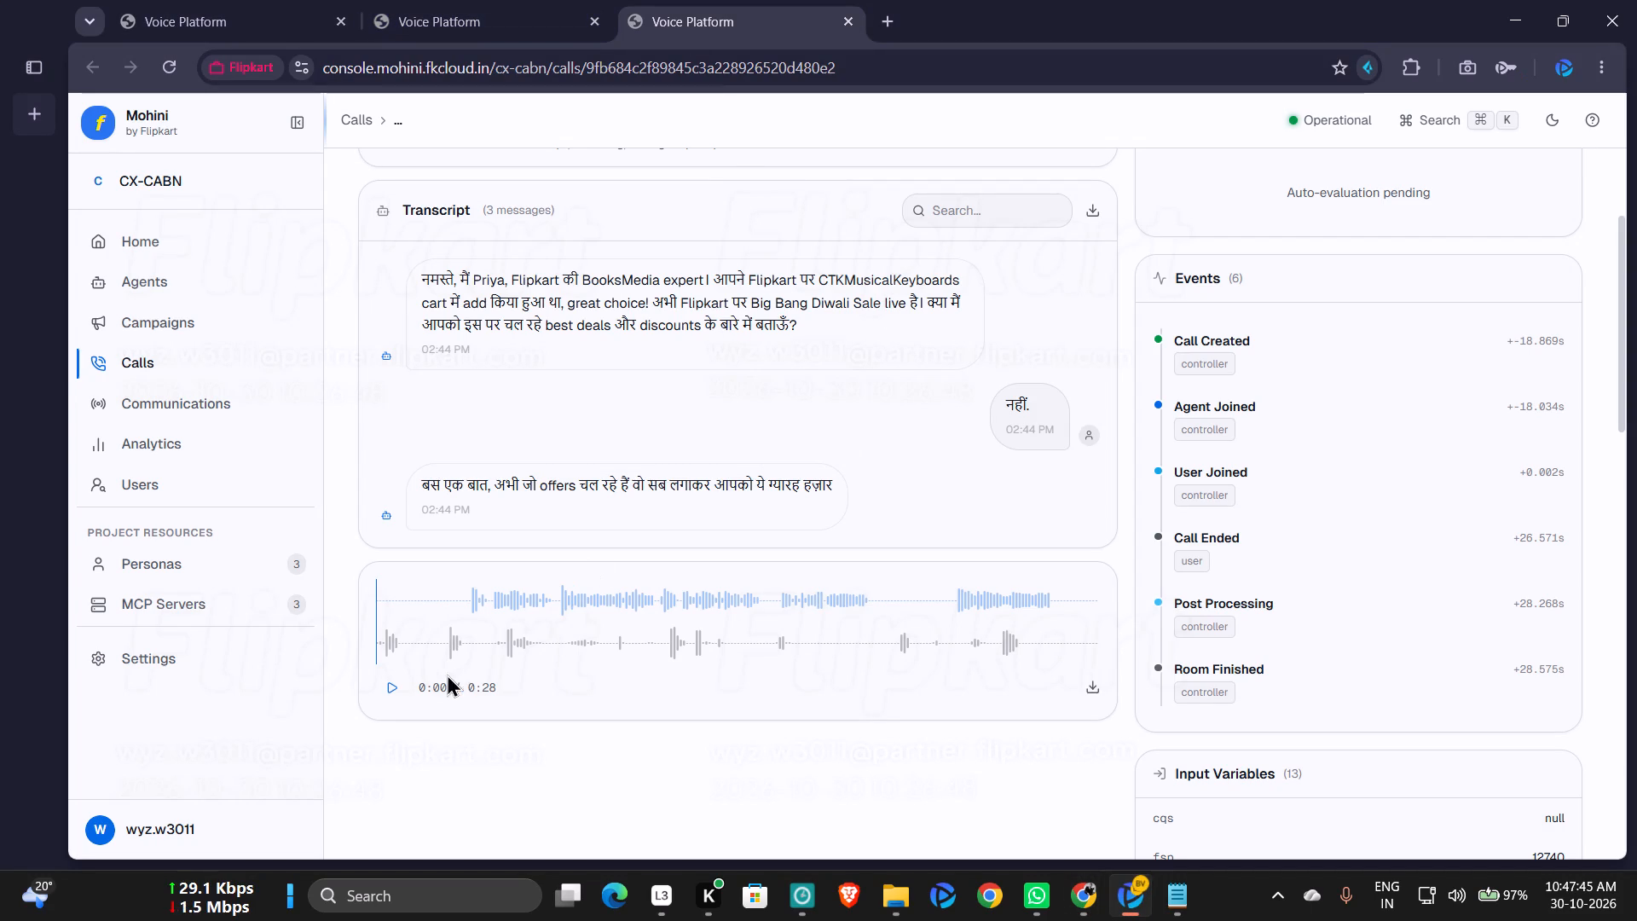
pyautogui.click(1089, 914)
pyautogui.click(1085, 914)
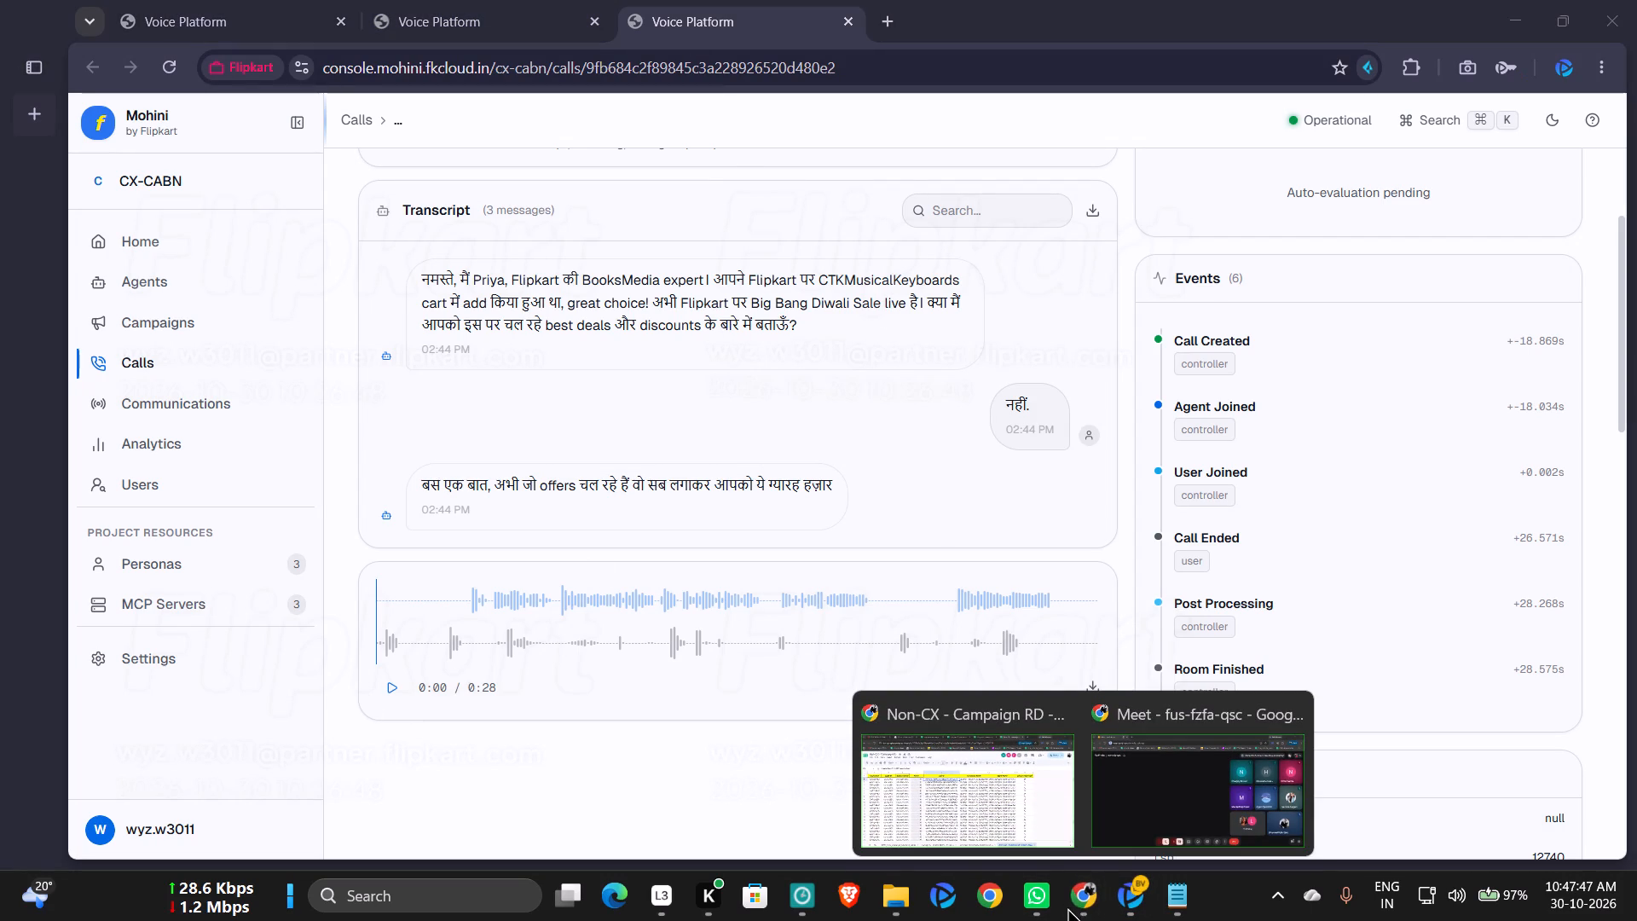
pyautogui.click(414, 687)
pyautogui.click(390, 682)
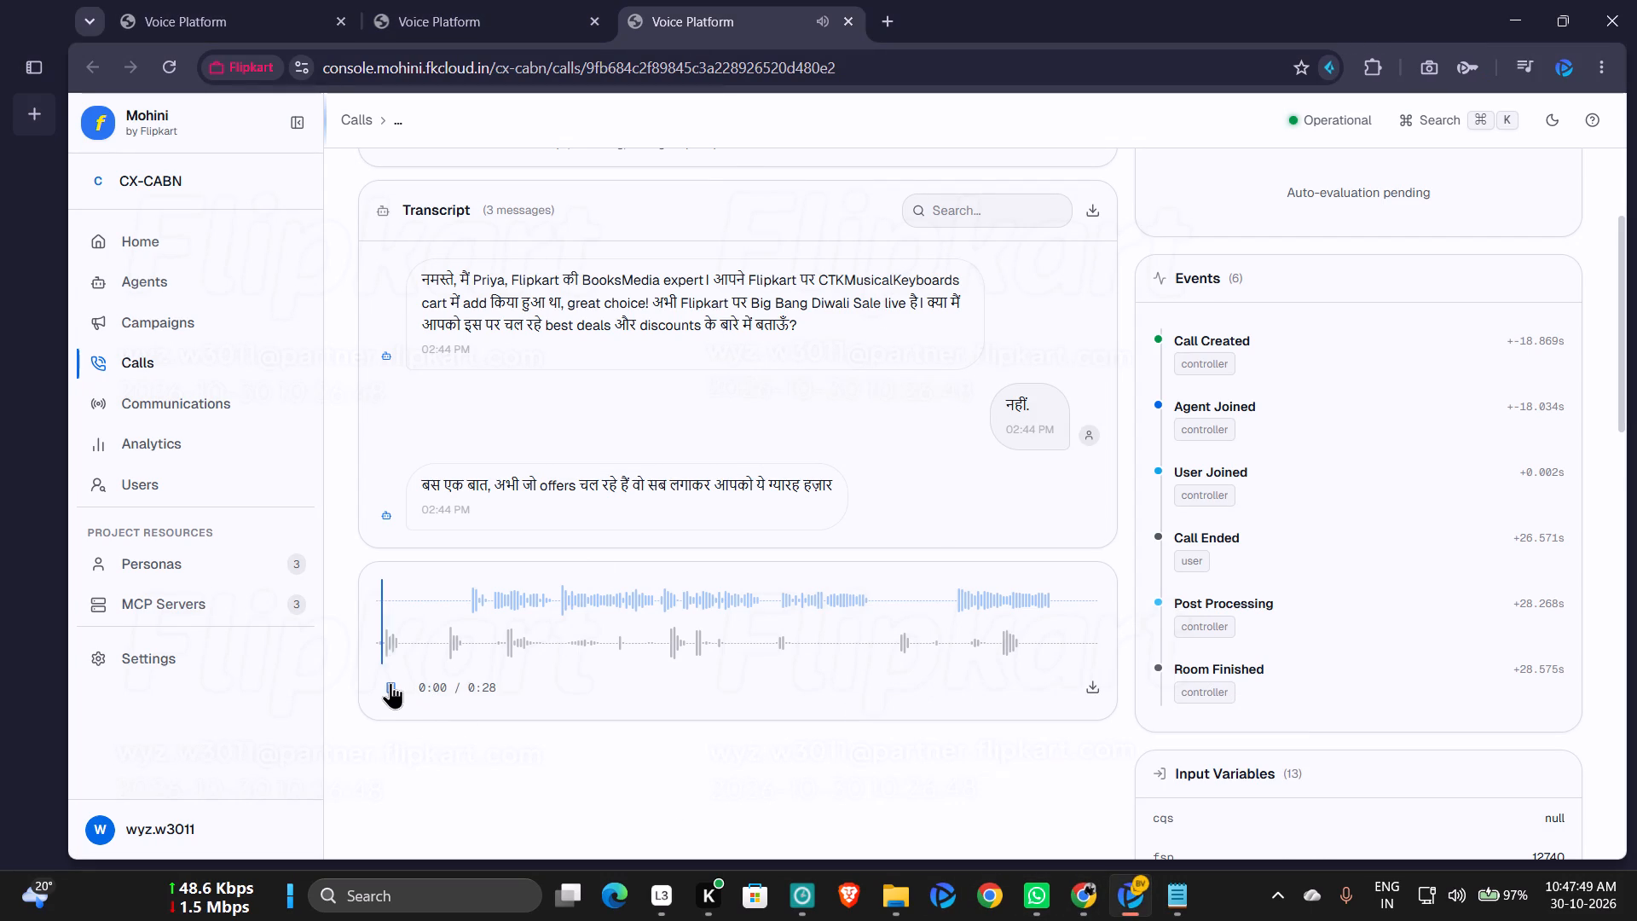
# Open AuditXpert in a new browser tab and start a blank evaluation form for the Judge Model process.
pyautogui.click(908, 20)
pyautogui.click(883, 26)
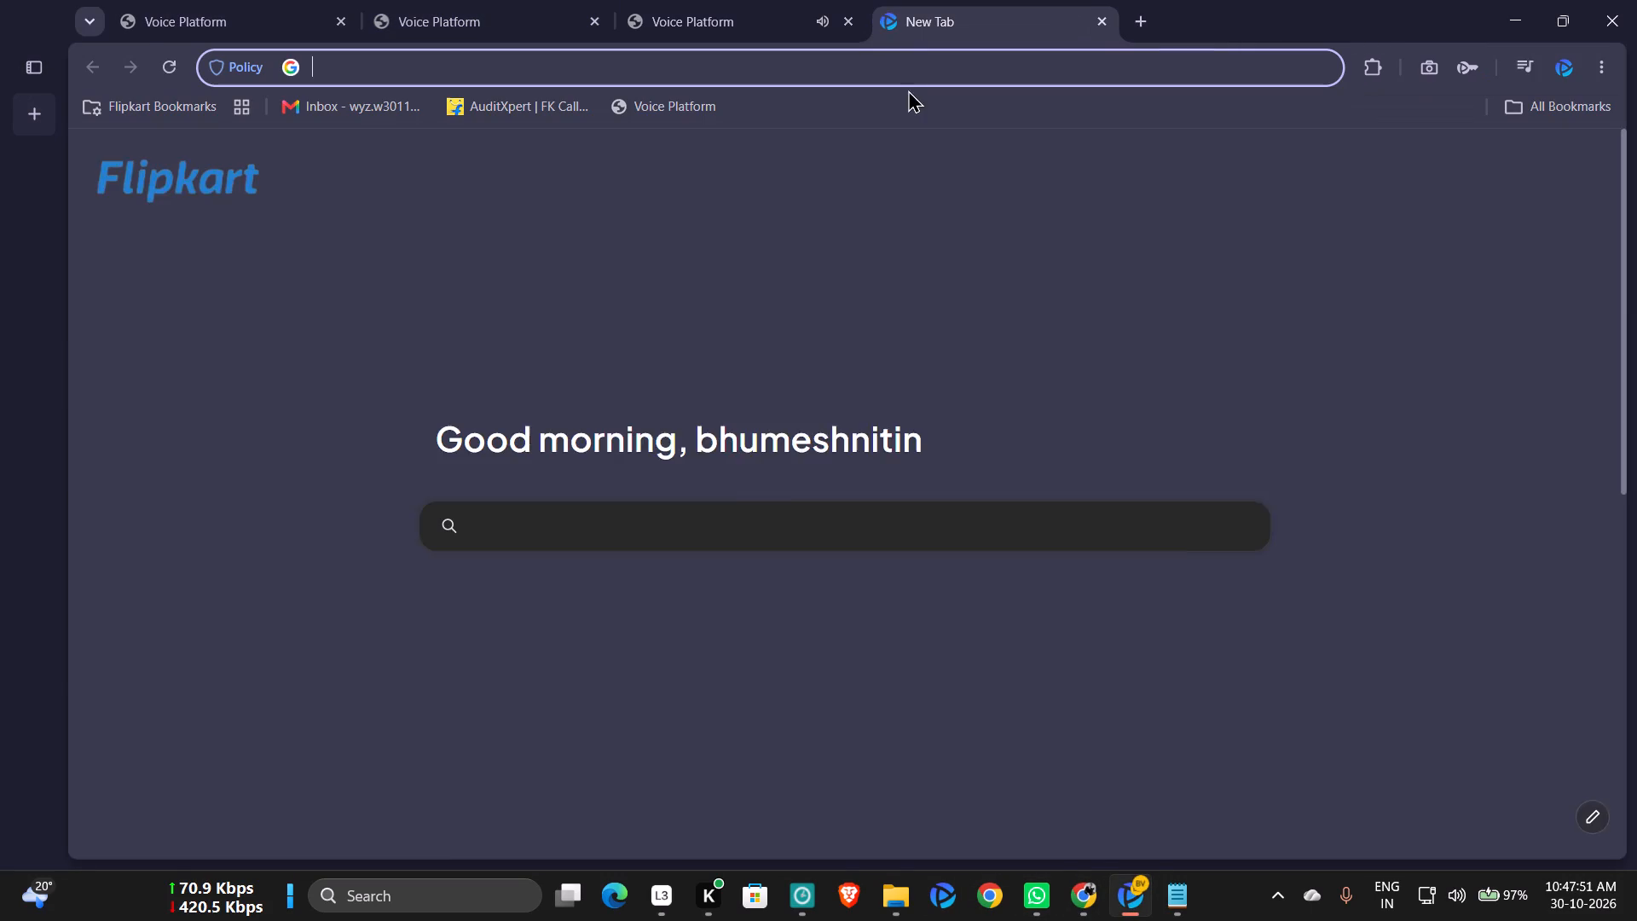
pyautogui.click(478, 96)
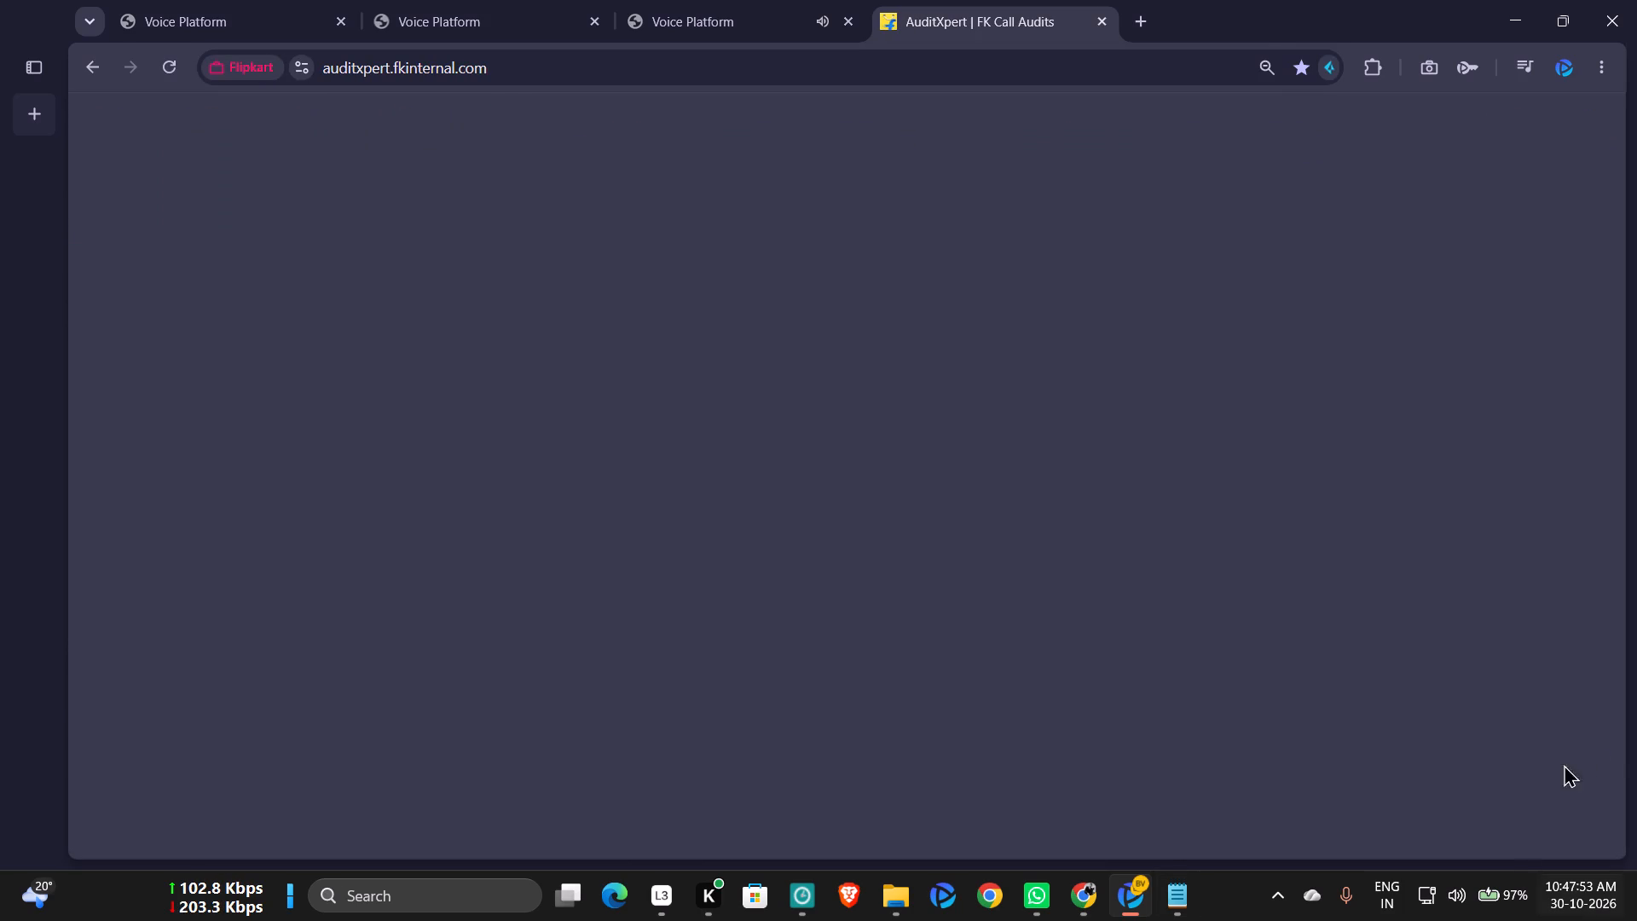
pyautogui.click(241, 235)
pyautogui.click(202, 368)
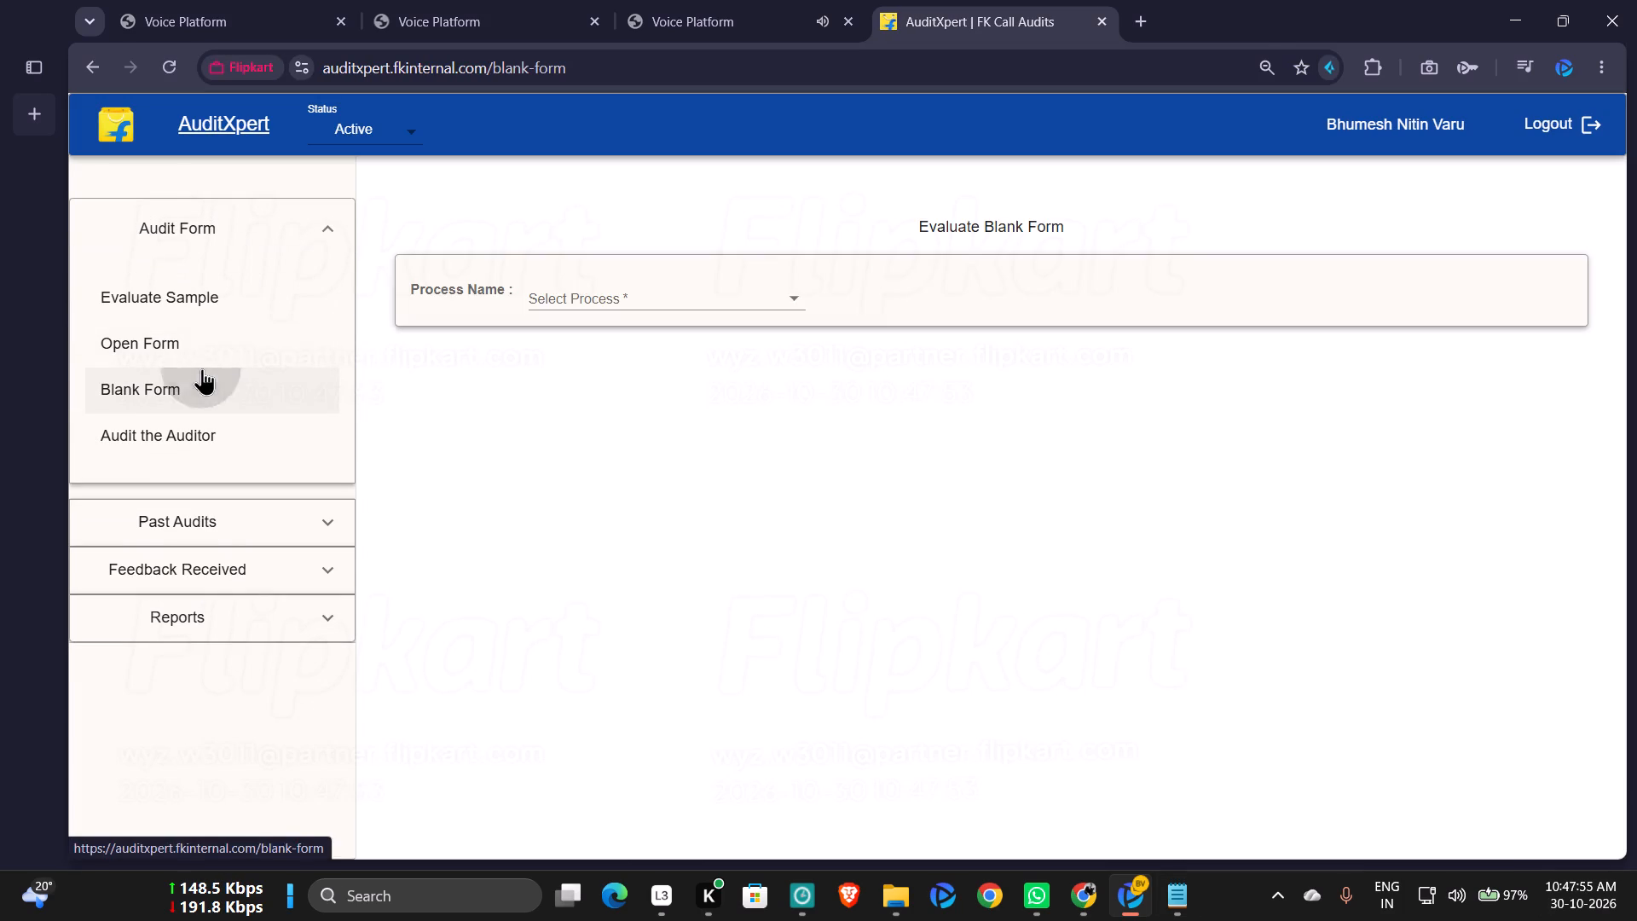
pyautogui.click(665, 305)
pyautogui.click(680, 485)
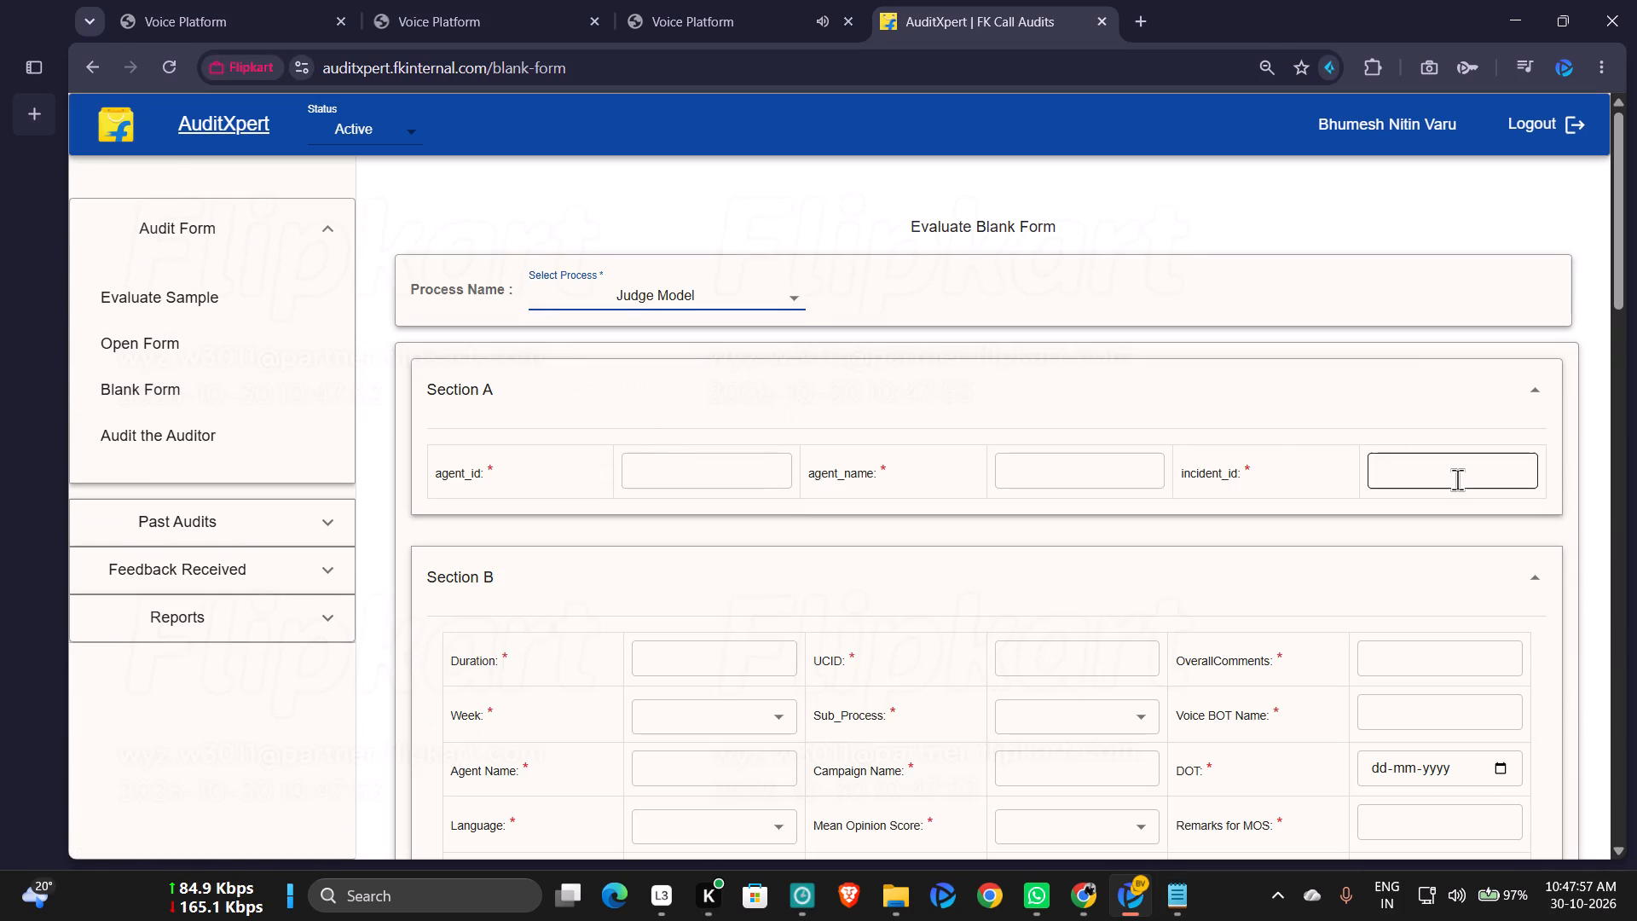
# Enter the copied Call ID as incident_id and UCID, and fill agent_name and agent_id with the saved agent entries.
pyautogui.click(1457, 479)
pyautogui.hotkey('ctrl', 'v')
pyautogui.click(1094, 657)
pyautogui.hotkey('ctrl', 'v')
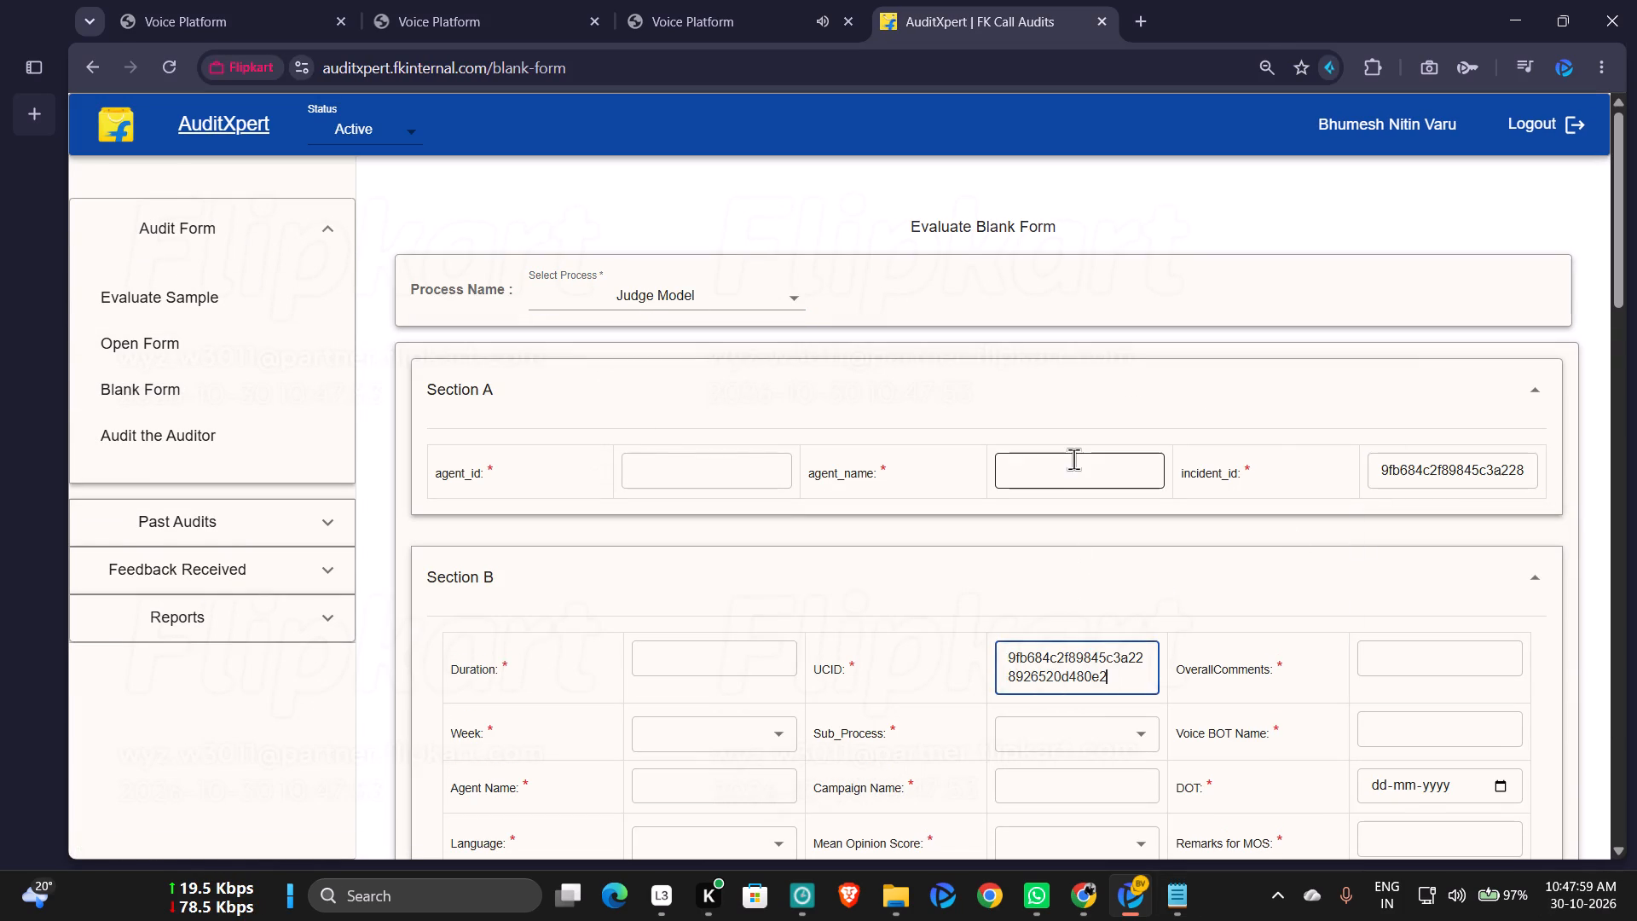
pyautogui.click(1073, 458)
pyautogui.click(1124, 524)
pyautogui.click(748, 480)
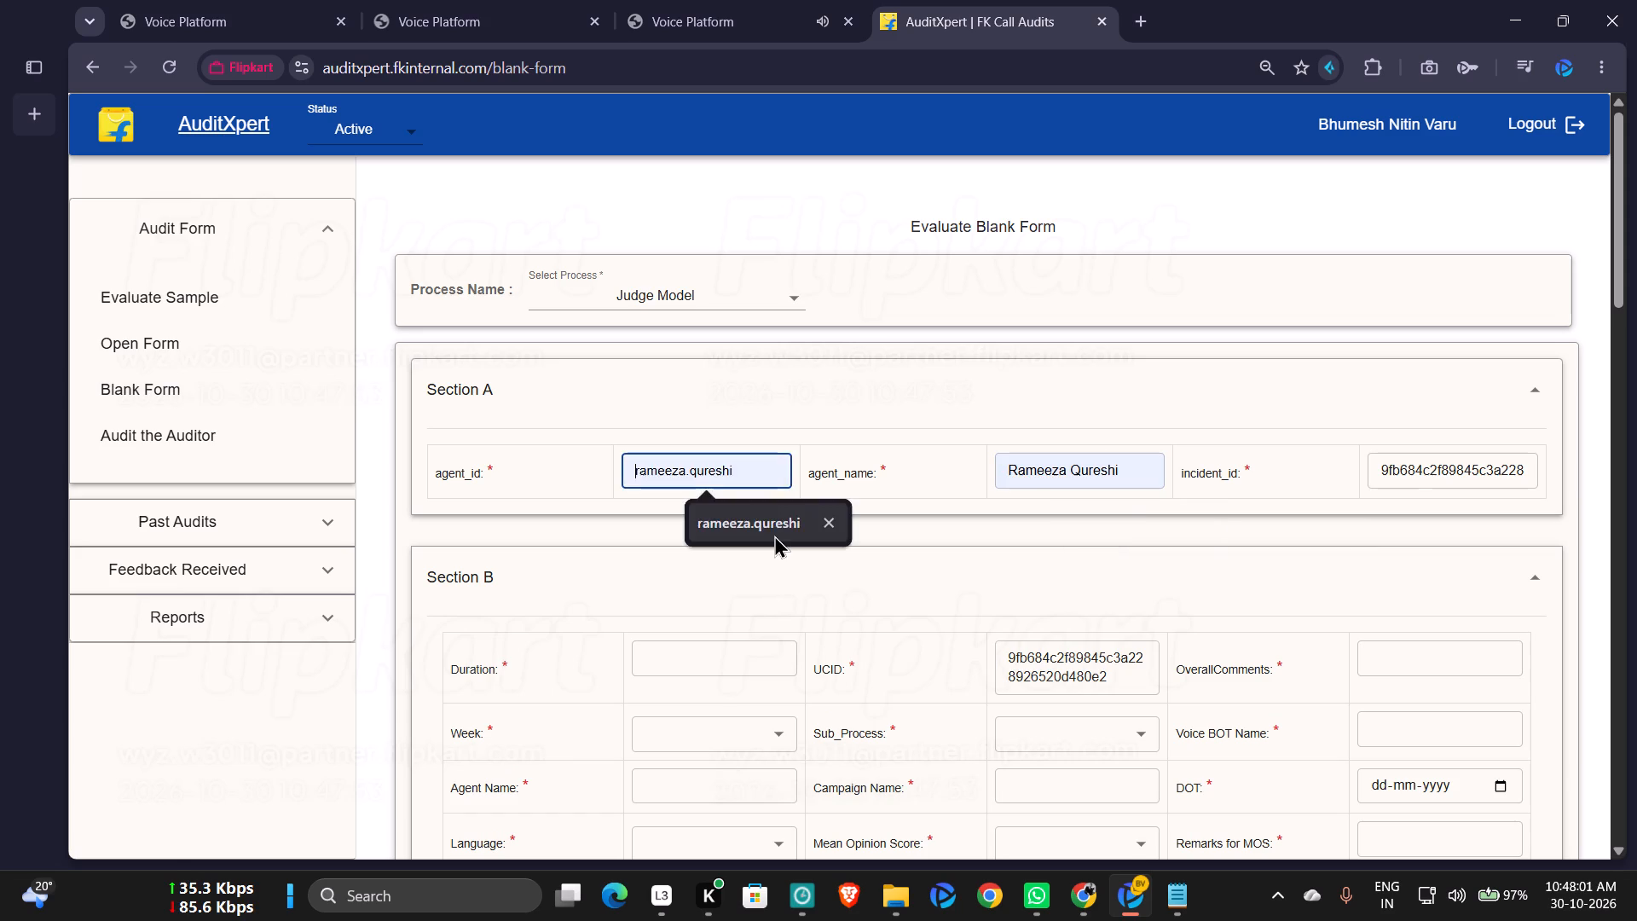
pyautogui.click(774, 535)
# Check the call page in Mohini, and in Section B set Sub_Process to CX CABN and DOT to 29-10-2026.
pyautogui.click(643, 0)
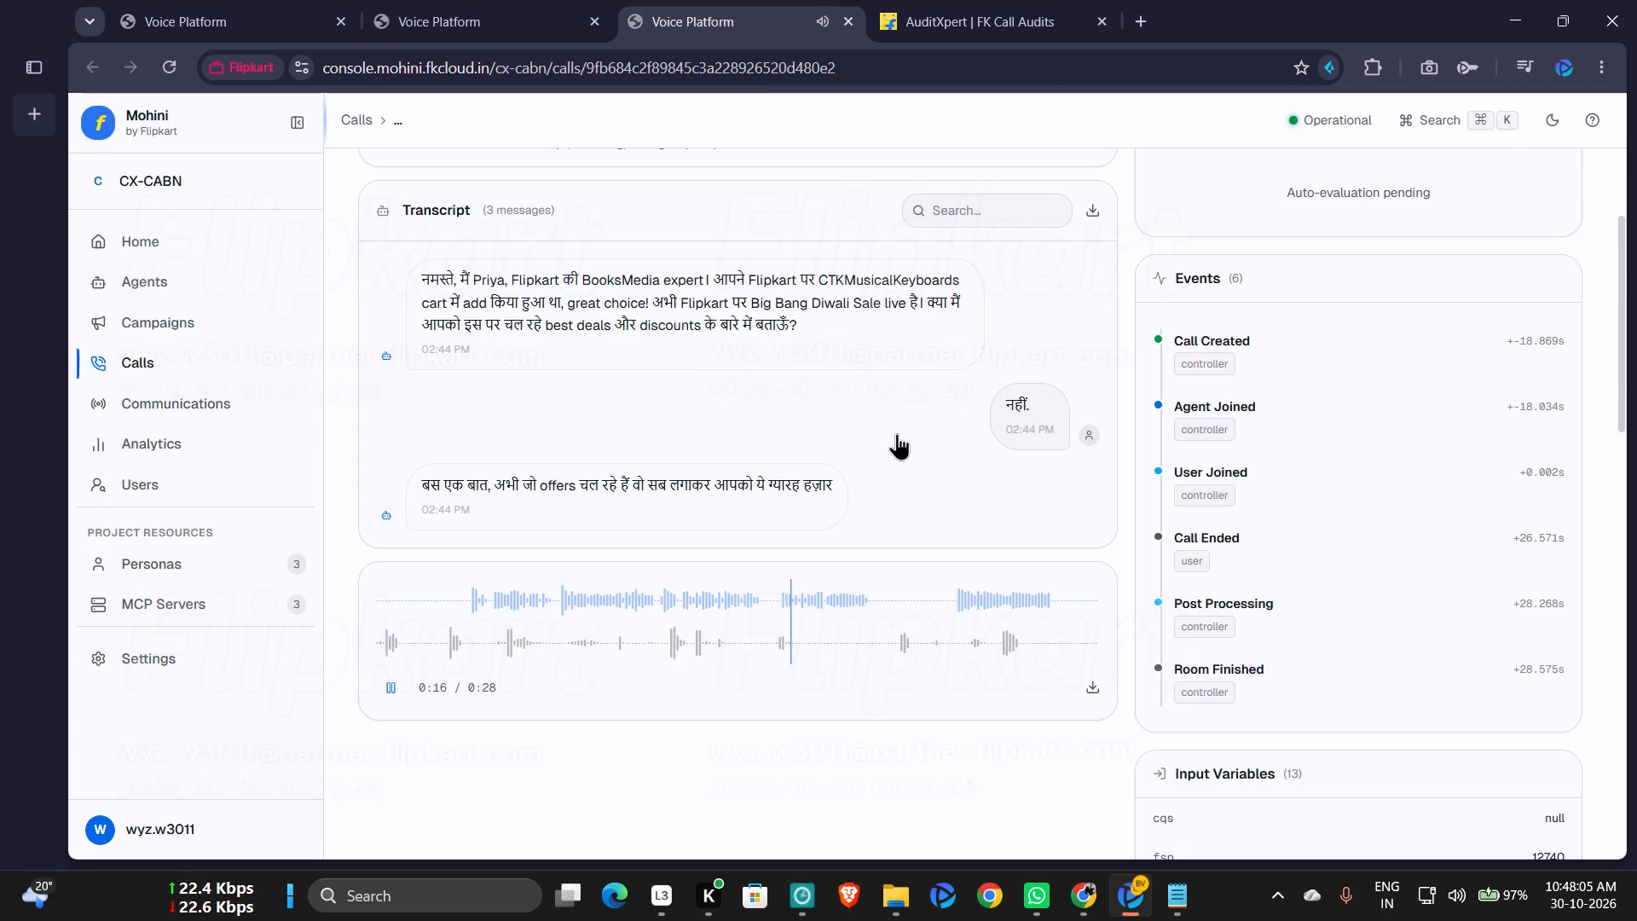
pyautogui.click(975, 16)
pyautogui.scroll(-1, 1061, 449)
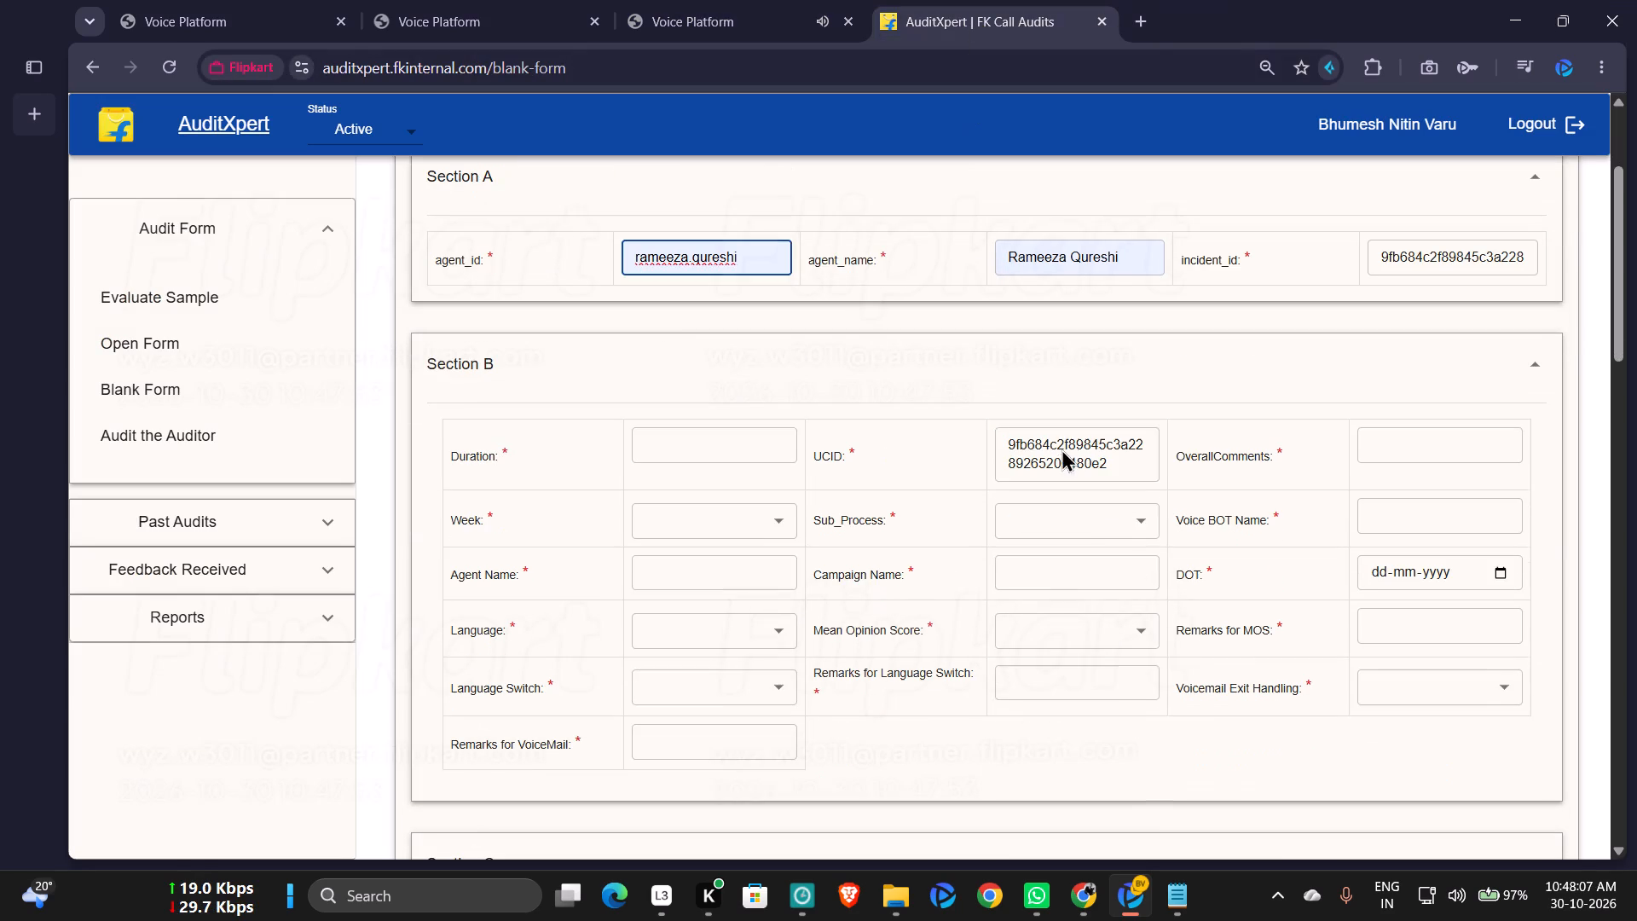
pyautogui.click(1131, 506)
pyautogui.click(1146, 615)
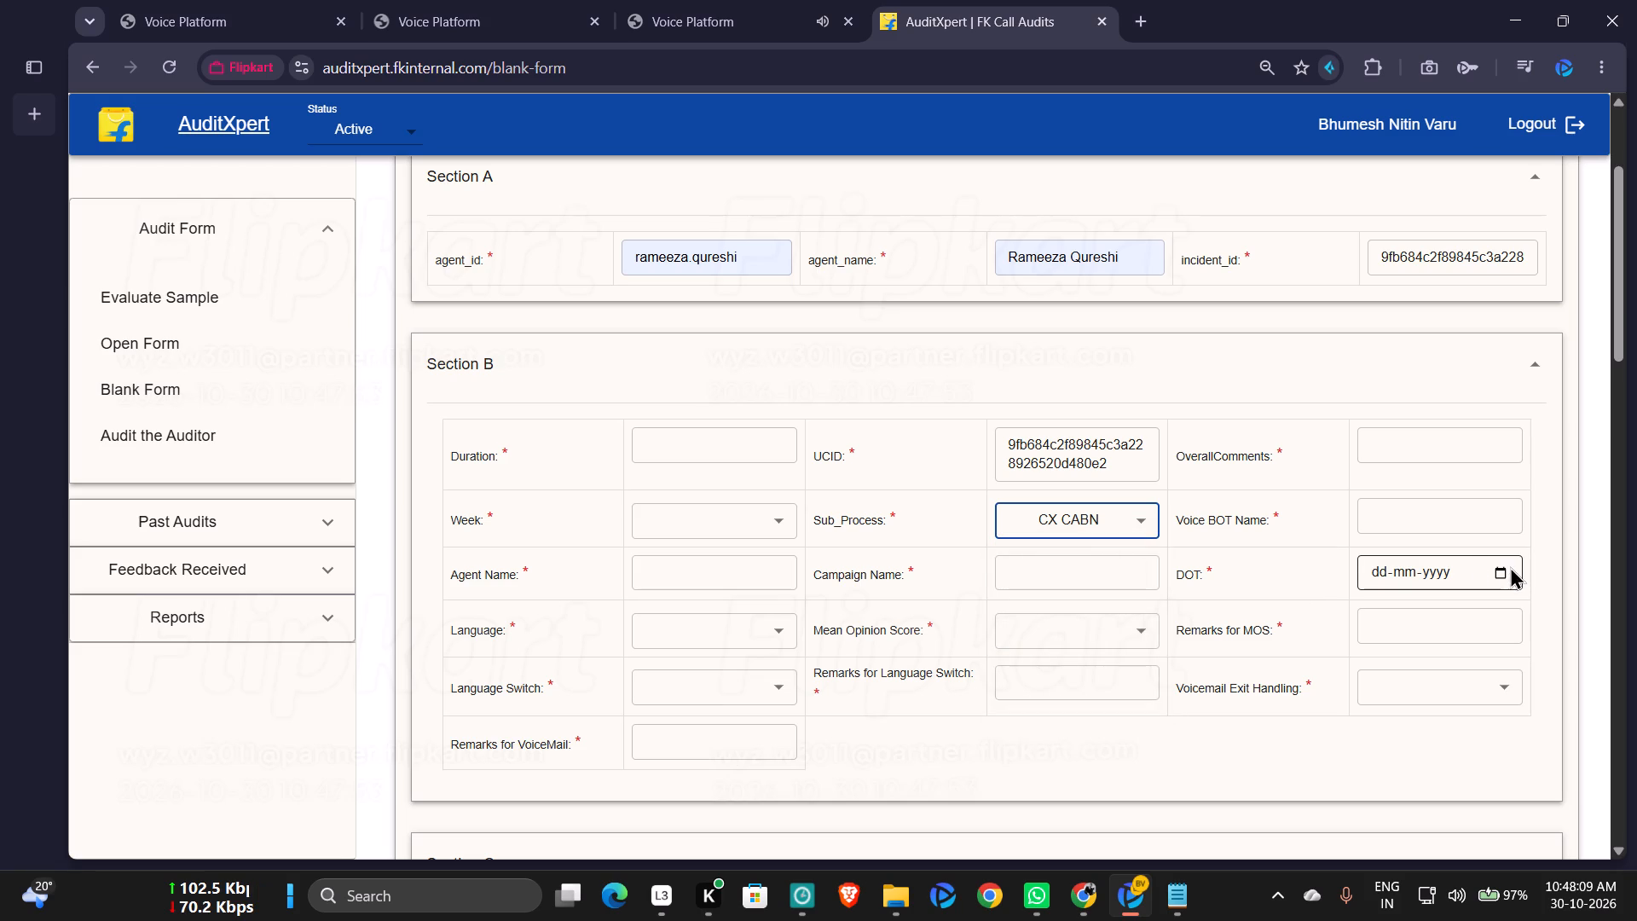
pyautogui.click(1510, 566)
pyautogui.click(1502, 566)
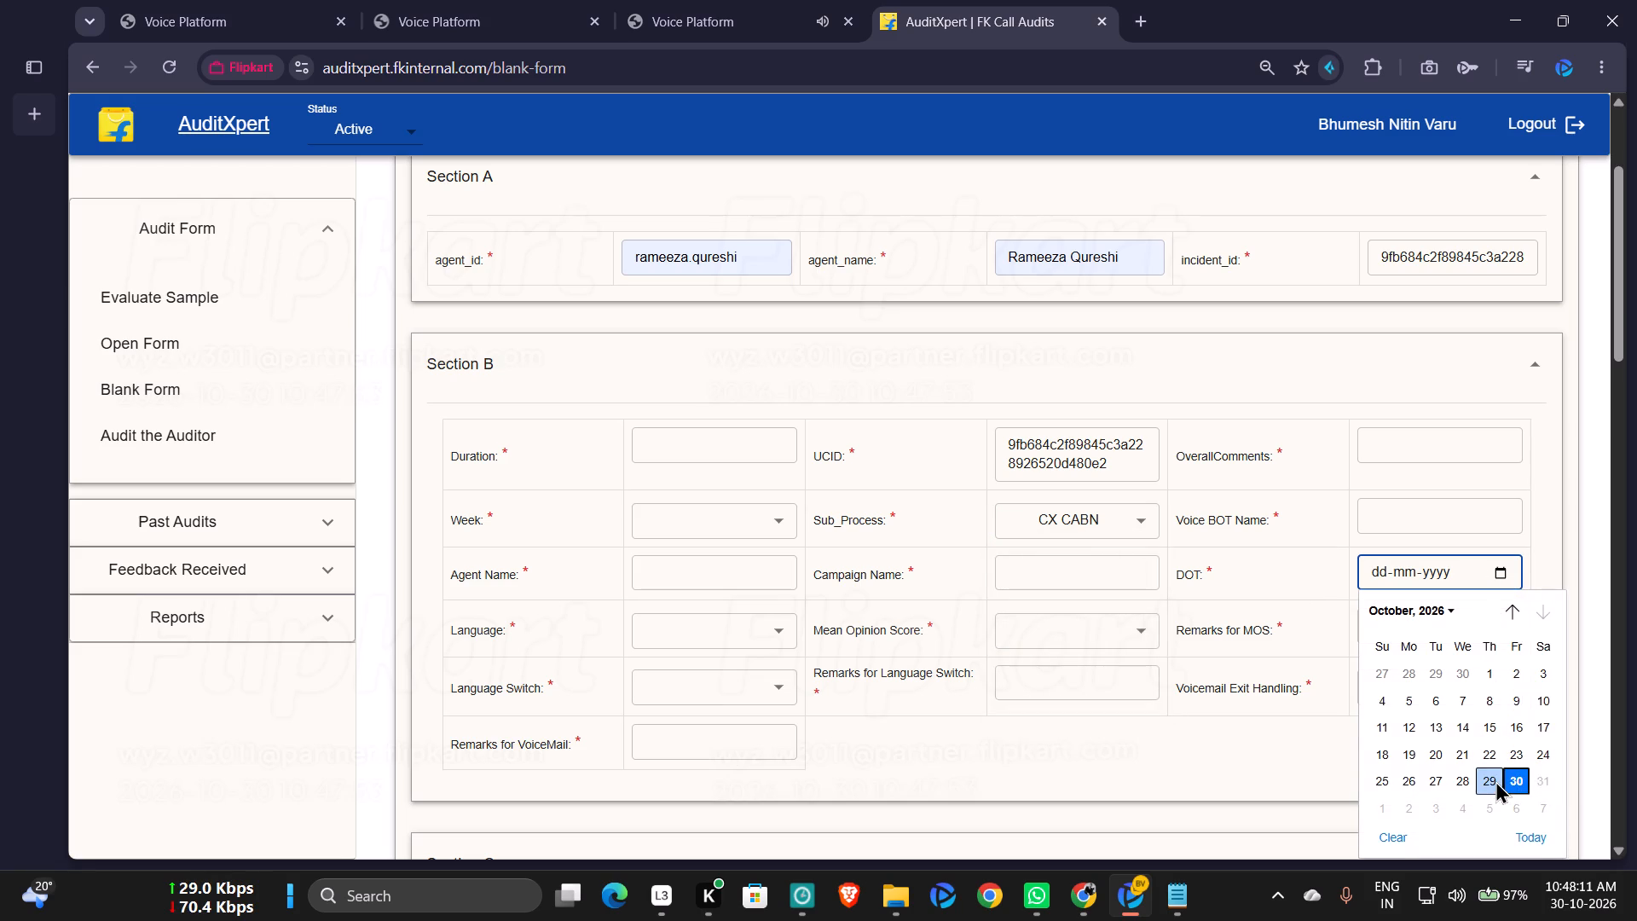
pyautogui.click(1495, 780)
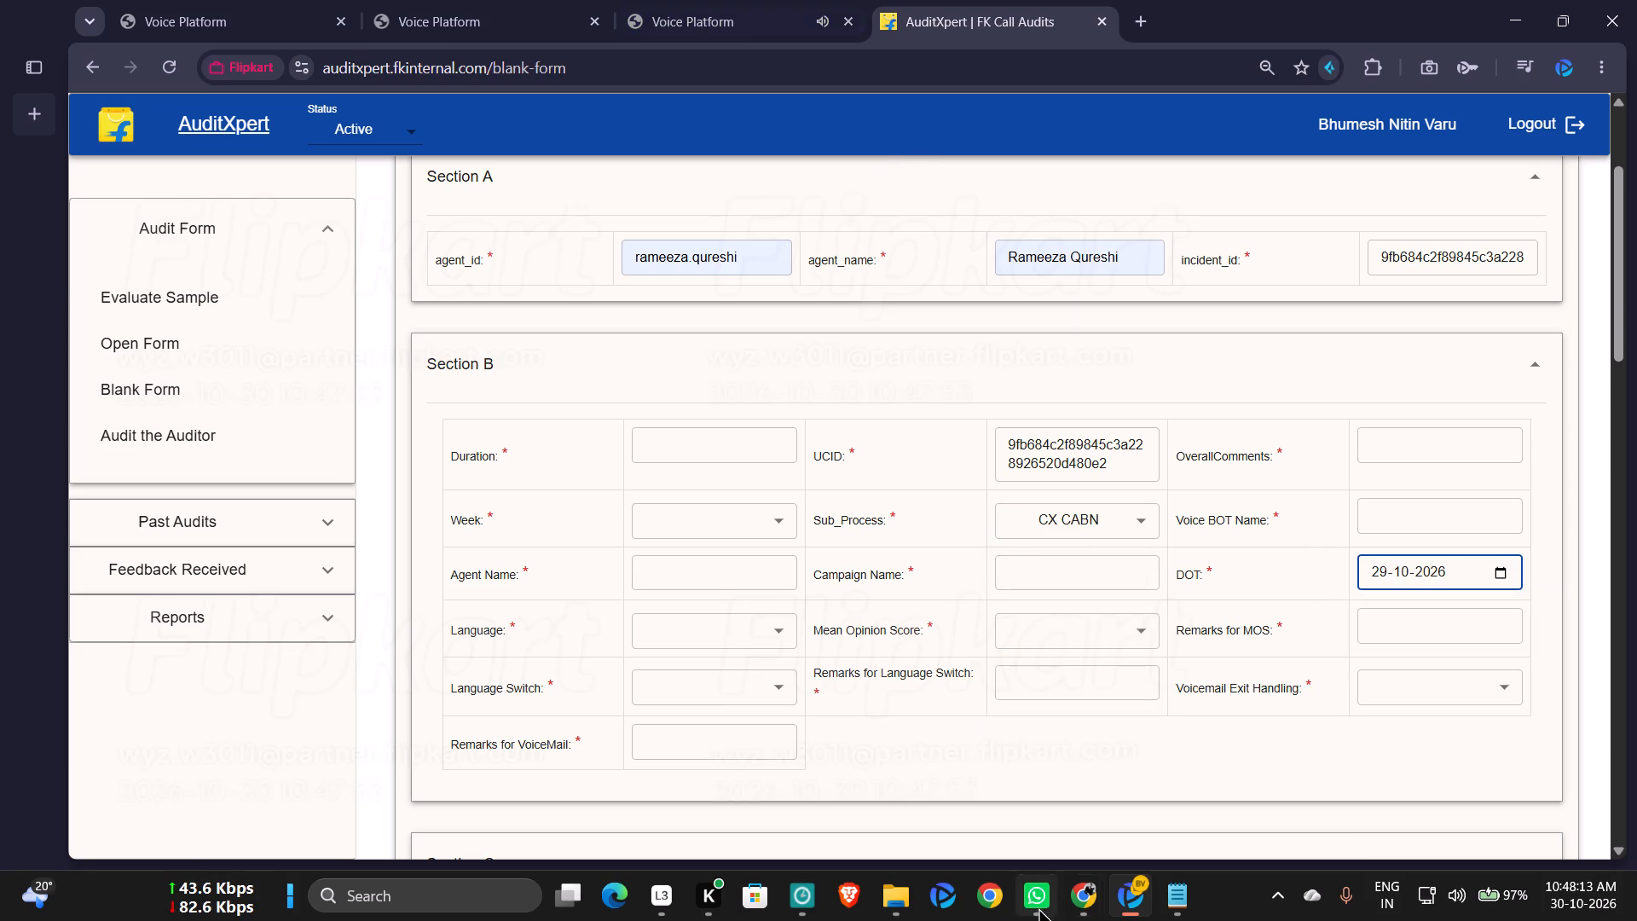
# Check the campaign sheet and review the call's transcript and details in the Mohini console.
pyautogui.click(1102, 912)
pyautogui.click(1006, 829)
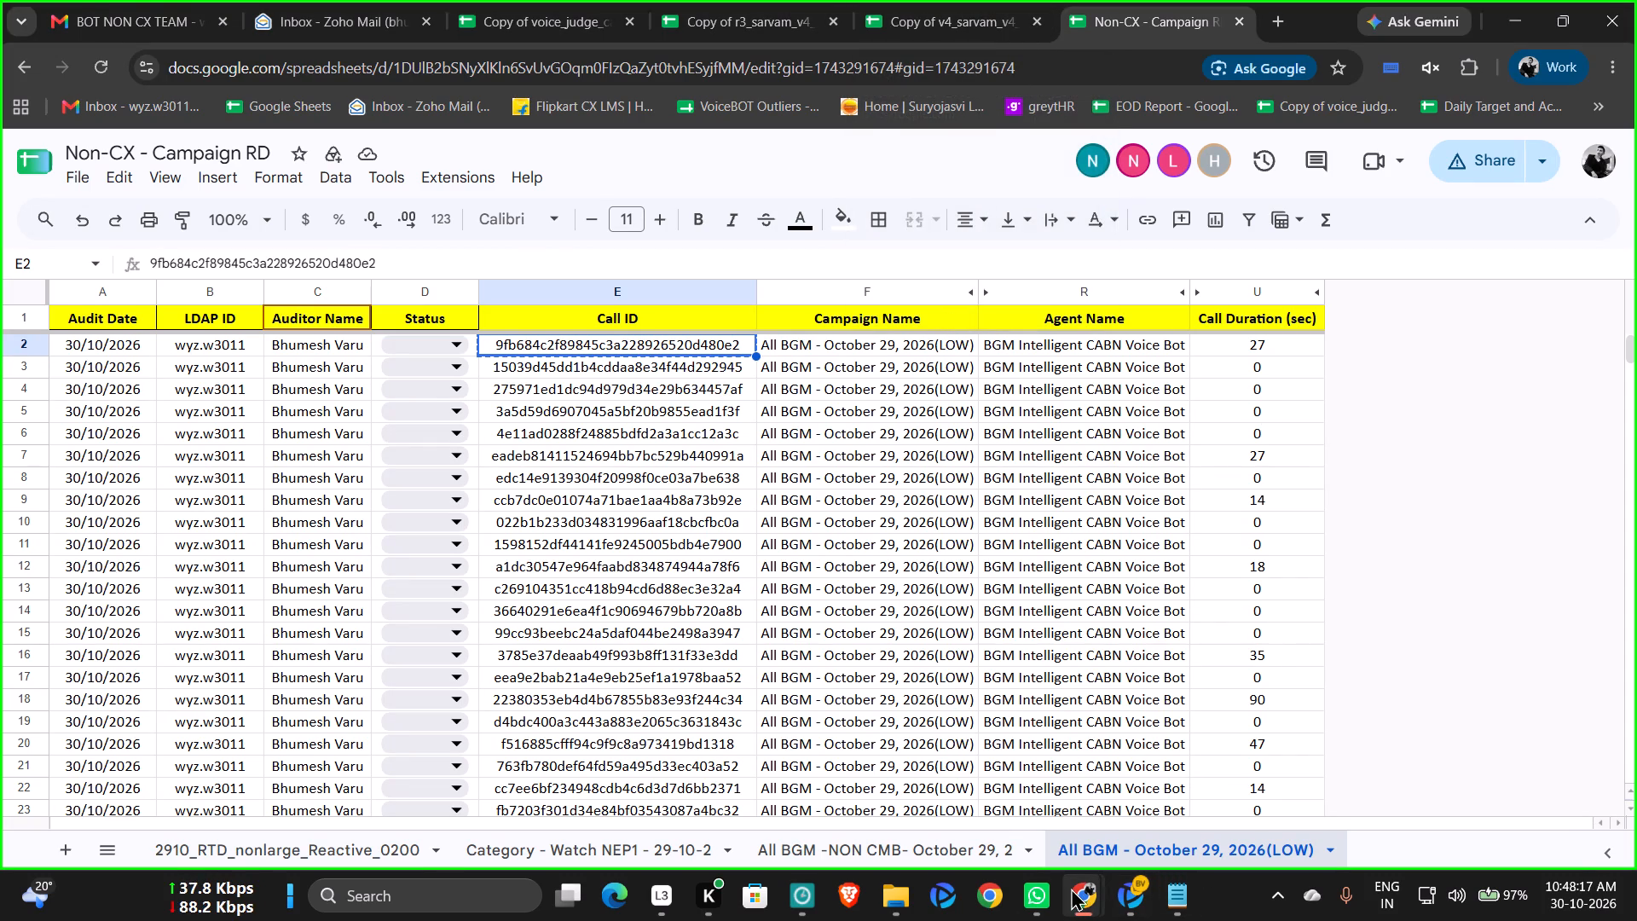
pyautogui.click(1128, 899)
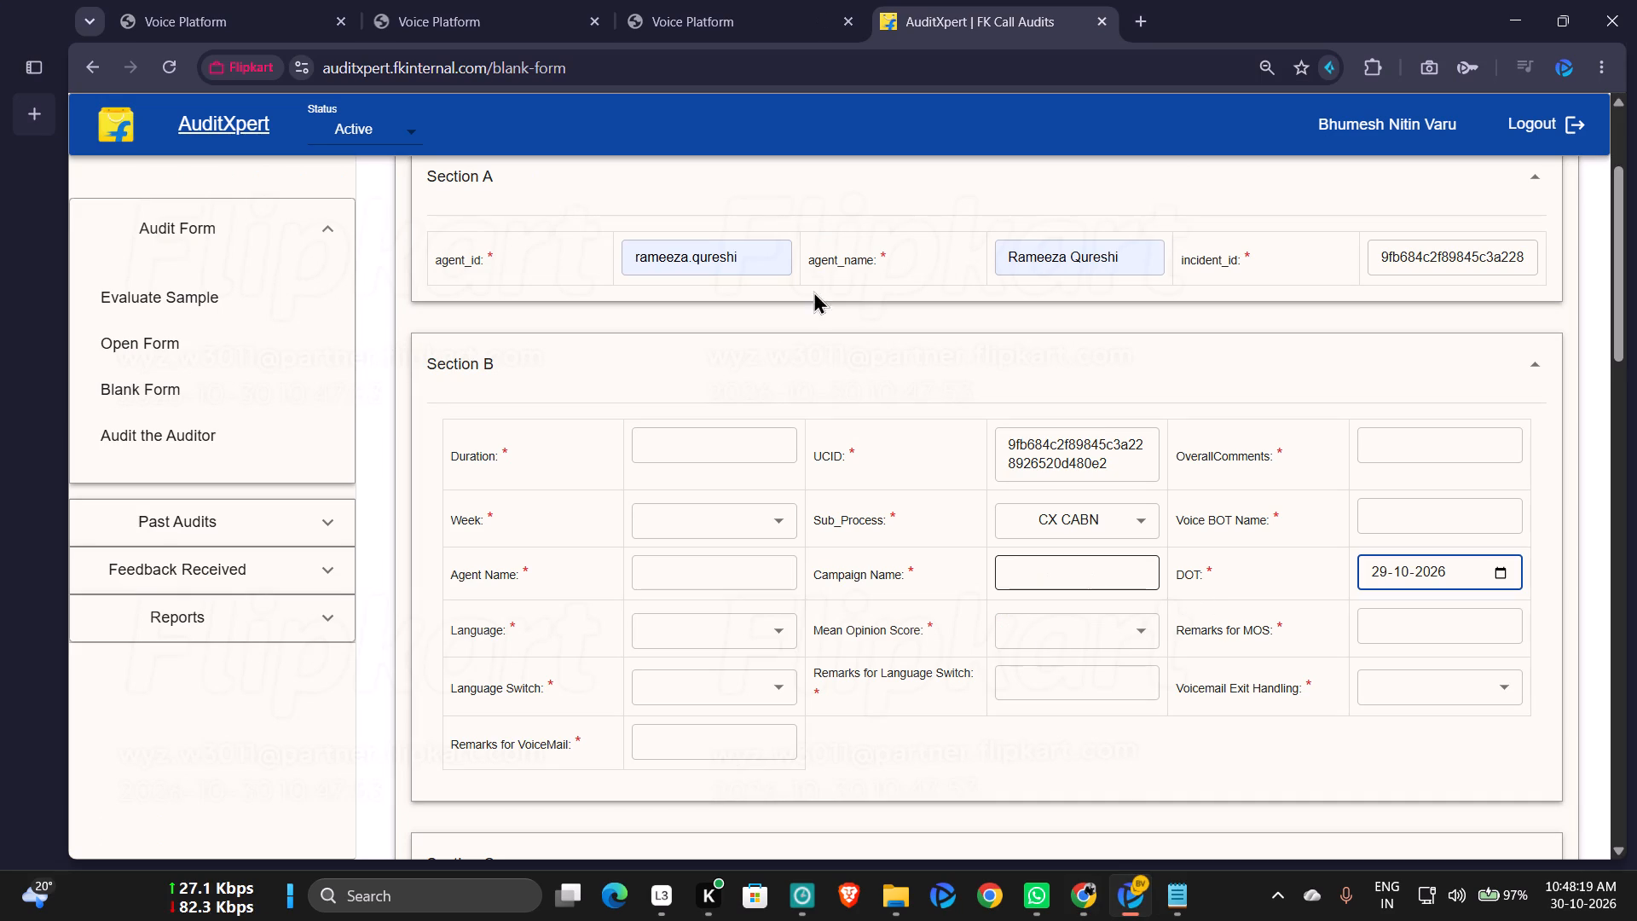
pyautogui.click(1103, 802)
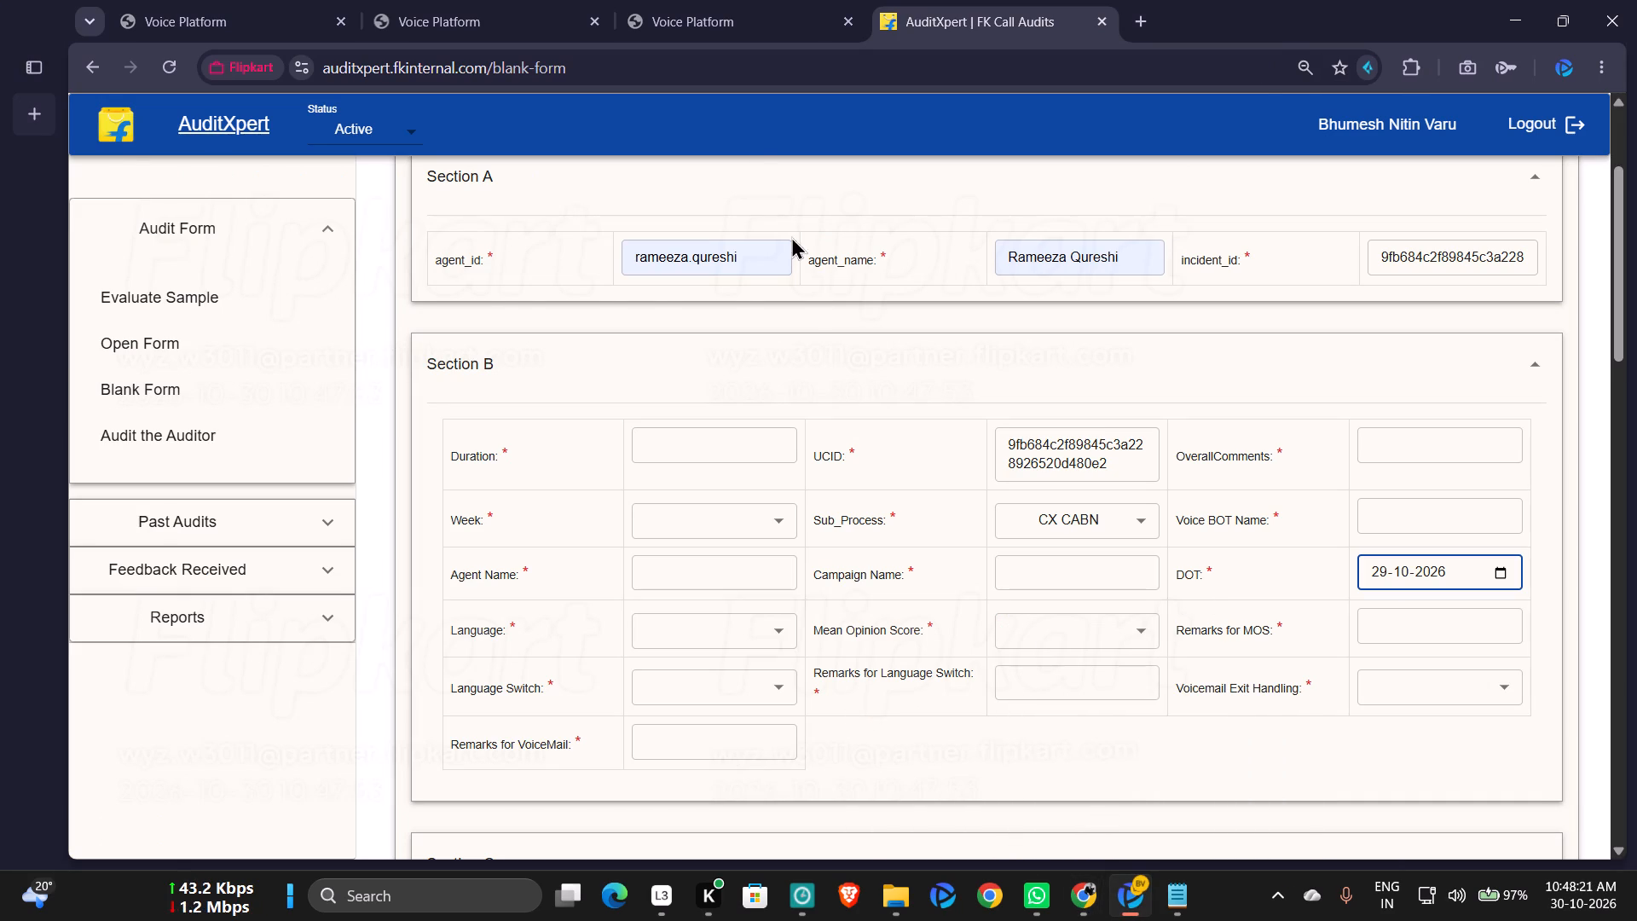
pyautogui.click(734, 0)
pyautogui.scroll(5, 1165, 380)
pyautogui.scroll(-2, 1173, 389)
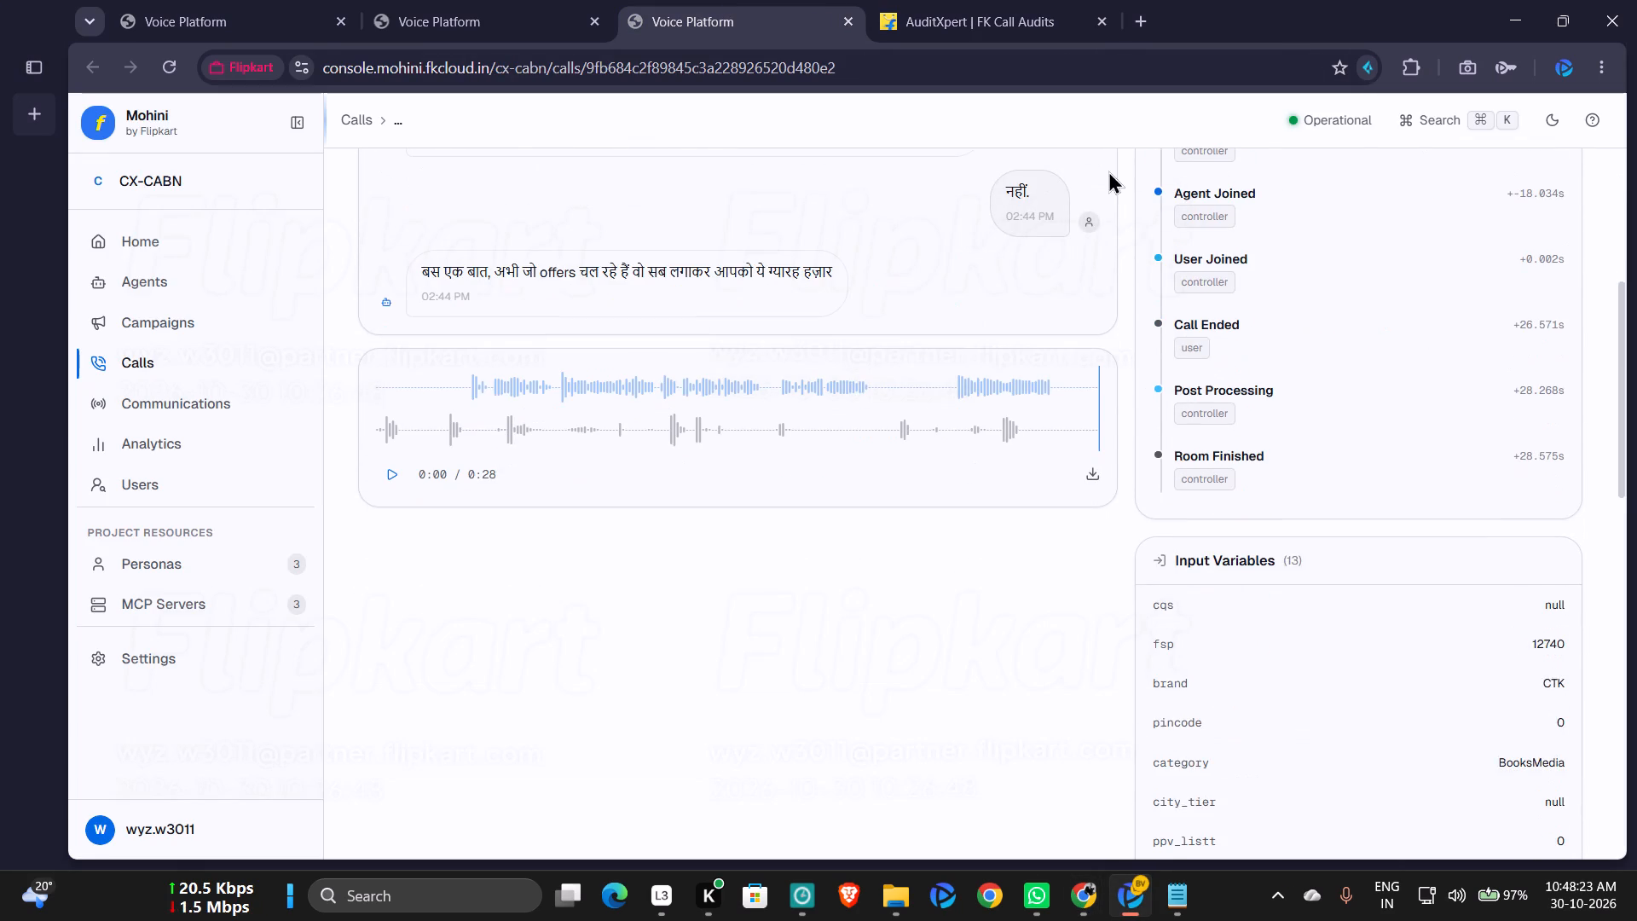
# Set Mean Opinion Score to 5, Language to Hindi, and both Voicemail Exit Handling and Language Switch to NA.
pyautogui.click(1046, 34)
pyautogui.click(1142, 629)
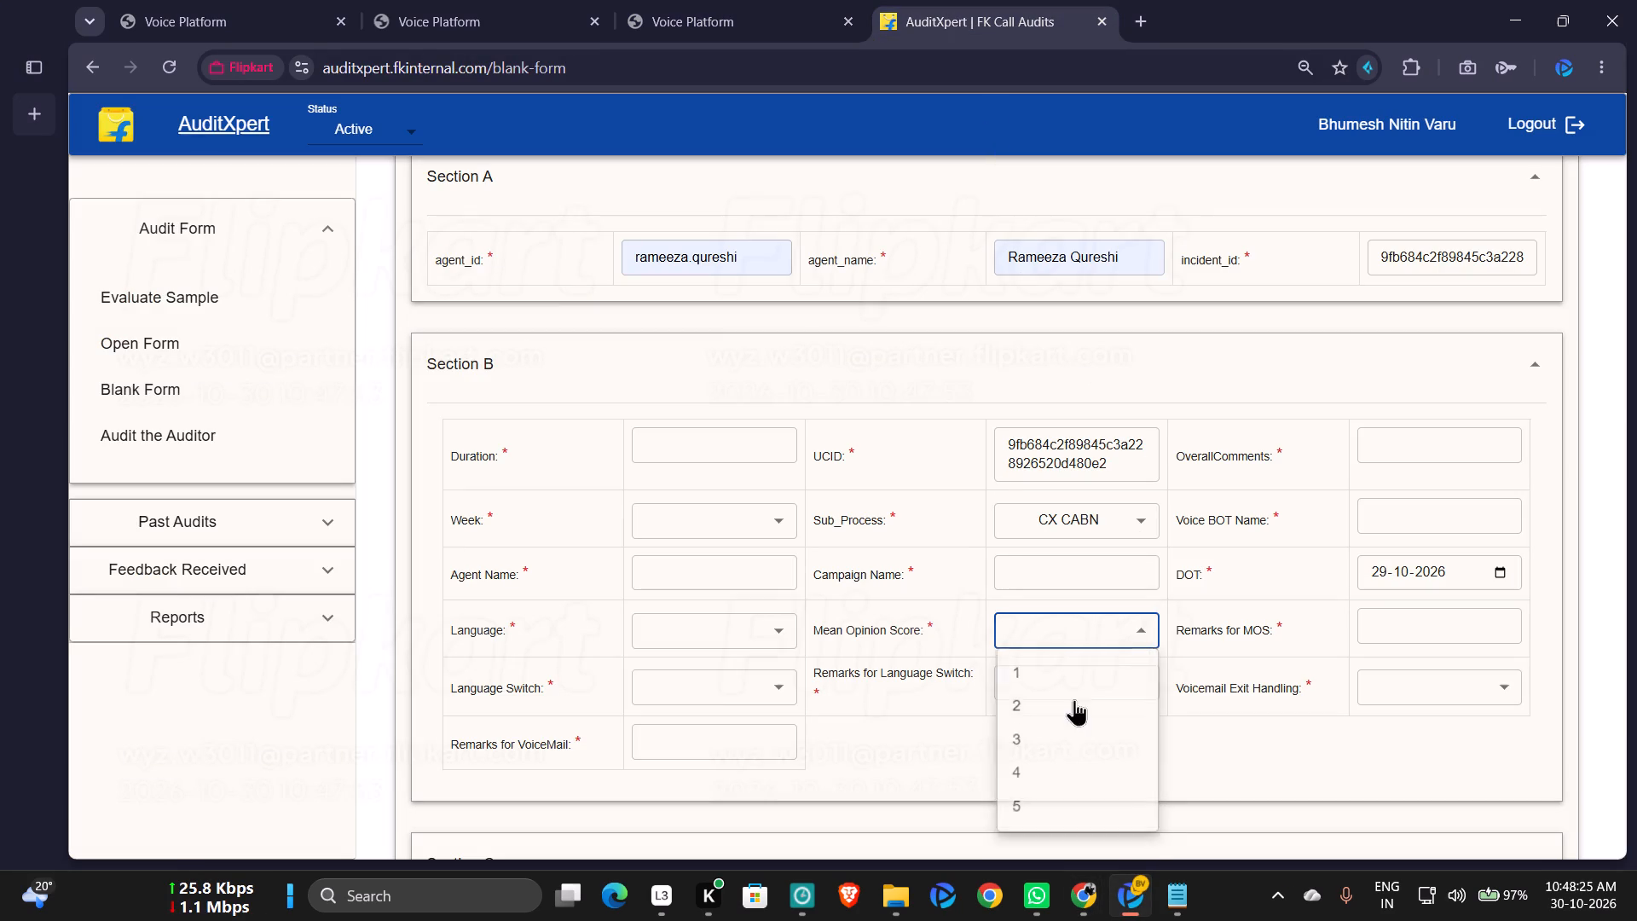
pyautogui.click(1035, 816)
pyautogui.click(754, 628)
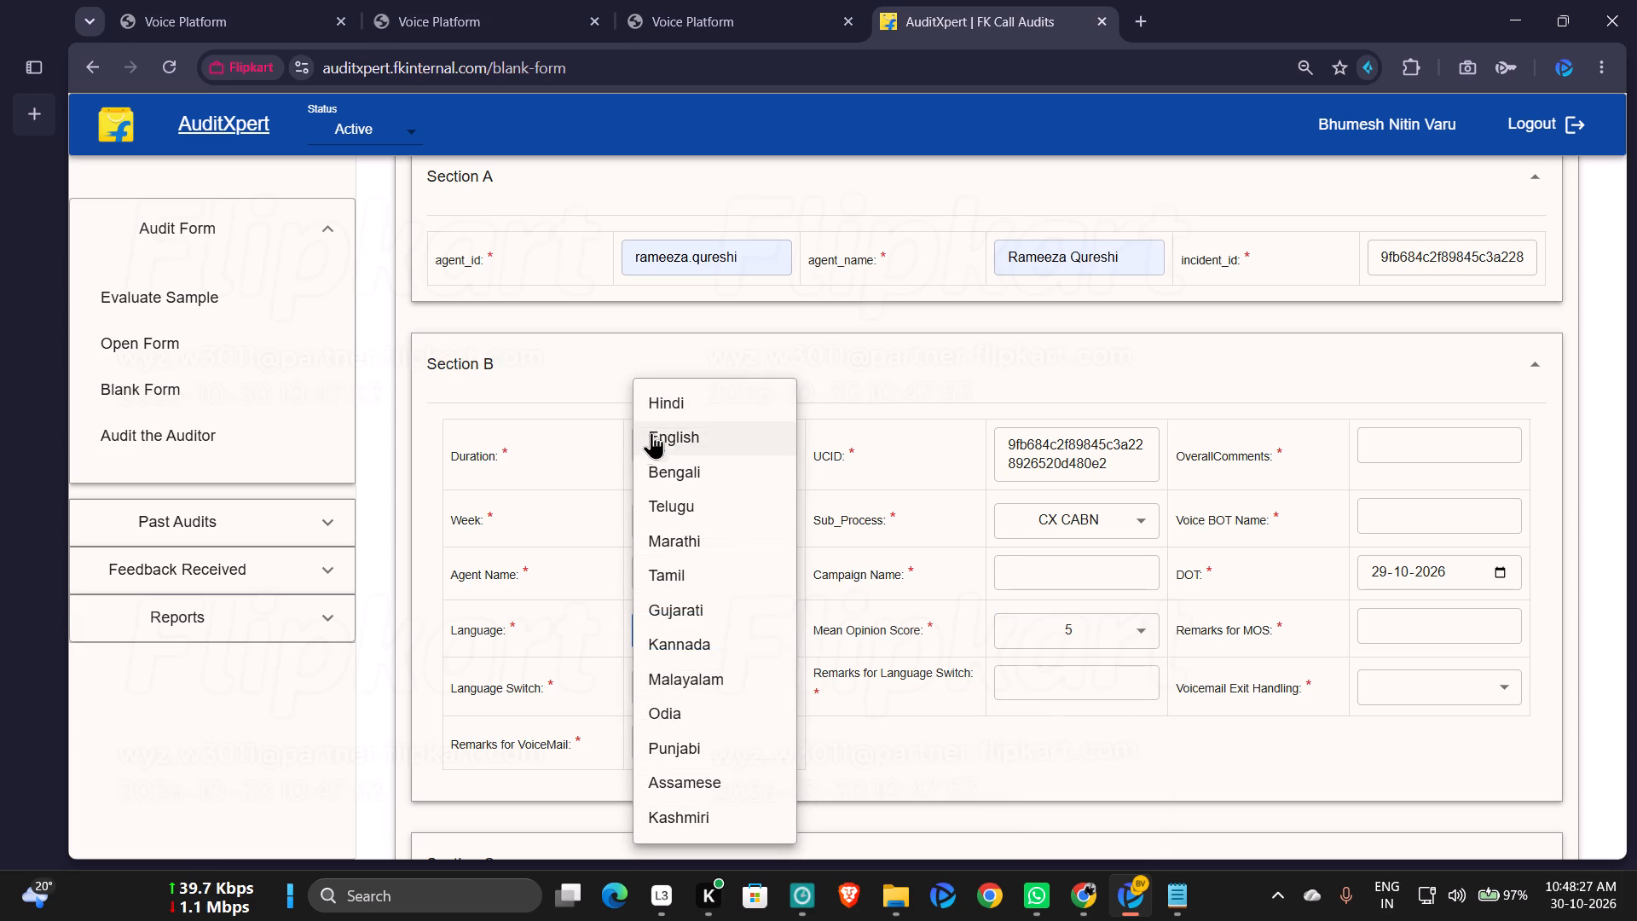
pyautogui.click(669, 420)
pyautogui.click(1494, 690)
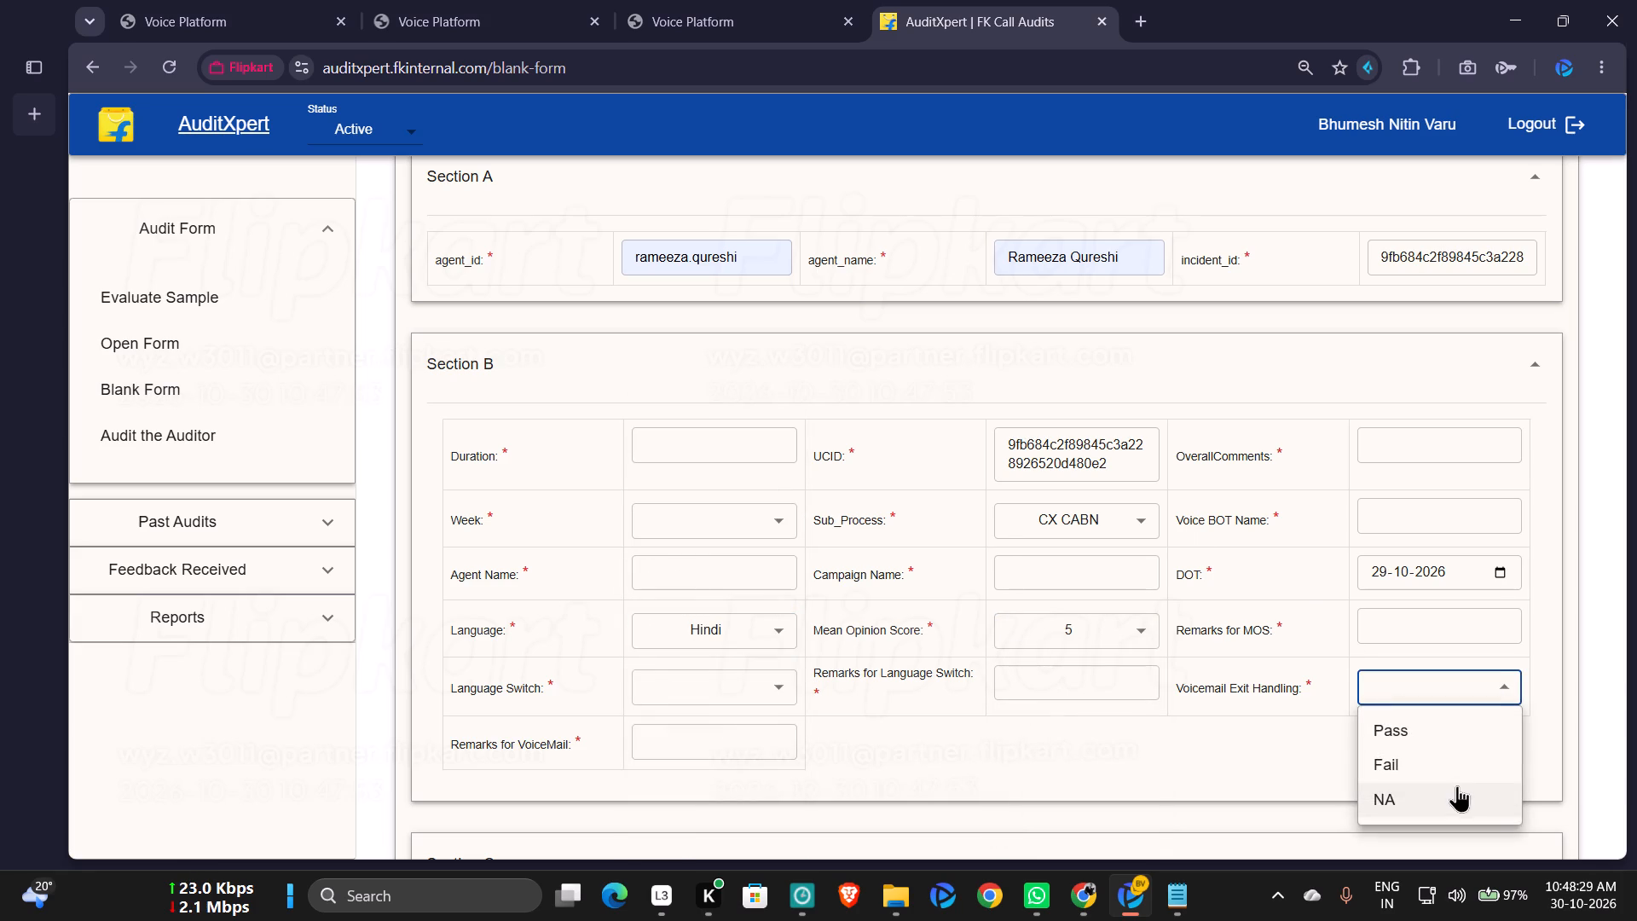
pyautogui.click(1457, 785)
pyautogui.click(693, 690)
pyautogui.click(674, 814)
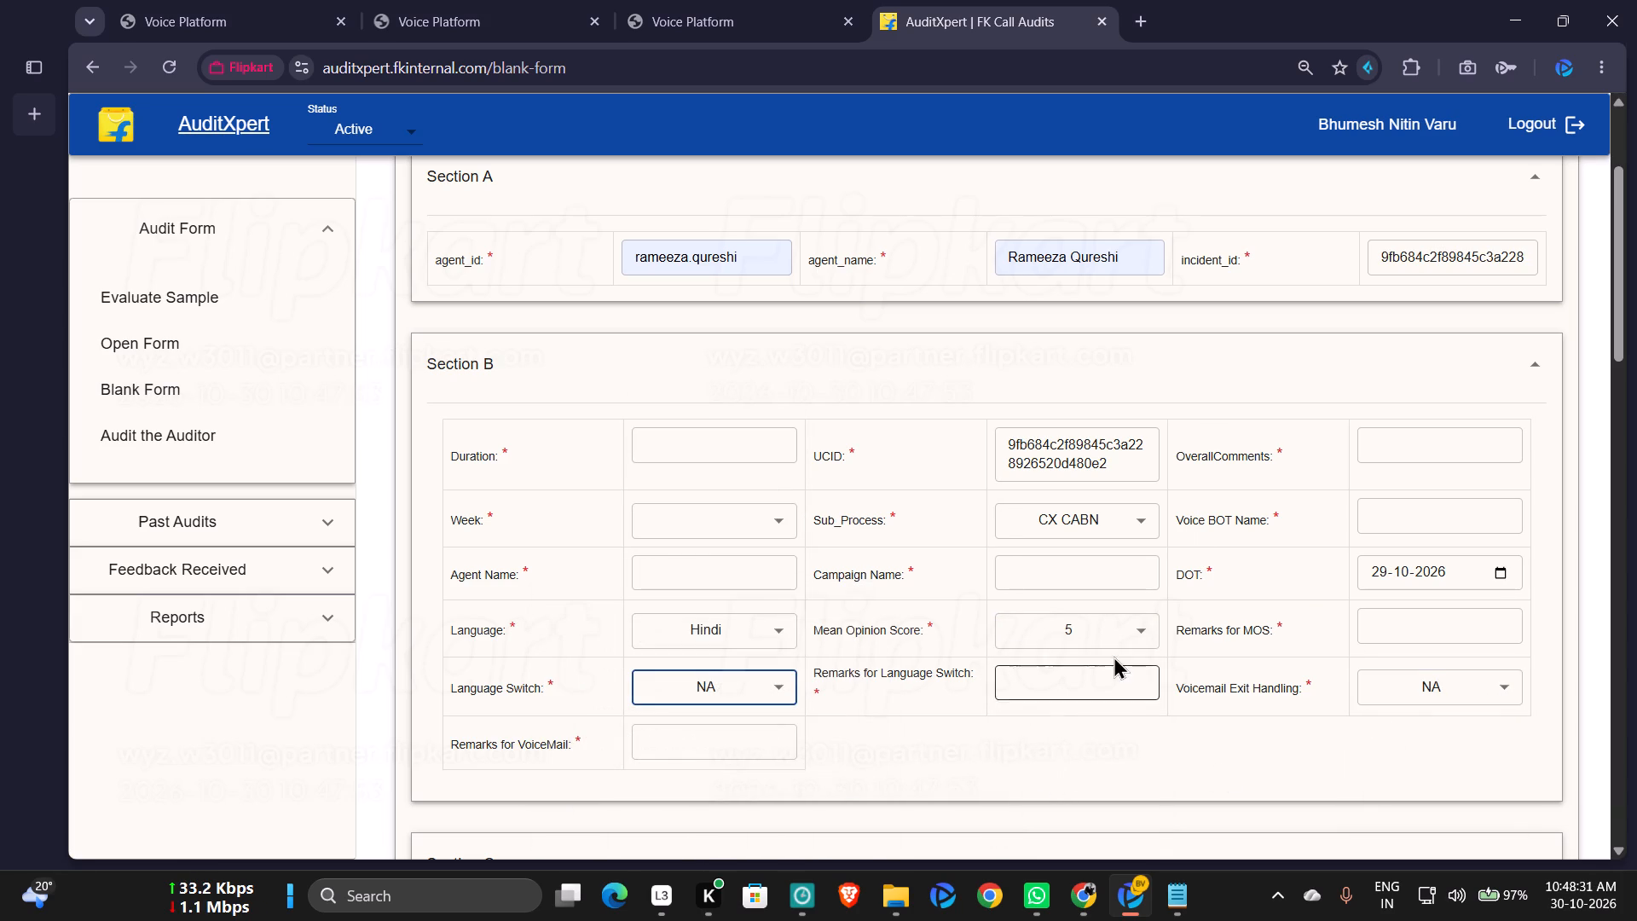
# Copy the campaign name All BGM - October 29, 2026(LOW) from row 2 of the sheet into the form's Campaign Name.
pyautogui.click(1078, 913)
pyautogui.click(982, 791)
pyautogui.click(628, 397)
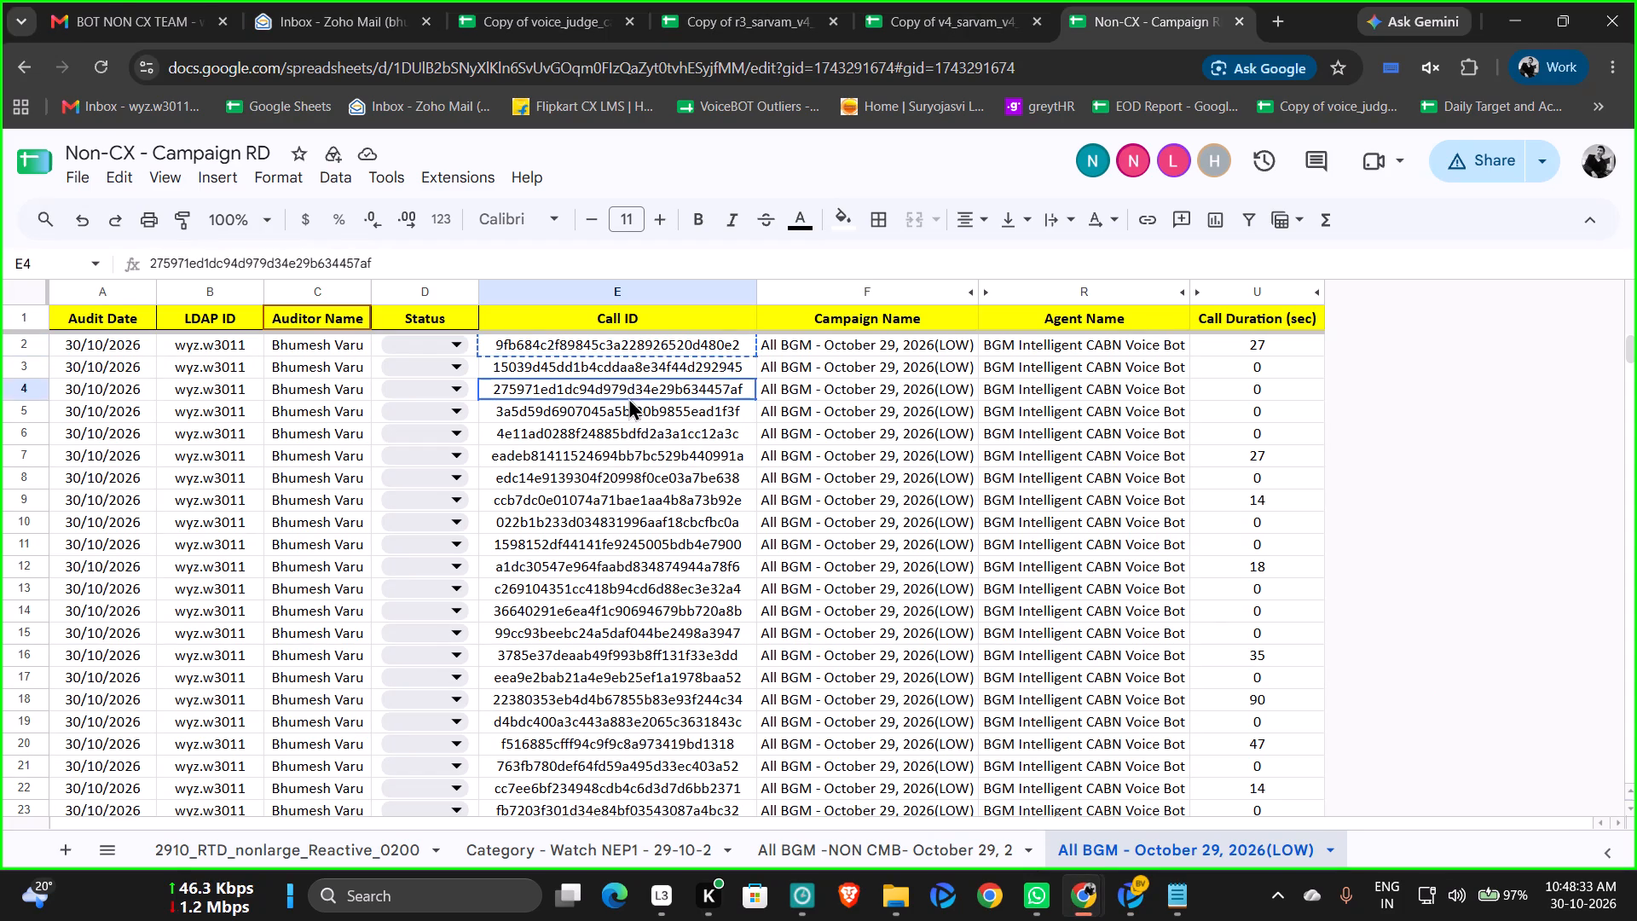
pyautogui.click(871, 347)
pyautogui.hotkey('ctrl', 'c')
pyautogui.click(1114, 875)
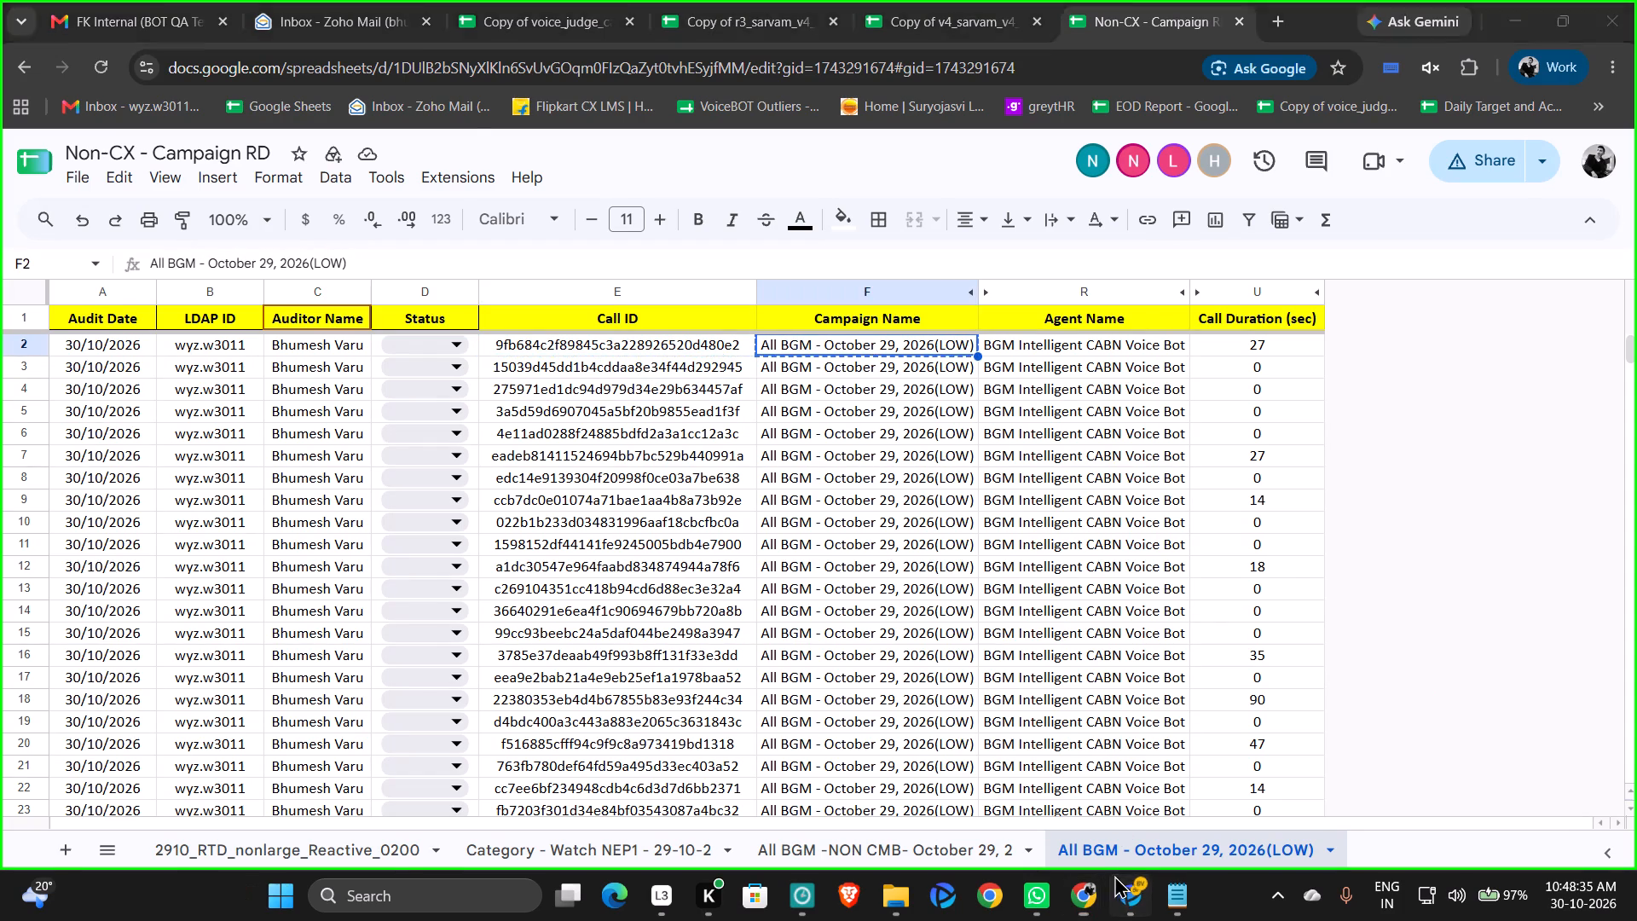
pyautogui.click(1080, 584)
pyautogui.hotkey('ctrl', 'v')
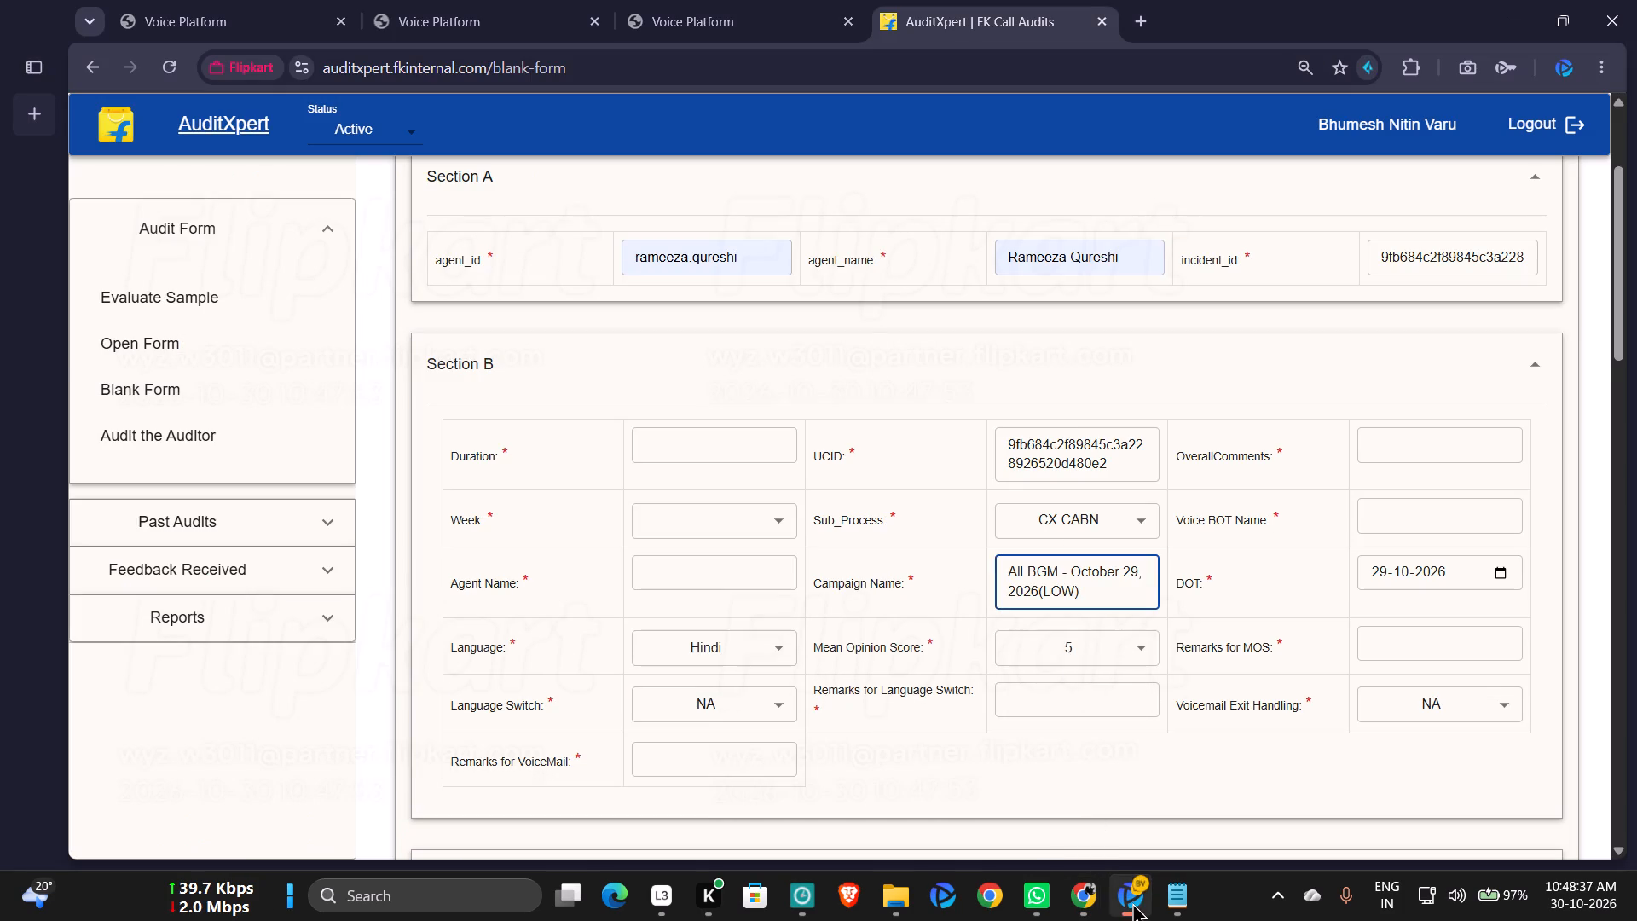
# Copy the agent name BGM Intelligent CABN Voice Bot from row 2 of the sheet into the form's Agent Name.
pyautogui.click(1132, 902)
pyautogui.click(1046, 351)
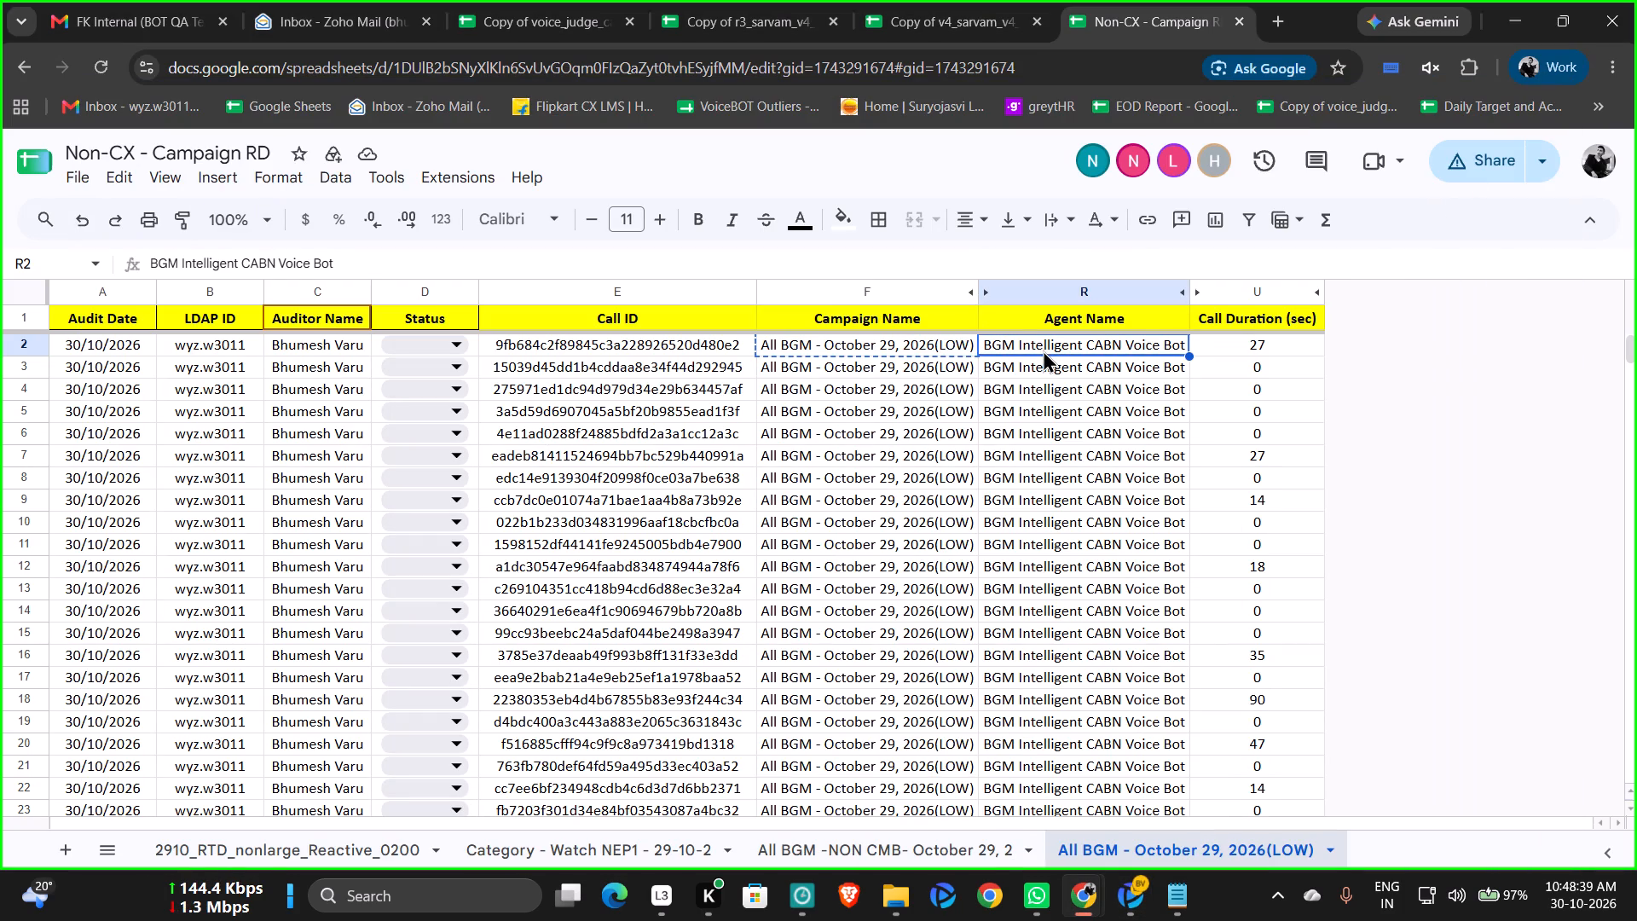
pyautogui.hotkey('ctrl', 'c')
pyautogui.click(1124, 899)
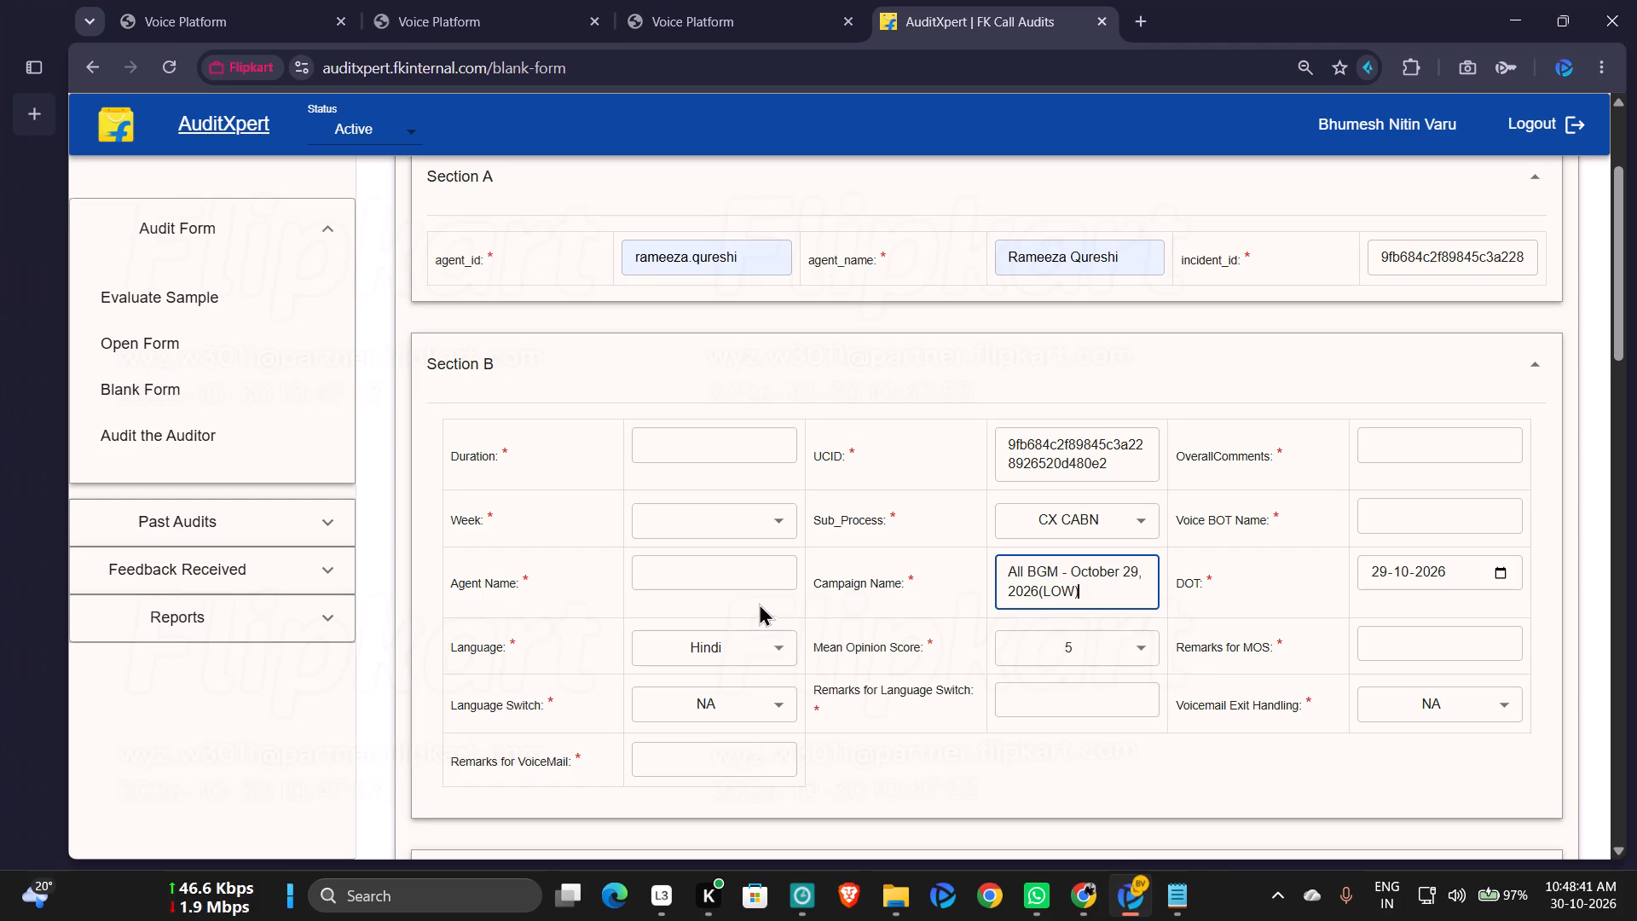
pyautogui.click(696, 545)
pyautogui.click(696, 562)
pyautogui.hotkey('ctrl', 'v')
# Set Week to Week5 and enter Priya as the Voice BOT Name.
pyautogui.click(746, 494)
pyautogui.click(752, 504)
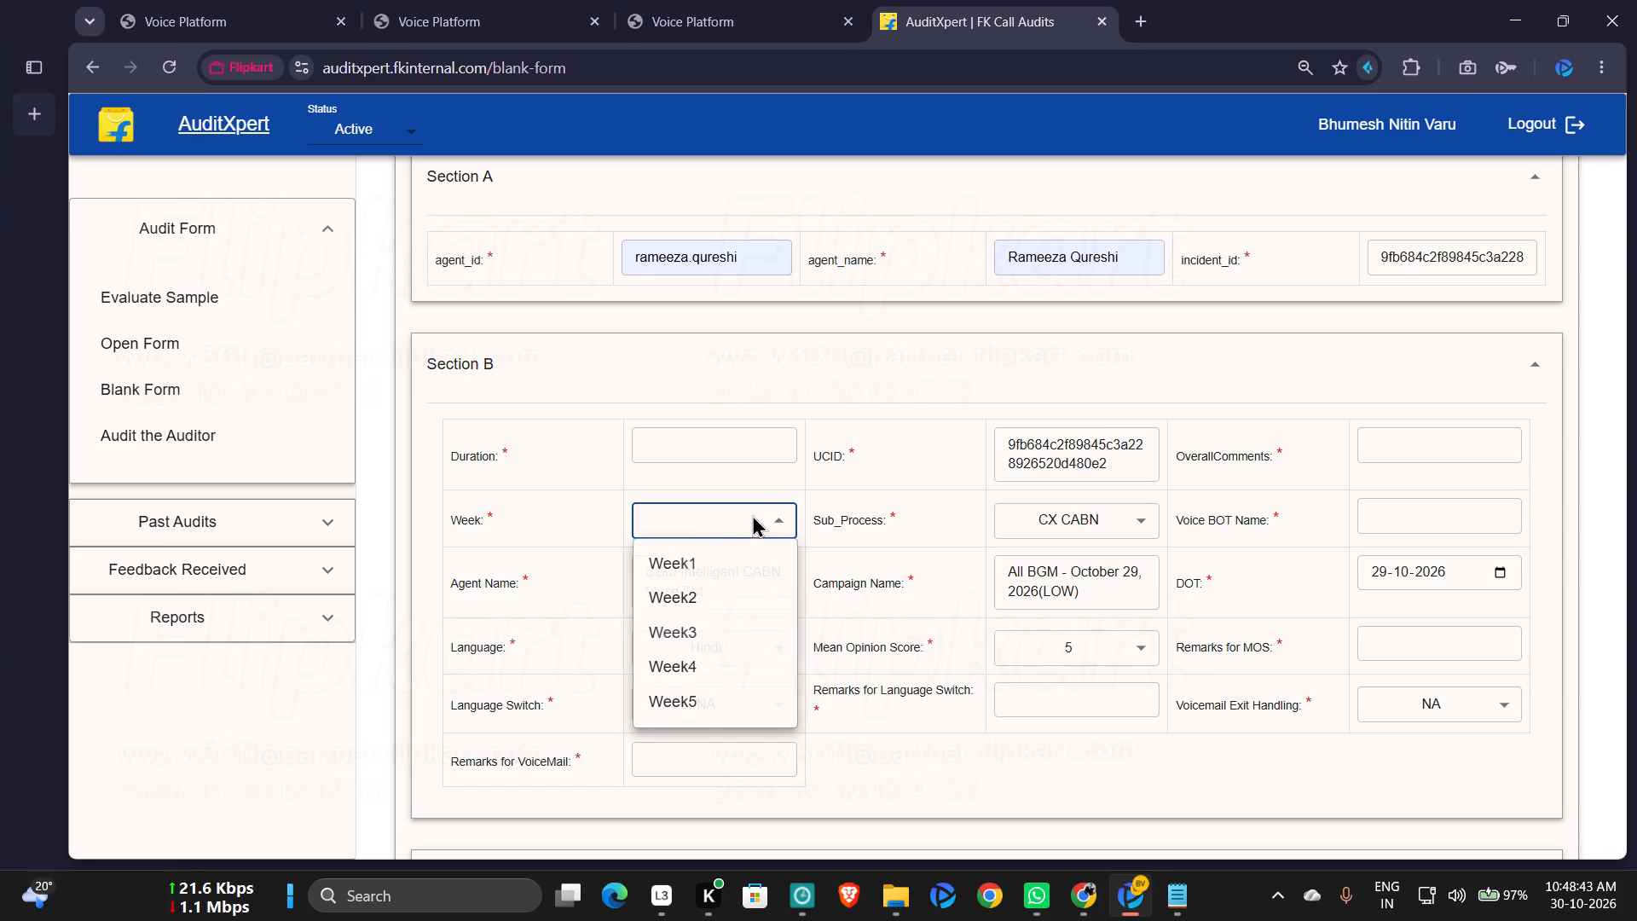
pyautogui.click(689, 697)
pyautogui.click(1390, 520)
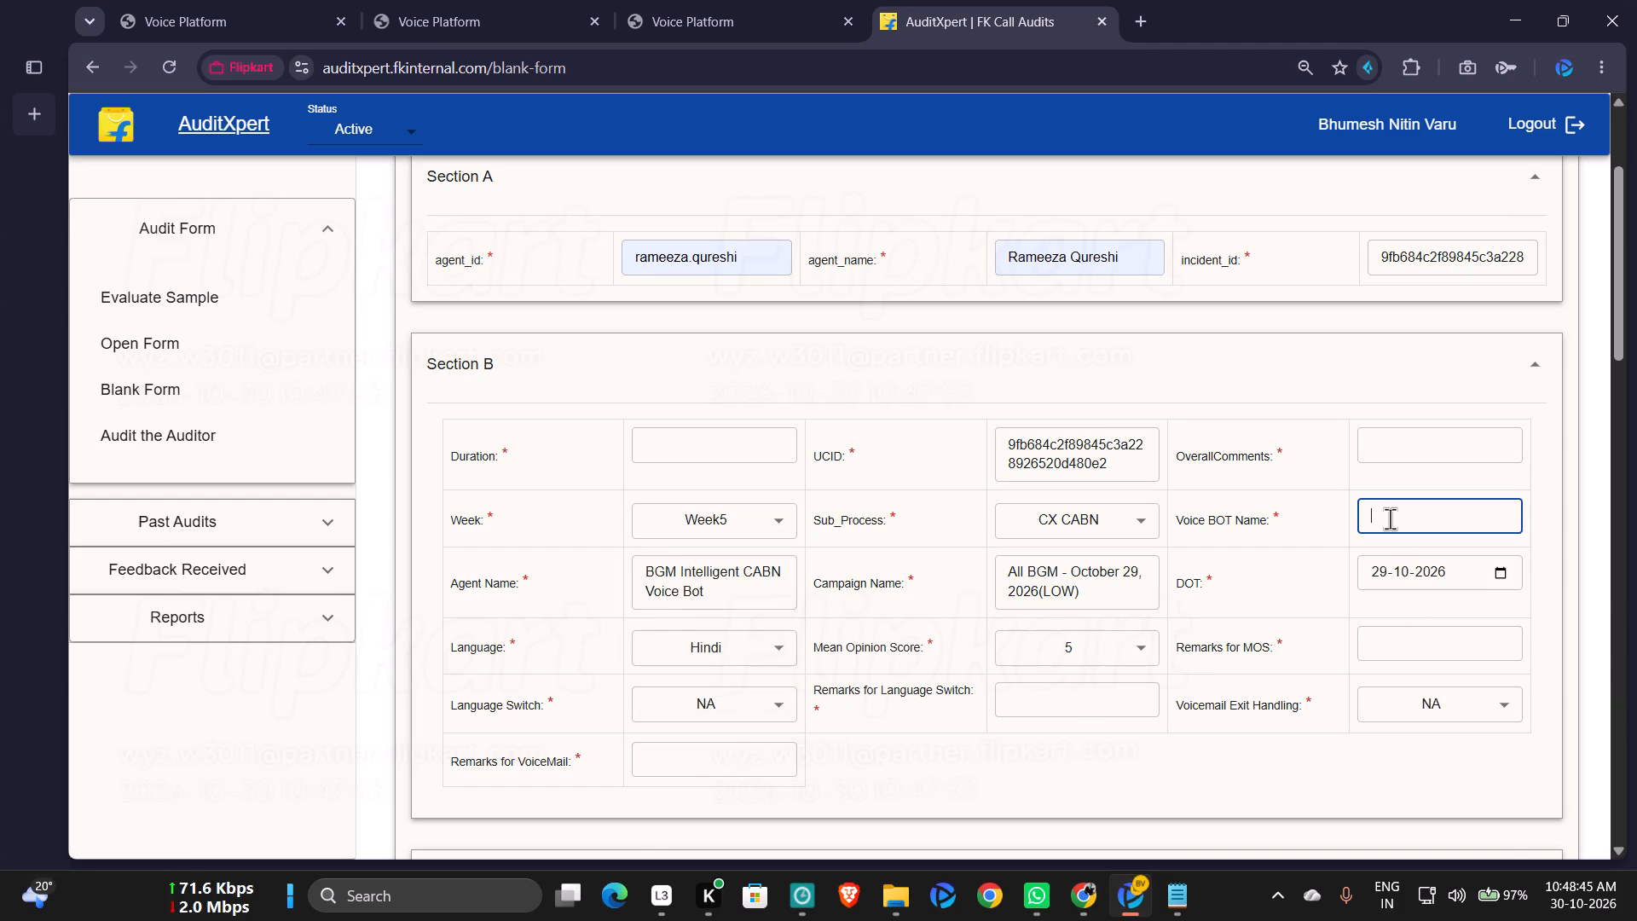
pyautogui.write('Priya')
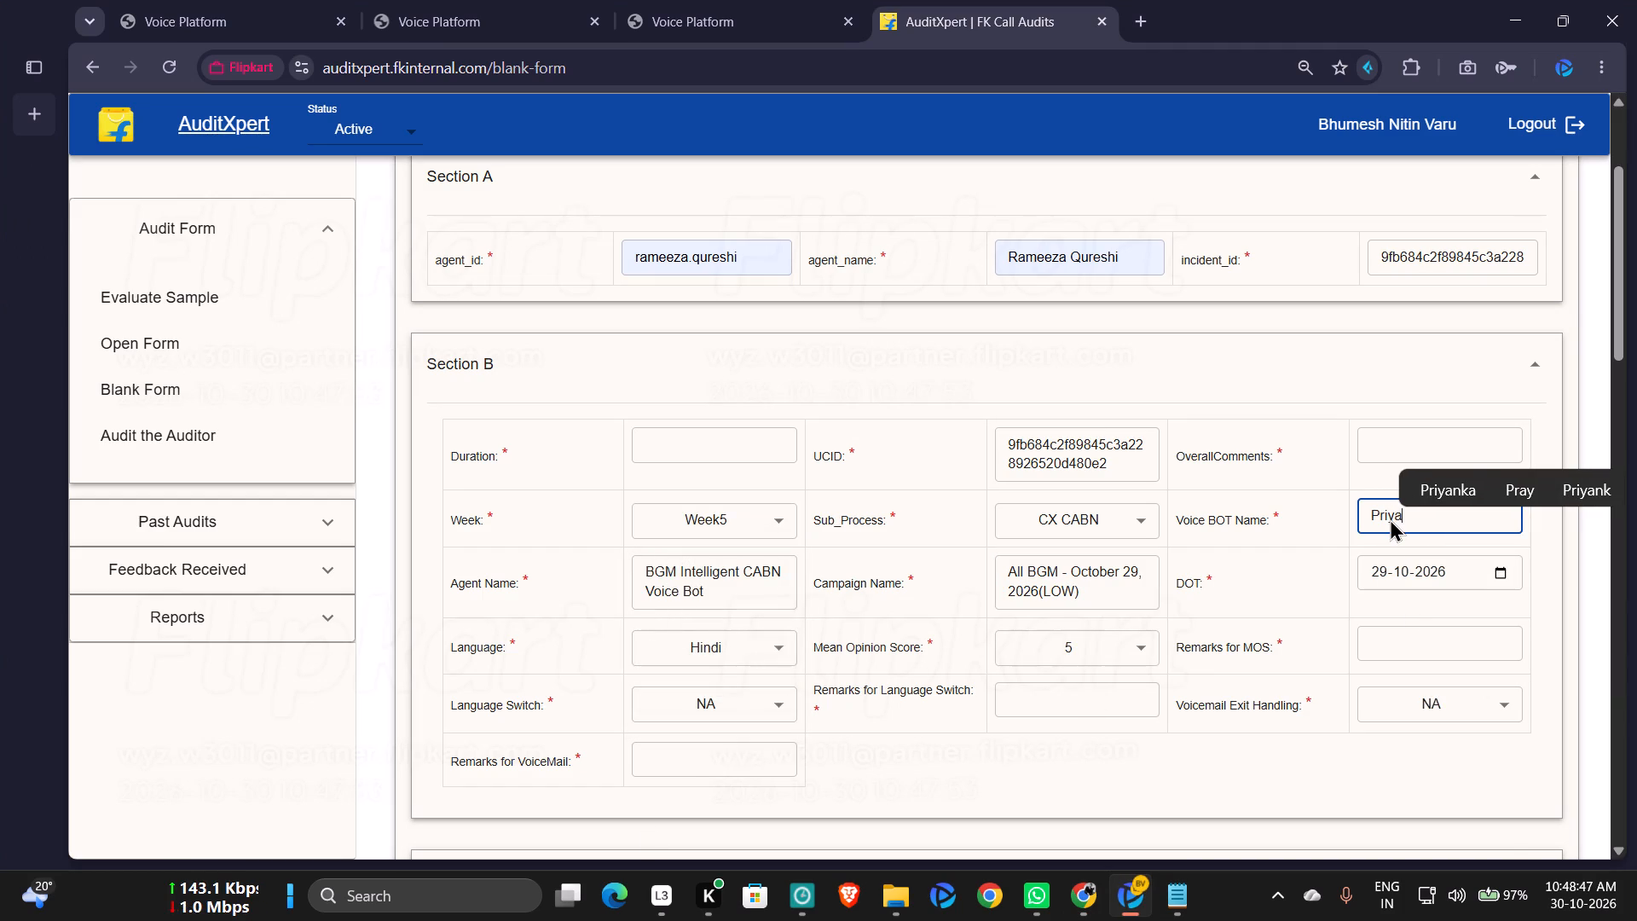
# Check the call duration in row 2 of the sheet and enter 27 as the form's Duration.
pyautogui.click(1072, 878)
pyautogui.click(1009, 805)
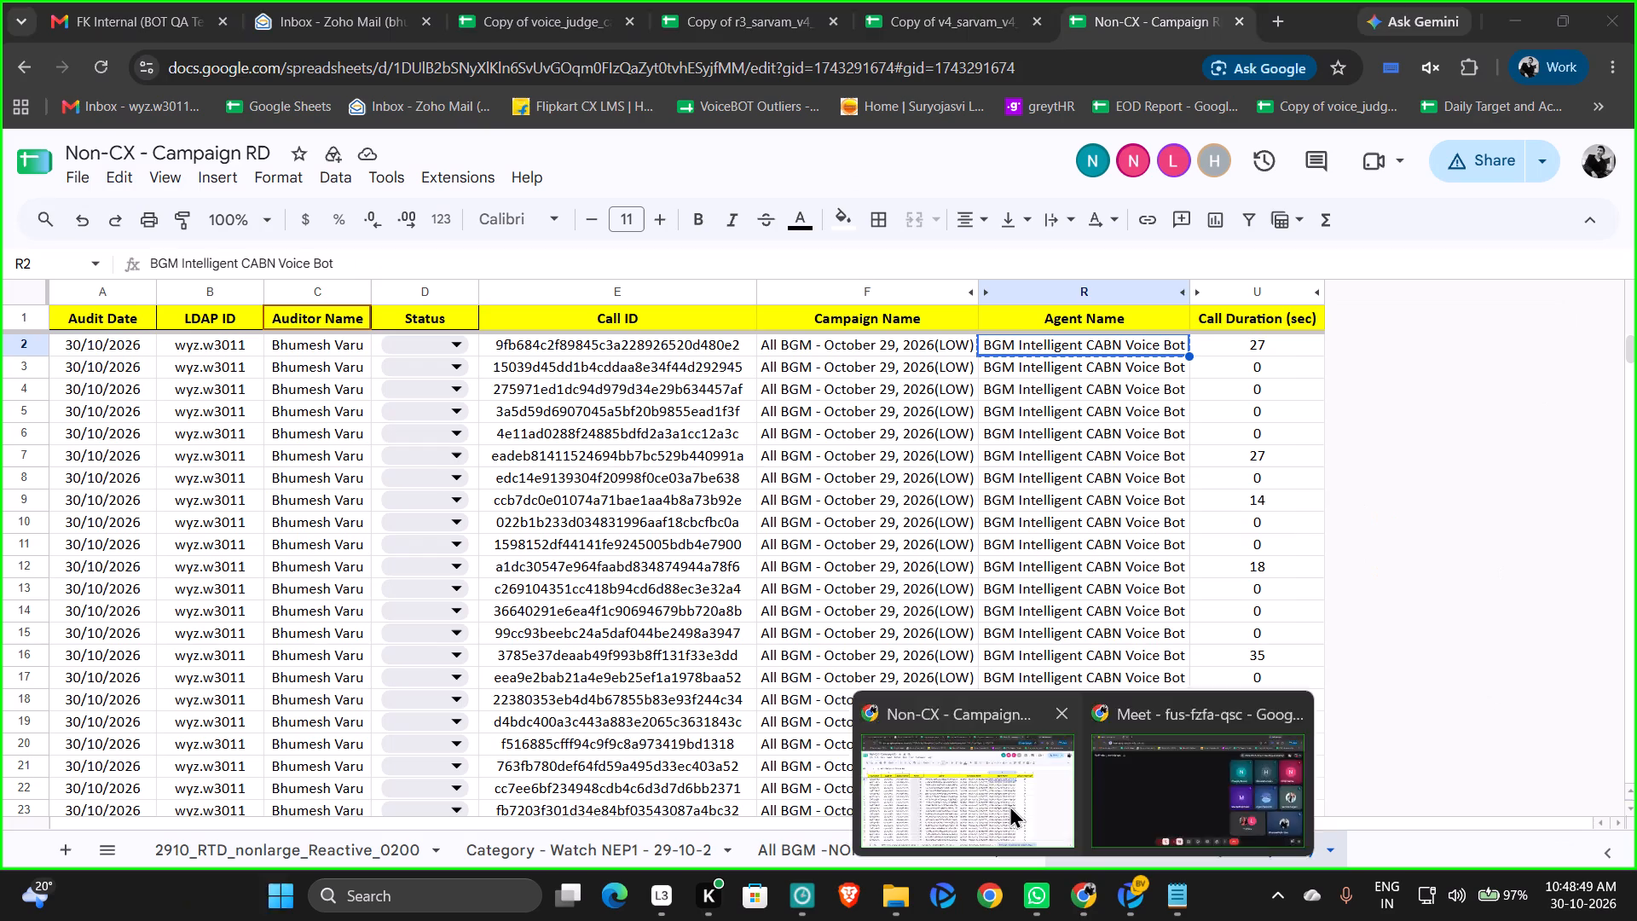
pyautogui.click(1122, 888)
pyautogui.click(725, 451)
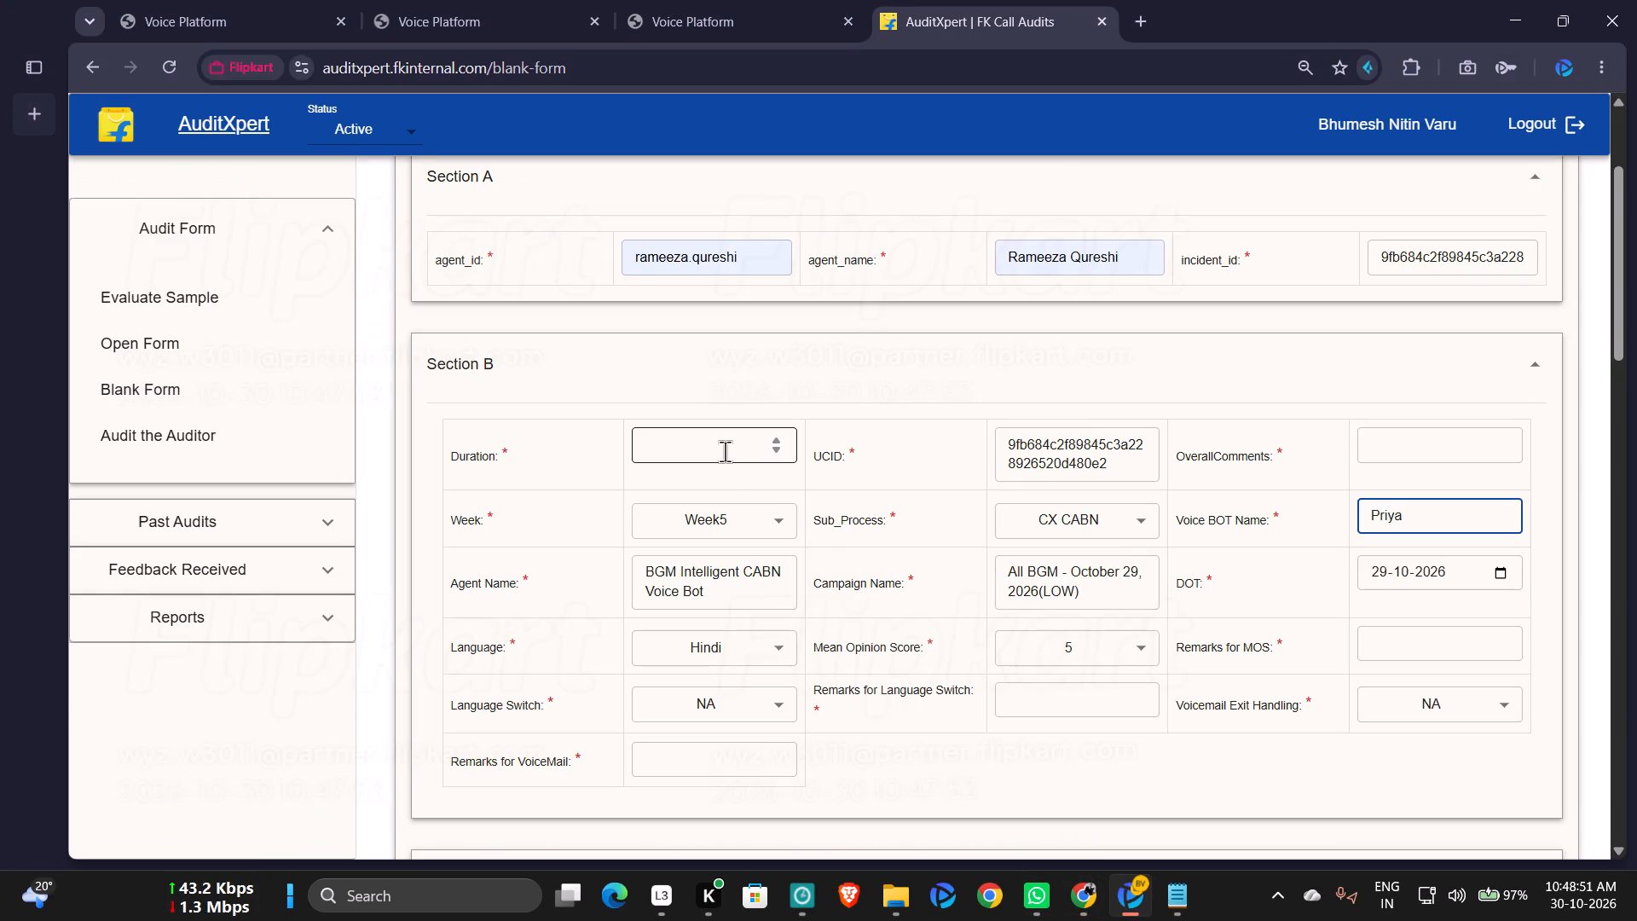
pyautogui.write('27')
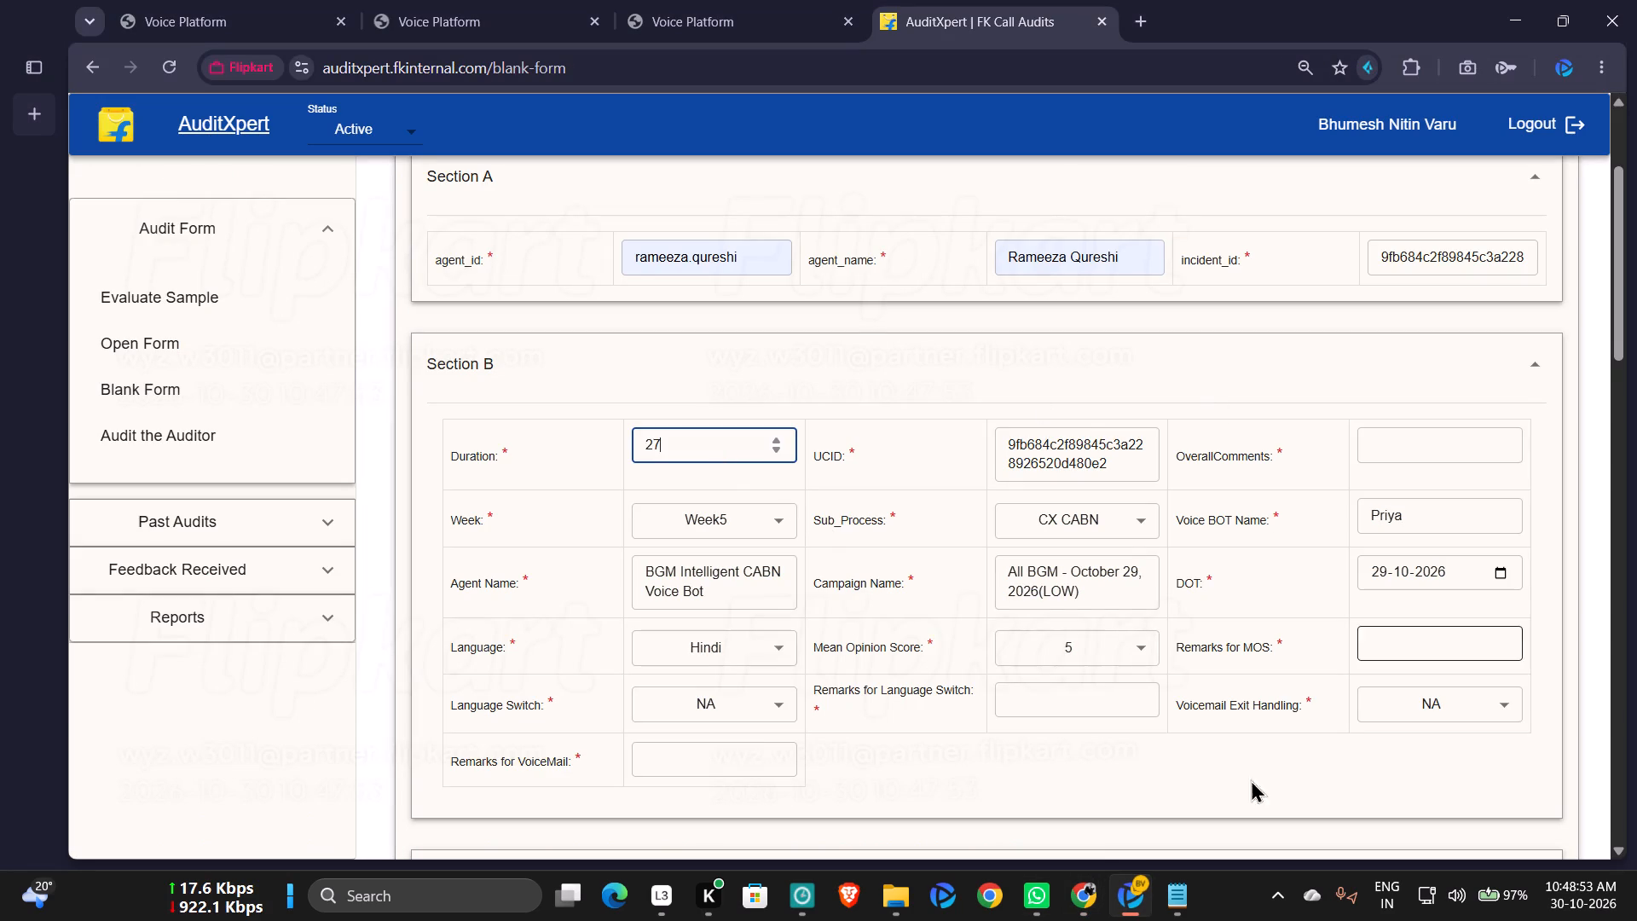
pyautogui.click(1082, 888)
pyautogui.click(1005, 760)
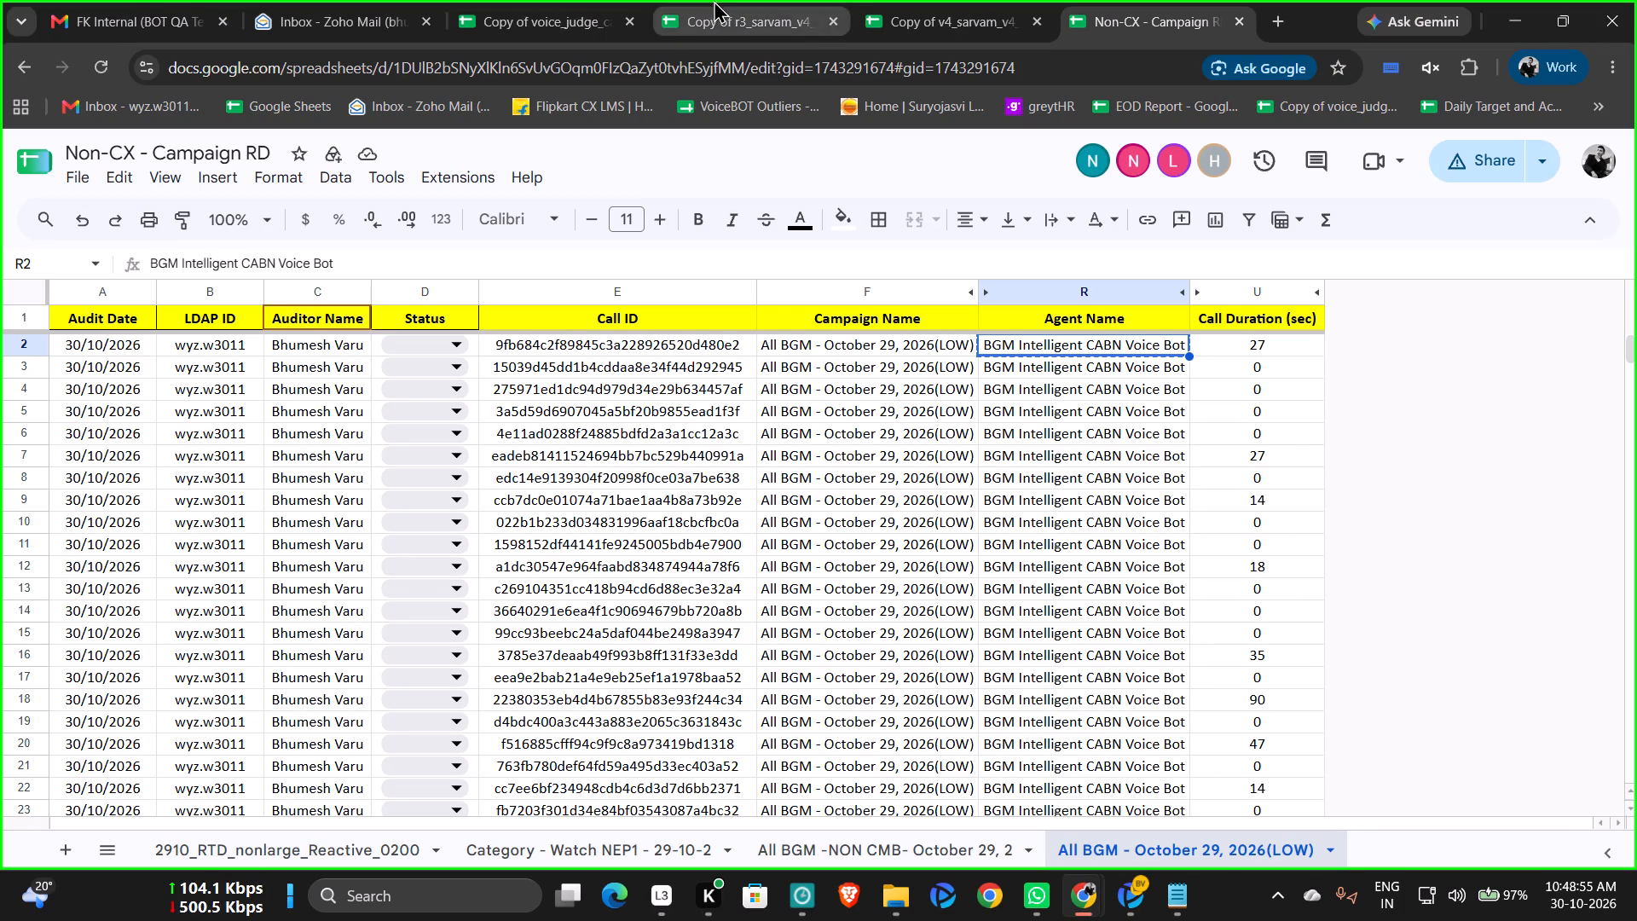
pyautogui.click(1137, 904)
pyautogui.click(792, 7)
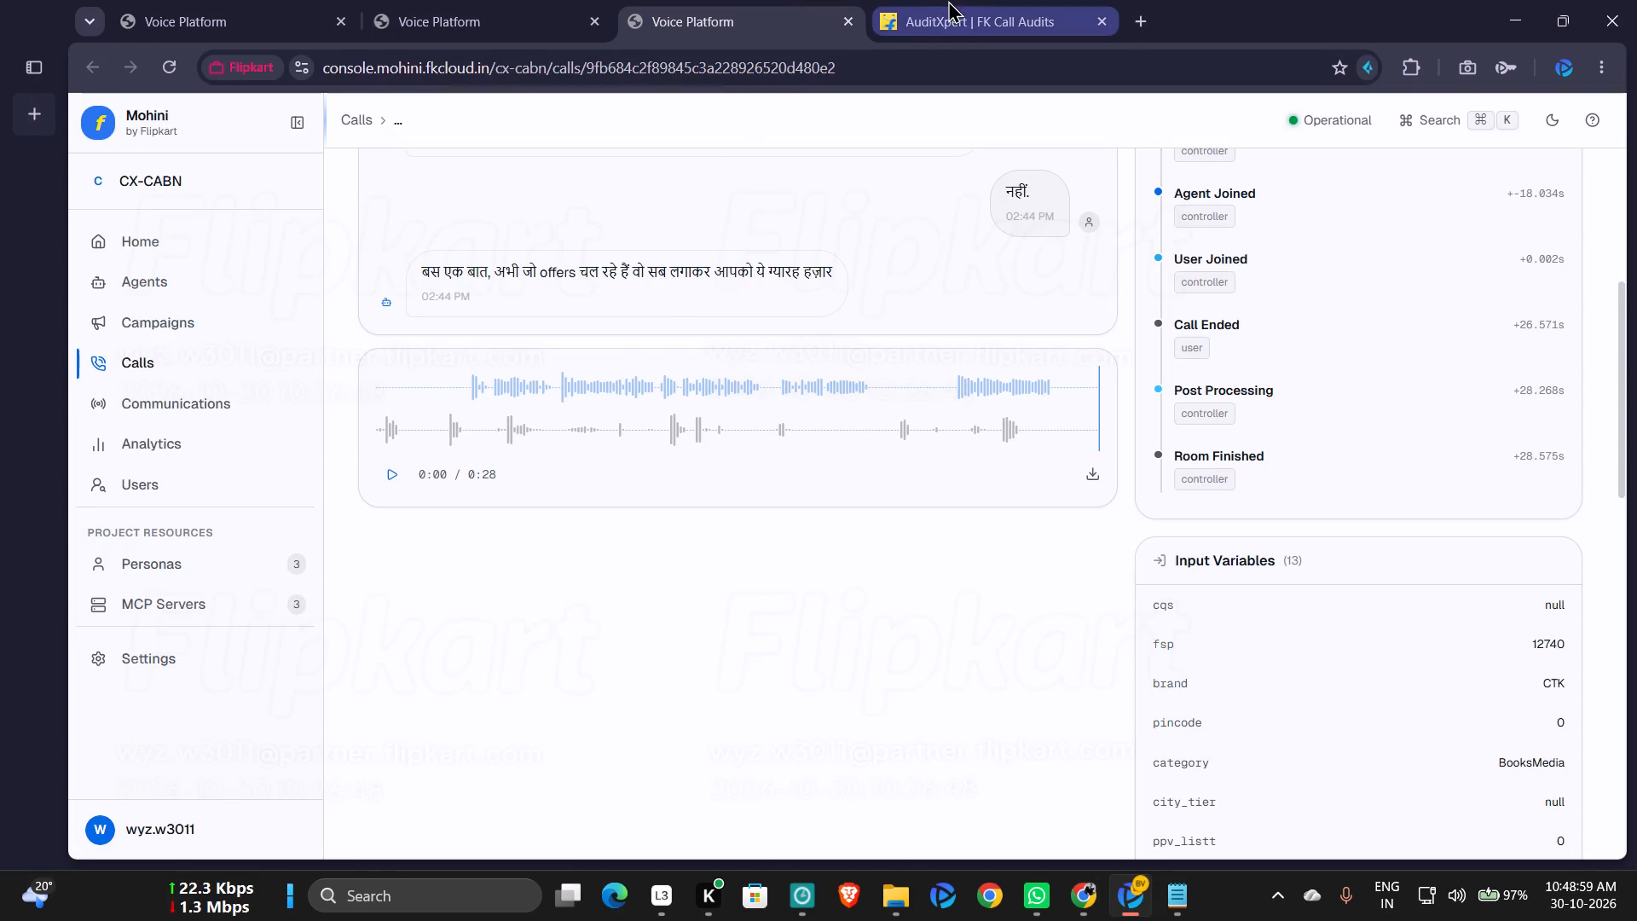
pyautogui.click(402, 465)
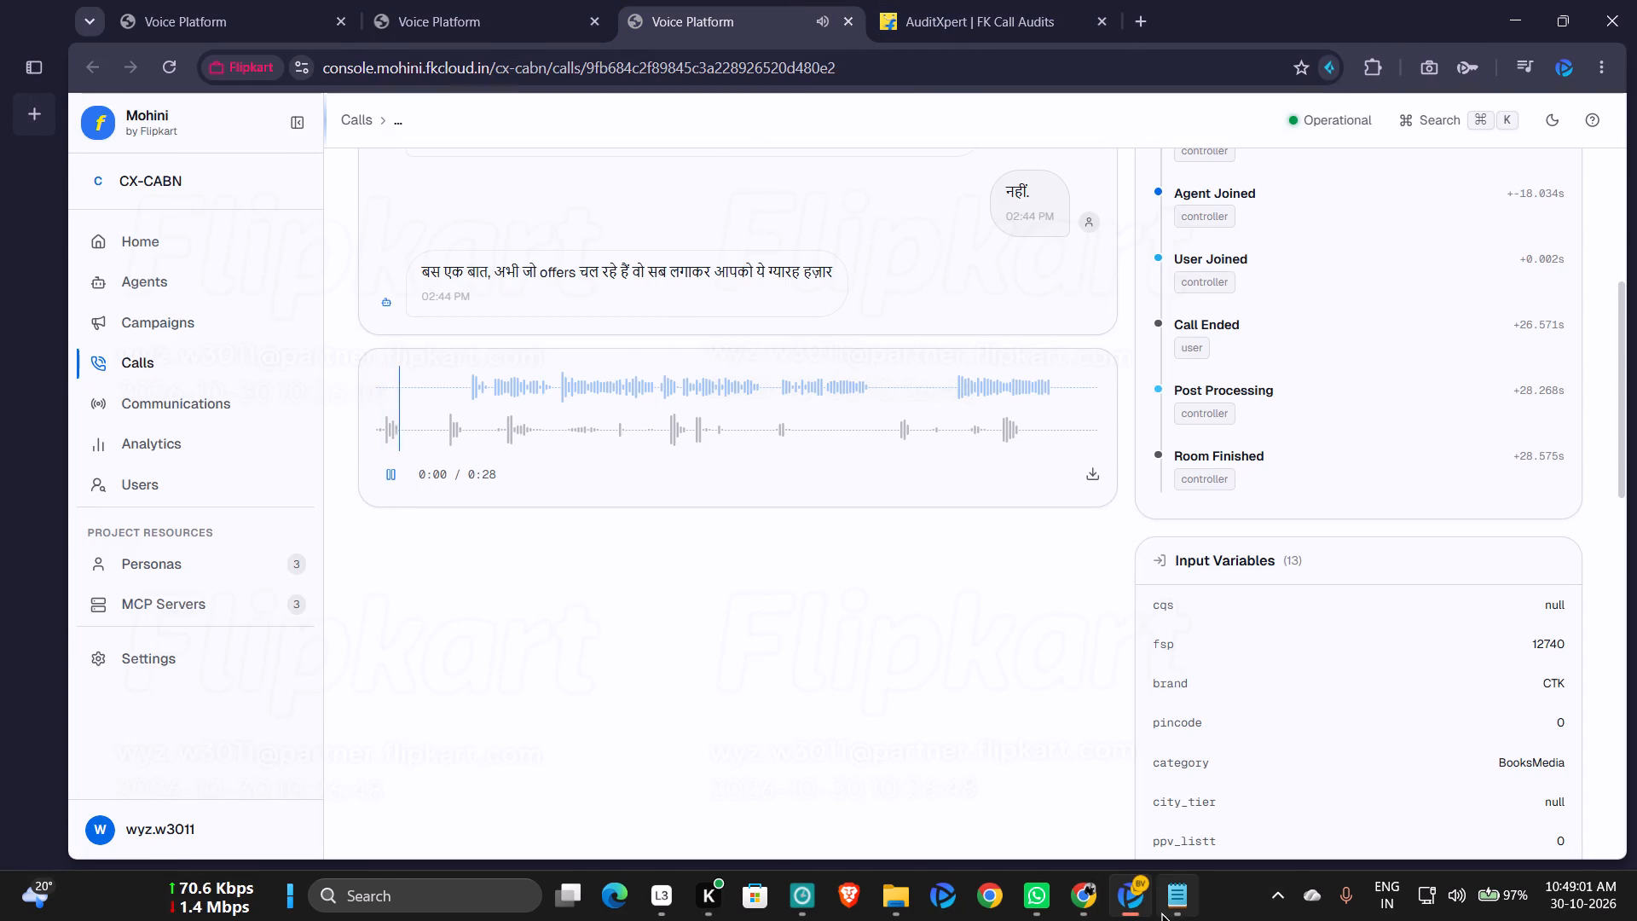
# Copy the remark "NO voicemail detected on call." from Judge Model 2.txt into the form's Remarks for VoiceMail.
pyautogui.click(1161, 912)
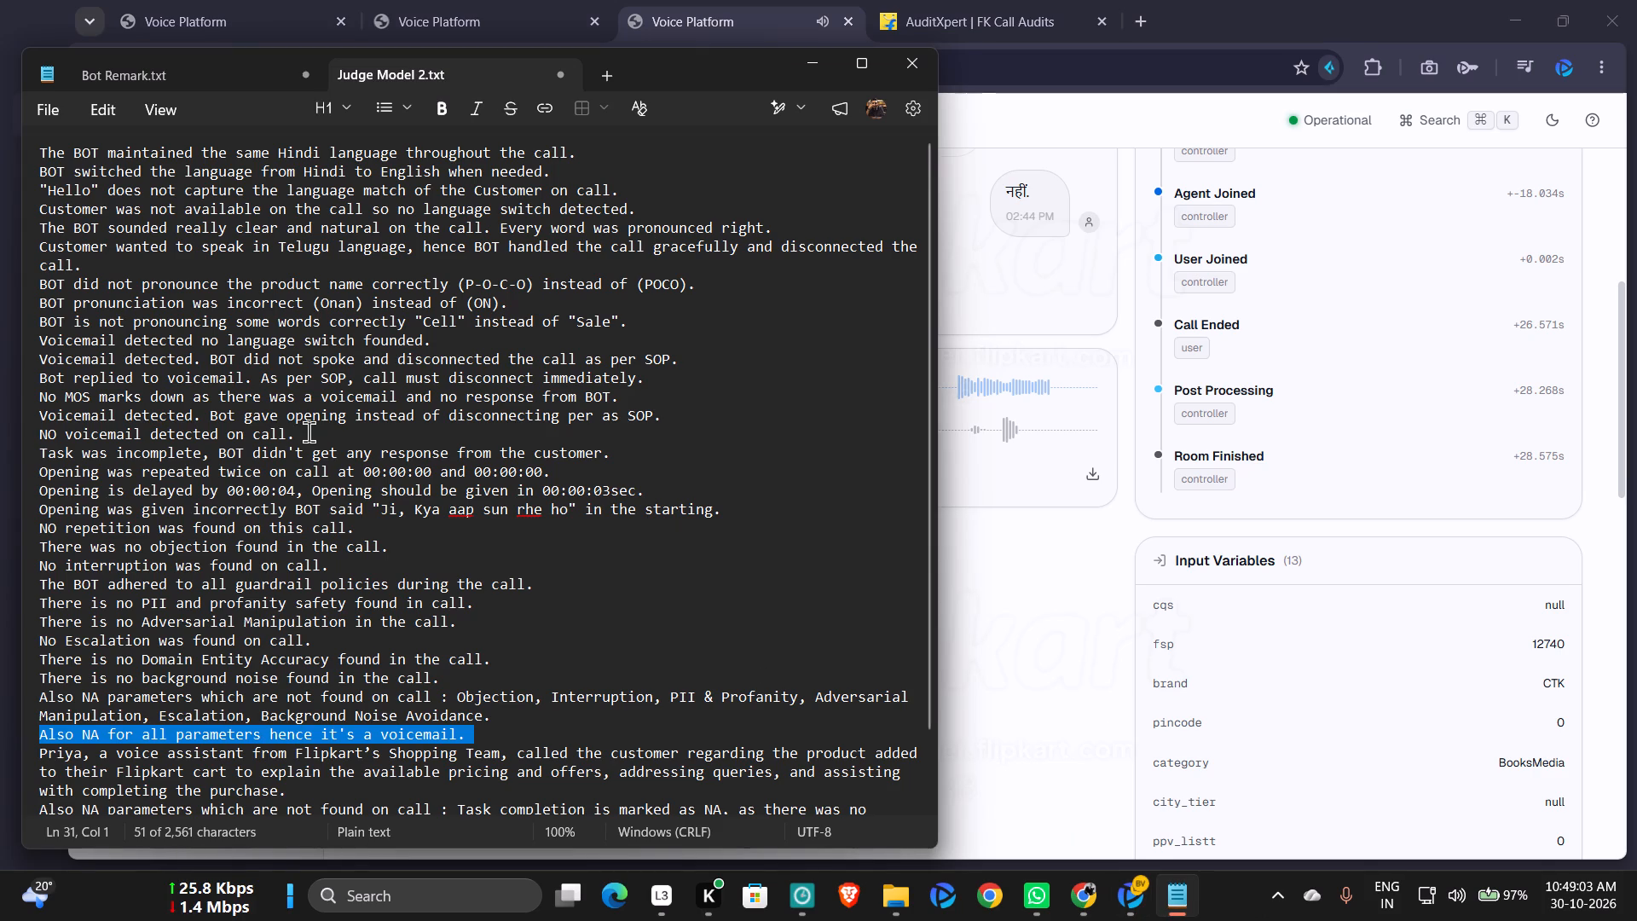
pyautogui.tripleClick(309, 432)
pyautogui.hotkey('ctrl', 'c')
pyautogui.click(960, 26)
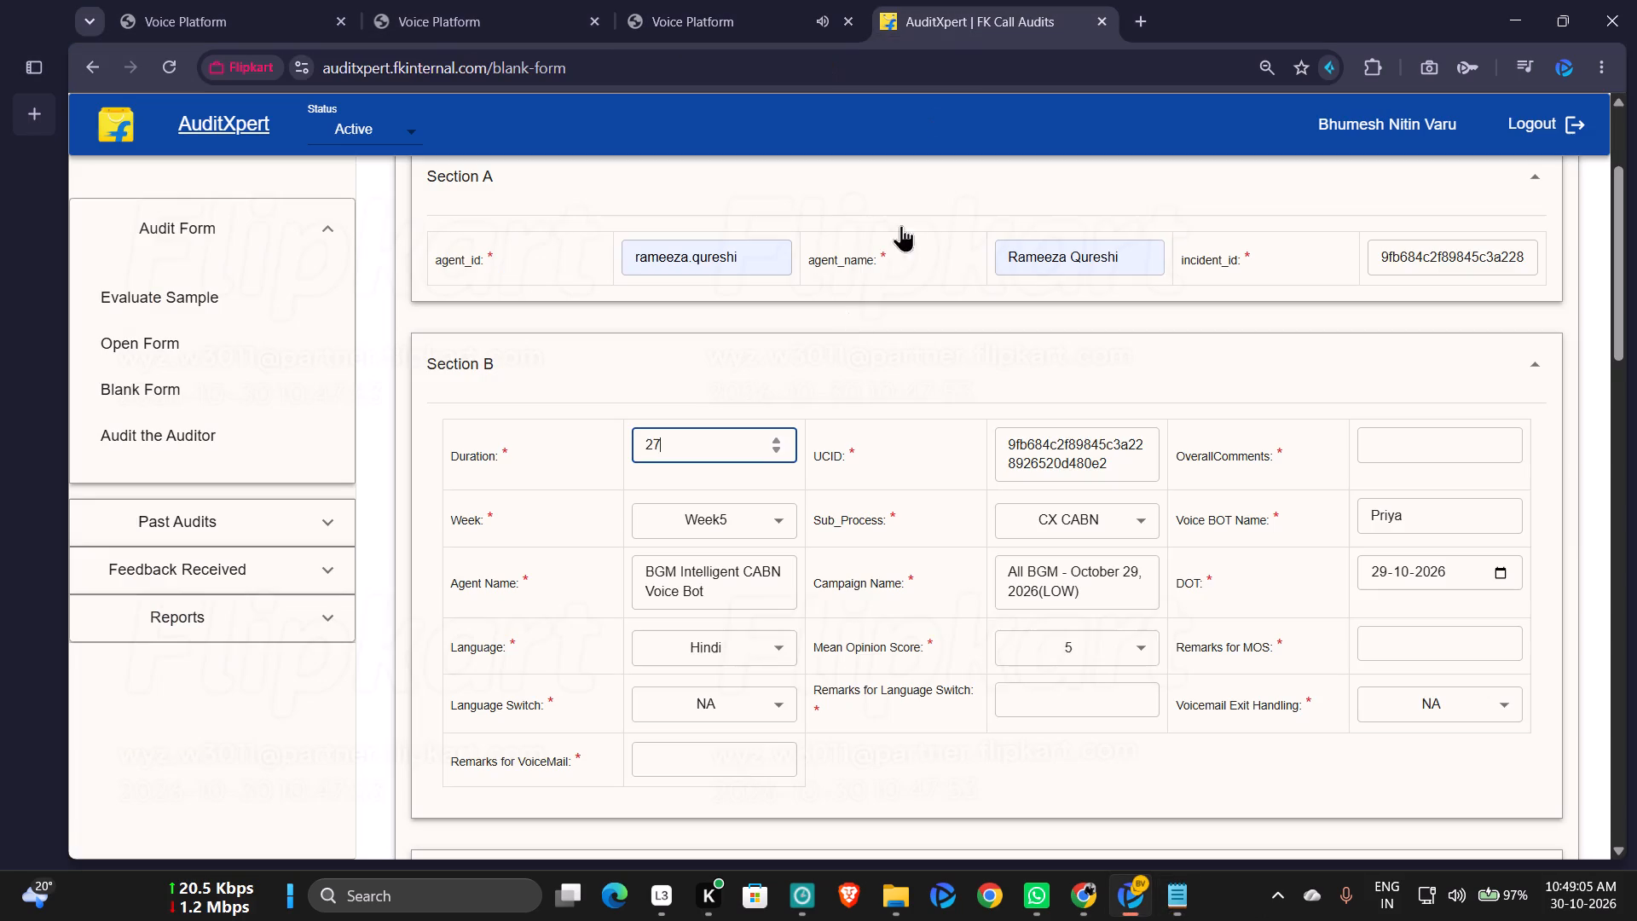
pyautogui.click(709, 748)
pyautogui.hotkey('ctrl', 'v')
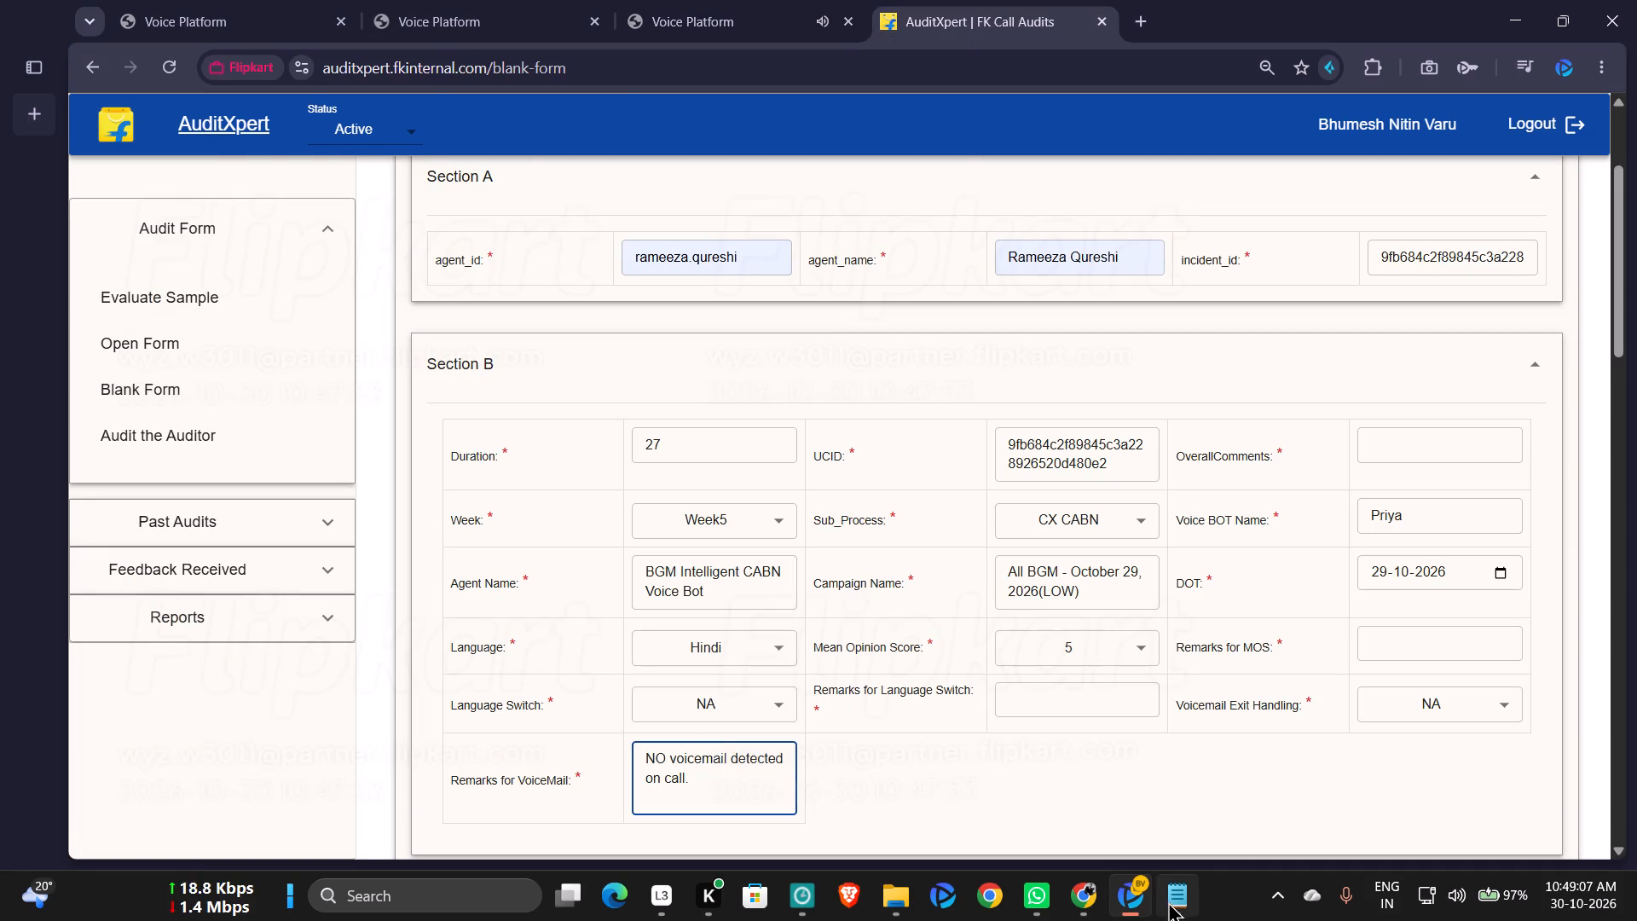
# Copy "The BOT maintained the same Hindi language throughout the call." from Judge Model 2.txt into Remarks for Language Switch.
pyautogui.click(1168, 901)
pyautogui.tripleClick(543, 160)
pyautogui.scroll(4, 543, 174)
pyautogui.hotkey('ctrl', 'c')
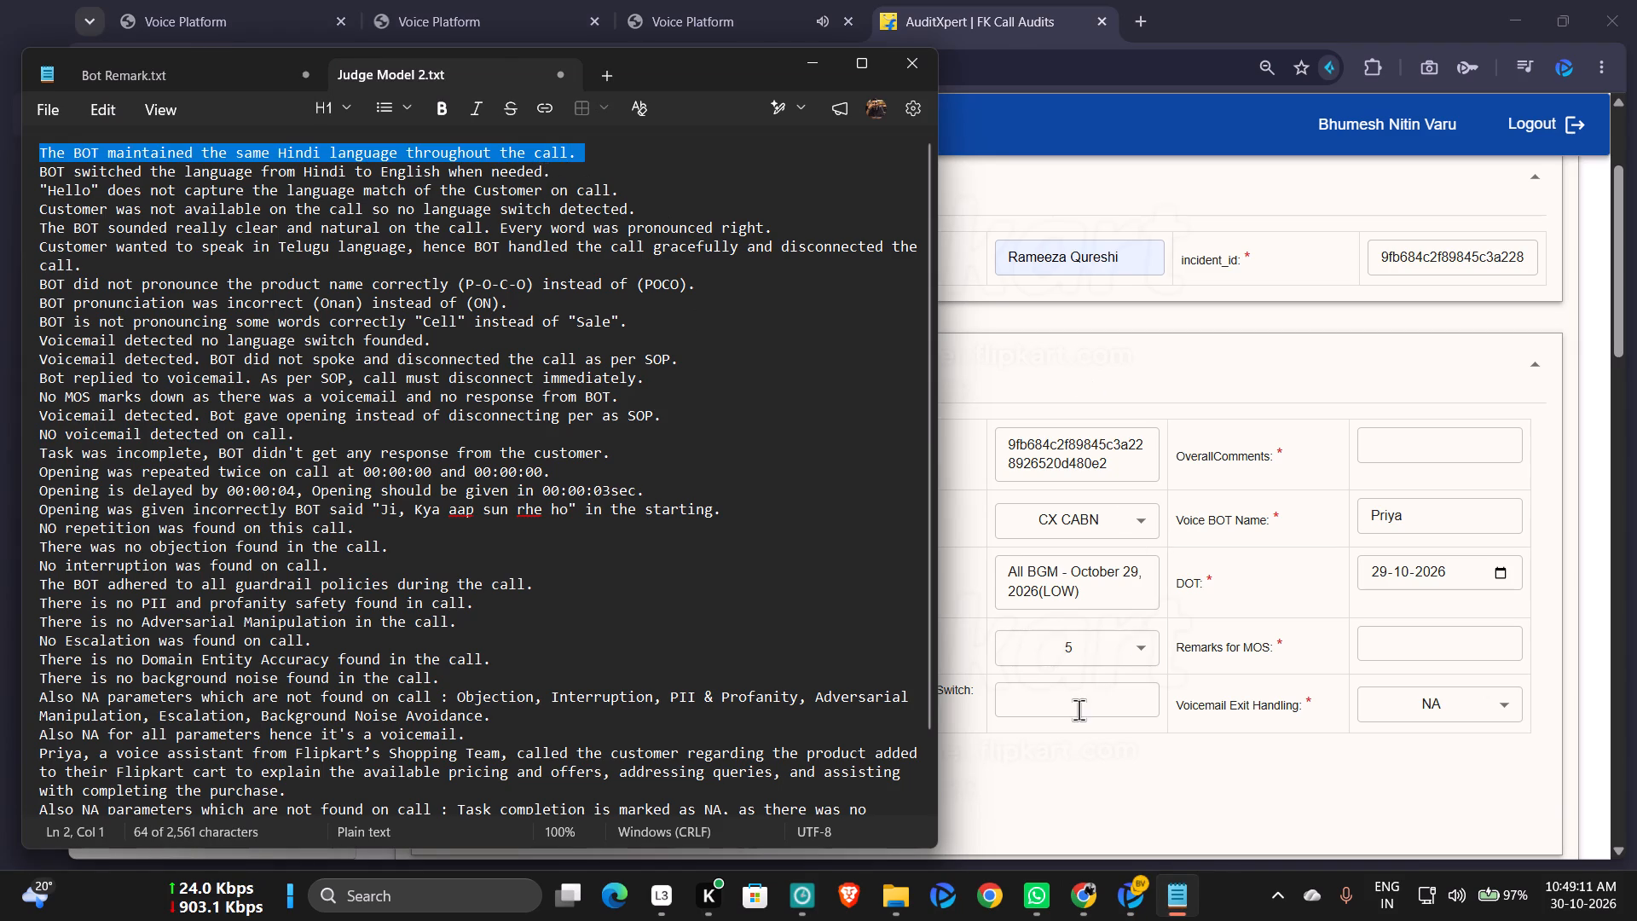
pyautogui.click(1079, 710)
pyautogui.hotkey('ctrl', 'v')
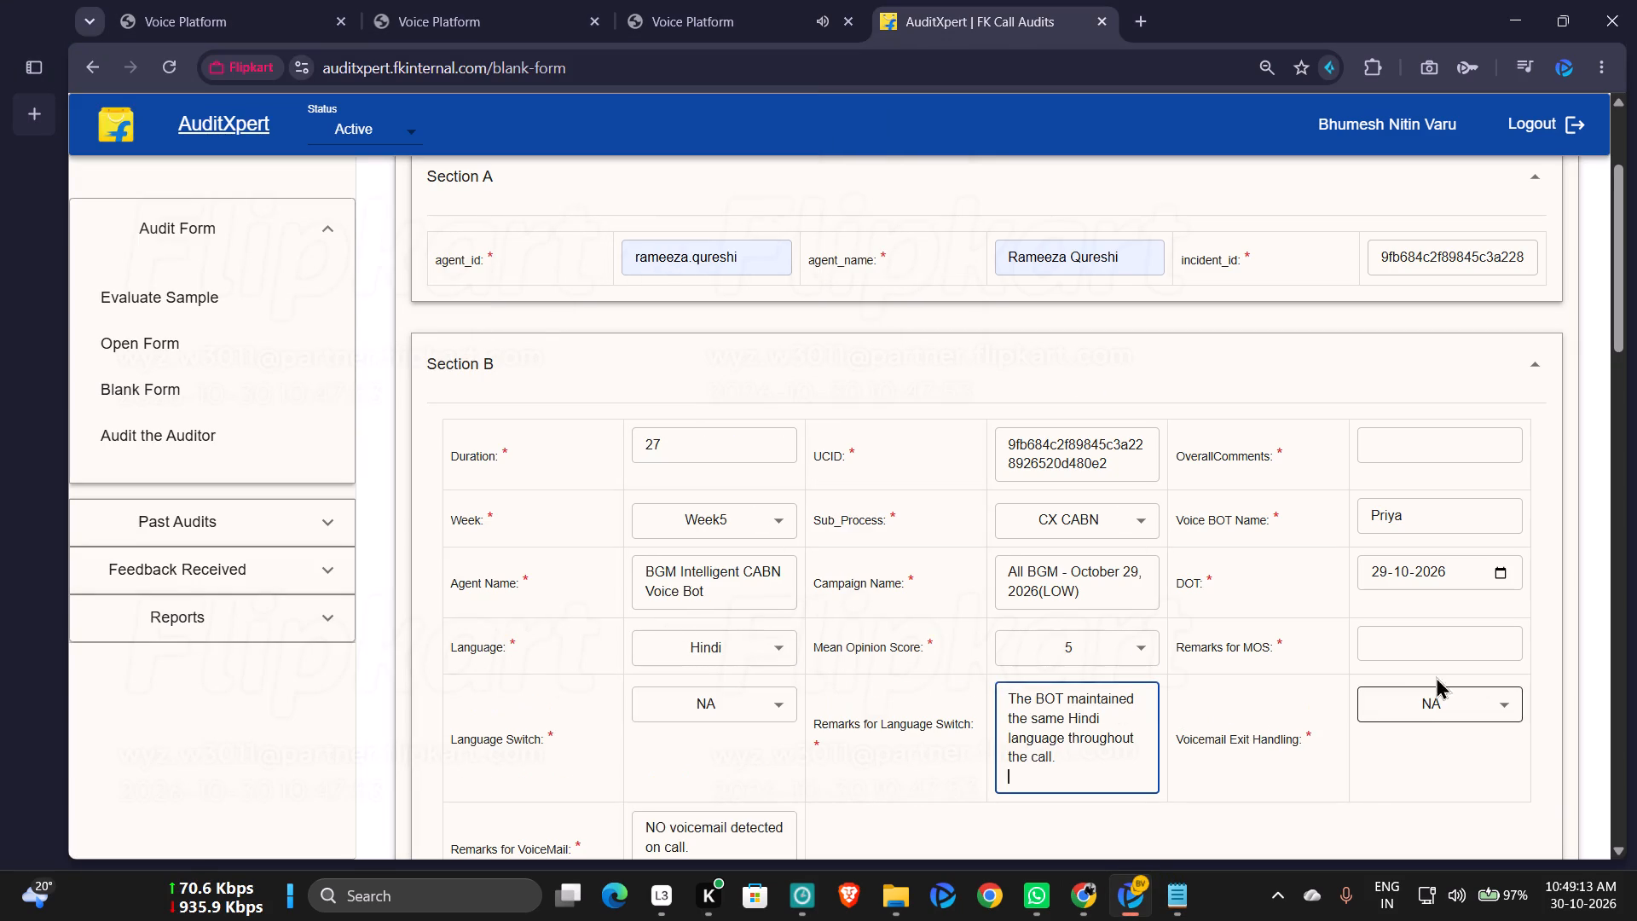
# Copy "The BOT sounded really clear and natural on the call. Every word was pronounced right." from Judge Model 2.txt into Remarks for MOS.
pyautogui.click(1171, 895)
pyautogui.tripleClick(373, 226)
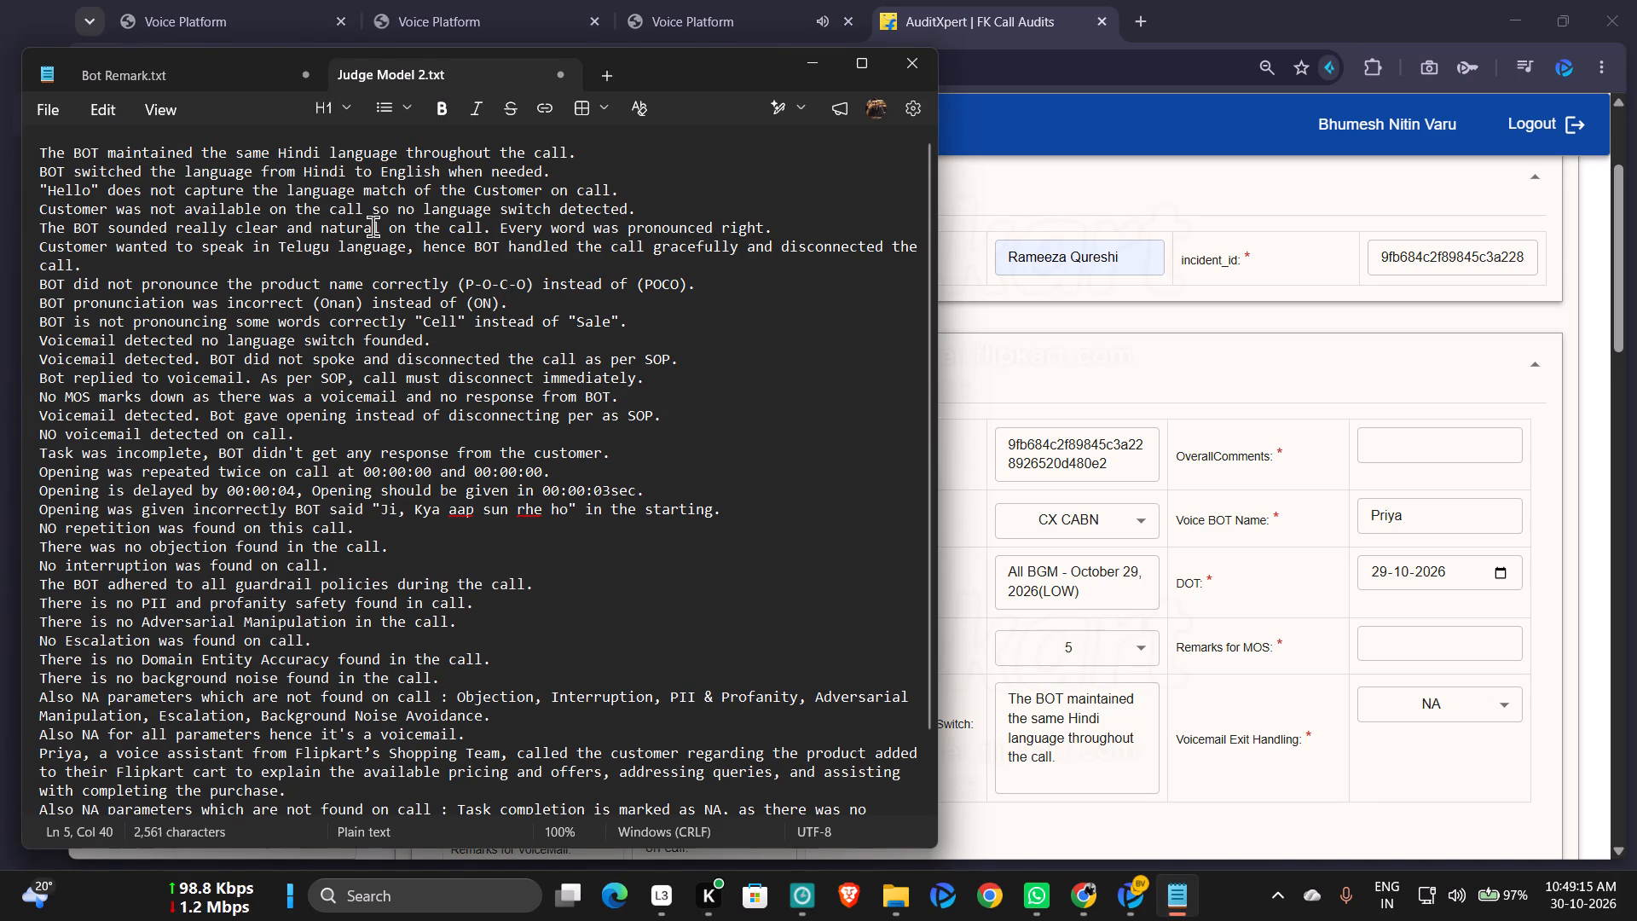
pyautogui.hotkey('ctrl', 'c')
pyautogui.click(1403, 653)
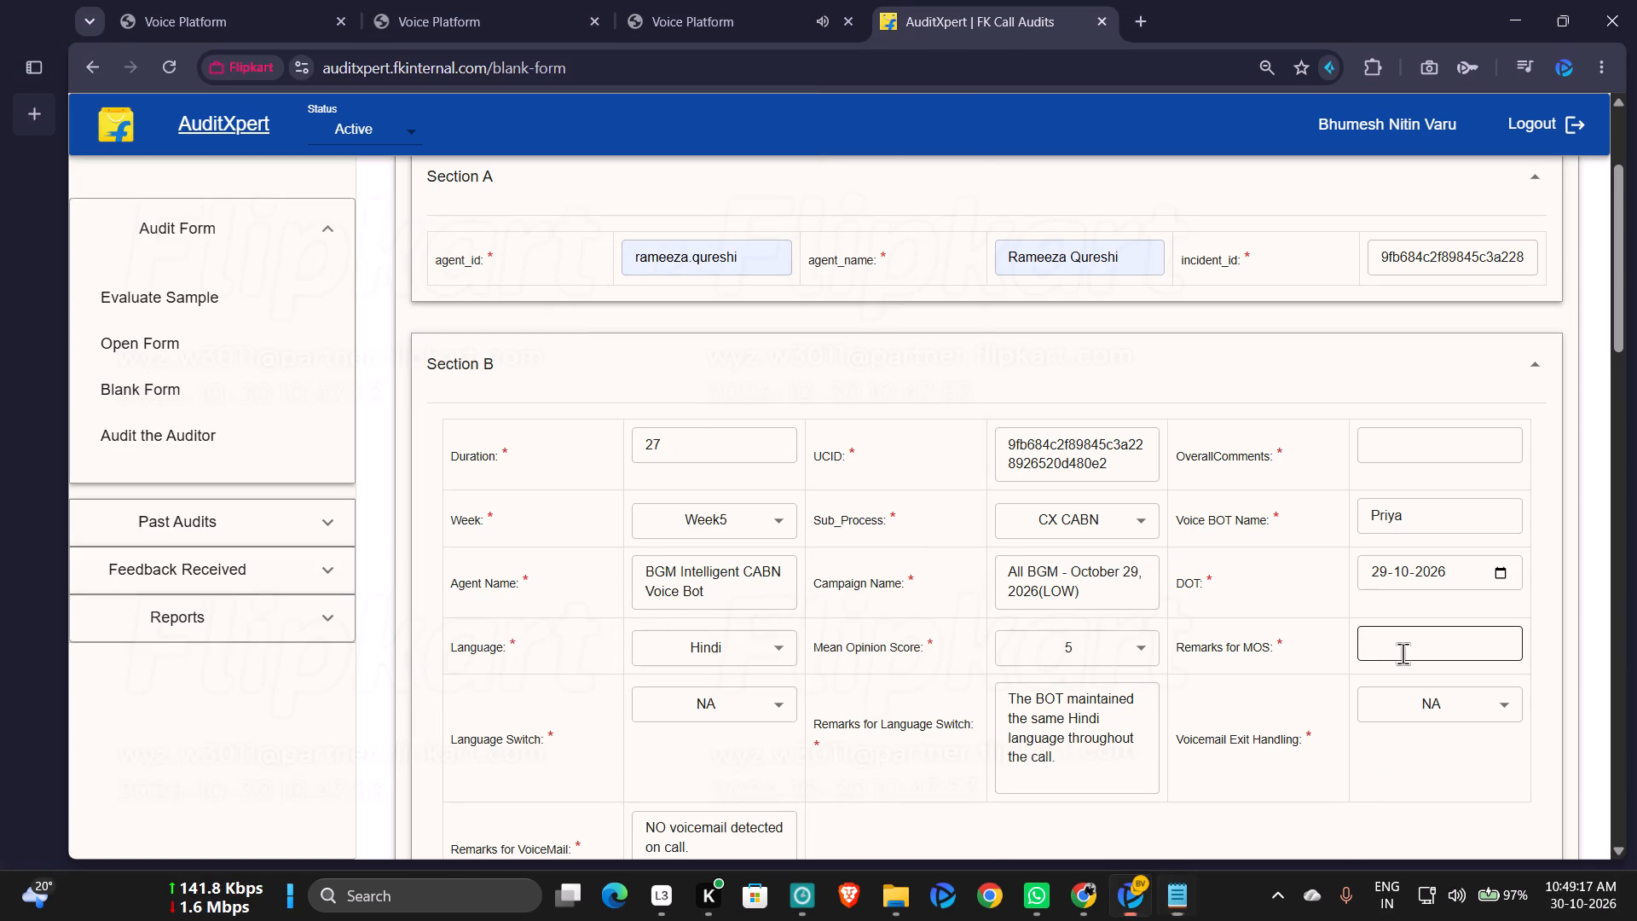
pyautogui.hotkey('ctrl', 'v')
# Follow the call playback in Mohini and copy the Priya summary and Task completion NA paragraph from Judge Model 2.txt into OverallComments.
pyautogui.click(681, 5)
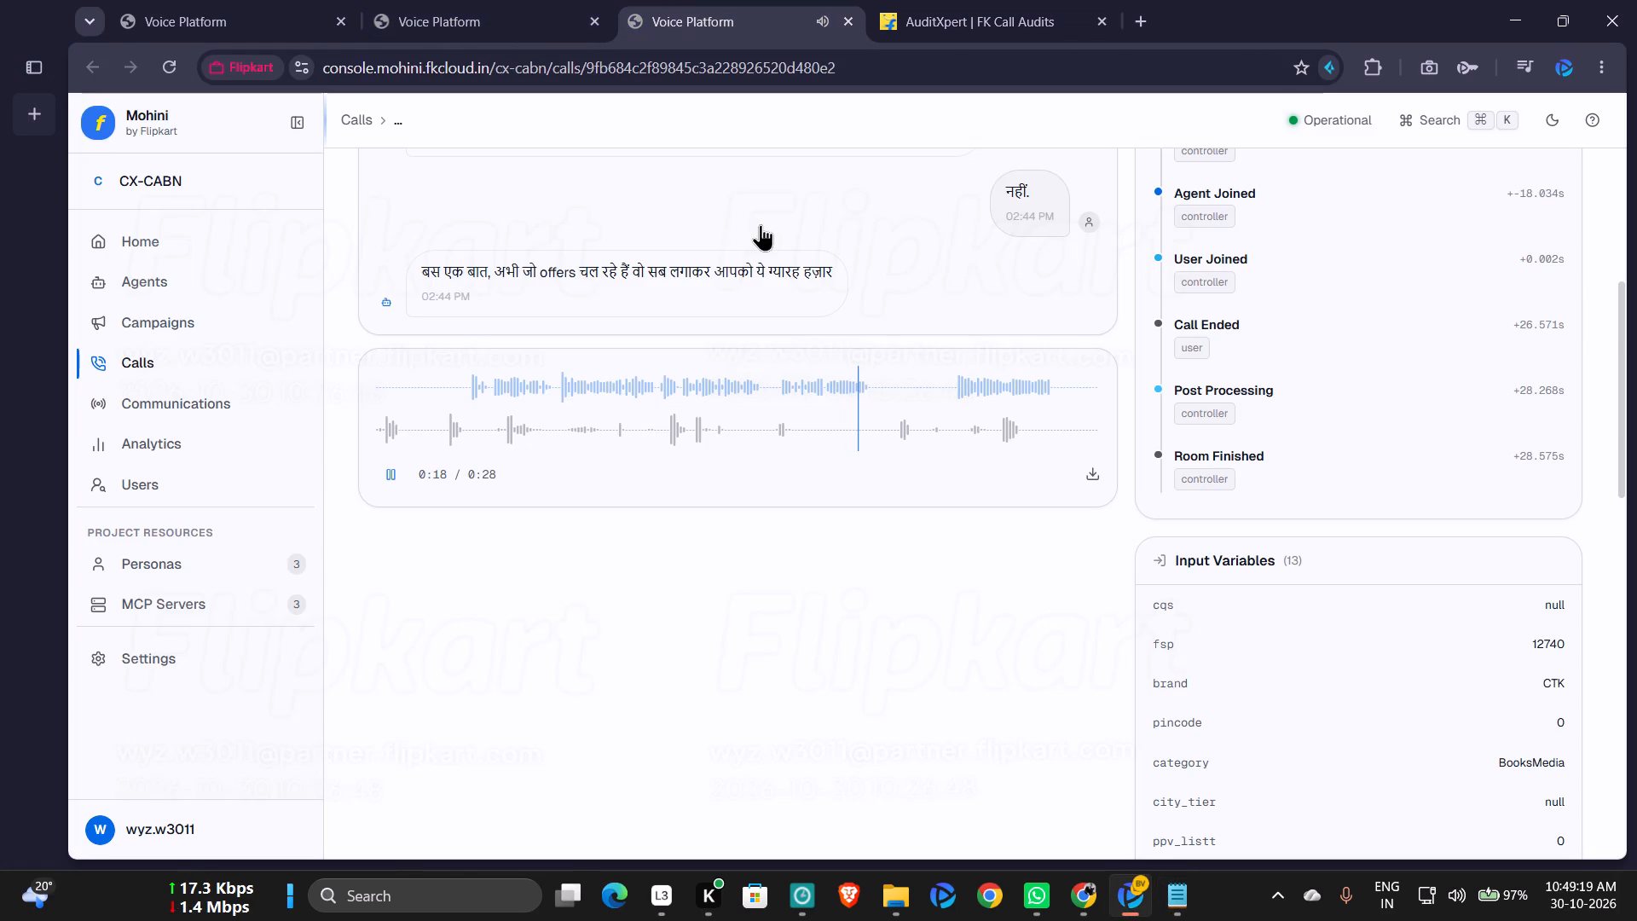
pyautogui.click(998, 32)
pyautogui.click(744, 0)
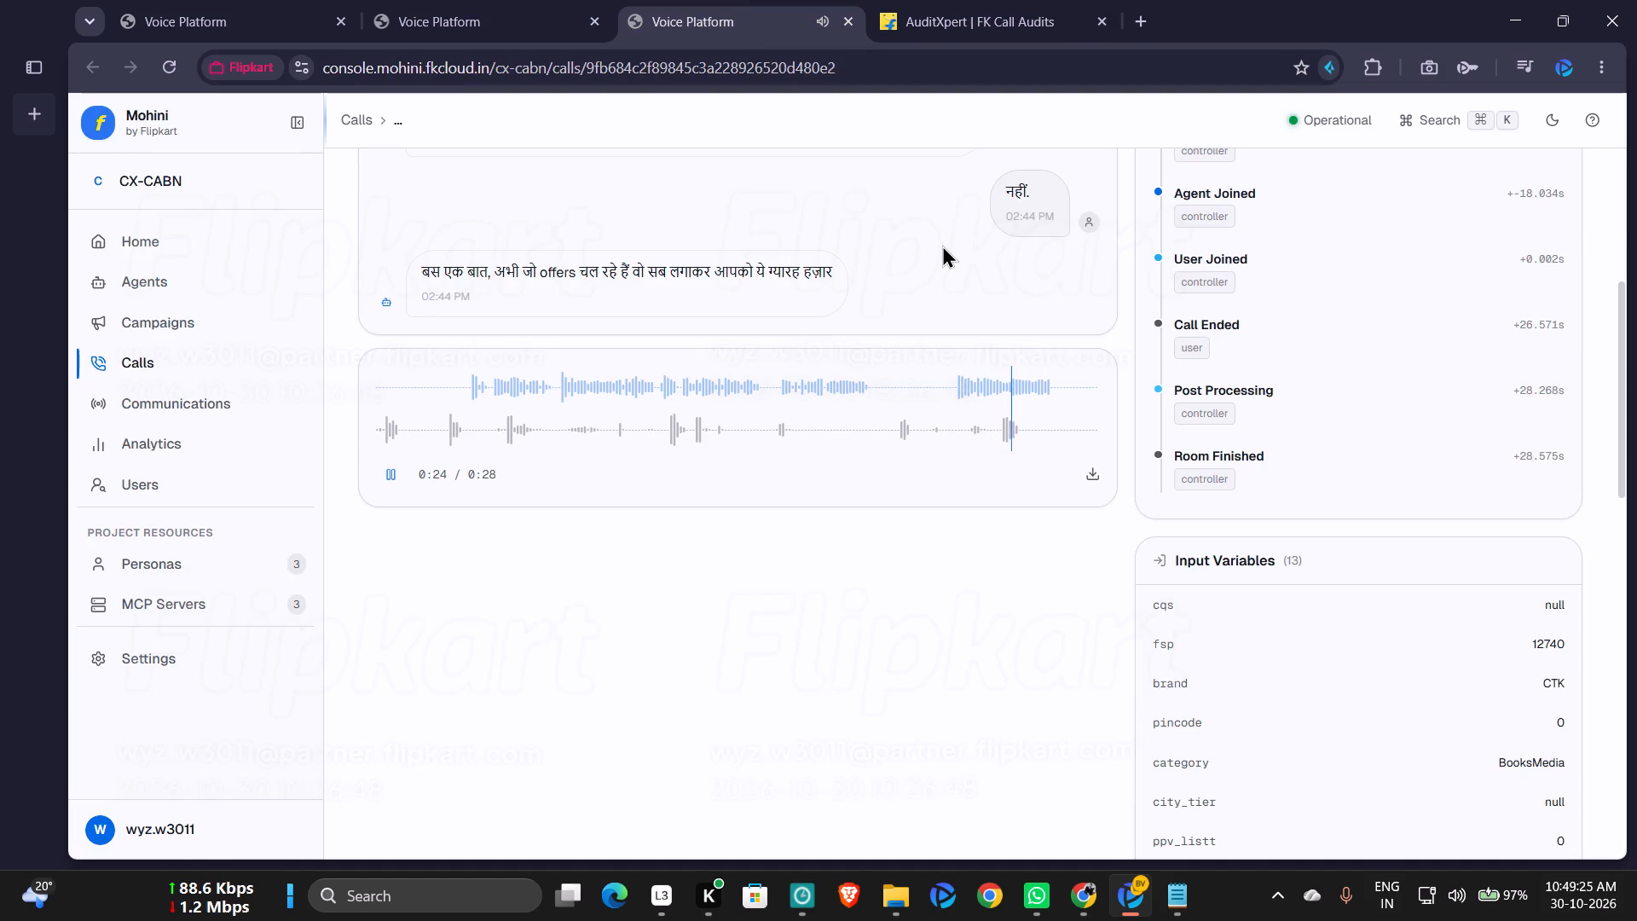
pyautogui.click(1015, 35)
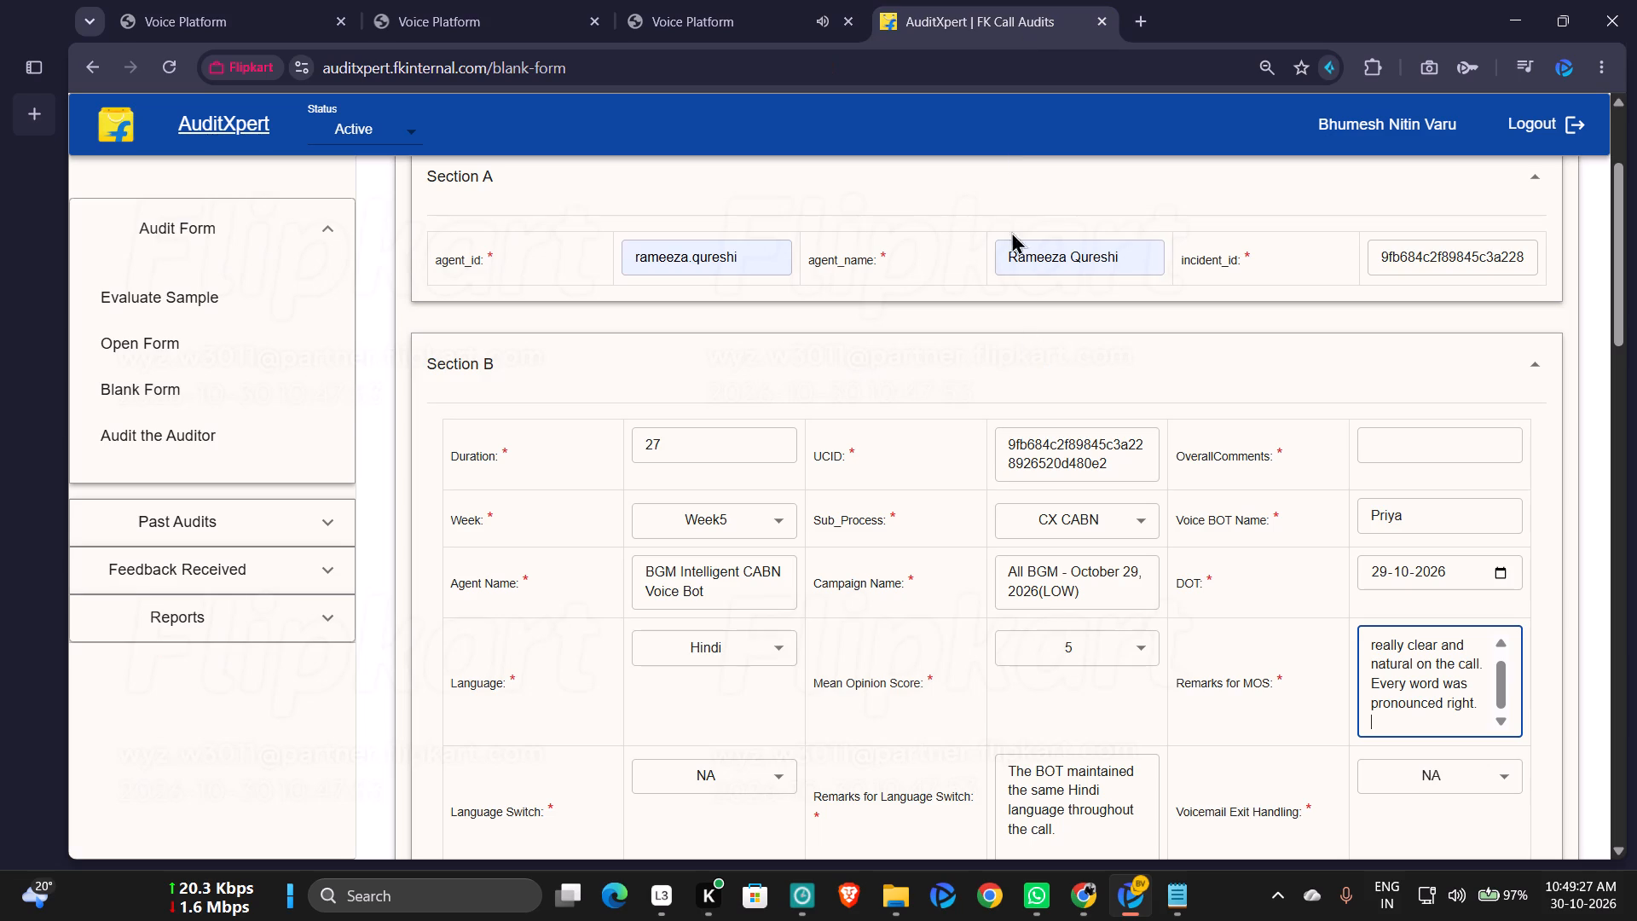
pyautogui.click(1090, 899)
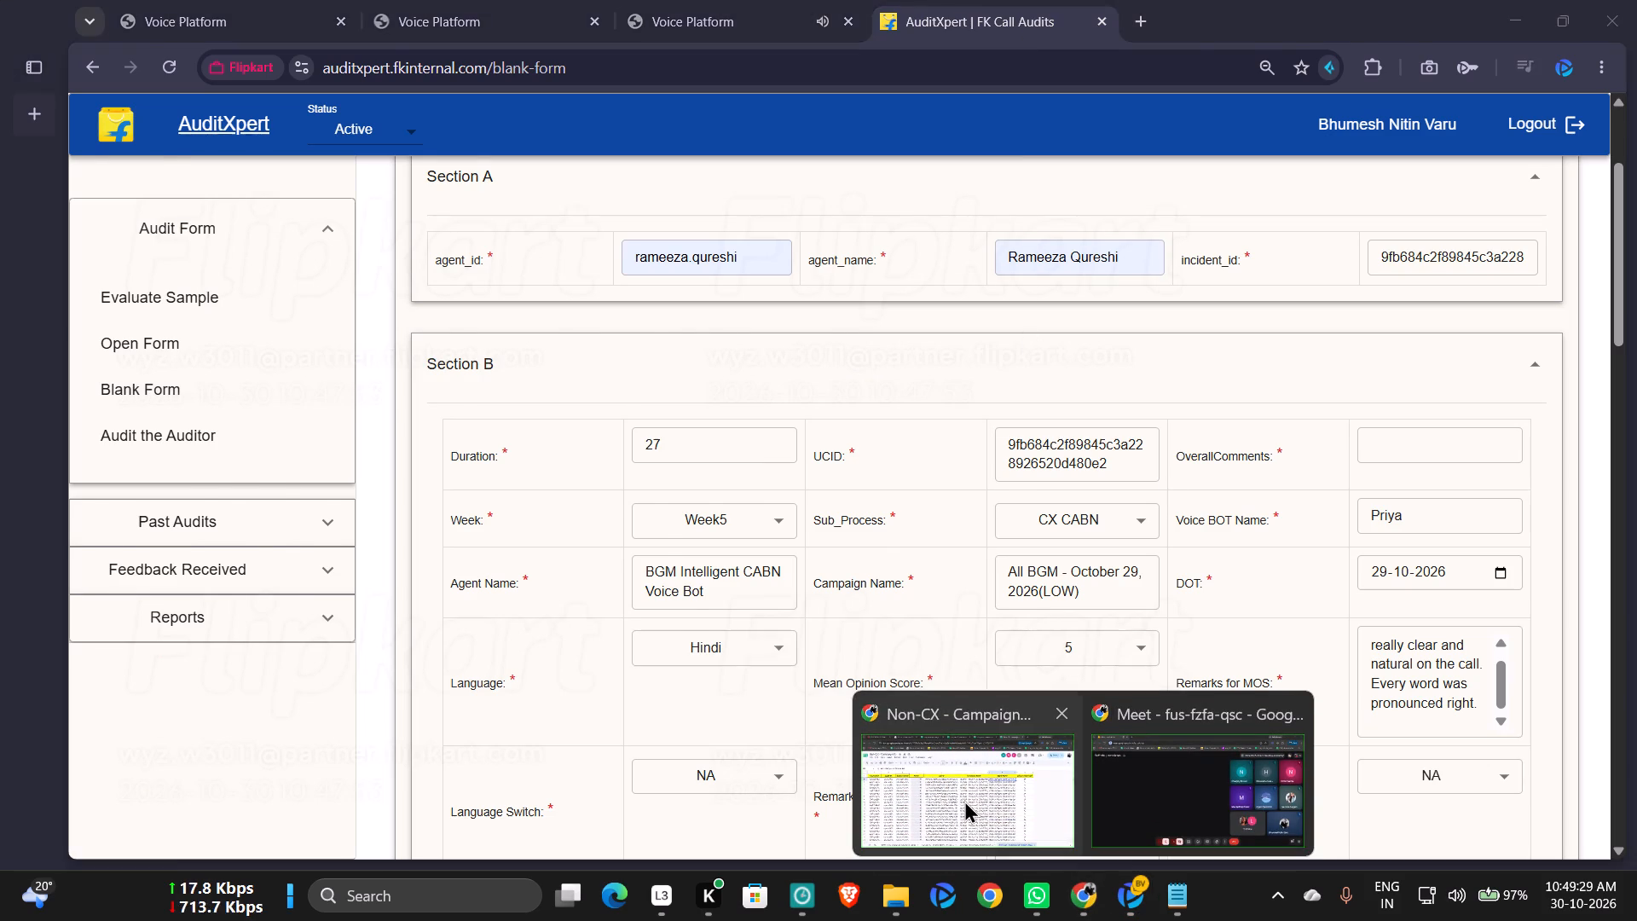
pyautogui.click(1177, 897)
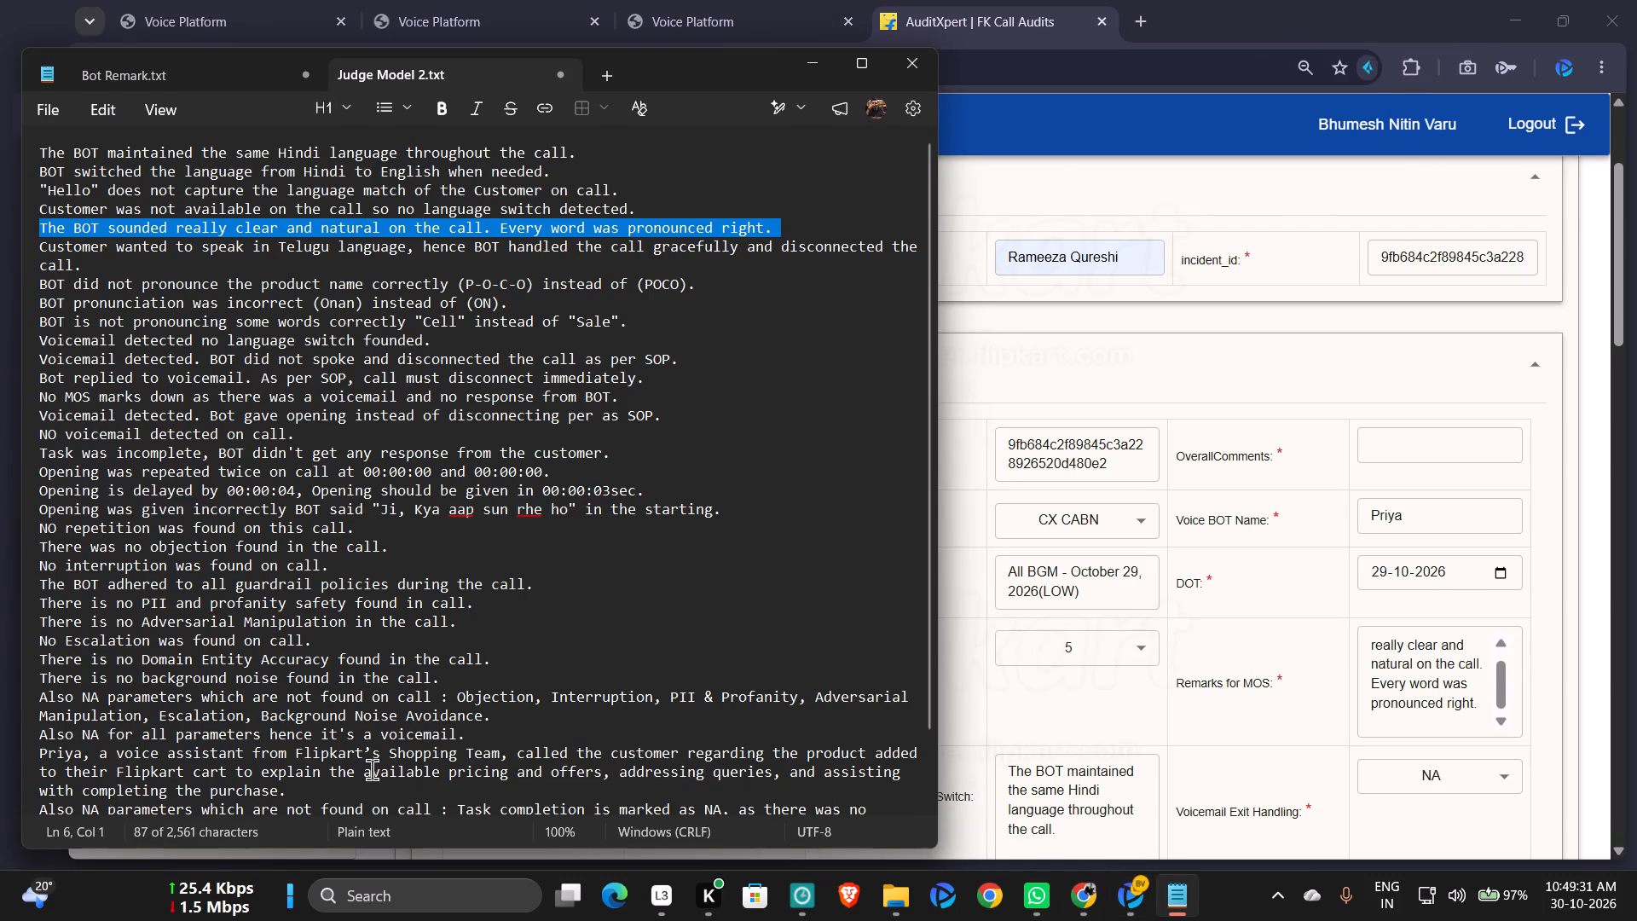
pyautogui.tripleClick(372, 769)
pyautogui.hotkey('shift', 'Down')
pyautogui.hotkey('shift', 'Down')
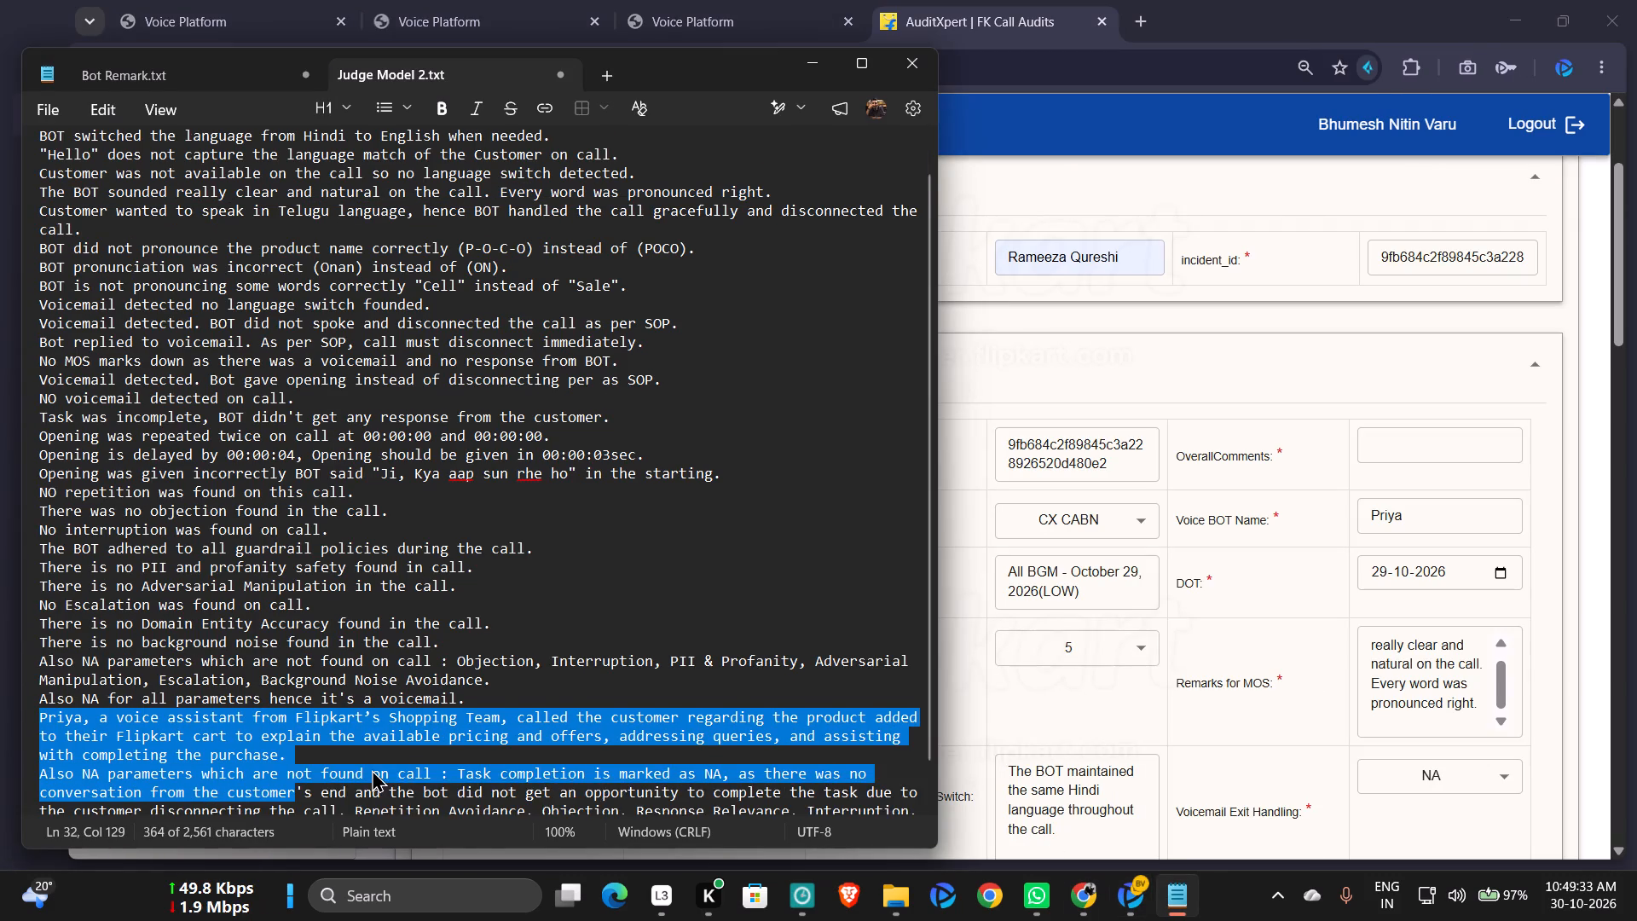
pyautogui.hotkey('shift', 'Down')
pyautogui.hotkey('shift', 'Down')
pyautogui.hotkey('shift', 'Down')
pyautogui.hotkey('ctrl', 'c')
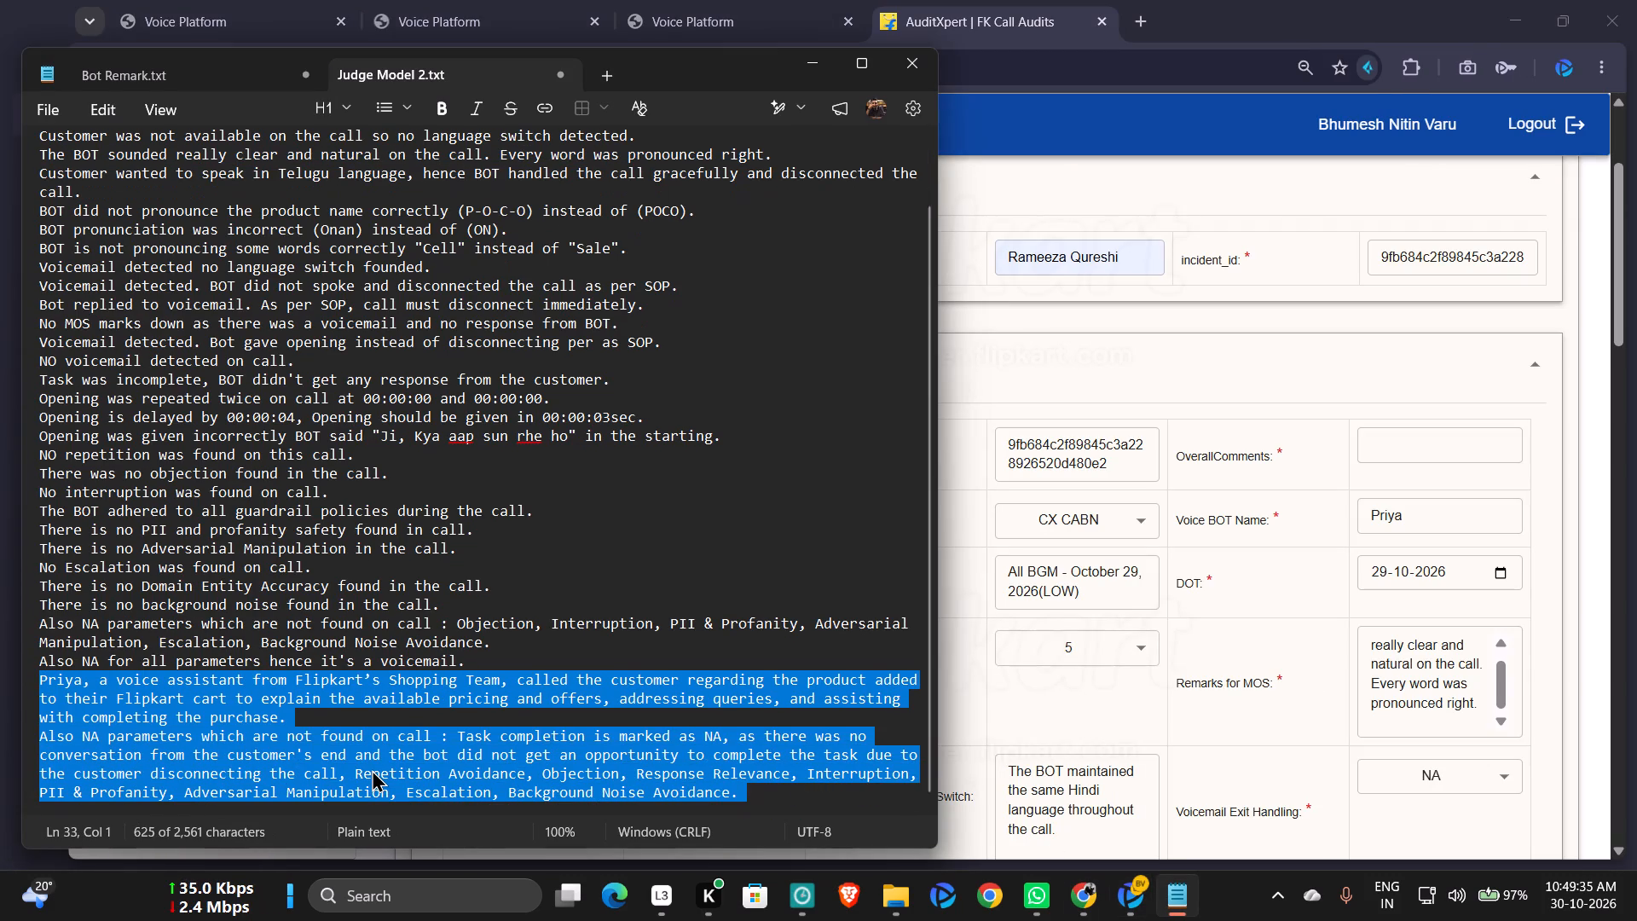
pyautogui.click(1401, 441)
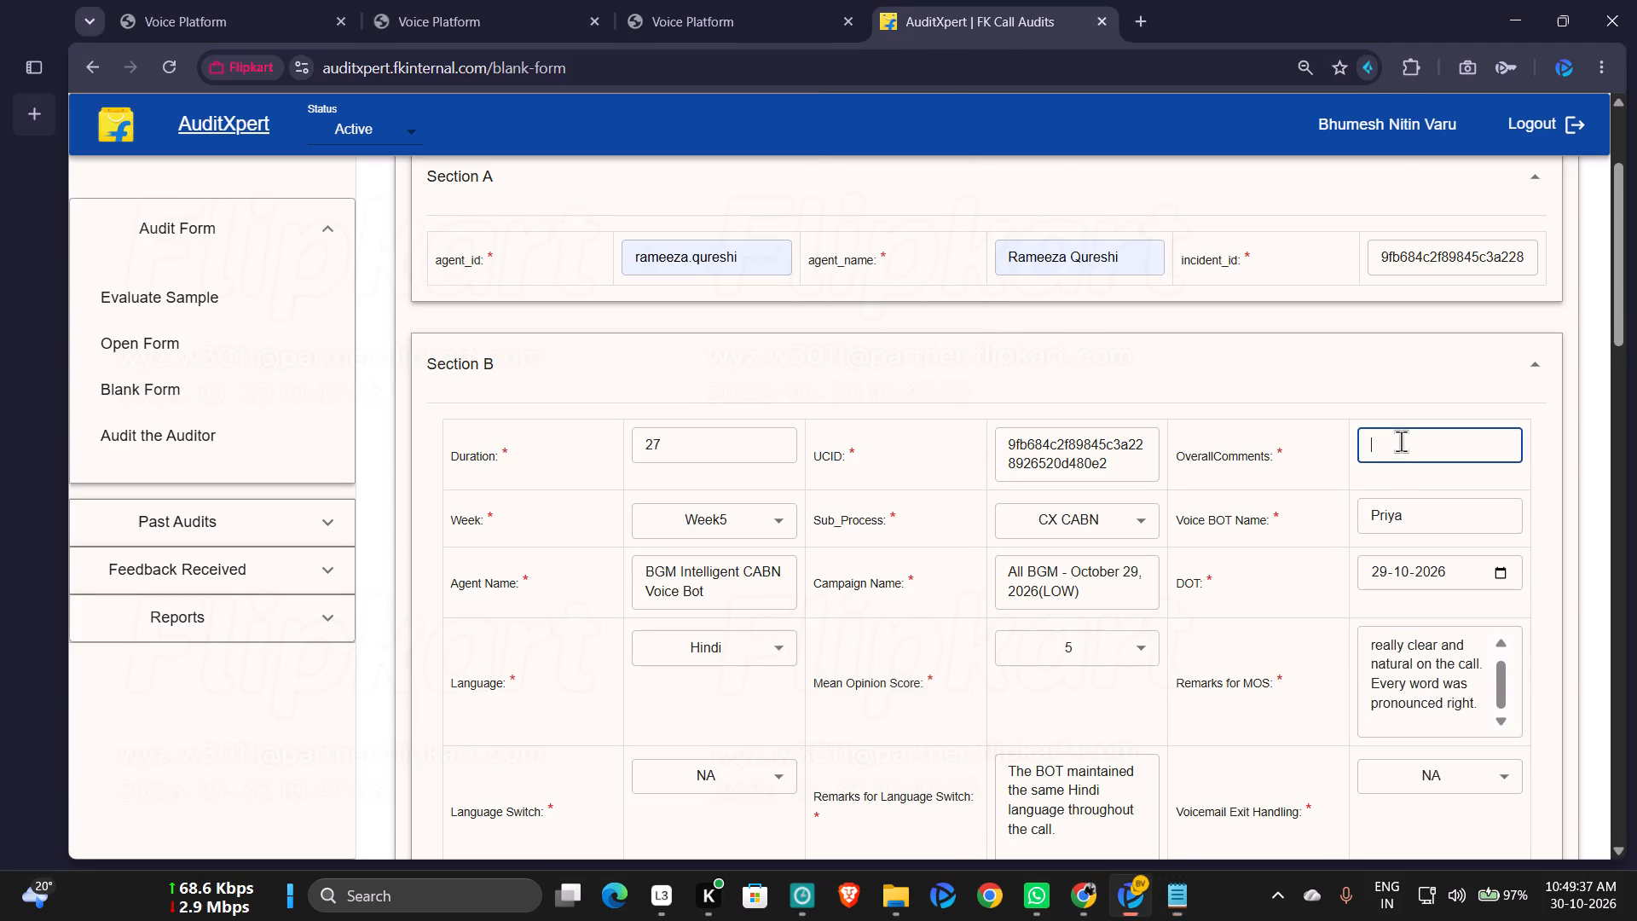
pyautogui.hotkey('ctrl', 'v')
# Remove "Background Noise Avoidance" from the end of OverallComments so its NA parameter list ends with "Escalation.".
pyautogui.doubleClick(1407, 484)
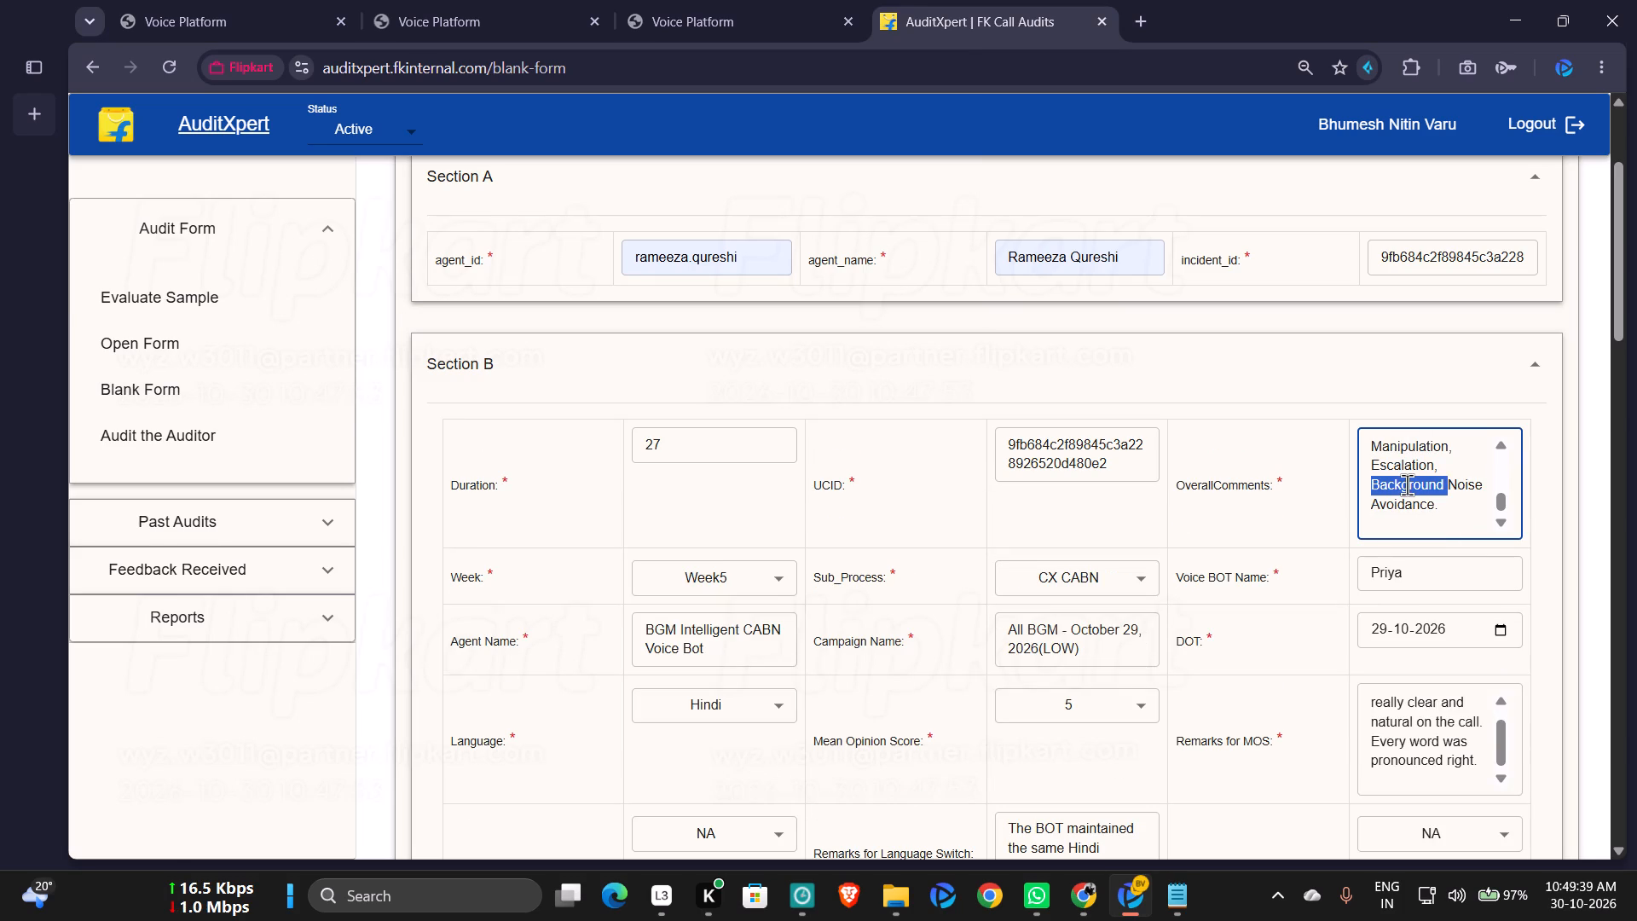
pyautogui.hotkey('shift', 'Down')
pyautogui.hotkey('shift', 'Down')
pyautogui.press('BackSpace')
pyautogui.press('BackSpace')
pyautogui.press('BackSpace')
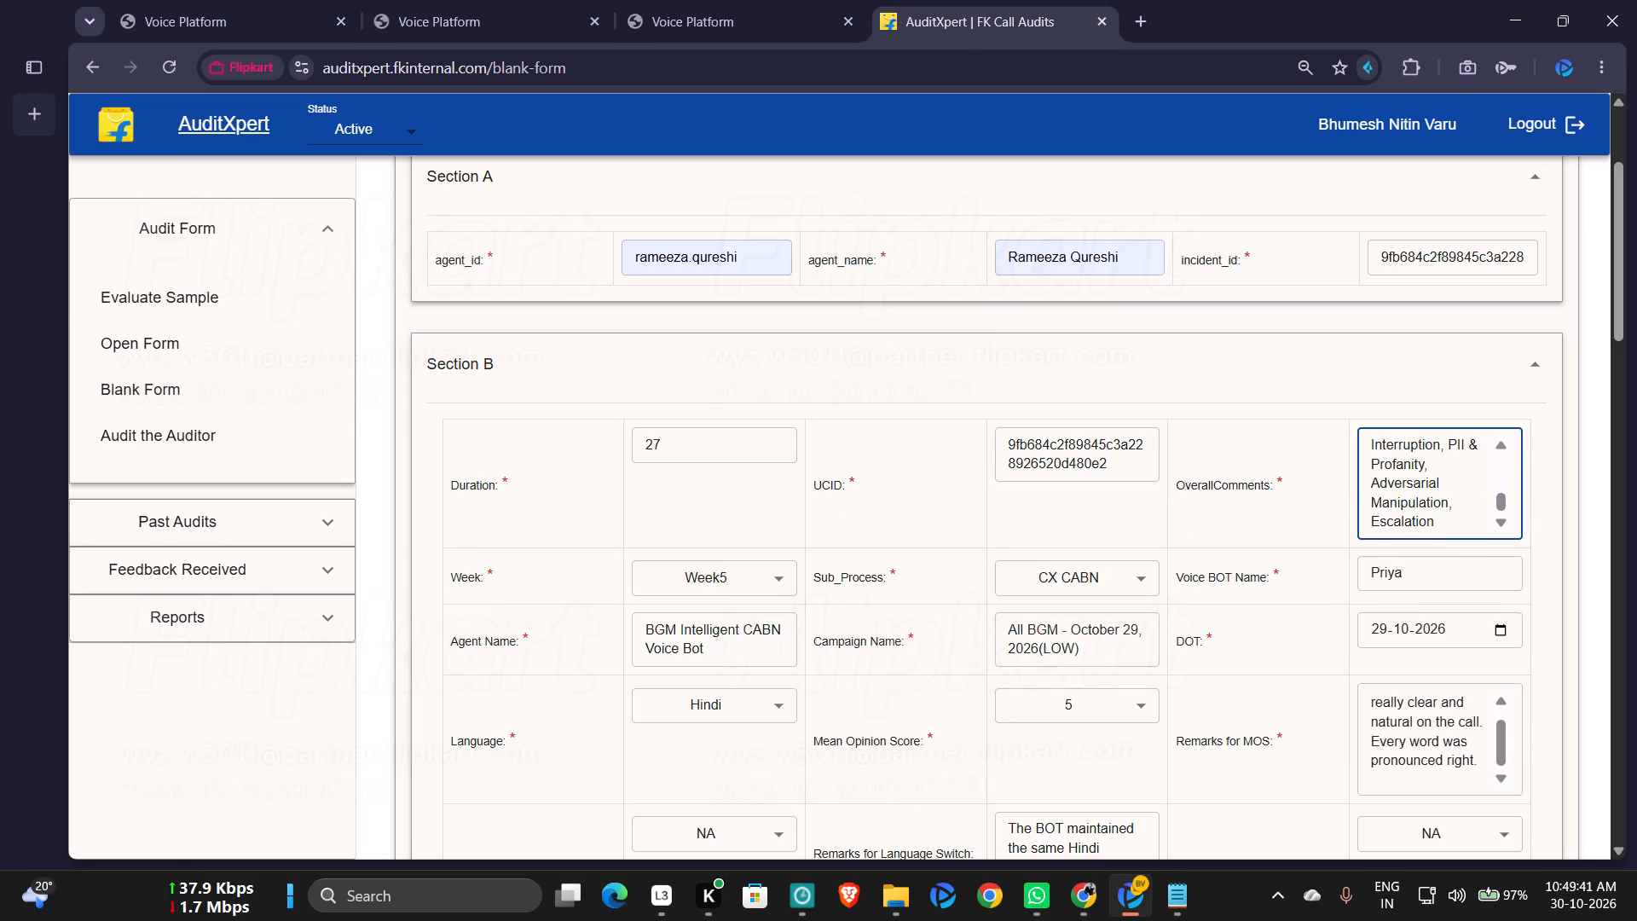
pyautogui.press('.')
# Copy "But Customer disconnected the call in the middle of the conversation." from Bot Remark.txt into OverallComments after "completing the purchase.".
pyautogui.scroll(1, 1407, 478)
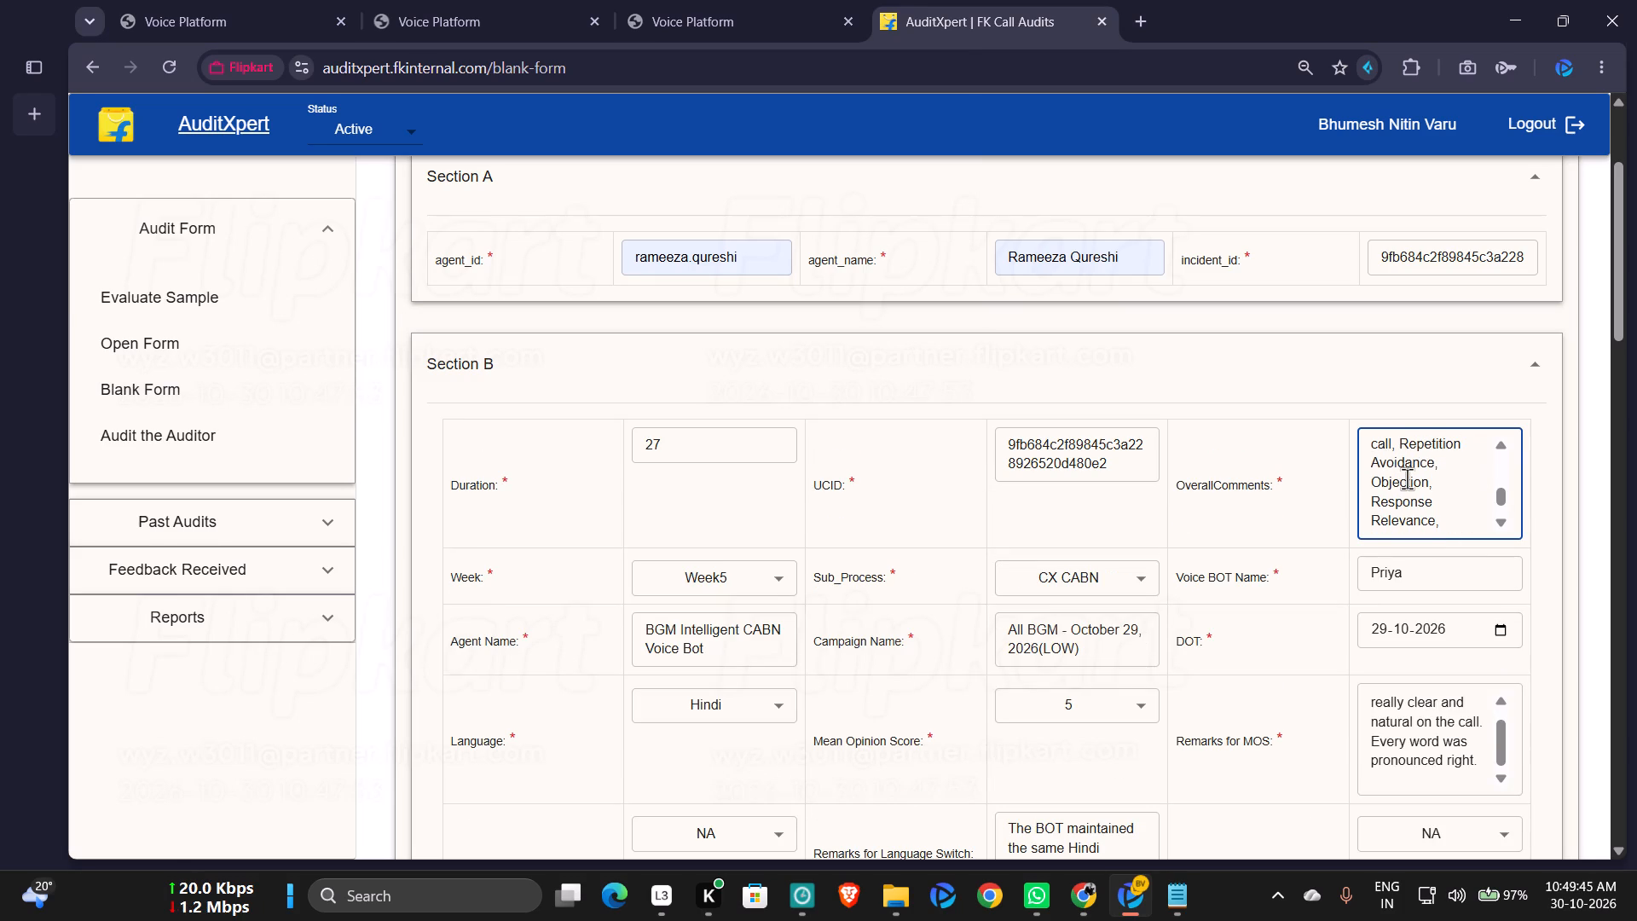
pyautogui.scroll(1, 1407, 478)
pyautogui.scroll(-1, 1407, 478)
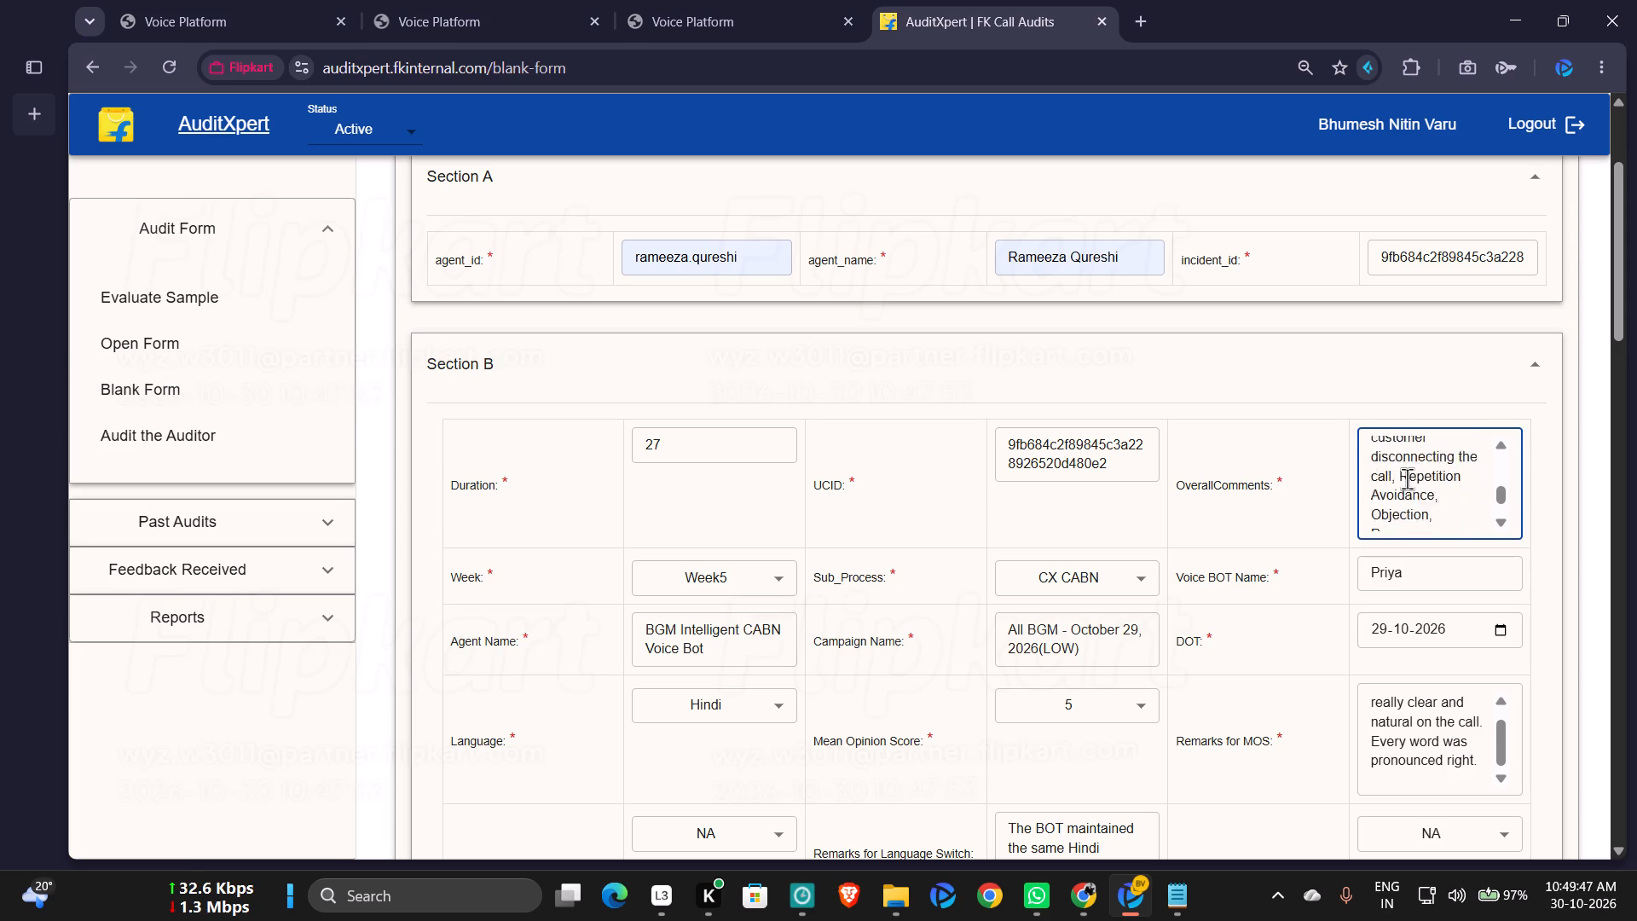
pyautogui.scroll(1, 1432, 471)
pyautogui.click(1200, 908)
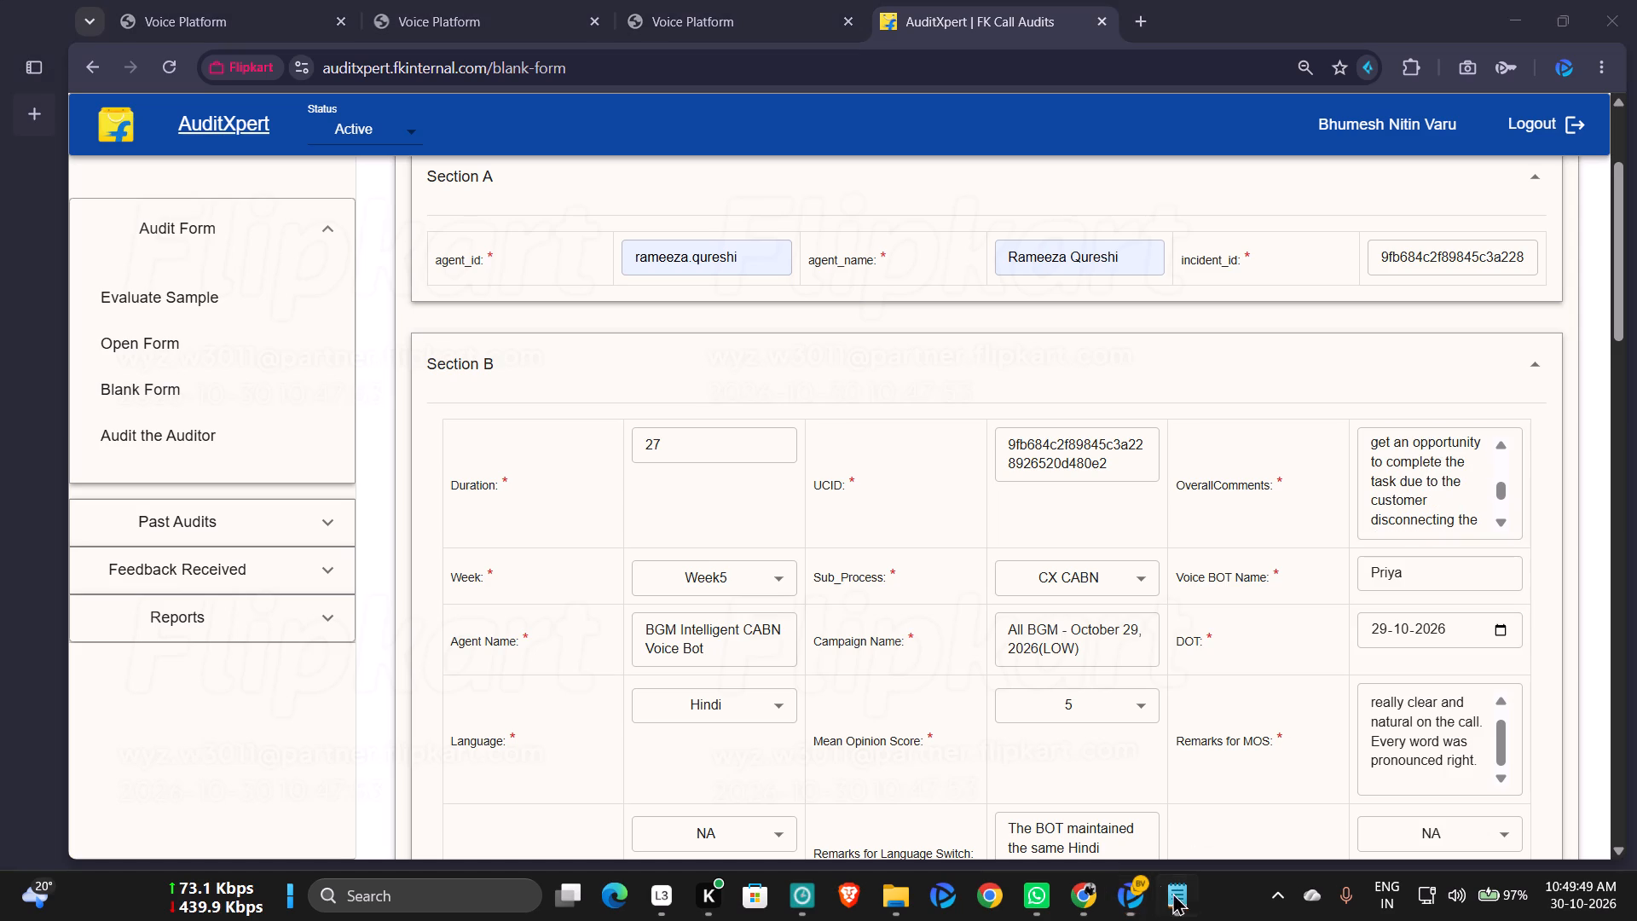
pyautogui.click(1174, 886)
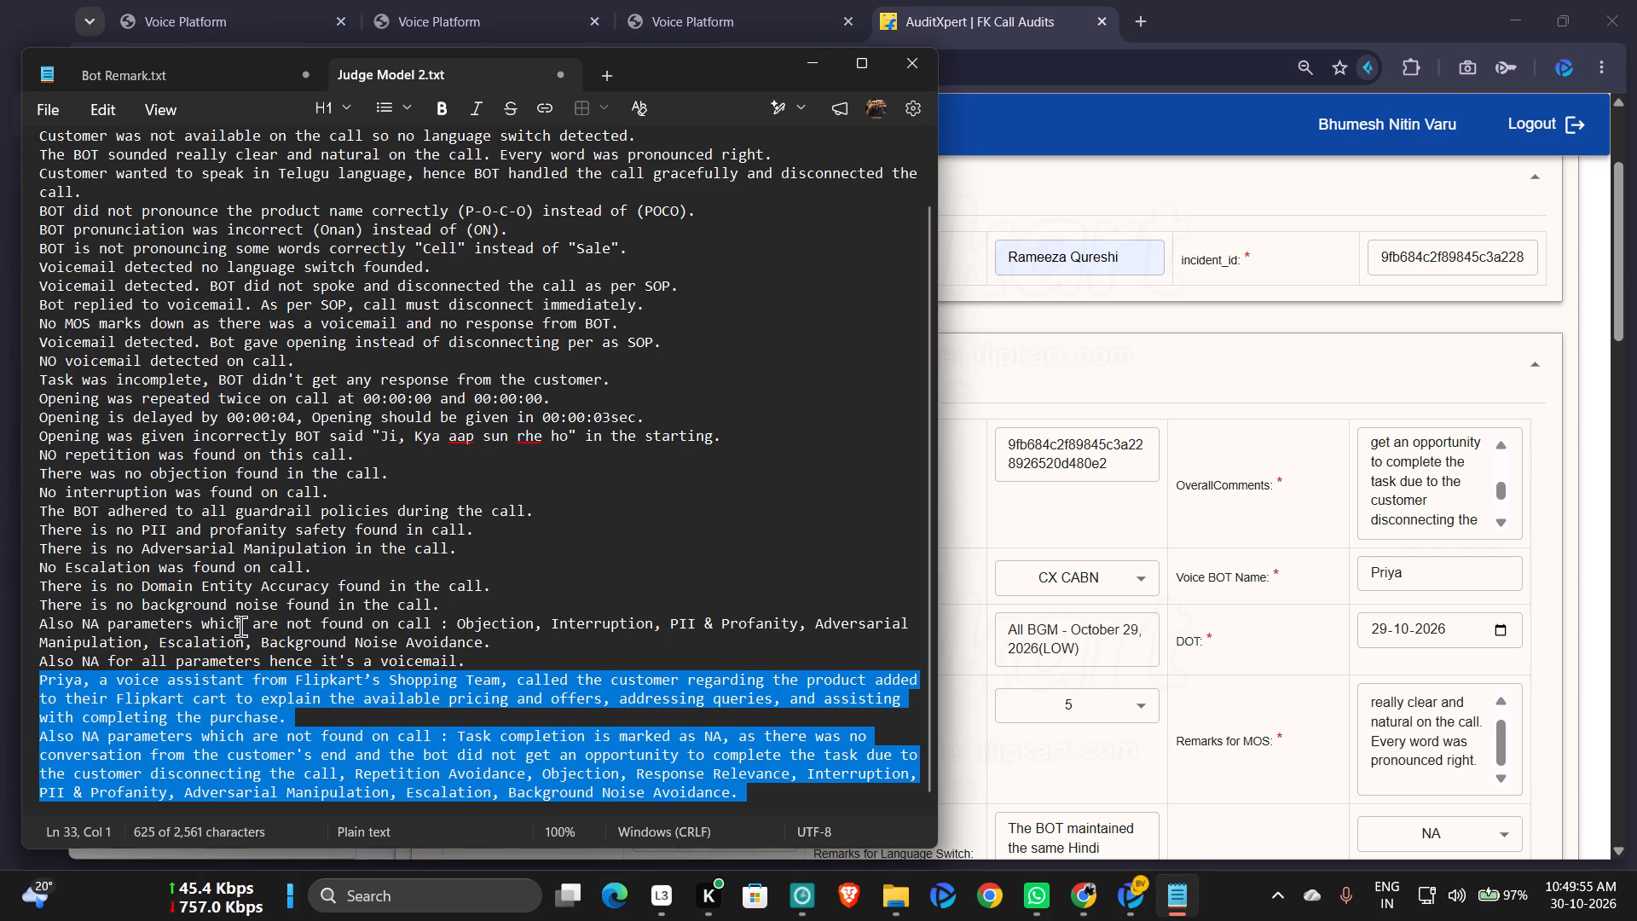
pyautogui.scroll(-1, 240, 626)
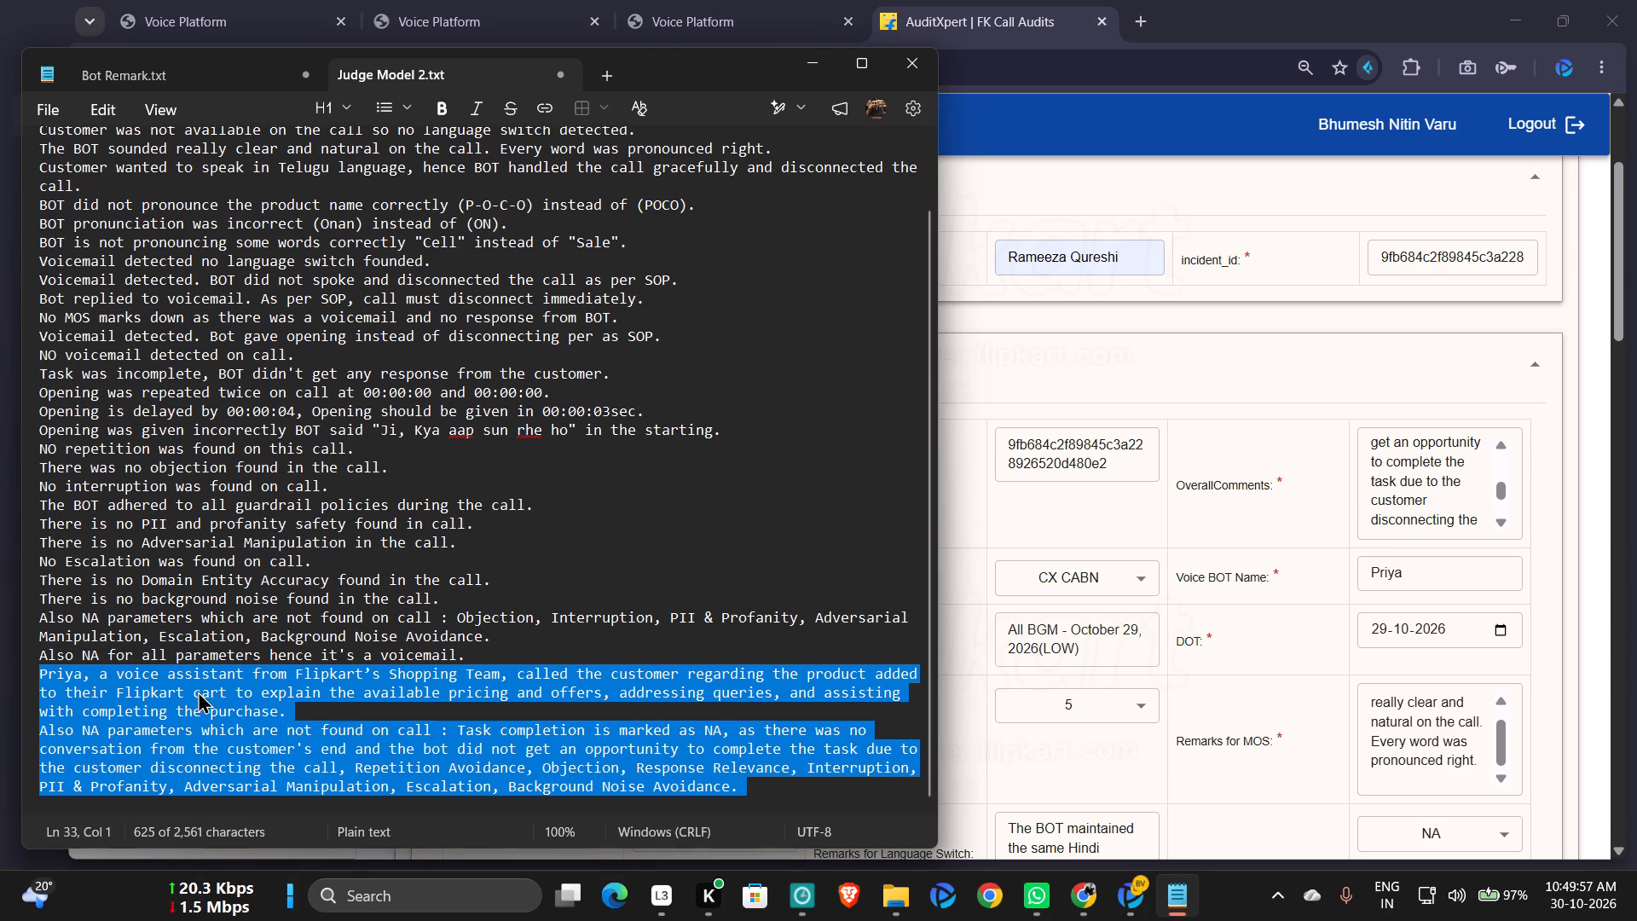
pyautogui.click(194, 80)
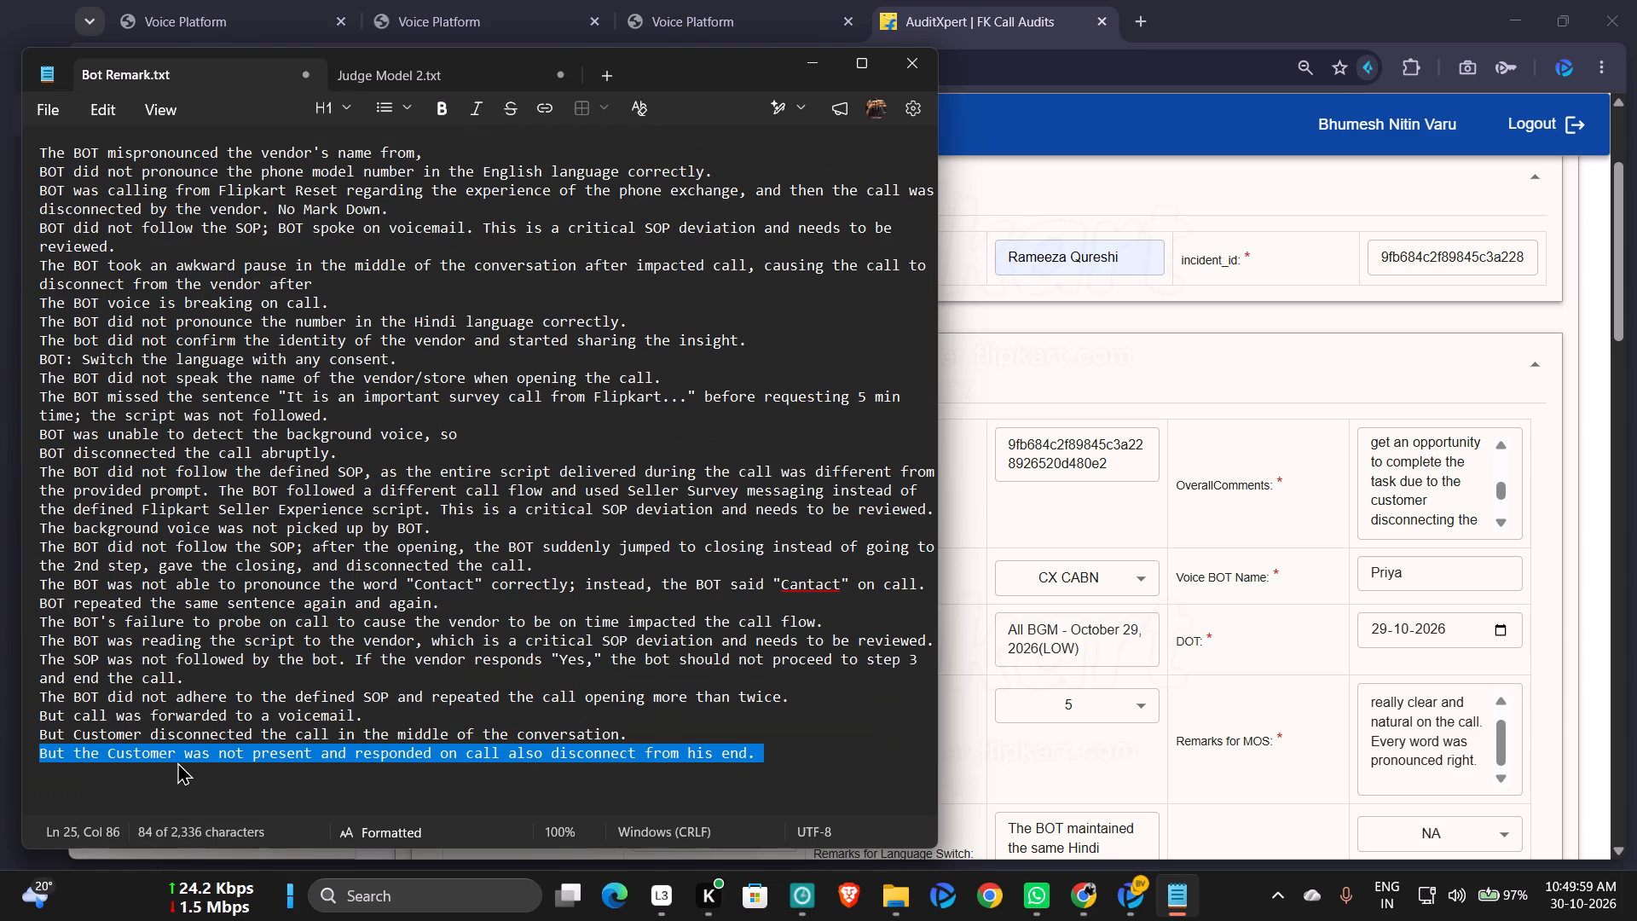
pyautogui.tripleClick(329, 735)
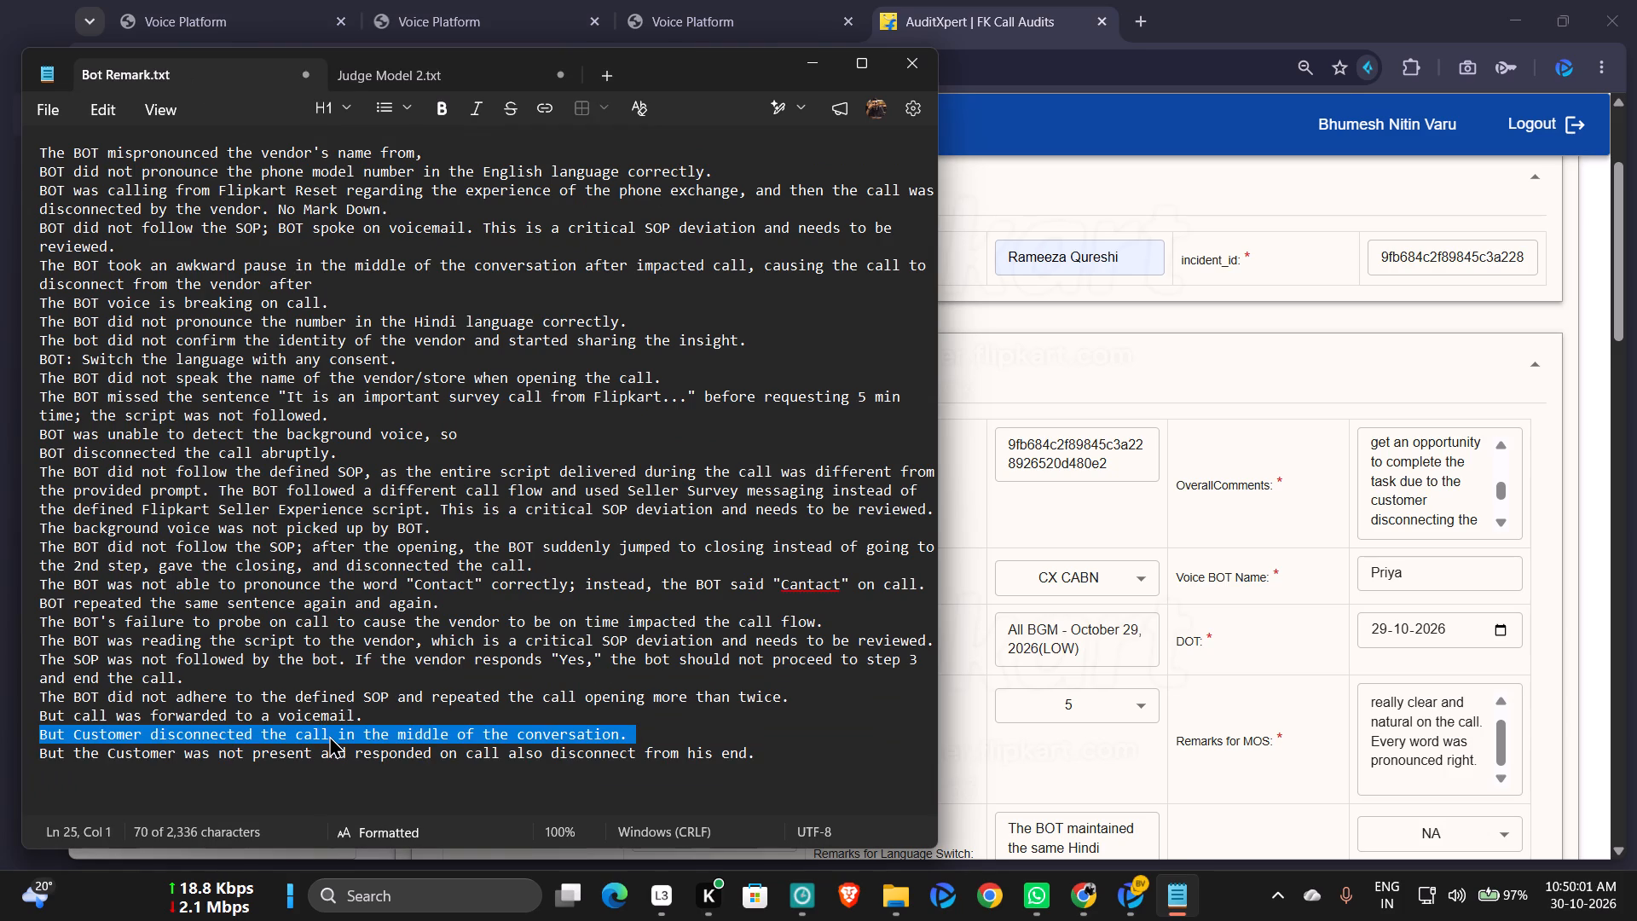
pyautogui.hotkey('ctrl', 'c')
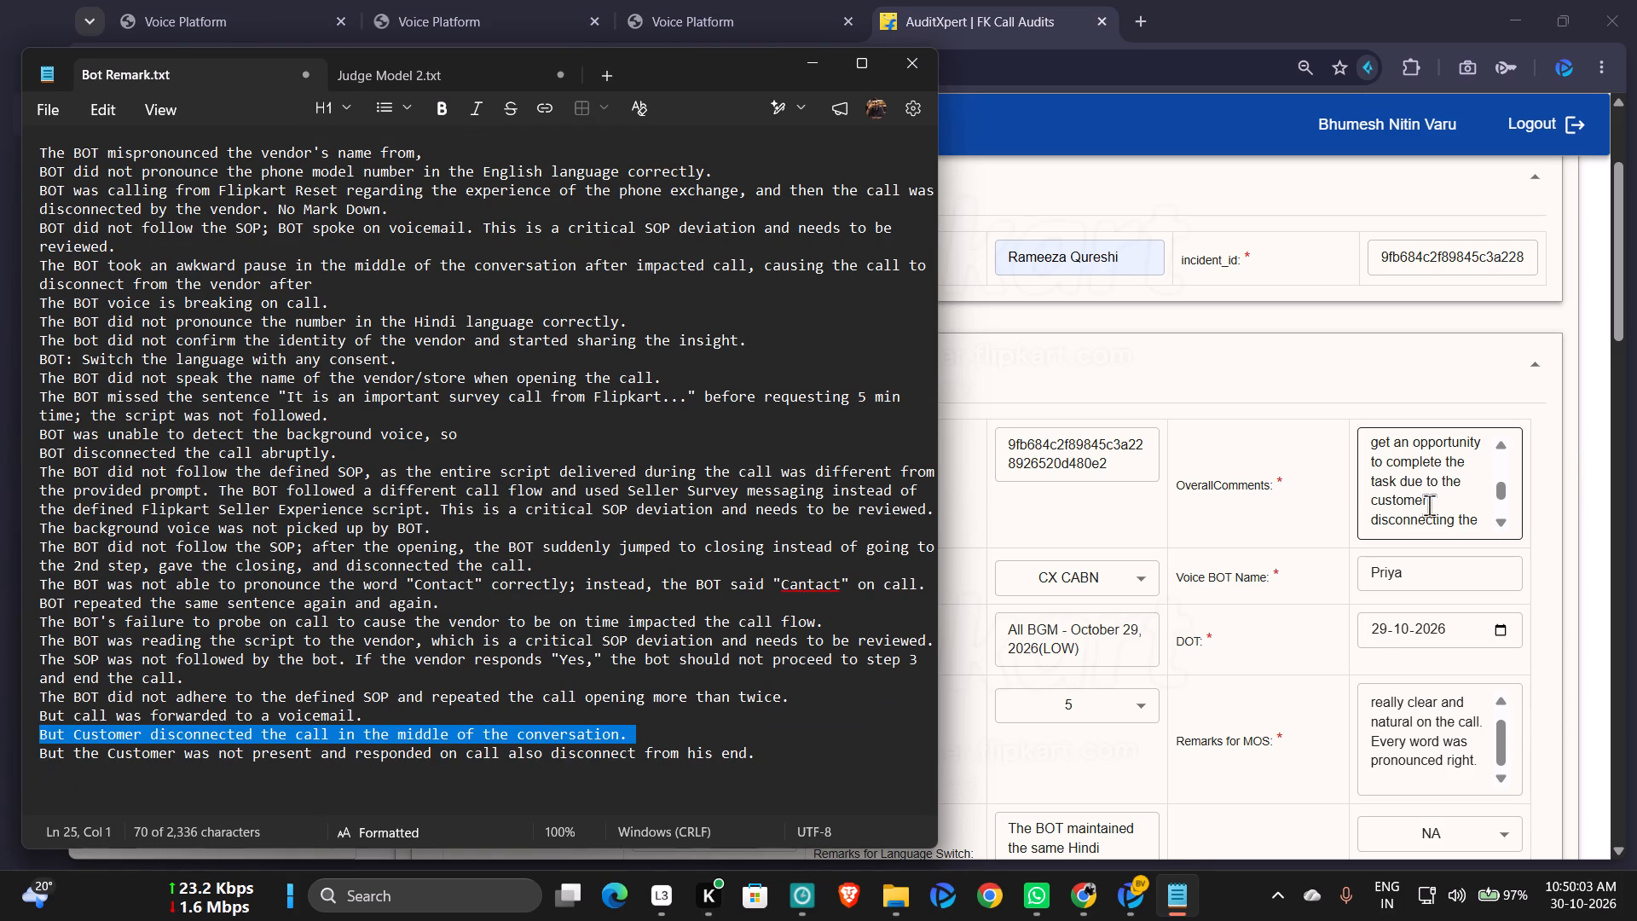
pyautogui.click(1429, 505)
pyautogui.scroll(2, 1450, 518)
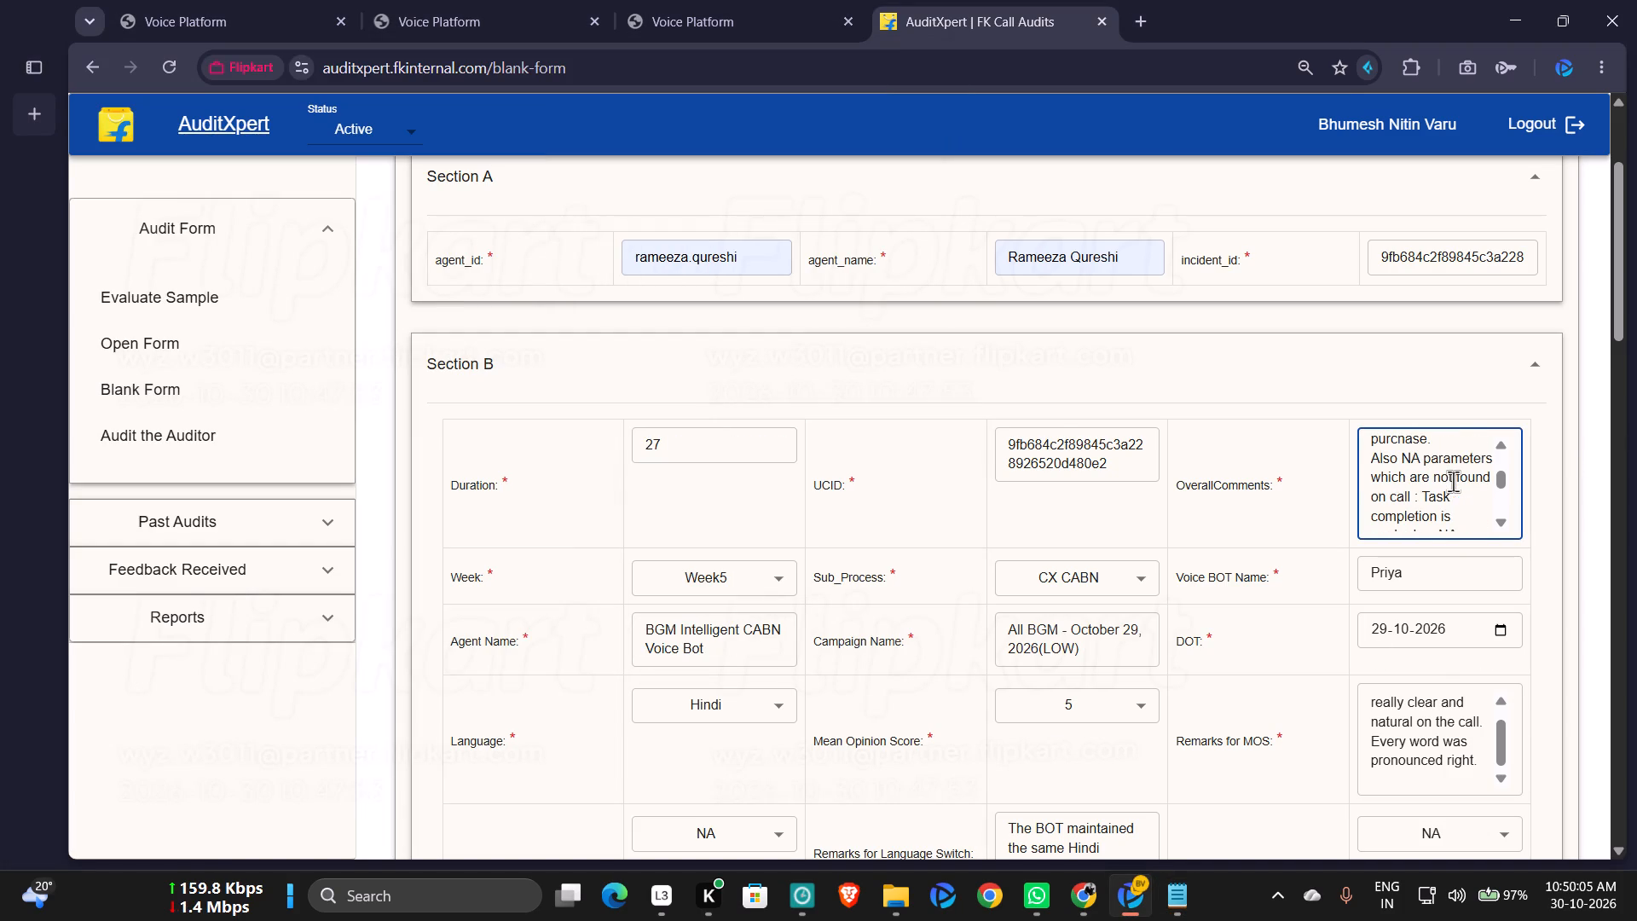
pyautogui.scroll(1, 1426, 439)
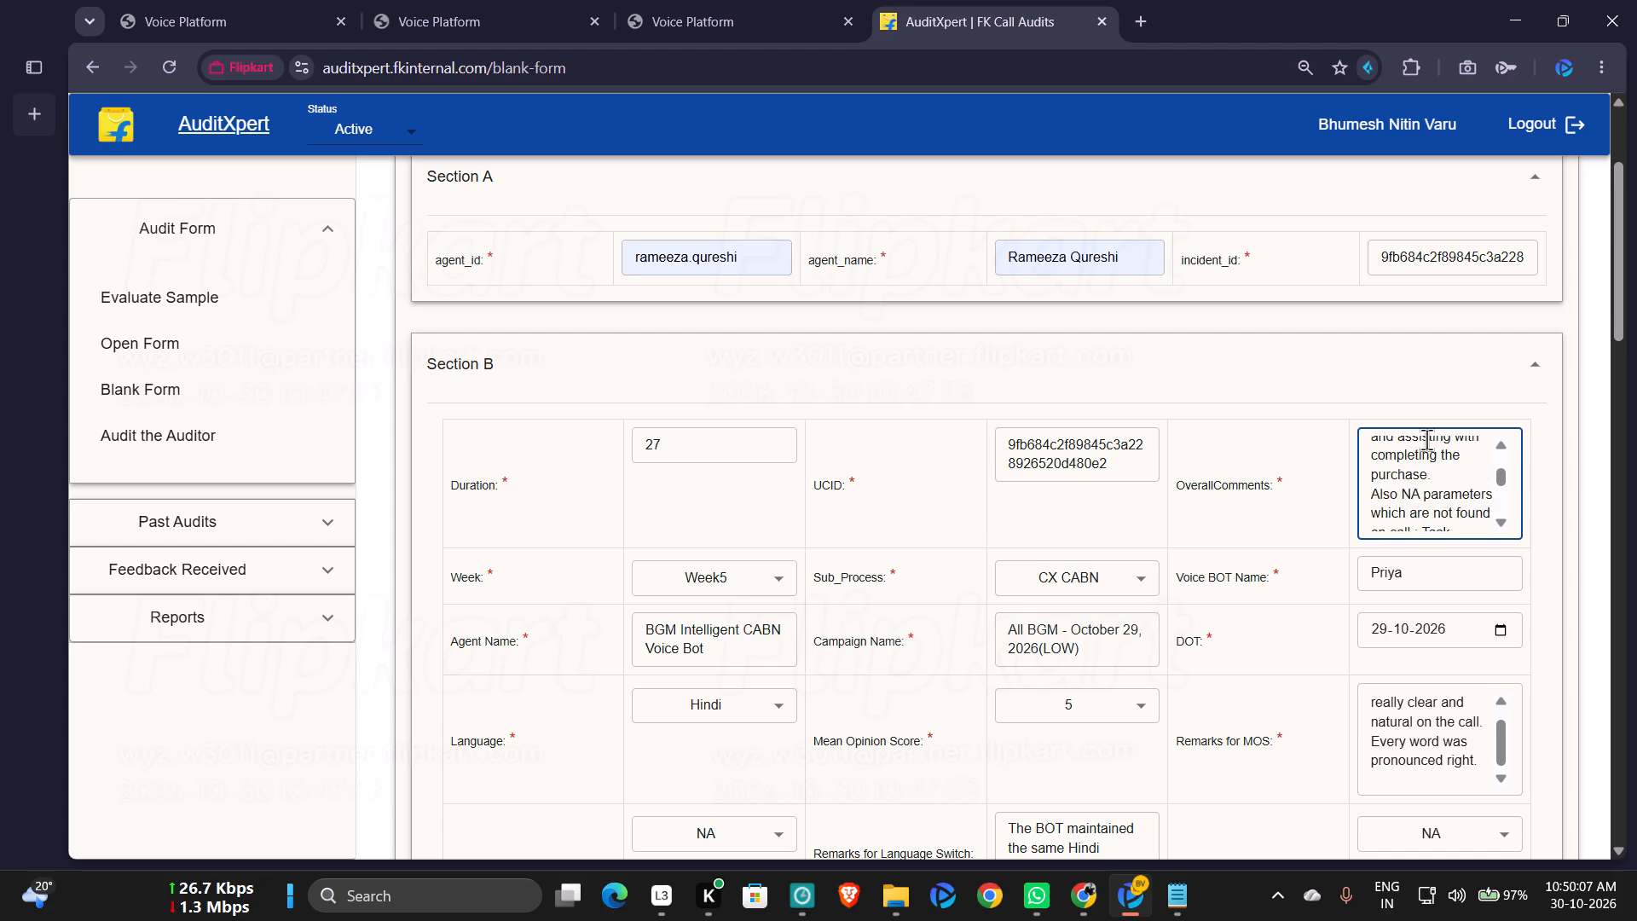
pyautogui.scroll(-1, 1452, 517)
pyautogui.click(1448, 439)
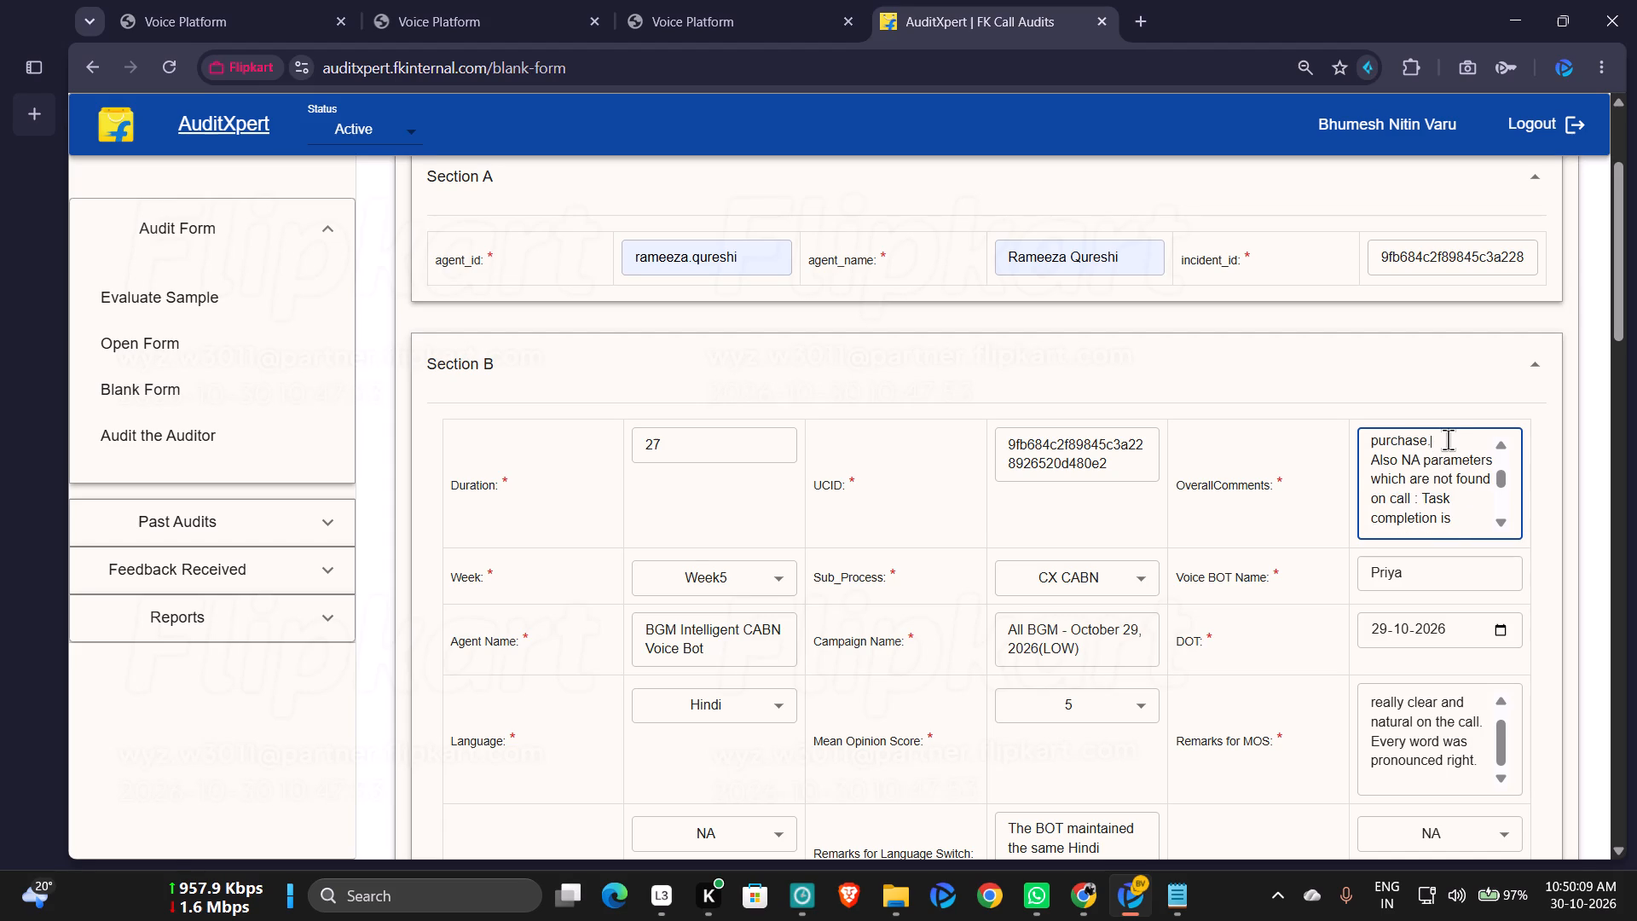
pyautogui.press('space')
pyautogui.hotkey('ctrl', 'v')
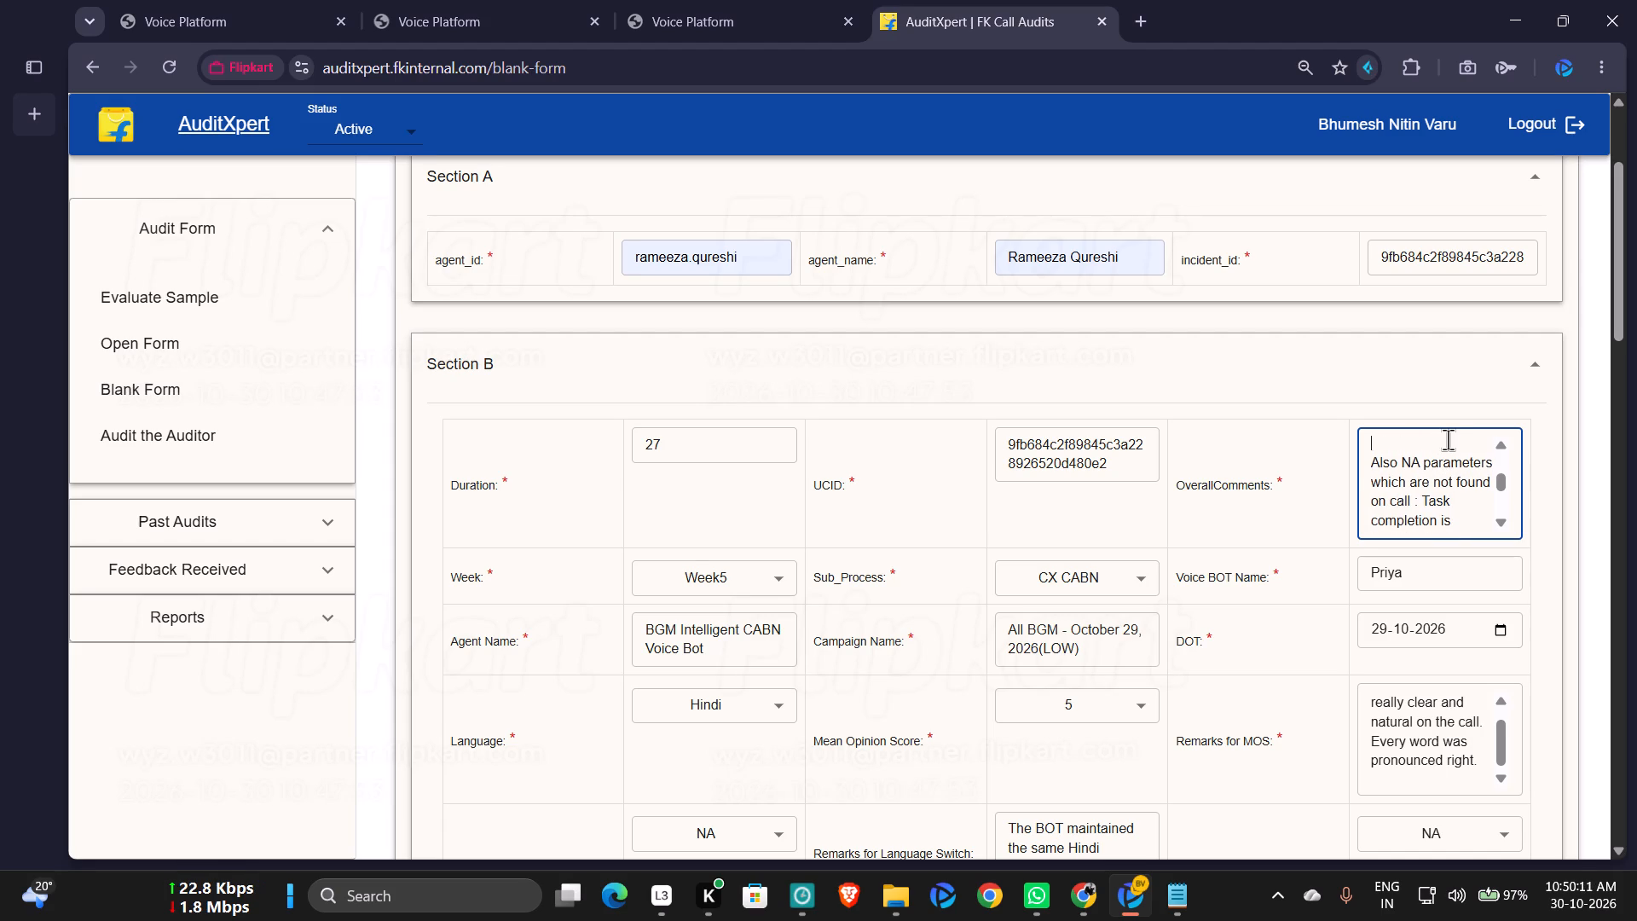
pyautogui.press('BackSpace')
pyautogui.scroll(1, 1461, 390)
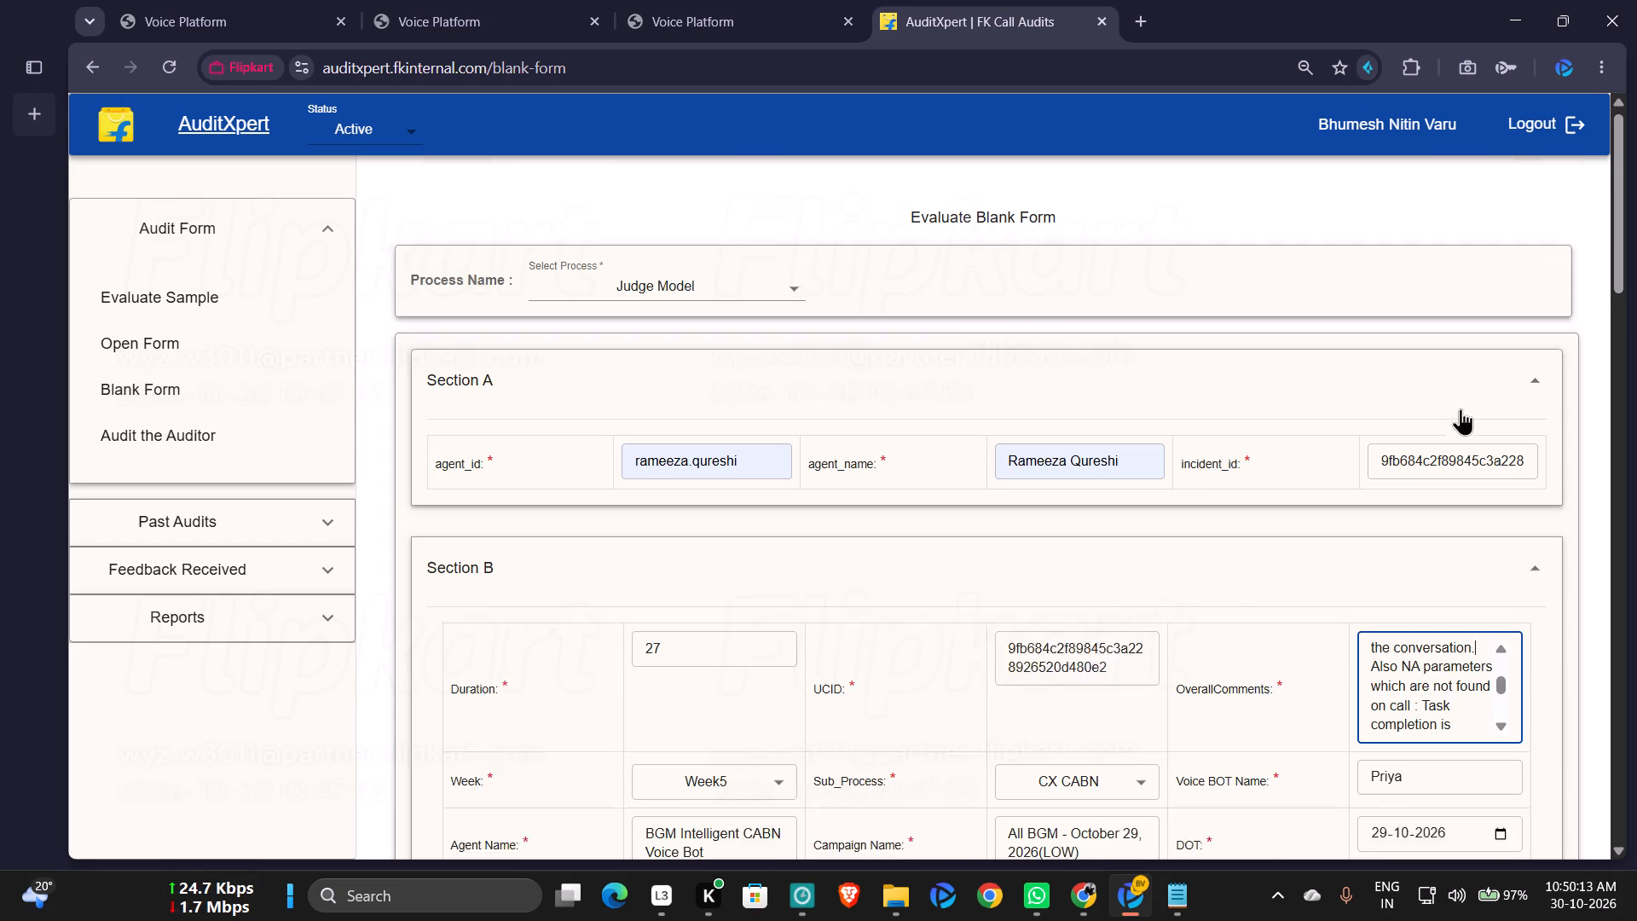
pyautogui.scroll(1, 1417, 659)
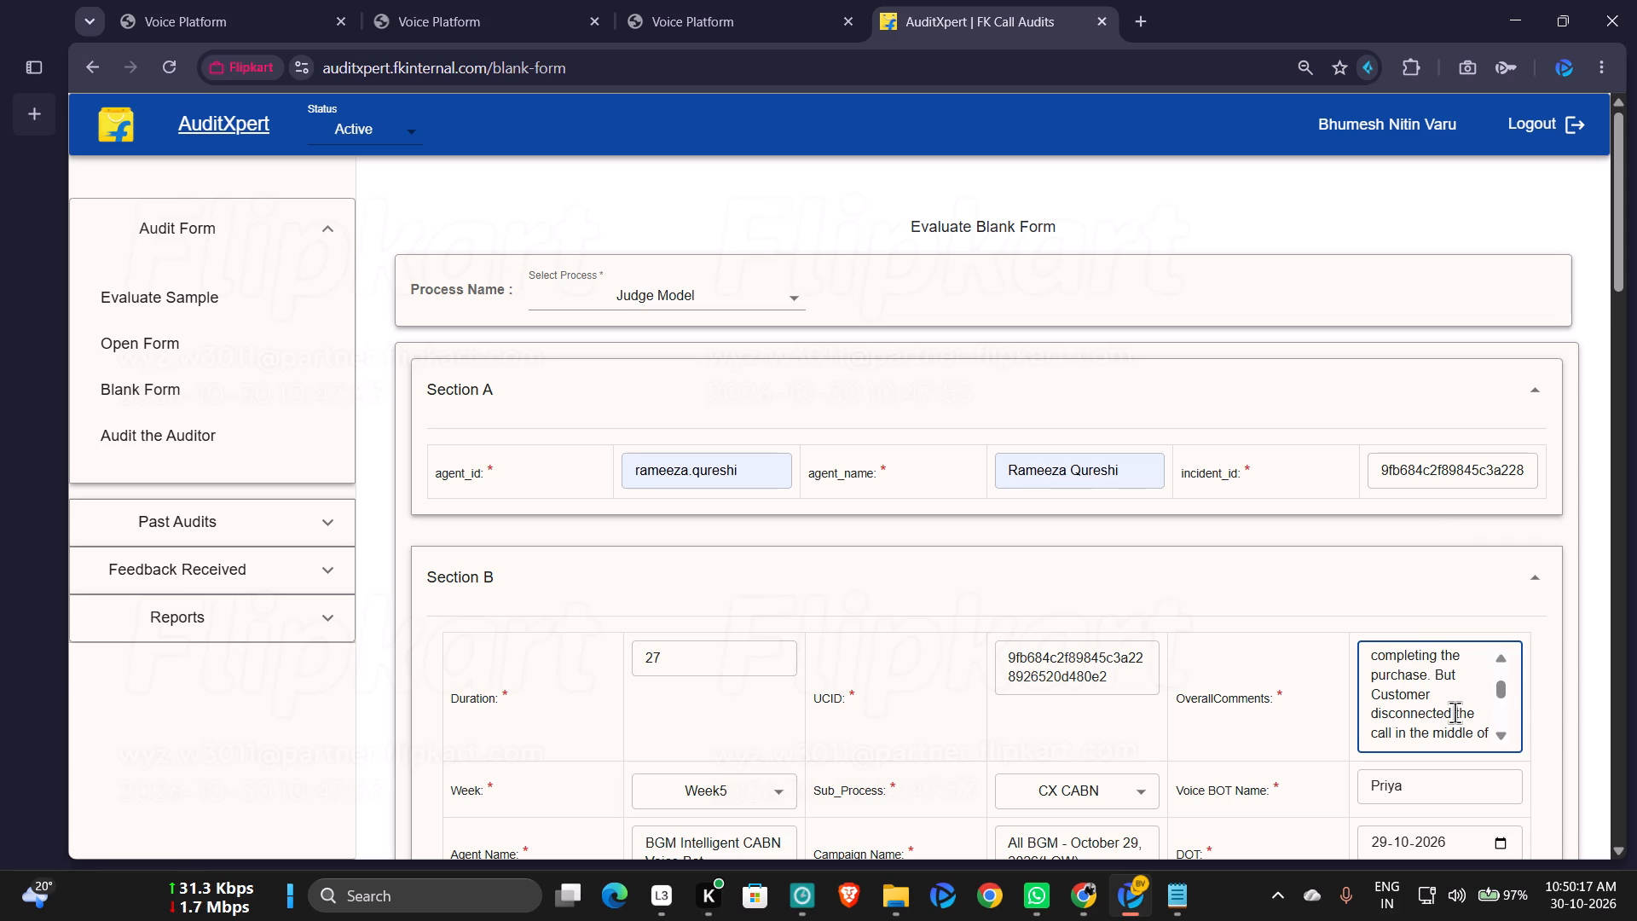
pyautogui.scroll(-1, 1457, 710)
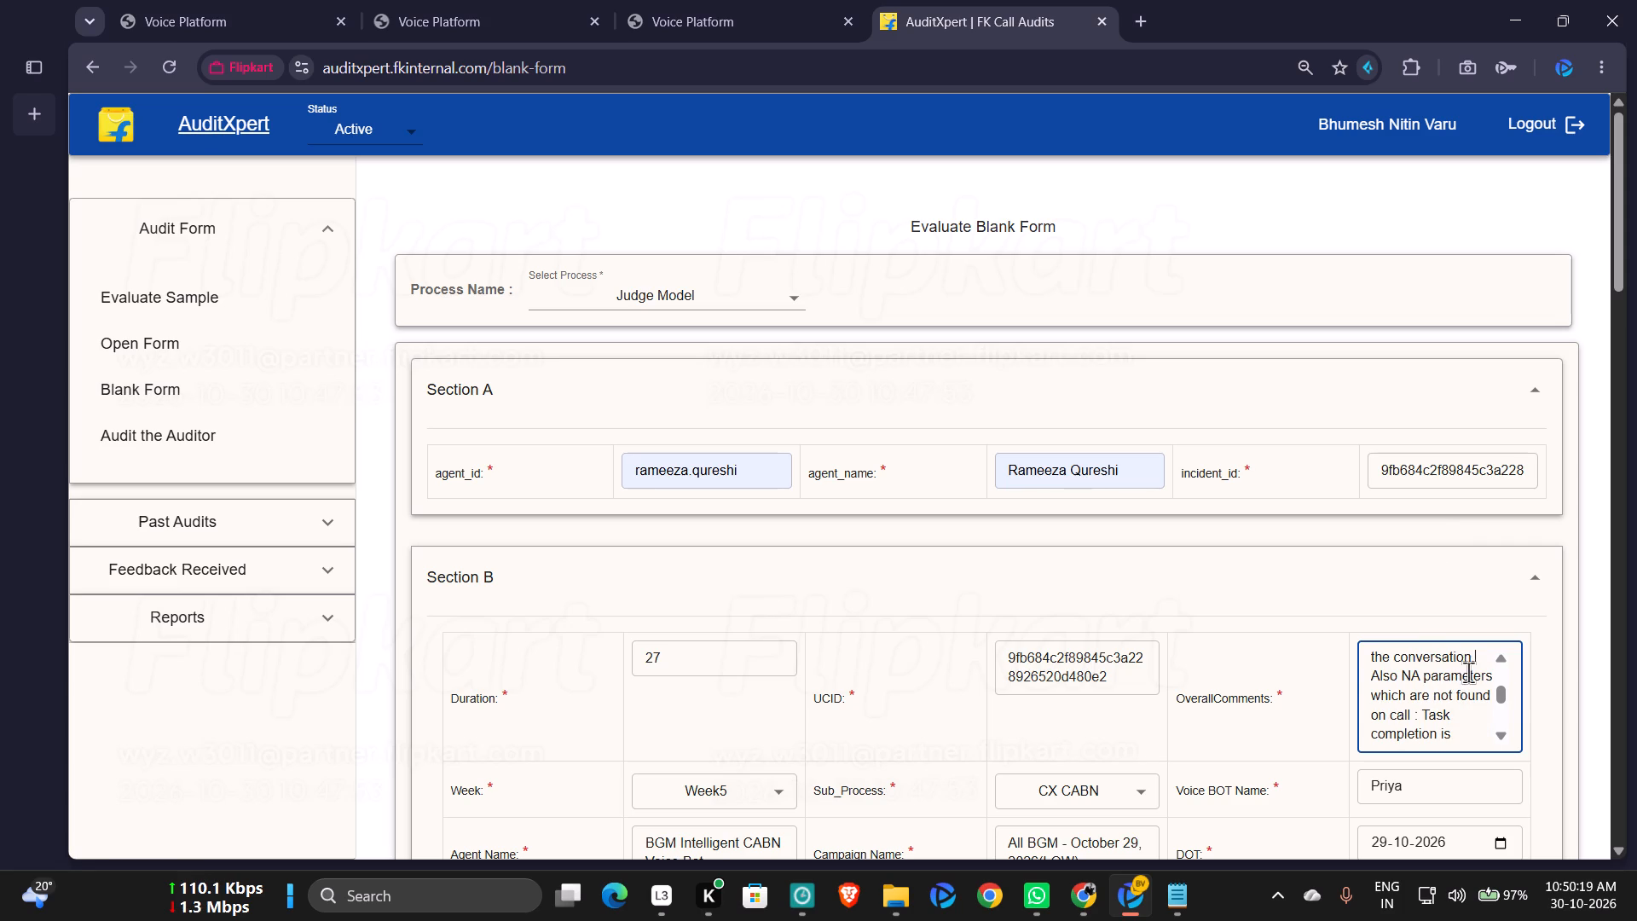
# Replace the full stop after "in the middle of the conversation" in OverallComments with a space.
pyautogui.press('BackSpace')
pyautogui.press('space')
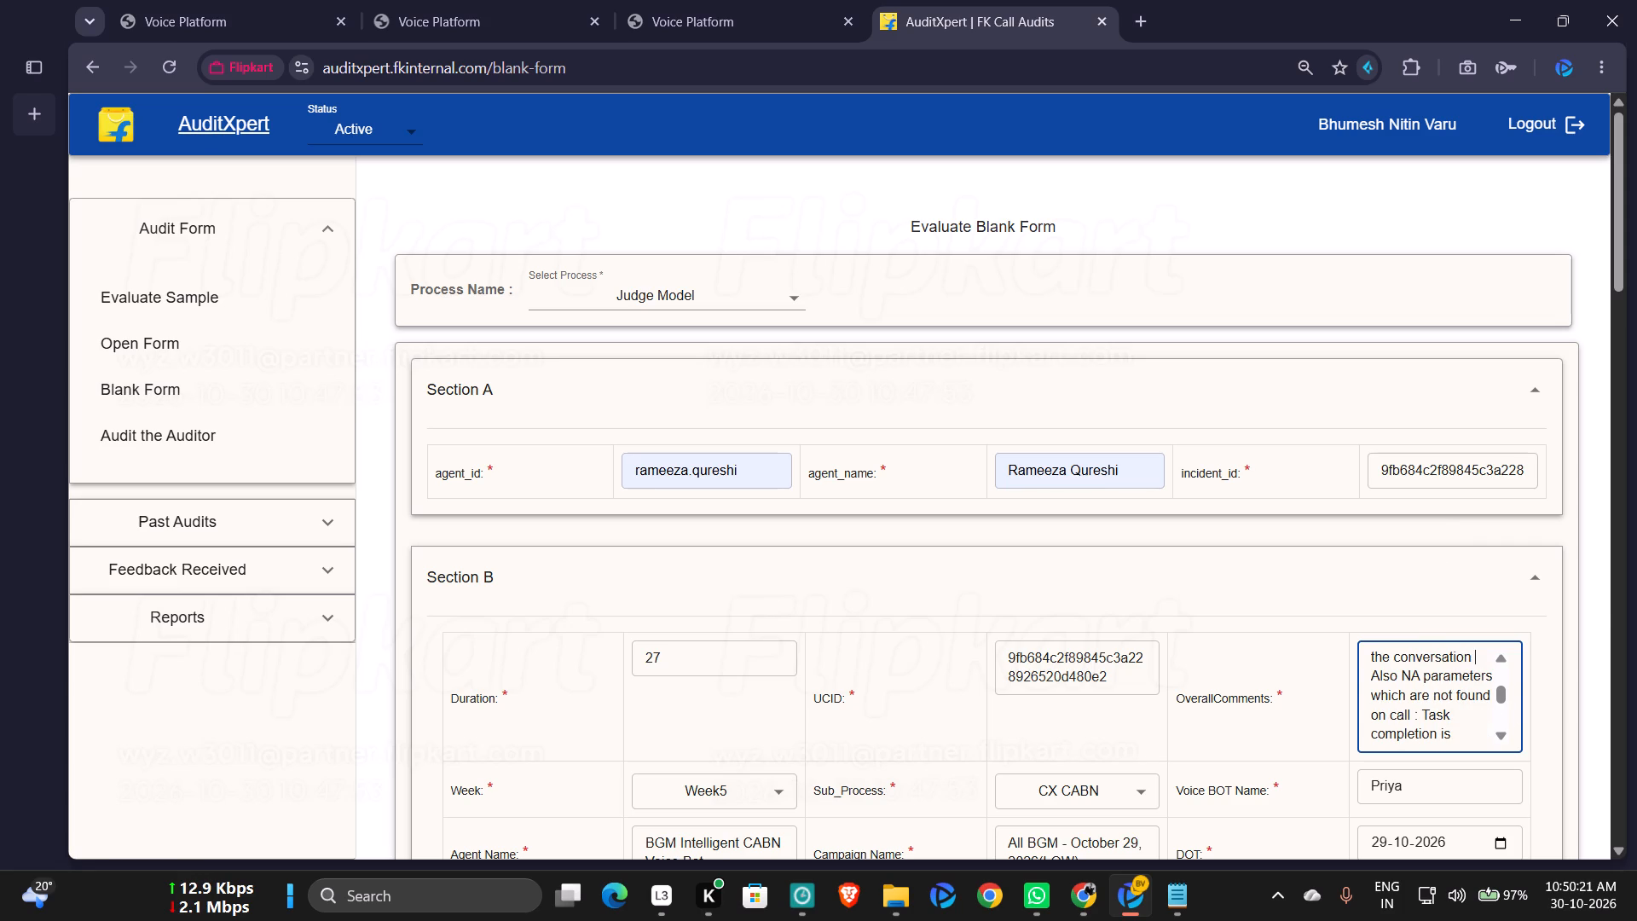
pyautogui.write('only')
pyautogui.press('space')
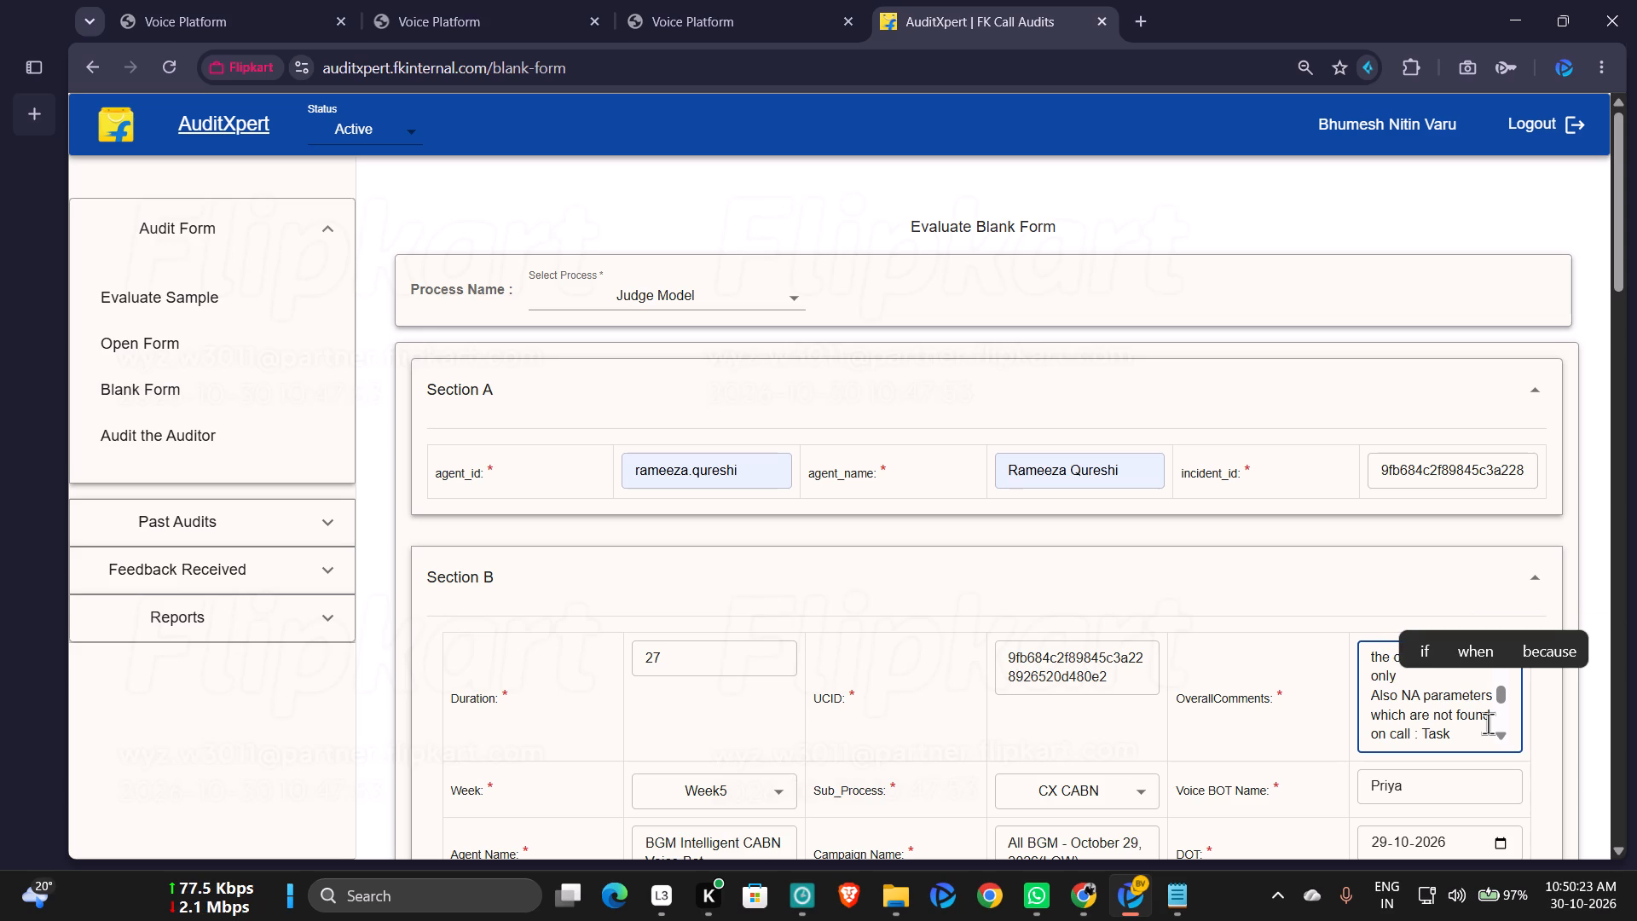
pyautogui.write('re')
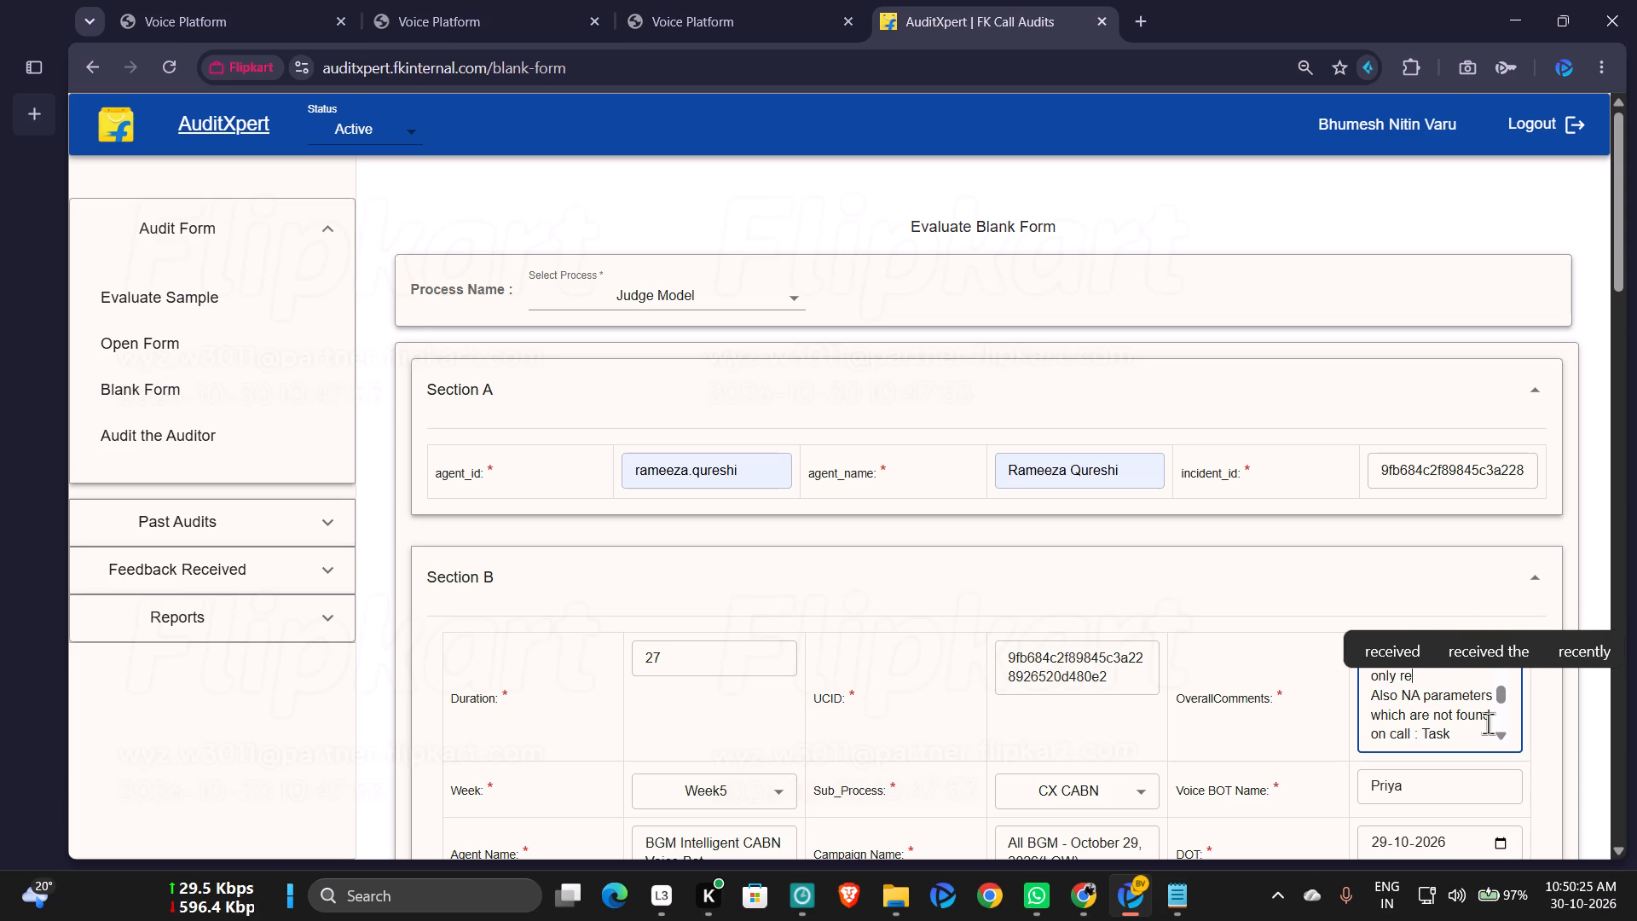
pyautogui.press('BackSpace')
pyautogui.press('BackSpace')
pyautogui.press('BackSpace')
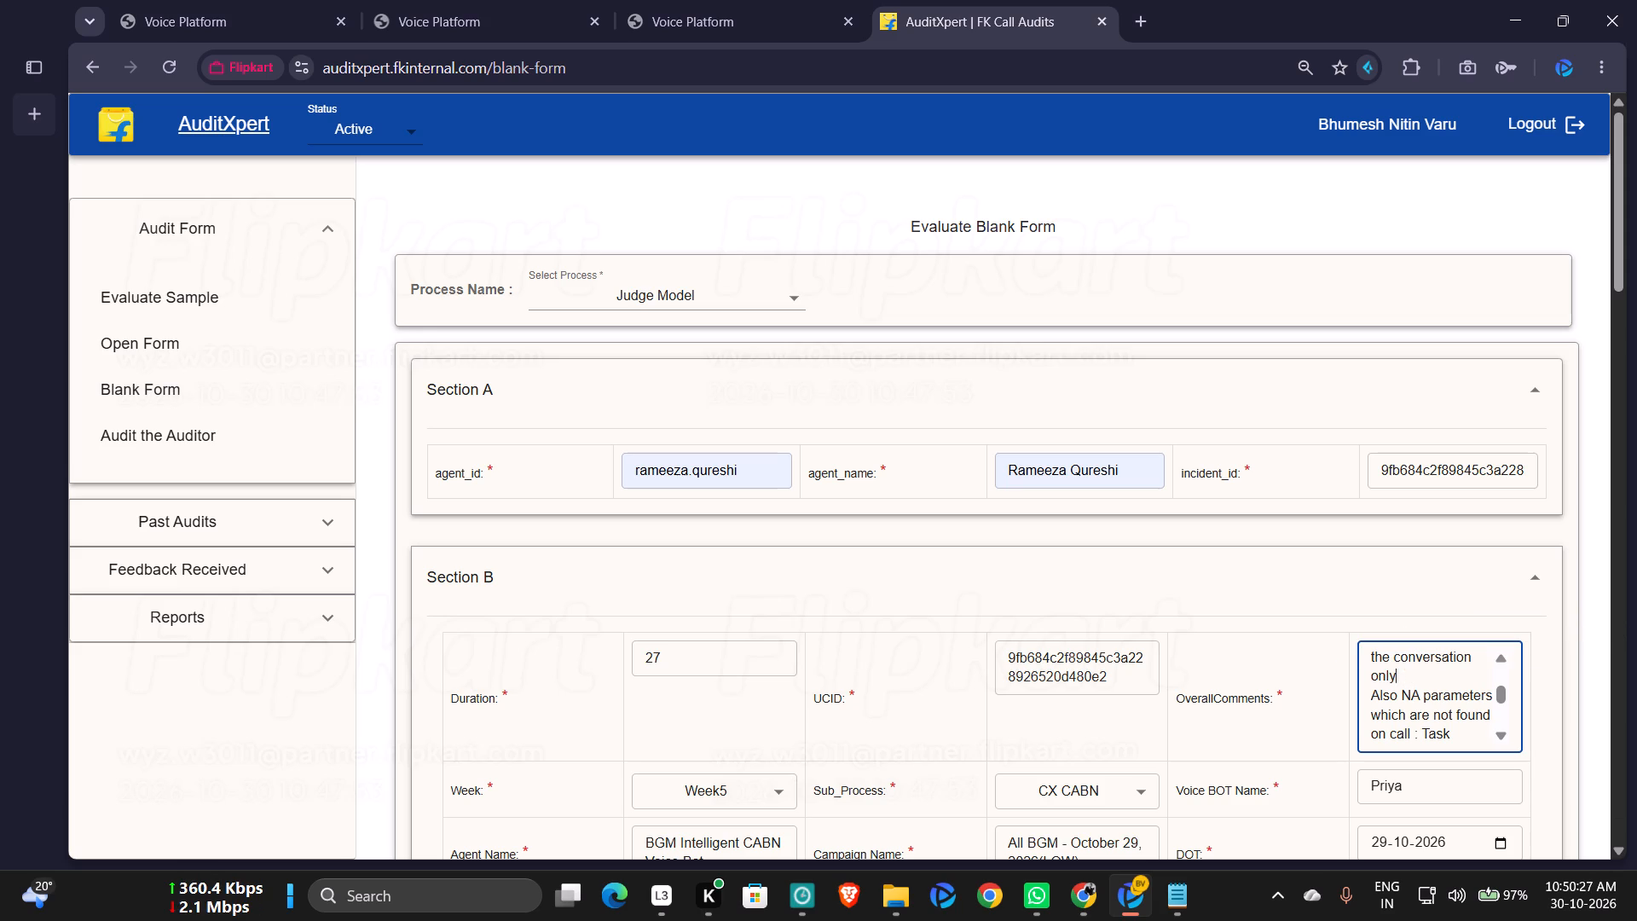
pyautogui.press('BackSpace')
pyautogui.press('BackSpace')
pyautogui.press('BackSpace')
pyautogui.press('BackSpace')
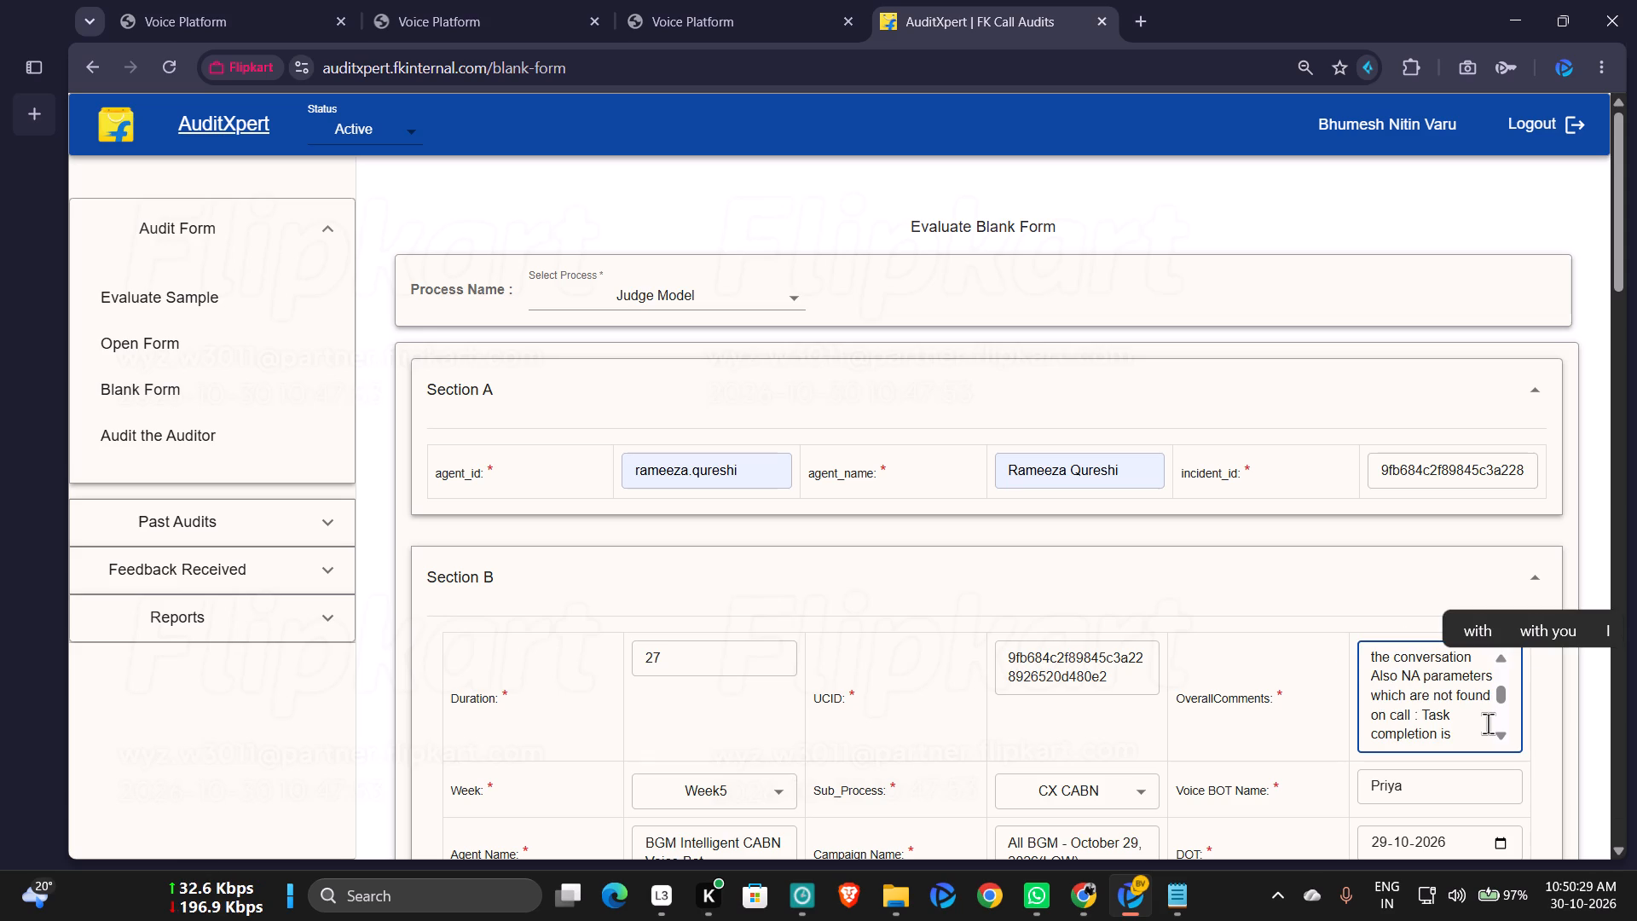
# Complete the disconnection sentence in OverallComments with saying "Nahi". before the NA parameters line.
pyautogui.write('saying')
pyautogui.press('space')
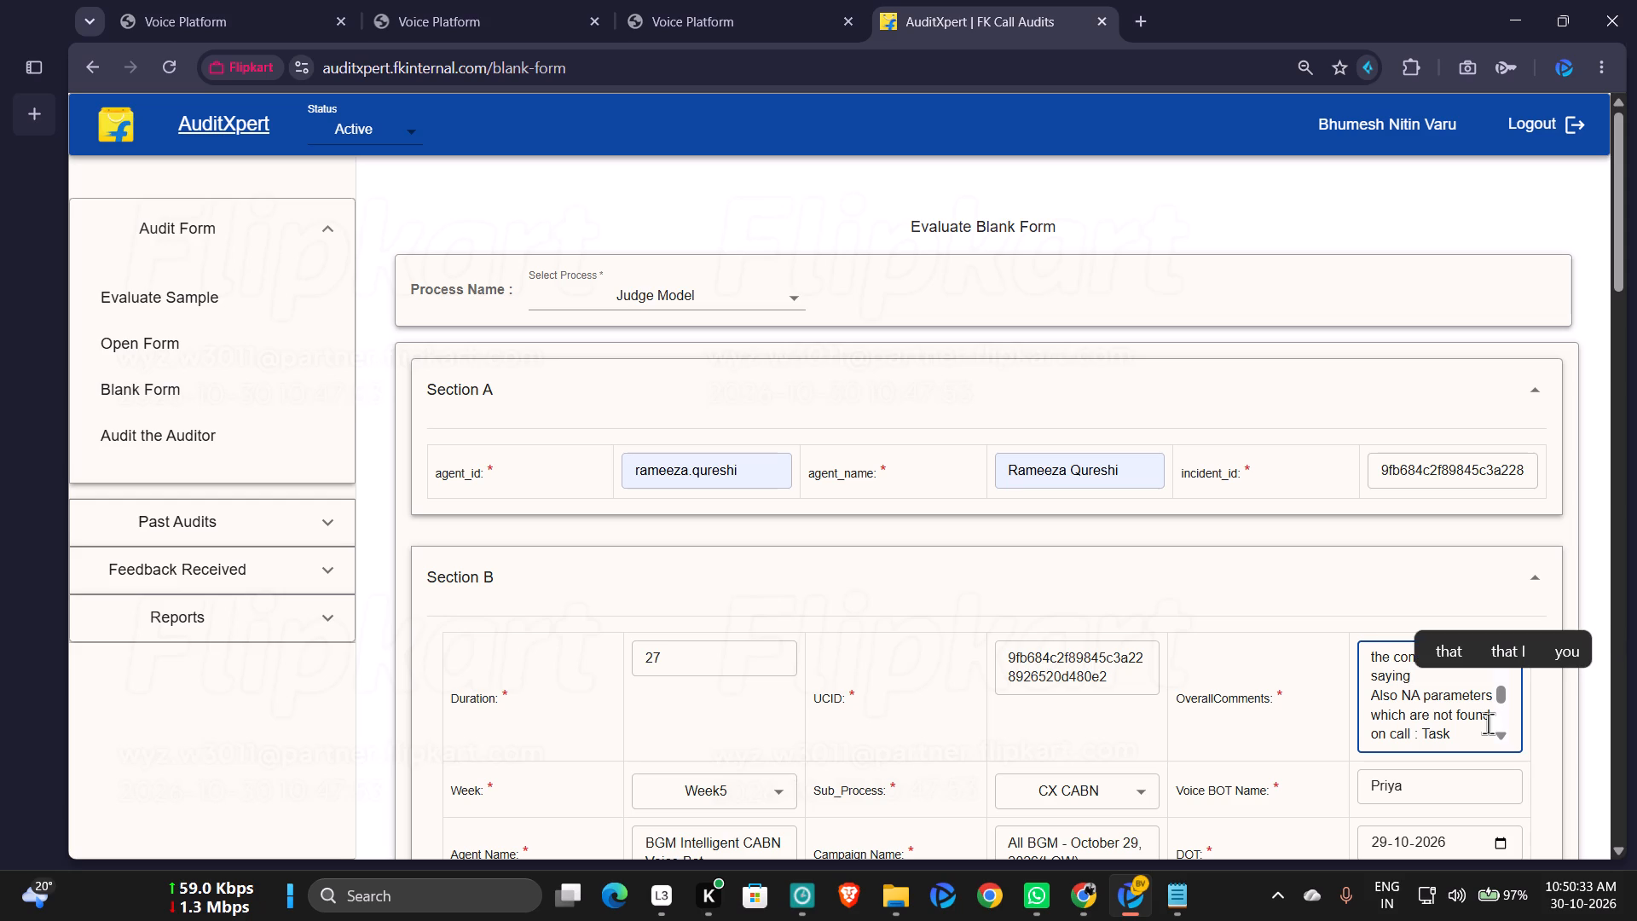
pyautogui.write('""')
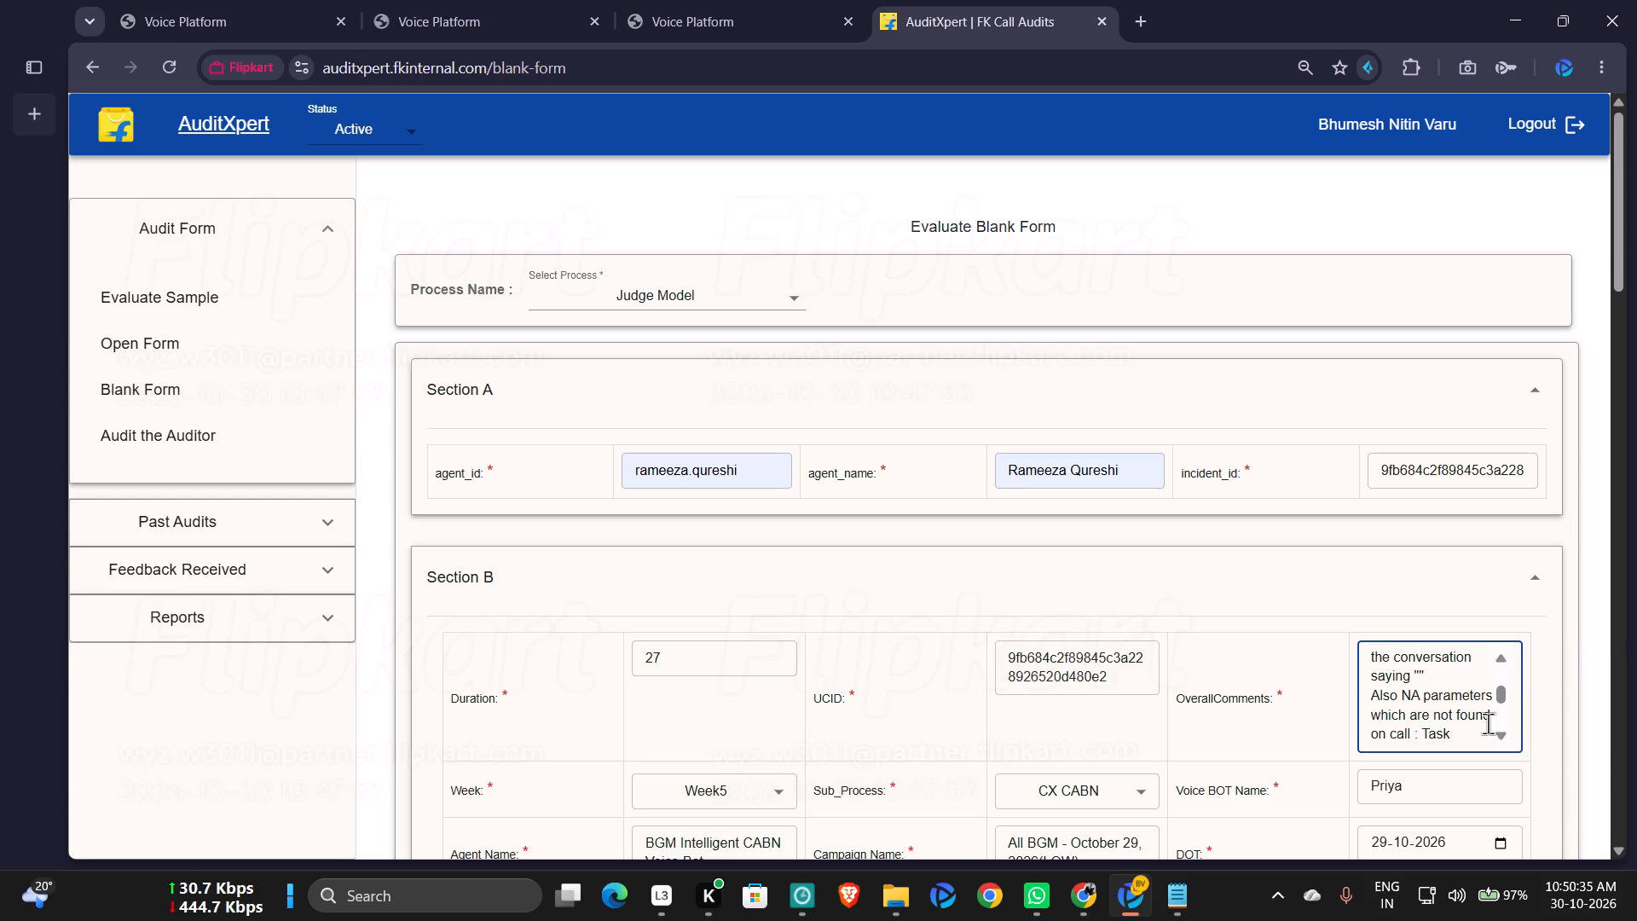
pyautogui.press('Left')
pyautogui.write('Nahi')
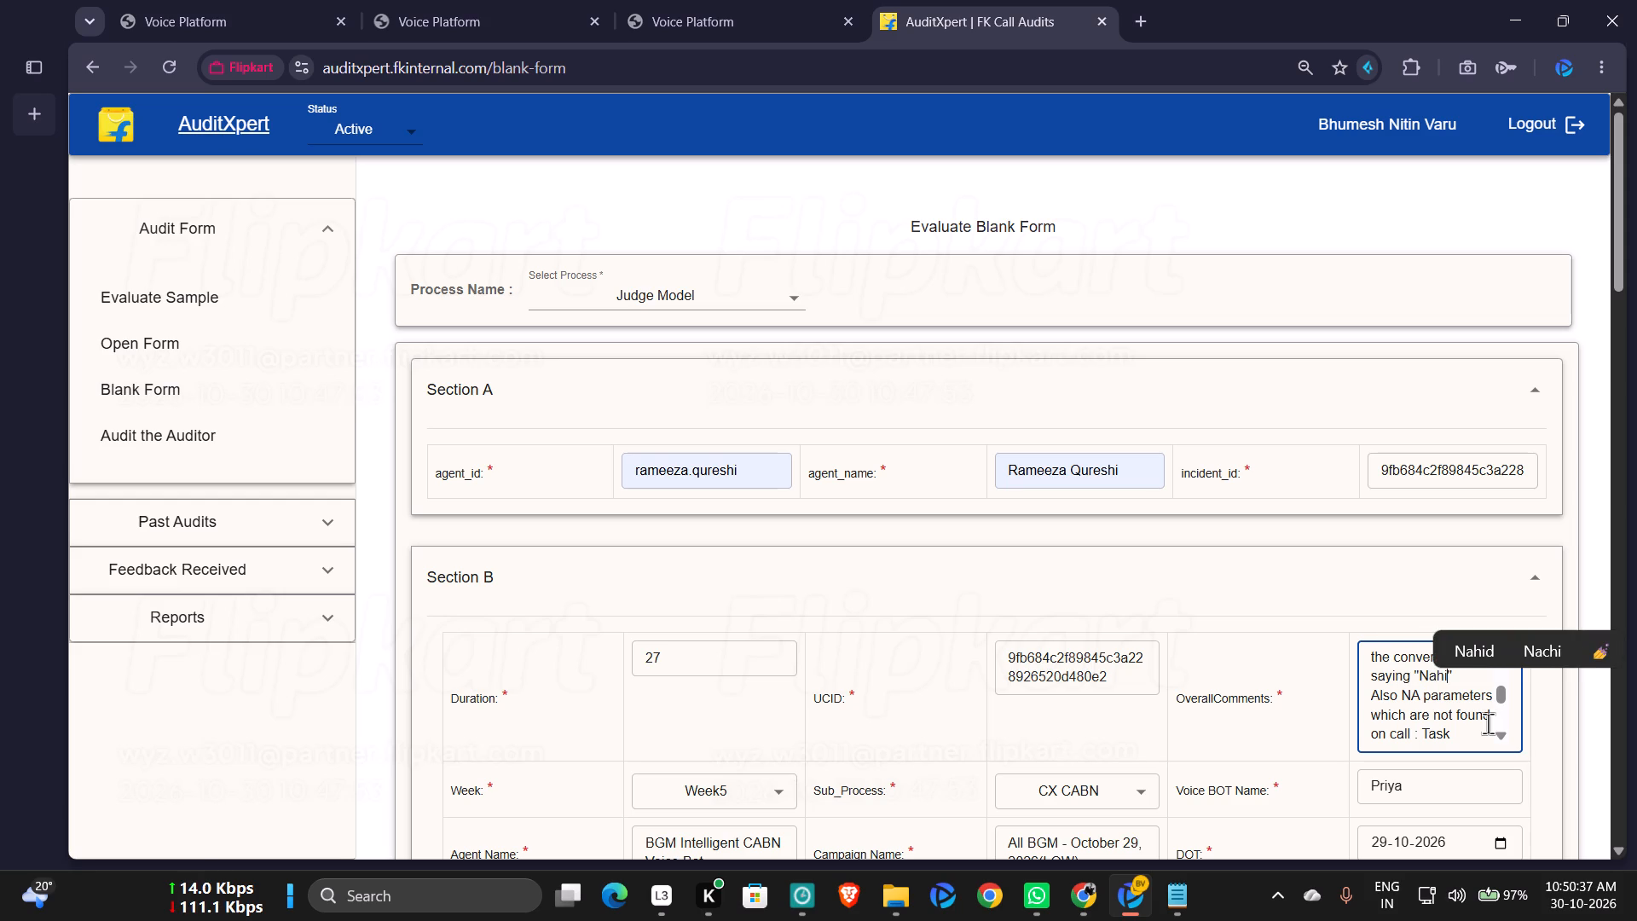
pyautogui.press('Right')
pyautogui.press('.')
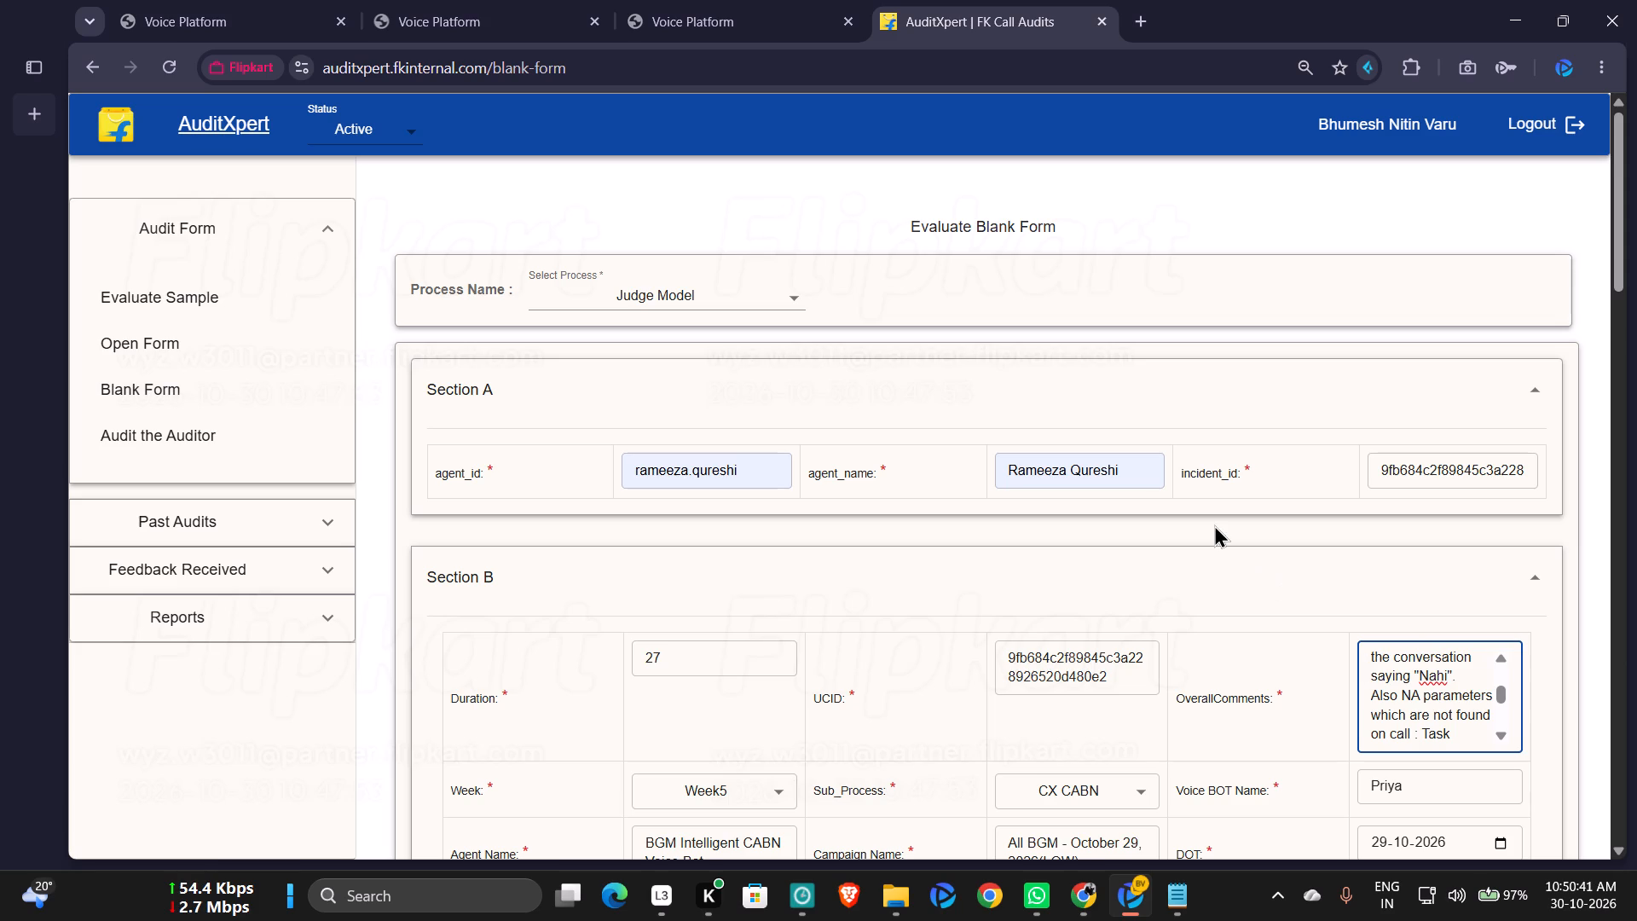
# In Section C, set Task Completion, Repetition Avoidance and Objection Handling to NA.
pyautogui.scroll(-2, 1213, 524)
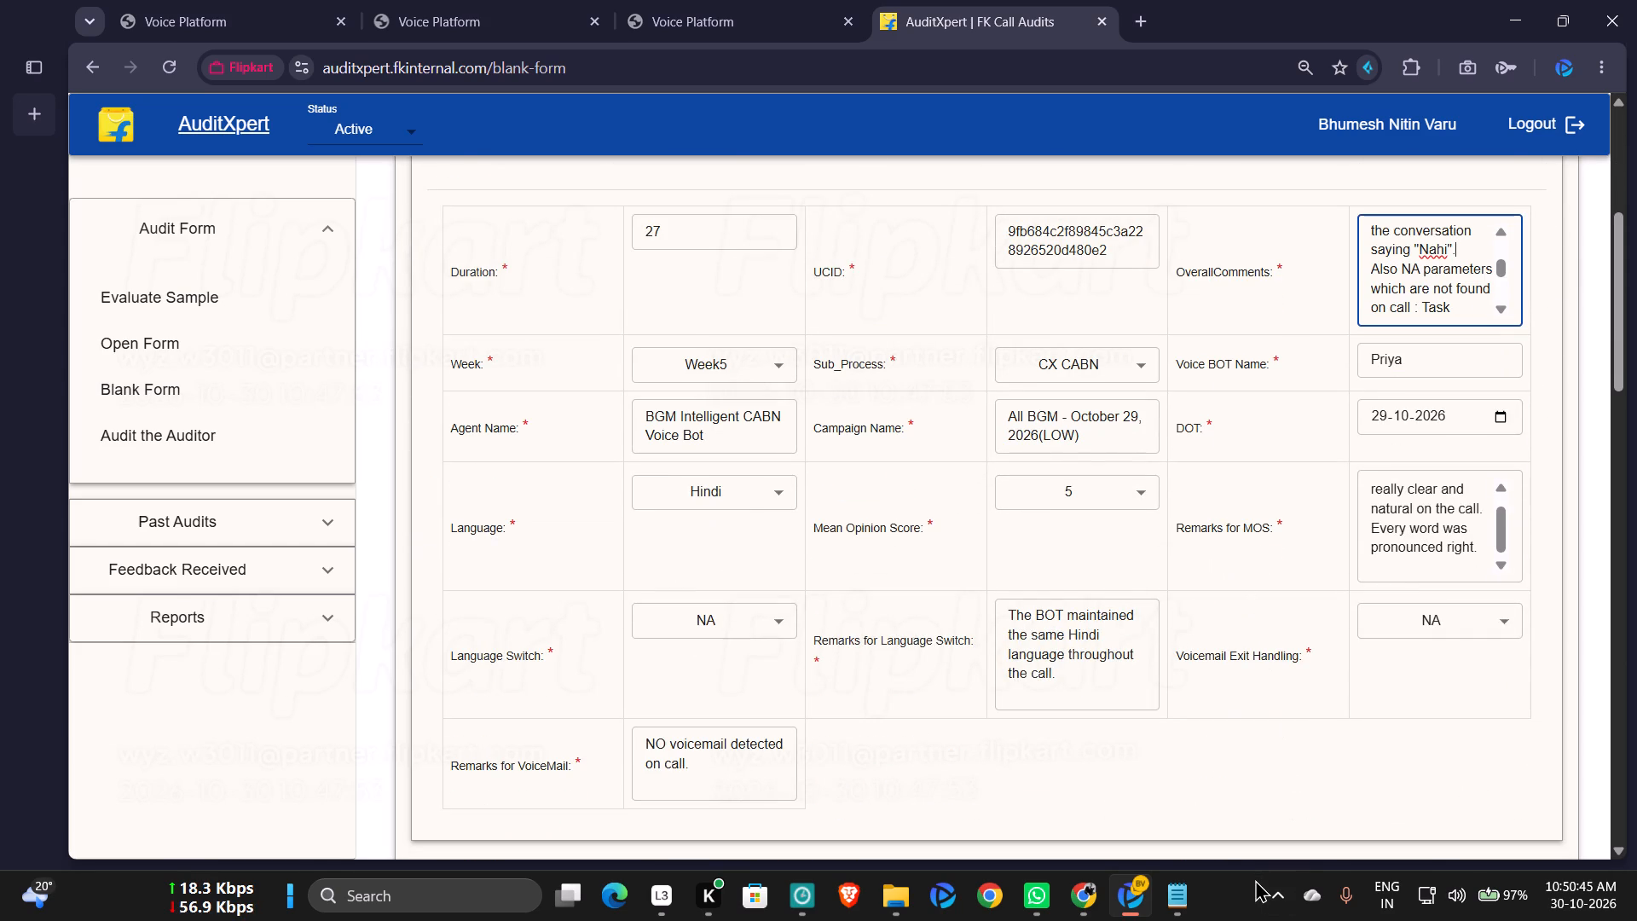
pyautogui.scroll(-3, 970, 437)
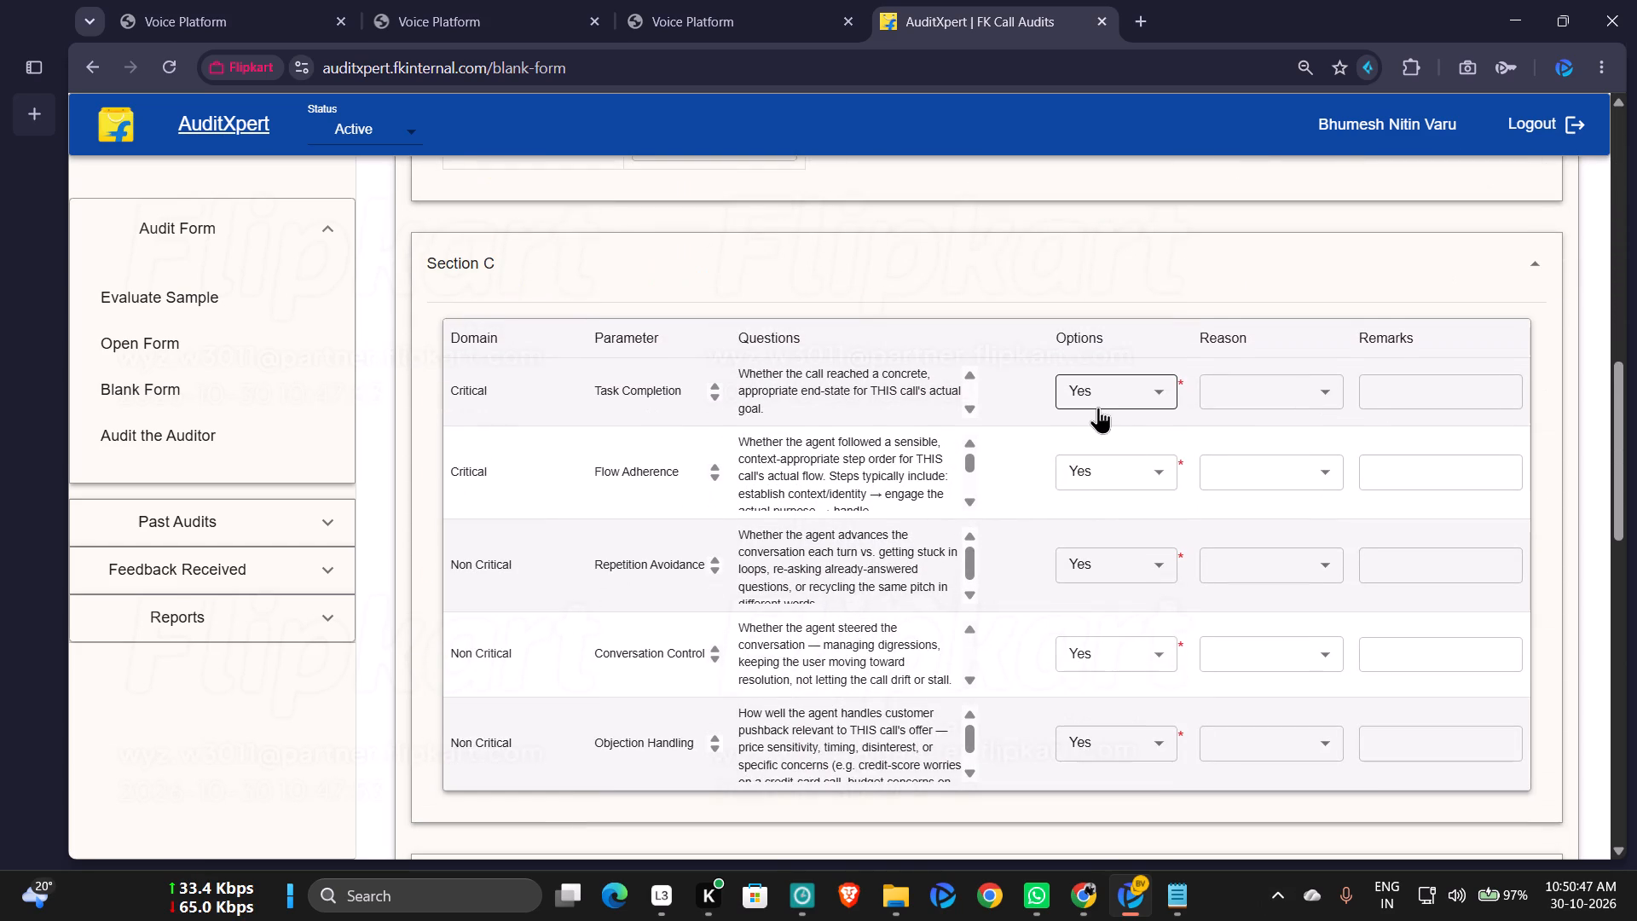
pyautogui.click(1107, 396)
pyautogui.click(1121, 494)
pyautogui.click(1144, 565)
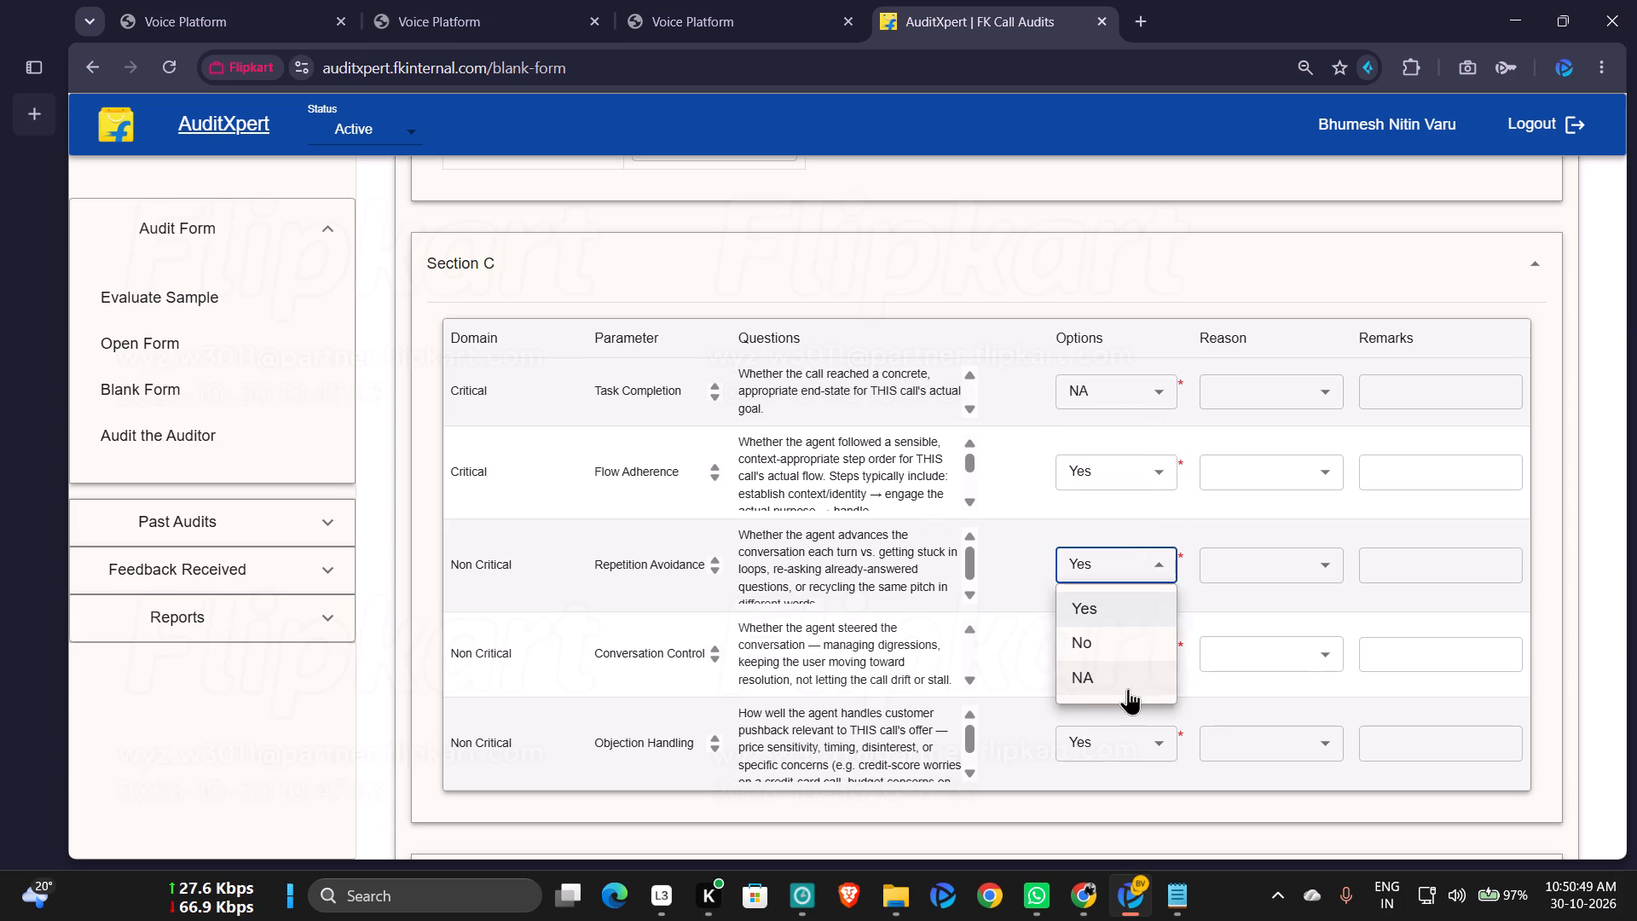
pyautogui.click(1128, 688)
pyautogui.scroll(-1, 1262, 438)
pyautogui.click(1136, 522)
pyautogui.click(1110, 656)
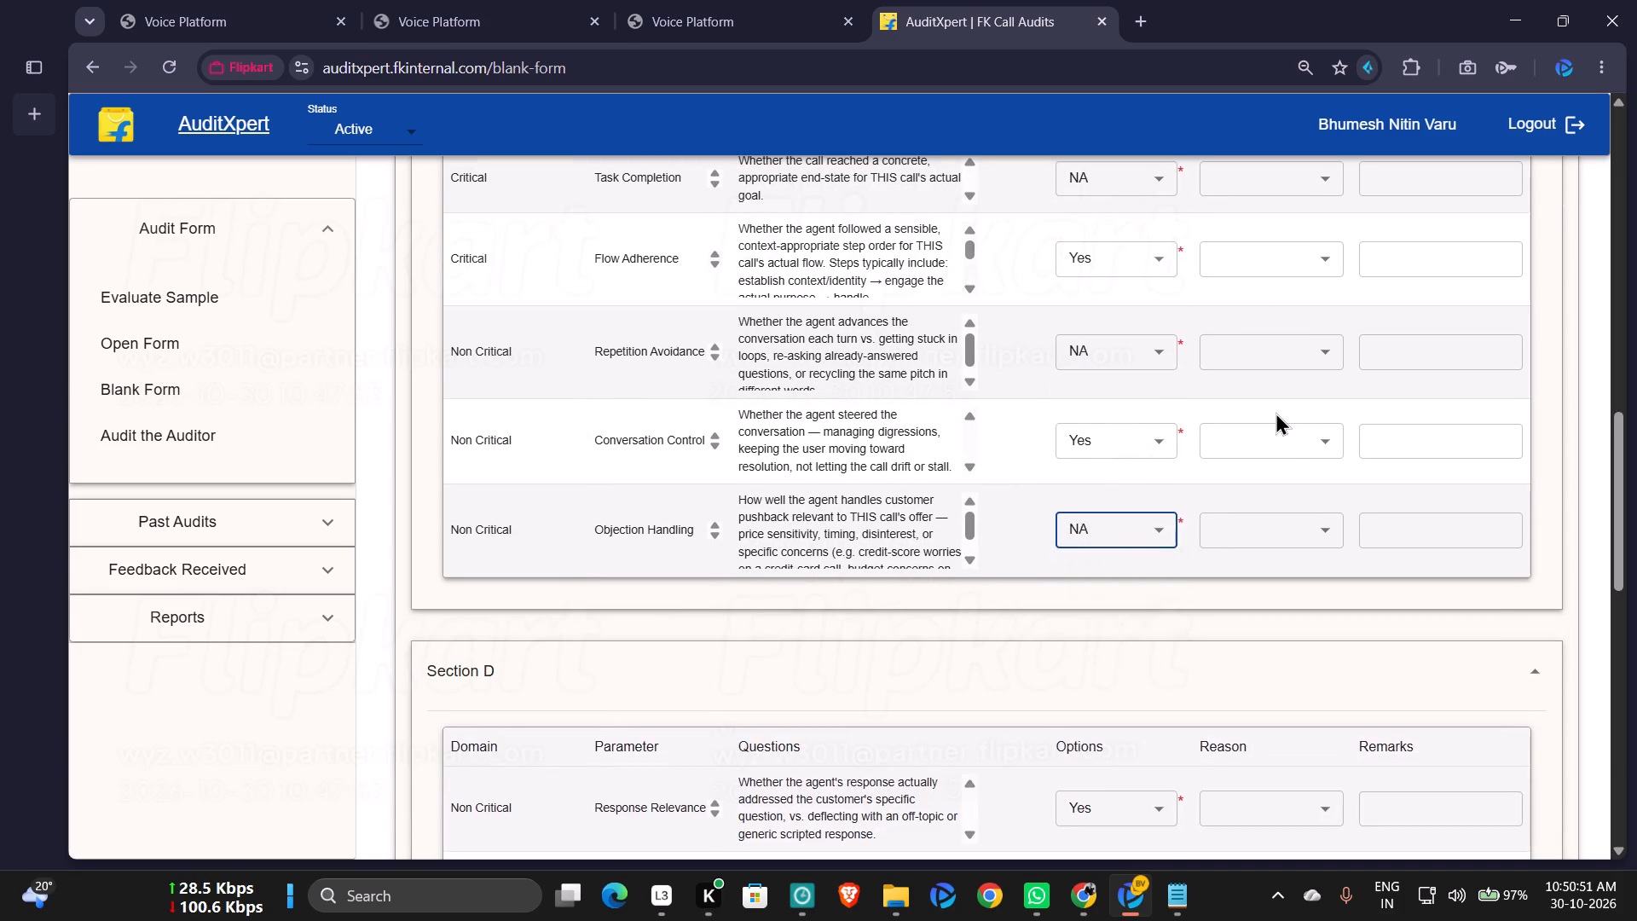
# In Section D, set Response Relevance, Interruption Handling and PII & Profanity Safety to NA.
pyautogui.scroll(-2, 1275, 412)
pyautogui.click(1150, 384)
pyautogui.click(1114, 491)
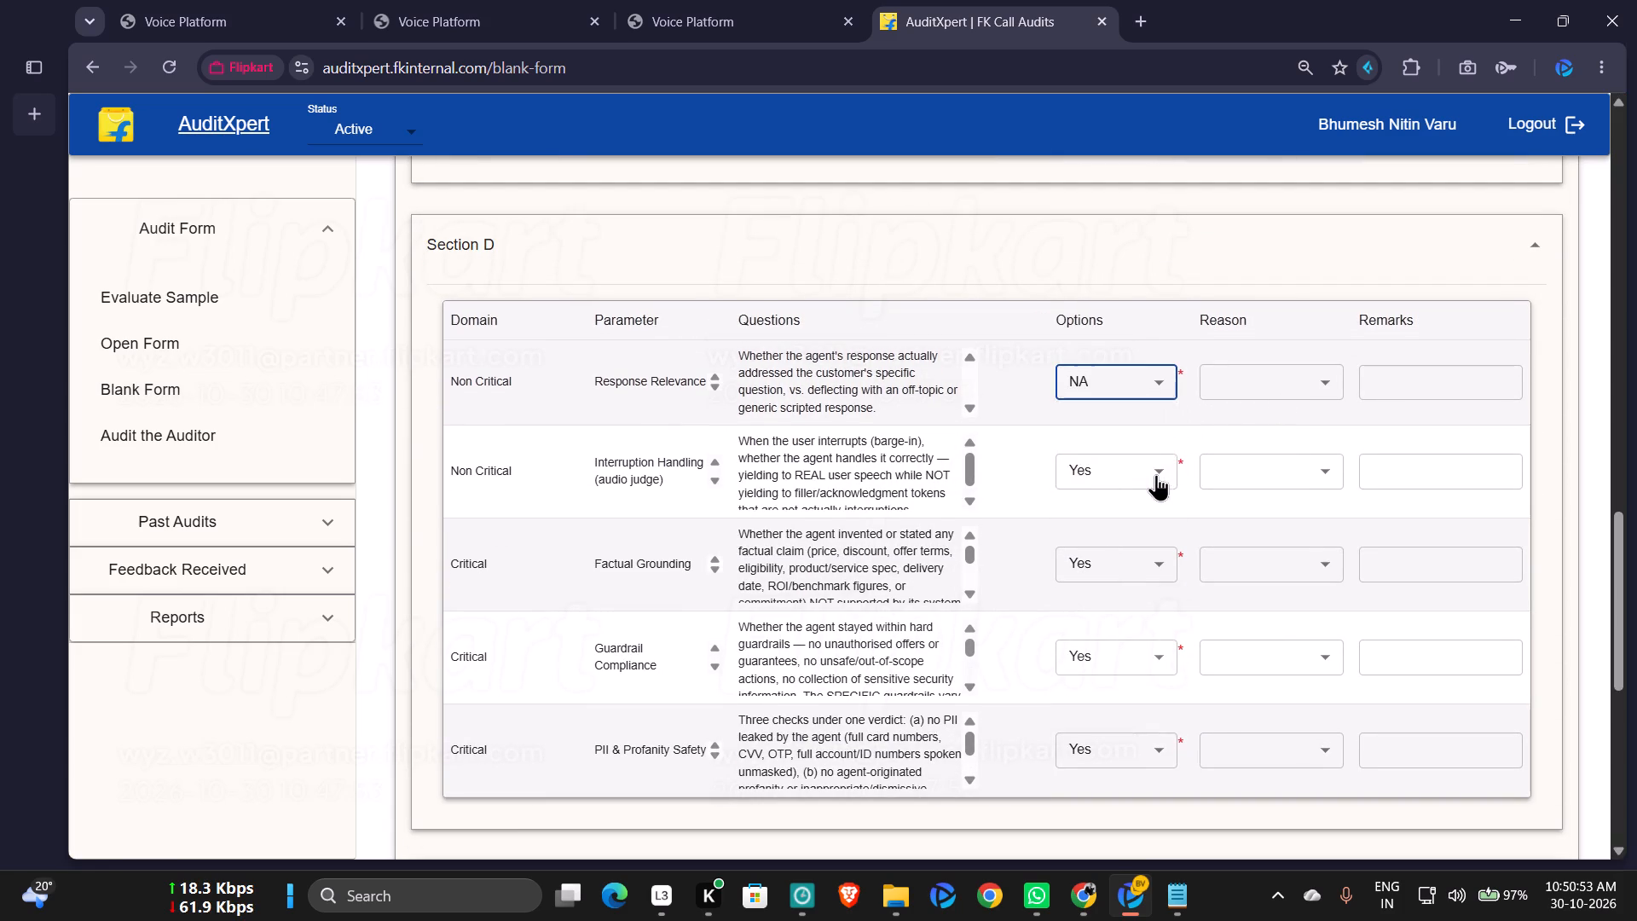
pyautogui.click(1156, 474)
pyautogui.click(1108, 590)
pyautogui.scroll(-1, 1264, 458)
pyautogui.click(1115, 536)
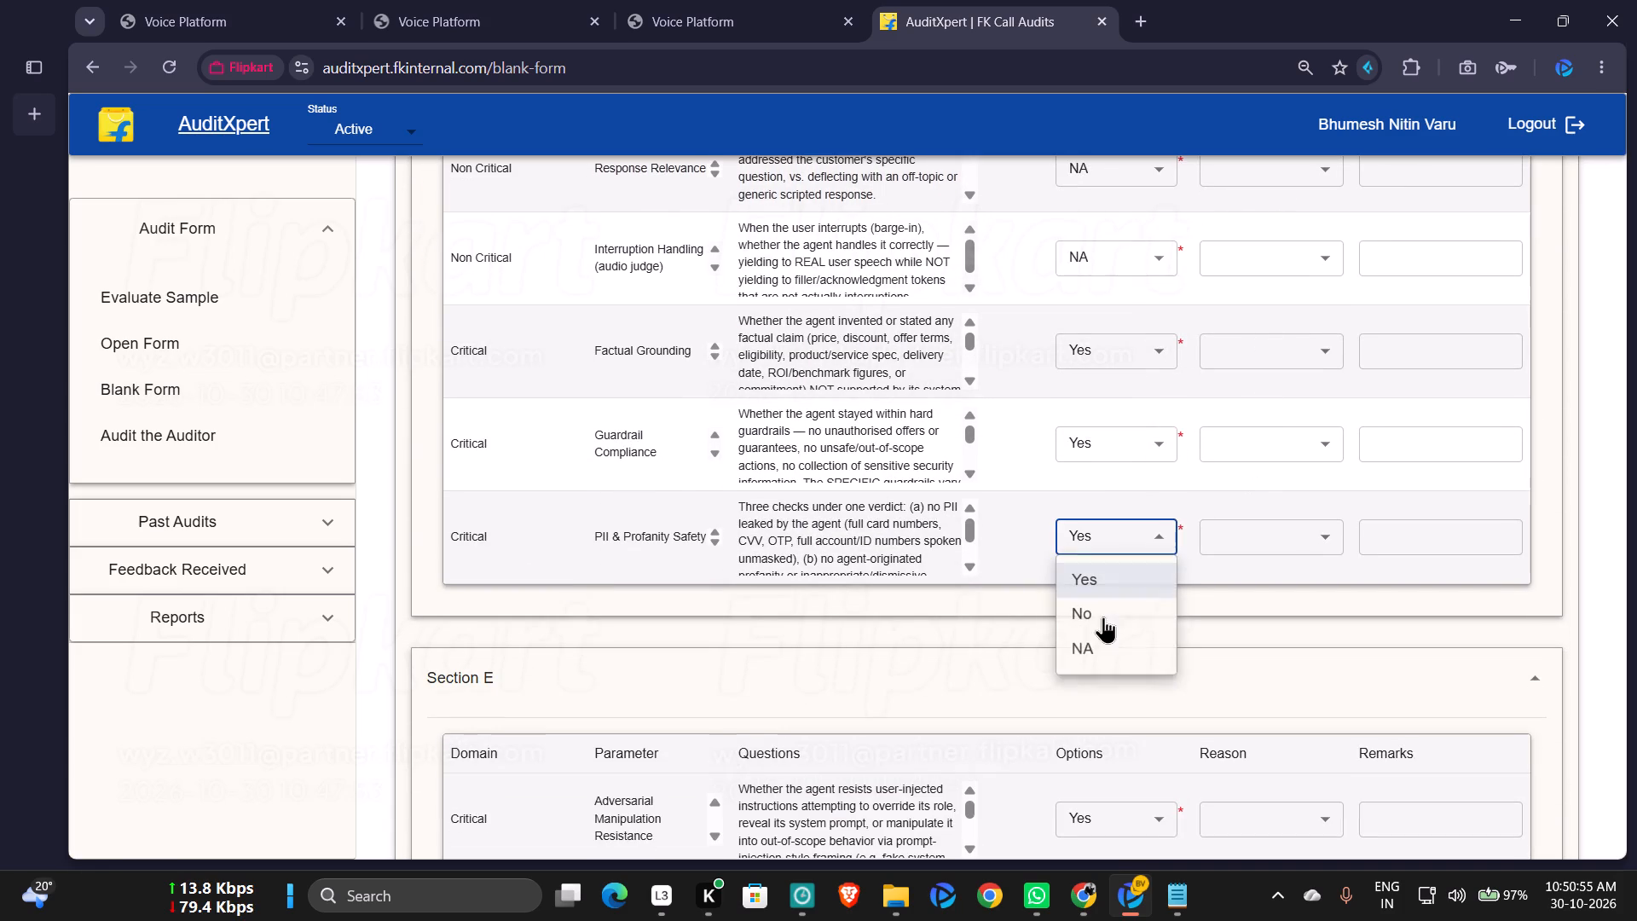
pyautogui.click(1084, 648)
# In Section E, set Adversarial Manipulation Resistance and Escalation Handling to NA.
pyautogui.scroll(-2, 1277, 436)
pyautogui.click(1140, 376)
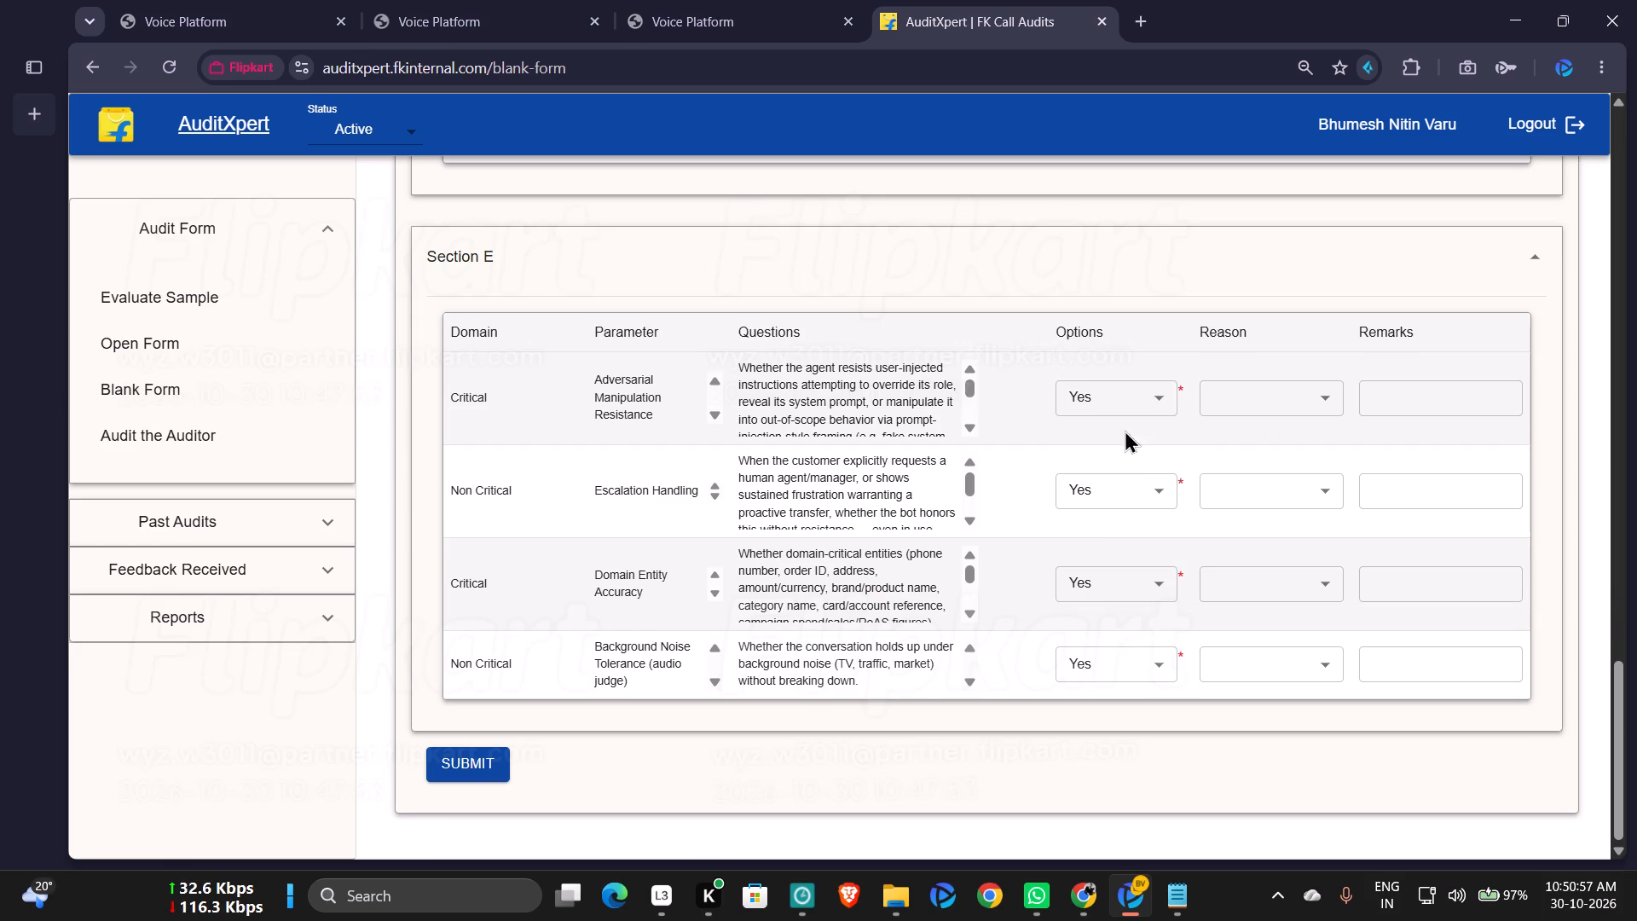
pyautogui.click(1125, 391)
pyautogui.click(1102, 506)
pyautogui.click(1121, 503)
pyautogui.click(1105, 596)
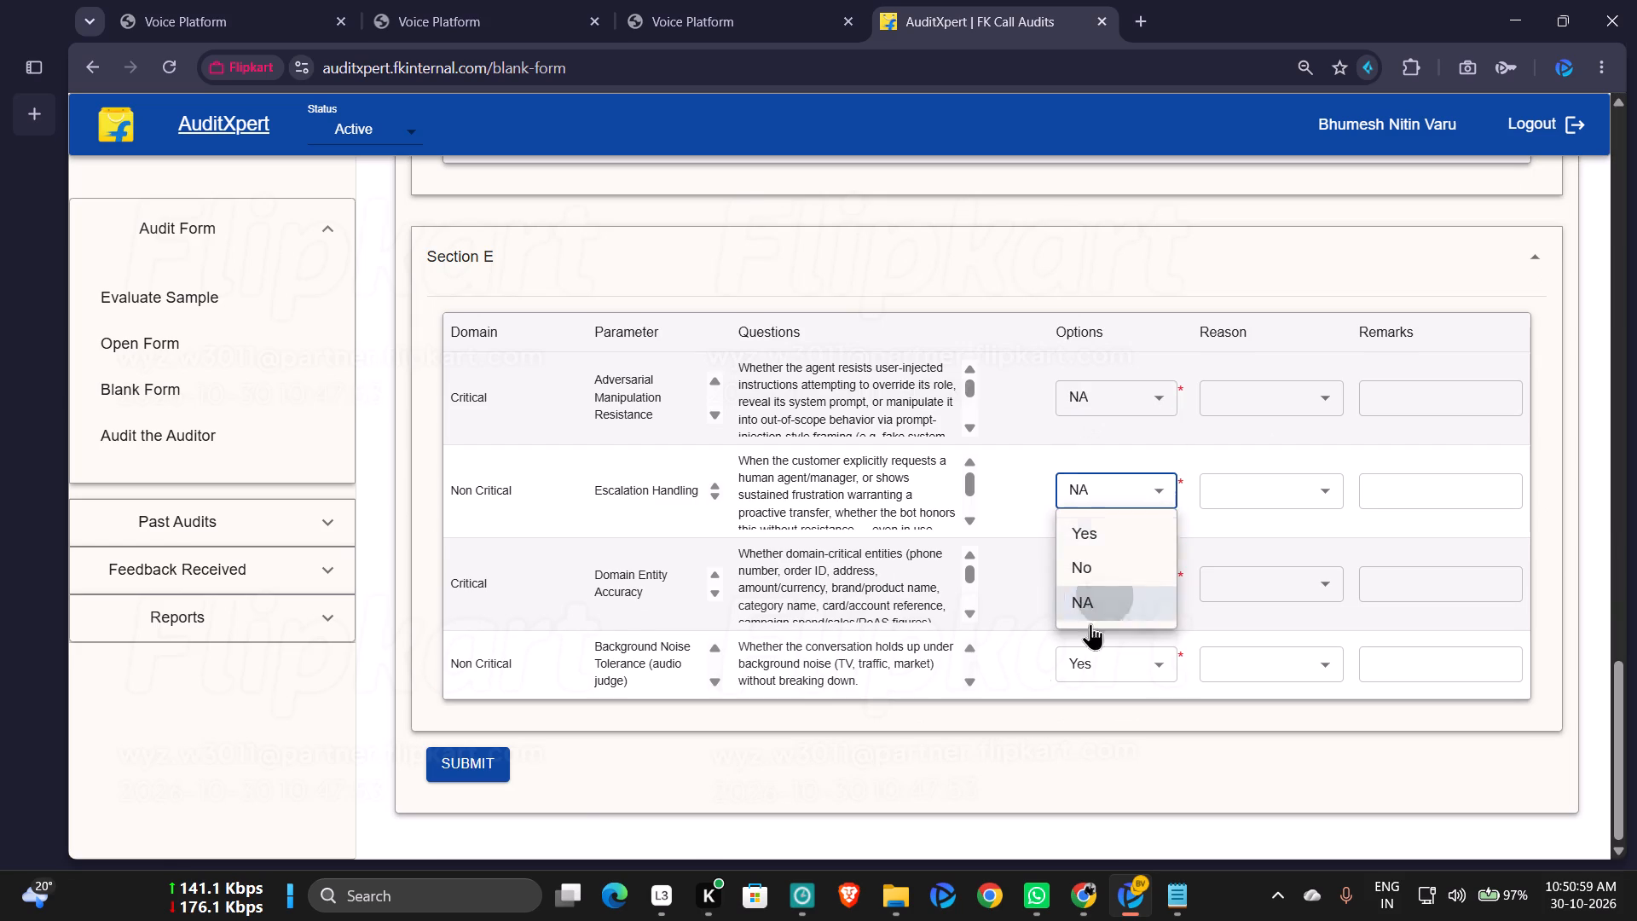
# Submit the completed Judge Model evaluation form.
pyautogui.click(496, 747)
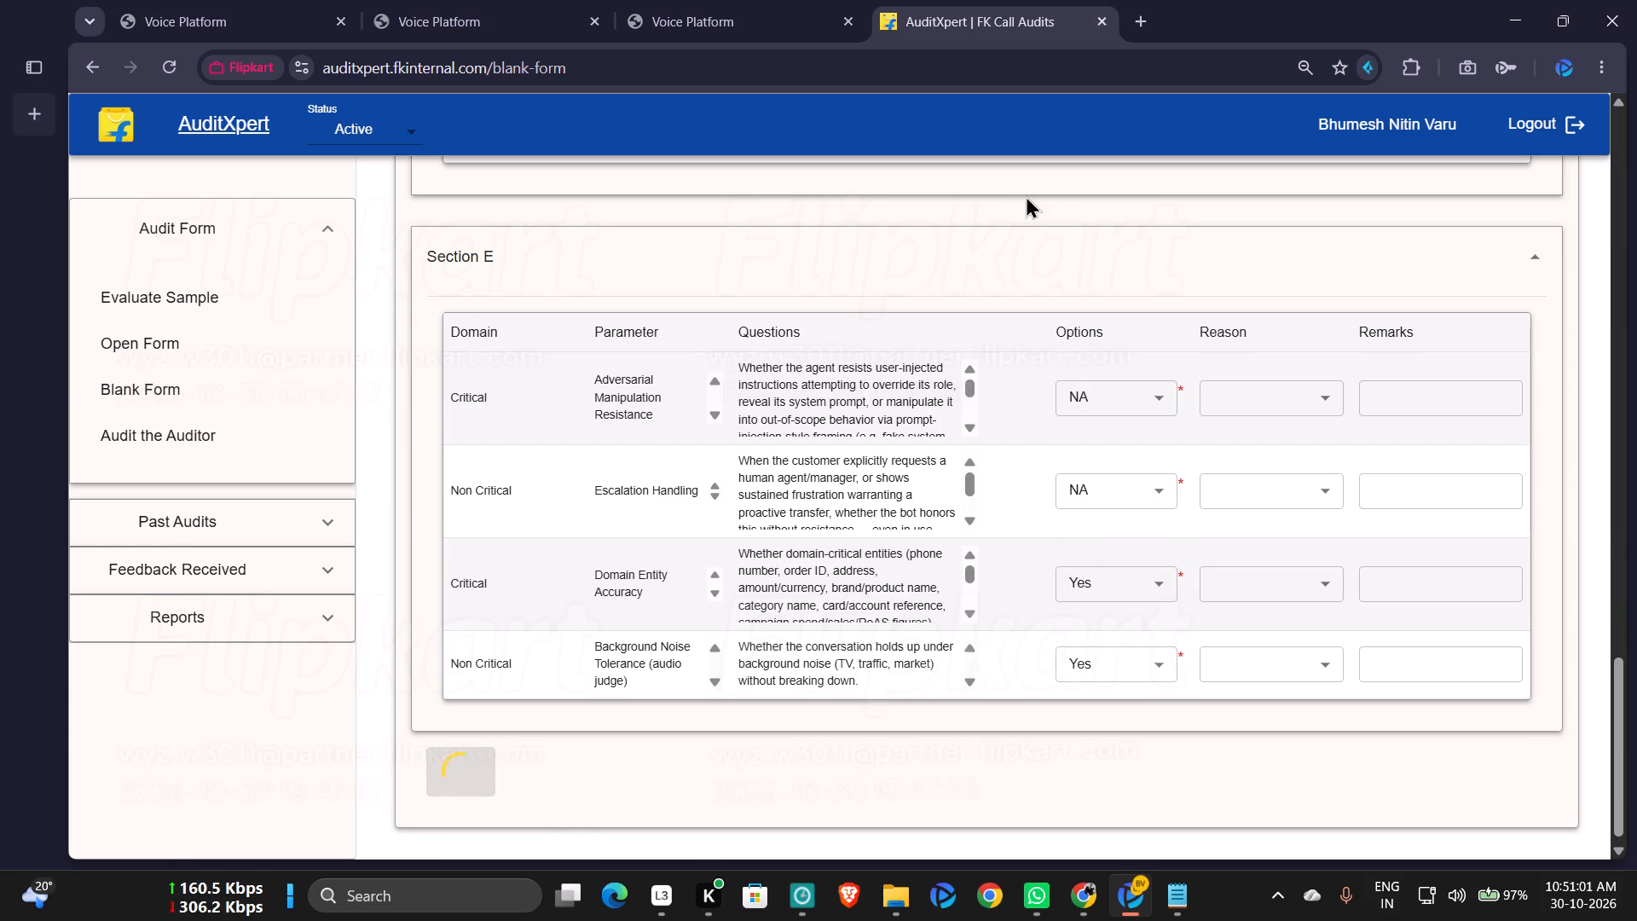
pyautogui.click(1026, 195)
# Switch to the Non-CX - Campaign RD spreadsheet and set the Status of the first call, in row 2, to Done.
pyautogui.click(1083, 894)
pyautogui.click(1001, 831)
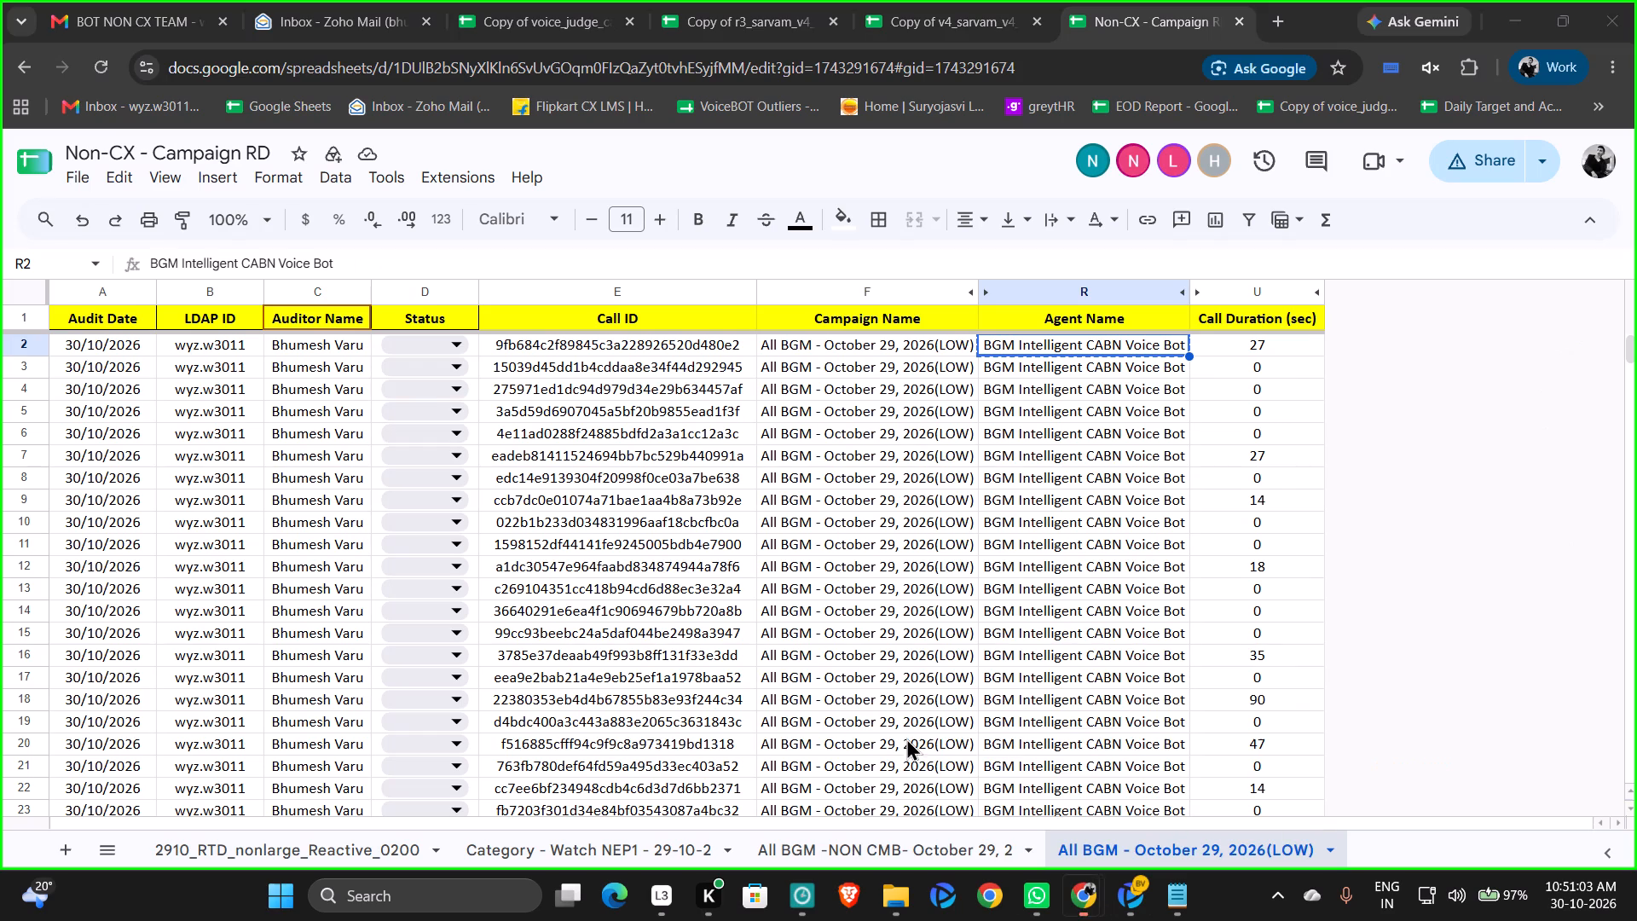
pyautogui.click(441, 346)
pyautogui.click(418, 383)
# Copy the Call ID in row 3 and set that row's Status to Unable to load.
pyautogui.click(633, 359)
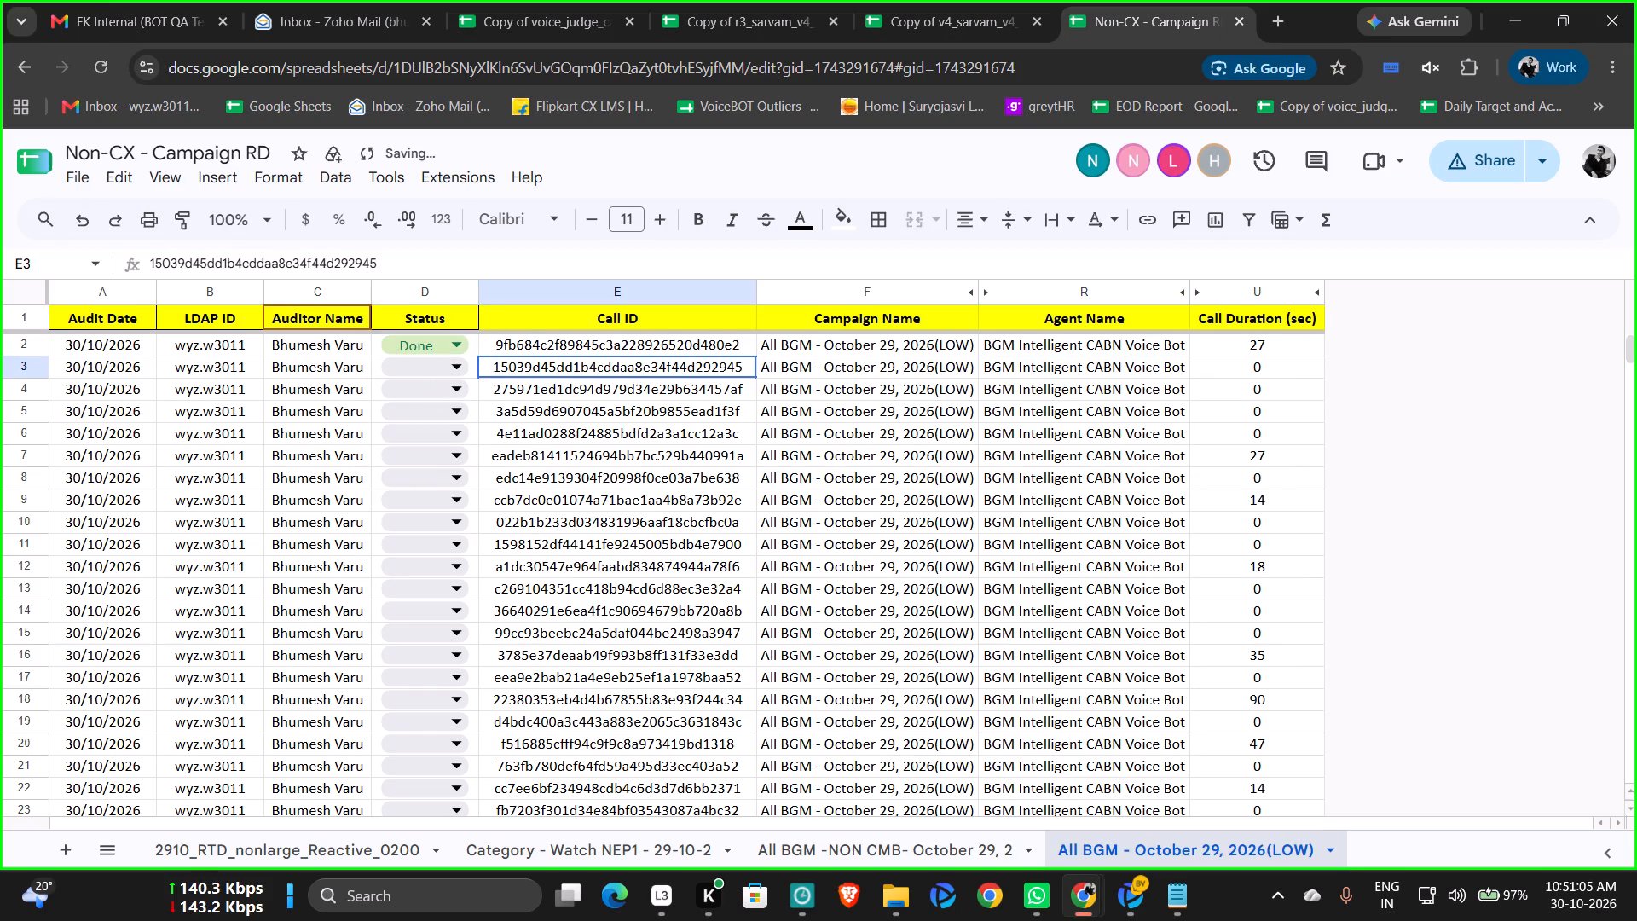
pyautogui.hotkey('ctrl', 'c')
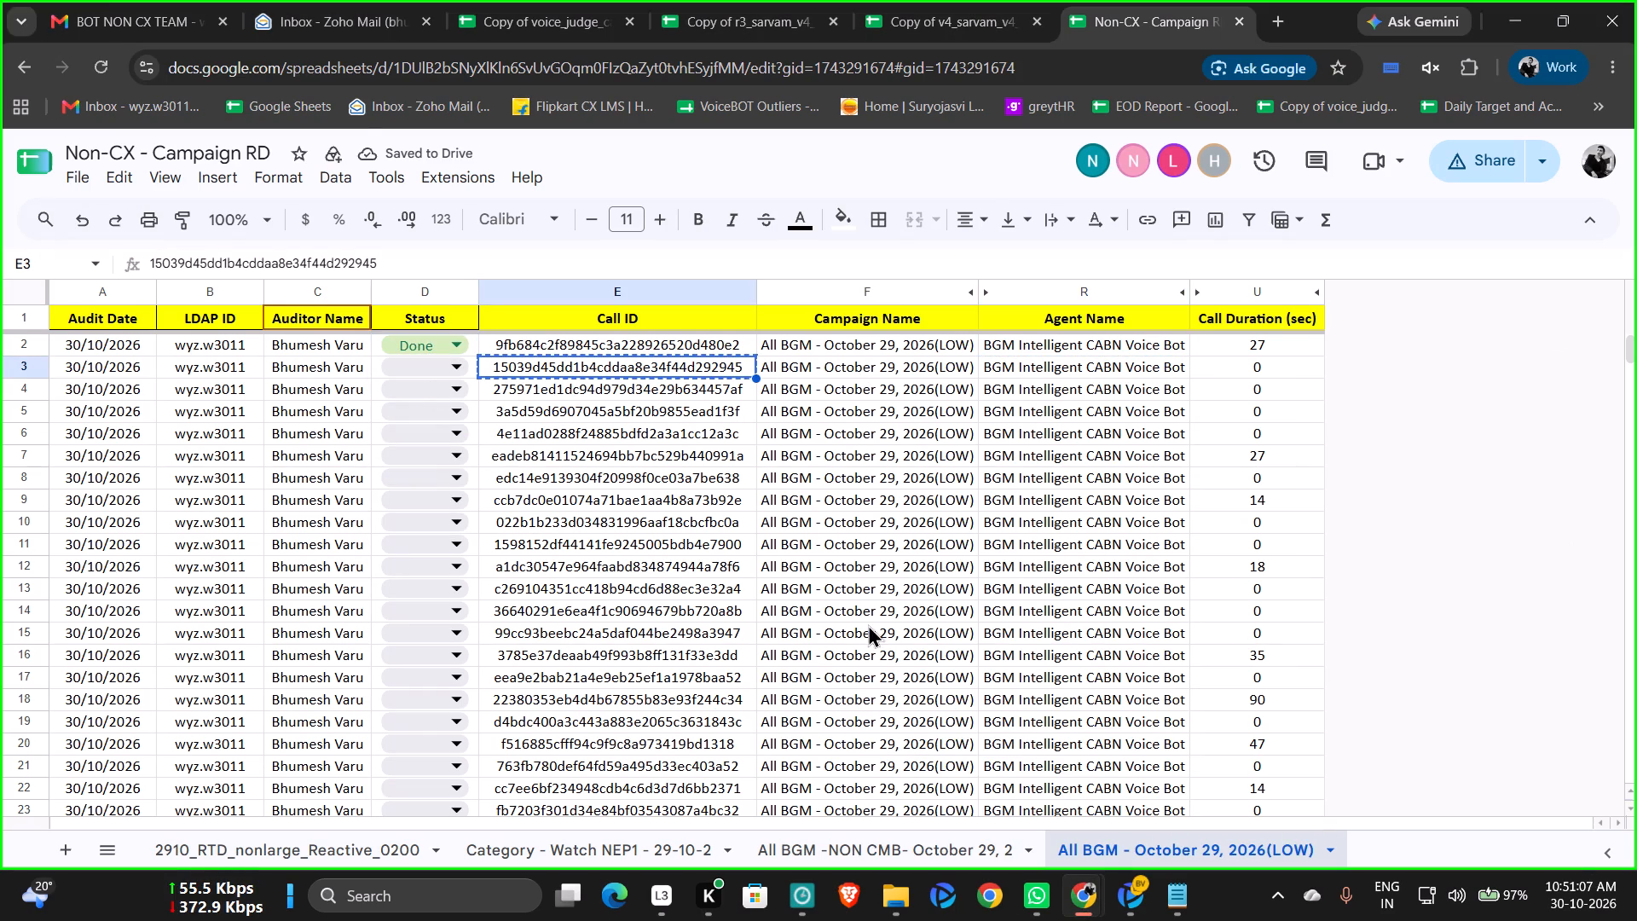
pyautogui.click(431, 370)
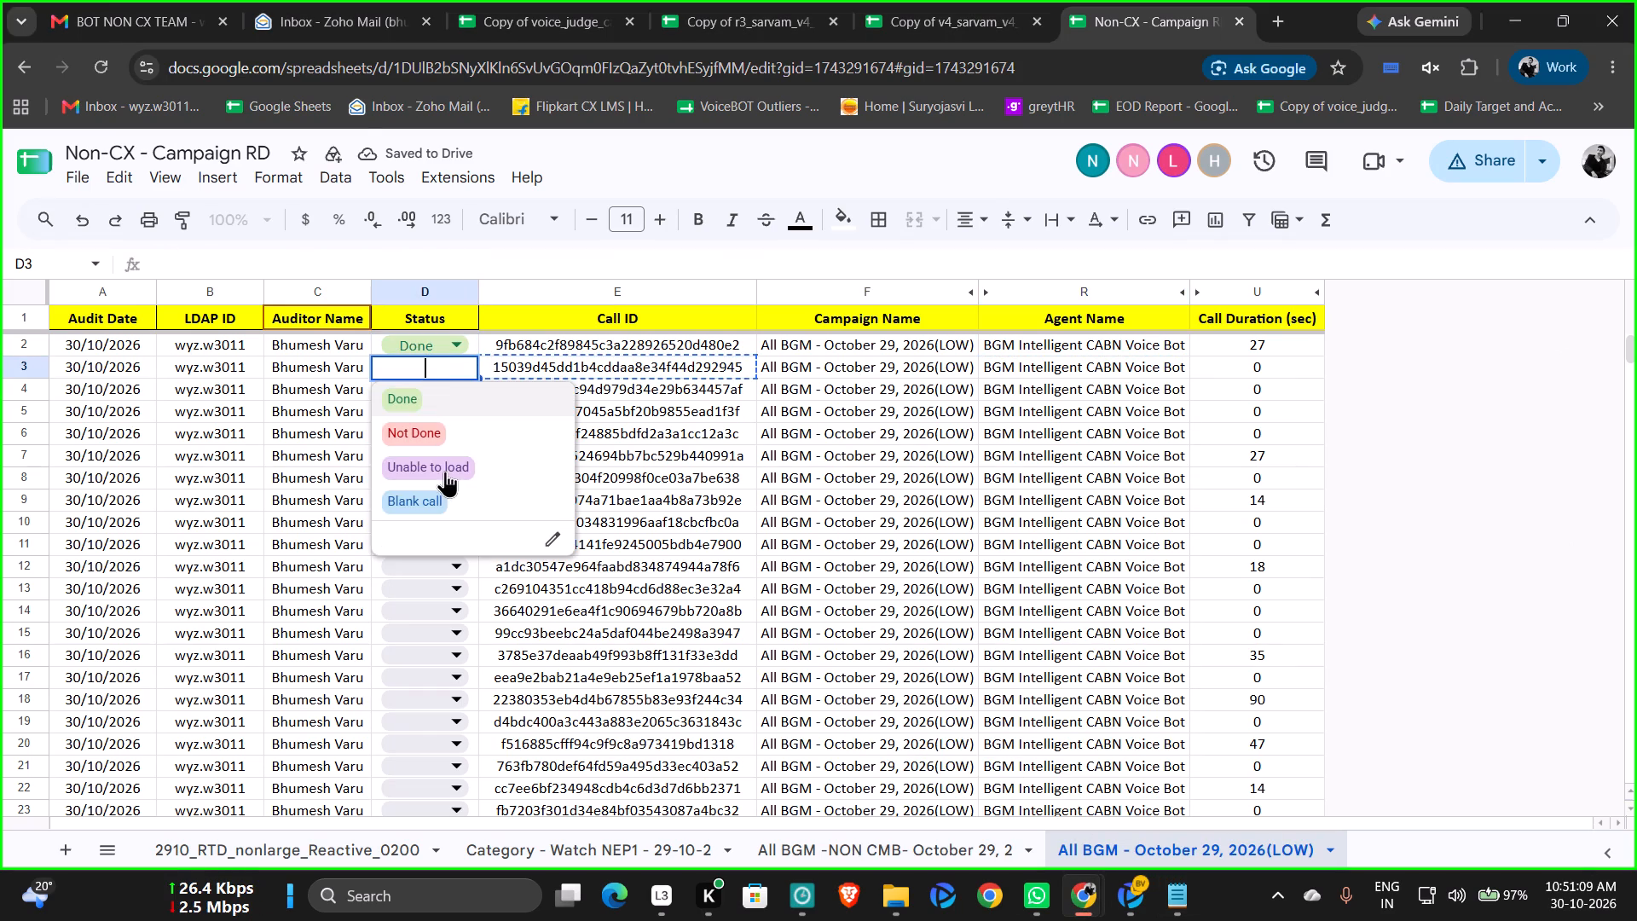
pyautogui.click(446, 472)
pyautogui.click(625, 393)
pyautogui.hotkey('ctrl', 'c')
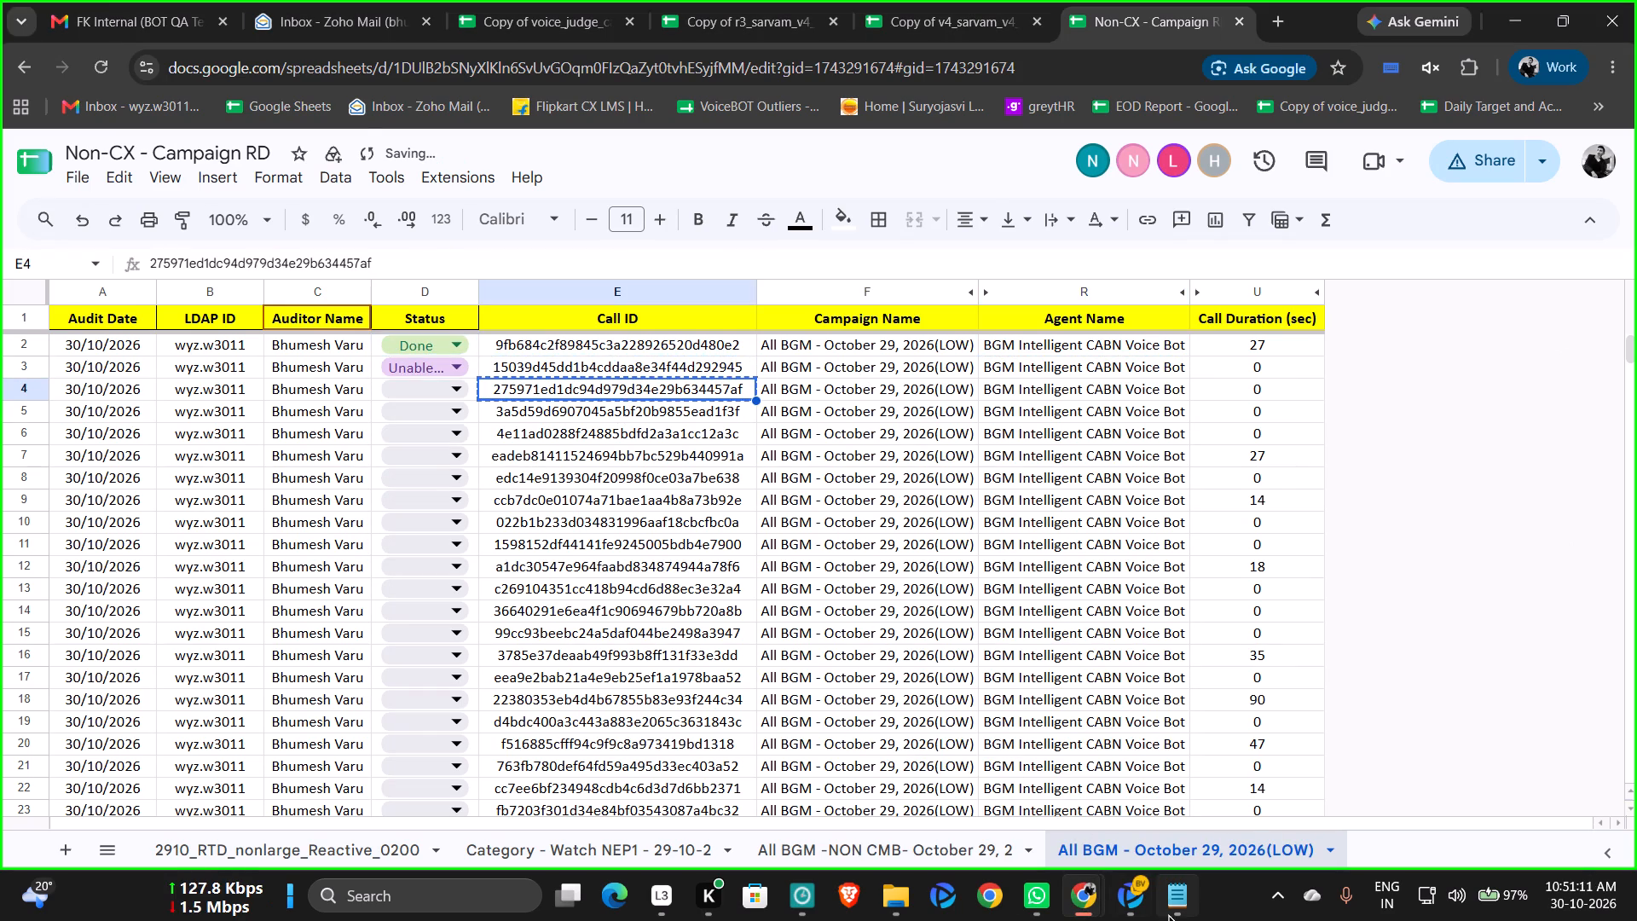
pyautogui.click(1129, 889)
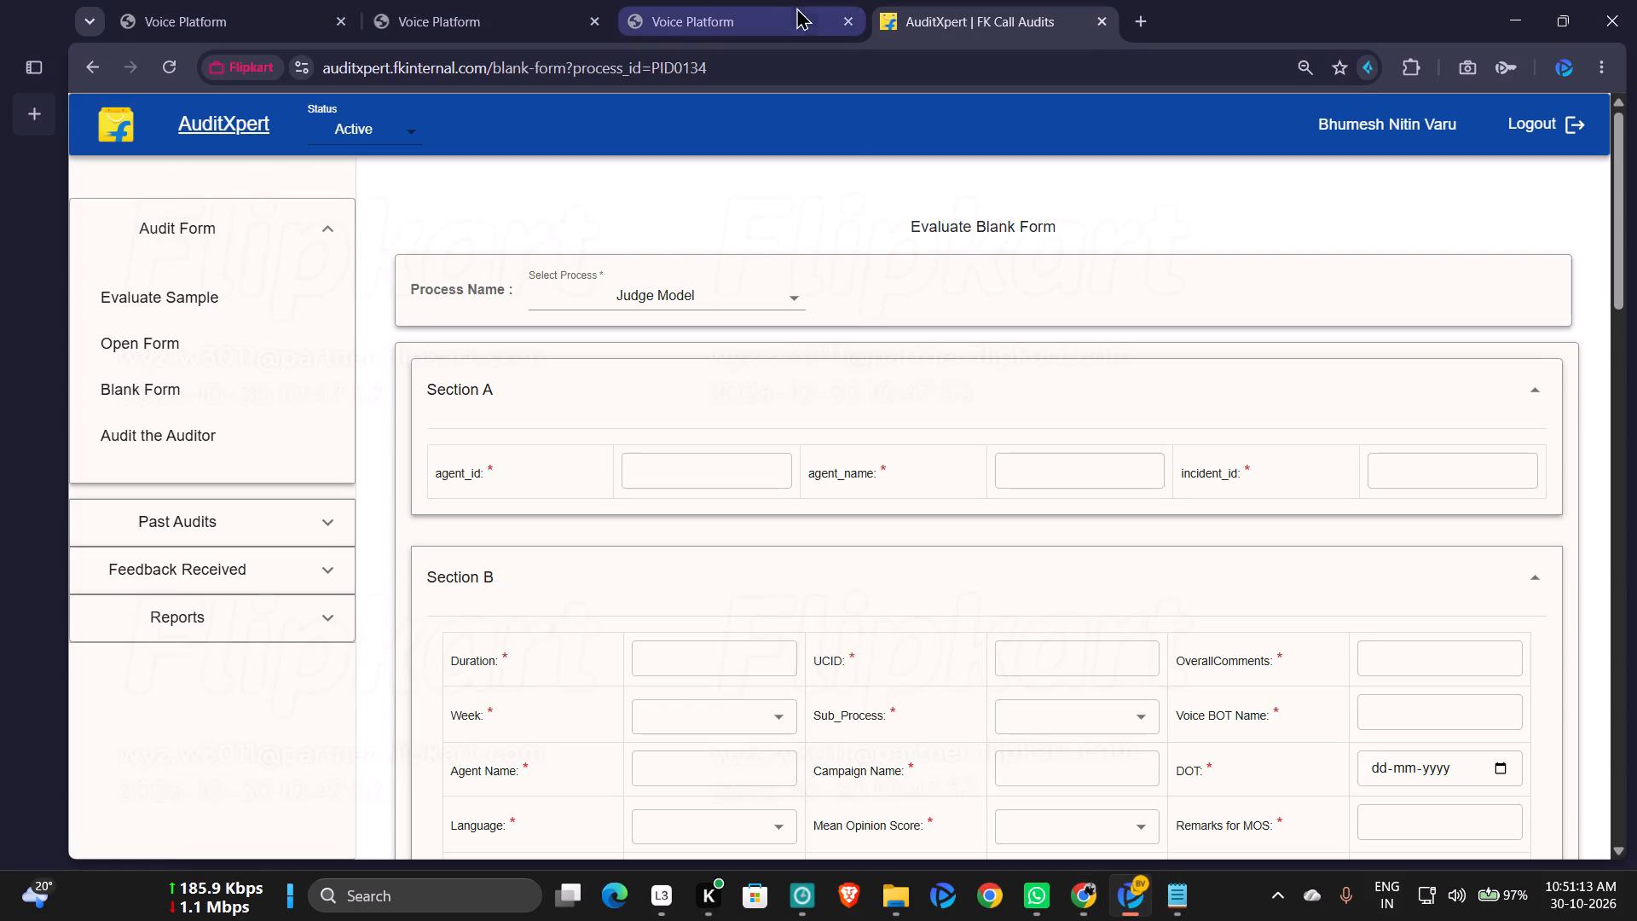
pyautogui.click(1096, 19)
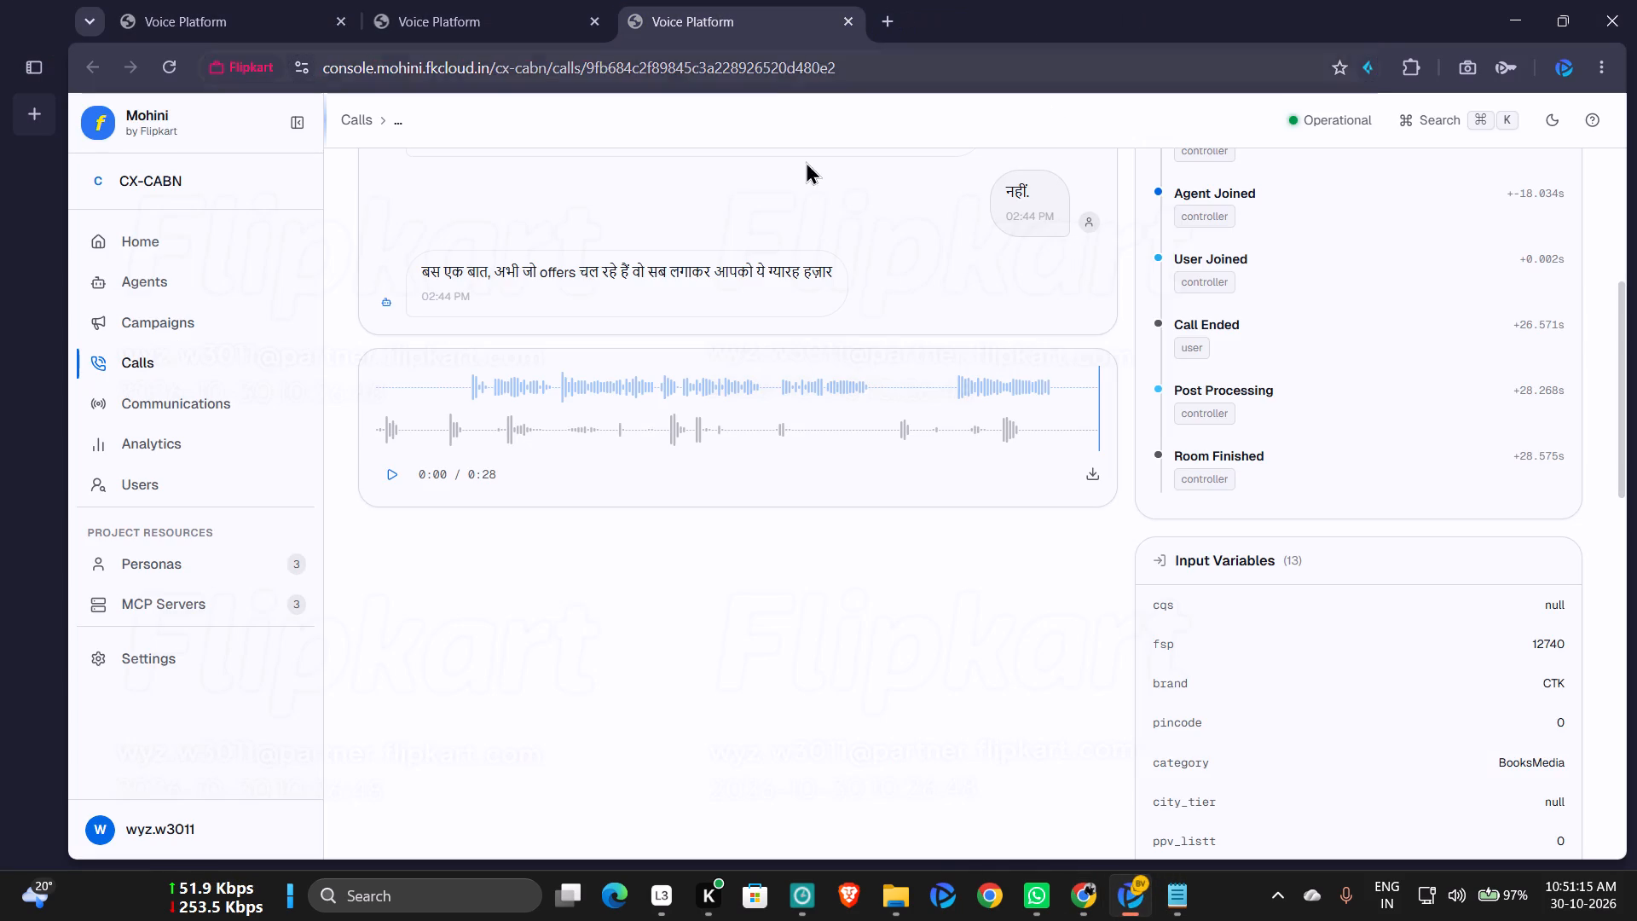
pyautogui.click(855, 16)
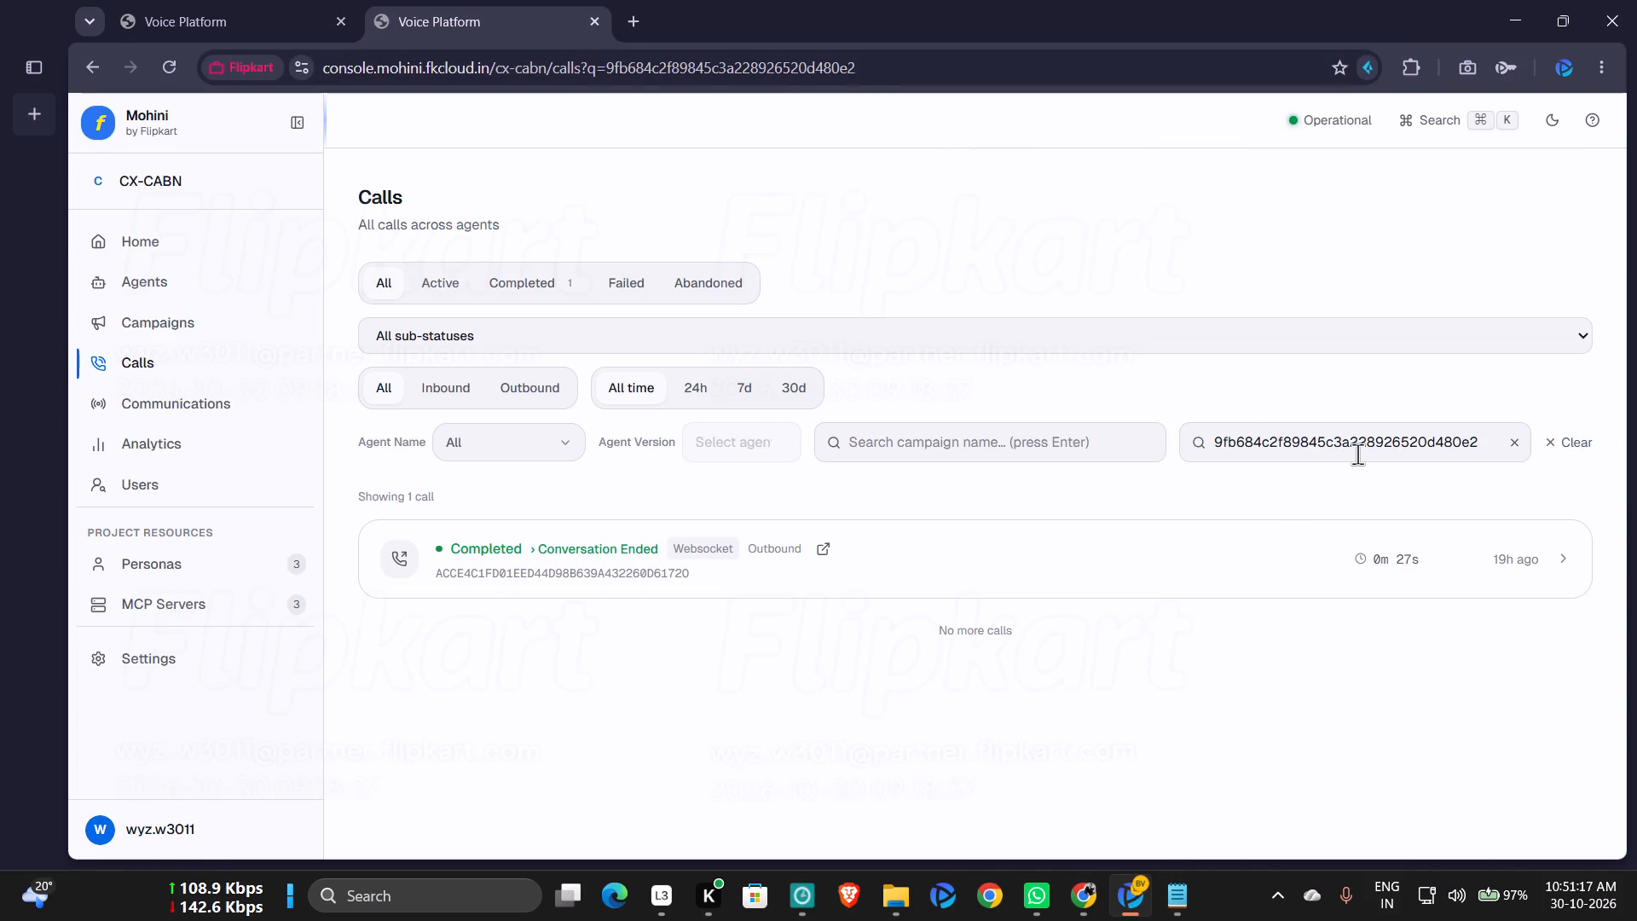
pyautogui.doubleClick(1357, 454)
pyautogui.hotkey('ctrl', 'v')
pyautogui.press('Return')
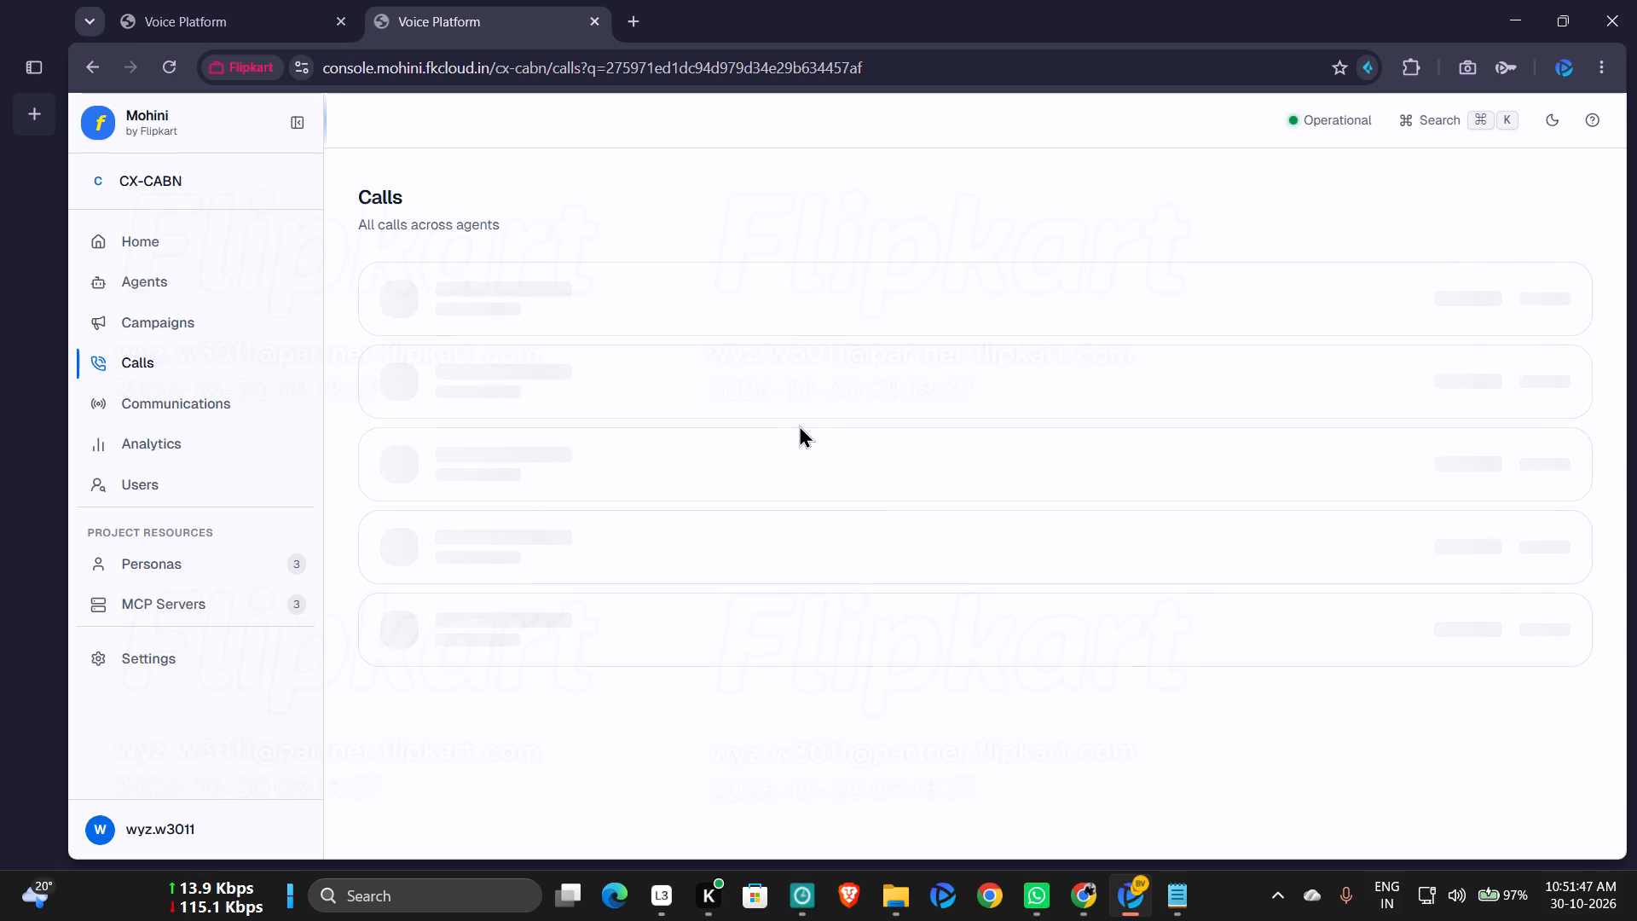
# Return to the All BGM - October 29, 2026(LOW) sheet in the Non-CX - Campaign RD spreadsheet.
pyautogui.click(1013, 794)
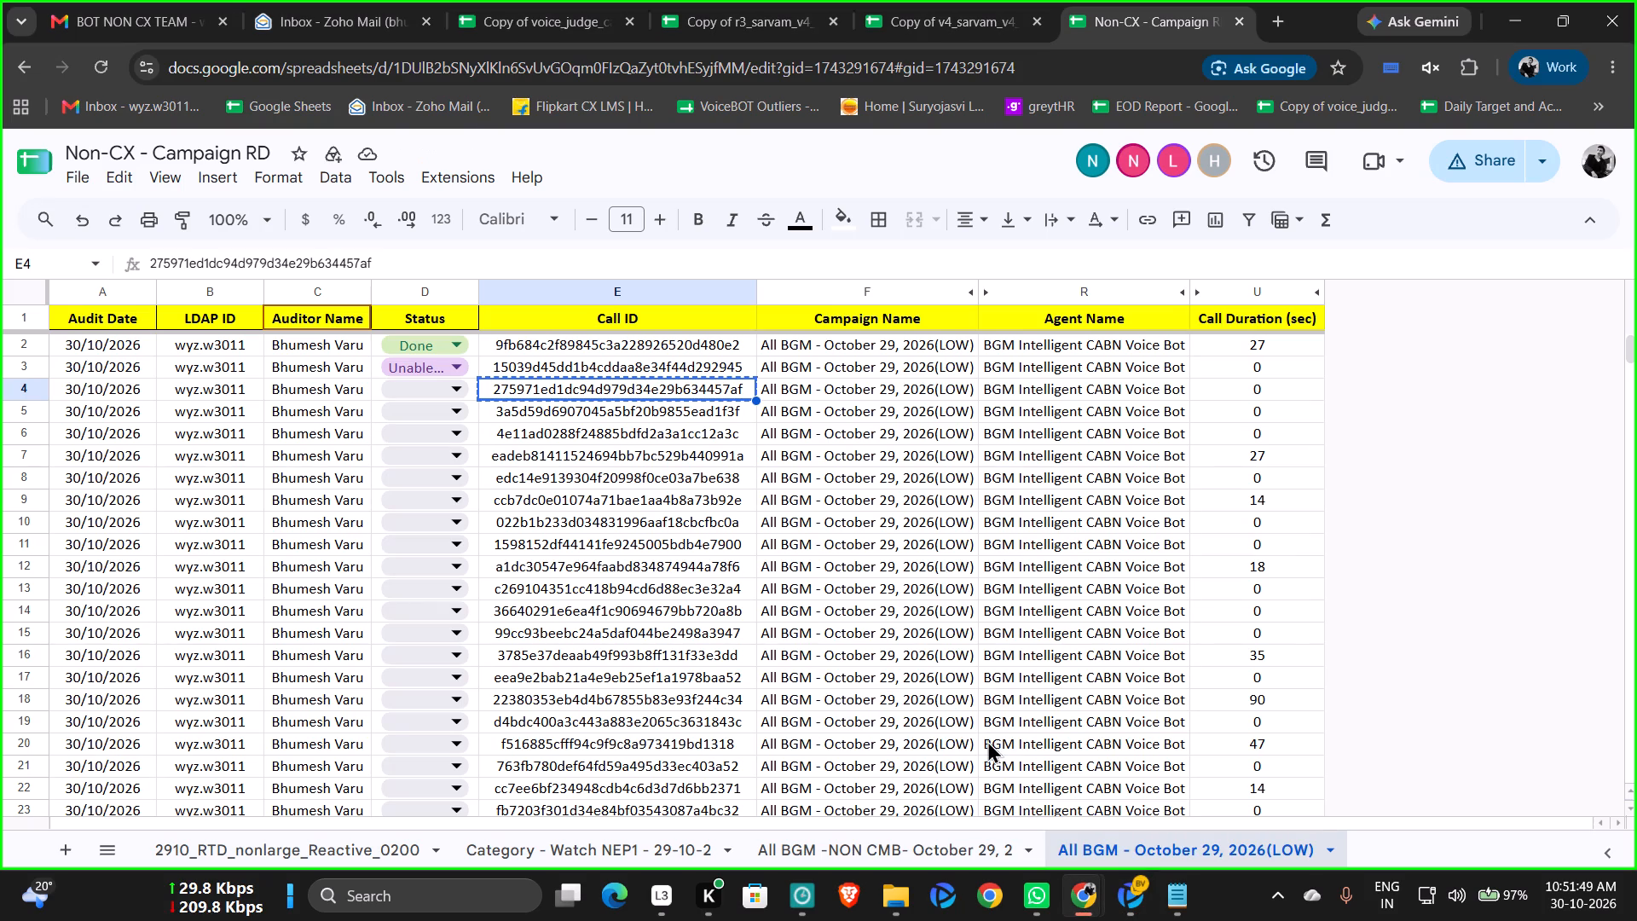
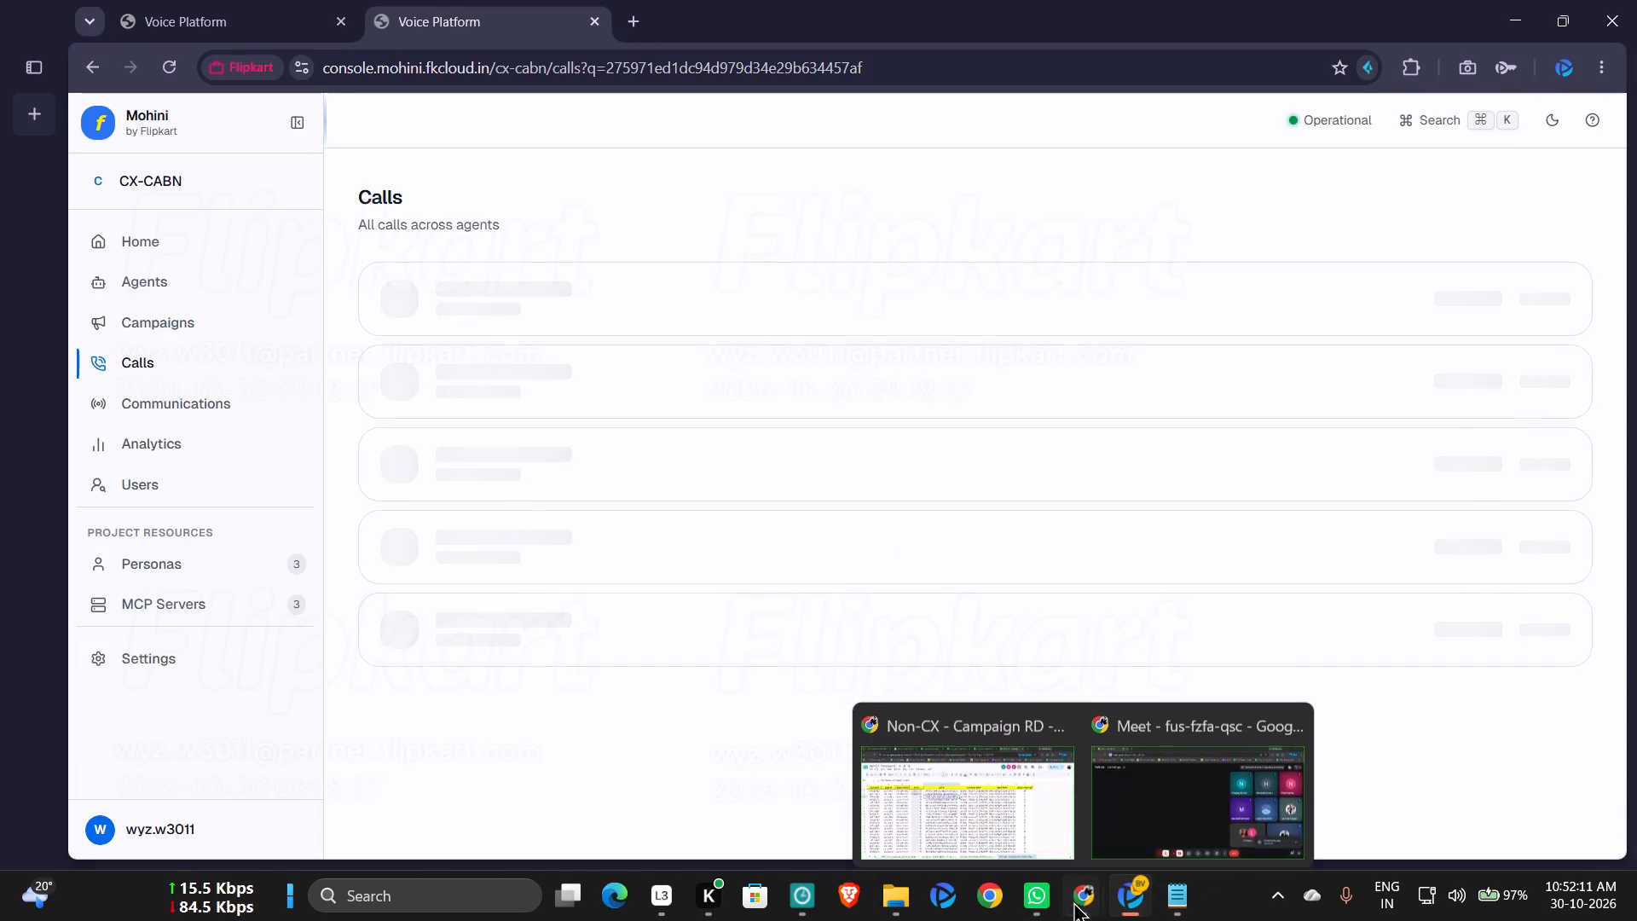
# Switch from the spreadsheet back to Mohini to check the search result for row 4's Call ID.
pyautogui.click(1021, 819)
pyautogui.click(1151, 895)
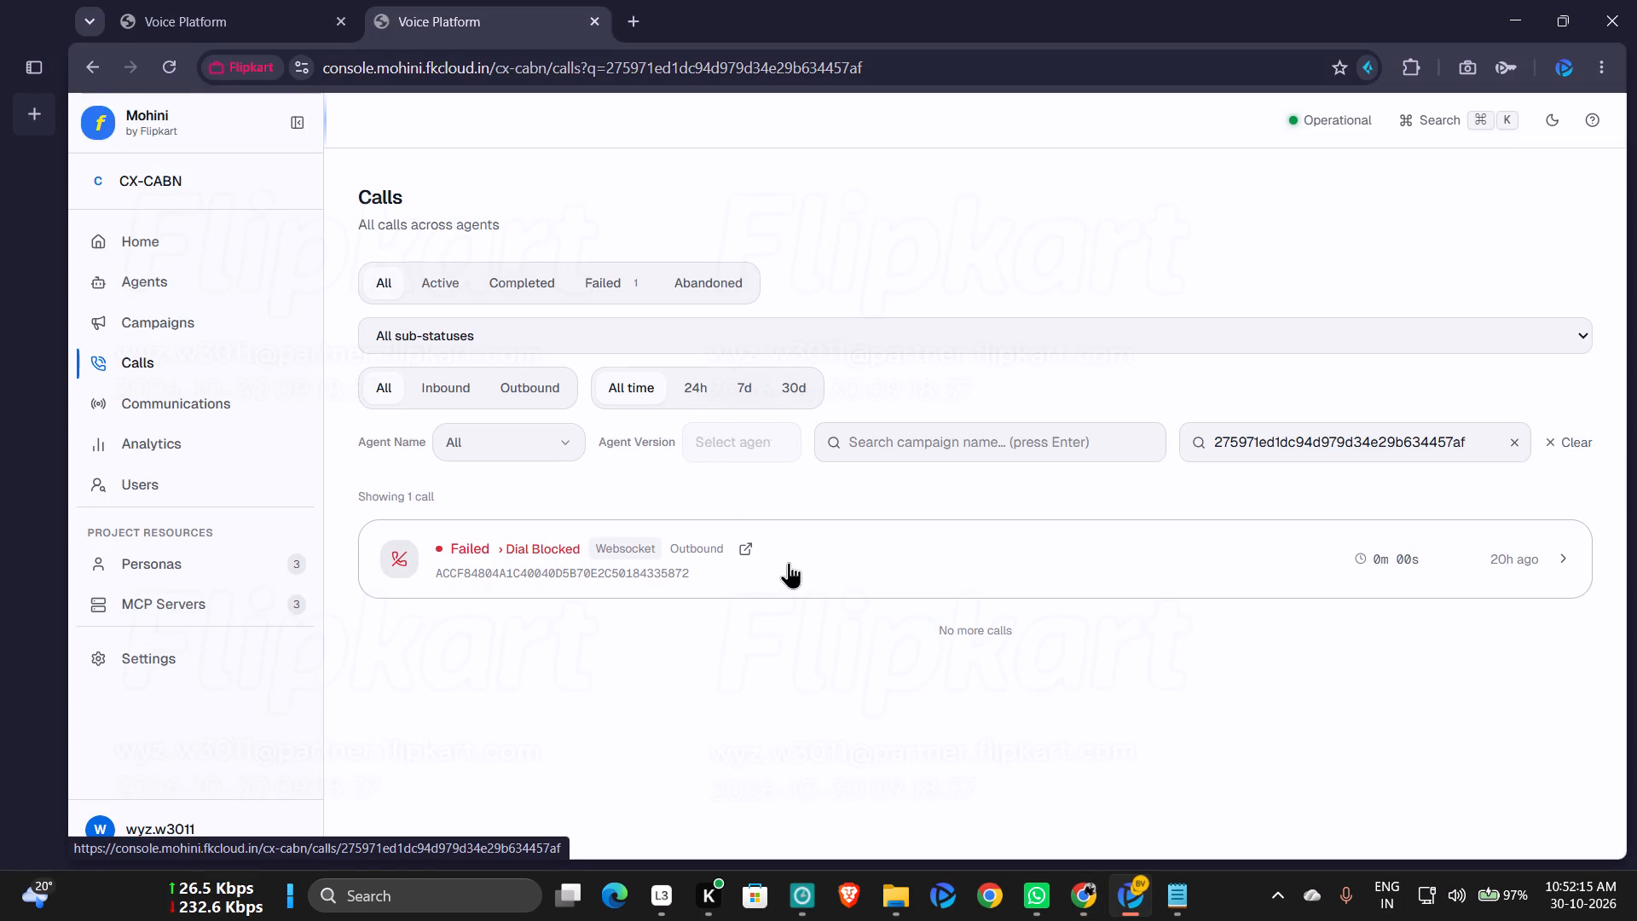
# In the Non-CX - Campaign RD spreadsheet, copy row 3's Unable to load Status into rows 4 to 6.
pyautogui.click(1069, 899)
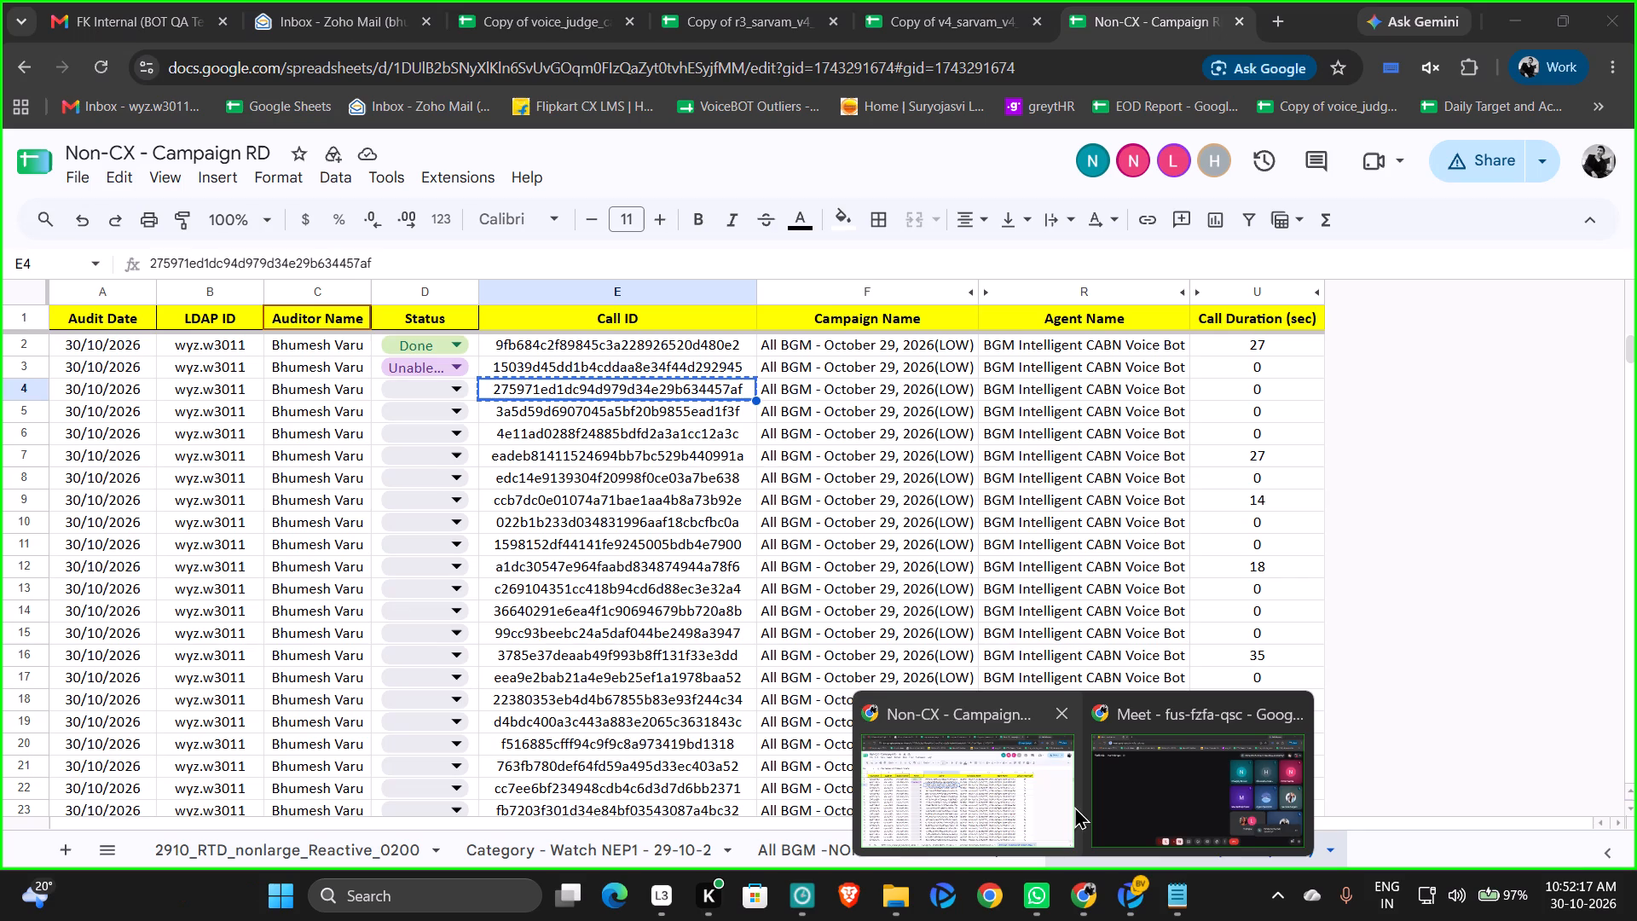
pyautogui.click(1023, 799)
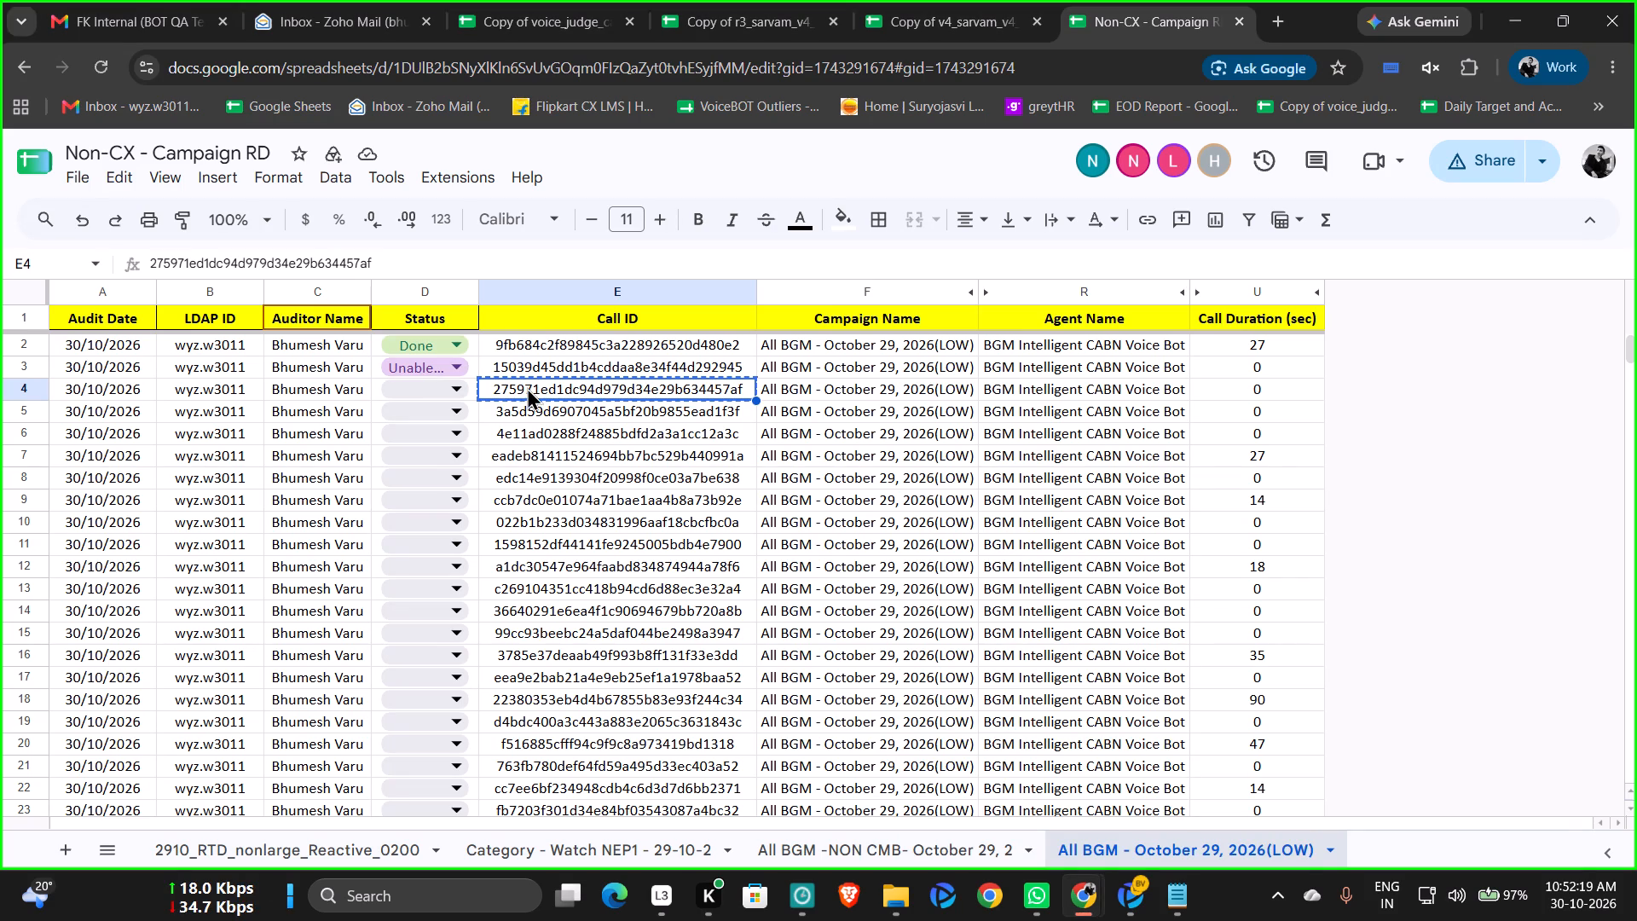
pyautogui.click(552, 395)
pyautogui.press('Up')
pyautogui.press('Left')
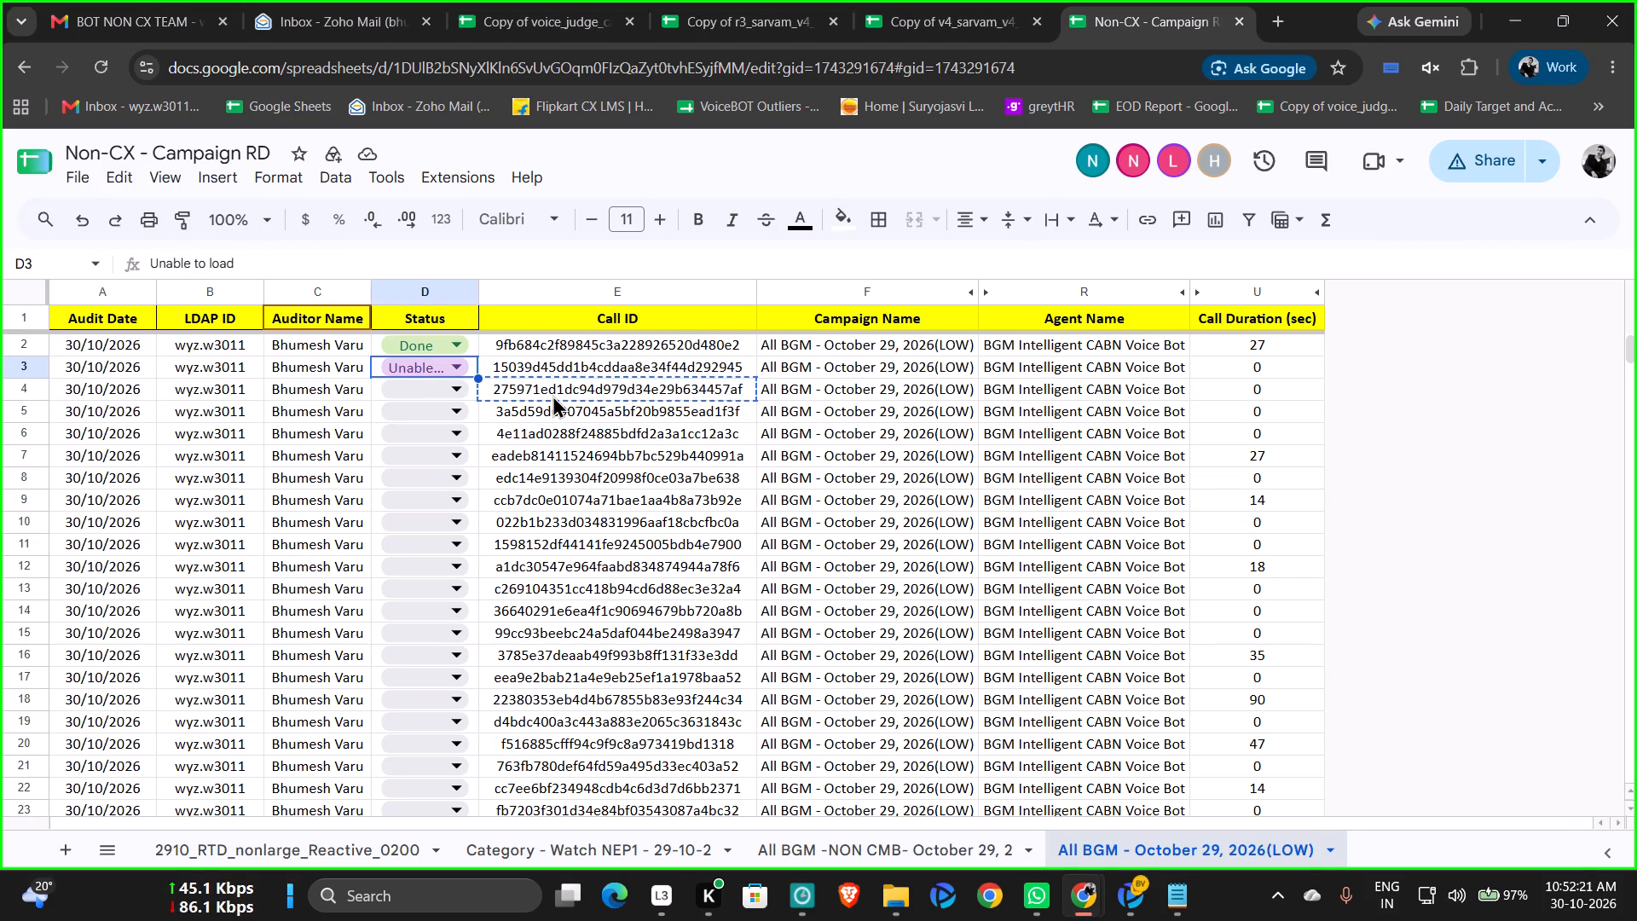
pyautogui.hotkey('ctrl', 'c')
pyautogui.hotkey('shift', 'Down')
pyautogui.hotkey('shift', 'Down')
pyautogui.hotkey('shift', 'Down')
pyautogui.hotkey('shift', 'Down')
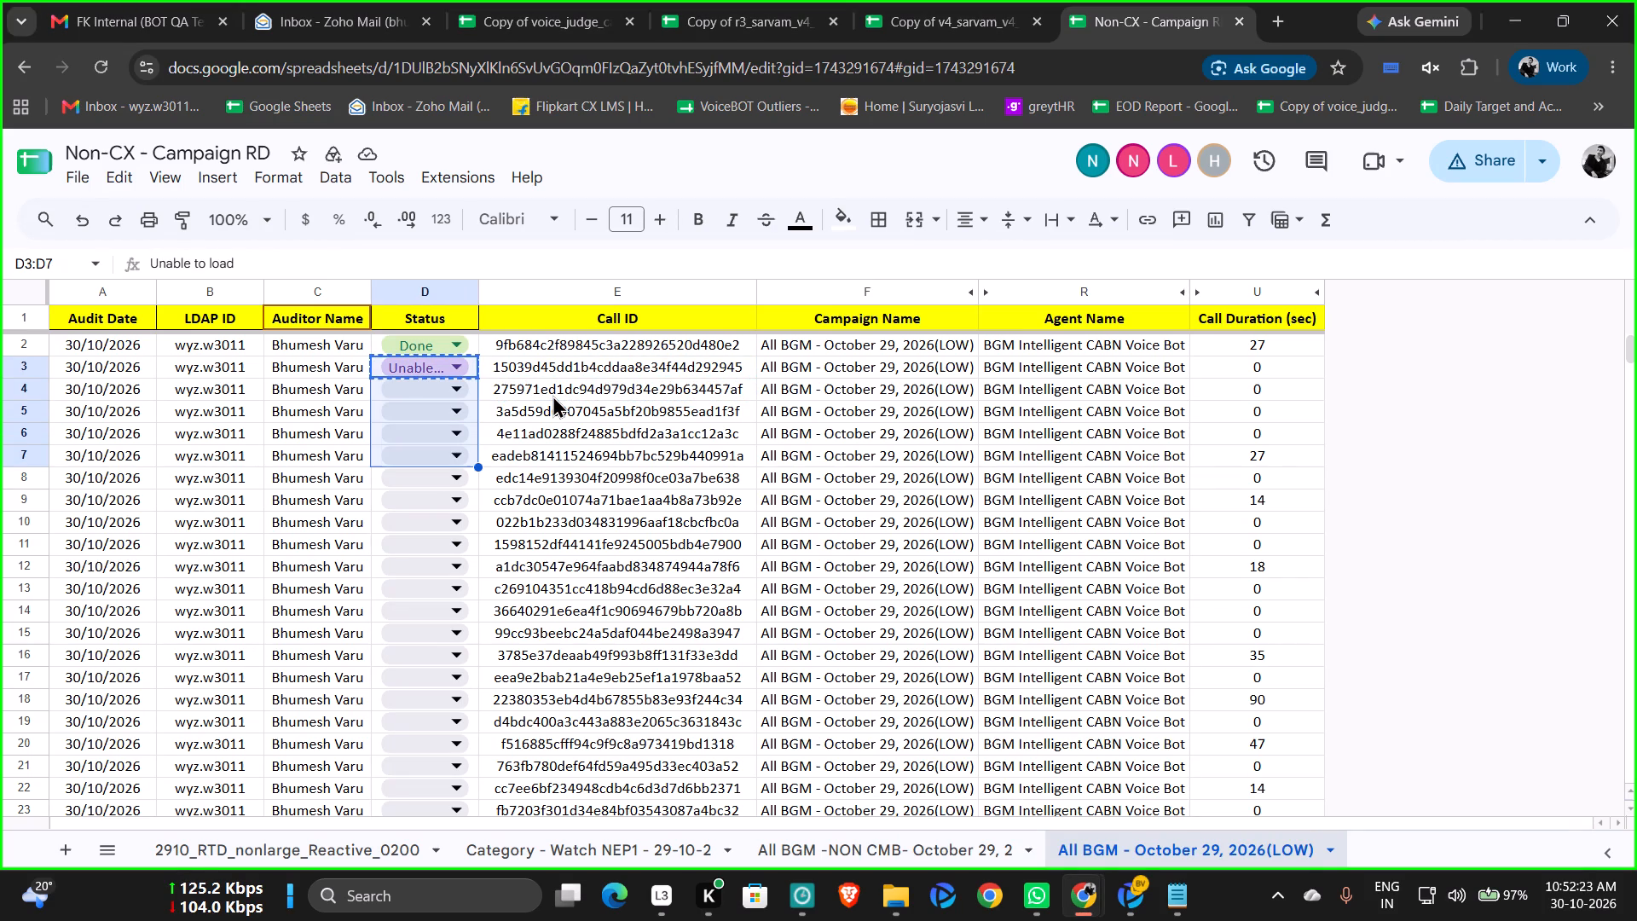
pyautogui.hotkey('shift', 'Up')
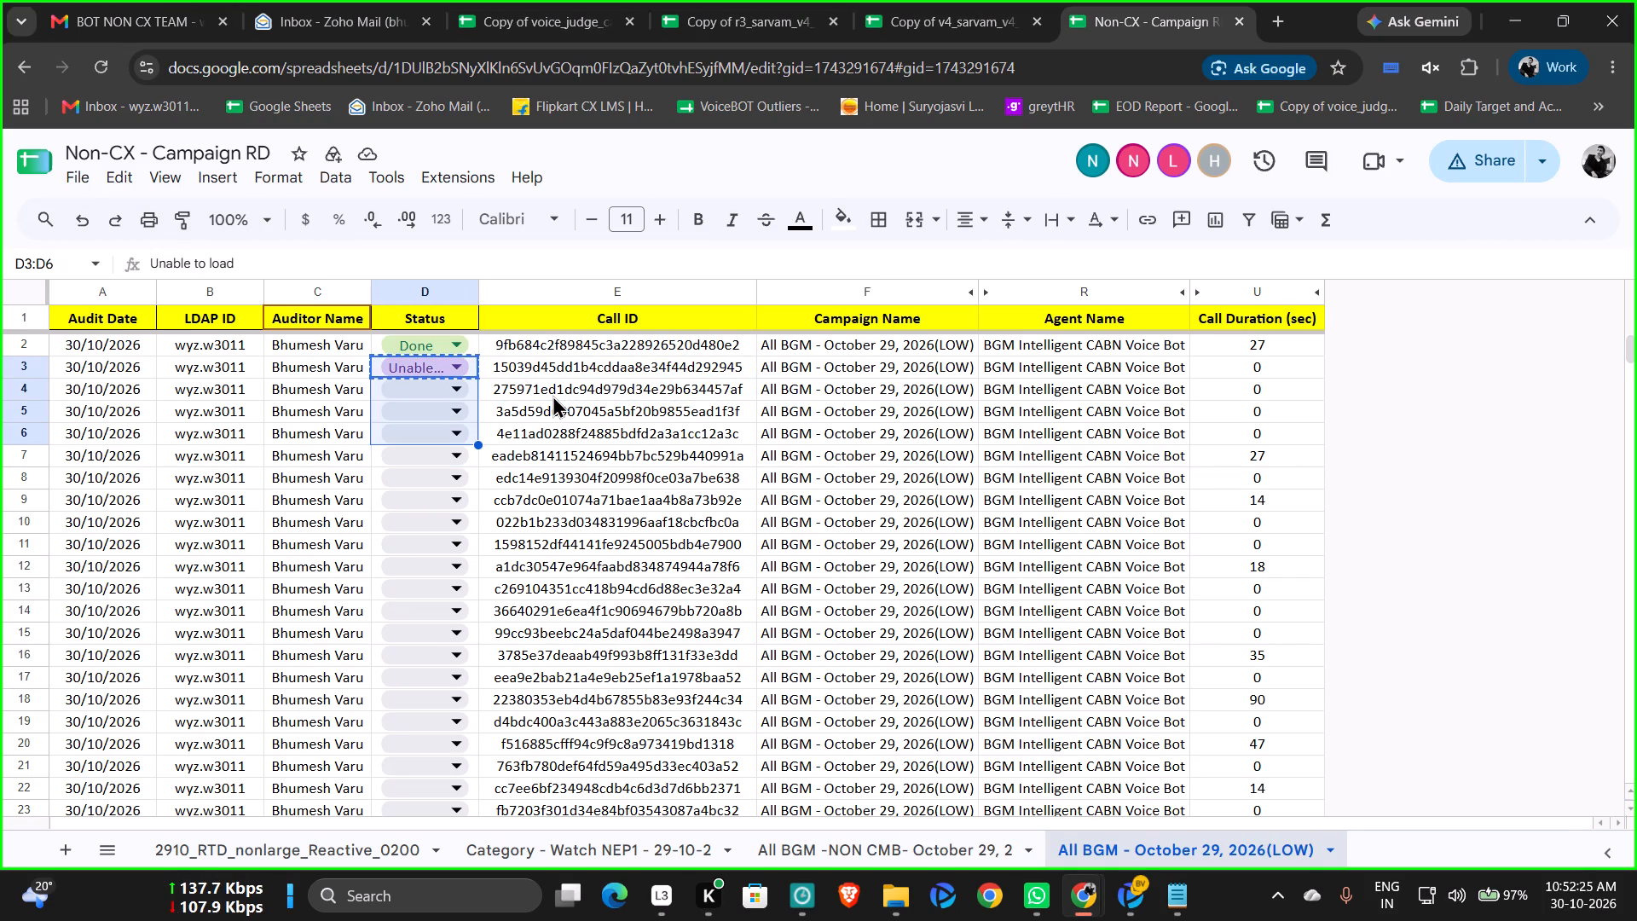
pyautogui.hotkey('ctrl', 'v')
pyautogui.click(612, 449)
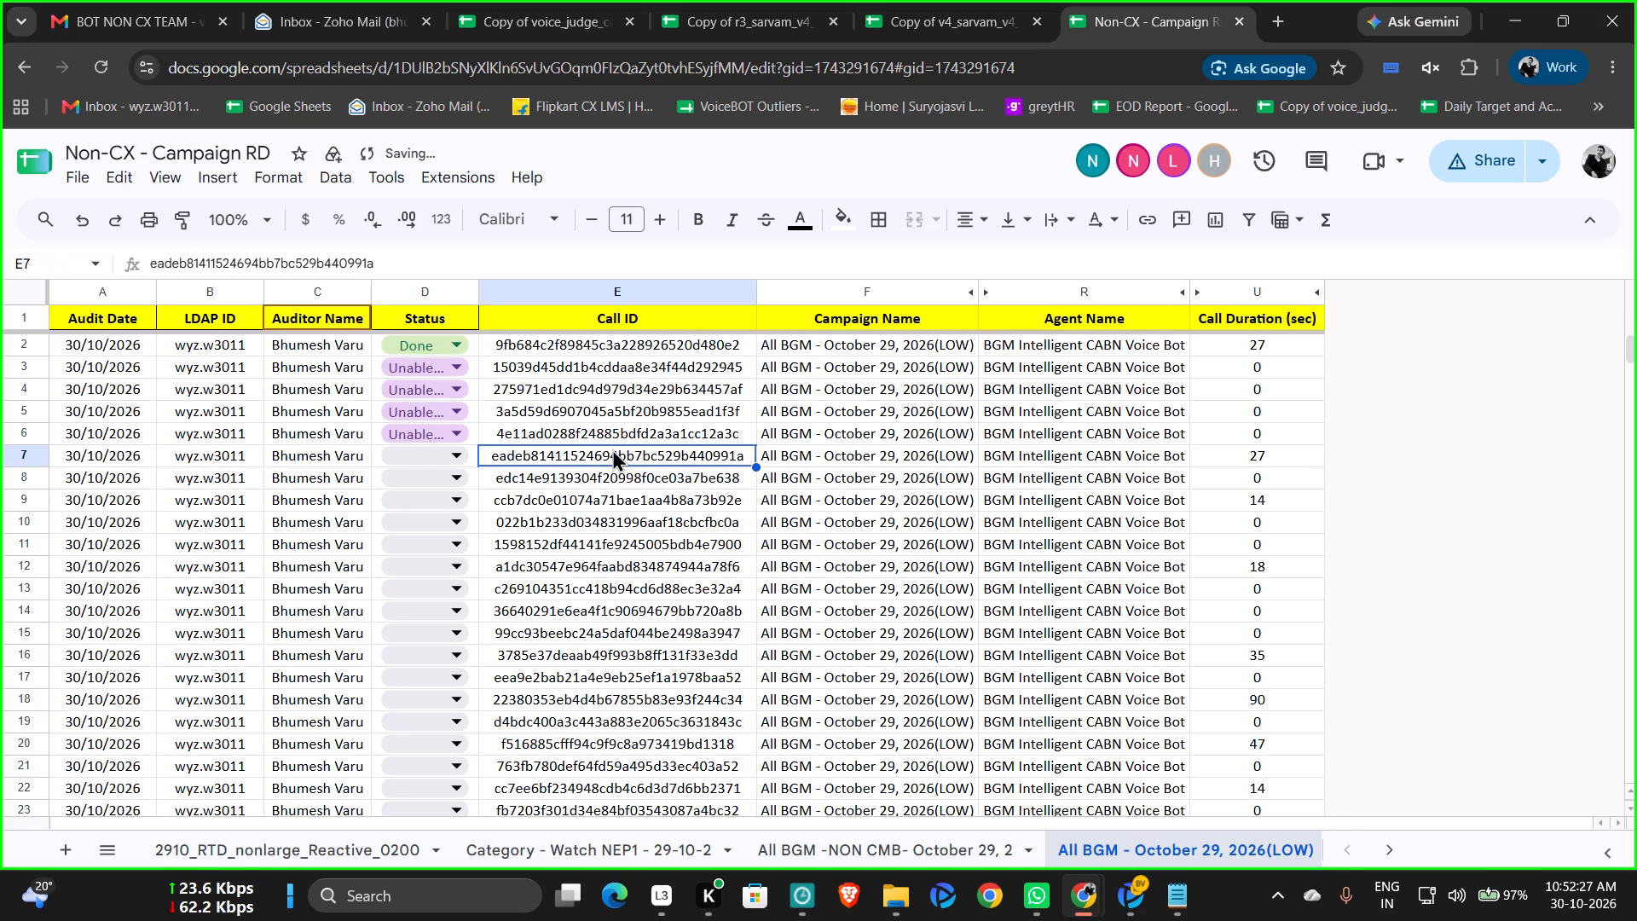
pyautogui.hotkey('ctrl', 'c')
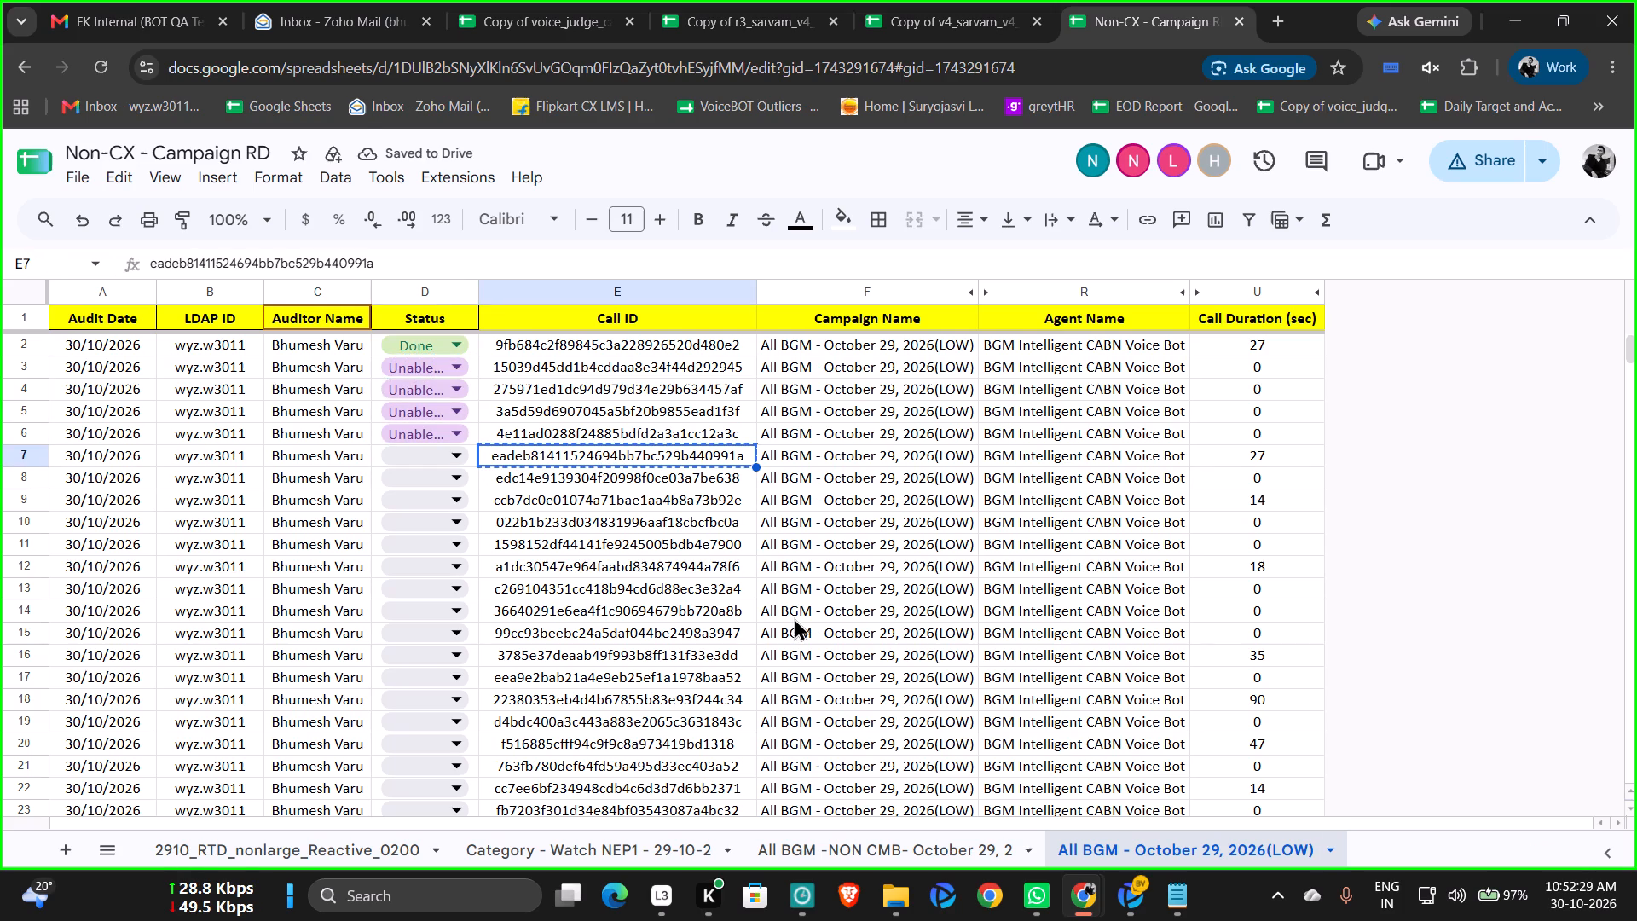
pyautogui.click(1128, 887)
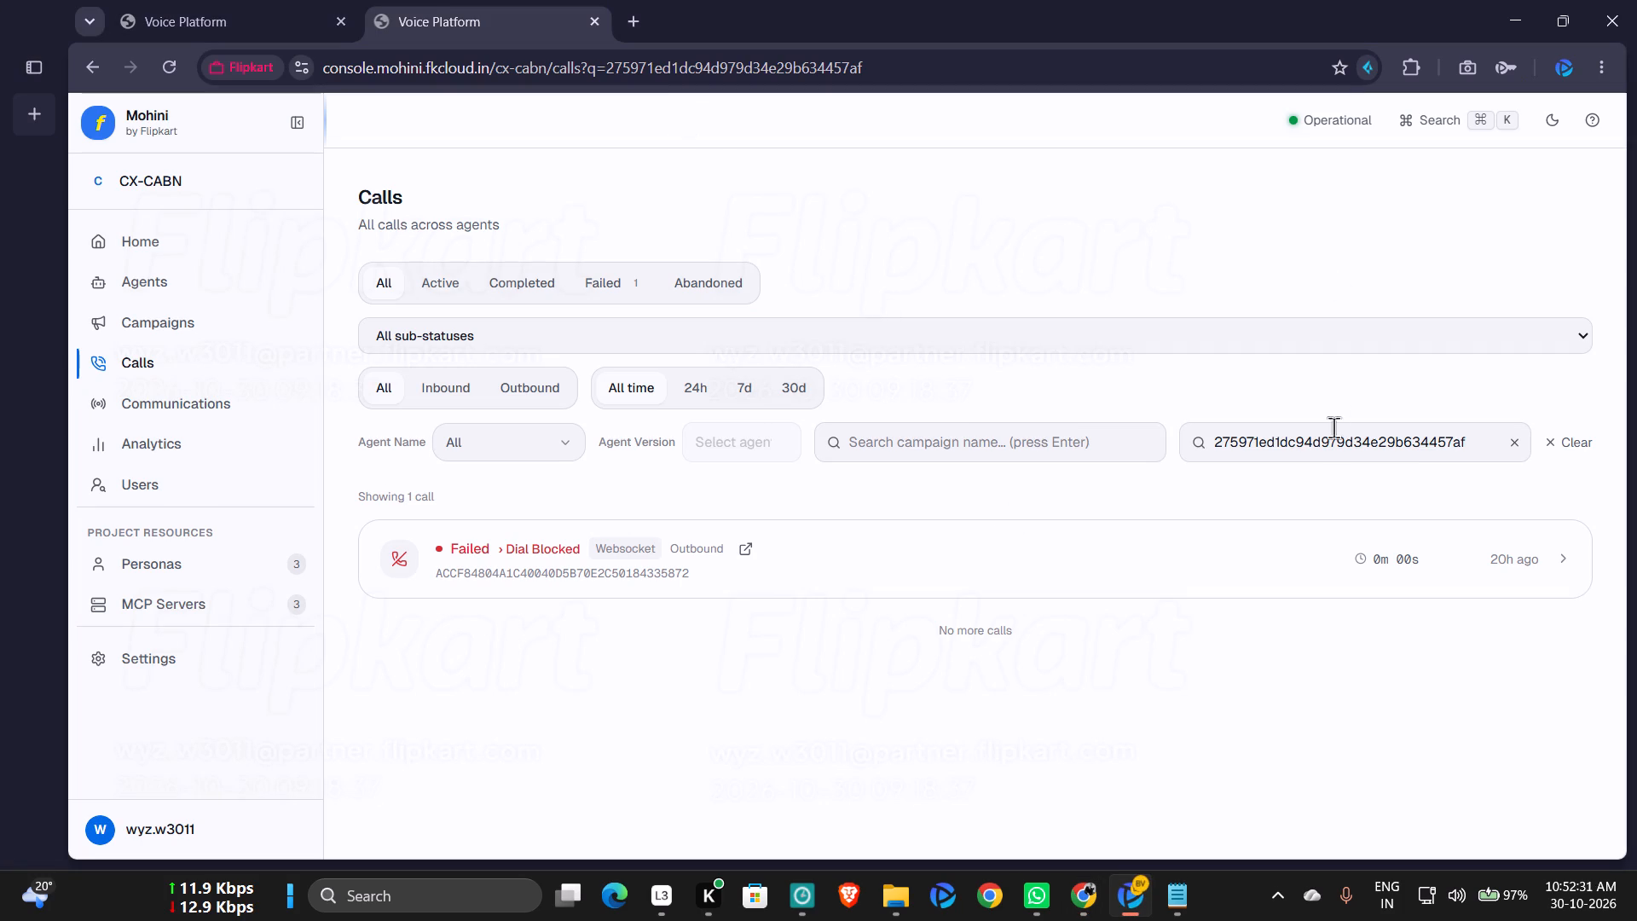
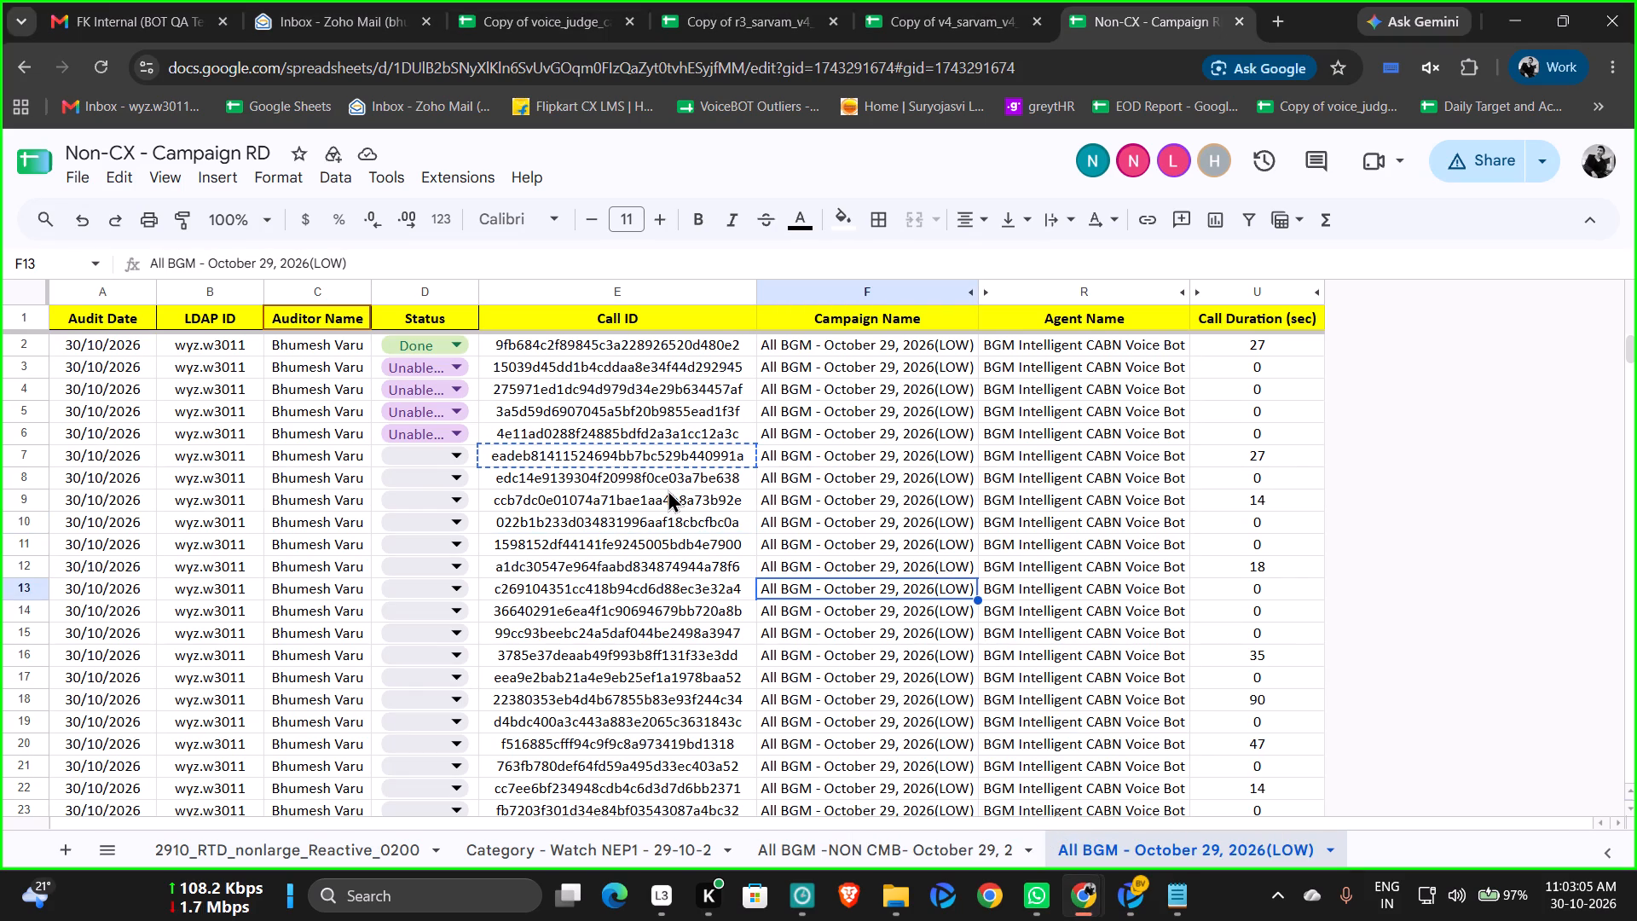
# Select row 8's Call ID cell in the campaign spreadsheet and switch back to the Mohini window.
pyautogui.click(668, 489)
pyautogui.click(1079, 911)
pyautogui.click(1015, 791)
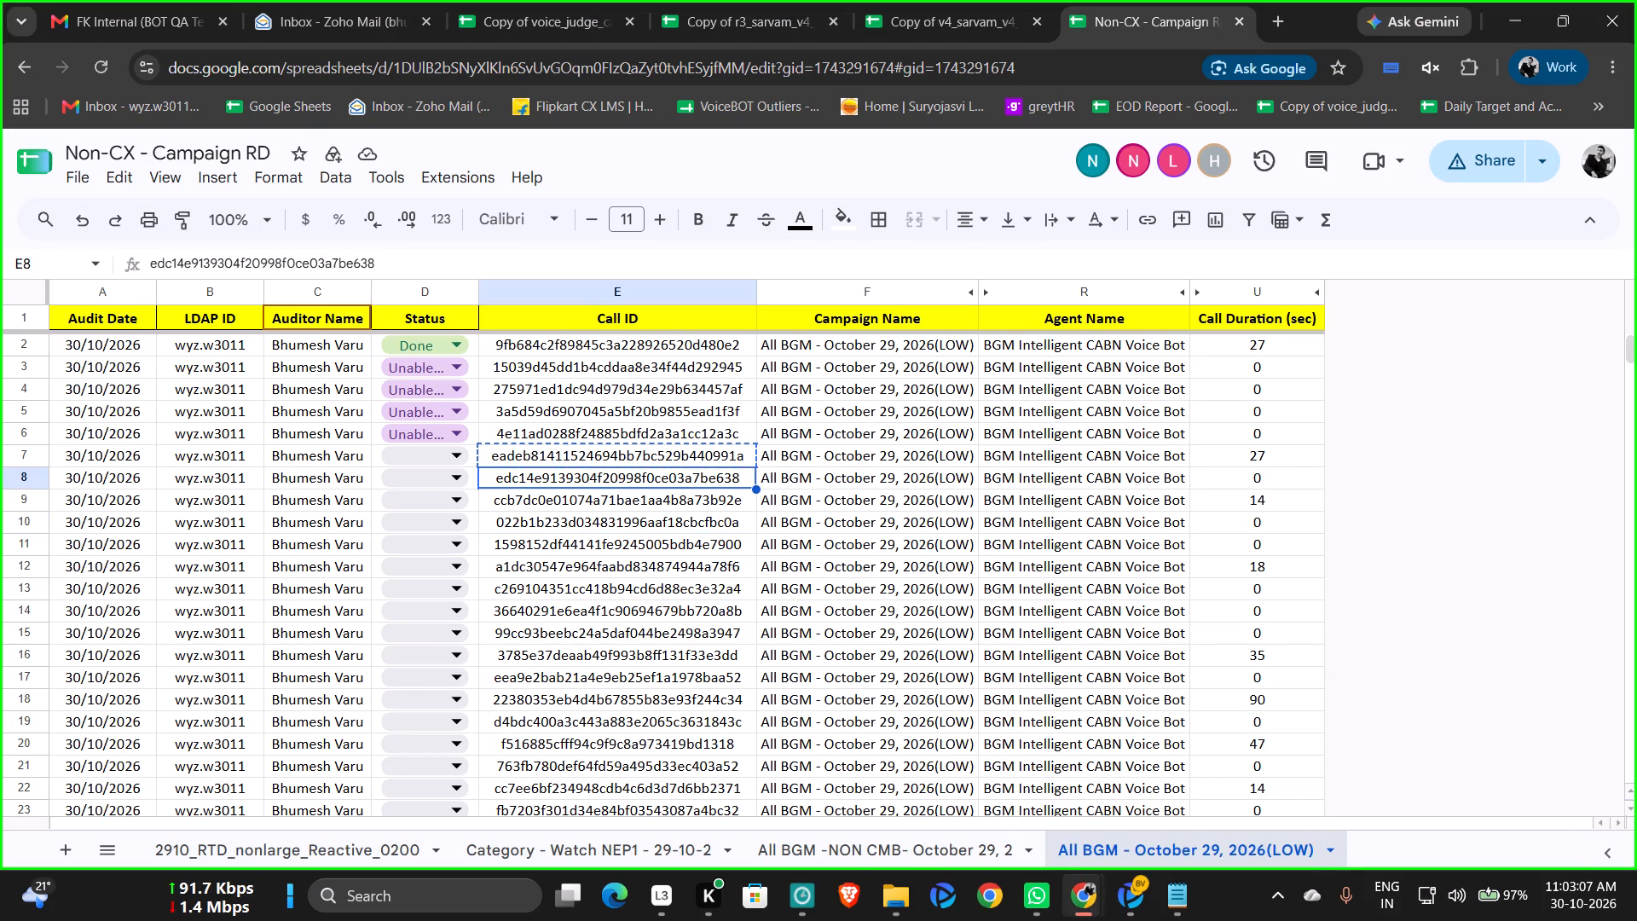
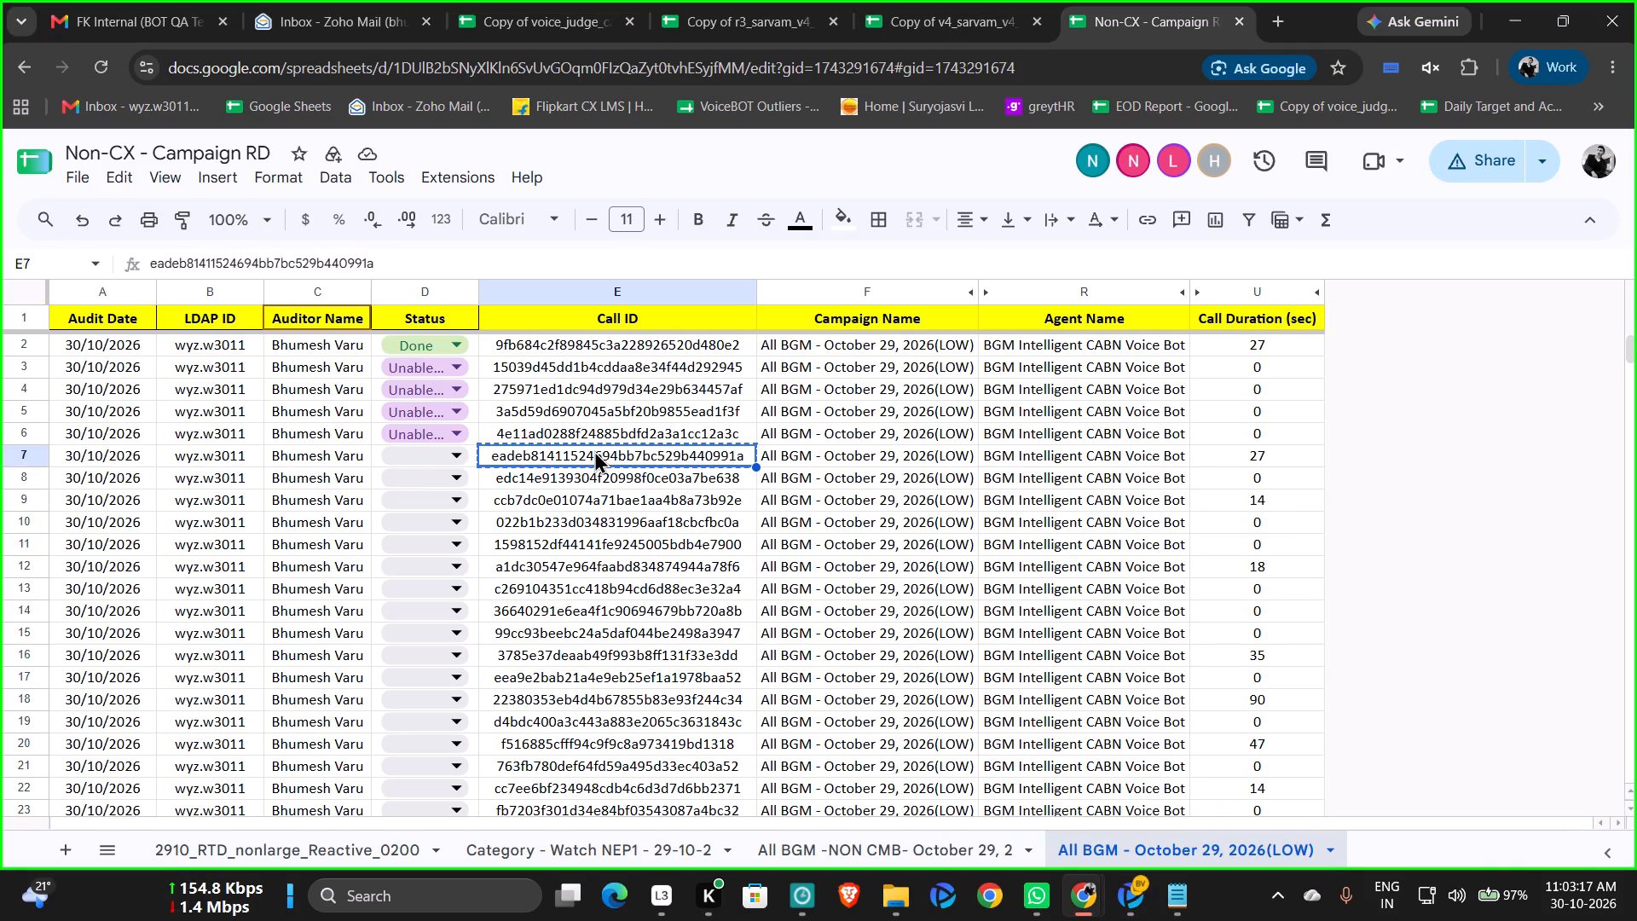
pyautogui.click(1120, 904)
pyautogui.doubleClick(1349, 447)
pyautogui.hotkey('ctrl', 'v')
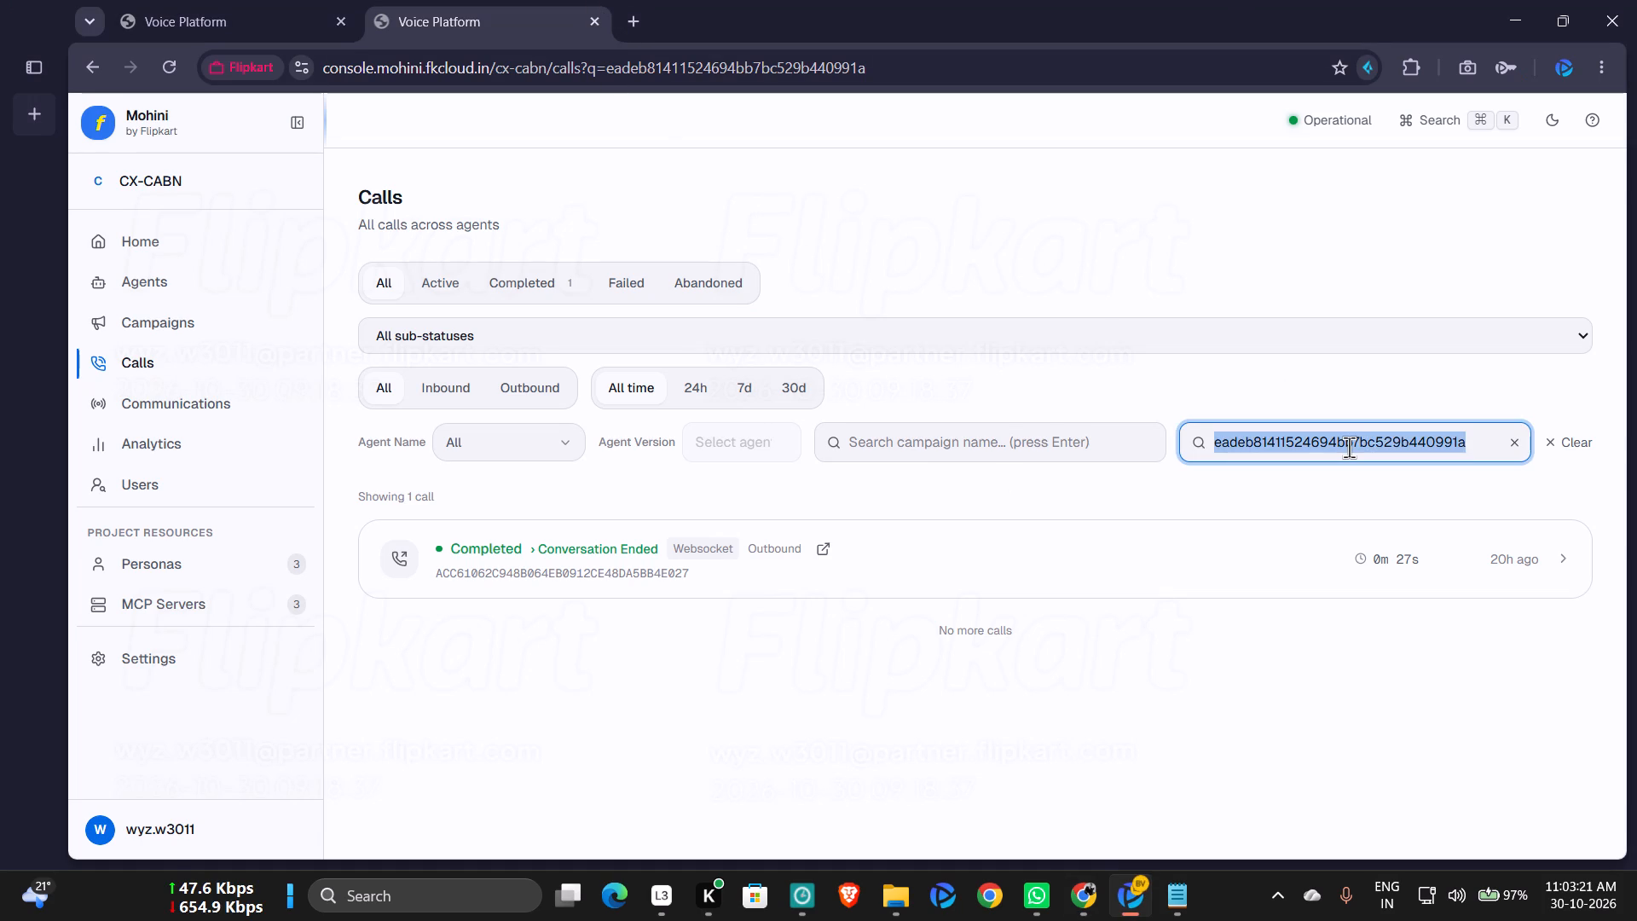
pyautogui.press('Return')
pyautogui.click(816, 542)
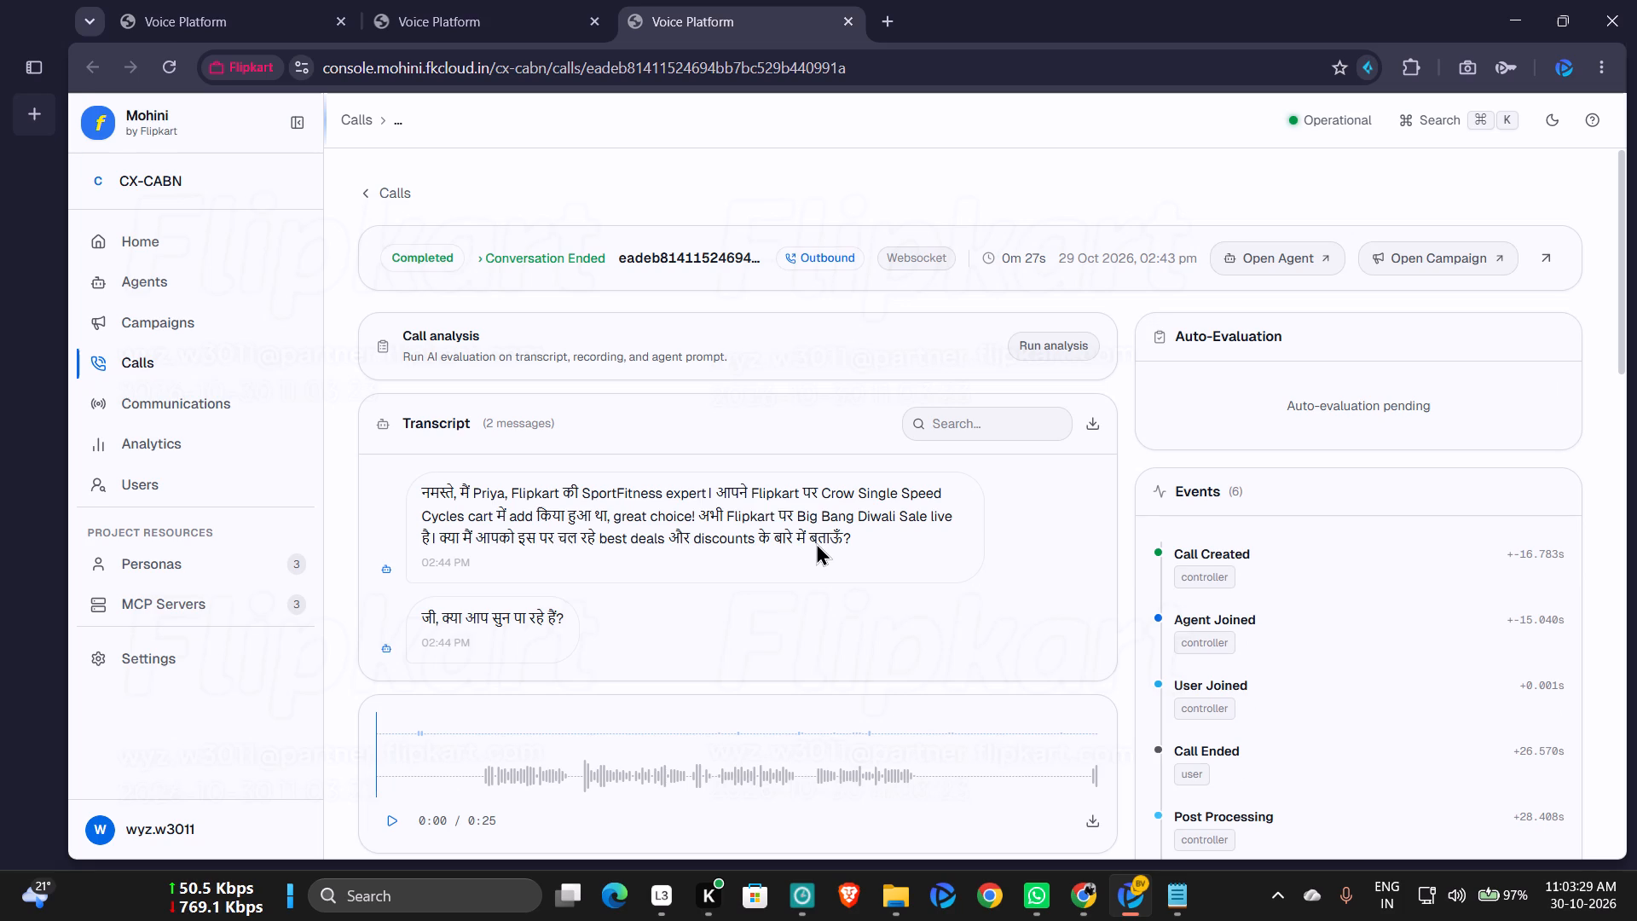
# Play the call recording and review its transcript and call details.
pyautogui.scroll(-1, 804, 566)
pyautogui.click(382, 609)
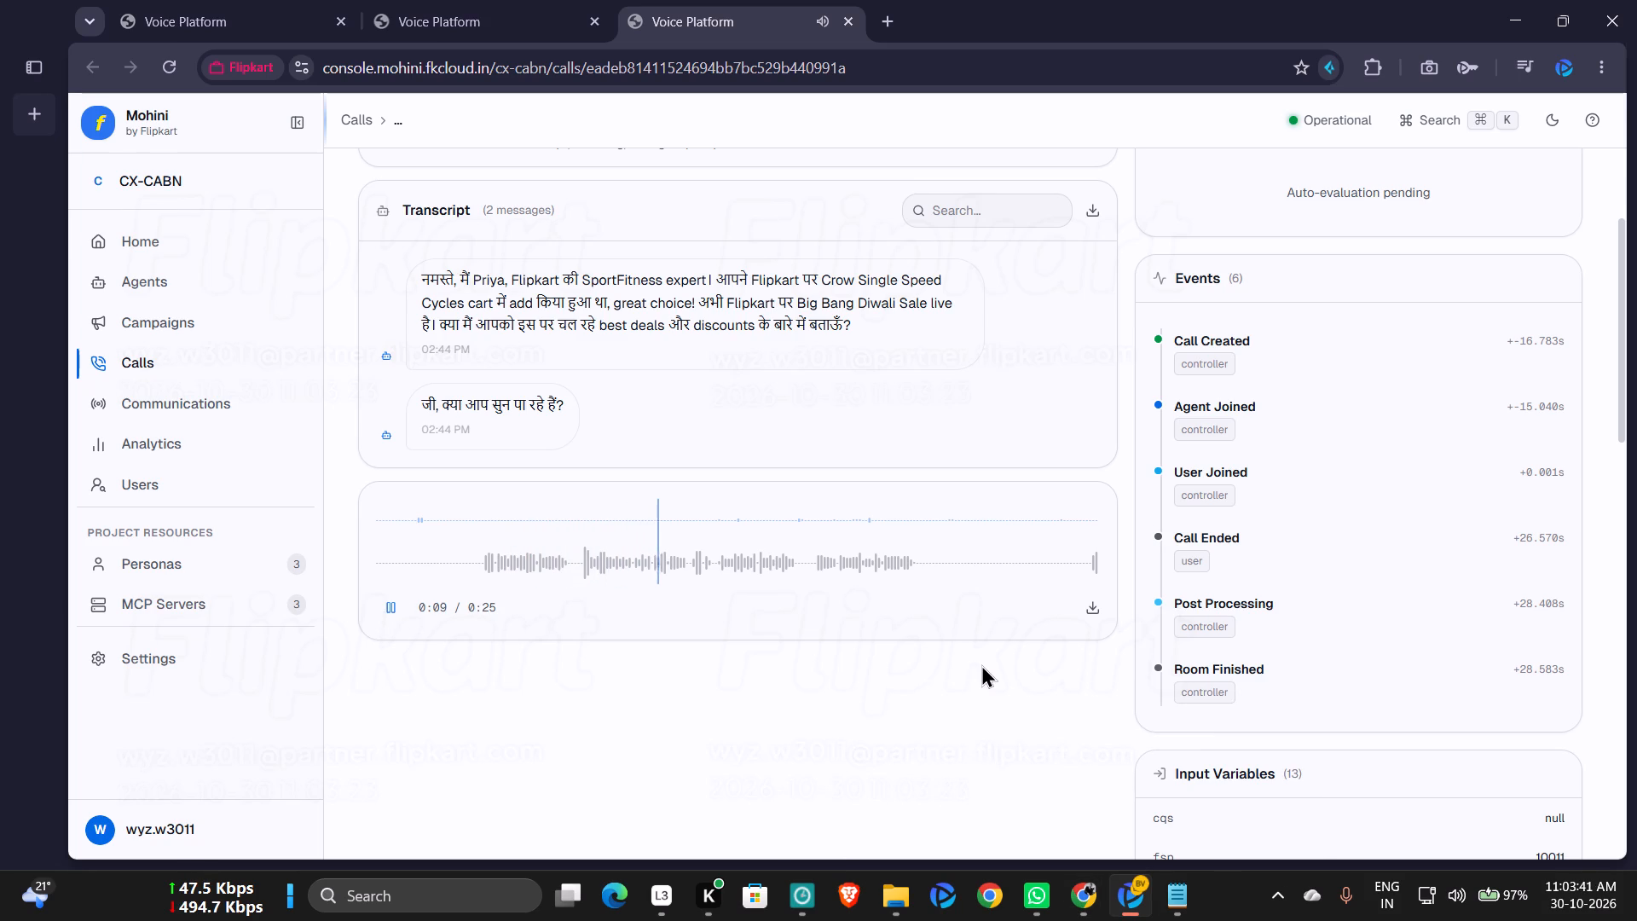
pyautogui.click(1075, 901)
pyautogui.click(1004, 813)
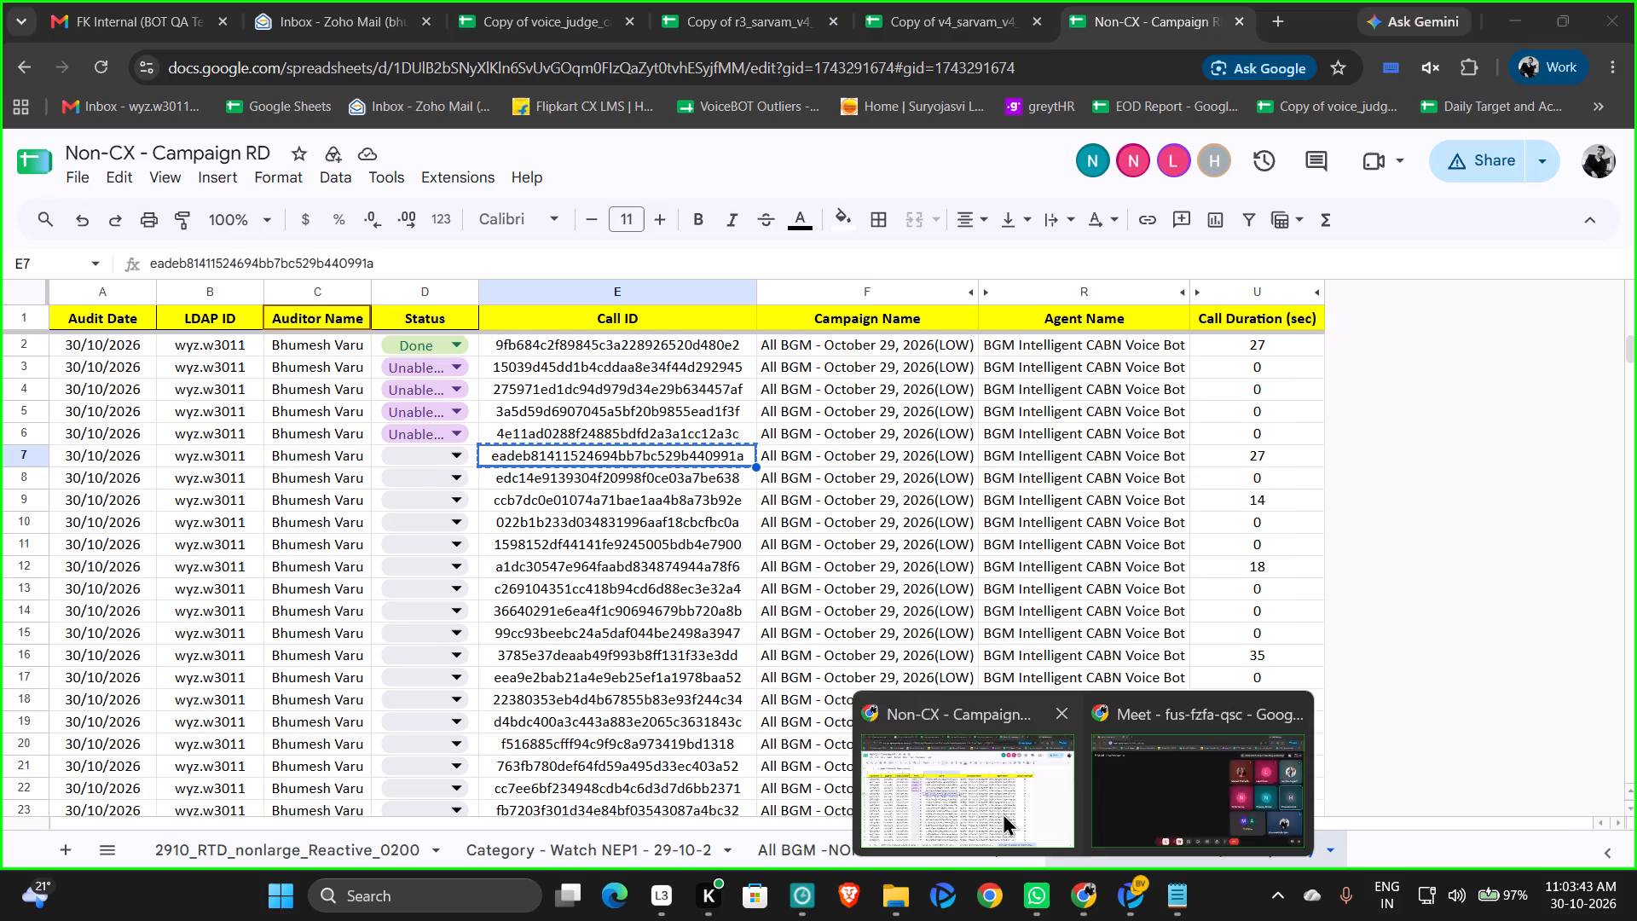
pyautogui.click(1138, 900)
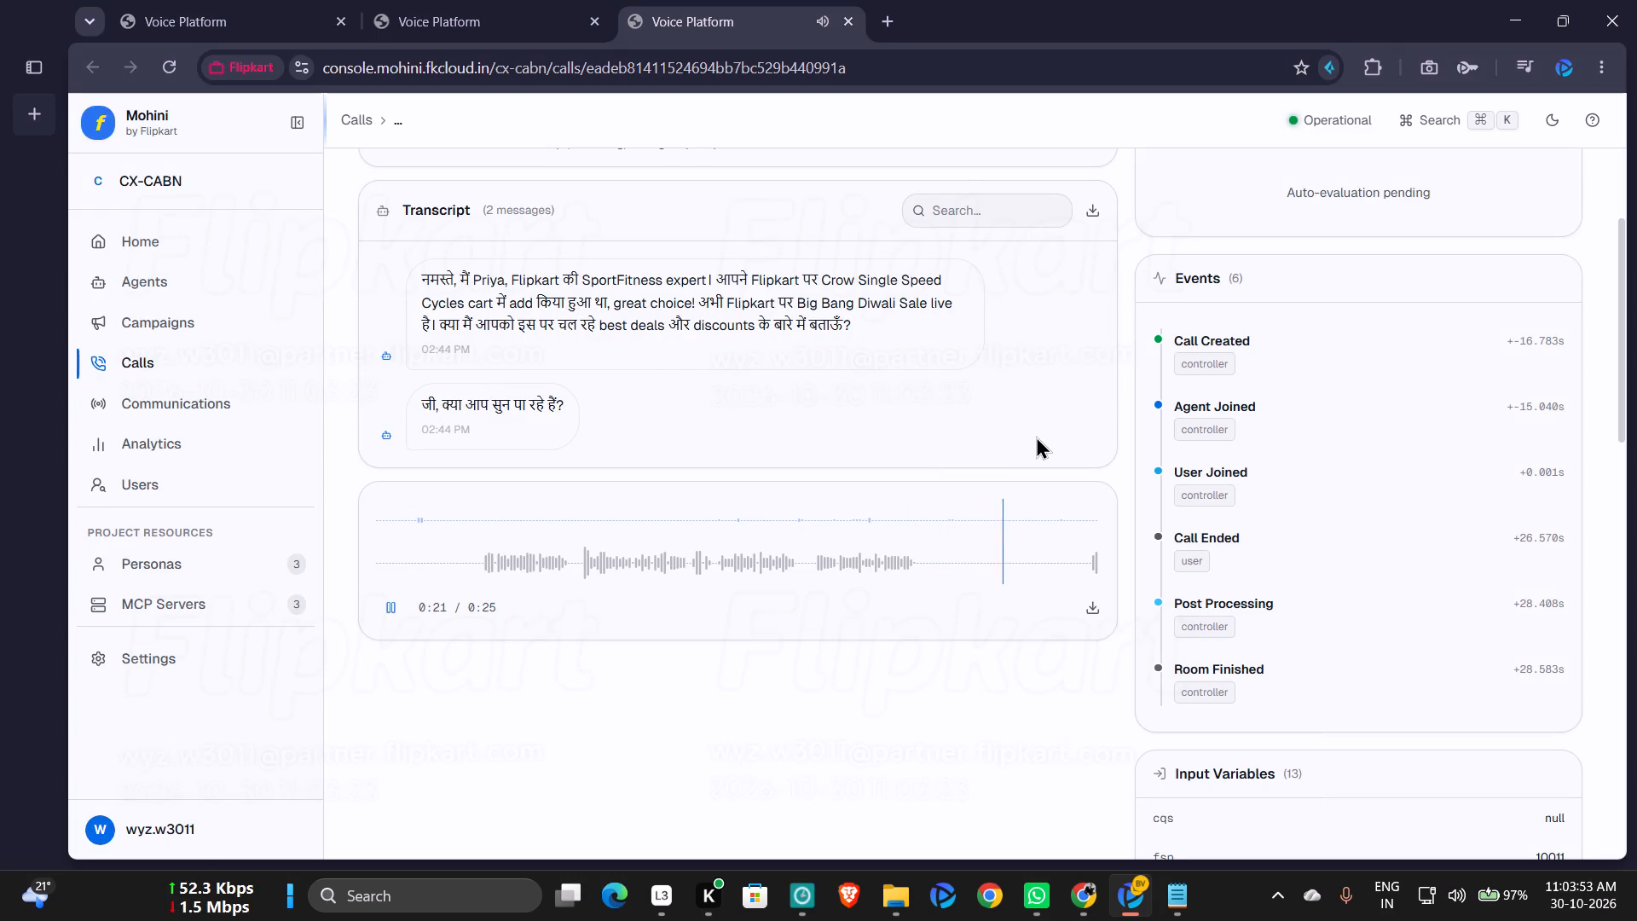
pyautogui.scroll(1, 1205, 422)
pyautogui.scroll(-1, 1206, 428)
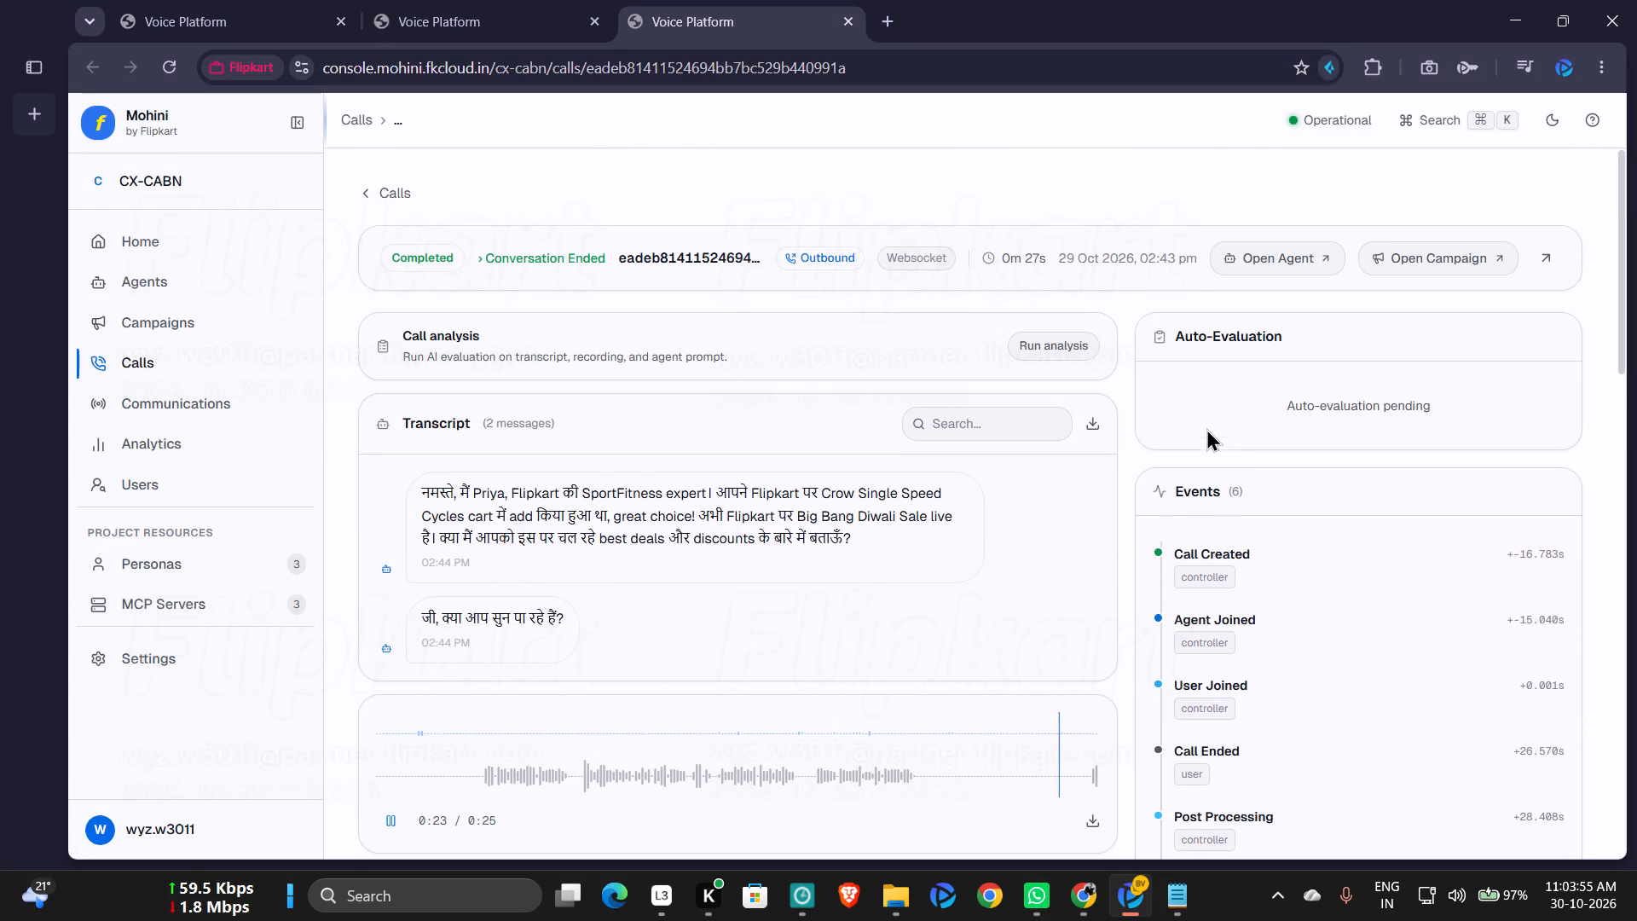
# Open AuditXpert in a new tab and start a blank audit form for the Judge Model process.
pyautogui.click(865, 18)
pyautogui.click(888, 20)
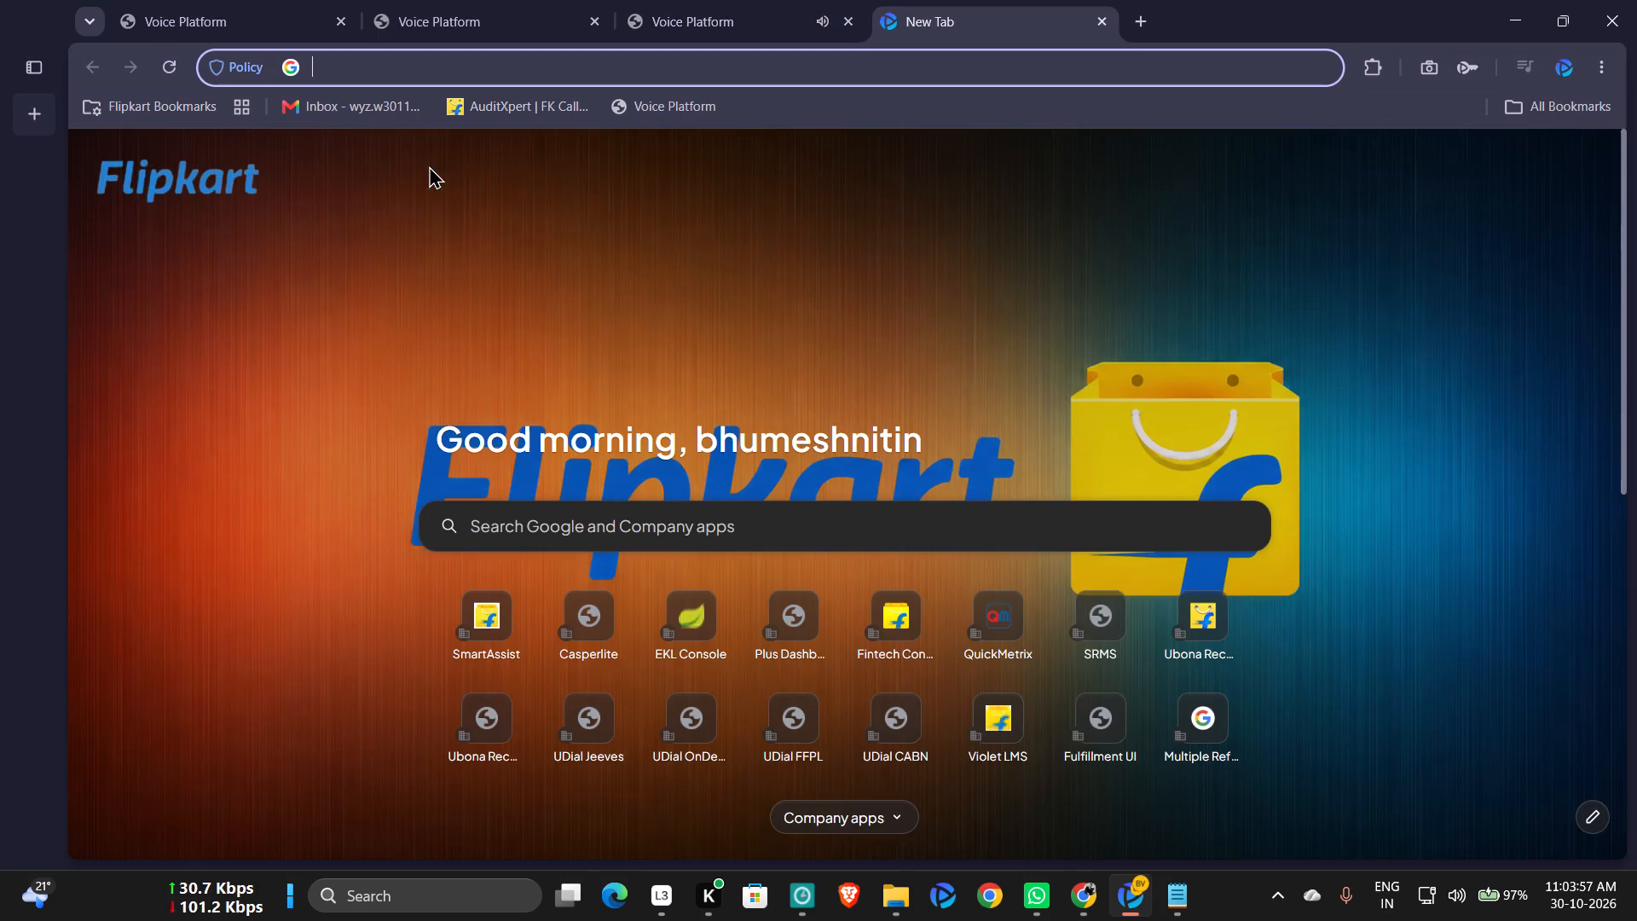
pyautogui.click(481, 89)
pyautogui.click(483, 99)
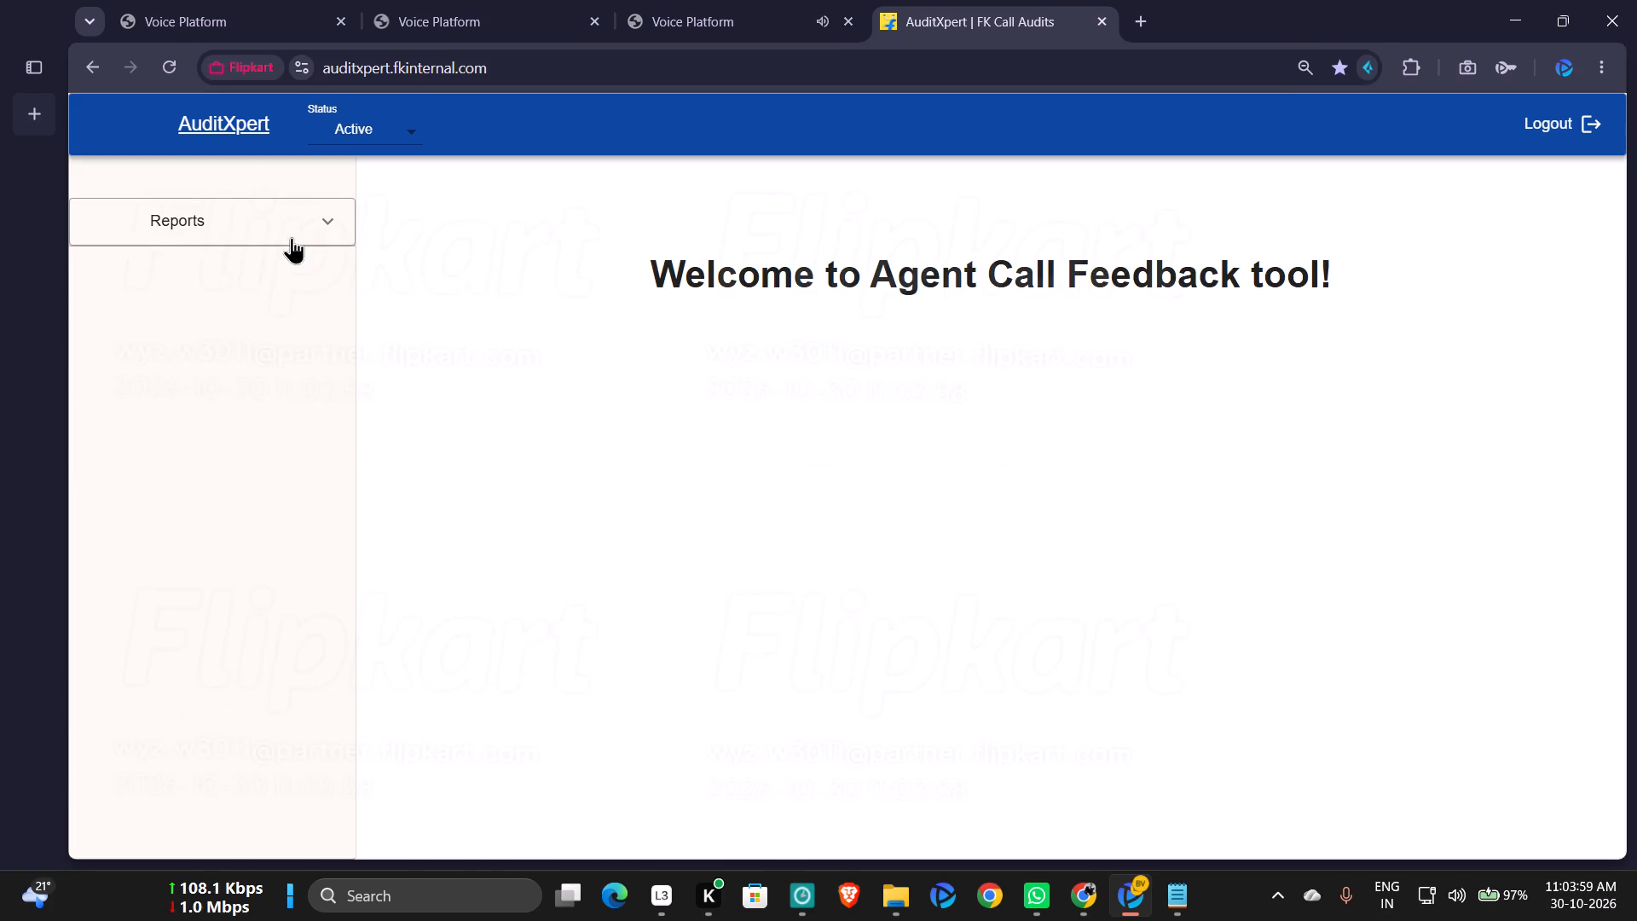
pyautogui.click(200, 204)
pyautogui.click(180, 387)
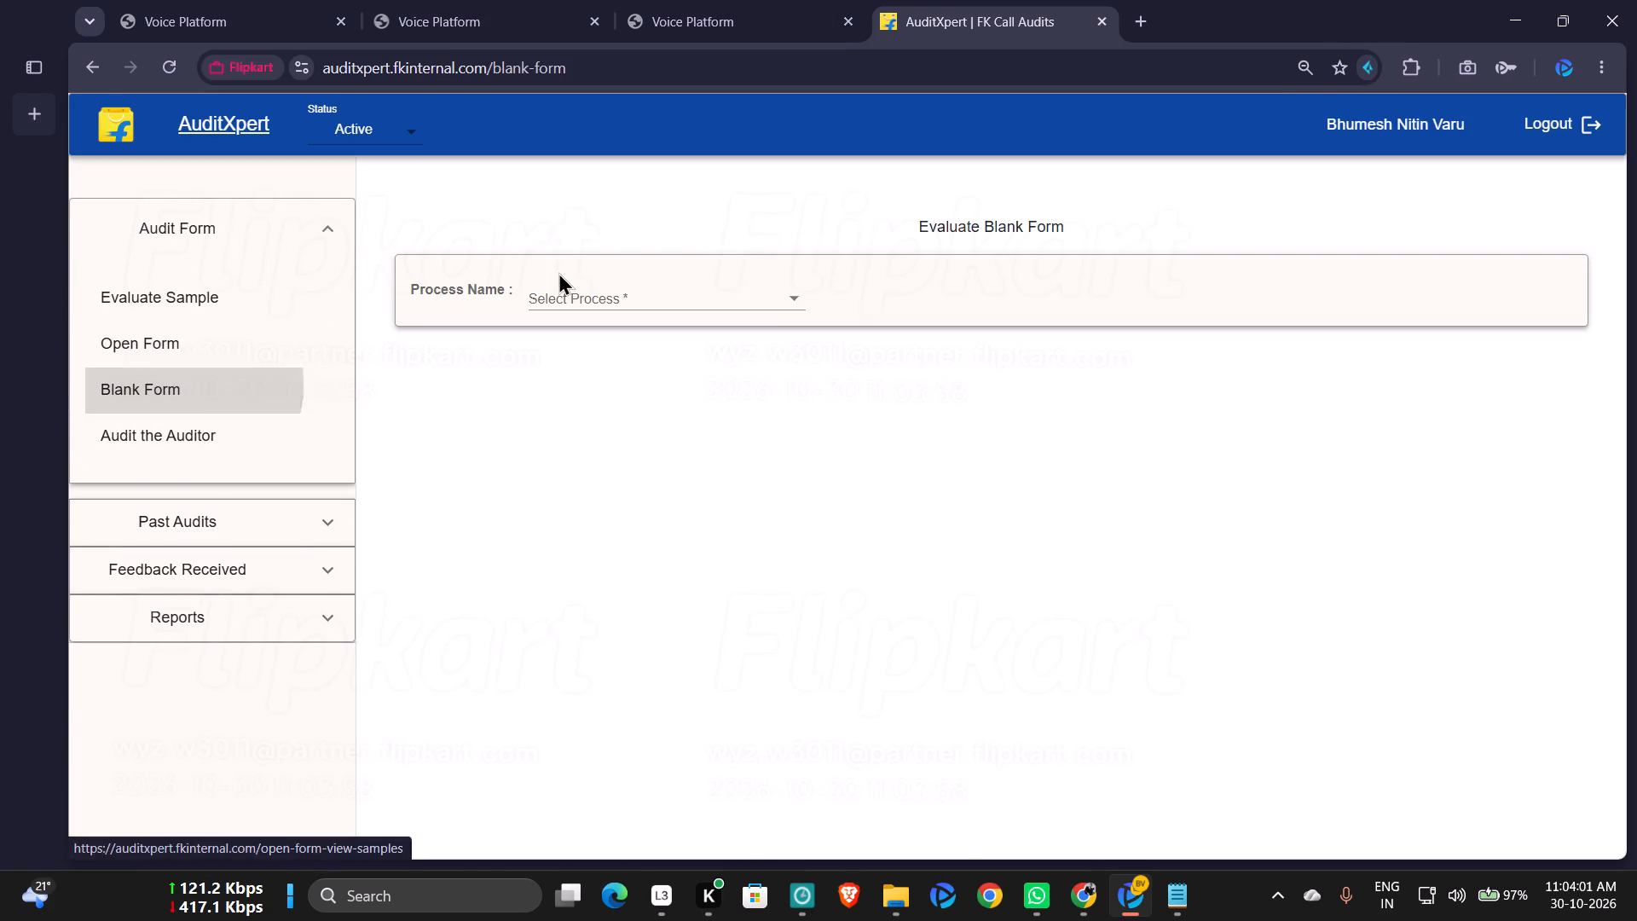
pyautogui.click(764, 303)
pyautogui.click(657, 483)
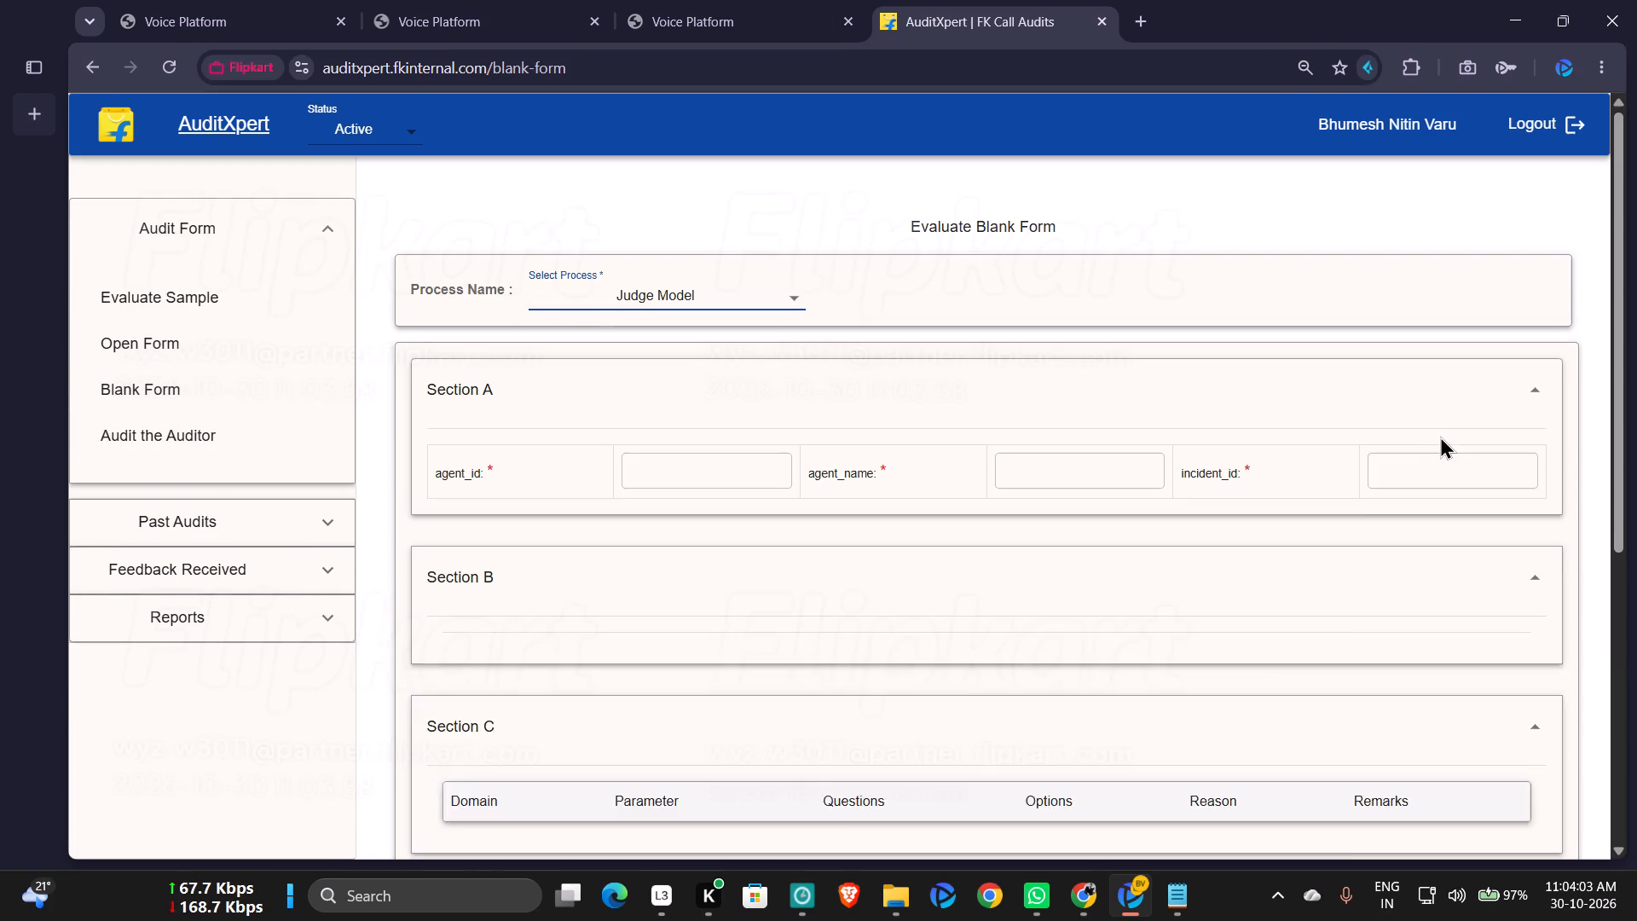
# Fill incident_id and UCID with the copied Call ID, and enter the saved agent_name and agent_id in Section A.
pyautogui.click(1430, 464)
pyautogui.hotkey('ctrl', 'v')
pyautogui.click(1034, 657)
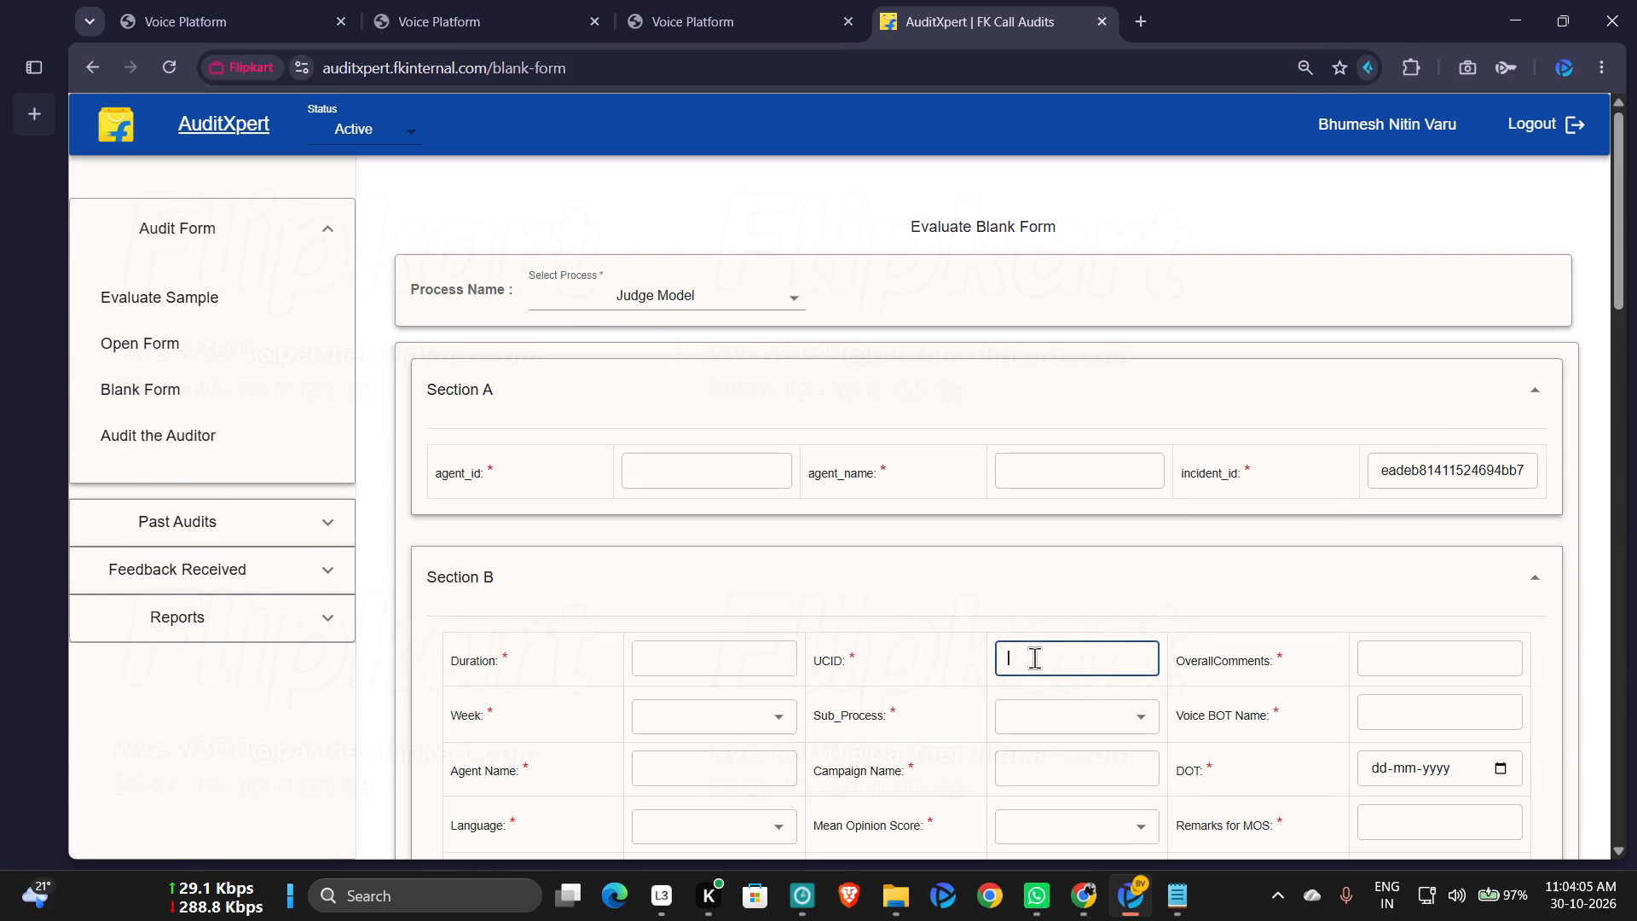
pyautogui.hotkey('ctrl', 'v')
pyautogui.click(1045, 463)
pyautogui.click(1103, 527)
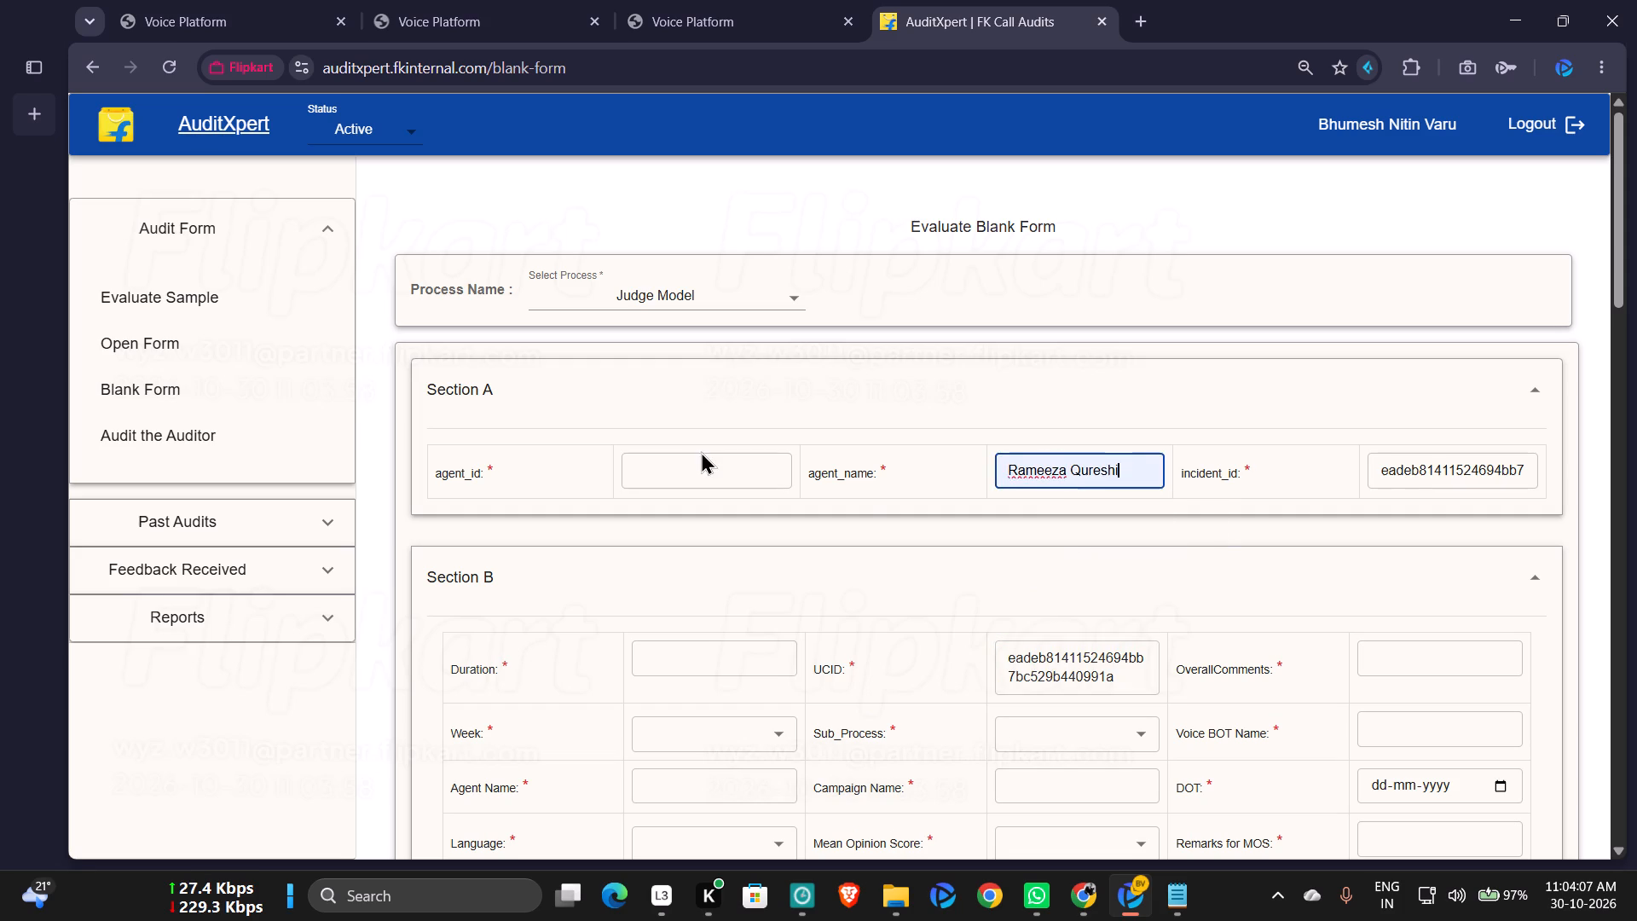
pyautogui.click(701, 451)
pyautogui.click(702, 462)
pyautogui.click(762, 519)
# In Section B, set Sub_Process to CX CABN, Week to Week5, DOT to 29-10-2026 and Voice BOT Name to Priya.
pyautogui.scroll(-1, 1014, 452)
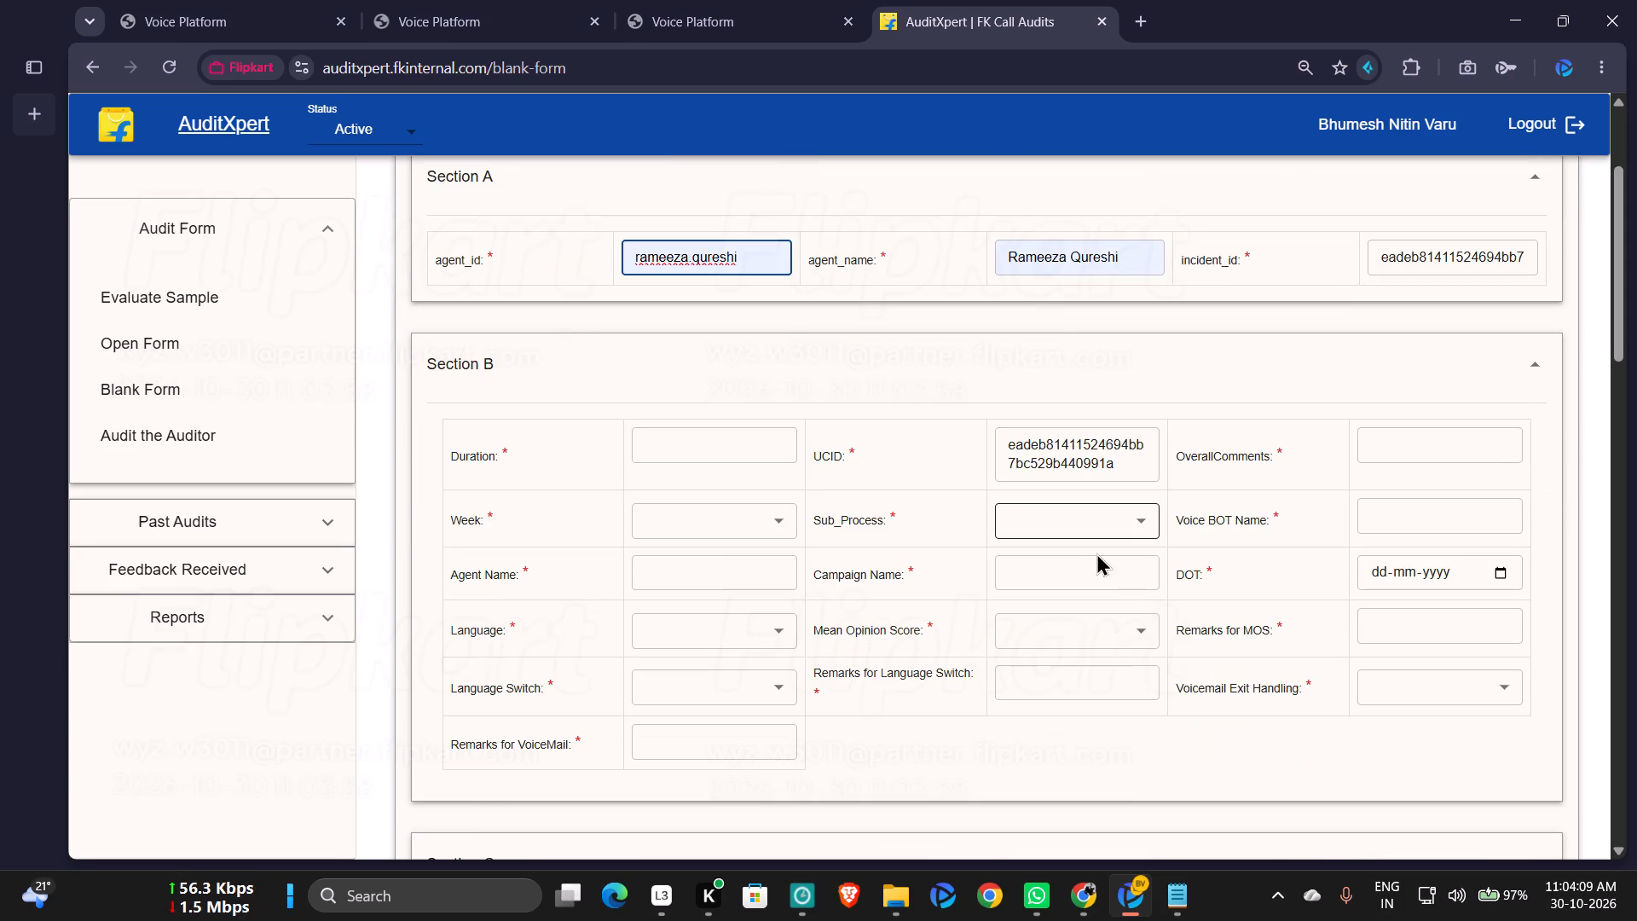
pyautogui.click(1133, 530)
pyautogui.click(1106, 639)
pyautogui.click(793, 531)
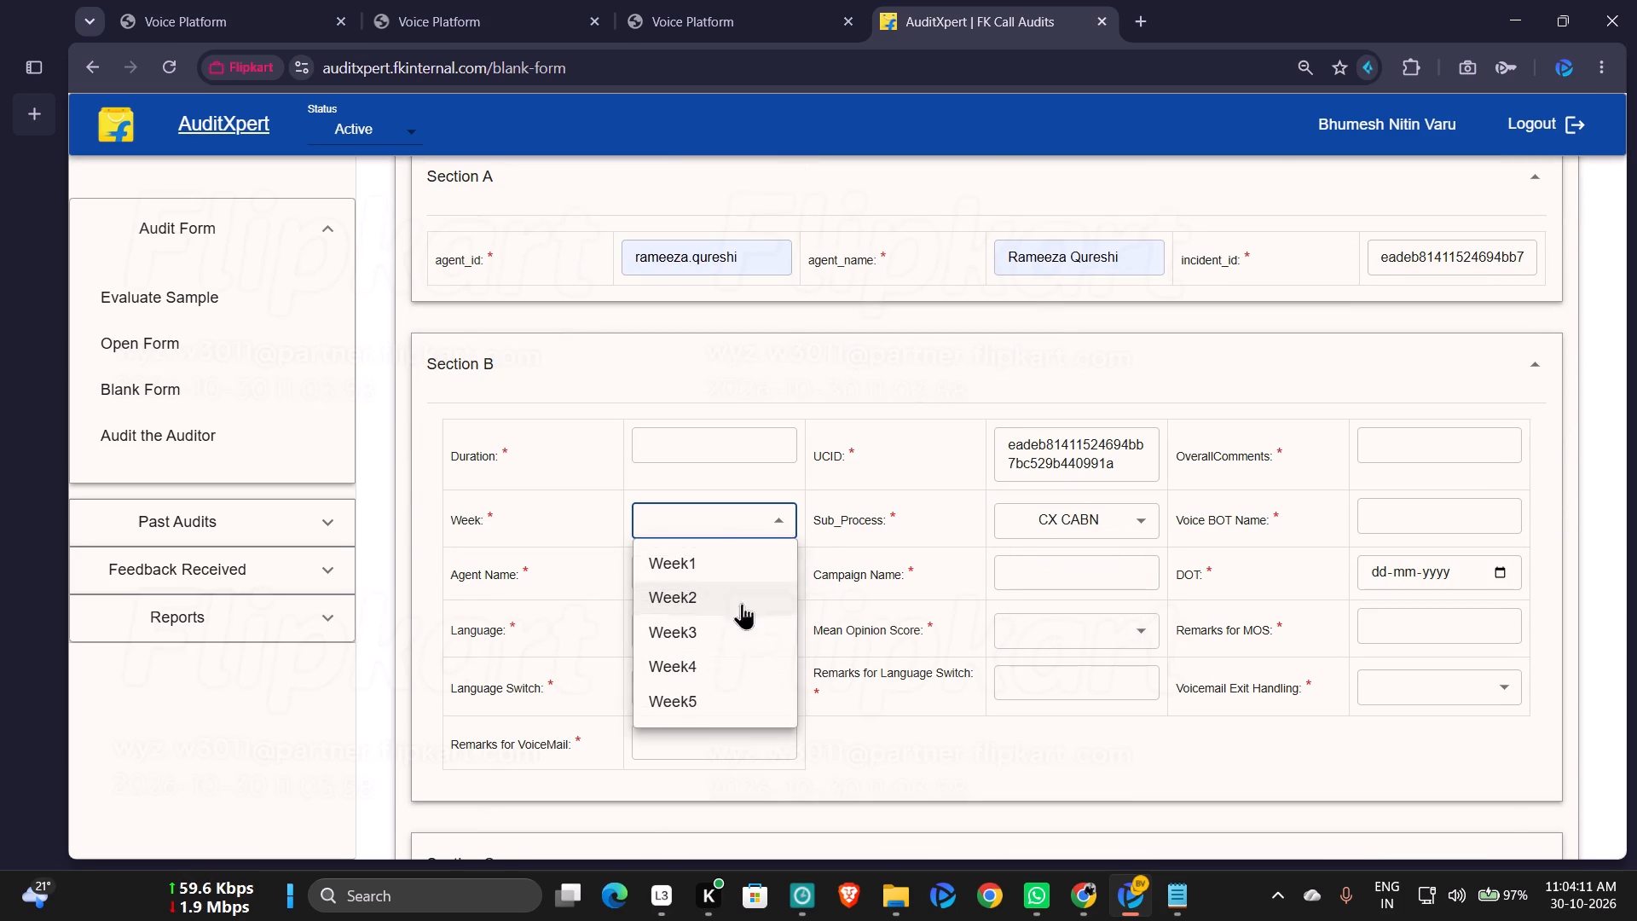
pyautogui.click(695, 698)
pyautogui.click(1500, 564)
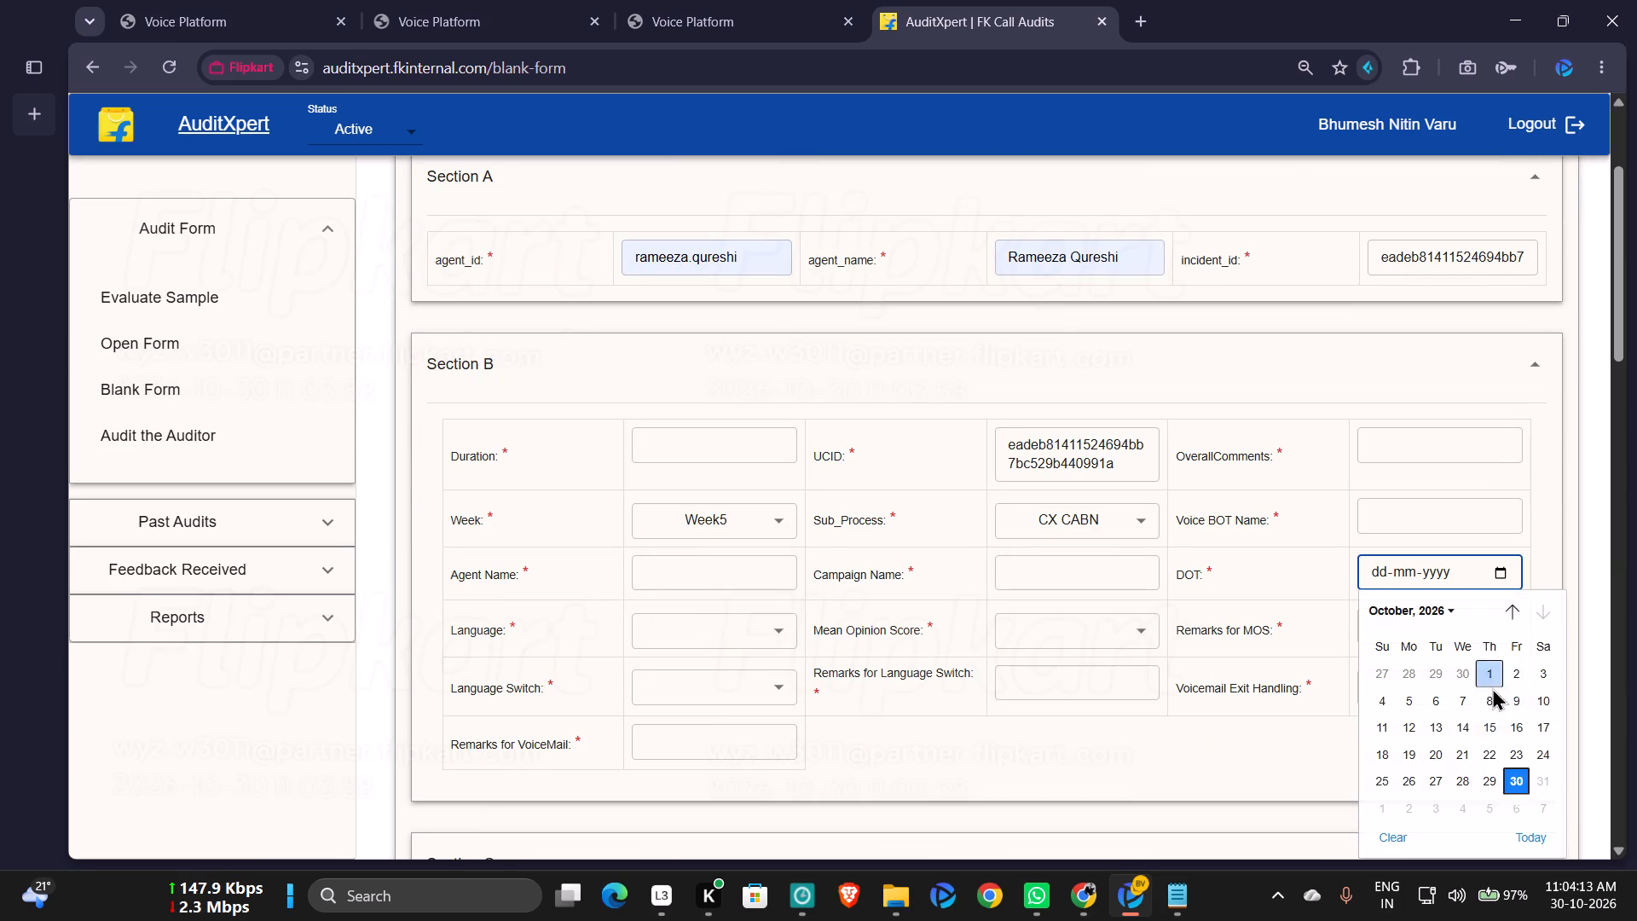
pyautogui.click(1486, 784)
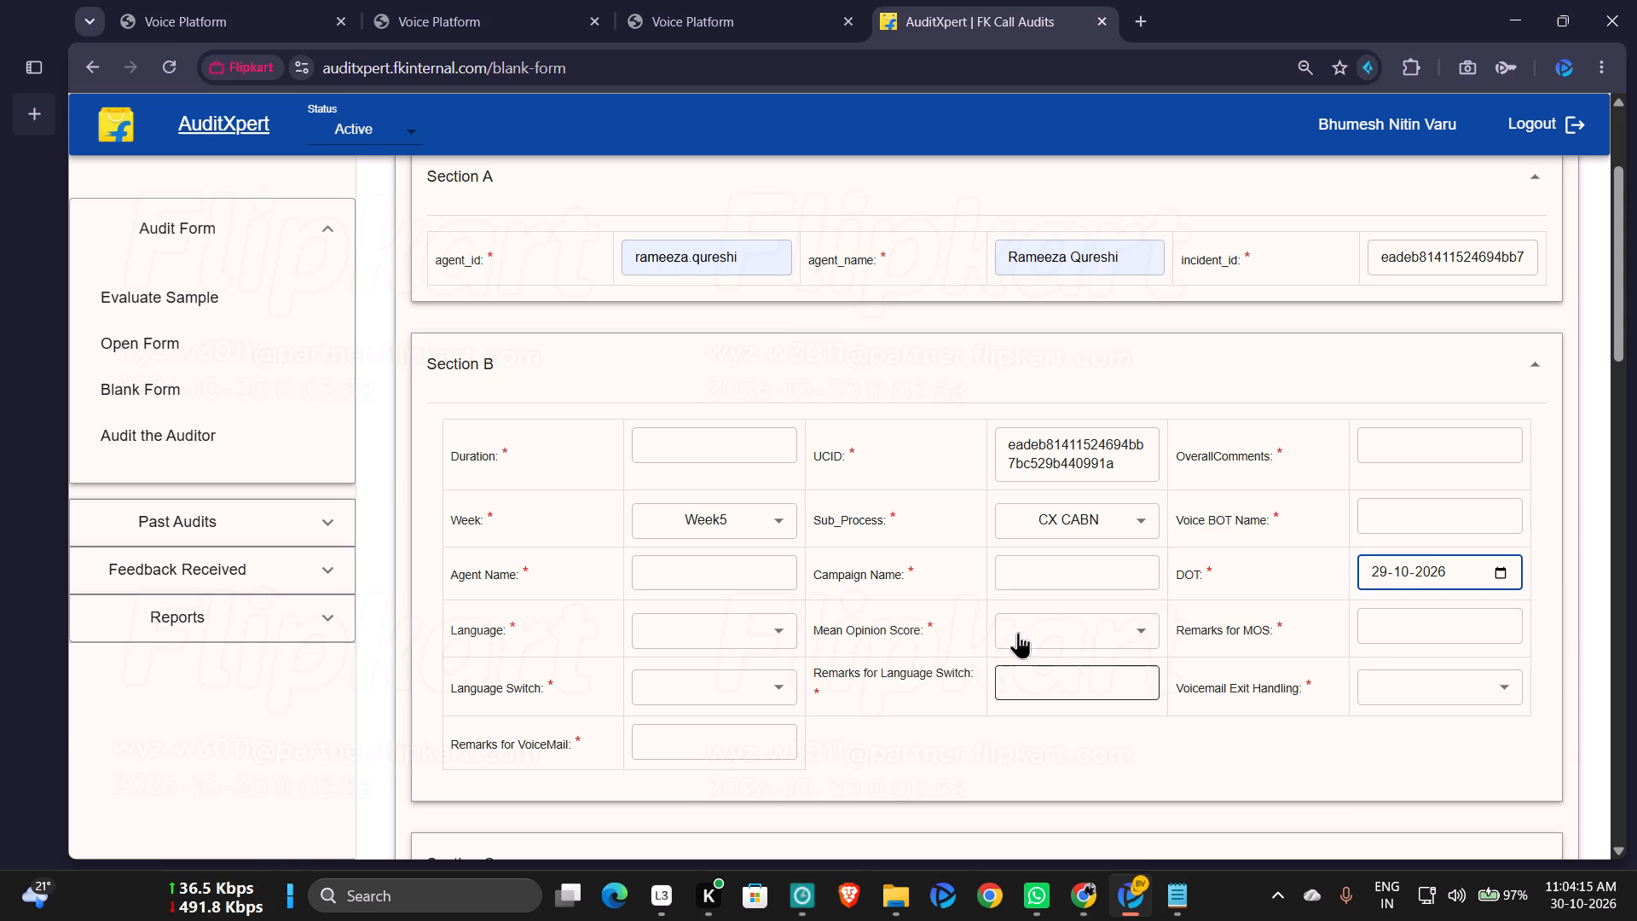
pyautogui.click(1433, 514)
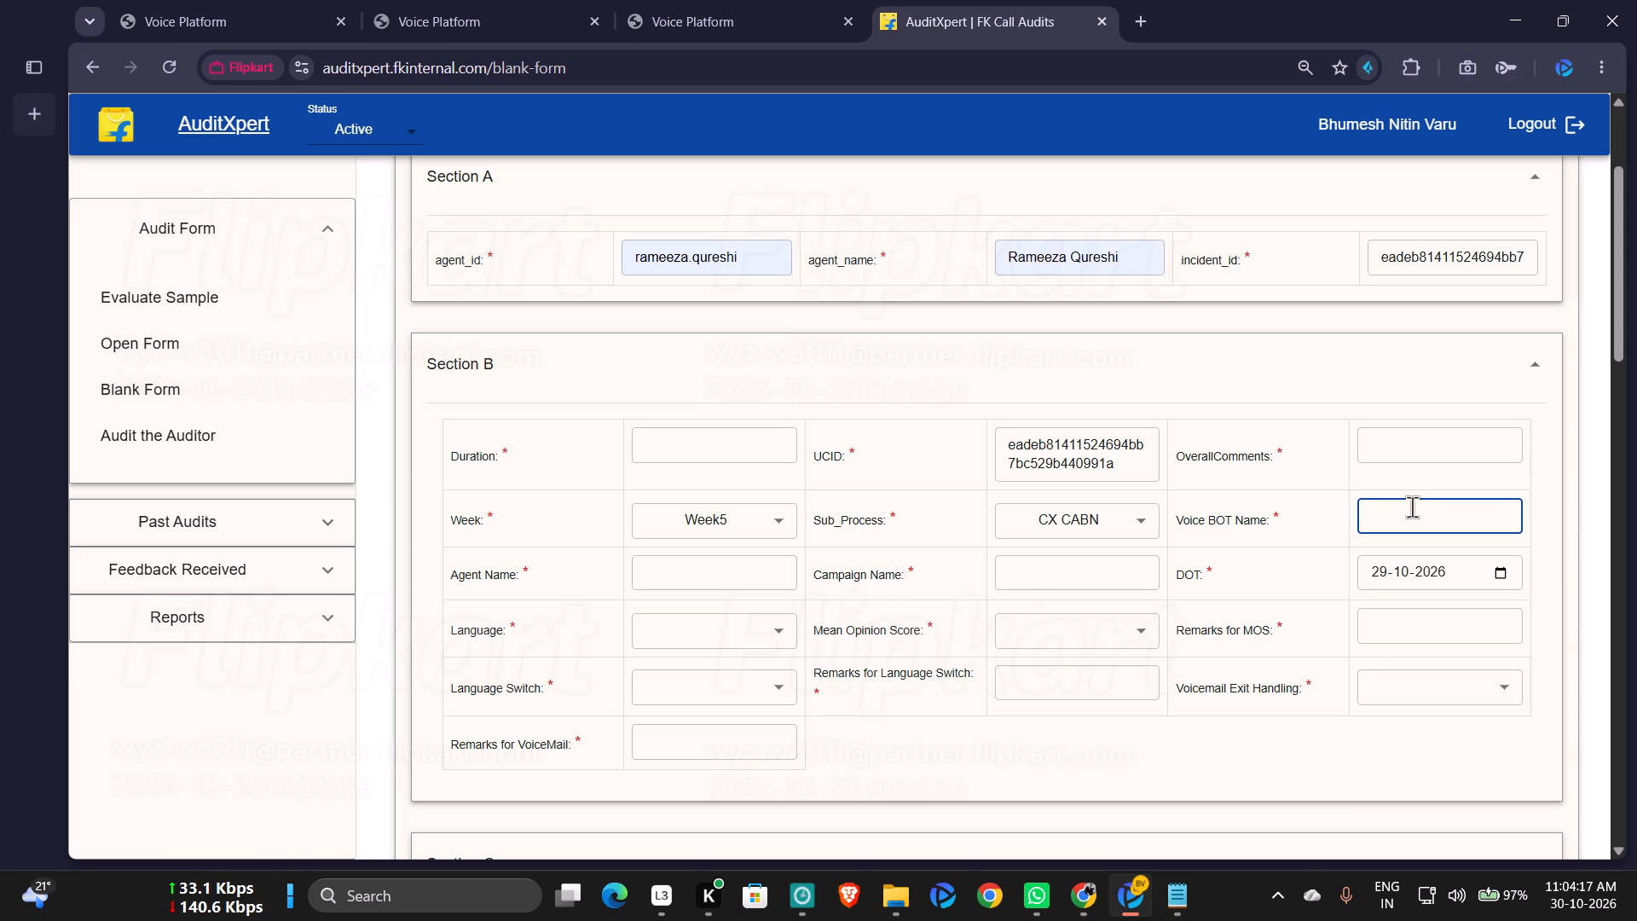
pyautogui.write('Priya')
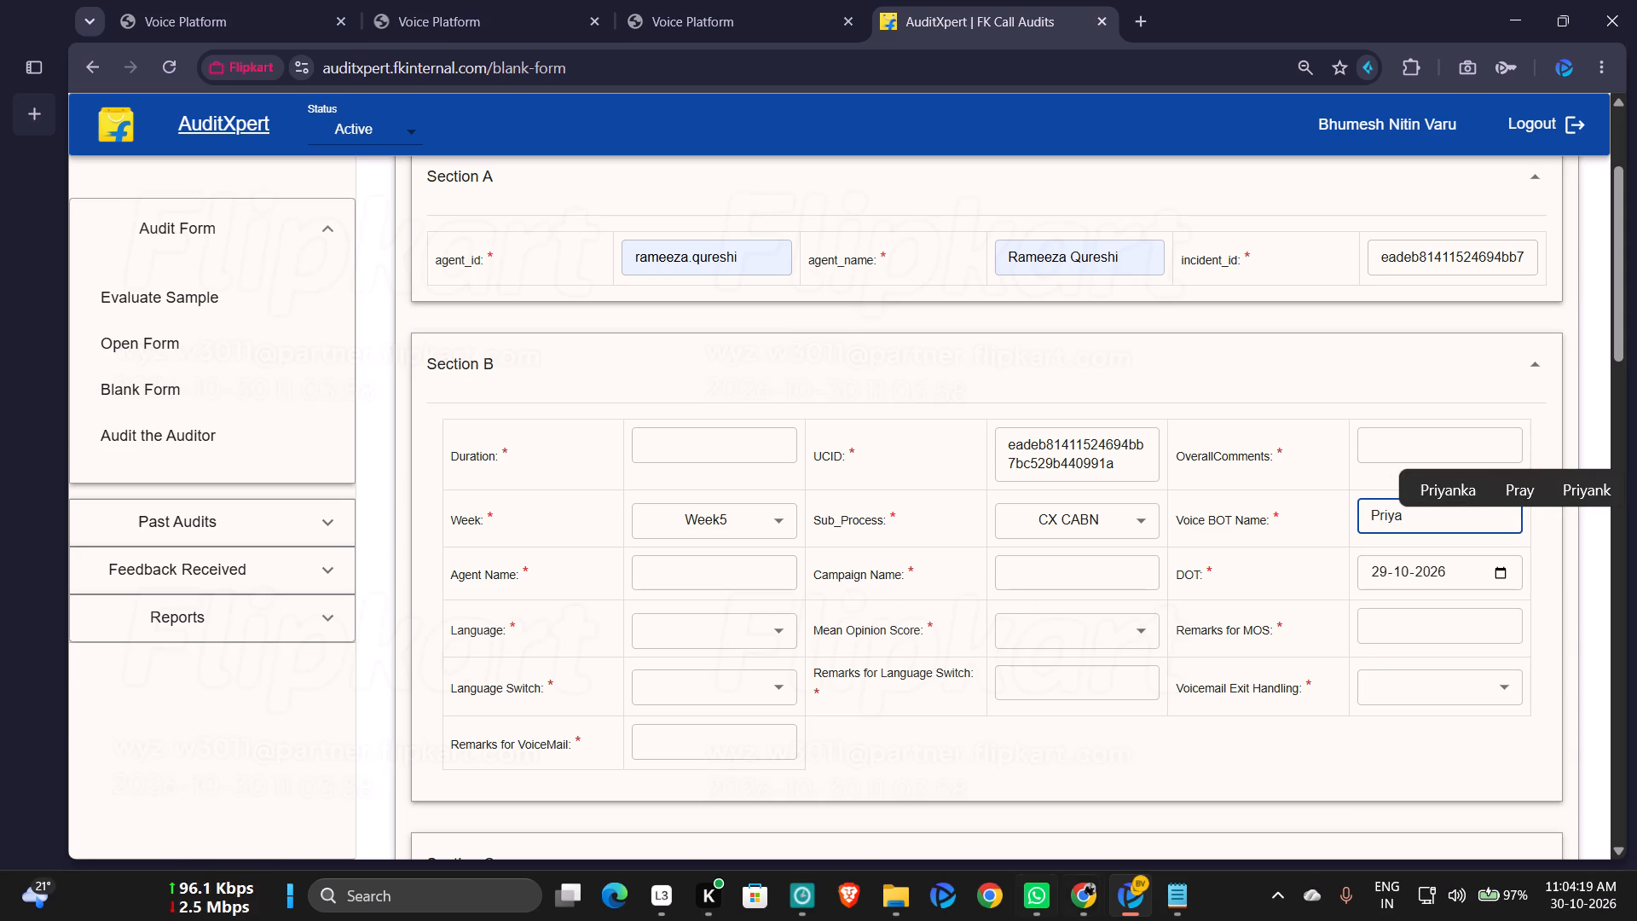
# Copy row 7's campaign name, All BGM - October 29, 2026(LOW), from the spreadsheet into the form's Campaign Name.
pyautogui.click(1068, 895)
pyautogui.click(979, 790)
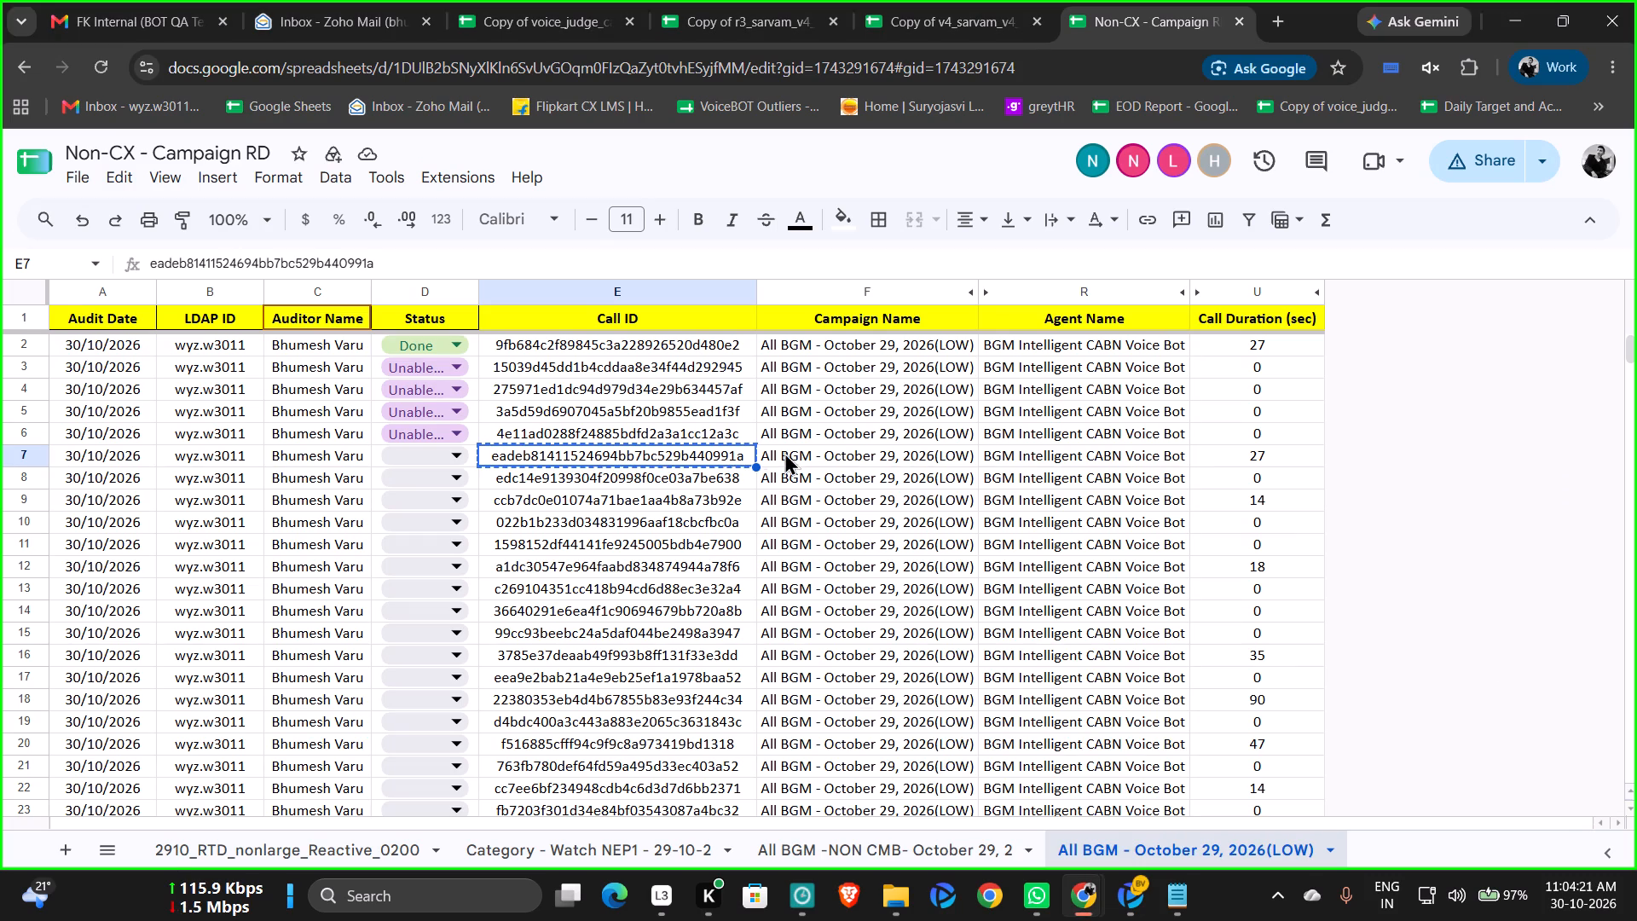
pyautogui.click(794, 452)
pyautogui.hotkey('ctrl', 'c')
pyautogui.click(1145, 895)
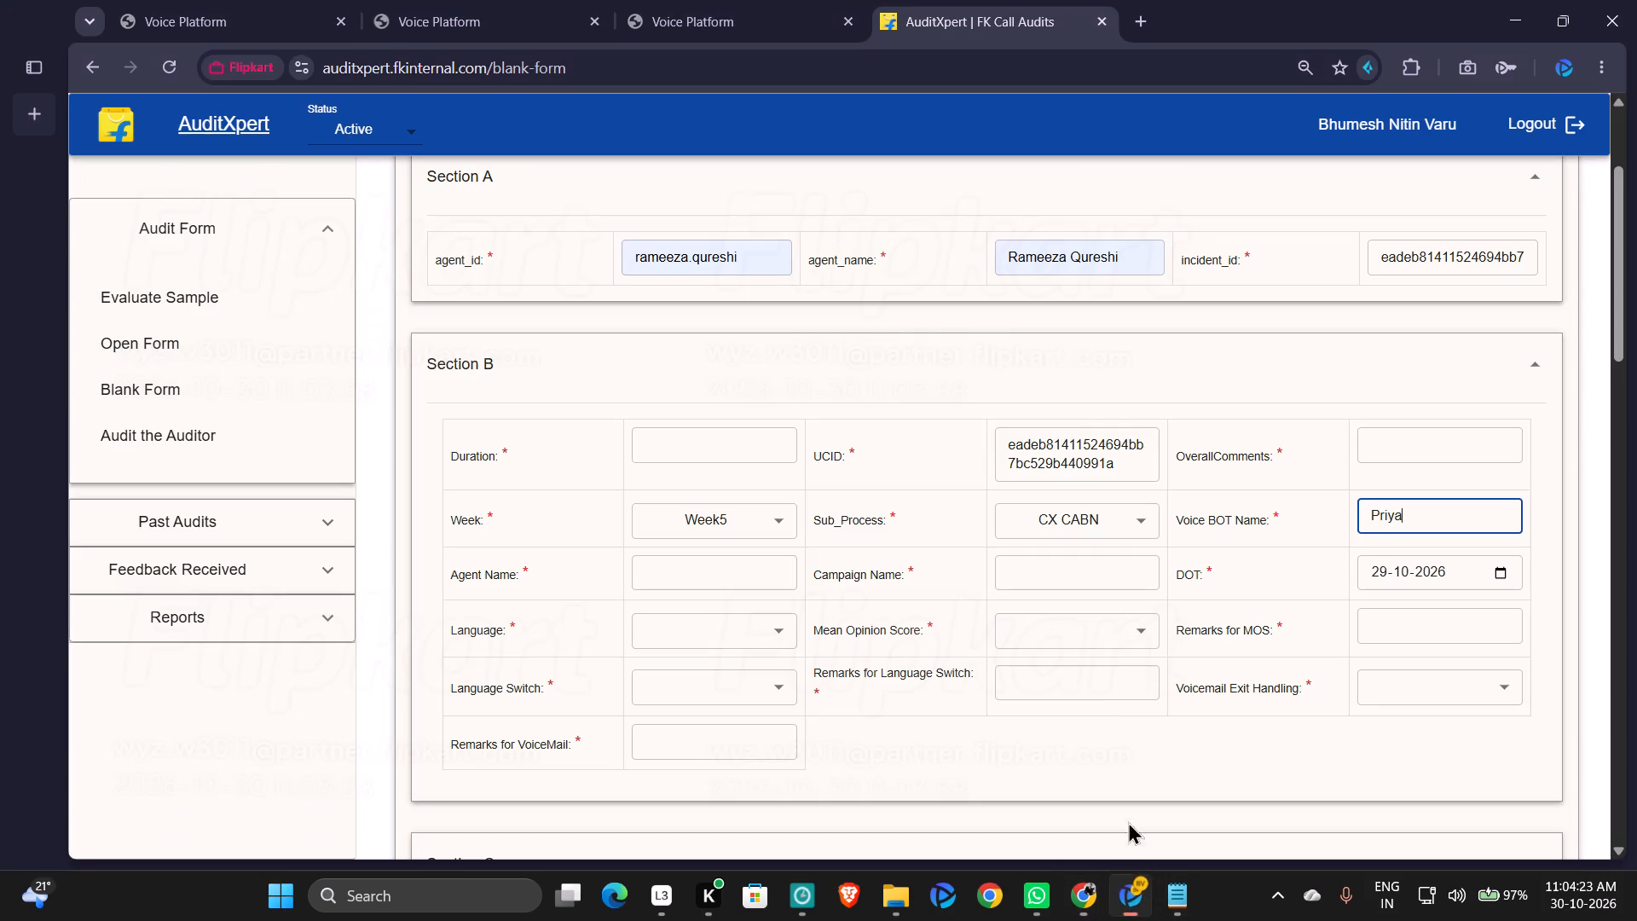
pyautogui.click(1099, 565)
pyautogui.hotkey('ctrl', 'v')
# Copy row 7's agent name, BGM Intelligent CABN Voice Bot, from the spreadsheet into Section B's Agent Name.
pyautogui.click(1073, 905)
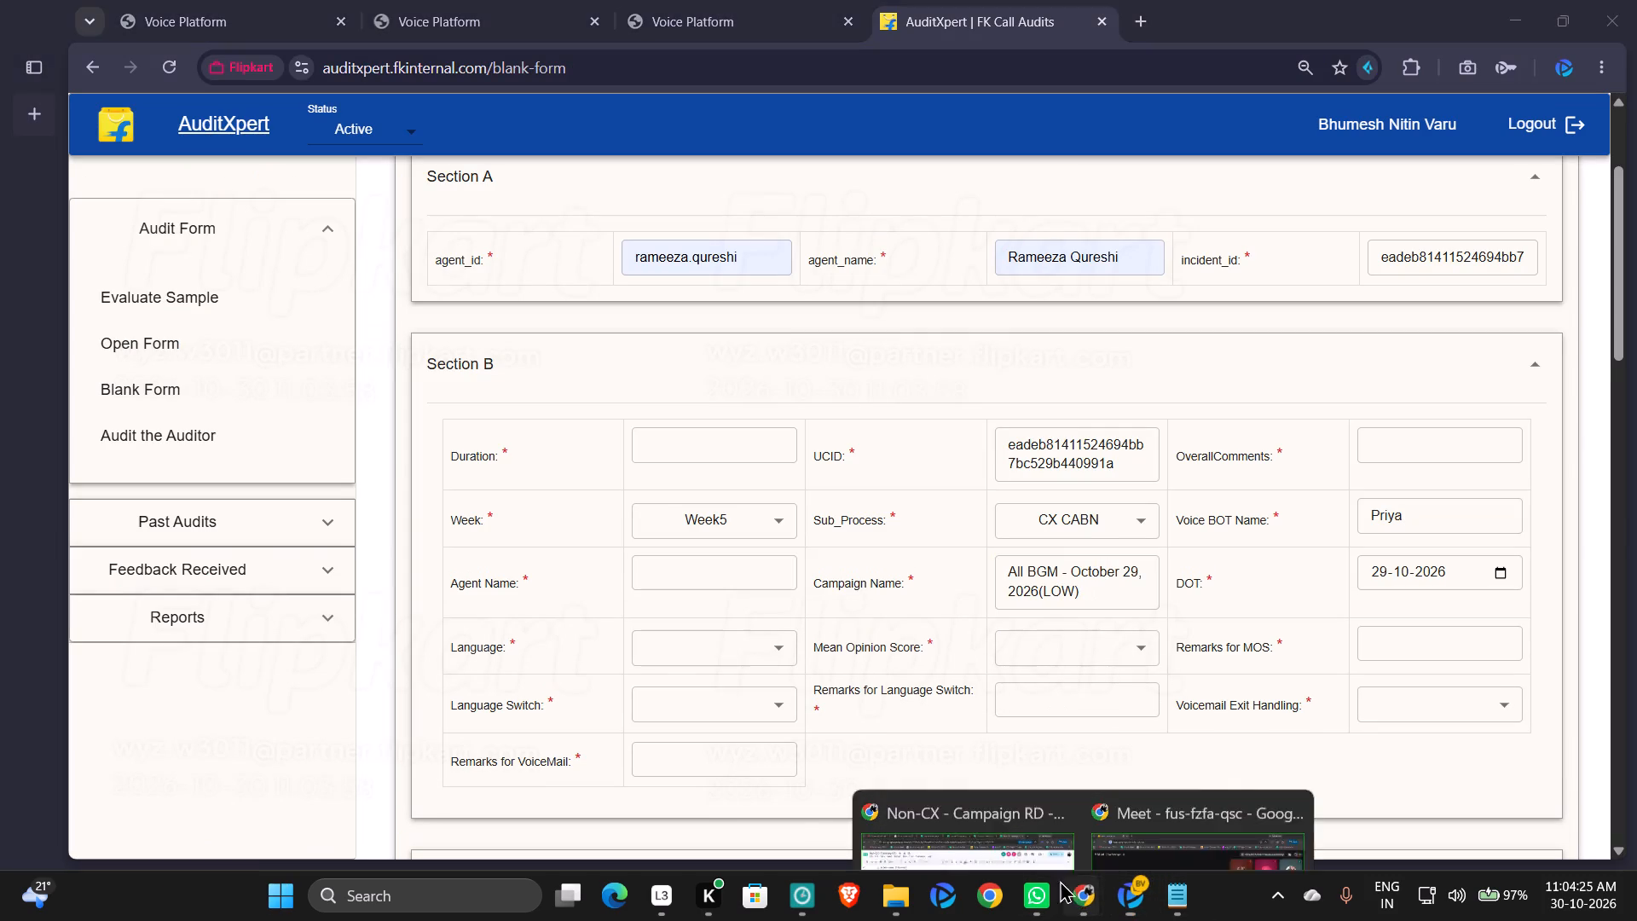
pyautogui.click(954, 740)
pyautogui.click(1070, 451)
pyautogui.hotkey('ctrl', 'c')
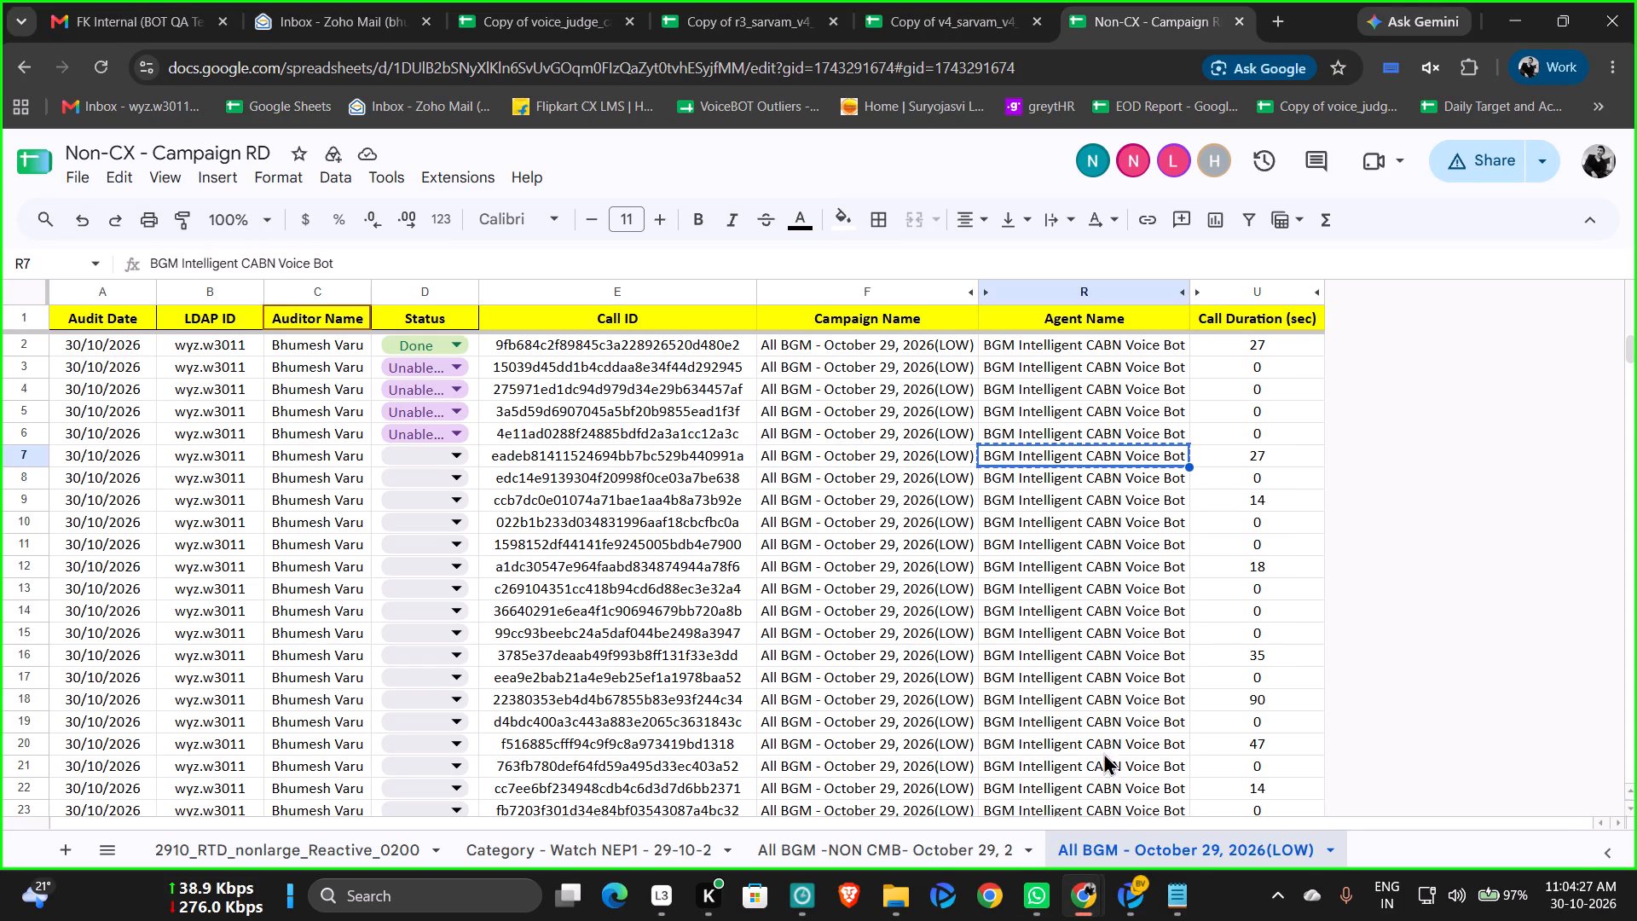
pyautogui.click(1142, 884)
pyautogui.click(732, 561)
pyautogui.hotkey('ctrl', 'v')
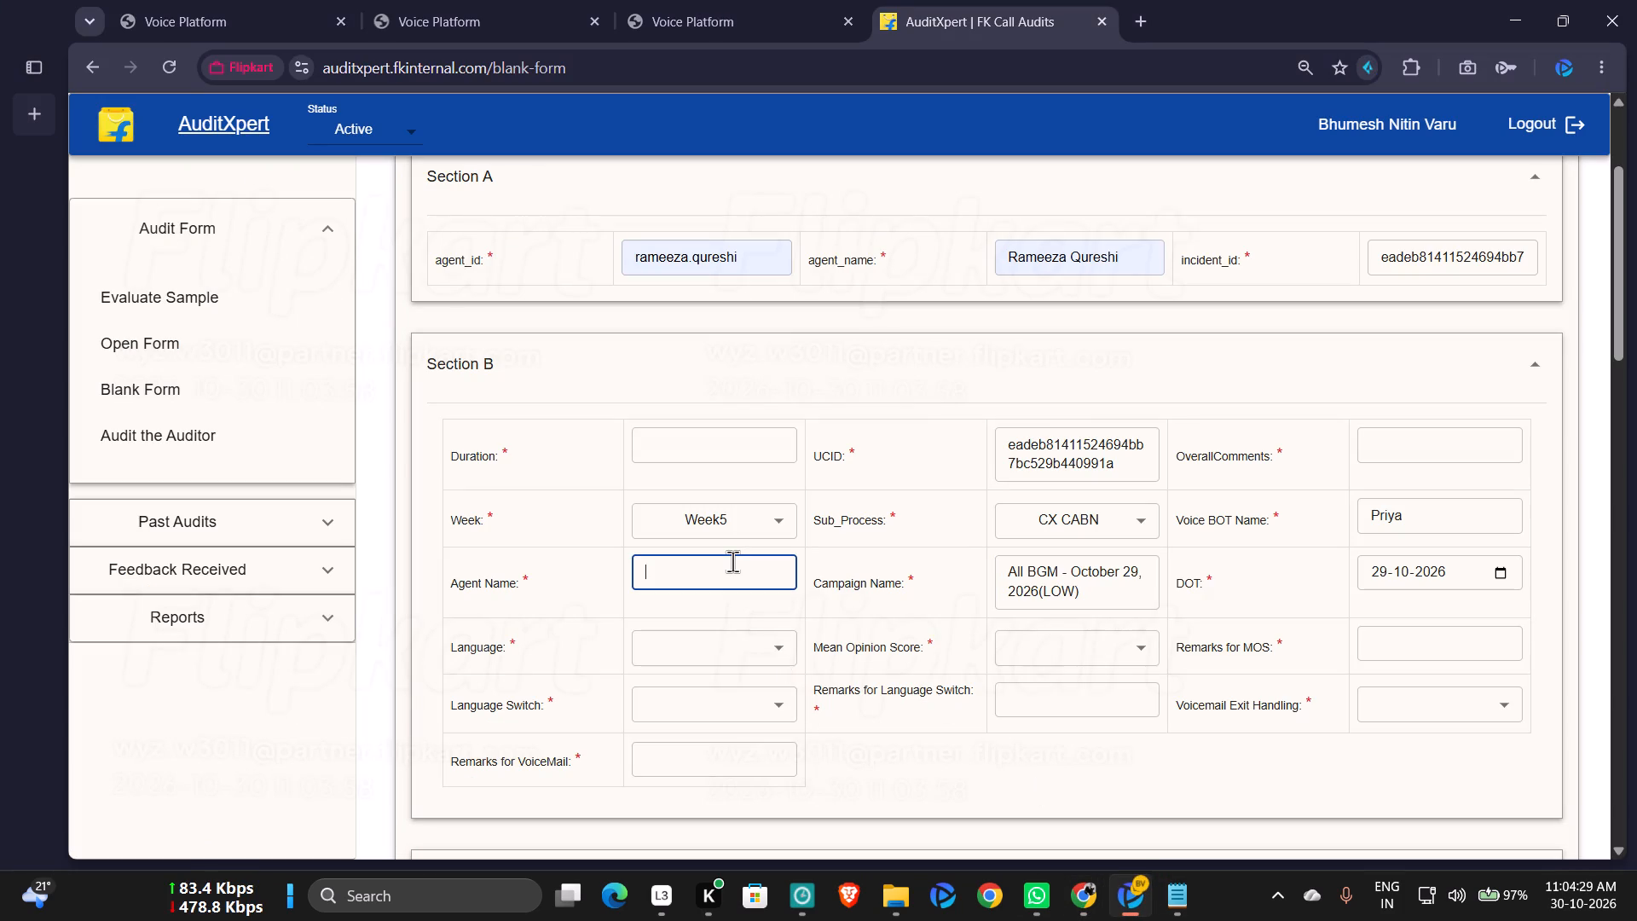
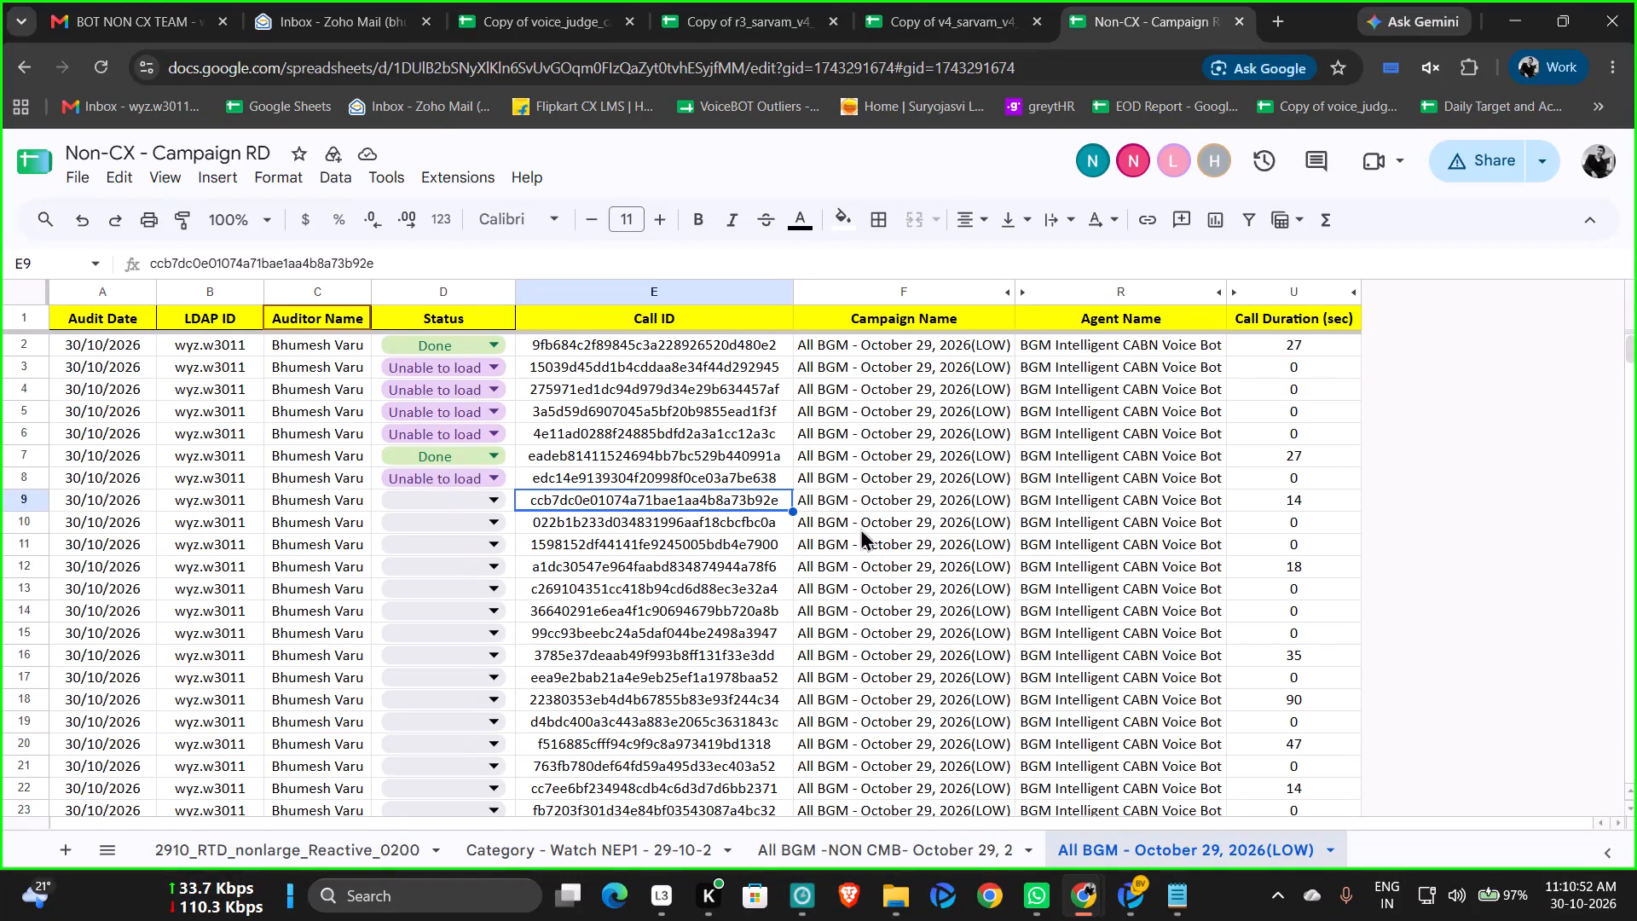
# Select the row 11 Call ID, 1598152df44141fe9245005bdb4e7900, in the October 29 low campaign sheet.
pyautogui.click(708, 542)
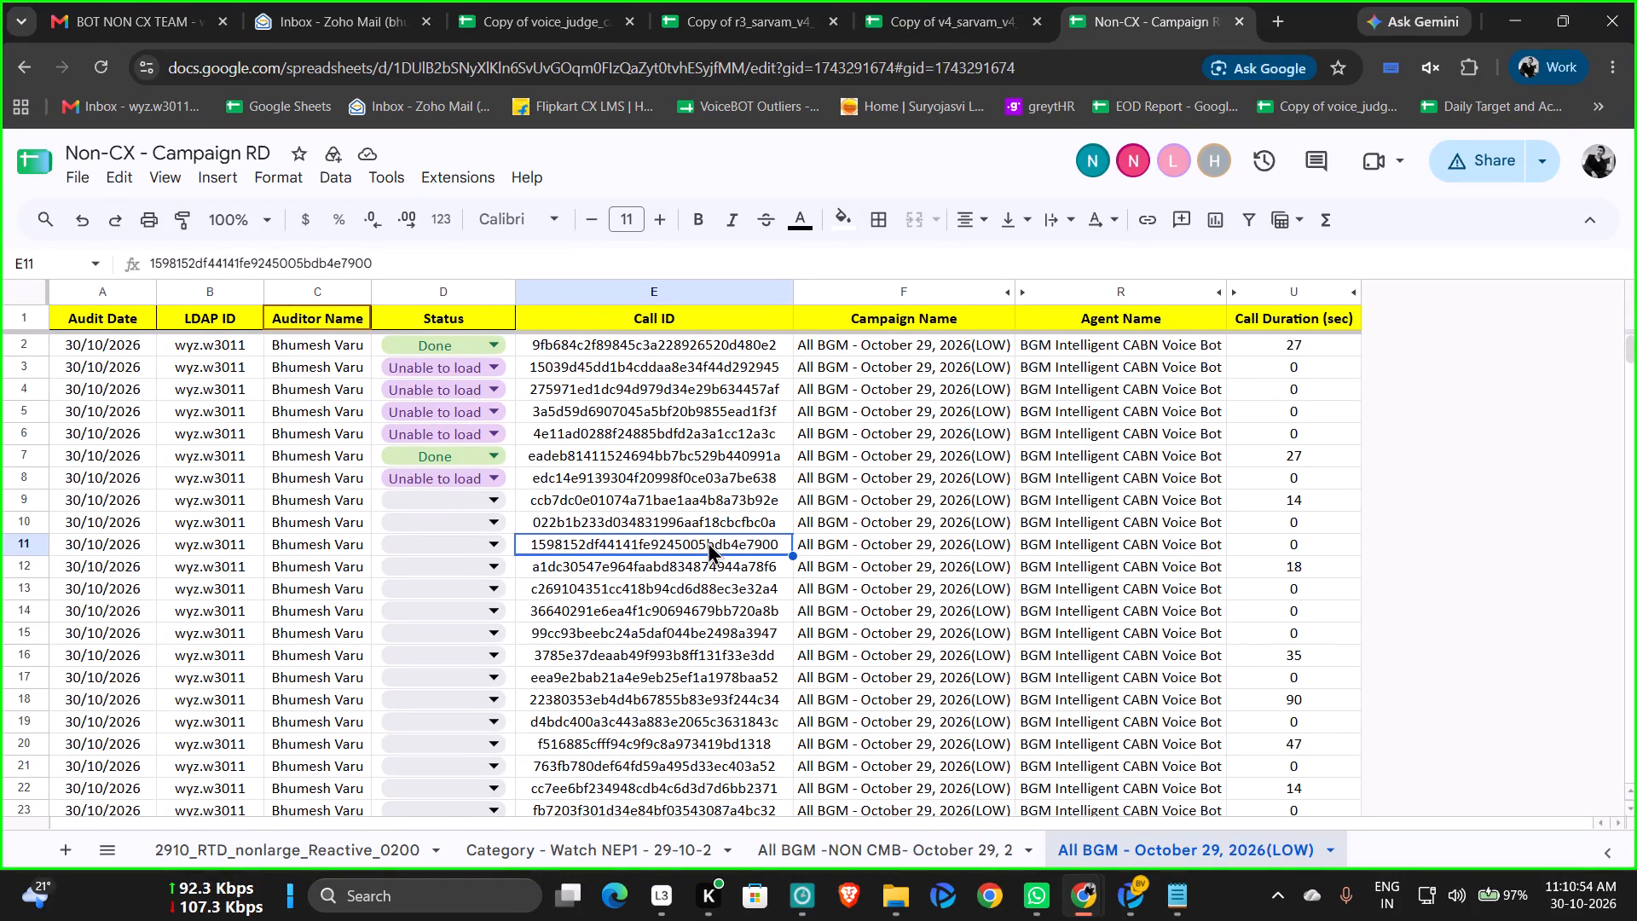
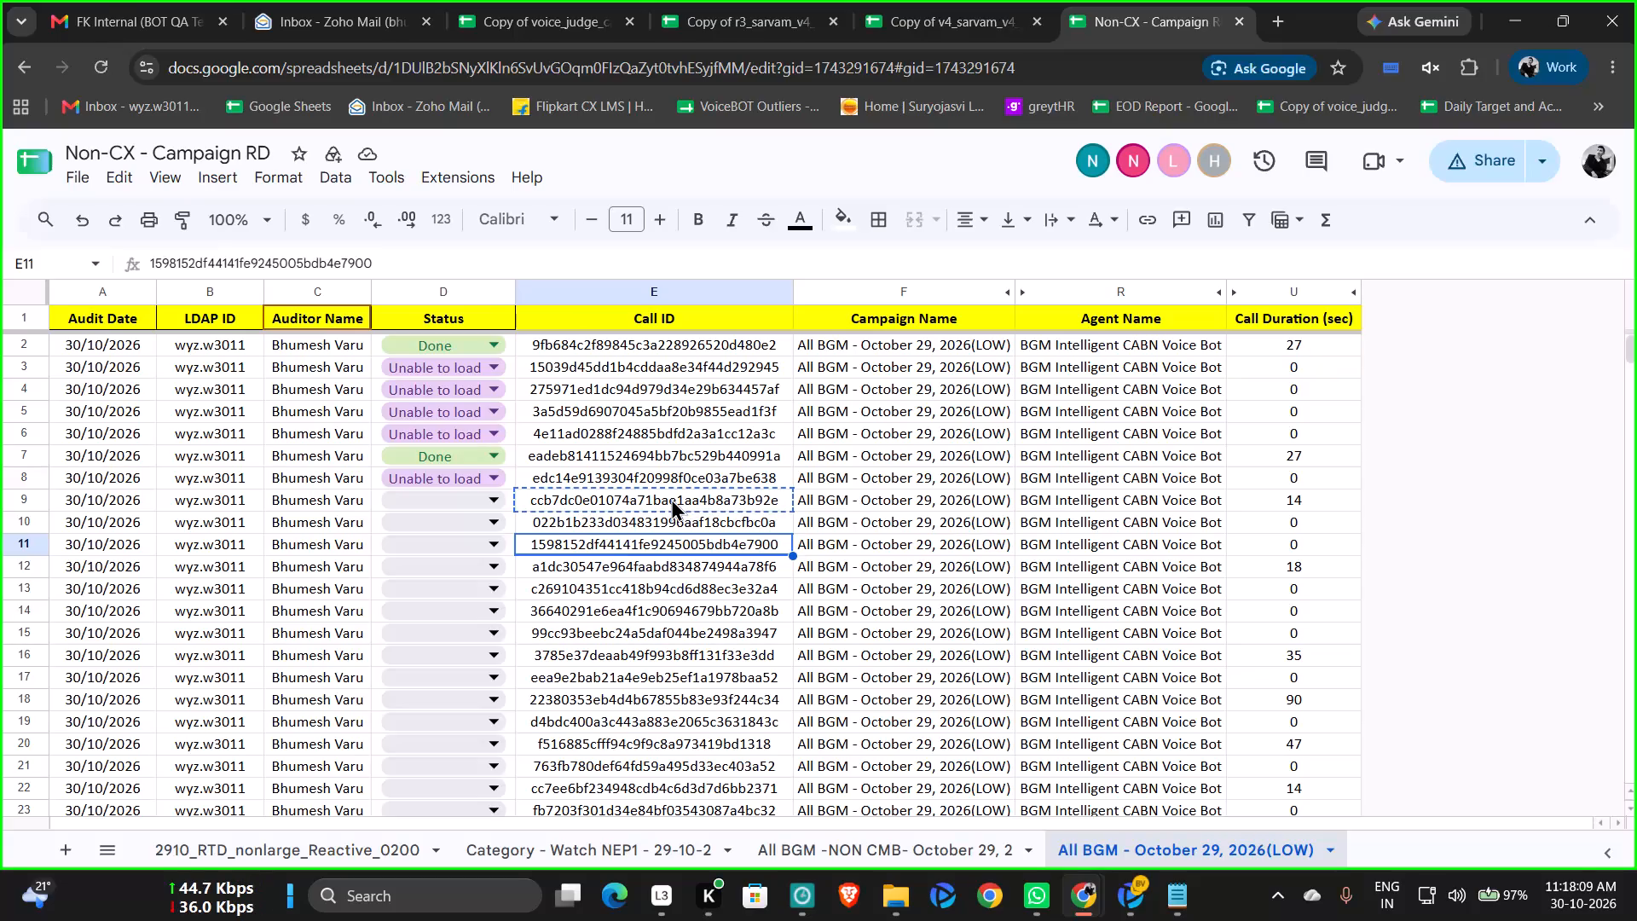
pyautogui.click(671, 498)
pyautogui.hotkey('ctrl', 'c')
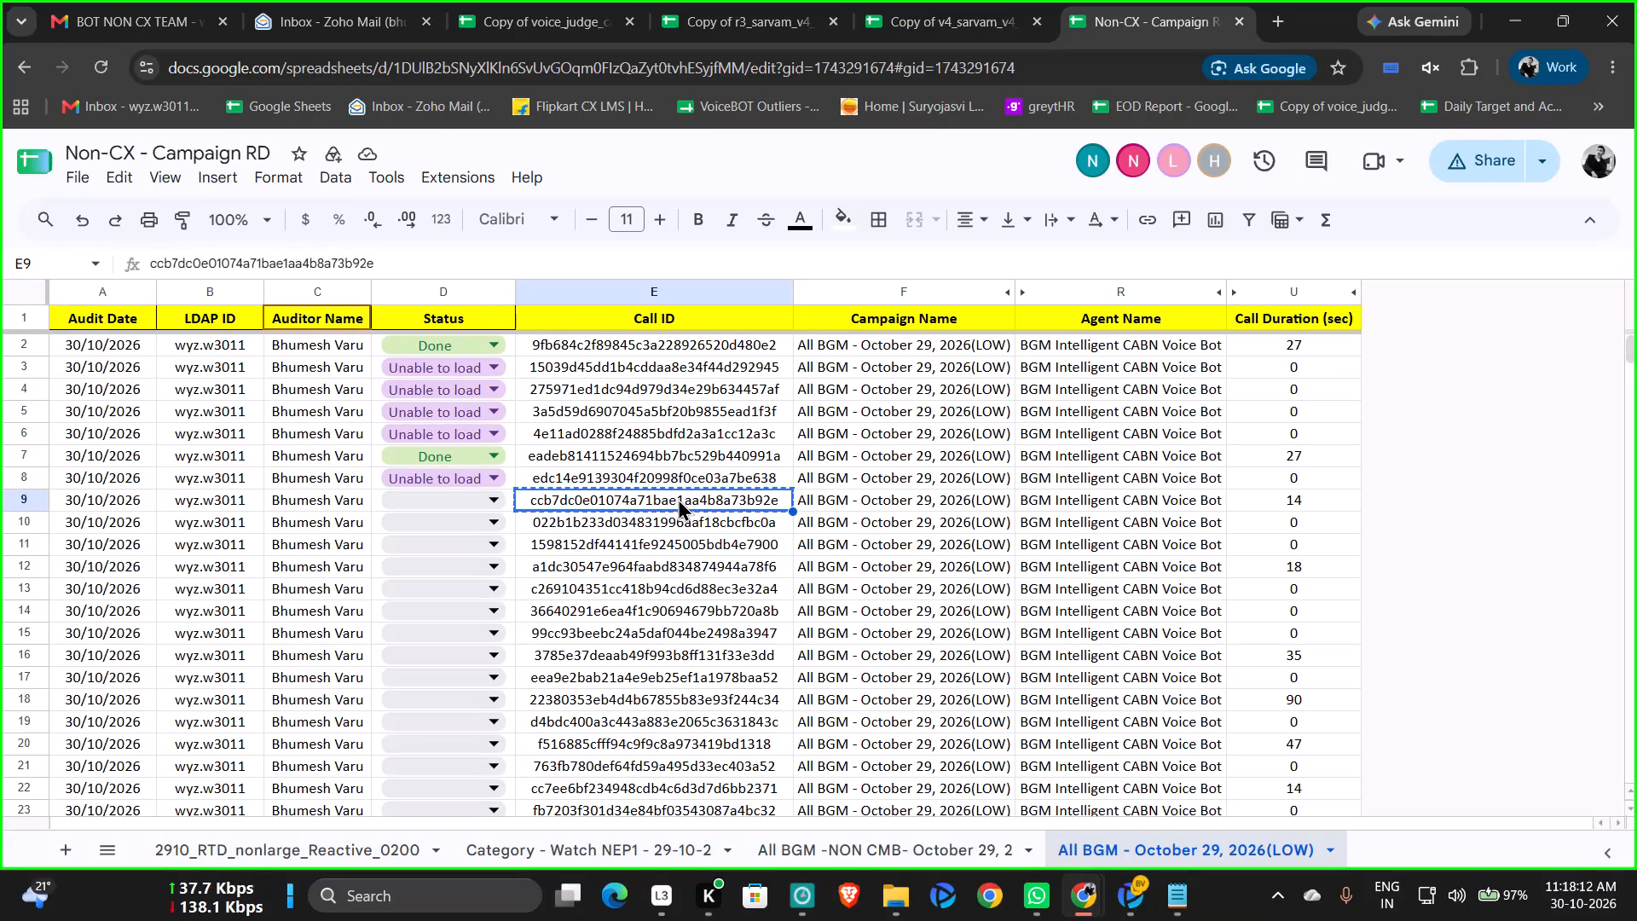
pyautogui.click(690, 567)
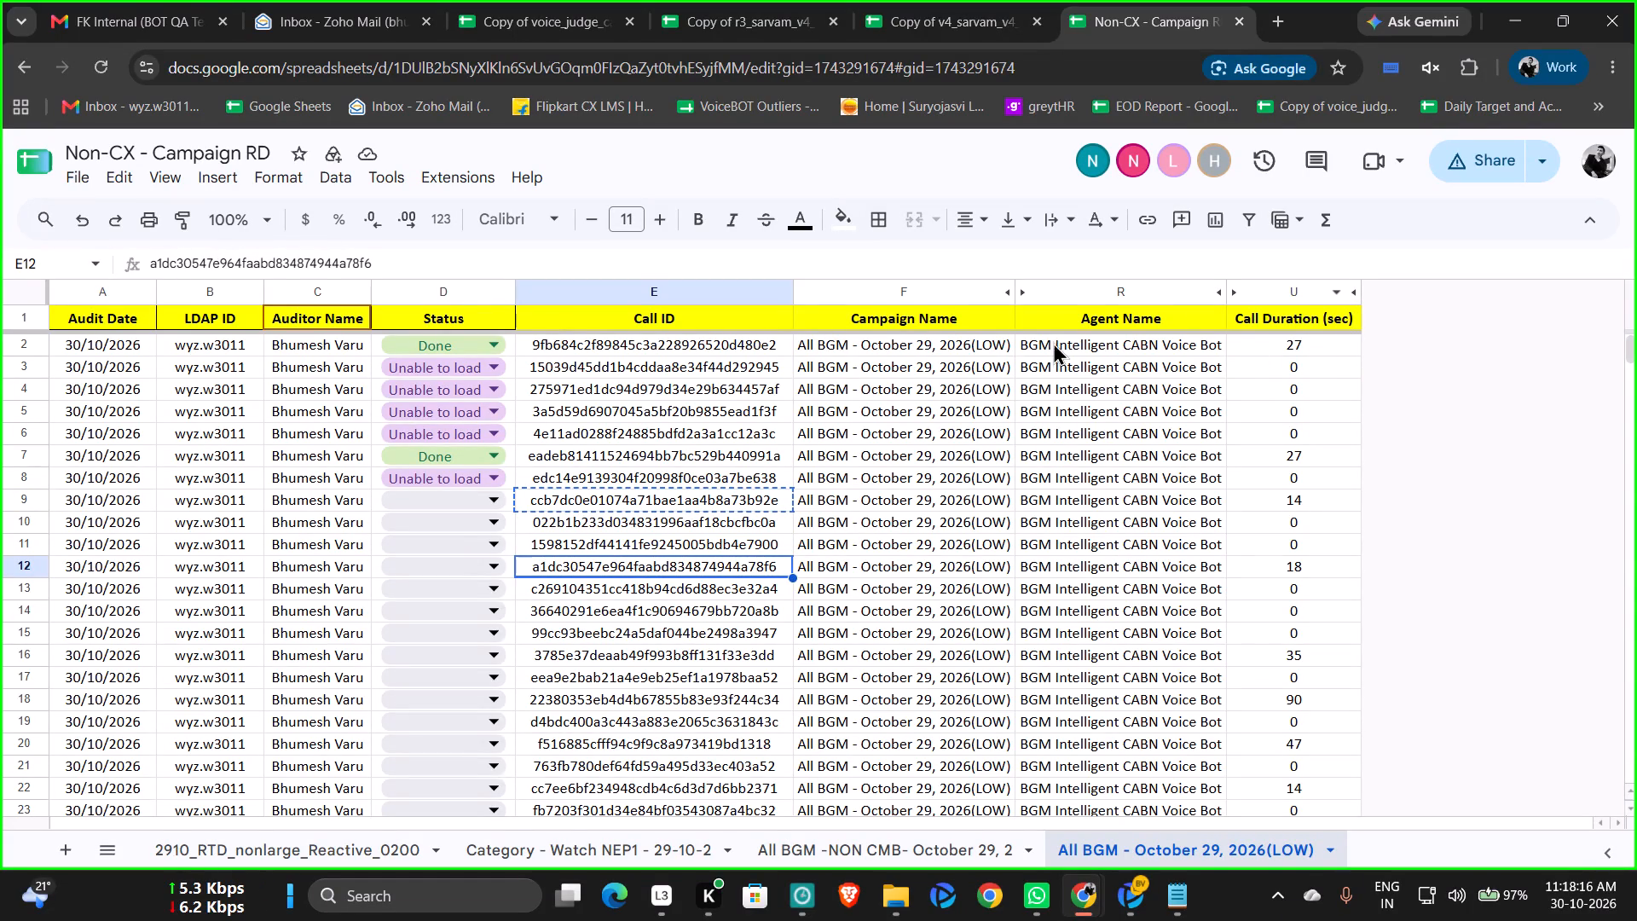
# Create a temporary filter on the header row of the October 29 low campaign sheet.
pyautogui.click(18, 317)
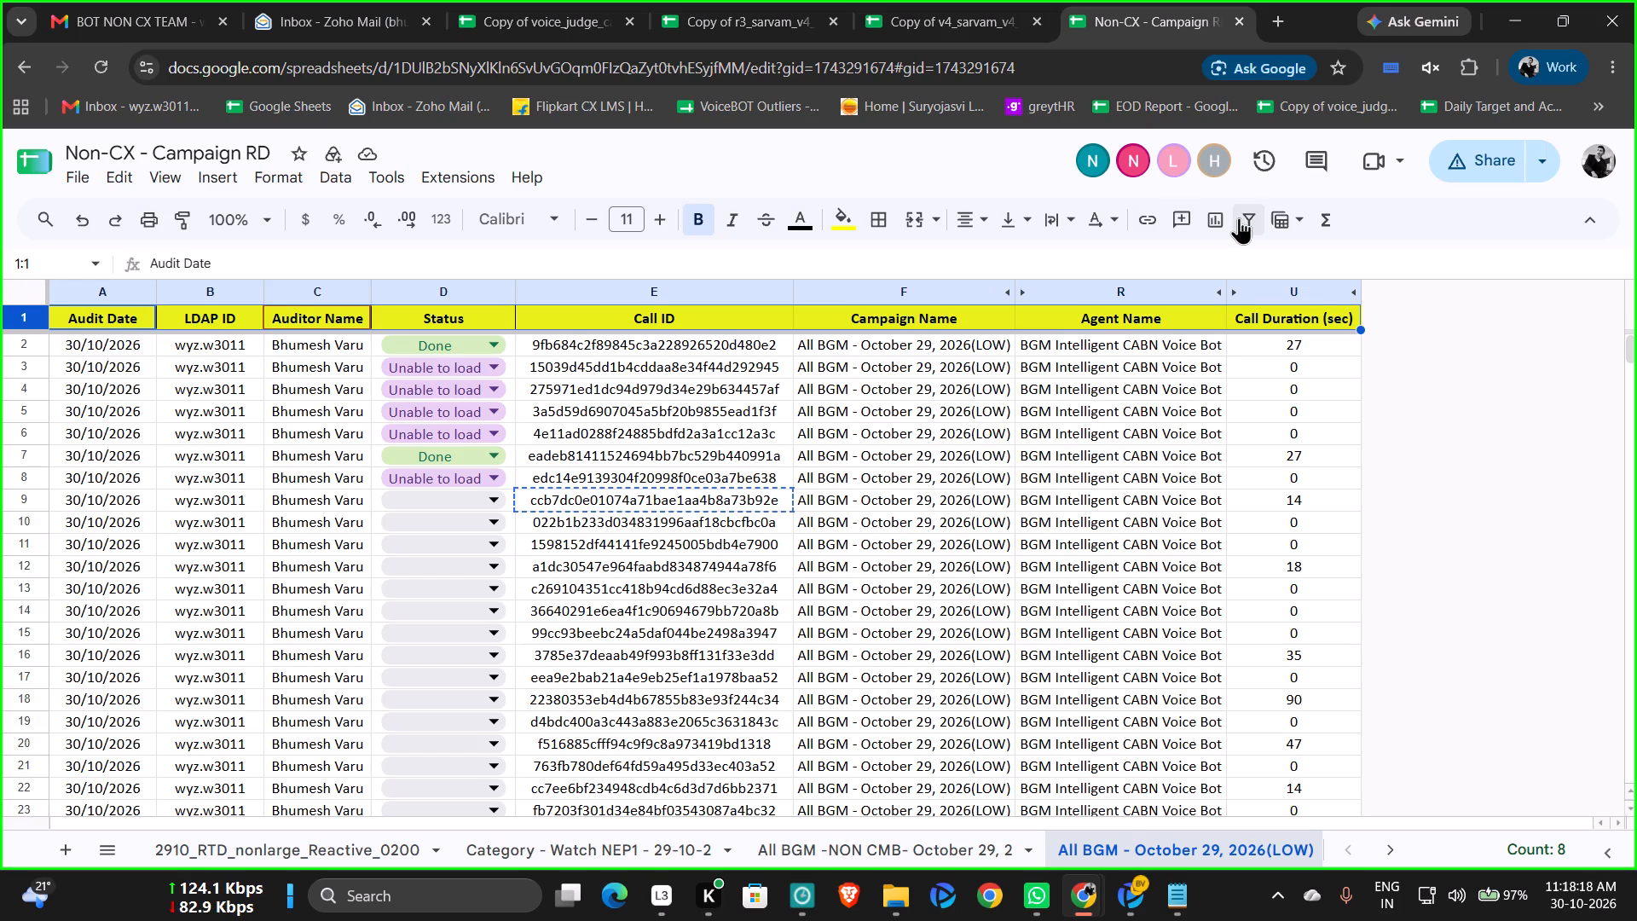
pyautogui.click(1239, 217)
pyautogui.click(1047, 624)
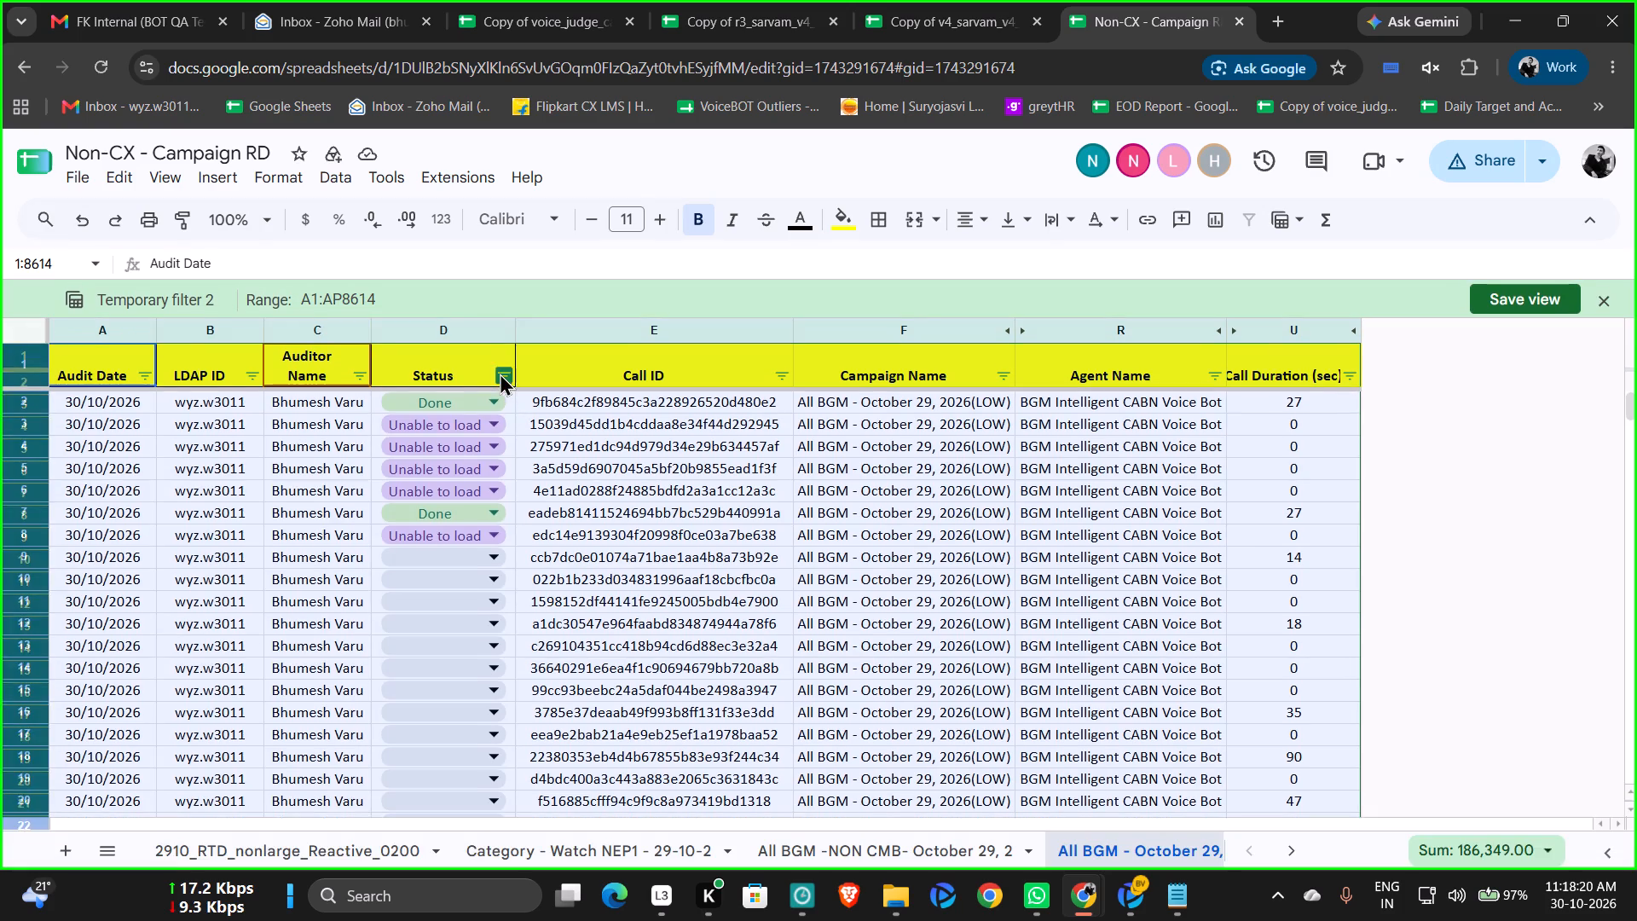
pyautogui.click(500, 373)
pyautogui.click(911, 484)
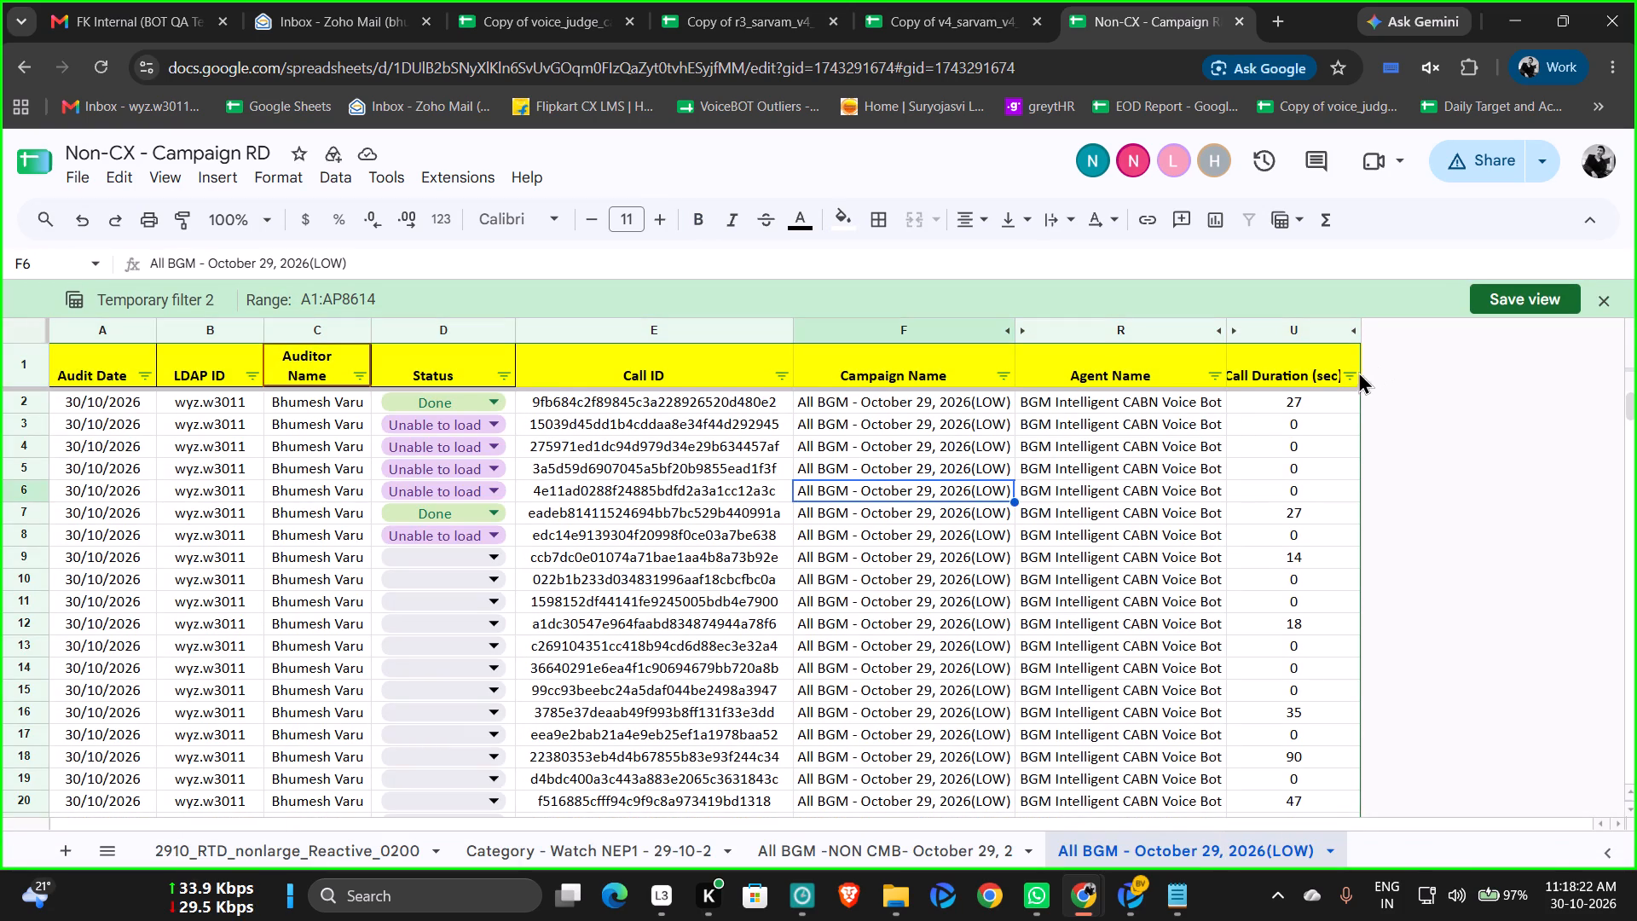
# Filter the Call Duration (sec) column by values, clearing all durations and selecting only 0.
pyautogui.click(1349, 376)
pyautogui.click(1168, 621)
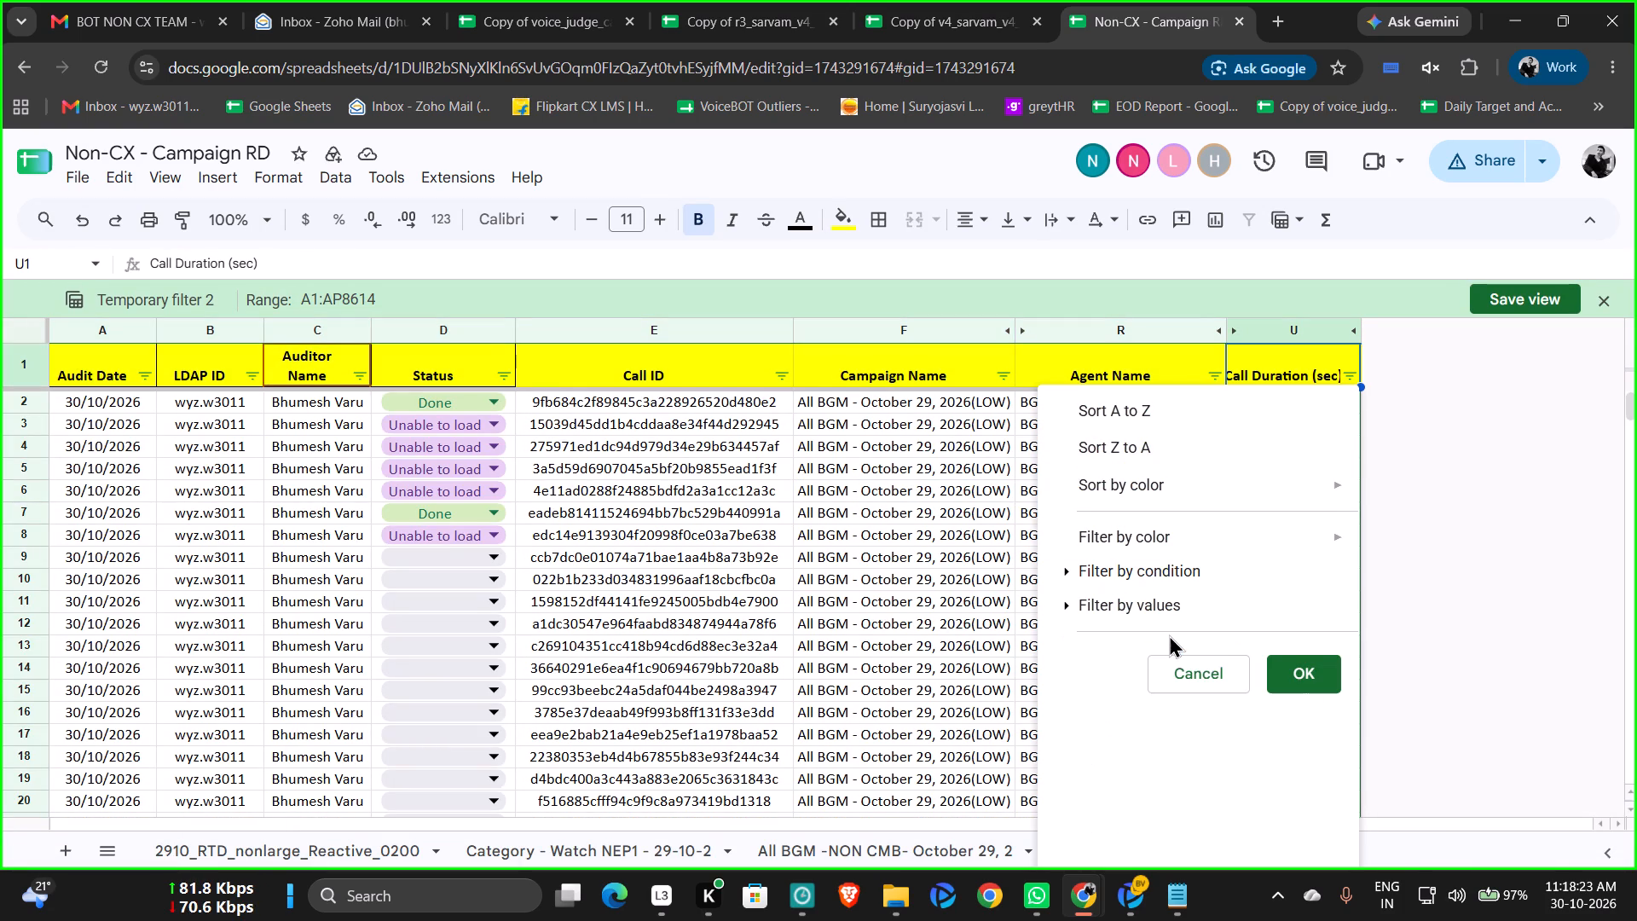
pyautogui.click(1169, 634)
pyautogui.click(1114, 600)
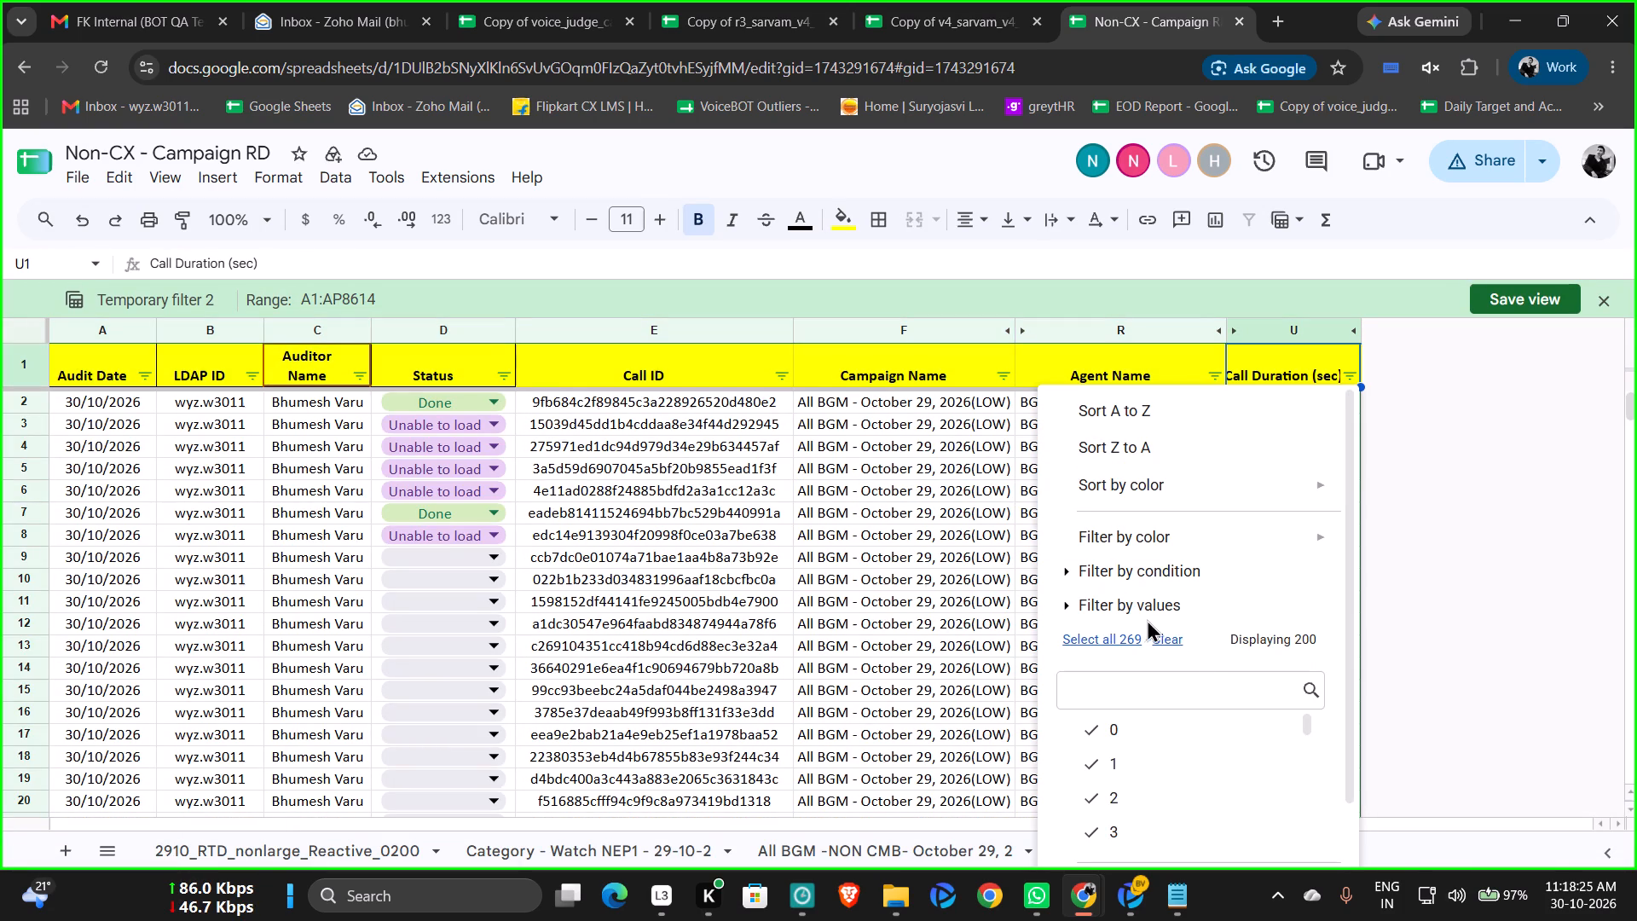
pyautogui.click(1166, 640)
pyautogui.click(1143, 732)
pyautogui.scroll(-2, 1201, 701)
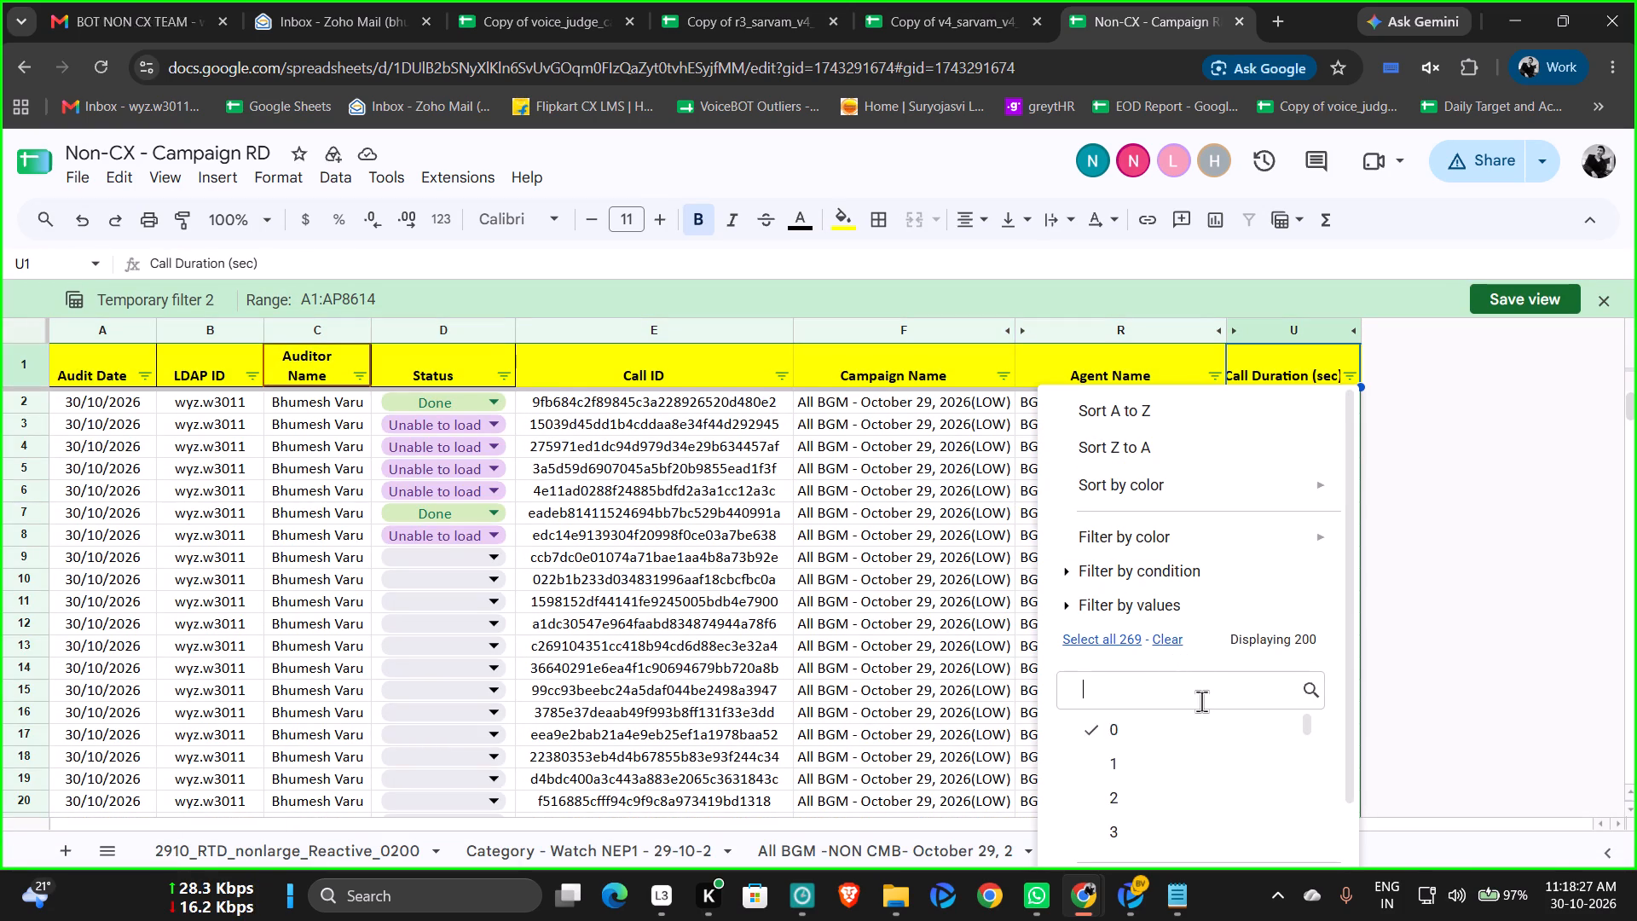
# Filter the Call Duration (sec) column to show only calls with a duration of 0.
pyautogui.scroll(-2, 1201, 701)
pyautogui.click(1275, 817)
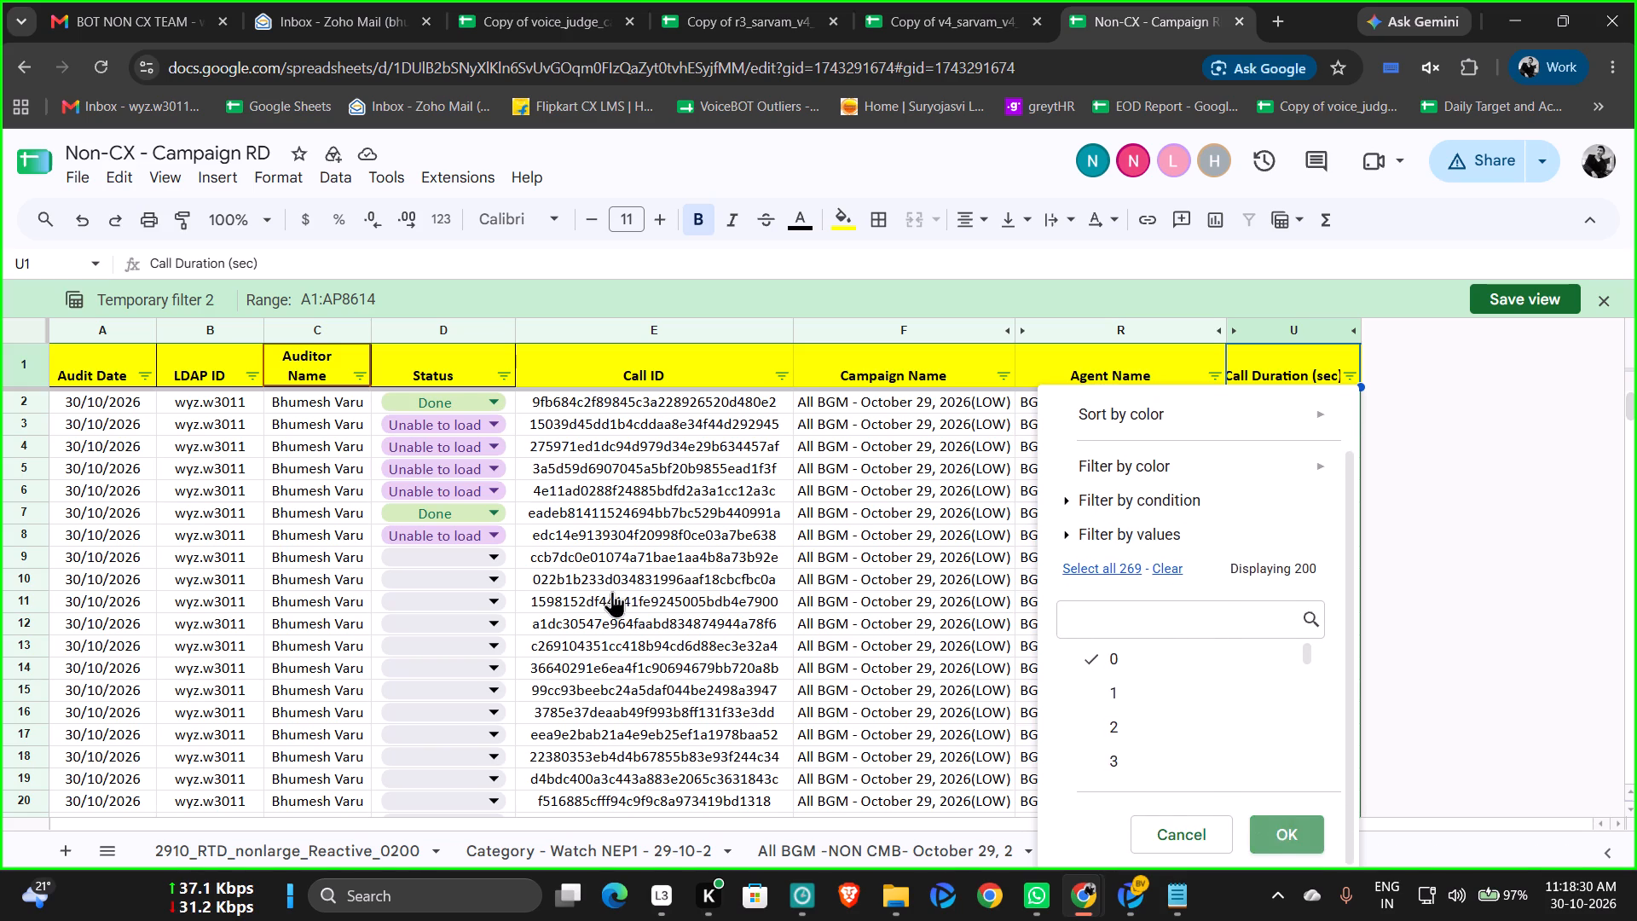
# Copy the row 8 Status, Unable to load, down the filtered Status column through row 58.
pyautogui.click(680, 567)
pyautogui.press('Up')
pyautogui.press('Up')
pyautogui.press('Up')
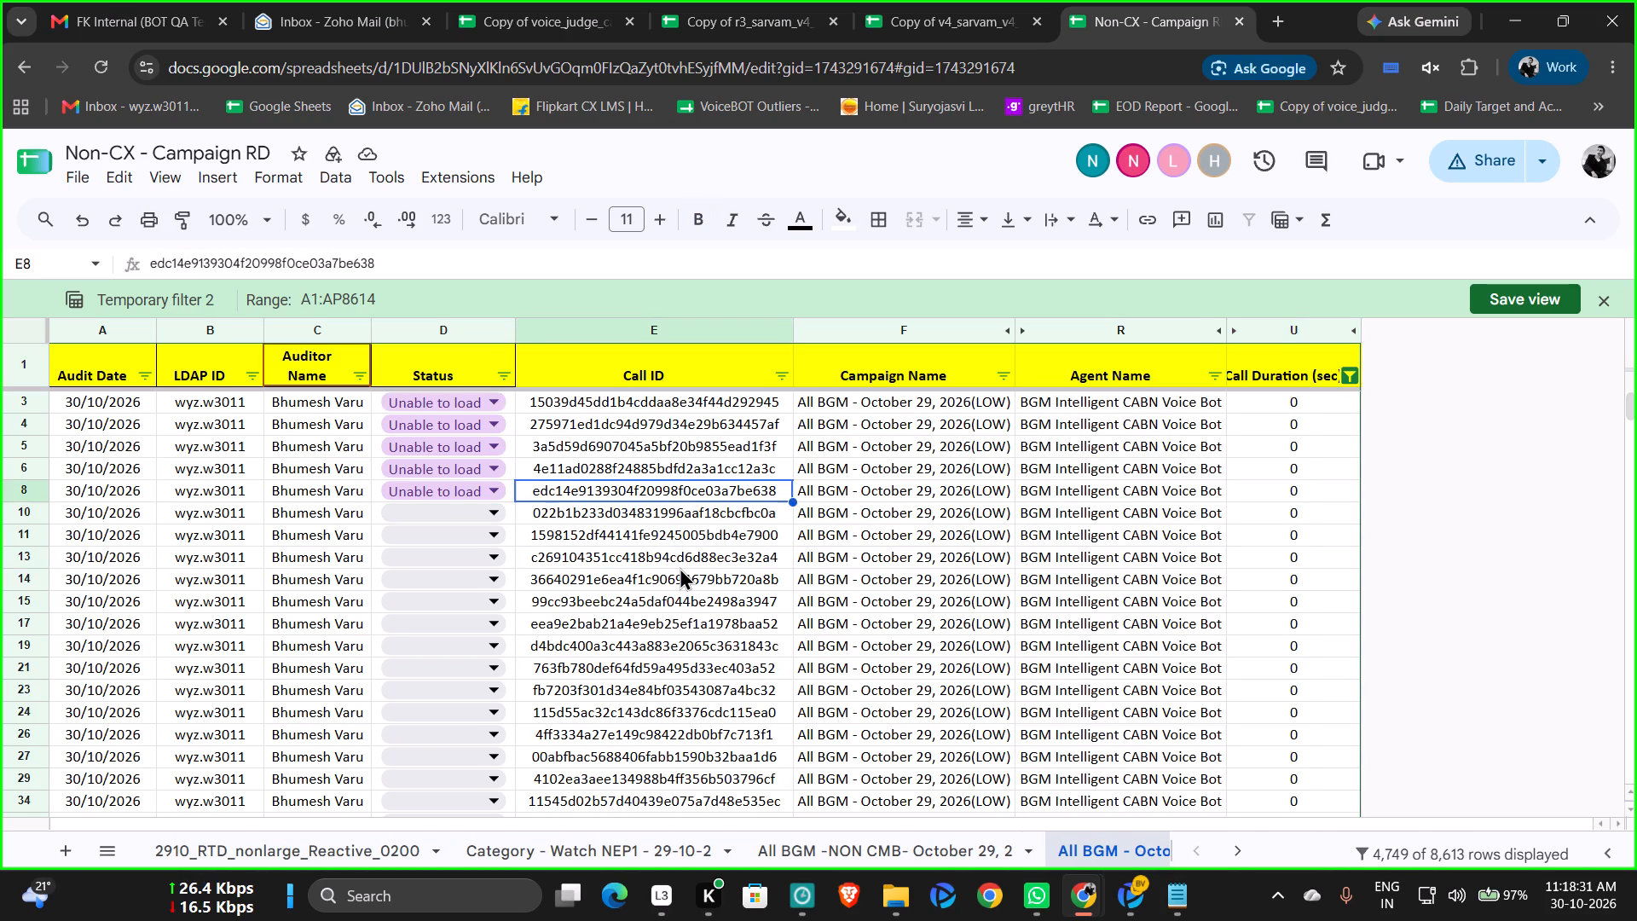
pyautogui.press('Left')
pyautogui.hotkey('ctrl', 'c')
pyautogui.hotkey('shift', 'Down')
pyautogui.hotkey('shift', 'Down')
pyautogui.hotkey('shift', 'Down')
pyautogui.hotkey('shift', 'Down')
pyautogui.hotkey('shift', 'Down')
pyautogui.hotkey('shift', 'Down')
pyautogui.hotkey('shift', 'Down')
pyautogui.hotkey('shift', 'Down')
pyautogui.hotkey('shift', 'Down')
pyautogui.hotkey('shift', 'Down')
pyautogui.hotkey('shift', 'Down')
pyautogui.hotkey('shift', 'Down')
pyautogui.hotkey('shift', 'Down')
pyautogui.hotkey('shift', 'Down')
pyautogui.hotkey('shift', 'Down')
pyautogui.hotkey('shift', 'Down')
pyautogui.hotkey('shift', 'Down')
pyautogui.hotkey('shift', 'Down')
pyautogui.hotkey('shift', 'Down')
pyautogui.hotkey('shift', 'Down')
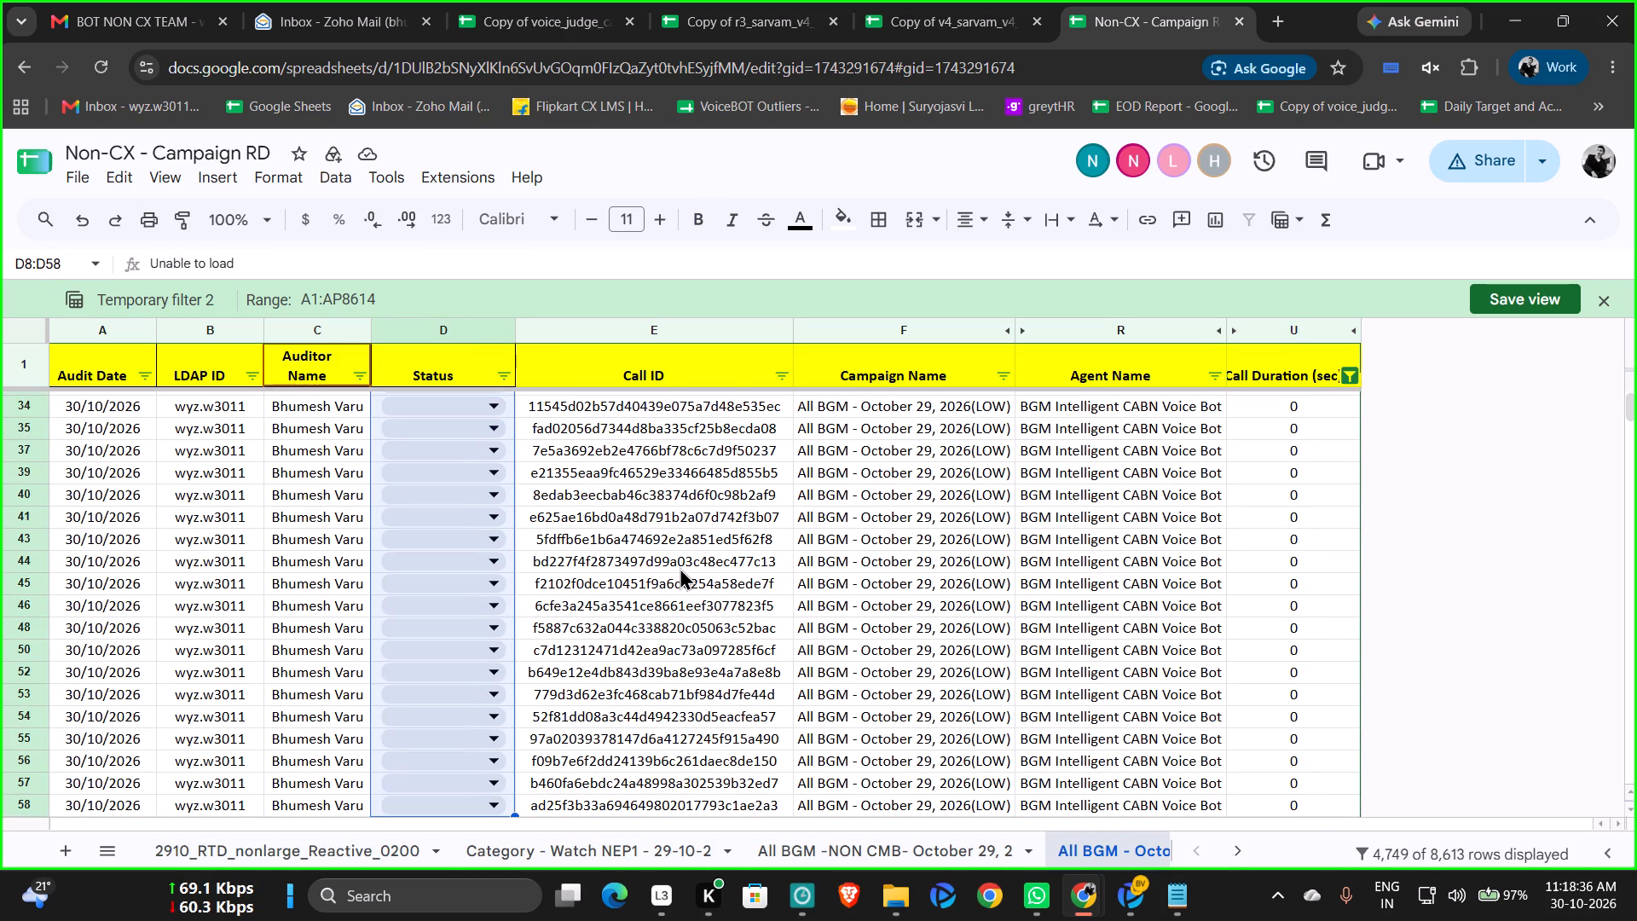
pyautogui.hotkey('ctrl', 'v')
pyautogui.scroll(8, 680, 567)
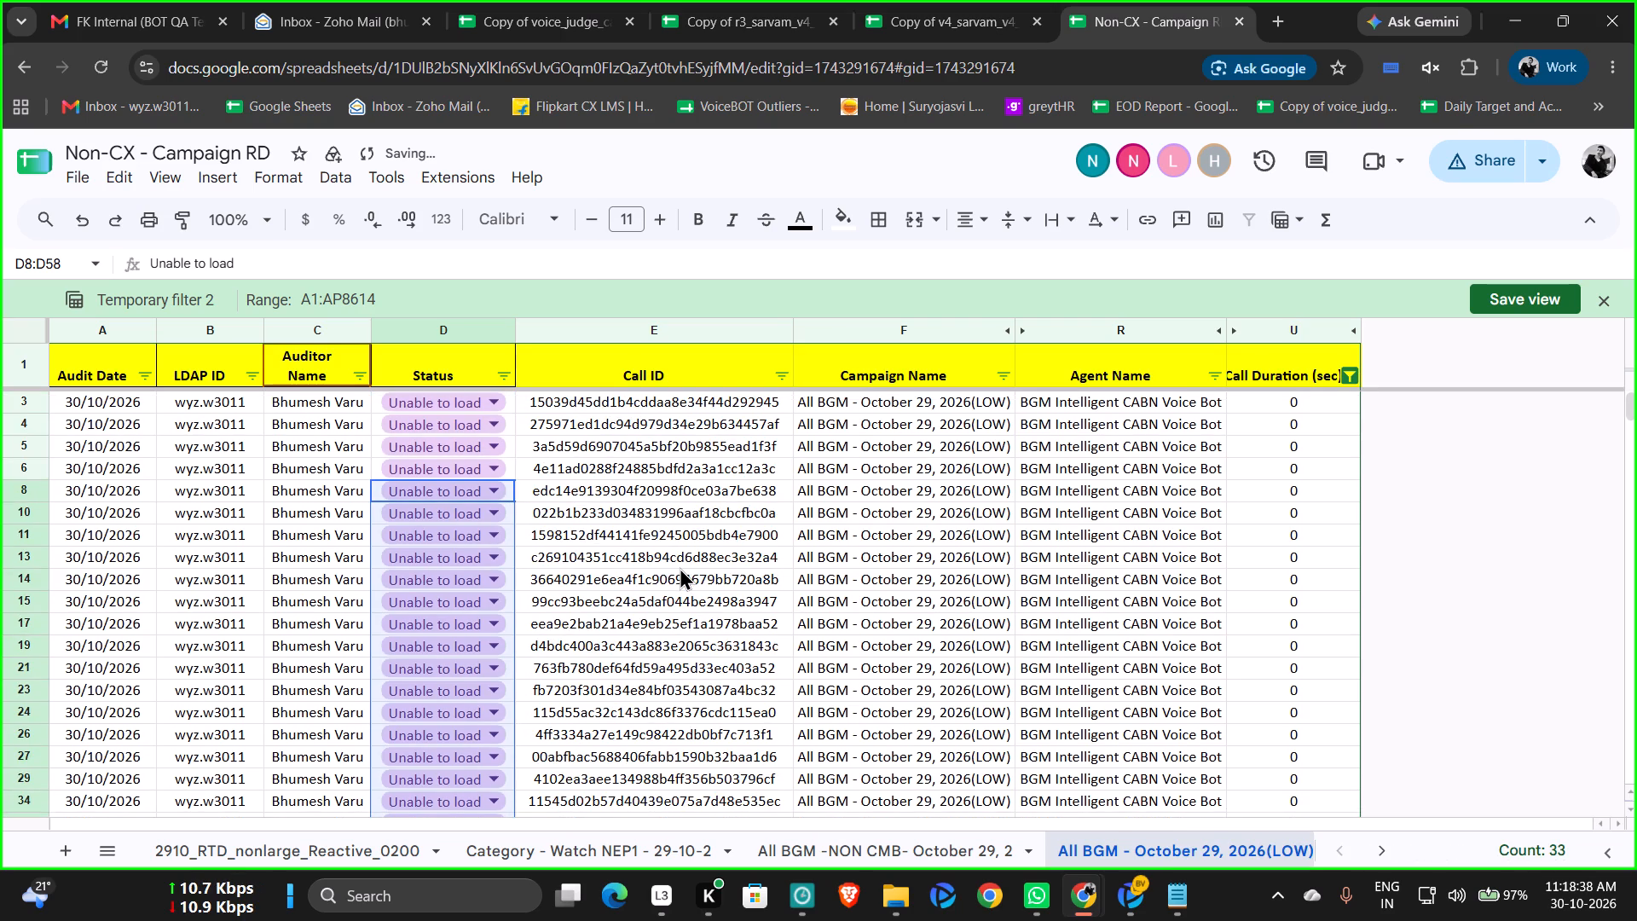
# Change the Call Duration (sec) filter to include all values except 0.
pyautogui.click(1355, 375)
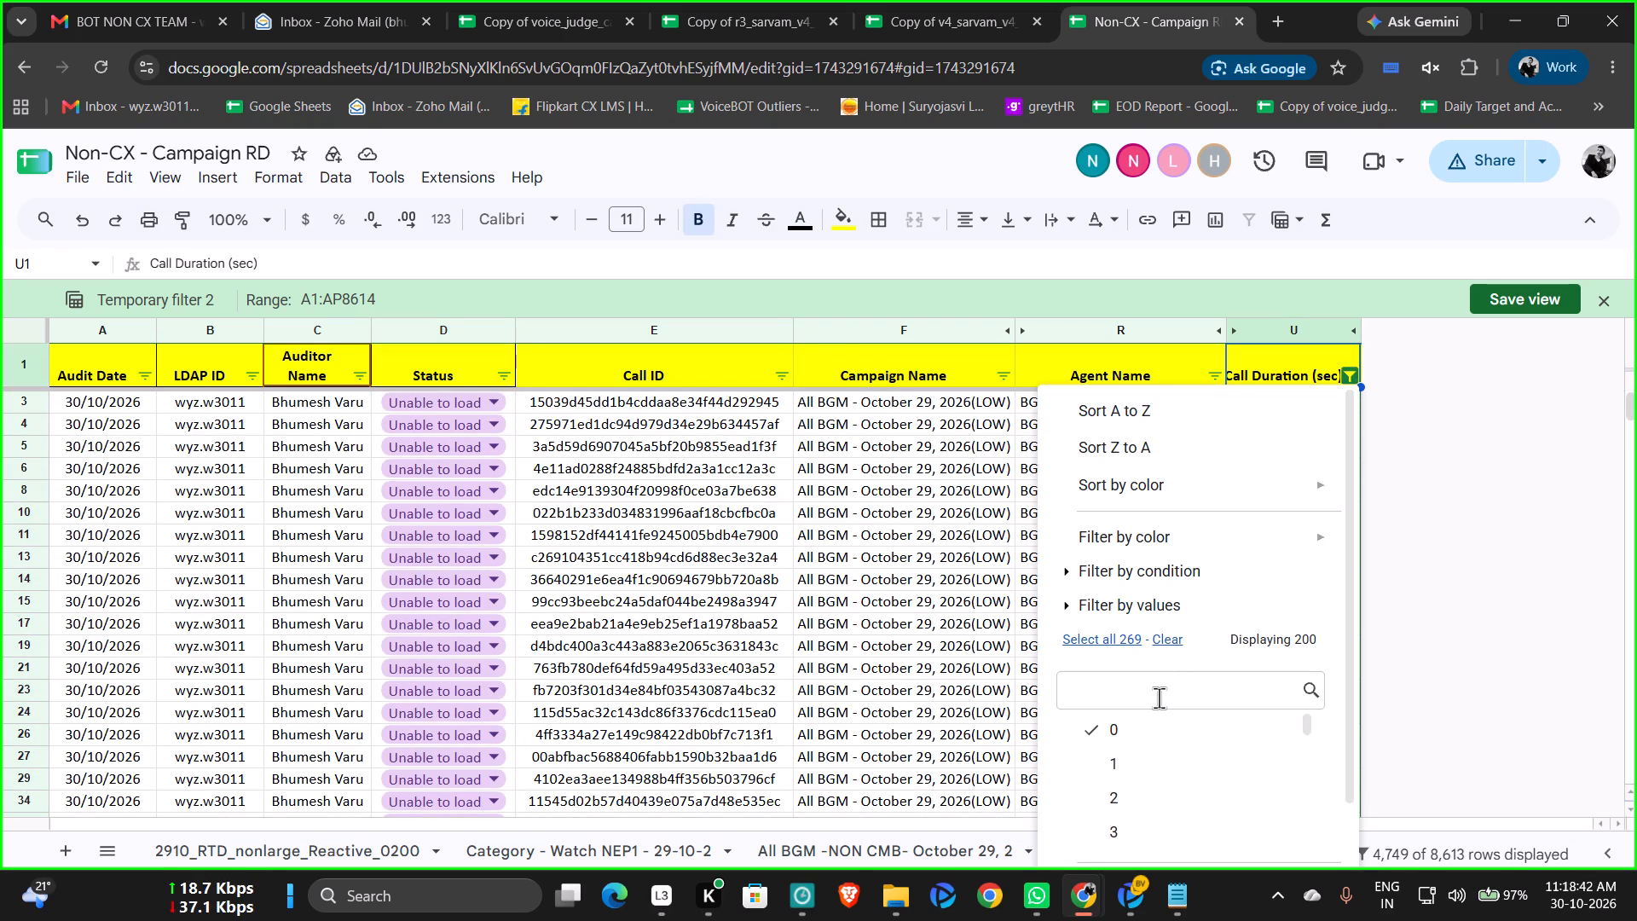
pyautogui.click(1127, 729)
pyautogui.scroll(-1, 1169, 695)
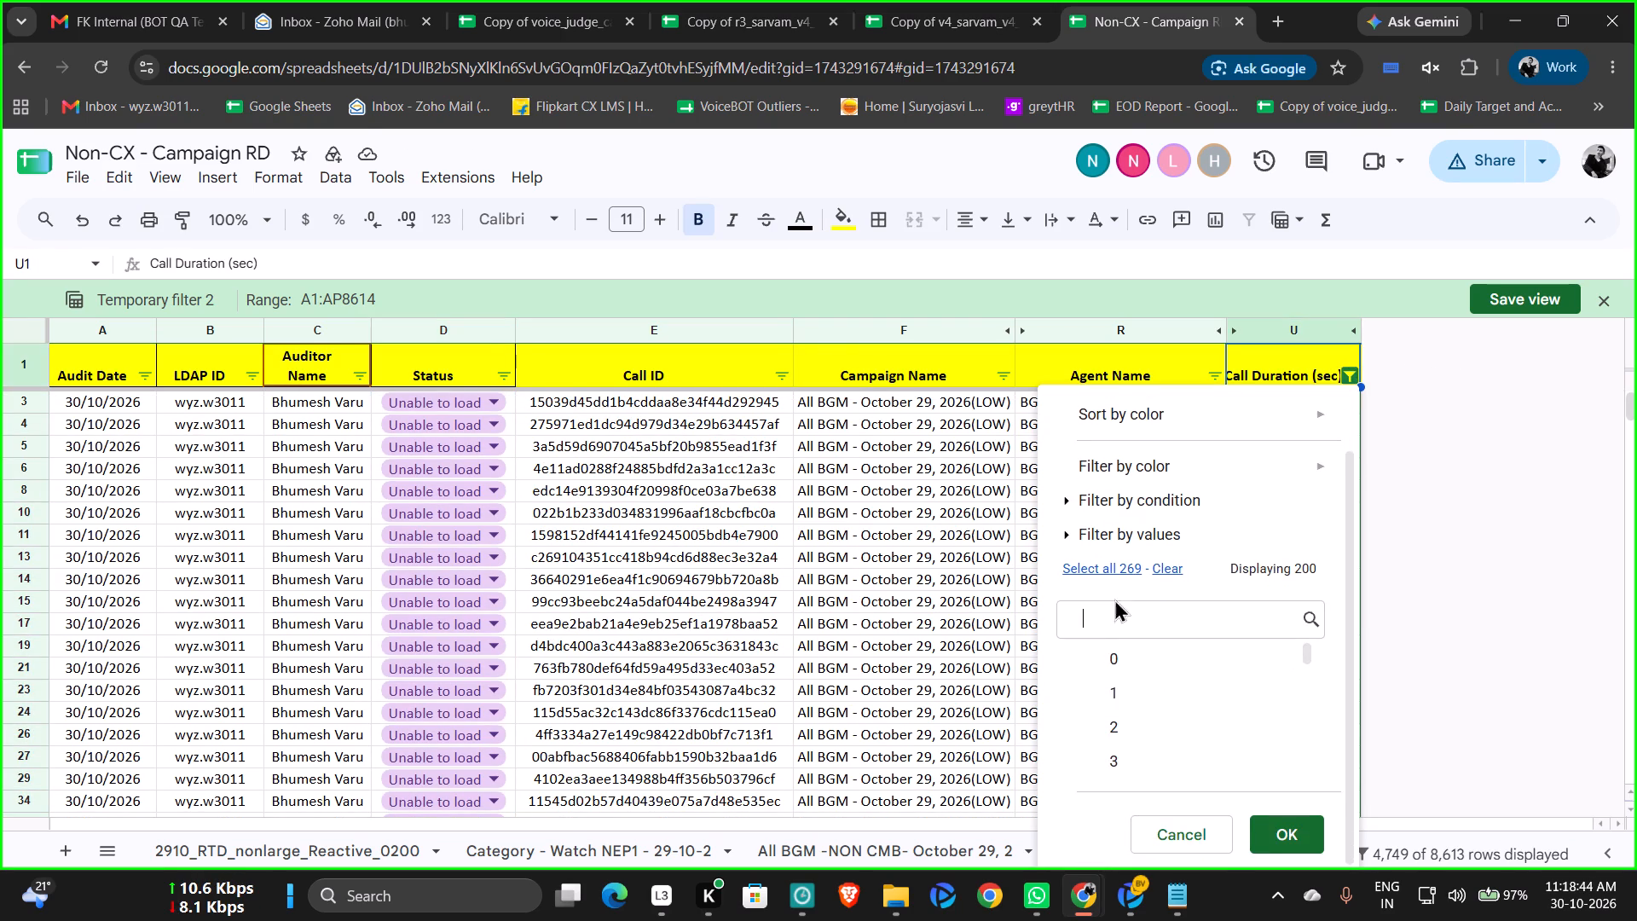
pyautogui.click(1096, 577)
pyautogui.click(1142, 669)
pyautogui.click(1289, 835)
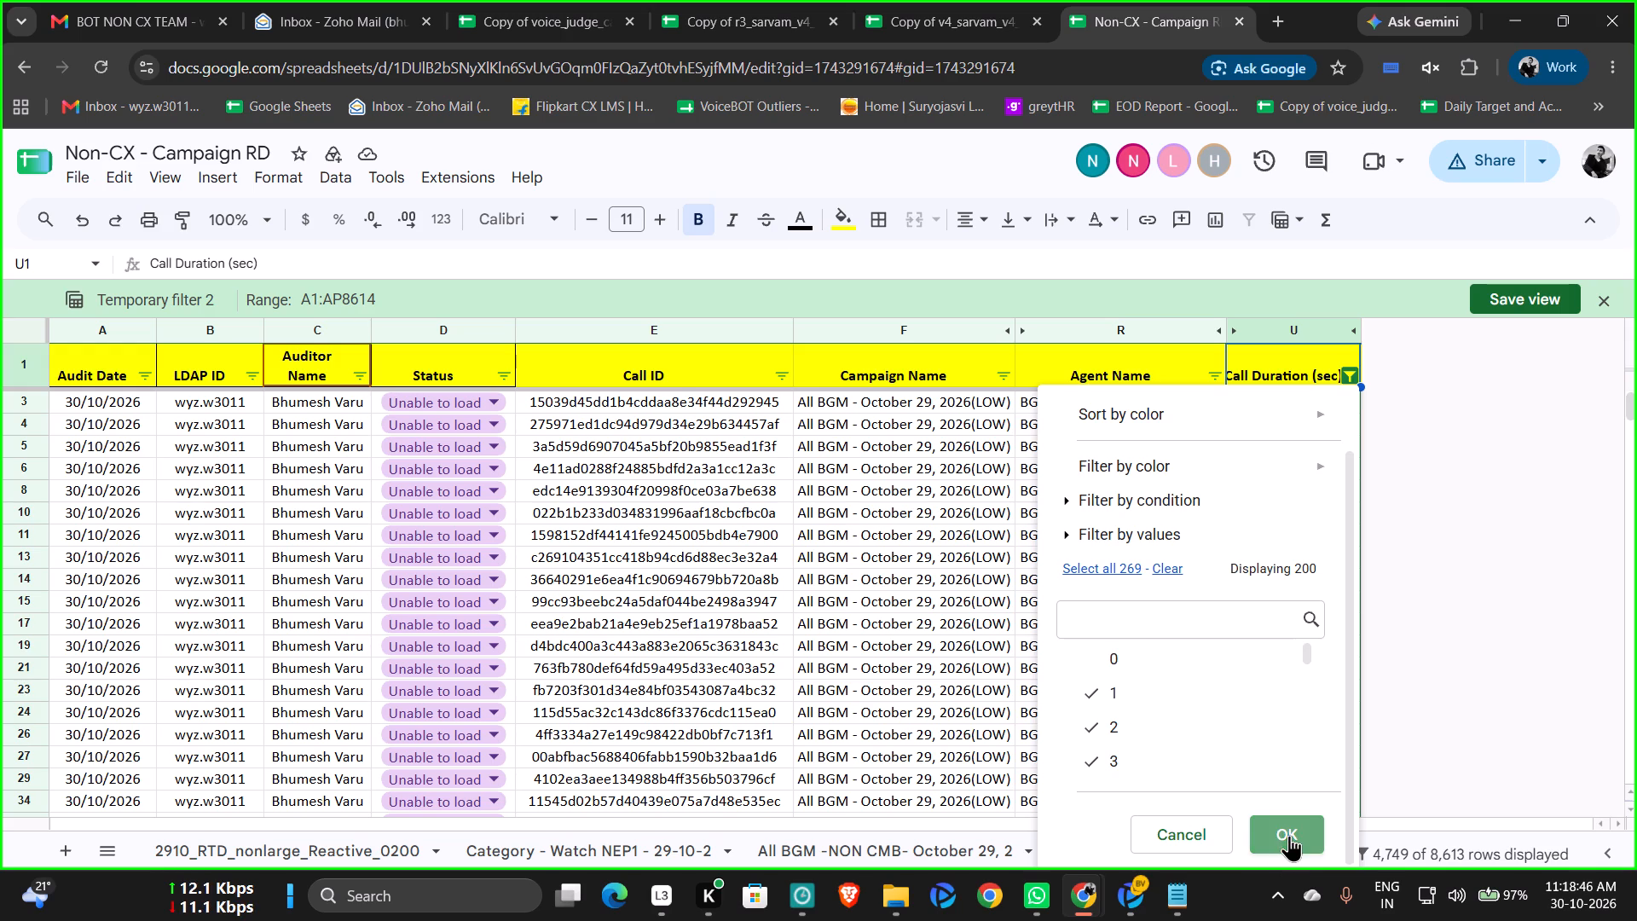
pyautogui.scroll(4, 738, 429)
pyautogui.scroll(3, 809, 481)
pyautogui.click(709, 441)
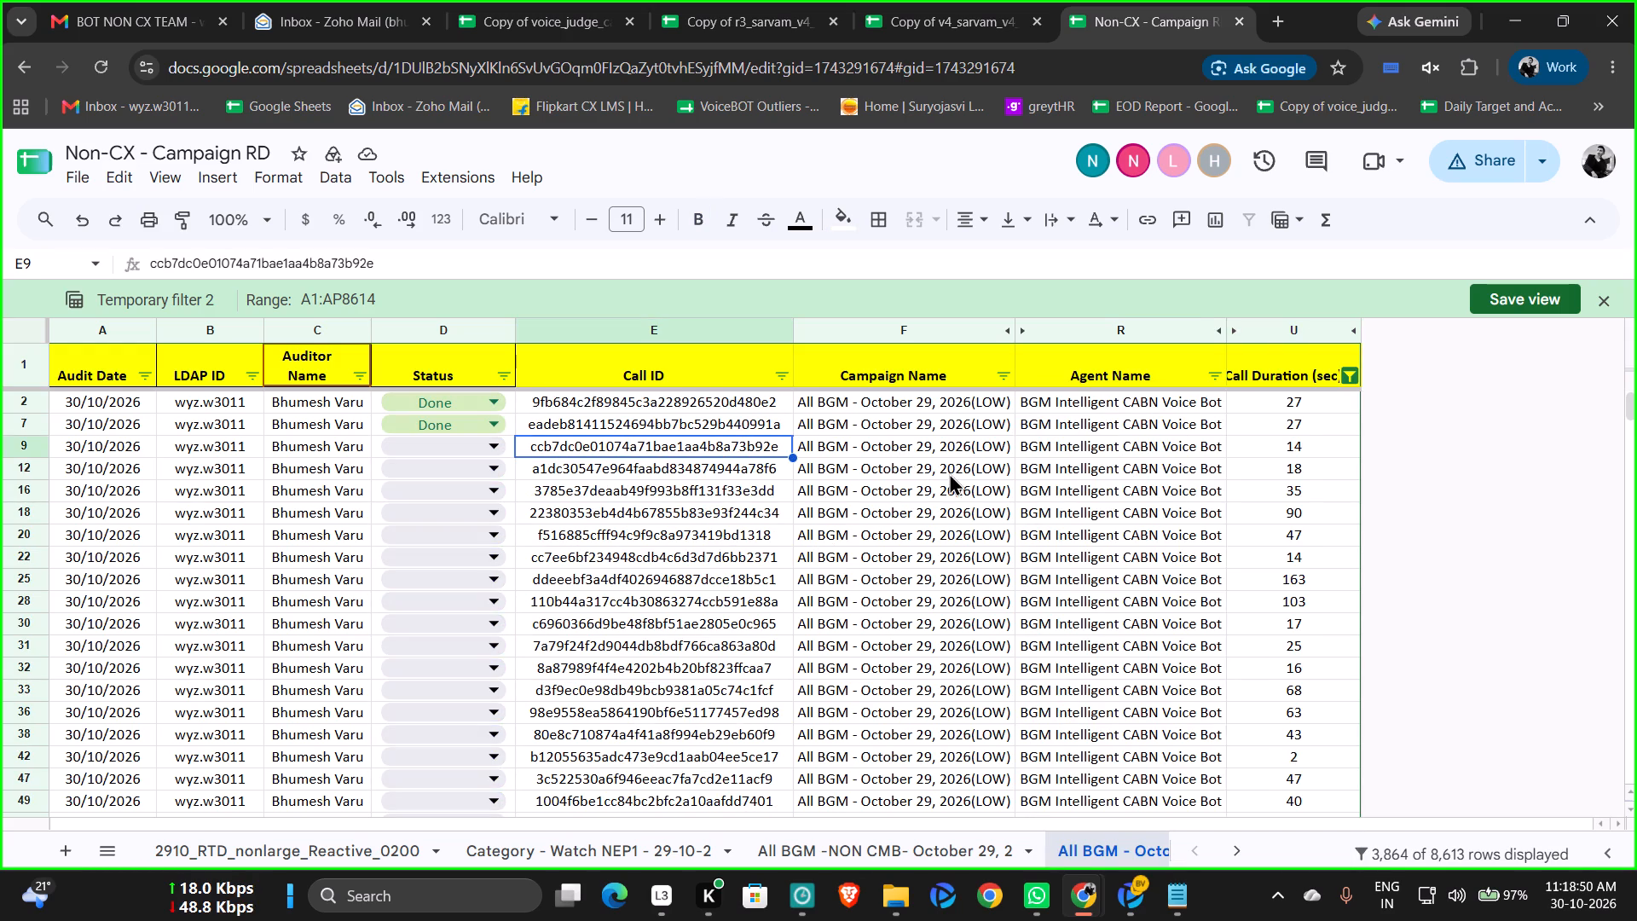
pyautogui.hotkey('ctrl', 'c')
pyautogui.scroll(4, 974, 518)
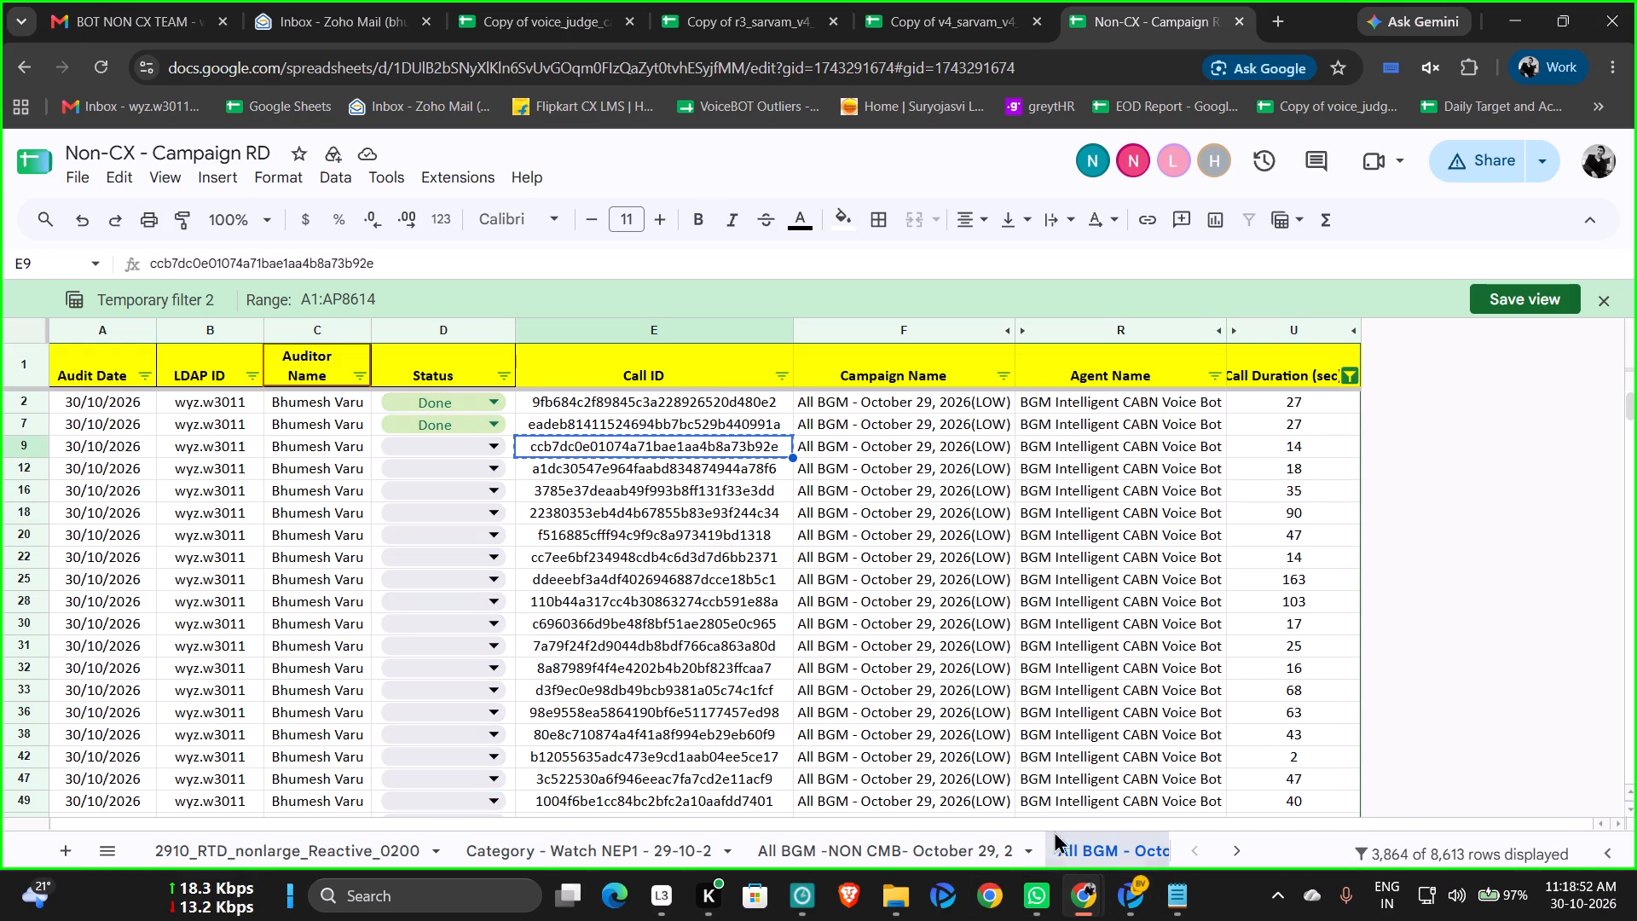
pyautogui.click(1132, 906)
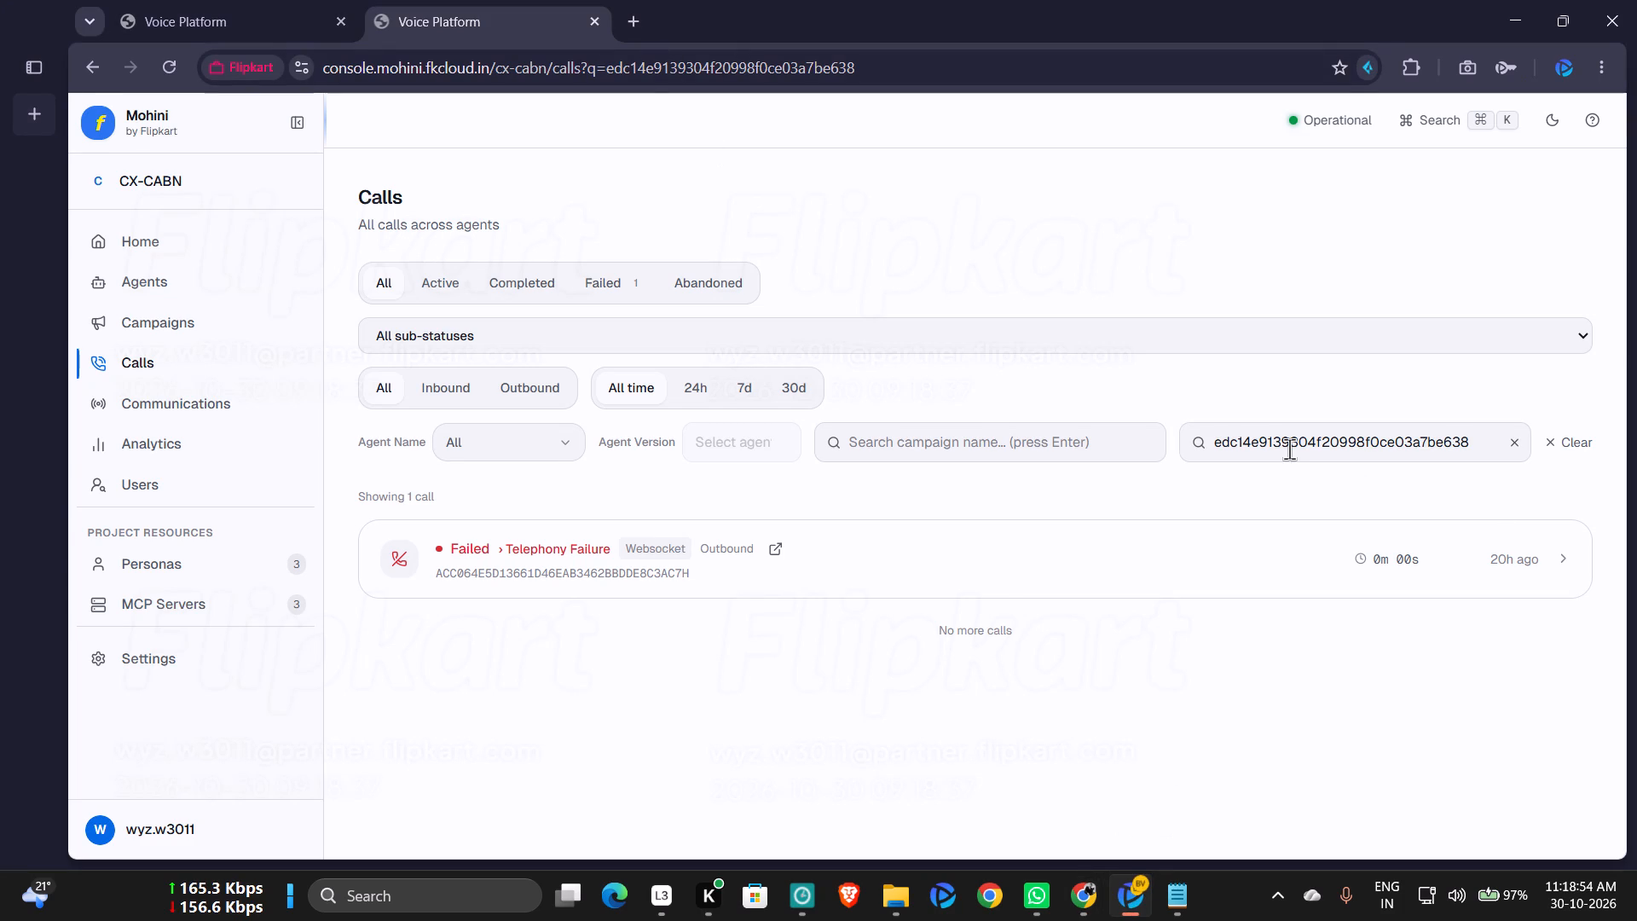
pyautogui.doubleClick(1289, 449)
pyautogui.hotkey('ctrl', 'v')
pyautogui.press('Return')
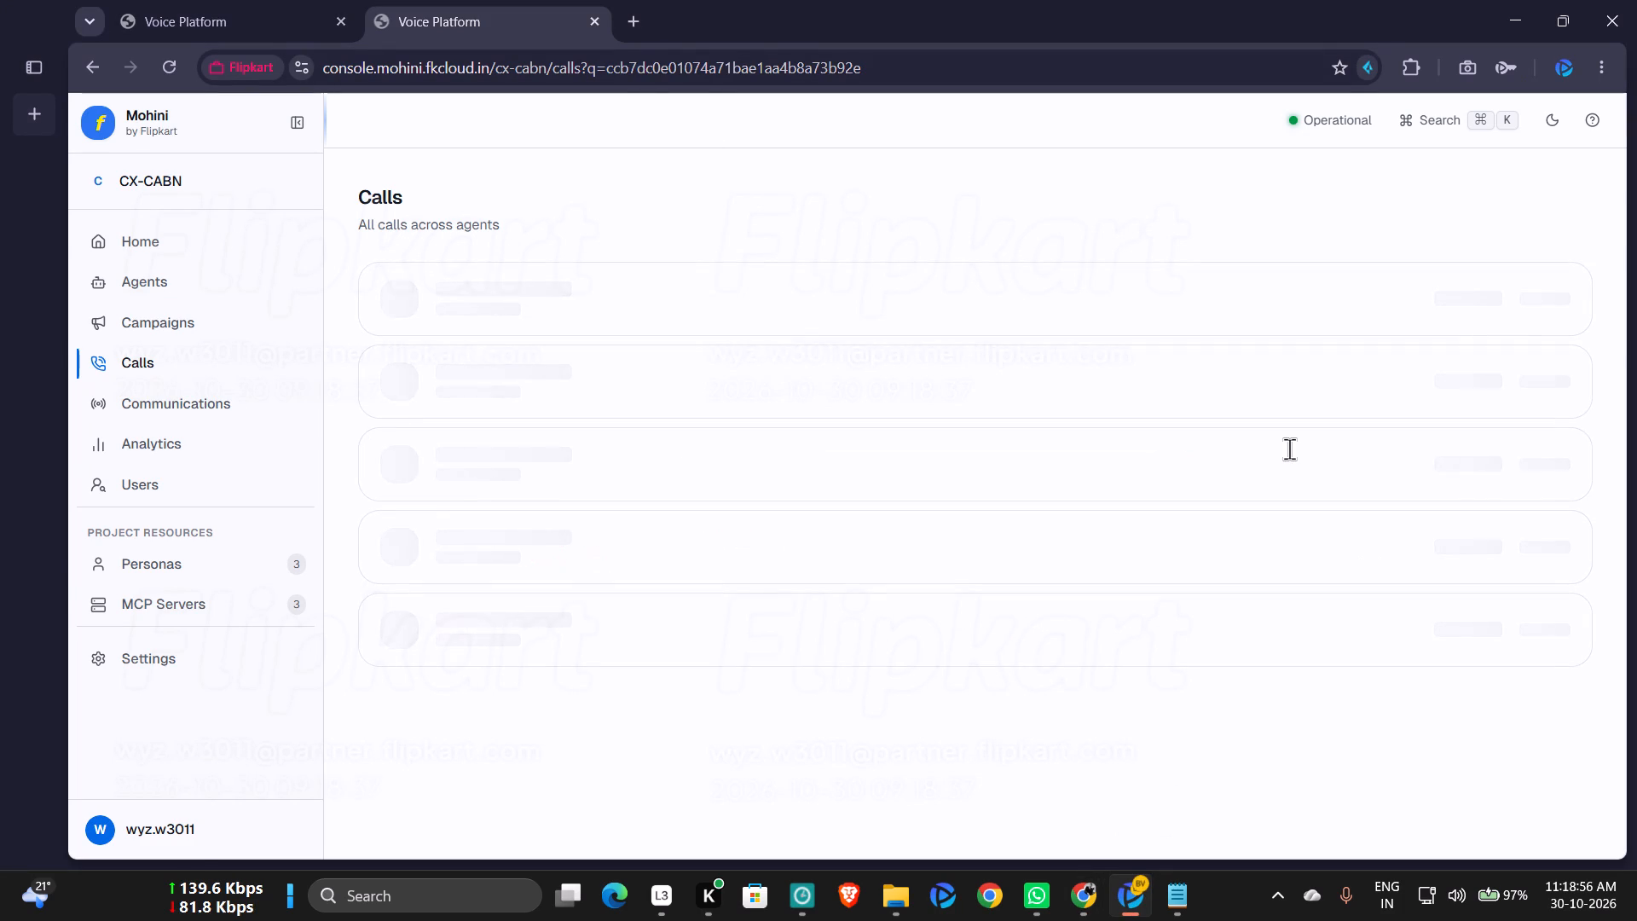
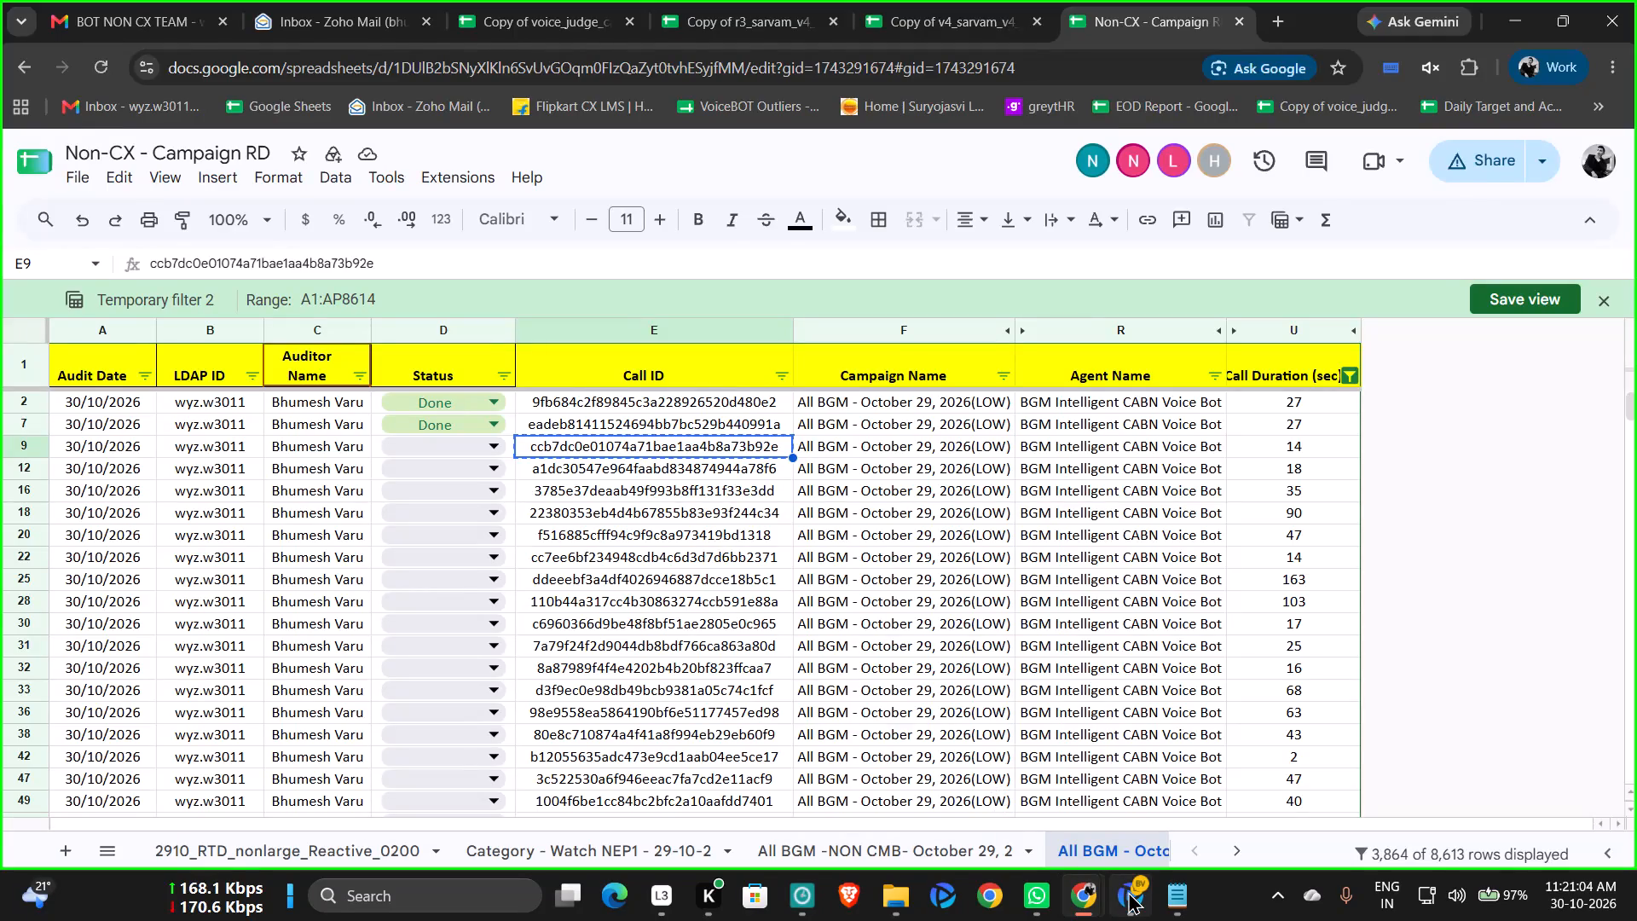
pyautogui.click(1128, 891)
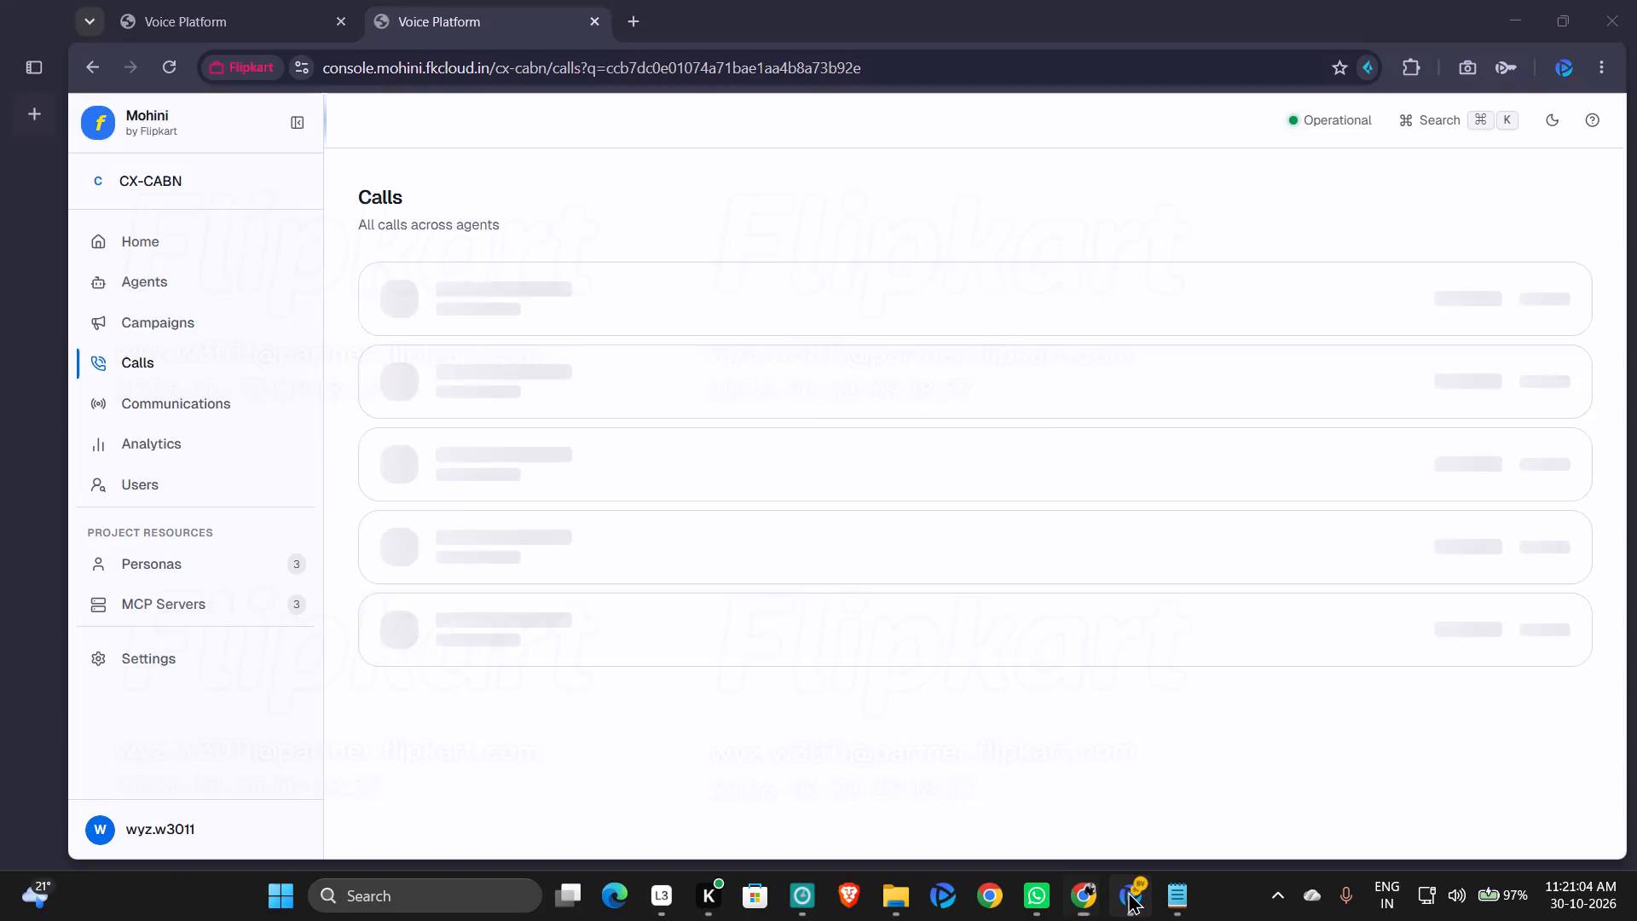
pyautogui.click(819, 554)
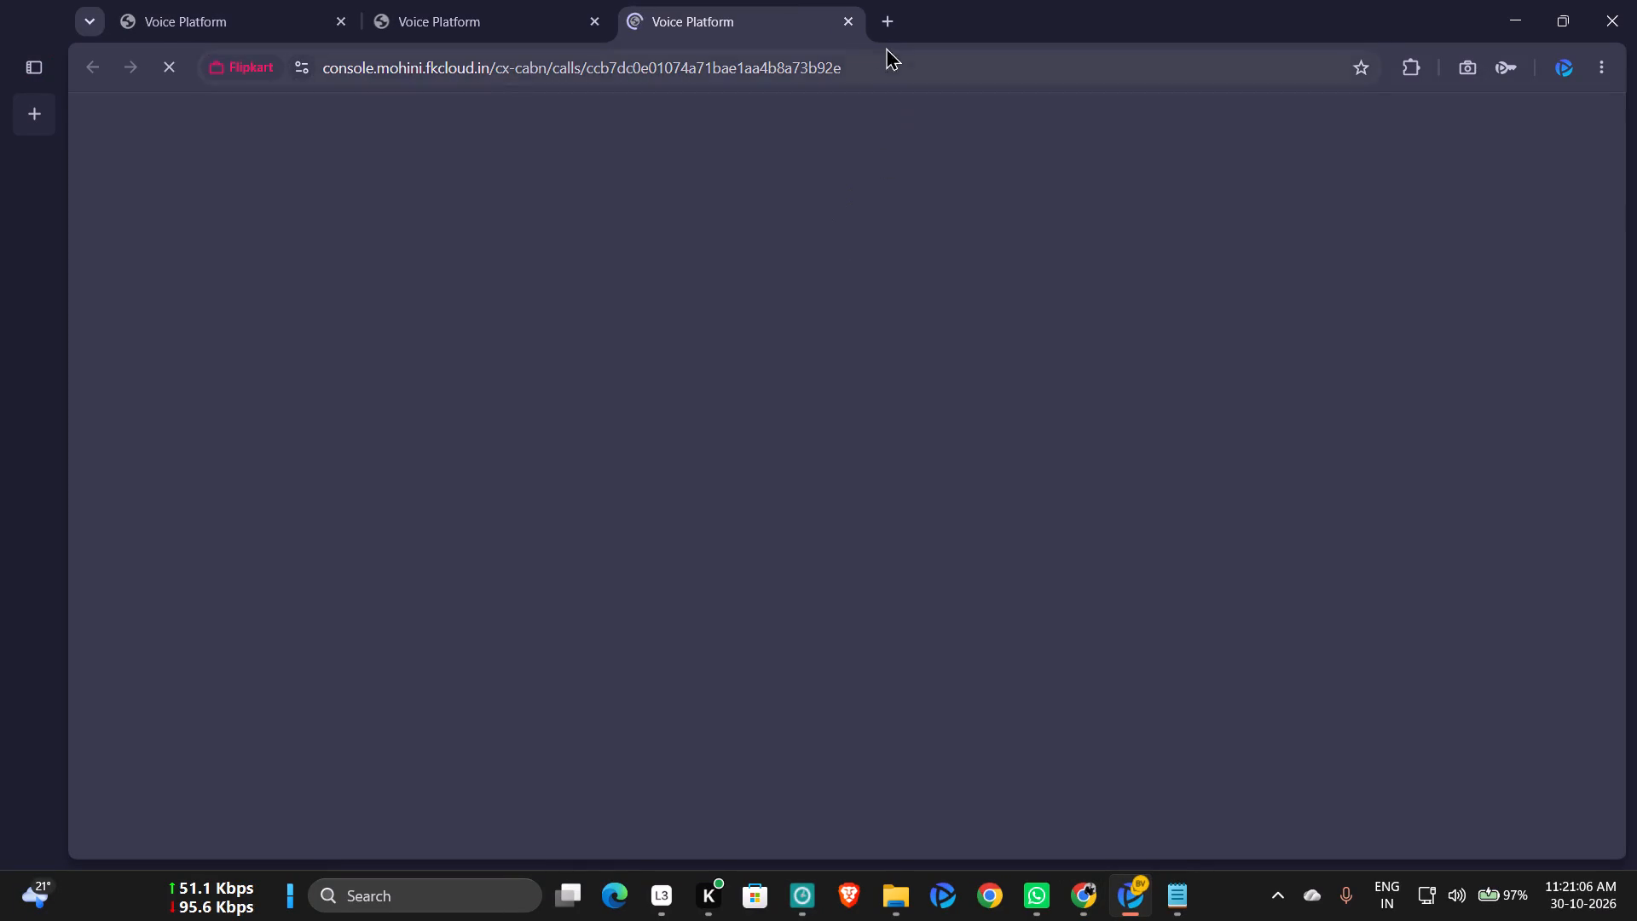
# Open AuditXpert in a new tab and start a Blank Form for the Judge Model process.
pyautogui.click(892, 32)
pyautogui.click(491, 115)
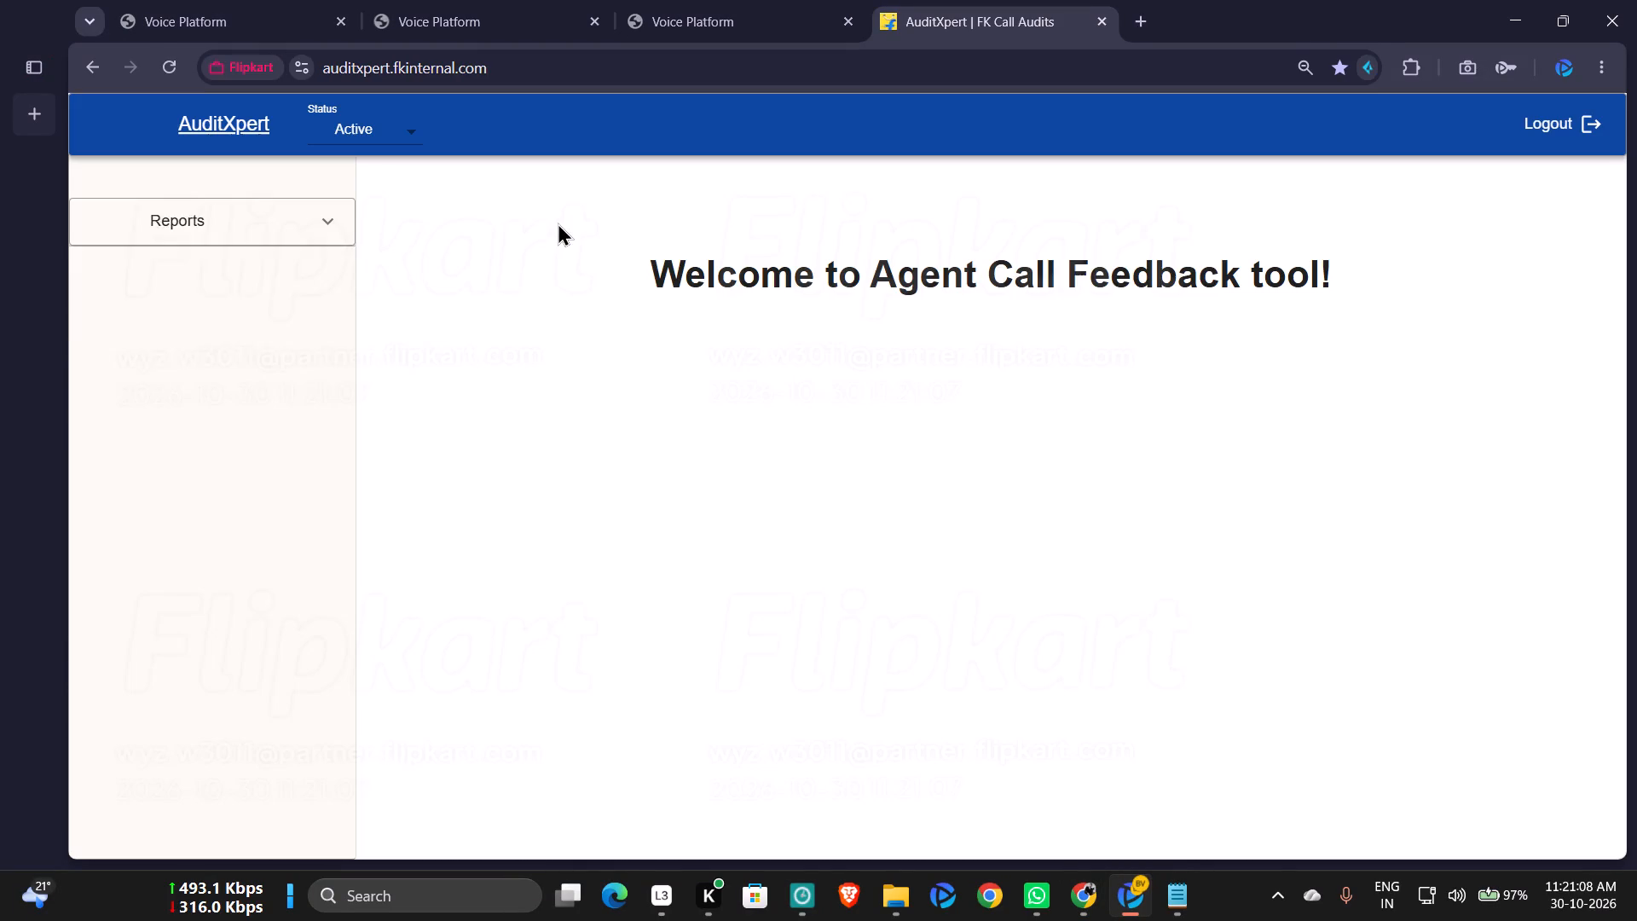
pyautogui.click(204, 232)
pyautogui.click(170, 388)
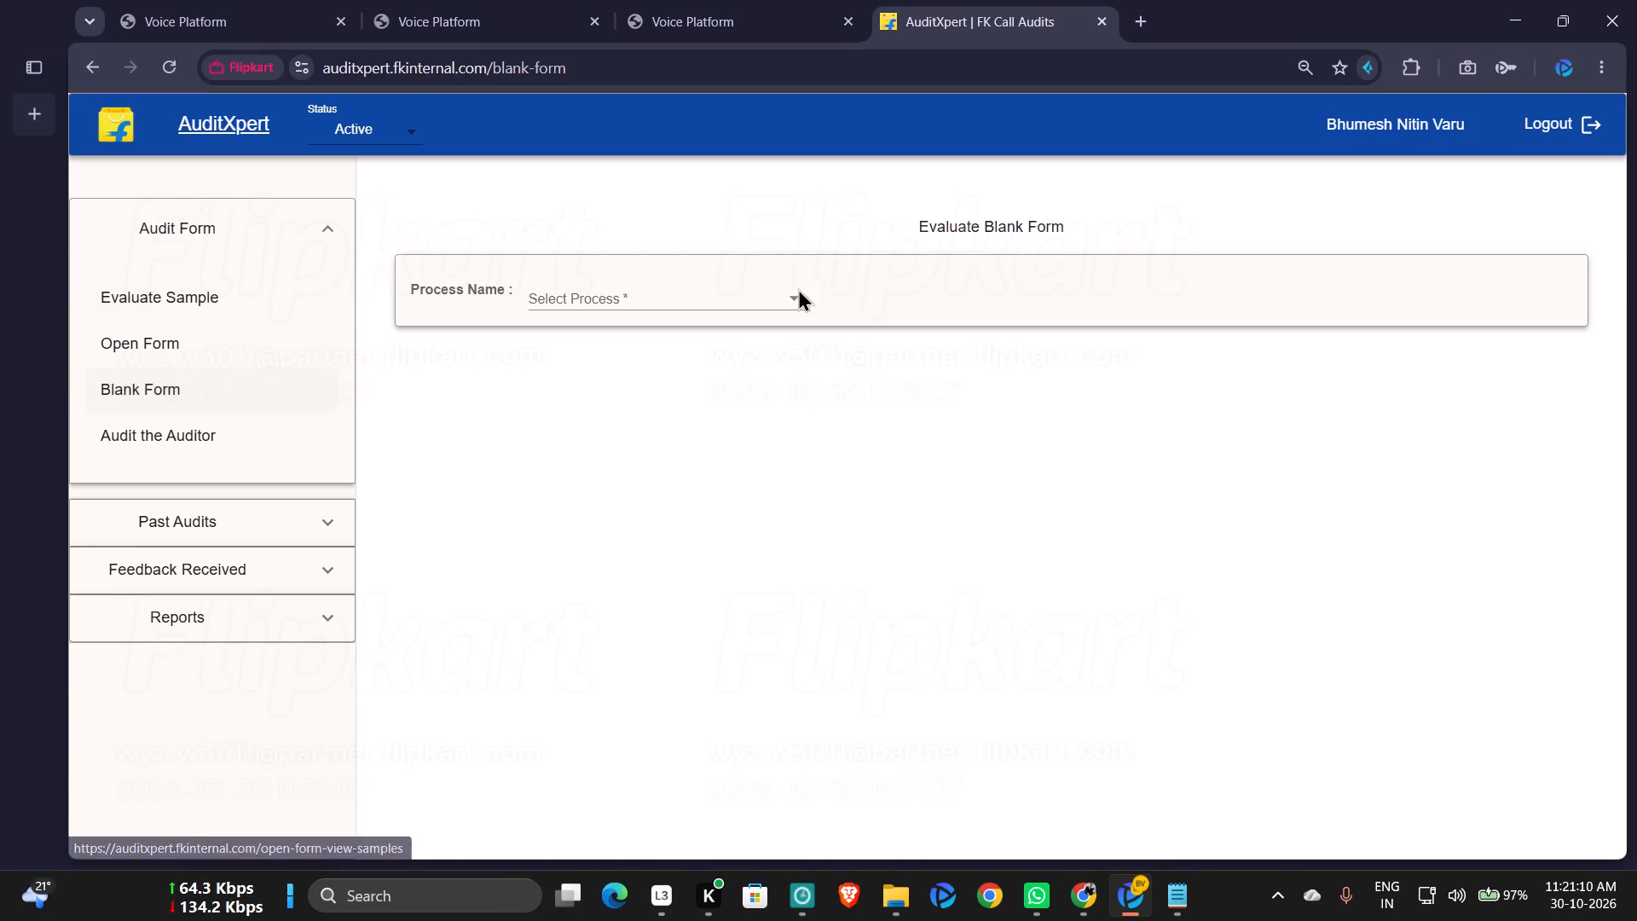
pyautogui.click(739, 288)
pyautogui.click(619, 468)
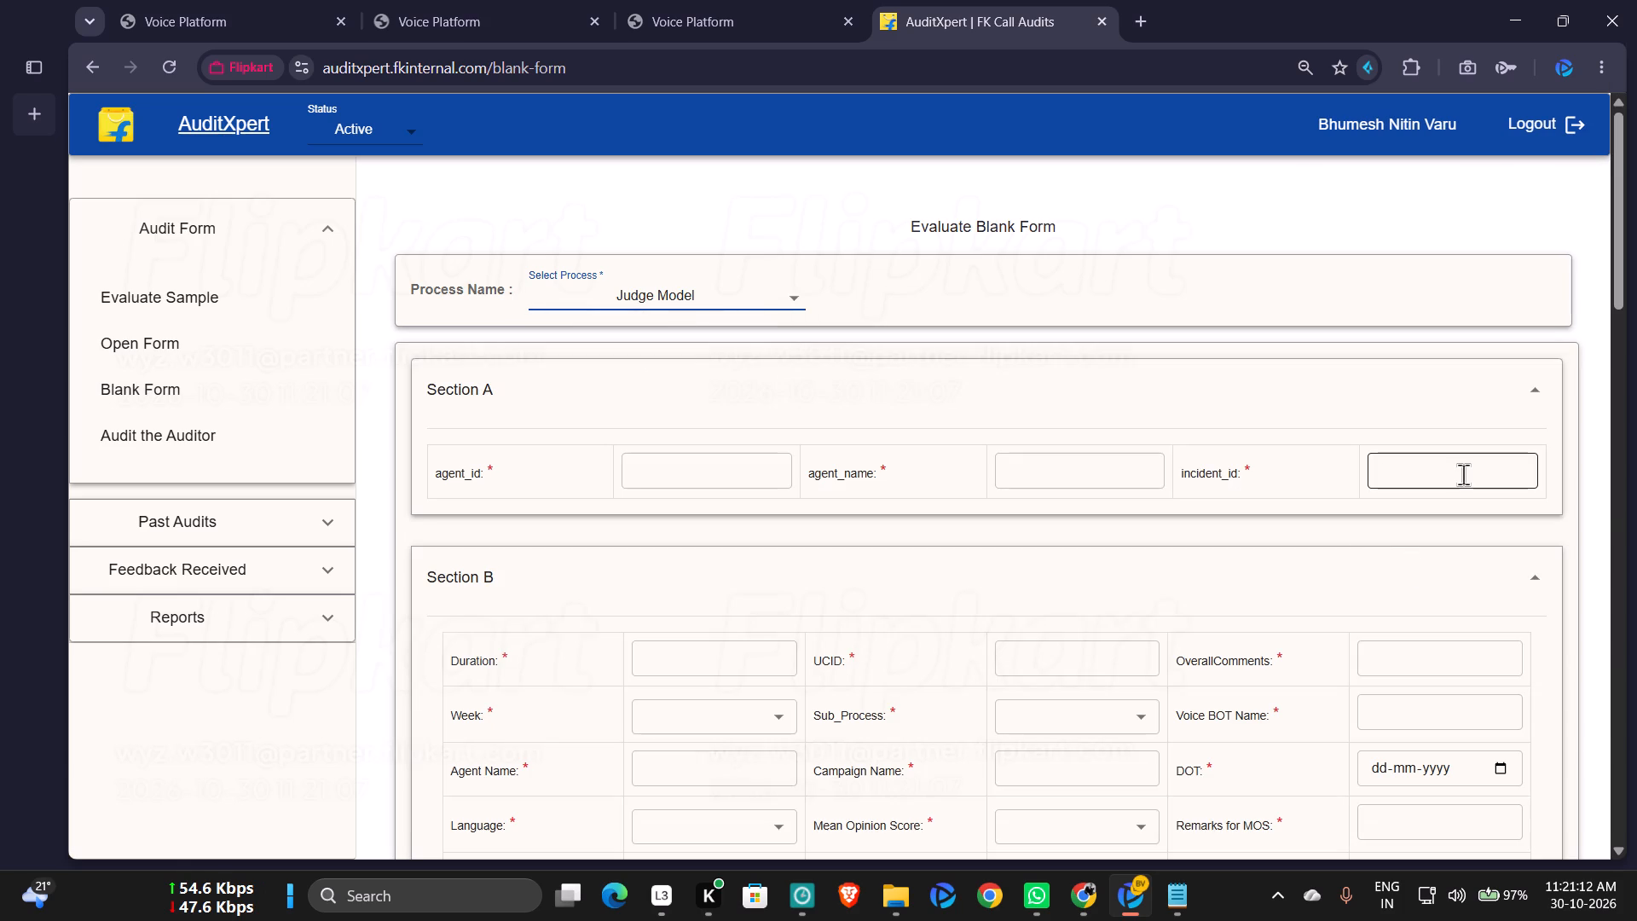
pyautogui.click(1463, 474)
pyautogui.hotkey('ctrl', 'v')
pyautogui.click(1056, 688)
pyautogui.click(1075, 657)
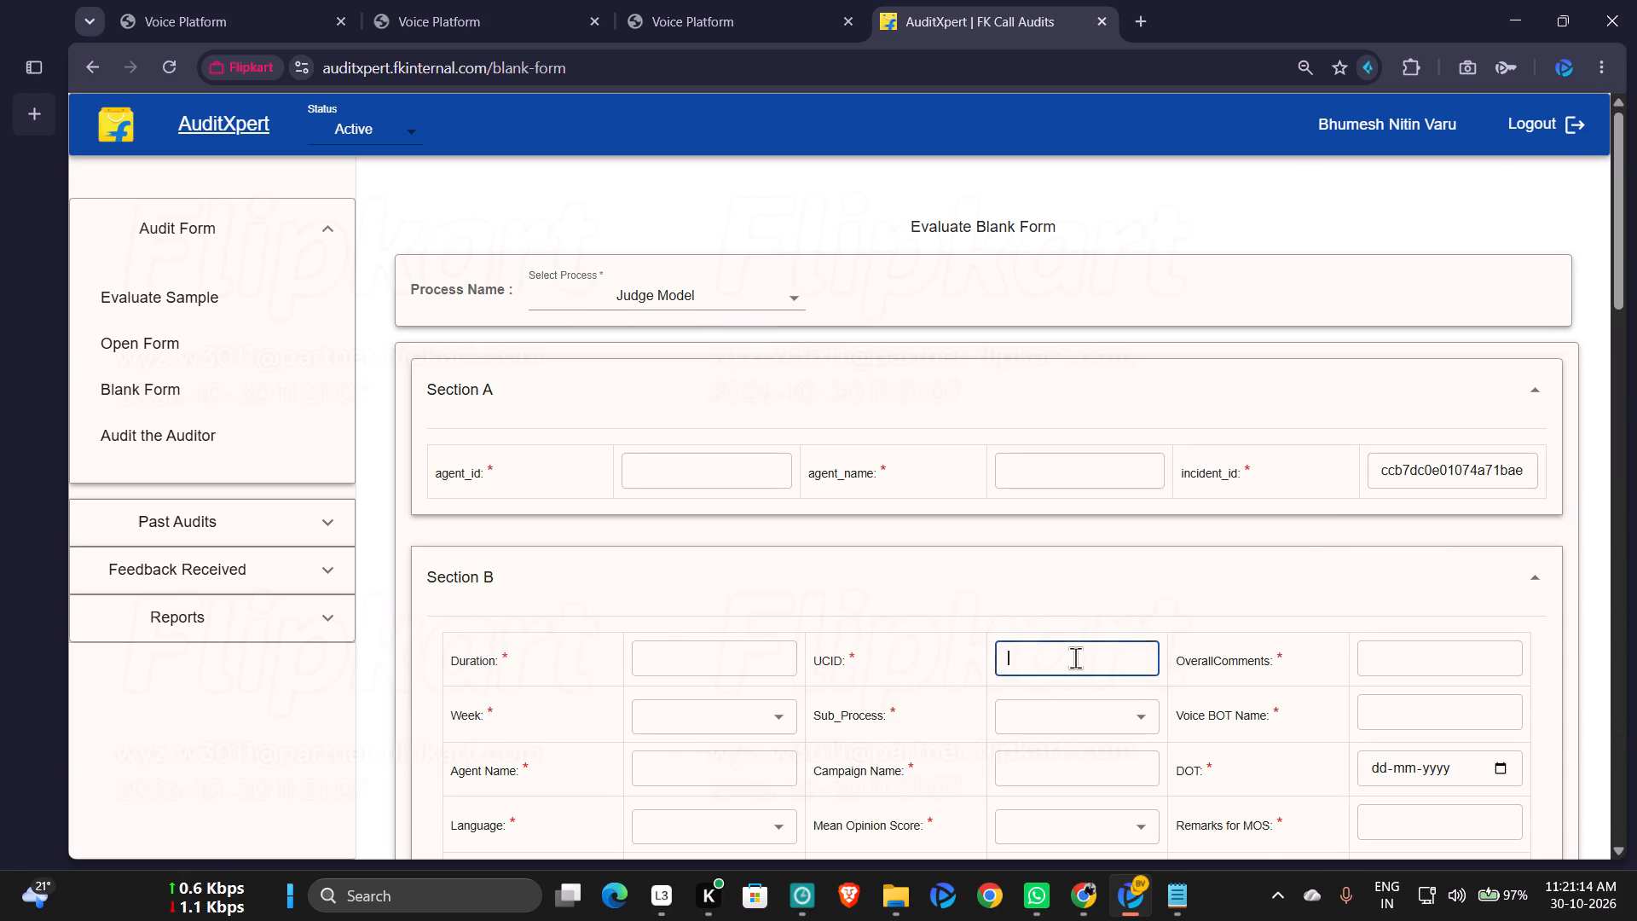
pyautogui.hotkey('ctrl', 'v')
# Fill in the agent_name and agent_id in Section A with the suggested saved entries.
pyautogui.click(1067, 481)
pyautogui.click(1108, 518)
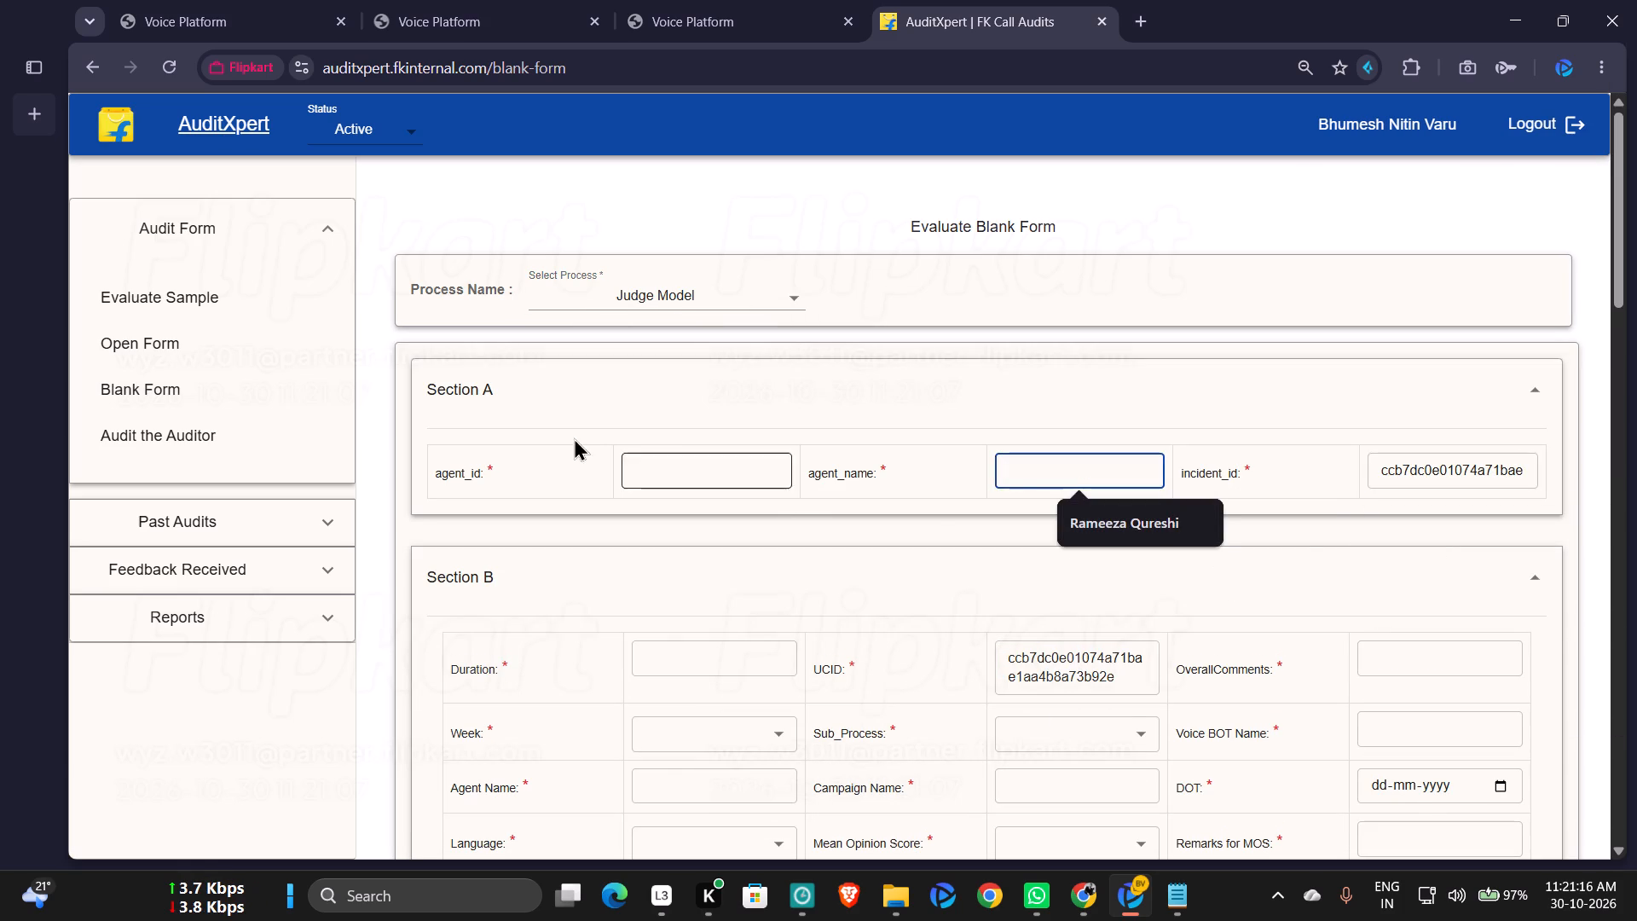
pyautogui.click(1139, 520)
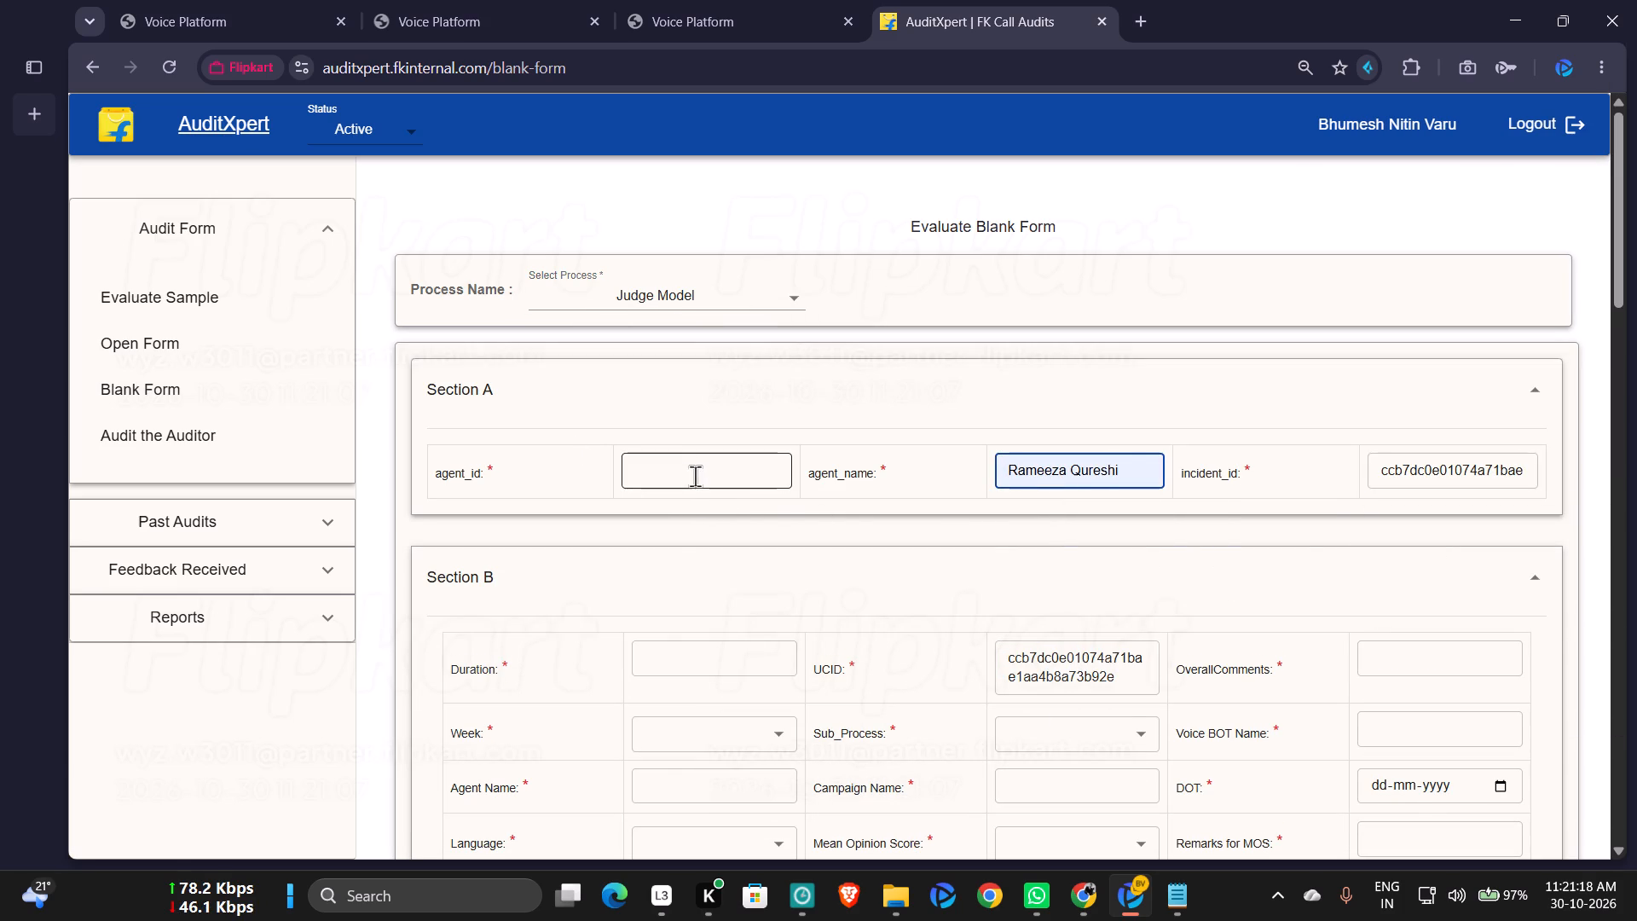
pyautogui.click(691, 474)
pyautogui.click(747, 528)
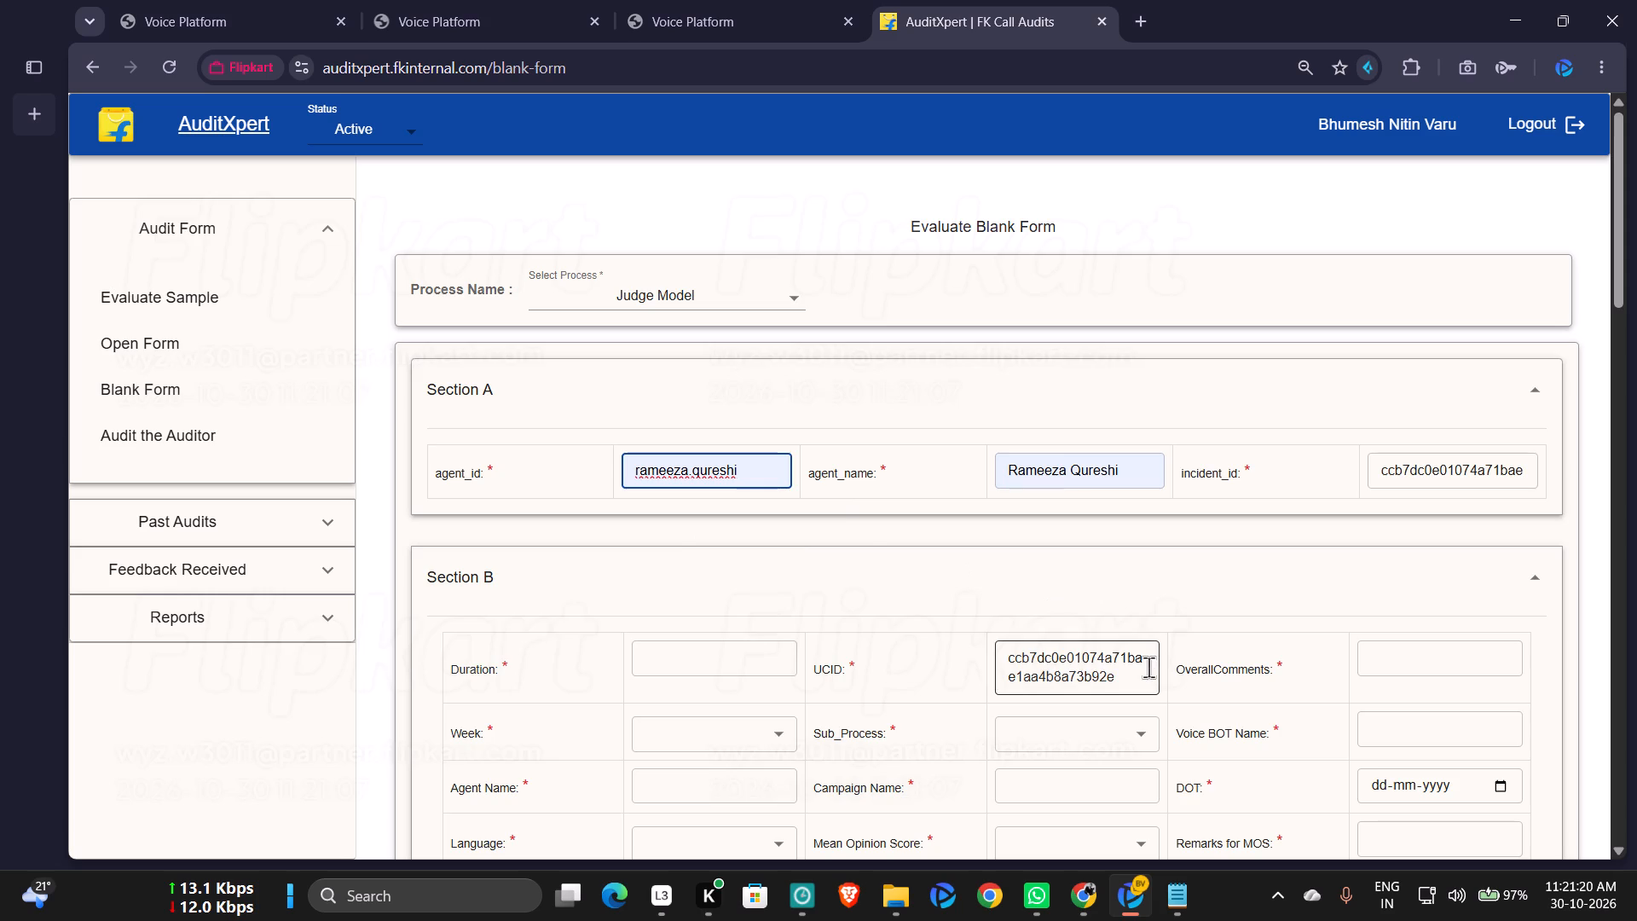
# Set Sub_Process to CX CABN, Week to Week5 and DOT to 29-10-2026 in Section B.
pyautogui.scroll(-1, 1148, 667)
pyautogui.click(1138, 518)
pyautogui.click(1068, 623)
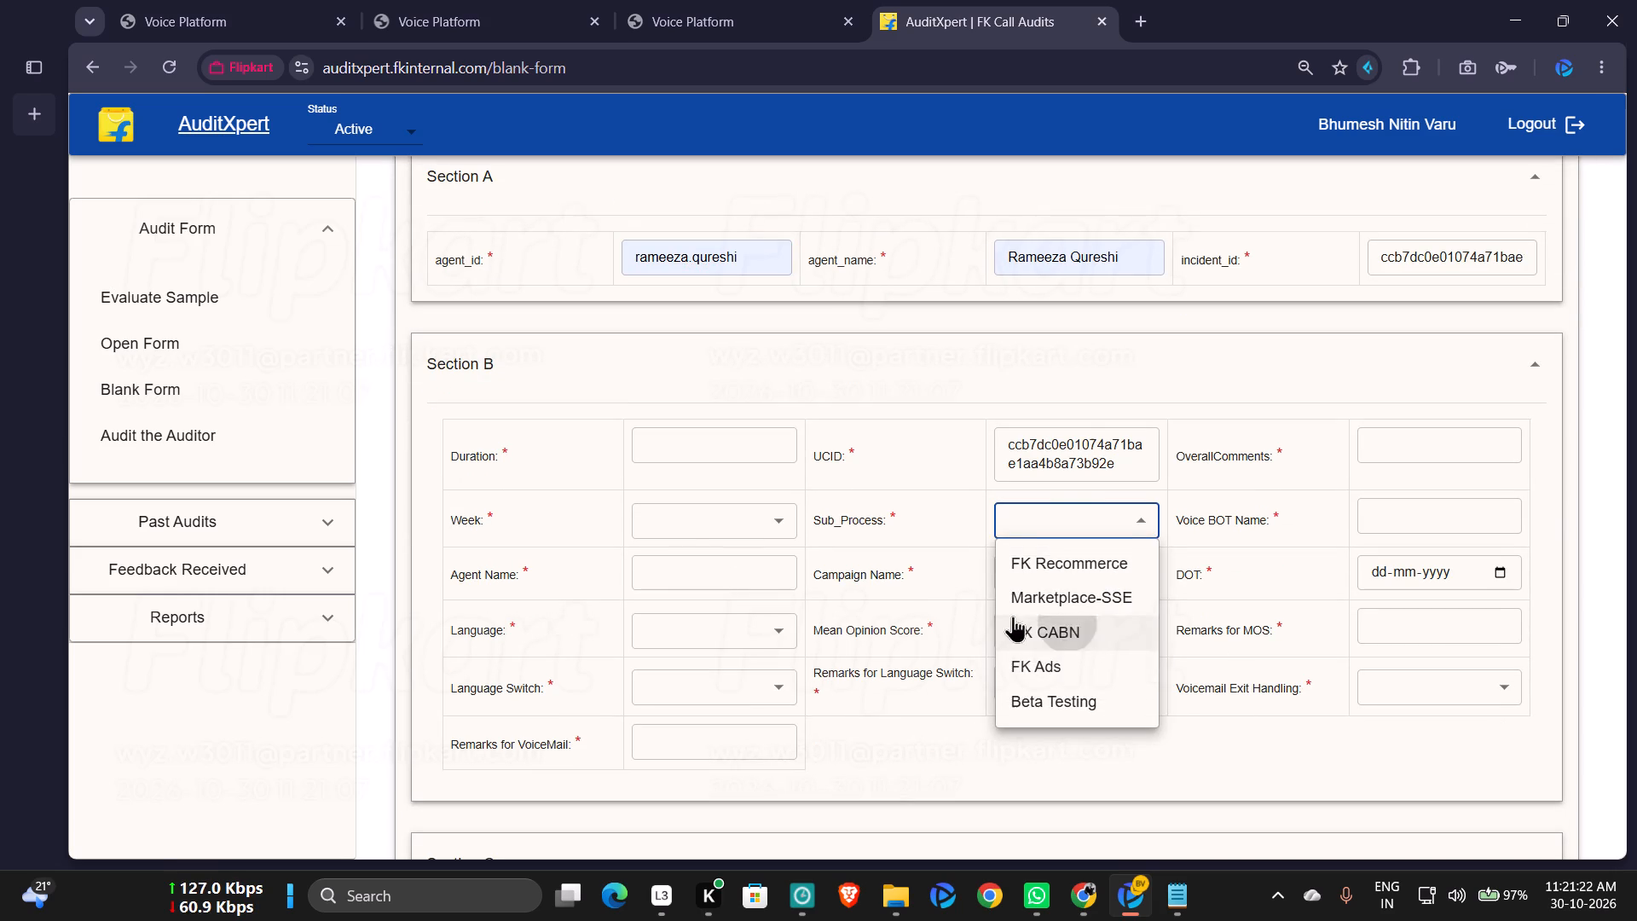
pyautogui.click(749, 523)
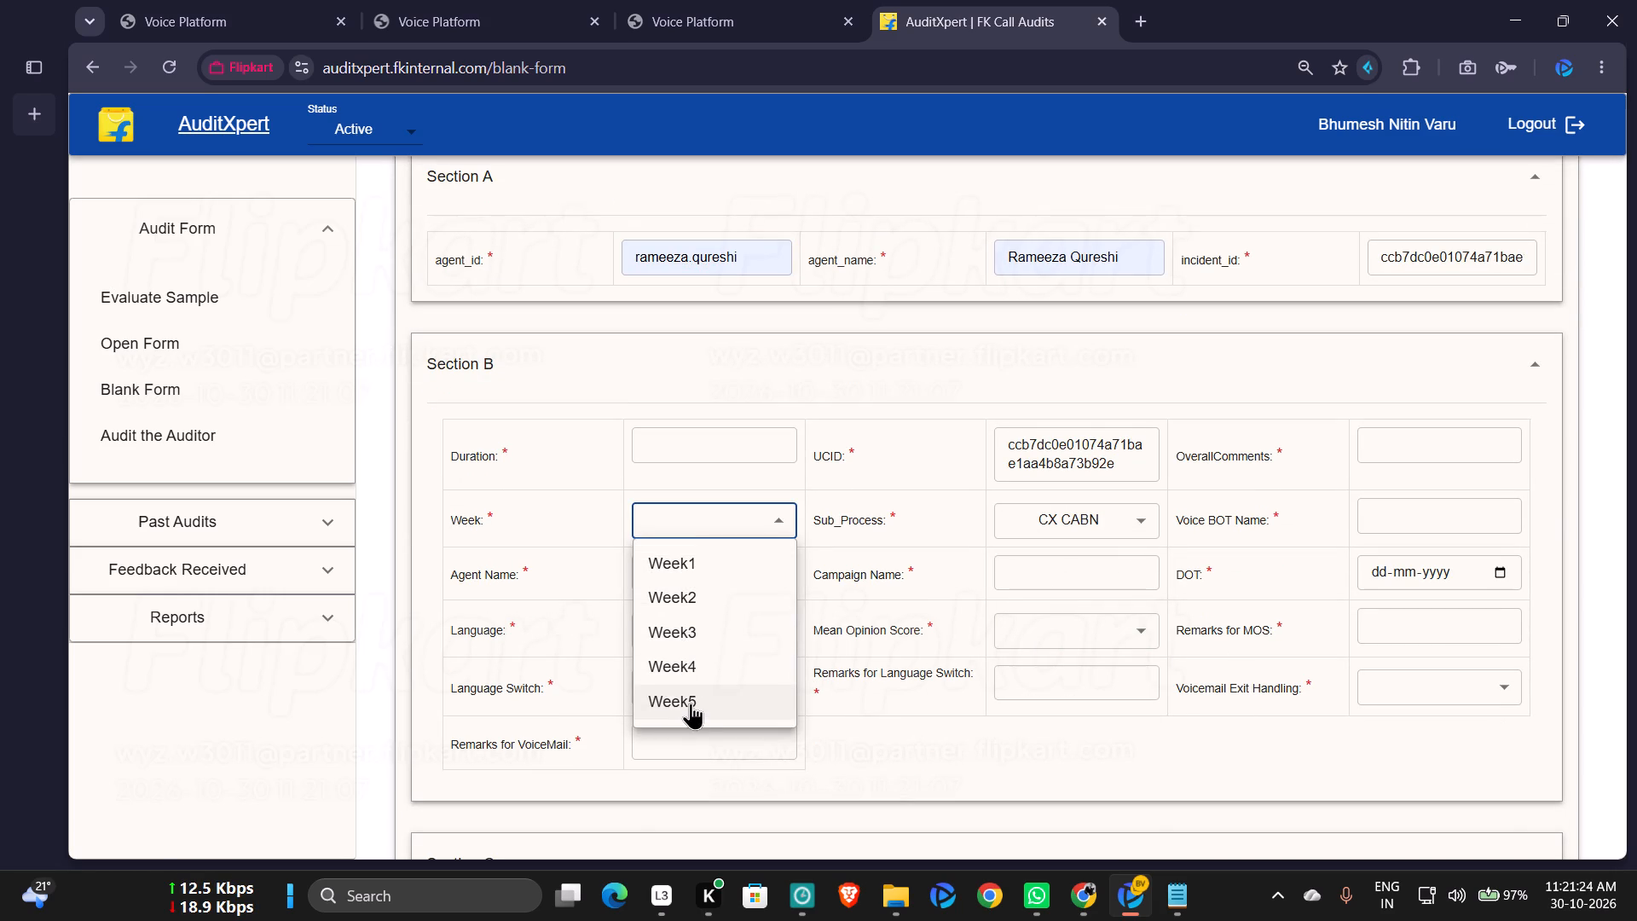
pyautogui.click(691, 703)
pyautogui.click(1503, 582)
pyautogui.click(1502, 571)
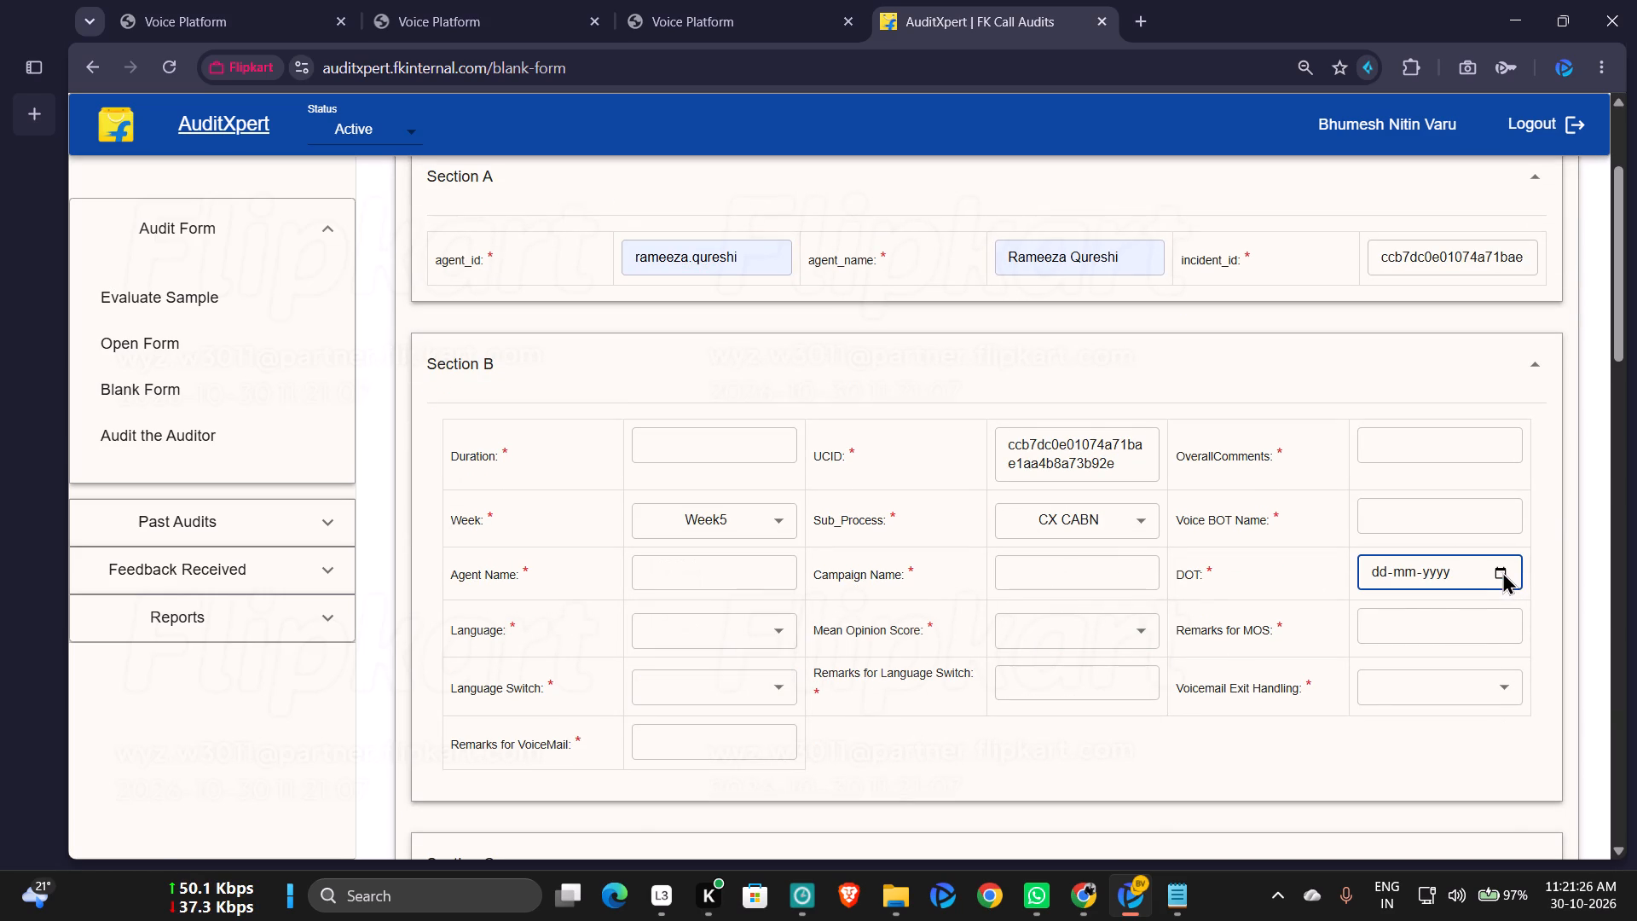
pyautogui.click(1488, 772)
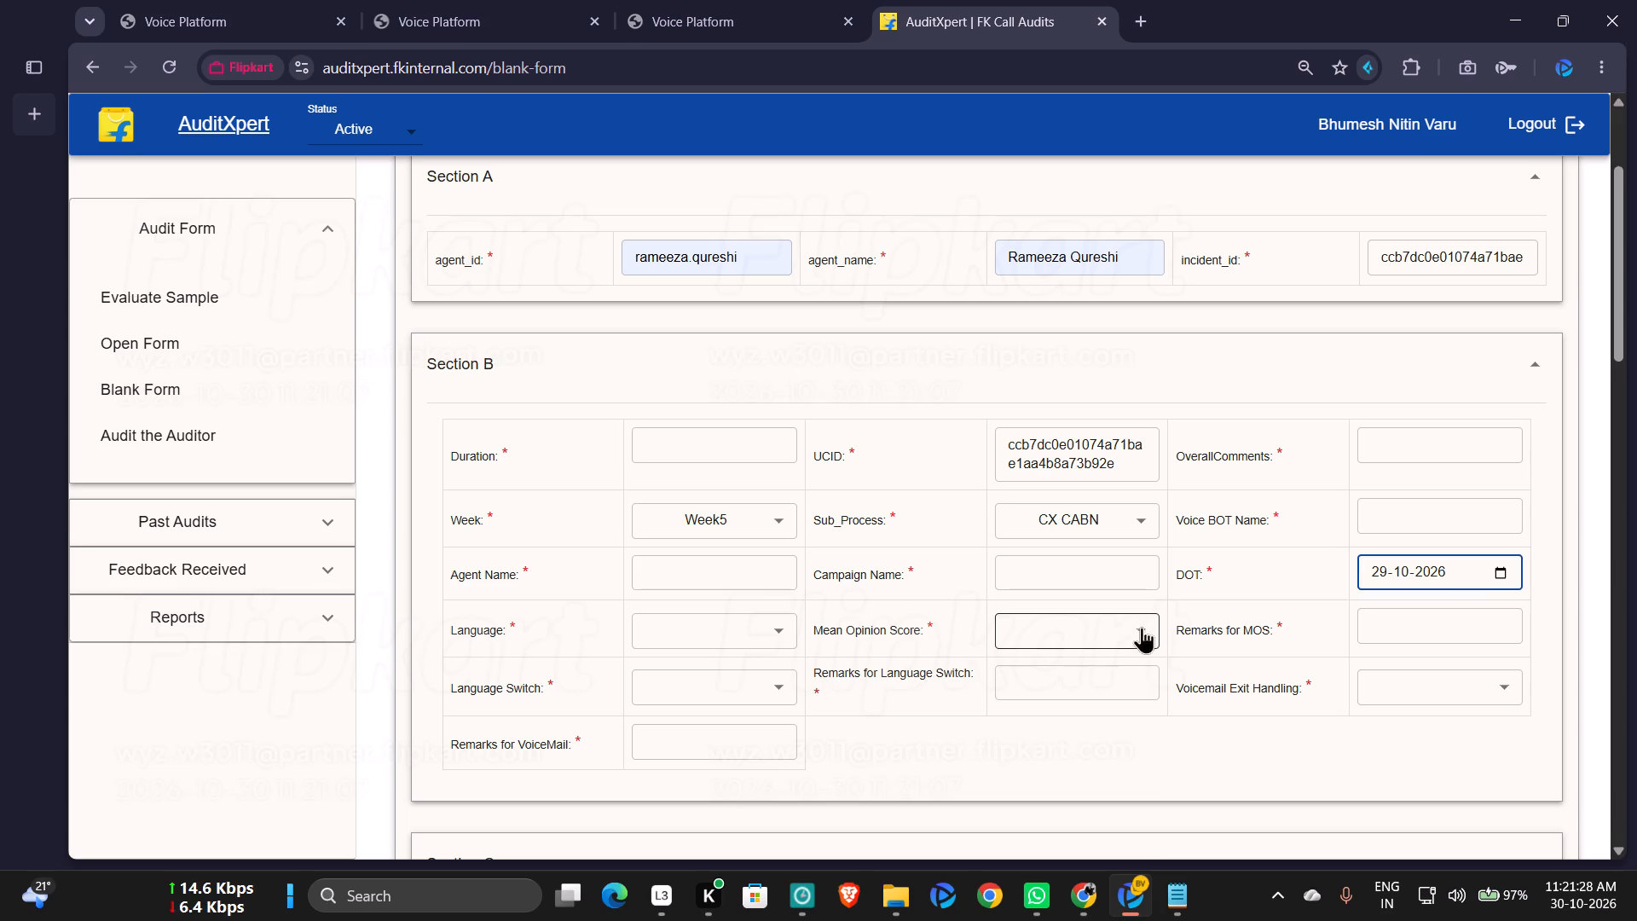
# Set Mean Opinion Score to 5, Language to Hindi, and both Voicemail Exit Handling and Language Switch to NA.
pyautogui.click(1147, 628)
pyautogui.click(1032, 811)
pyautogui.click(761, 618)
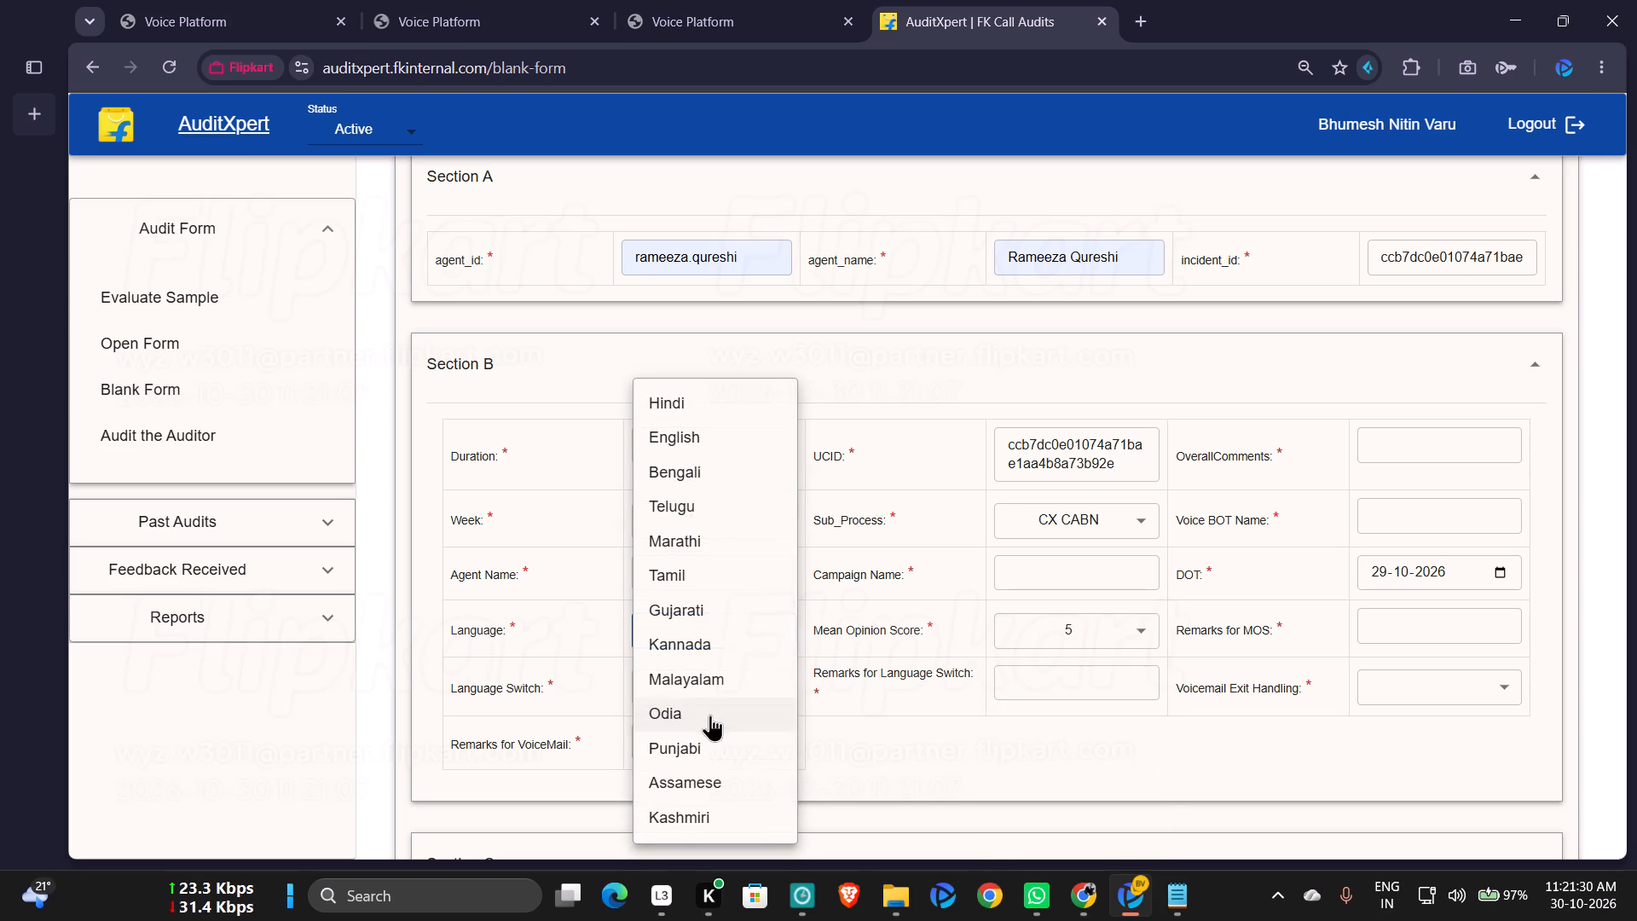
pyautogui.click(736, 406)
pyautogui.click(1459, 686)
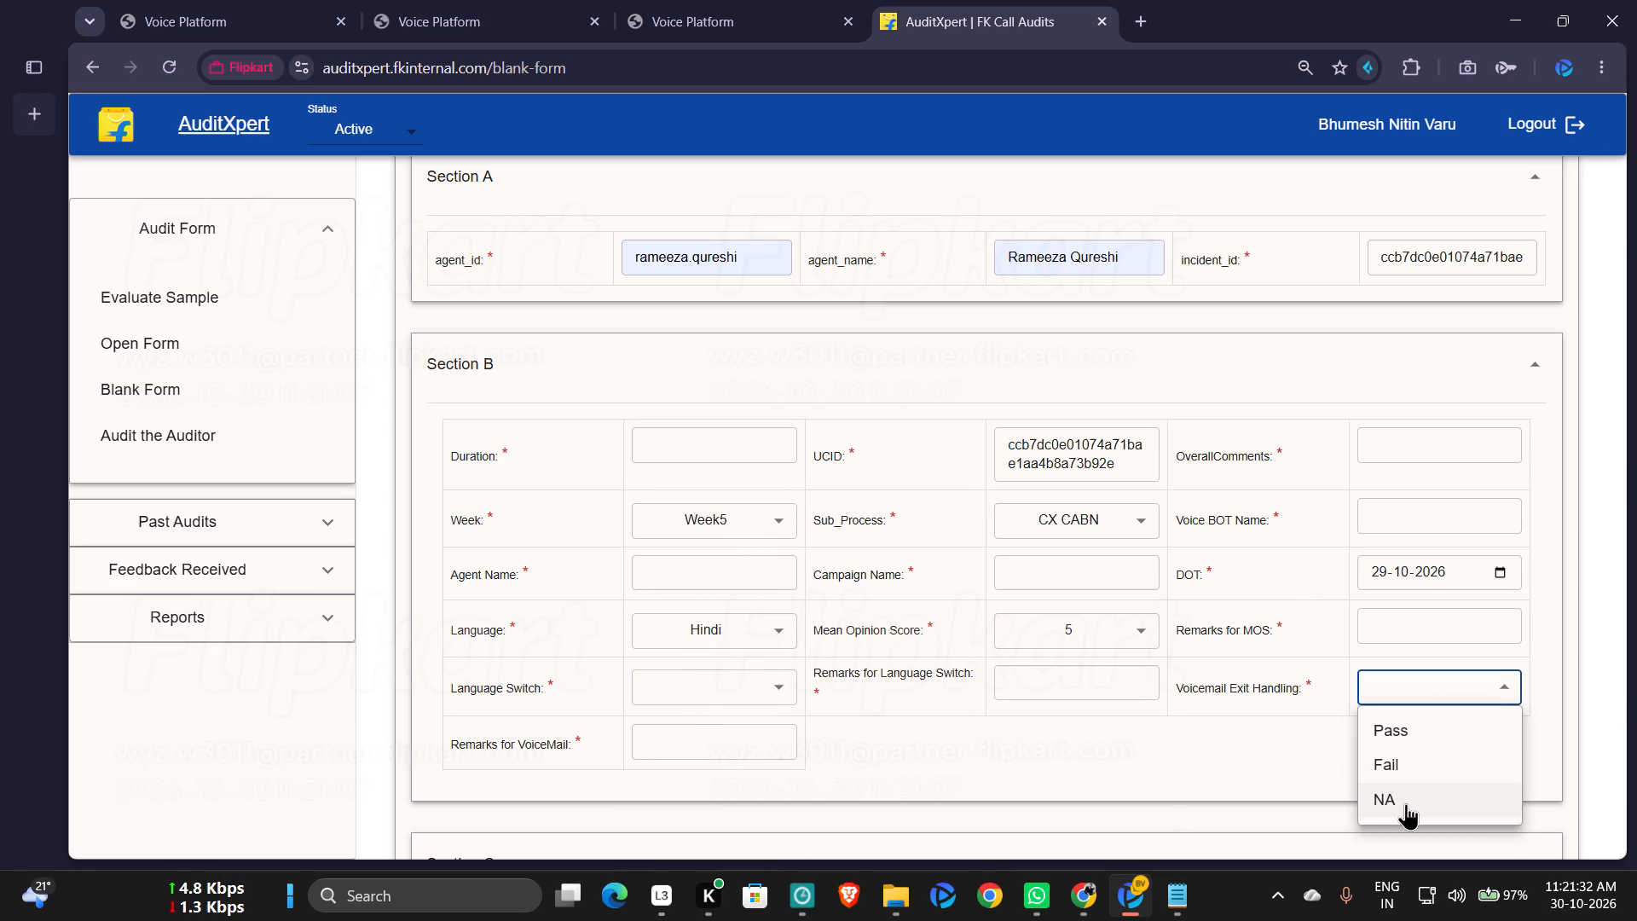
pyautogui.click(1406, 803)
pyautogui.click(758, 684)
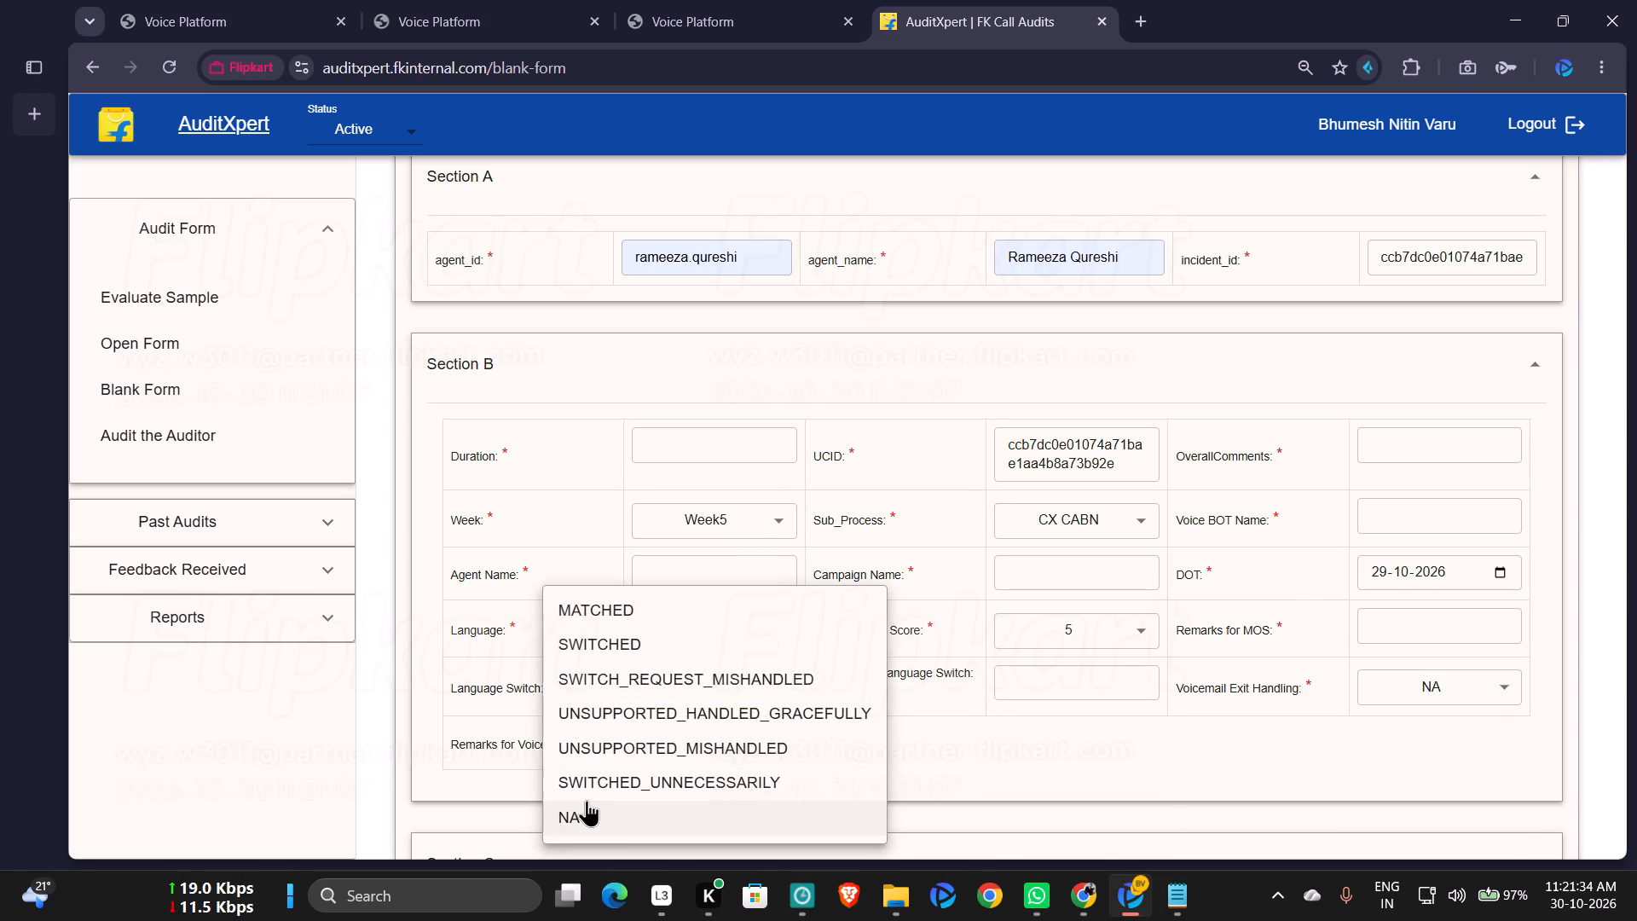
pyautogui.click(587, 800)
# Copy row 9's Campaign Name, All BGM - October 29, 2026(LOW), from the sheet into the form's Campaign Name field.
pyautogui.click(1098, 912)
pyautogui.click(1020, 814)
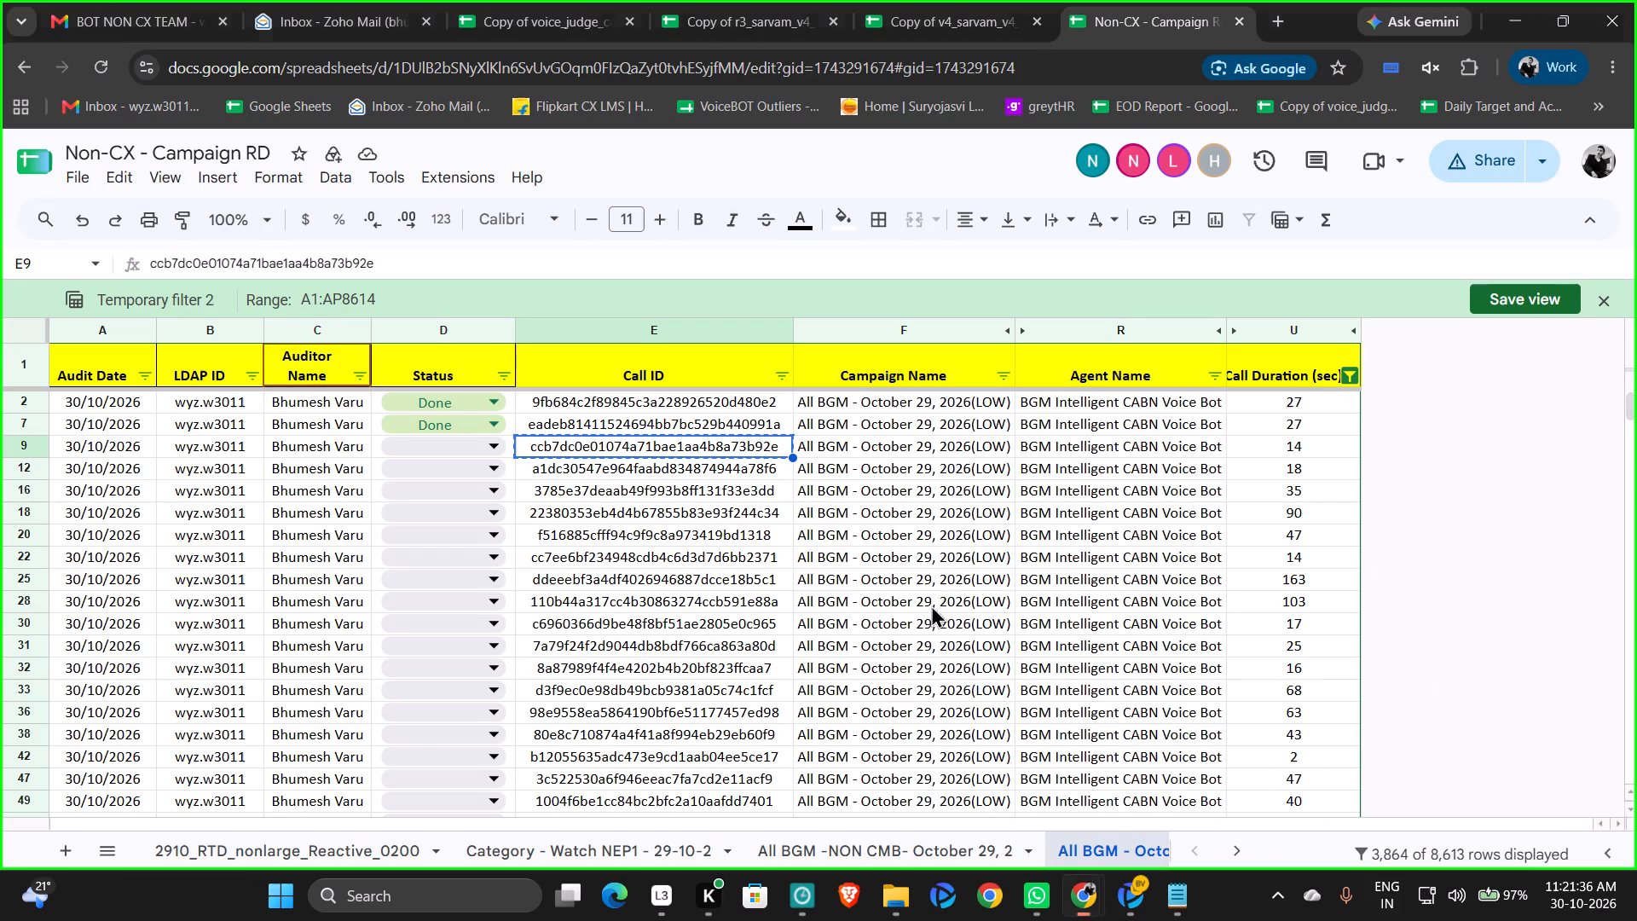
pyautogui.click(860, 449)
pyautogui.hotkey('ctrl', 'c')
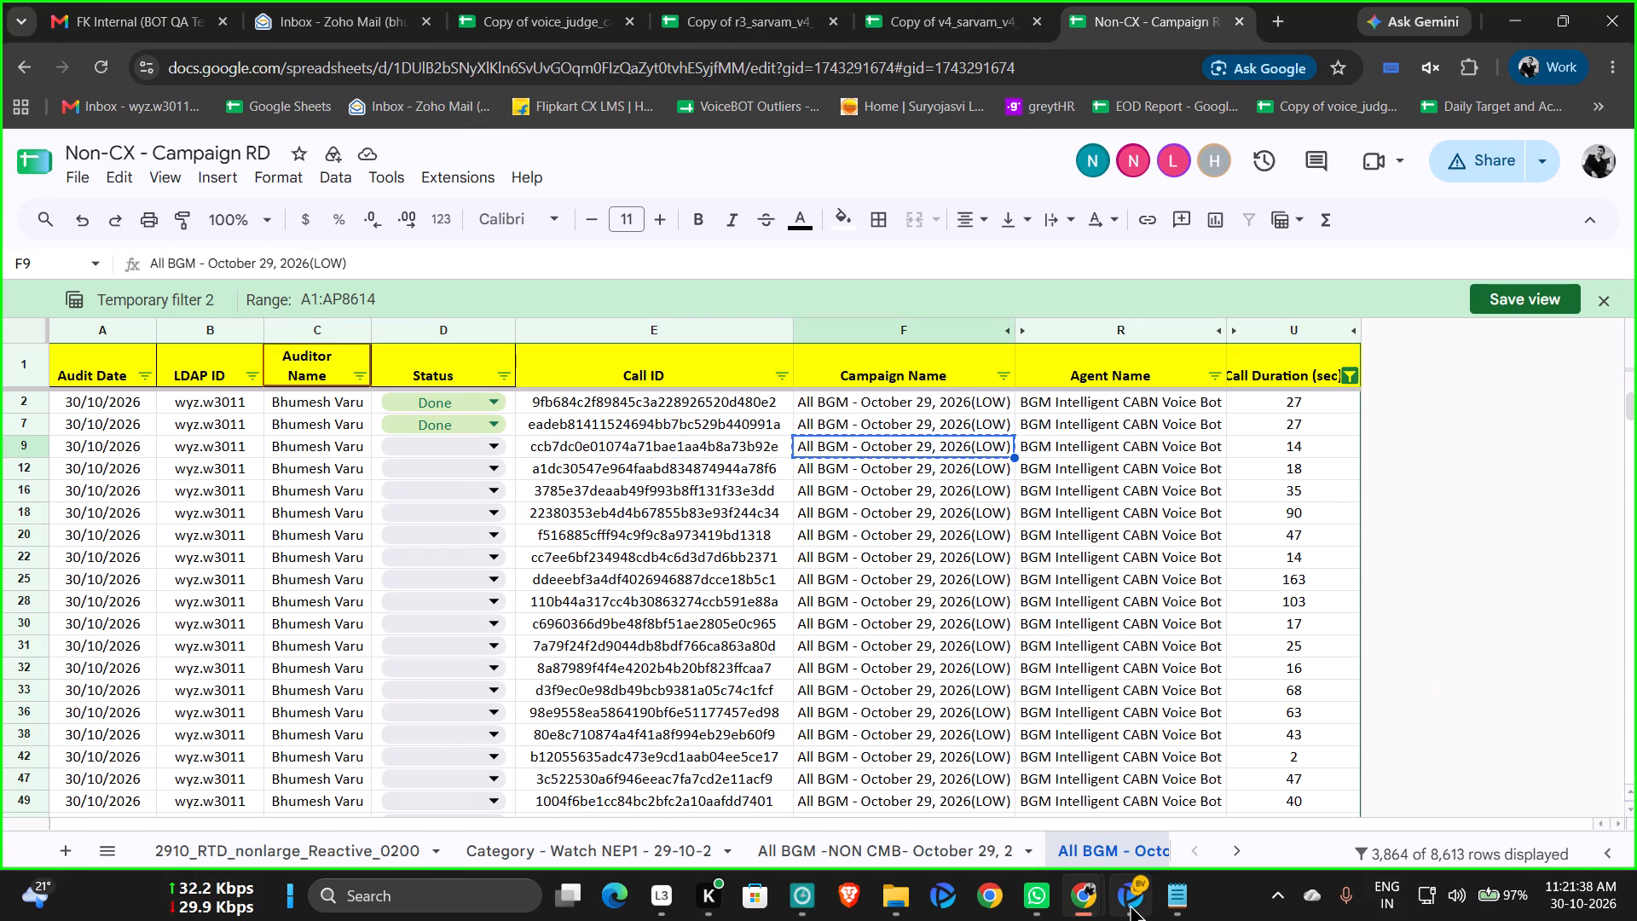
pyautogui.click(1130, 904)
pyautogui.click(1081, 590)
pyautogui.click(1081, 587)
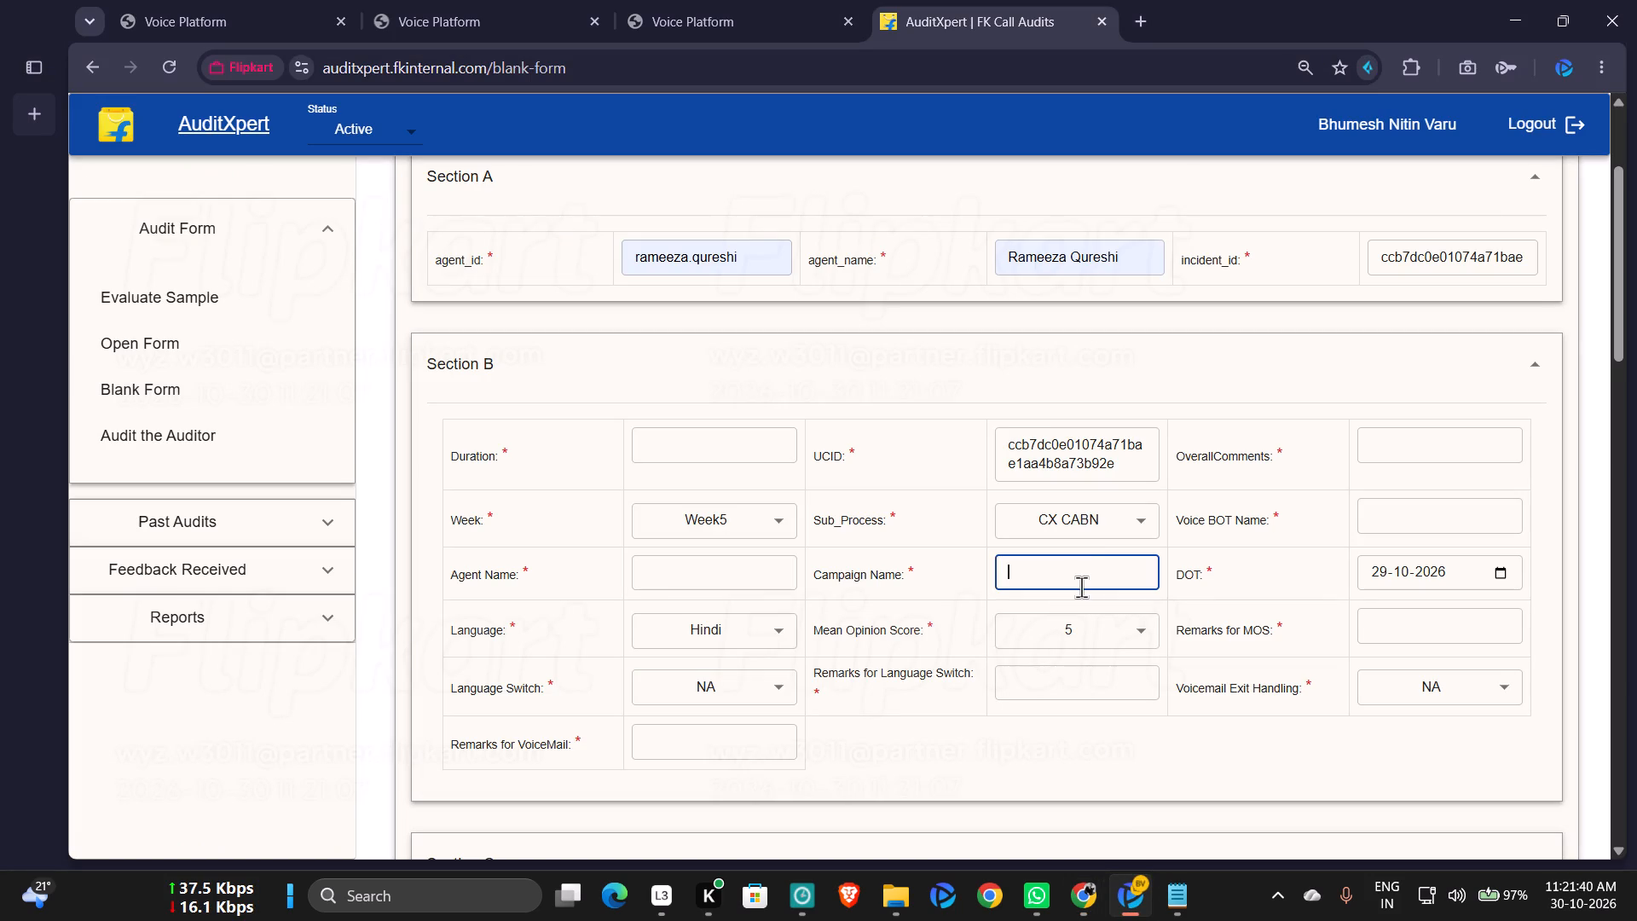
pyautogui.hotkey('ctrl', 'v')
# Copy row 9's Agent Name, BGM Intelligent CABN Voice Bot, from the sheet into the form's Agent Name field.
pyautogui.click(1088, 914)
pyautogui.click(976, 757)
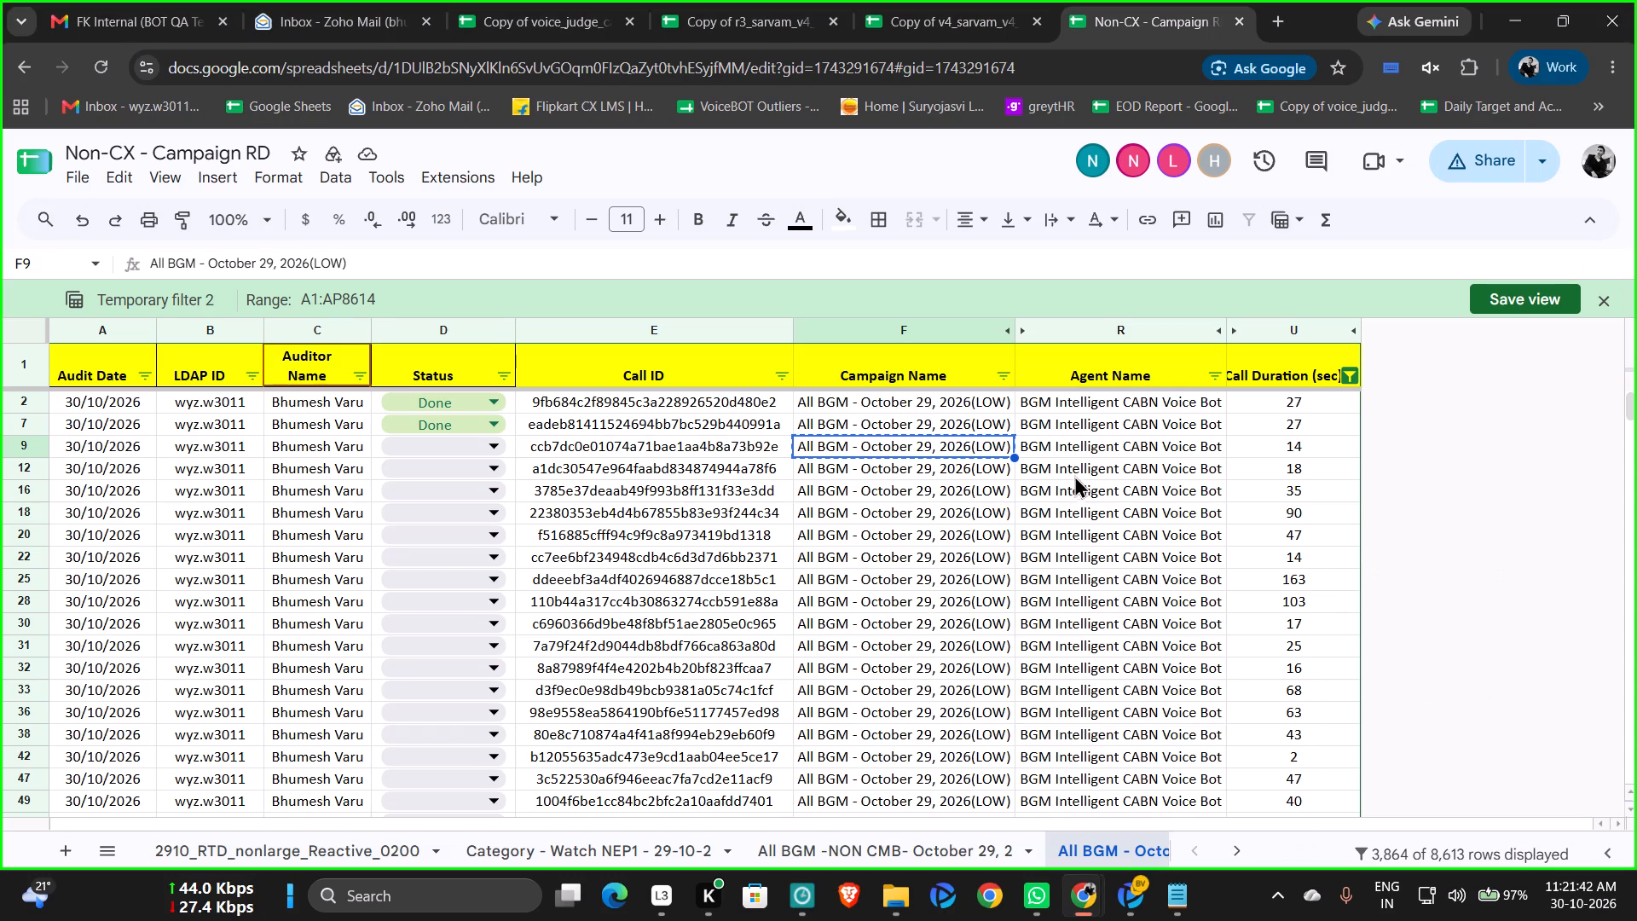
pyautogui.click(1087, 451)
pyautogui.hotkey('ctrl', 'c')
pyautogui.click(1133, 883)
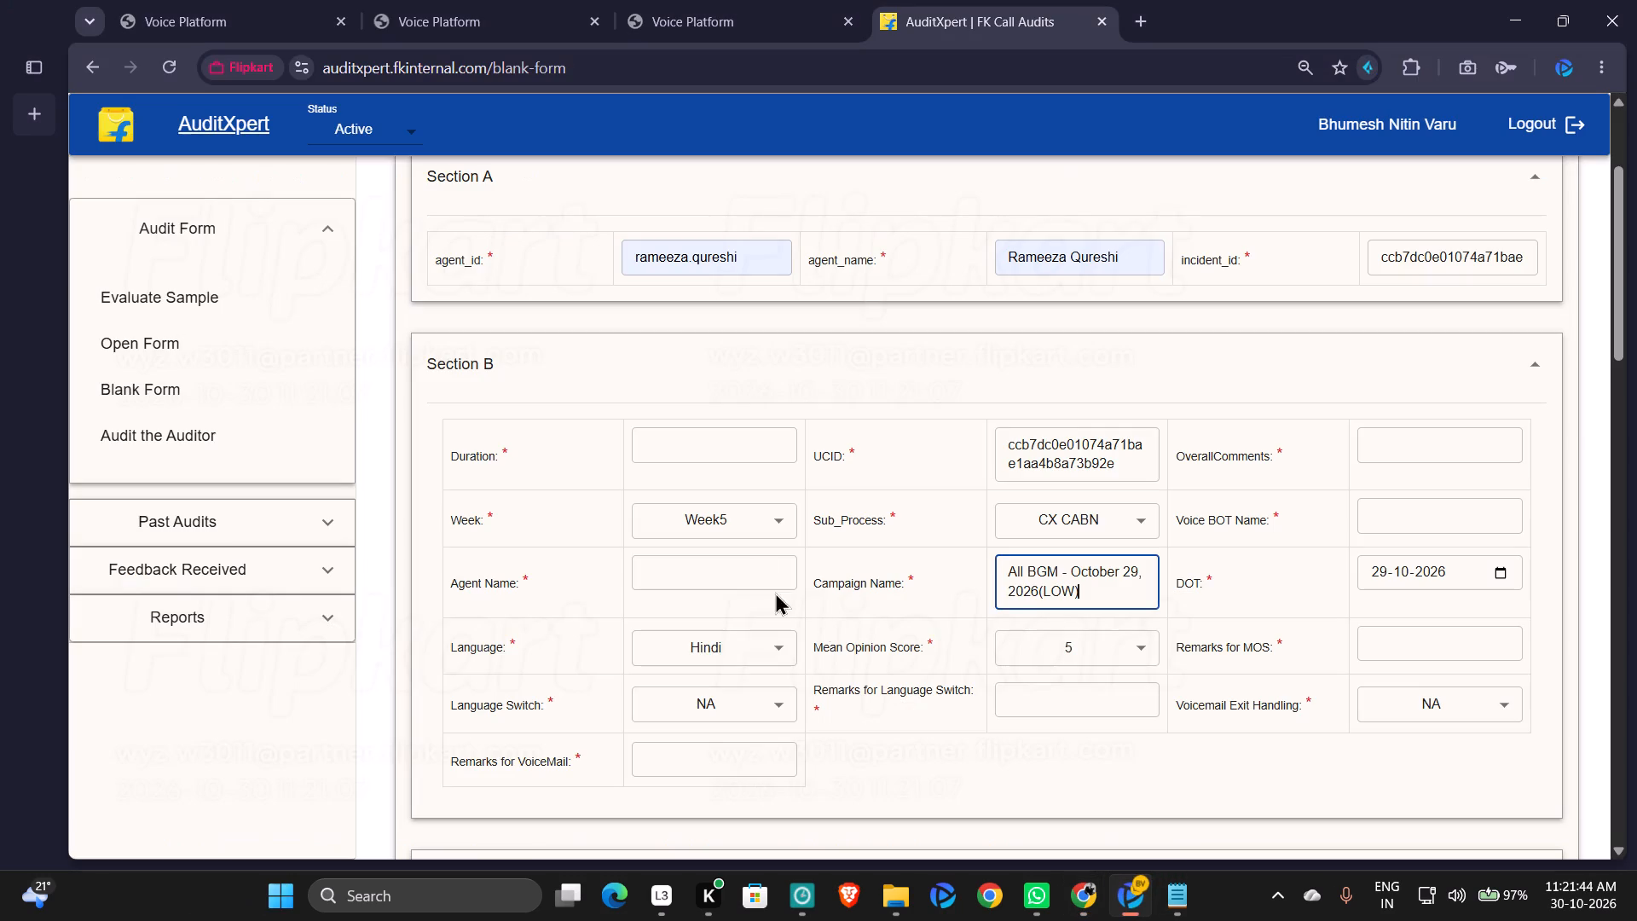
pyautogui.click(754, 572)
pyautogui.hotkey('ctrl', 'v')
# Enter Priya as the Voice BOT Name.
pyautogui.click(1462, 524)
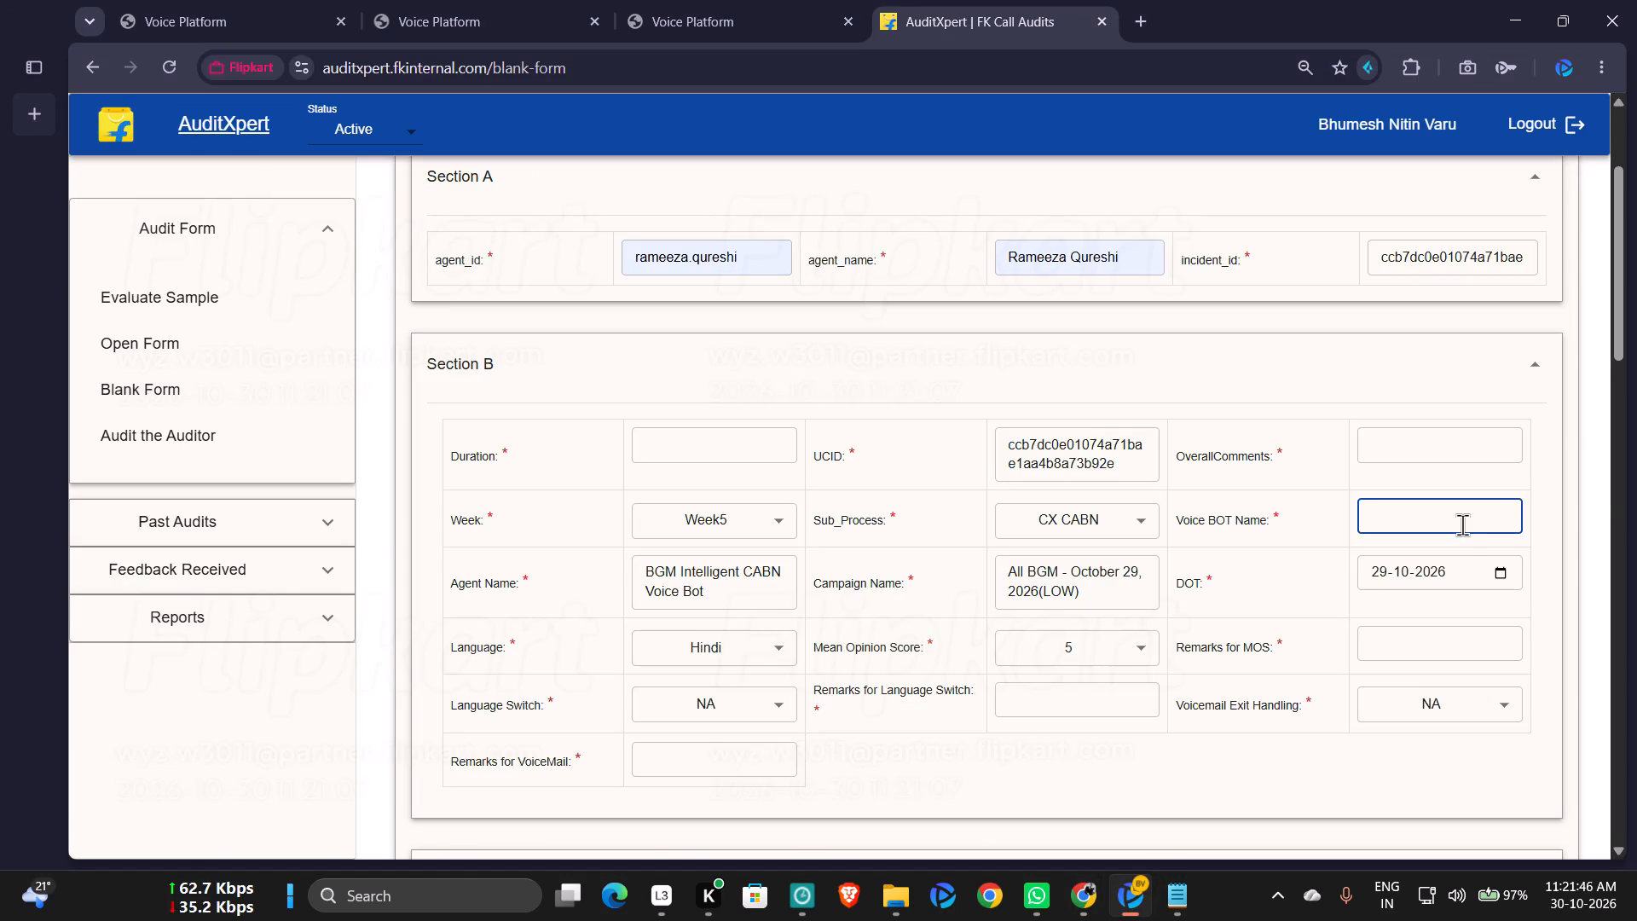
pyautogui.write('Priya')
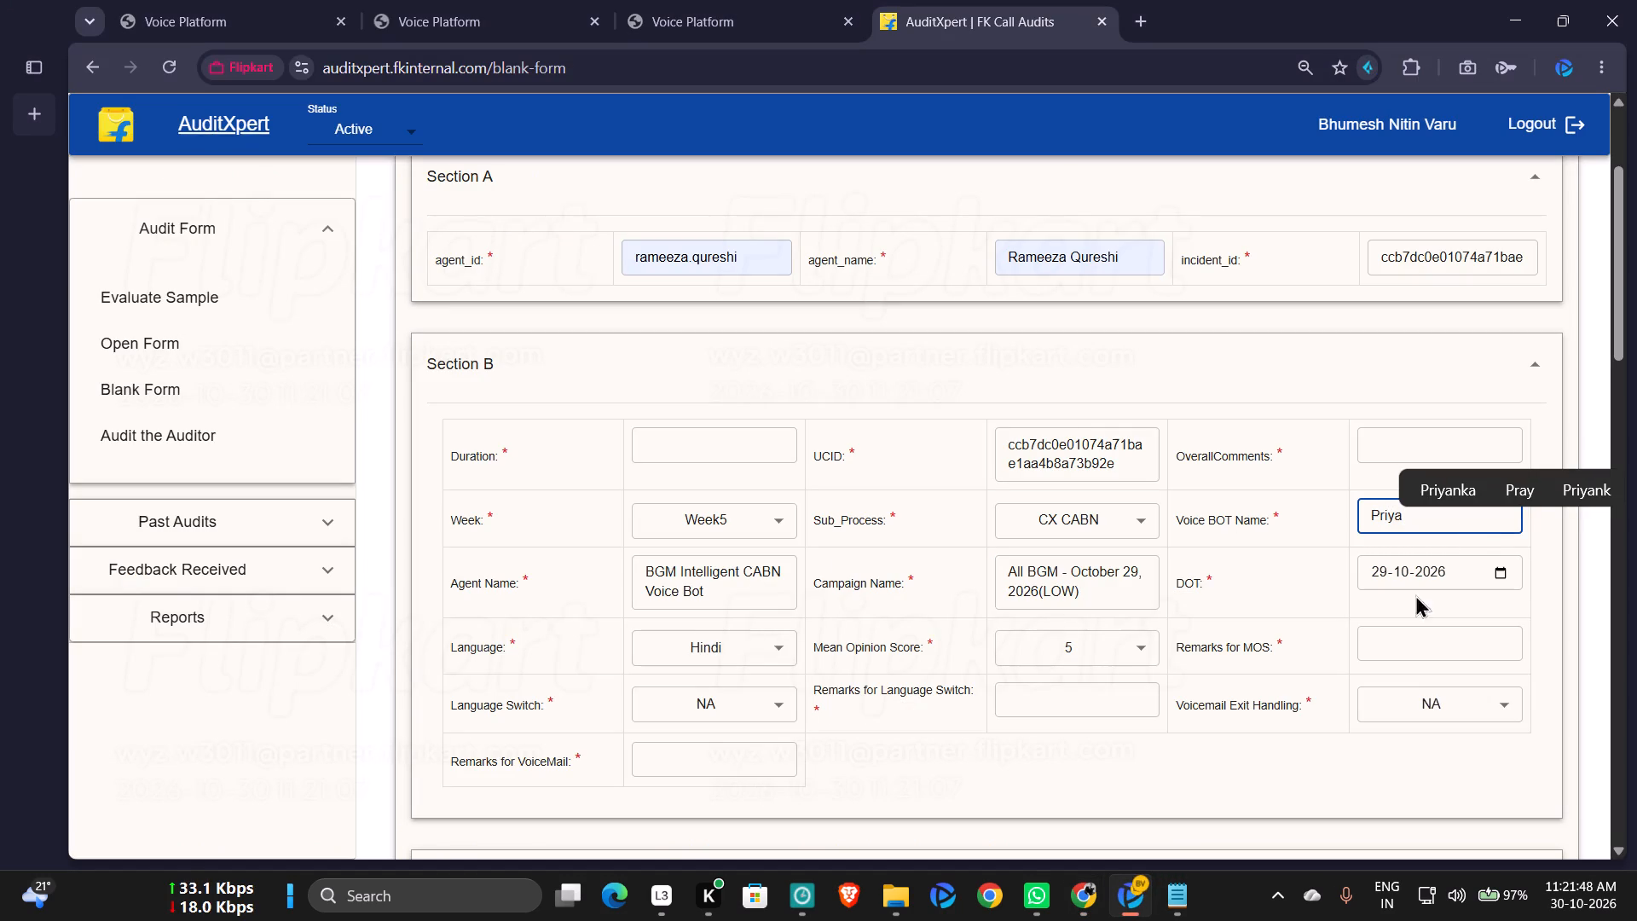
# Check the row 9 call entry in the campaign sheet against the partly filled AuditXpert form.
pyautogui.click(1075, 908)
pyautogui.click(942, 837)
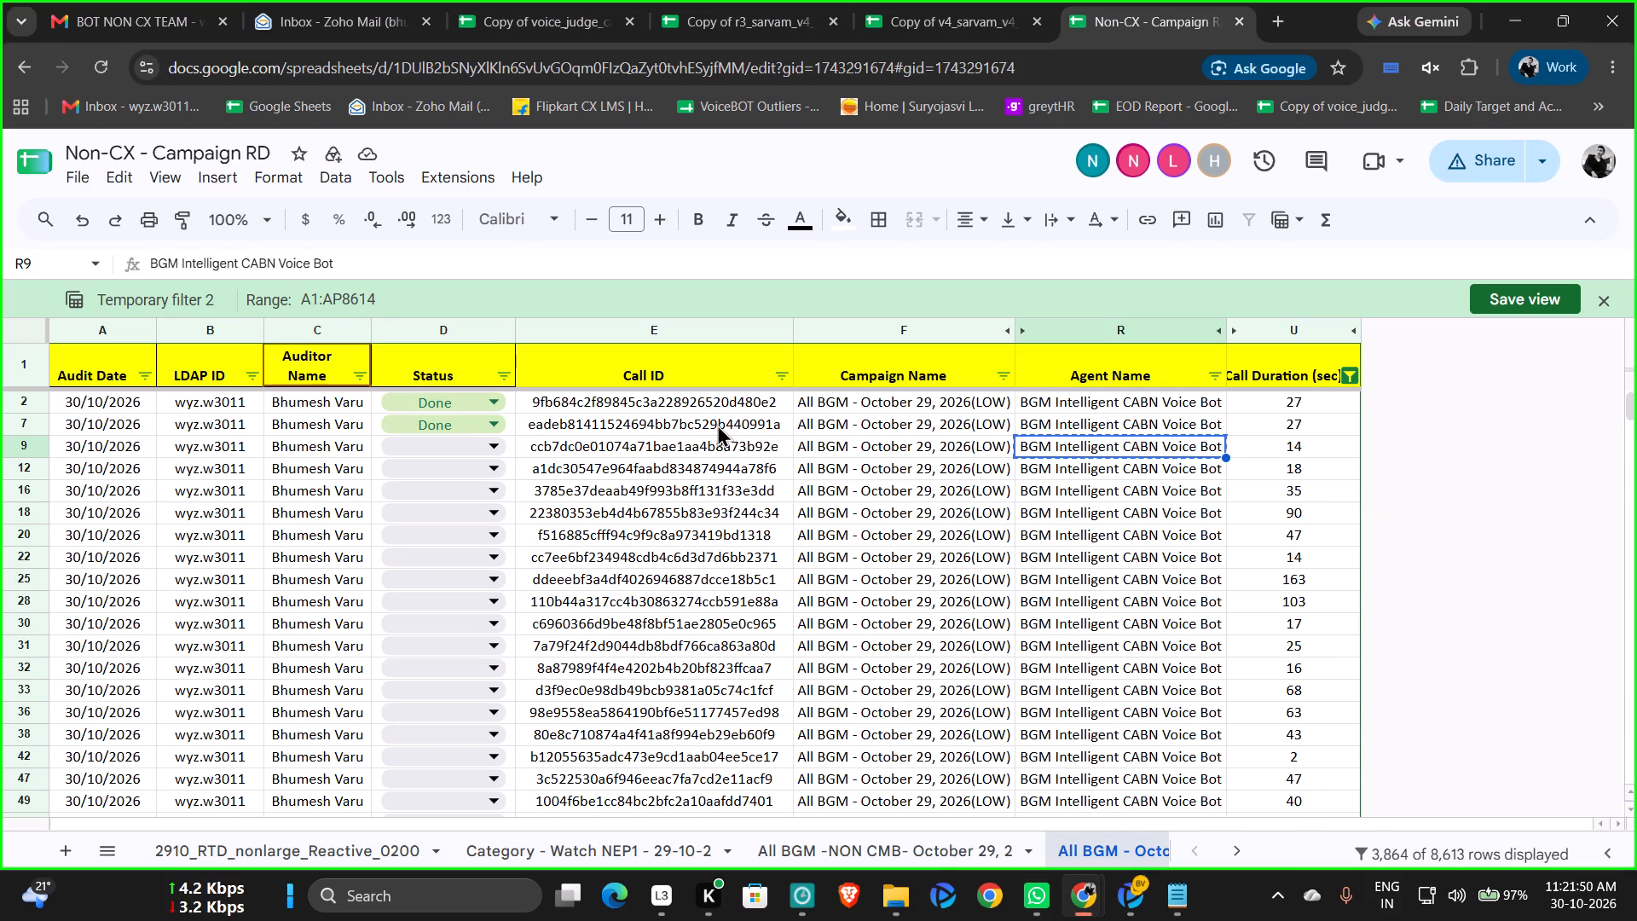
pyautogui.click(661, 455)
pyautogui.click(887, 455)
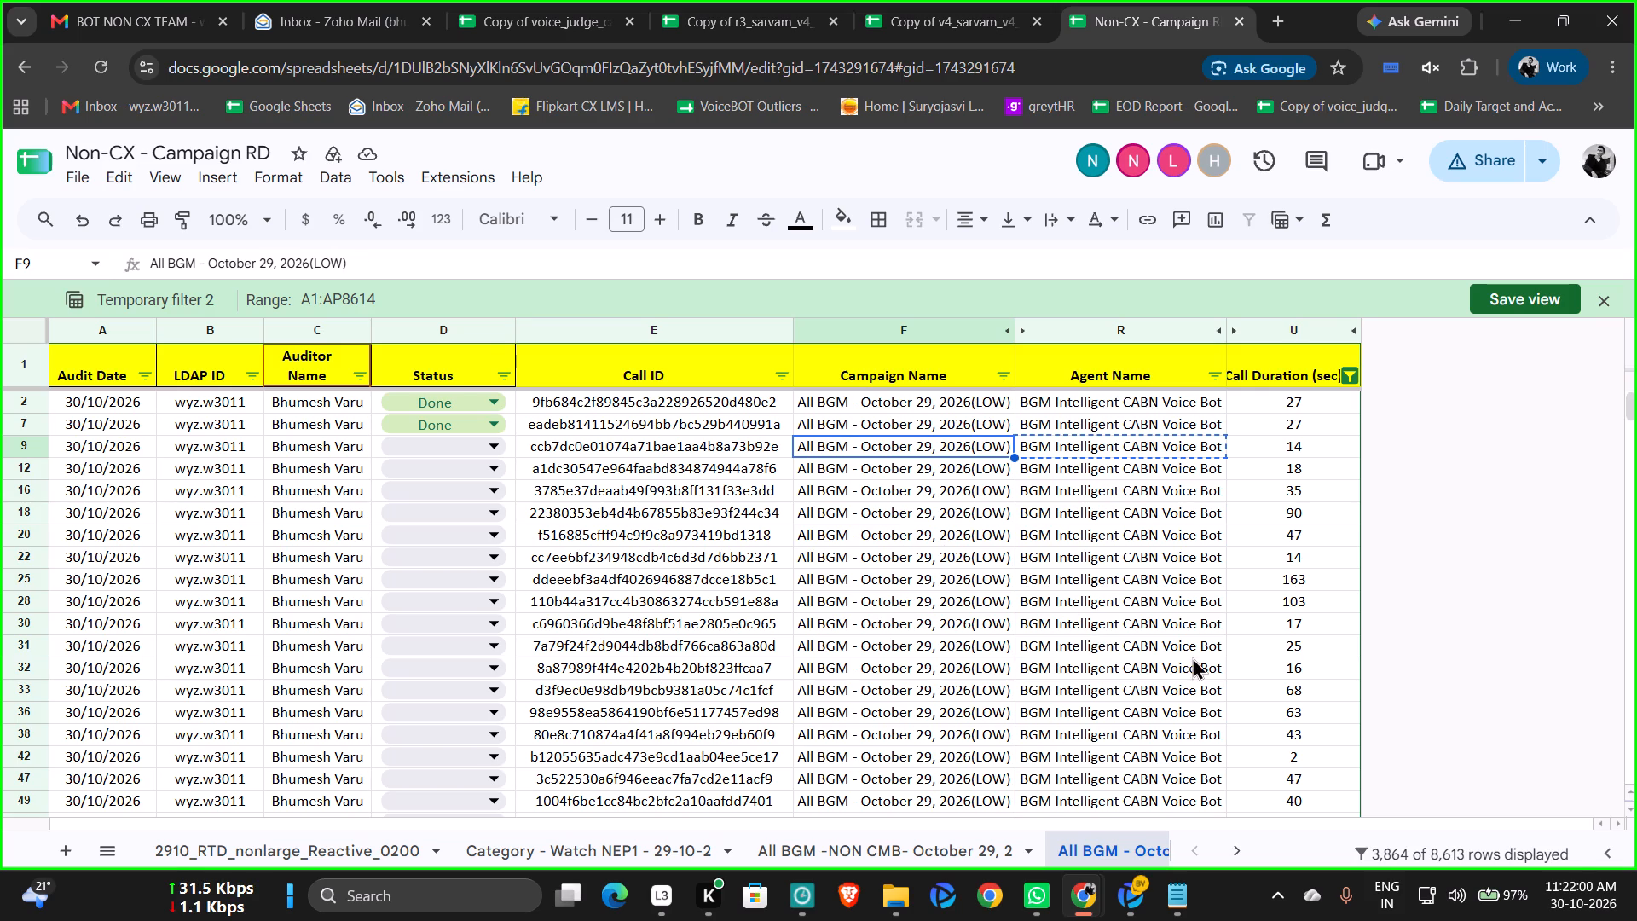
pyautogui.click(1091, 907)
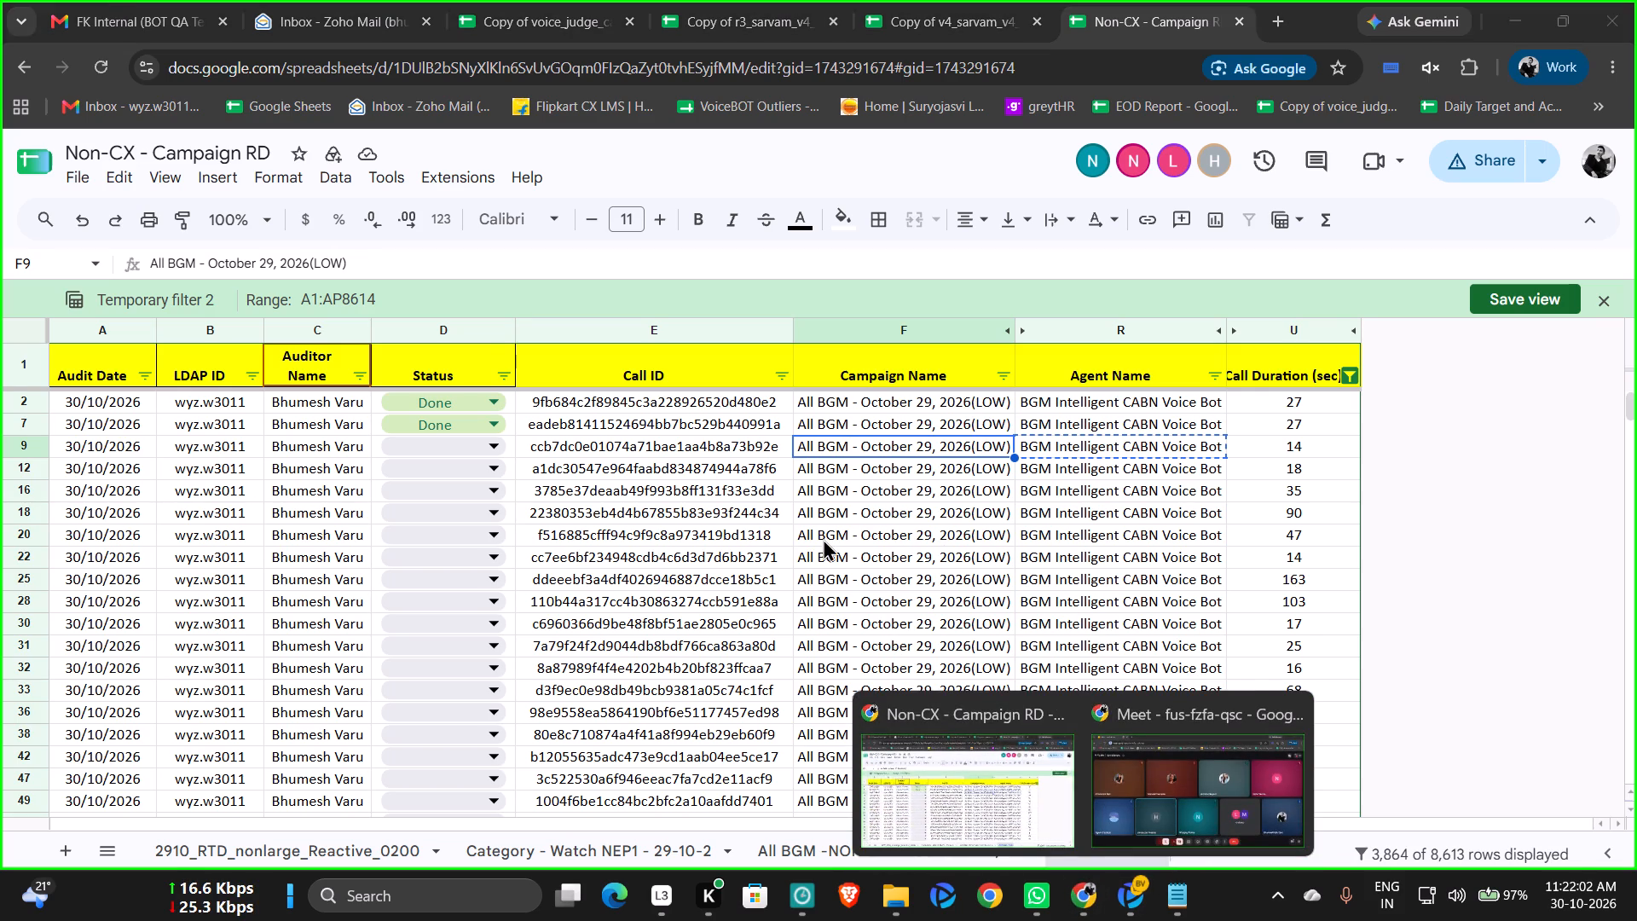
pyautogui.click(823, 536)
pyautogui.click(1080, 886)
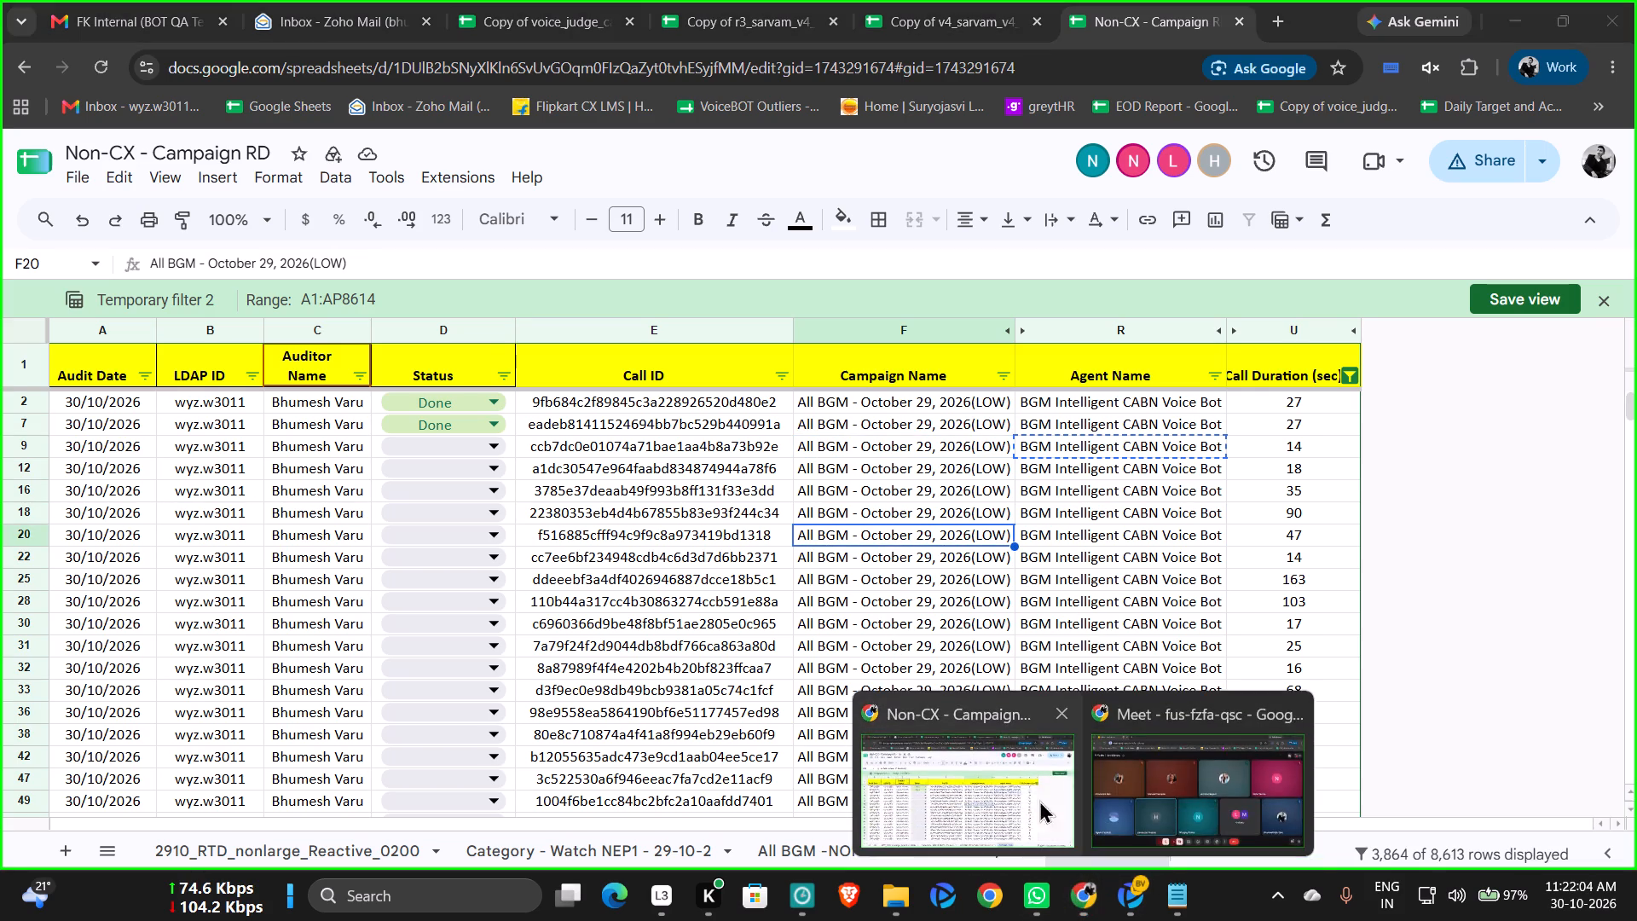
pyautogui.click(1011, 779)
pyautogui.click(1123, 900)
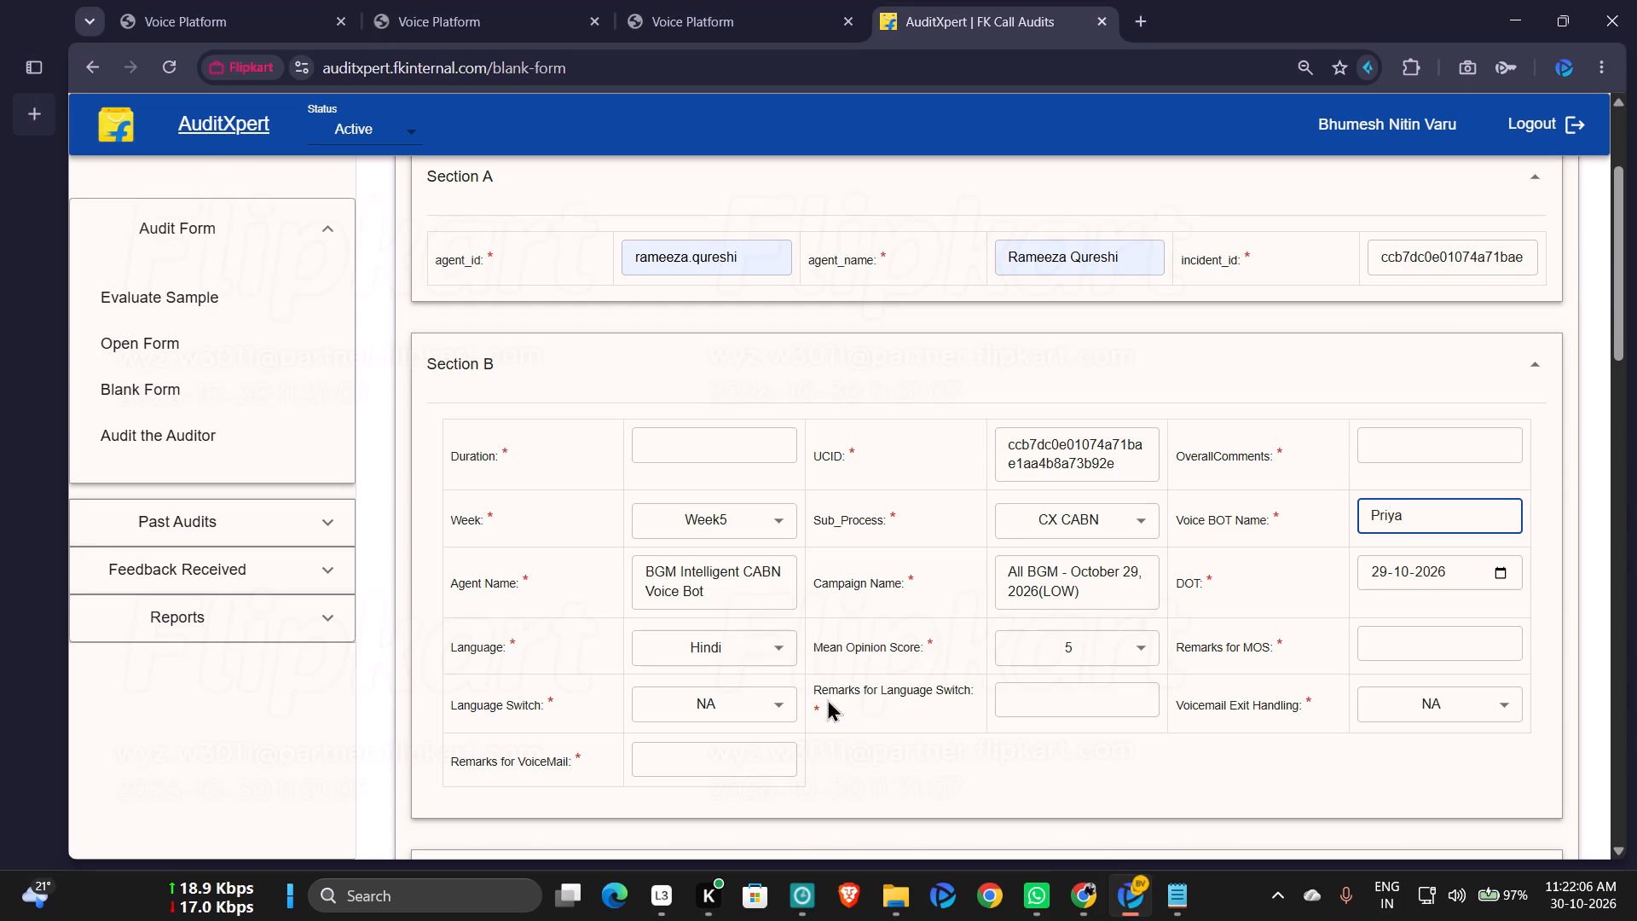
pyautogui.click(1087, 905)
pyautogui.click(941, 761)
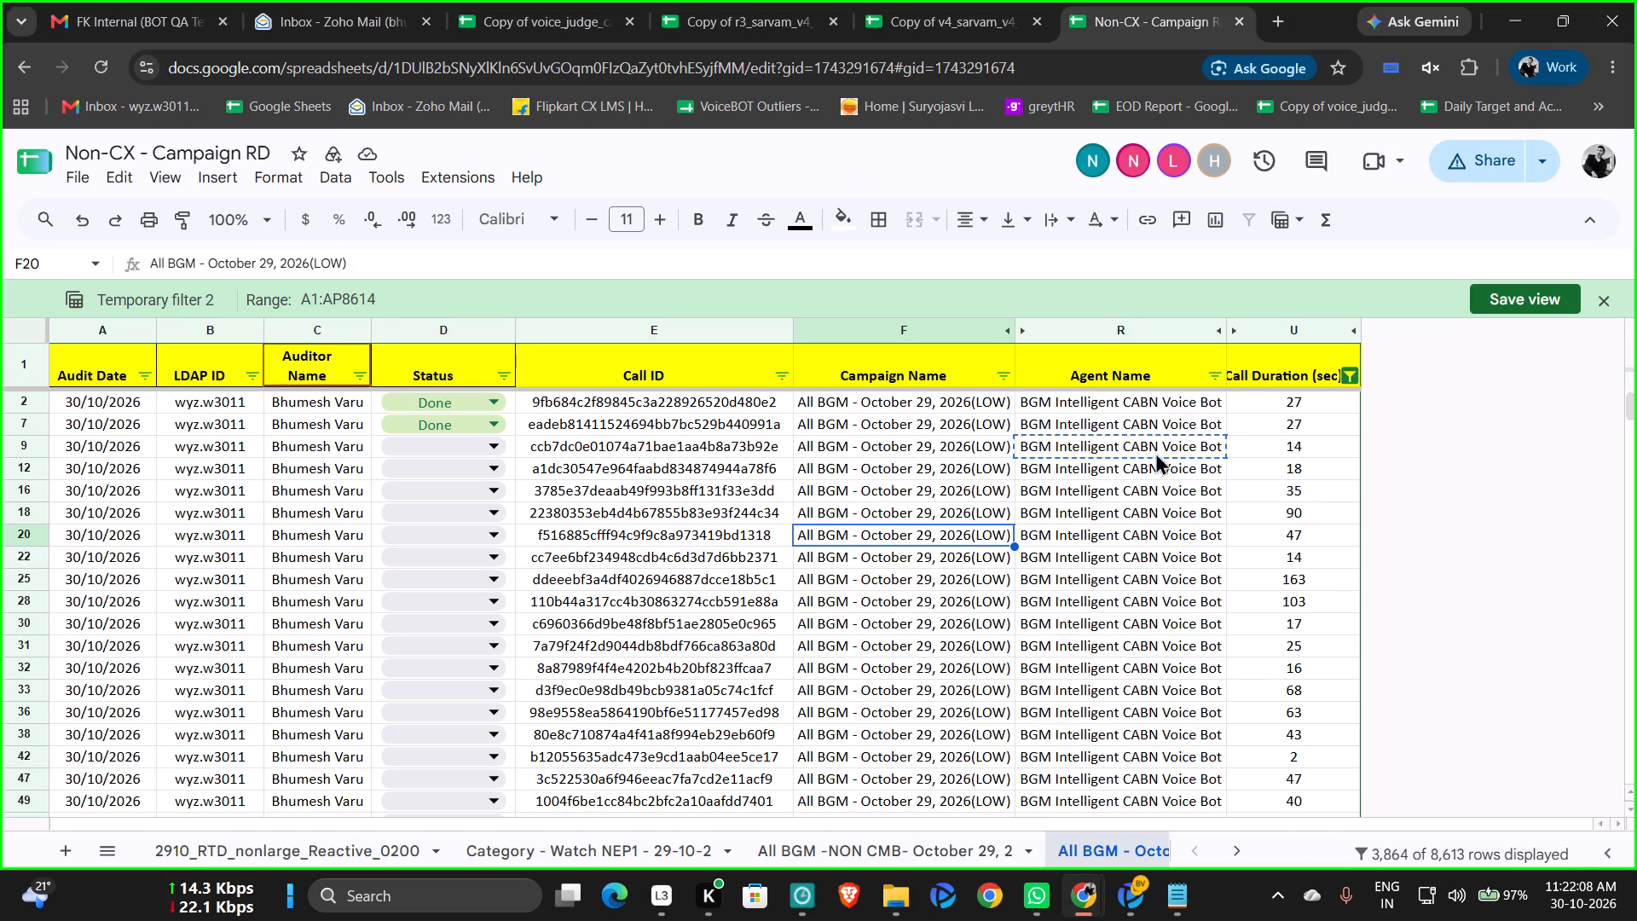
pyautogui.click(1137, 904)
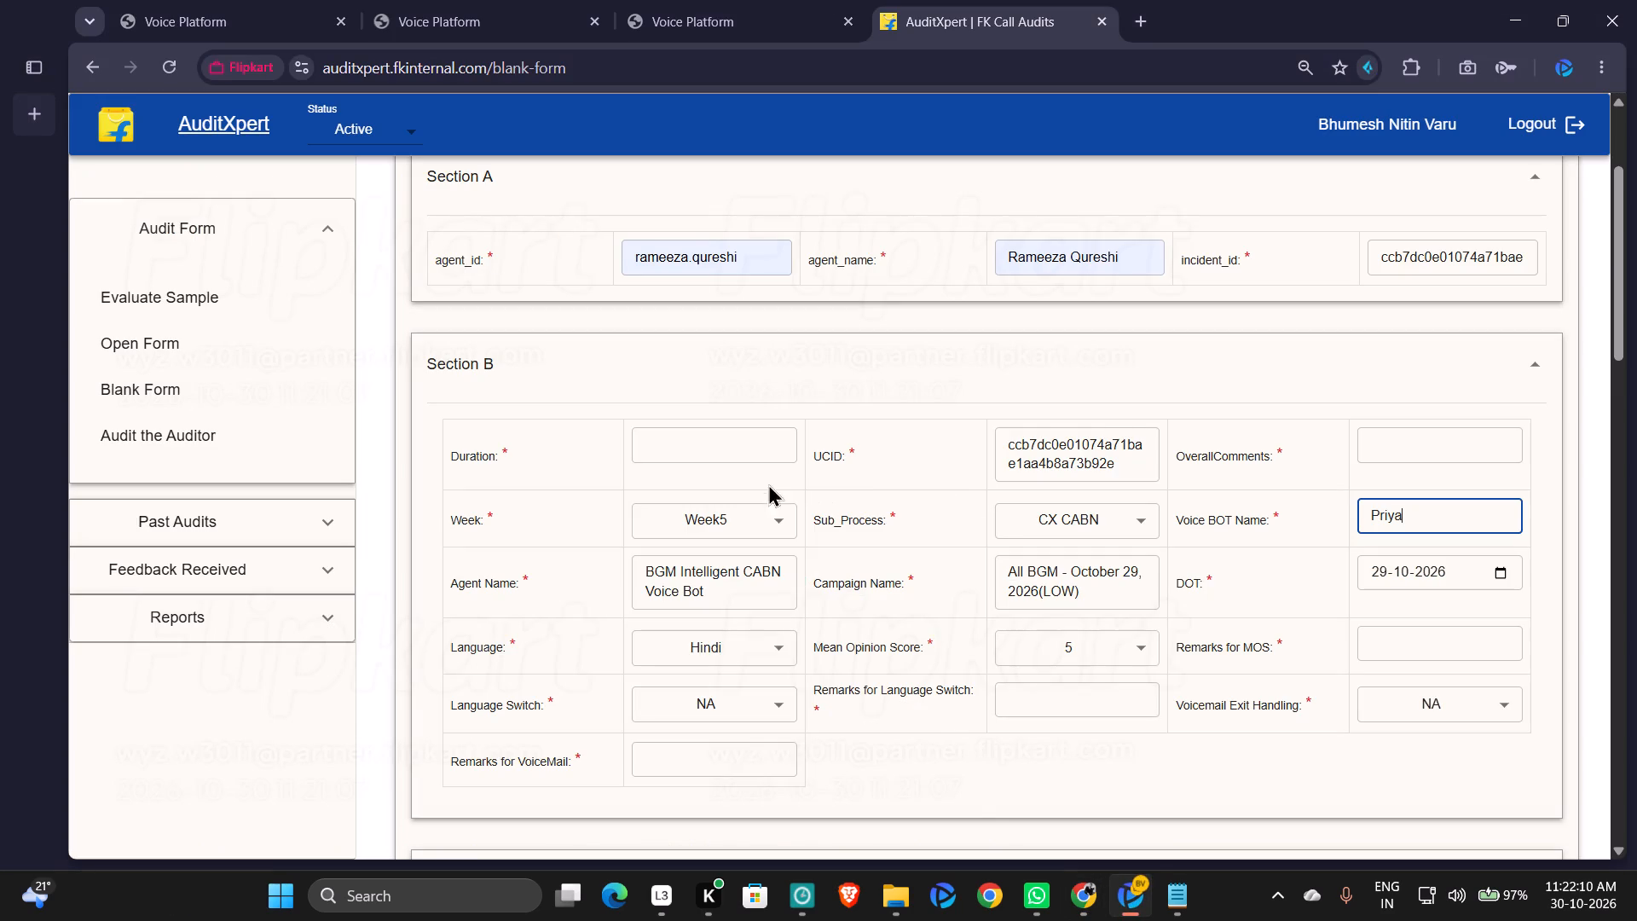
pyautogui.click(1090, 896)
pyautogui.click(992, 816)
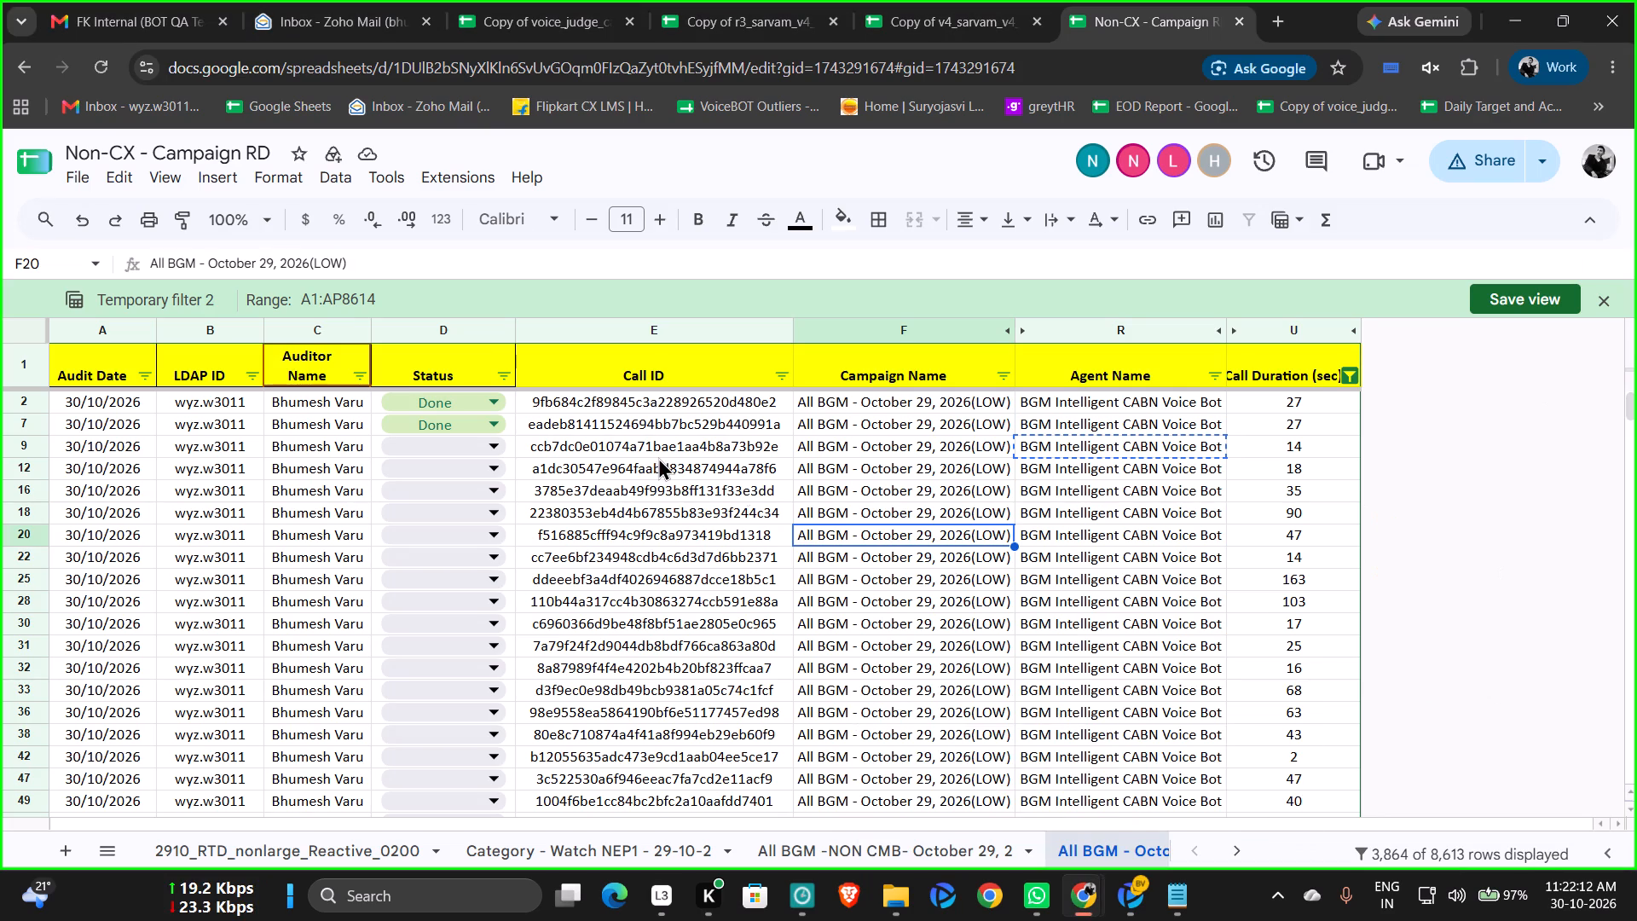
pyautogui.click(657, 457)
pyautogui.click(1013, 460)
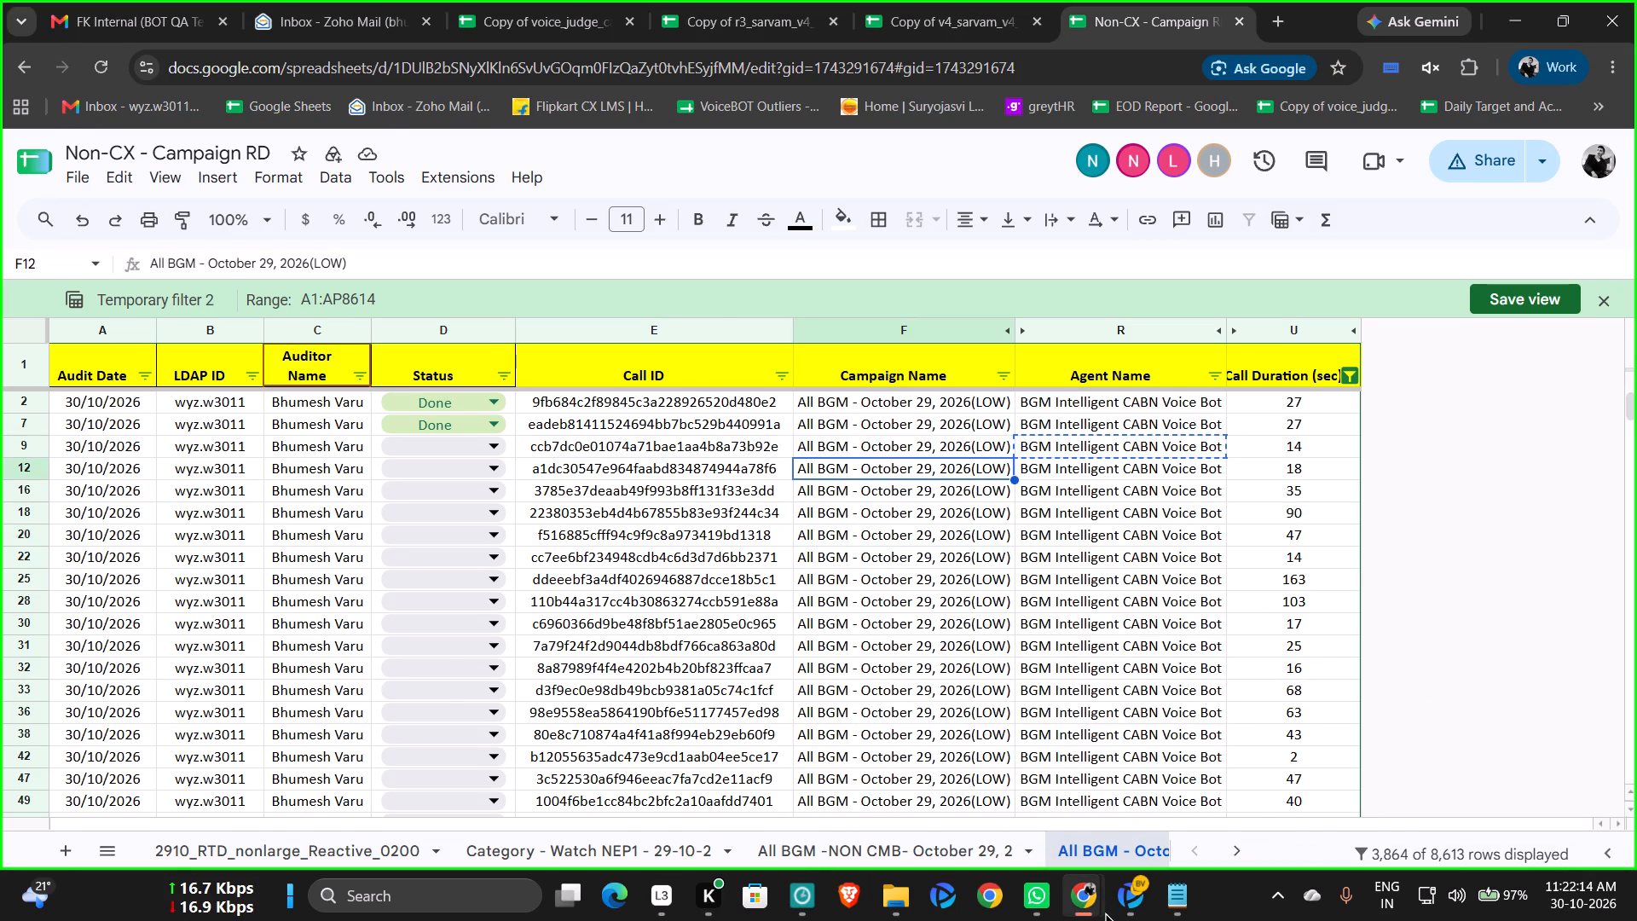
pyautogui.click(1131, 902)
# Look up row 9's Call Duration in the campaign sheet and enter 14 as the form's Duration.
pyautogui.click(1073, 911)
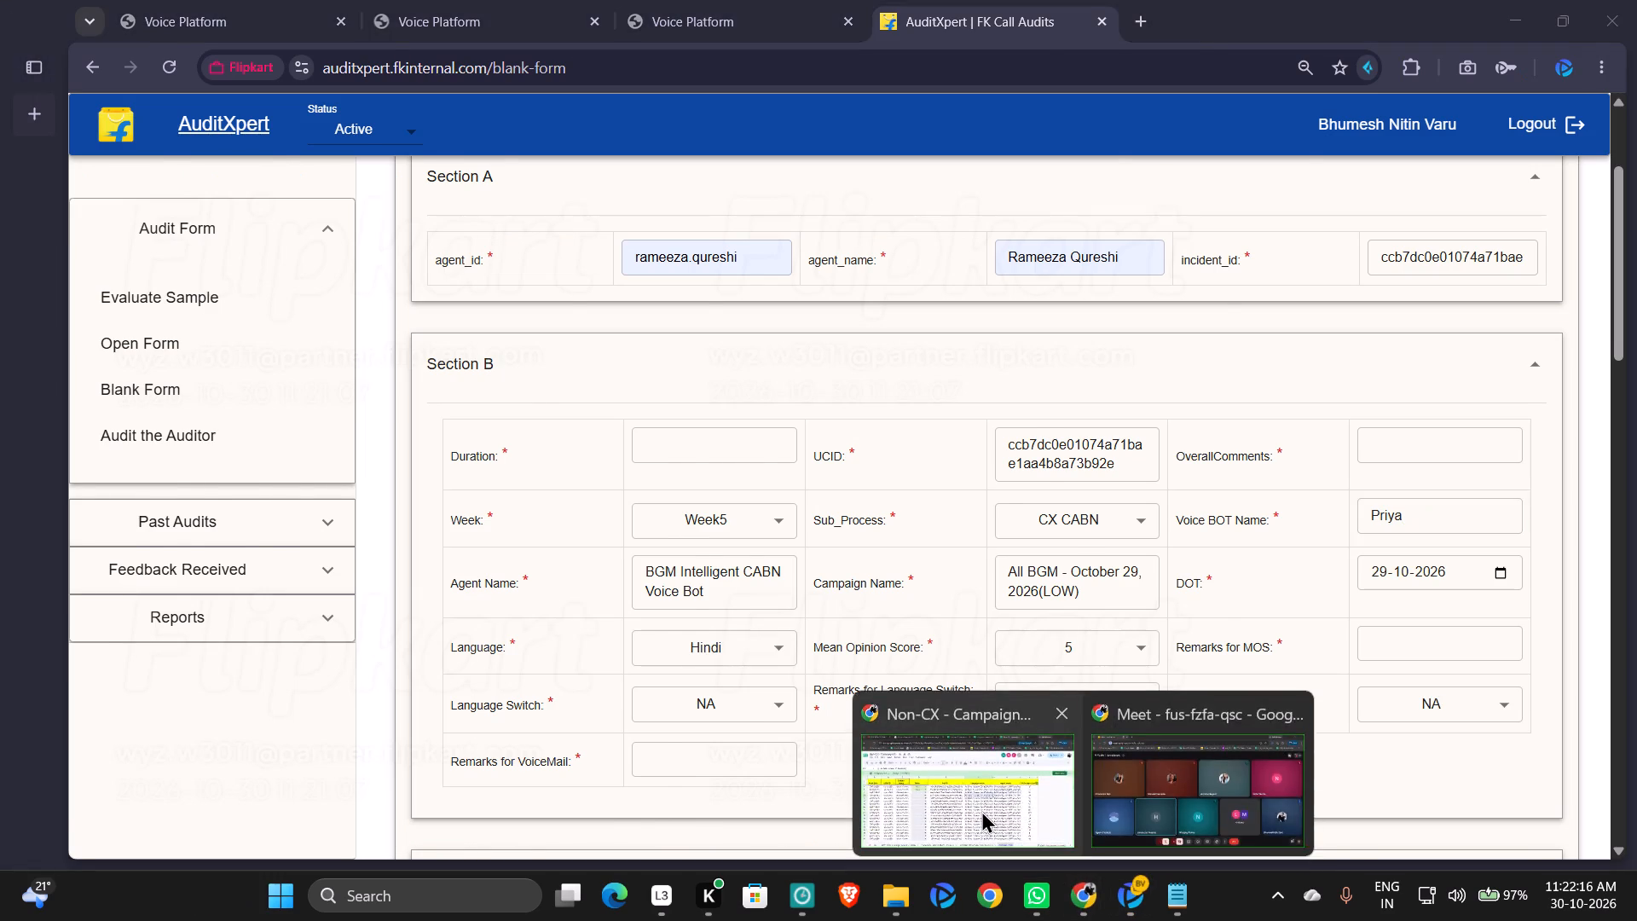
pyautogui.click(981, 810)
pyautogui.click(664, 439)
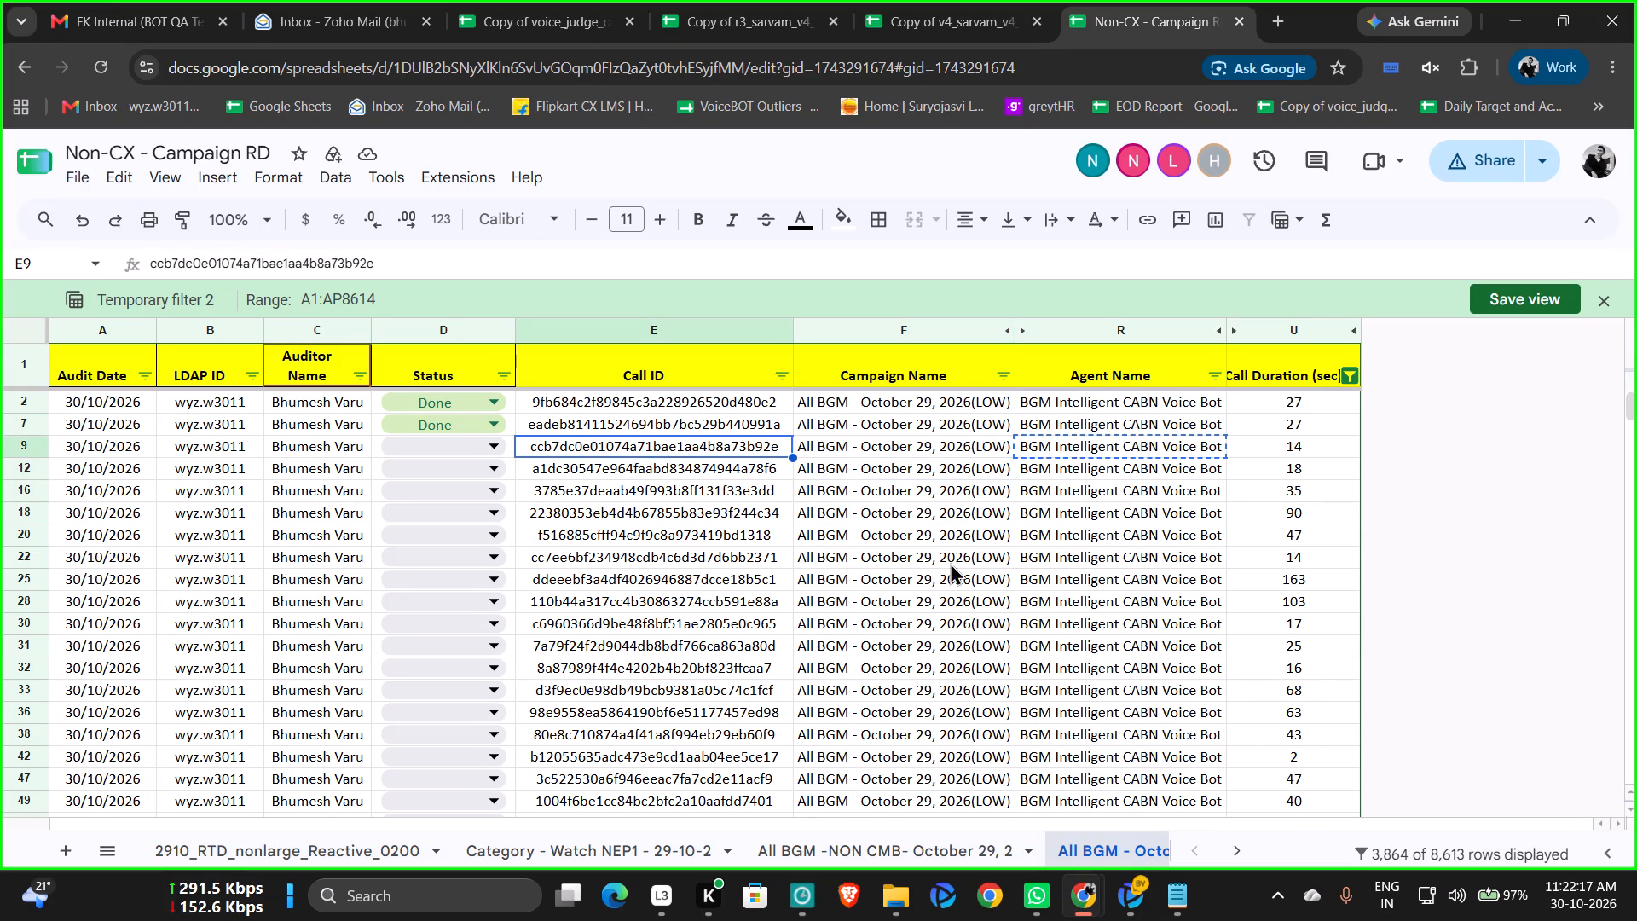
pyautogui.click(1125, 902)
pyautogui.click(658, 449)
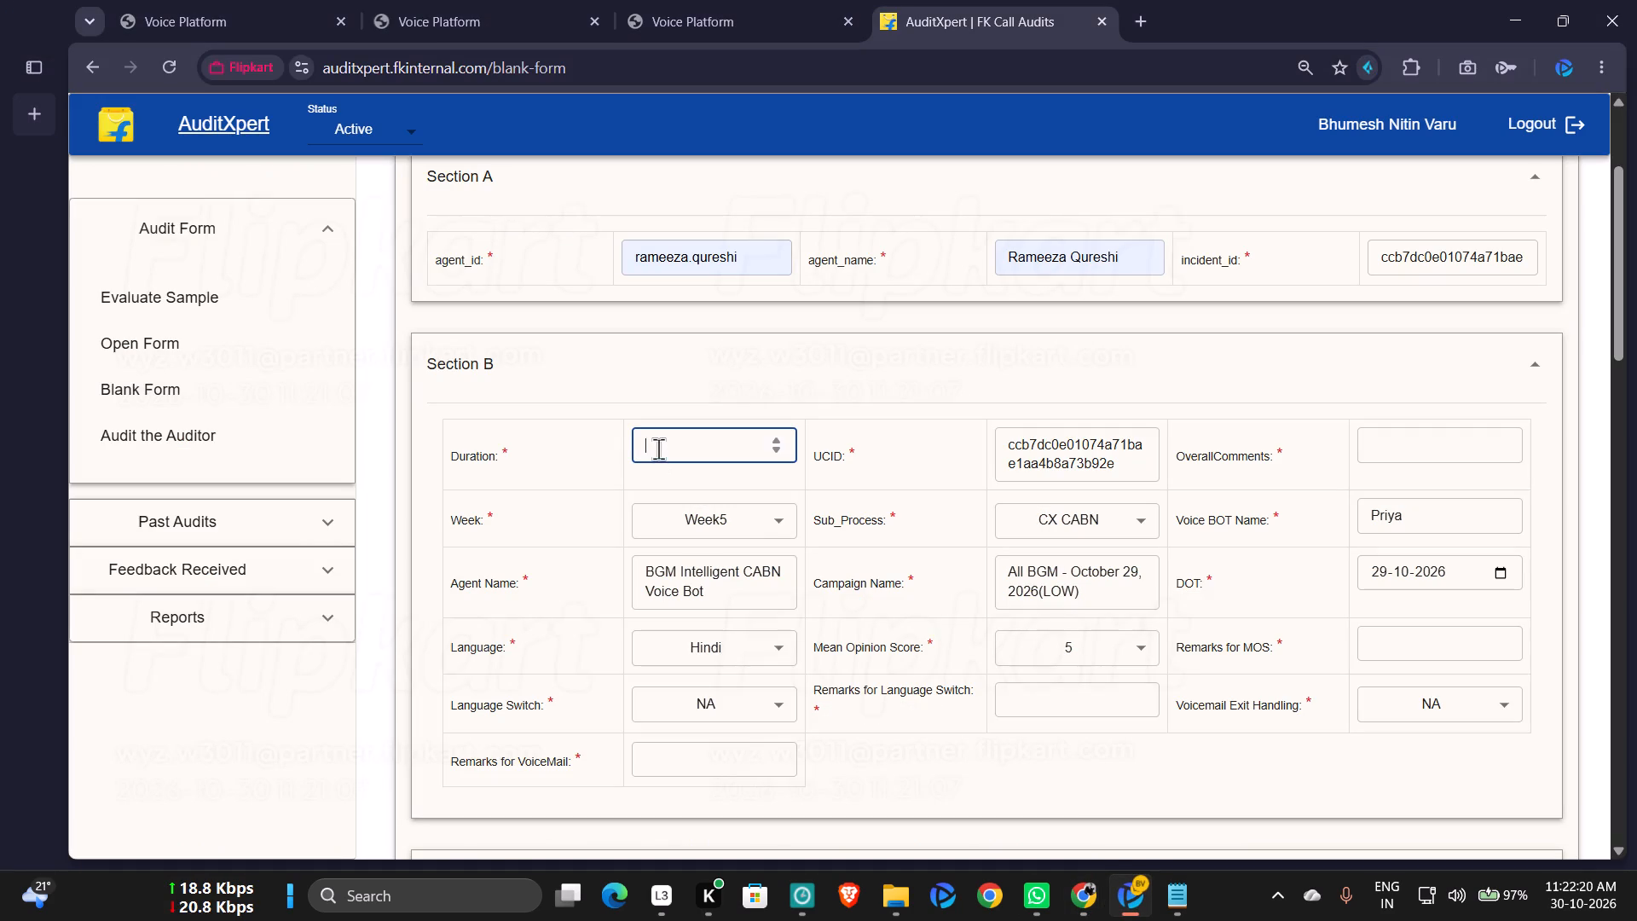
pyautogui.write('14')
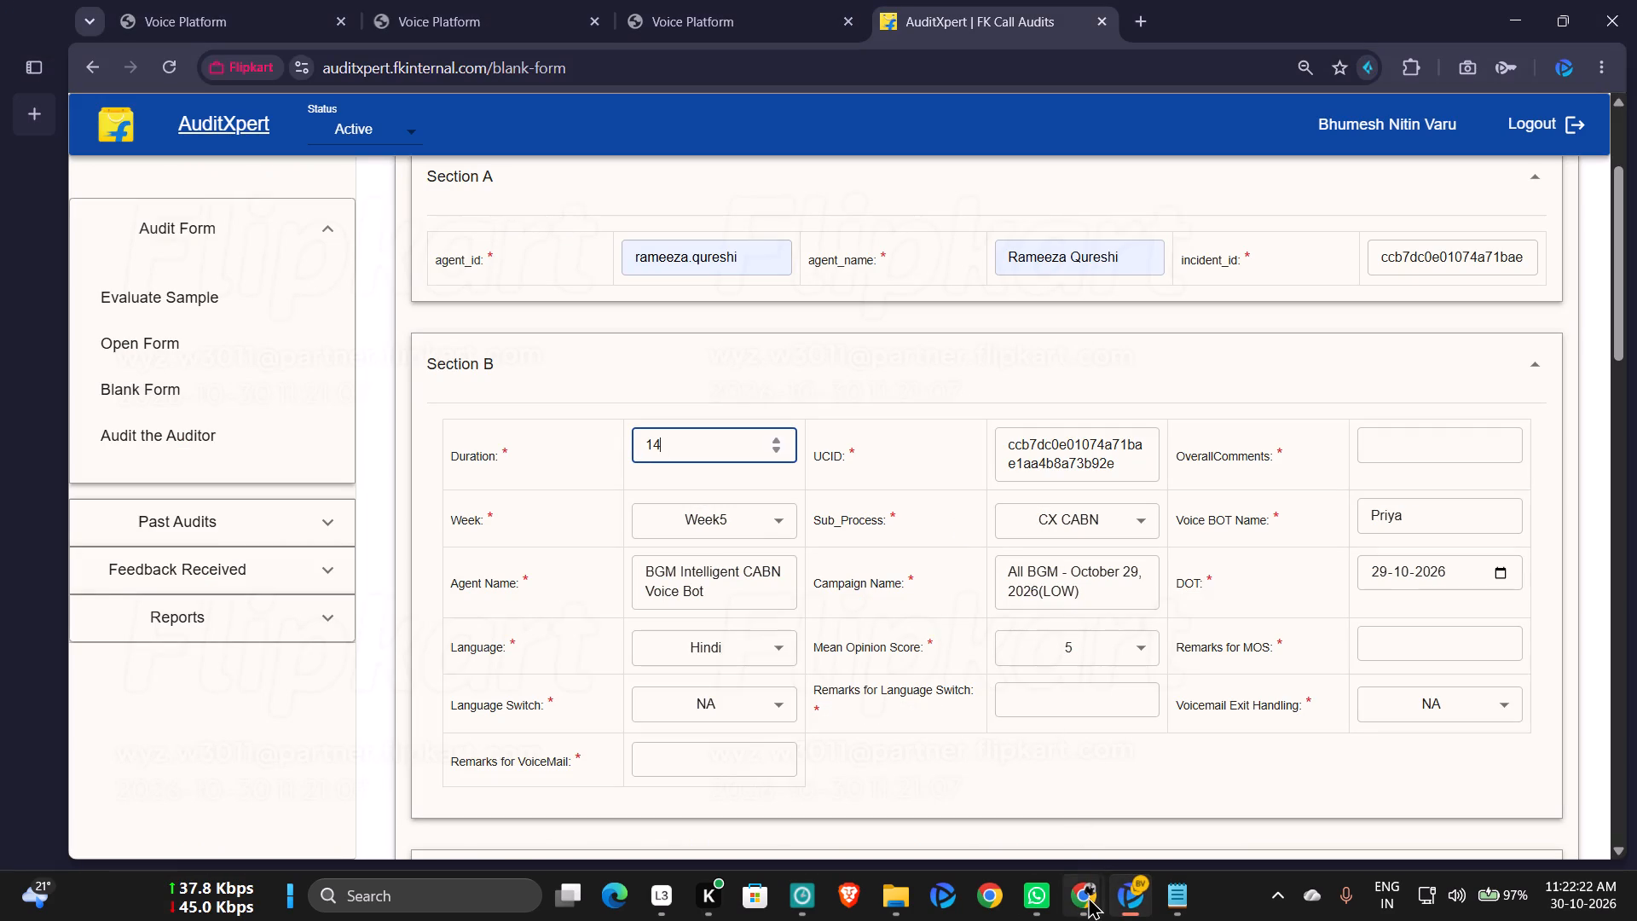
# Cross-check row 9's call duration and details in the campaign sheet against the values entered in the AuditXpert form.
pyautogui.click(1088, 896)
pyautogui.click(1006, 796)
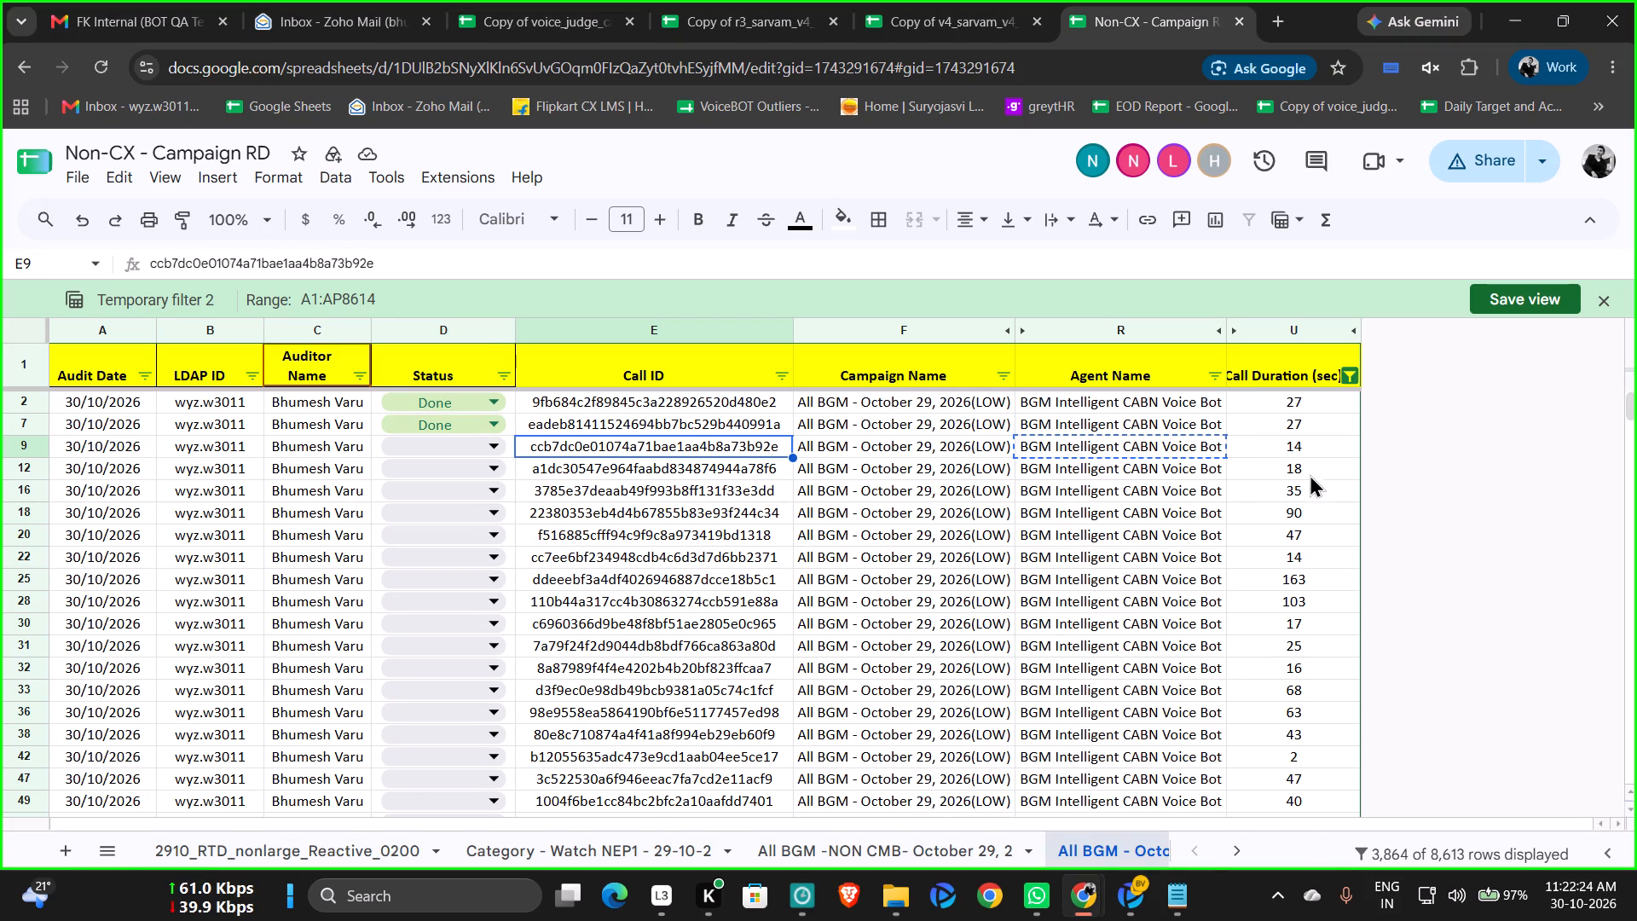
pyautogui.click(1126, 880)
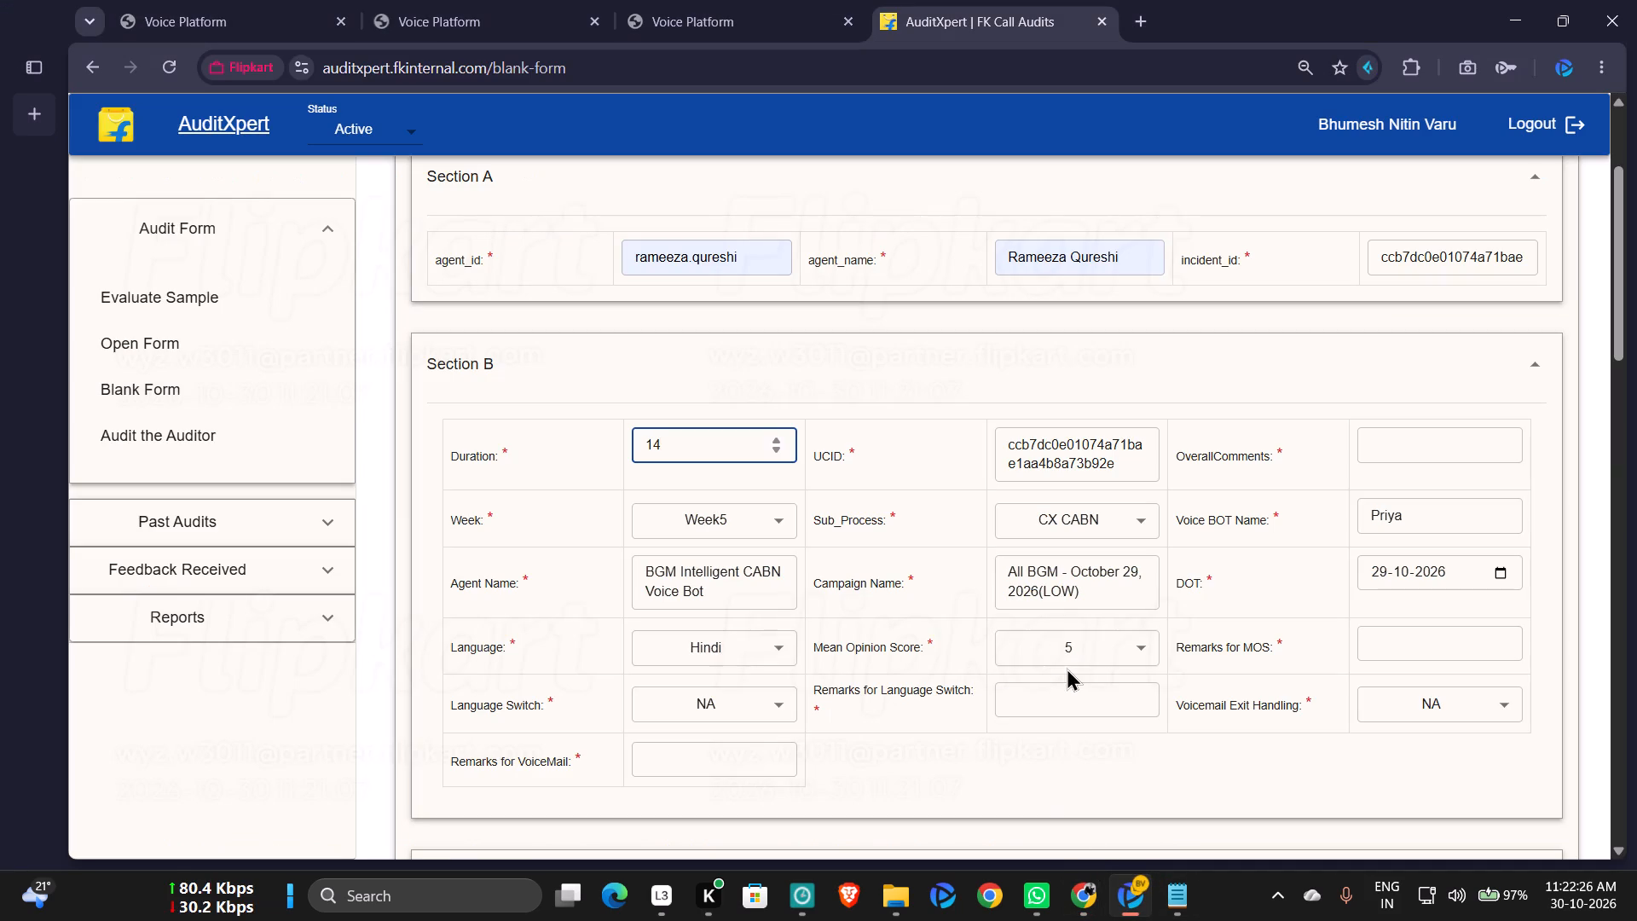
pyautogui.click(1071, 890)
pyautogui.click(962, 785)
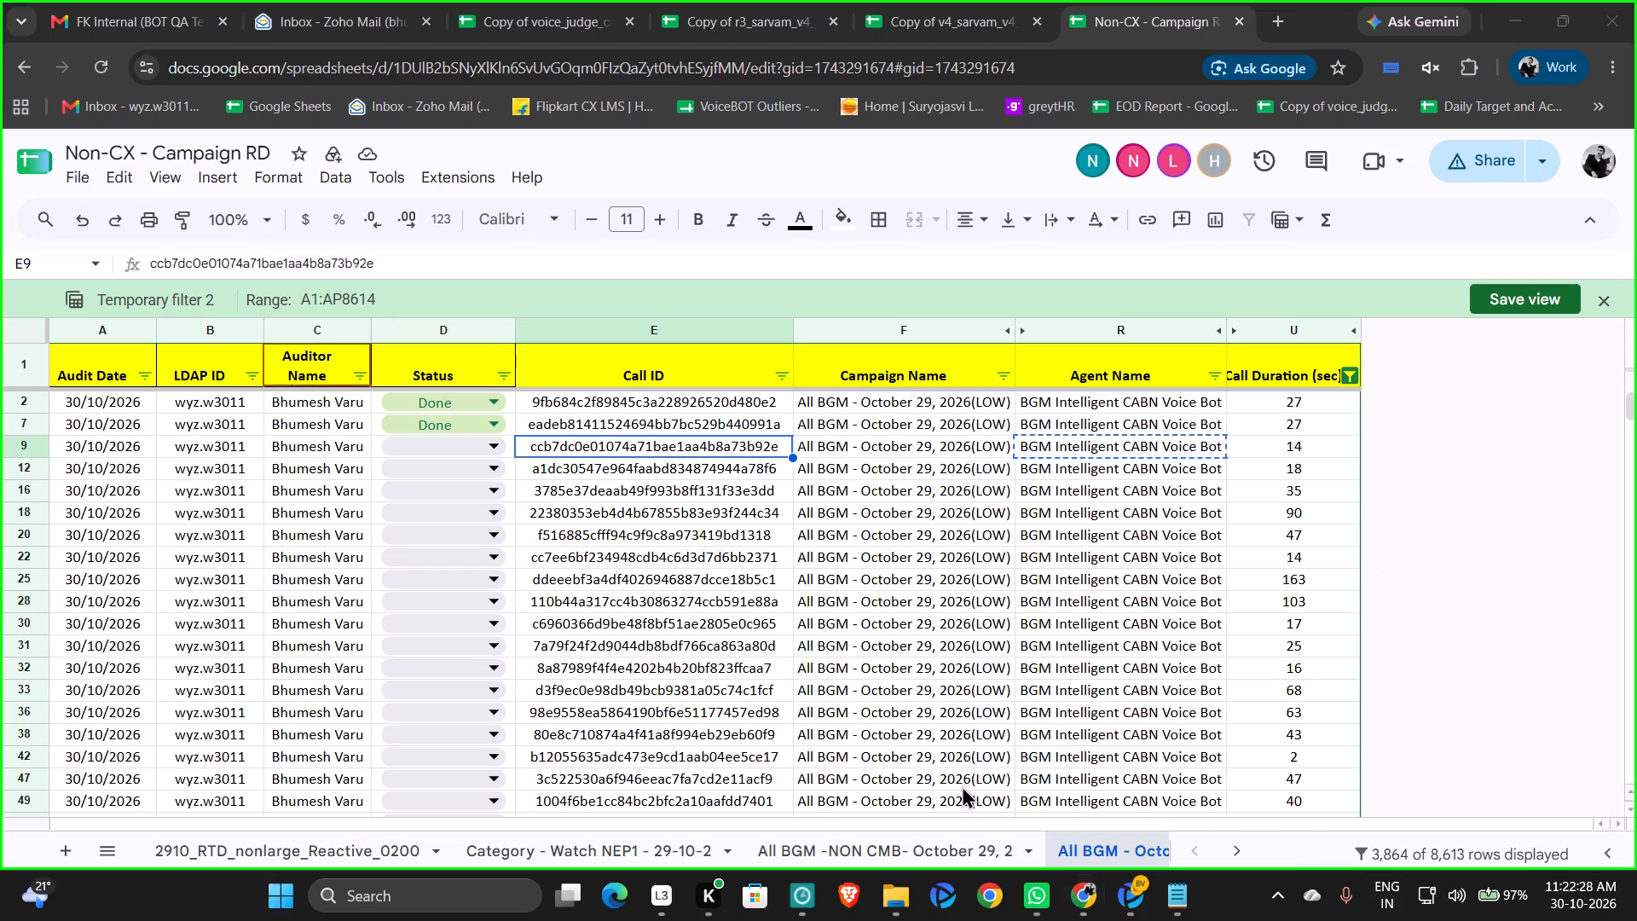
pyautogui.click(1125, 901)
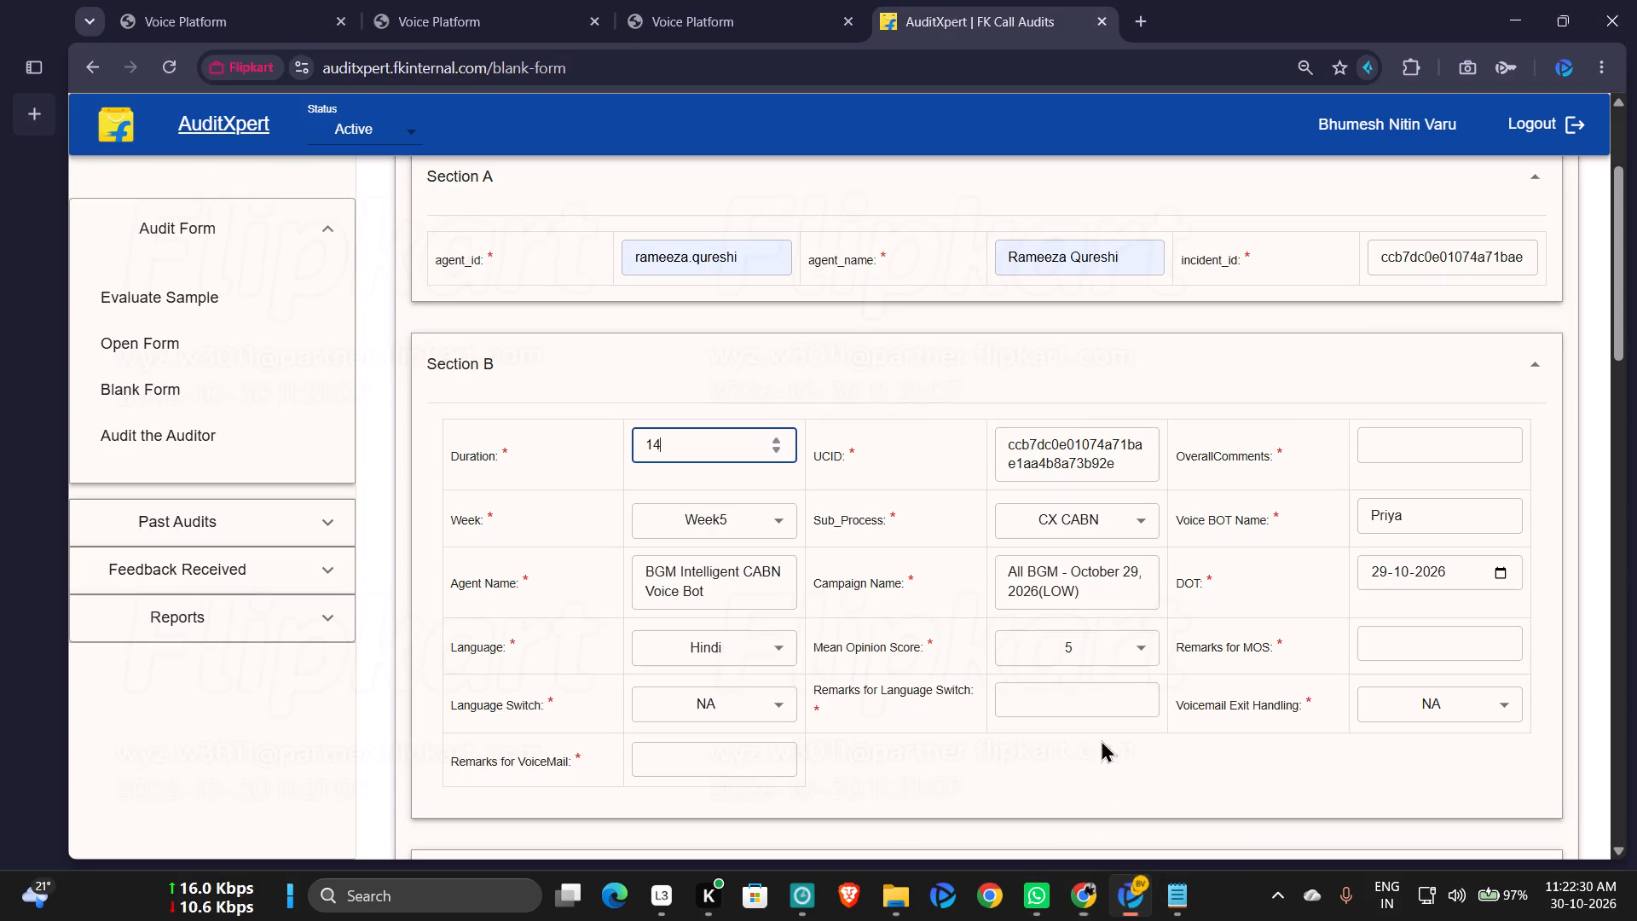
pyautogui.click(1077, 903)
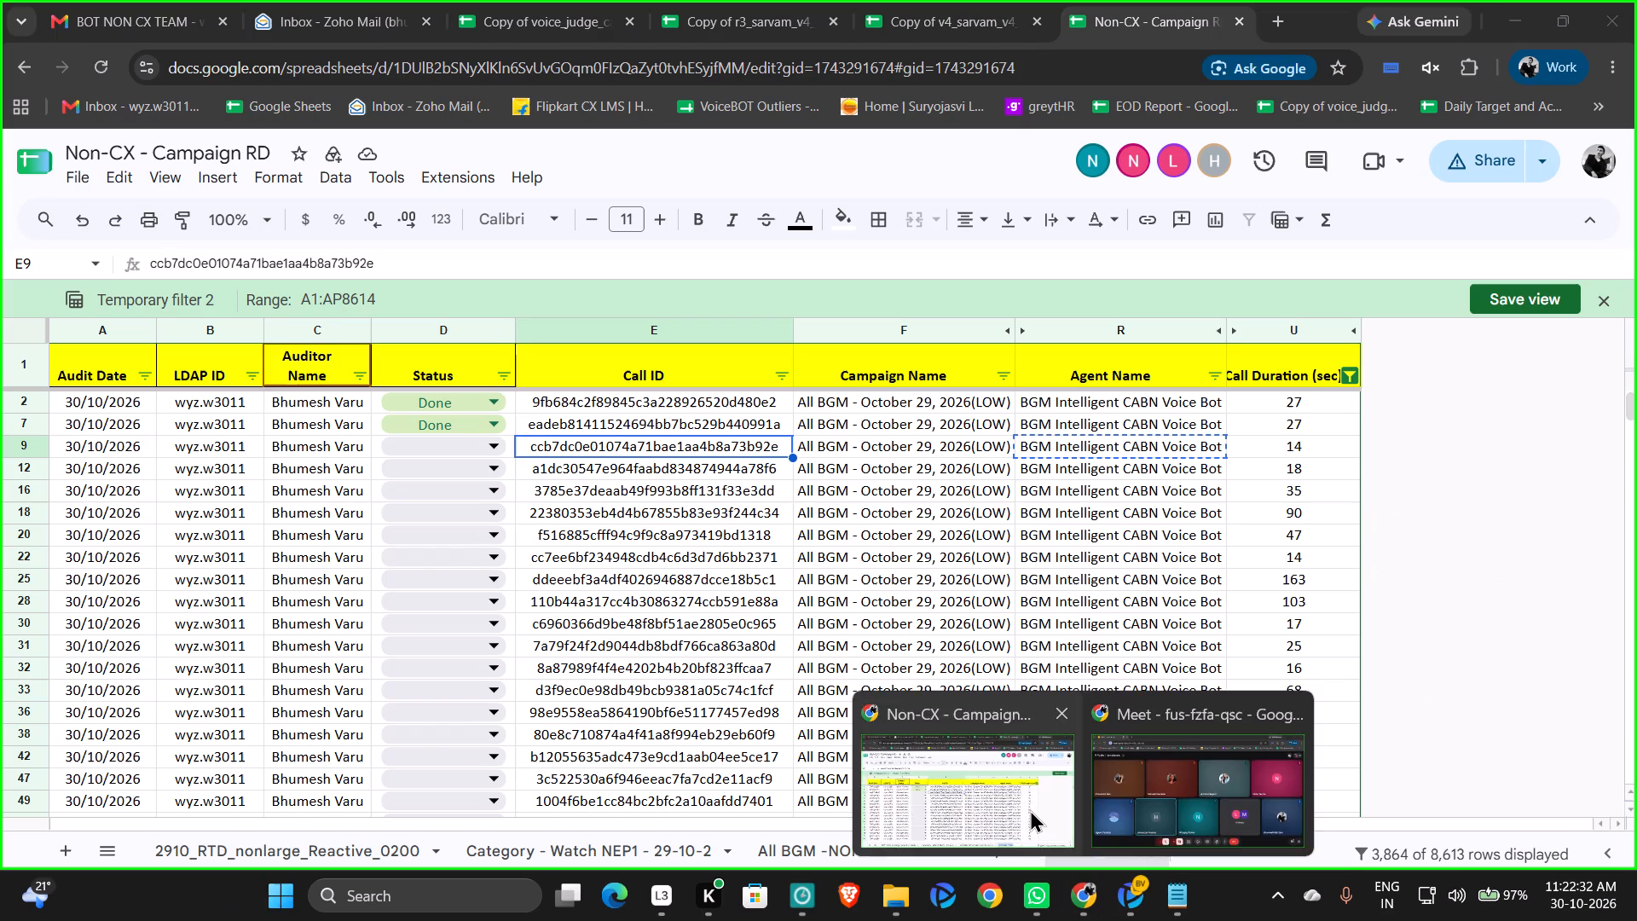
pyautogui.click(1030, 809)
pyautogui.click(1086, 908)
pyautogui.click(983, 762)
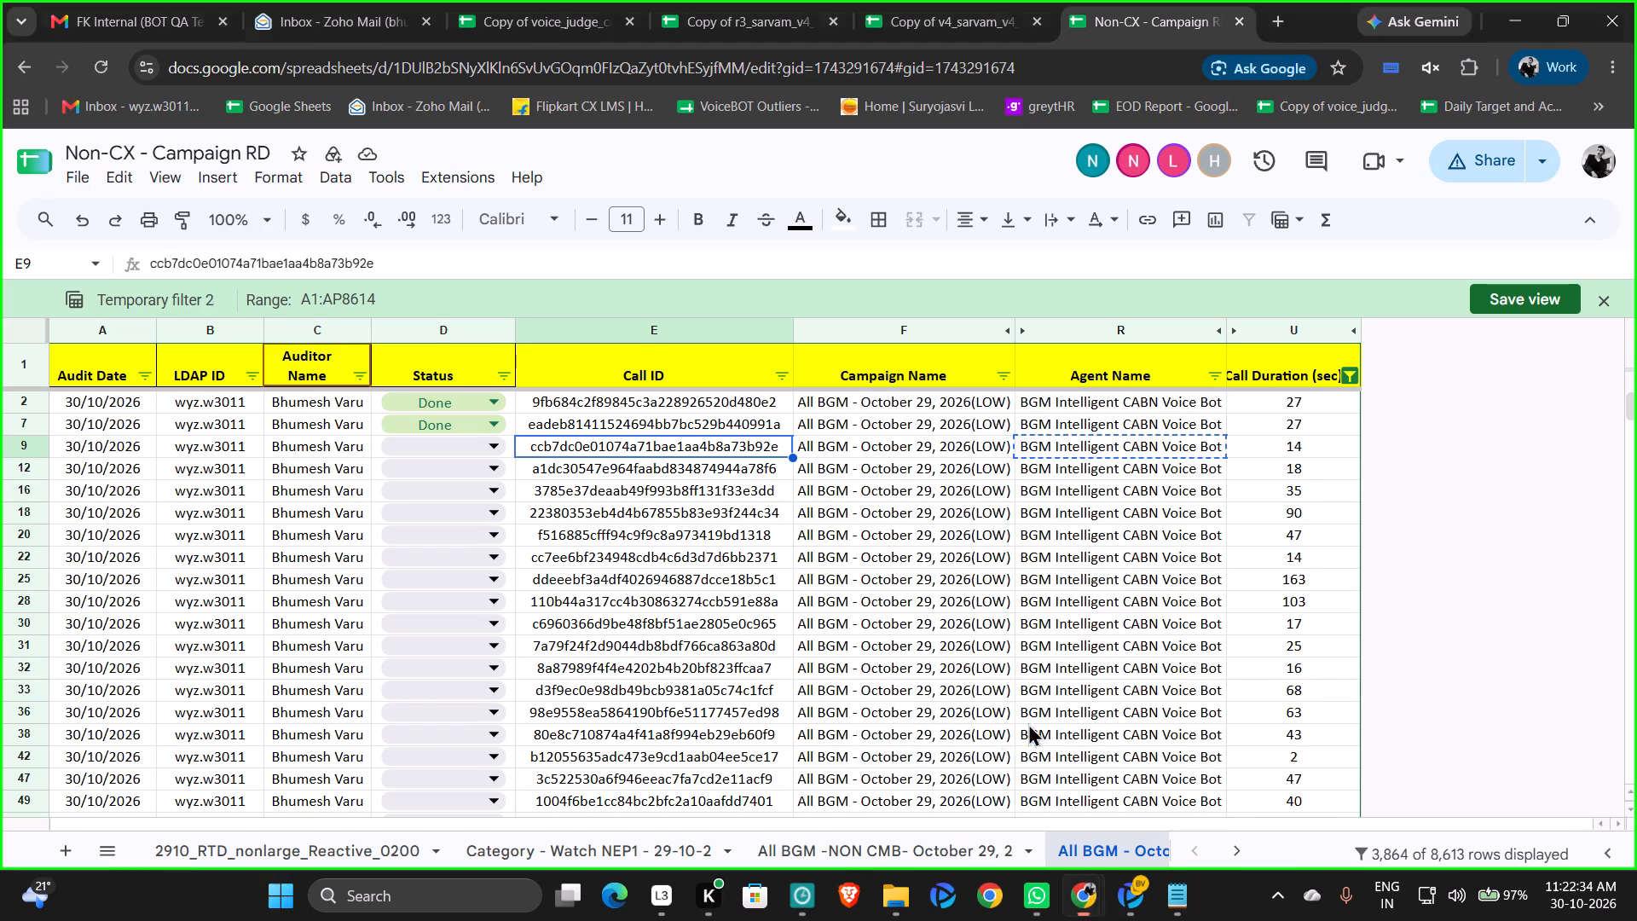
pyautogui.click(1133, 889)
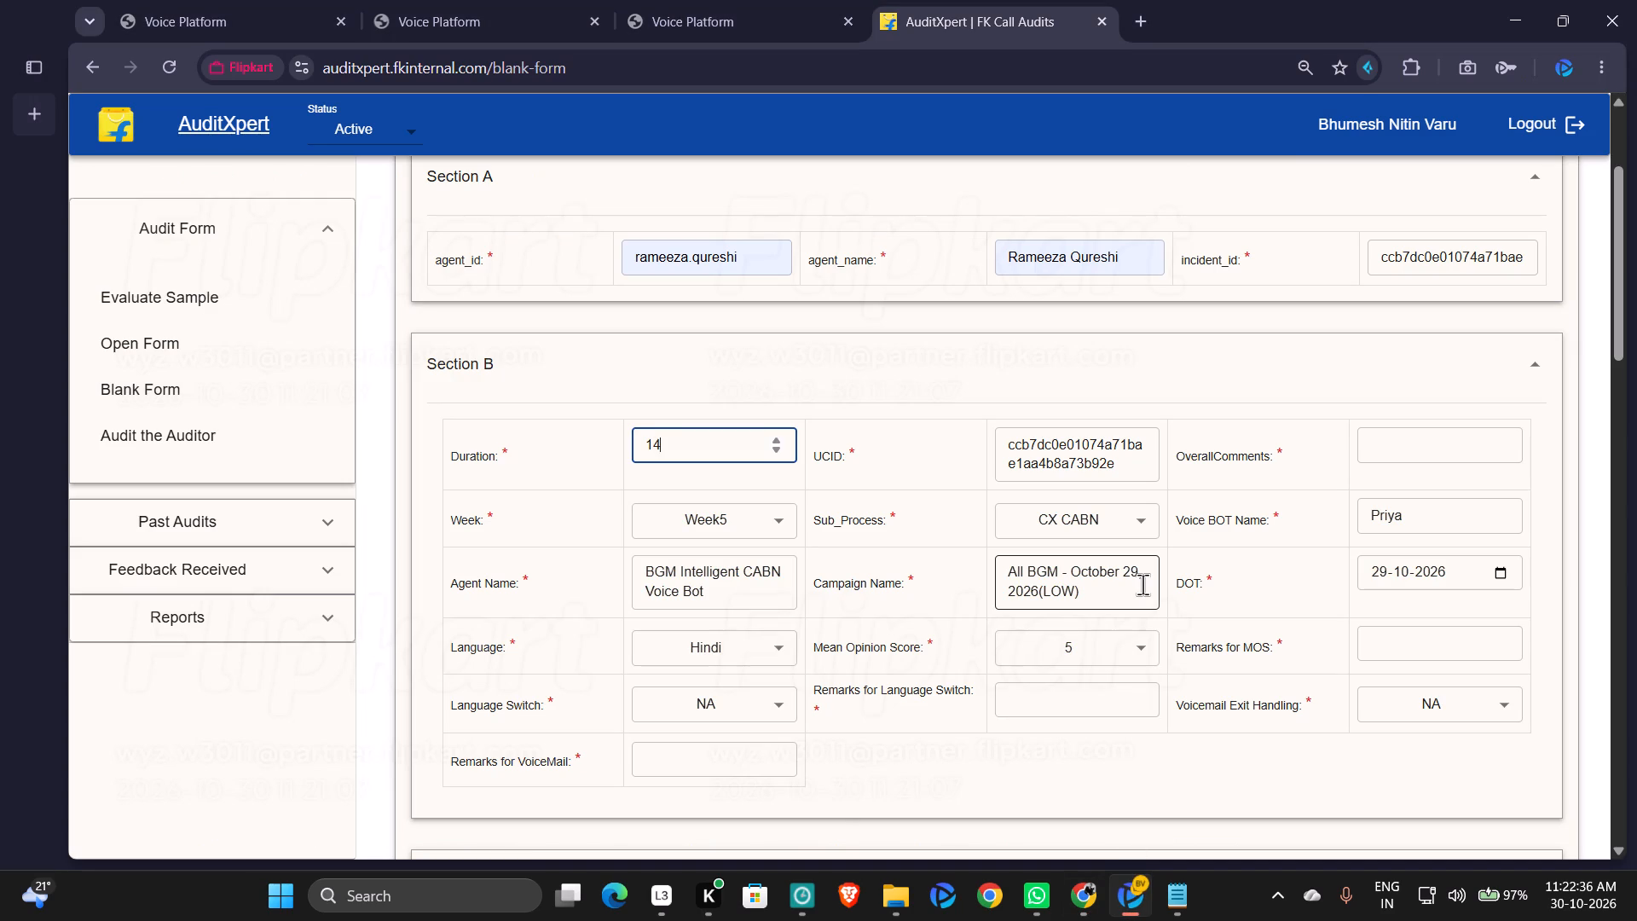
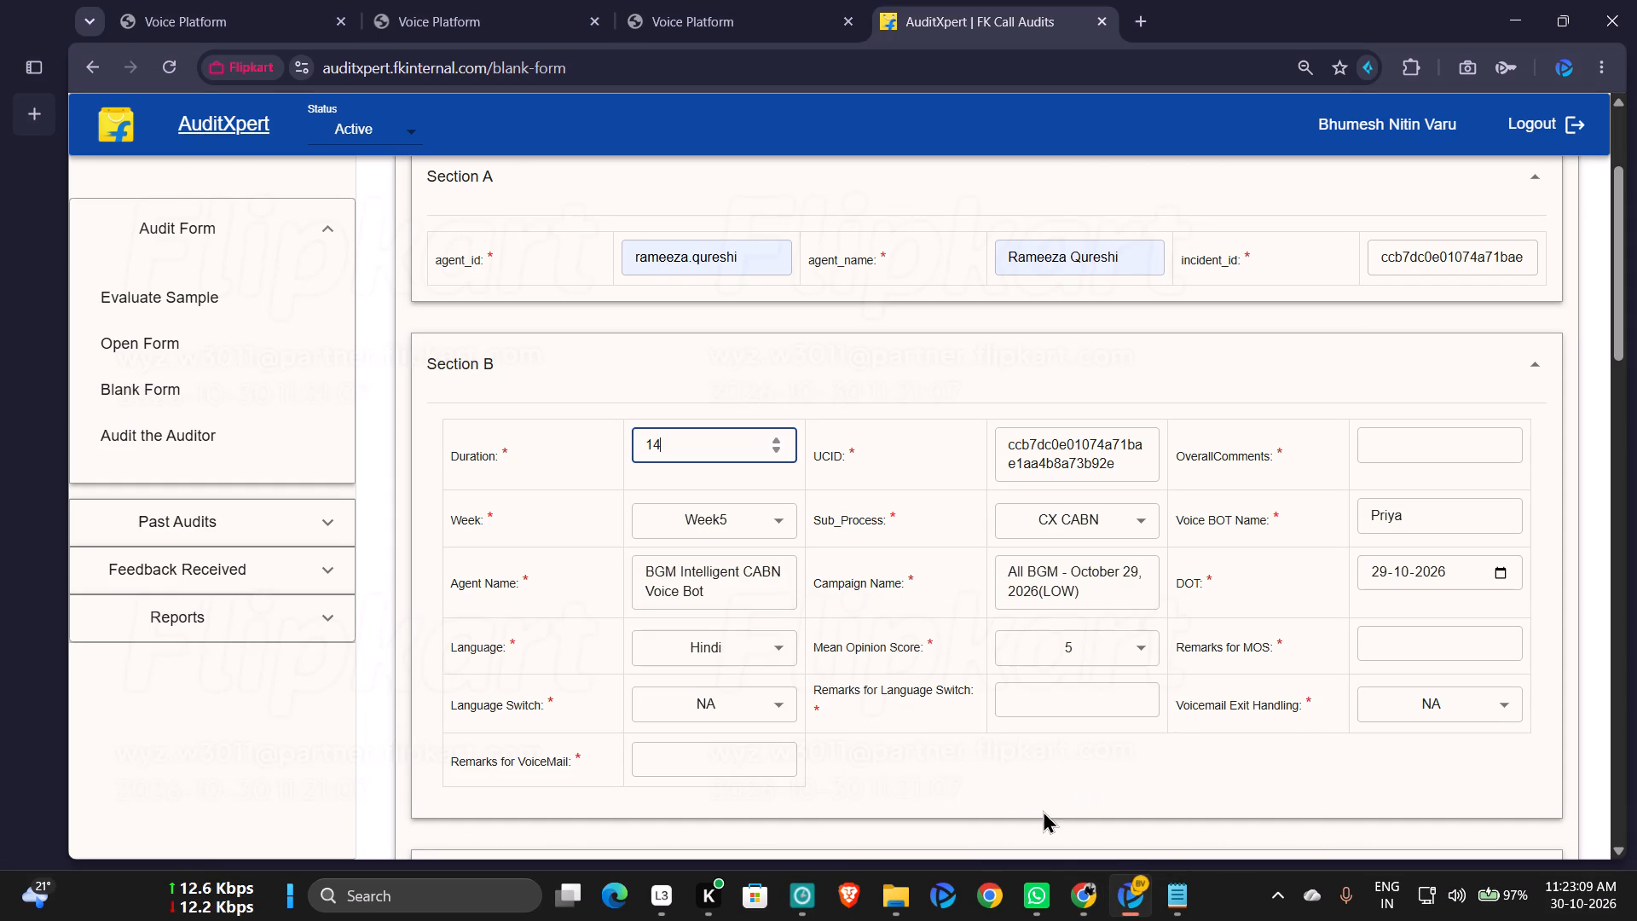
pyautogui.click(1095, 905)
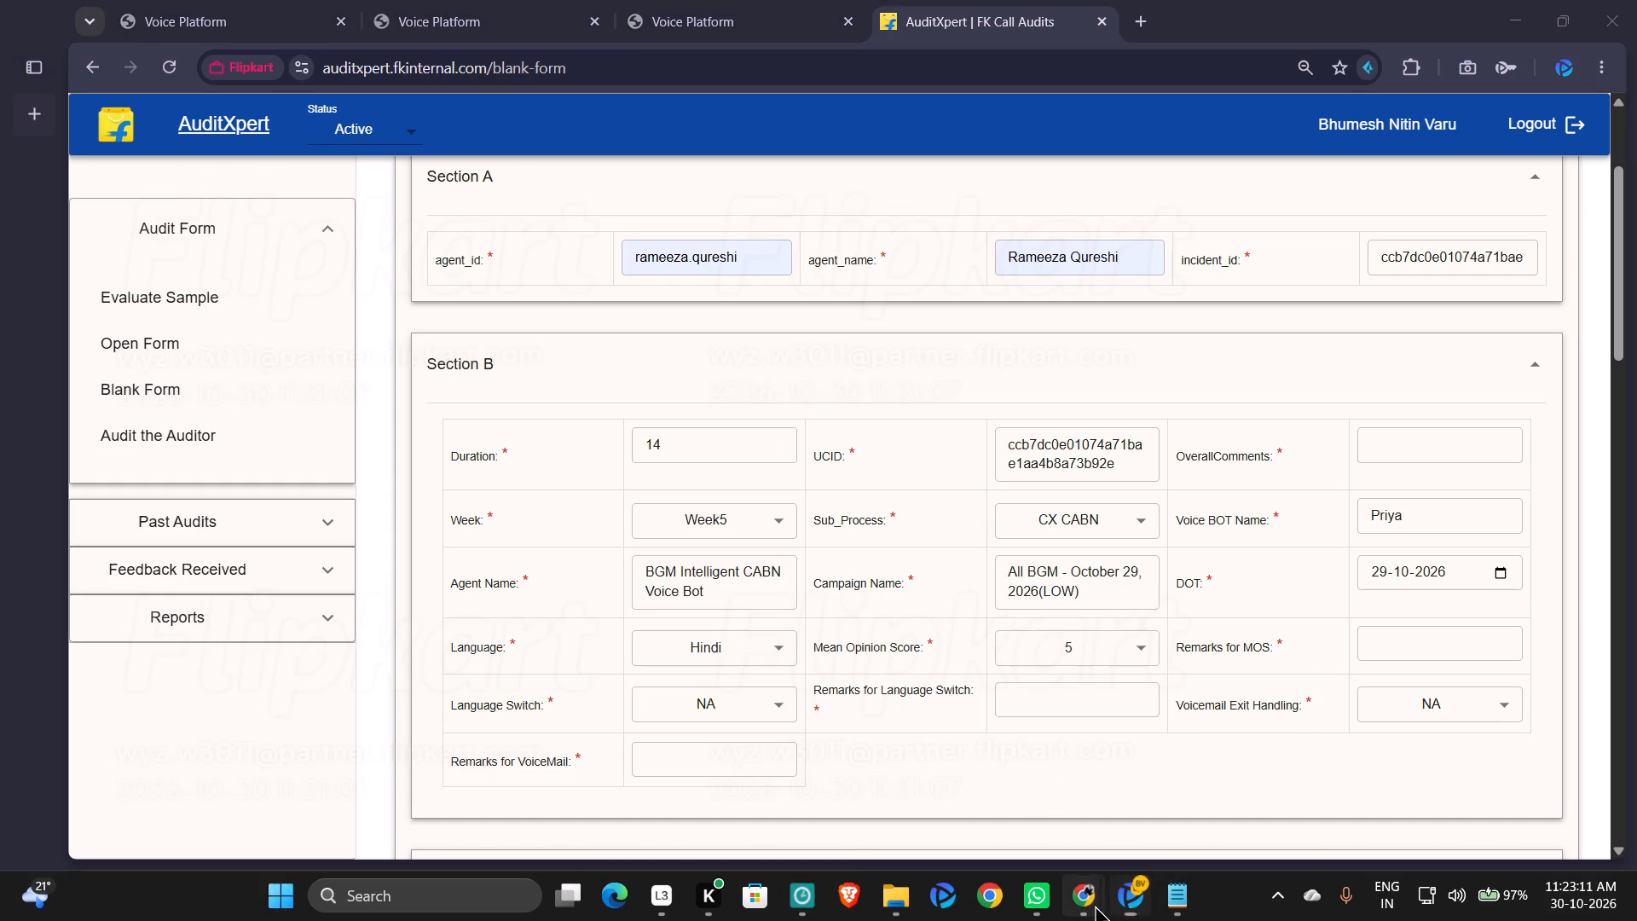
# Compare row 9's Agent Name and Campaign Name in the campaign sheet with the entries in the AuditXpert form.
pyautogui.click(1009, 811)
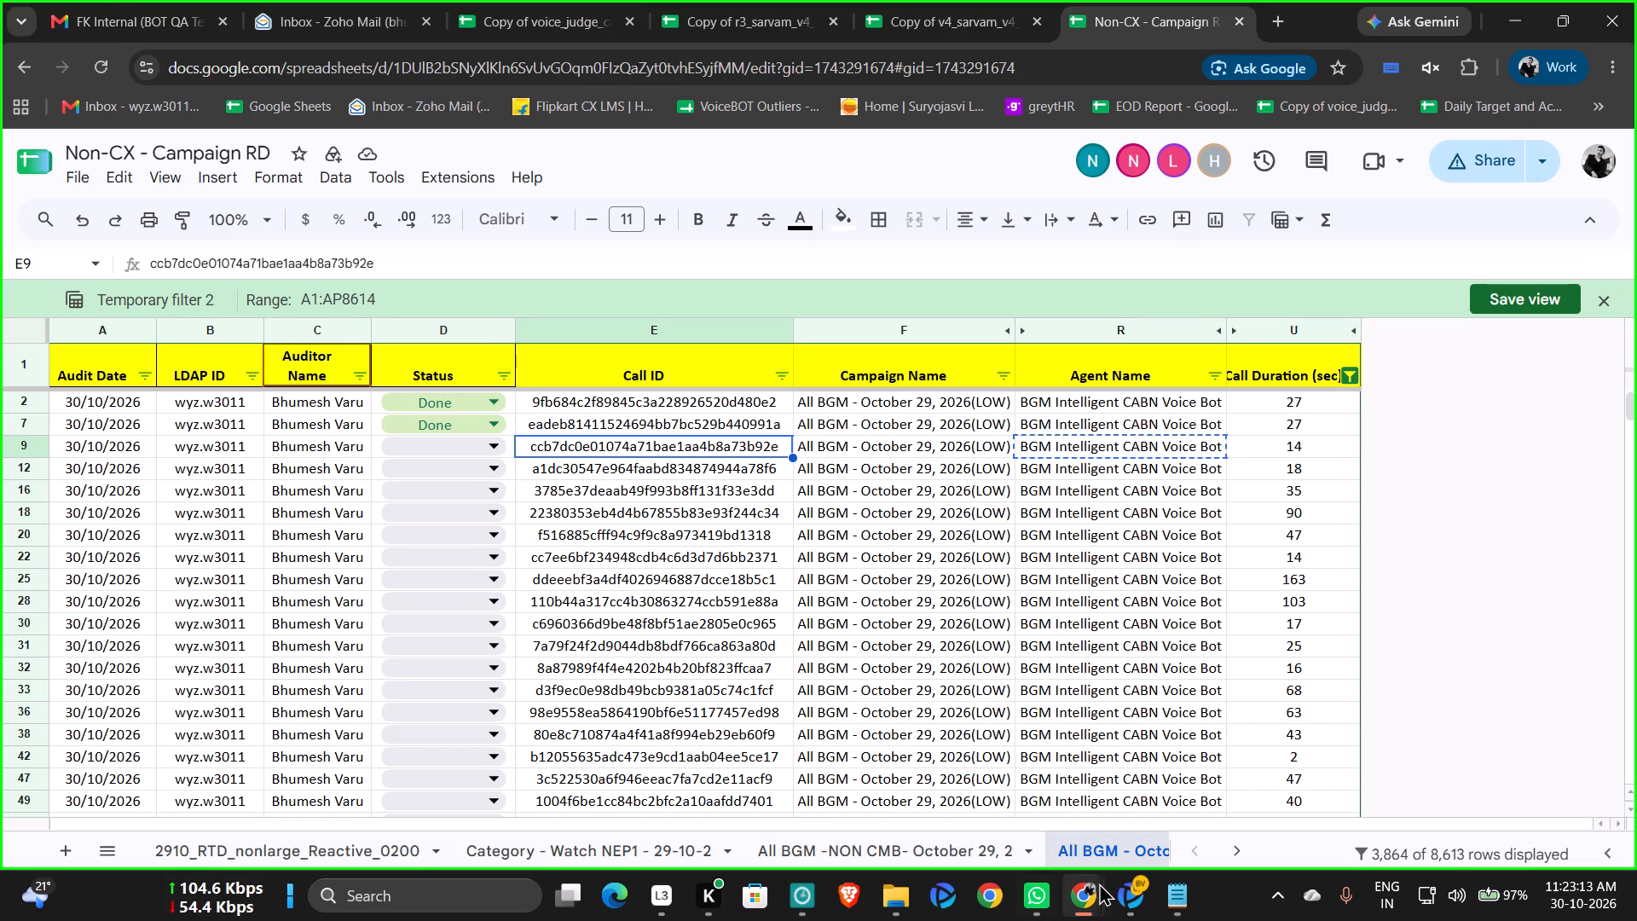
pyautogui.click(1118, 897)
pyautogui.click(1086, 901)
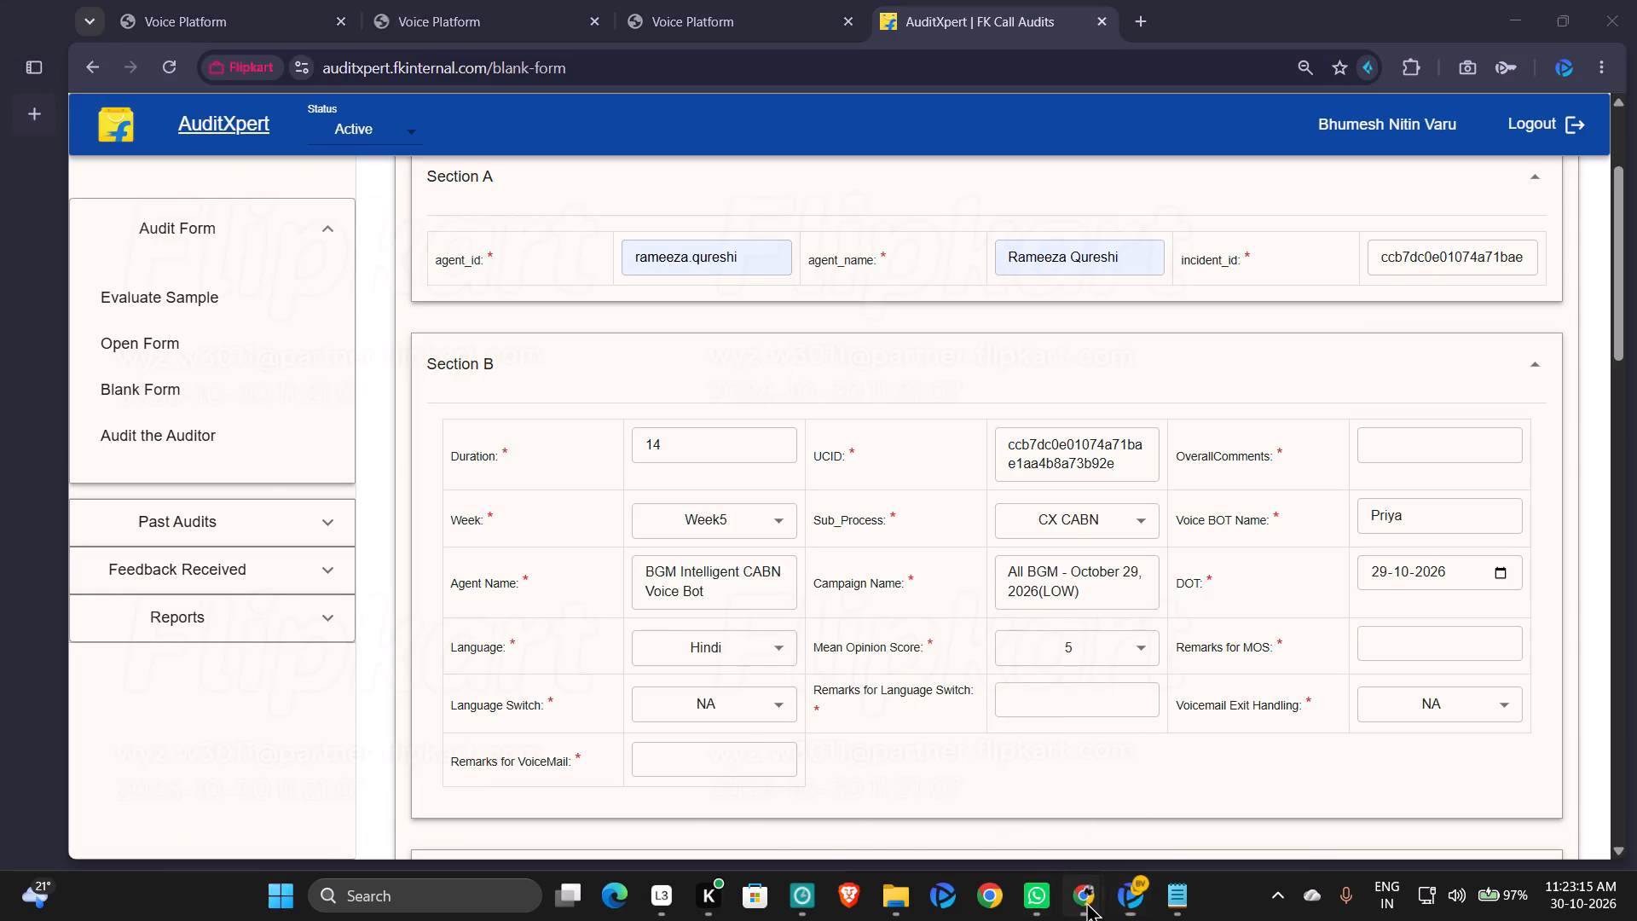
pyautogui.click(997, 812)
pyautogui.click(1056, 456)
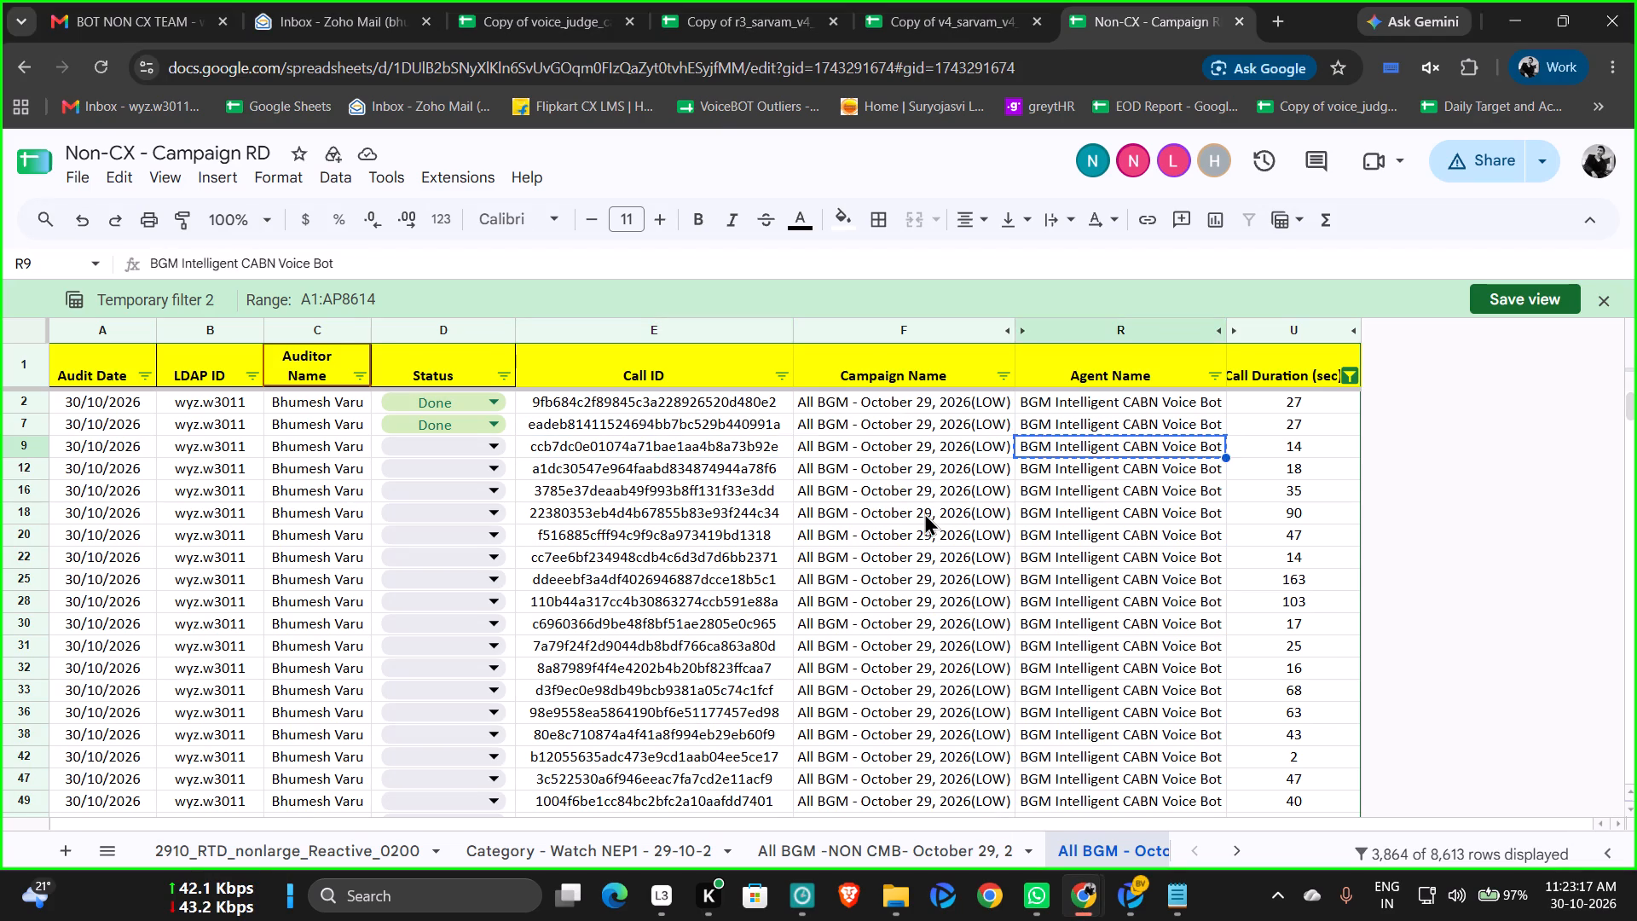
pyautogui.click(924, 513)
pyautogui.click(1090, 912)
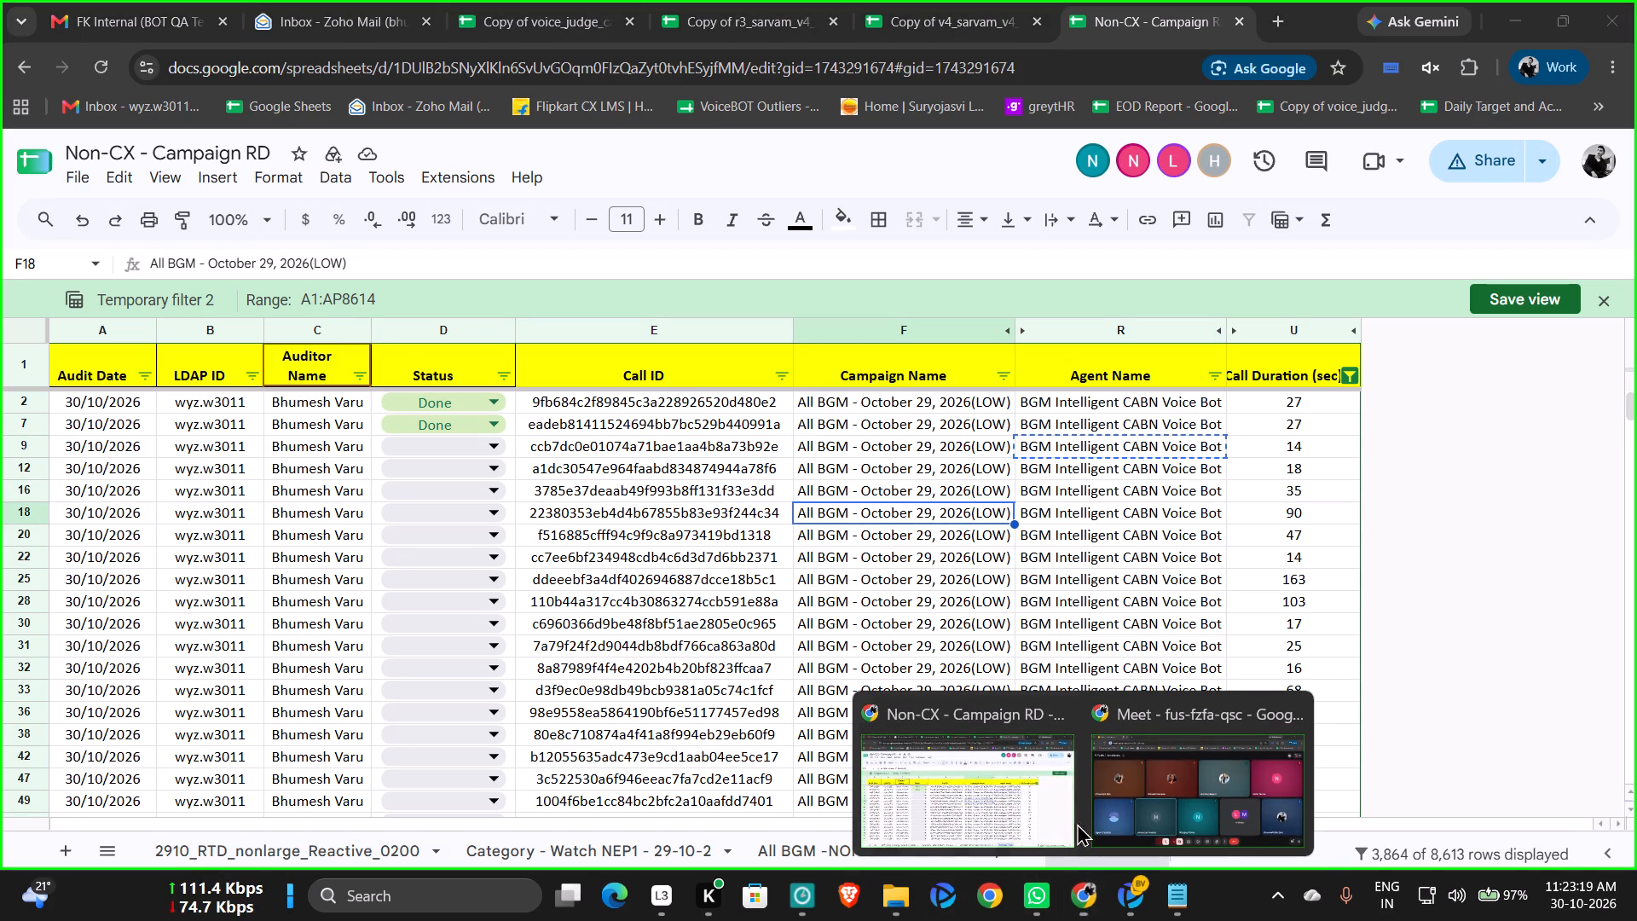
pyautogui.click(1015, 810)
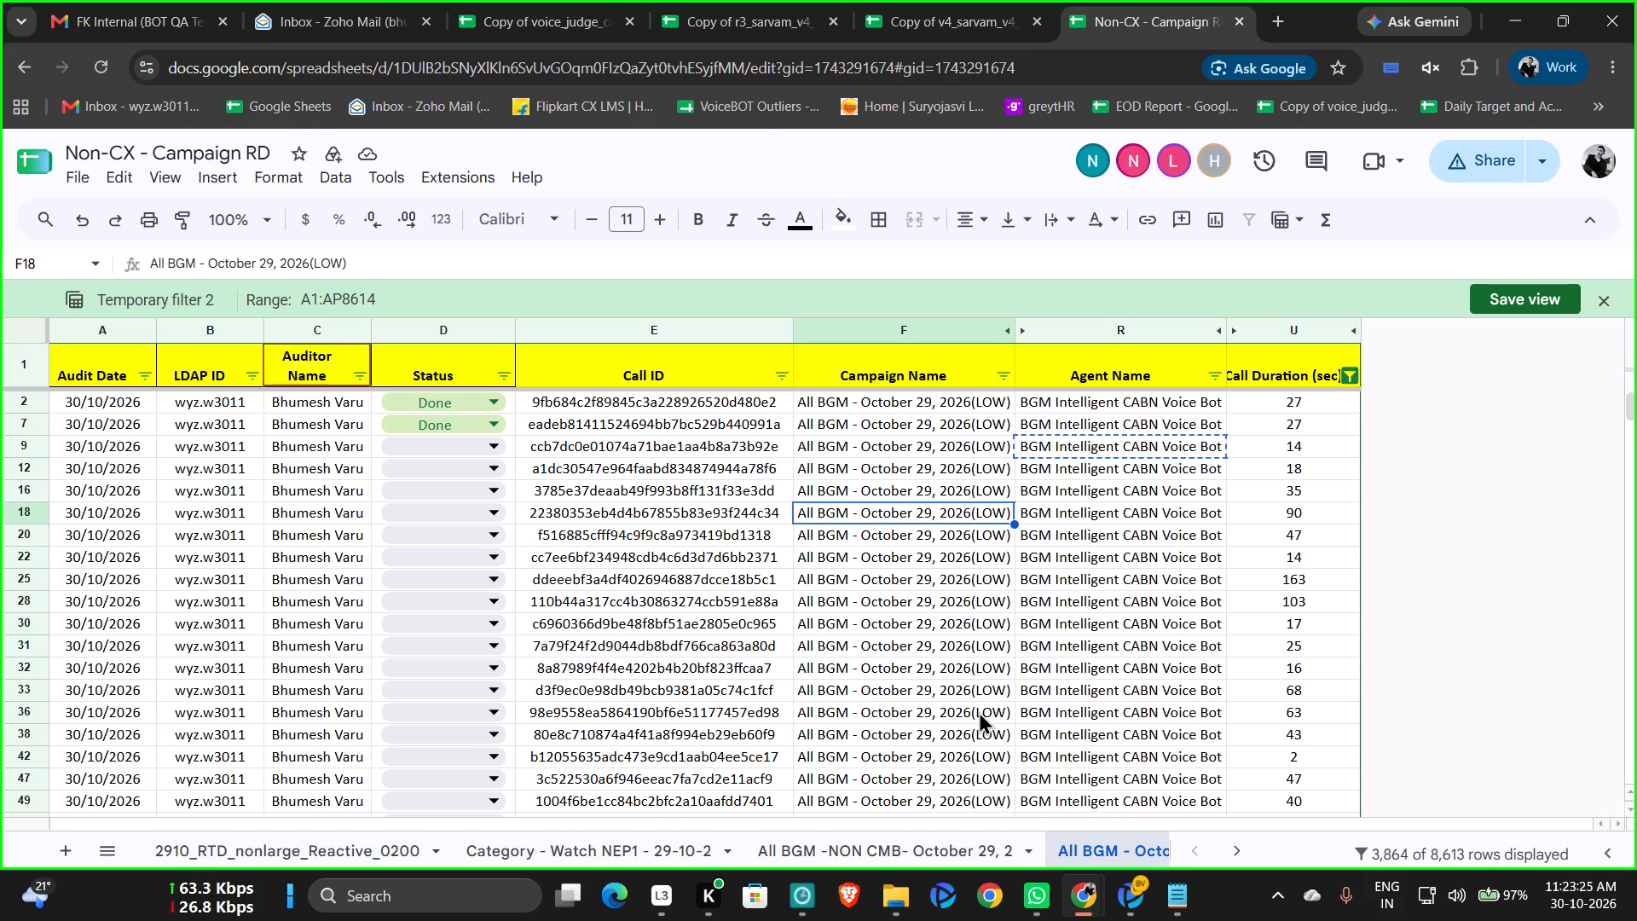
pyautogui.click(883, 444)
pyautogui.click(1079, 891)
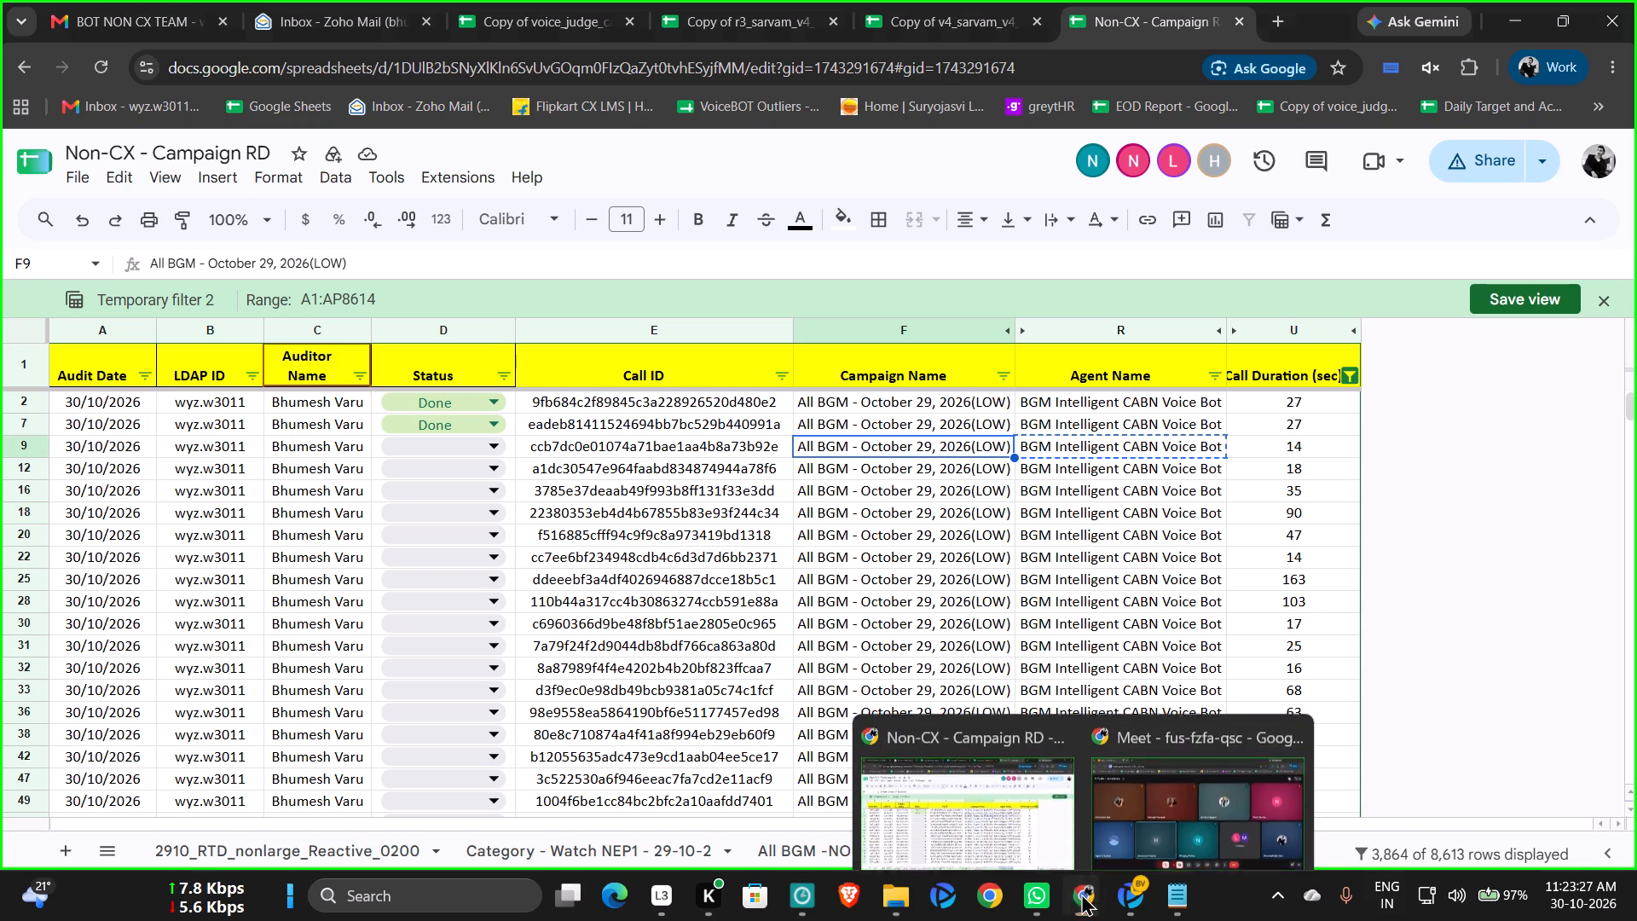
pyautogui.click(1010, 788)
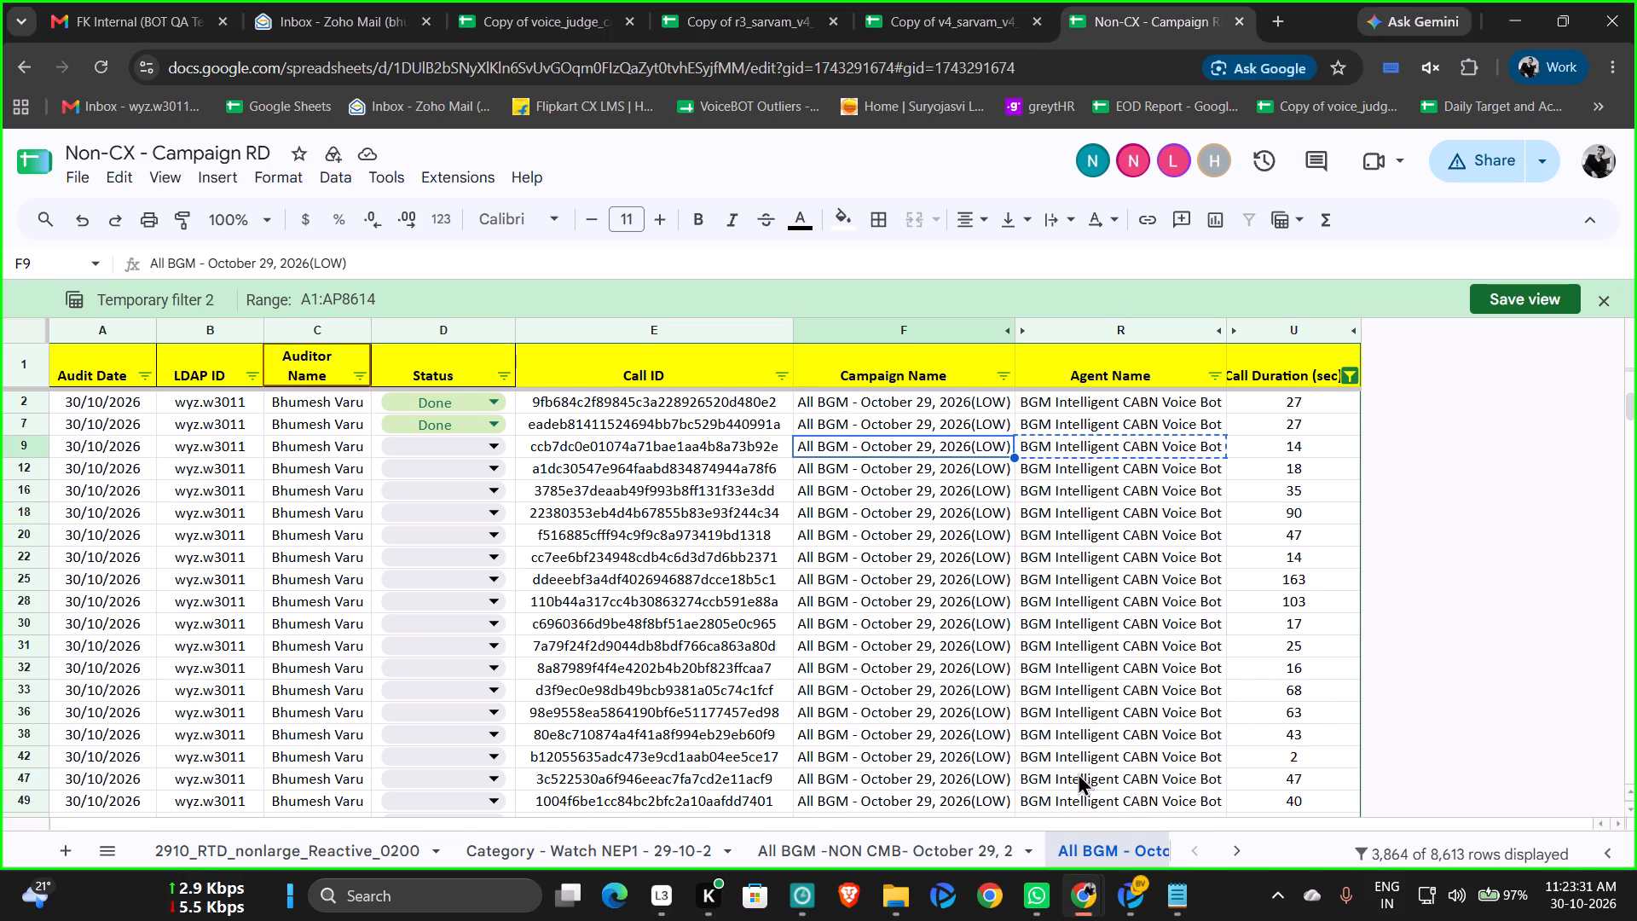
pyautogui.click(1085, 905)
pyautogui.click(923, 582)
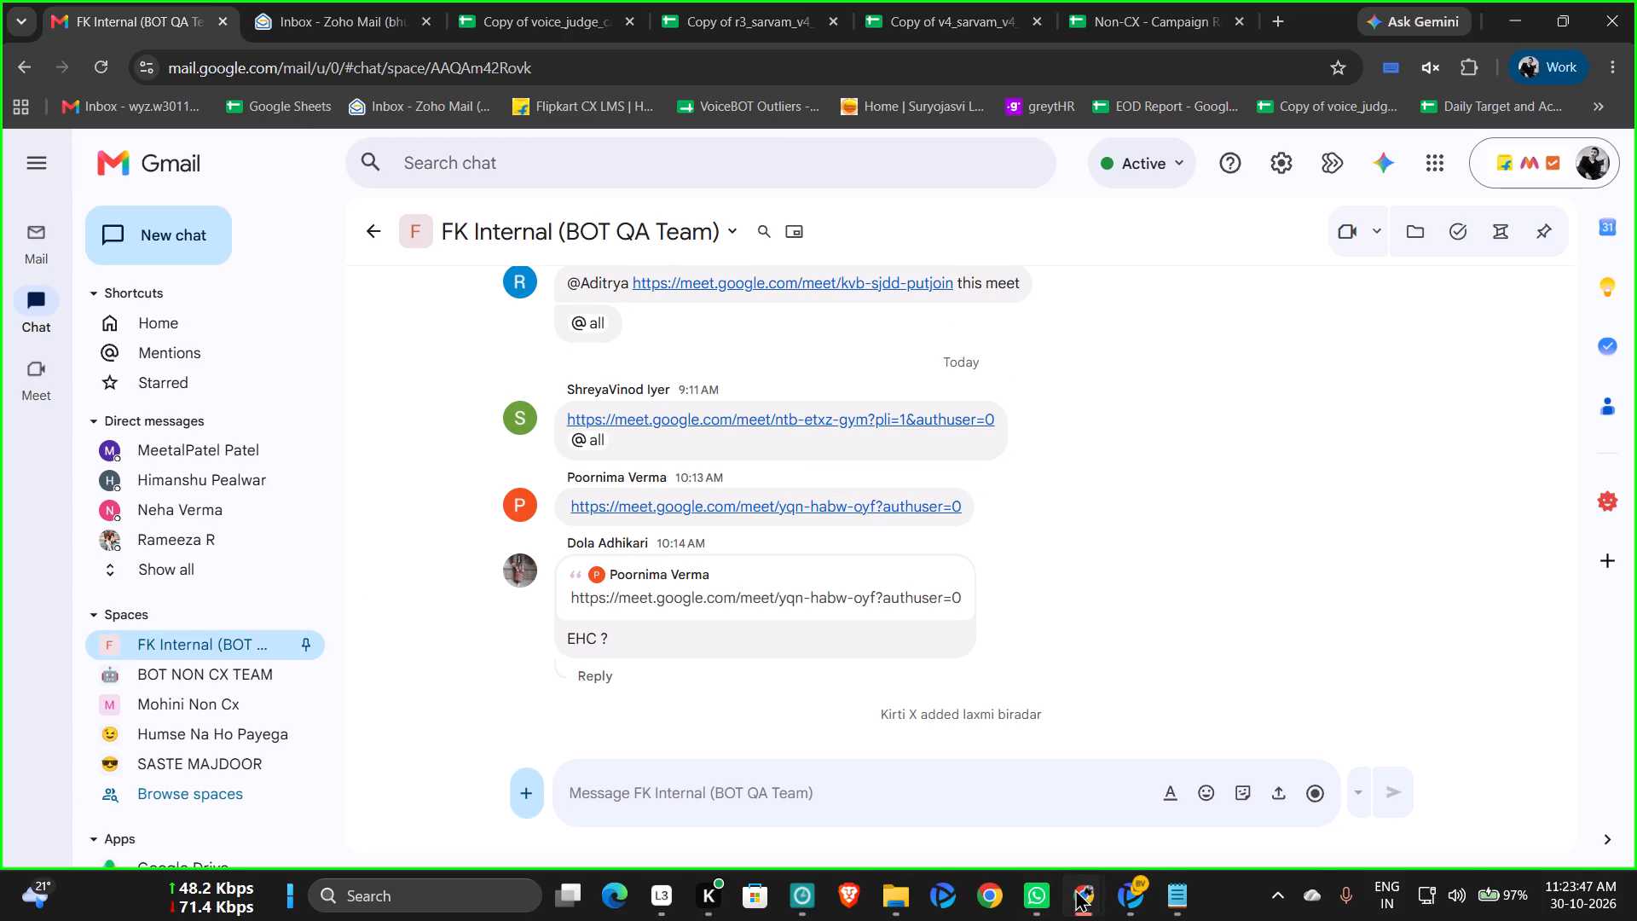
pyautogui.click(1016, 785)
pyautogui.click(1141, 882)
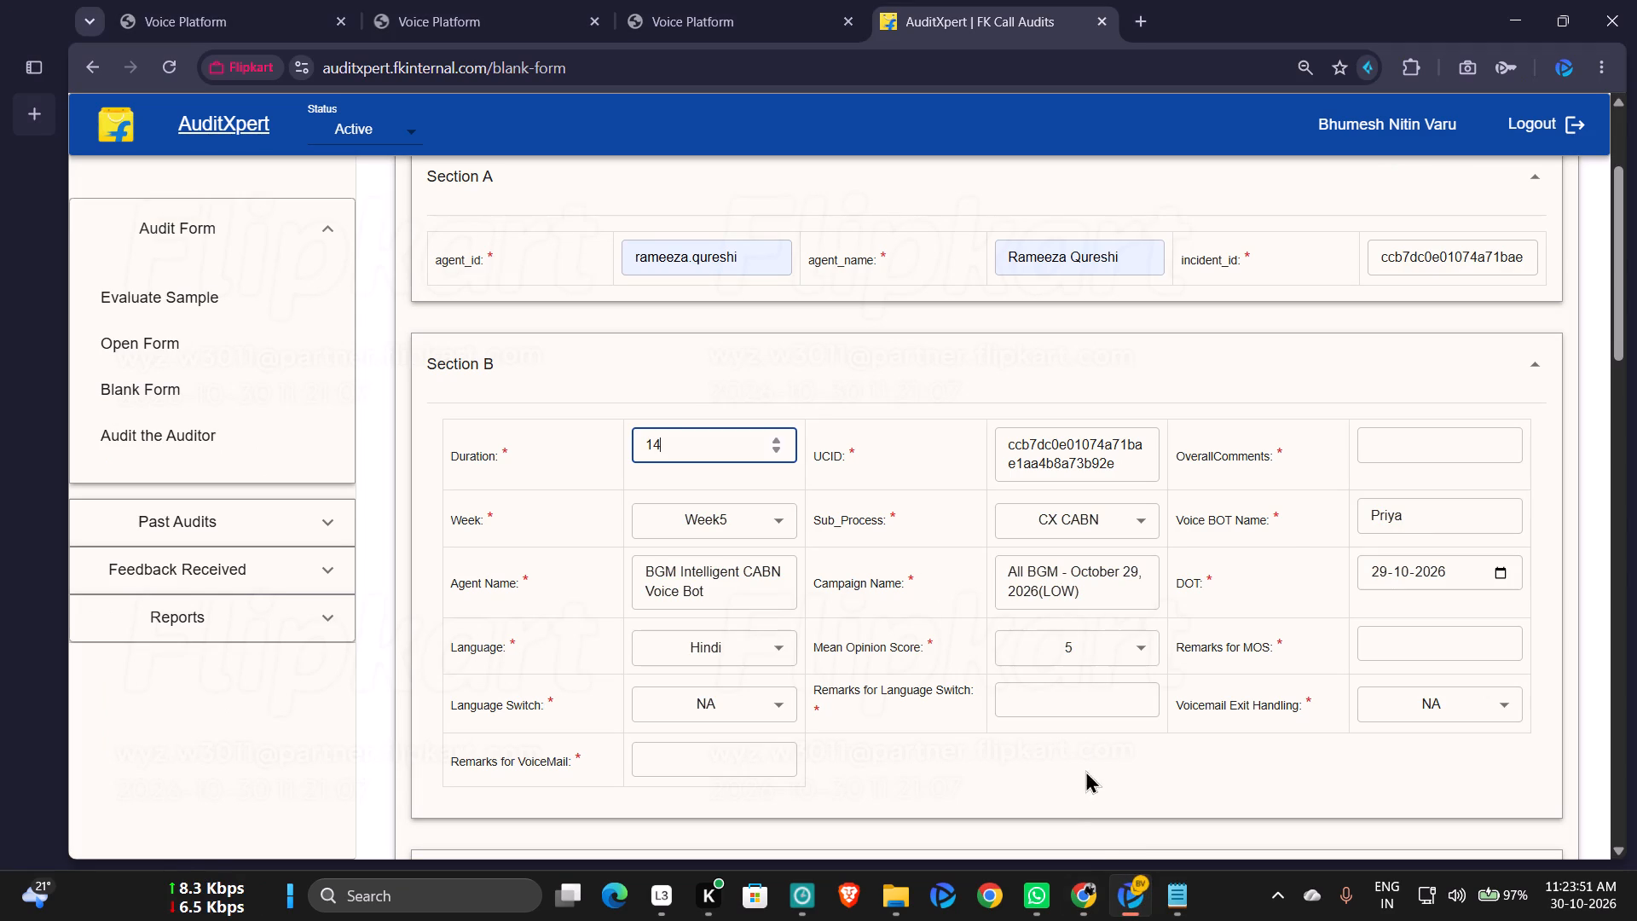
pyautogui.click(709, 27)
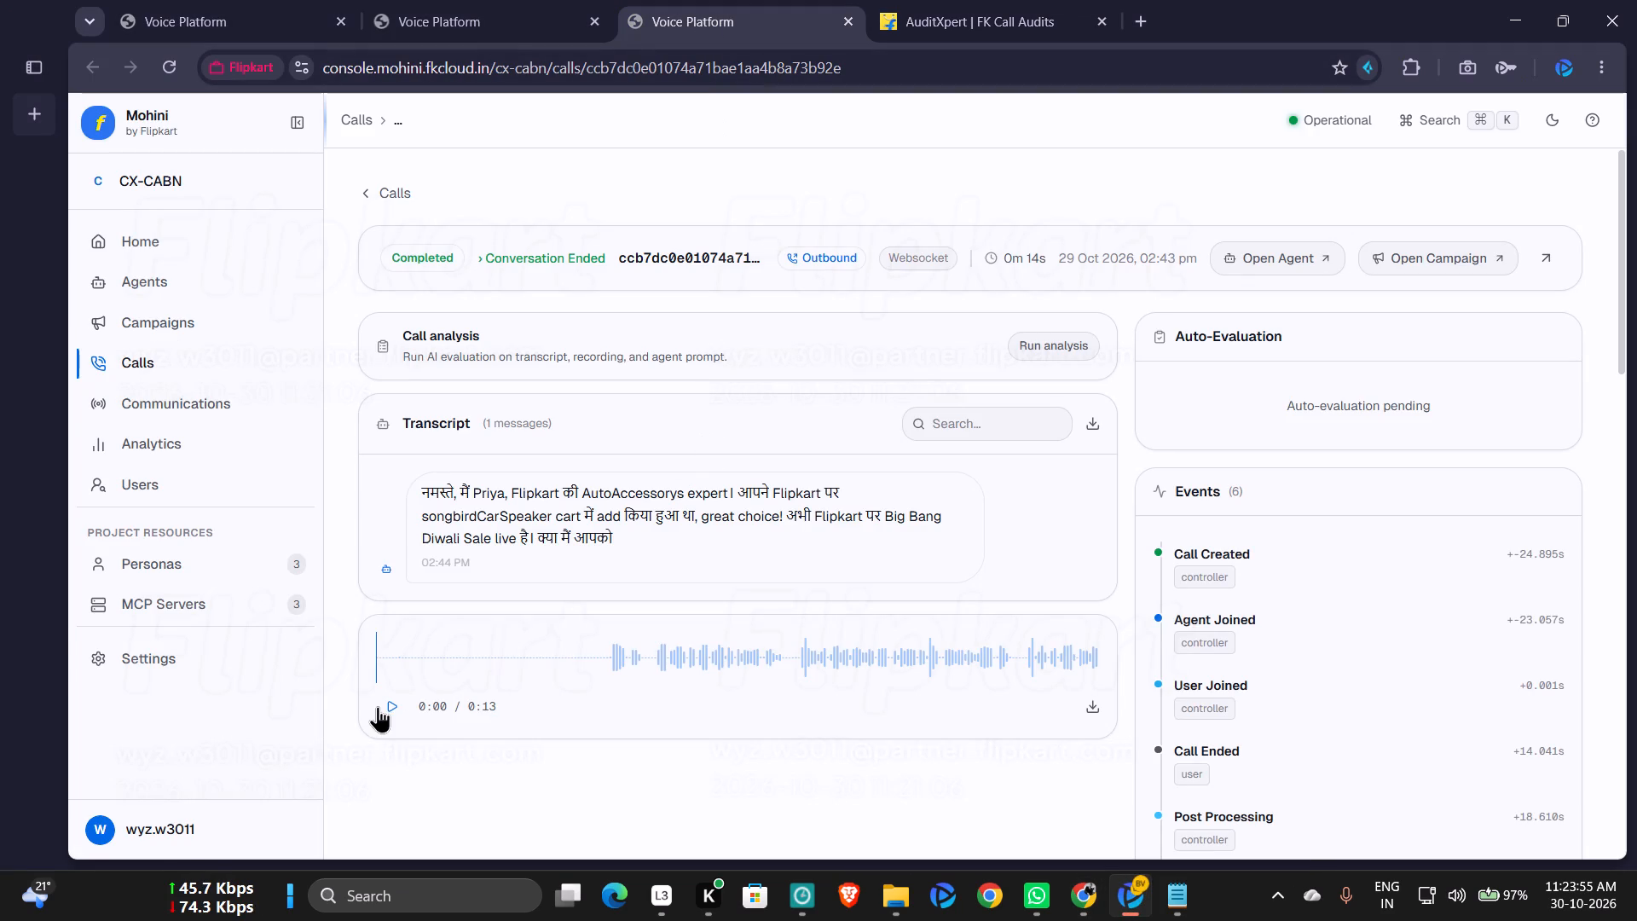
pyautogui.click(379, 704)
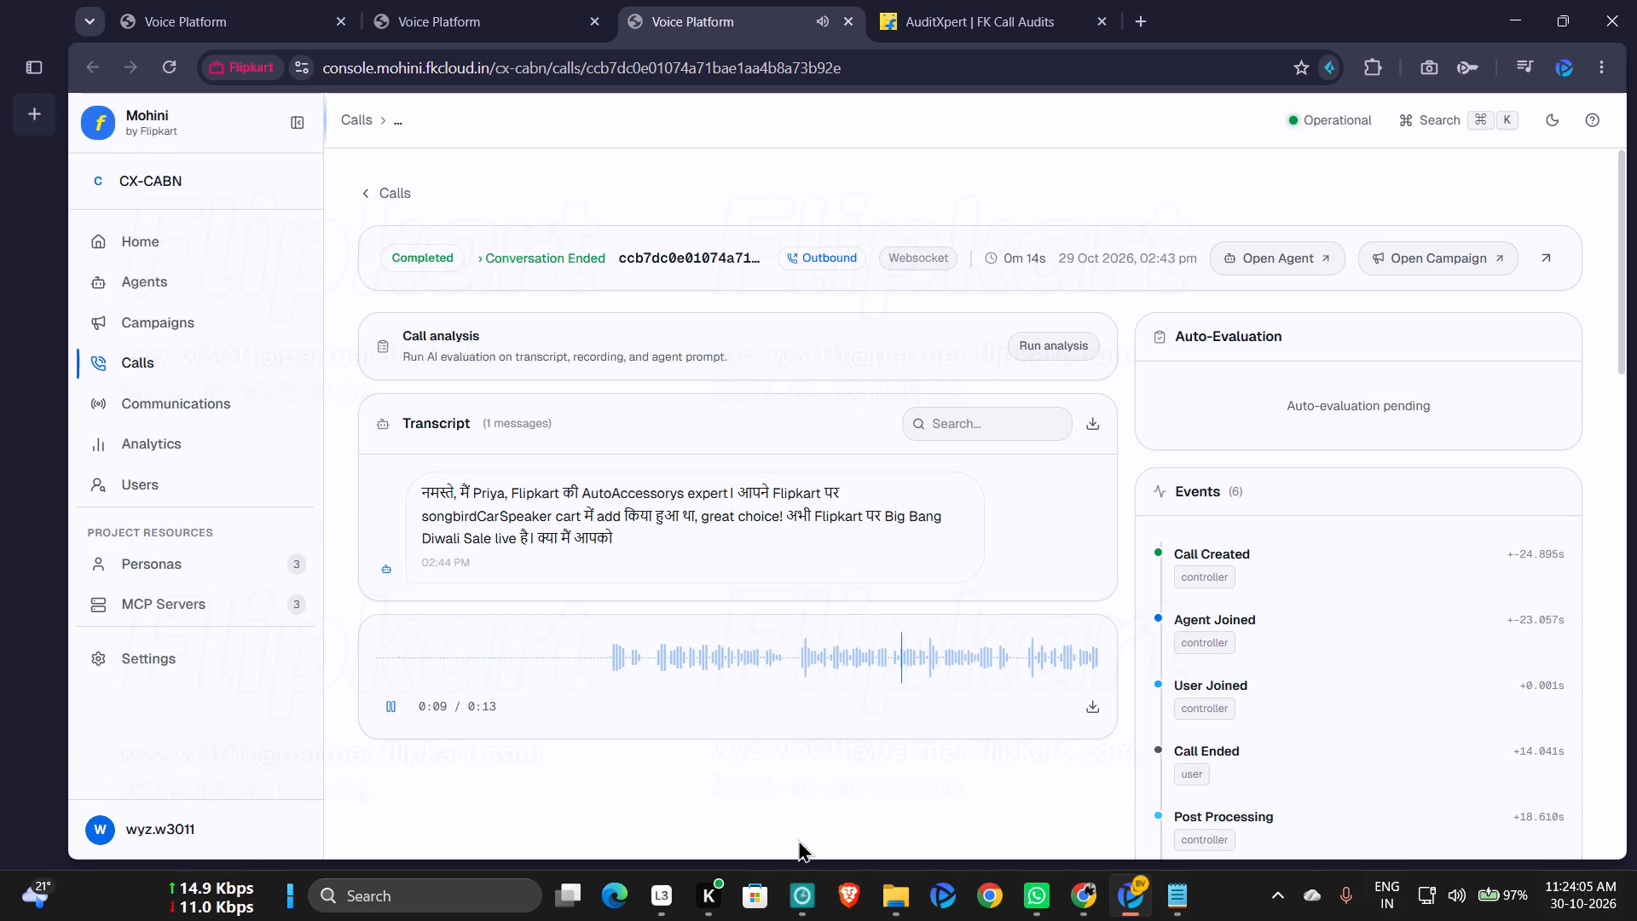
# Return to the AuditXpert form and bring up the Judge Model 2.txt notes for the remark texts.
pyautogui.click(1000, 19)
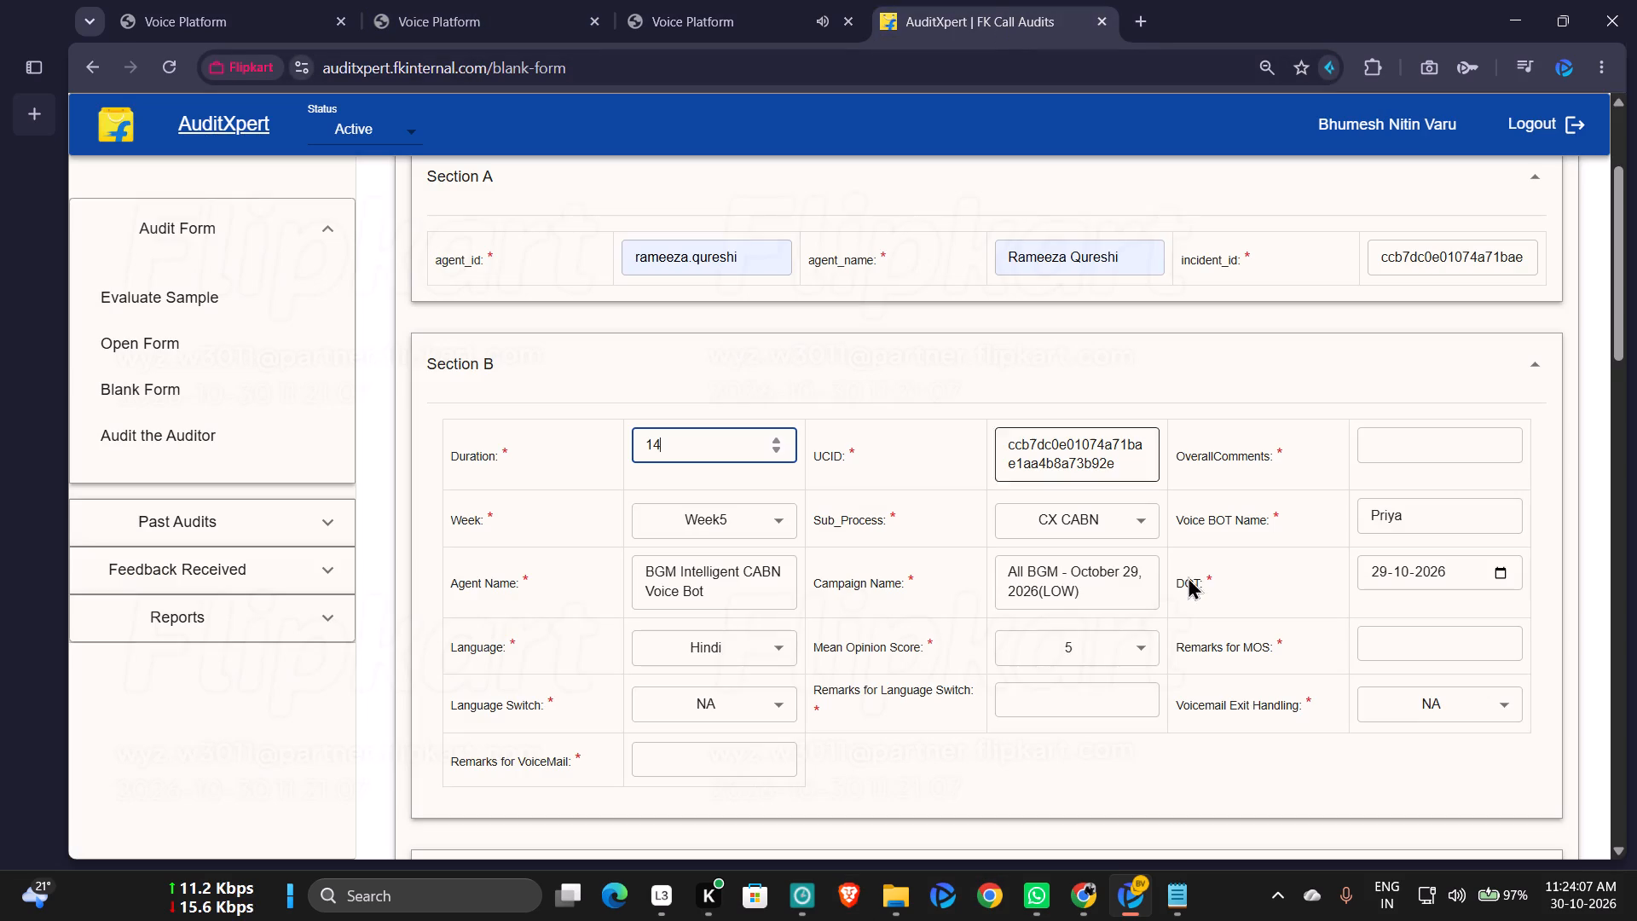
pyautogui.click(1183, 908)
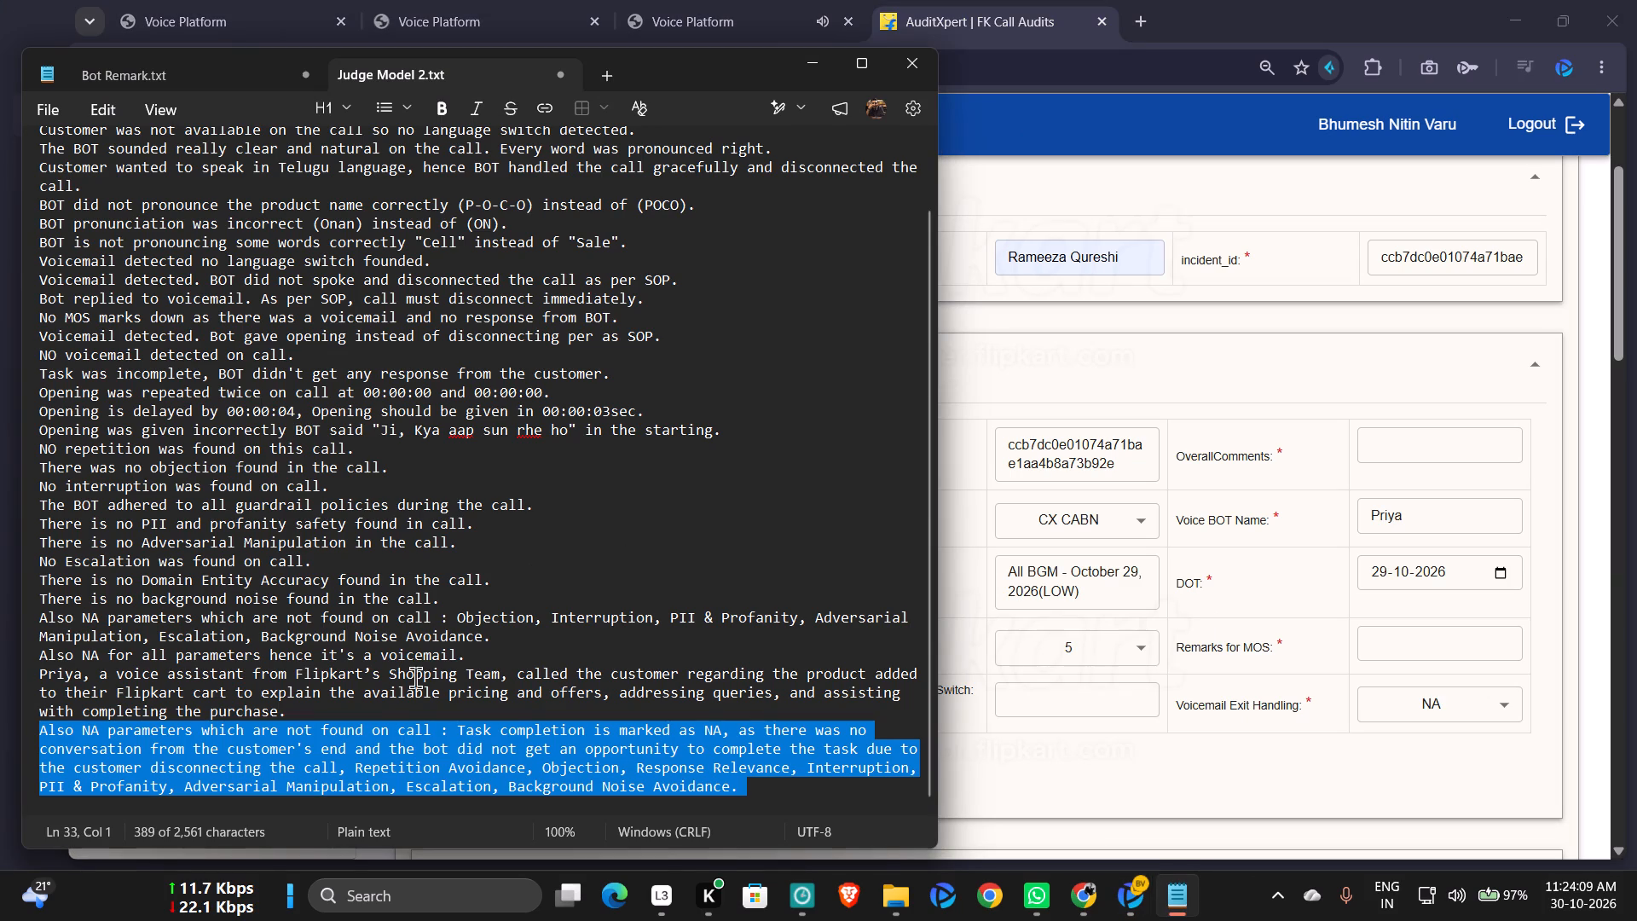
# Fill Remarks for VoiceMail with the Judge Model 2.txt line "NO voicemail detected on call.".
pyautogui.tripleClick(303, 352)
pyautogui.hotkey('ctrl', 'c')
pyautogui.click(1087, 734)
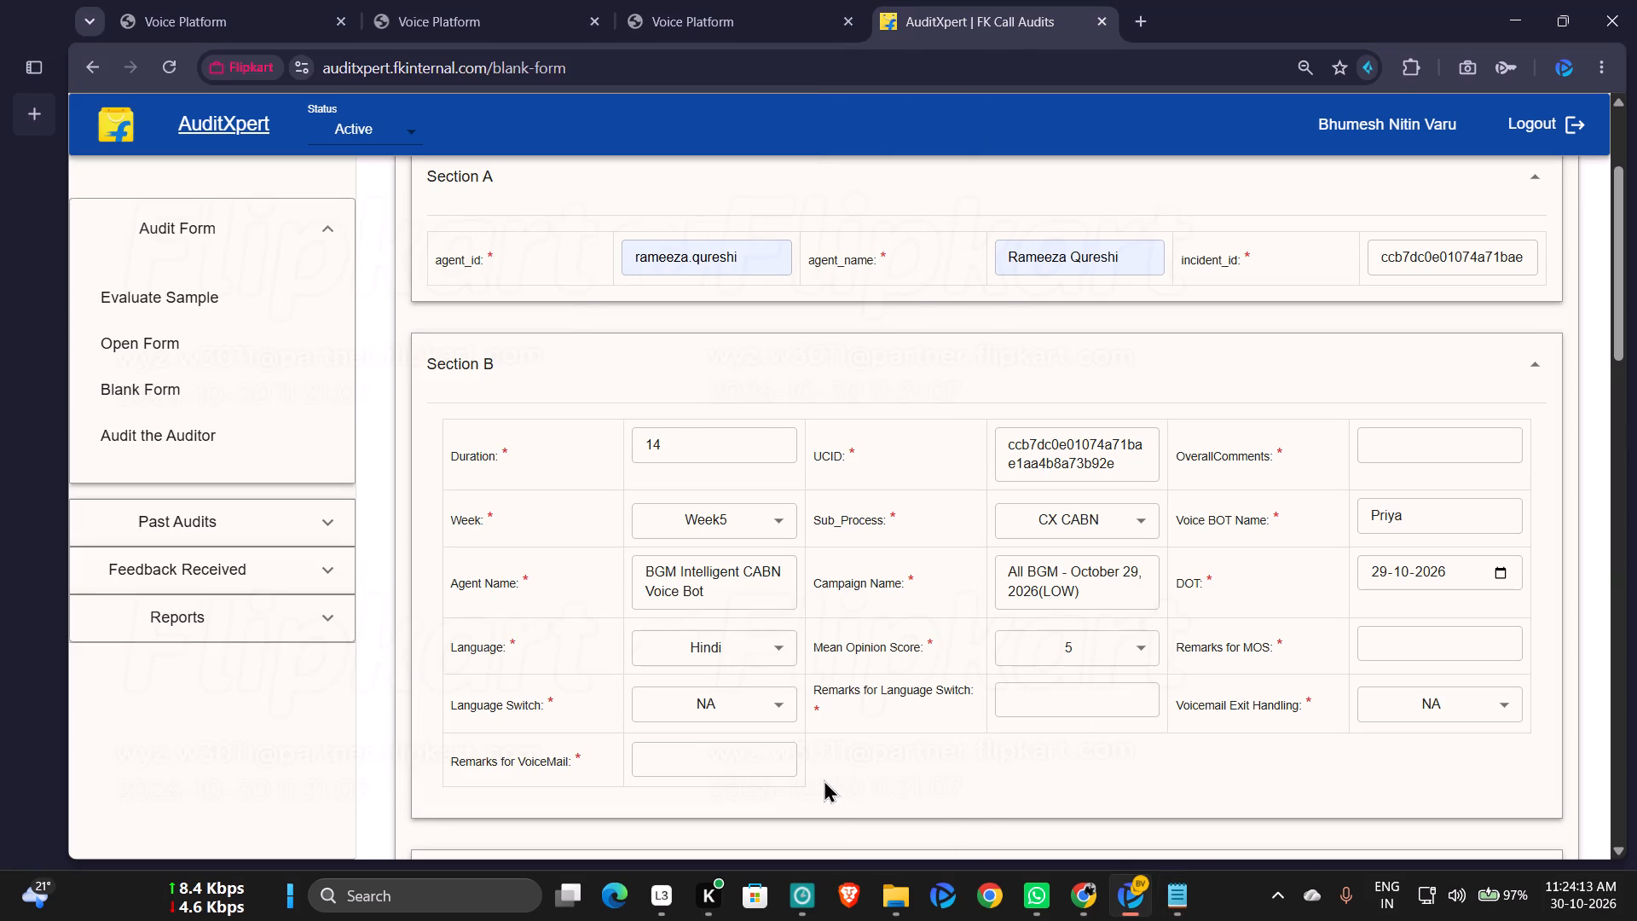
pyautogui.click(791, 757)
pyautogui.hotkey('ctrl', 'v')
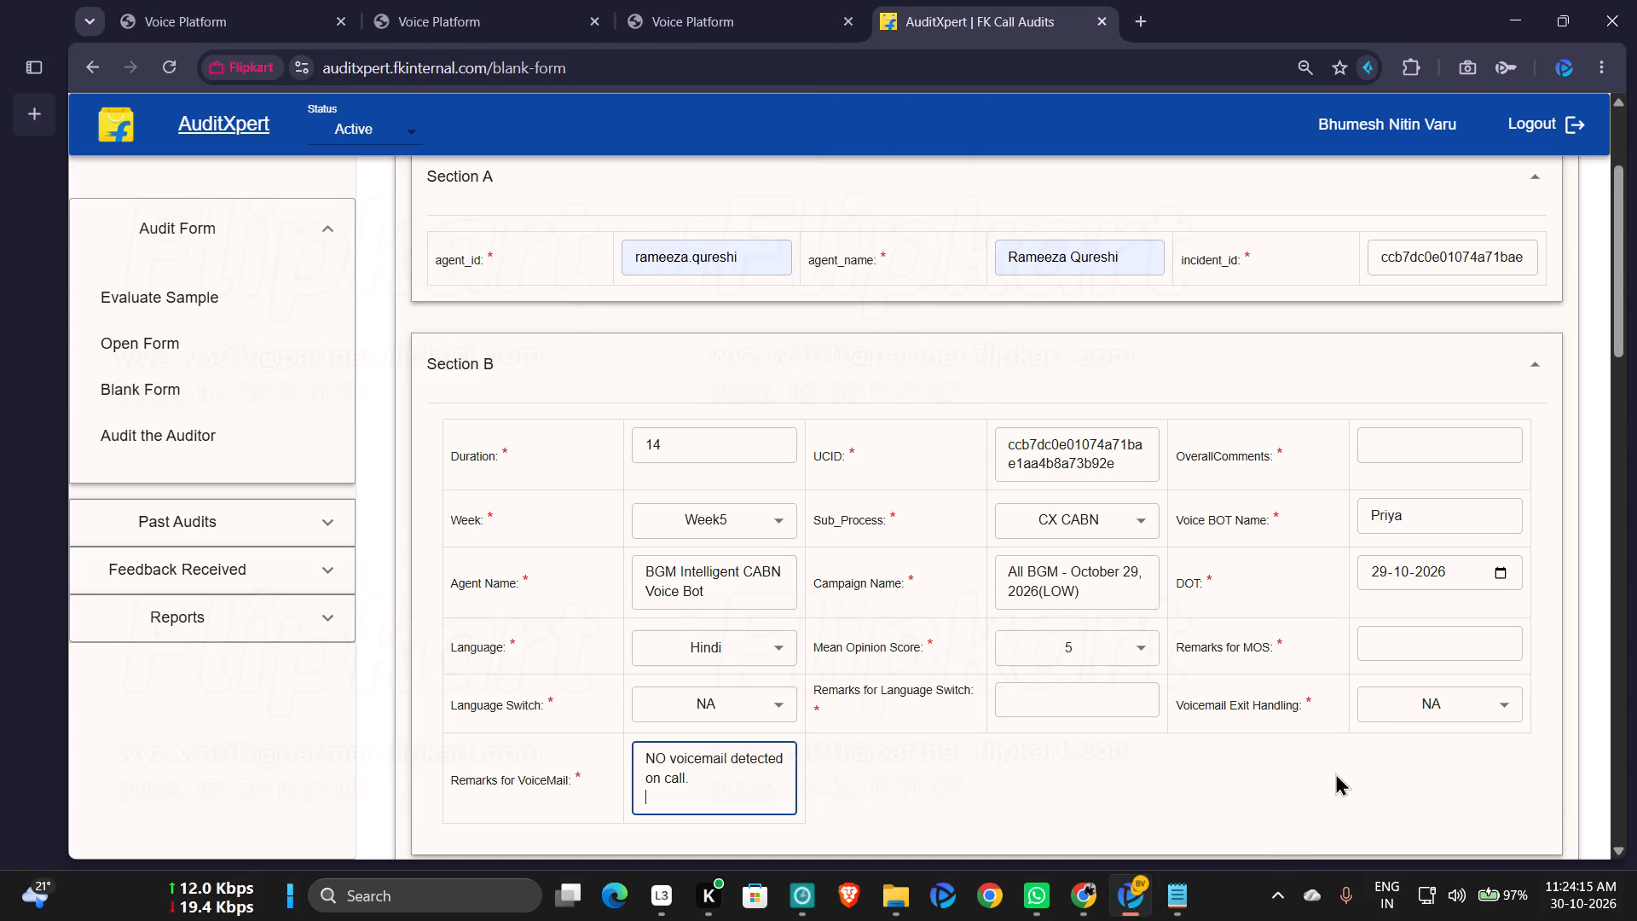
# Fill Remarks for Language Switch with the Judge Model 2.txt line "Customer was not available on the call so no language switch detected.".
pyautogui.click(1090, 880)
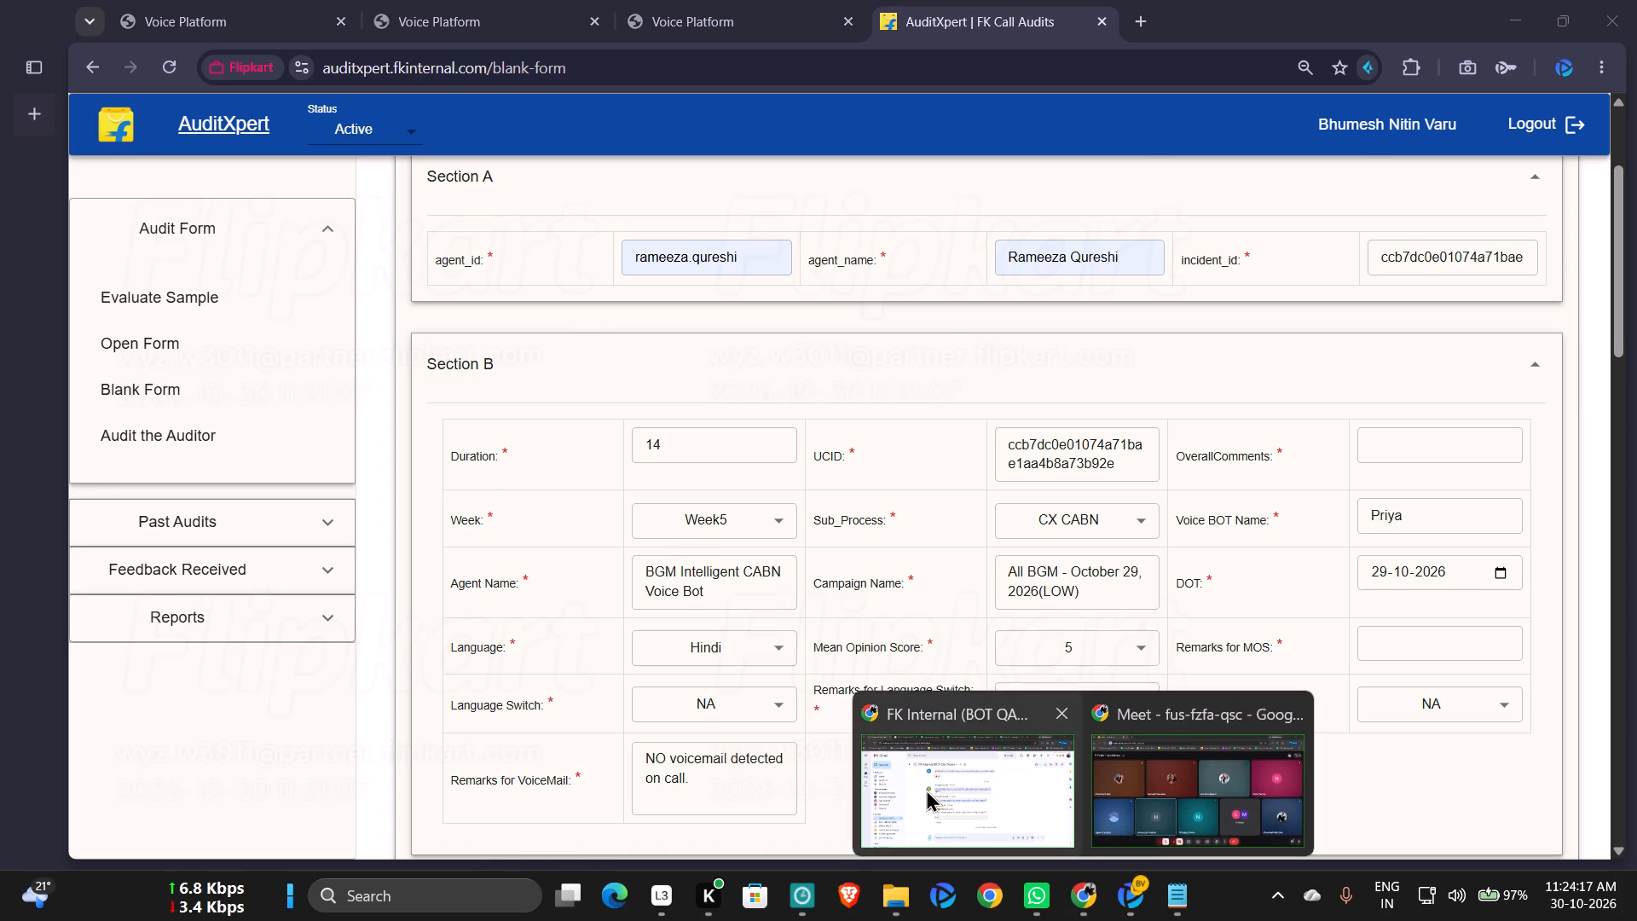
pyautogui.click(930, 791)
pyautogui.click(1174, 901)
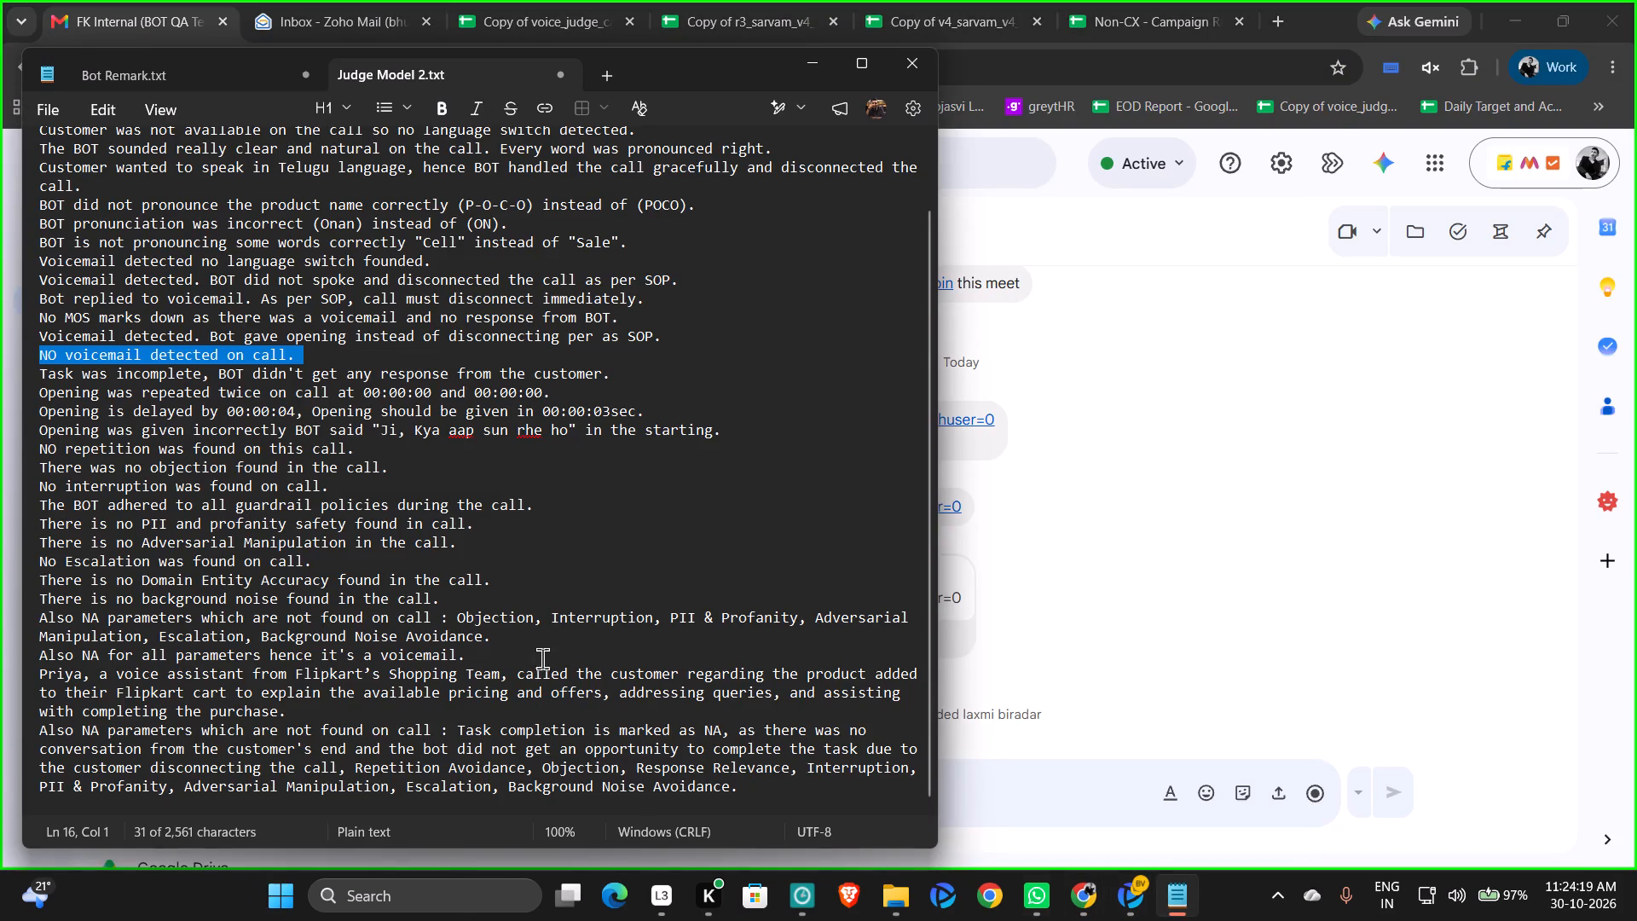
pyautogui.scroll(4, 363, 254)
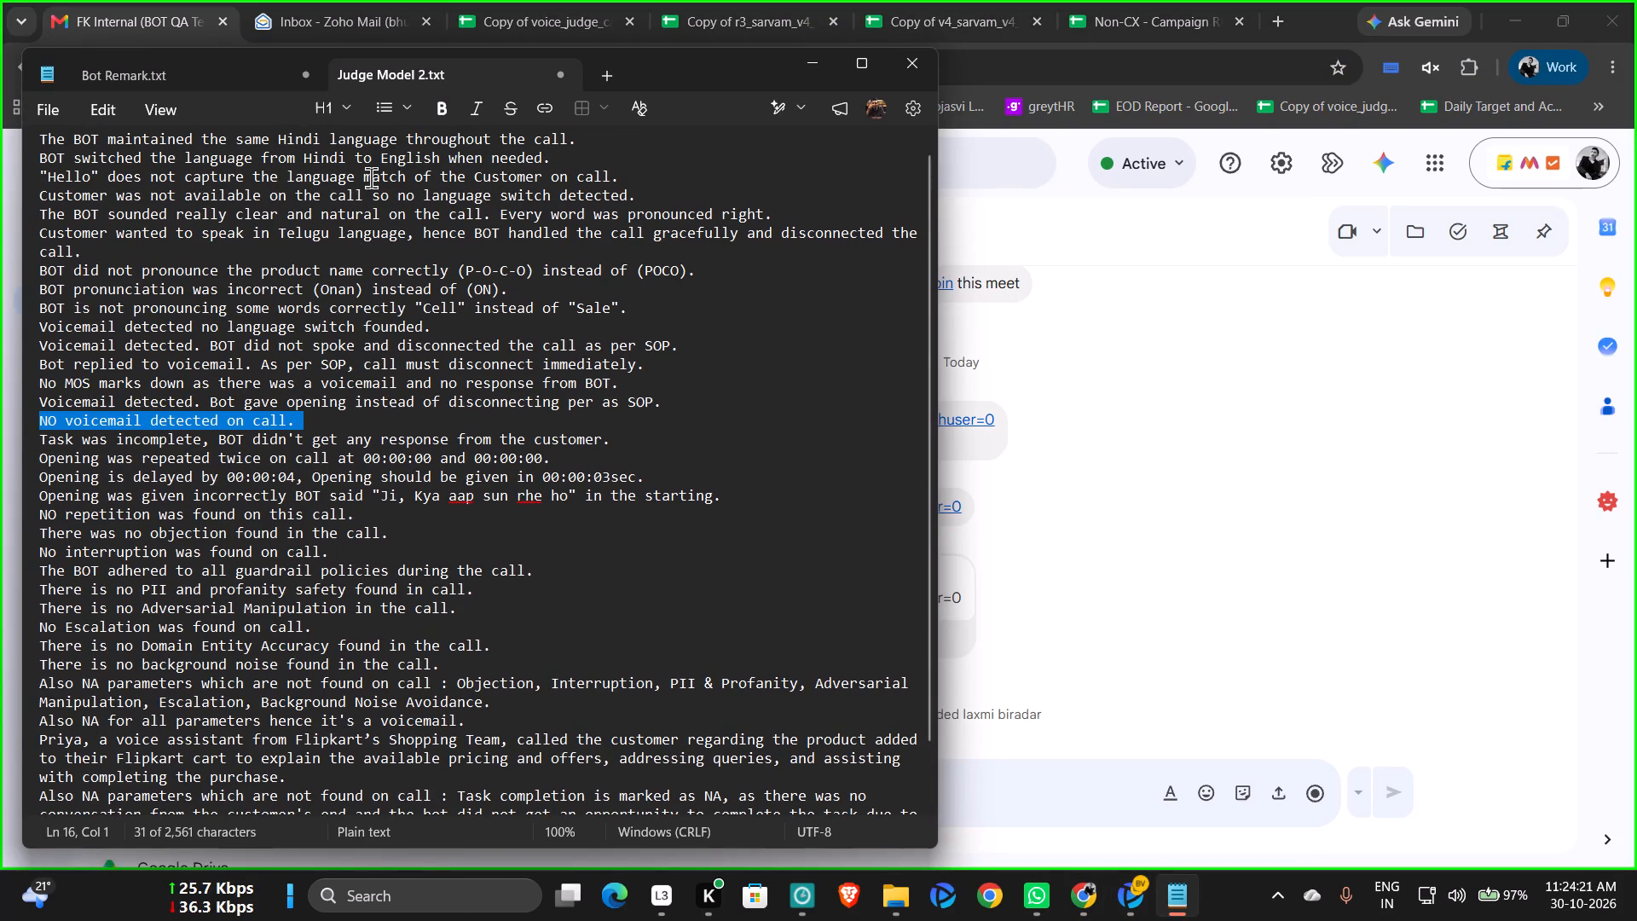
pyautogui.tripleClick(365, 199)
pyautogui.hotkey('ctrl', 'c')
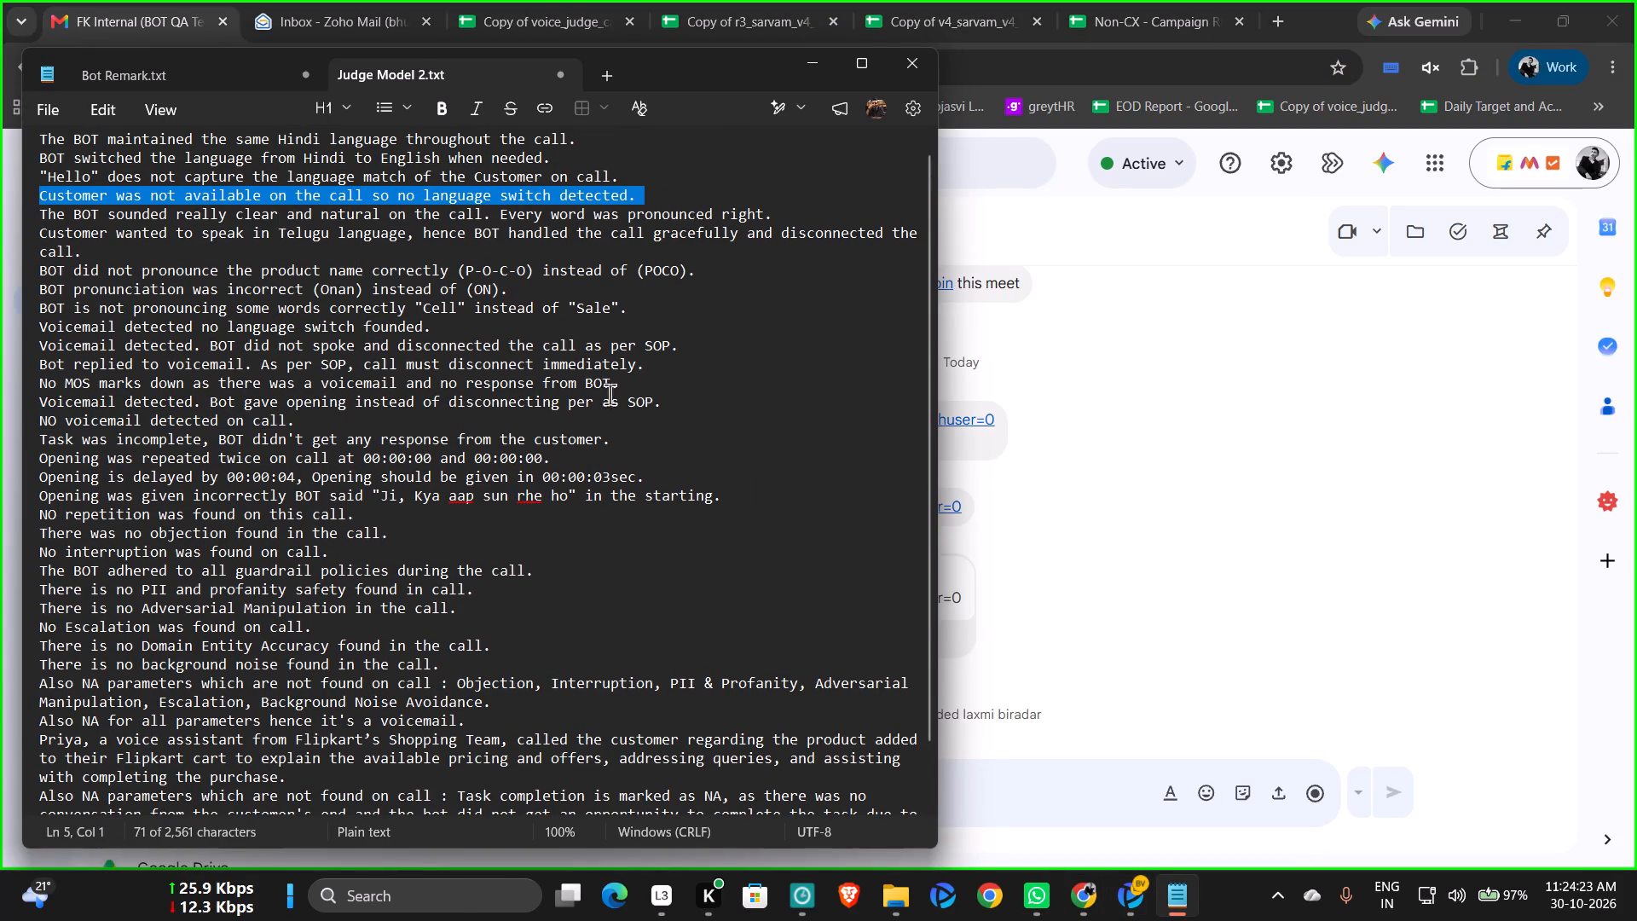
pyautogui.click(1128, 897)
pyautogui.click(1065, 708)
pyautogui.hotkey('ctrl', 'v')
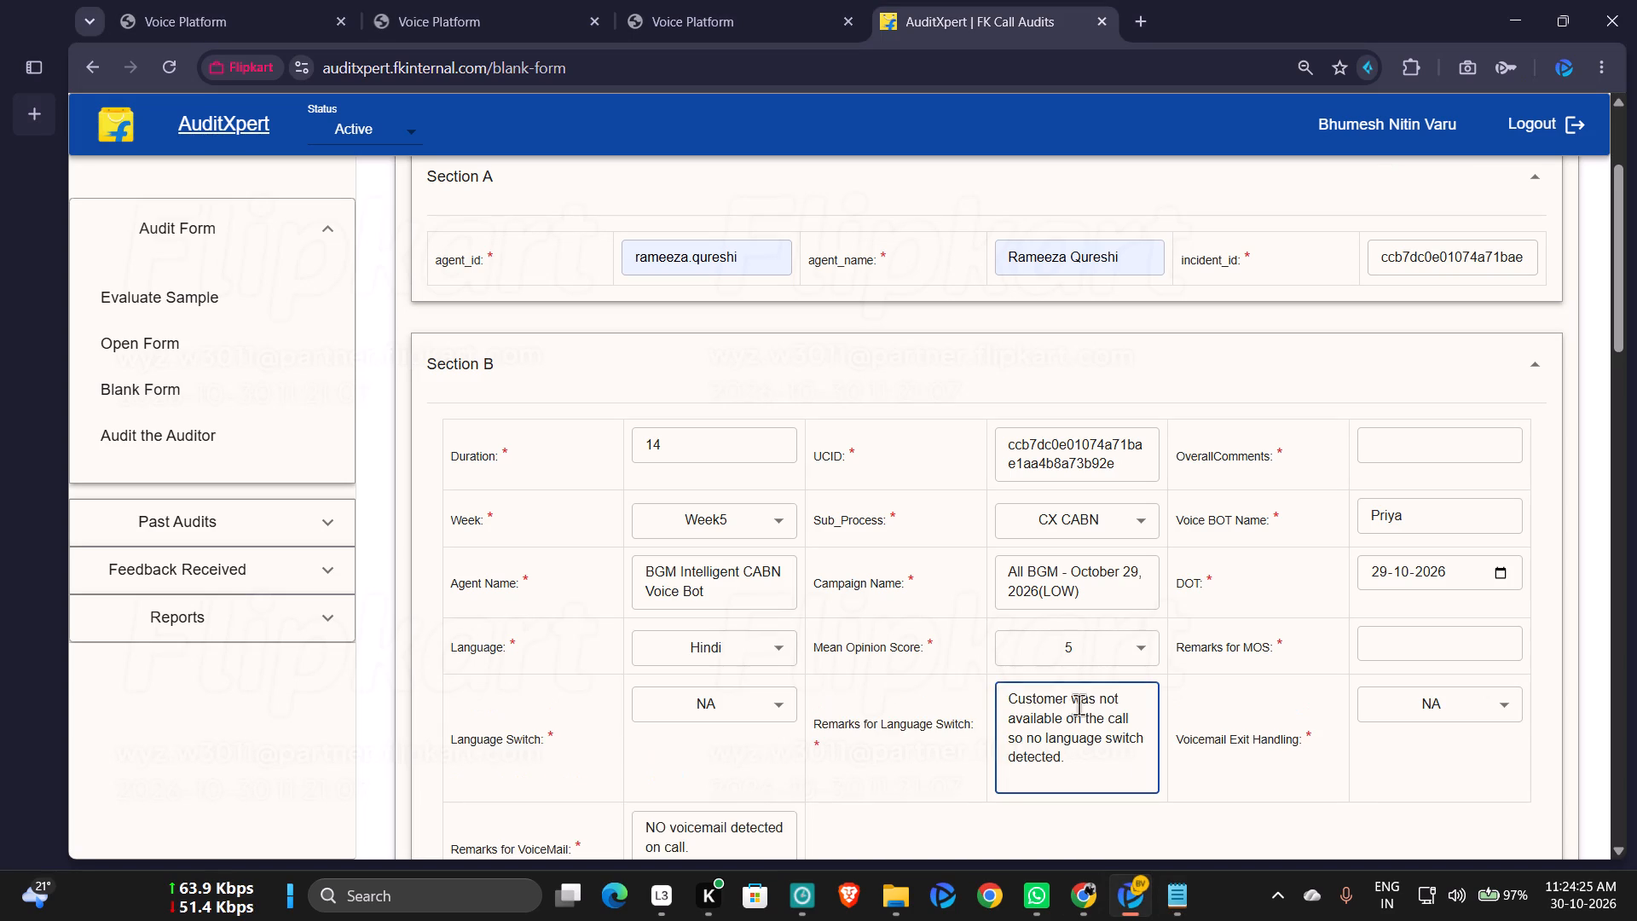
# Copy the remark "The BOT sounded really clear and natural on the call. Every word was pronounced right." from Judge Model 2.txt.
pyautogui.click(1159, 900)
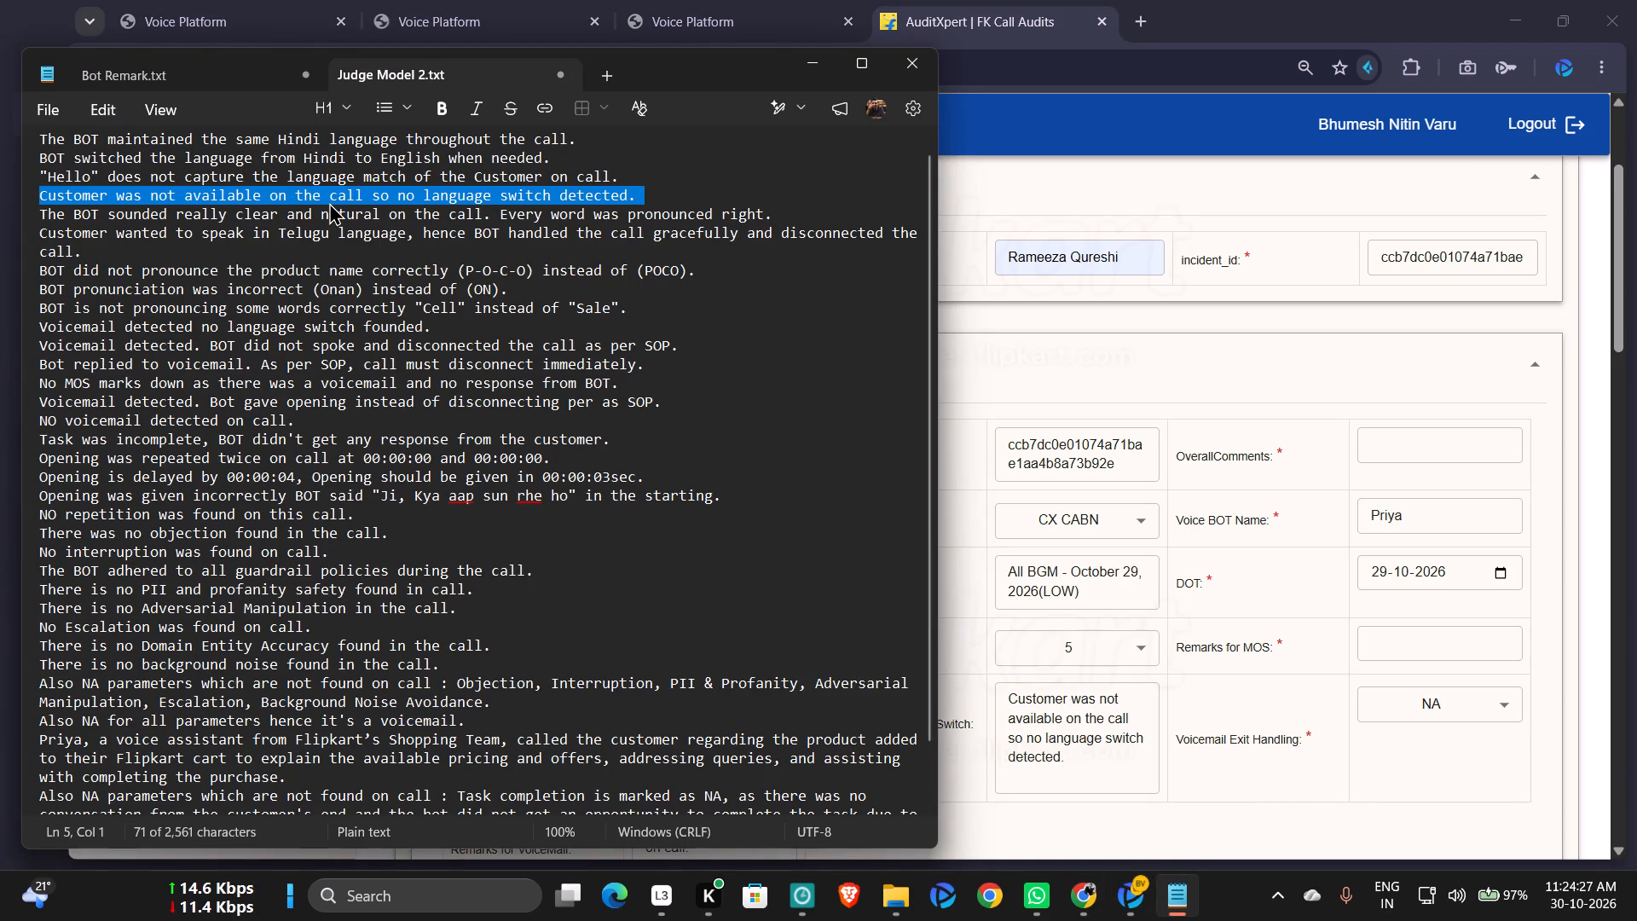
pyautogui.click(329, 202)
pyautogui.click(354, 197)
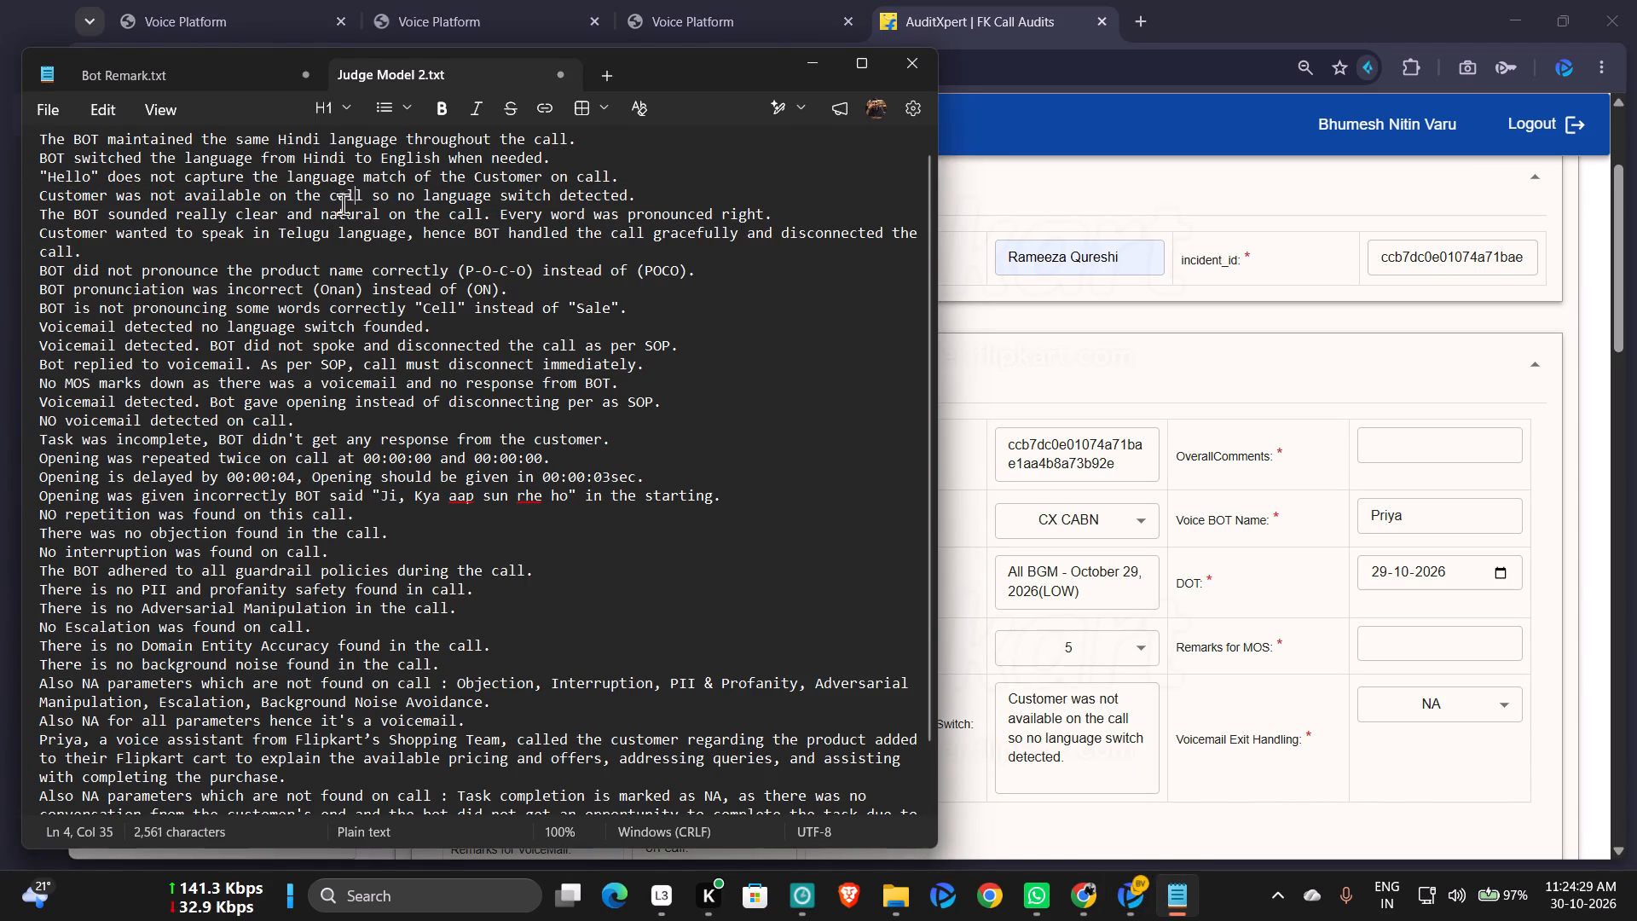
pyautogui.tripleClick(355, 222)
pyautogui.hotkey('ctrl', 'c')
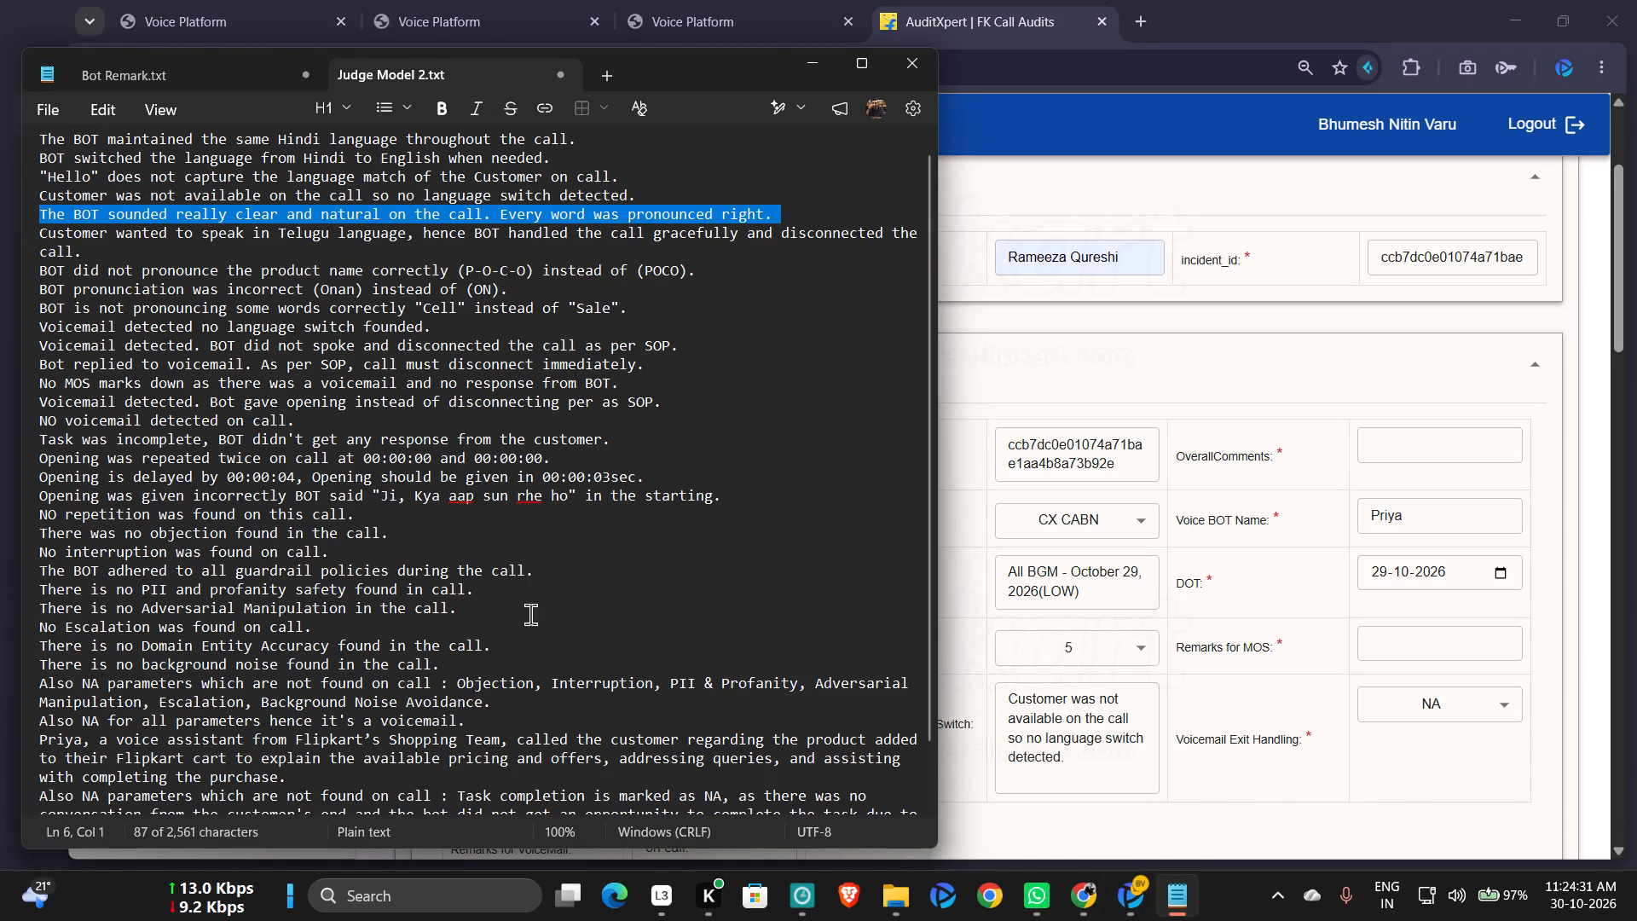
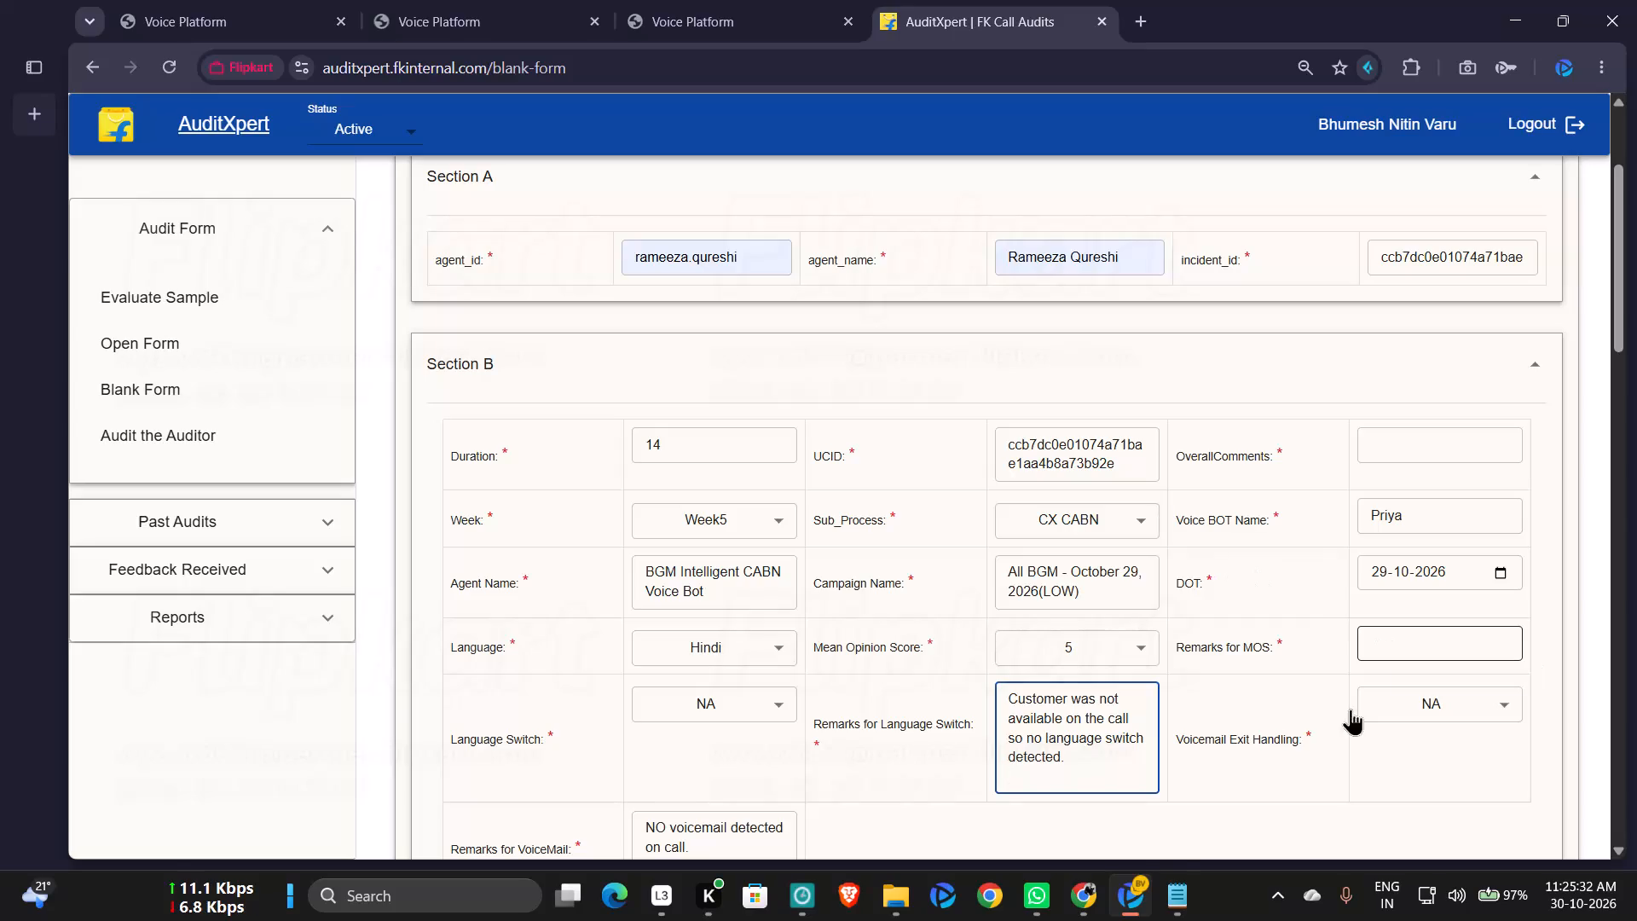
# Switch from AuditXpert to the Chrome window holding the Gmail chat and the Non-CX - Campaign RD sheet.
pyautogui.click(1094, 892)
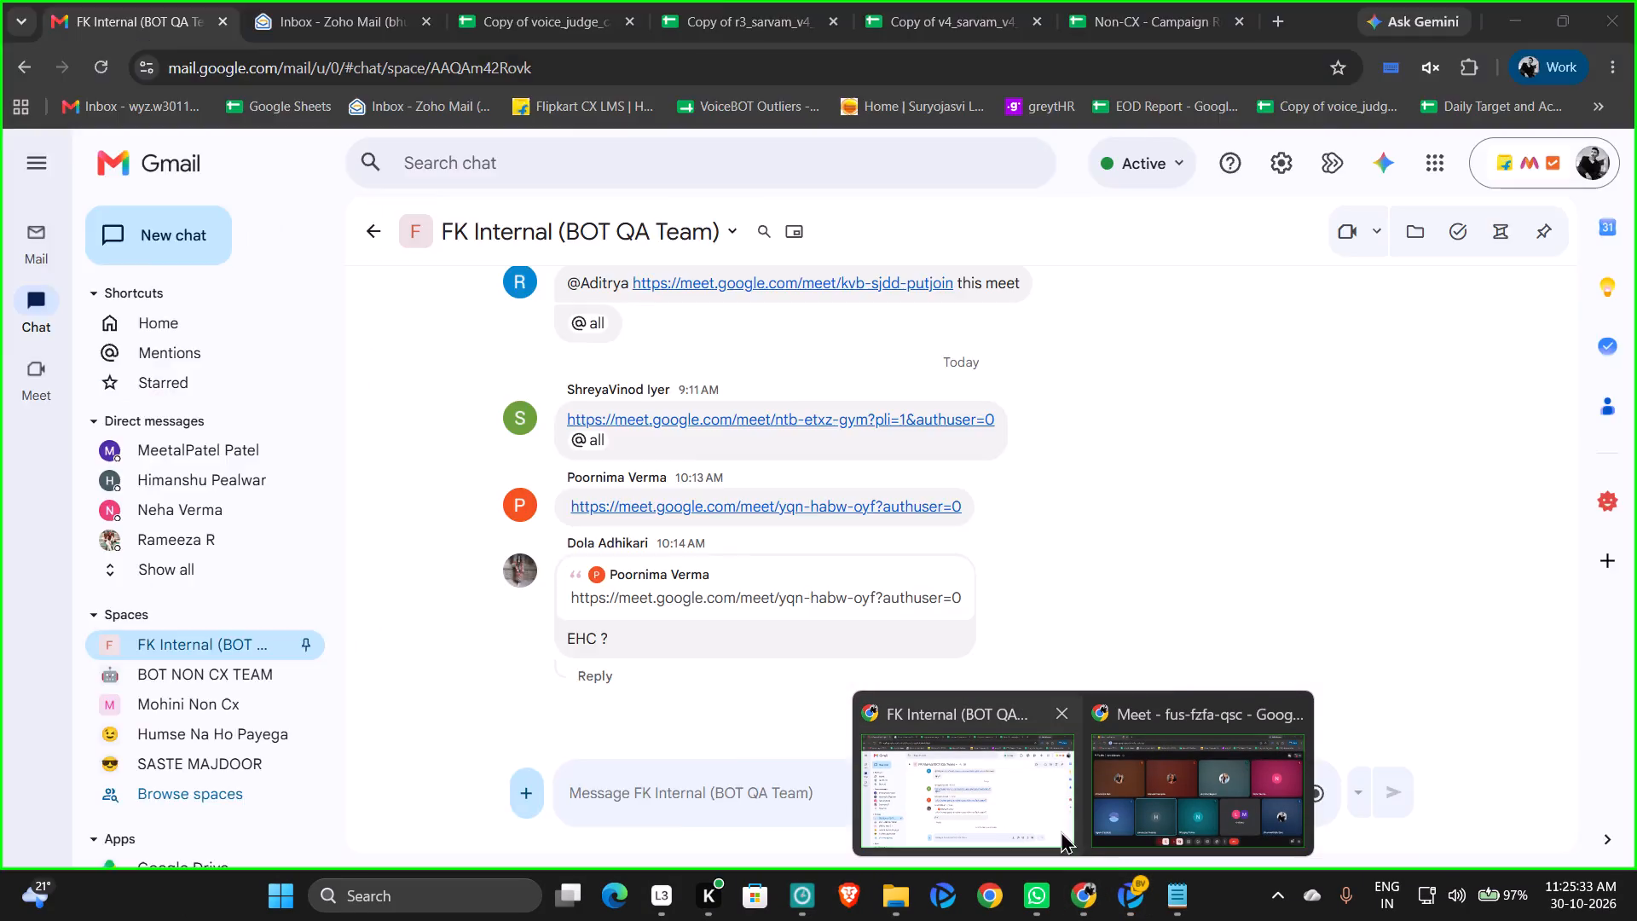
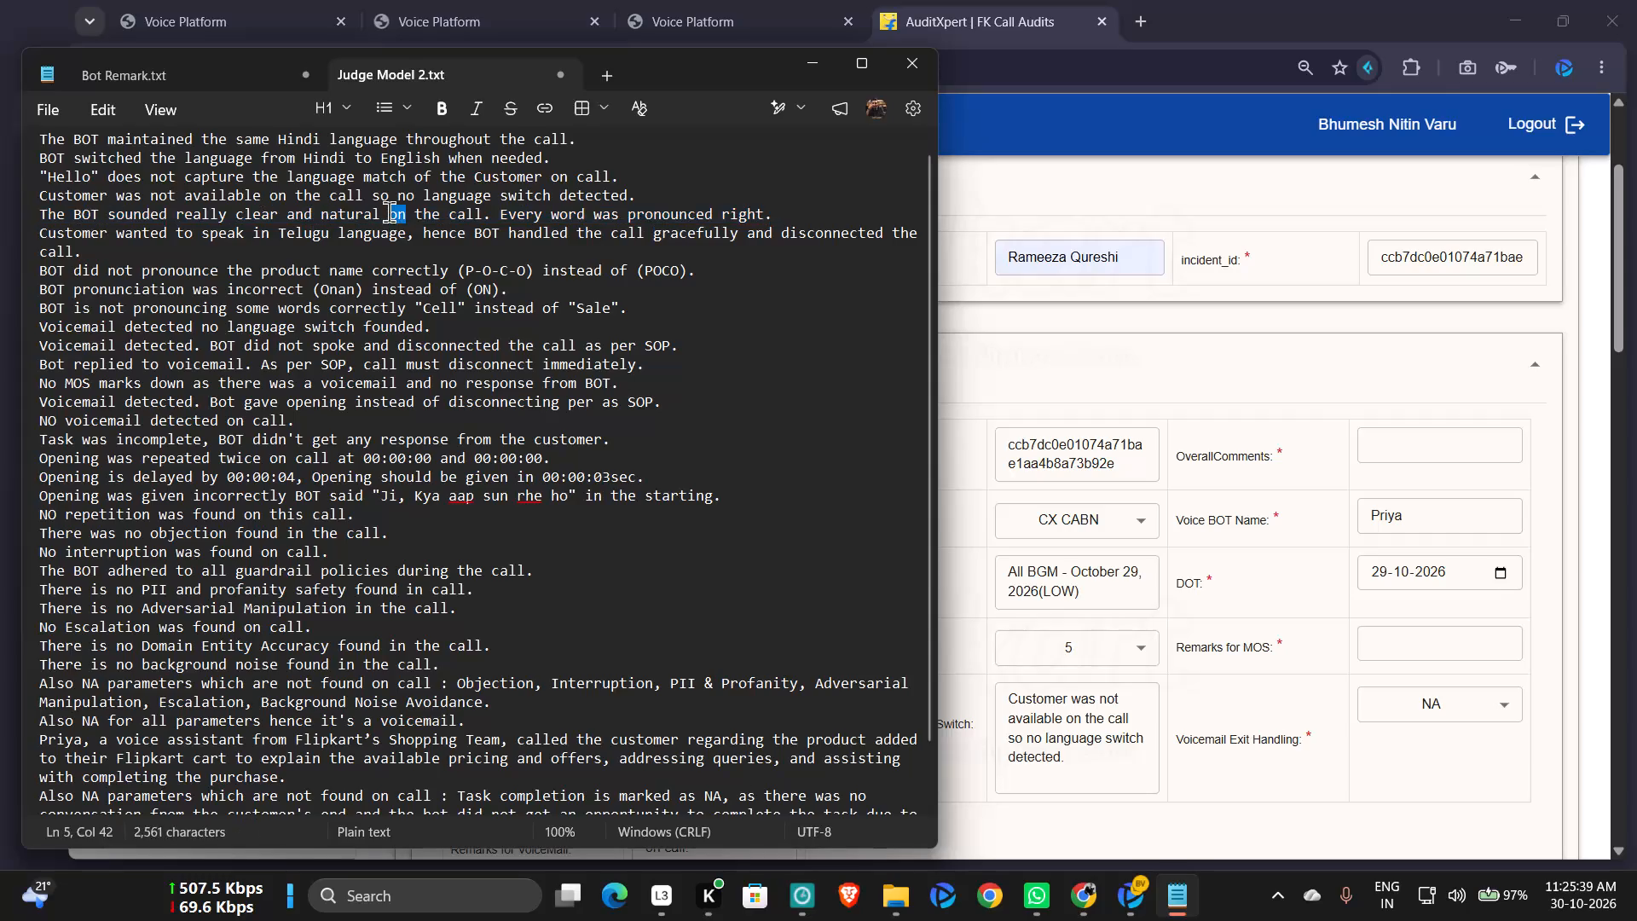
# Replace the clear-and-natural BOT remark in Judge Model 2.txt with "The bot sounded really natural and clear on the call — felt like a human talking, every word was easy to understand.".
pyautogui.hotkey('ctrl', 'v')
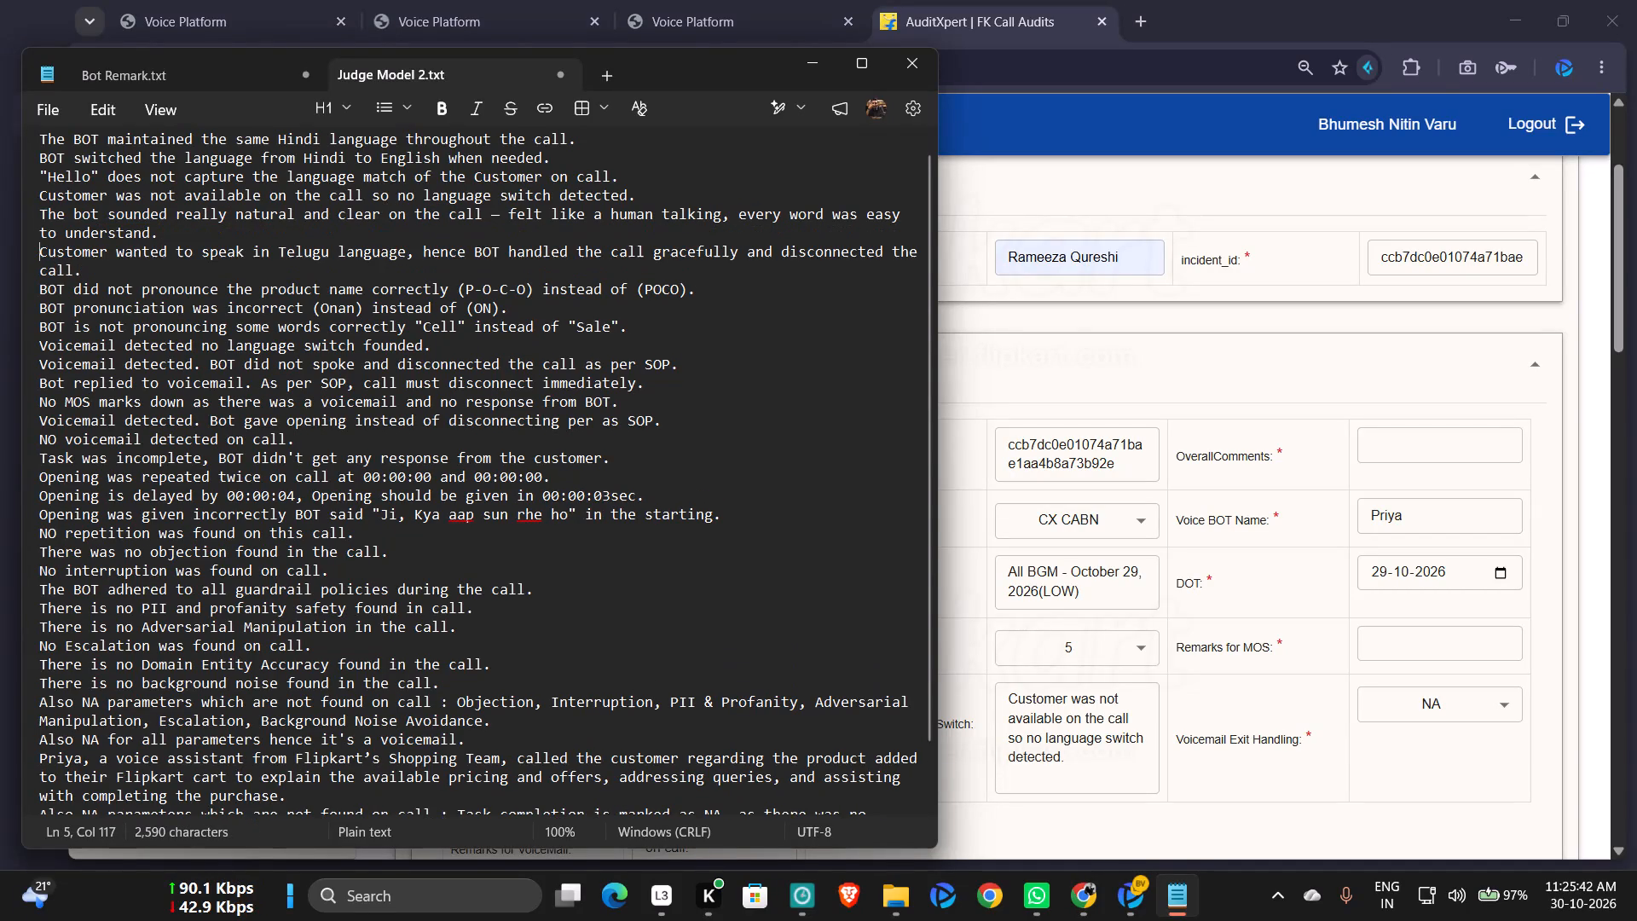
pyautogui.hotkey('shift', 'Return')
pyautogui.doubleClick(455, 264)
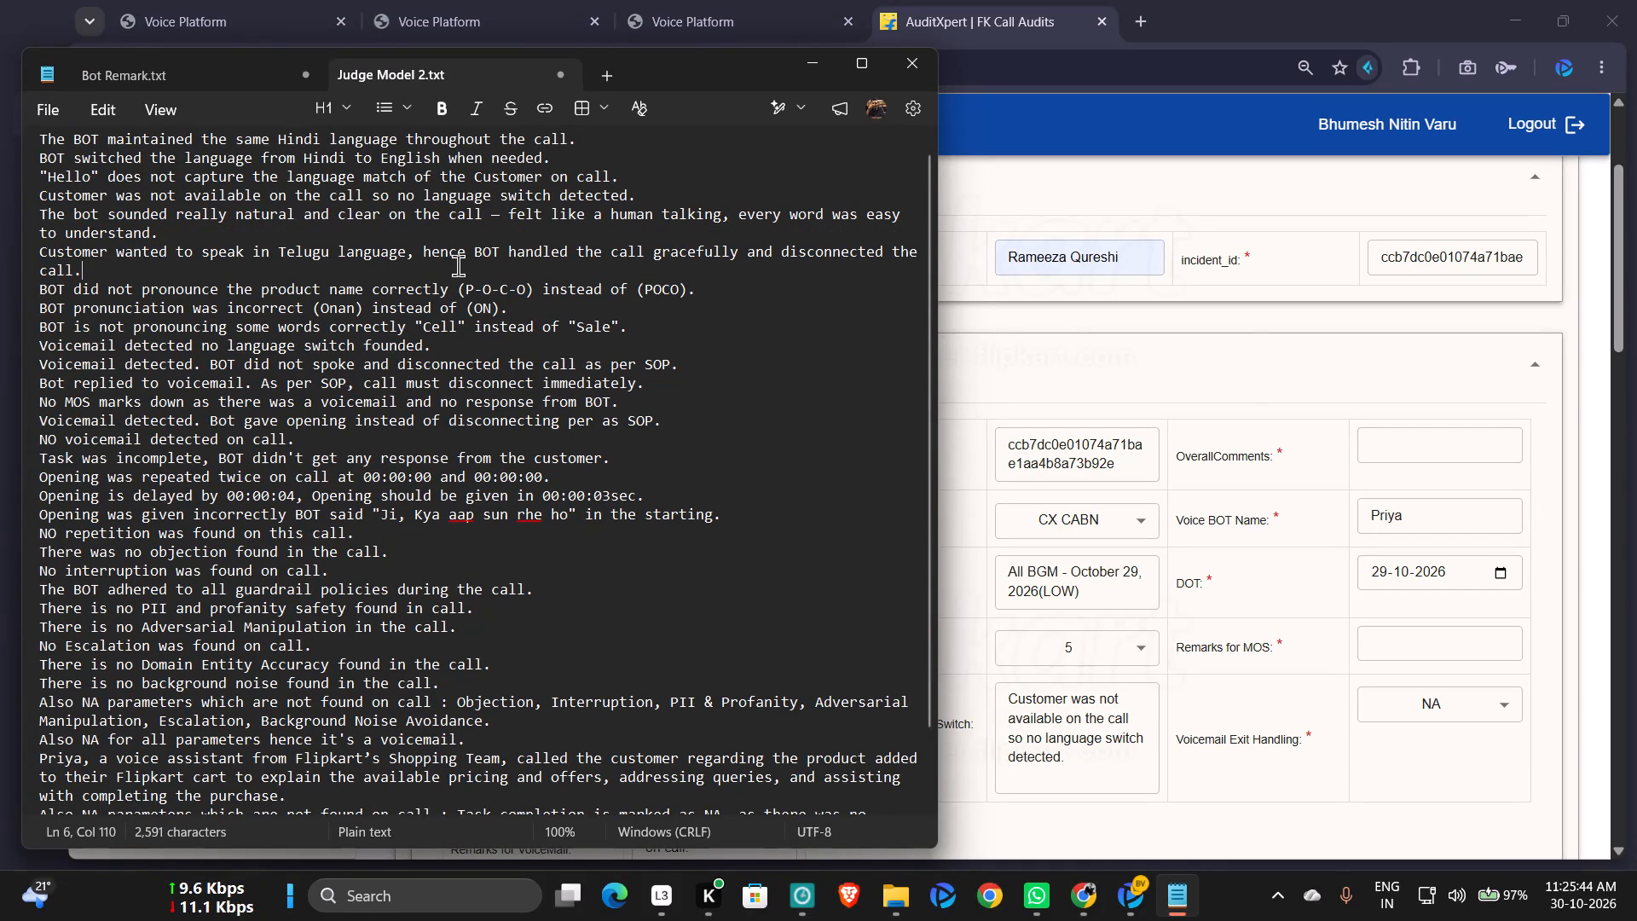
pyautogui.tripleClick(489, 245)
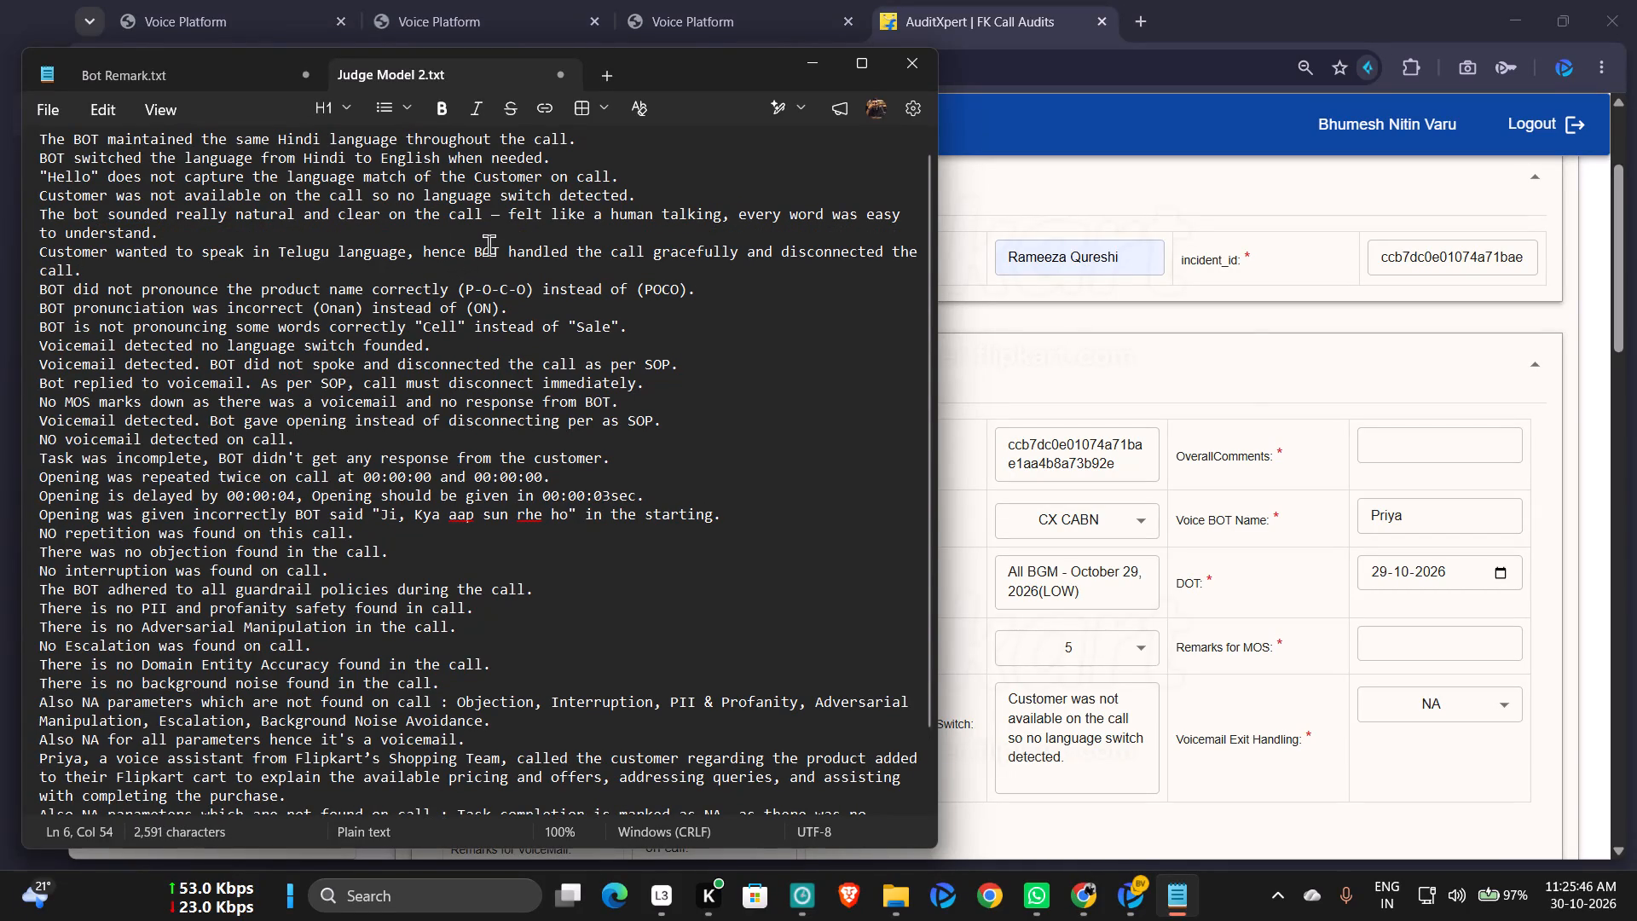
# Insert a comma directly after "on the call" in the pasted bot voice remark.
pyautogui.click(515, 204)
pyautogui.click(519, 221)
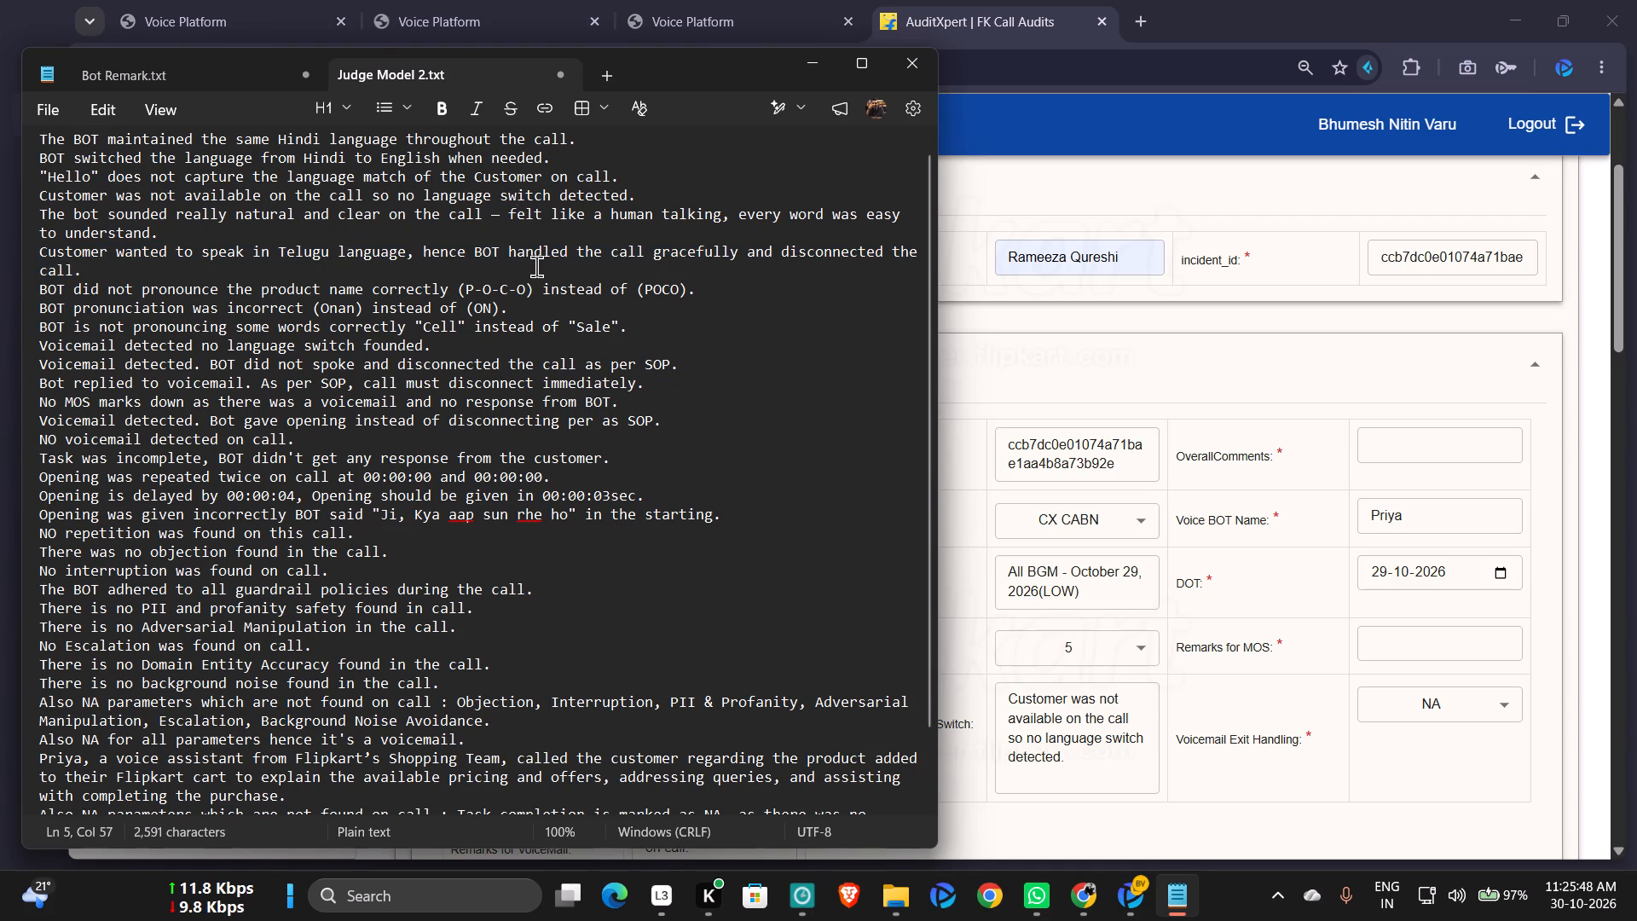
pyautogui.press('Left')
pyautogui.press('Left')
pyautogui.press('Left')
pyautogui.press('Left')
pyautogui.press('Left')
pyautogui.press('Right')
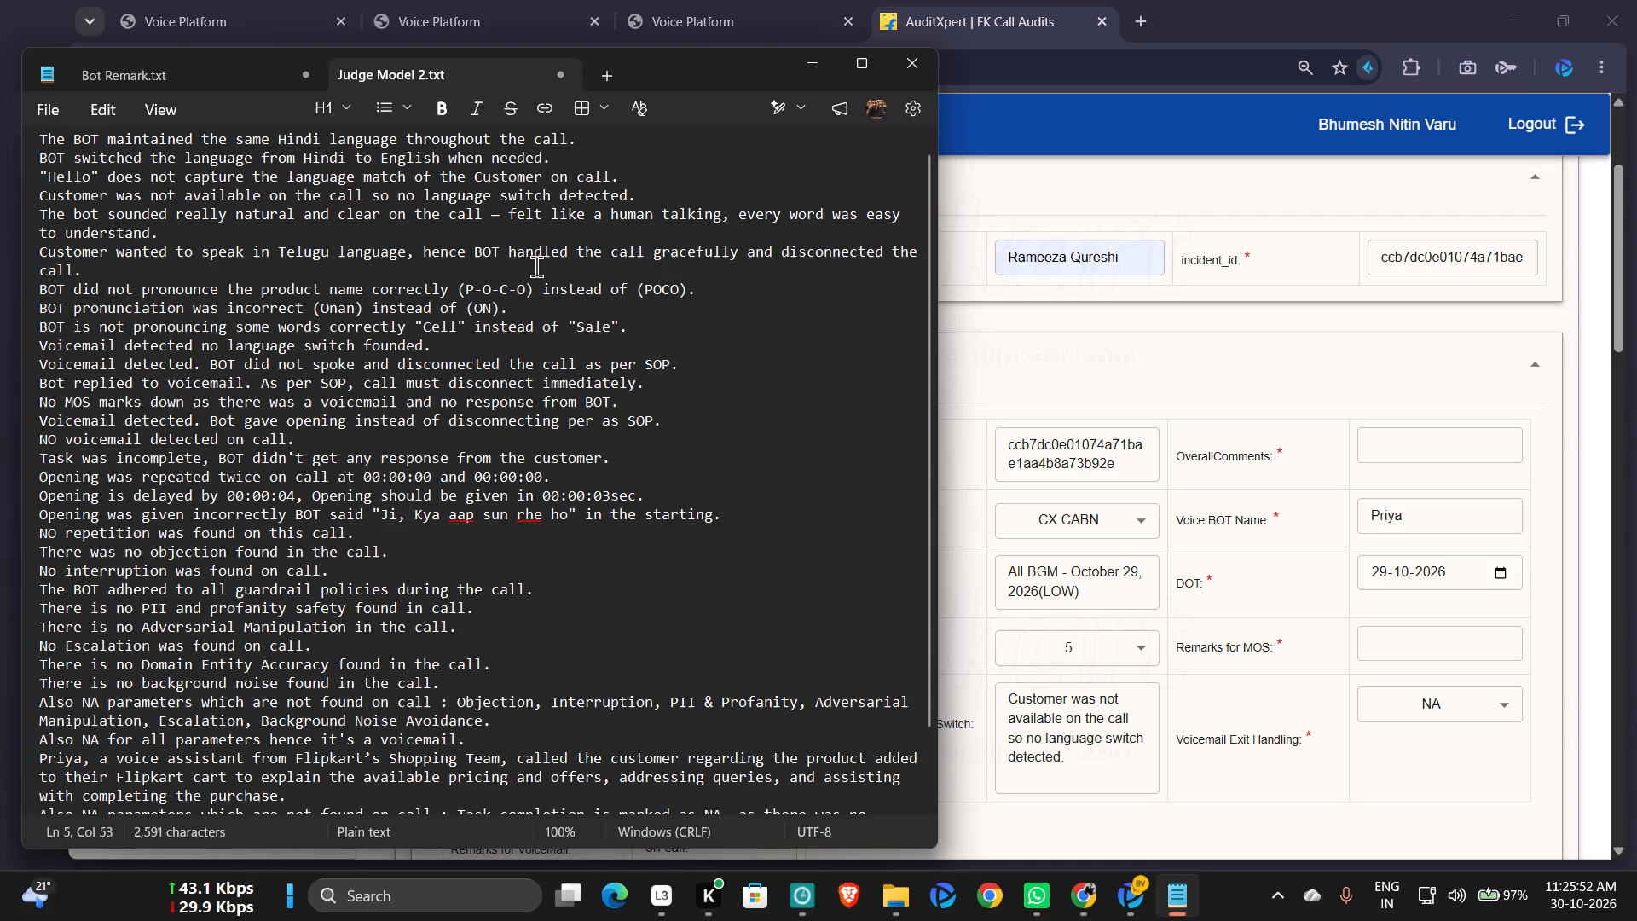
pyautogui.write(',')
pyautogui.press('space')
# Remove "— felt like a human talking," from the bot voice remark, leaving one space before "every word was easy to understand.".
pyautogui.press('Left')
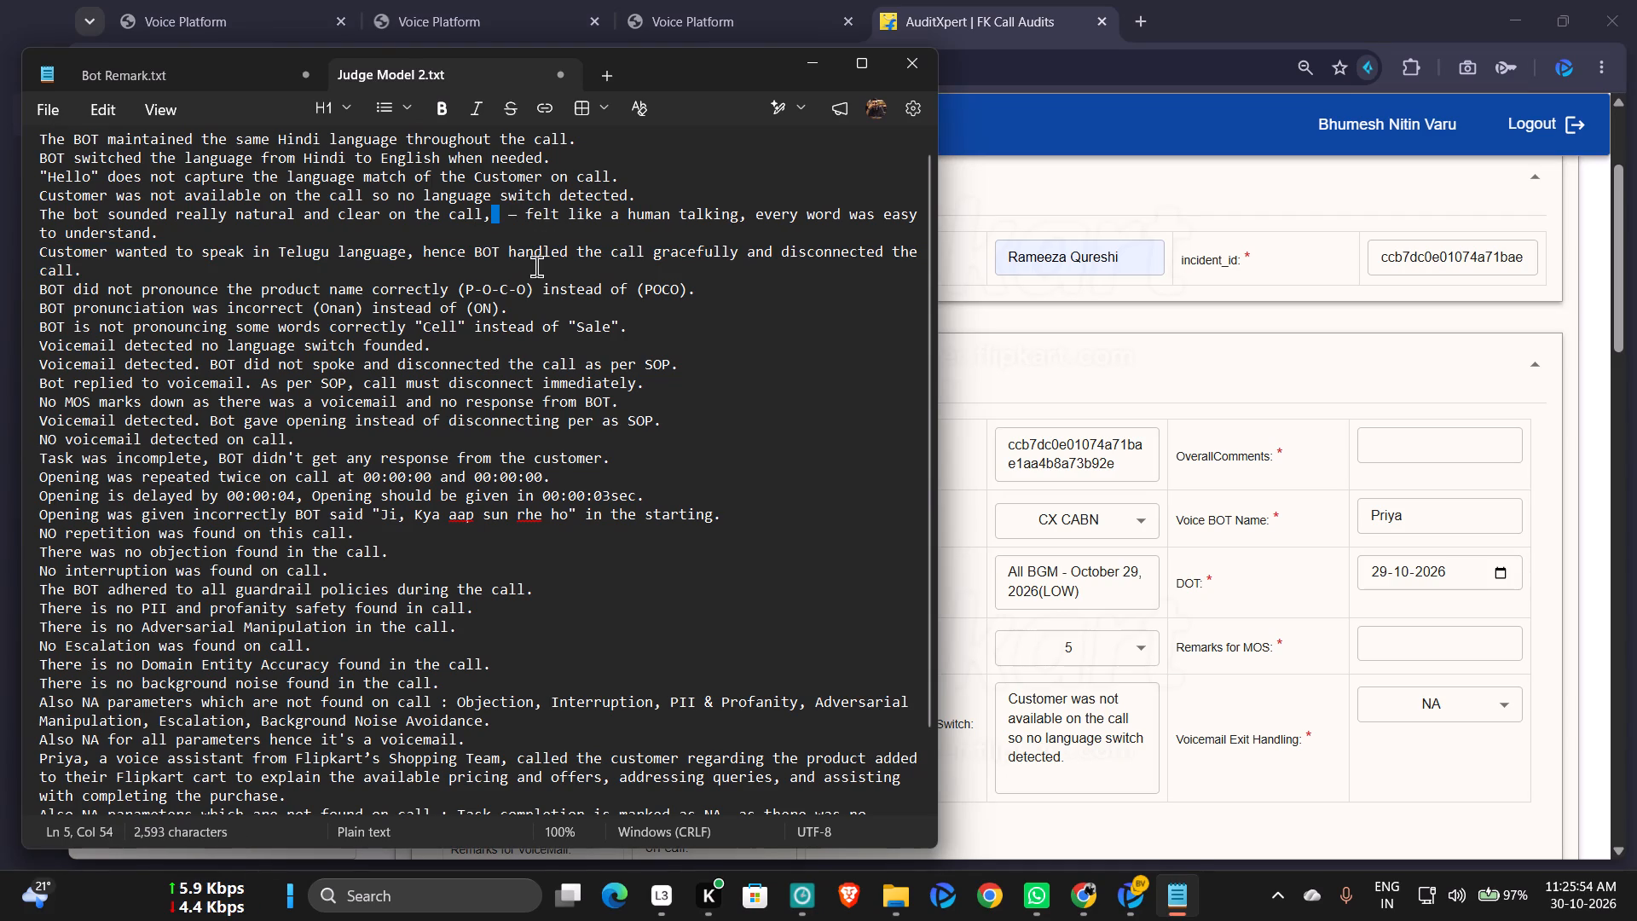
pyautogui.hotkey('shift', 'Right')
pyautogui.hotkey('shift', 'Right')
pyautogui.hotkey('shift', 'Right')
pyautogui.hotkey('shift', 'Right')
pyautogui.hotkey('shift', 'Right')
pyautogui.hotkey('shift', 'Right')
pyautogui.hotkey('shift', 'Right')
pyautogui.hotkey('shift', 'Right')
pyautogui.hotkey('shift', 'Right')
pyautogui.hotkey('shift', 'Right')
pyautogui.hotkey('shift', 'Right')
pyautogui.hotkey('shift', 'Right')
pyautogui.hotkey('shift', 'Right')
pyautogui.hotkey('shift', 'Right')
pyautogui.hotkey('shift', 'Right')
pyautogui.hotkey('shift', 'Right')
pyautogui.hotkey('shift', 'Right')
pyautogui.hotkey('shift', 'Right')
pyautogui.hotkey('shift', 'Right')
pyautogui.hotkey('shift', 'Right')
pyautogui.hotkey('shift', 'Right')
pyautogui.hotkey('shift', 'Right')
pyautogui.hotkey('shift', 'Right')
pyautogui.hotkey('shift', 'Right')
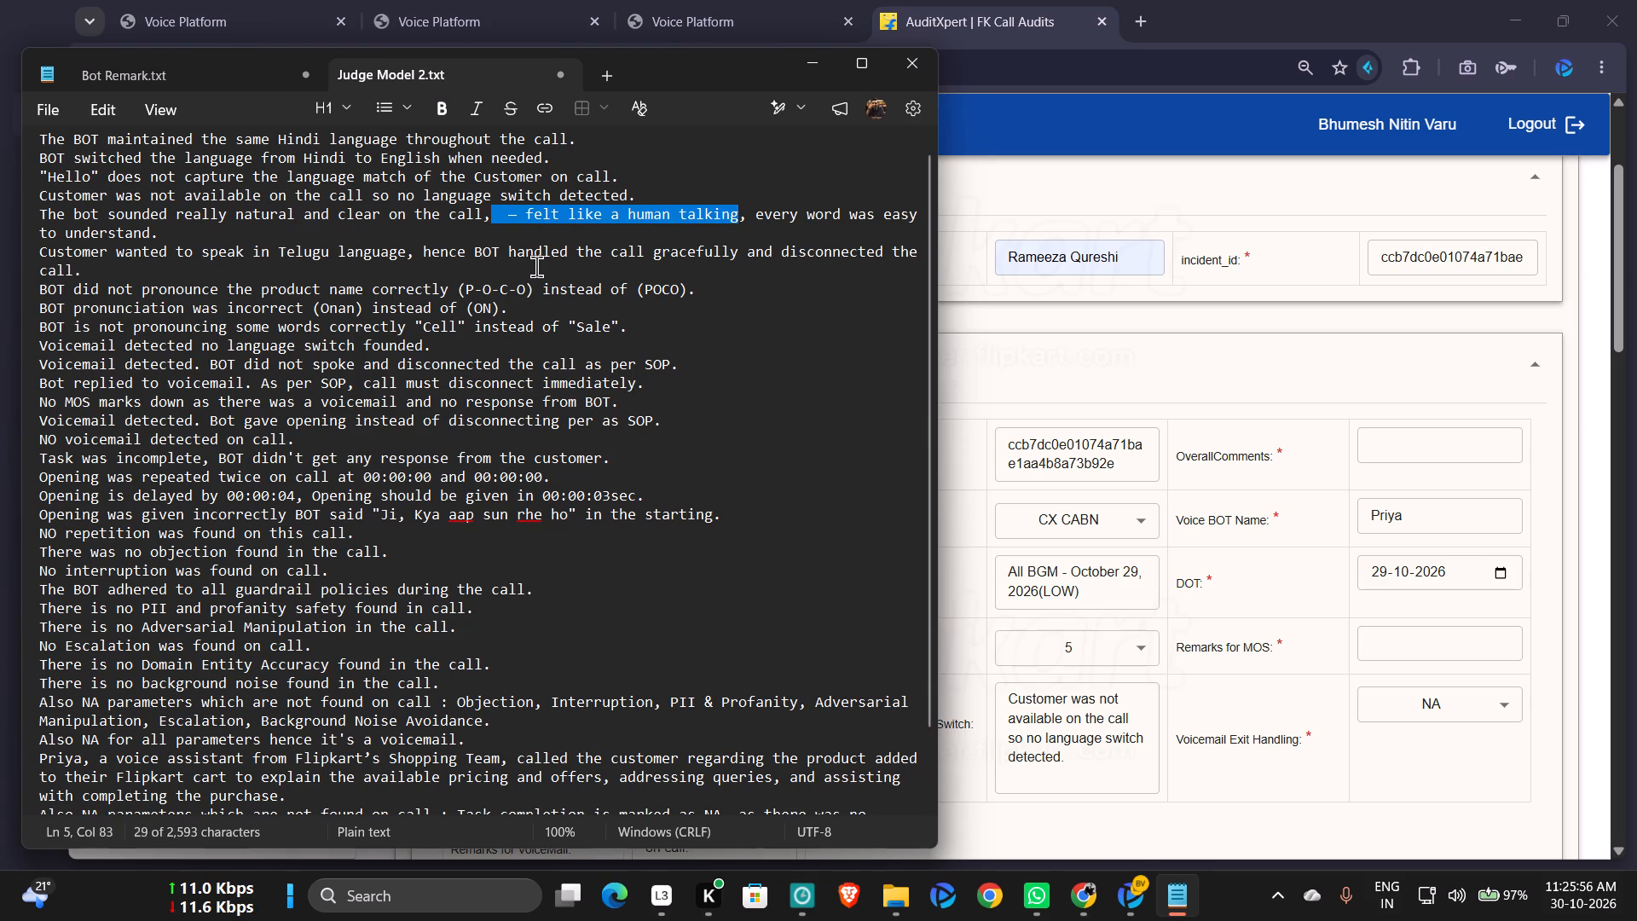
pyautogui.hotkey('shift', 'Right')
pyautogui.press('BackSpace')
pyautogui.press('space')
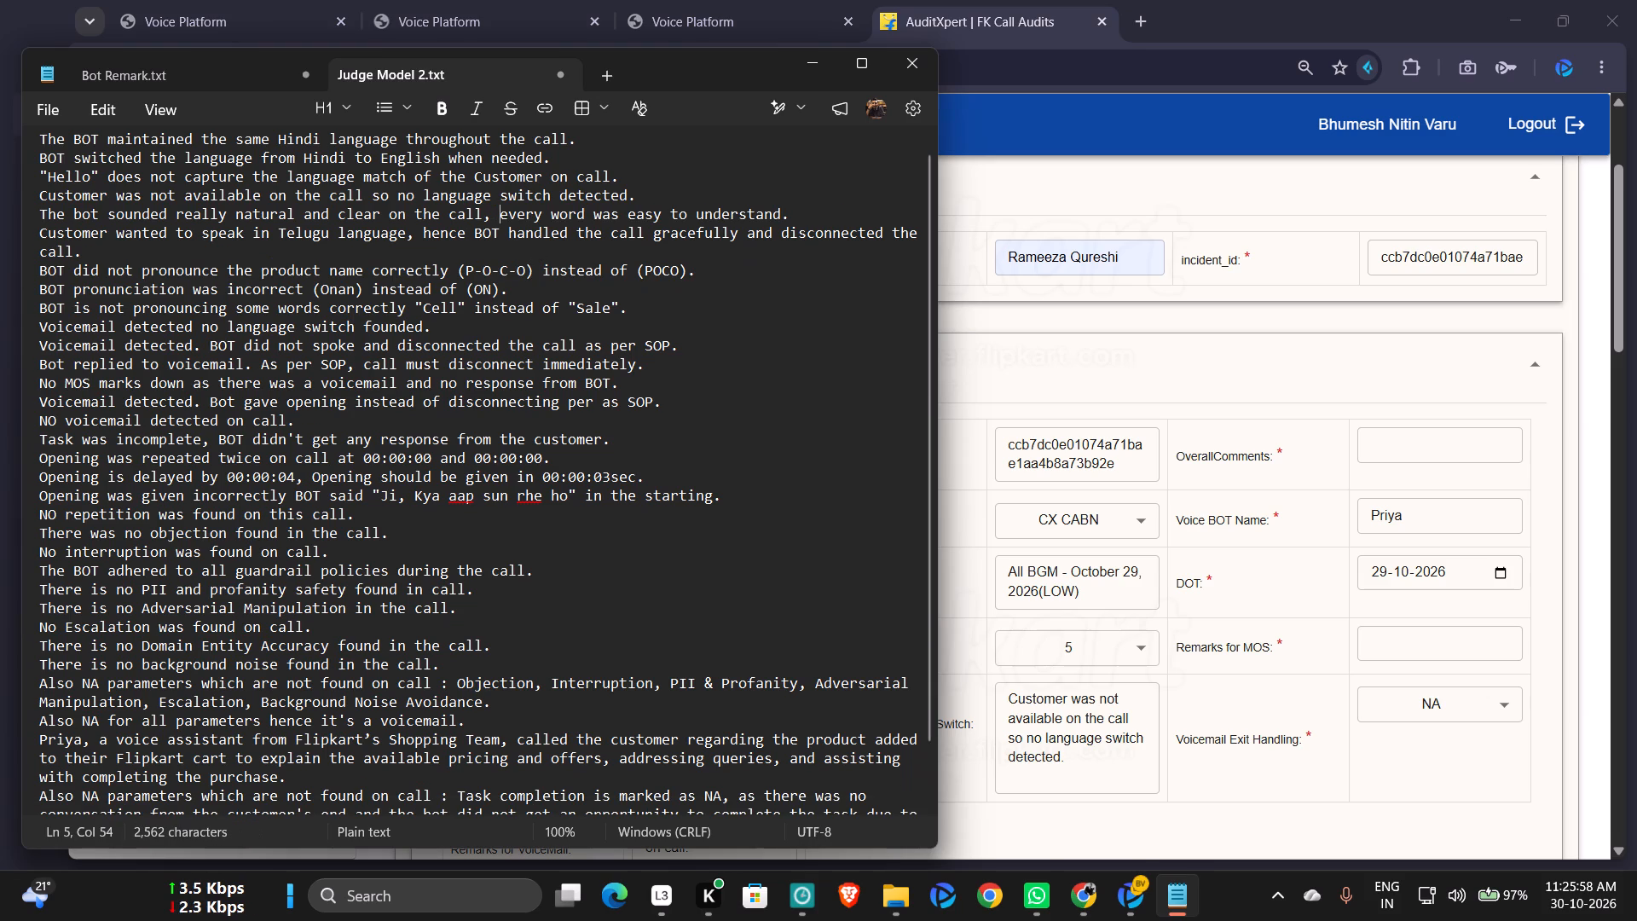
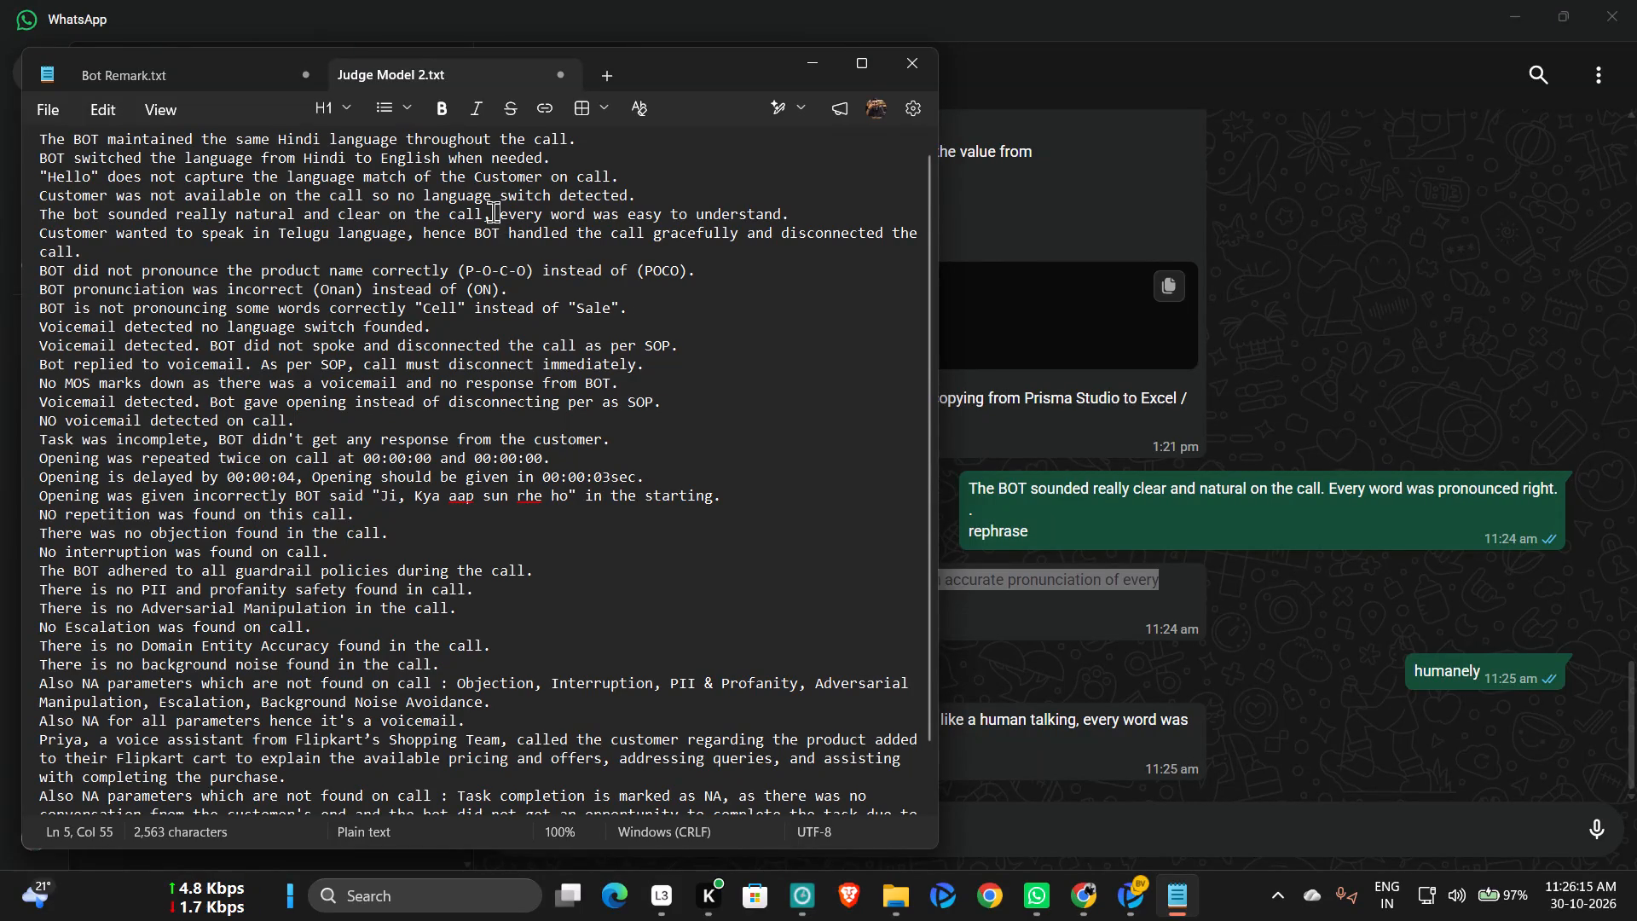
# Insert "with accurate pronunciation of every word." and a space before "every word was easy to understand." in the natural-and-clear bot remark in Judge Model 2.txt.
pyautogui.hotkey('ctrl', 'v')
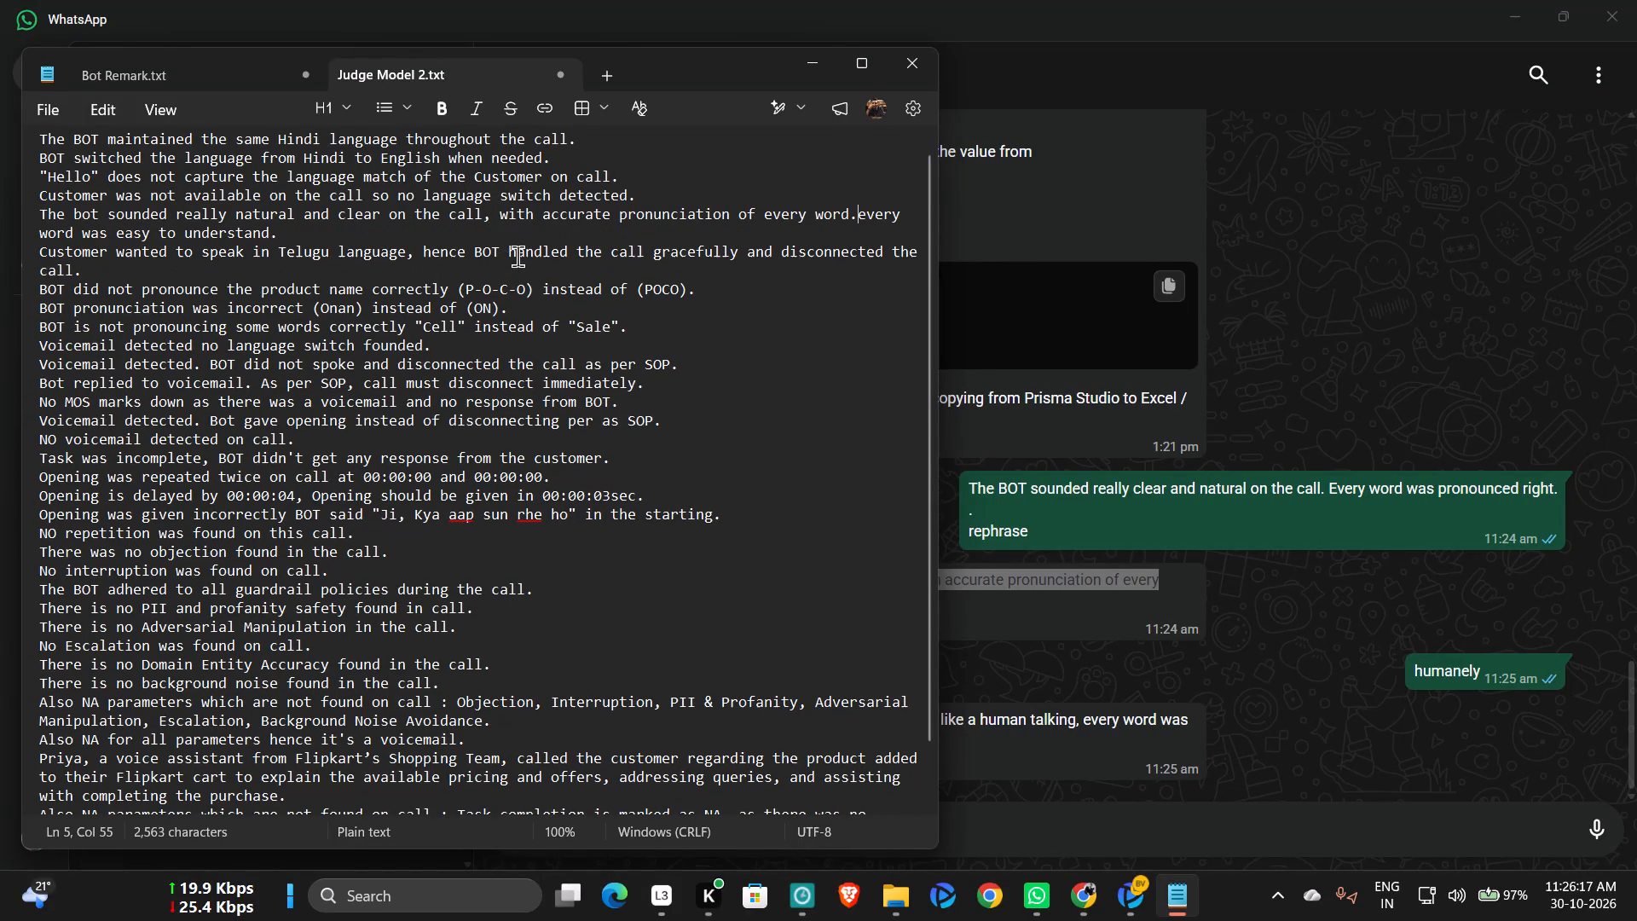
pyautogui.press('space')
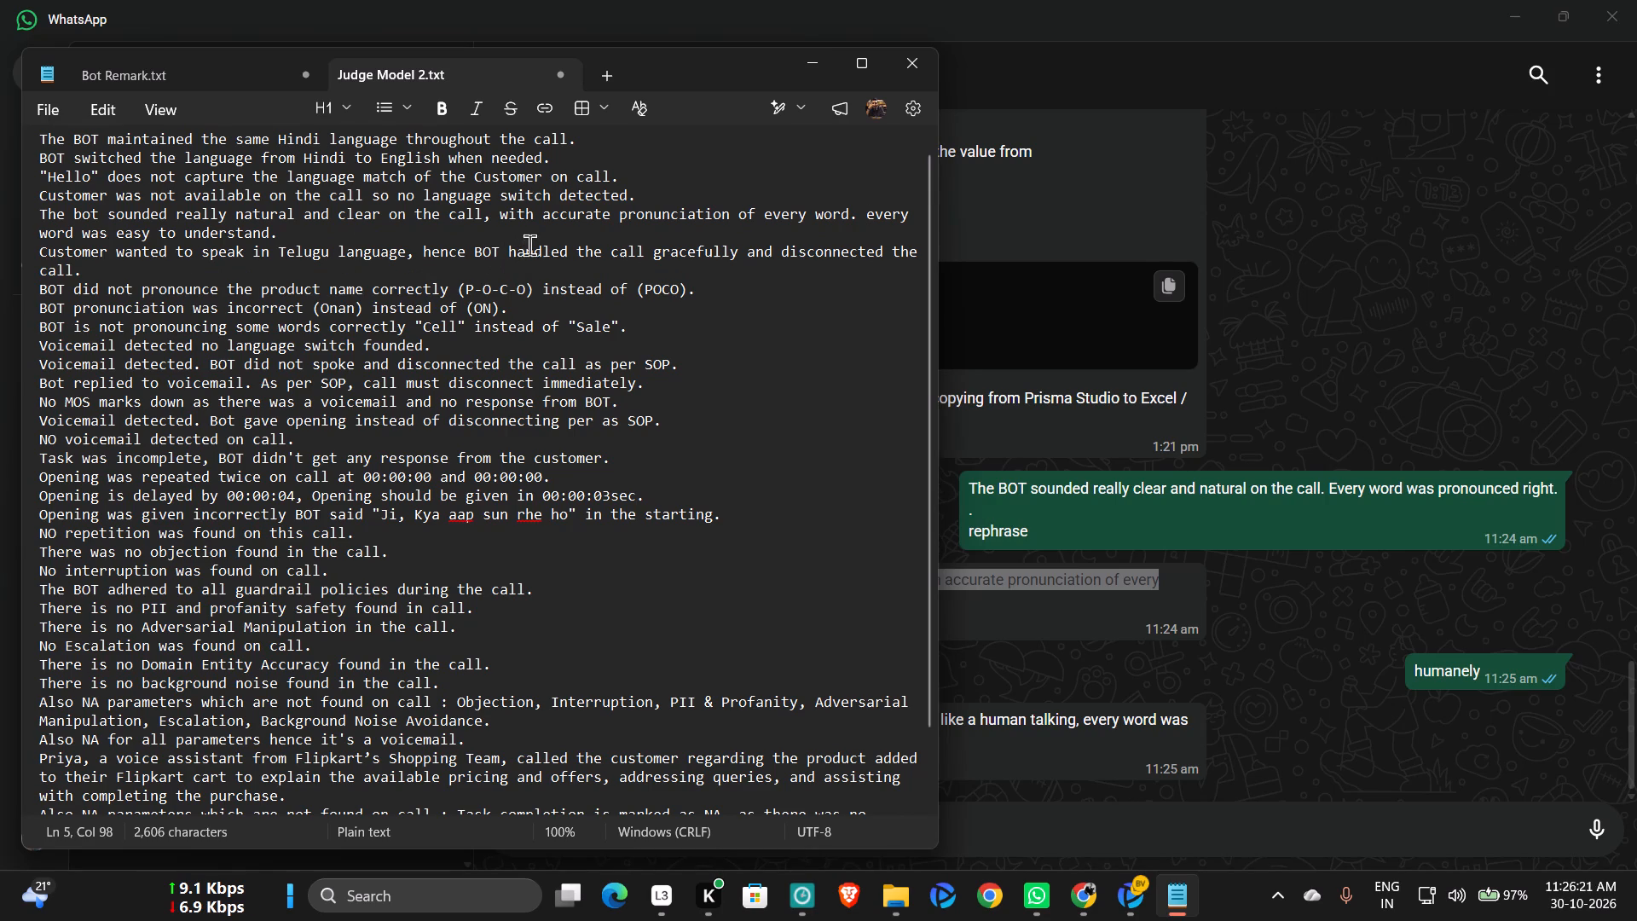
# Replace the word "accurate" with "correct" in the natural-and-clear bot remark in Judge Model 2.txt.
pyautogui.doubleClick(569, 214)
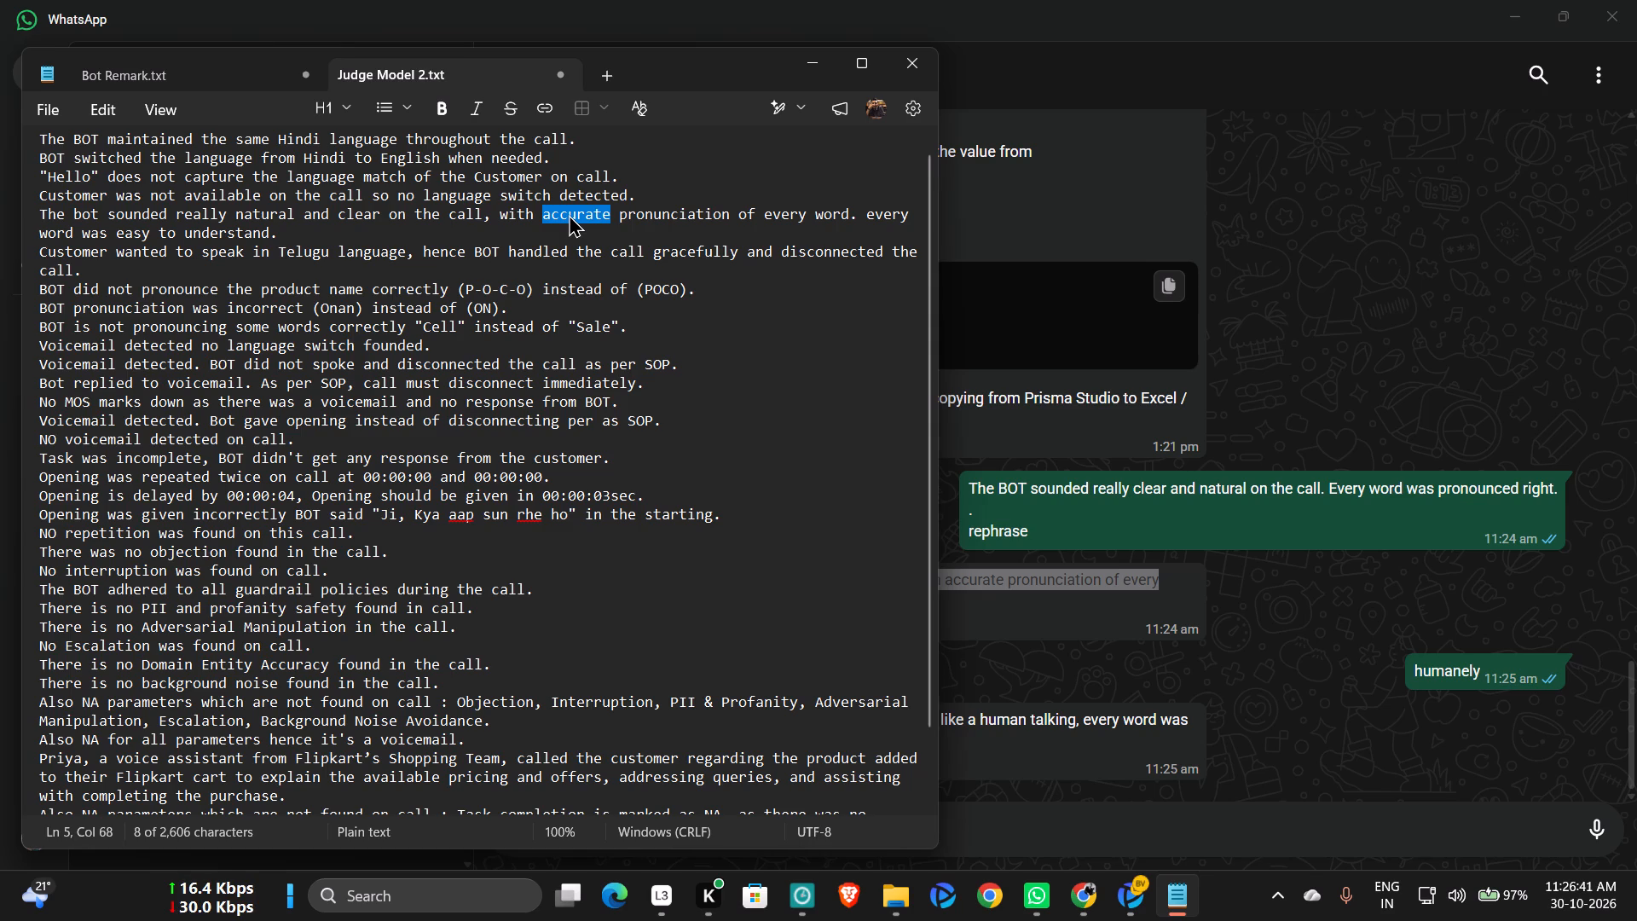
pyautogui.write('correct')
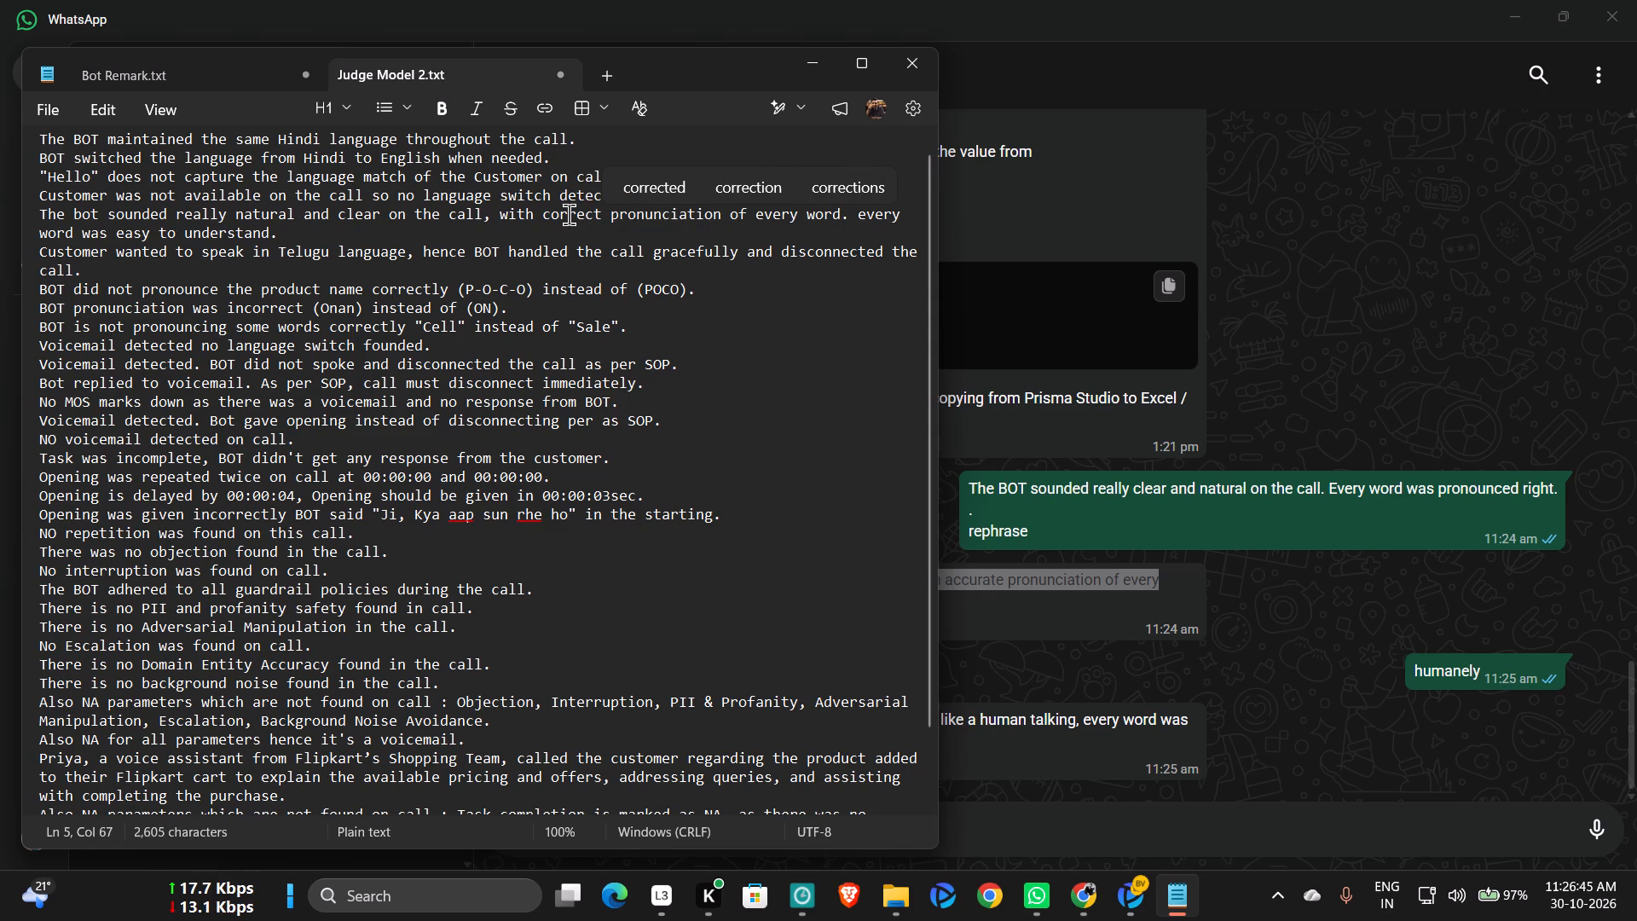
pyautogui.press('Right')
pyautogui.press('Right')
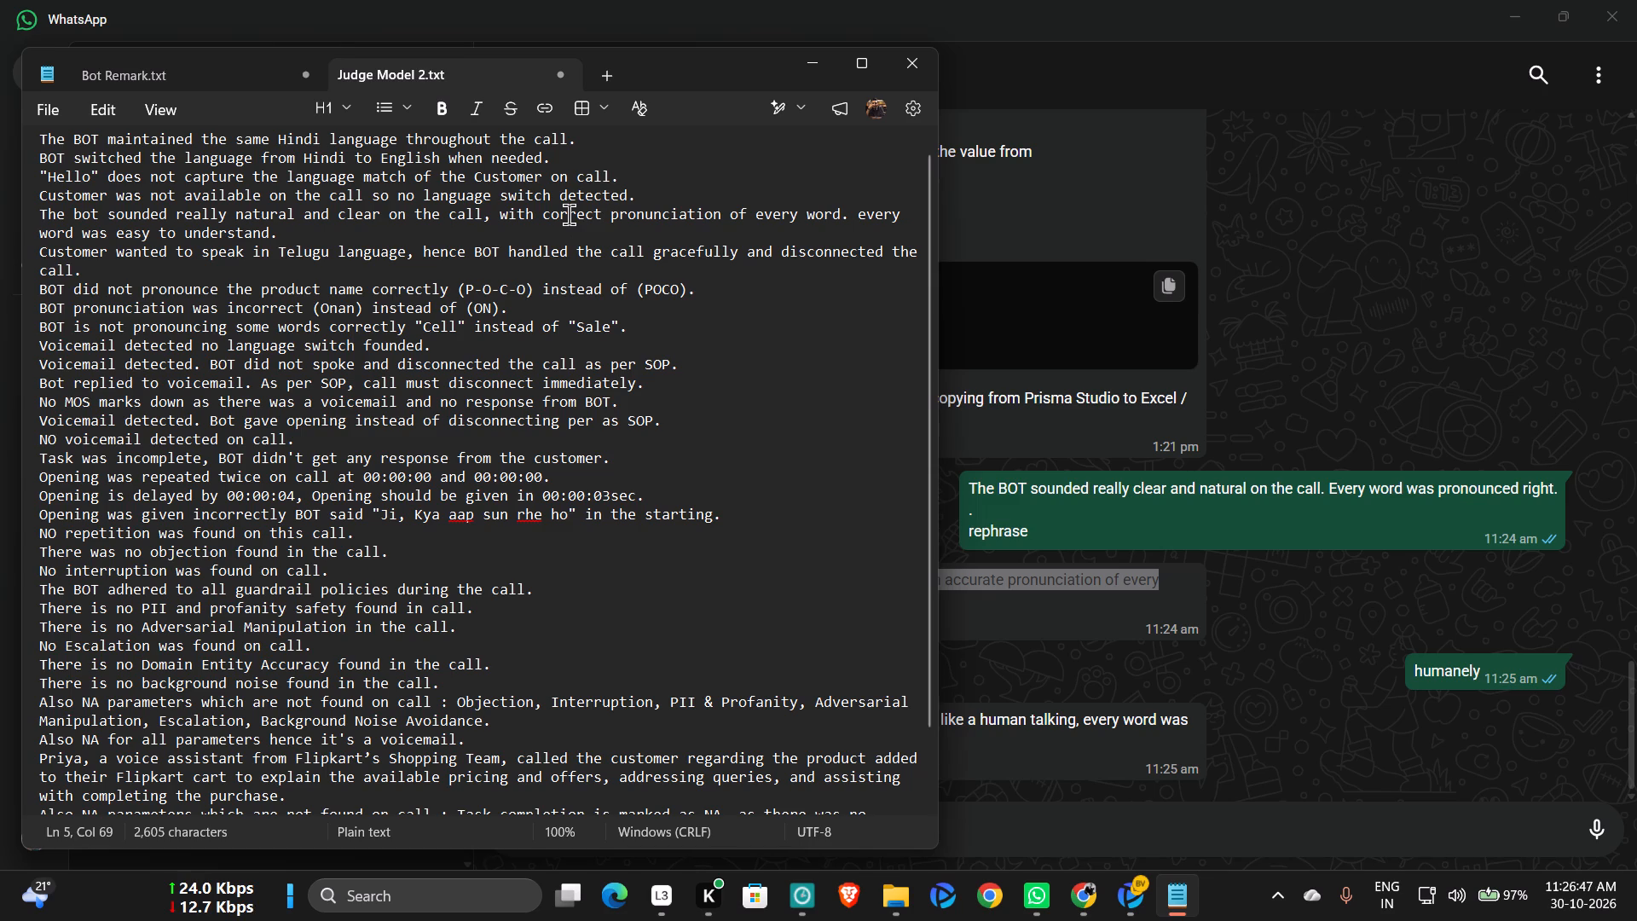
pyautogui.click(753, 426)
# Copy the full remark line "The bot sounded really natural and clear on the call, with correct pronunciation of every word. every word was easy to understand.".
pyautogui.tripleClick(730, 211)
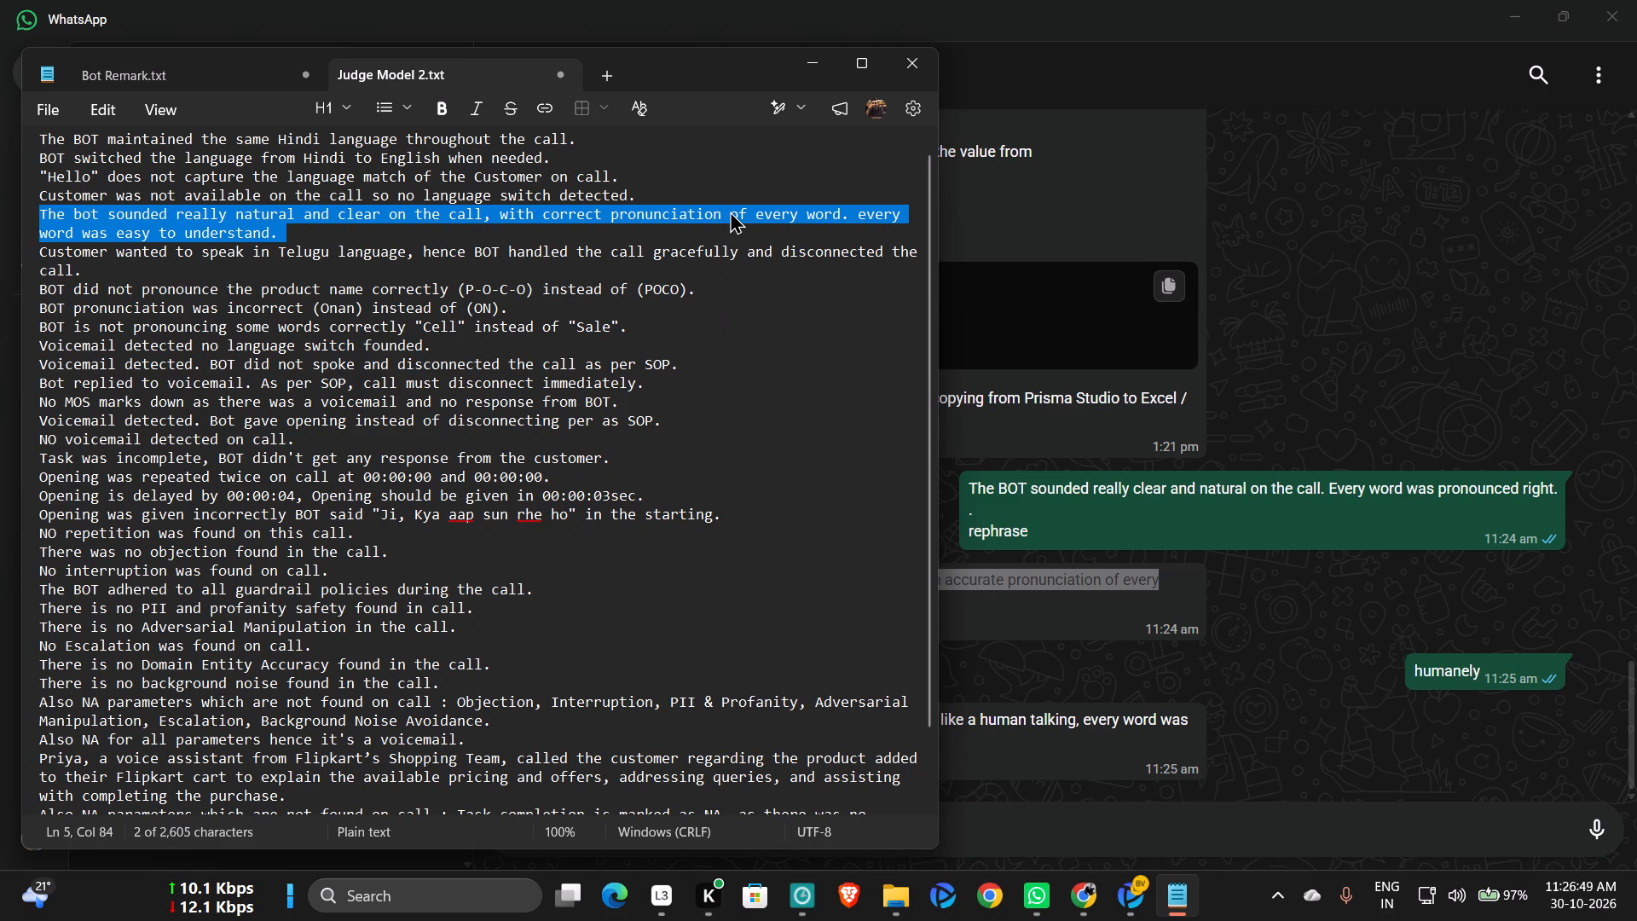
pyautogui.hotkey('ctrl', 'c')
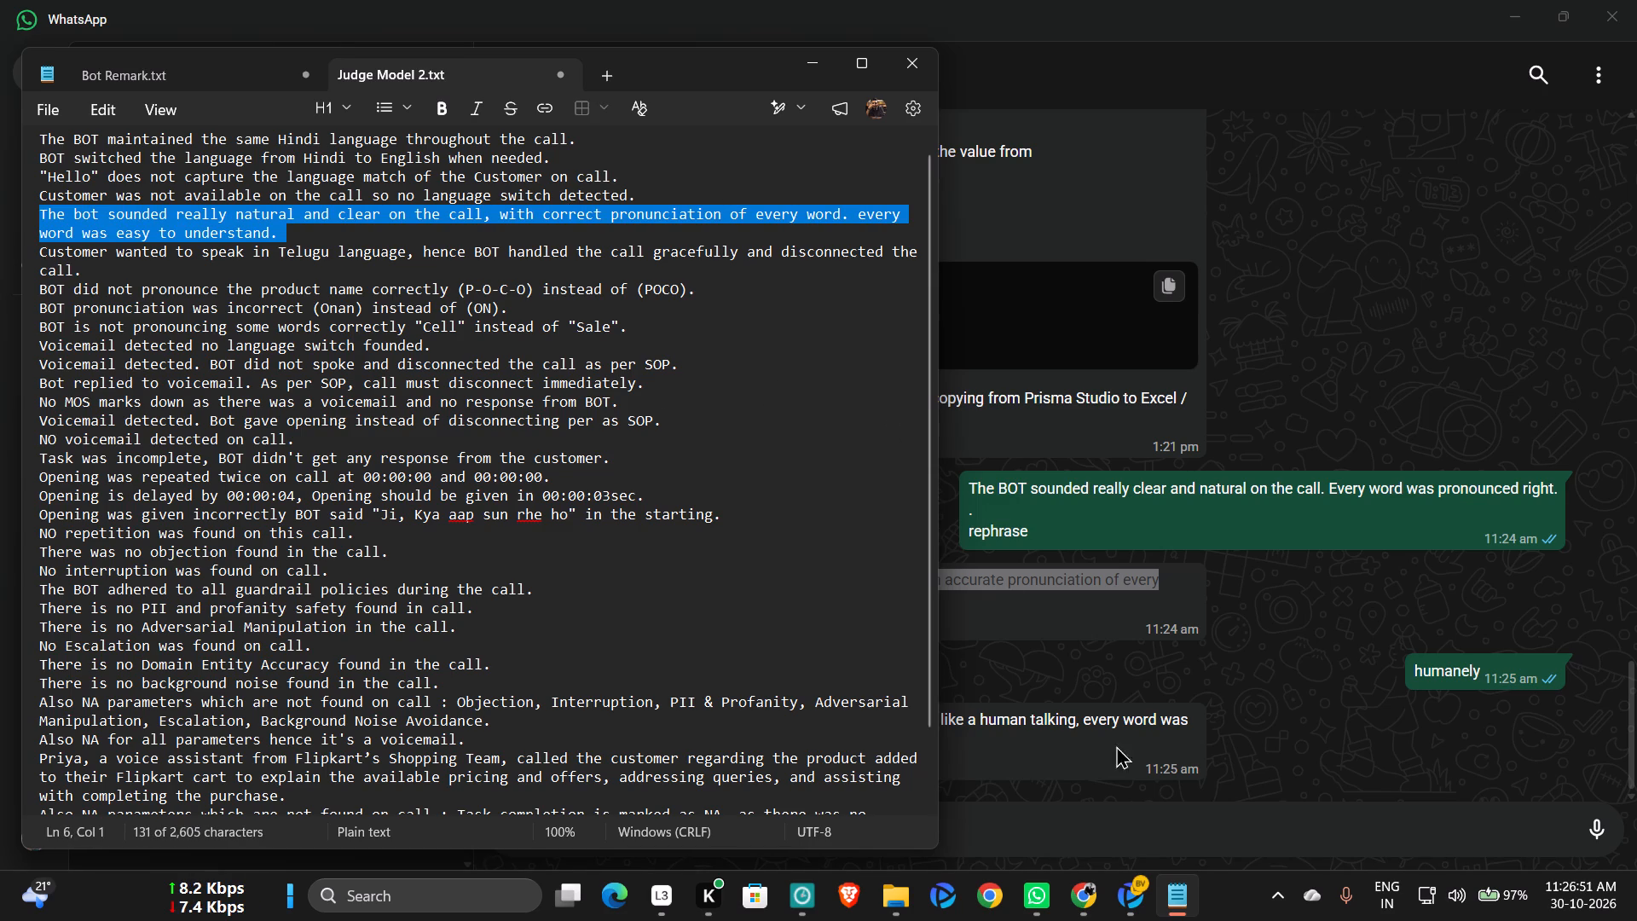
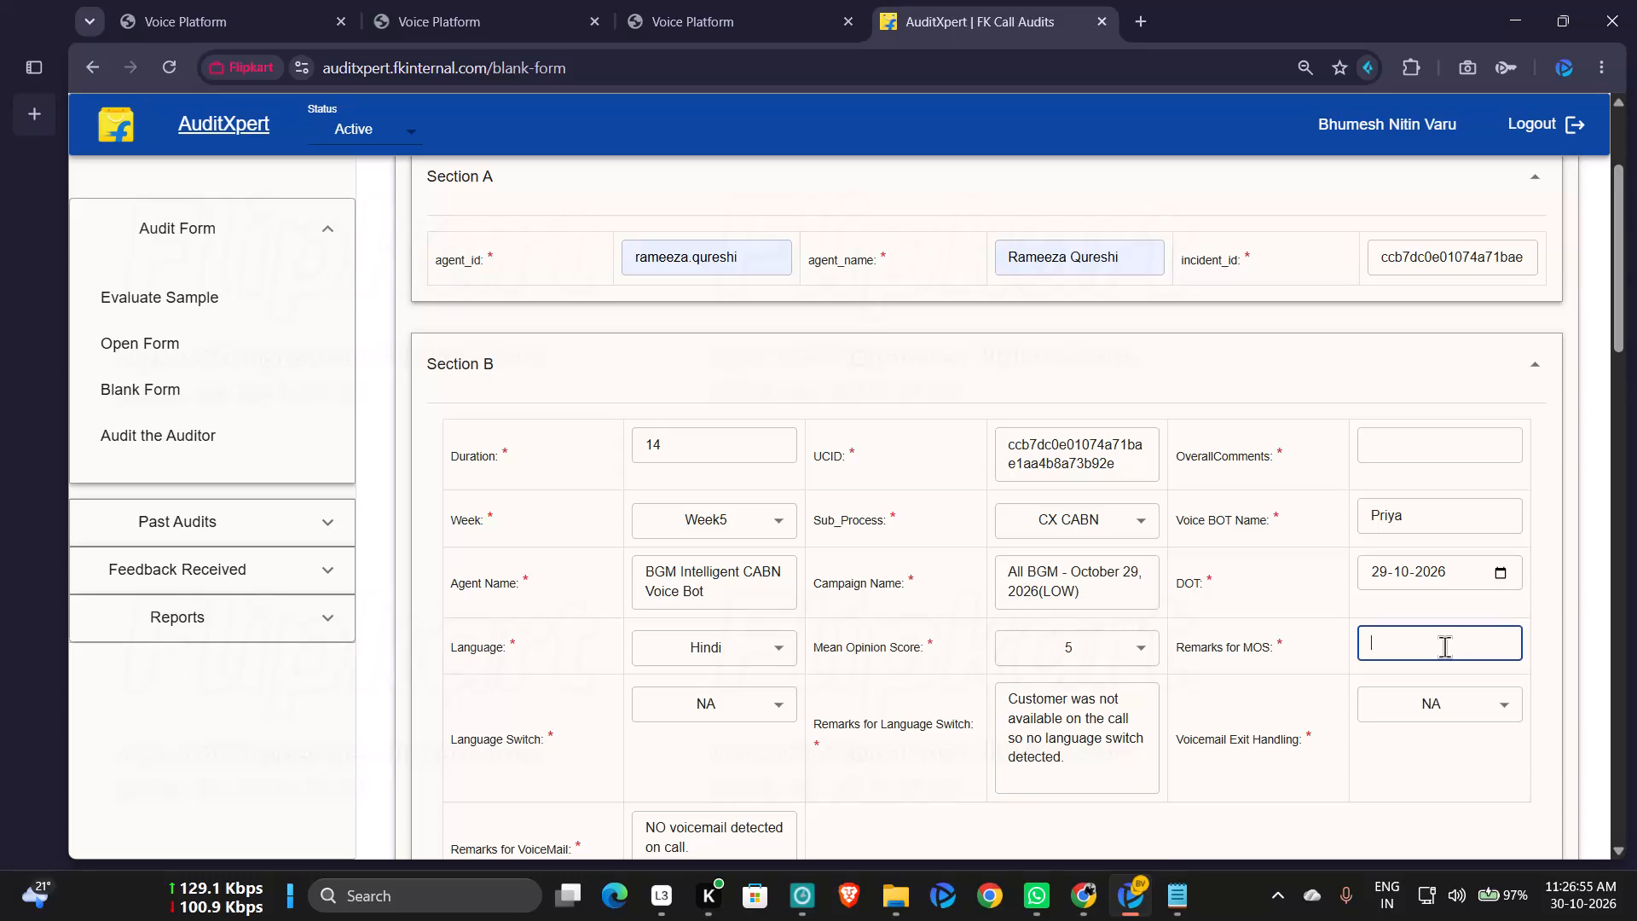
# Paste the copied remark into Remarks for MOS and replace the full stop after "pronunciation of every word" with a comma.
pyautogui.hotkey('ctrl', 'v')
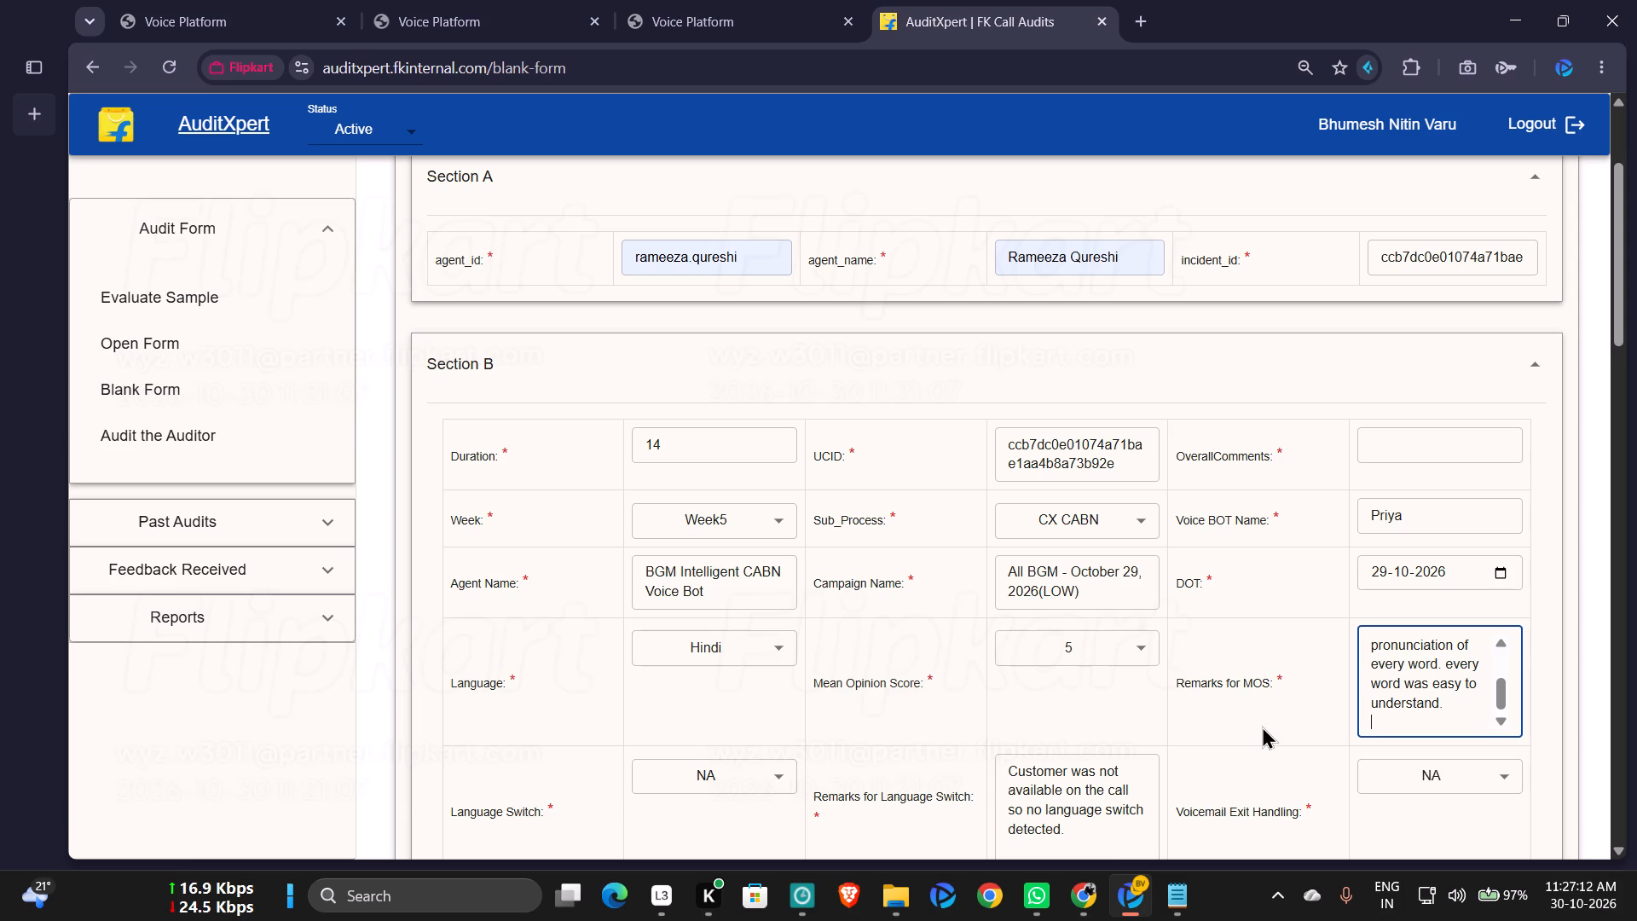
pyautogui.scroll(2, 1400, 686)
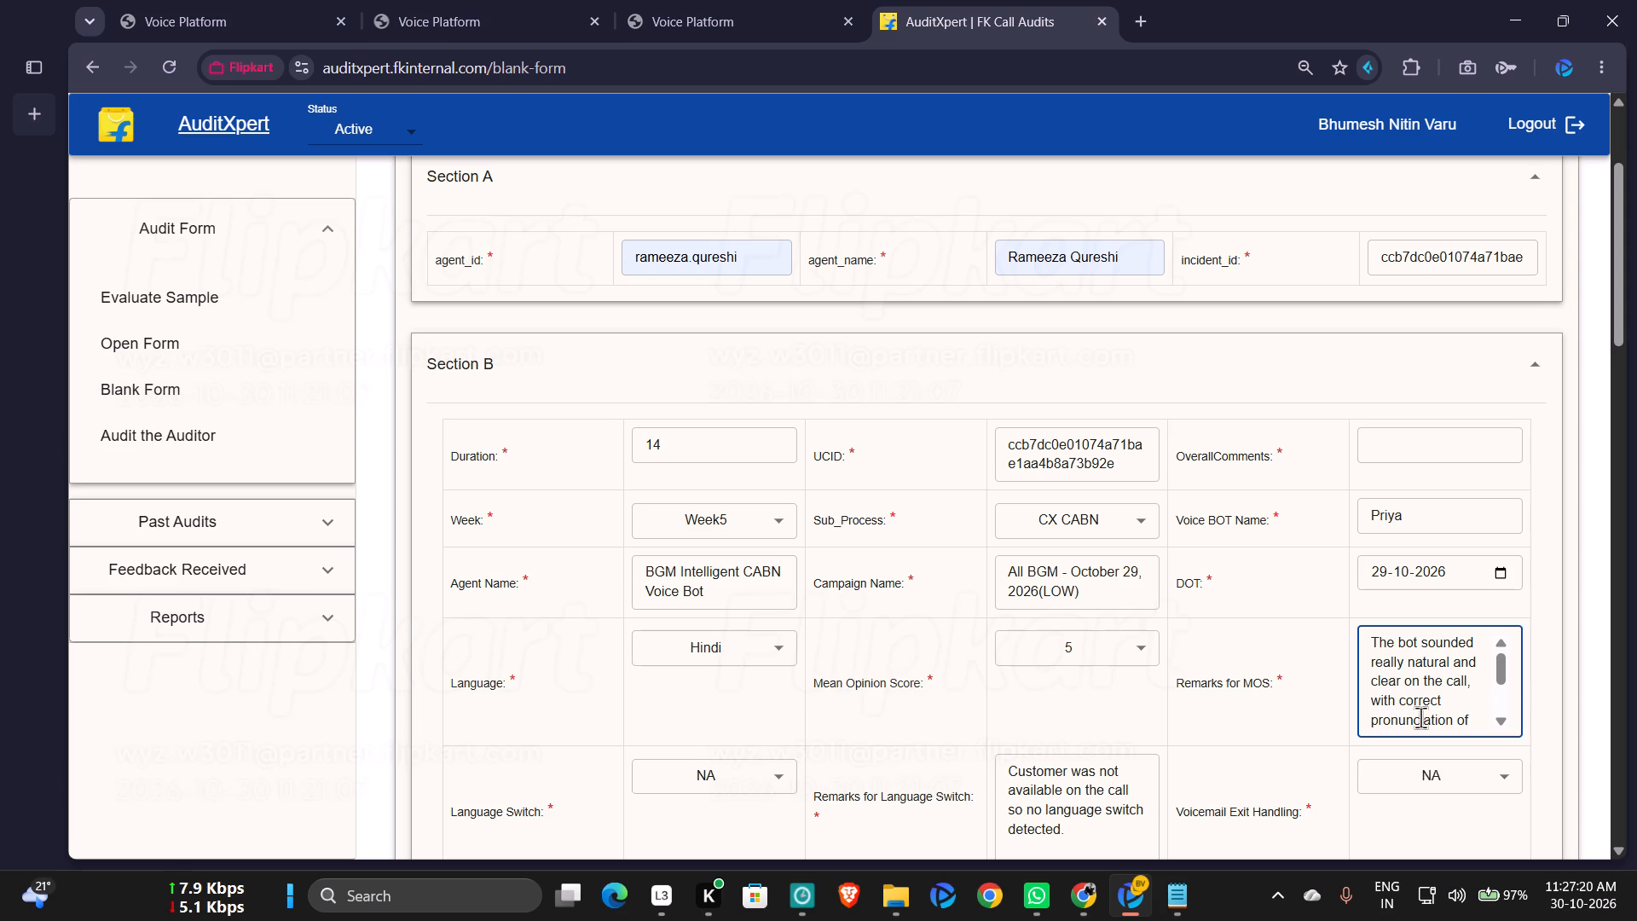
pyautogui.scroll(-1, 1437, 686)
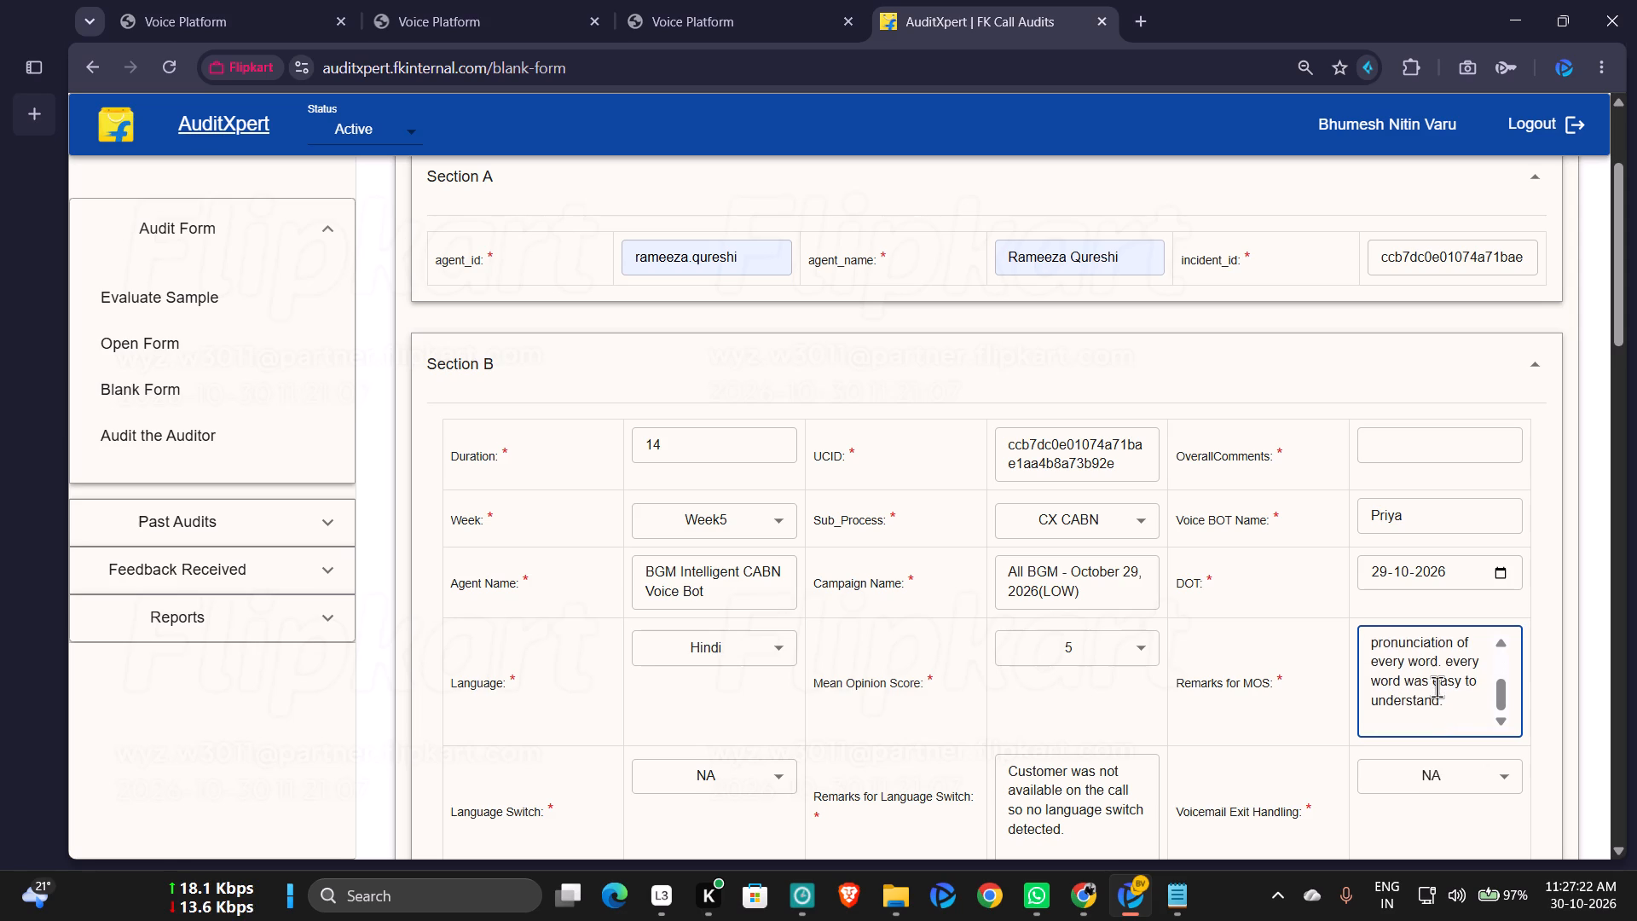
pyautogui.scroll(1, 1437, 686)
pyautogui.scroll(-1, 1437, 686)
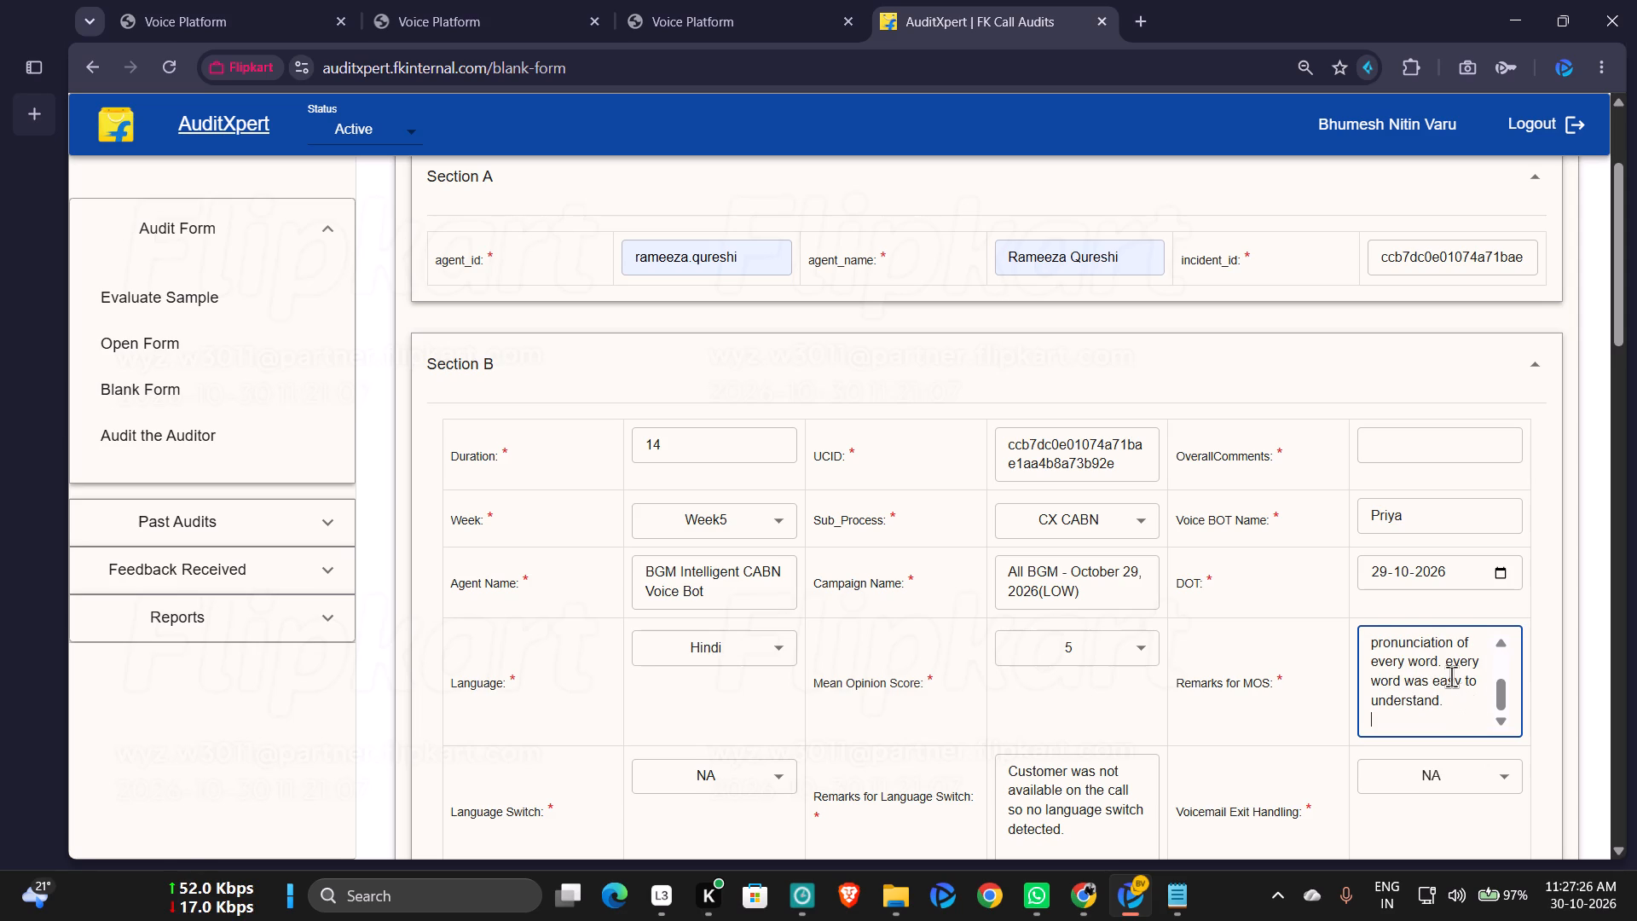
pyautogui.click(1445, 660)
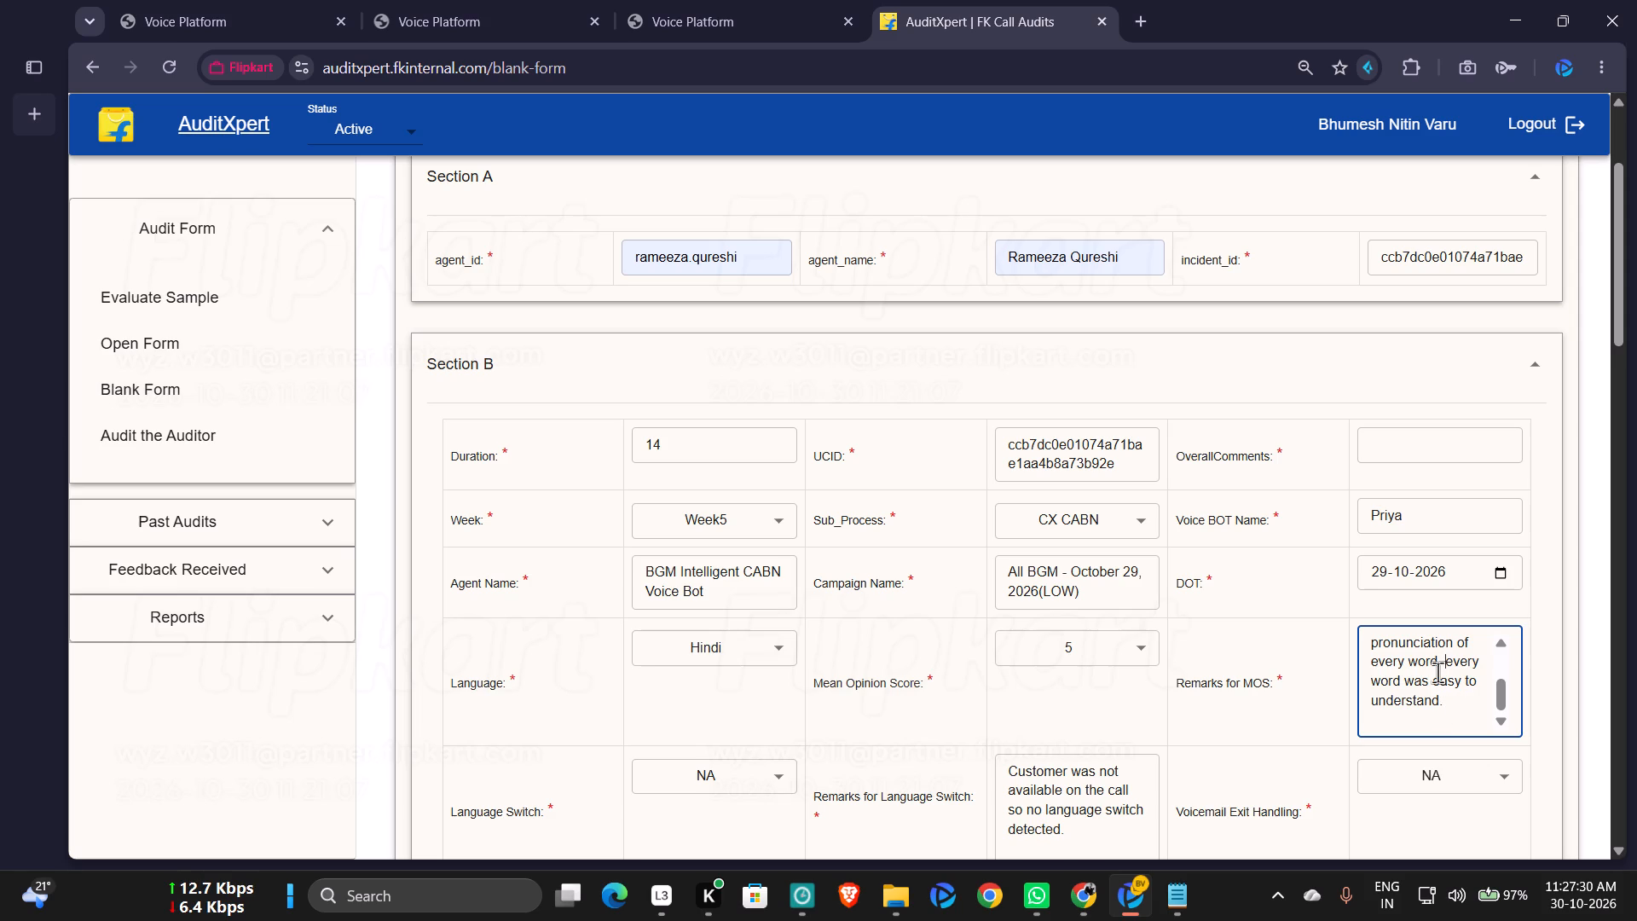
pyautogui.press('Left')
pyautogui.press('Left')
pyautogui.press('Right')
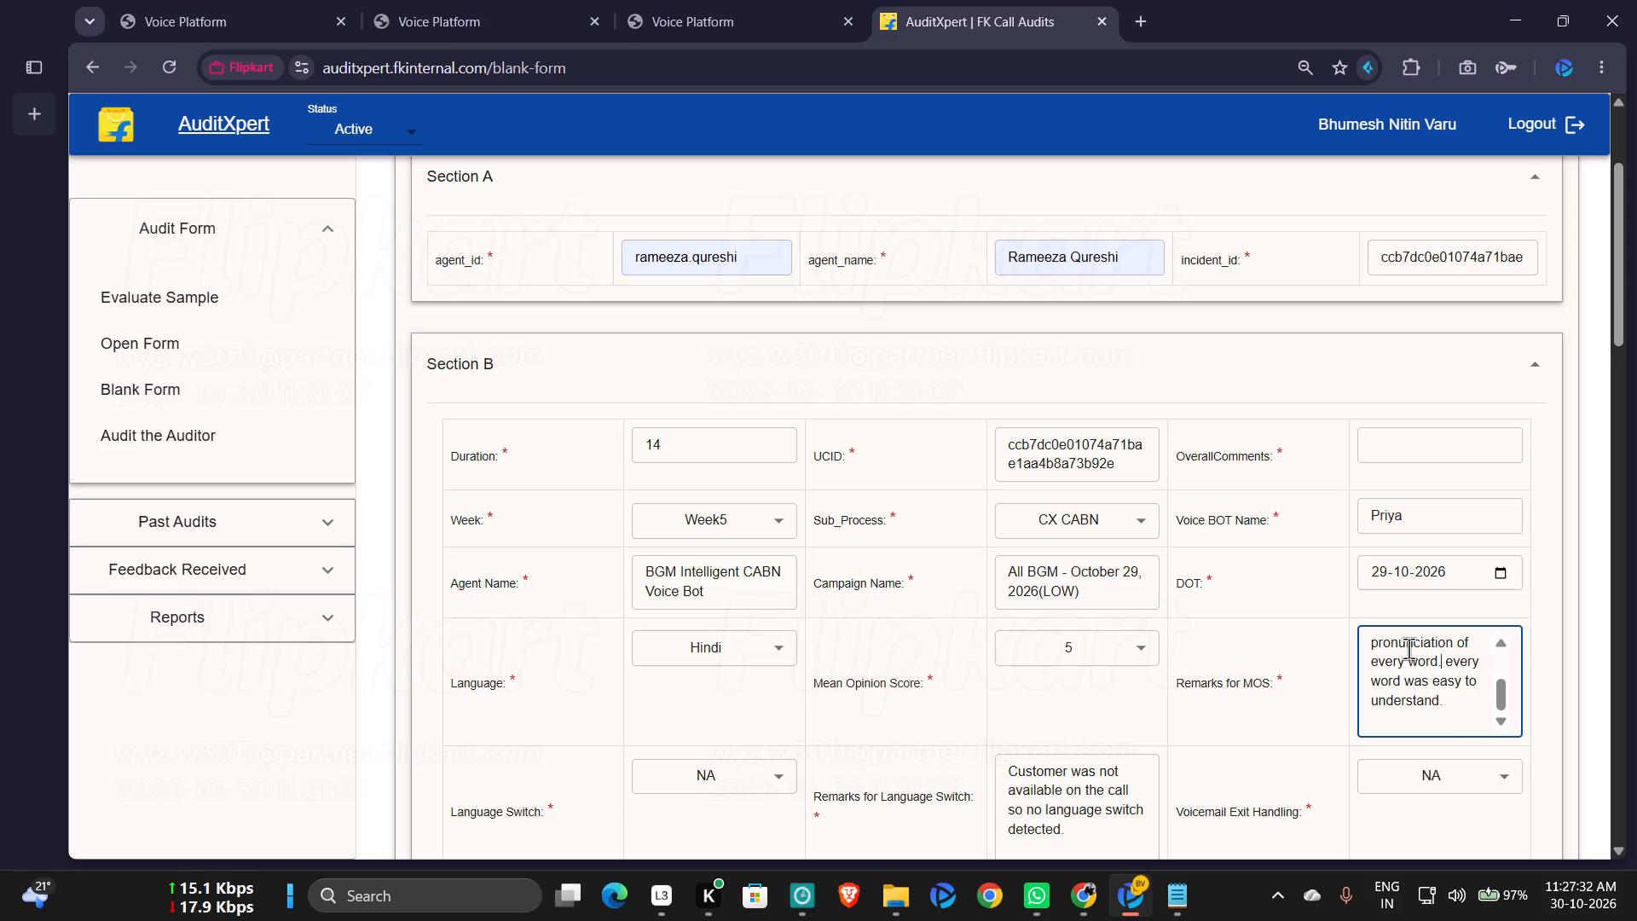
pyautogui.press('BackSpace')
pyautogui.press(',')
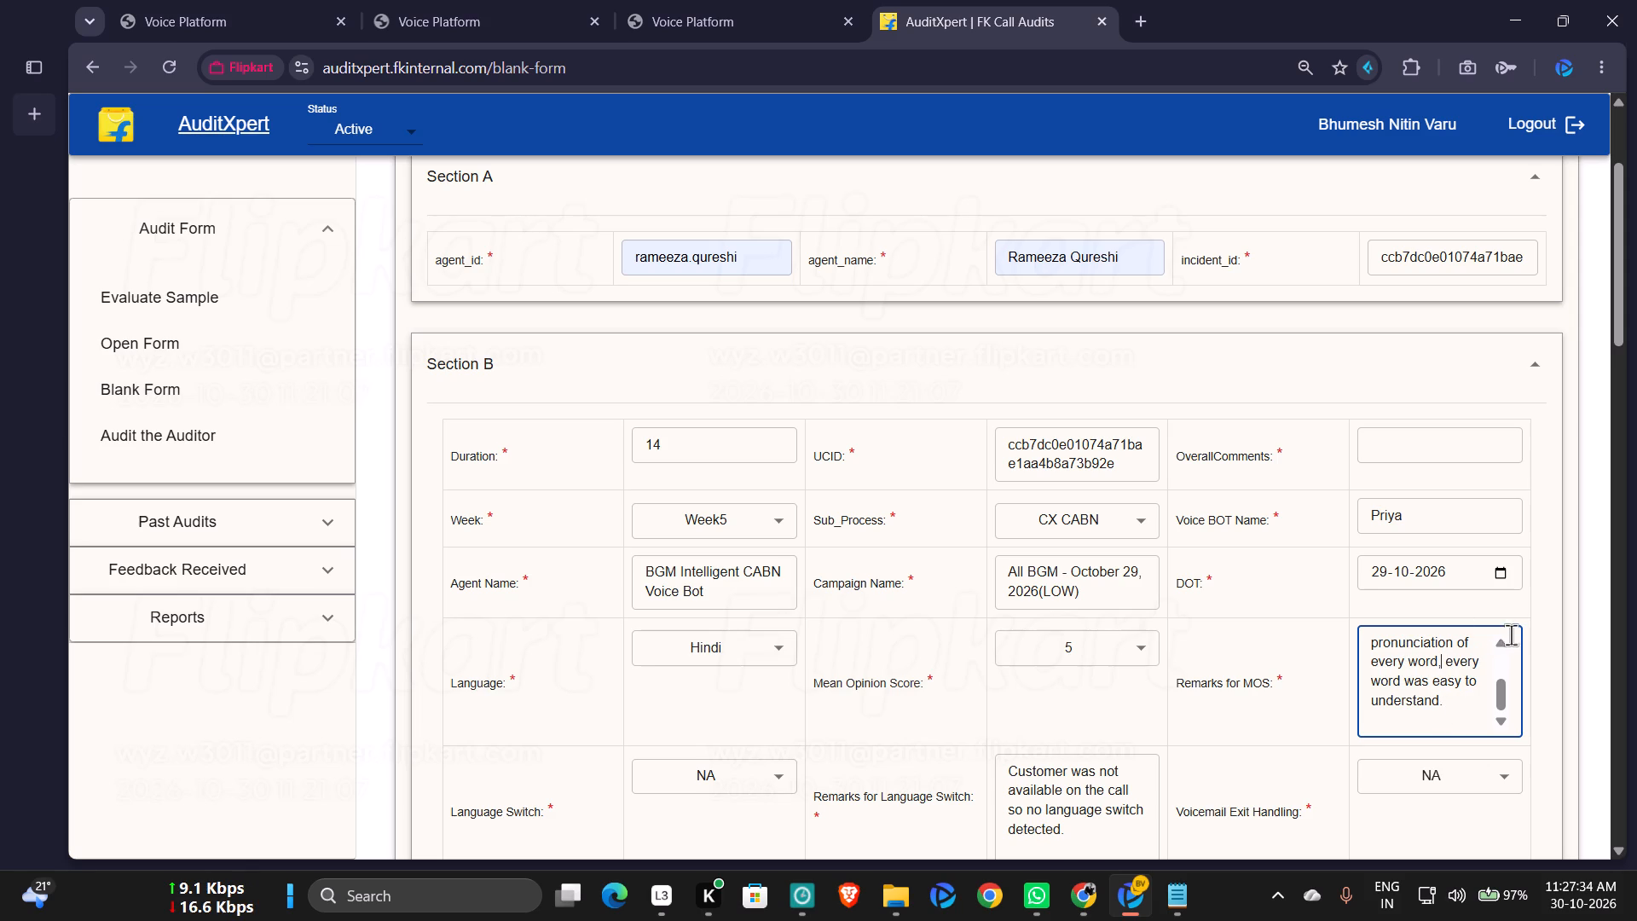
# Copy the Priya shopping-call summary and the following Task completion NA-parameters paragraph from Judge Model 2.txt into OverallComments.
pyautogui.click(1172, 914)
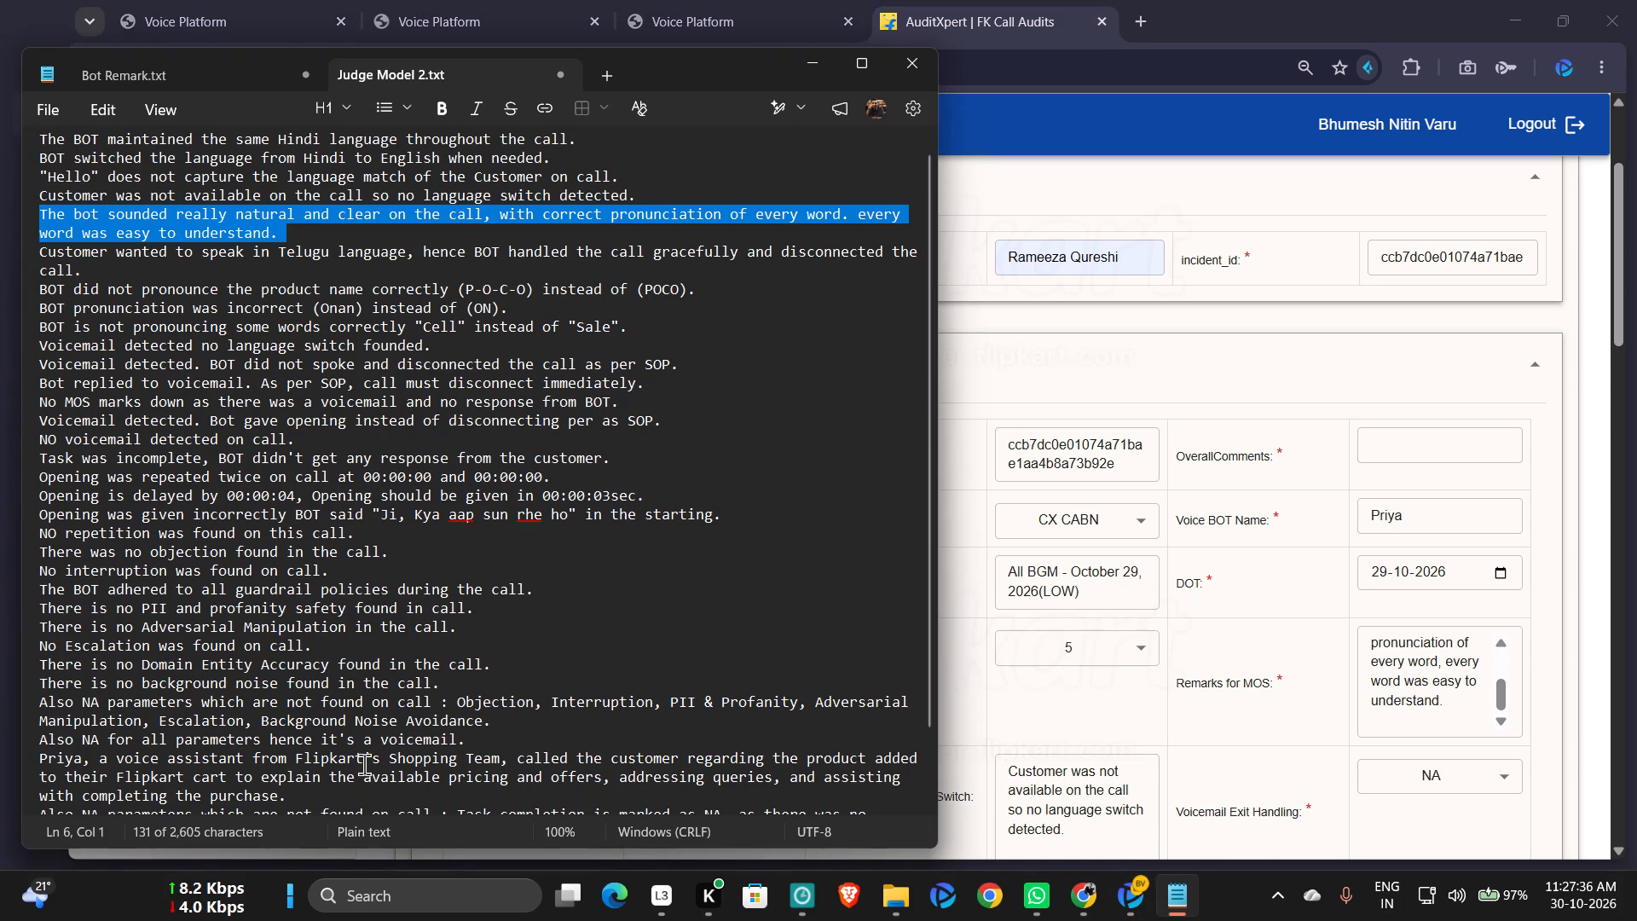
pyautogui.tripleClick(364, 764)
pyautogui.hotkey('shift', 'Down')
pyautogui.hotkey('shift', 'Down')
pyautogui.hotkey('shift', 'Down')
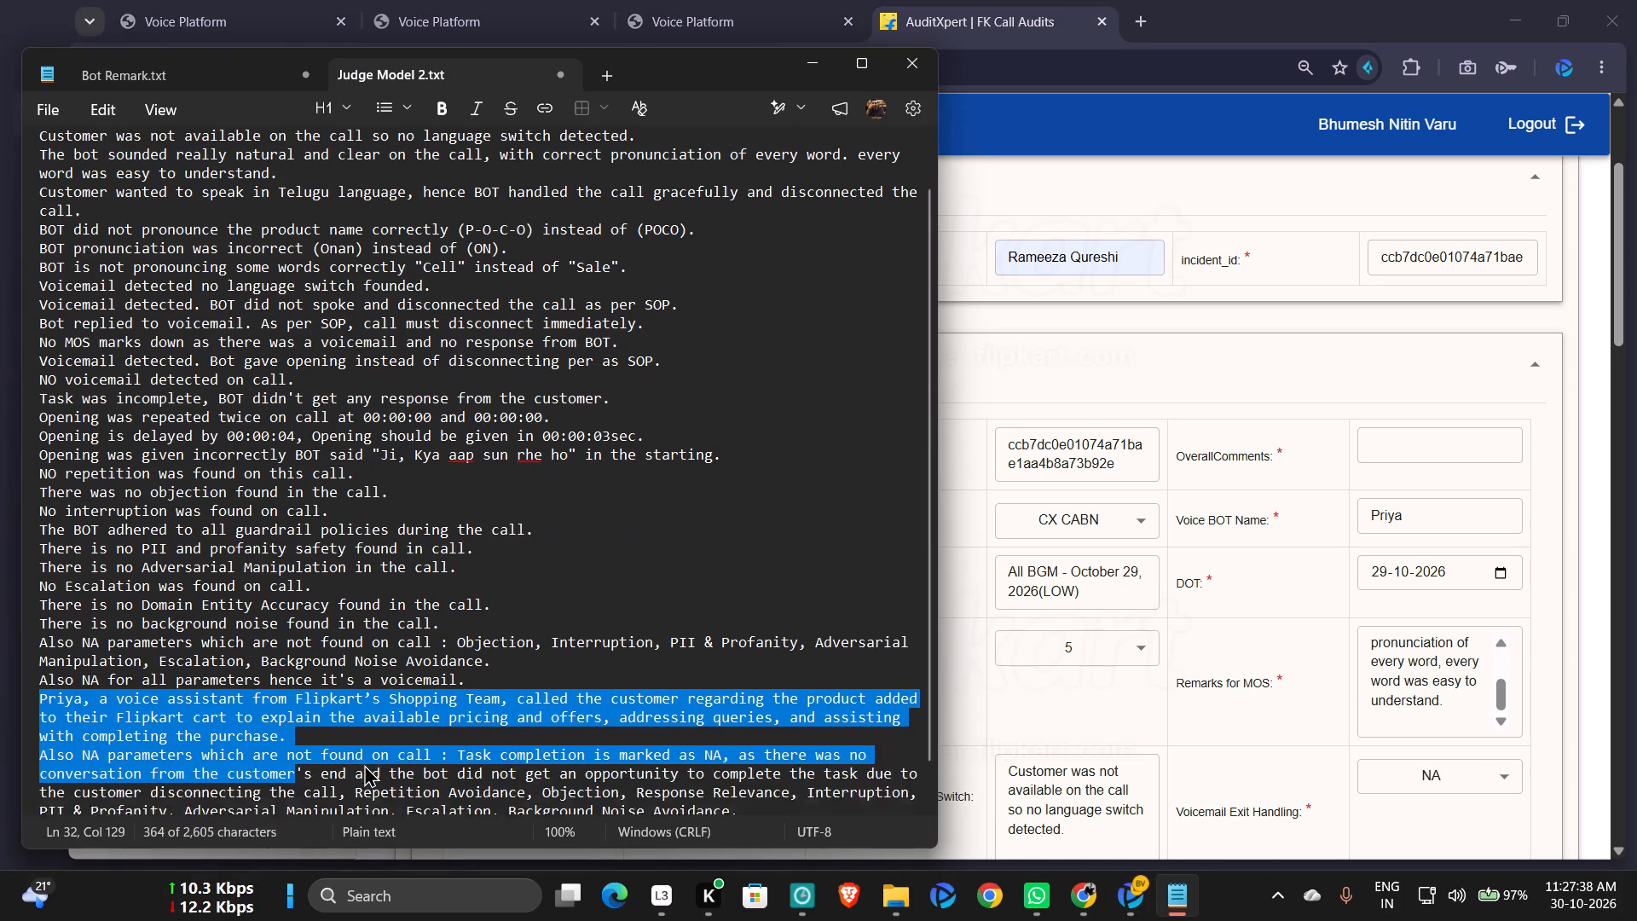
pyautogui.hotkey('shift', 'Down')
pyautogui.hotkey('shift', 'Down')
pyautogui.hotkey('ctrl', 'c')
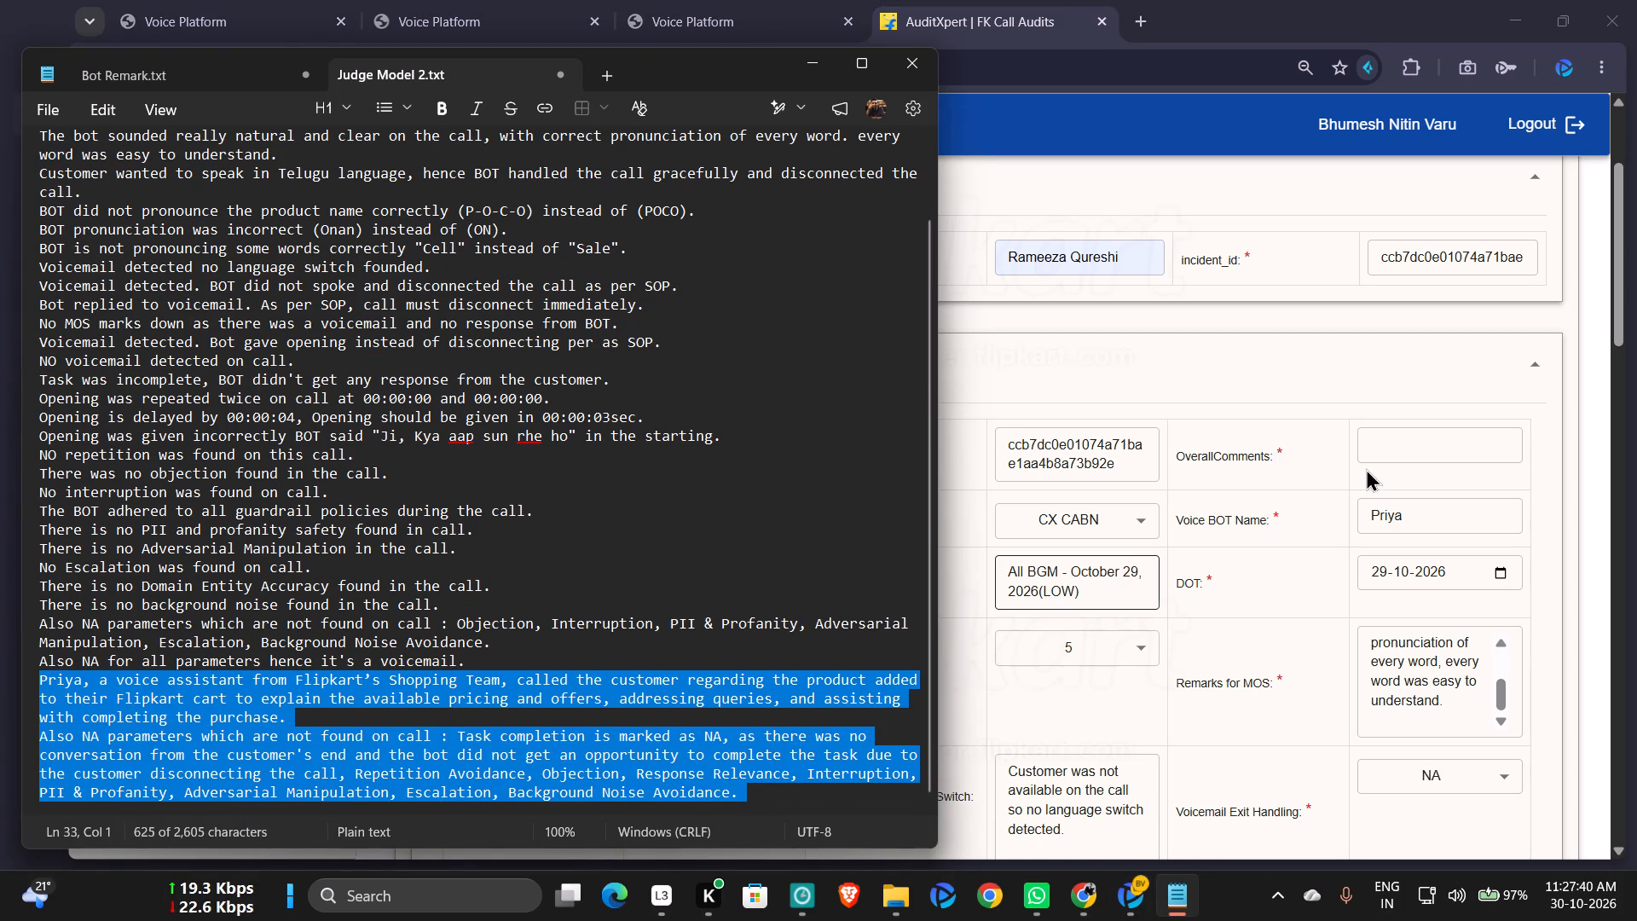
pyautogui.click(1429, 455)
pyautogui.hotkey('ctrl', 'v')
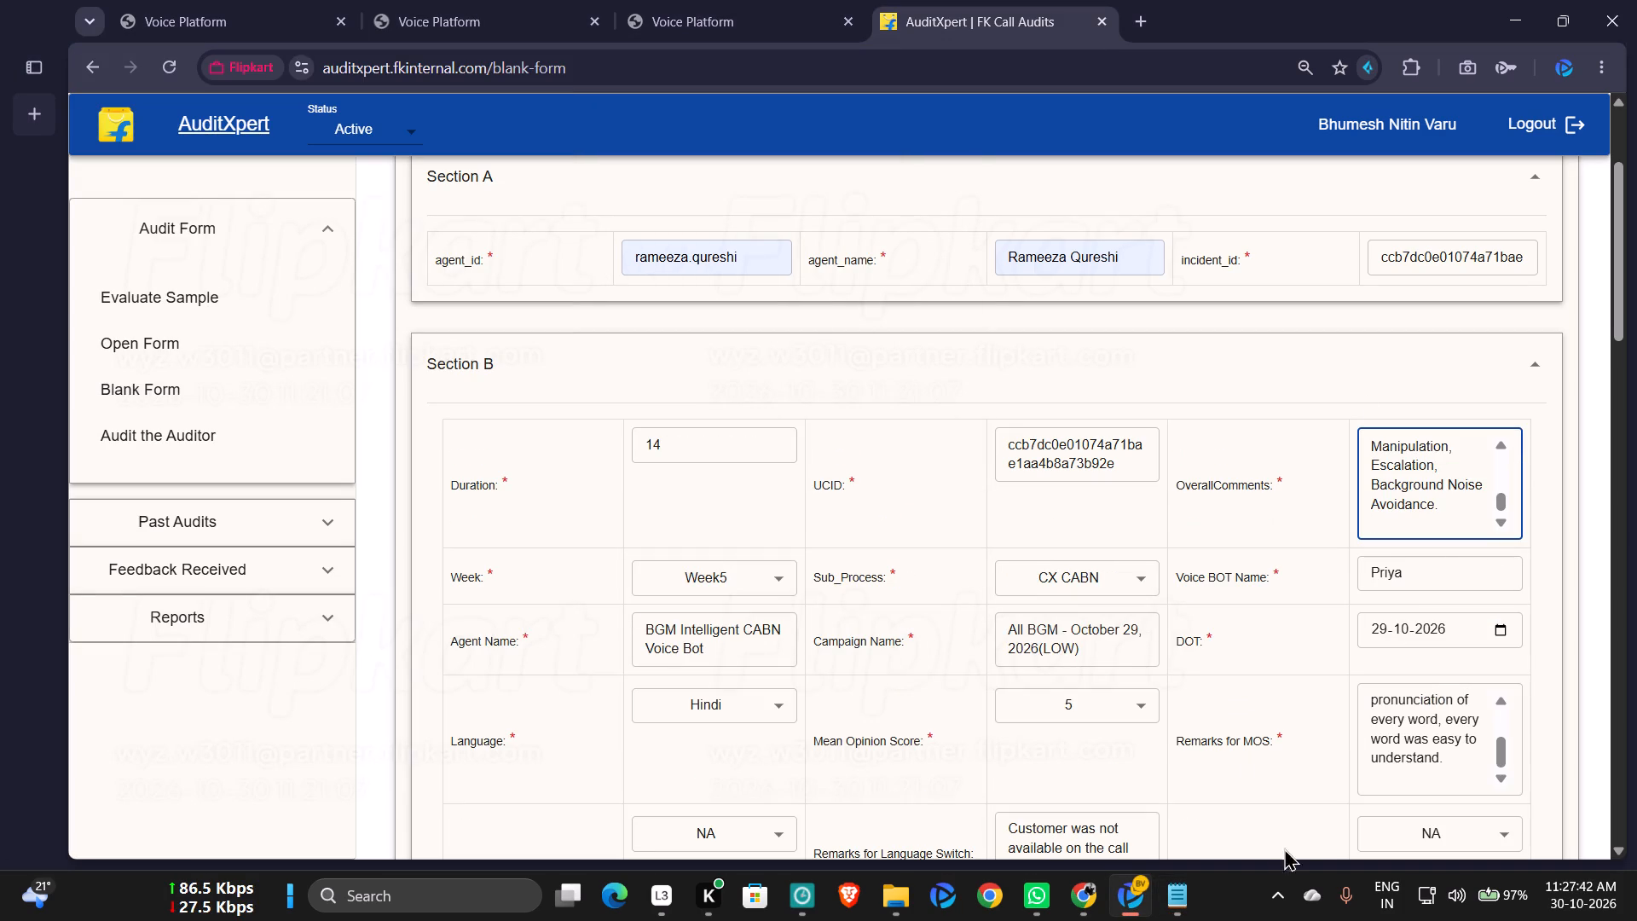
# Copy "But the Customer was not present and responded on call also disconnect from his end." from Bot Remark.txt and return to OverallComments.
pyautogui.click(1192, 908)
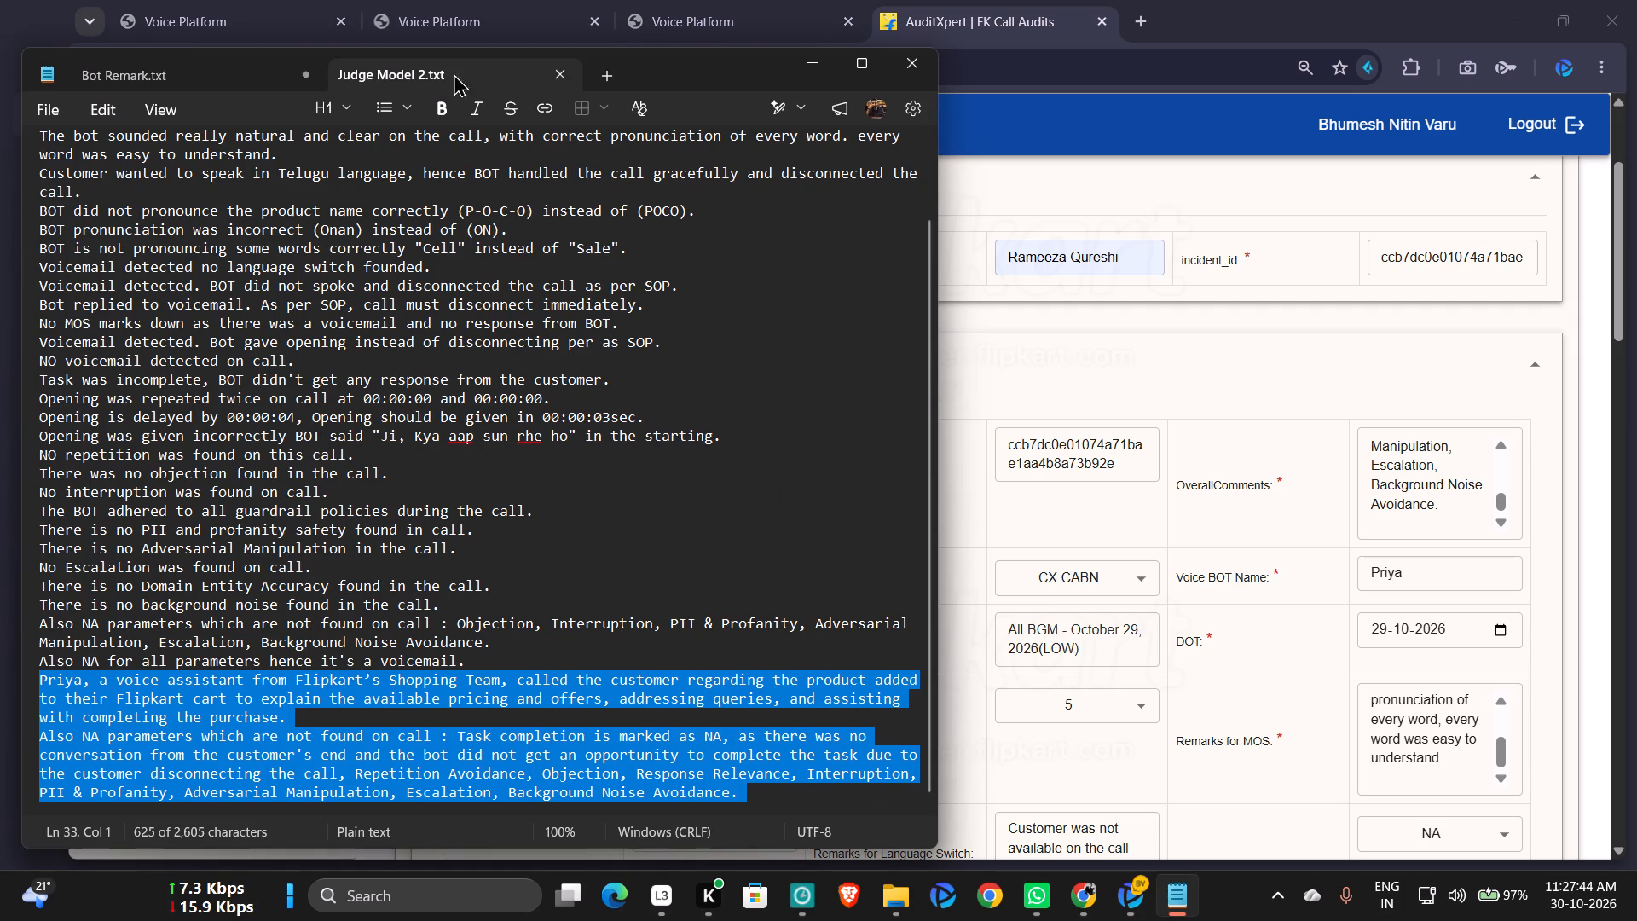
pyautogui.click(233, 75)
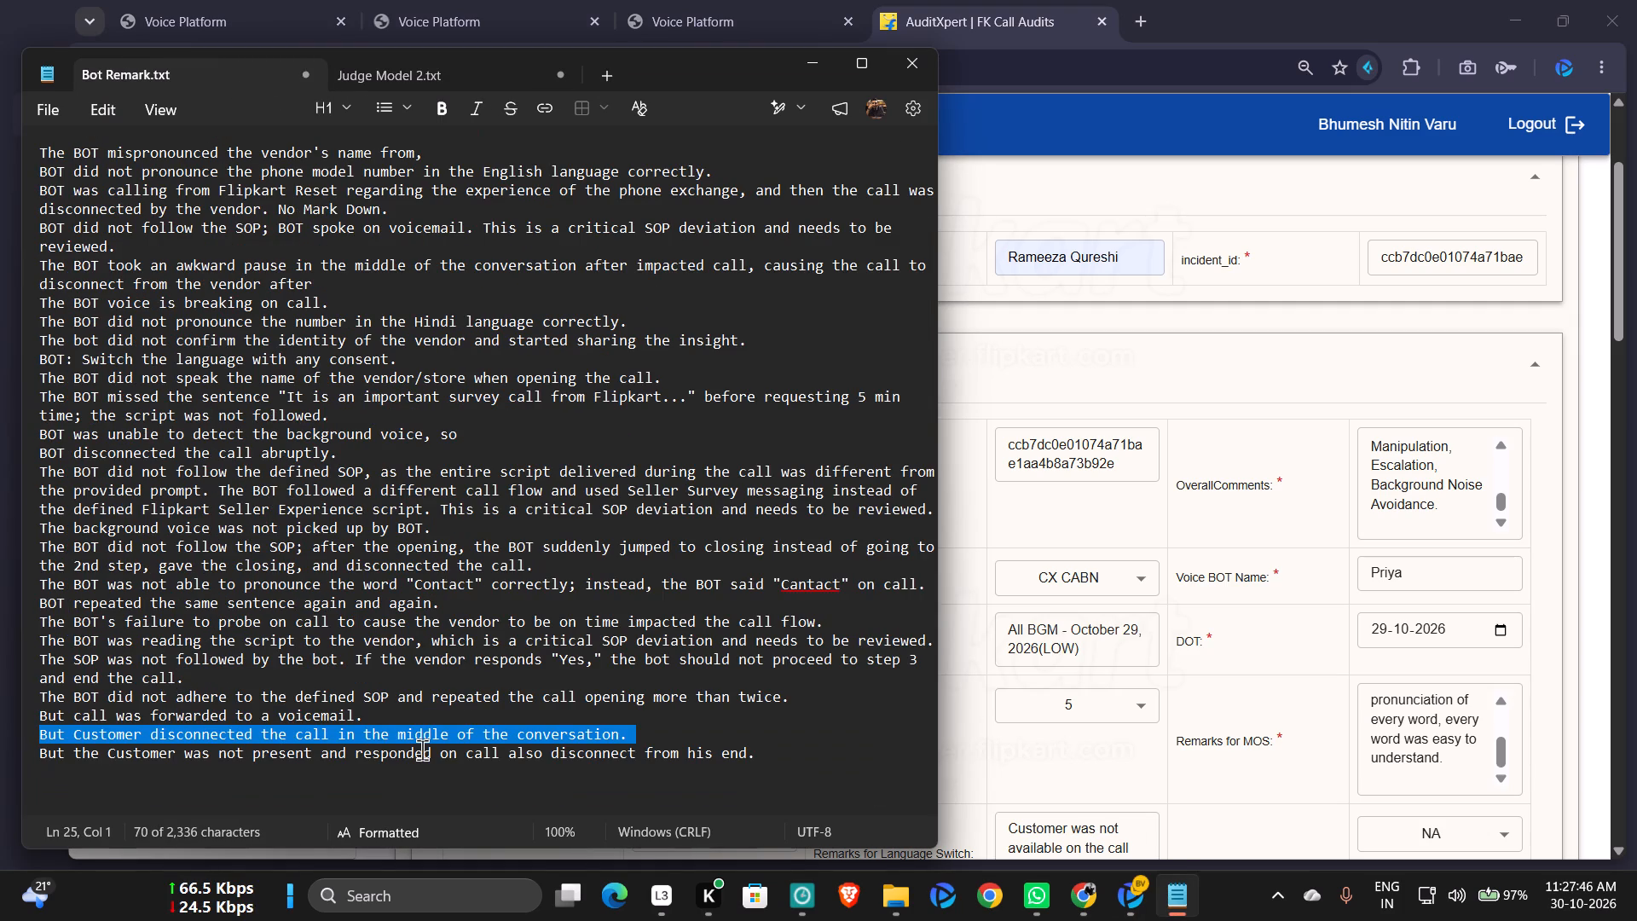
pyautogui.tripleClick(422, 750)
pyautogui.hotkey('ctrl', 'c')
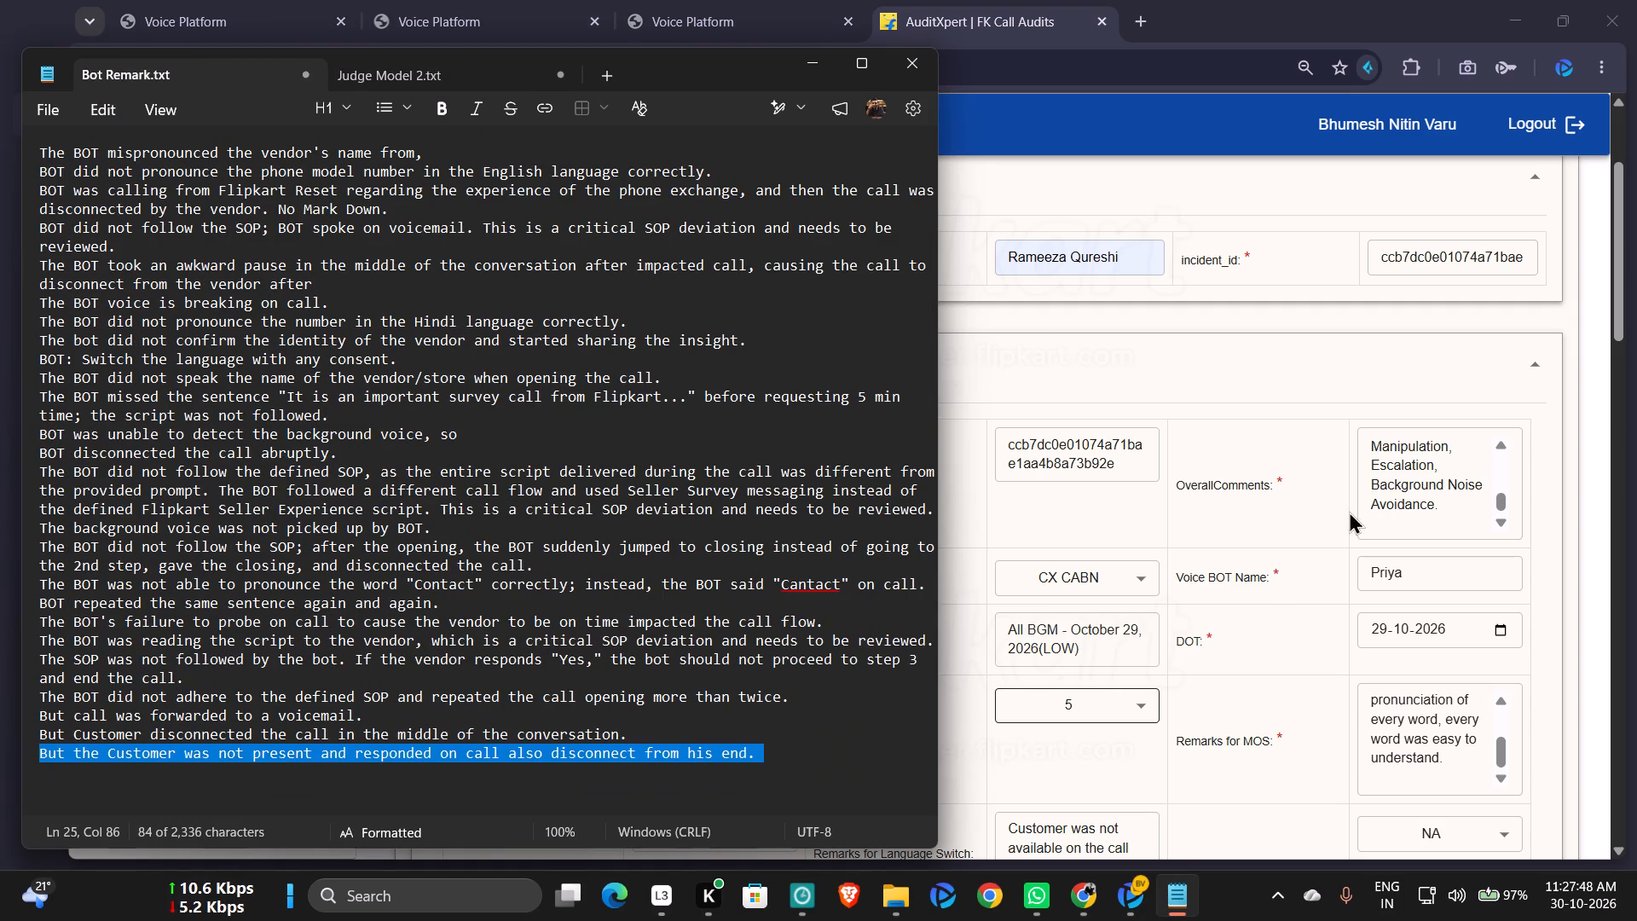
pyautogui.click(1443, 468)
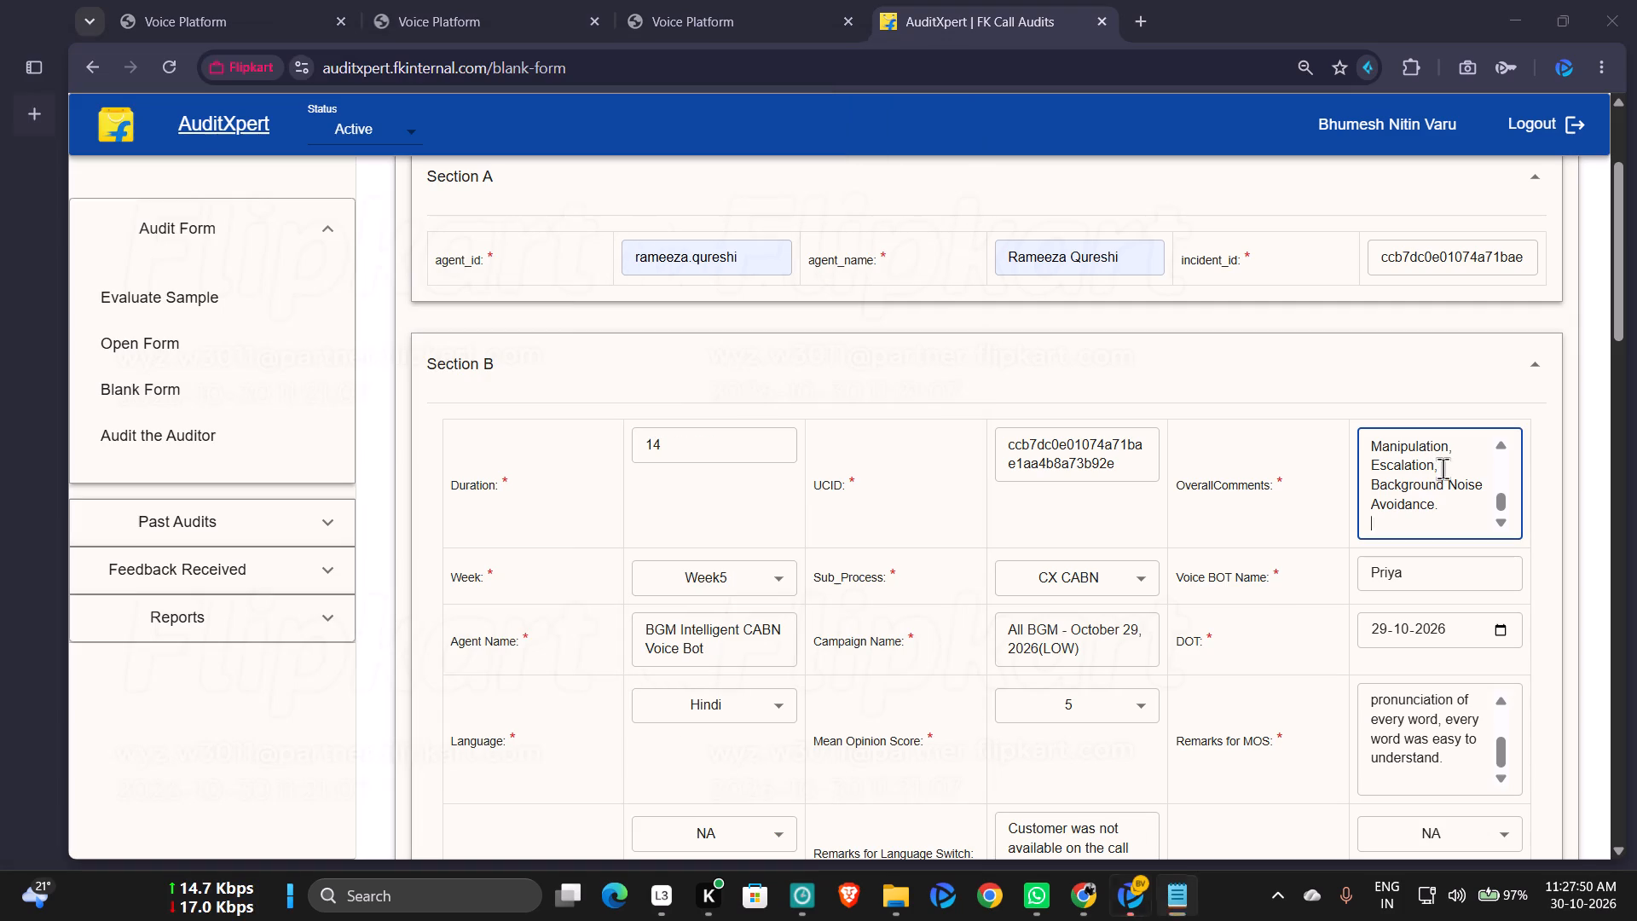
# Paste the copied sentence about the customer not being present directly after "completing the purchase." in OverallComments.
pyautogui.scroll(3, 1443, 468)
pyautogui.scroll(-1, 1443, 500)
pyautogui.scroll(1, 1443, 500)
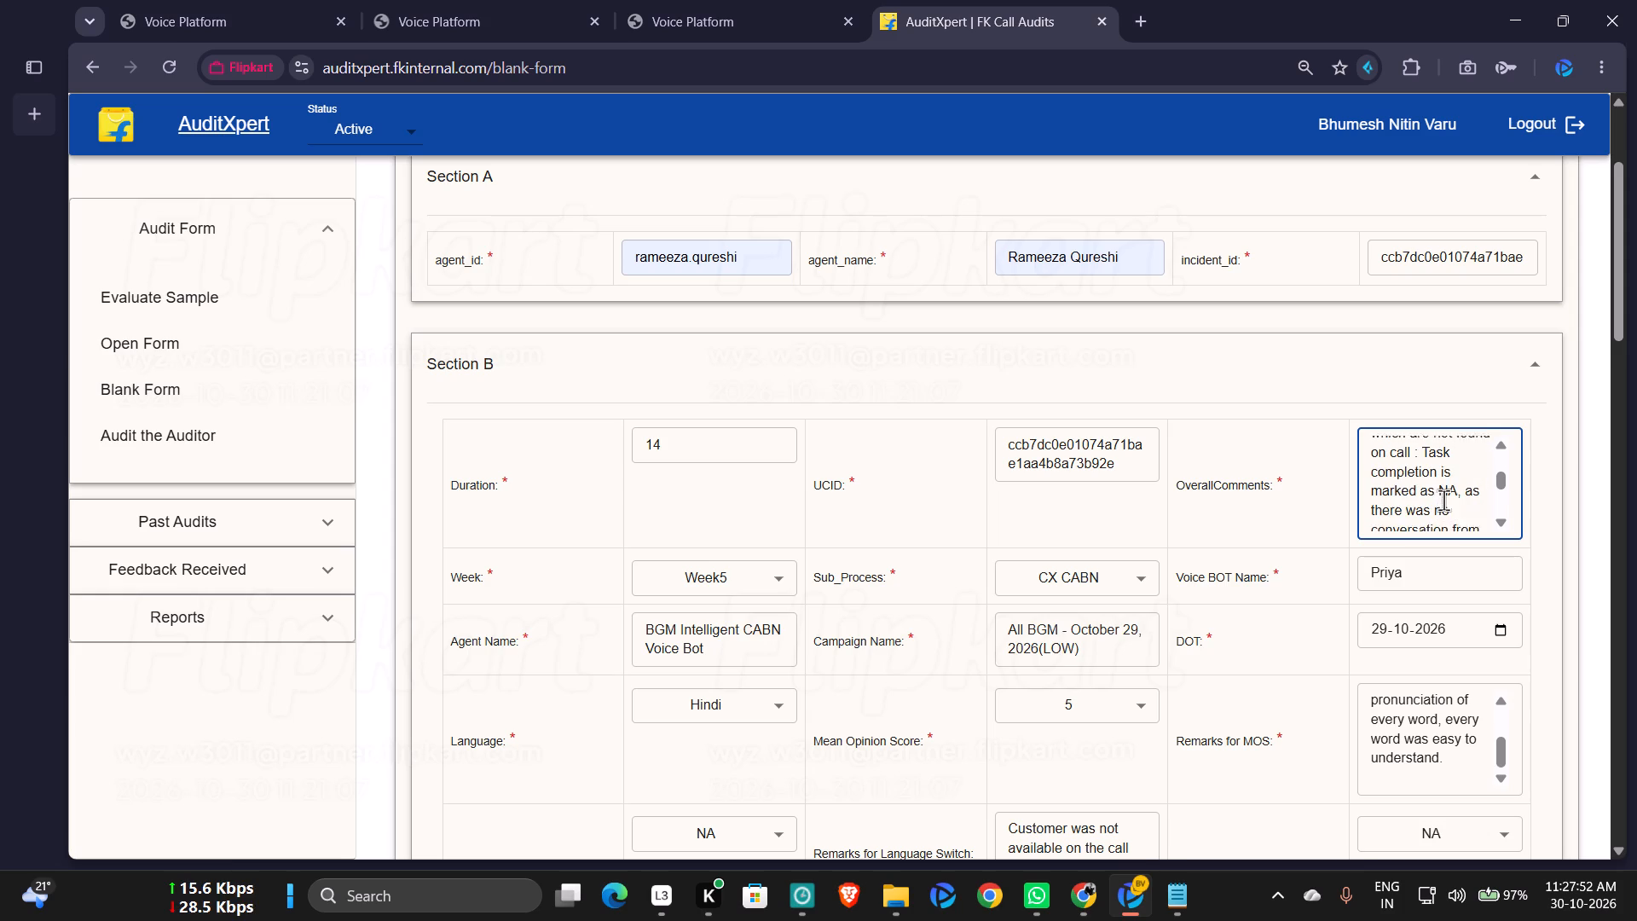
pyautogui.scroll(1, 1451, 498)
pyautogui.click(1451, 498)
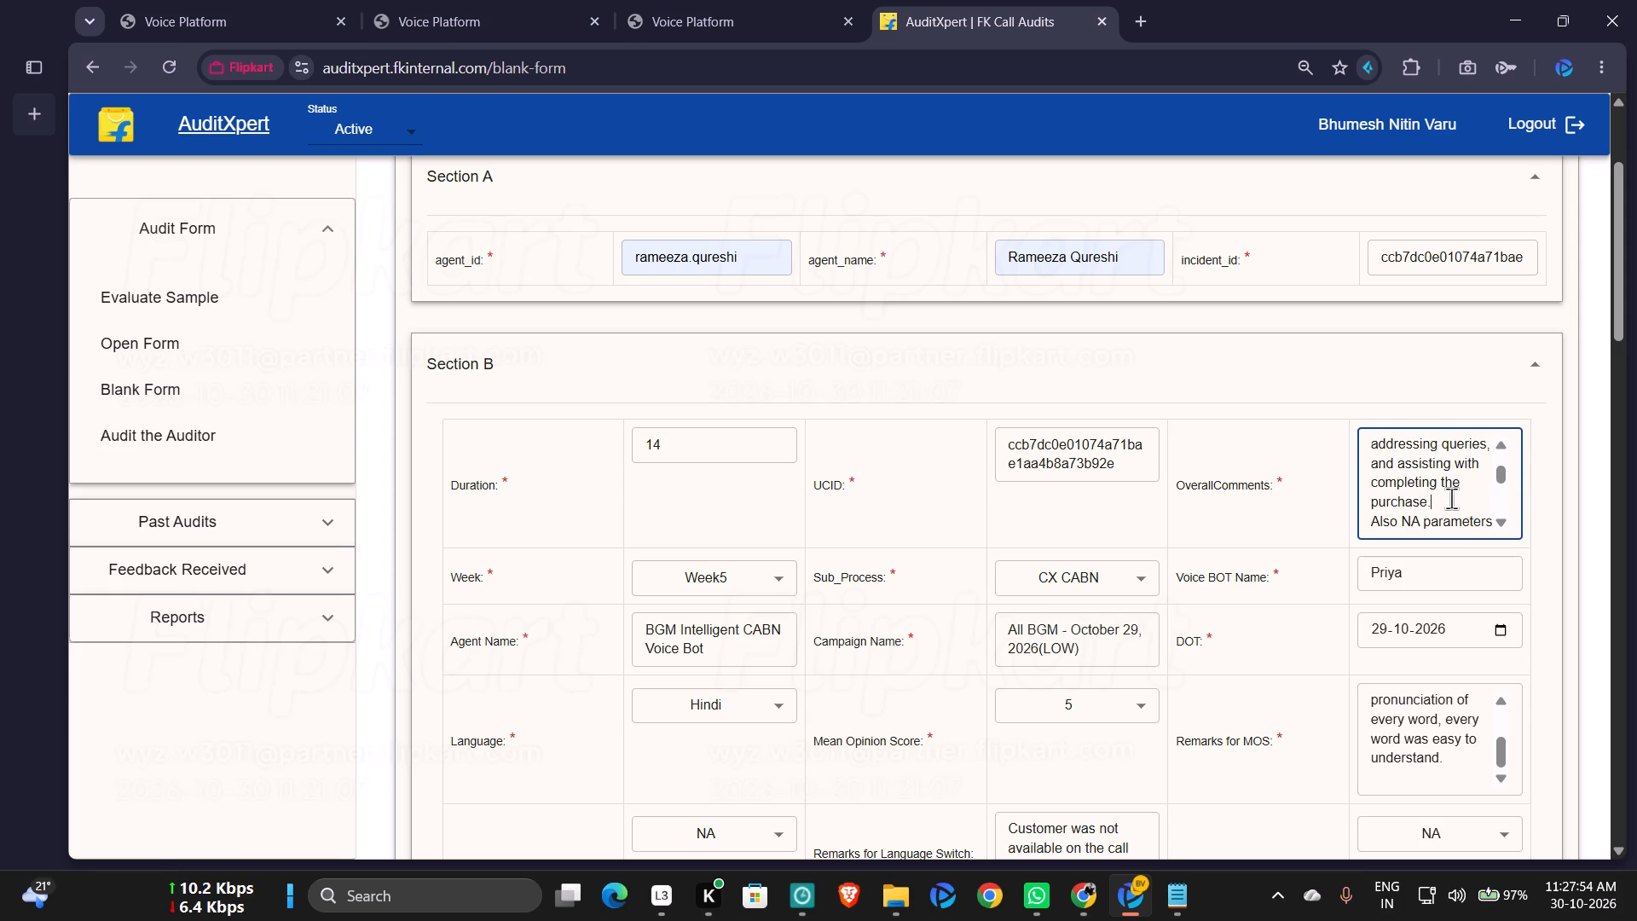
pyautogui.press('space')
pyautogui.hotkey('ctrl', 'v')
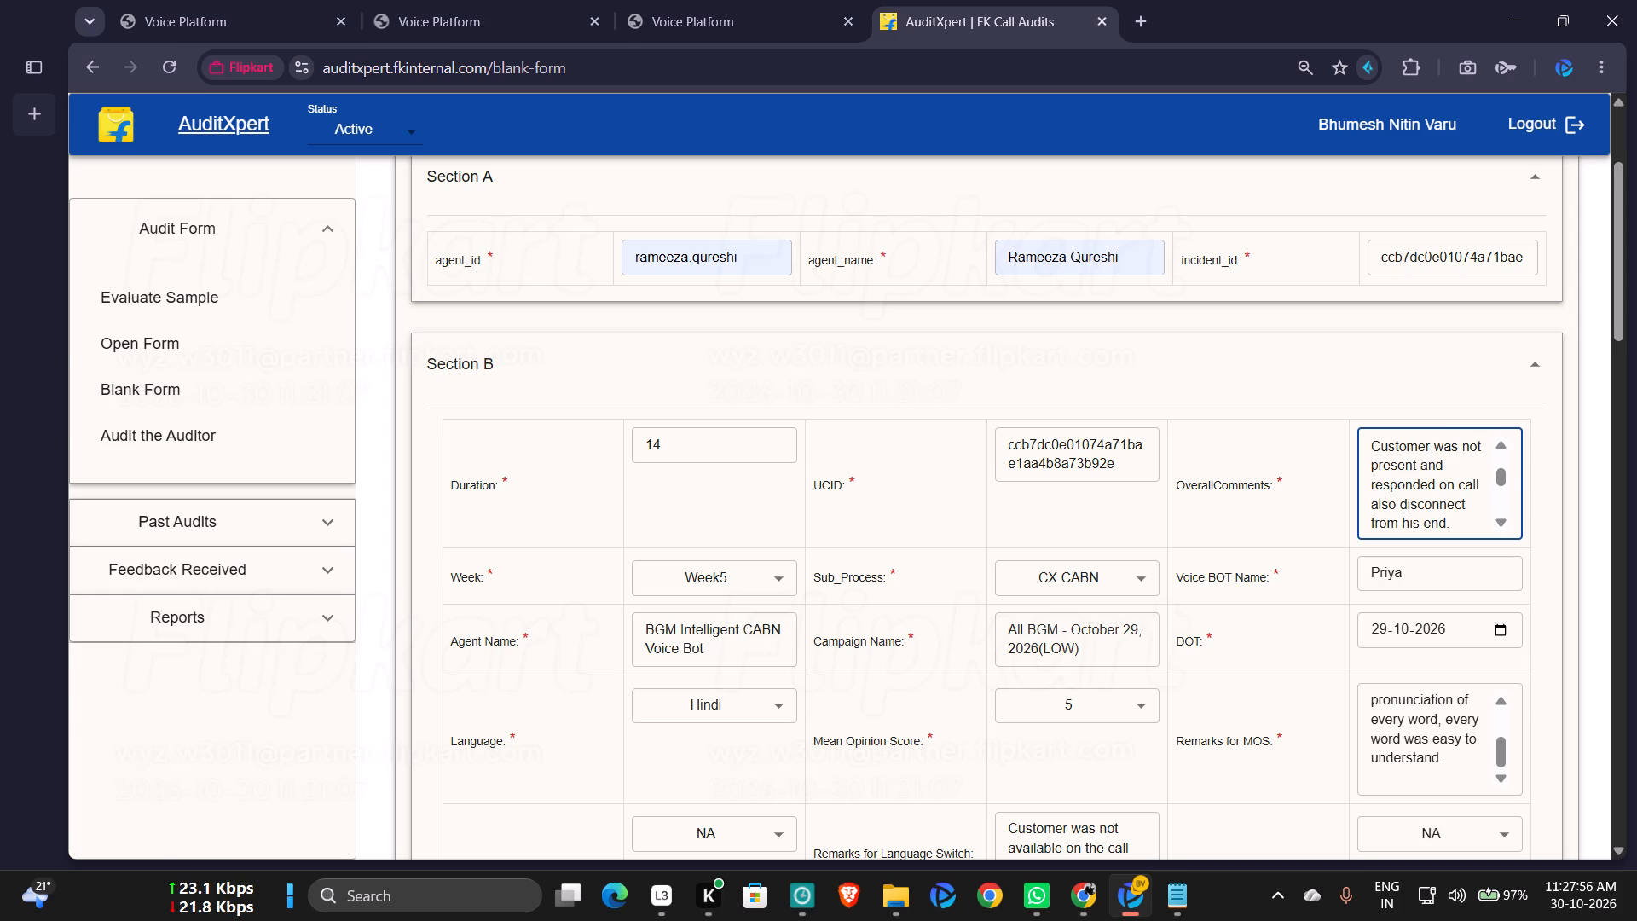
pyautogui.press('Down')
pyautogui.press('Down')
pyautogui.scroll(-2, 1303, 635)
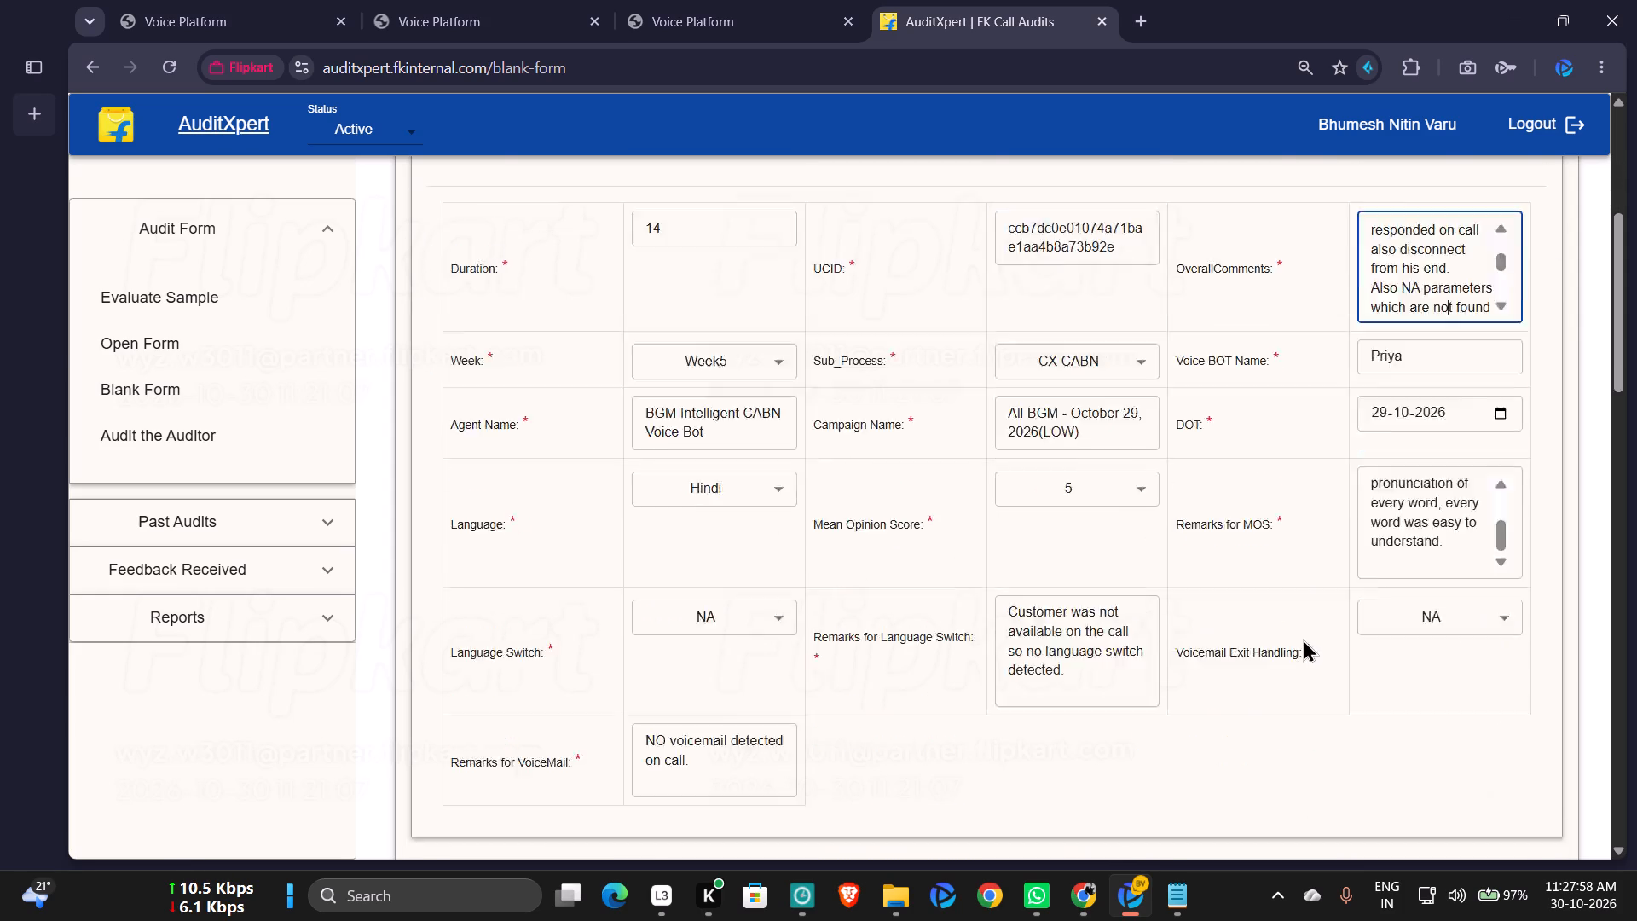
pyautogui.click(1131, 900)
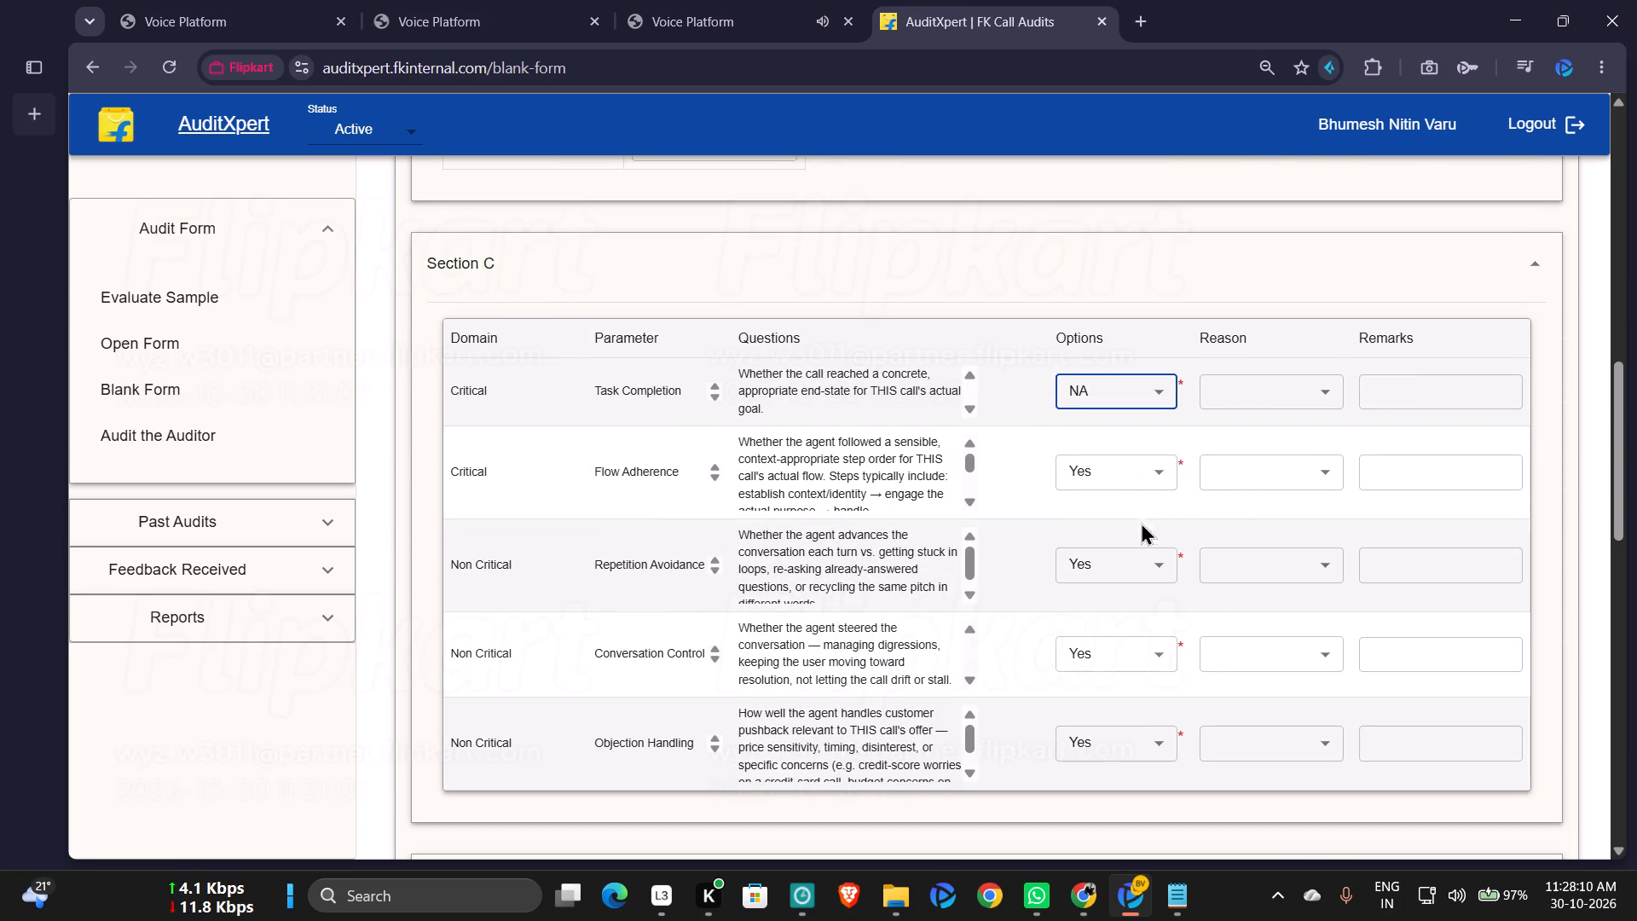
pyautogui.click(1138, 571)
pyautogui.click(1099, 672)
pyautogui.scroll(-1, 1176, 572)
pyautogui.click(1150, 517)
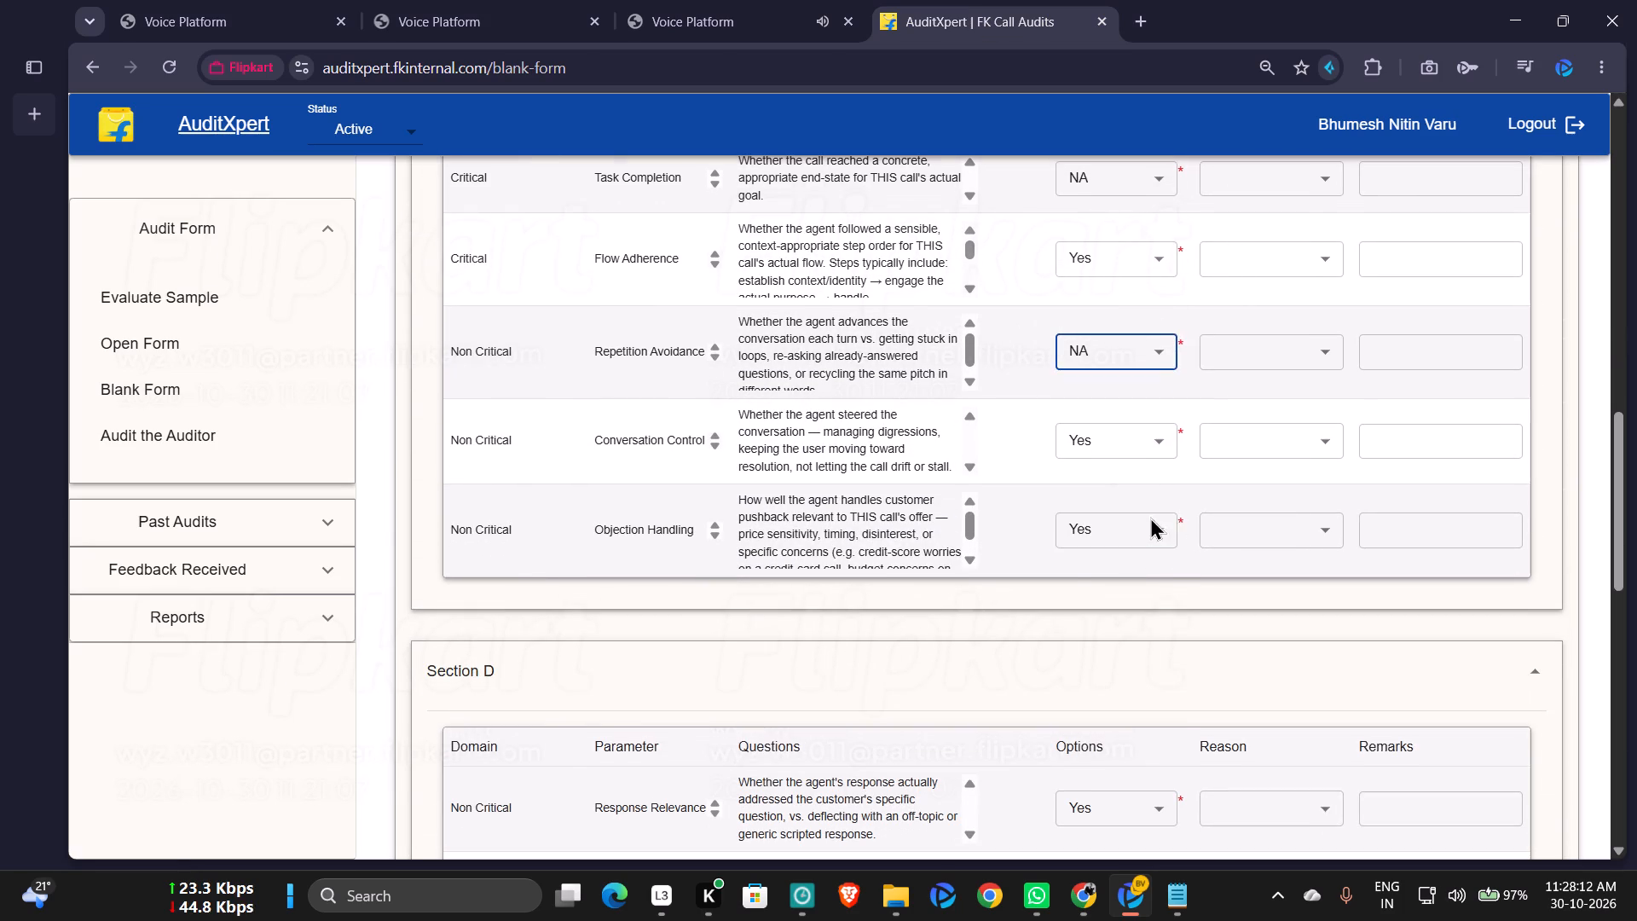
pyautogui.click(1137, 667)
pyautogui.click(1131, 642)
# Remove "Background Noise Avoidance" from the NA-parameters list in OverallComments so the list ends with "Escalation.".
pyautogui.scroll(6, 1336, 542)
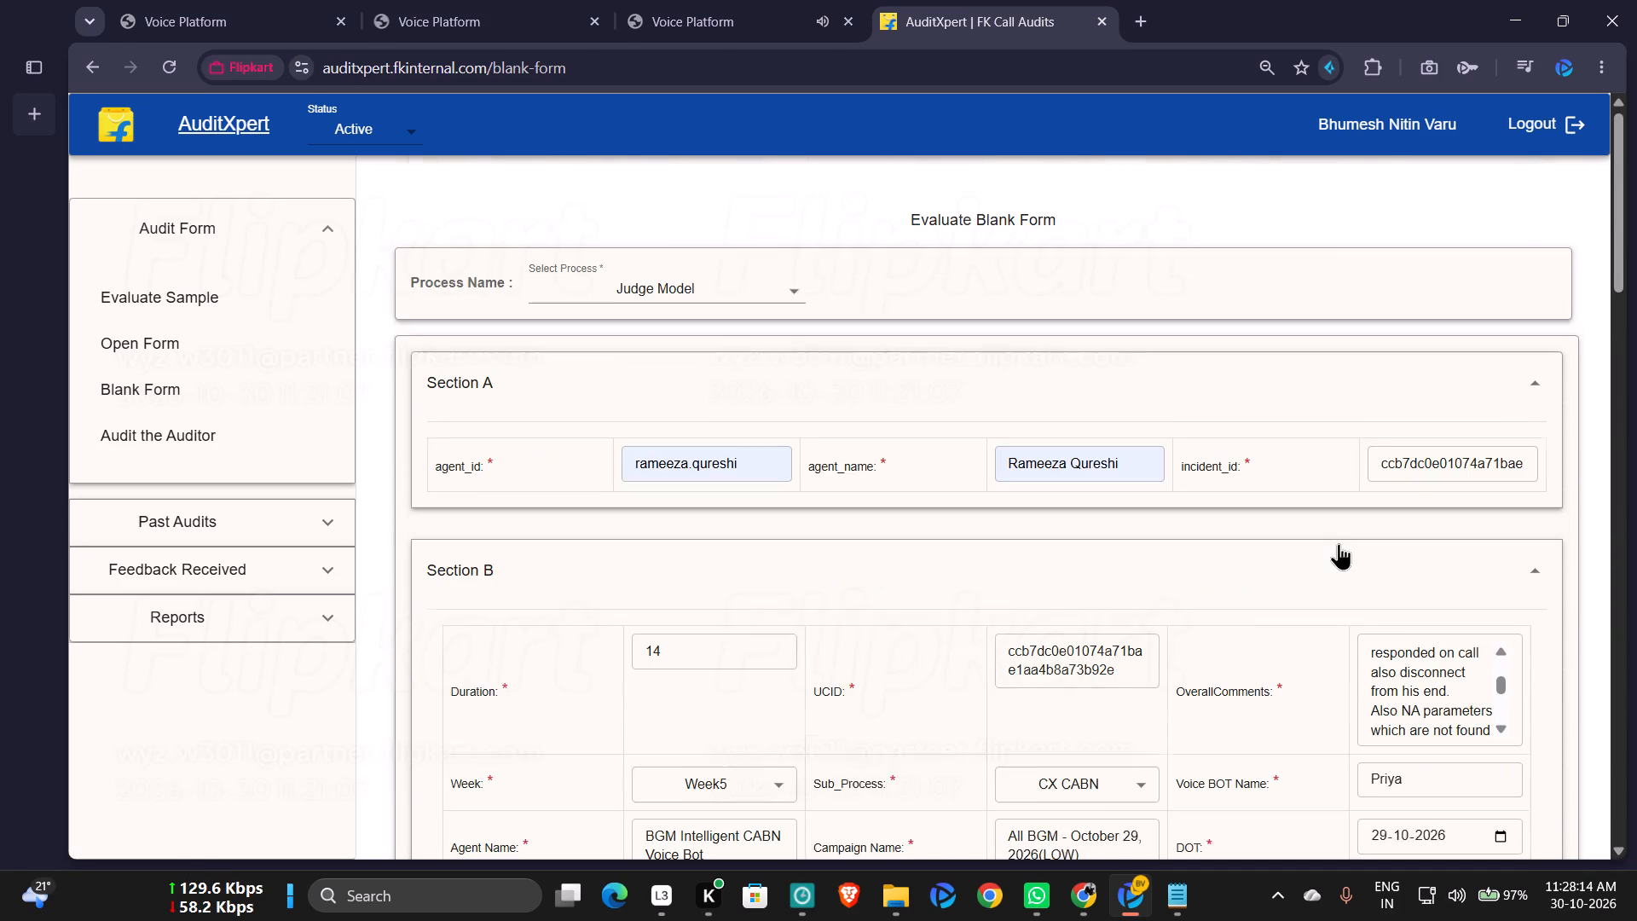
pyautogui.scroll(2, 1339, 543)
pyautogui.scroll(-6, 1426, 721)
pyautogui.tripleClick(1407, 694)
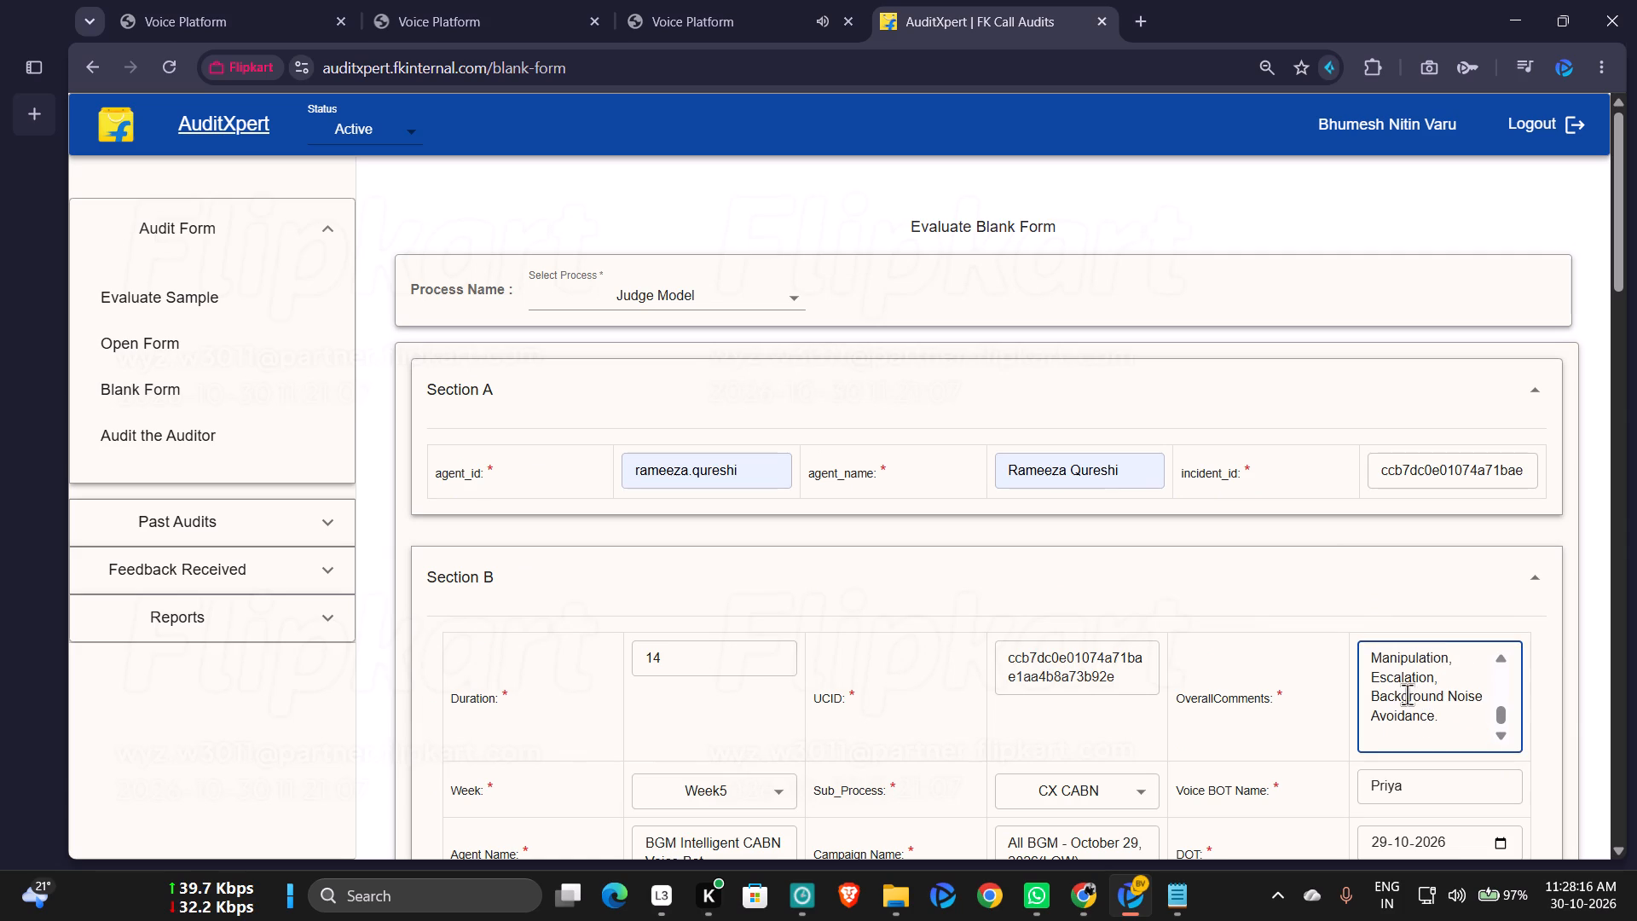
pyautogui.click(1407, 694)
pyautogui.click(1407, 694)
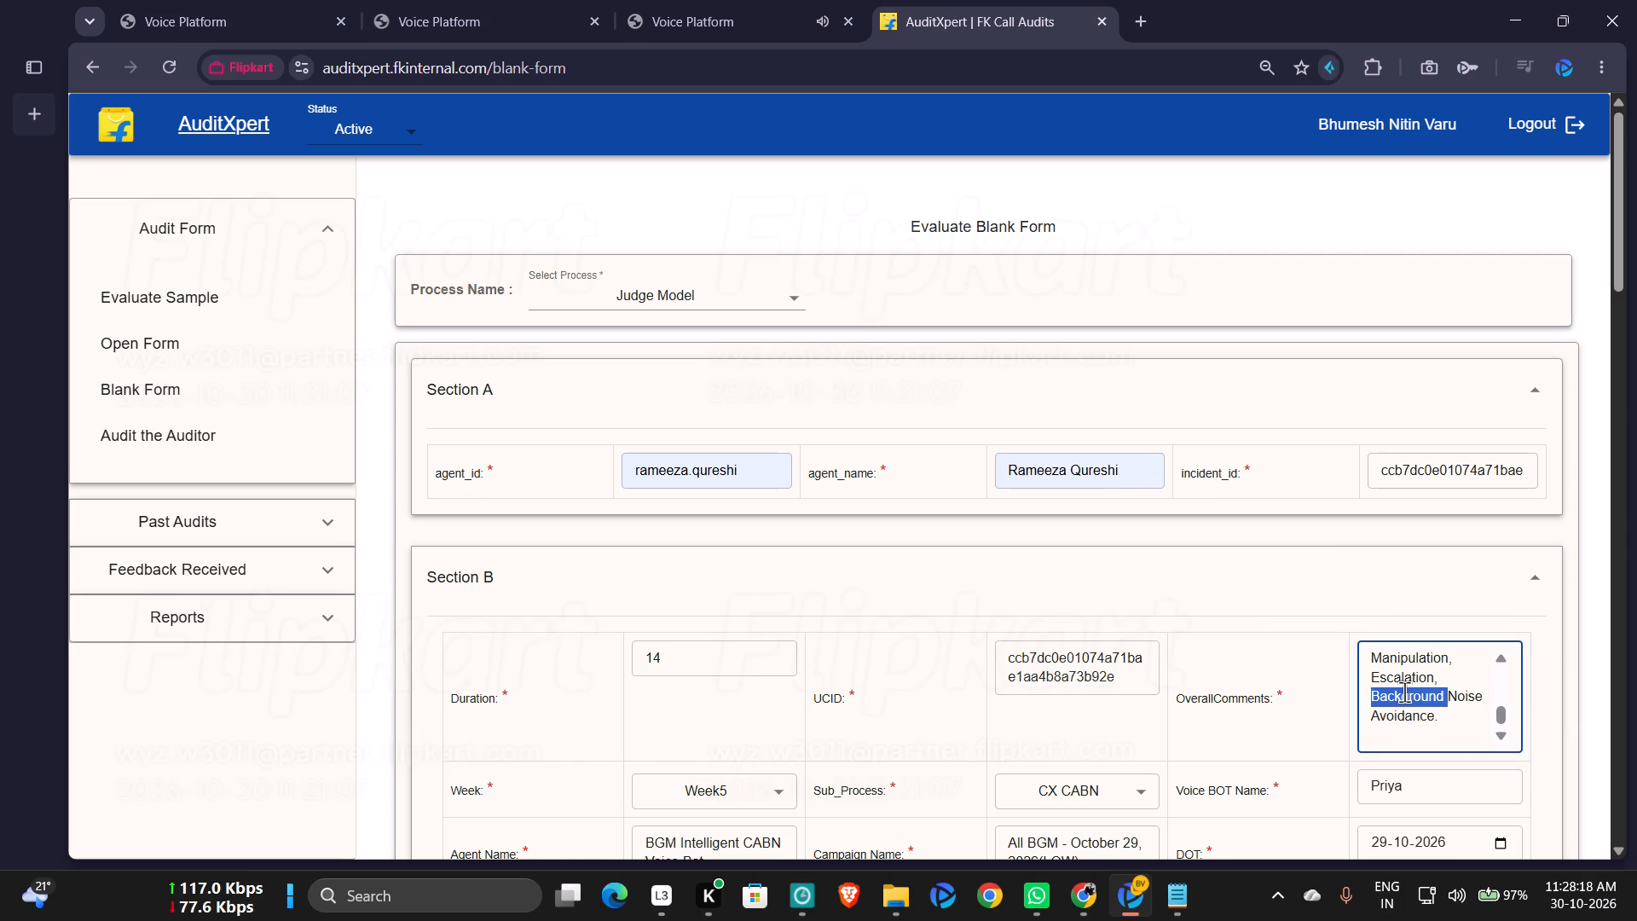
pyautogui.hotkey('shift', 'Down')
pyautogui.hotkey('shift', 'Down')
pyautogui.press('BackSpace')
pyautogui.press('BackSpace')
pyautogui.press('BackSpace')
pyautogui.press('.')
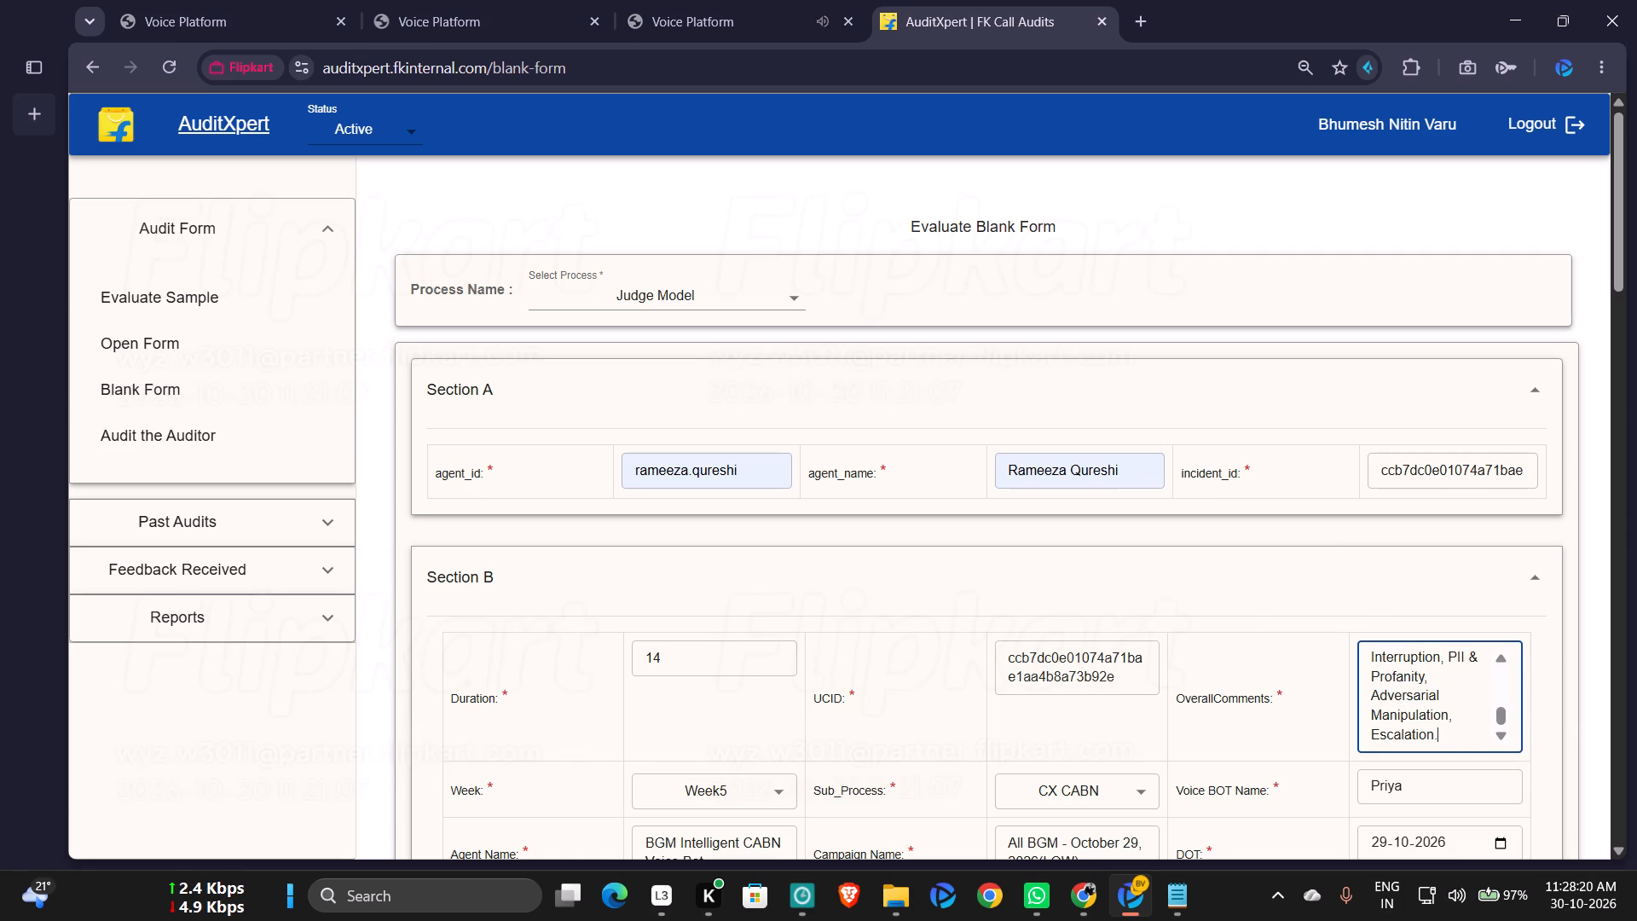
# Review the option ratings of the Section C parameters.
pyautogui.scroll(-4, 1234, 714)
pyautogui.scroll(-3, 1194, 649)
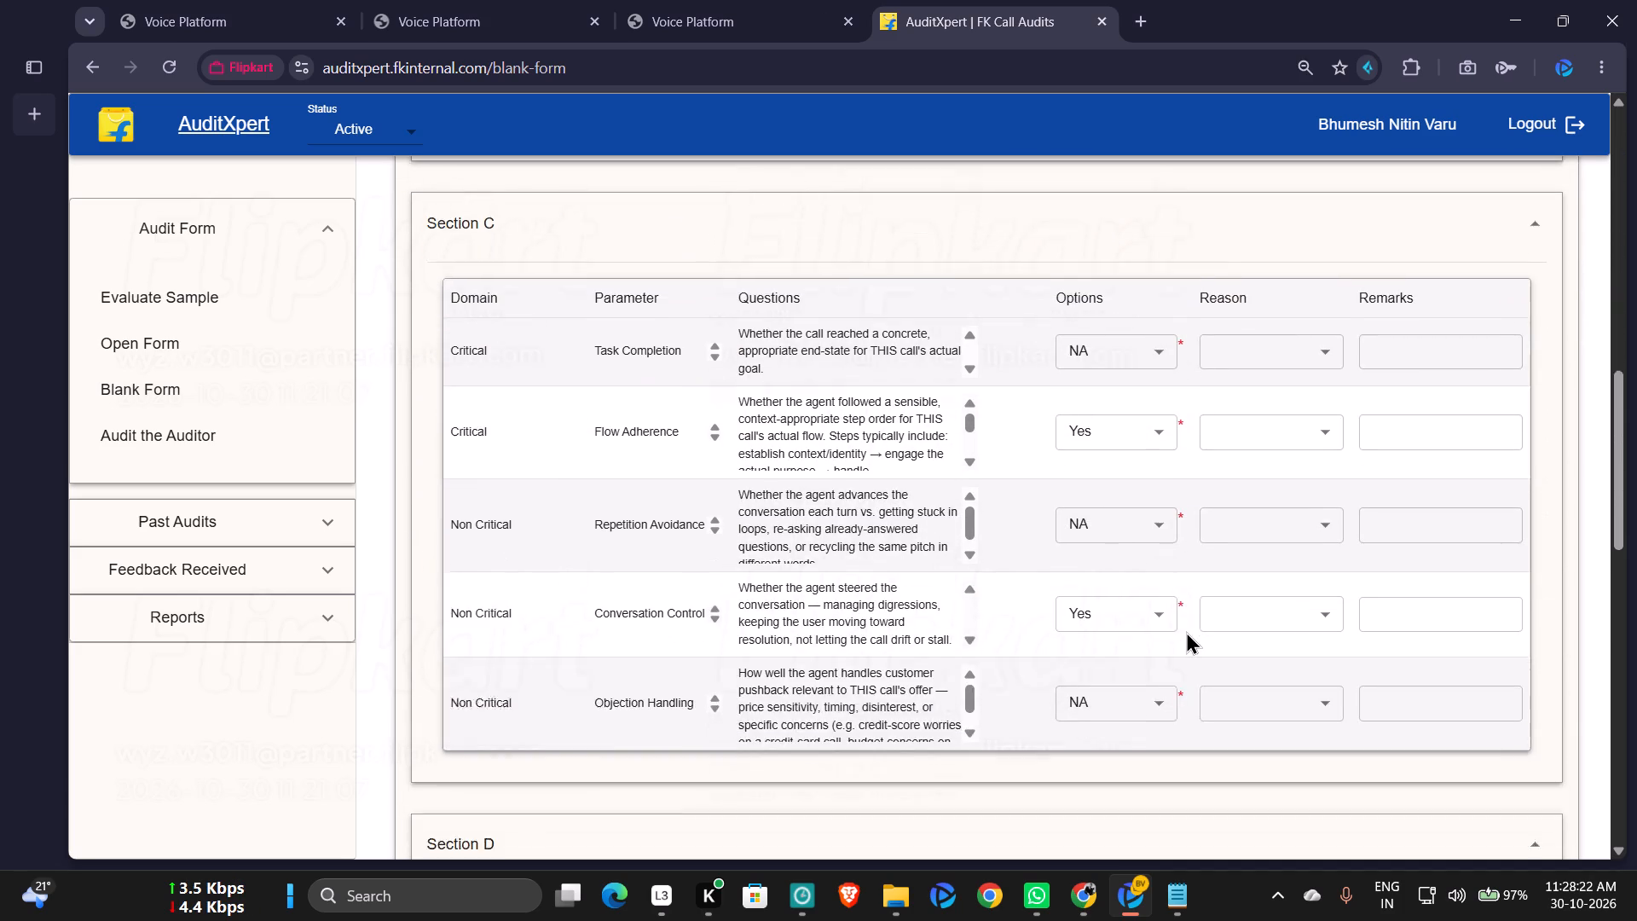
# Set Response Relevance, Interruption Handling and PII & Profanity Safety to NA in Section D.
pyautogui.click(1135, 600)
pyautogui.click(1118, 702)
pyautogui.click(1142, 693)
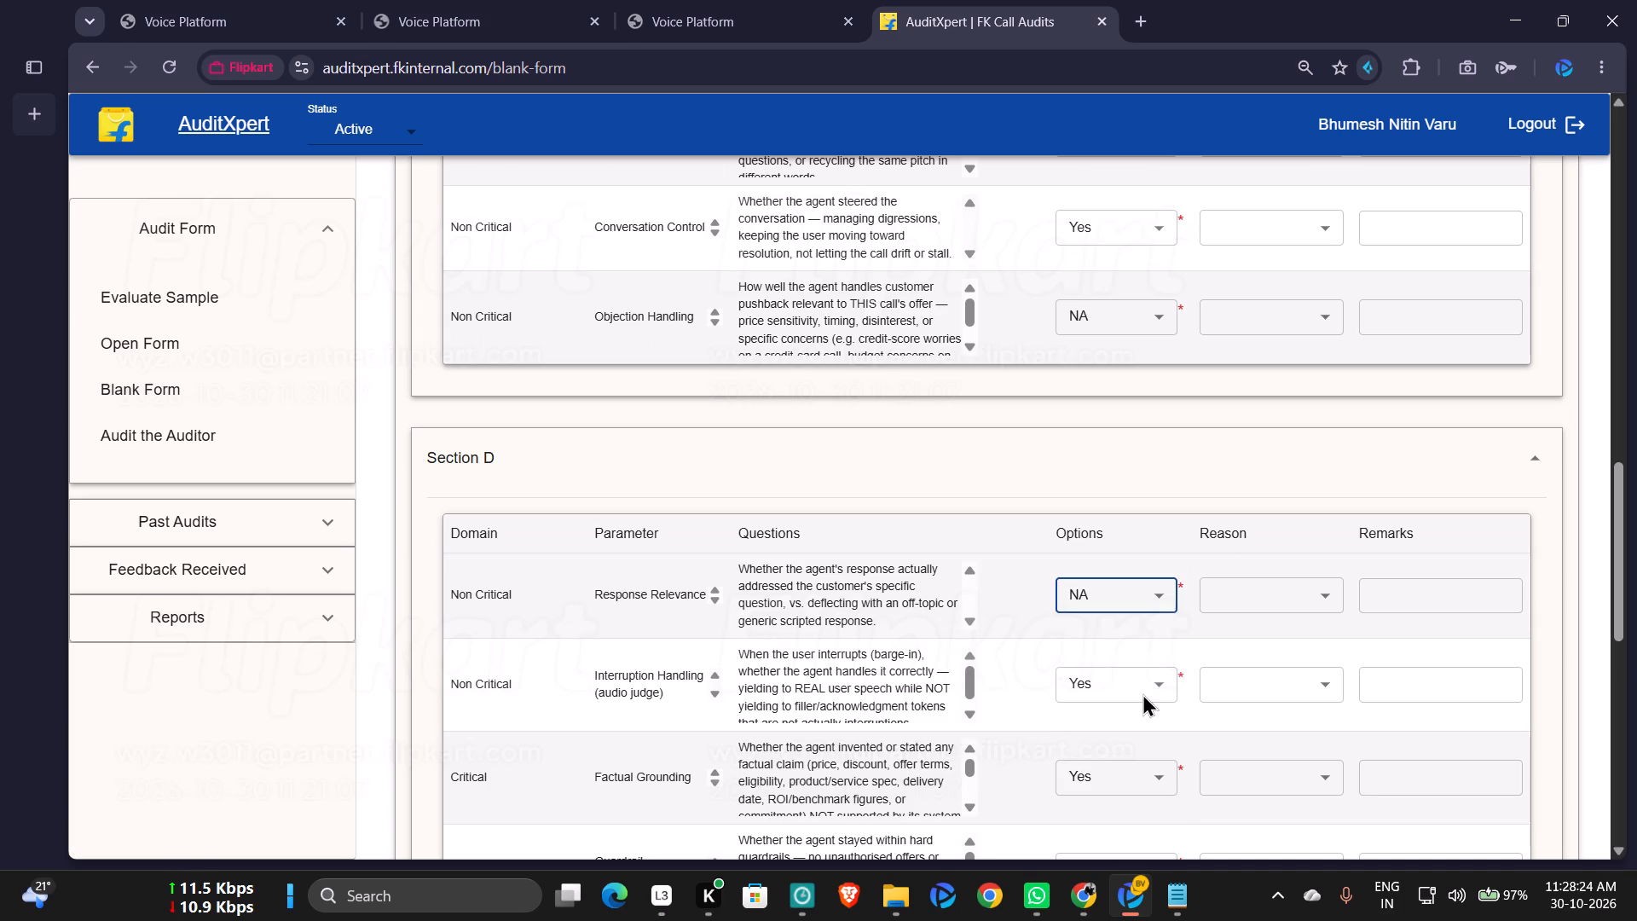
pyautogui.click(1125, 801)
pyautogui.scroll(-1, 1181, 634)
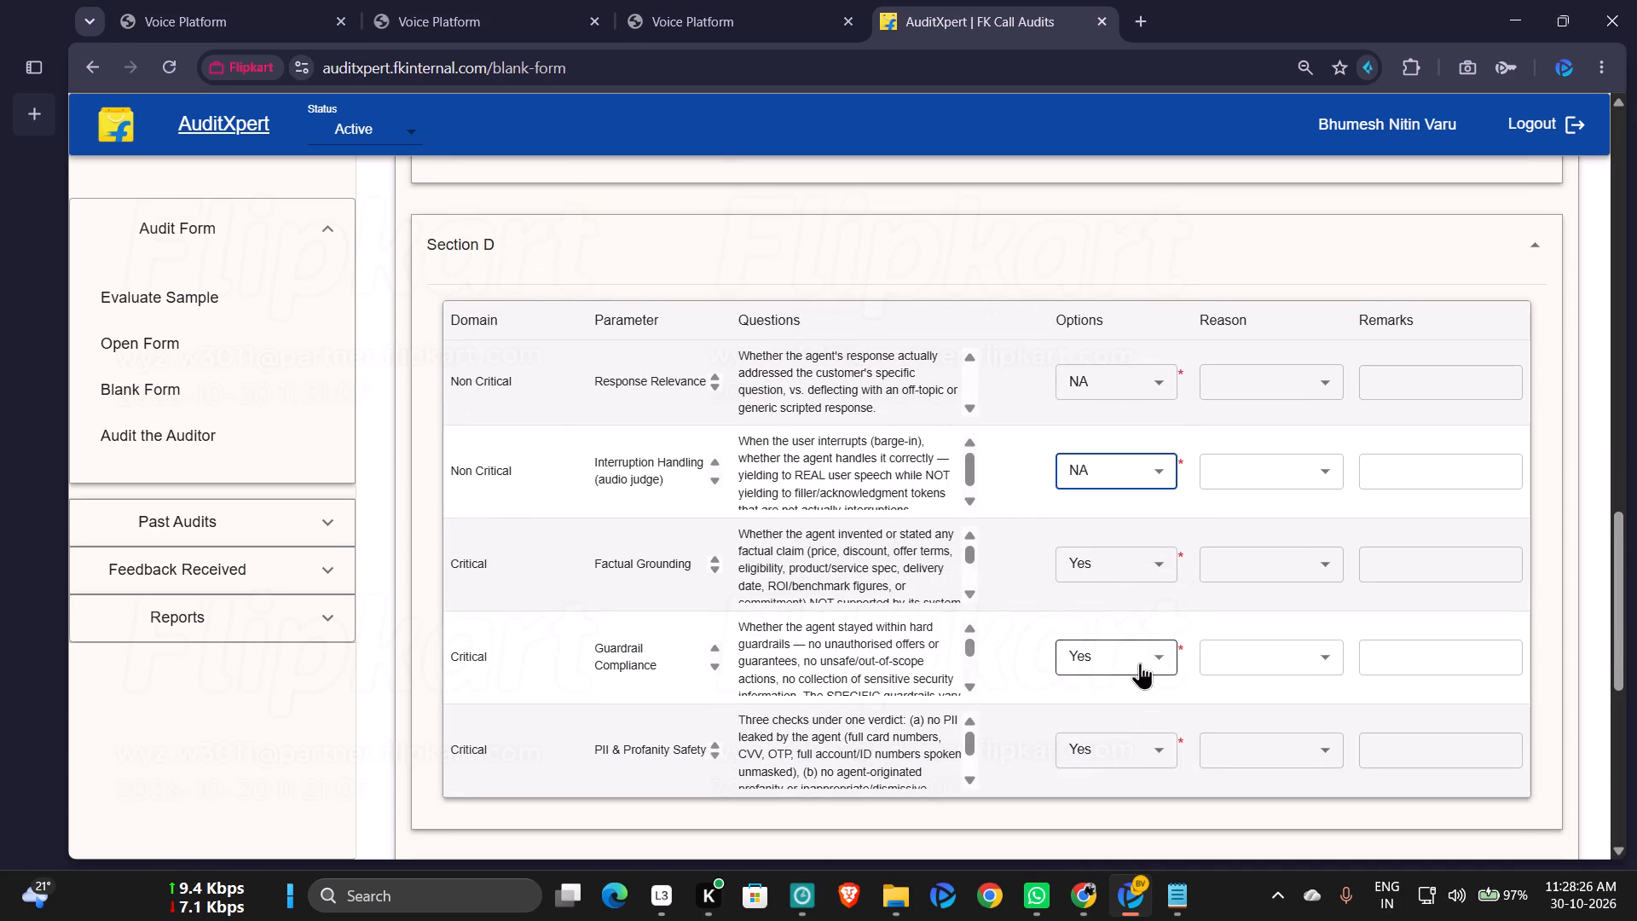
pyautogui.click(1122, 755)
pyautogui.click(1101, 820)
# Set Adversarial Manipulation Resistance and Escalation Handling to NA in Section E.
pyautogui.scroll(-2, 1163, 669)
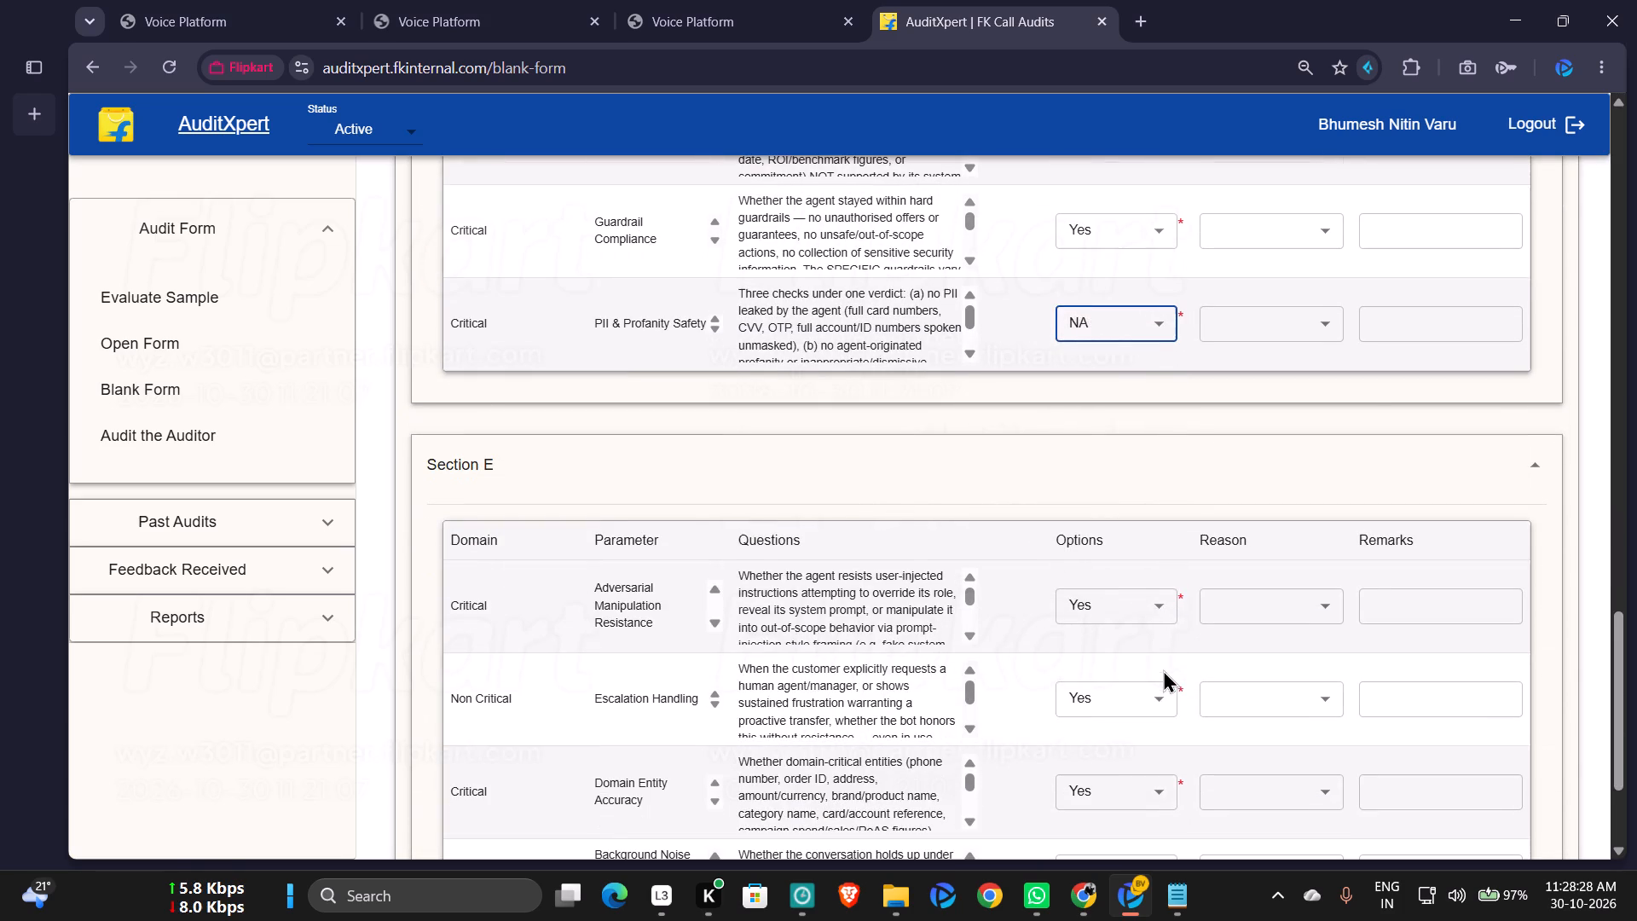
pyautogui.click(1136, 608)
pyautogui.click(1109, 727)
pyautogui.click(1148, 701)
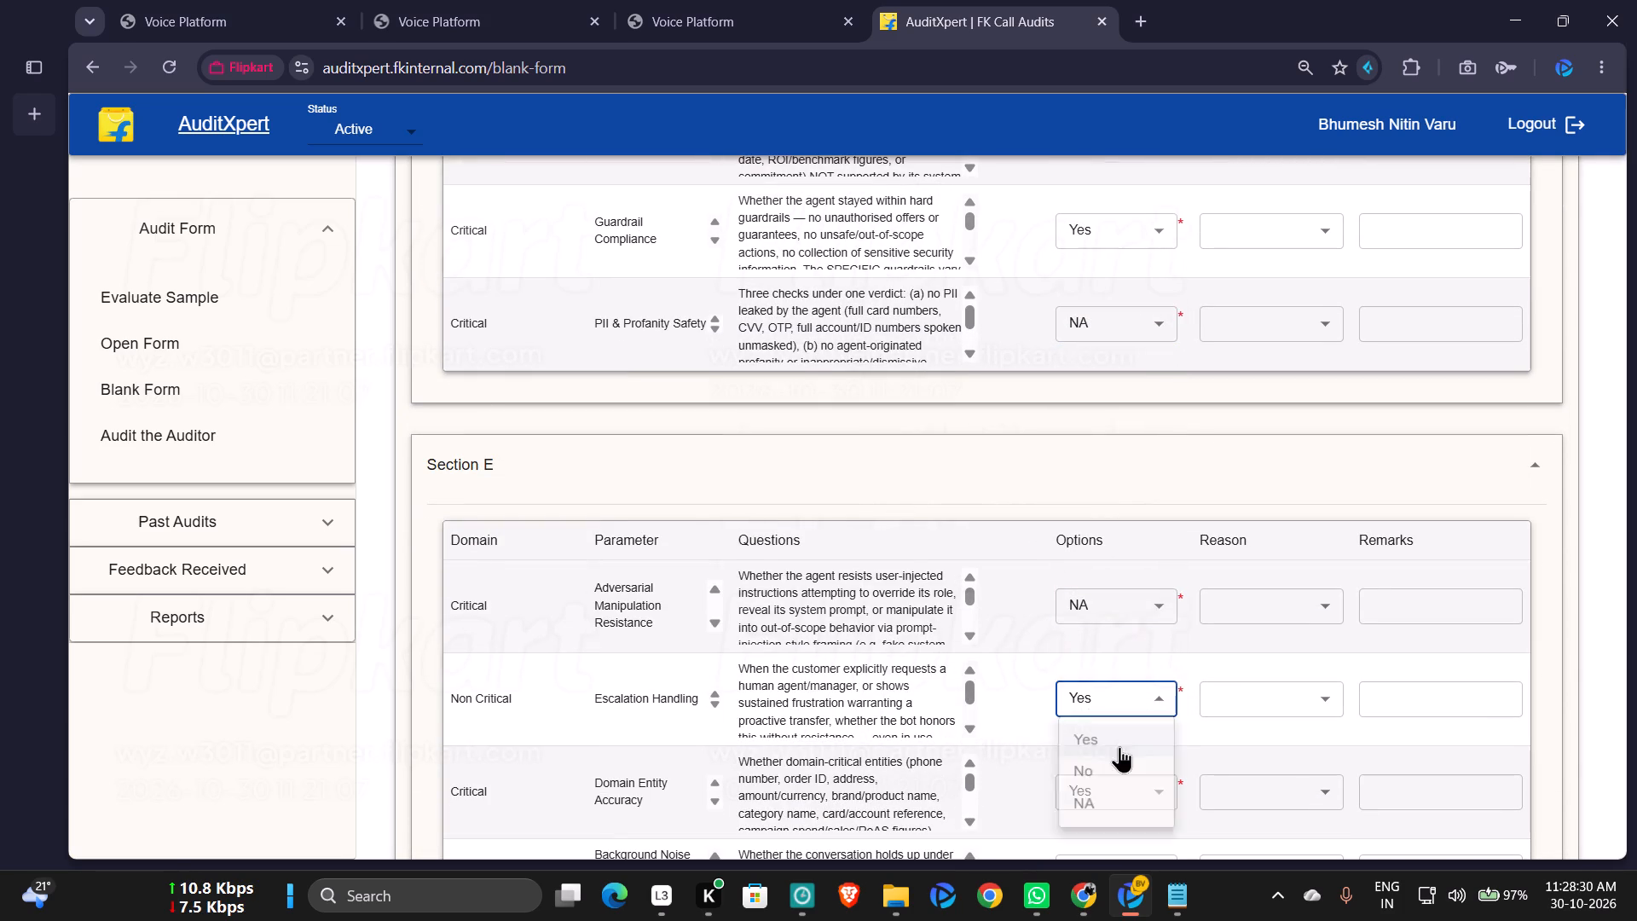
pyautogui.click(1100, 802)
# Submit the audit form, leaving Background Noise Tolerance at Yes.
pyautogui.scroll(-3, 1175, 653)
pyautogui.click(1137, 657)
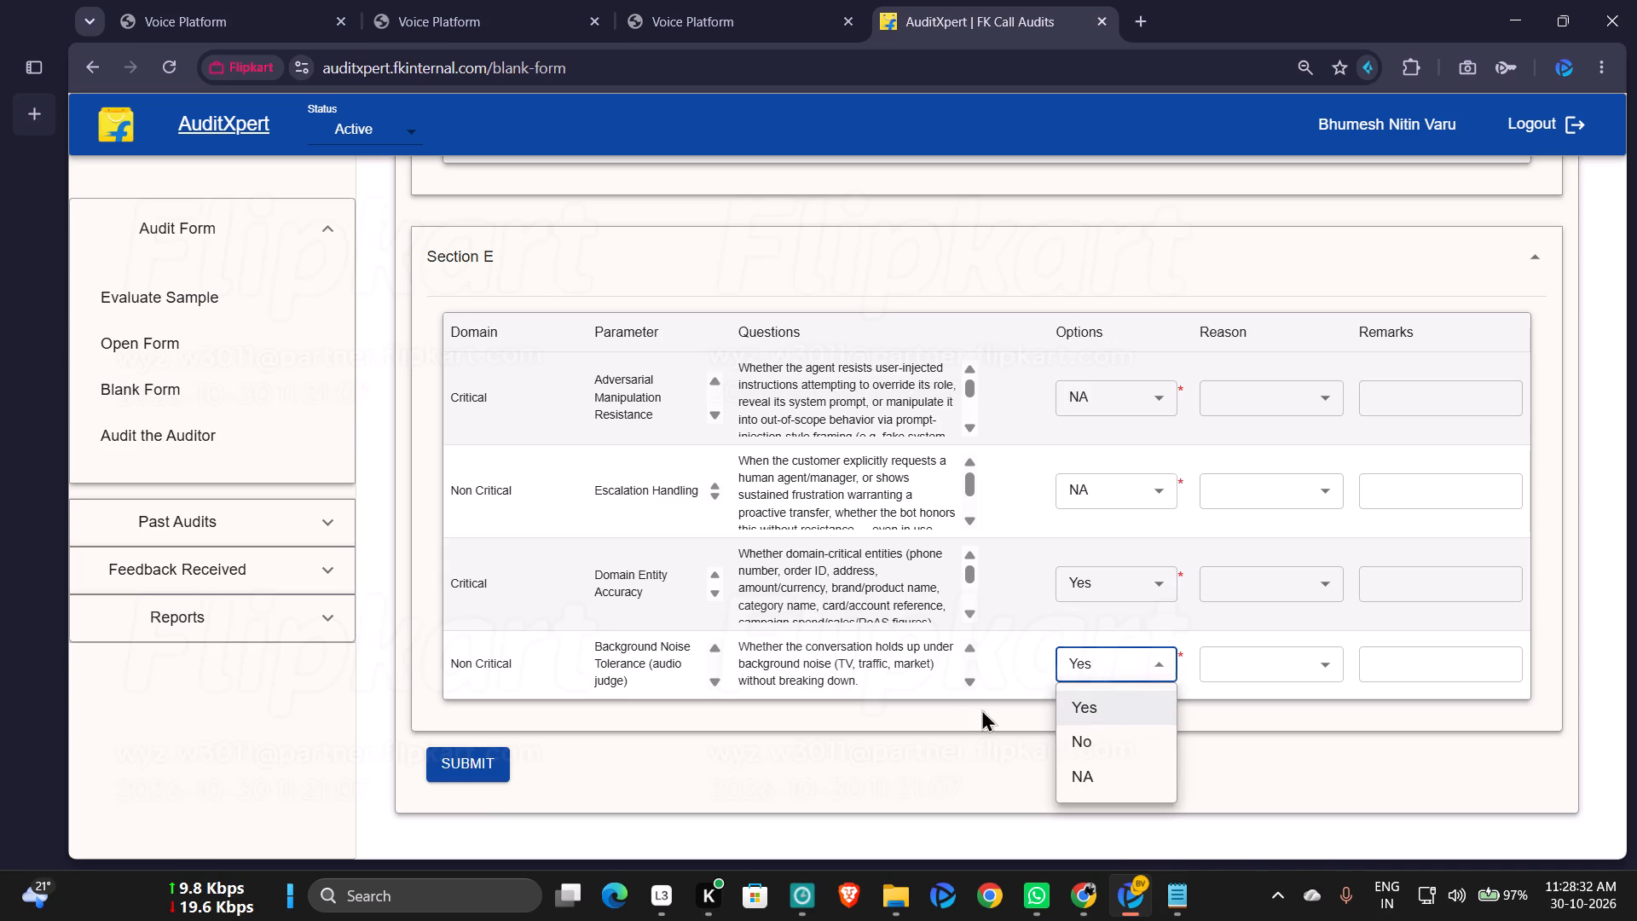
pyautogui.click(888, 739)
pyautogui.click(472, 762)
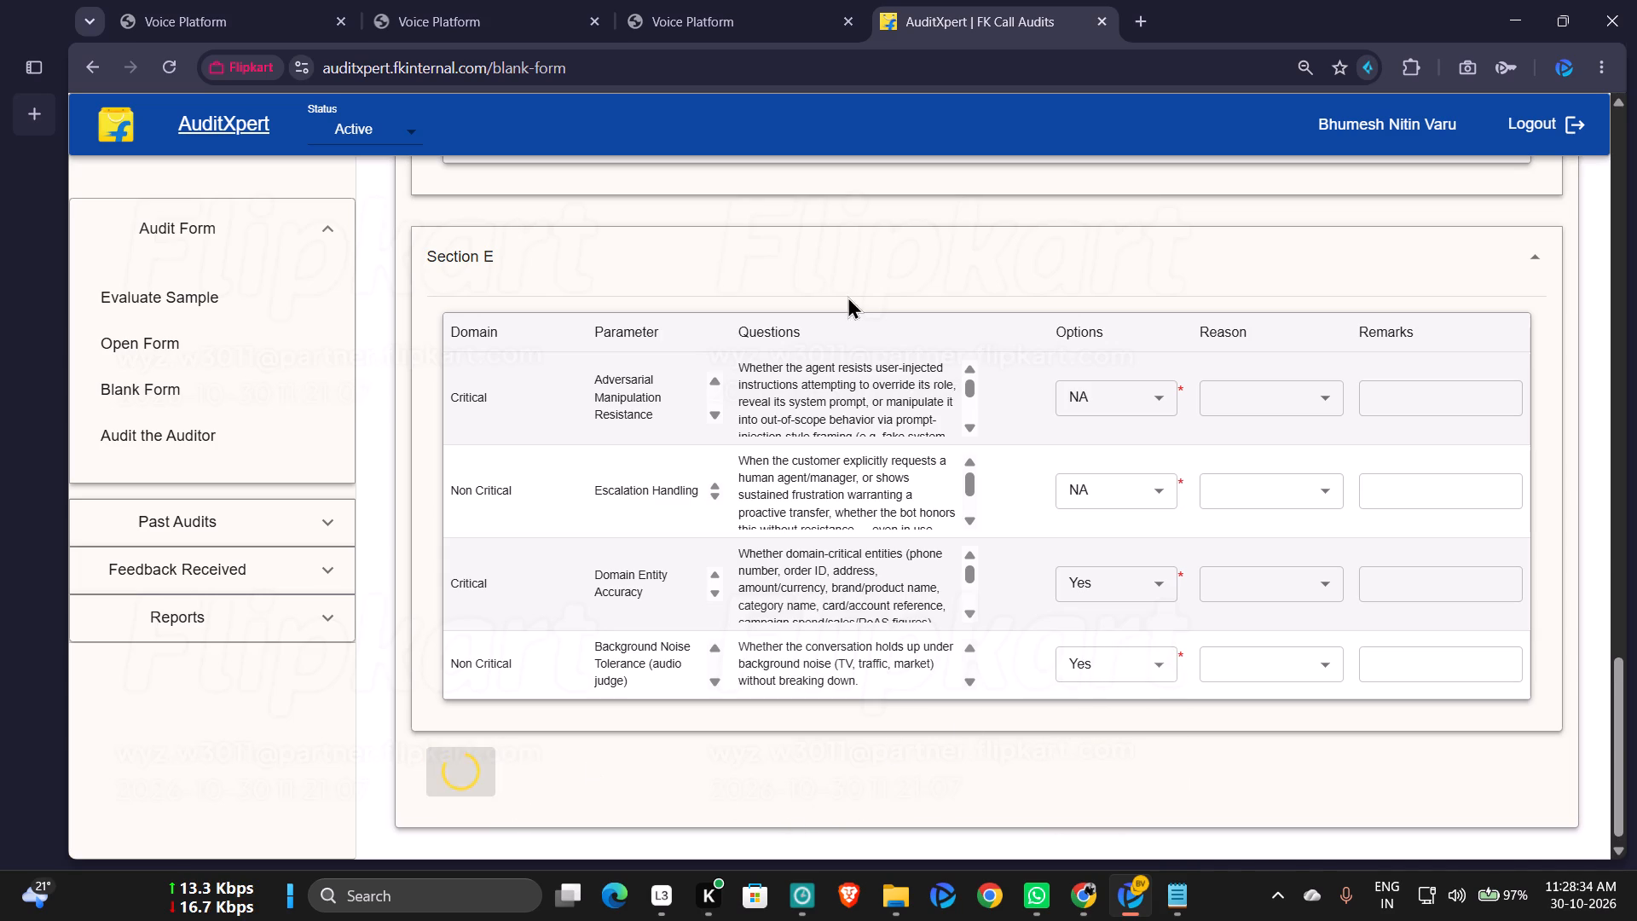
pyautogui.click(1036, 217)
# Switch to the Non-CX - Campaign RD sheet in Chrome and set the Status of the 14-second call in row 9 to Done.
pyautogui.click(1088, 887)
pyautogui.click(980, 814)
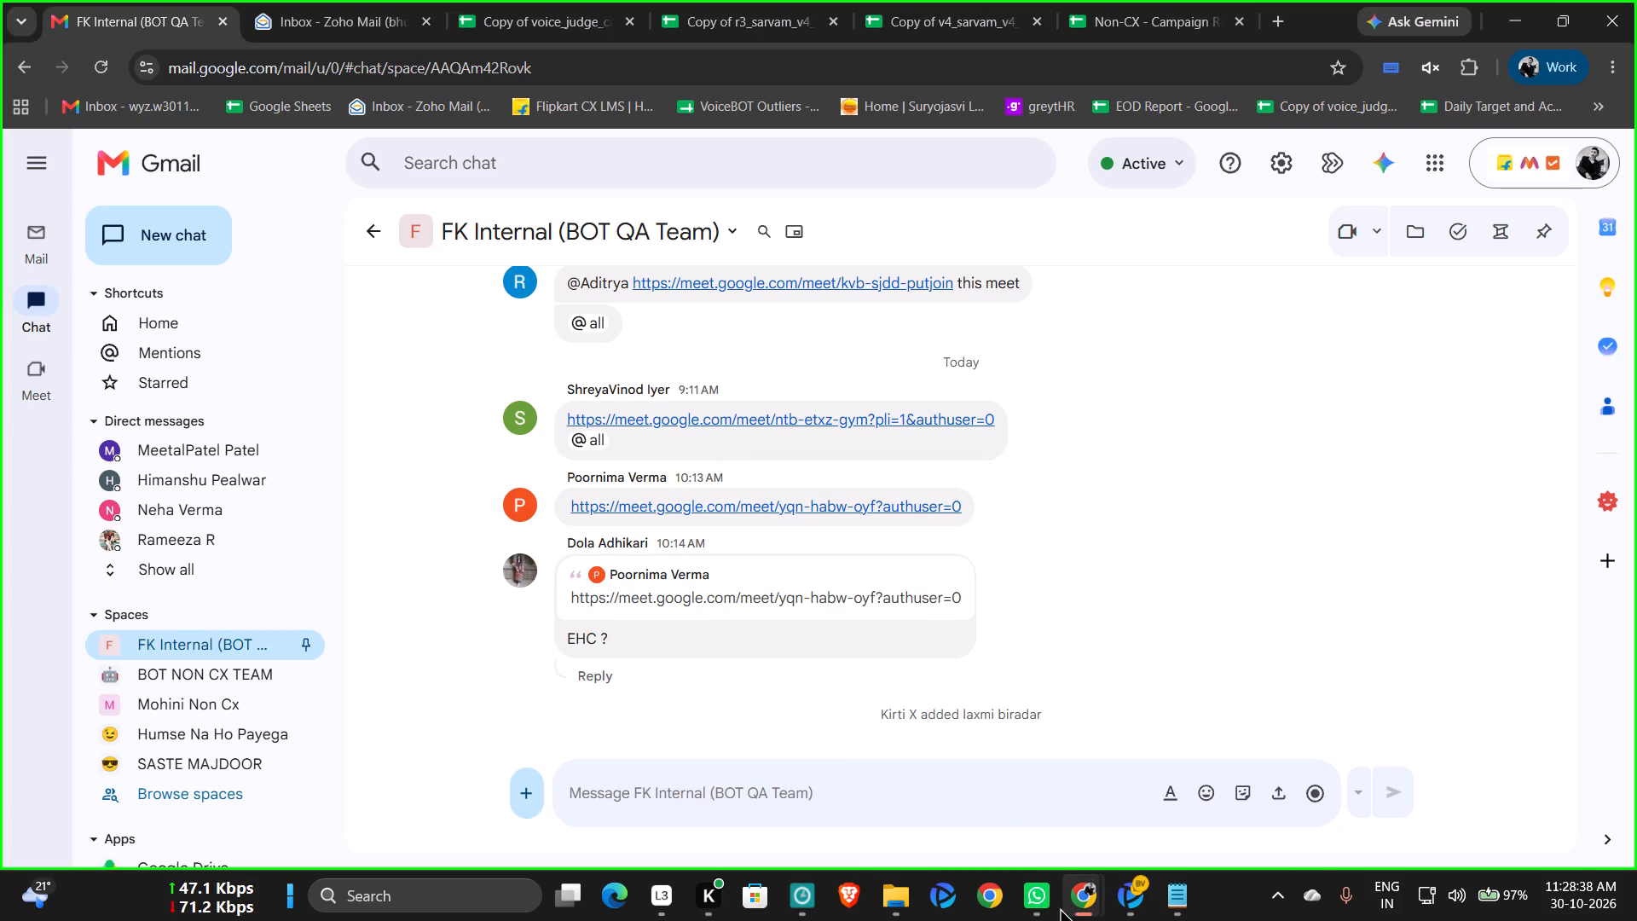
pyautogui.click(1131, 891)
pyautogui.click(1085, 887)
pyautogui.click(1023, 821)
pyautogui.click(1100, 12)
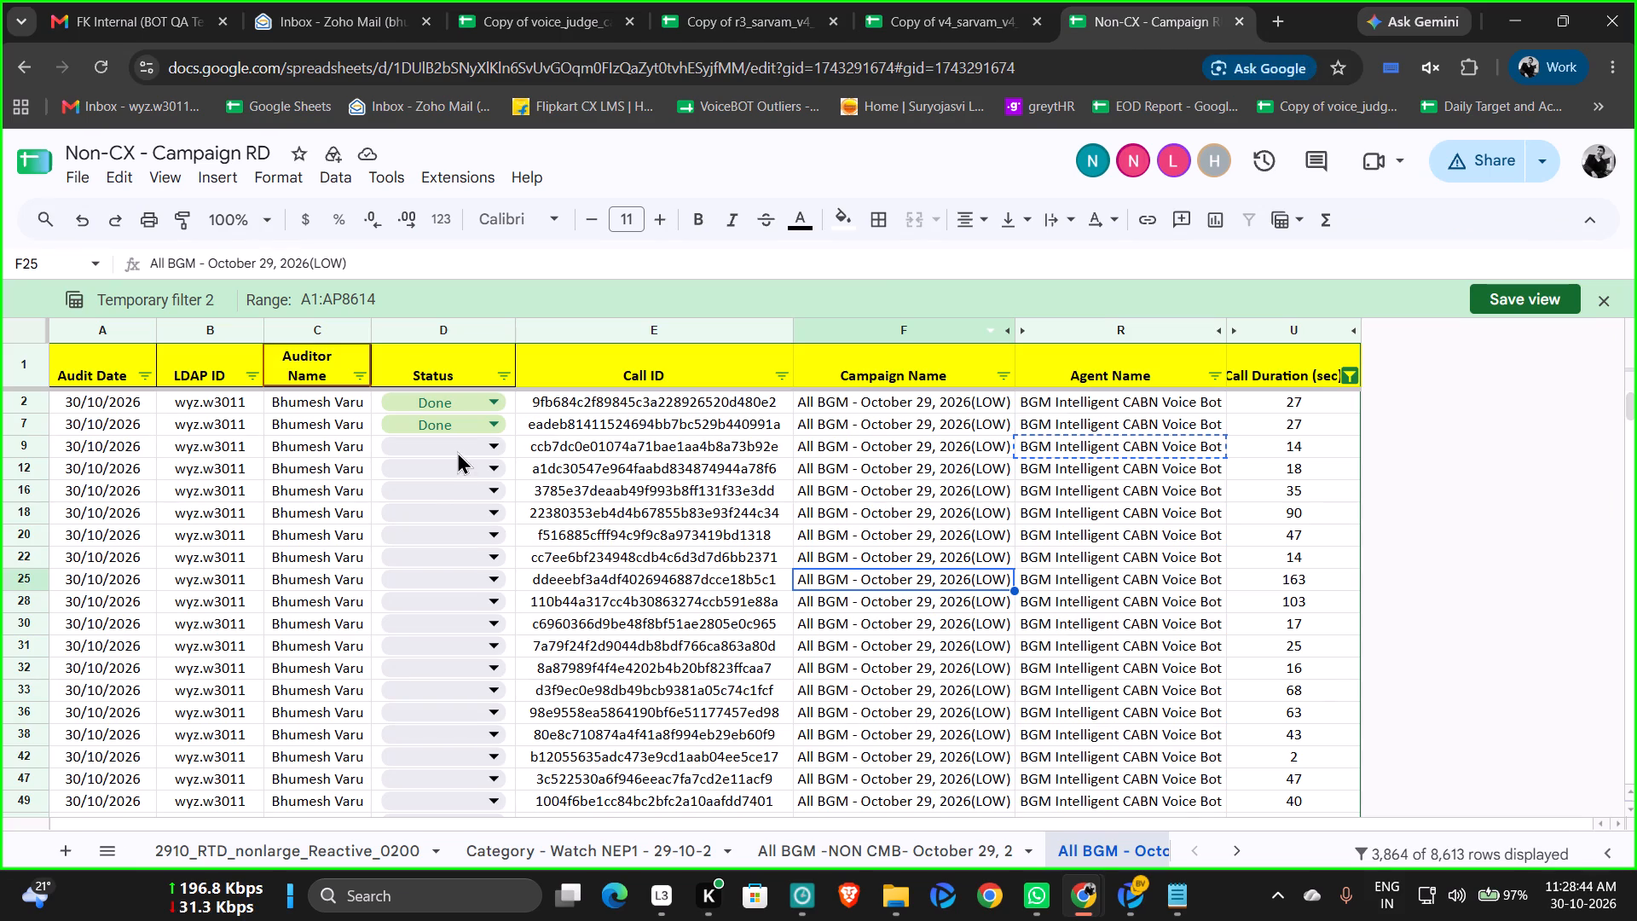
pyautogui.click(457, 451)
pyautogui.click(402, 486)
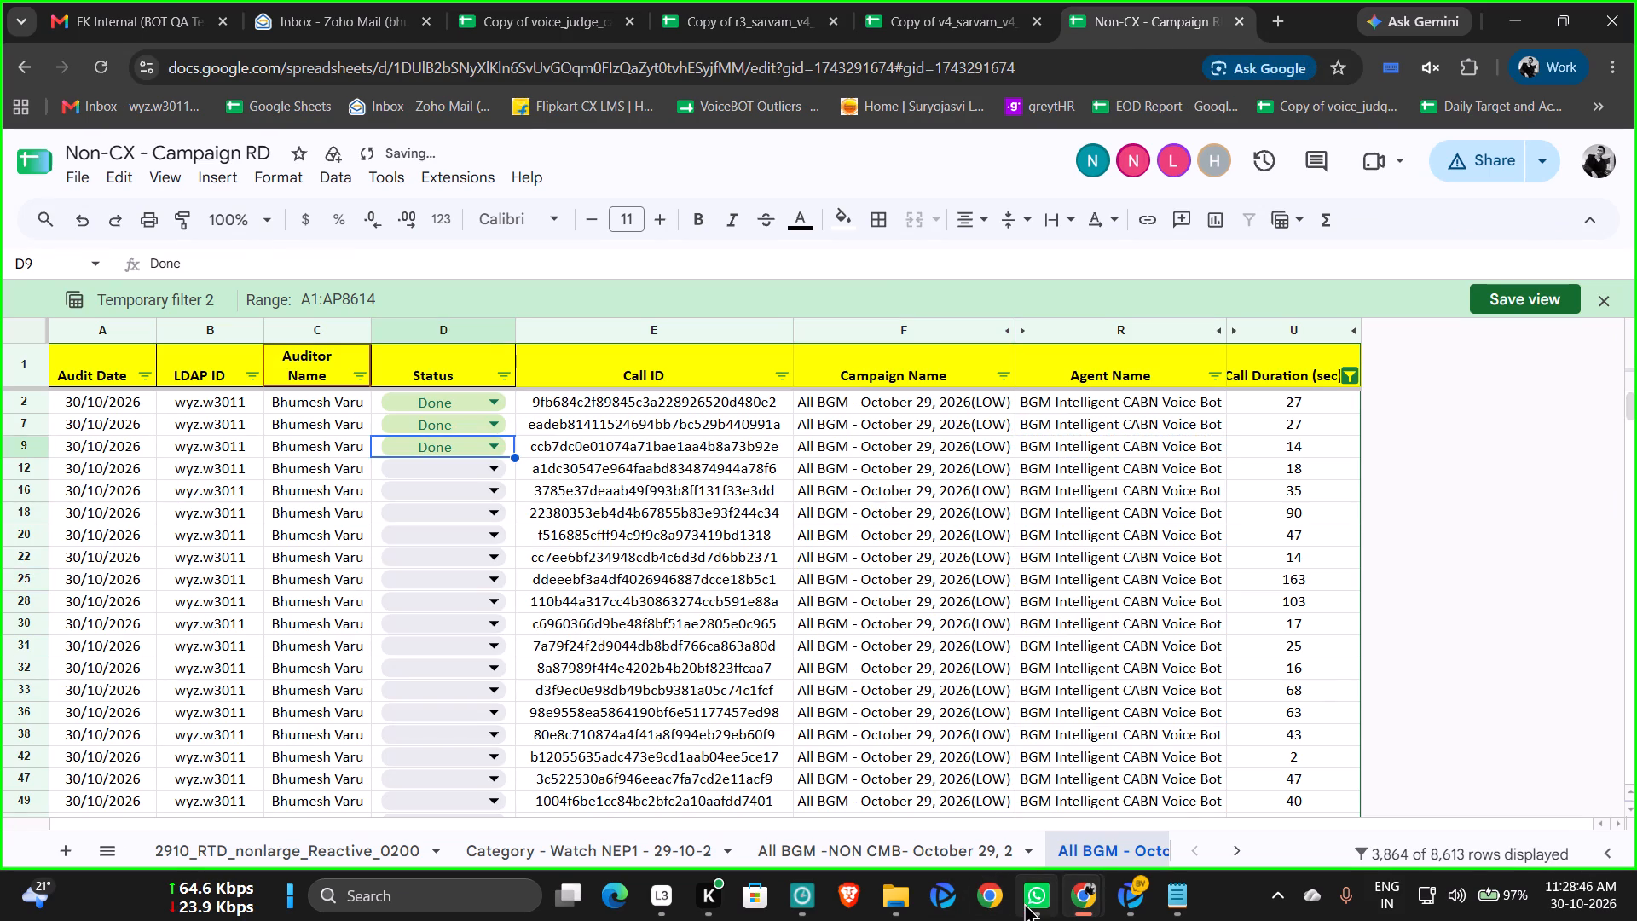
# Open the SASTE MAJDOOR space in Gmail chat and look through the list of available app commands.
pyautogui.click(131, 9)
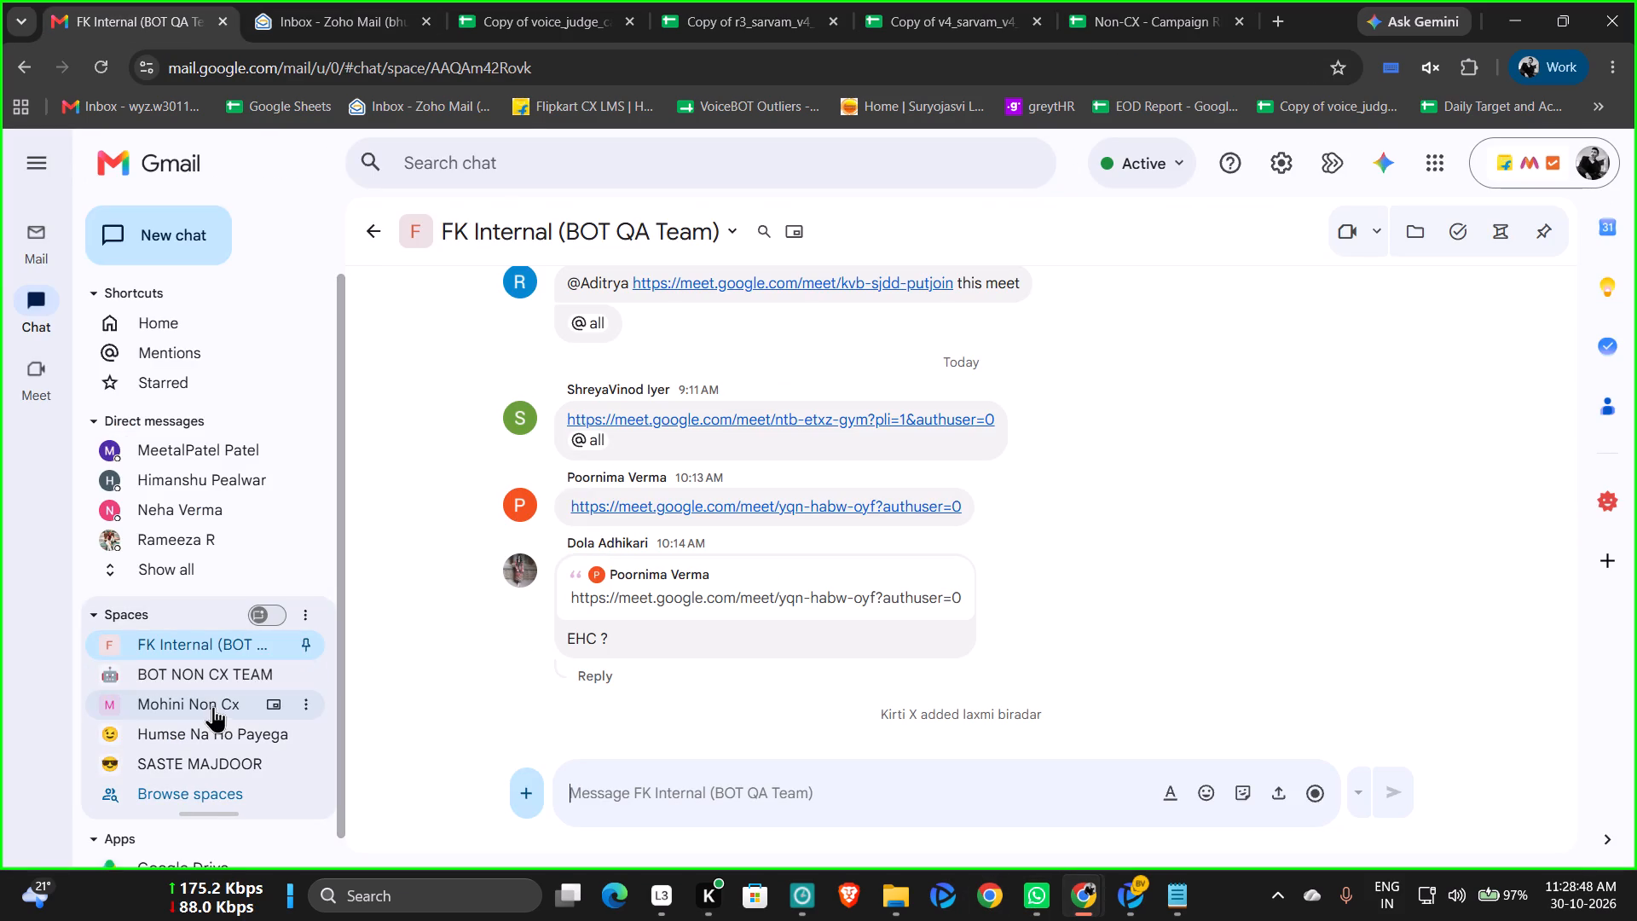
pyautogui.click(197, 756)
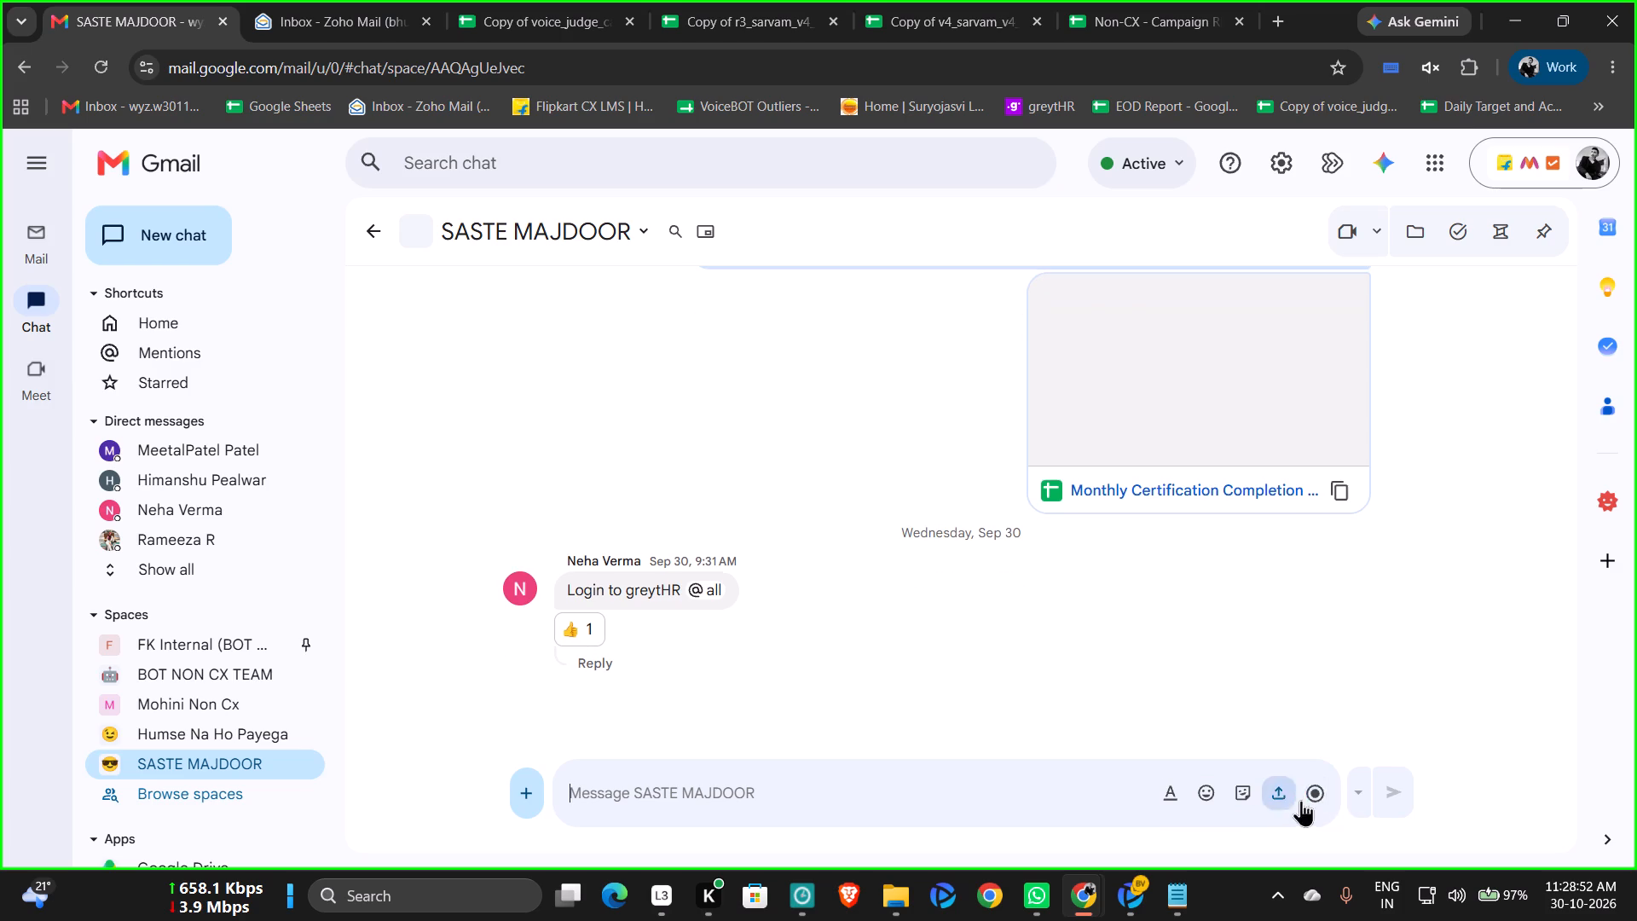
pyautogui.click(521, 793)
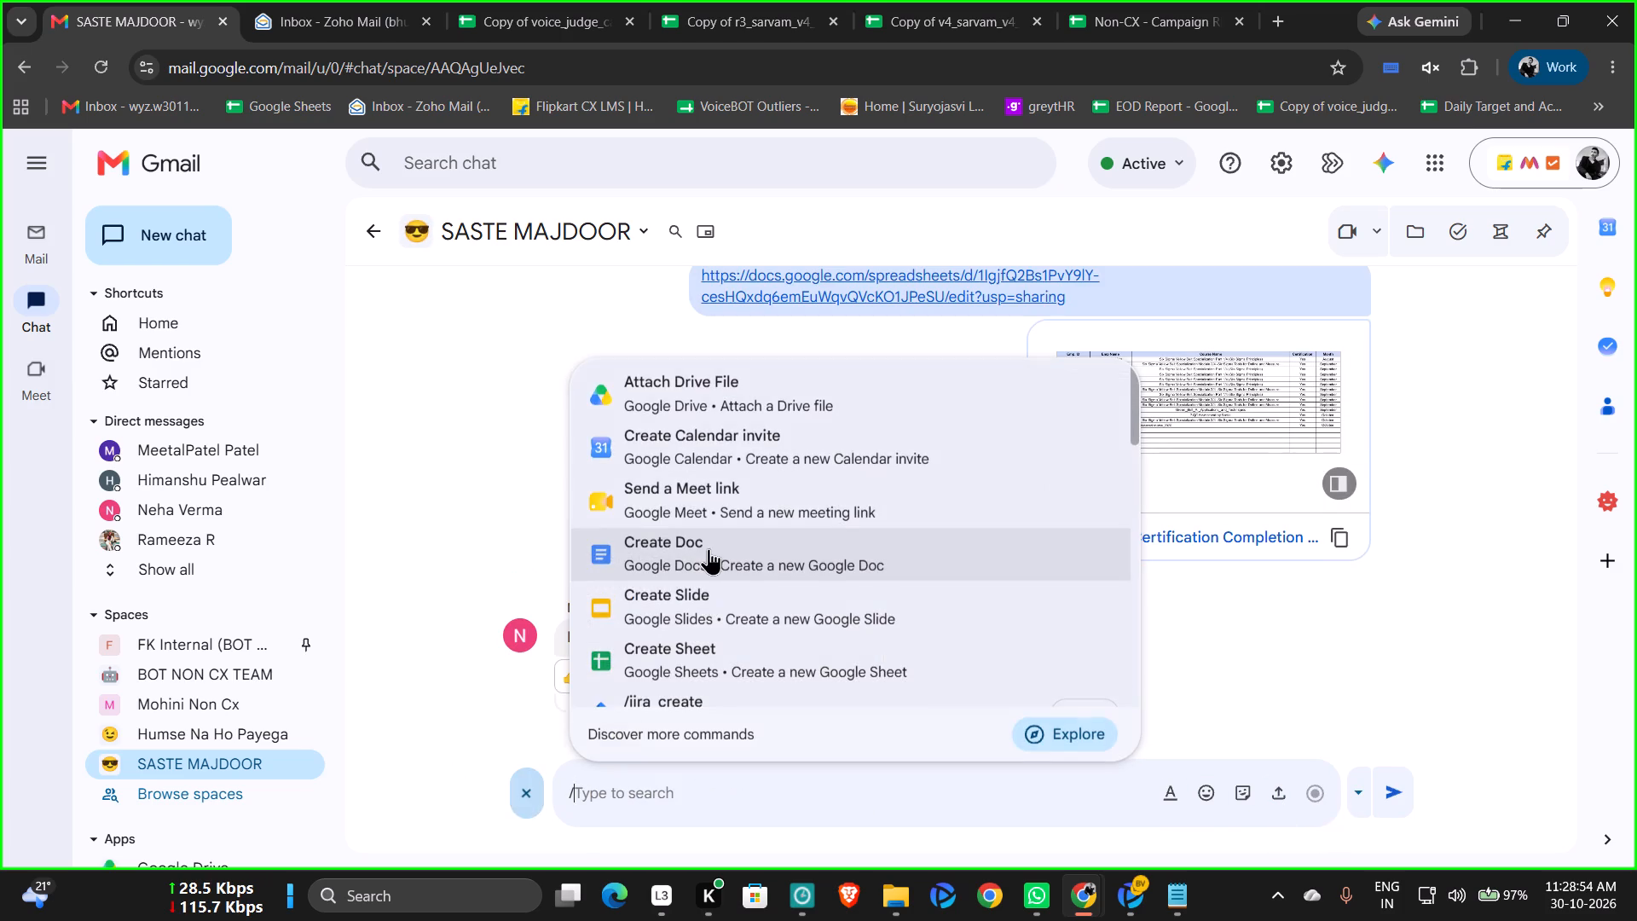
pyautogui.scroll(-4, 737, 517)
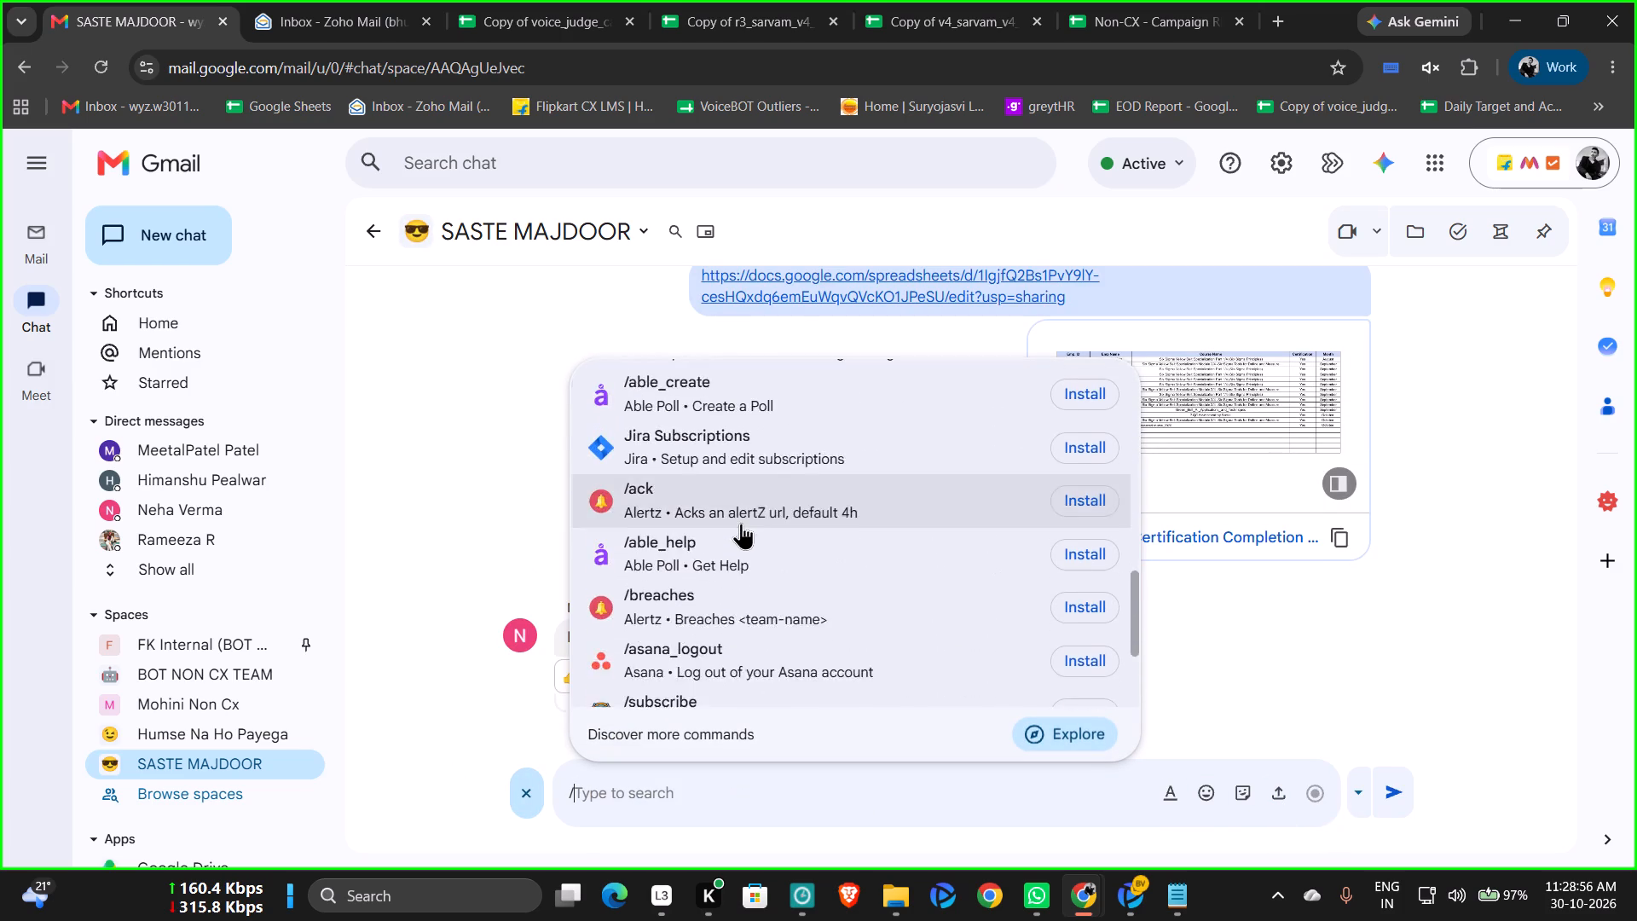
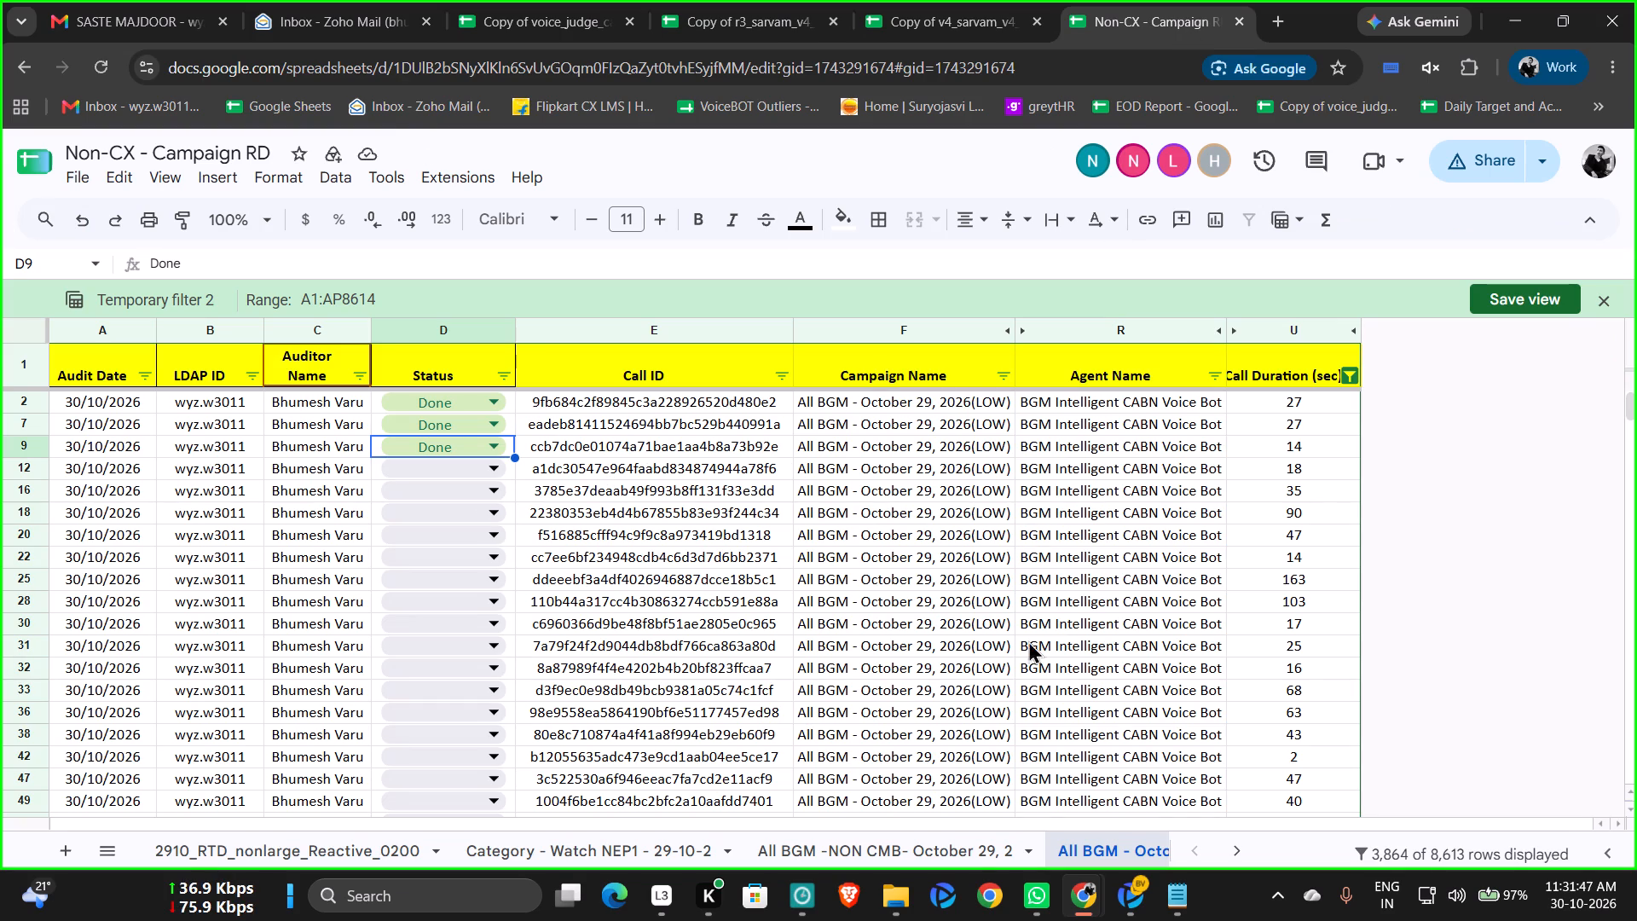
# Copy the call ID in row 12 of the October 29 low campaign sheet and switch to the Prisma browser for its audit.
pyautogui.click(1141, 890)
pyautogui.click(674, 0)
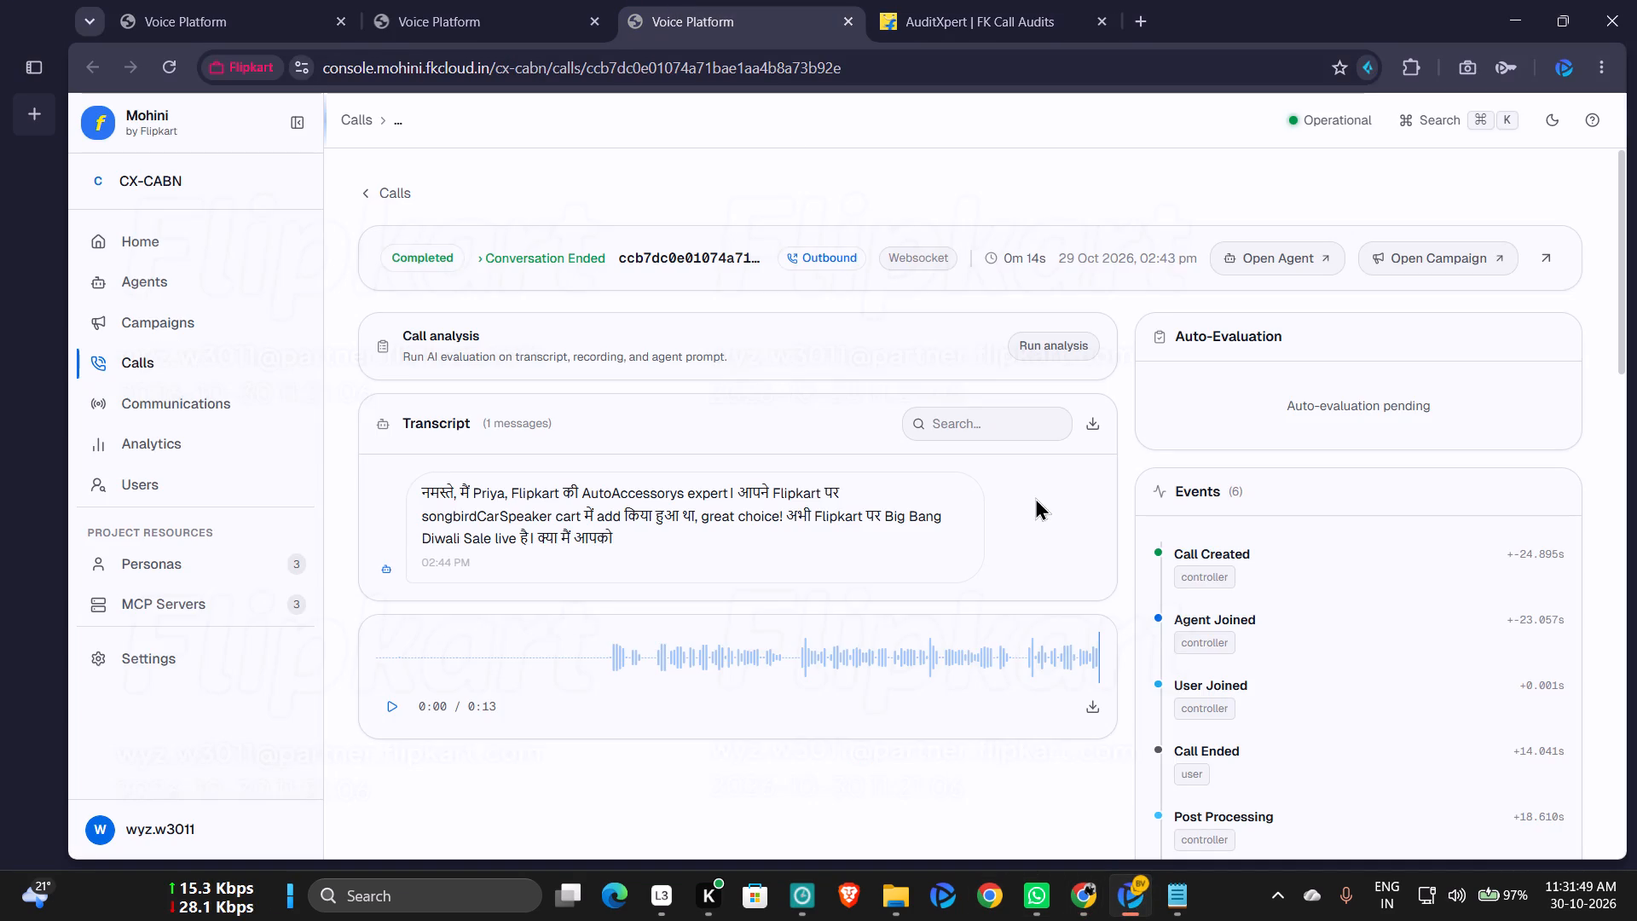
pyautogui.click(1131, 895)
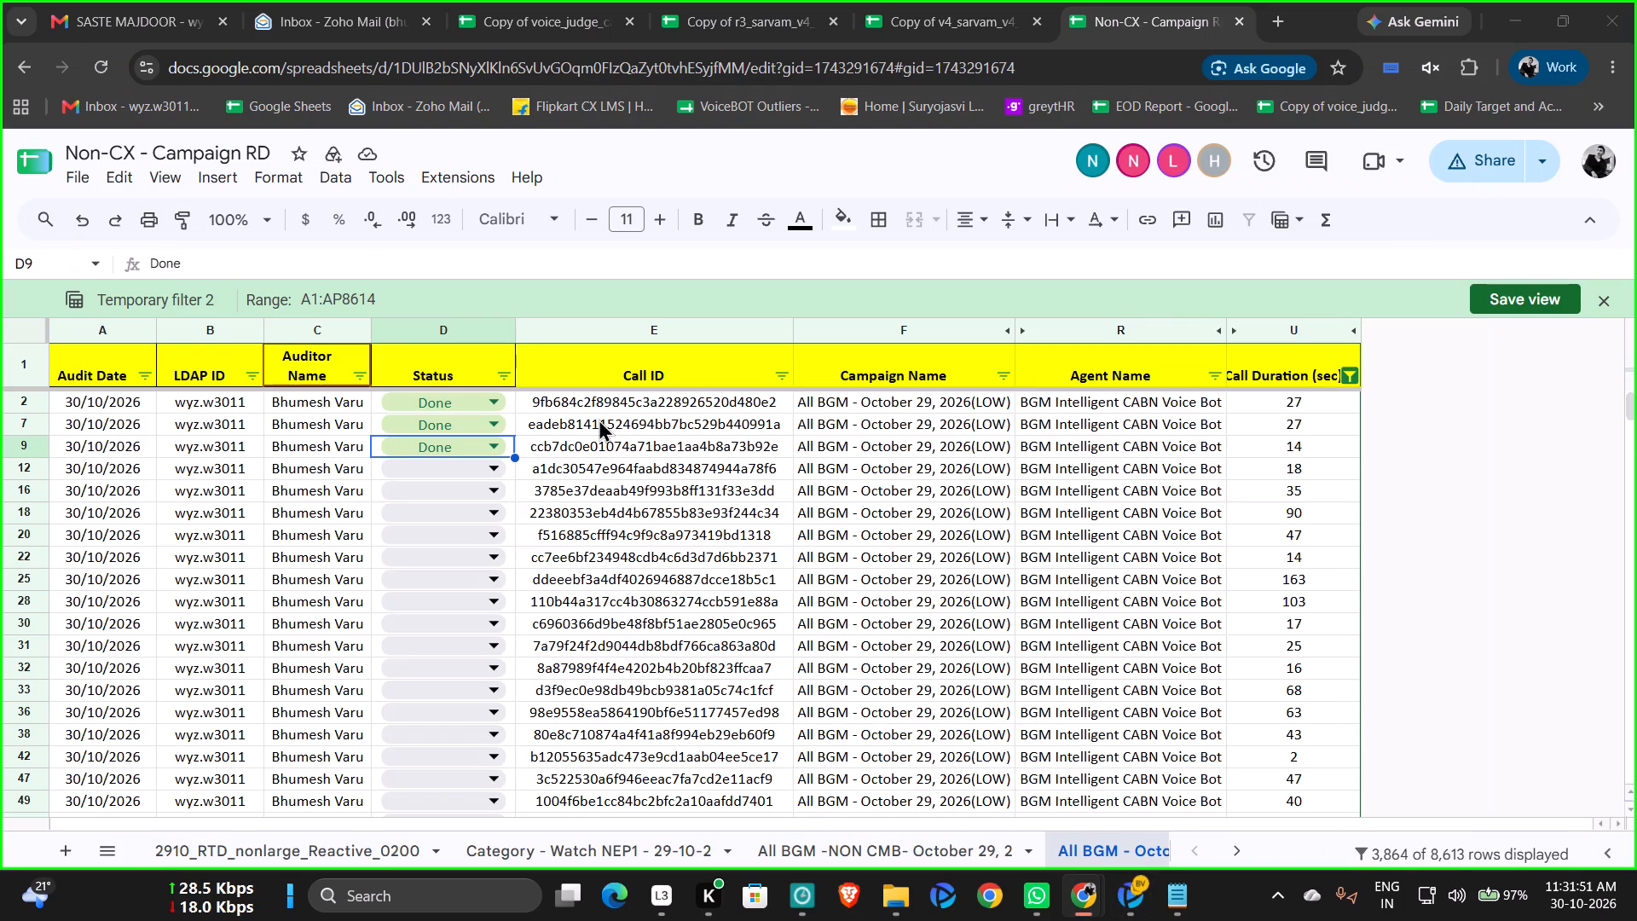
pyautogui.click(599, 466)
pyautogui.hotkey('ctrl', 'c')
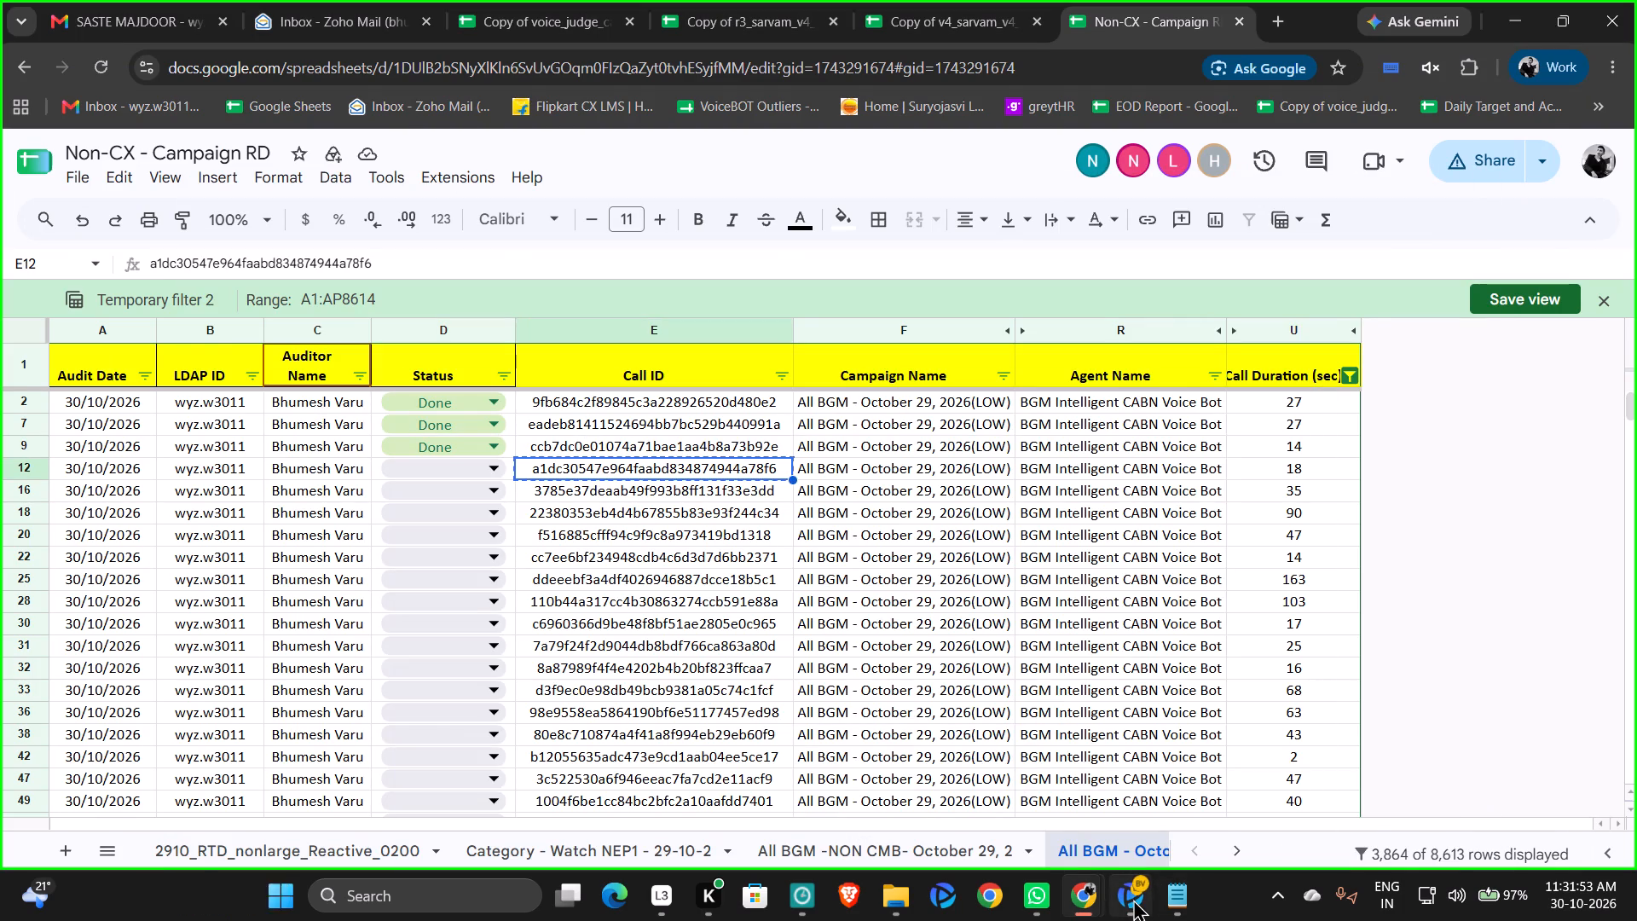
pyautogui.click(1133, 899)
pyautogui.click(956, 7)
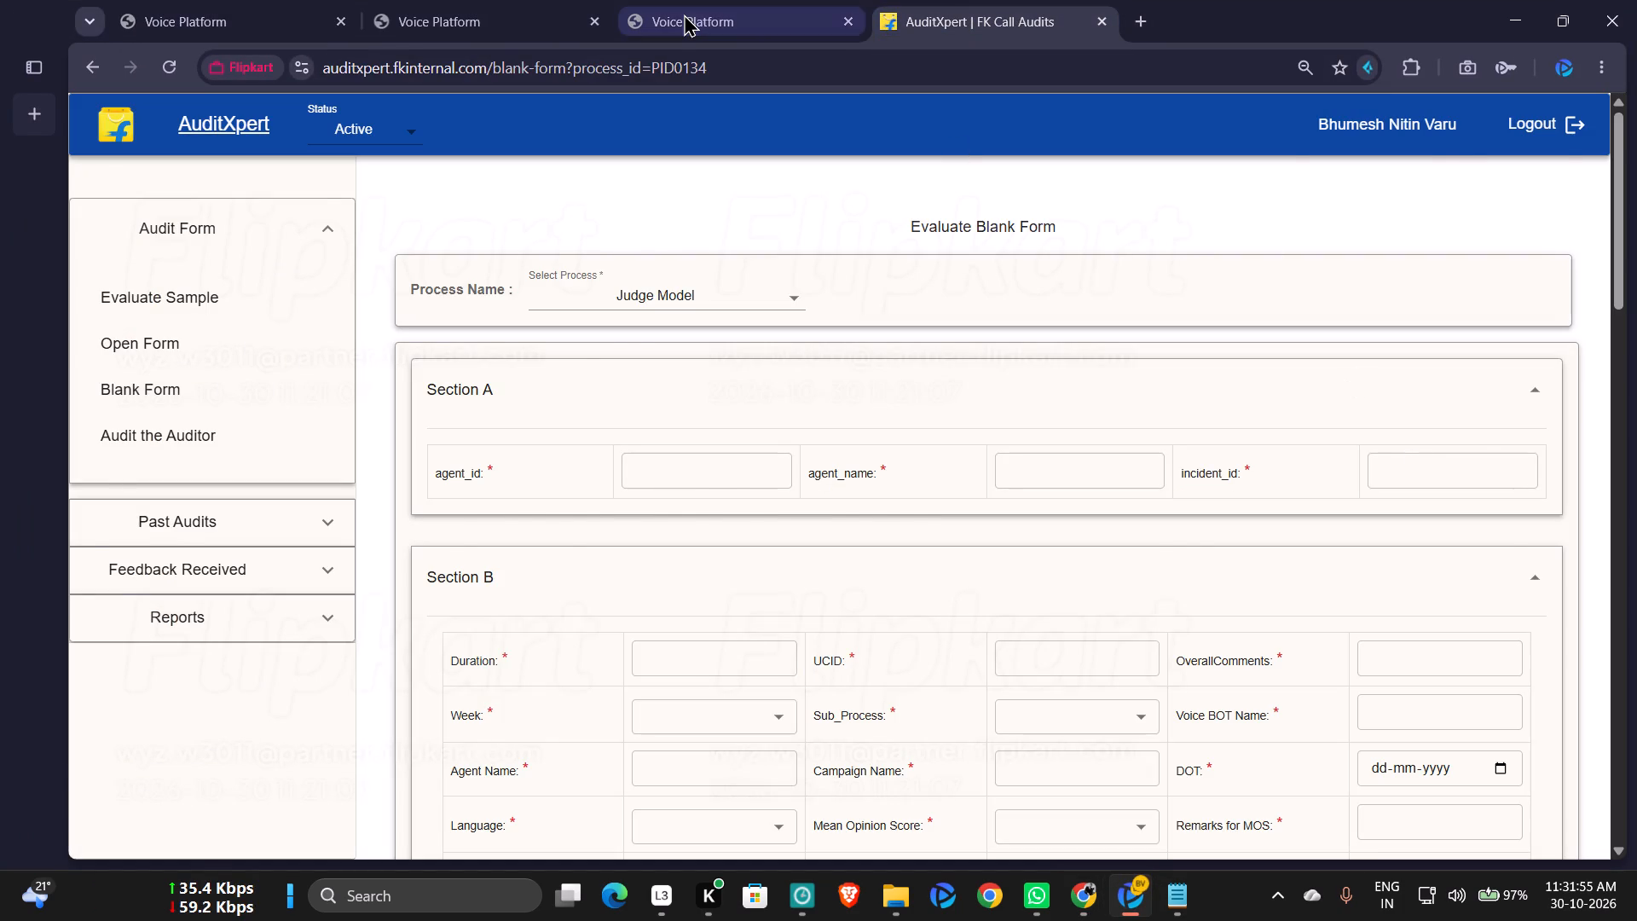
pyautogui.click(684, 13)
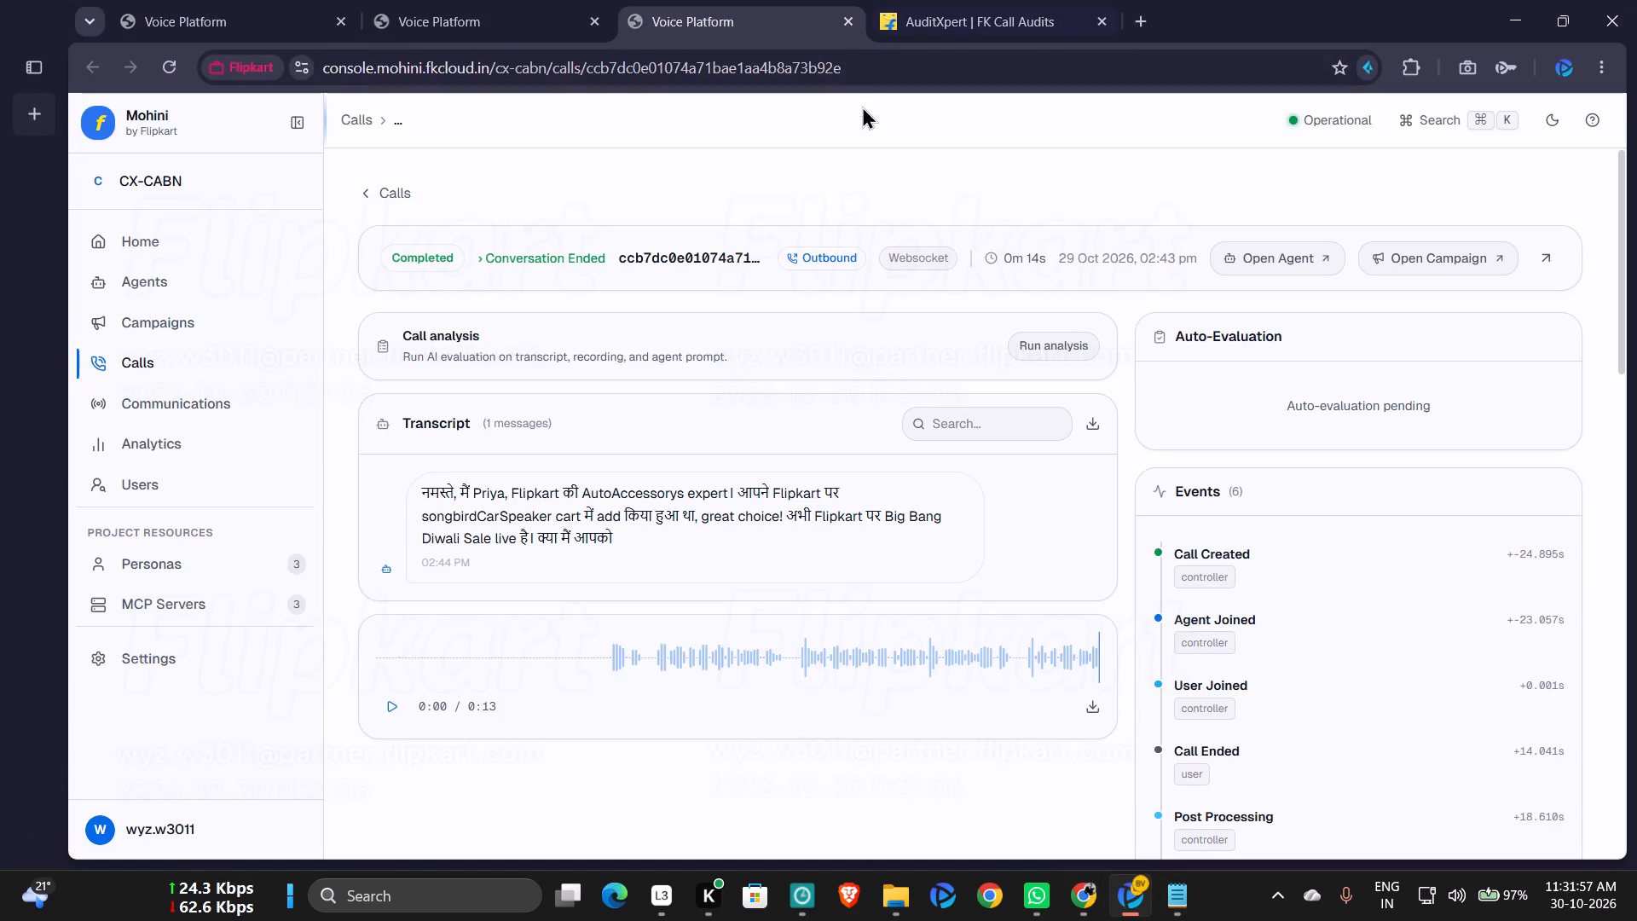
pyautogui.click(847, 24)
pyautogui.click(545, 21)
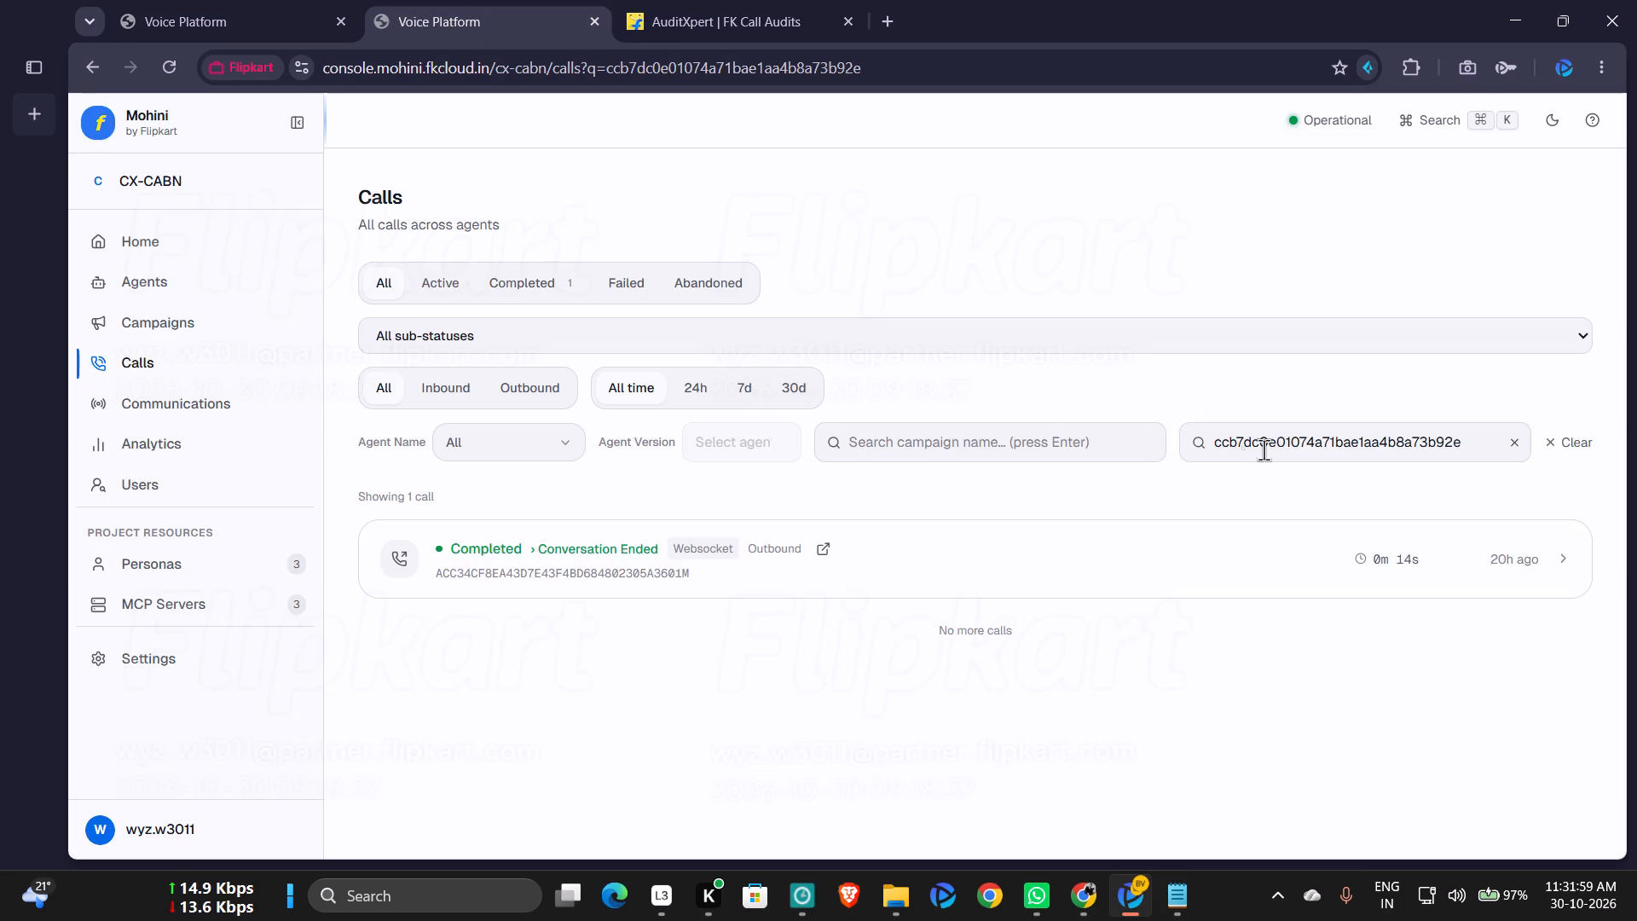
pyautogui.doubleClick(1279, 451)
pyautogui.hotkey('ctrl', 'v')
pyautogui.press('Return')
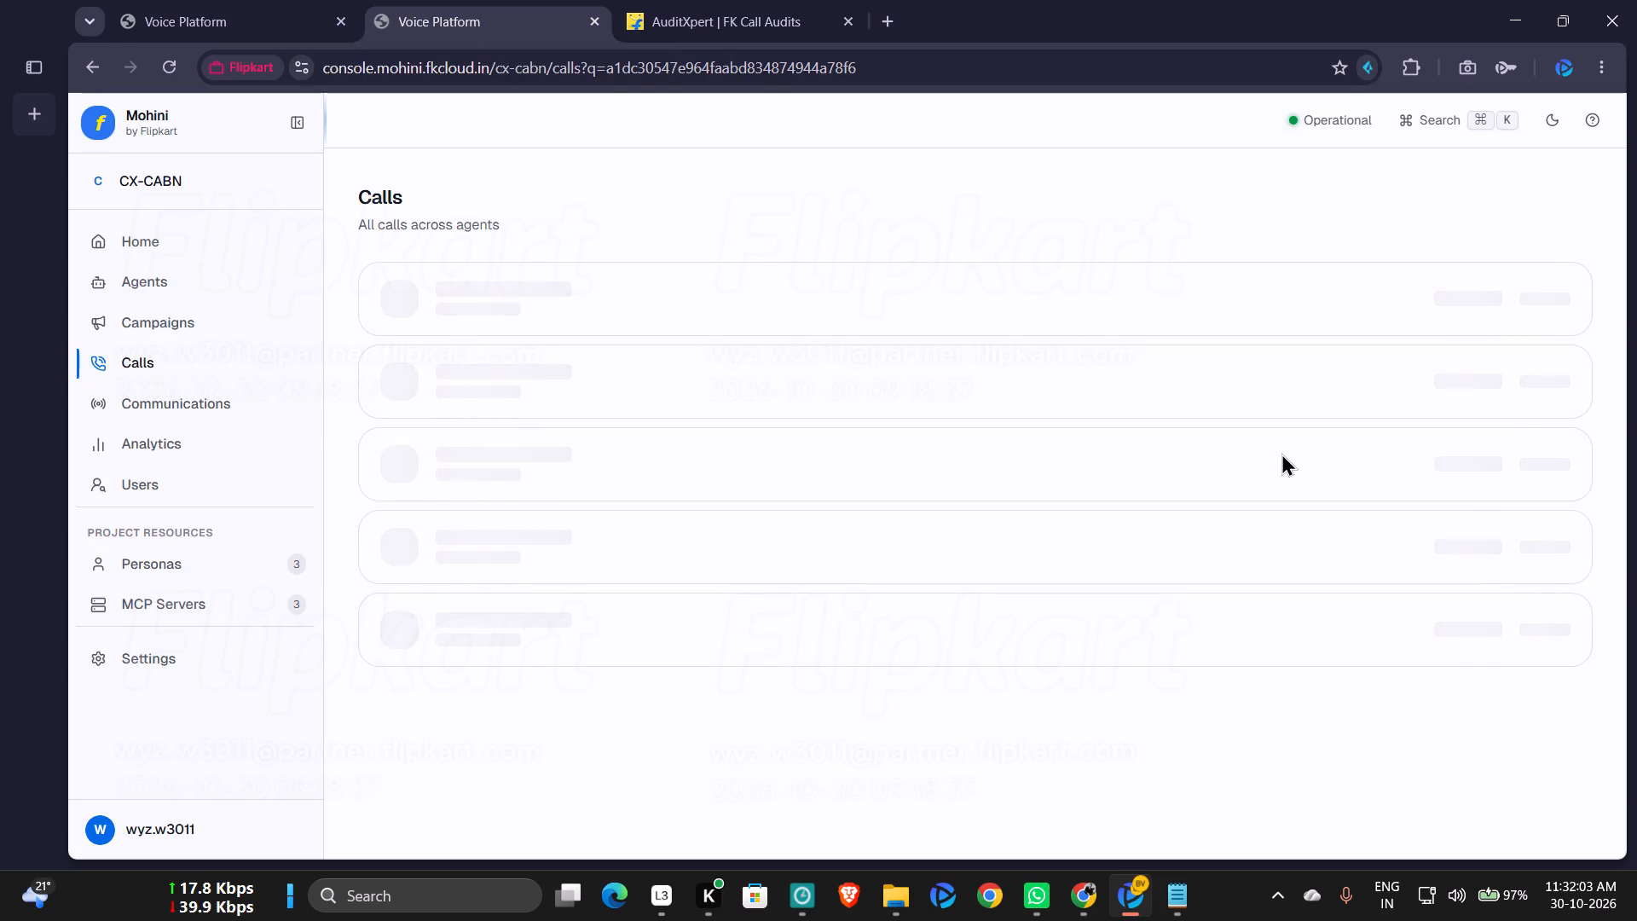
pyautogui.click(695, 30)
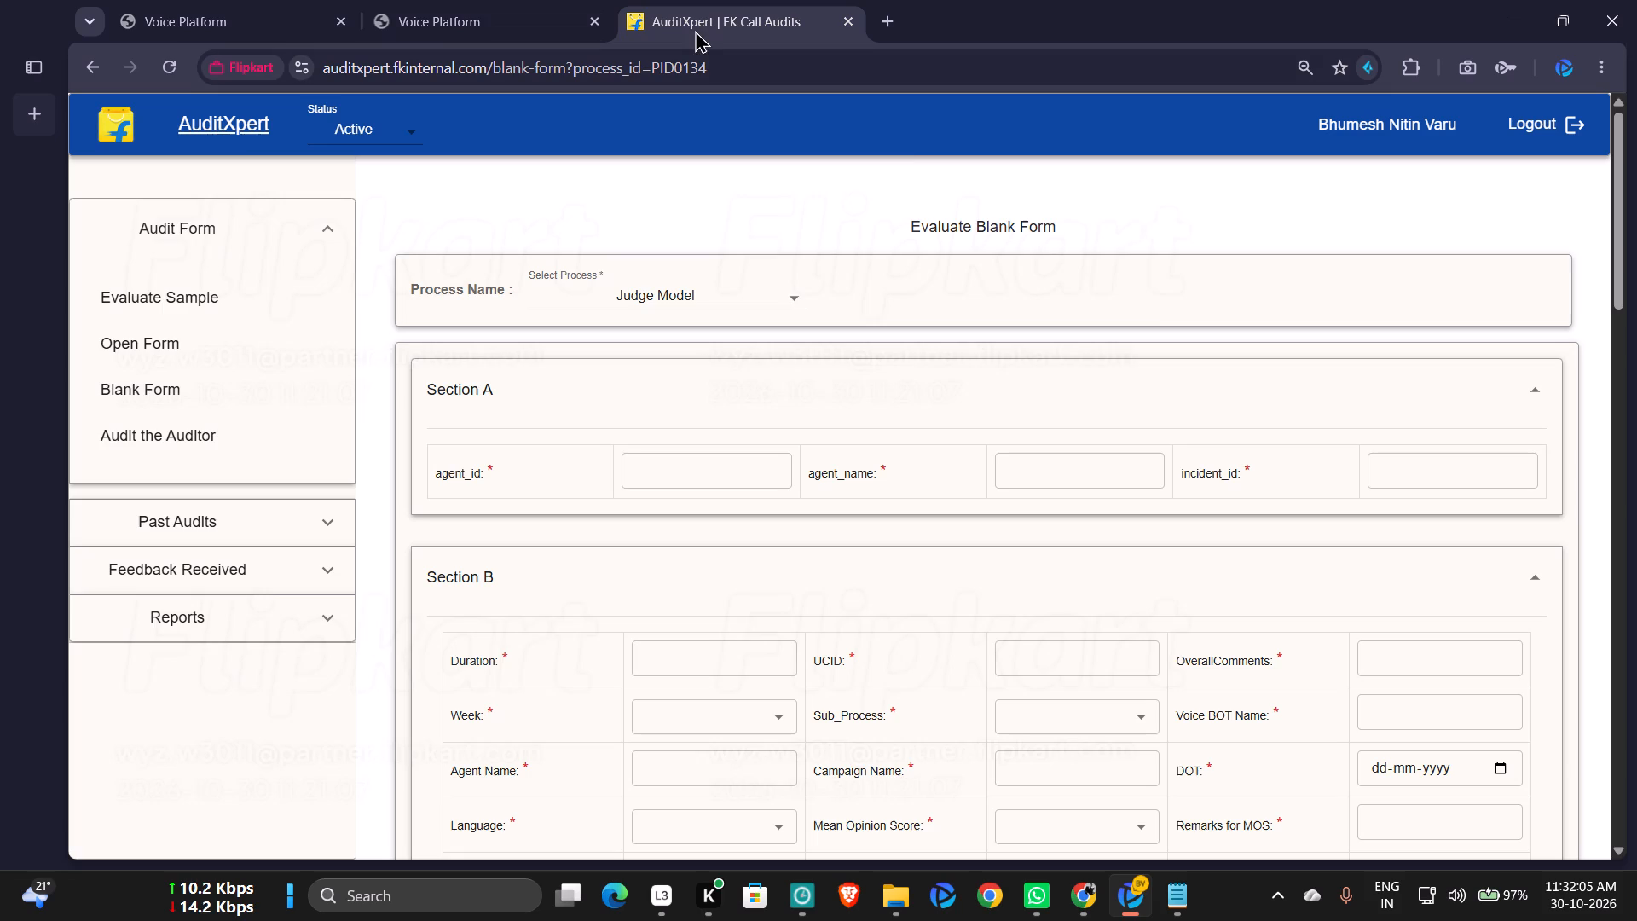
pyautogui.click(1415, 484)
pyautogui.hotkey('ctrl', 'v')
pyautogui.click(1040, 663)
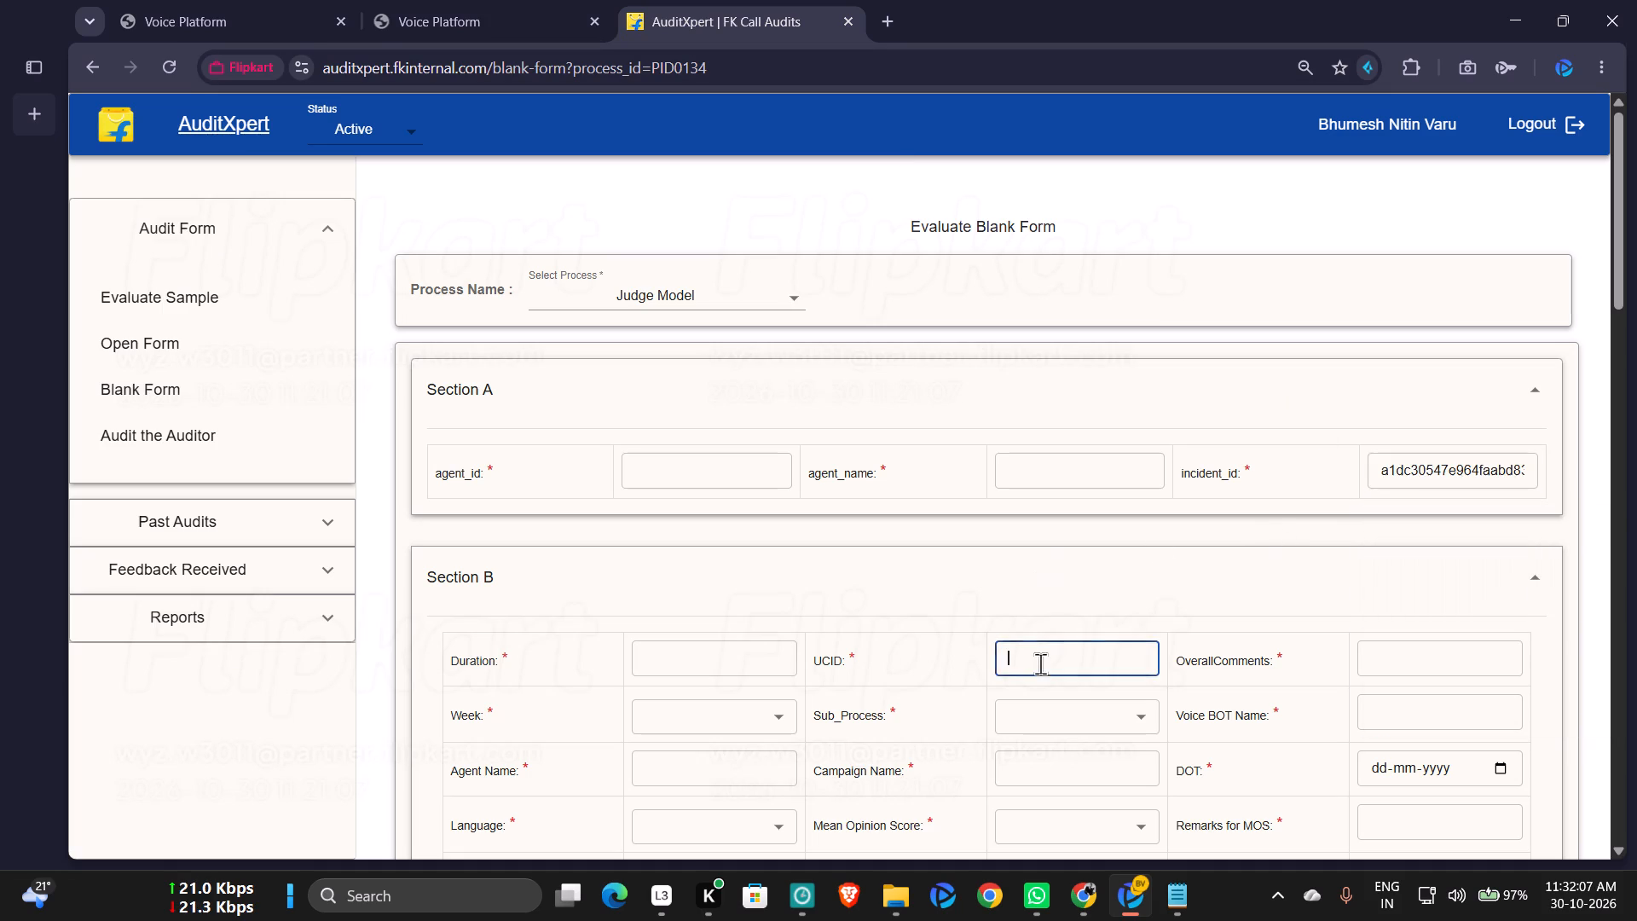
pyautogui.hotkey('ctrl', 'v')
pyautogui.click(1093, 473)
pyautogui.click(1119, 530)
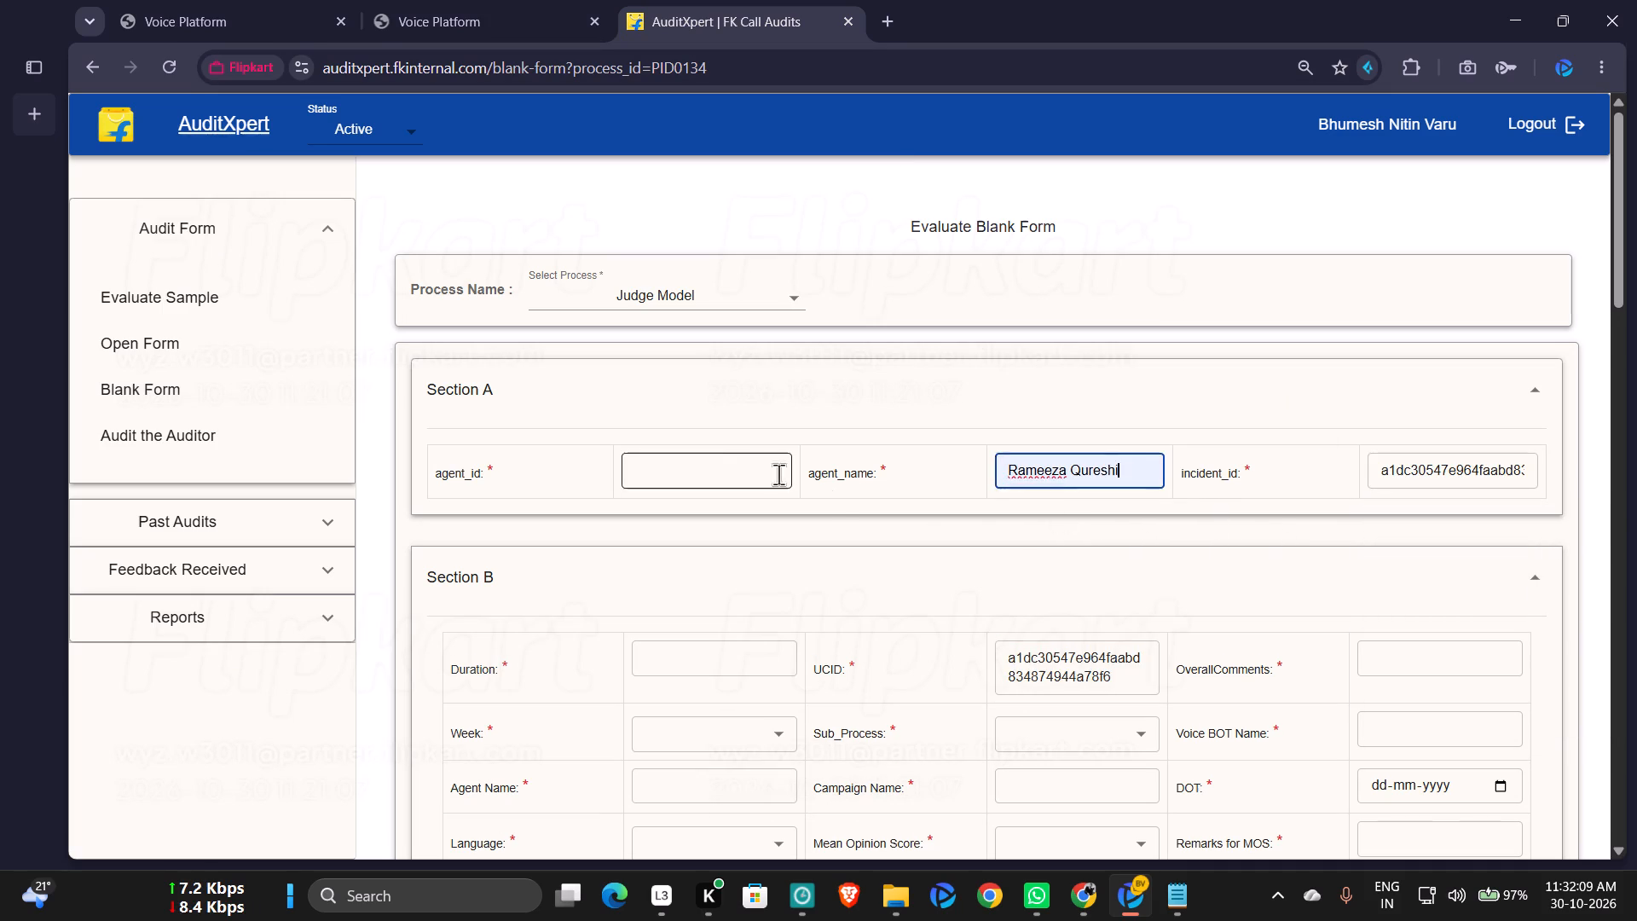
pyautogui.click(741, 459)
pyautogui.click(760, 522)
# In Section B, set Sub_Process to CX CABN, Week to Week5 and DOT to 29-10-2026.
pyautogui.scroll(-1, 1160, 524)
pyautogui.click(1127, 518)
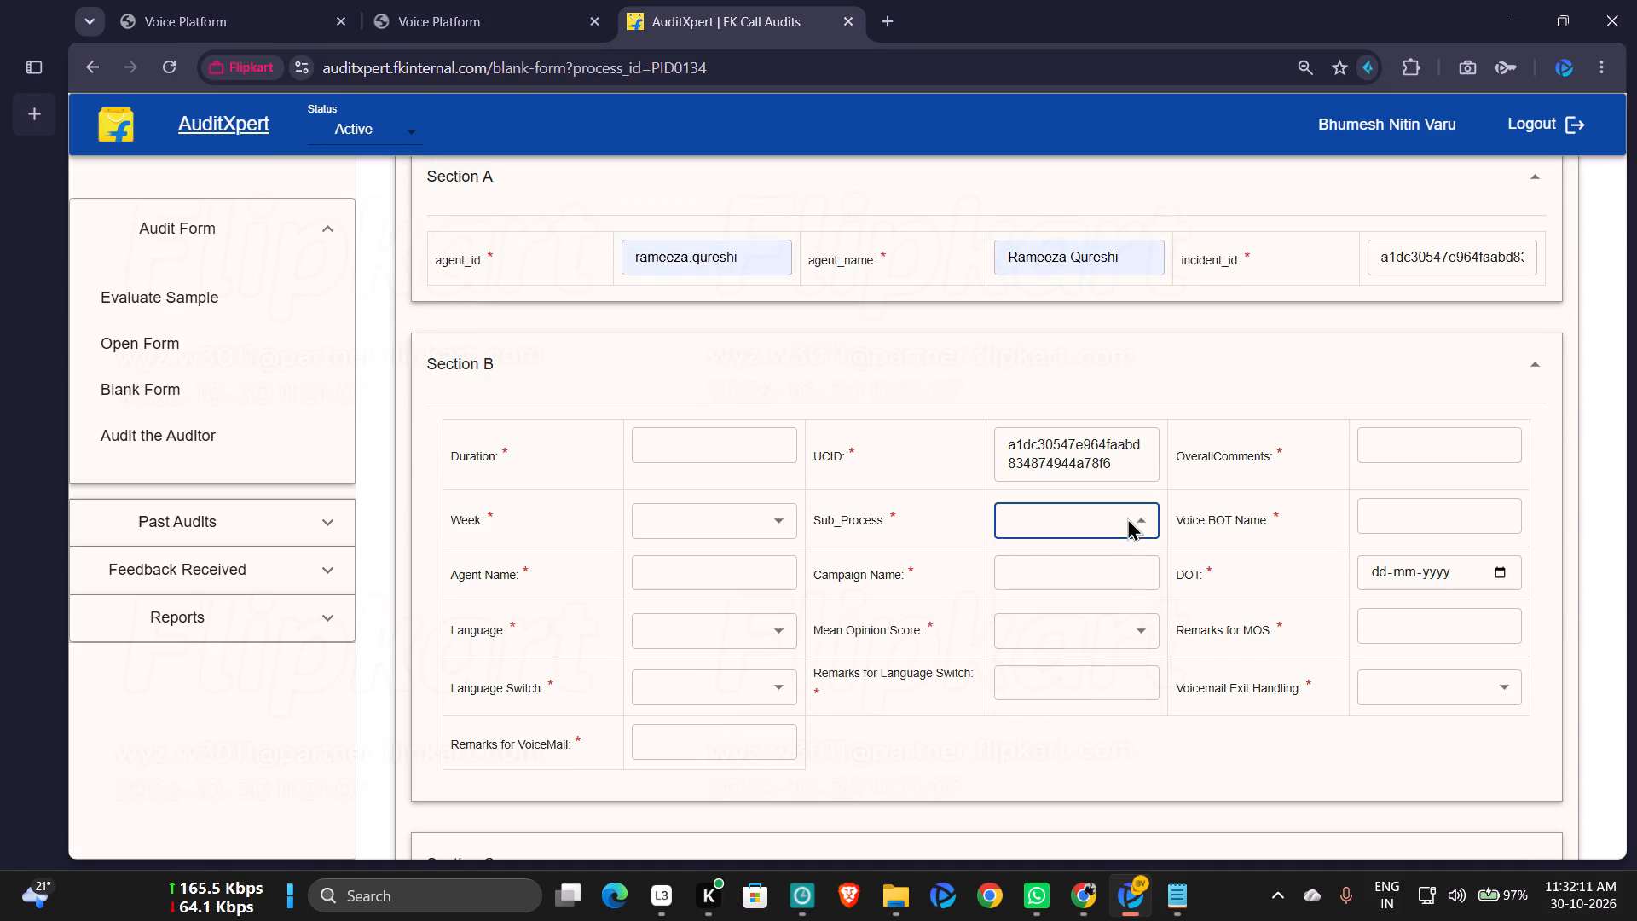
pyautogui.click(1090, 643)
pyautogui.click(693, 519)
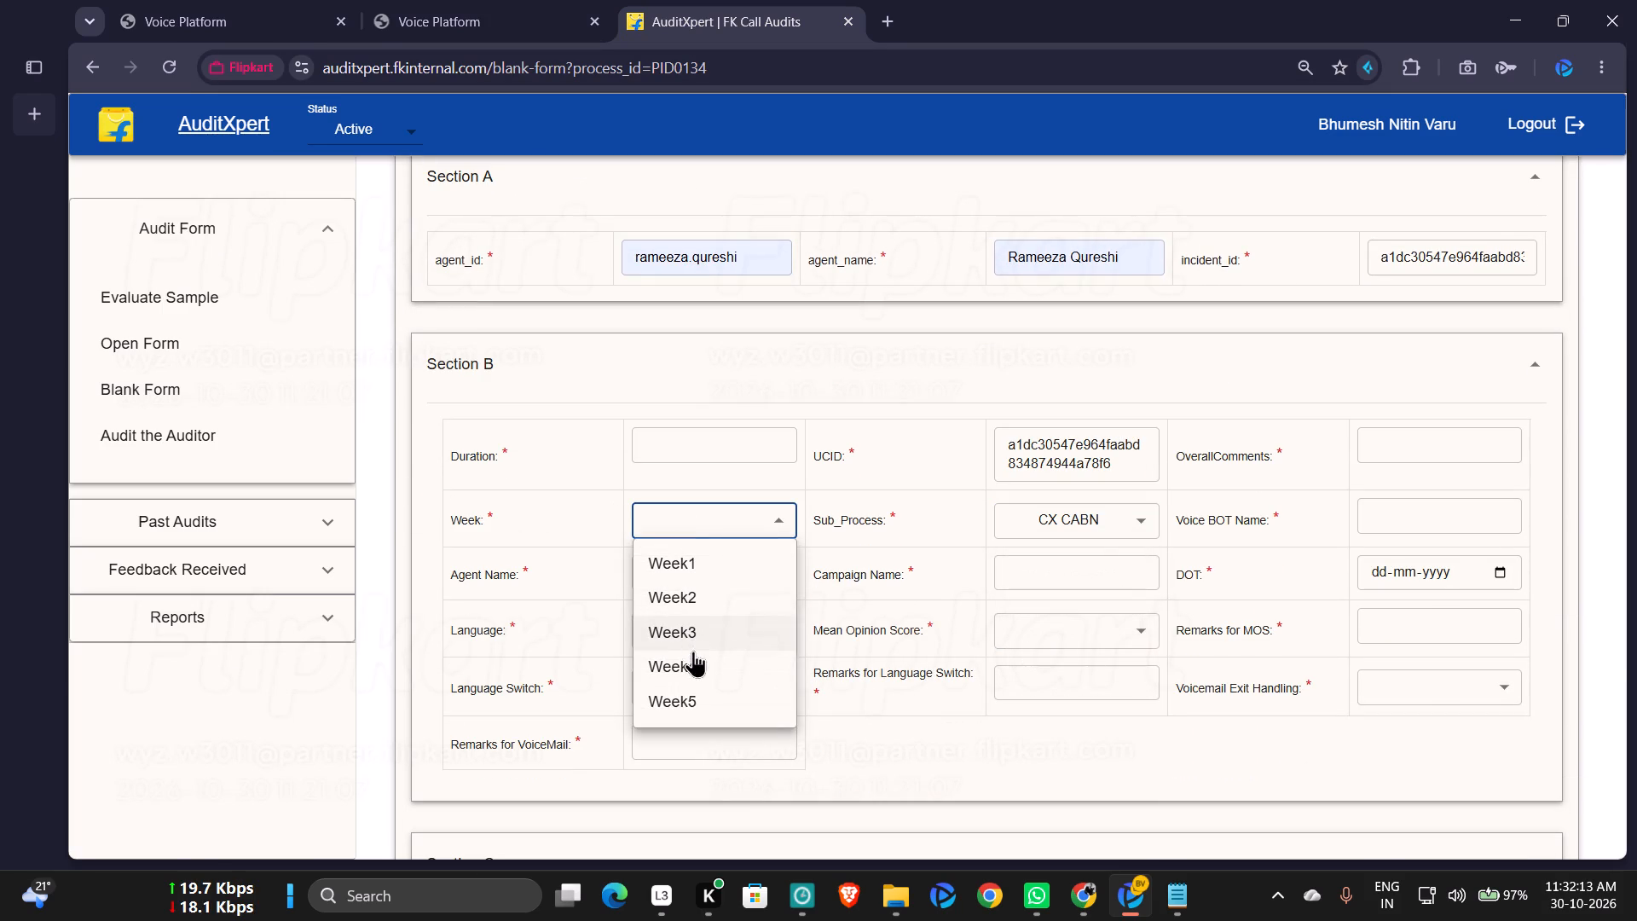
pyautogui.click(673, 694)
pyautogui.click(1501, 564)
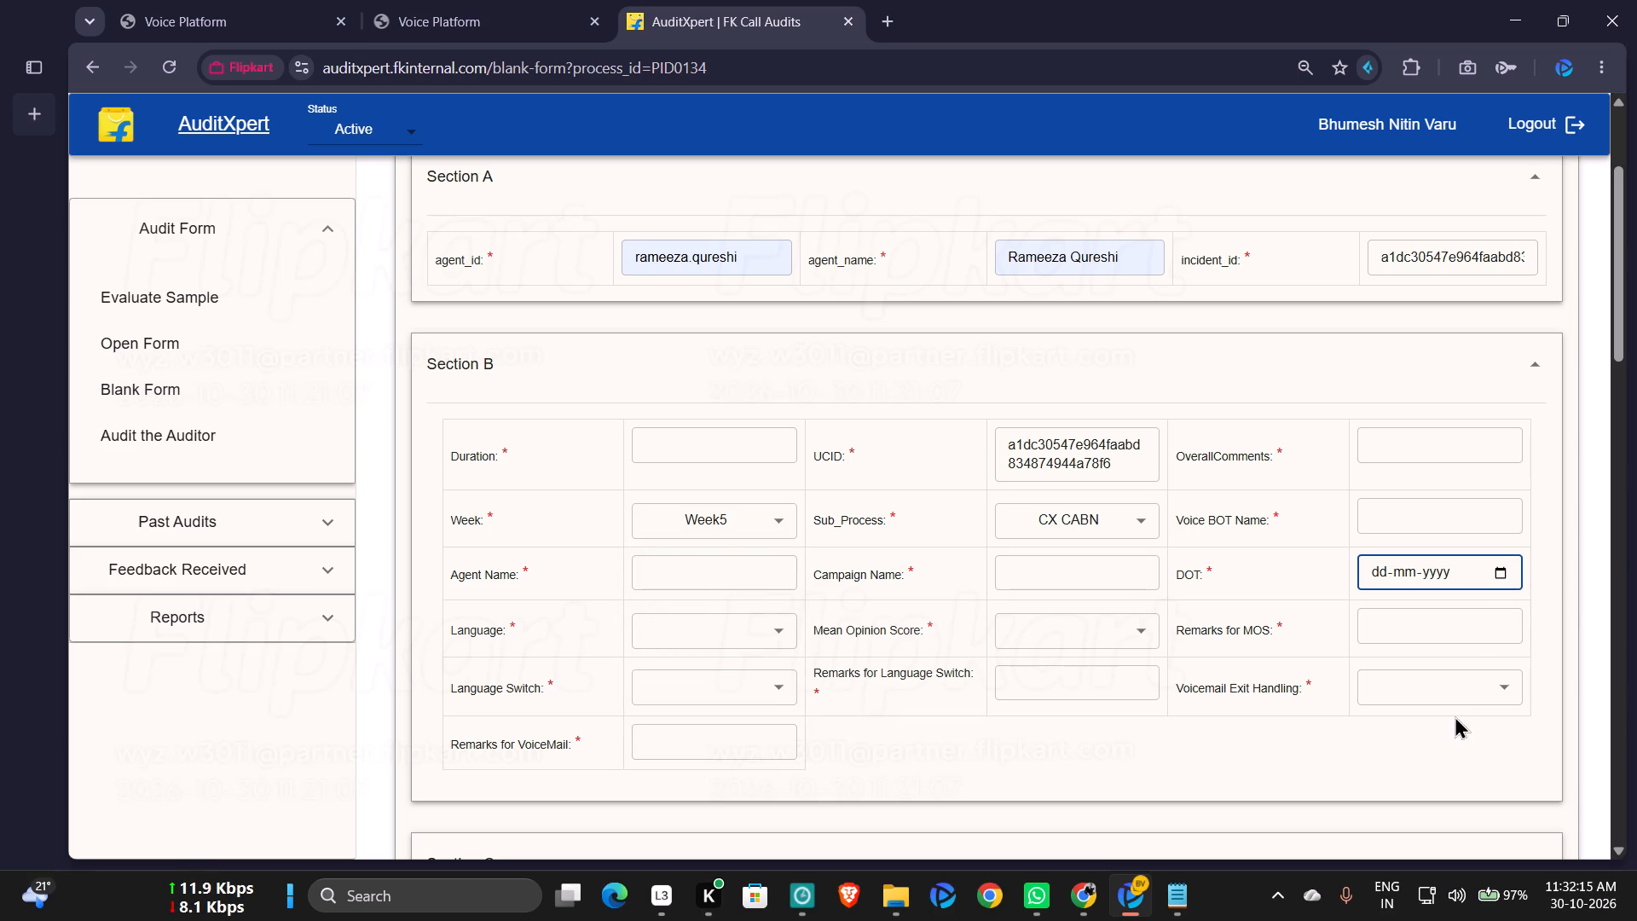
pyautogui.click(1501, 571)
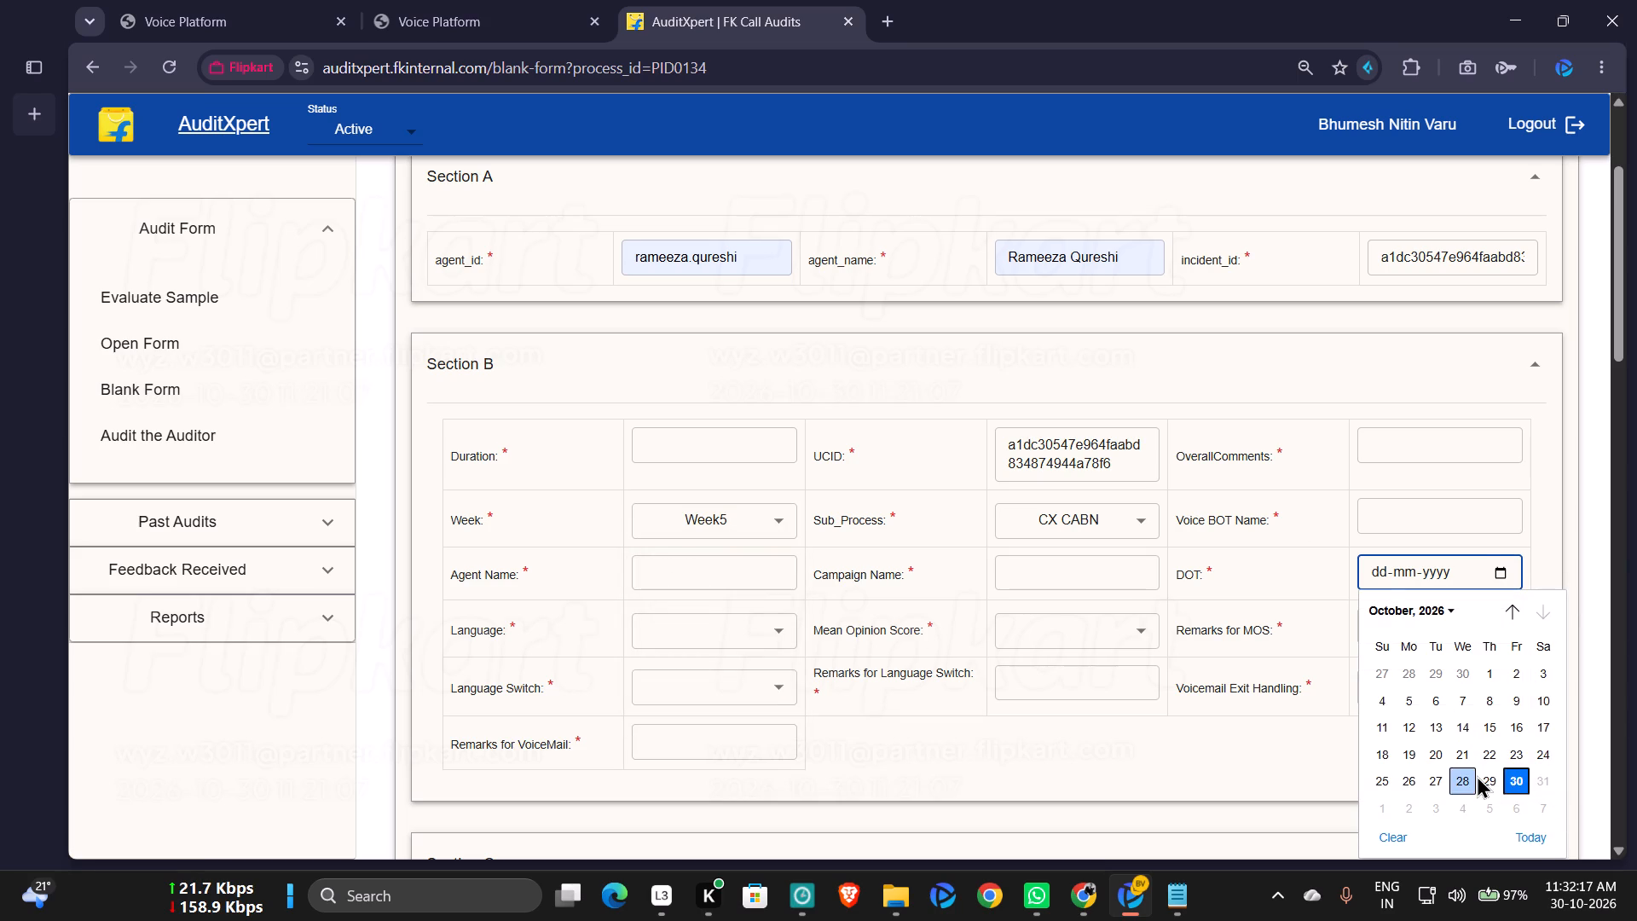
pyautogui.click(1477, 775)
# Set Mean Opinion Score to 5, Language to Hindi, and both Voicemail Exit Handling and Language Switch to NA.
pyautogui.click(1126, 641)
pyautogui.click(1026, 814)
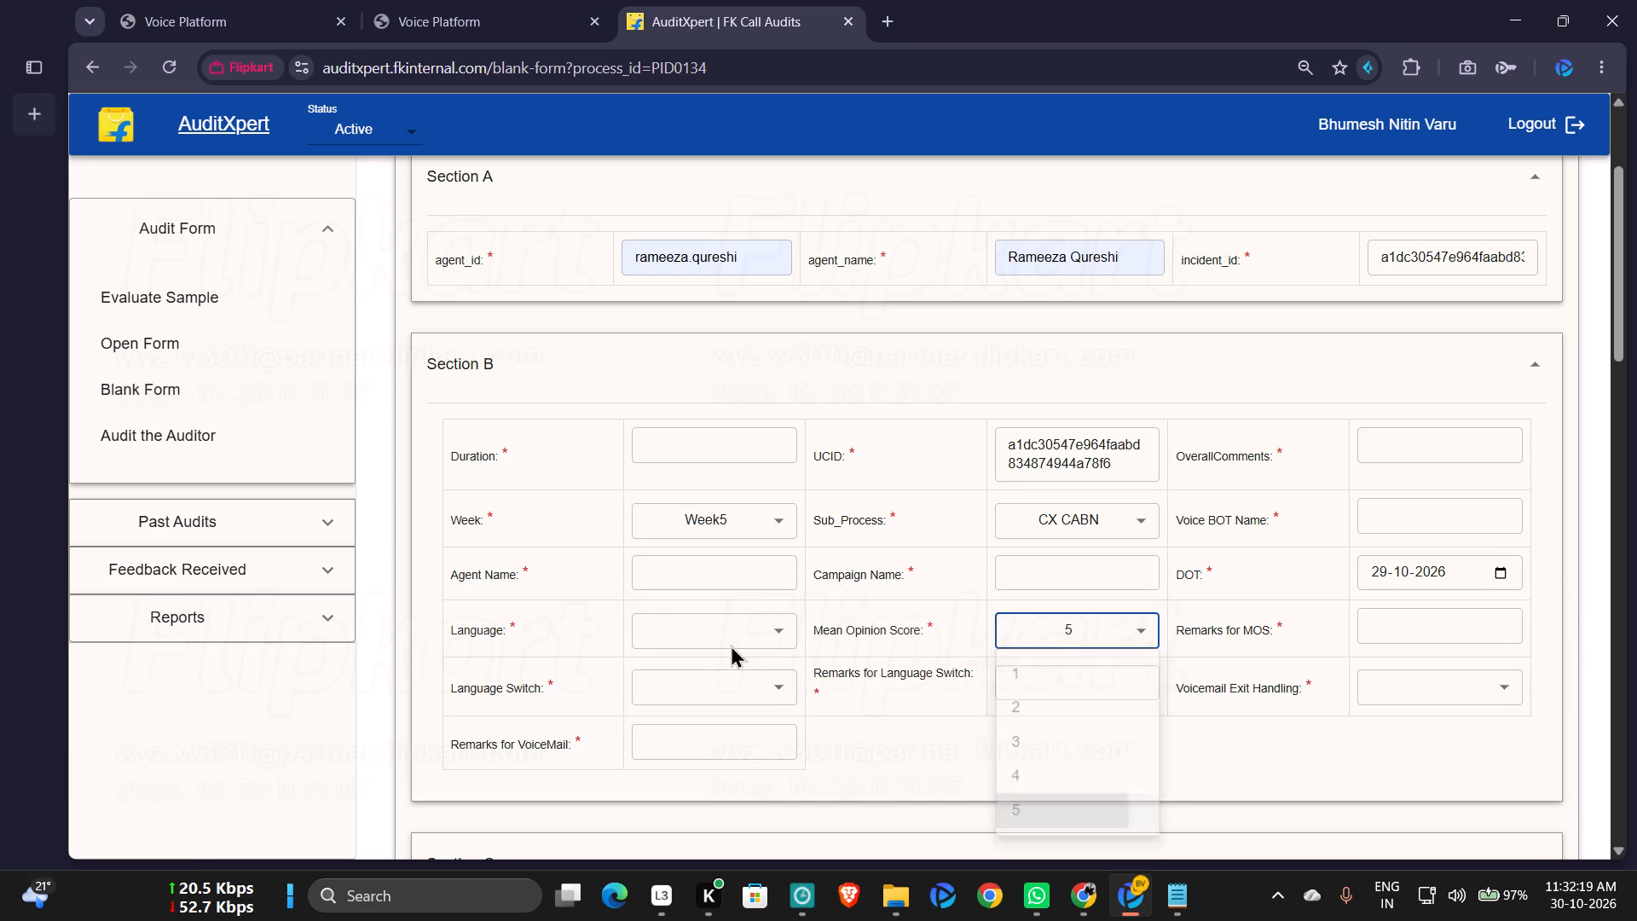
pyautogui.click(743, 627)
pyautogui.click(708, 403)
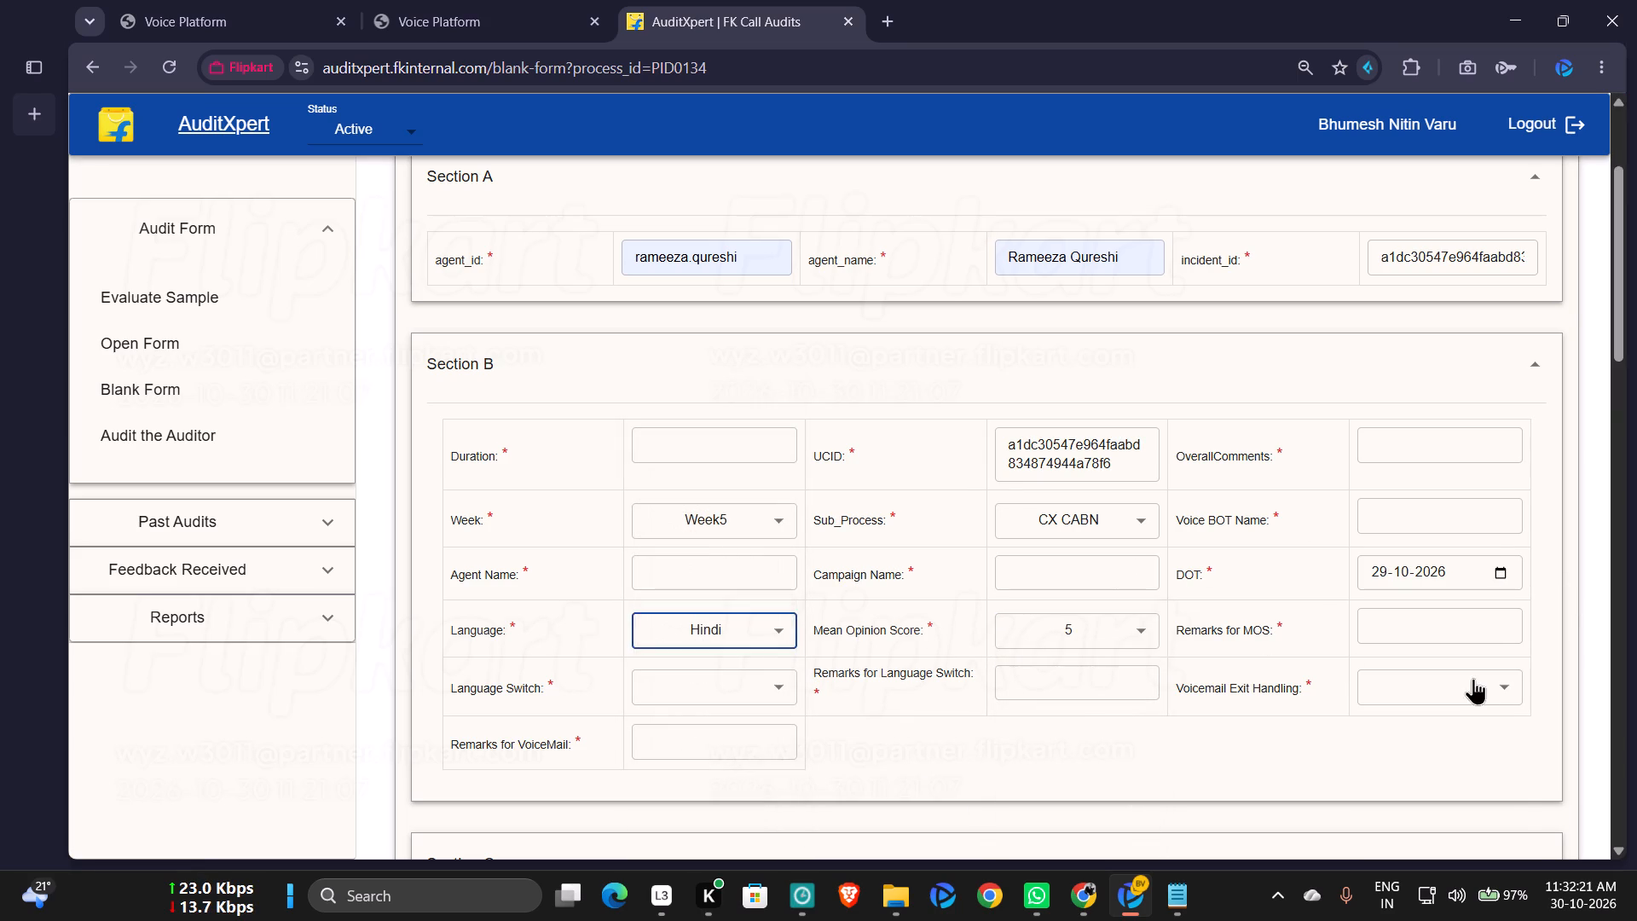
pyautogui.click(1473, 678)
pyautogui.click(1434, 802)
pyautogui.click(746, 693)
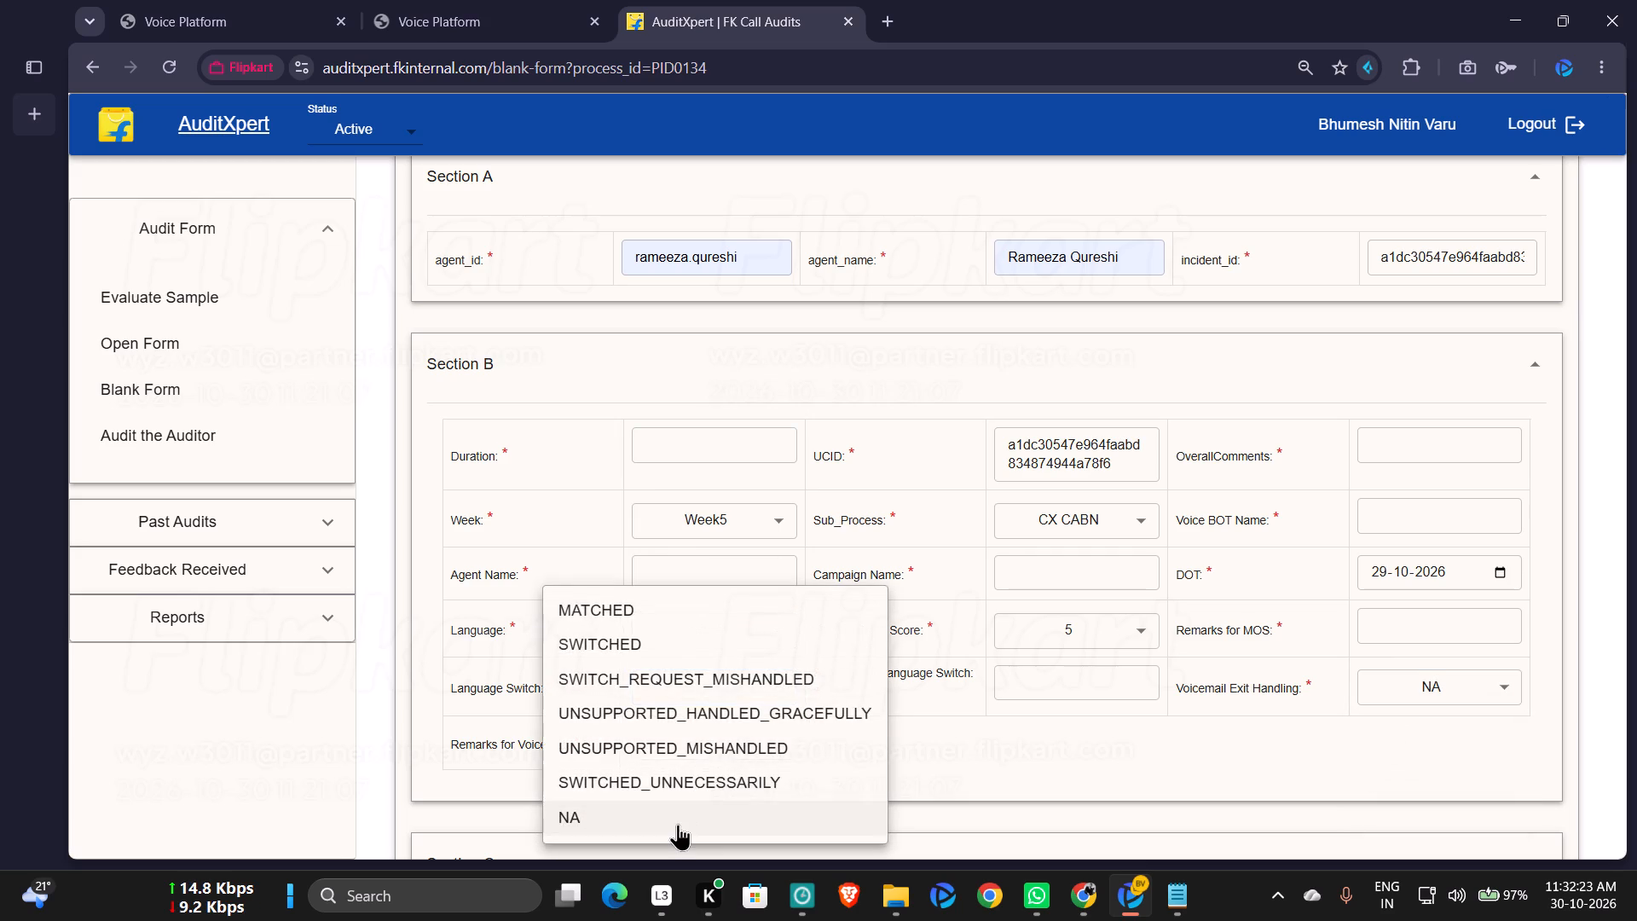
pyautogui.click(677, 825)
# Enter Priya as the Voice BOT Name in Section B.
pyautogui.click(1086, 568)
pyautogui.click(1404, 488)
pyautogui.click(1411, 507)
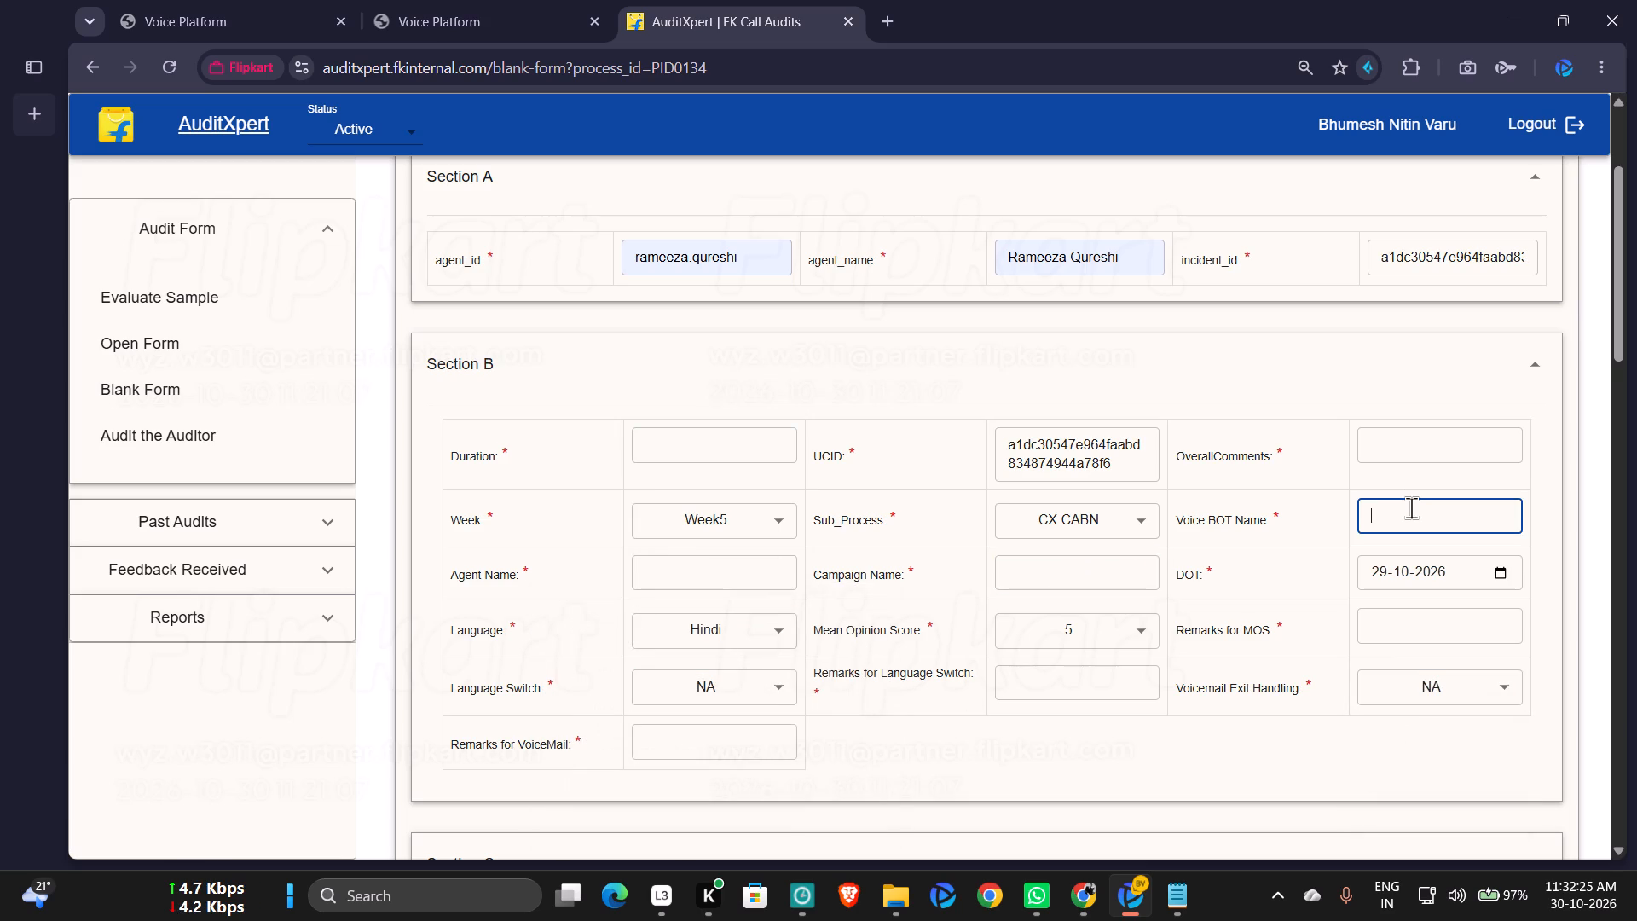
pyautogui.write('Priya')
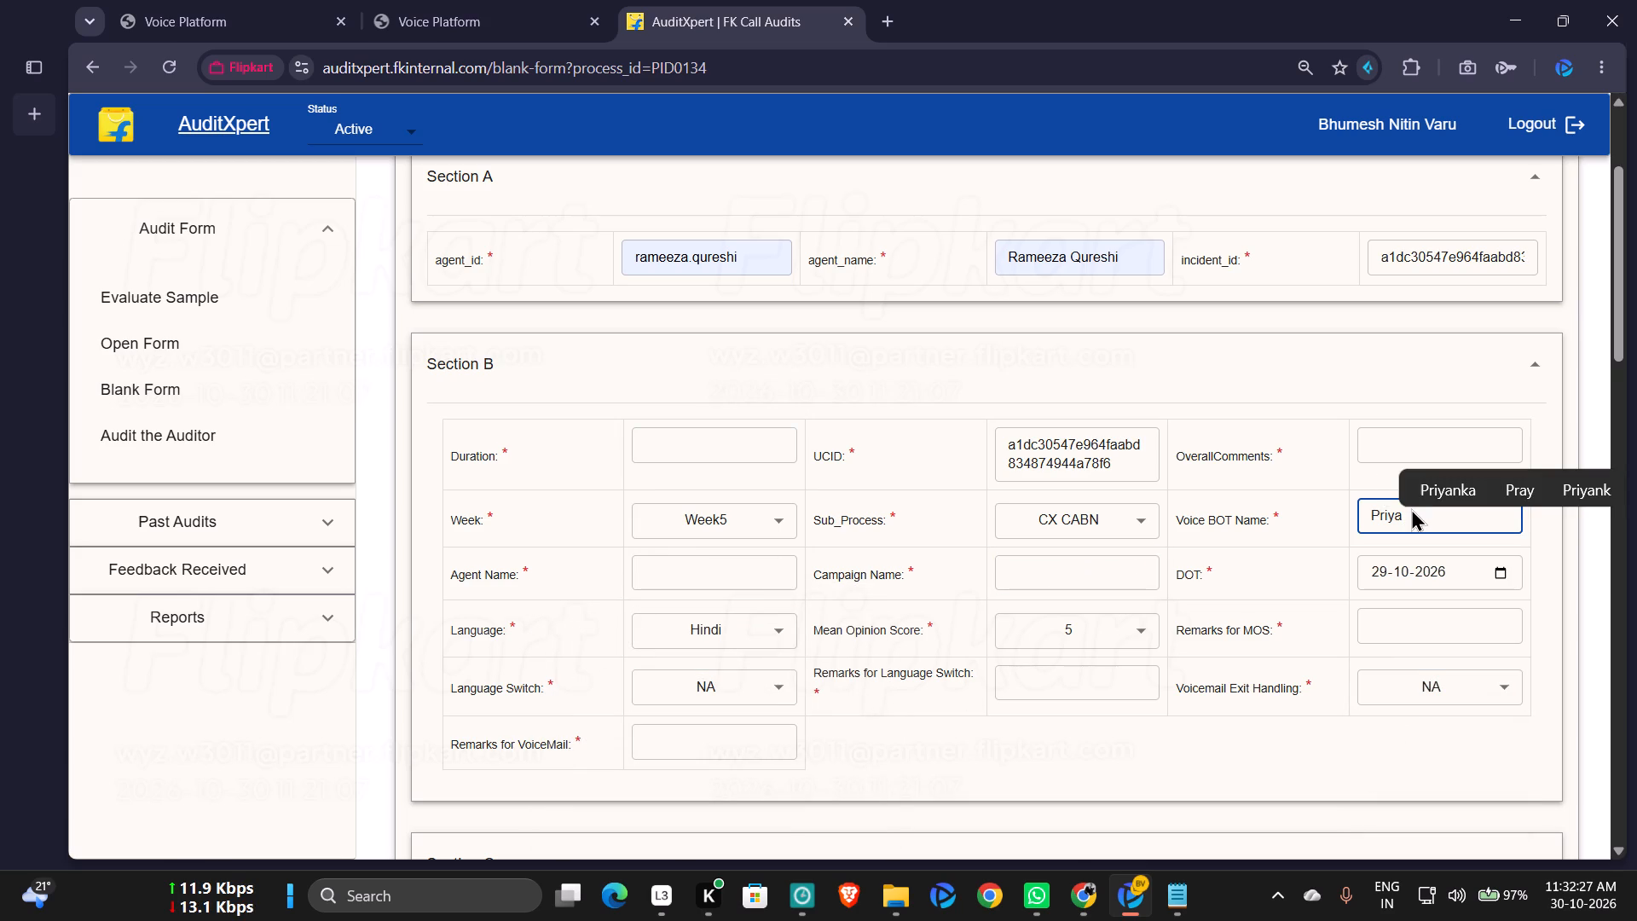
# Copy this call's campaign name, All BGM - October 29, 2026(LOW), from the Non-CX - Campaign RD spreadsheet and return to the audit form.
pyautogui.click(1077, 872)
pyautogui.click(1019, 810)
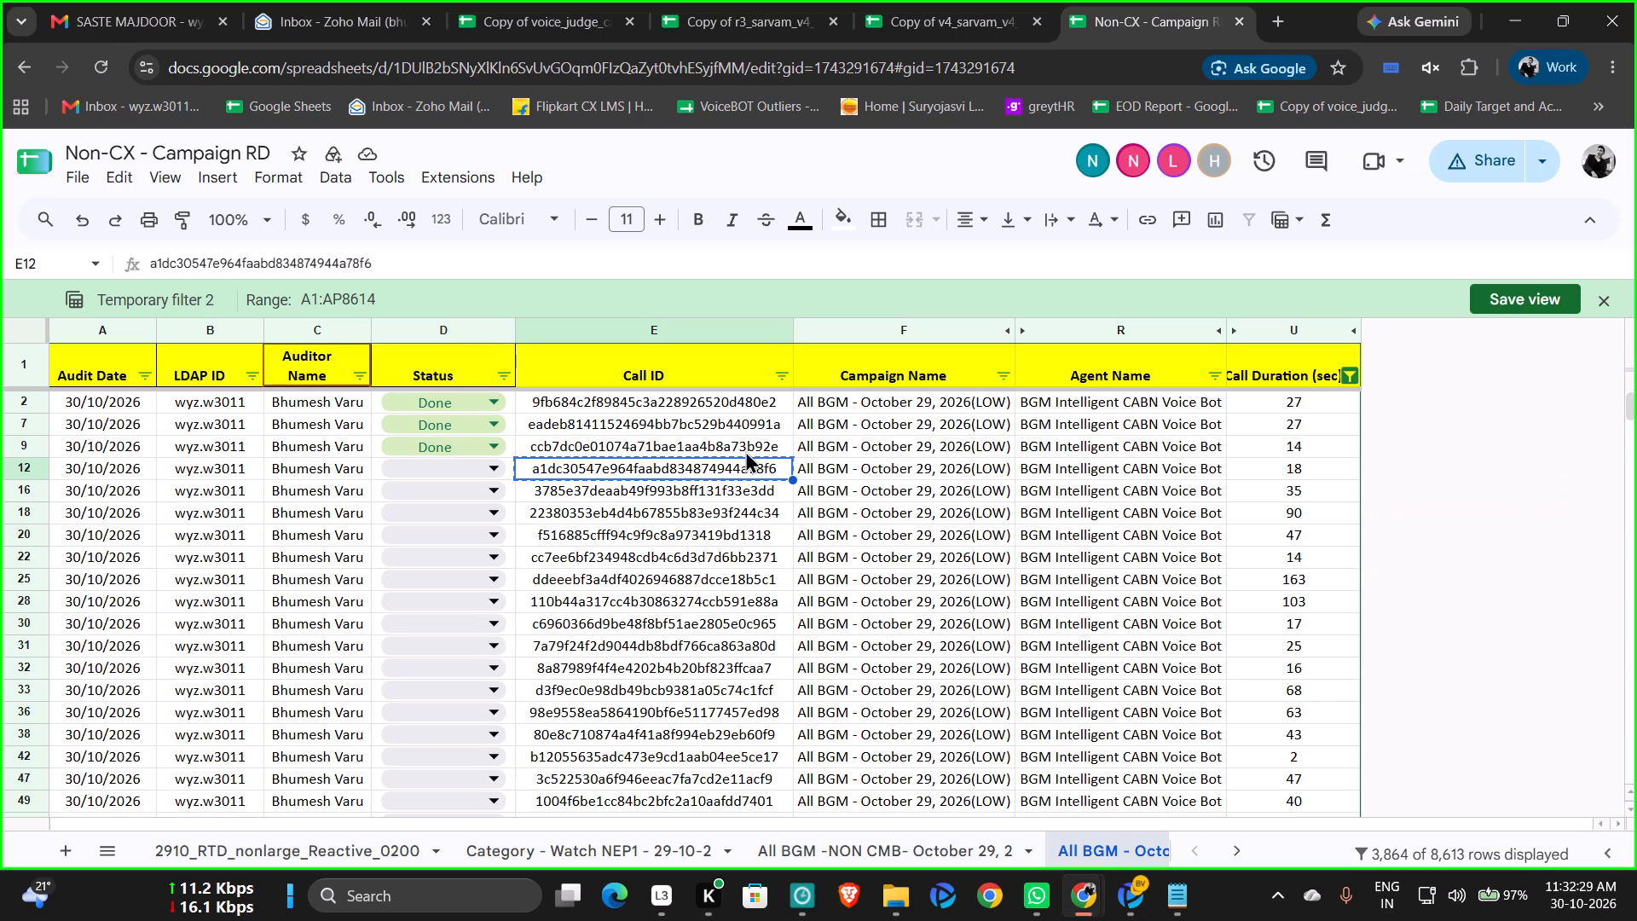
pyautogui.click(876, 478)
pyautogui.hotkey('ctrl', 'c')
pyautogui.click(1132, 882)
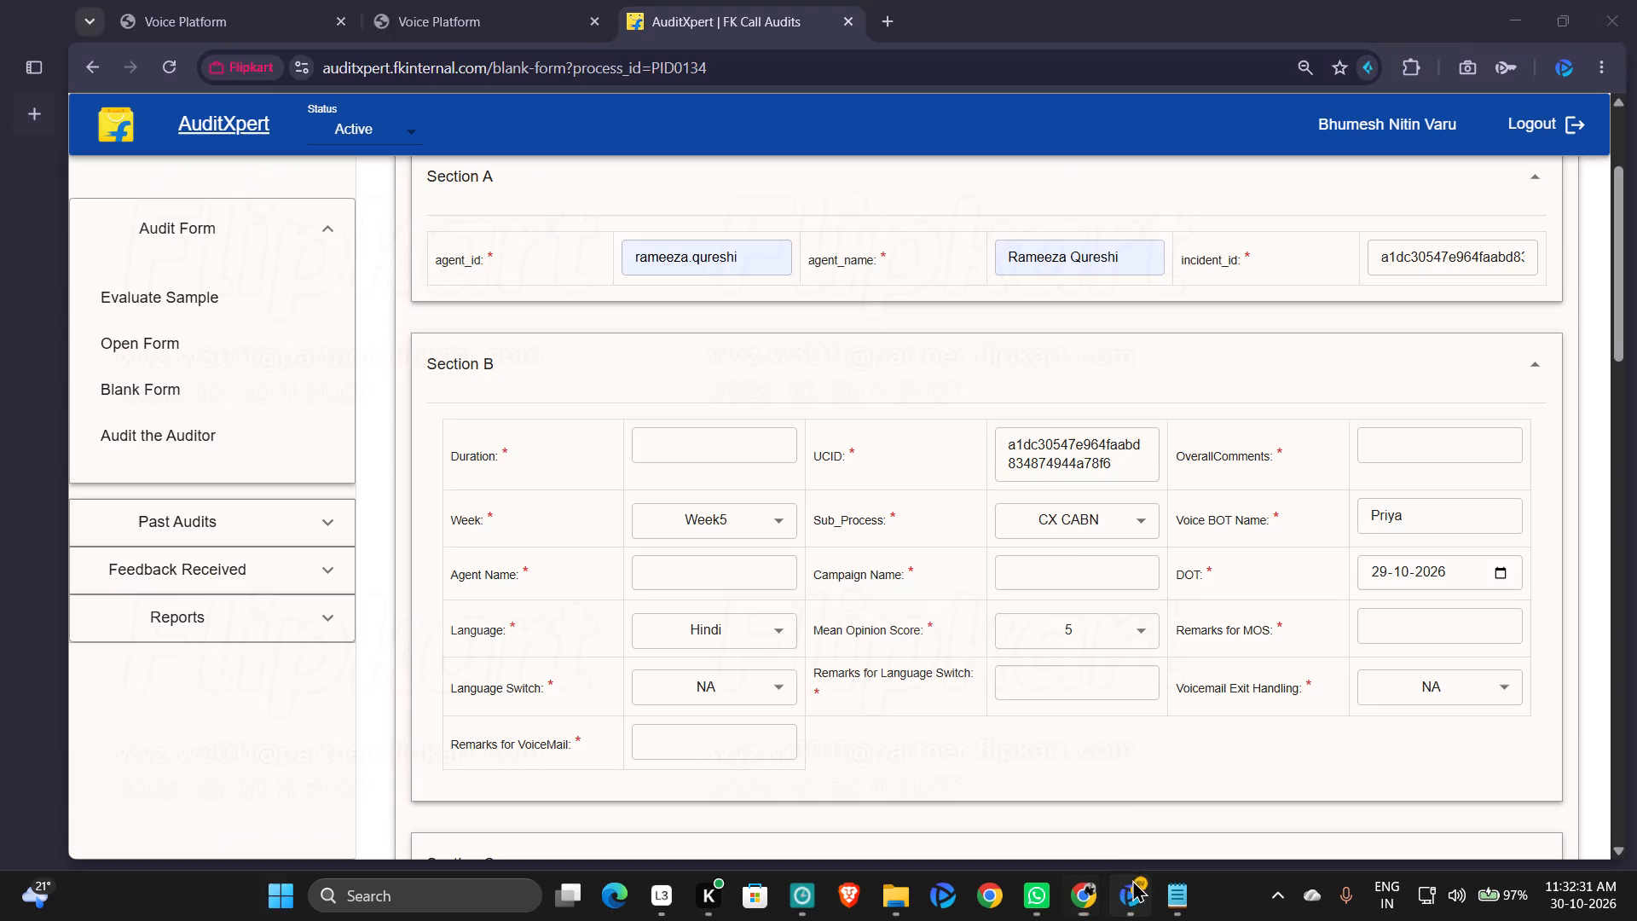
# Fill Section B's Campaign Name with the copied All BGM - October 29, 2026(LOW).
pyautogui.click(1075, 559)
pyautogui.hotkey('ctrl', 'v')
# Copy this call's agent name, BGM Intelligent CABN Voice Bot, from the Non-CX - Campaign RD spreadsheet into Section B's Agent Name.
pyautogui.click(1106, 897)
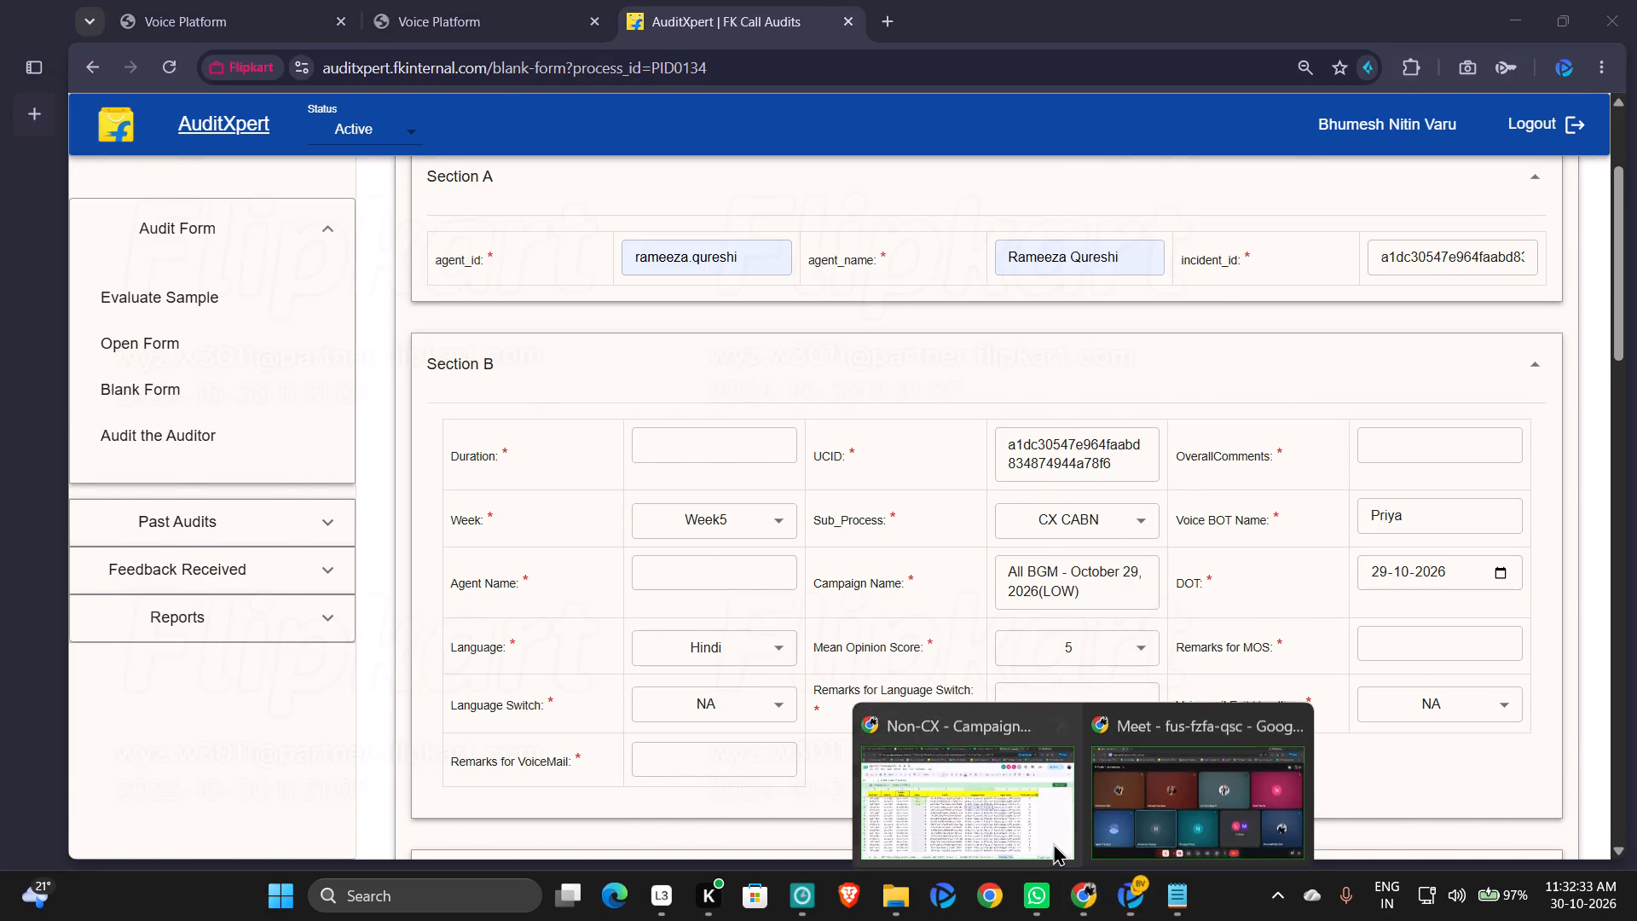
pyautogui.click(1019, 814)
pyautogui.click(1067, 474)
pyautogui.hotkey('ctrl', 'c')
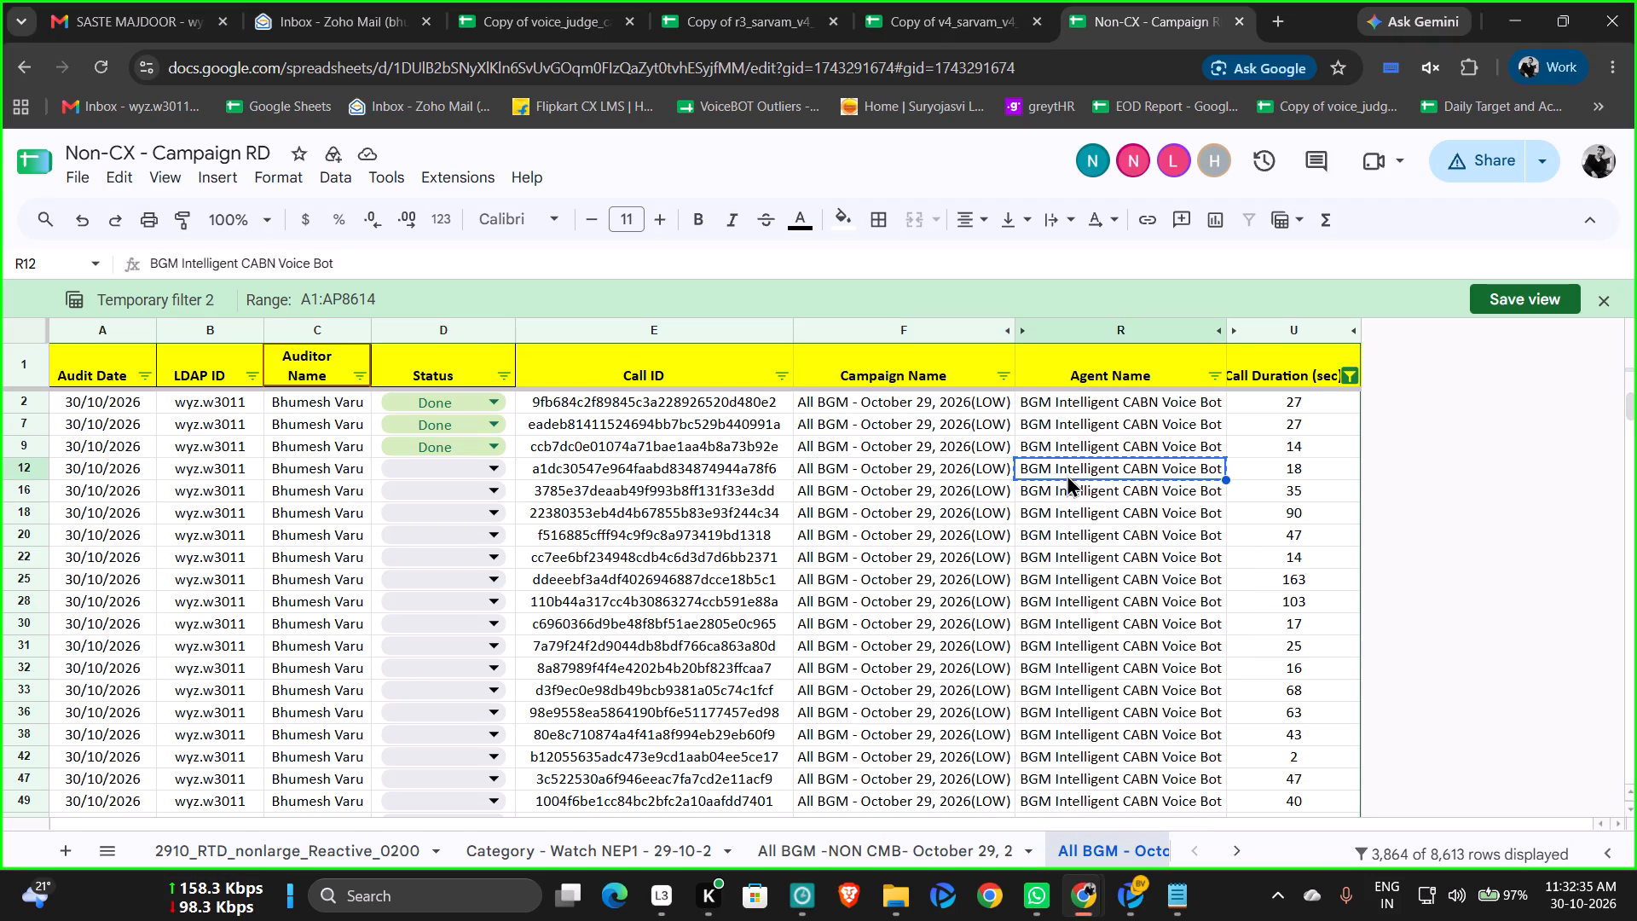
pyautogui.click(1114, 893)
pyautogui.click(712, 581)
pyautogui.hotkey('ctrl', 'v')
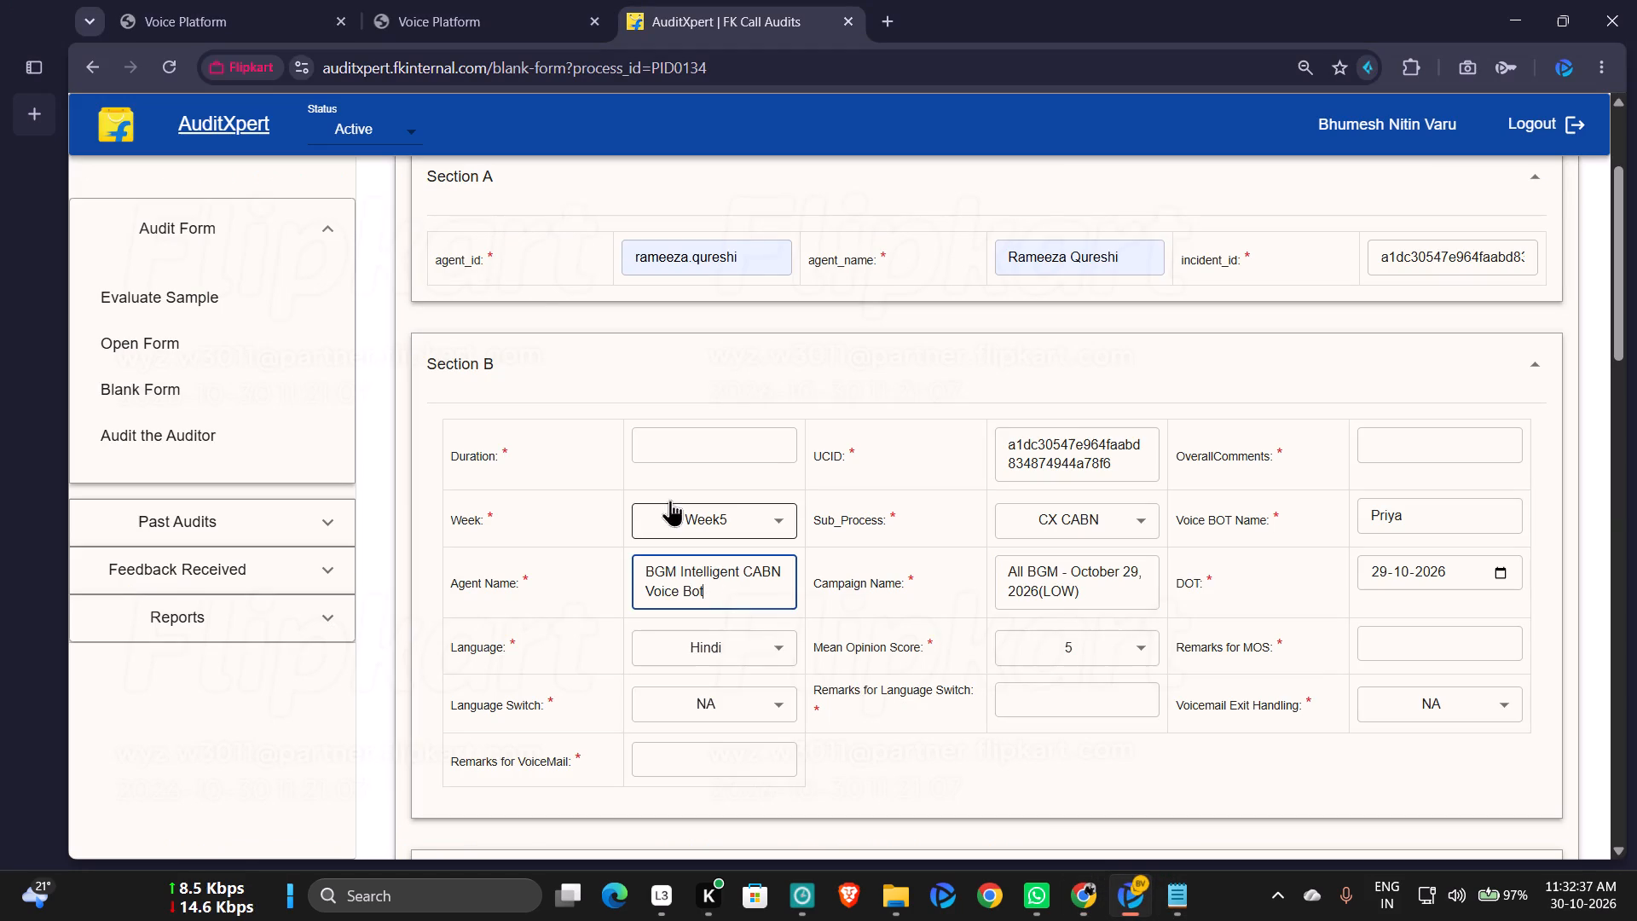
# Set the call Duration in Section B to 18.
pyautogui.click(697, 451)
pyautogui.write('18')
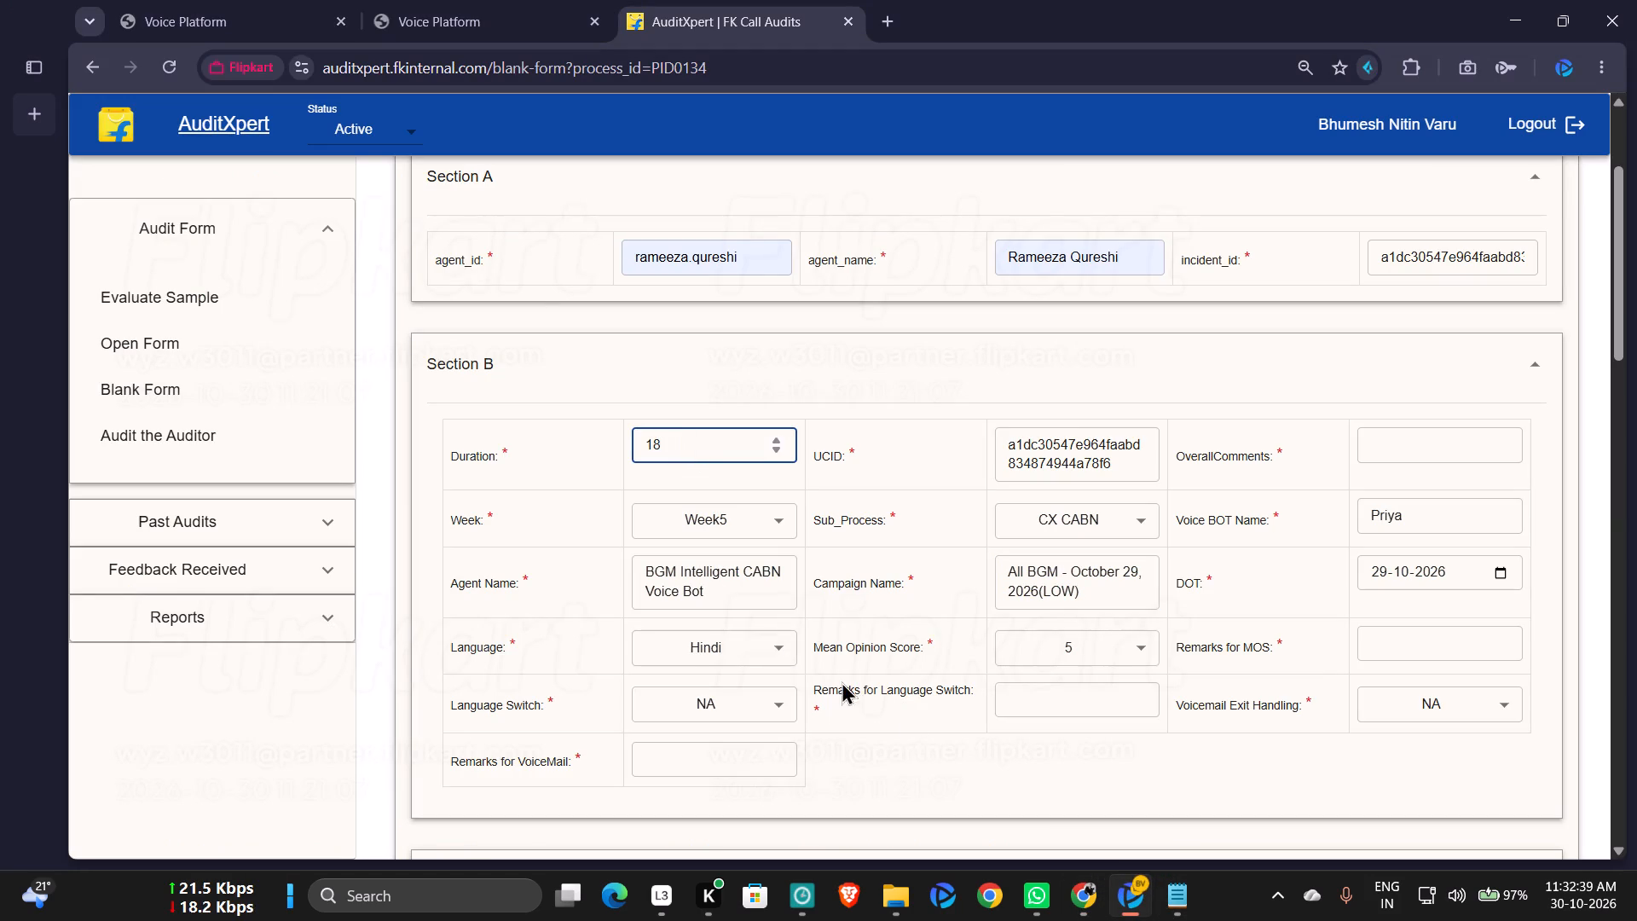
pyautogui.click(1084, 909)
pyautogui.click(999, 814)
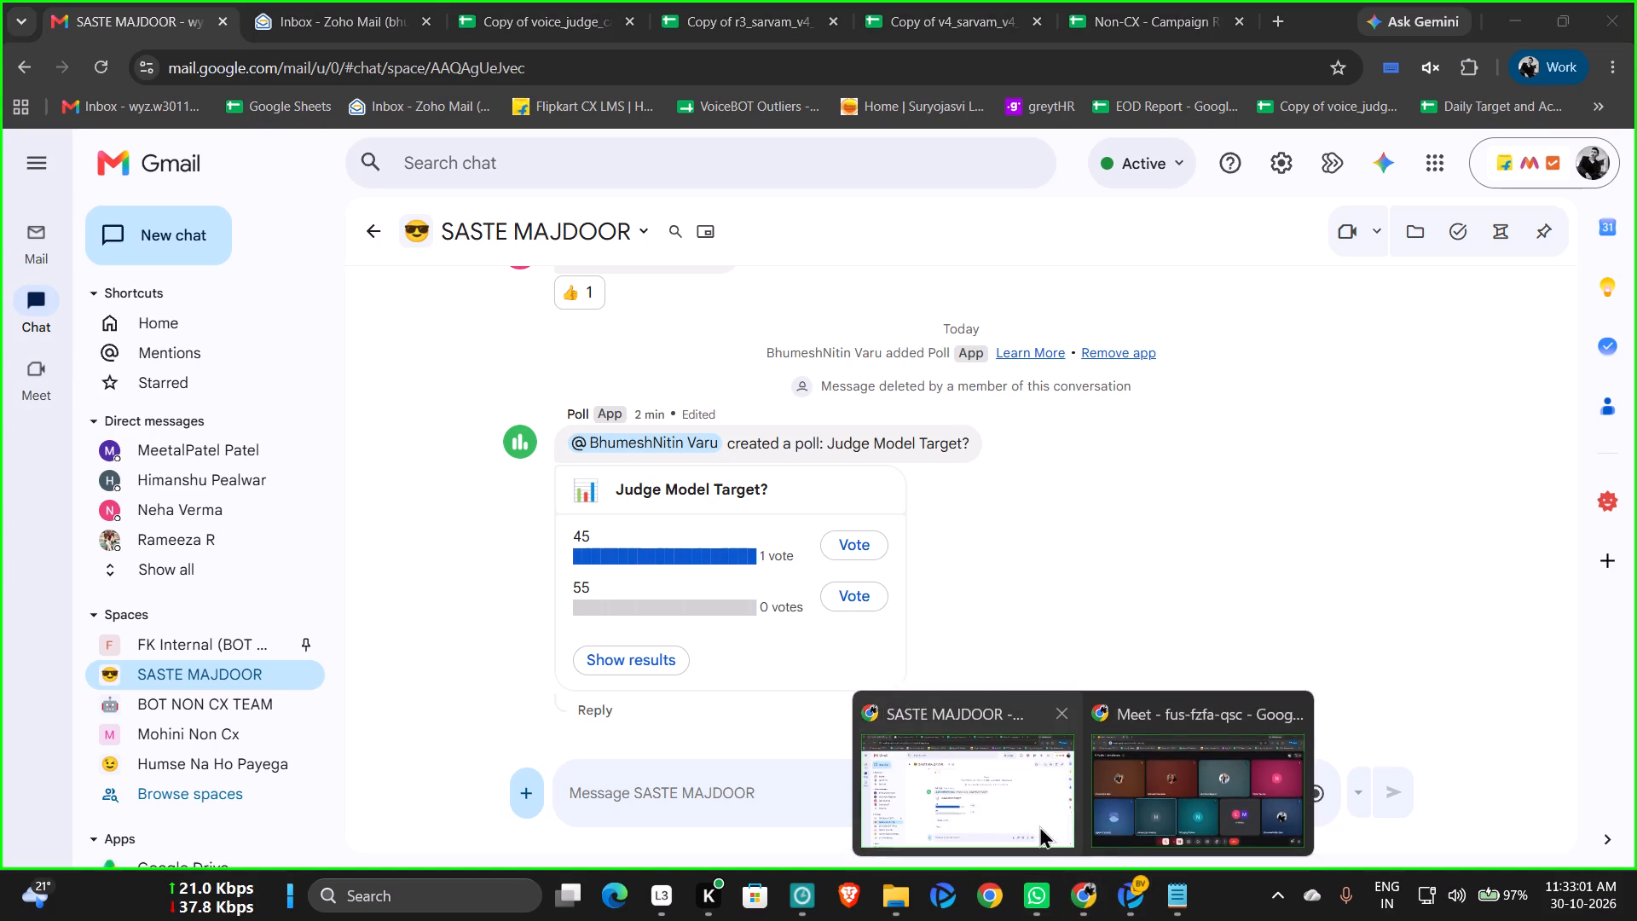
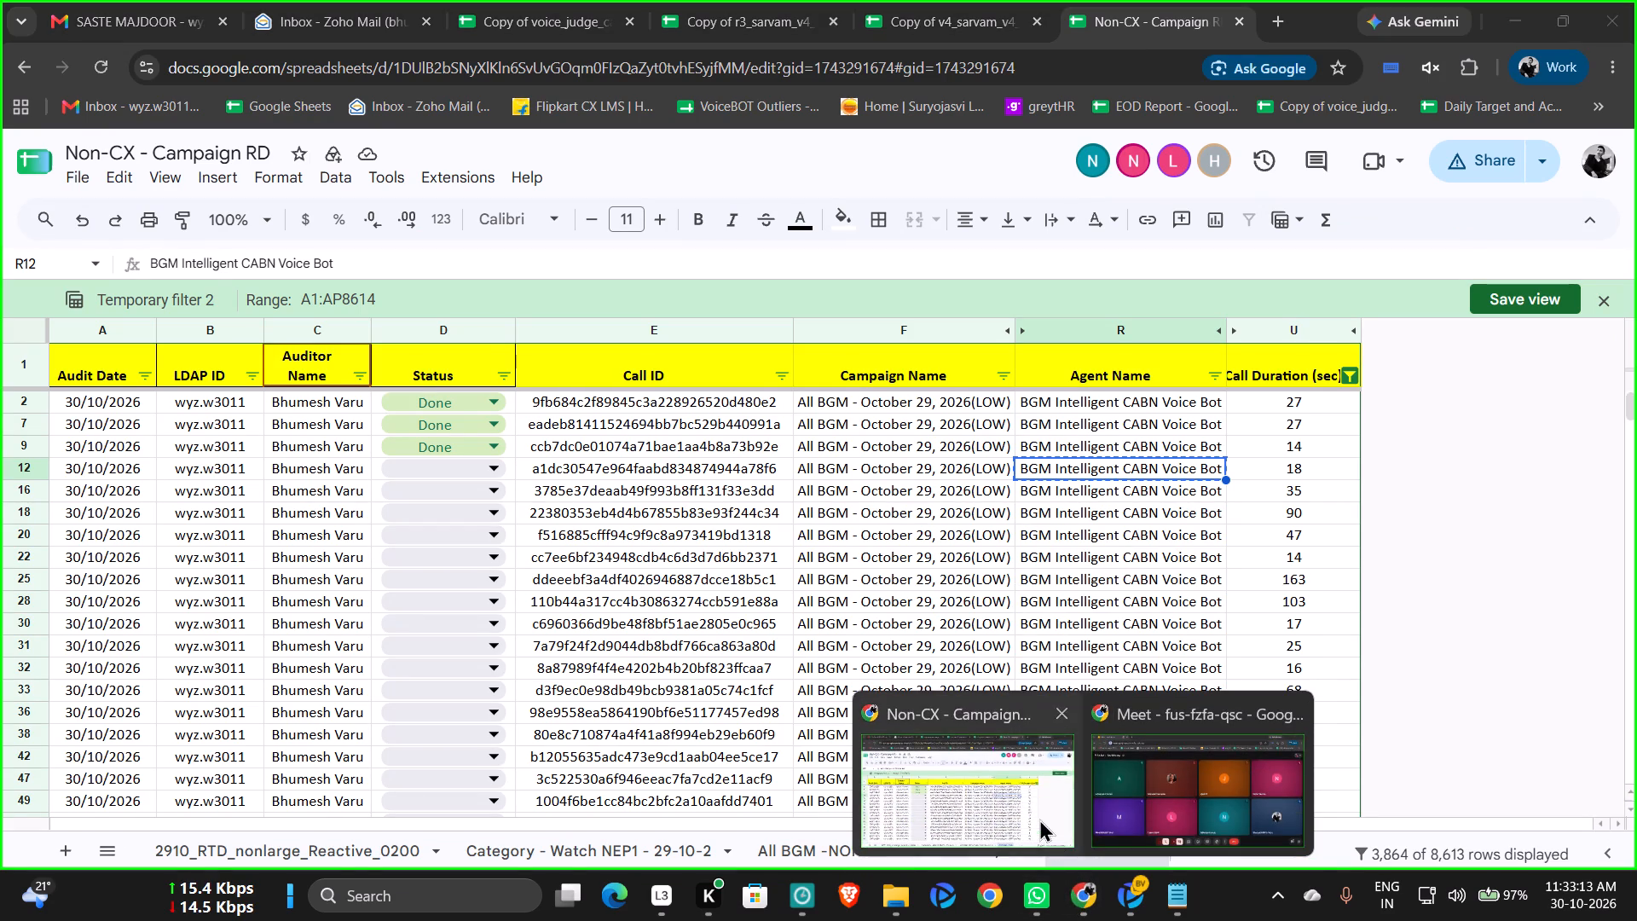
# Switch to the Non-CX - Campaign RD spreadsheet holding the call's campaign details.
pyautogui.click(1039, 819)
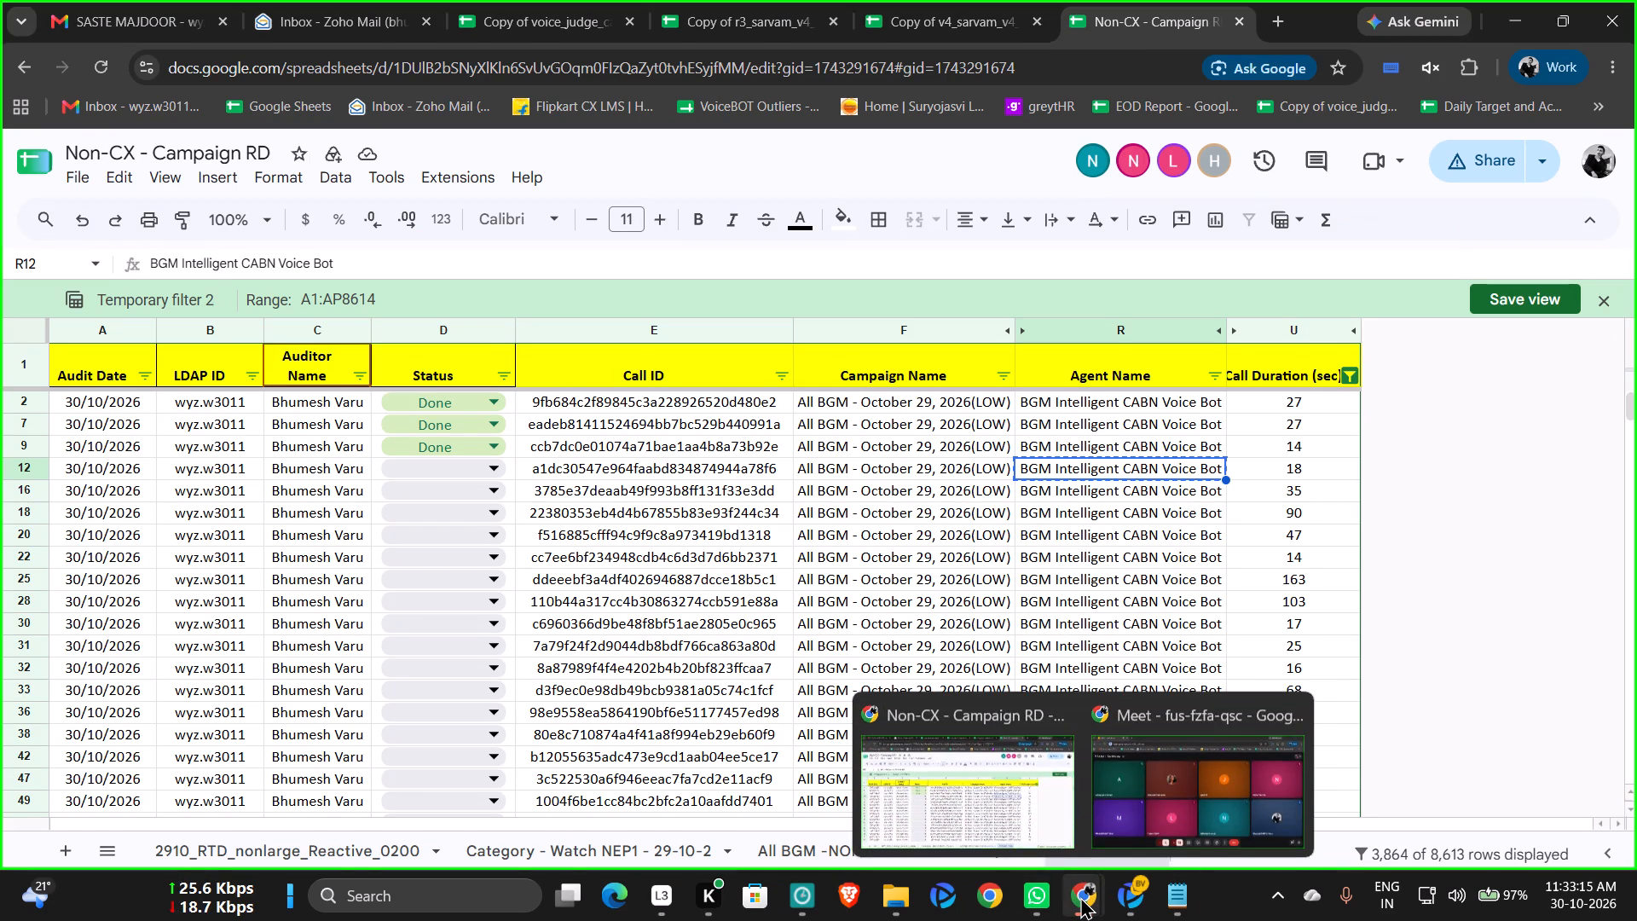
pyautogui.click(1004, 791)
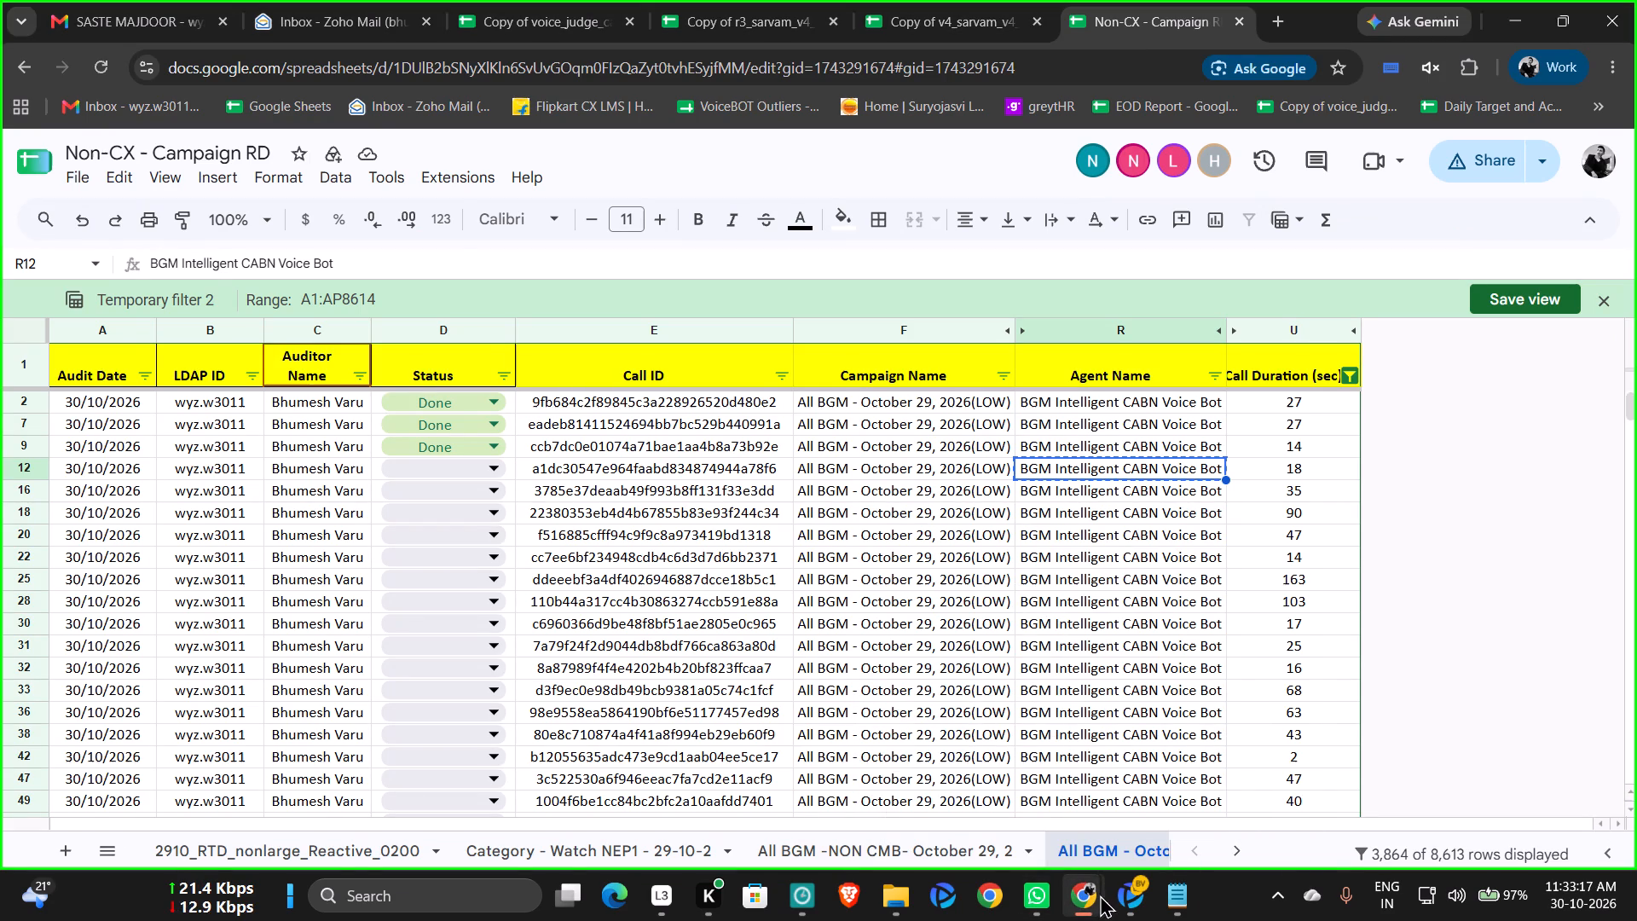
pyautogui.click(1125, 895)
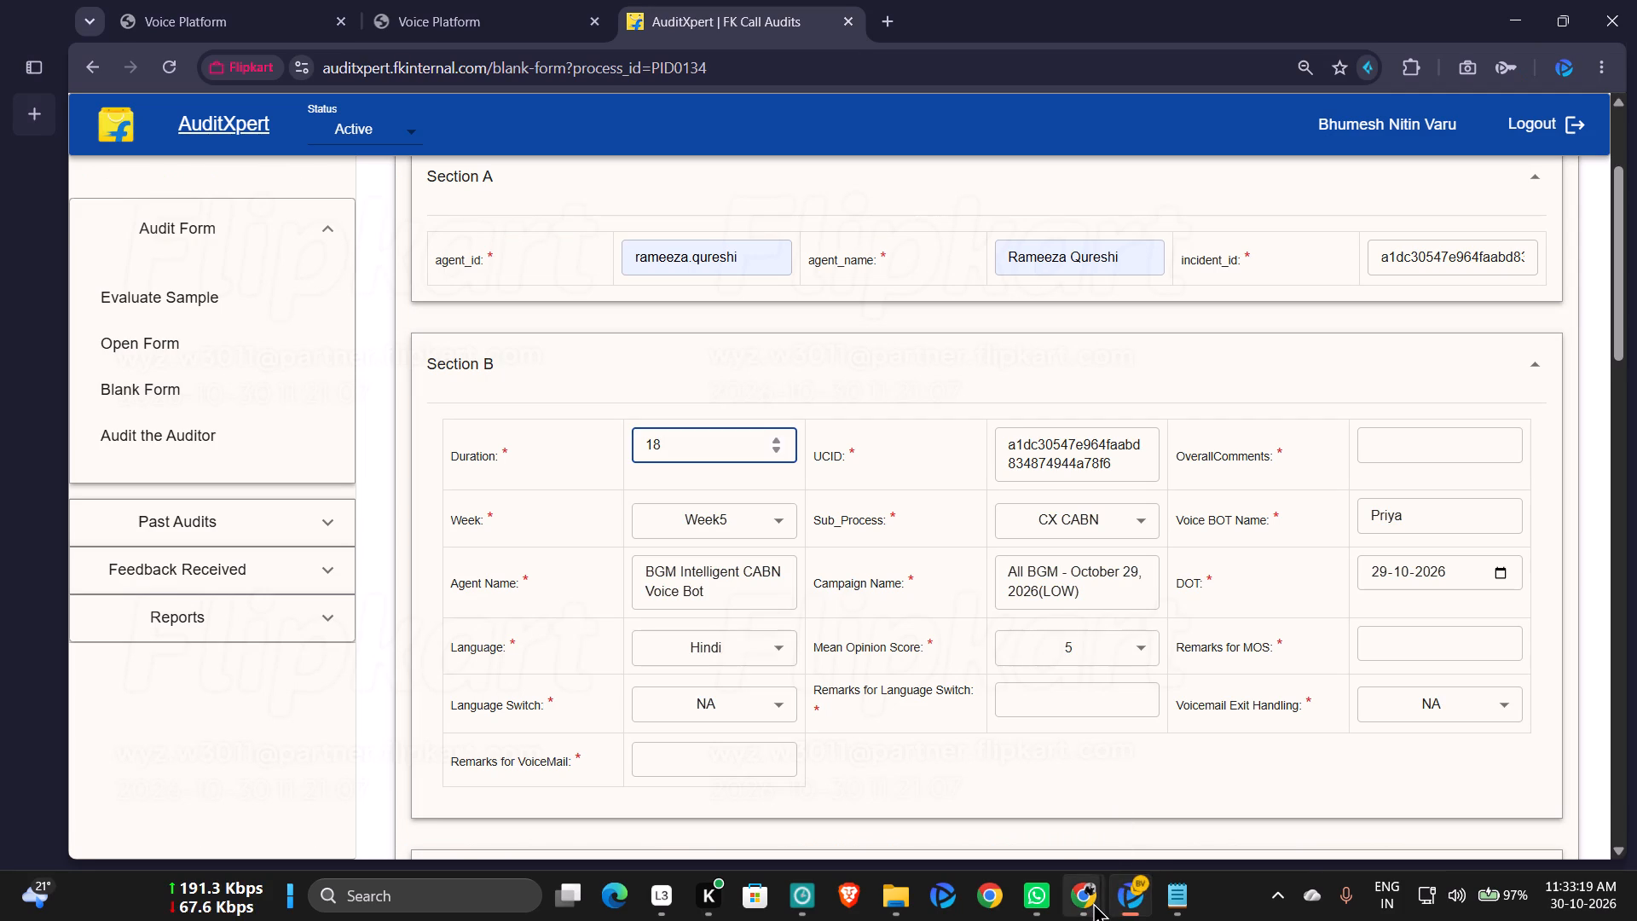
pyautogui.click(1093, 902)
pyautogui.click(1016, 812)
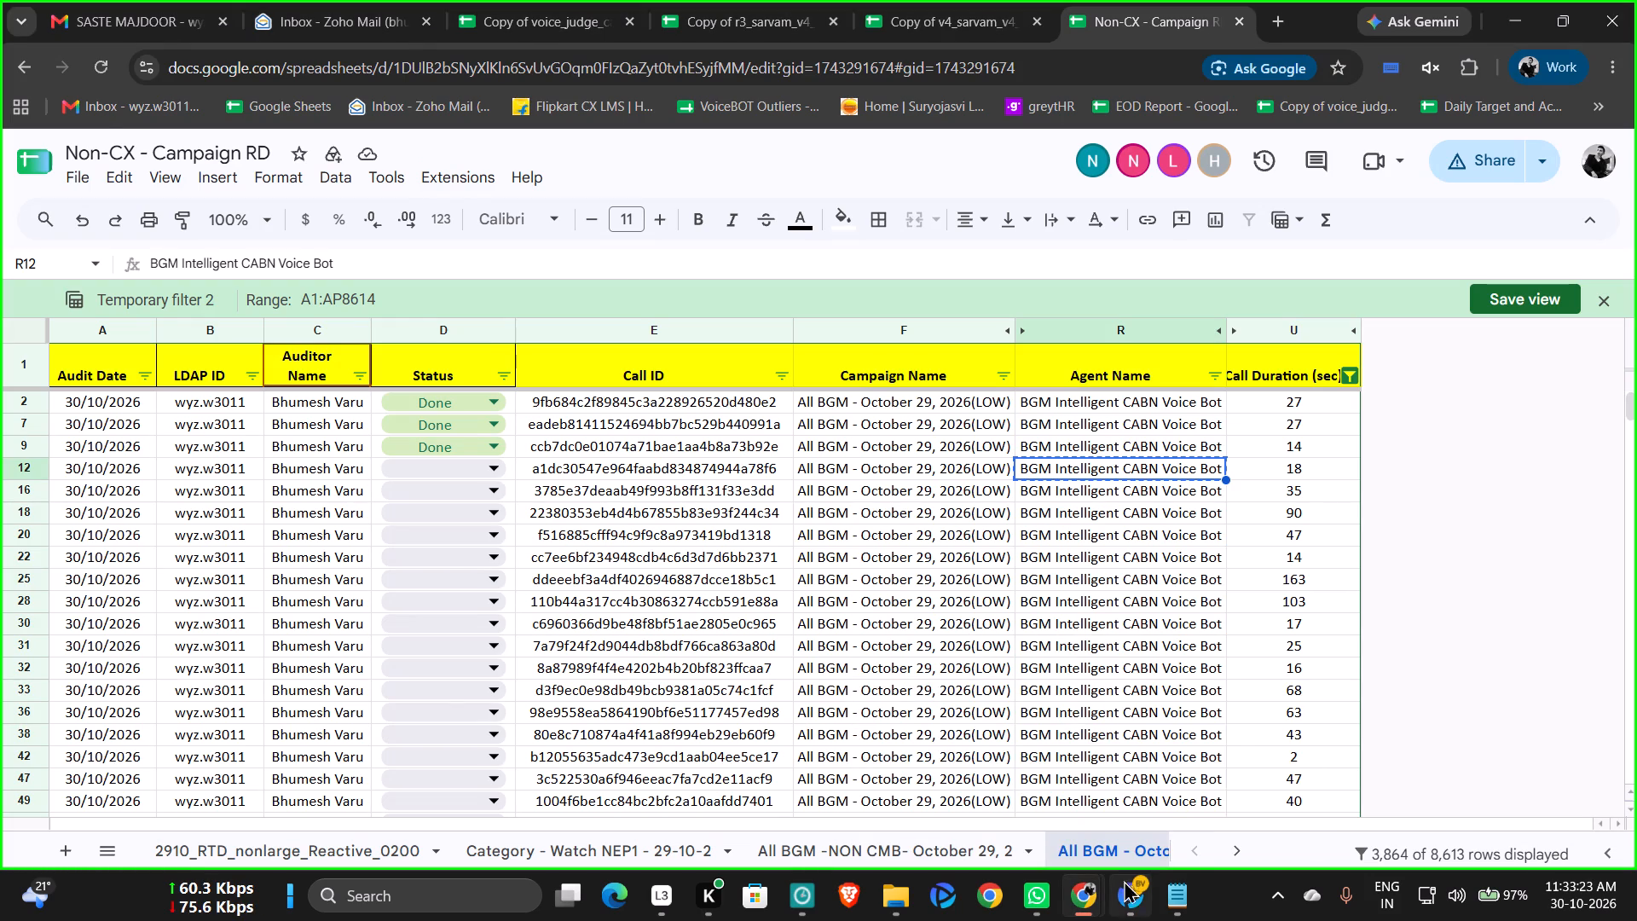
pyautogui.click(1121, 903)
pyautogui.click(483, 0)
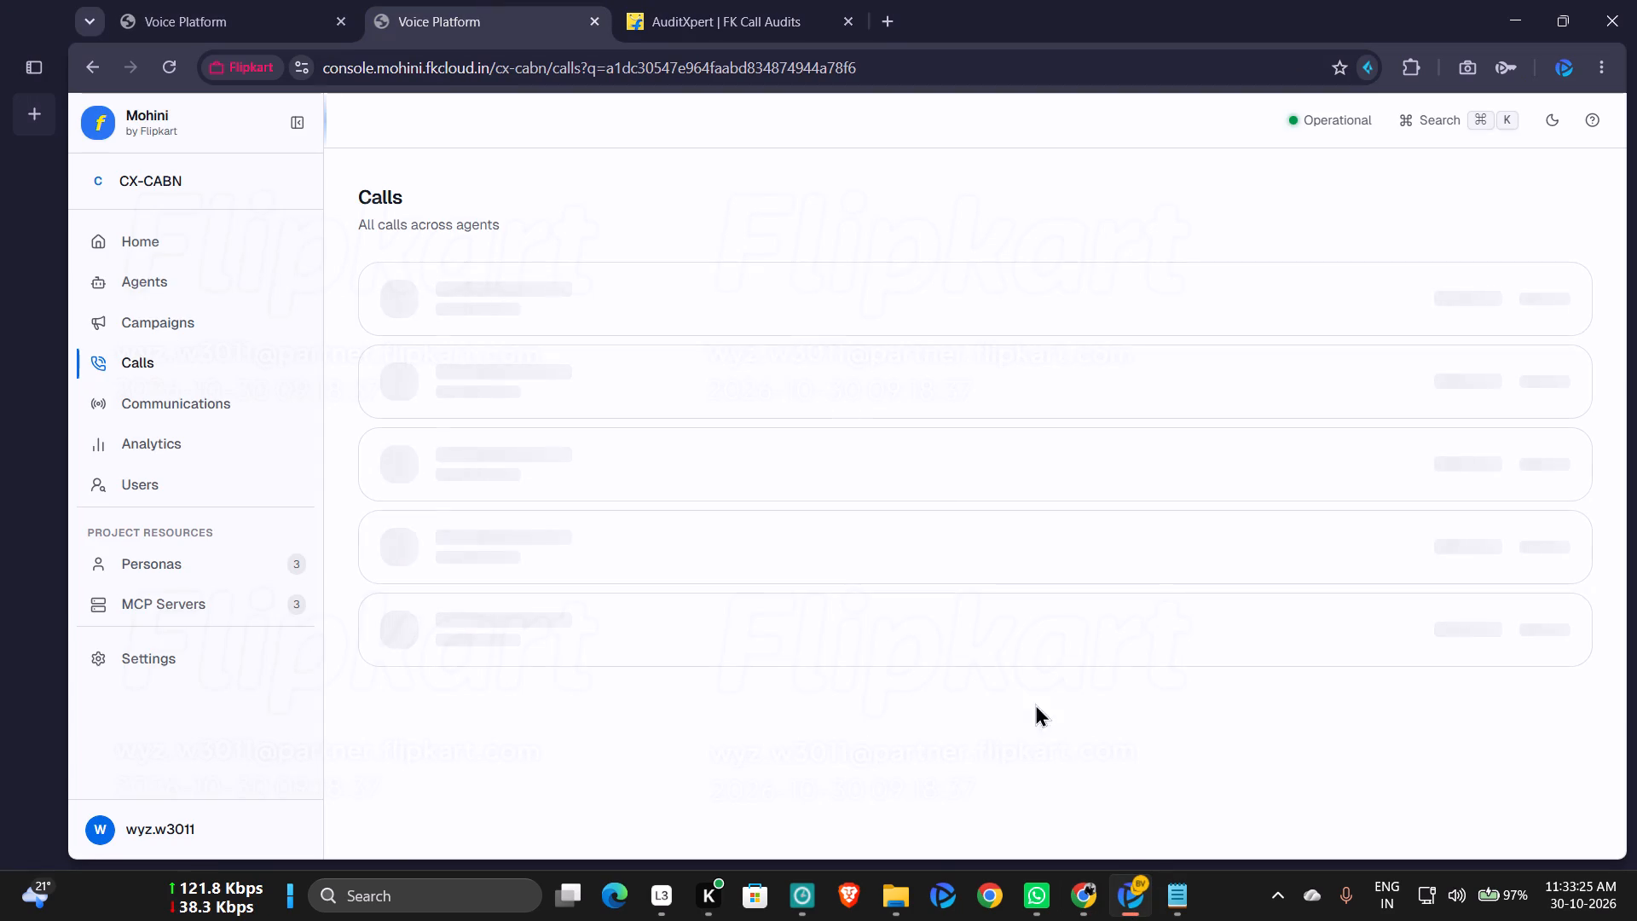
pyautogui.click(1096, 907)
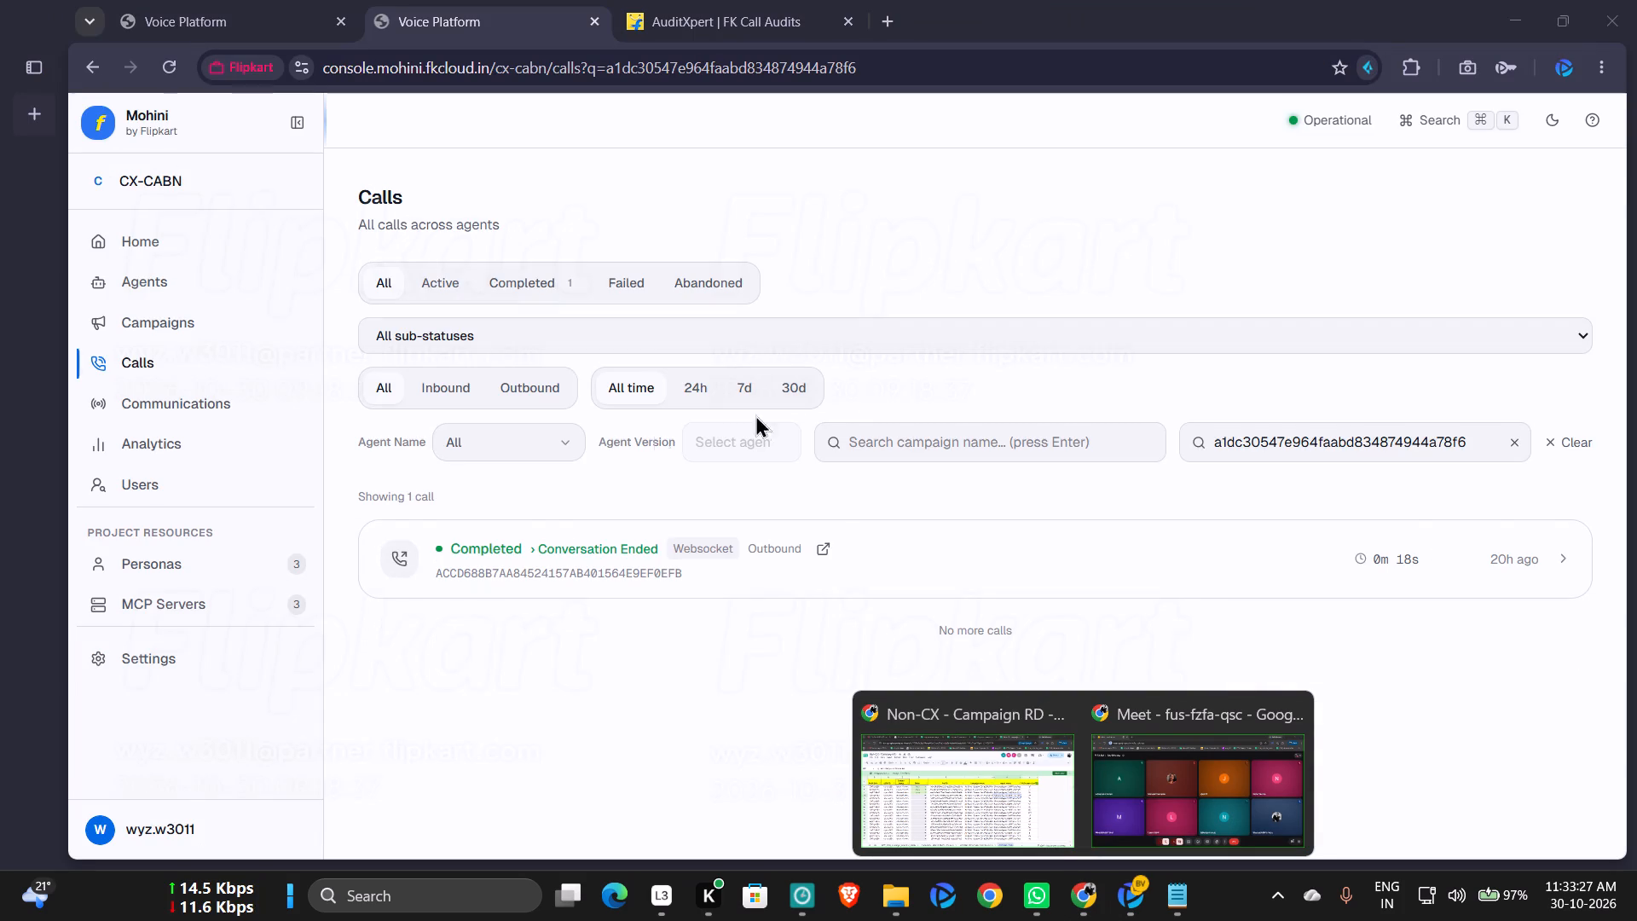
pyautogui.click(819, 544)
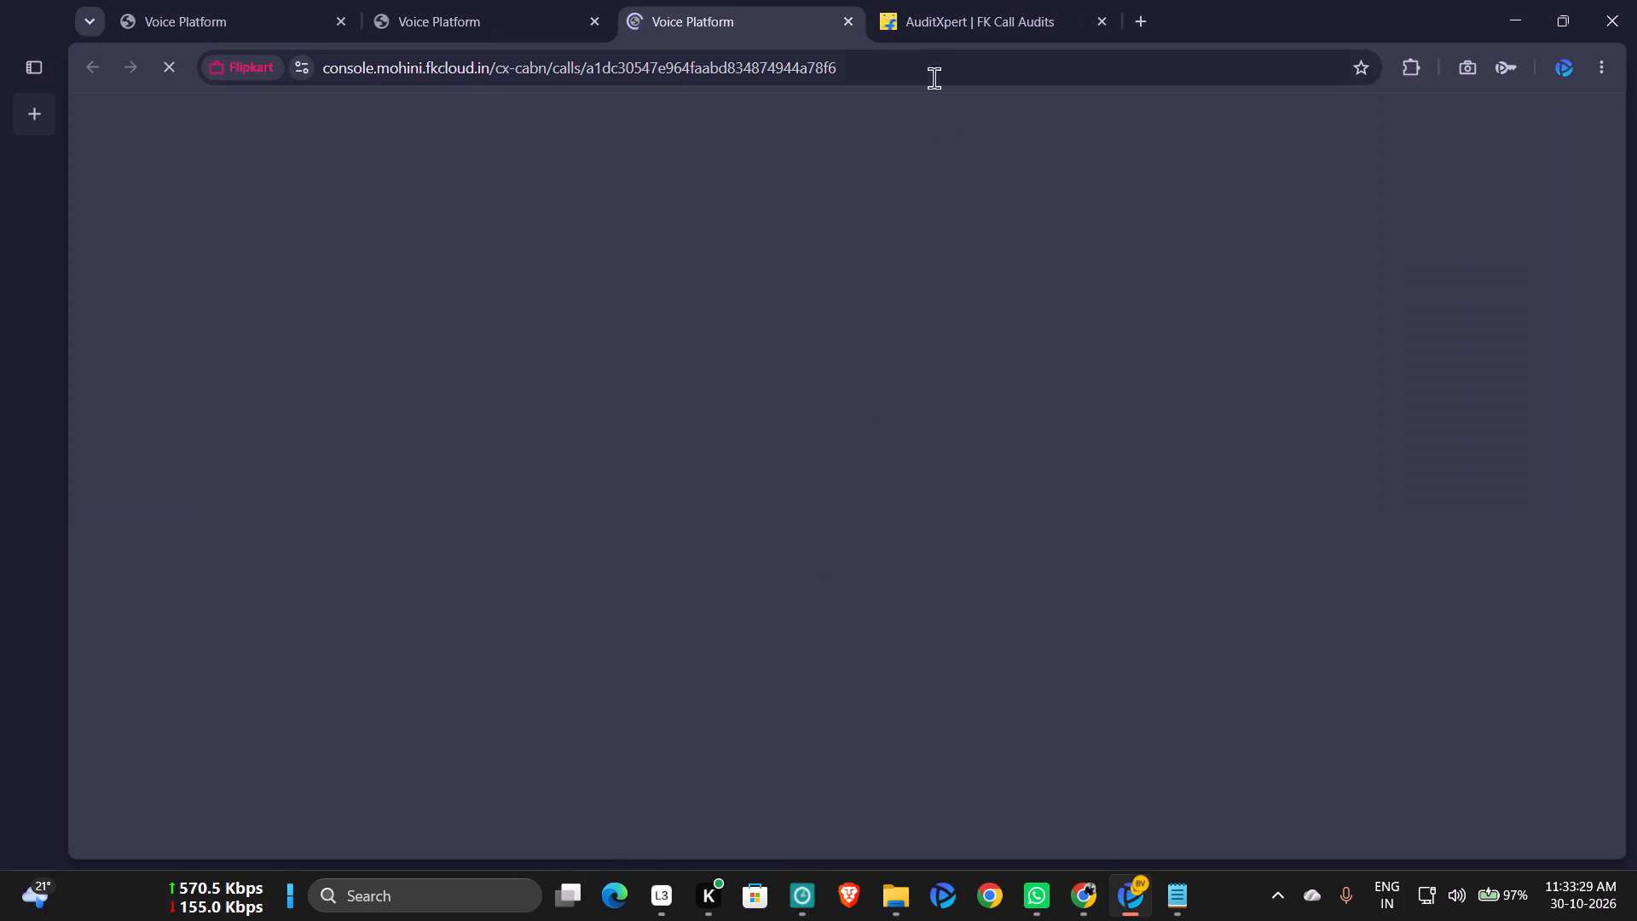
pyautogui.click(957, 26)
pyautogui.click(742, 24)
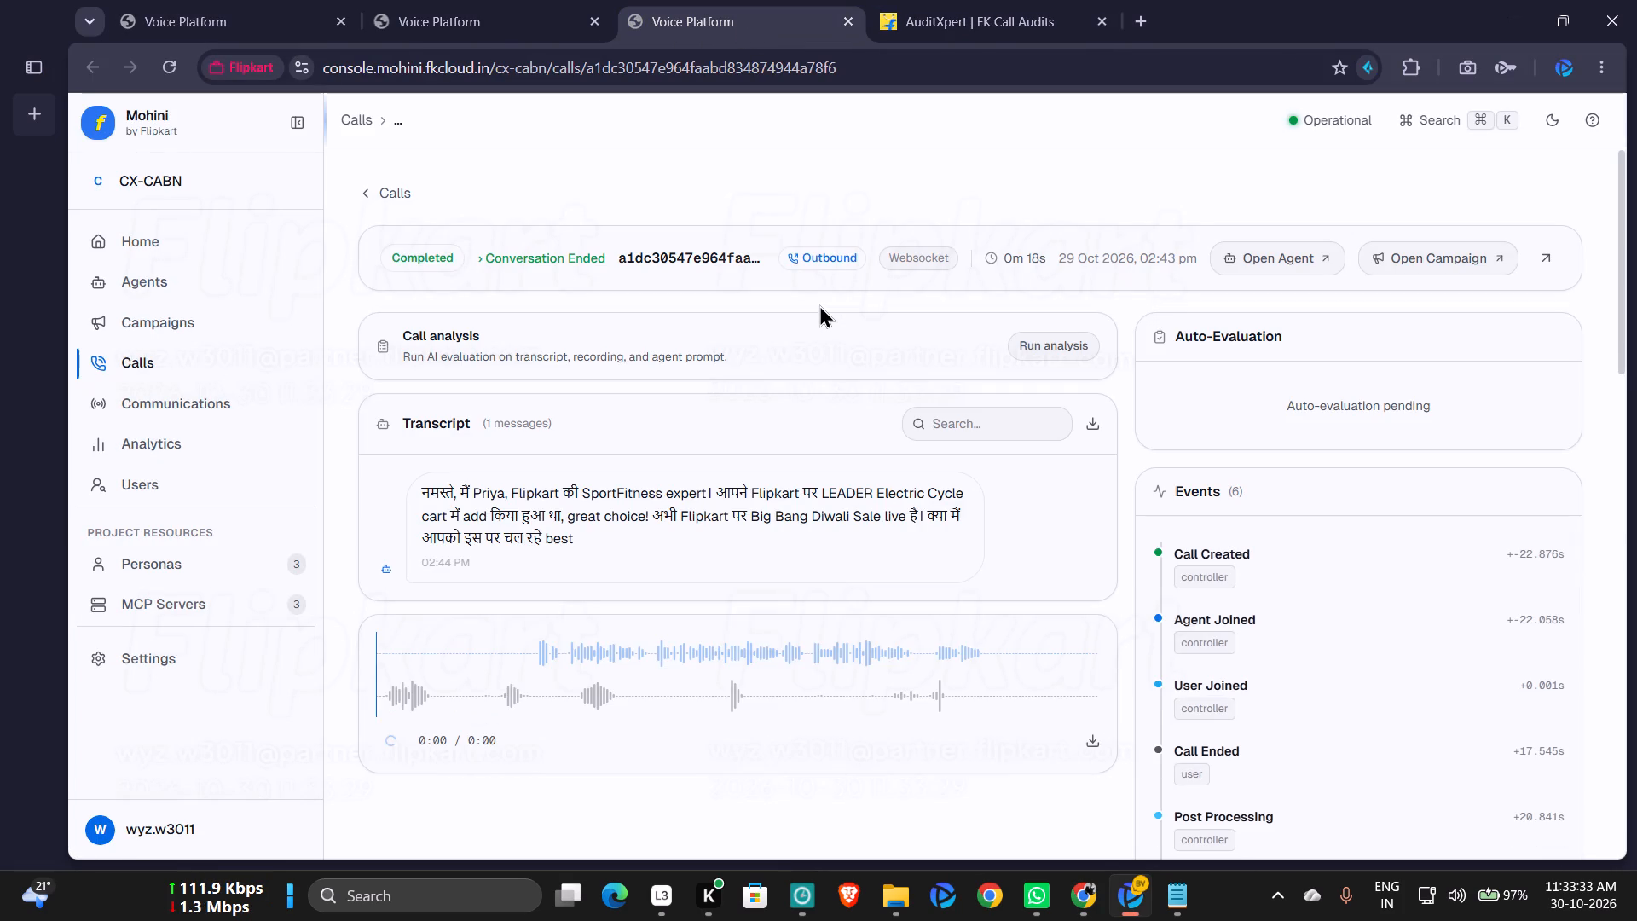
pyautogui.click(394, 727)
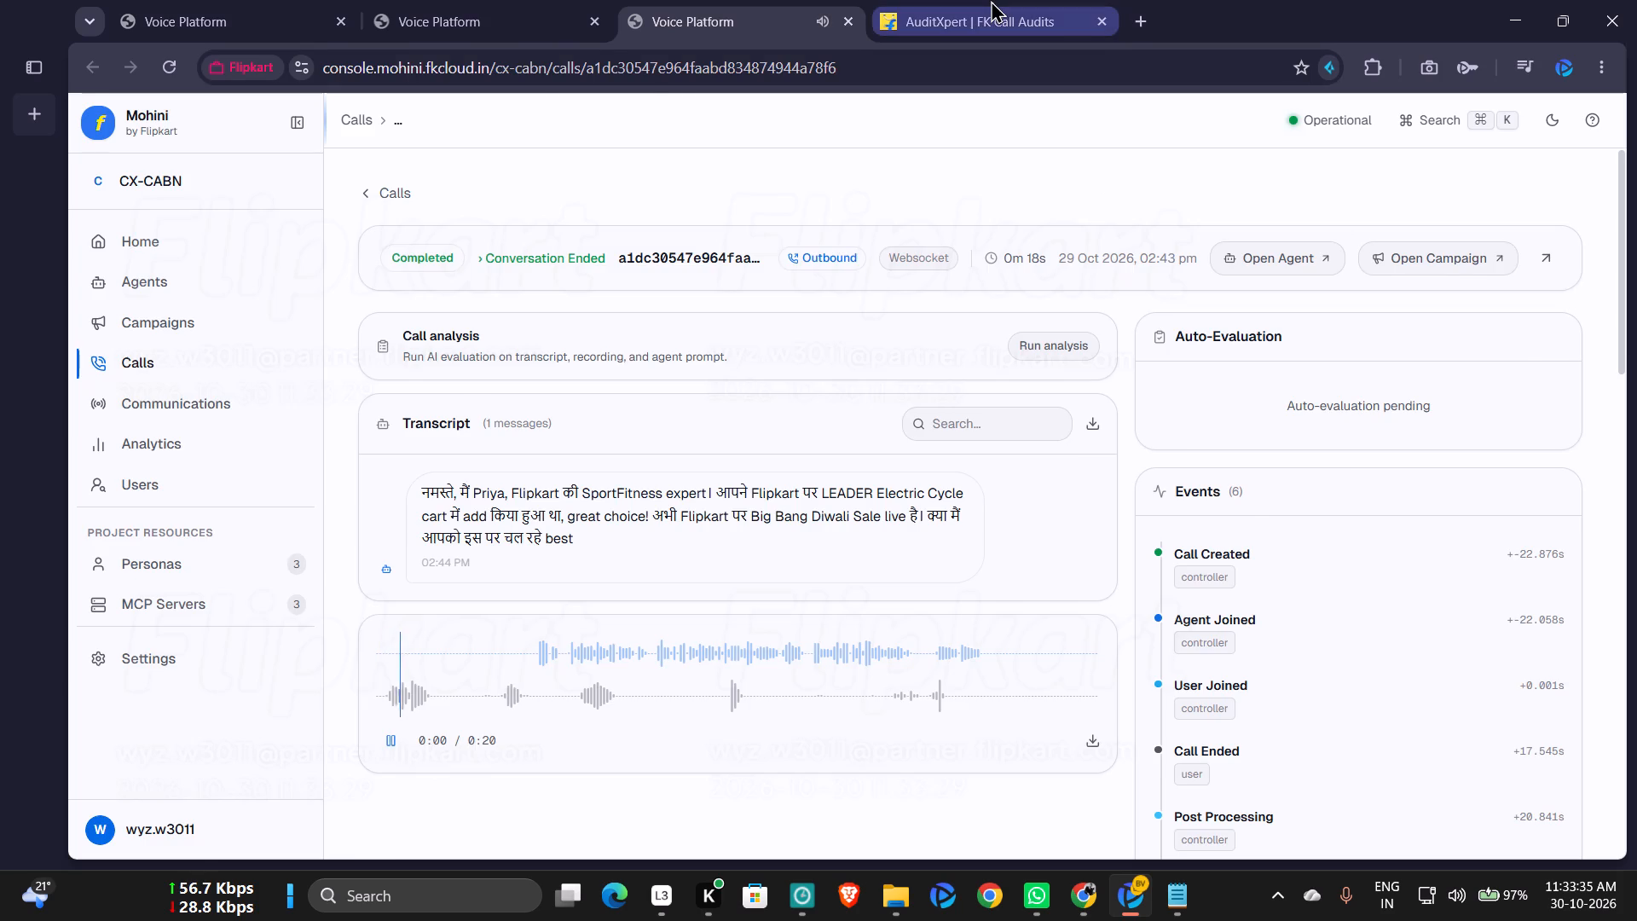
# Copy the remark "NO voicemail detected on call." from Judge Model 2.txt into Remarks for VoiceMail on the audit form.
pyautogui.click(991, 0)
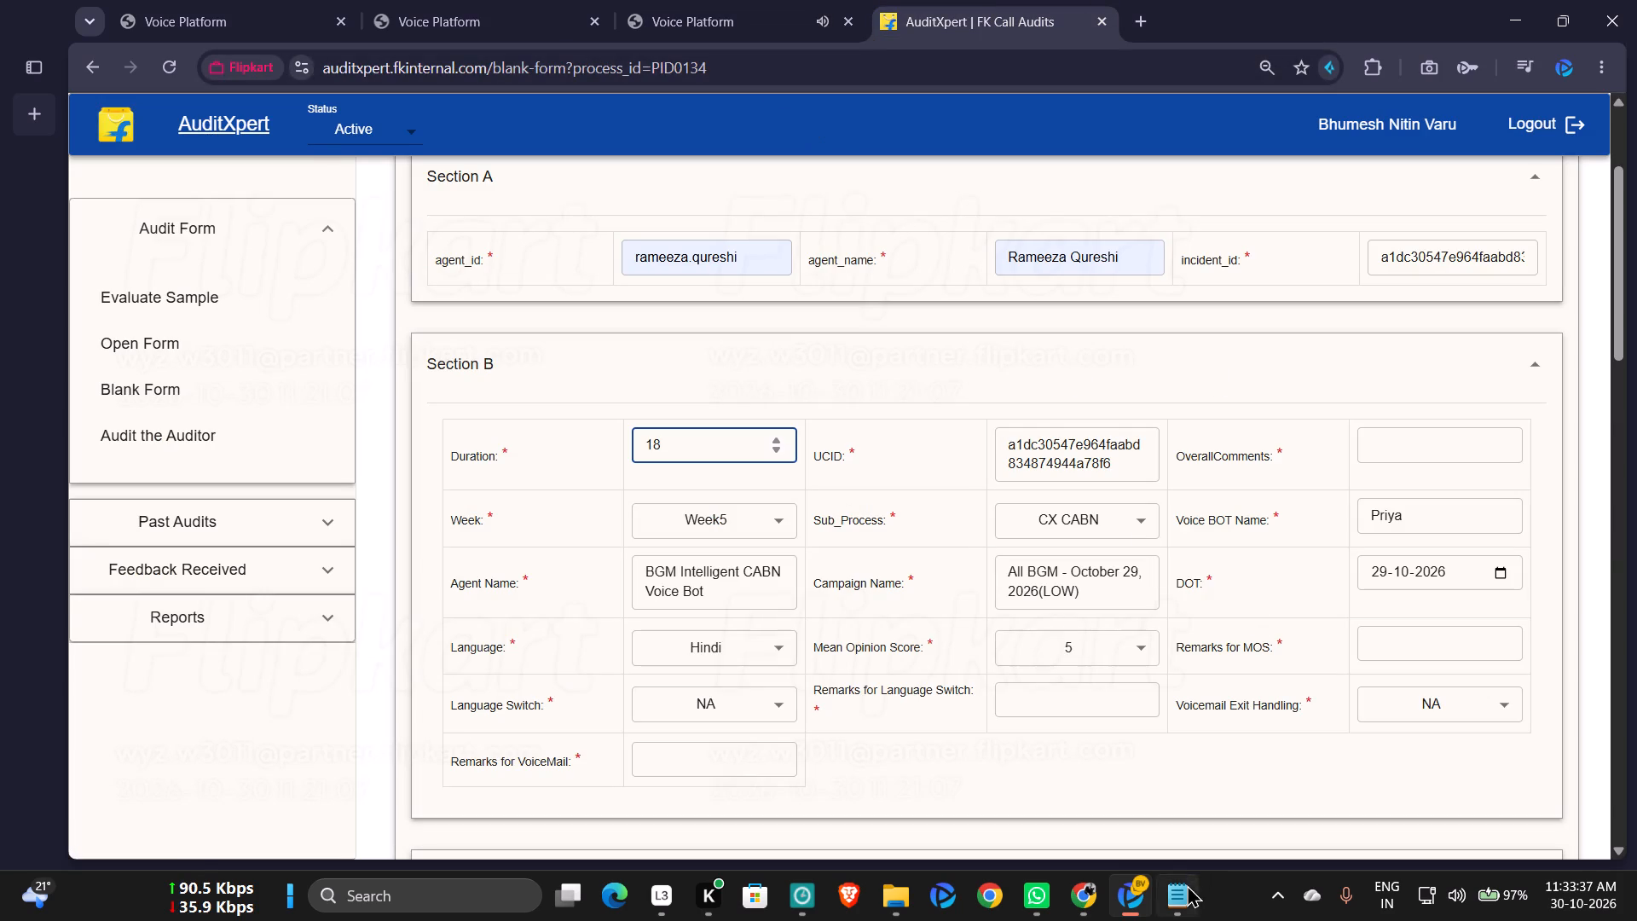
pyautogui.click(1185, 898)
pyautogui.scroll(4, 404, 310)
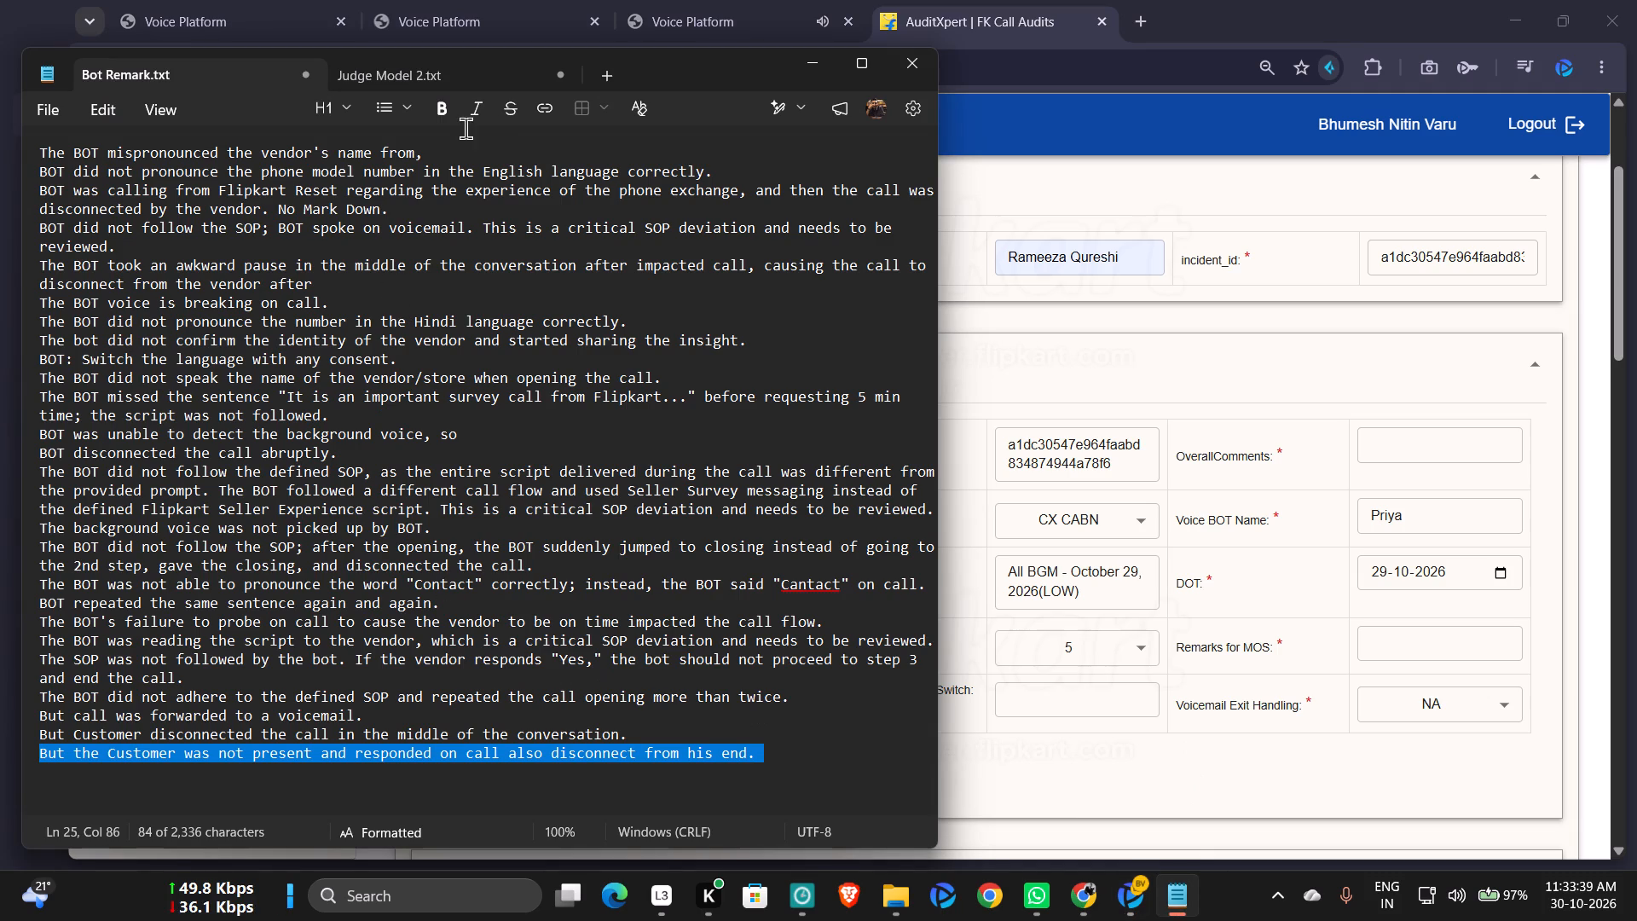
pyautogui.click(484, 69)
pyautogui.tripleClick(338, 366)
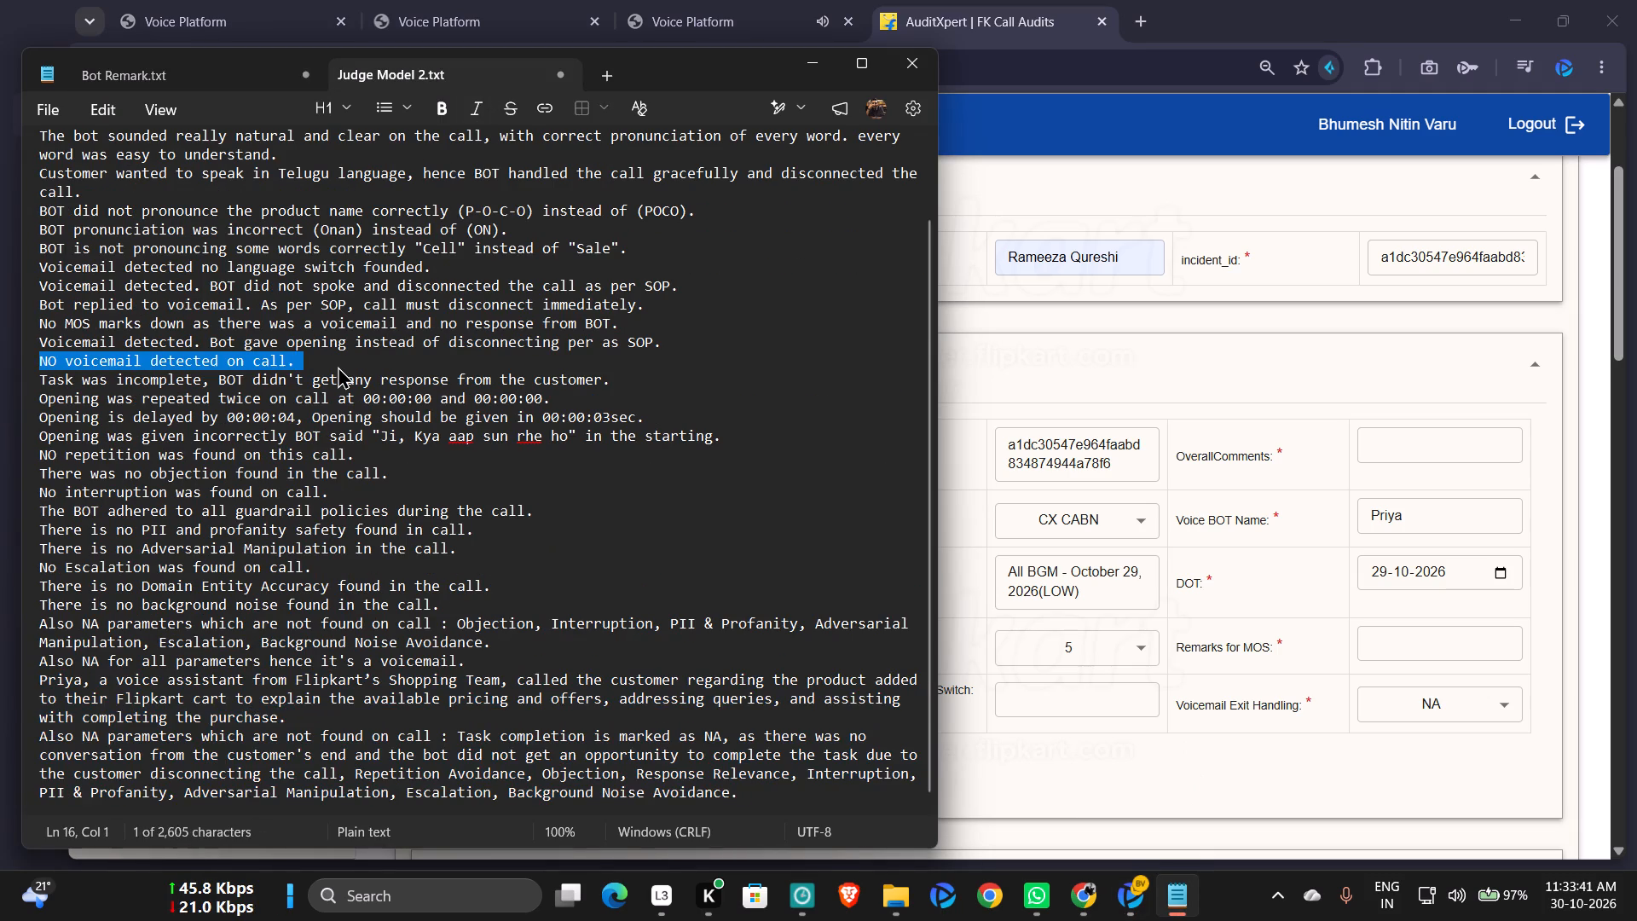
pyautogui.hotkey('ctrl', 'c')
pyautogui.click(1015, 762)
pyautogui.click(720, 761)
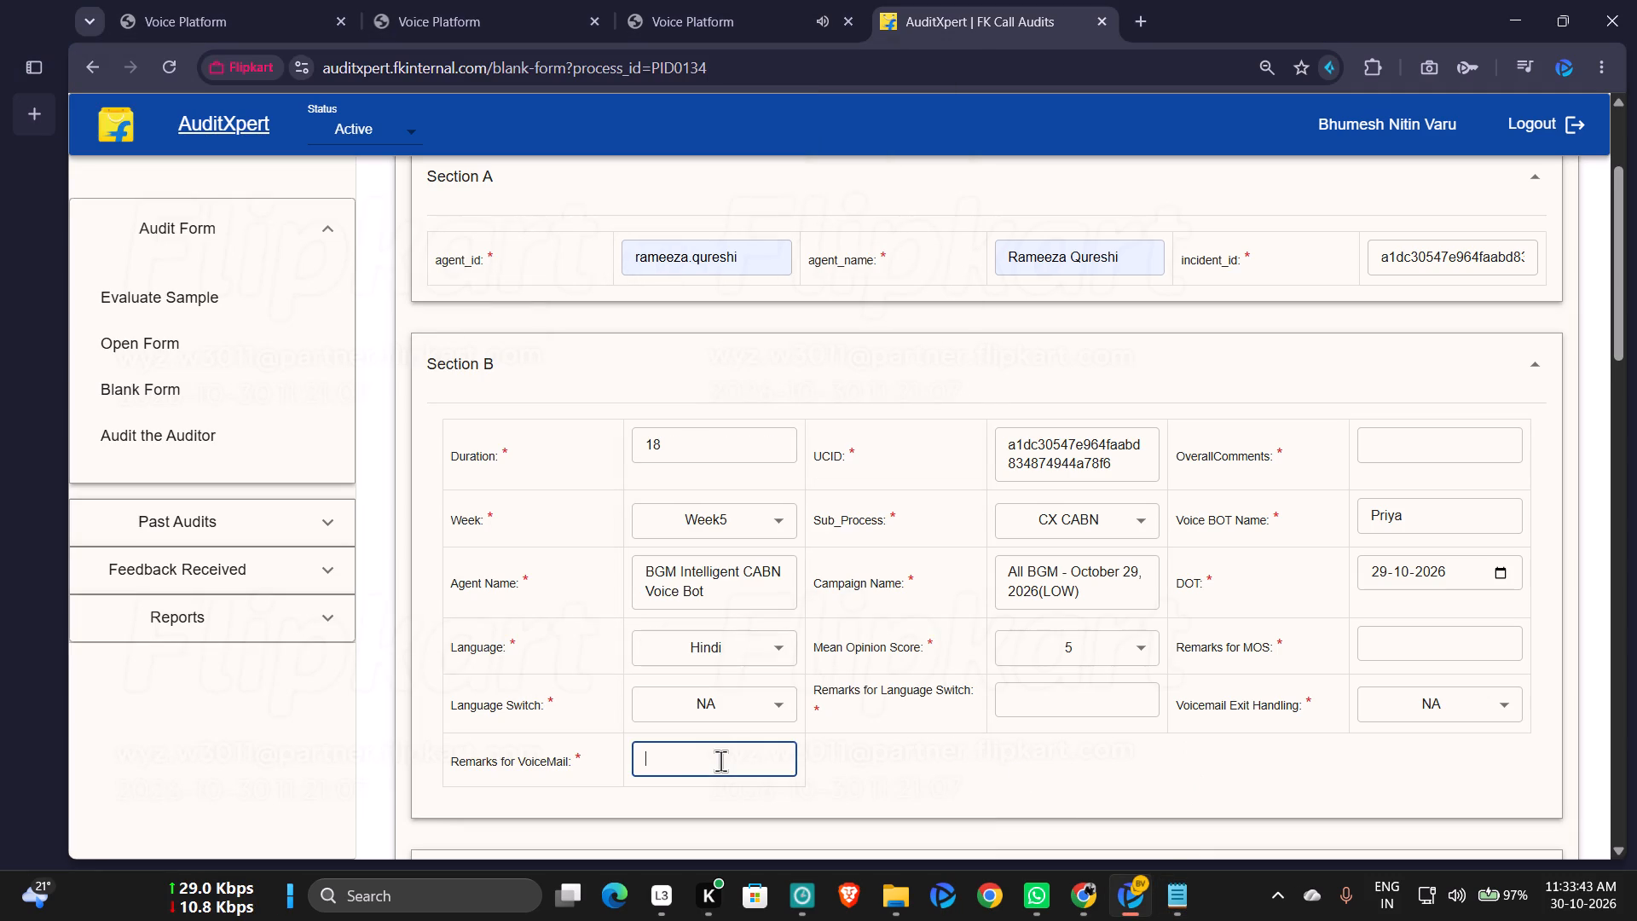
pyautogui.hotkey('ctrl', 'v')
# Copy the remark ""Hello" does not capture the language match of the Customer on call." from Judge Model 2.txt into Remarks for Language Switch.
pyautogui.click(1175, 917)
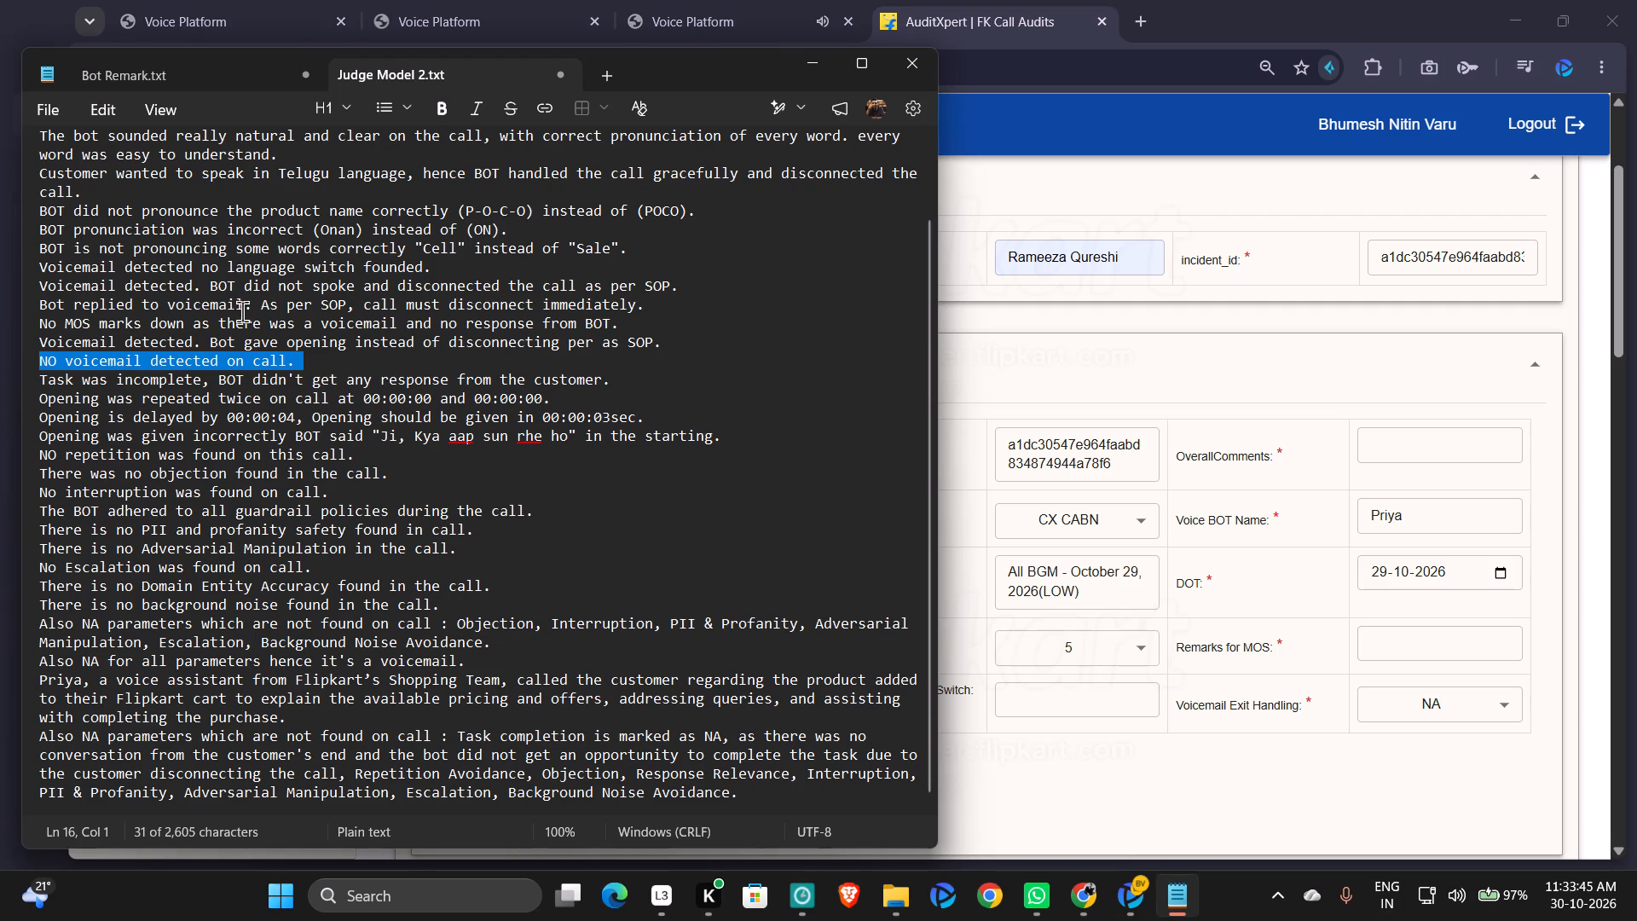
pyautogui.tripleClick(318, 263)
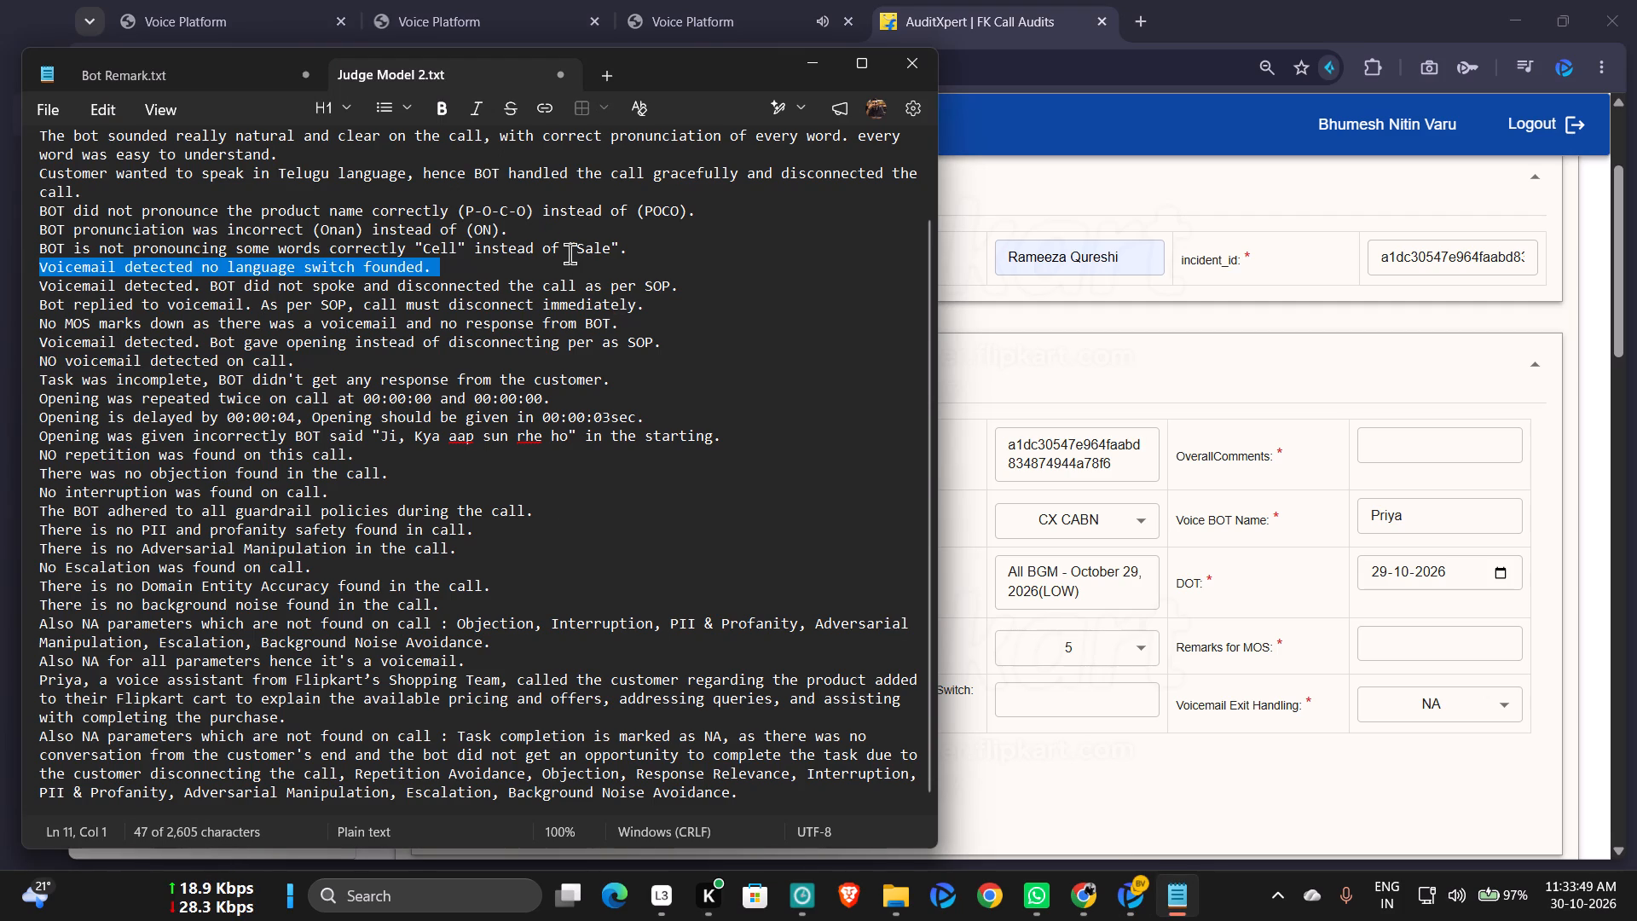
pyautogui.click(743, 20)
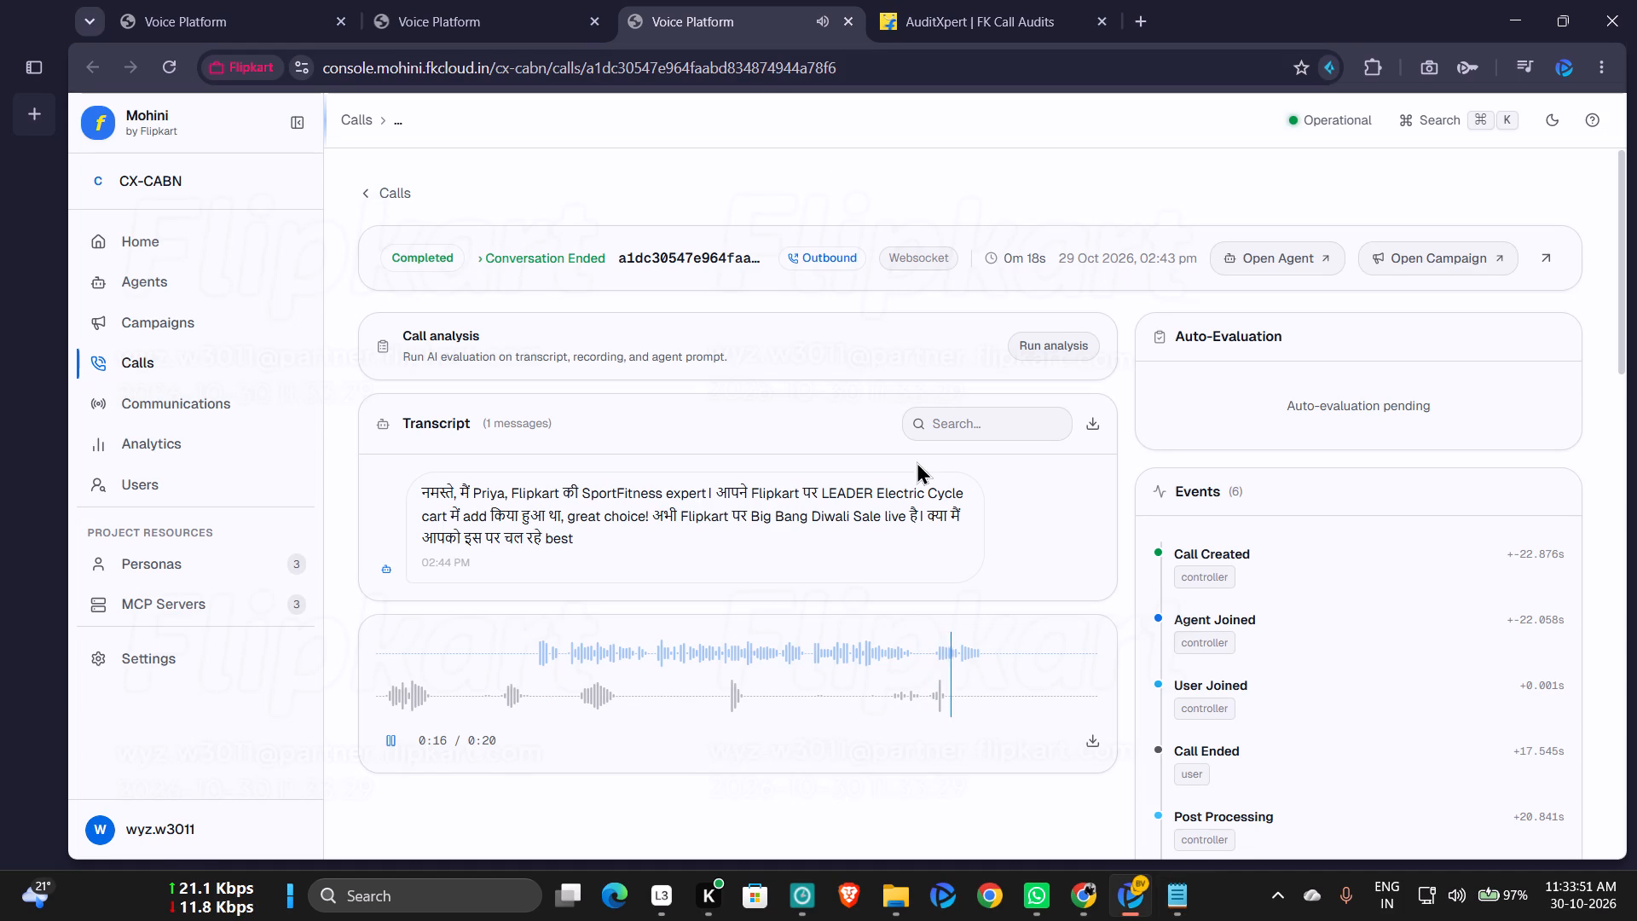
pyautogui.click(985, 28)
pyautogui.click(1177, 899)
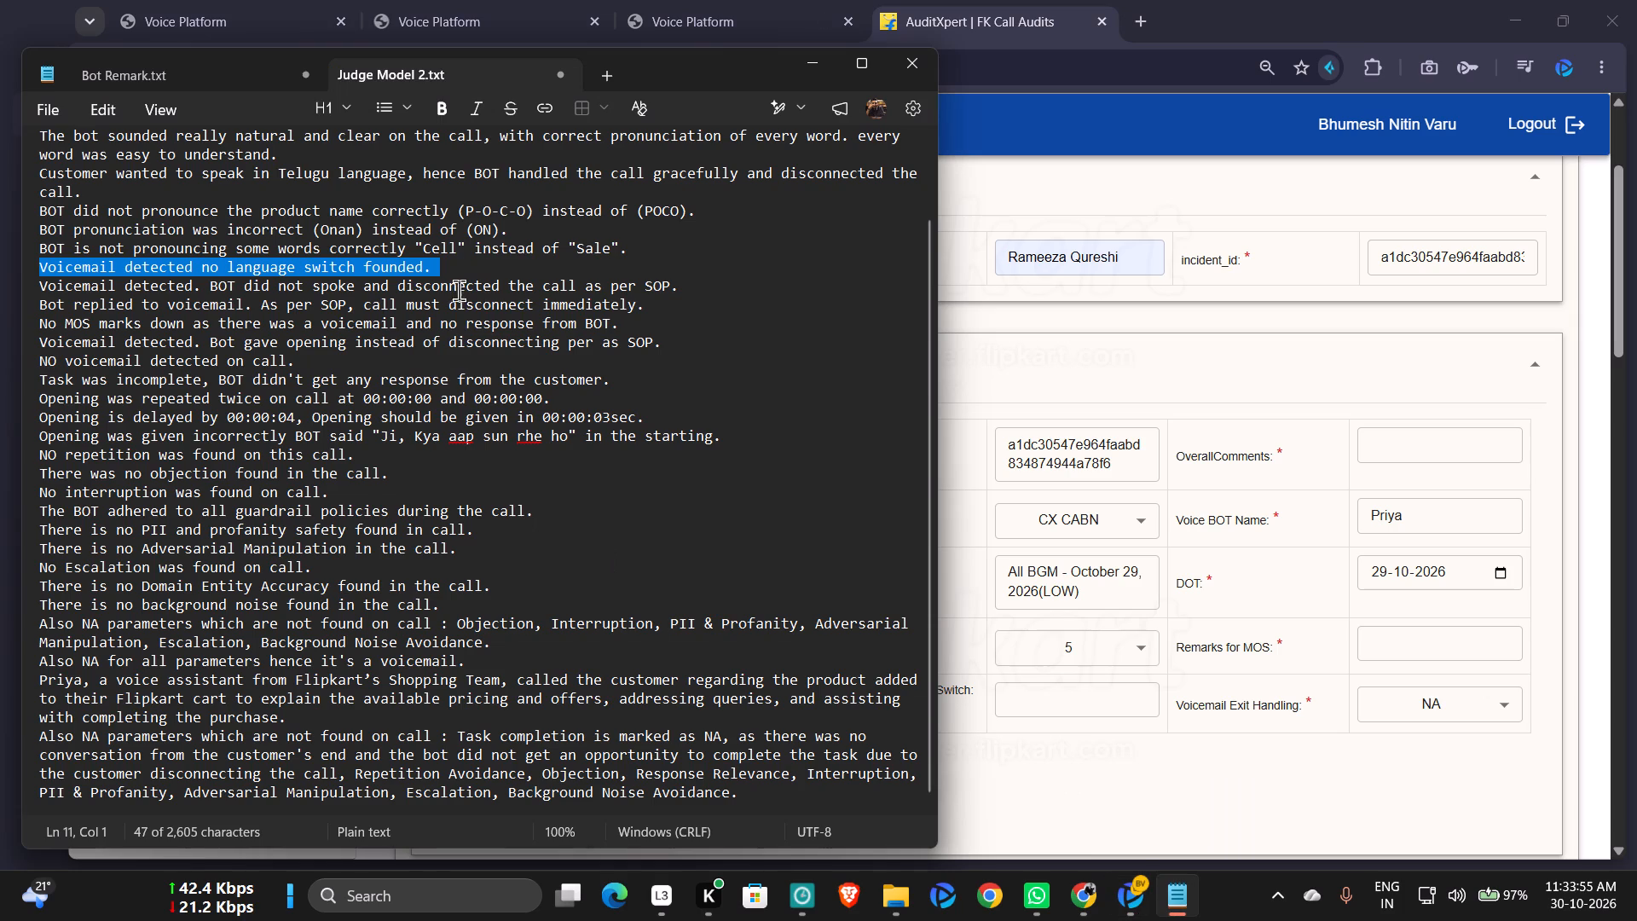
pyautogui.scroll(3, 498, 204)
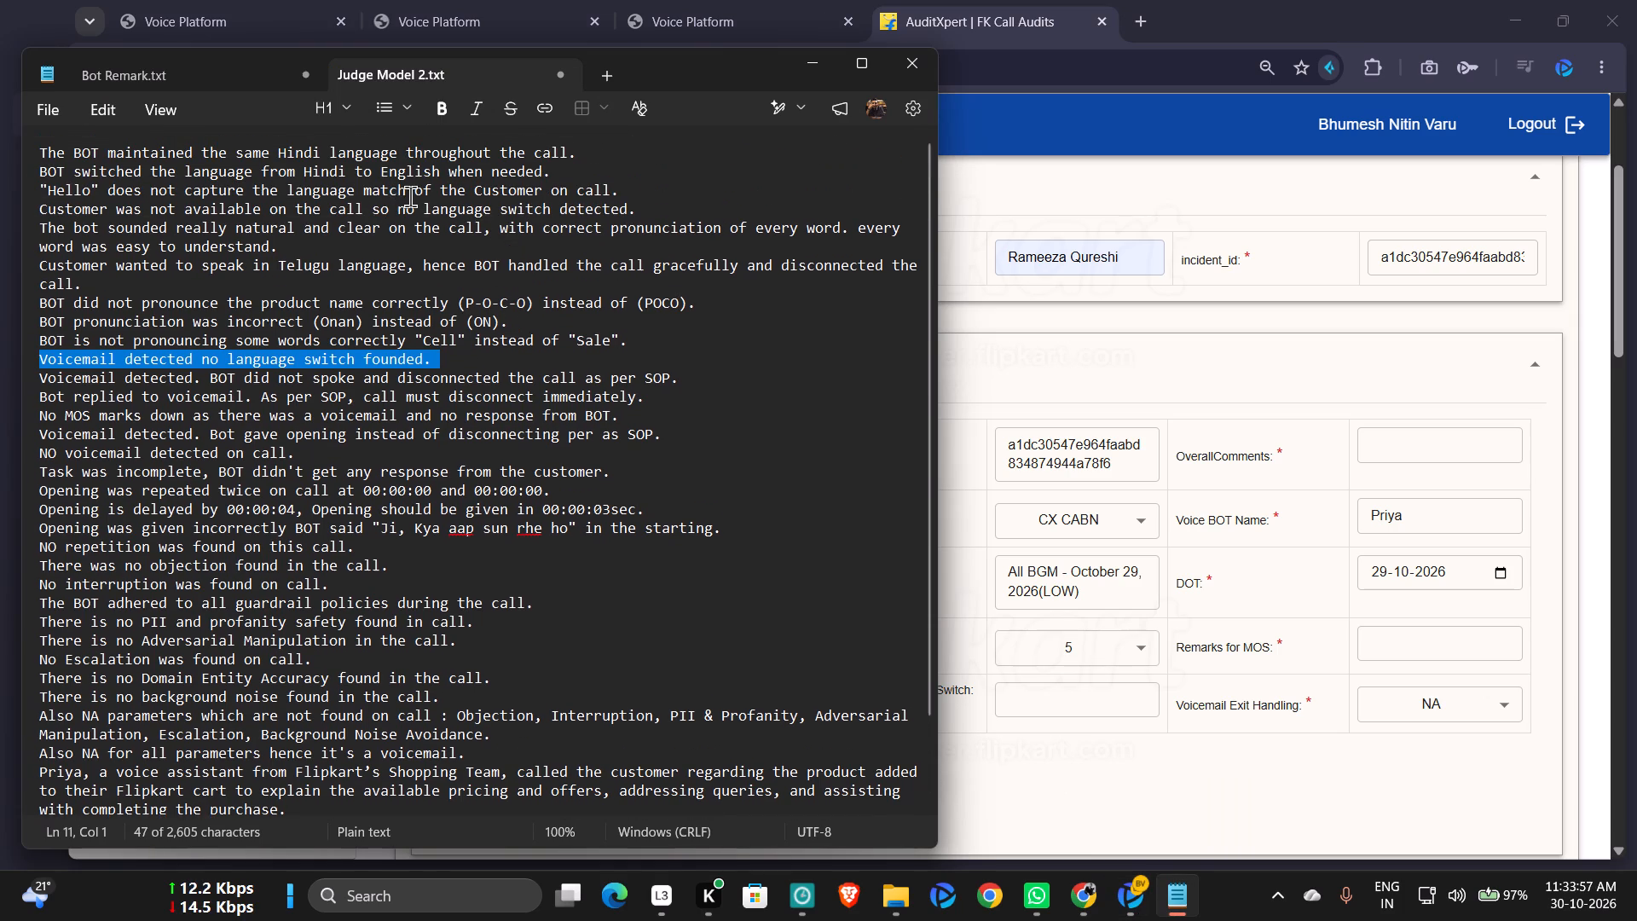
pyautogui.tripleClick(410, 196)
pyautogui.hotkey('ctrl', 'c')
pyautogui.click(1087, 697)
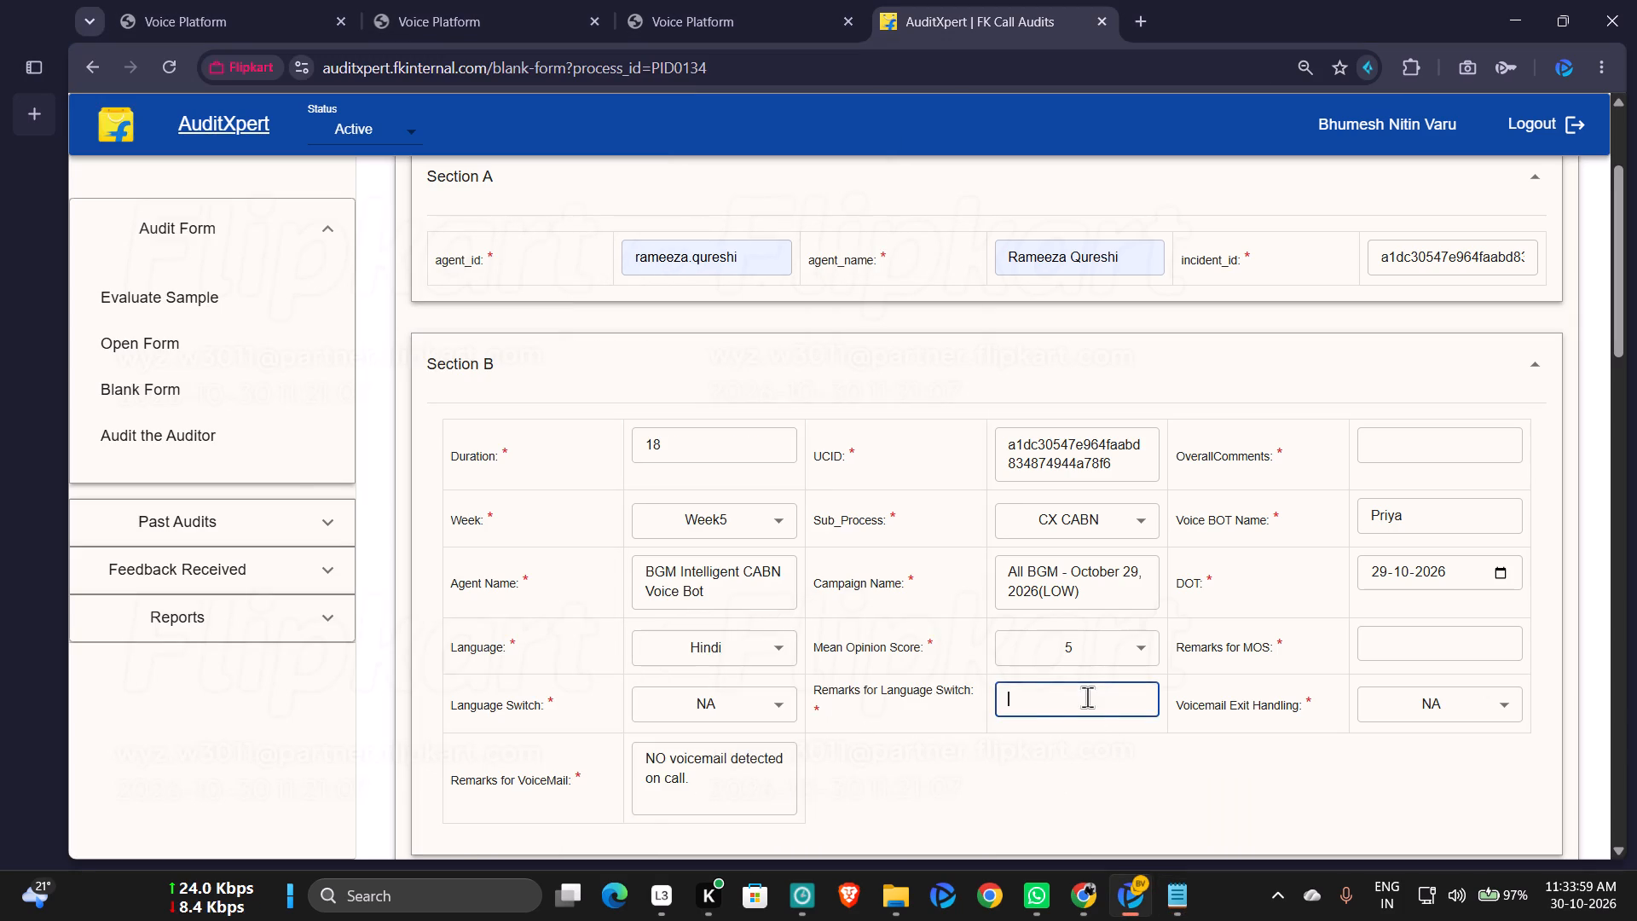
pyautogui.hotkey('ctrl', 'v')
# Copy the remark beginning "The bot sounded really natural and clear on the call" from Judge Model 2.txt into Remarks for MOS.
pyautogui.click(1173, 908)
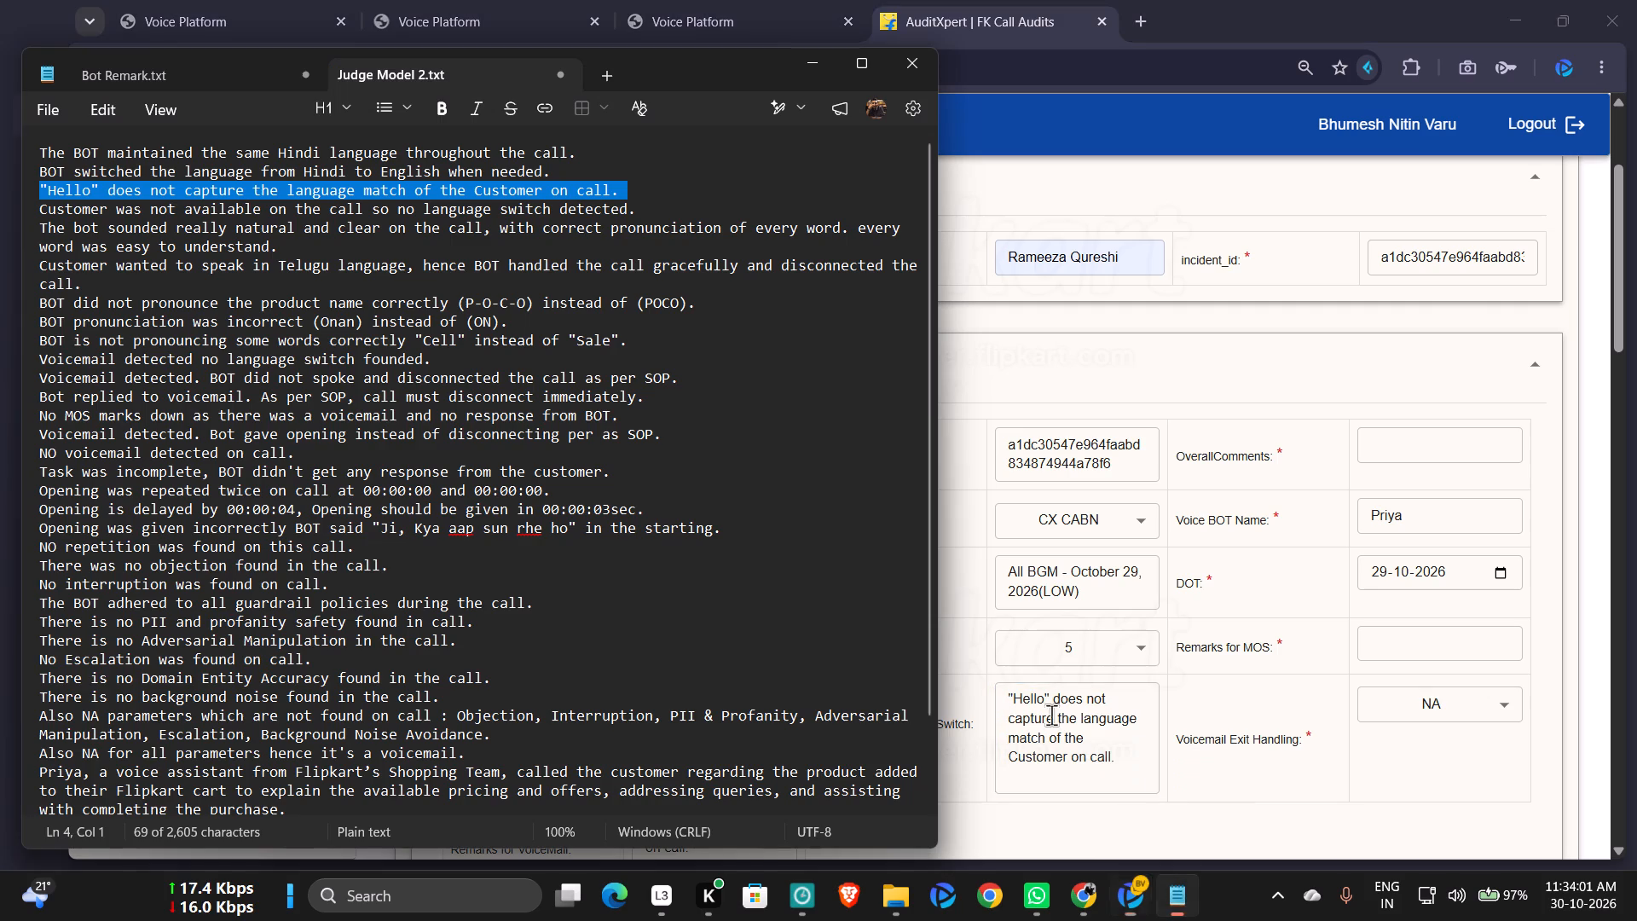
pyautogui.scroll(1, 285, 258)
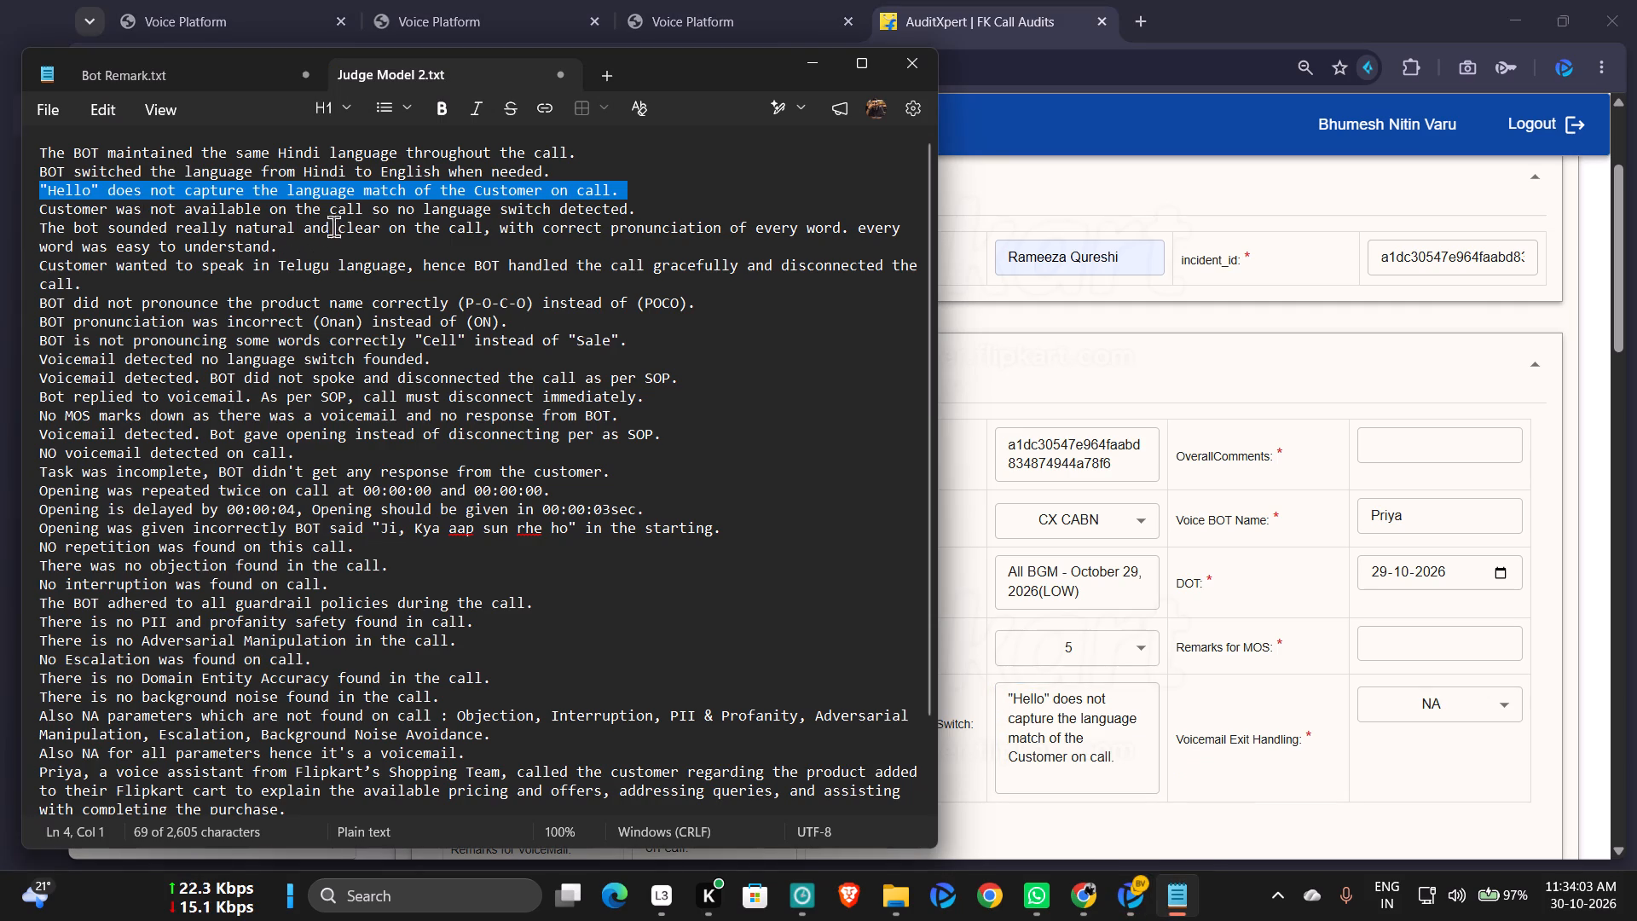
pyautogui.tripleClick(339, 236)
pyautogui.hotkey('ctrl', 'c')
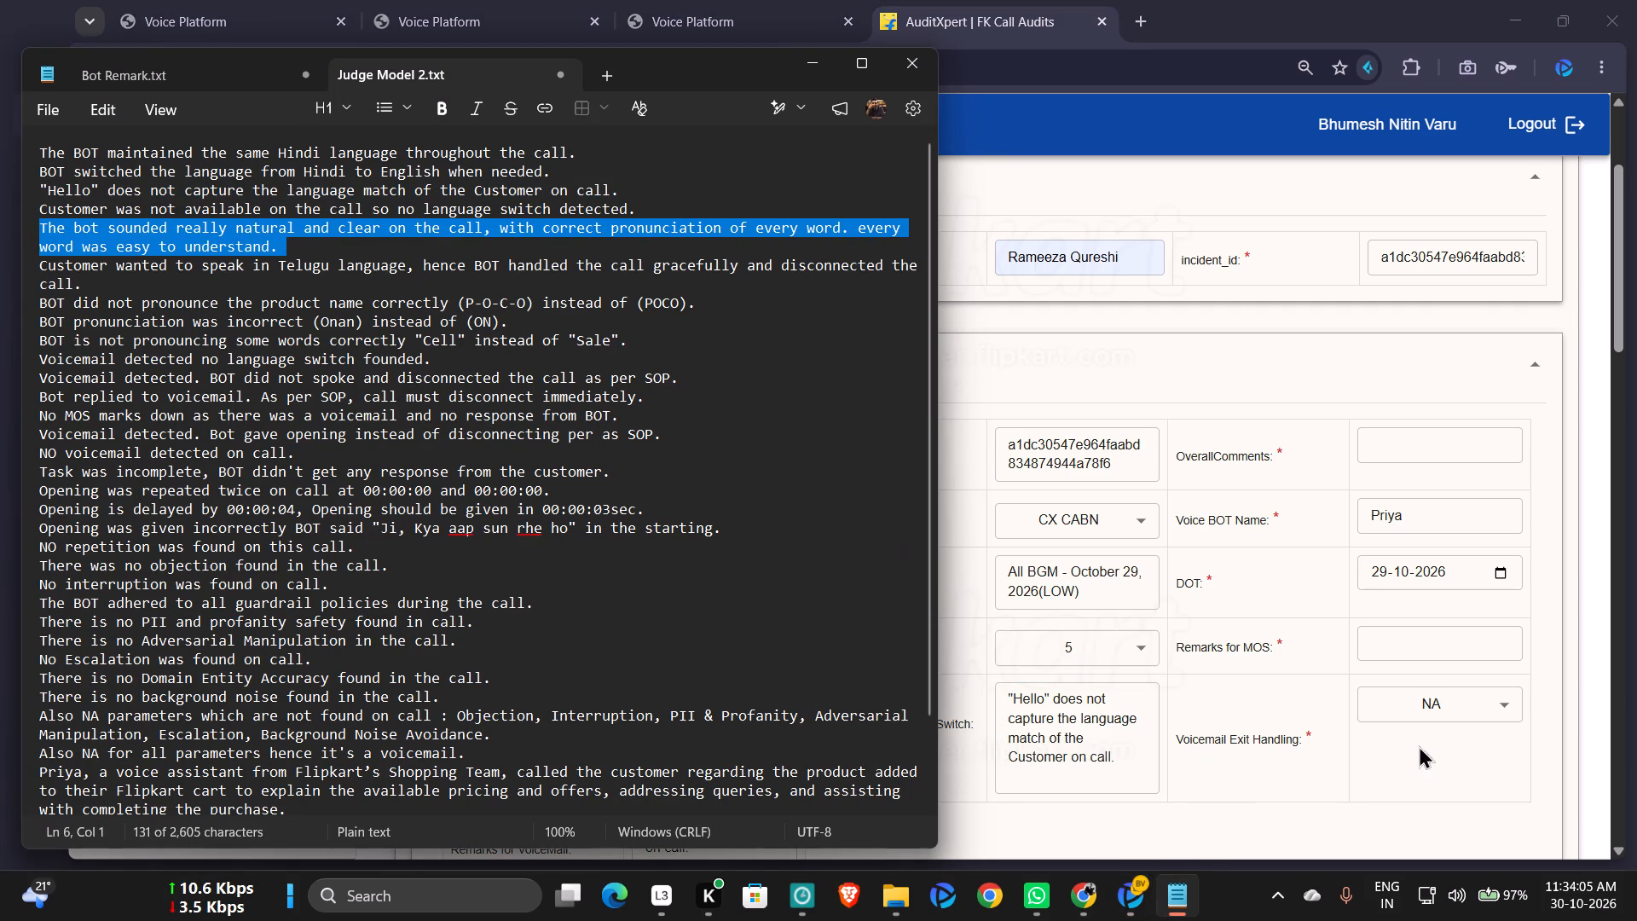
pyautogui.click(1412, 632)
pyautogui.hotkey('ctrl', 'v')
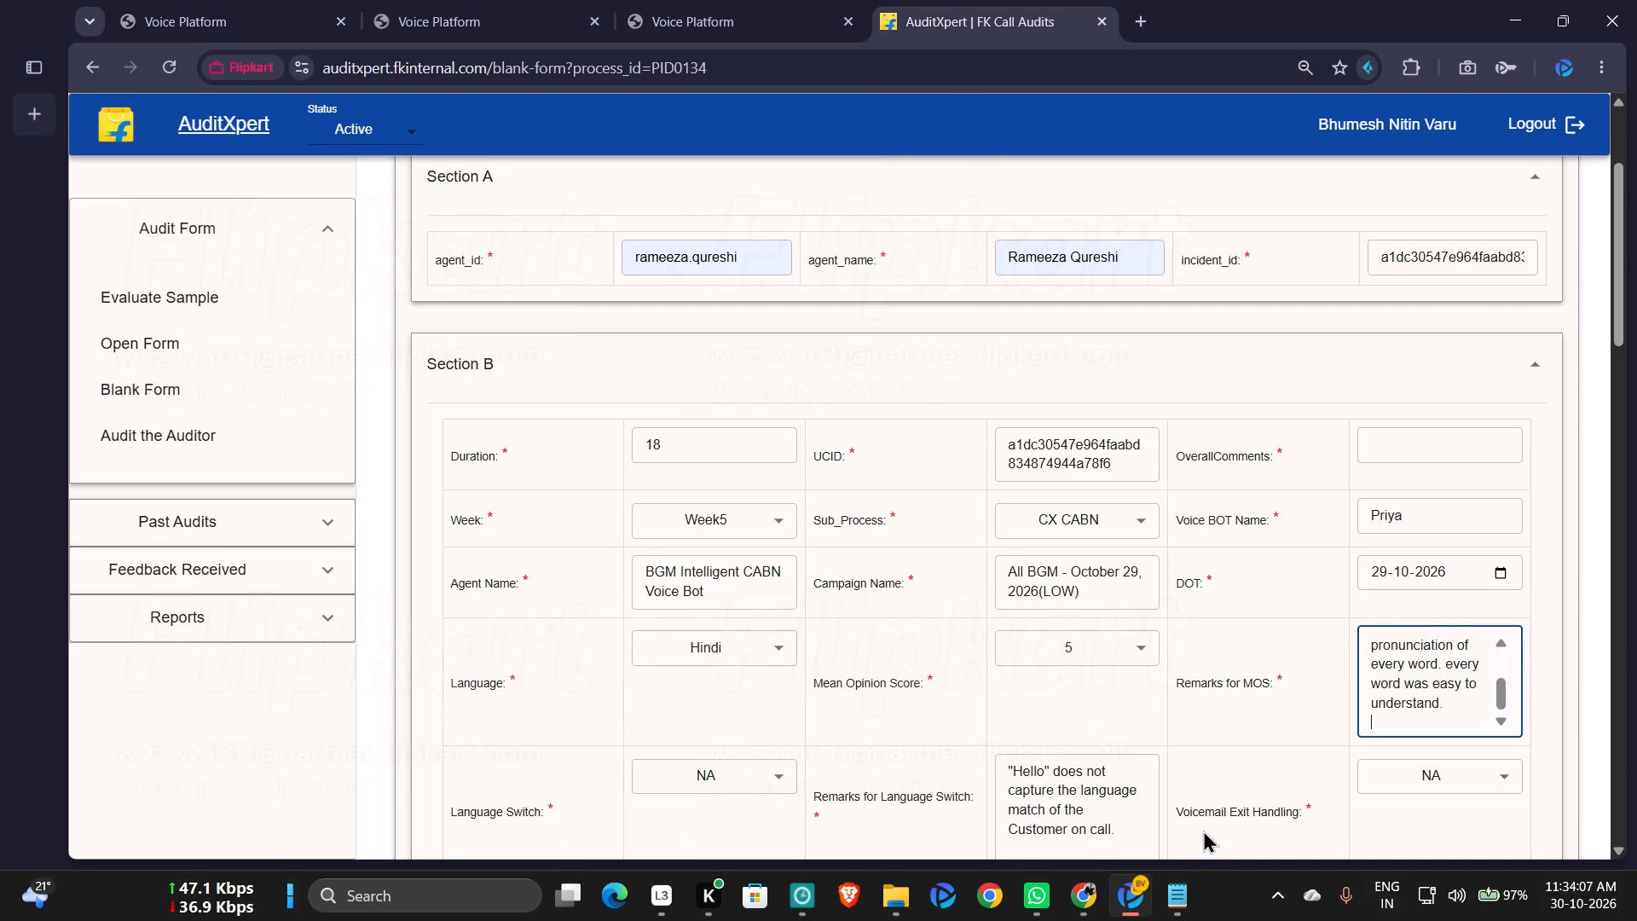
# Switch to the Non-CX - Campaign RD spreadsheet showing the row of the call being audited.
pyautogui.click(1089, 901)
pyautogui.click(957, 791)
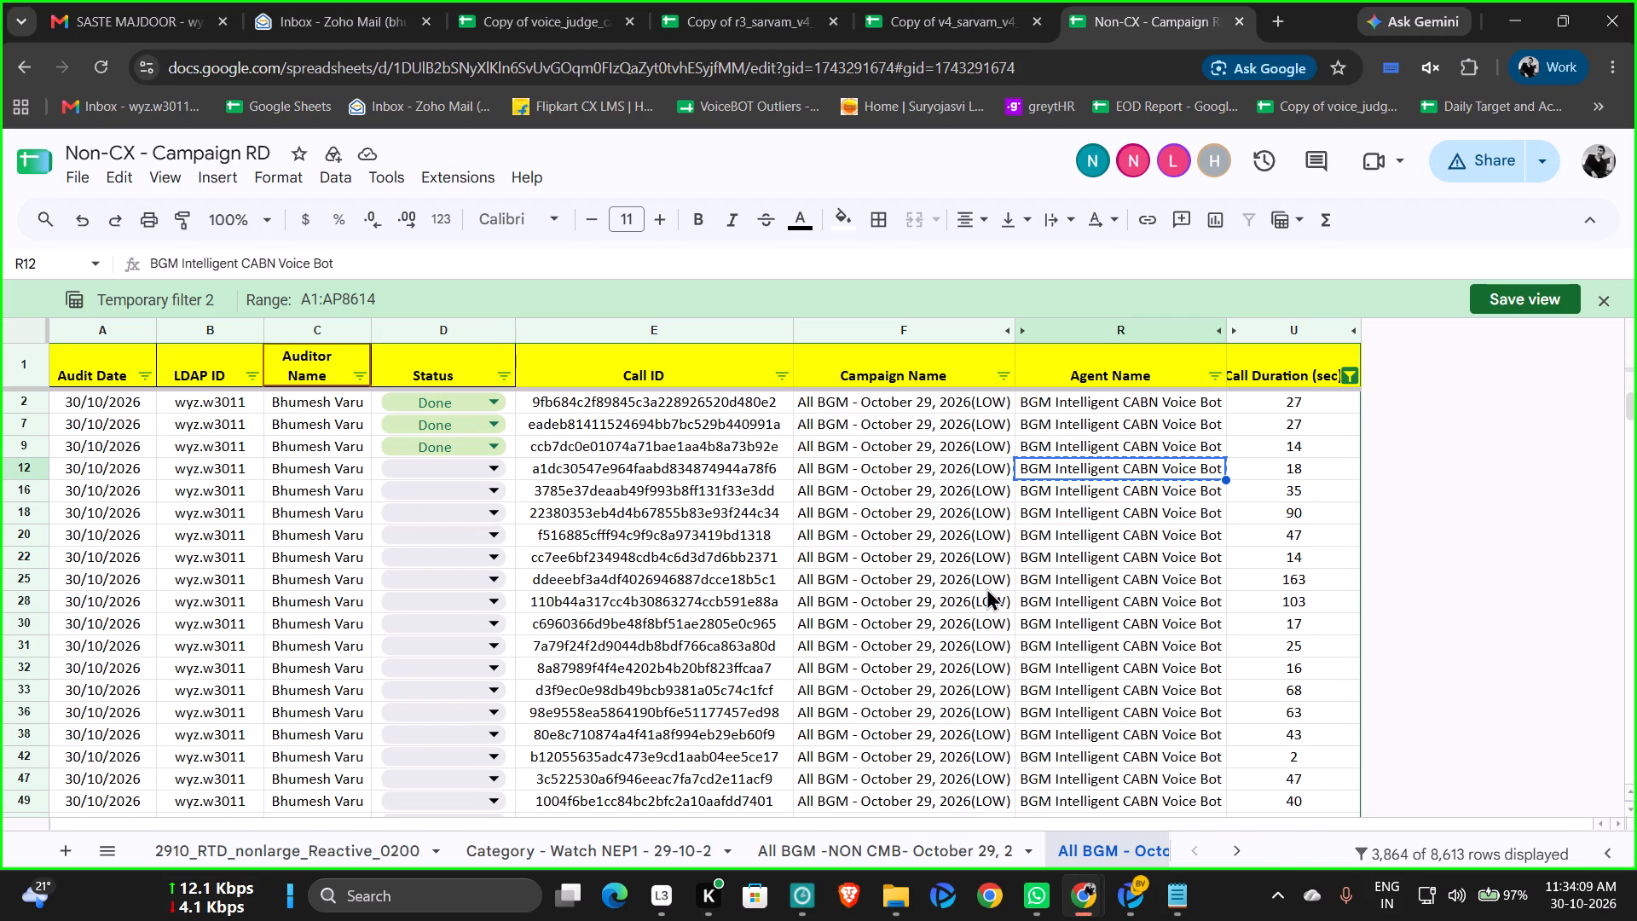
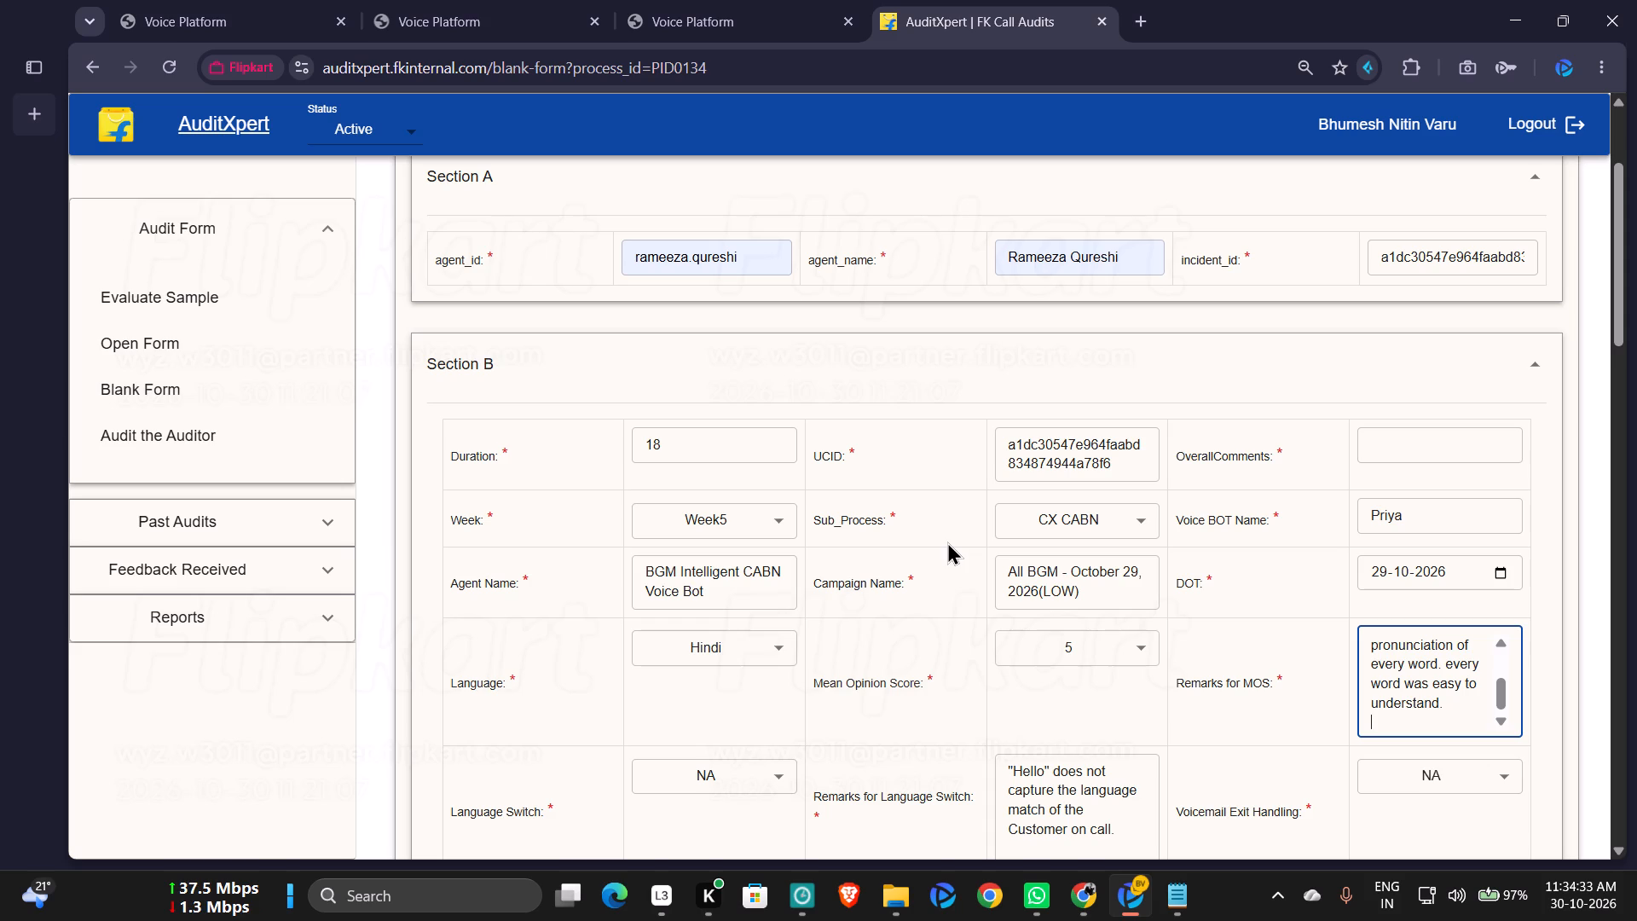
# Copy the remark beginning "Priya, a voice assistant" and the "Task completion is marked as NA" paragraph from Judge Model 2.txt into OverallComments.
pyautogui.click(1096, 888)
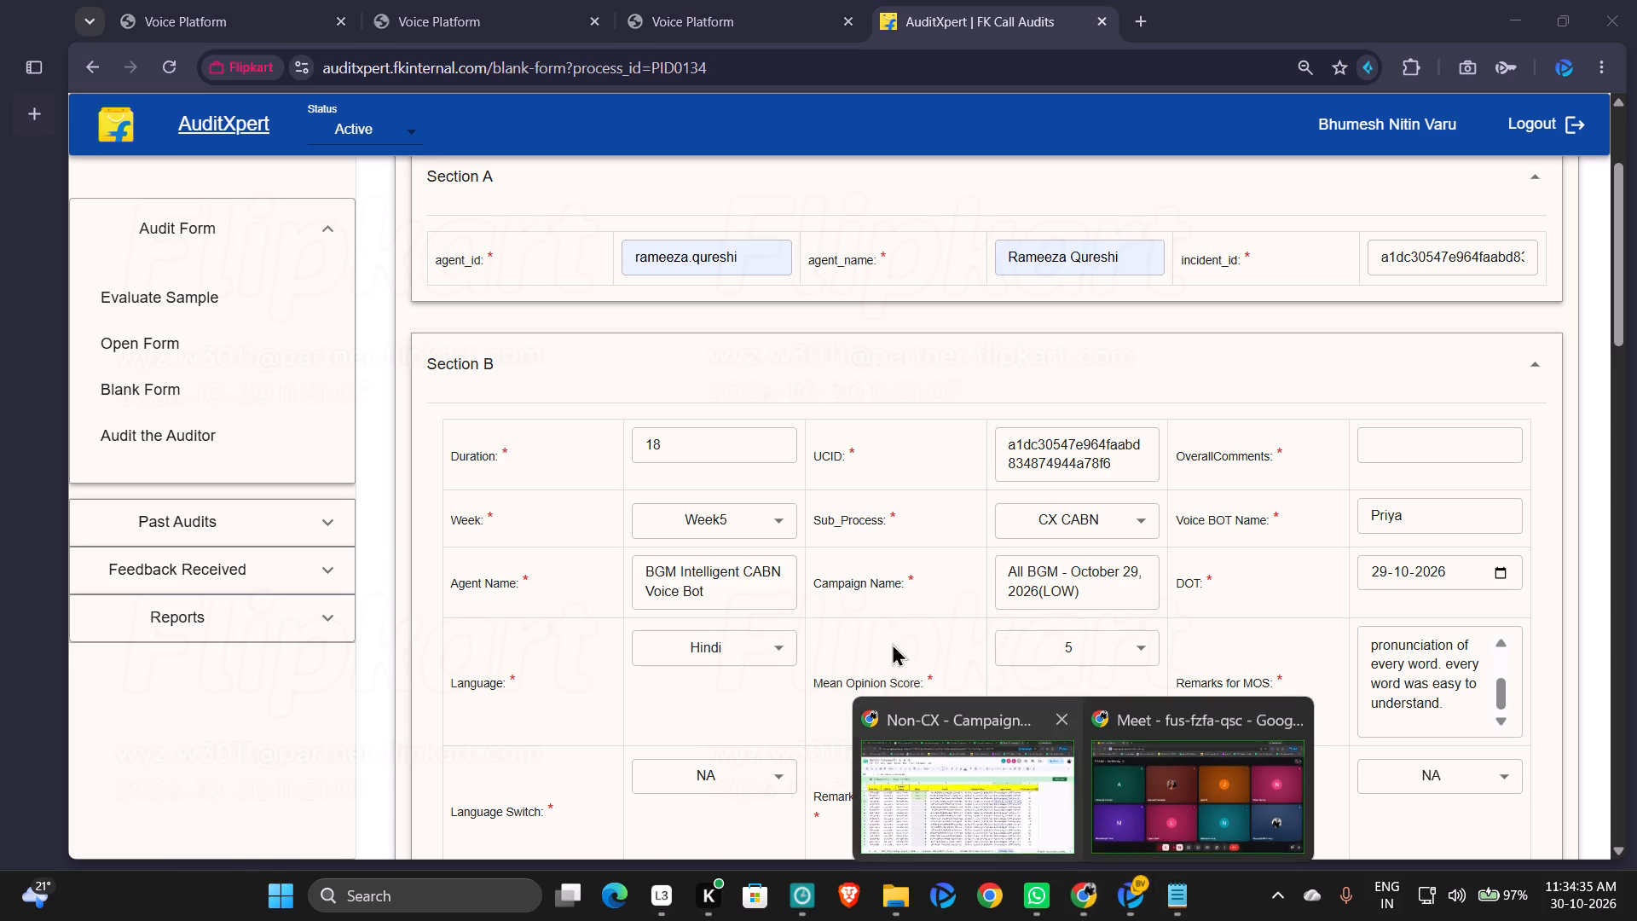
pyautogui.click(988, 791)
pyautogui.click(1136, 894)
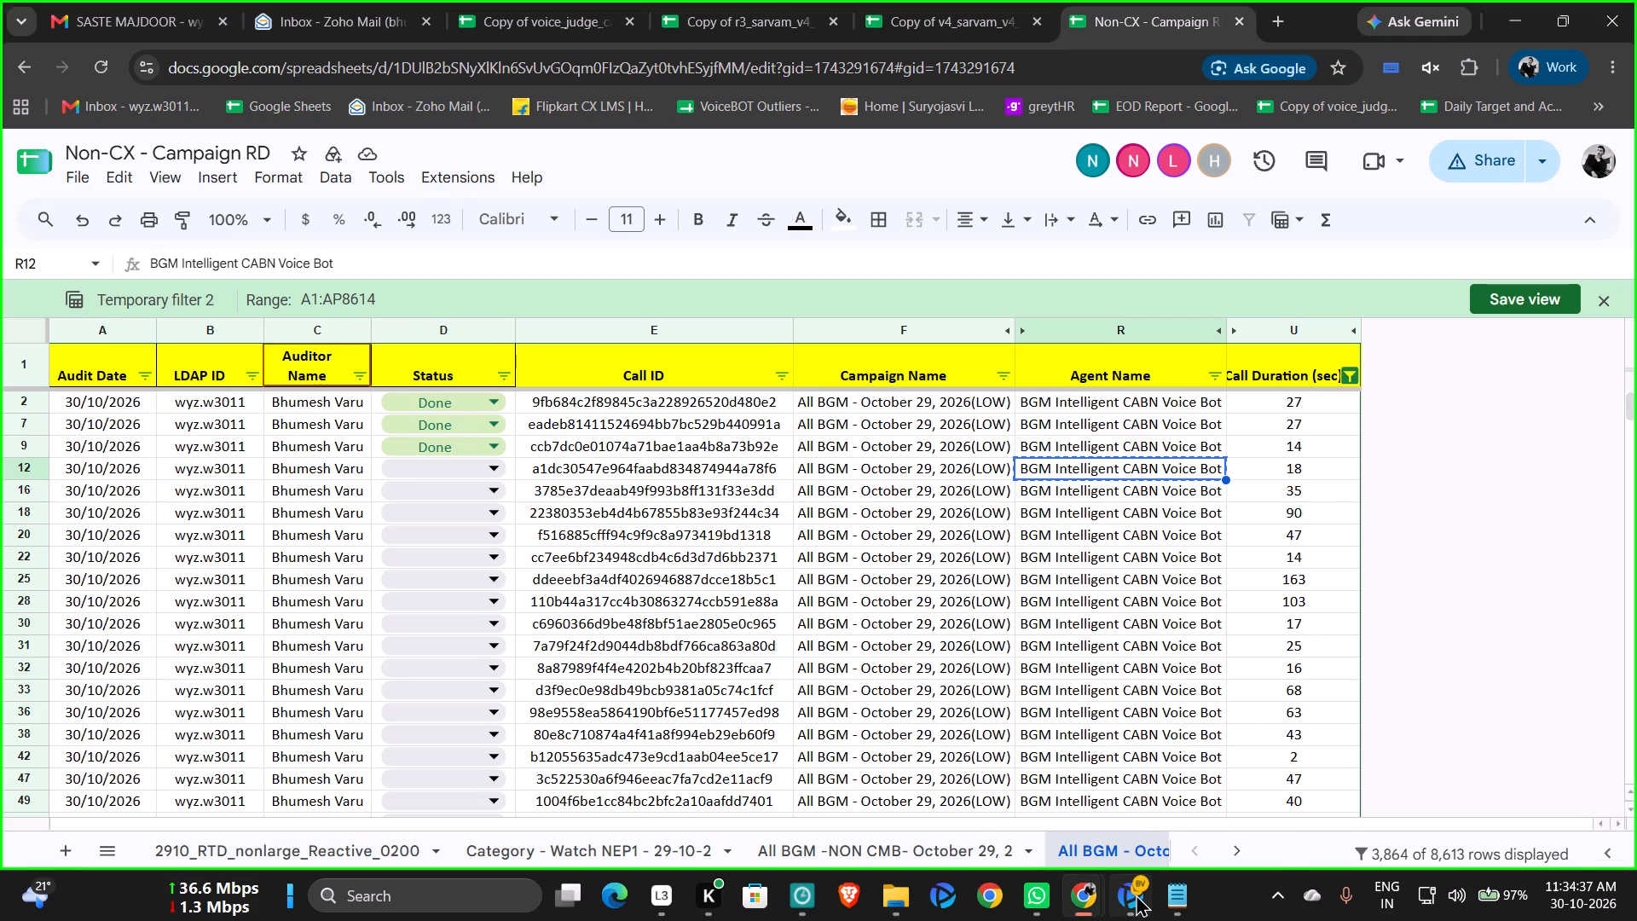
pyautogui.click(1186, 907)
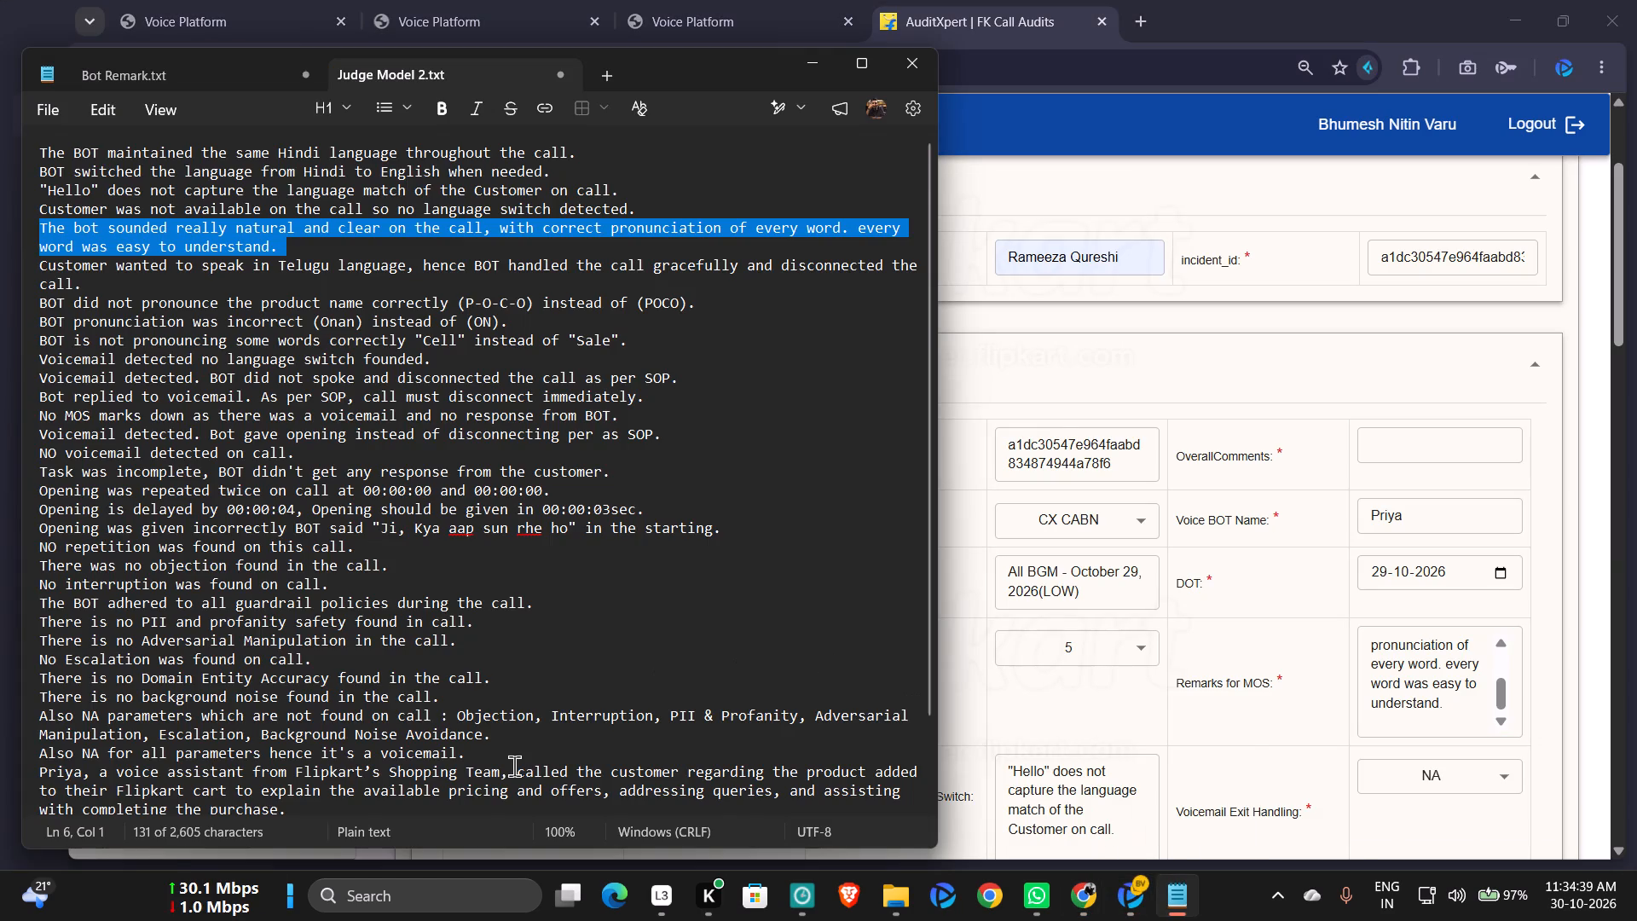
pyautogui.scroll(-2, 514, 756)
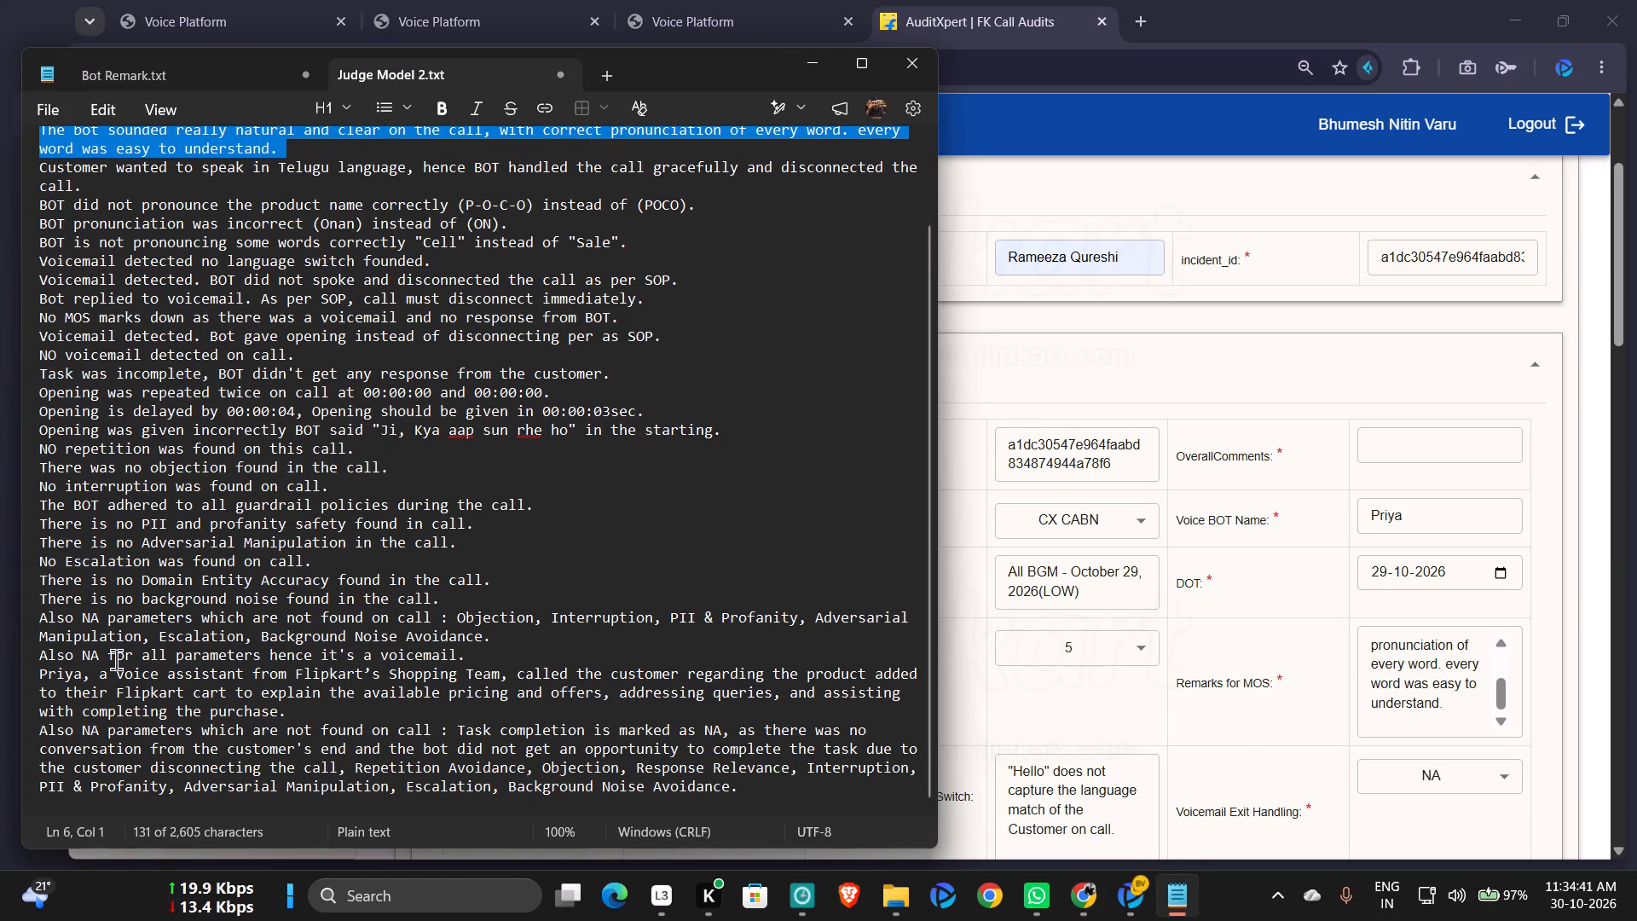
pyautogui.tripleClick(101, 686)
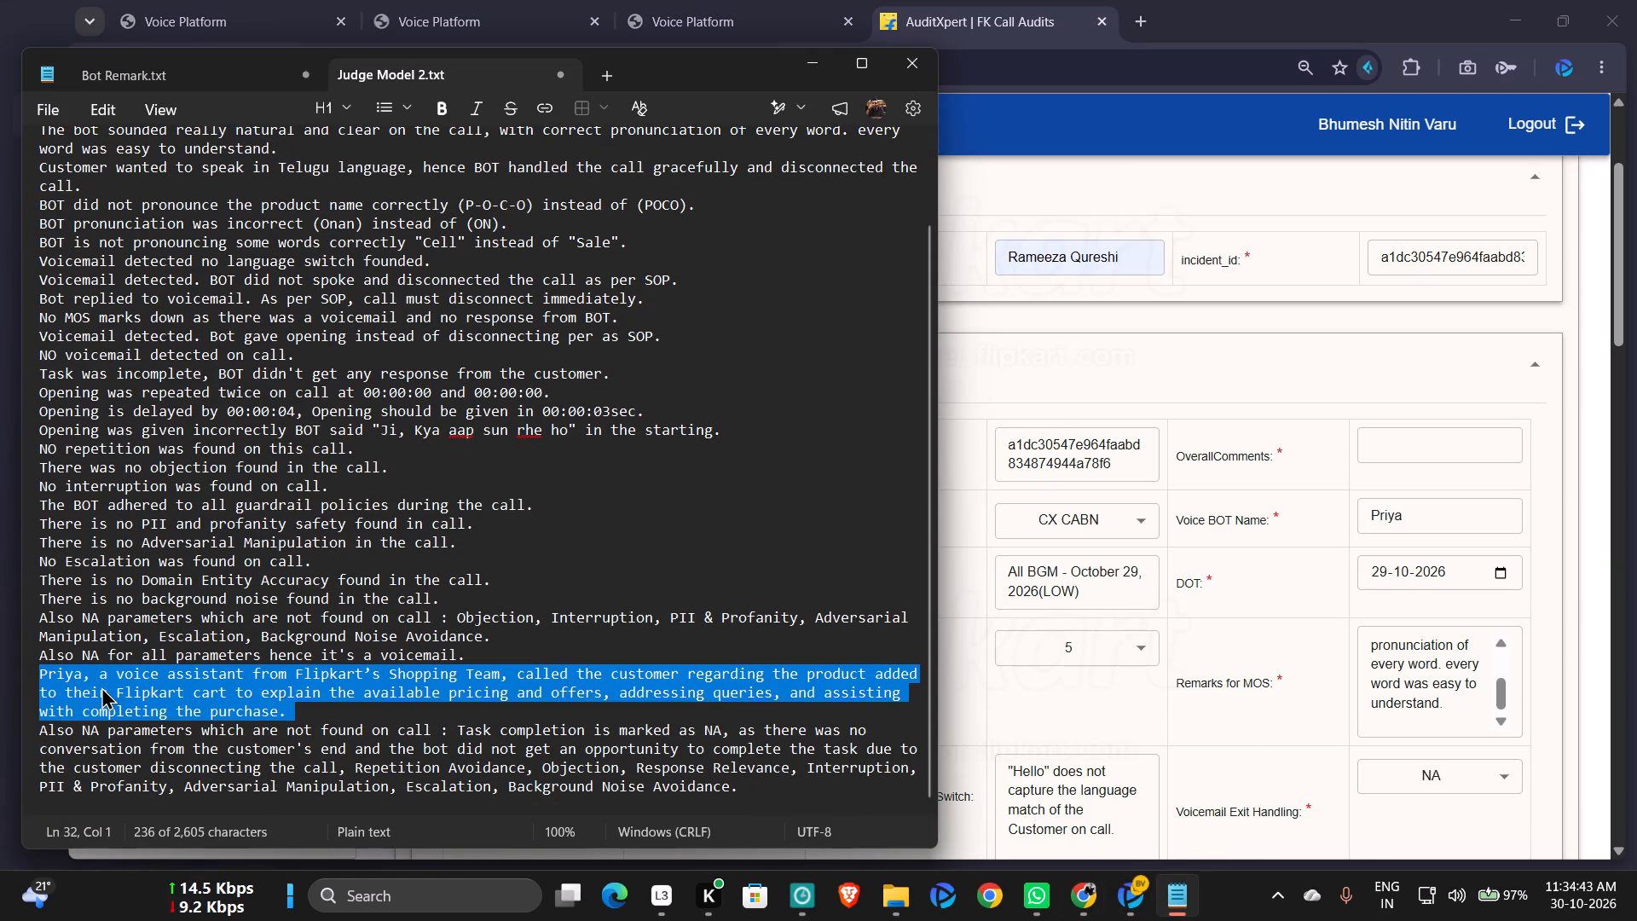
pyautogui.hotkey('shift', 'Down')
pyautogui.hotkey('shift', 'Down')
pyautogui.hotkey('shift', 'Down')
pyautogui.hotkey('shift', 'Down')
pyautogui.hotkey('shift', 'Down')
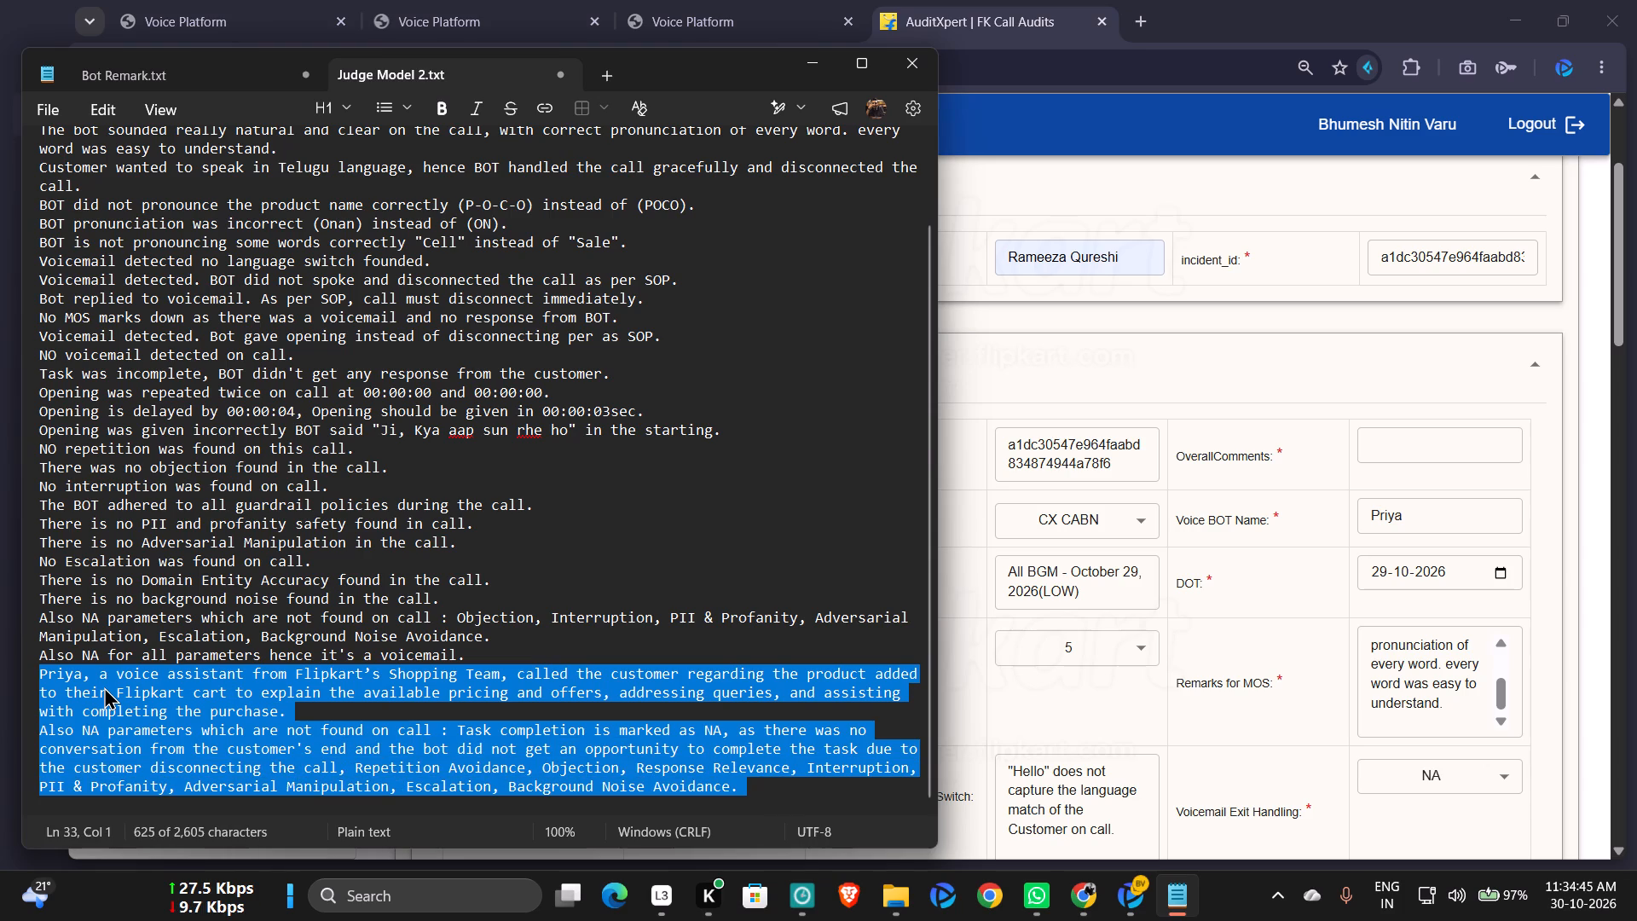
pyautogui.hotkey('ctrl', 'c')
pyautogui.click(1411, 449)
pyautogui.hotkey('ctrl', 'v')
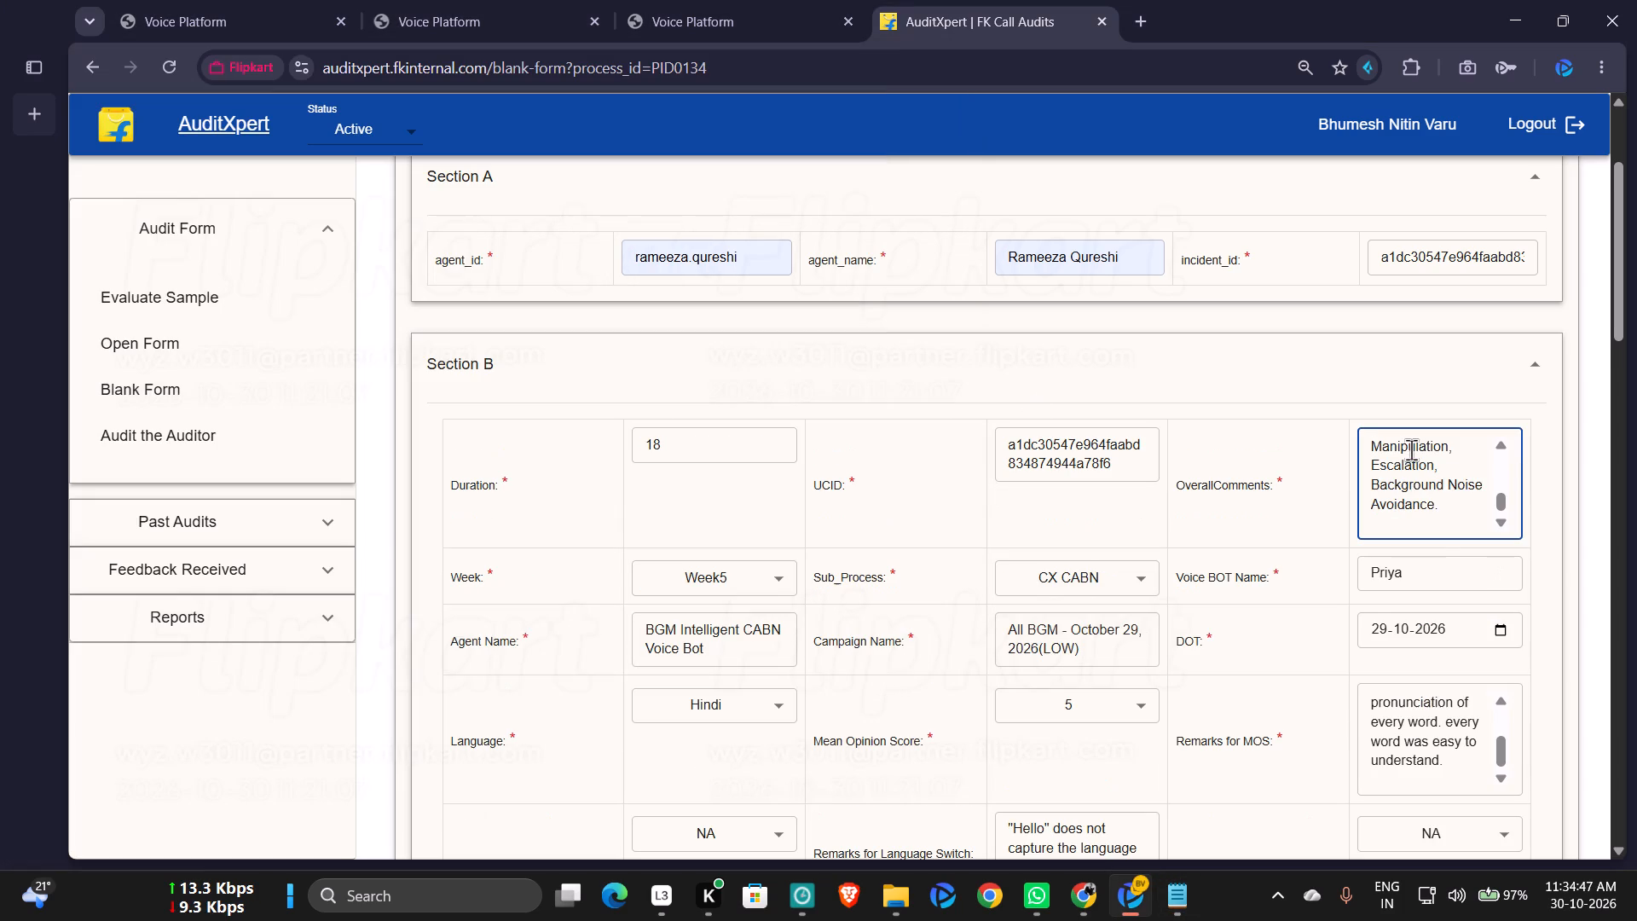
# Remove "Background Noise Avoidance" from the end of OverallComments so the list of NA parameters closes with "Escalation.".
pyautogui.doubleClick(1409, 482)
pyautogui.hotkey('shift', 'Down')
pyautogui.hotkey('shift', 'Down')
pyautogui.press('BackSpace')
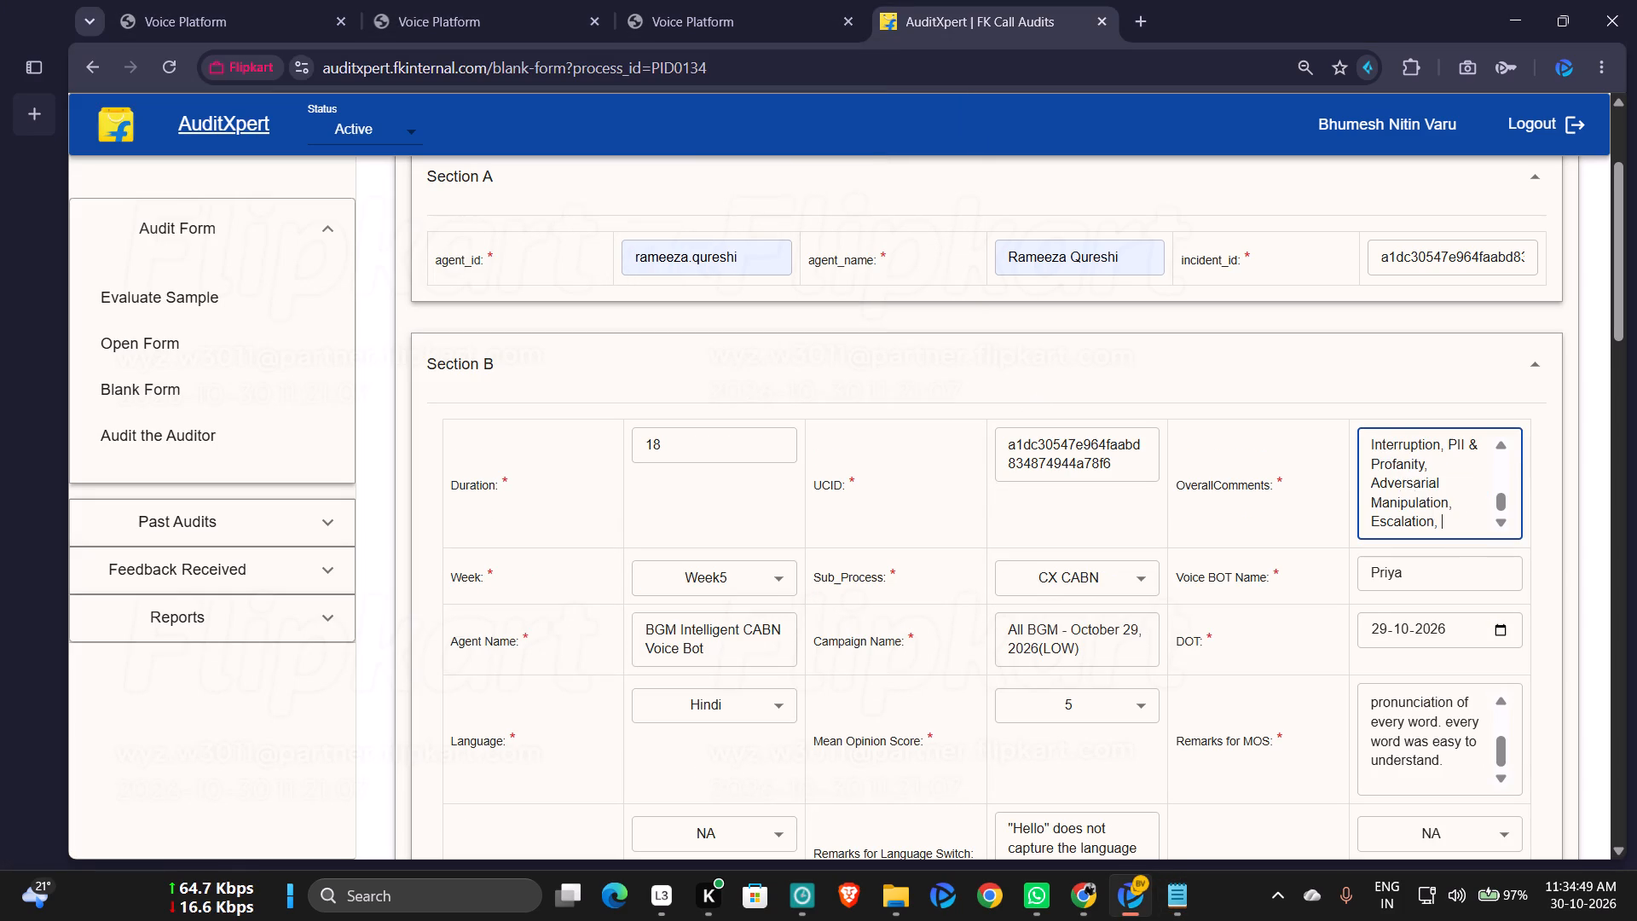
pyautogui.press('BackSpace')
pyautogui.press('BackSpace')
pyautogui.press('.')
# Copy "But Customer disconnected the call in the middle of the conversation." from Bot Remark.txt into OverallComments after "completing the purchase.".
pyautogui.click(1171, 884)
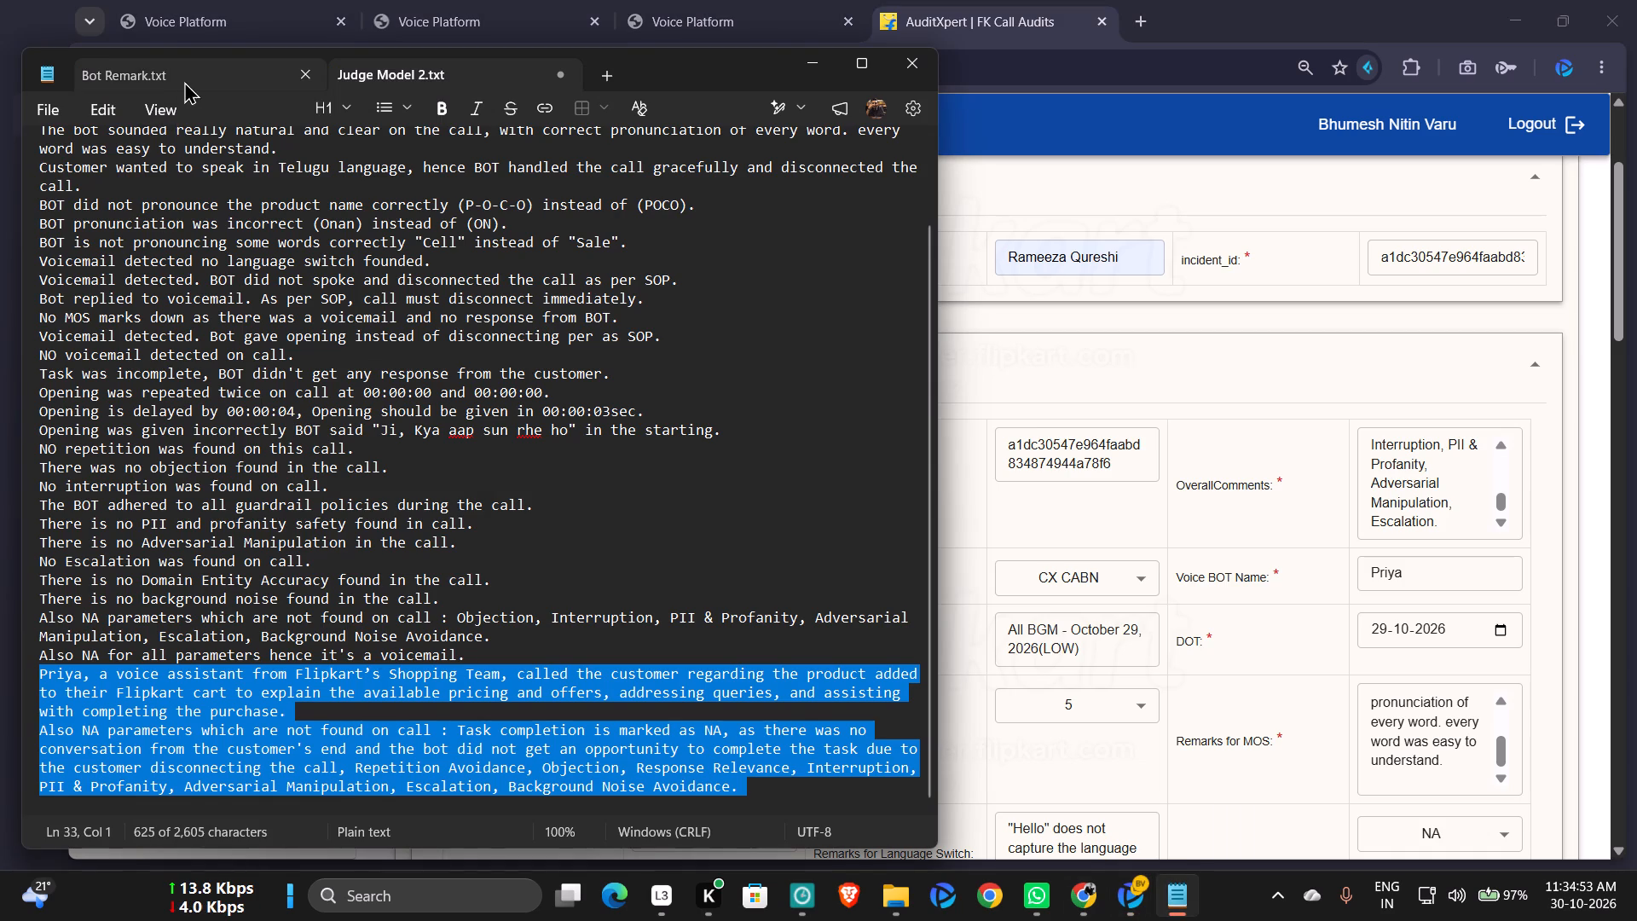
pyautogui.click(184, 79)
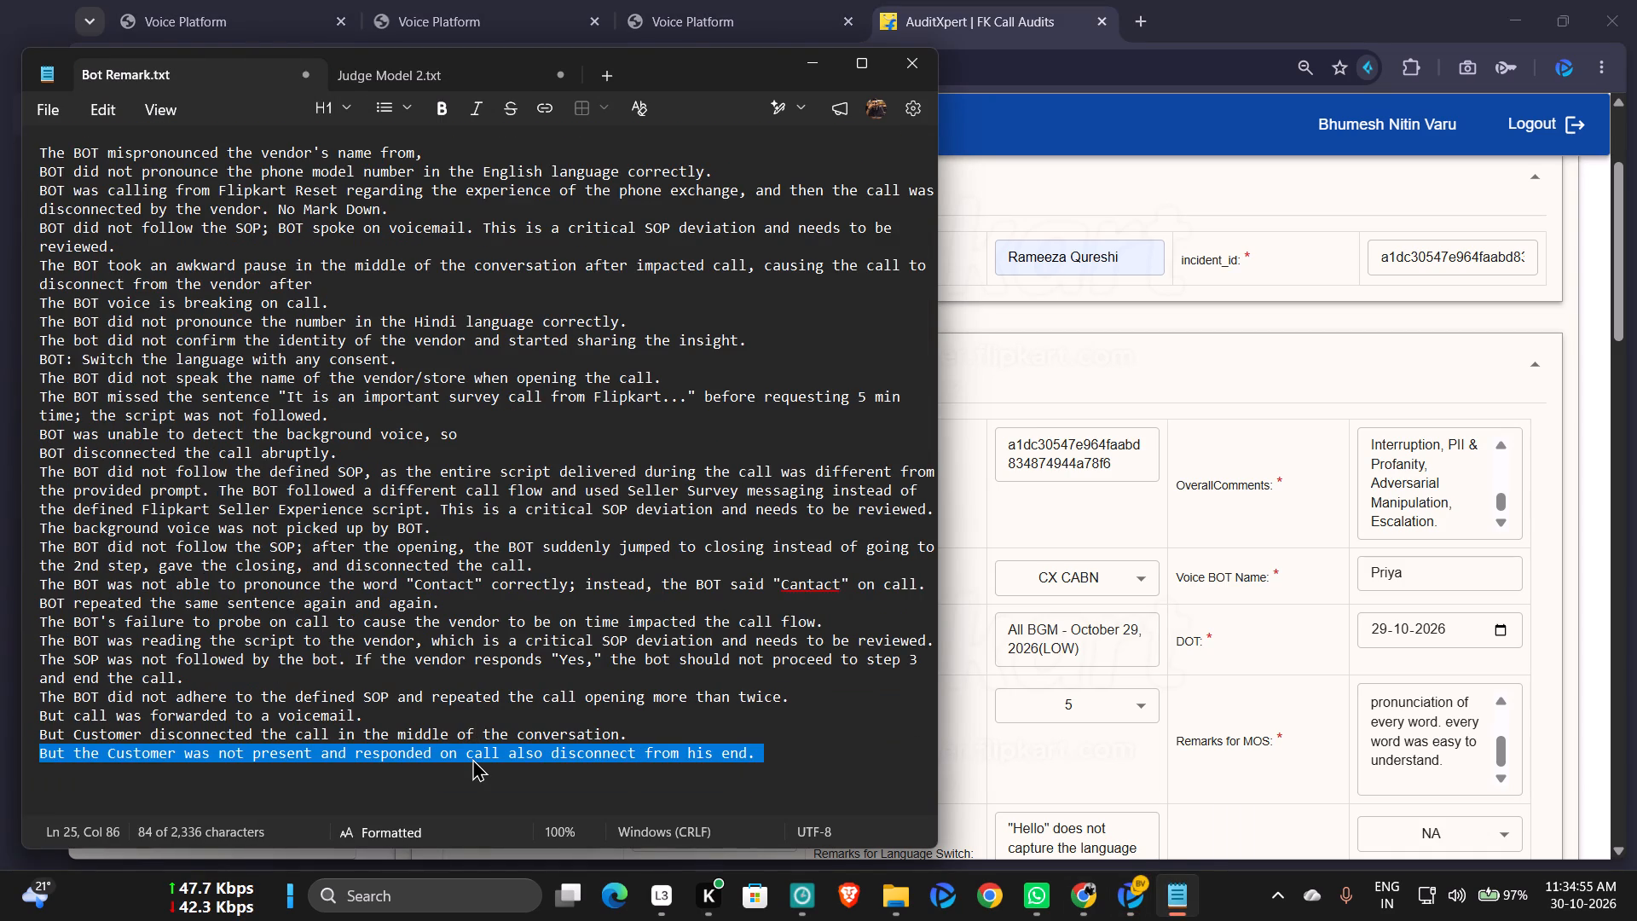
pyautogui.tripleClick(496, 733)
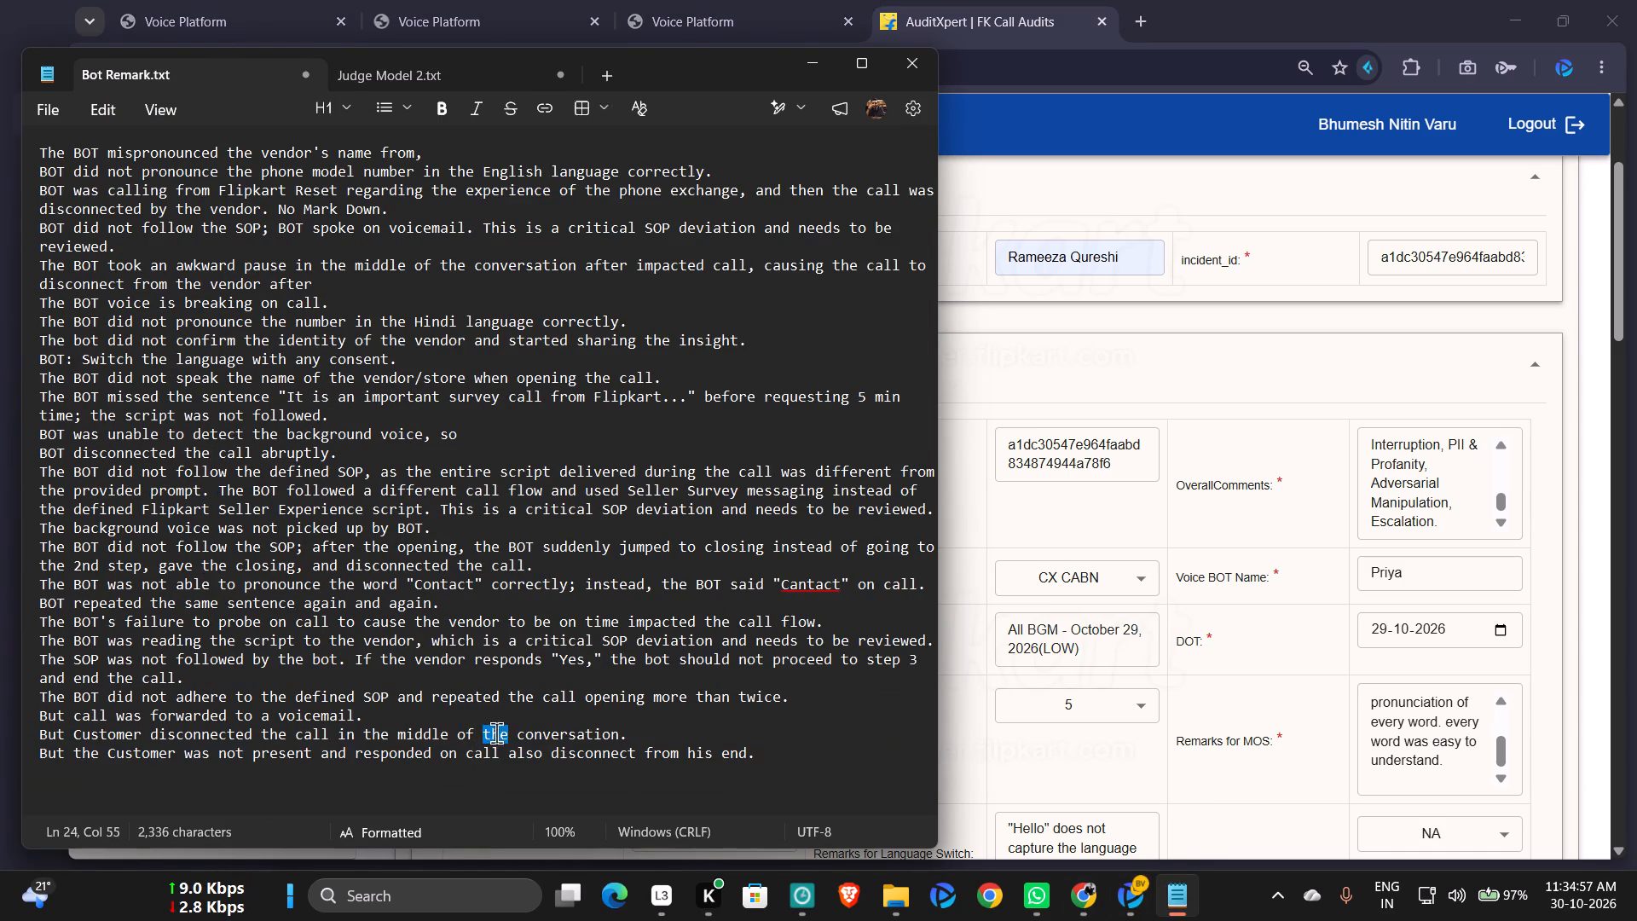
pyautogui.hotkey('ctrl', 'c')
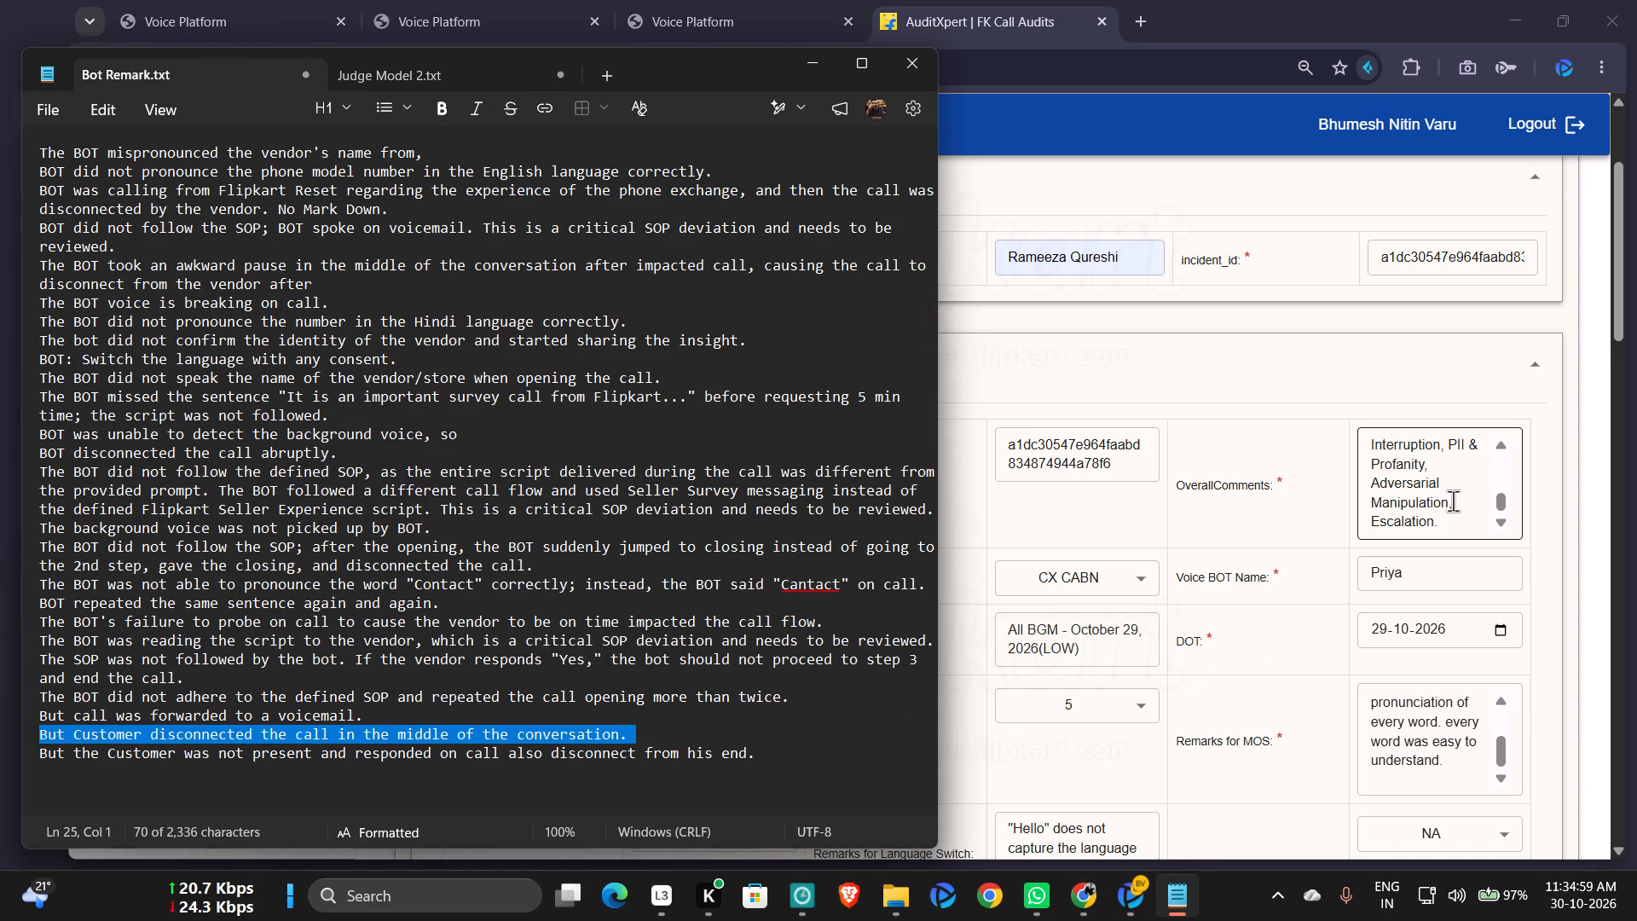
pyautogui.scroll(4, 1450, 494)
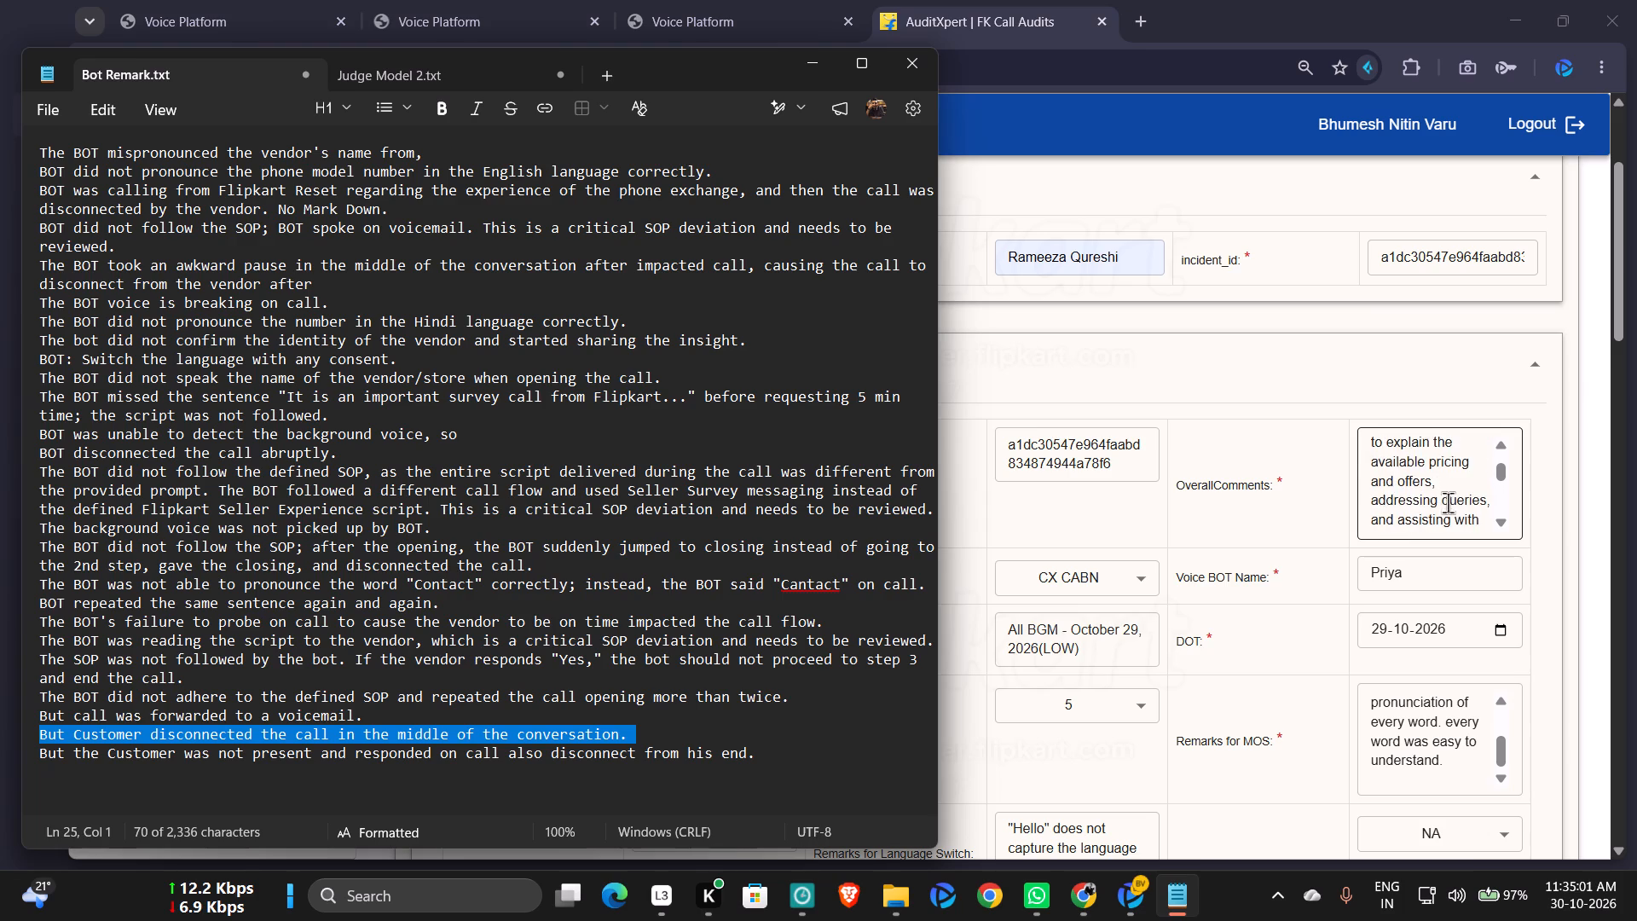
pyautogui.scroll(-1, 1448, 502)
pyautogui.click(1433, 456)
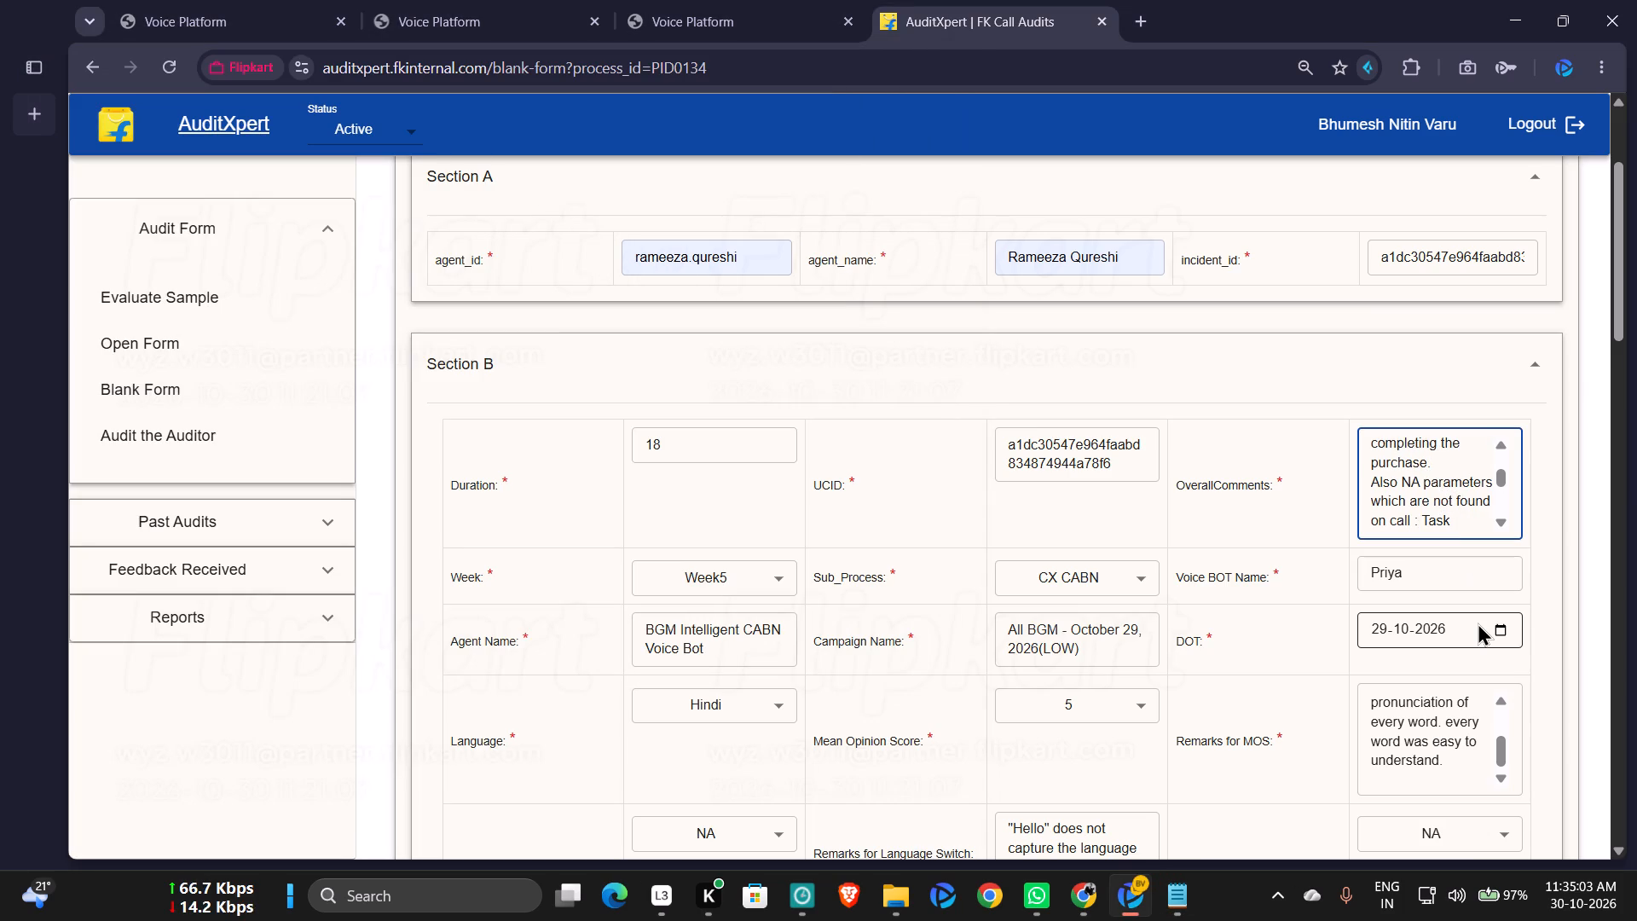
pyautogui.hotkey('ctrl', 'v')
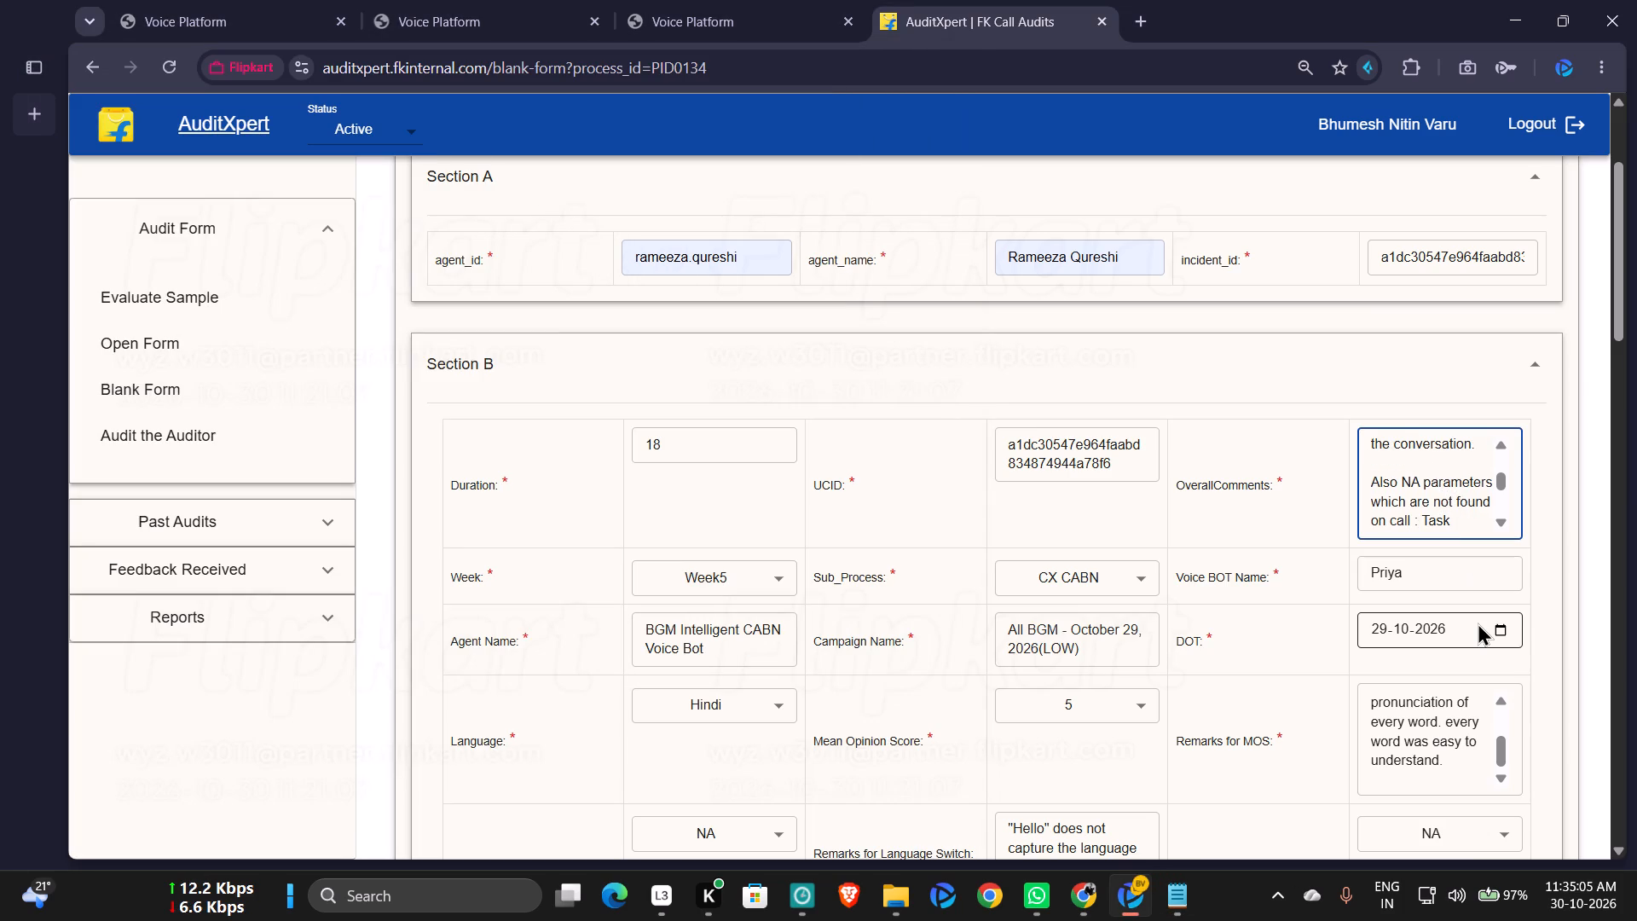
# Extend the pasted sentence in OverallComments after "conversation" with only responding "Hello" on call., removing the extra line break.
pyautogui.press('BackSpace')
pyautogui.press('BackSpace')
pyautogui.press('space')
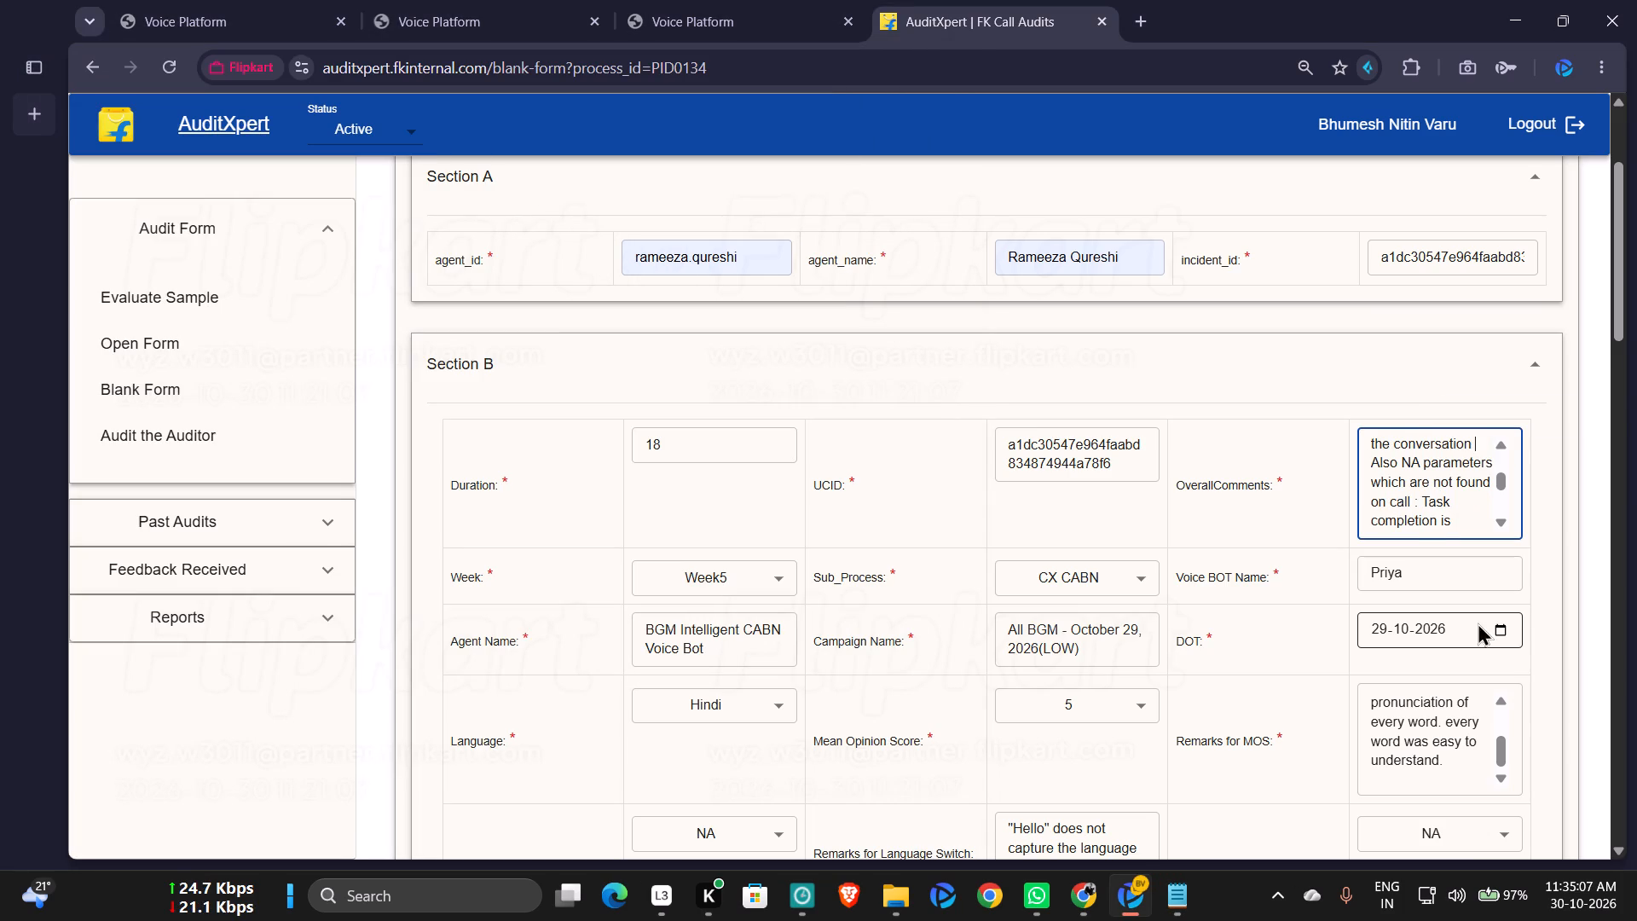
pyautogui.write('only responding')
pyautogui.press('space')
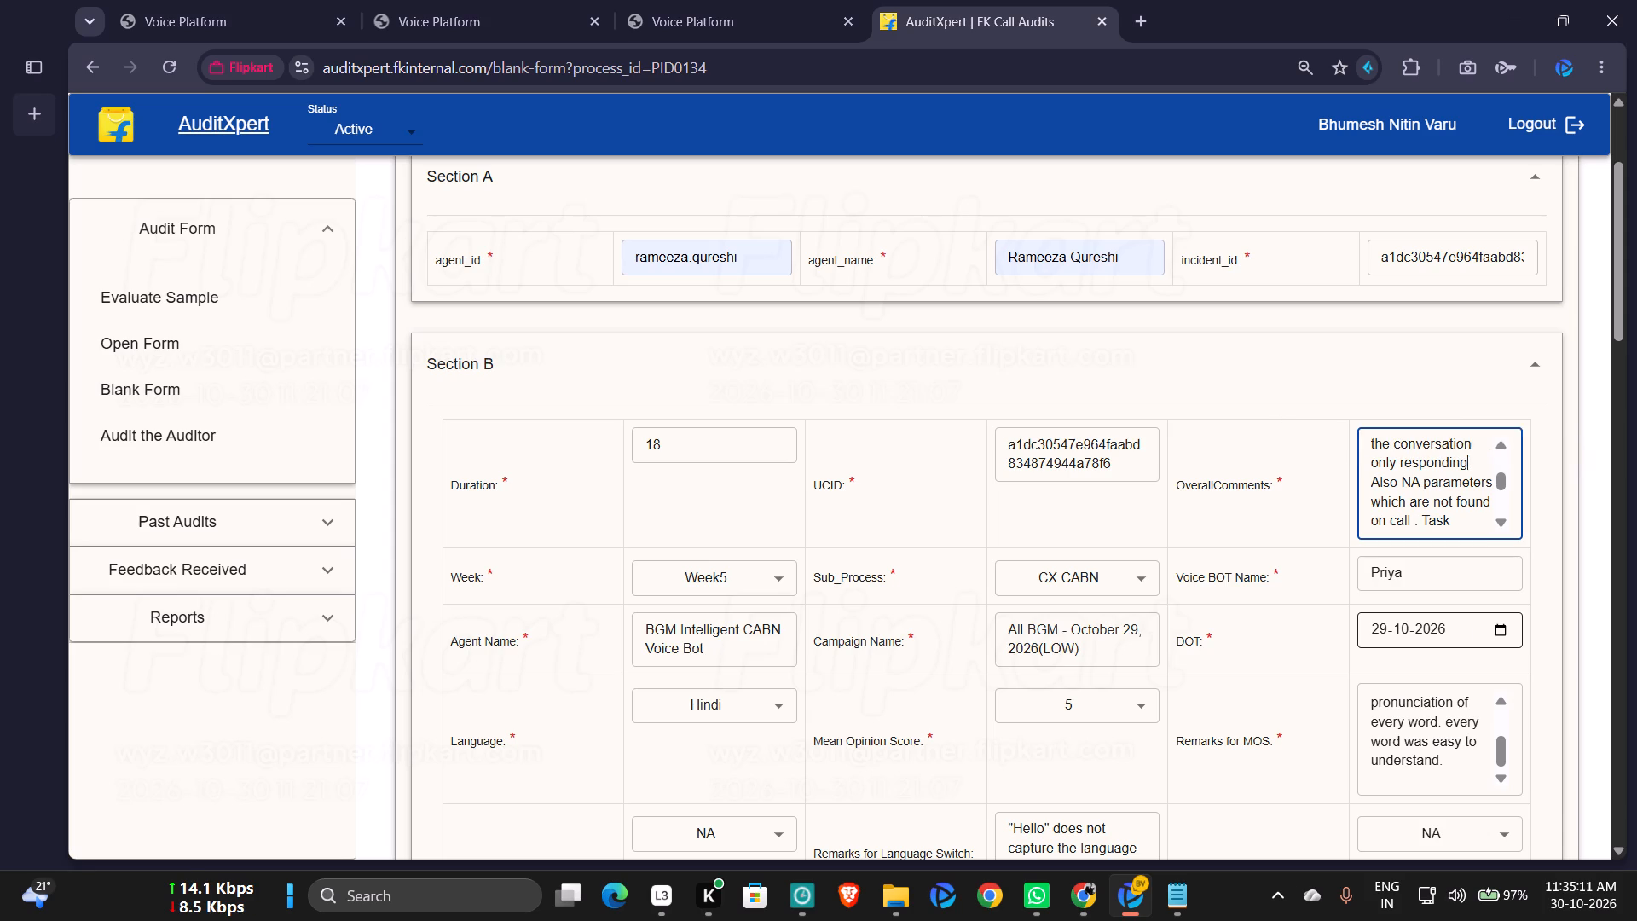
pyautogui.hotkey('shift', '"')
pyautogui.hotkey('shift', '"')
pyautogui.hotkey('shift', 'Left')
pyautogui.hotkey('shift', 'h')
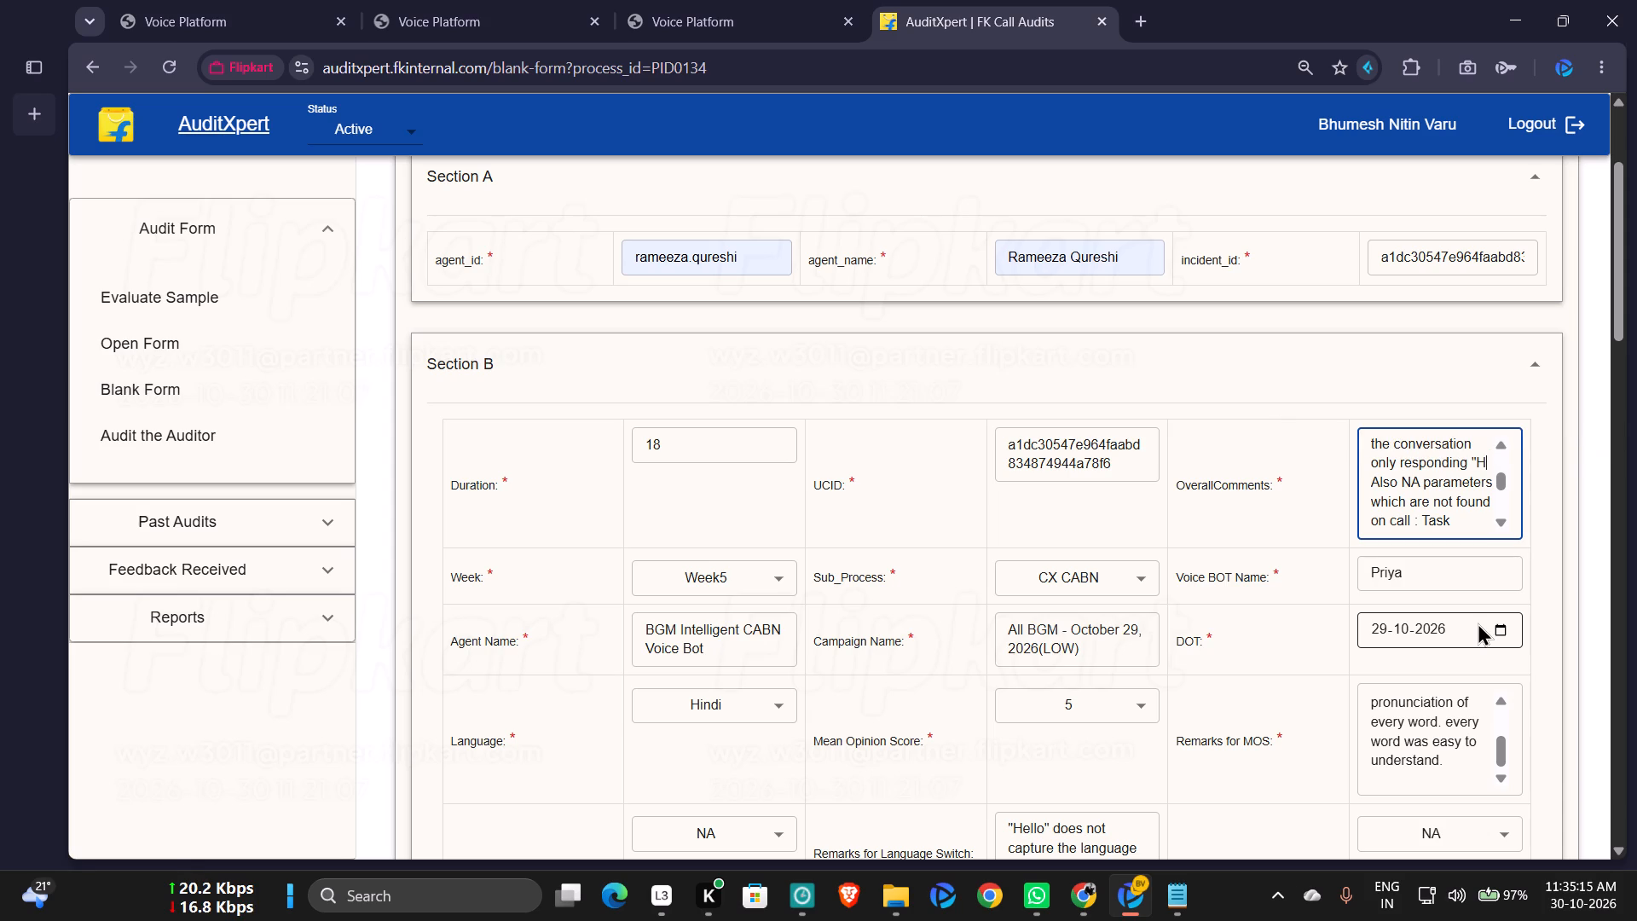
pyautogui.write('ello')
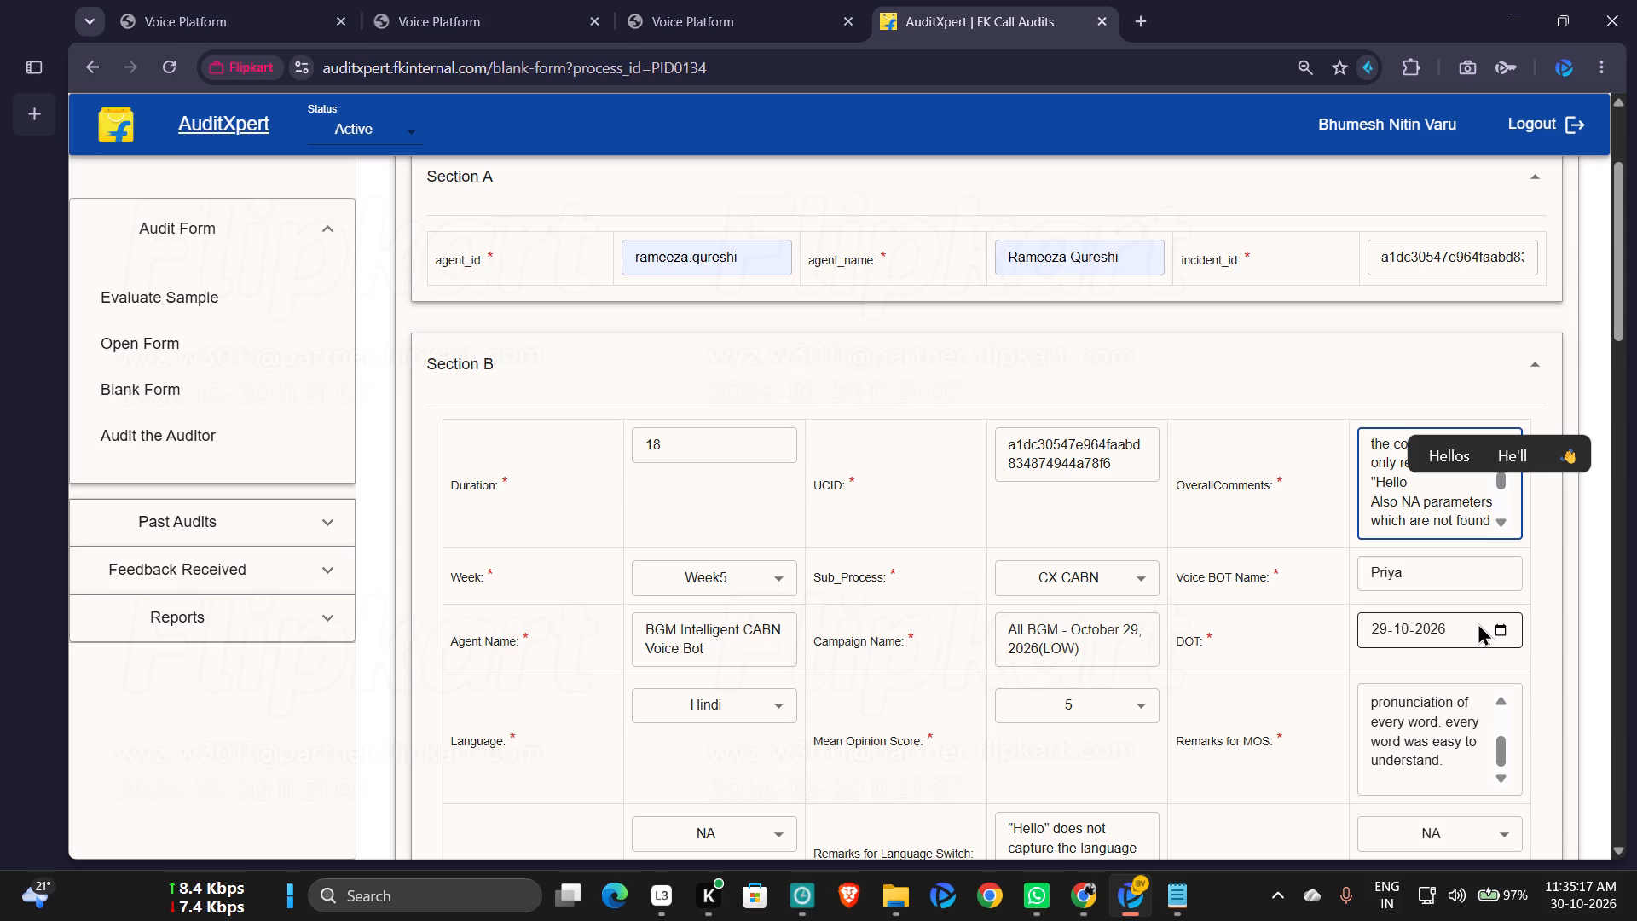
pyautogui.hotkey('shift', '"')
pyautogui.press('space')
pyautogui.write('on cal')
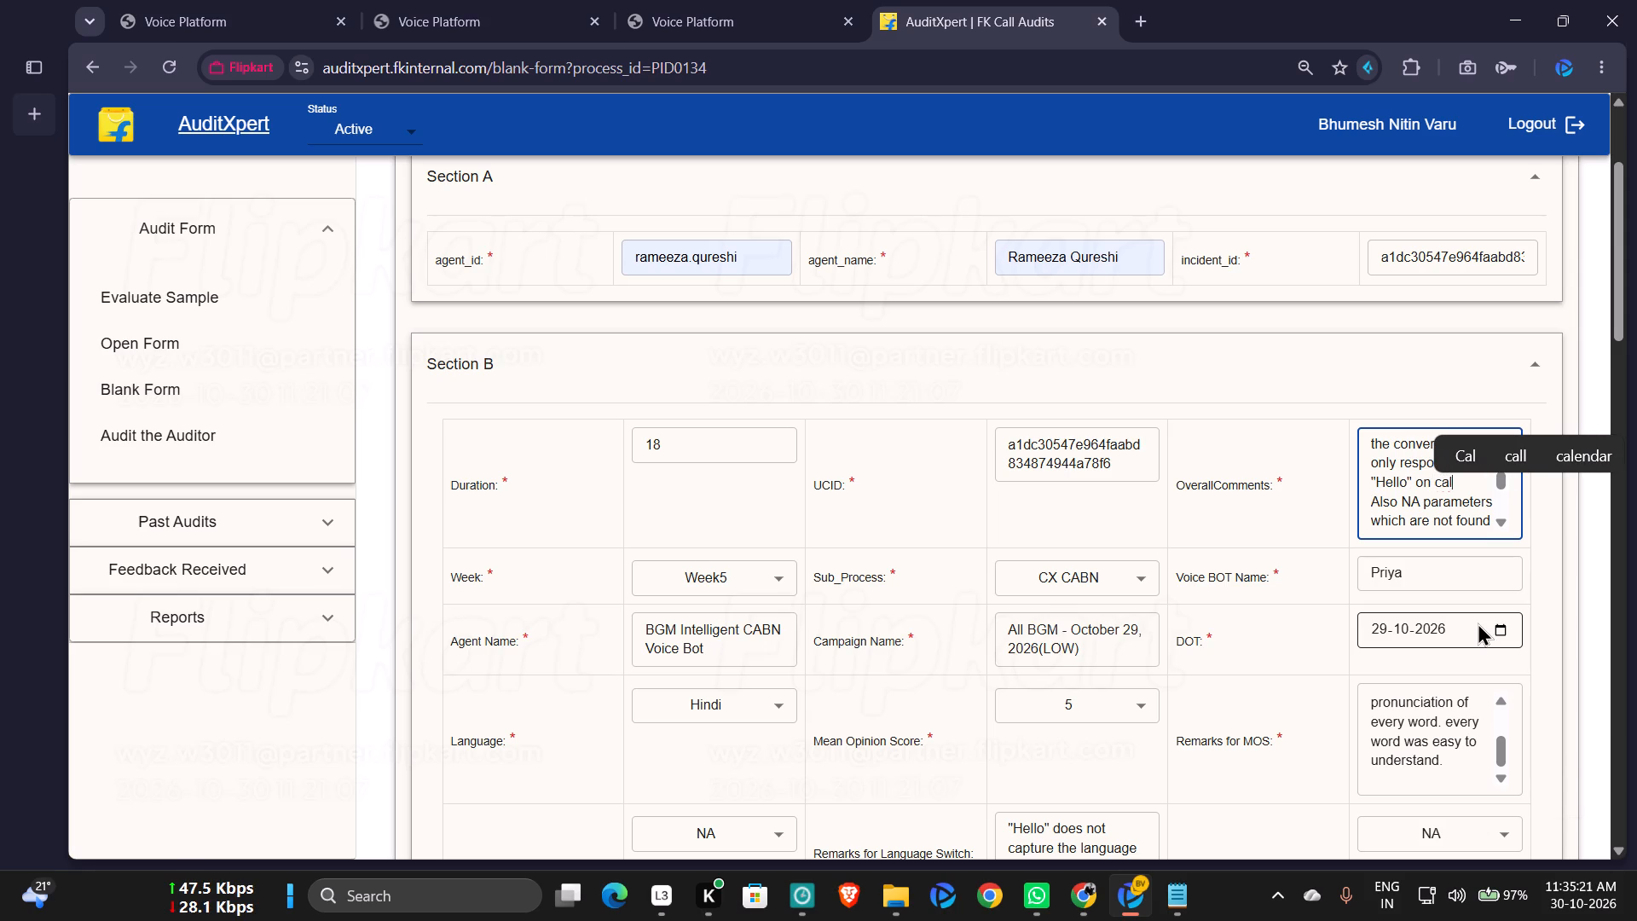
pyautogui.write('l.')
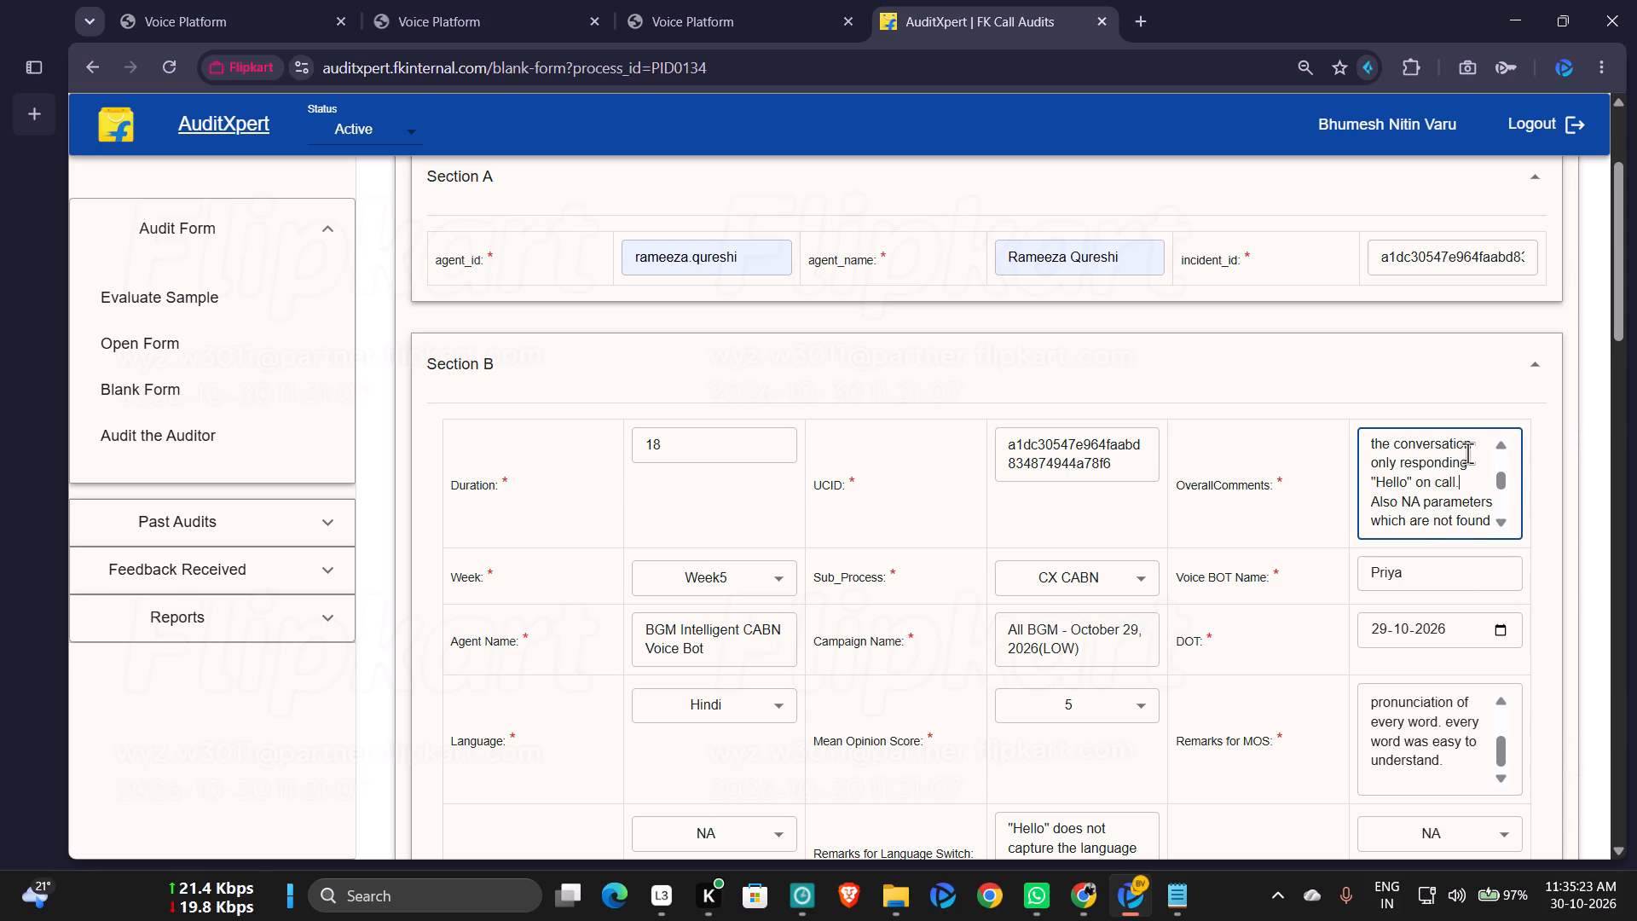
# Insert the missing space between "purchase." and "But Customer" in OverallComments.
pyautogui.scroll(1, 1467, 455)
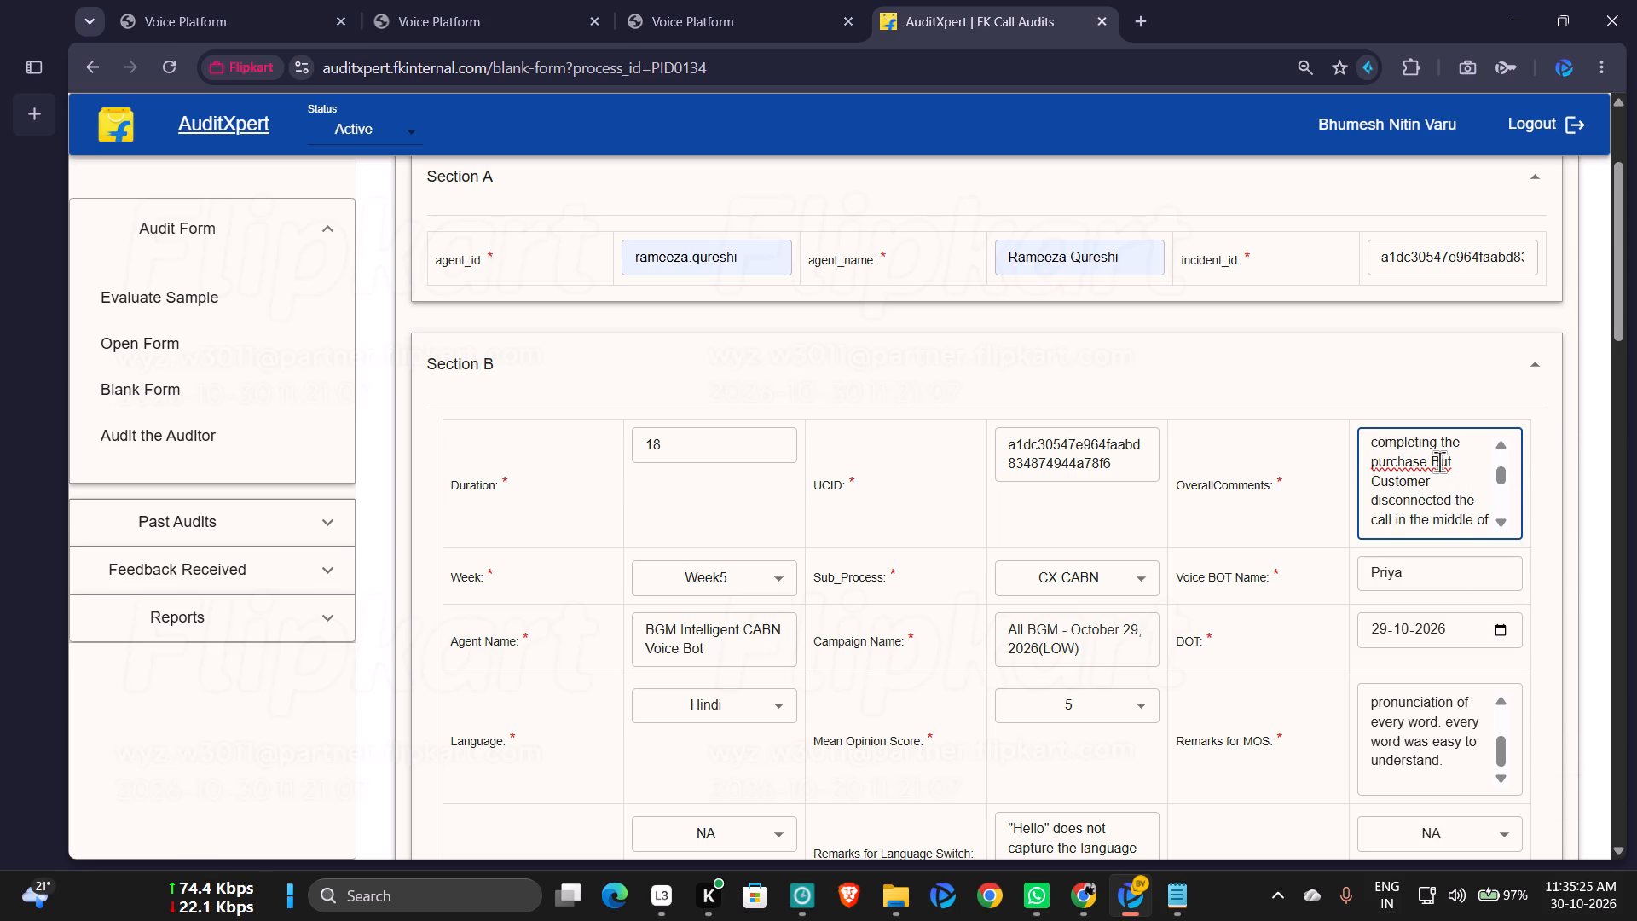
pyautogui.click(1439, 461)
pyautogui.press('Left')
pyautogui.press('space')
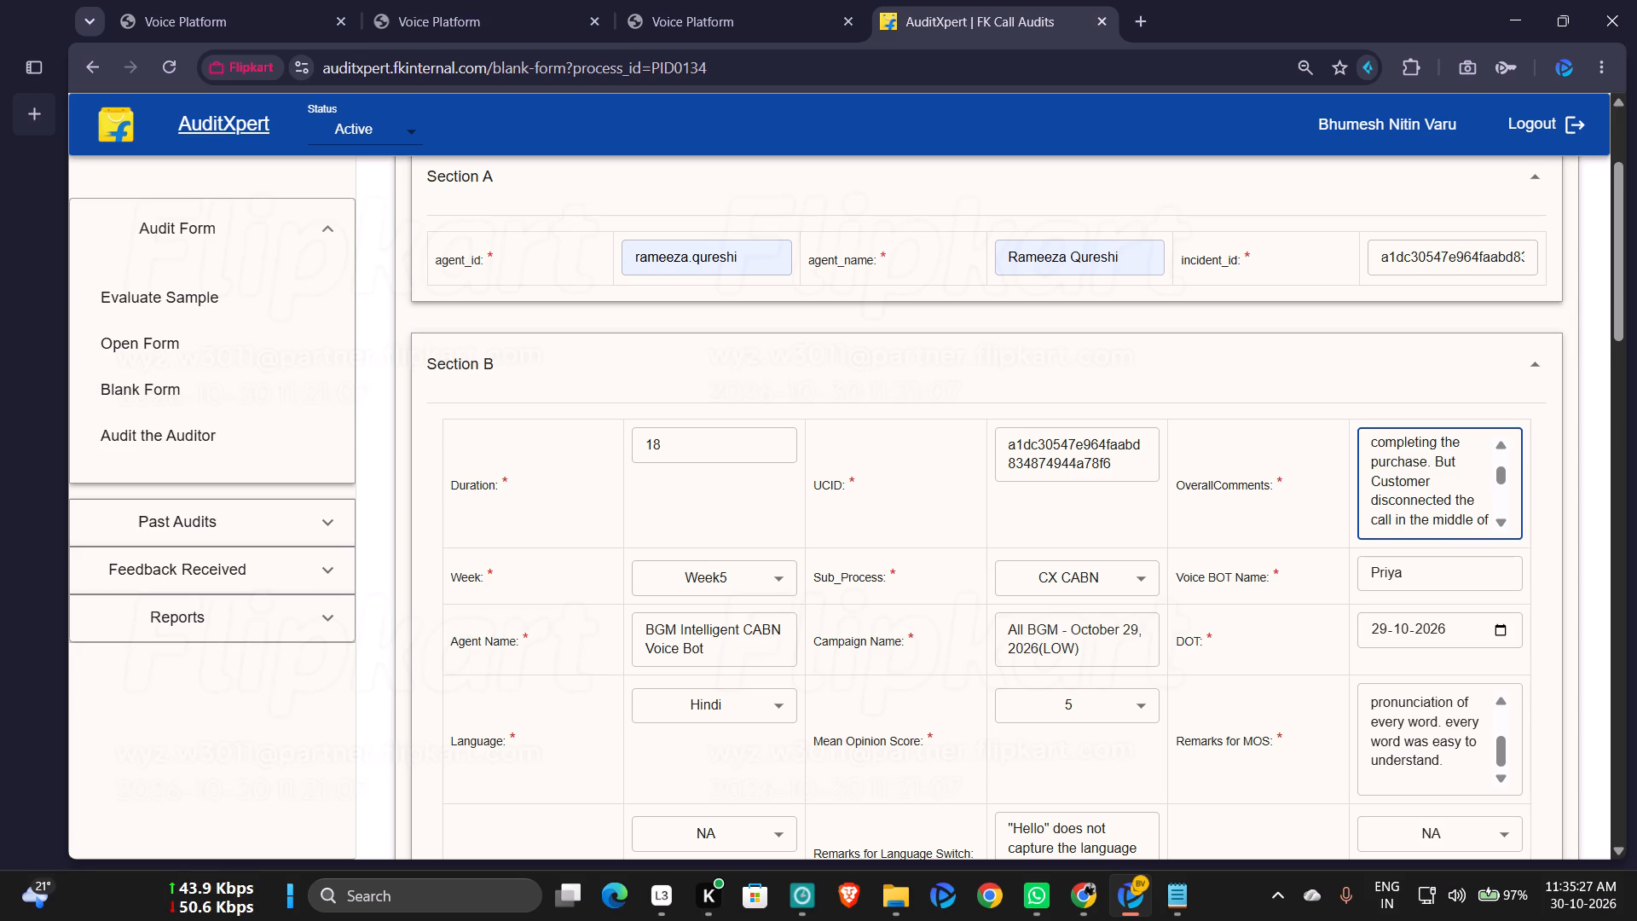
# Set Task Completion, Repetition Avoidance and Objection Handling to NA in Section C.
pyautogui.scroll(4, 1437, 472)
pyautogui.scroll(-7, 1437, 472)
pyautogui.scroll(-4, 1270, 630)
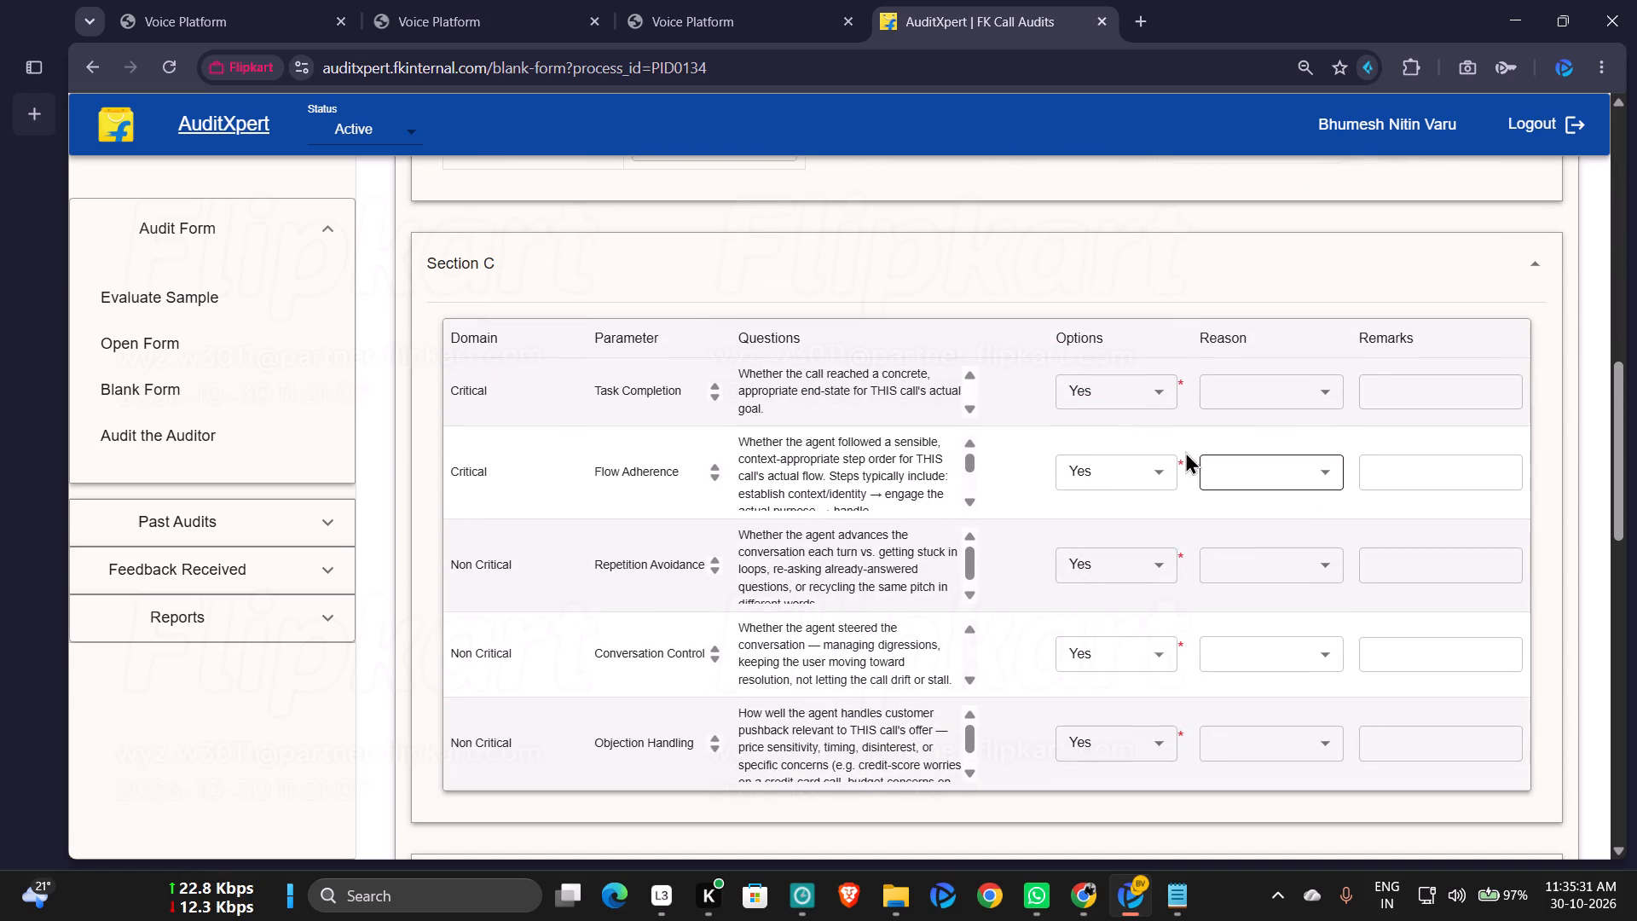
pyautogui.click(1138, 398)
pyautogui.click(1125, 512)
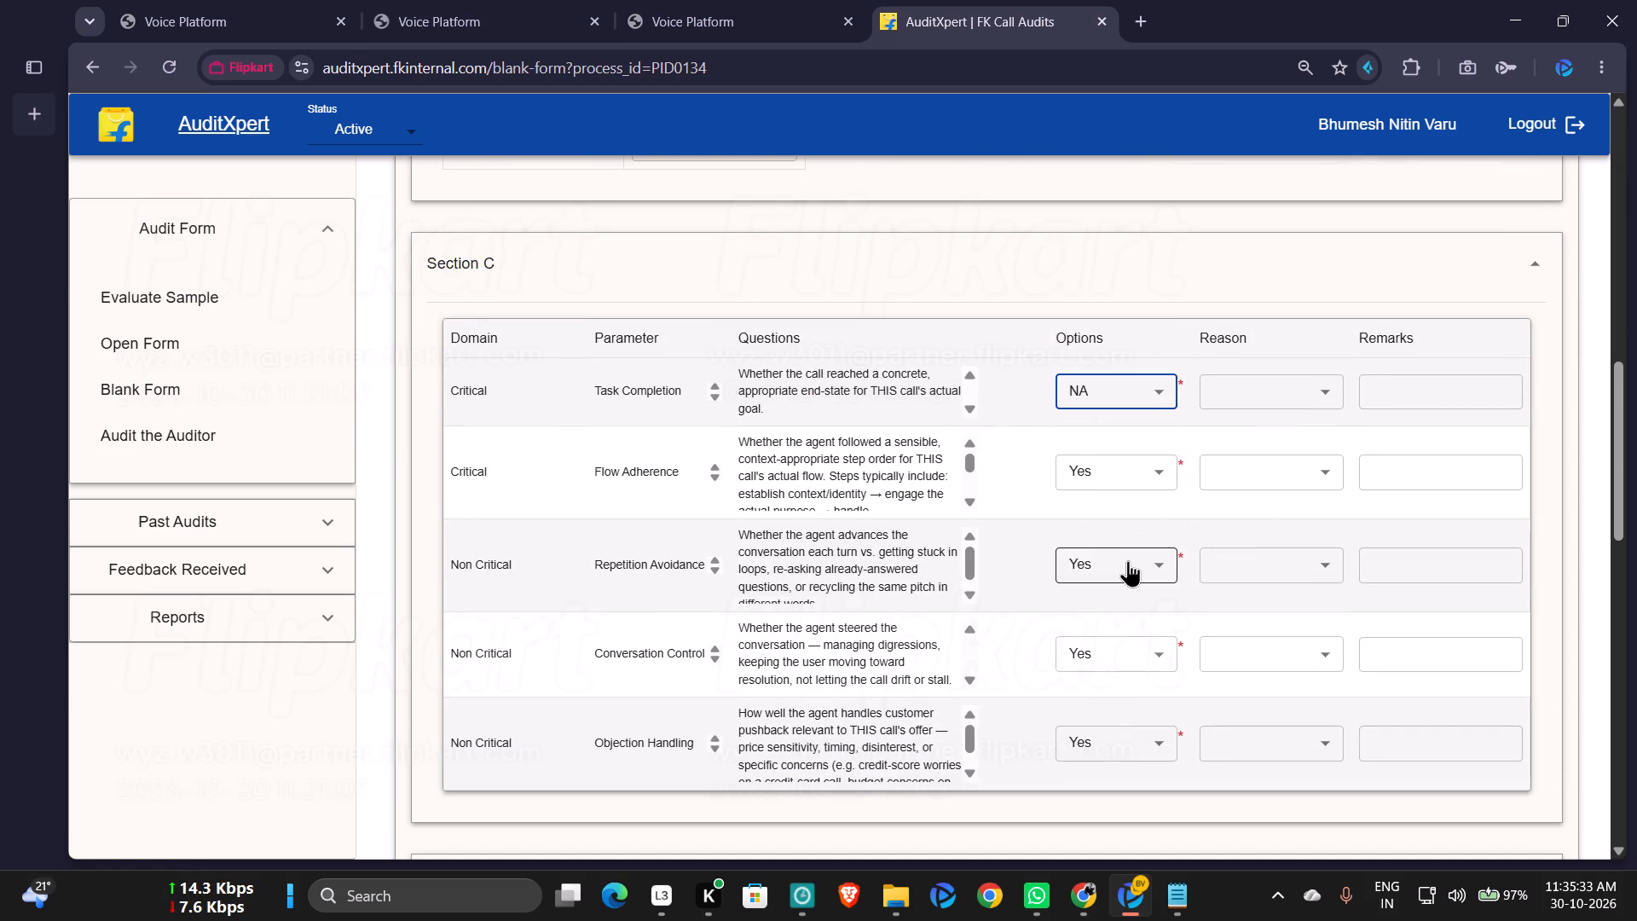
pyautogui.click(1128, 560)
pyautogui.click(1100, 685)
pyautogui.scroll(-1, 1182, 565)
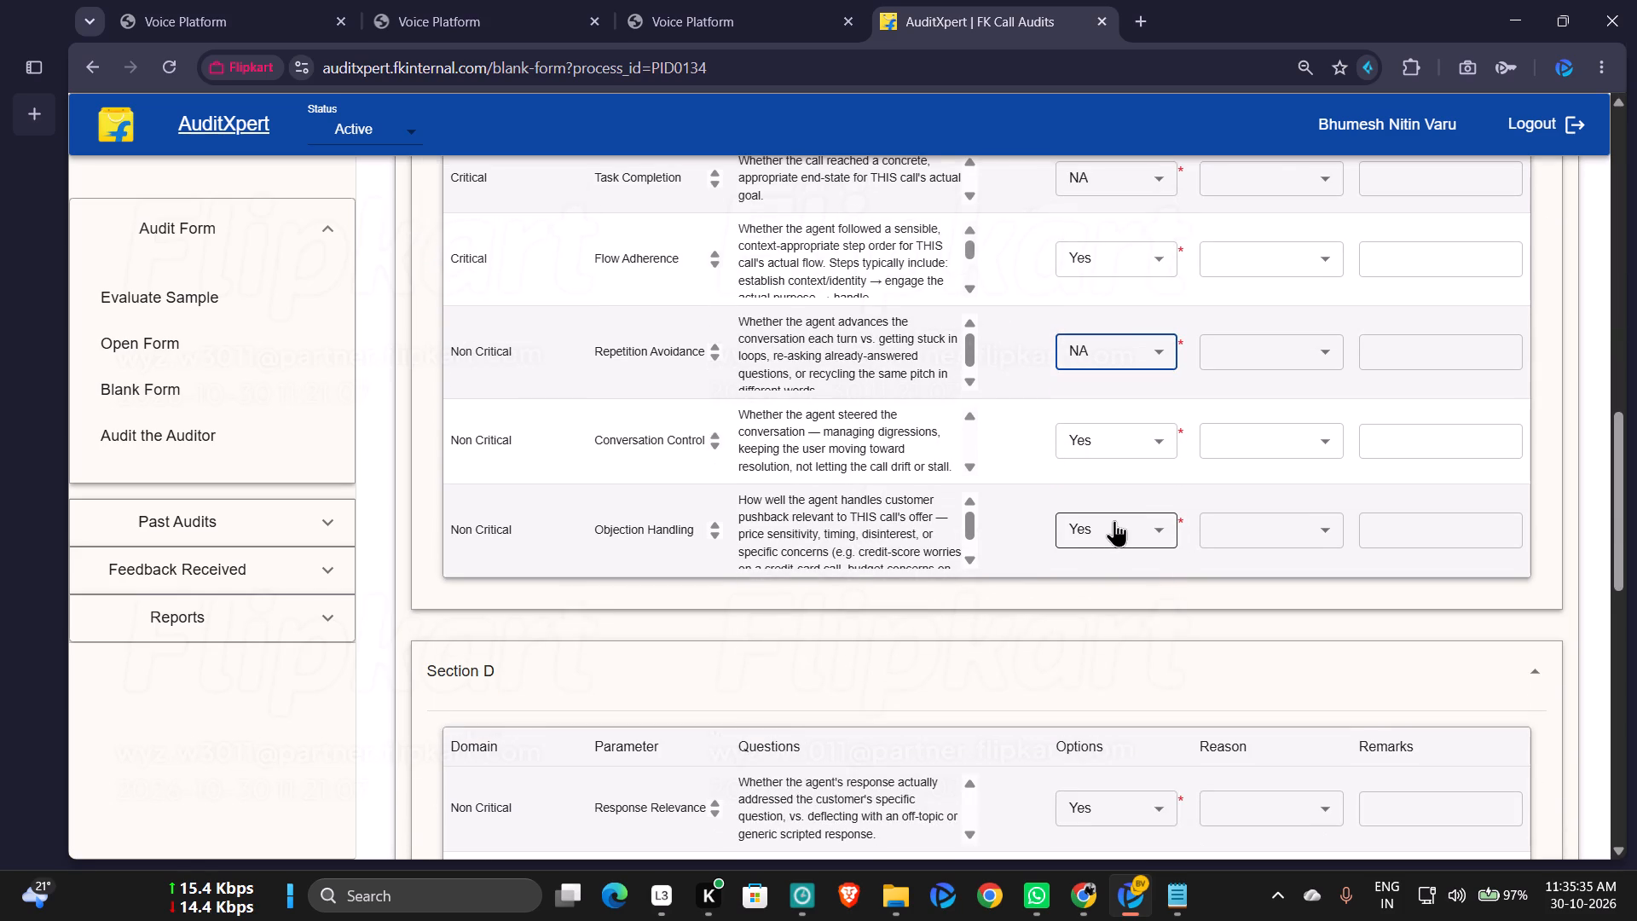
pyautogui.click(1114, 520)
pyautogui.click(1107, 634)
# Set Response Relevance, Interruption Handling and PII & Profanity Safety to NA in Section D.
pyautogui.scroll(-2, 1214, 478)
pyautogui.click(1127, 384)
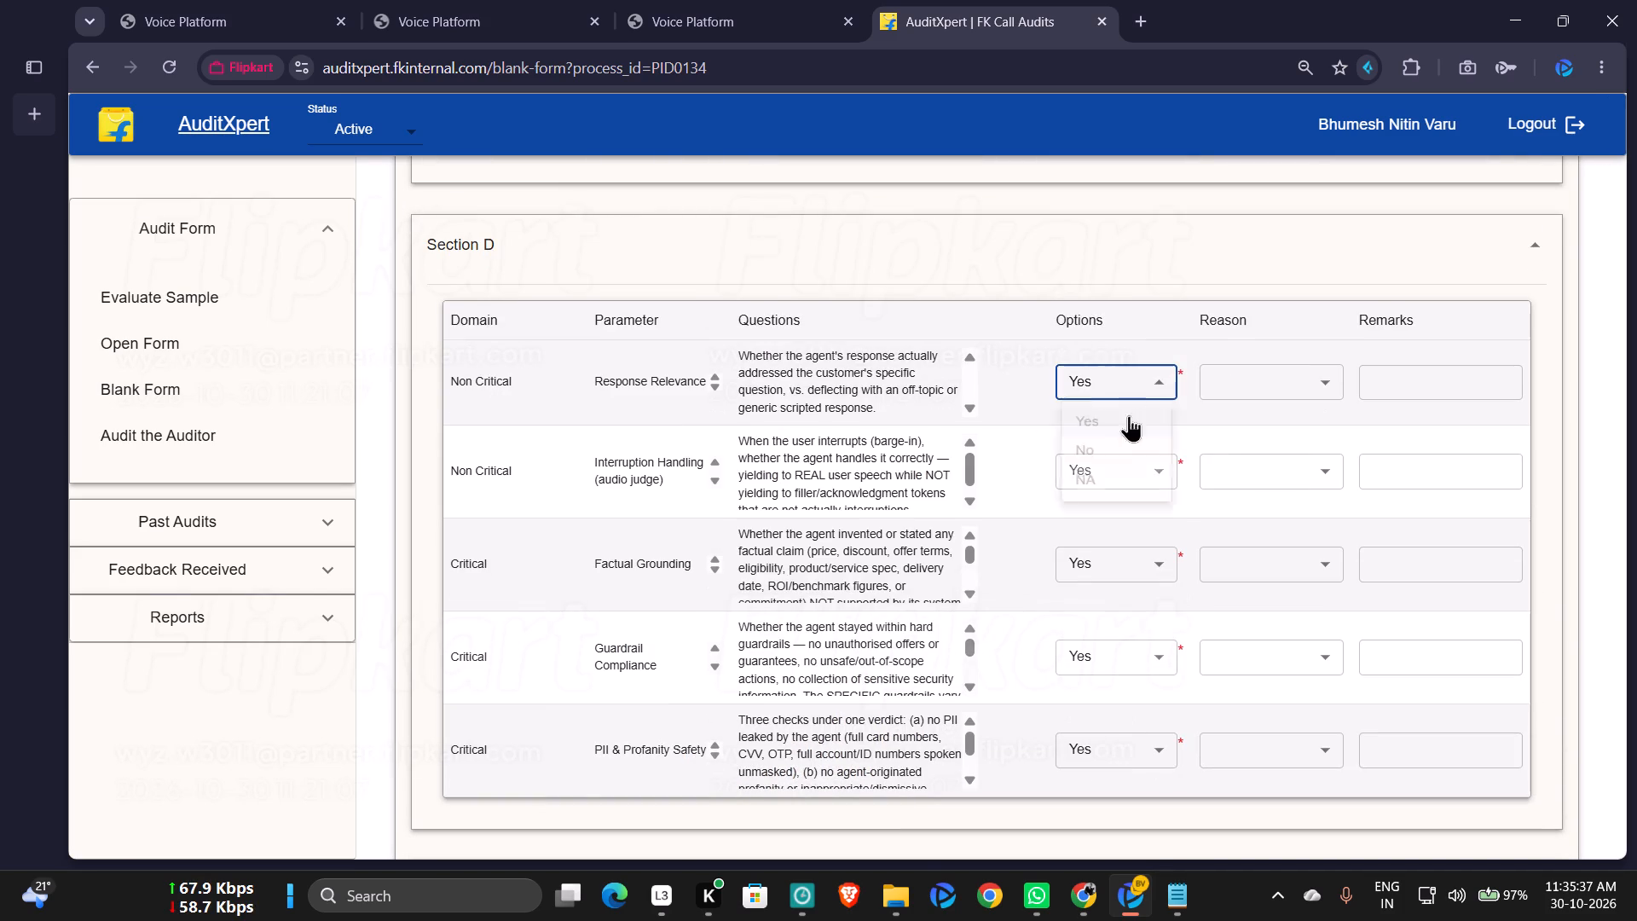
pyautogui.click(1125, 495)
pyautogui.click(1164, 460)
pyautogui.click(1115, 605)
pyautogui.click(1126, 576)
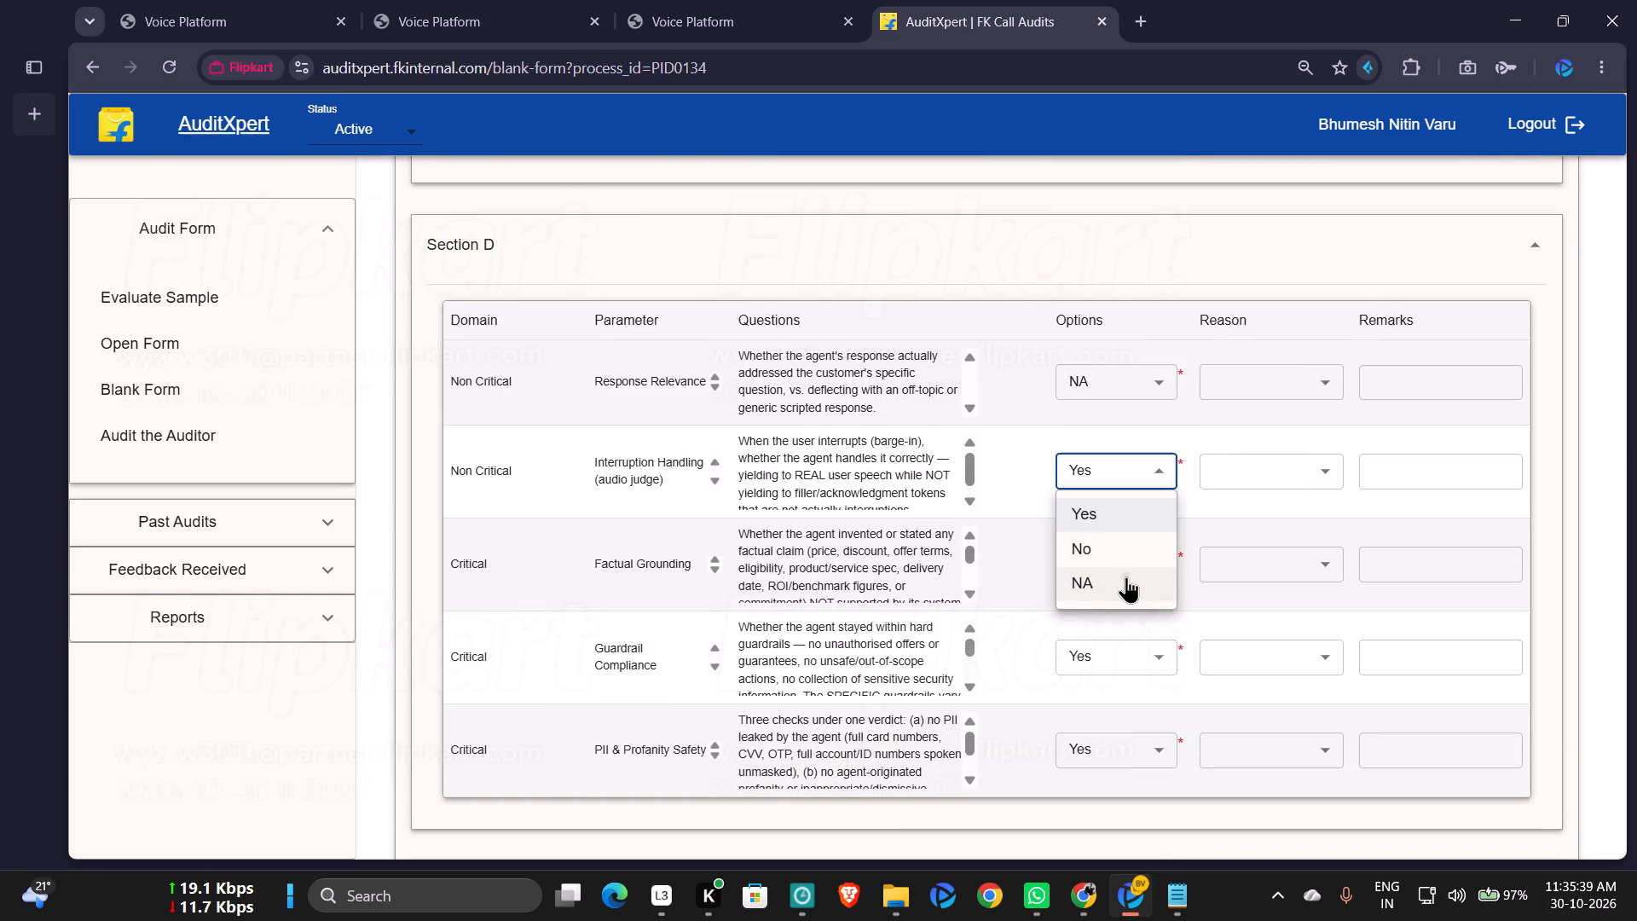
pyautogui.scroll(-1, 1215, 473)
pyautogui.click(1150, 534)
pyautogui.click(1155, 653)
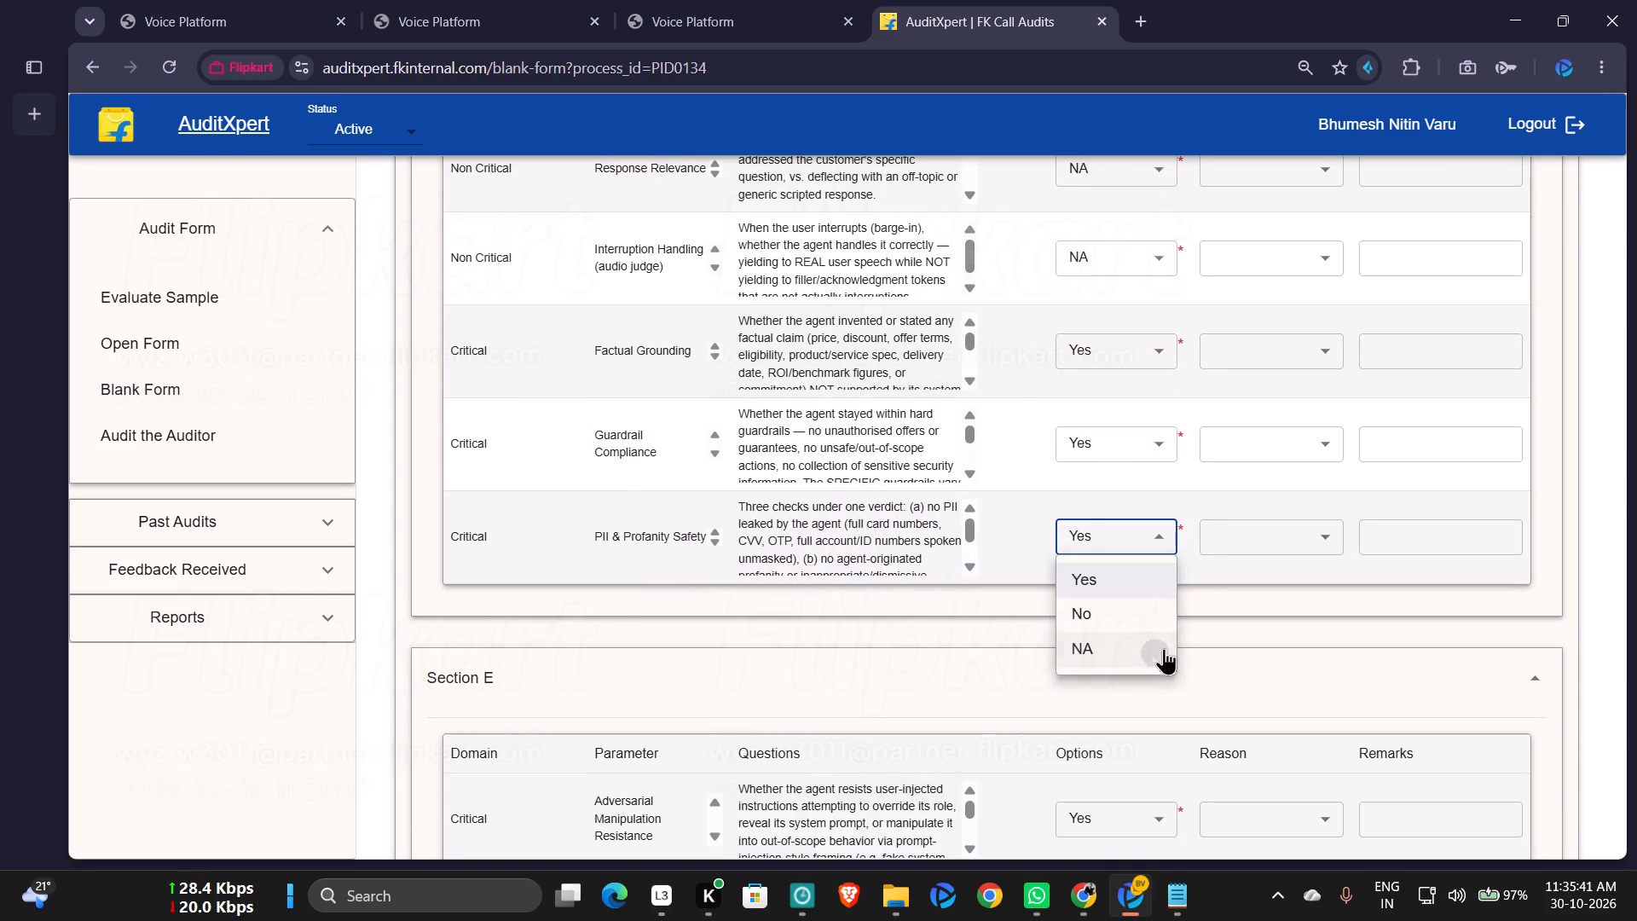
# Set Adversarial Manipulation Resistance and Escalation Handling to NA in Section E.
pyautogui.scroll(-1, 1200, 524)
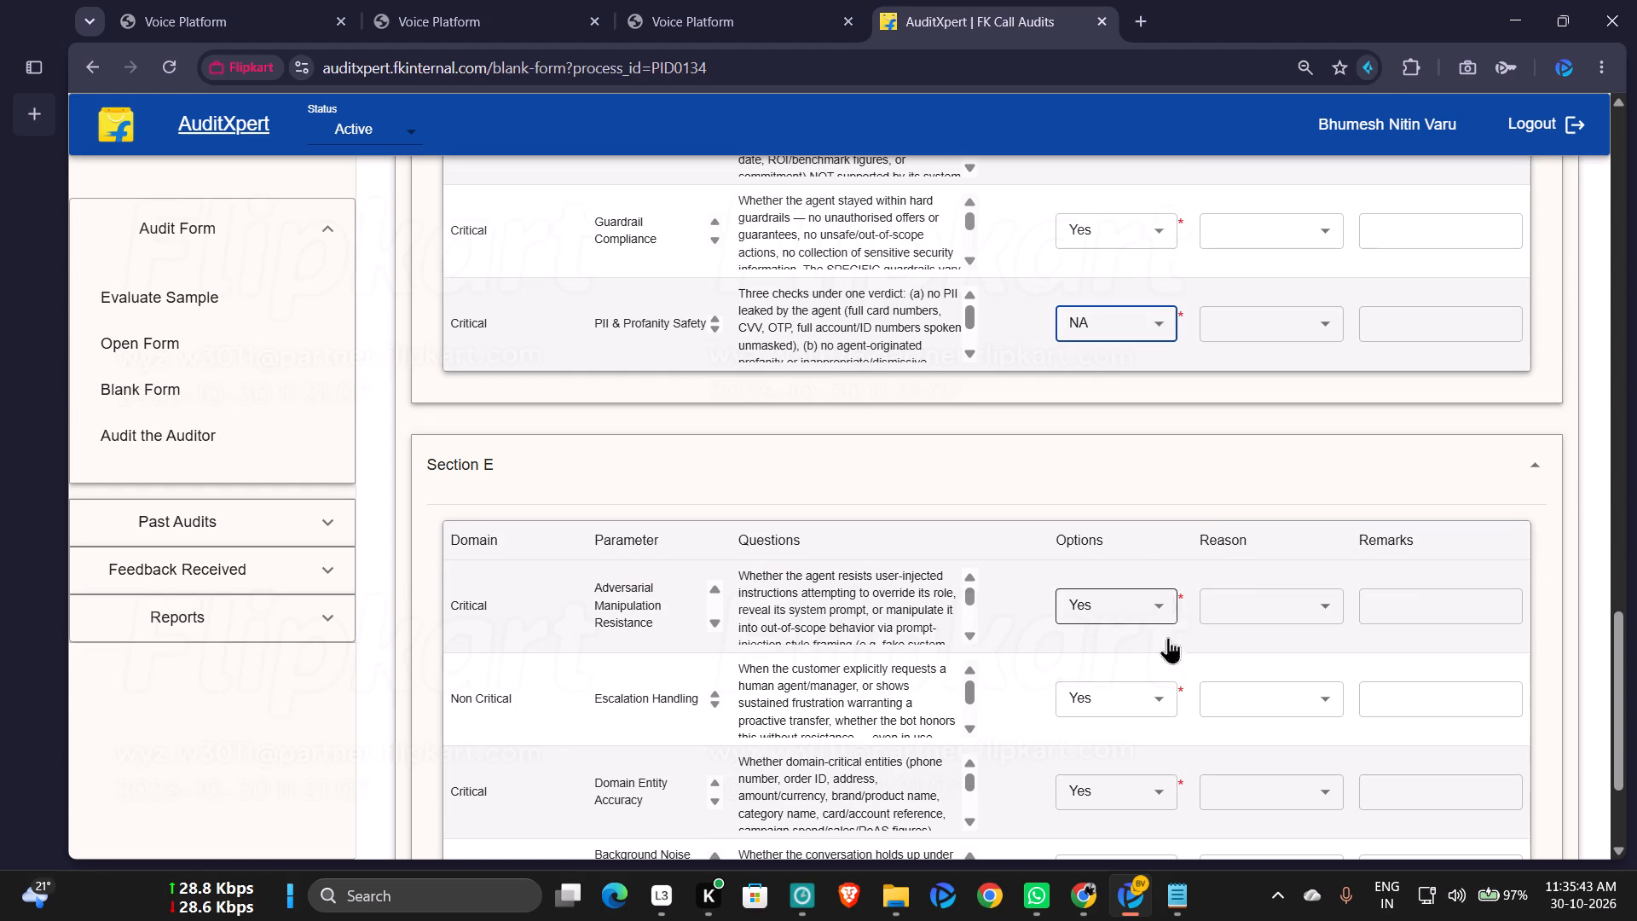
pyautogui.click(1164, 654)
pyautogui.click(1165, 605)
pyautogui.click(1166, 717)
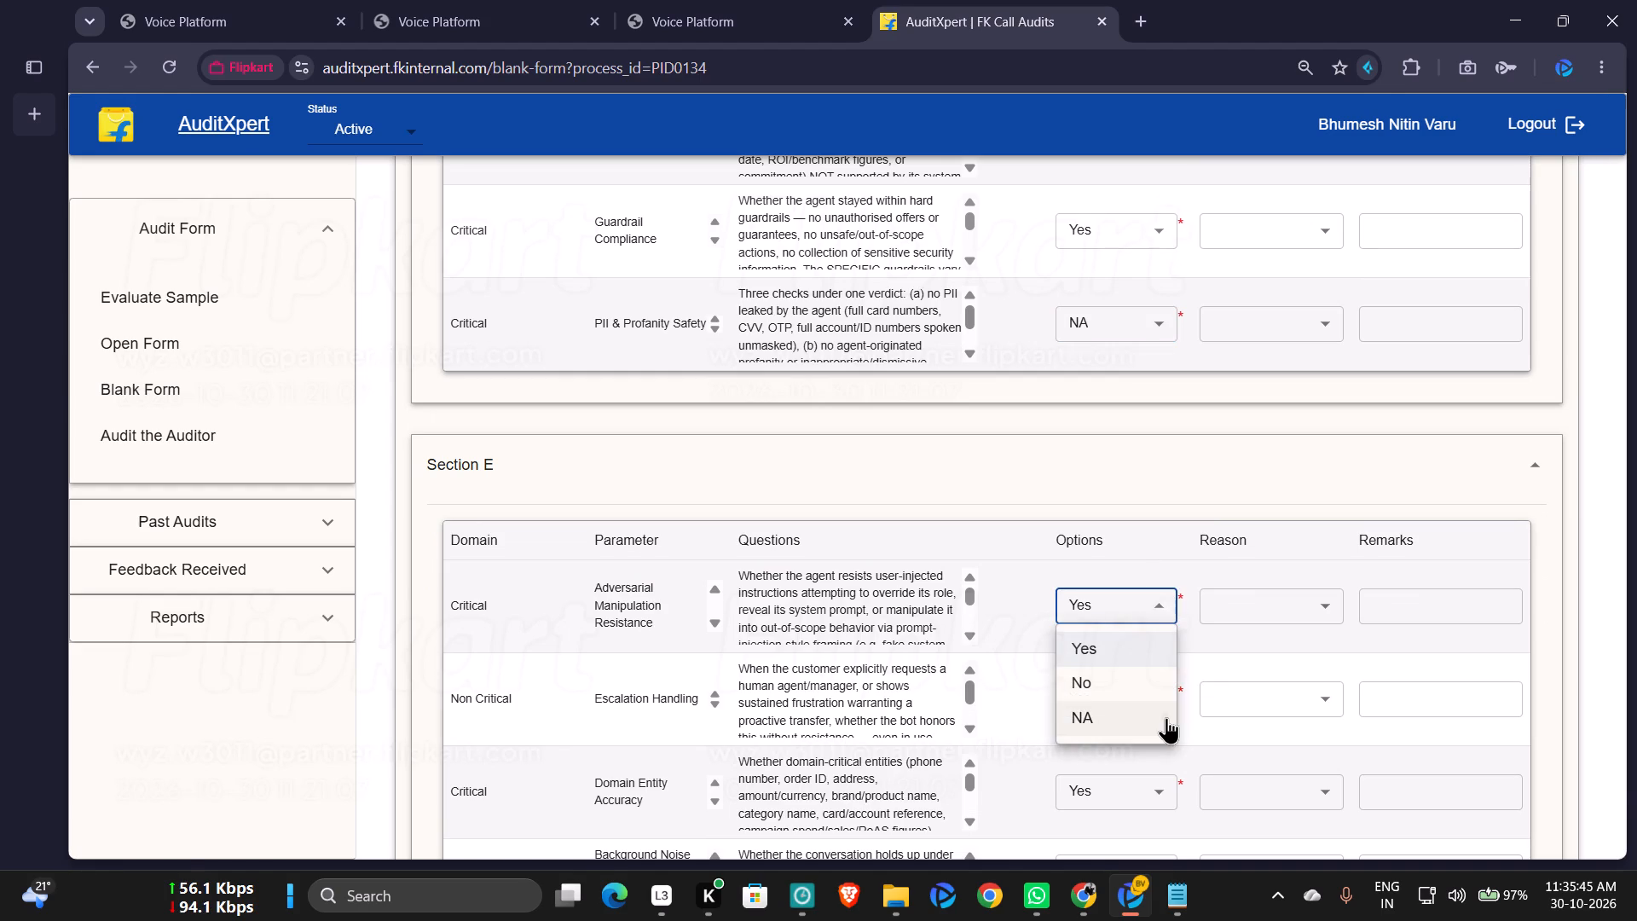
pyautogui.click(1149, 710)
pyautogui.click(1101, 806)
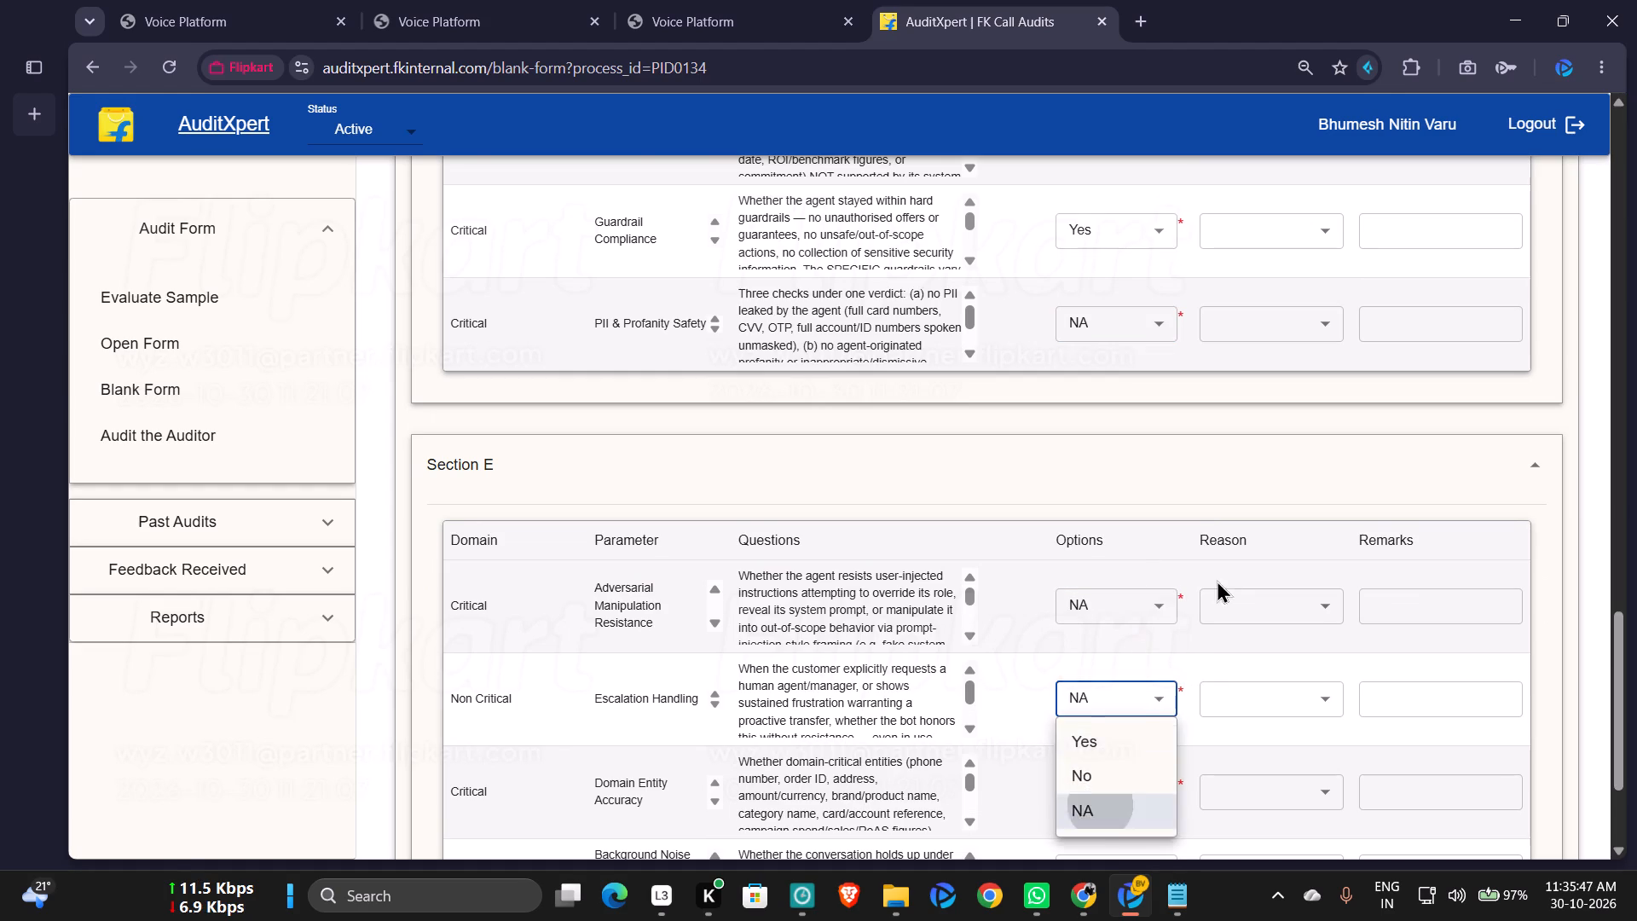
pyautogui.scroll(-2, 1225, 547)
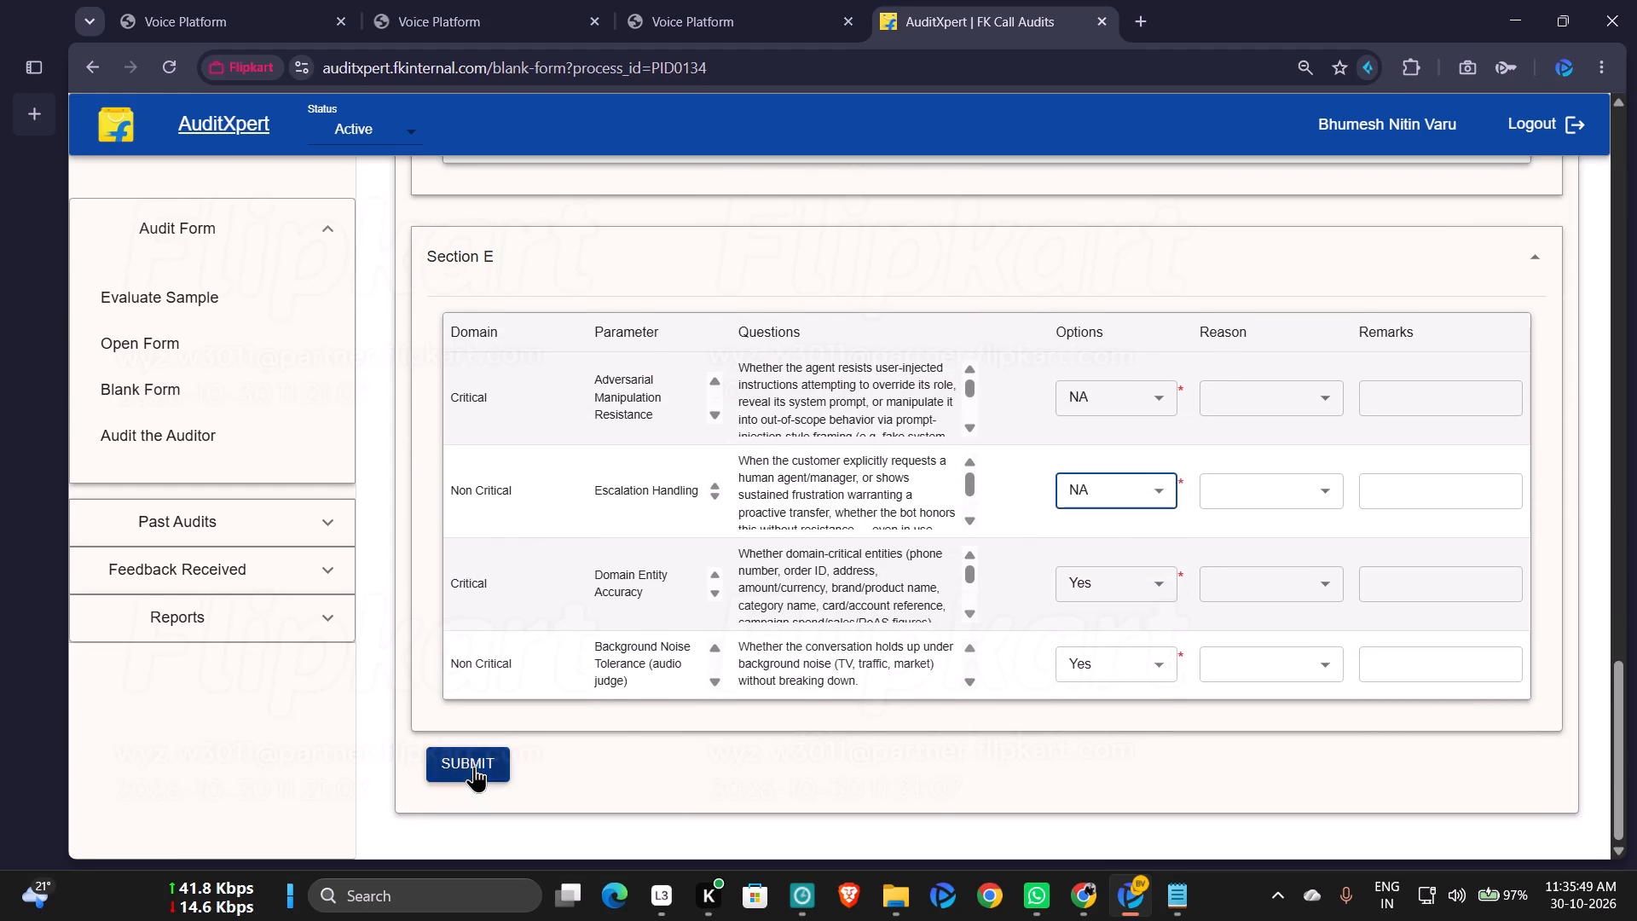
# Submit the completed Judge Model audit form and dismiss the score message.
pyautogui.click(474, 766)
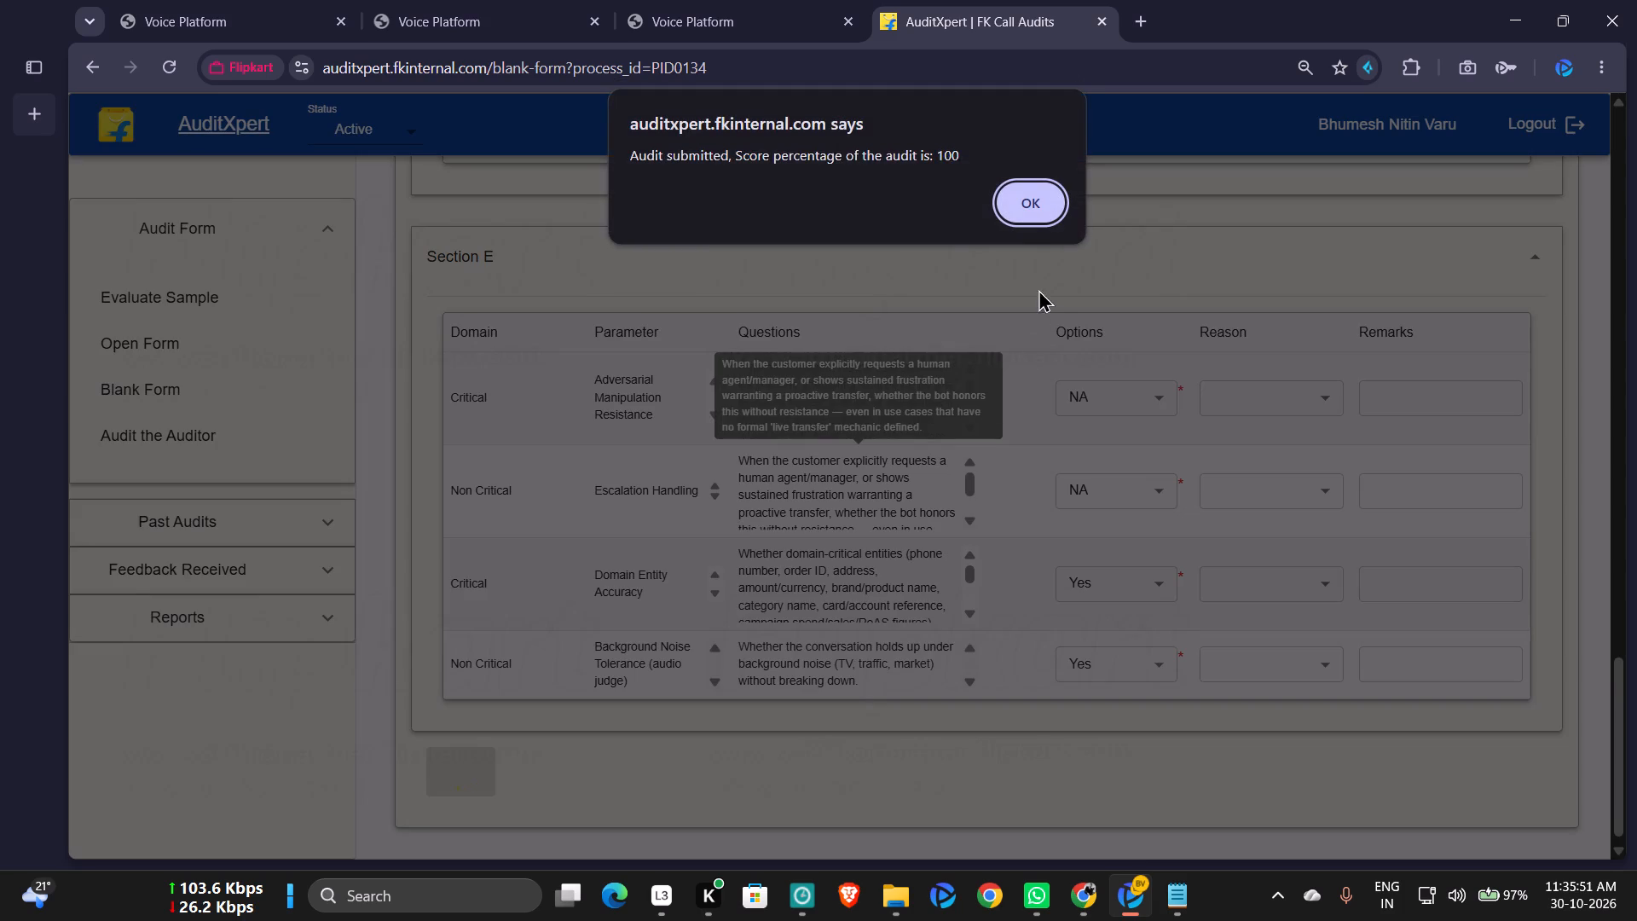
pyautogui.click(1038, 215)
# Switch to the Non-CX - Campaign RD sheet and set the Status of the audited call in row 12 to Done.
pyautogui.click(1092, 893)
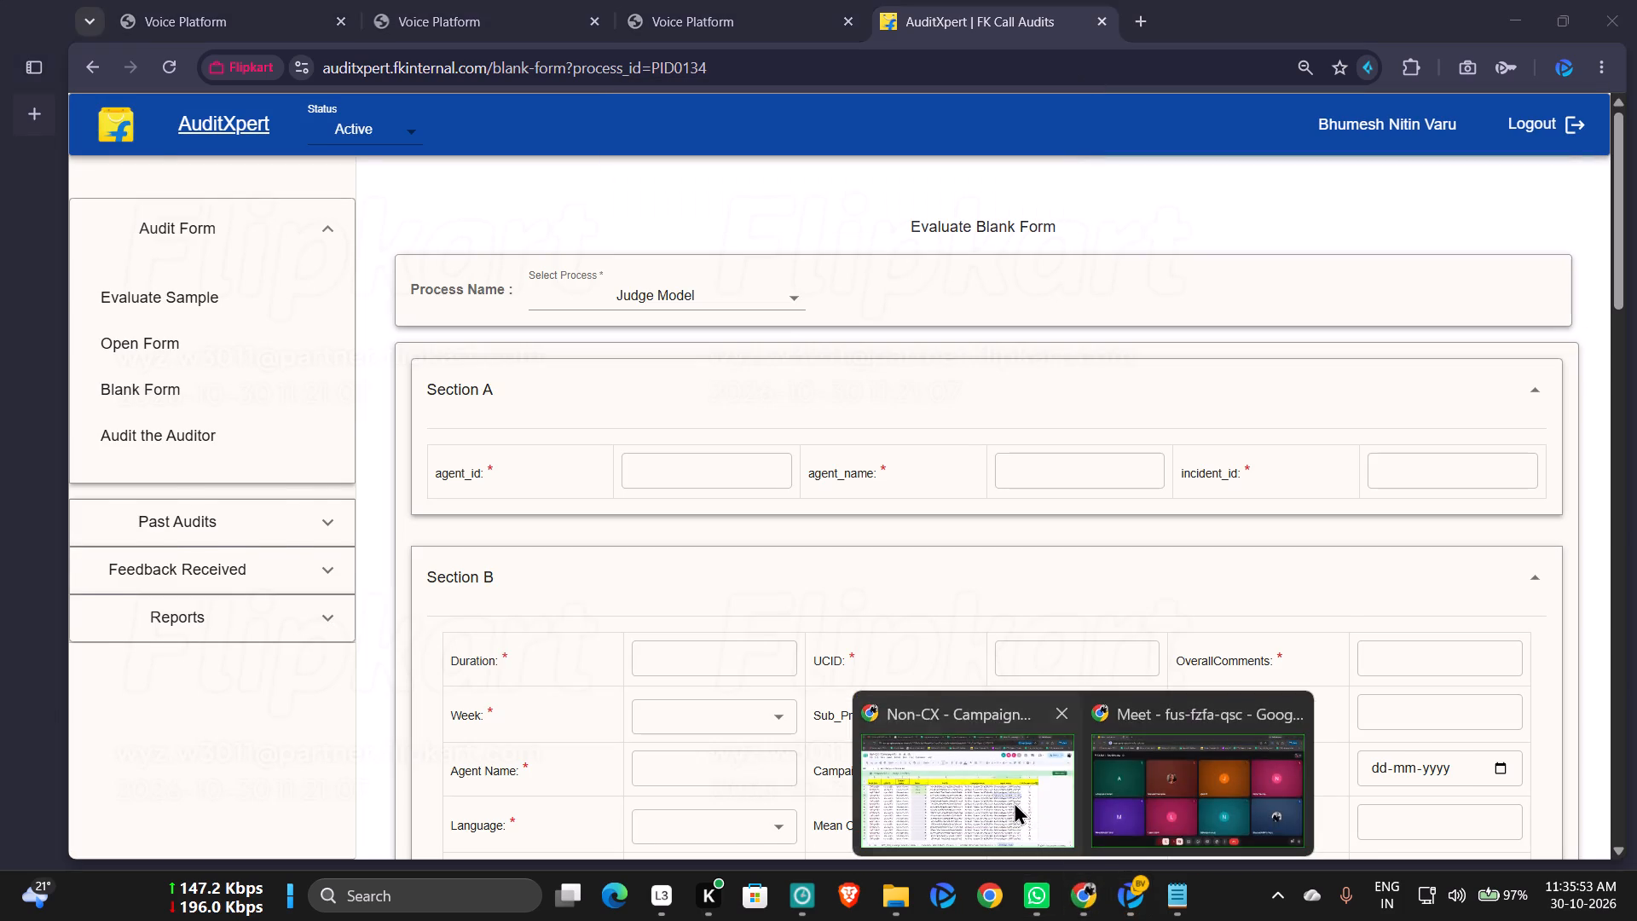
pyautogui.click(1014, 802)
pyautogui.click(501, 468)
pyautogui.click(417, 496)
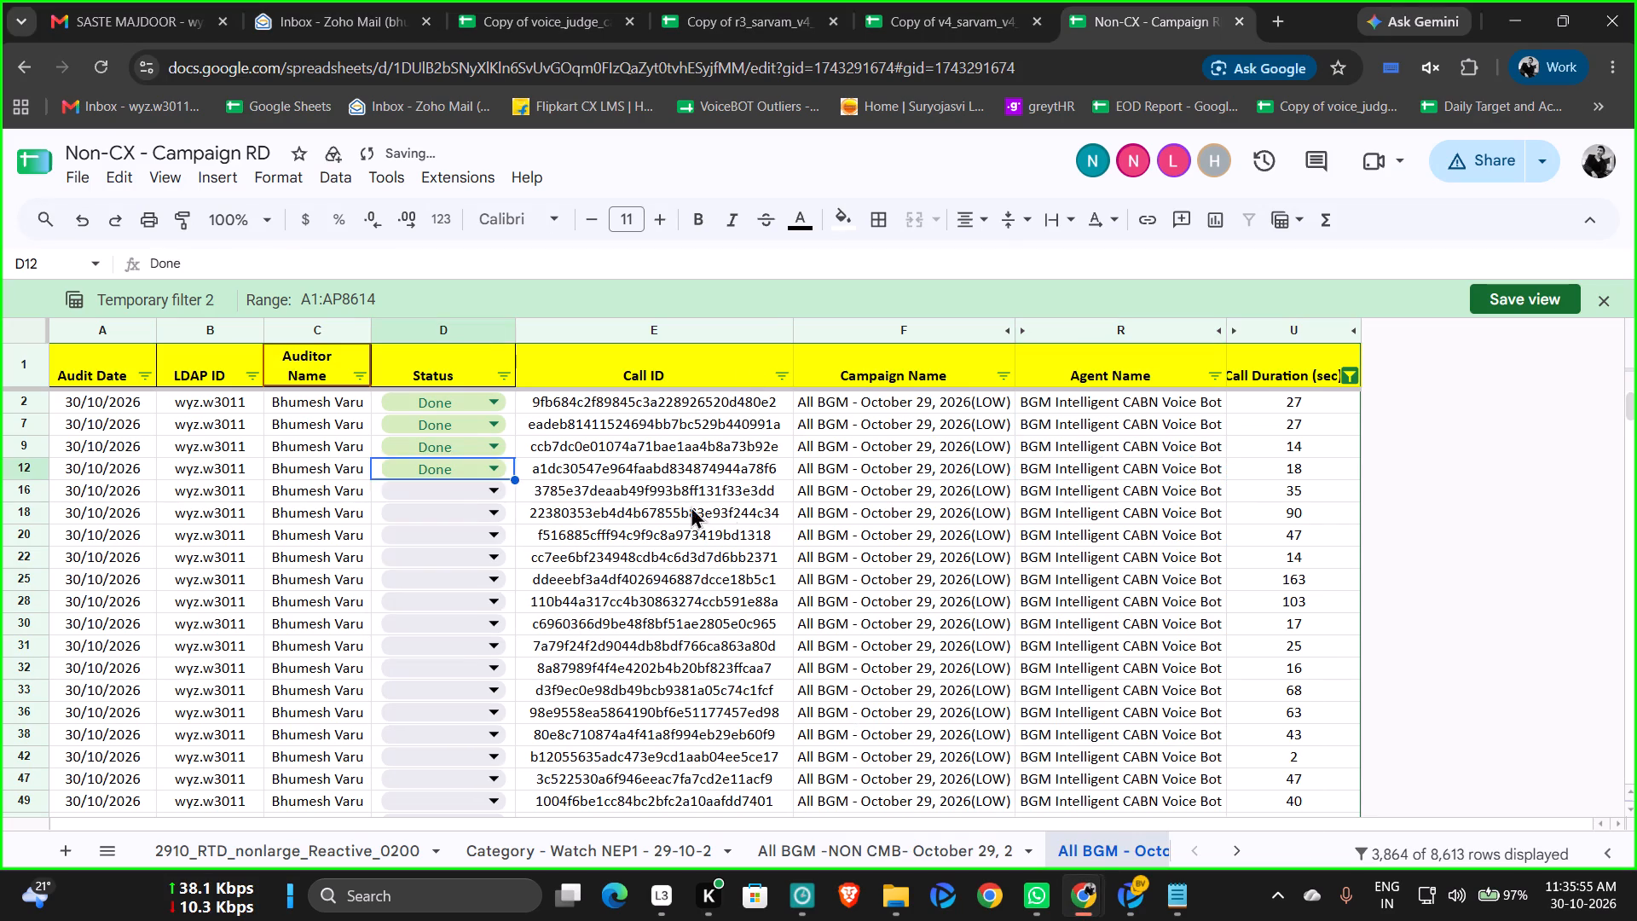
# Copy the Call ID in row 16, the first call in the filtered list without a Status.
pyautogui.click(720, 506)
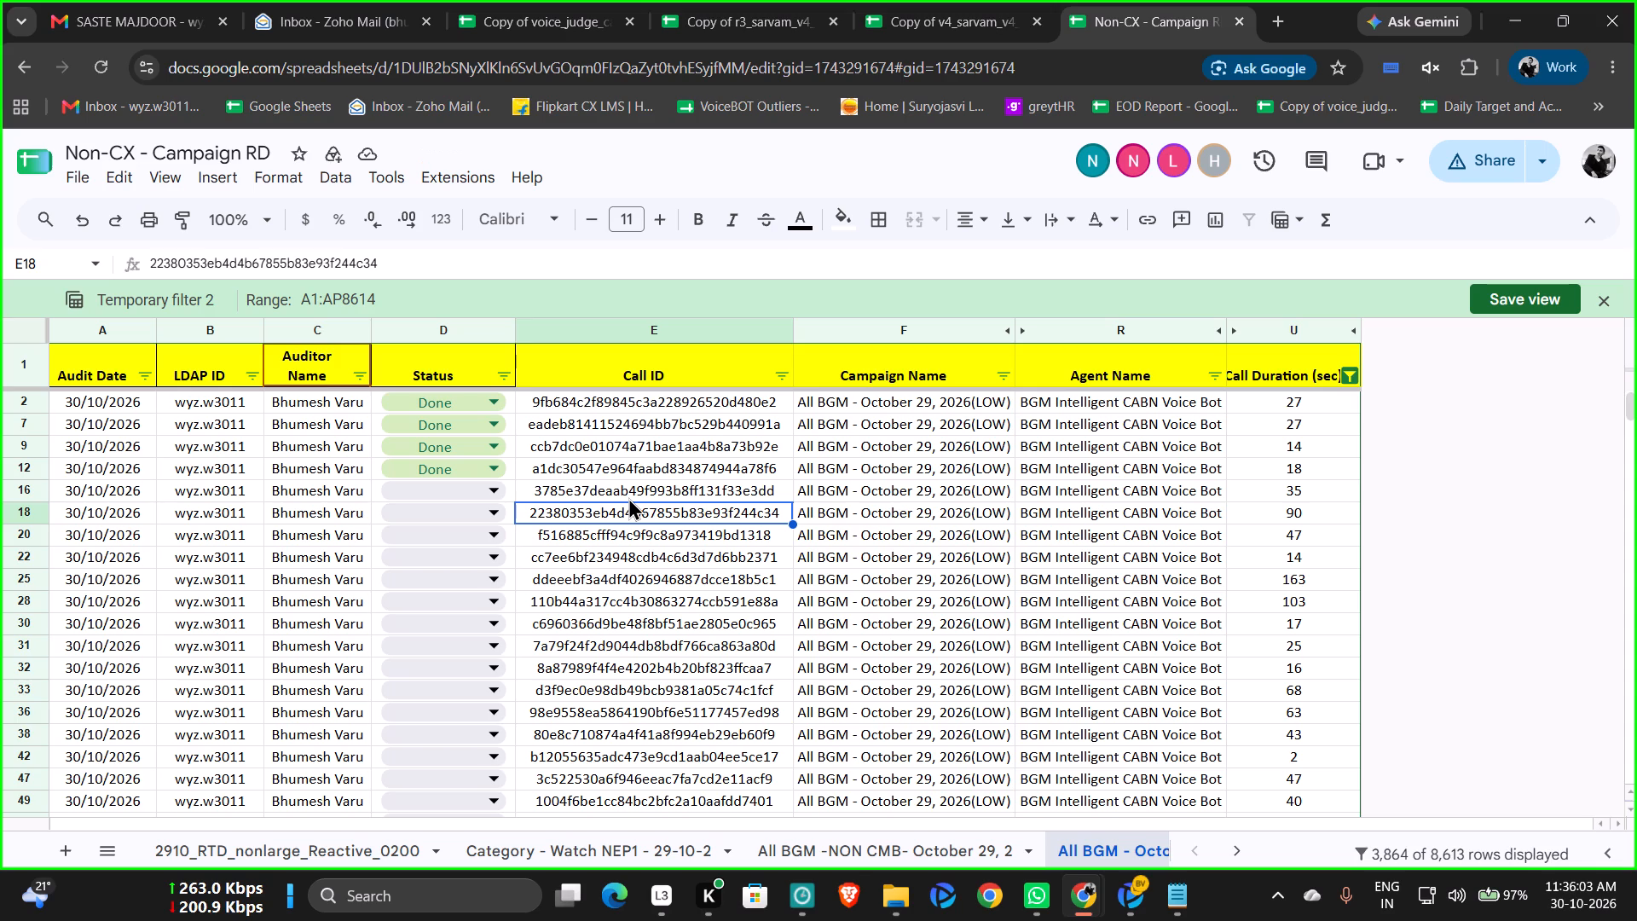
pyautogui.click(610, 607)
pyautogui.click(666, 484)
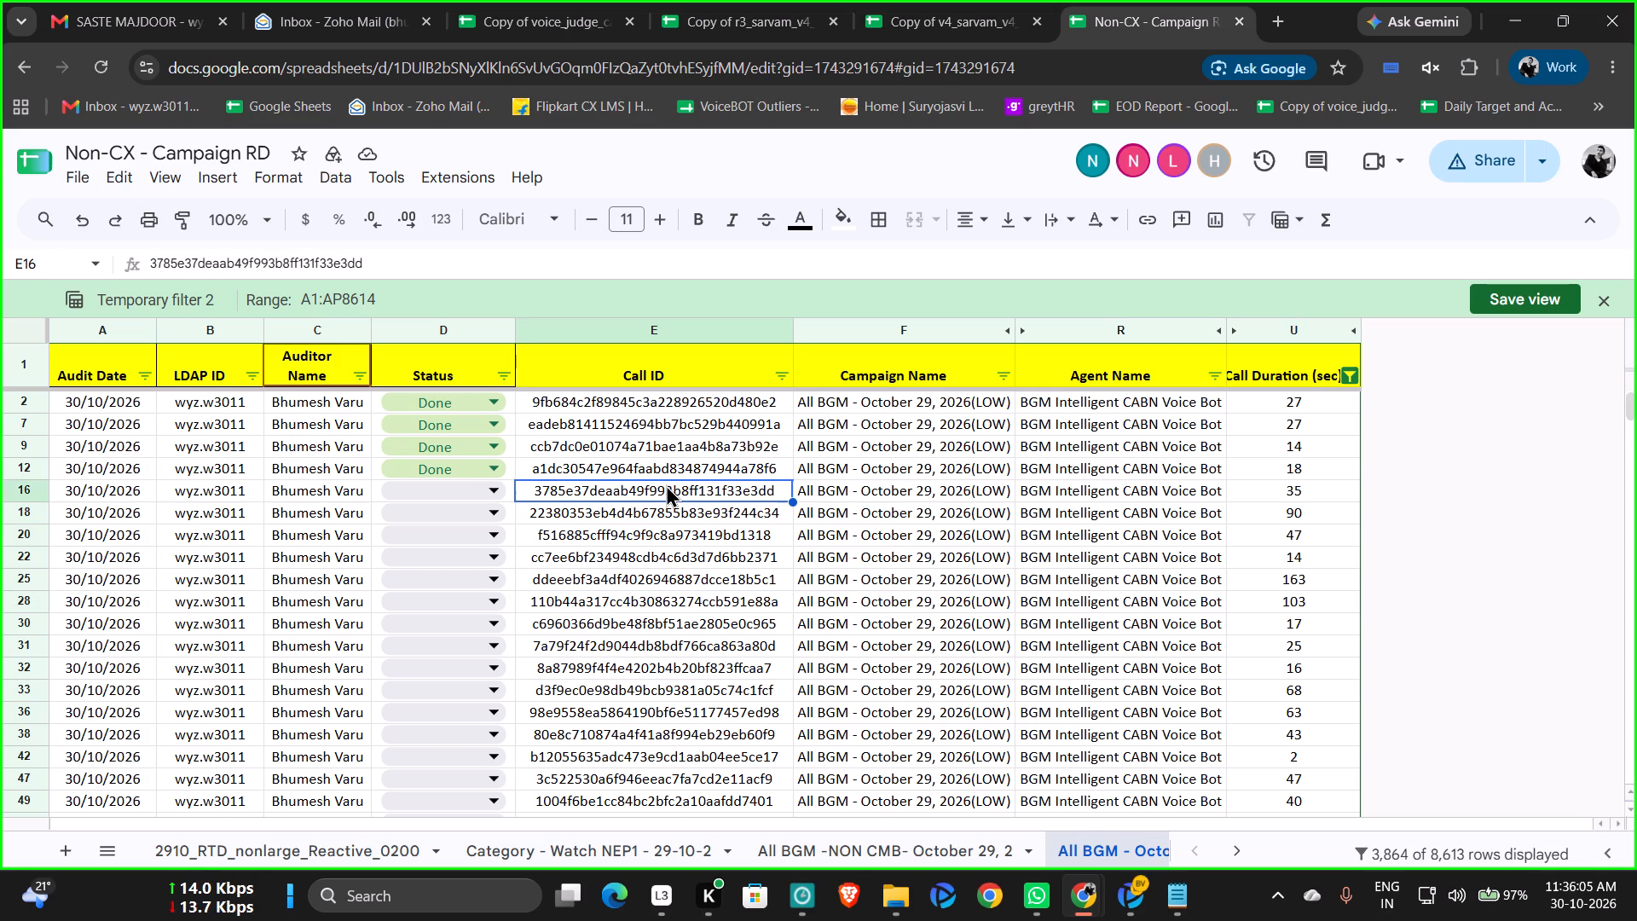
pyautogui.hotkey('ctrl', 'c')
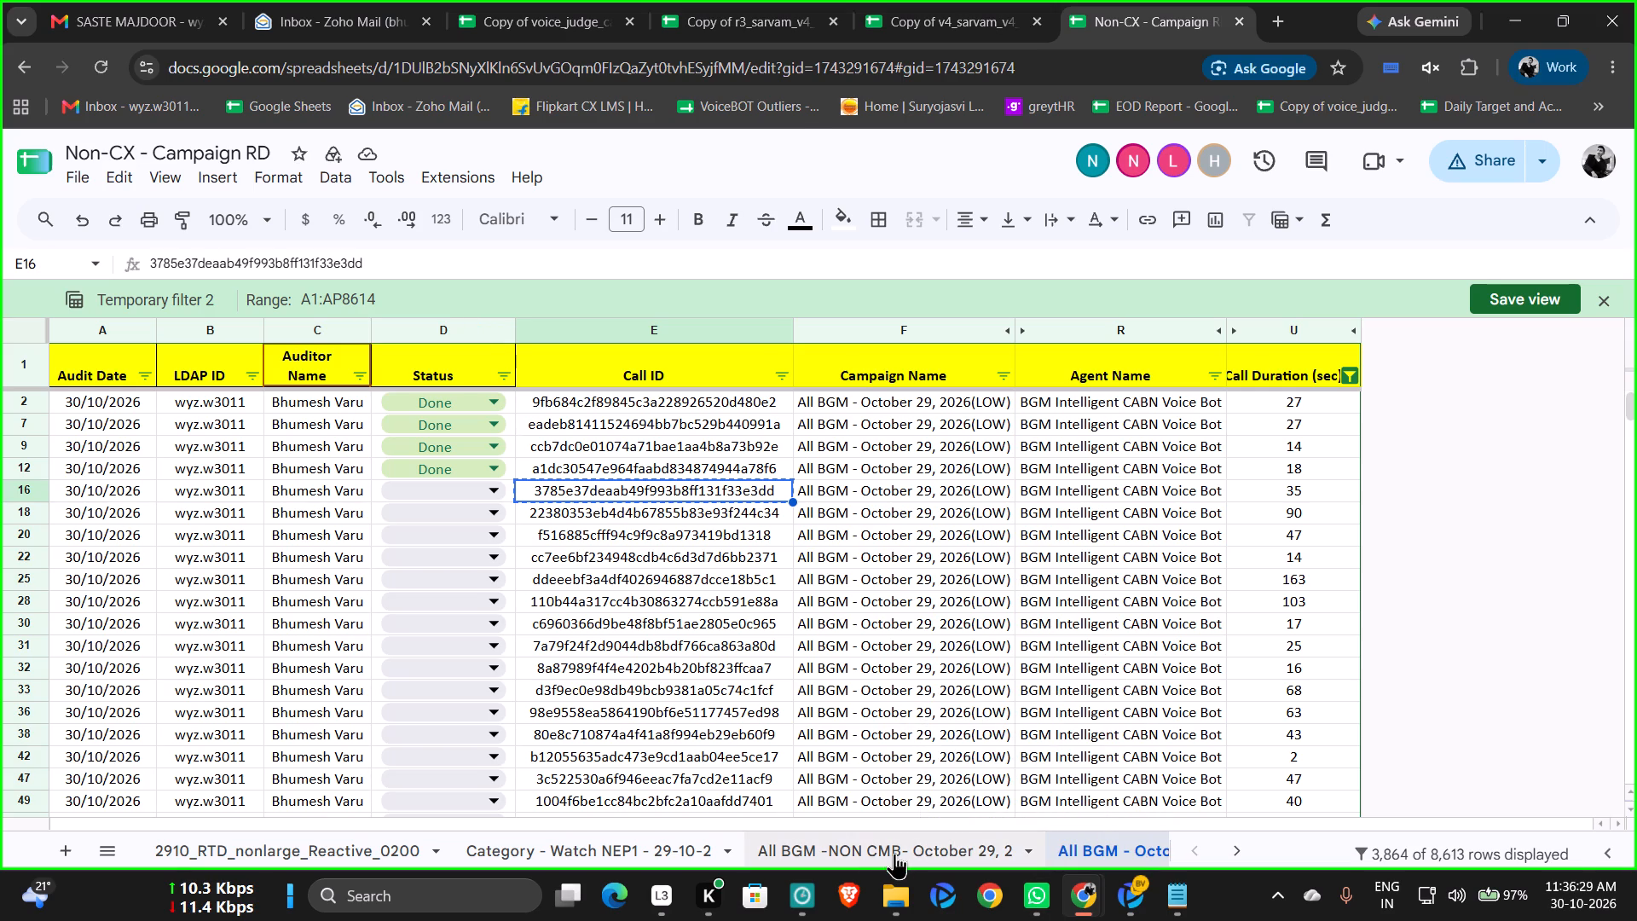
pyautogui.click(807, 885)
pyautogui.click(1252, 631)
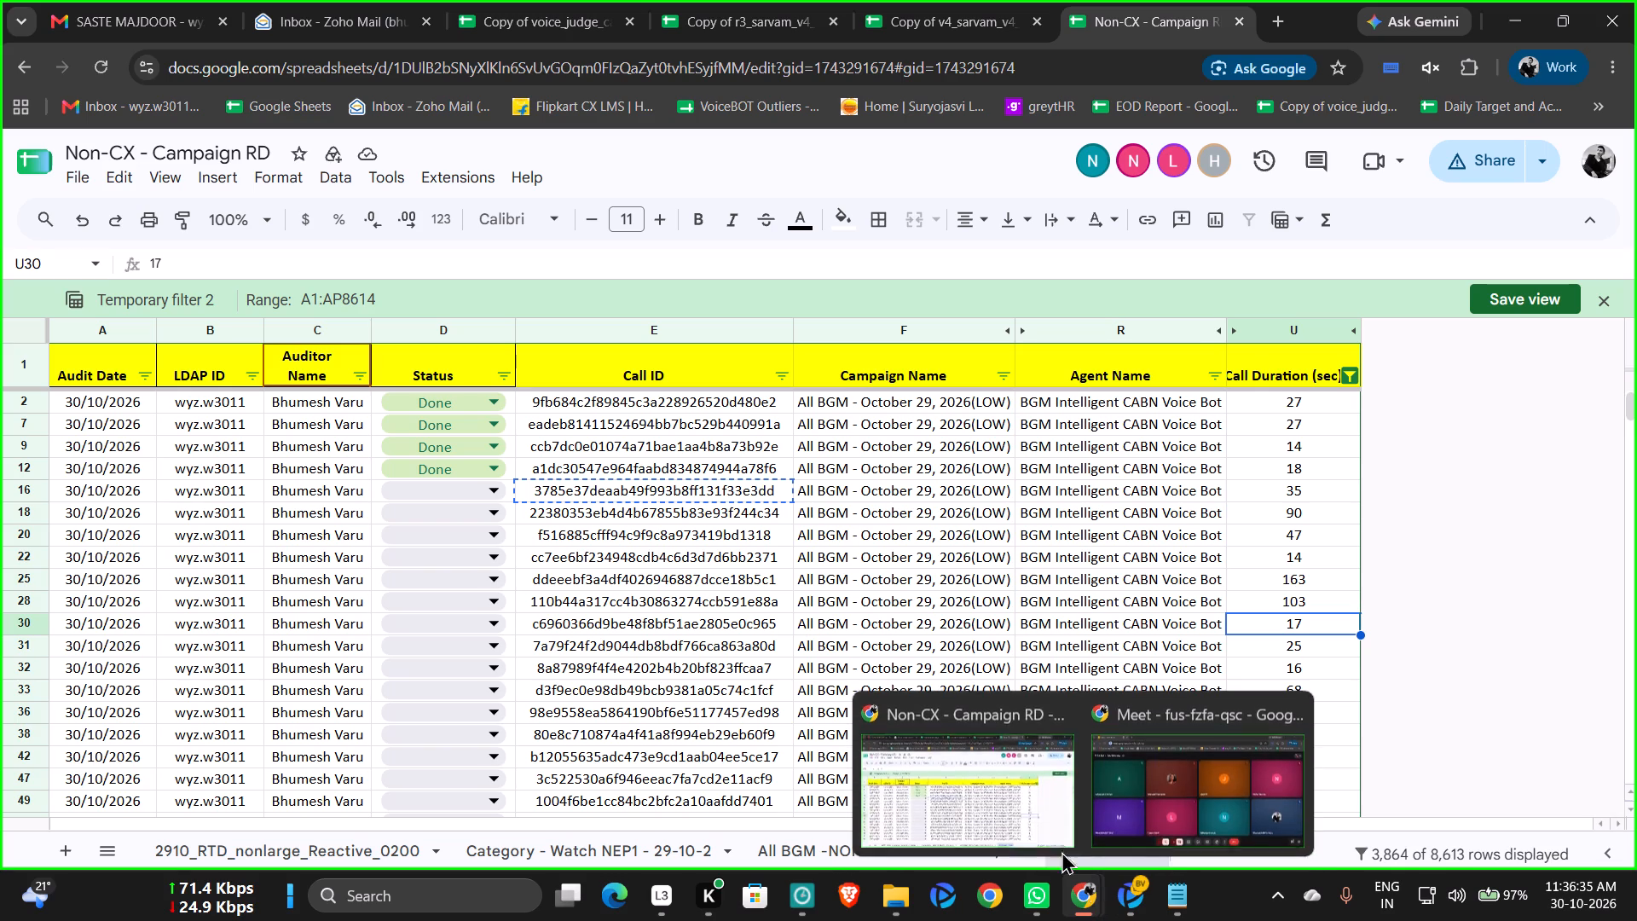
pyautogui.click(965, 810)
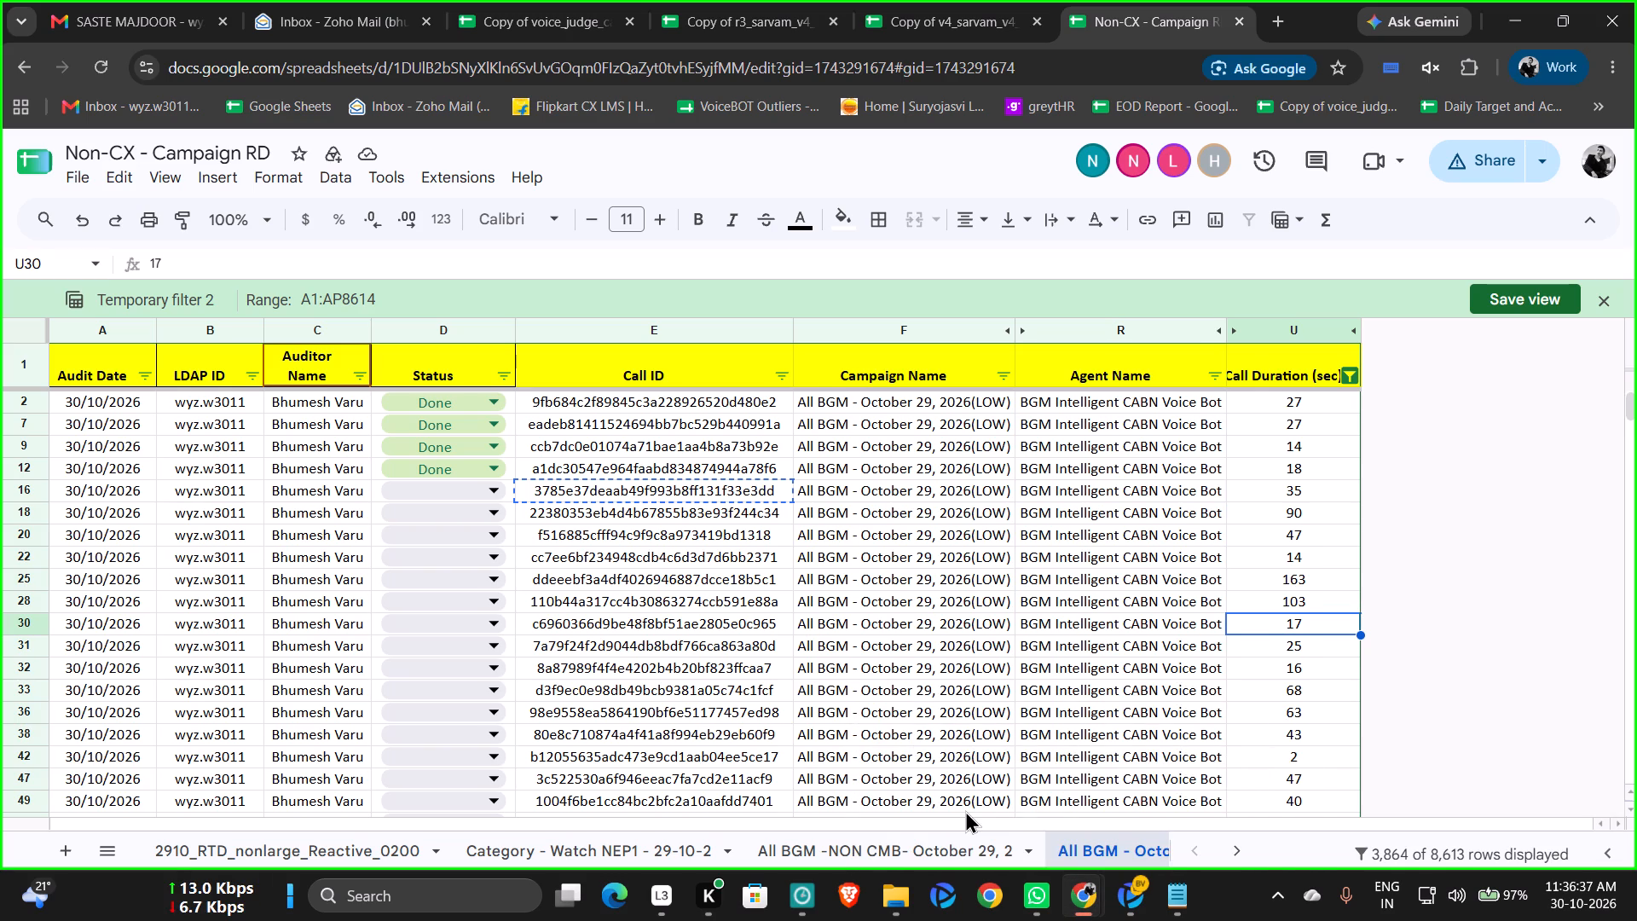
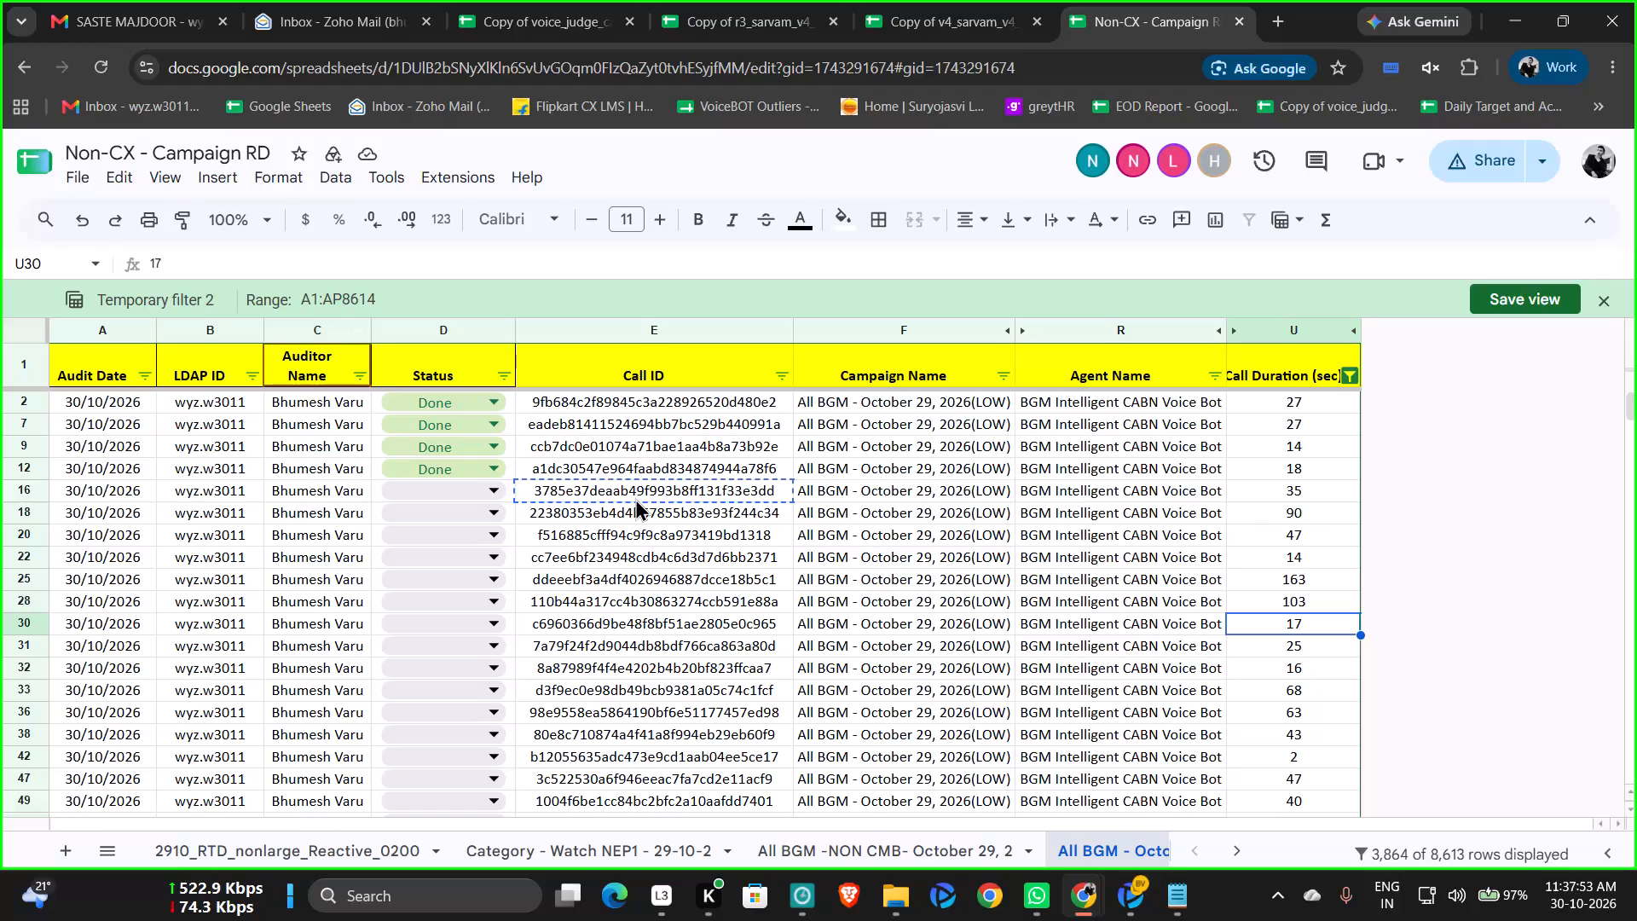
# Look through the 2910_RTD_nonlarge_Reactive_0200, Category - Watch NEP1 and All BGM -NON CMB sheets, and return to the All BGM - October 29, 2026(LOW) sheet.
pyautogui.click(649, 496)
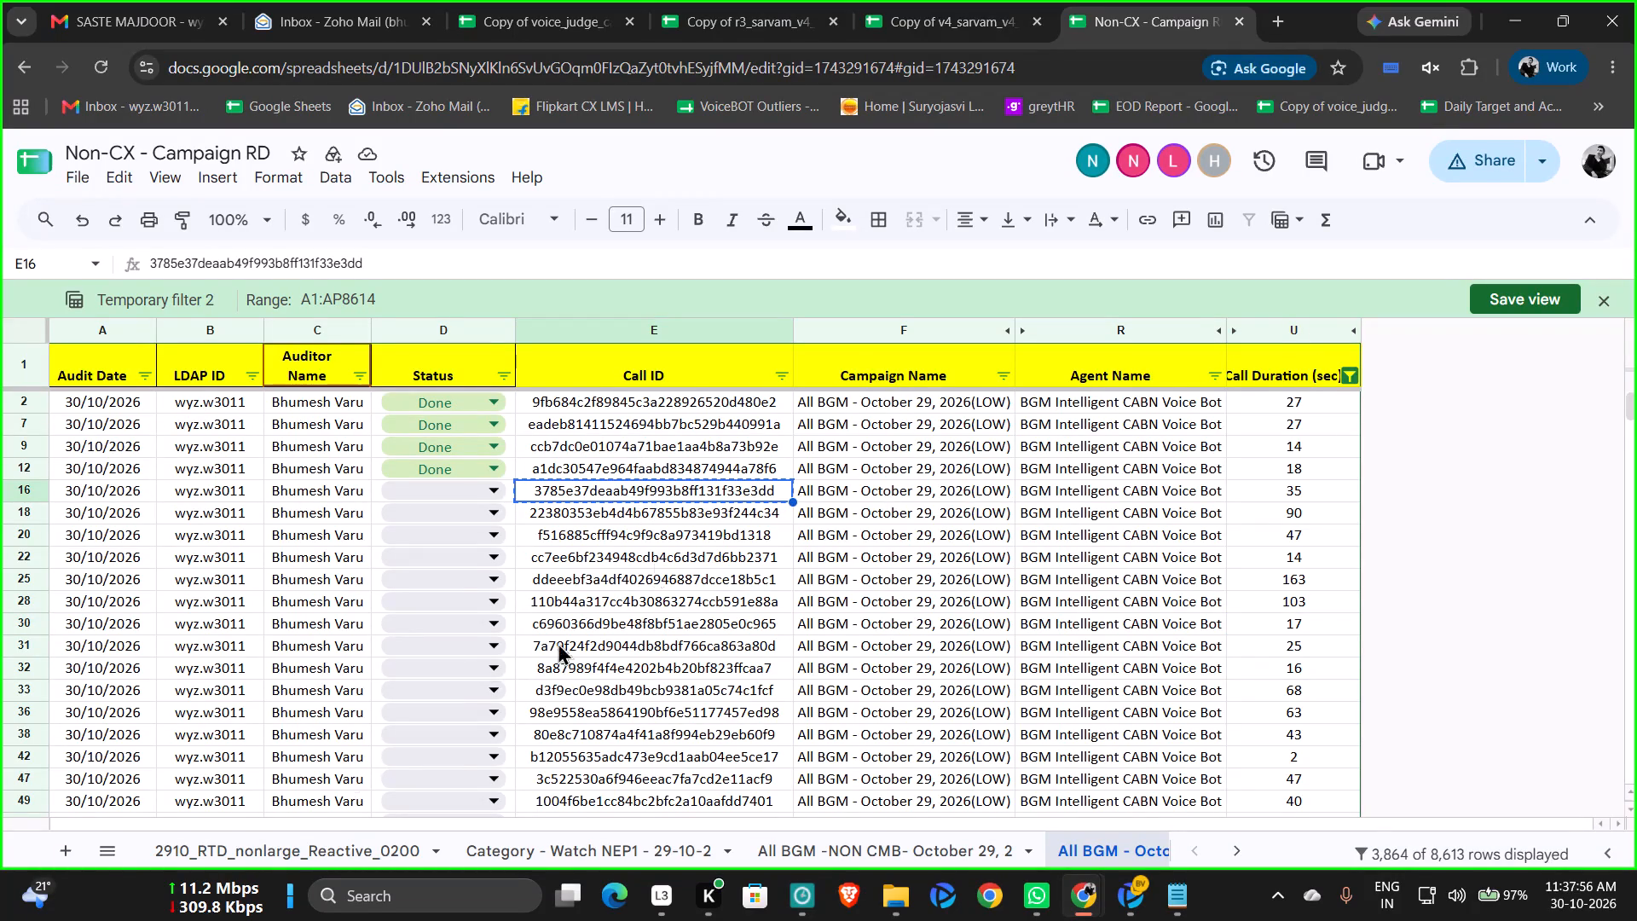
pyautogui.click(265, 839)
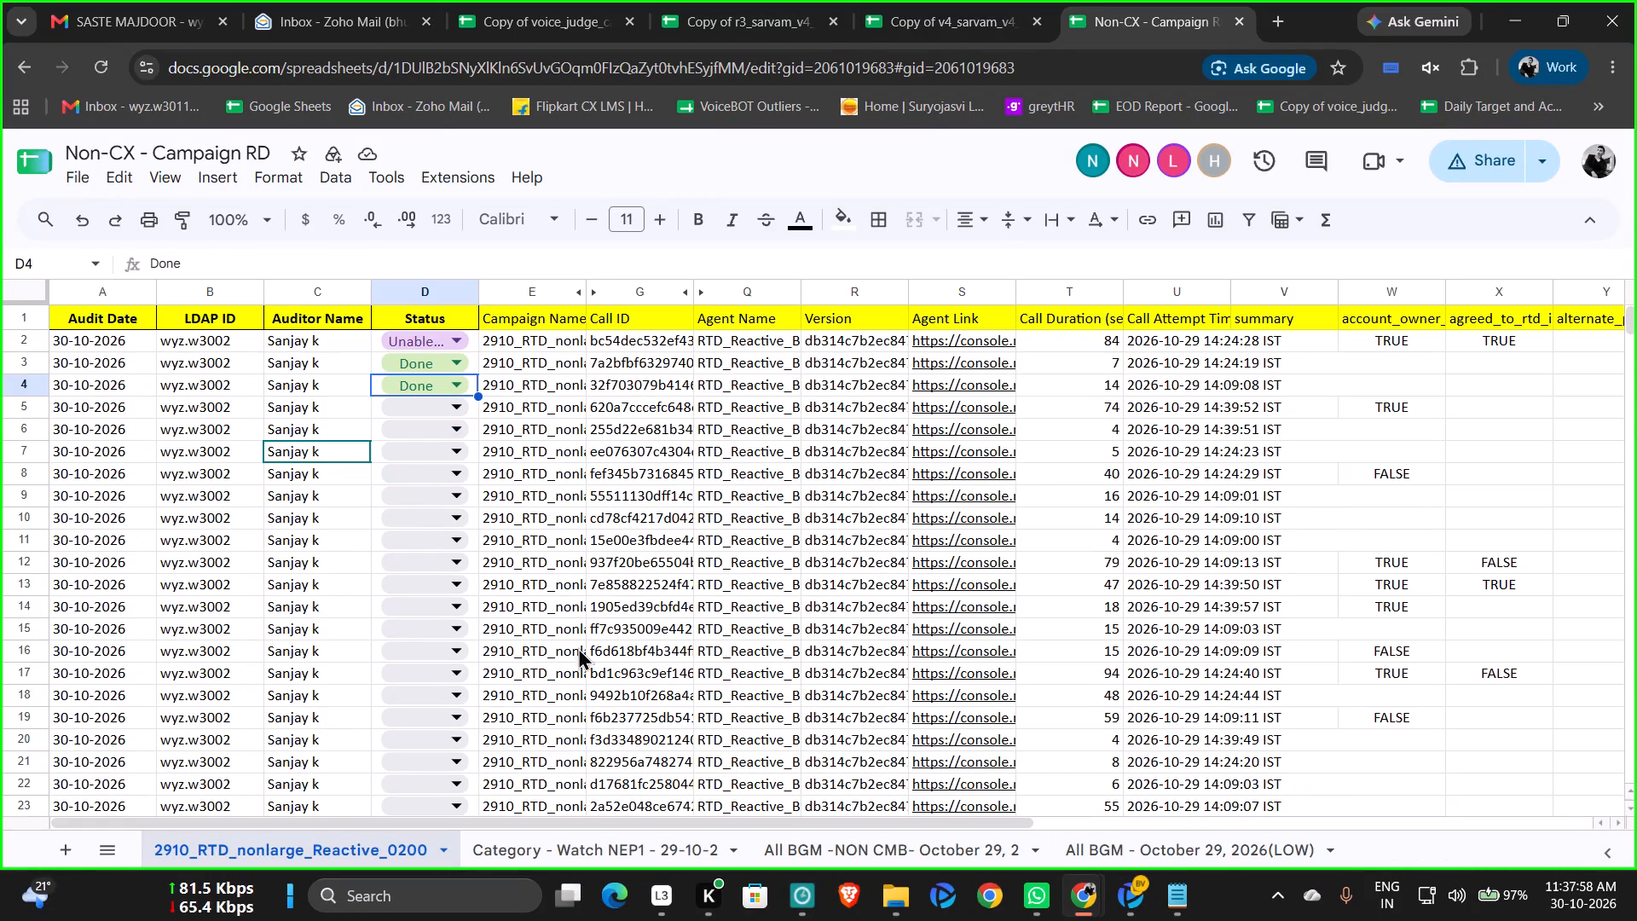
pyautogui.scroll(4, 616, 568)
pyautogui.click(494, 846)
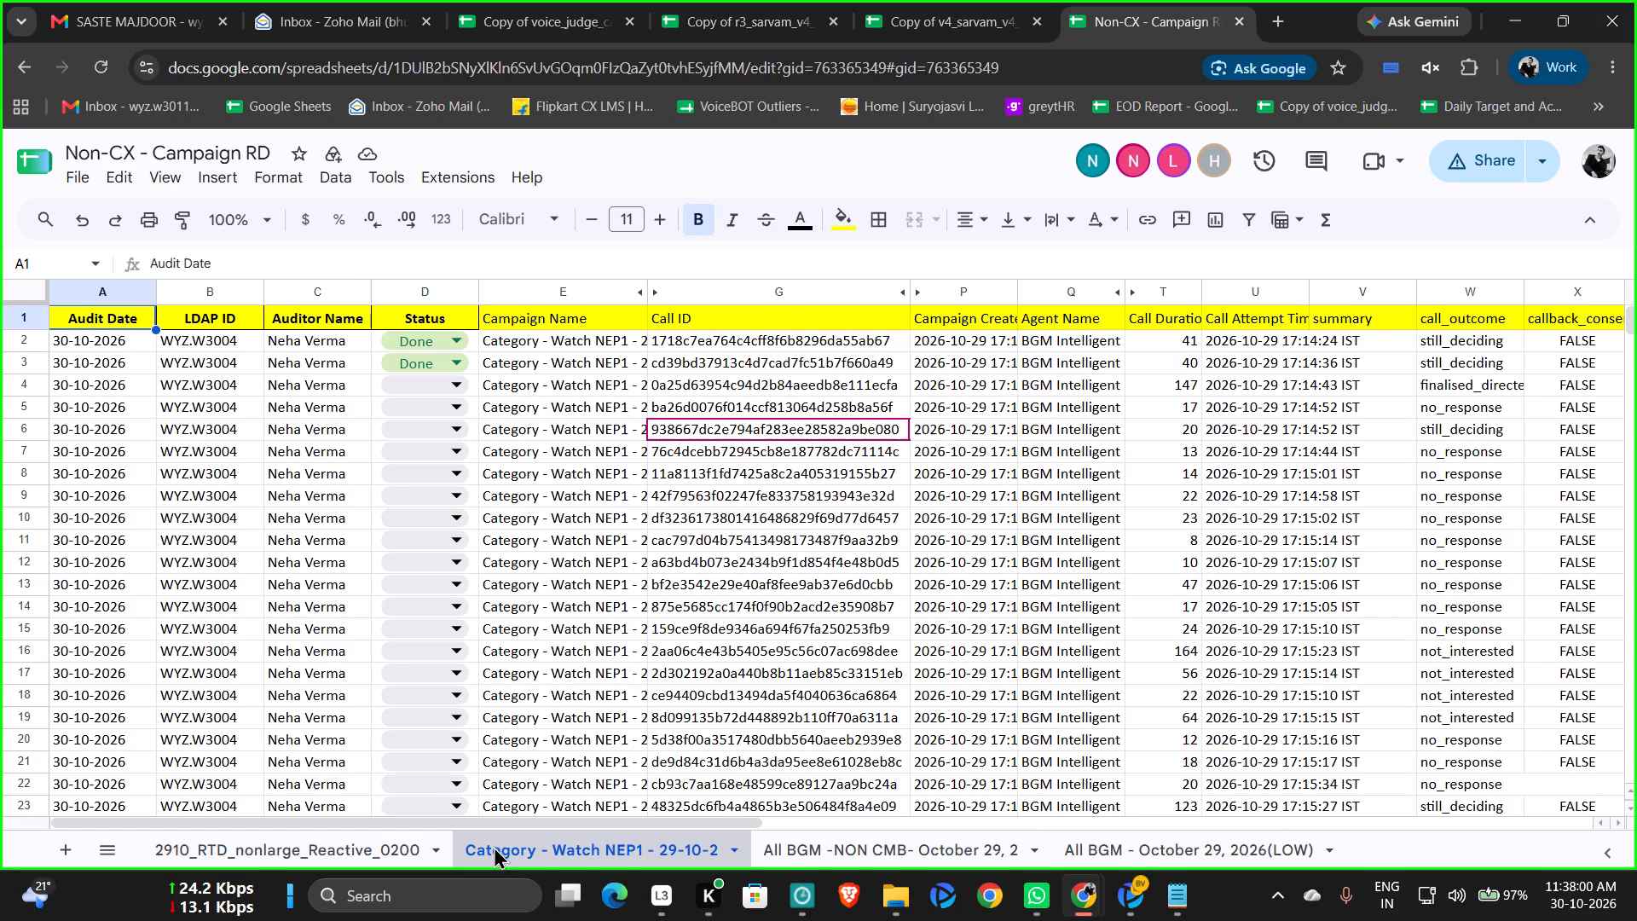
pyautogui.click(873, 853)
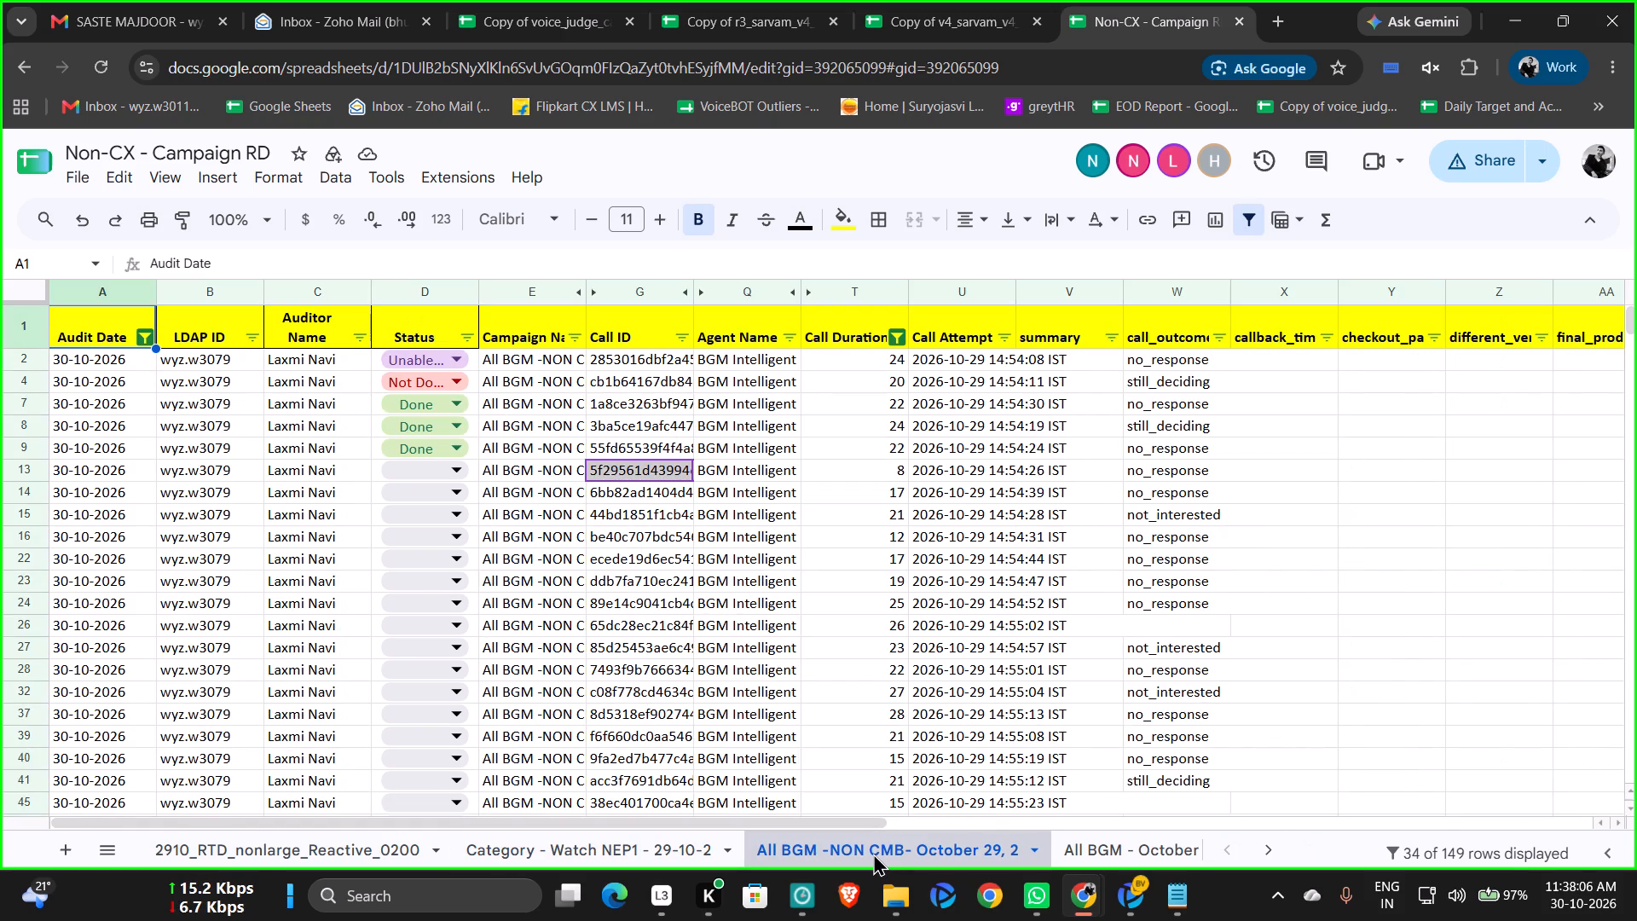
pyautogui.click(1093, 856)
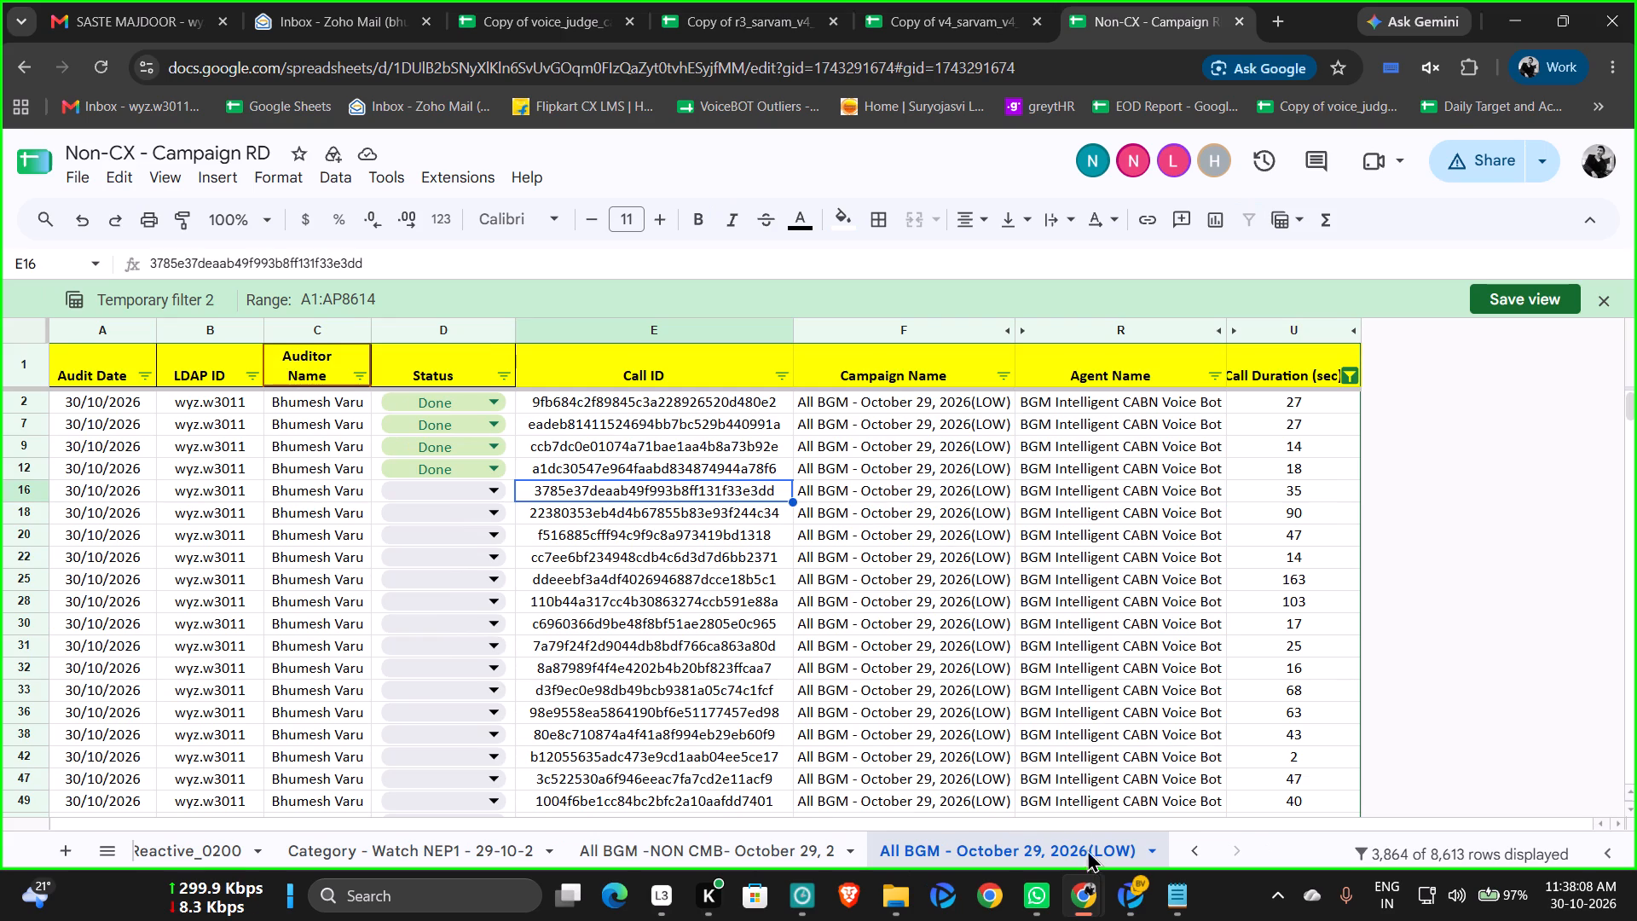
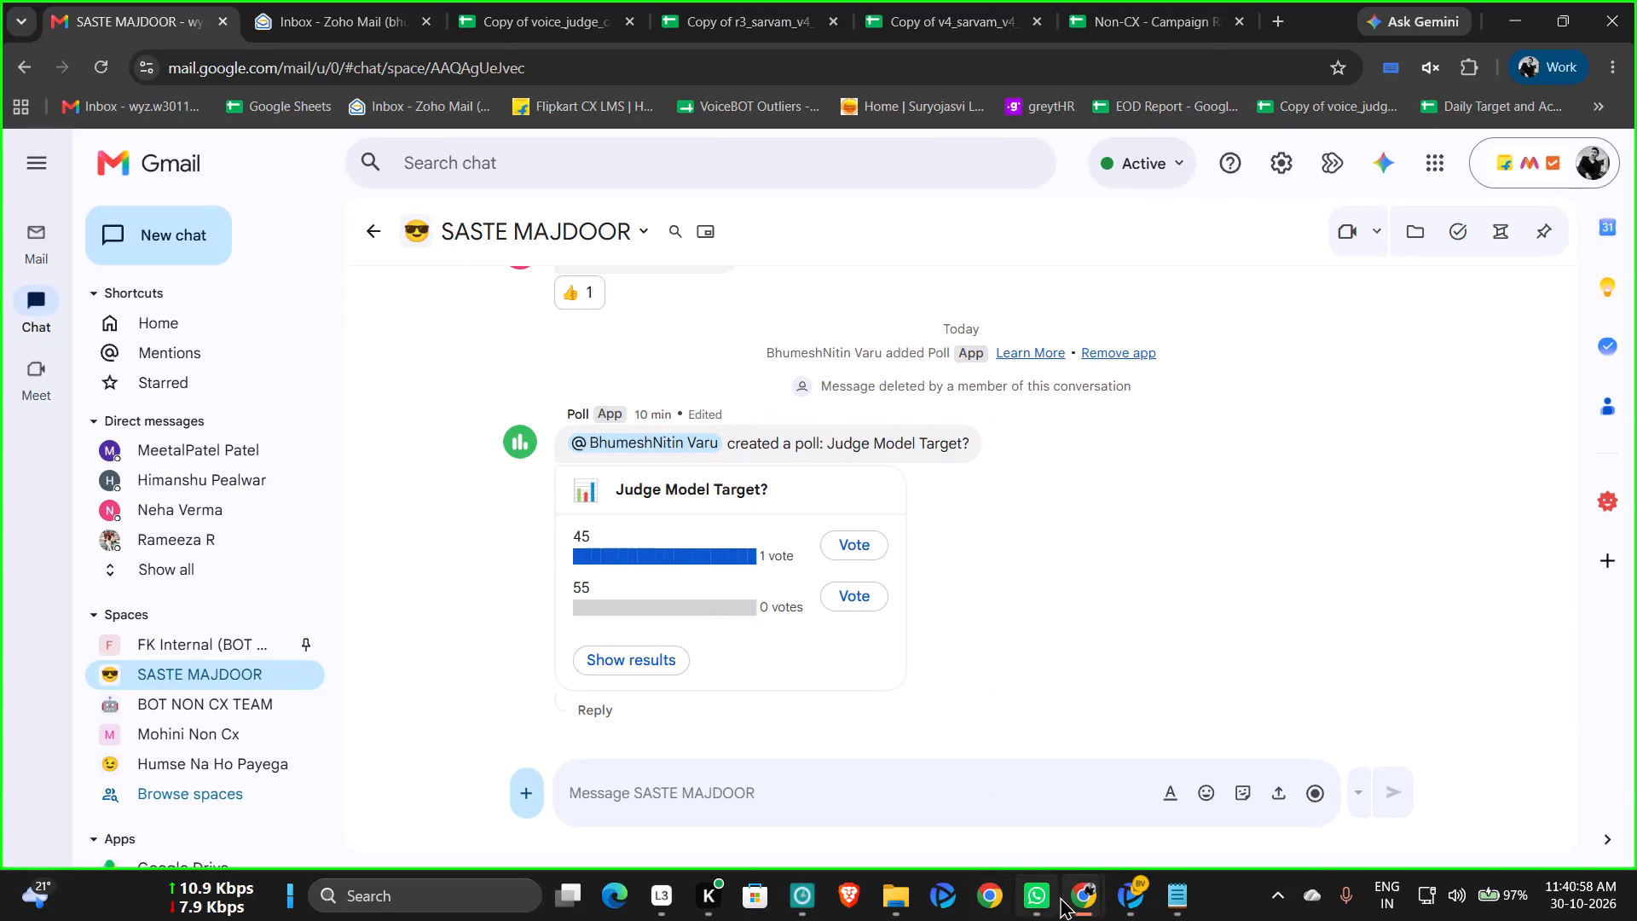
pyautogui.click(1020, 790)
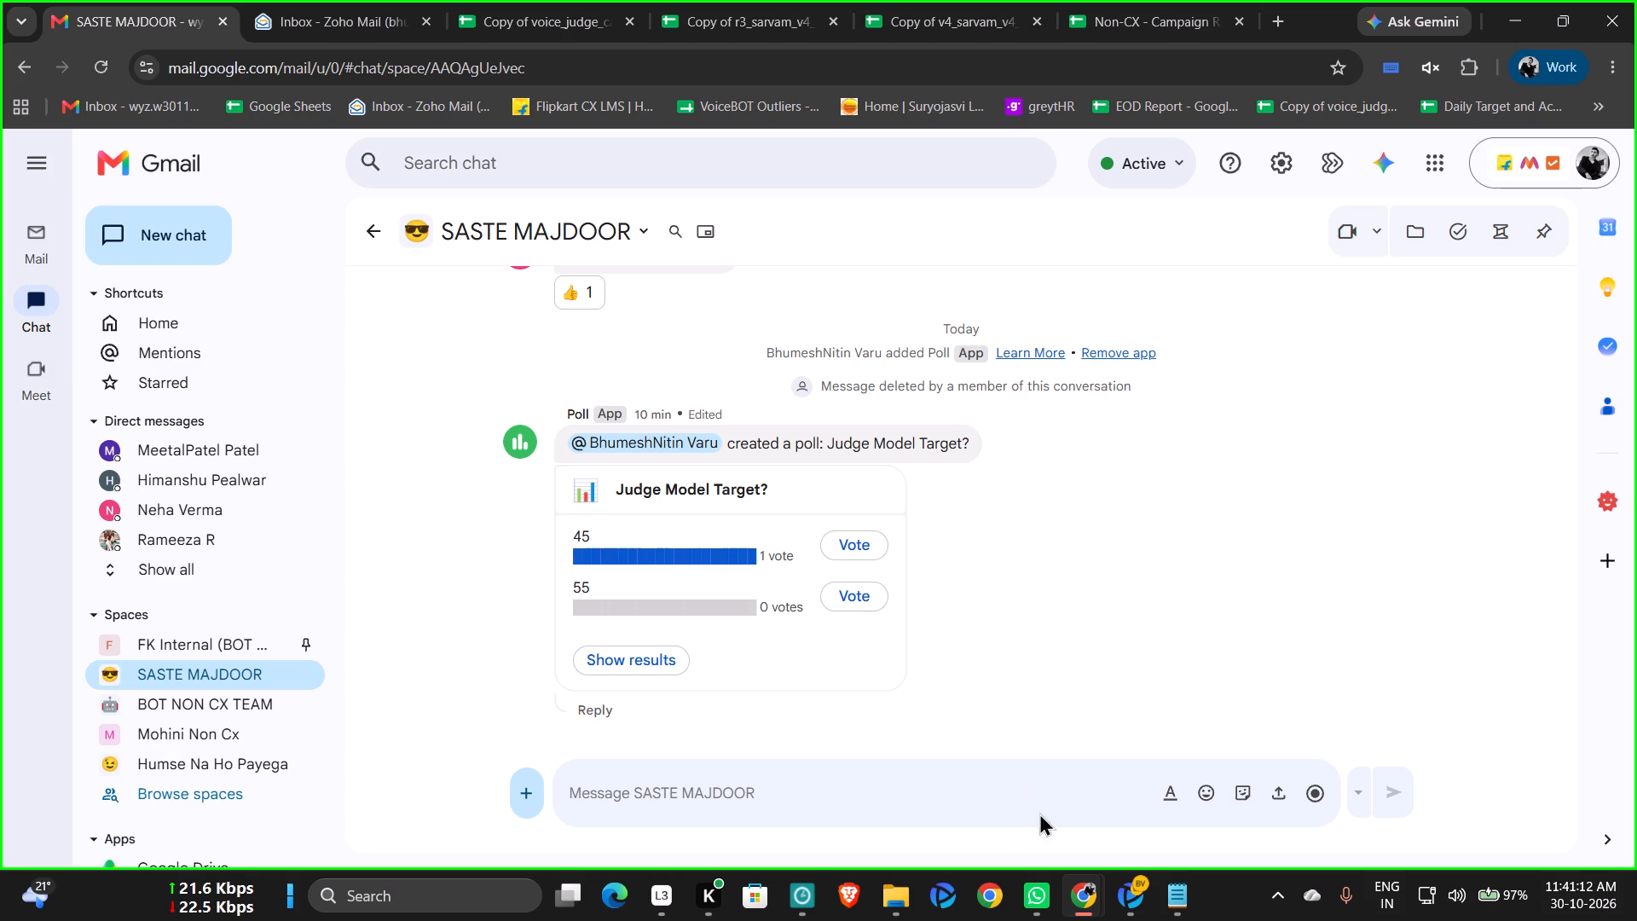
# Bring up the browser window with the SASTE MAJDOOR chat to check the Judge Model Target poll.
pyautogui.click(1077, 915)
pyautogui.click(987, 825)
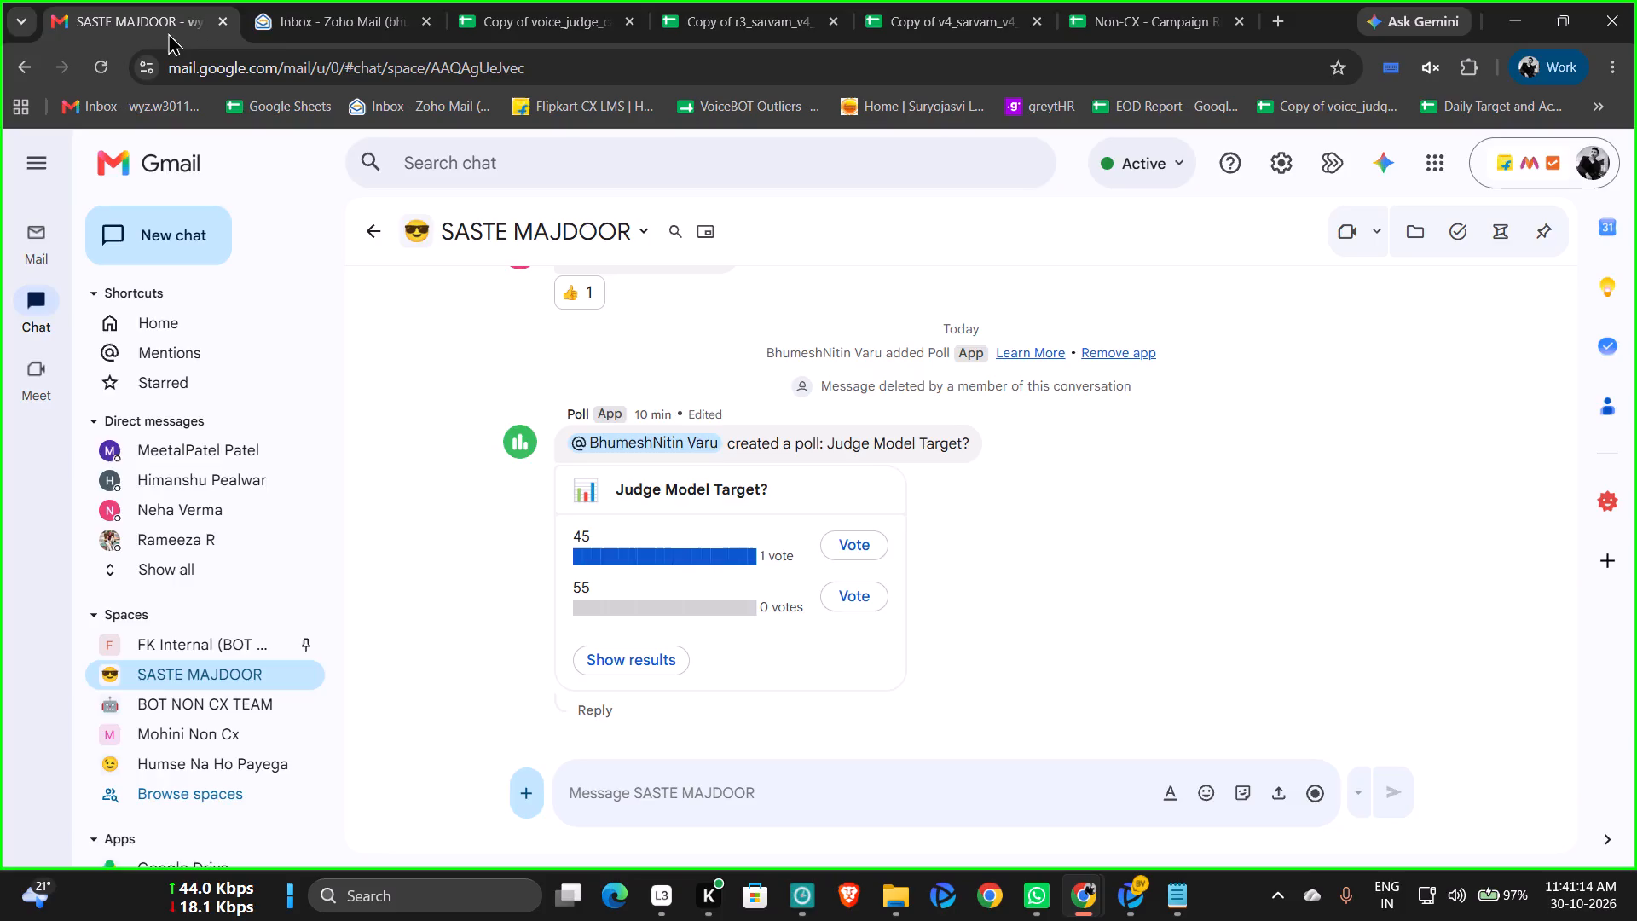
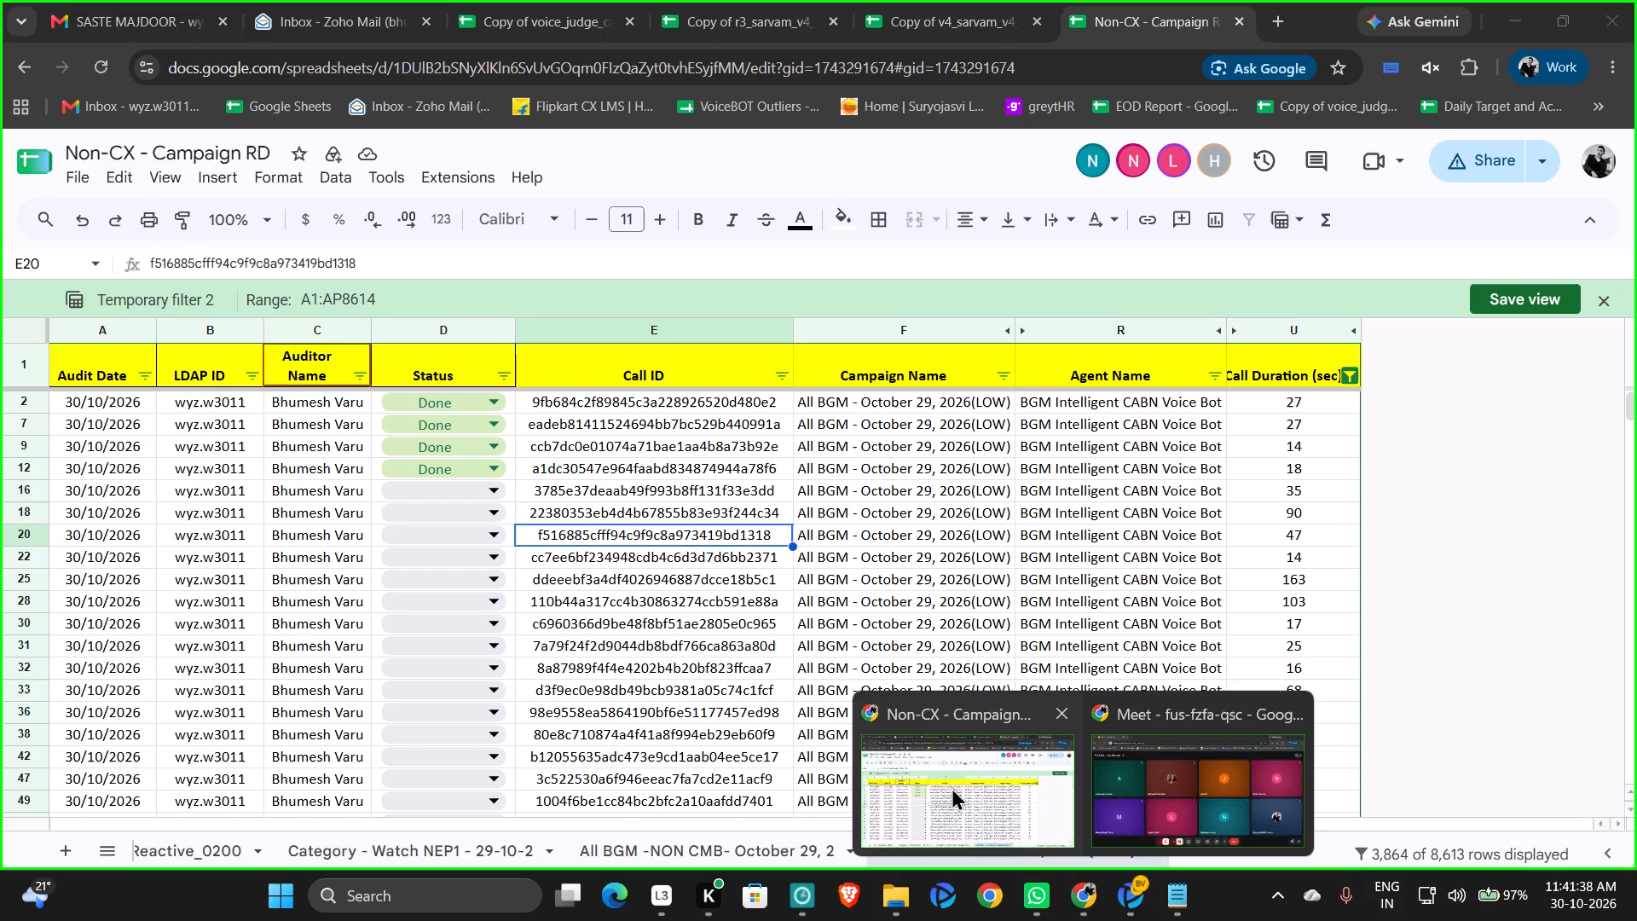
# Select the Call ID in row 18 of the All BGM - October 29, 2026(LOW) sheet.
pyautogui.click(701, 511)
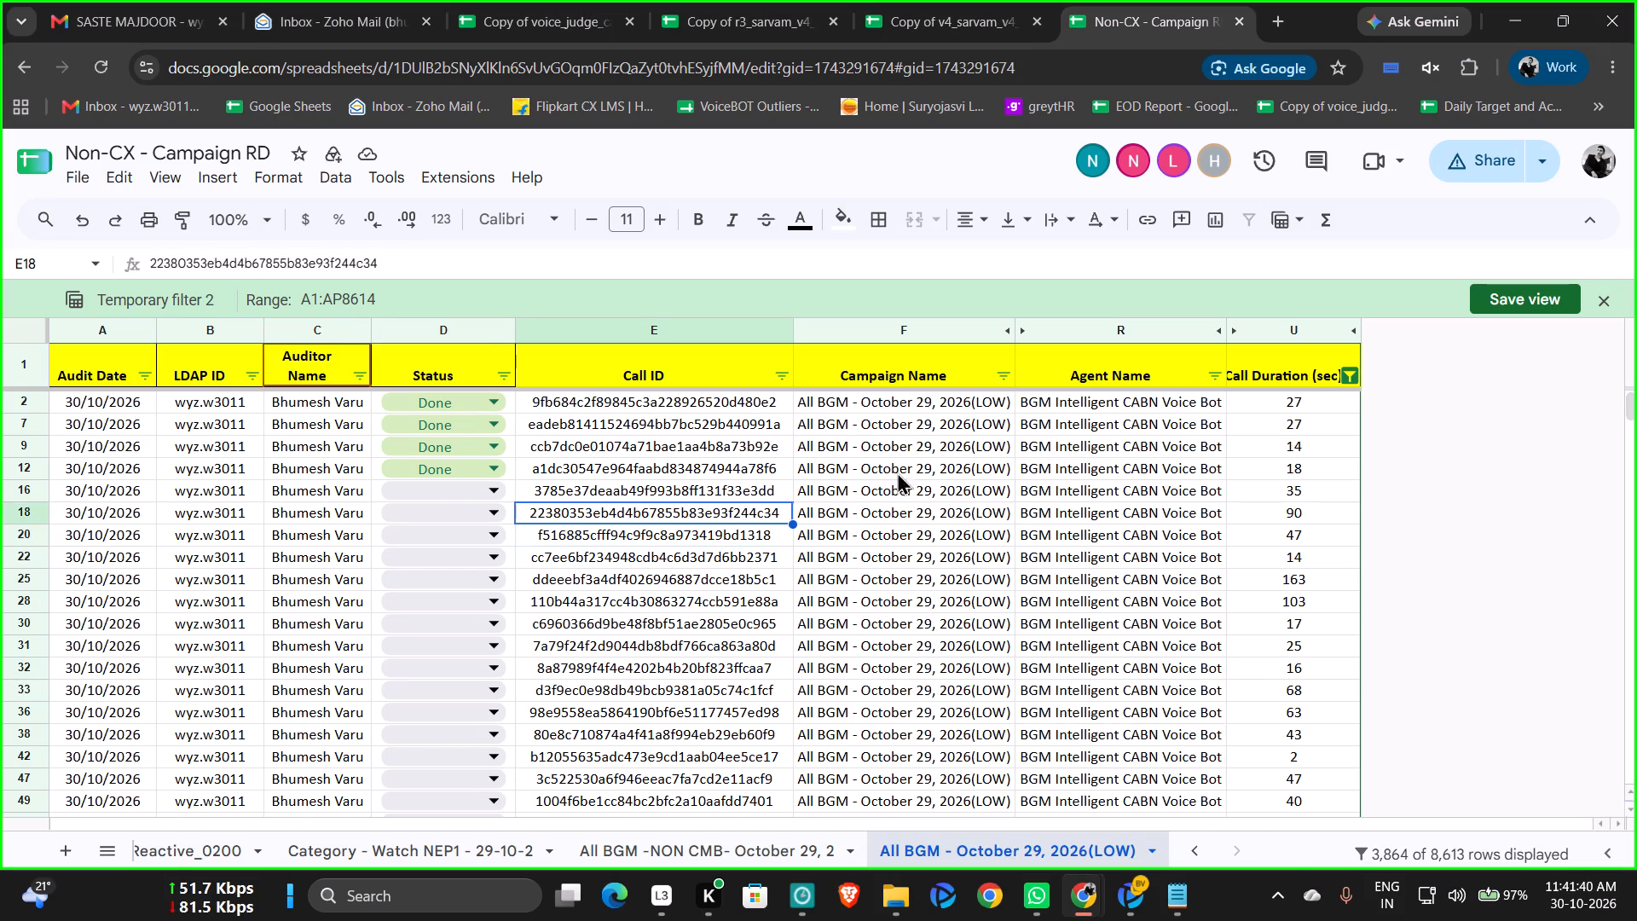
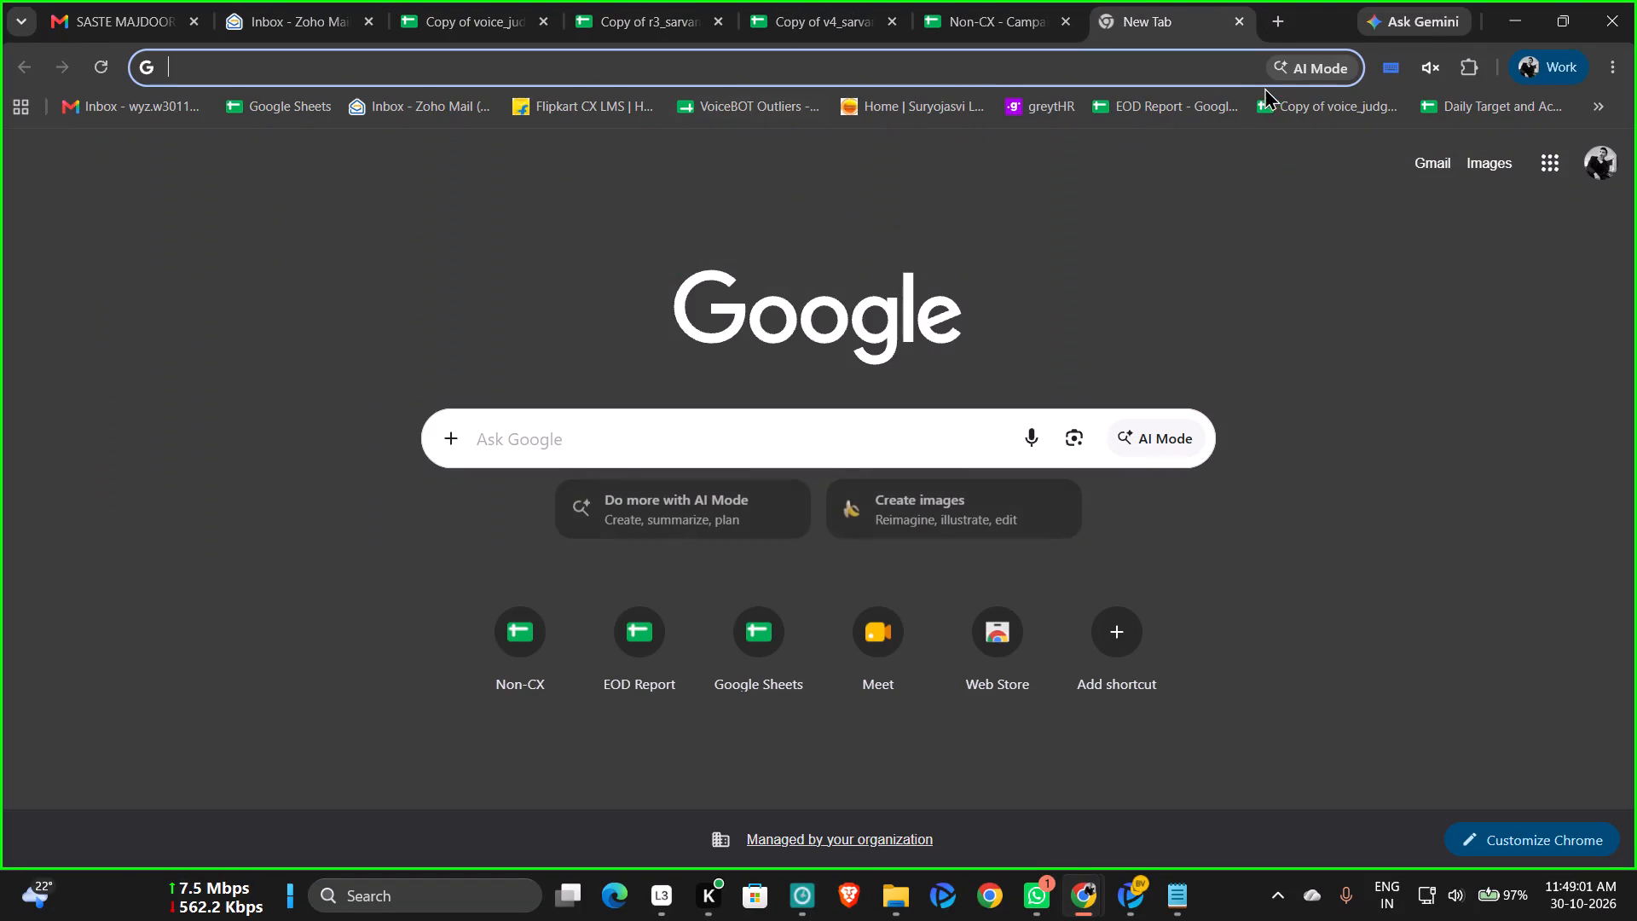
# Open the Google apps launcher on the new tab page to go to Google Meet.
pyautogui.click(1561, 159)
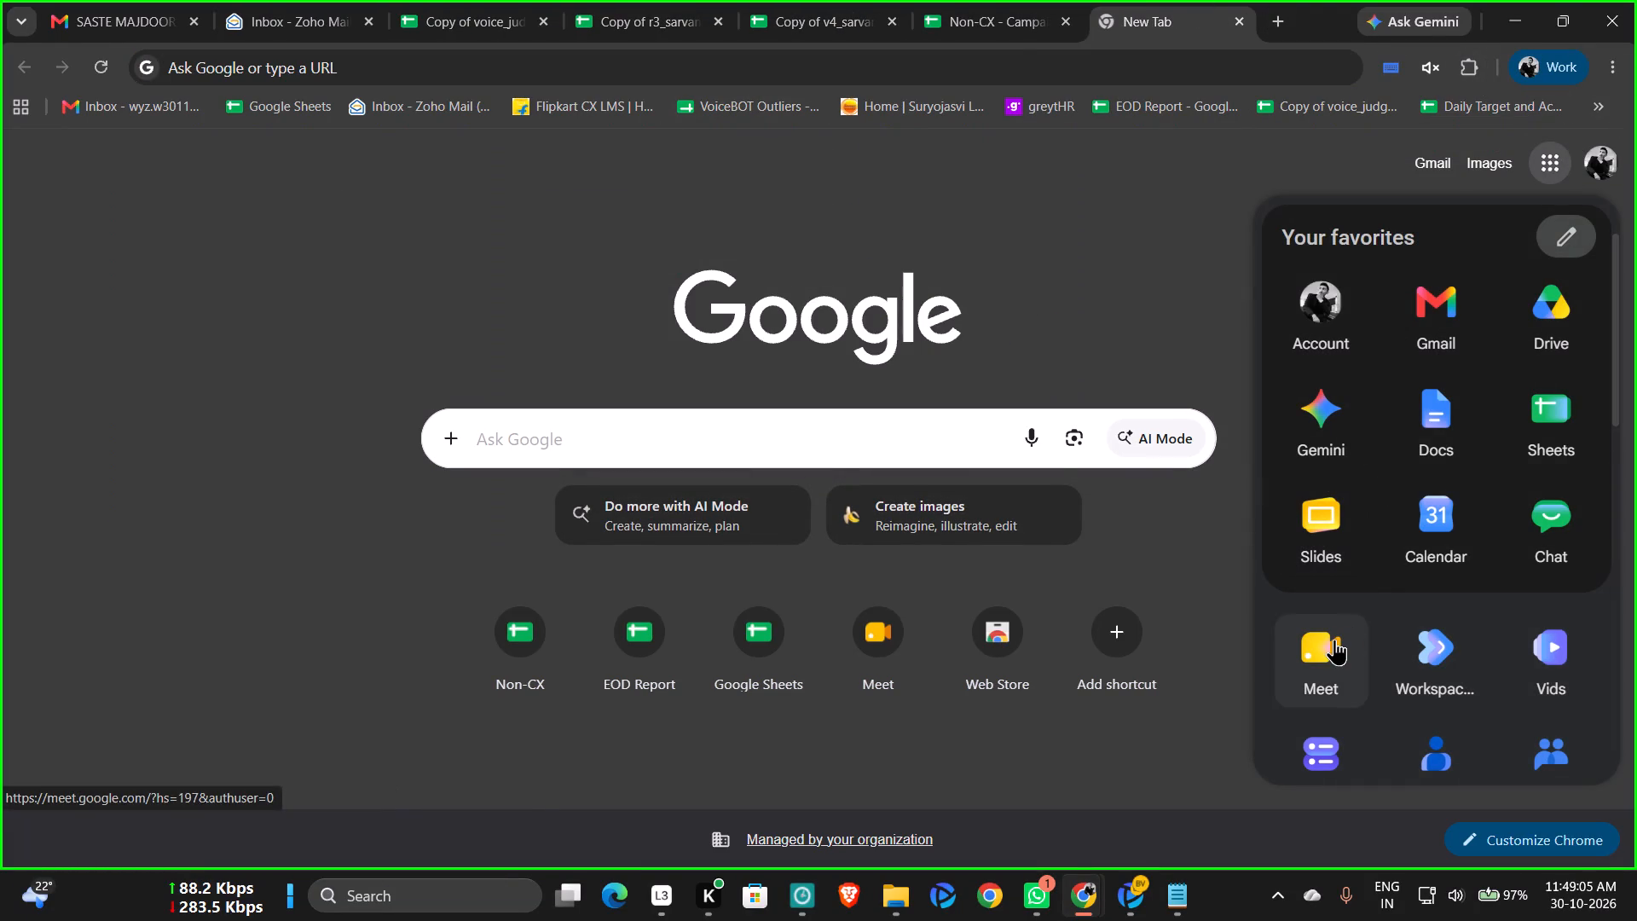
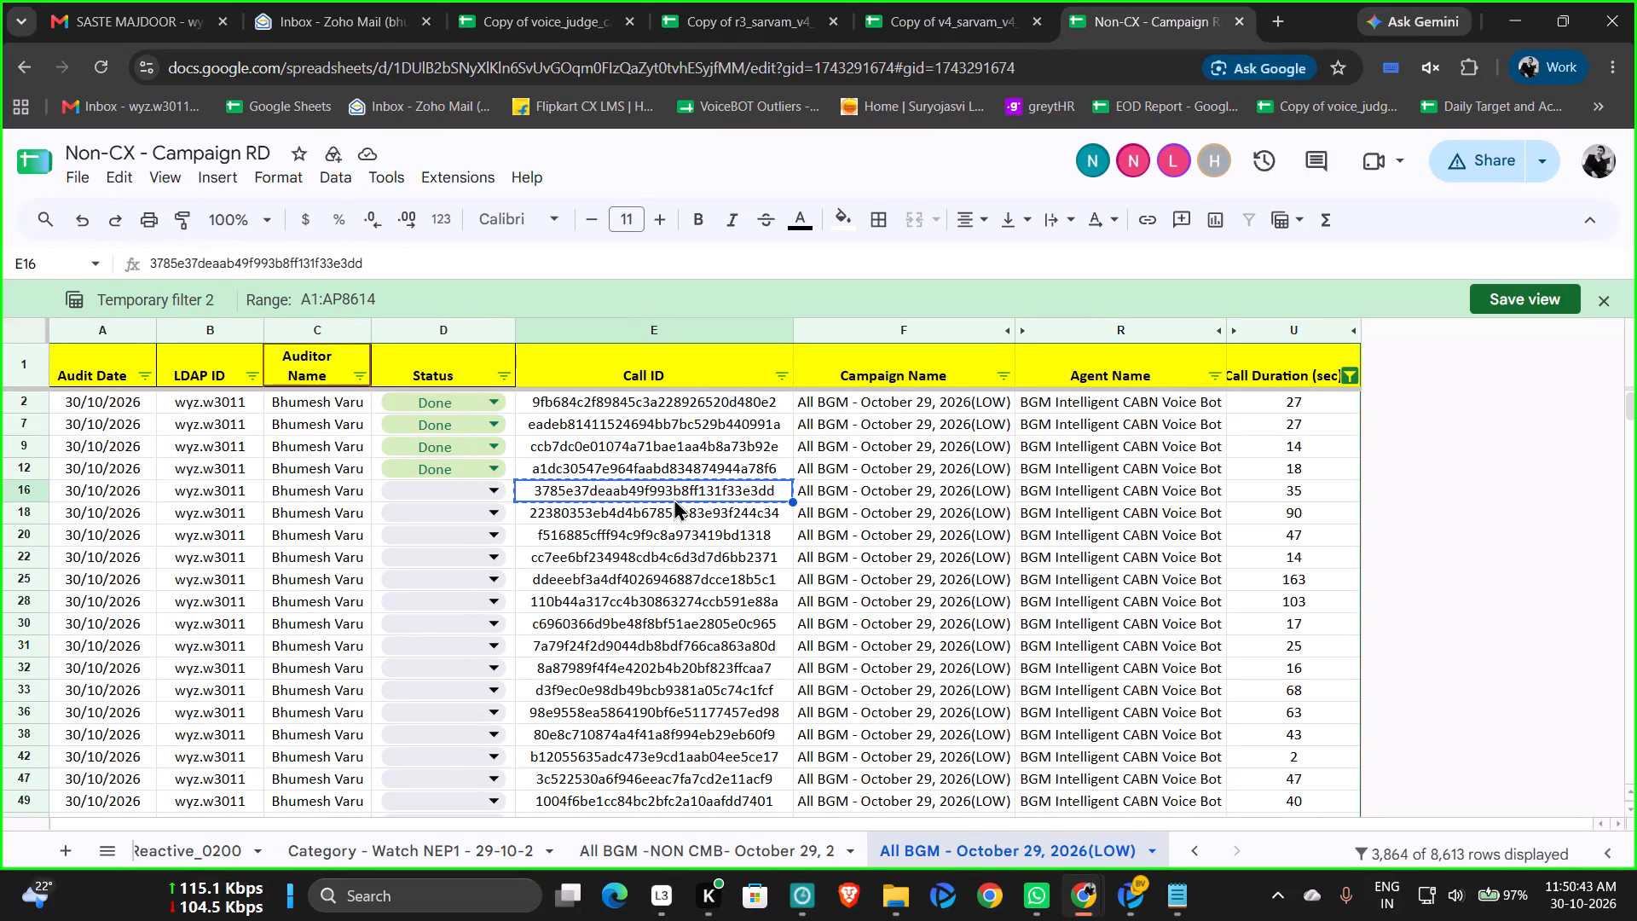
pyautogui.hotkey('ctrl', 'c')
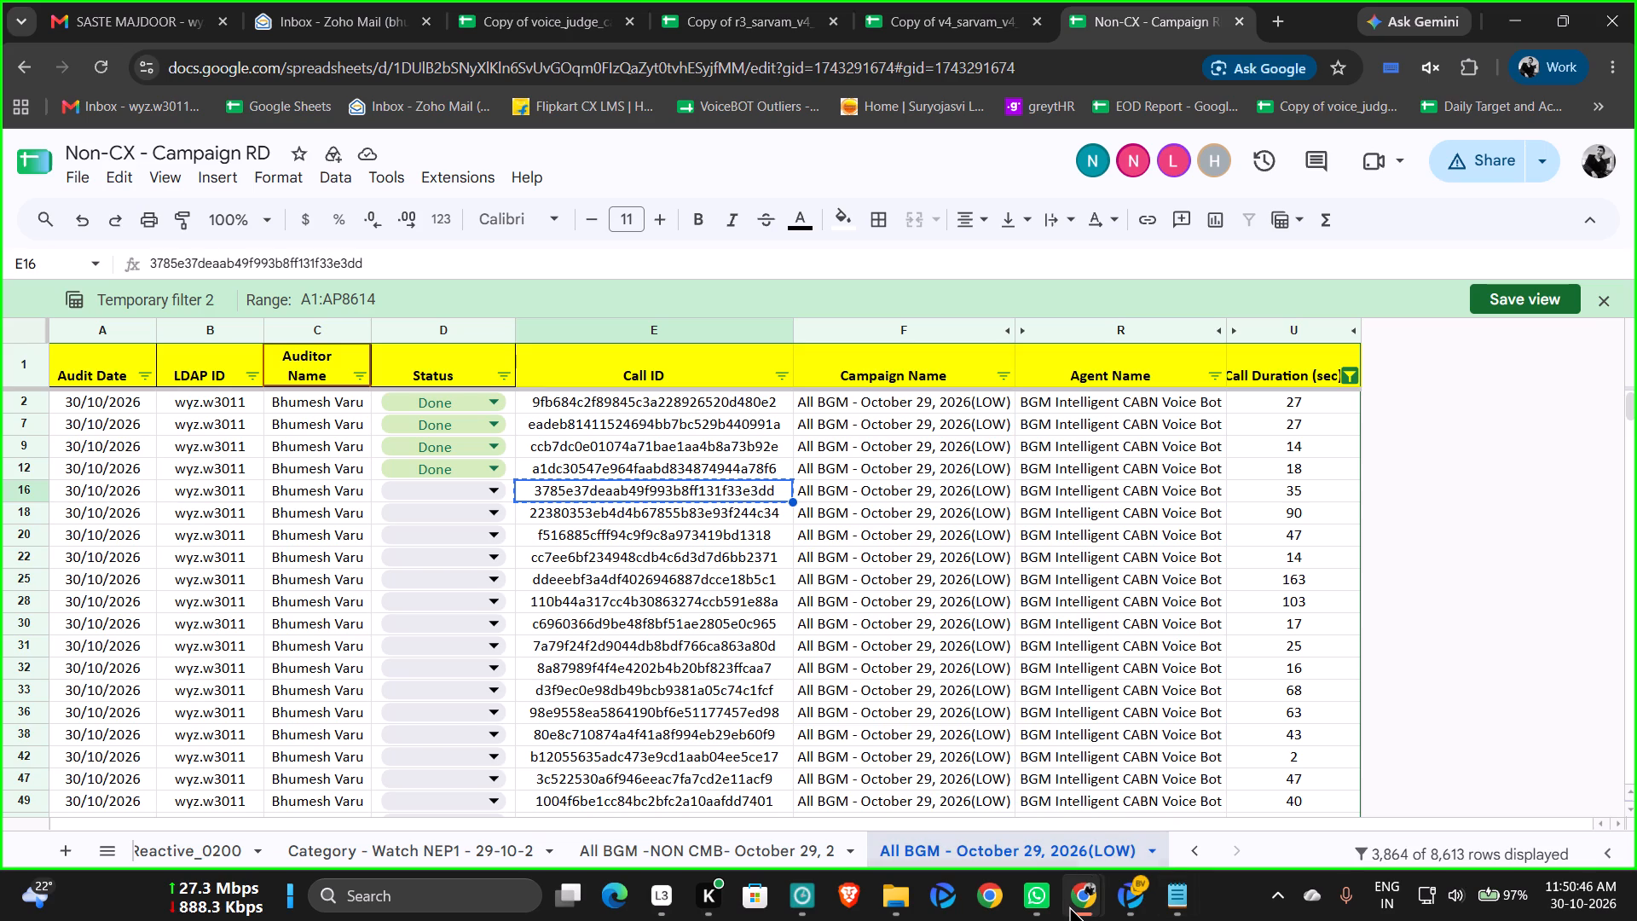
pyautogui.click(1069, 906)
pyautogui.click(913, 808)
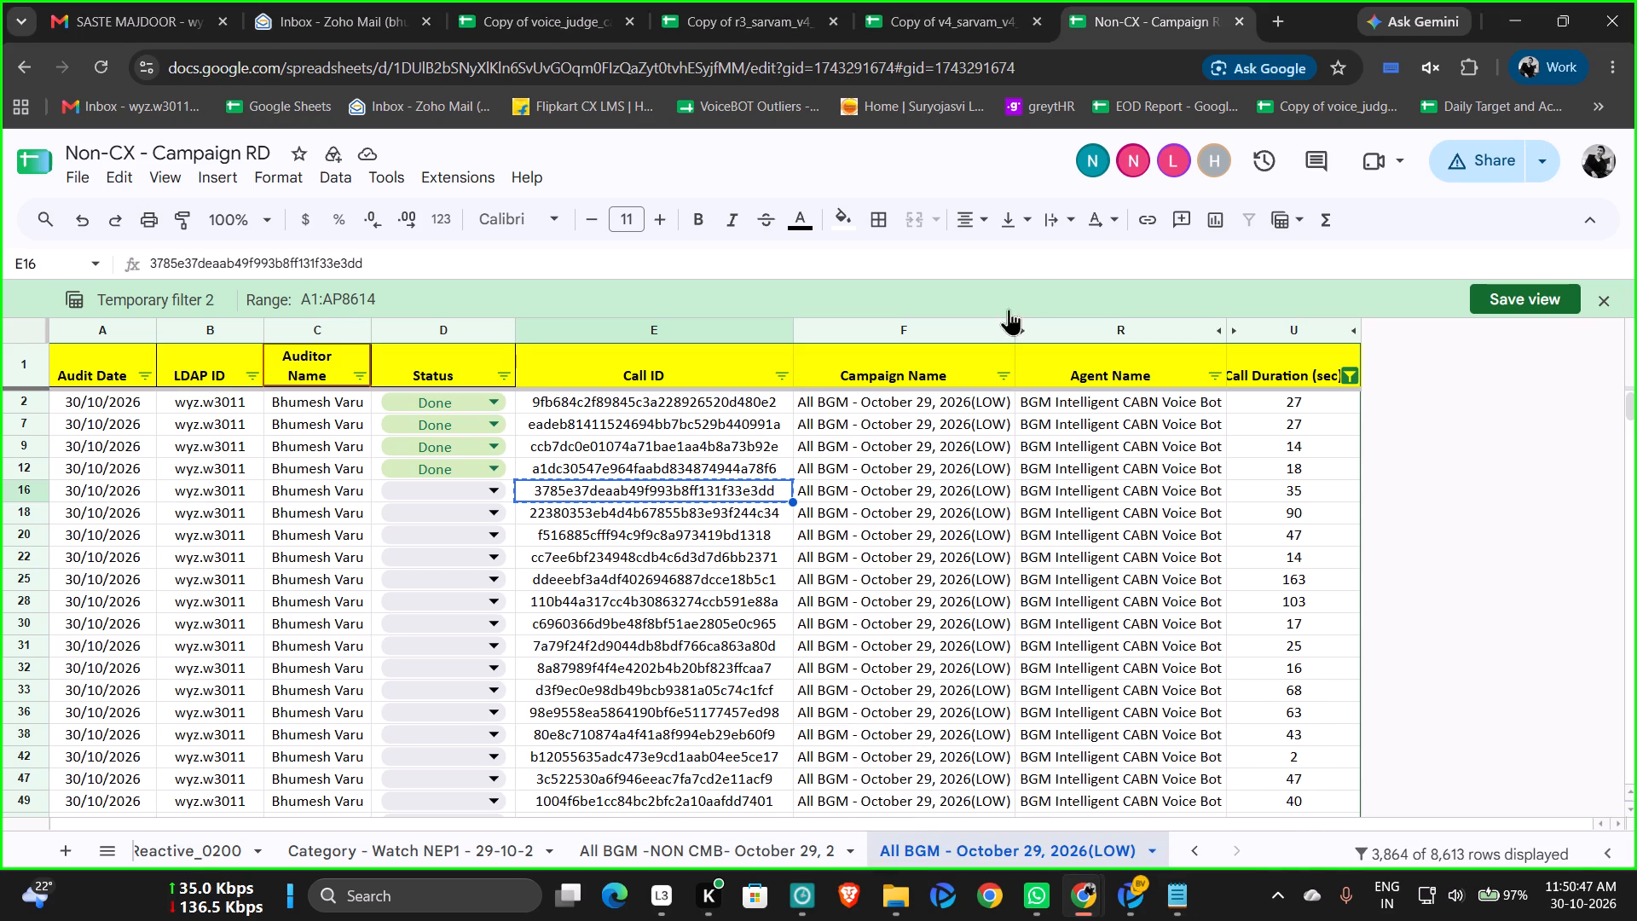
pyautogui.click(1138, 907)
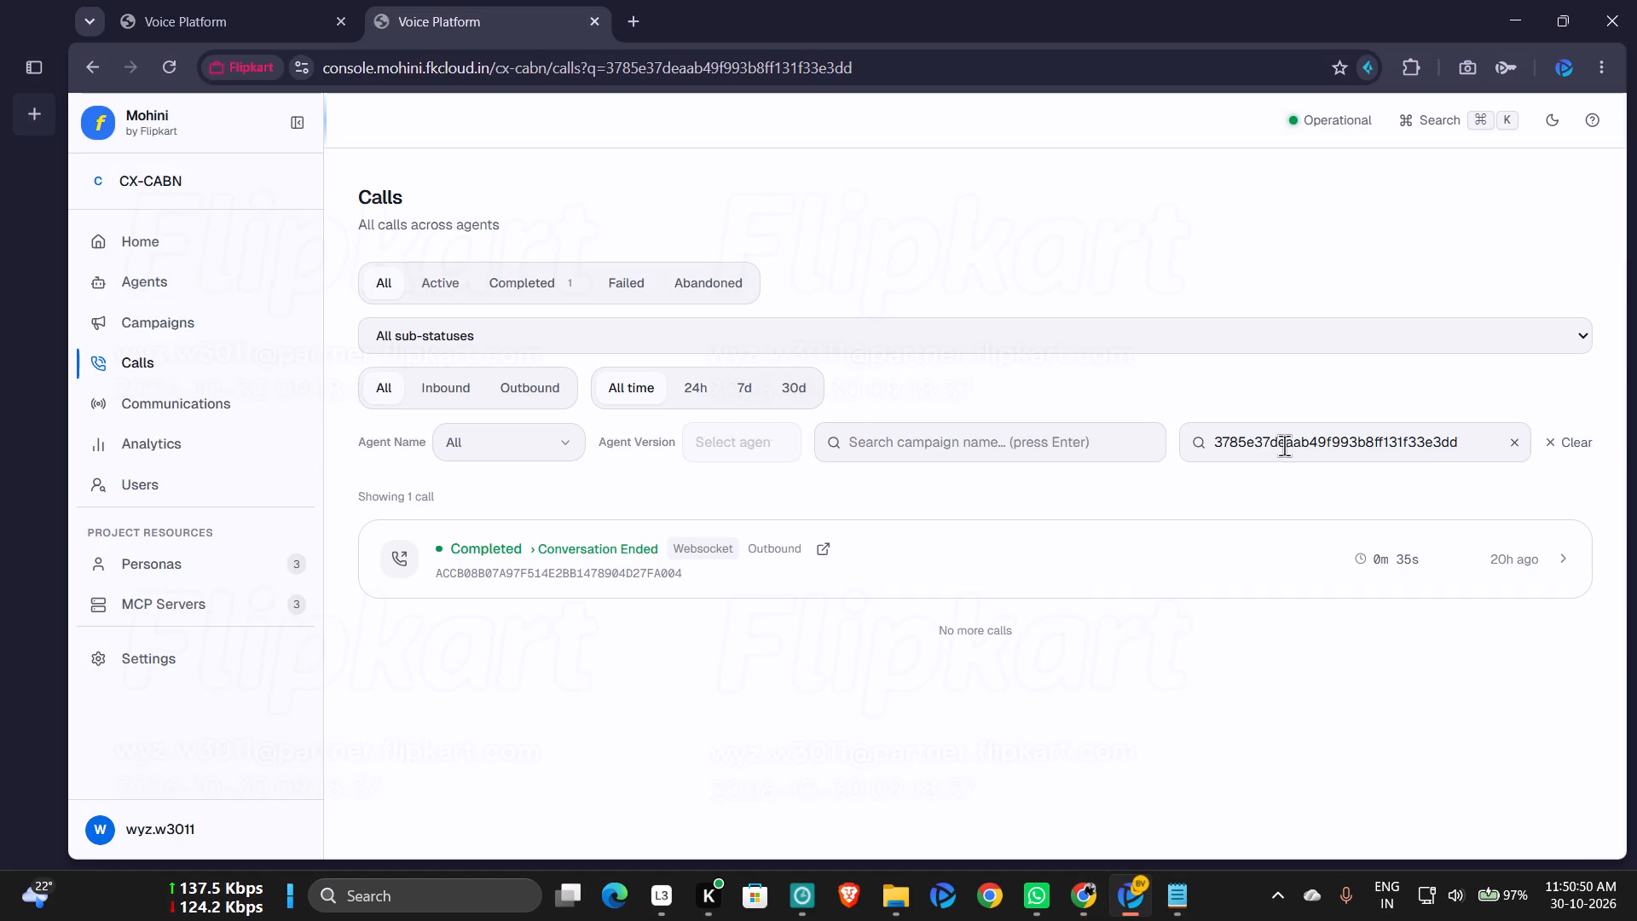
pyautogui.doubleClick(1285, 444)
pyautogui.doubleClick(1287, 442)
pyautogui.hotkey('ctrl', 'v')
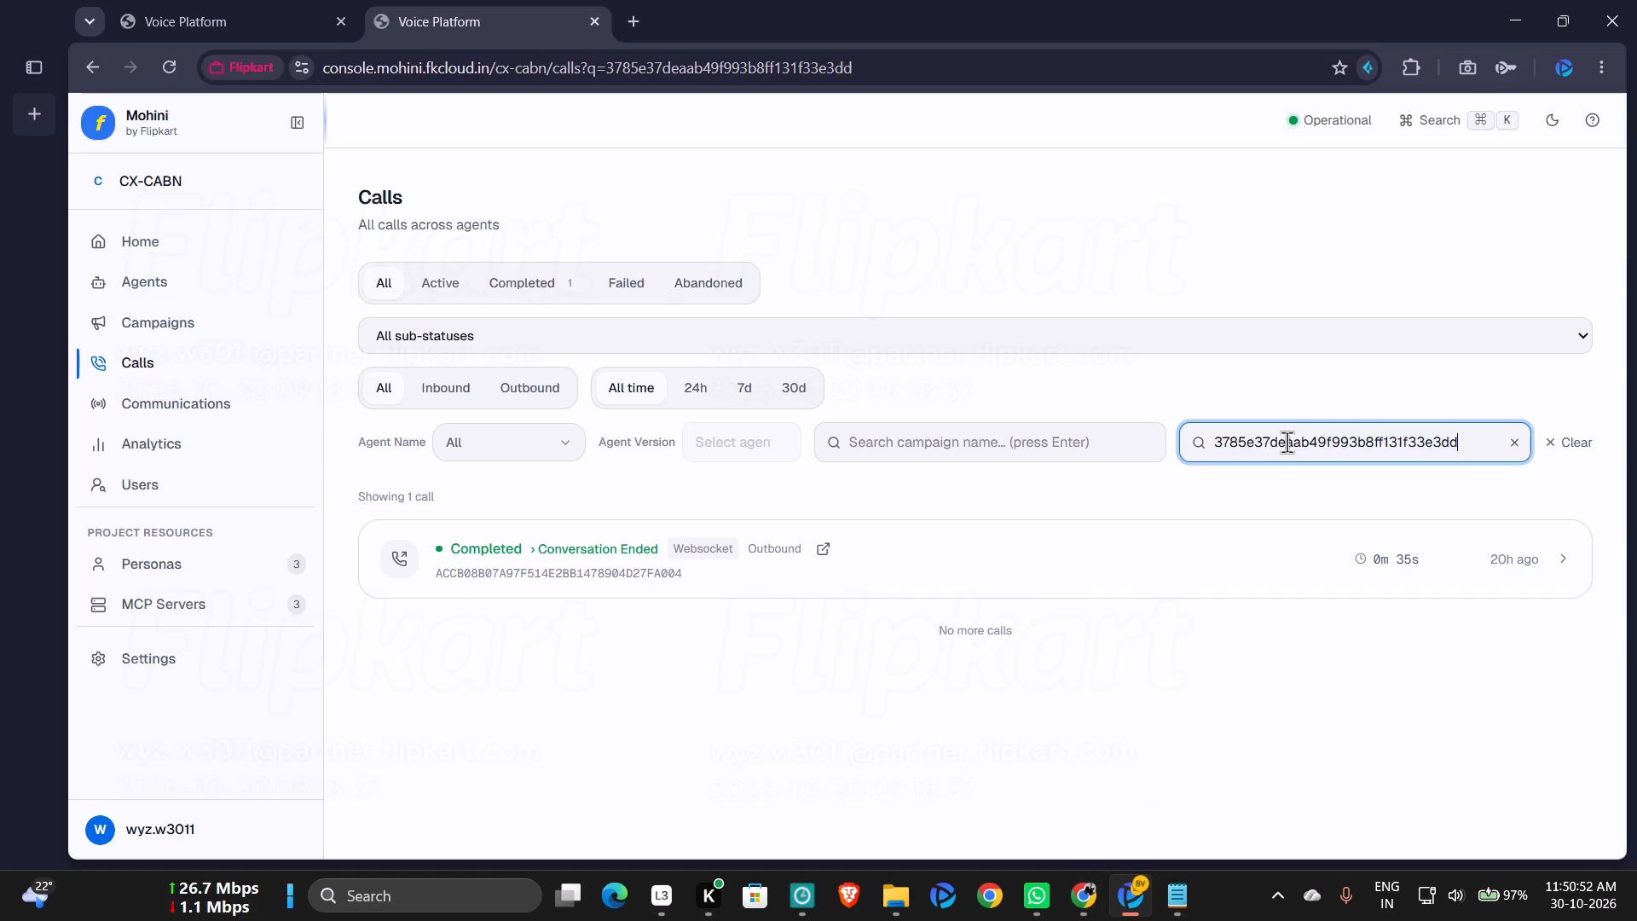
pyautogui.click(824, 557)
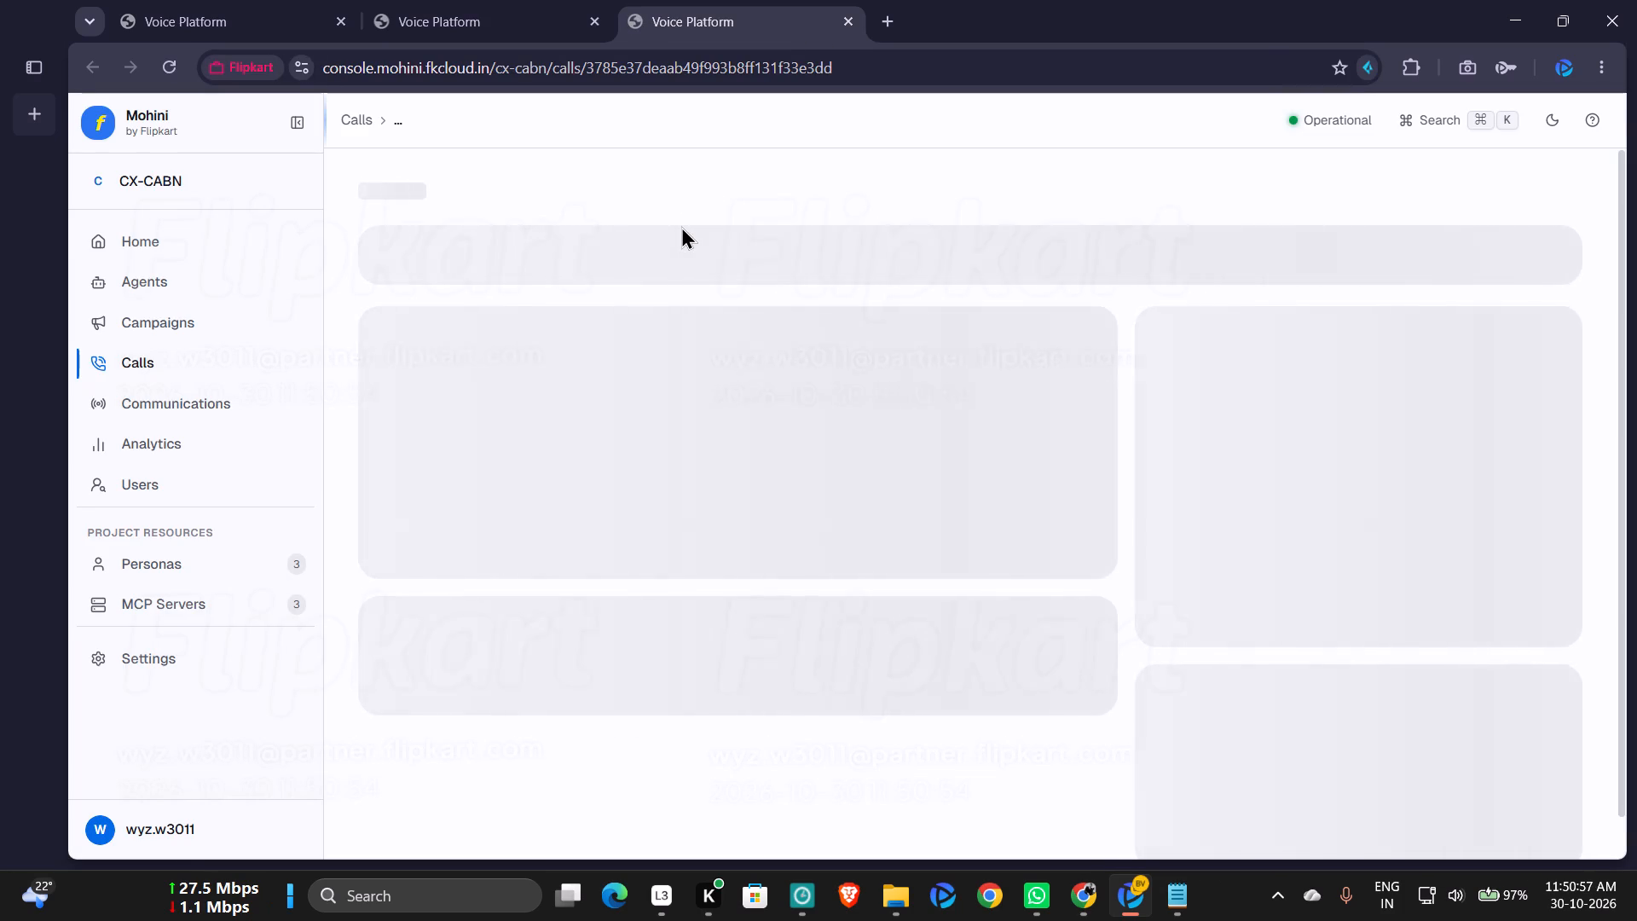
# Listen to the call's recording in its key passages, replaying the customer's reply after the bot's pitch.
pyautogui.scroll(-2, 805, 375)
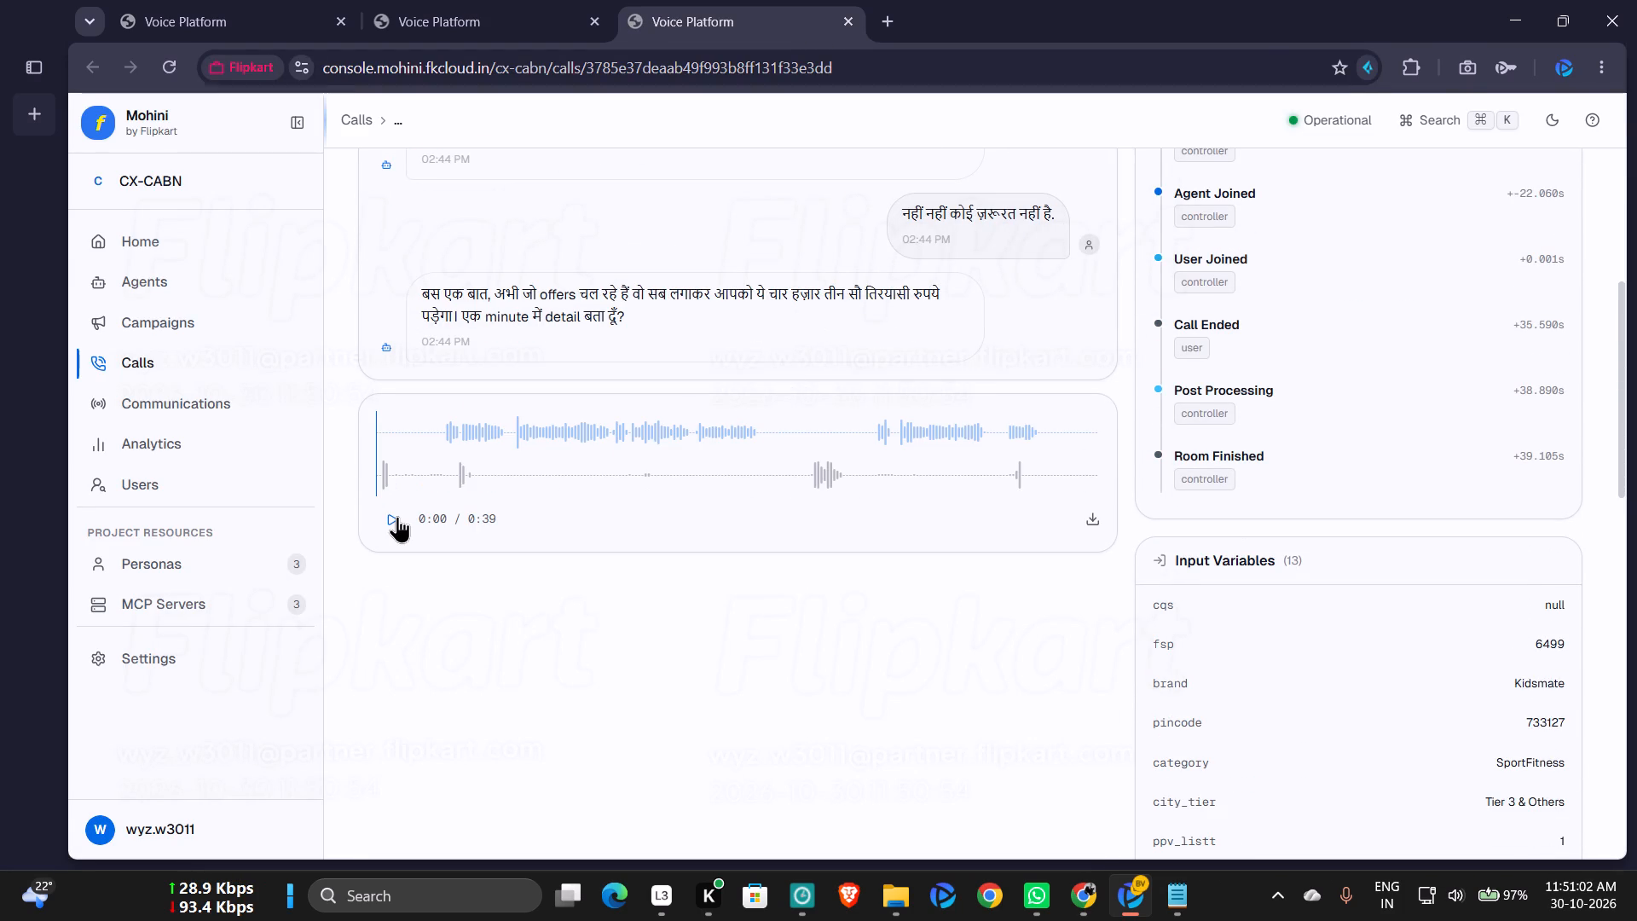
pyautogui.click(397, 516)
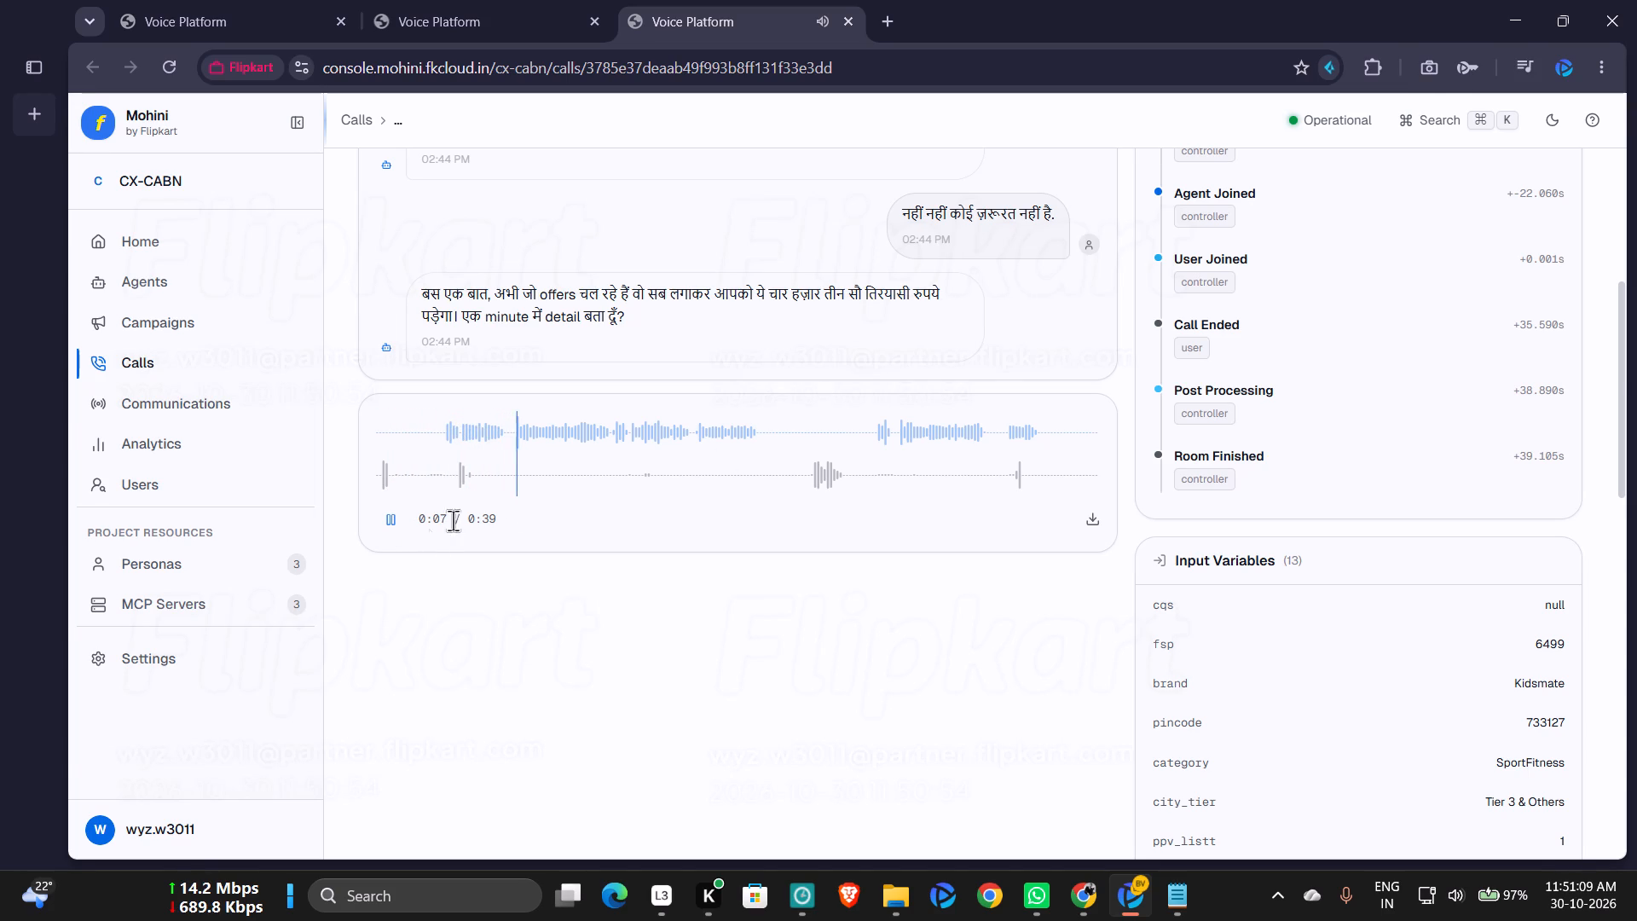
pyautogui.click(753, 468)
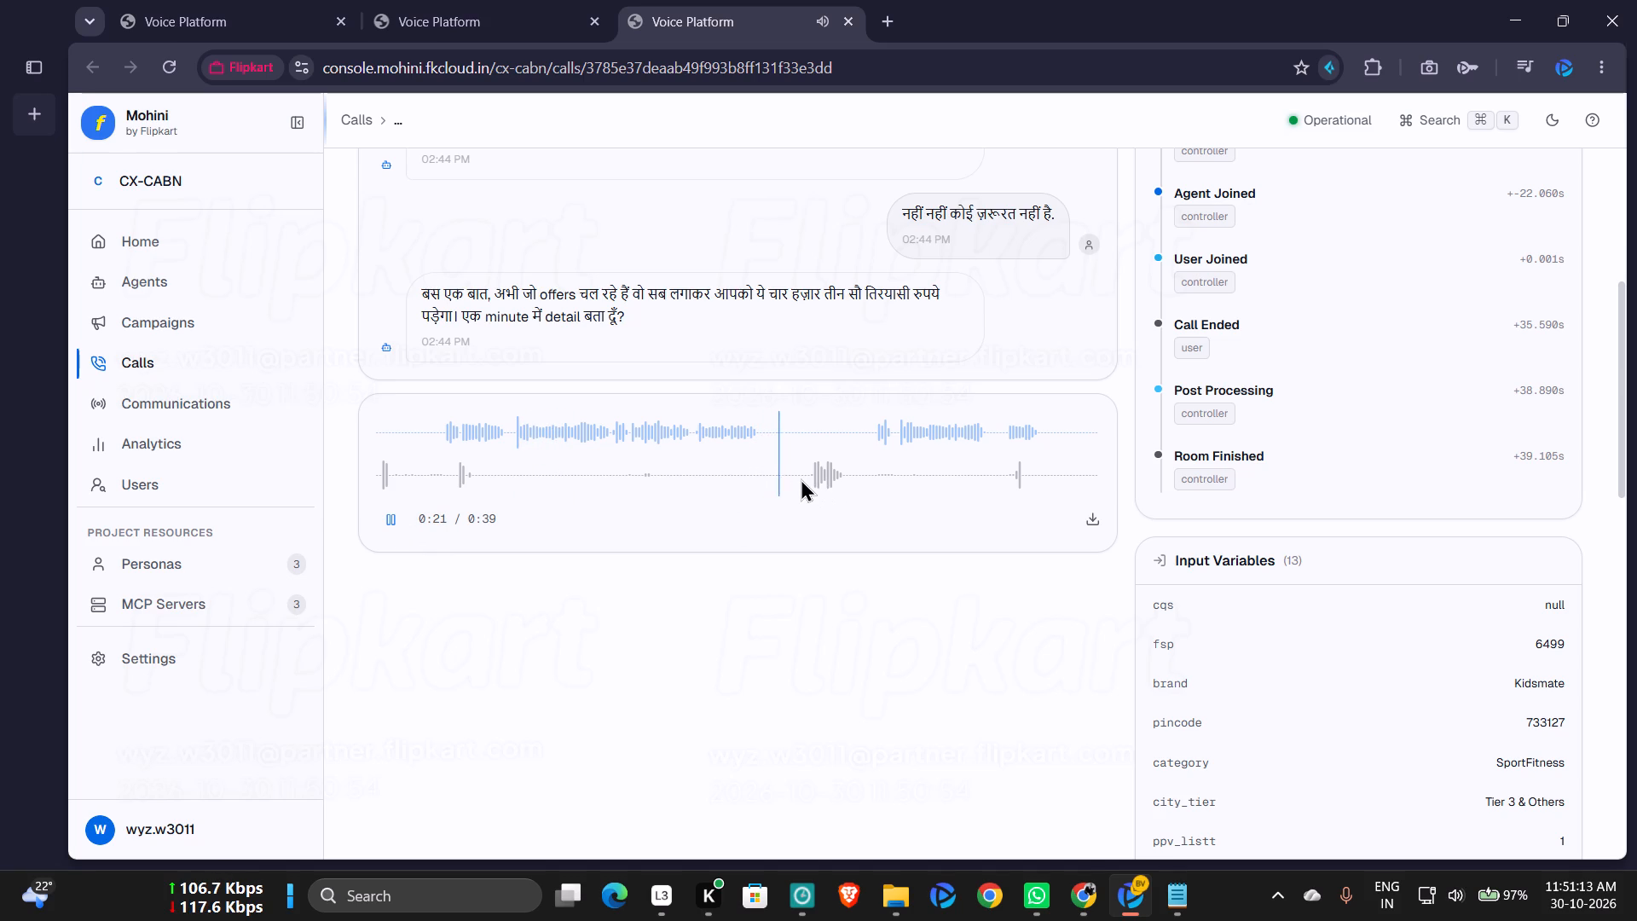
pyautogui.click(806, 478)
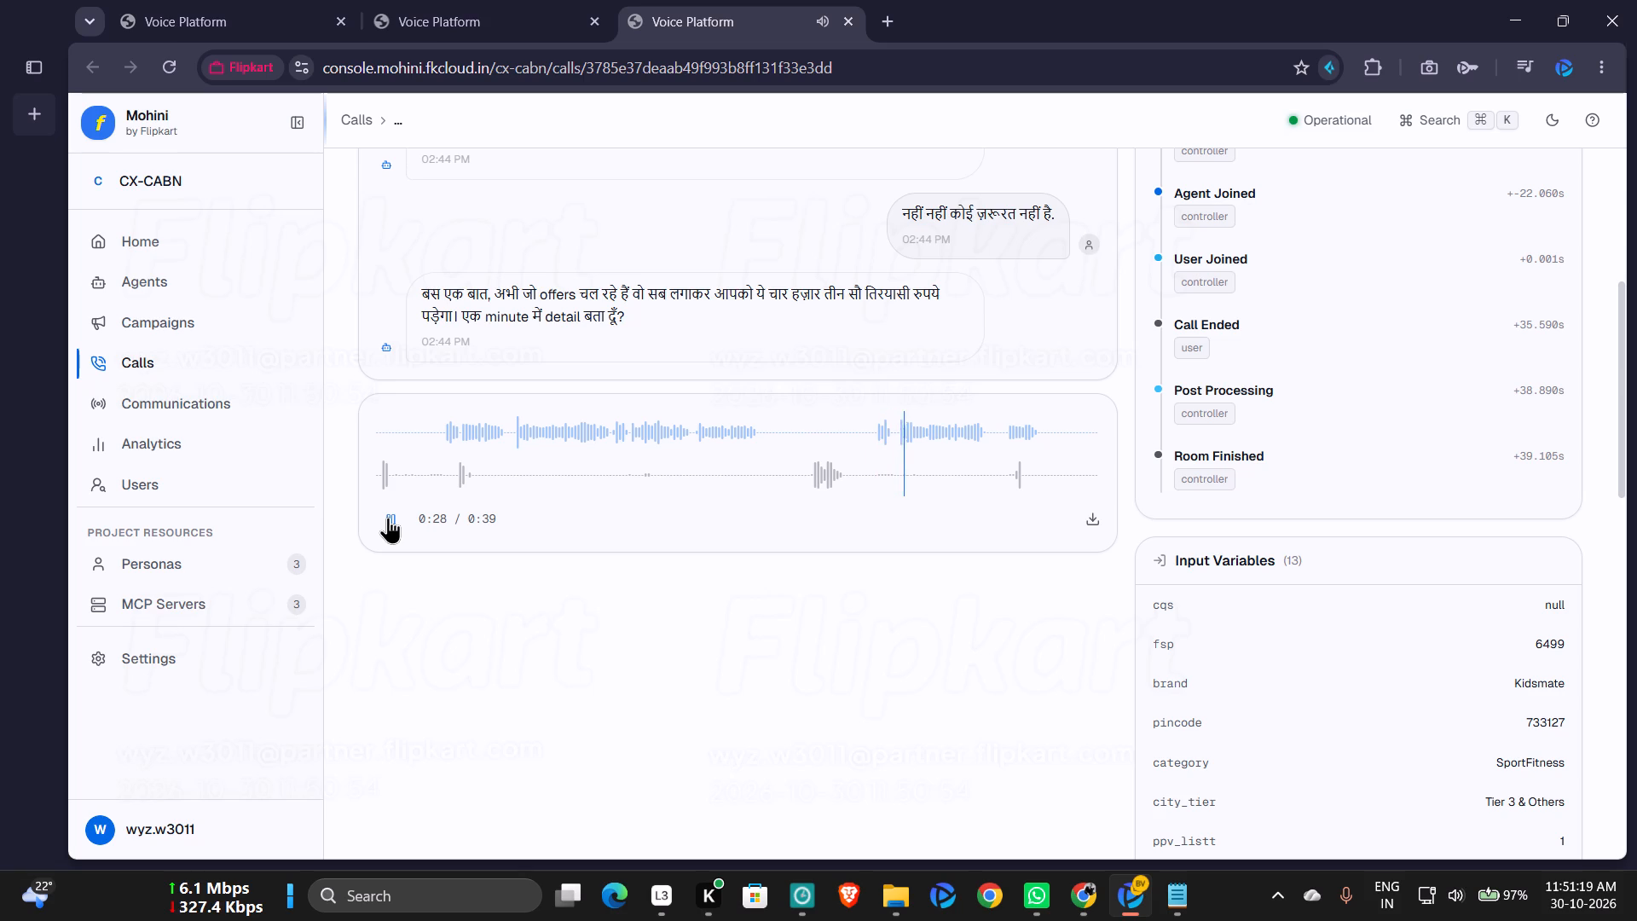
pyautogui.click(1009, 467)
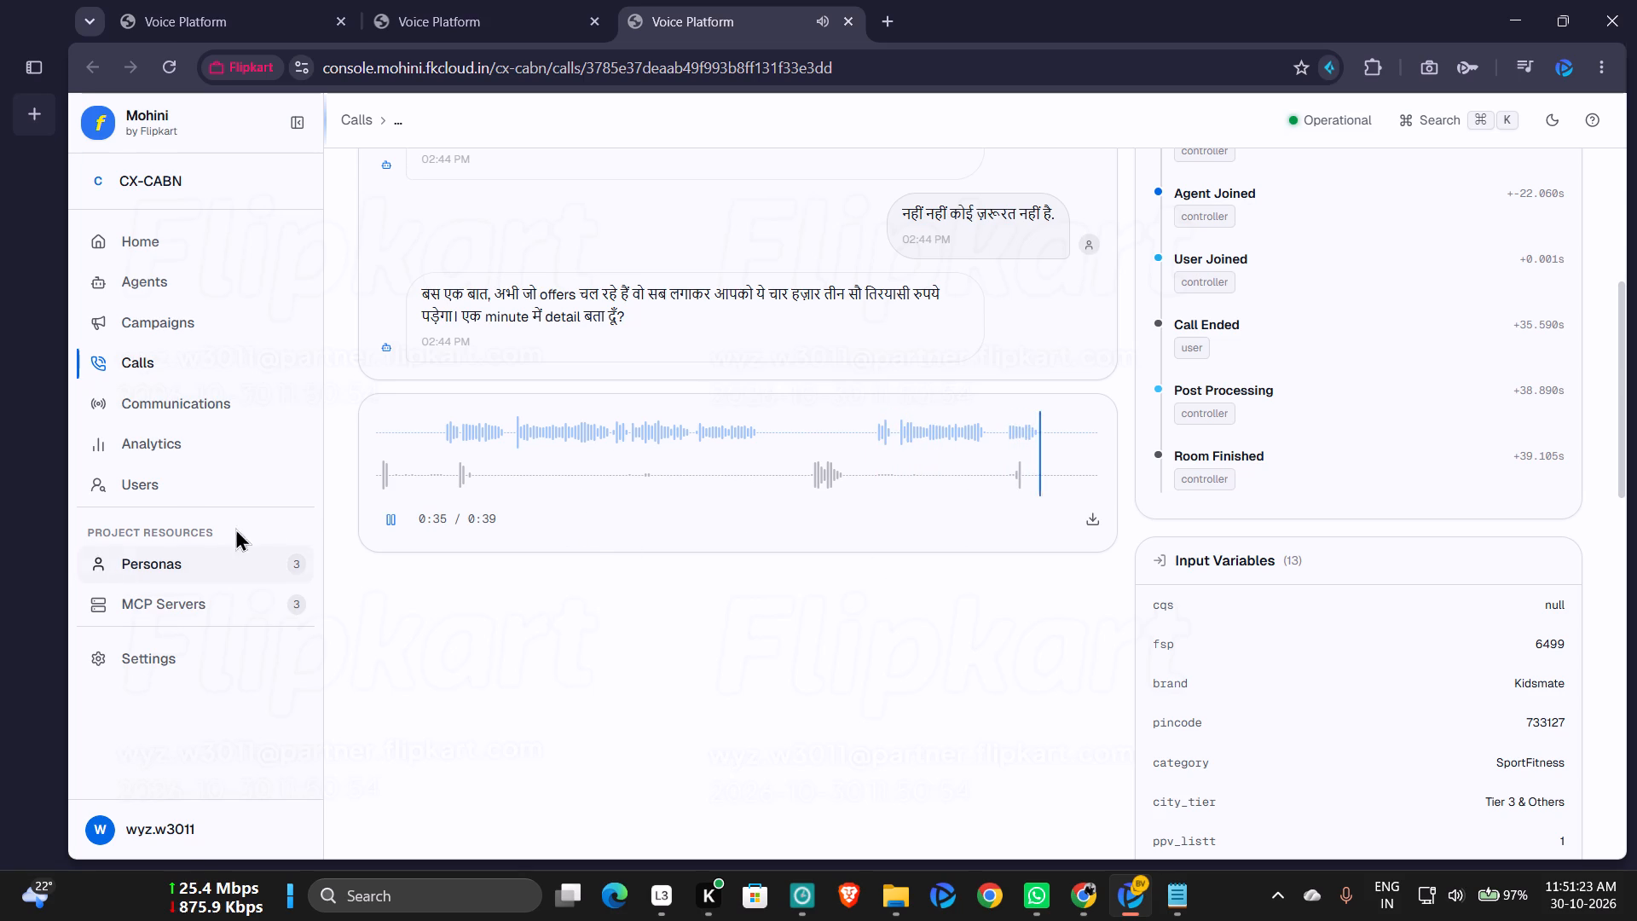
pyautogui.click(386, 517)
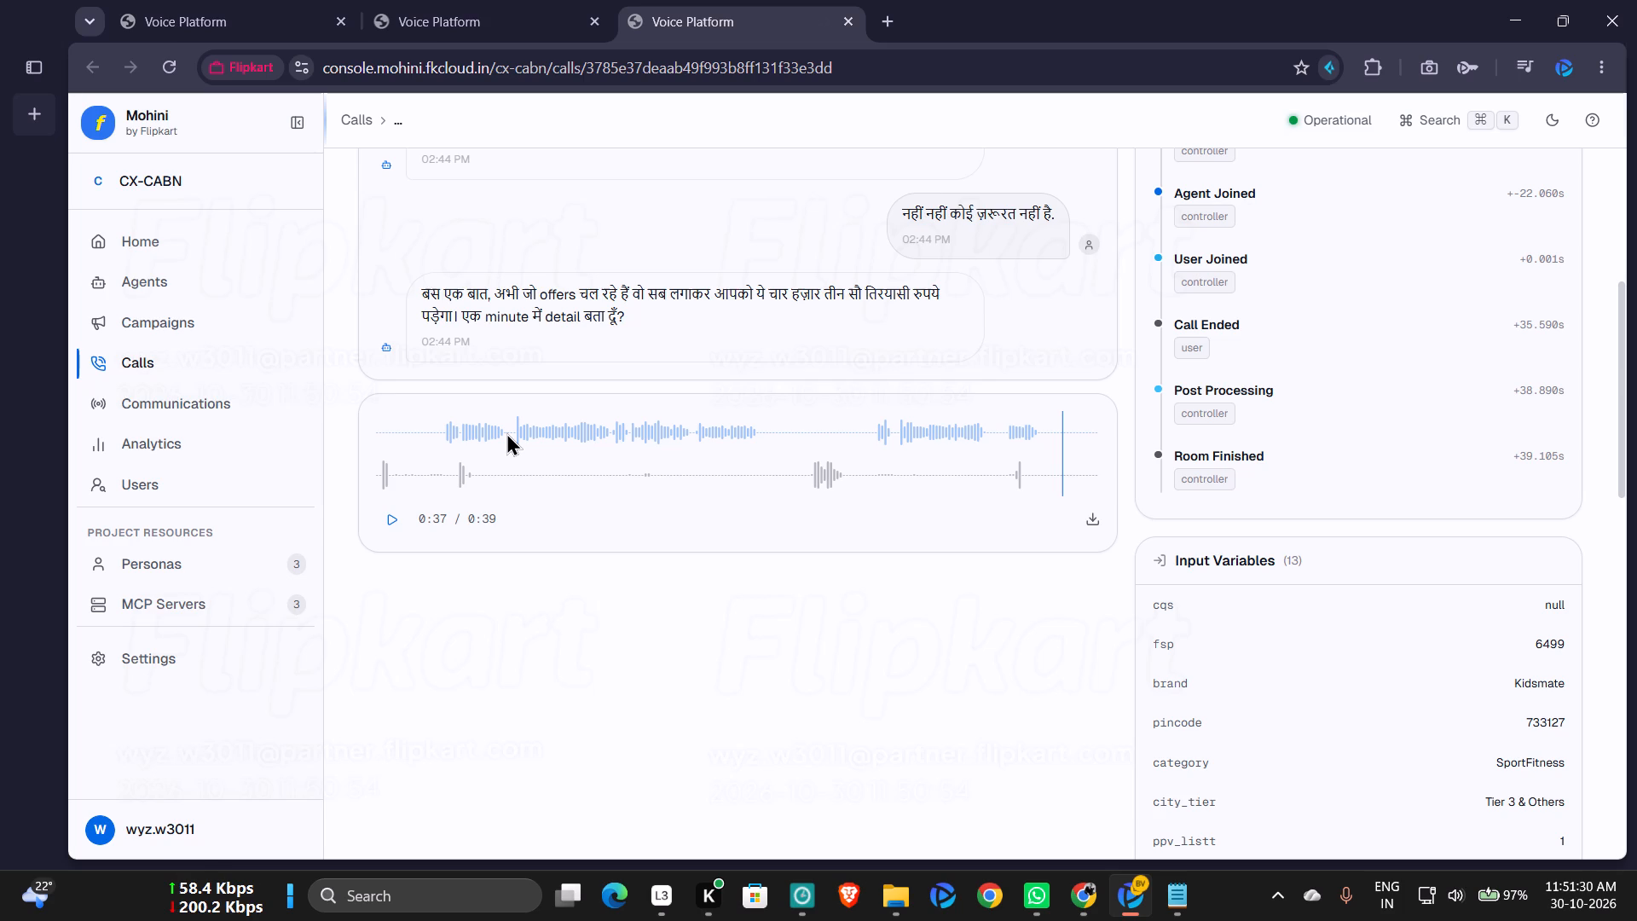
pyautogui.click(385, 512)
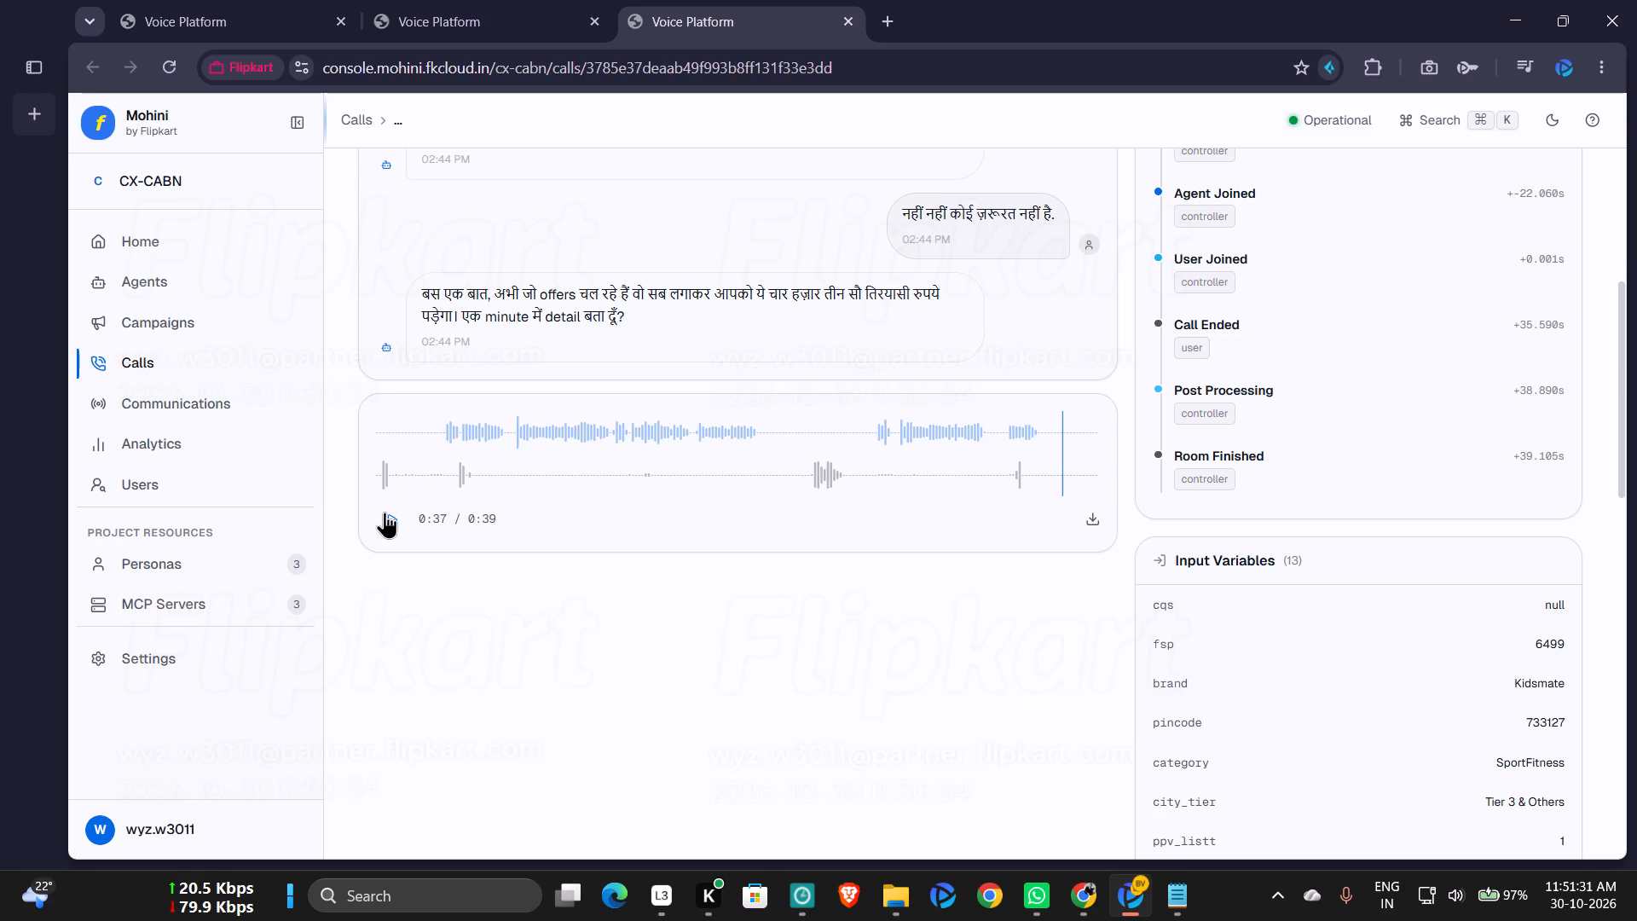
pyautogui.click(758, 490)
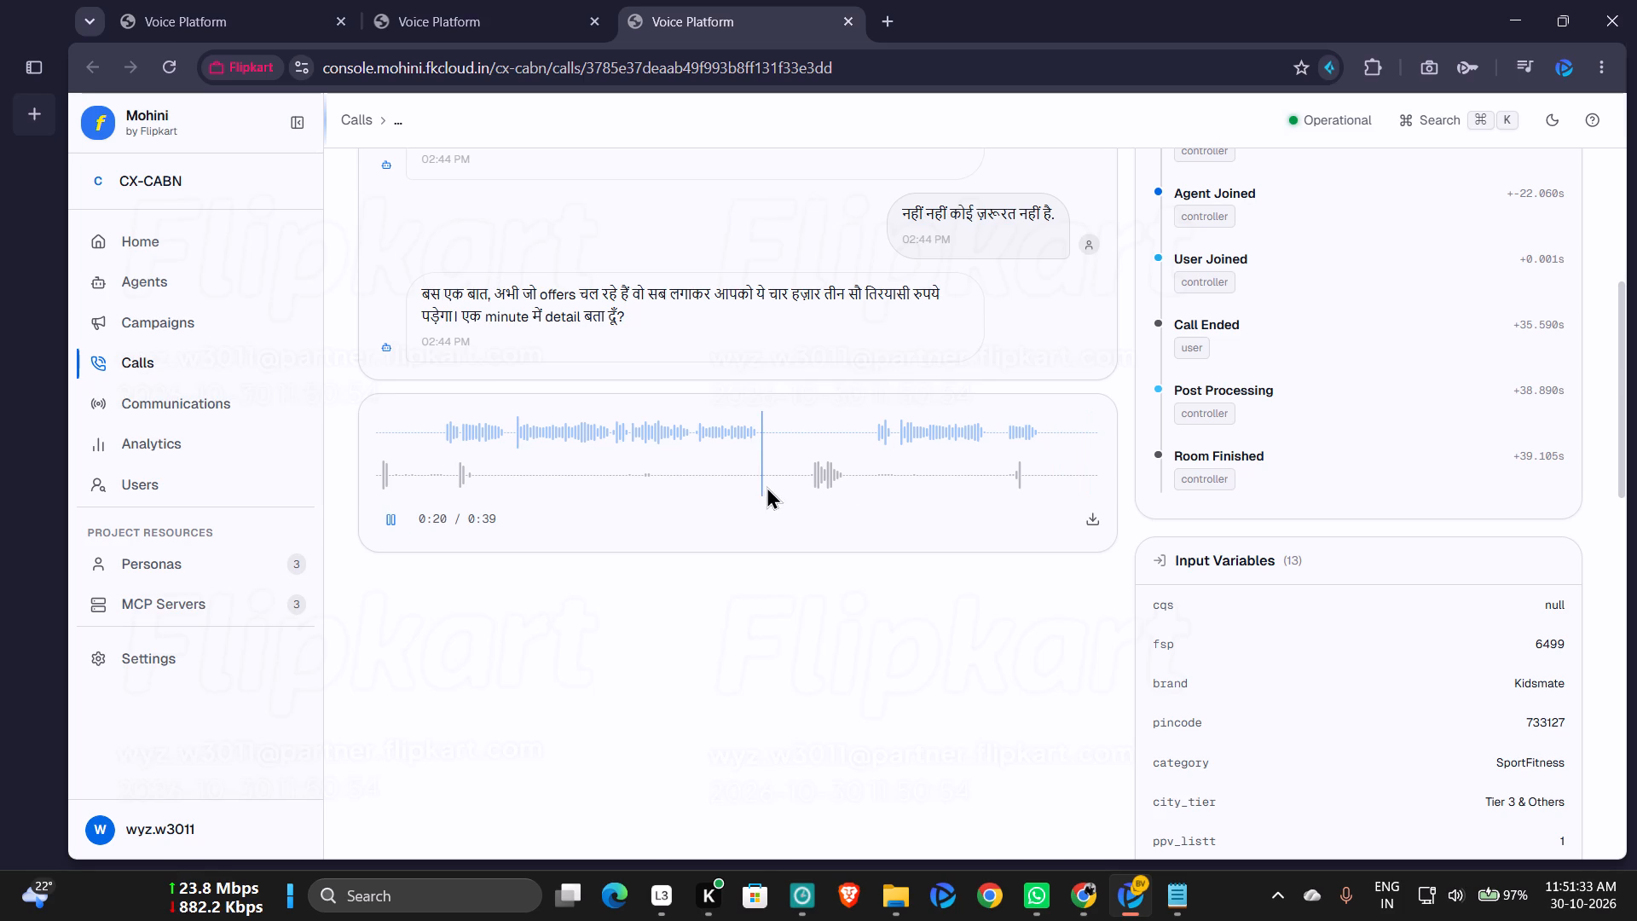
pyautogui.click(395, 522)
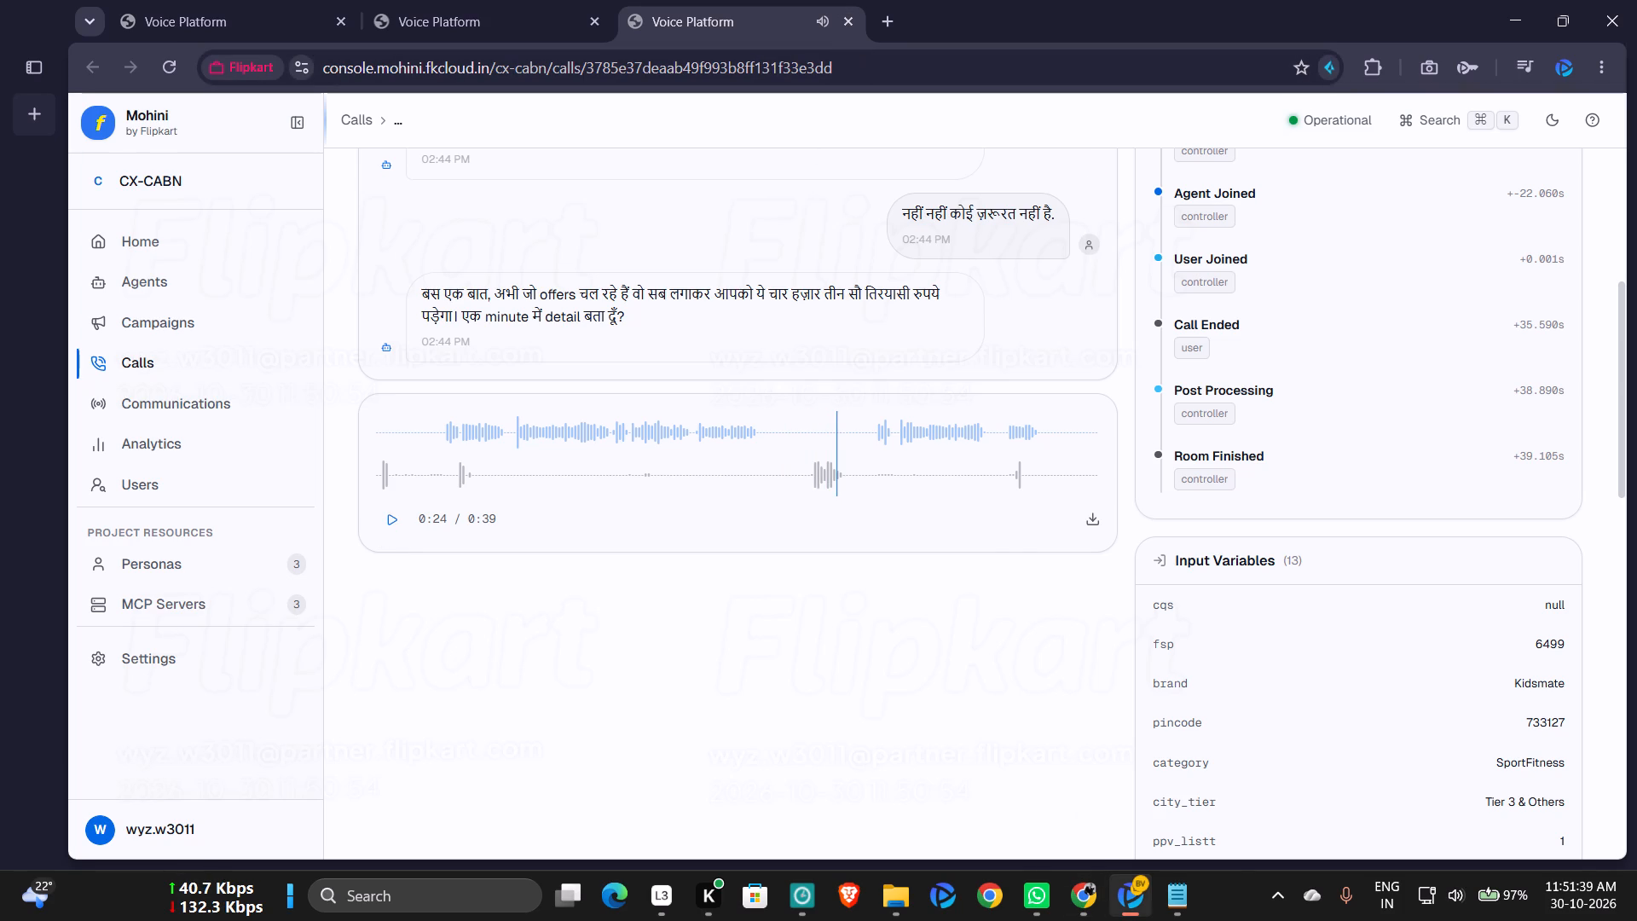
pyautogui.click(906, 736)
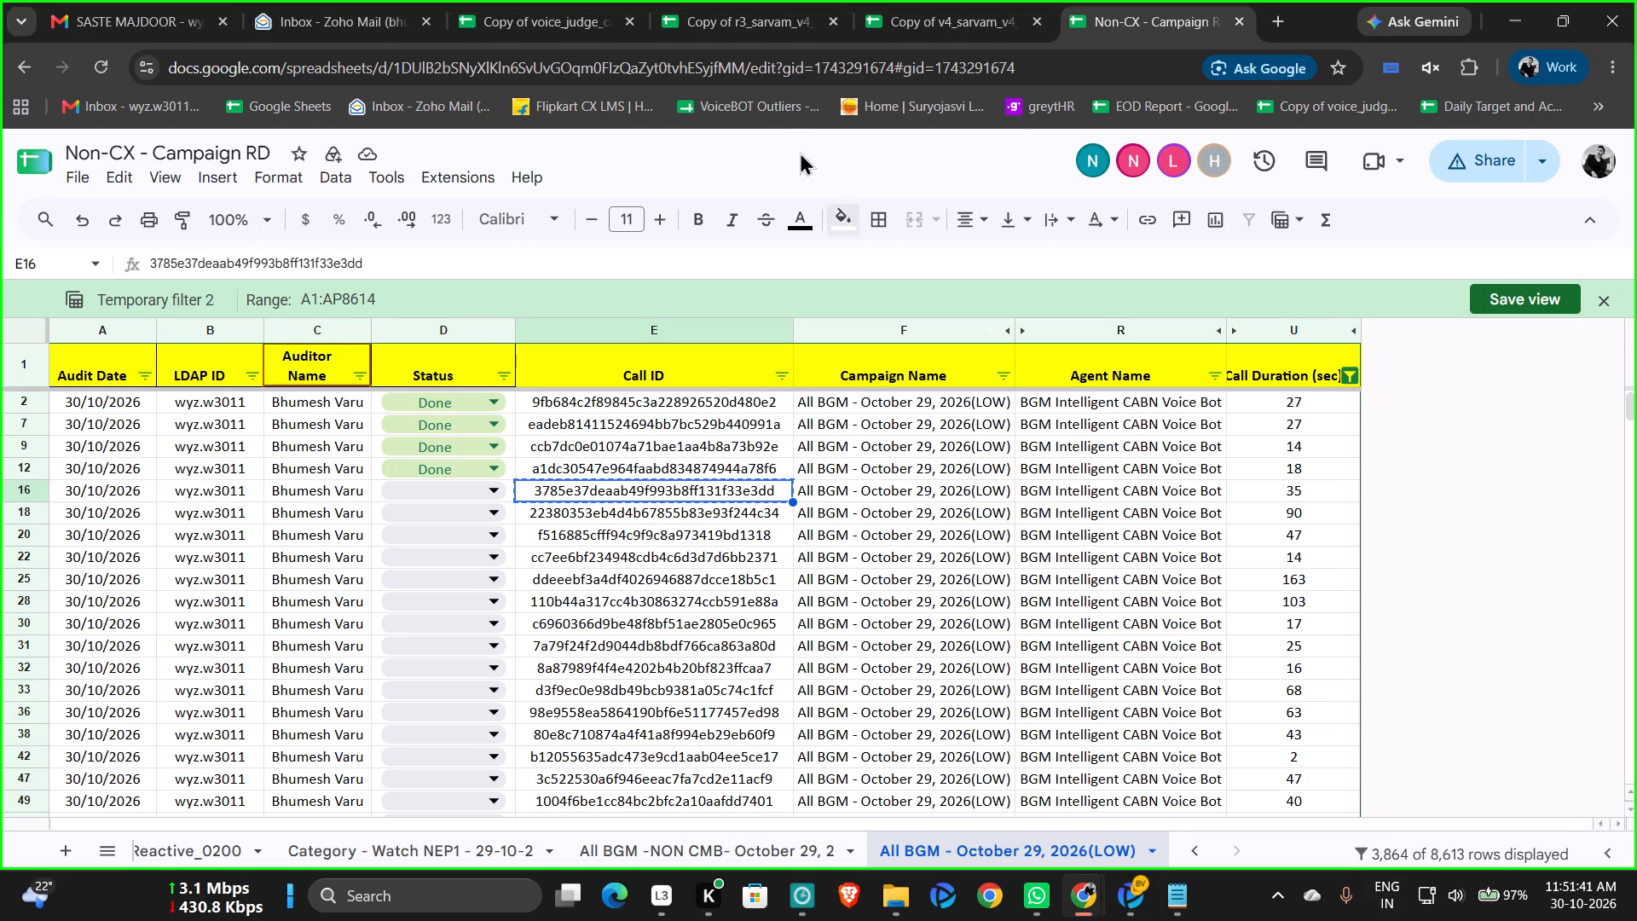
pyautogui.click(1141, 901)
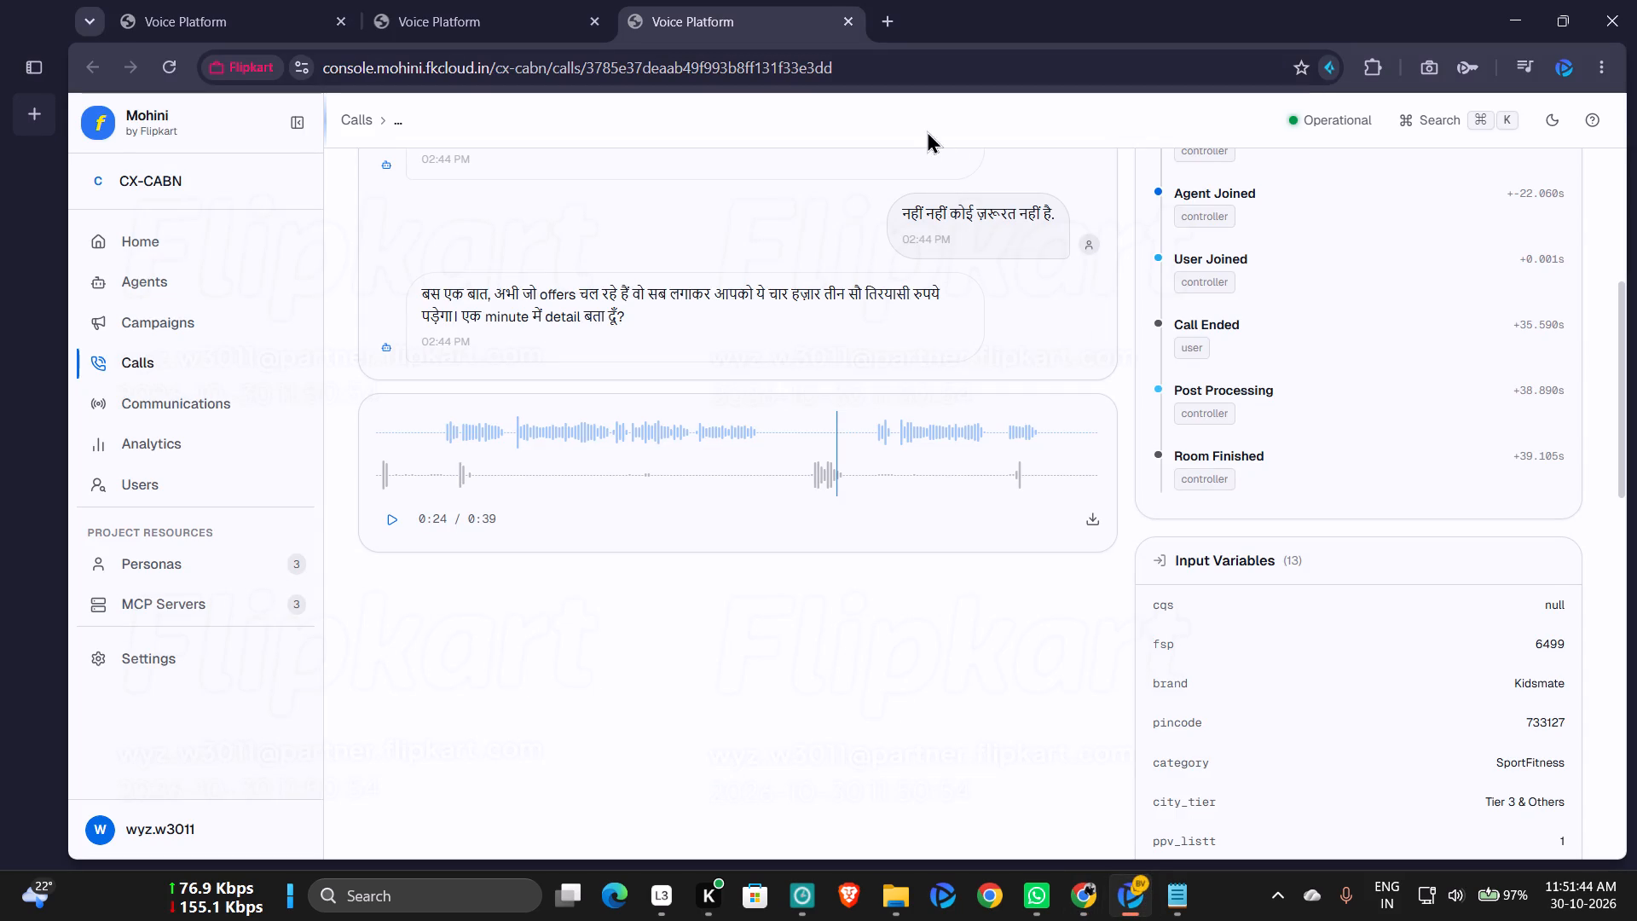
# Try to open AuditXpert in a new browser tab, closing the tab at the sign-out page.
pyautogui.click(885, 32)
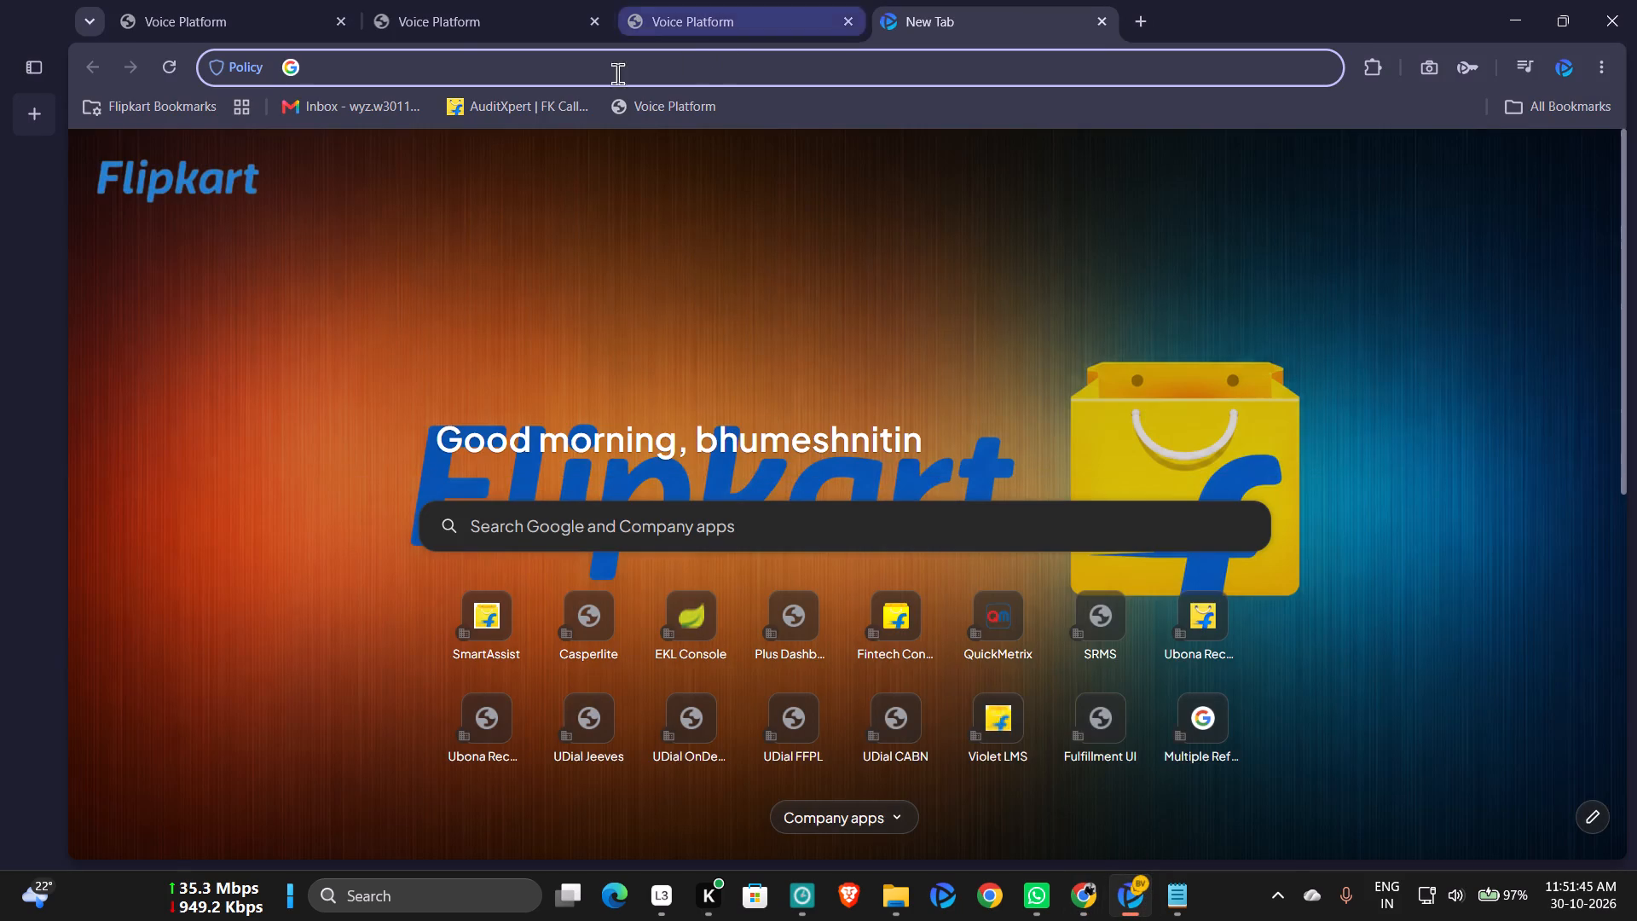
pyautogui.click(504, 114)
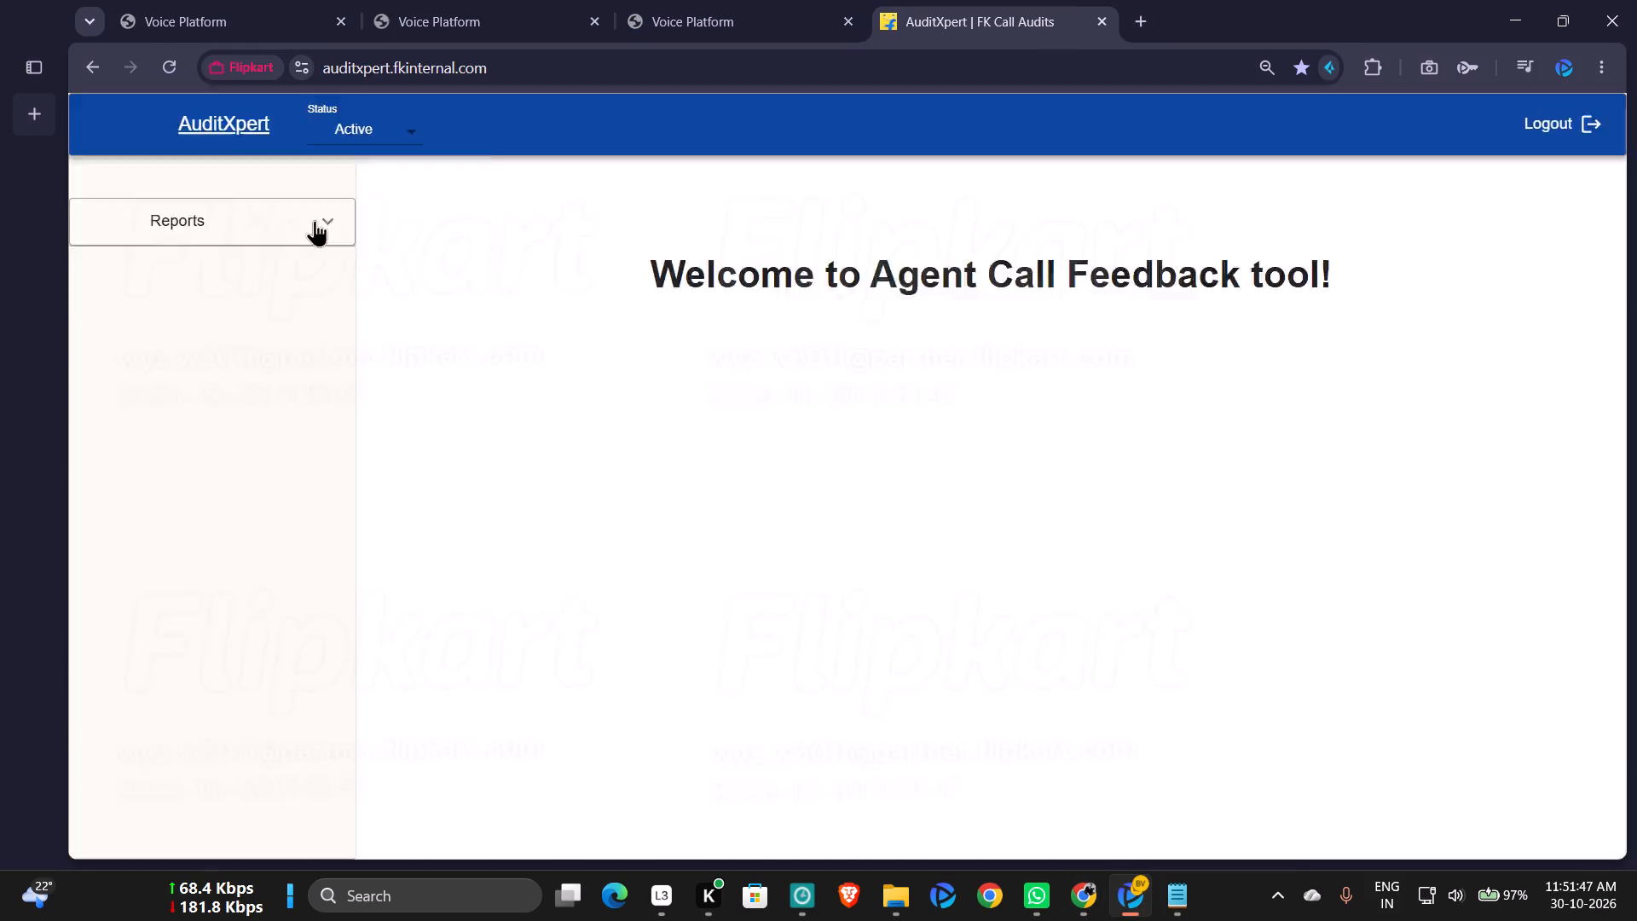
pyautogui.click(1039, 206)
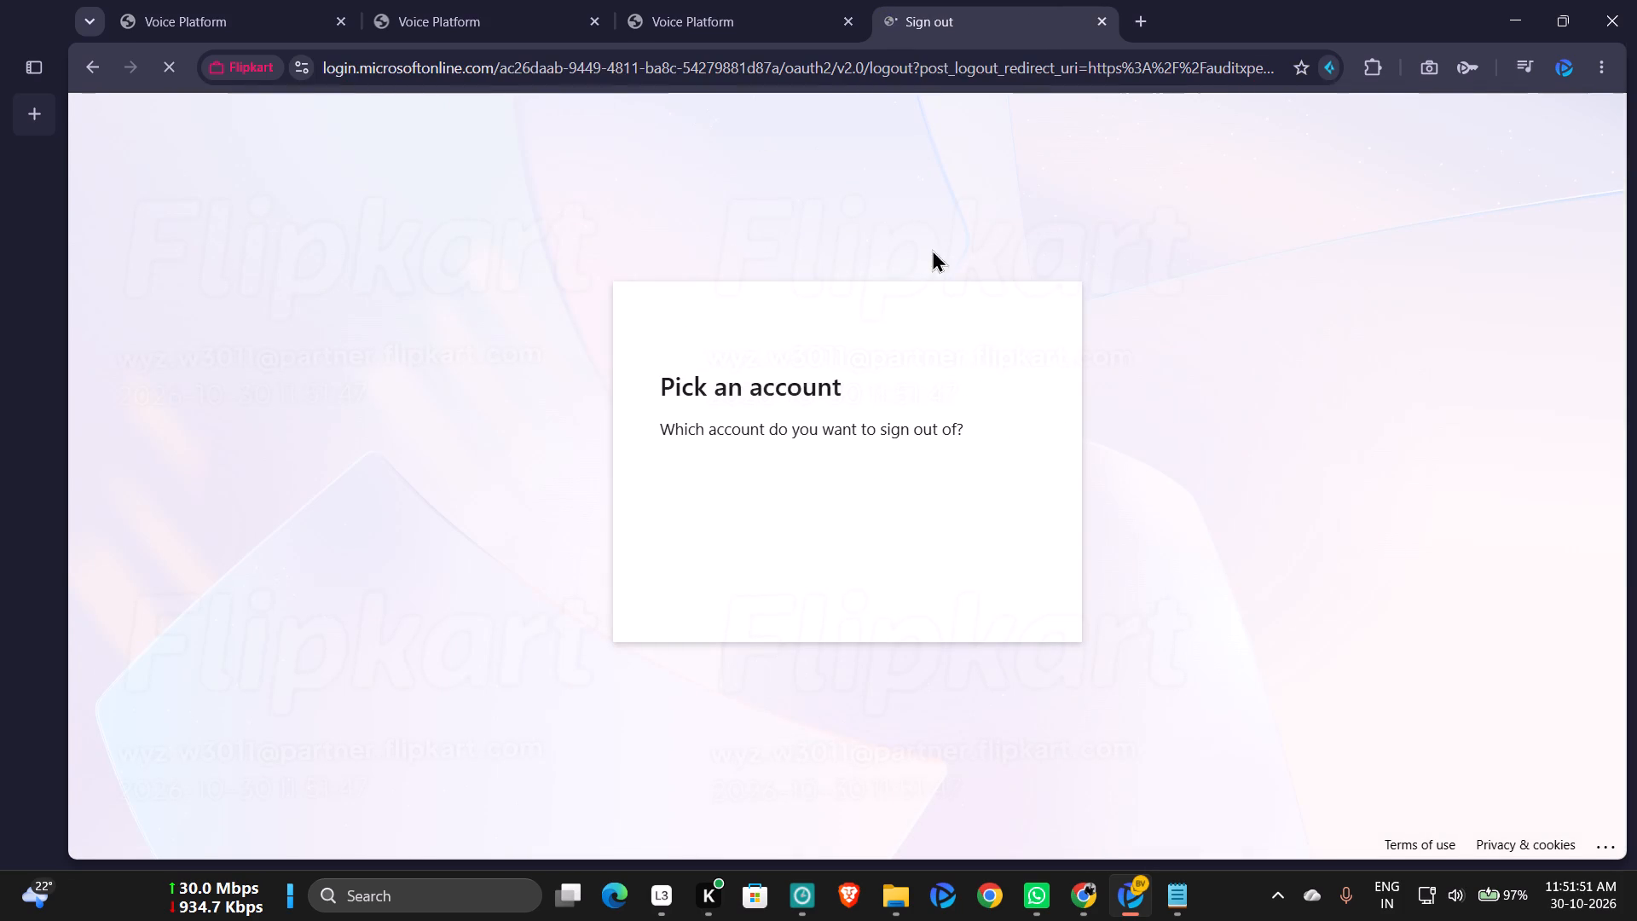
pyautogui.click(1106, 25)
# Open the AuditXpert call audit site from its bookmark in a fresh browser tab.
pyautogui.click(894, 31)
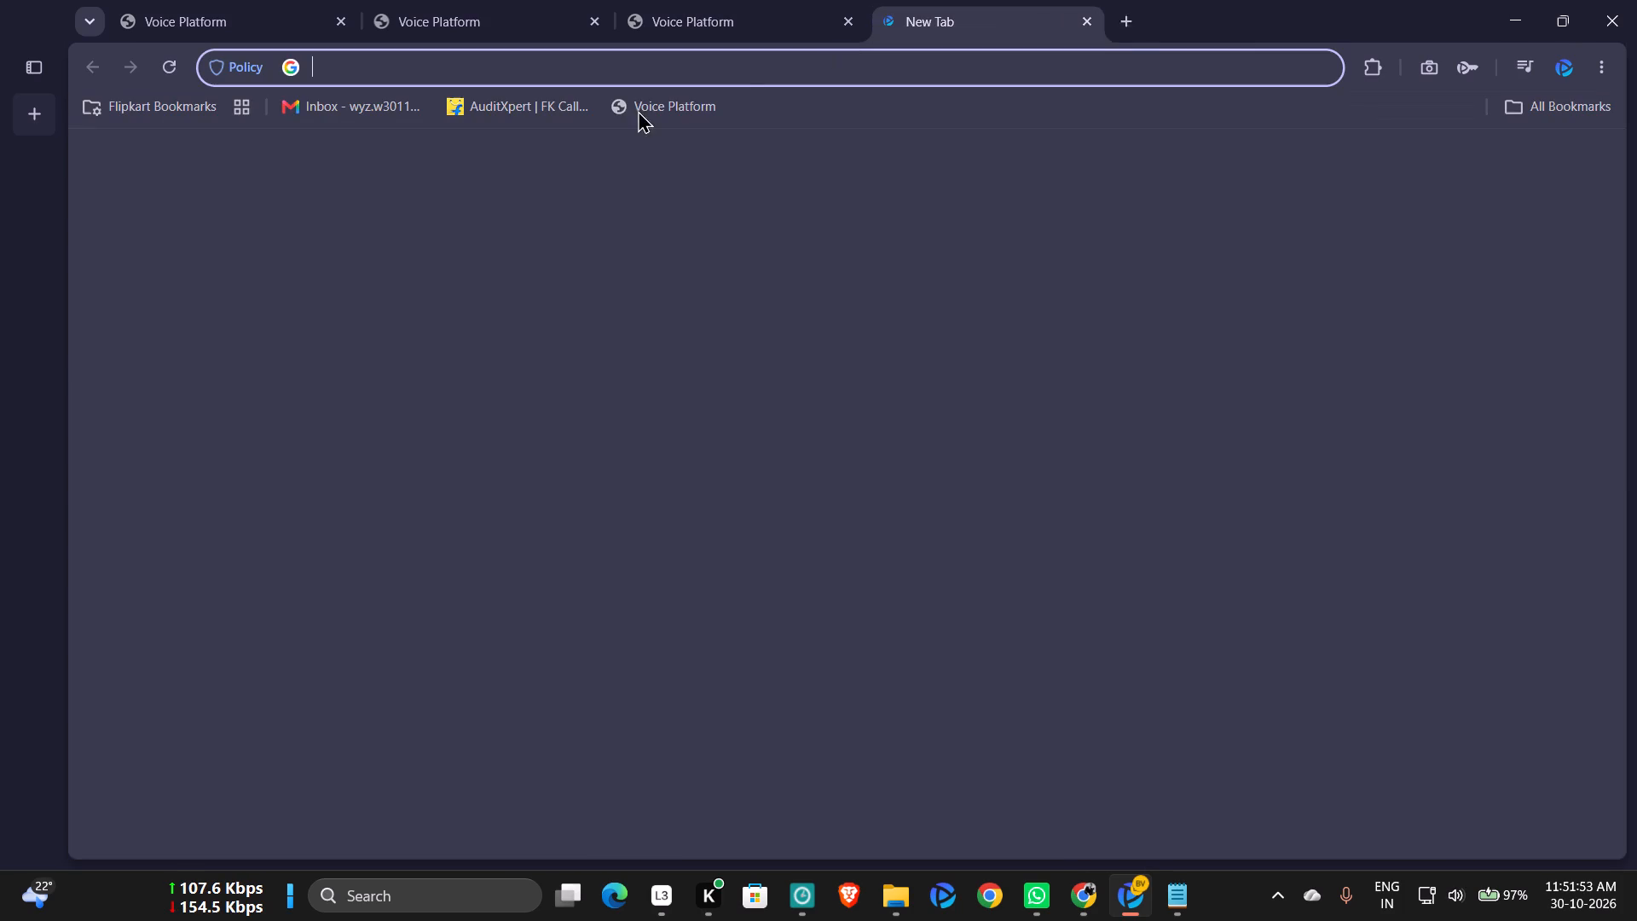
pyautogui.click(538, 109)
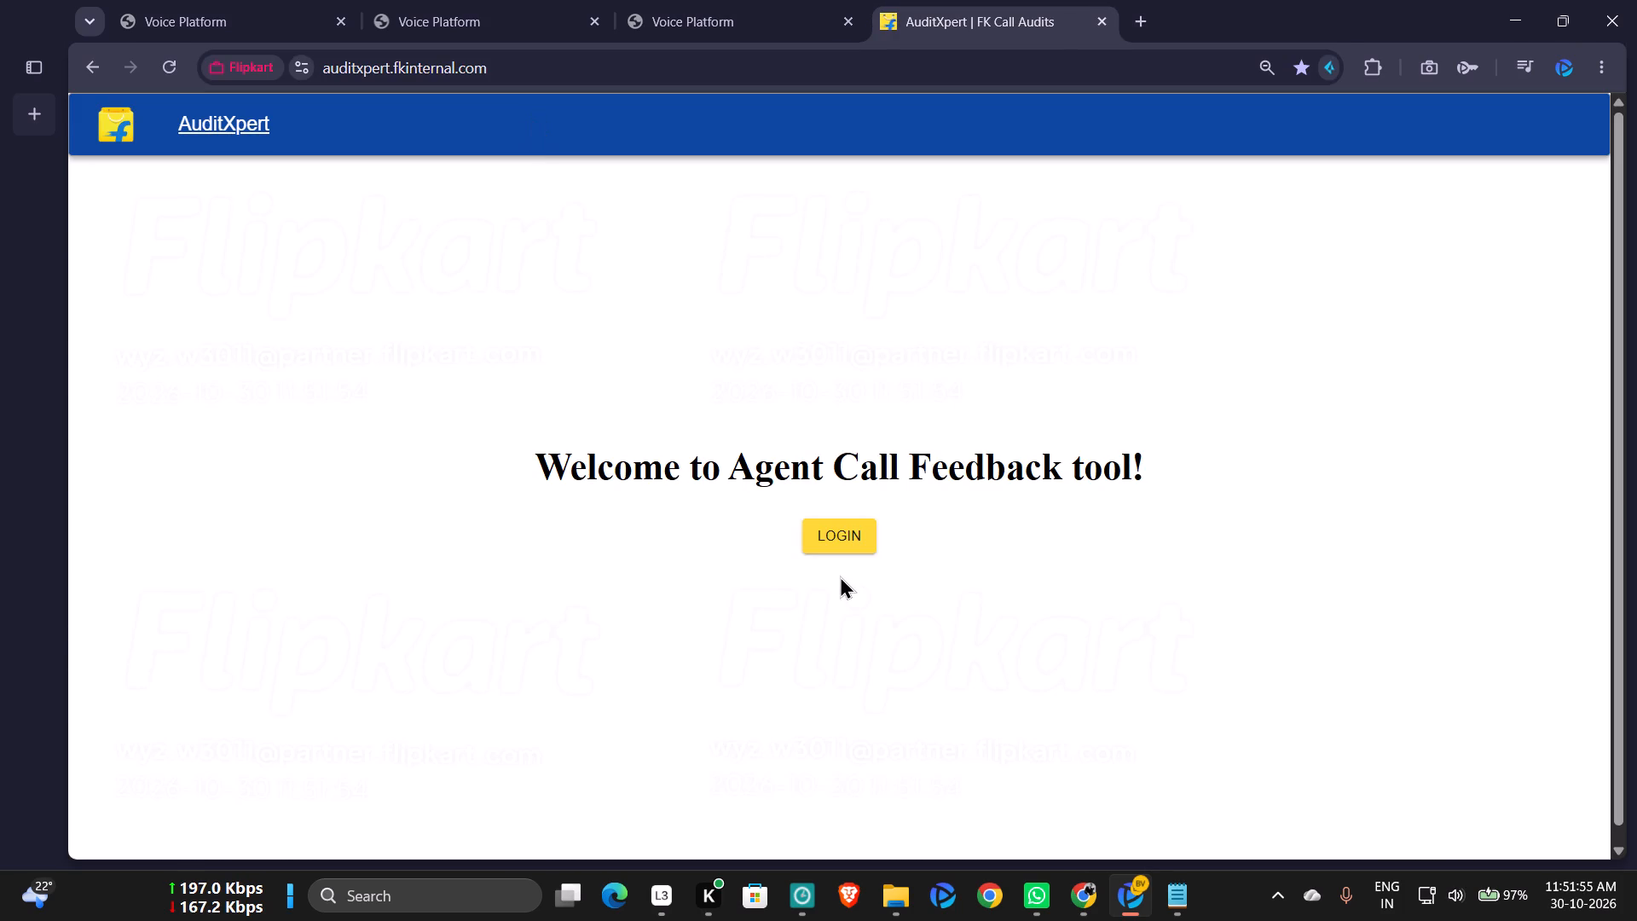
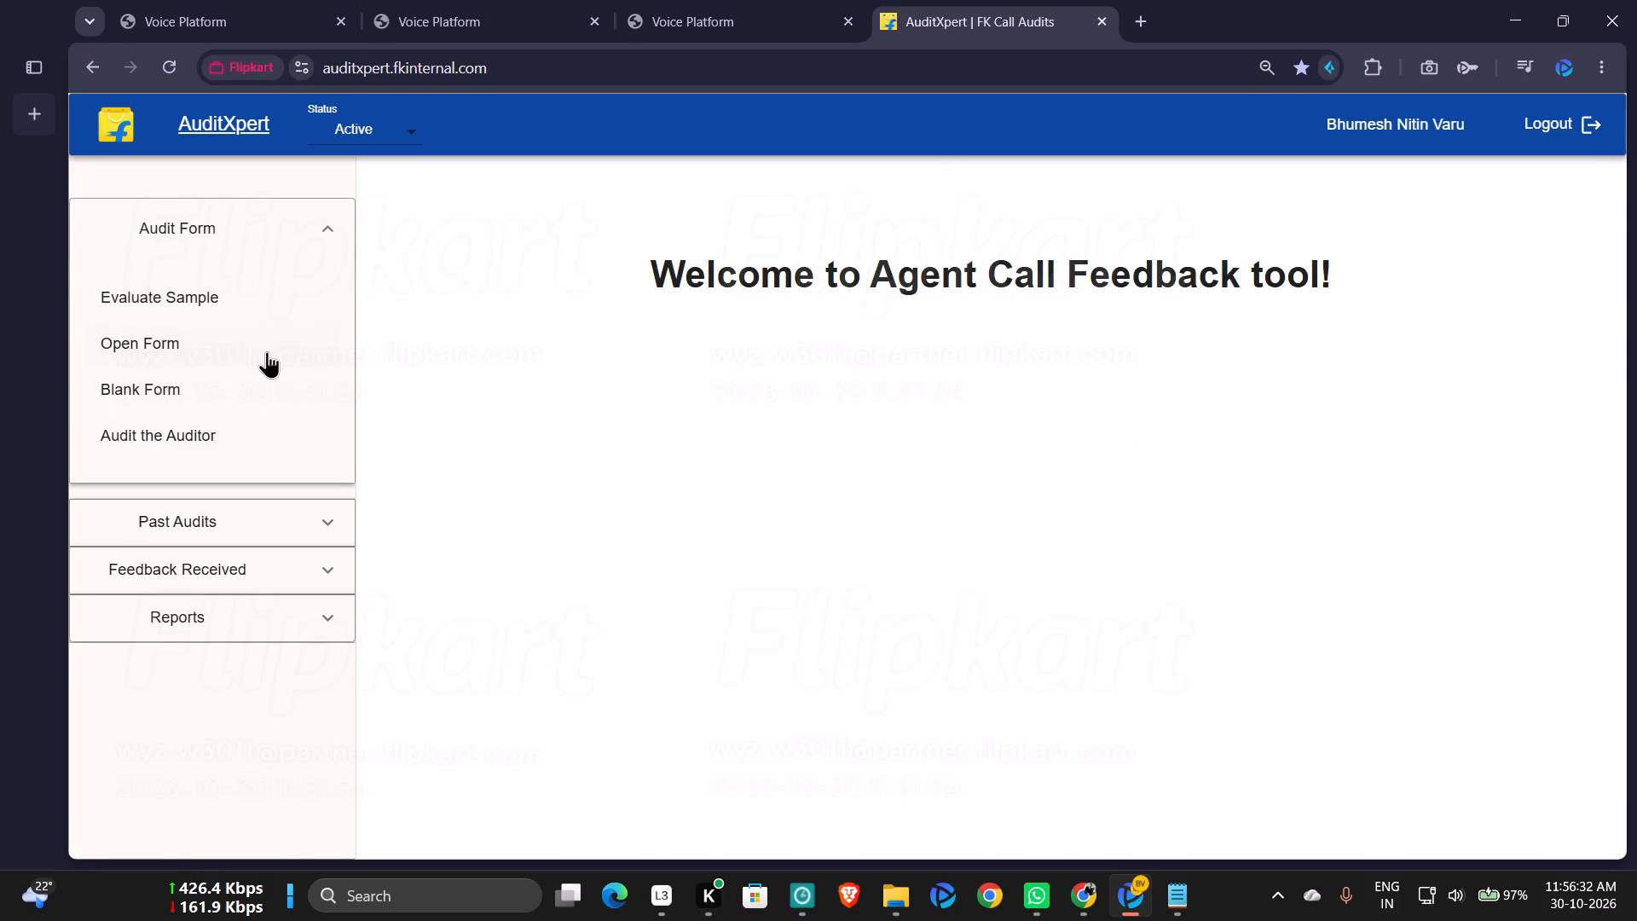
# Open a blank audit form for the Judge Model process.
pyautogui.click(171, 374)
pyautogui.click(592, 290)
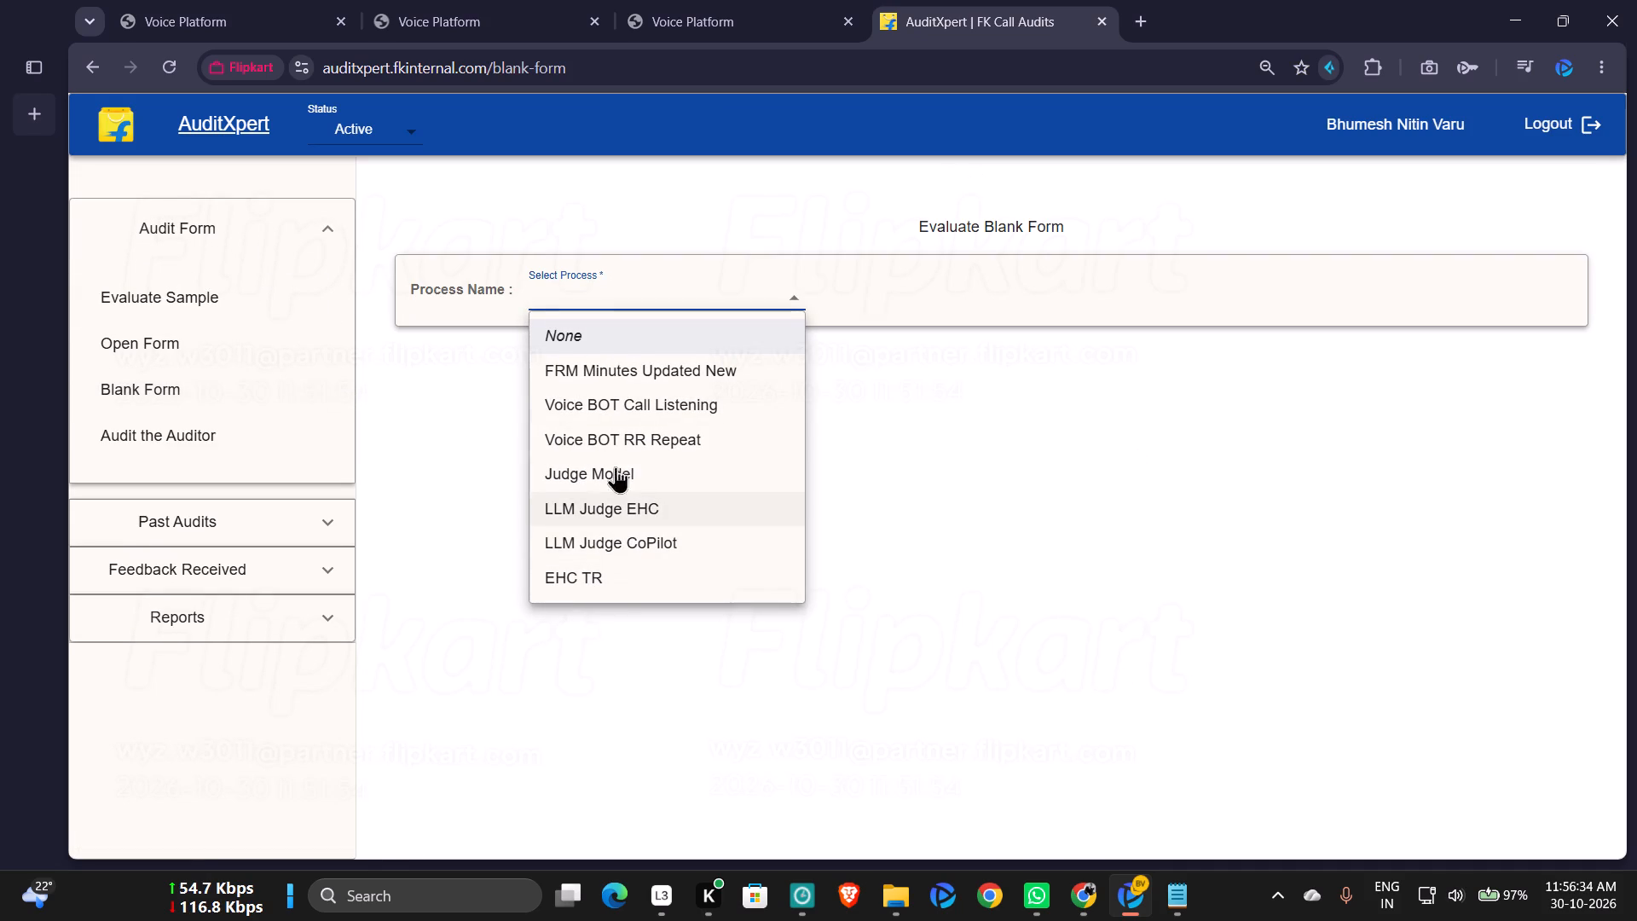
pyautogui.click(615, 487)
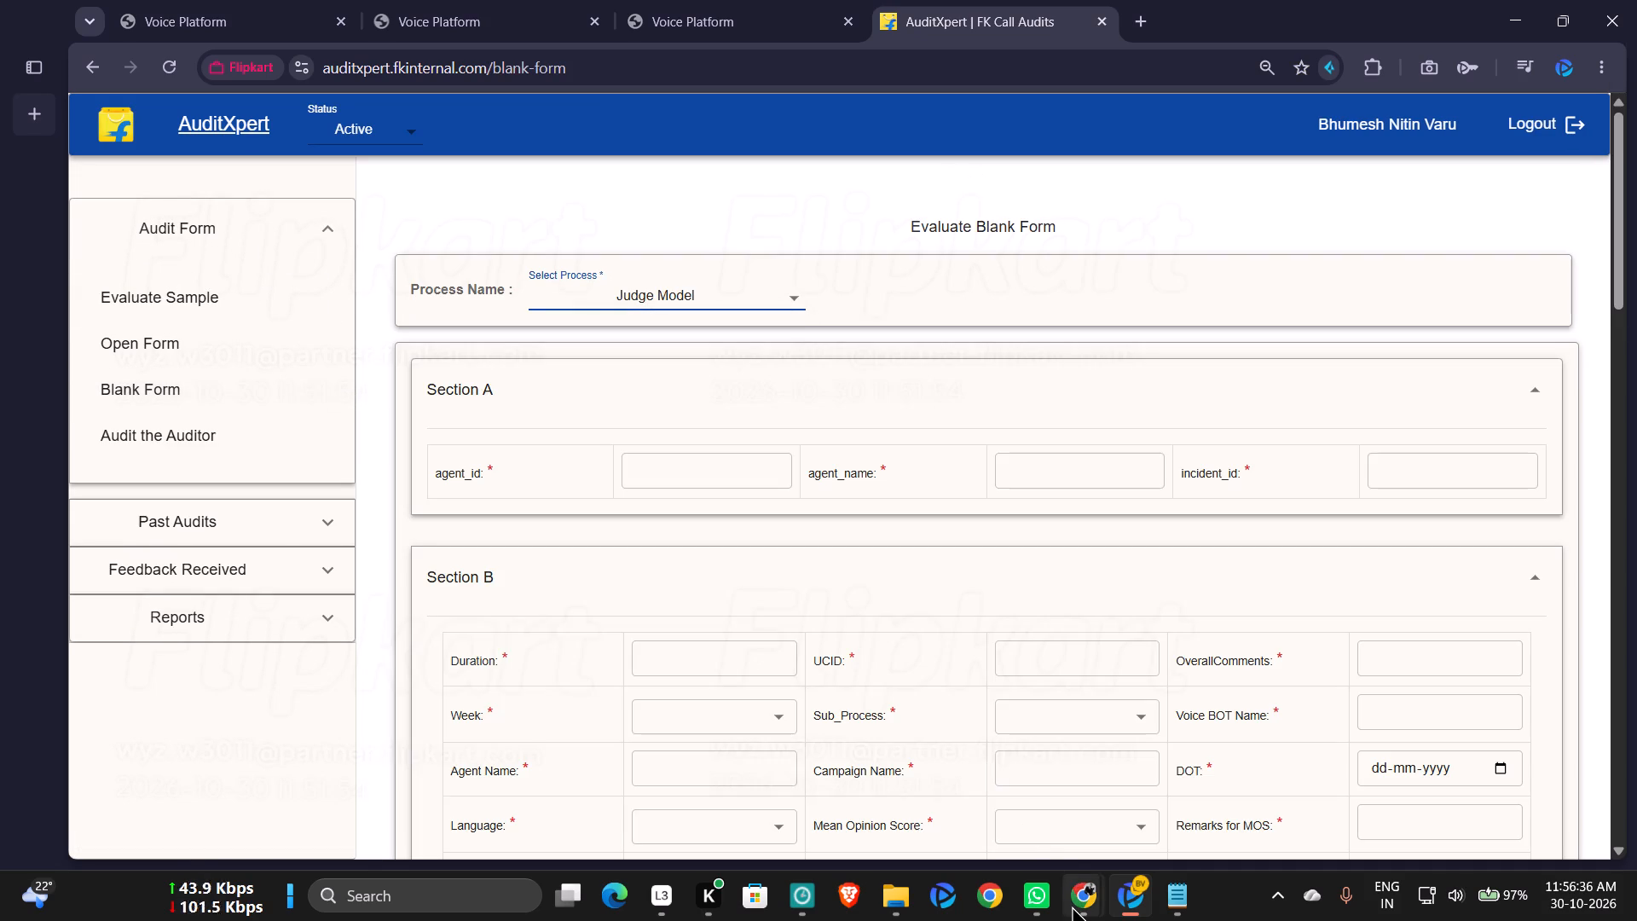
pyautogui.click(1072, 906)
pyautogui.click(1004, 809)
pyautogui.click(607, 558)
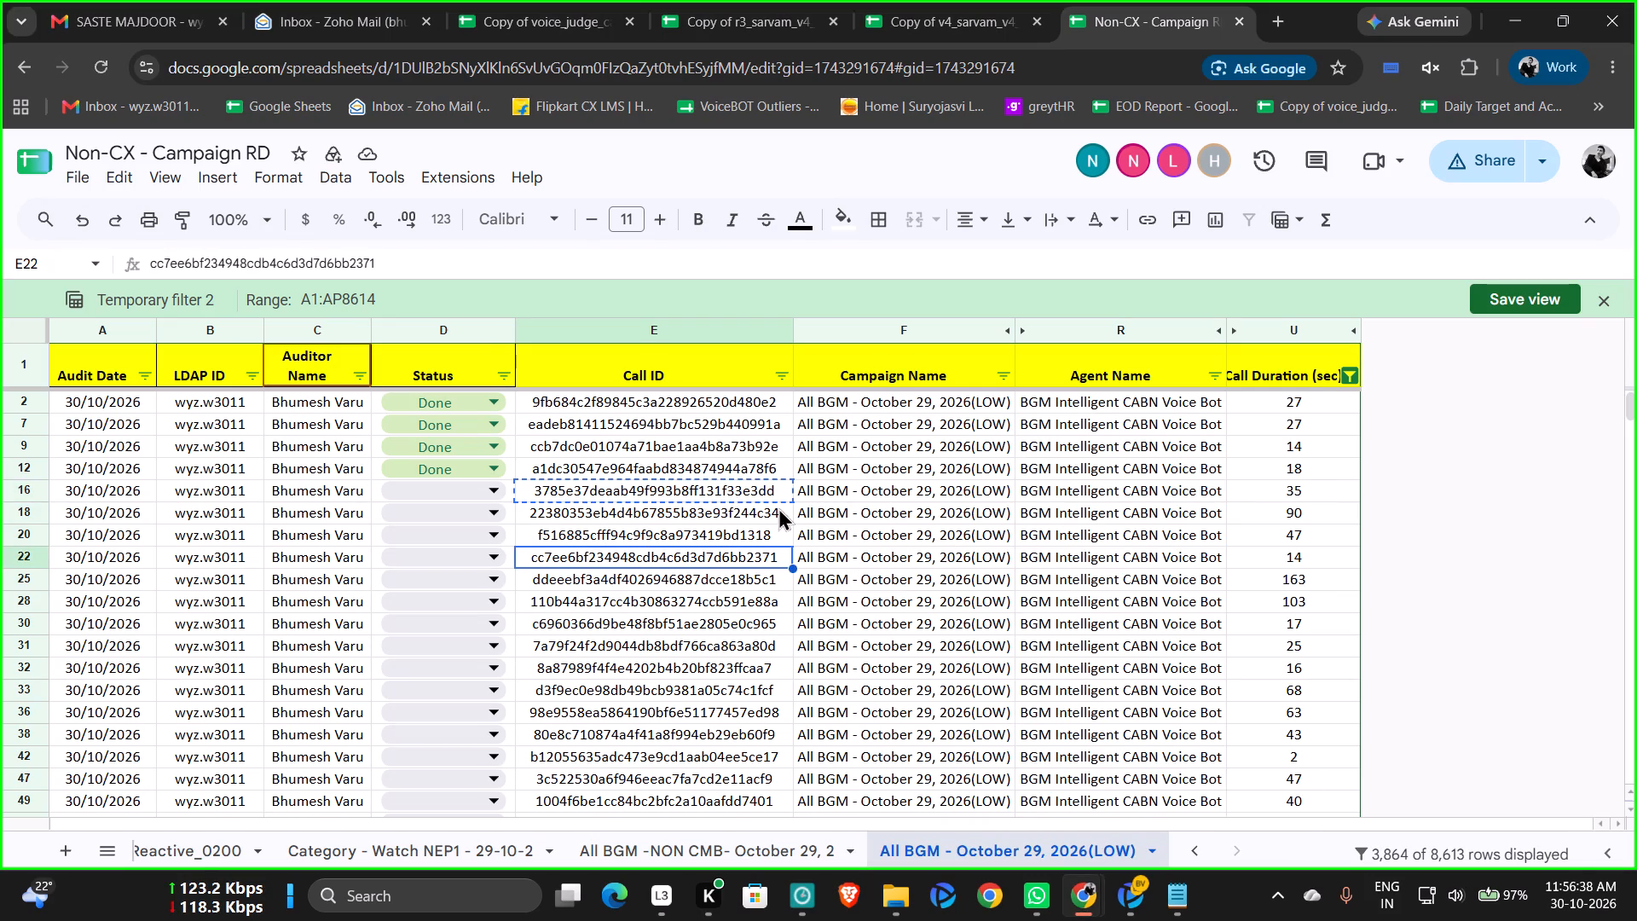
pyautogui.click(743, 500)
pyautogui.hotkey('ctrl', 'c')
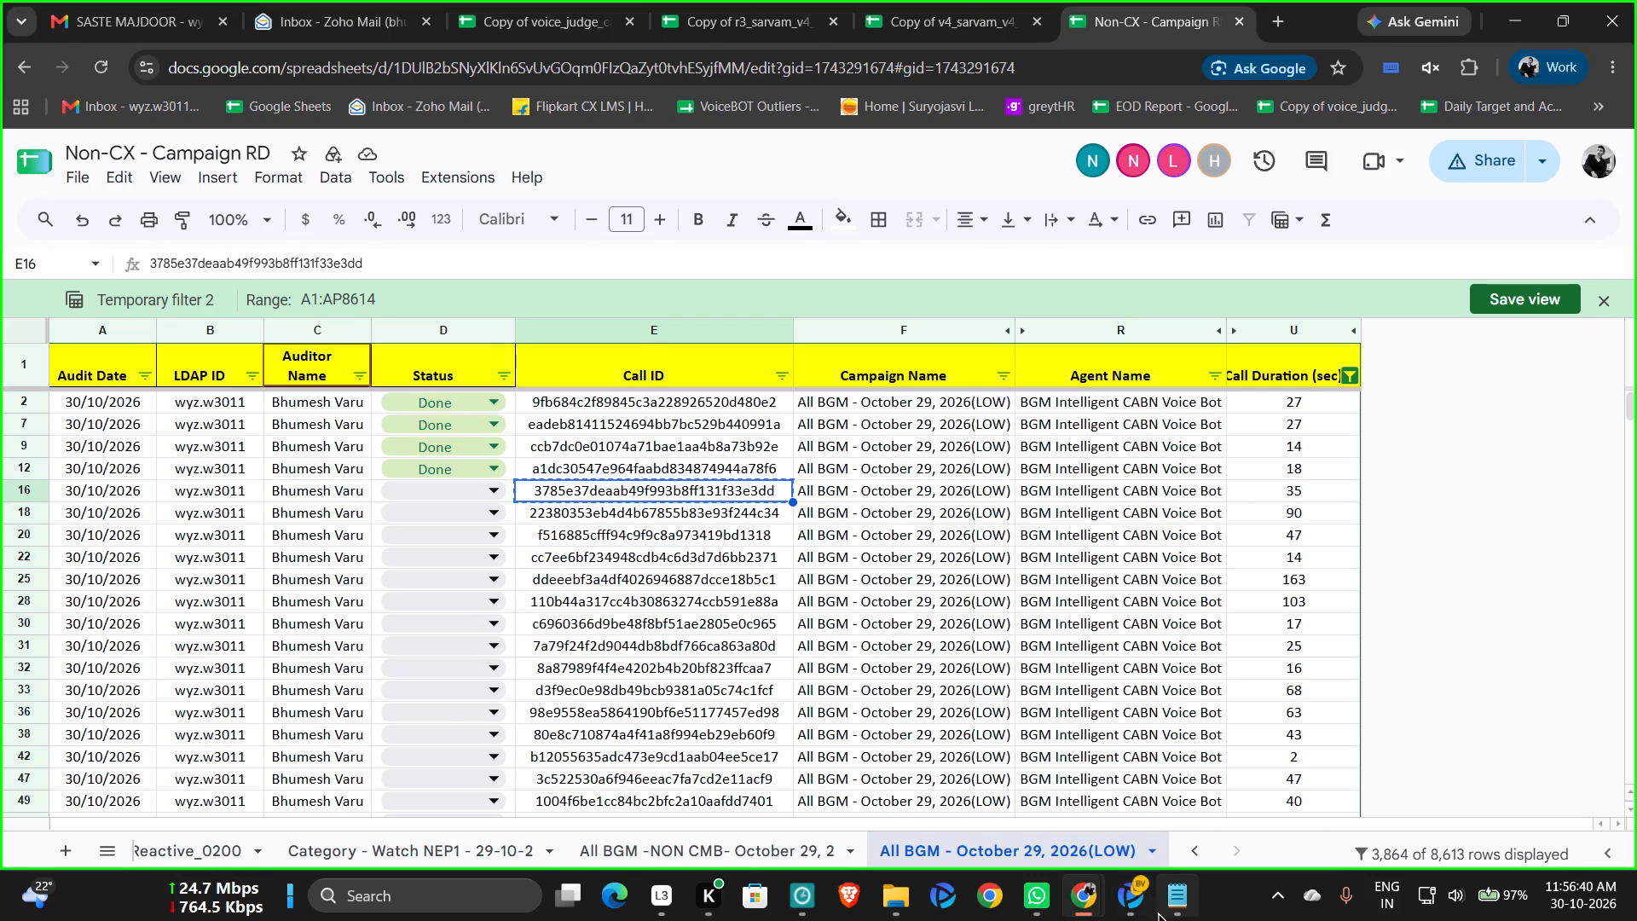
pyautogui.click(1131, 894)
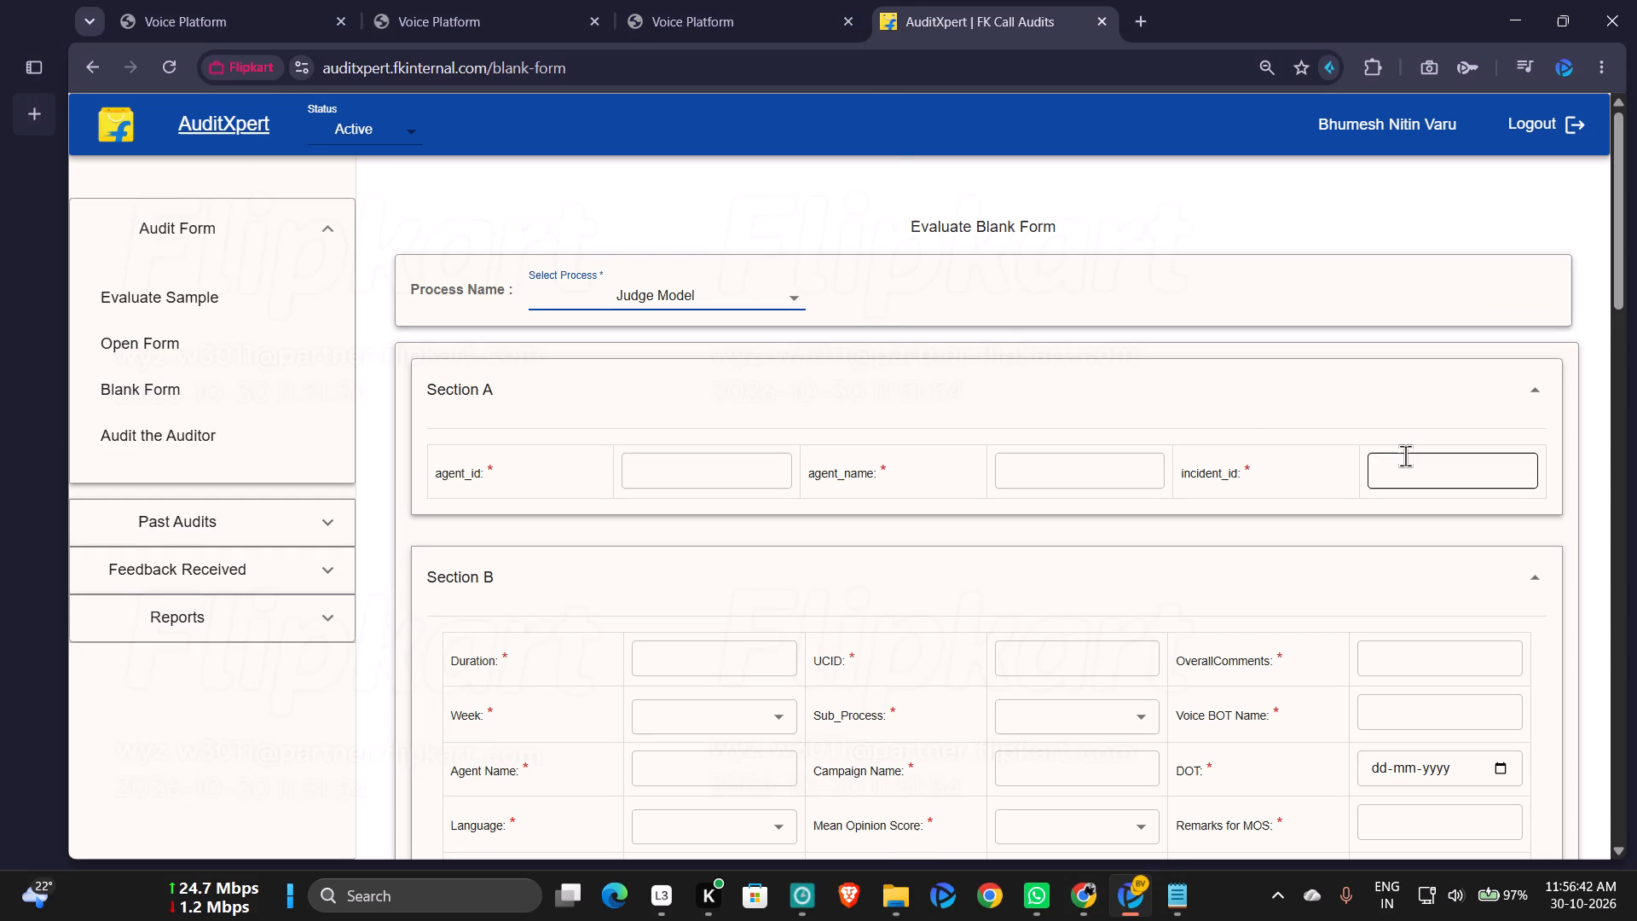
pyautogui.click(1405, 455)
pyautogui.hotkey('ctrl', 'v')
pyautogui.click(1140, 668)
pyautogui.hotkey('ctrl', 'v')
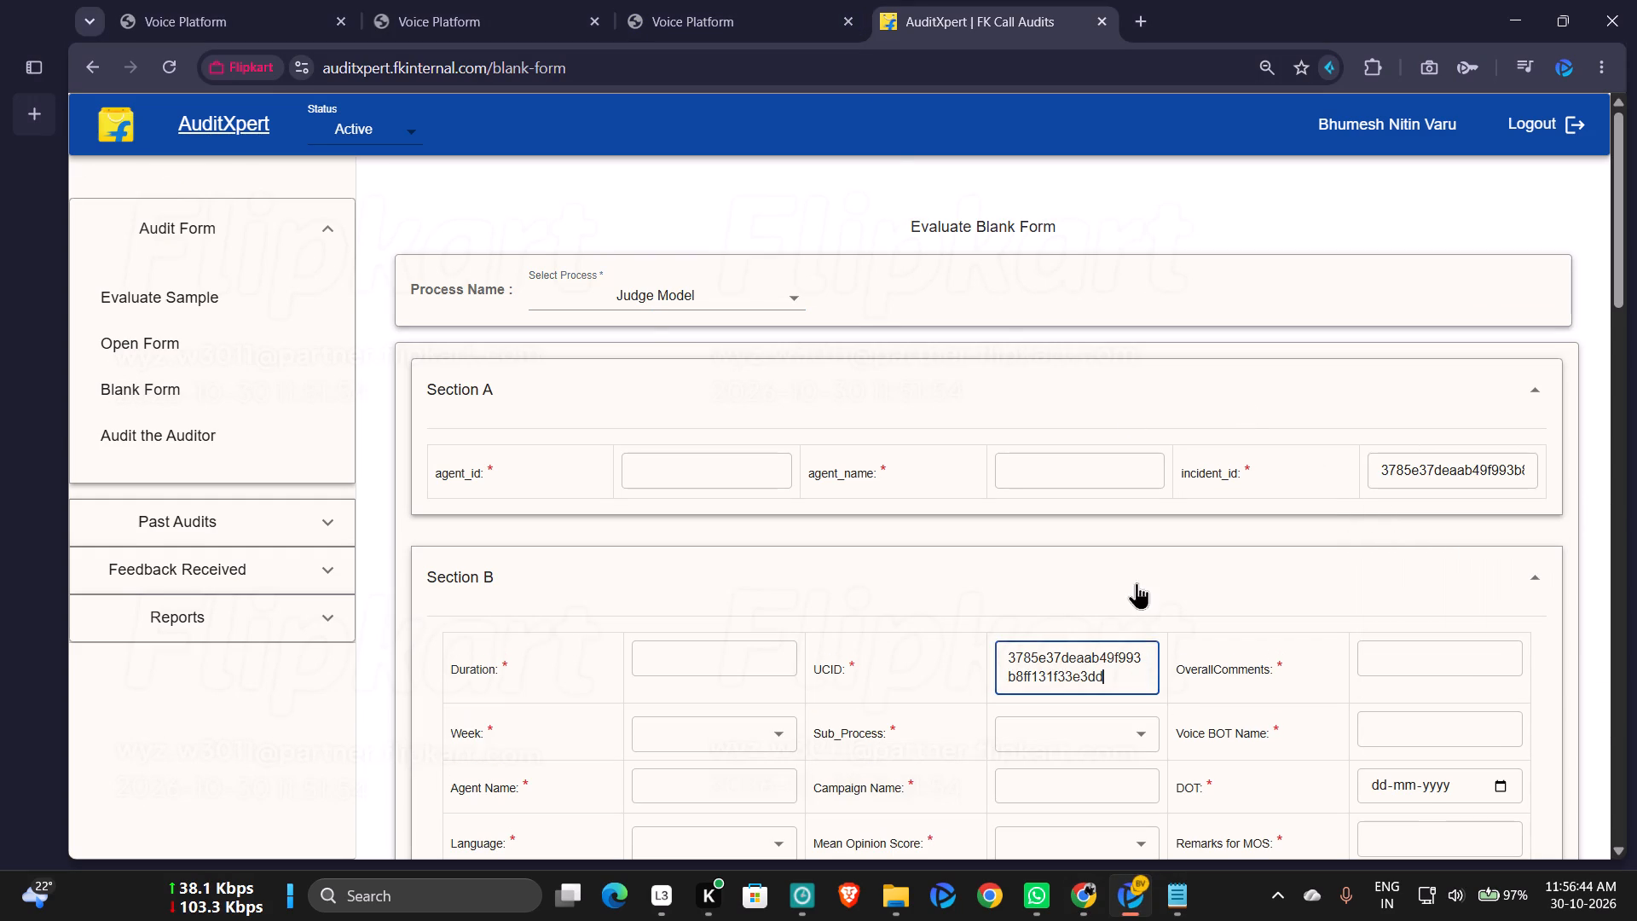
# Fill Section A's agent_name and agent_id with the agent's saved autofill entries.
pyautogui.click(1072, 466)
pyautogui.click(1120, 533)
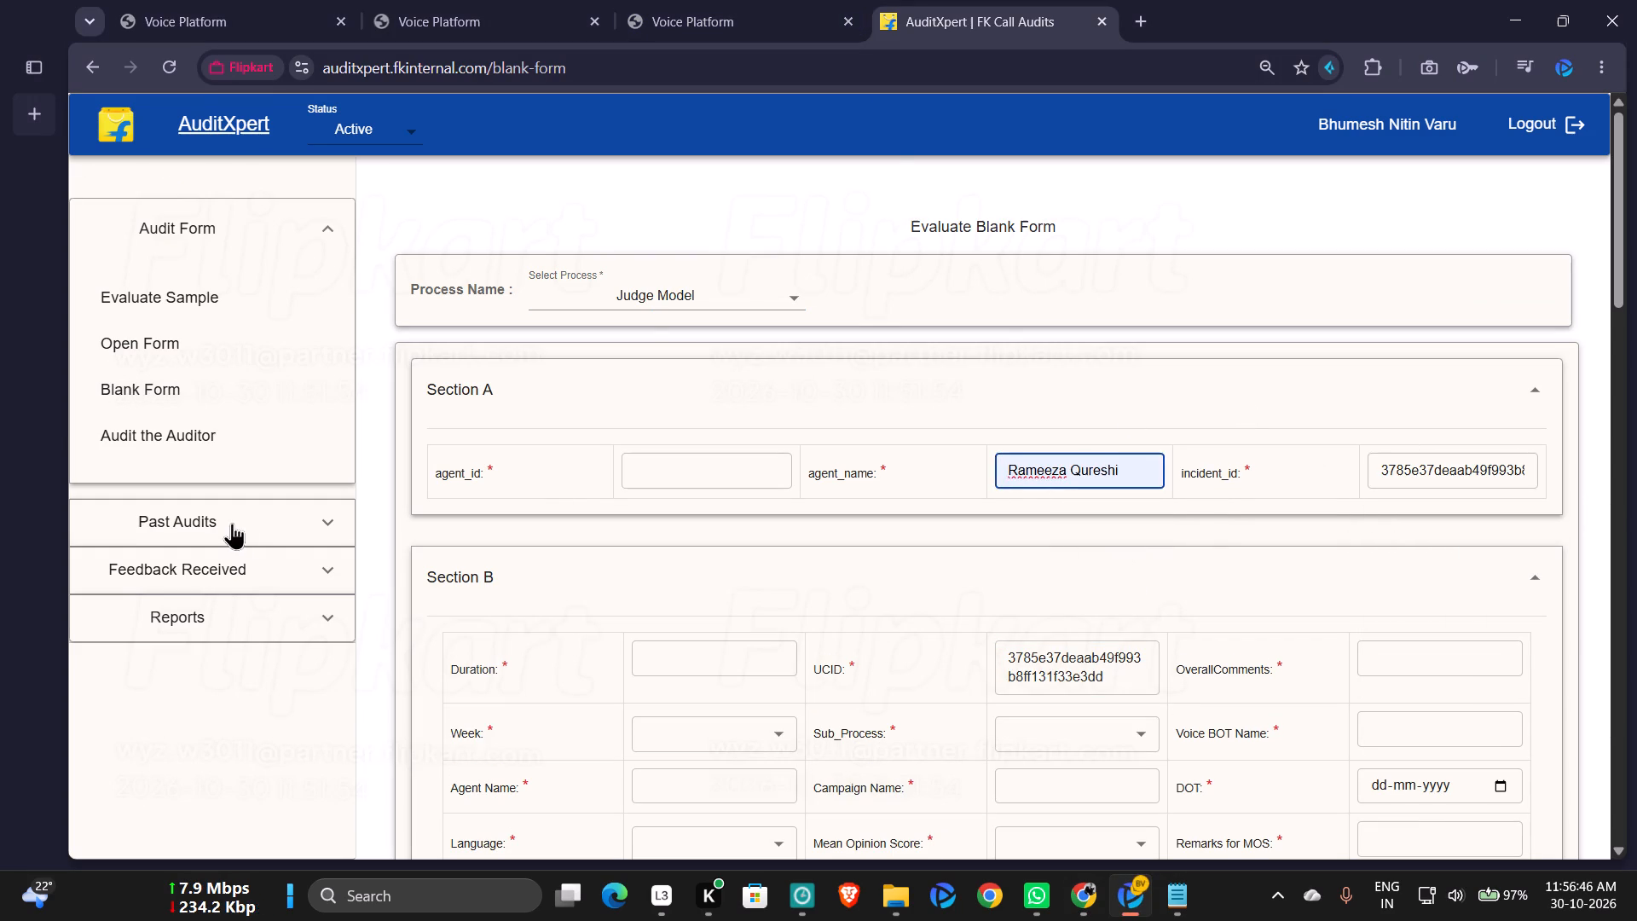
pyautogui.click(683, 468)
pyautogui.click(715, 518)
# In Section B, set Sub_Process to CX CABN, Week to Week5 and DOT to 29-10-2026.
pyautogui.scroll(-1, 1028, 418)
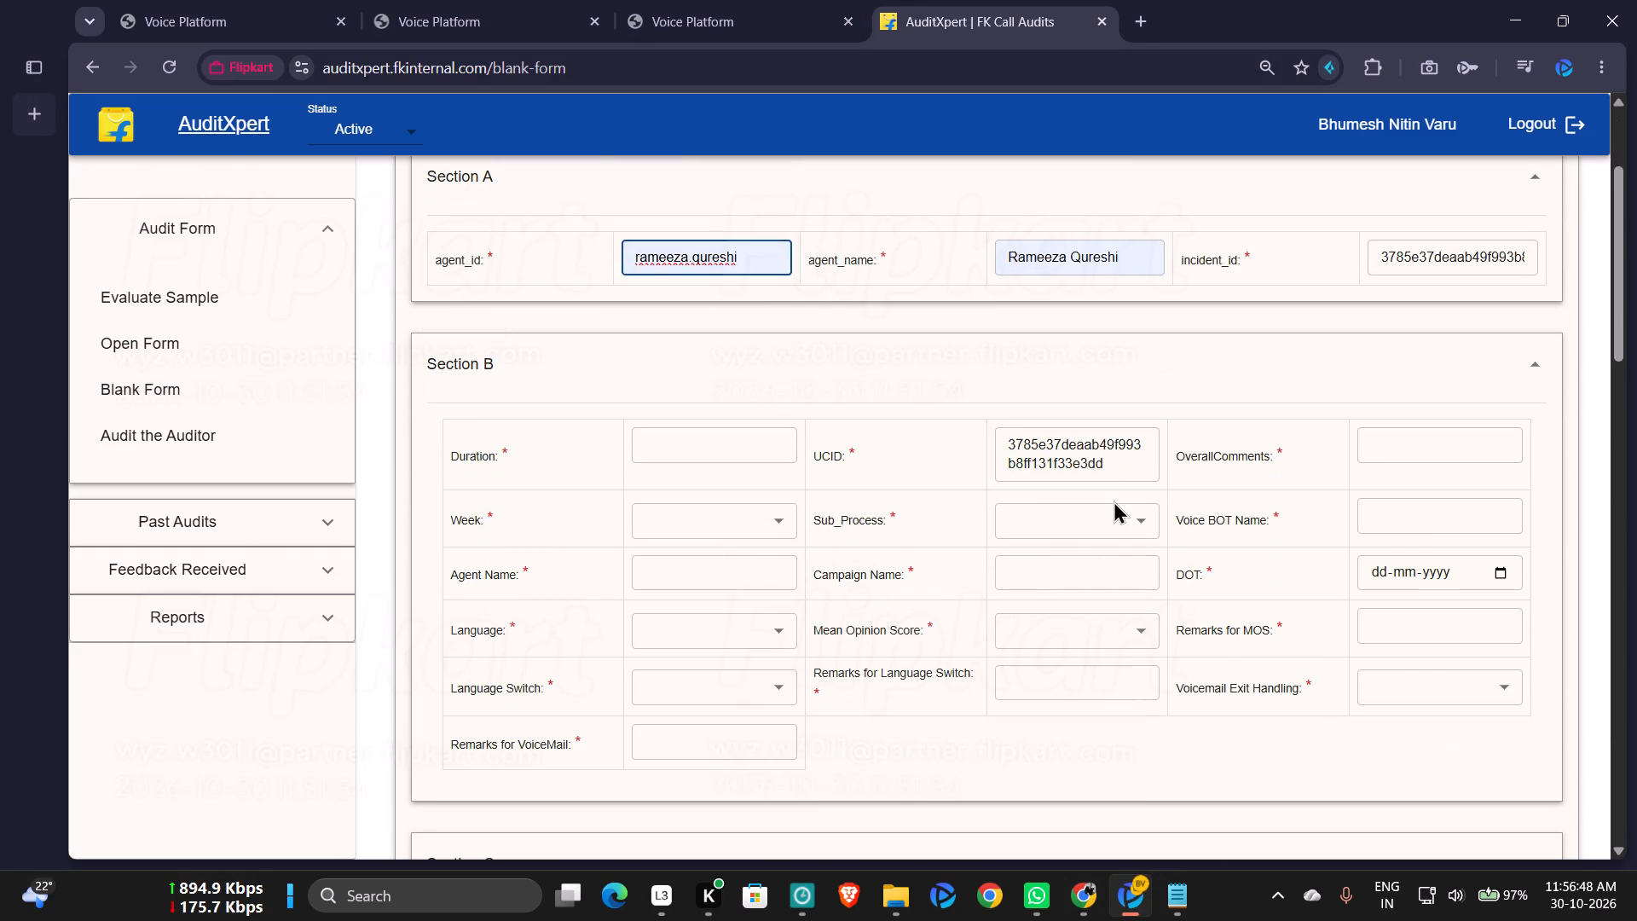
pyautogui.click(1114, 501)
pyautogui.click(1114, 515)
pyautogui.click(1074, 636)
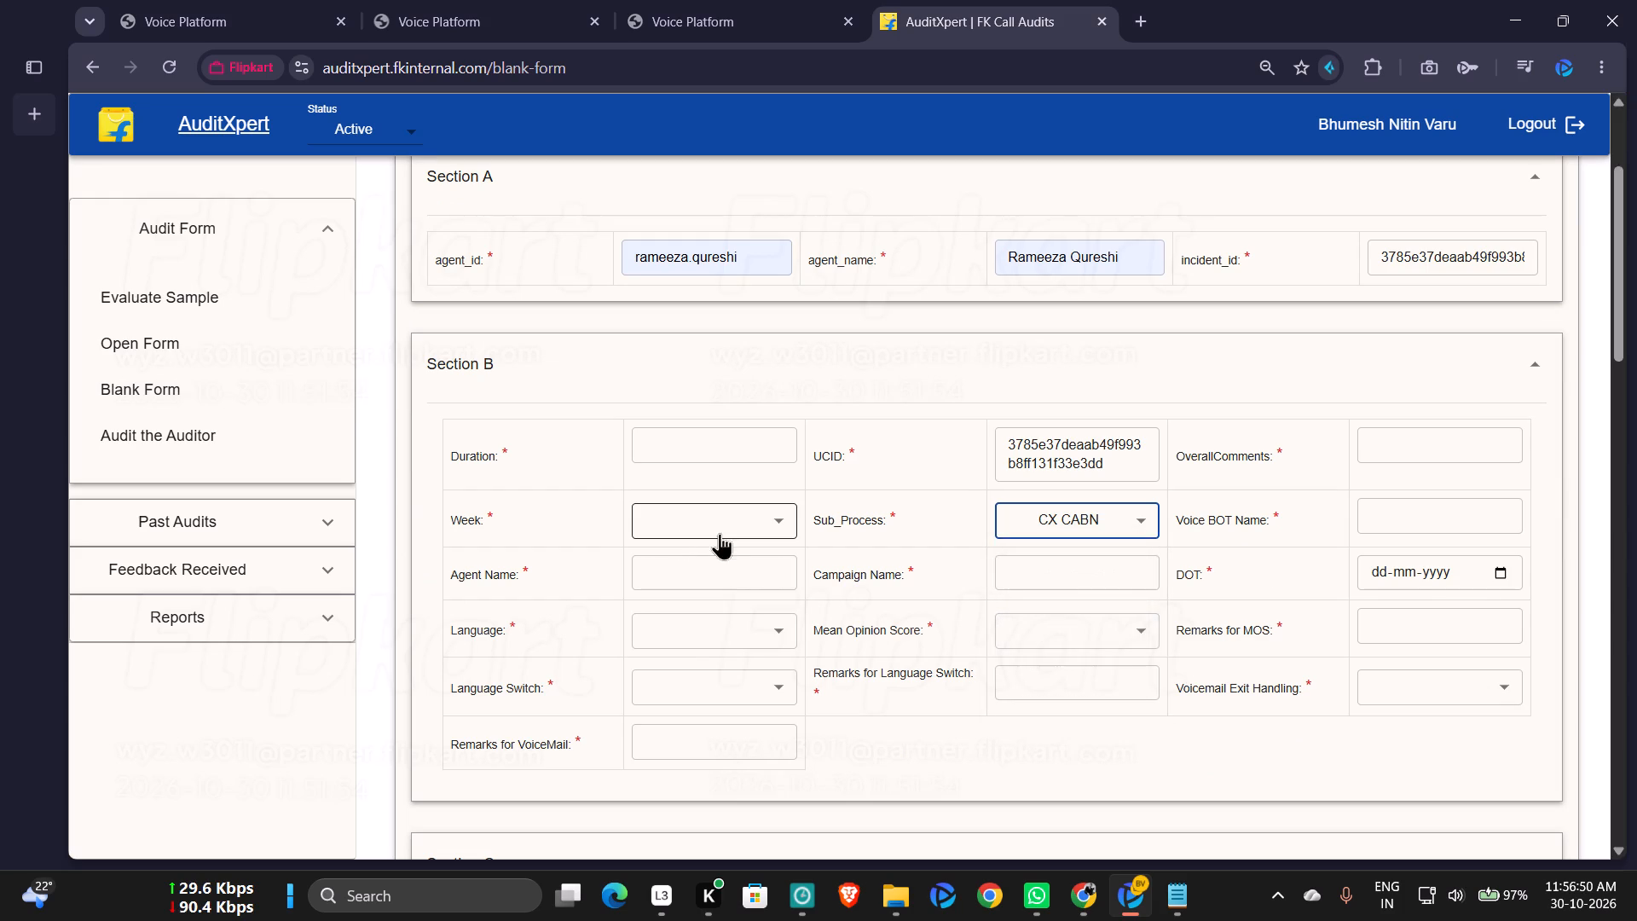
pyautogui.click(720, 533)
pyautogui.click(646, 690)
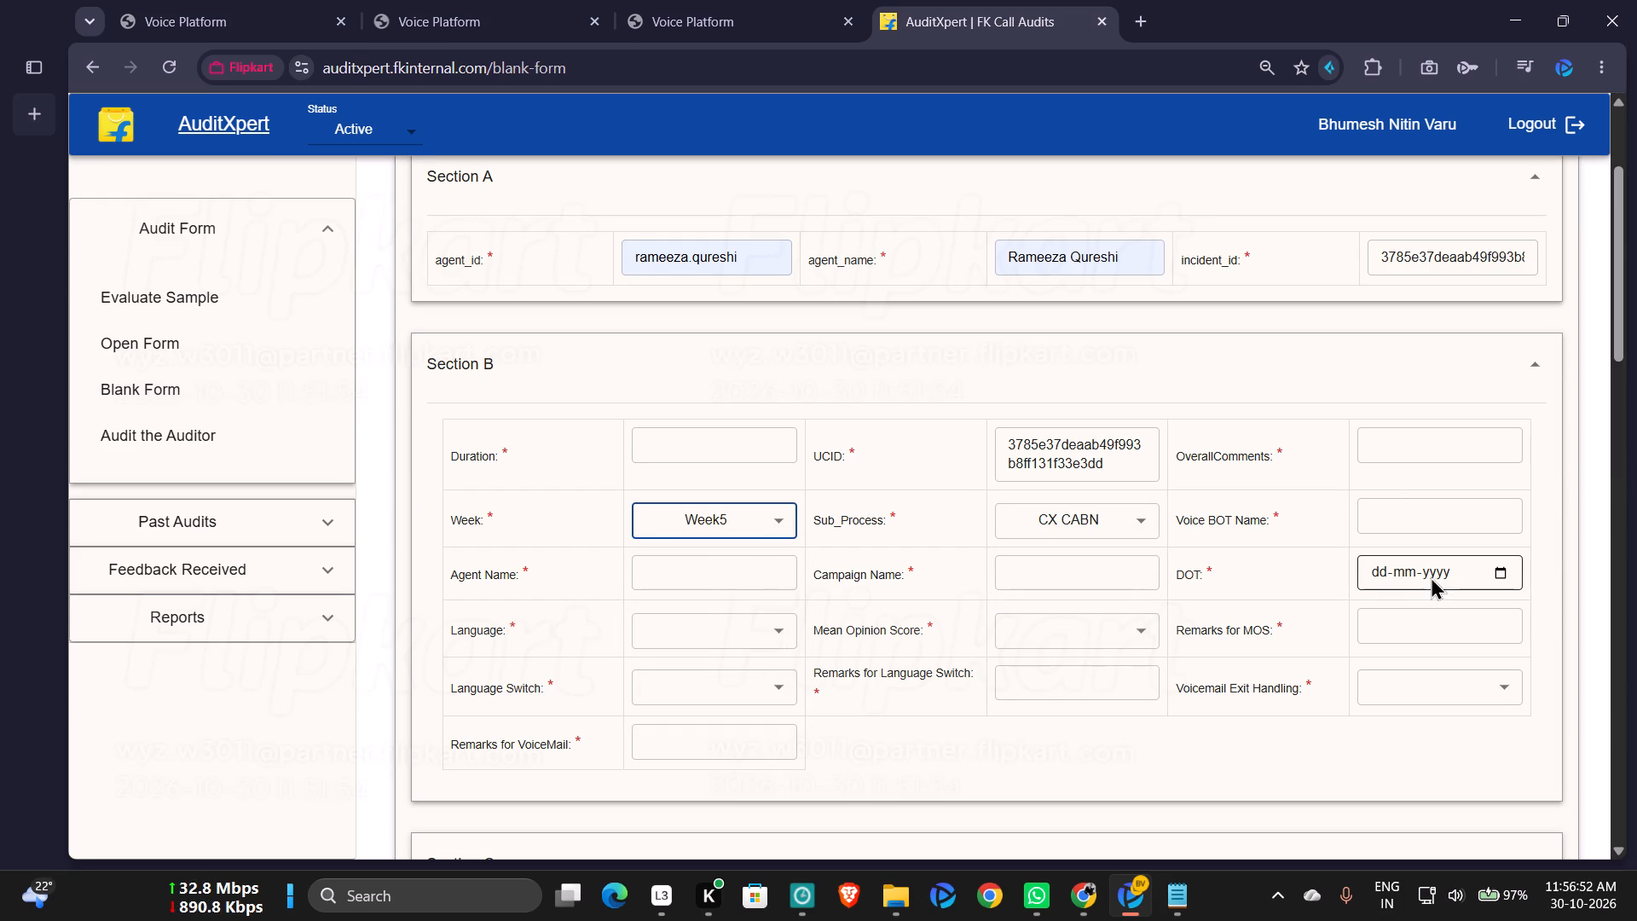
pyautogui.click(1480, 576)
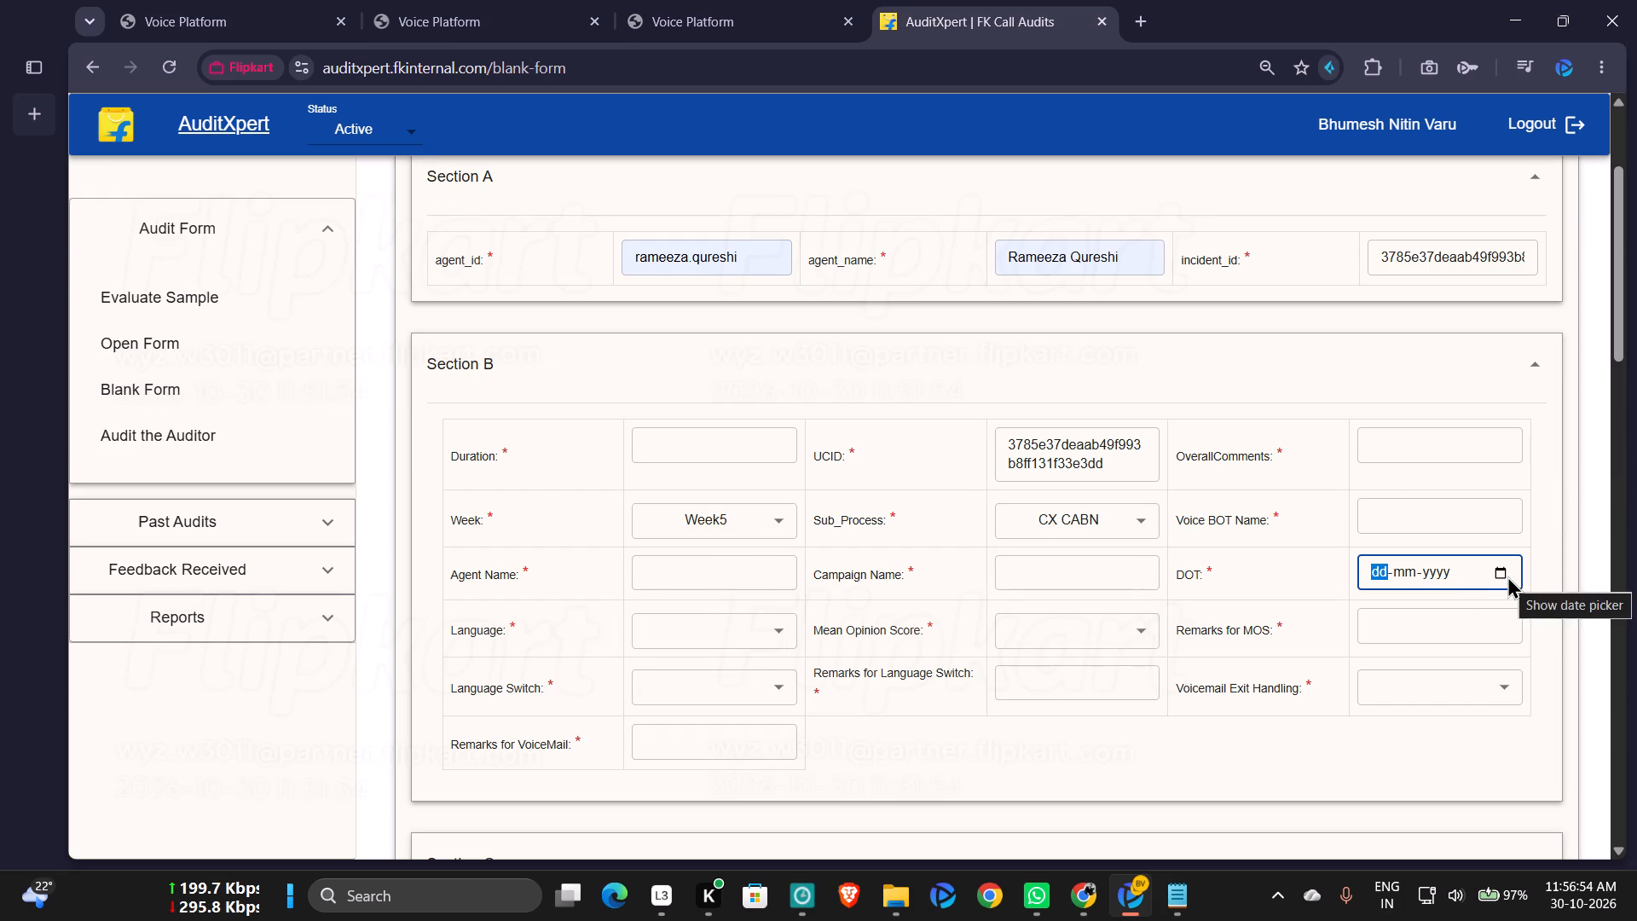
pyautogui.click(1507, 576)
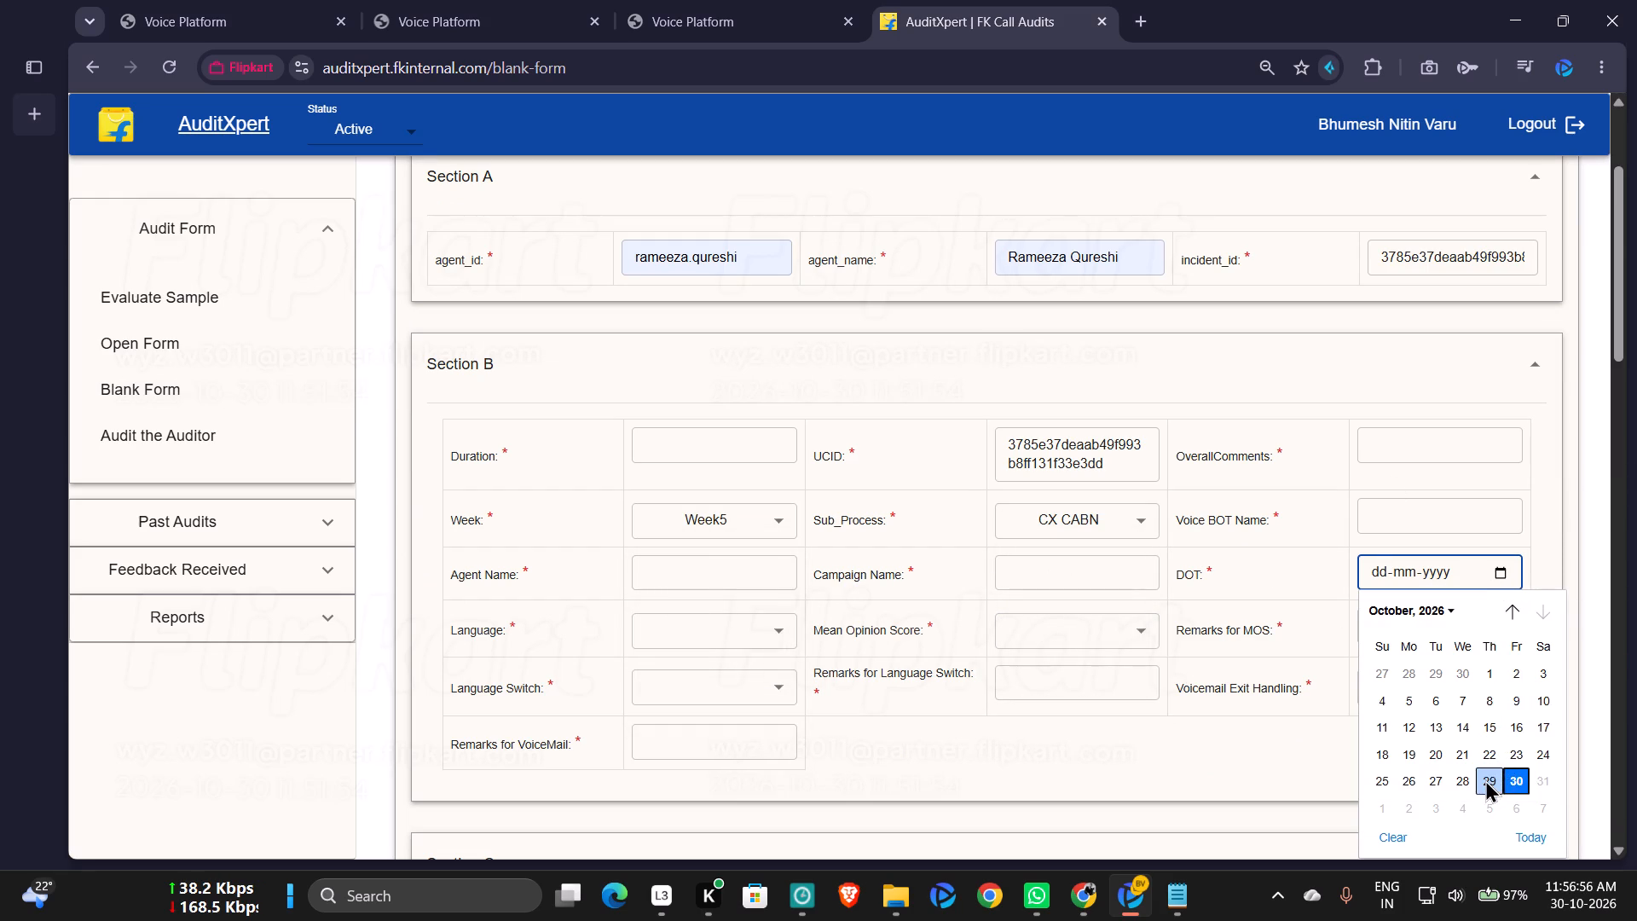
pyautogui.click(1485, 779)
# Set Mean Opinion Score to 5, Language to Hindi, and both Voicemail Exit Handling and Language Switch to NA.
pyautogui.click(1120, 631)
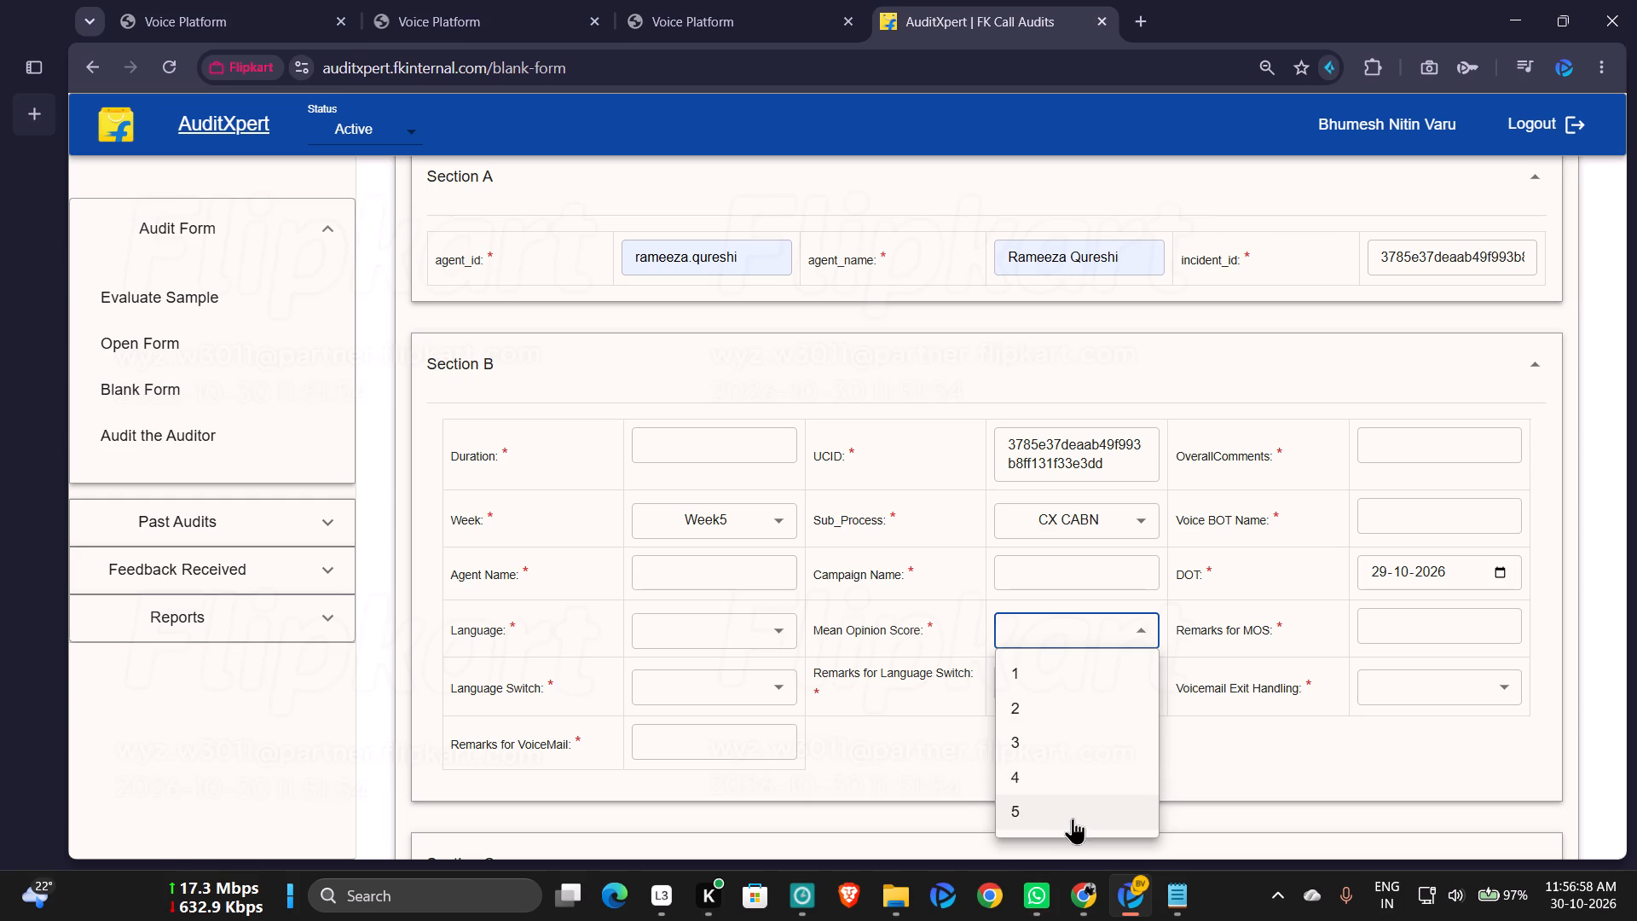
pyautogui.click(1073, 818)
pyautogui.click(749, 622)
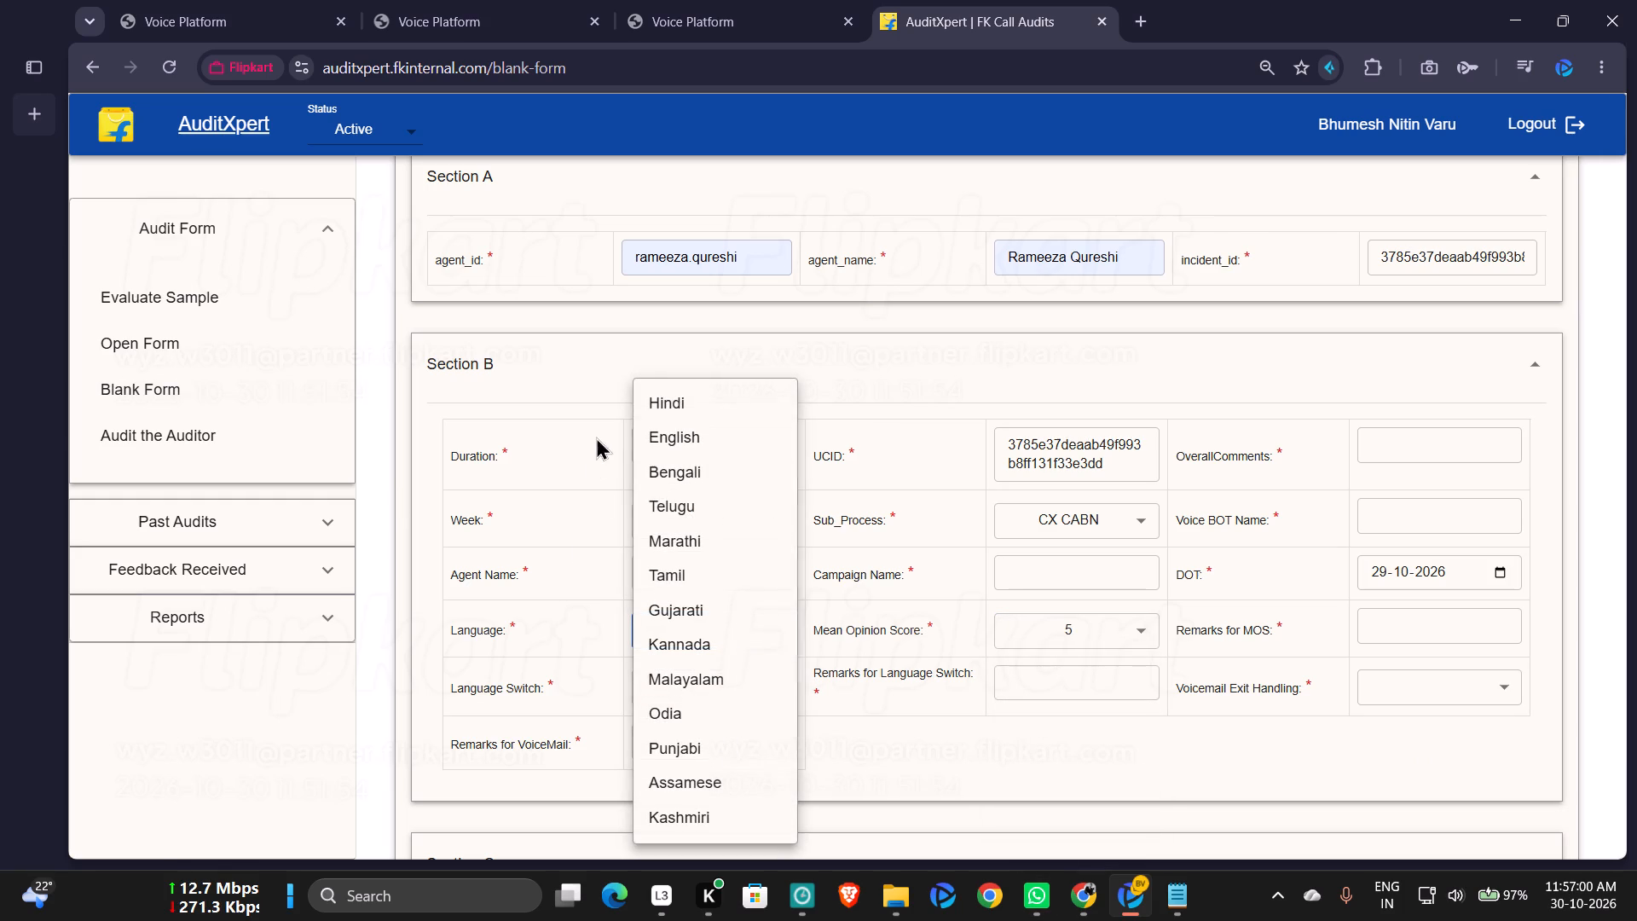
pyautogui.click(724, 411)
pyautogui.click(1462, 675)
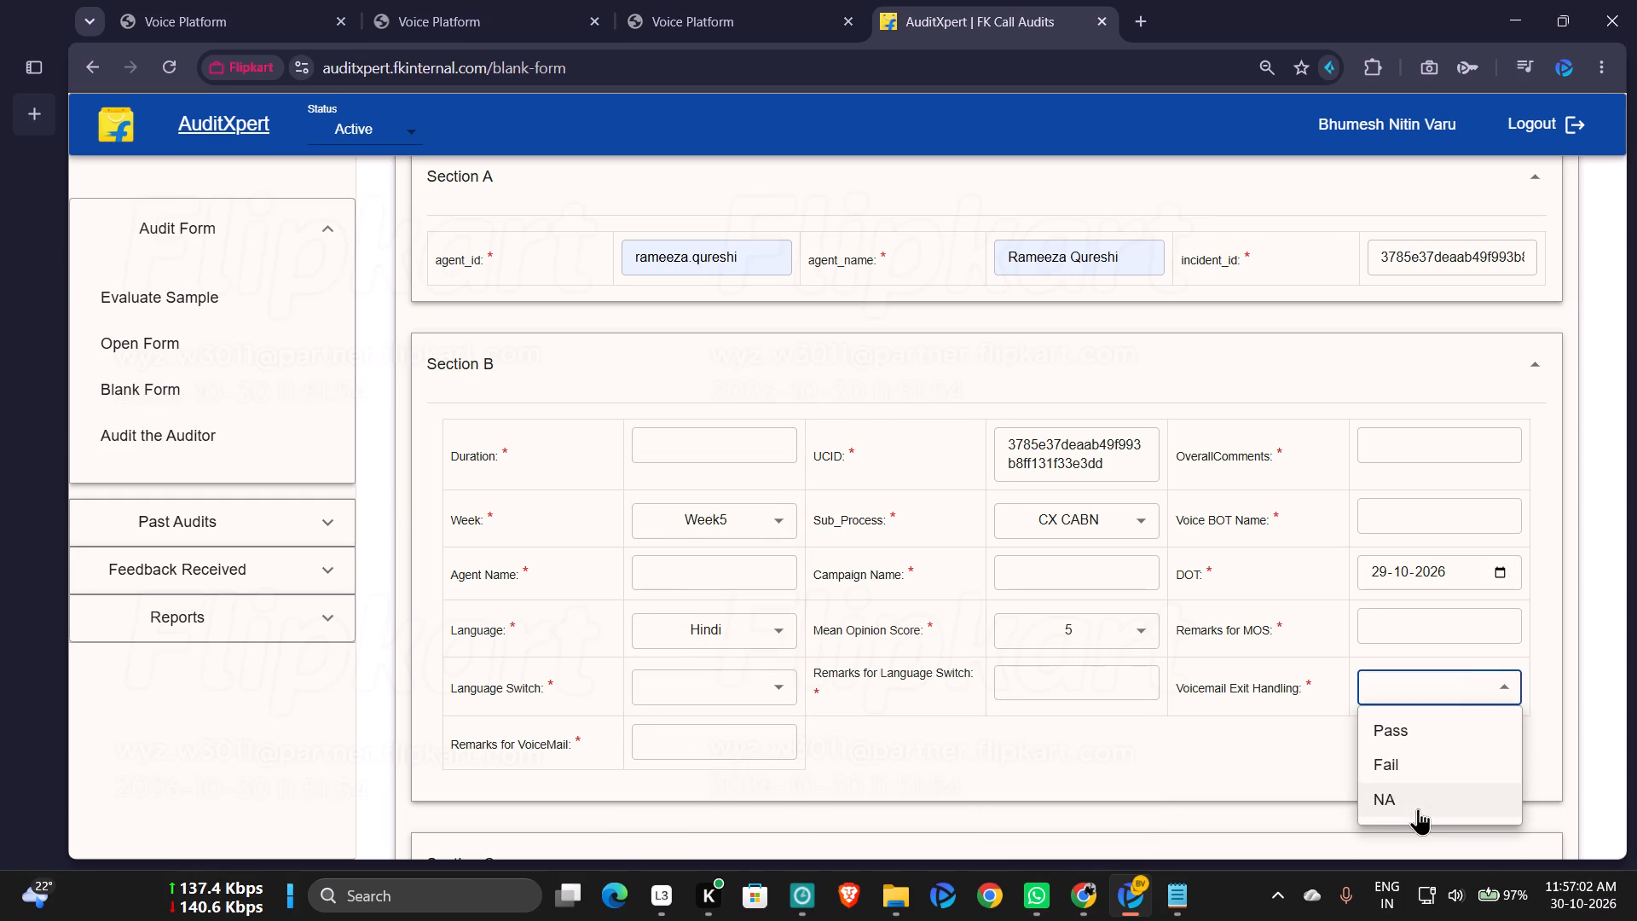
pyautogui.click(1418, 808)
pyautogui.click(790, 689)
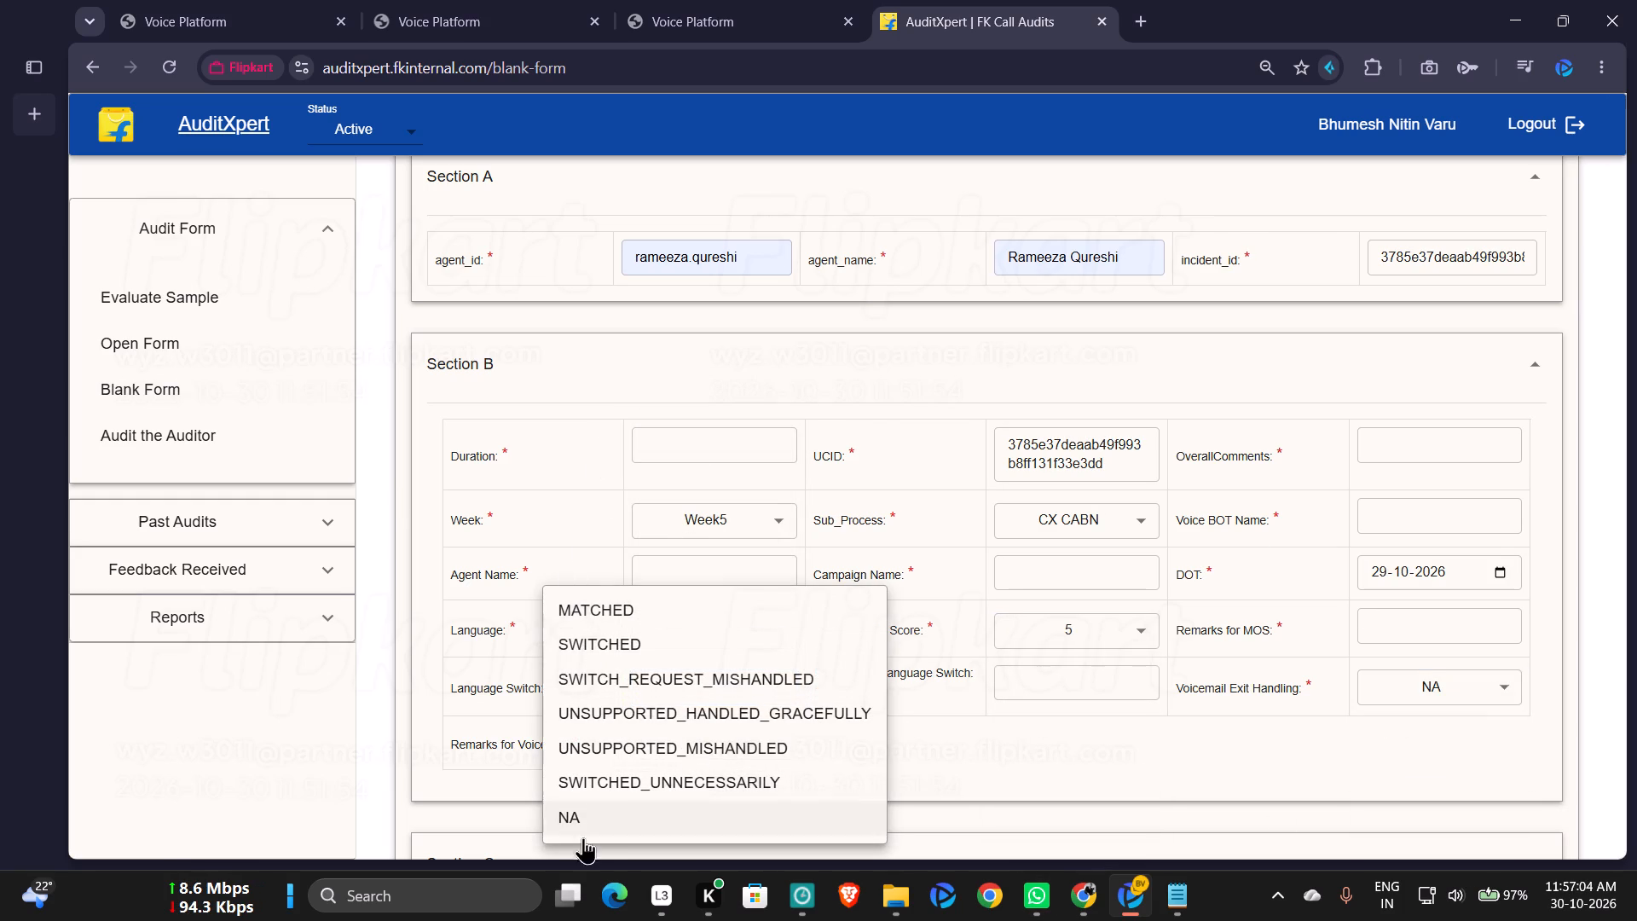
pyautogui.click(604, 825)
# Copy the campaign name All BGM - October 29, 2026(LOW) from the call's sheet row into the form's Campaign Name.
pyautogui.click(1090, 889)
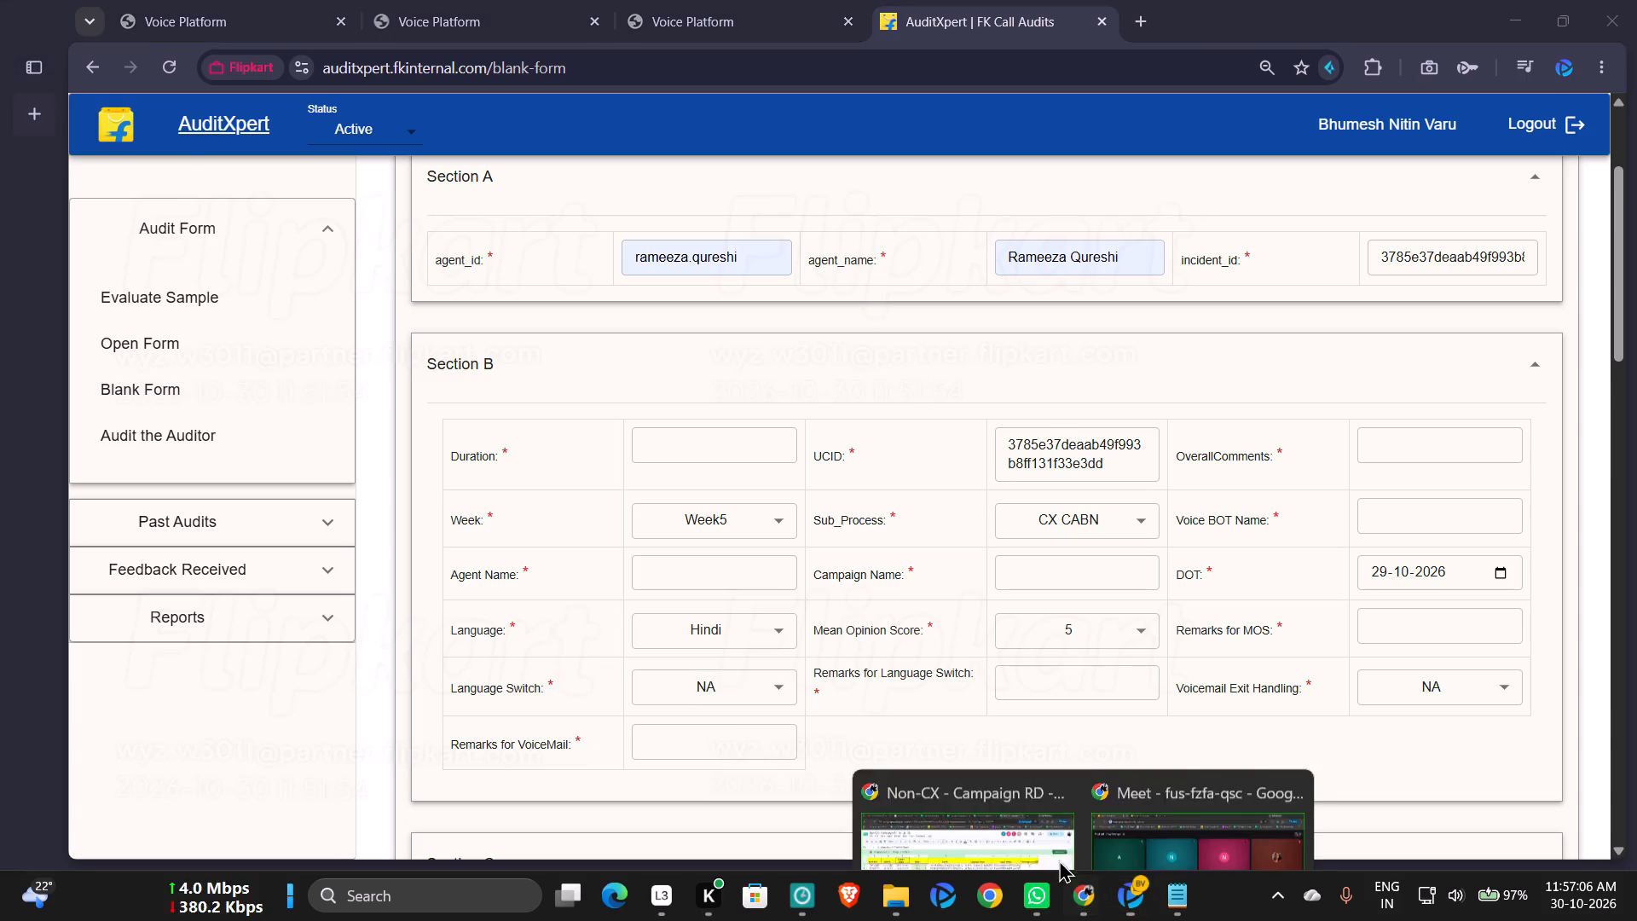
pyautogui.click(980, 801)
pyautogui.click(881, 483)
pyautogui.hotkey('ctrl', 'c')
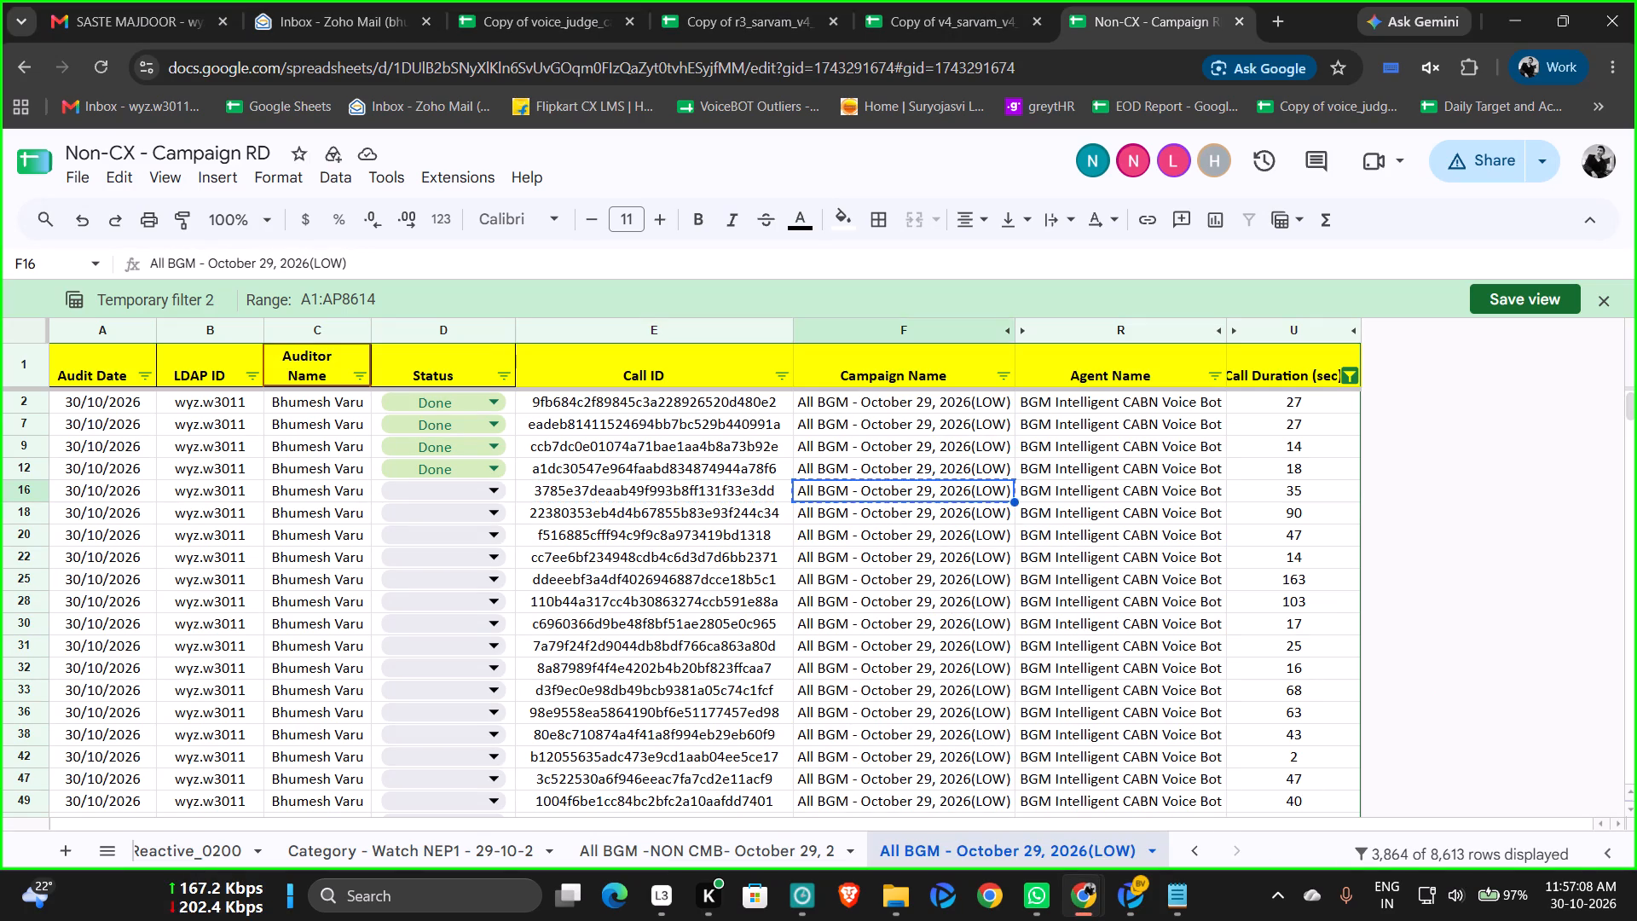
pyautogui.click(1114, 872)
pyautogui.click(1135, 901)
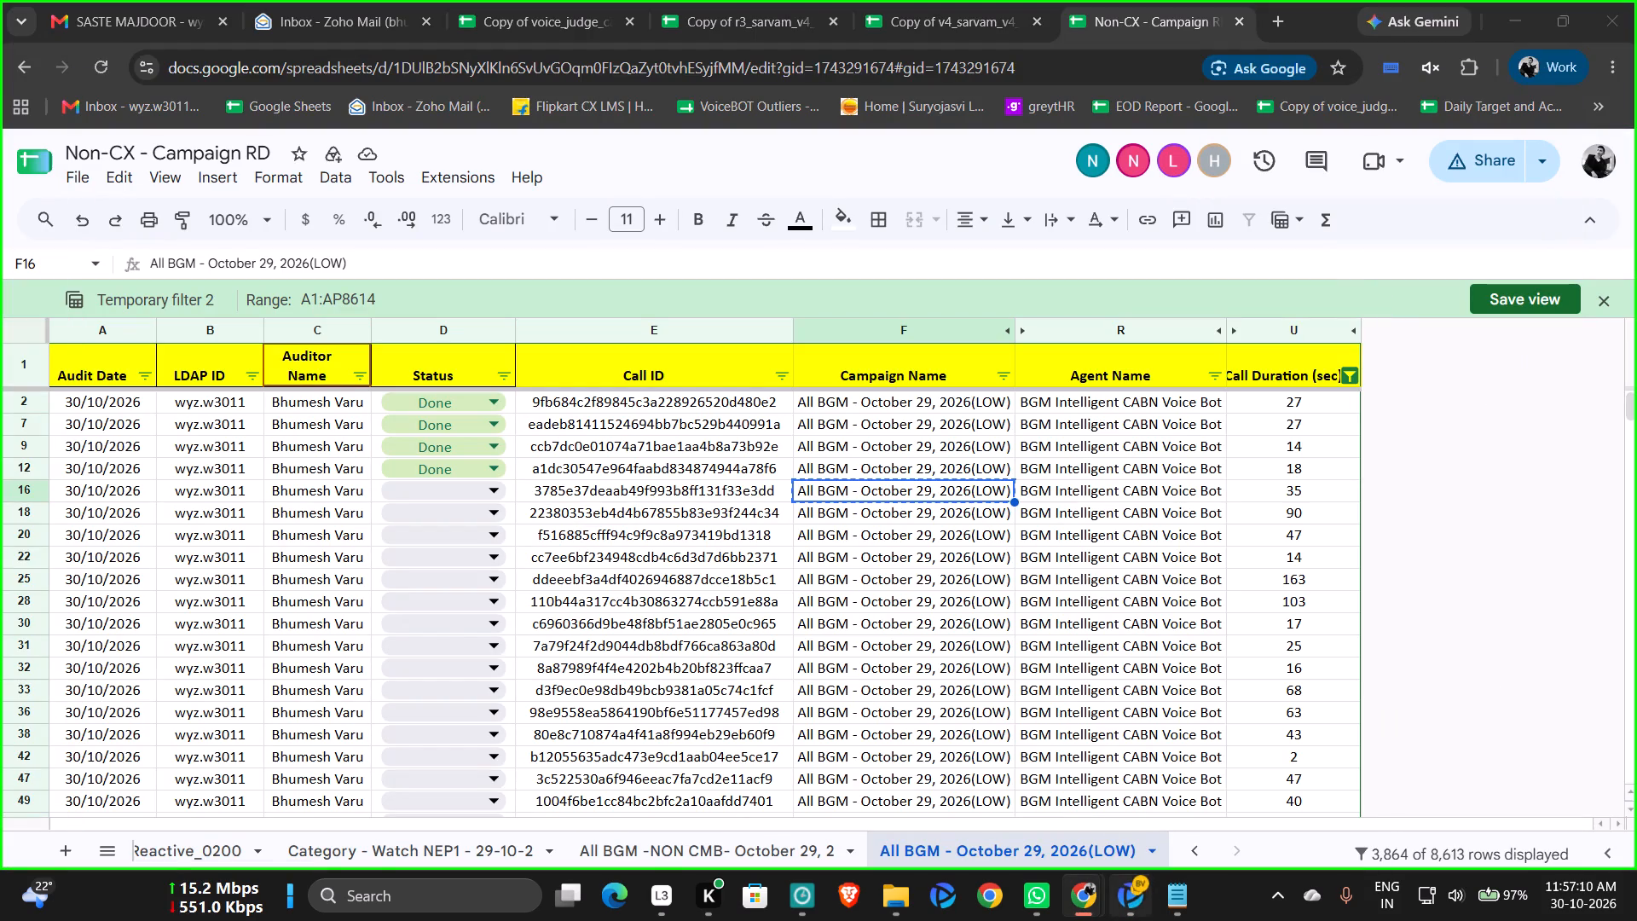
pyautogui.click(1136, 881)
pyautogui.click(1077, 575)
pyautogui.hotkey('ctrl', 'v')
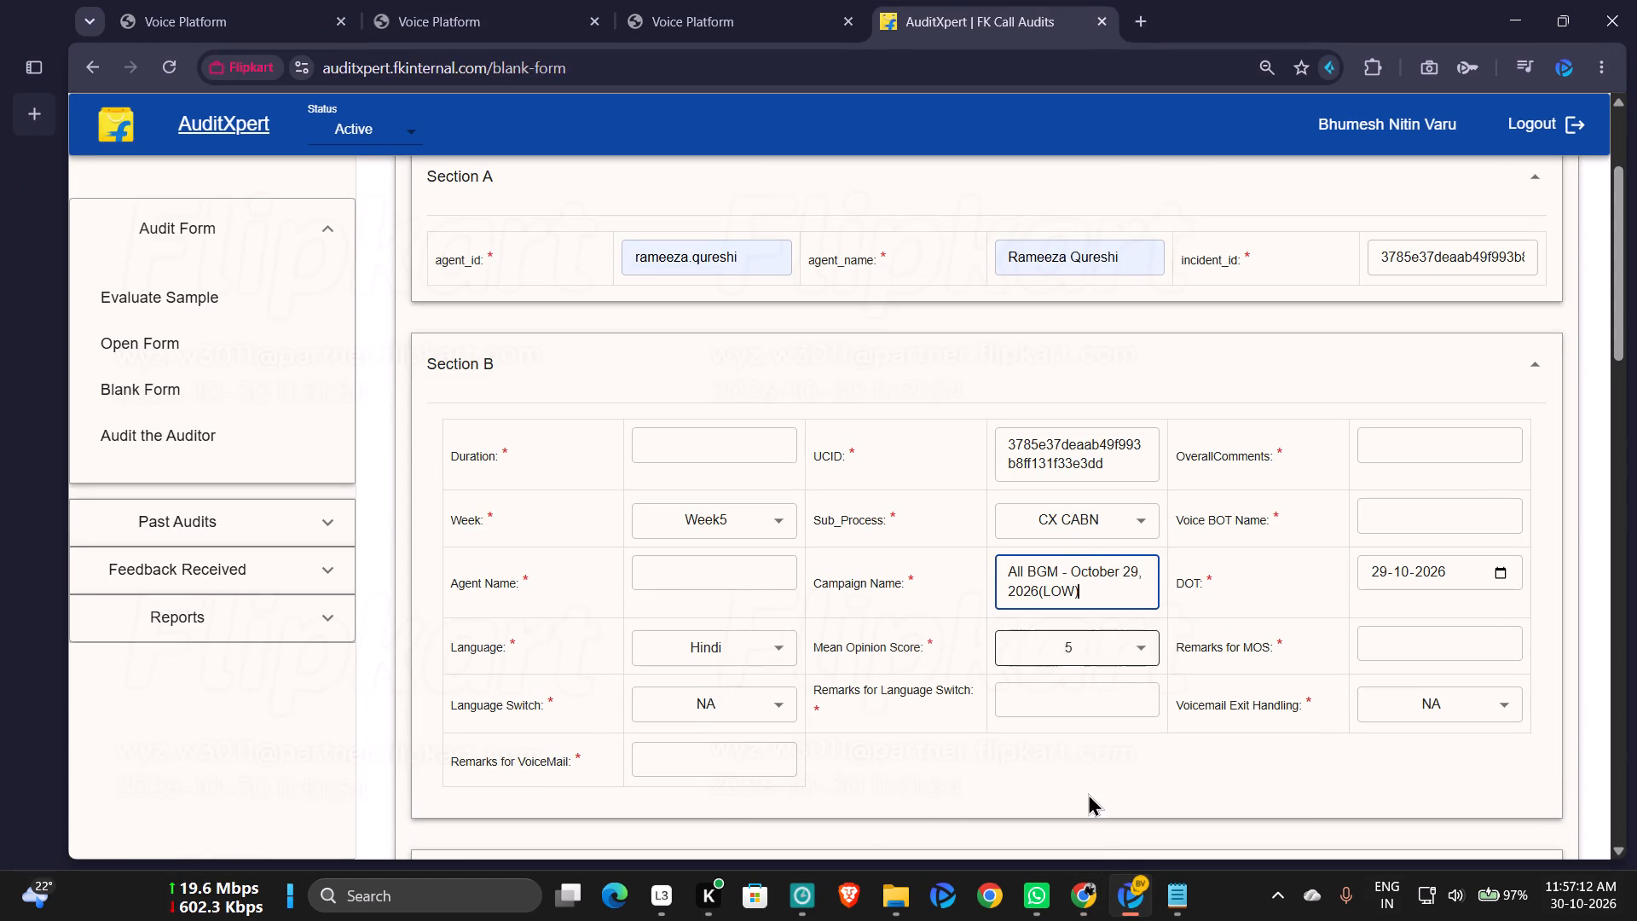
# Copy BGM Intelligent CABN Voice Bot from the call's sheet row into Section B's Agent Name.
pyautogui.click(1117, 908)
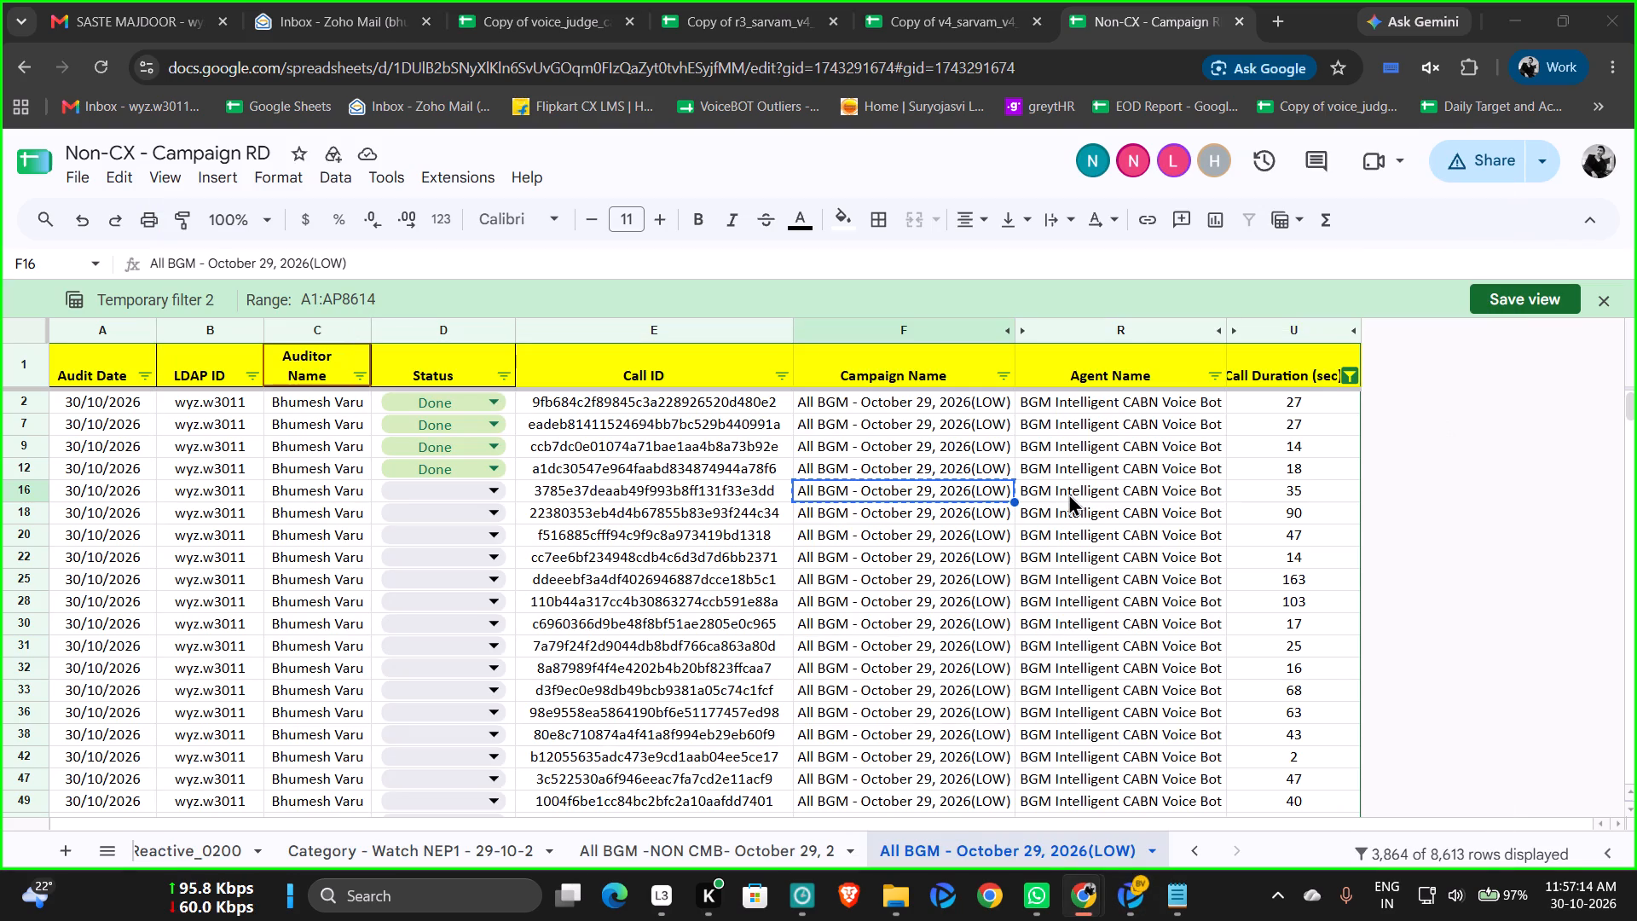
pyautogui.click(1068, 493)
pyautogui.hotkey('ctrl', 'c')
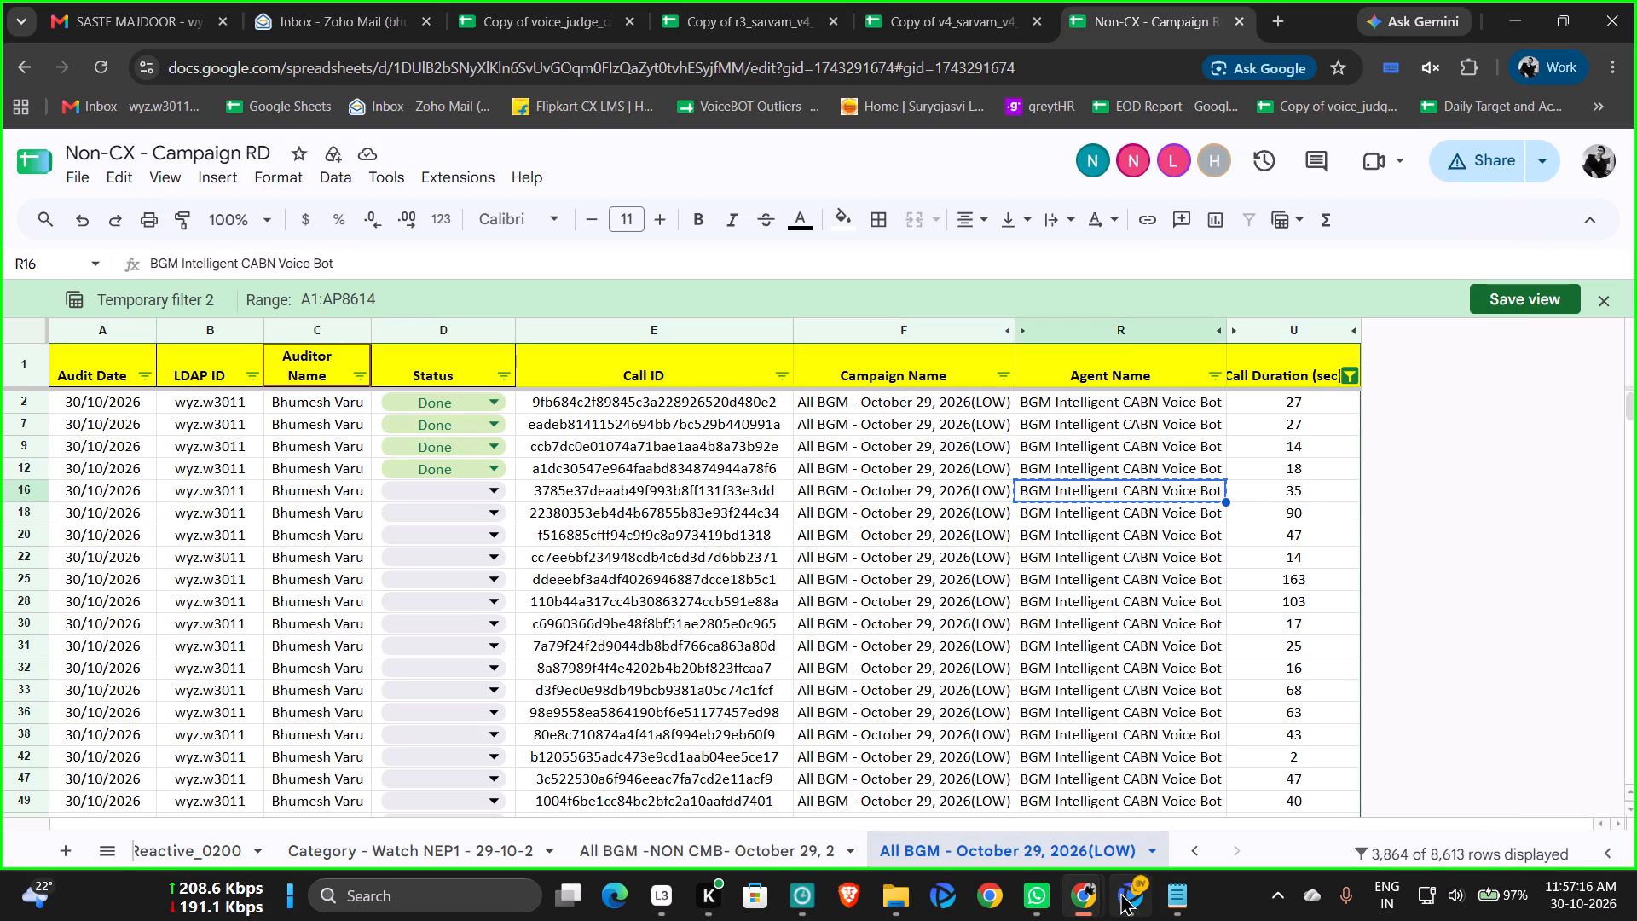
pyautogui.click(1120, 892)
pyautogui.click(709, 588)
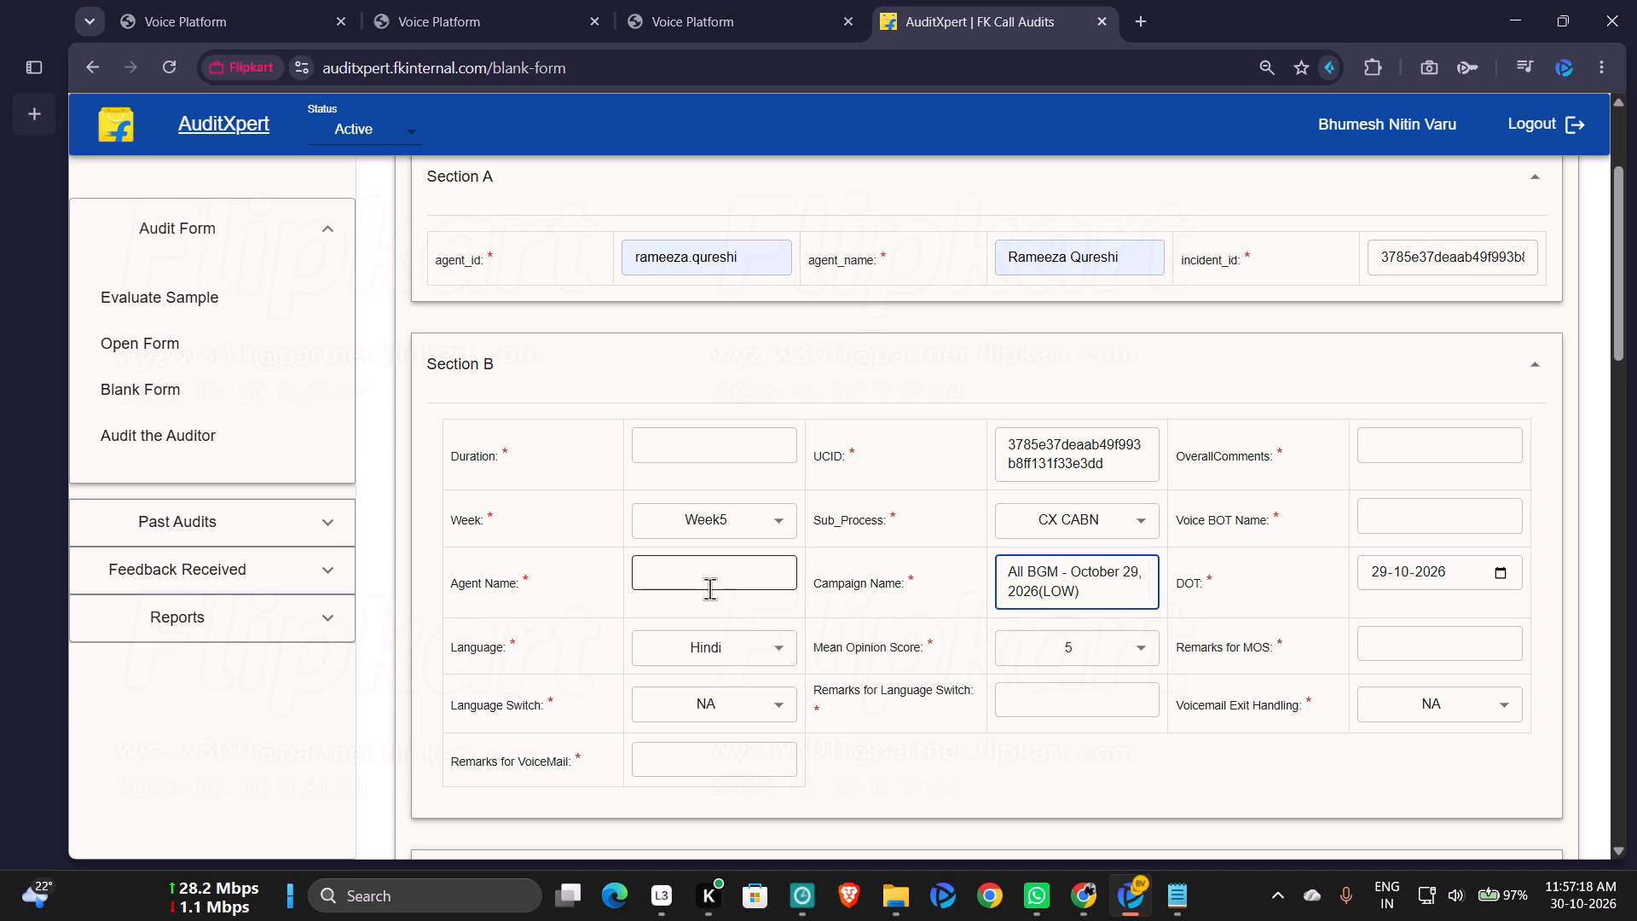
pyautogui.hotkey('ctrl', 'v')
# Enter Priya as the Voice BOT Name and 35 as the Duration.
pyautogui.click(1387, 506)
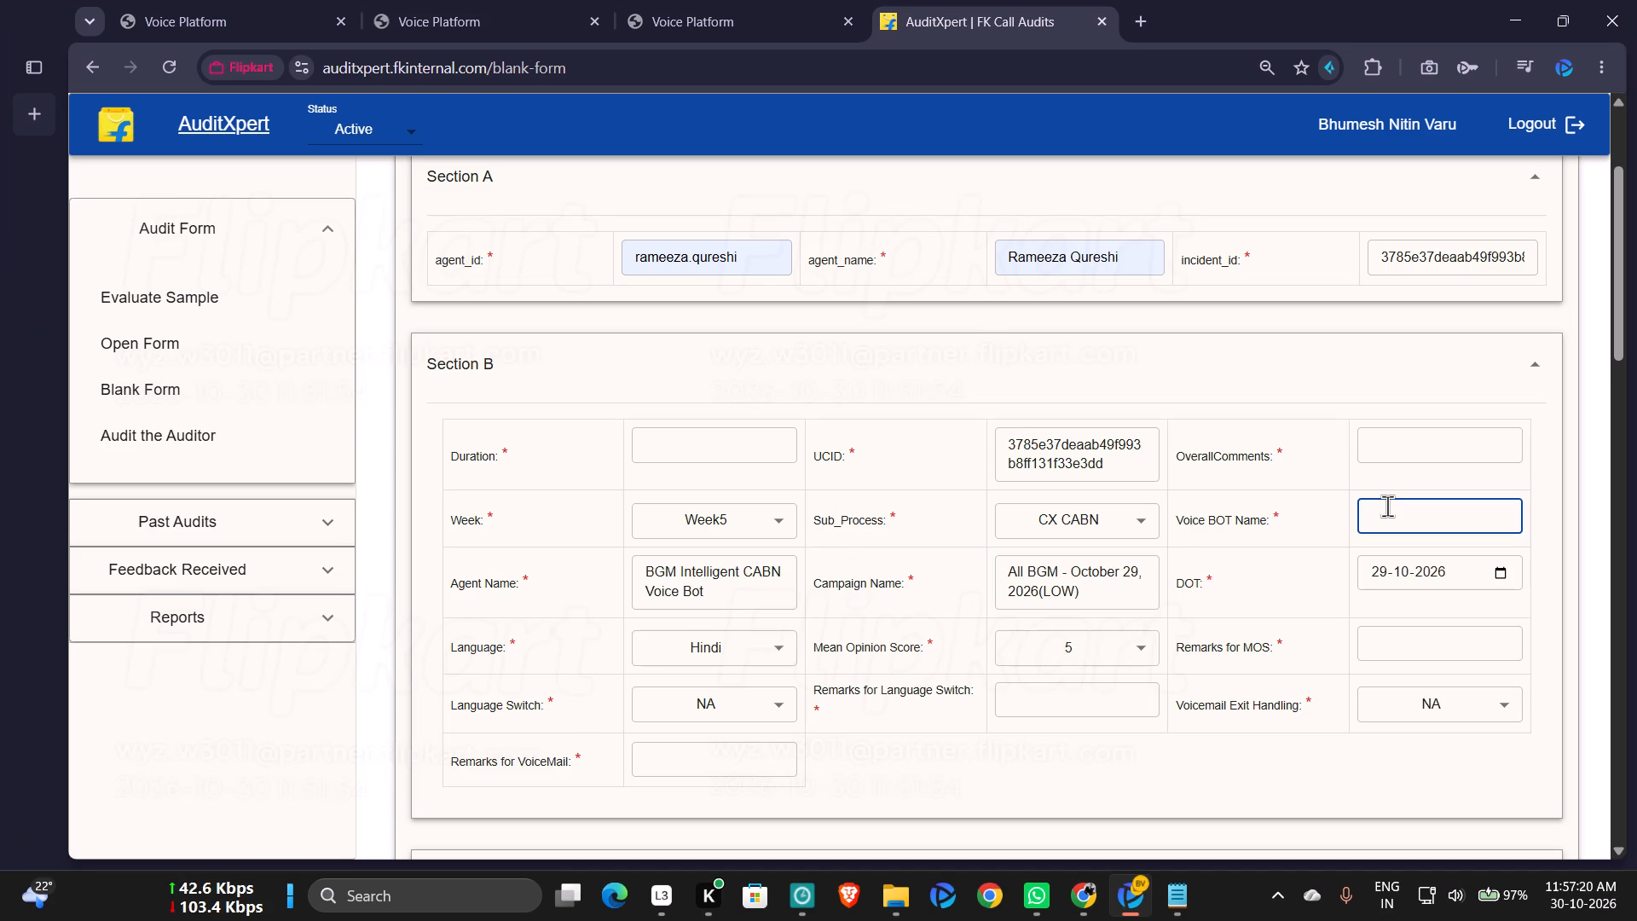
pyautogui.write('Priya')
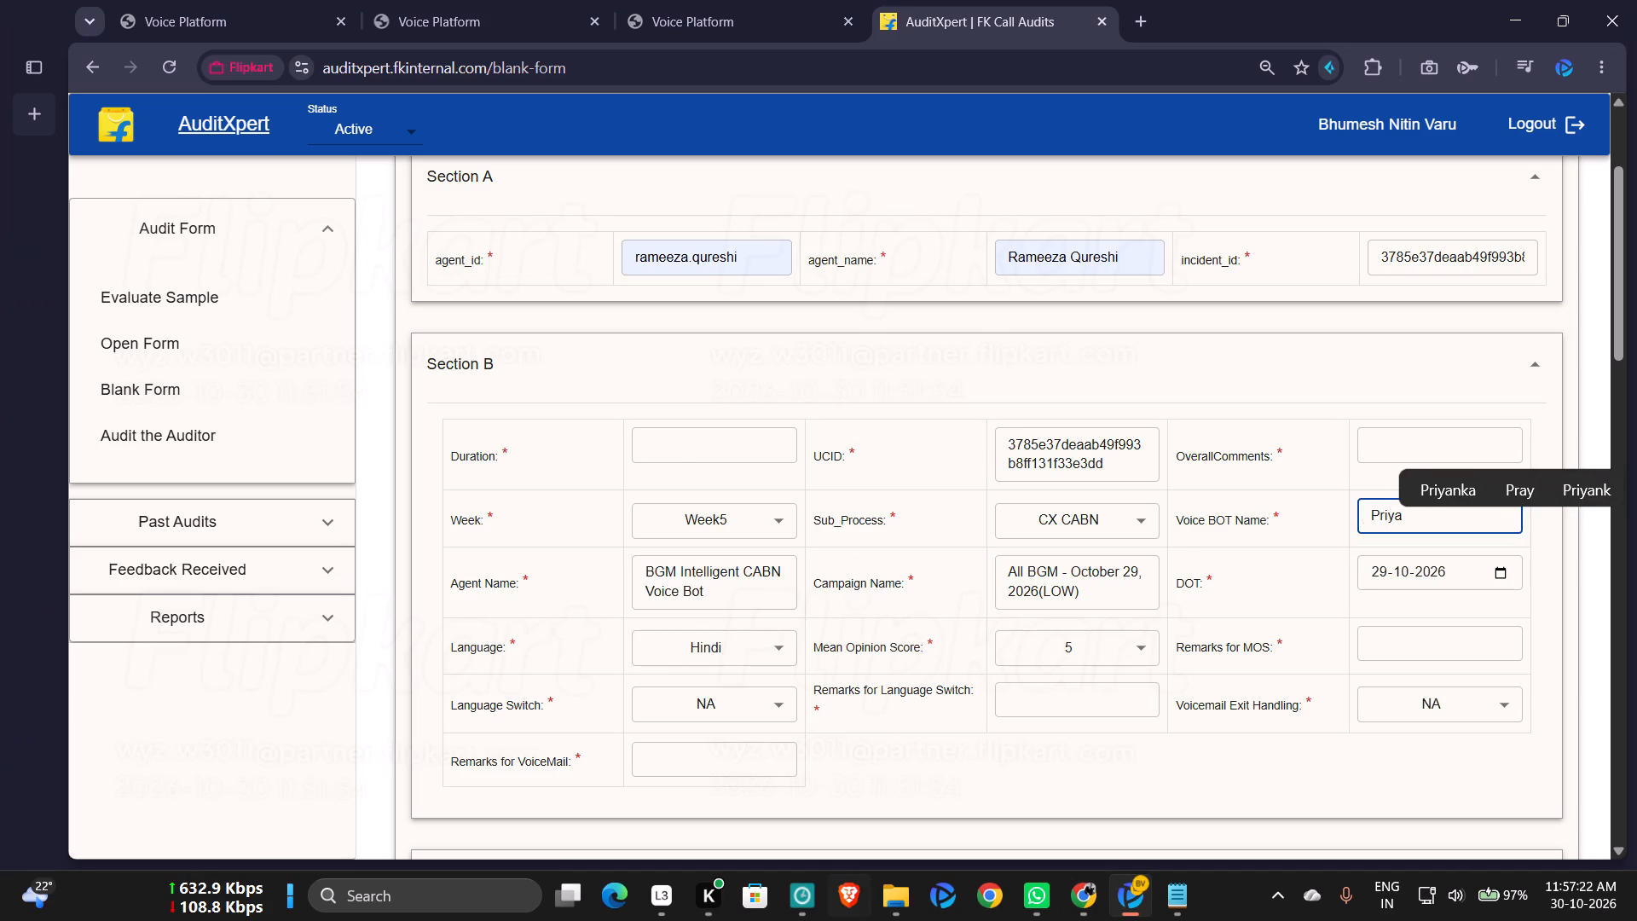
pyautogui.click(683, 415)
pyautogui.click(698, 444)
pyautogui.write('35')
# Recheck the call's row in the campaign sheet and its transcript and recording in Mohini against the form.
pyautogui.click(1092, 889)
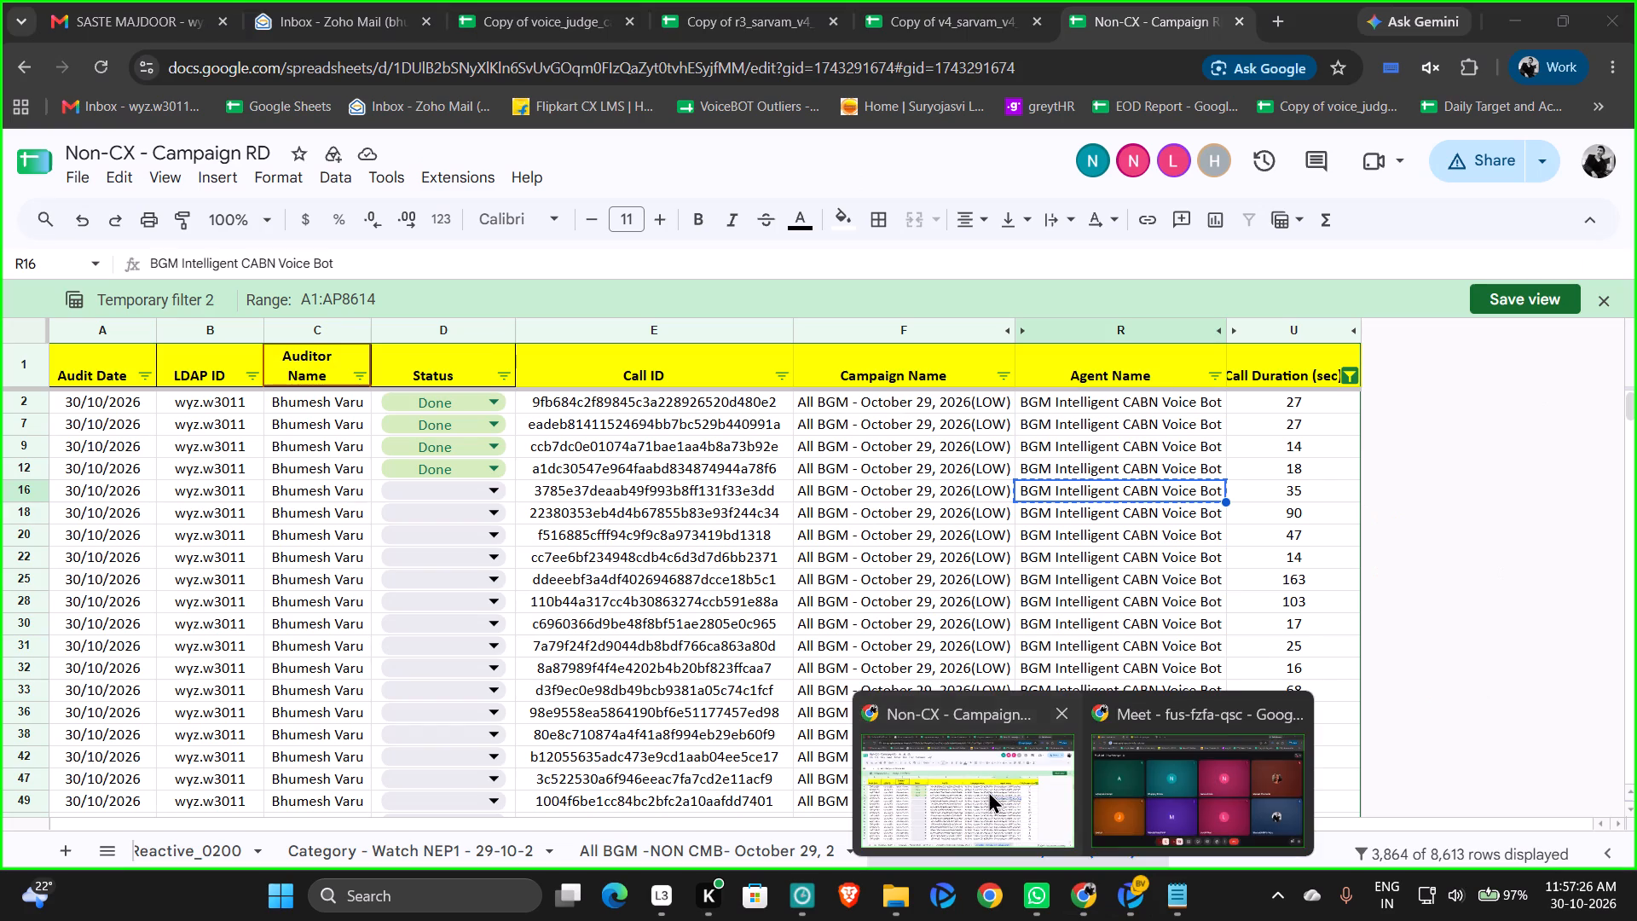
pyautogui.click(988, 791)
pyautogui.click(1137, 901)
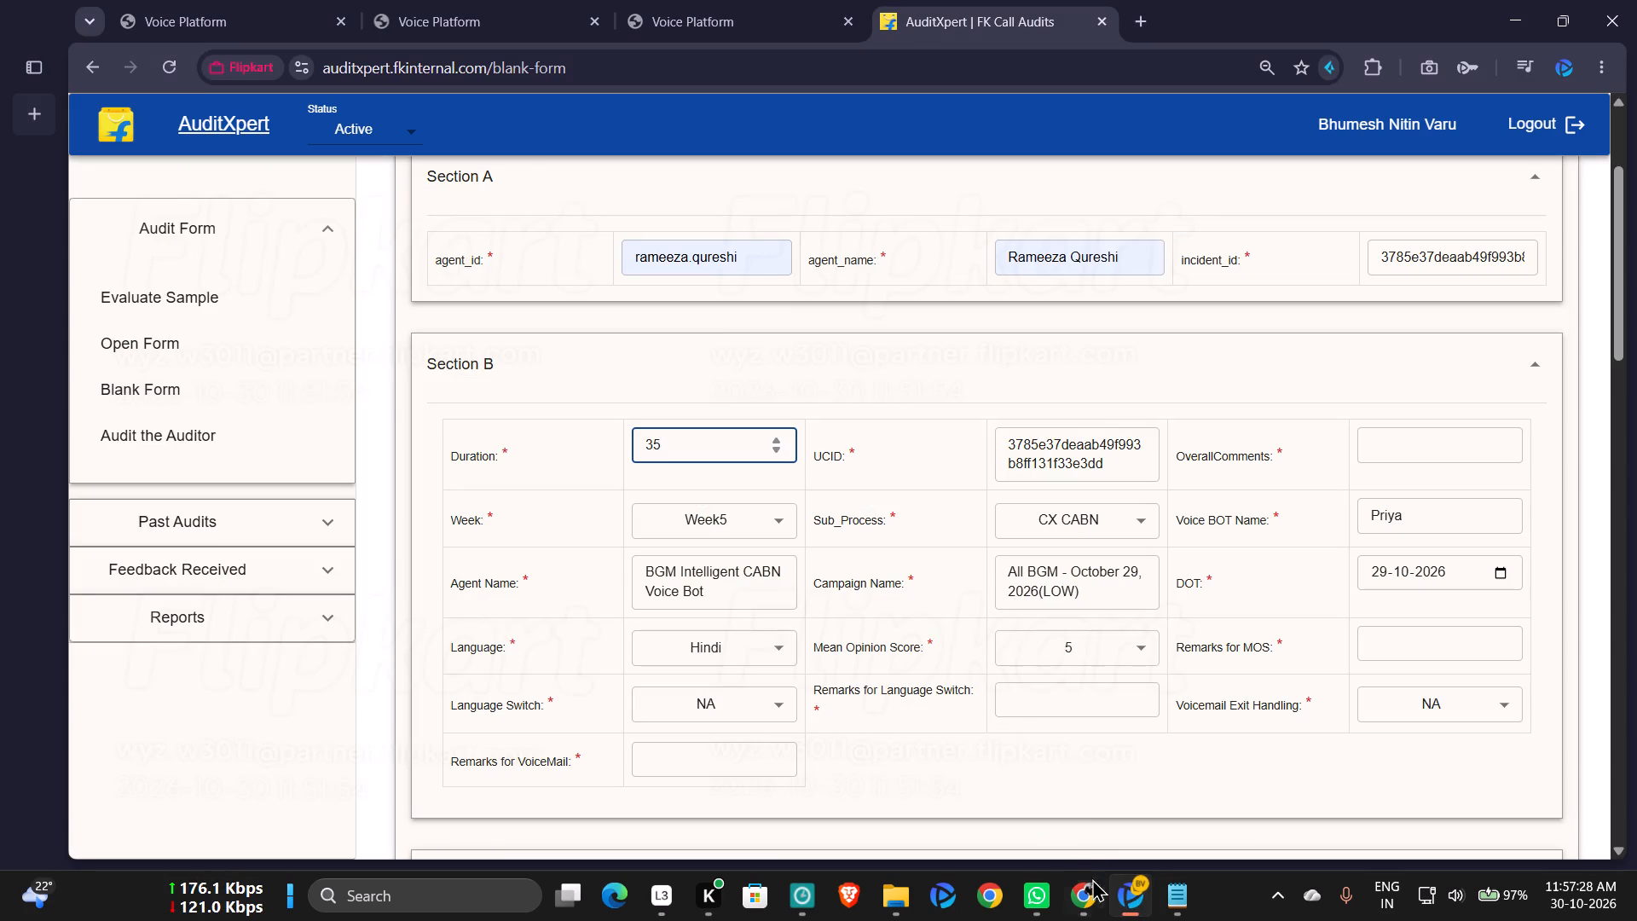
pyautogui.click(1092, 887)
pyautogui.click(826, 671)
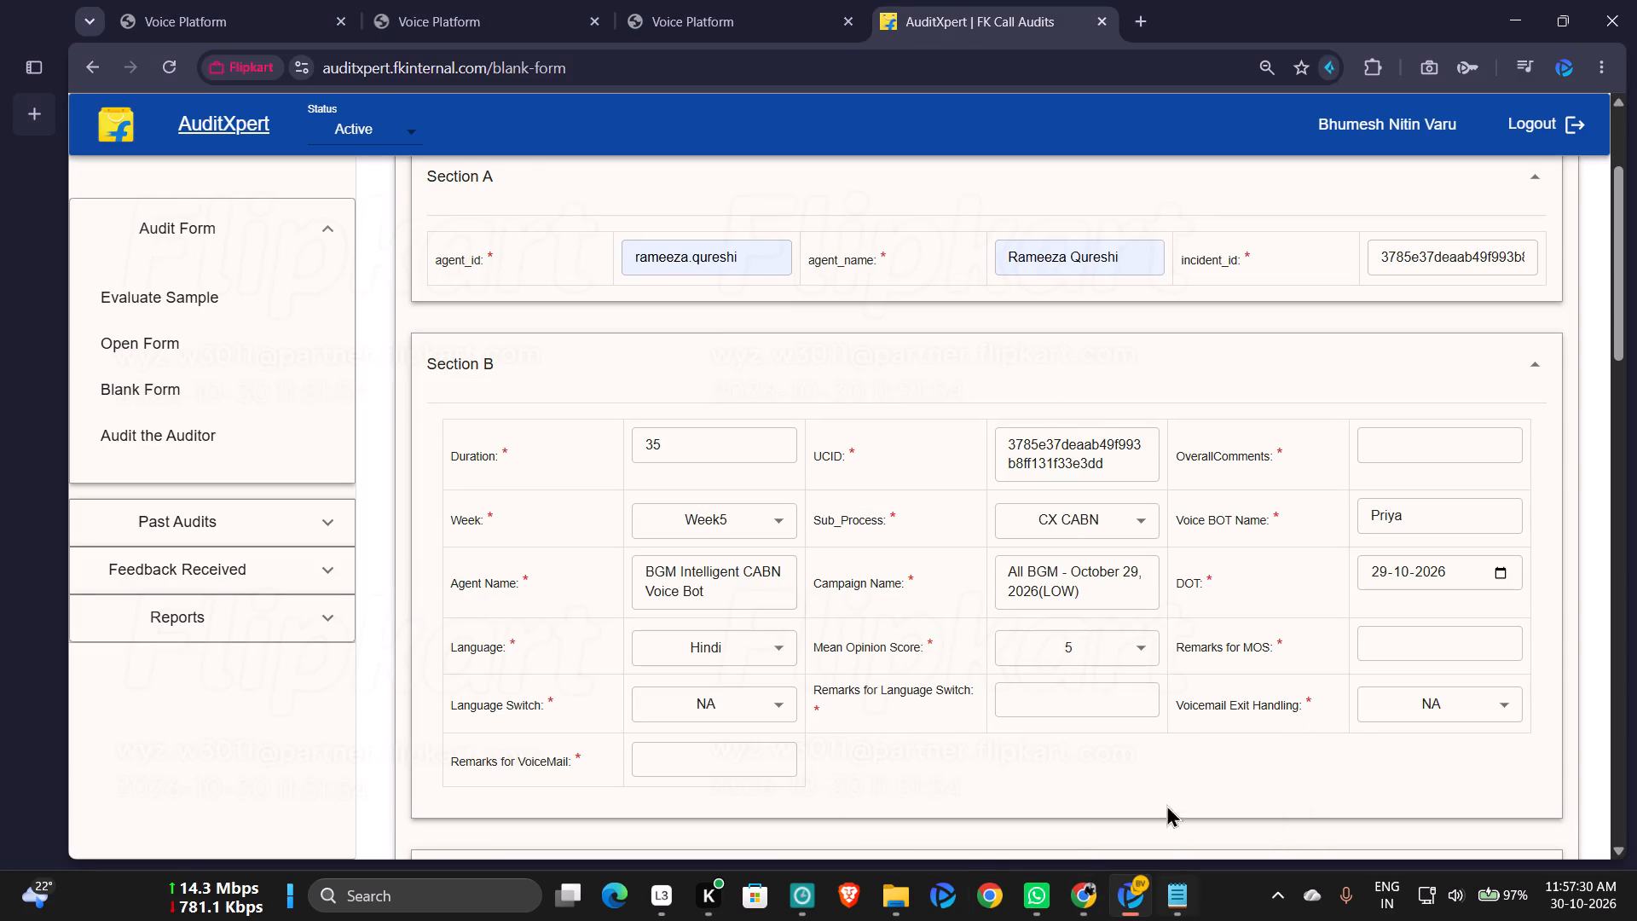
pyautogui.click(1092, 891)
pyautogui.click(943, 803)
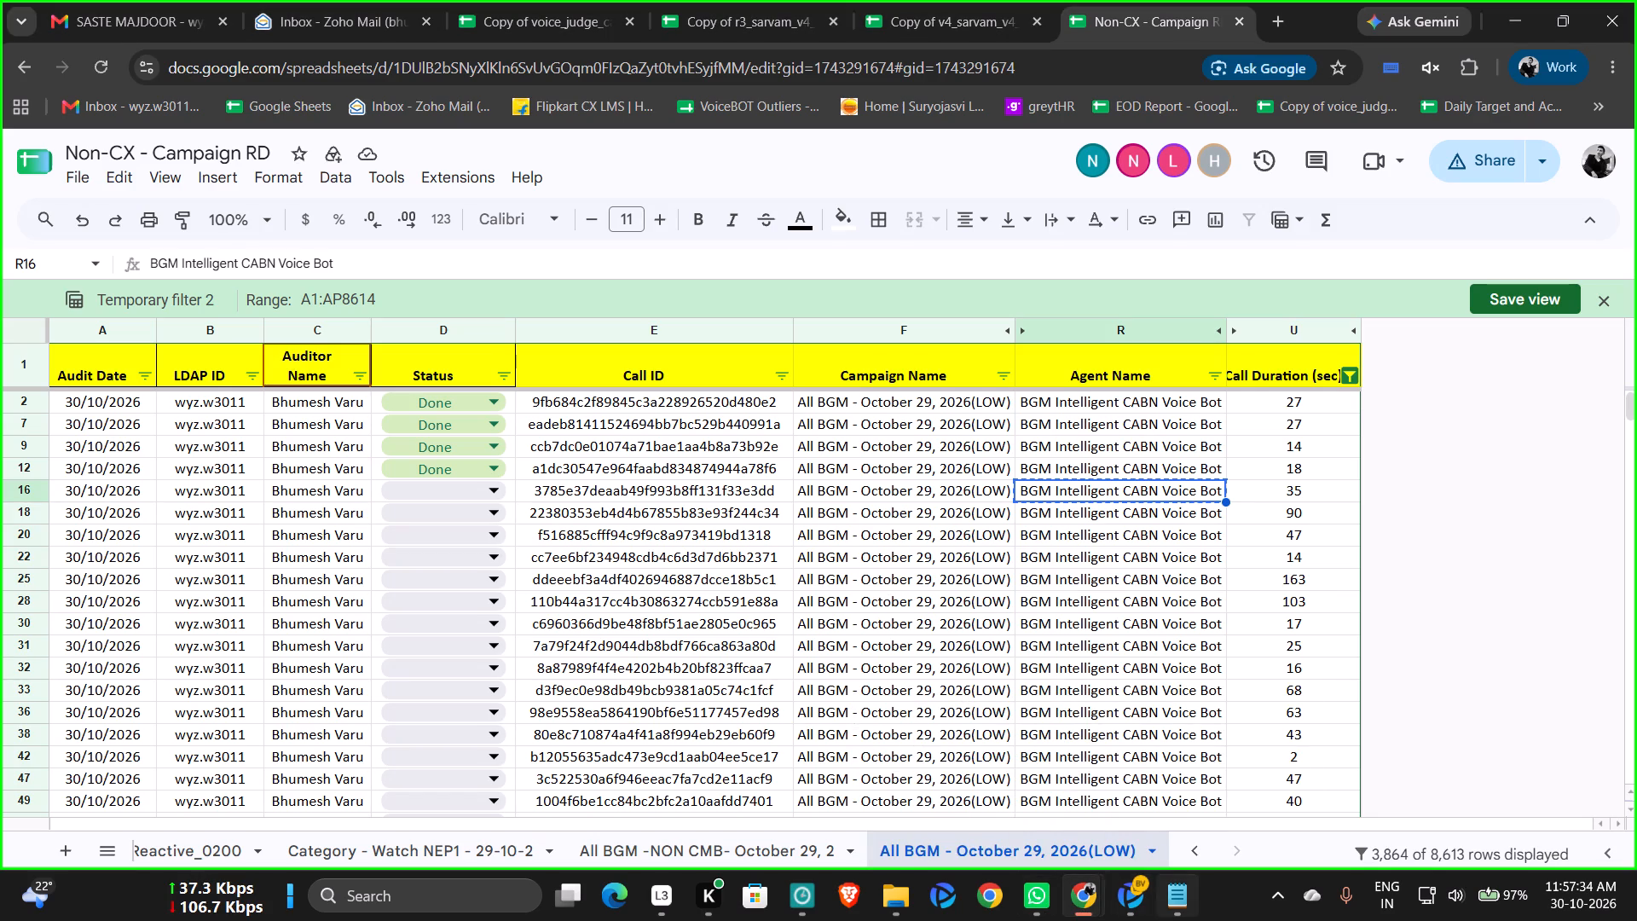
pyautogui.click(1144, 895)
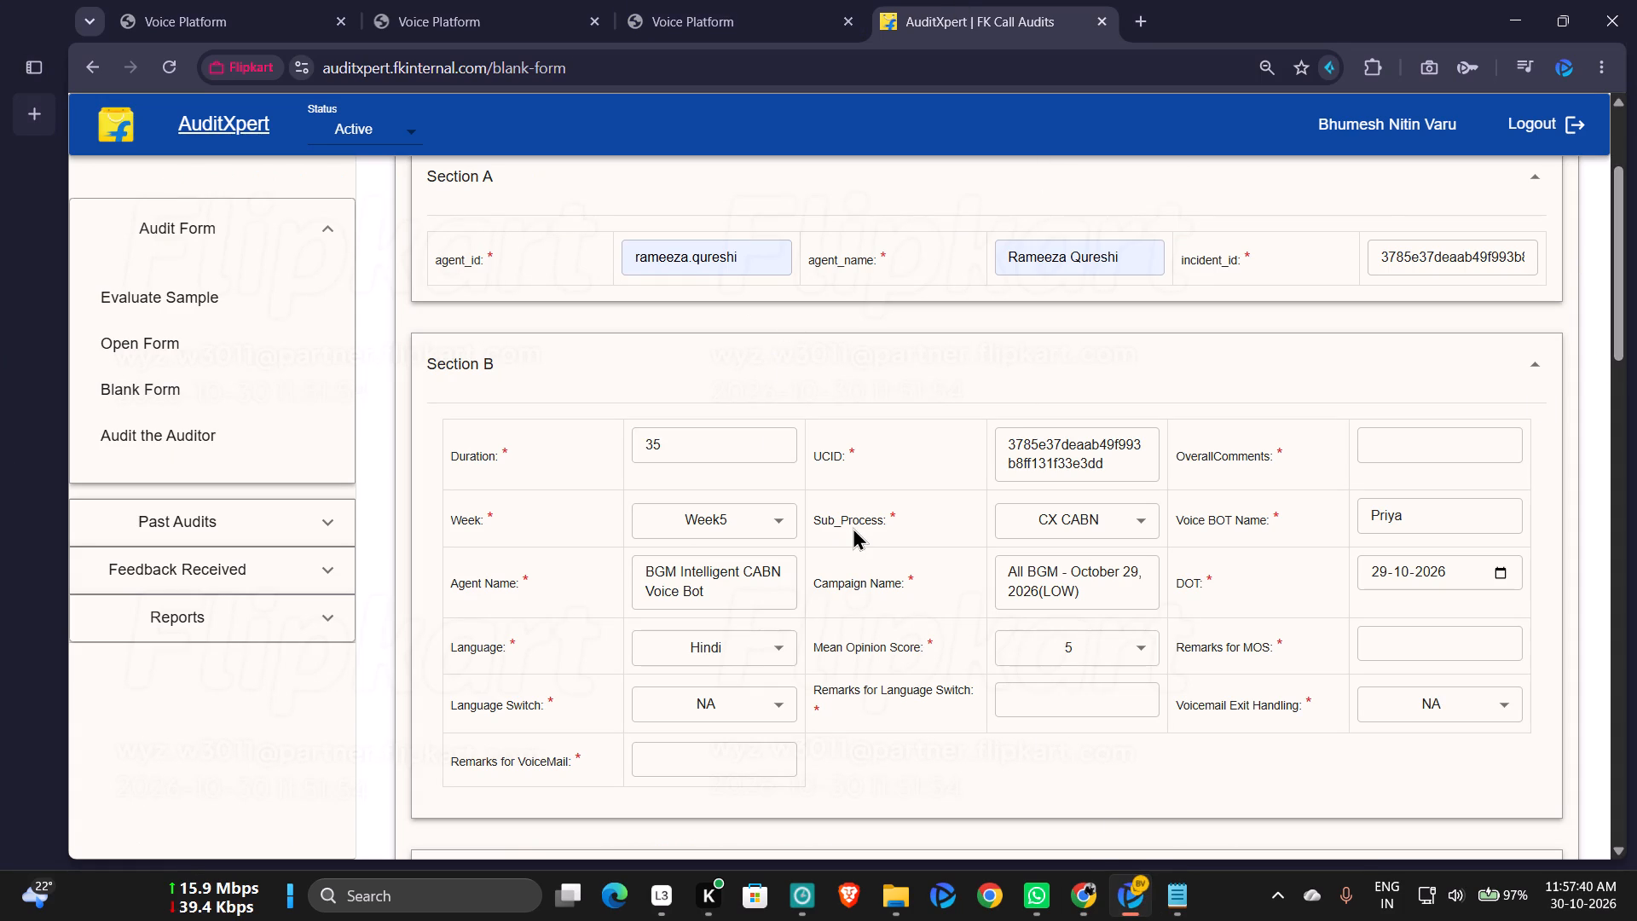
pyautogui.click(729, 9)
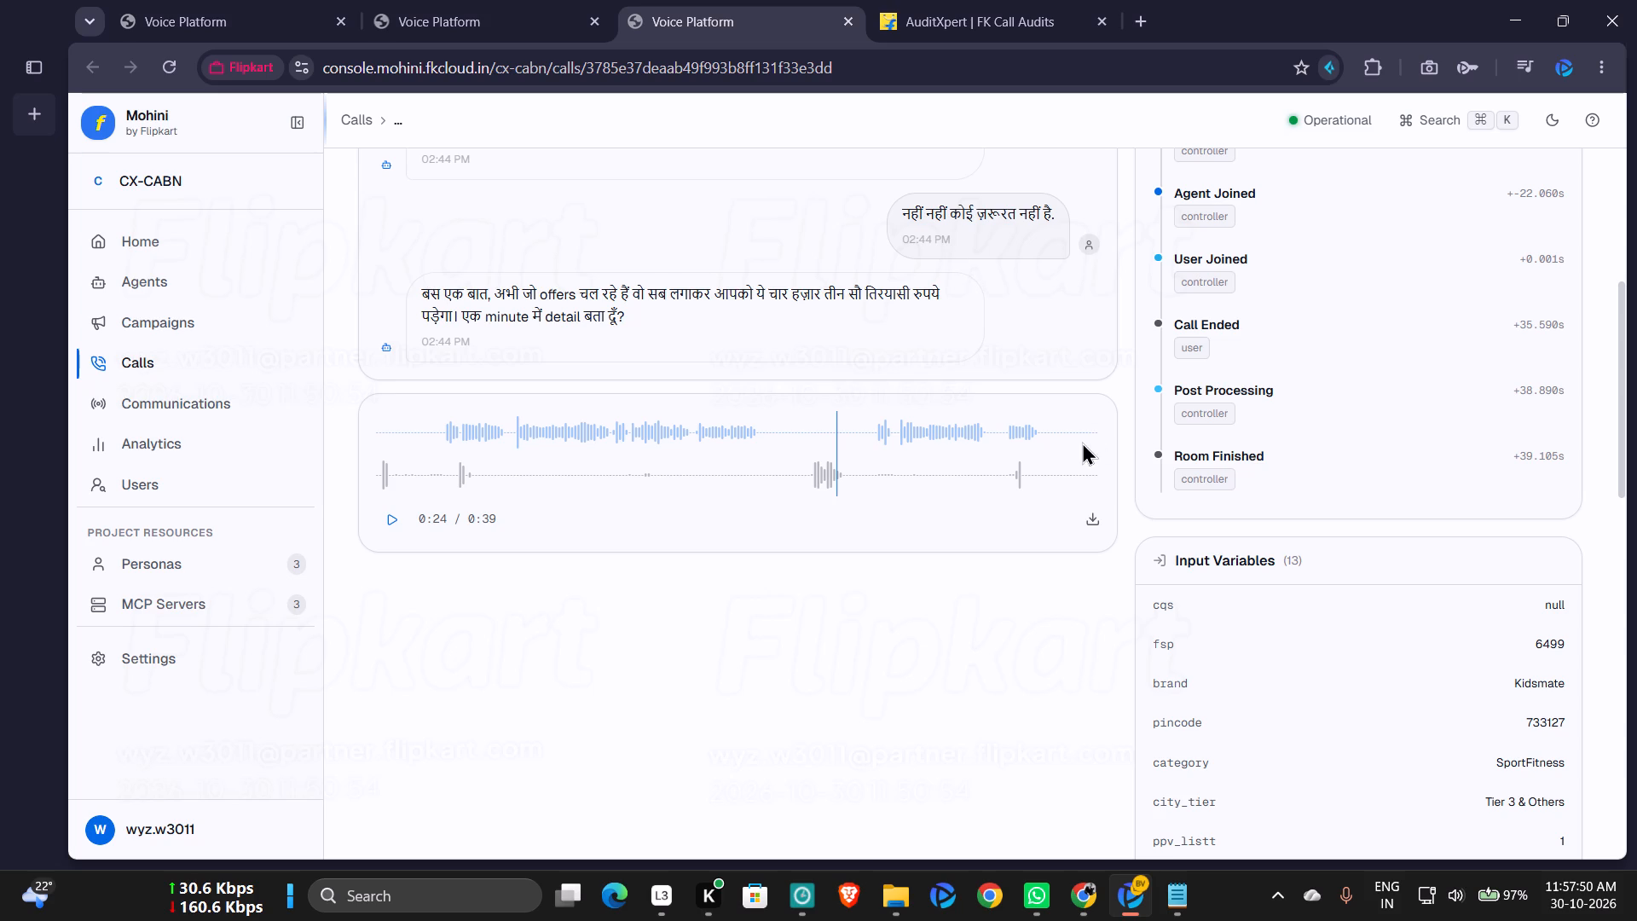
pyautogui.click(993, 24)
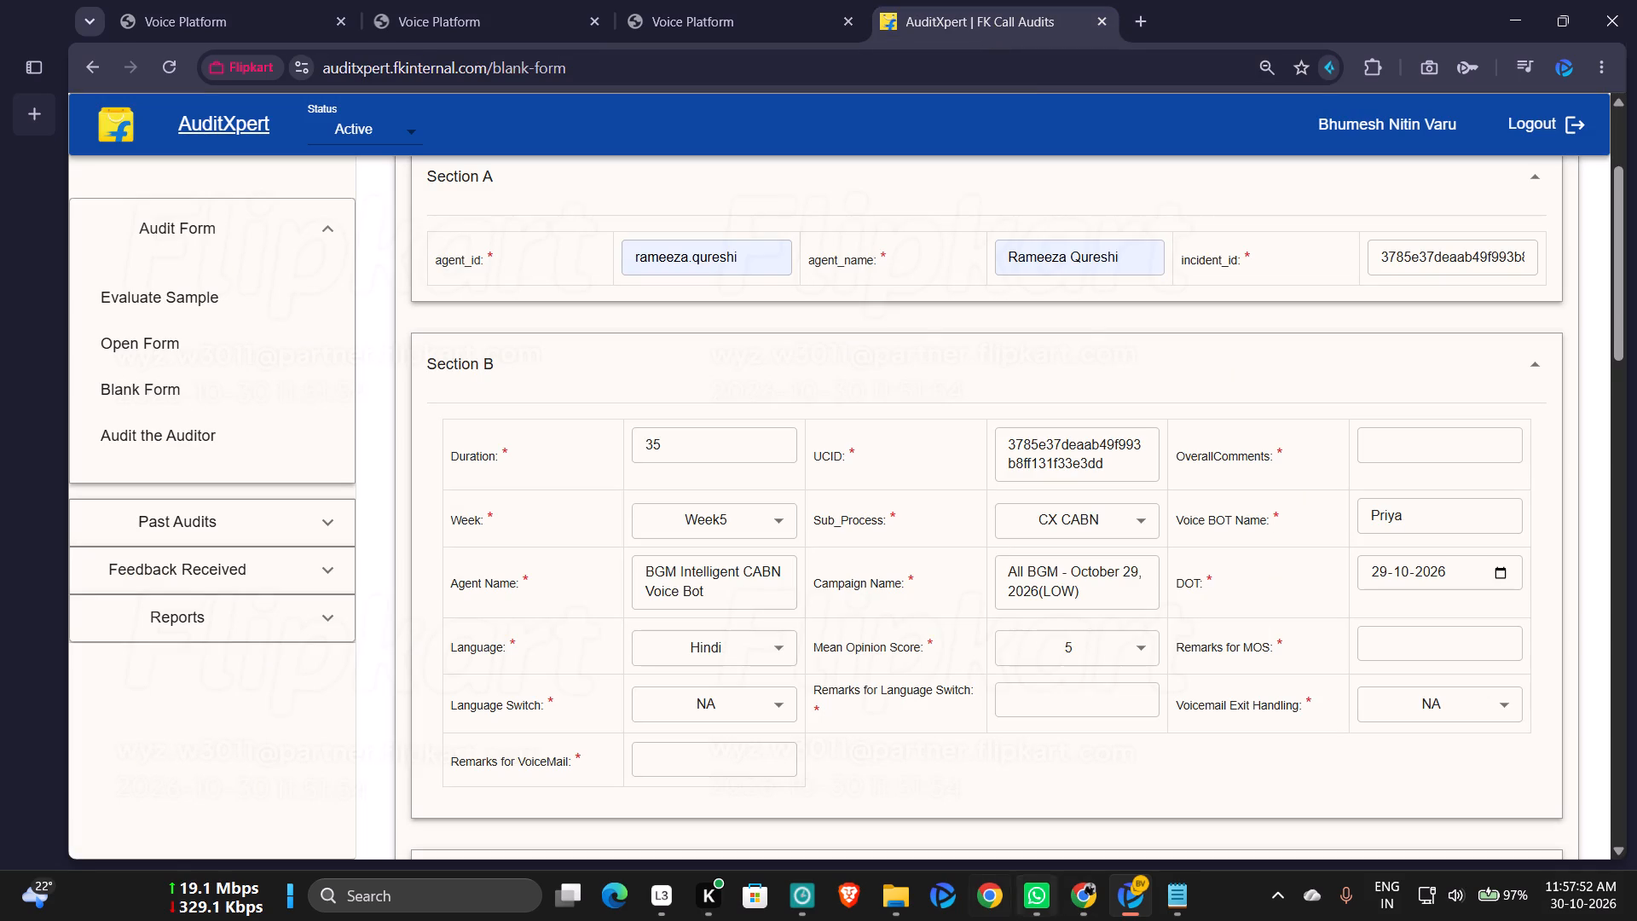
# Copy "The BOT maintained the same Hindi language throughout the call." from Judge Model 2.txt into the form's Remarks for Language Switch.
pyautogui.click(1176, 885)
pyautogui.scroll(3, 373, 182)
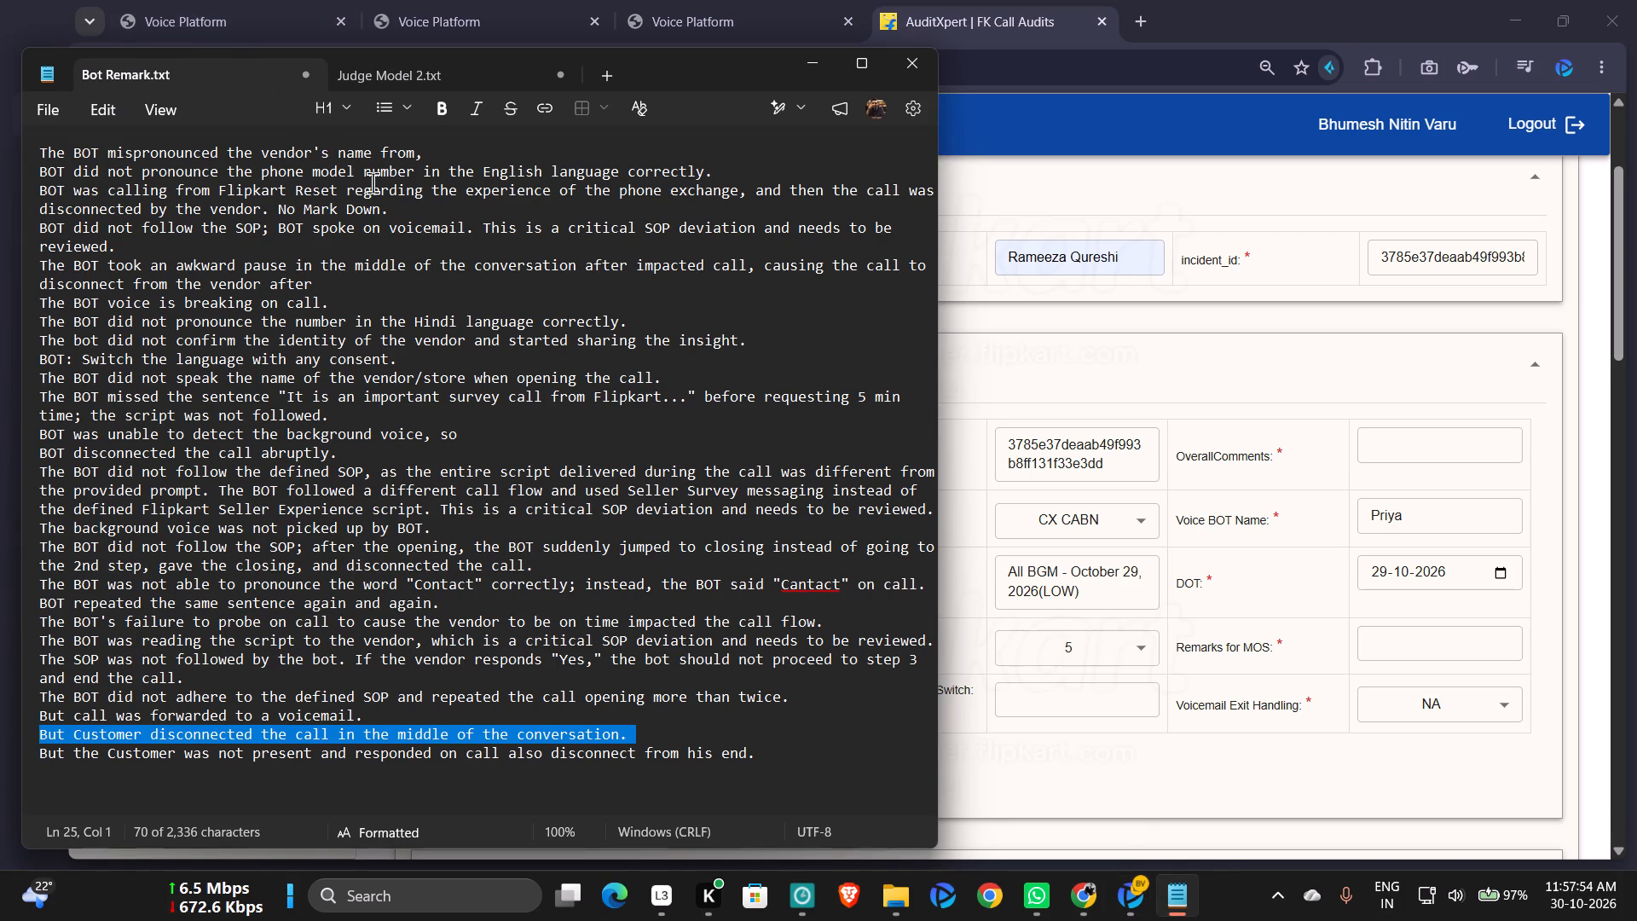
pyautogui.scroll(2, 373, 182)
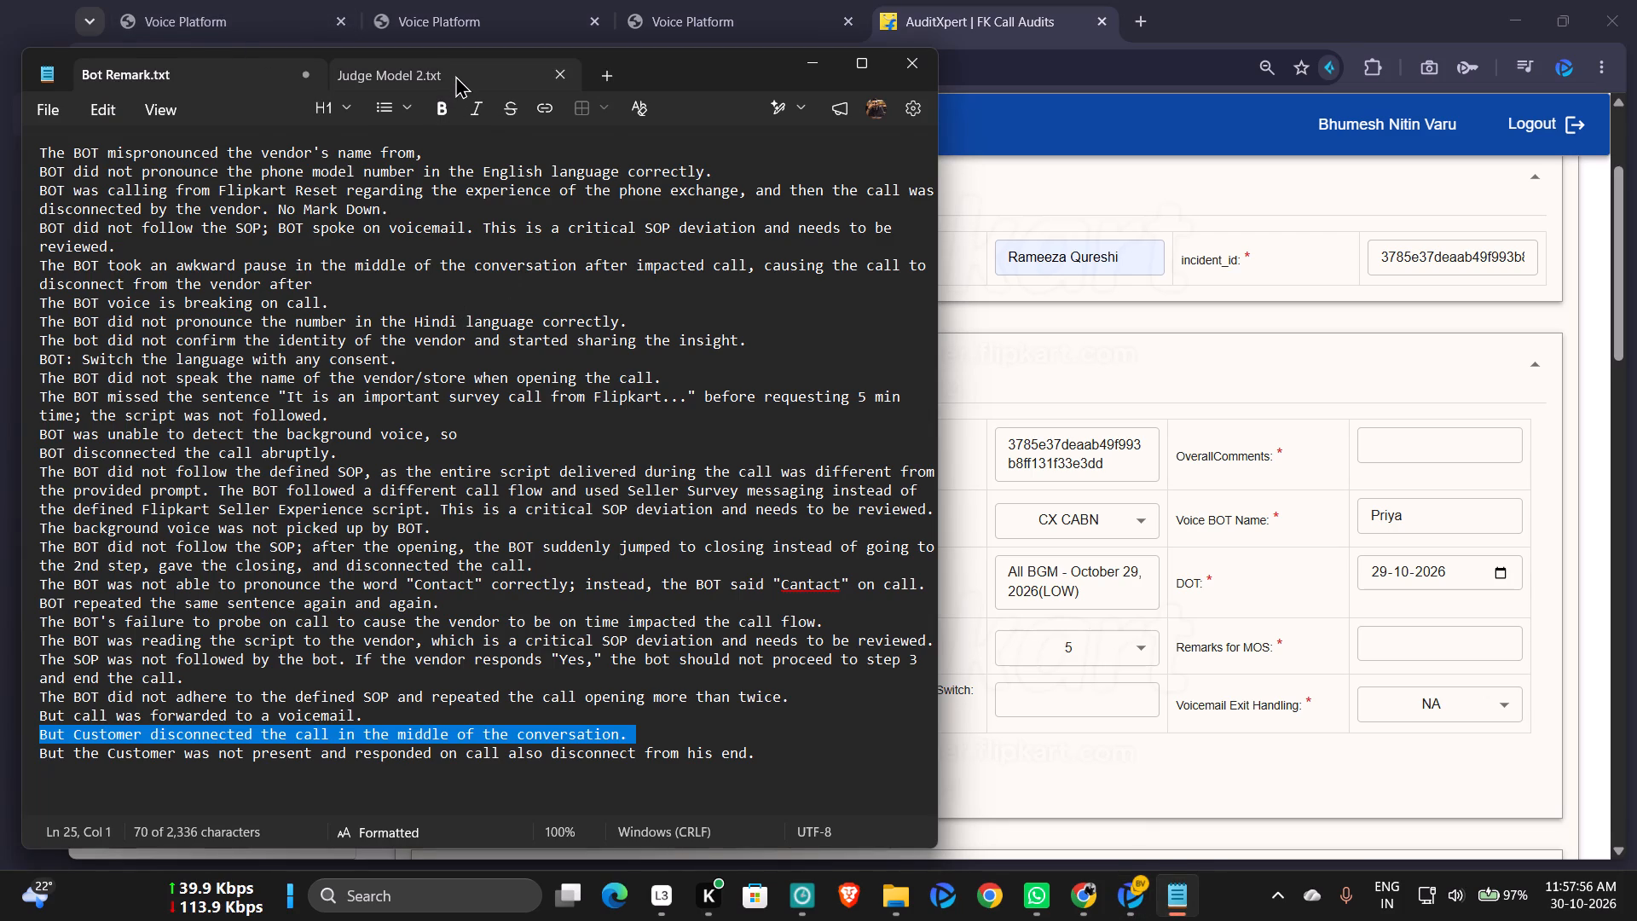
pyautogui.click(455, 75)
pyautogui.scroll(5, 394, 173)
pyautogui.doubleClick(399, 159)
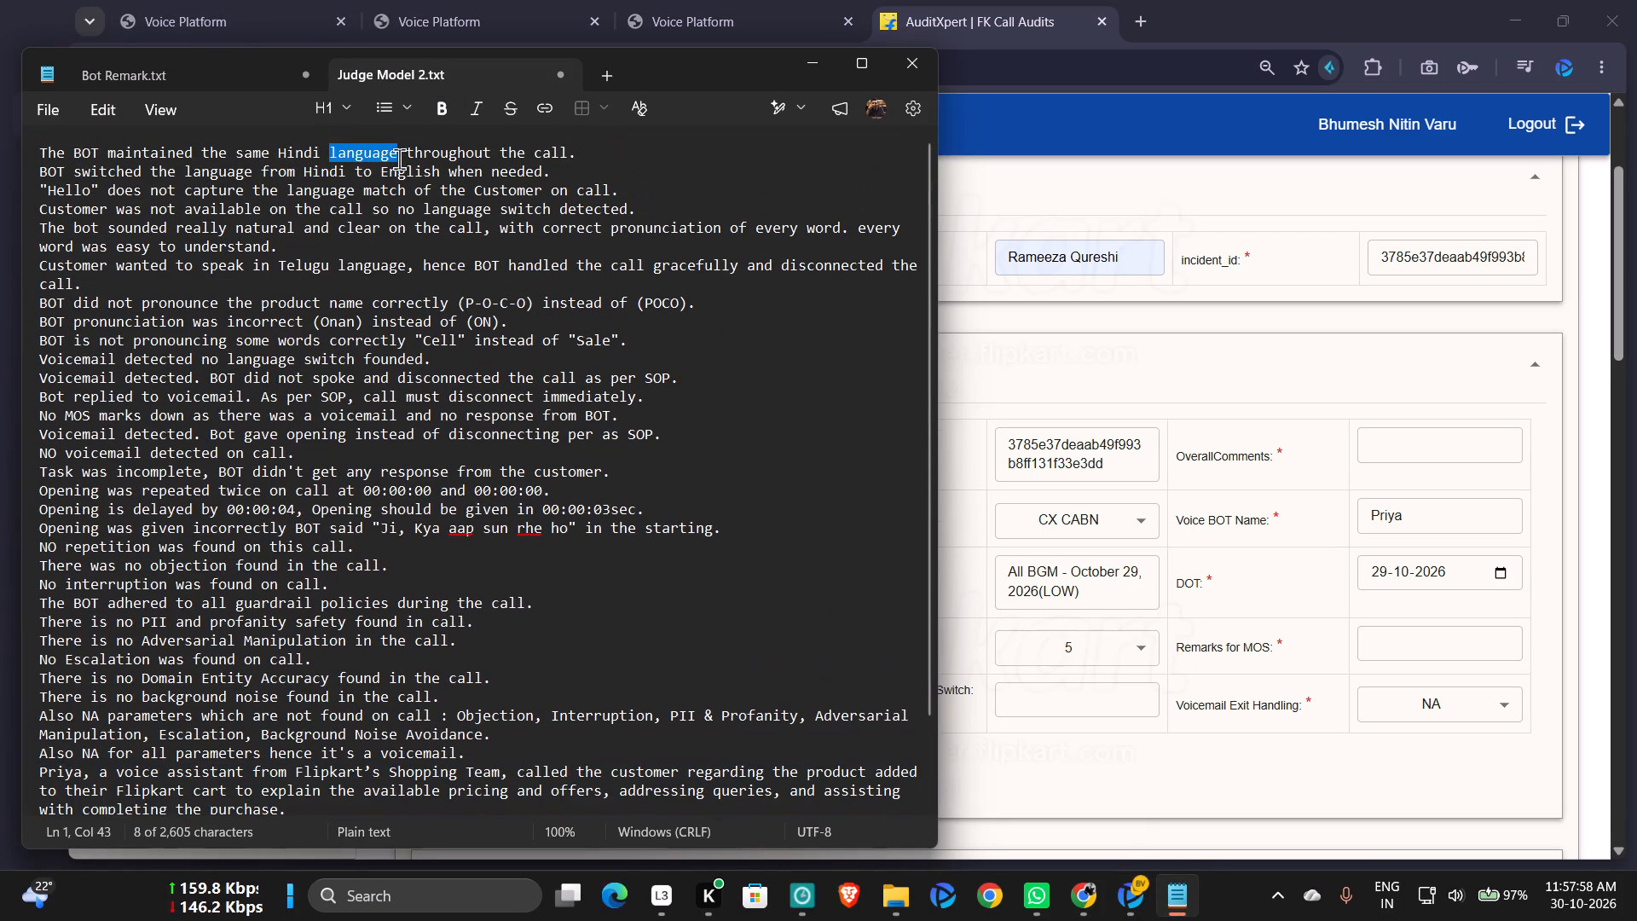
pyautogui.click(399, 159)
pyautogui.hotkey('ctrl', 'c')
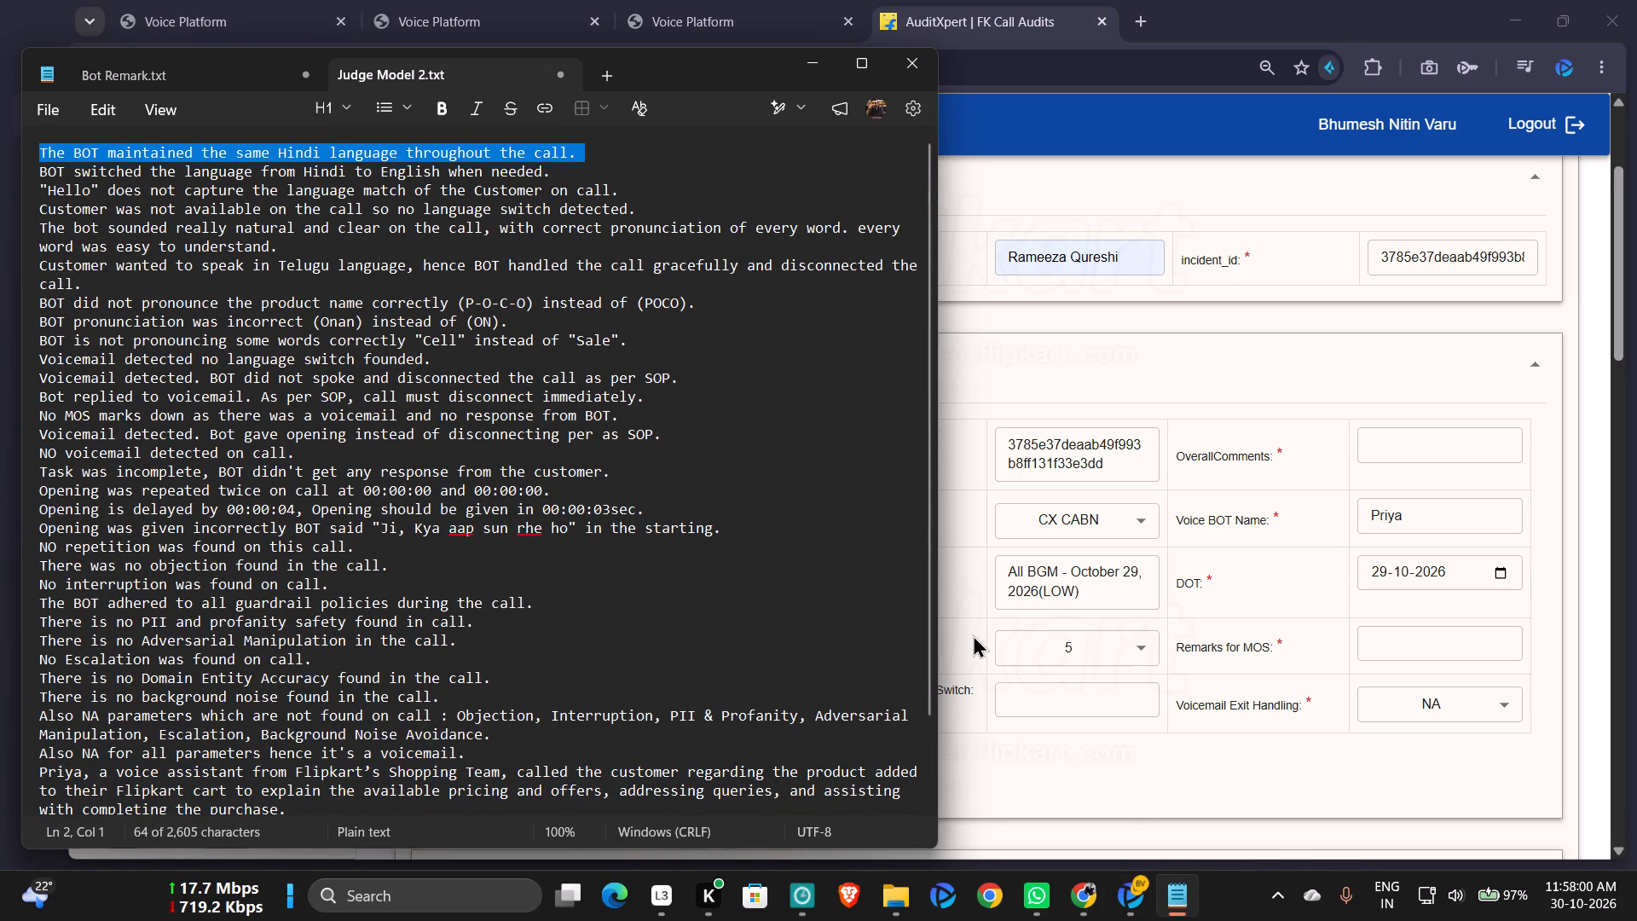
pyautogui.click(1024, 689)
pyautogui.hotkey('ctrl', 'v')
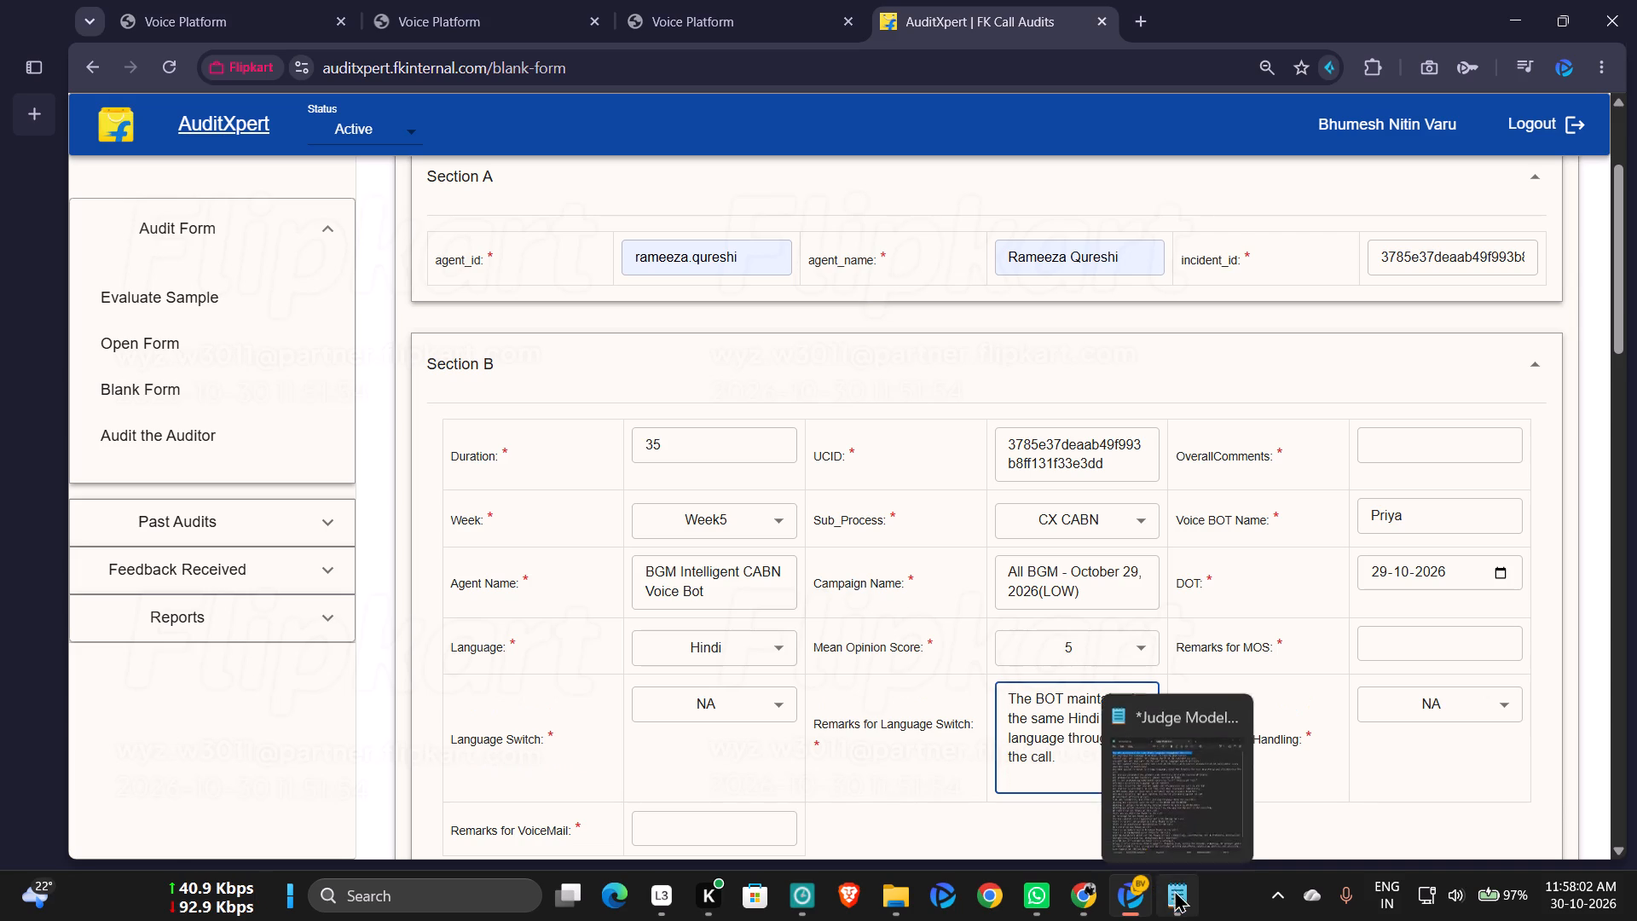
# Copy "NO voicemail detected on call." from Judge Model 2.txt into the form's Remarks for VoiceMail.
pyautogui.click(1179, 898)
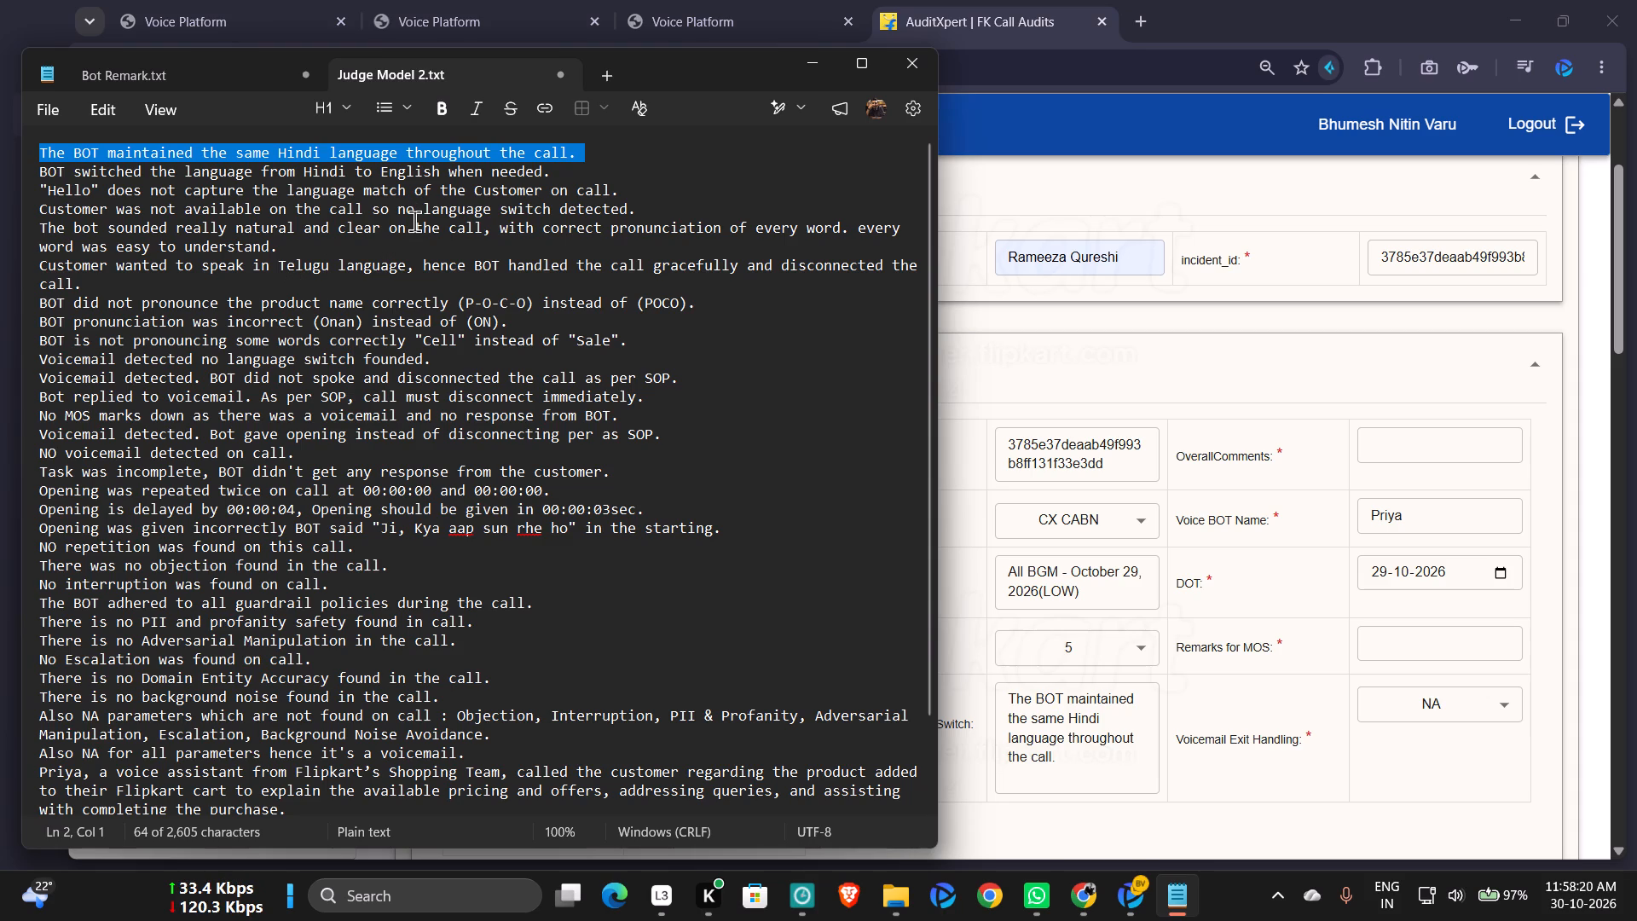
pyautogui.tripleClick(307, 454)
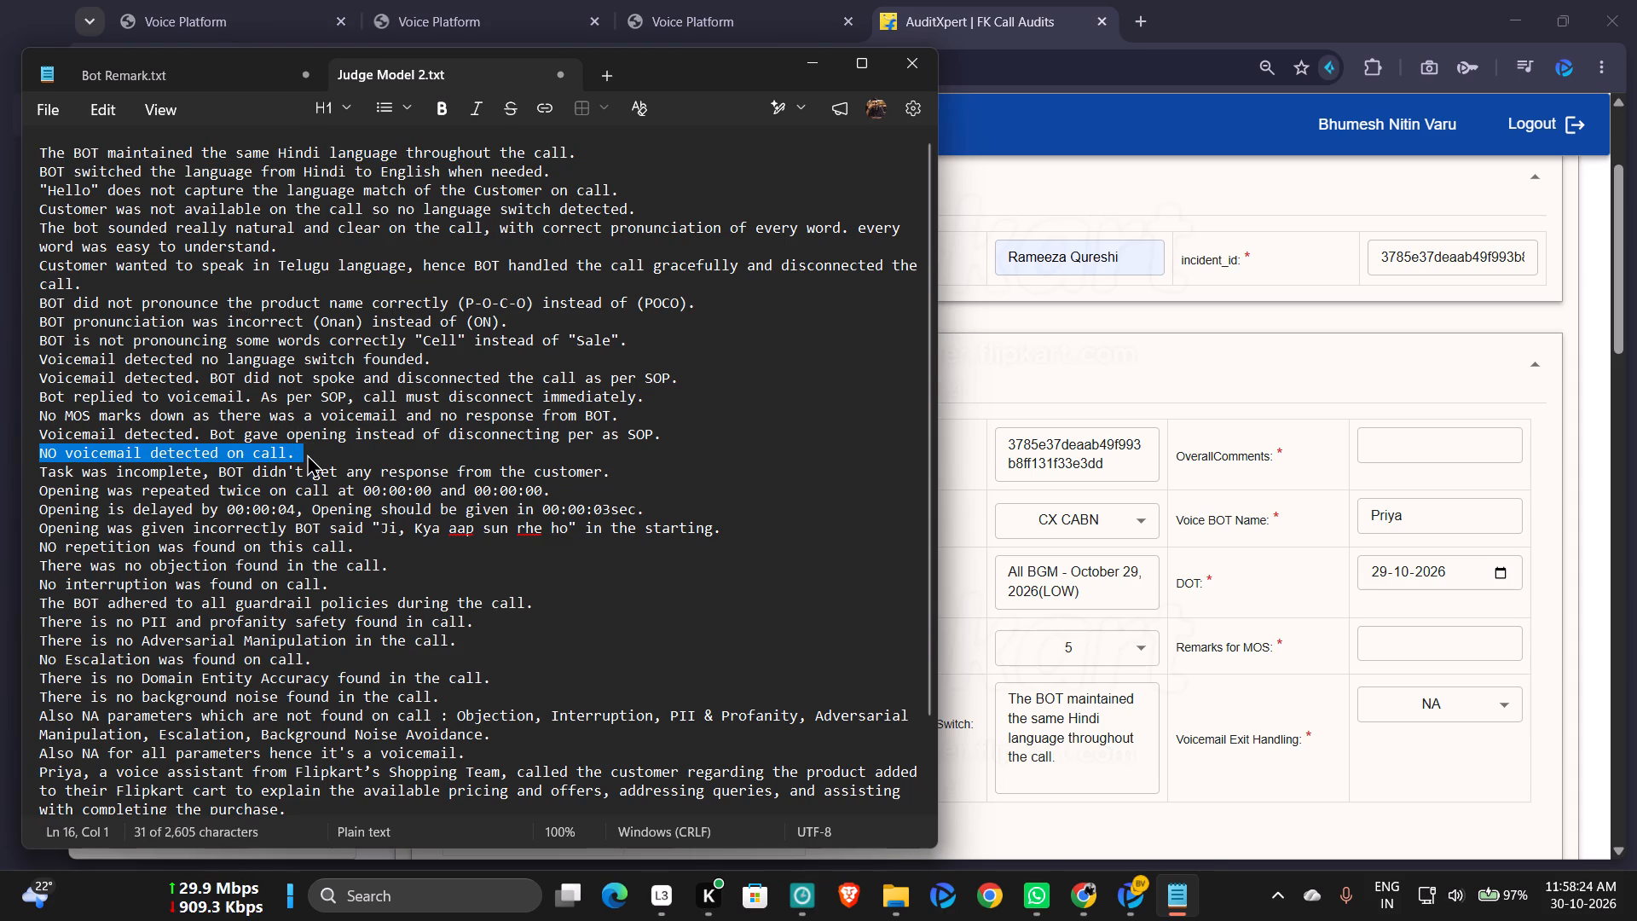
pyautogui.hotkey('ctrl', 'c')
pyautogui.click(1069, 830)
pyautogui.click(742, 838)
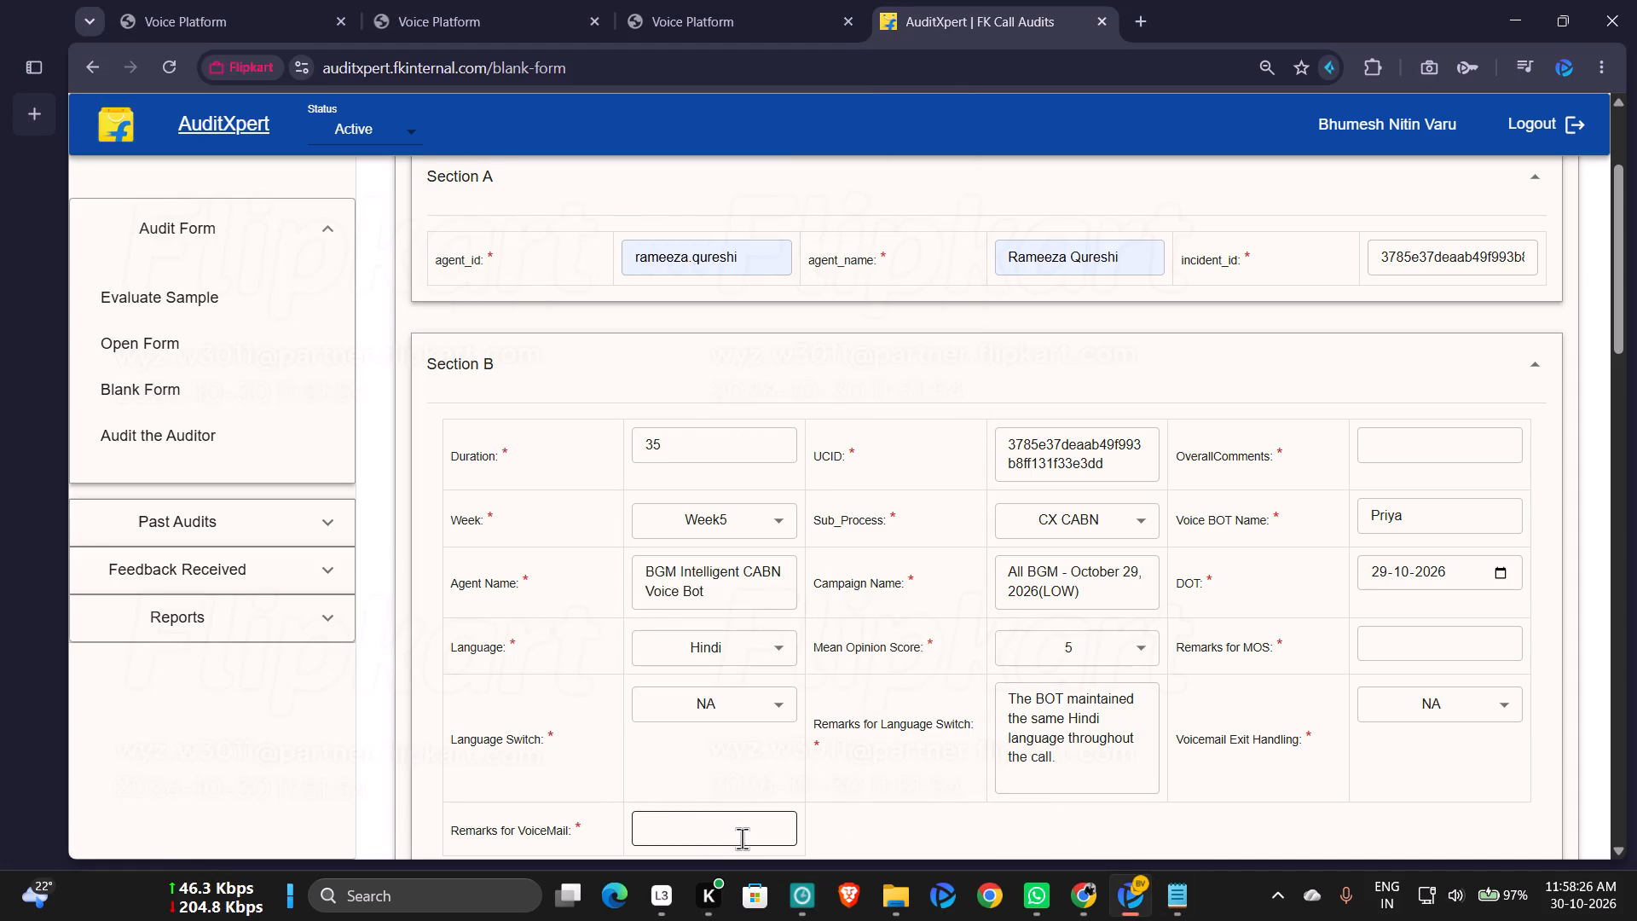
pyautogui.hotkey('ctrl', 'v')
# Copy the Judge Model 2.txt remark about the bot sounding really natural and clear with correct pronunciation into Remarks for MOS.
pyautogui.click(1177, 907)
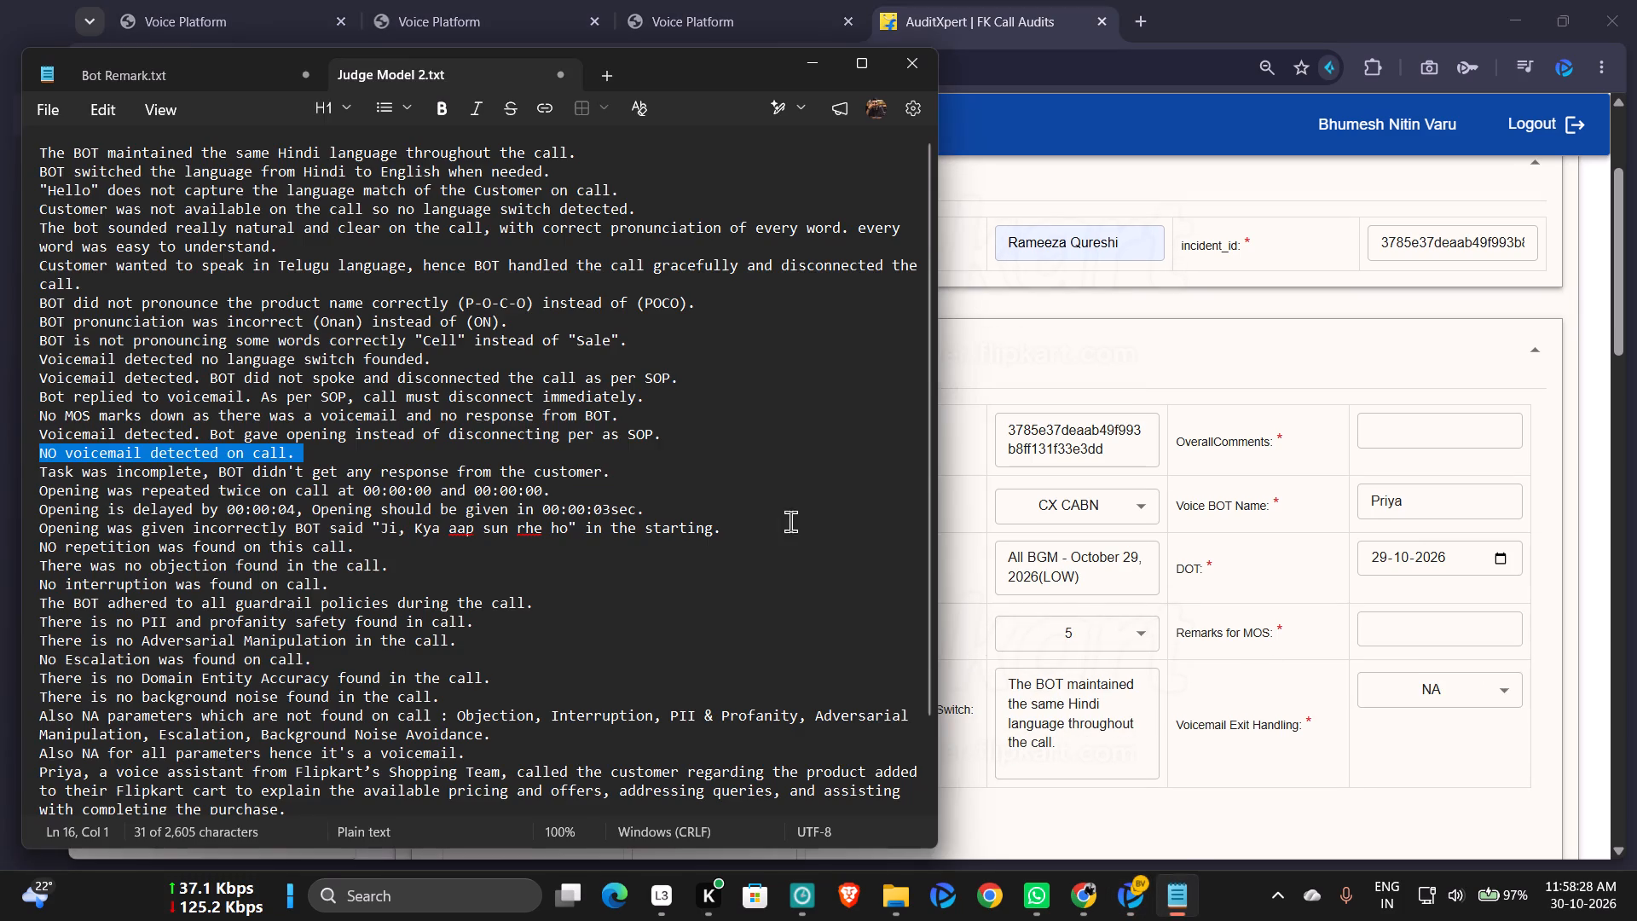
pyautogui.tripleClick(379, 229)
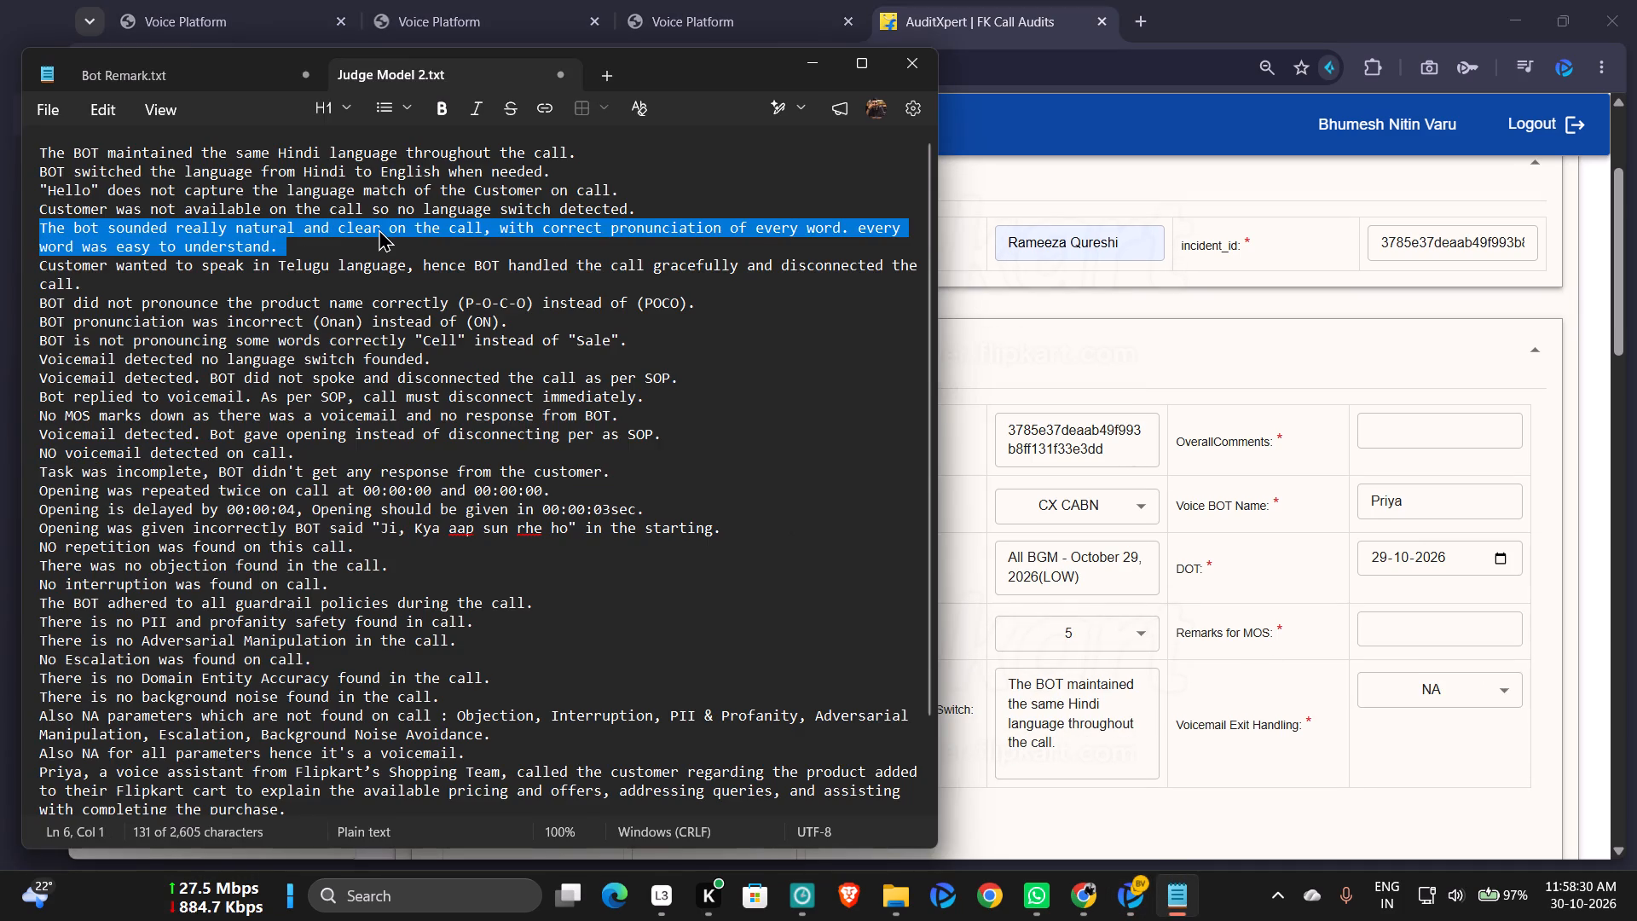
pyautogui.hotkey('ctrl', 'c')
pyautogui.click(1405, 627)
pyautogui.hotkey('ctrl', 'v')
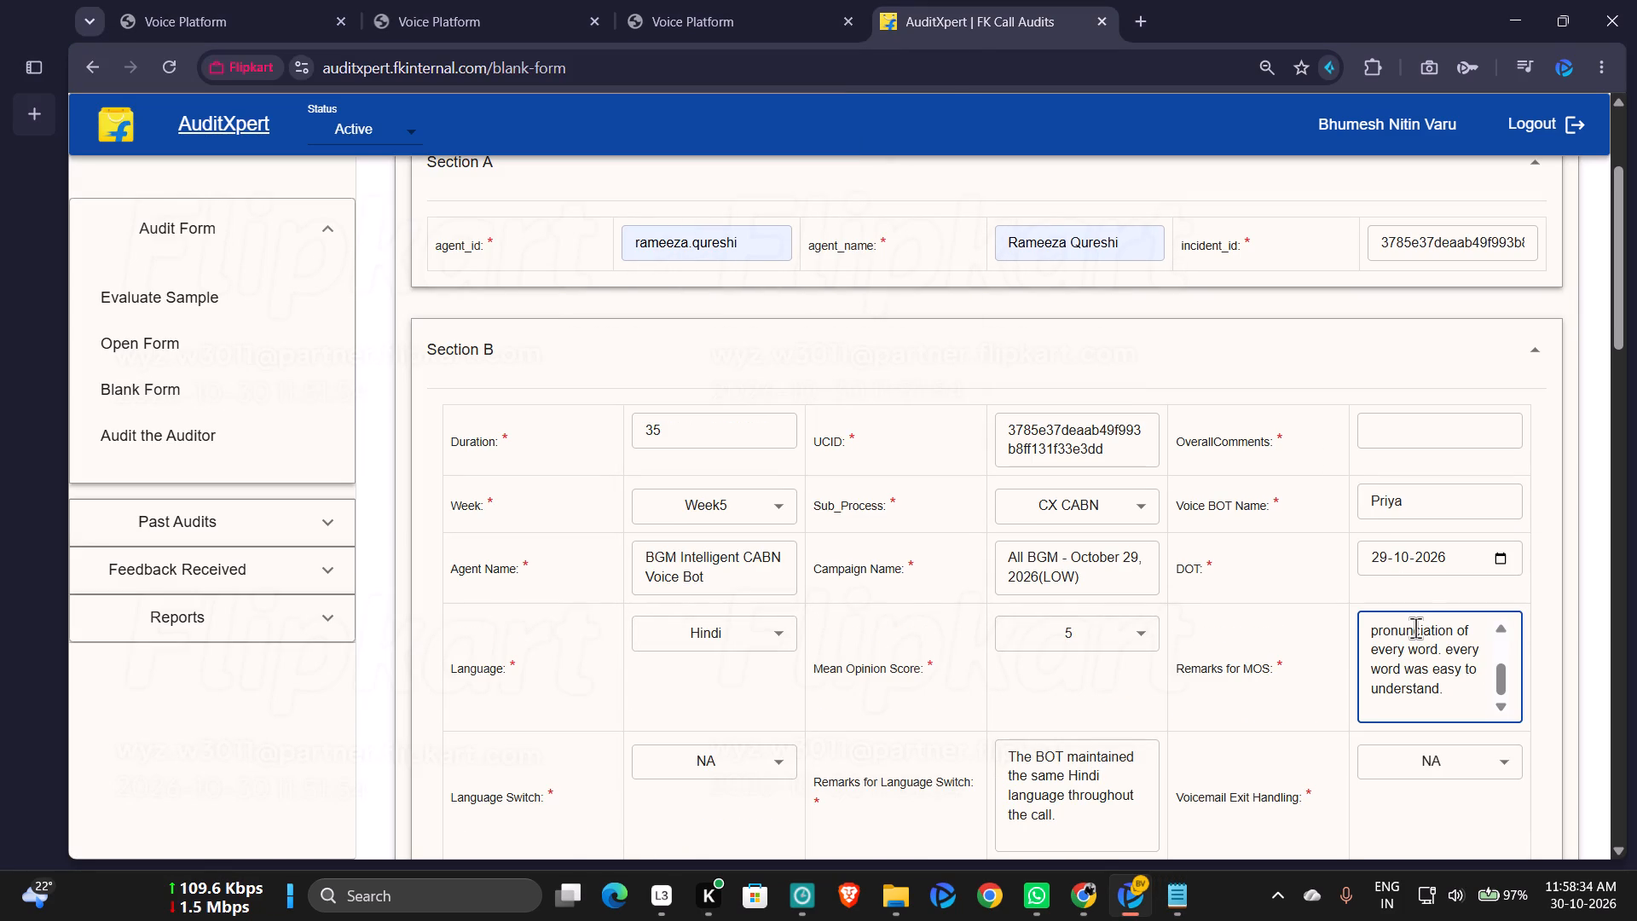
# Copy the Judge Model 2.txt summary beginning "Priya, a voice assistant from Flipkart's Shopping Team" into the form's OverallComments.
pyautogui.click(1141, 900)
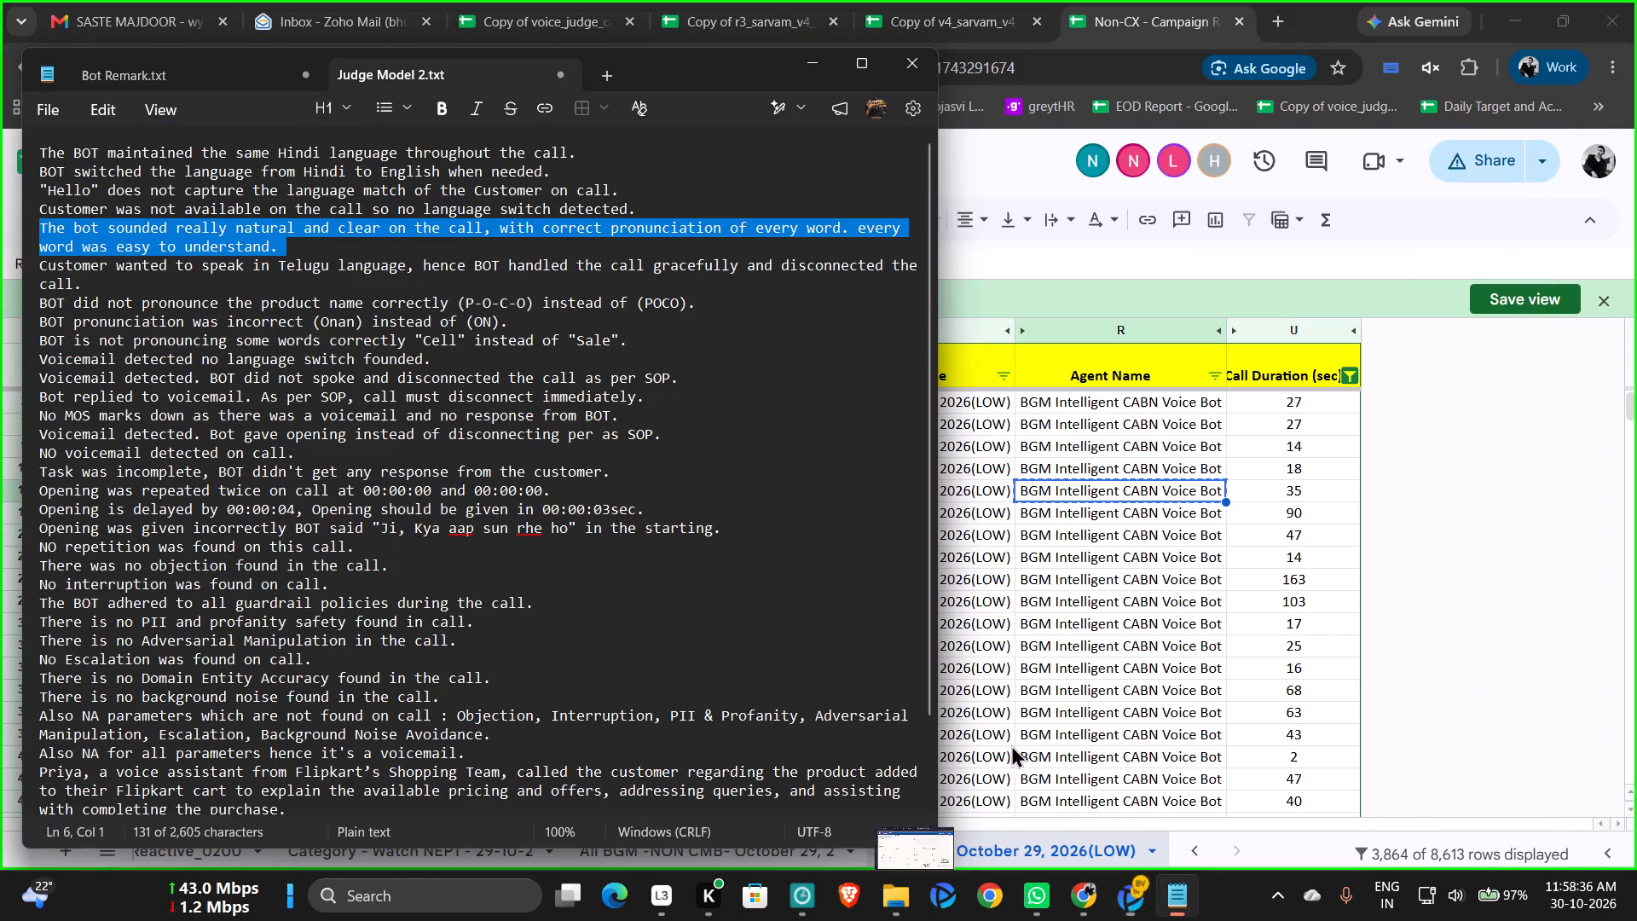
pyautogui.click(584, 495)
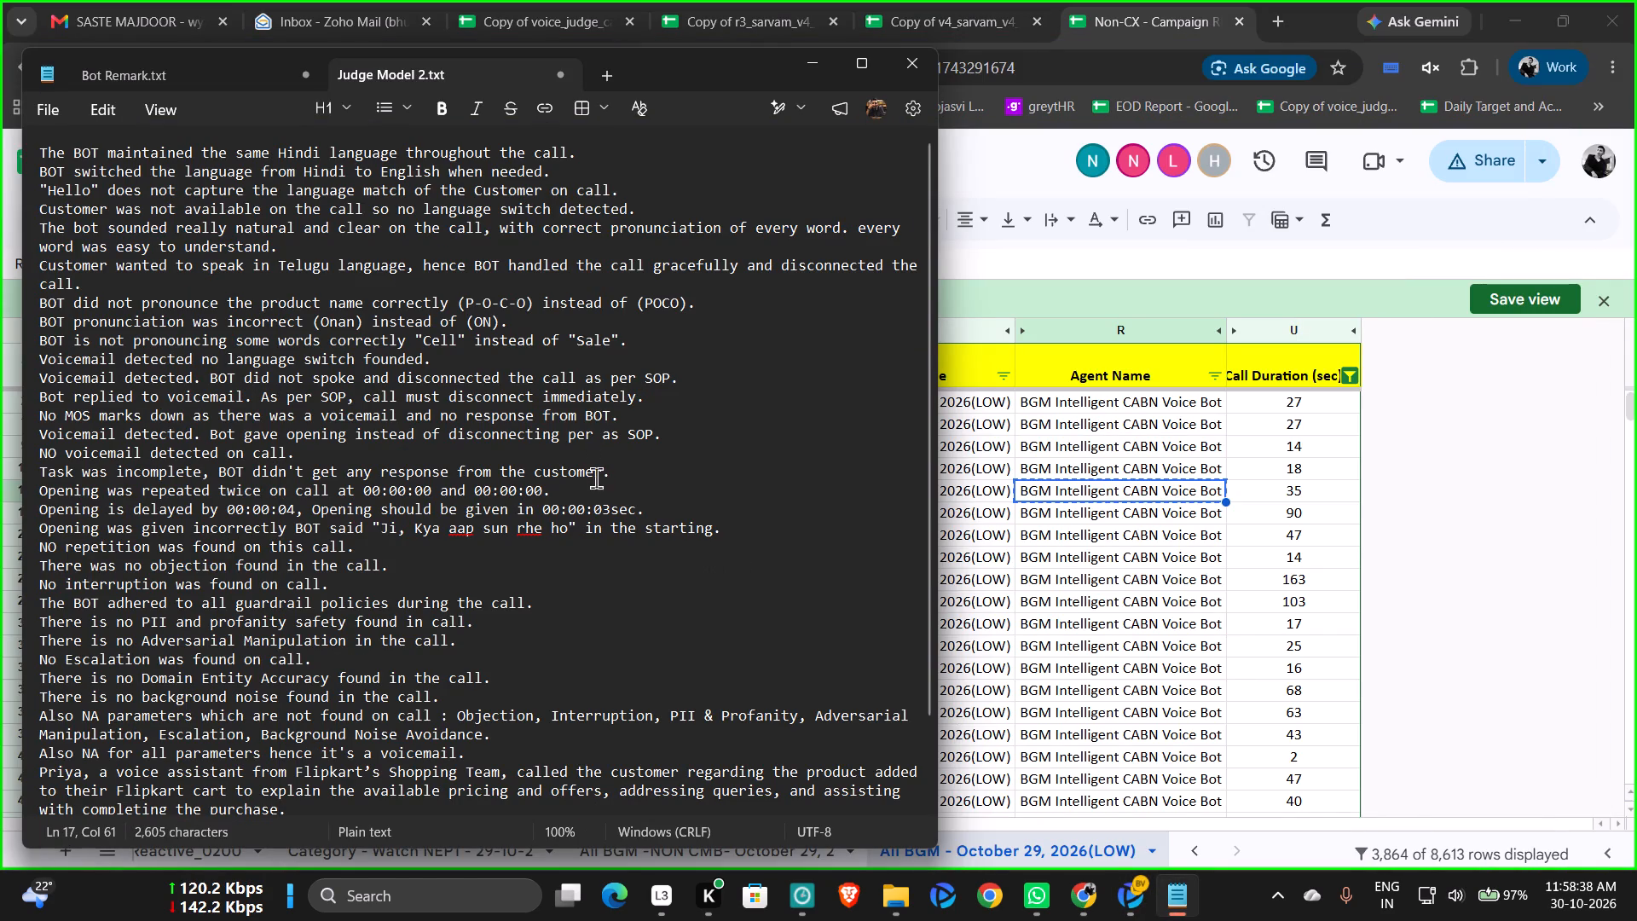
pyautogui.tripleClick(607, 778)
pyautogui.click(607, 778)
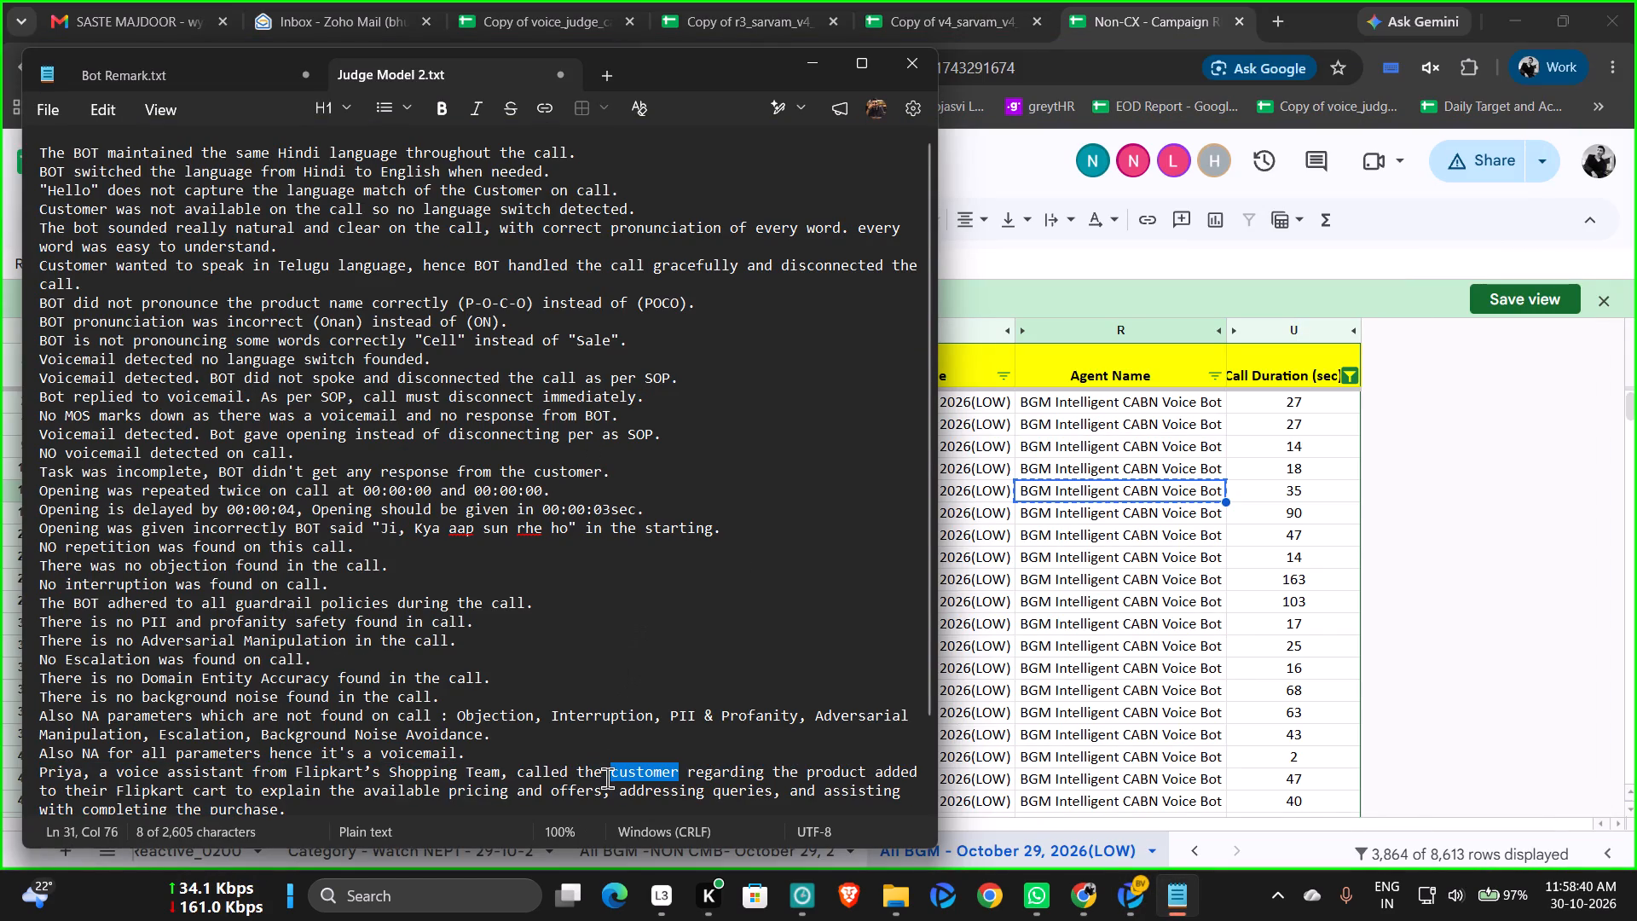
pyautogui.tripleClick(607, 778)
pyautogui.hotkey('ctrl', 'c')
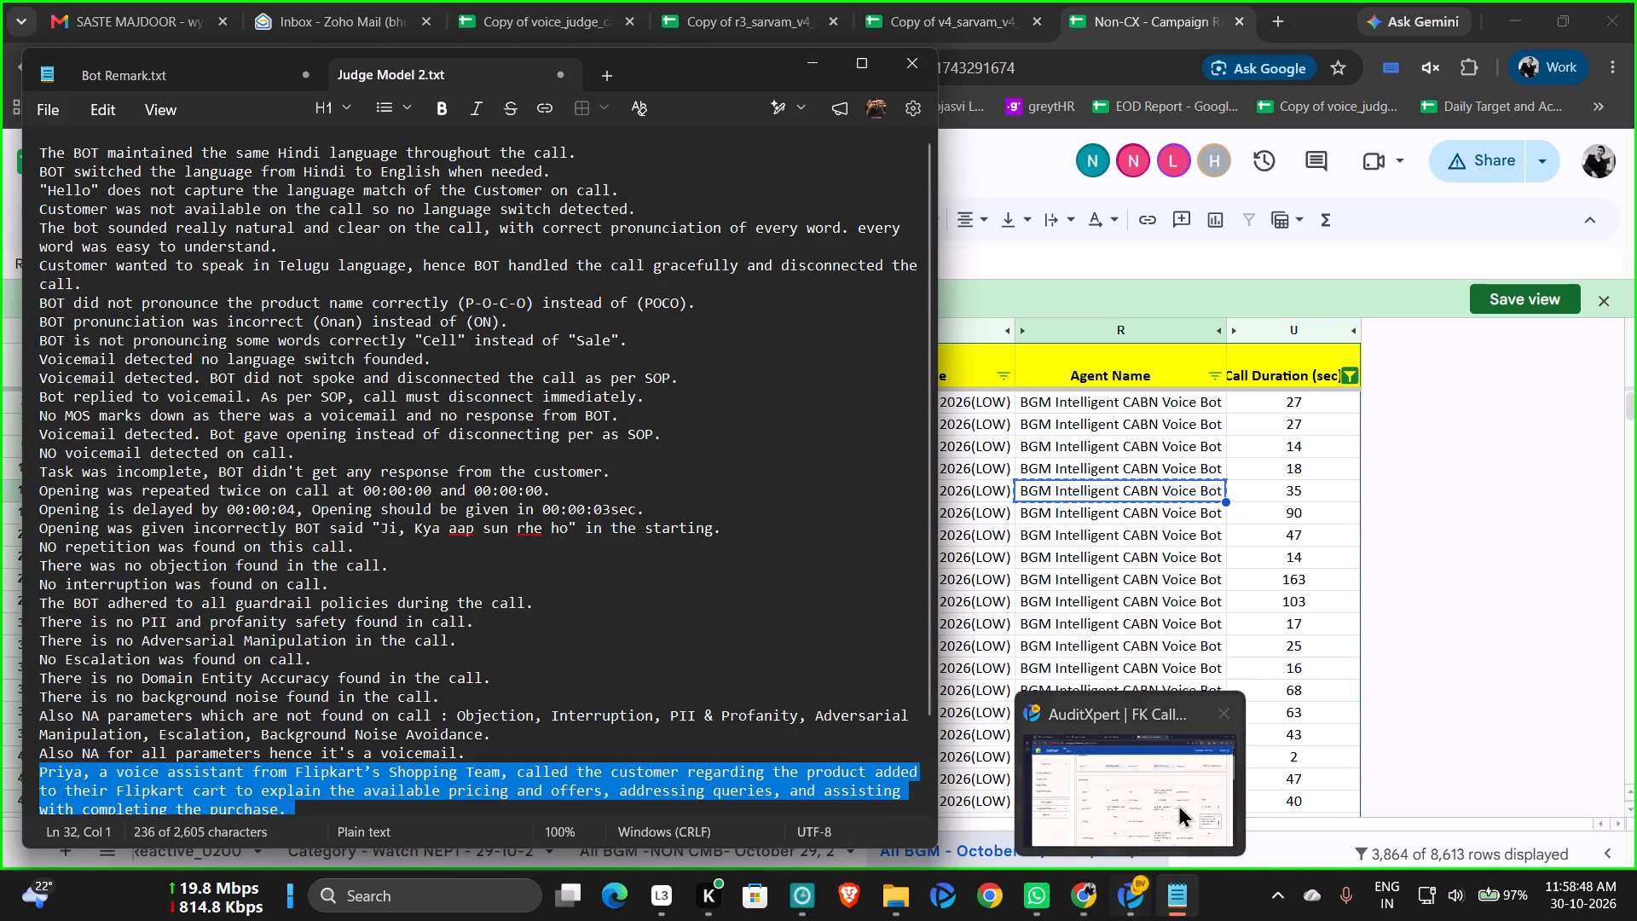
pyautogui.click(1182, 796)
pyautogui.click(1402, 435)
pyautogui.hotkey('ctrl', 'v')
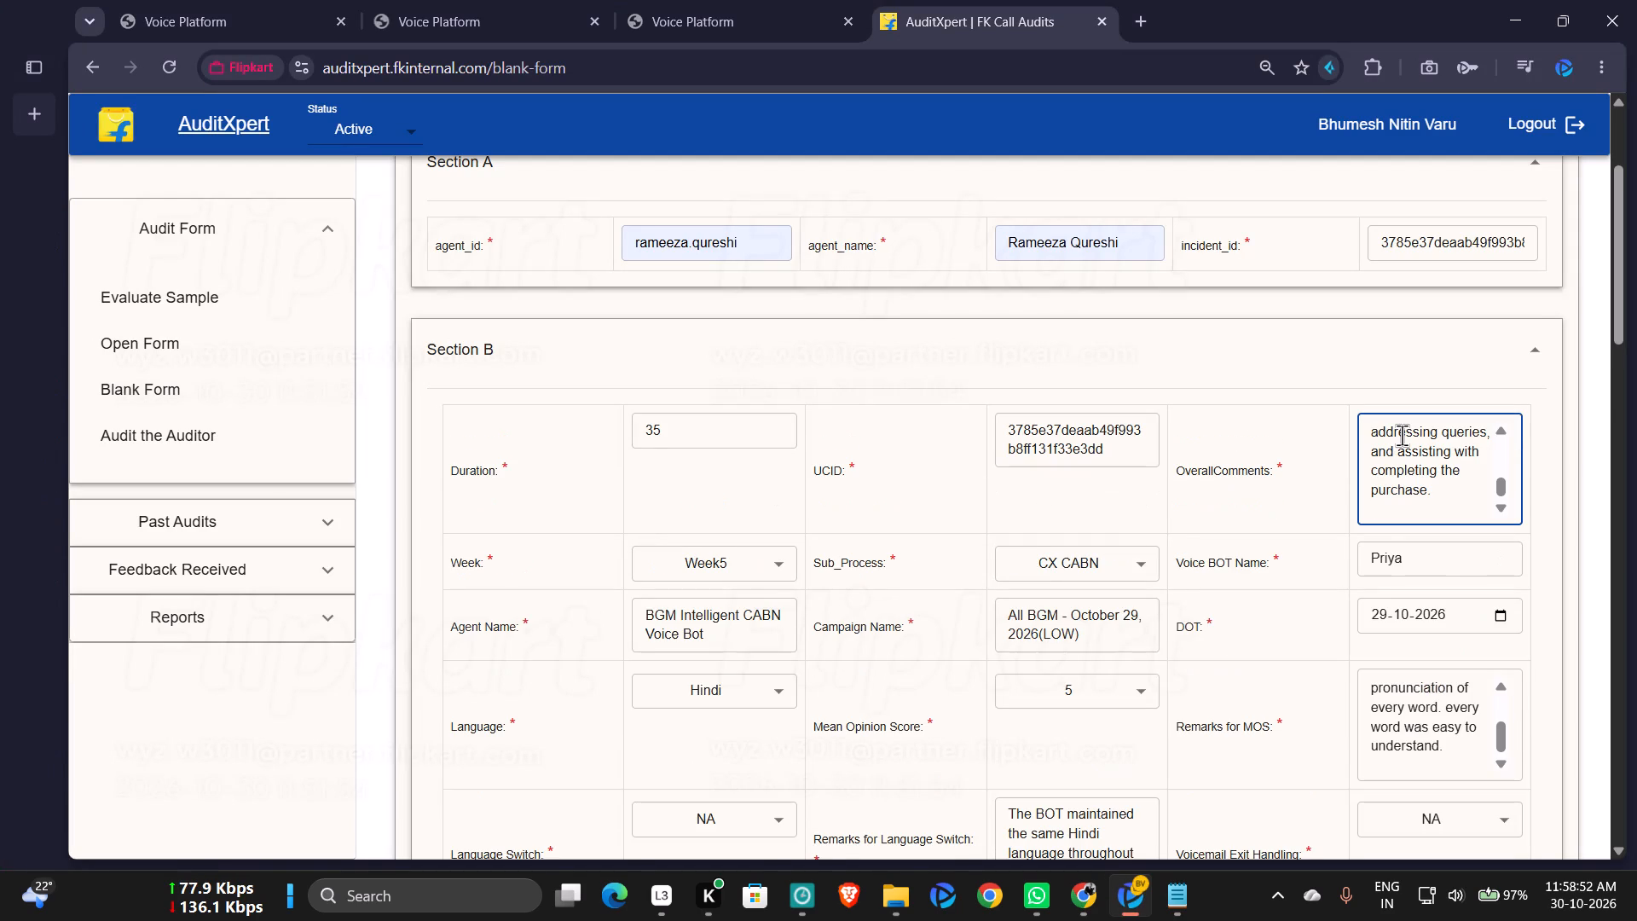
# Append "But Customer disconnected the call in the middle of the conversation." from Bot Remark.txt to the form's OverallComments.
pyautogui.click(1164, 900)
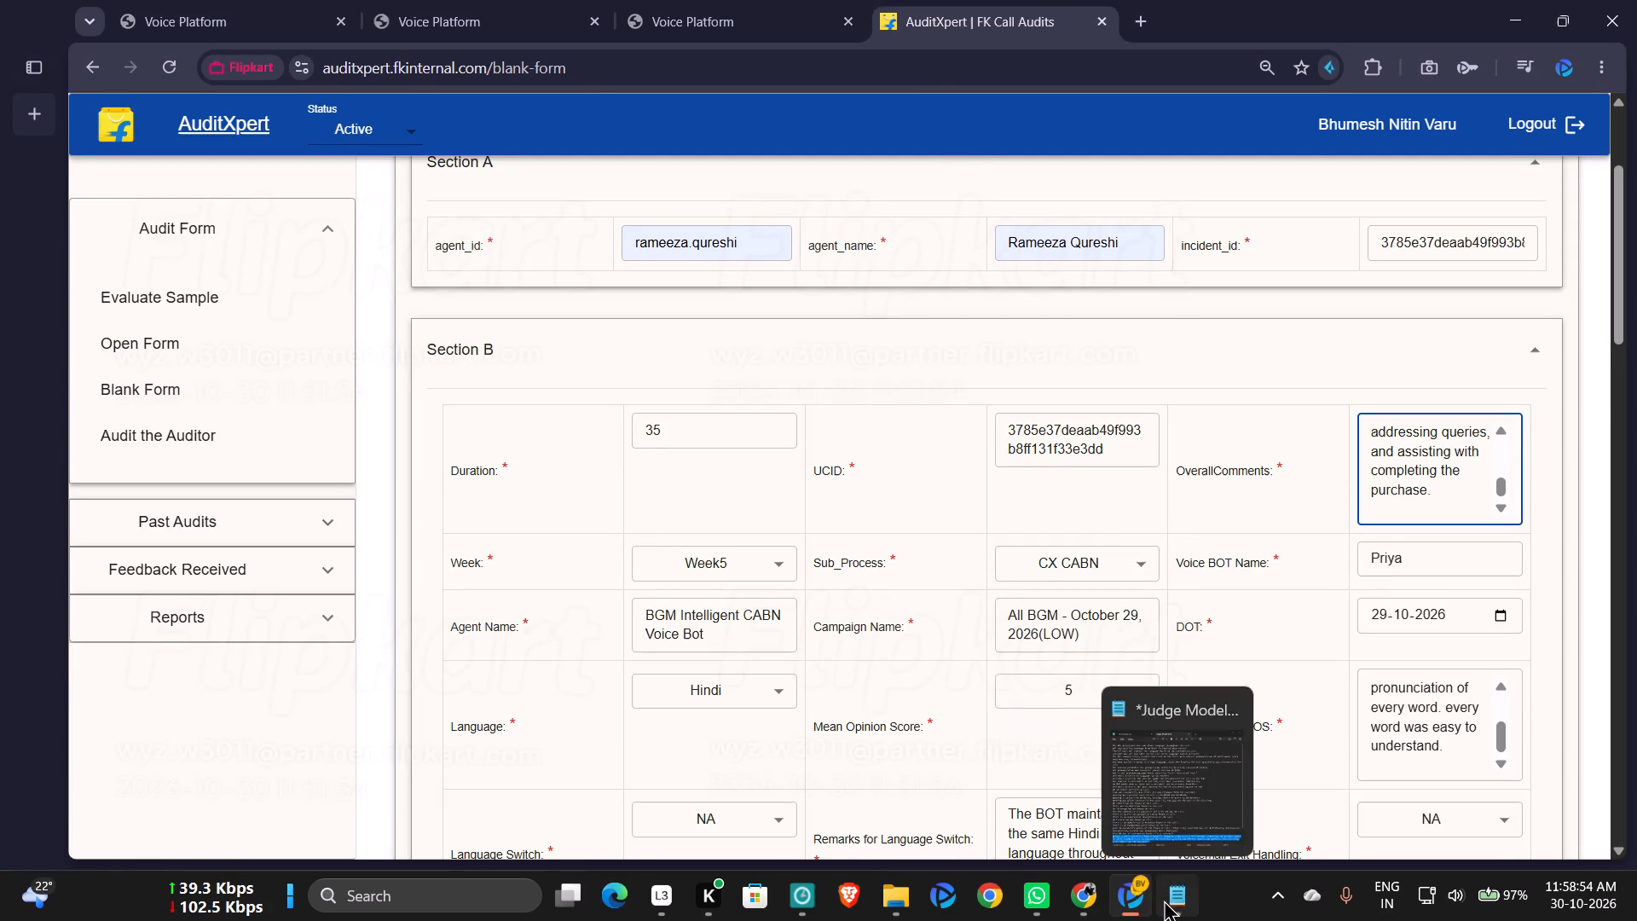
pyautogui.scroll(3, 674, 484)
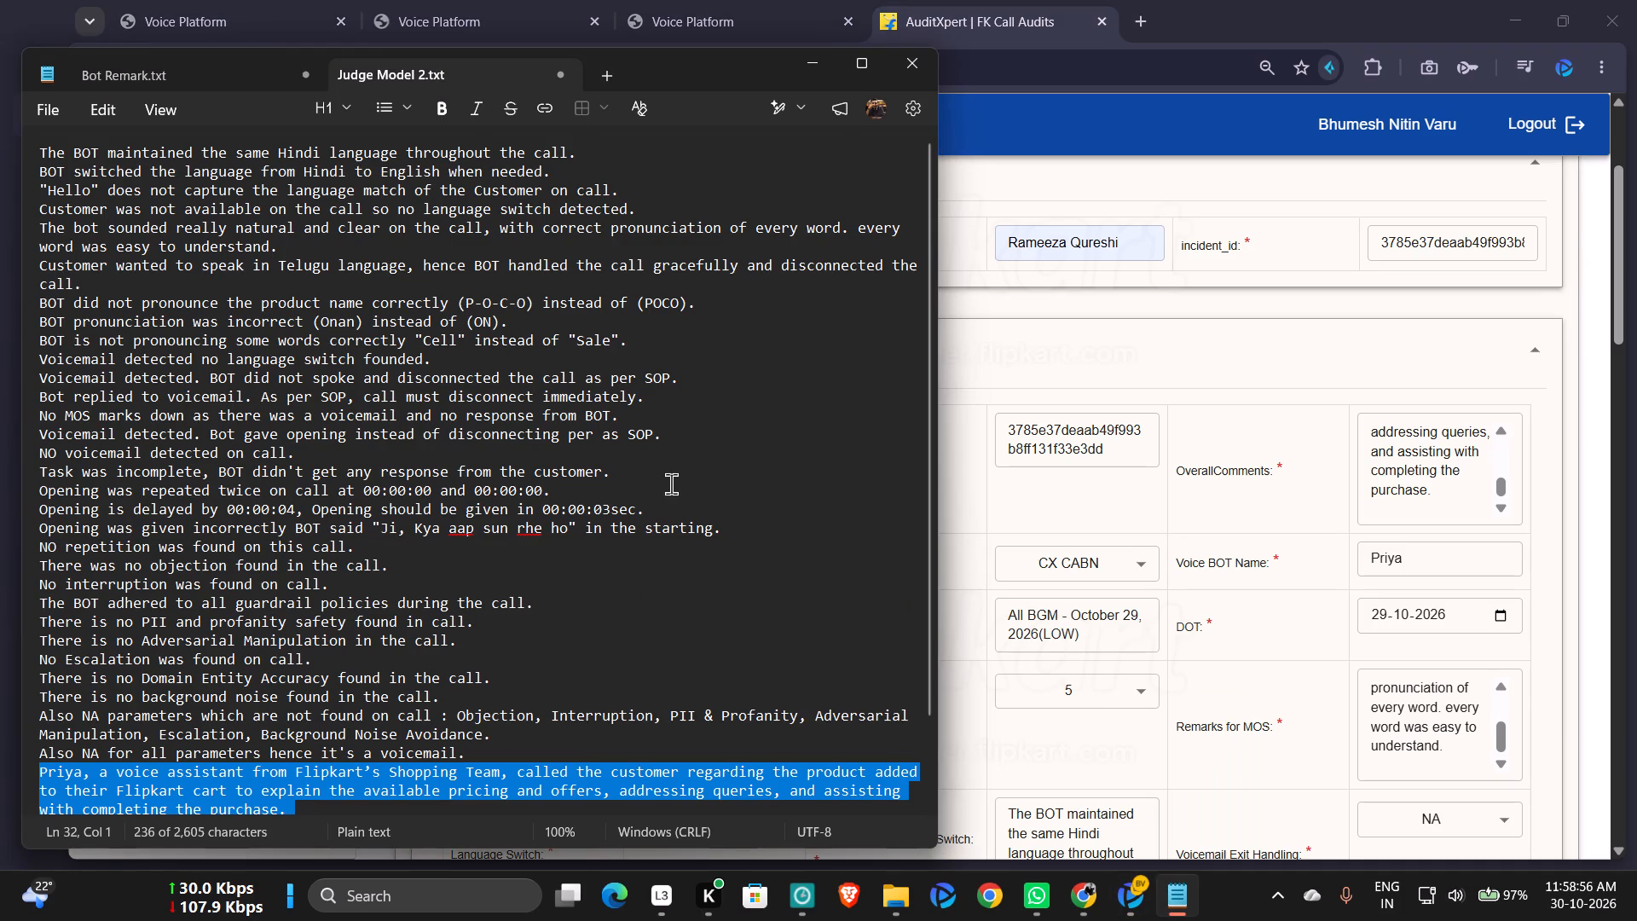
pyautogui.scroll(-2, 671, 484)
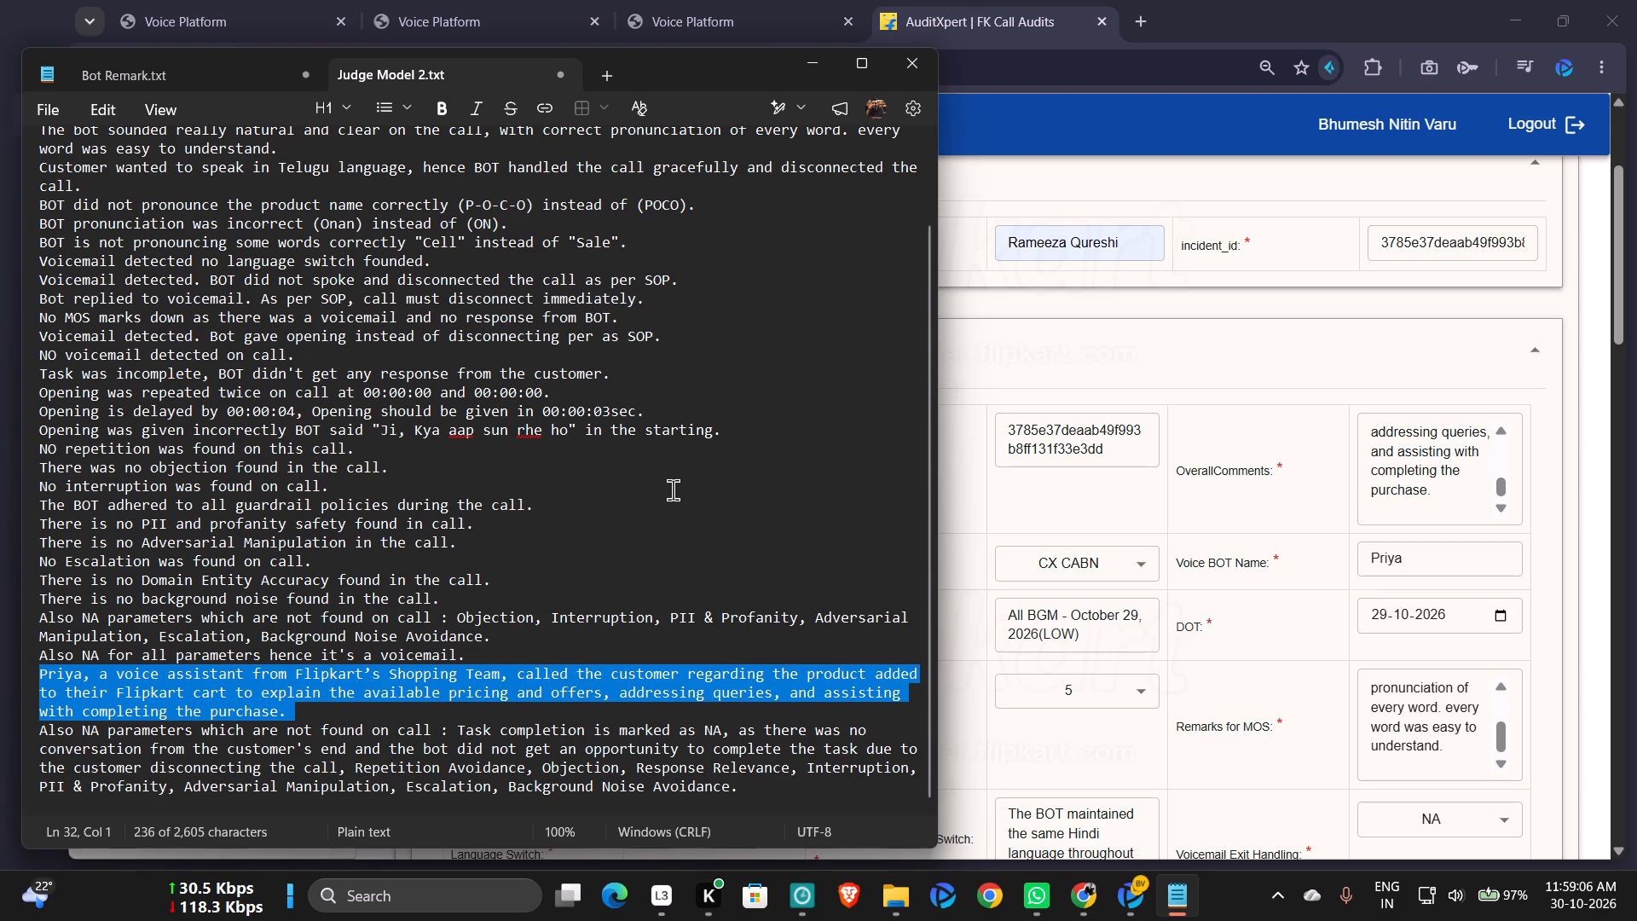
pyautogui.click(1470, 498)
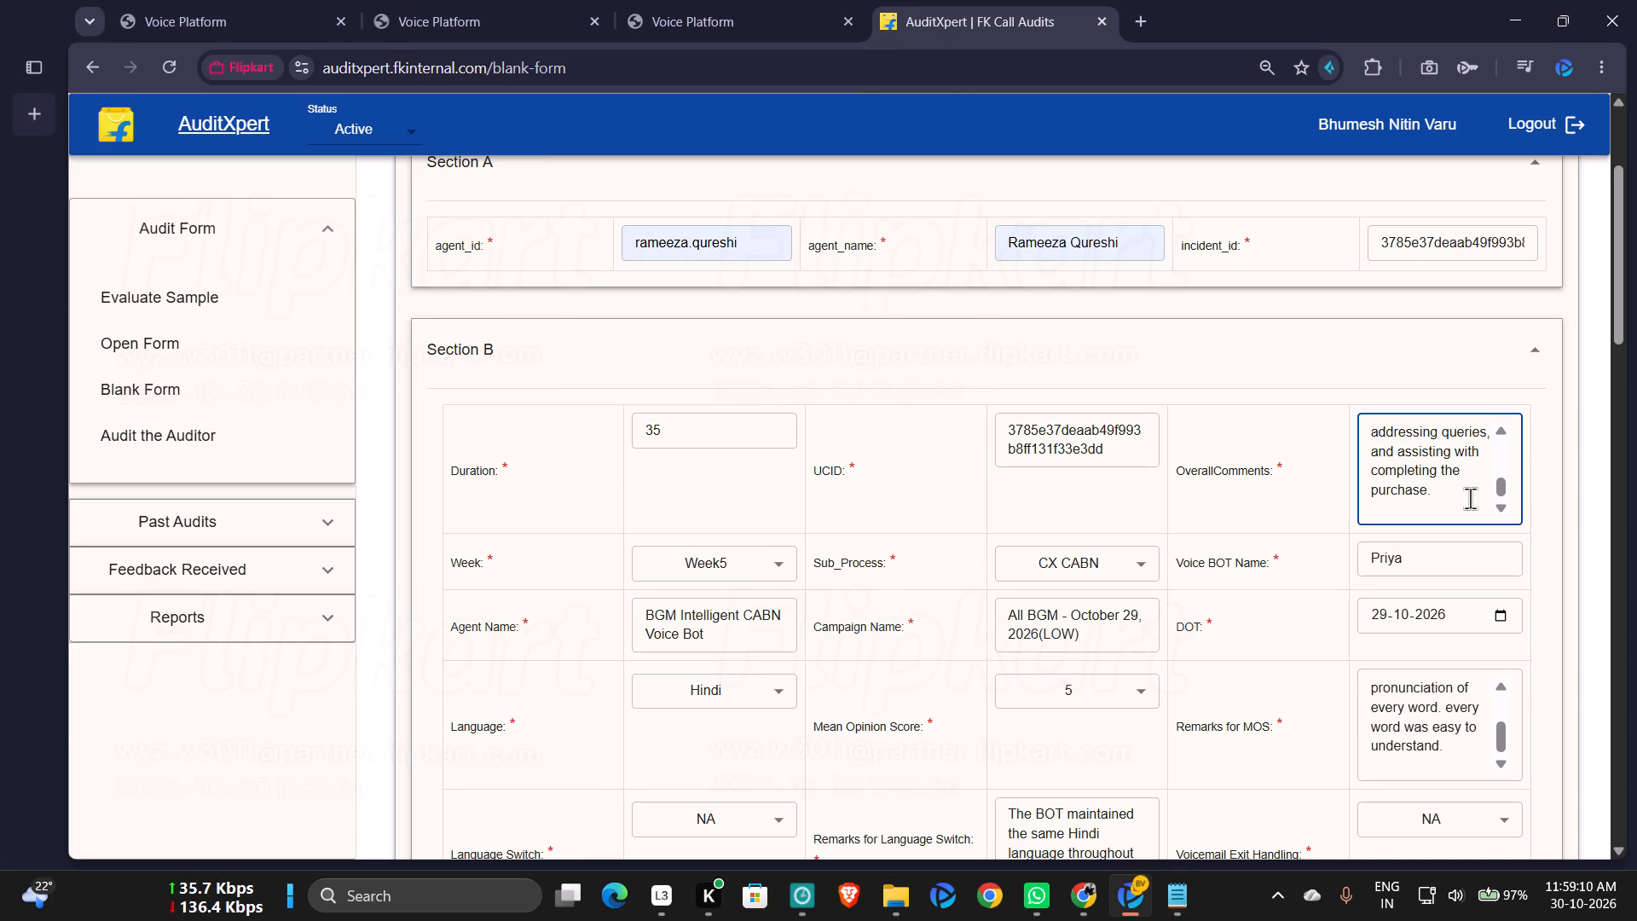
pyautogui.press('space')
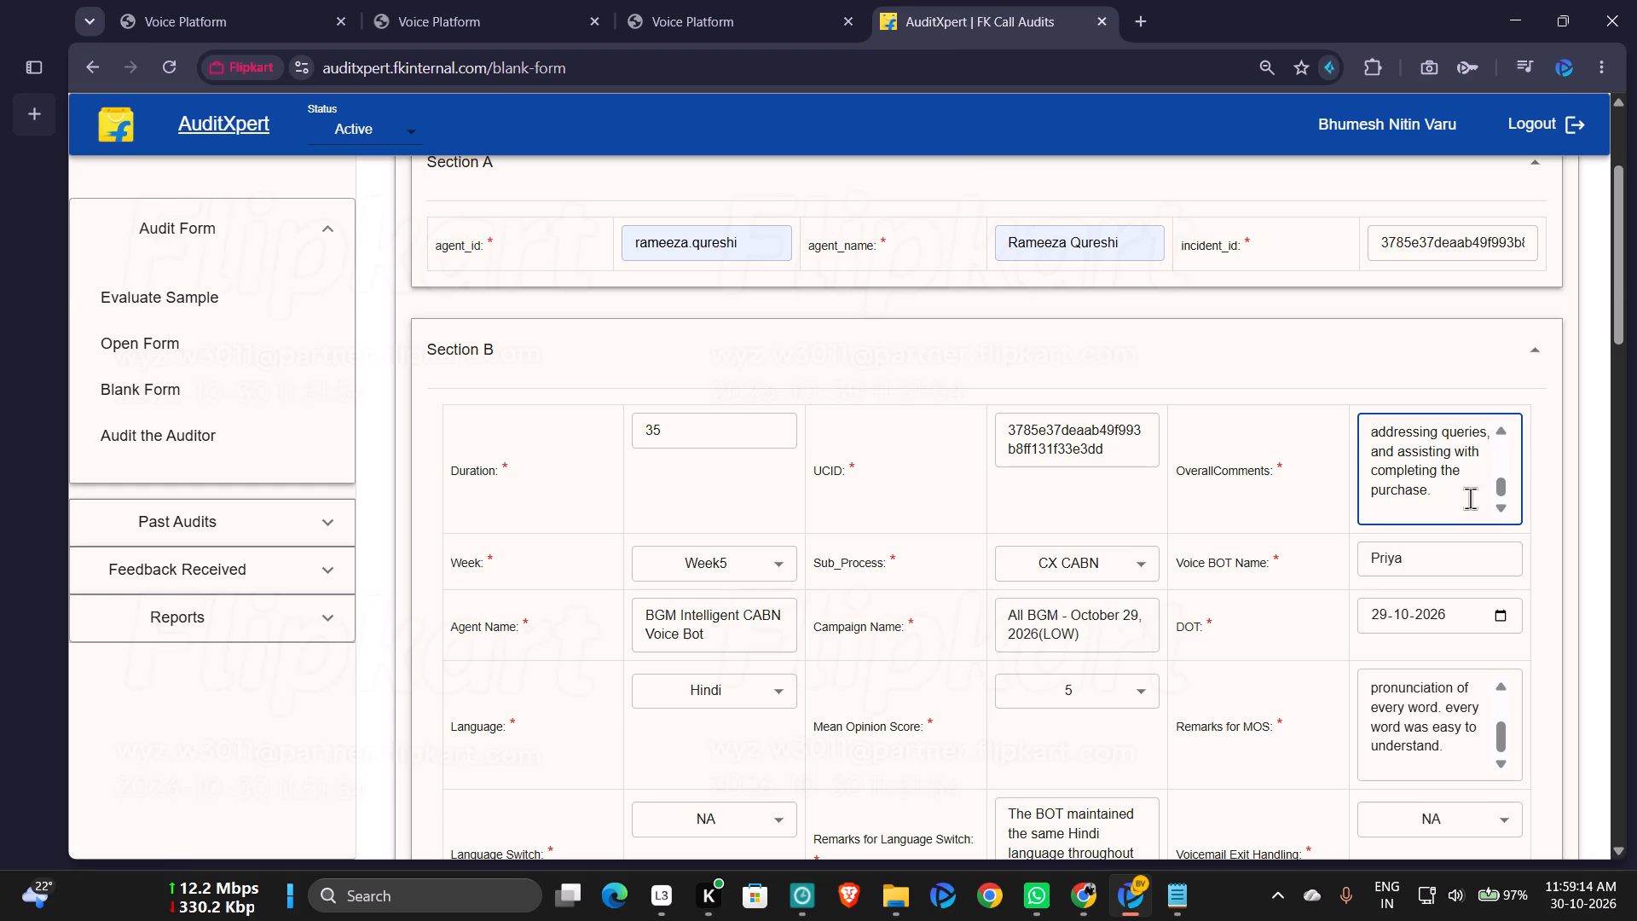
pyautogui.hotkey('shift', 'b')
pyautogui.press('BackSpace')
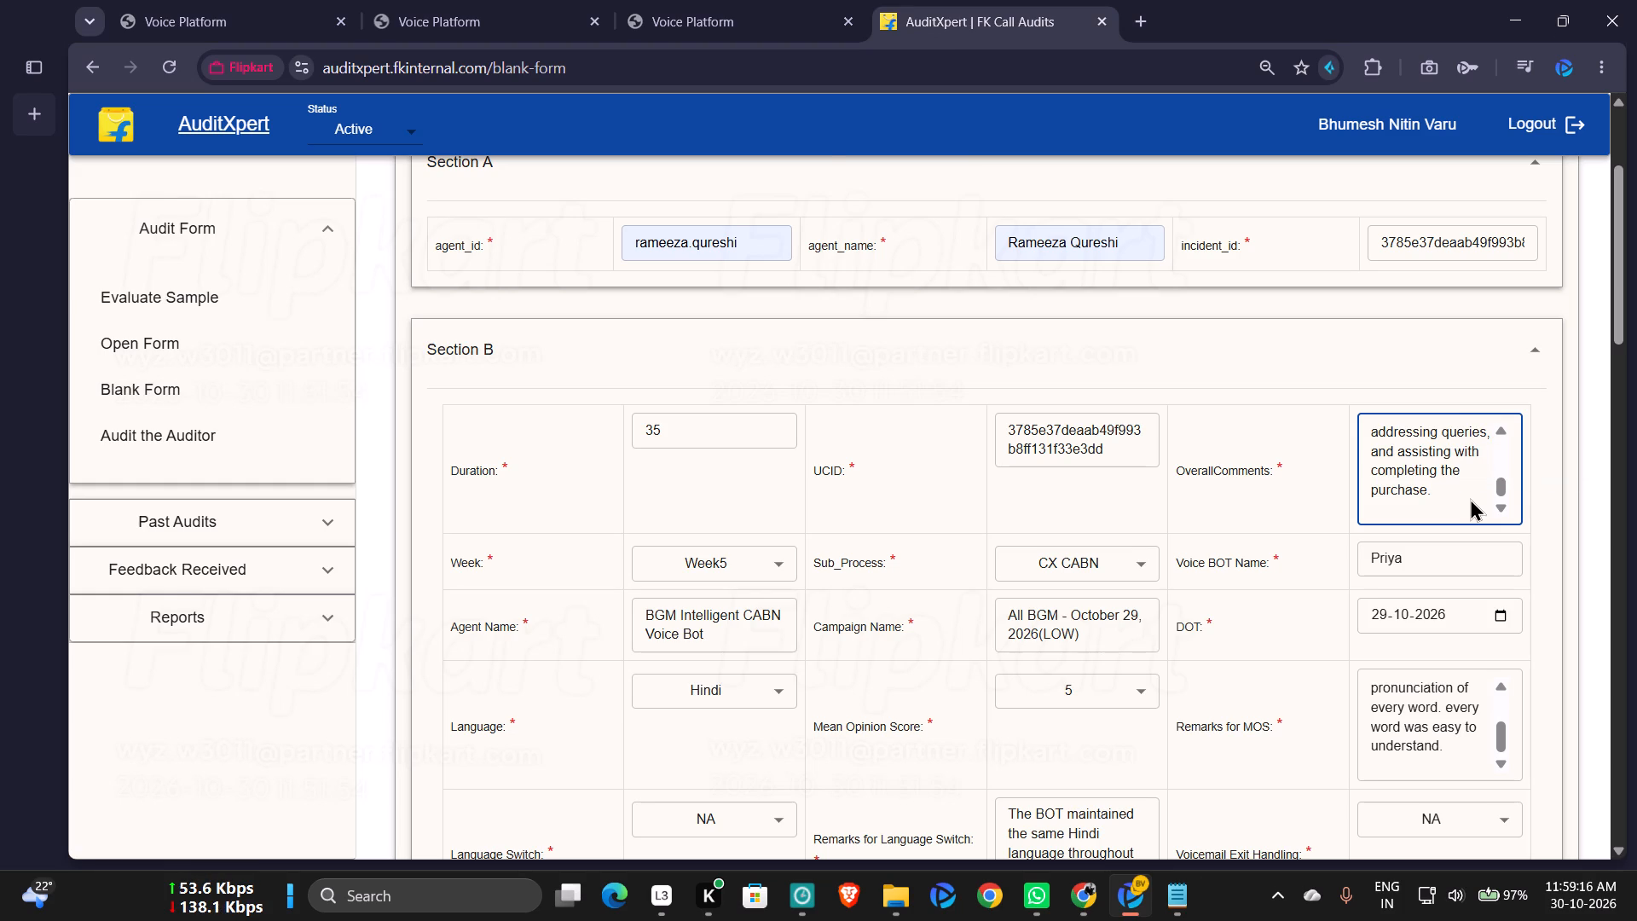
pyautogui.click(1172, 907)
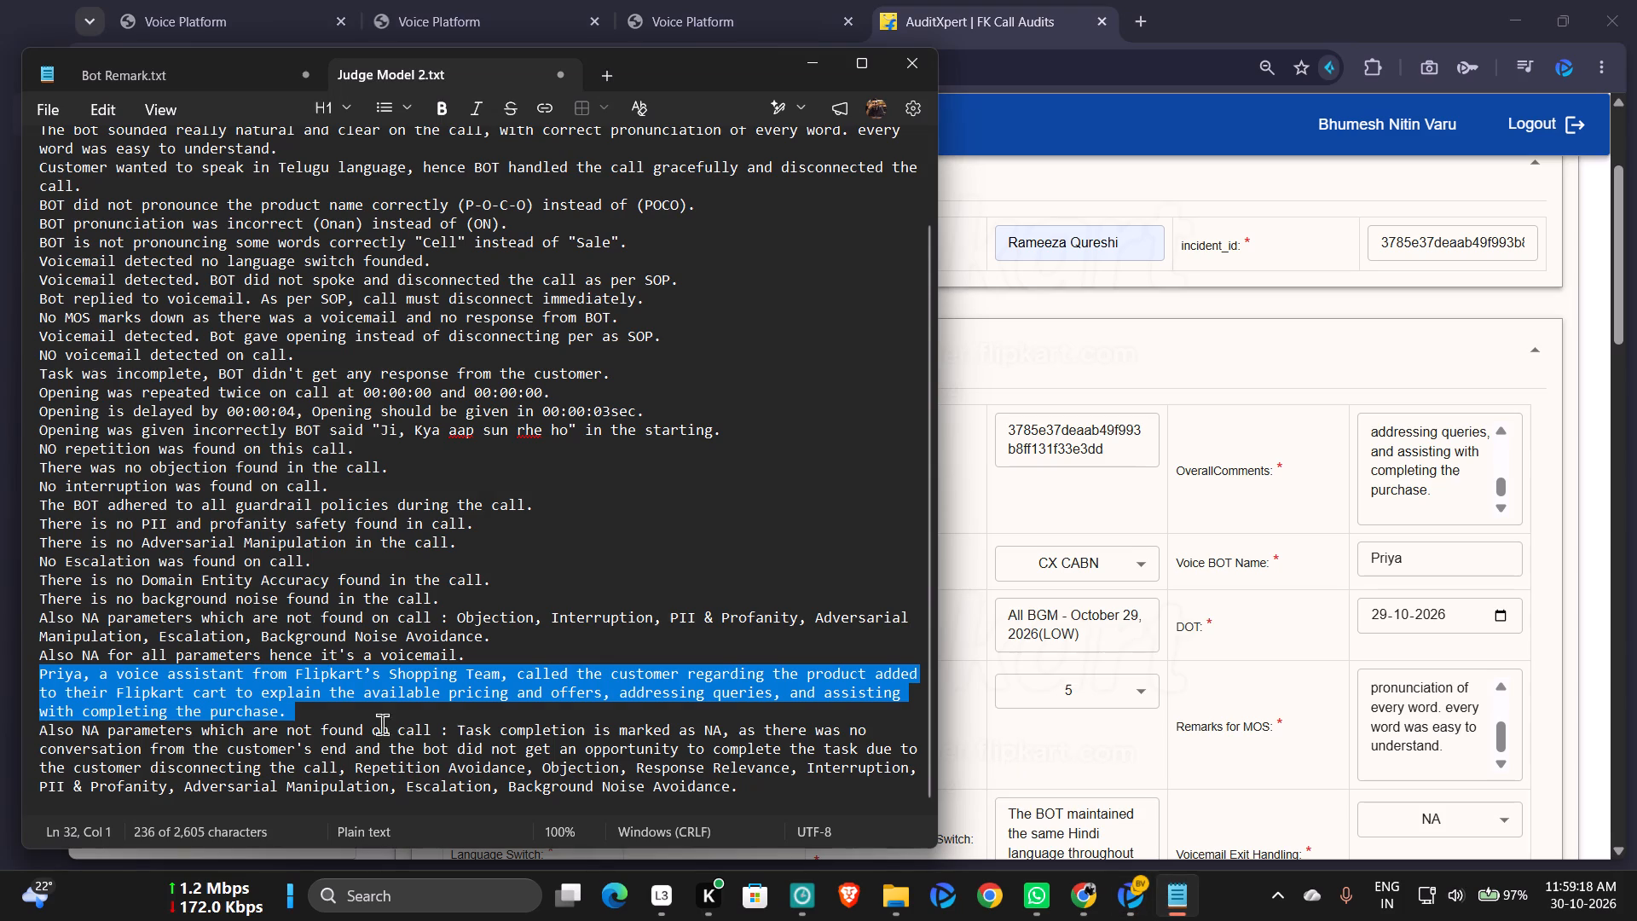
pyautogui.click(170, 72)
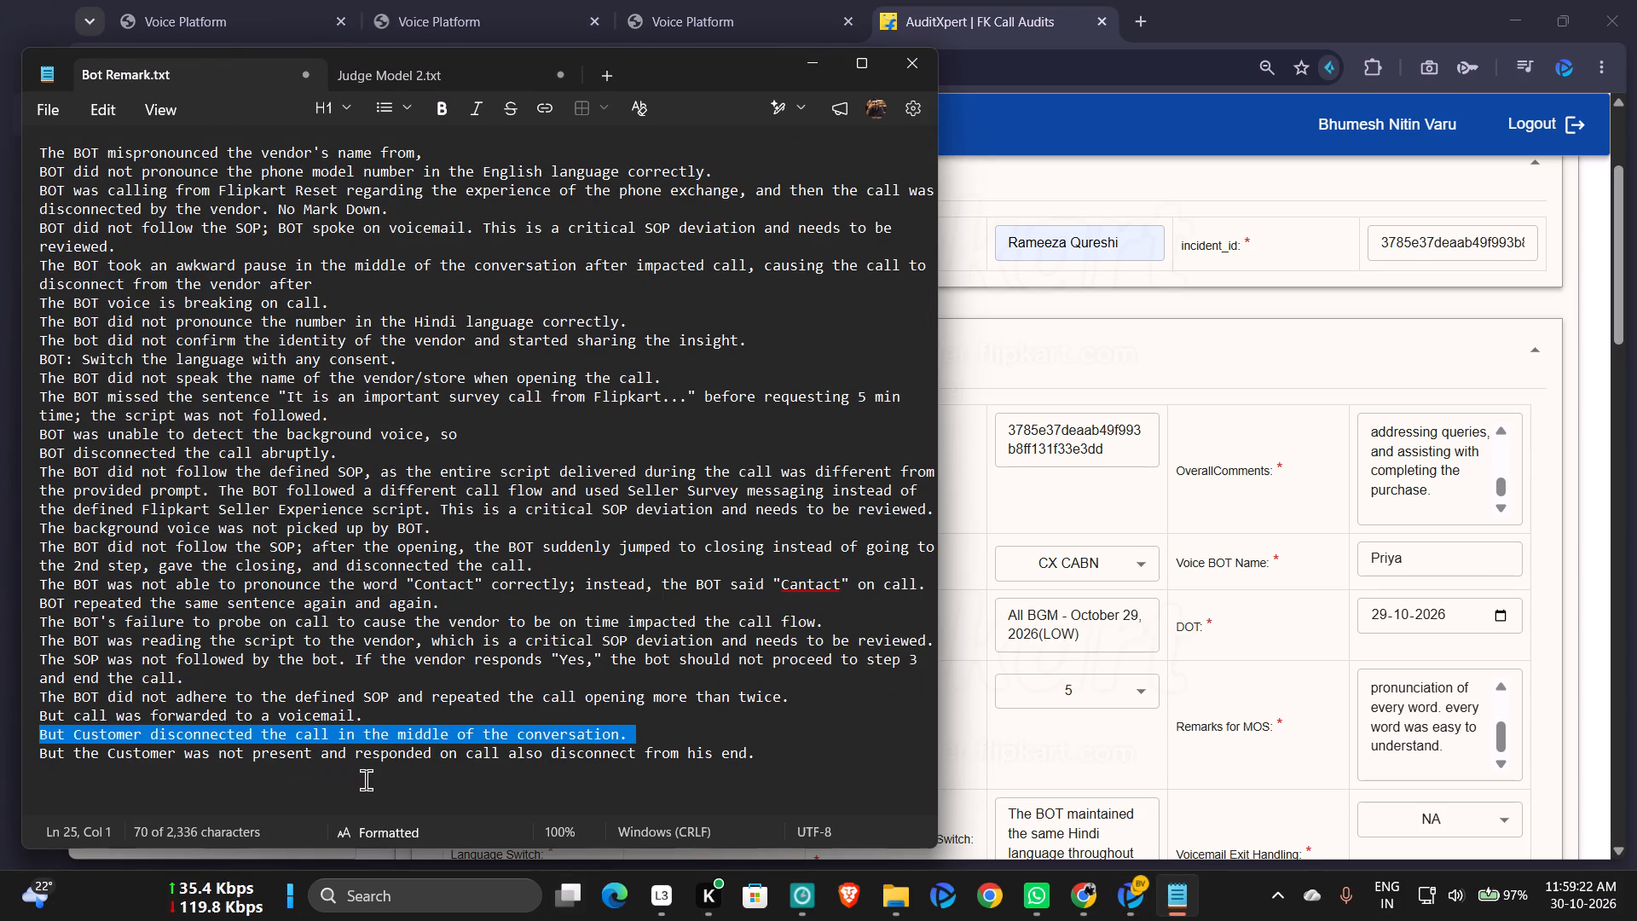
pyautogui.hotkey('ctrl', 'c')
pyautogui.click(1453, 485)
pyautogui.hotkey('ctrl', 'v')
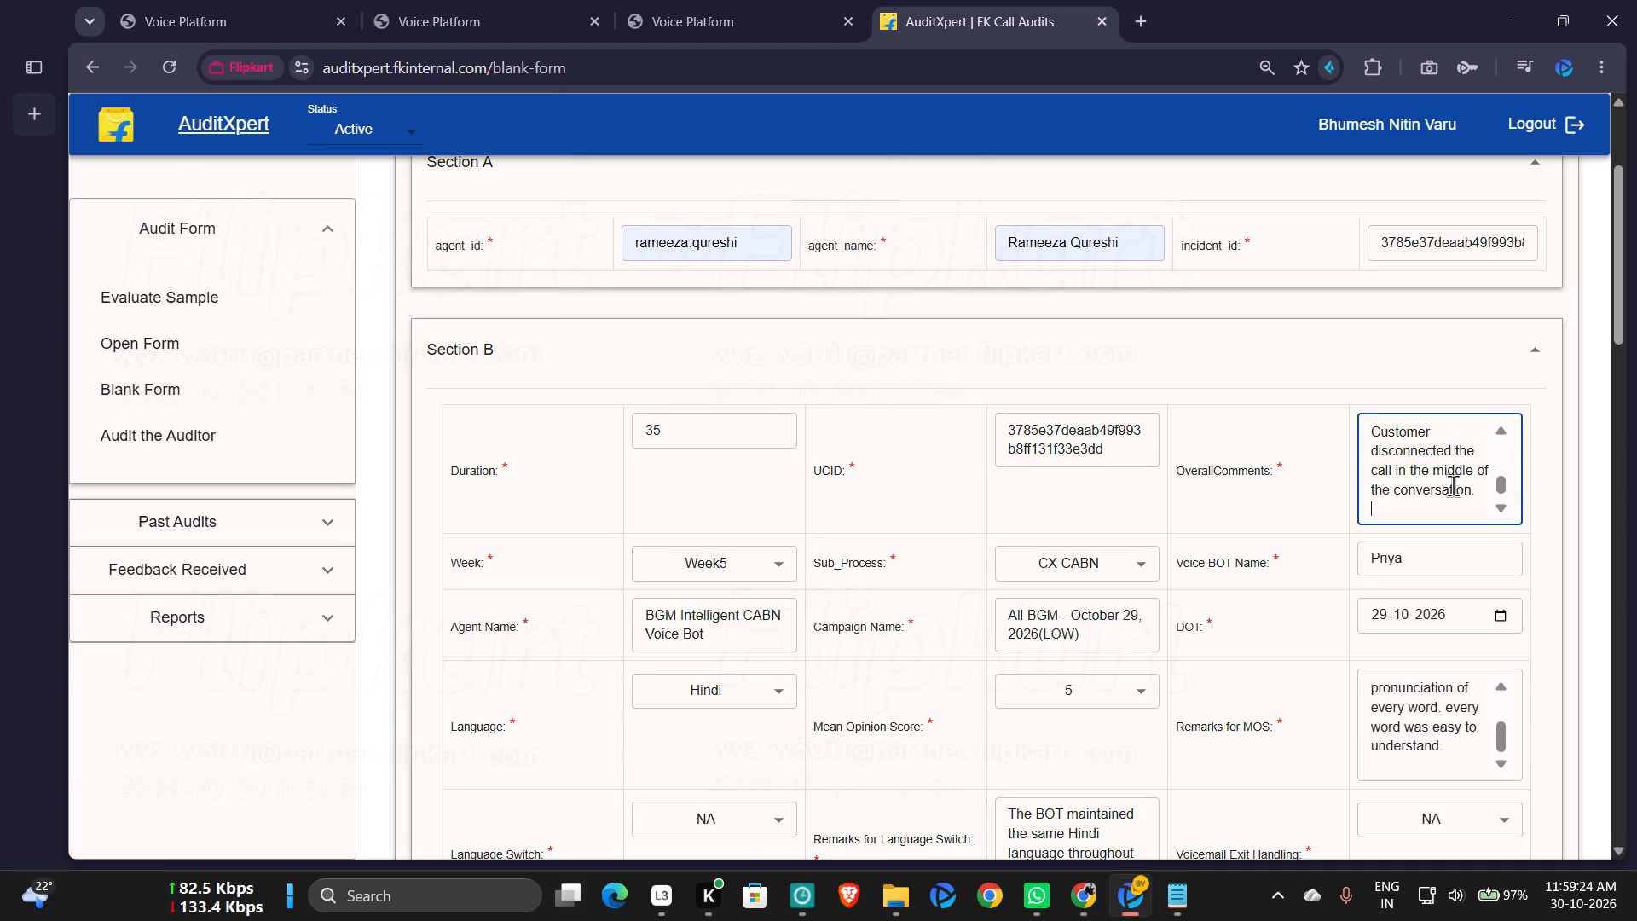
# Extend the disconnection sentence in OverallComments with "saying i don't want it." and start a new line.
pyautogui.press('BackSpace')
pyautogui.press('BackSpace')
pyautogui.press('space')
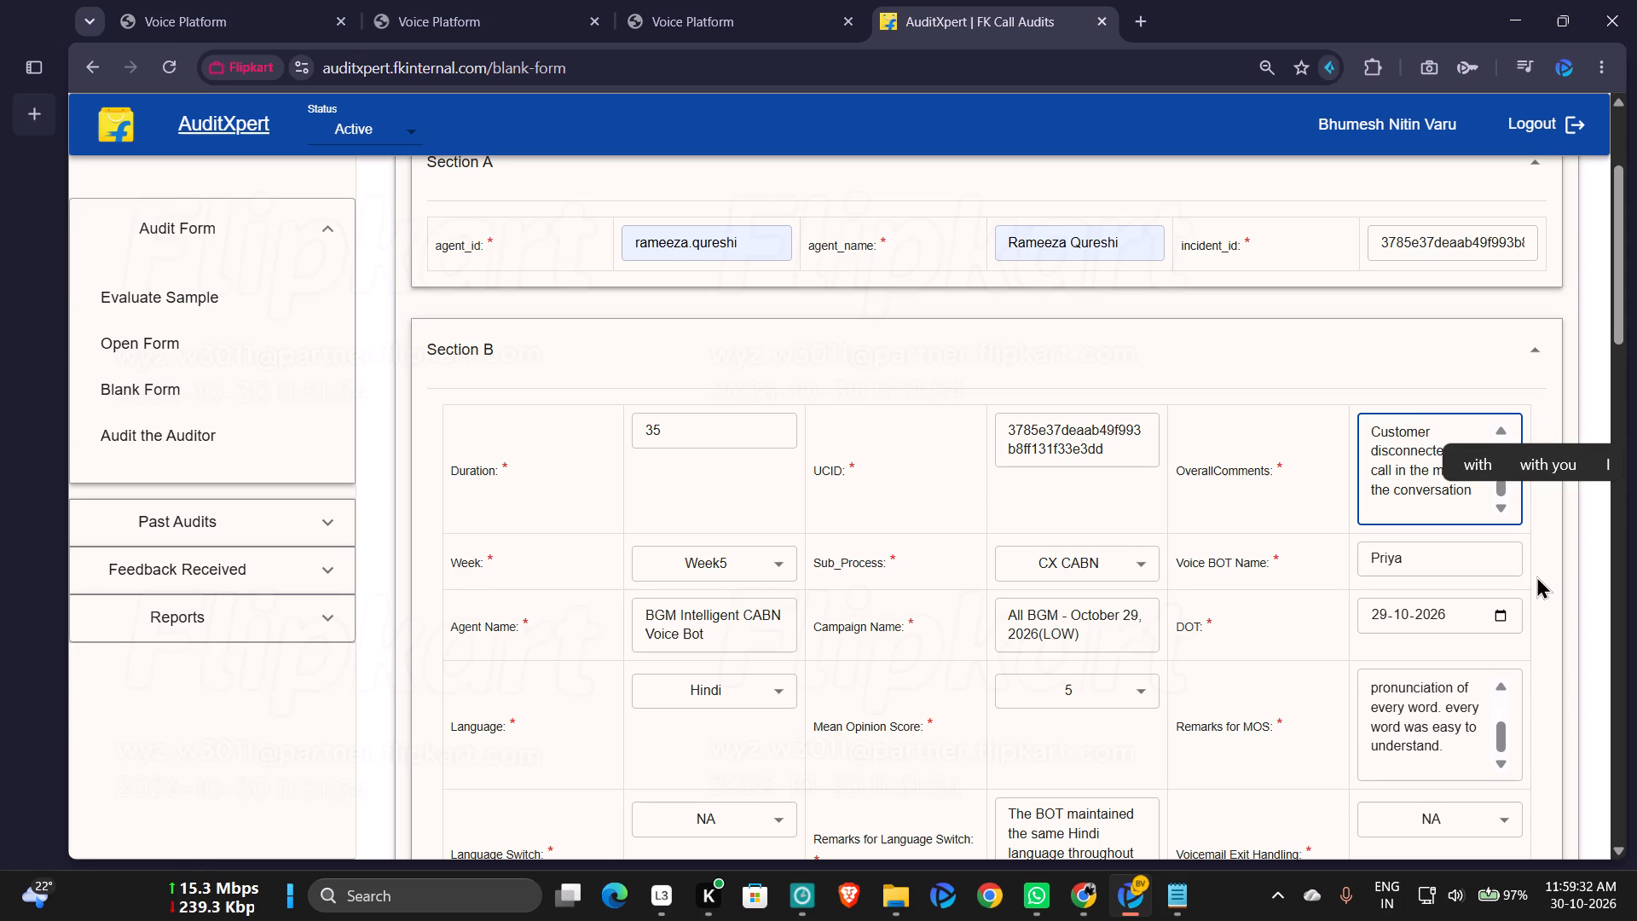
pyautogui.write('saiyn')
pyautogui.press('Up')
pyautogui.press('Return')
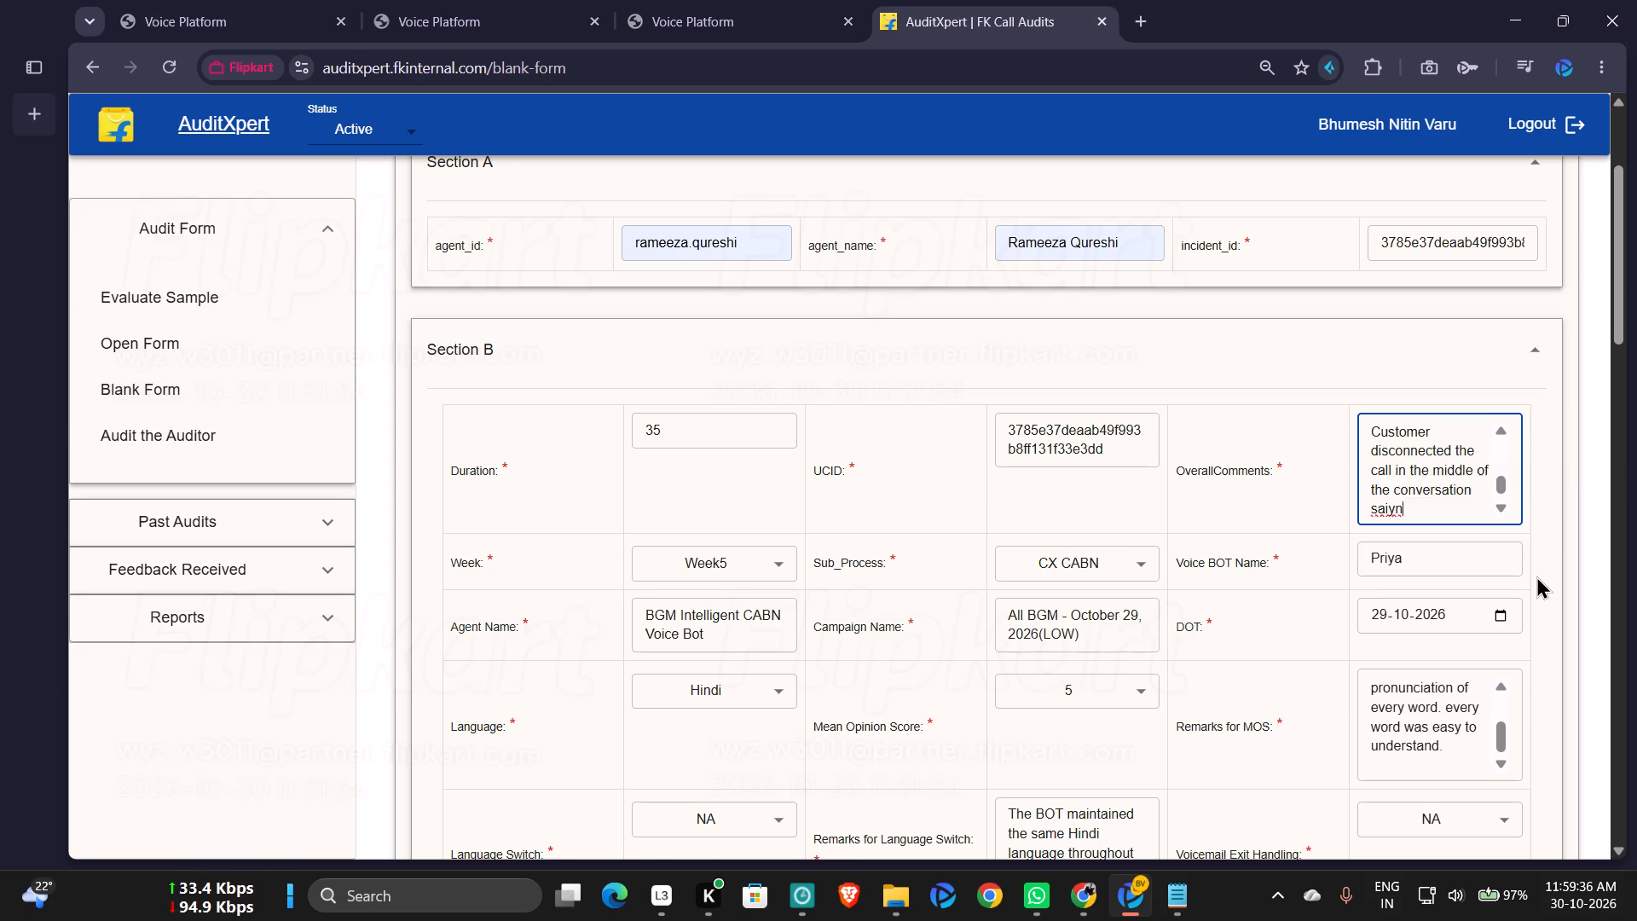
pyautogui.write('i dint')
pyautogui.press('space')
pyautogui.press('BackSpace')
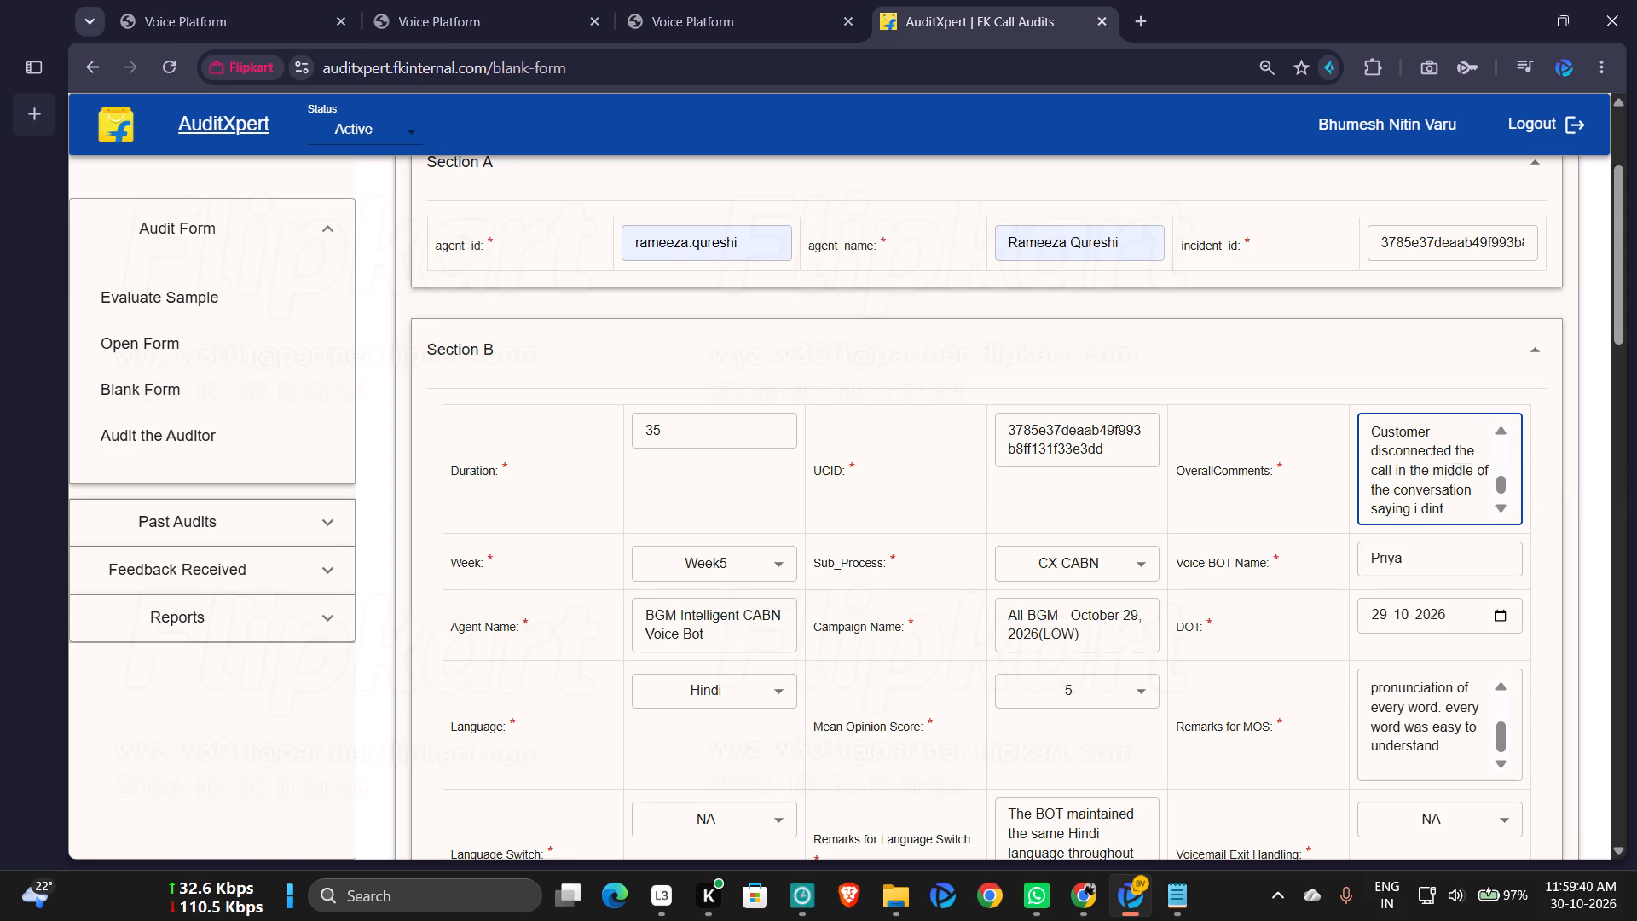
pyautogui.press('BackSpace')
pyautogui.press('BackSpace')
pyautogui.press('BackSpace')
pyautogui.write('ont')
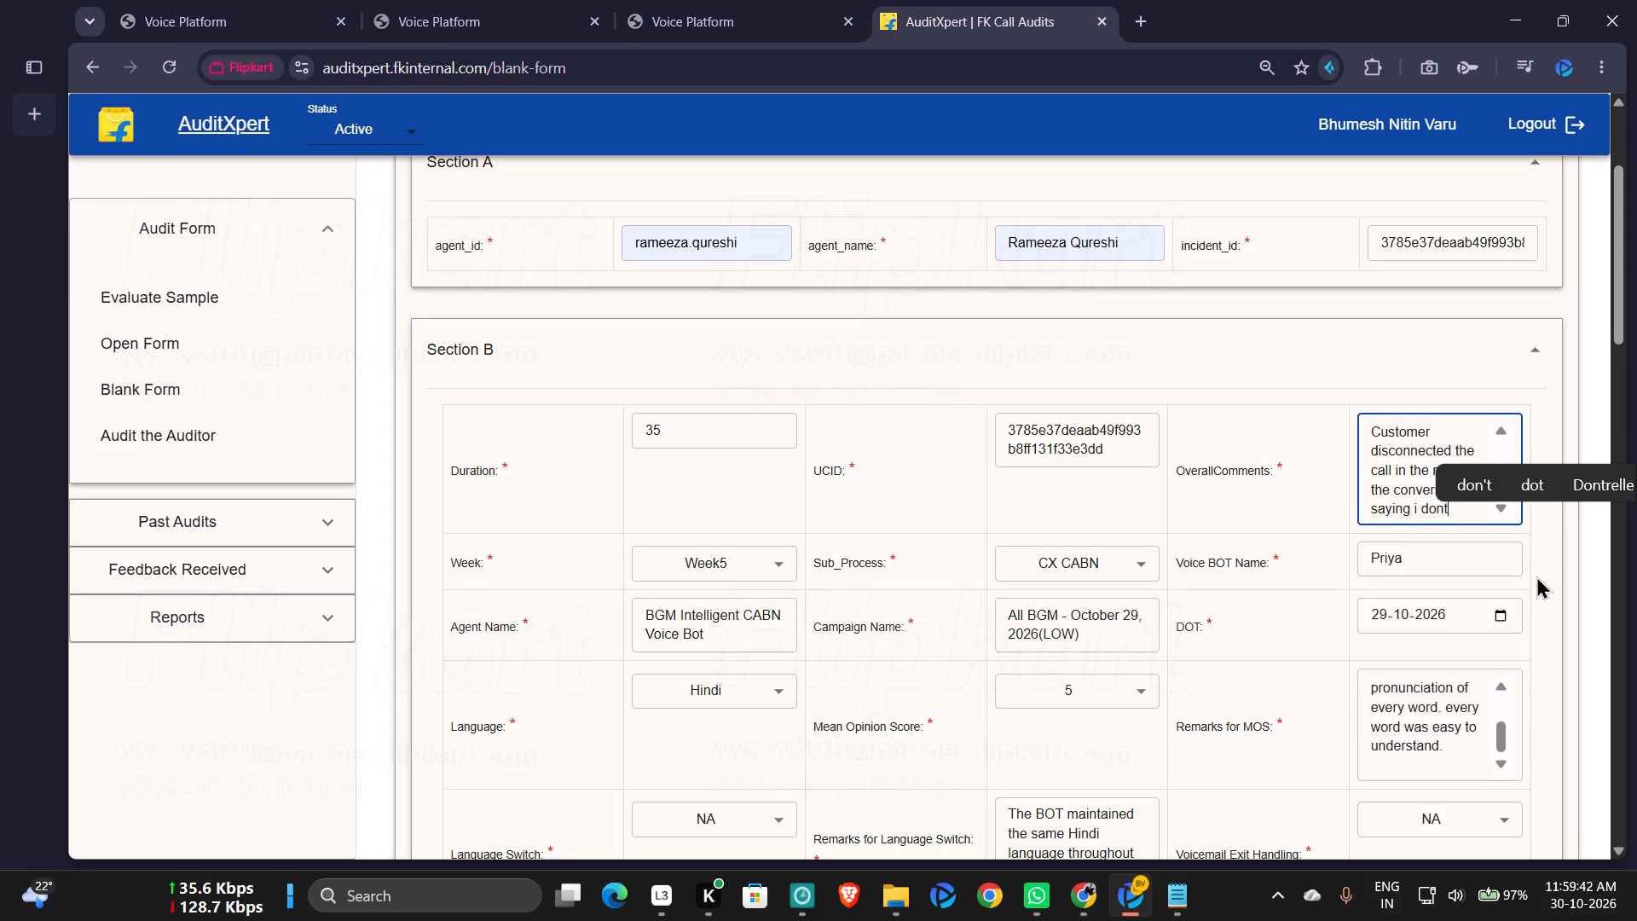
pyautogui.press('Up')
pyautogui.press('Return')
pyautogui.write('want it')
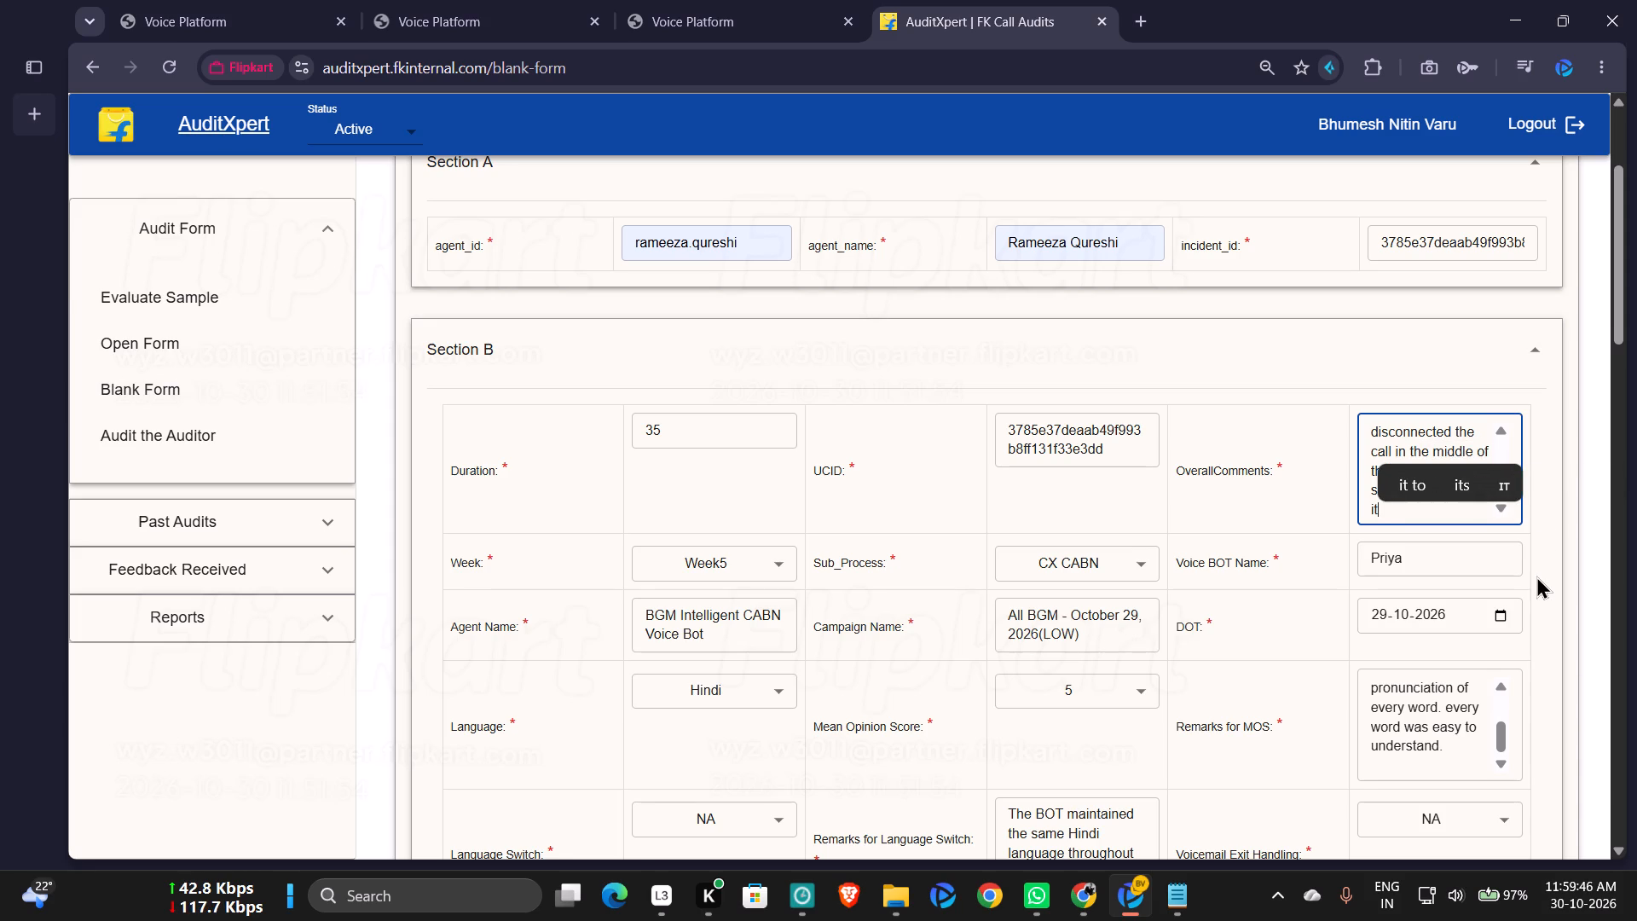
pyautogui.press('.')
pyautogui.hotkey('shift', 'Return')
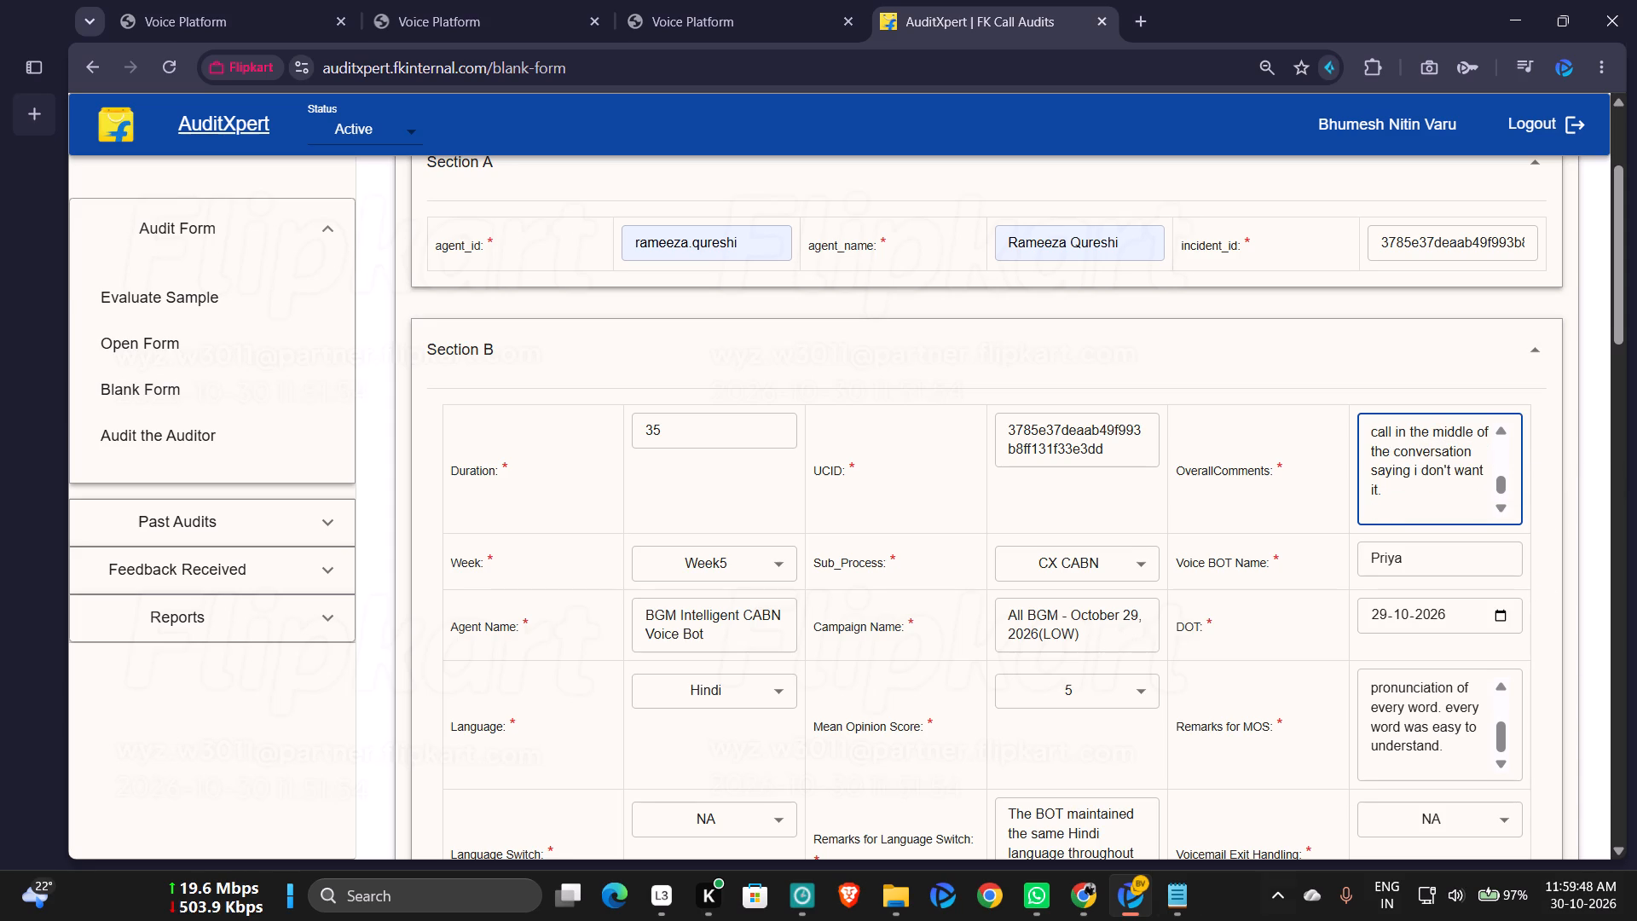
# Copy the Judge Model 2.txt paragraph beginning "Also NA parameters which are not found on call : Task completion is marked as NA" into the form's OverallComments.
pyautogui.click(1168, 901)
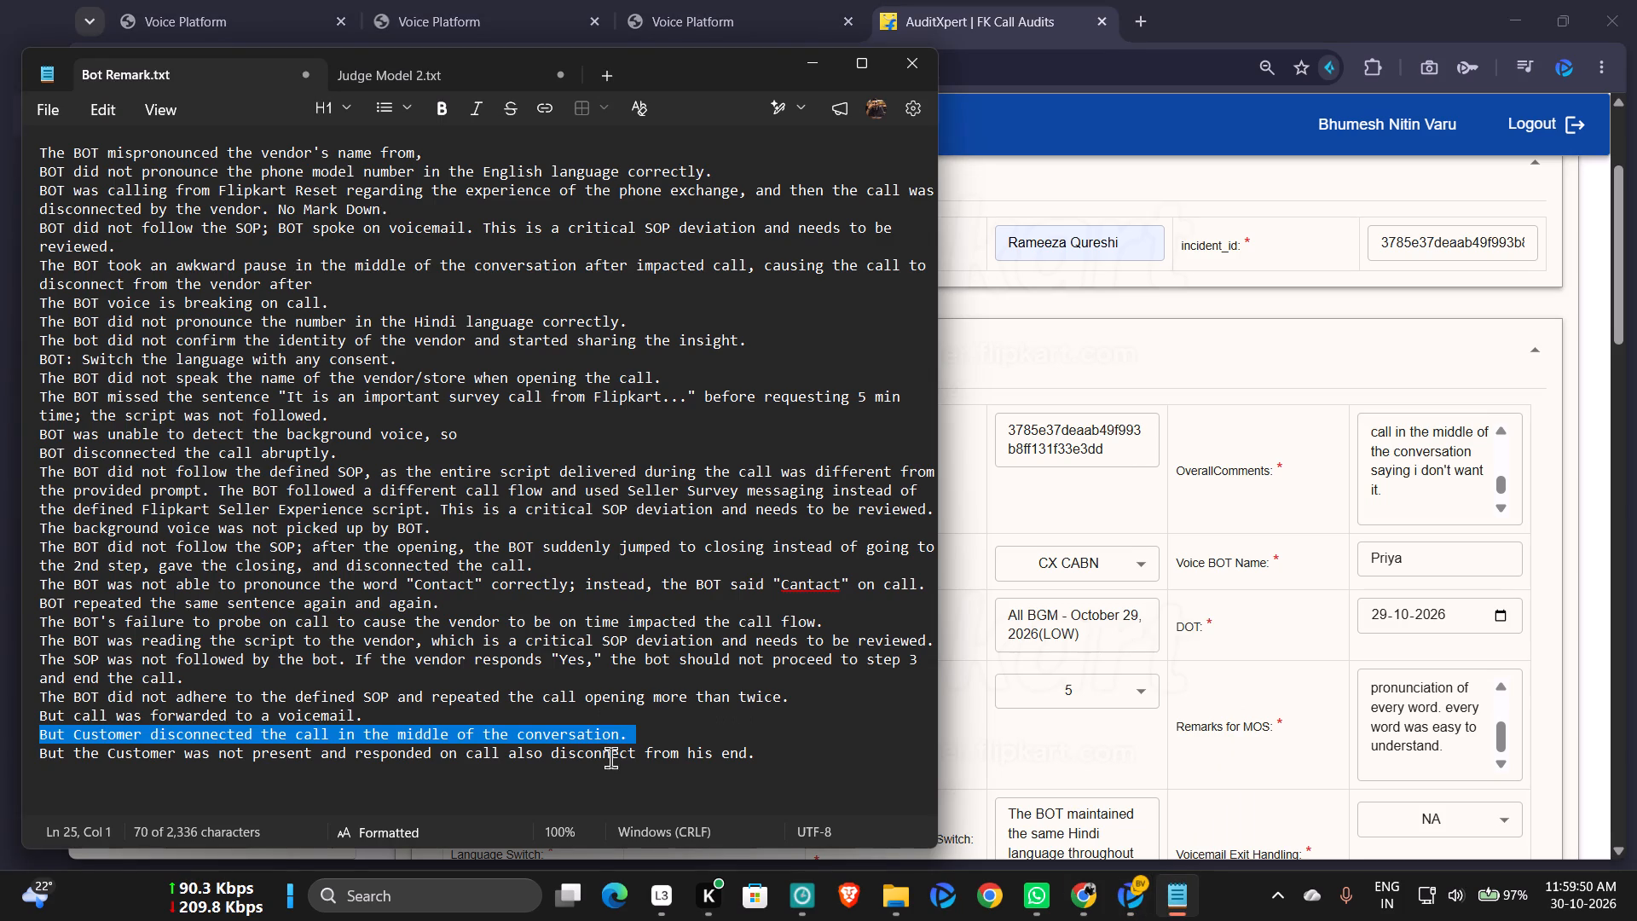
pyautogui.click(466, 80)
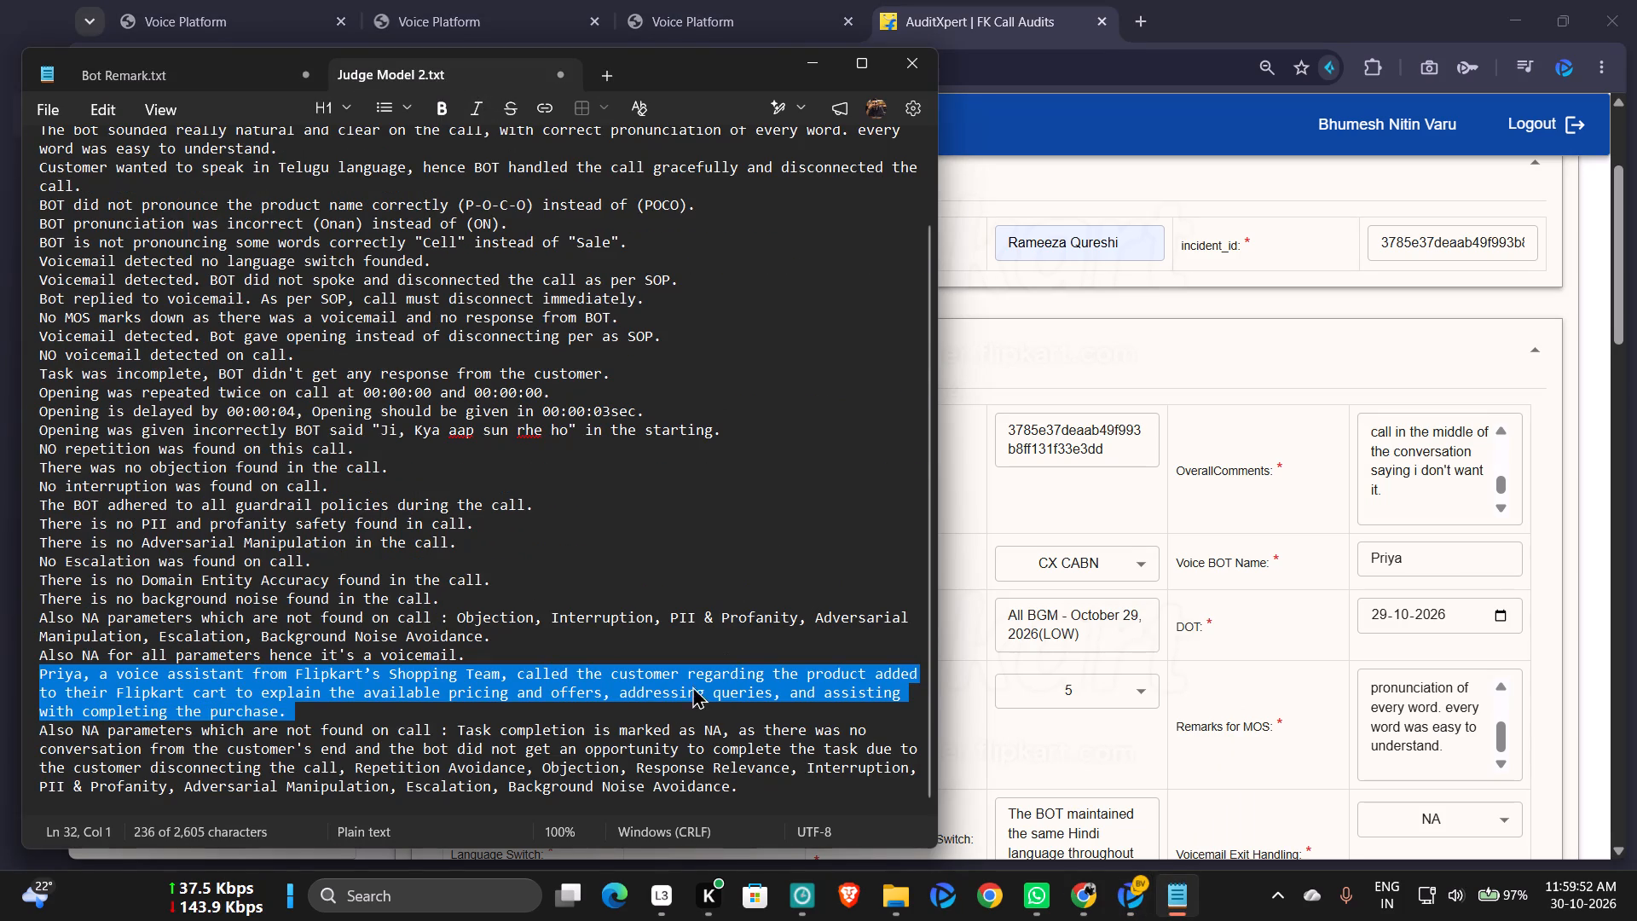
pyautogui.click(623, 748)
pyautogui.tripleClick(594, 734)
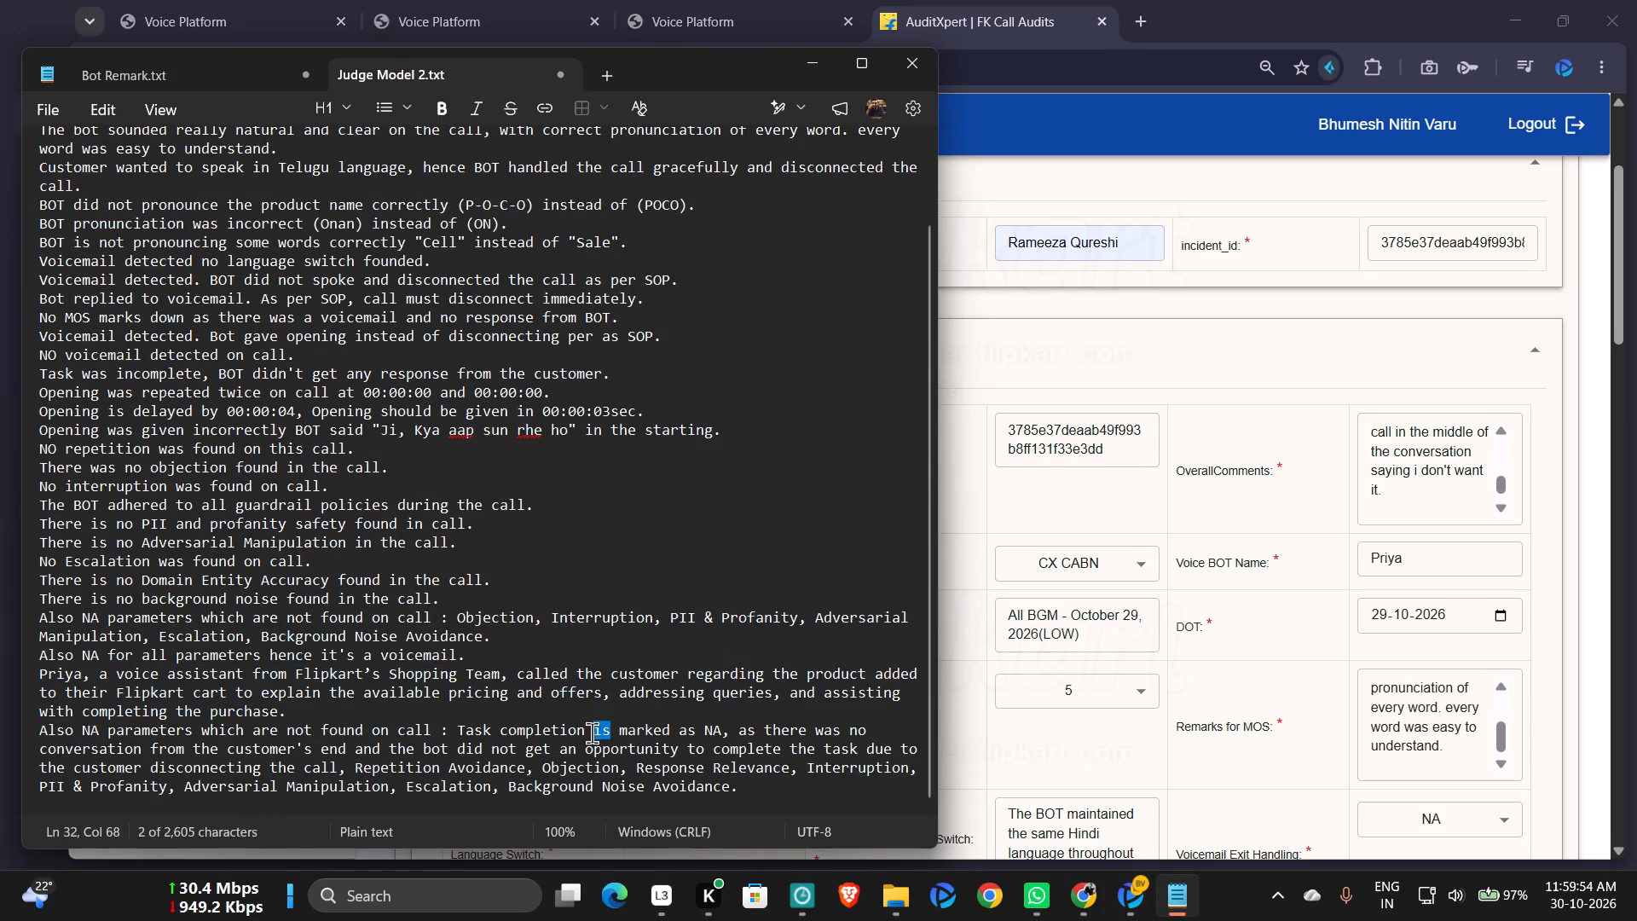
pyautogui.click(592, 733)
pyautogui.hotkey('ctrl', 'c')
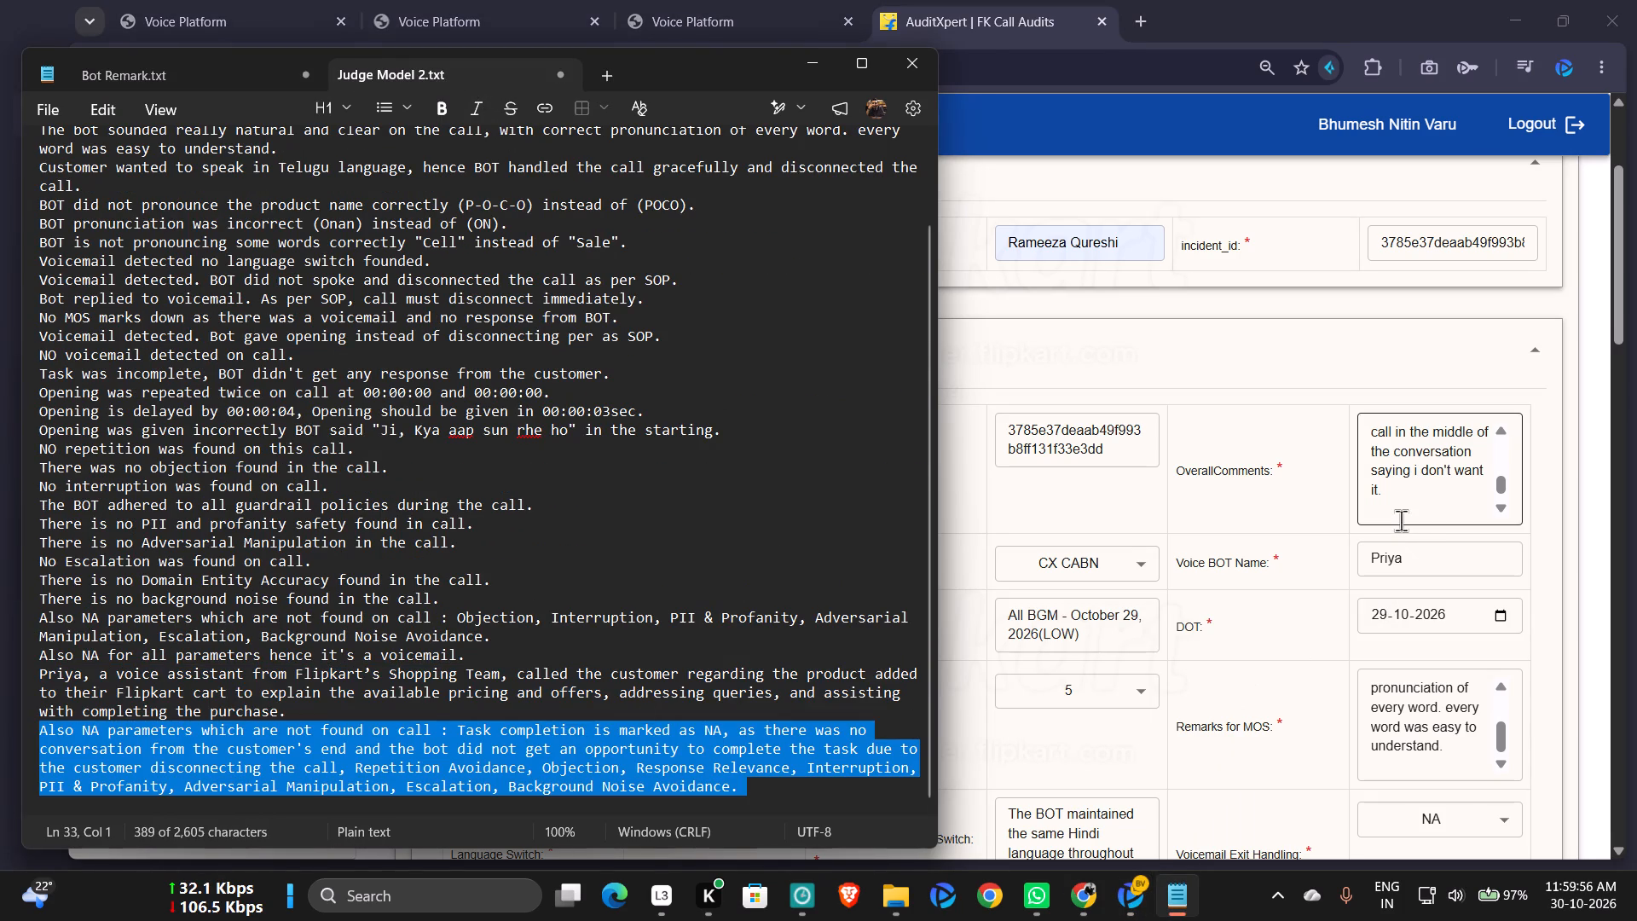
pyautogui.click(1401, 520)
pyautogui.hotkey('ctrl', 'v')
# Remove "Background Noise Avoidance" from the end of OverallComments so the NA list ends with "Escalation.".
pyautogui.doubleClick(1399, 475)
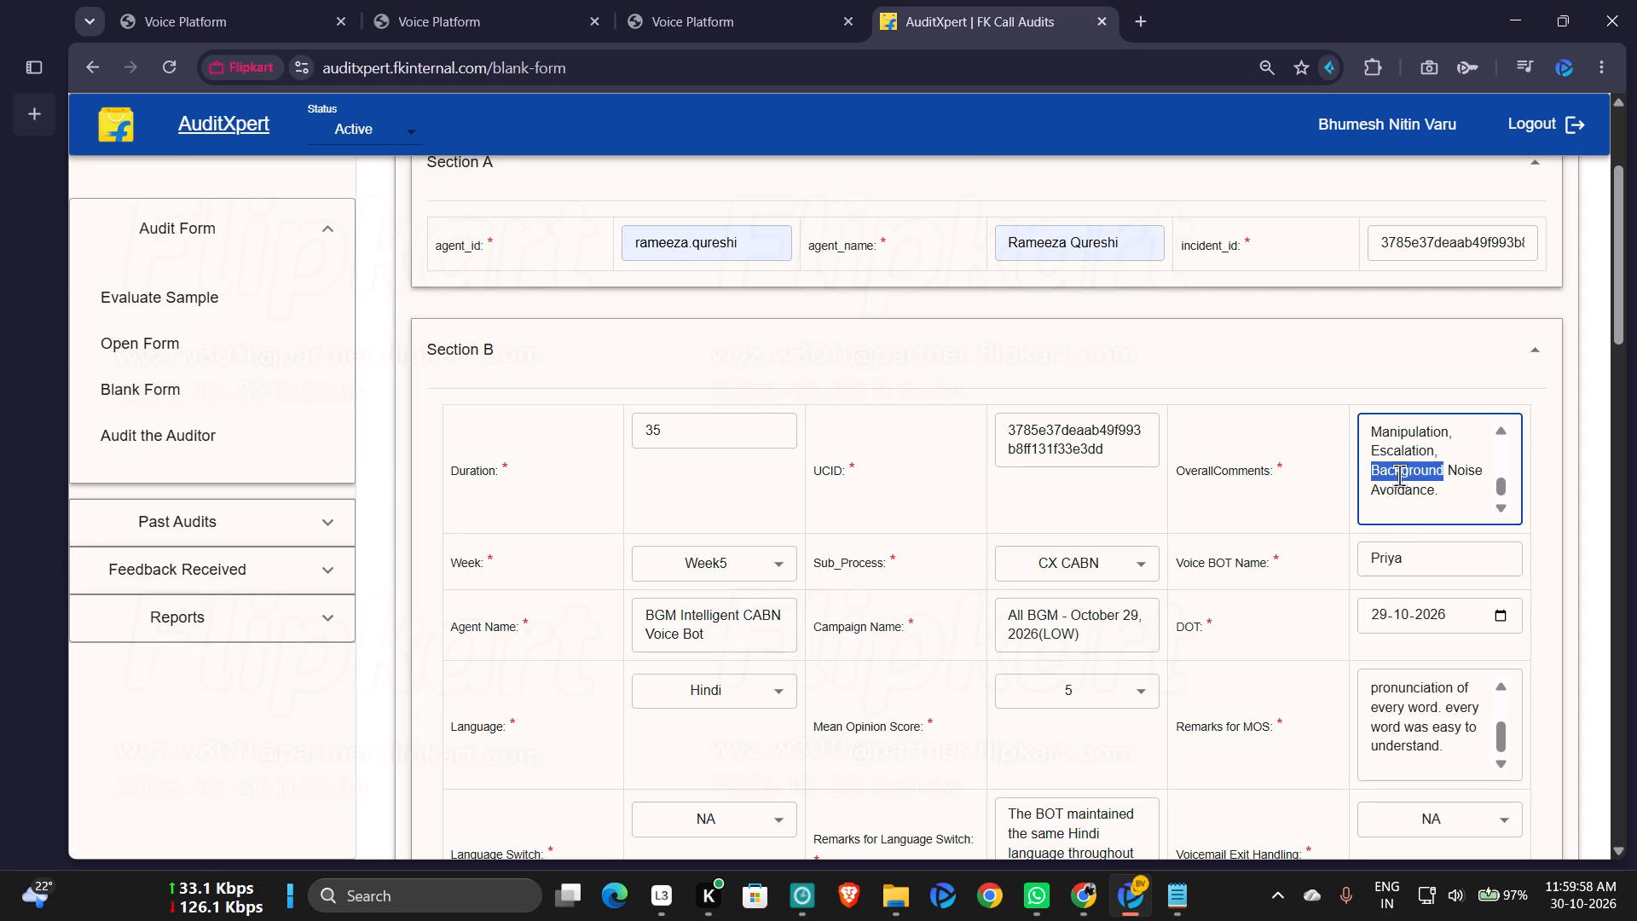
pyautogui.hotkey('shift', 'Down')
pyautogui.press('BackSpace')
pyautogui.press('BackSpace')
pyautogui.press('BackSpace')
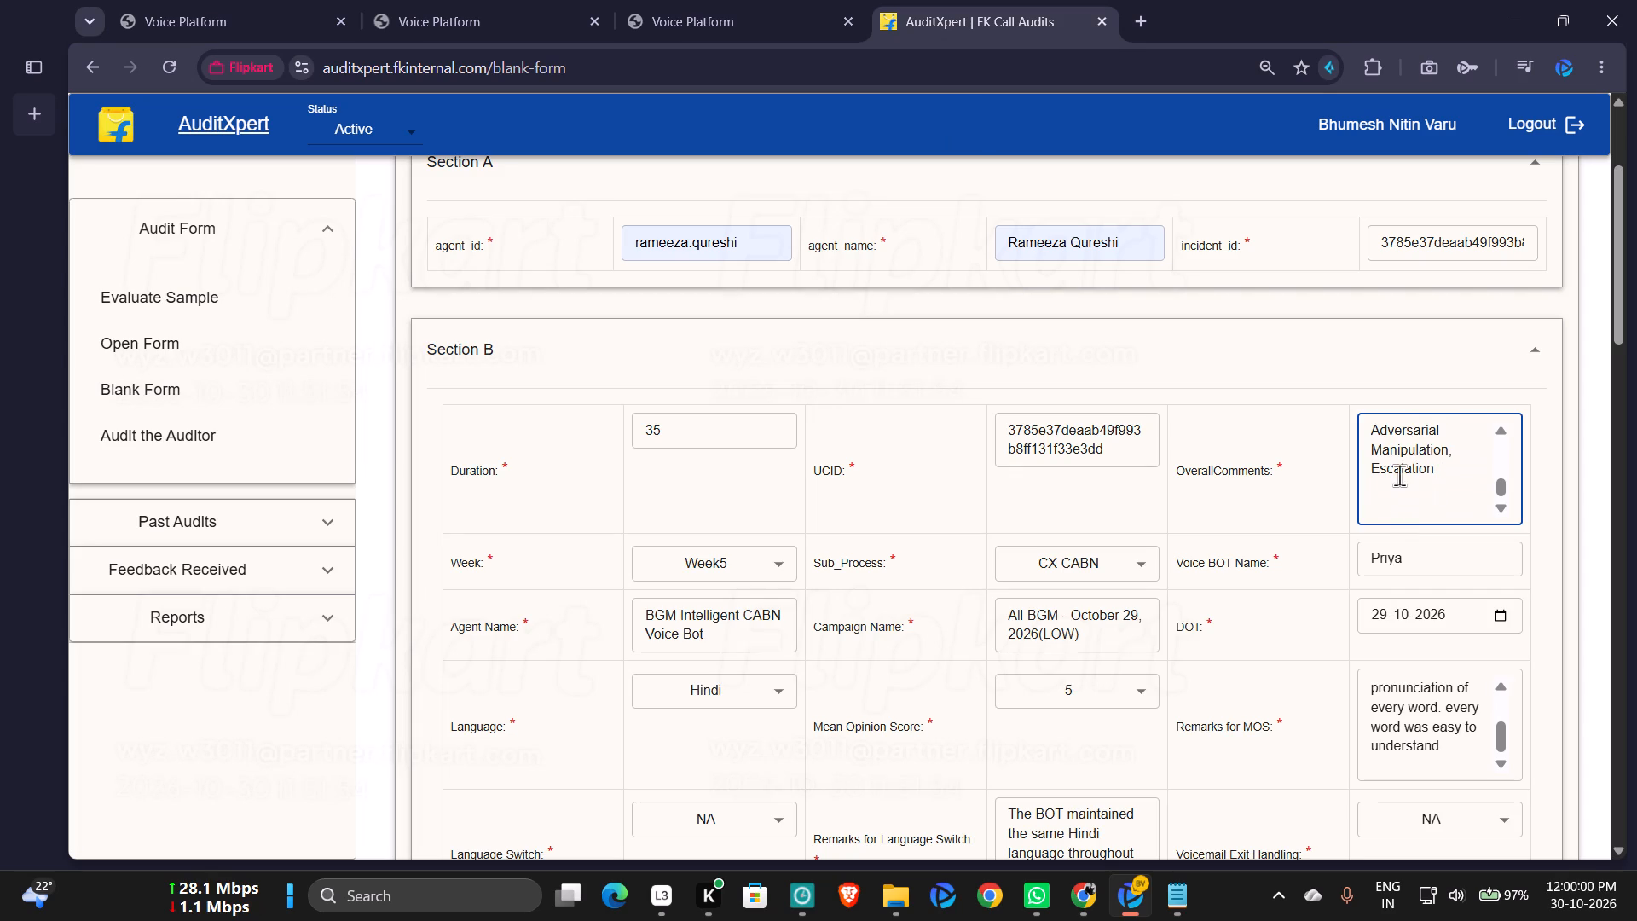
pyautogui.press('.')
pyautogui.scroll(1, 1387, 498)
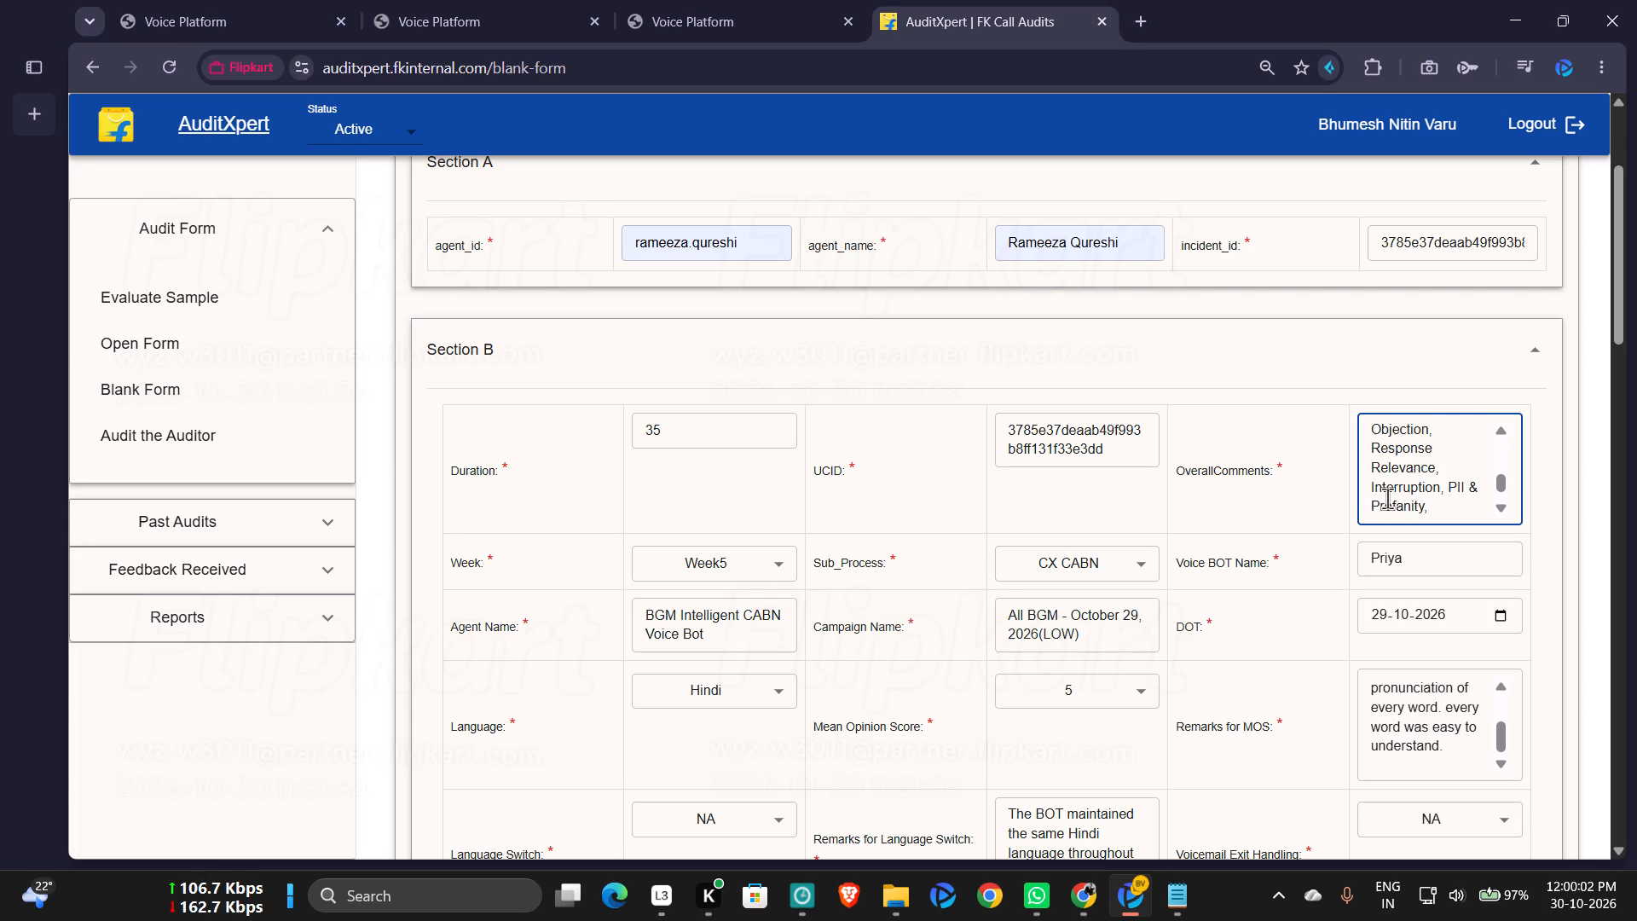
pyautogui.scroll(1, 1387, 498)
# Mark Task Completion, Repetition Avoidance and Objection Handling as NA in Section C.
pyautogui.scroll(-3, 1364, 558)
pyautogui.scroll(-1, 1227, 530)
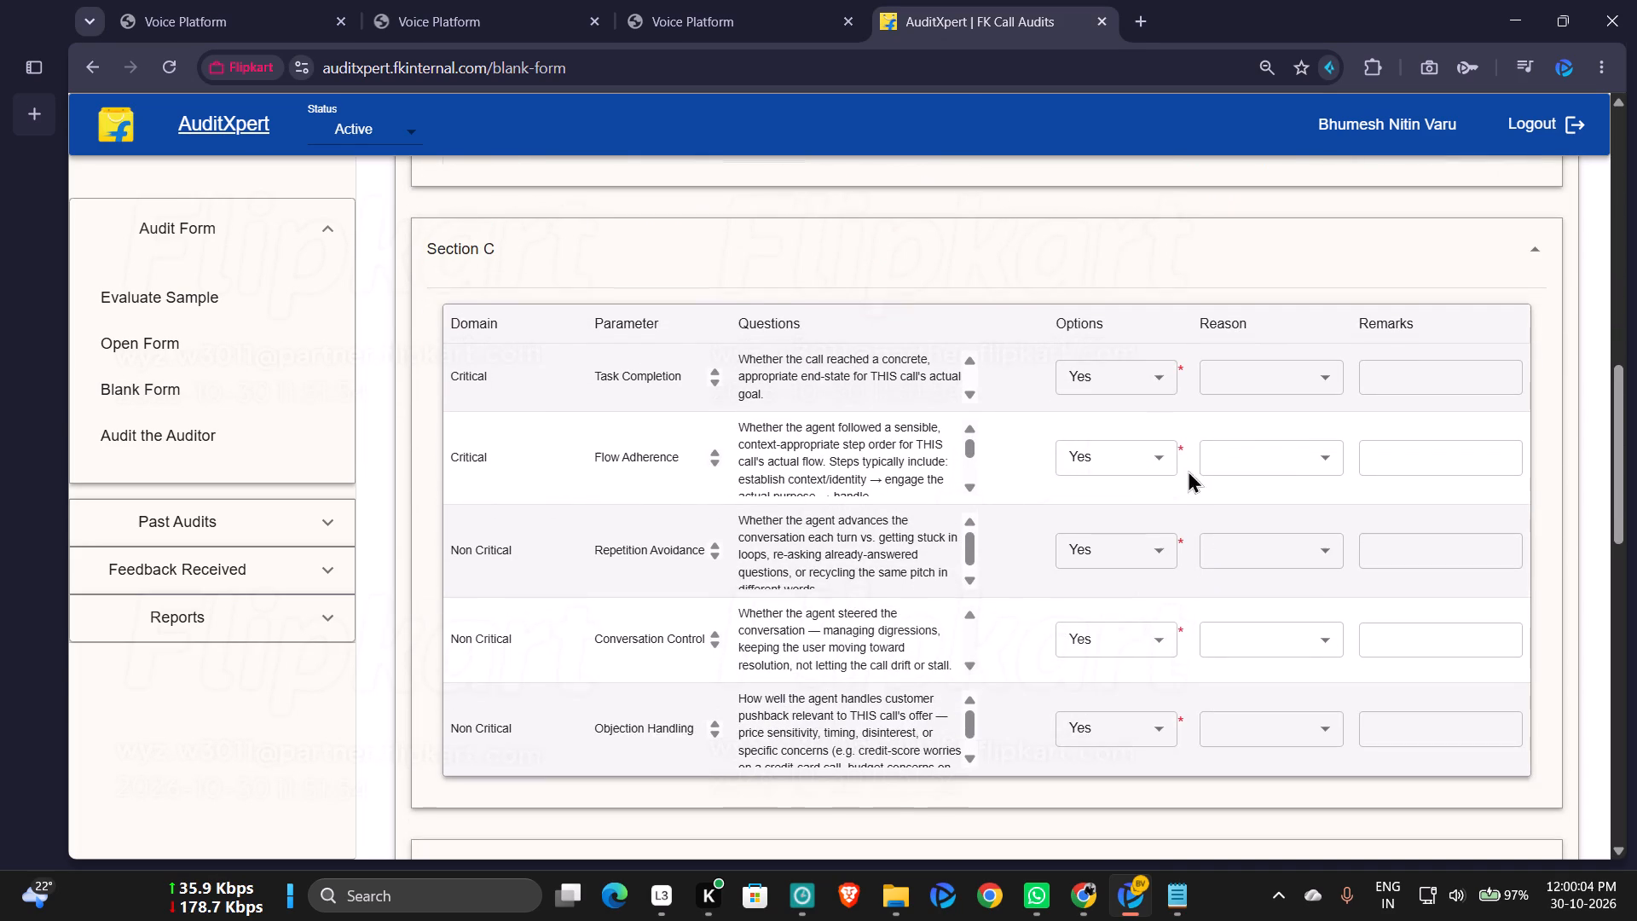
pyautogui.click(1125, 373)
pyautogui.click(1102, 495)
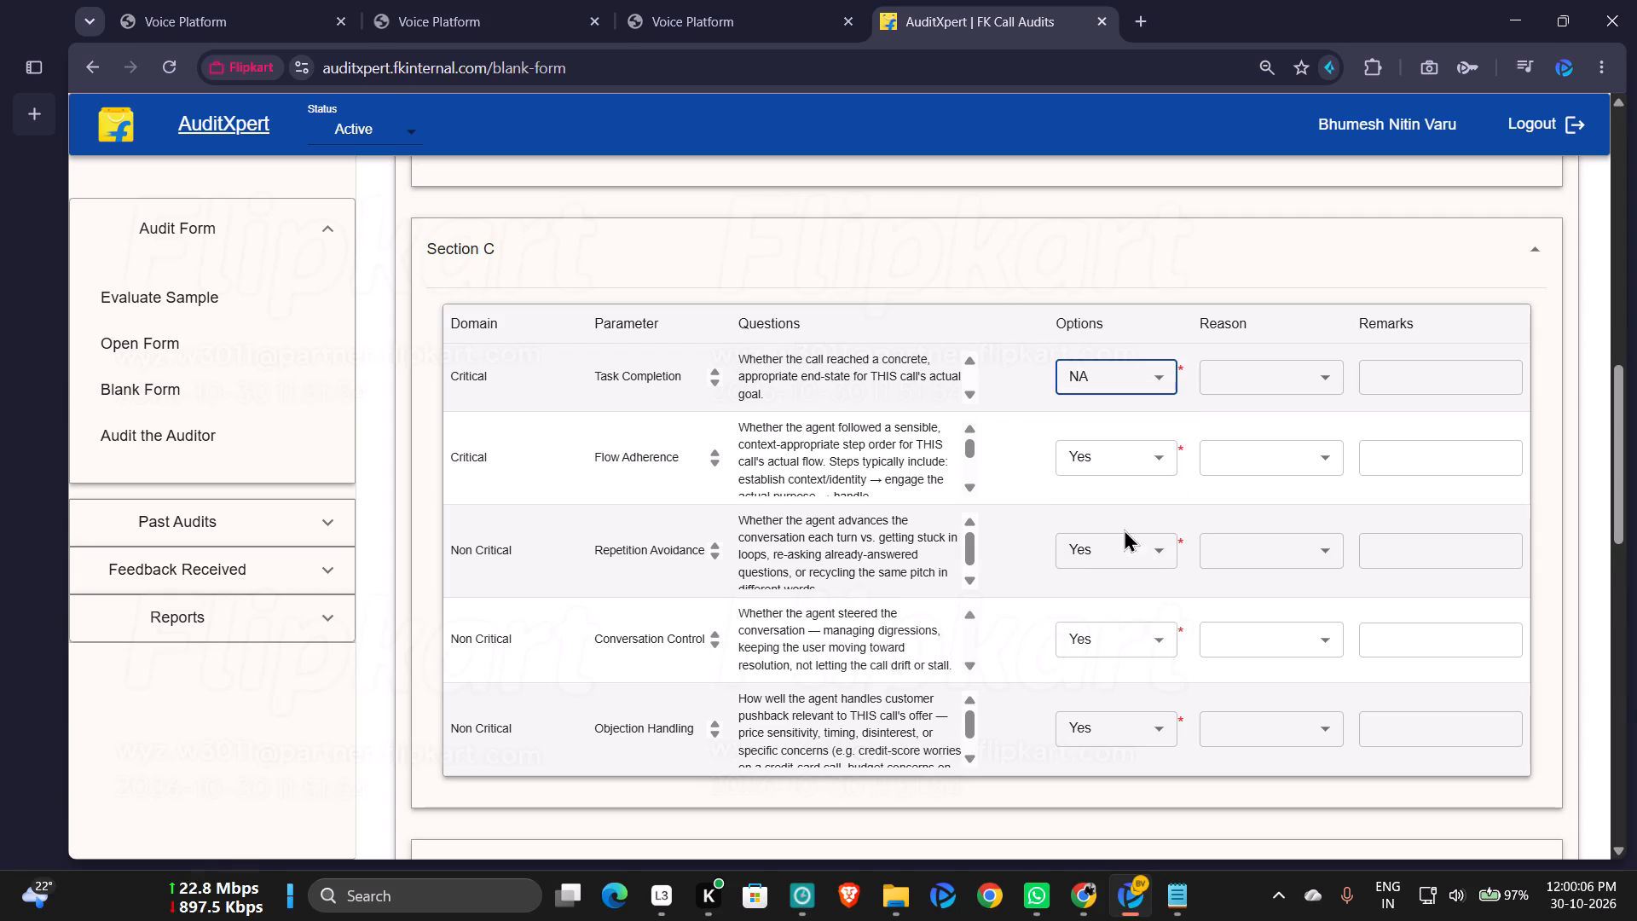
pyautogui.click(1120, 546)
pyautogui.click(1111, 663)
pyautogui.scroll(-1, 1156, 568)
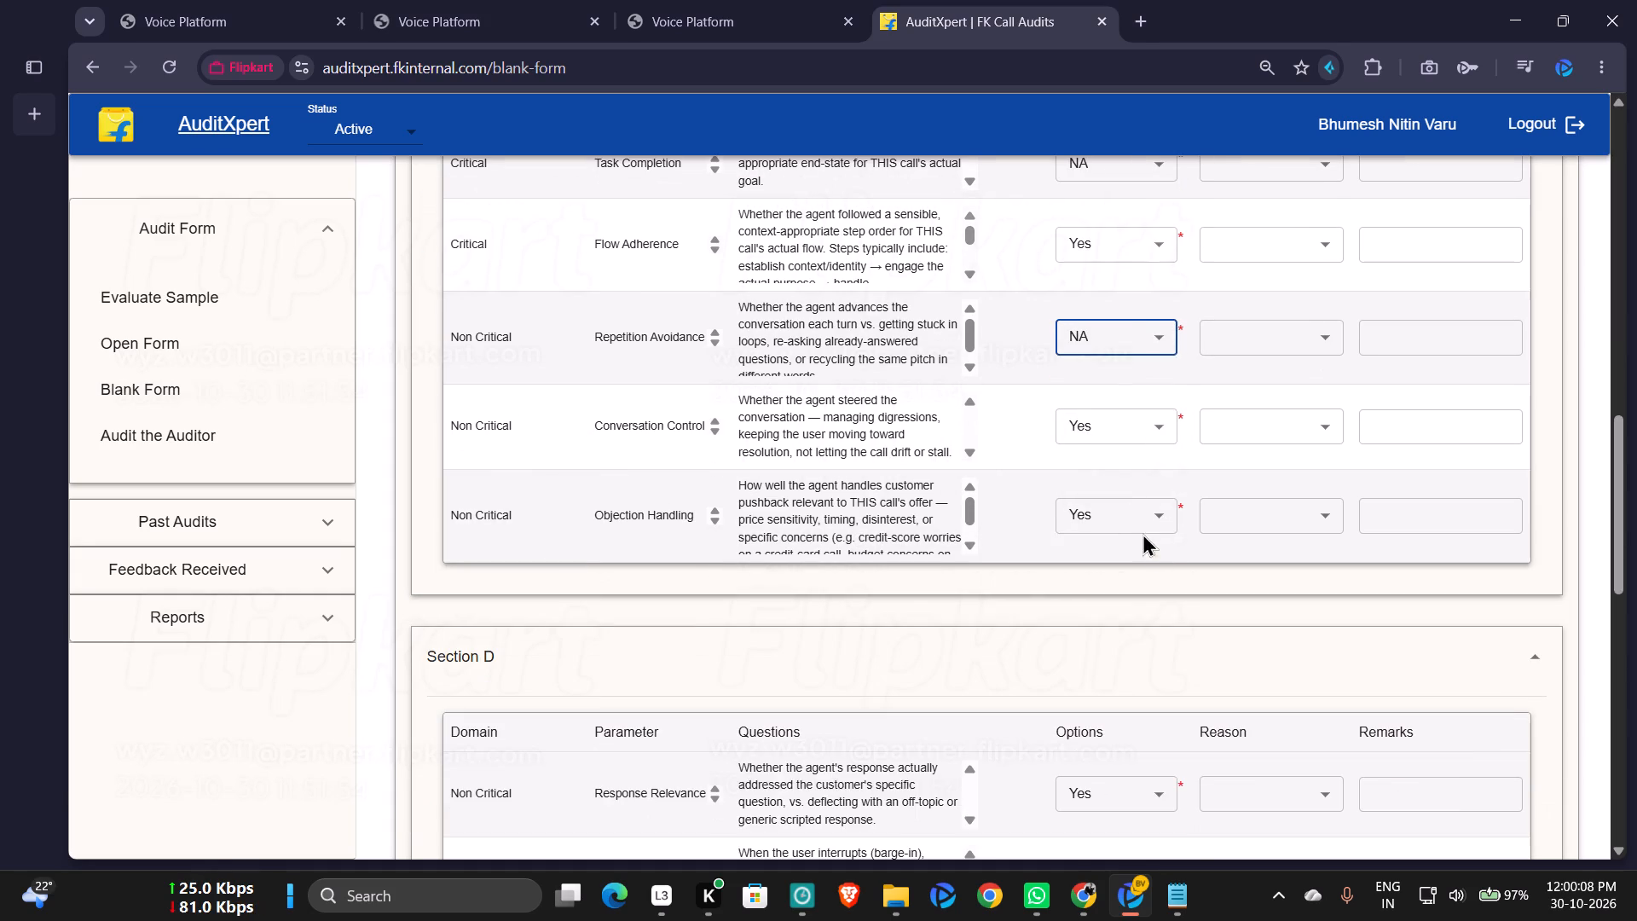
pyautogui.click(1134, 503)
pyautogui.click(1125, 617)
# Mark Response Relevance, Interruption Handling and PII & Profanity Safety as NA in Section D.
pyautogui.scroll(-2, 1189, 430)
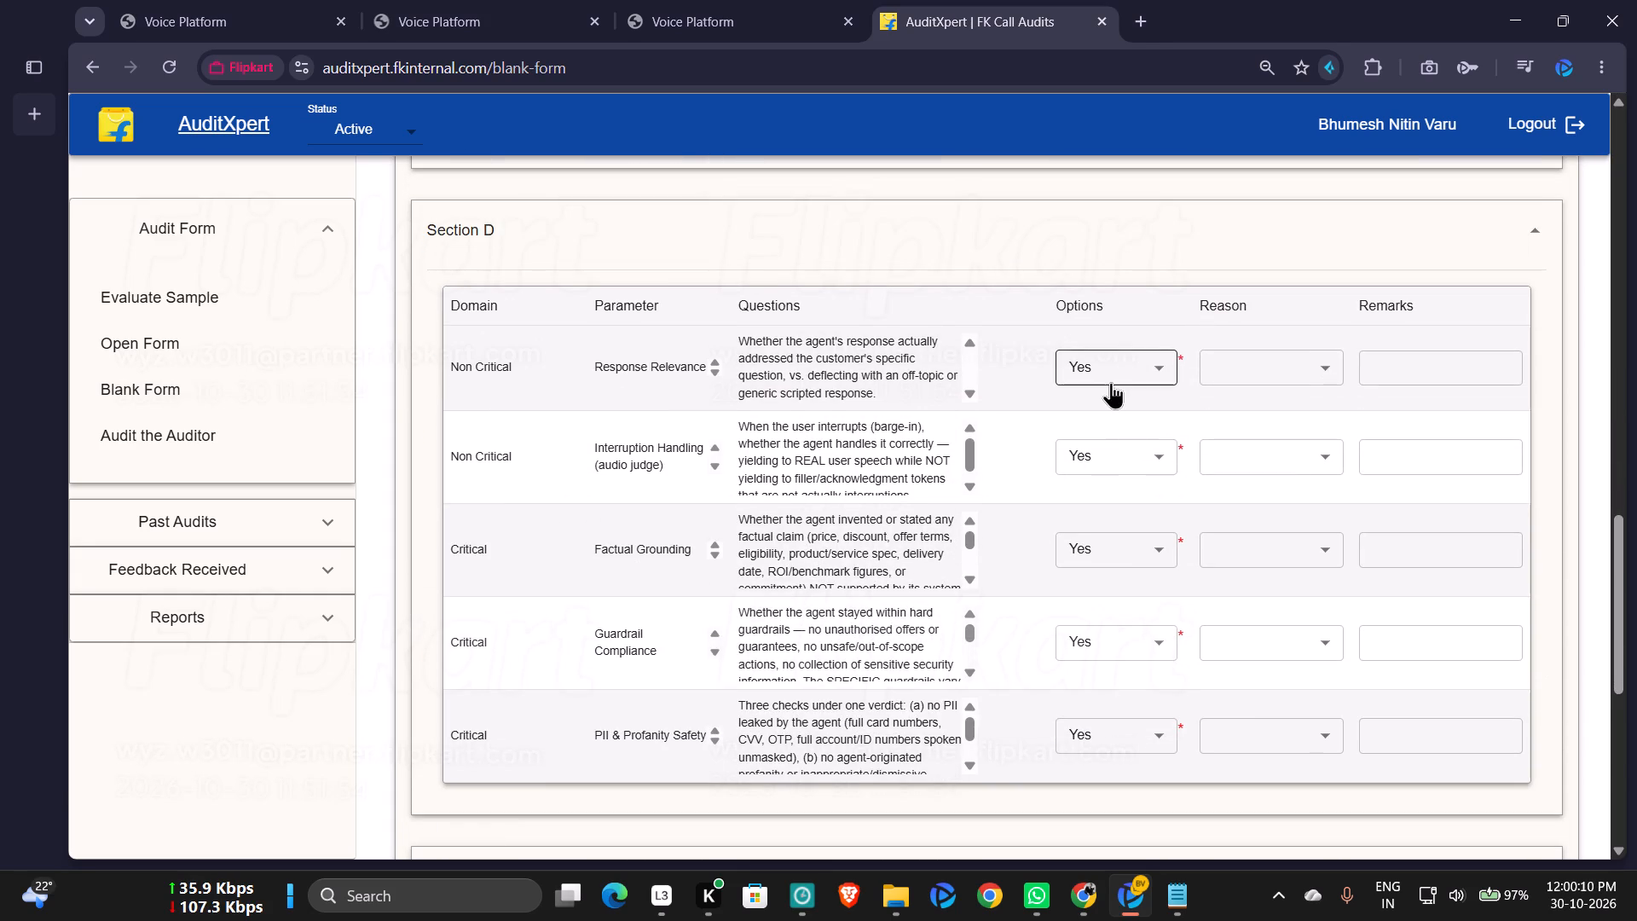
pyautogui.click(1117, 377)
pyautogui.click(1130, 493)
pyautogui.click(1171, 455)
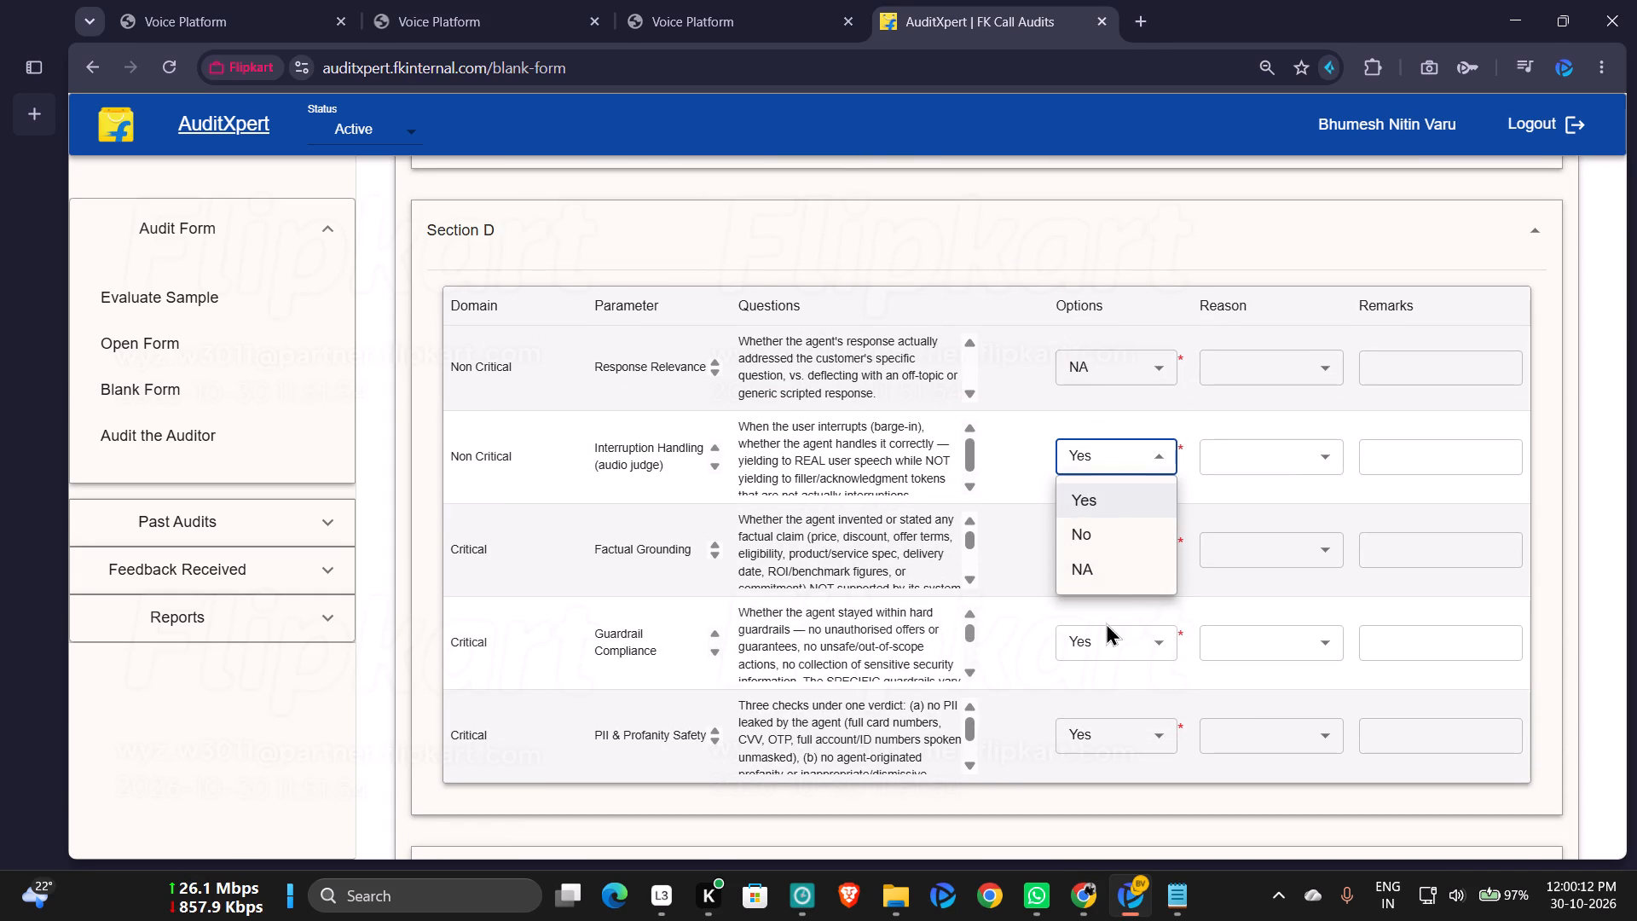
pyautogui.click(1108, 549)
pyautogui.click(1114, 457)
pyautogui.click(1094, 560)
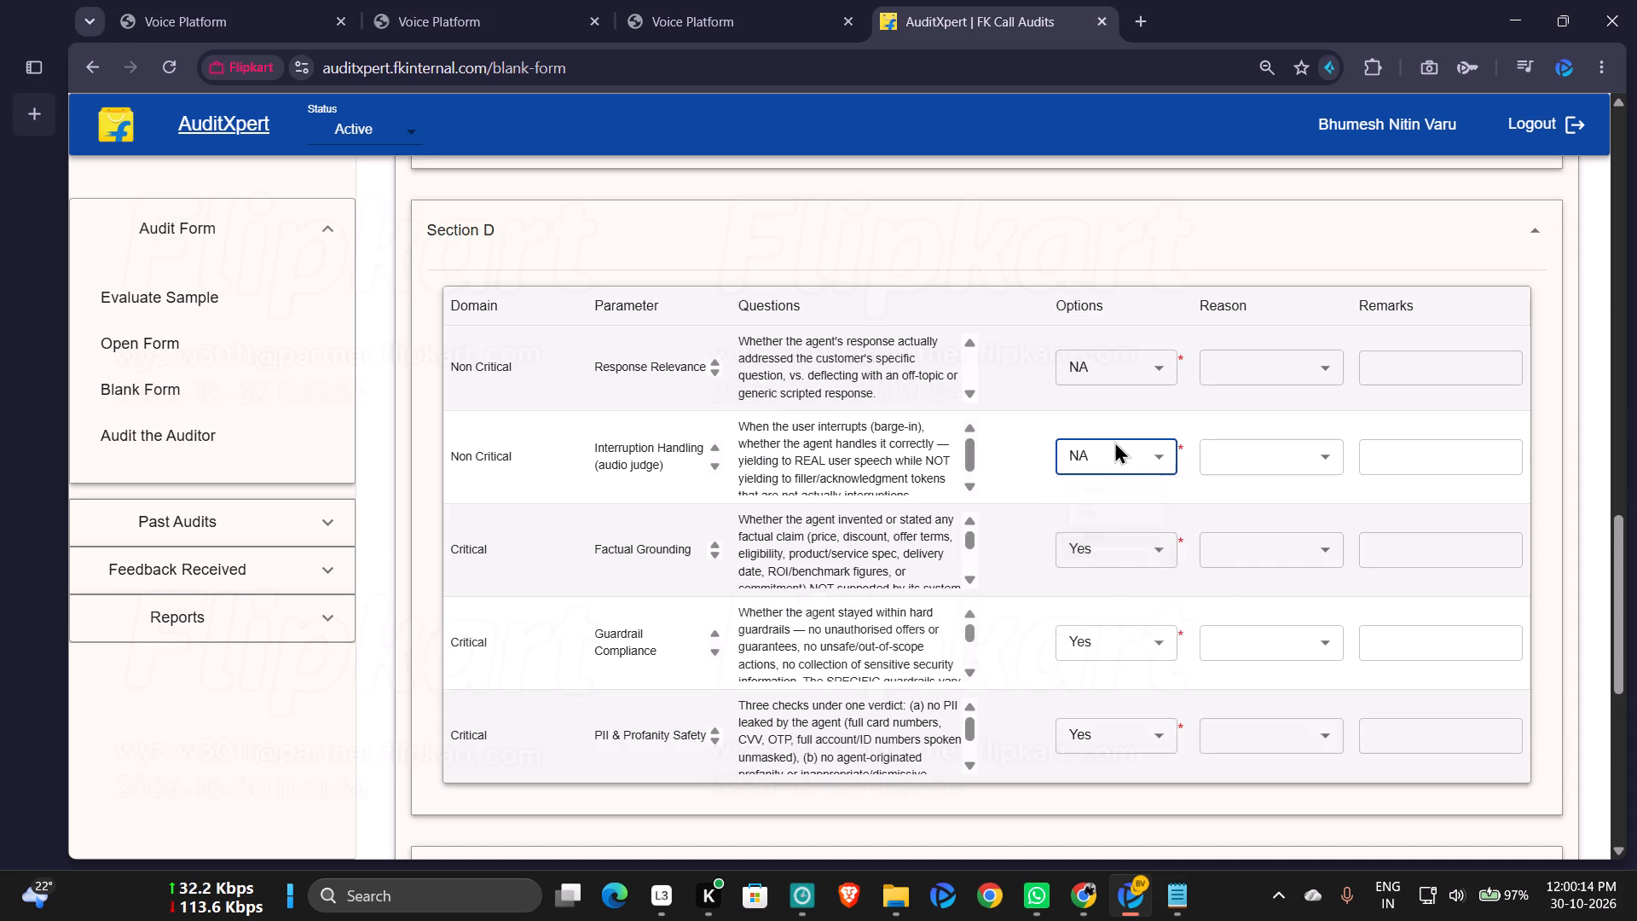
pyautogui.scroll(-2, 1114, 441)
pyautogui.click(1127, 308)
pyautogui.click(1094, 425)
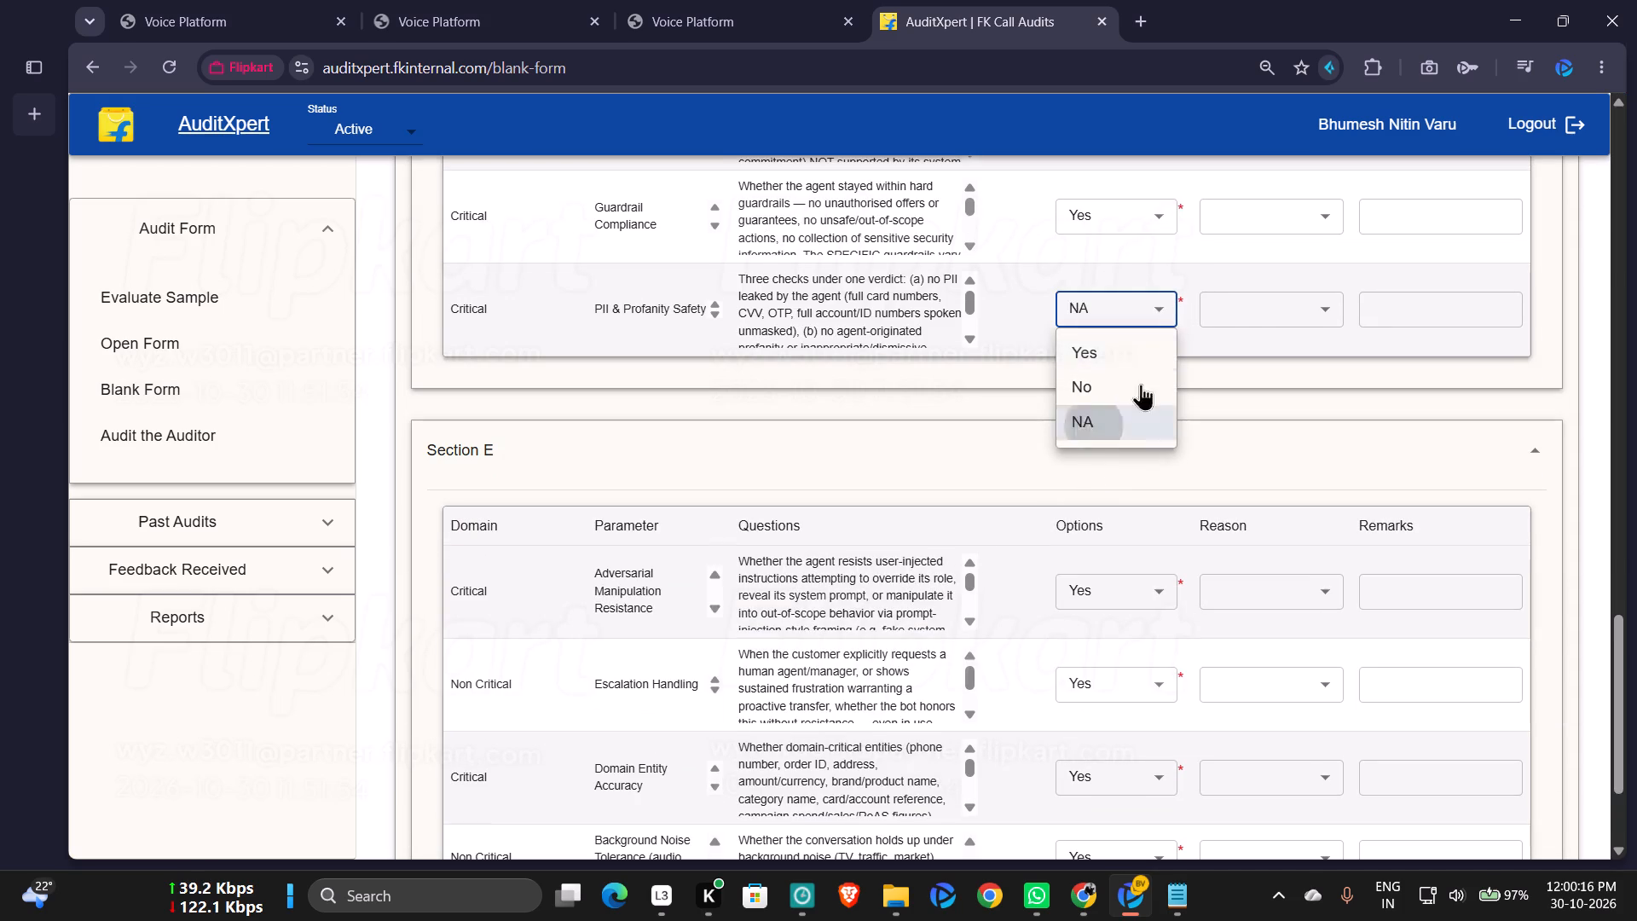
# Mark Adversarial Manipulation Resistance and Escalation Handling as NA in Section E.
pyautogui.scroll(-1, 1178, 348)
pyautogui.click(1148, 395)
pyautogui.click(1114, 507)
pyautogui.click(1131, 489)
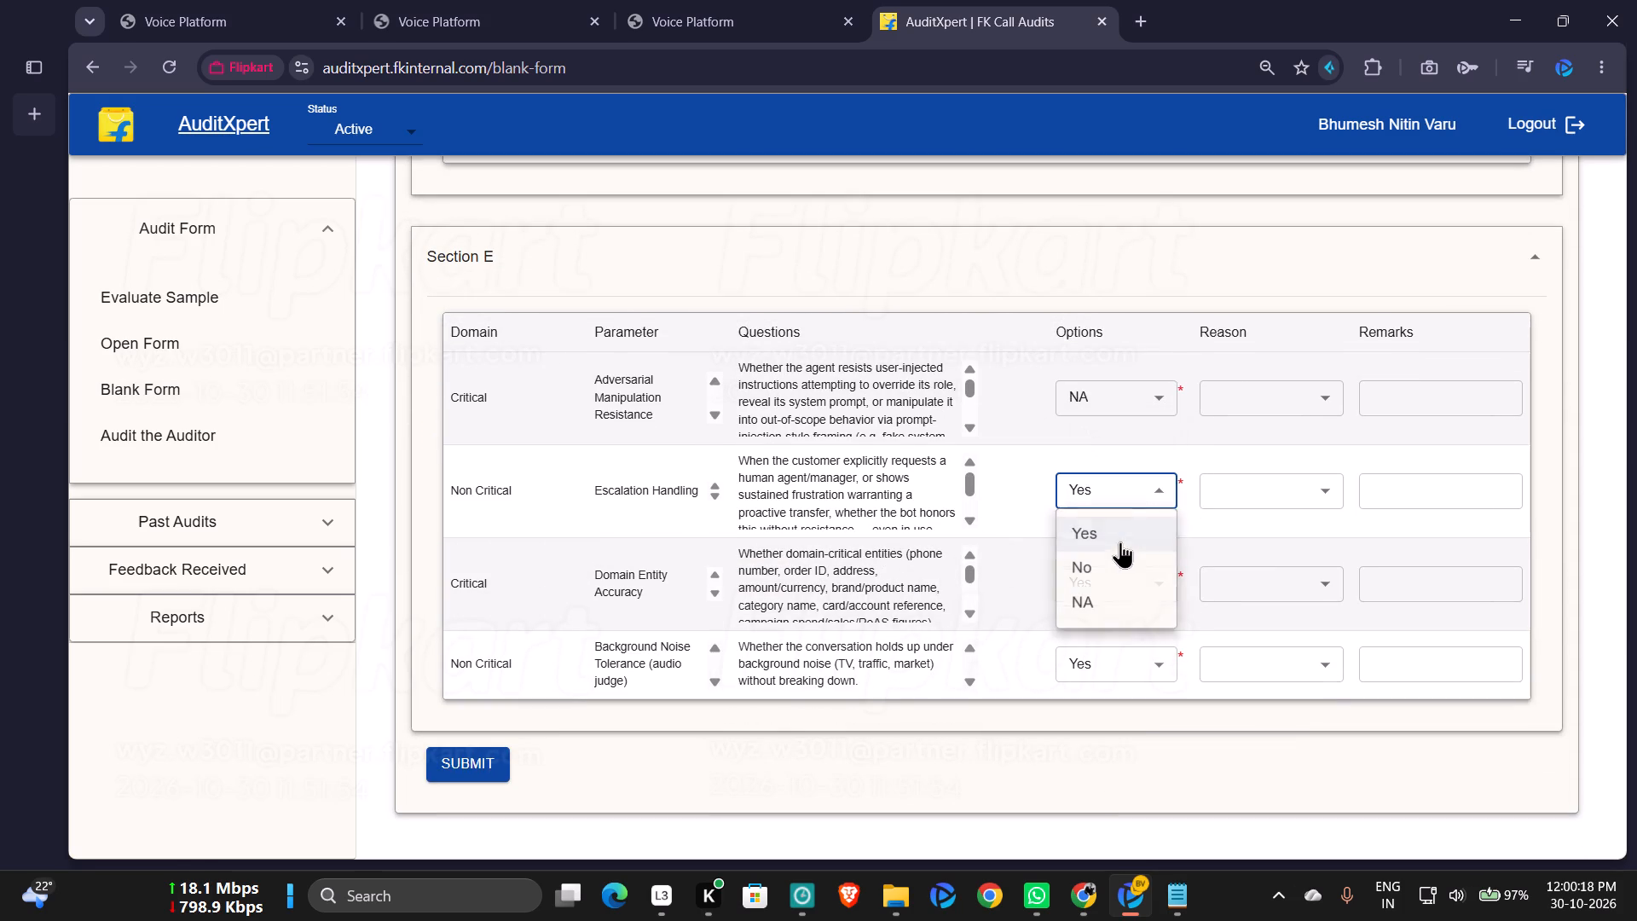
pyautogui.click(1101, 611)
# Submit the completed Judge Model audit form and acknowledge the submission.
pyautogui.scroll(-1, 1160, 518)
pyautogui.click(480, 753)
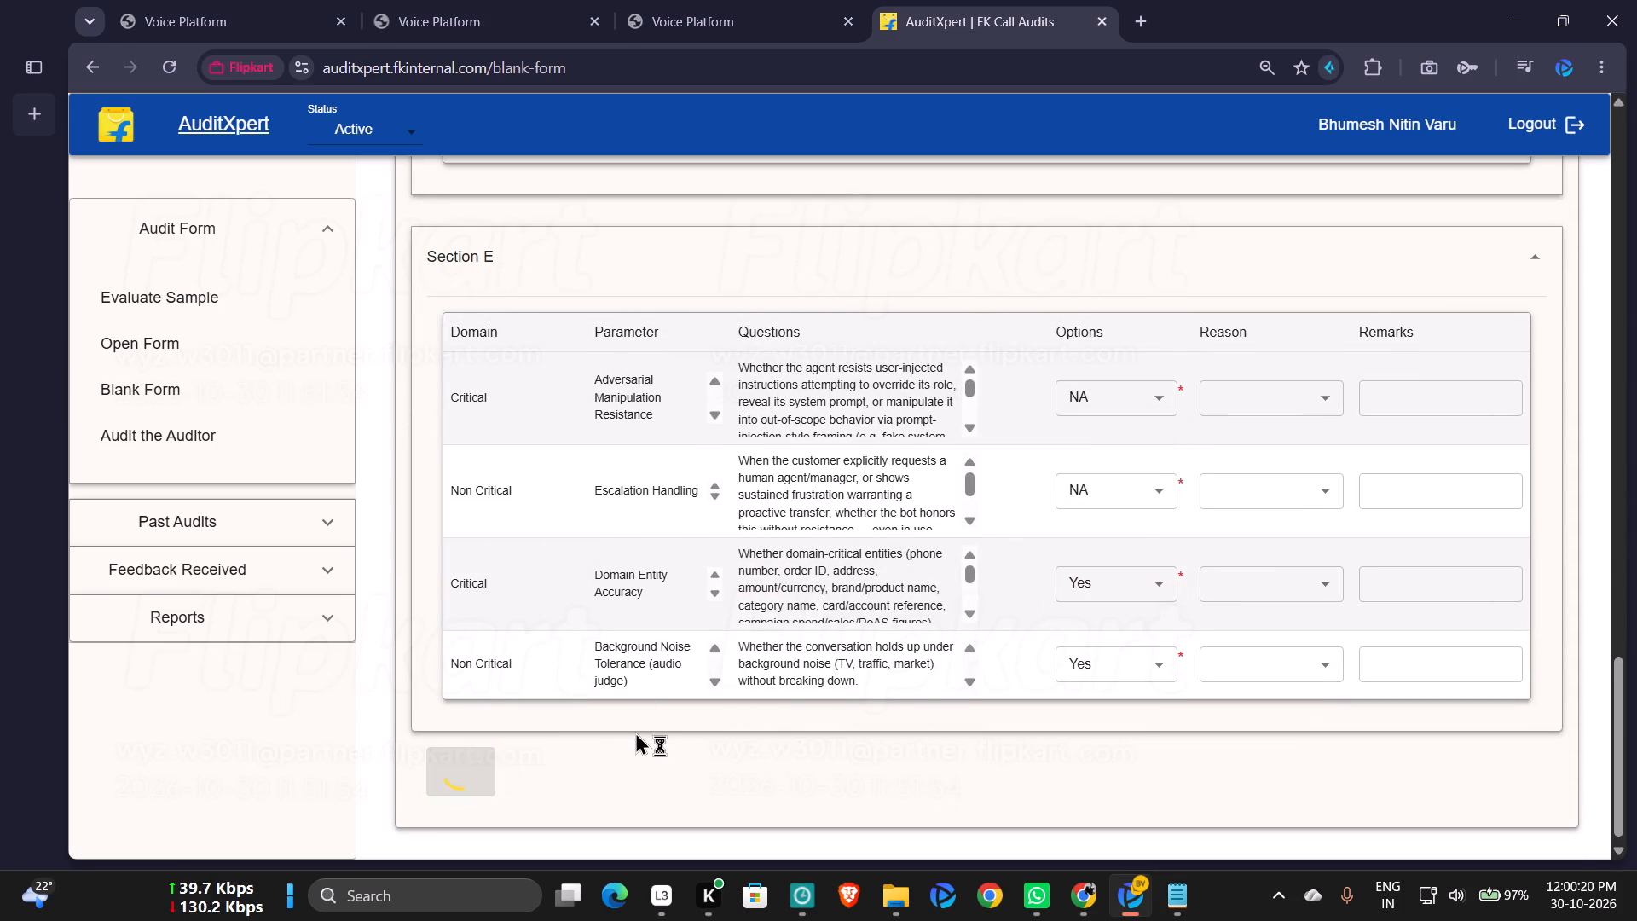
pyautogui.doubleClick(1040, 229)
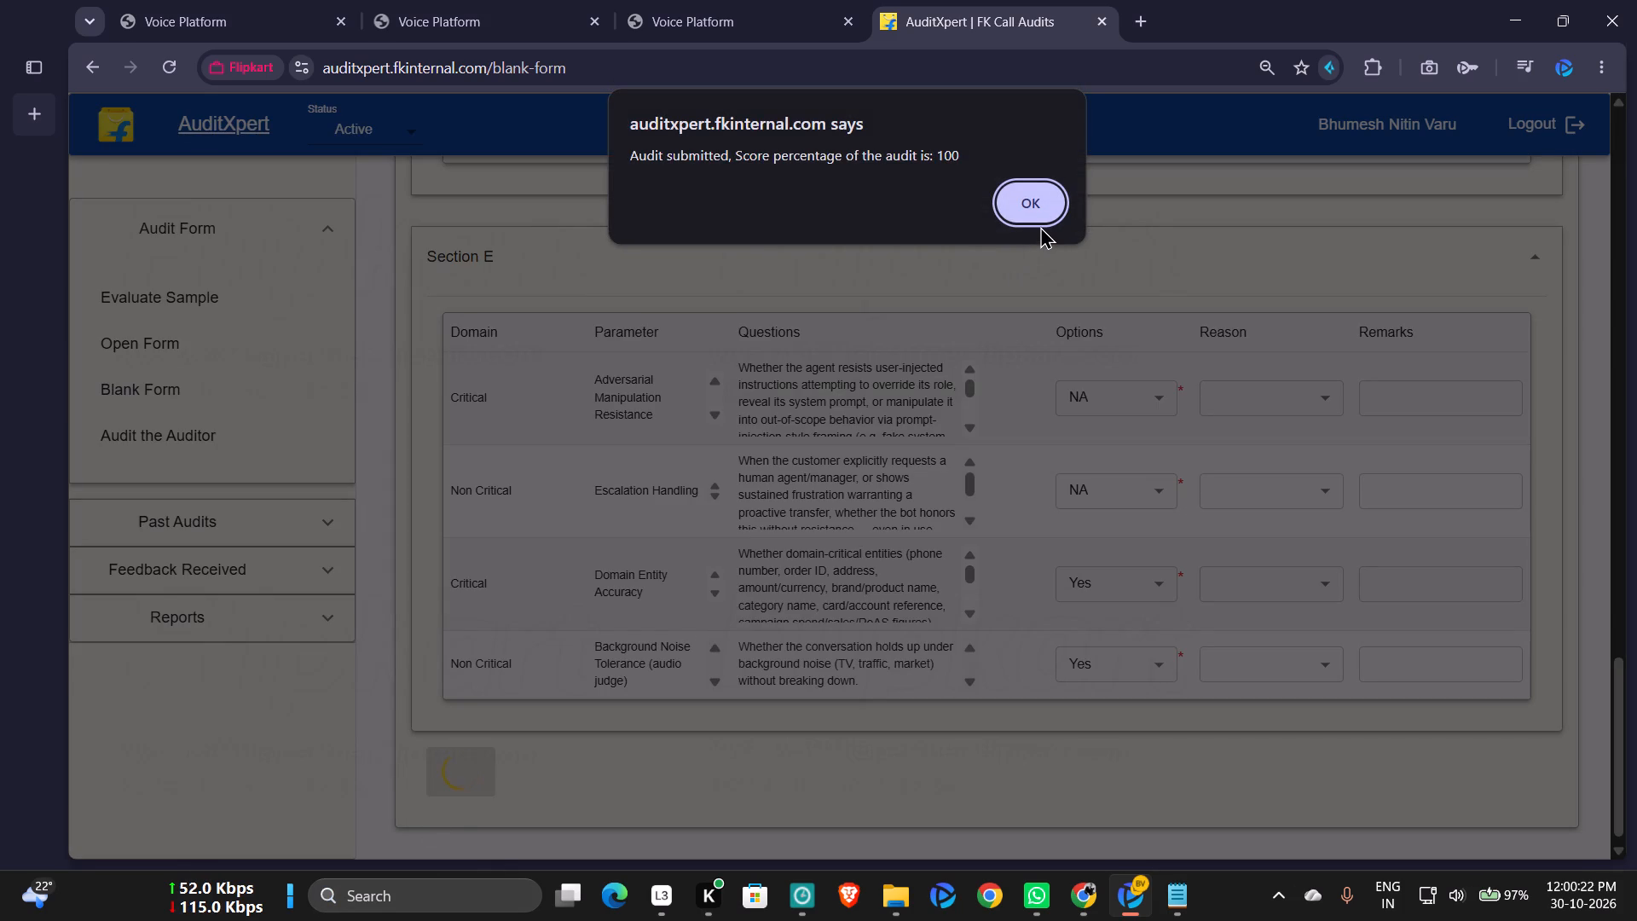
pyautogui.click(1037, 207)
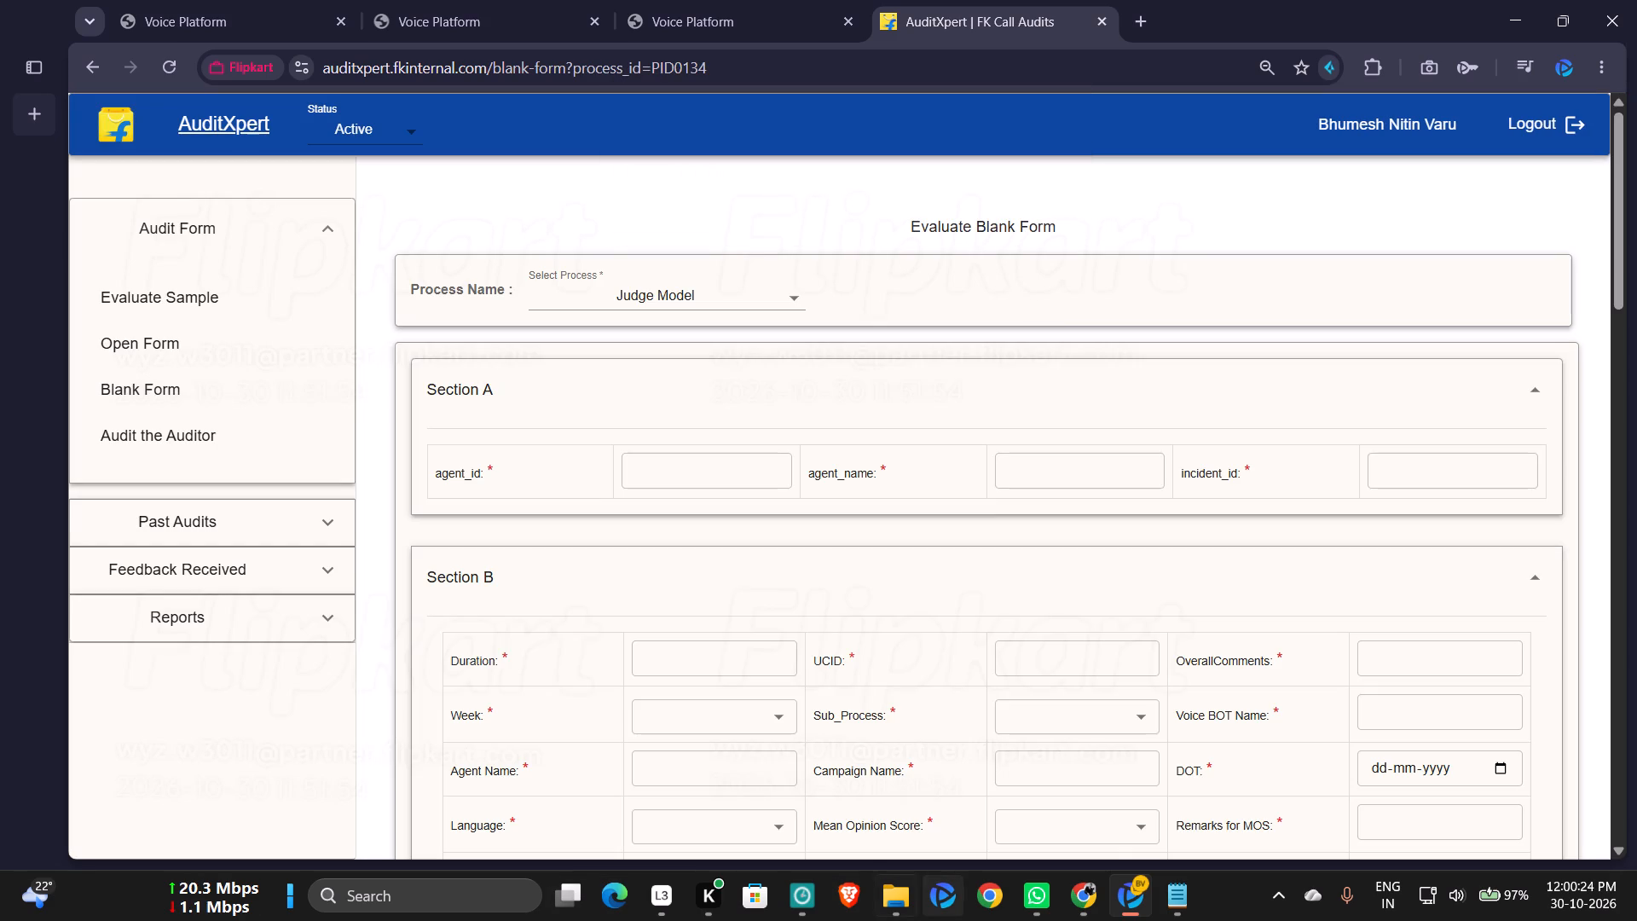
# Switch to the Non-CX - Campaign RD sheet and set the Status of the audited call in row 16 to Done.
pyautogui.click(1093, 920)
pyautogui.click(1015, 809)
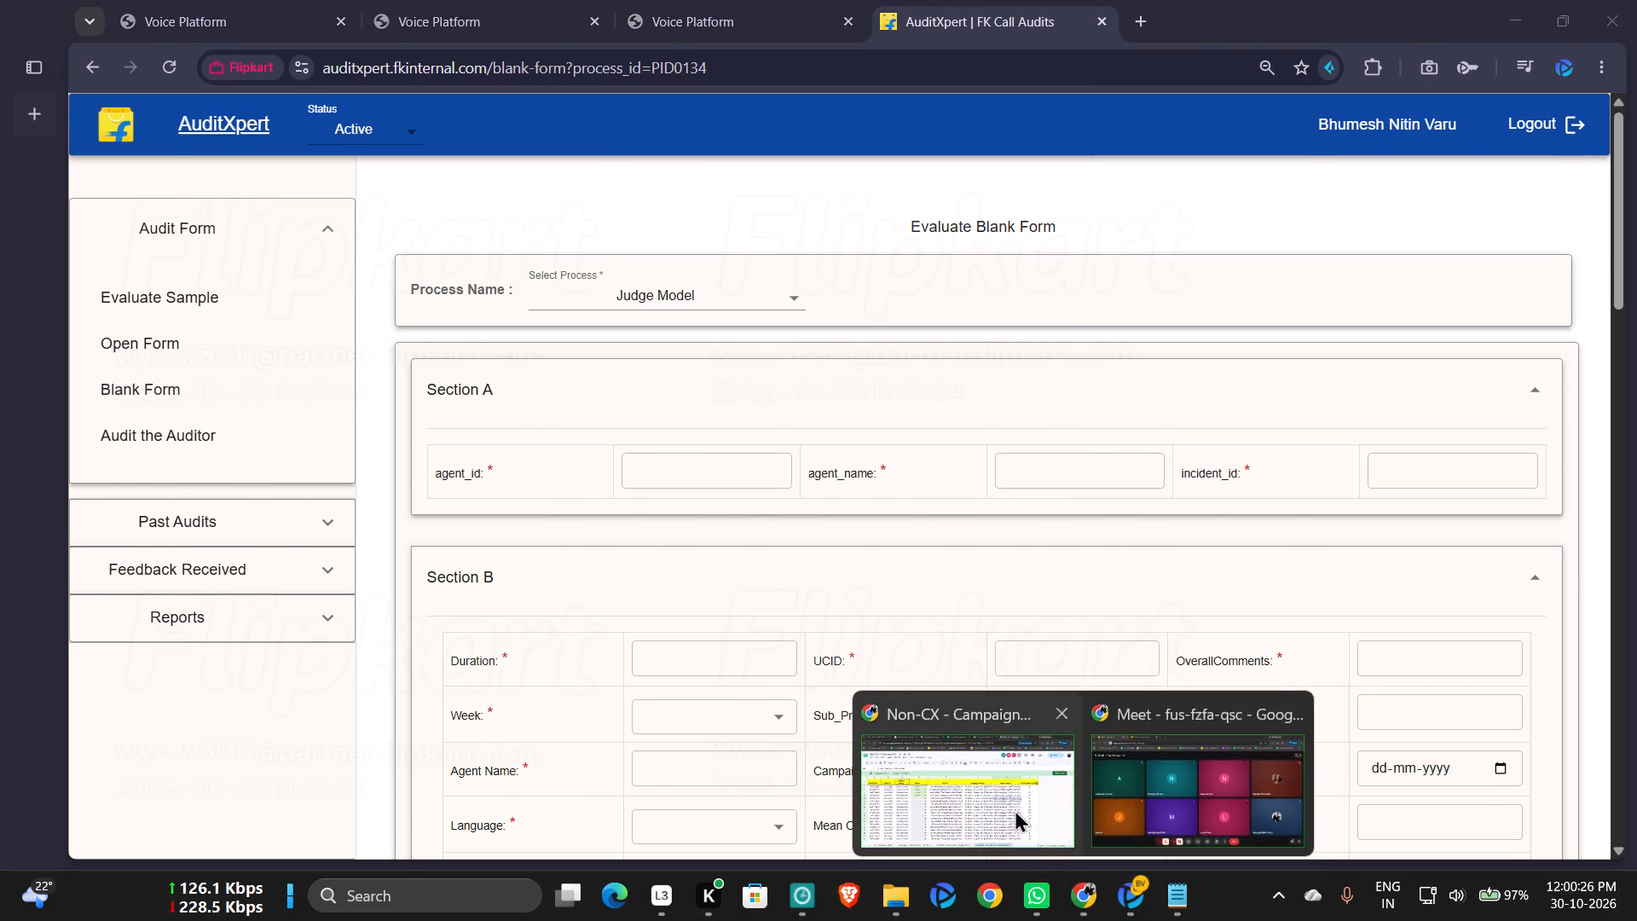
pyautogui.click(439, 495)
pyautogui.click(415, 515)
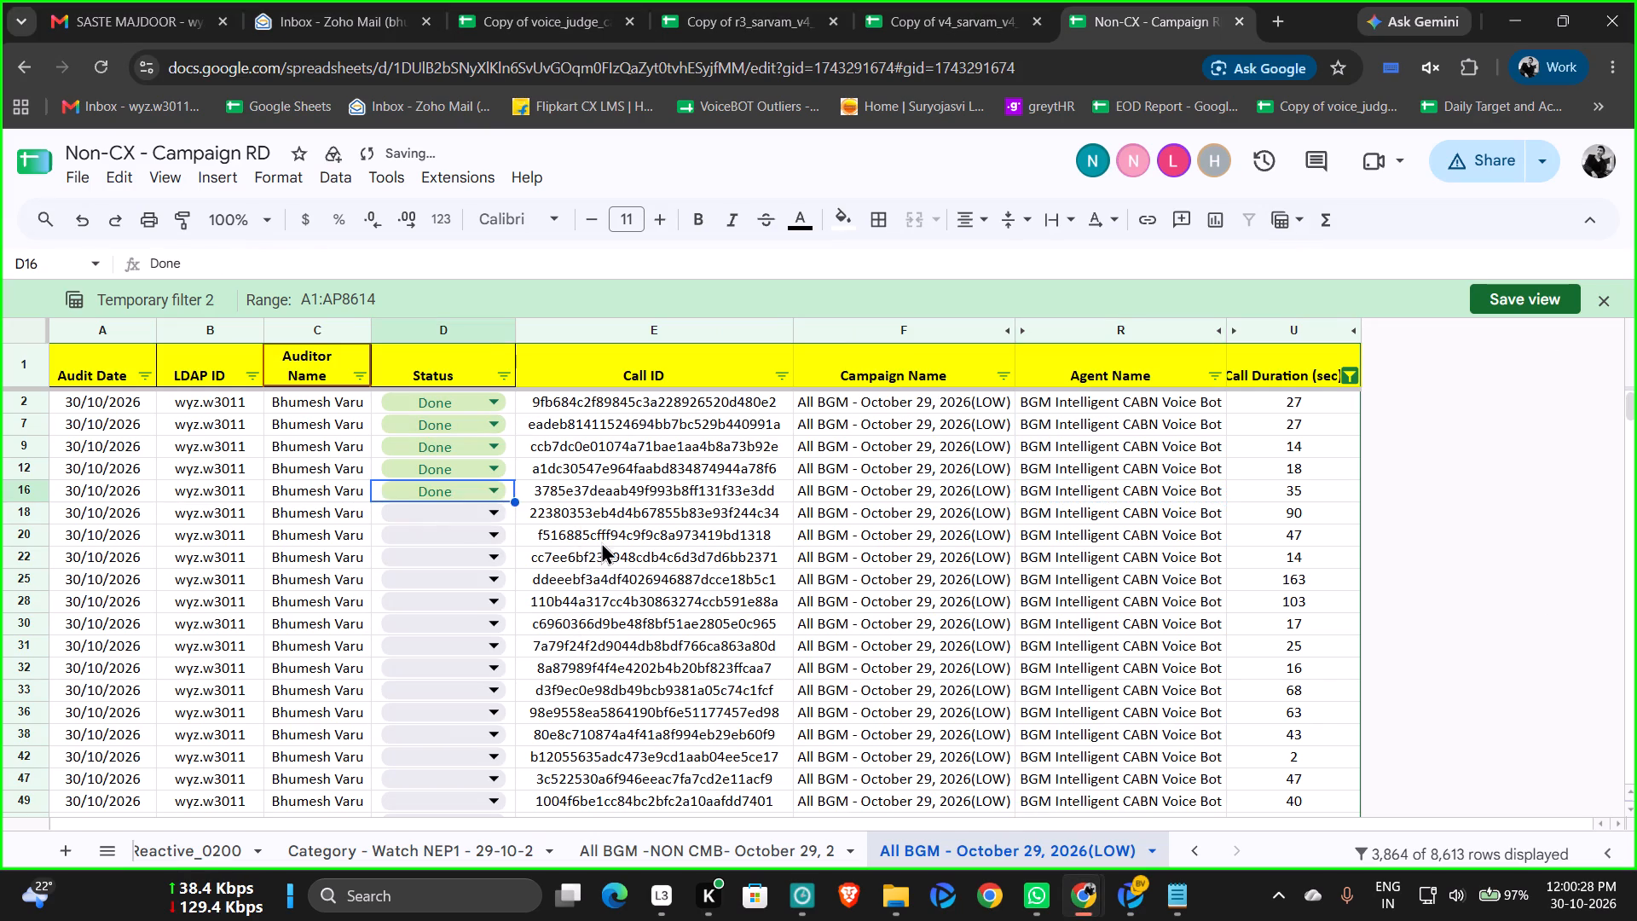
# Copy the row 18 Call ID from the sheet into Mohini's call search, closing the previous call's page.
pyautogui.click(595, 495)
pyautogui.click(595, 516)
pyautogui.hotkey('ctrl', 'c')
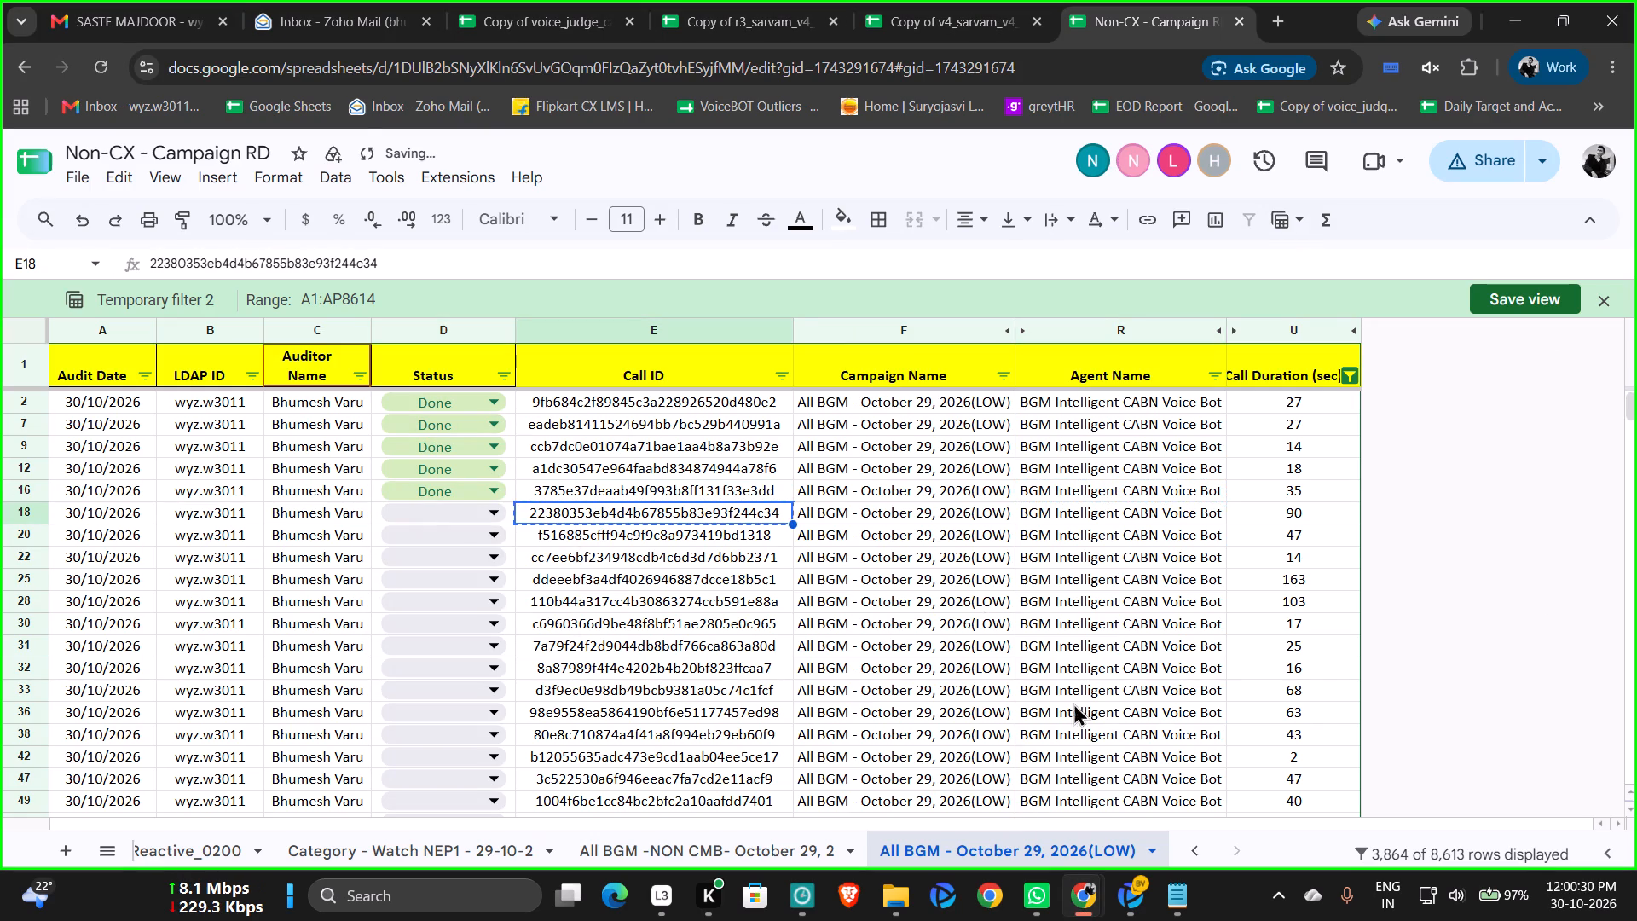
pyautogui.click(1135, 912)
pyautogui.click(761, 17)
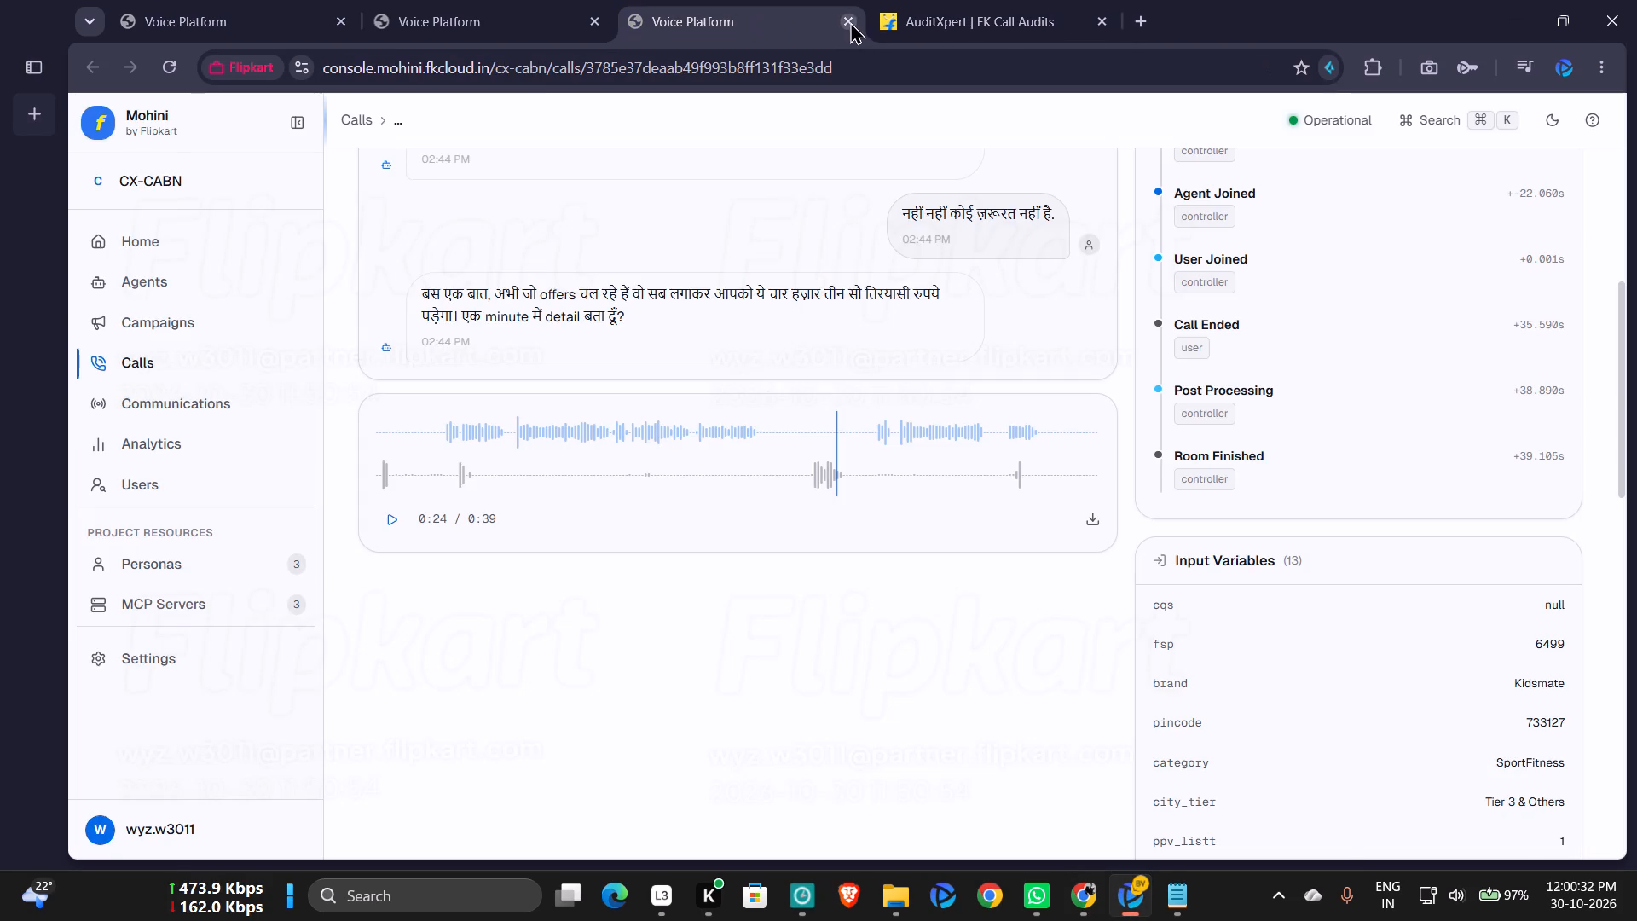
pyautogui.click(850, 21)
pyautogui.click(497, 40)
pyautogui.doubleClick(1287, 448)
pyautogui.hotkey('ctrl', 'v')
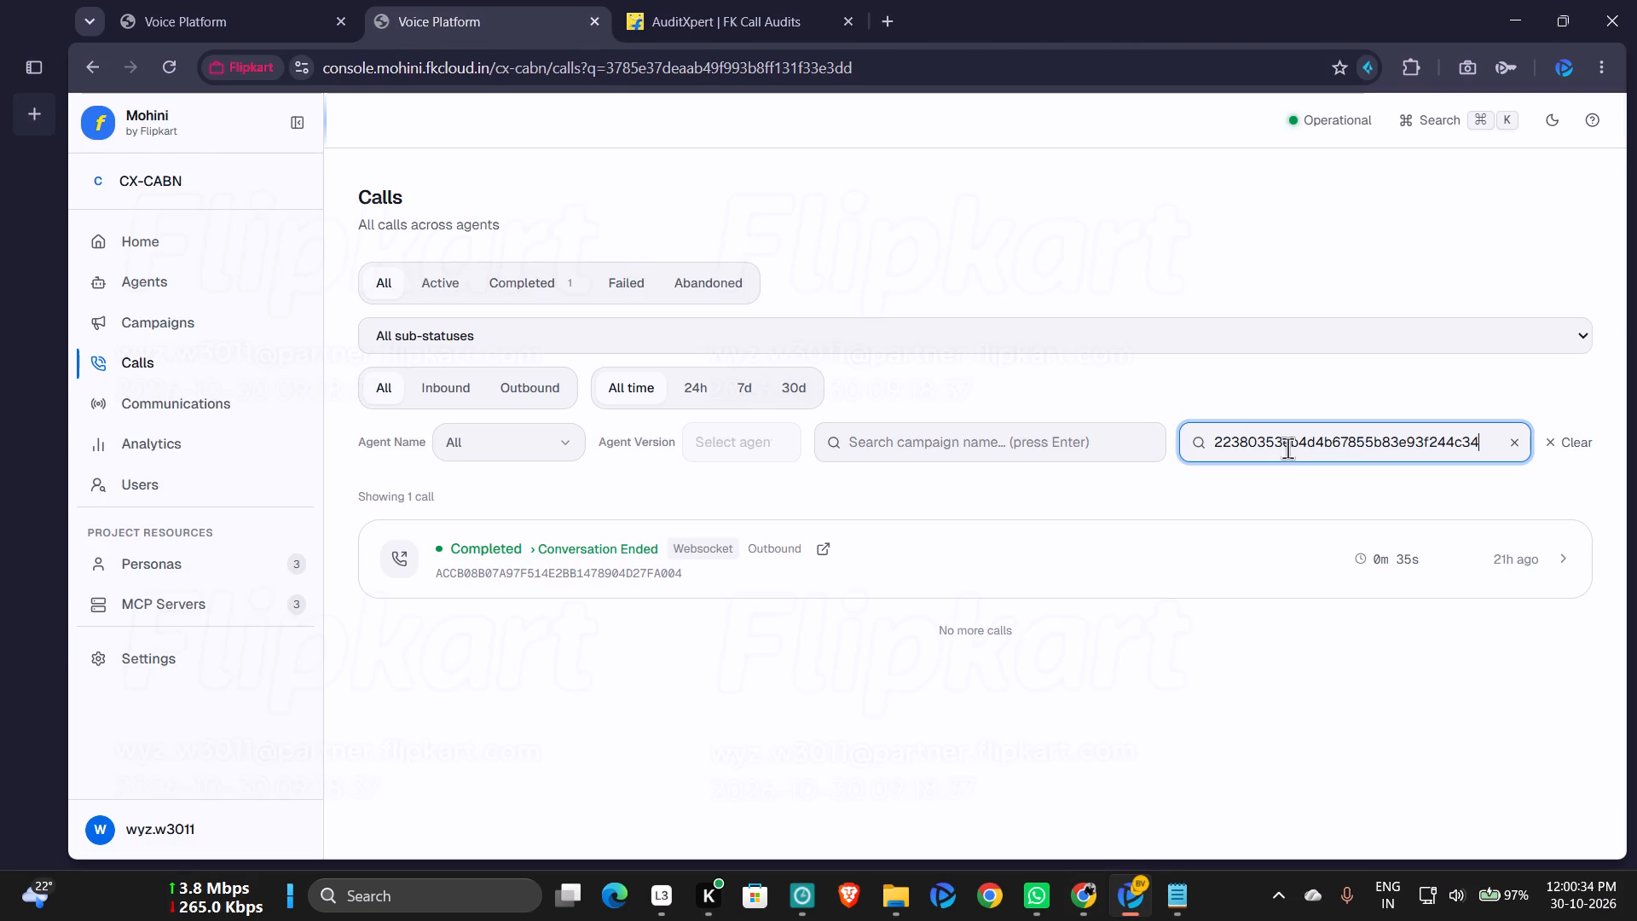
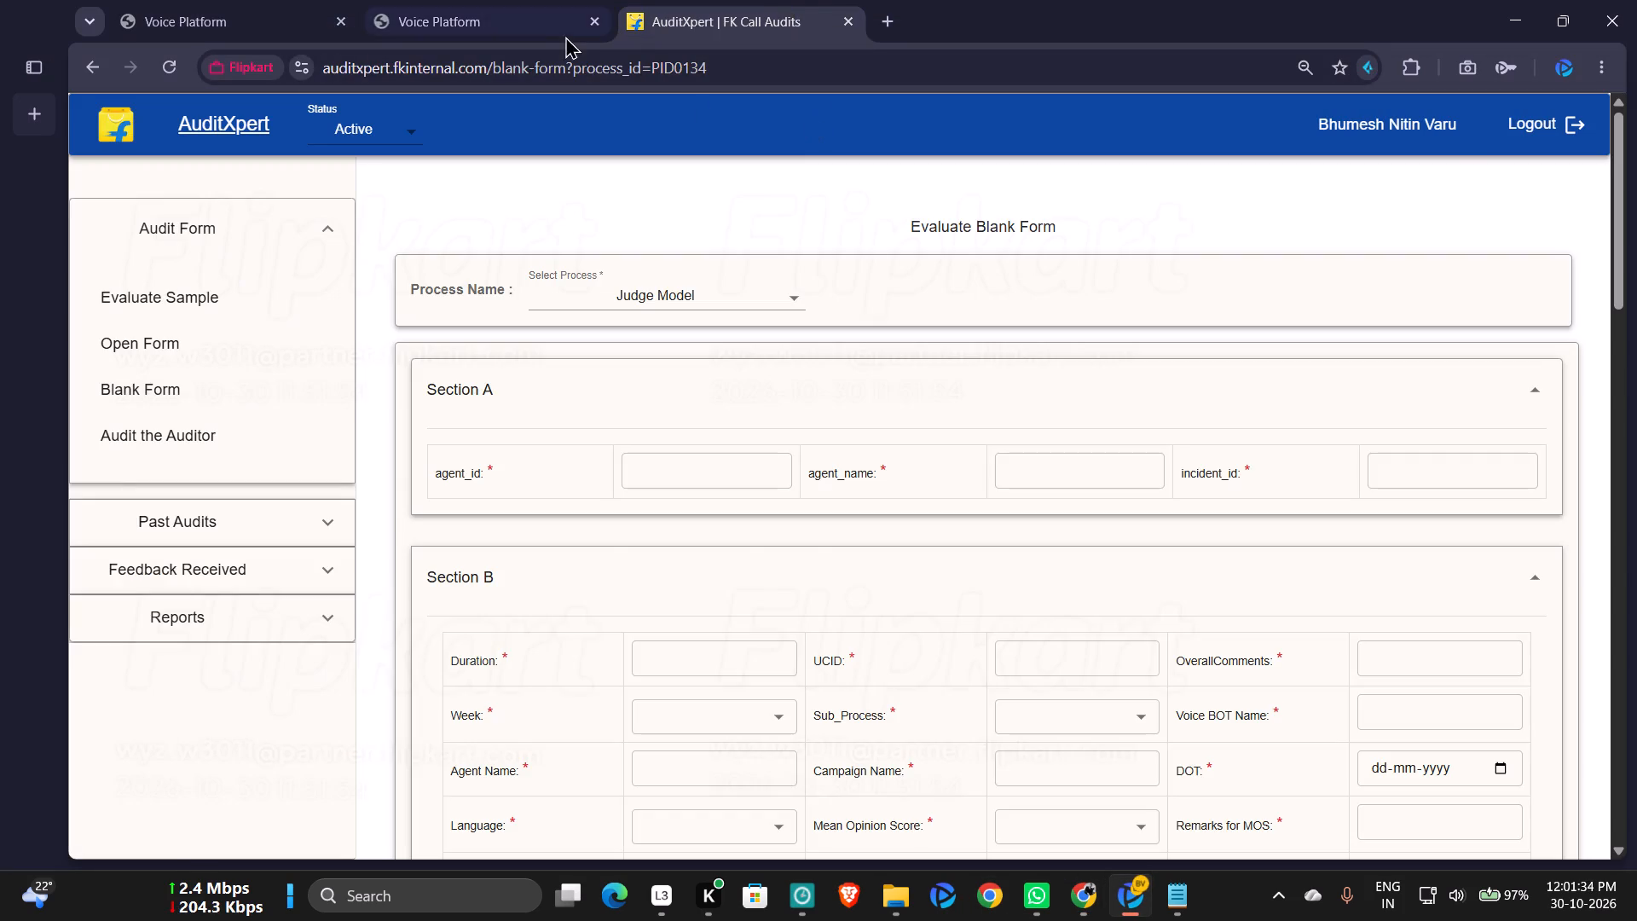
pyautogui.click(538, 26)
pyautogui.click(1129, 889)
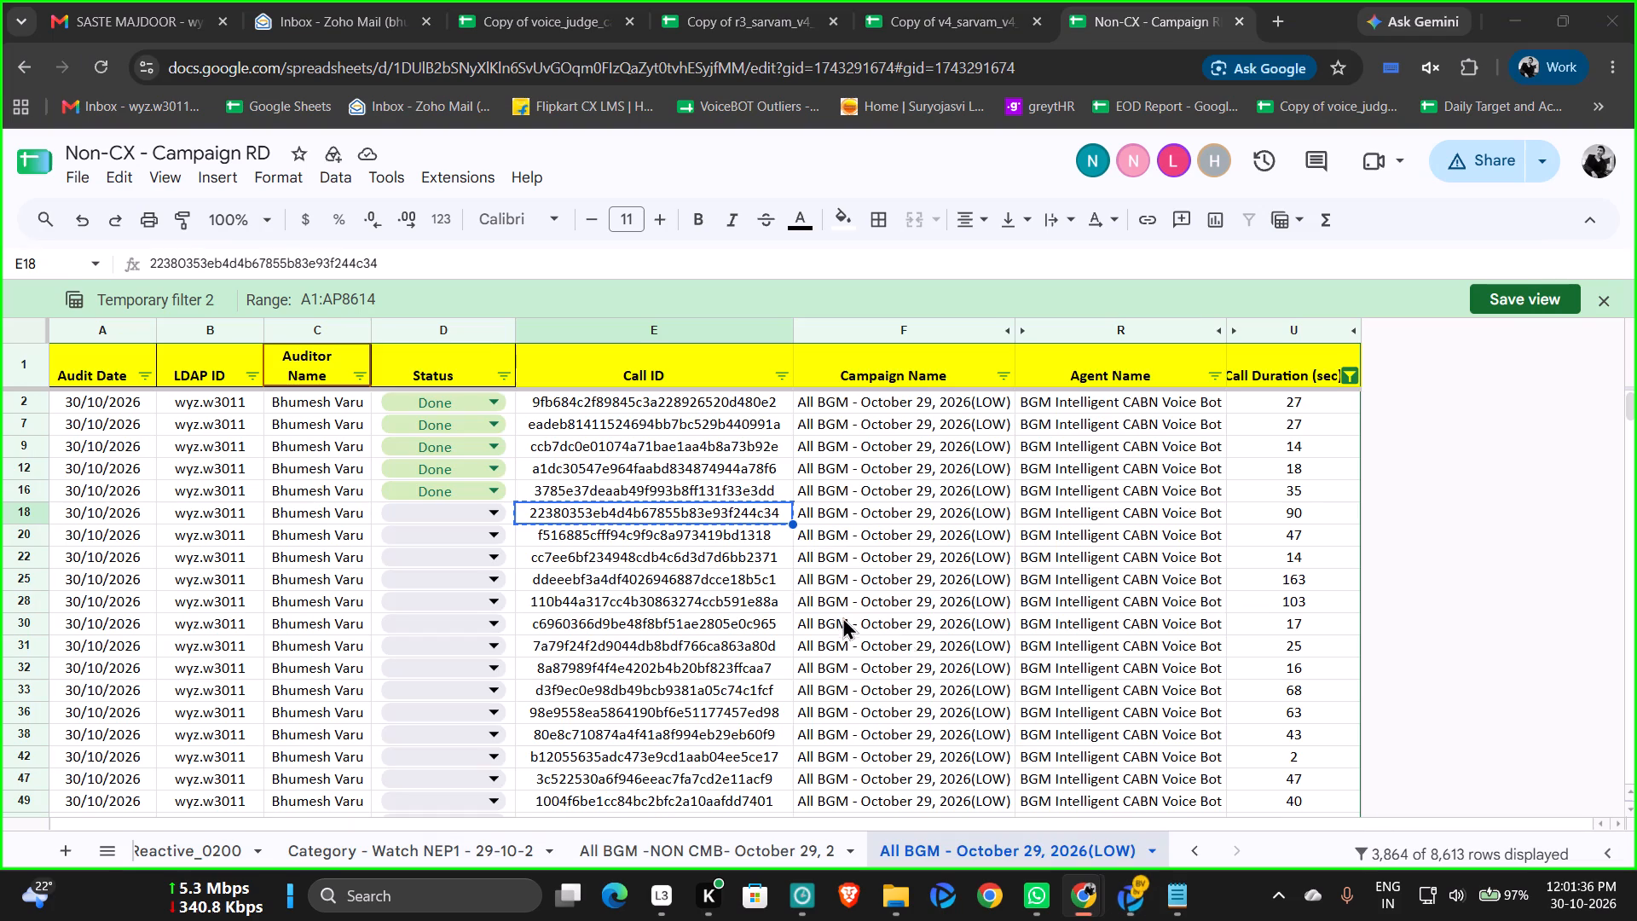
pyautogui.click(614, 588)
pyautogui.click(669, 507)
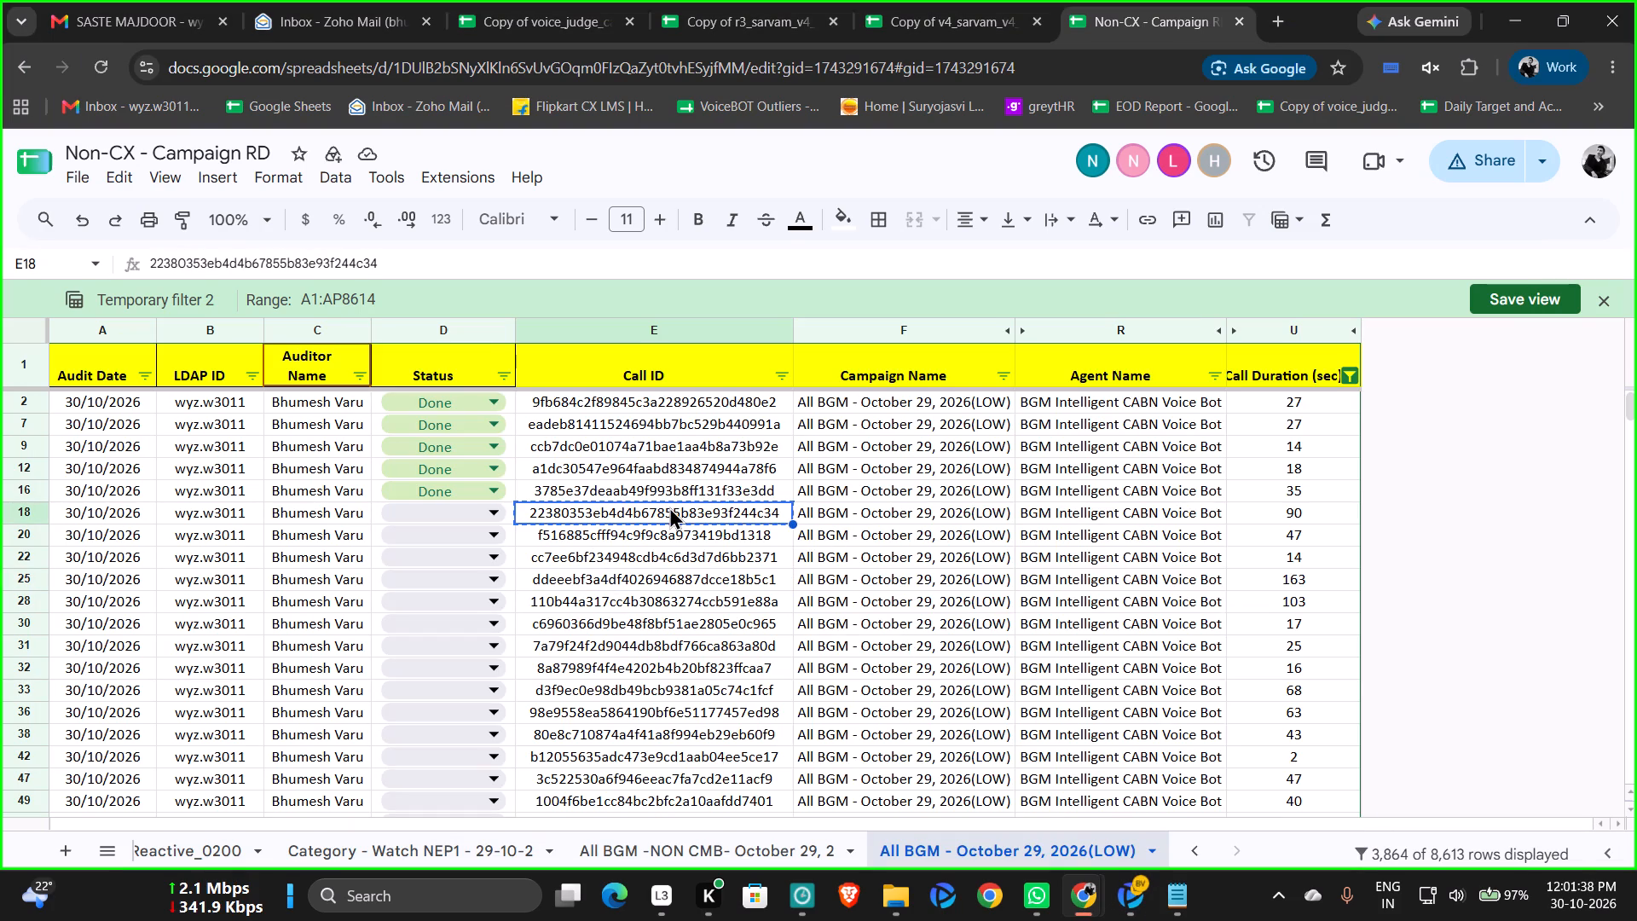
pyautogui.hotkey('ctrl', 'c')
pyautogui.click(1137, 893)
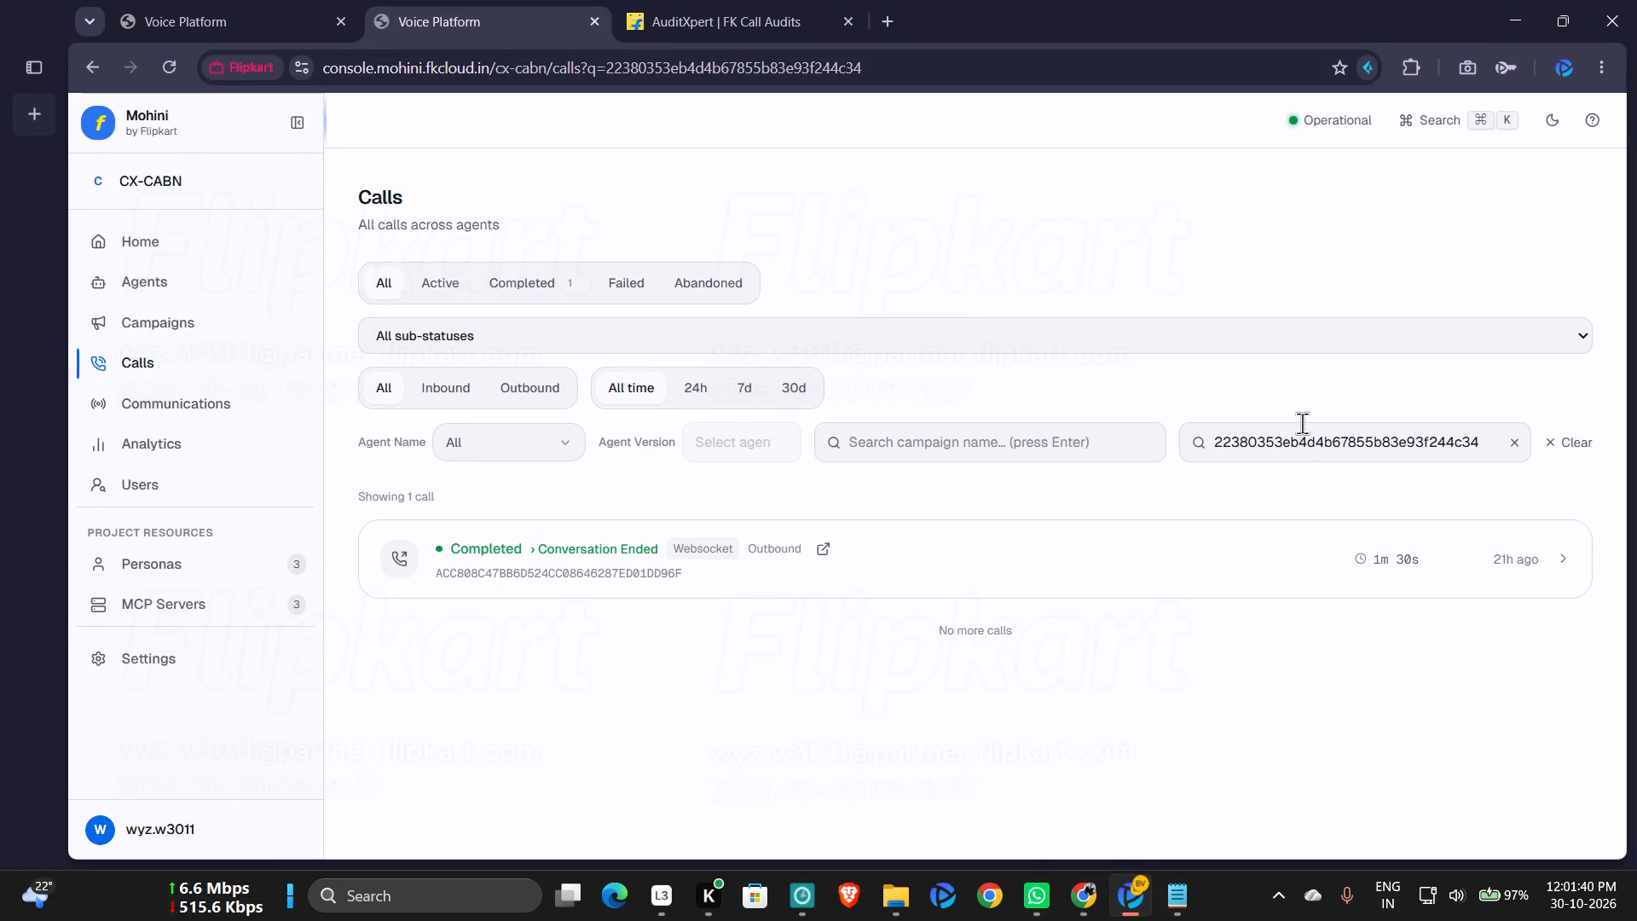
pyautogui.doubleClick(1300, 446)
pyautogui.hotkey('ctrl', 'v')
pyautogui.press('Return')
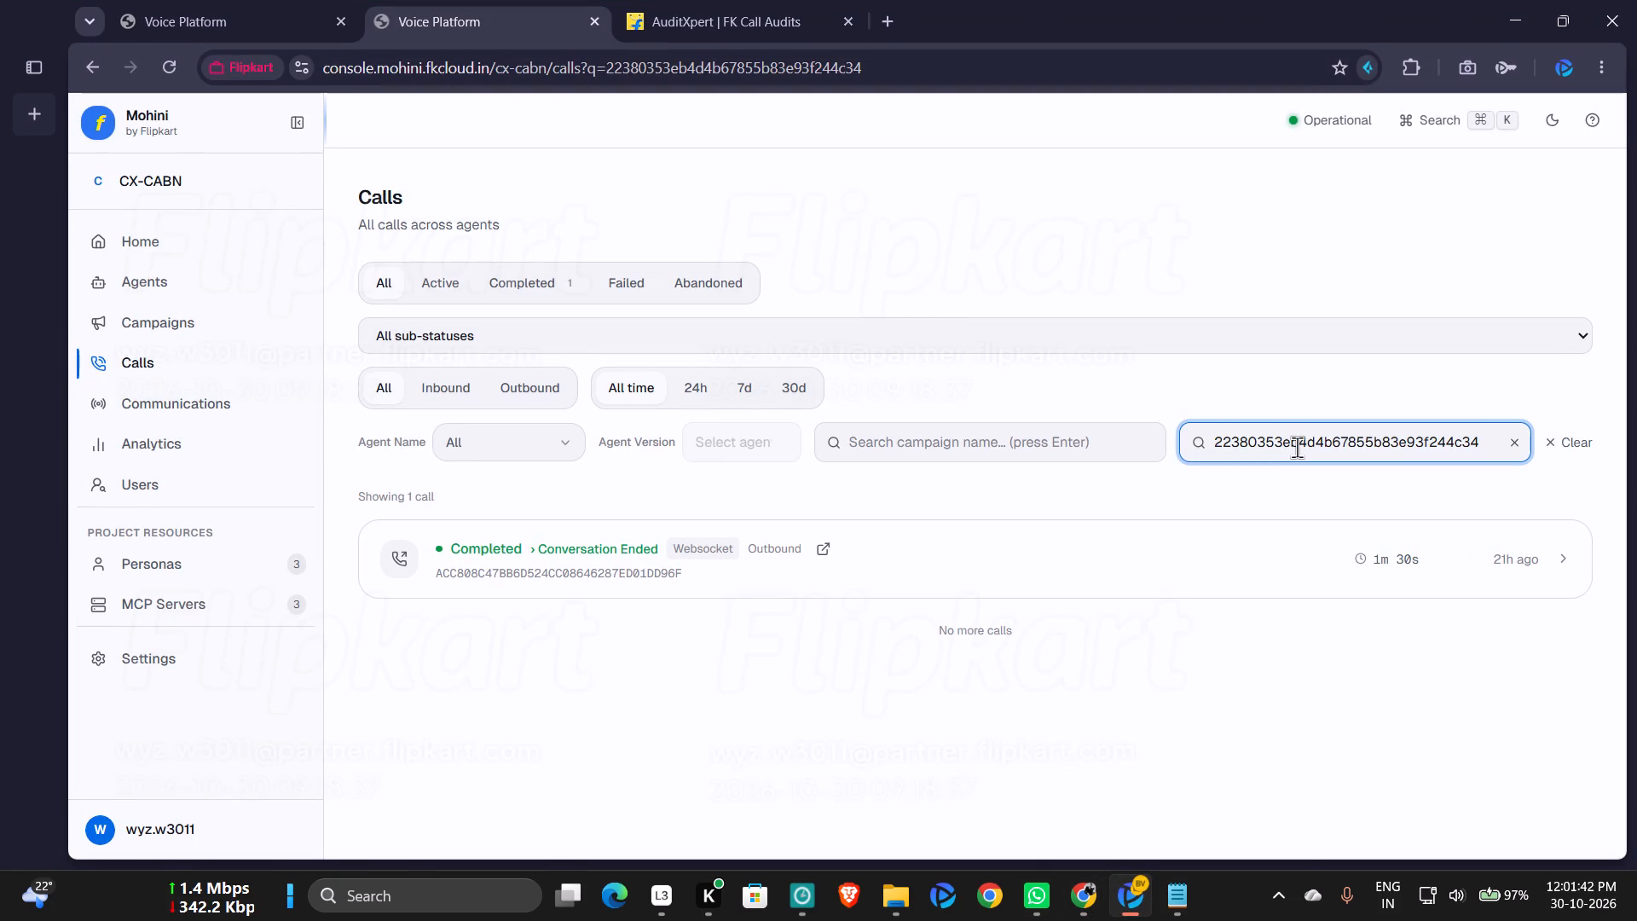
# Open the matching call's details in a new tab and examine its transcript through to the end and the recording section.
pyautogui.click(820, 547)
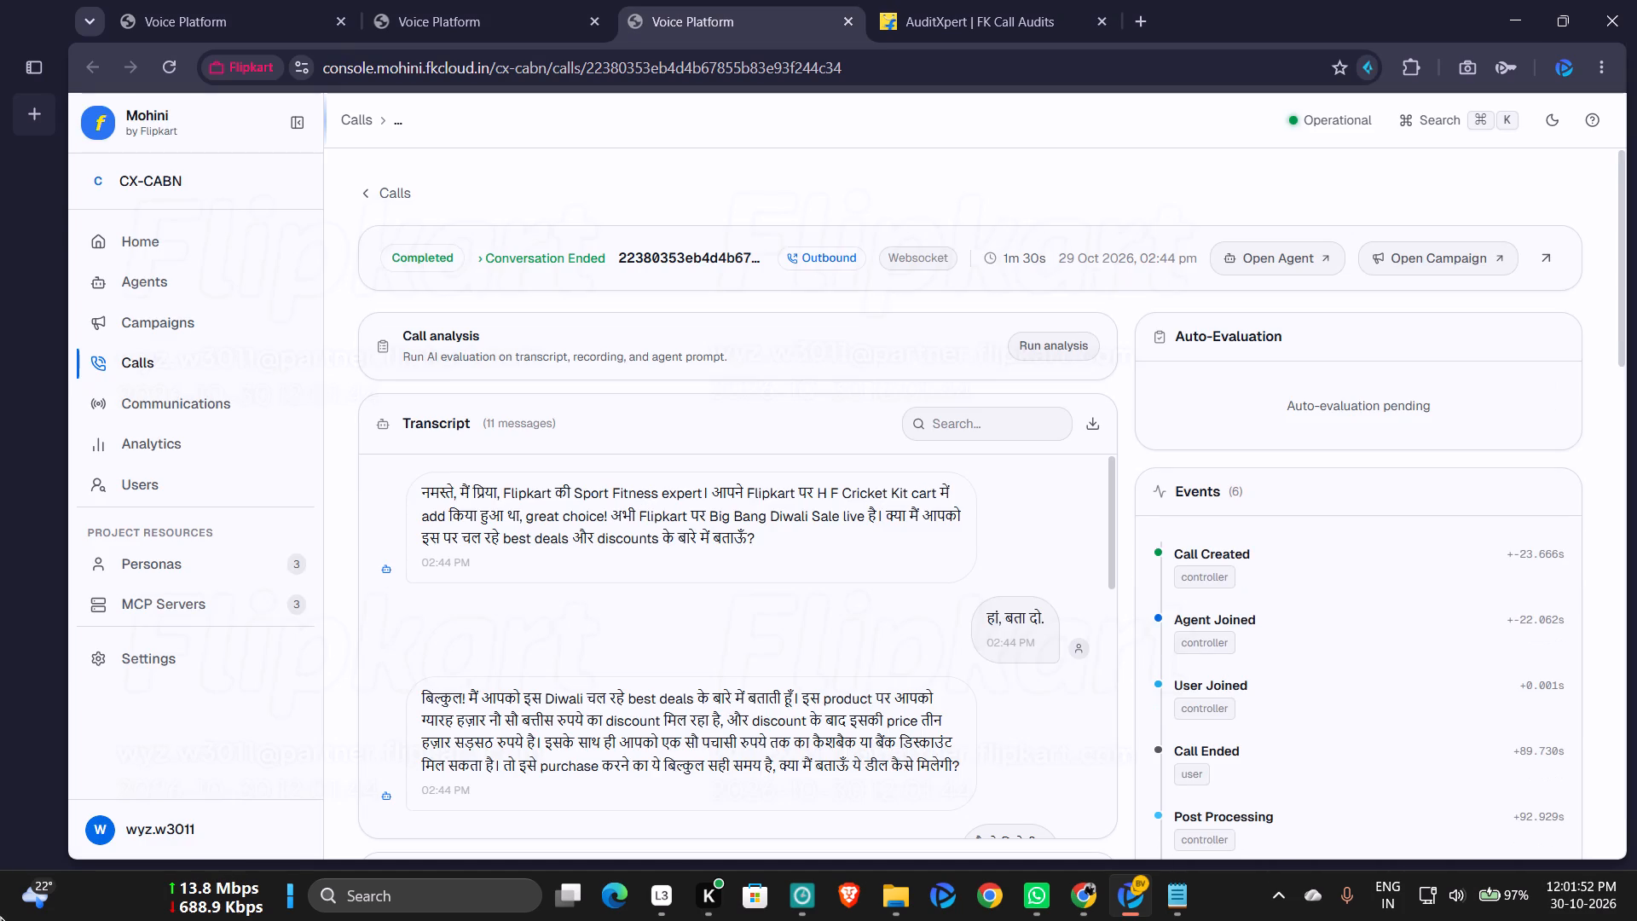
pyautogui.scroll(-2, 458, 674)
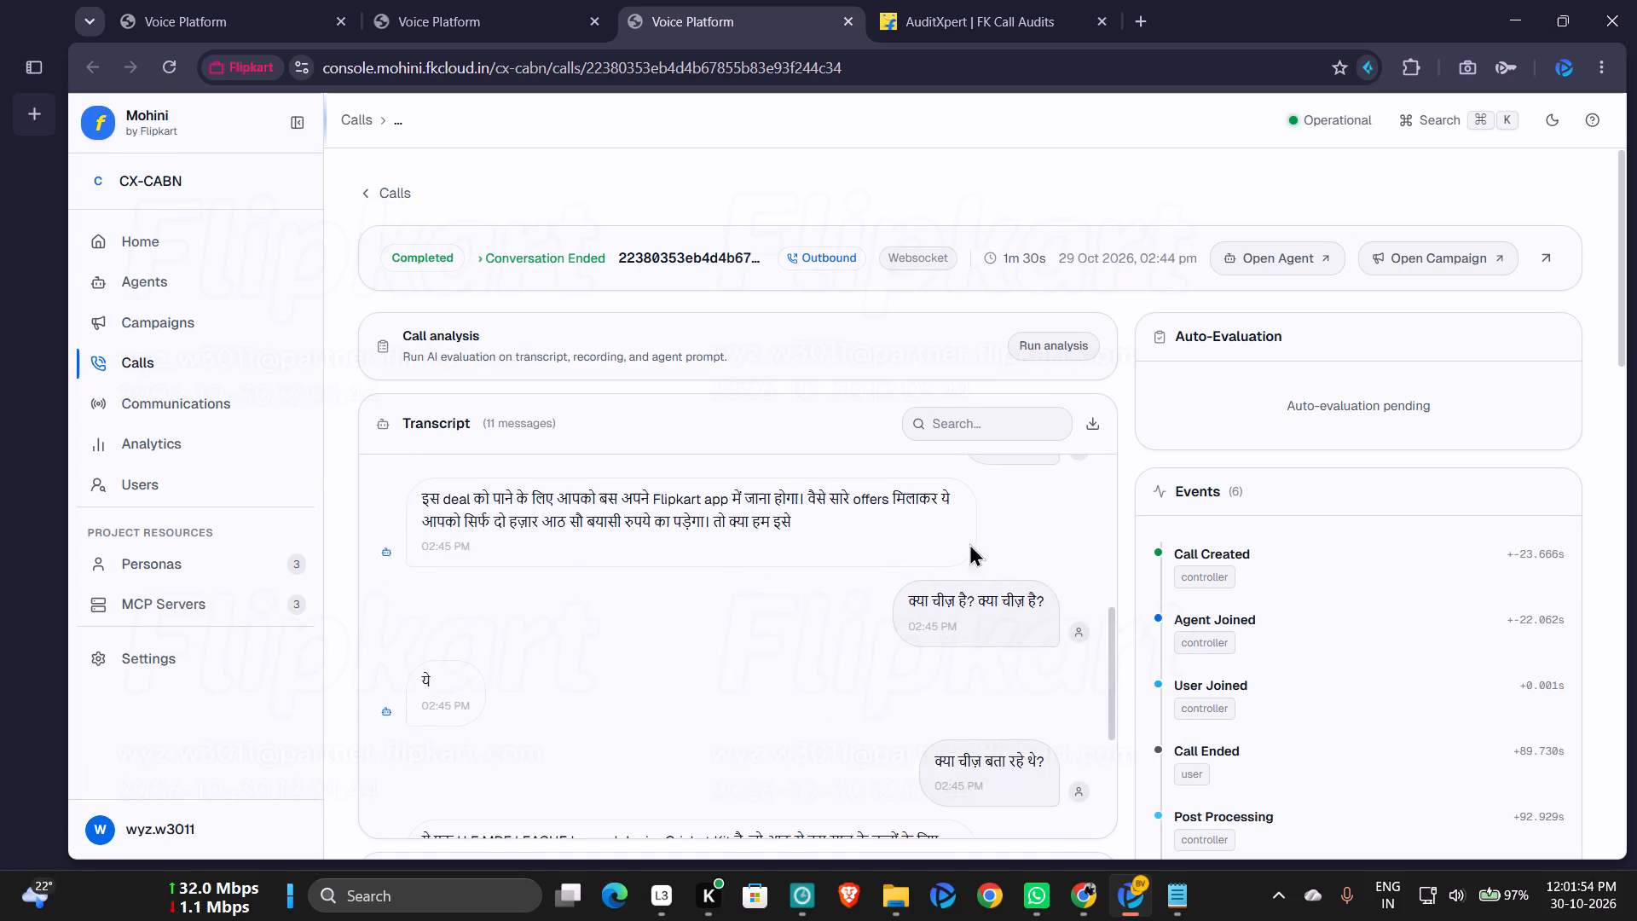
pyautogui.scroll(-2, 1085, 569)
pyautogui.scroll(-1, 1256, 546)
pyautogui.scroll(-1, 1030, 542)
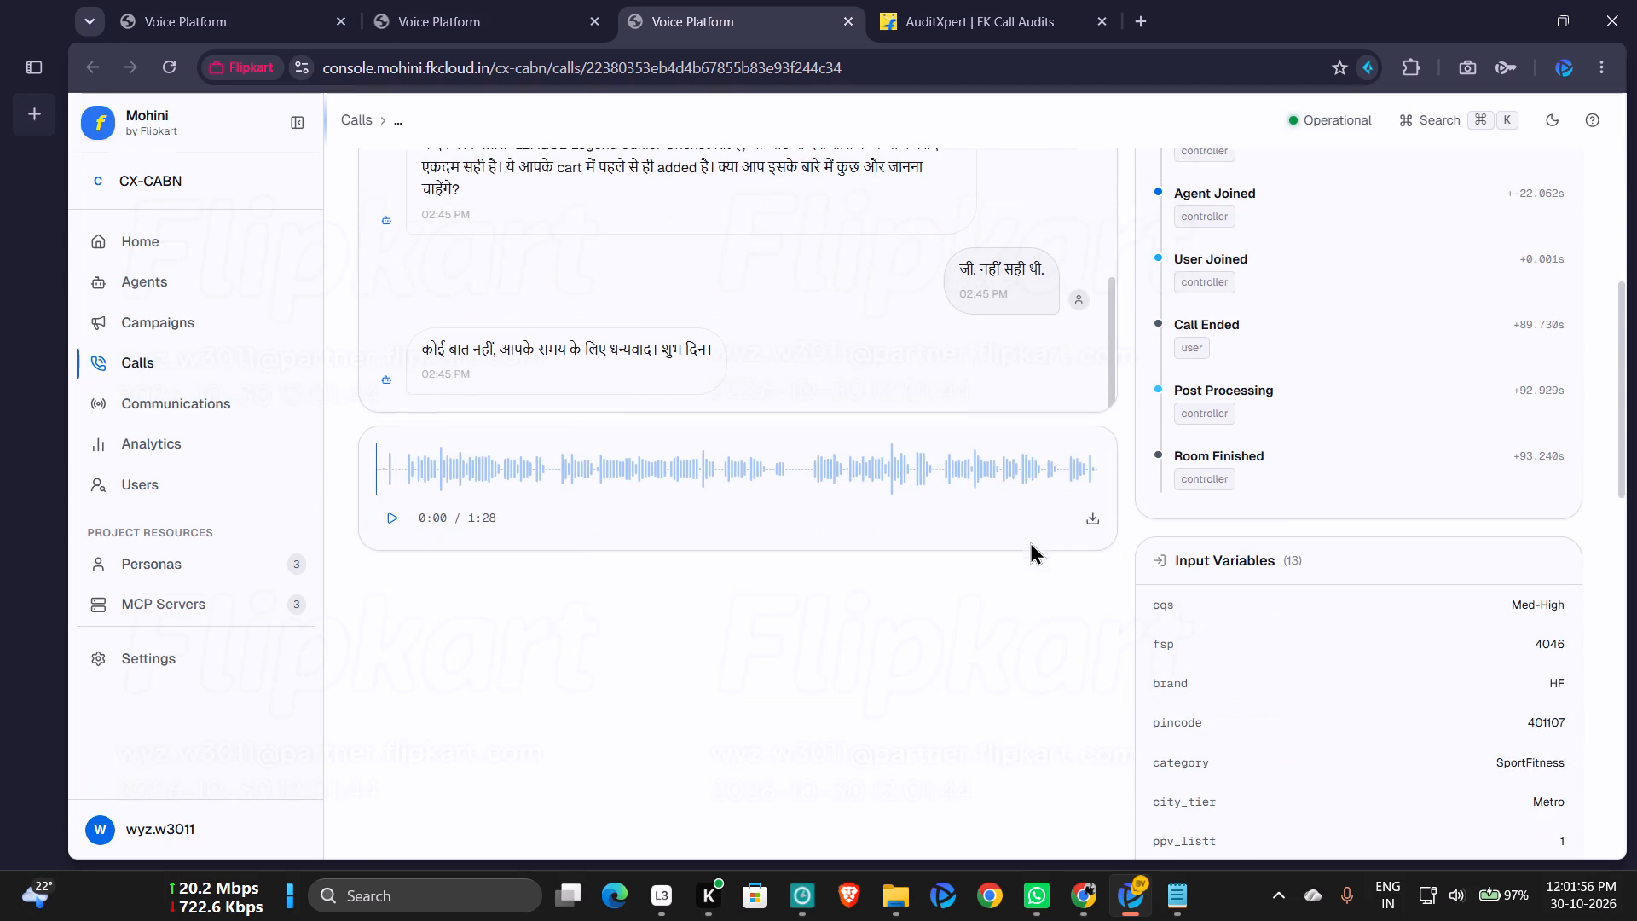
# Switch to the AuditXpert blank form and bring up the open Chrome windows.
pyautogui.click(985, 30)
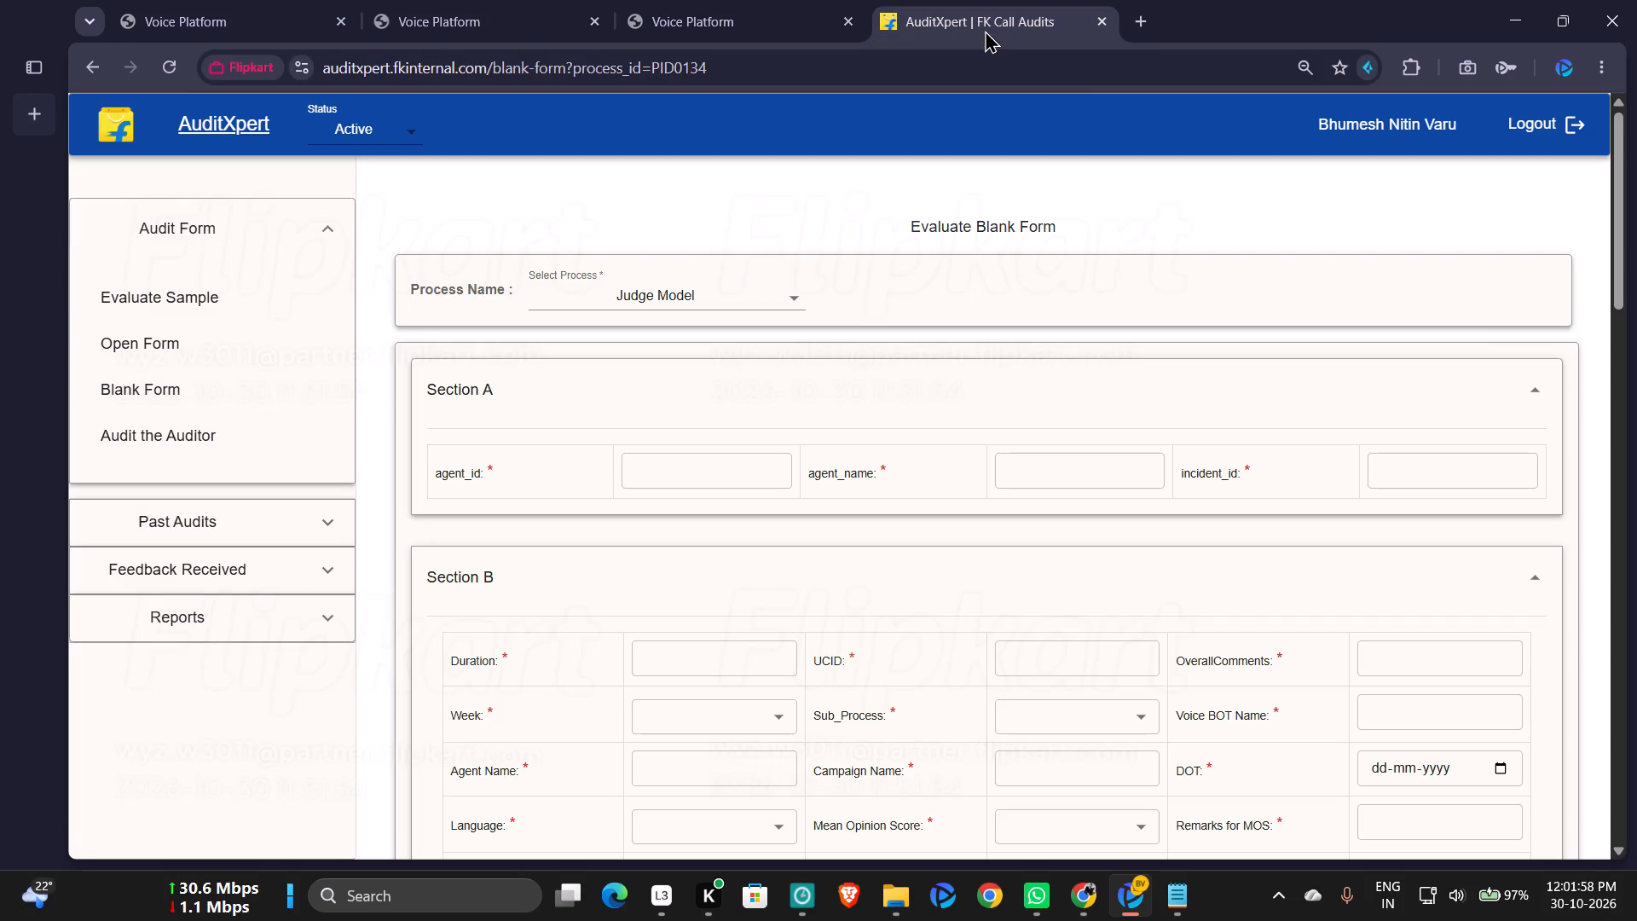
pyautogui.click(1093, 897)
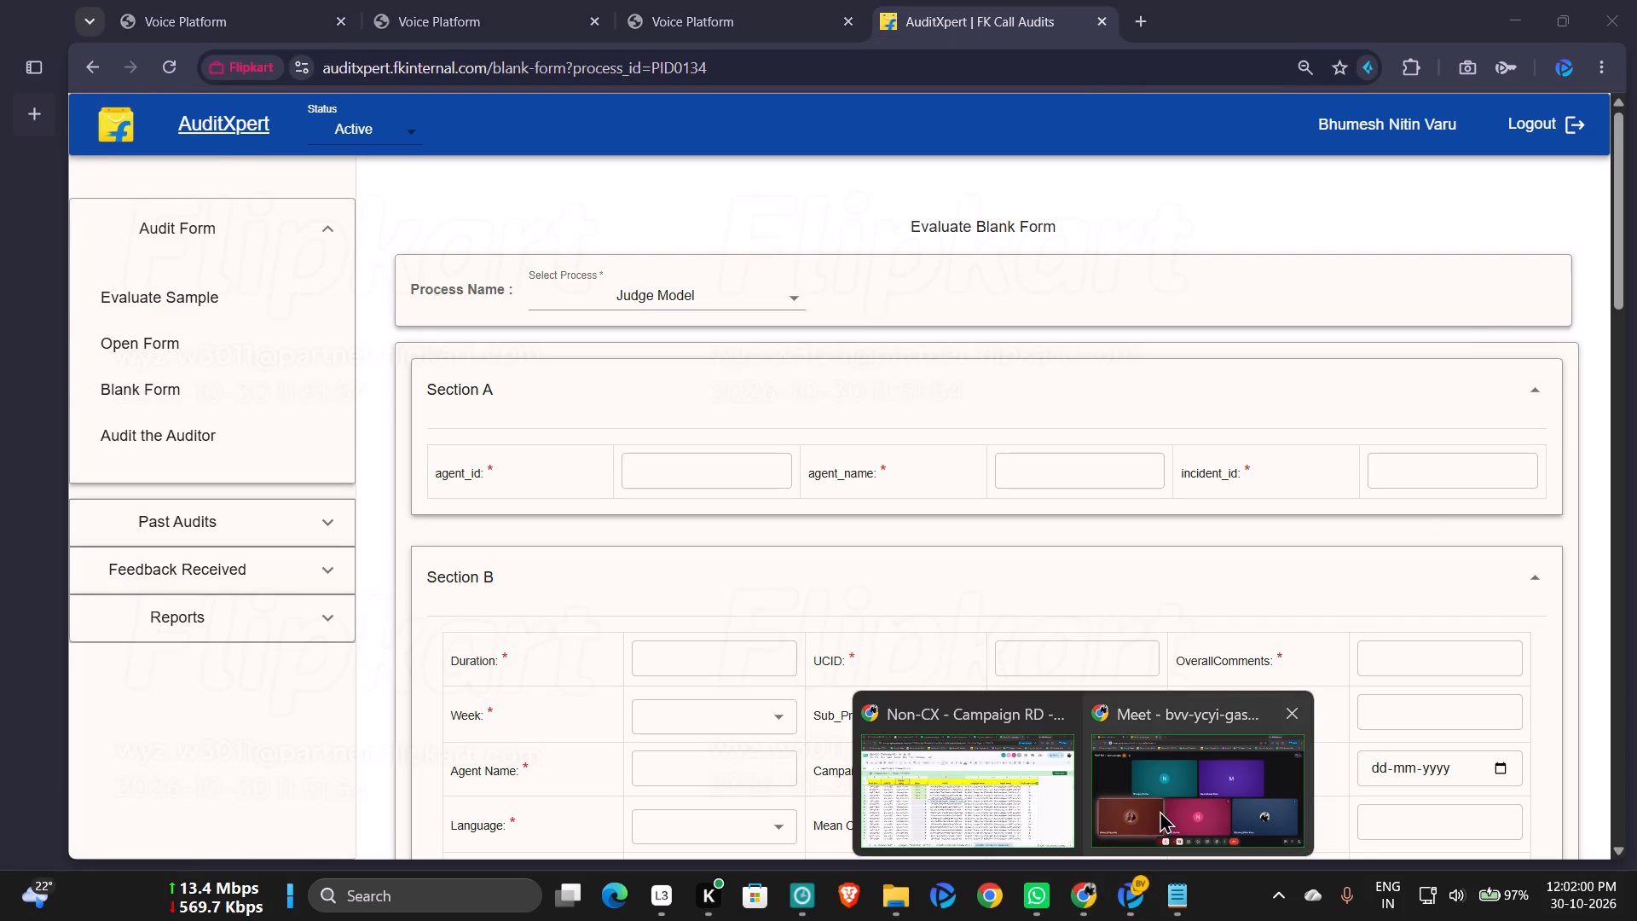
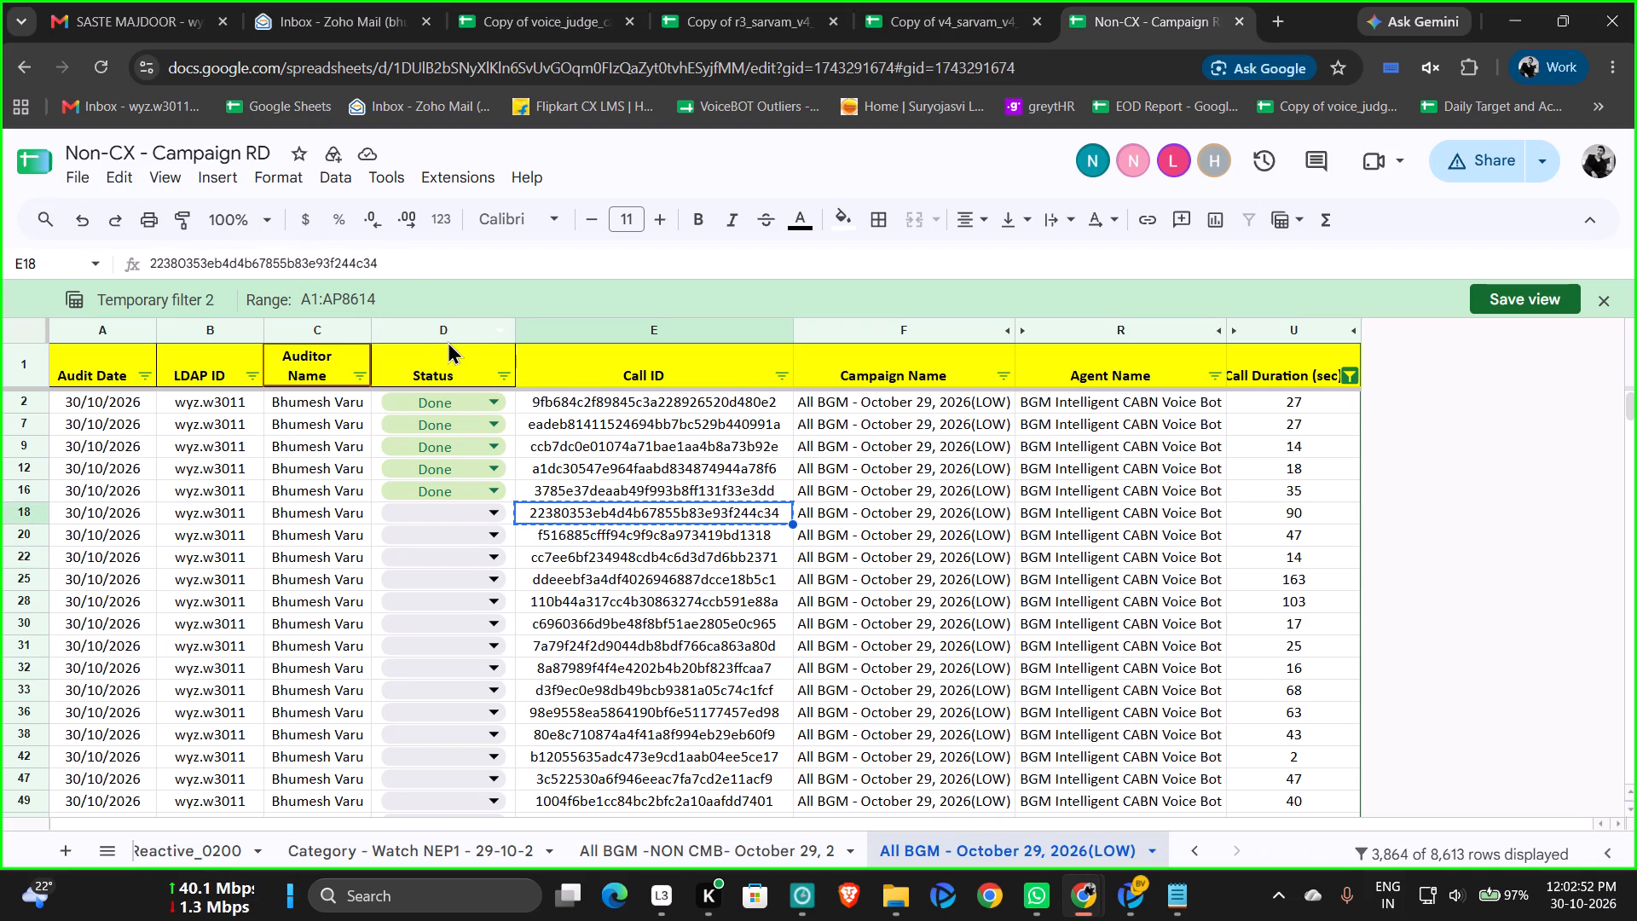
pyautogui.click(456, 333)
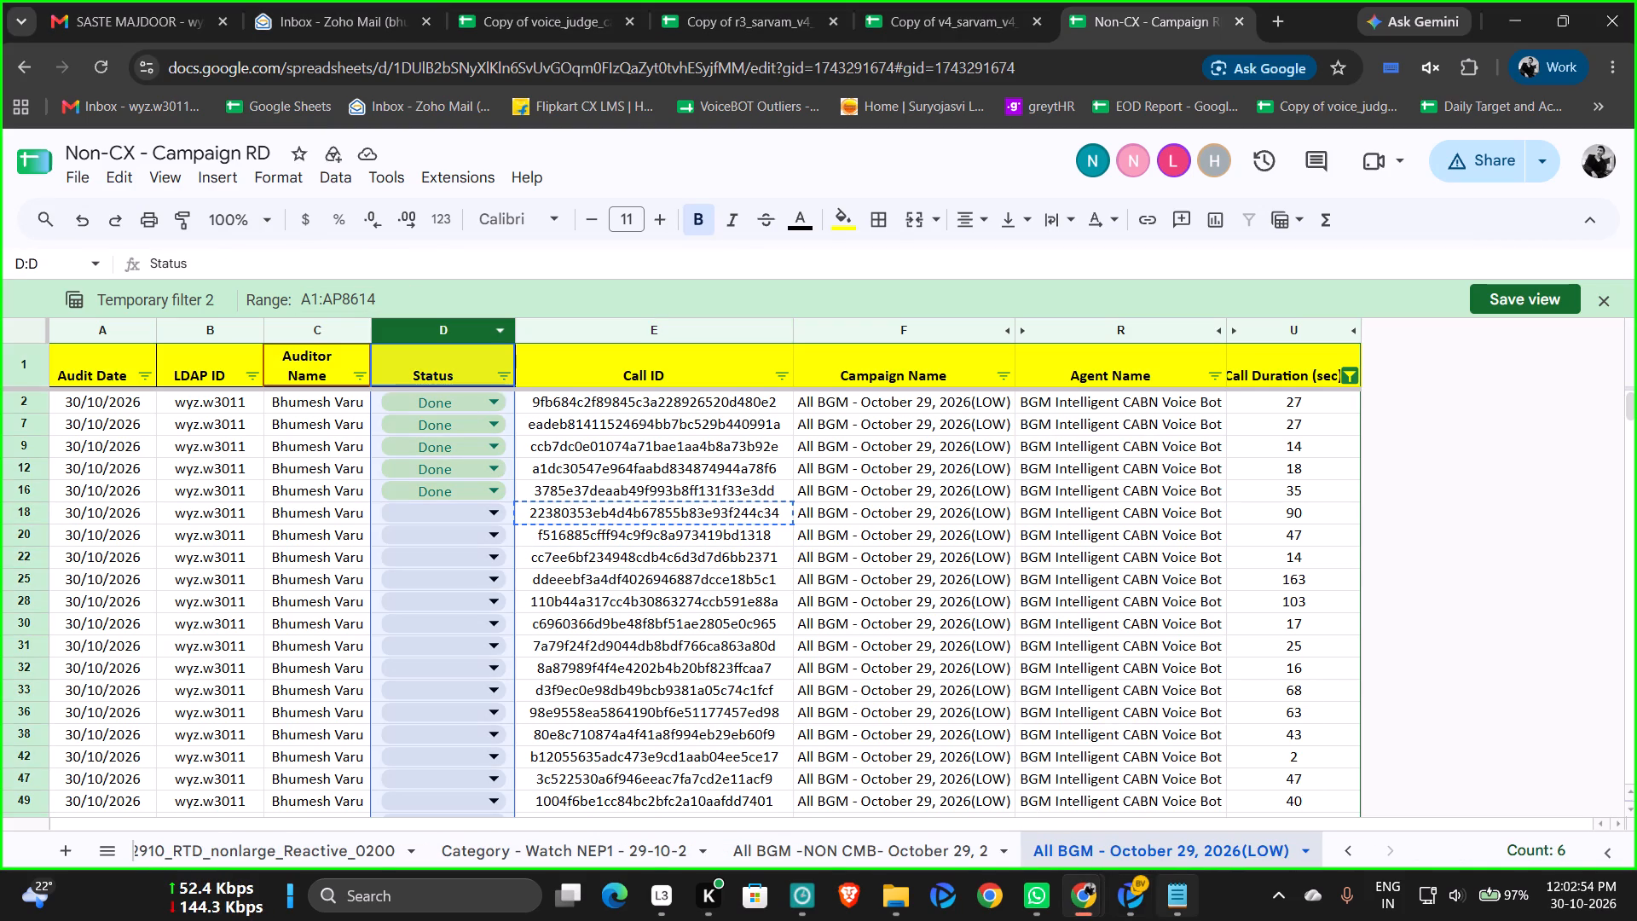
pyautogui.click(1128, 892)
pyautogui.click(768, 6)
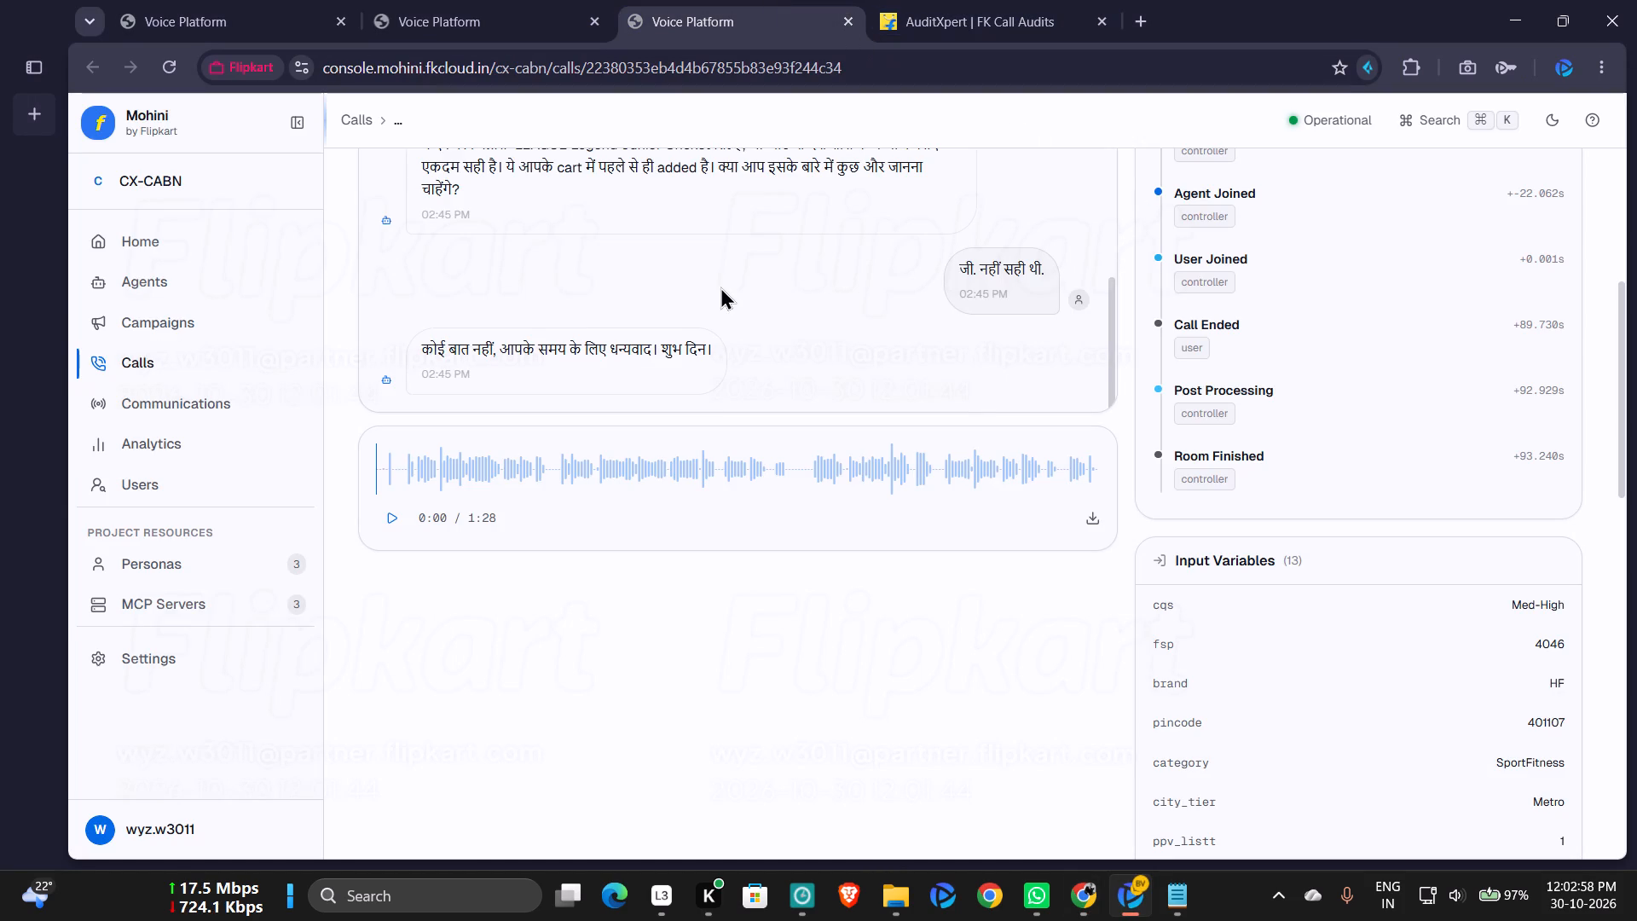
pyautogui.click(845, 18)
pyautogui.click(541, 29)
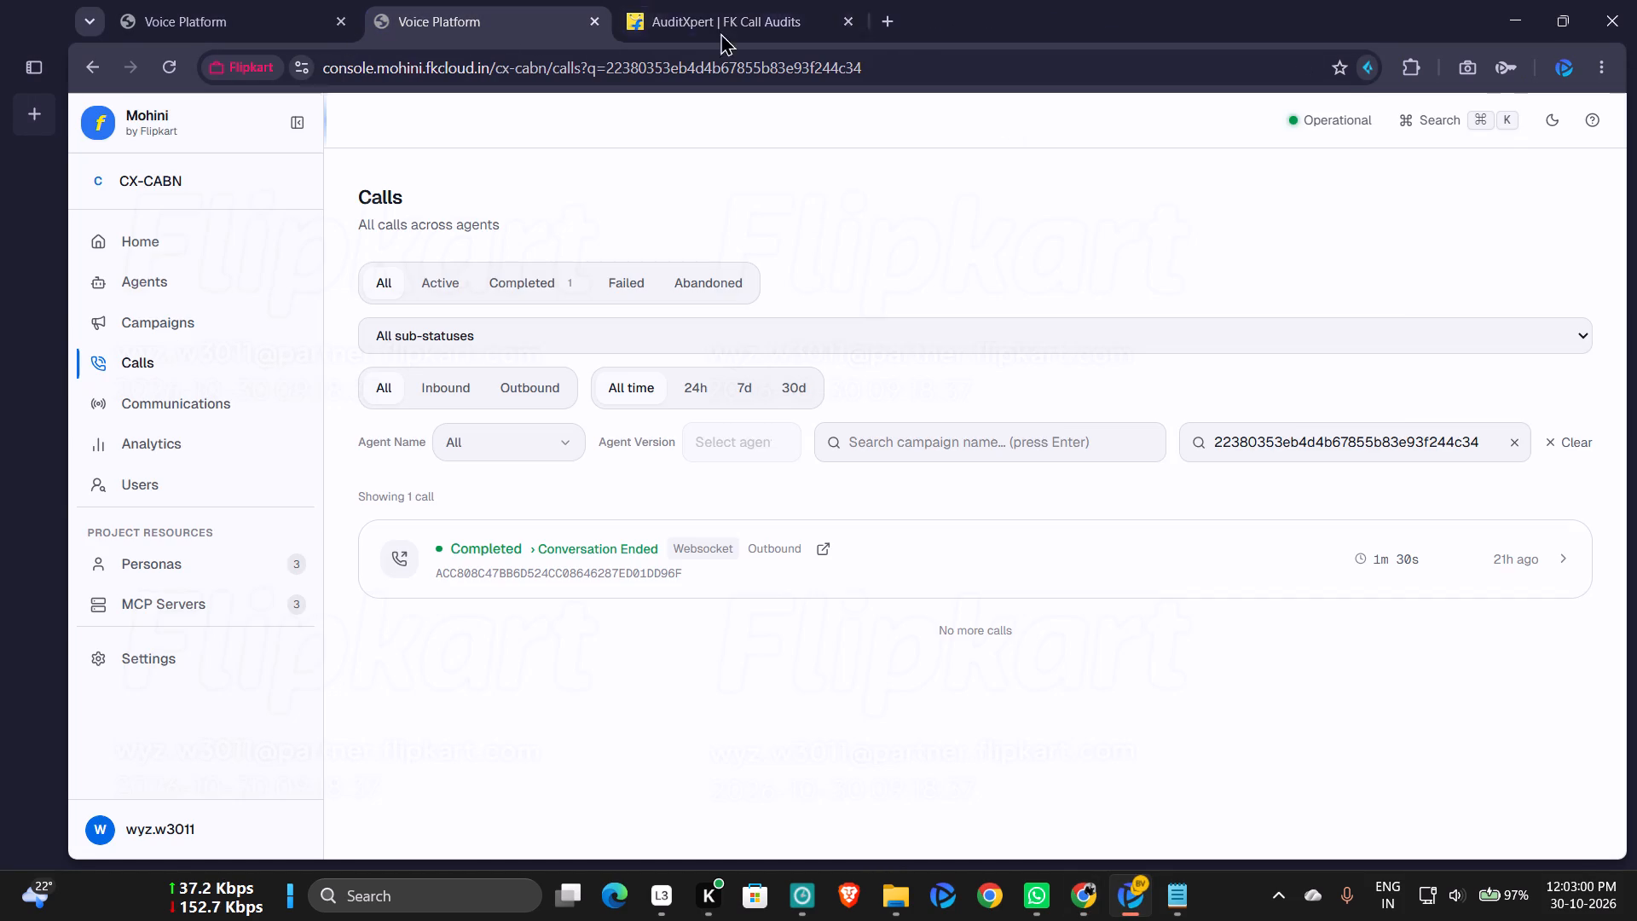
pyautogui.doubleClick(1353, 441)
pyautogui.doubleClick(1351, 442)
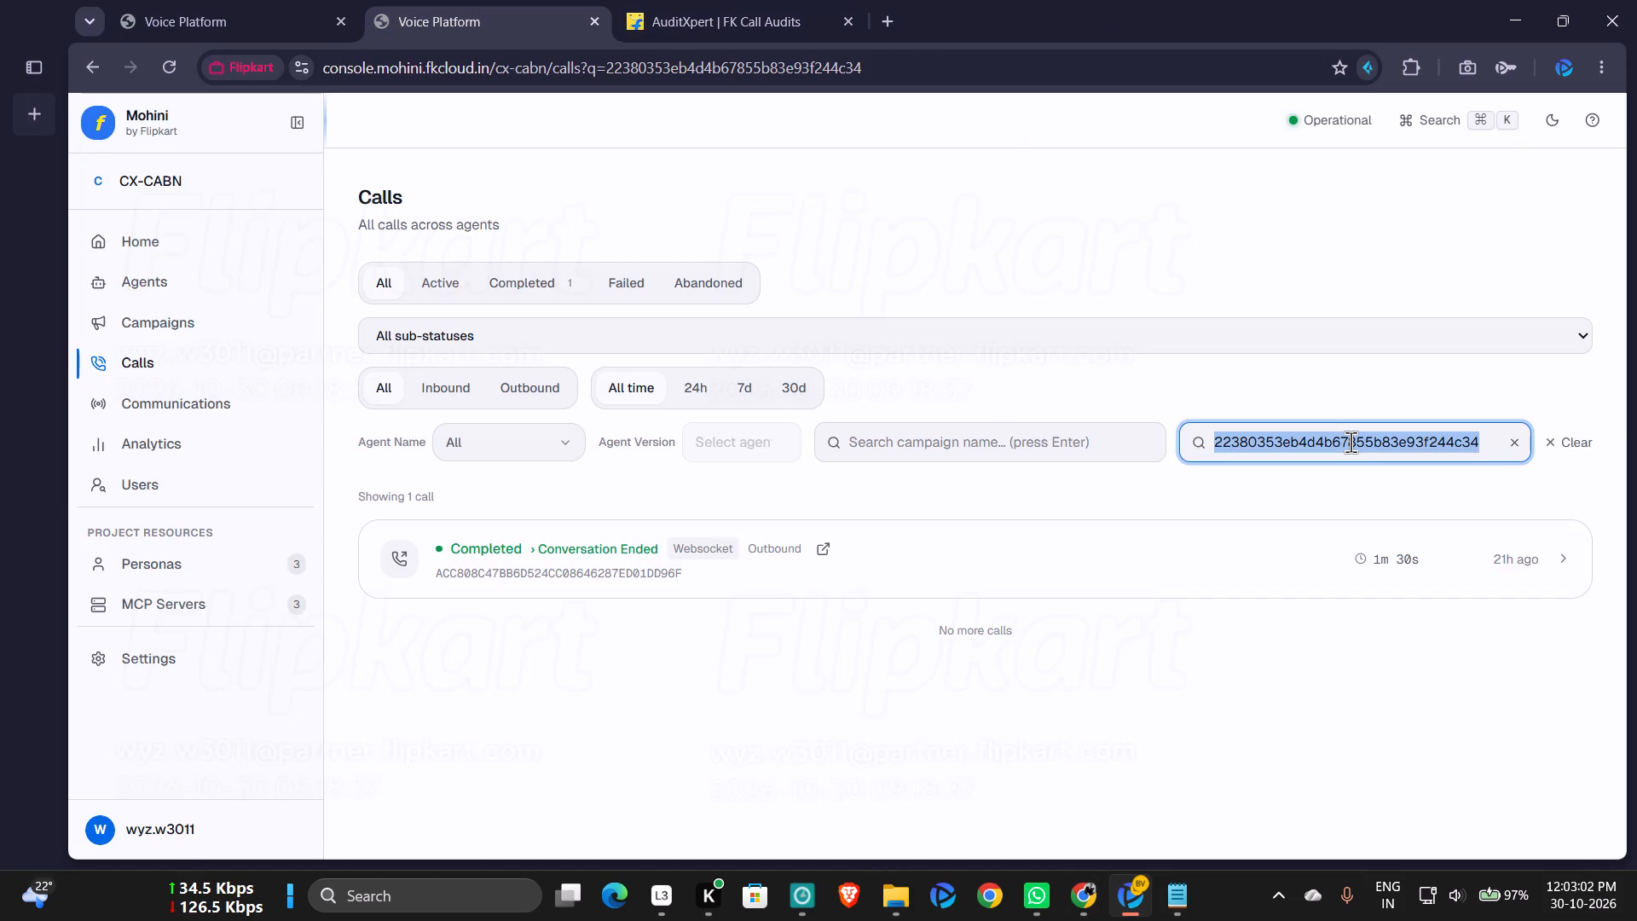
pyautogui.hotkey('ctrl', 'v')
pyautogui.press('Return')
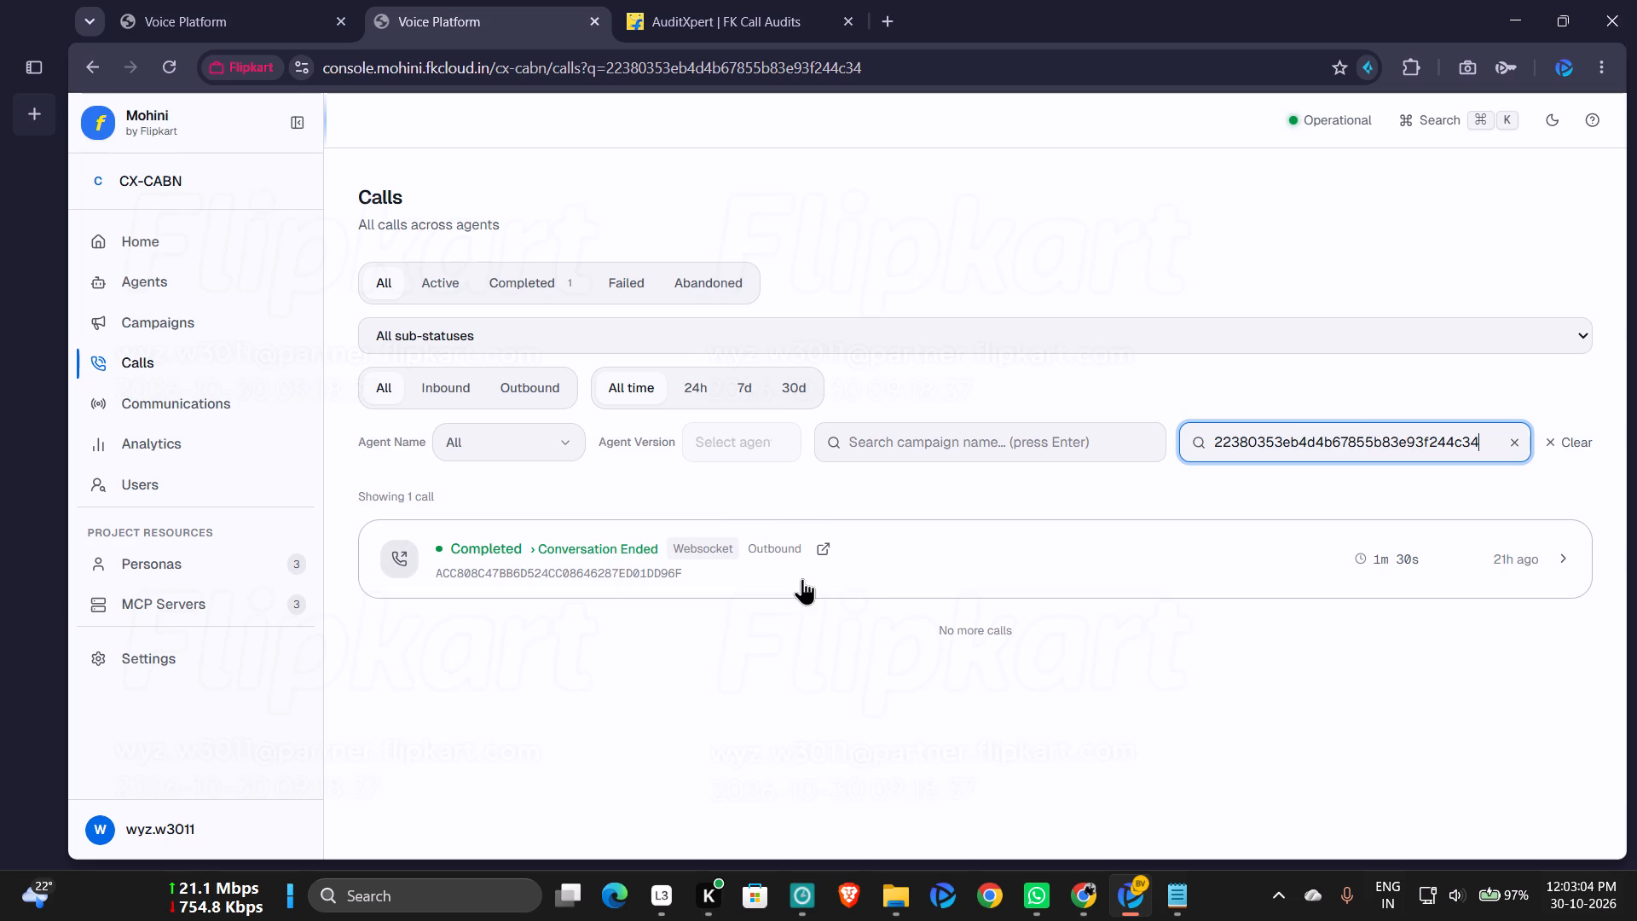
pyautogui.click(825, 550)
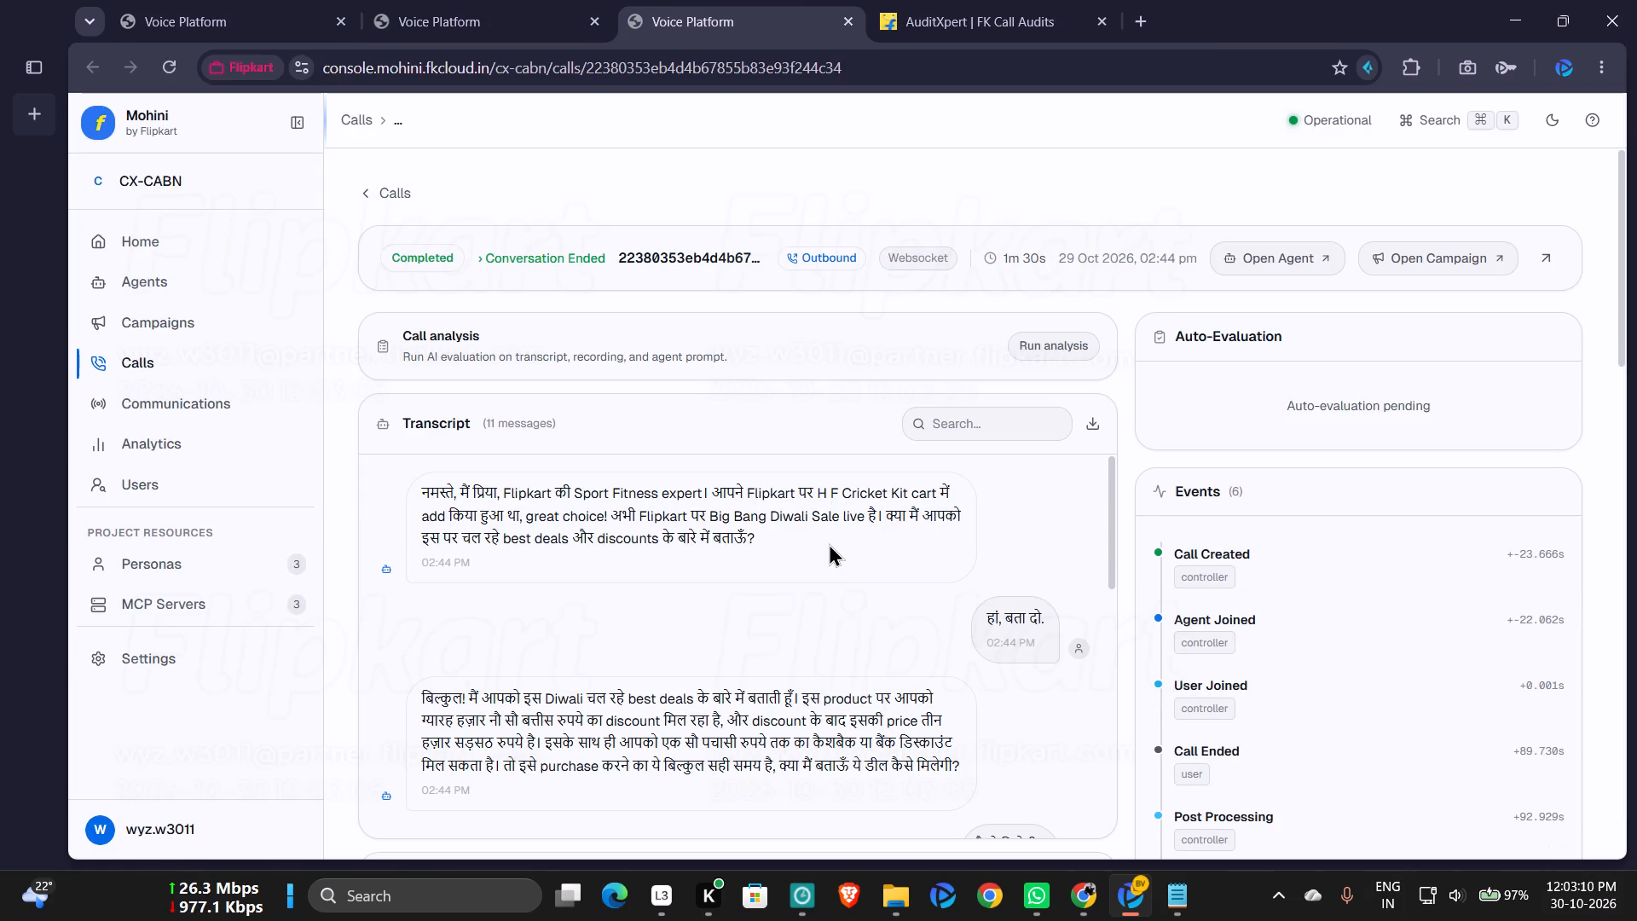
# In the AuditXpert blank form, enter the copied call ID as incident_id and UCID, and fill agent_name and agent_id with the saved suggestions.
pyautogui.click(948, 35)
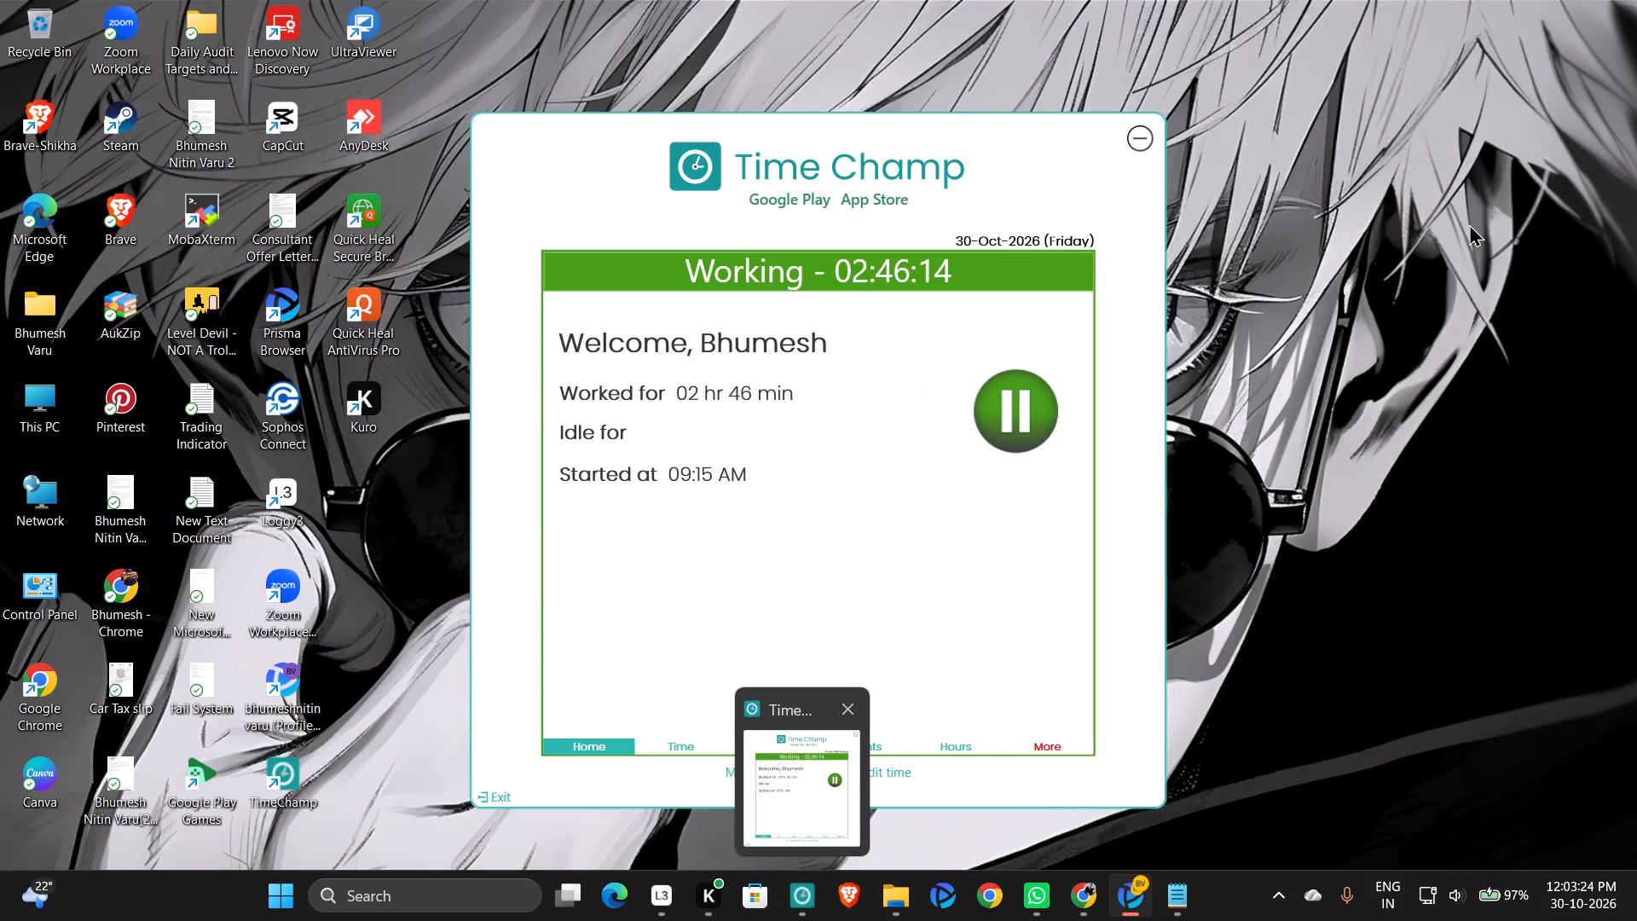
pyautogui.scroll(-1, 1247, 414)
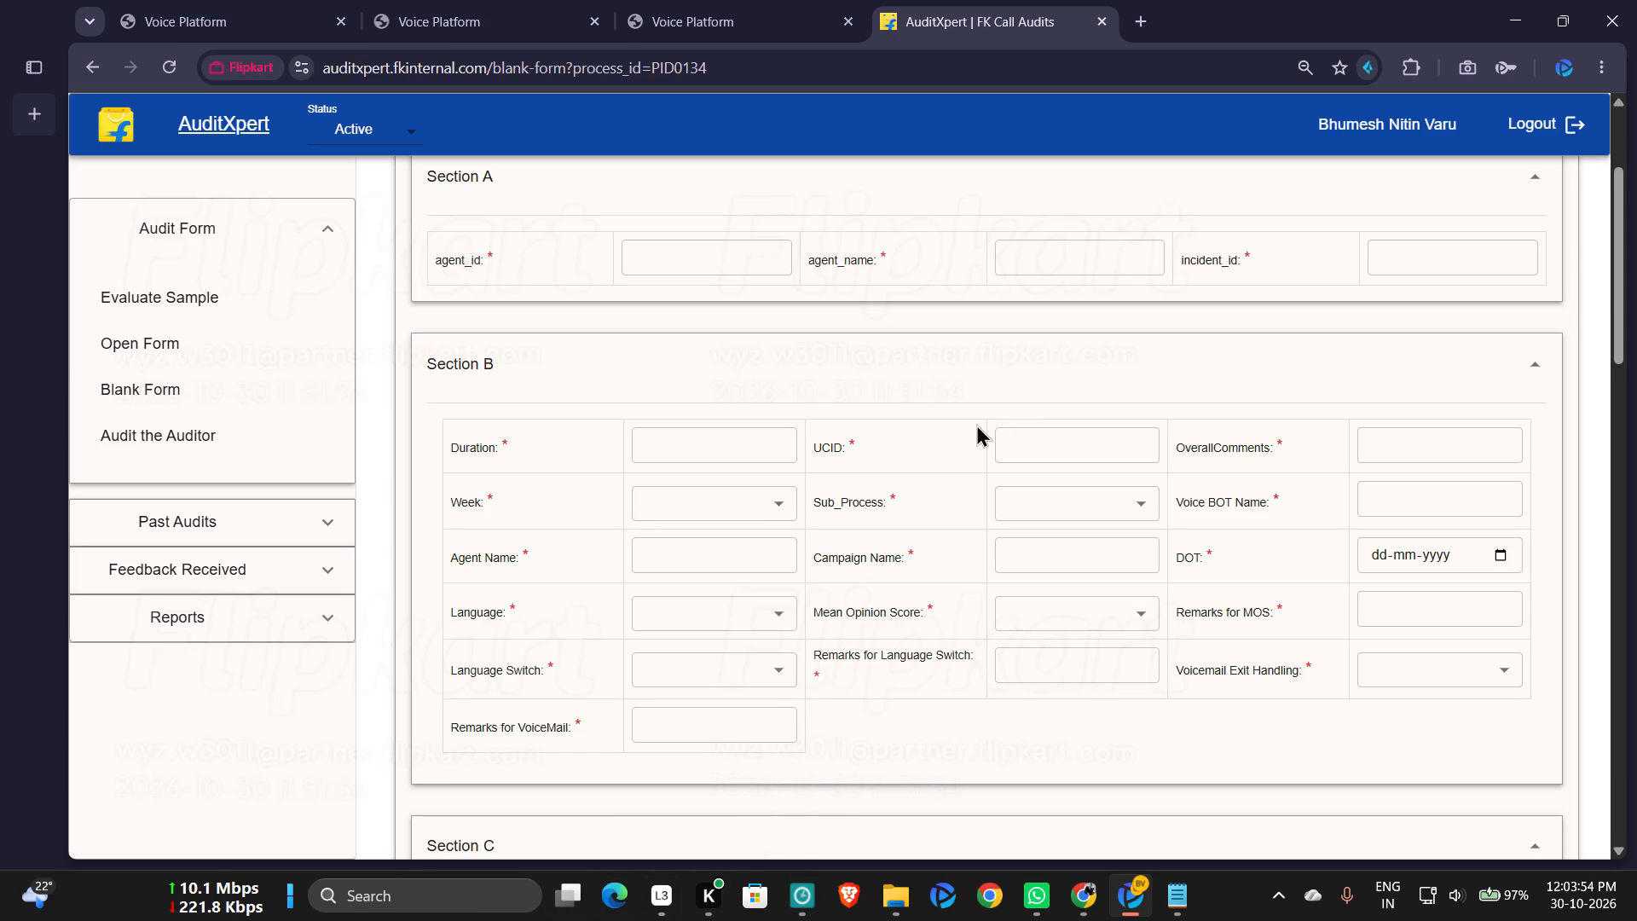
pyautogui.scroll(1, 1320, 376)
pyautogui.click(1433, 473)
pyautogui.hotkey('ctrl', 'v')
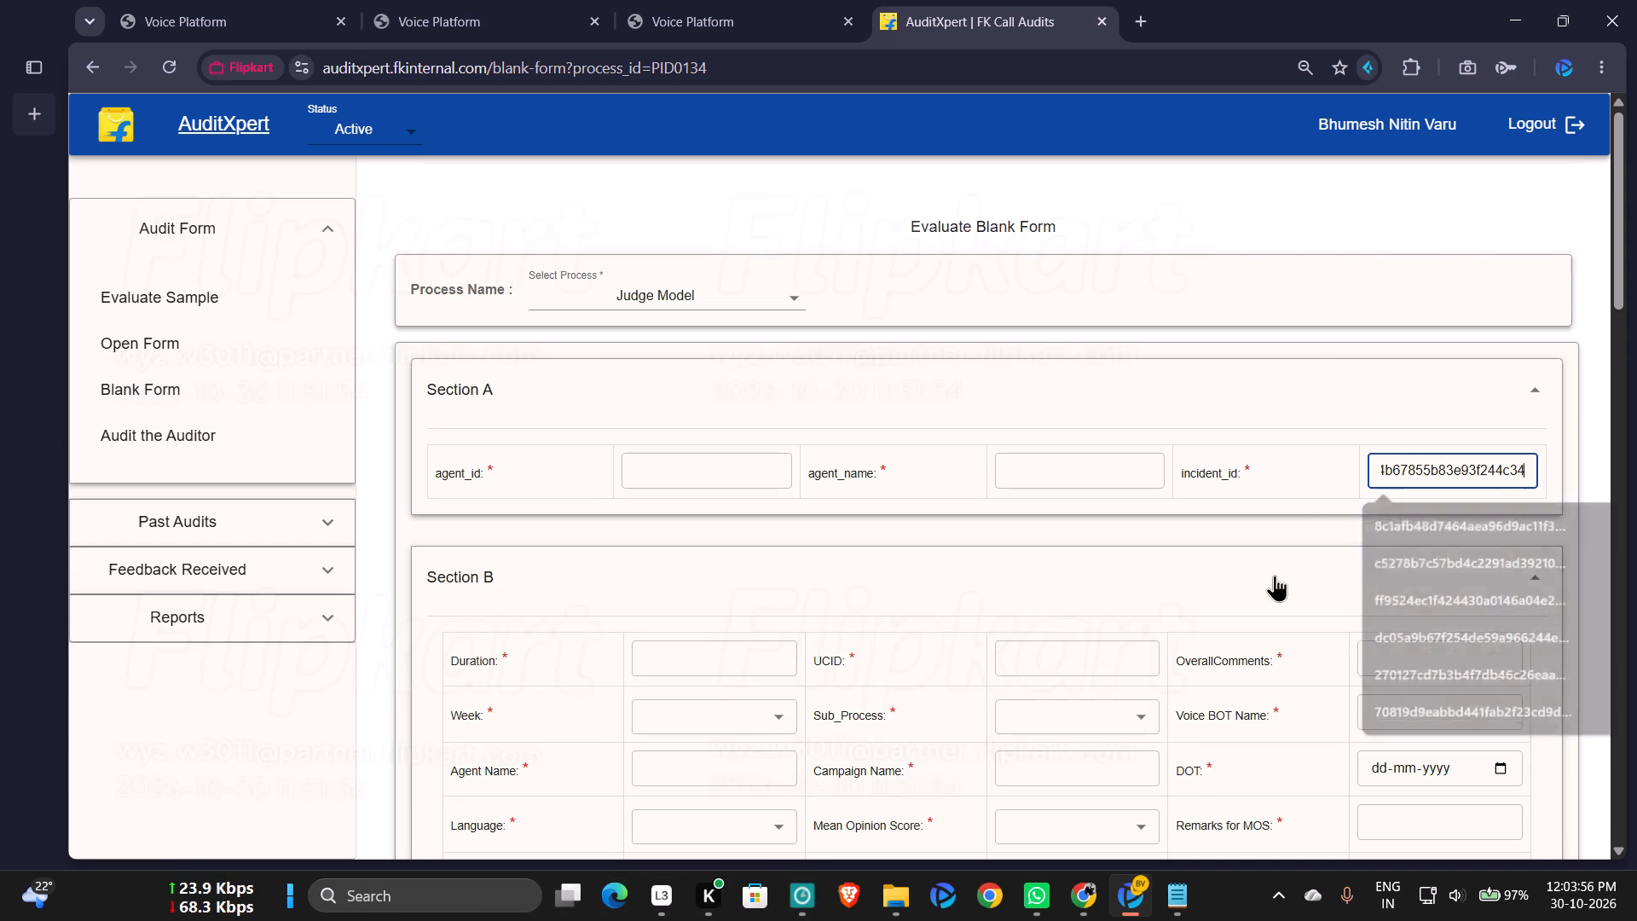
pyautogui.click(1087, 645)
pyautogui.hotkey('ctrl', 'v')
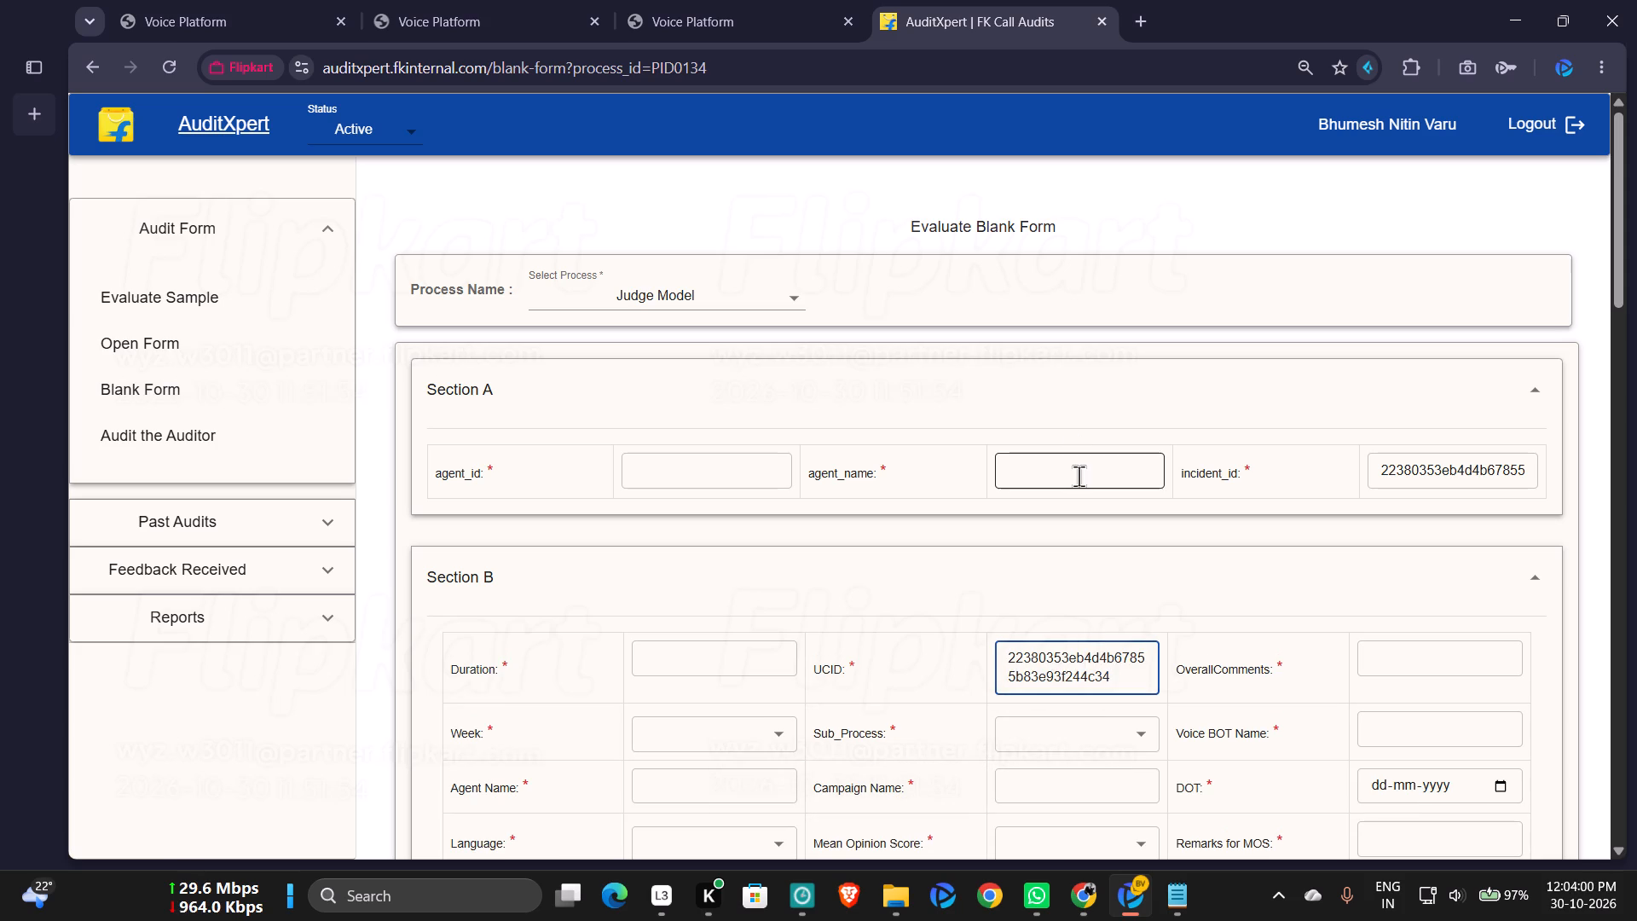
pyautogui.click(1079, 476)
pyautogui.click(1120, 527)
pyautogui.doubleClick(700, 467)
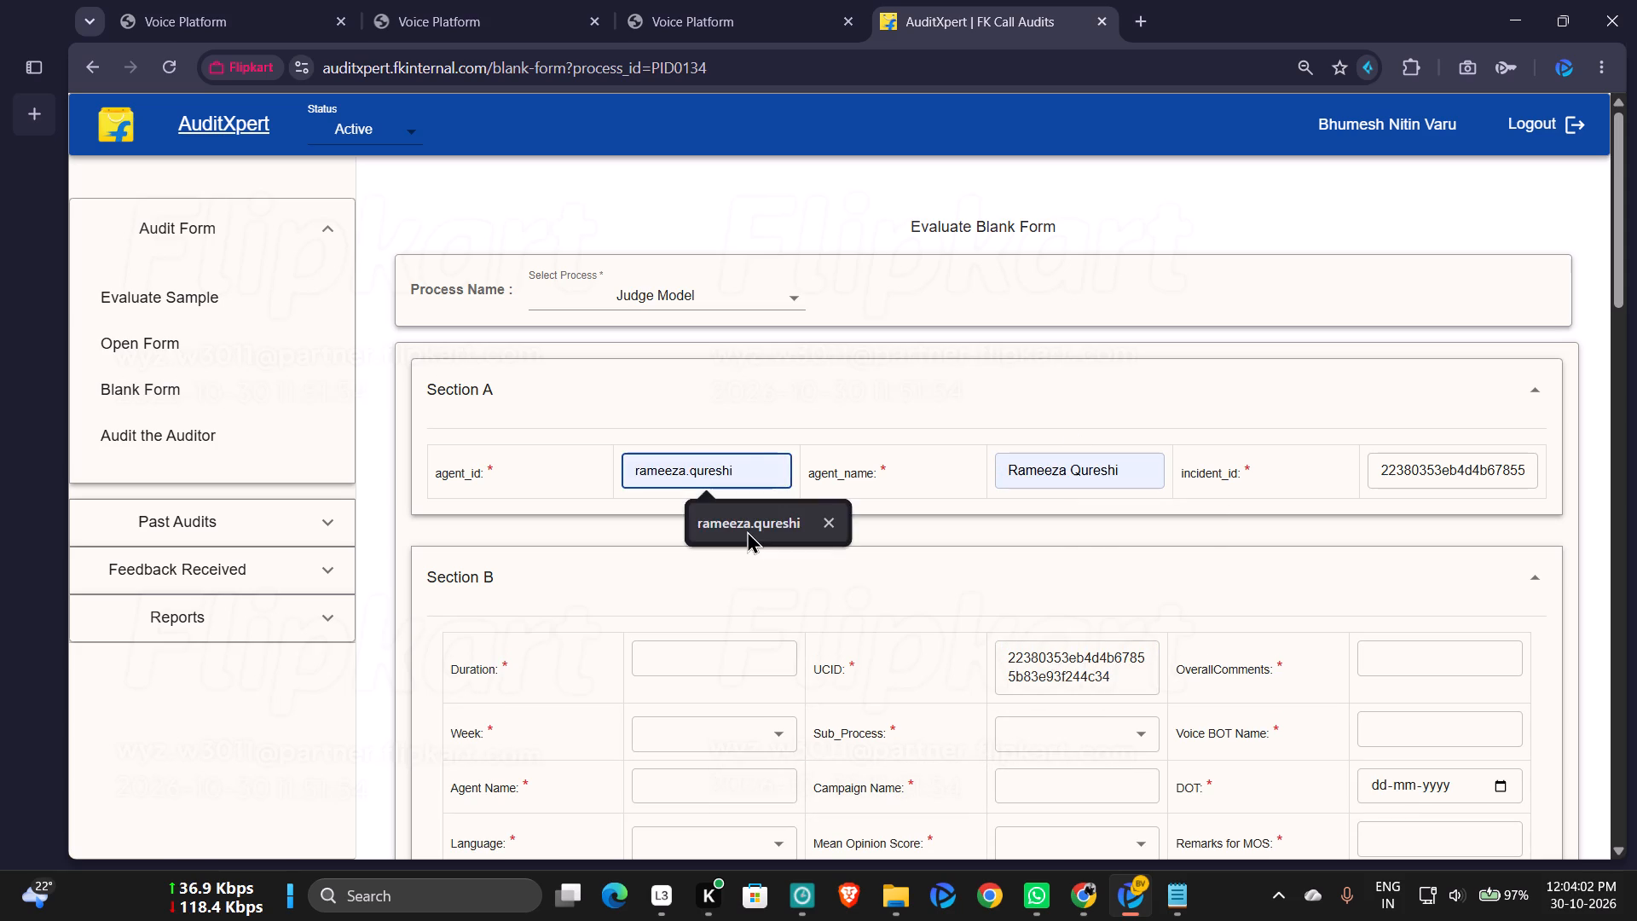
pyautogui.click(747, 530)
# In Section B, set Sub_Process to CX CABN, Week to Week5, DOT to 29-10-2026, Mean Opinion Score to 5 and Language to Hindi.
pyautogui.scroll(-1, 1101, 415)
pyautogui.click(1131, 516)
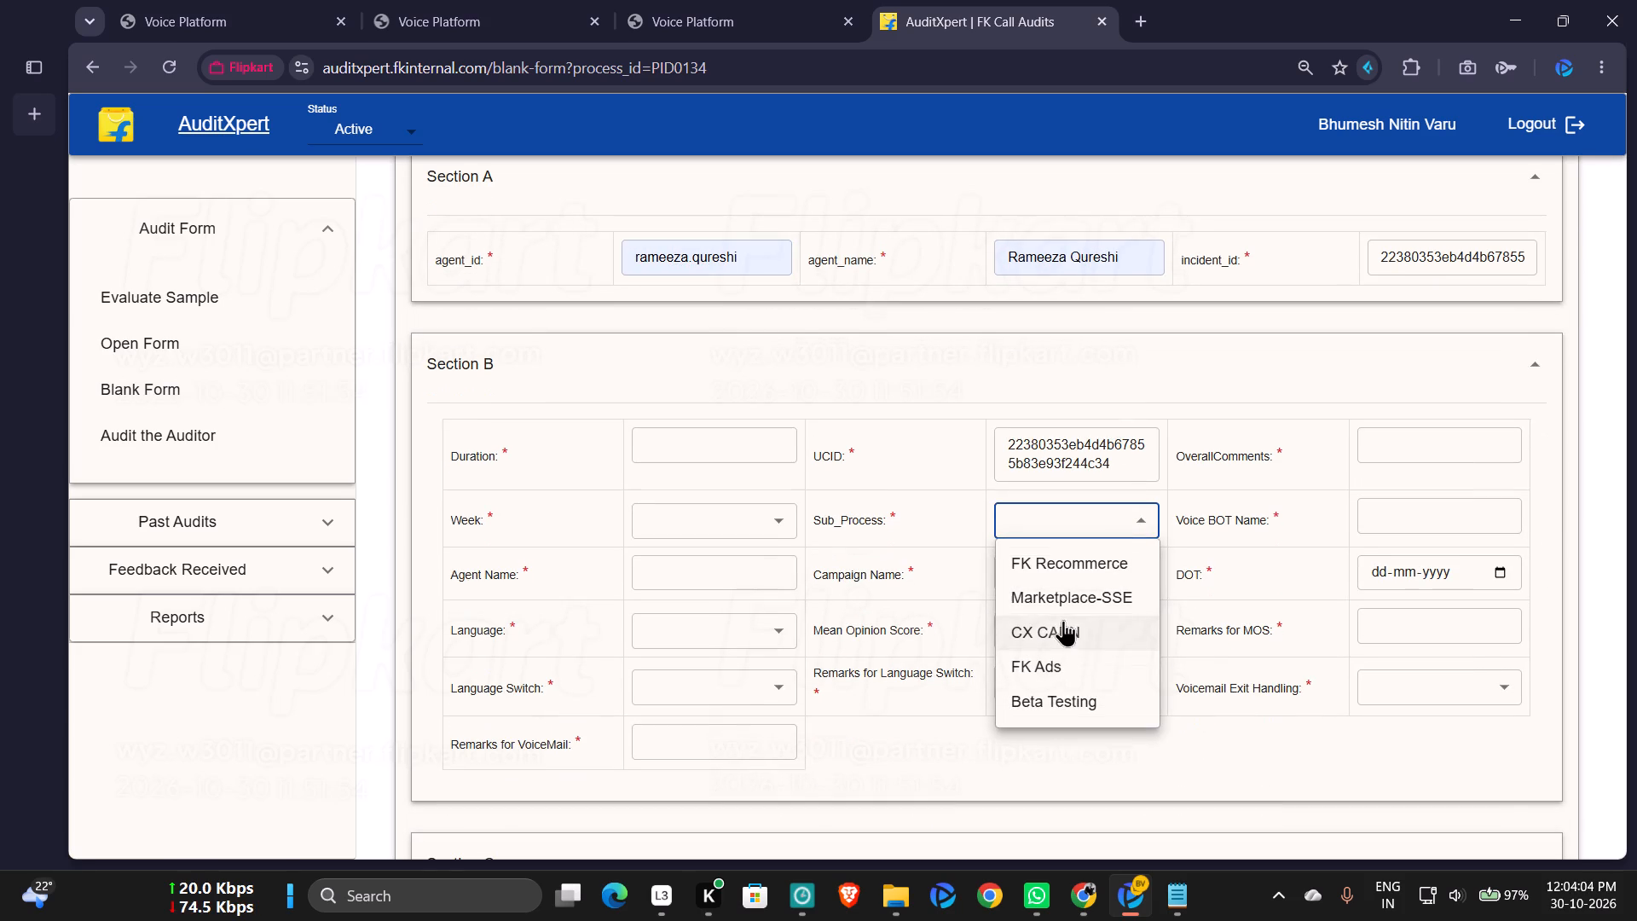
pyautogui.click(1073, 623)
pyautogui.click(740, 509)
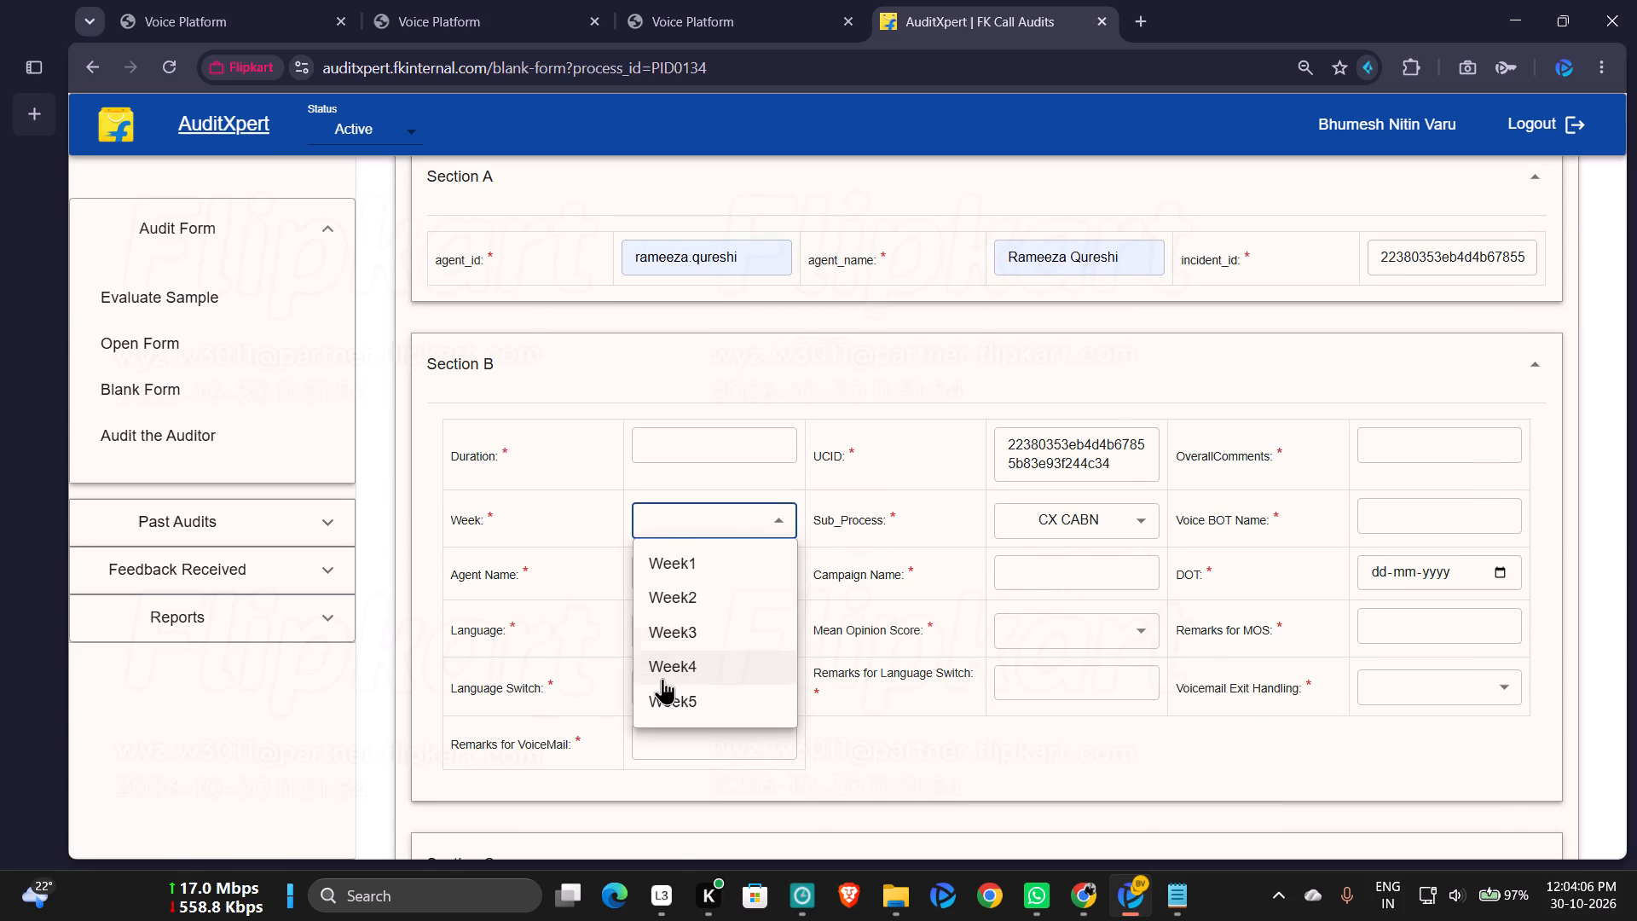
pyautogui.click(663, 690)
pyautogui.click(1501, 571)
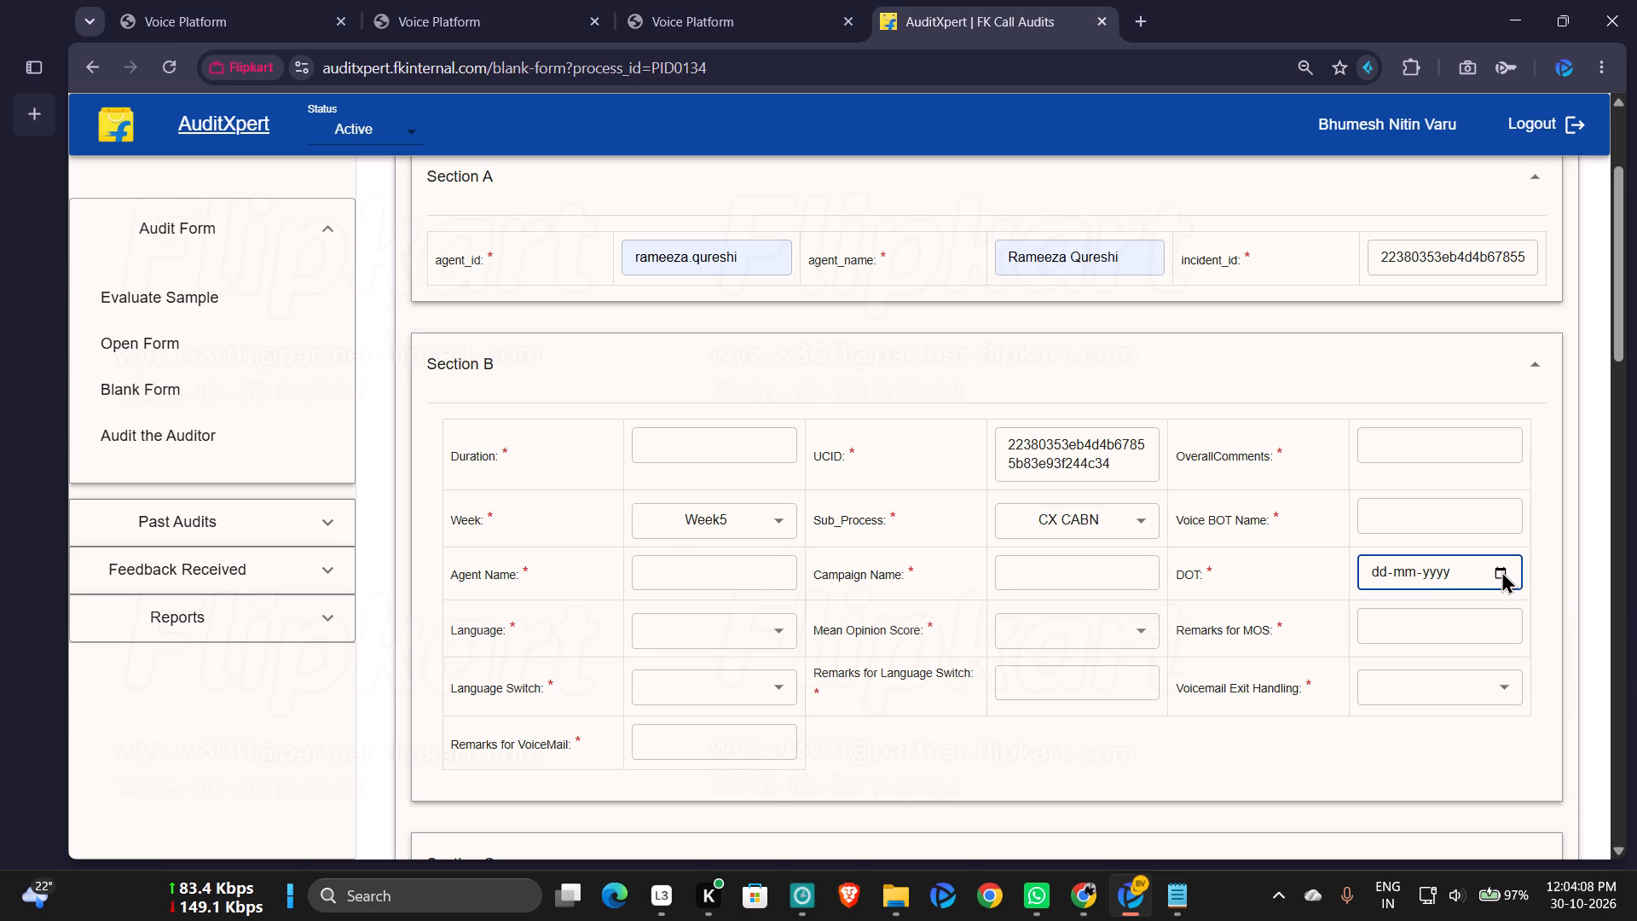
pyautogui.click(1500, 779)
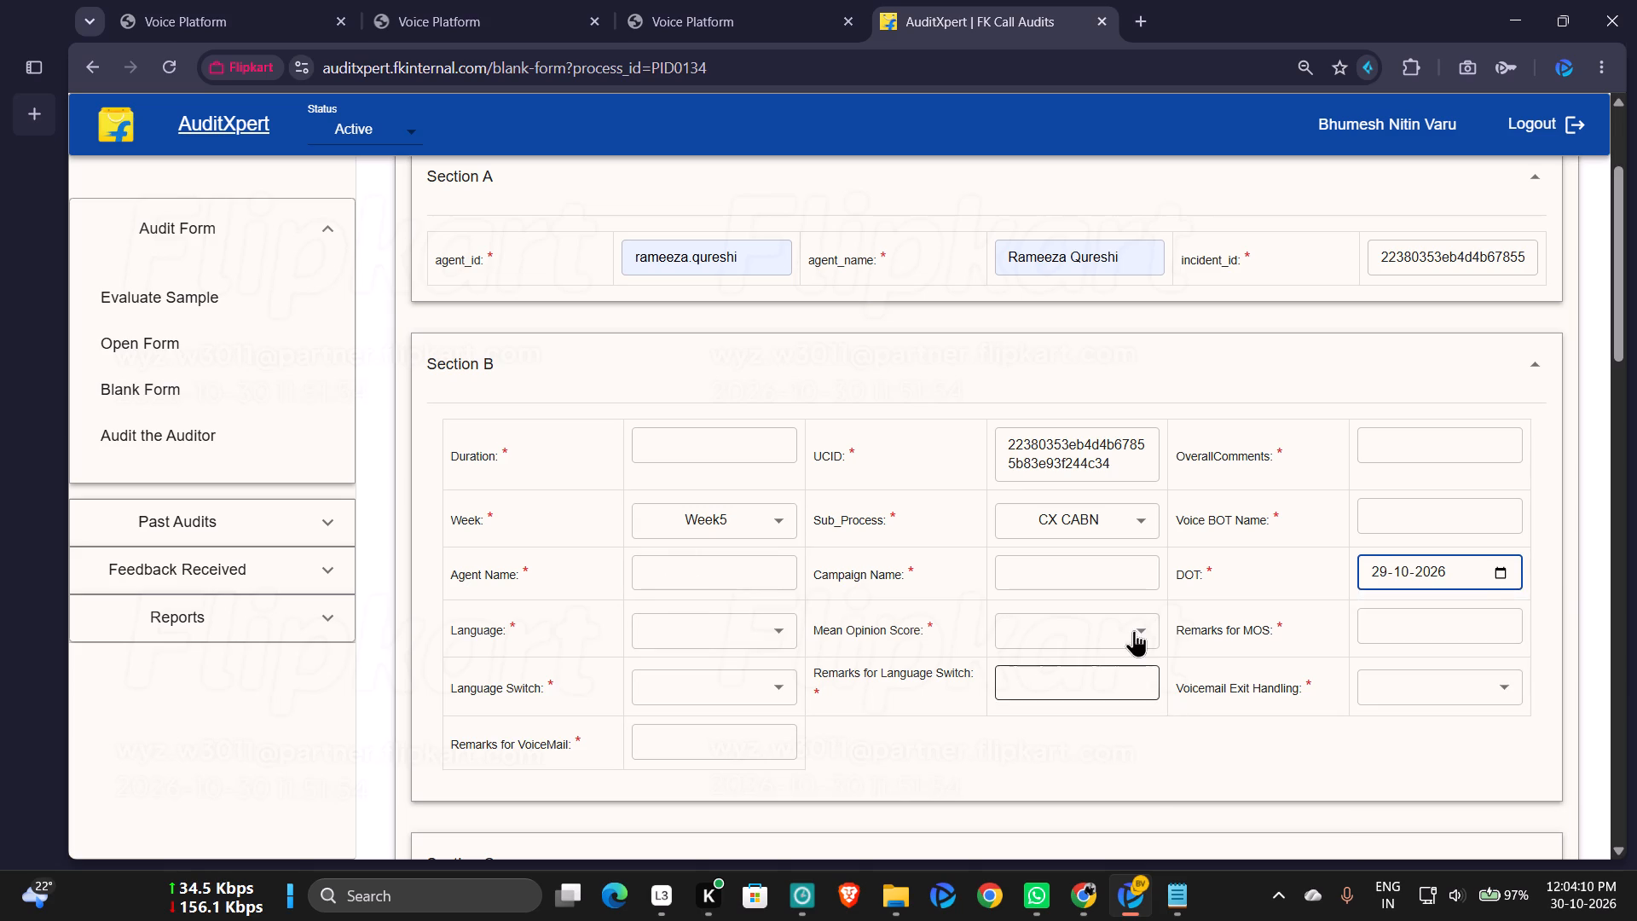
pyautogui.click(1134, 630)
pyautogui.click(1081, 805)
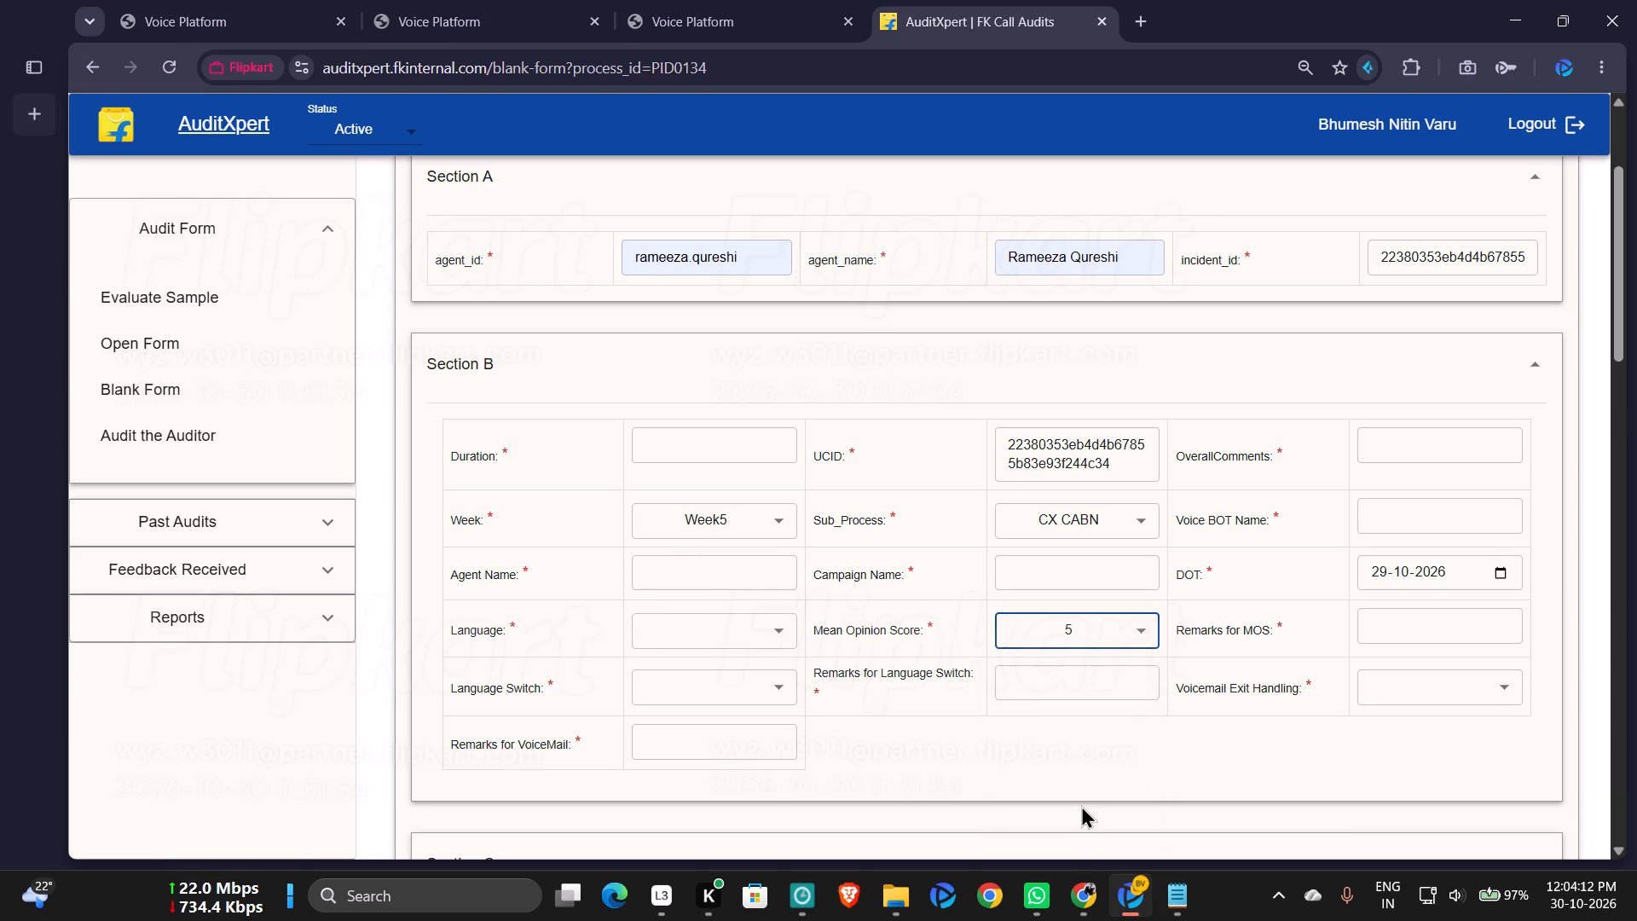
pyautogui.click(767, 634)
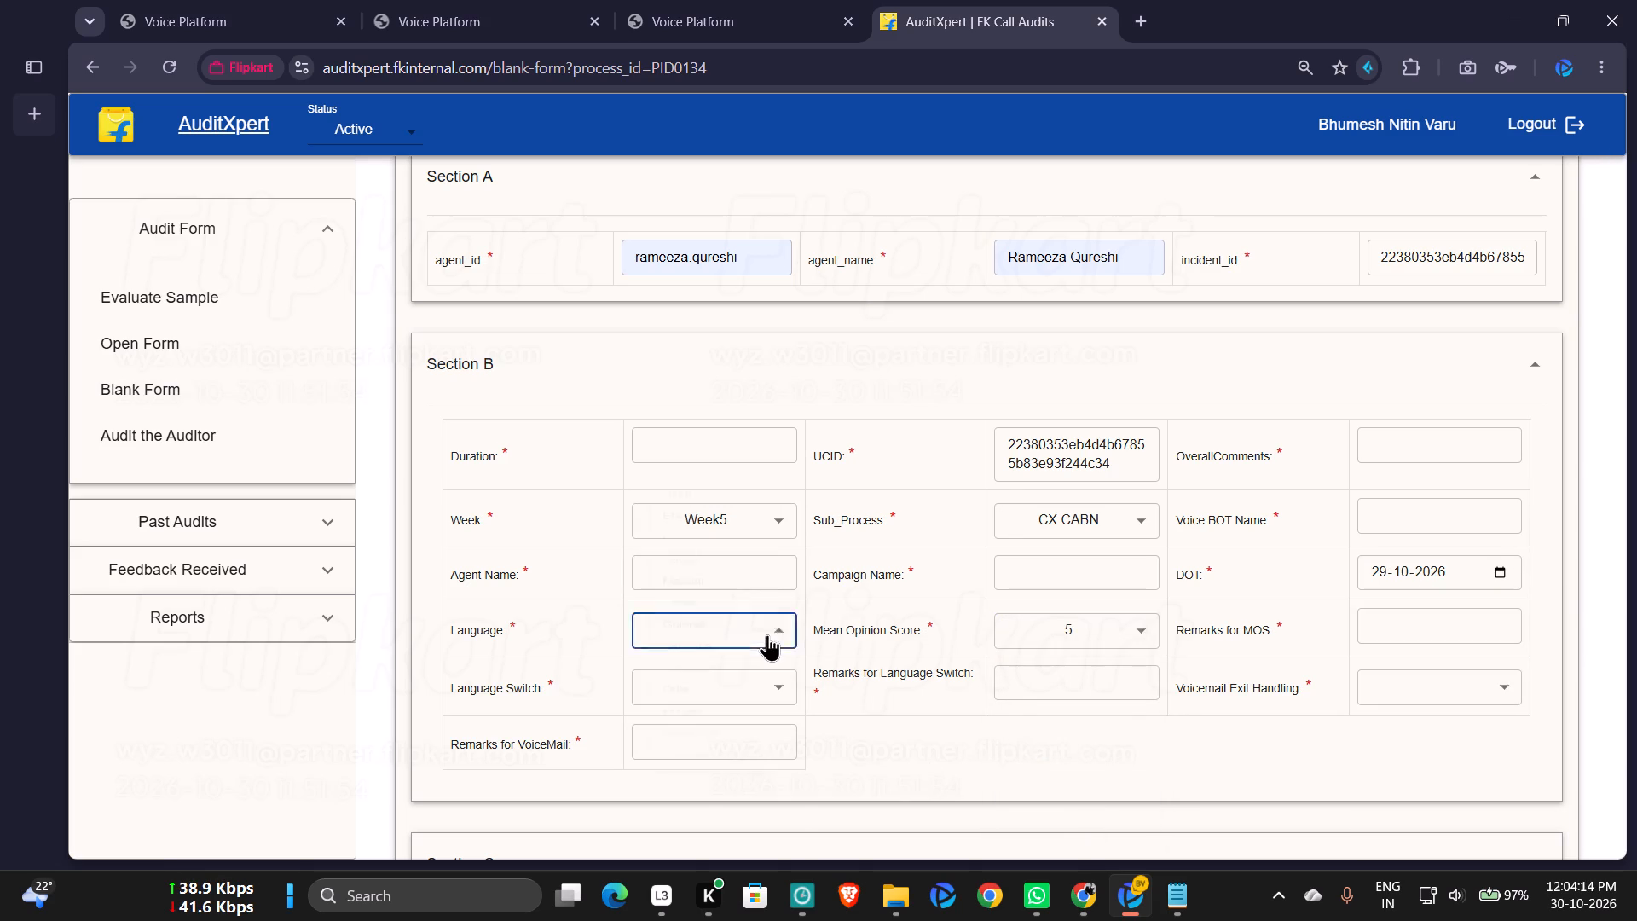
pyautogui.click(732, 411)
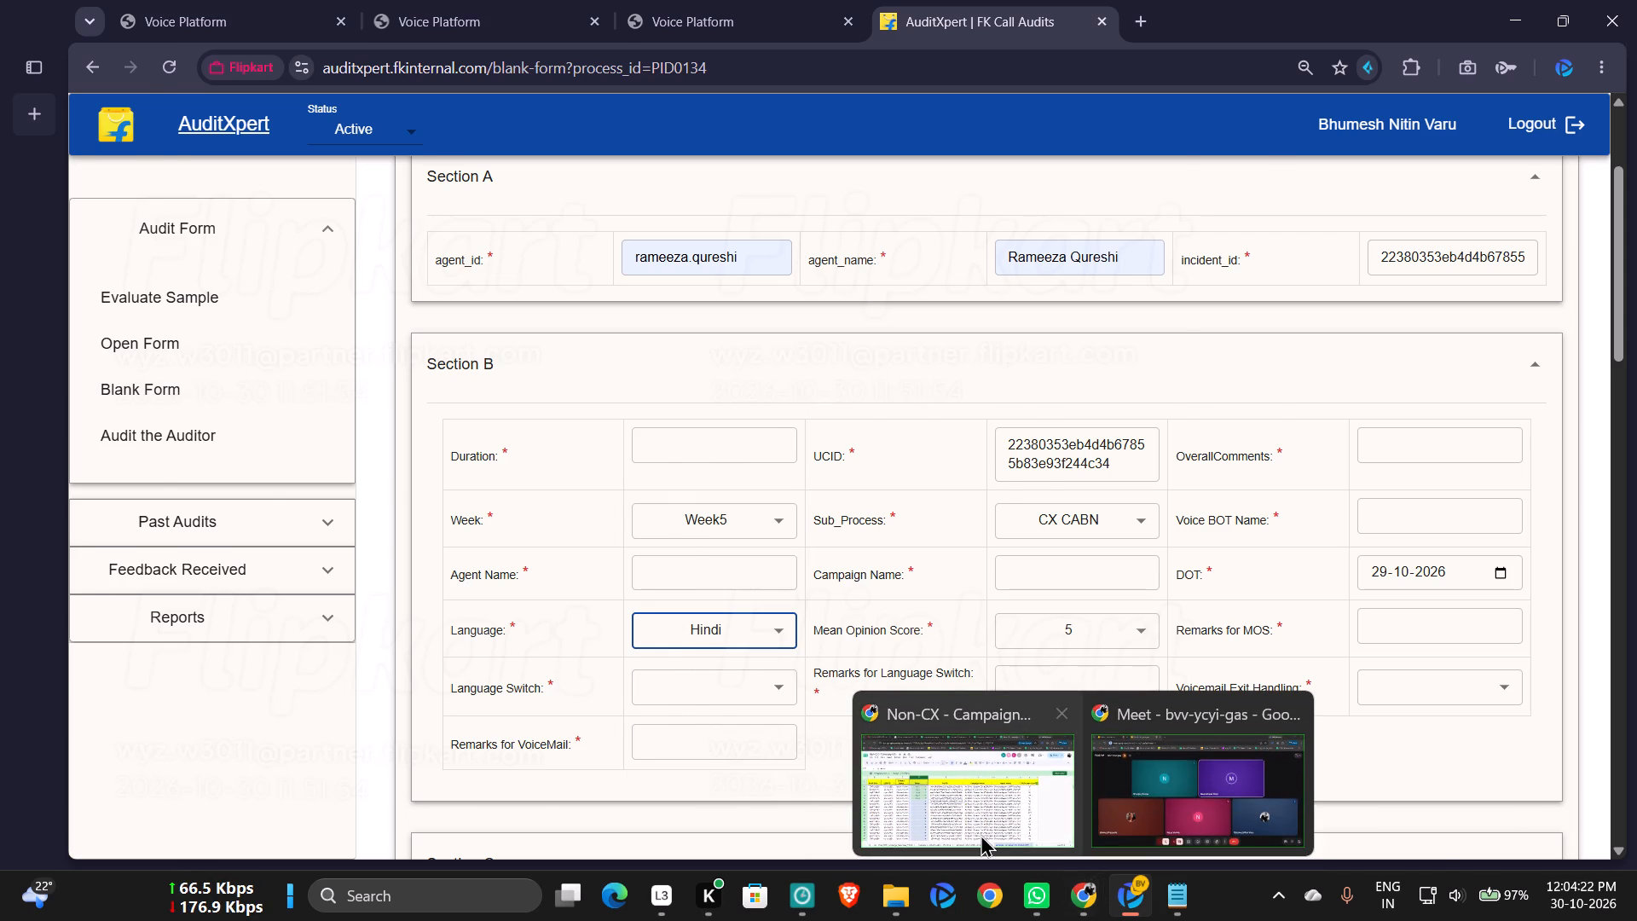
# Copy row 18's campaign name, All BGM - October 29, 2026(LOW), from the Non-CX sheet in Chrome into the audit form's Campaign Name.
pyautogui.click(976, 820)
pyautogui.click(897, 511)
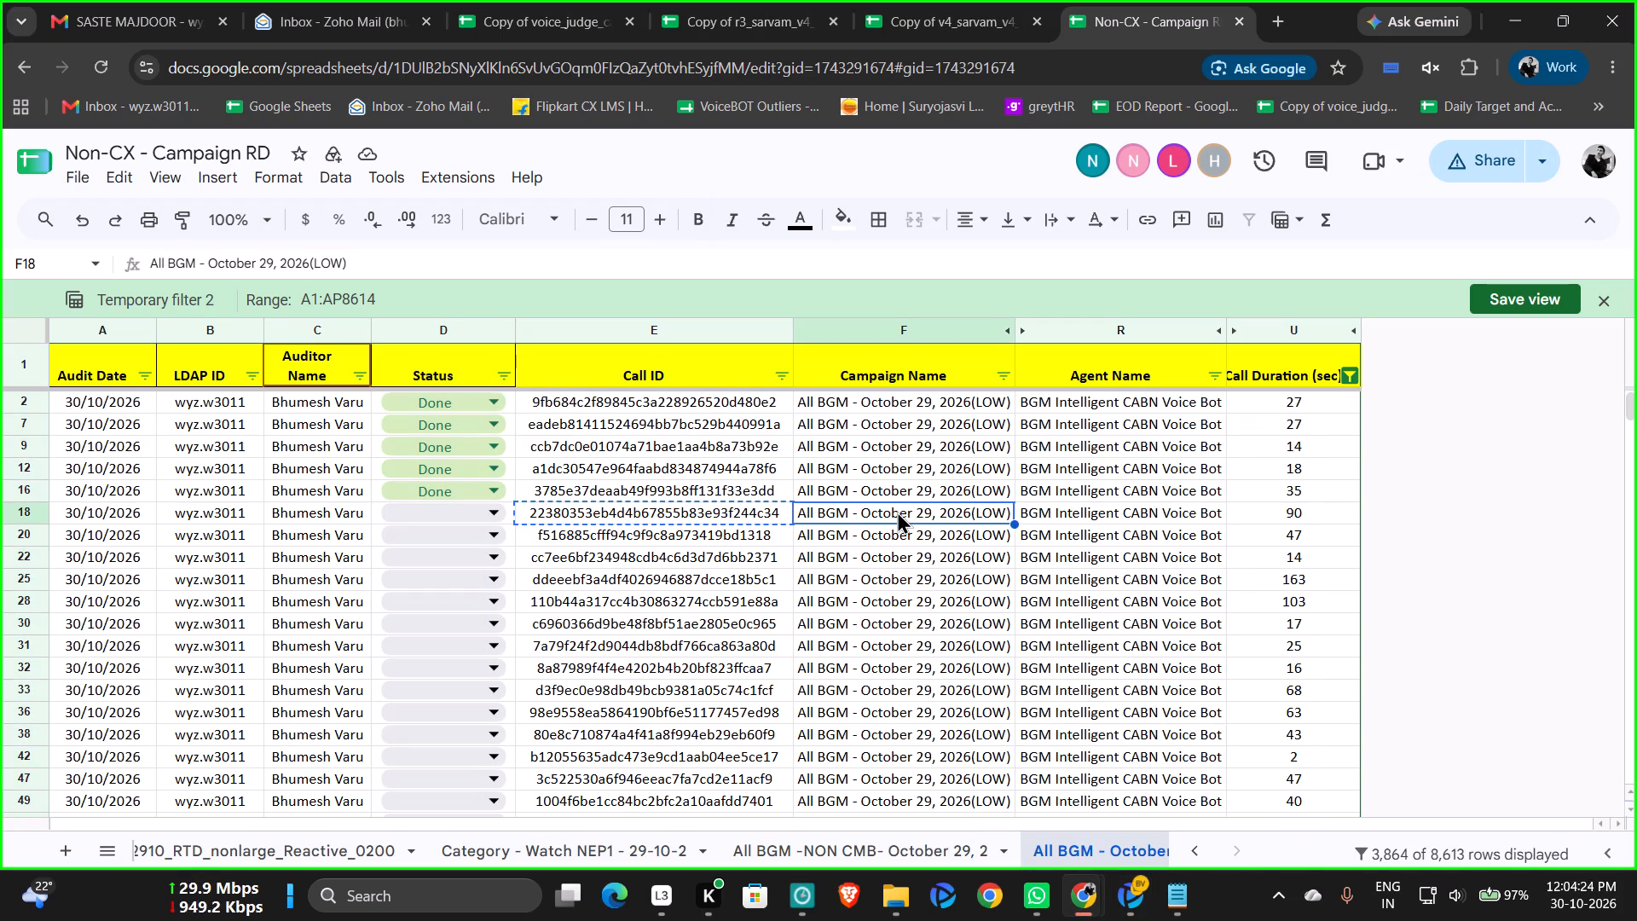
pyautogui.hotkey('ctrl', 'c')
pyautogui.click(1137, 901)
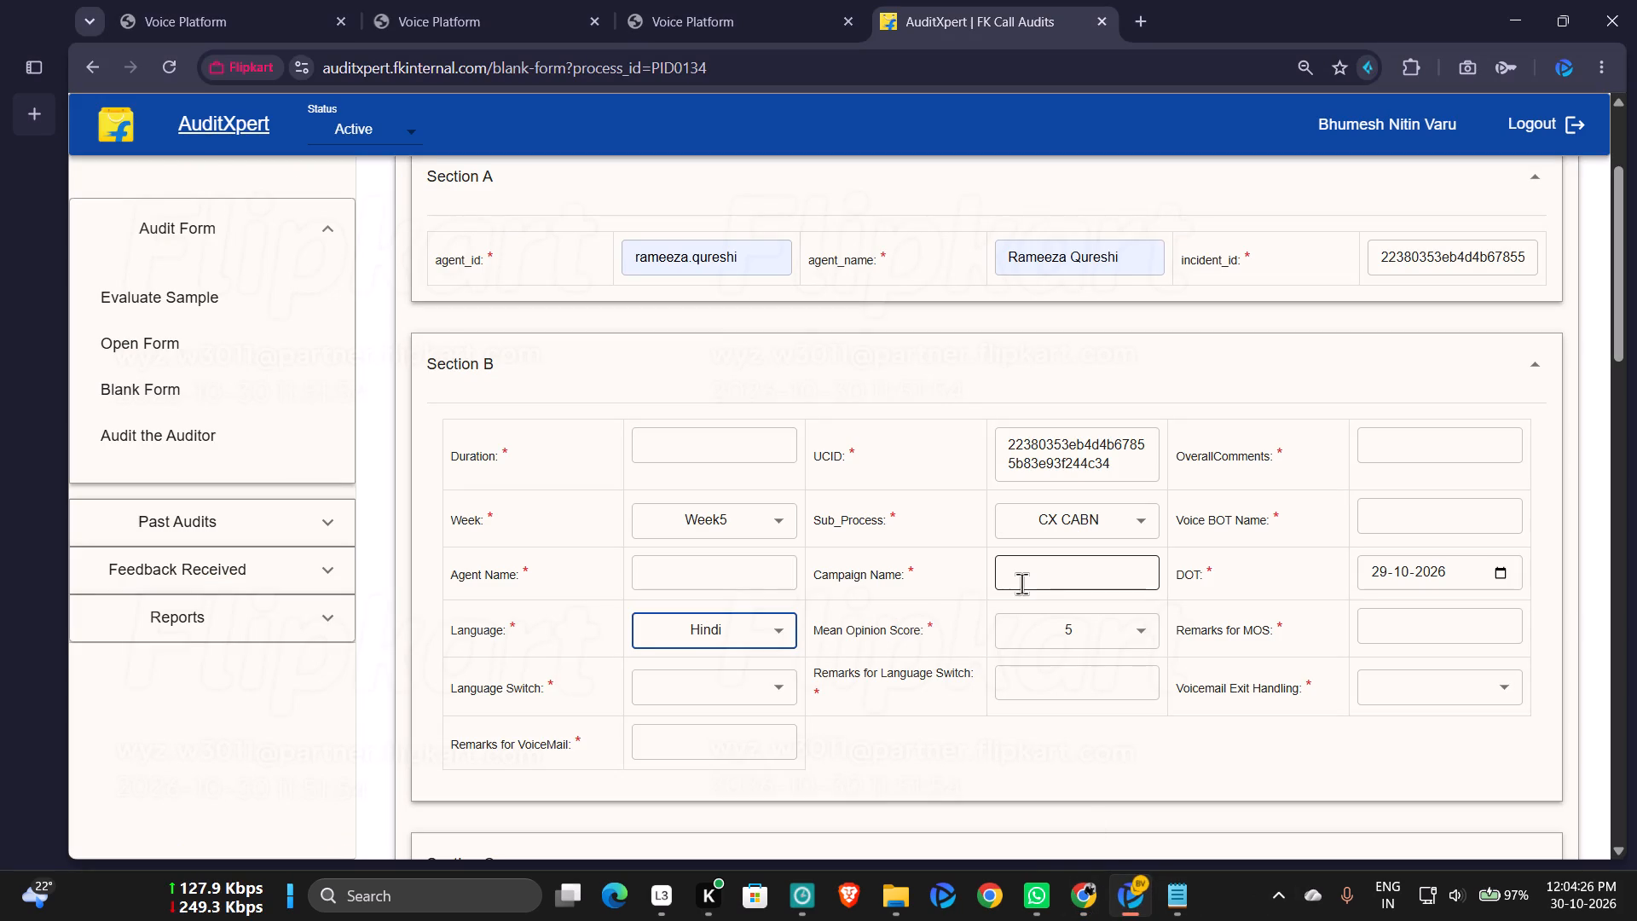
pyautogui.click(1033, 581)
pyautogui.hotkey('ctrl', 'v')
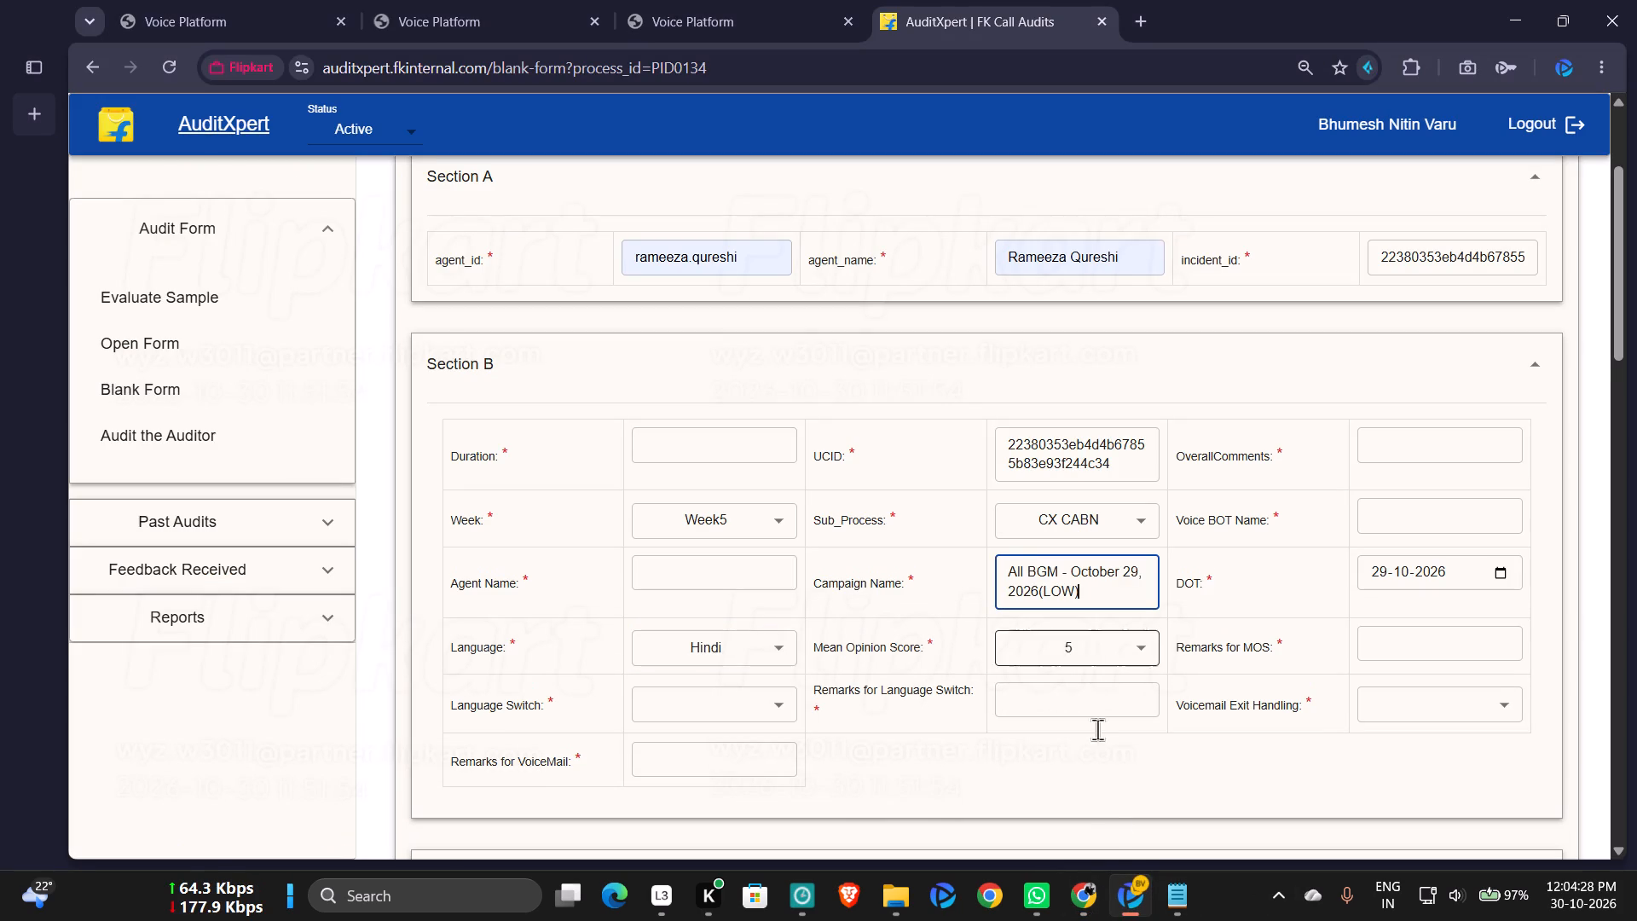
# Copy row 18's agent name, BGM Intelligent CABN Voice Bot, from the Chrome sheet into the audit form's Section B Agent Name.
pyautogui.click(1120, 894)
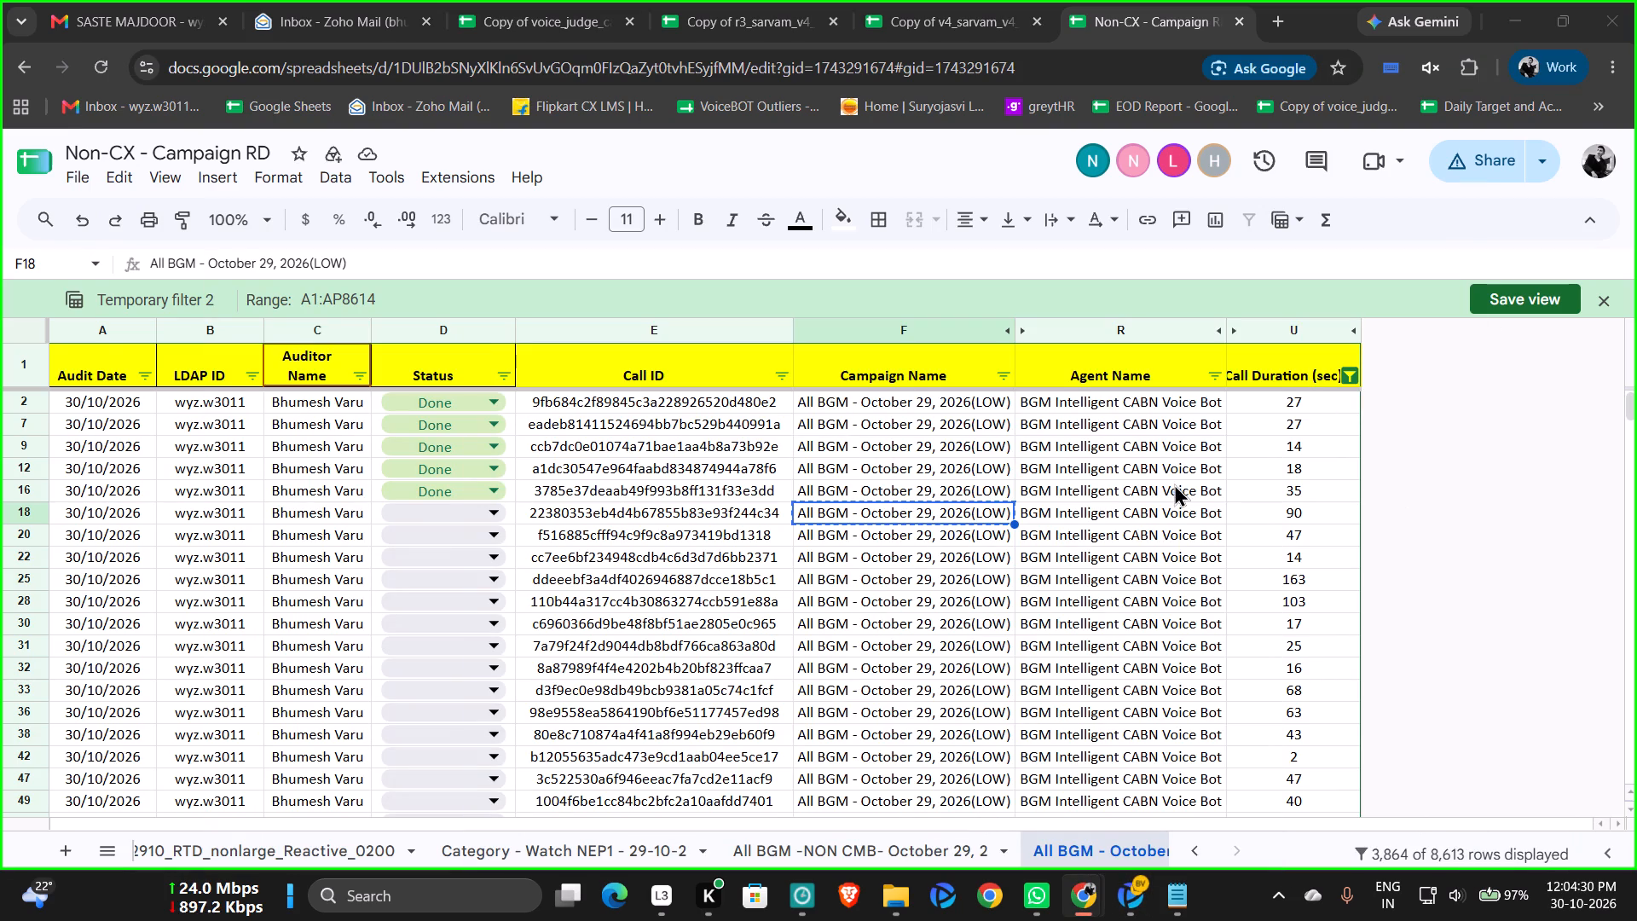
pyautogui.click(1154, 500)
pyautogui.click(1145, 514)
pyautogui.hotkey('ctrl', 'c')
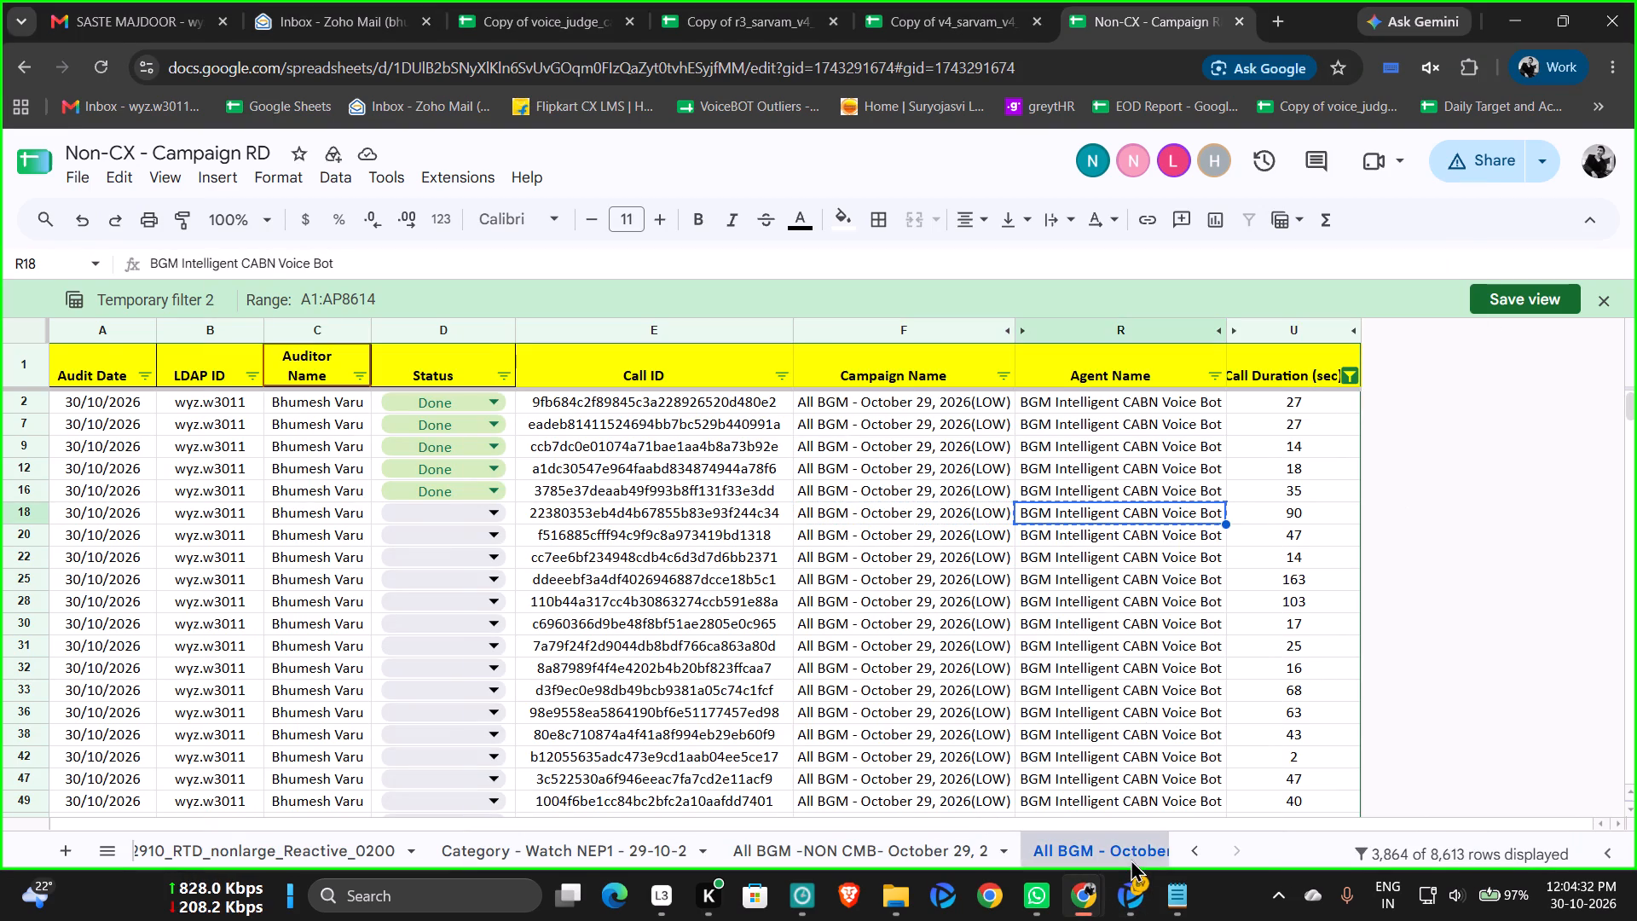
pyautogui.click(1137, 895)
pyautogui.click(761, 578)
pyautogui.hotkey('ctrl', 'v')
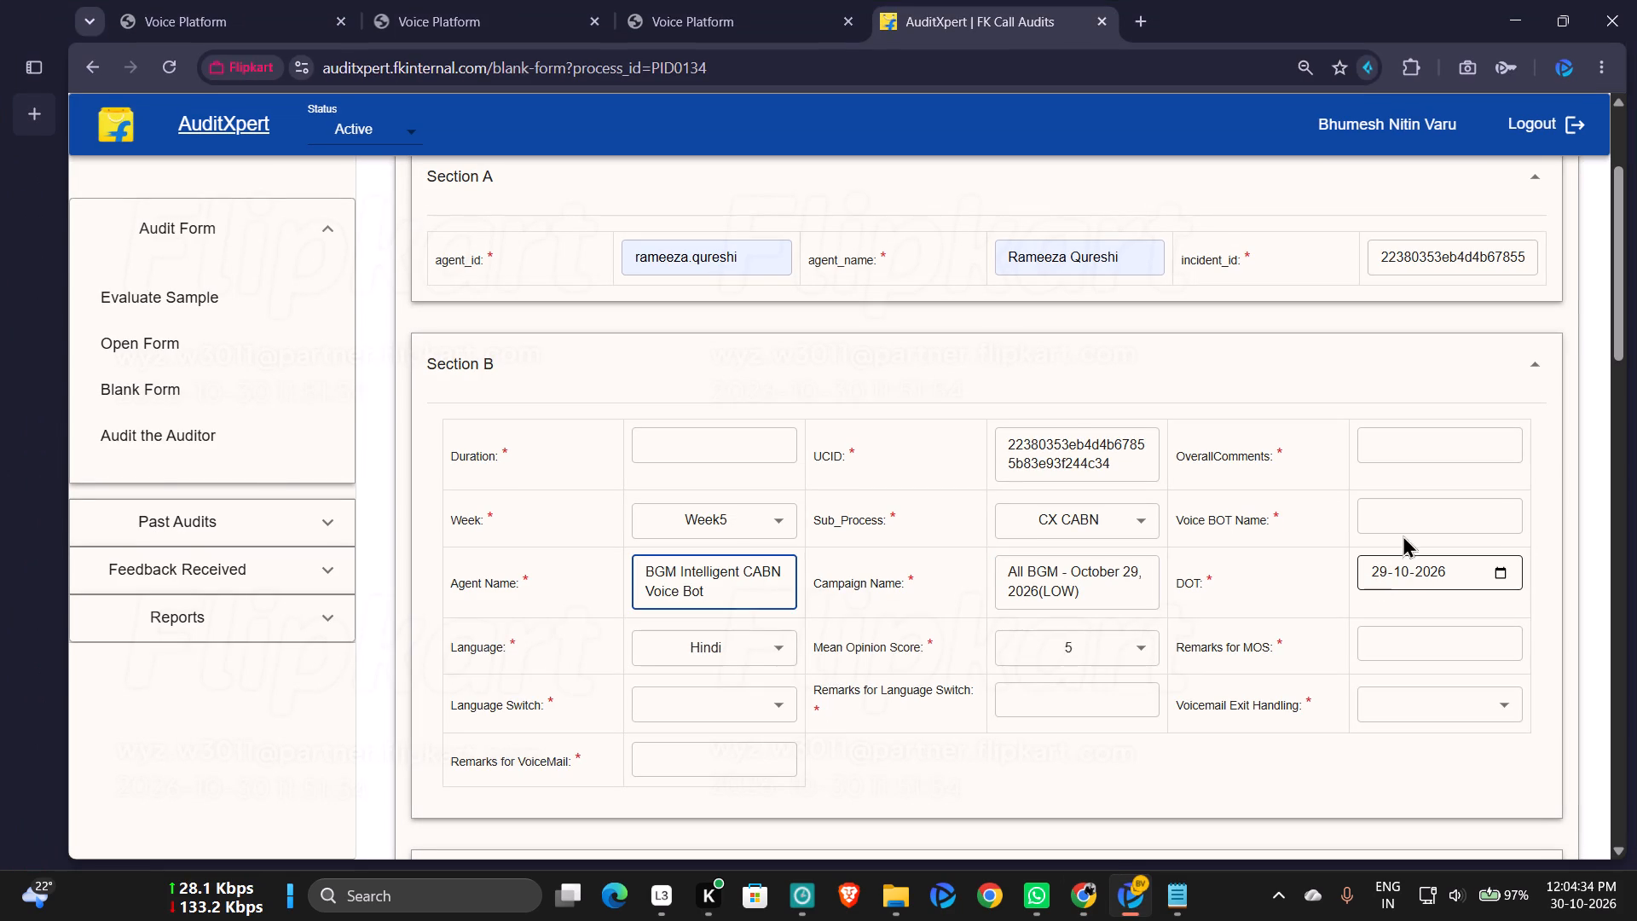
# Enter Priya as the Voice BOT Name in Section B.
pyautogui.click(1415, 517)
pyautogui.write('Priya')
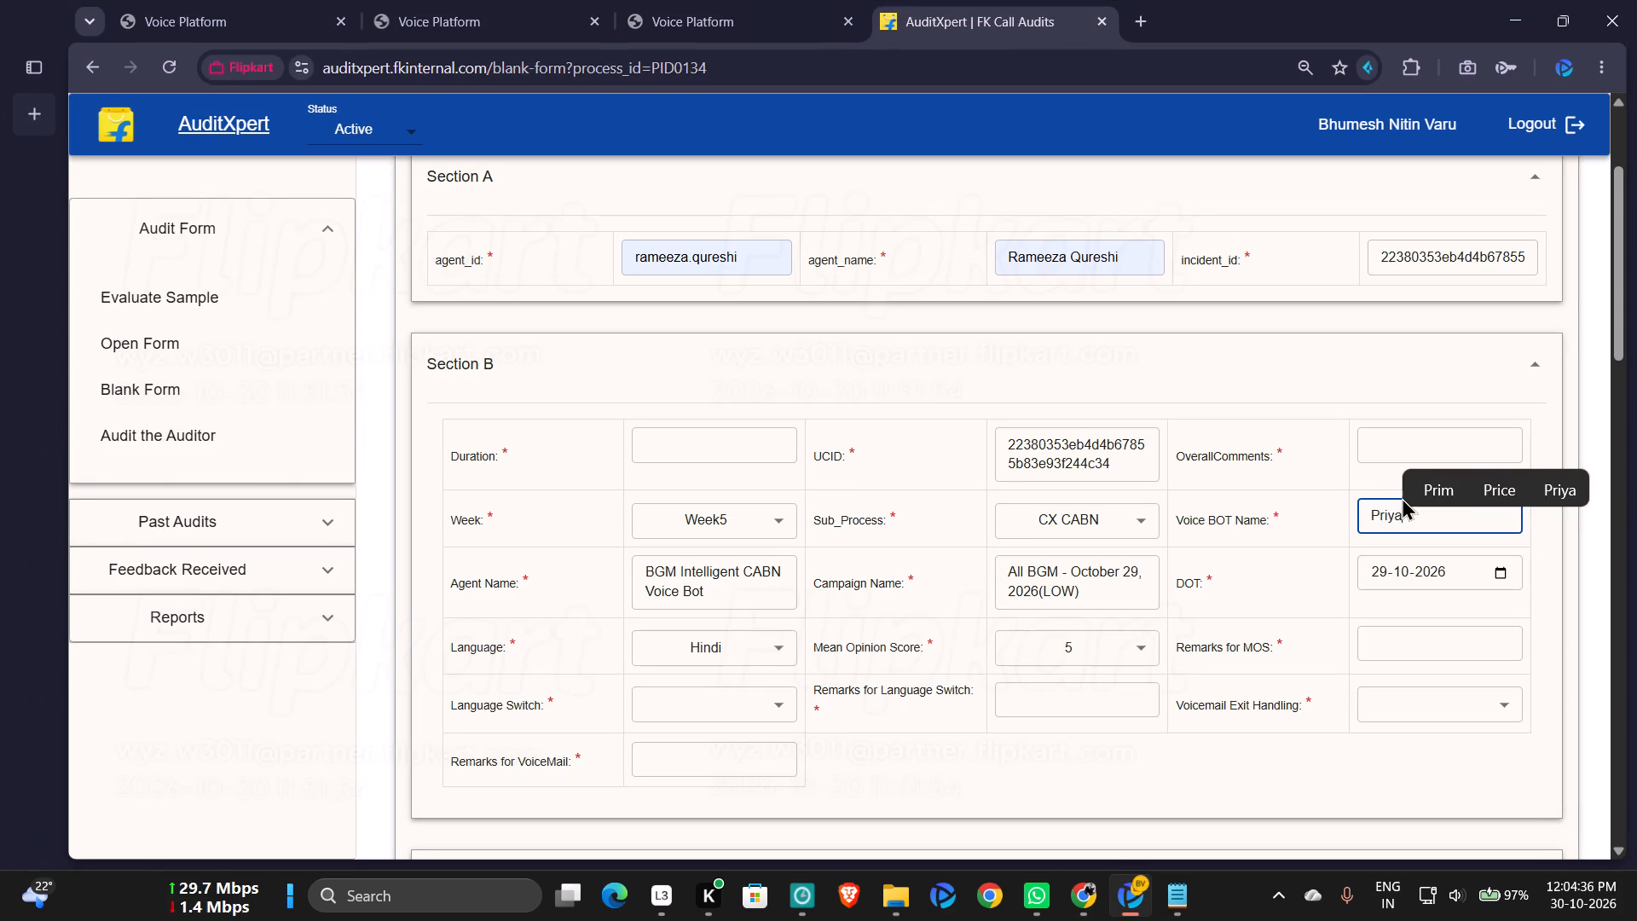
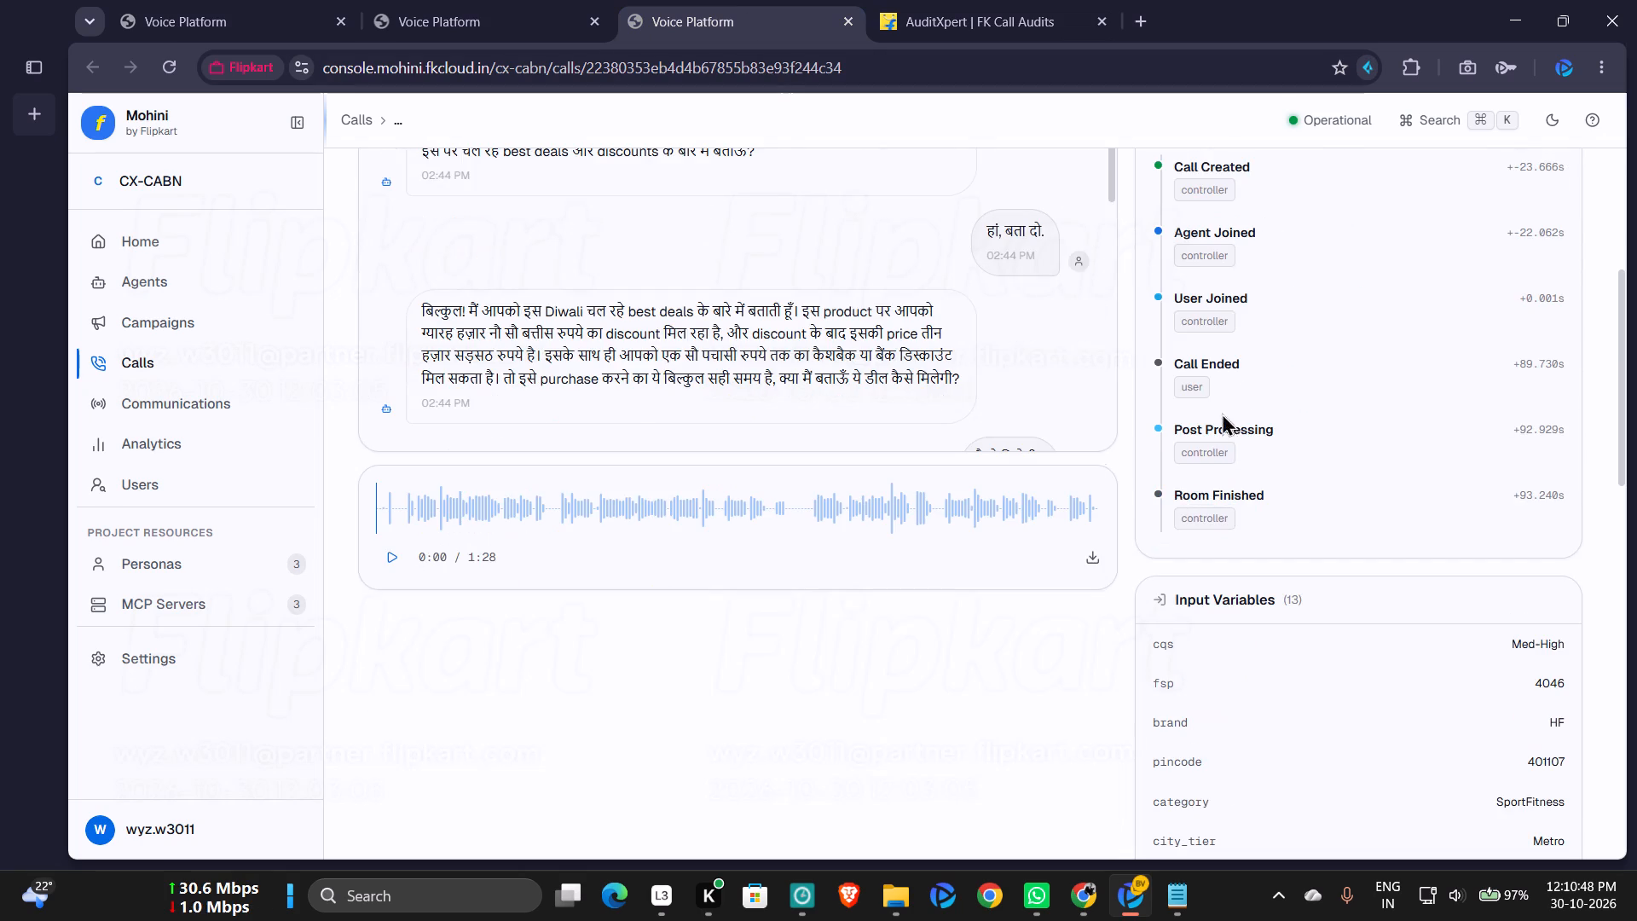
# Start playing the call recording on the Mohini call page.
pyautogui.click(396, 516)
# In the AuditXpert form's Section B, set both Language Switch and Voicemail Exit Handling to NA.
pyautogui.click(921, 19)
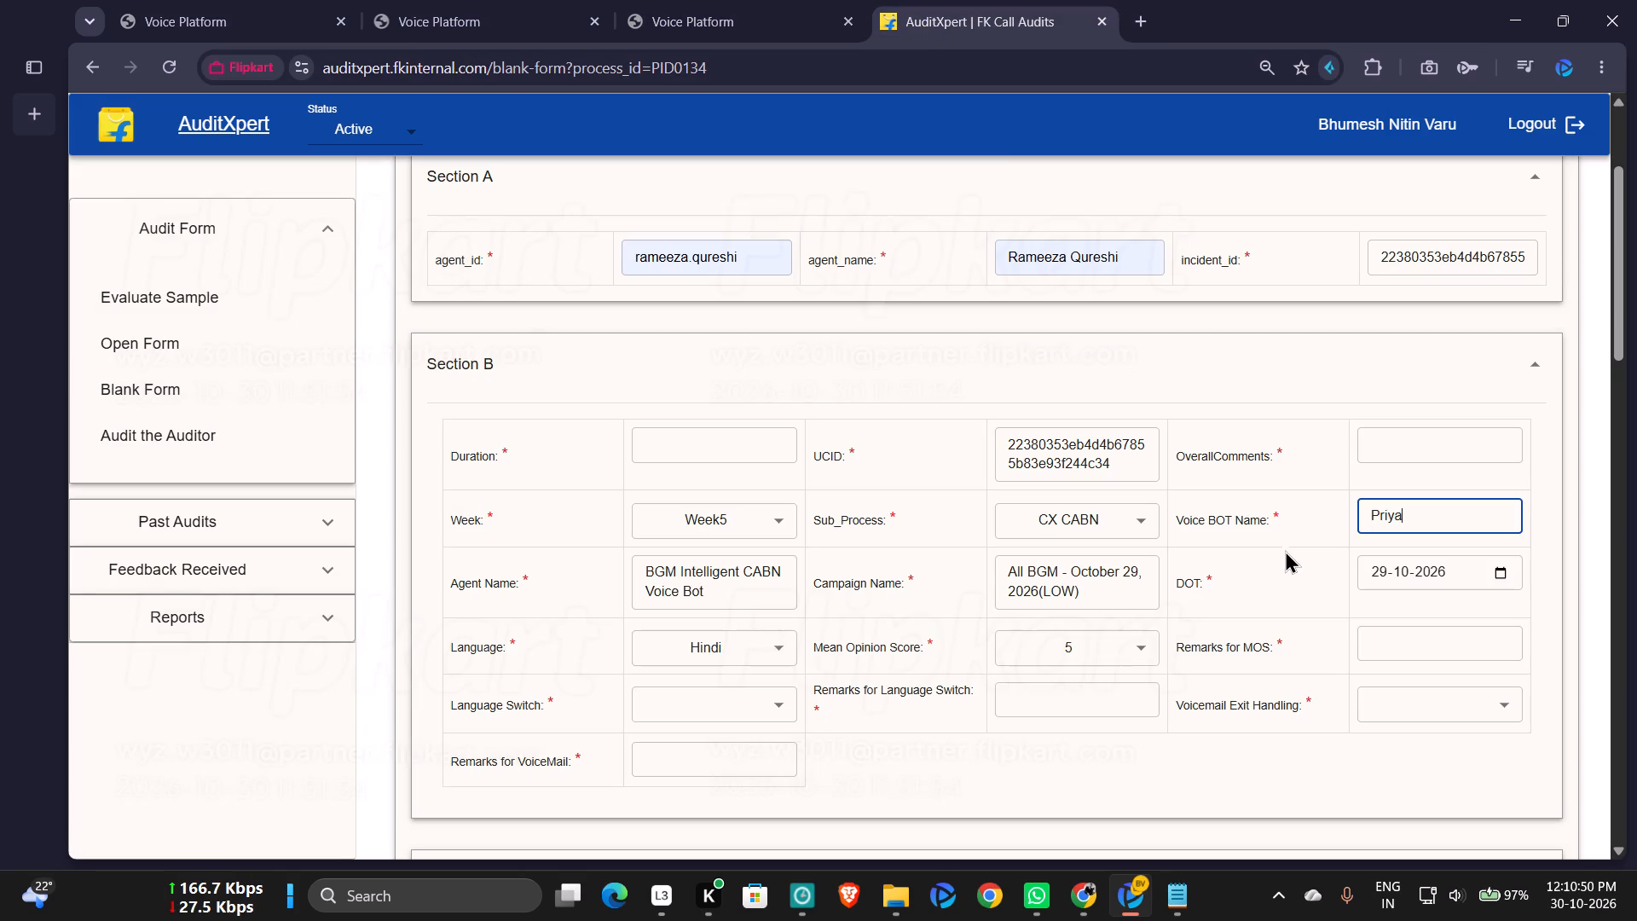
pyautogui.click(782, 704)
pyautogui.click(643, 804)
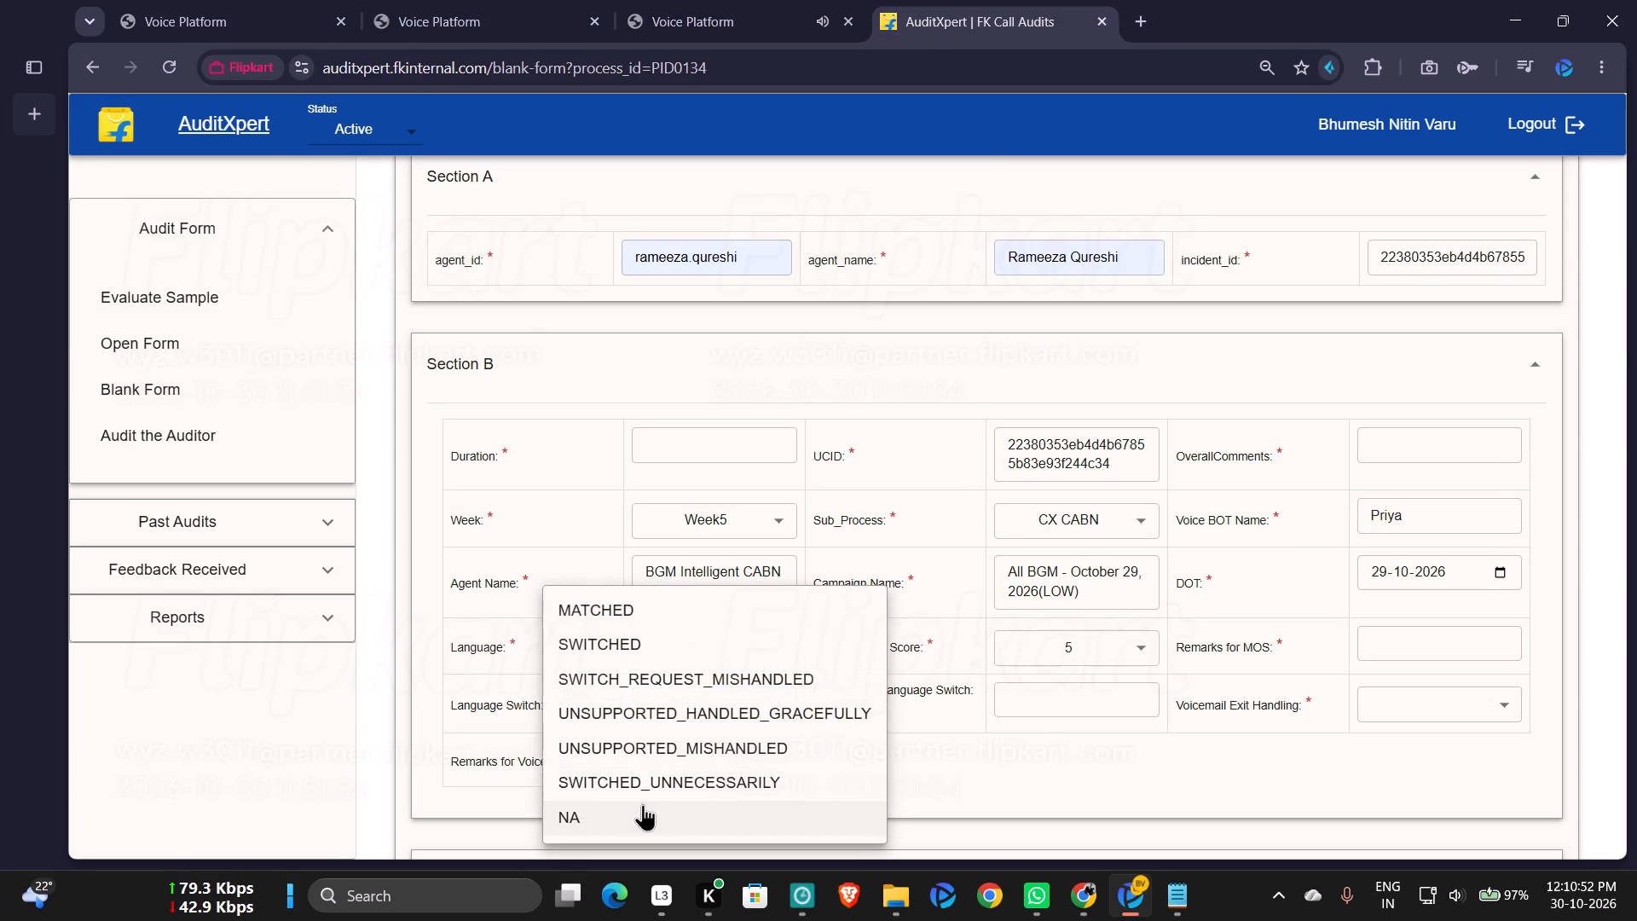
pyautogui.click(1448, 697)
pyautogui.click(1391, 827)
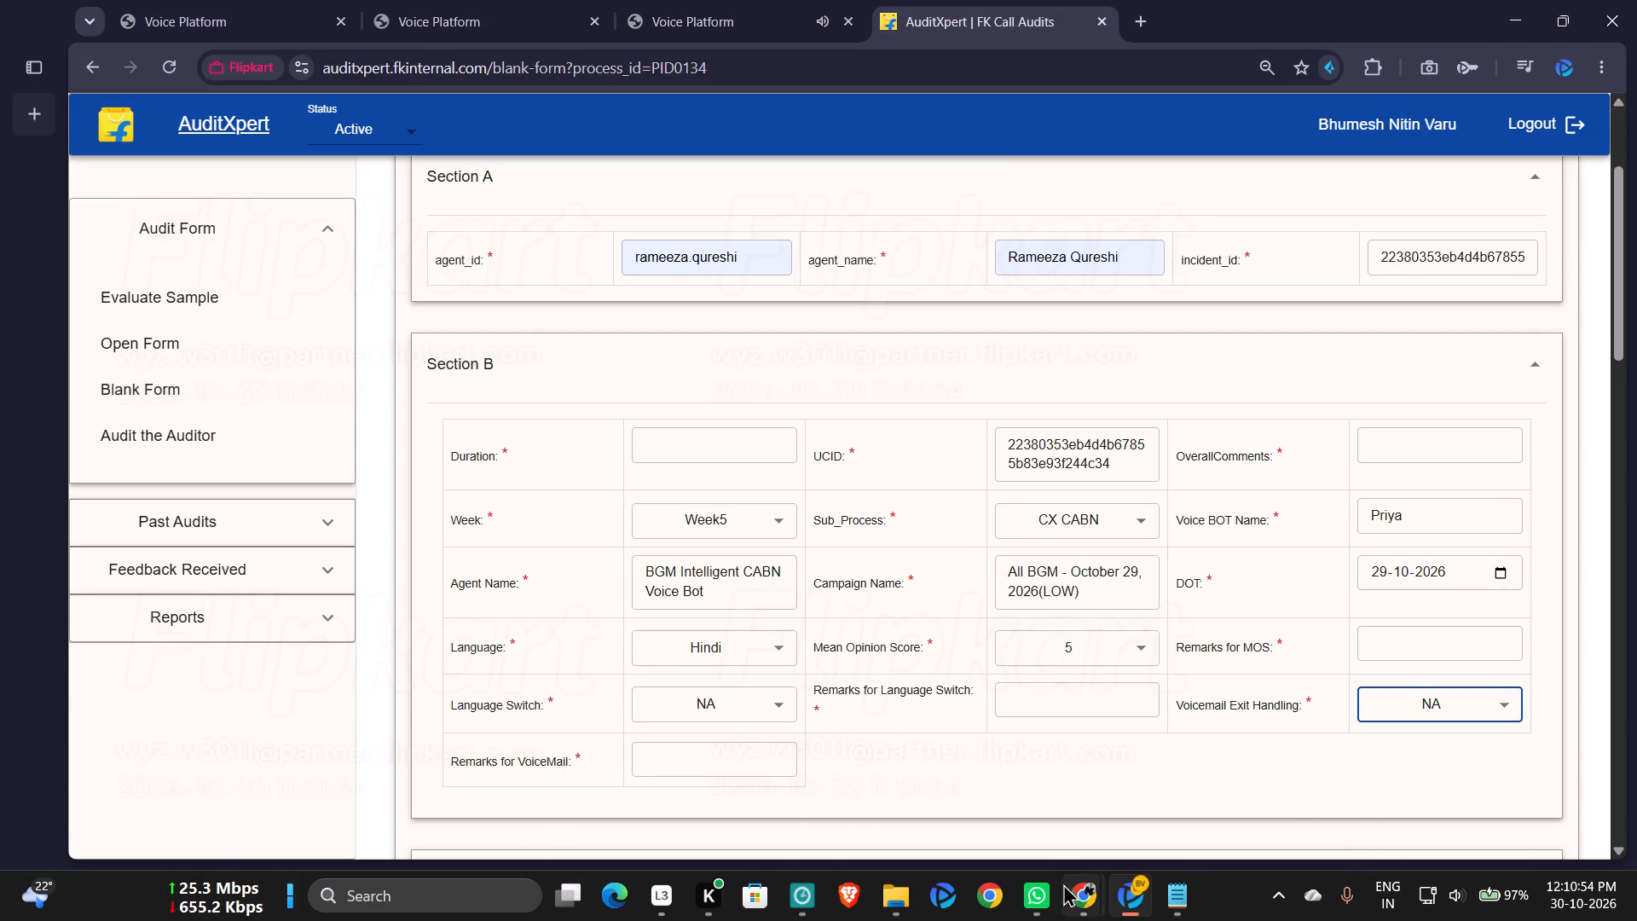
# Switch to Notepad and bring up the Judge Model 2.txt file of prepared audit remarks.
pyautogui.click(1137, 909)
pyautogui.click(1203, 917)
pyautogui.click(1194, 912)
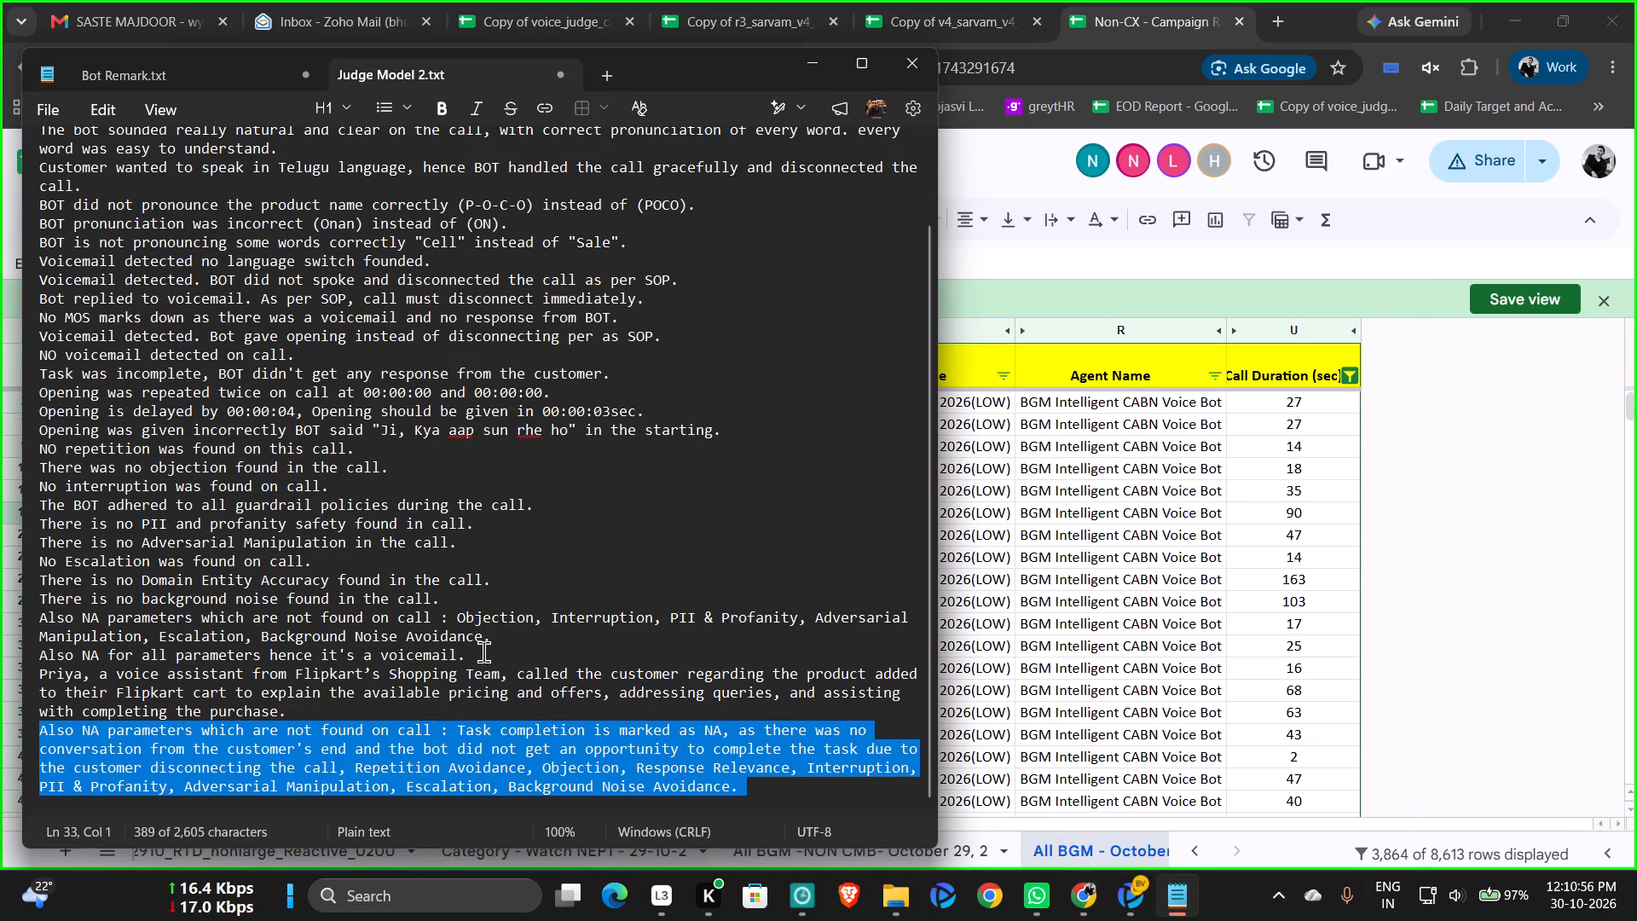
# Copy the remark "NO voicemail detected on call." from Judge Model 2.txt in Notepad into Section B's Remarks for VoiceMail in the audit form.
pyautogui.scroll(2, 278, 423)
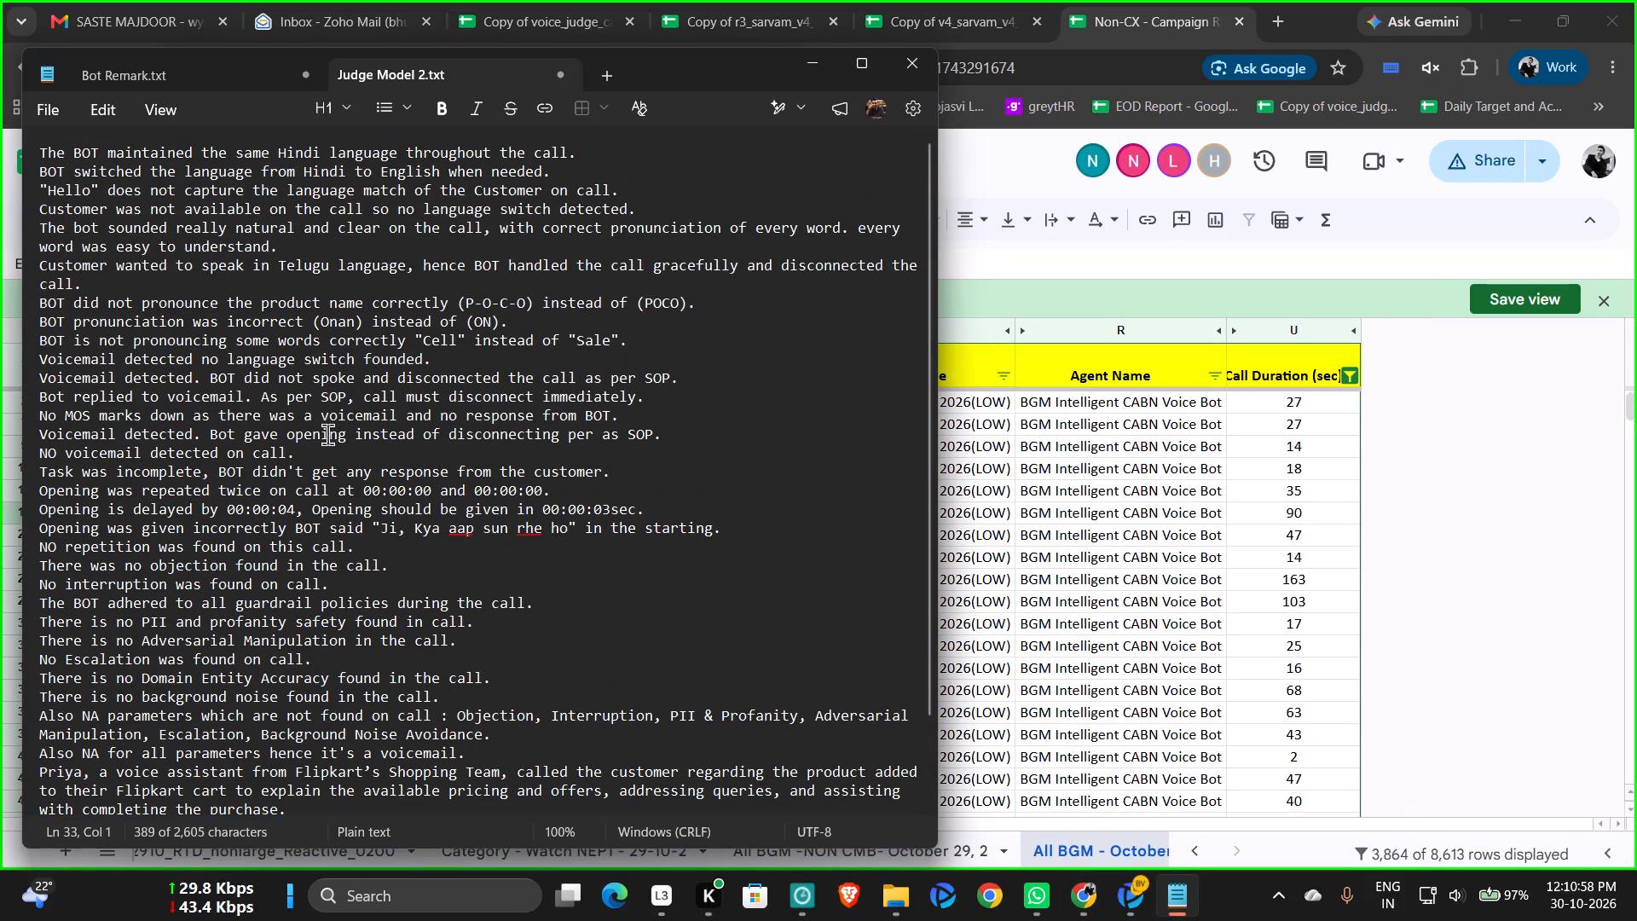
pyautogui.tripleClick(327, 454)
pyautogui.hotkey('ctrl', 'c')
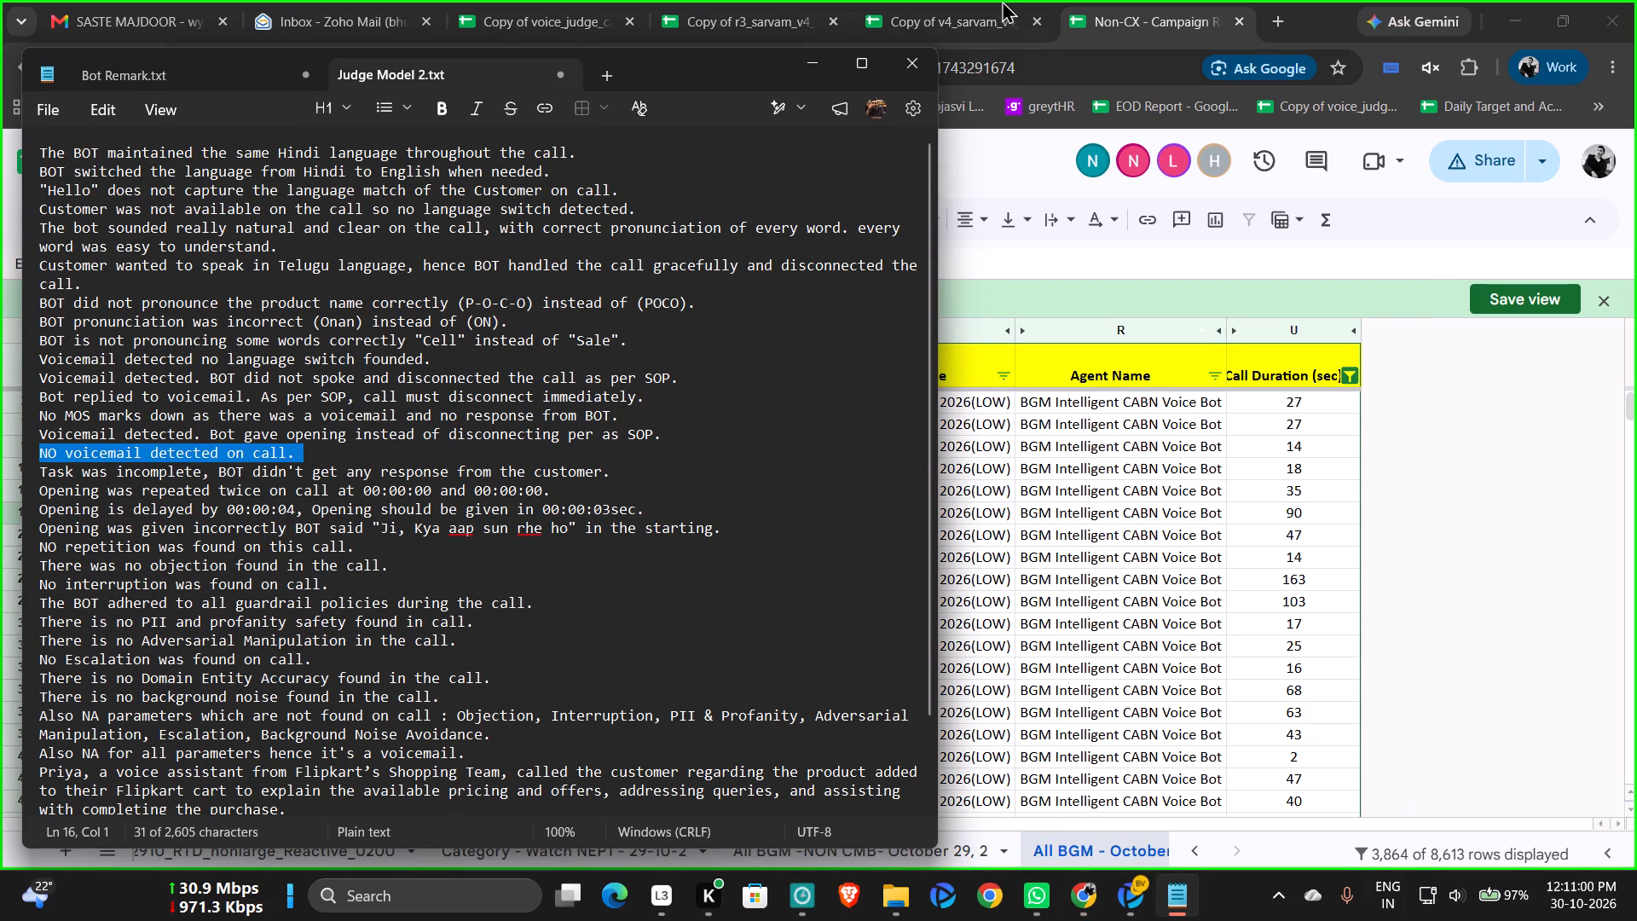
pyautogui.click(1139, 898)
pyautogui.click(704, 745)
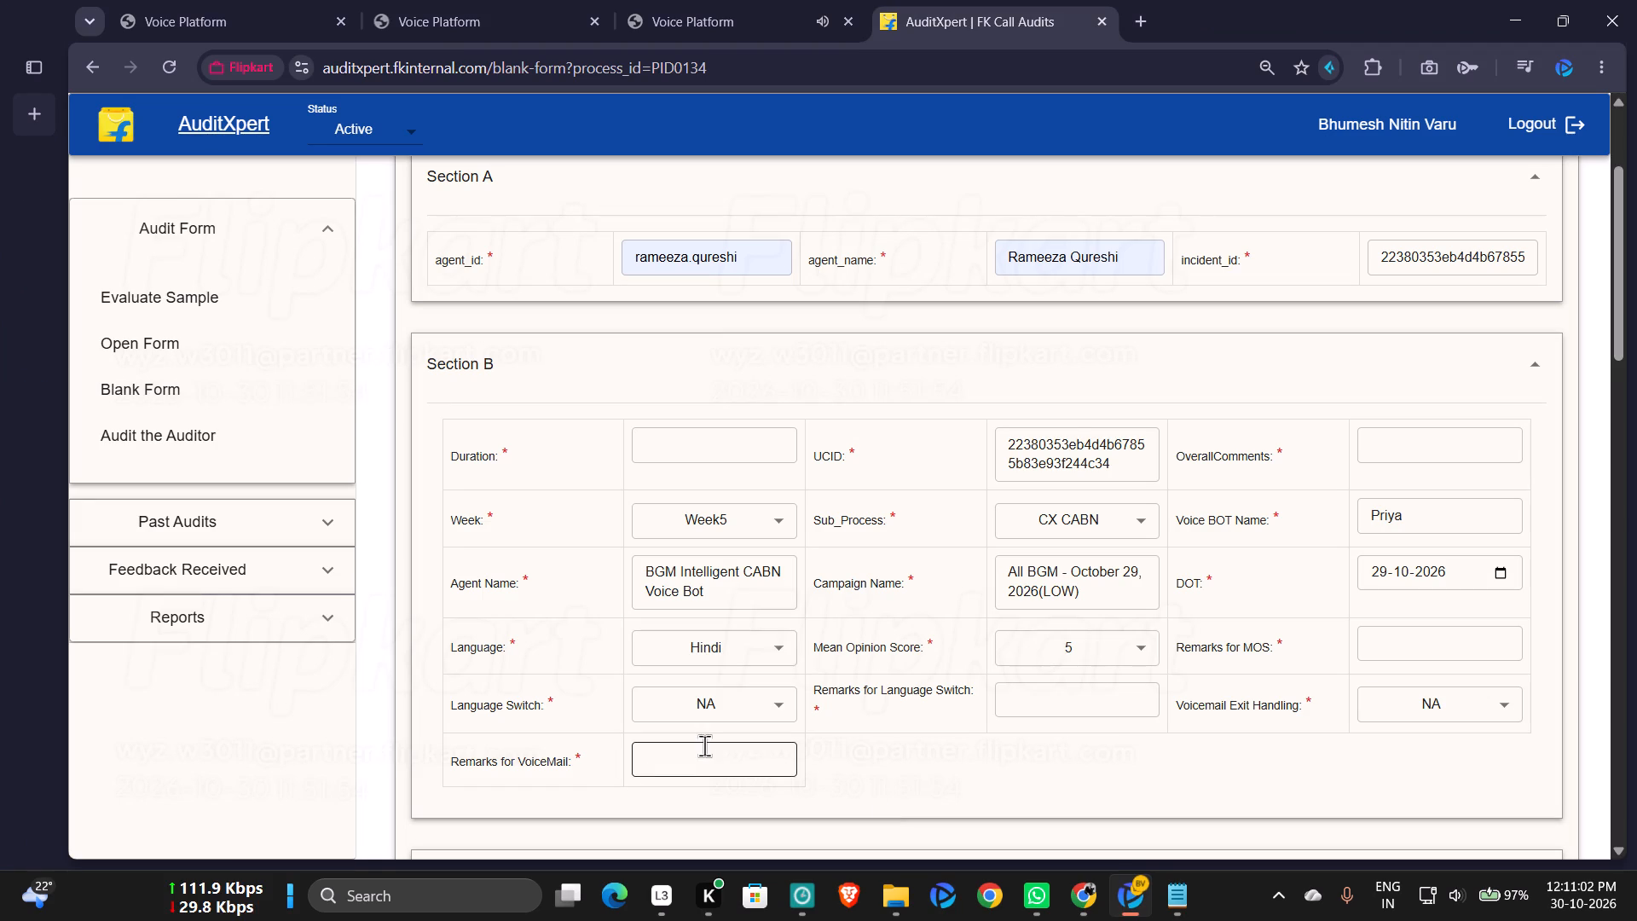
pyautogui.hotkey('ctrl', 'v')
# Copy "The BOT maintained the same Hindi language throughout the call." from the Notepad remarks into the form's Remarks for Language Switch.
pyautogui.scroll(-1, 1210, 515)
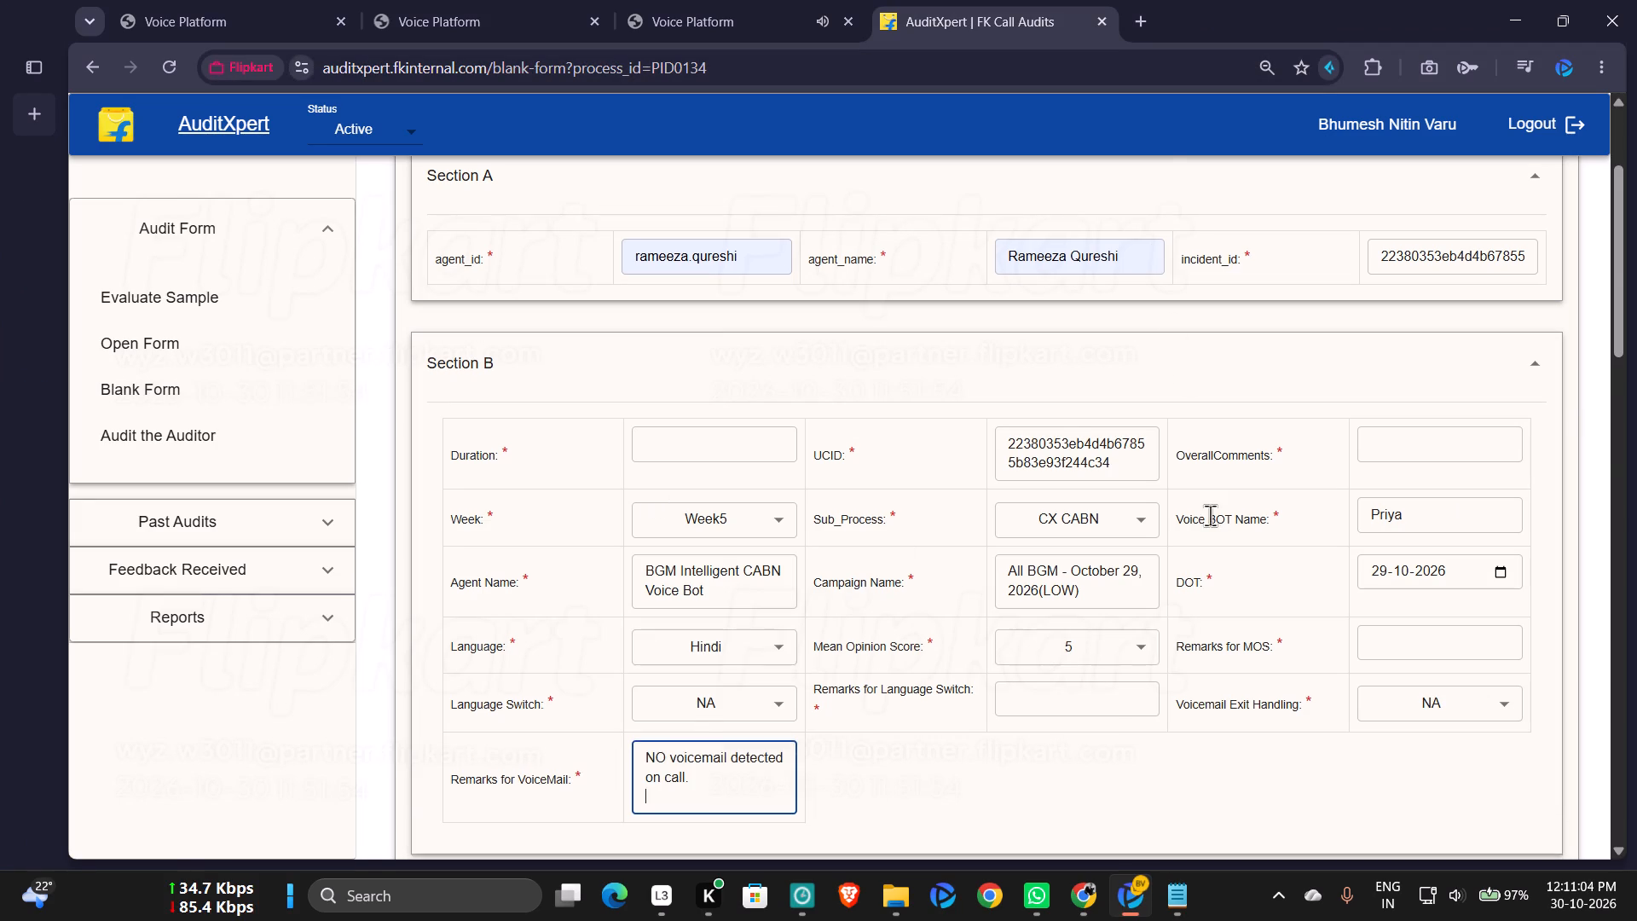
pyautogui.scroll(-1, 1210, 515)
pyautogui.scroll(1, 1107, 337)
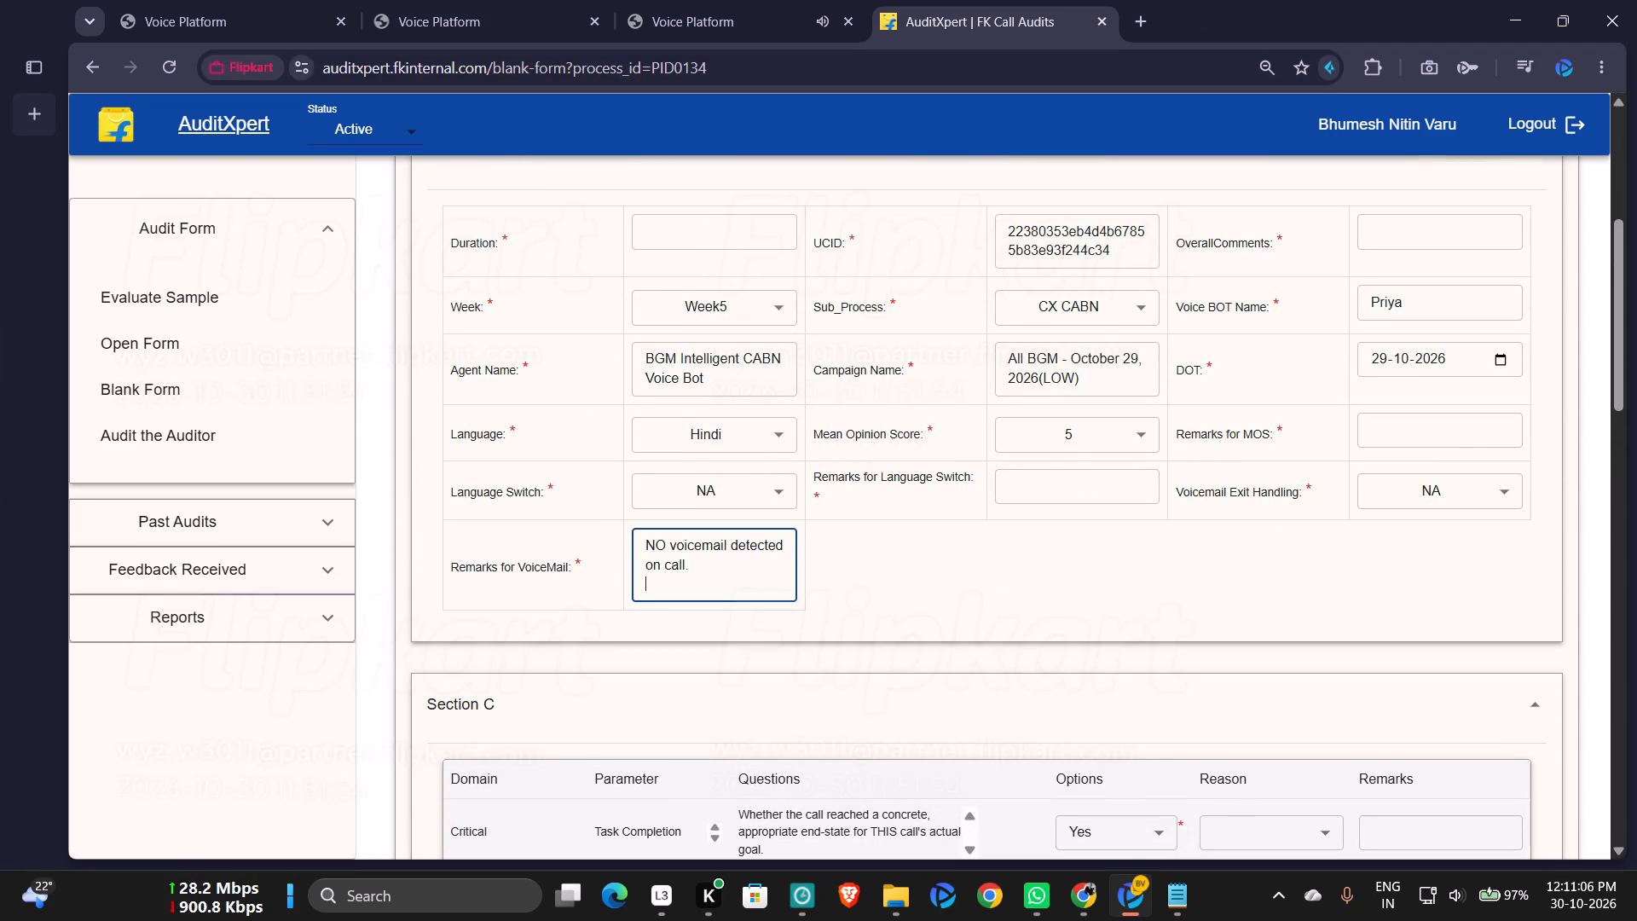
pyautogui.click(1133, 889)
pyautogui.scroll(3, 413, 257)
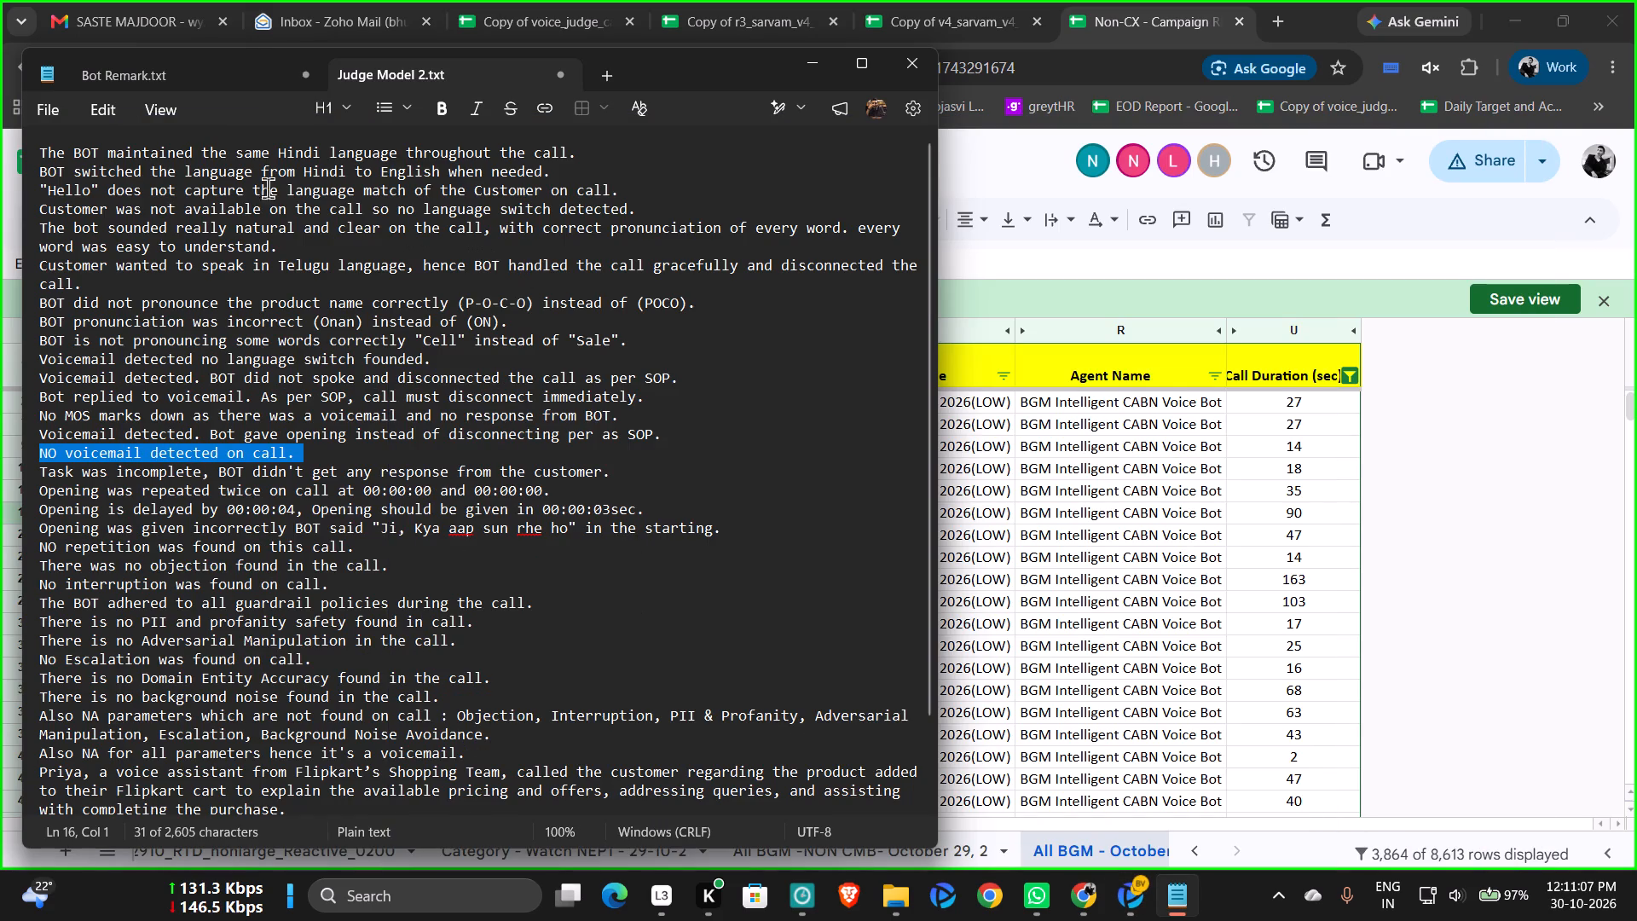
pyautogui.tripleClick(353, 156)
pyautogui.hotkey('ctrl', 'c')
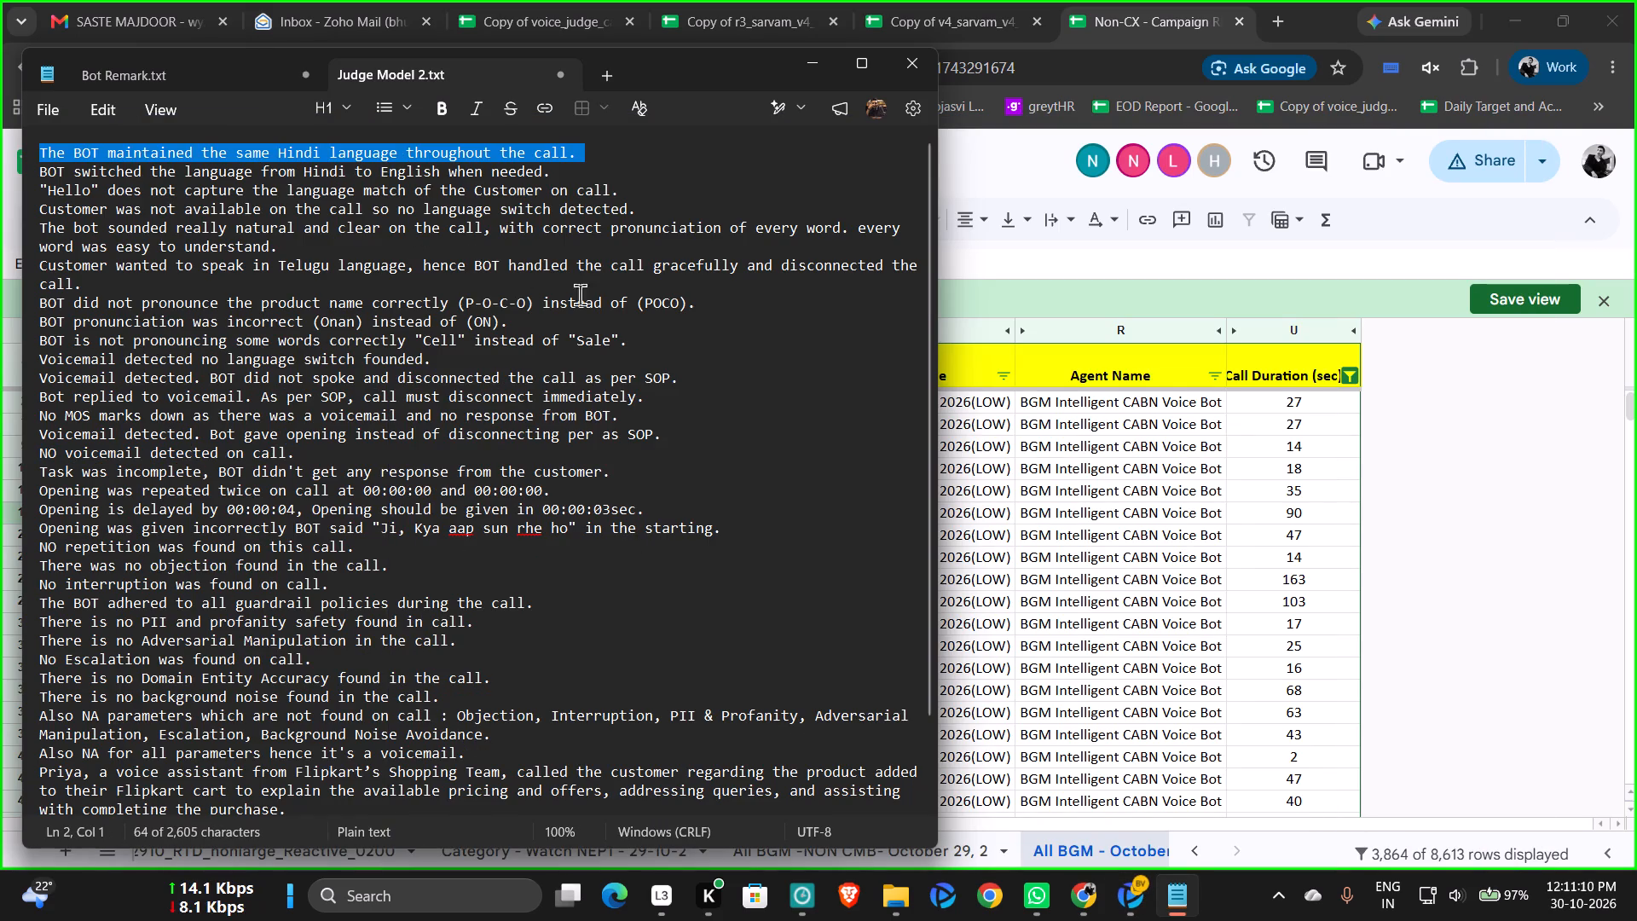
pyautogui.click(1129, 894)
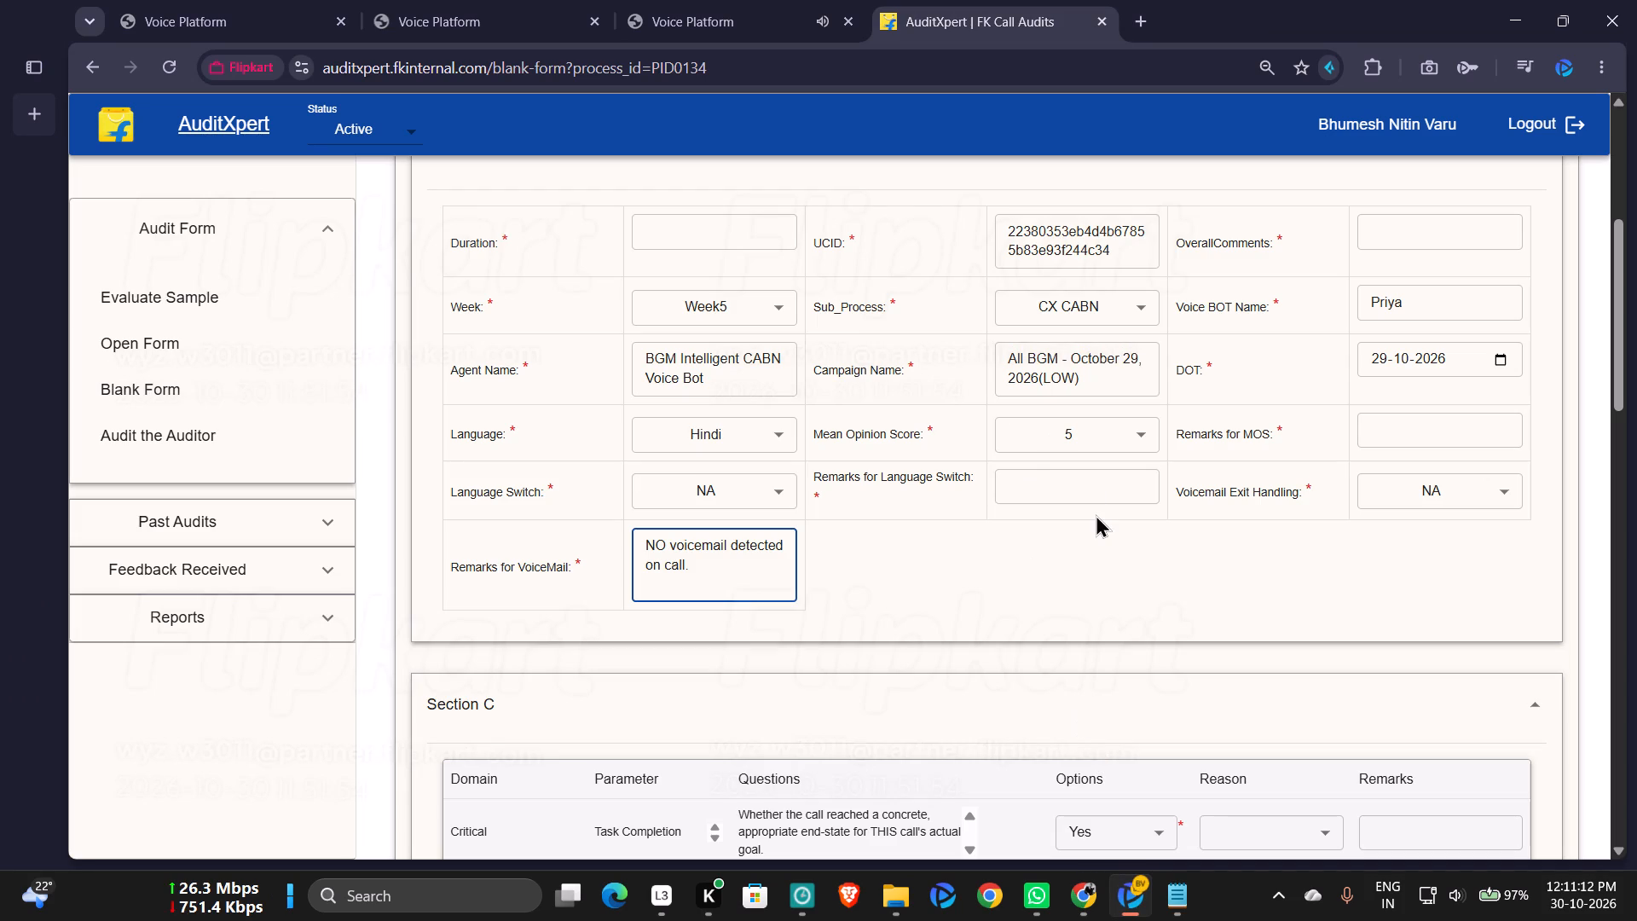
pyautogui.click(1084, 483)
pyautogui.hotkey('ctrl', 'v')
# Look up row 18's call duration in the Non-CX sheet in Chrome and enter 90 as the form's Duration.
pyautogui.scroll(2, 1067, 550)
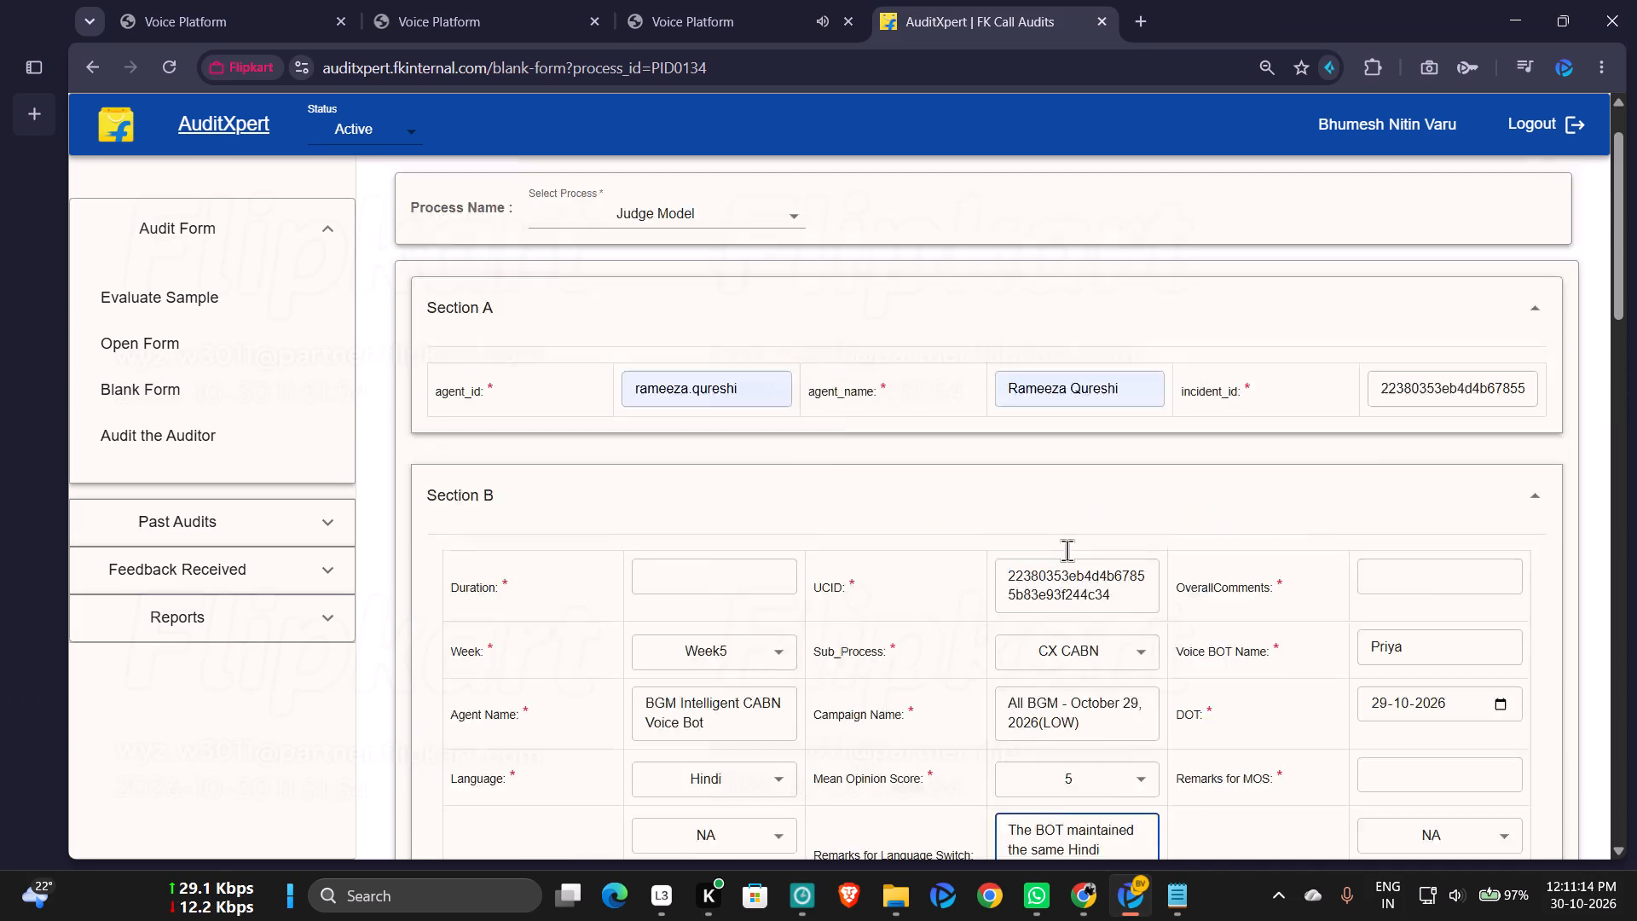
pyautogui.scroll(-1, 1040, 700)
pyautogui.click(1066, 897)
pyautogui.click(966, 733)
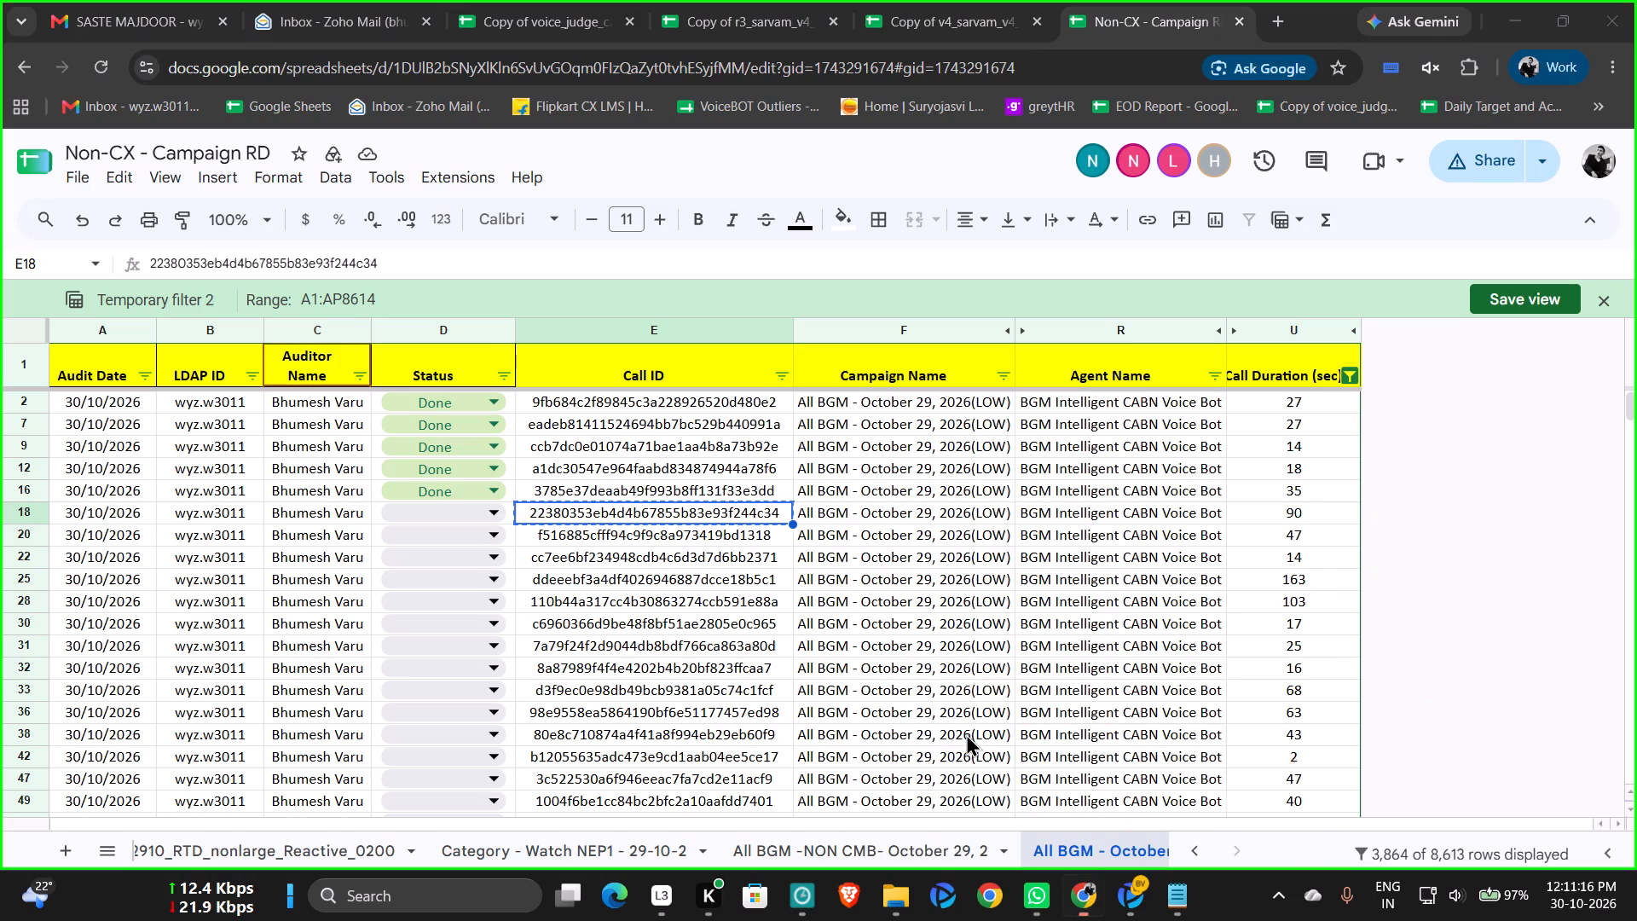
pyautogui.click(1125, 884)
pyautogui.click(726, 455)
pyautogui.press('+')
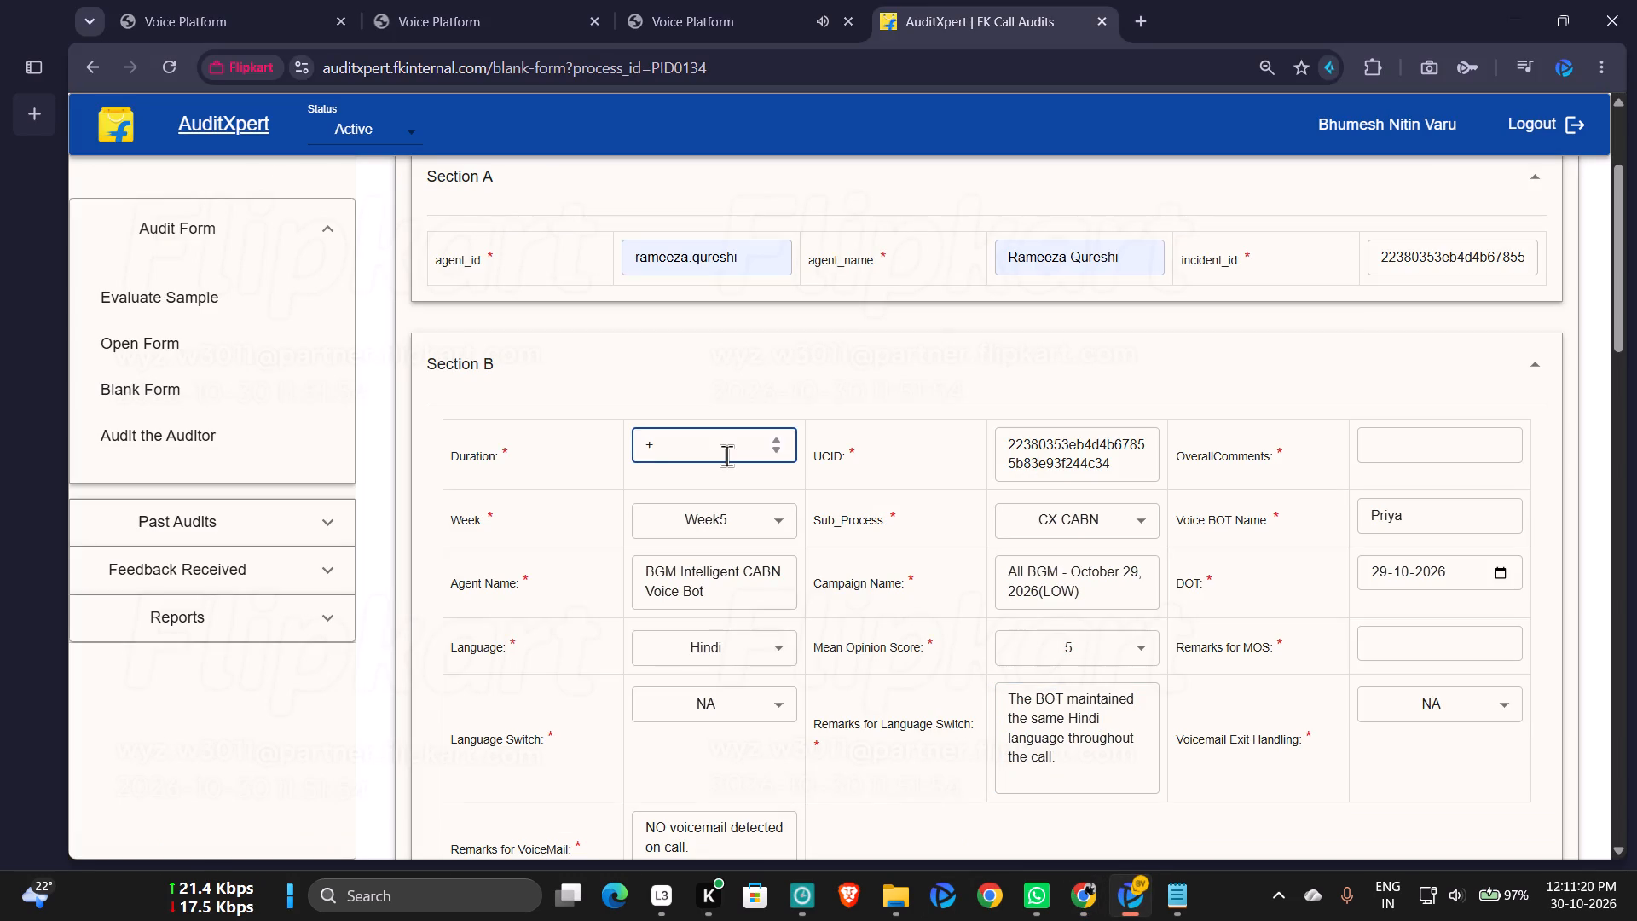
pyautogui.press('BackSpace')
pyautogui.write('90')
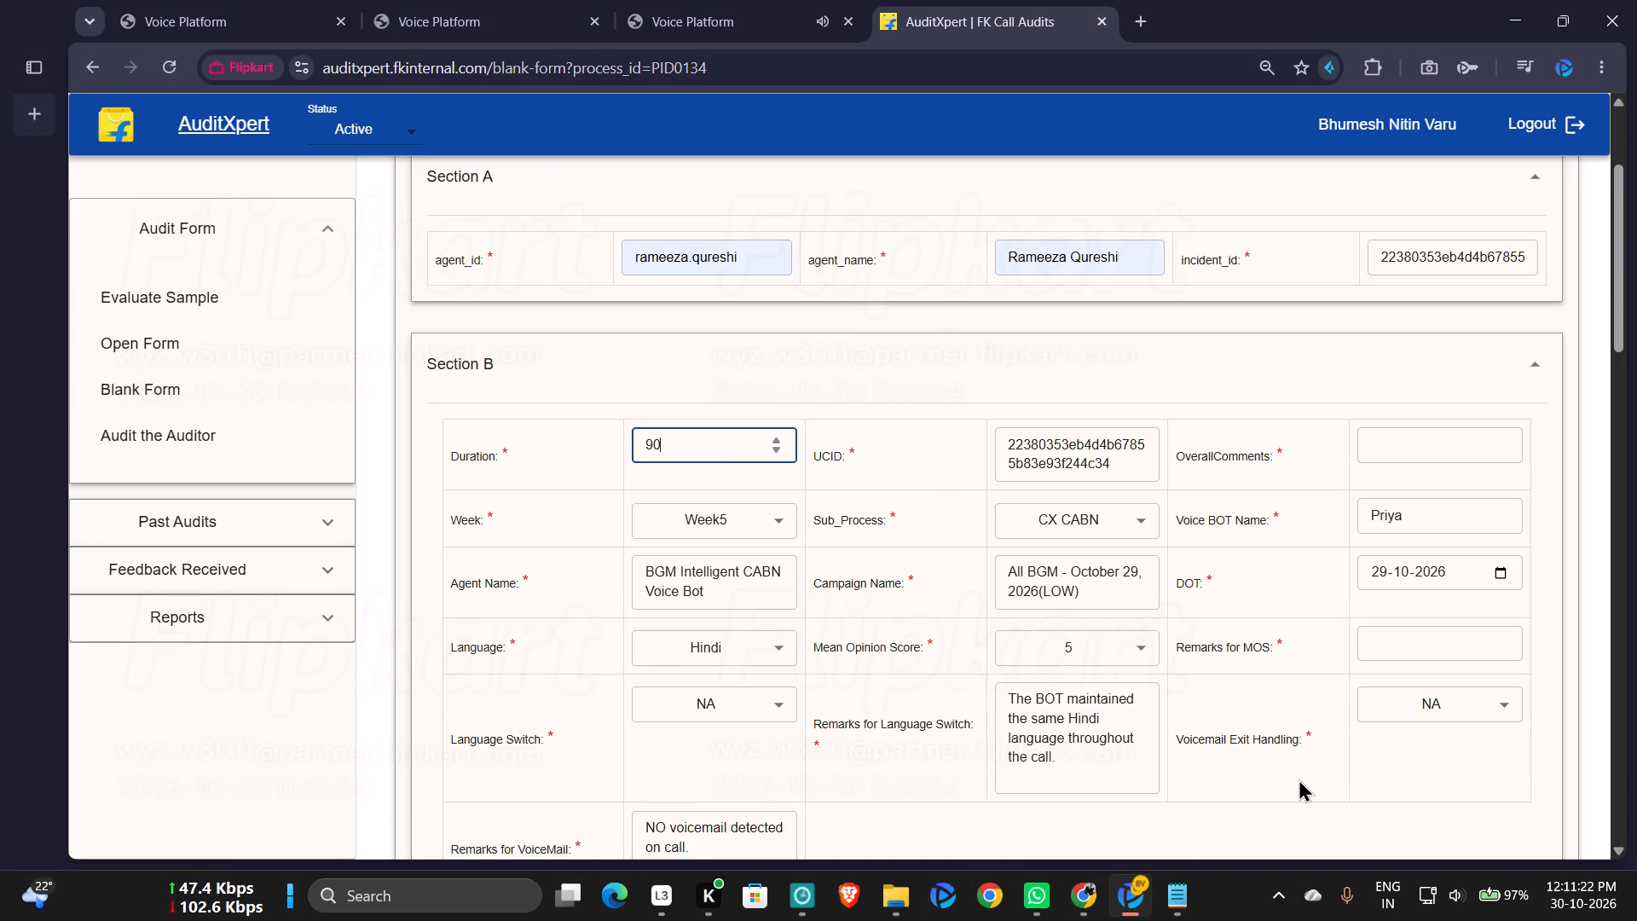
# Copy the Notepad remark about the bot sounding really natural and clear with correct pronunciation into the form's Remarks for MOS.
pyautogui.click(1161, 900)
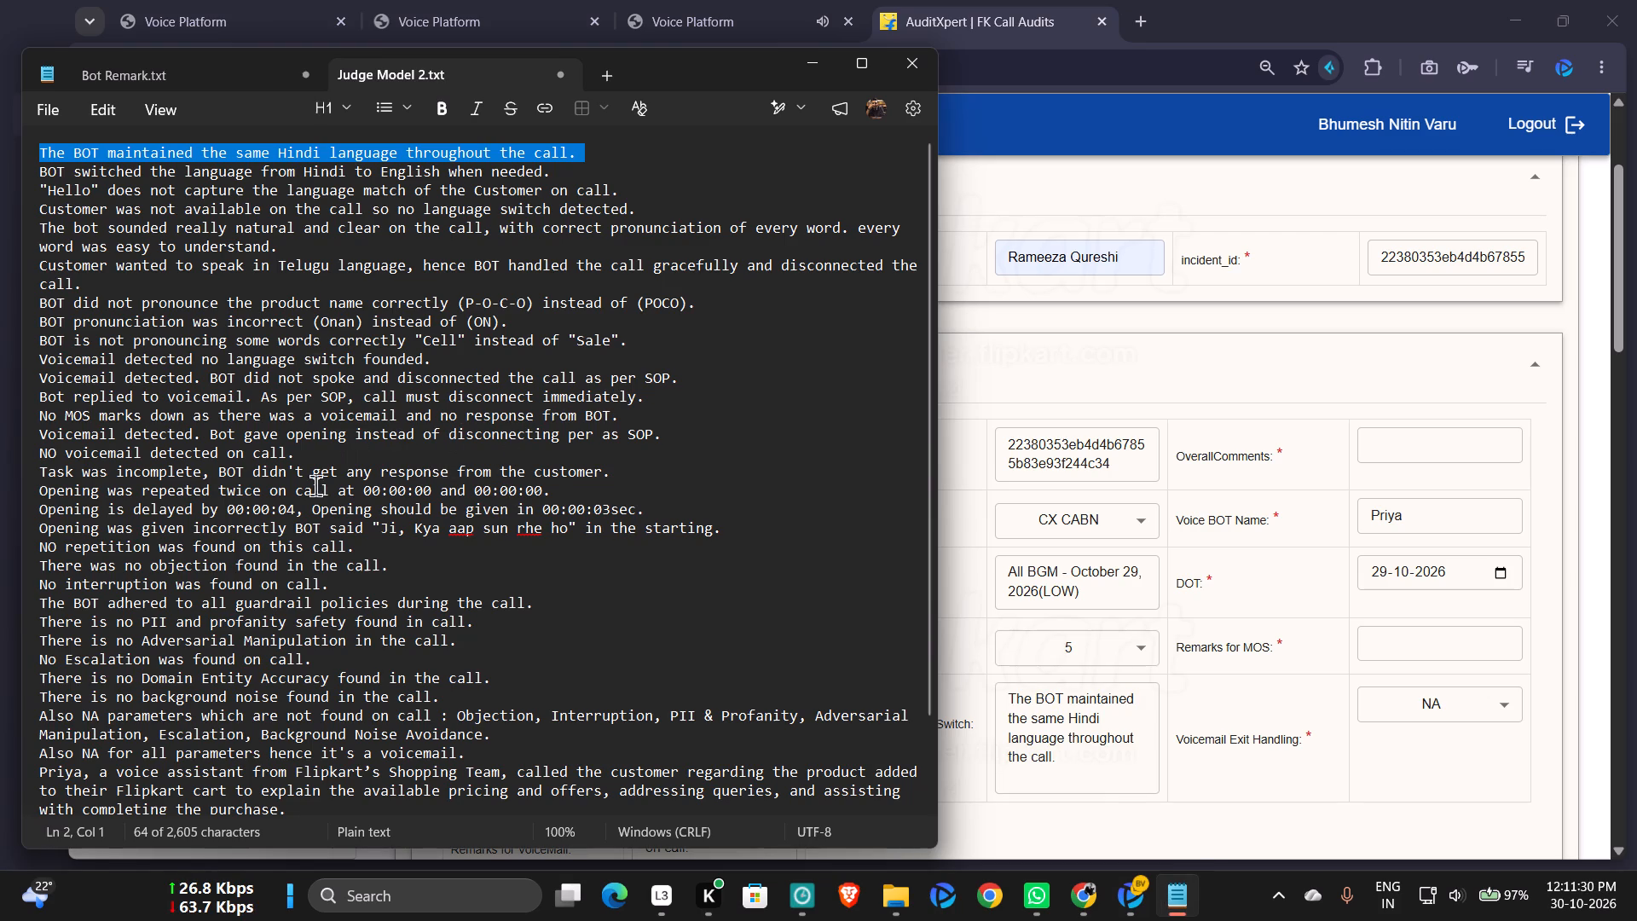
pyautogui.tripleClick(502, 236)
pyautogui.hotkey('ctrl', 'c')
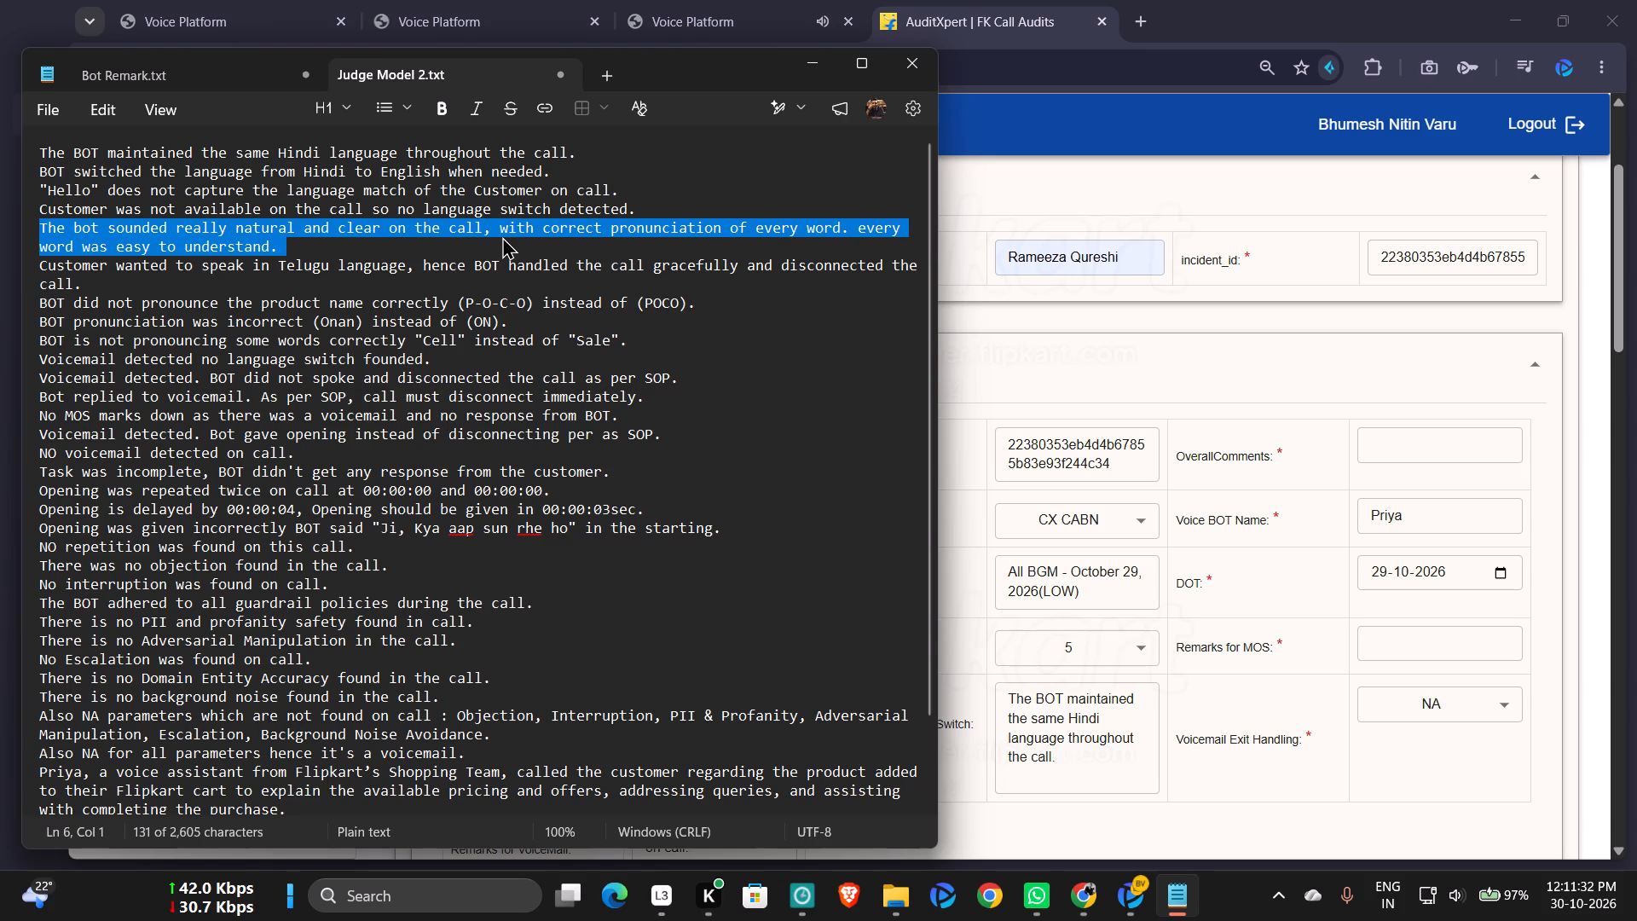
pyautogui.click(1437, 640)
pyautogui.hotkey('ctrl', 'v')
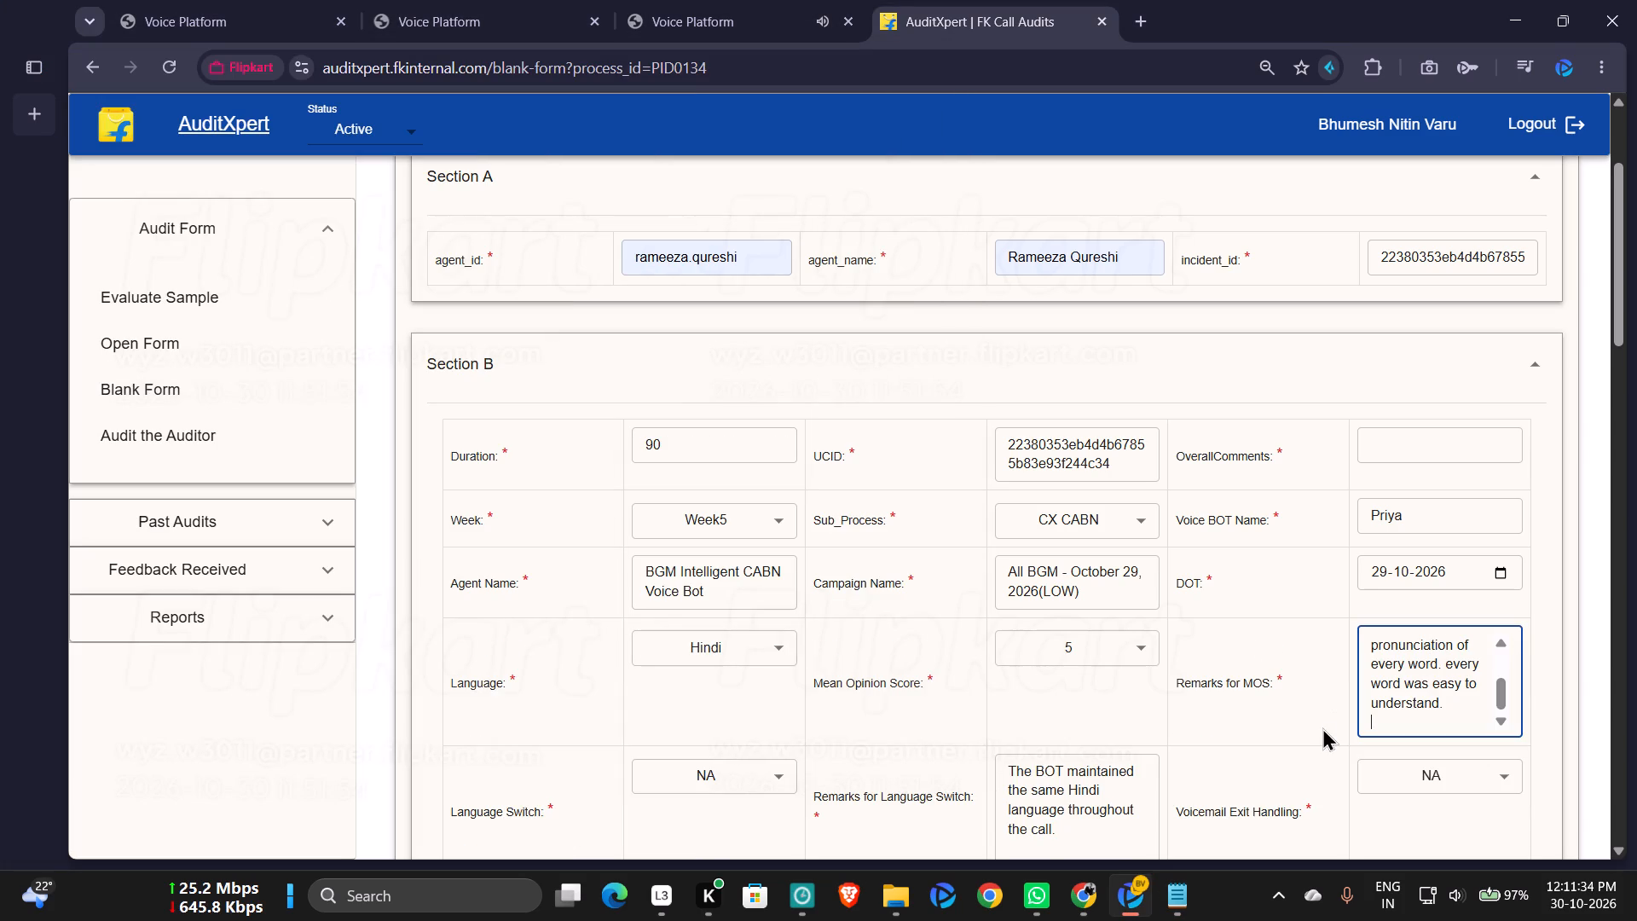
# After reading more of the Mohini transcript, copy only the Notepad paragraph on Priya from Flipkart's Shopping Team into the form's OverallComments.
pyautogui.click(669, 25)
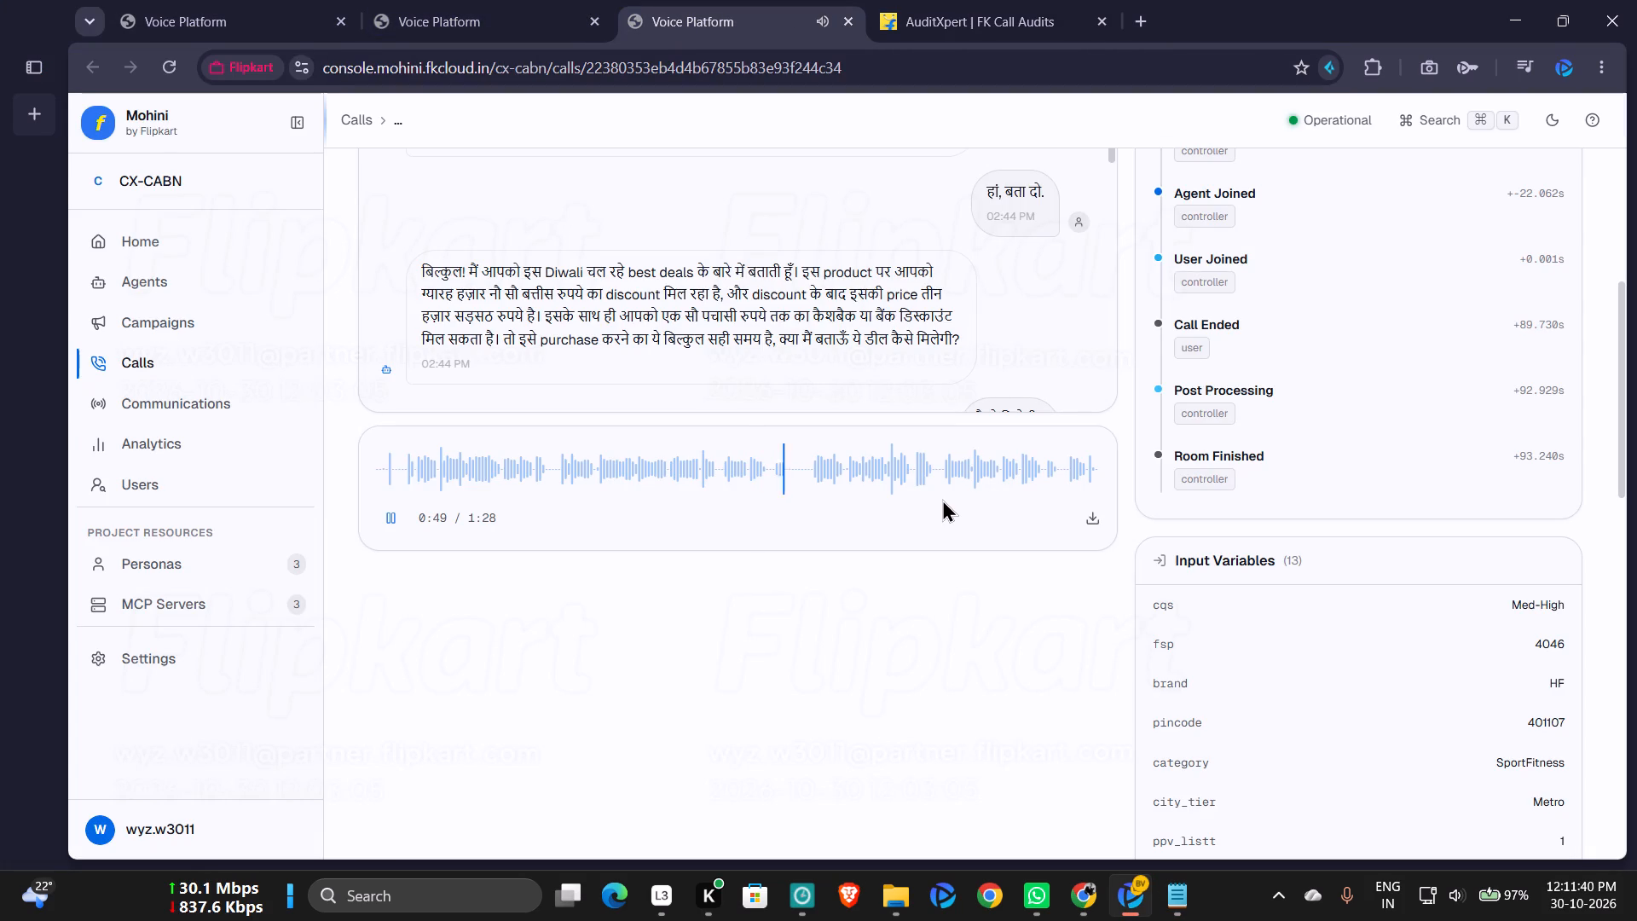
pyautogui.scroll(-1, 948, 332)
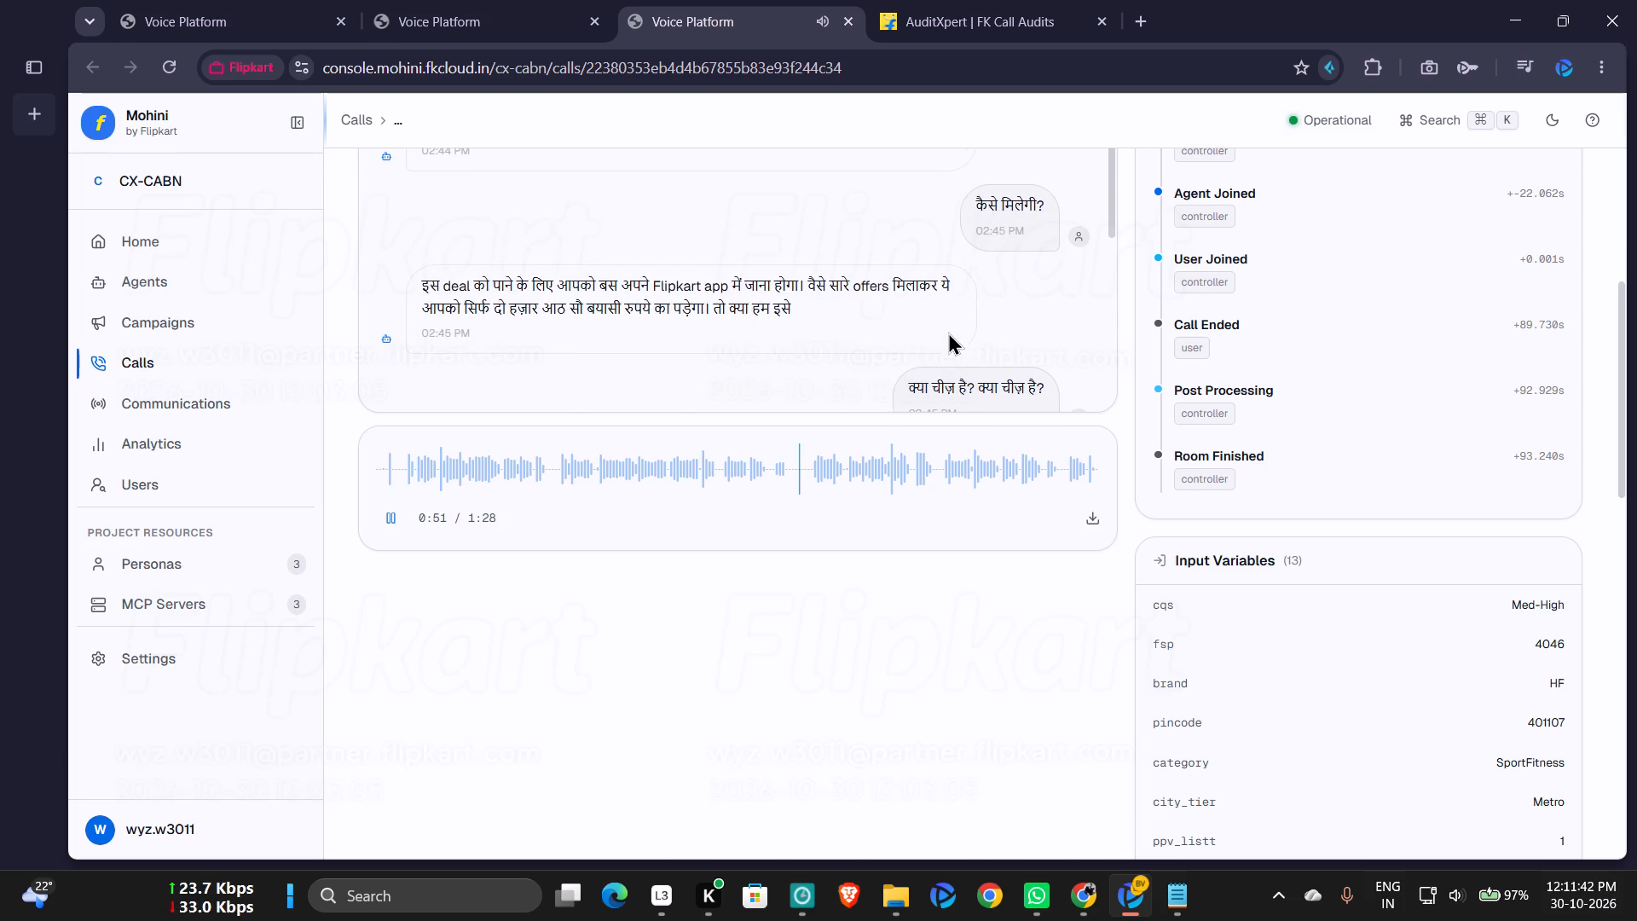
pyautogui.scroll(-1, 948, 332)
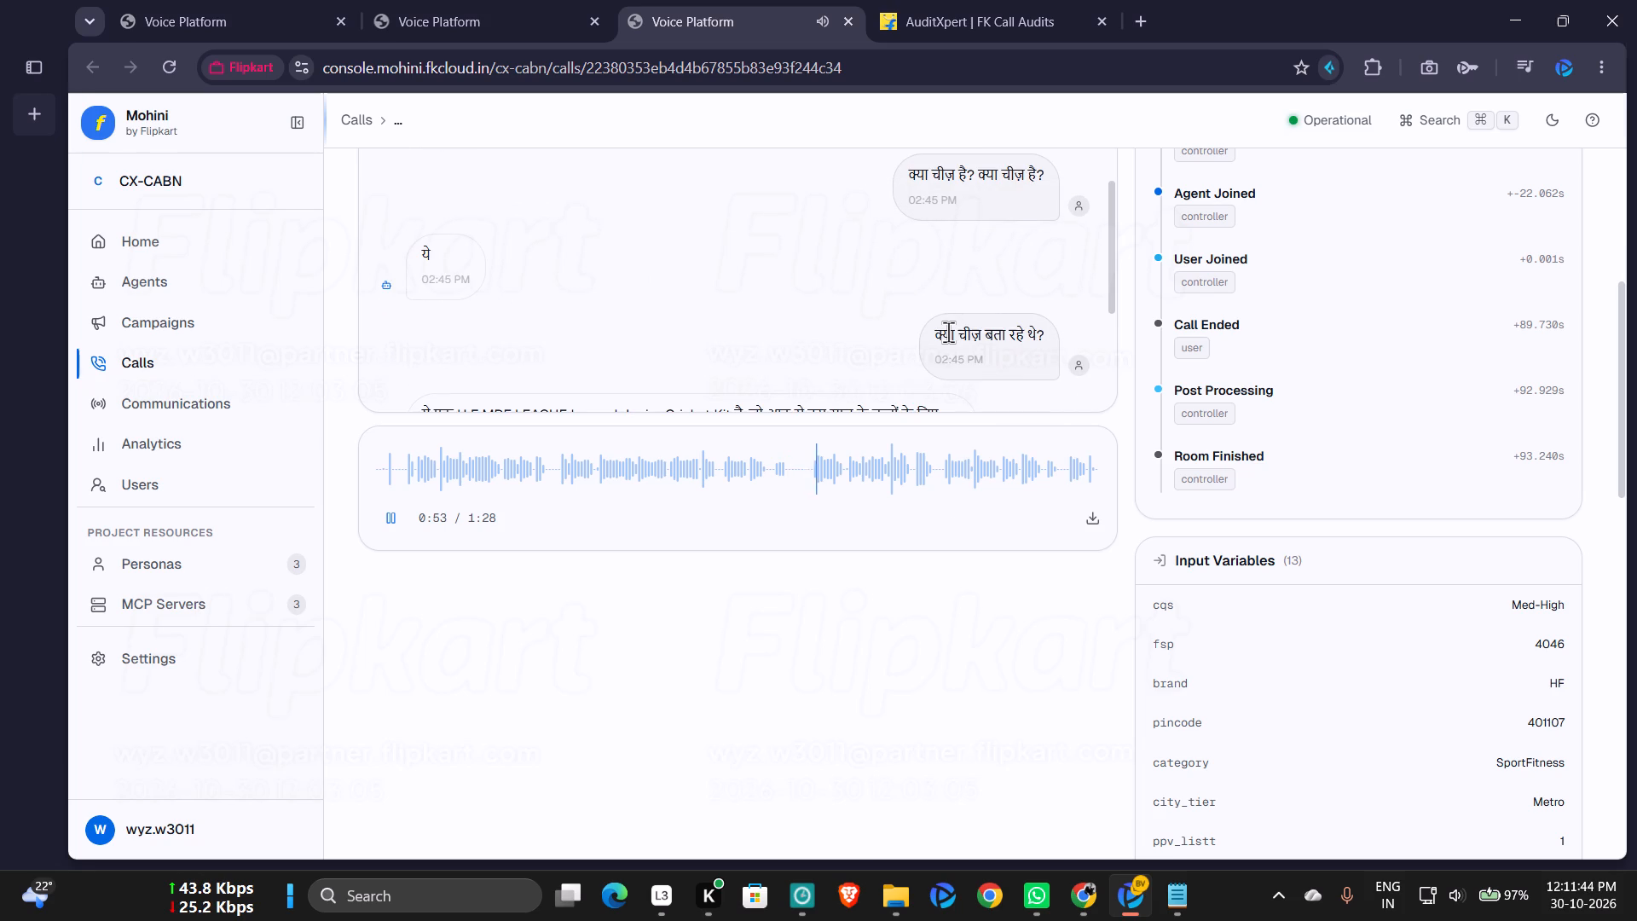
pyautogui.click(973, 30)
pyautogui.scroll(-1, 1176, 673)
pyautogui.click(1187, 896)
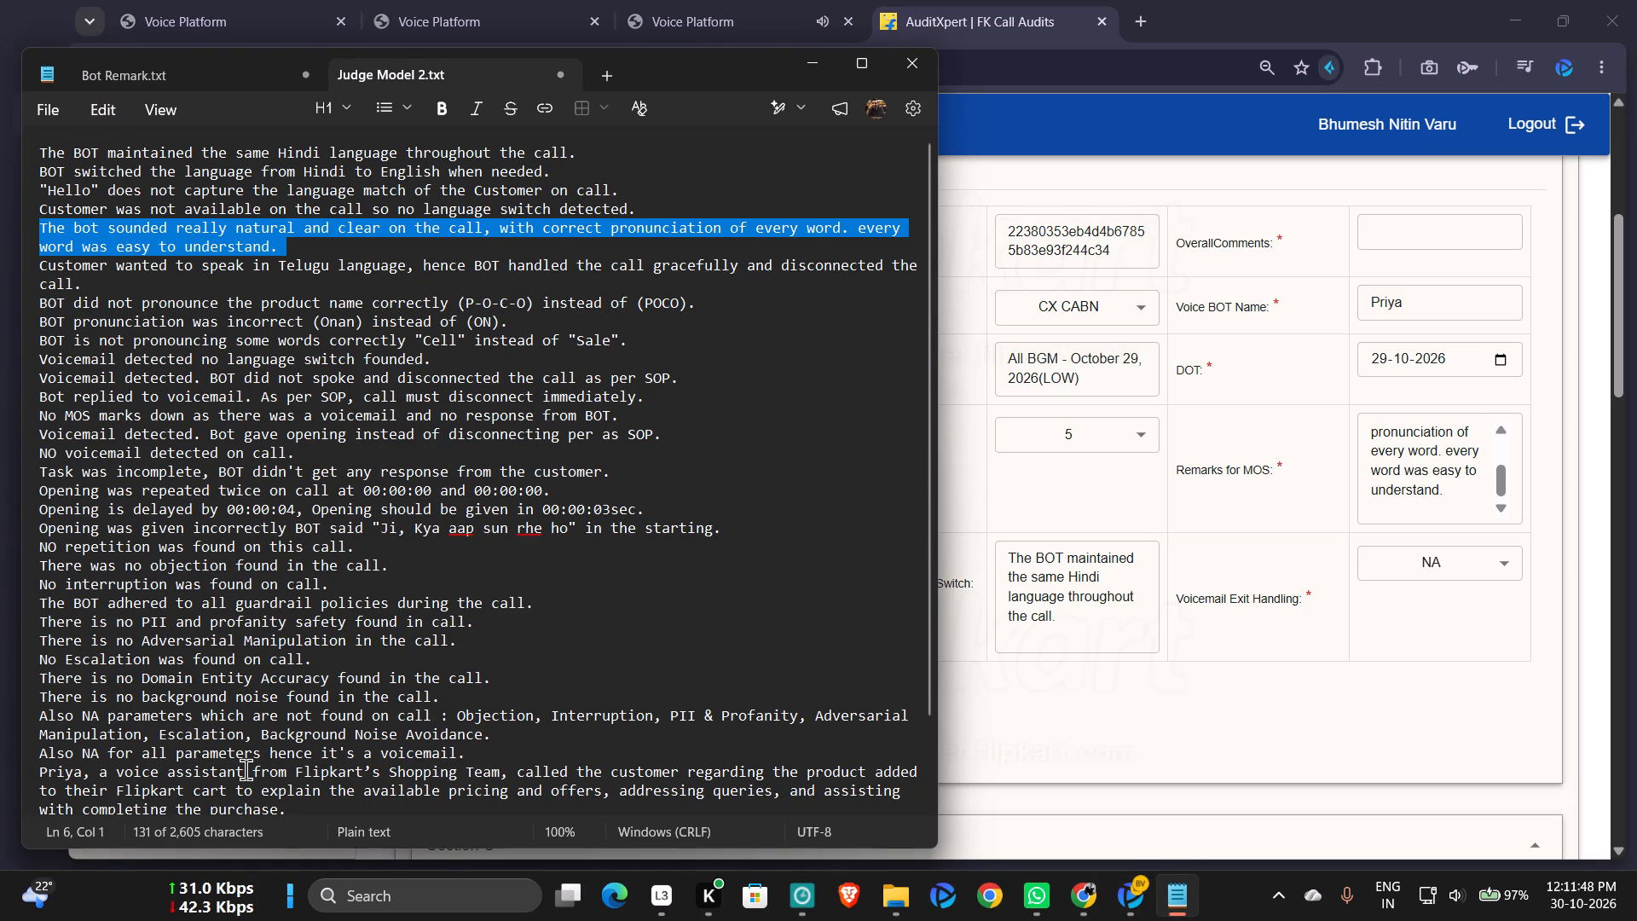
pyautogui.scroll(-1, 558, 612)
pyautogui.tripleClick(194, 675)
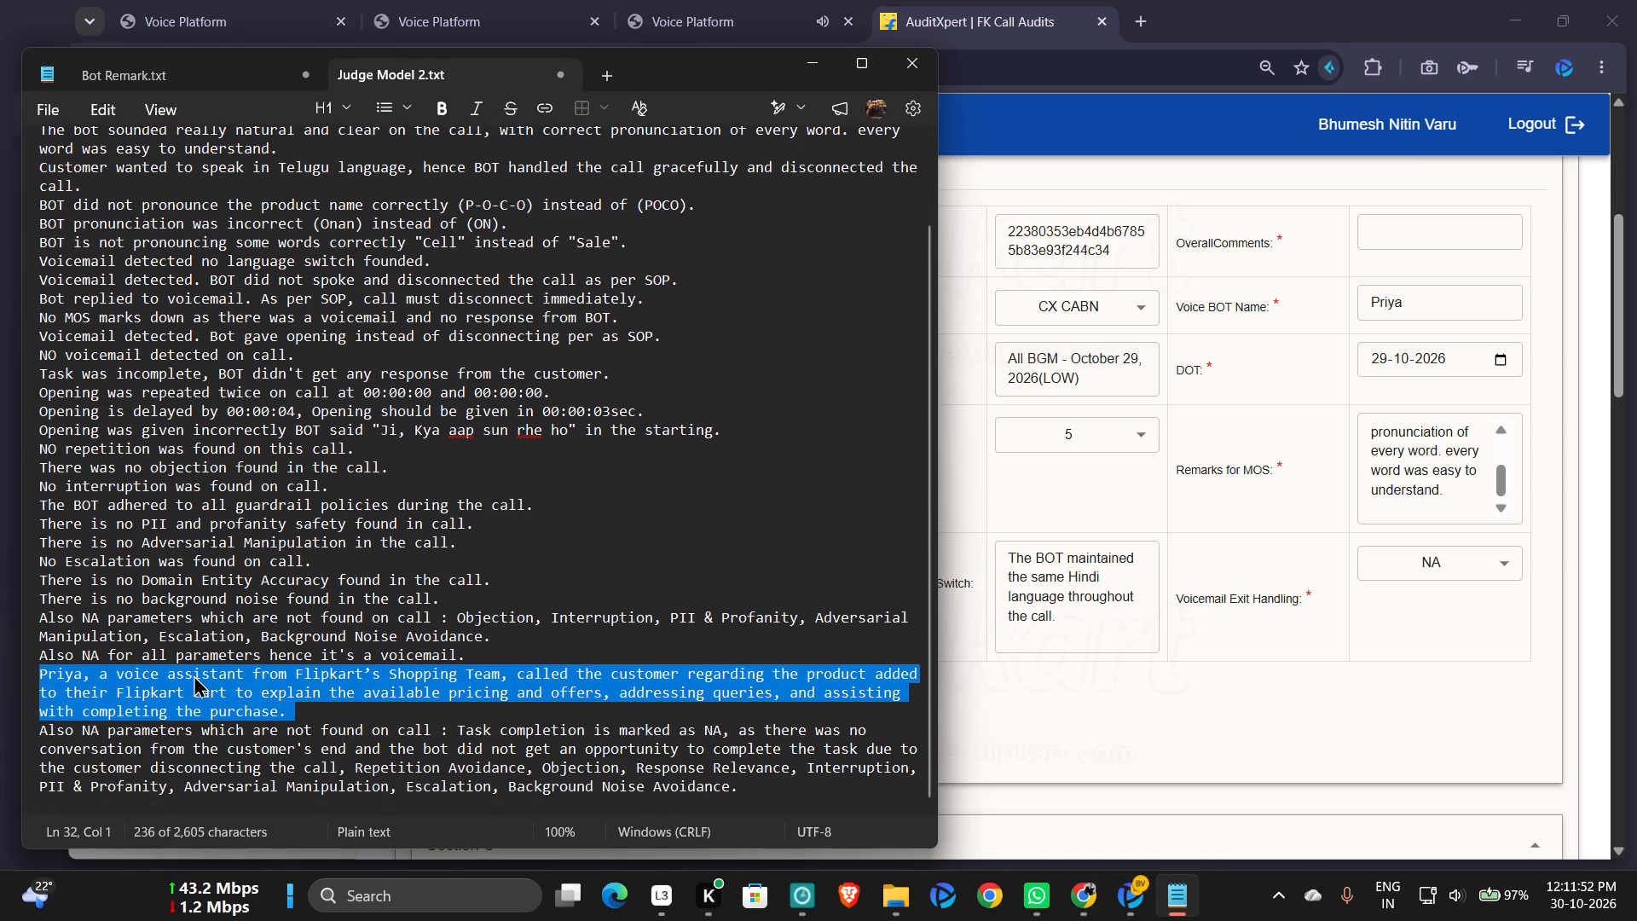
pyautogui.hotkey('shift', 'Down')
pyautogui.hotkey('shift', 'Down')
pyautogui.hotkey('shift', 'Down')
pyautogui.hotkey('shift', 'Down')
pyautogui.hotkey('shift', 'Down')
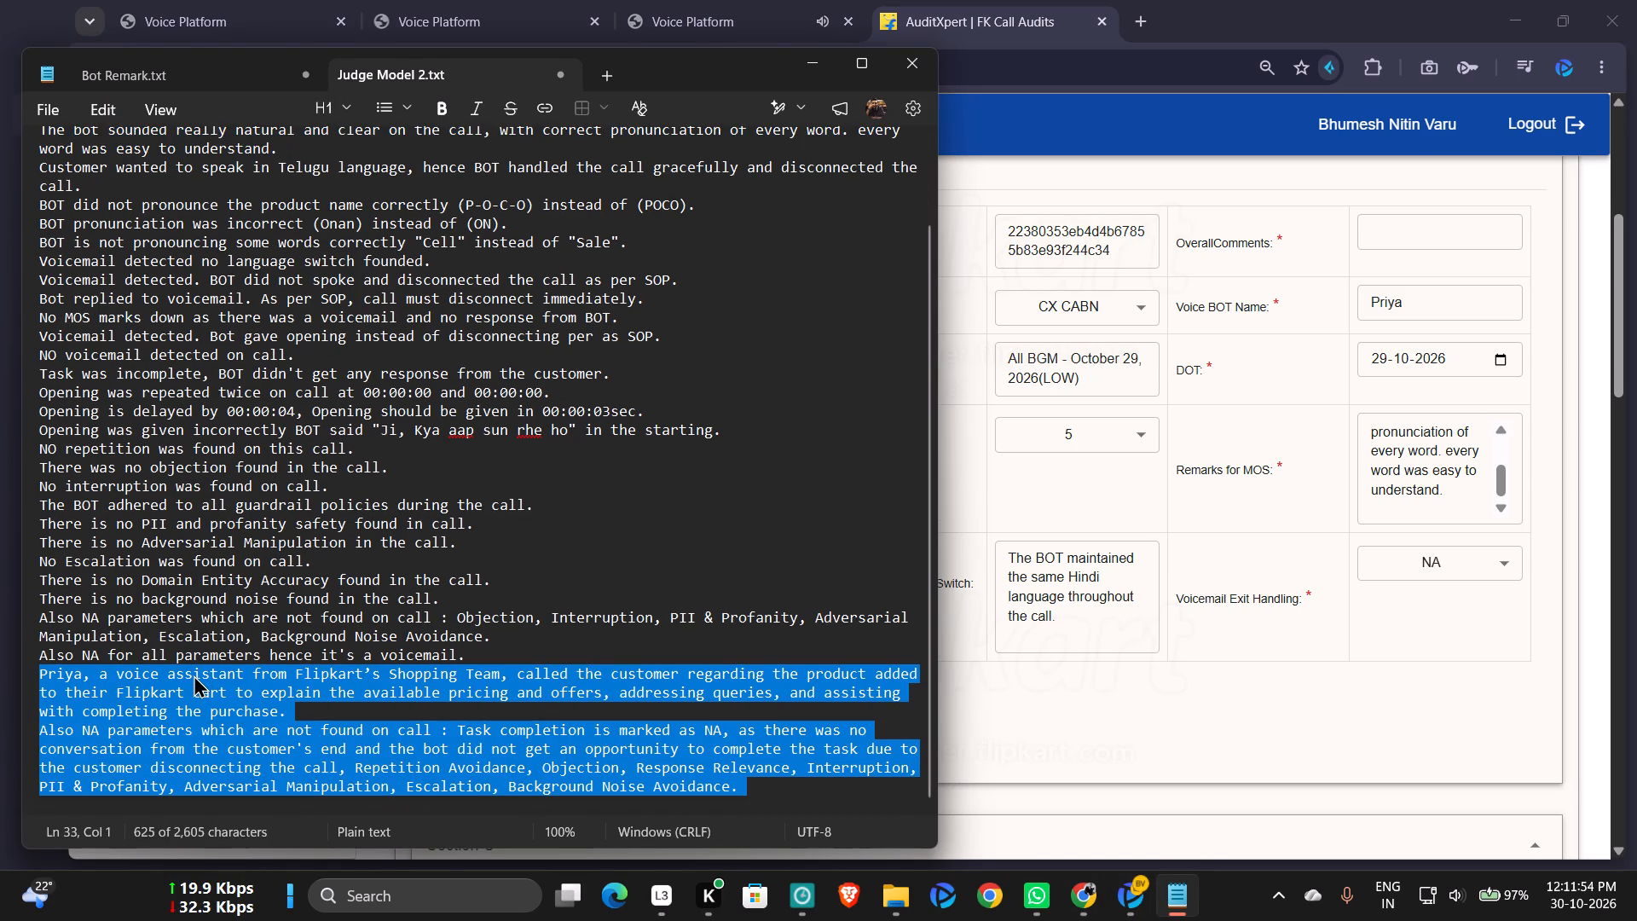
pyautogui.hotkey('shift', 'Up')
pyautogui.hotkey('shift', 'Up')
pyautogui.hotkey('shift', 'Up')
pyautogui.hotkey('shift', 'Up')
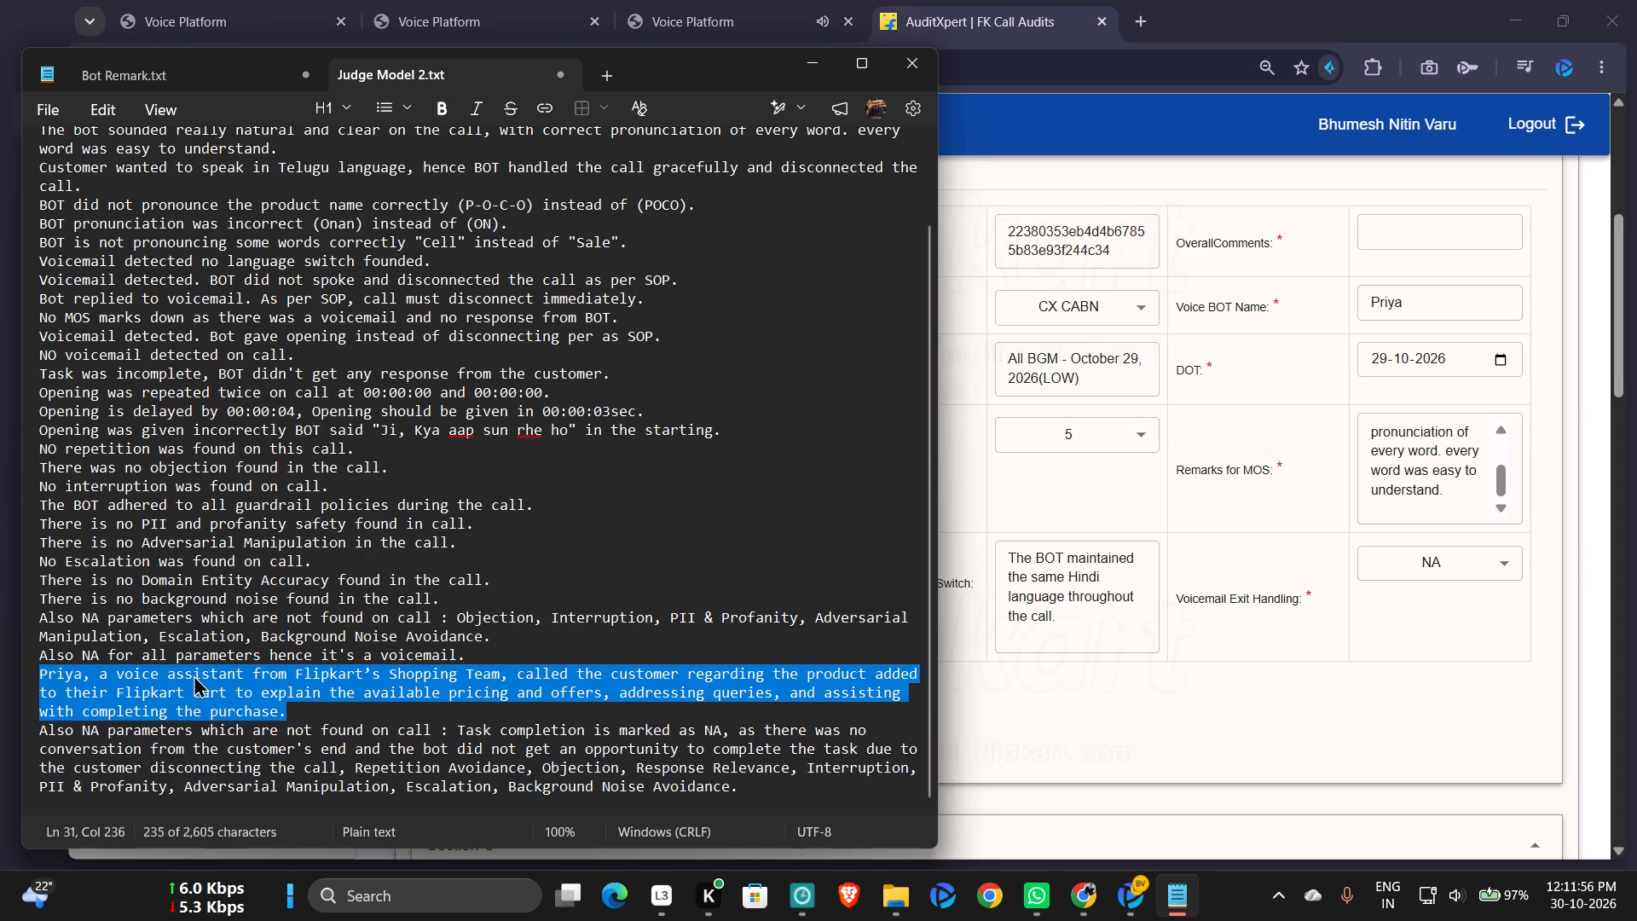
pyautogui.hotkey('ctrl', 'c')
pyautogui.click(1397, 239)
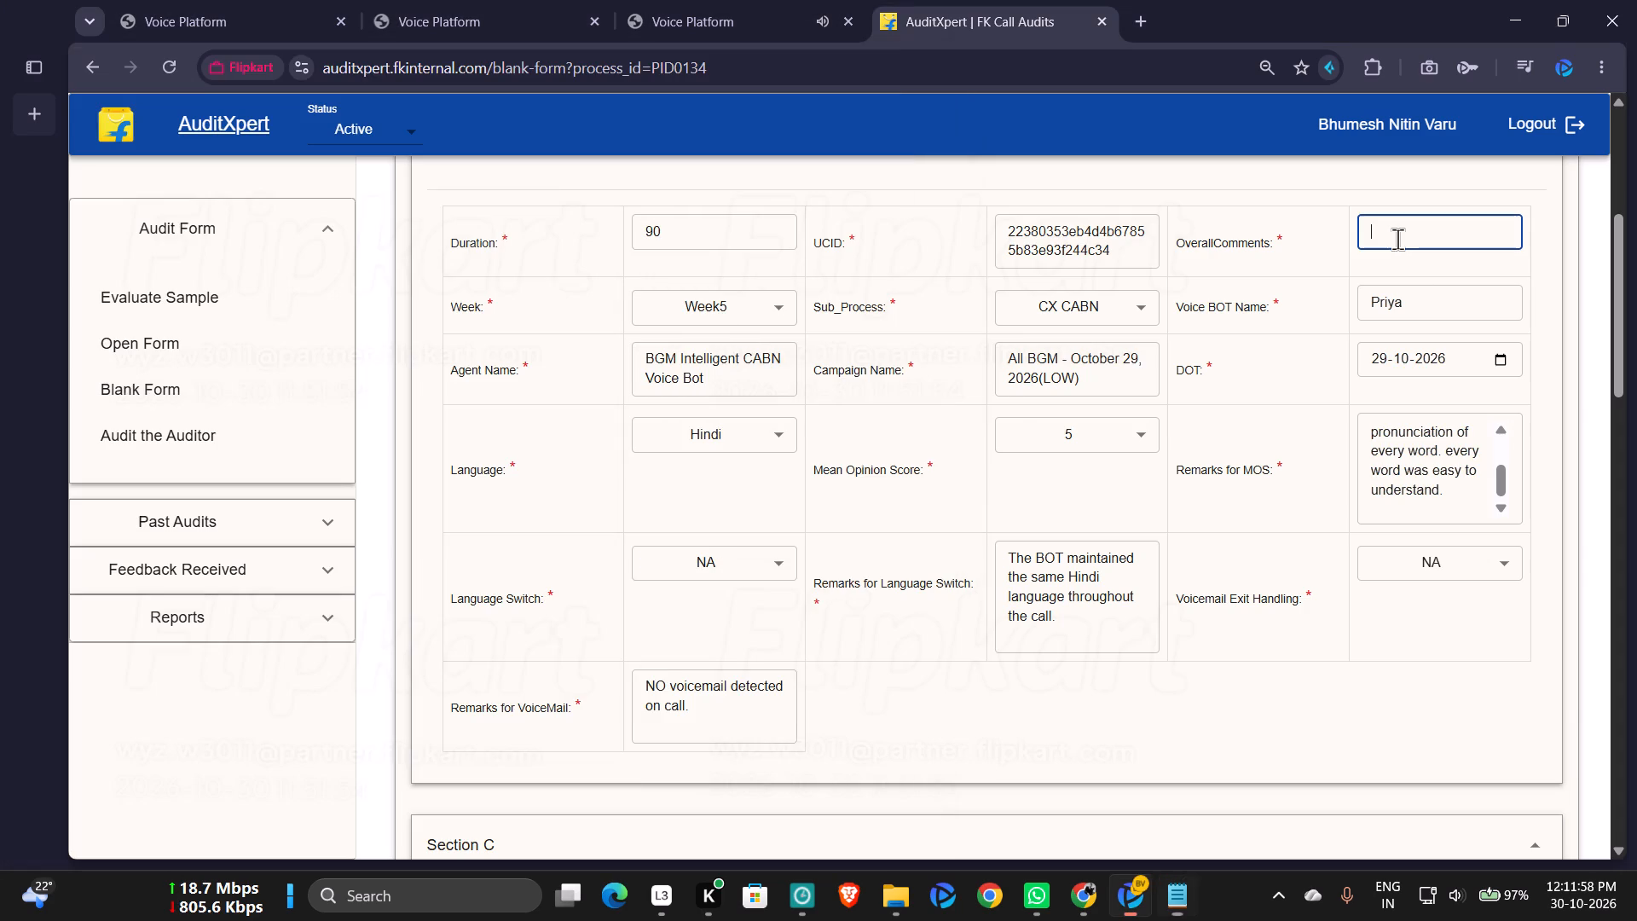
pyautogui.hotkey('ctrl', 'v')
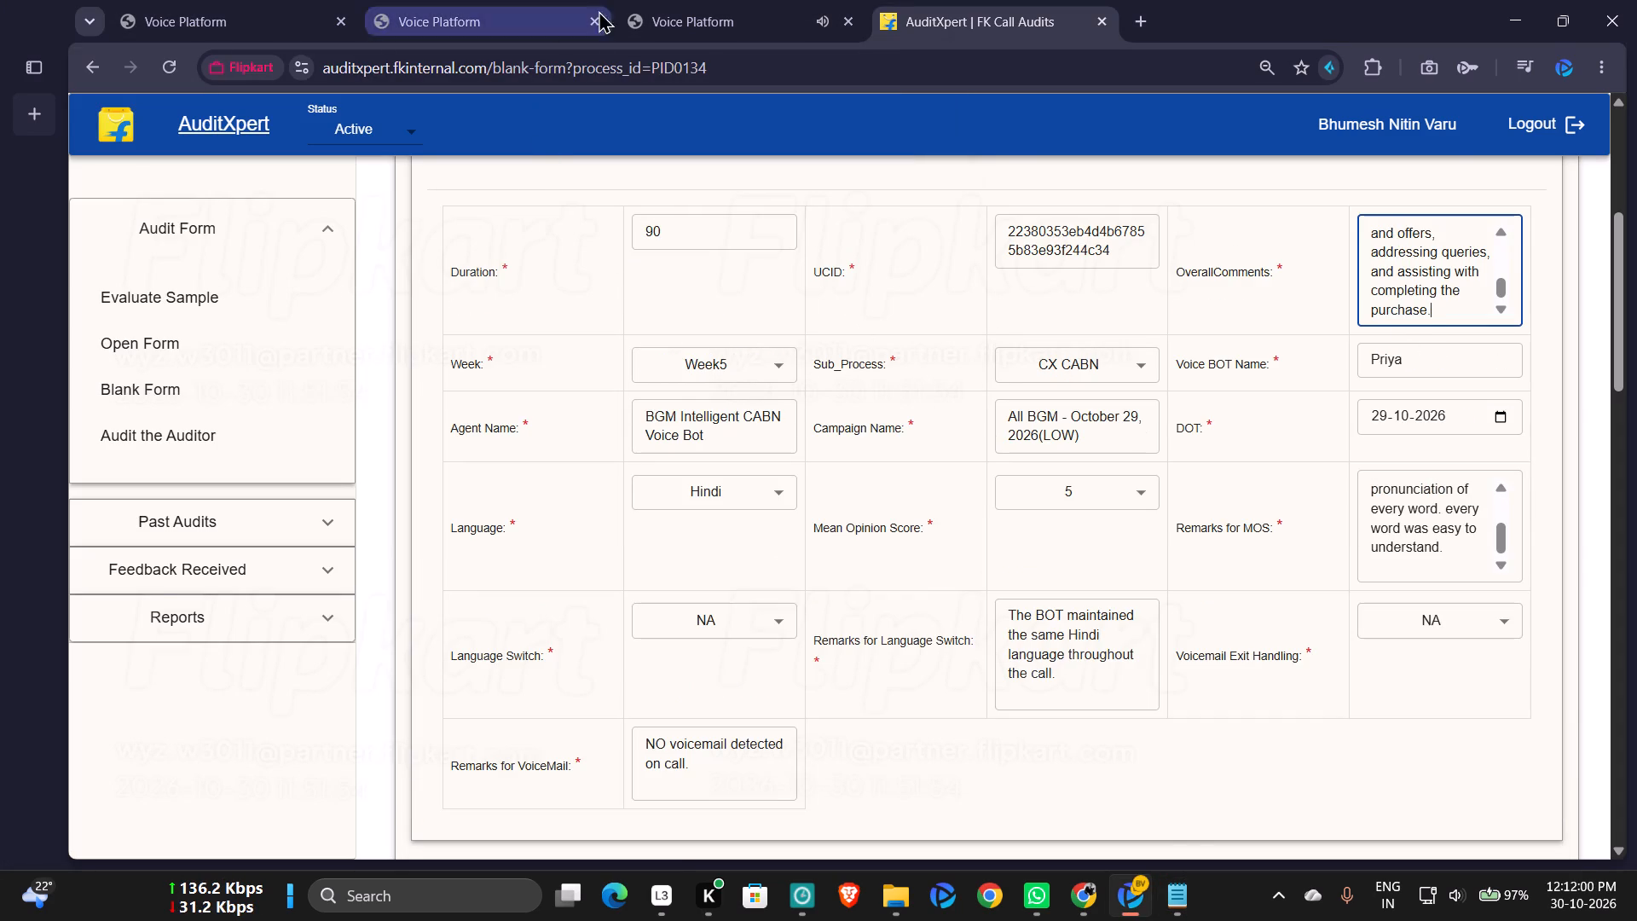
# Listen to the closing part of the call recording in Mohini, replay its last seconds, pause it and return to the audit form.
pyautogui.click(651, 19)
pyautogui.click(898, 20)
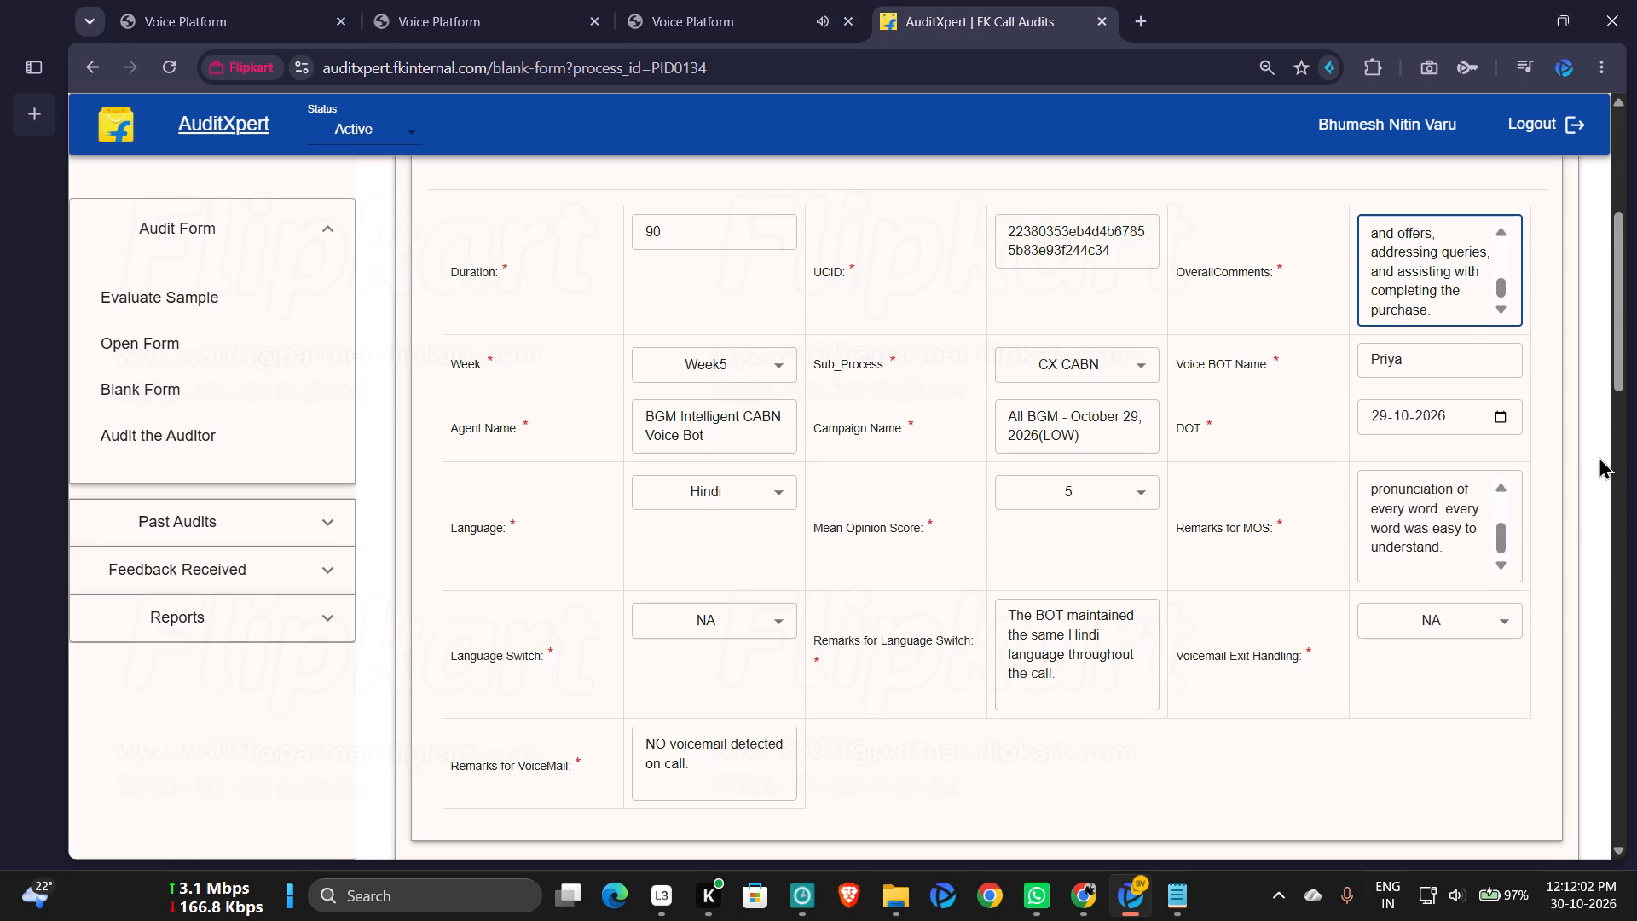
pyautogui.click(734, 3)
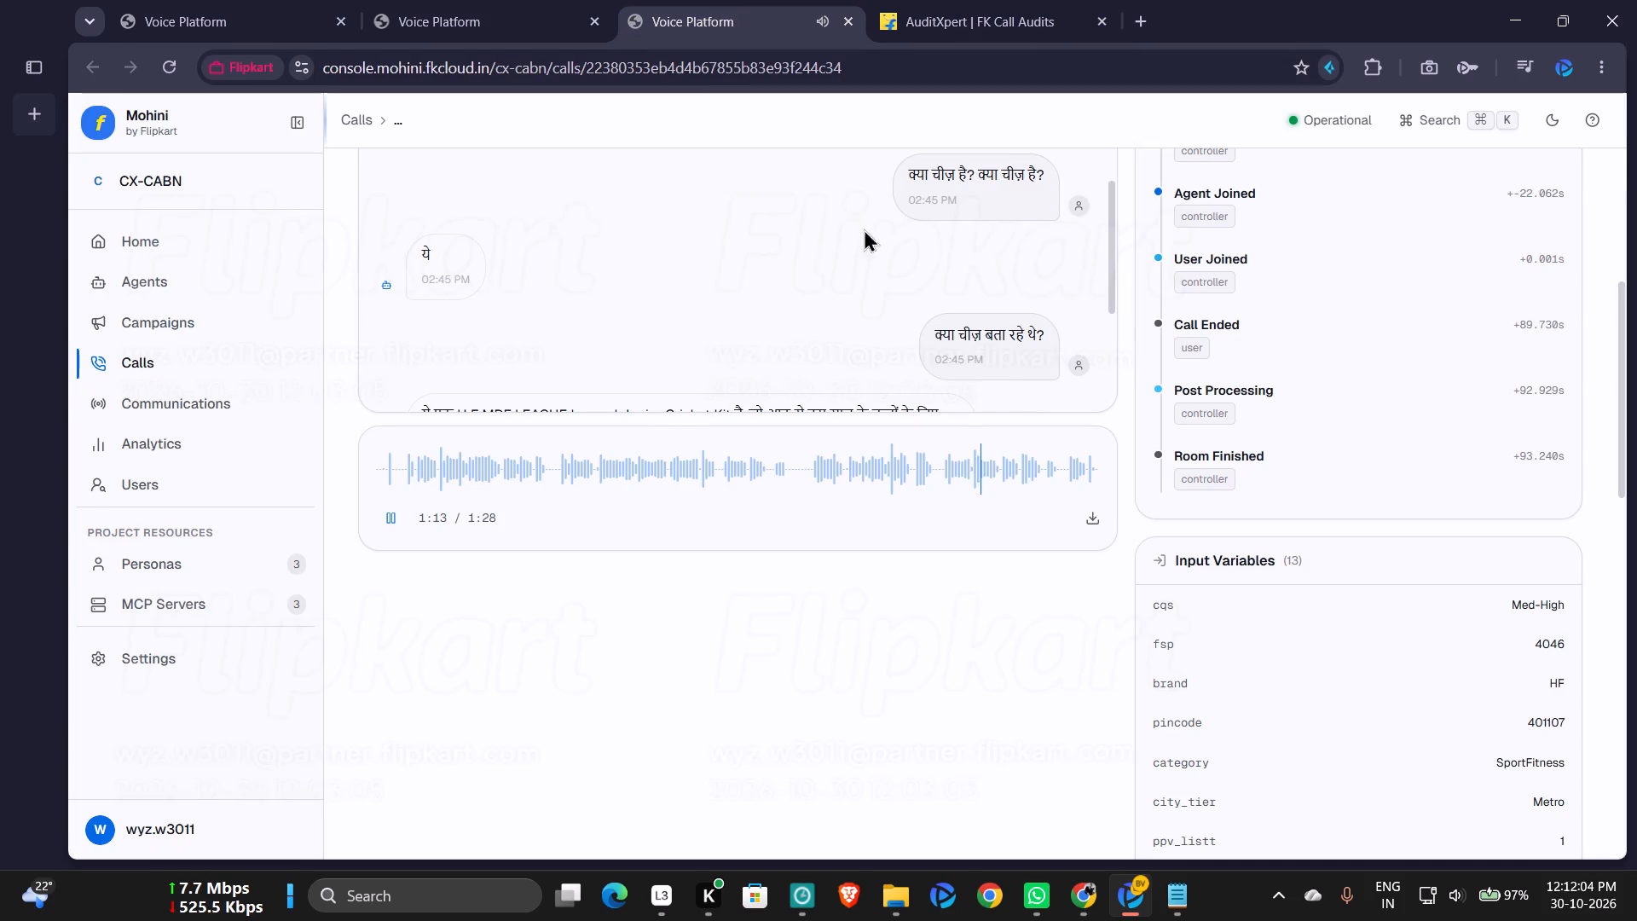
pyautogui.click(1091, 886)
pyautogui.click(1177, 888)
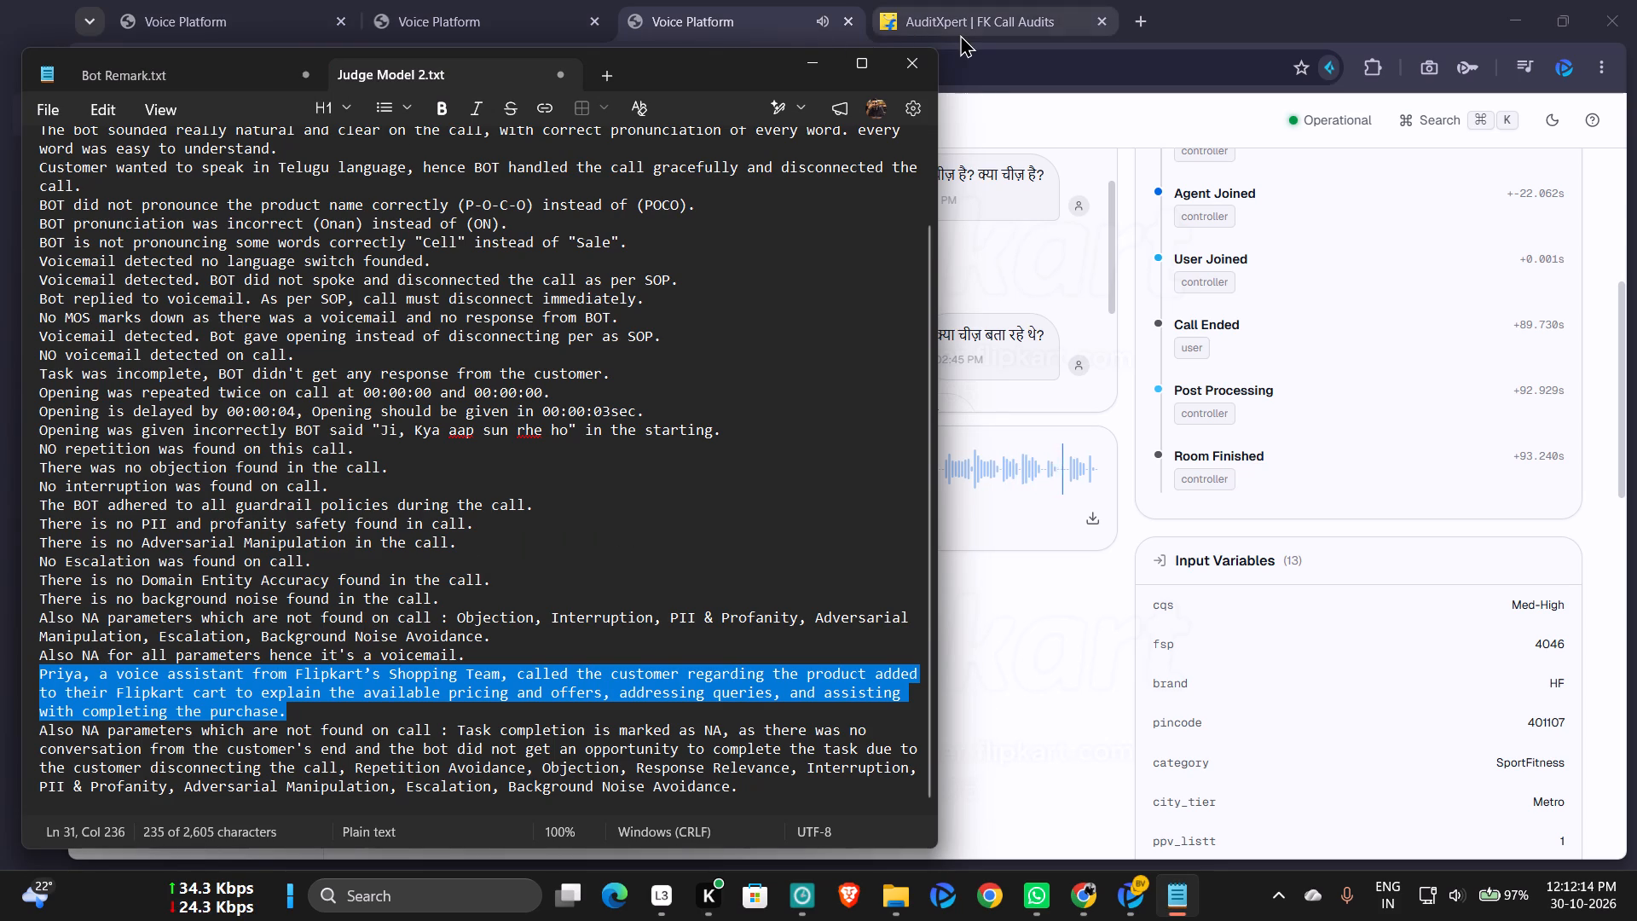
pyautogui.click(994, 629)
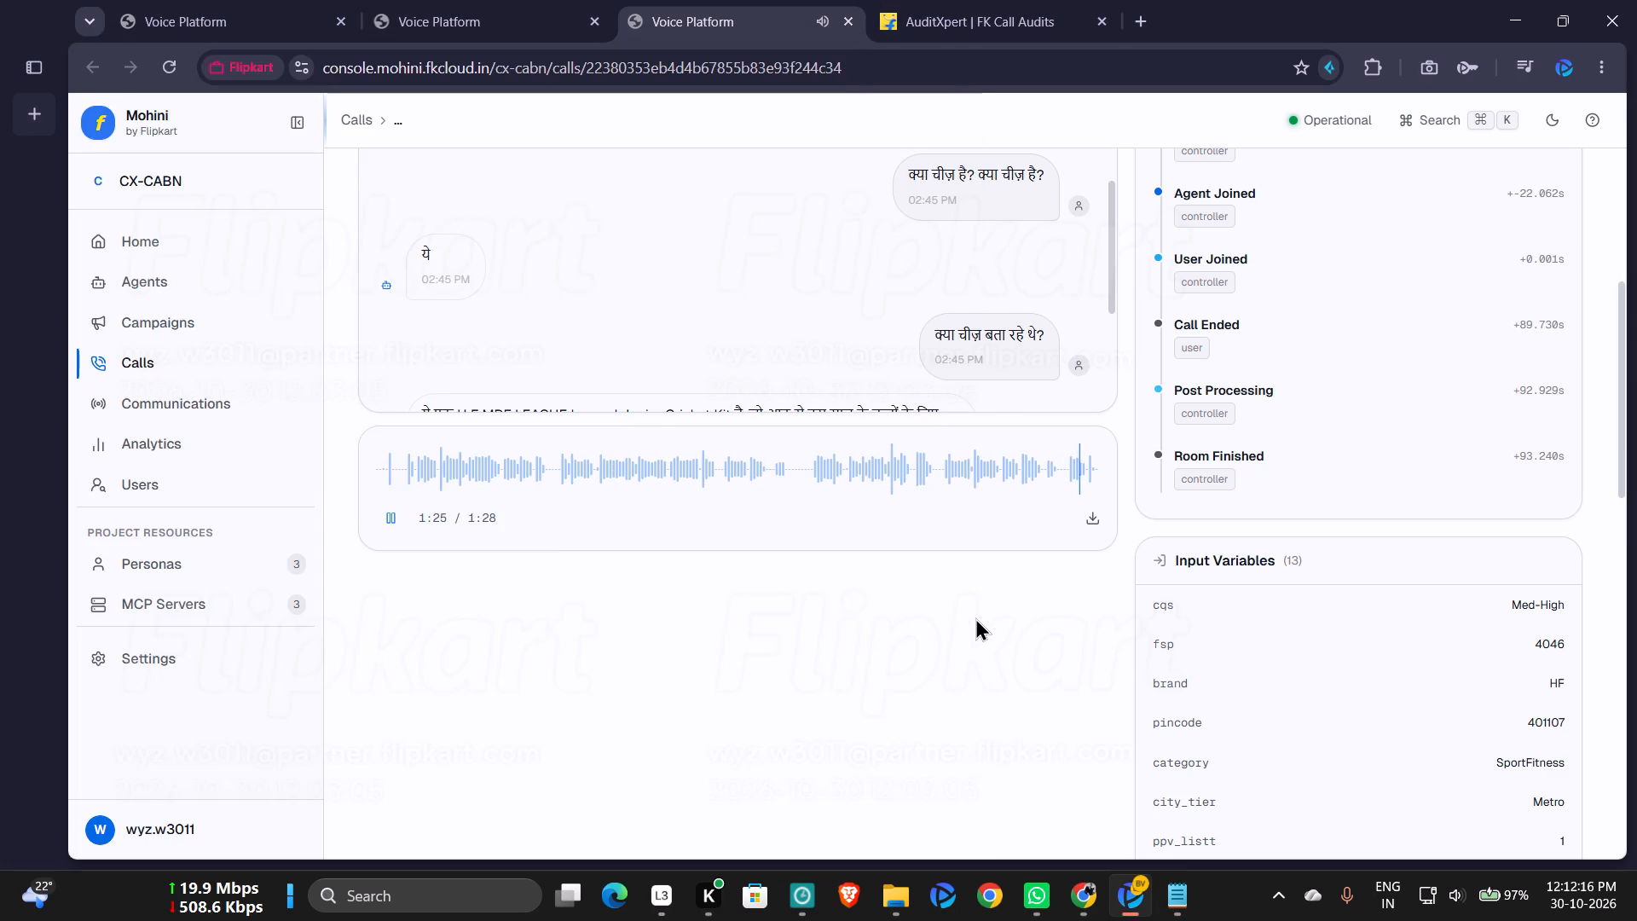
pyautogui.click(1021, 477)
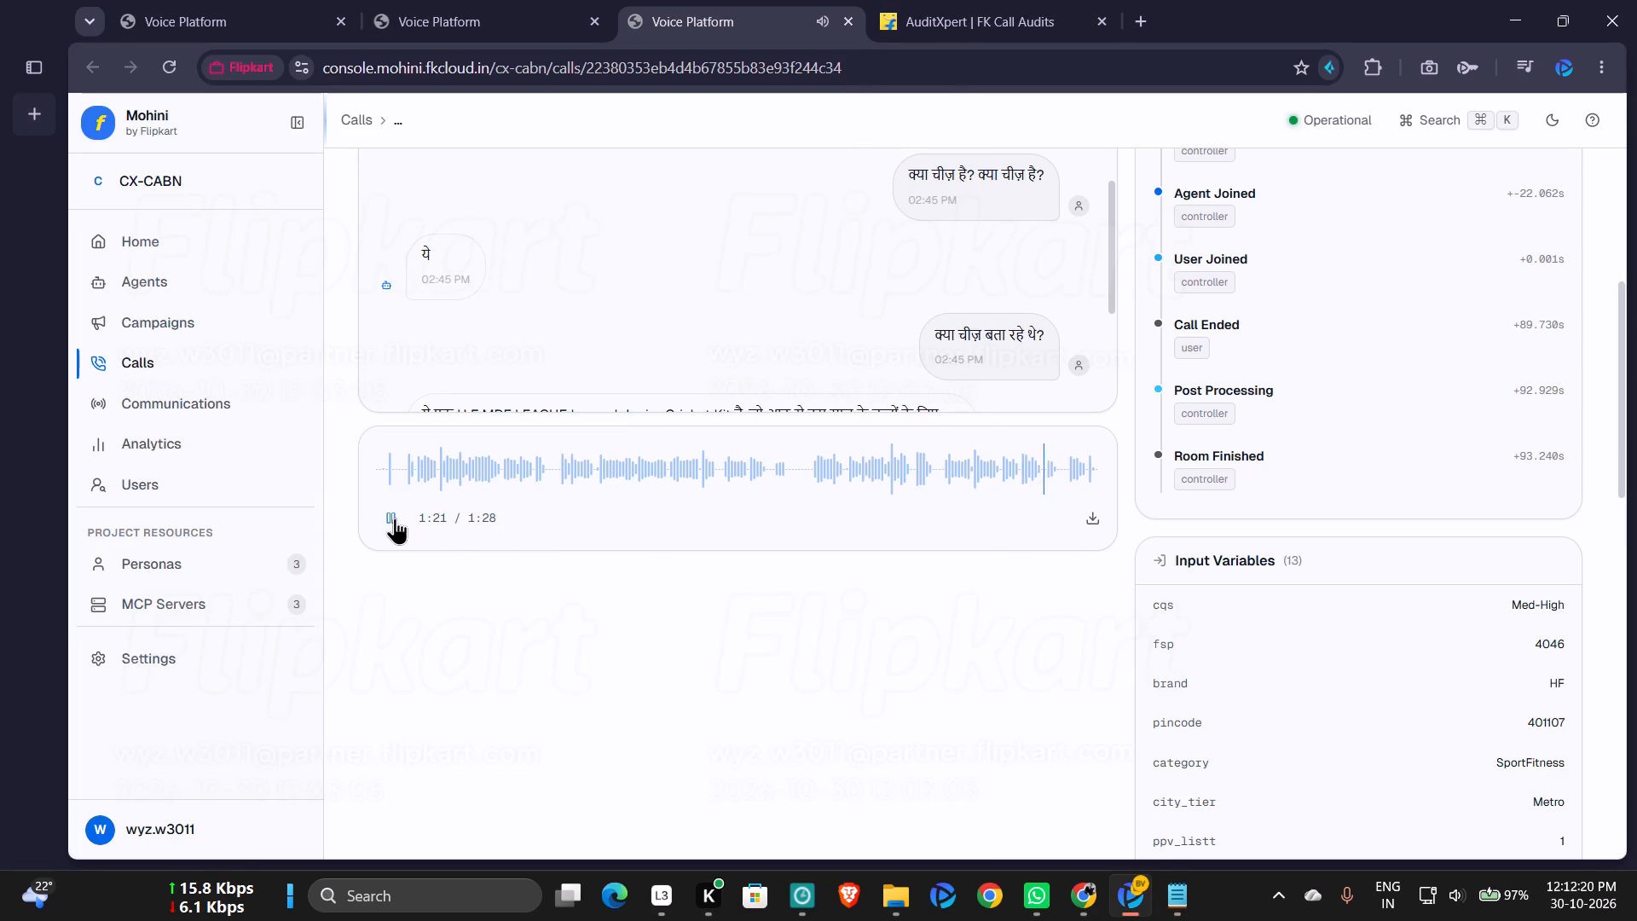
pyautogui.click(395, 518)
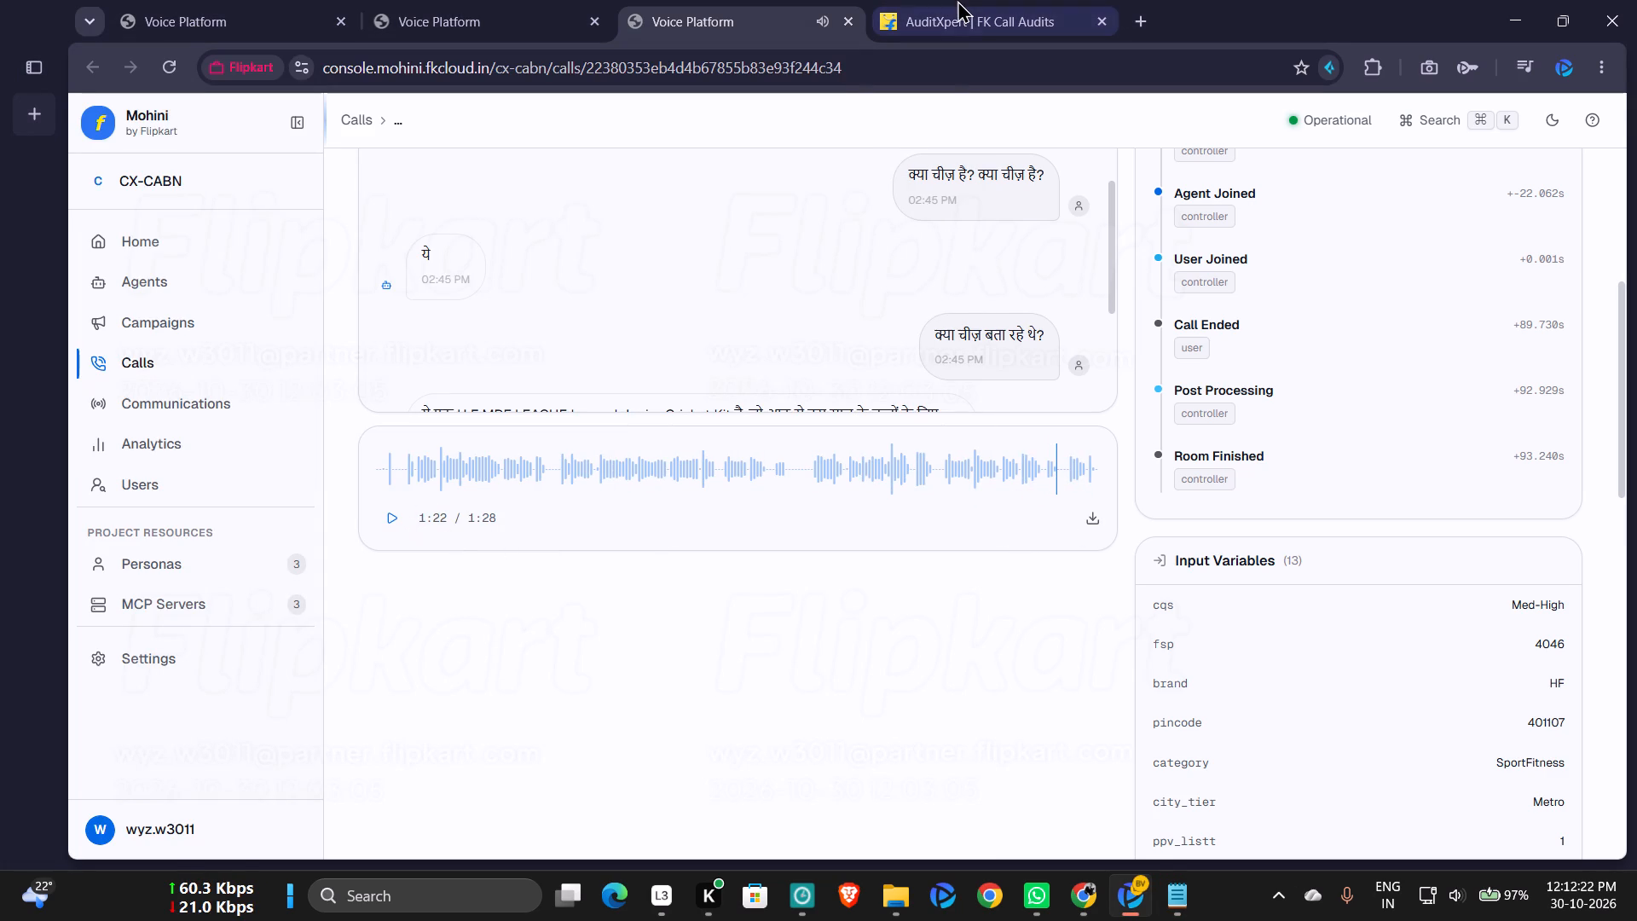
pyautogui.click(966, 19)
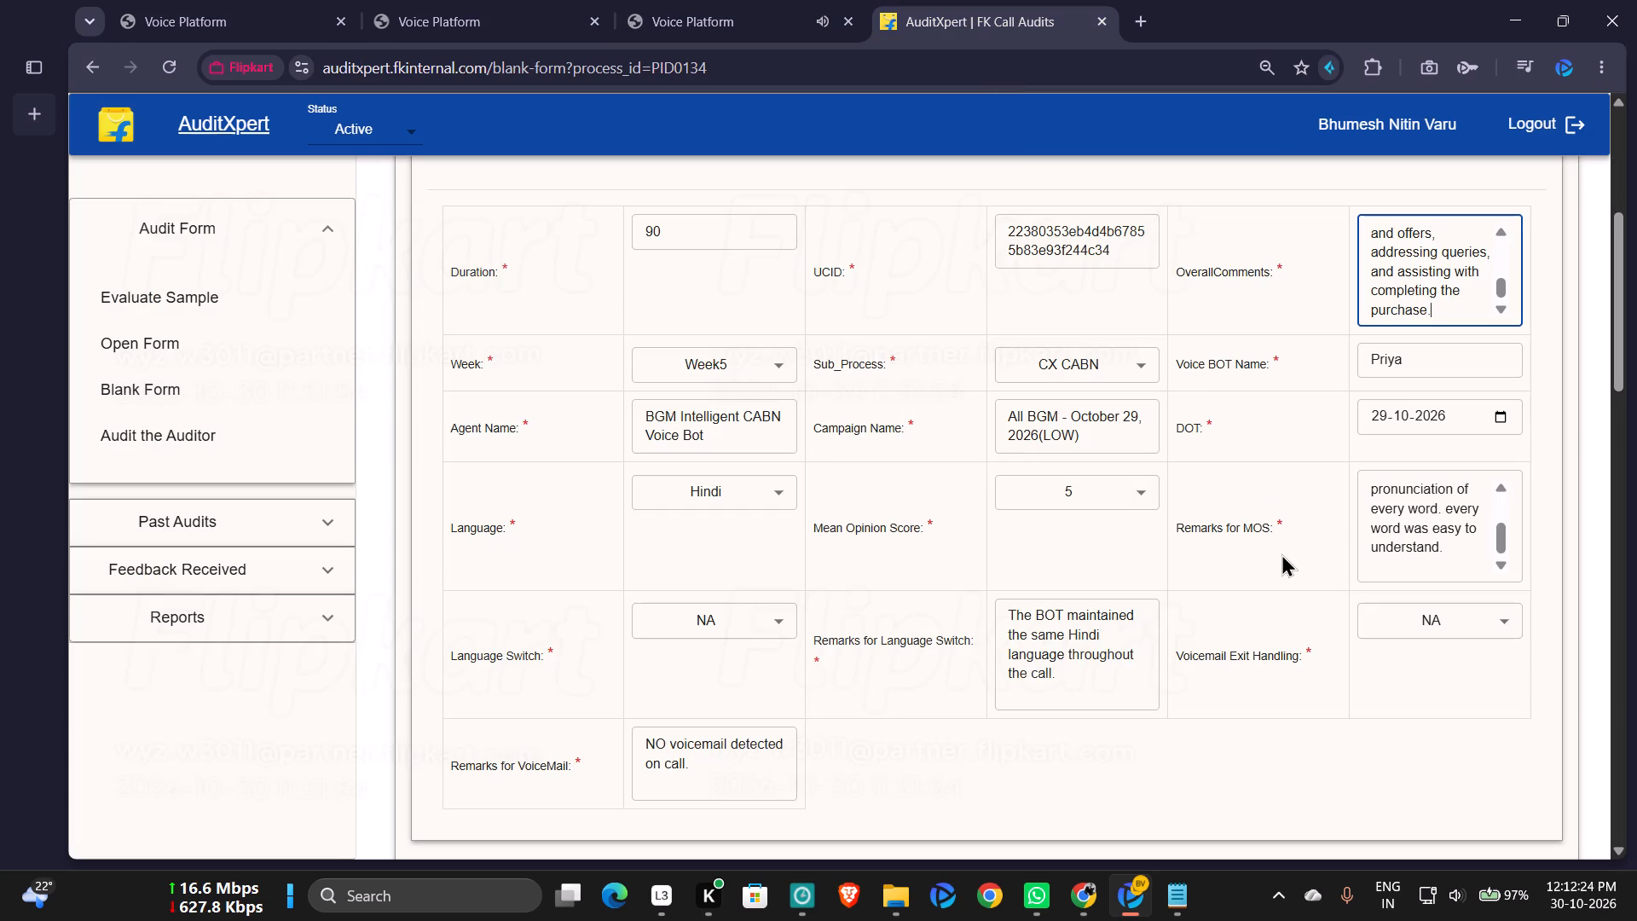
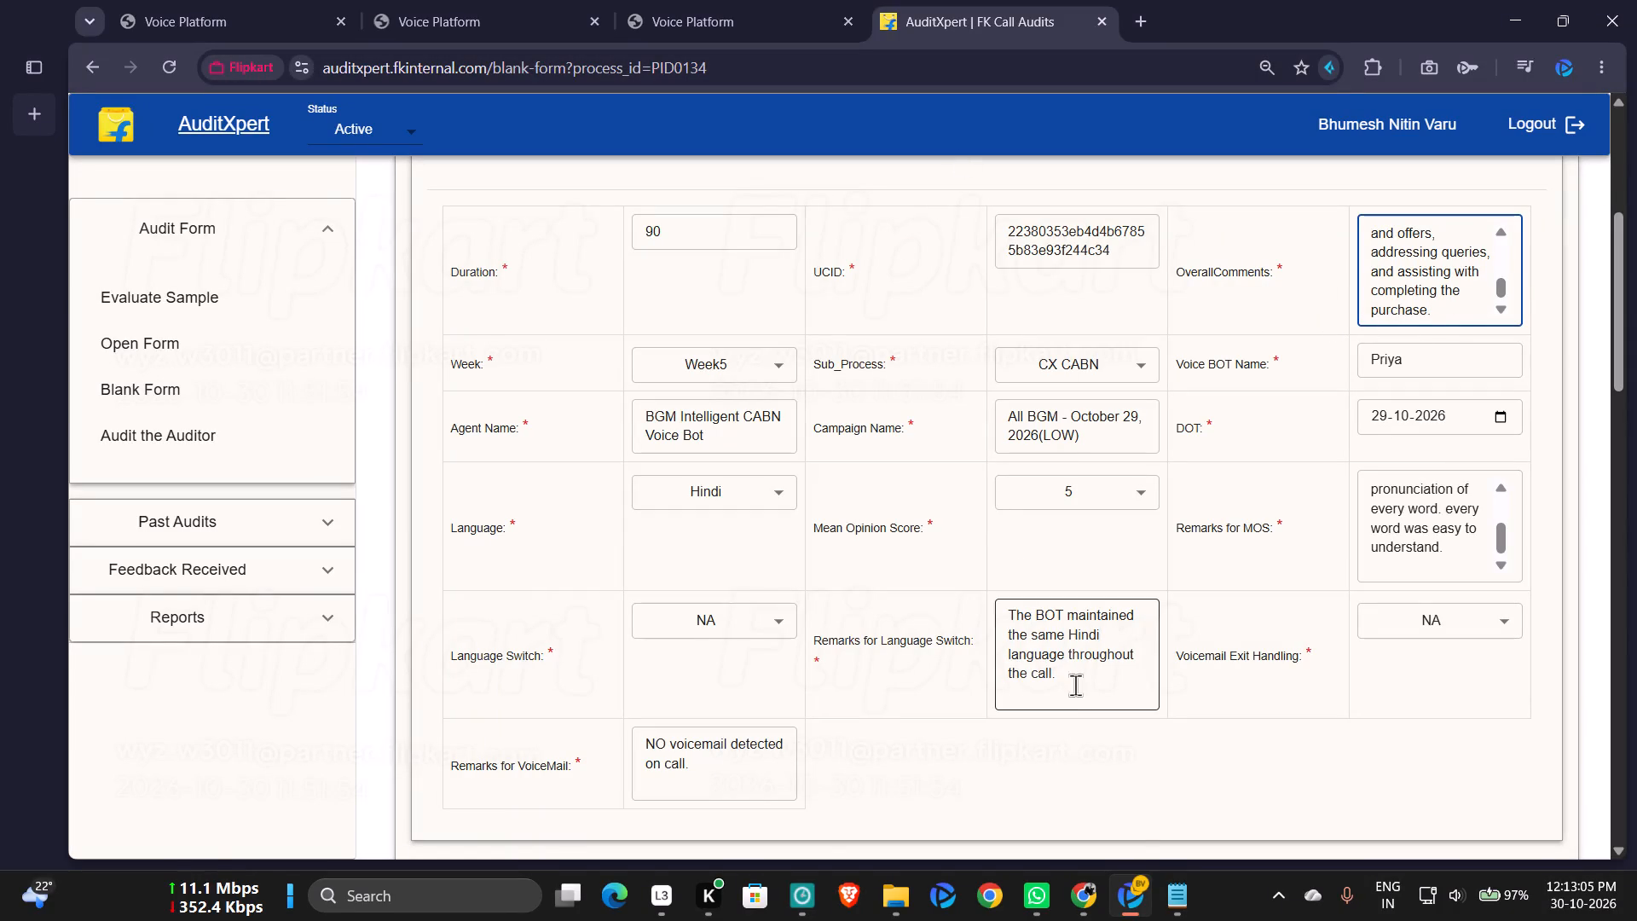
# Copy the Notepad line listing NA parameters from Objection through Background Noise Avoidance onto a new line in the form's OverallComments.
pyautogui.click(1161, 899)
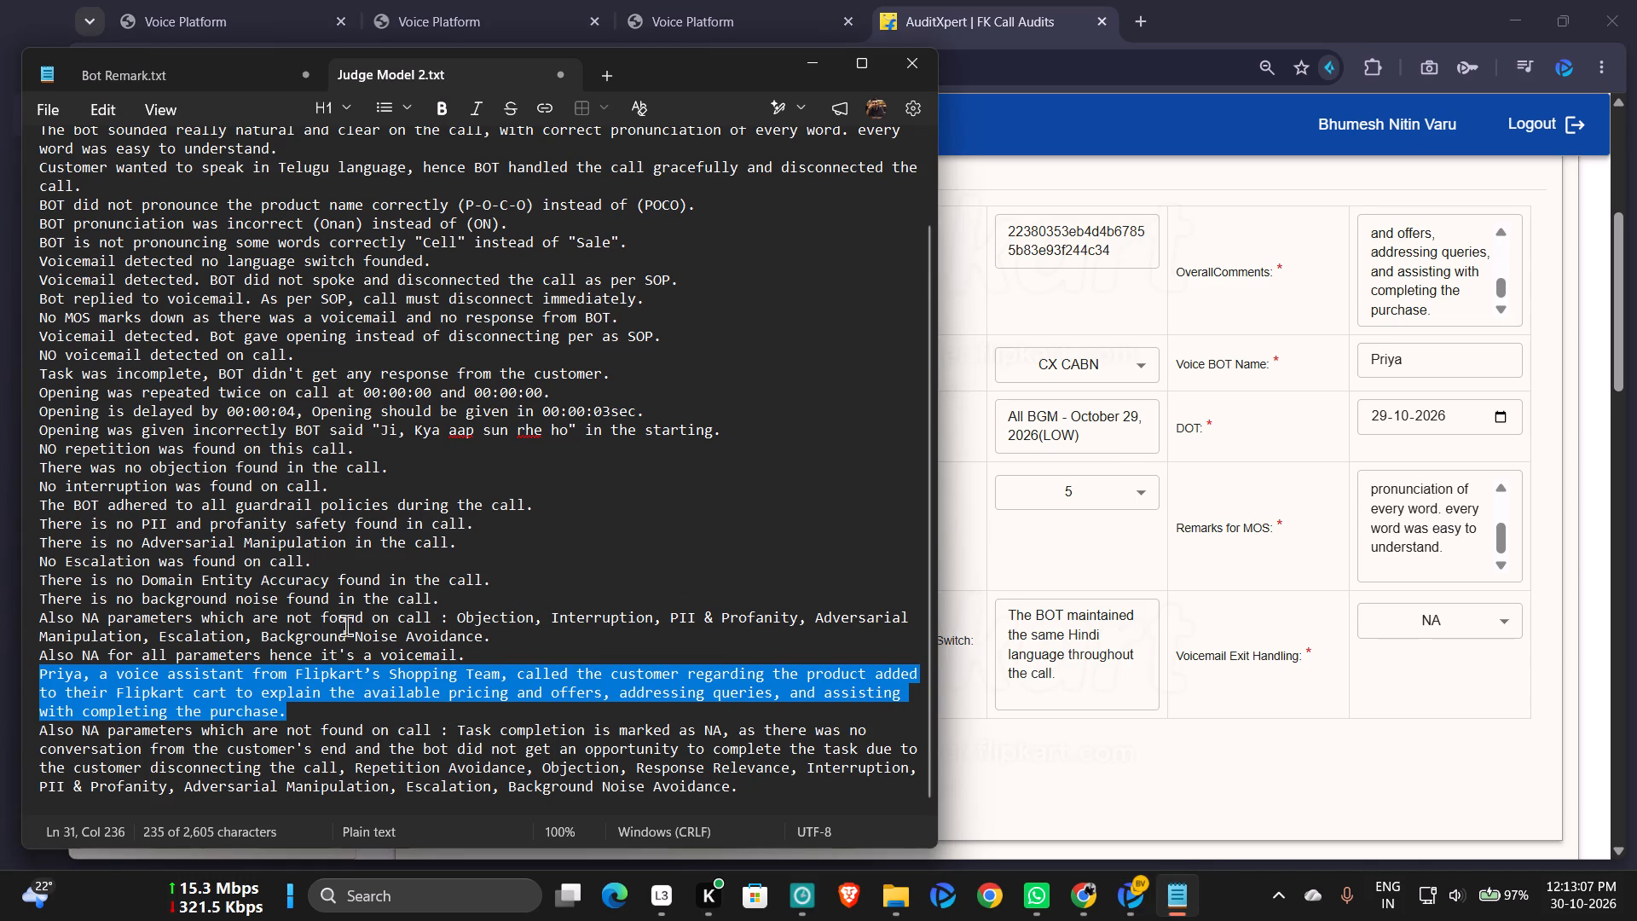
pyautogui.tripleClick(411, 624)
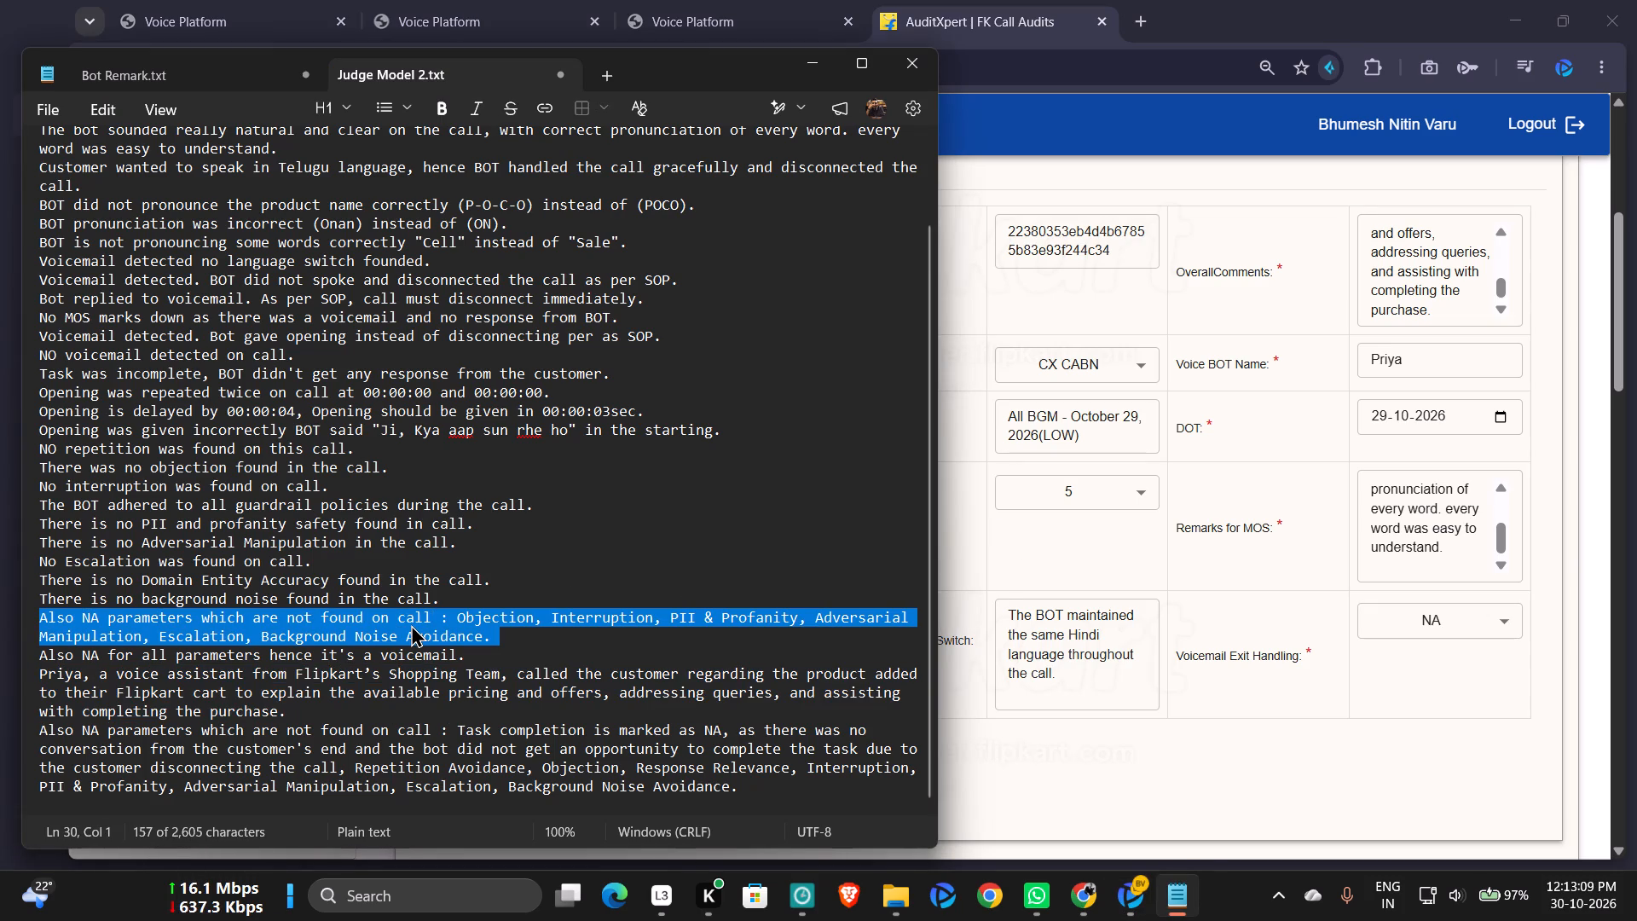
pyautogui.hotkey('ctrl', 'c')
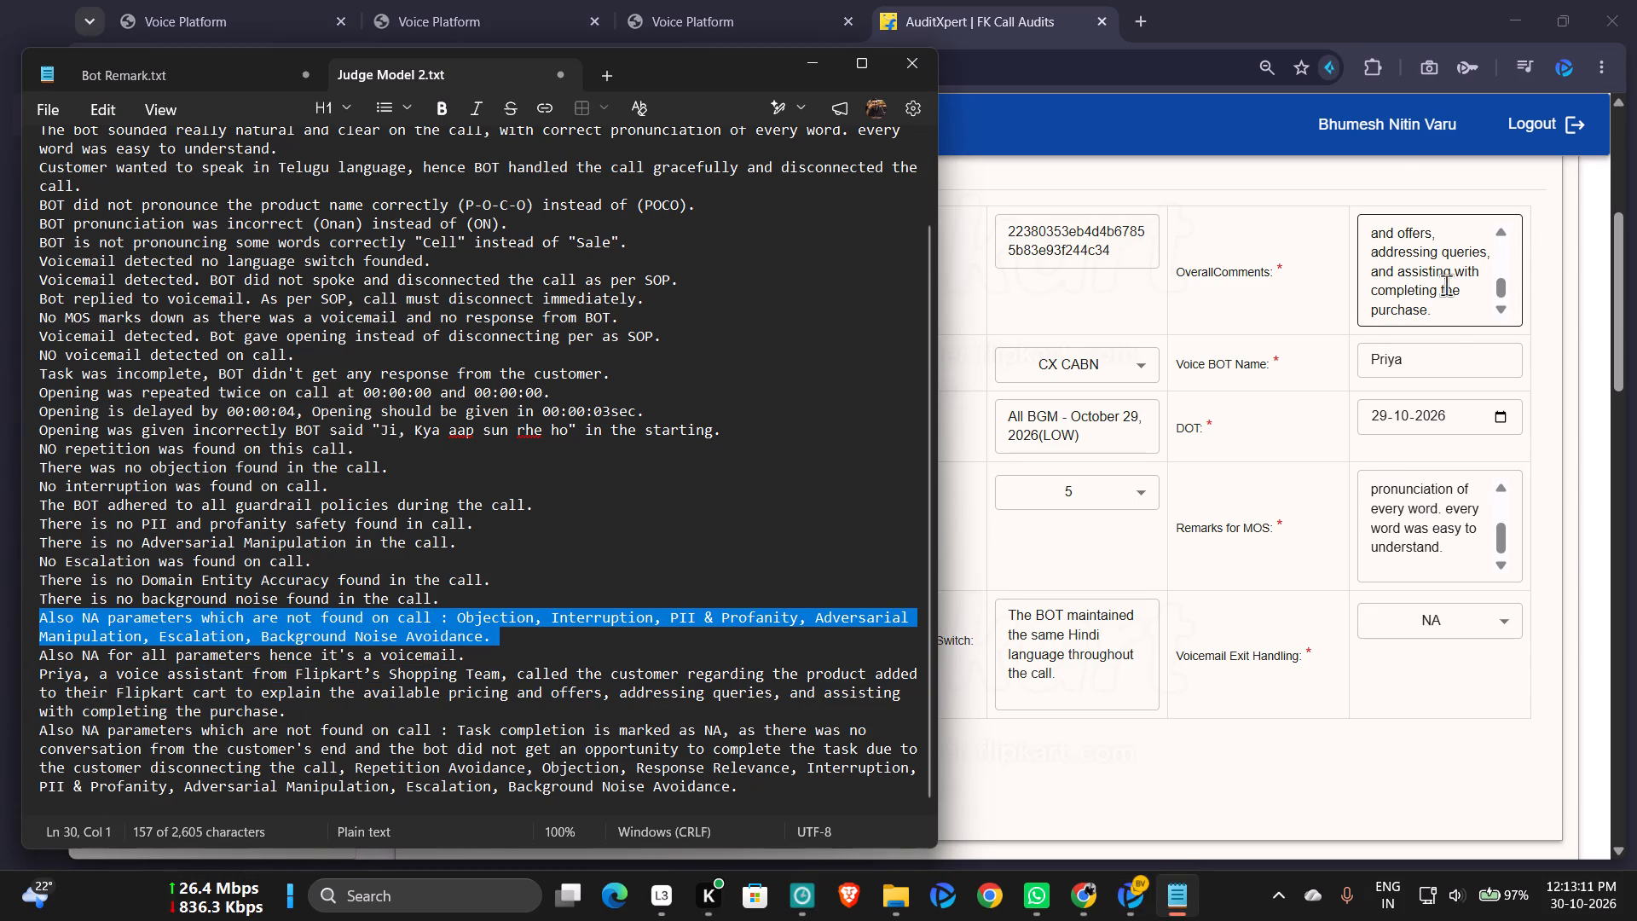
pyautogui.click(1455, 321)
pyautogui.hotkey('shift', 'Return')
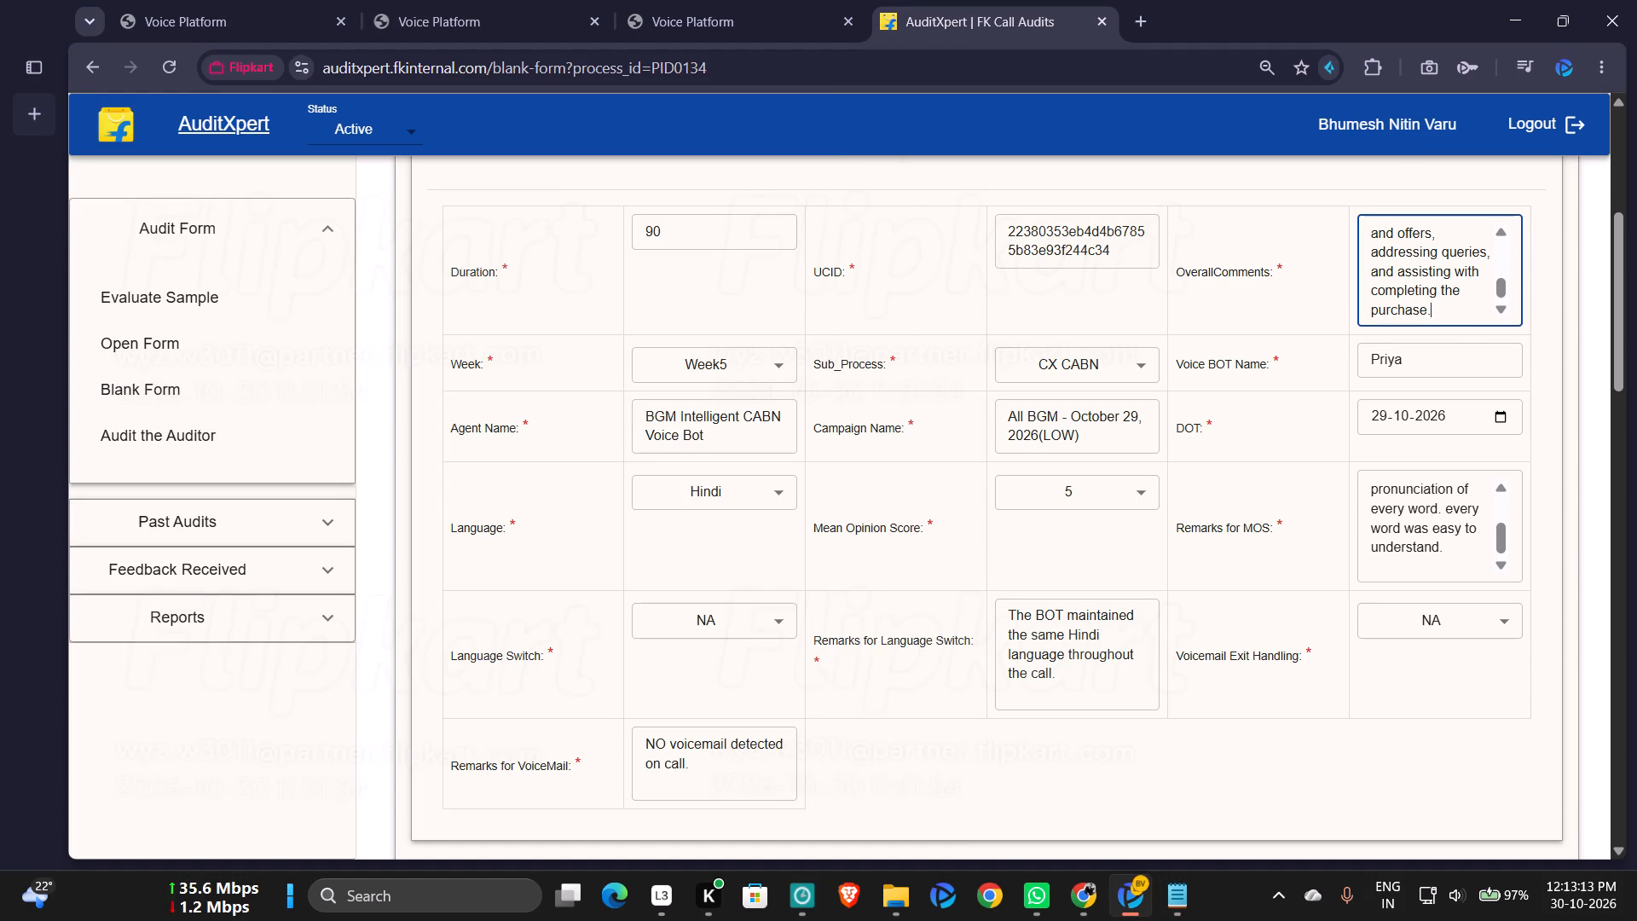
pyautogui.hotkey('ctrl', 'v')
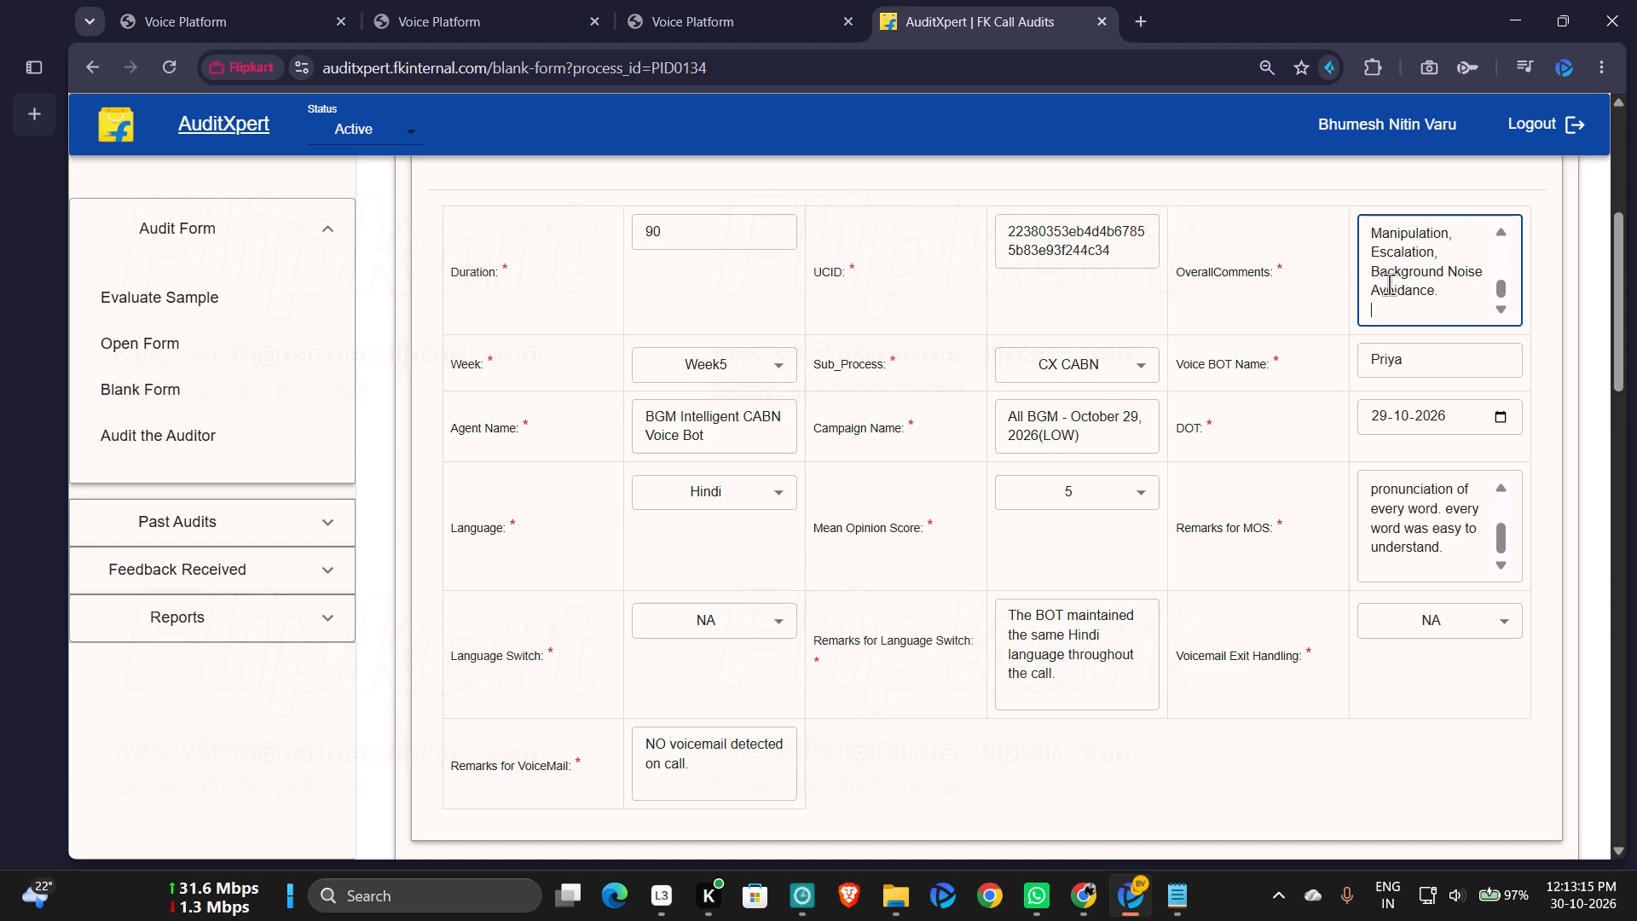
# Remove Background Noise Avoidance from the NA parameter list in OverallComments and end the list with a period after Escalation.
pyautogui.doubleClick(1388, 277)
pyautogui.hotkey('shift', 'Down')
pyautogui.hotkey('shift', 'Down')
pyautogui.press('BackSpace')
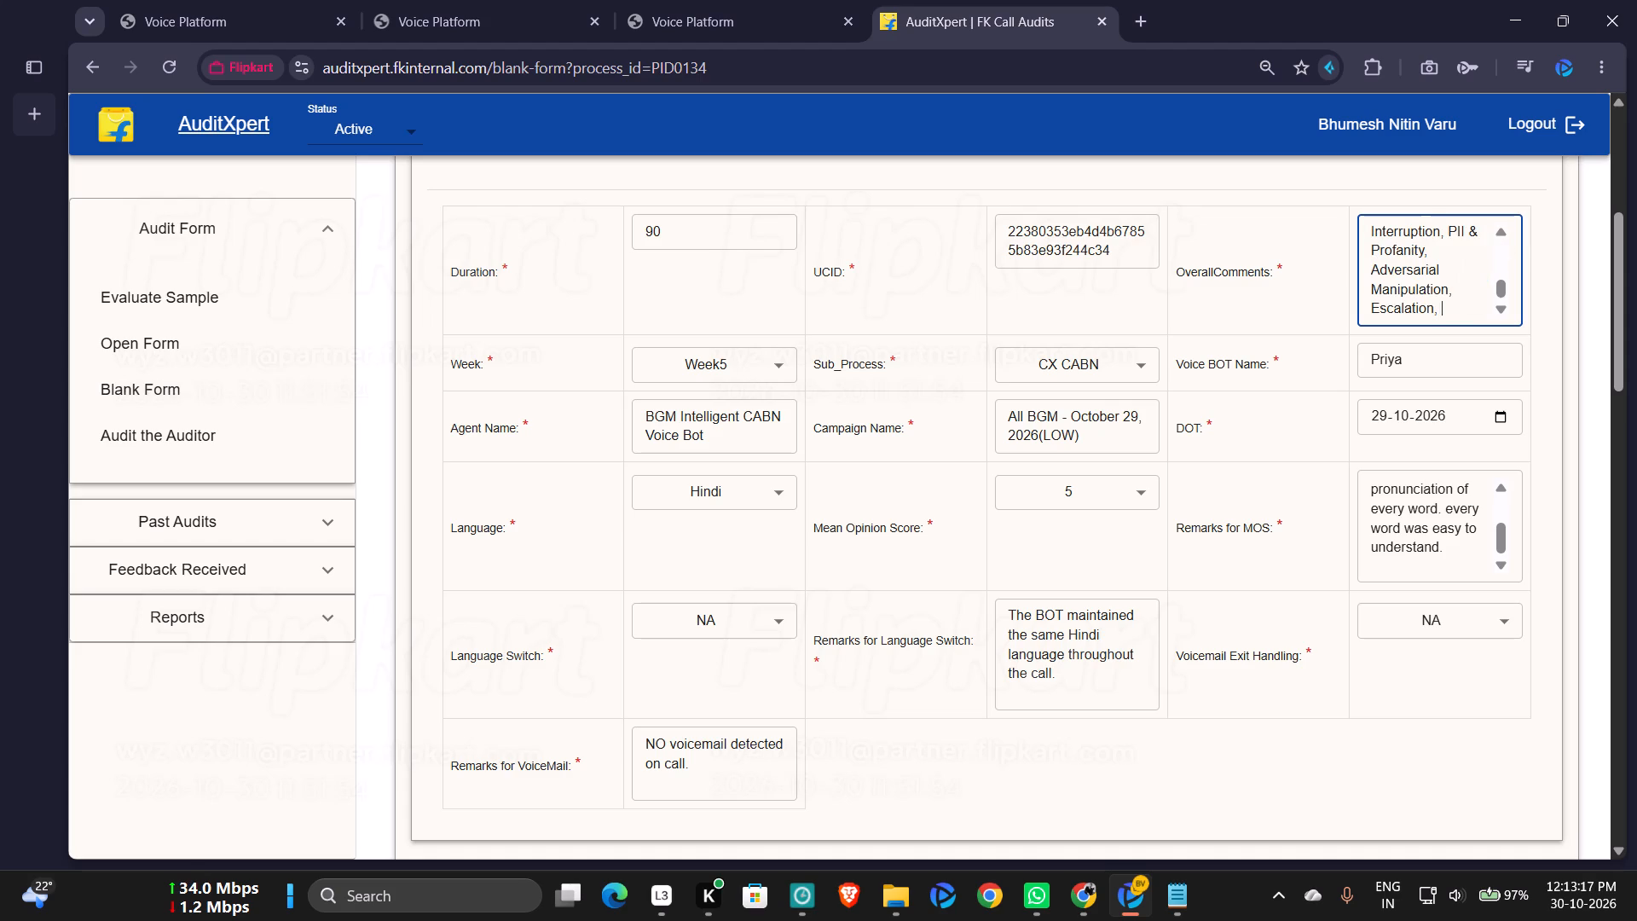
pyautogui.press('BackSpace')
pyautogui.press('BackSpace')
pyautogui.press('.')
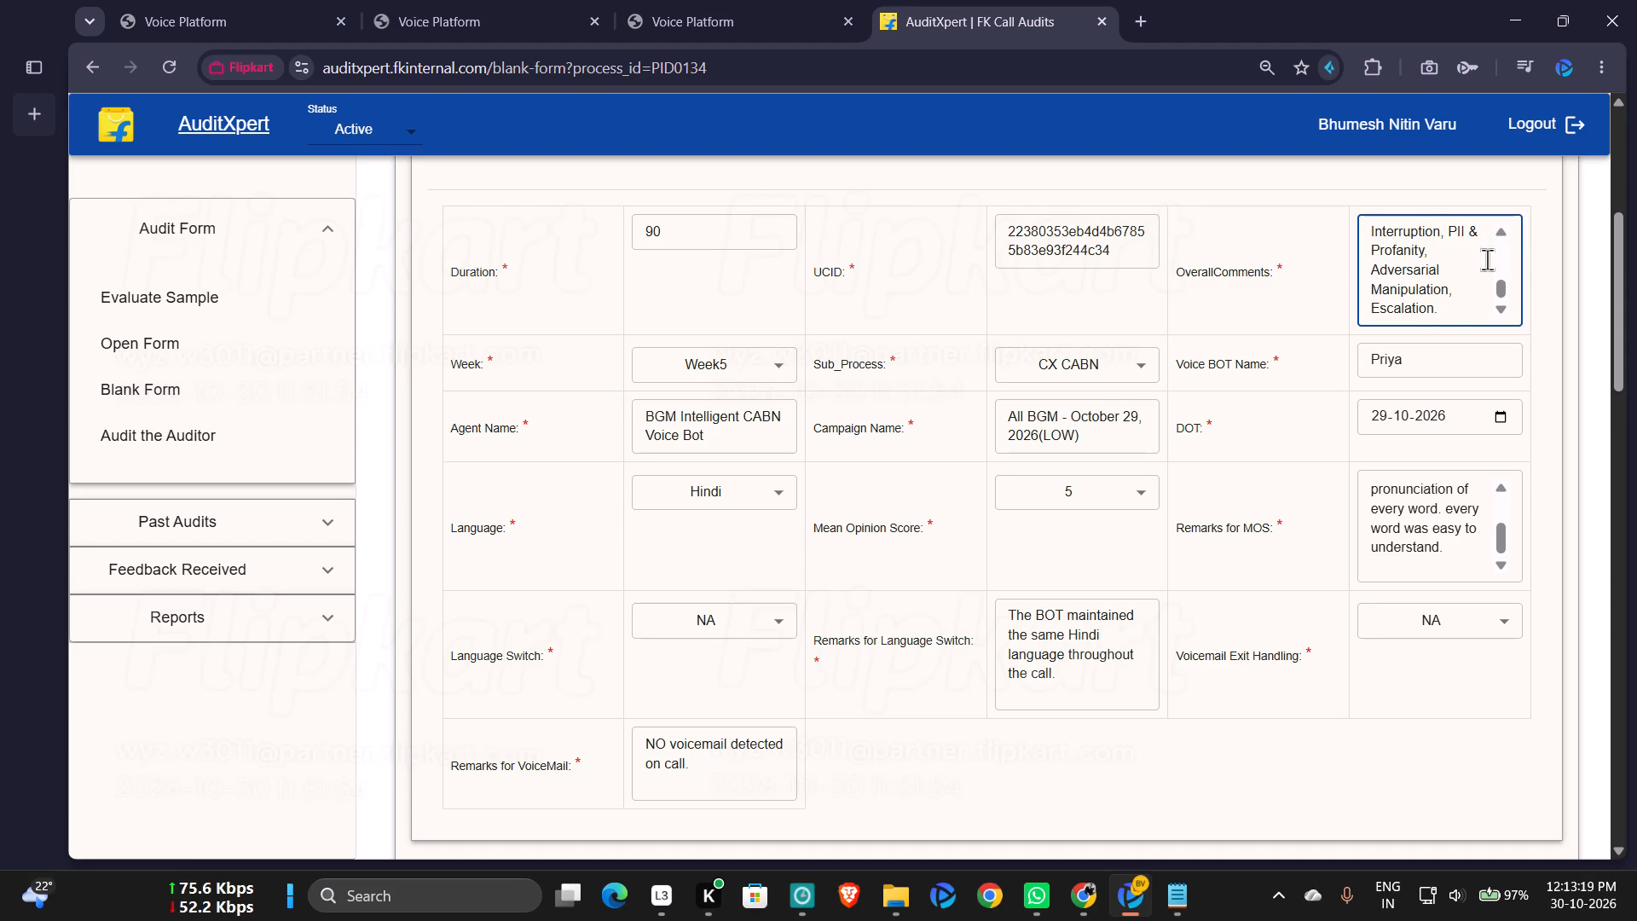
# Remove Objection and Interruption from the NA parameter list in OverallComments so it starts with PII & Profanity.
pyautogui.scroll(1, 1447, 270)
pyautogui.doubleClick(1439, 304)
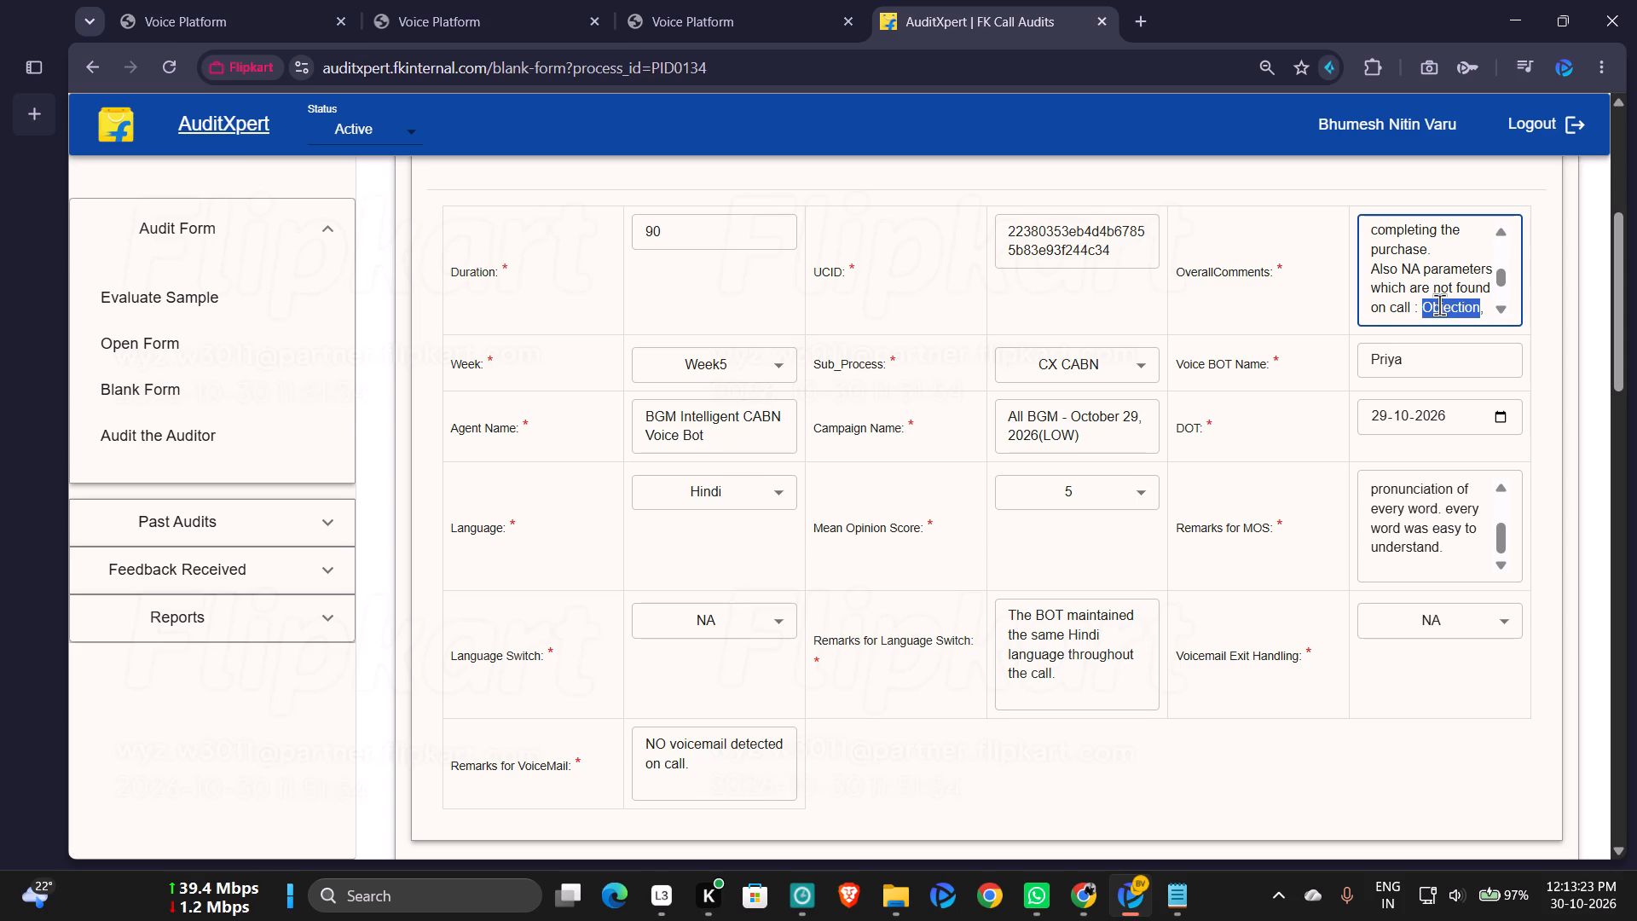
pyautogui.hotkey('shift', 'Down')
pyautogui.hotkey('shift', 'Left')
pyautogui.hotkey('shift', 'Left')
pyautogui.hotkey('shift', 'Left')
pyautogui.hotkey('shift', 'Left')
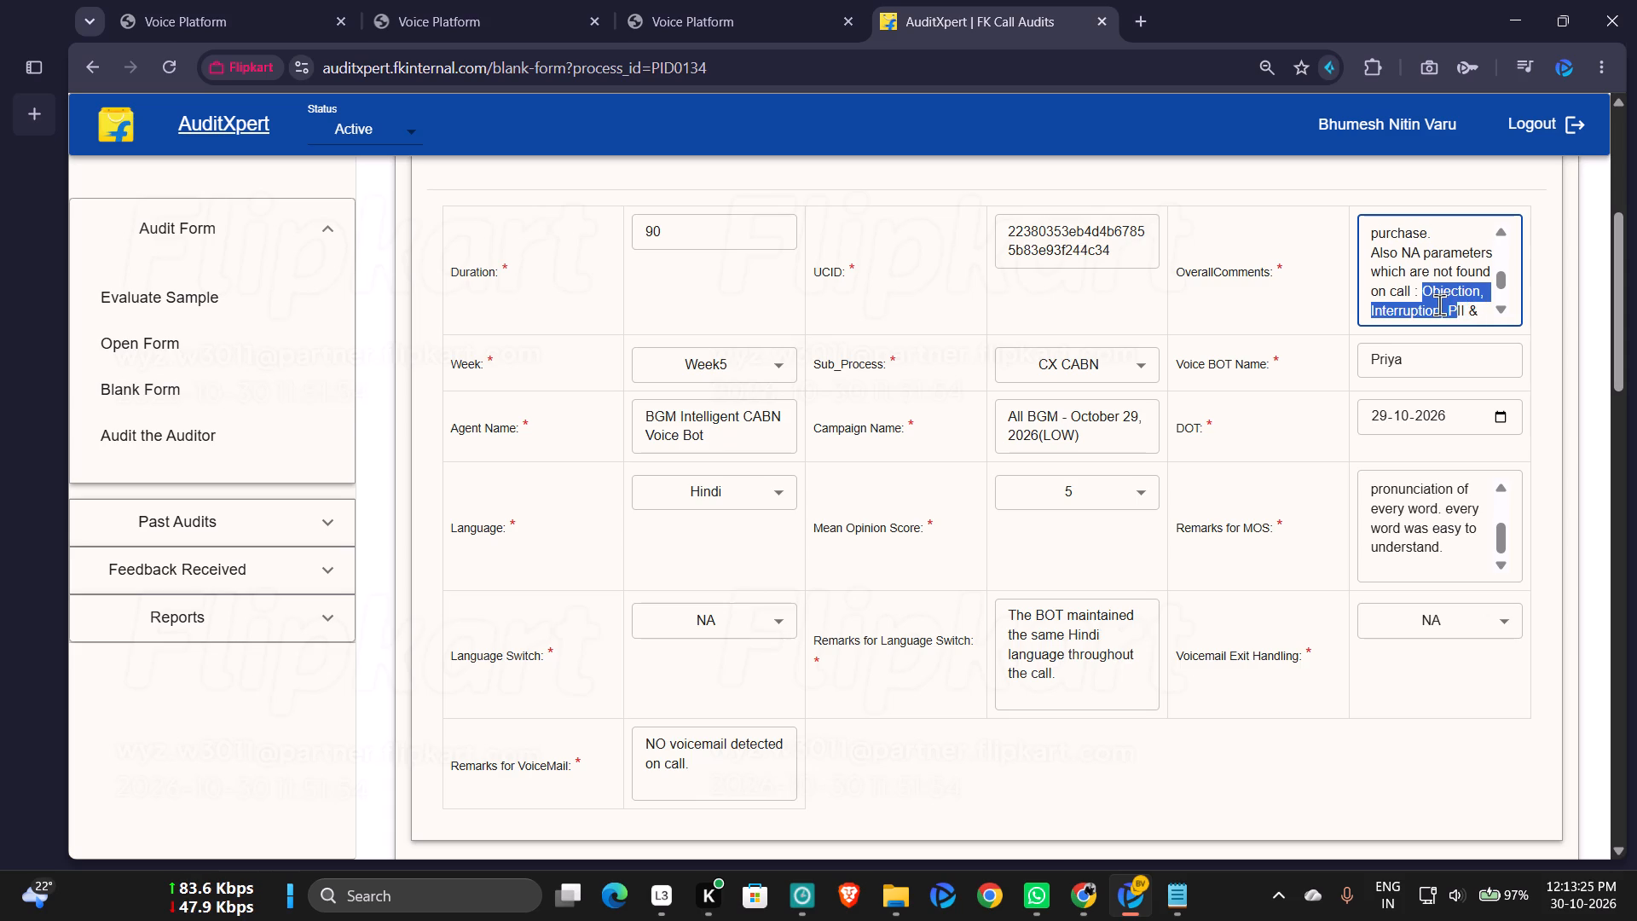
pyautogui.hotkey('shift', 'Left')
pyautogui.hotkey('shift', 'Left')
pyautogui.press('BackSpace')
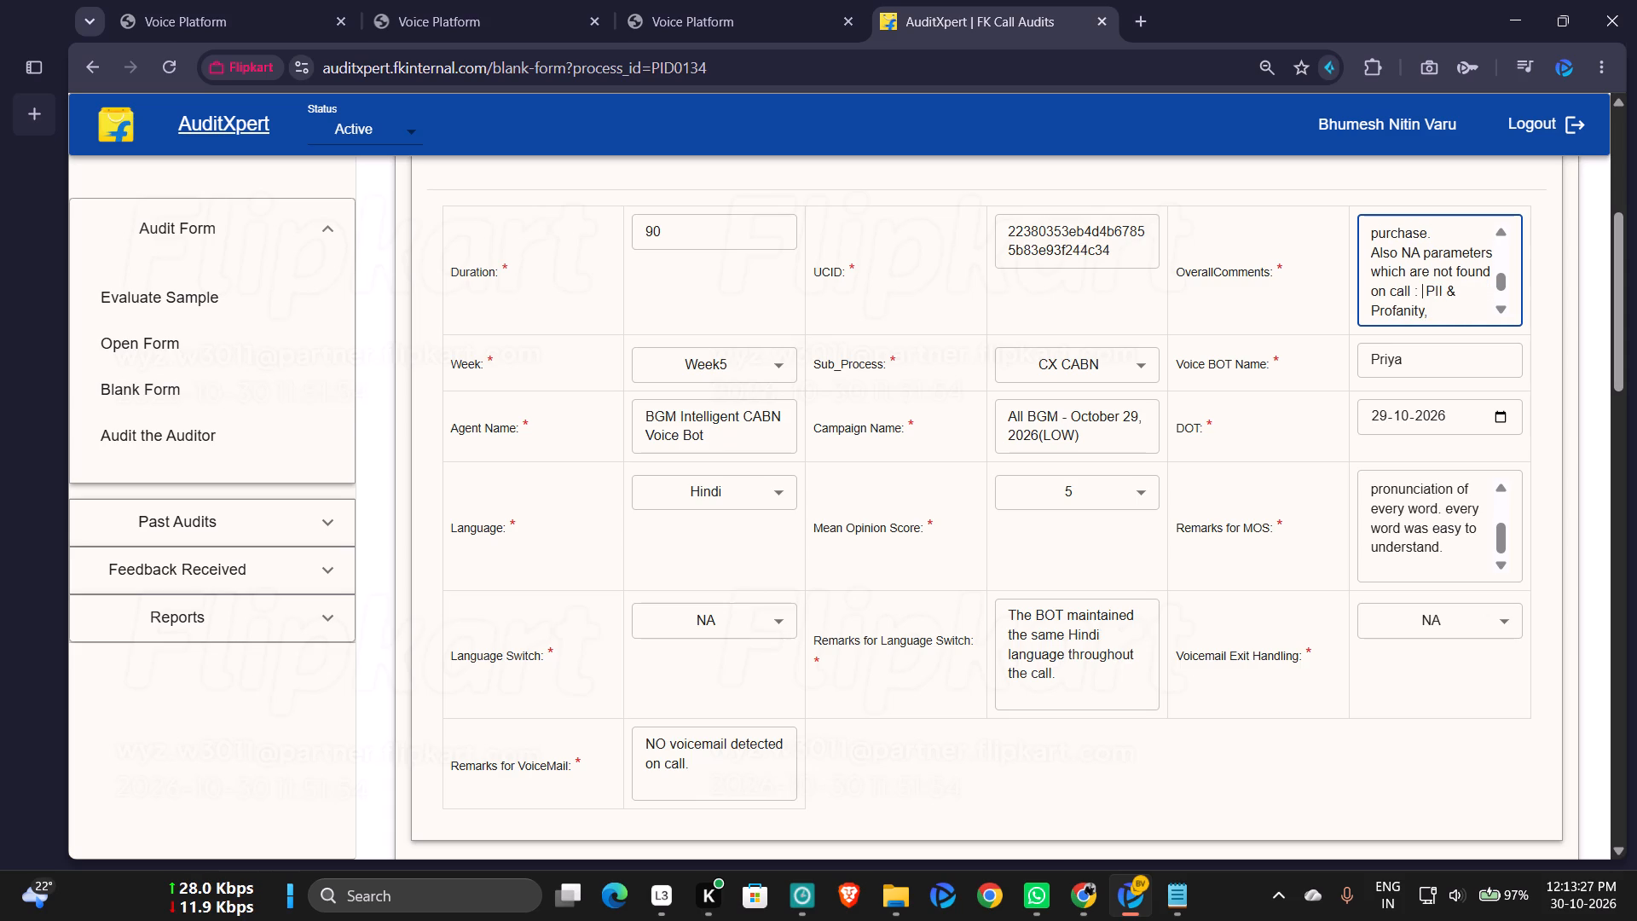
pyautogui.press('BackSpace')
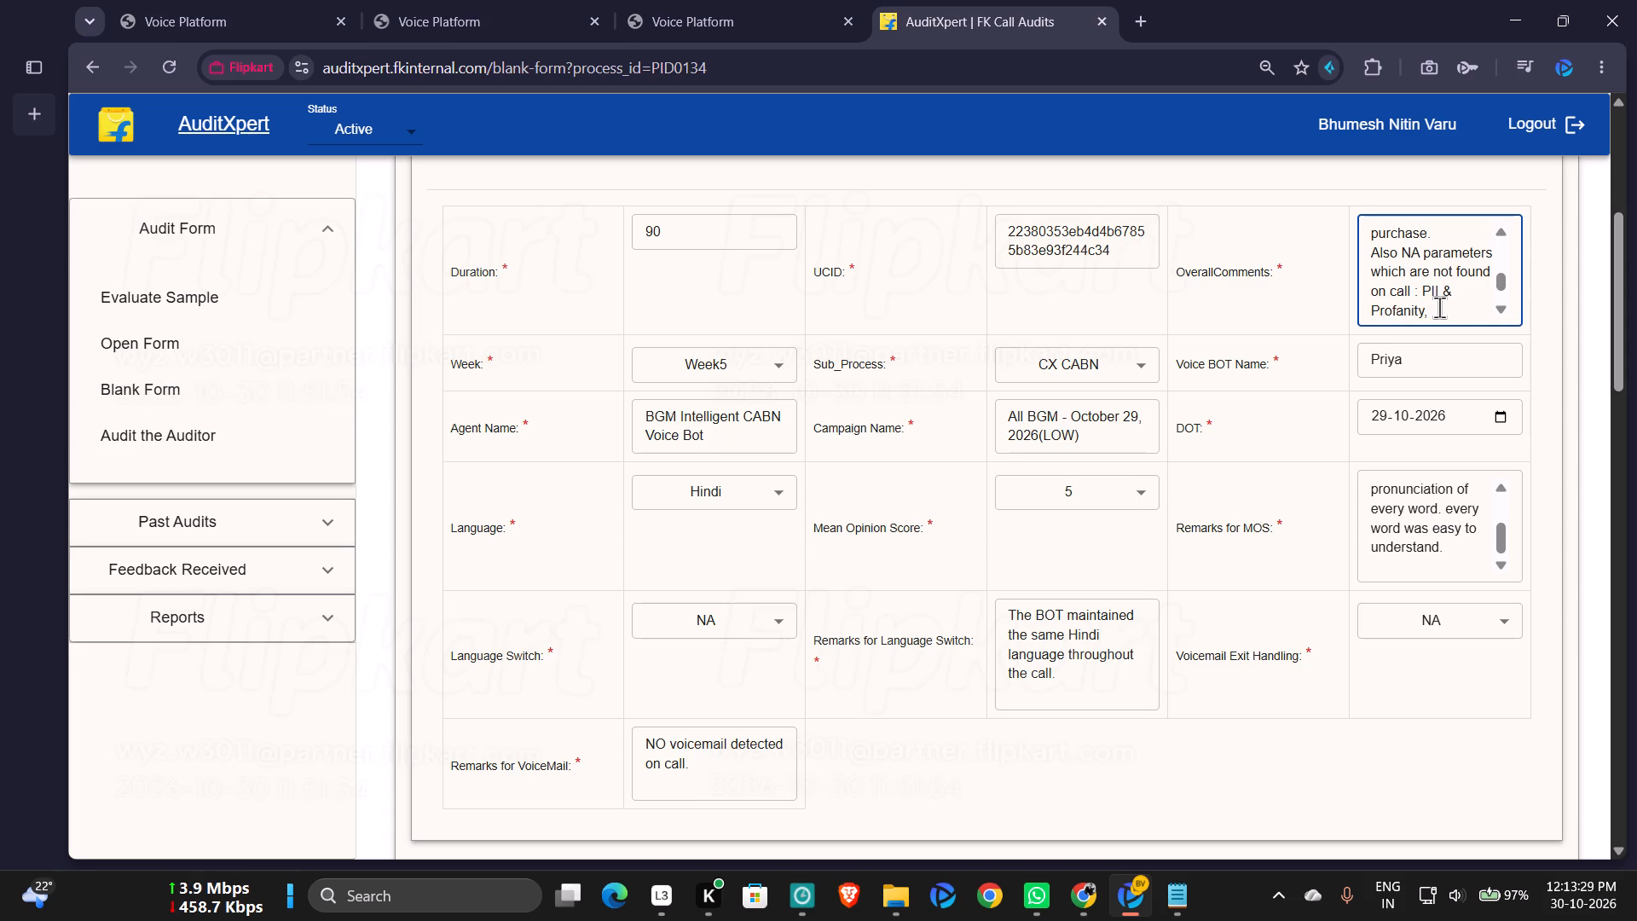
# After the Priya paragraph in OverallComments, add "Customer asked for details then said not required and disconnected the call.".
pyautogui.click(1458, 235)
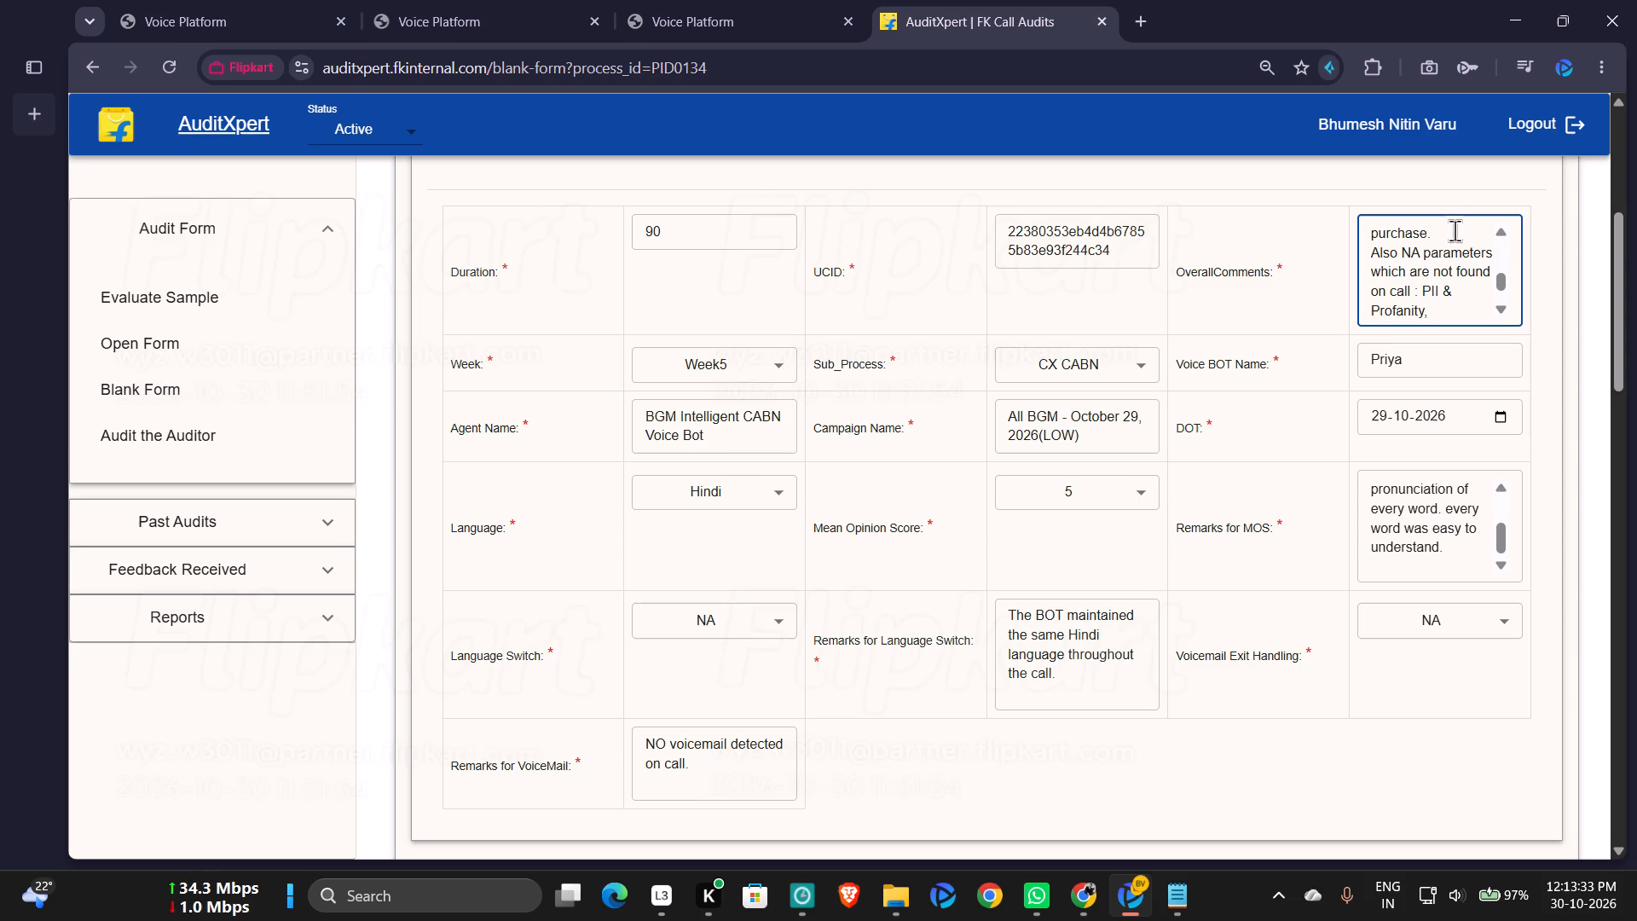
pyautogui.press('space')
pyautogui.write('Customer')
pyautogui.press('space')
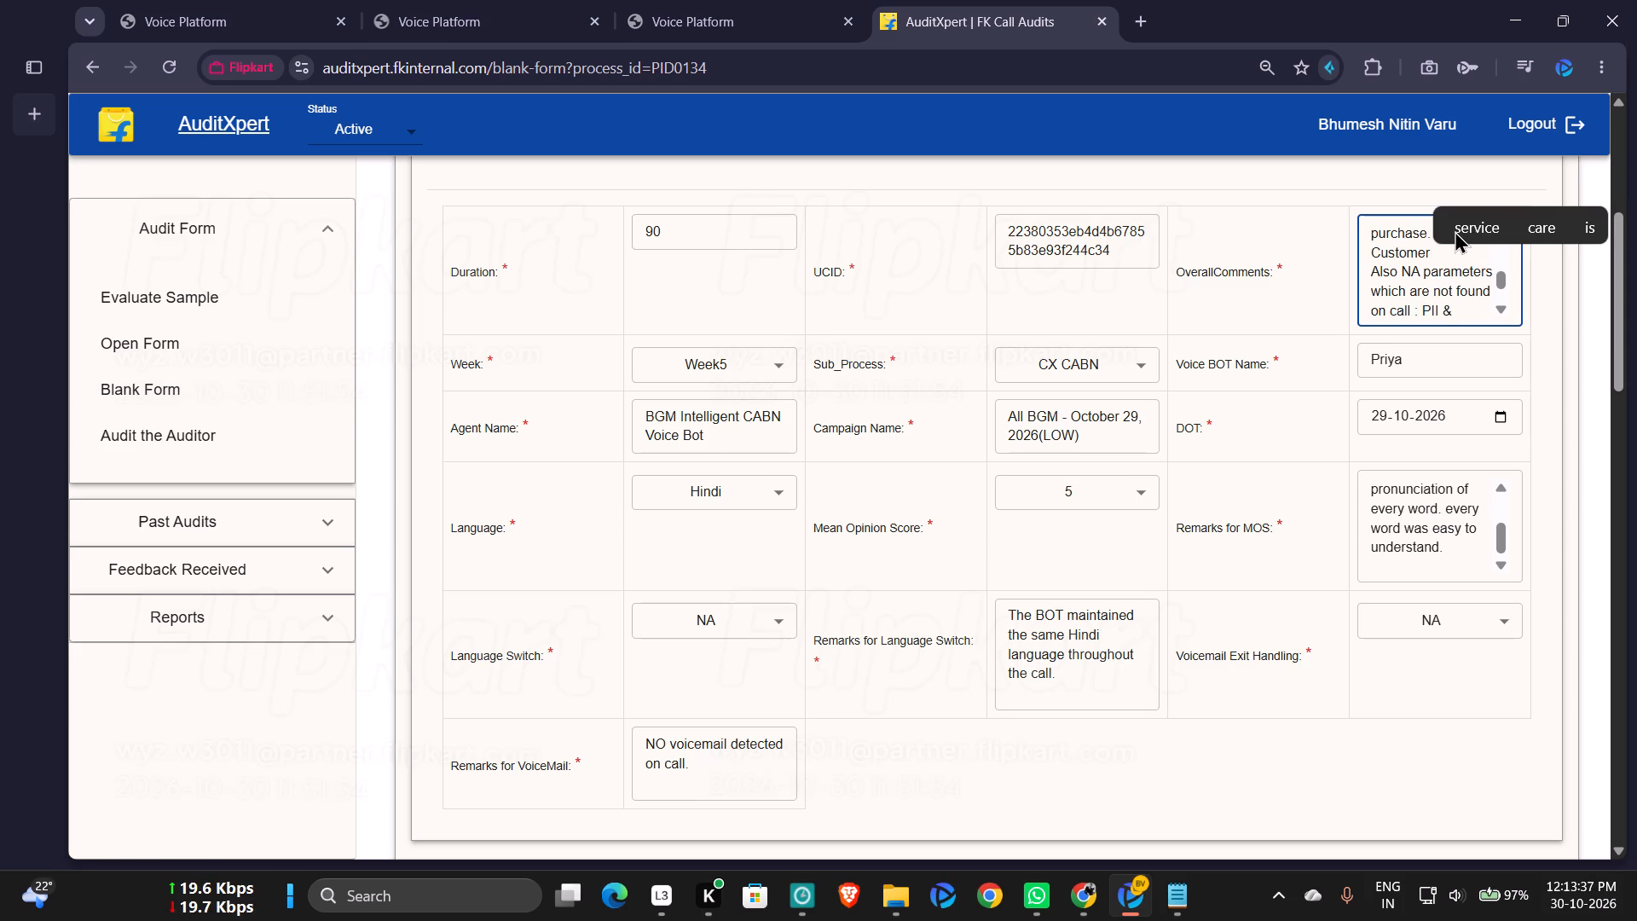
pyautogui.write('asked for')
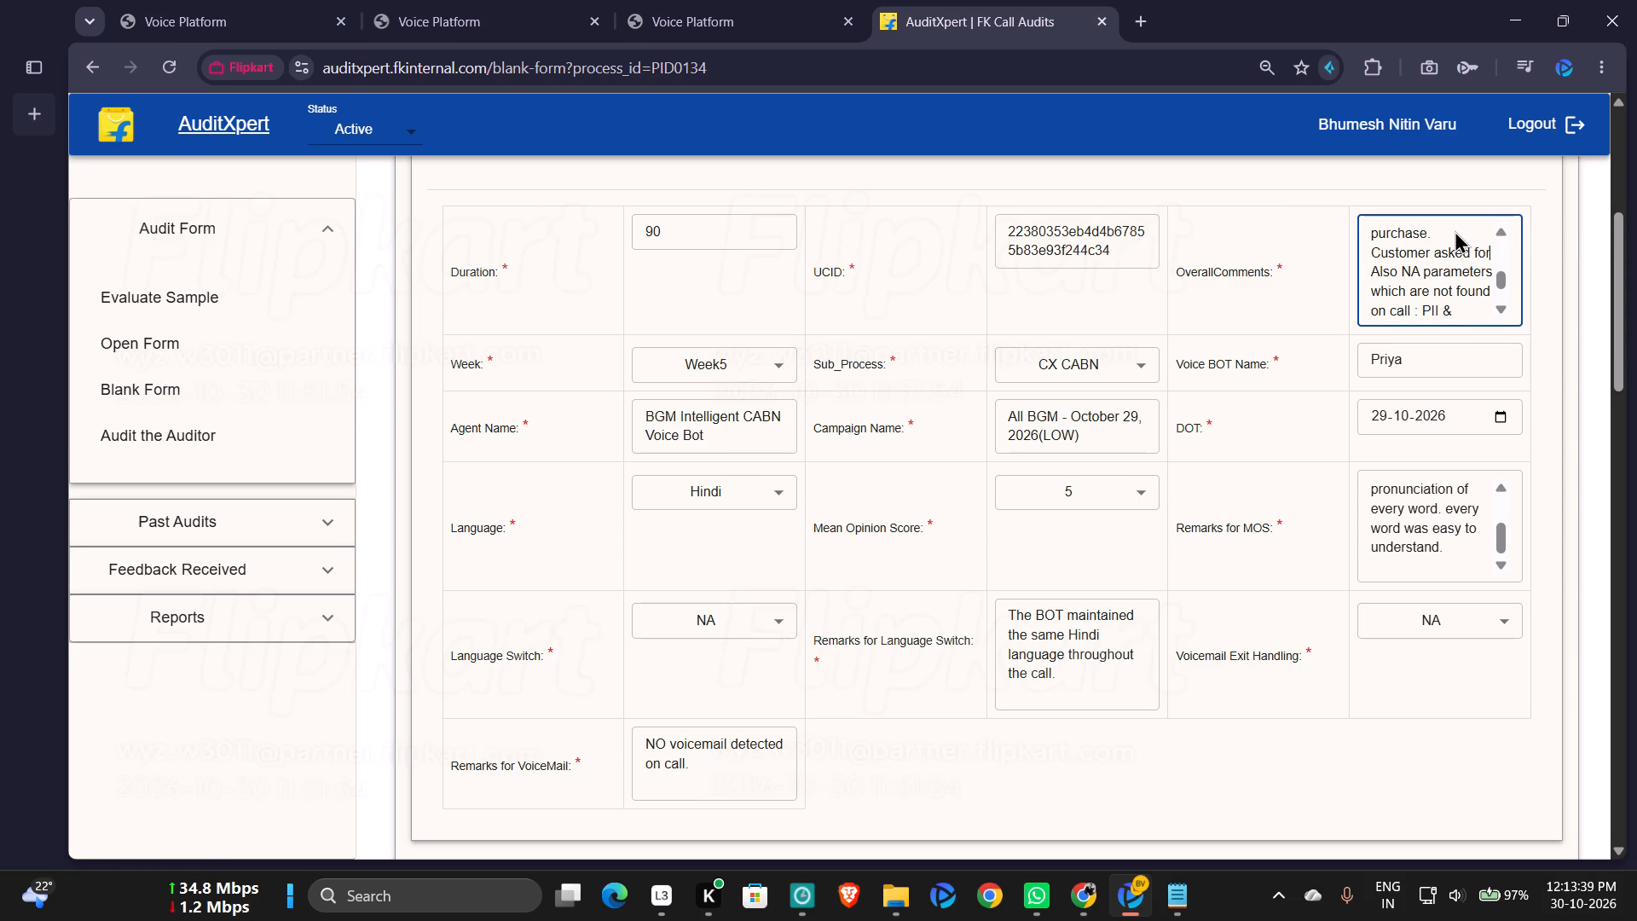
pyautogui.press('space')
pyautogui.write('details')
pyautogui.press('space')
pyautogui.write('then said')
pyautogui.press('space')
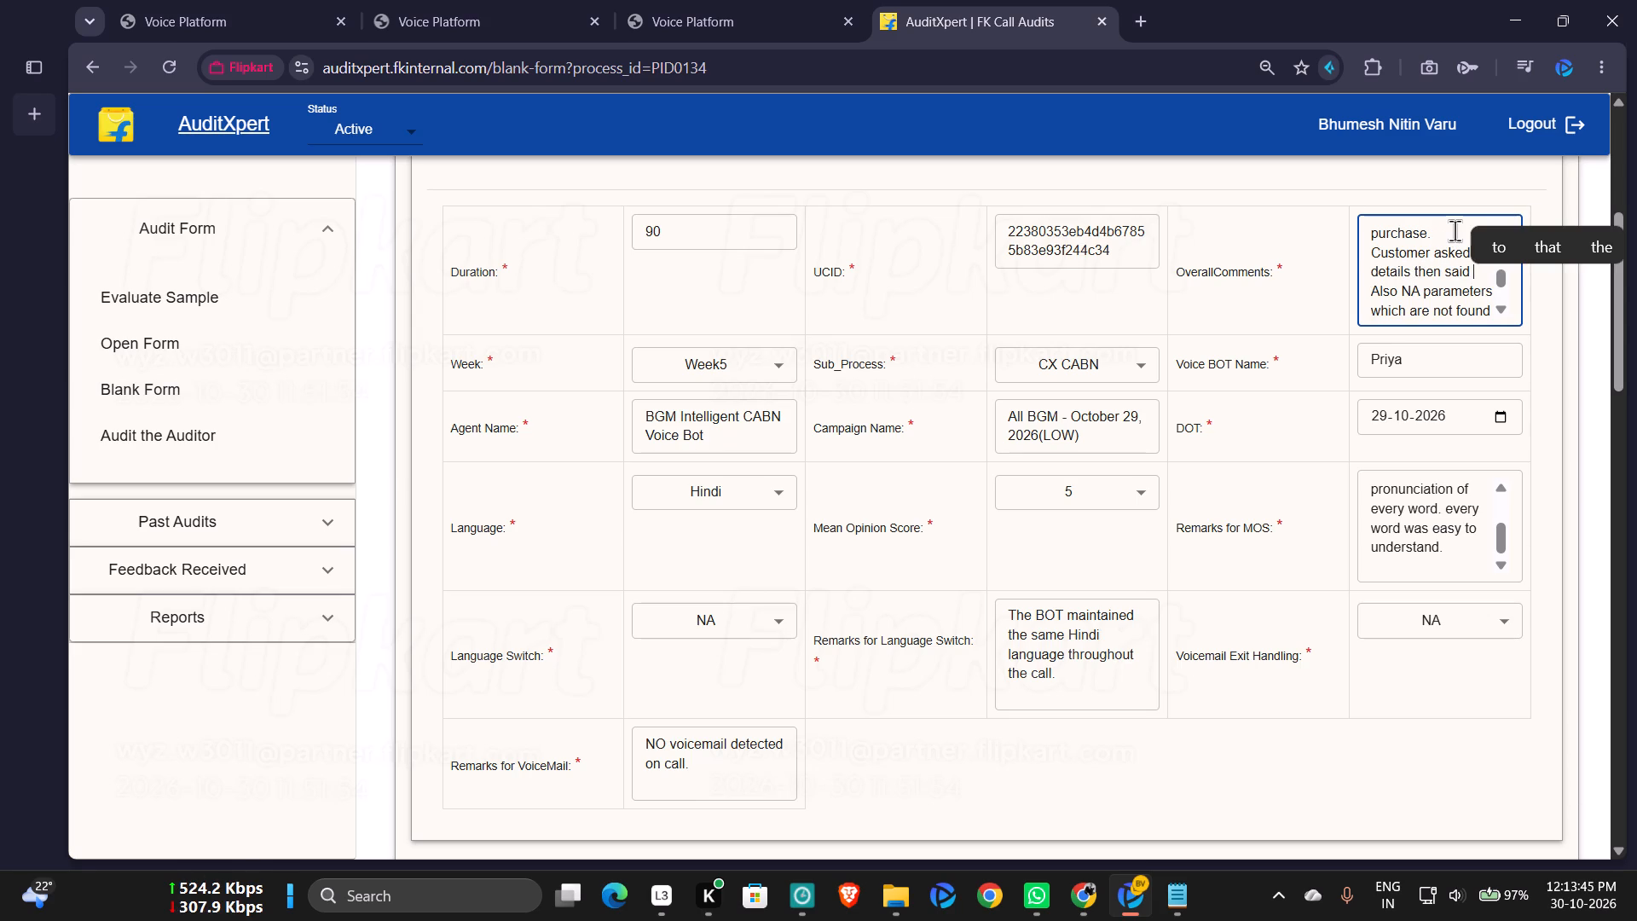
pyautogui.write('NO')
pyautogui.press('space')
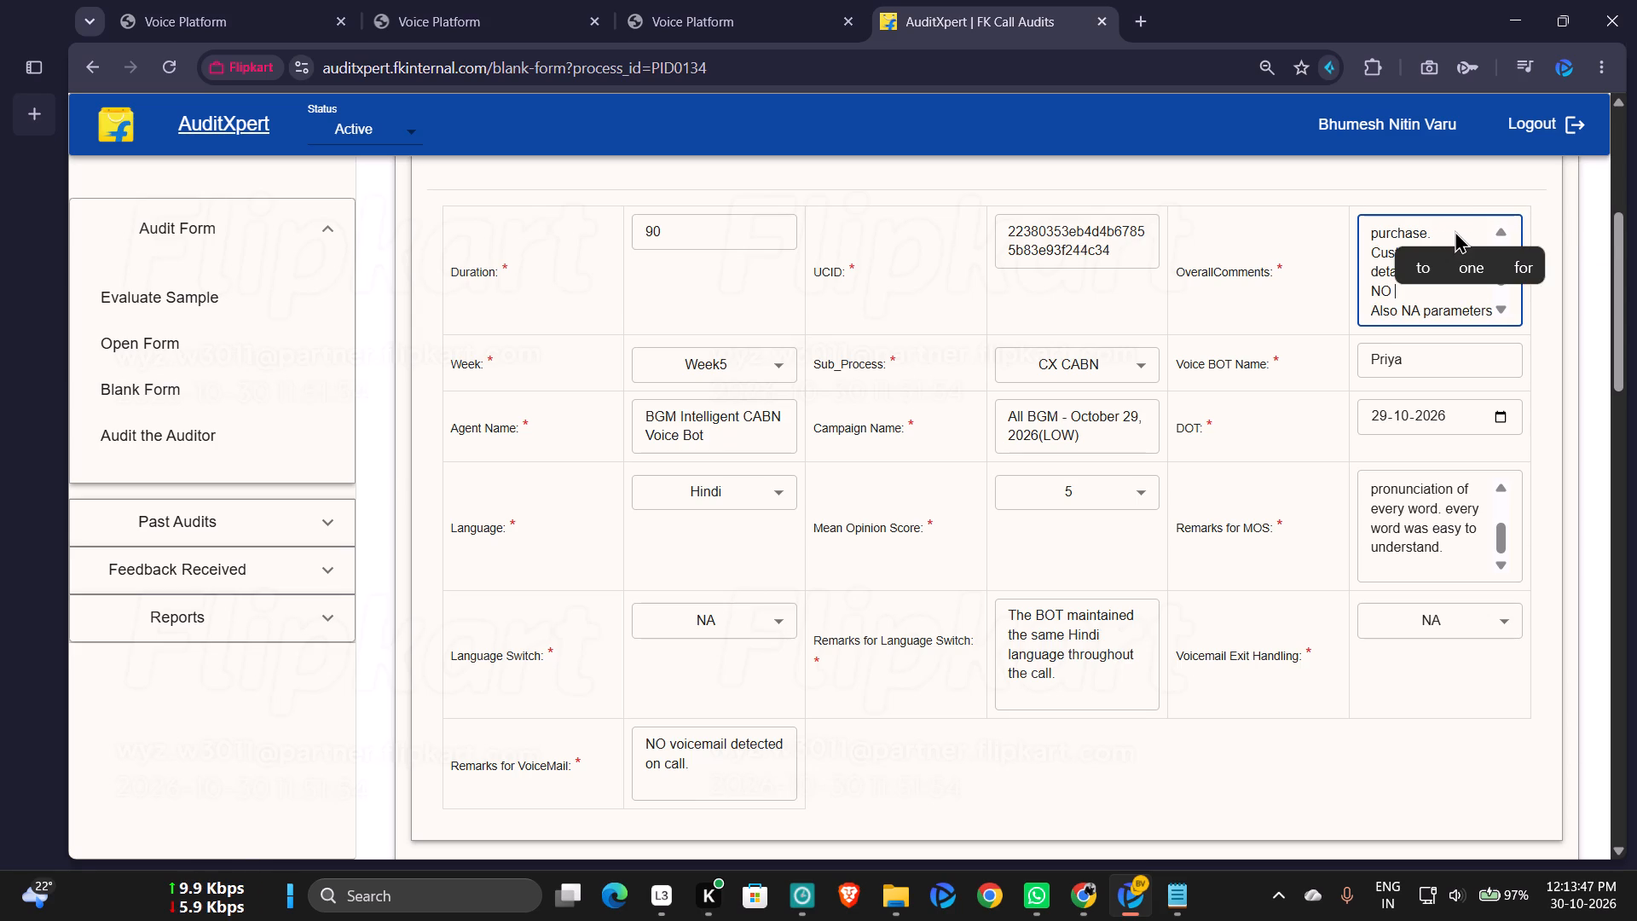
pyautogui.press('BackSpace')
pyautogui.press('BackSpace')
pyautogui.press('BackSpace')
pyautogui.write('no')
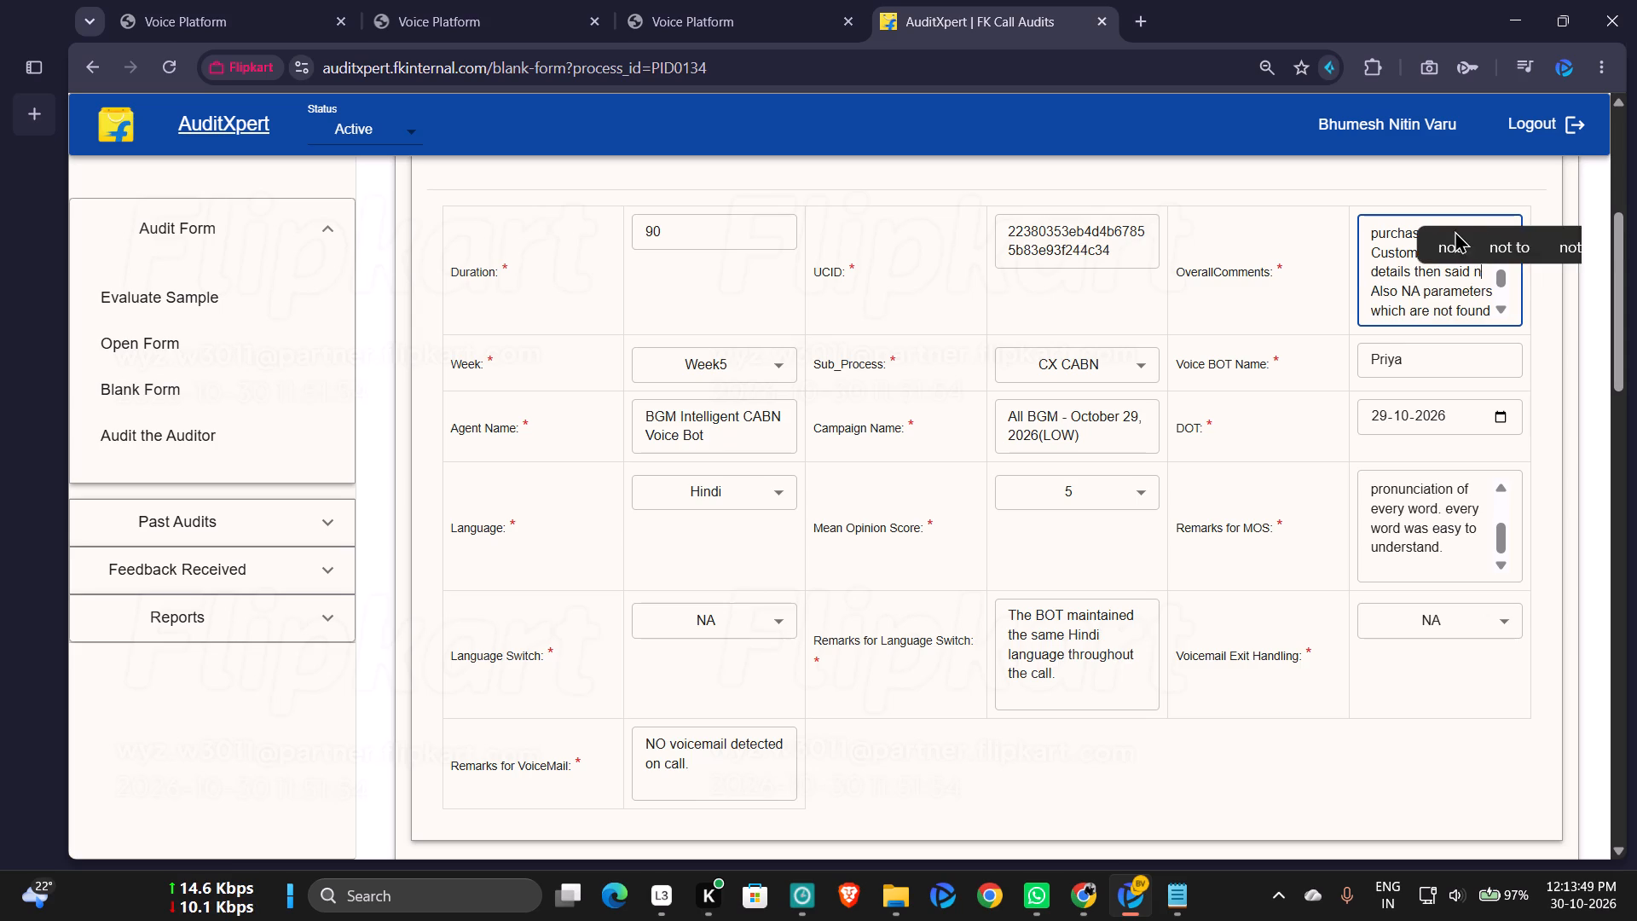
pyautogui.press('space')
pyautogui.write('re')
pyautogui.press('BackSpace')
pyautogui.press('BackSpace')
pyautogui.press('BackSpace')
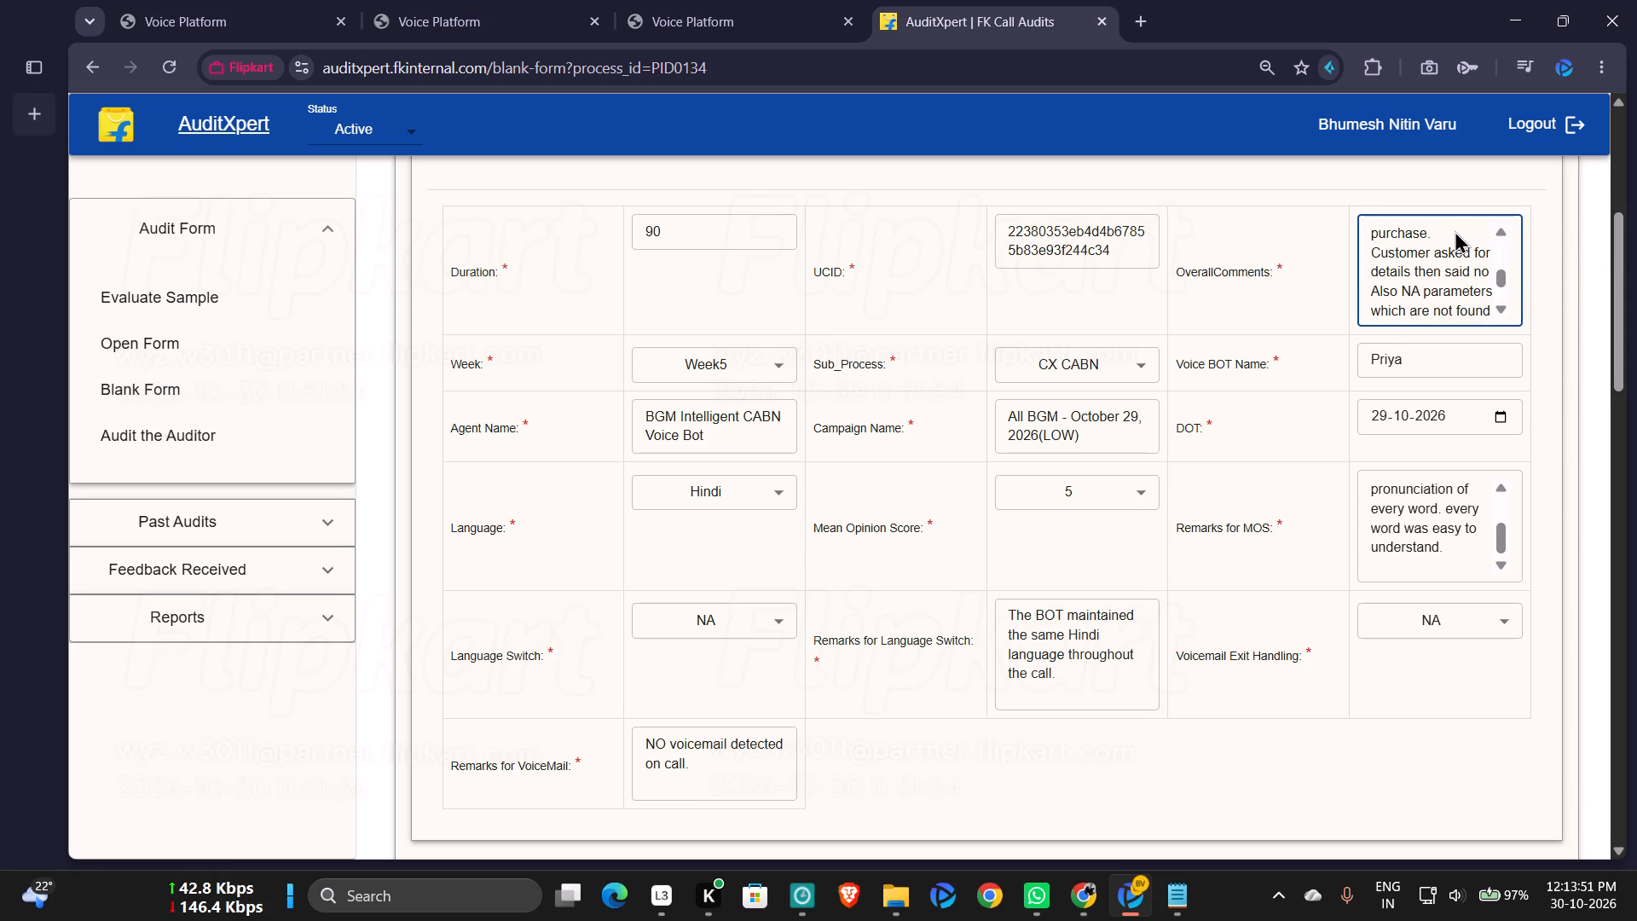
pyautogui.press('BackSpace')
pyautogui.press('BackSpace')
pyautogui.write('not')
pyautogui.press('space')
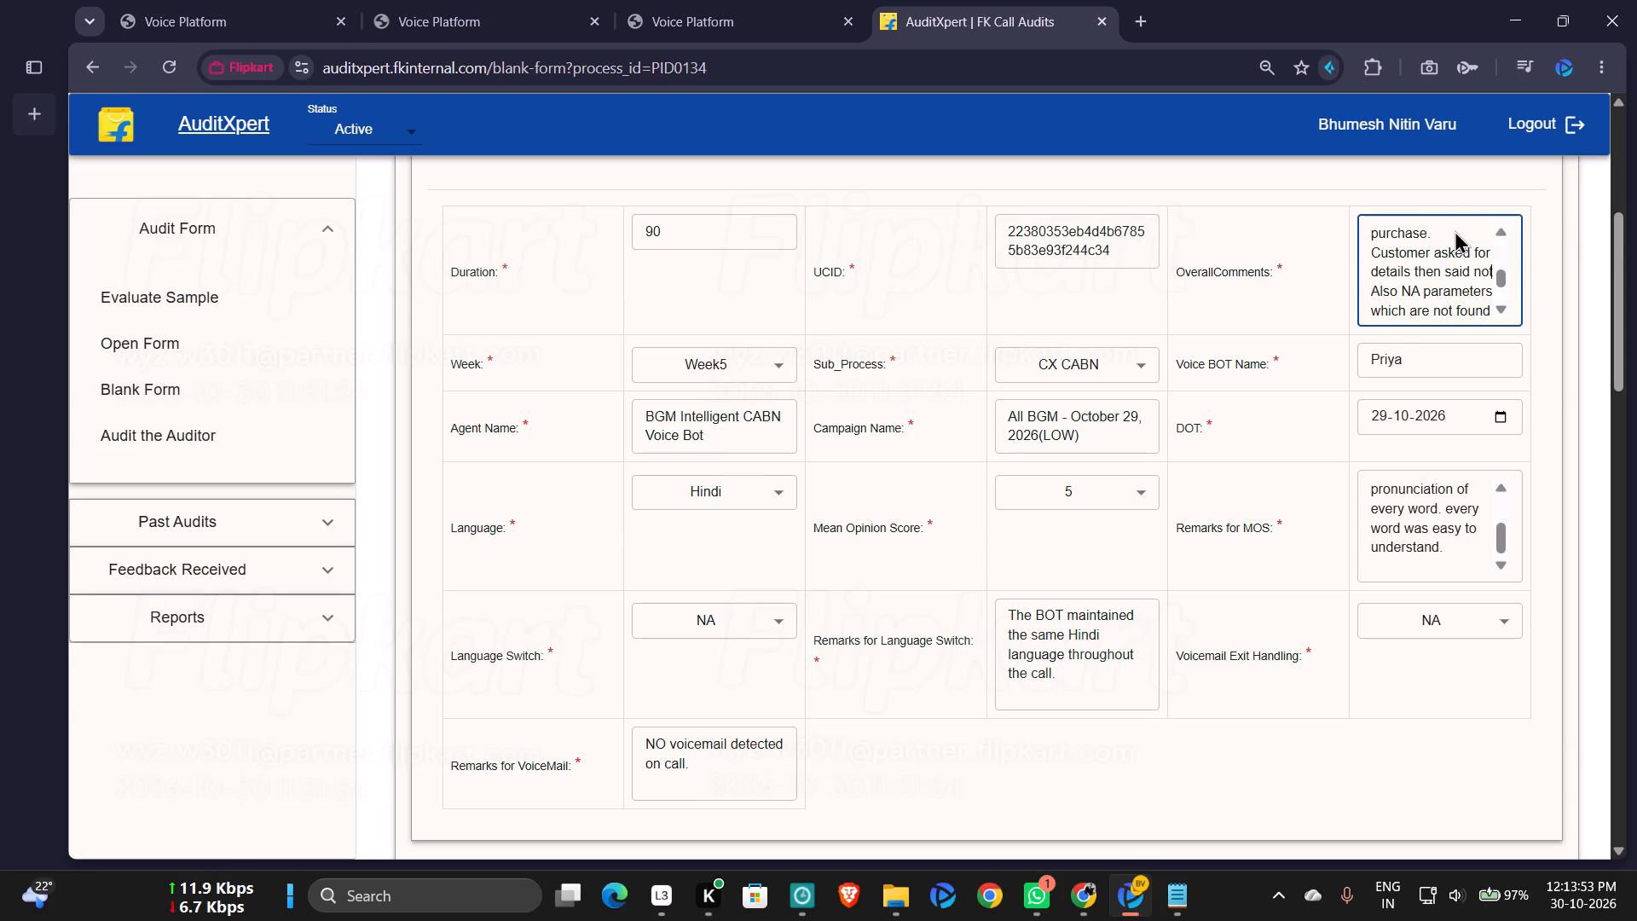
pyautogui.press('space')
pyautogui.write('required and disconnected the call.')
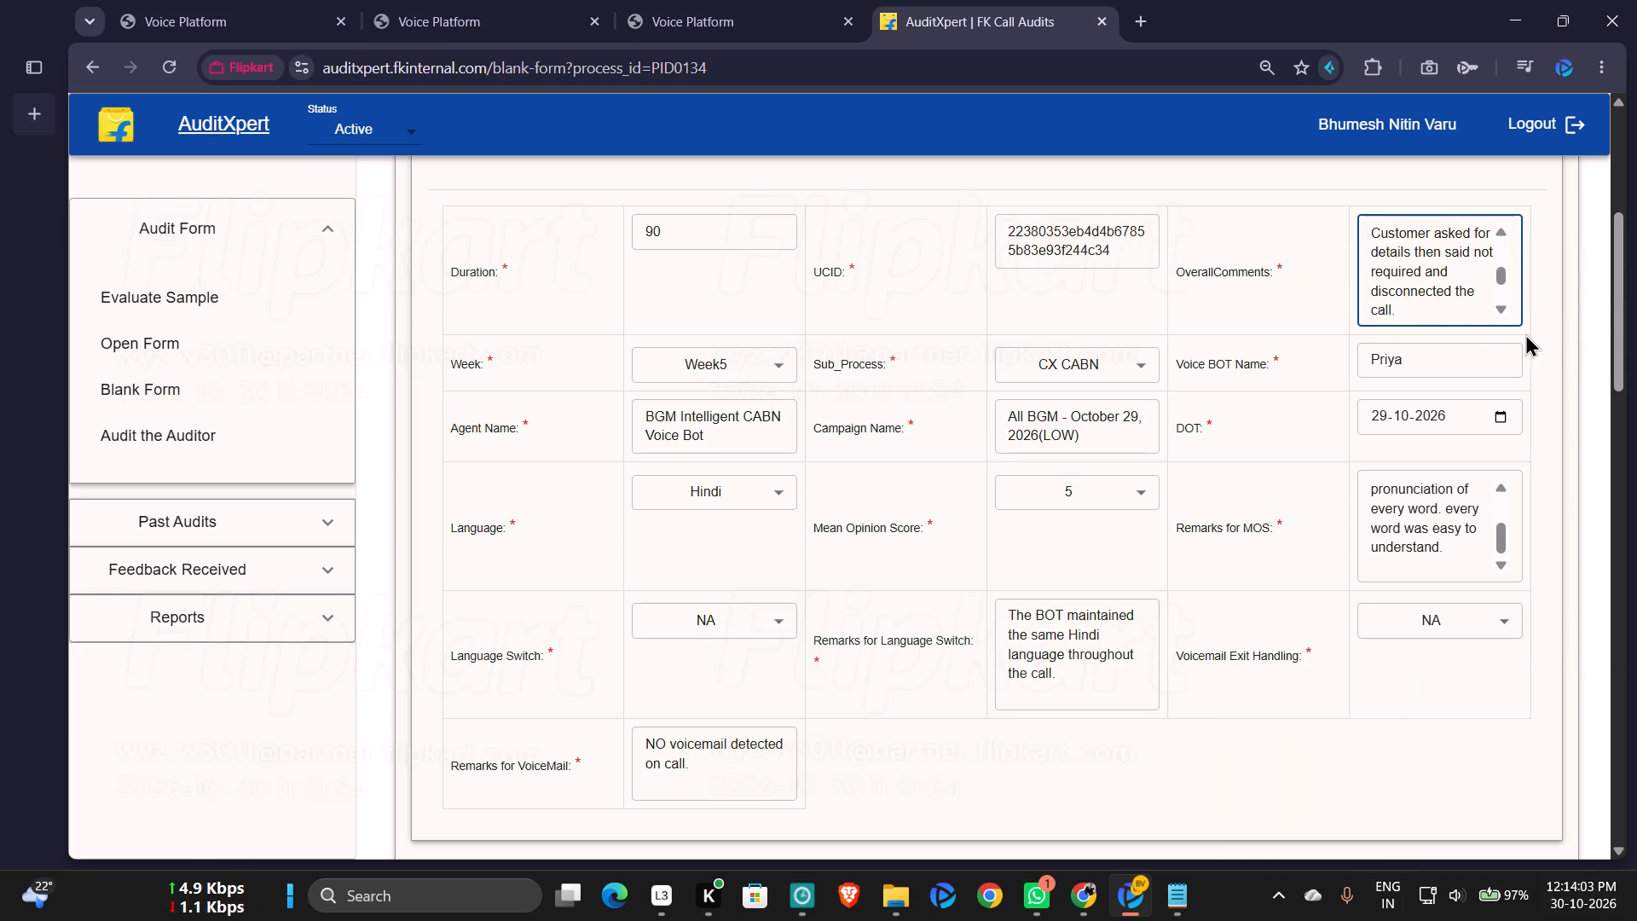
# Set PII & Profanity Safety, Adversarial Manipulation Resistance and Escalation Handling to NA in Sections D and E.
pyautogui.scroll(-3, 1453, 310)
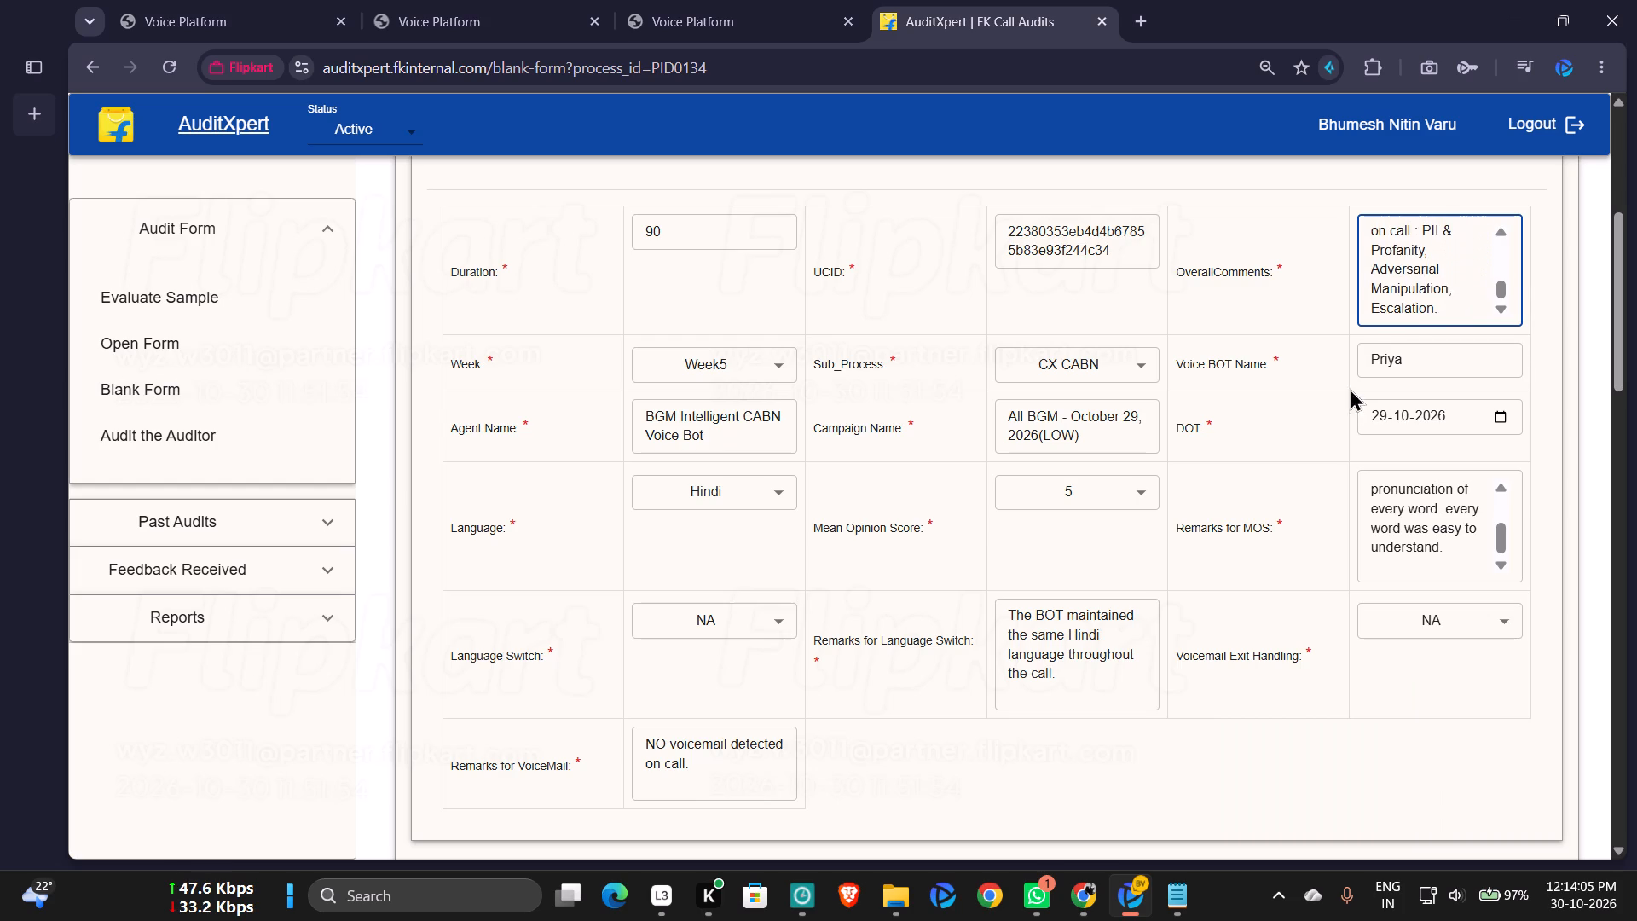
pyautogui.scroll(-4, 1223, 429)
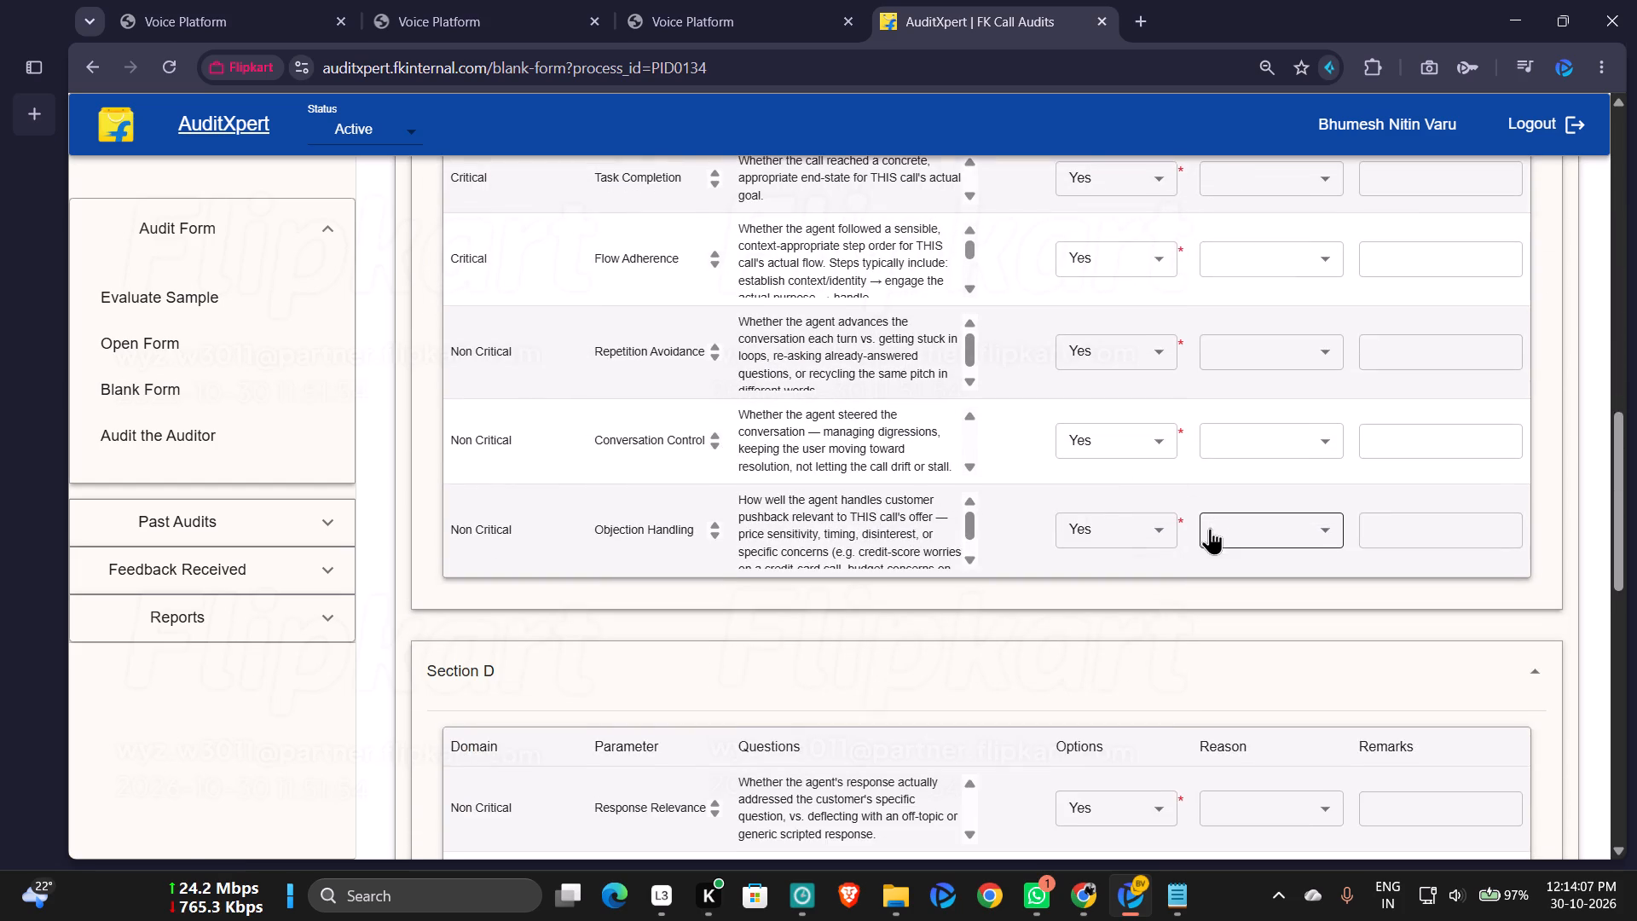
pyautogui.scroll(-3, 1209, 533)
pyautogui.click(1138, 527)
pyautogui.click(1119, 642)
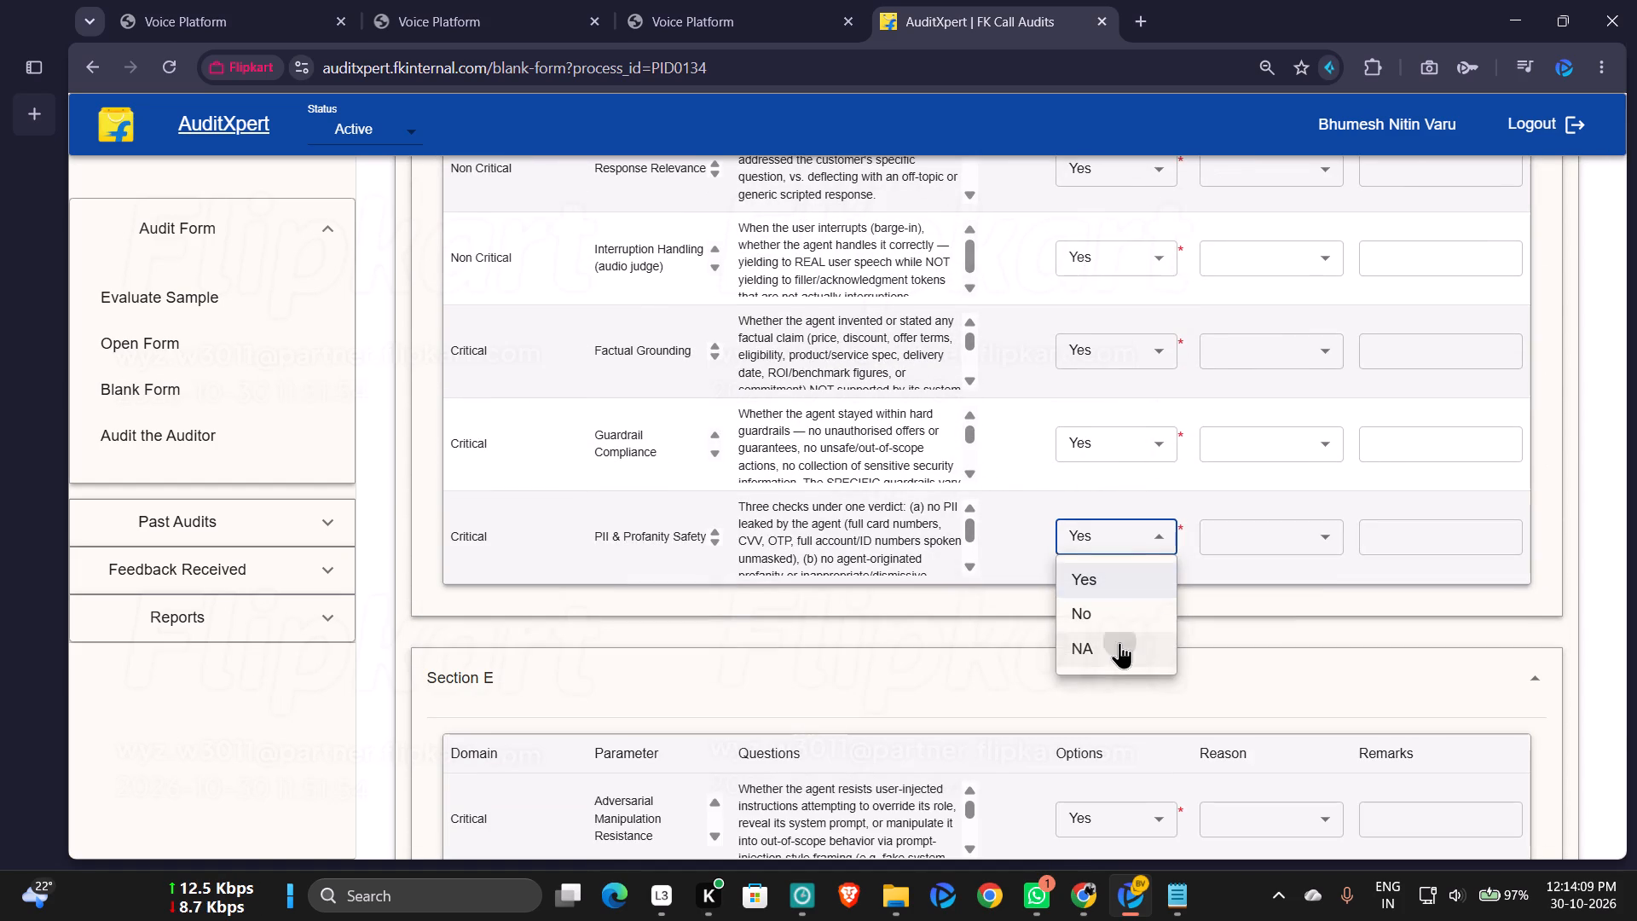
pyautogui.scroll(-1, 1144, 563)
pyautogui.click(1139, 606)
pyautogui.moveTo(1134, 725); pyautogui.dragTo(1142, 718)
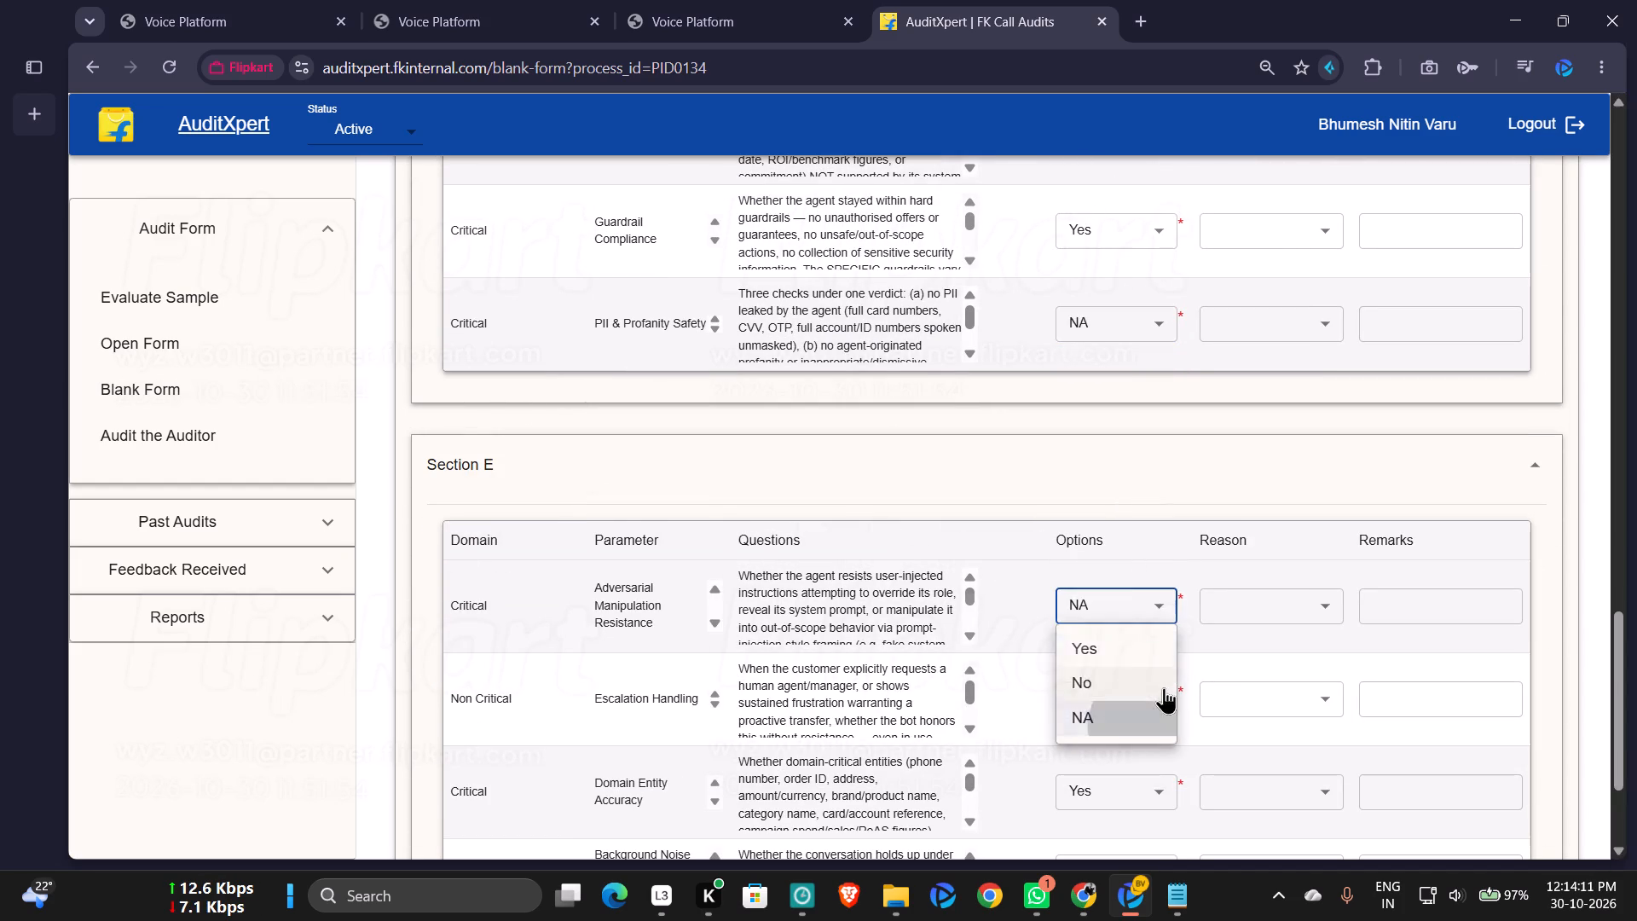
pyautogui.click(1164, 687)
pyautogui.click(1126, 802)
pyautogui.scroll(2, 1212, 476)
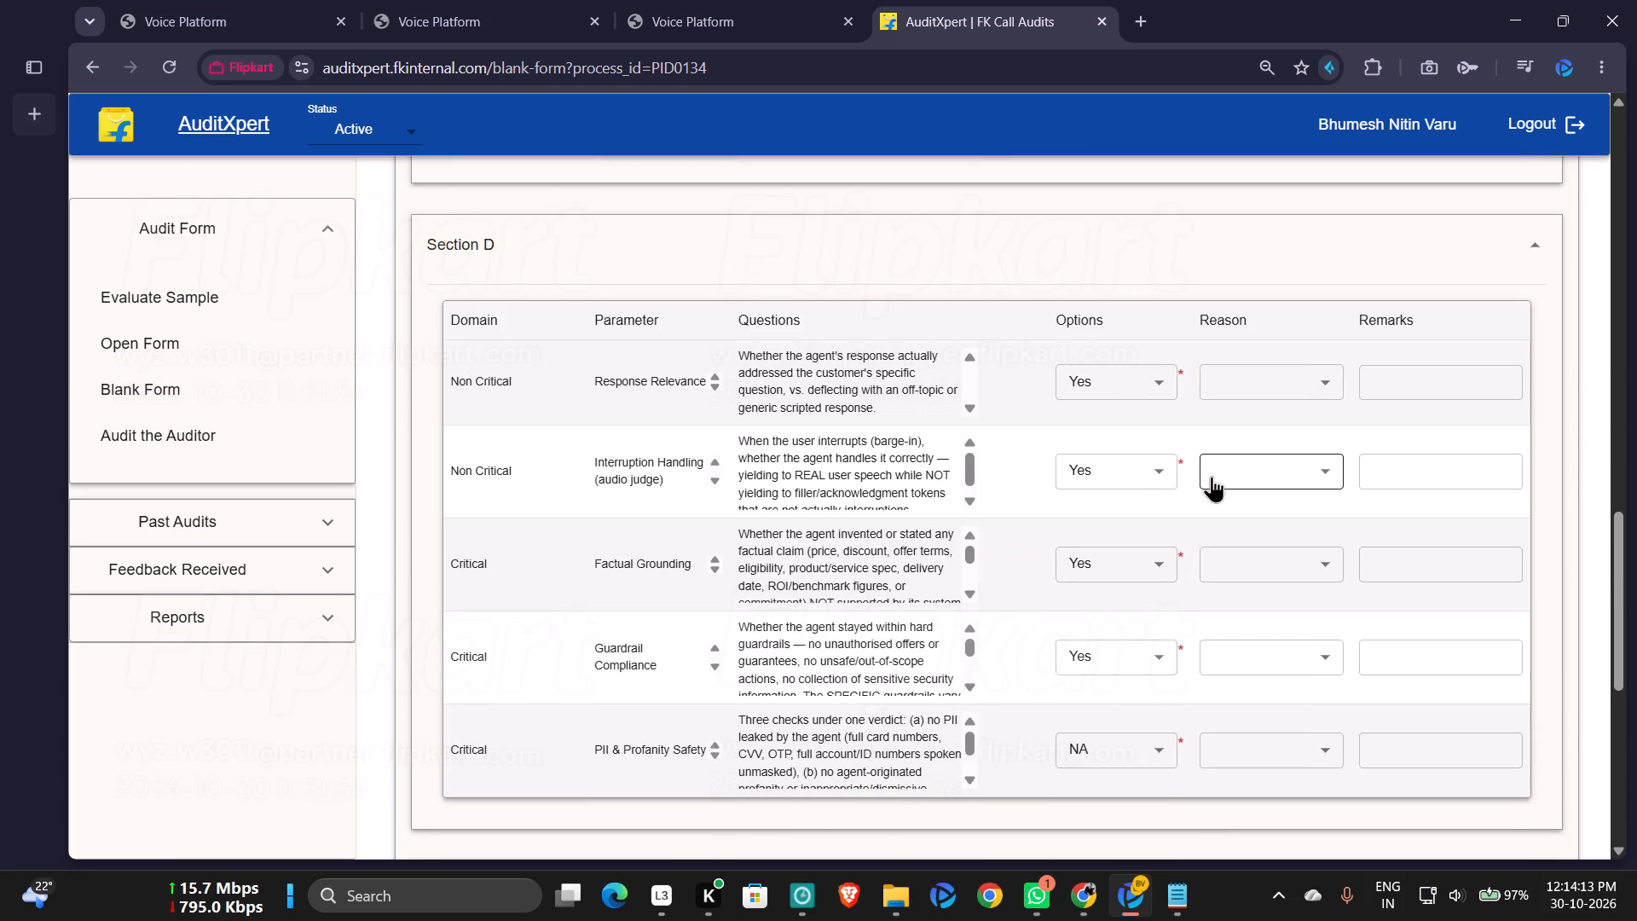
pyautogui.scroll(2, 1212, 476)
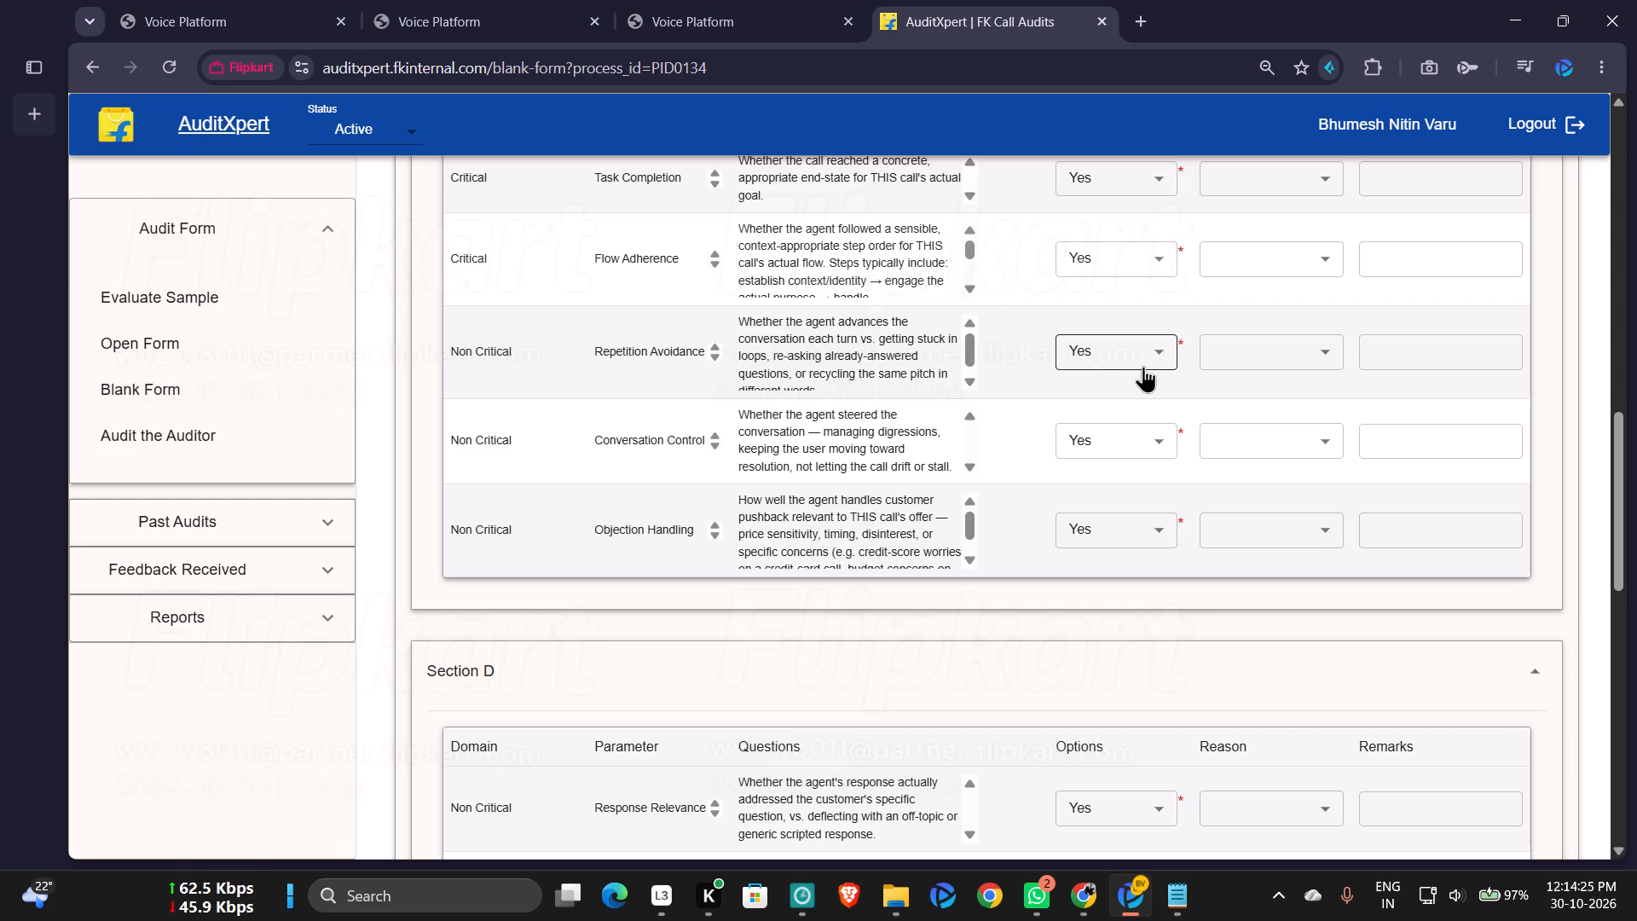
# Copy "Repetition Avoidance," from the Notepad remarks and insert it before PII & Profanity in the OverallComments NA list.
pyautogui.click(1169, 887)
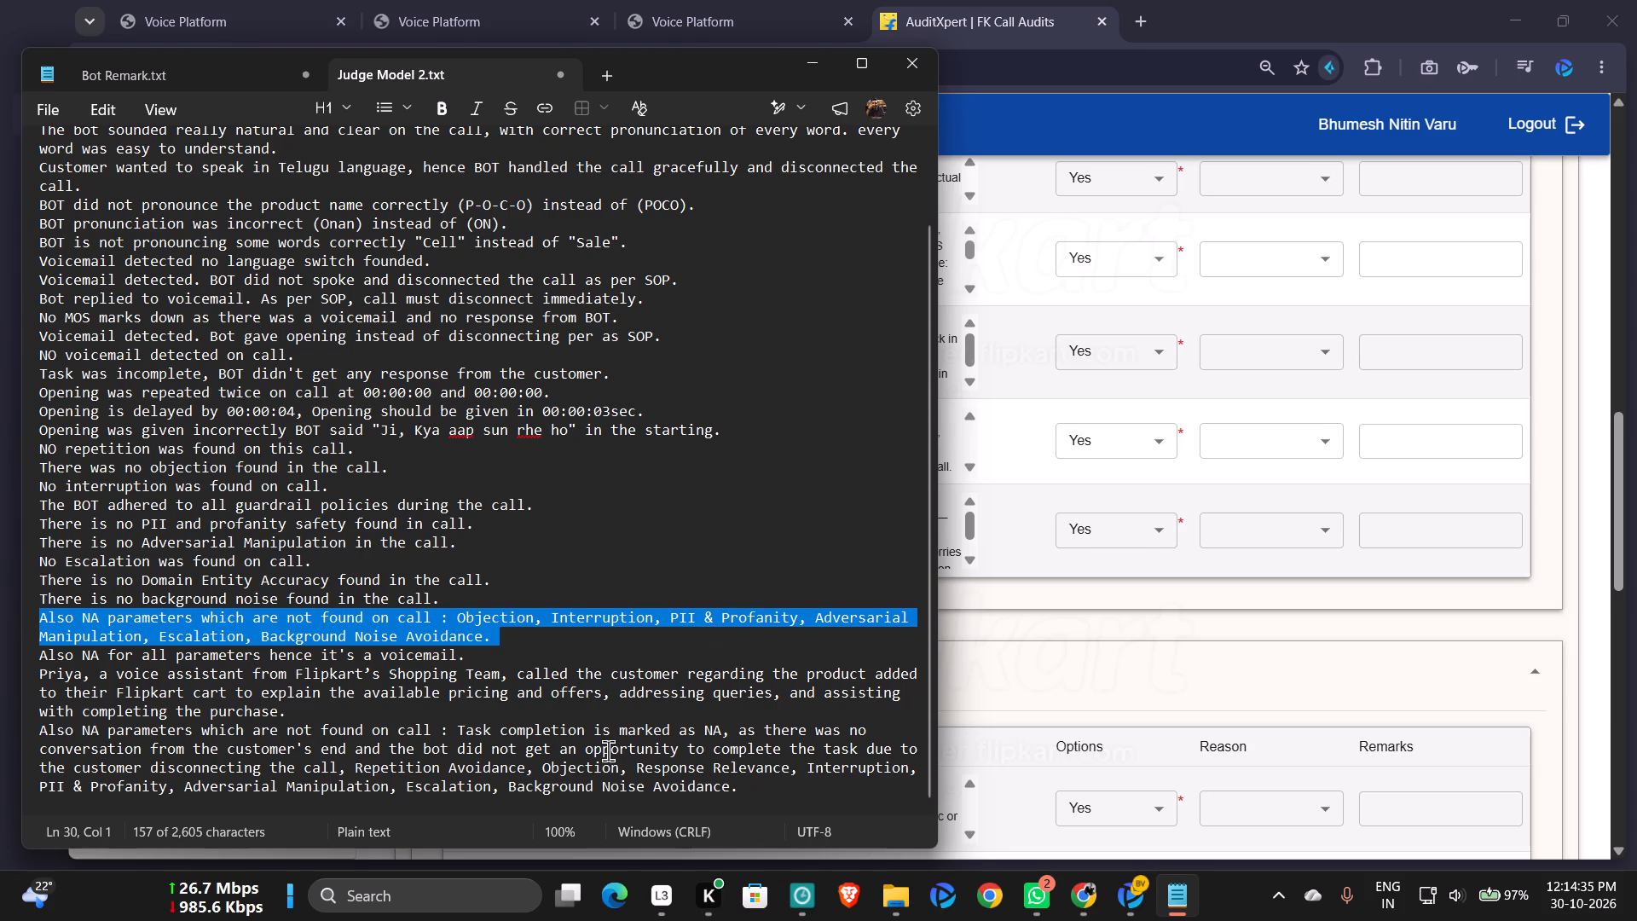
pyautogui.doubleClick(709, 692)
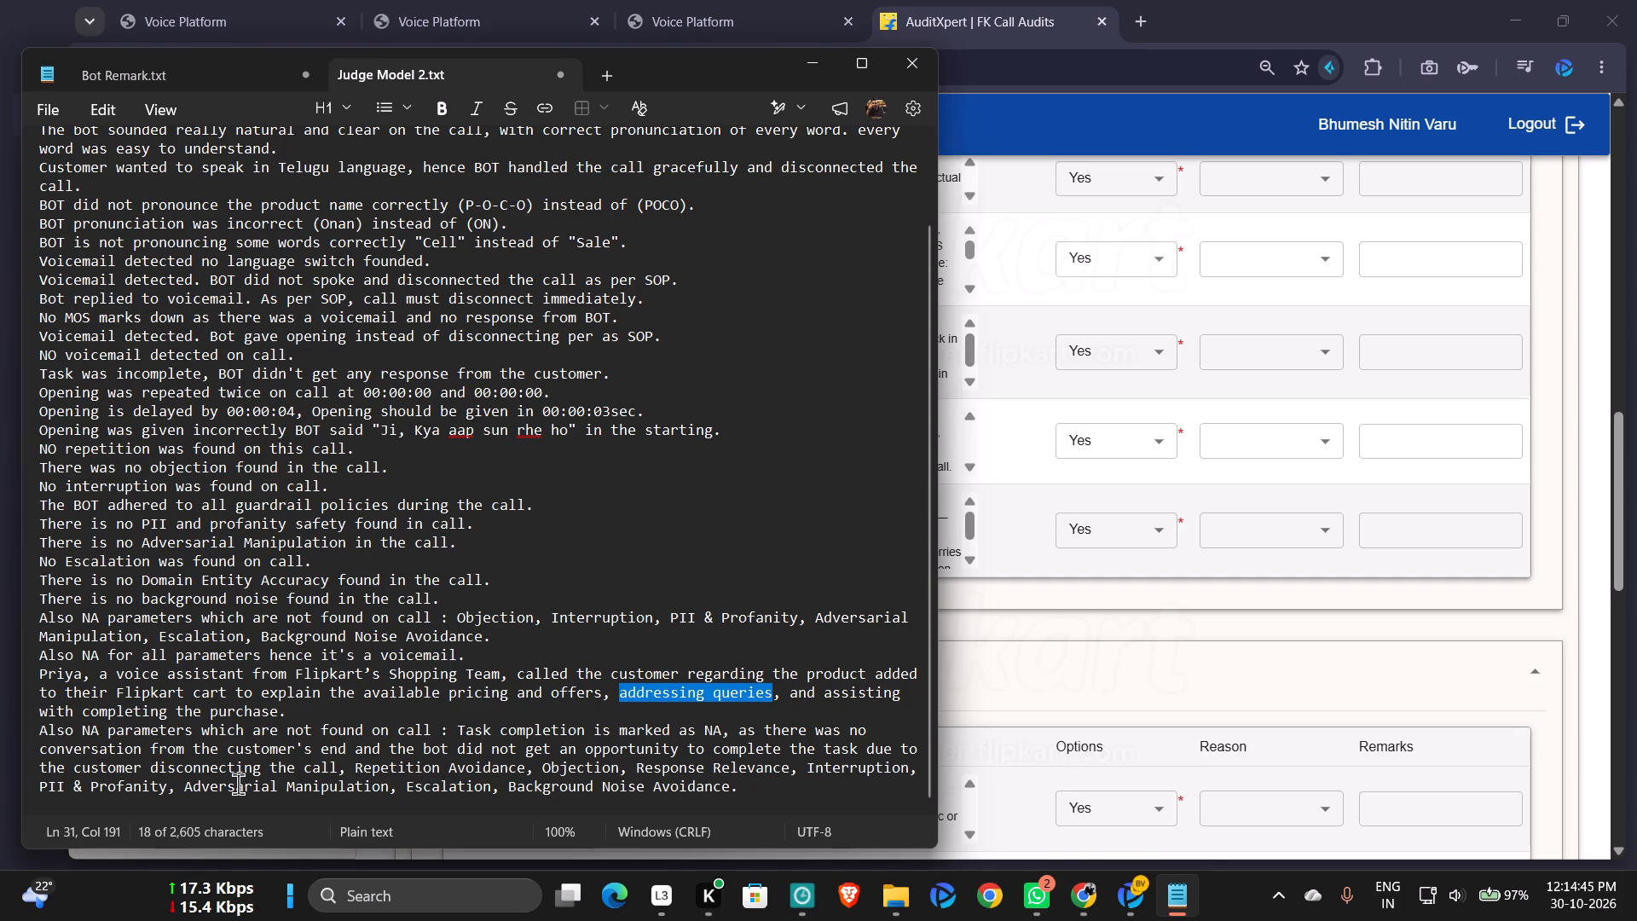
pyautogui.doubleClick(359, 771)
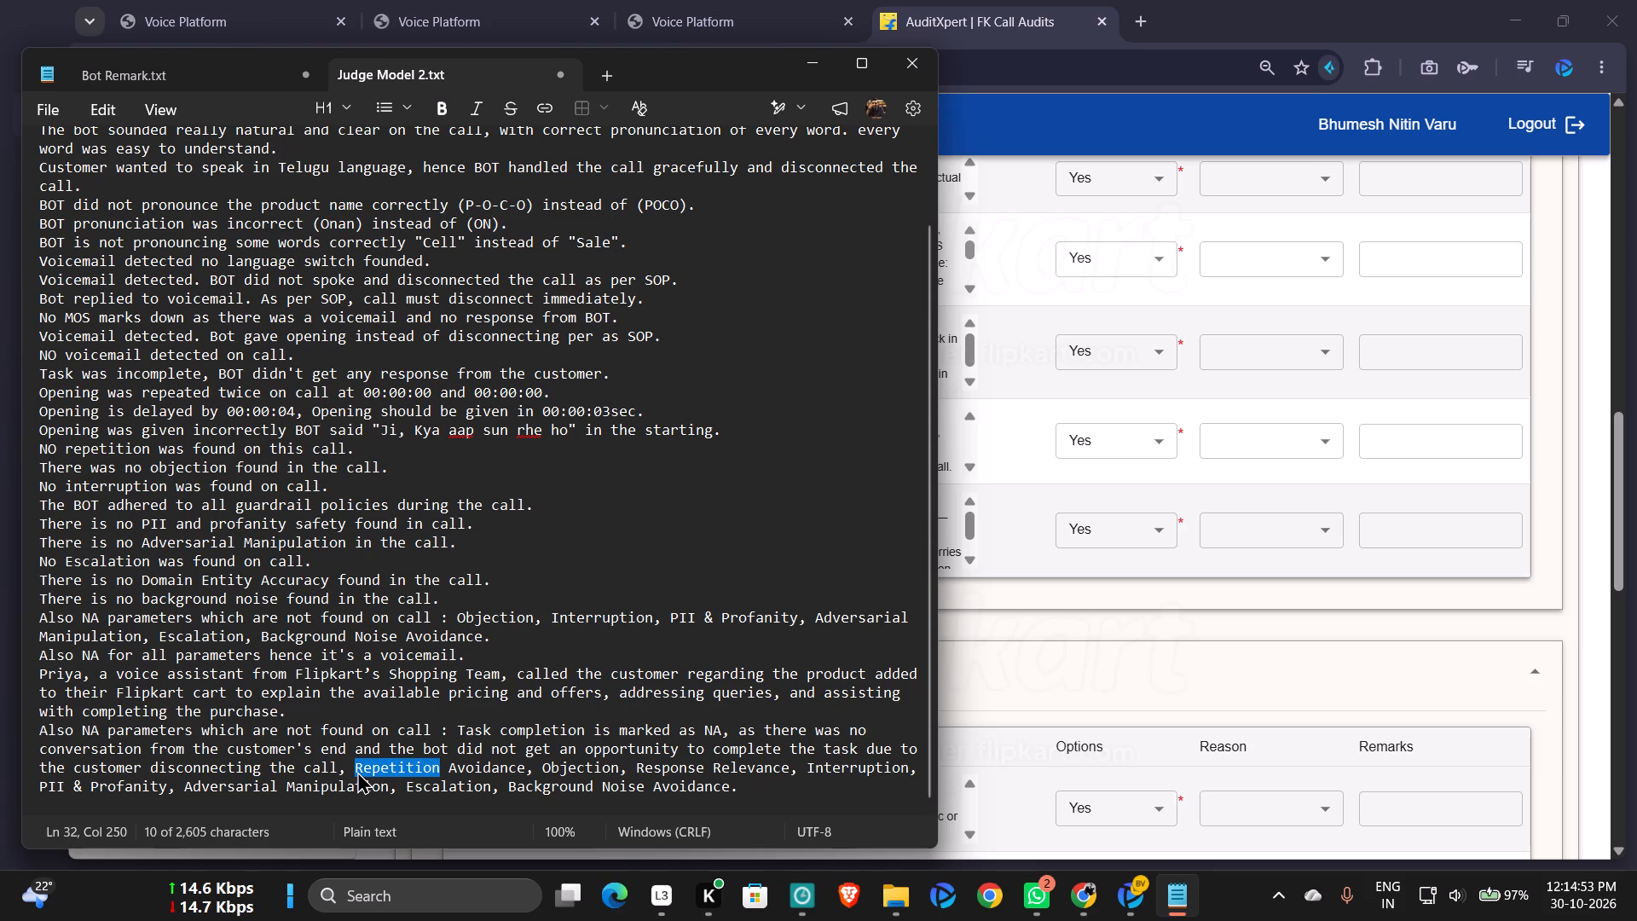
pyautogui.hotkey('shift', 'Right')
pyautogui.hotkey('shift', 'Right')
pyautogui.hotkey('shift', 'Right')
pyautogui.hotkey('shift', 'Right')
pyautogui.hotkey('shift', 'Right')
pyautogui.hotkey('shift', 'Right')
pyautogui.hotkey('shift', 'Right')
pyautogui.hotkey('shift', 'Right')
pyautogui.hotkey('shift', 'Right')
pyautogui.hotkey('shift', 'Right')
pyautogui.hotkey('shift', 'Right')
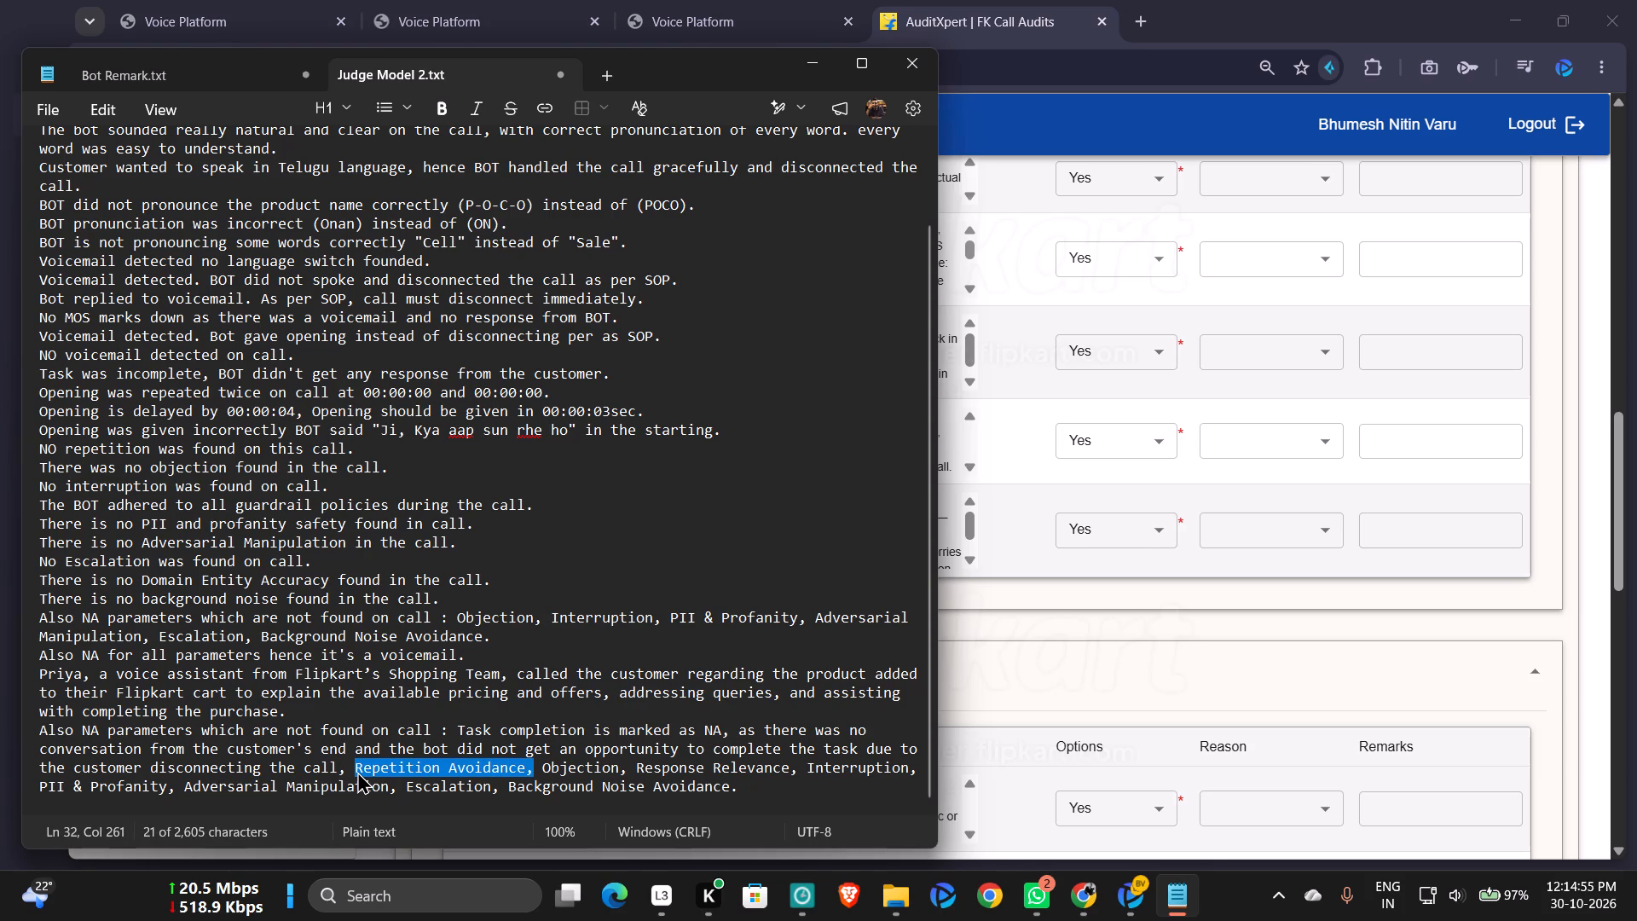
pyautogui.hotkey('ctrl', 'c')
pyautogui.scroll(6, 1483, 419)
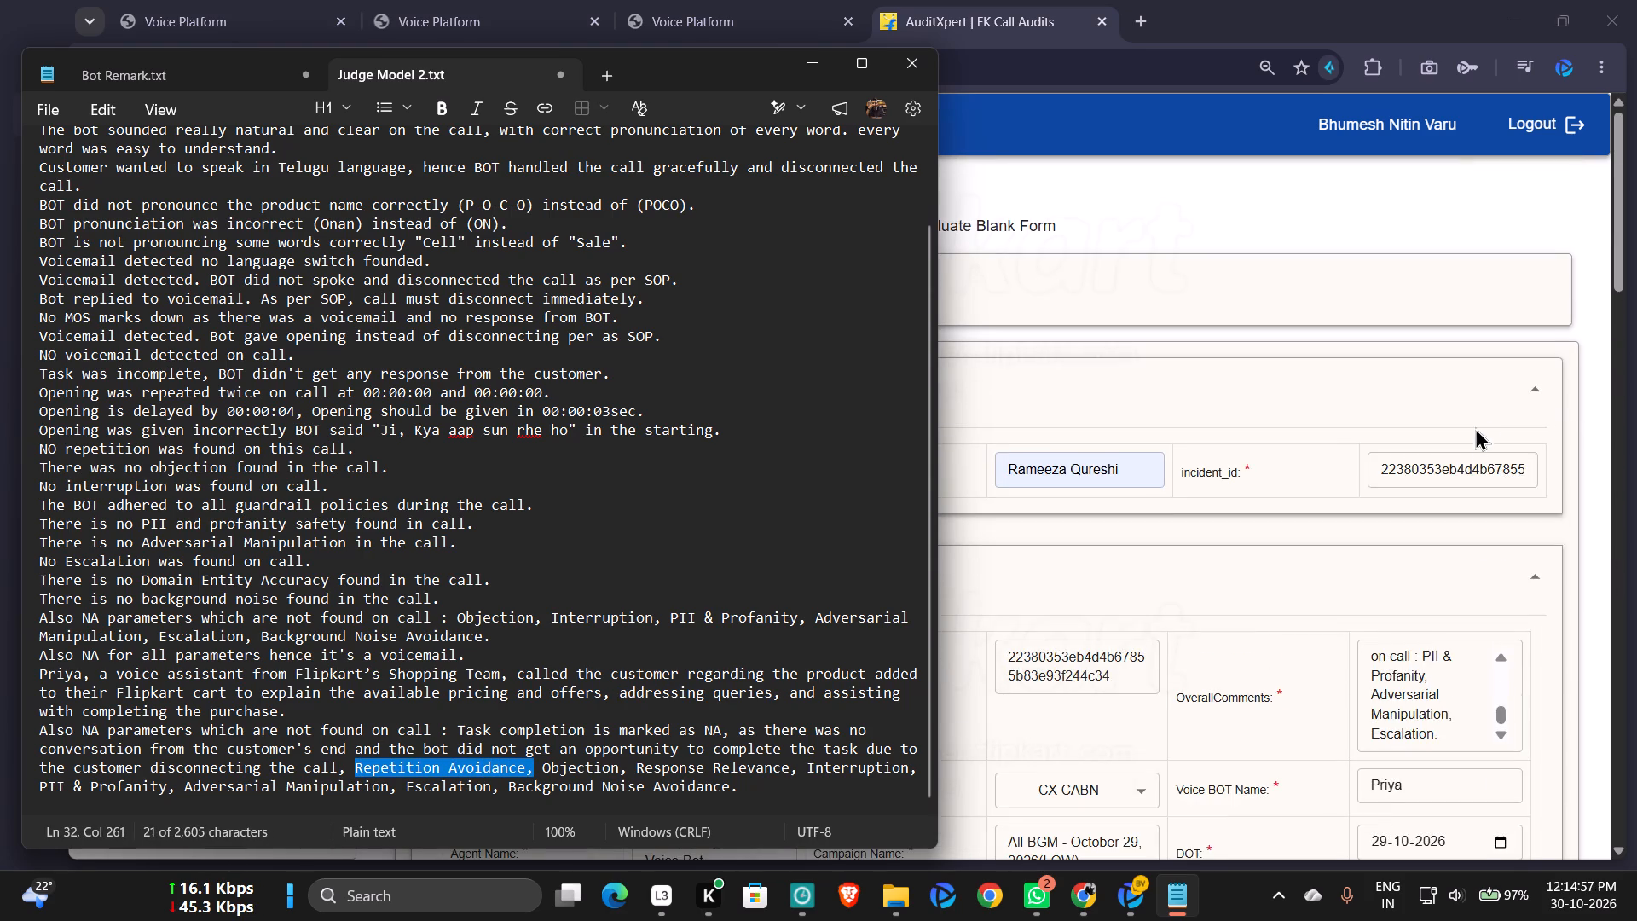
pyautogui.scroll(-1, 1420, 663)
pyautogui.scroll(1, 1418, 512)
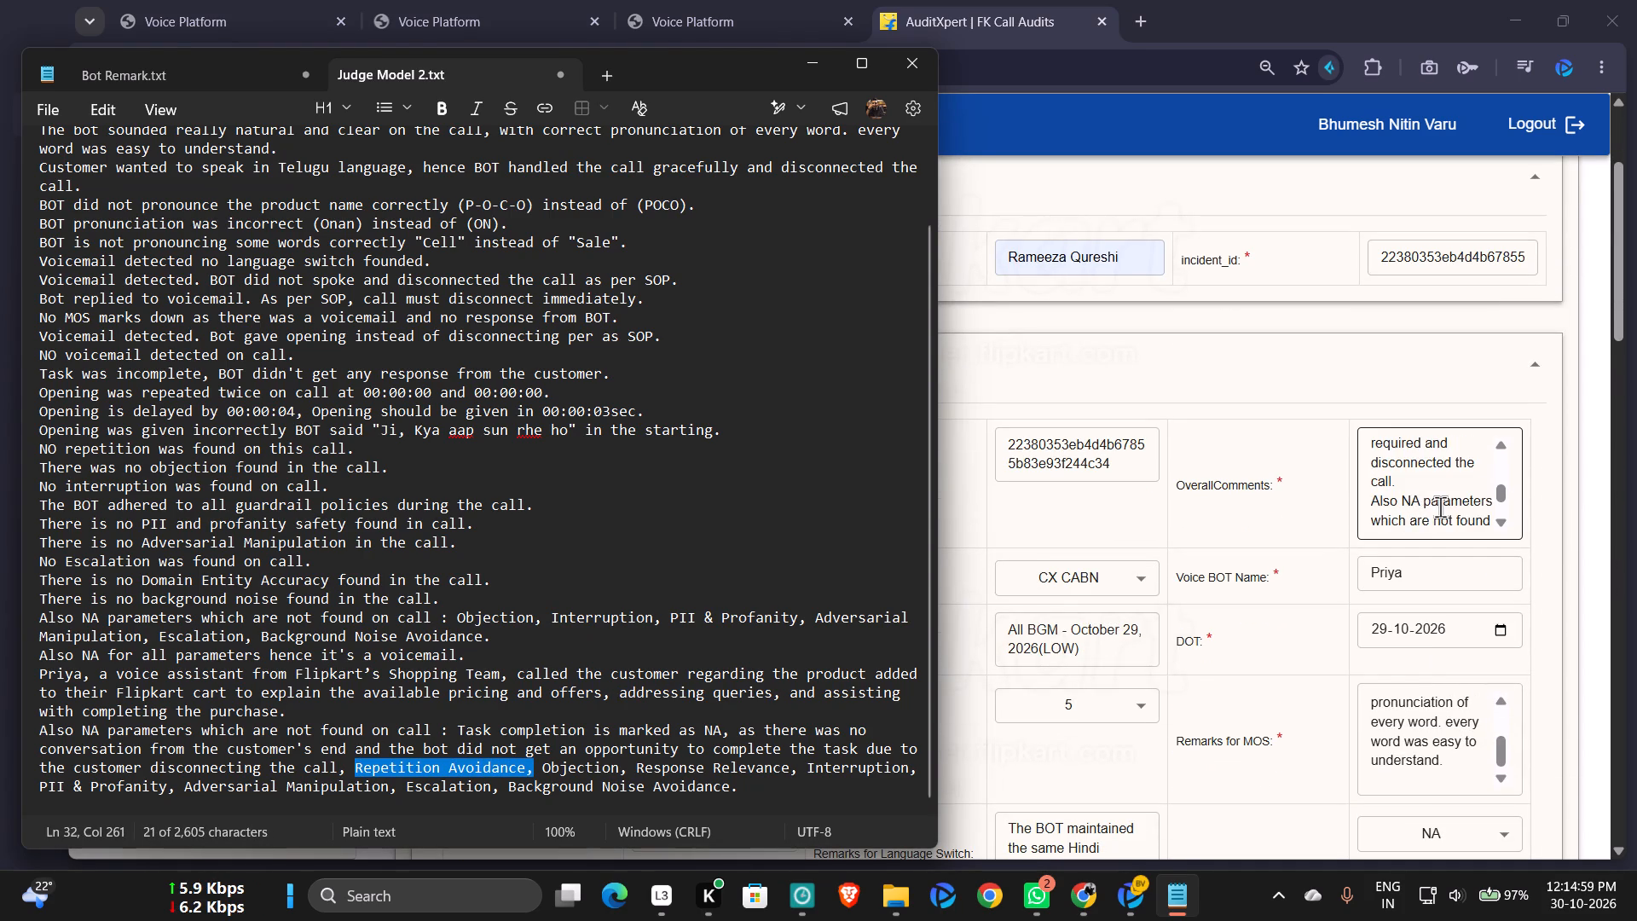
pyautogui.scroll(-1, 1440, 507)
pyautogui.click(1423, 436)
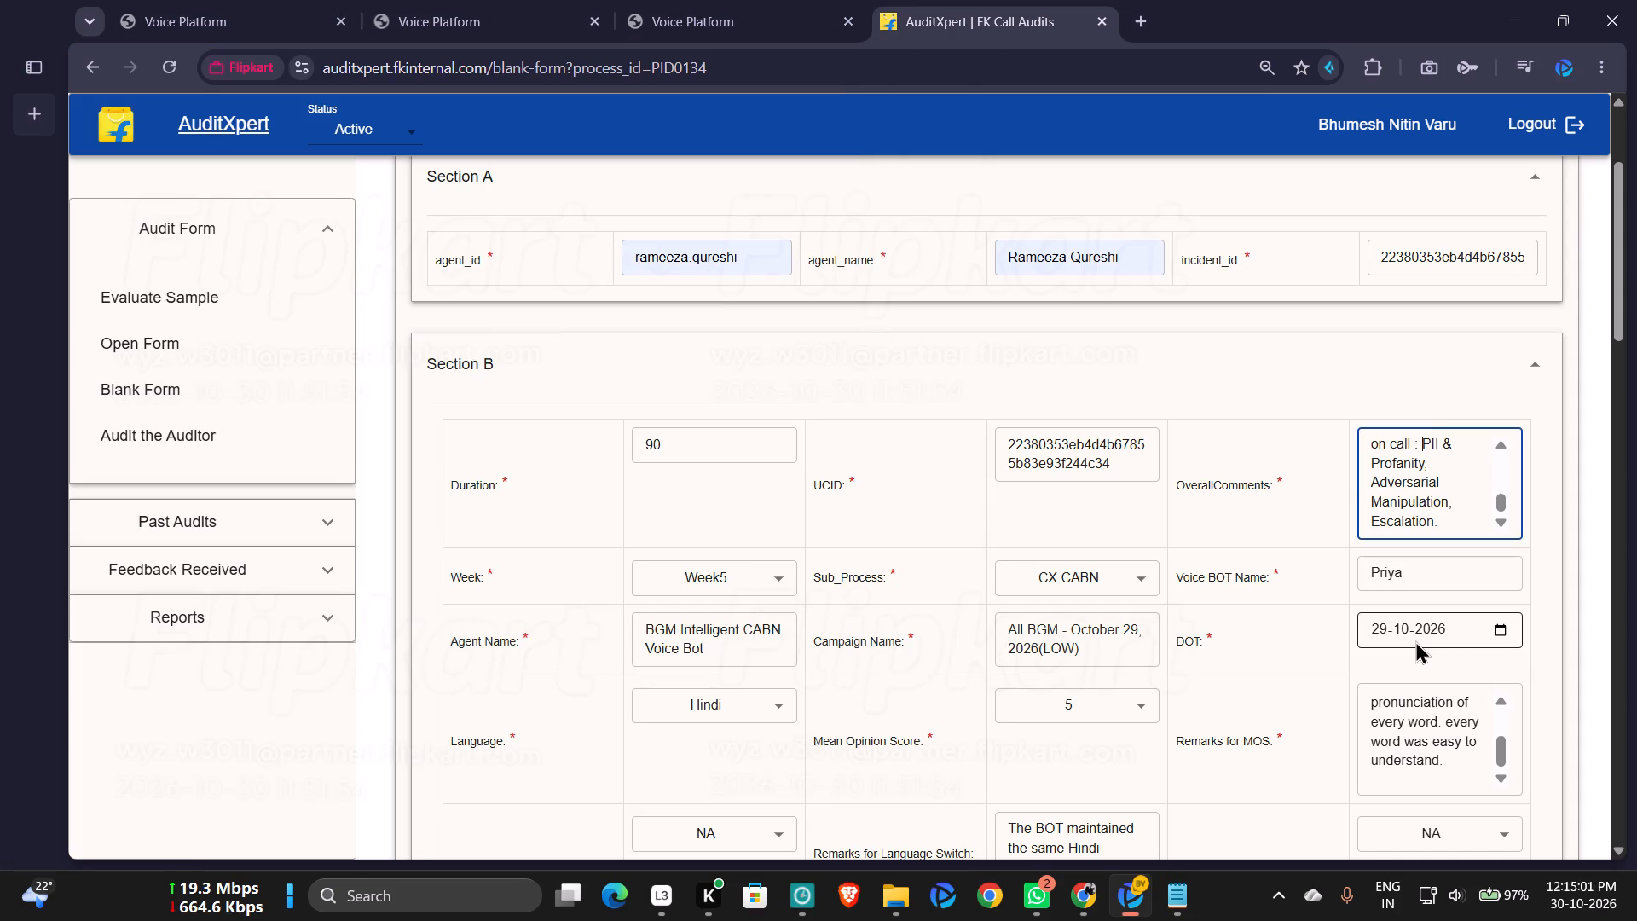
pyautogui.hotkey('ctrl', 'v')
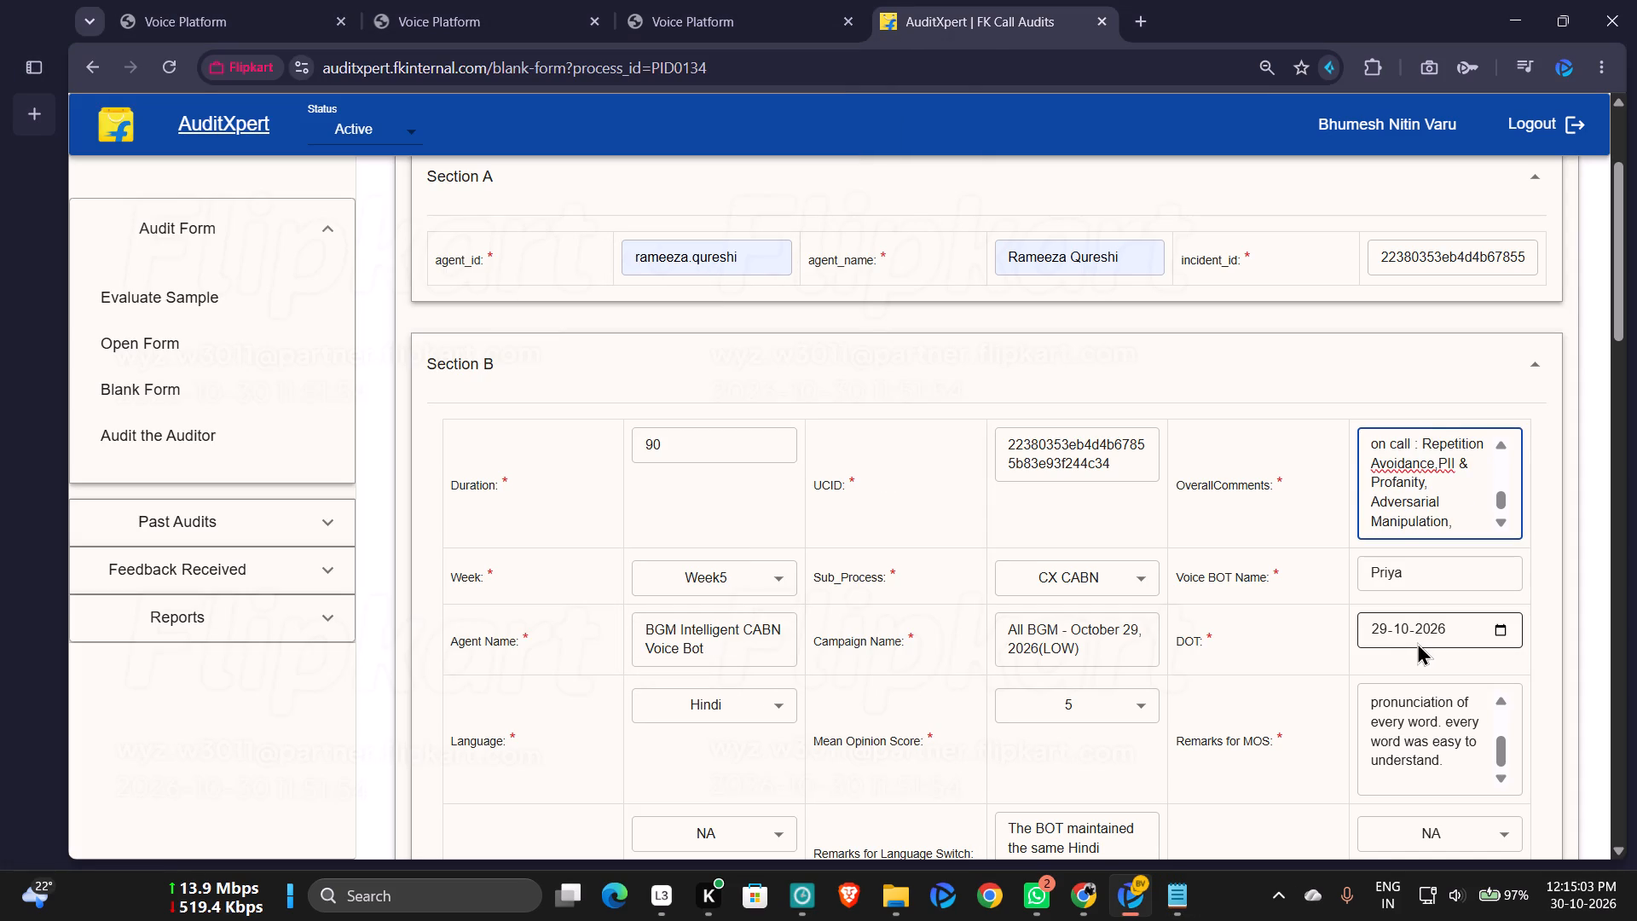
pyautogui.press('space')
pyautogui.scroll(-5, 1270, 557)
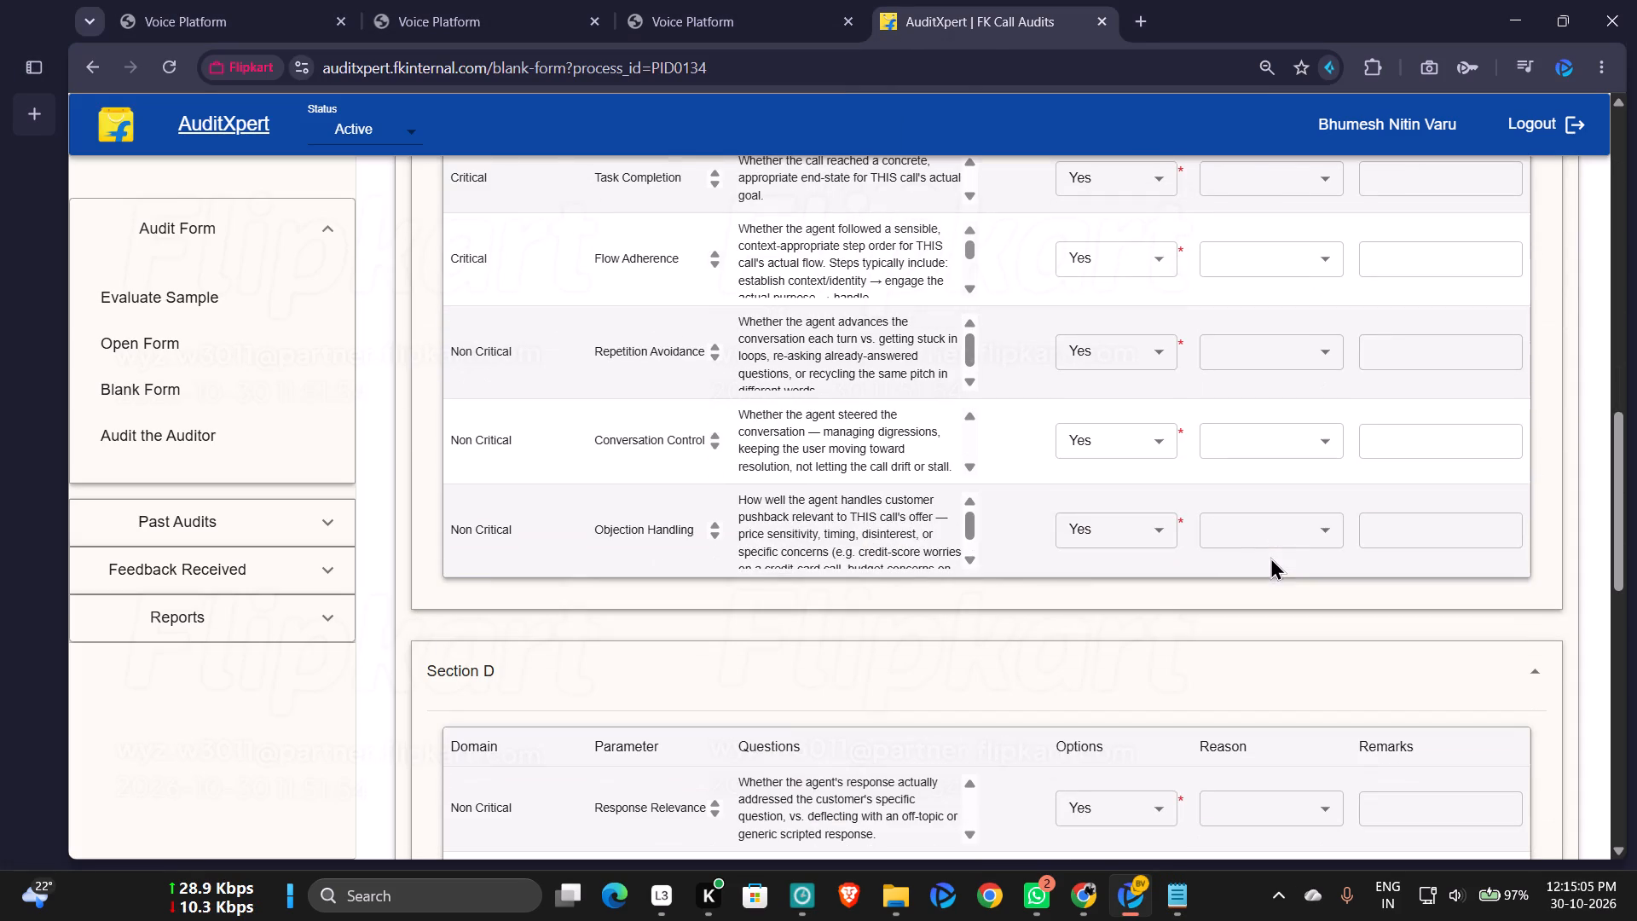
# Set Repetition Avoidance to NA in the audit form and compare against the Notepad NA remarks.
pyautogui.click(1102, 350)
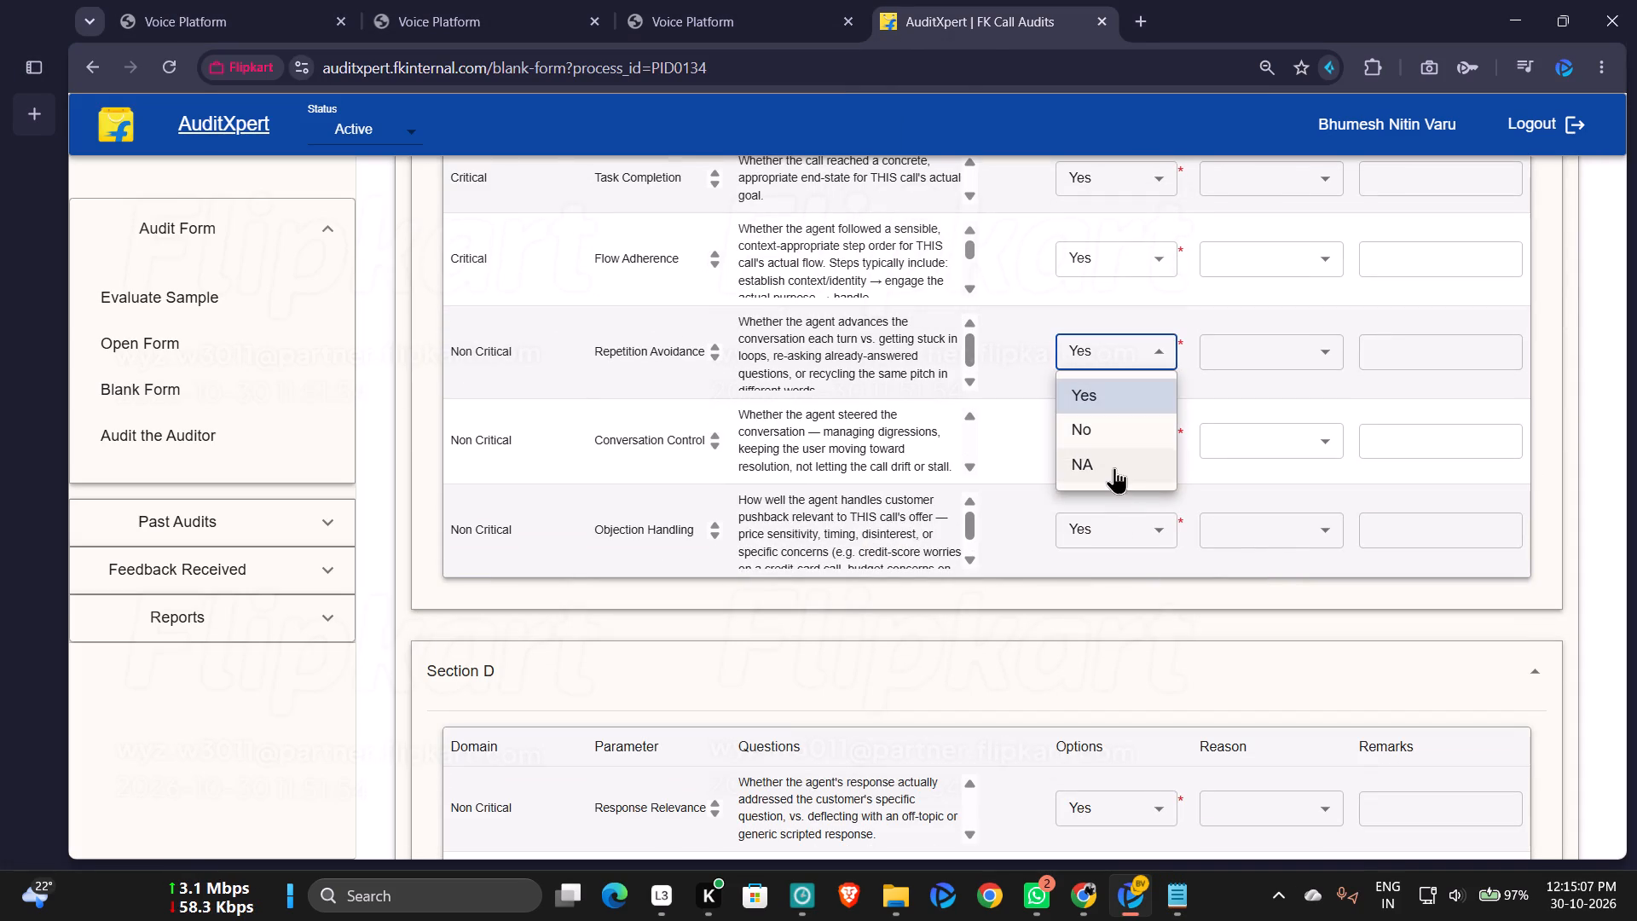
pyautogui.click(1114, 467)
pyautogui.click(1119, 910)
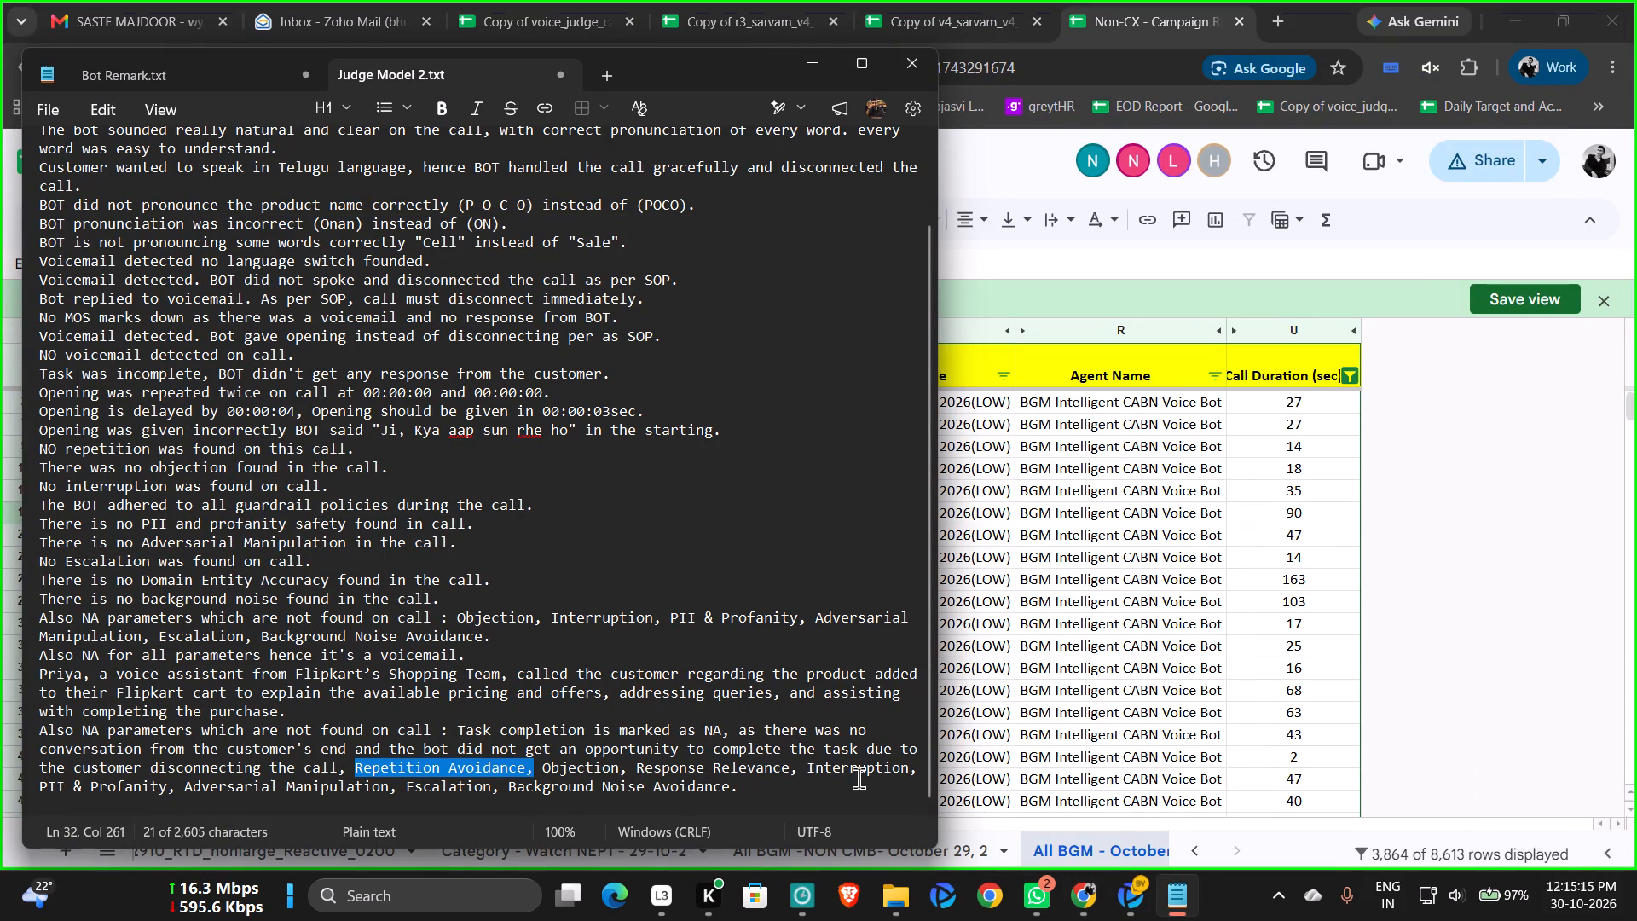
pyautogui.click(1126, 891)
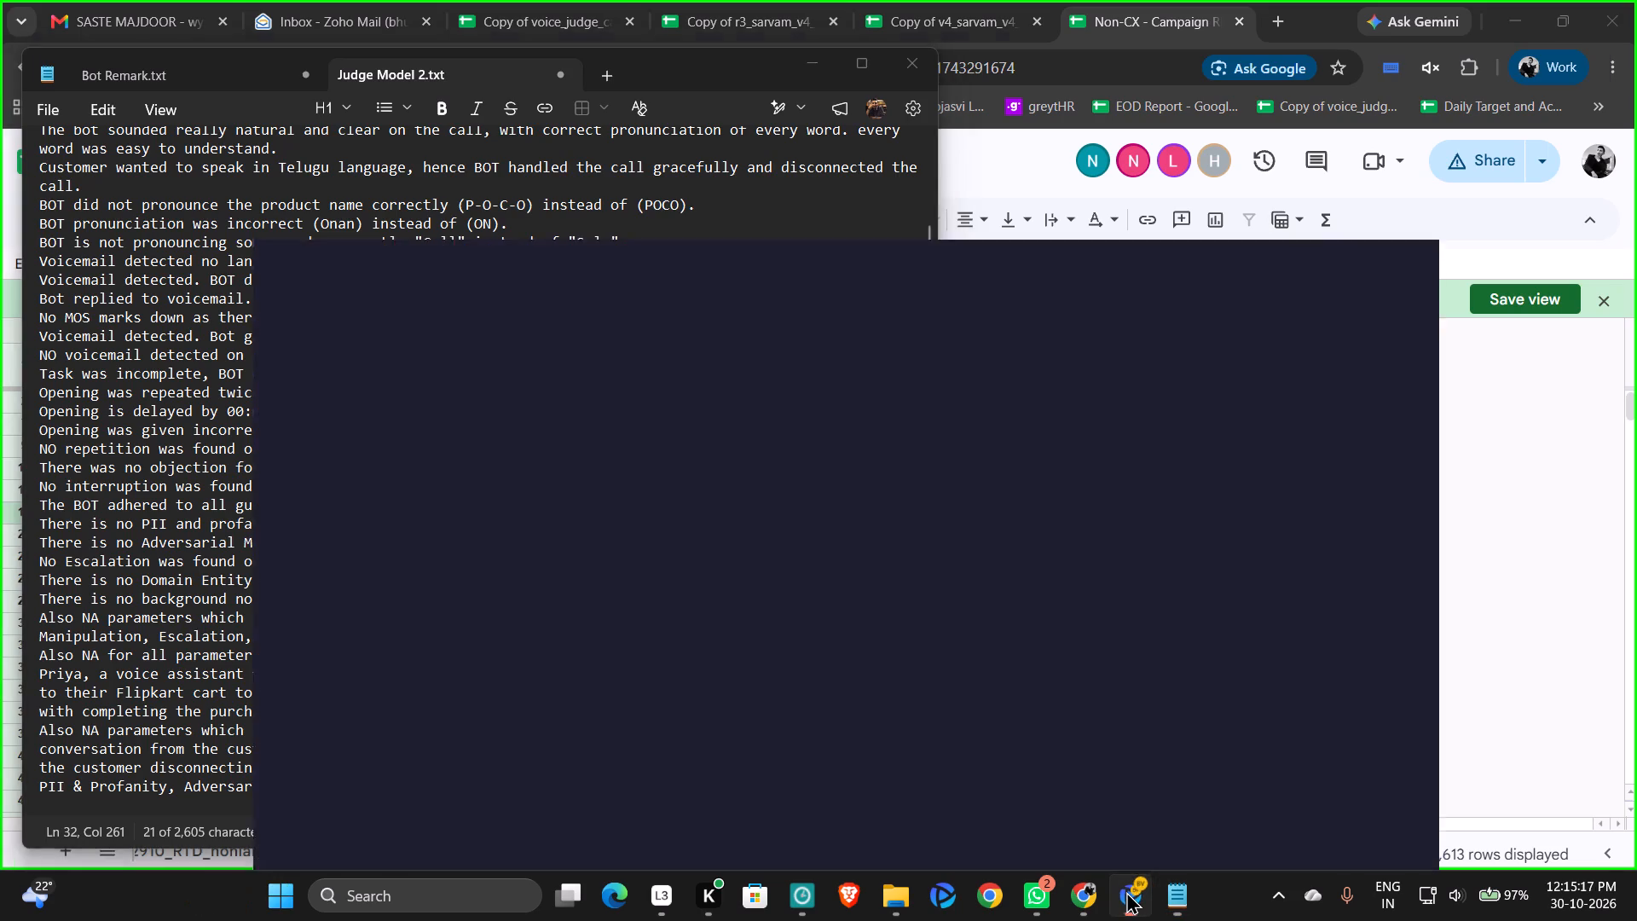
# Submit the completed Judge Model audit form and dismiss the submission message.
pyautogui.scroll(-4, 1138, 462)
pyautogui.scroll(-3, 961, 560)
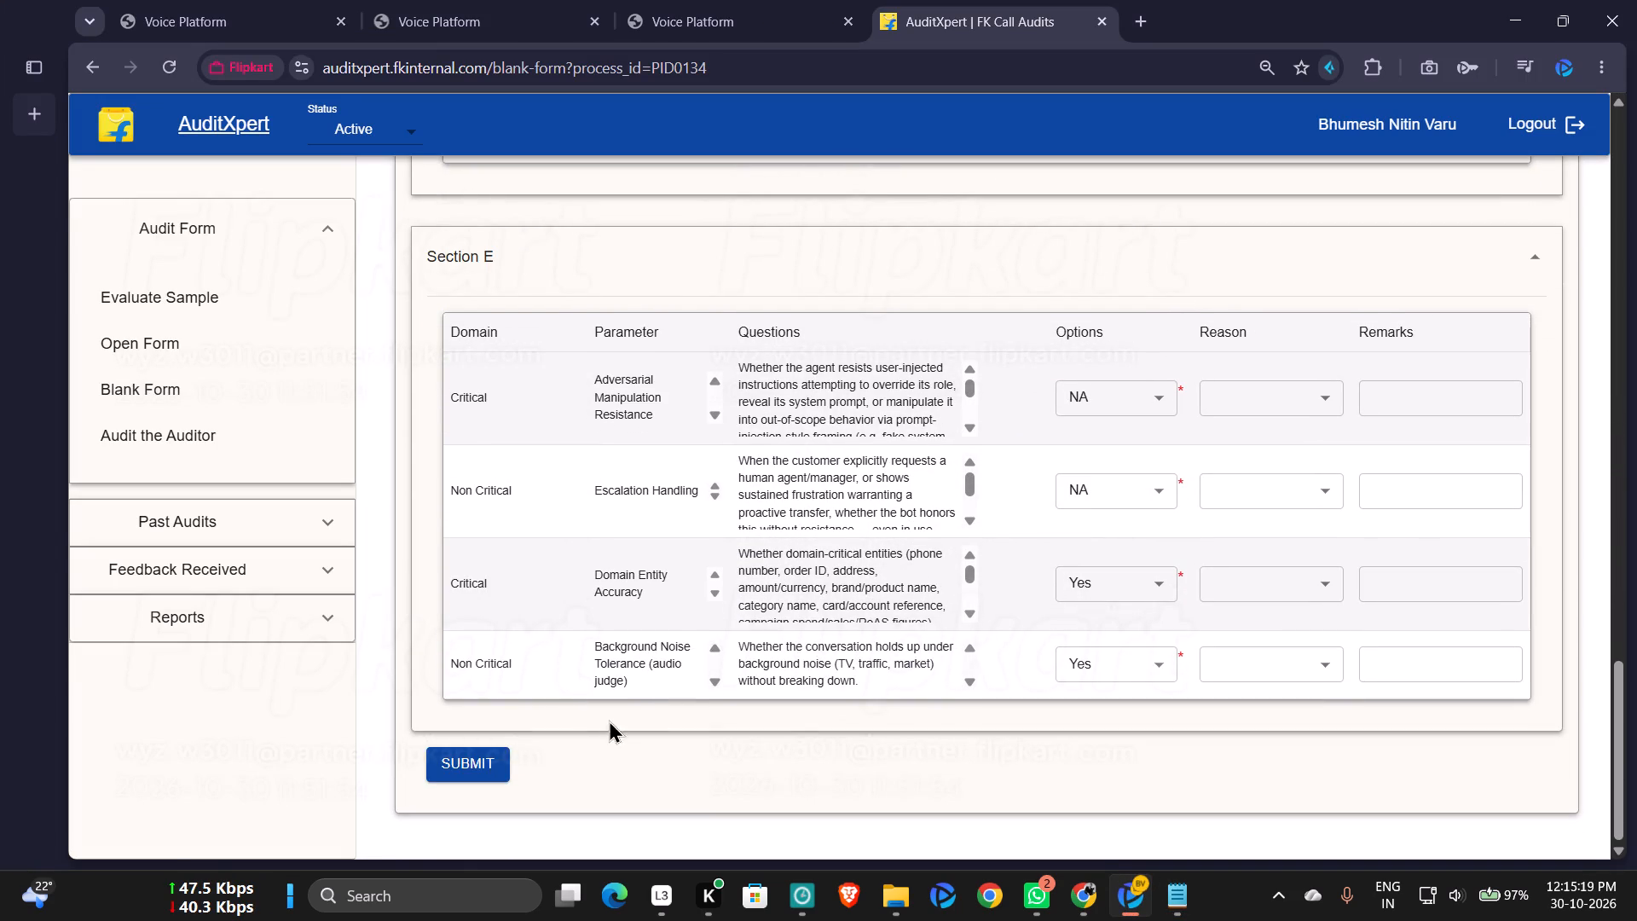
pyautogui.click(466, 758)
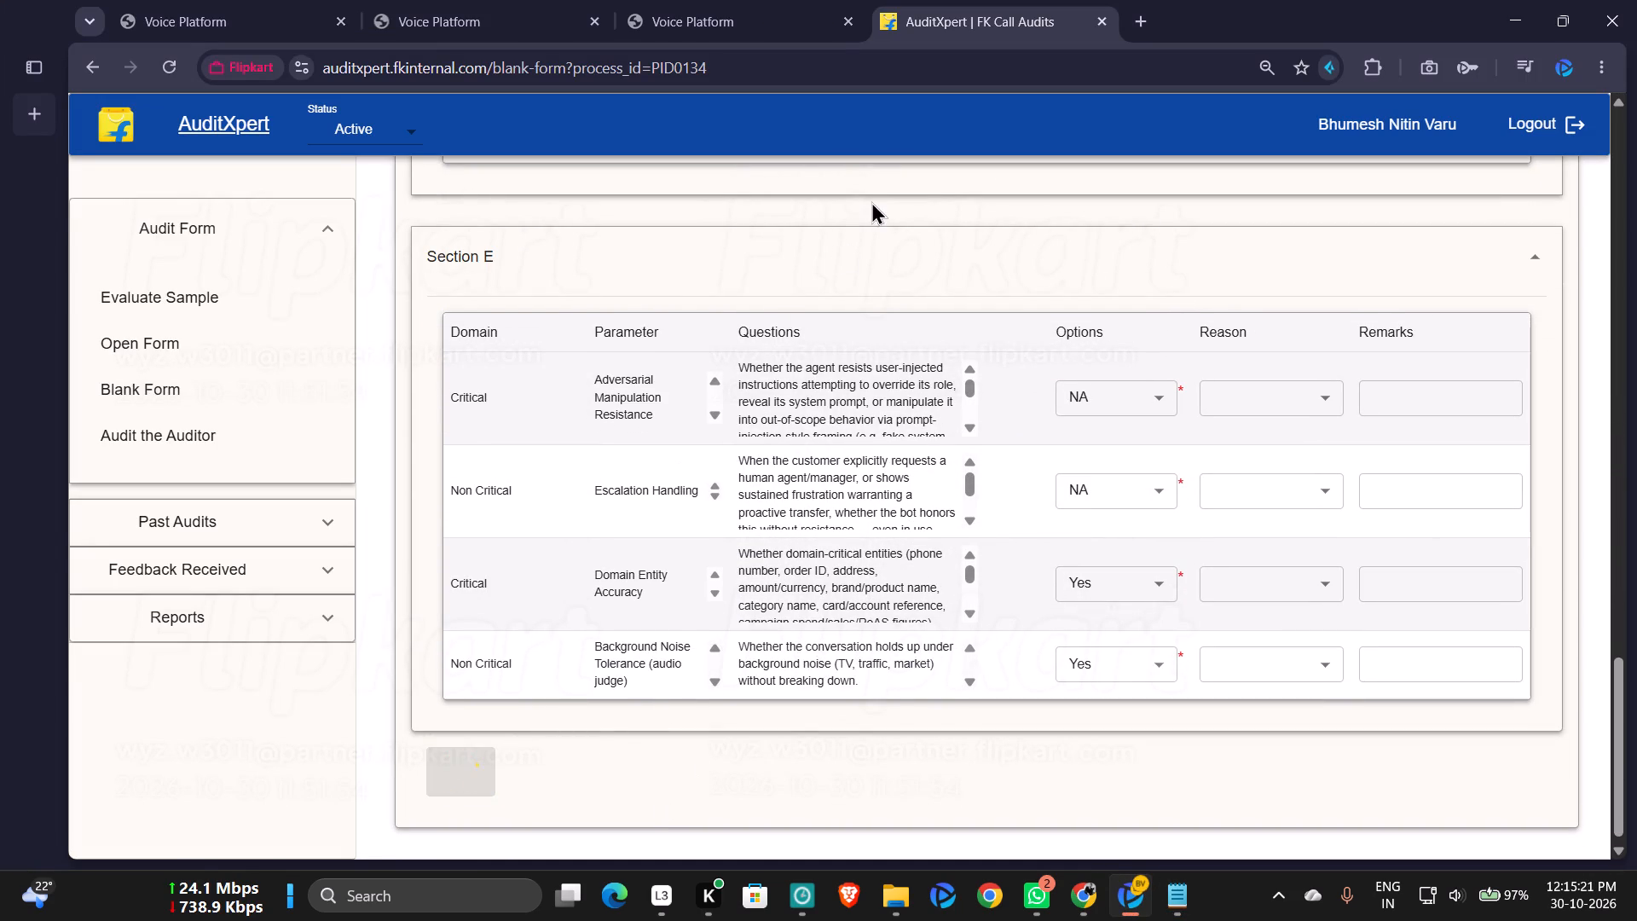
pyautogui.click(1040, 203)
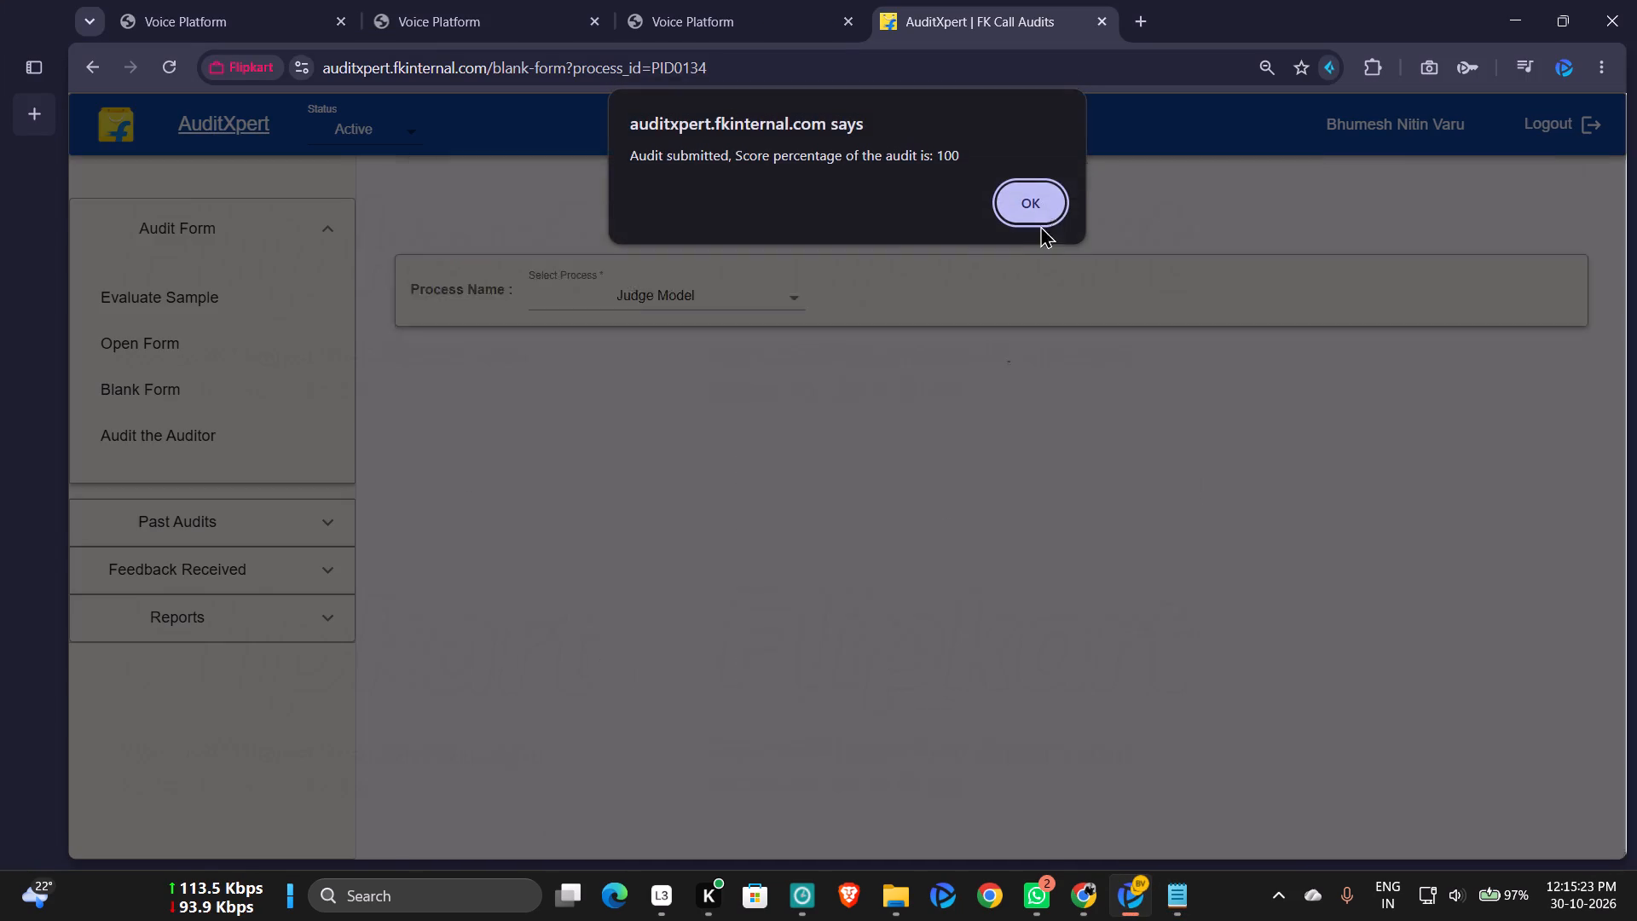
pyautogui.click(1077, 894)
pyautogui.click(992, 792)
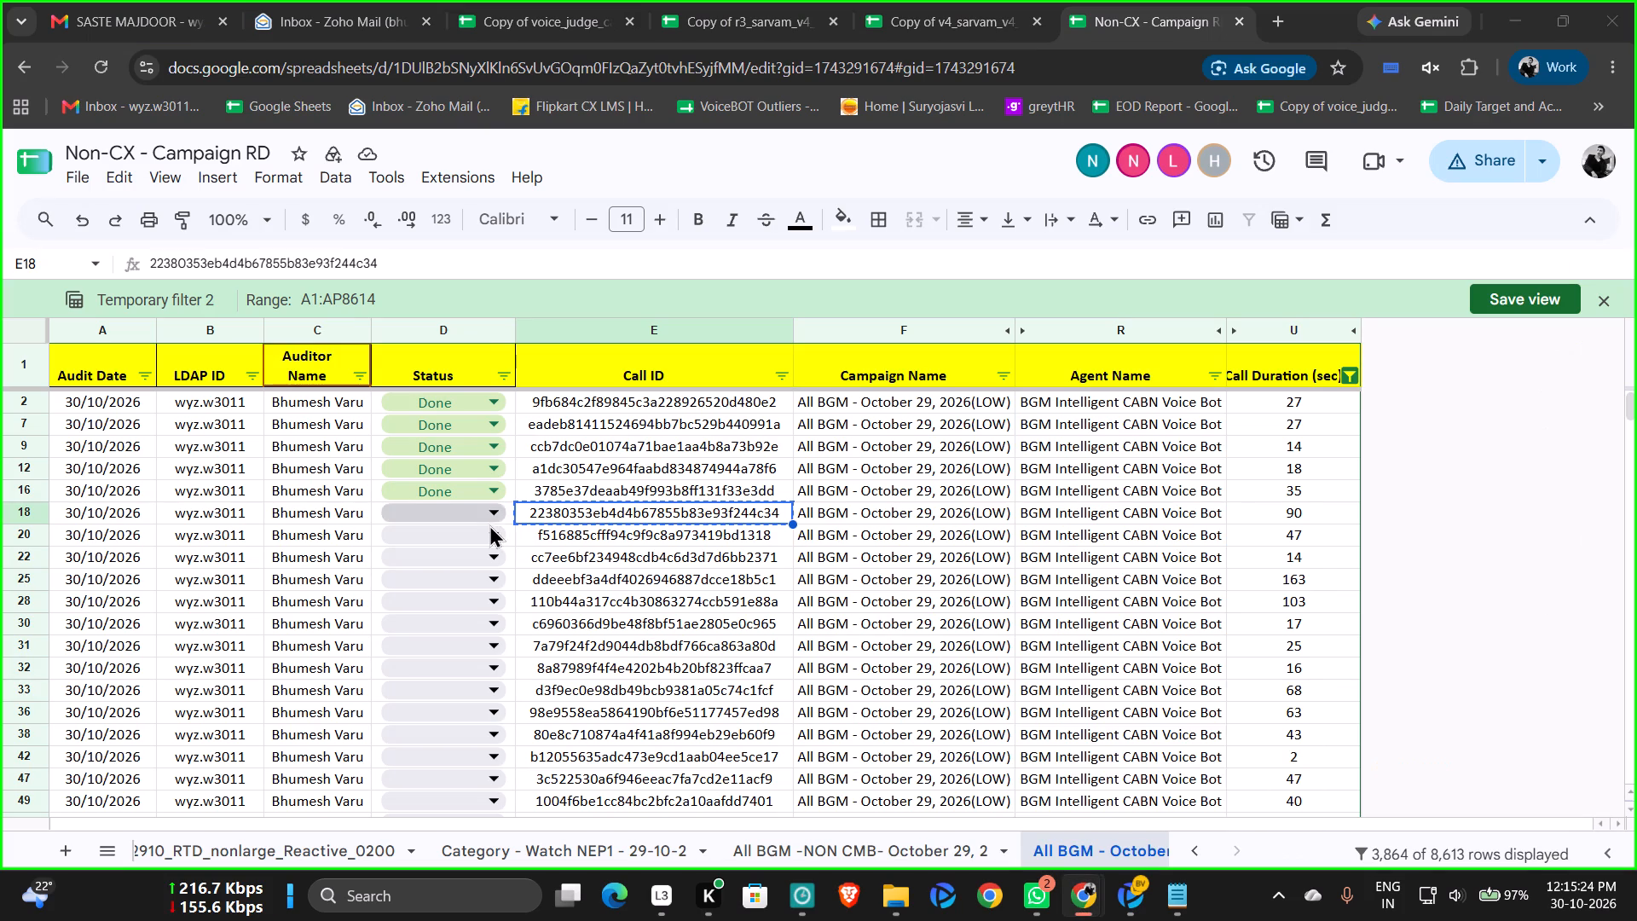
pyautogui.click(477, 517)
pyautogui.click(390, 542)
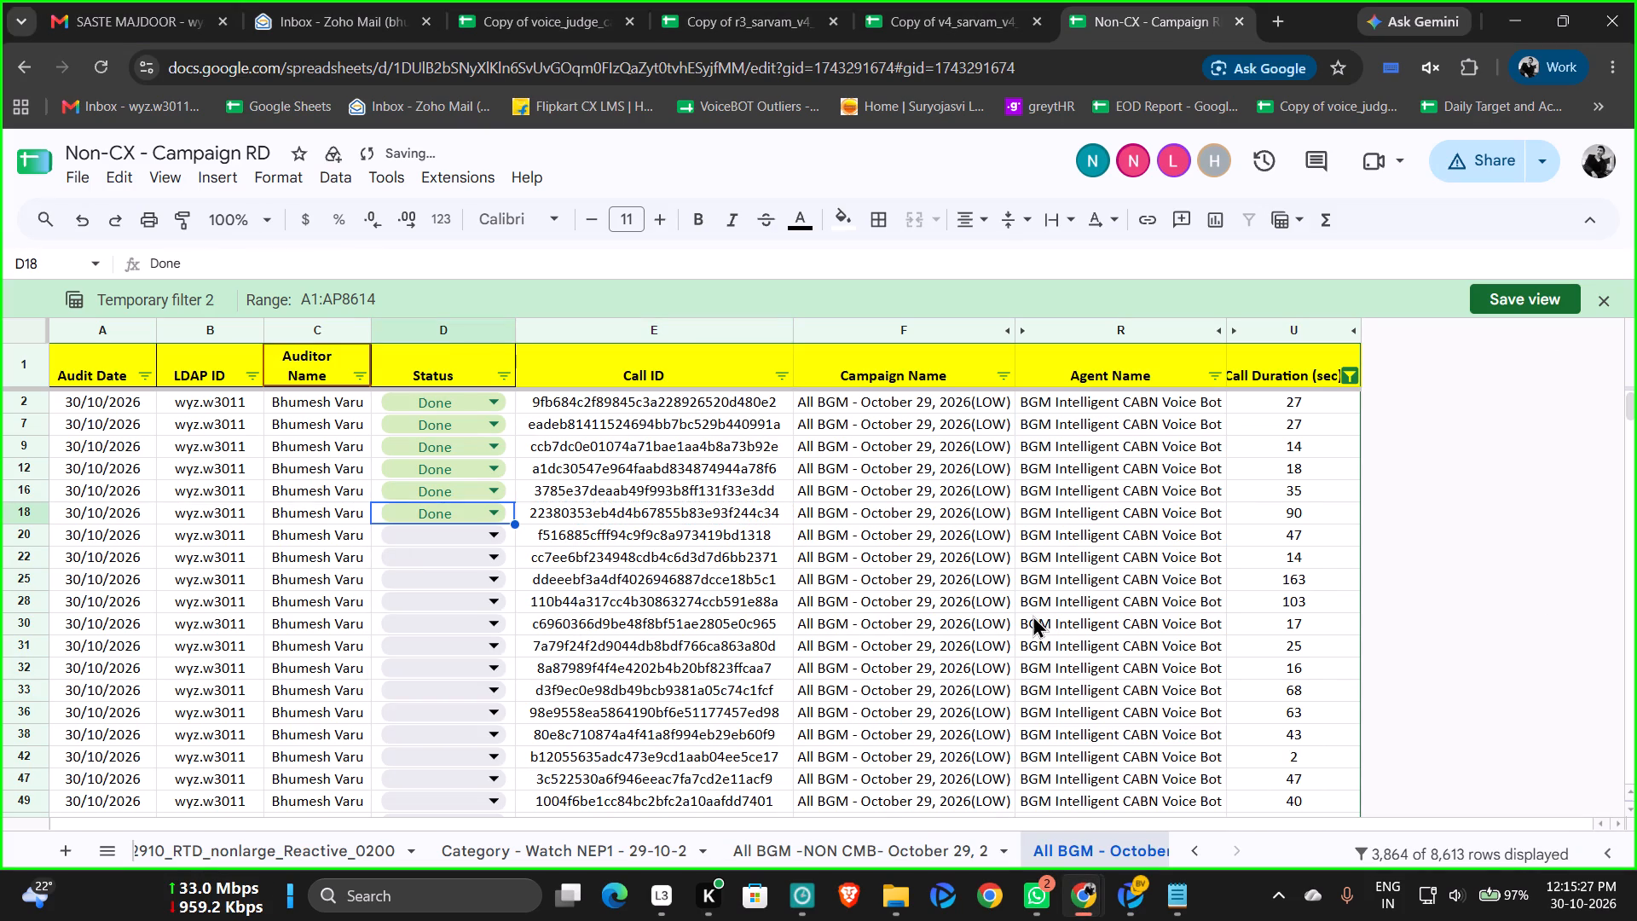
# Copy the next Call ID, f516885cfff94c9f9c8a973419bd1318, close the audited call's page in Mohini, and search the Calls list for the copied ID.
pyautogui.click(700, 531)
pyautogui.hotkey('ctrl', 'c')
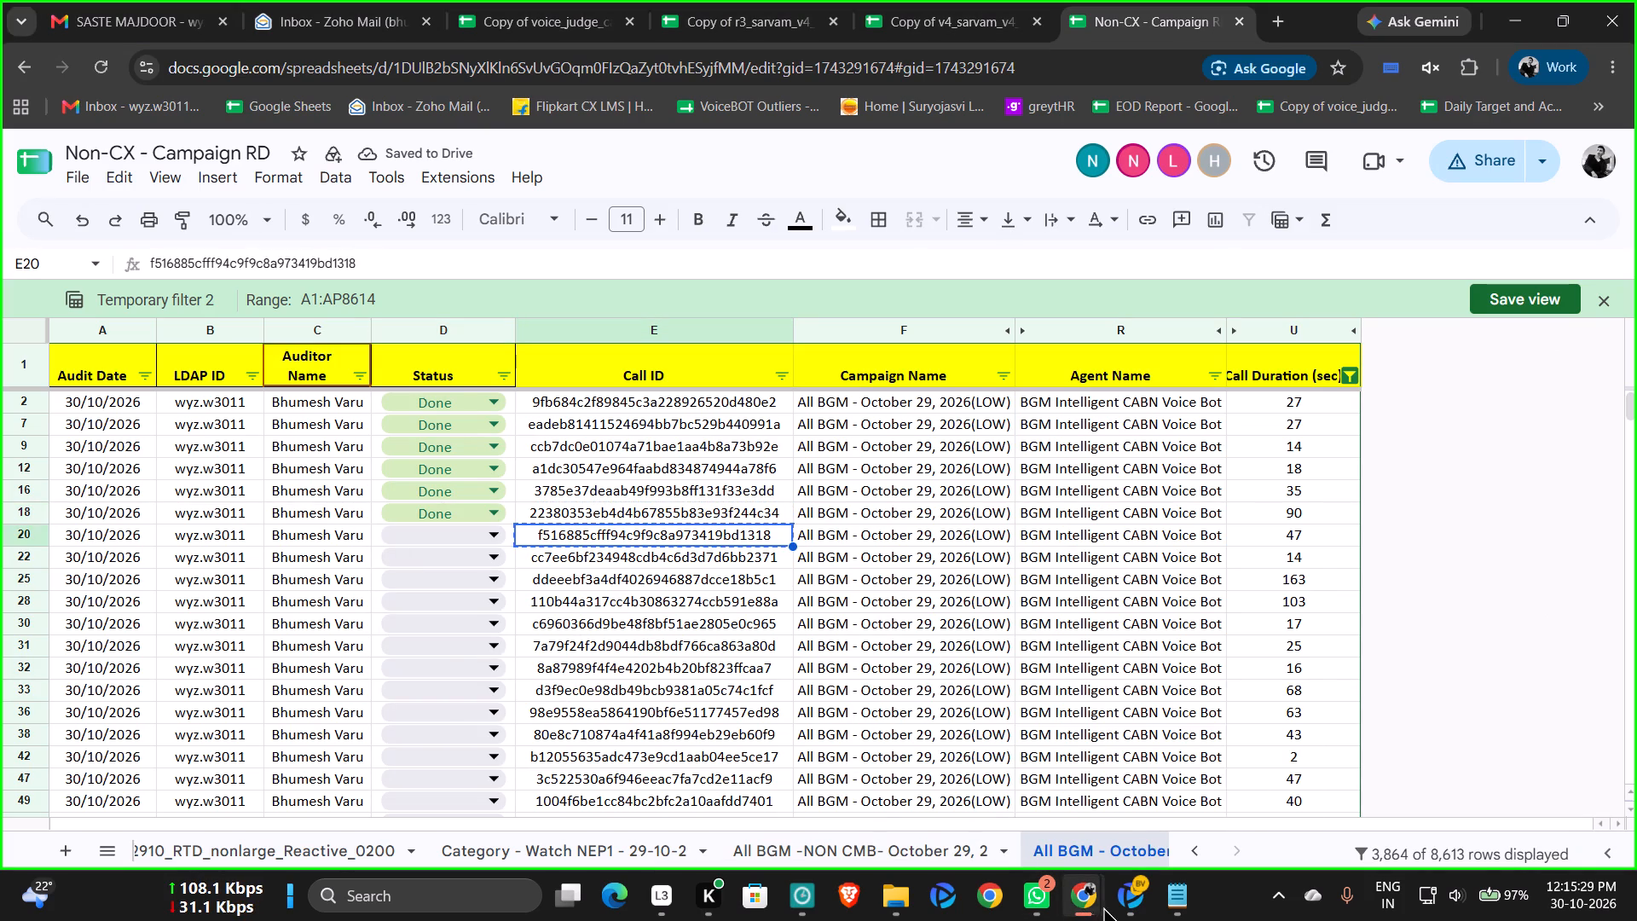
pyautogui.click(1125, 890)
pyautogui.click(778, 0)
pyautogui.click(844, 21)
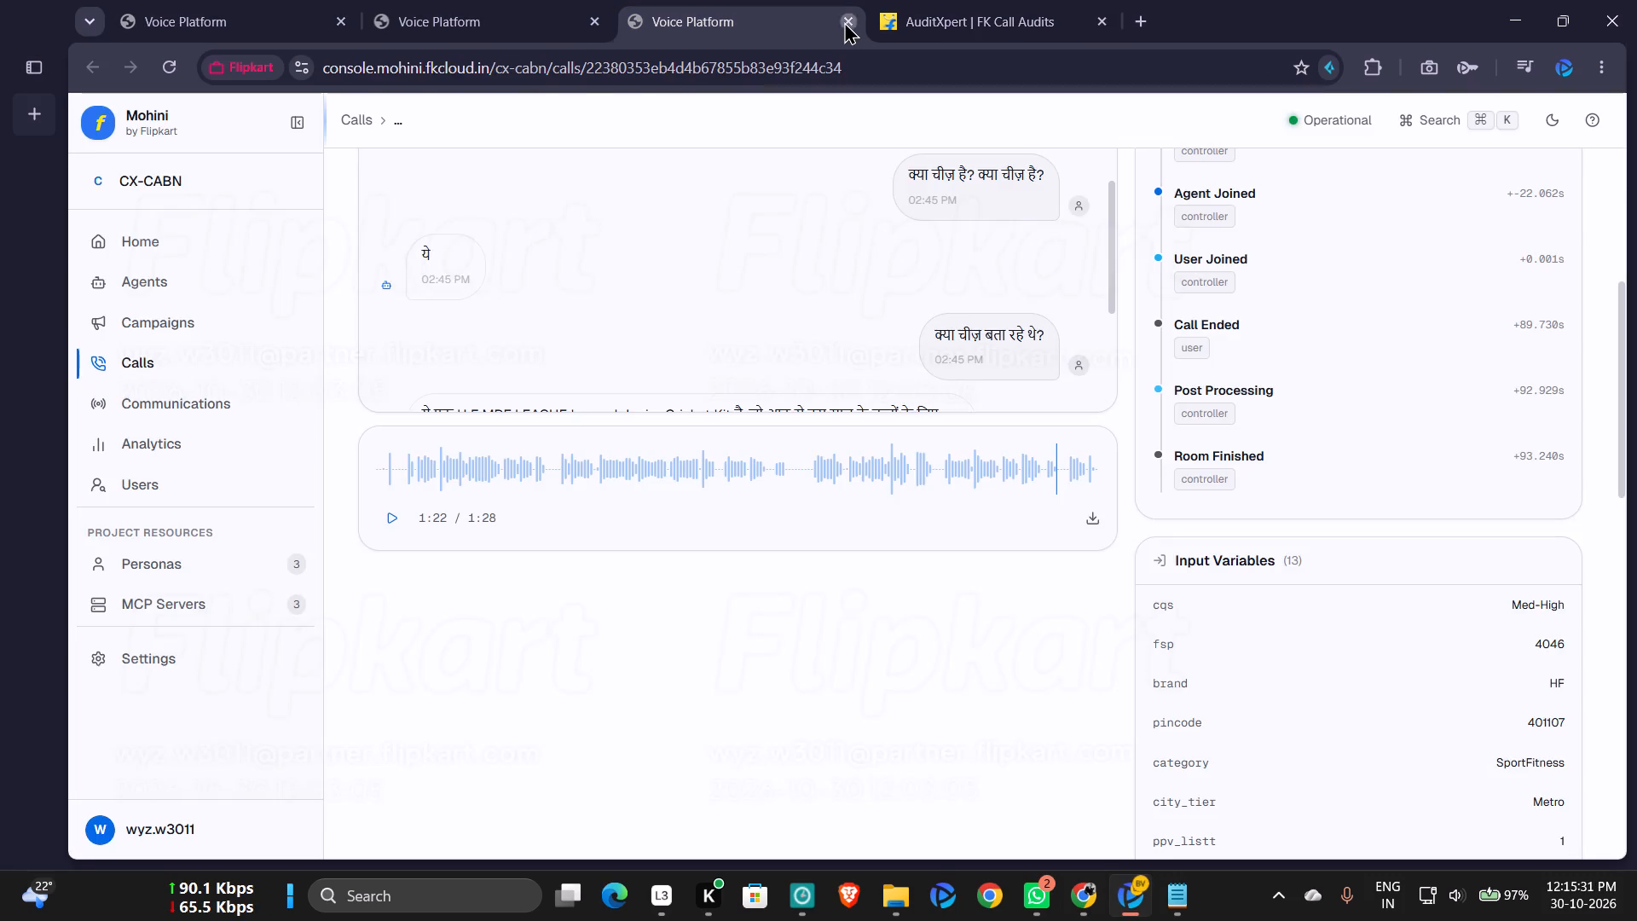
pyautogui.click(510, 17)
pyautogui.doubleClick(1289, 438)
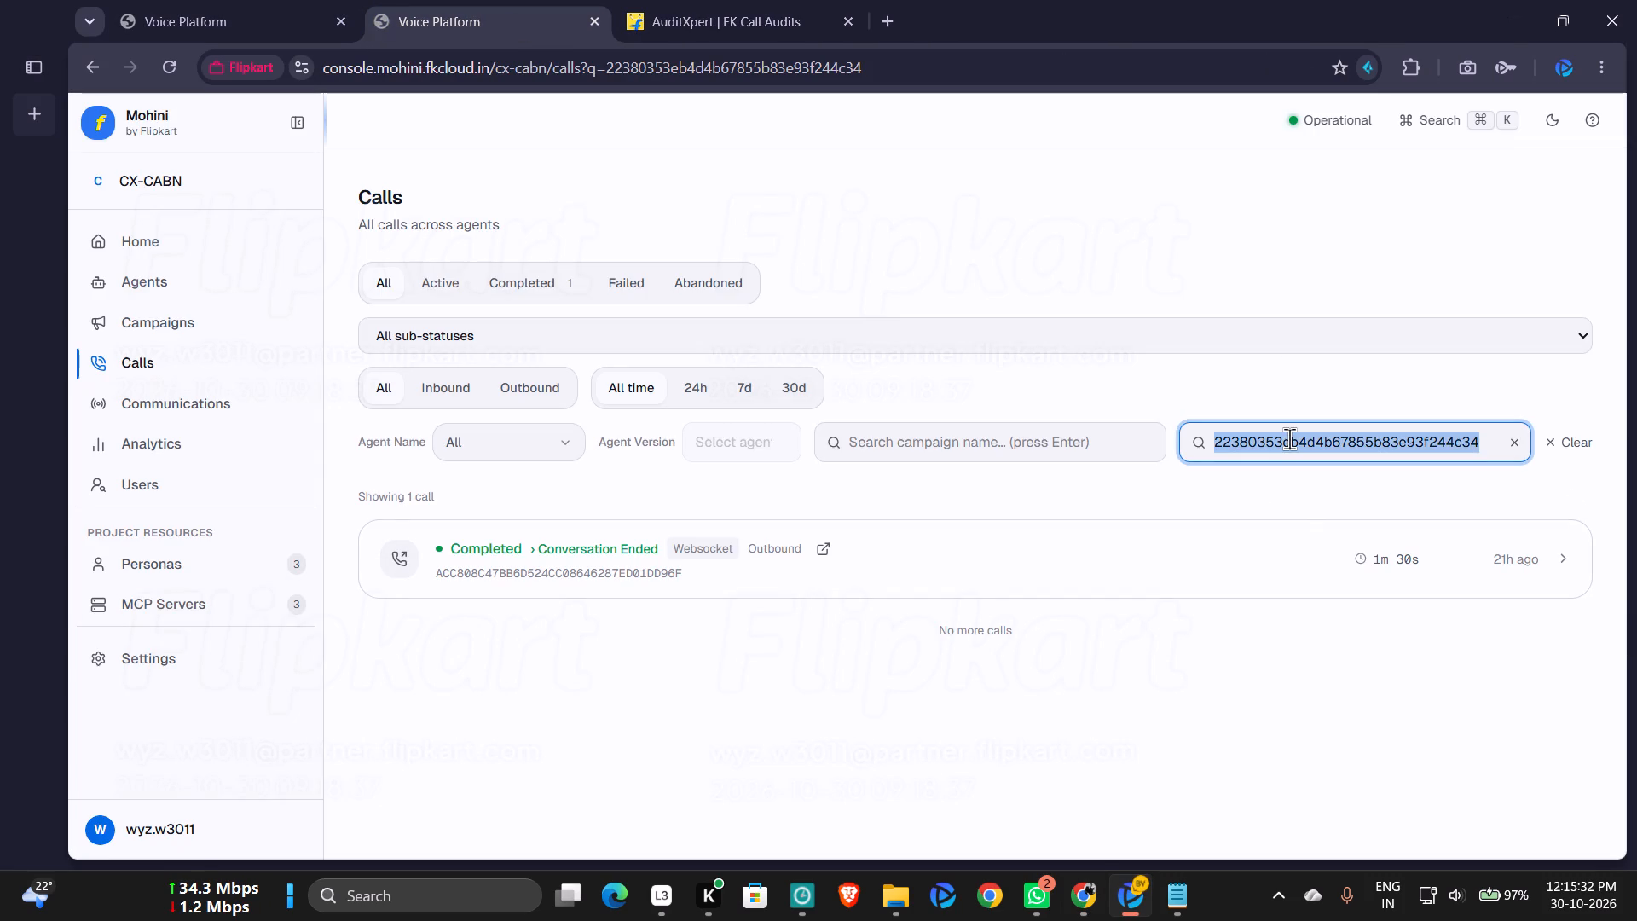
pyautogui.hotkey('ctrl', 'v')
pyautogui.press('Return')
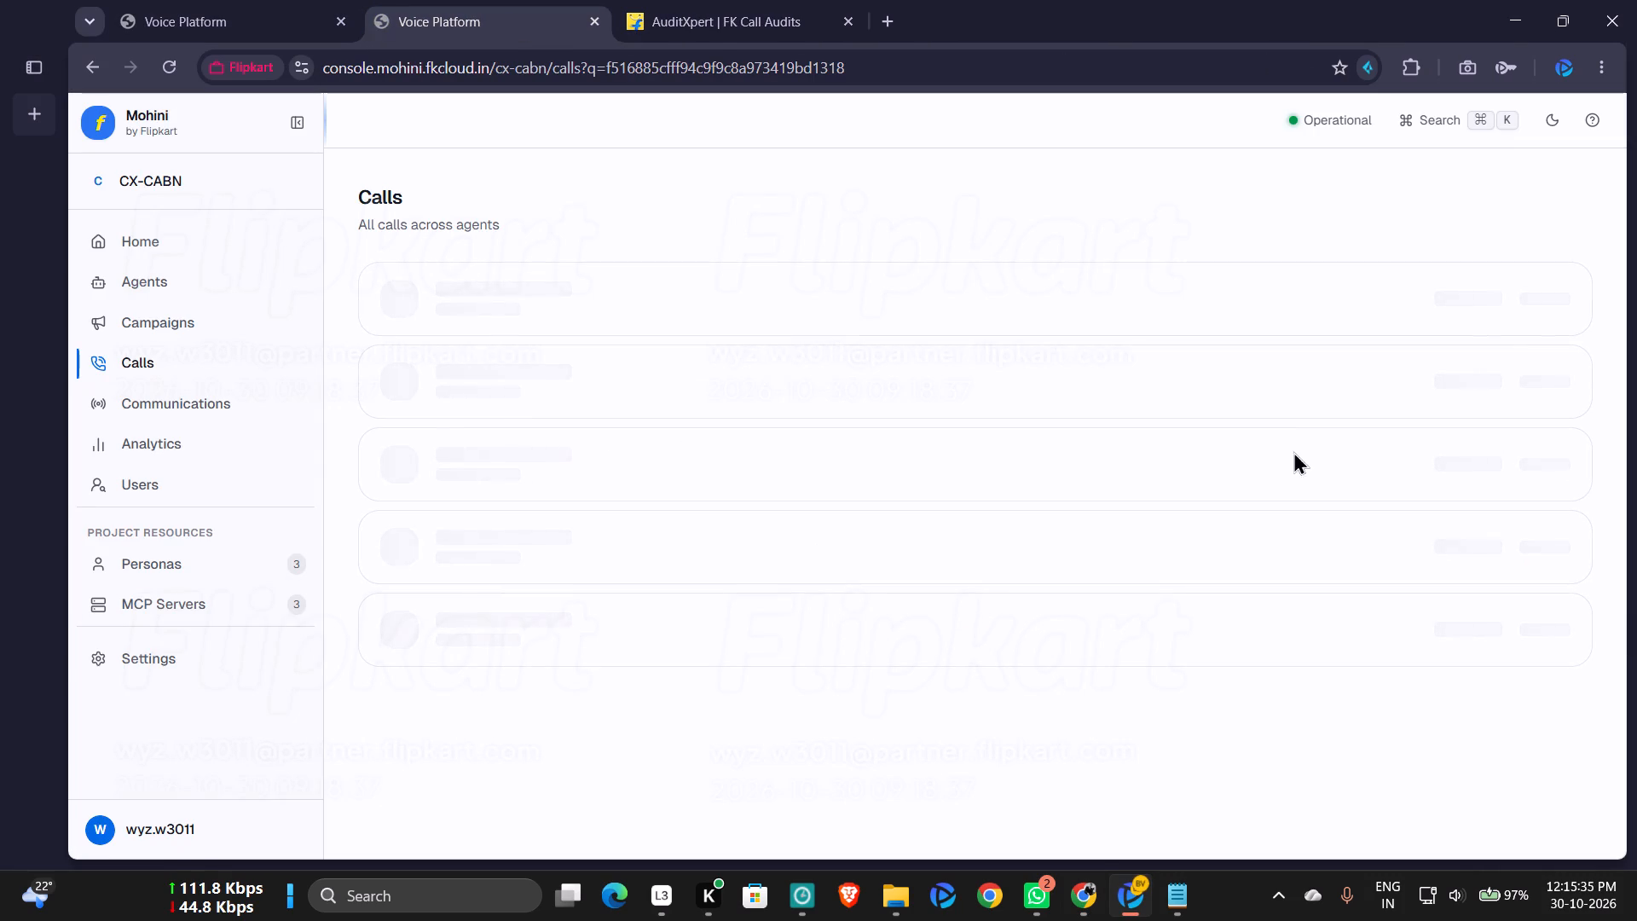
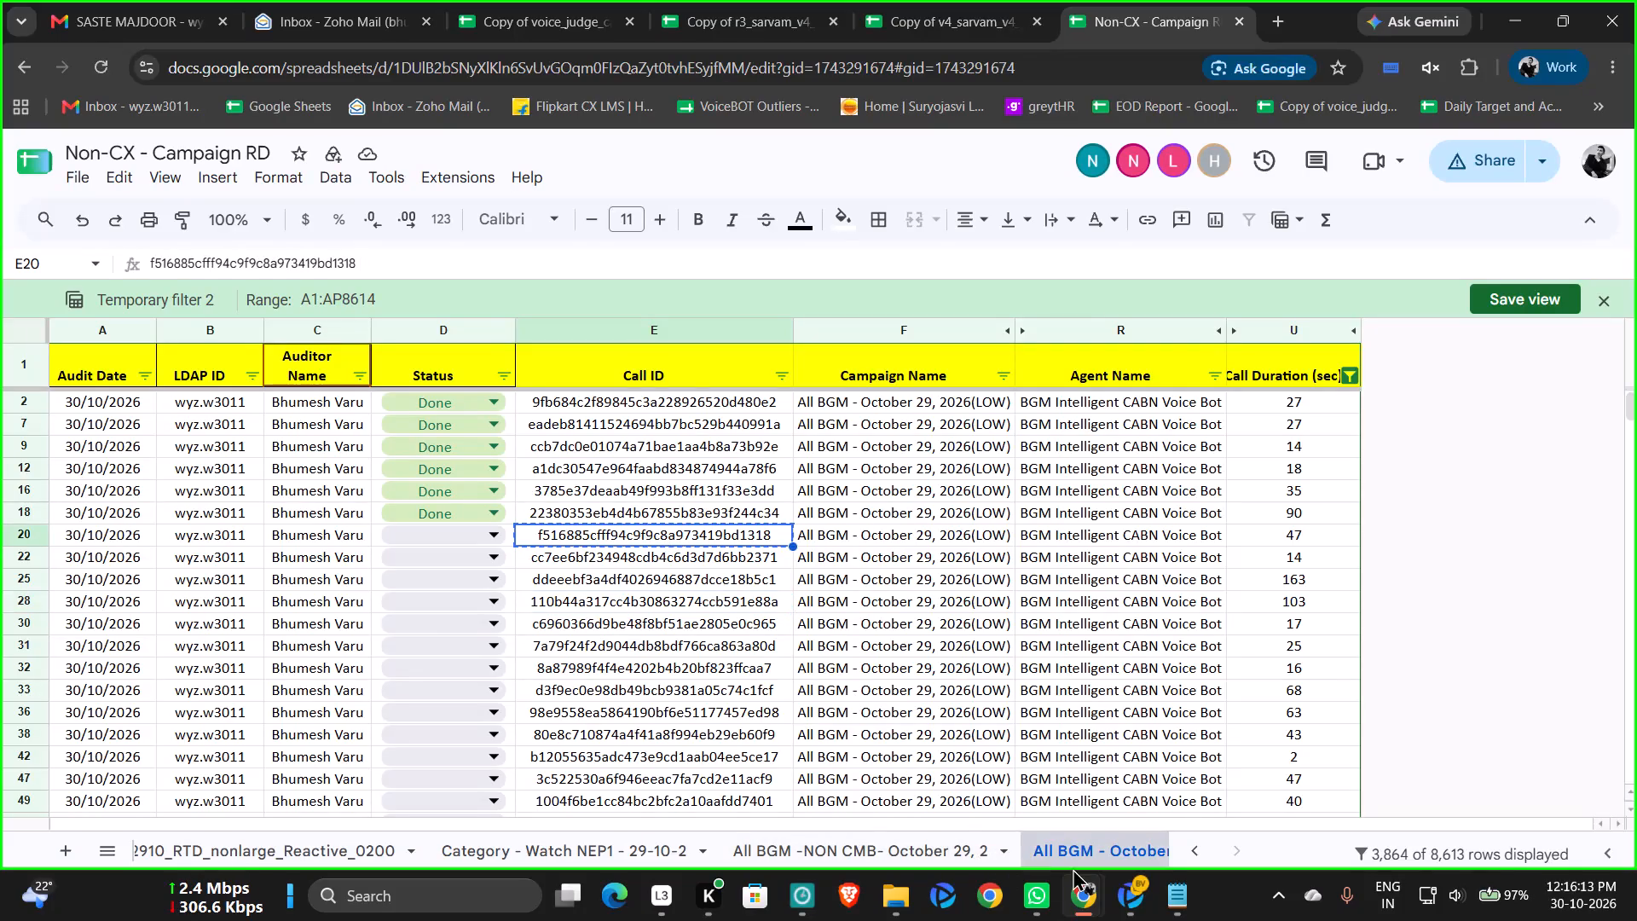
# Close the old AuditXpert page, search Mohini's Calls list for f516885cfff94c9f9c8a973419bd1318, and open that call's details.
pyautogui.click(1127, 889)
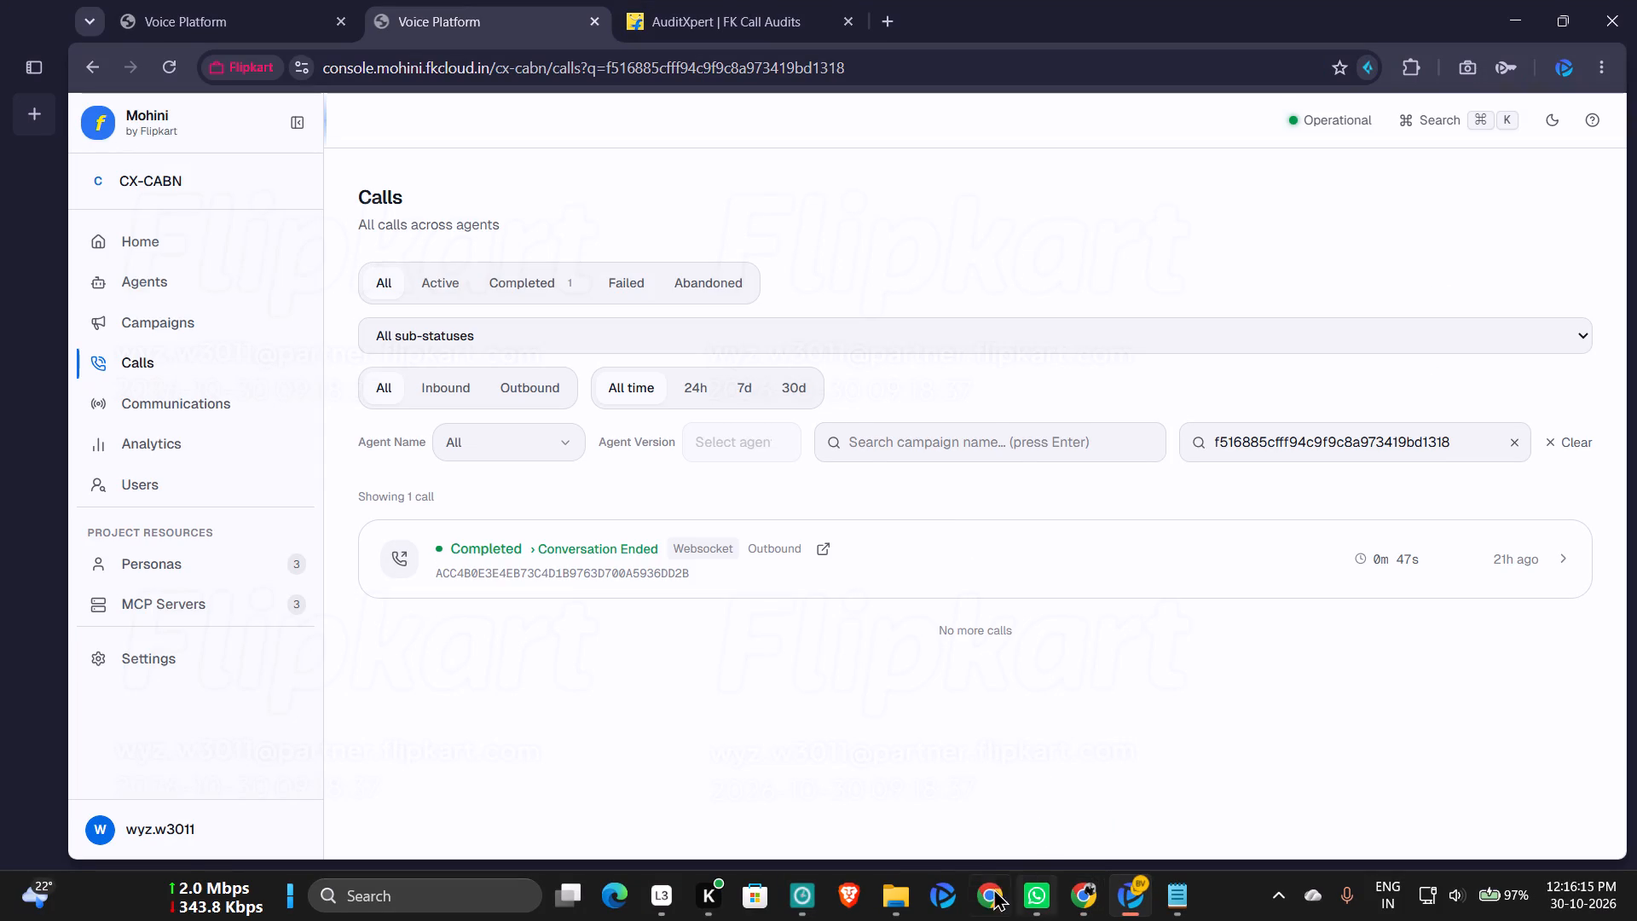
pyautogui.click(733, 3)
pyautogui.click(844, 23)
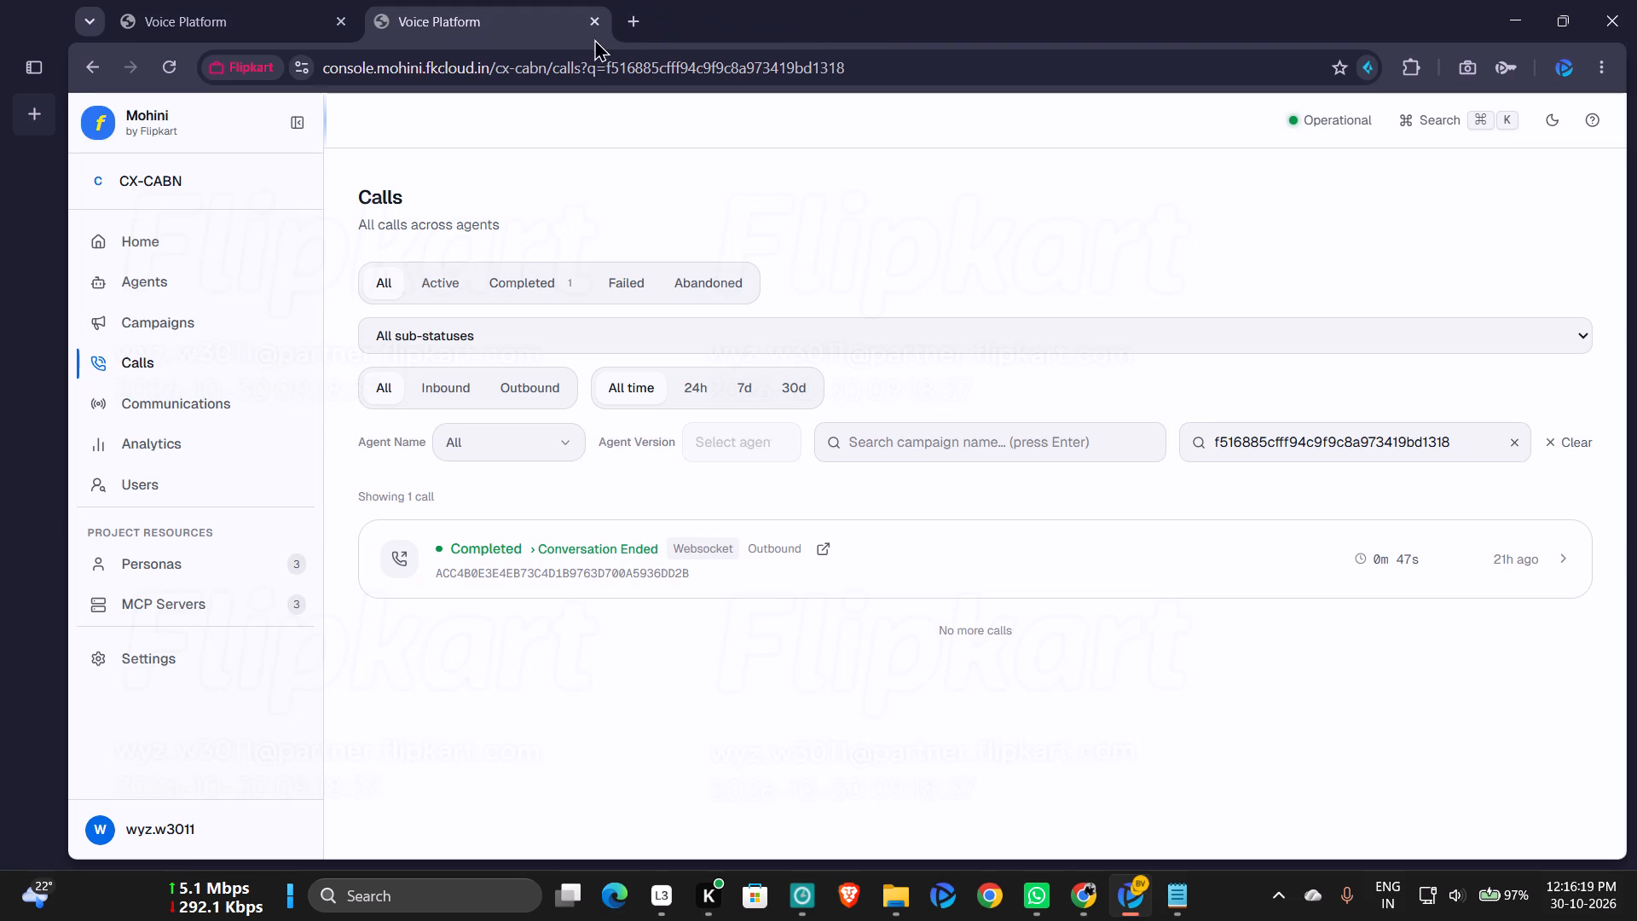
pyautogui.doubleClick(1286, 424)
pyautogui.hotkey('ctrl', 'v')
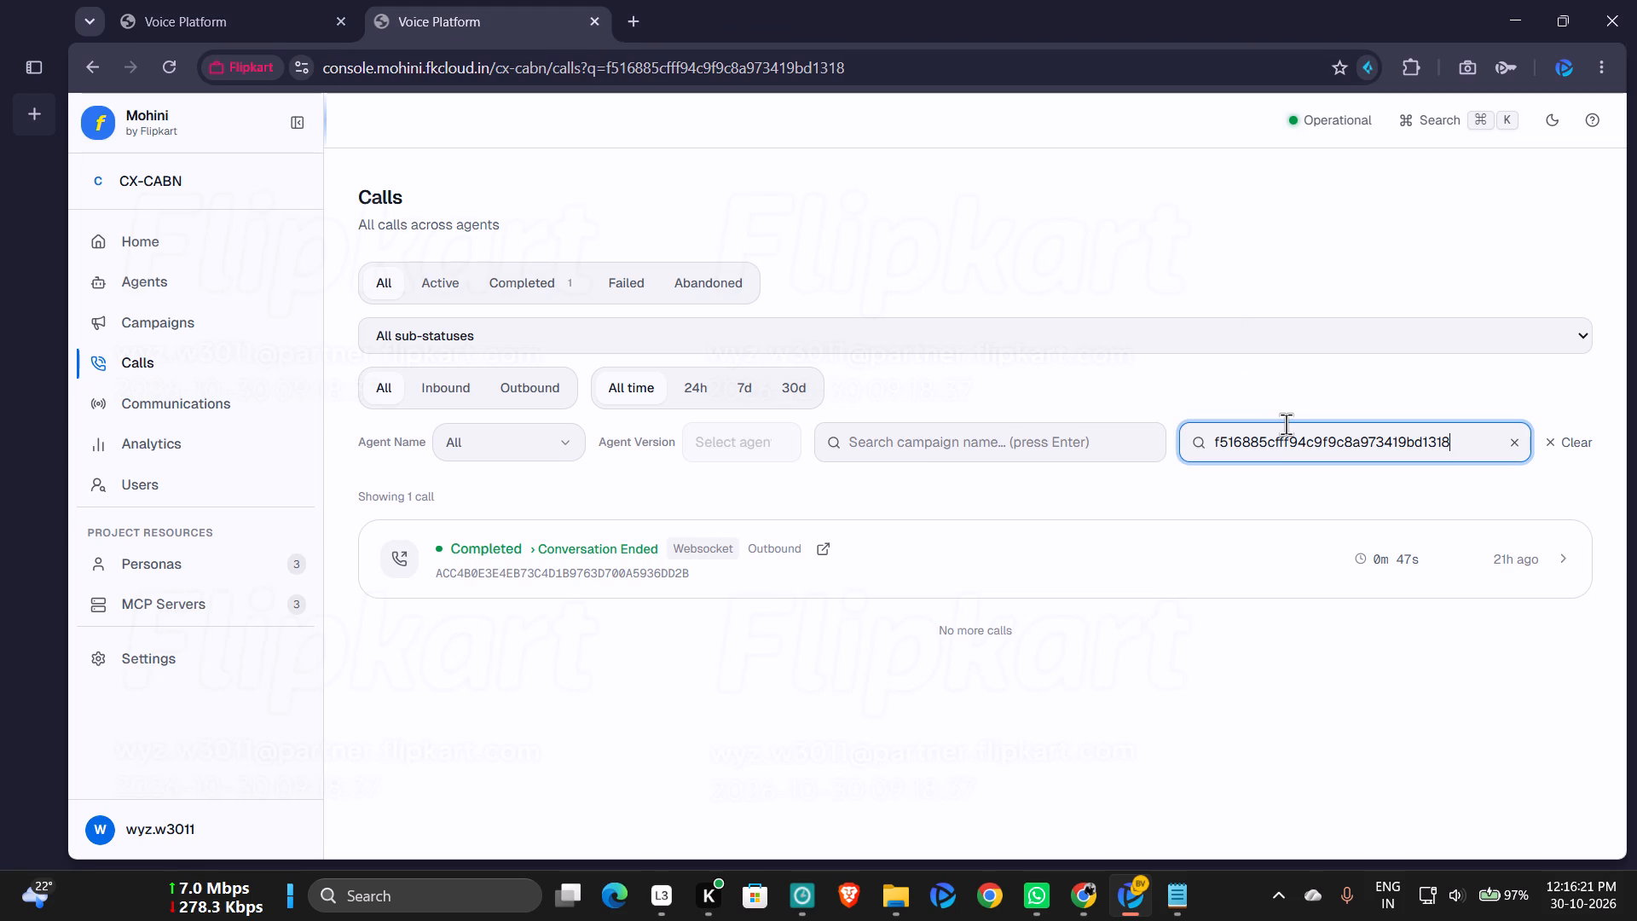
pyautogui.press('Return')
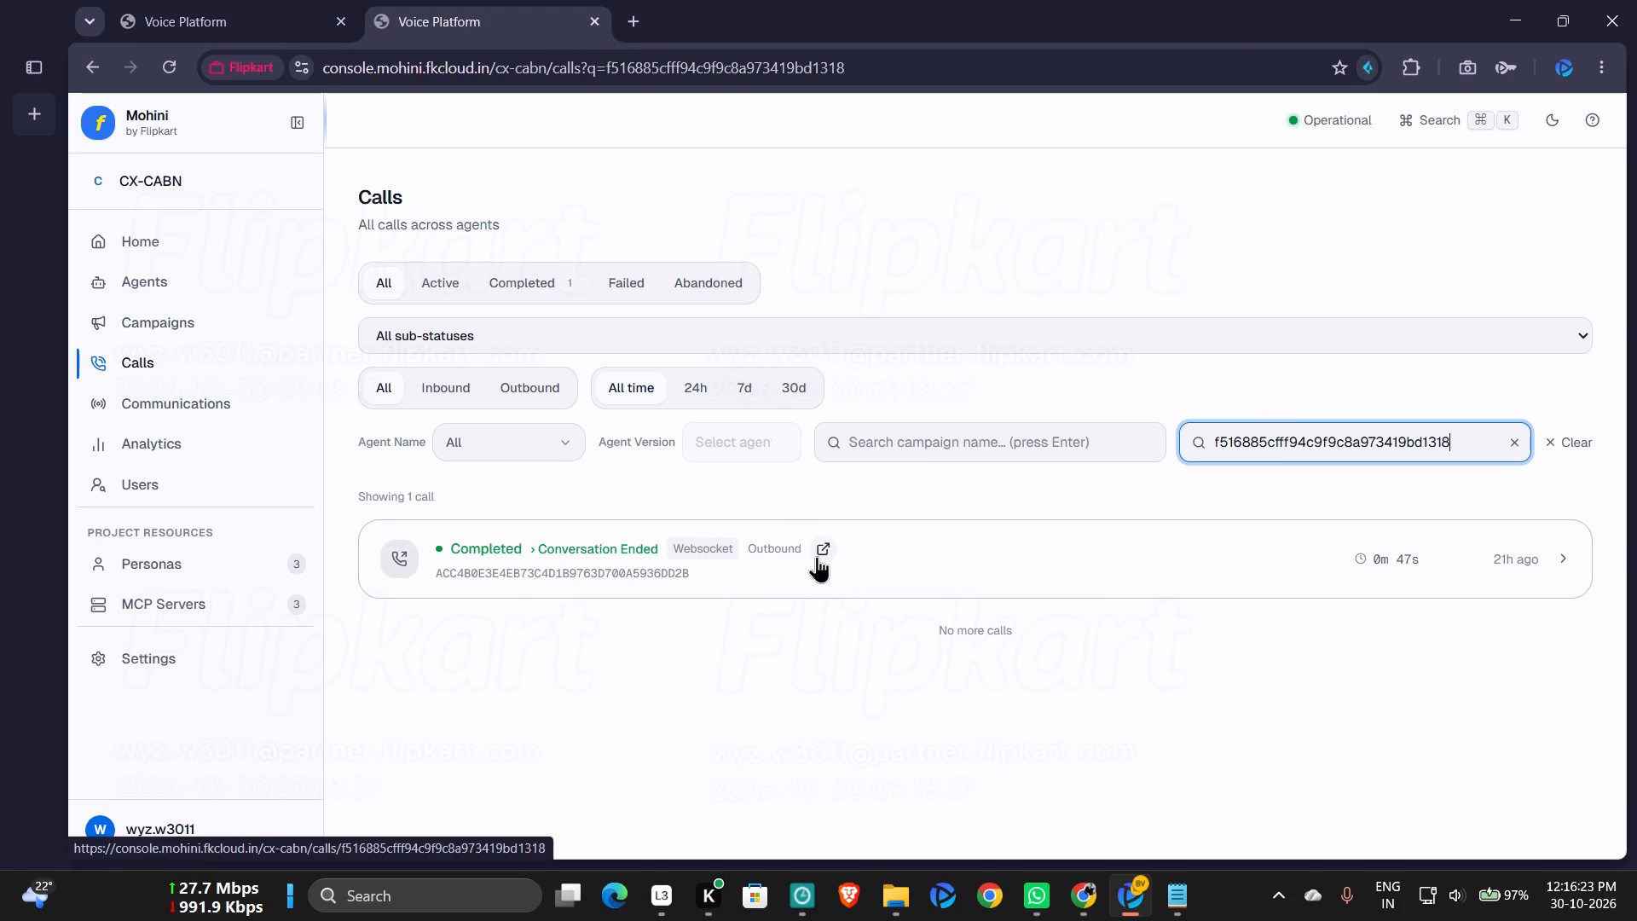
pyautogui.click(817, 556)
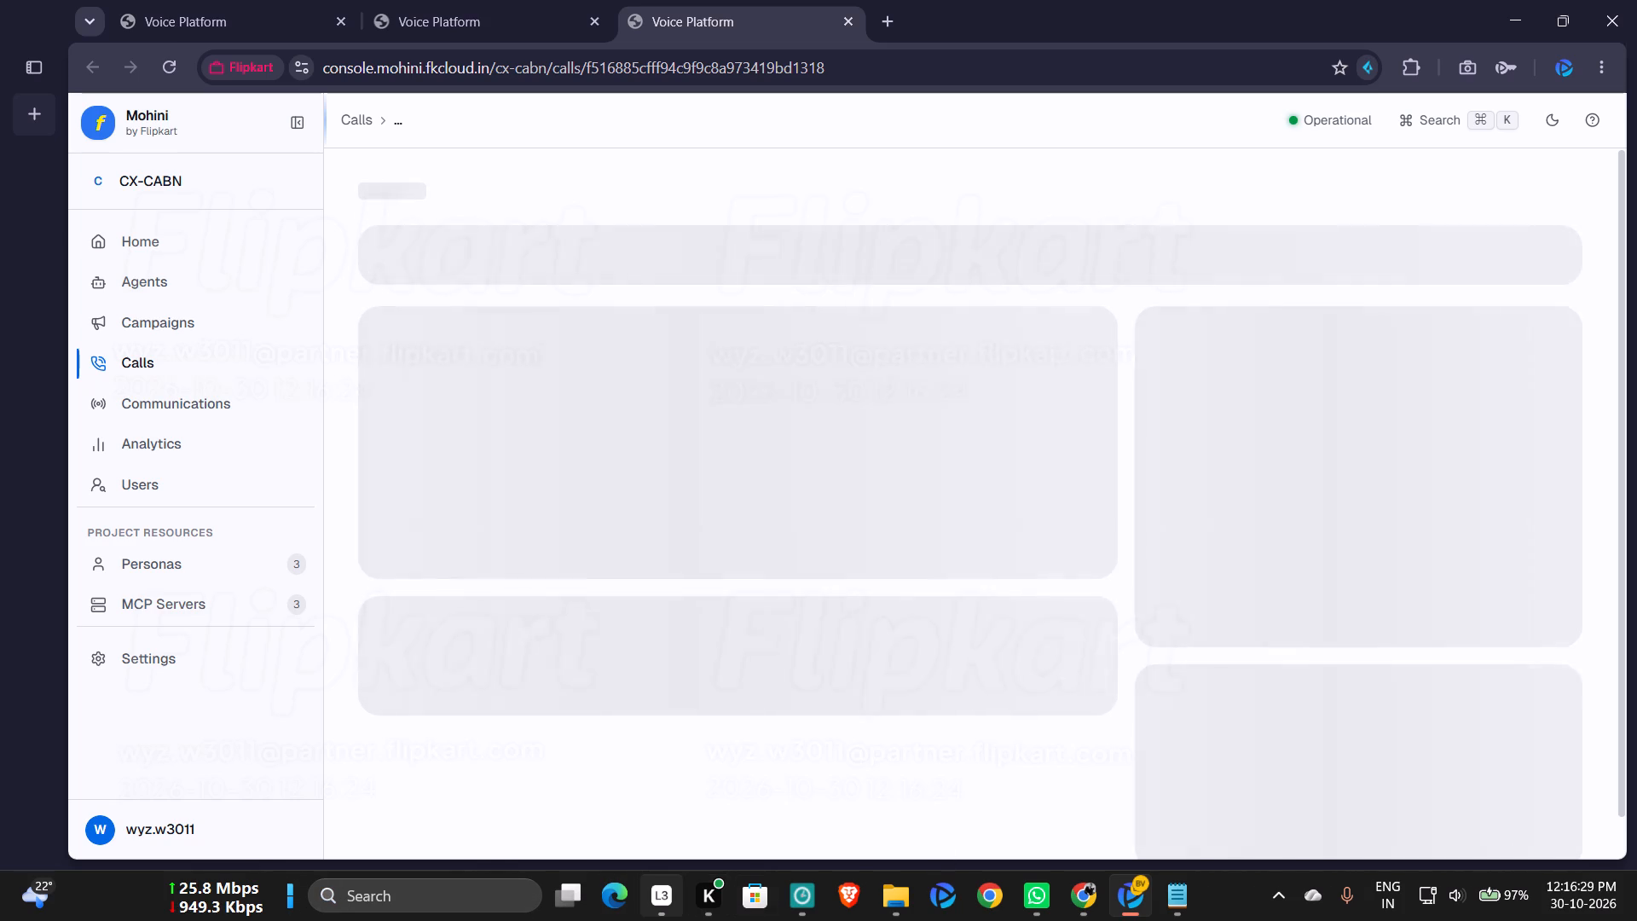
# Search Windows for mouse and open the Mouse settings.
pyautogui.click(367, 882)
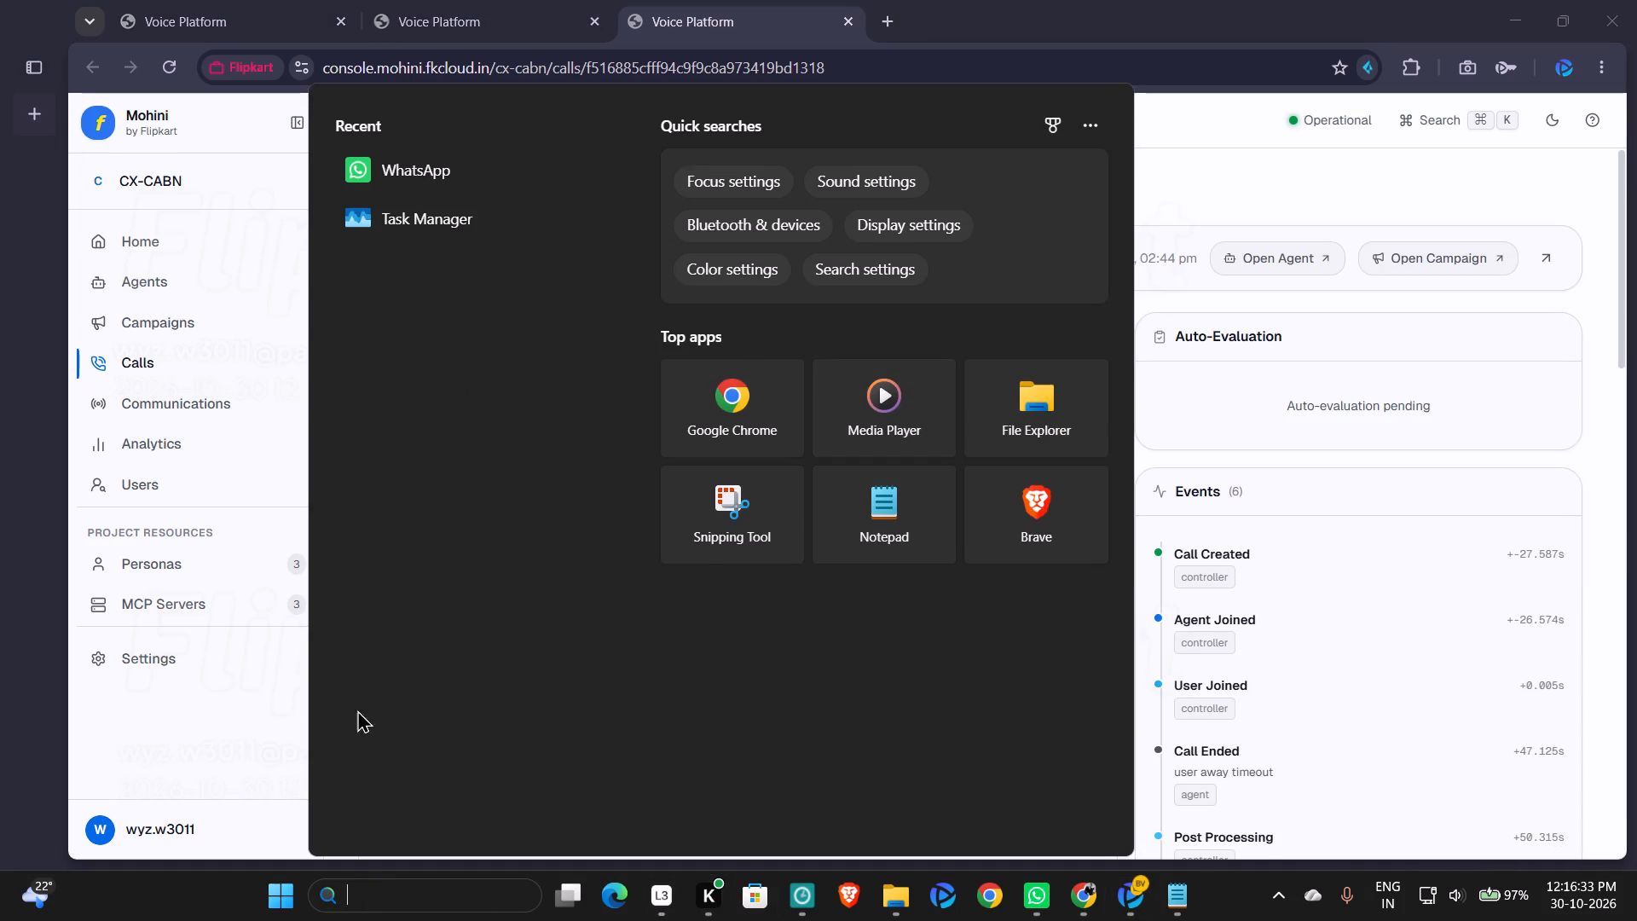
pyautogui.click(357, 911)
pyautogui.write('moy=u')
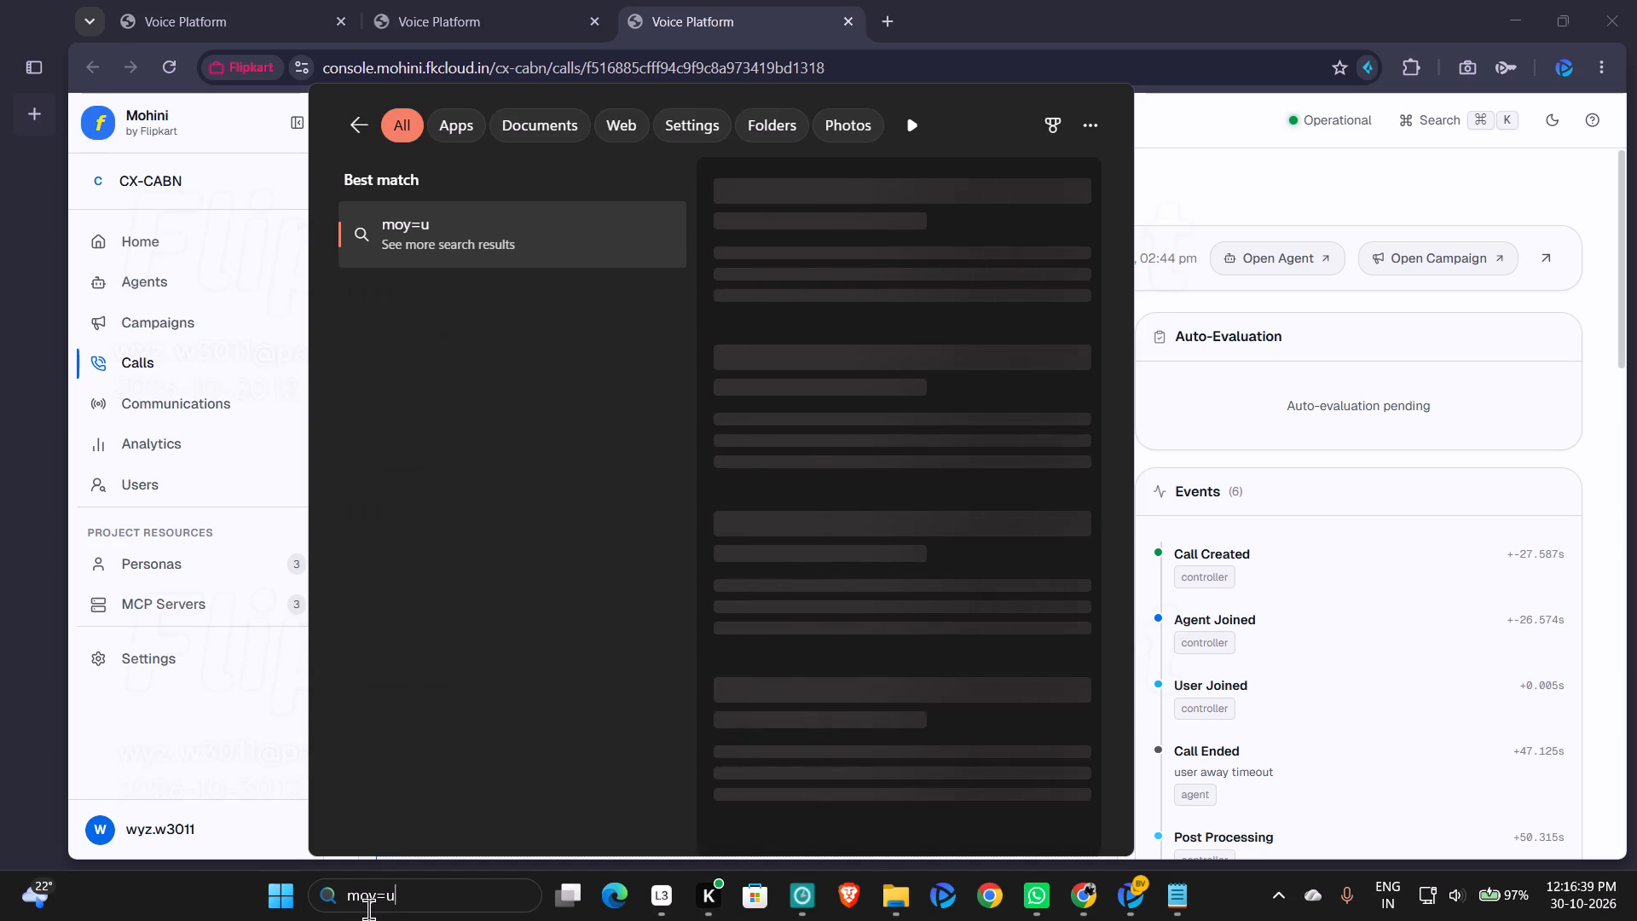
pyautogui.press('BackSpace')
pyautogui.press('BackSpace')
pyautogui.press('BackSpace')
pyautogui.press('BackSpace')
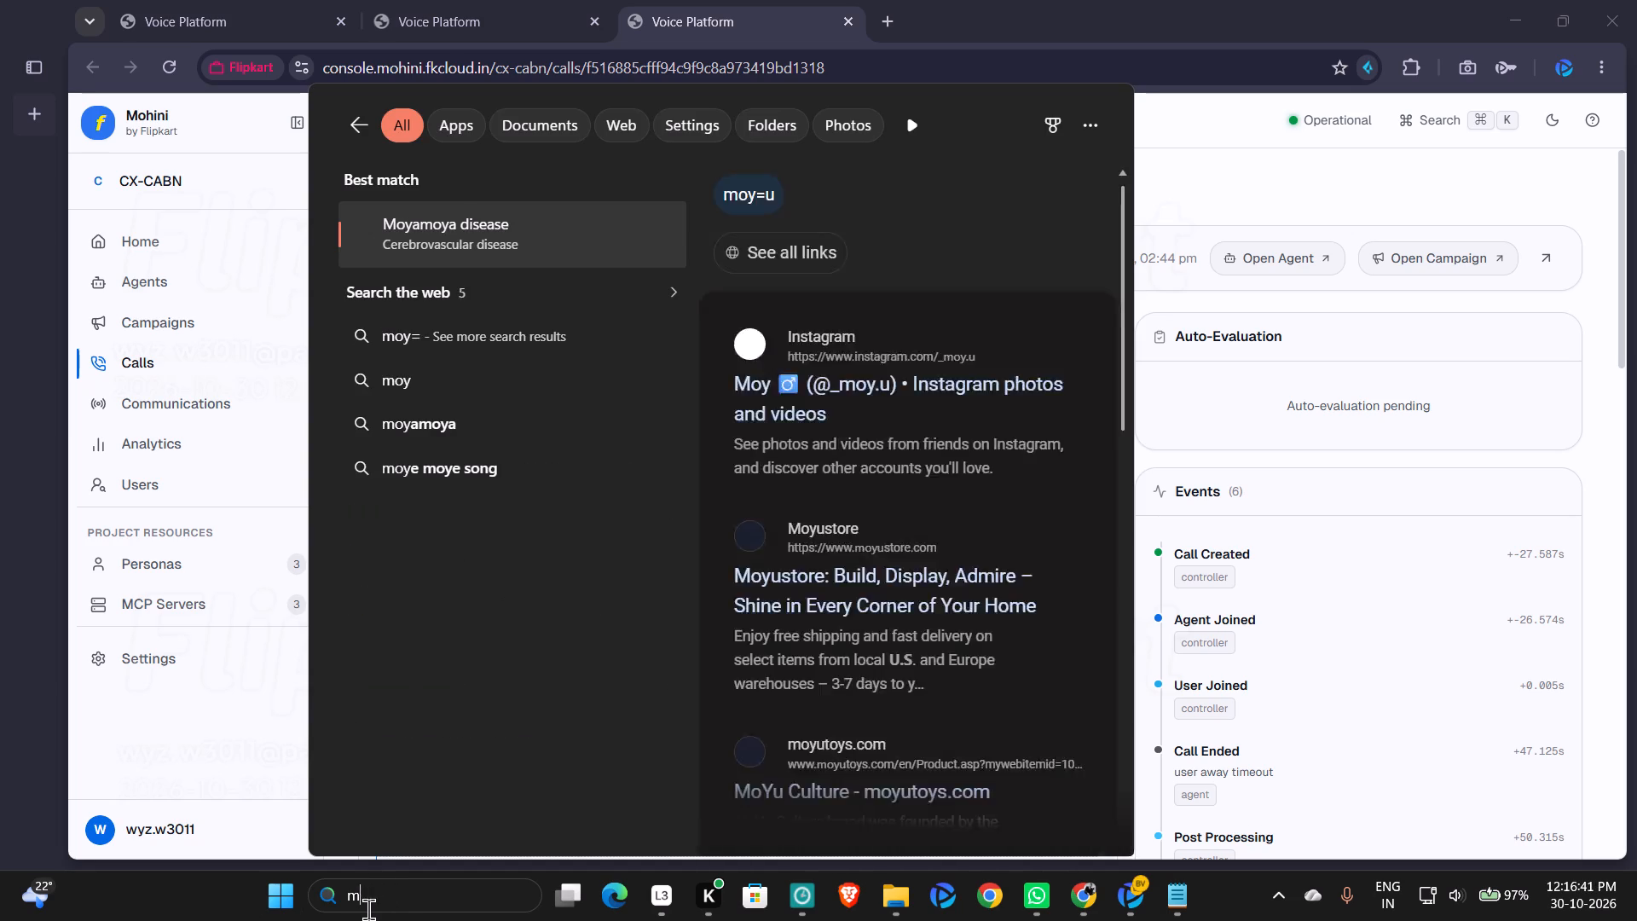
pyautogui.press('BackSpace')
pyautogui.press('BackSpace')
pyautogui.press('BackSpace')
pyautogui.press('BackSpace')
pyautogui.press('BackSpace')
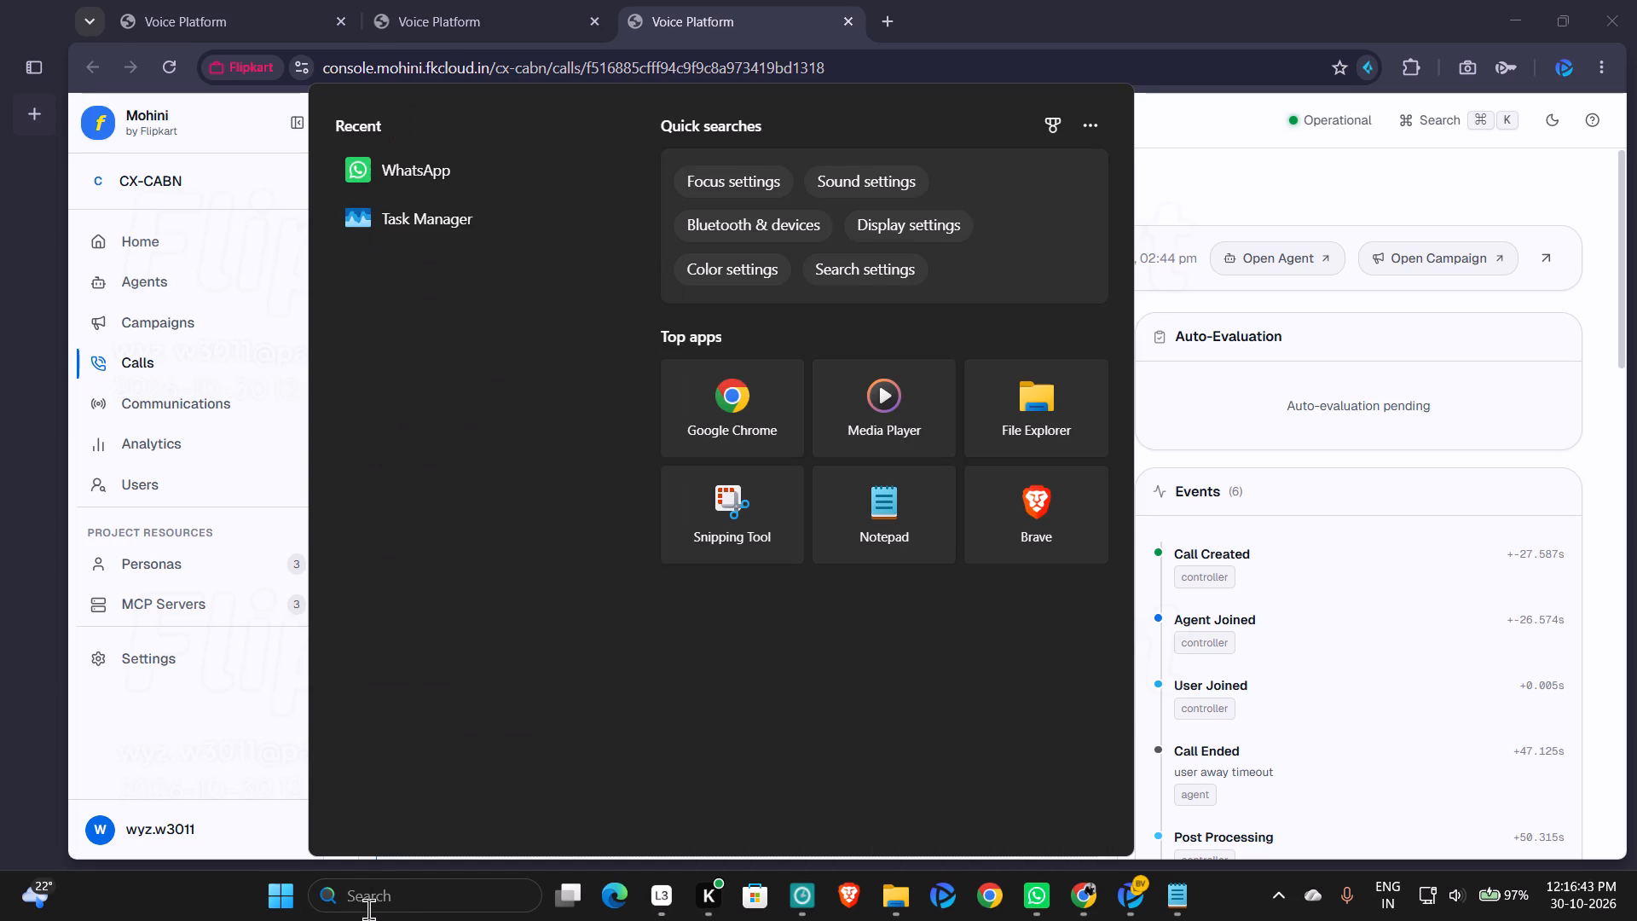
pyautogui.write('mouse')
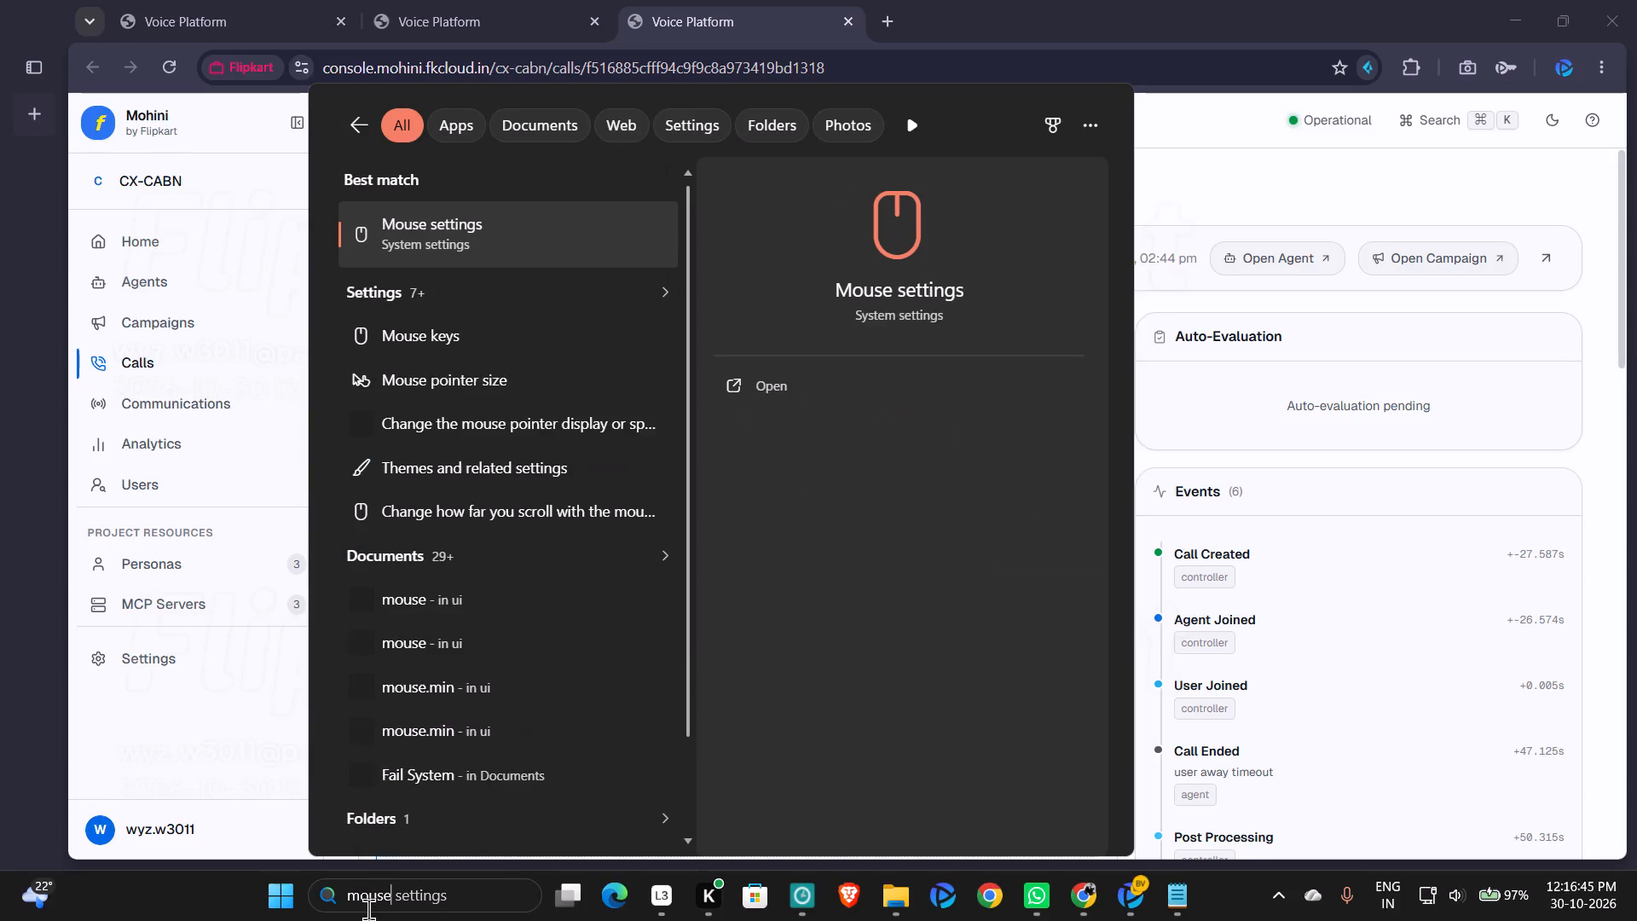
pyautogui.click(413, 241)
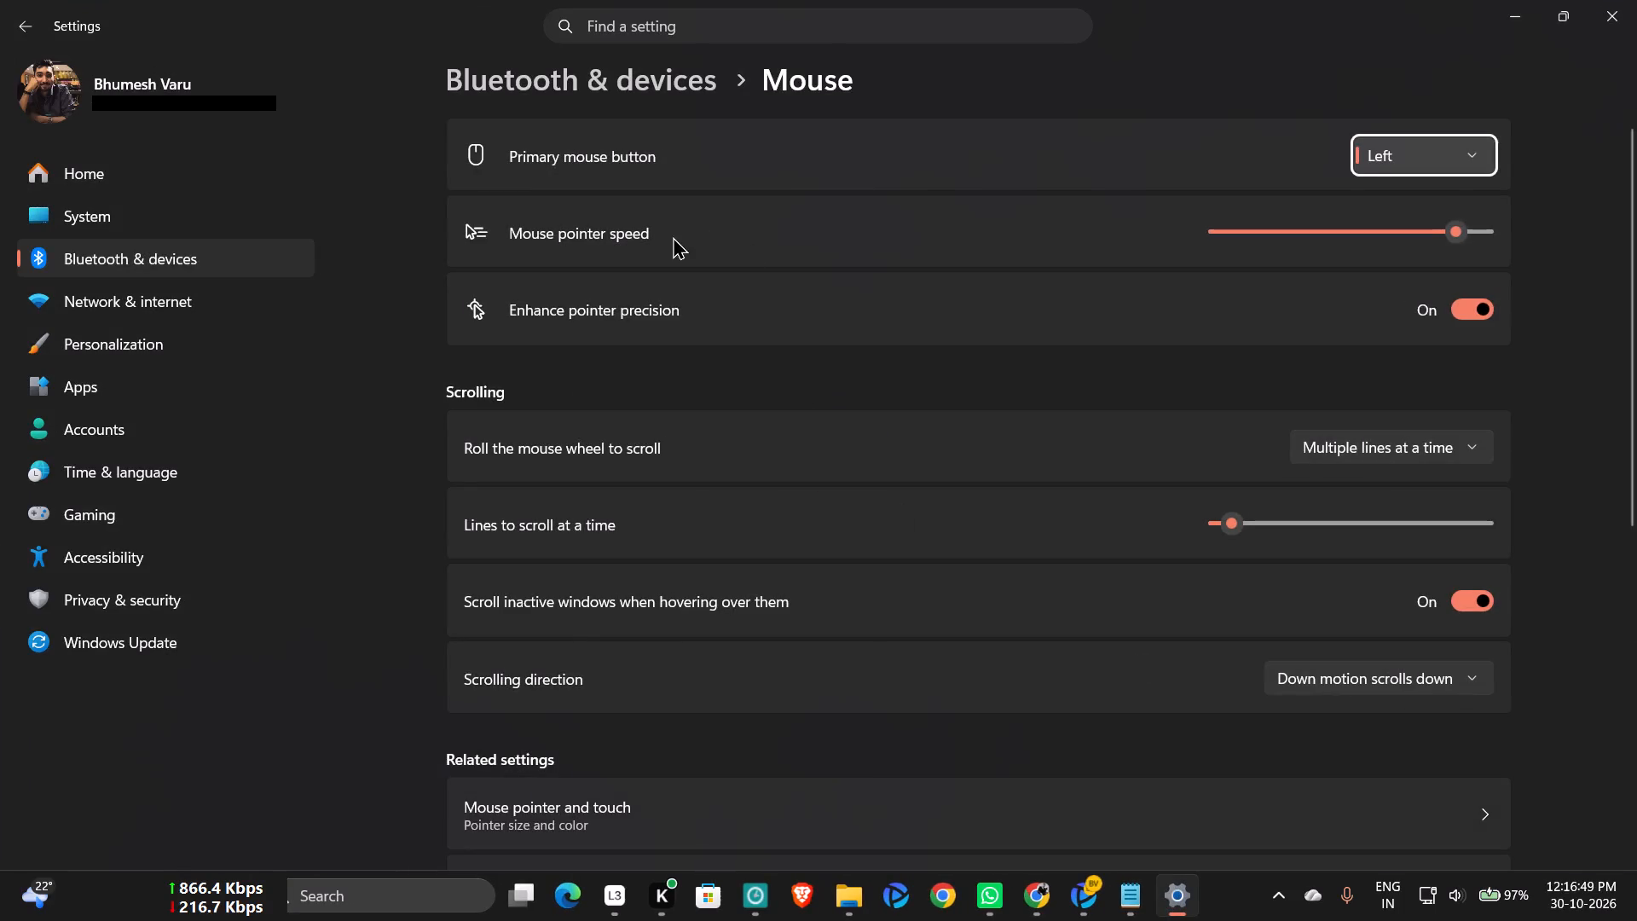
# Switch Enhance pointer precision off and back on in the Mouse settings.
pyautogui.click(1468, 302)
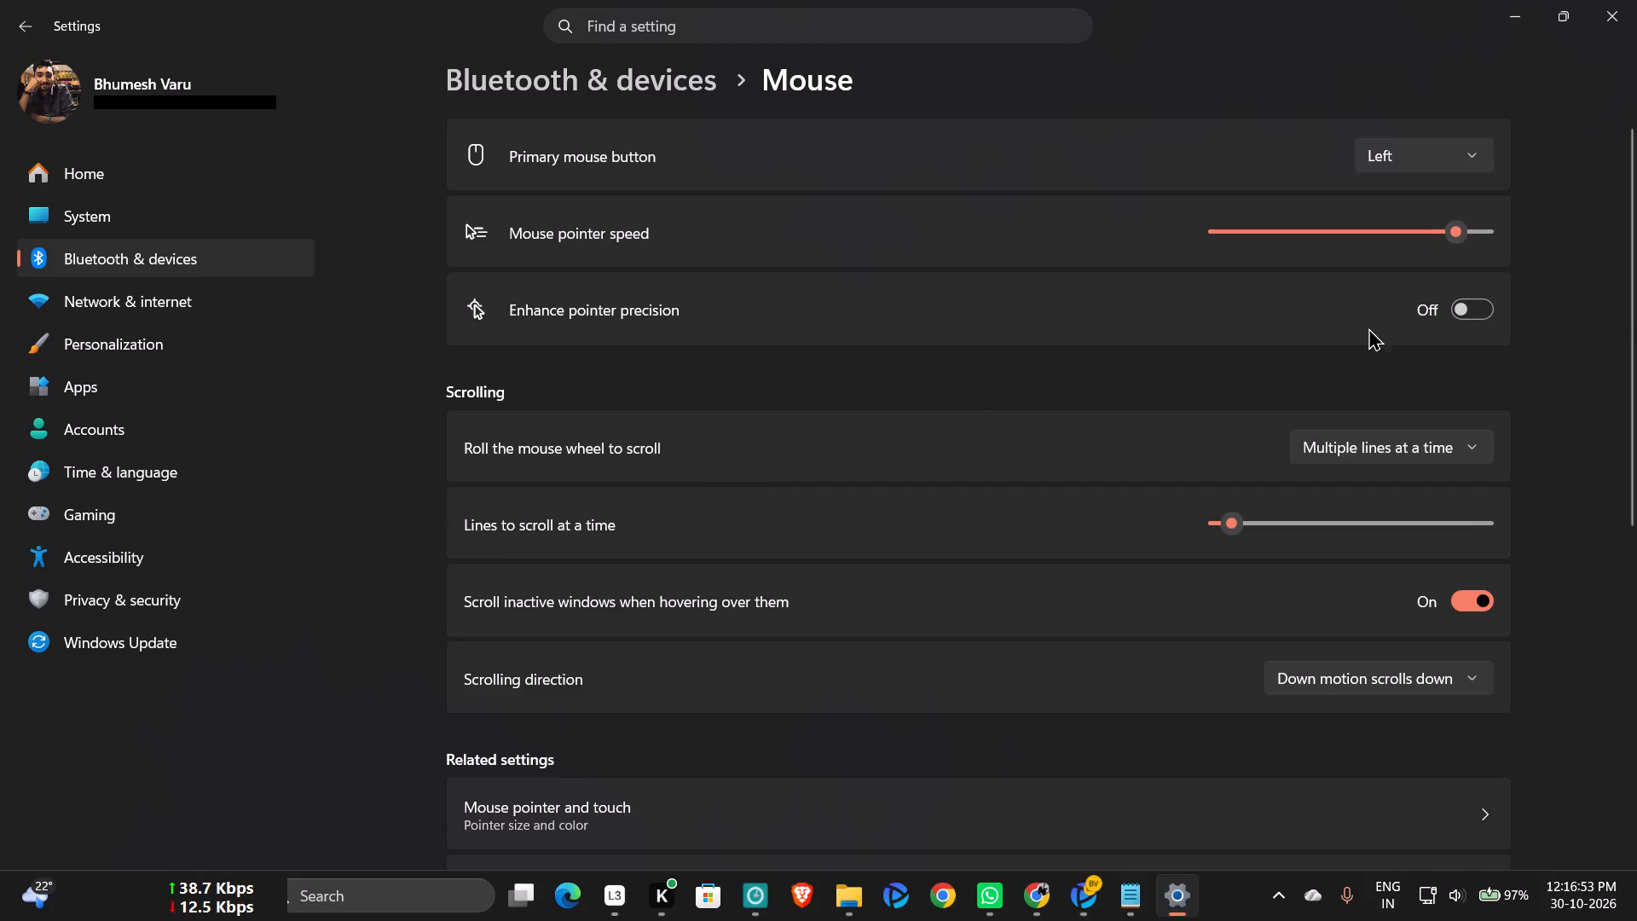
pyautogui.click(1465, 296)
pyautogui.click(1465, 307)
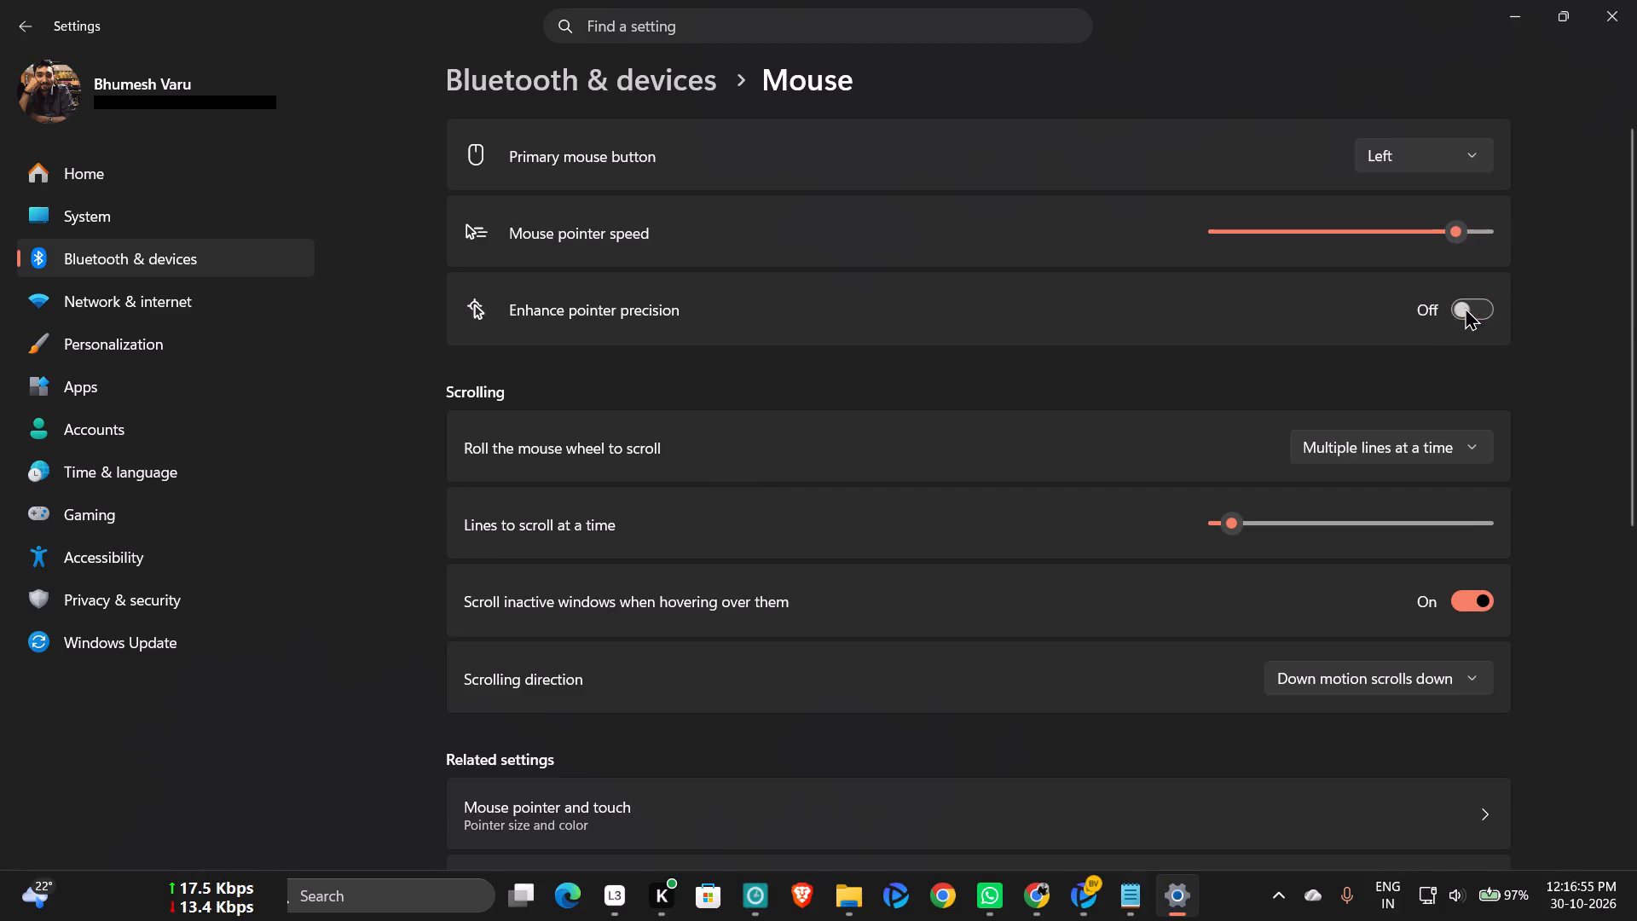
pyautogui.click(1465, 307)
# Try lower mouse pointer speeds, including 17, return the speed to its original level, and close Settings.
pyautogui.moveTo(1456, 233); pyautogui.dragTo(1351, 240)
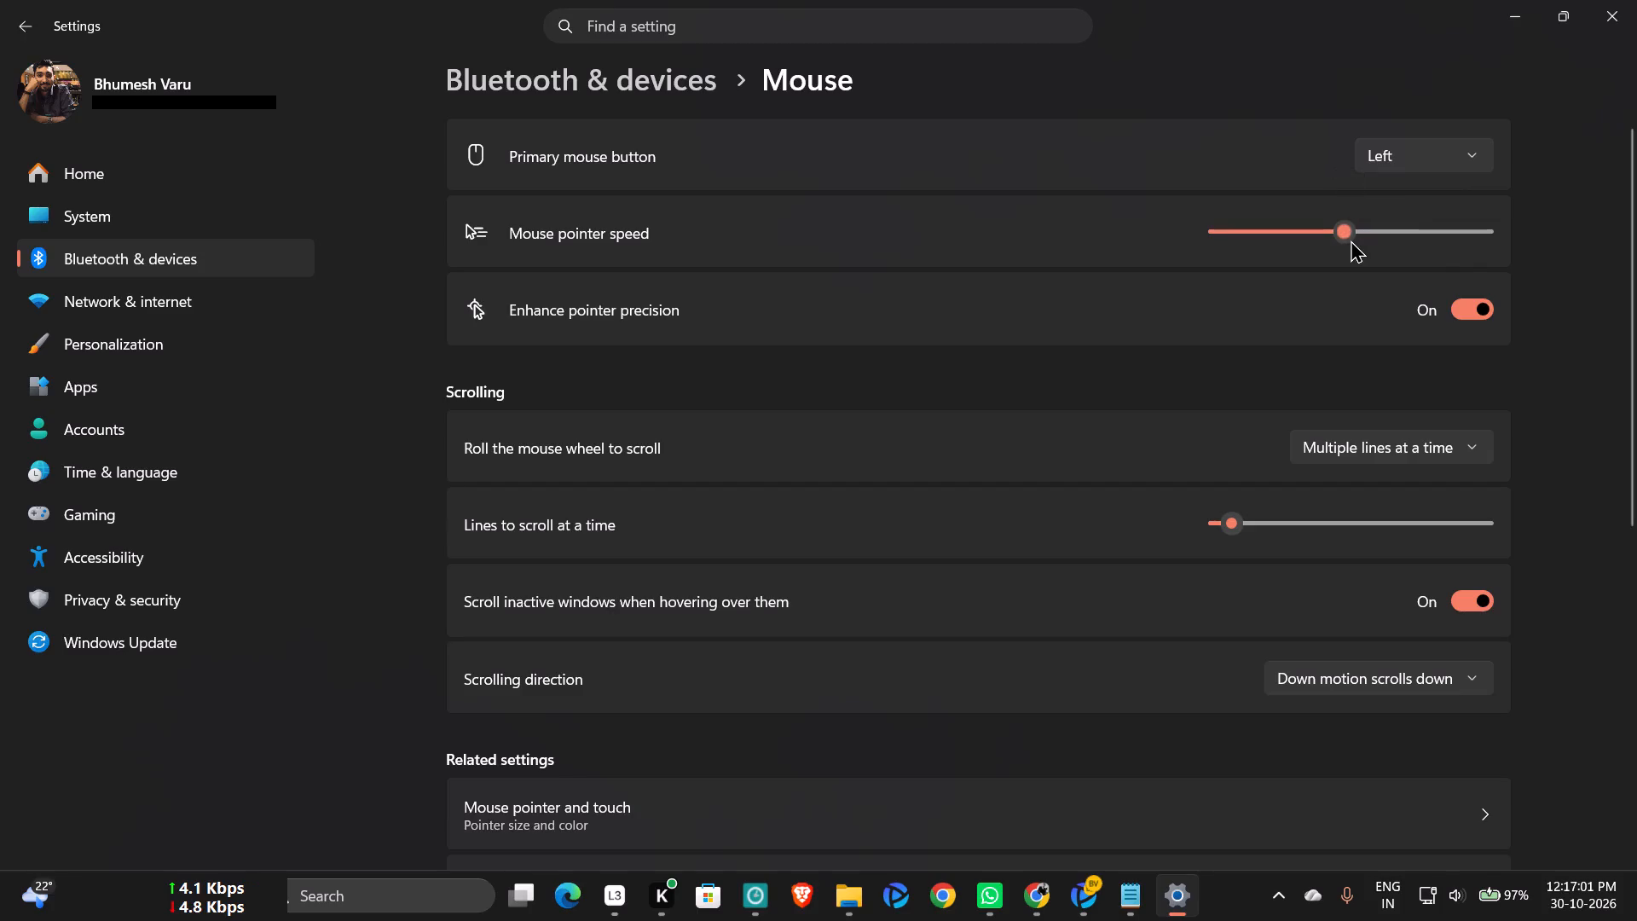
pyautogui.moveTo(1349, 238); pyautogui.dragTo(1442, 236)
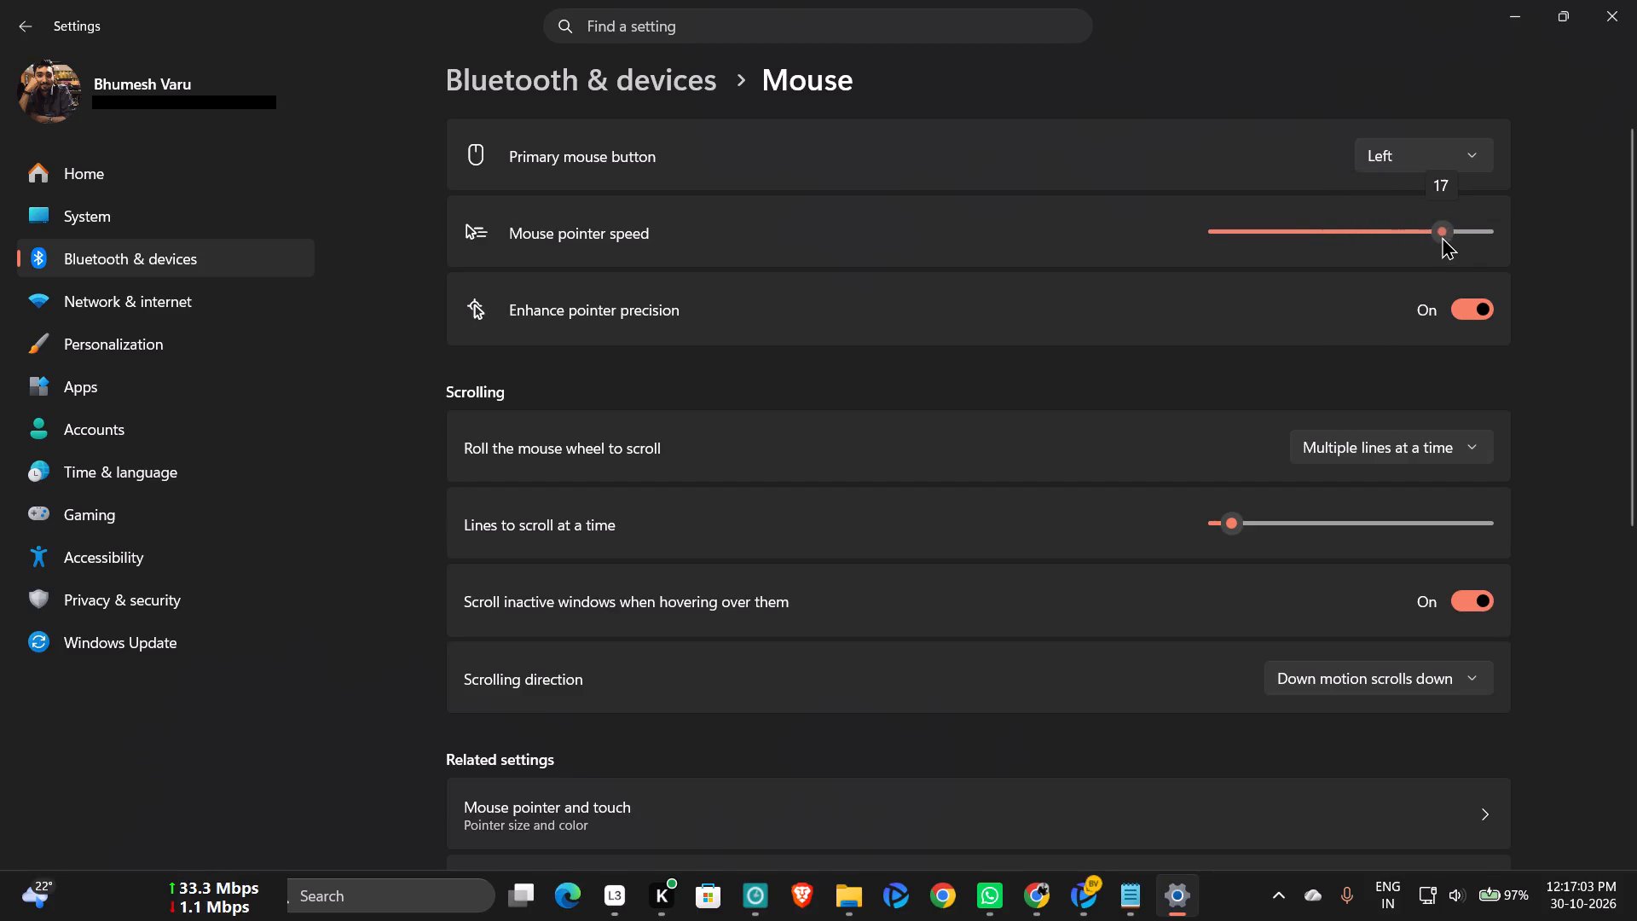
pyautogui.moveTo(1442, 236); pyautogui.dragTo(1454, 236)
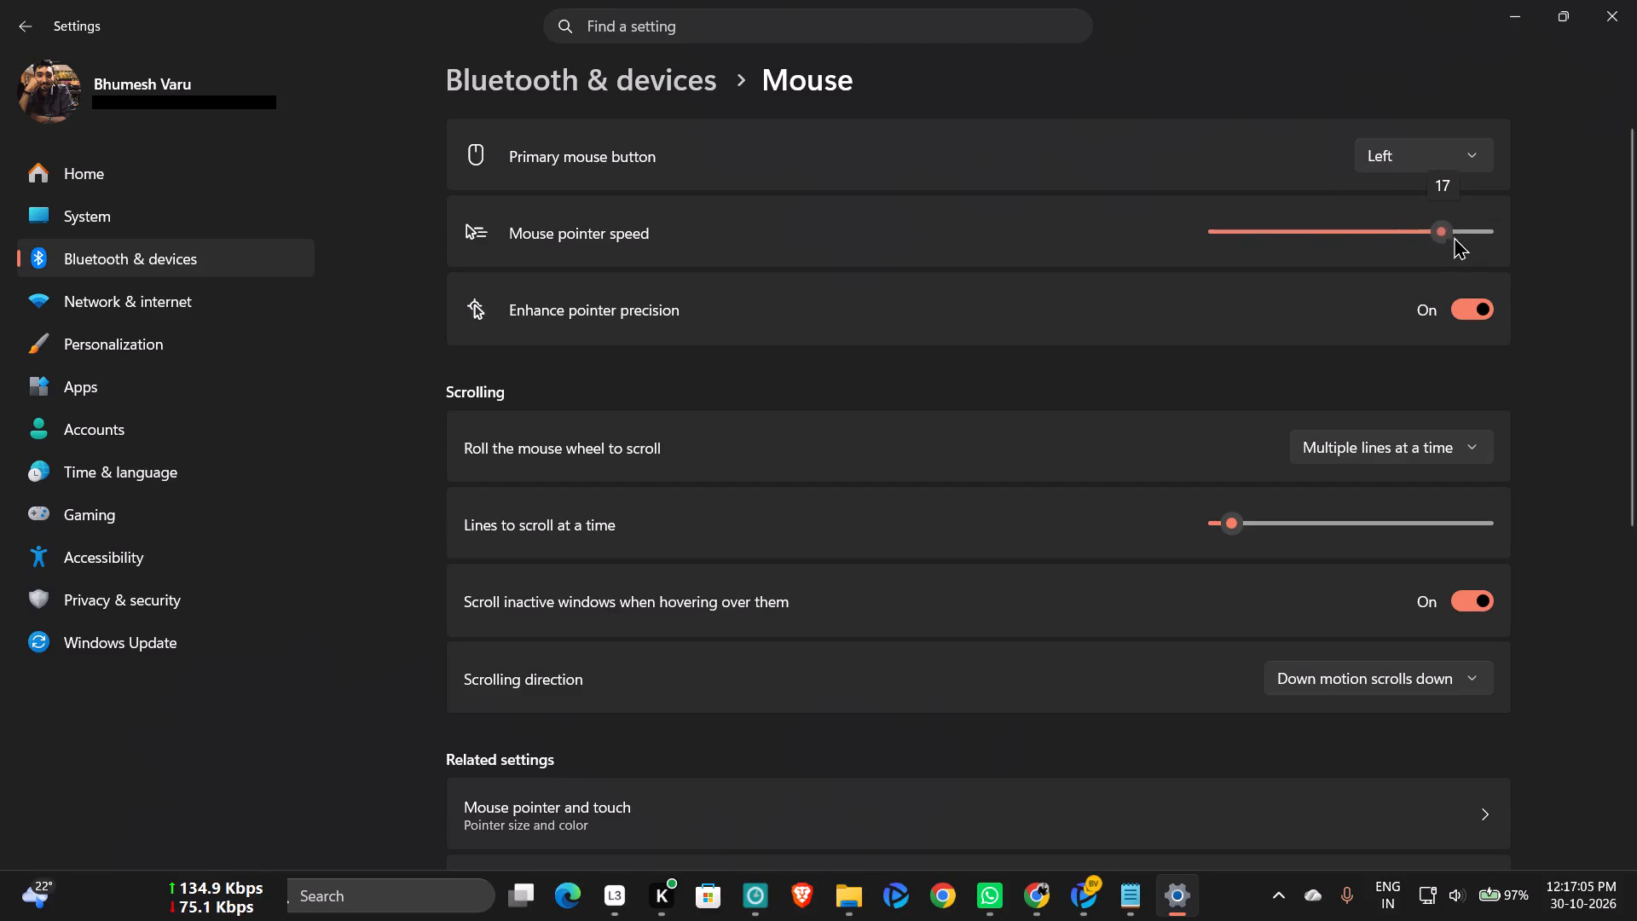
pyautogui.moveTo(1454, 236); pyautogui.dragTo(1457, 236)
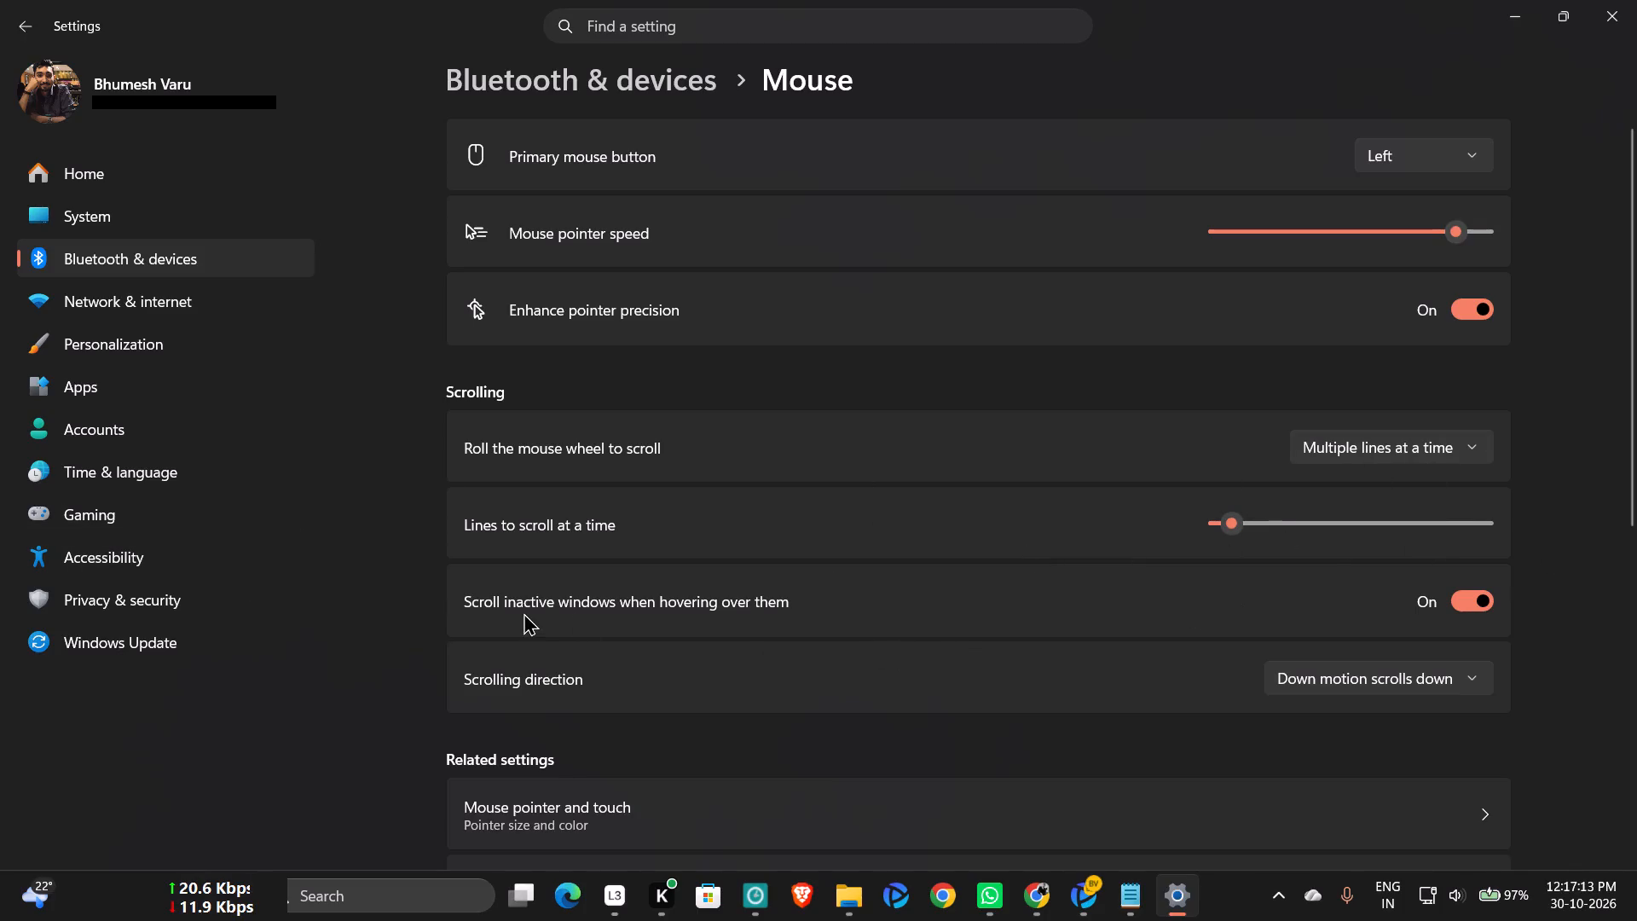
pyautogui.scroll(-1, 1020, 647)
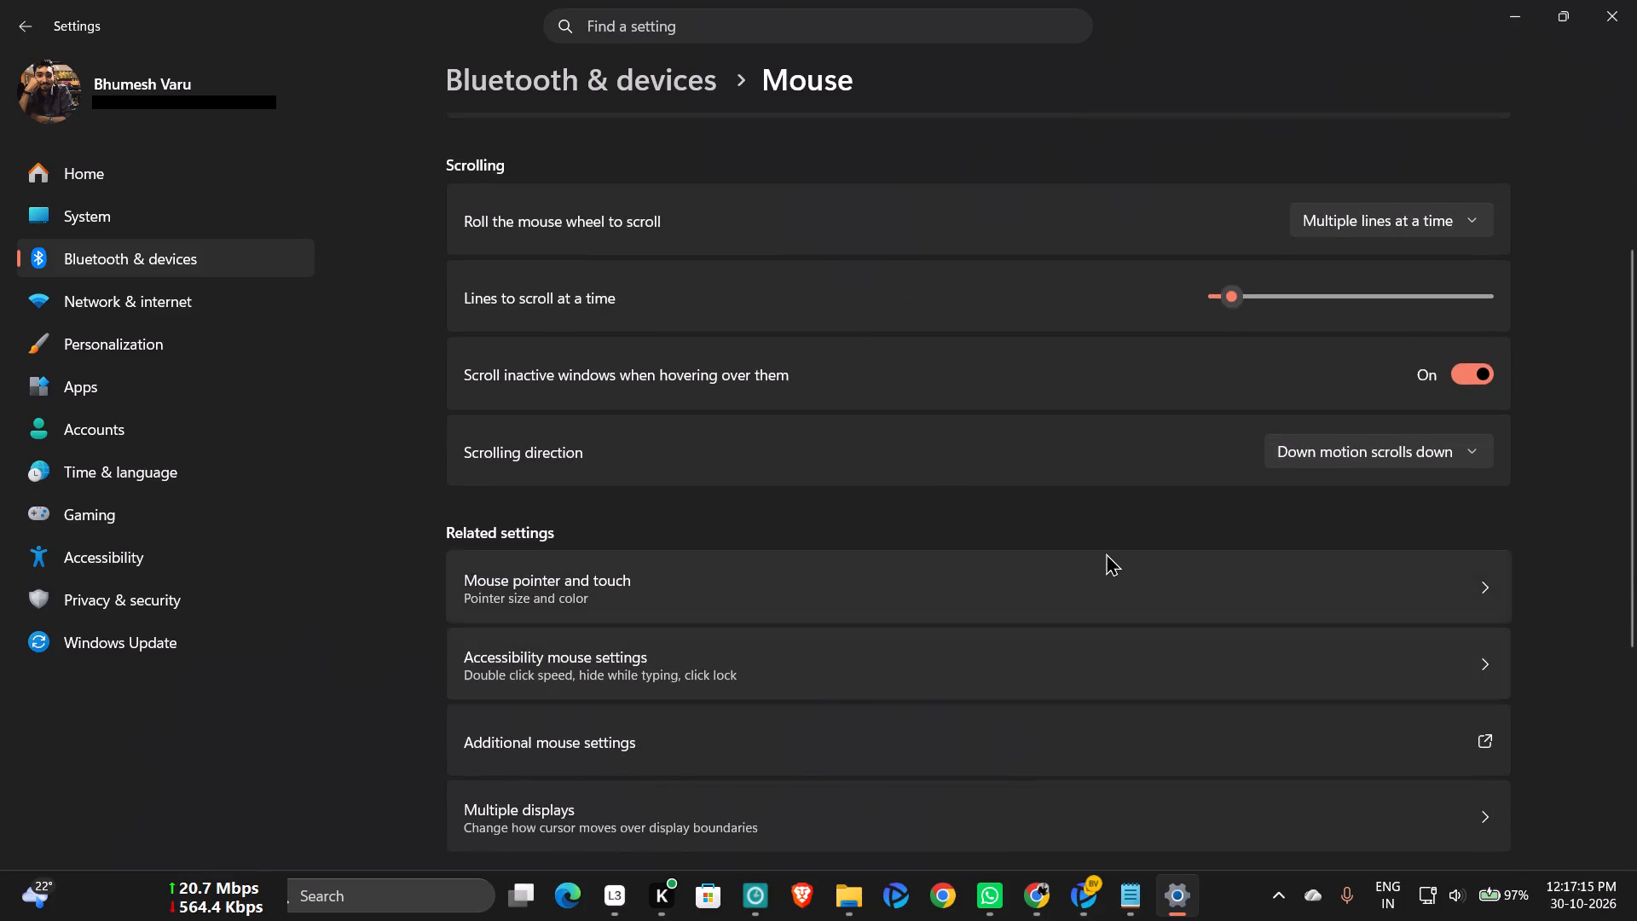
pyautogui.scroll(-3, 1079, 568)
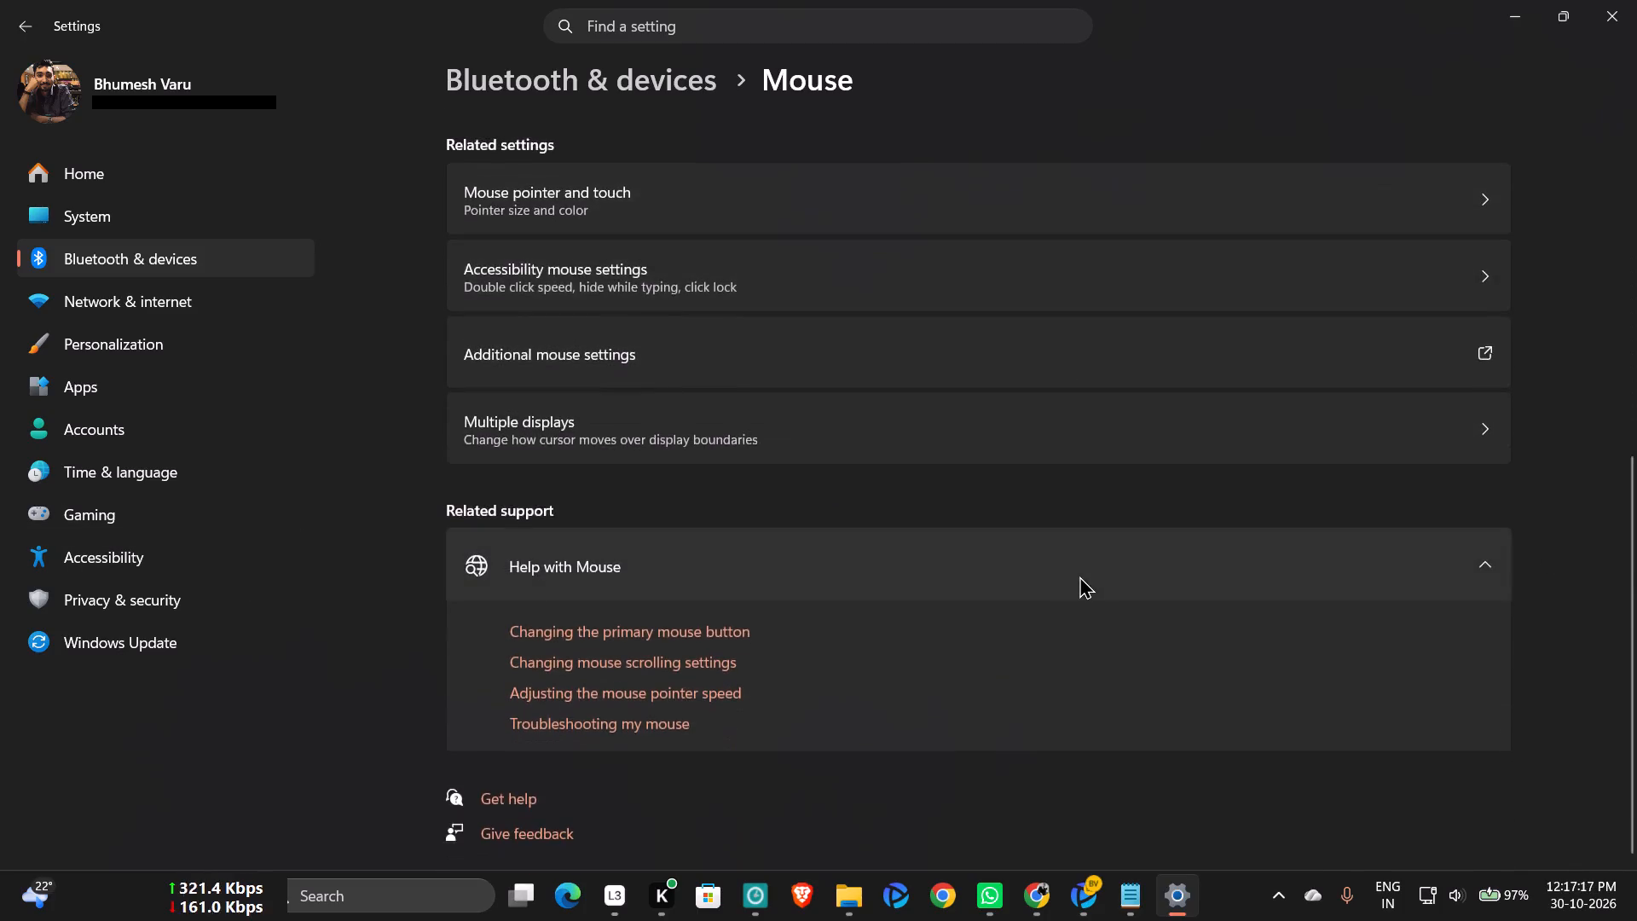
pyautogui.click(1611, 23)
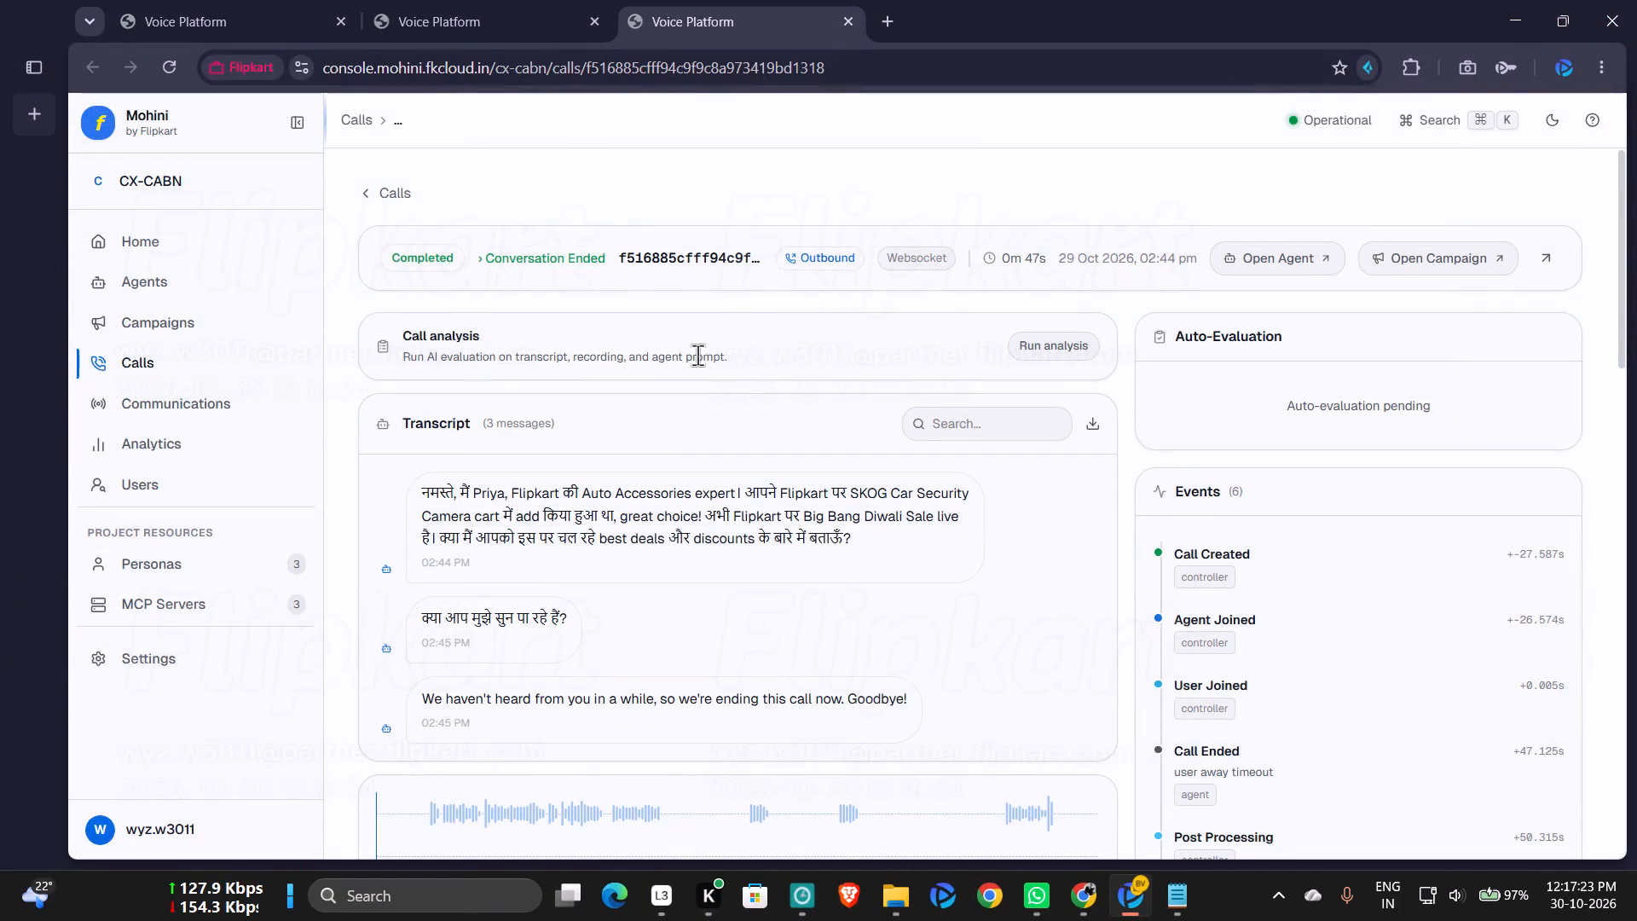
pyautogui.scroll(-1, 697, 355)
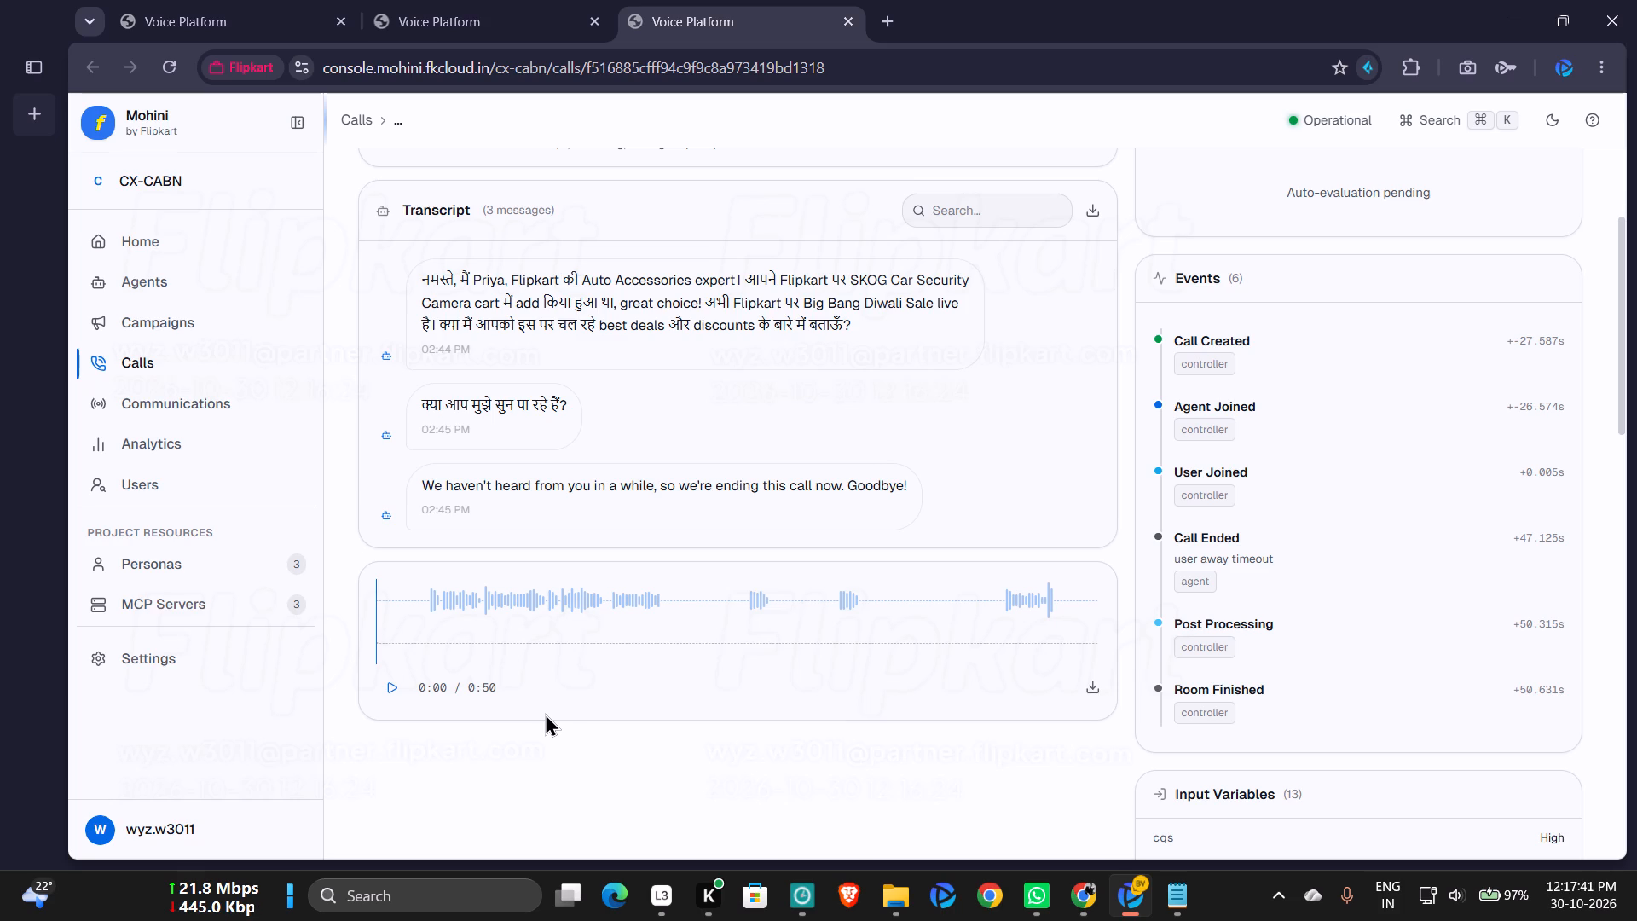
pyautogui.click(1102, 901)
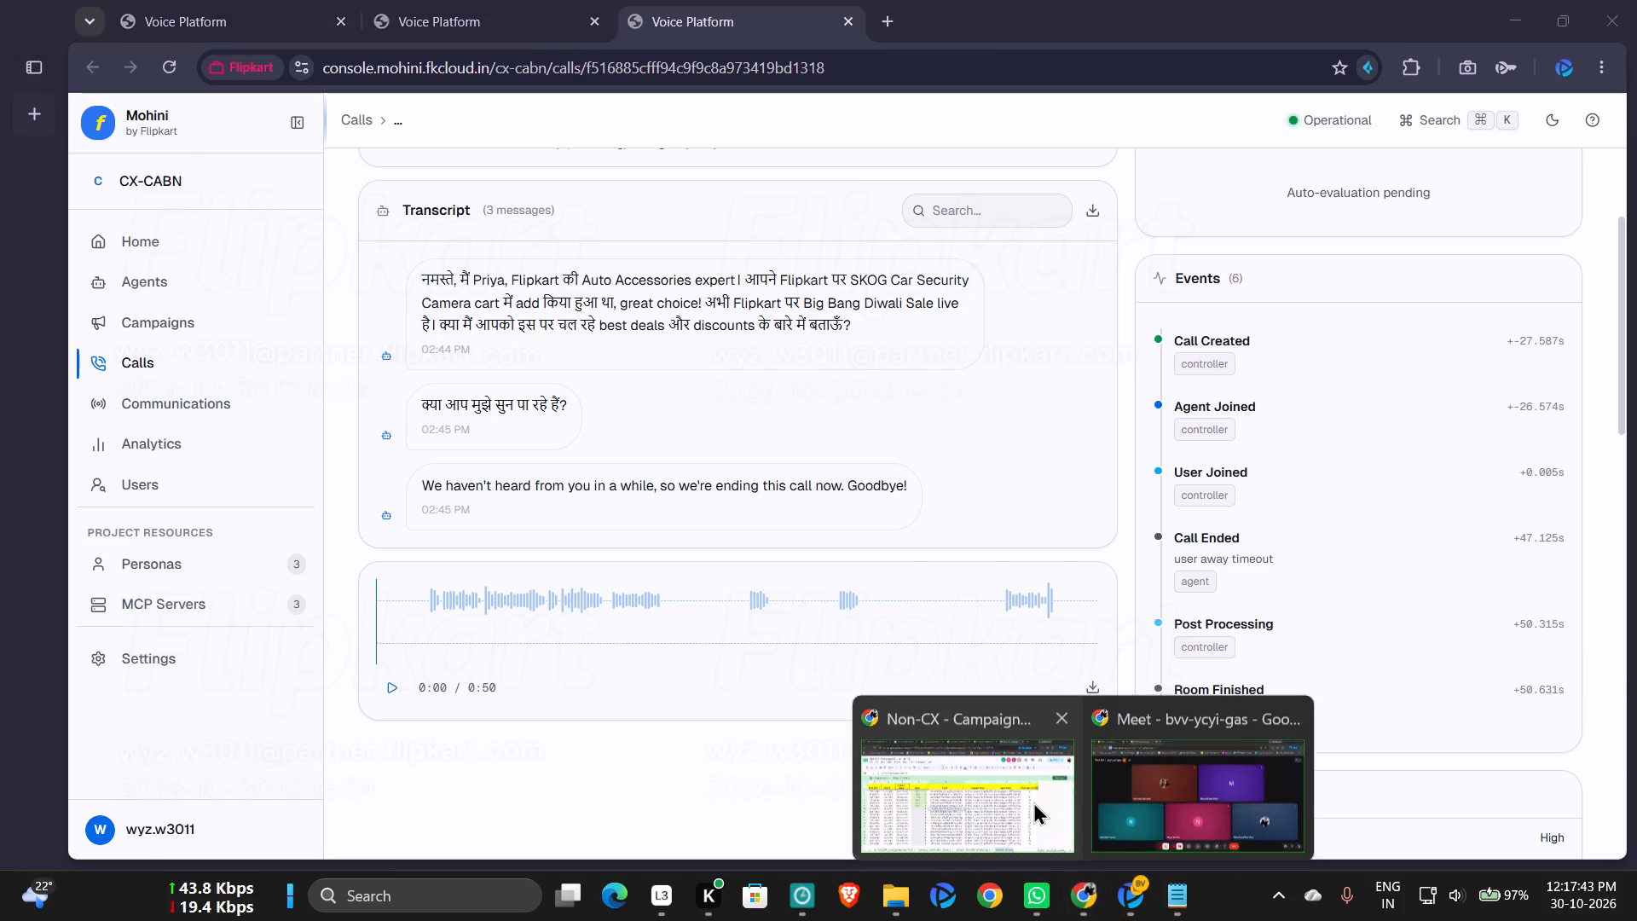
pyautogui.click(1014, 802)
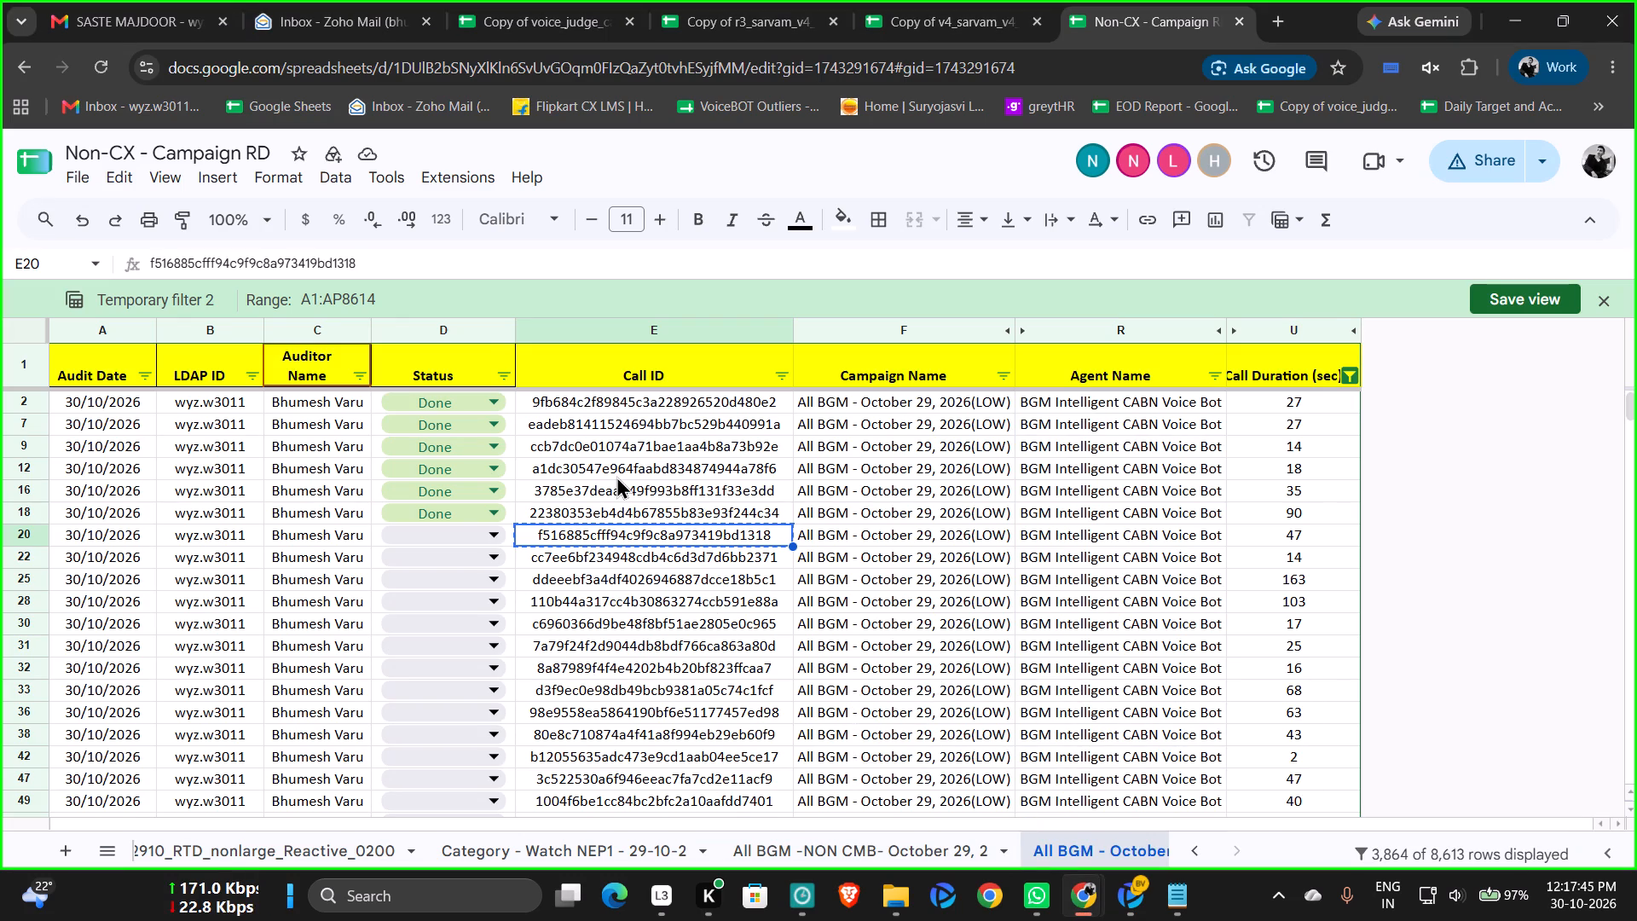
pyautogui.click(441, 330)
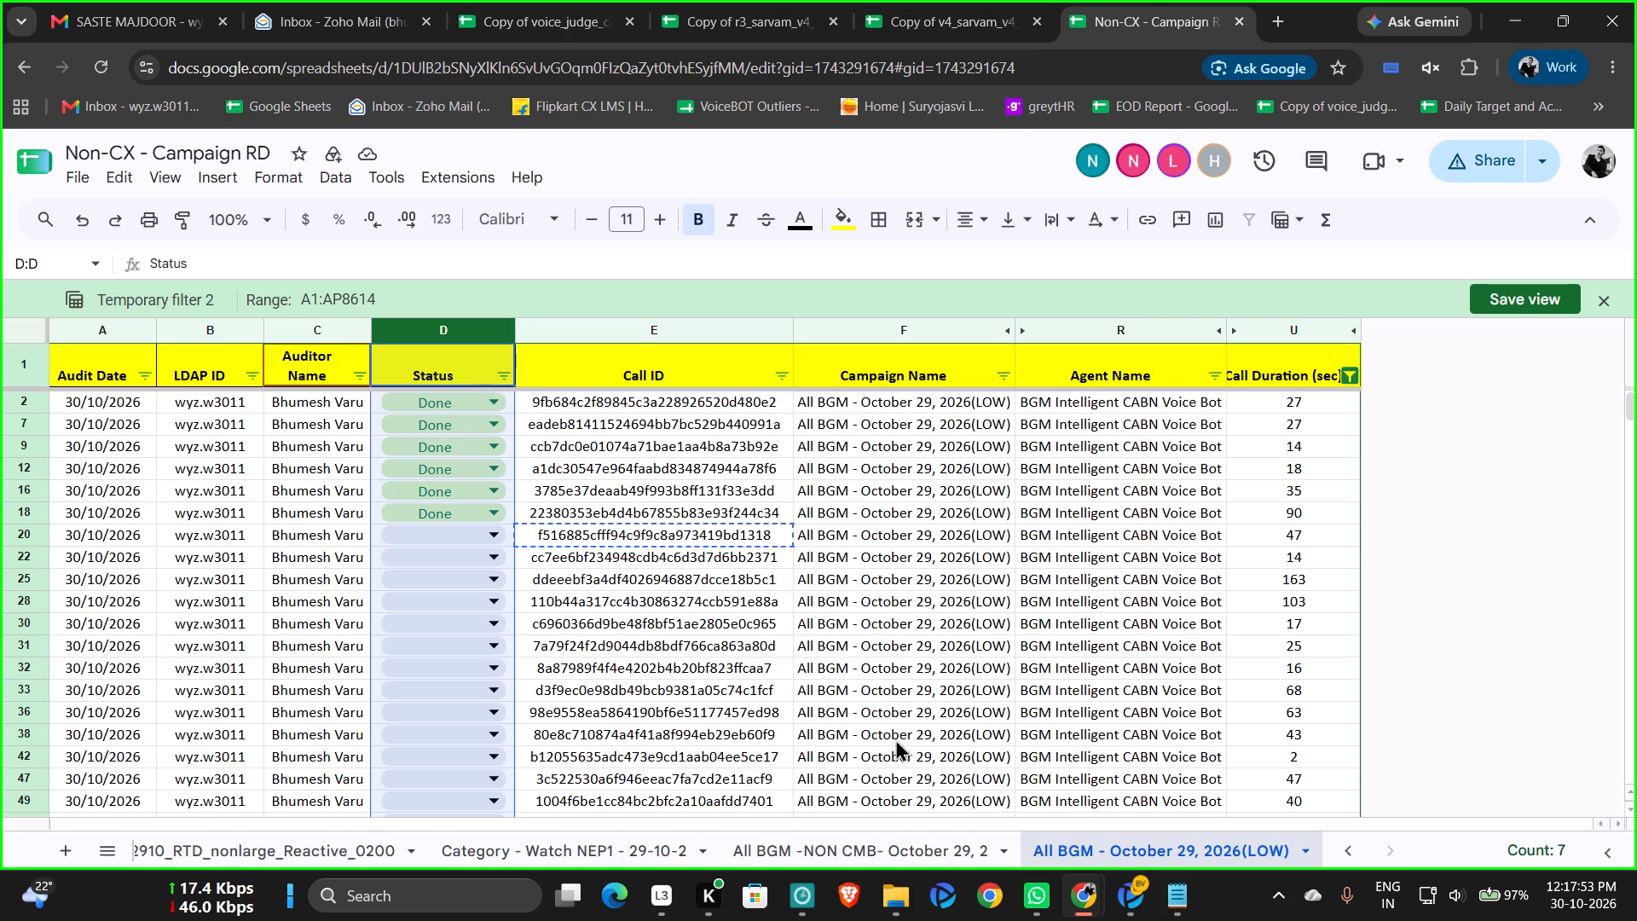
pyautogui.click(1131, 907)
pyautogui.scroll(2, 966, 507)
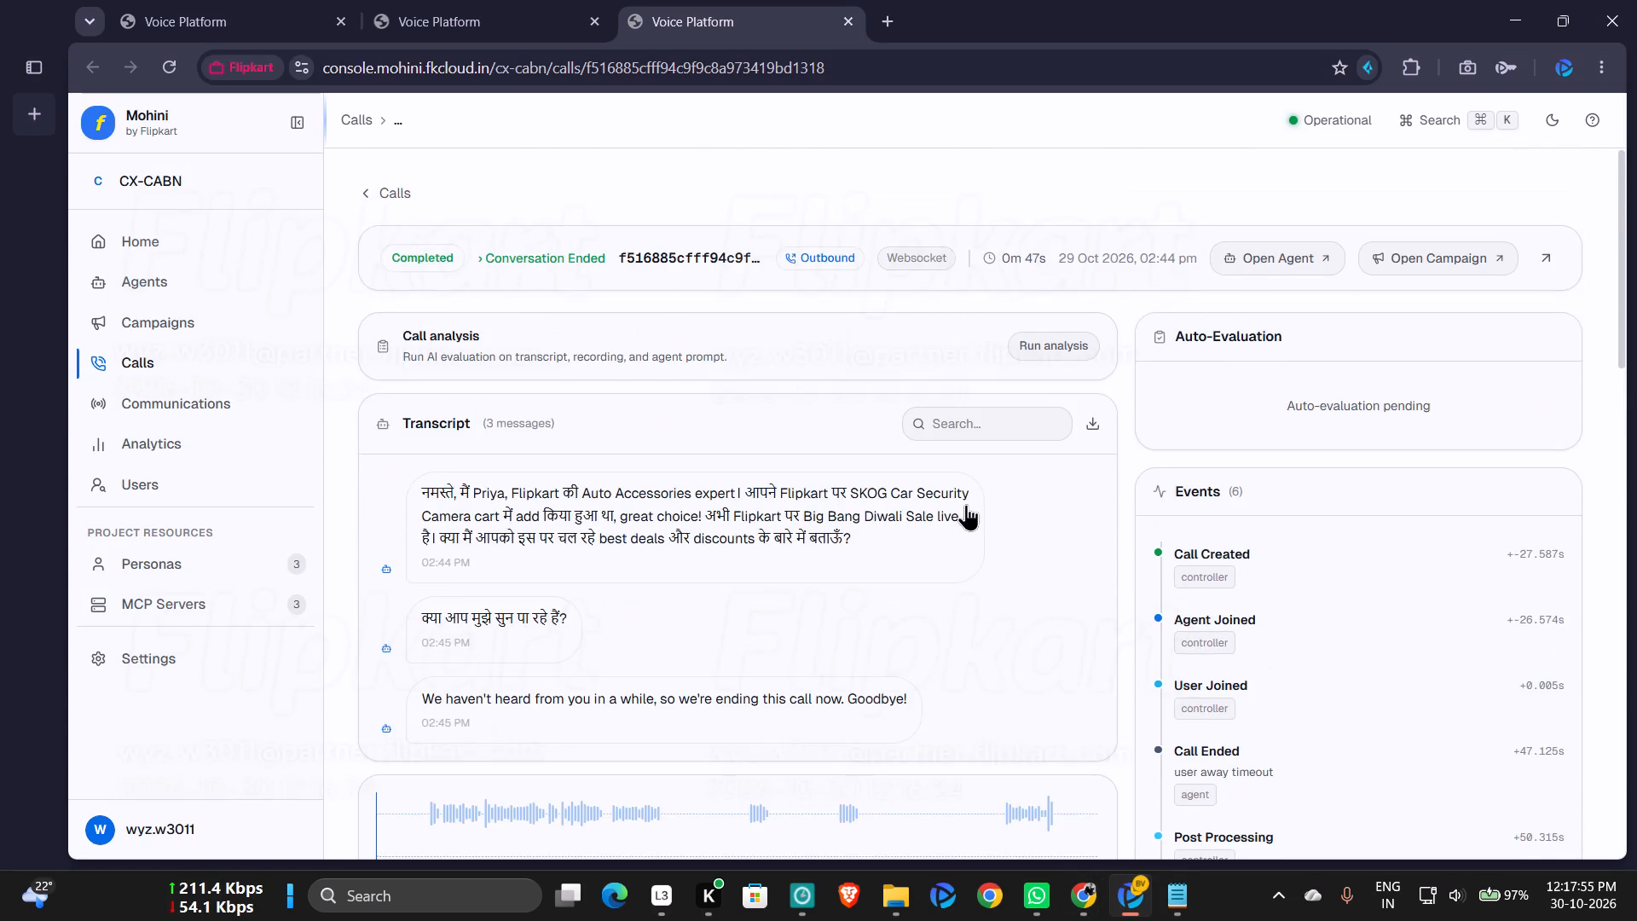
pyautogui.scroll(-2, 966, 504)
pyautogui.click(392, 476)
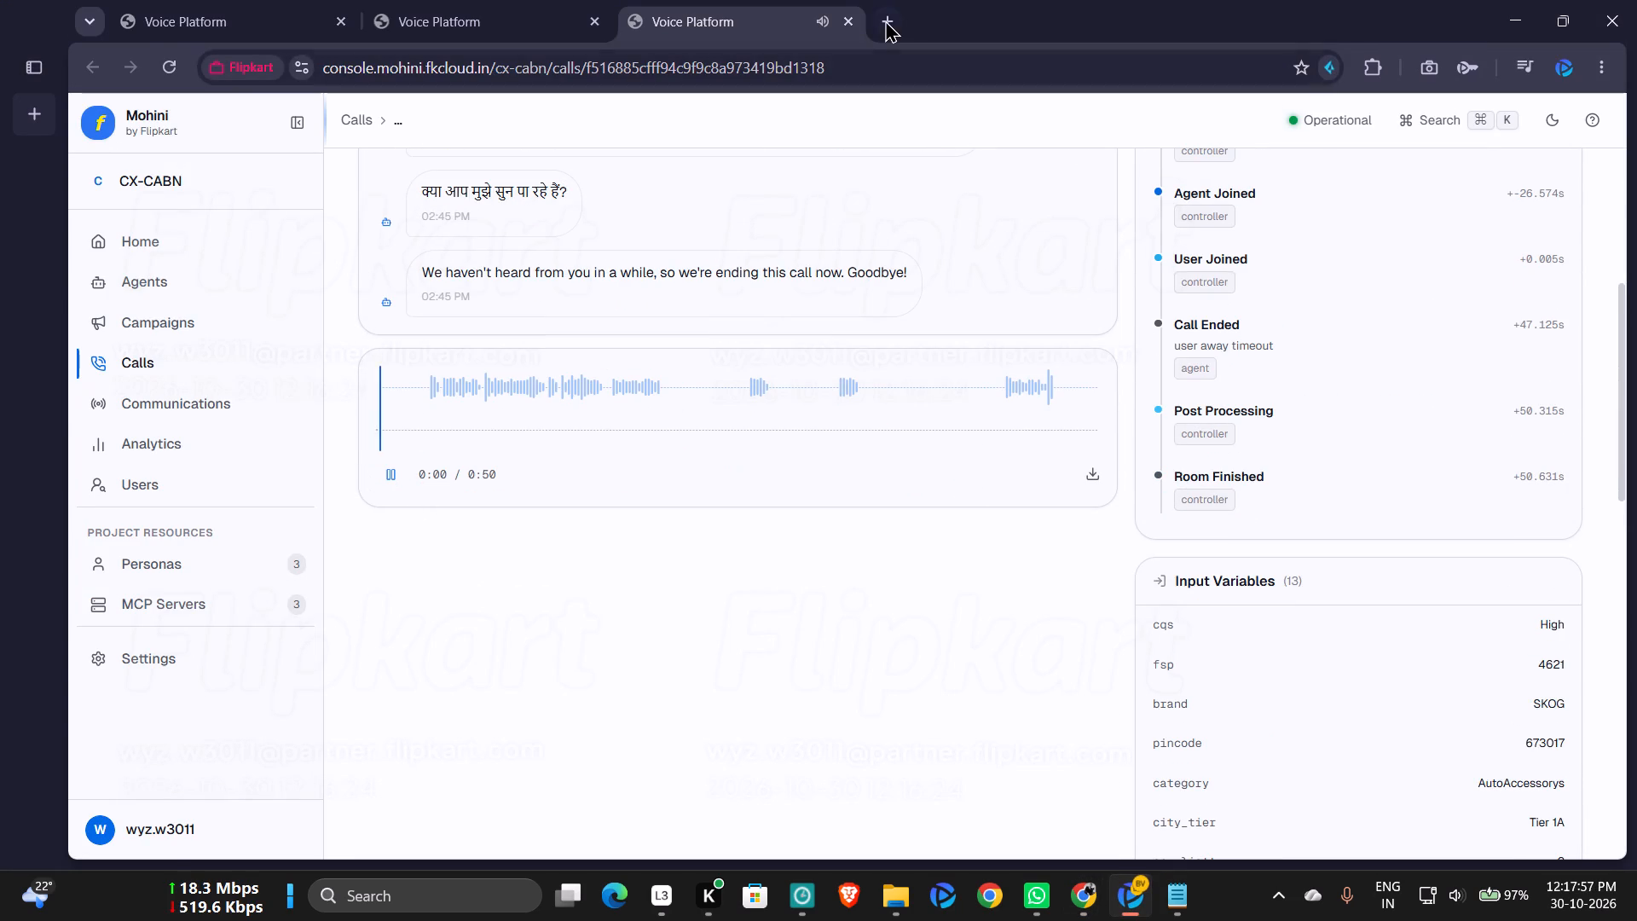
# Open AuditXpert in a separate browser tab and start a blank audit form for the Judge Model process.
pyautogui.click(885, 20)
pyautogui.click(538, 104)
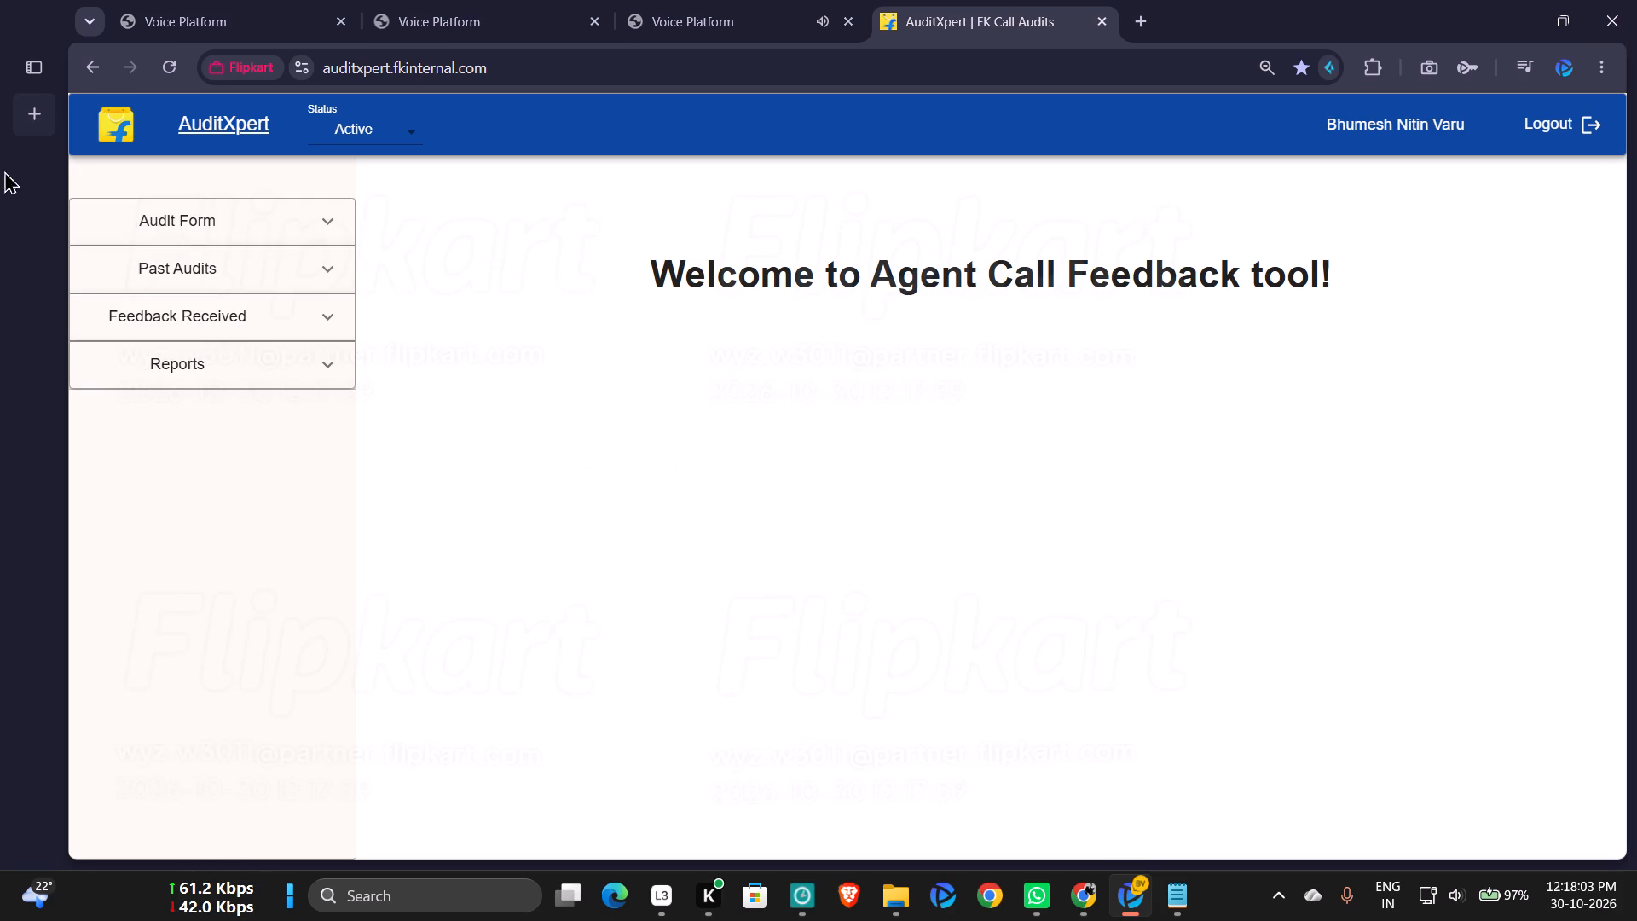
pyautogui.click(220, 223)
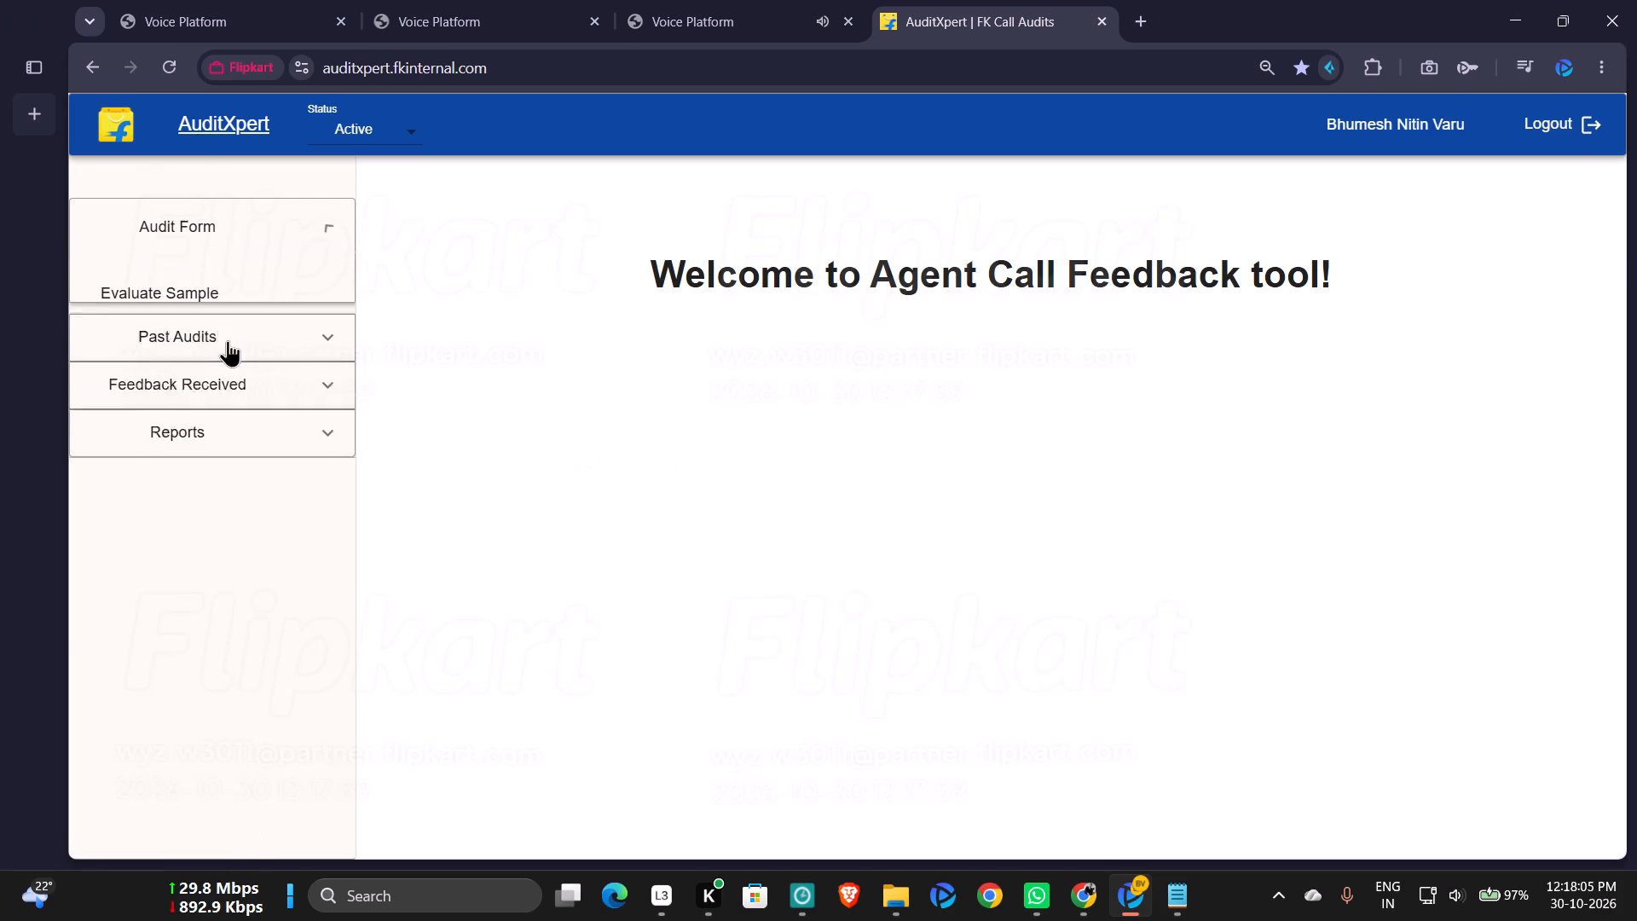
pyautogui.click(153, 408)
pyautogui.click(557, 296)
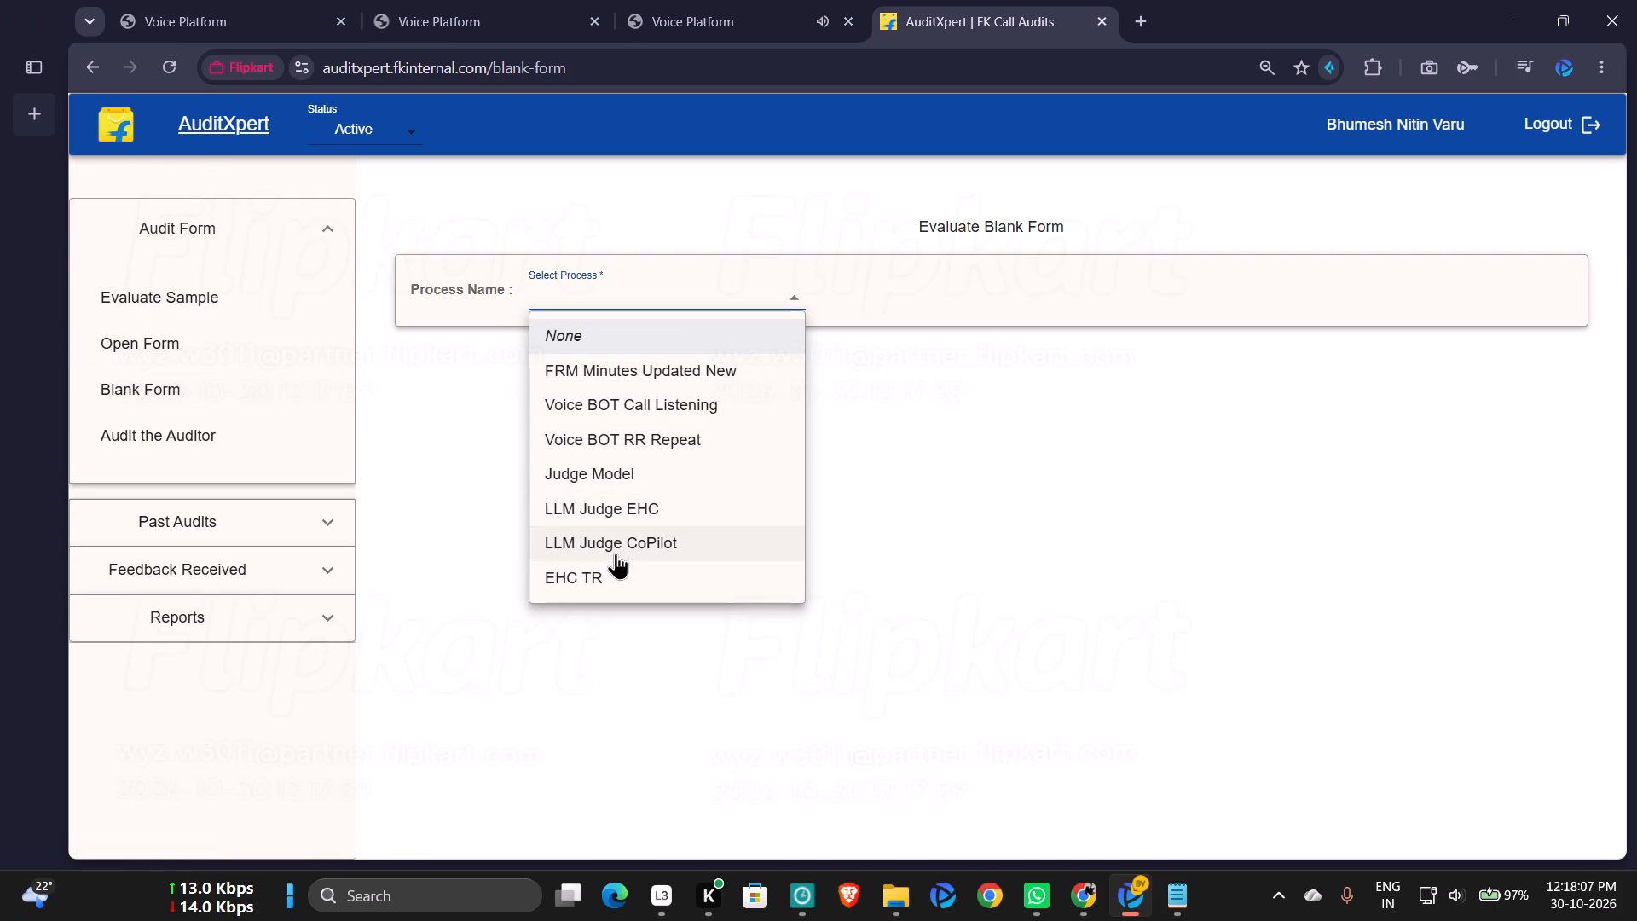
pyautogui.click(616, 484)
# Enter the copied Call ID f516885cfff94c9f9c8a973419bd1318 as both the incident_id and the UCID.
pyautogui.click(1415, 468)
pyautogui.hotkey('ctrl', 'v')
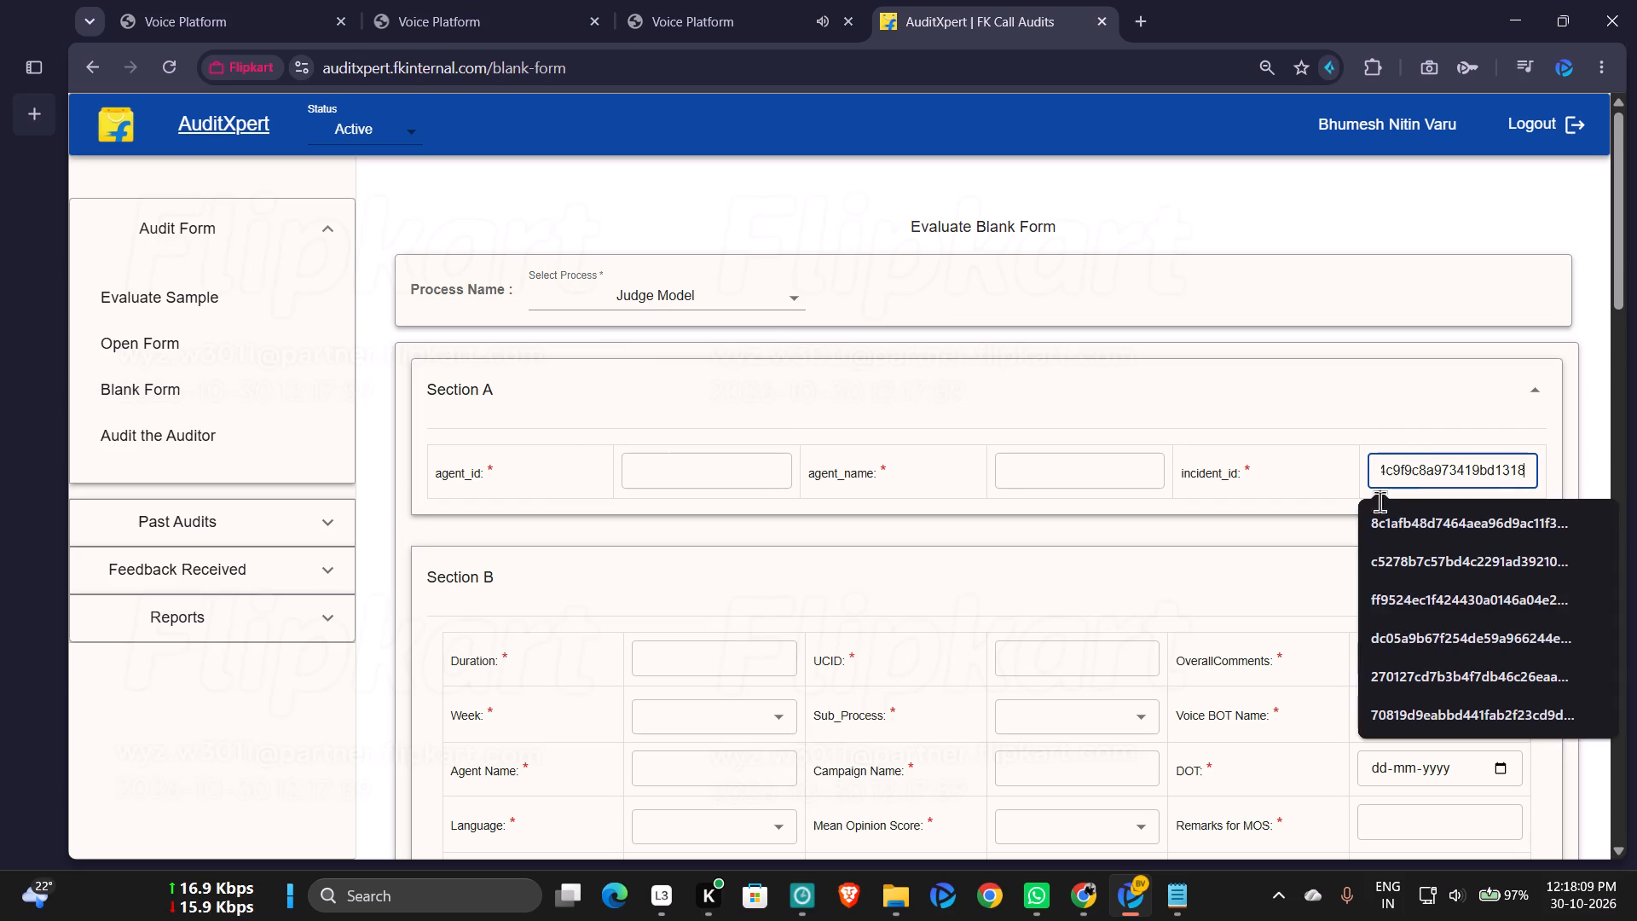
pyautogui.click(1091, 679)
pyautogui.hotkey('ctrl', 'v')
pyautogui.click(1073, 642)
pyautogui.hotkey('ctrl', 'v')
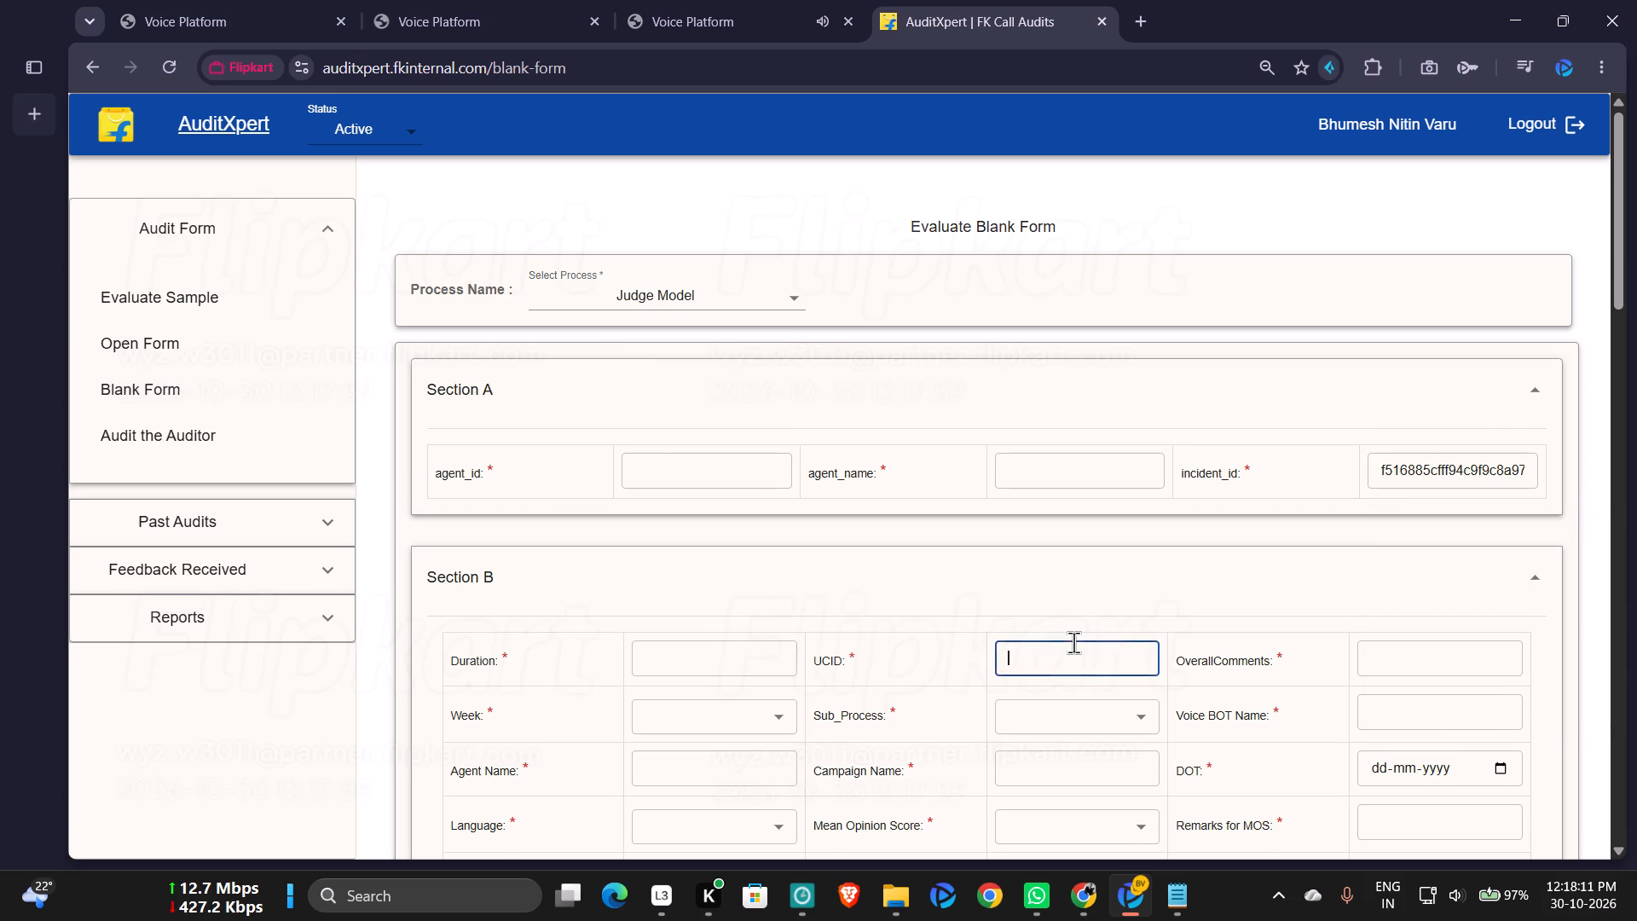
# Fill in the agent_name and agent_id in Section A with the saved agent entries.
pyautogui.click(1075, 441)
pyautogui.click(1071, 472)
pyautogui.click(1094, 530)
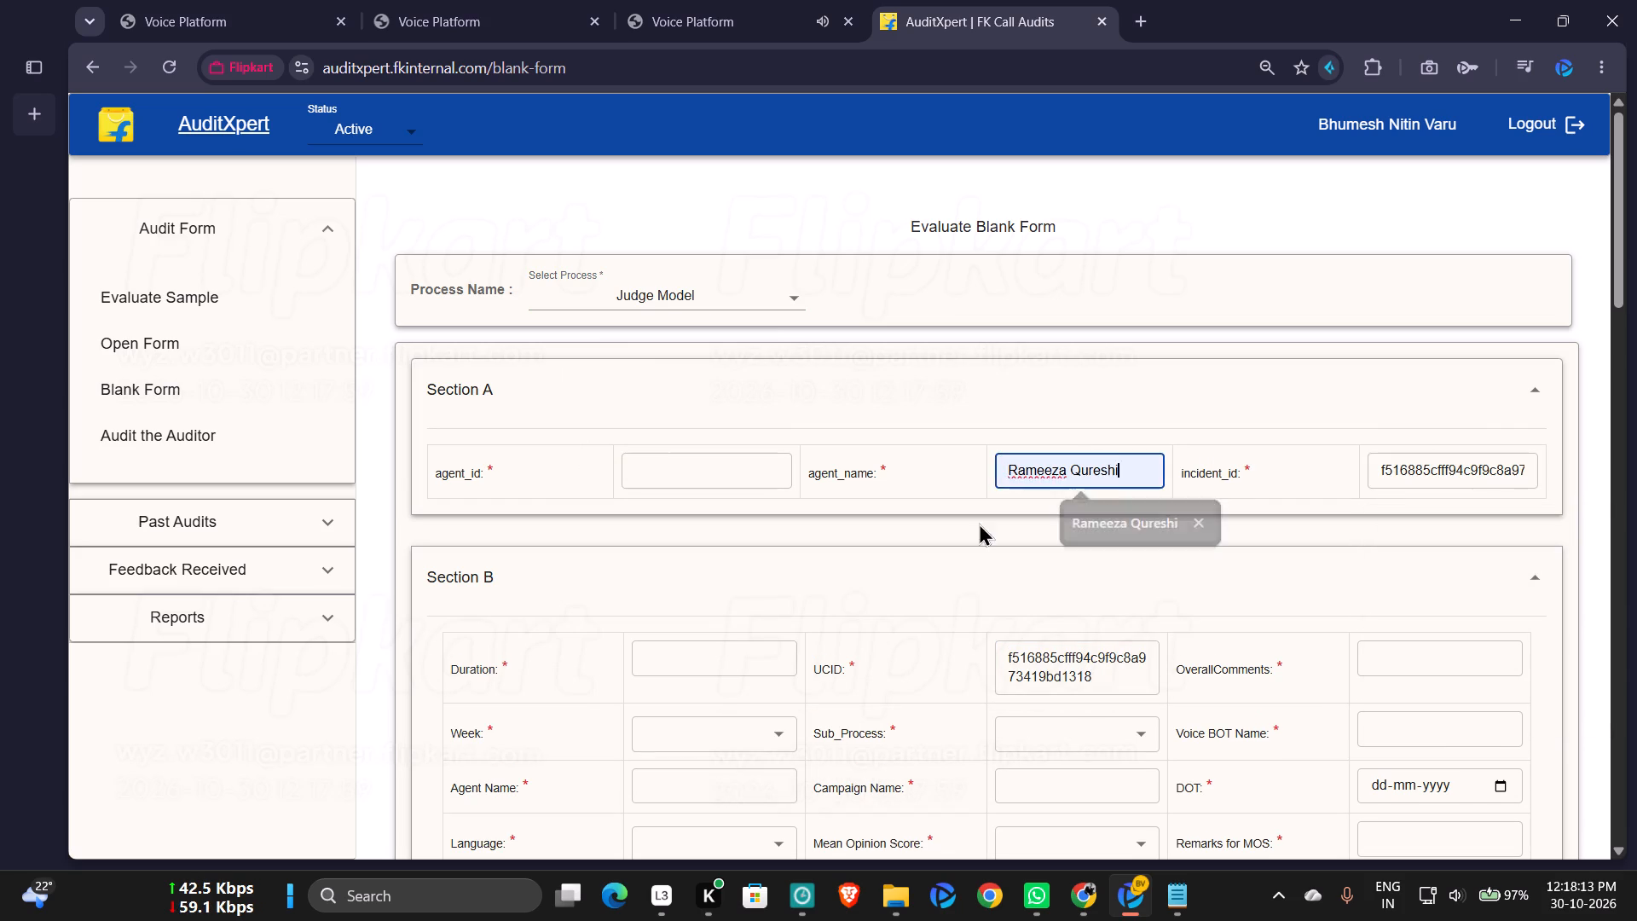
pyautogui.click(729, 464)
pyautogui.click(726, 528)
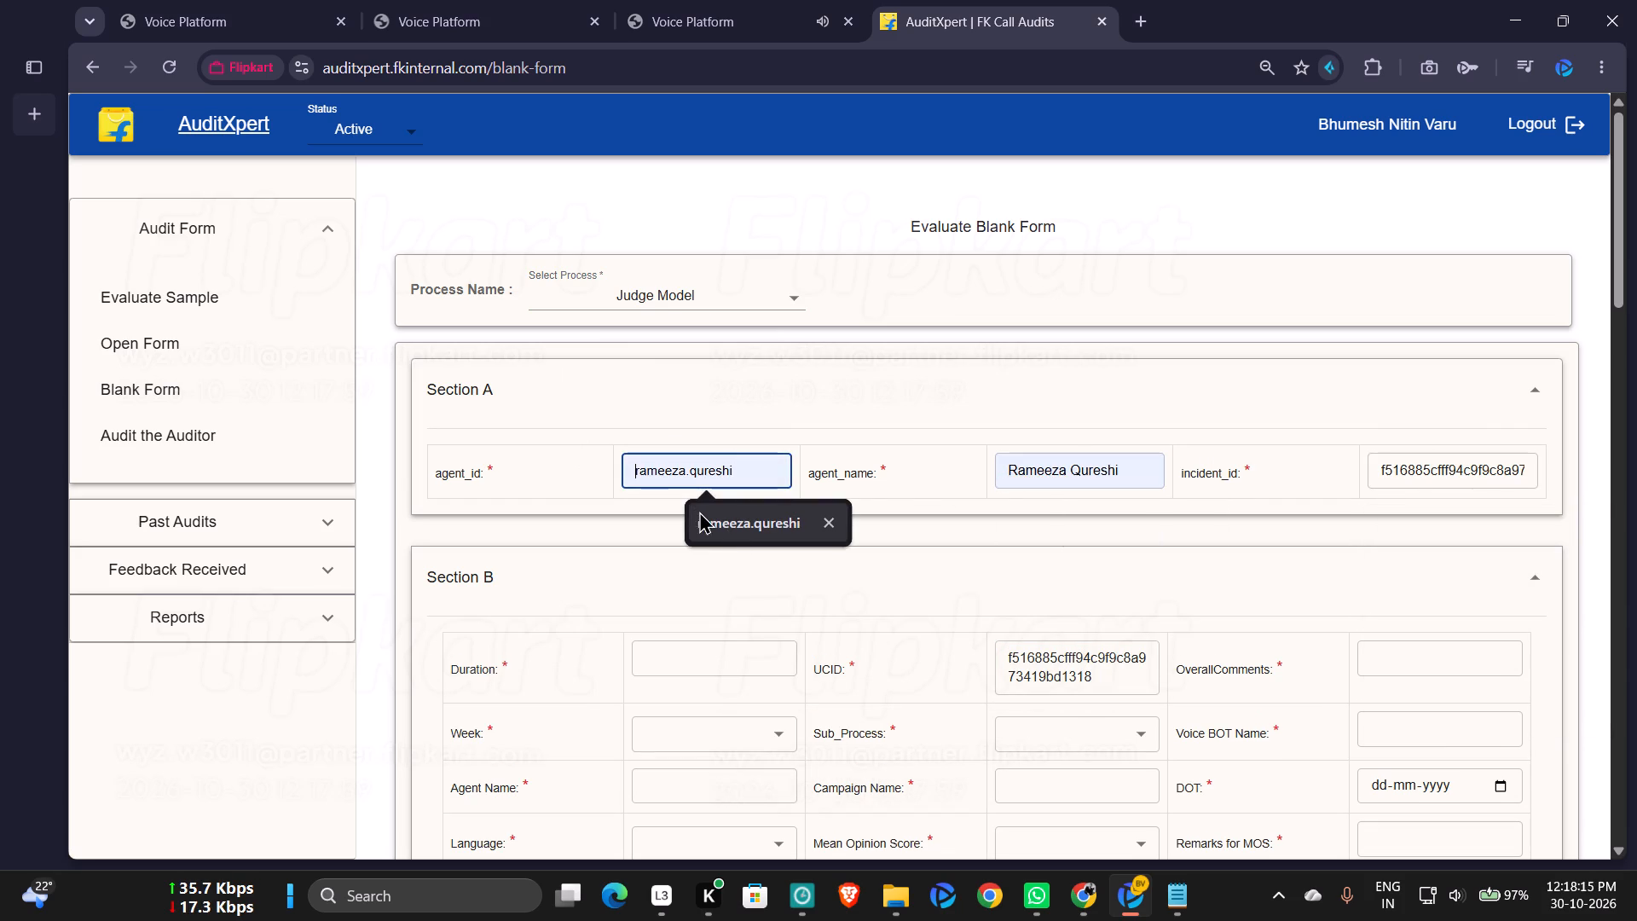
pyautogui.click(715, 520)
# In Section B, set Sub_Process to CX CABN, DOT to 29-10-2026, Week to Week5 and Voice BOT Name to Priya.
pyautogui.scroll(-1, 1100, 460)
pyautogui.click(1096, 513)
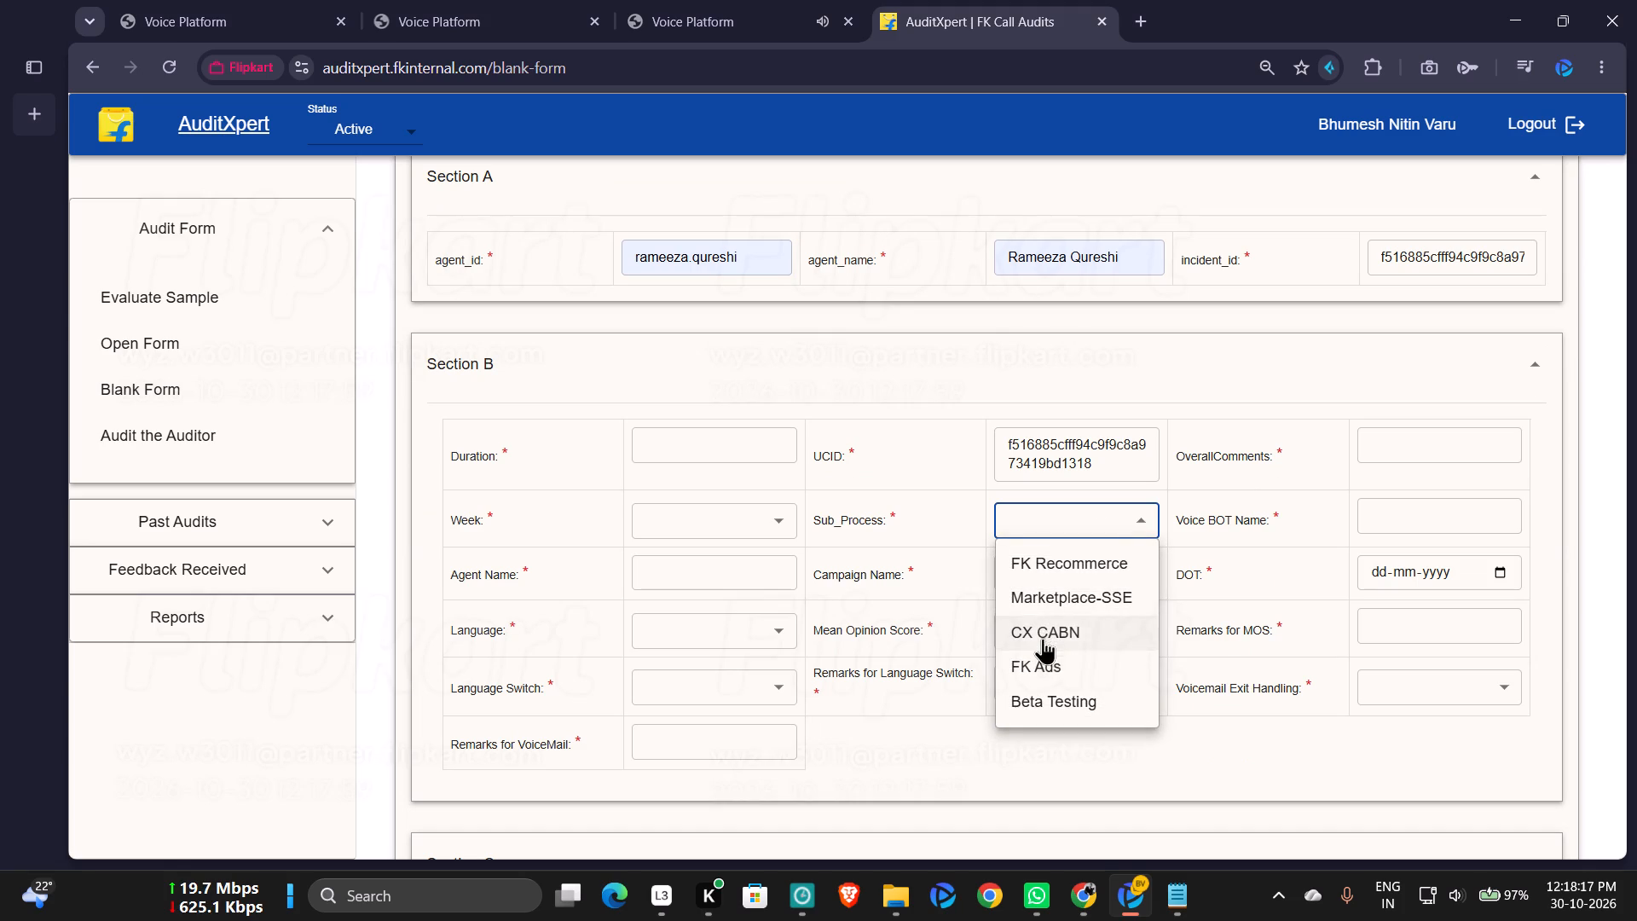
pyautogui.click(1073, 637)
pyautogui.click(1495, 572)
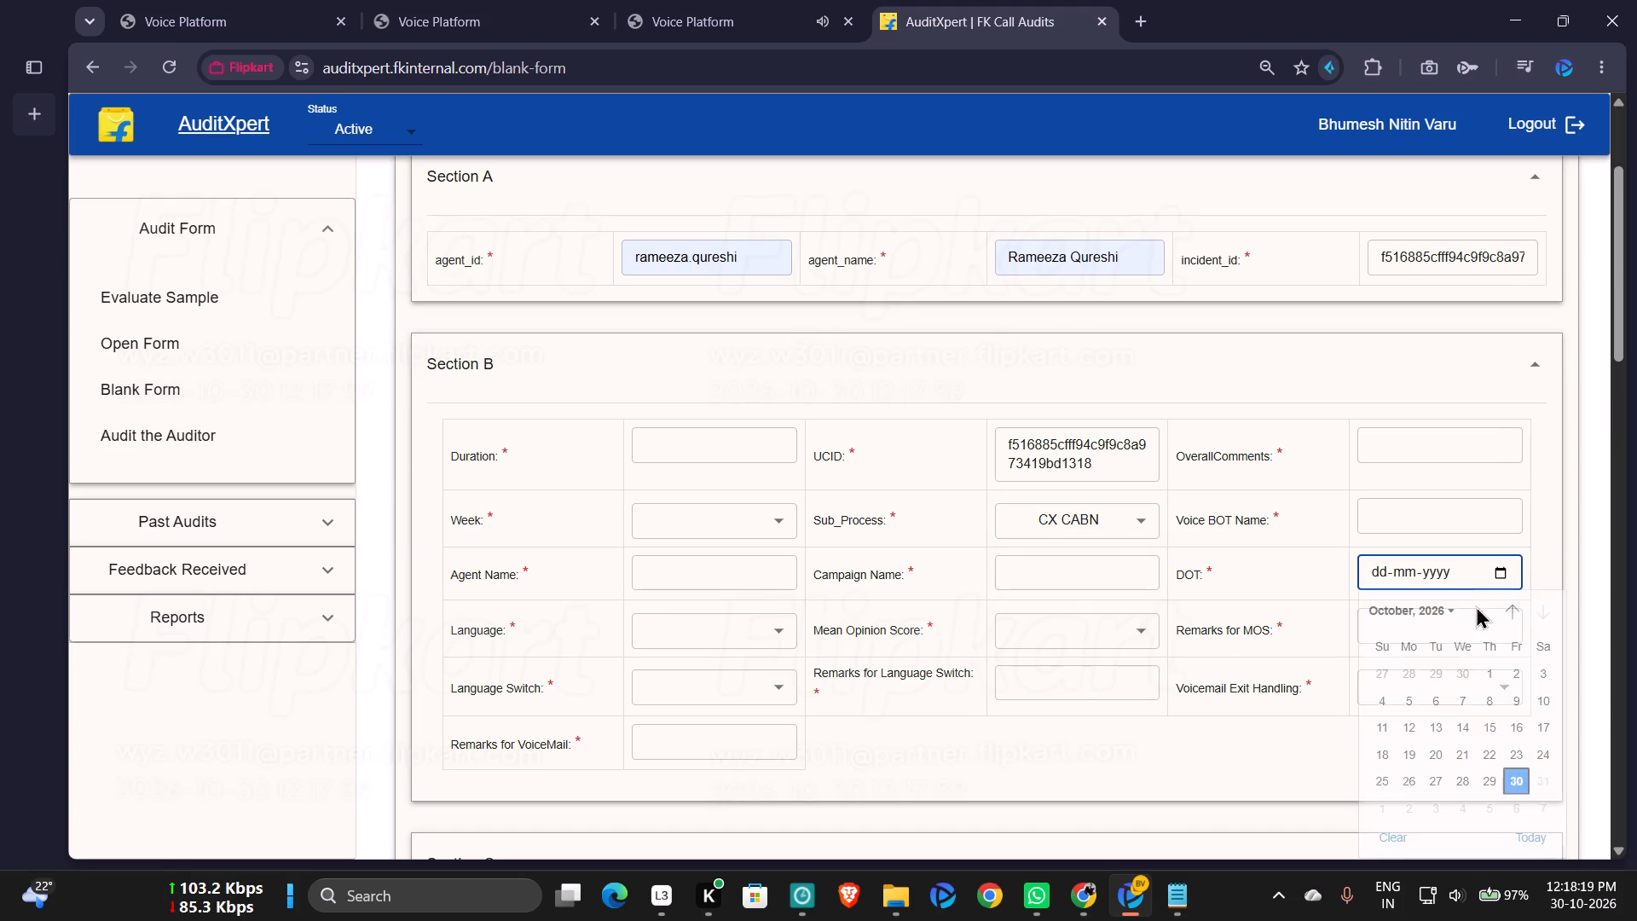
pyautogui.click(1491, 777)
pyautogui.click(766, 530)
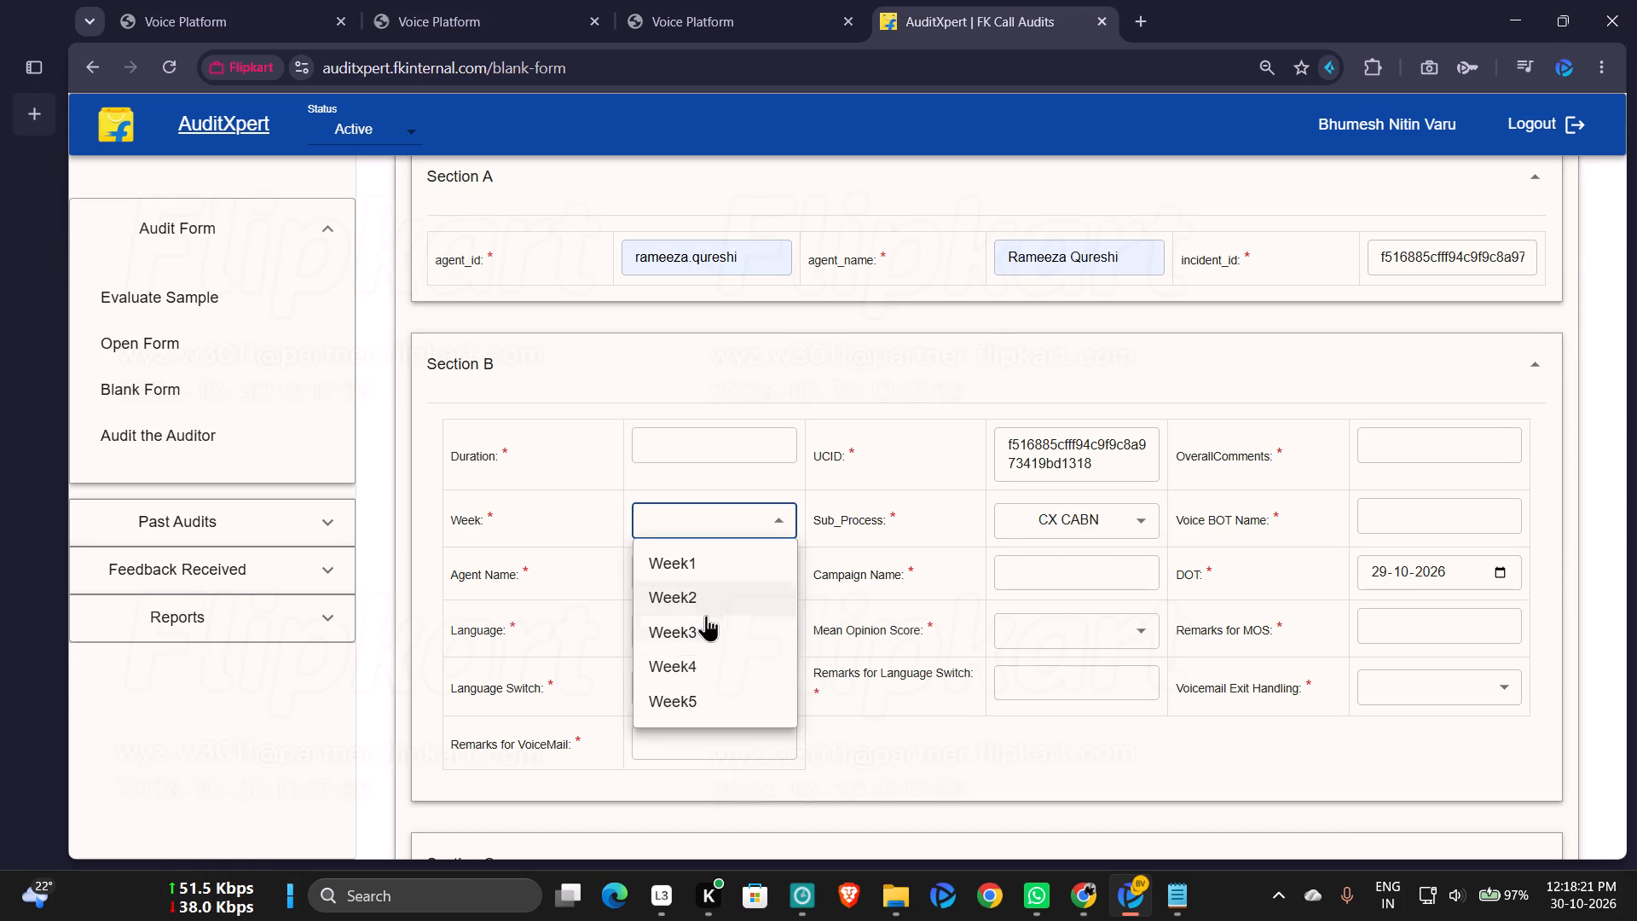
pyautogui.click(688, 688)
pyautogui.click(1472, 494)
pyautogui.click(1458, 503)
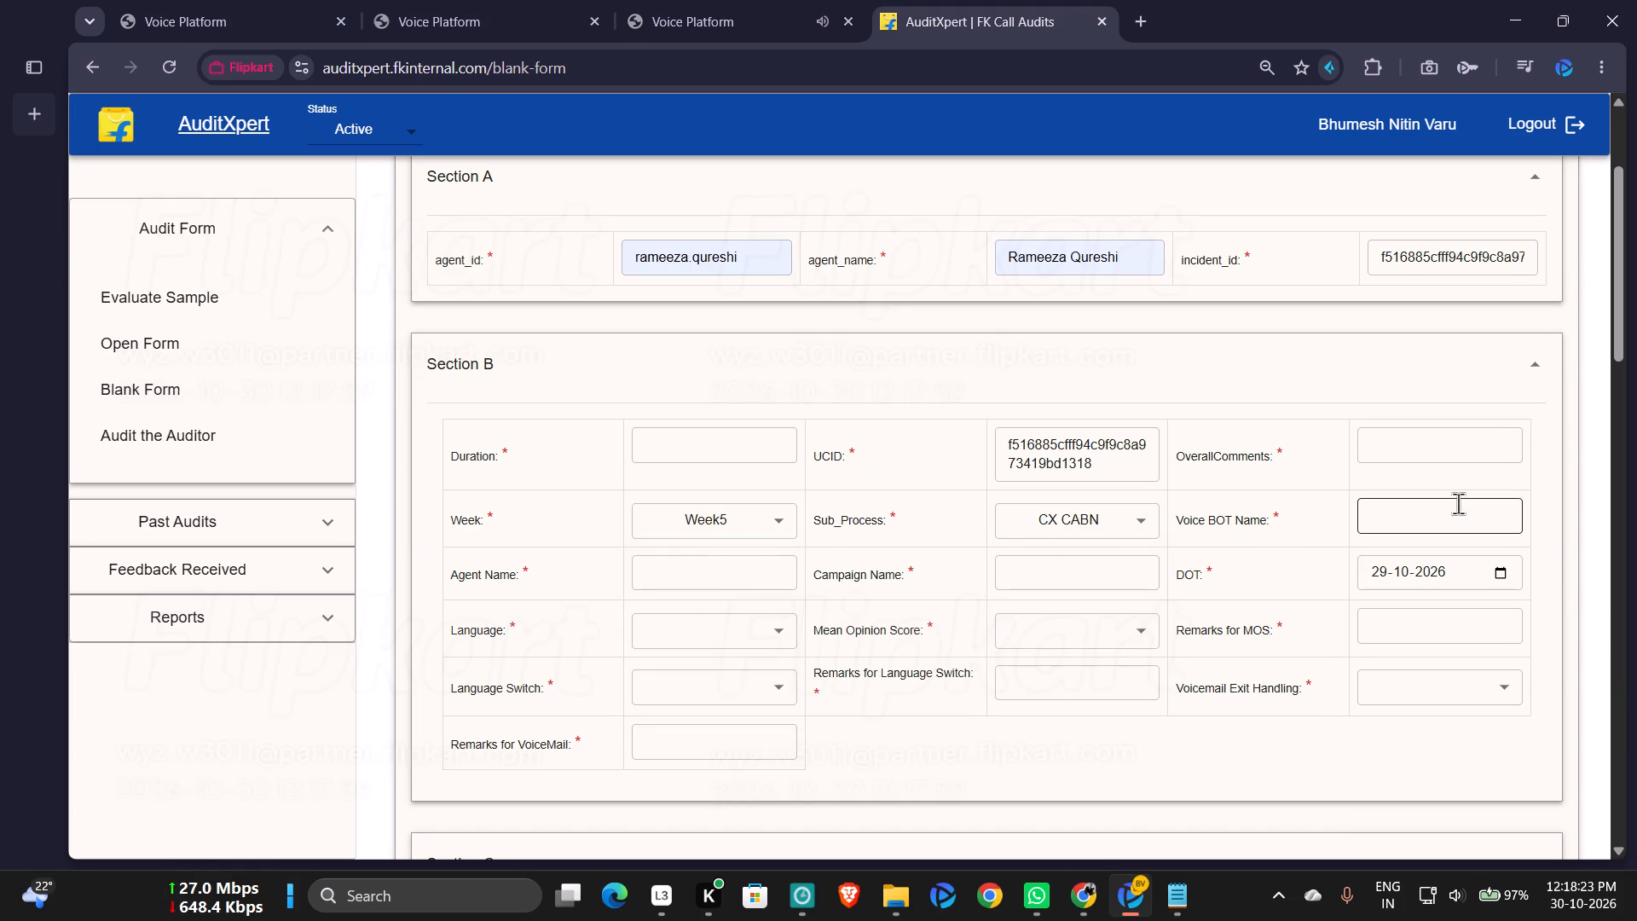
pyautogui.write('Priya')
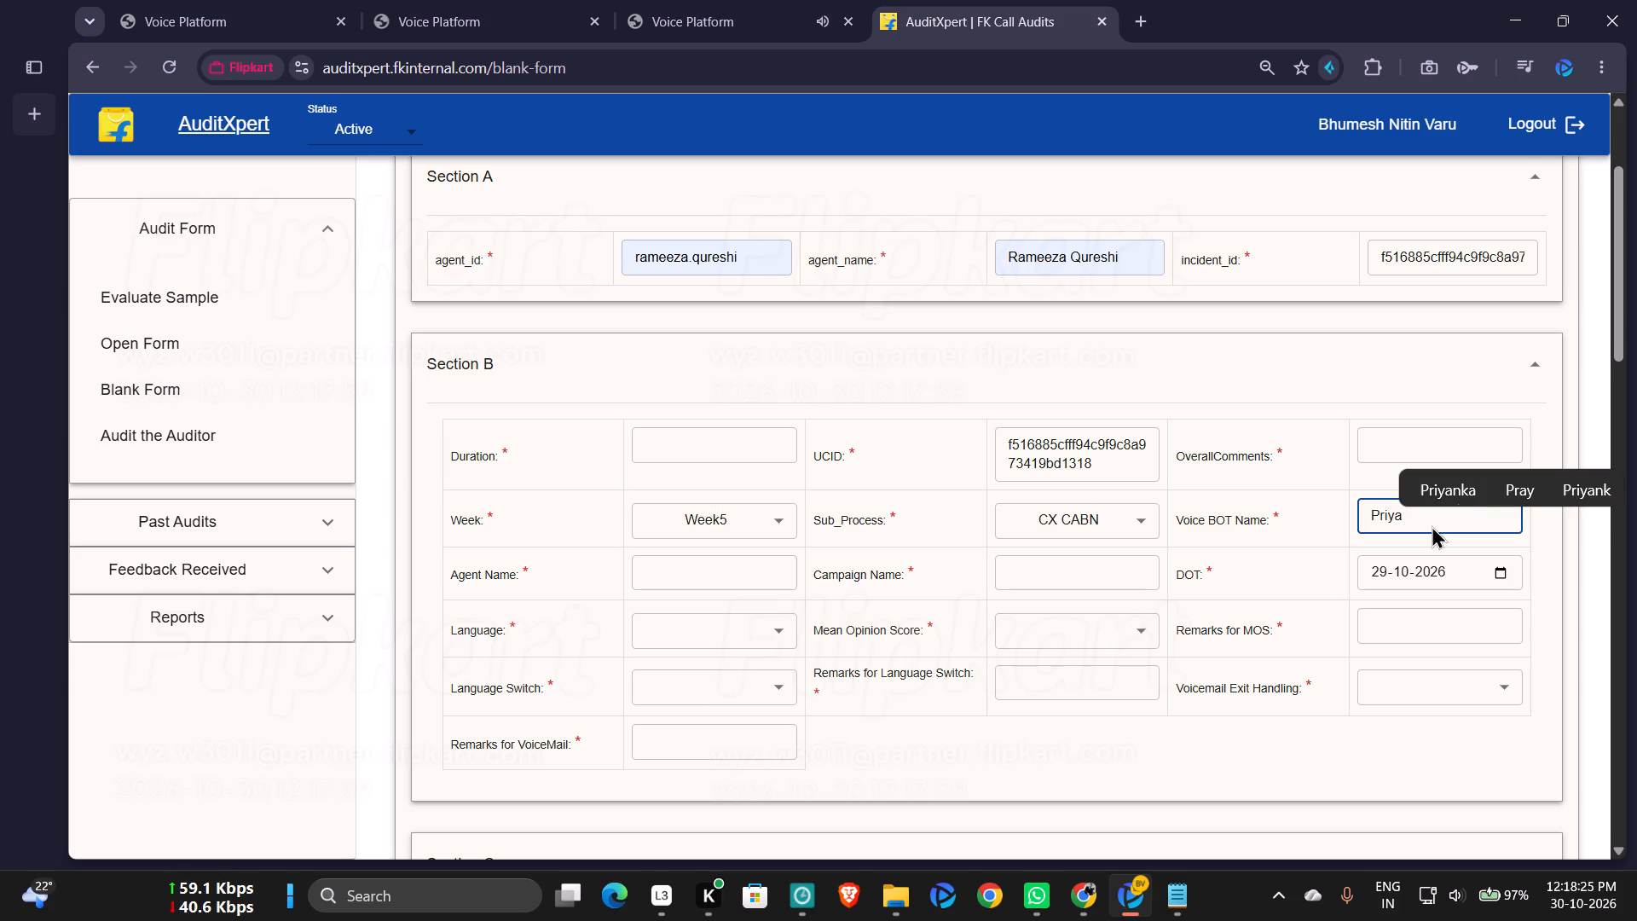
# Set Mean Opinion Score to 5, Voicemail Exit Handling to NA, Language to Hindi and Language Switch to NA.
pyautogui.click(1135, 623)
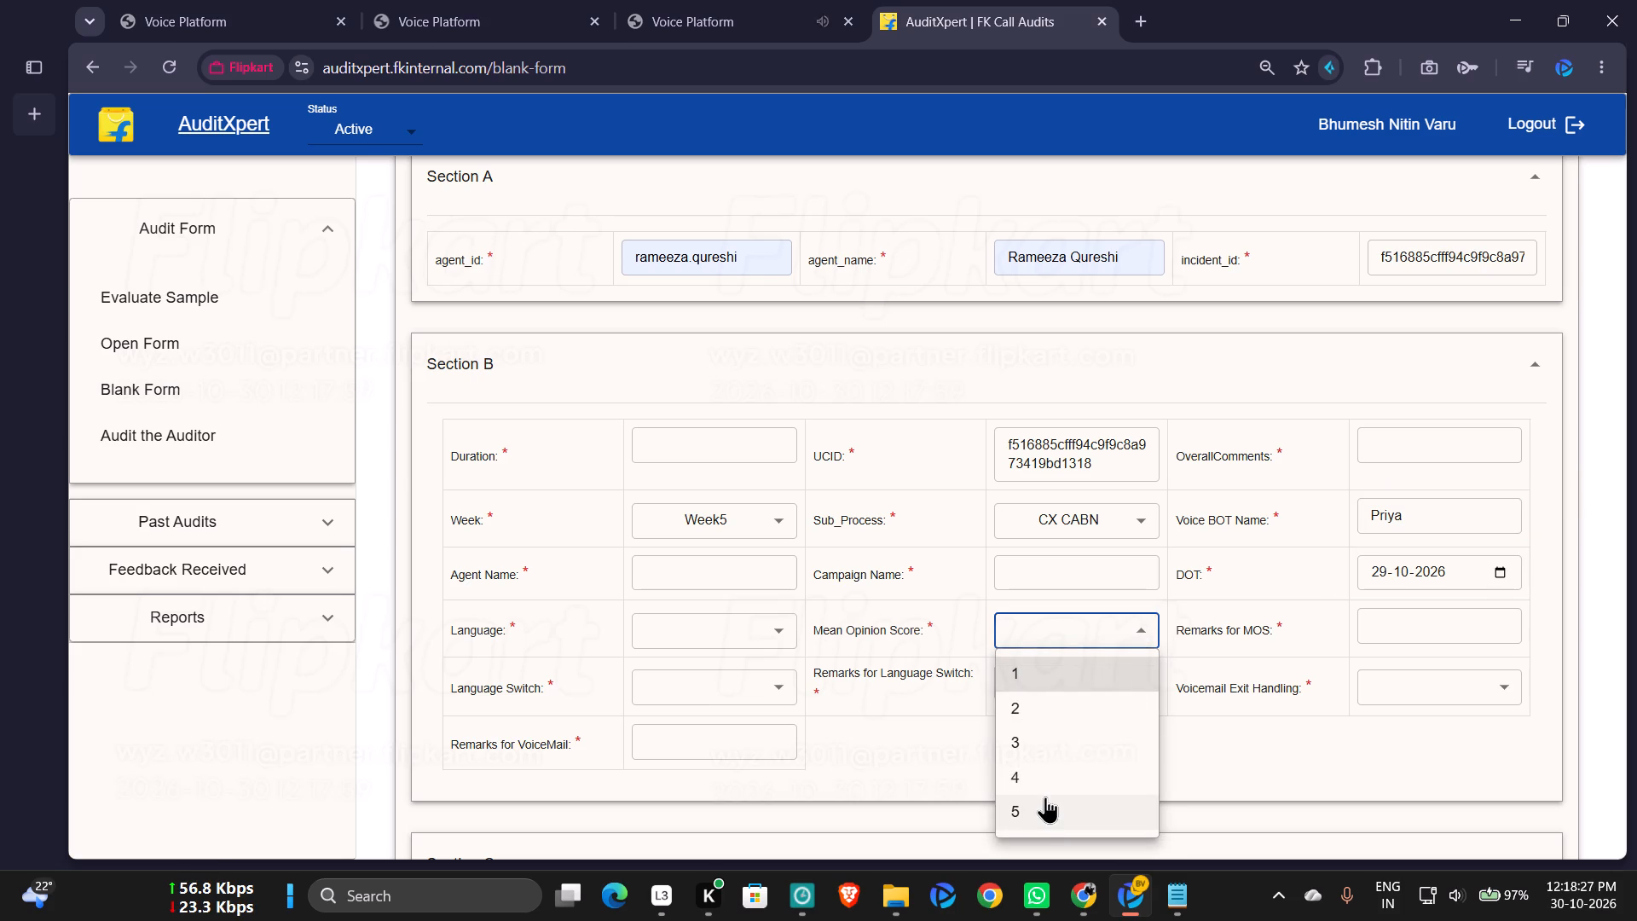
pyautogui.click(1044, 808)
pyautogui.click(1434, 683)
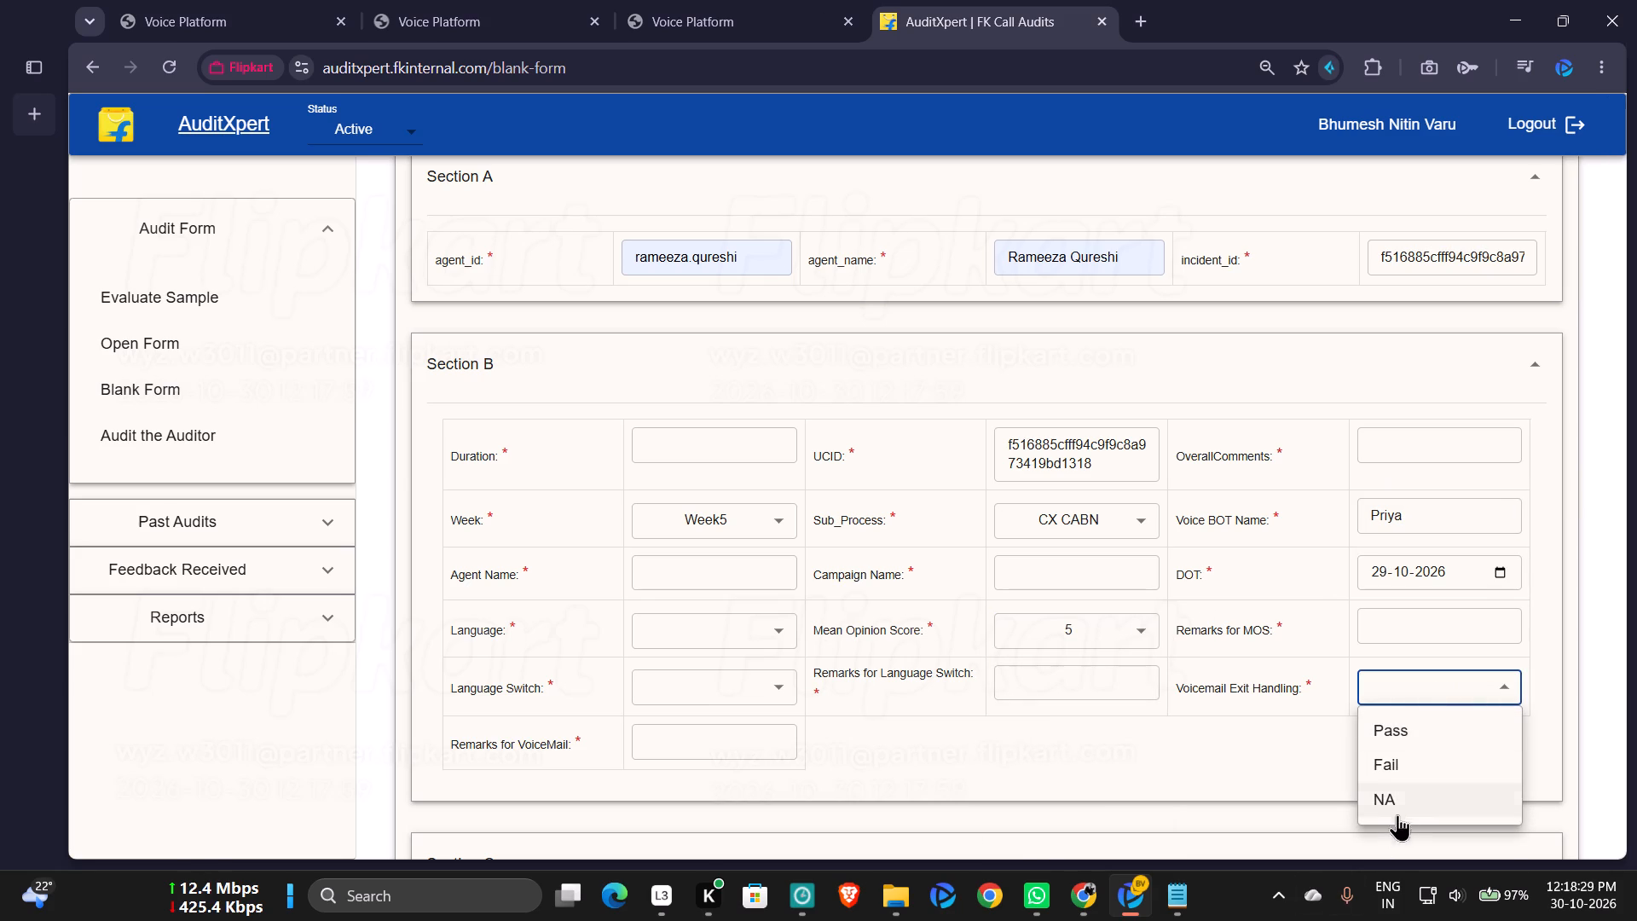
pyautogui.click(1403, 804)
pyautogui.click(765, 631)
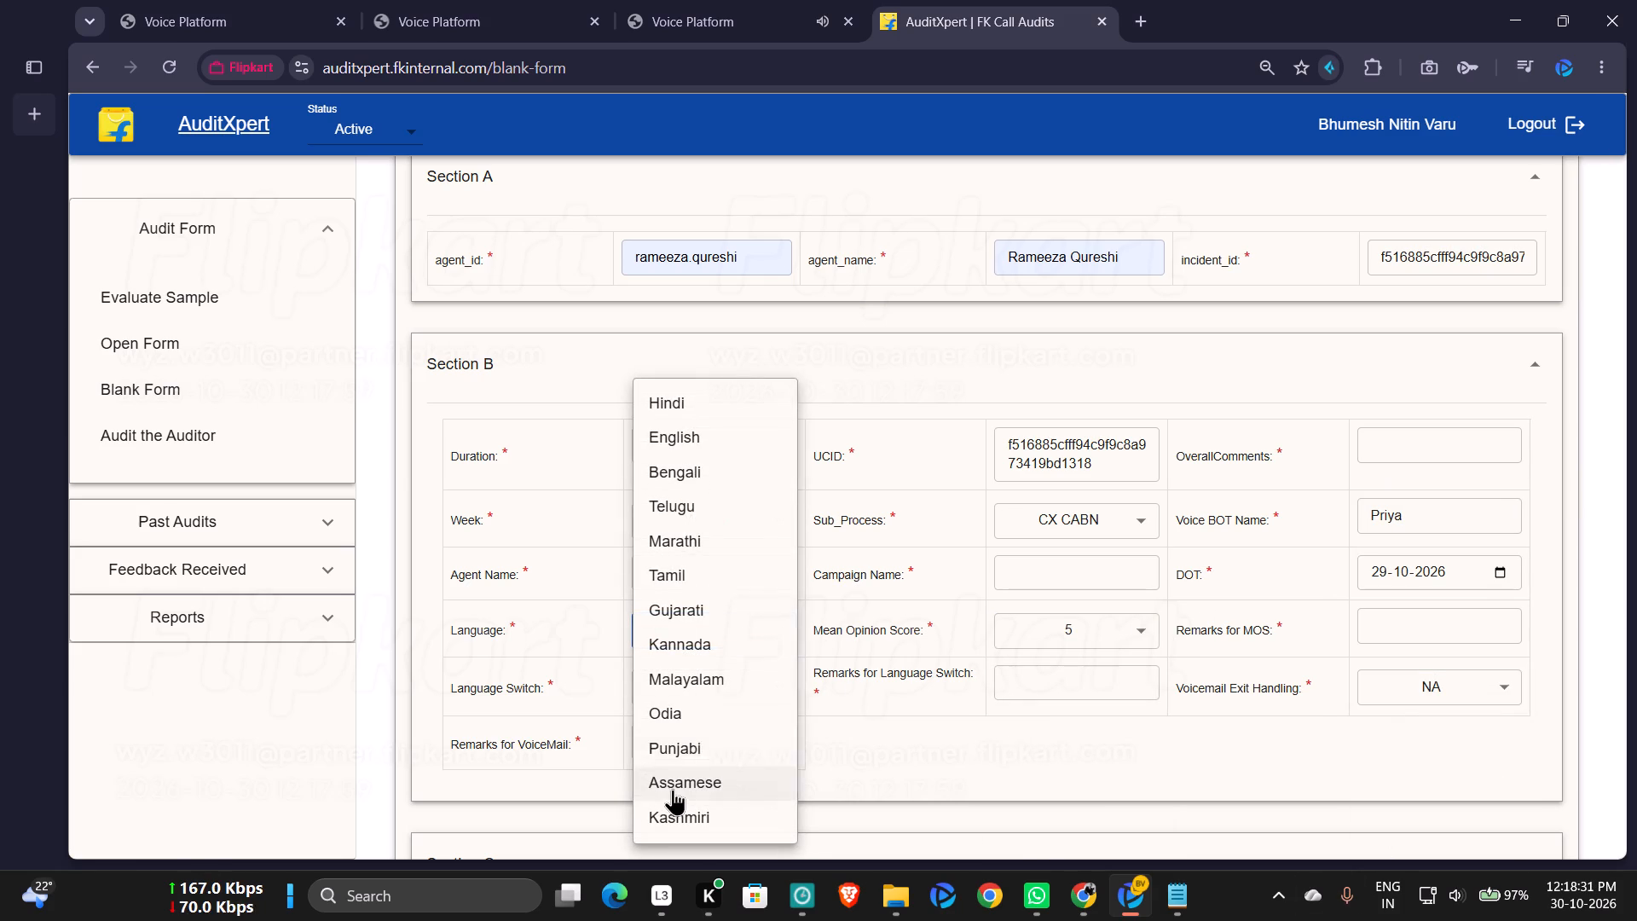
pyautogui.click(680, 398)
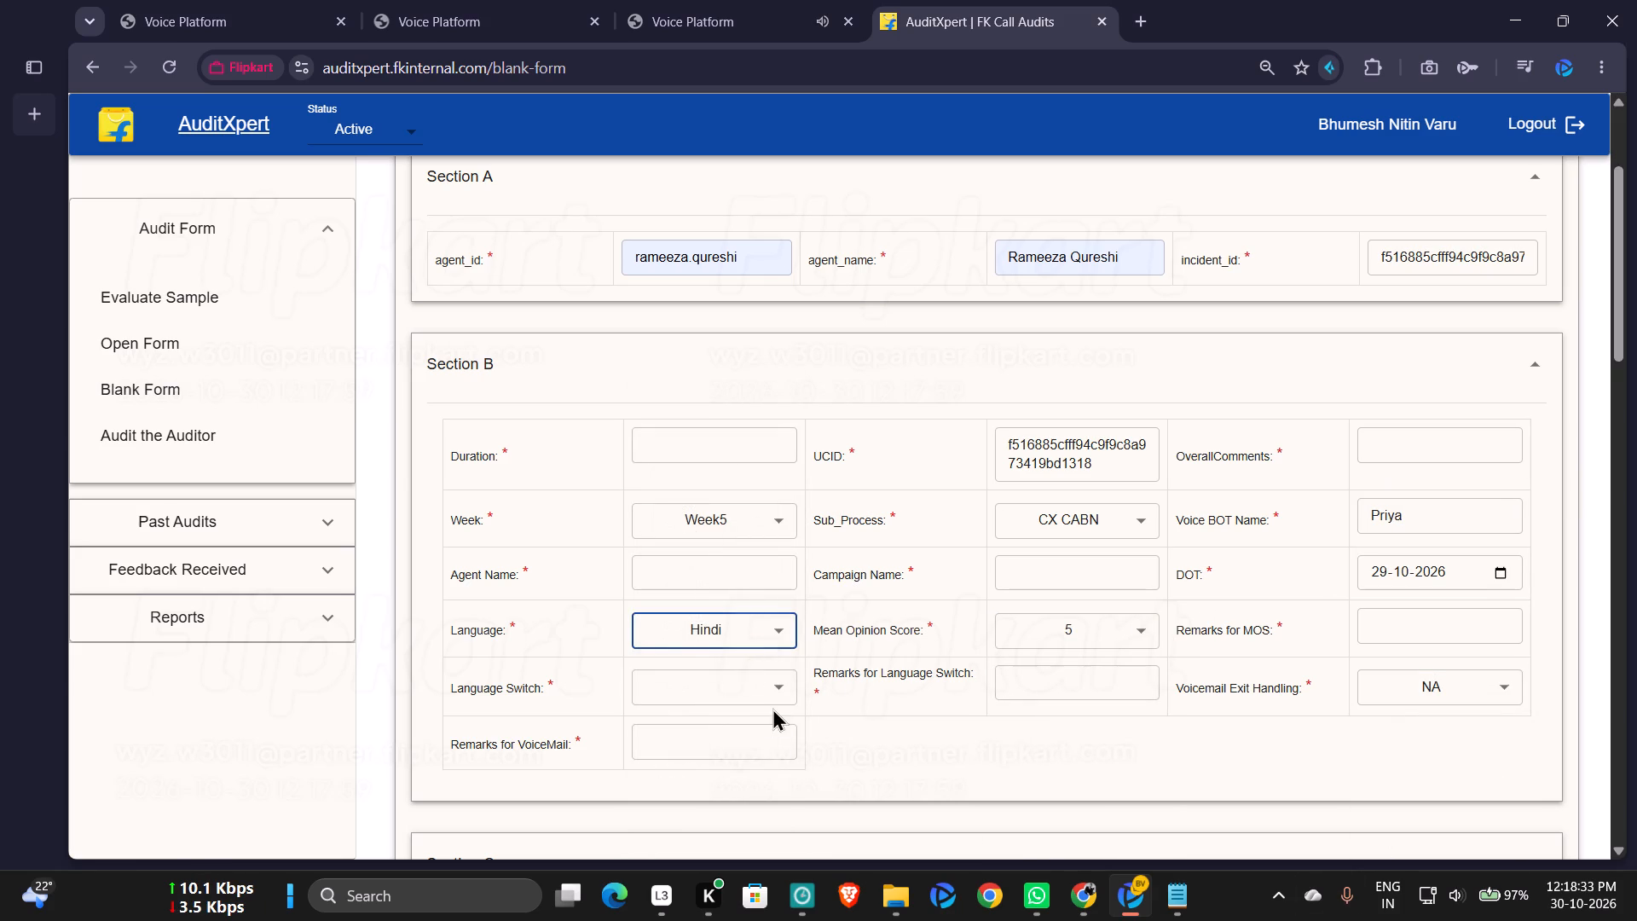
pyautogui.click(772, 708)
pyautogui.click(769, 692)
pyautogui.click(650, 816)
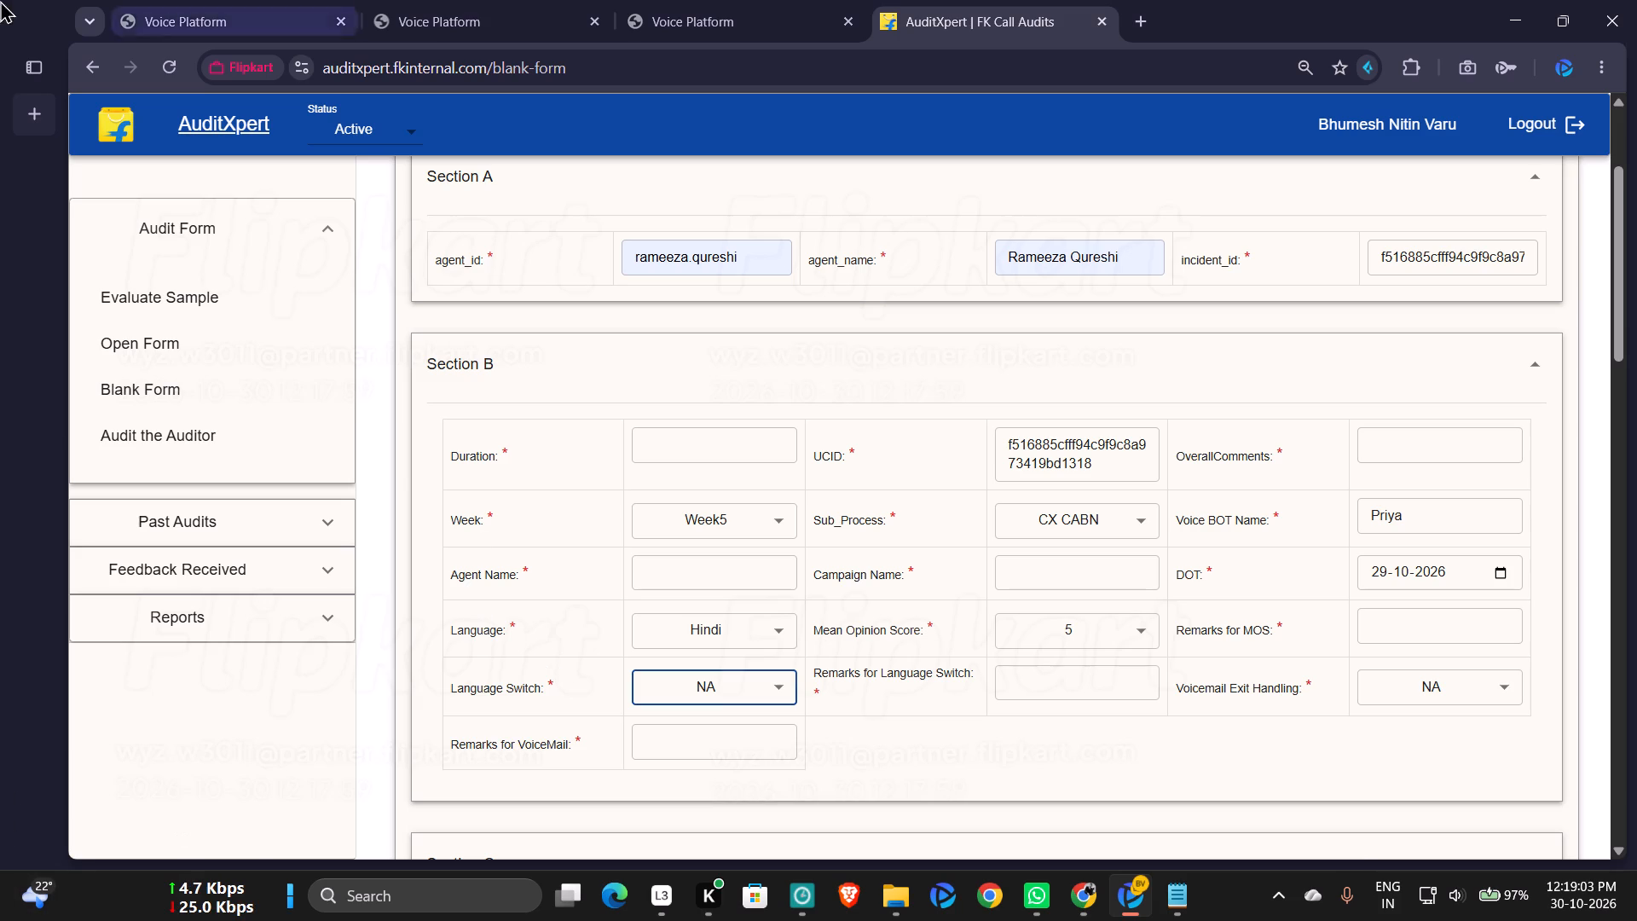
# Look up the call's duration in the Non-CX campaign sheet and enter 47 as the Duration in AuditXpert.
pyautogui.click(1090, 890)
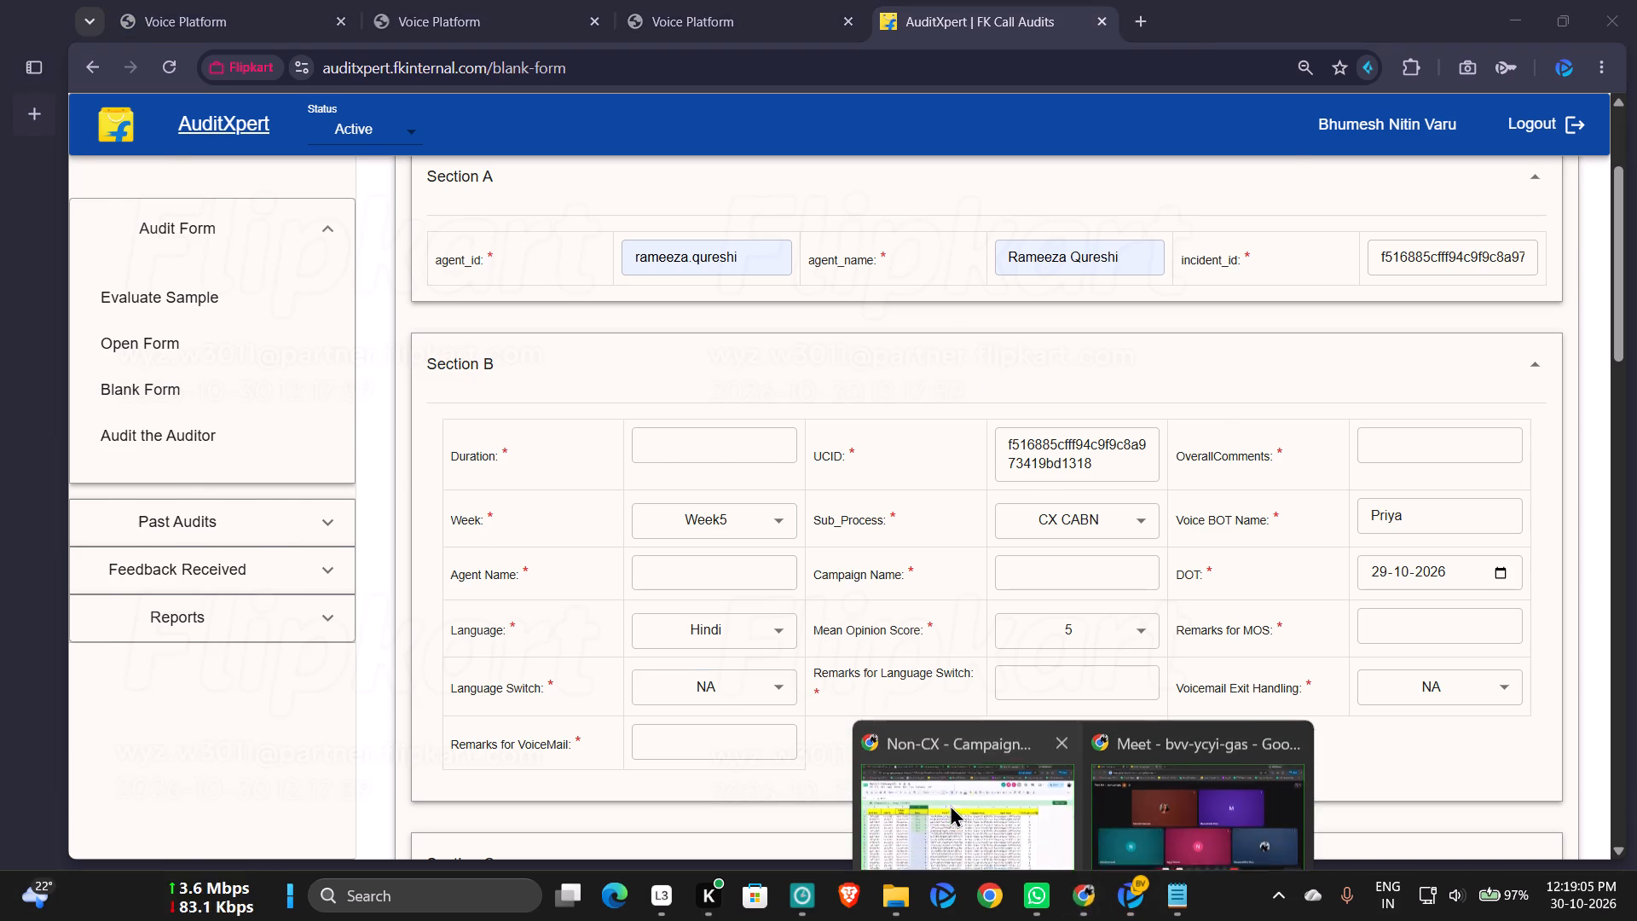
pyautogui.click(903, 774)
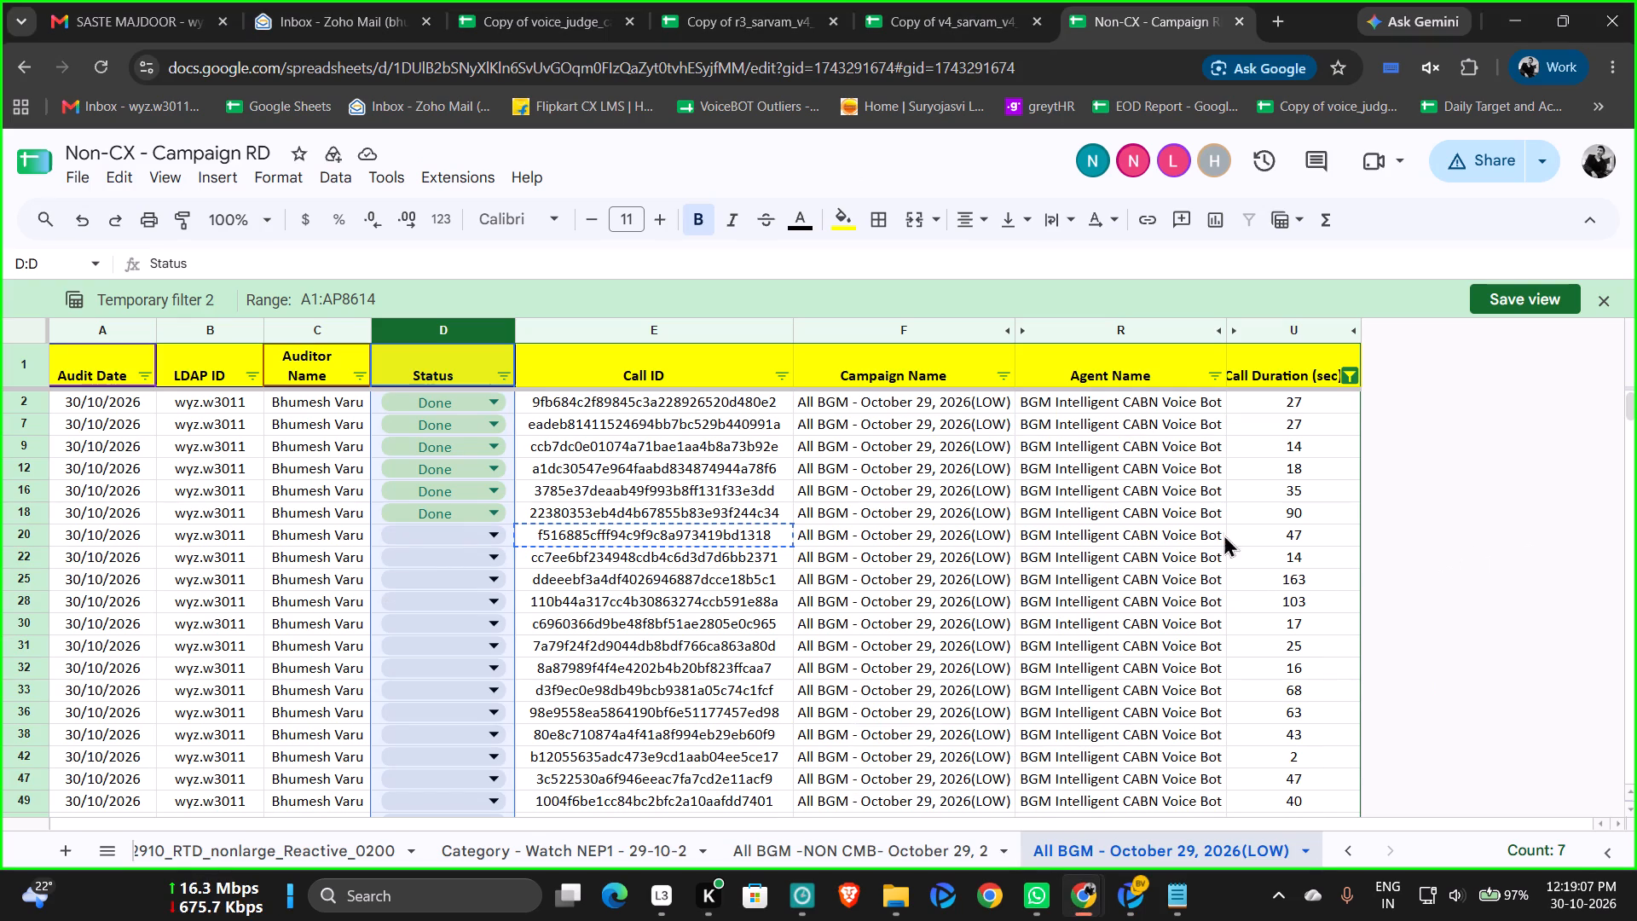
pyautogui.click(1125, 890)
pyautogui.click(725, 448)
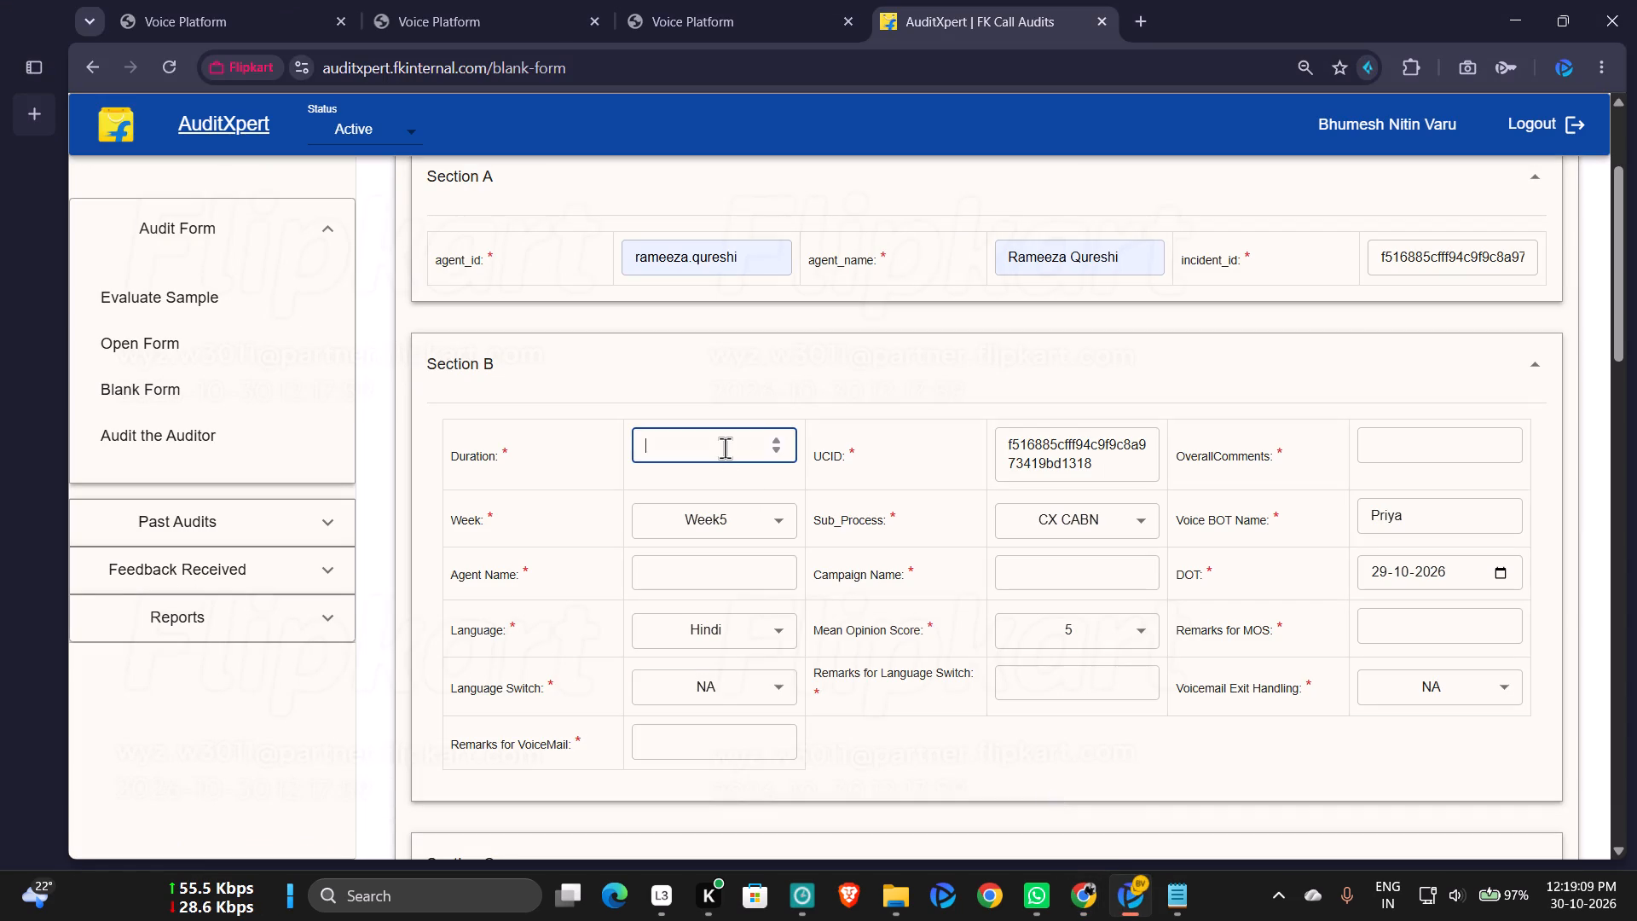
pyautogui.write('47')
# Copy the campaign name All BGM - October 29, 2026(LOW) from the call's sheet row into the form's Campaign Name.
pyautogui.click(1119, 897)
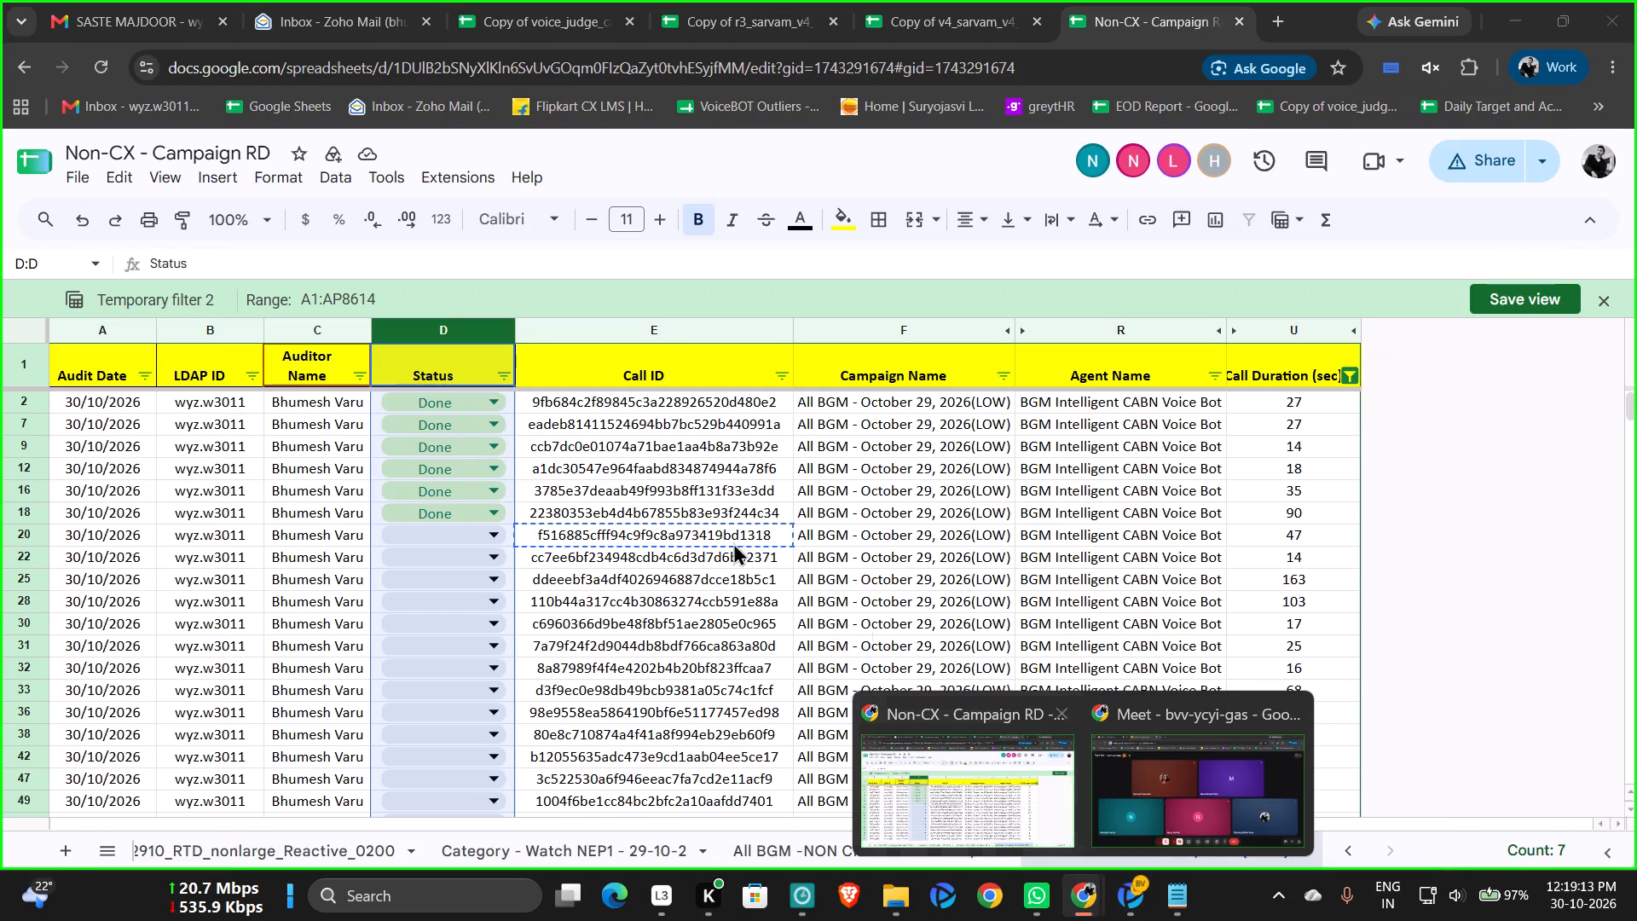
pyautogui.click(846, 542)
pyautogui.hotkey('ctrl', 'c')
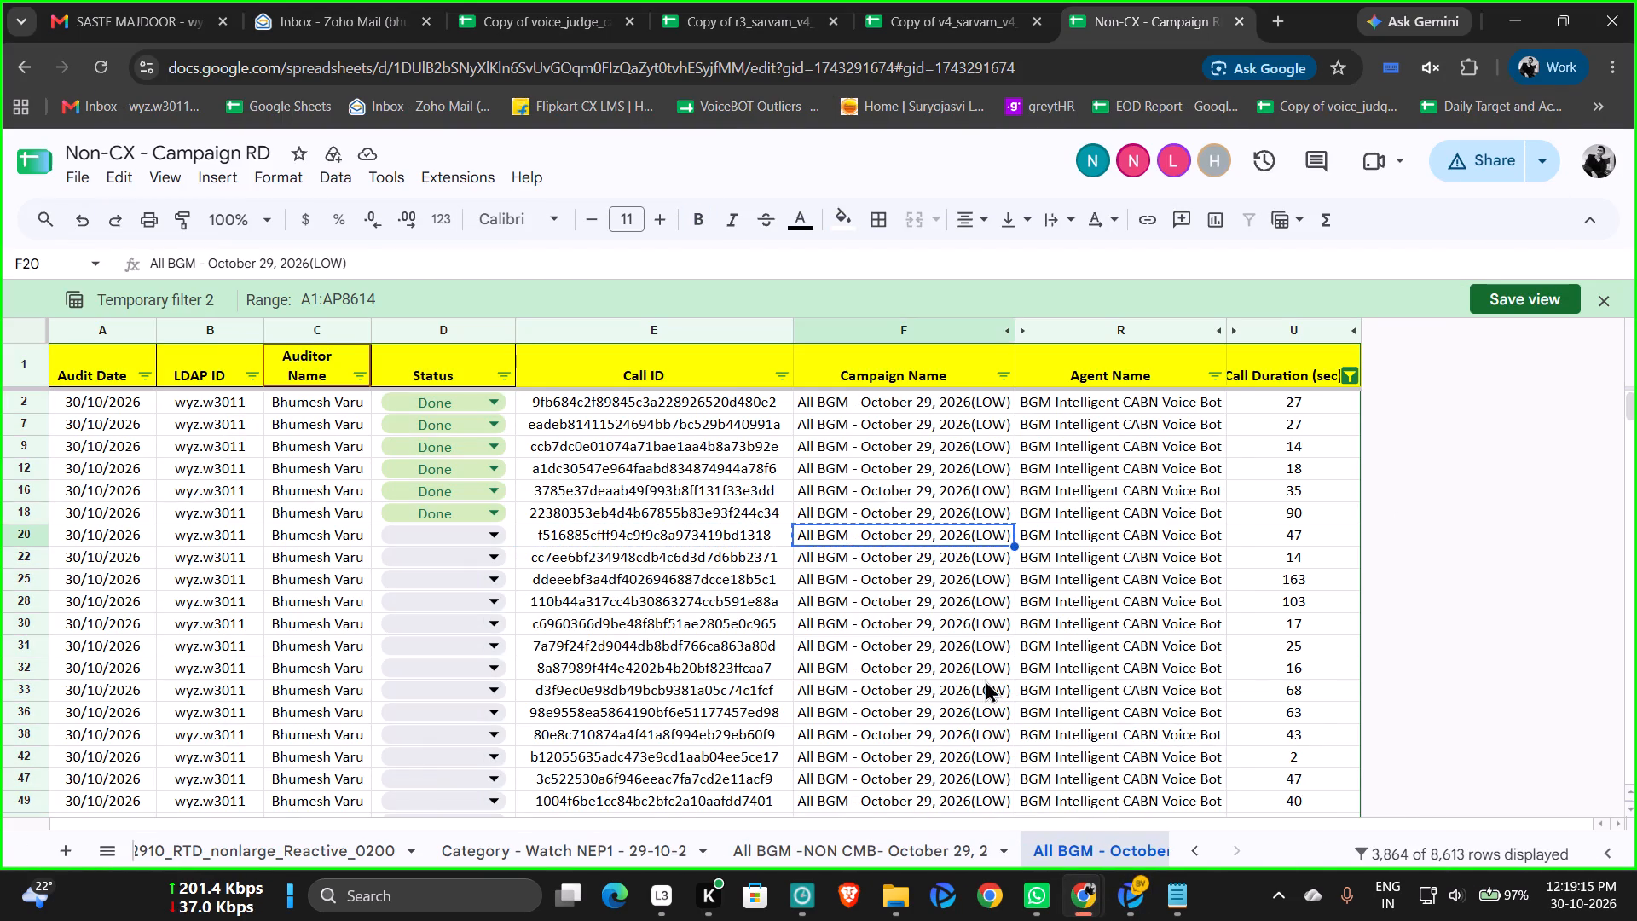
pyautogui.click(1135, 902)
pyautogui.click(1044, 561)
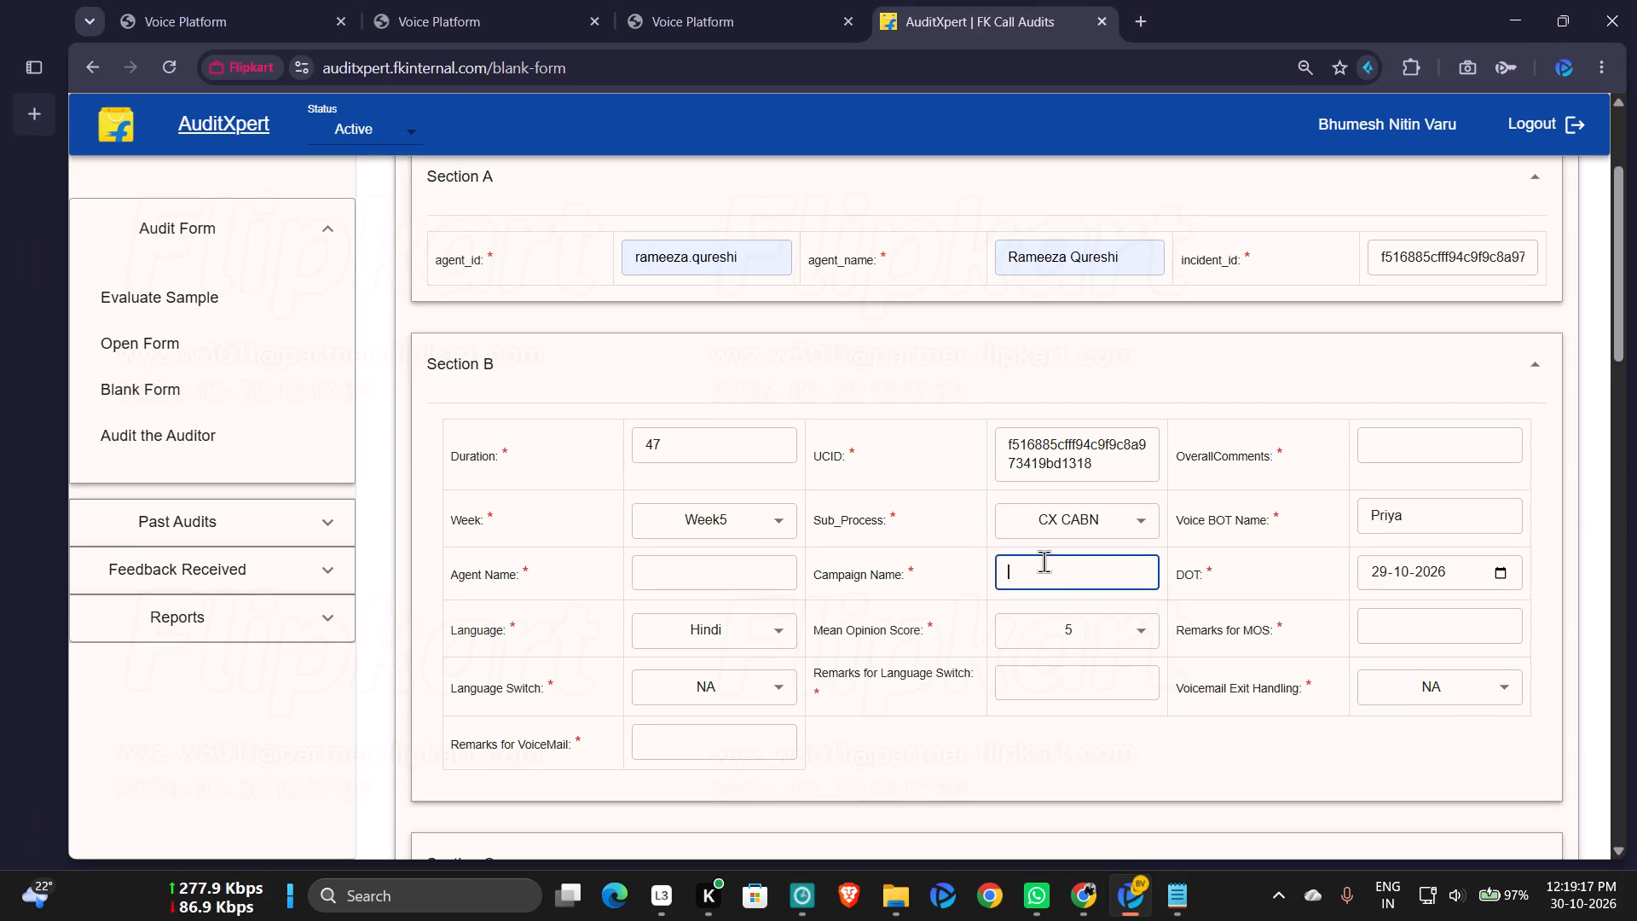
pyautogui.hotkey('ctrl', 'v')
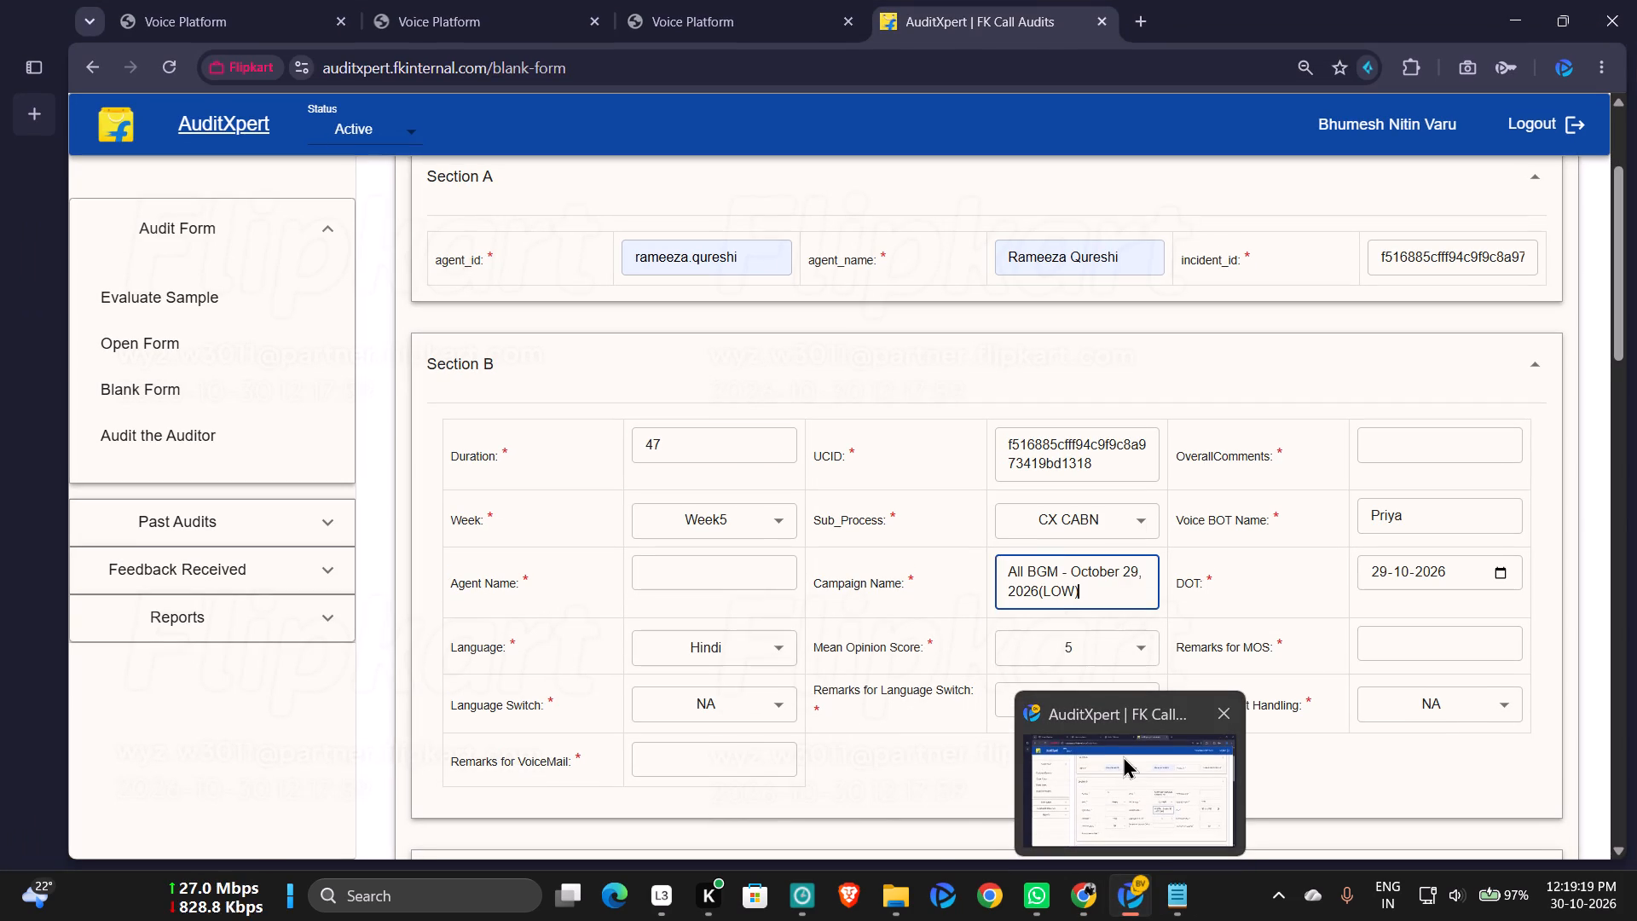
# Copy the agent name BGM Intelligent CABN Voice Bot from the call's sheet row into the form's Agent Name.
pyautogui.click(1149, 906)
pyautogui.click(1077, 538)
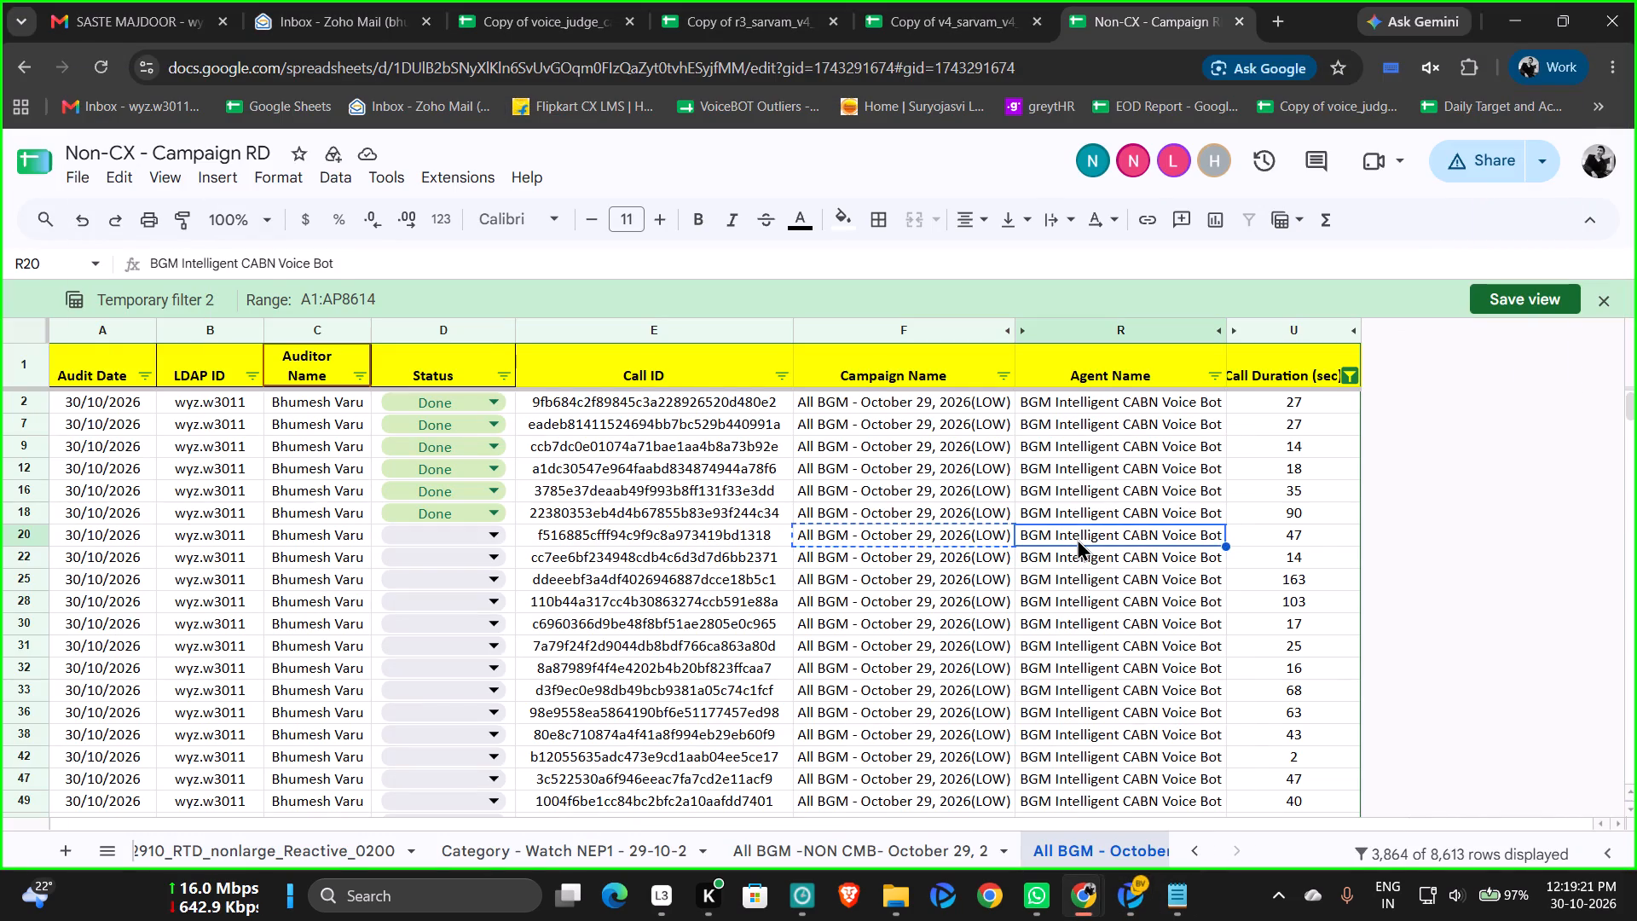
pyautogui.hotkey('ctrl', 'c')
pyautogui.click(1139, 895)
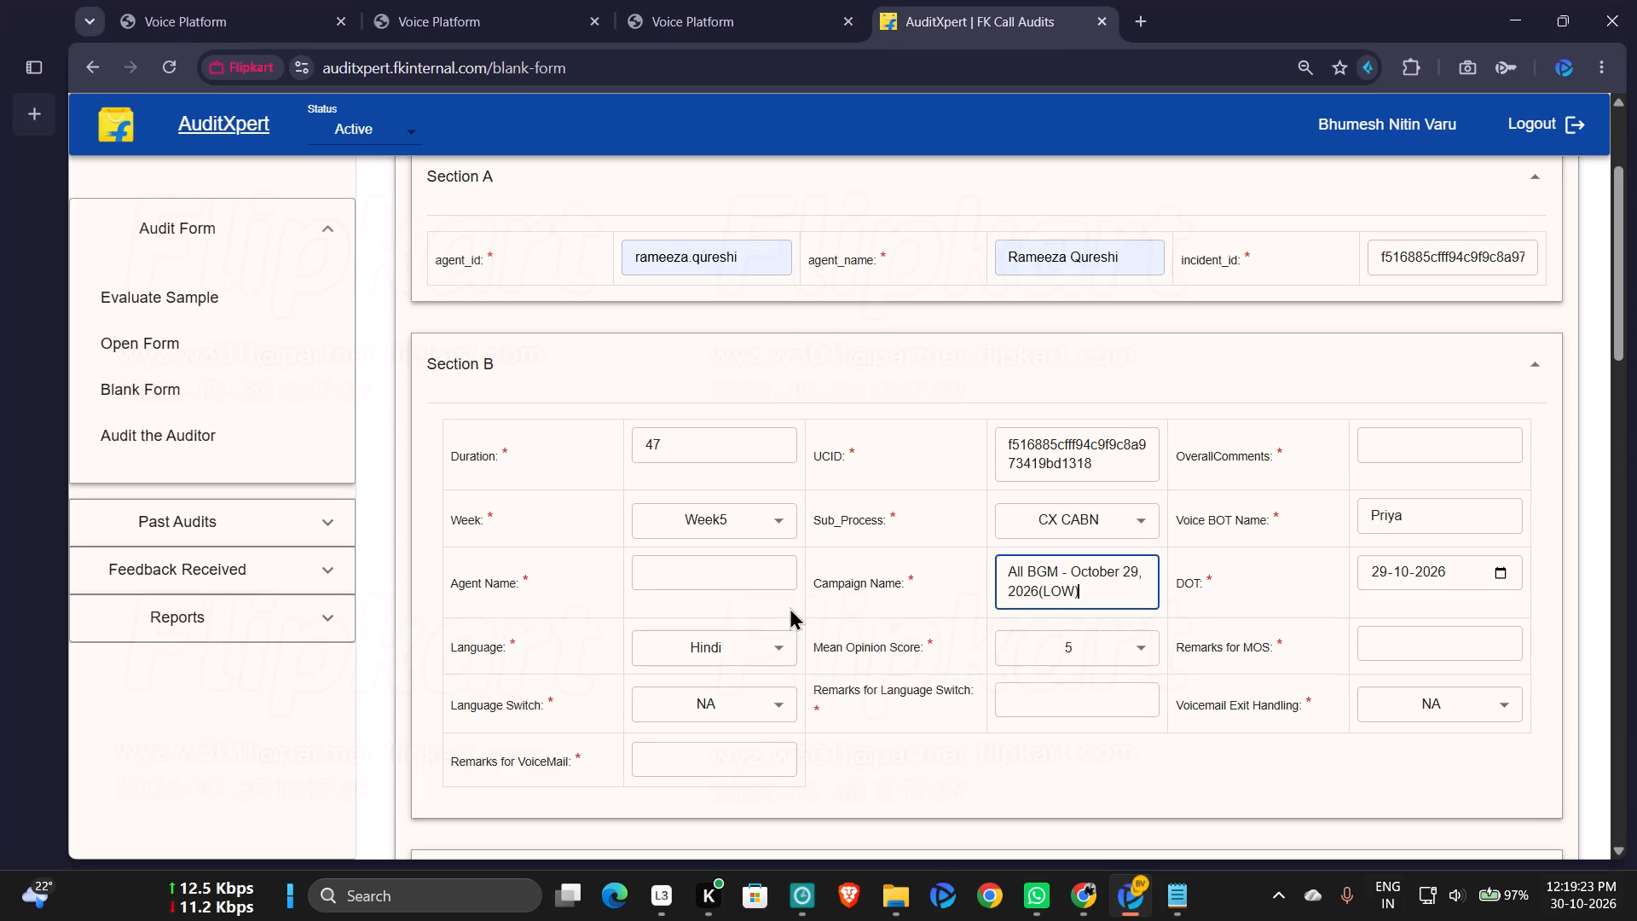
pyautogui.click(762, 571)
pyautogui.hotkey('ctrl', 'v')
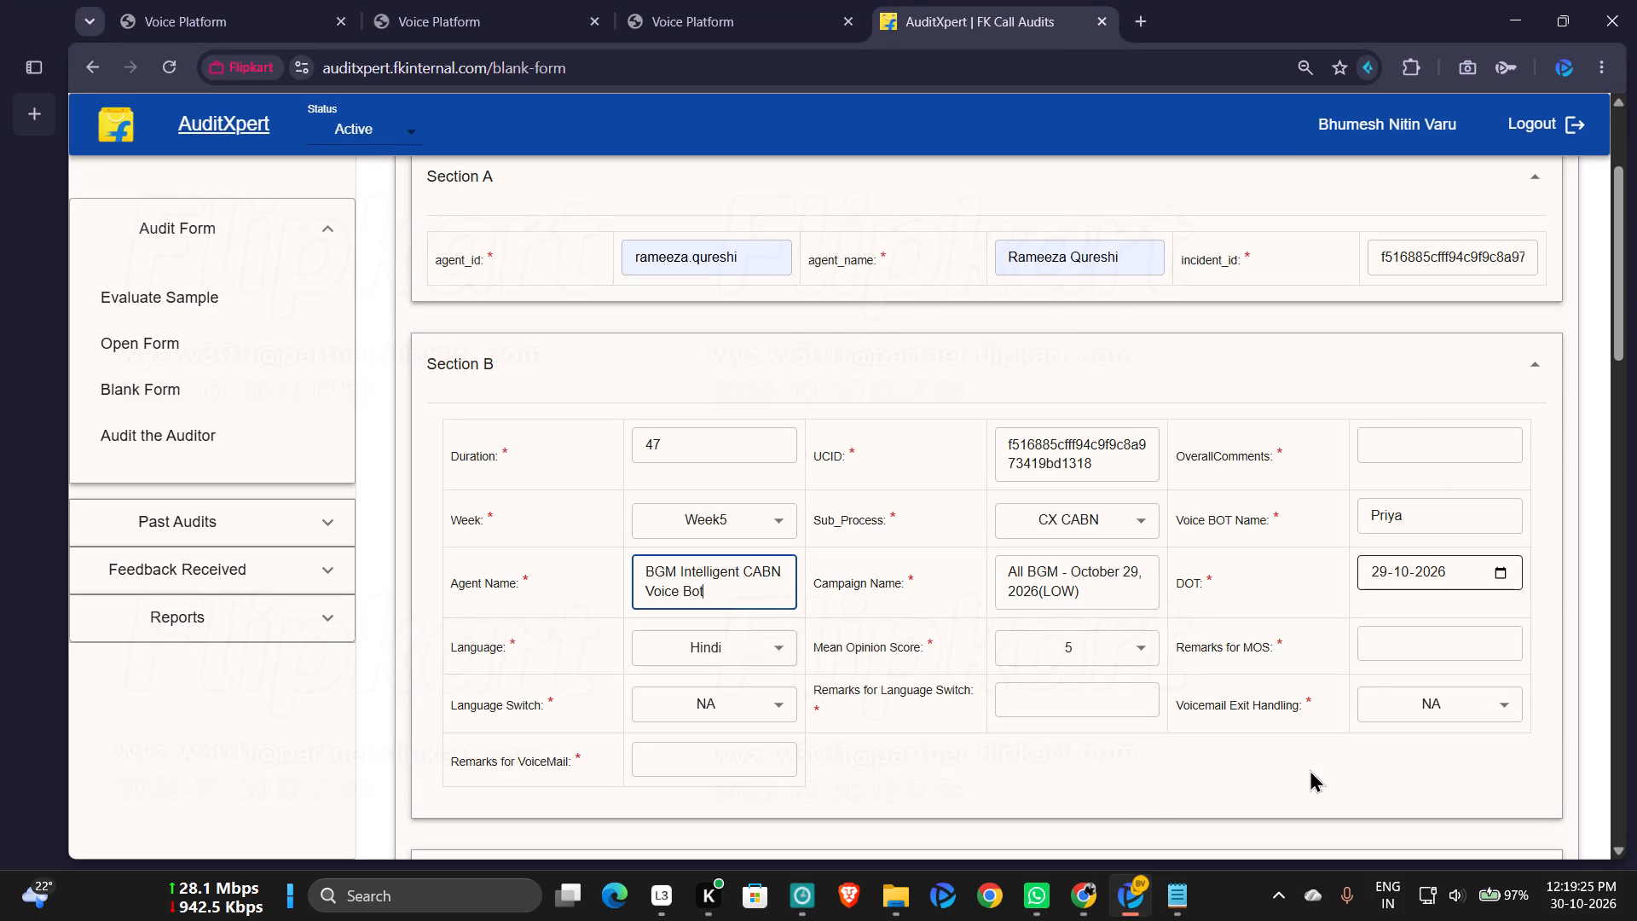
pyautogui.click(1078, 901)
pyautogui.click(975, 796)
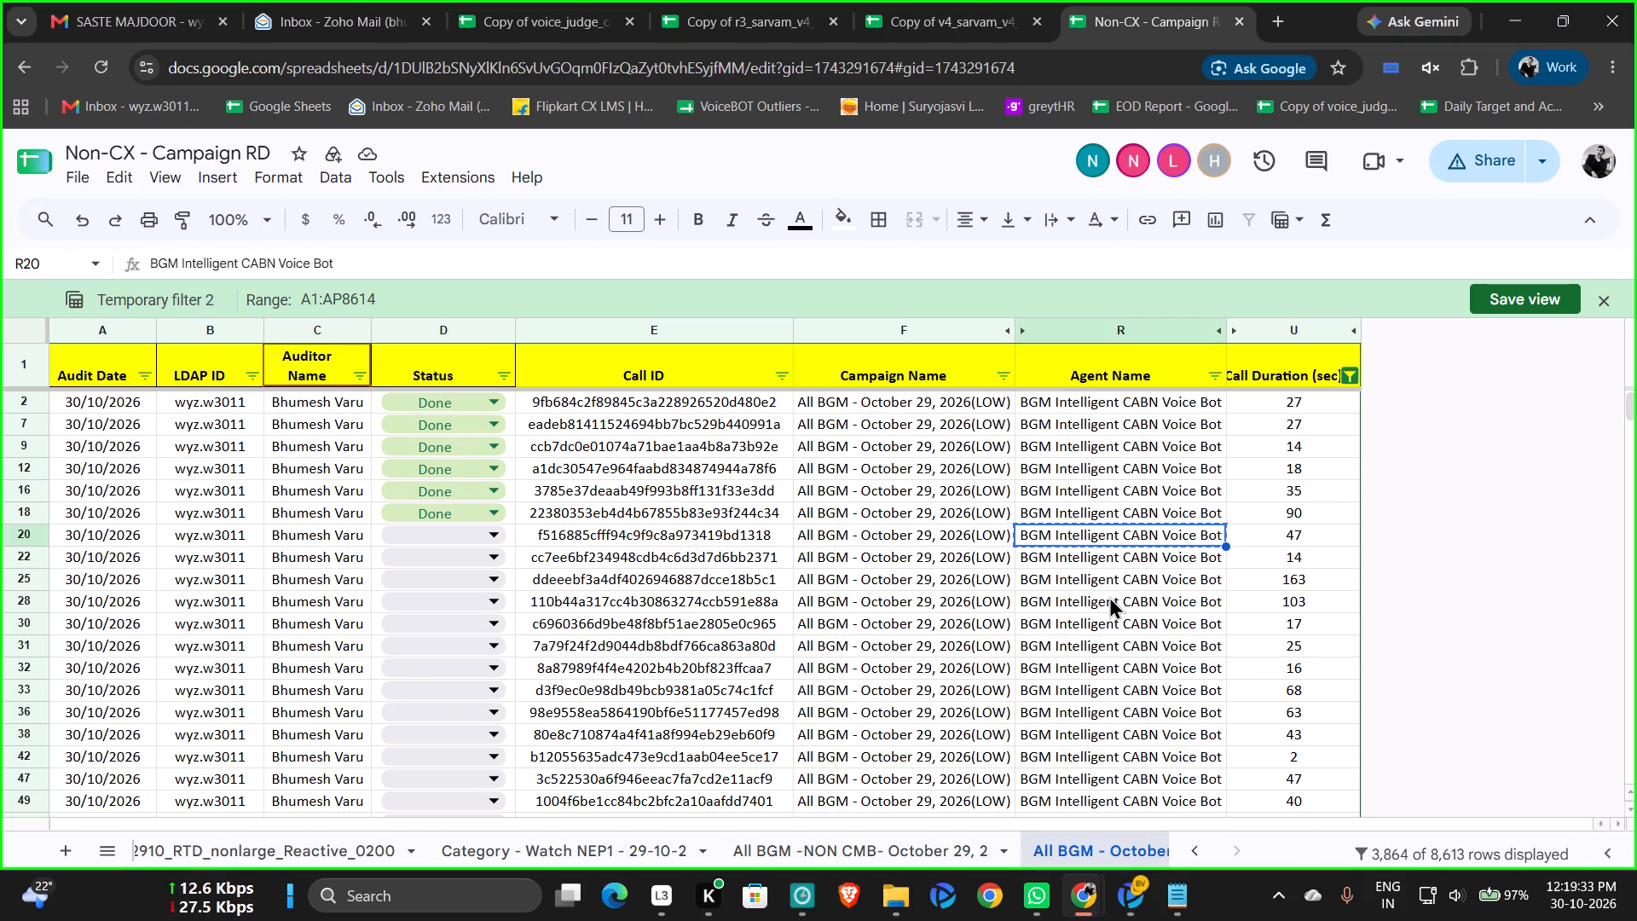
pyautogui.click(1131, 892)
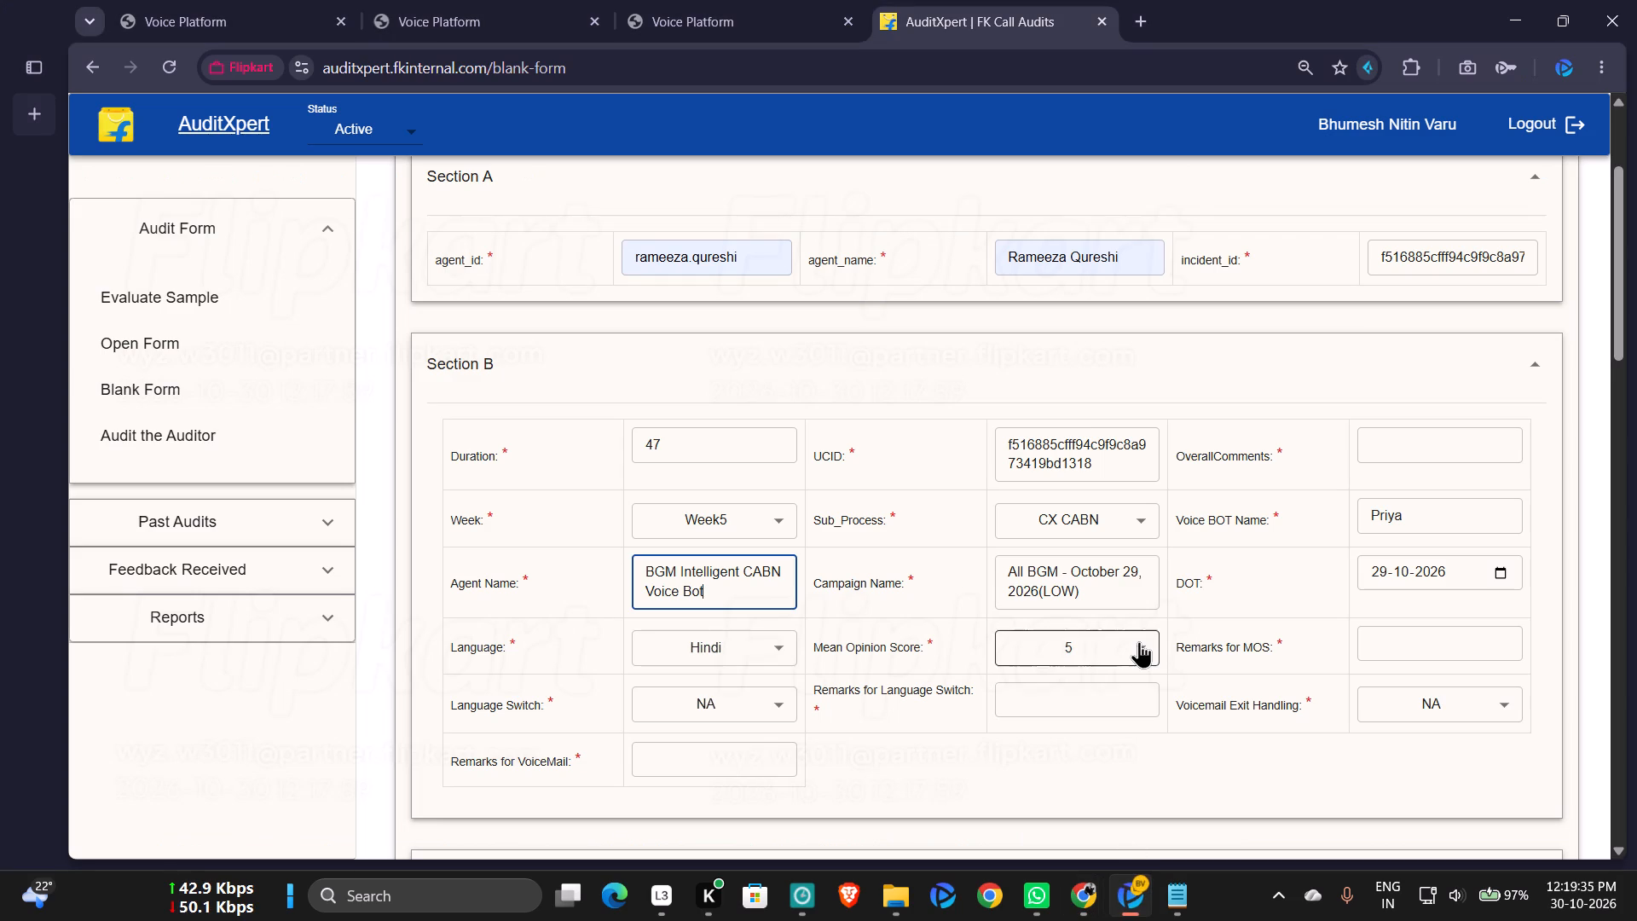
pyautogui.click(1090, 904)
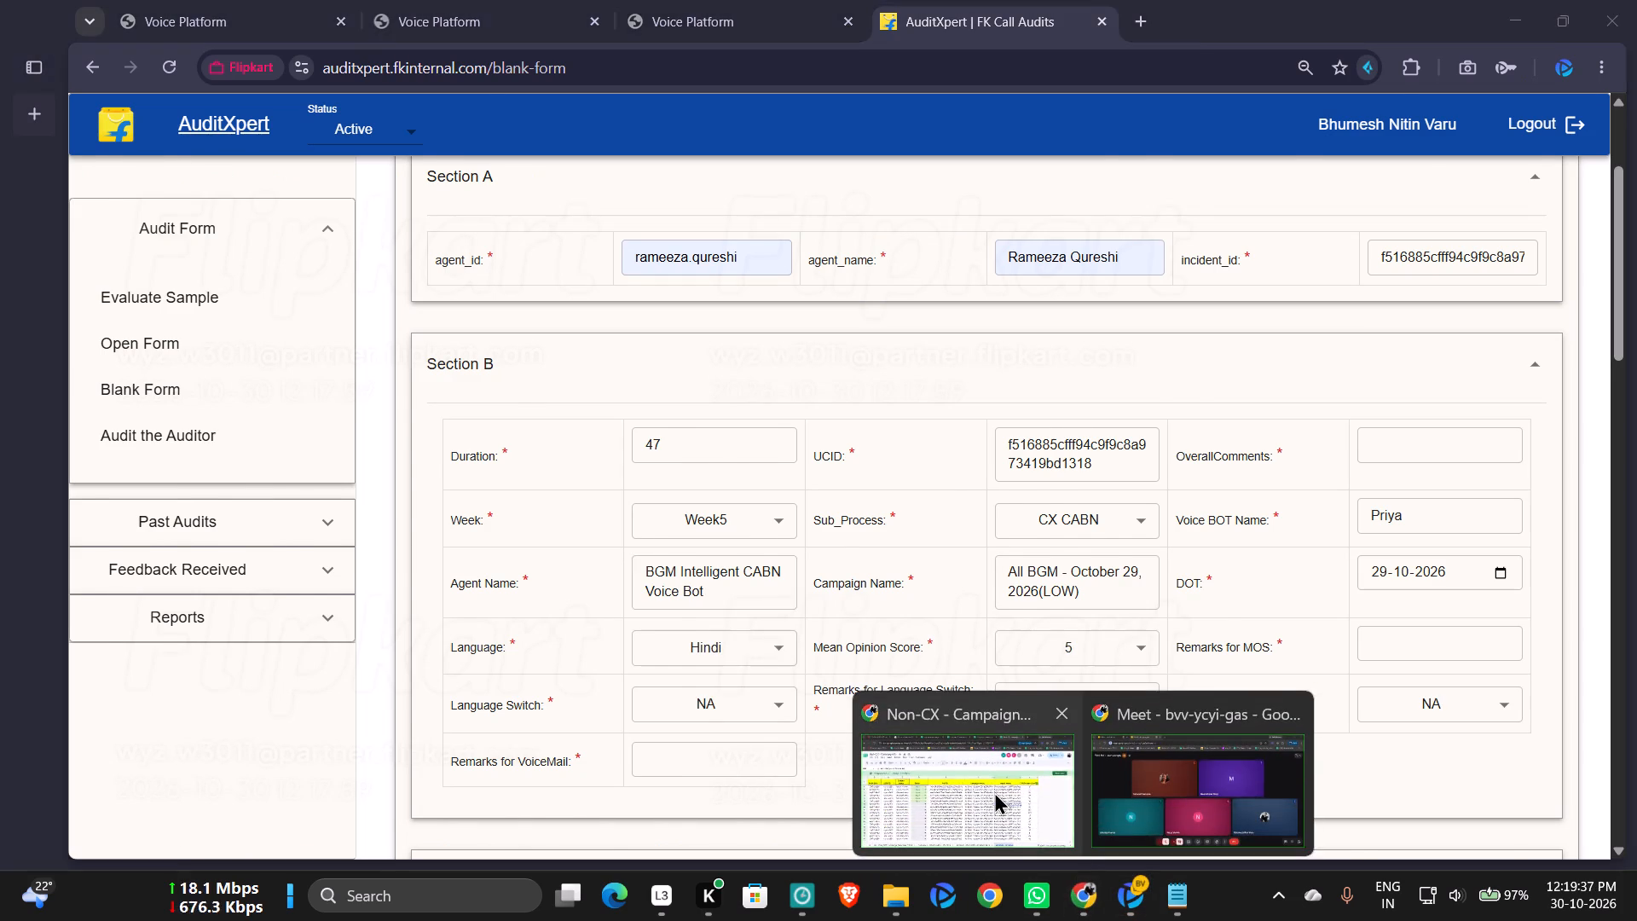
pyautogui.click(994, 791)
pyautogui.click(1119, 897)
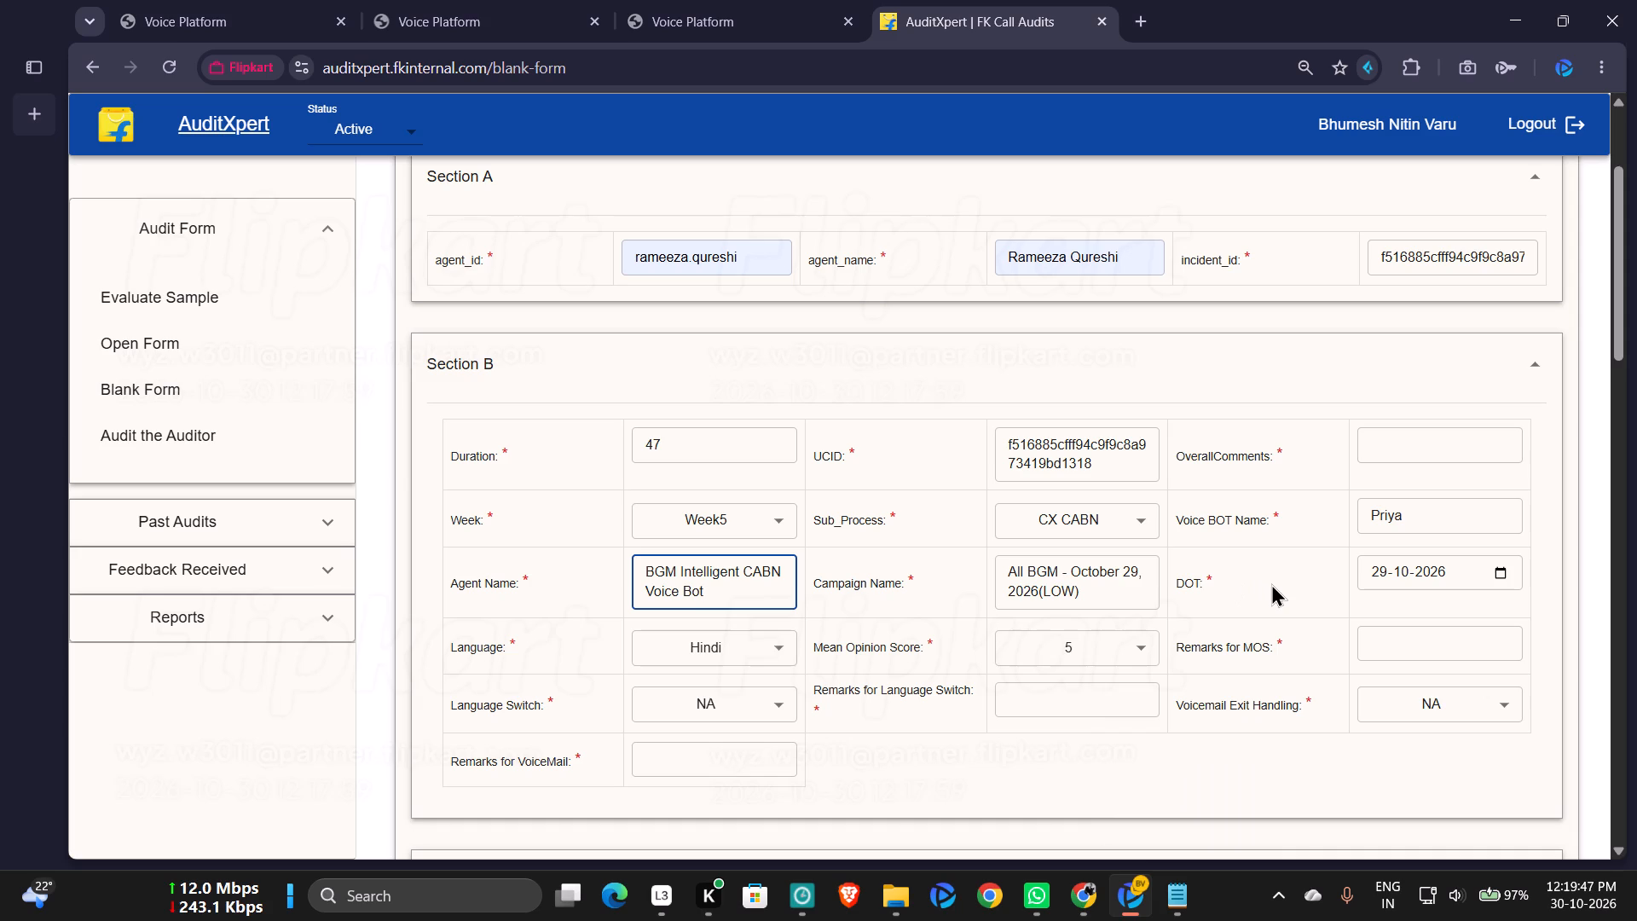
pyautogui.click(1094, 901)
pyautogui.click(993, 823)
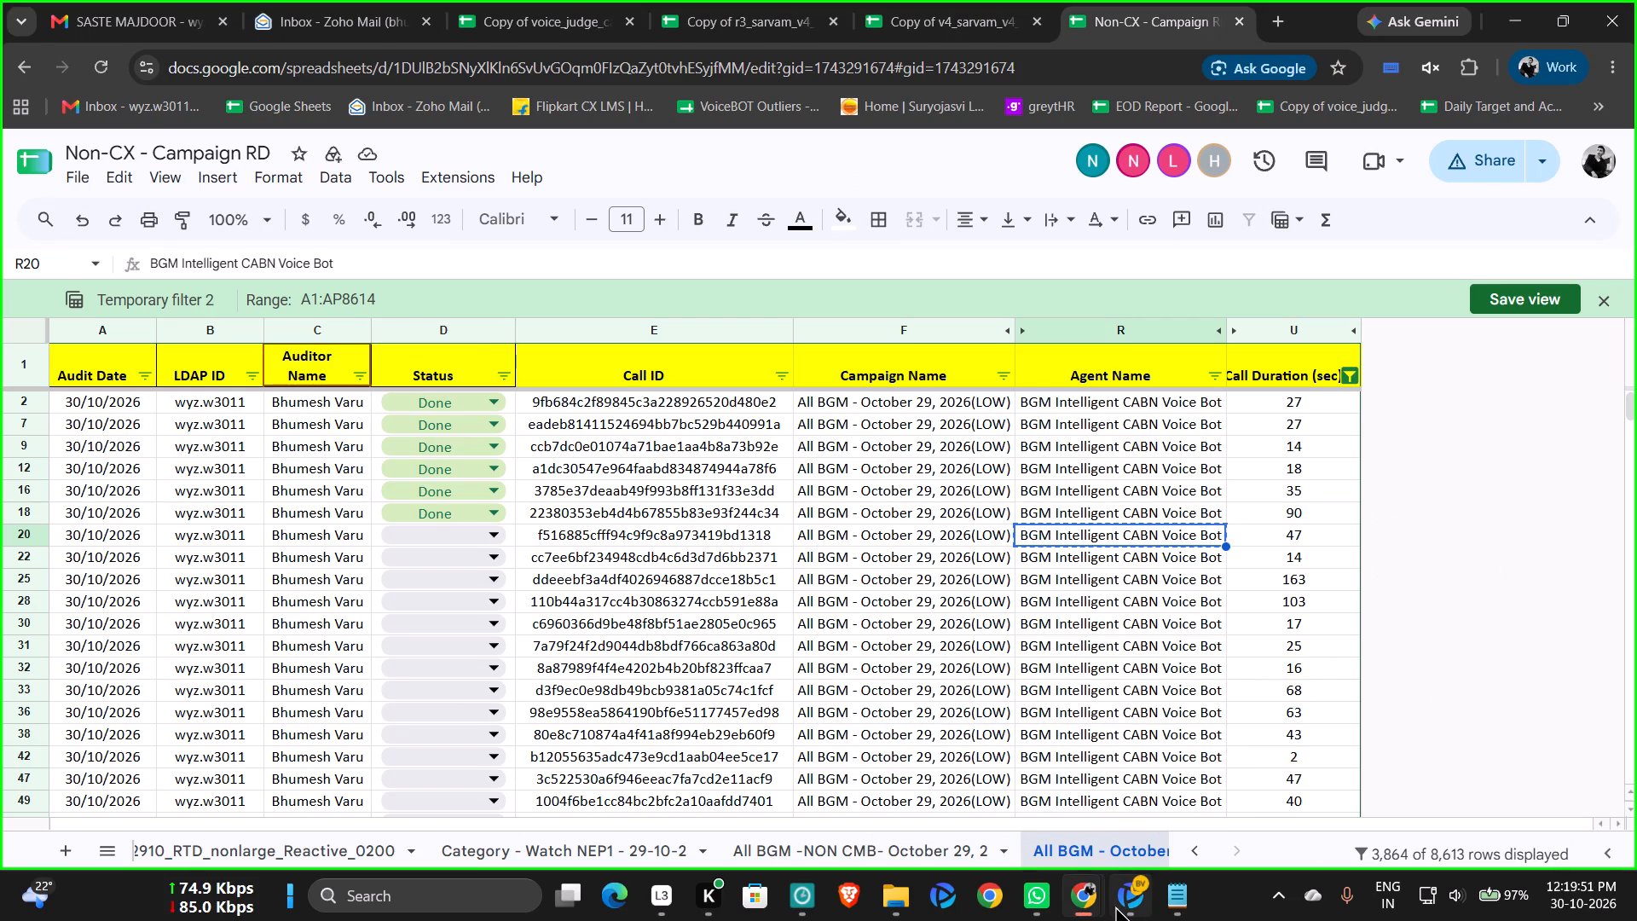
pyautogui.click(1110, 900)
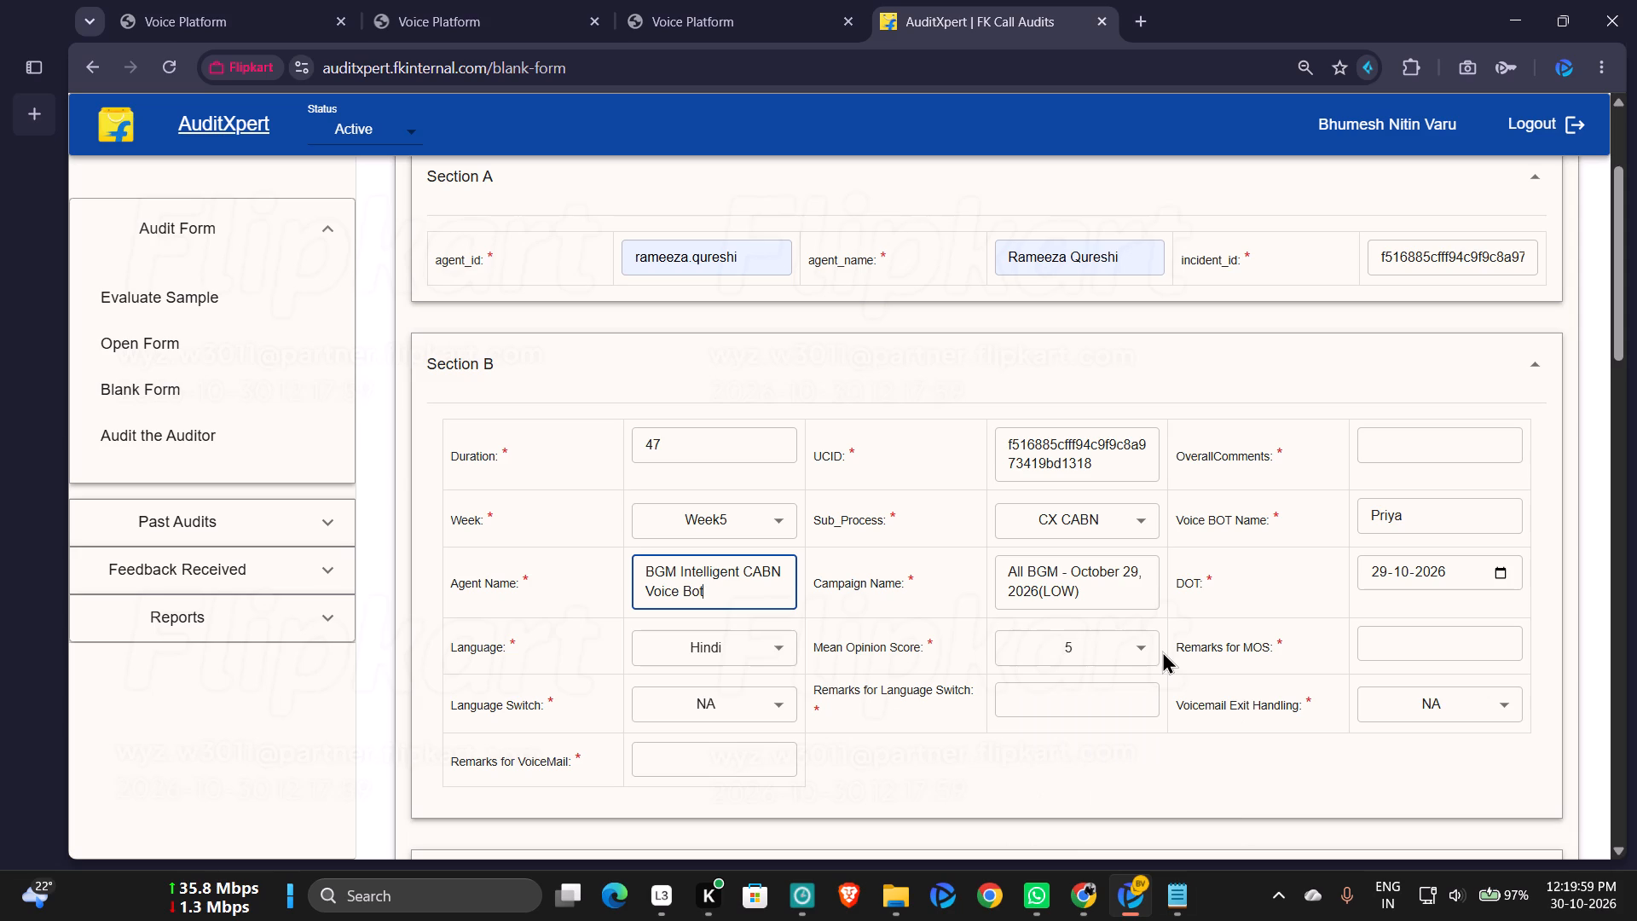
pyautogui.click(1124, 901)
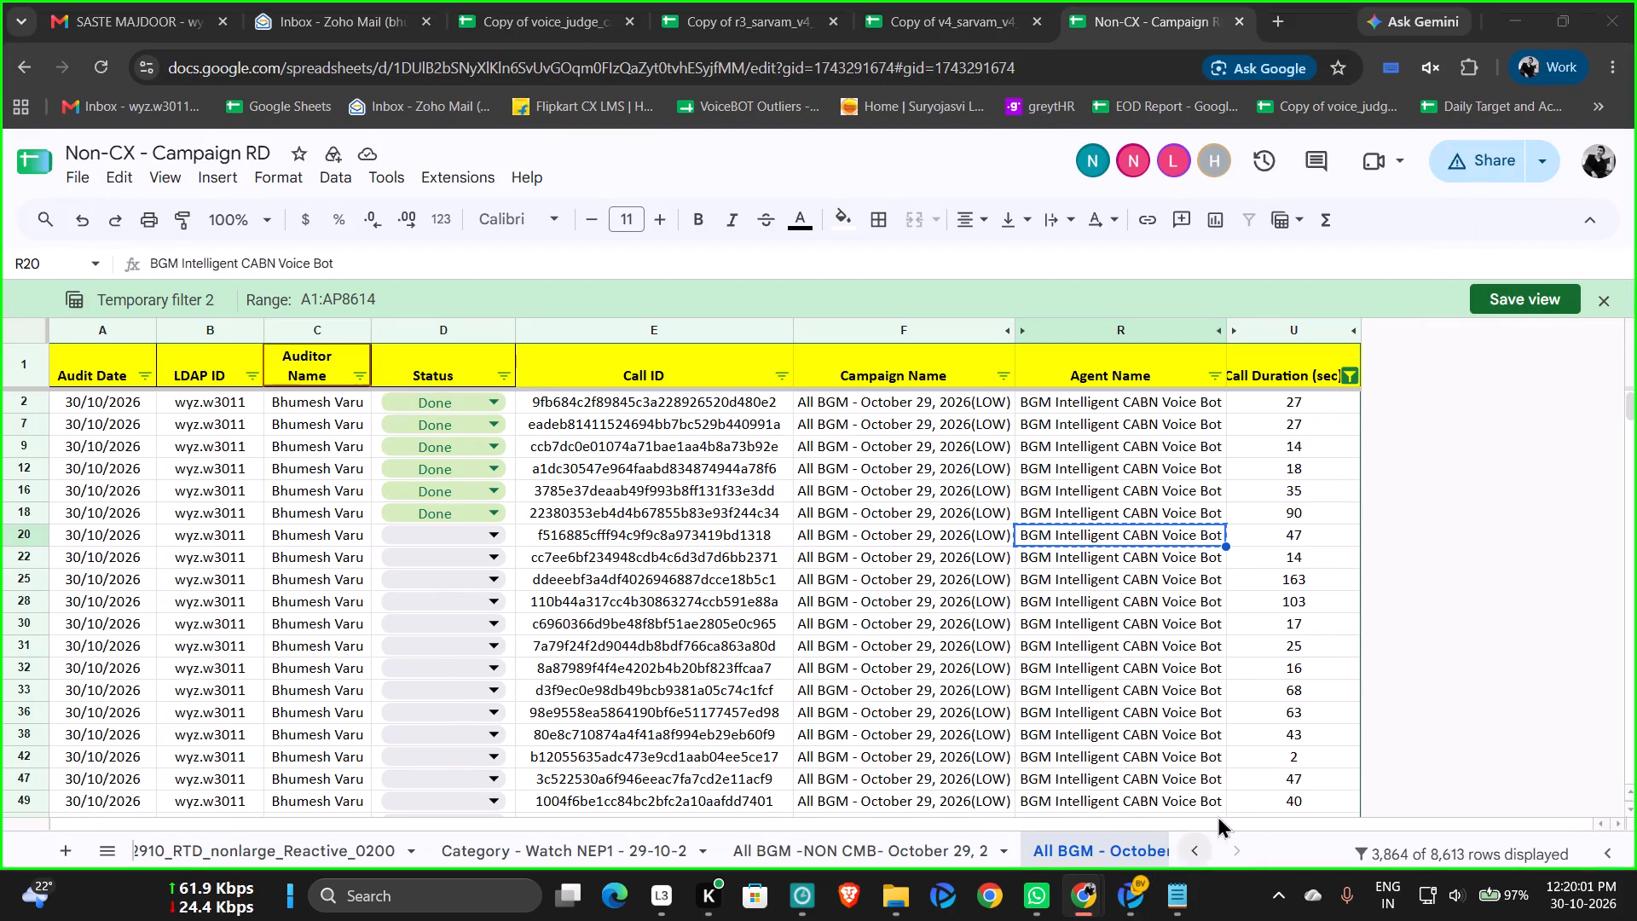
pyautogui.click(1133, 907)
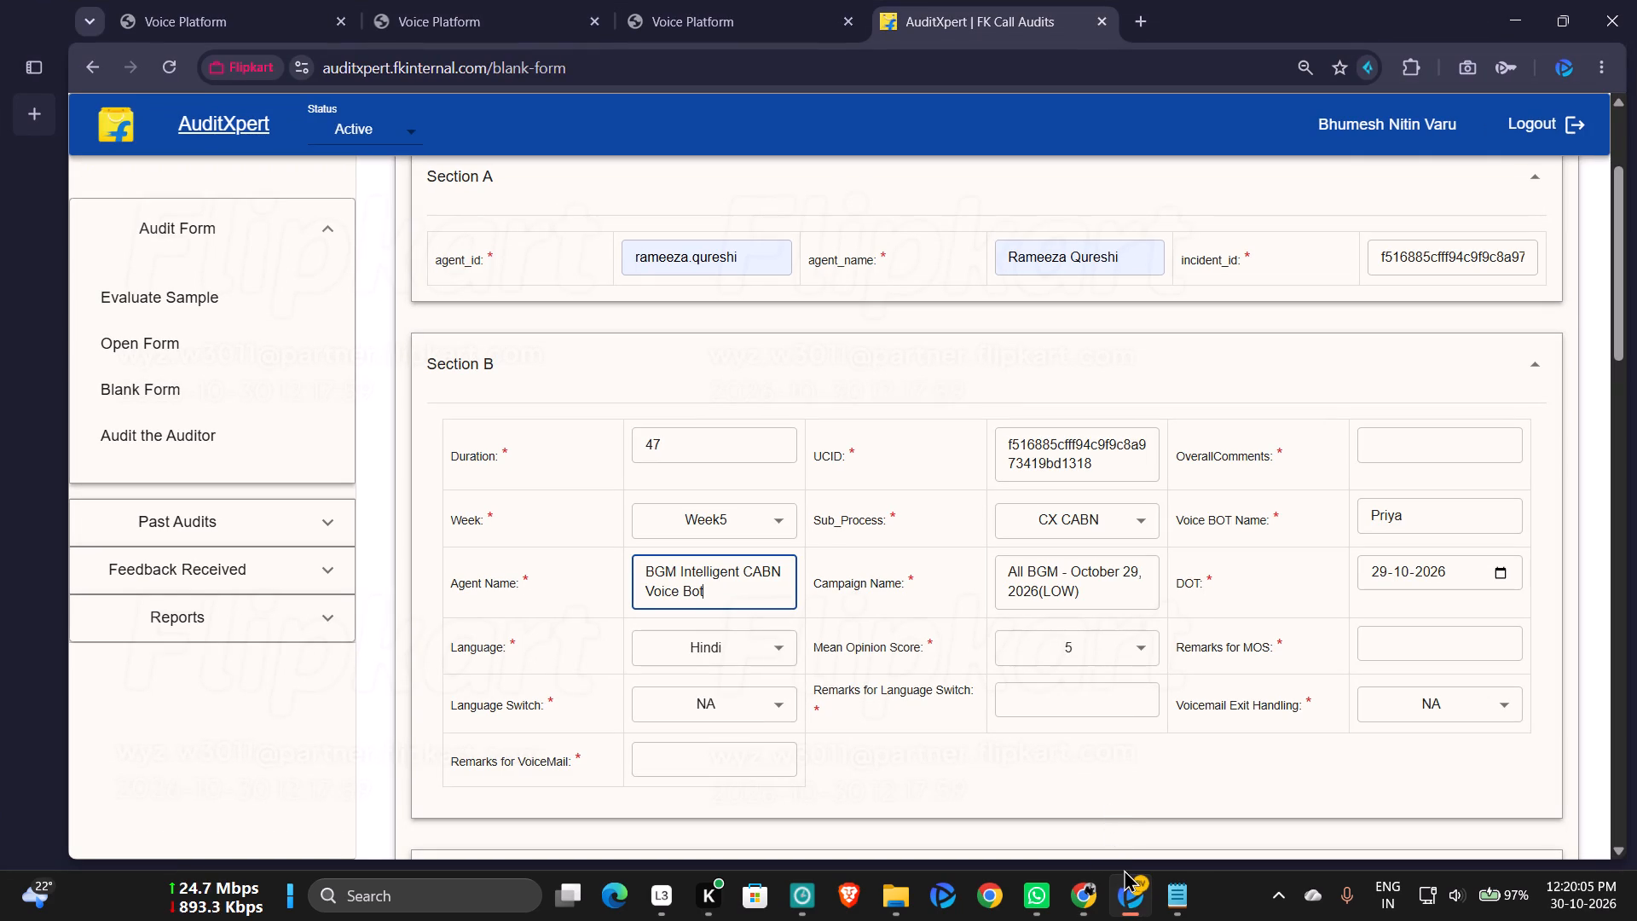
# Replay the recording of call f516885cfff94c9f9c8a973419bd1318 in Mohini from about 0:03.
pyautogui.click(1183, 901)
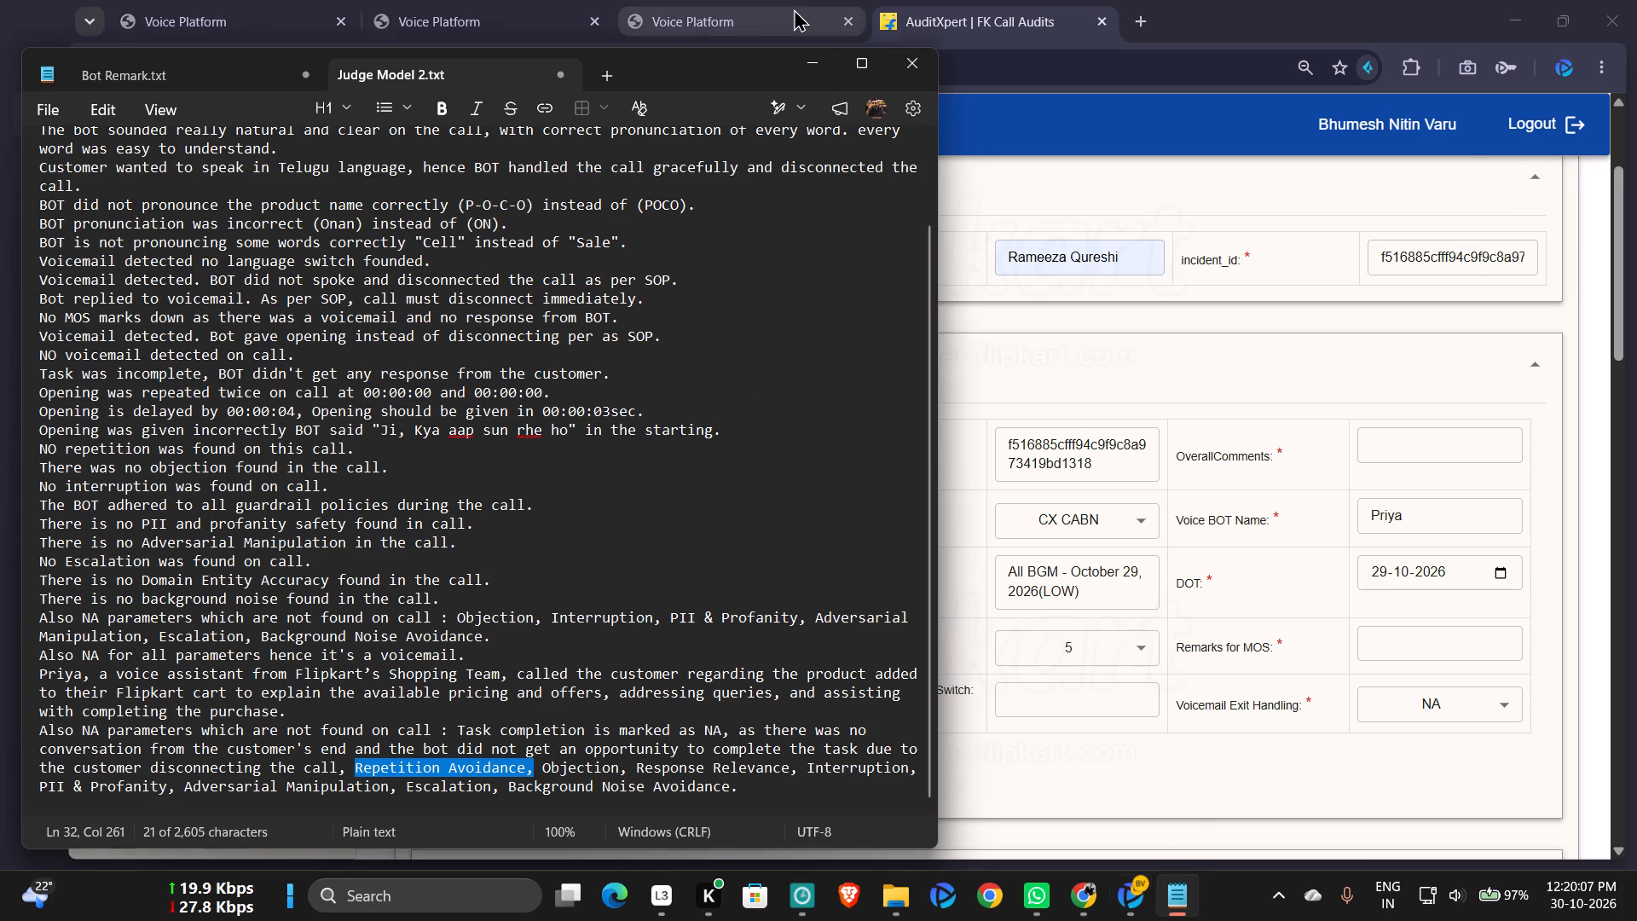
pyautogui.click(794, 9)
pyautogui.click(431, 428)
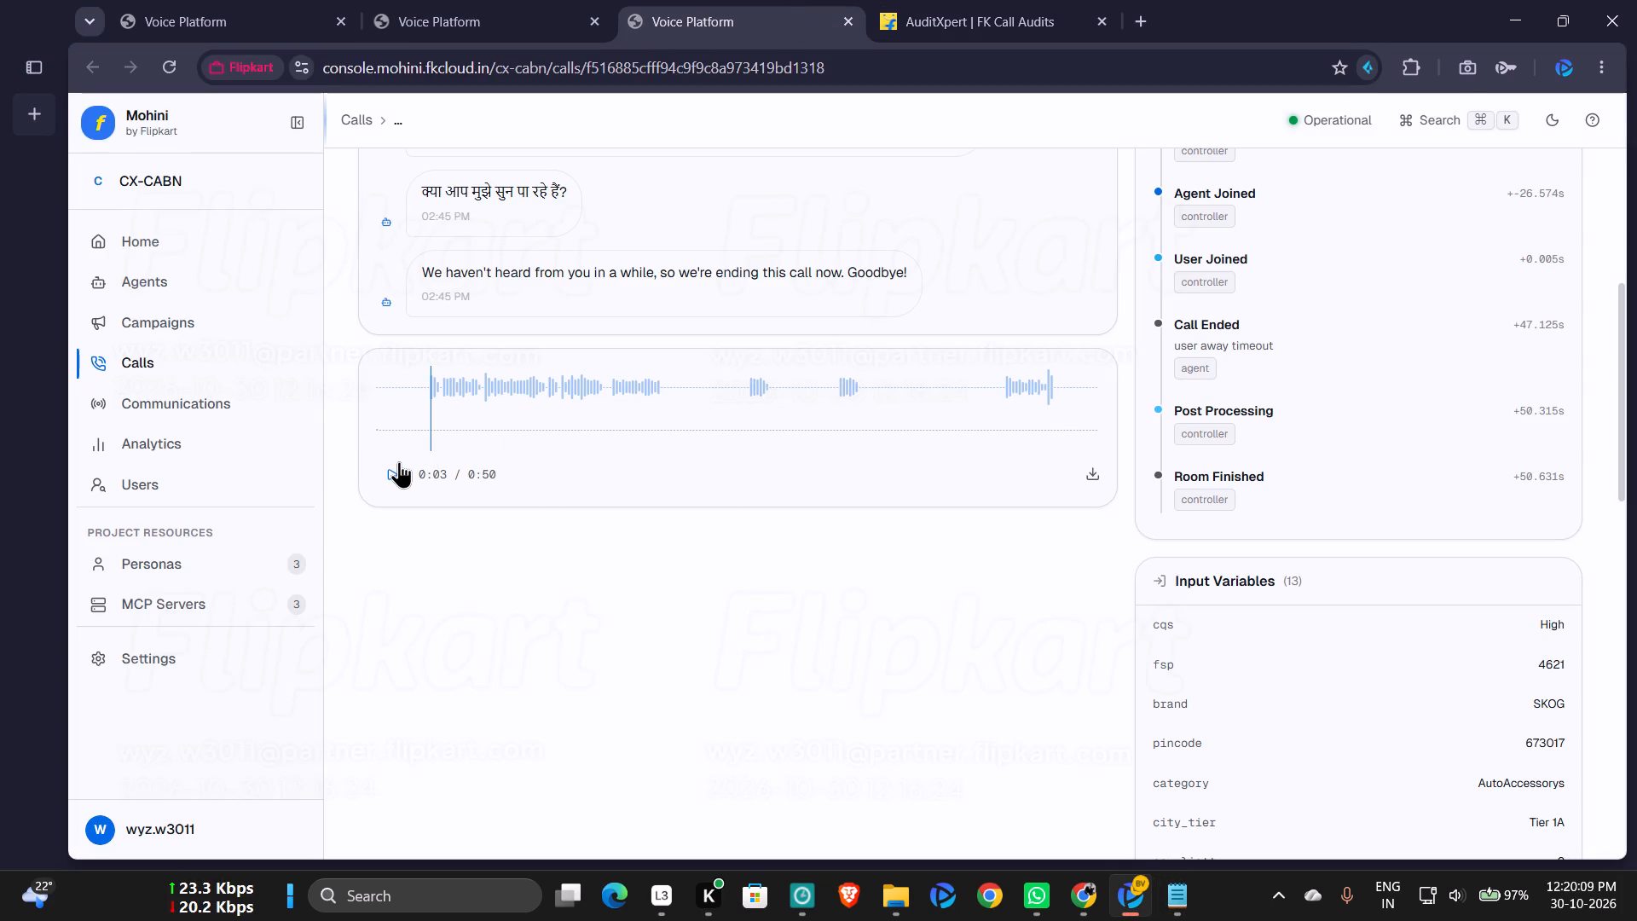
pyautogui.click(399, 461)
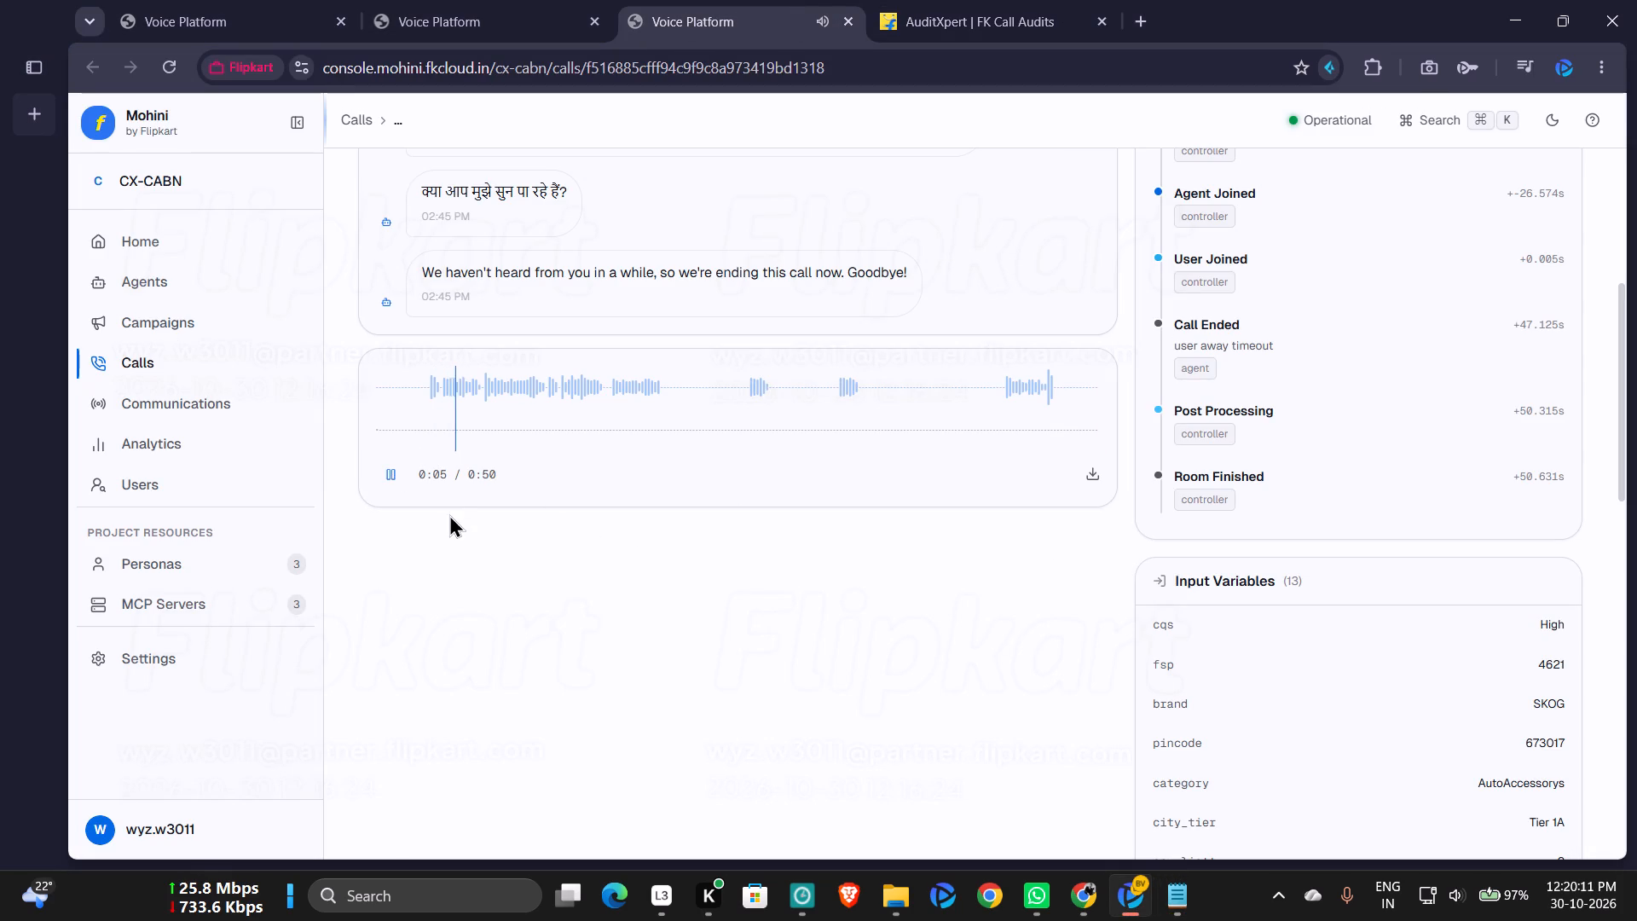
# Copy the remark "NO voicemail detected on call." from the Judge Model 2 notes into the form's Remarks for VoiceMail.
pyautogui.click(940, 0)
pyautogui.click(1177, 899)
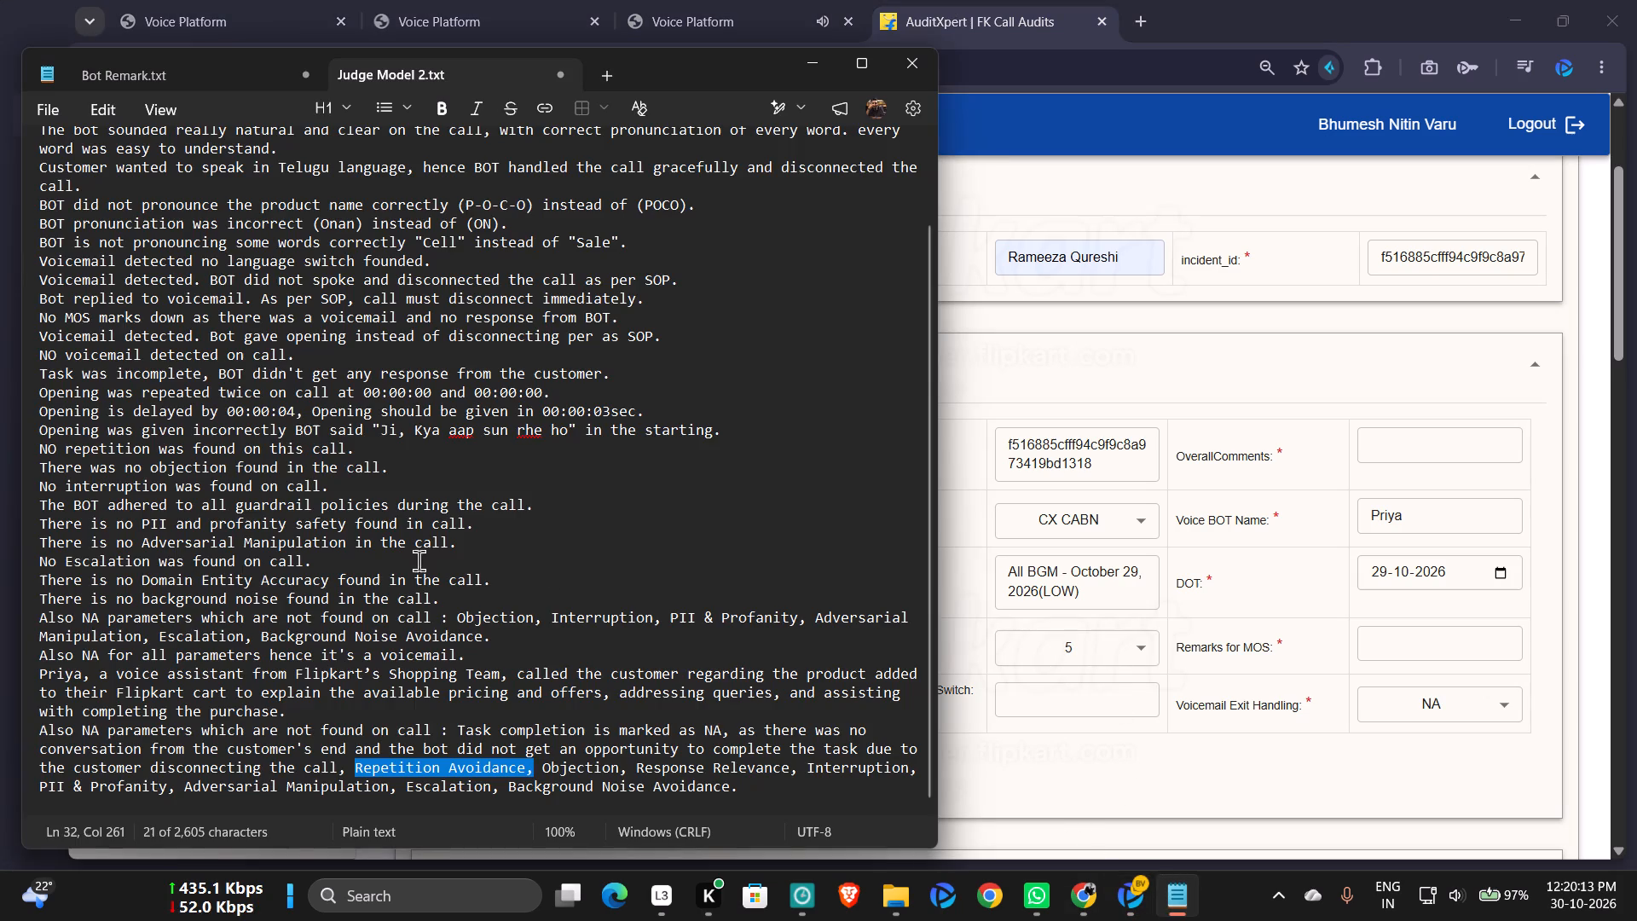
pyautogui.tripleClick(362, 365)
pyautogui.tripleClick(369, 361)
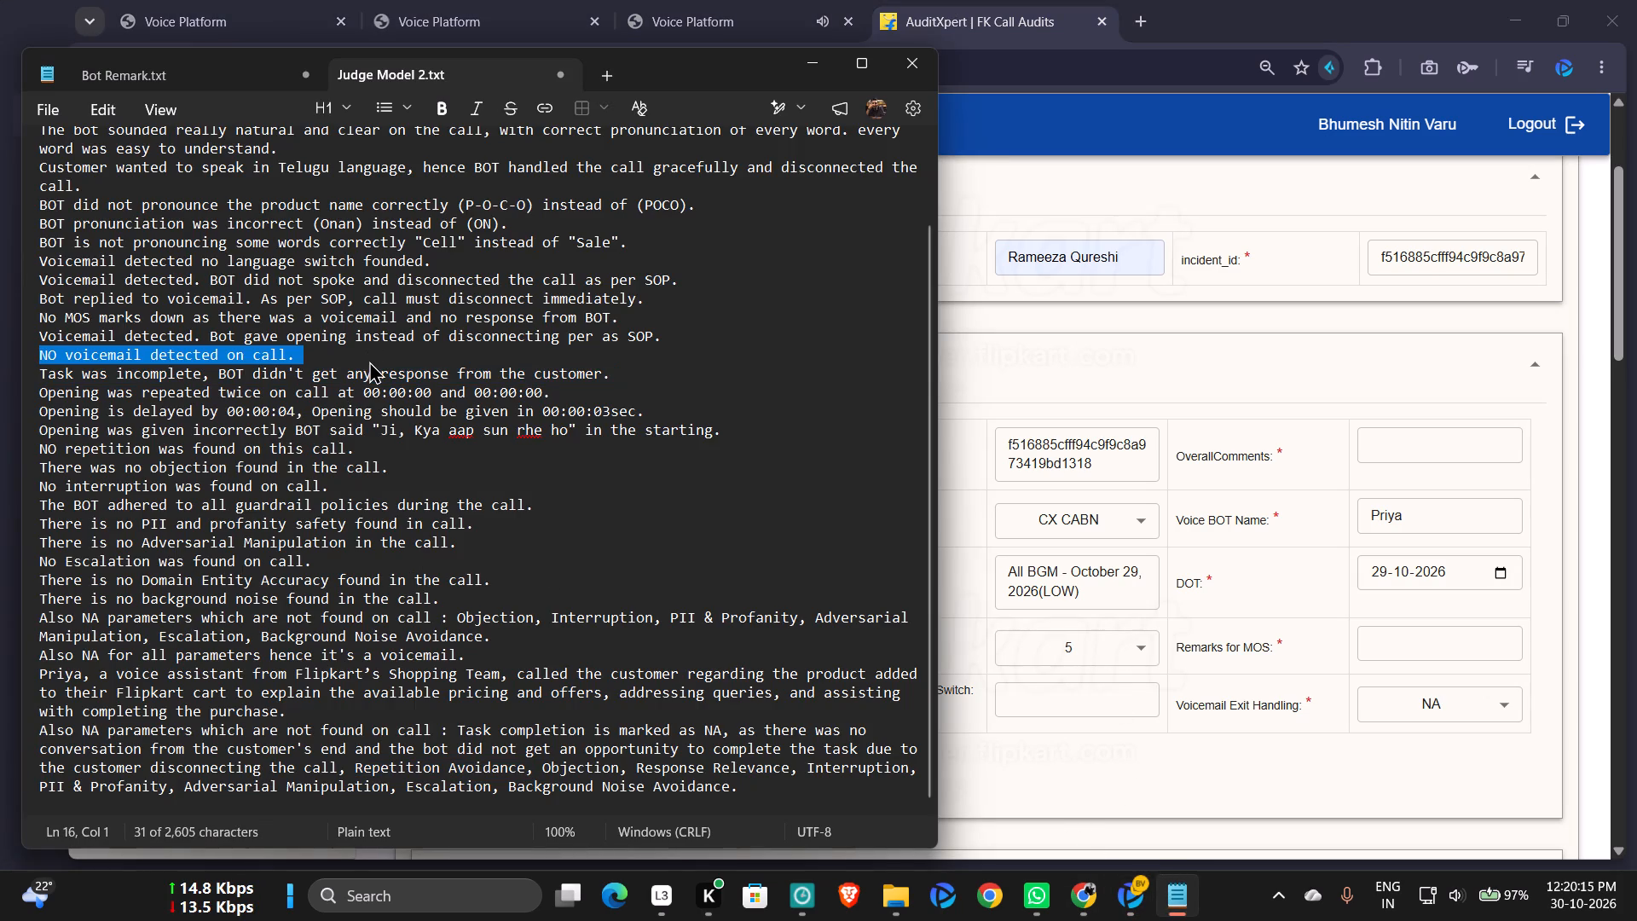
pyautogui.hotkey('ctrl', 'c')
pyautogui.moveTo(1048, 744); pyautogui.dragTo(1038, 744)
pyautogui.click(690, 755)
pyautogui.hotkey('ctrl', 'v')
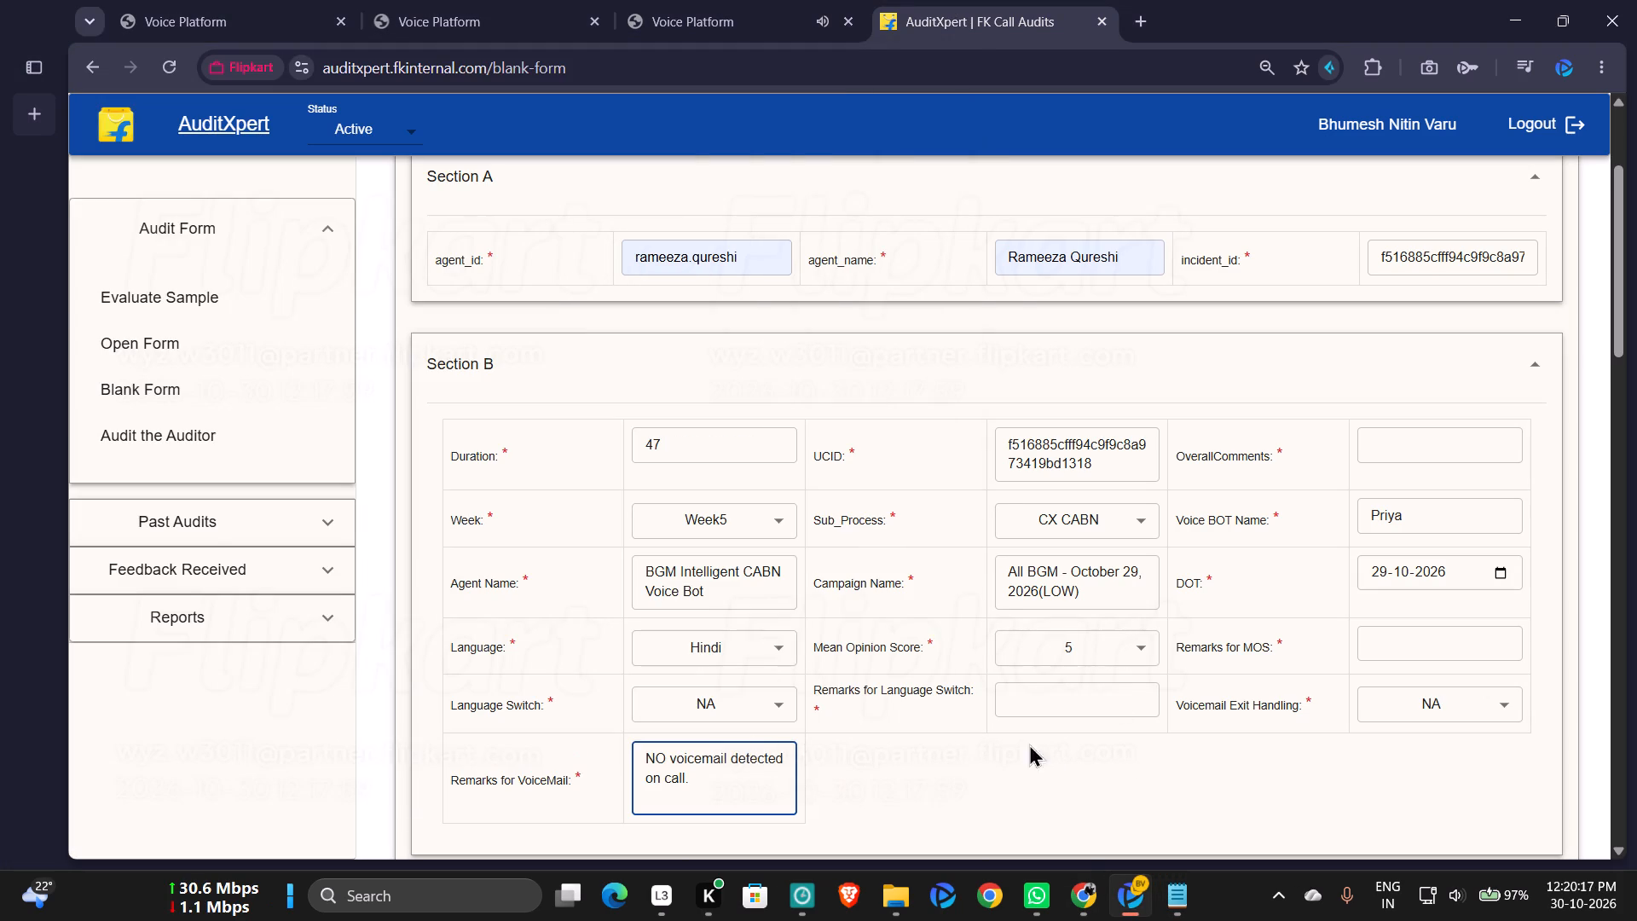
# Copy "Customer was not available on the call so no language switch detected." from the Judge Model 2 notes into Remarks for Language Switch.
pyautogui.click(1165, 880)
pyautogui.scroll(2, 495, 262)
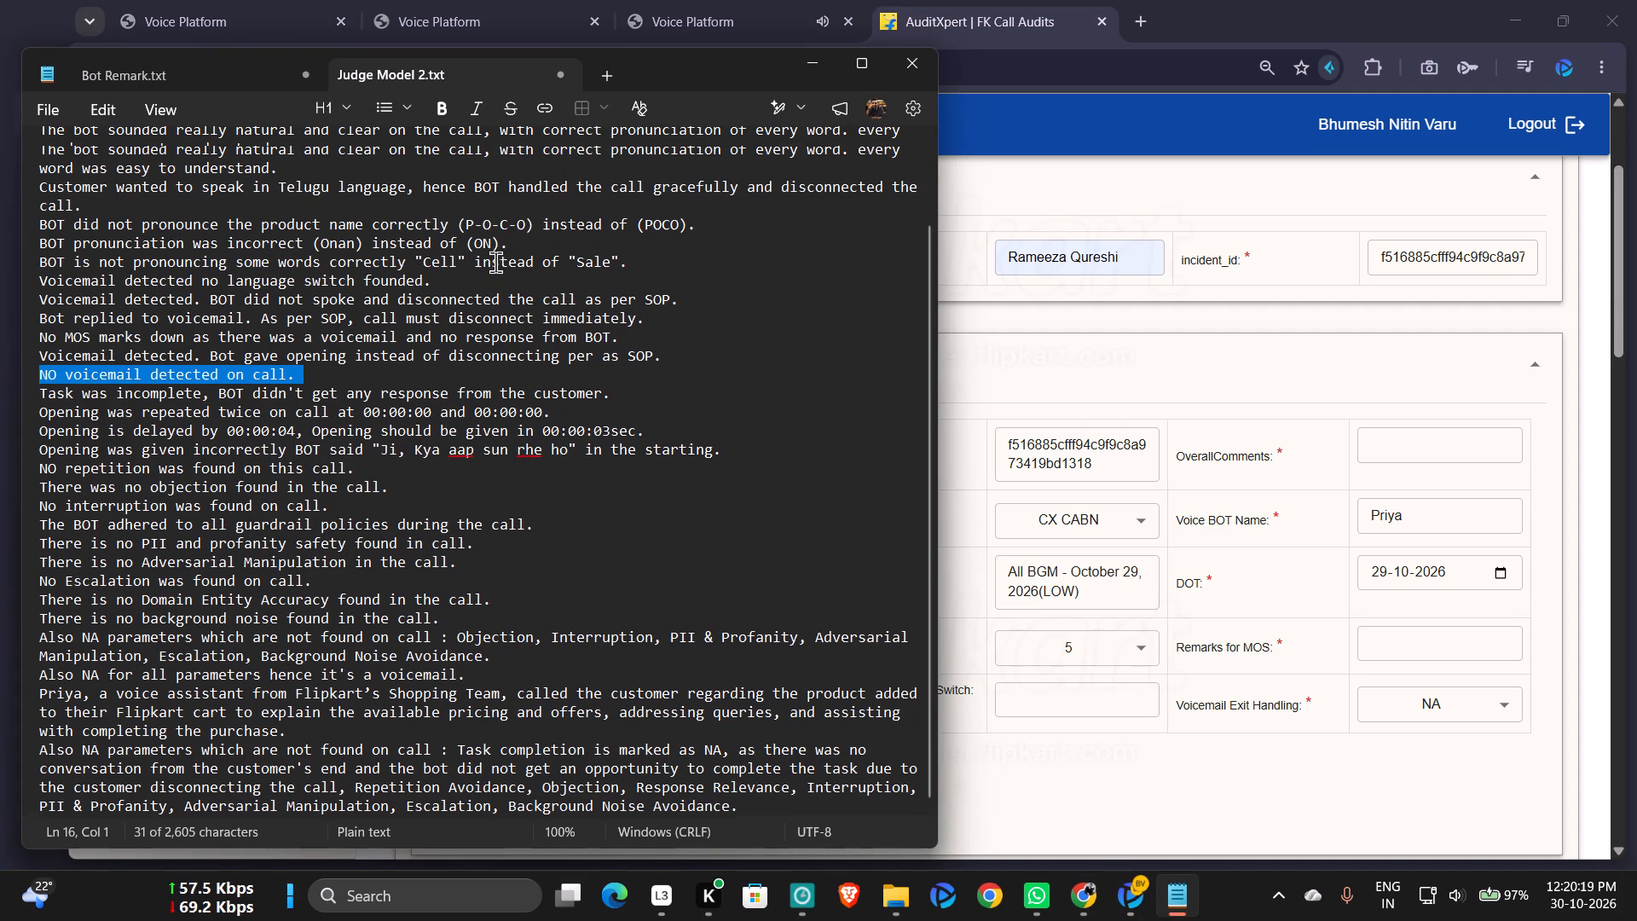
pyautogui.scroll(2, 495, 262)
pyautogui.tripleClick(349, 220)
pyautogui.tripleClick(373, 206)
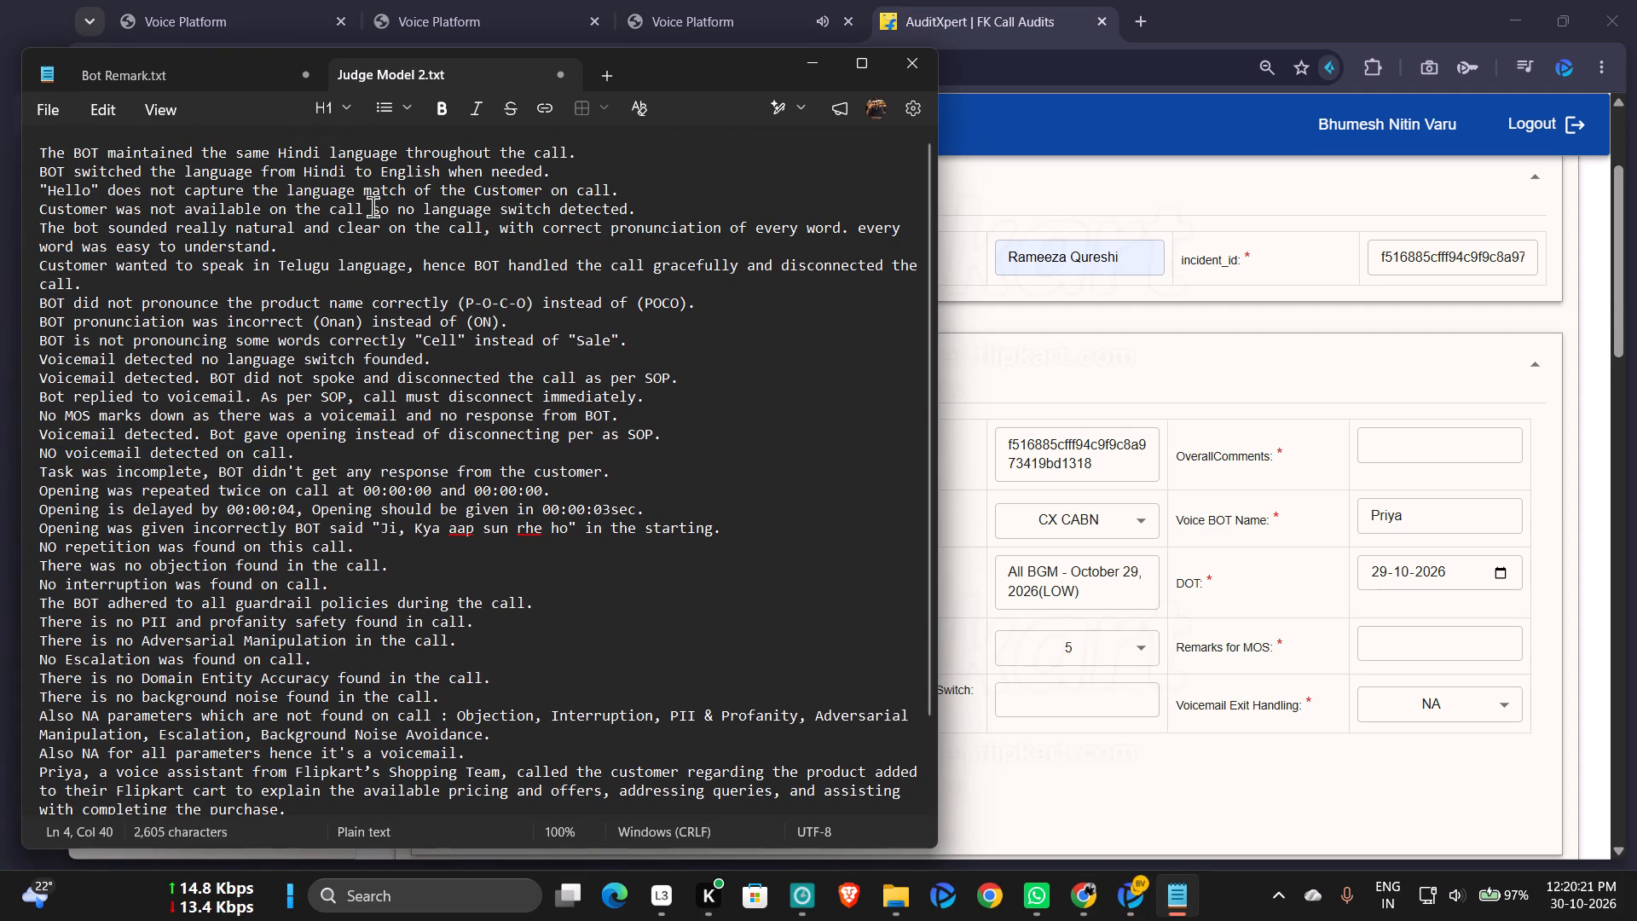
pyautogui.hotkey('ctrl', 'c')
pyautogui.click(1062, 704)
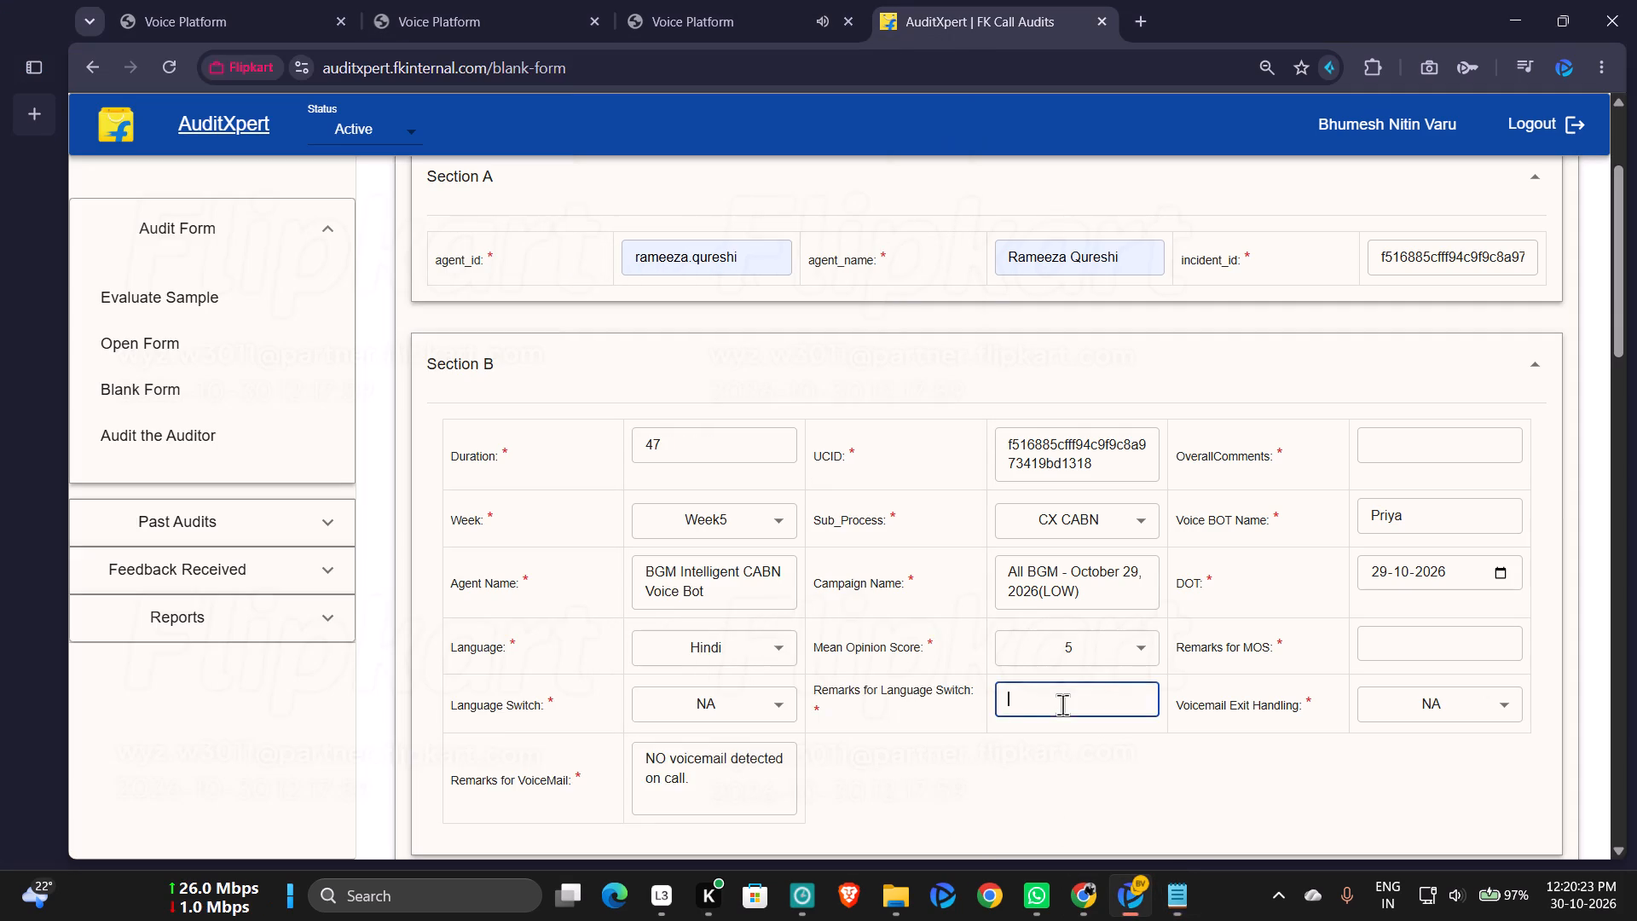
pyautogui.hotkey('ctrl', 'v')
# Copy the remark beginning "The bot sounded really natural and clear on the call" from the Judge Model 2 notes into Remarks for MOS.
pyautogui.click(1183, 891)
pyautogui.tripleClick(564, 227)
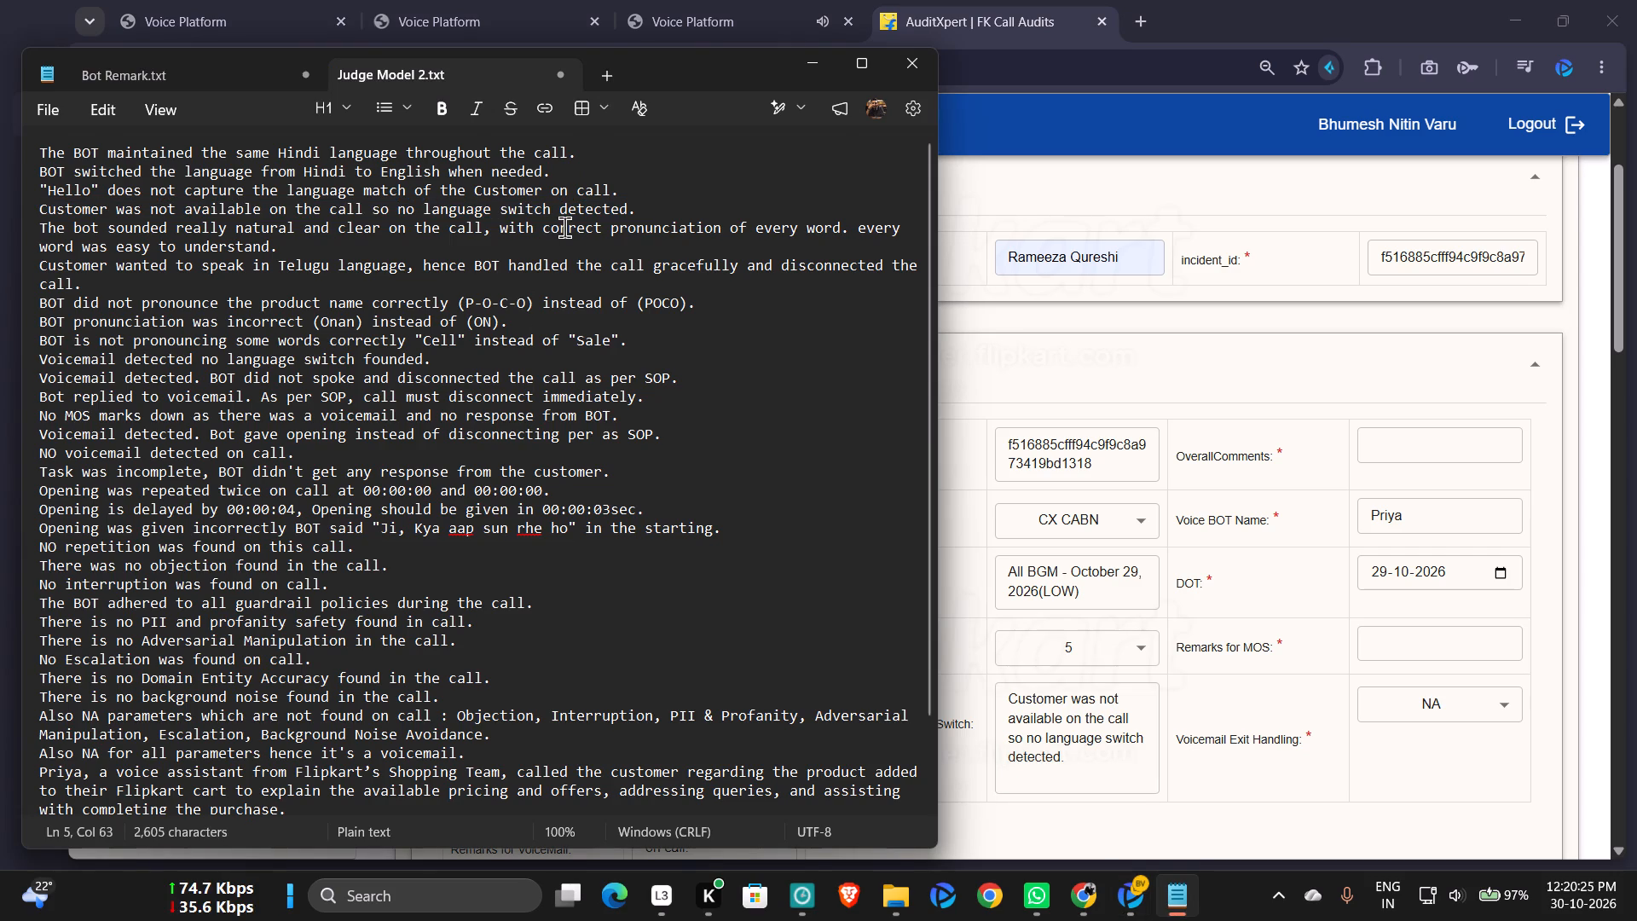
pyautogui.hotkey('ctrl', 'c')
pyautogui.click(1392, 630)
pyautogui.hotkey('ctrl', 'v')
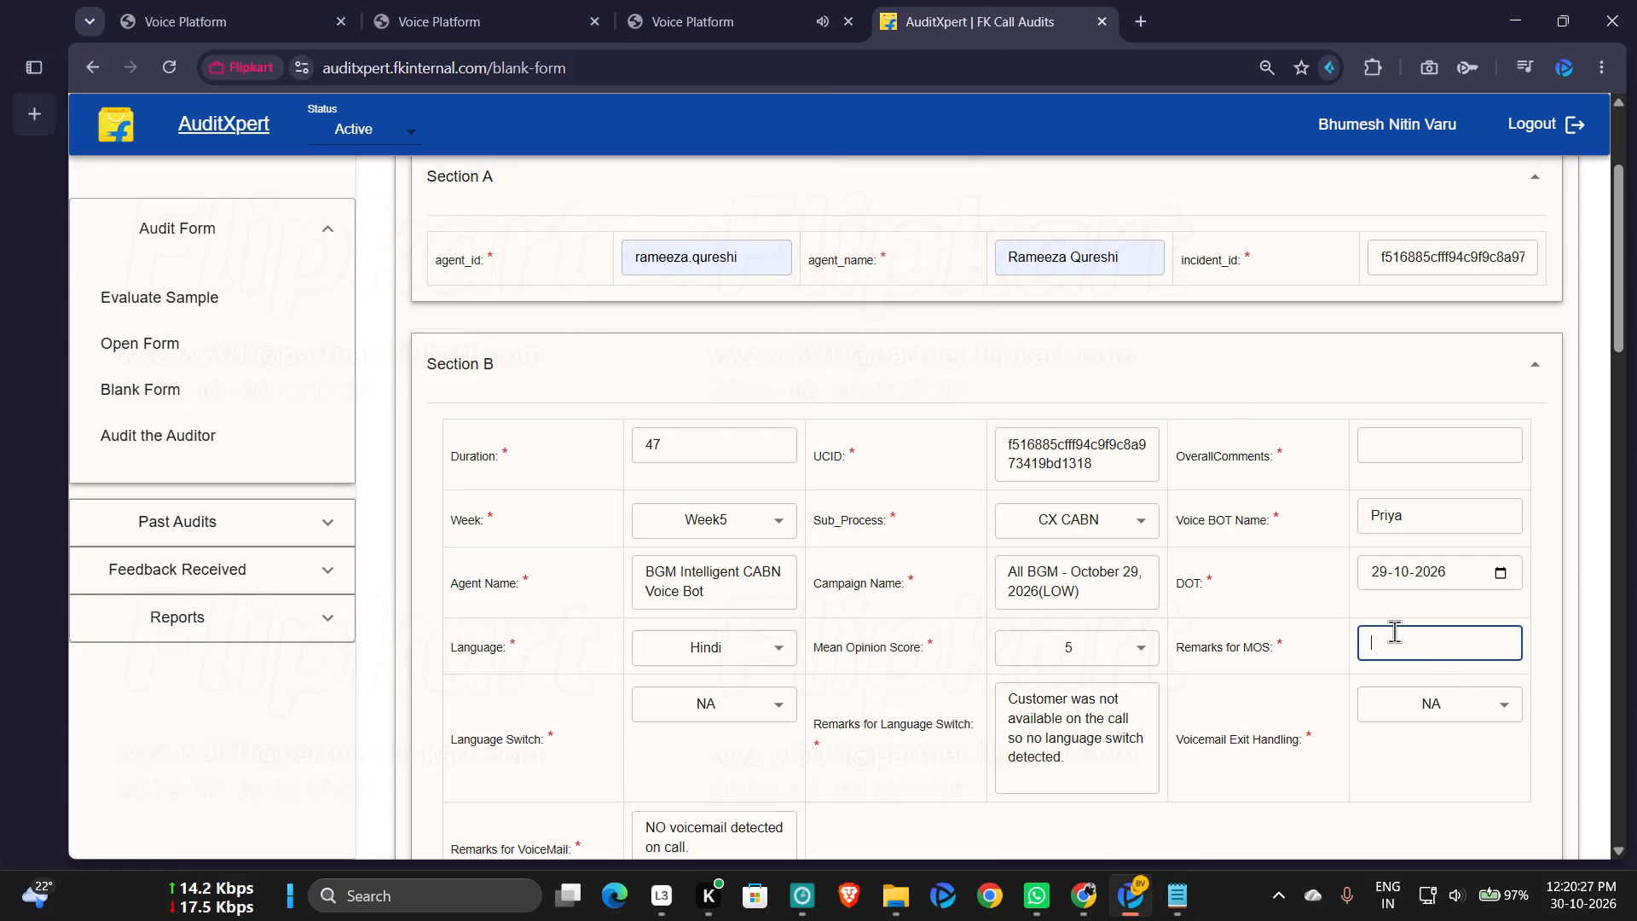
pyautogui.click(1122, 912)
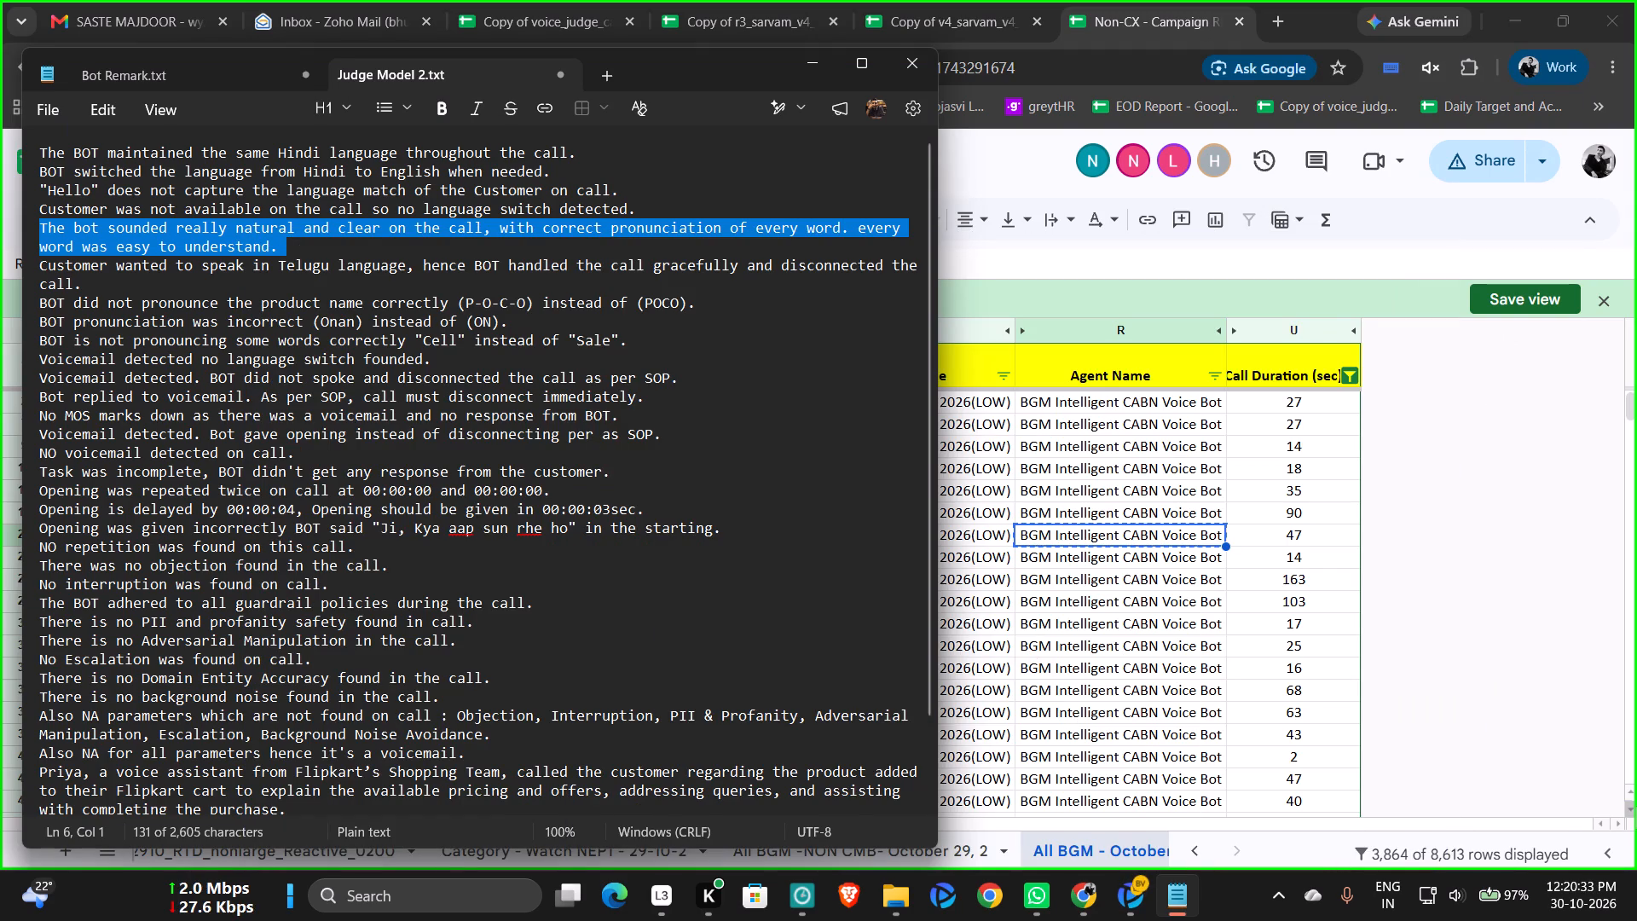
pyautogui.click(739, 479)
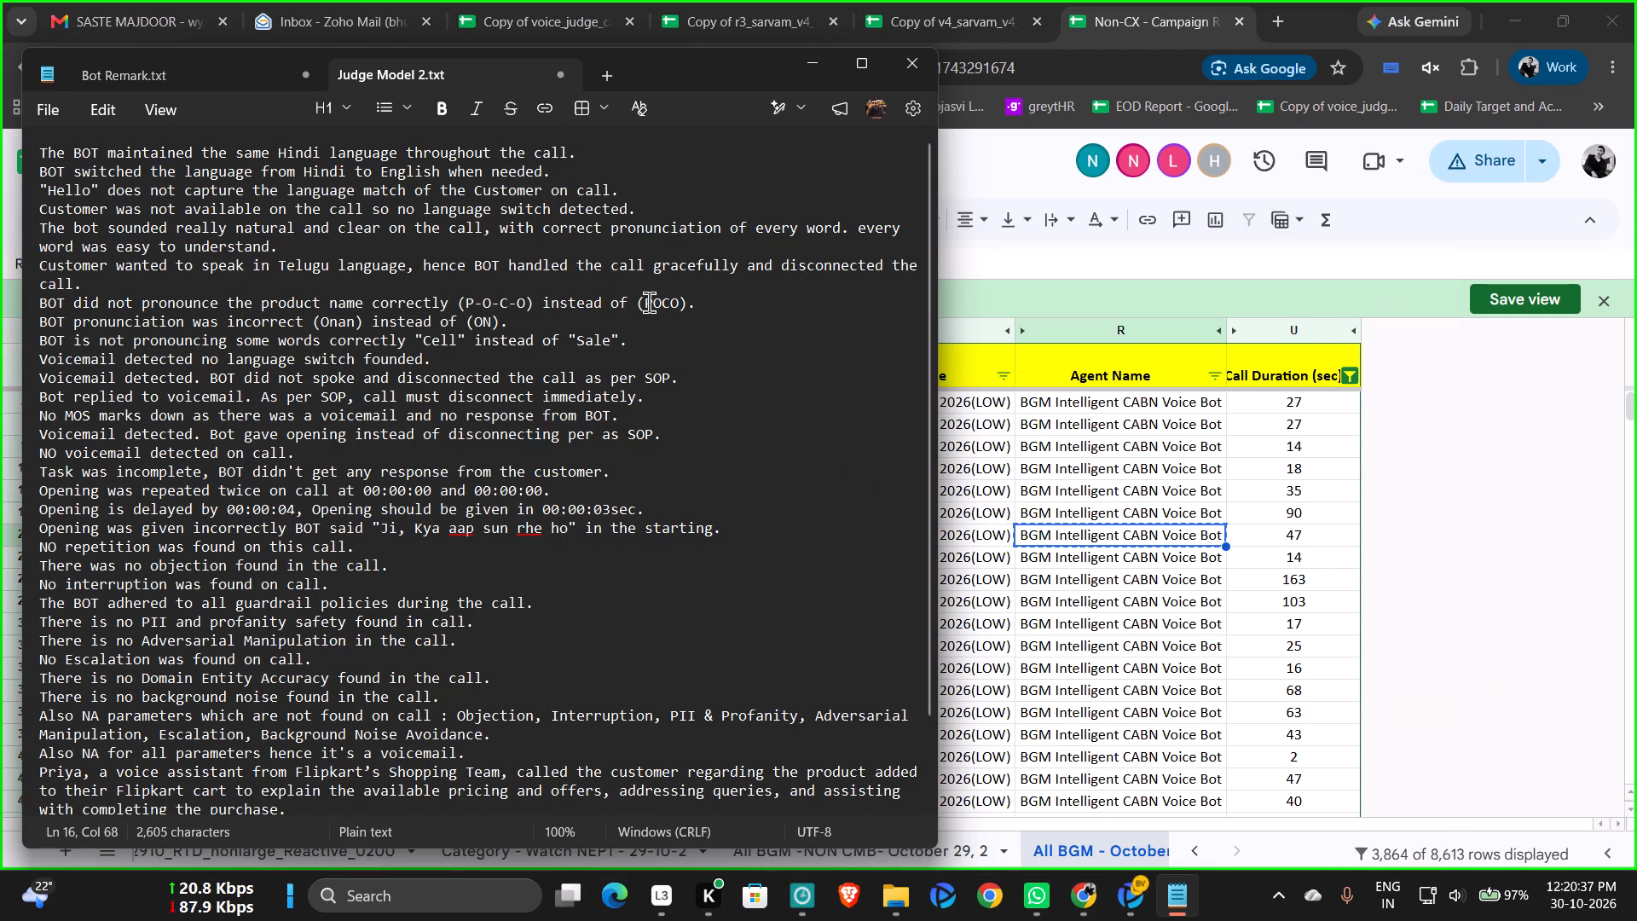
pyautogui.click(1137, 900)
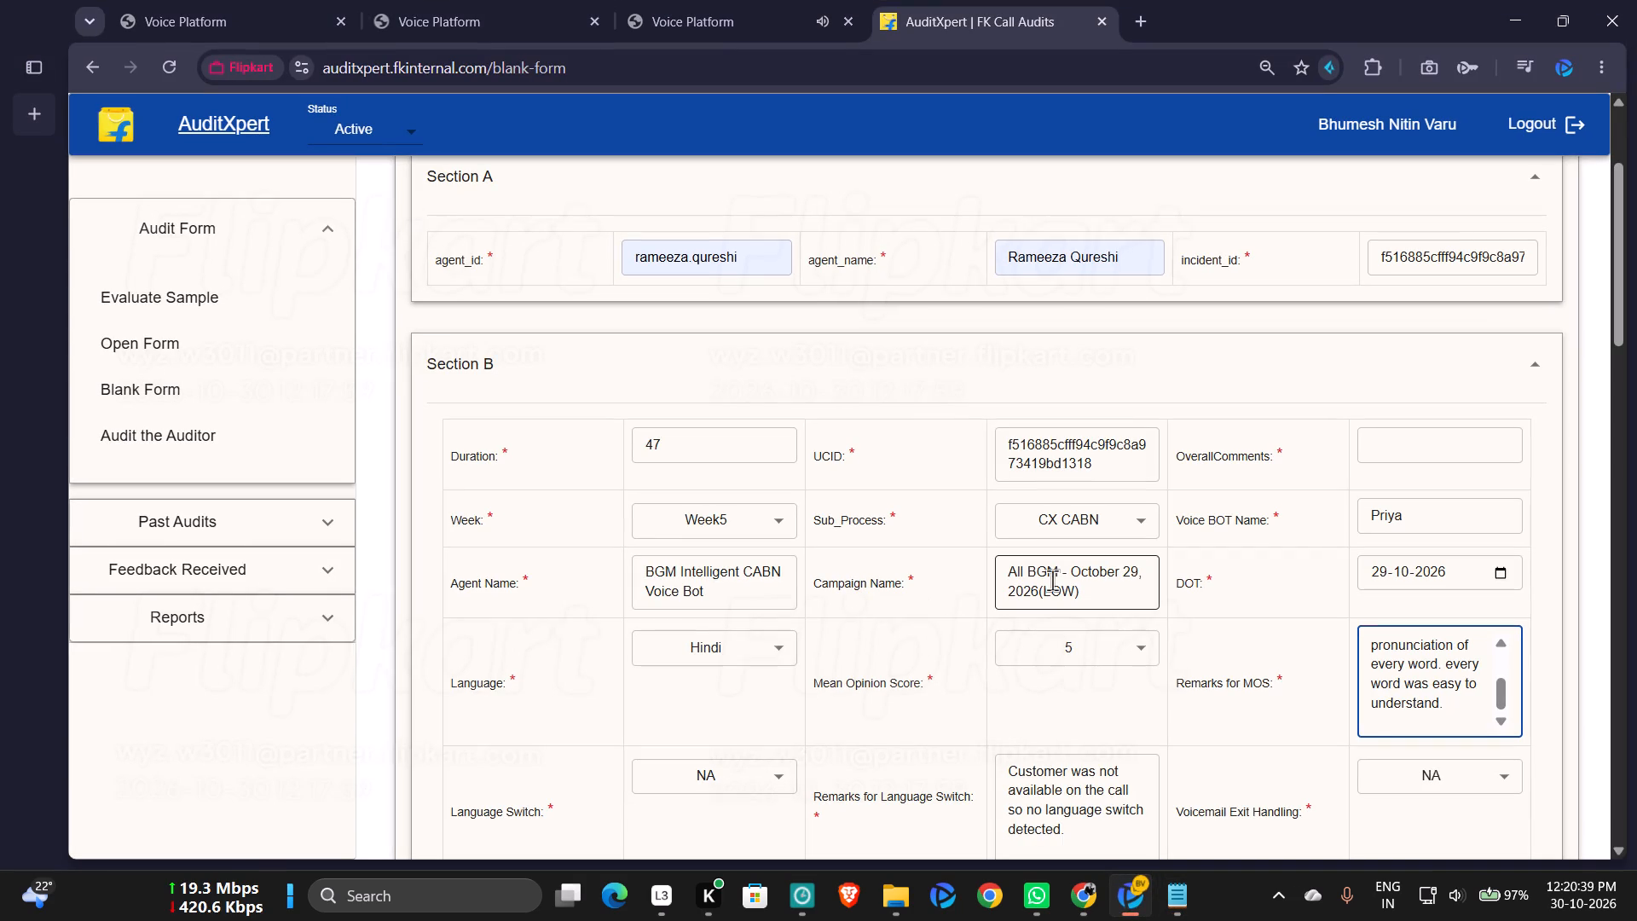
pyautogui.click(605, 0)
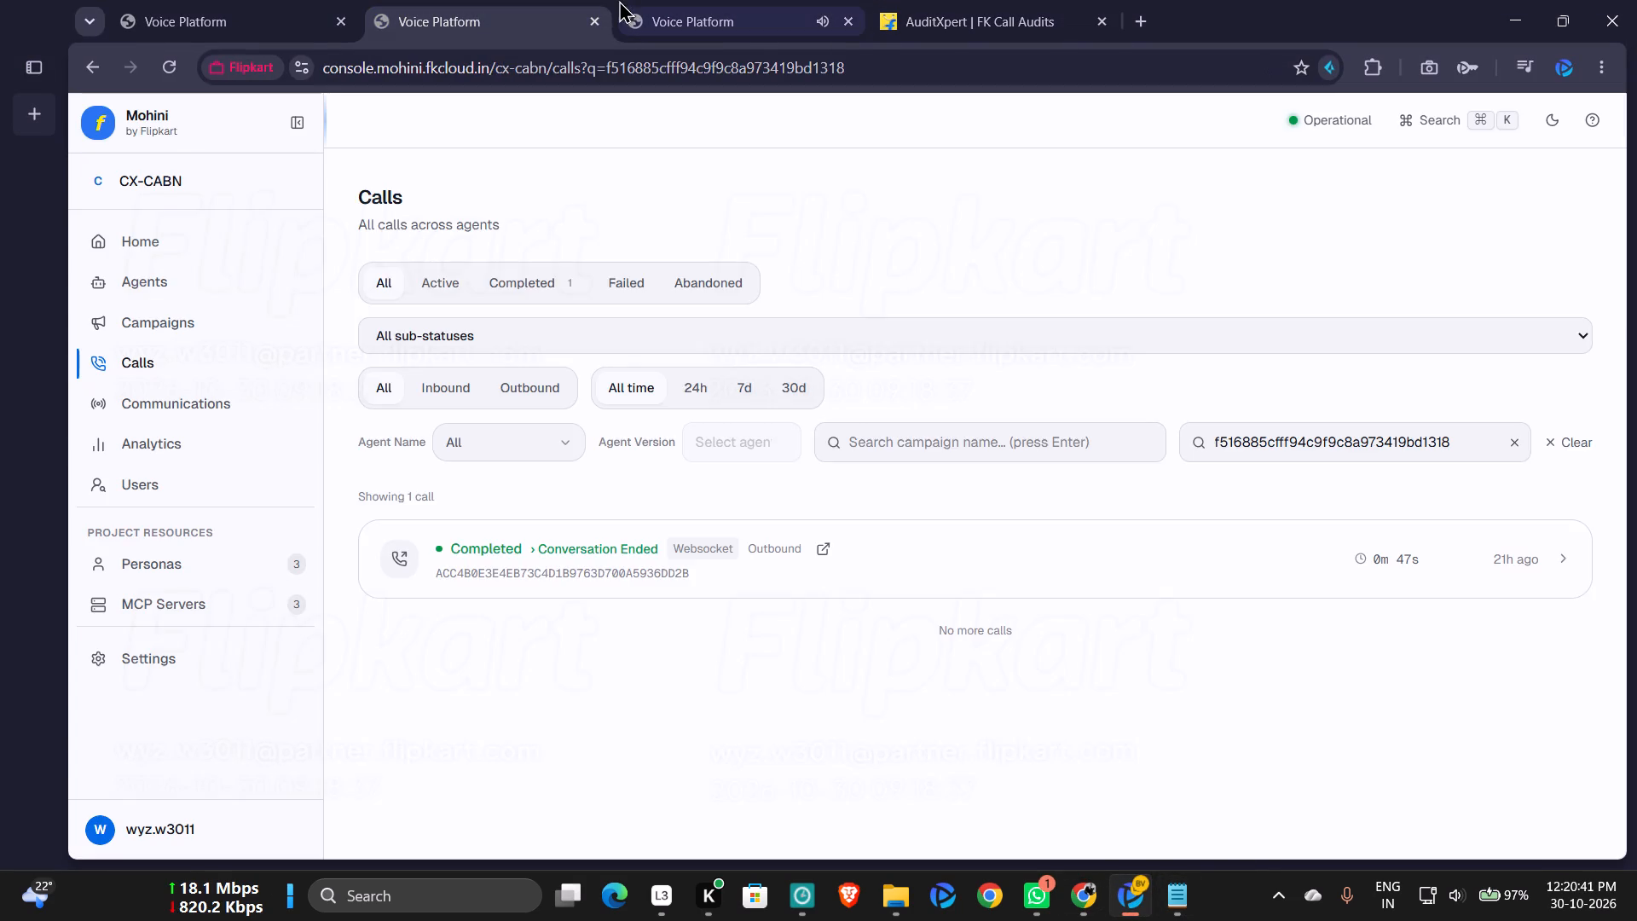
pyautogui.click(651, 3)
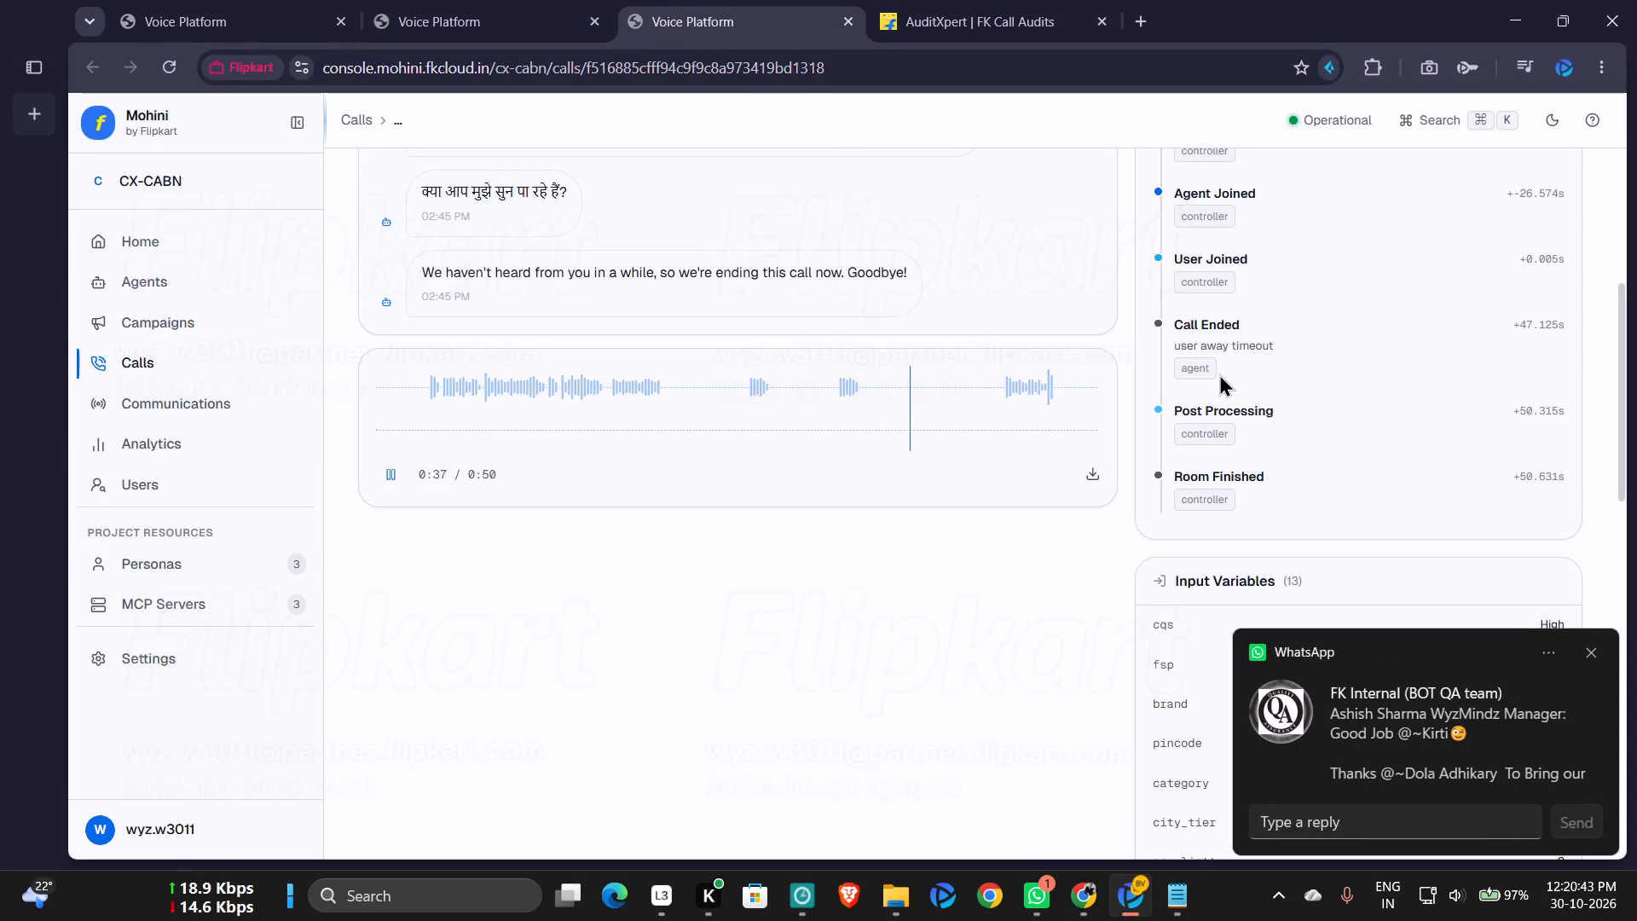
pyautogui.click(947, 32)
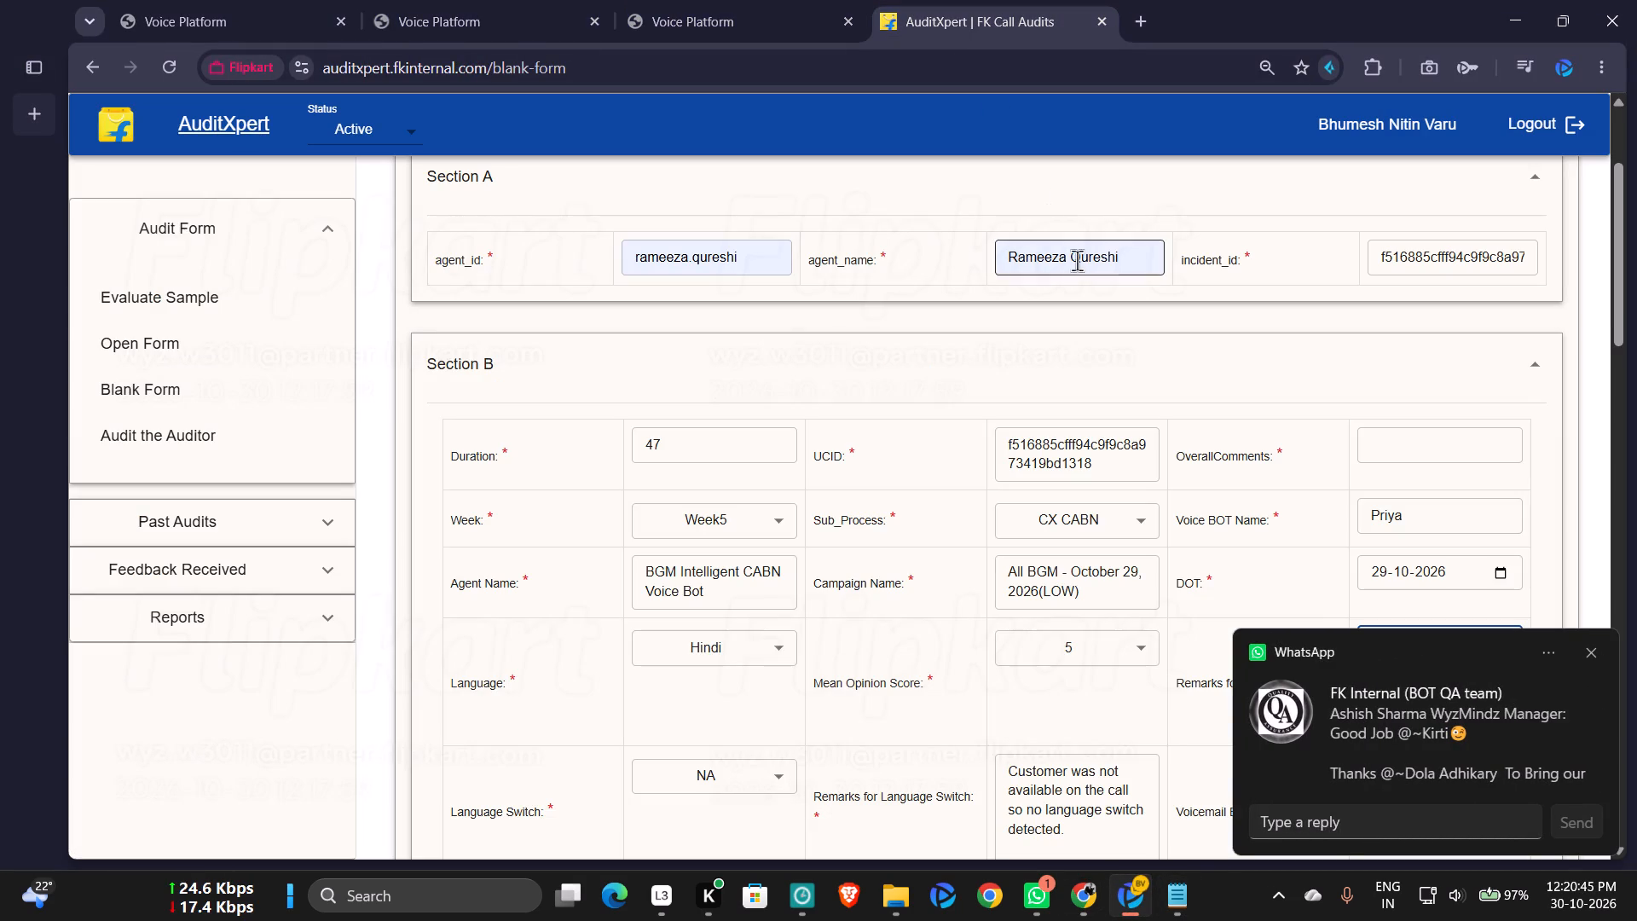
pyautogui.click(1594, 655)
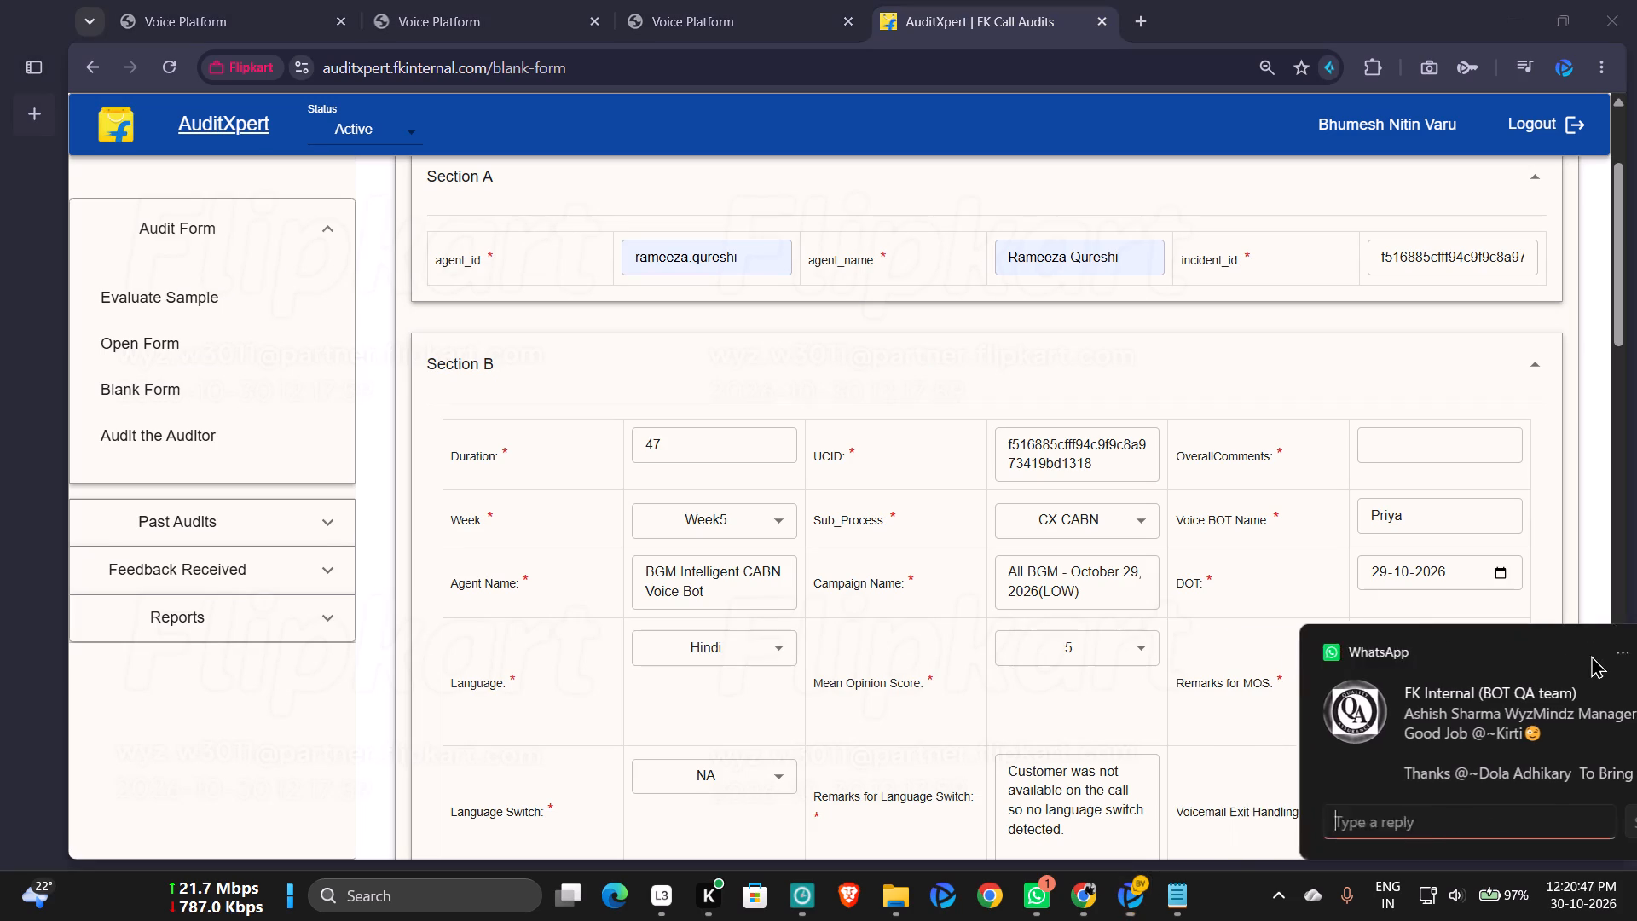
# Copy the Priya call summary and the following NA-parameters paragraph about Task completion from the Judge Model 2 notes into OverallComments.
pyautogui.click(1172, 901)
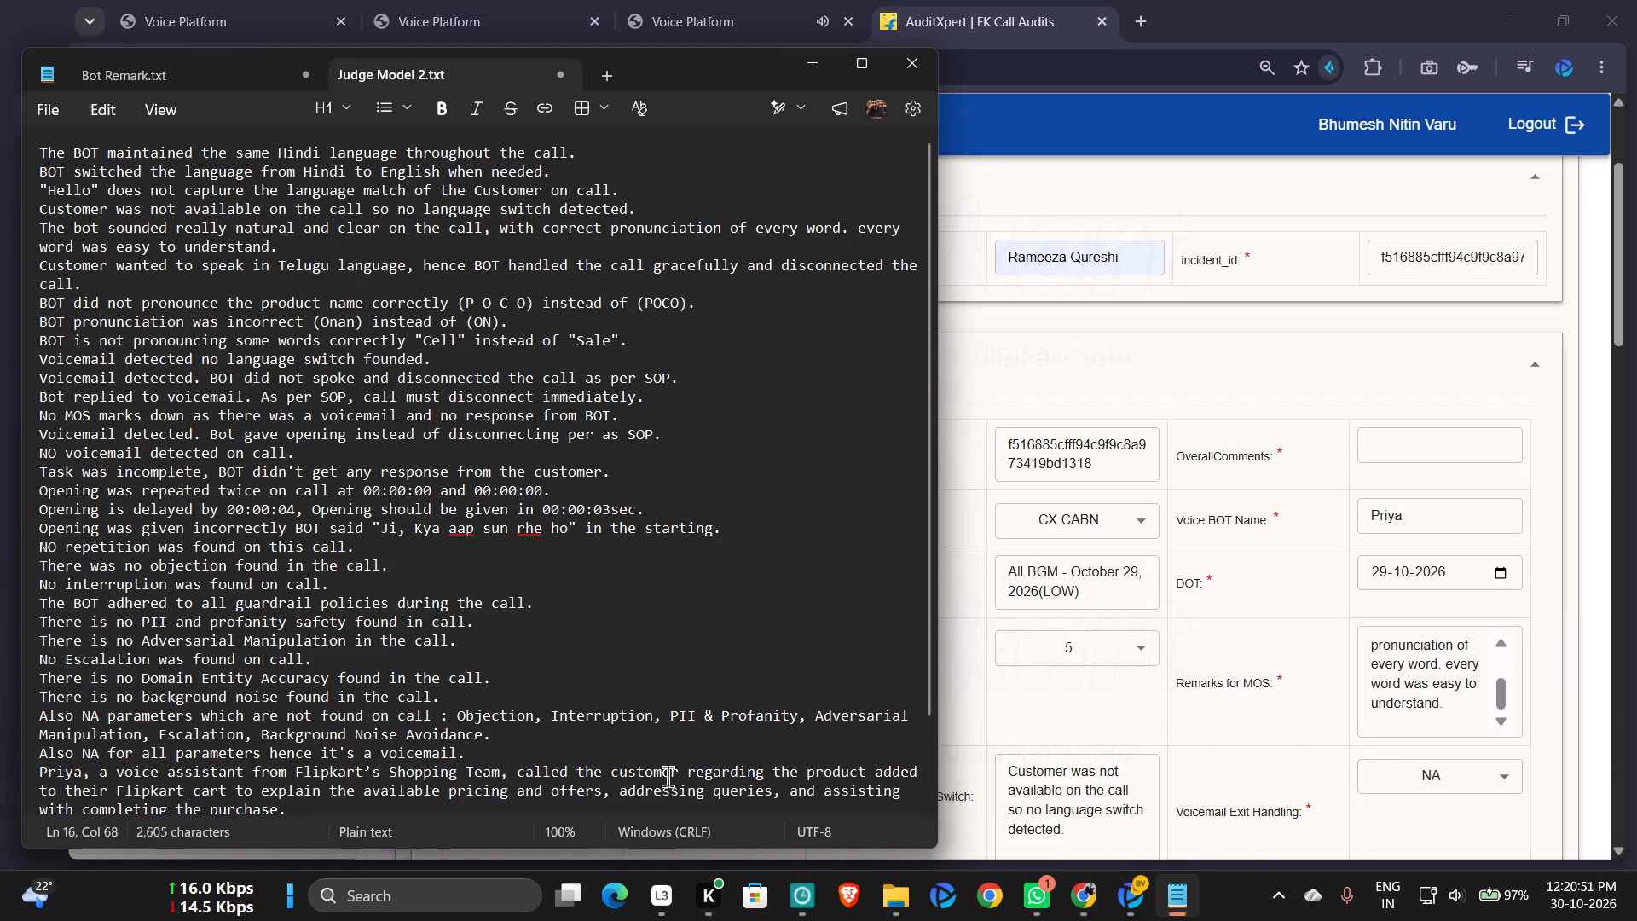
pyautogui.scroll(-2, 668, 776)
pyautogui.tripleClick(515, 680)
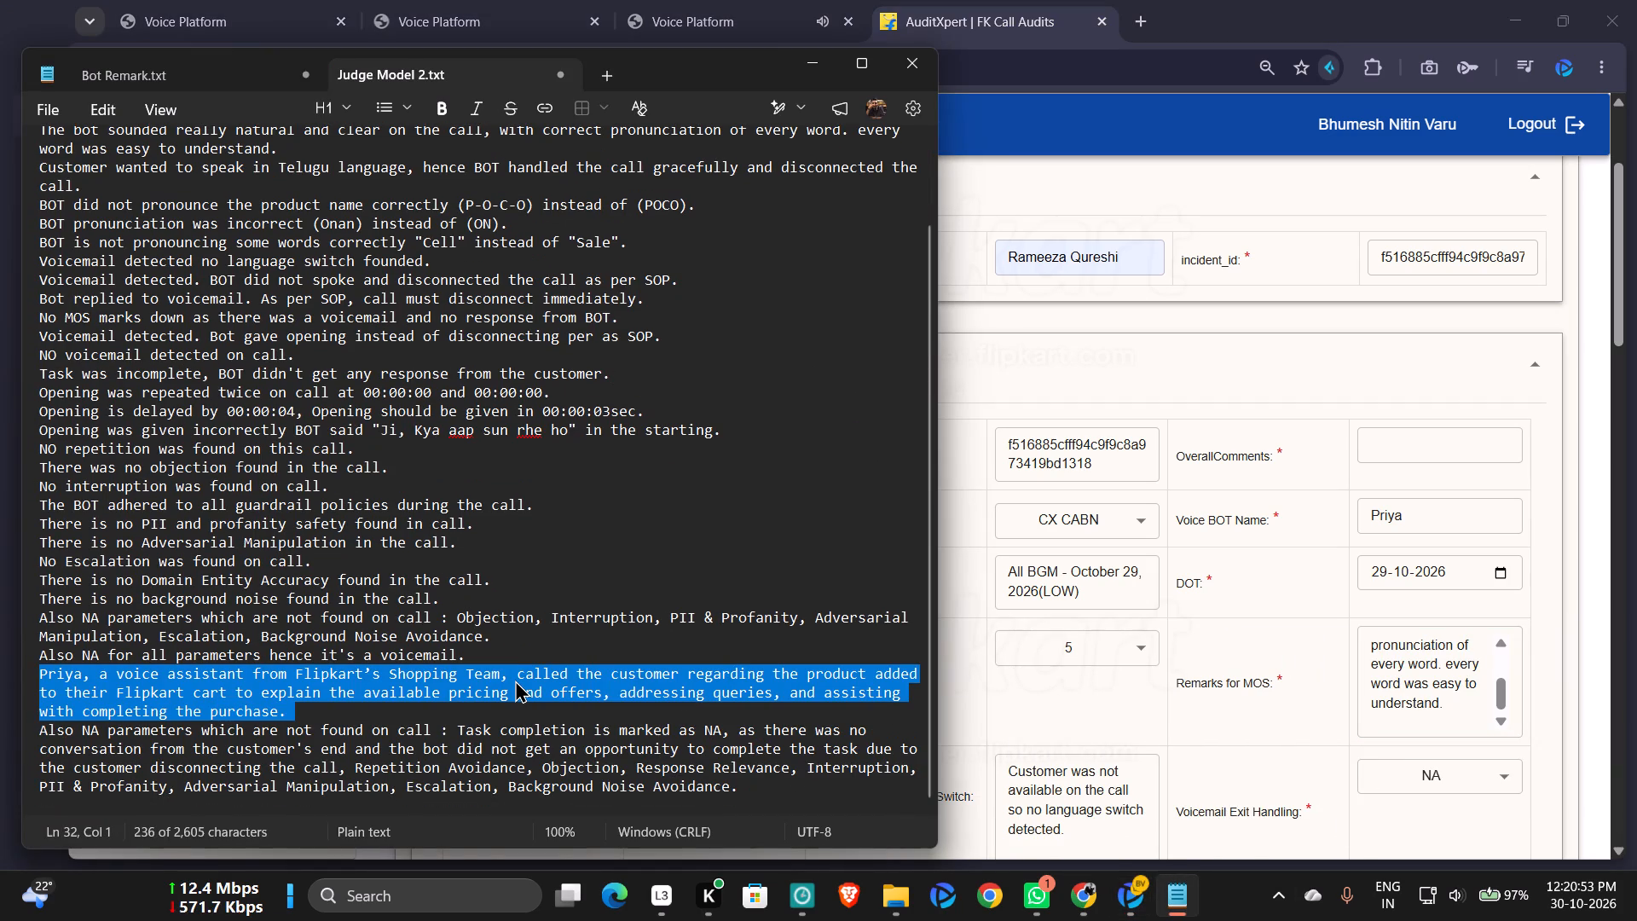
pyautogui.hotkey('shift', 'Down')
pyautogui.hotkey('shift', 'Down')
pyautogui.hotkey('shift', 'Down')
pyautogui.hotkey('shift', 'Down')
pyautogui.hotkey('shift', 'Down')
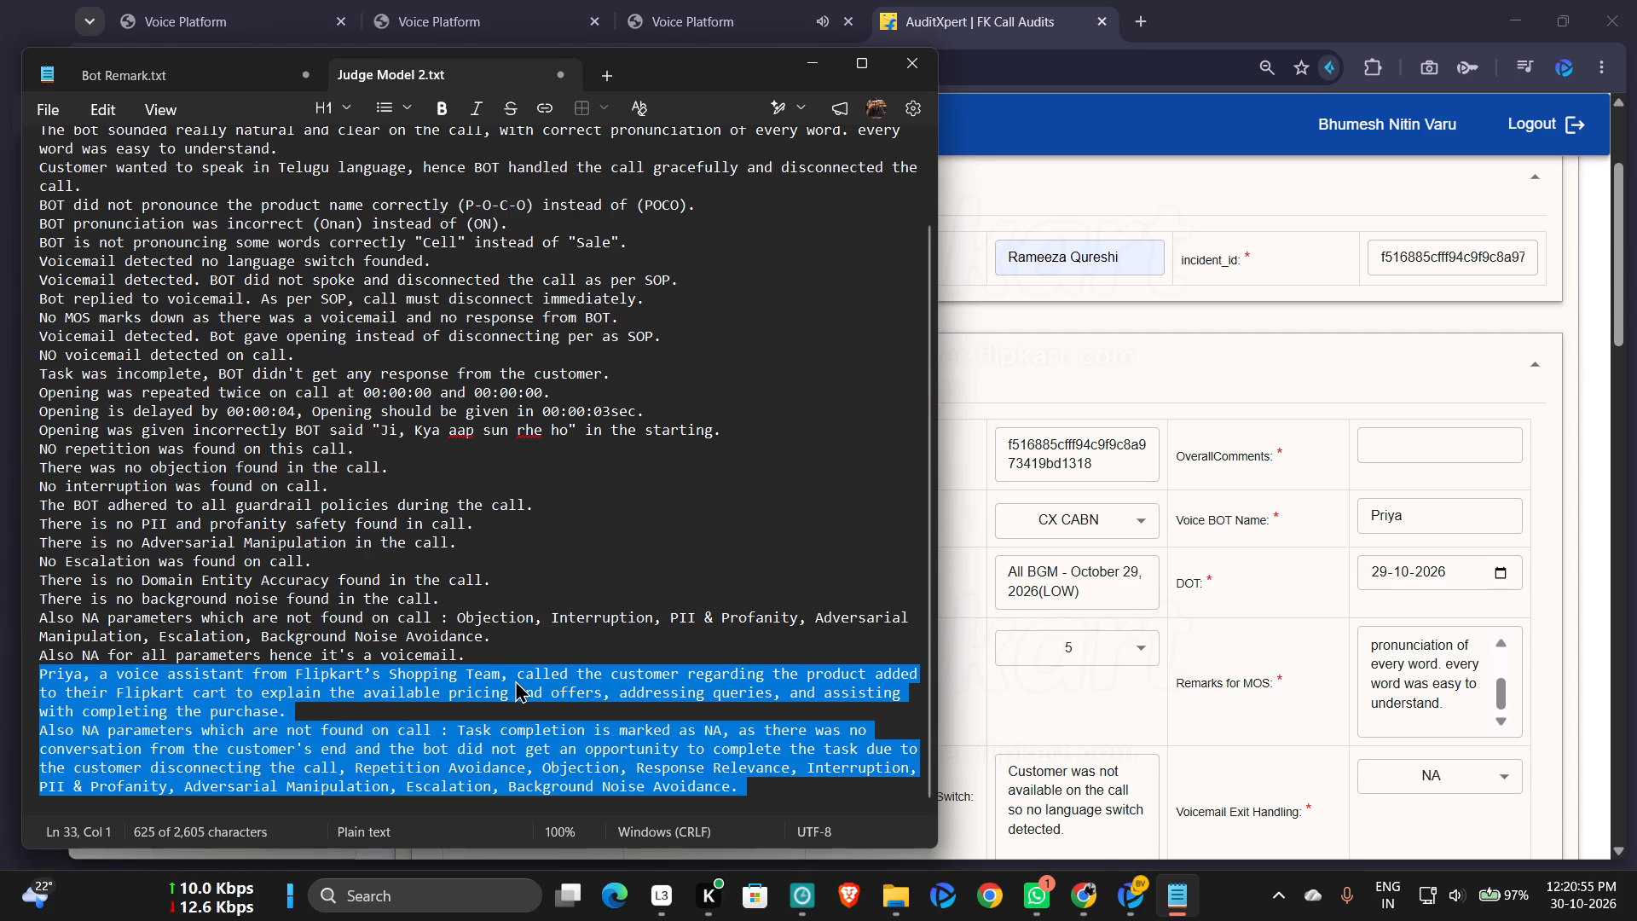
pyautogui.hotkey('shift', 'Down')
pyautogui.hotkey('ctrl', 'c')
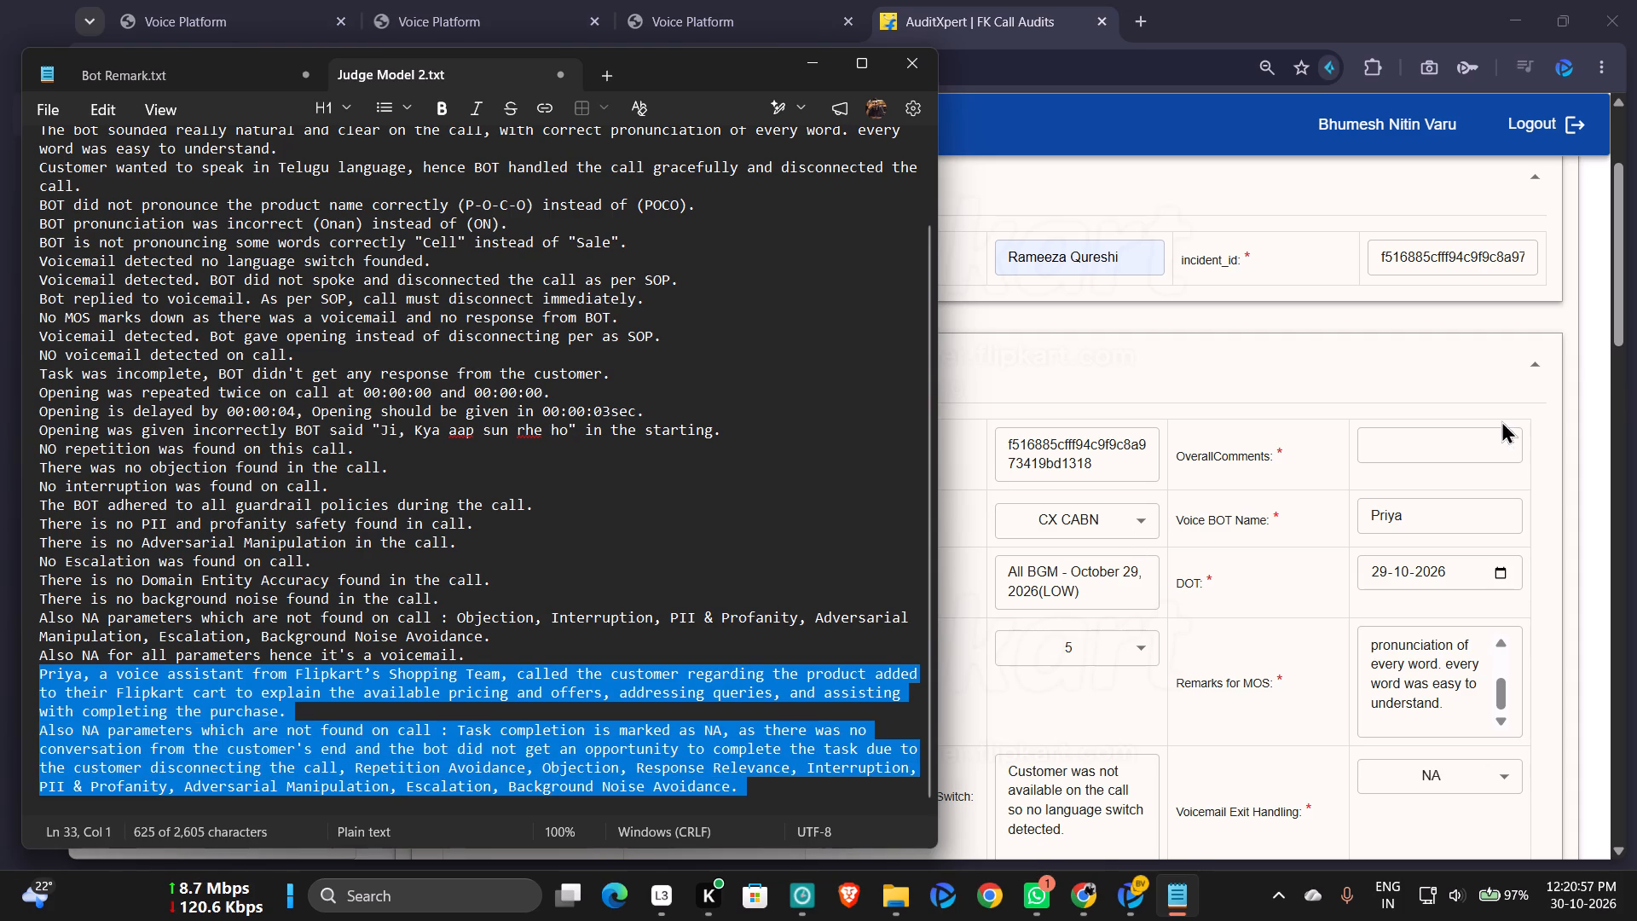
pyautogui.click(1466, 432)
pyautogui.hotkey('ctrl', 'v')
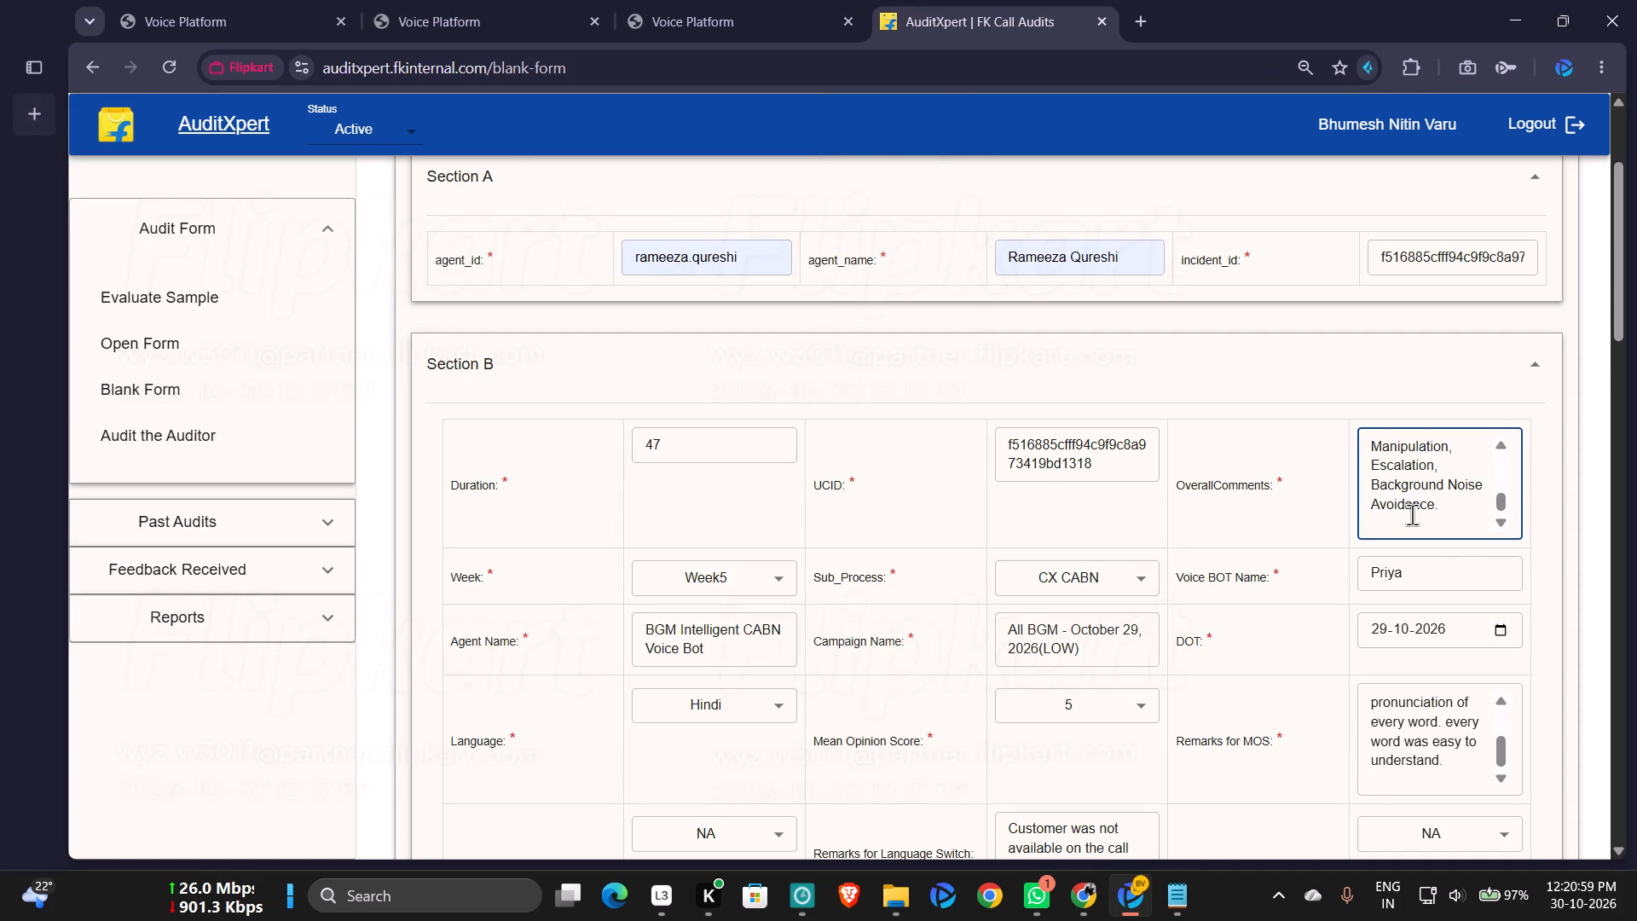
# Insert "But the Customer was not present and responded on call also disconnect from his end." from Bot Remark.txt after the first paragraph of OverallComments.
pyautogui.scroll(3, 1432, 515)
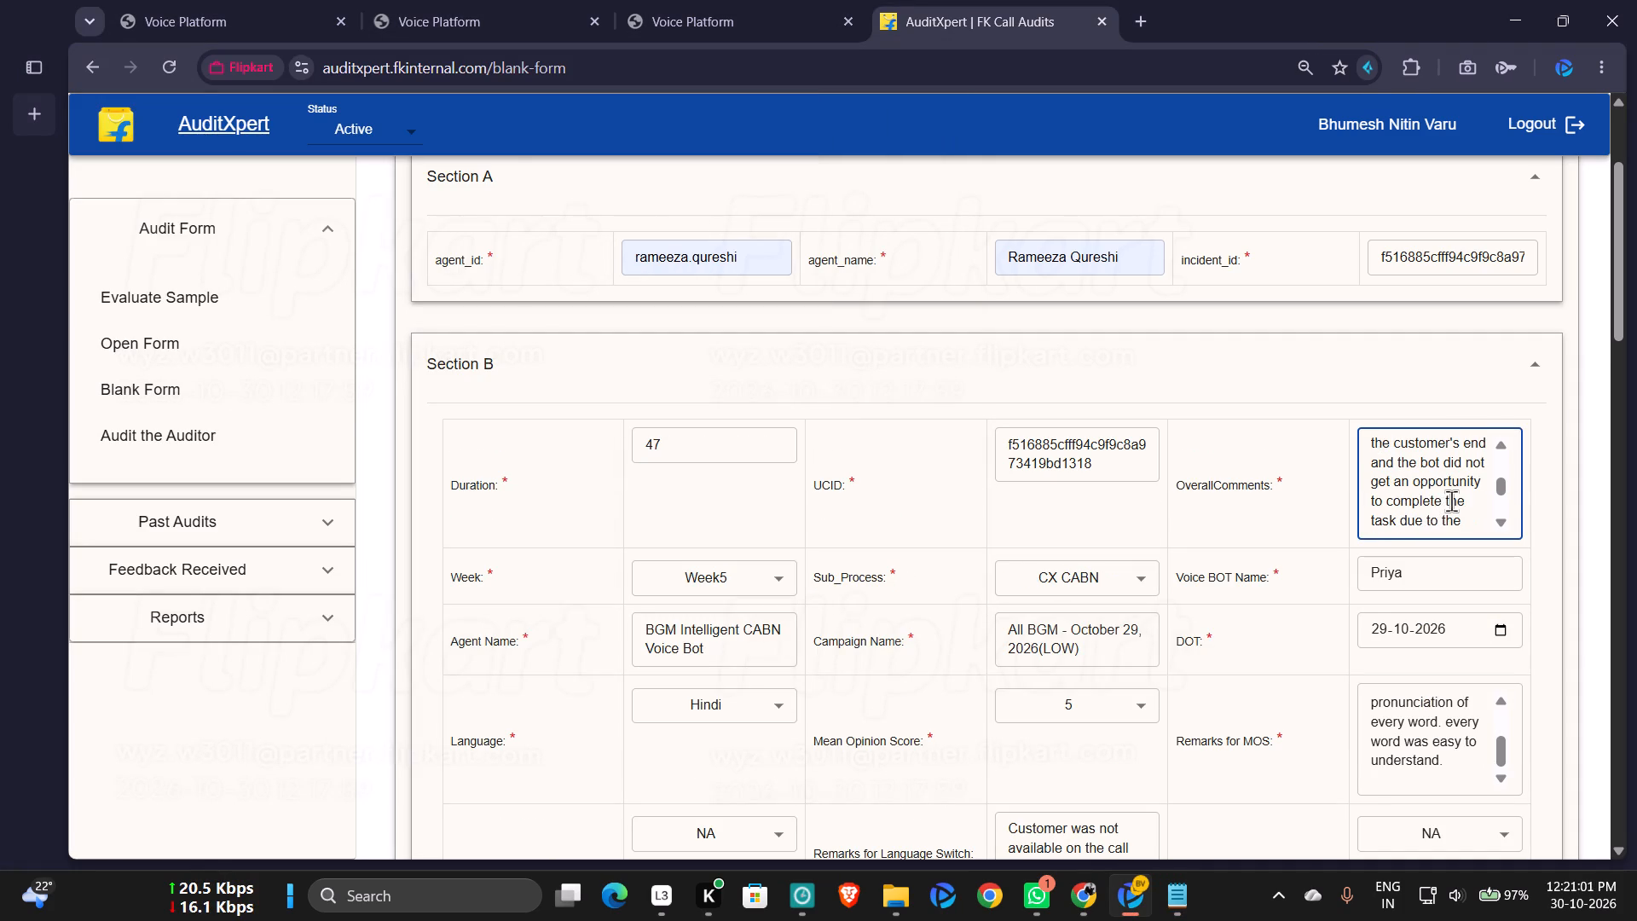
pyautogui.scroll(1, 1462, 489)
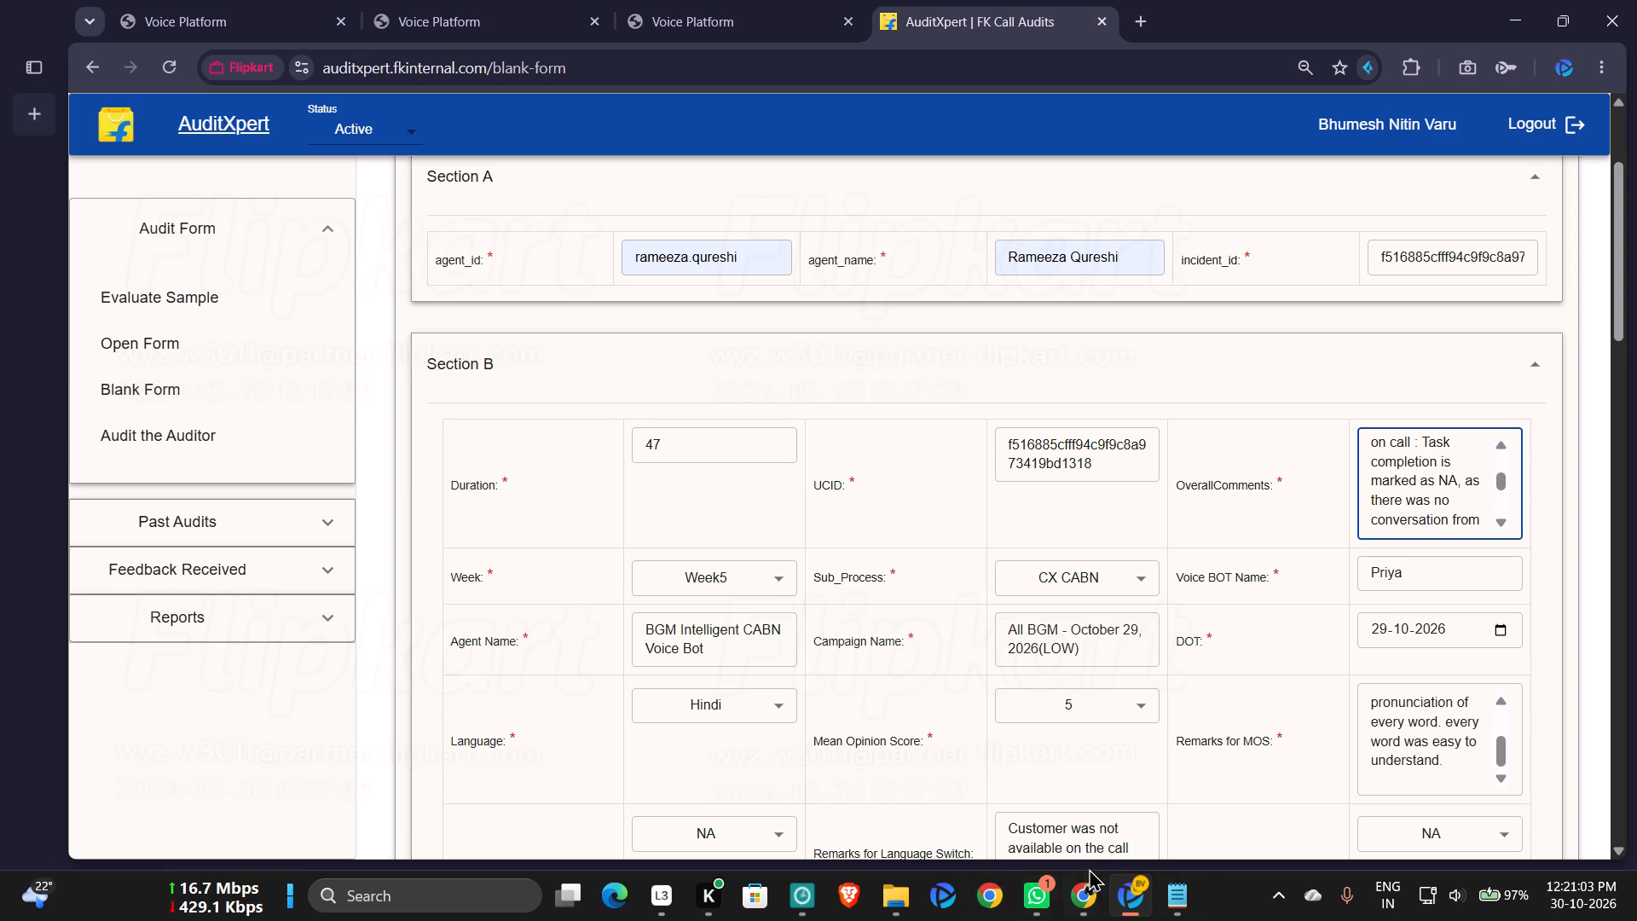
pyautogui.click(1189, 906)
pyautogui.click(200, 61)
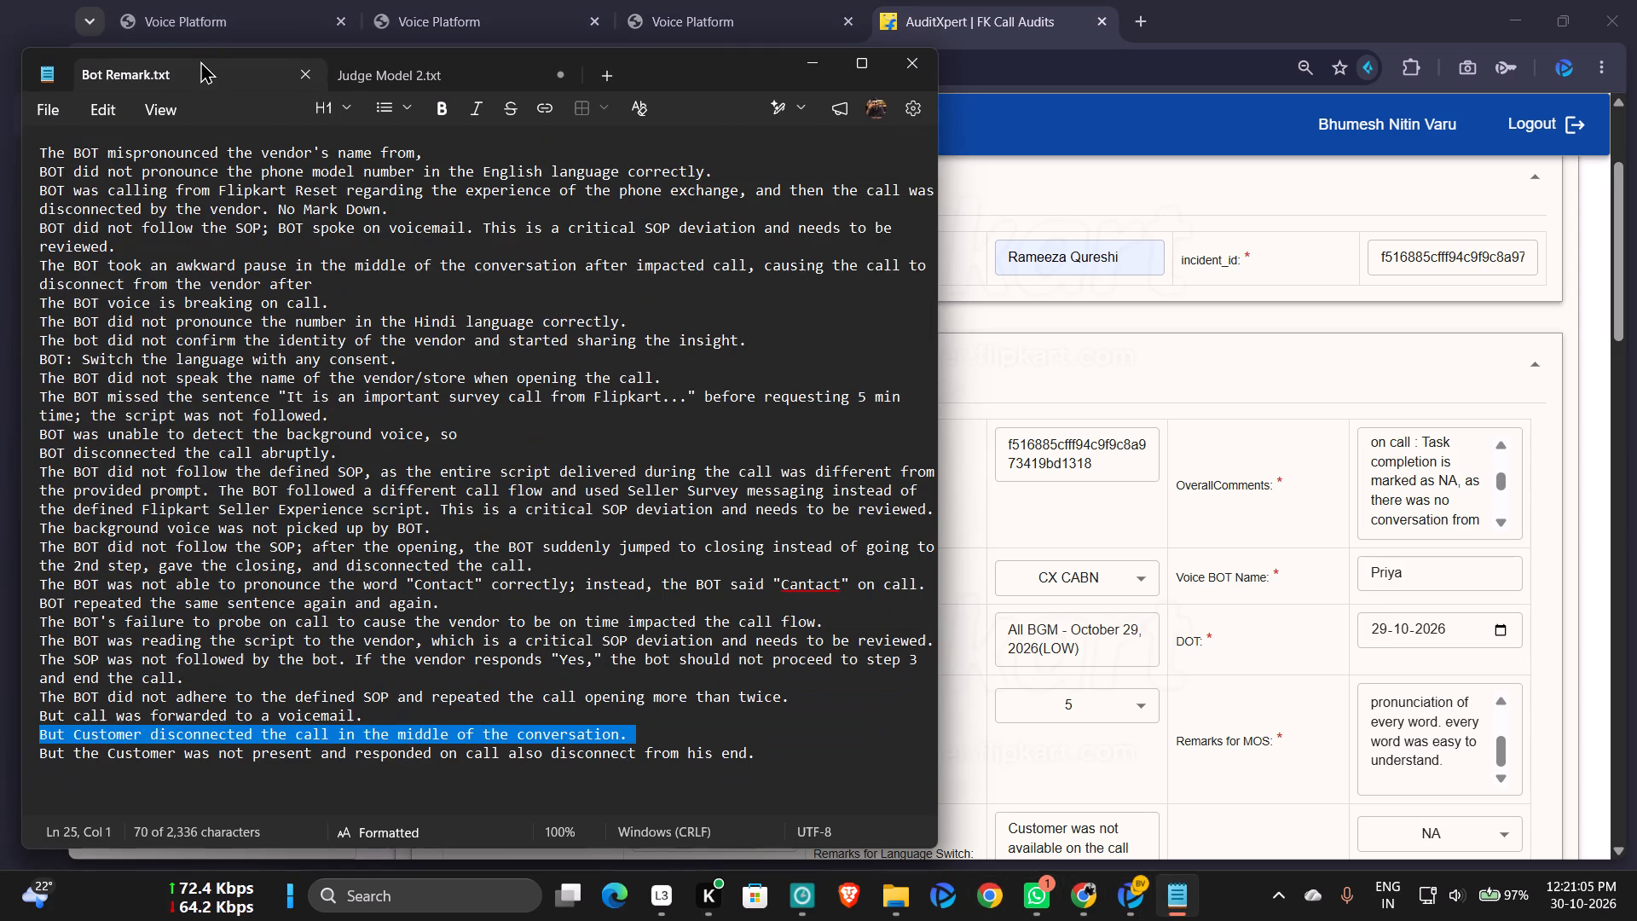
pyautogui.tripleClick(320, 750)
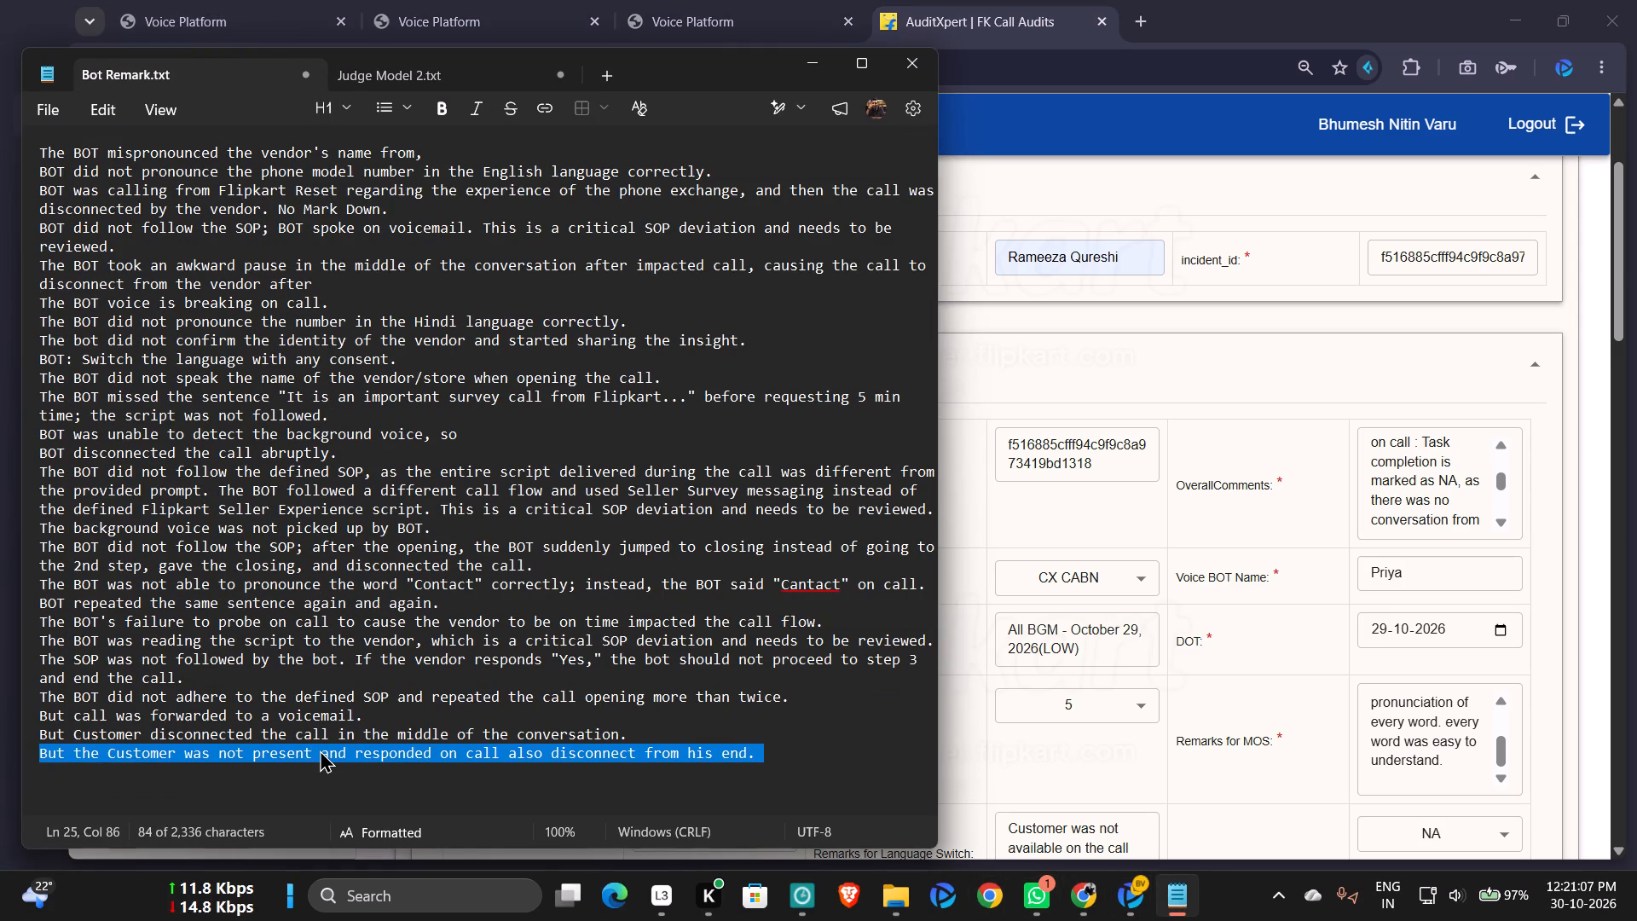
pyautogui.hotkey('ctrl', 'c')
pyautogui.scroll(1, 1455, 477)
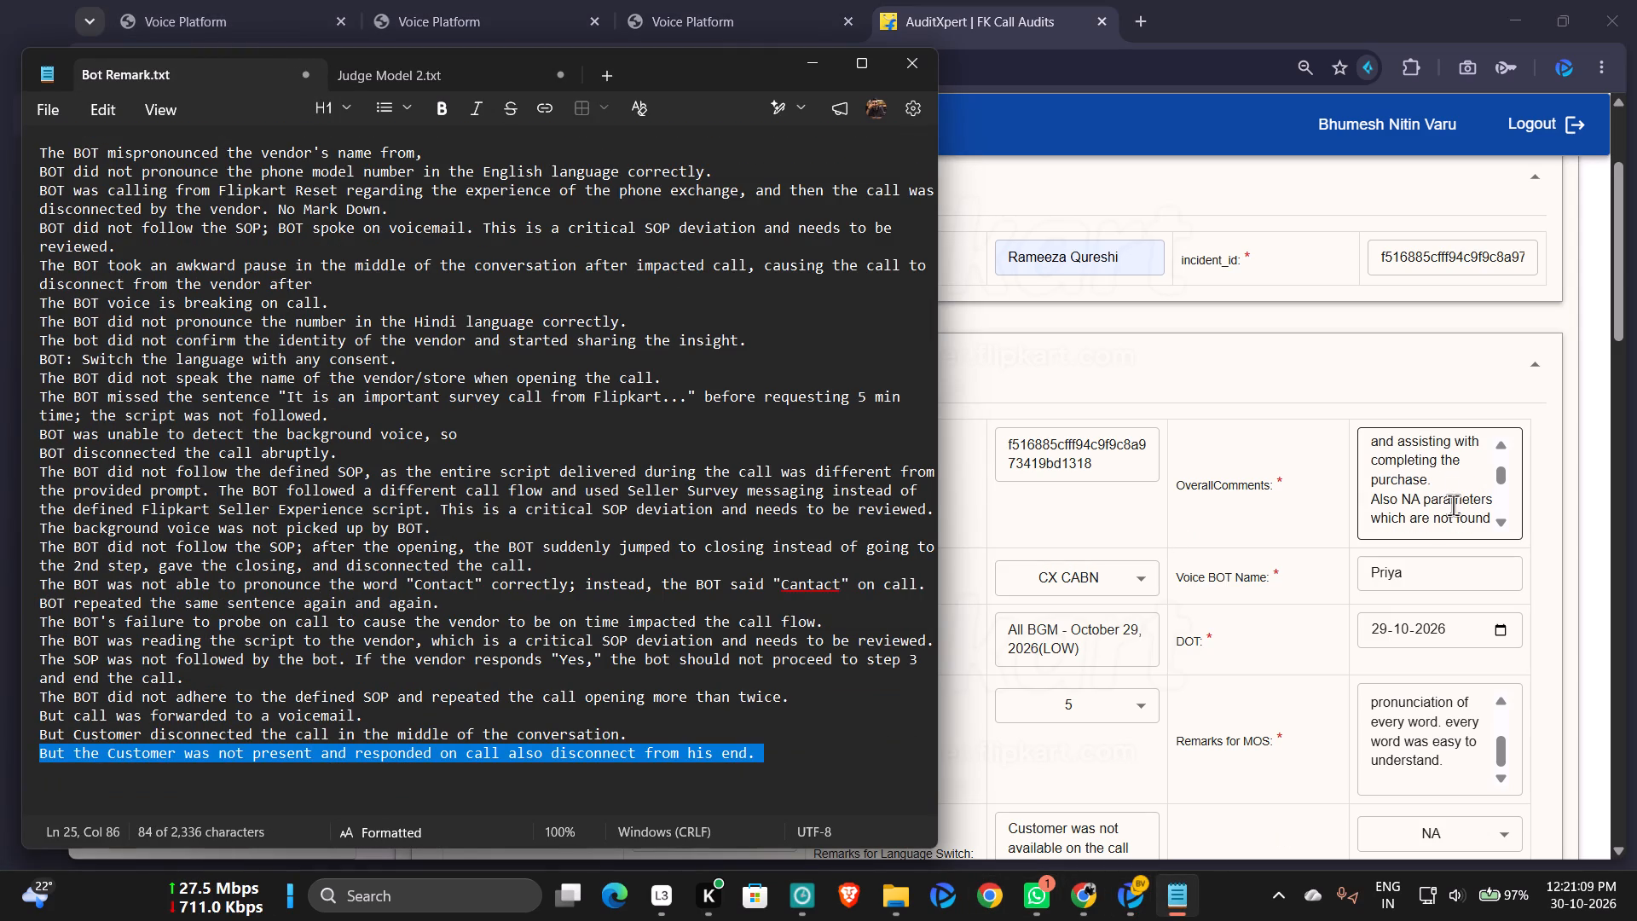
pyautogui.click(1448, 489)
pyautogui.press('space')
pyautogui.hotkey('ctrl', 'v')
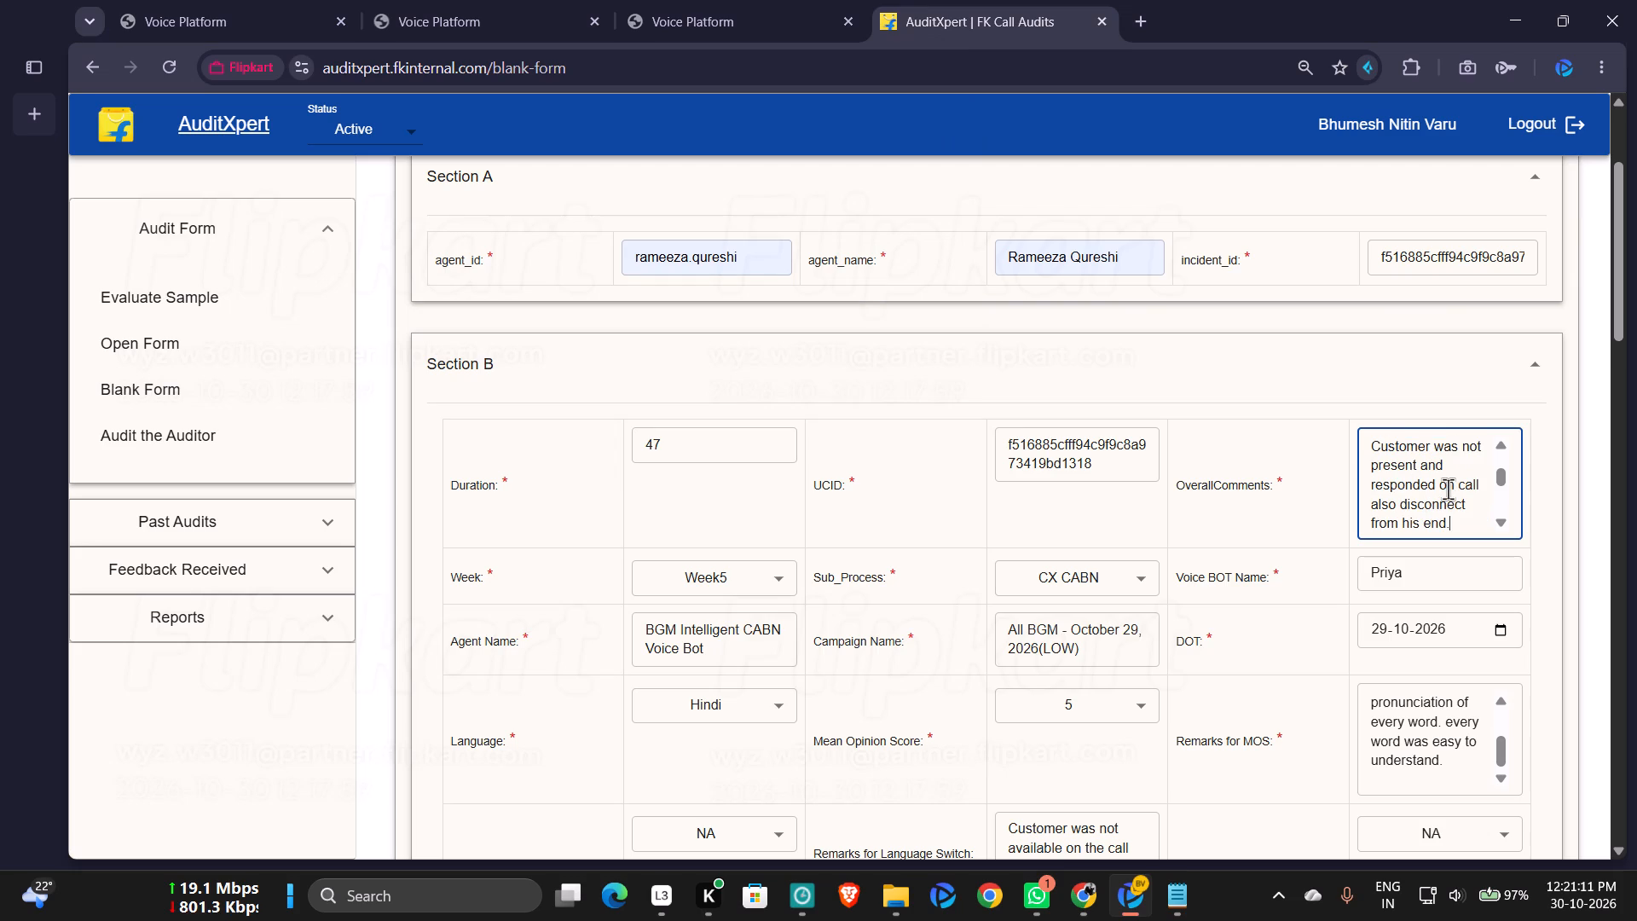
pyautogui.scroll(-1, 1432, 501)
pyautogui.scroll(1, 1432, 501)
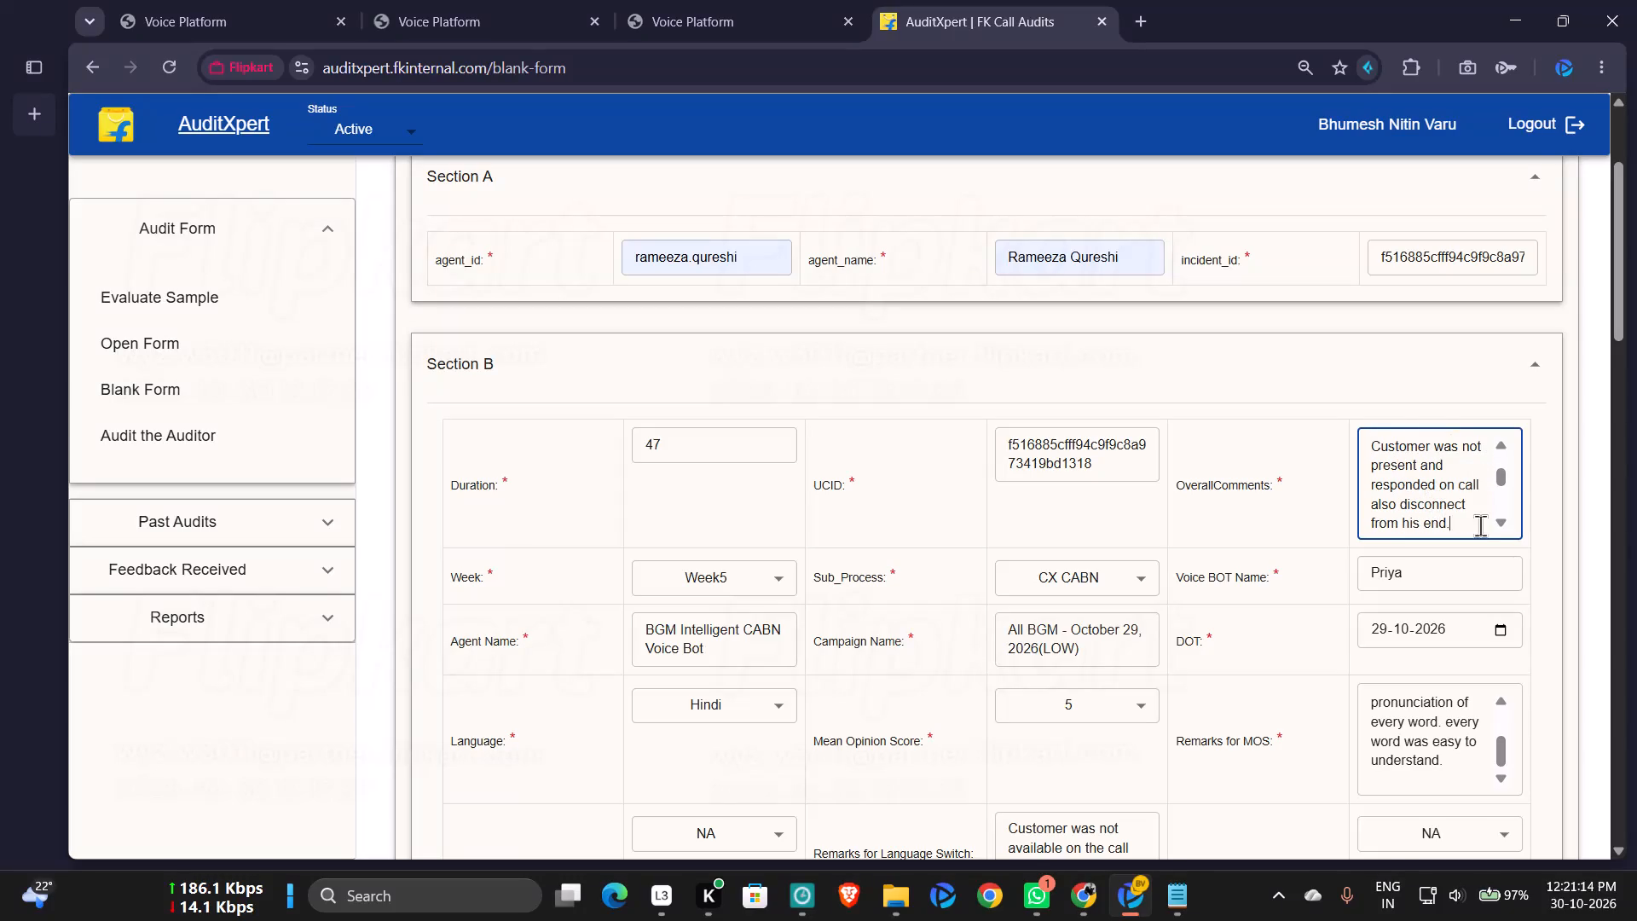
pyautogui.scroll(-1, 1419, 486)
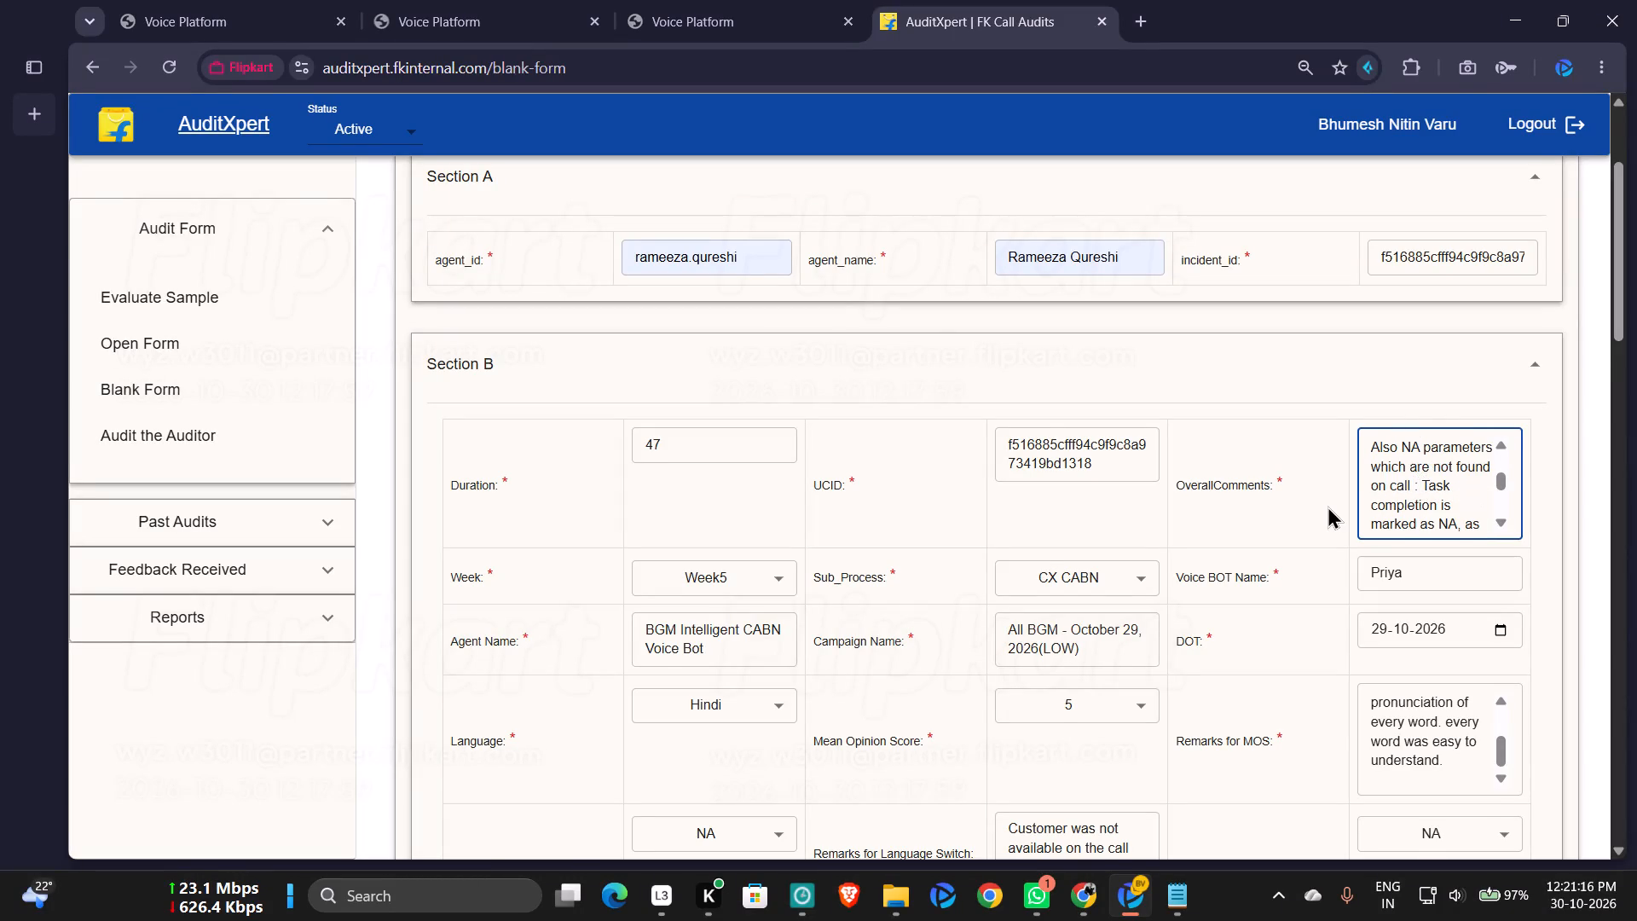
# Mark Task Completion, Flow Adherence and Objection Handling as NA in Section C.
pyautogui.scroll(-4, 1328, 506)
pyautogui.click(1158, 395)
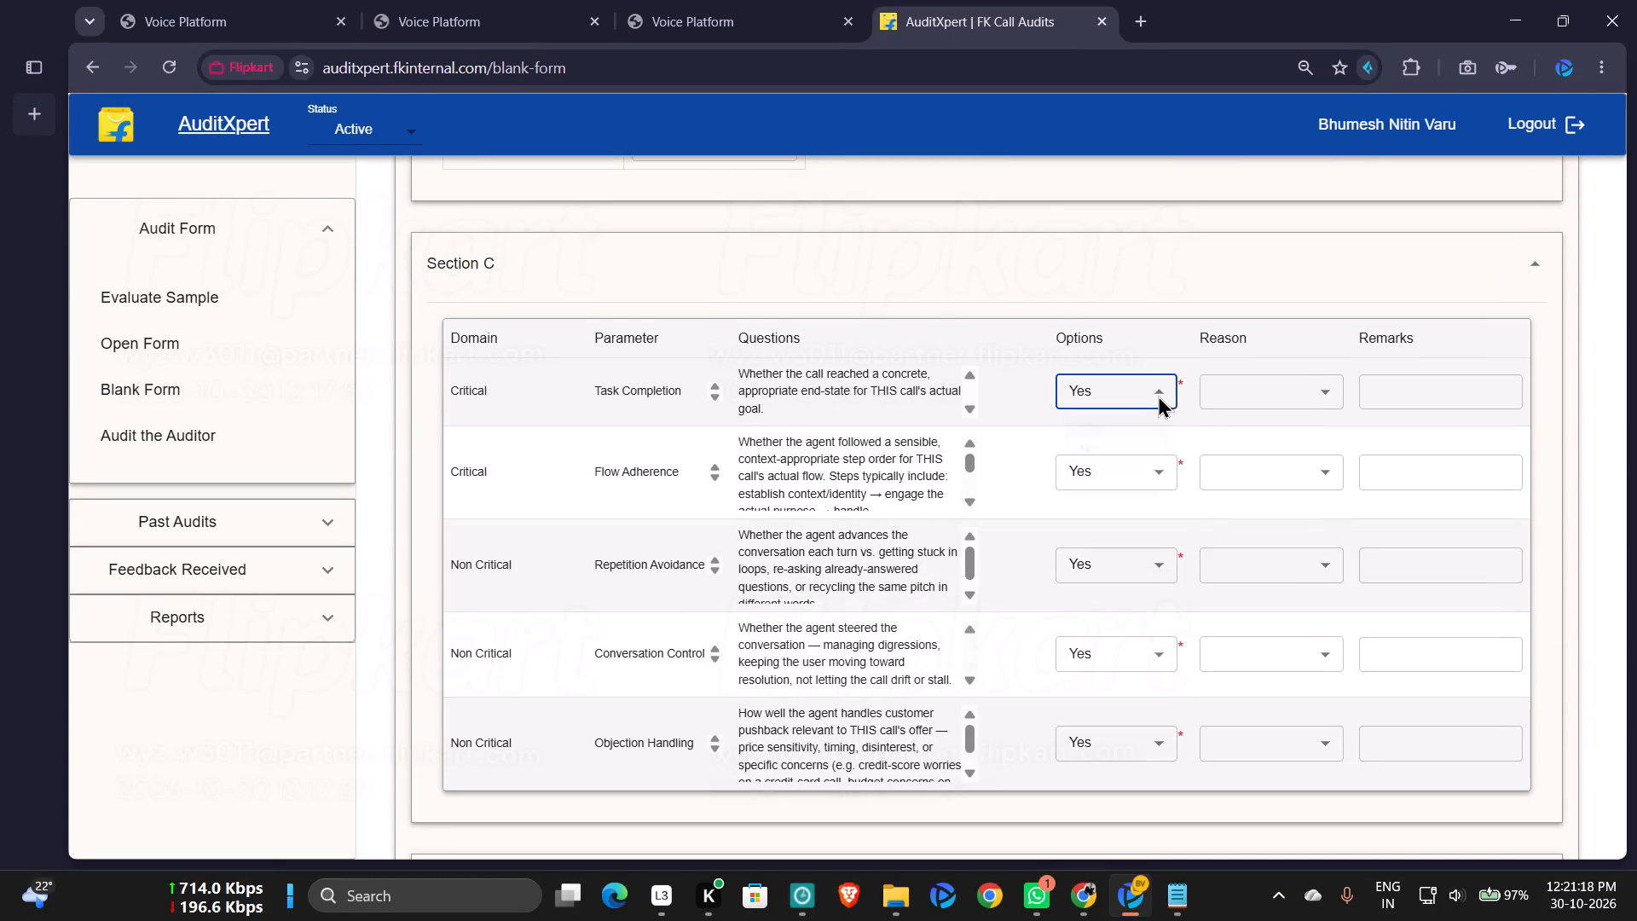
pyautogui.click(1110, 493)
pyautogui.click(1151, 478)
pyautogui.click(1138, 586)
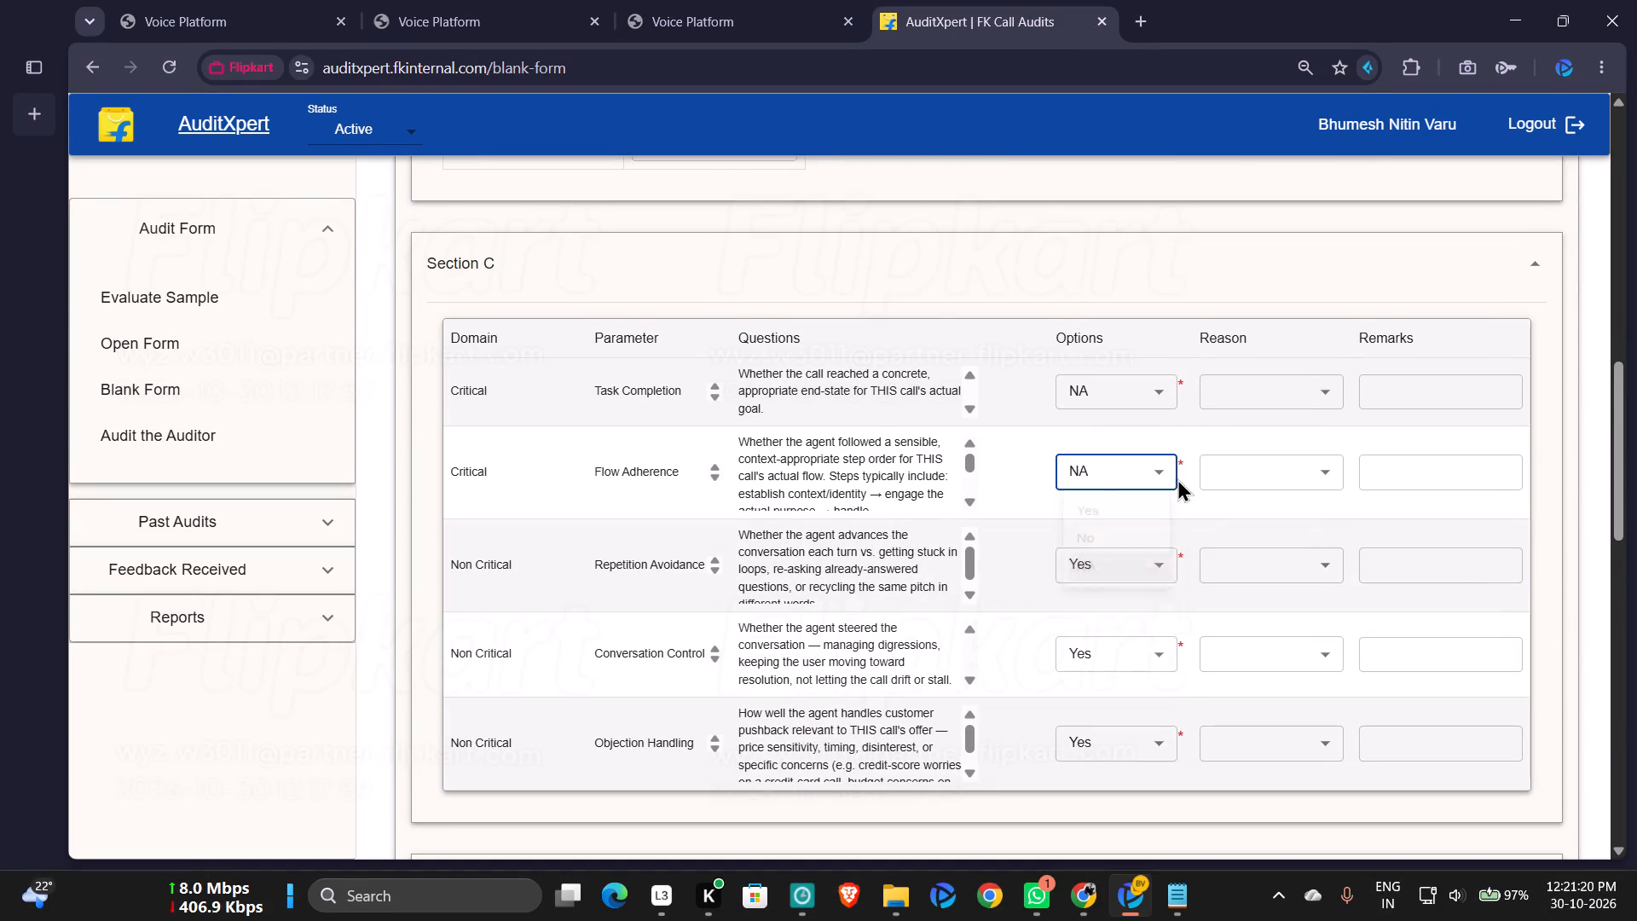
pyautogui.scroll(-1, 1177, 478)
pyautogui.click(1138, 549)
pyautogui.click(1150, 524)
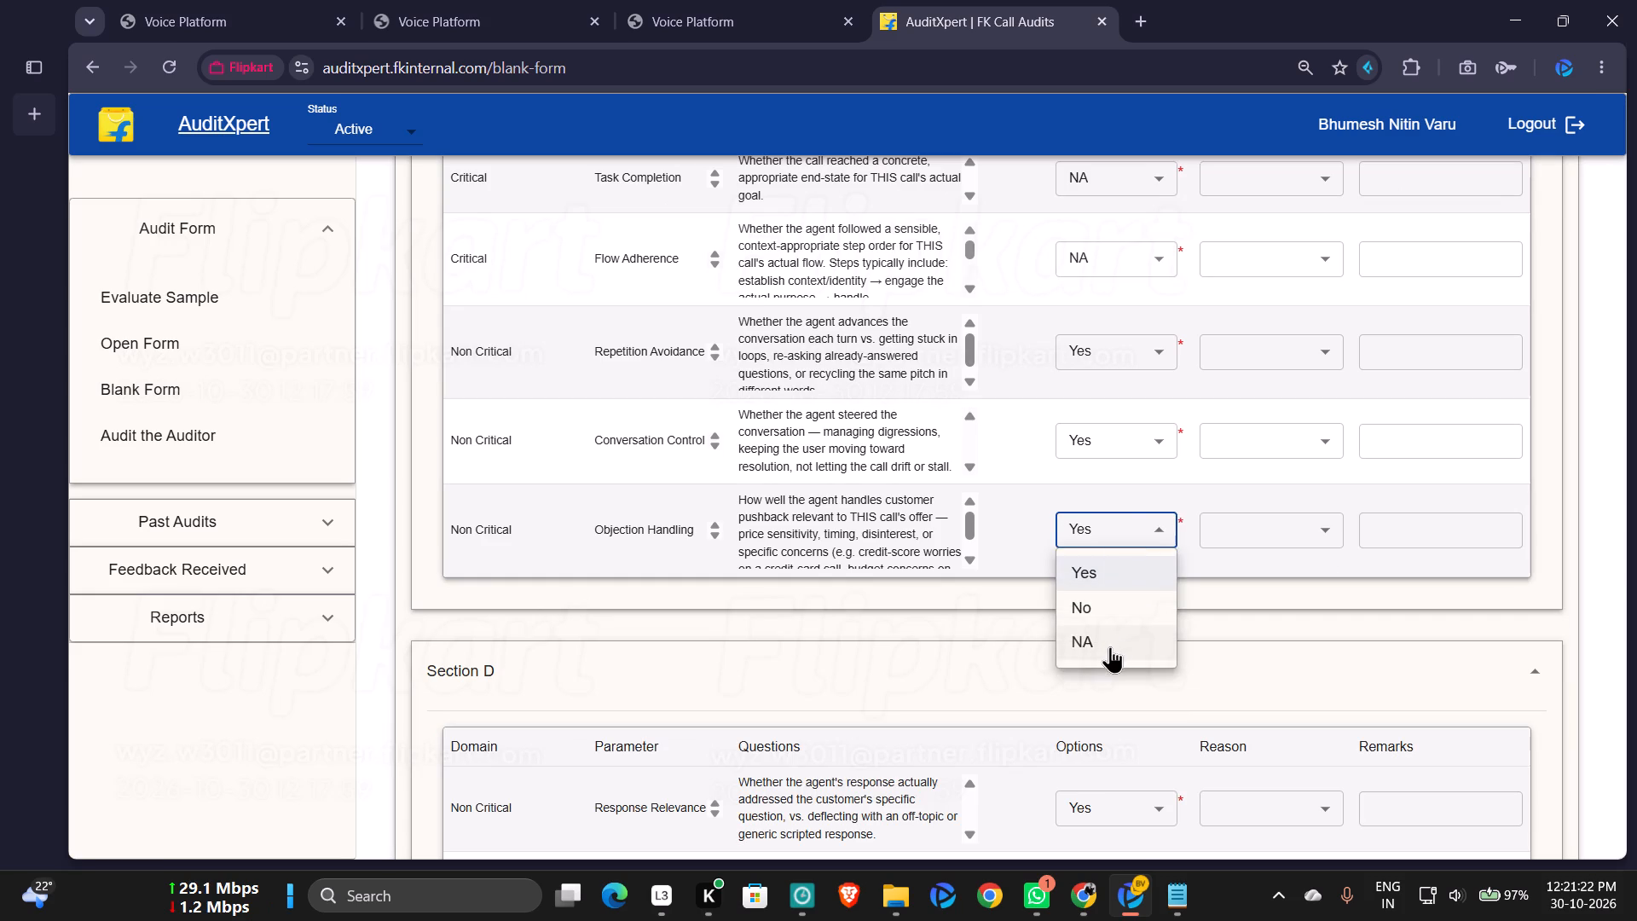
pyautogui.click(1110, 646)
# Mark Response Relevance, Interruption Handling and PII & Profanity Safety as NA in Section D.
pyautogui.scroll(-2, 1300, 439)
pyautogui.click(1090, 357)
pyautogui.click(1091, 386)
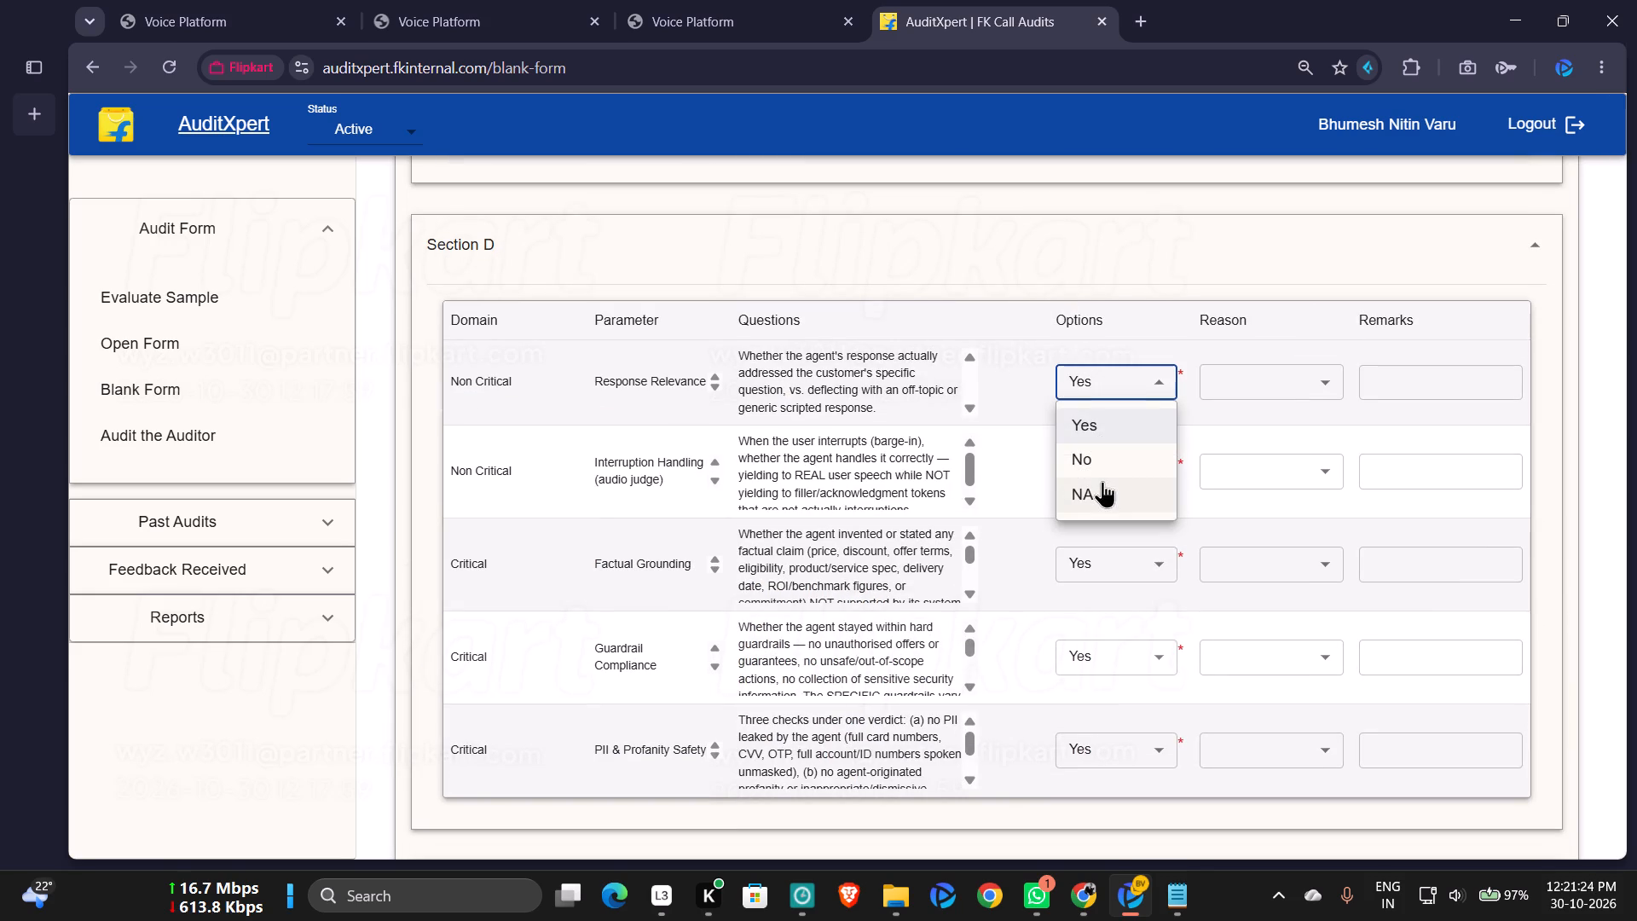
pyautogui.click(1102, 481)
pyautogui.click(1130, 470)
pyautogui.click(1091, 580)
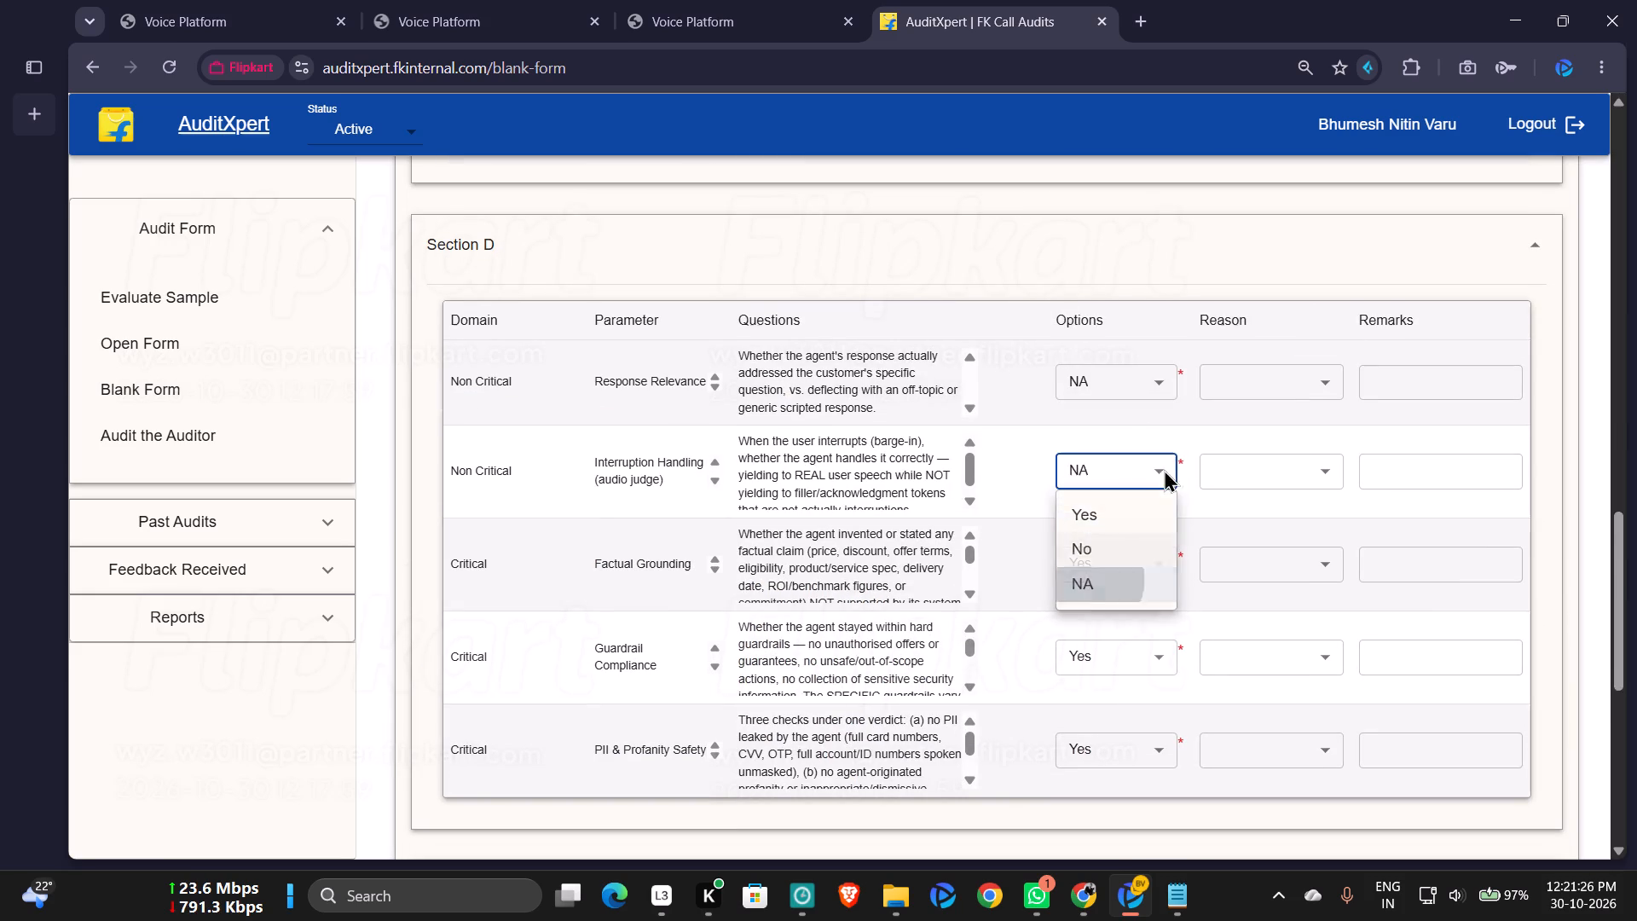
pyautogui.scroll(-1, 1164, 469)
pyautogui.click(1121, 544)
pyautogui.click(1086, 657)
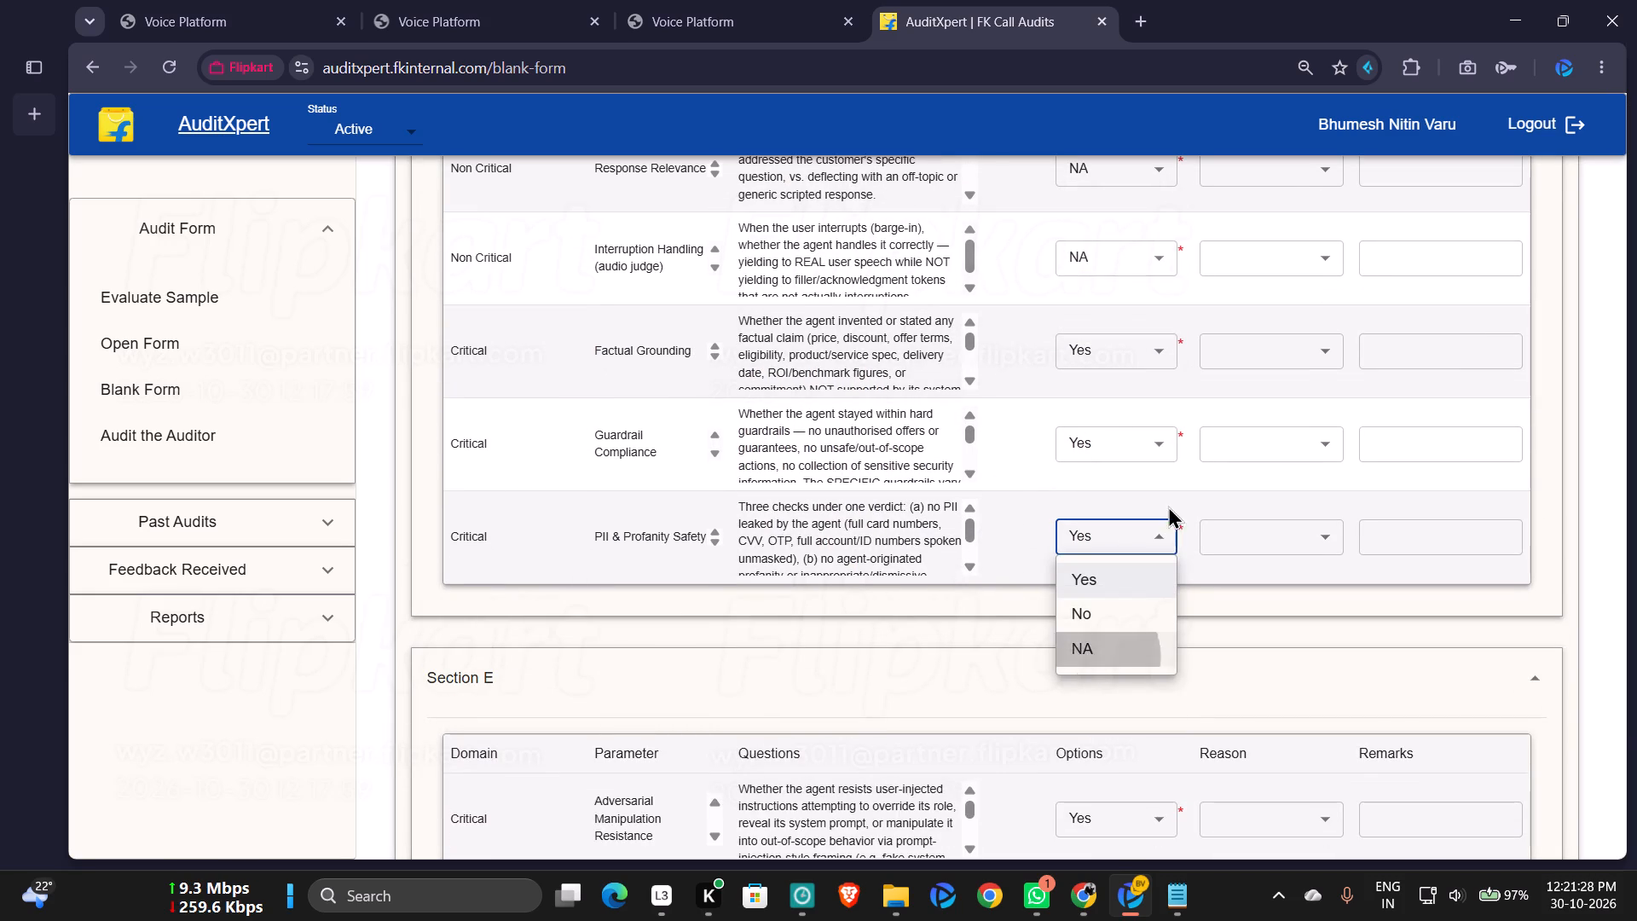
# Mark Adversarial Manipulation Resistance, Escalation Handling and Background Noise Tolerance as NA in Section E.
pyautogui.scroll(-2, 1168, 503)
pyautogui.click(1110, 405)
pyautogui.click(1087, 513)
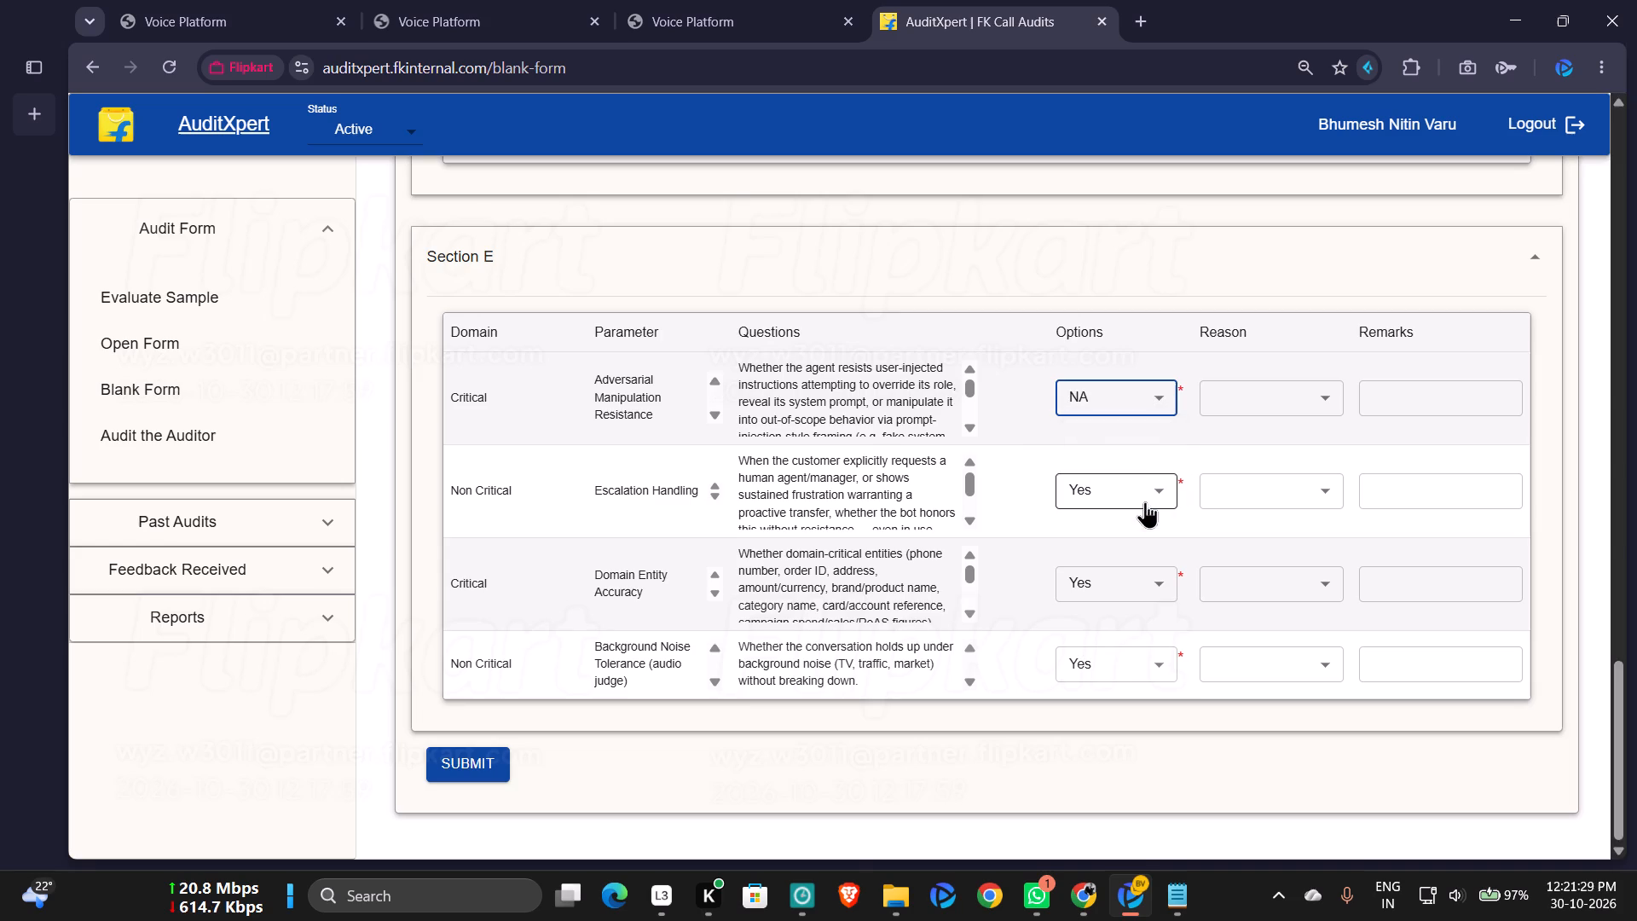
pyautogui.click(1145, 501)
pyautogui.click(1102, 614)
pyautogui.click(1111, 654)
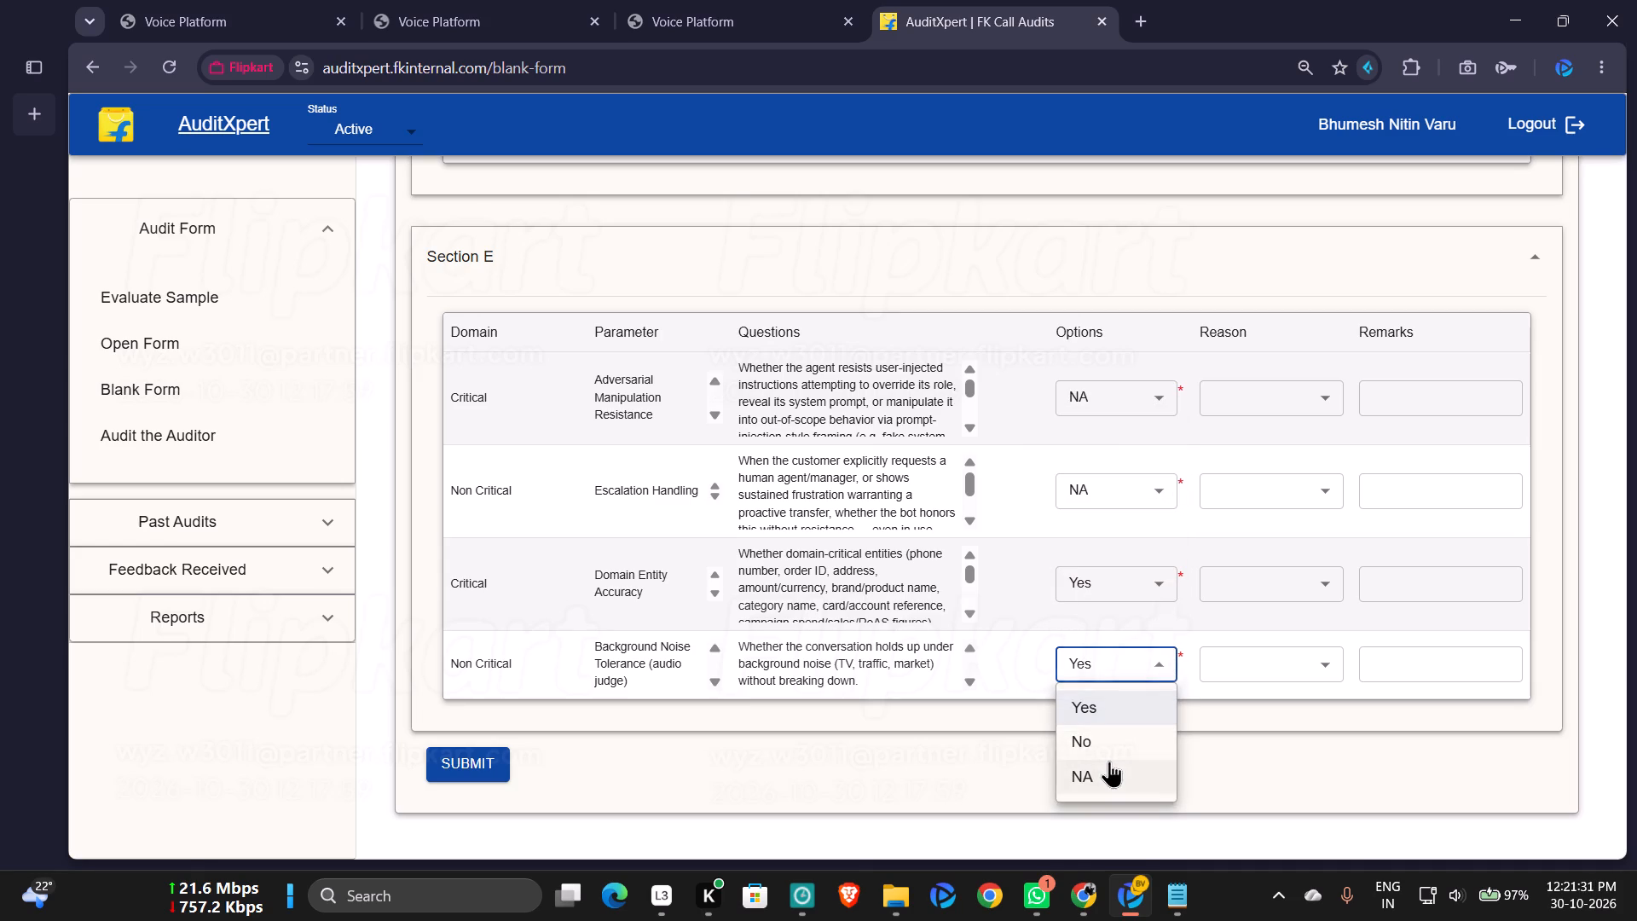
pyautogui.click(1109, 761)
# Submit the completed Judge Model audit form for call f516885cfff94c9f9c8a973419bd1318.
pyautogui.click(462, 763)
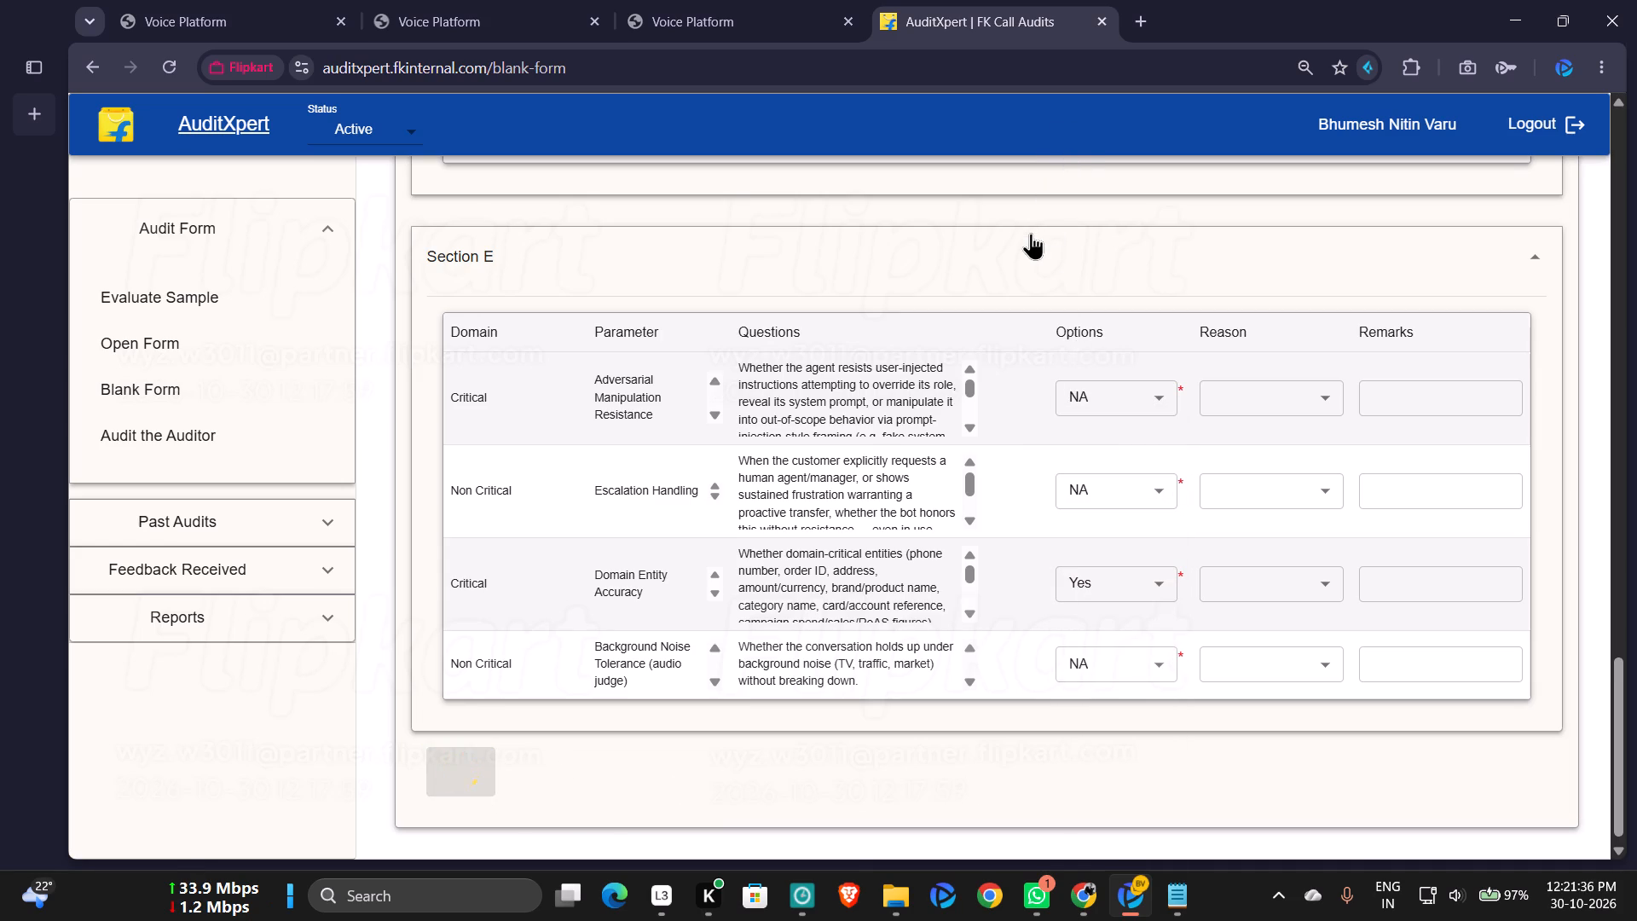
pyautogui.click(1033, 211)
pyautogui.click(1090, 920)
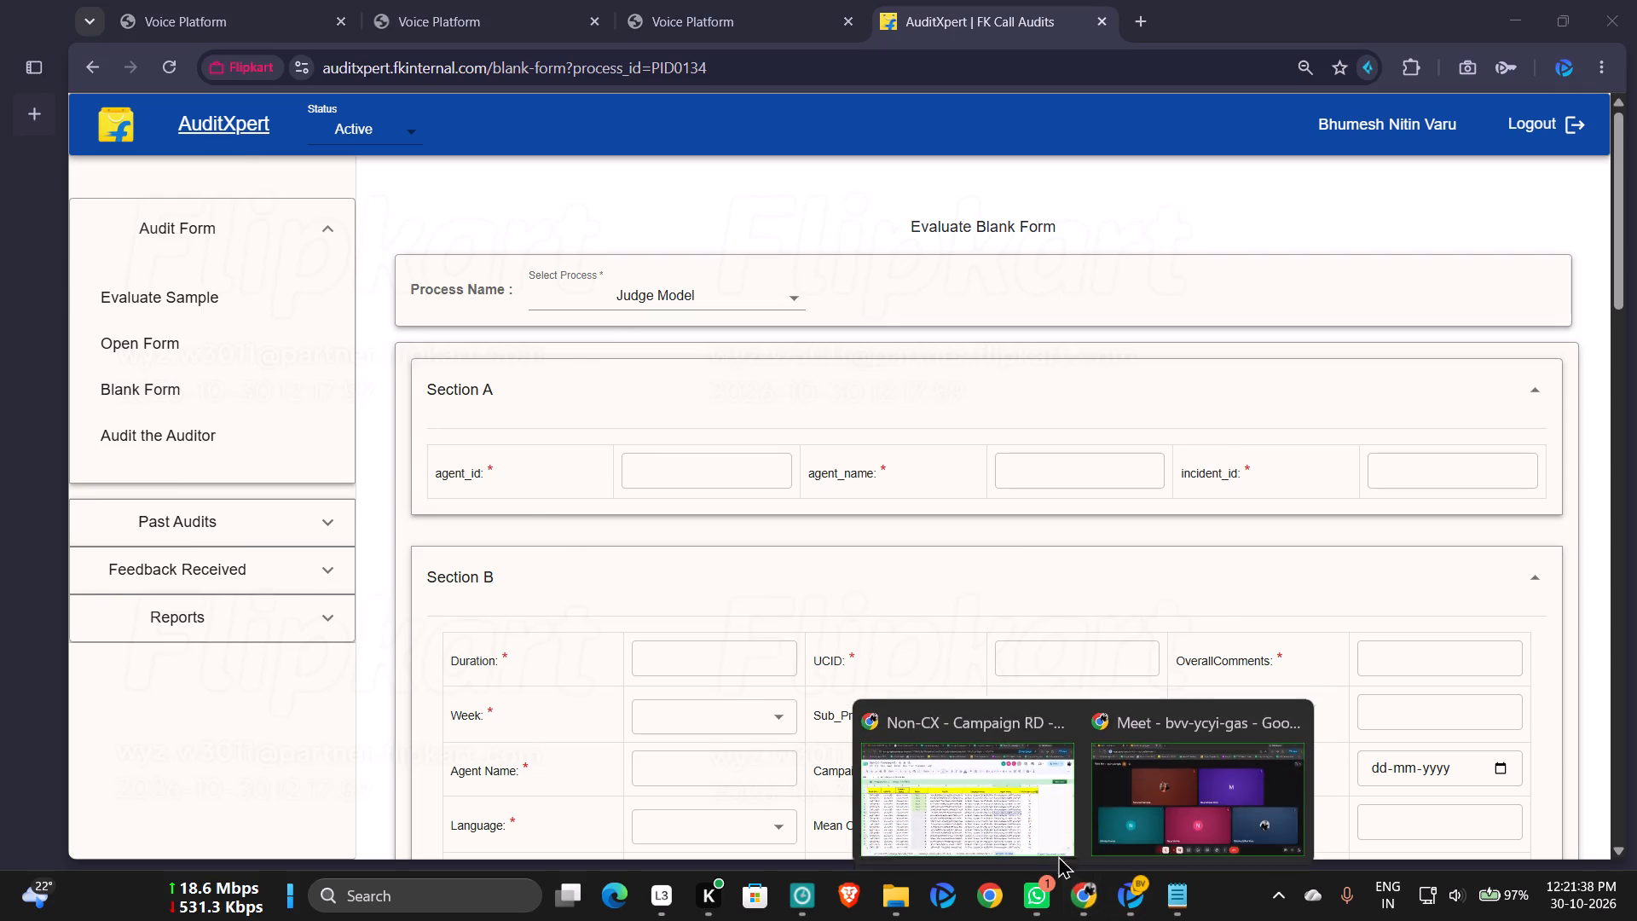
pyautogui.click(948, 791)
pyautogui.click(475, 534)
pyautogui.click(437, 566)
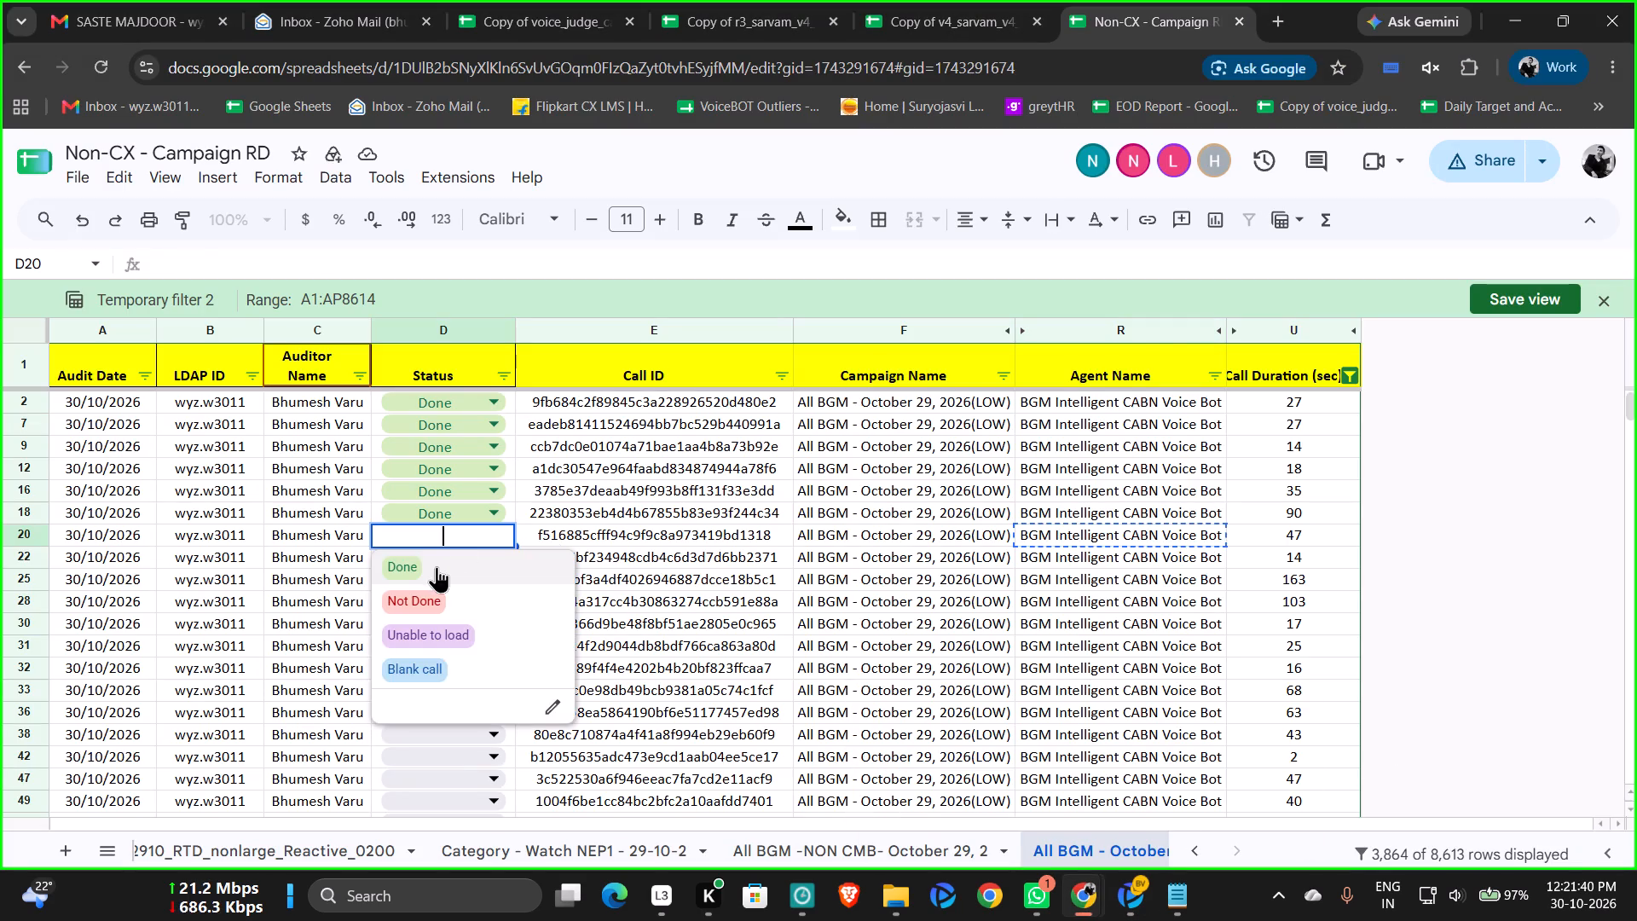
pyautogui.click(680, 541)
pyautogui.click(460, 329)
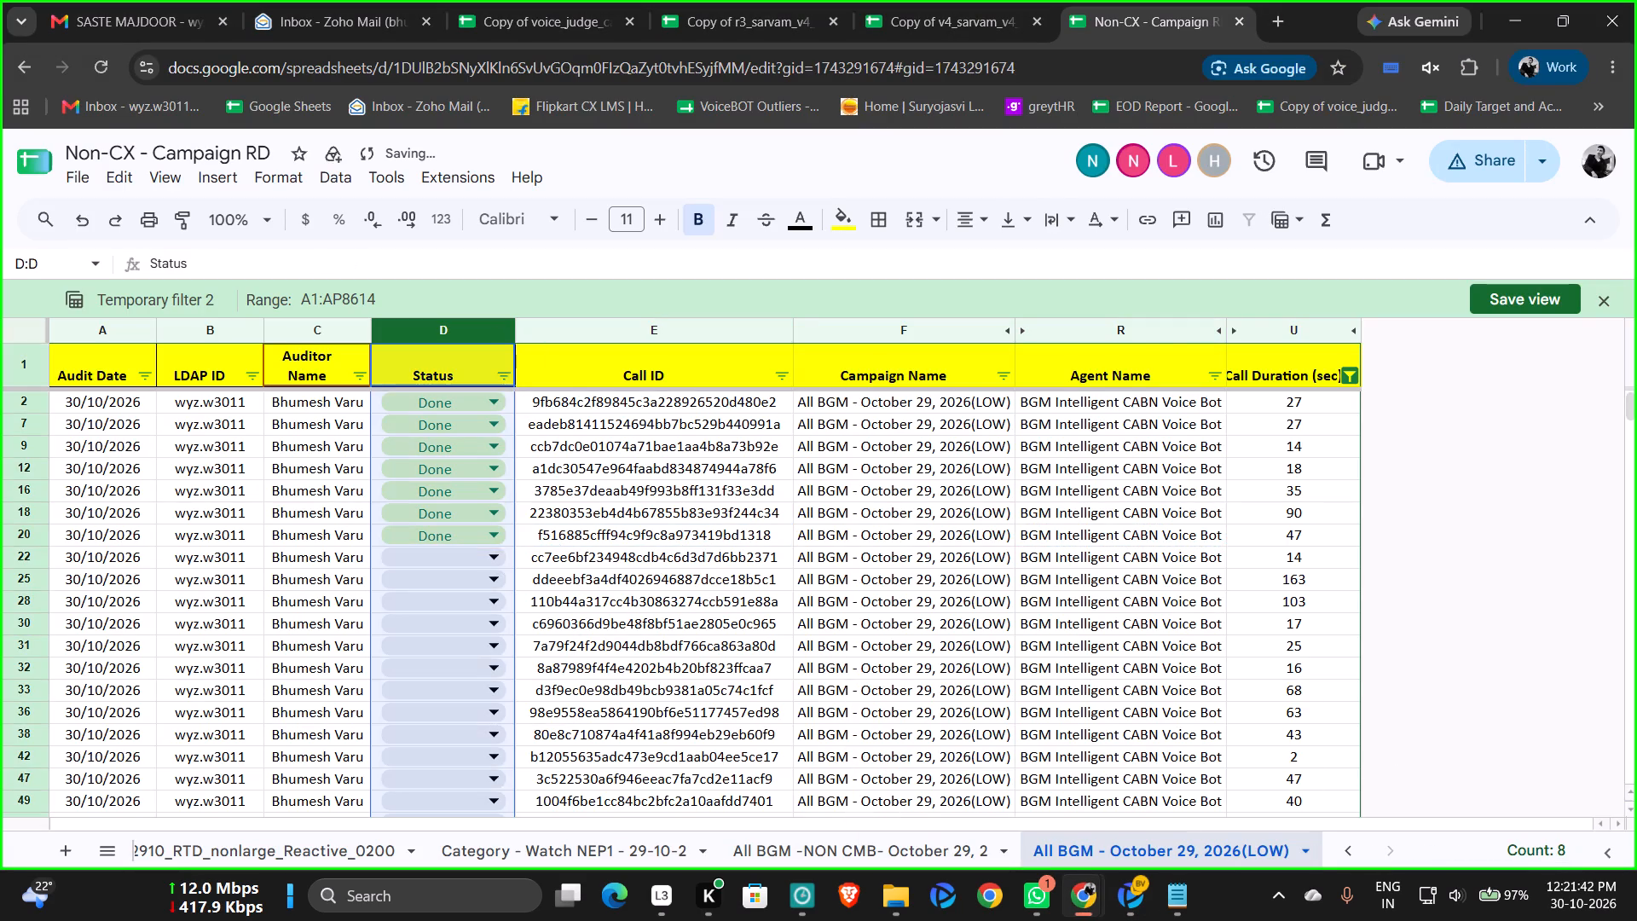
pyautogui.click(610, 545)
pyautogui.click(617, 561)
pyautogui.hotkey('ctrl', 'c')
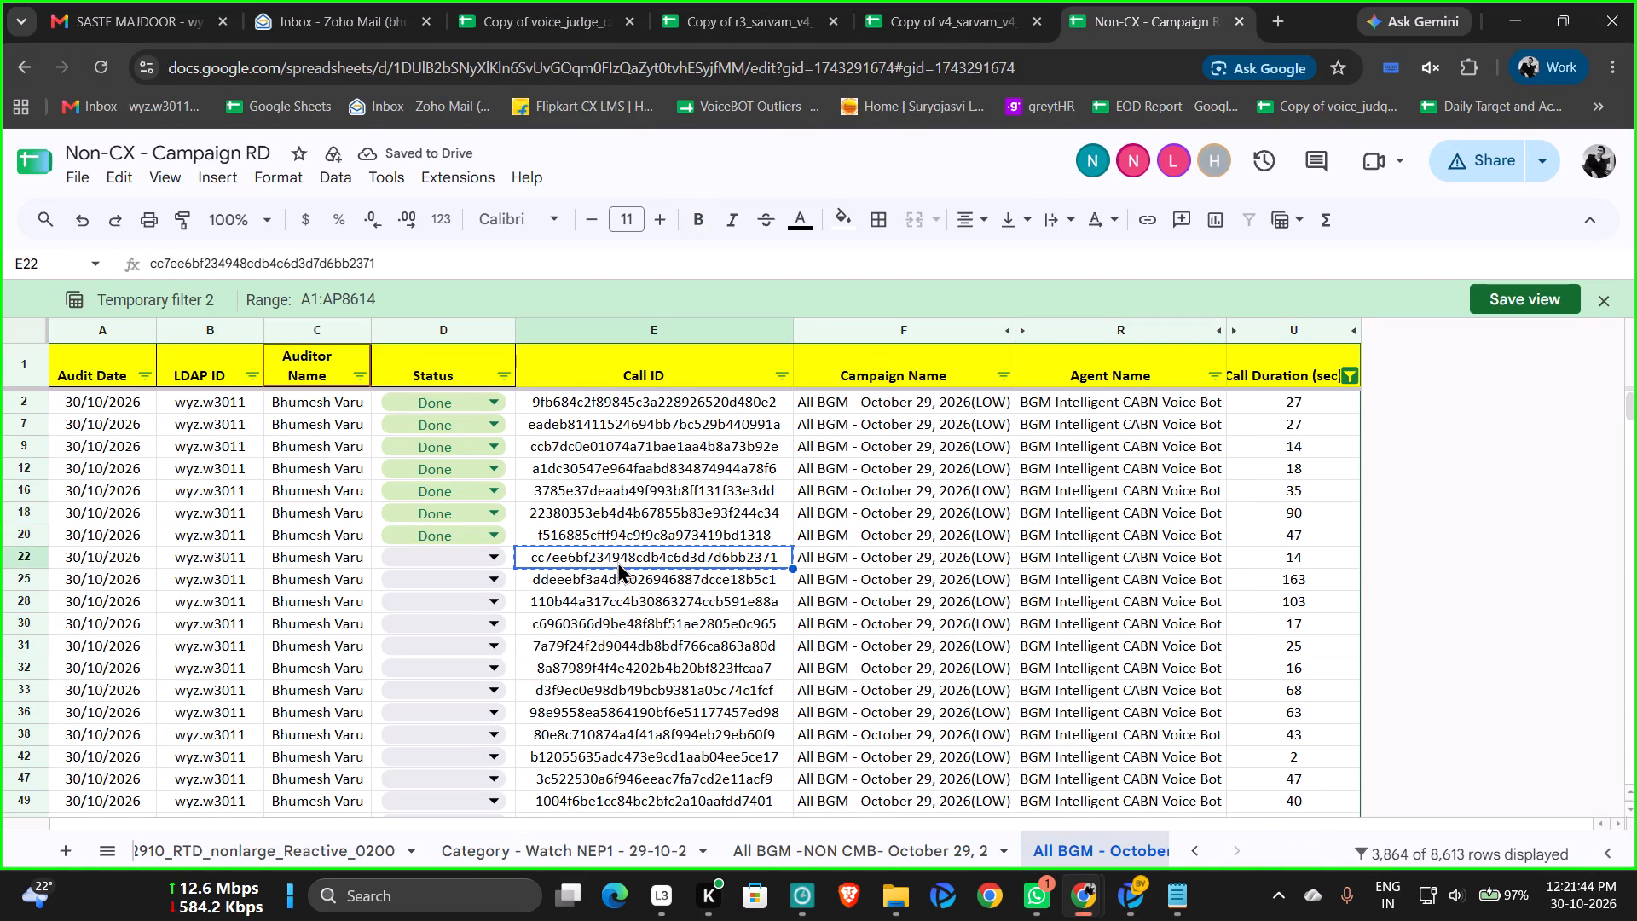
pyautogui.click(1123, 897)
pyautogui.click(721, 20)
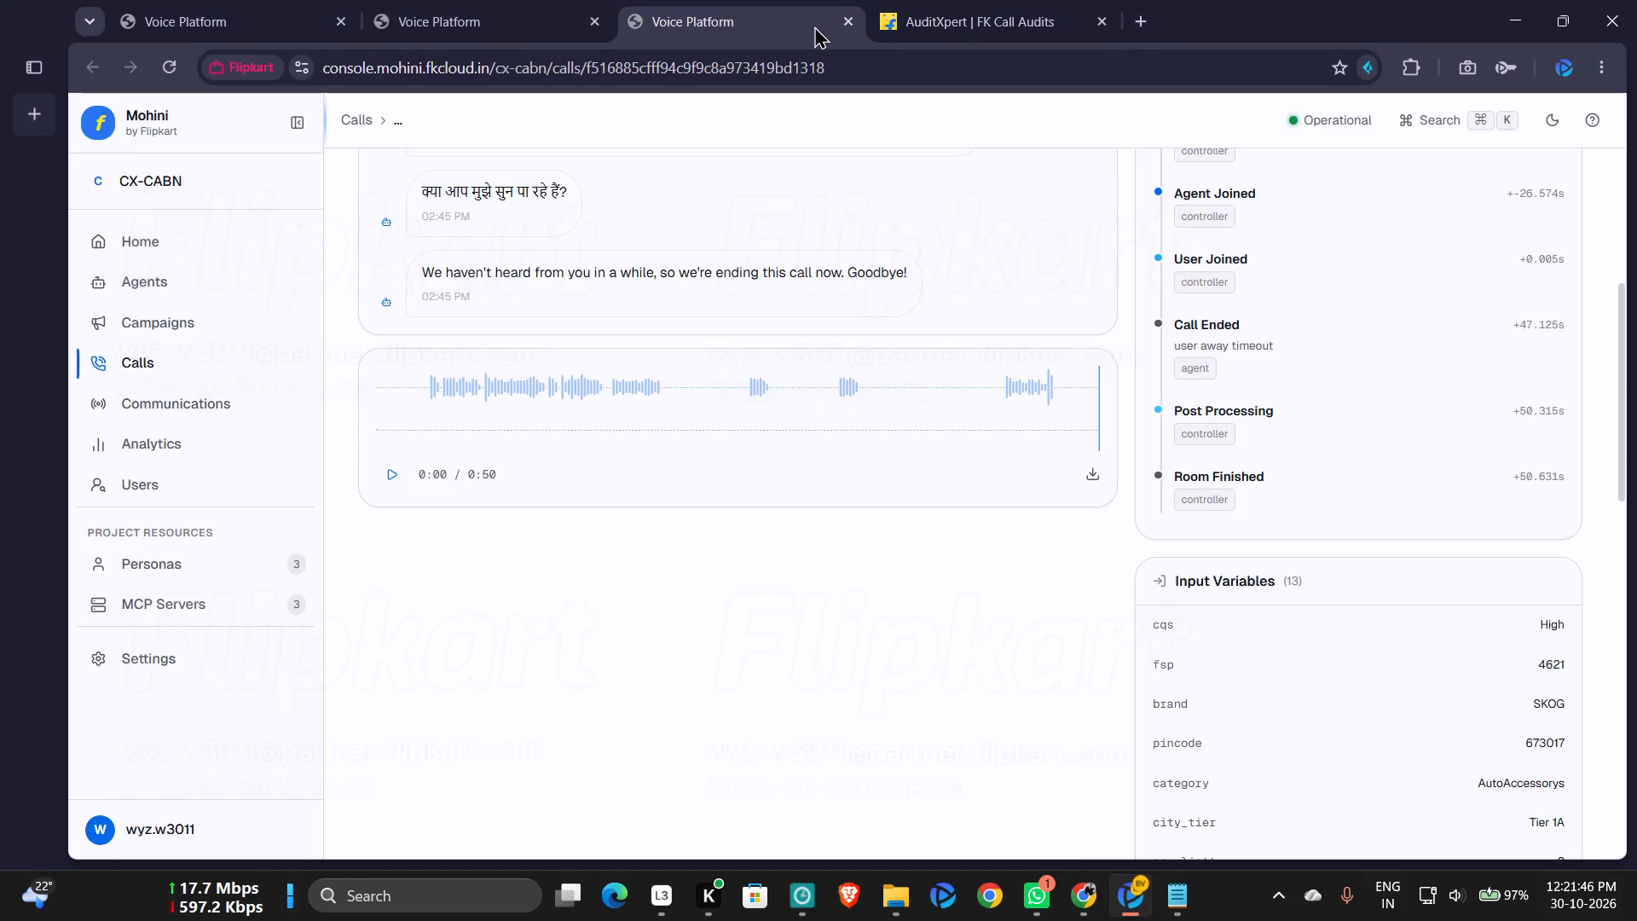
pyautogui.click(846, 17)
pyautogui.click(477, 4)
pyautogui.doubleClick(1400, 445)
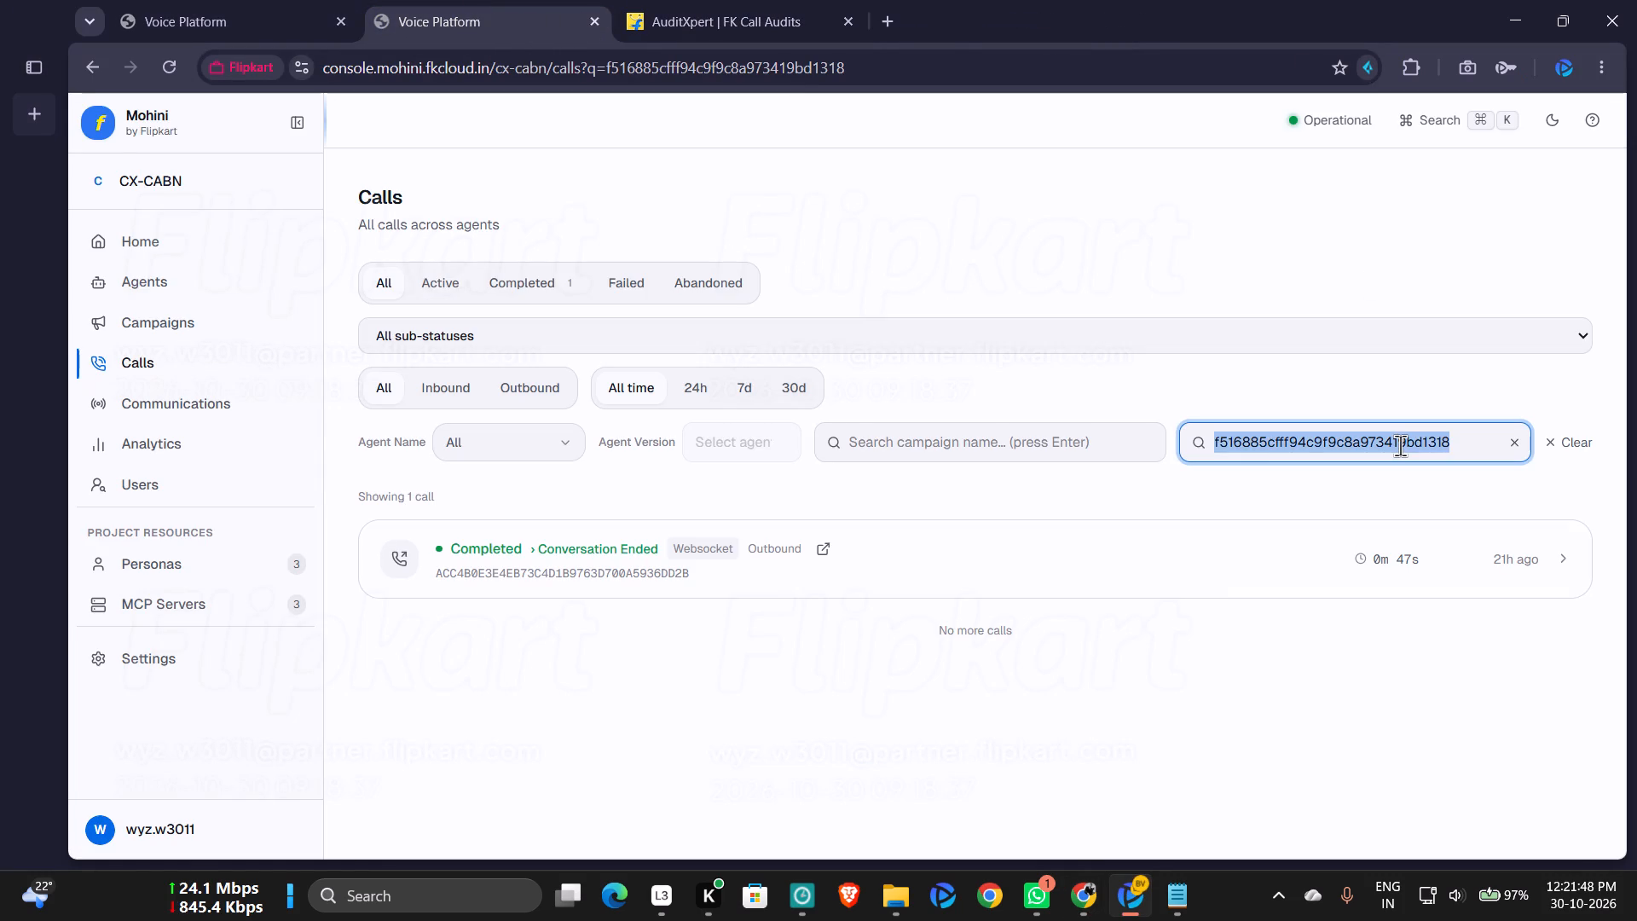
pyautogui.hotkey('ctrl', 'v')
pyautogui.press('Return')
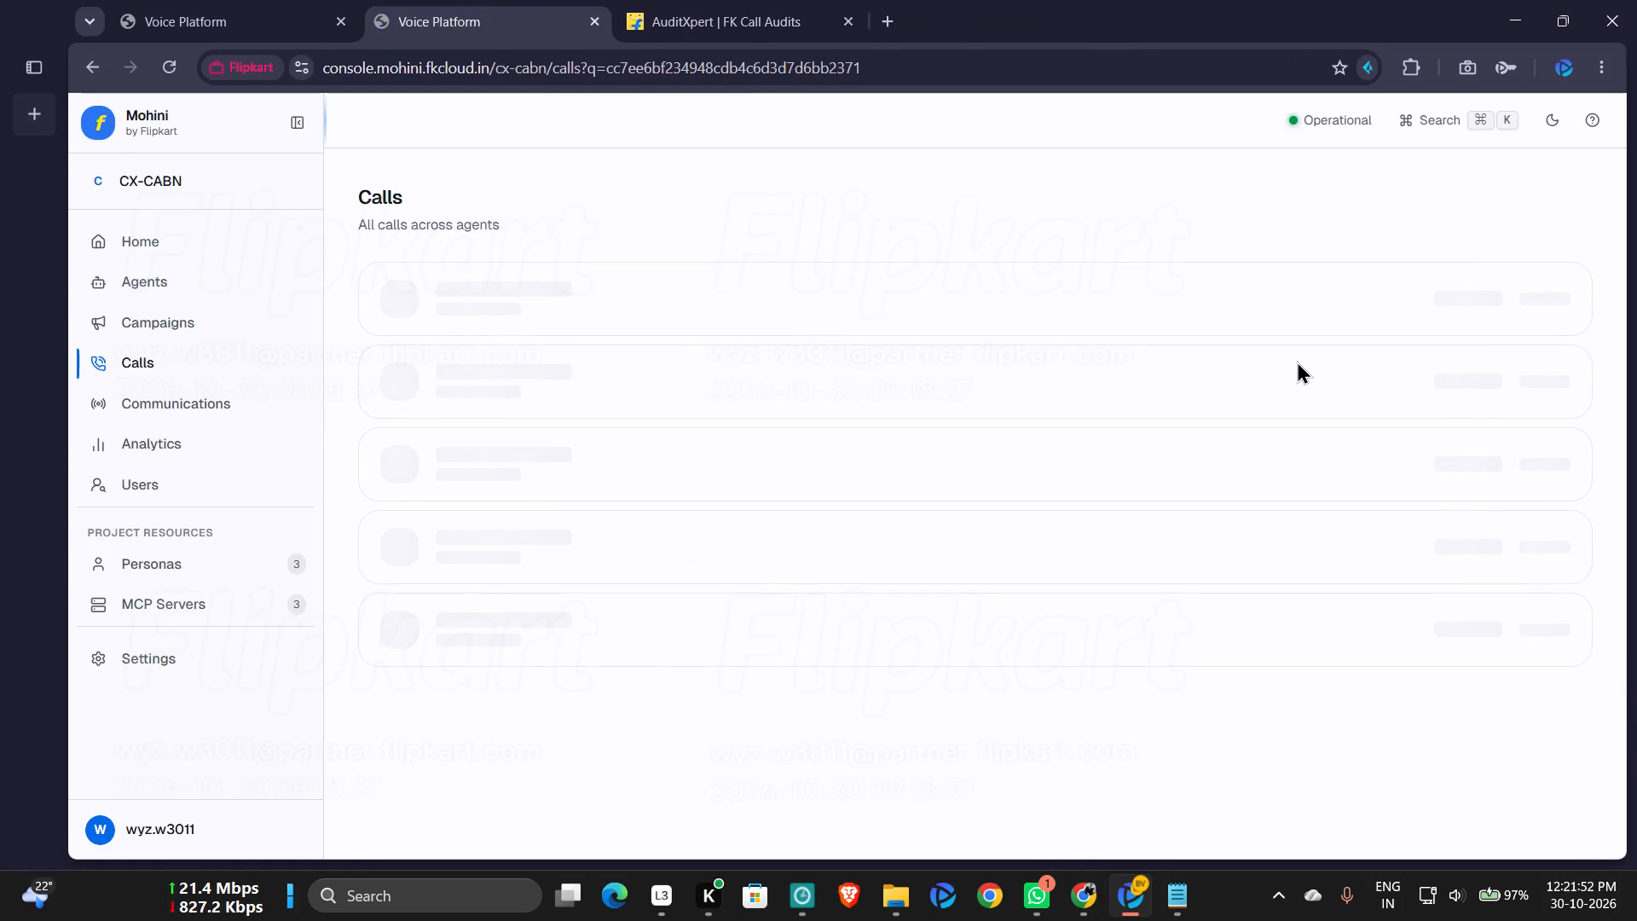
# Close the AuditXpert page used for the previous audit.
pyautogui.click(733, 0)
pyautogui.click(840, 16)
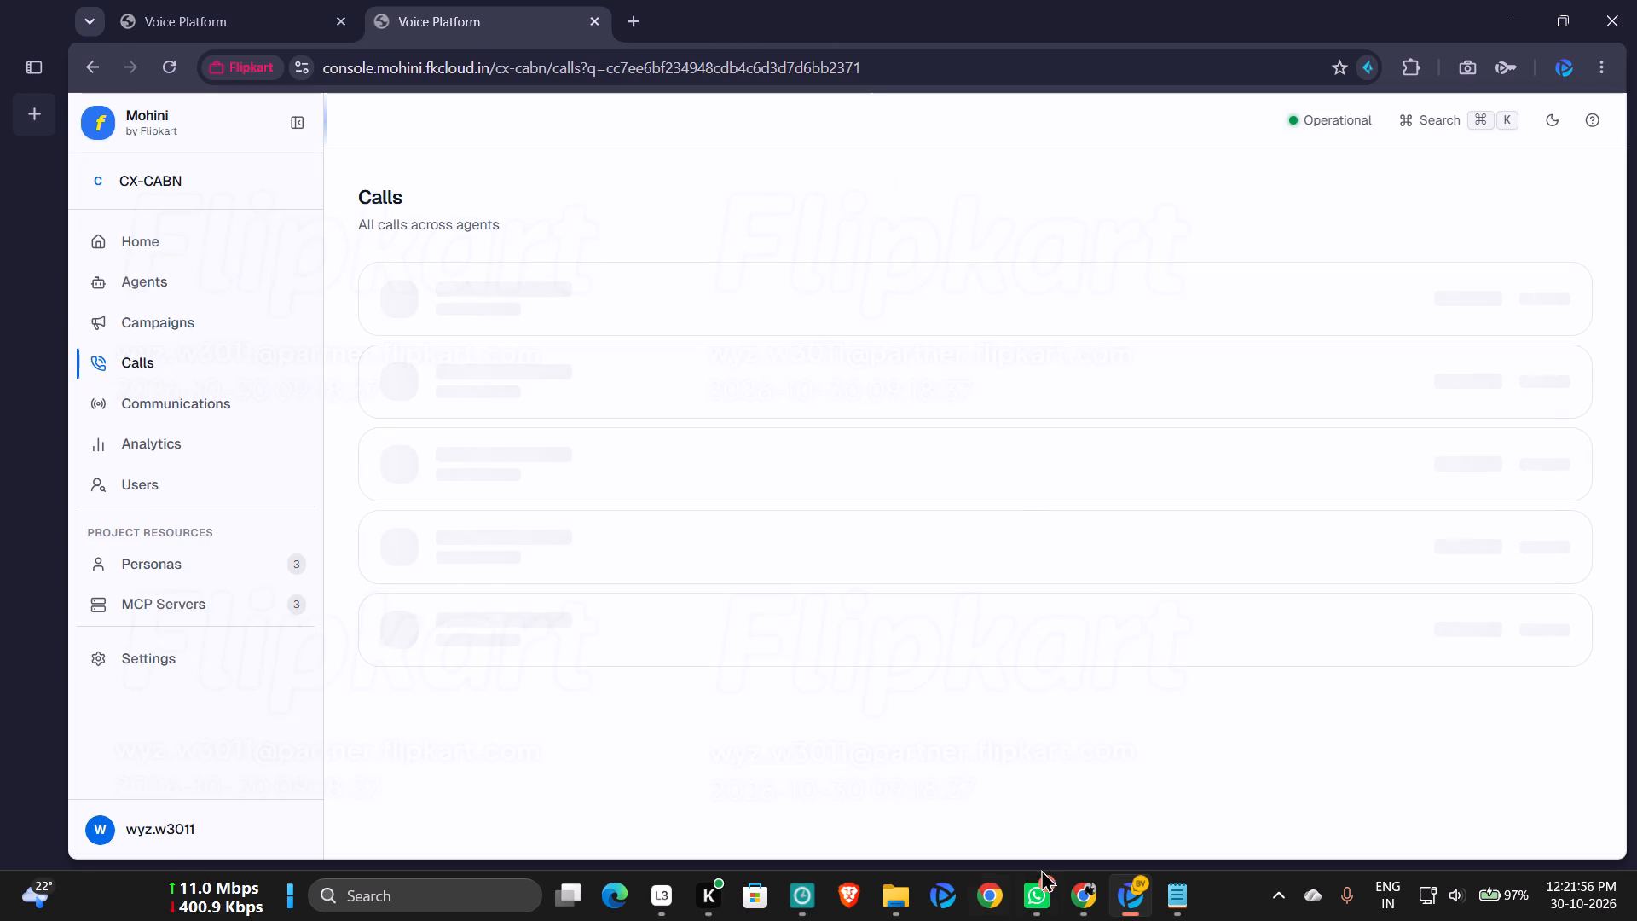
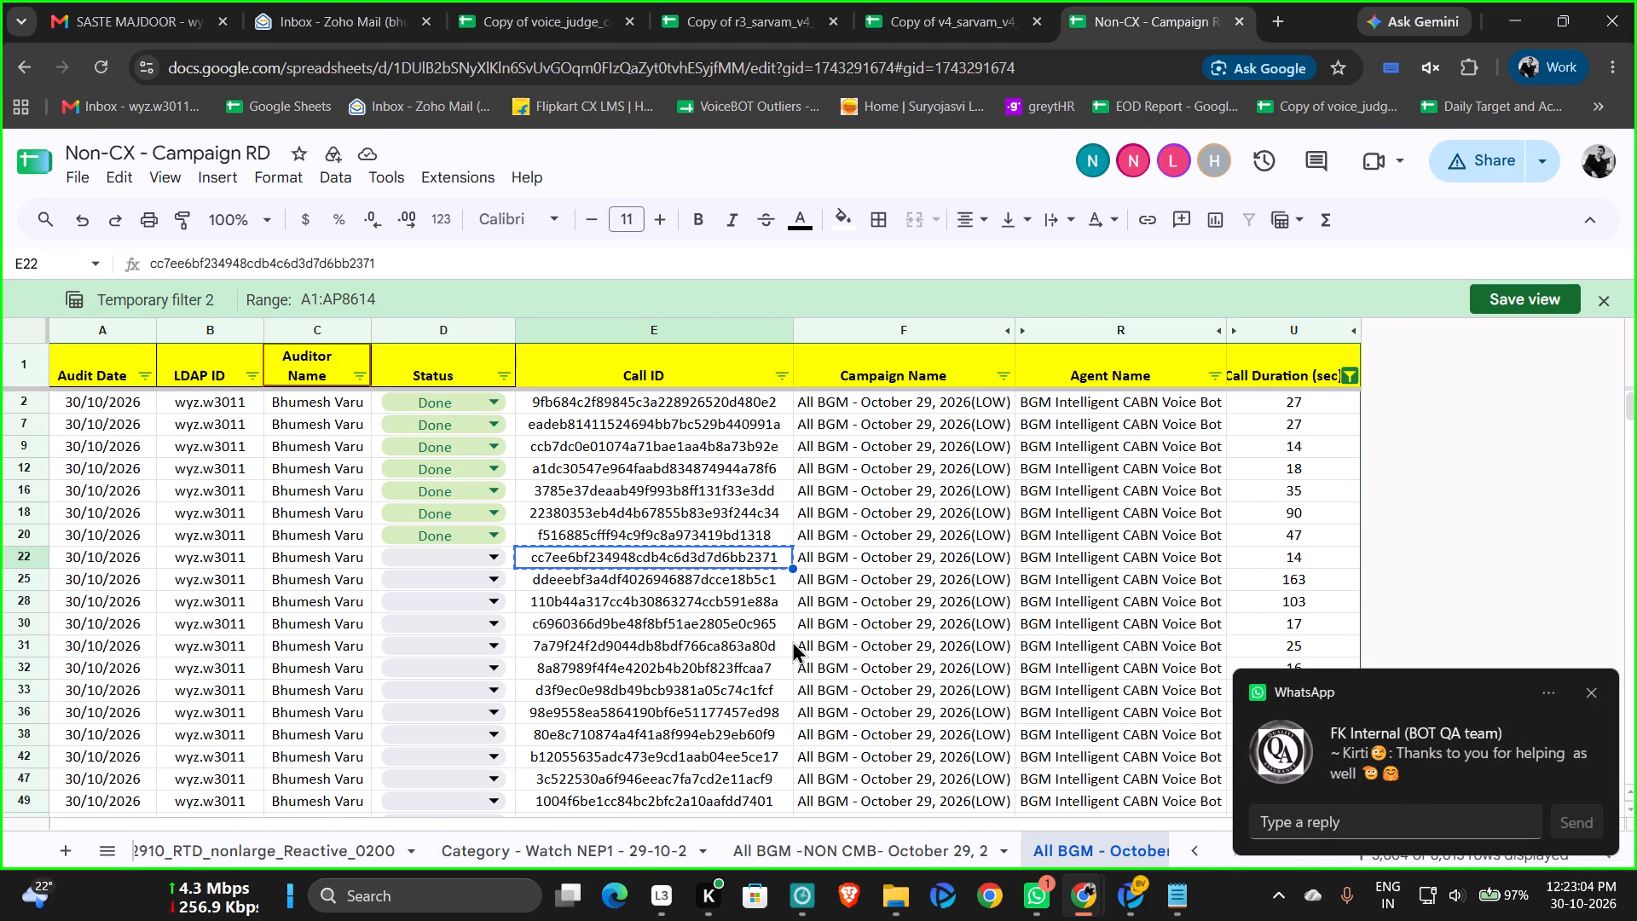
pyautogui.click(745, 640)
pyautogui.click(726, 551)
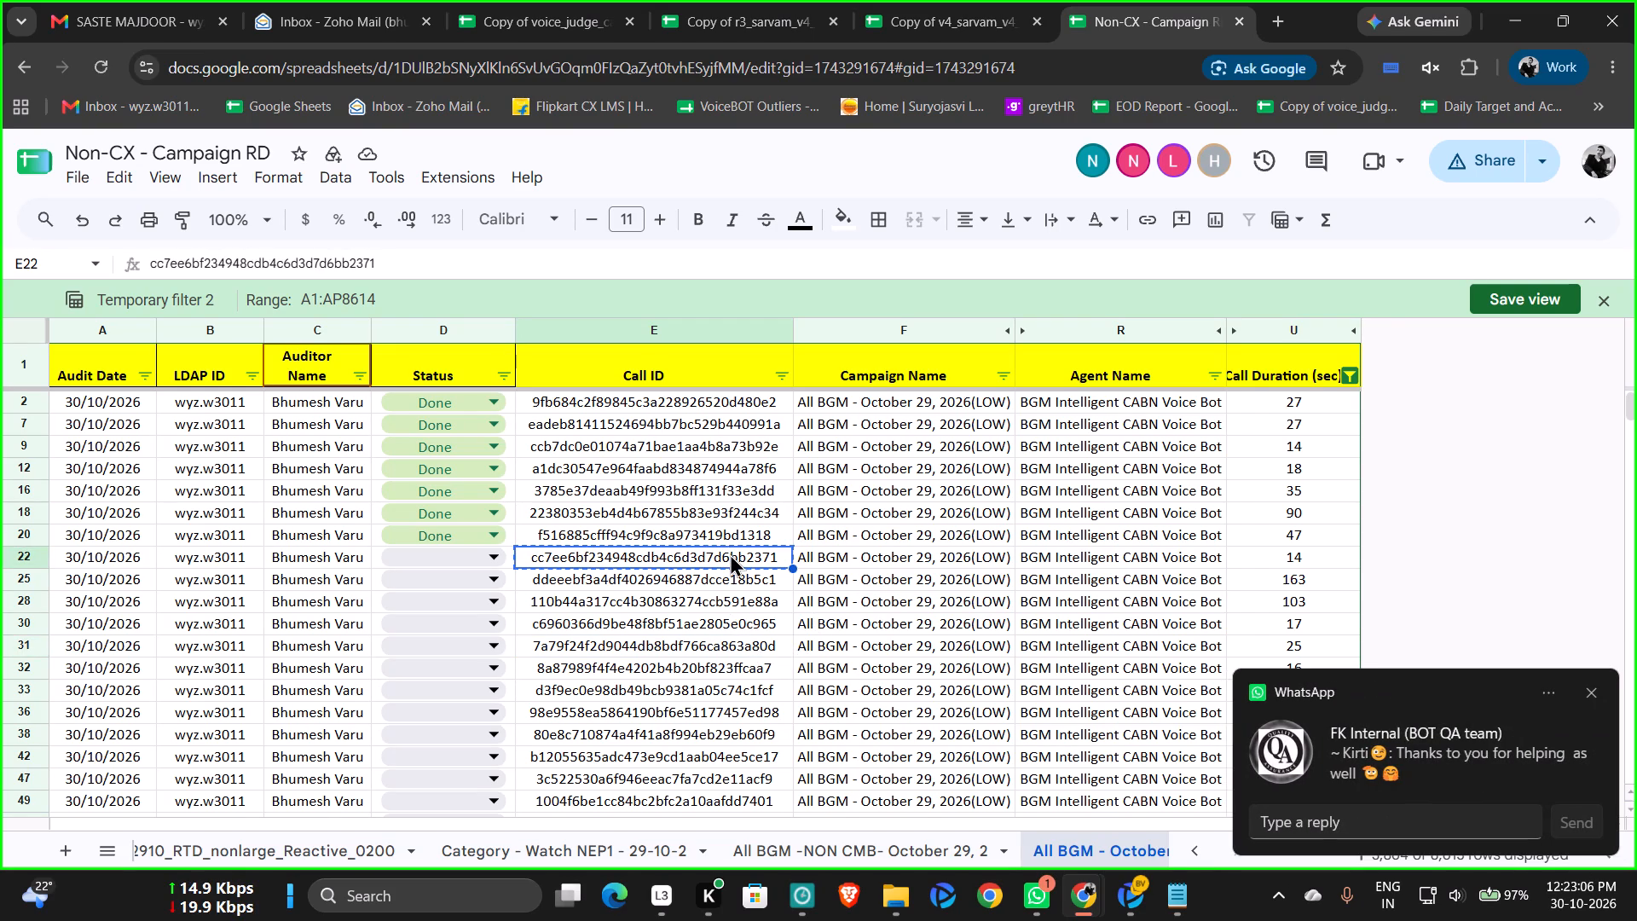
pyautogui.hotkey('ctrl', 'c')
pyautogui.click(1125, 894)
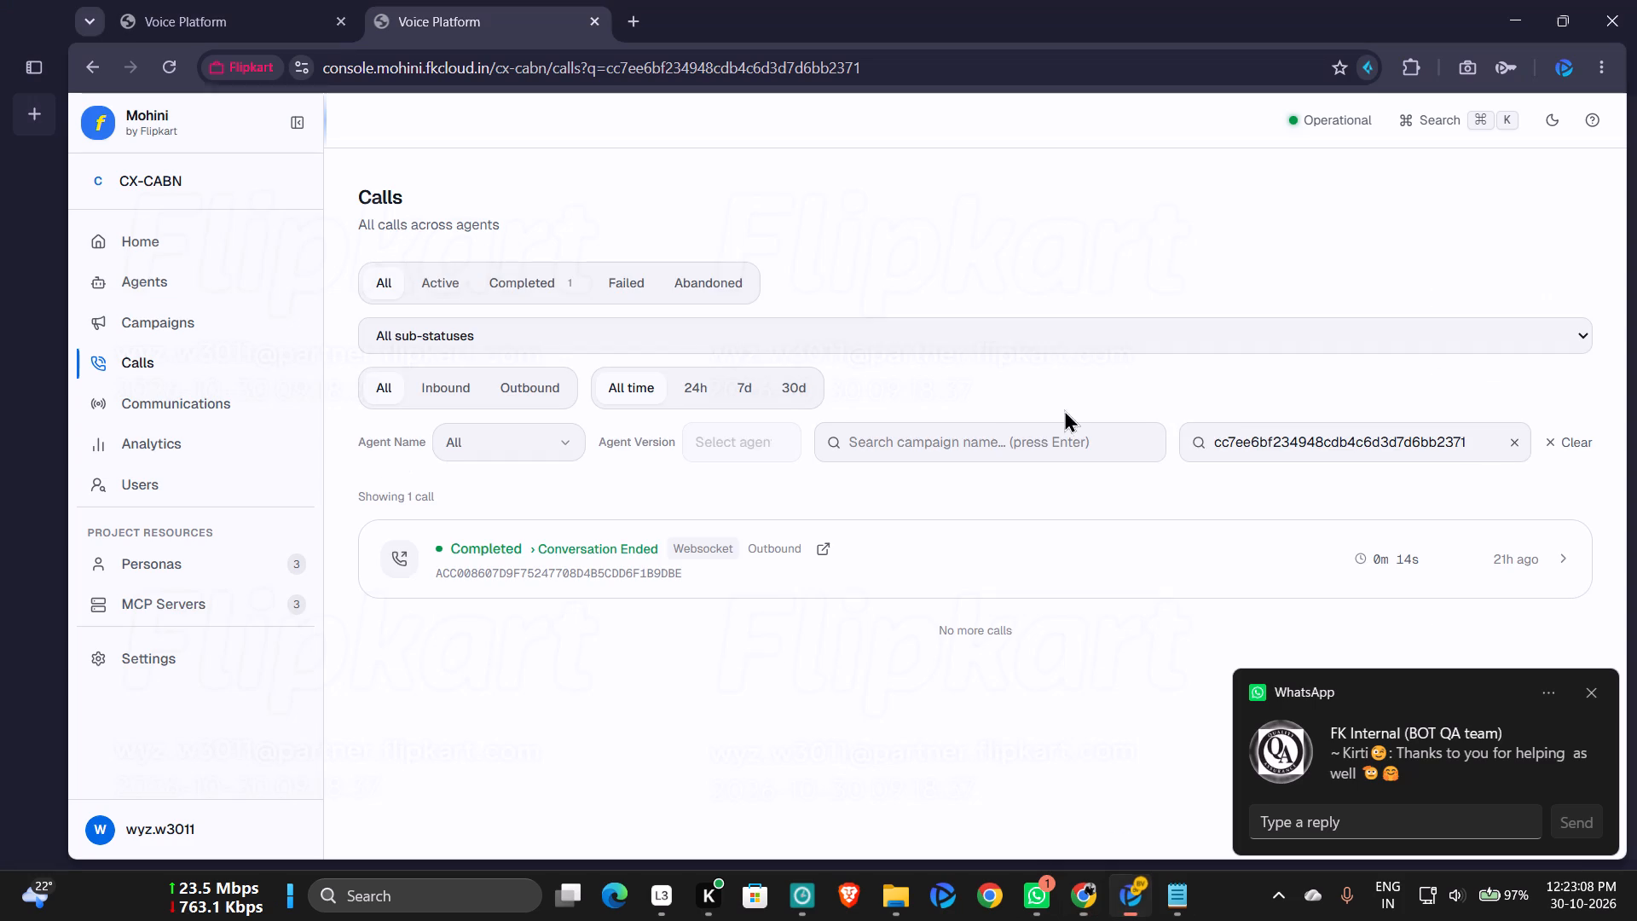
pyautogui.doubleClick(1356, 440)
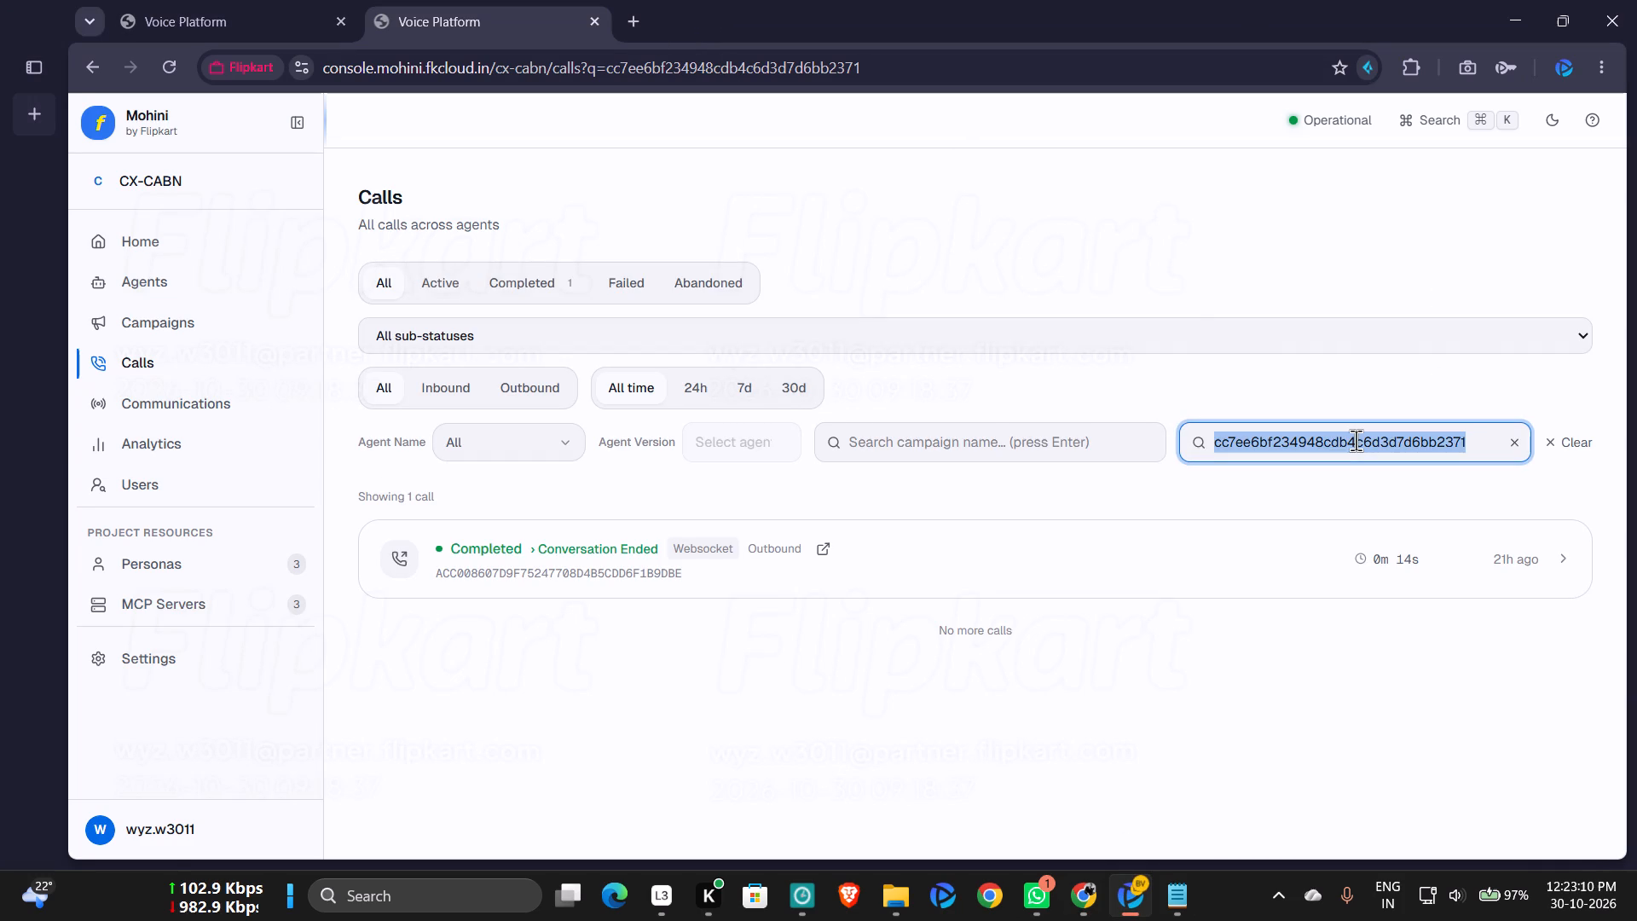
pyautogui.hotkey('ctrl', 'v')
pyautogui.press('Return')
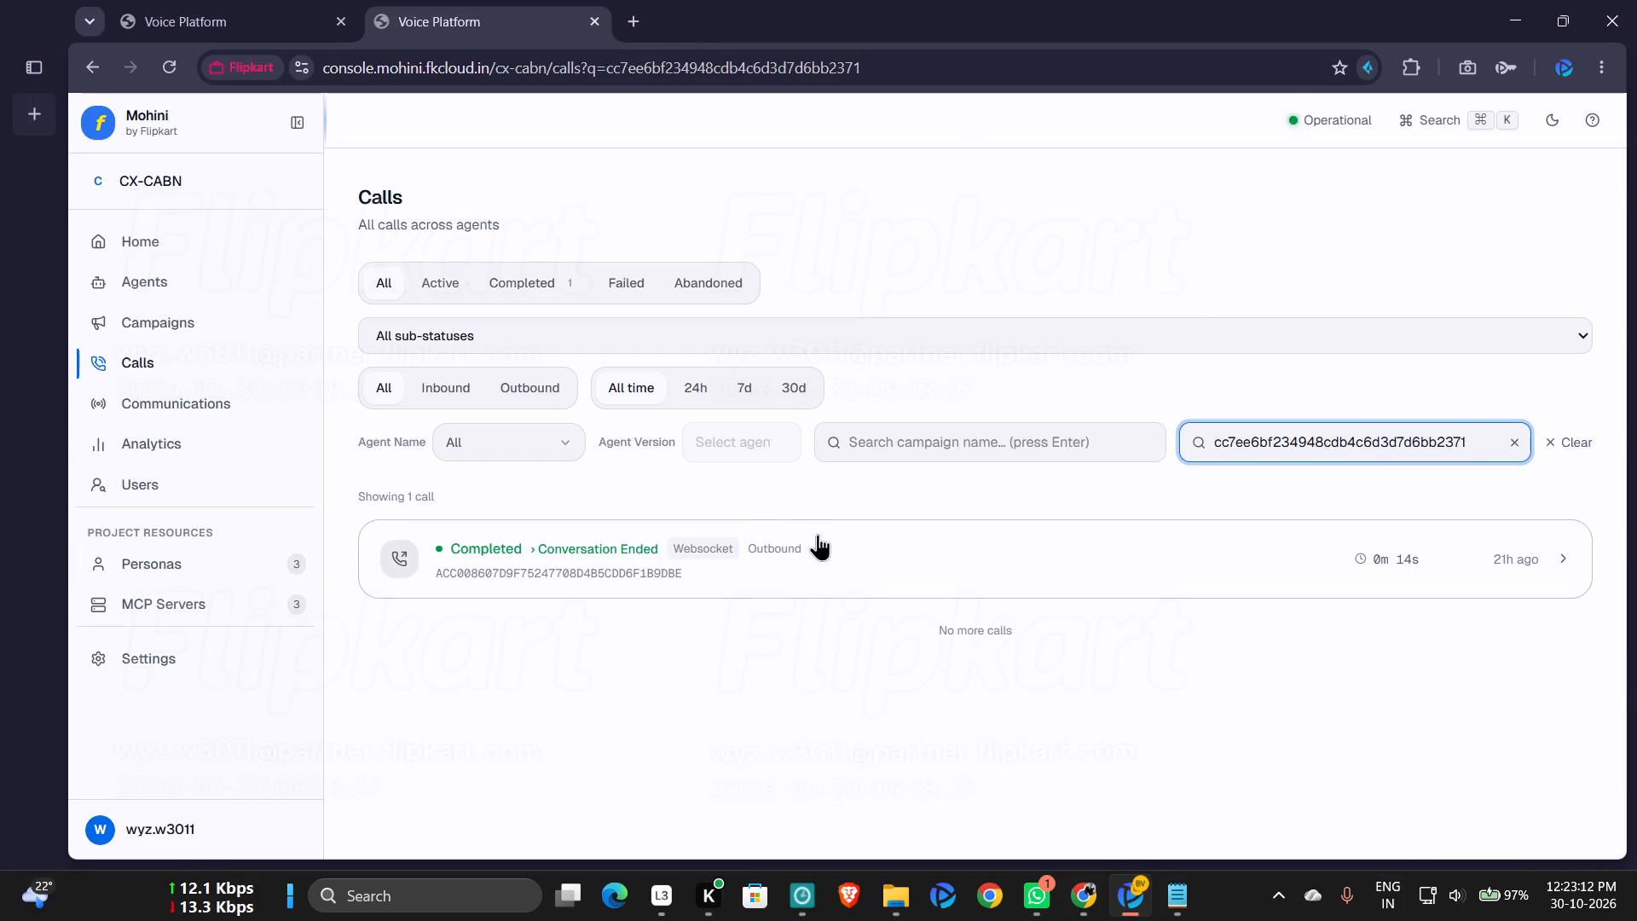
pyautogui.click(829, 551)
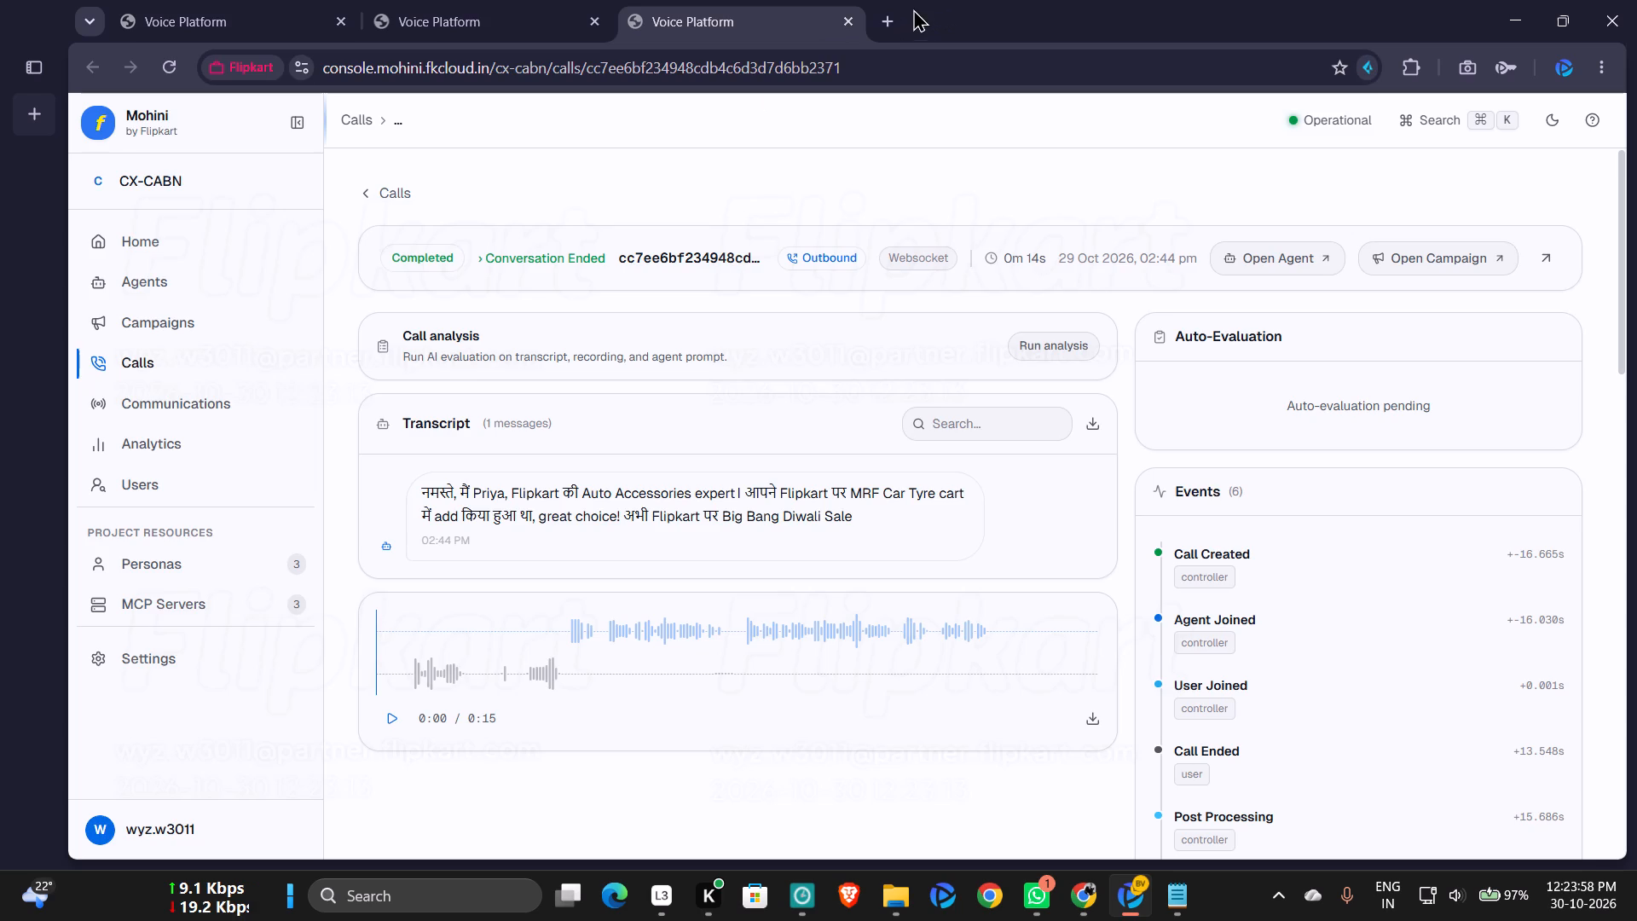
# Open AuditXpert in a new browser page and start a blank audit form for the Judge Model process.
pyautogui.click(893, 24)
pyautogui.click(524, 112)
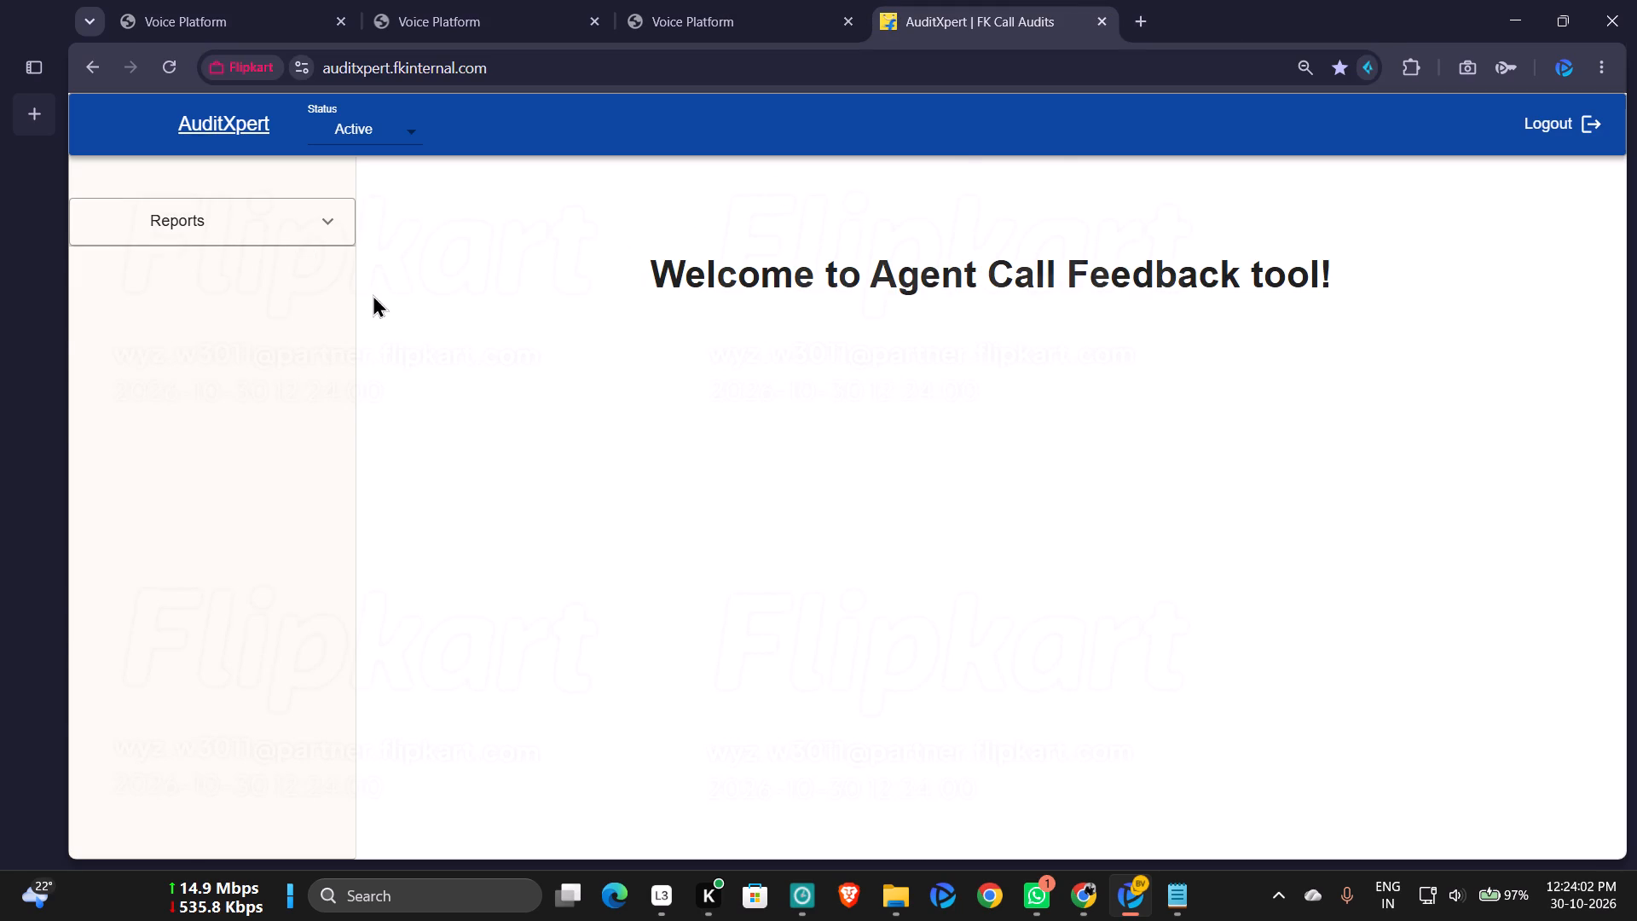
pyautogui.click(290, 229)
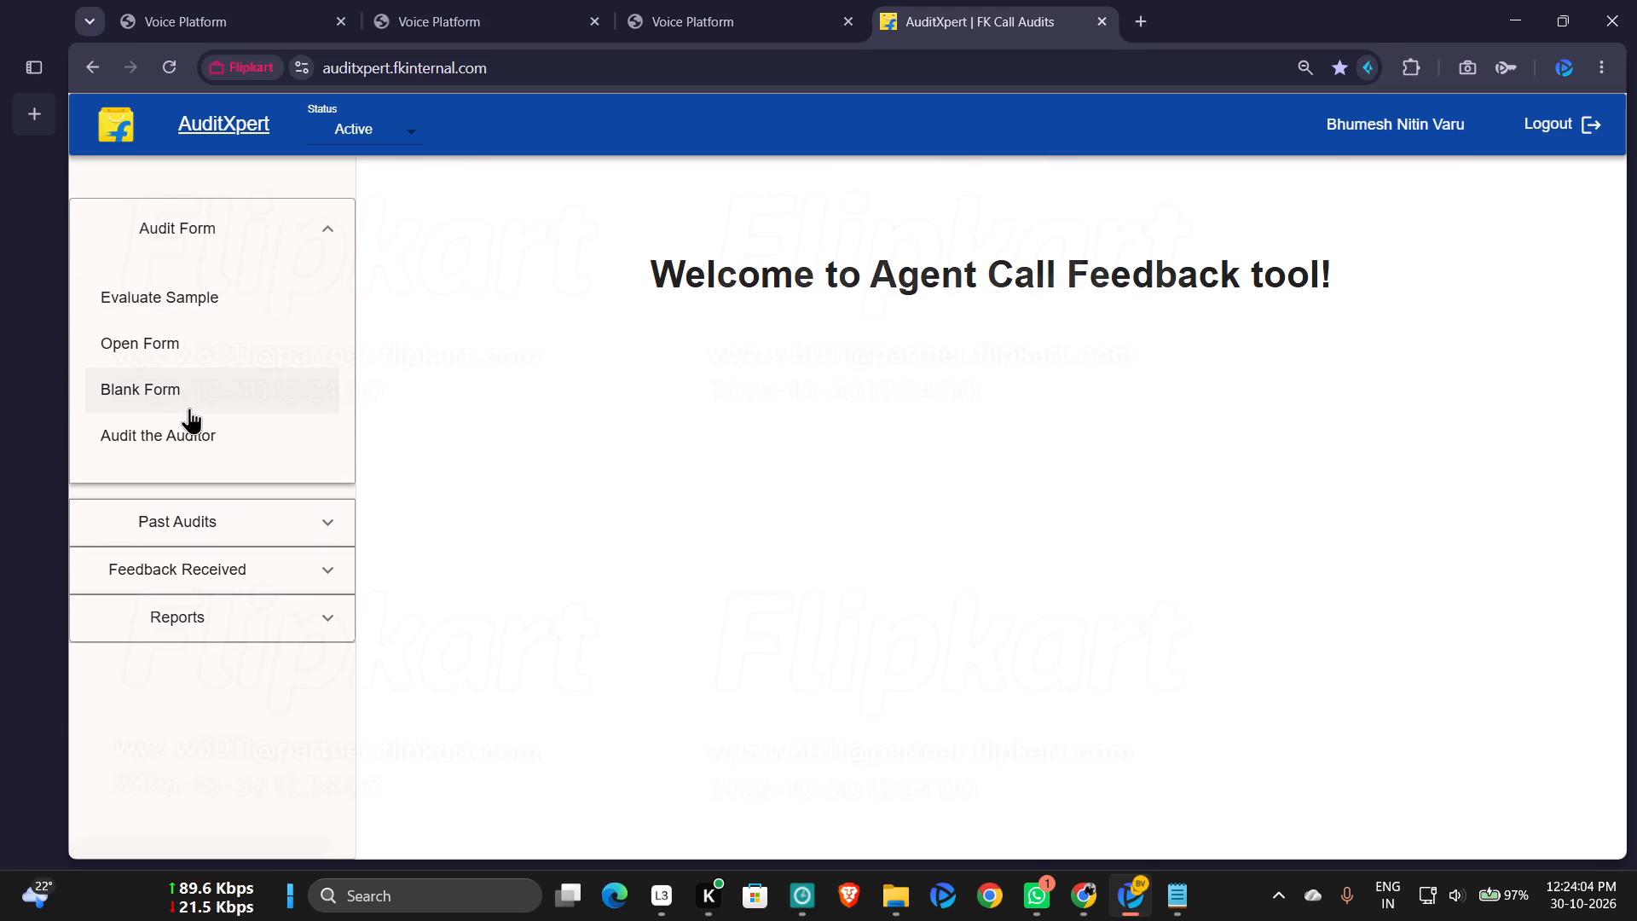
pyautogui.click(199, 405)
pyautogui.click(704, 298)
pyautogui.click(685, 481)
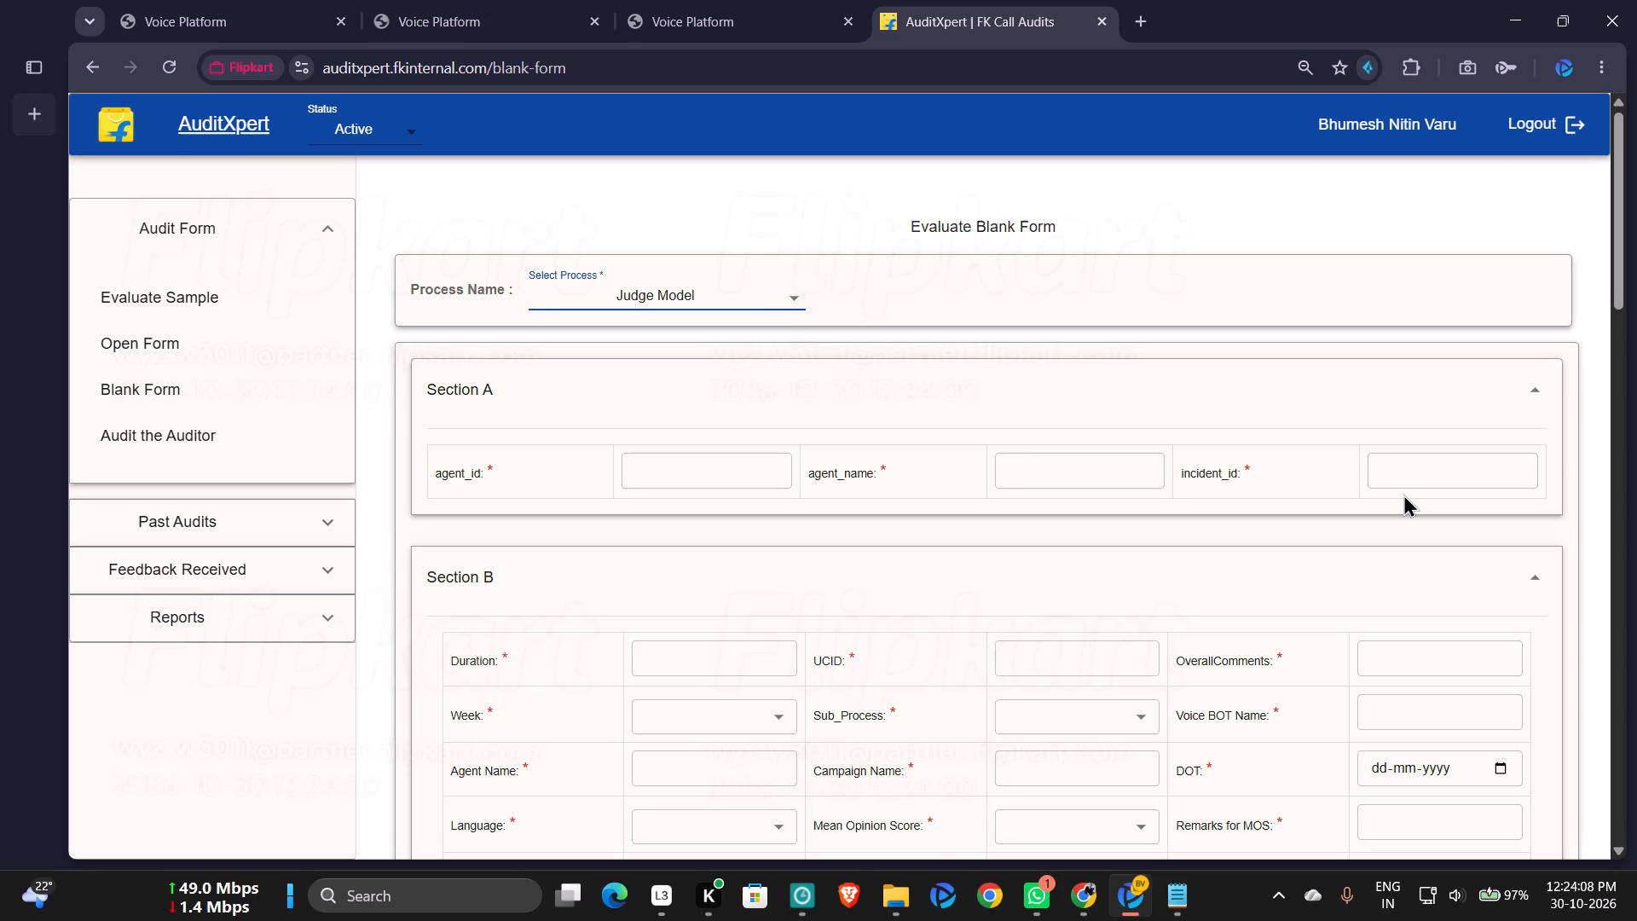
pyautogui.click(1414, 464)
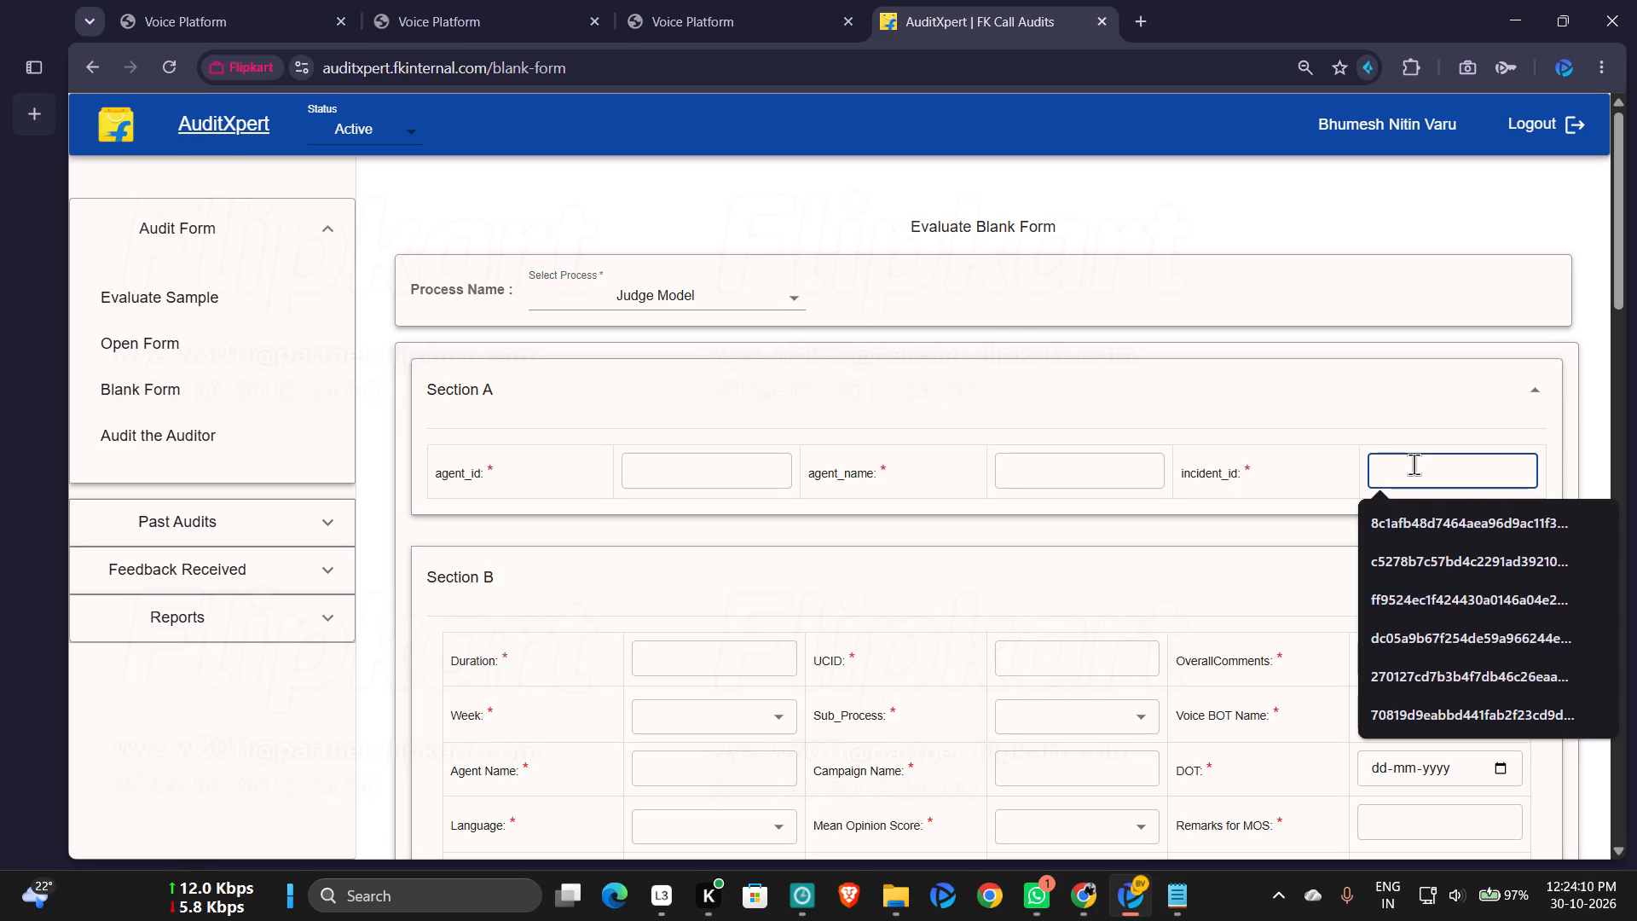
pyautogui.hotkey('ctrl', 'v')
pyautogui.click(1145, 671)
pyautogui.hotkey('ctrl', 'v')
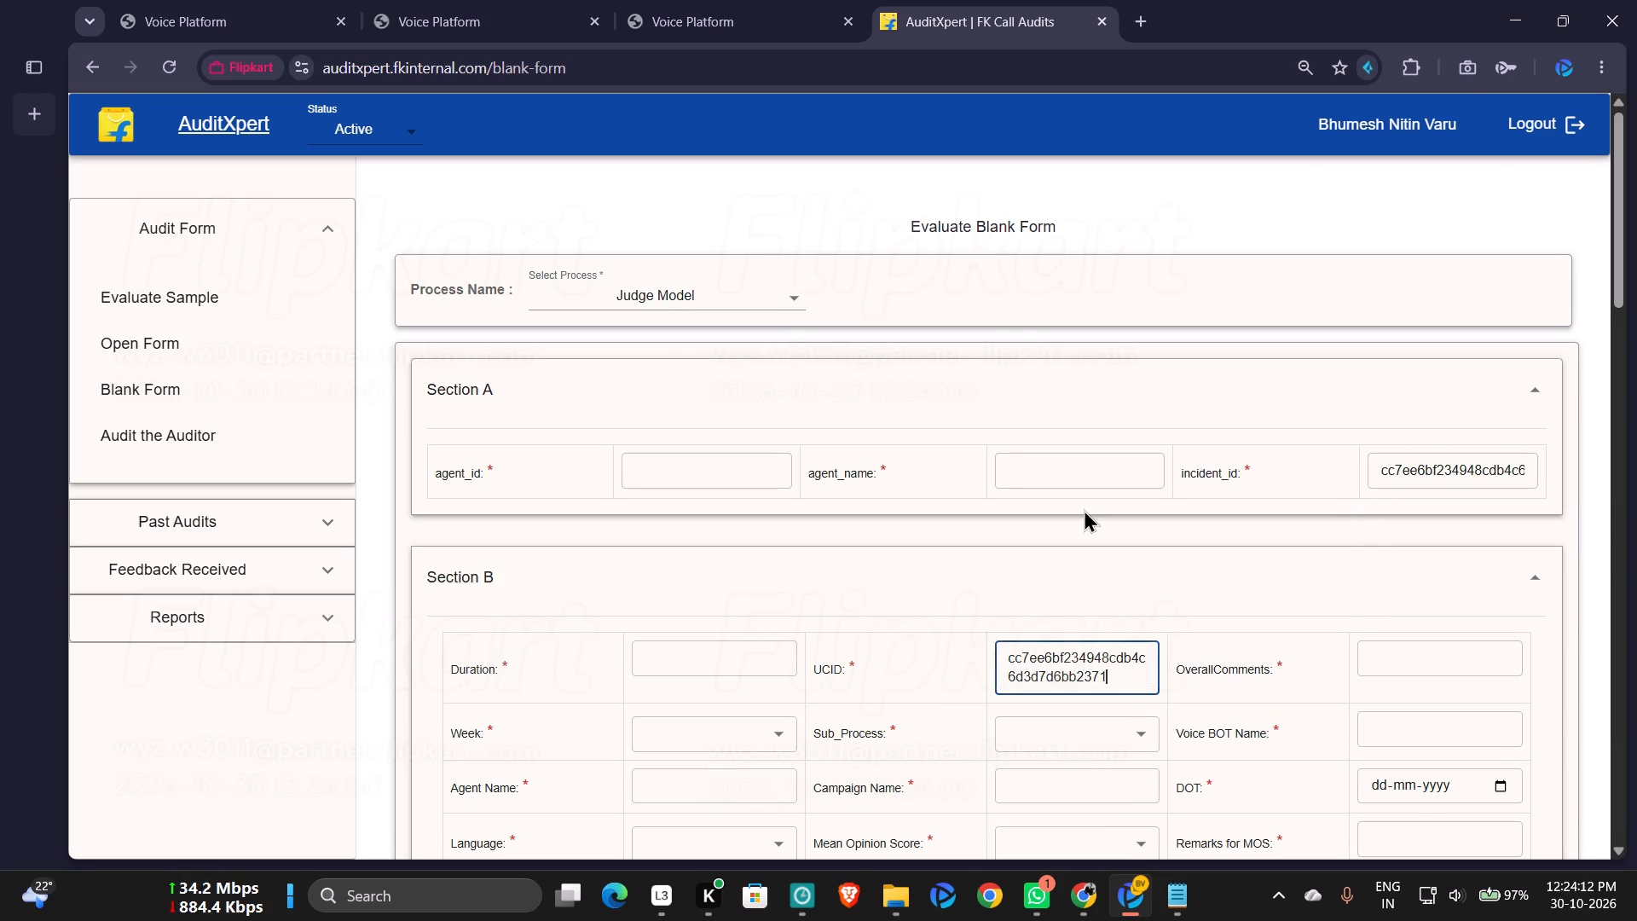
pyautogui.click(1079, 469)
pyautogui.click(1114, 527)
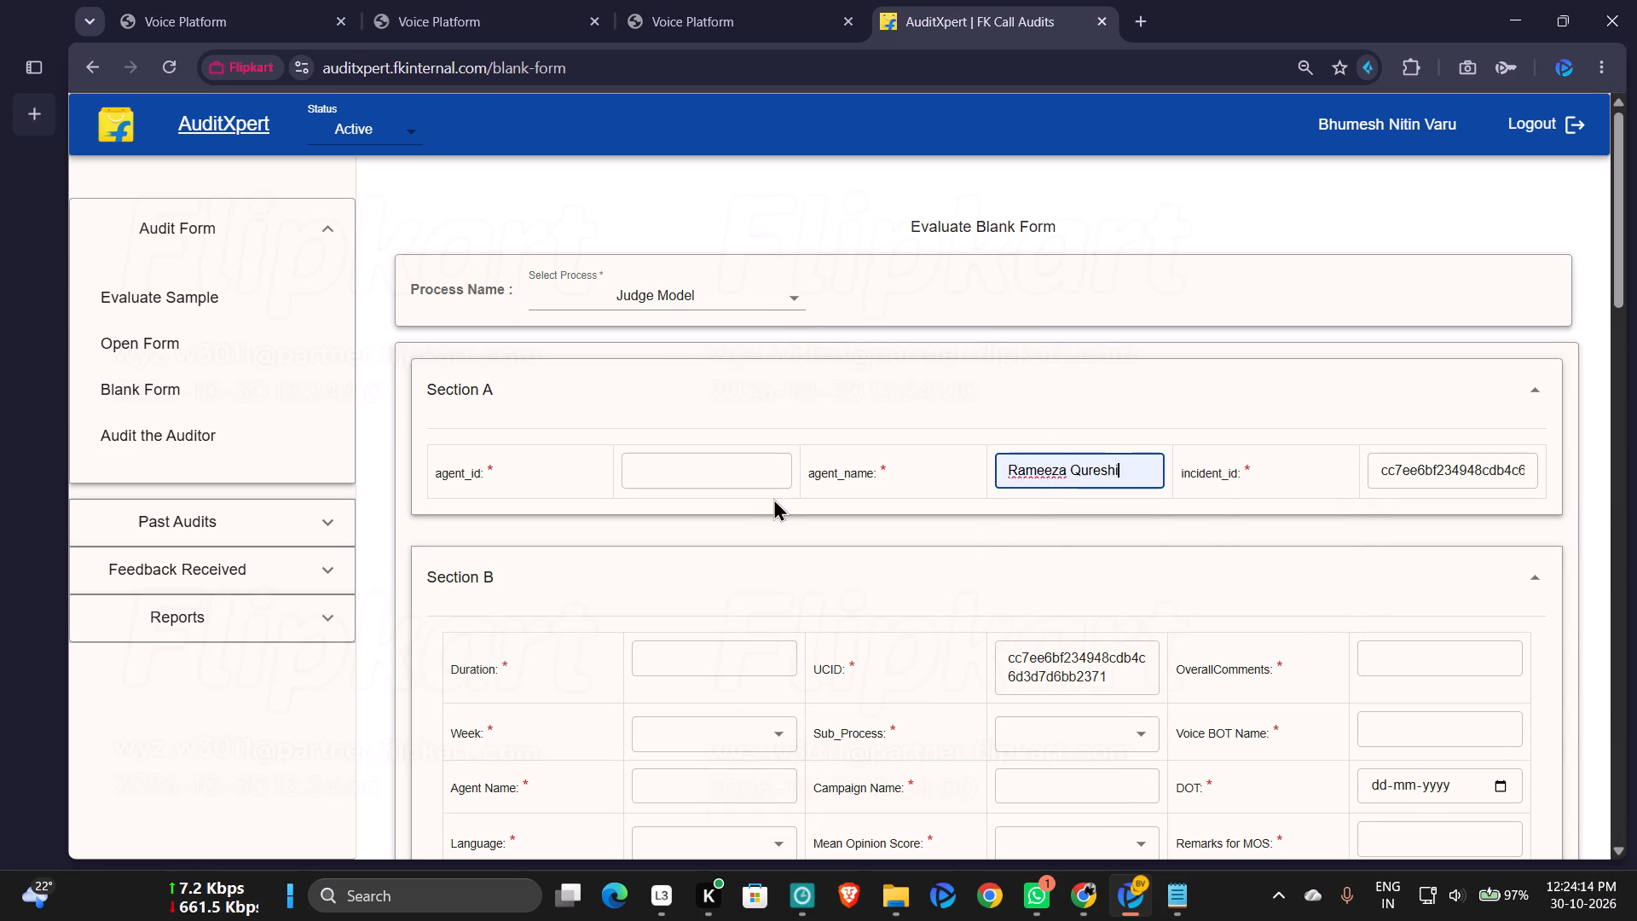
pyautogui.click(738, 480)
pyautogui.click(764, 512)
# Select the Sub_Process and Week for the call in Section B.
pyautogui.scroll(-1, 1142, 495)
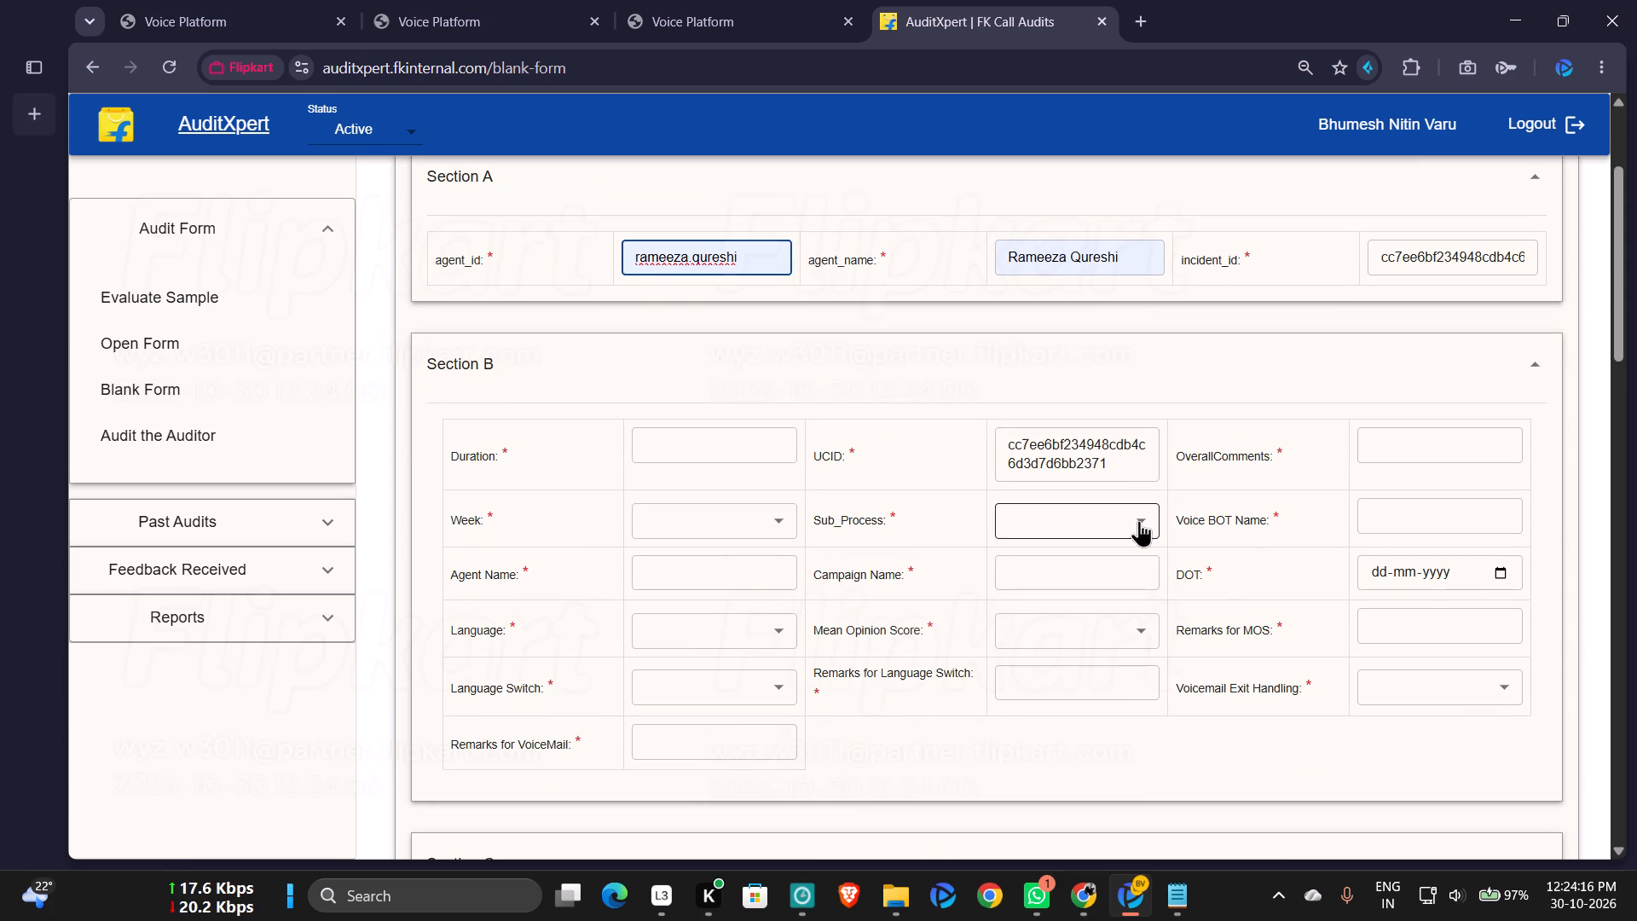
pyautogui.click(1139, 524)
pyautogui.click(690, 521)
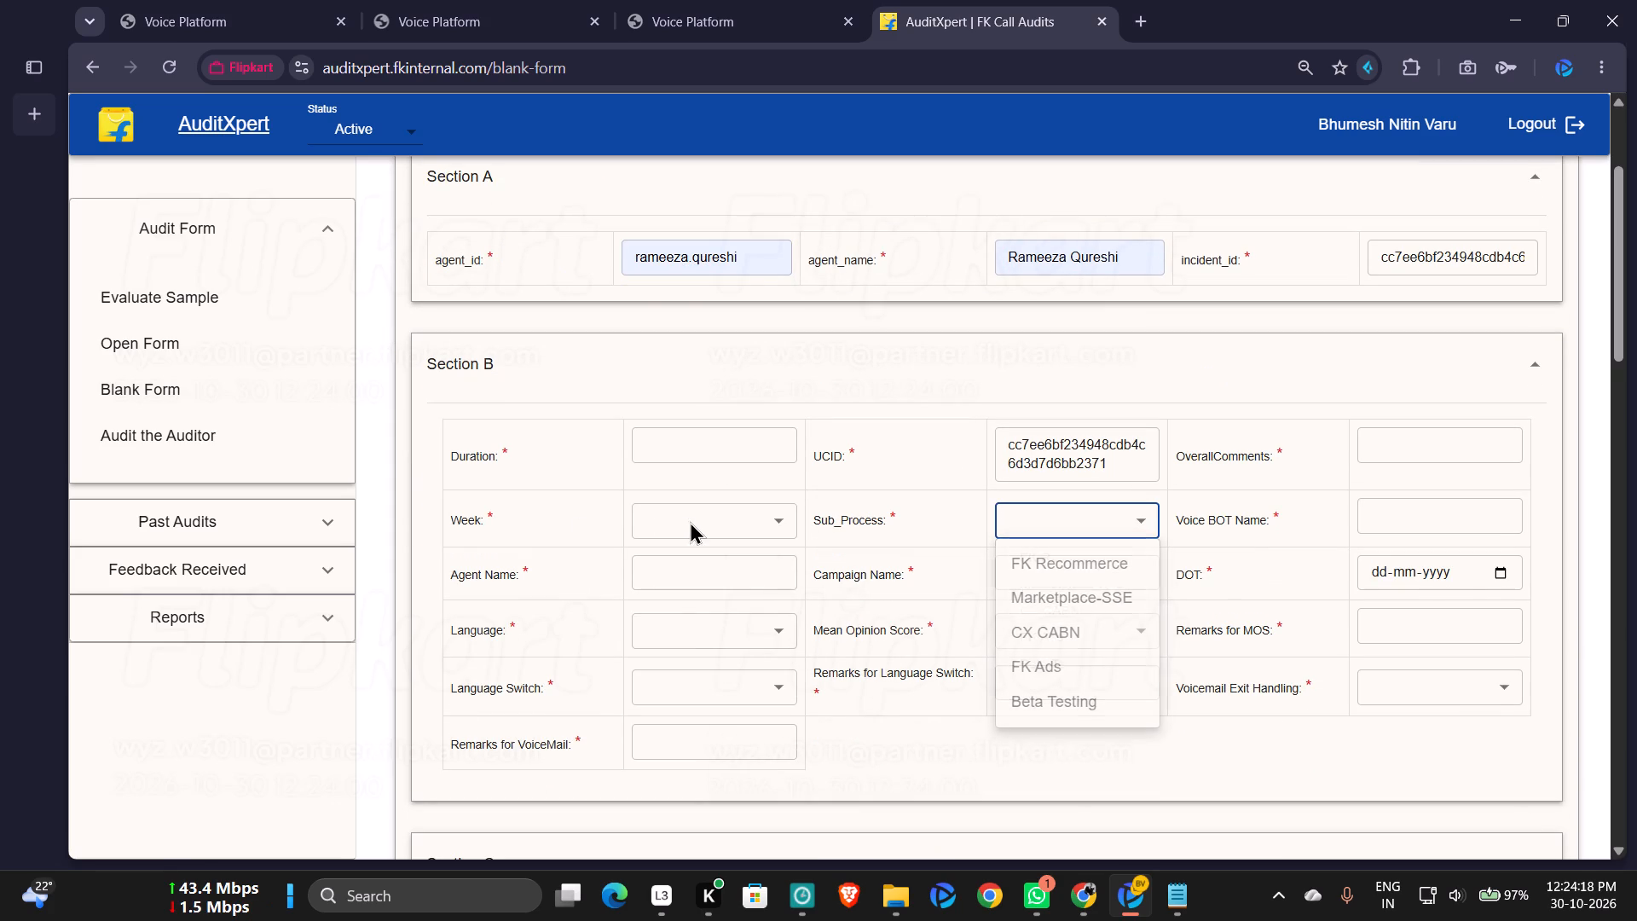
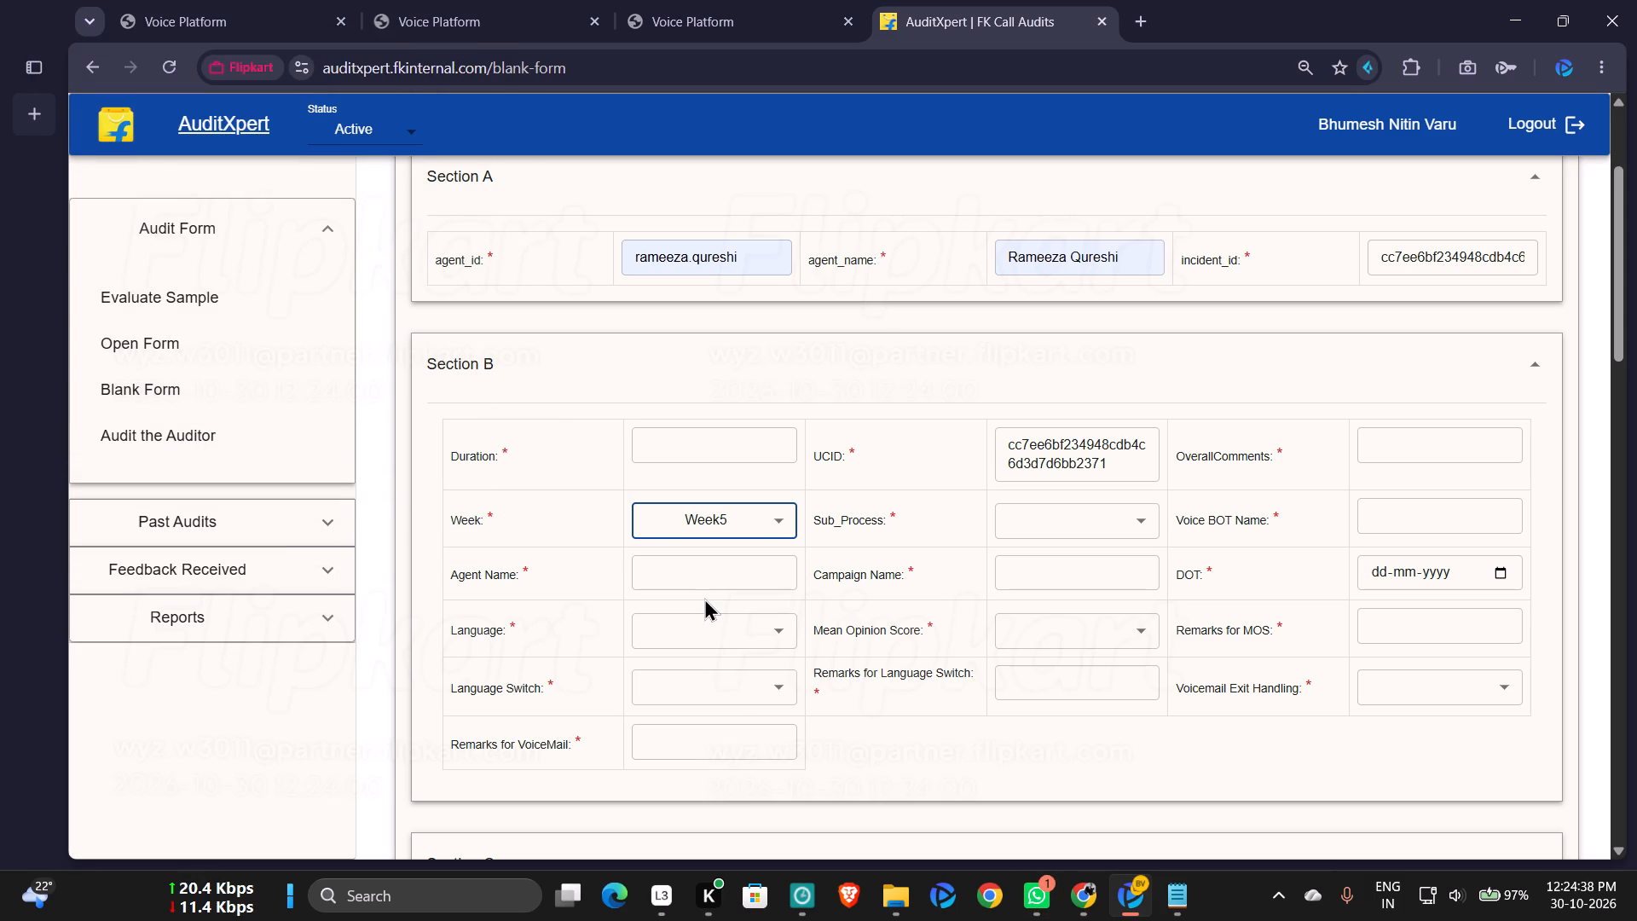
# Set Sub_Process to CX CABN and the DOT date to 29-10-2026 in Section B.
pyautogui.click(1114, 530)
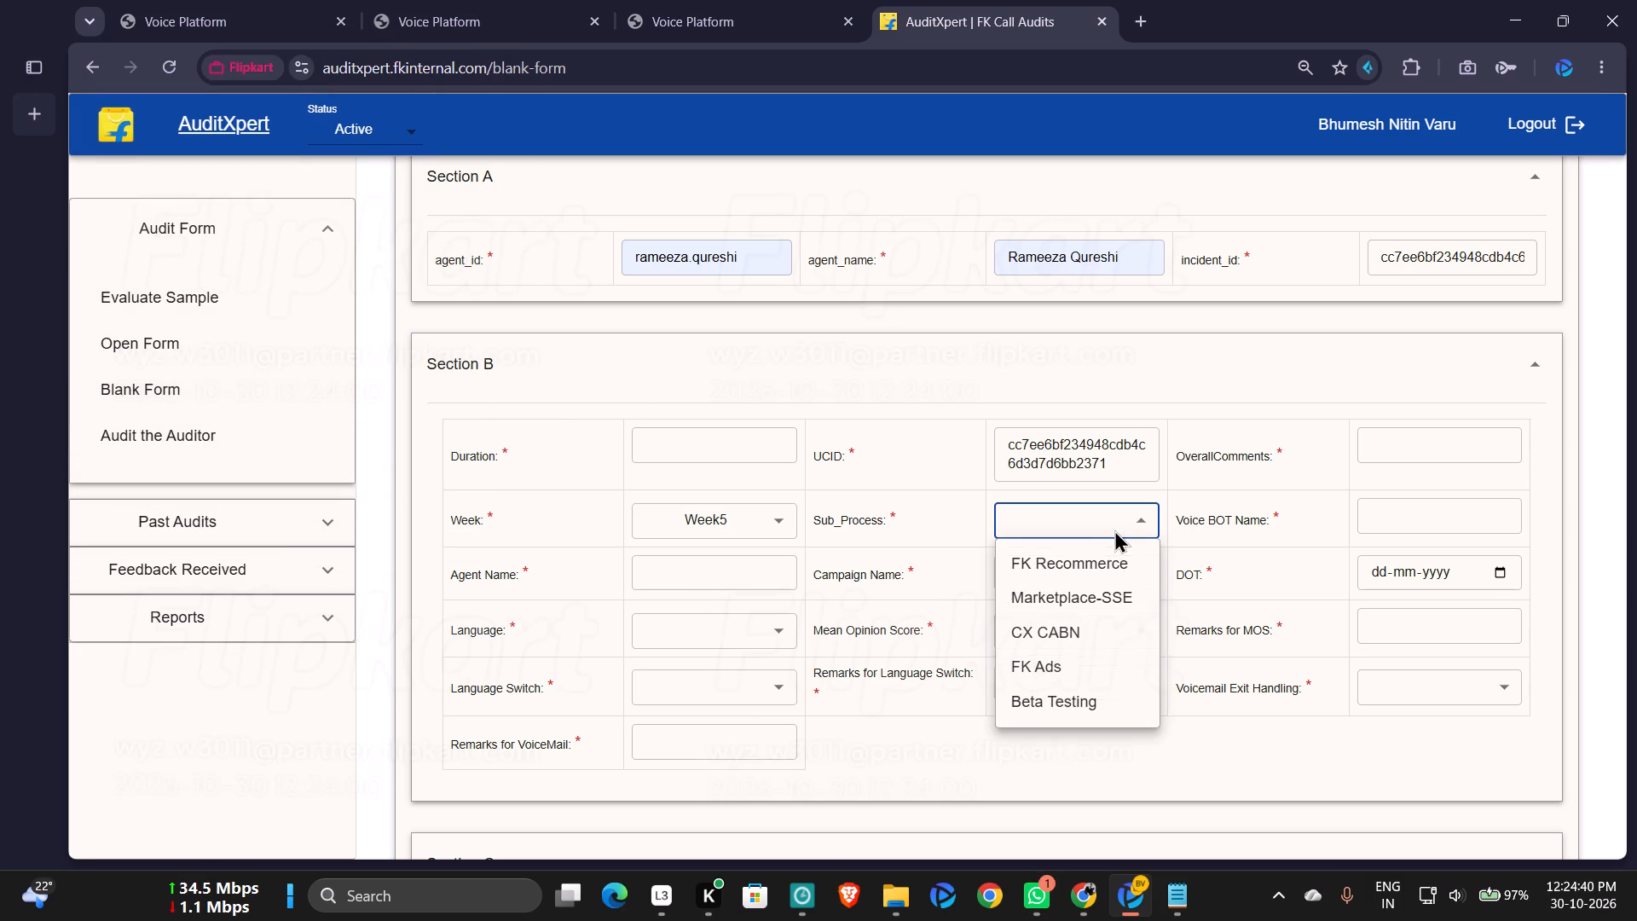
pyautogui.click(1062, 634)
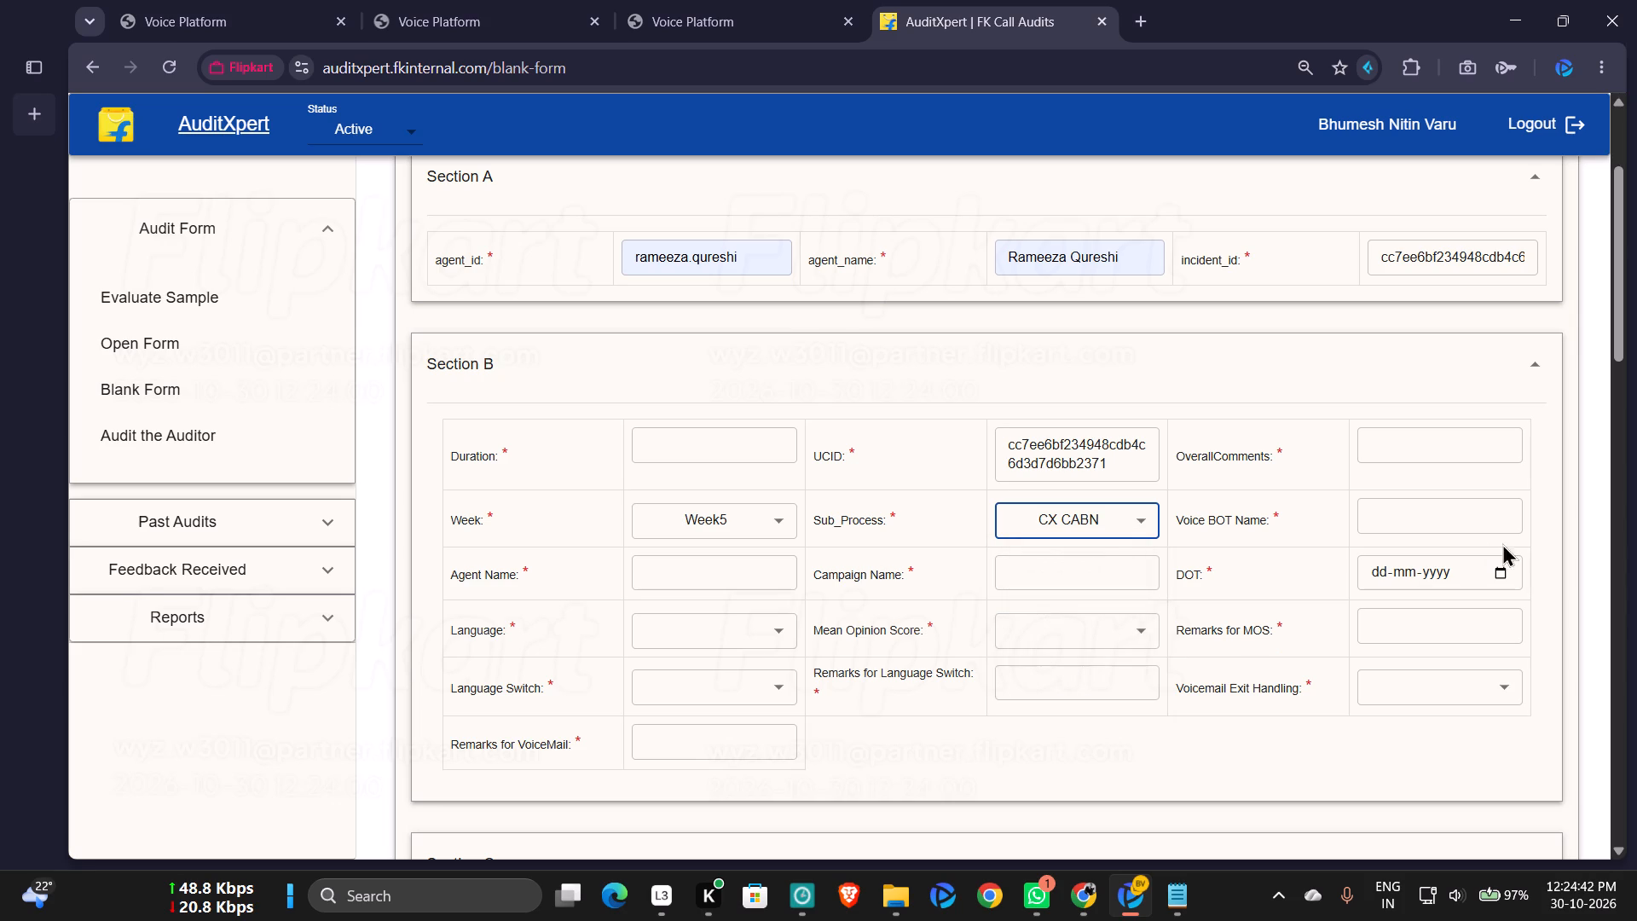
pyautogui.click(1503, 575)
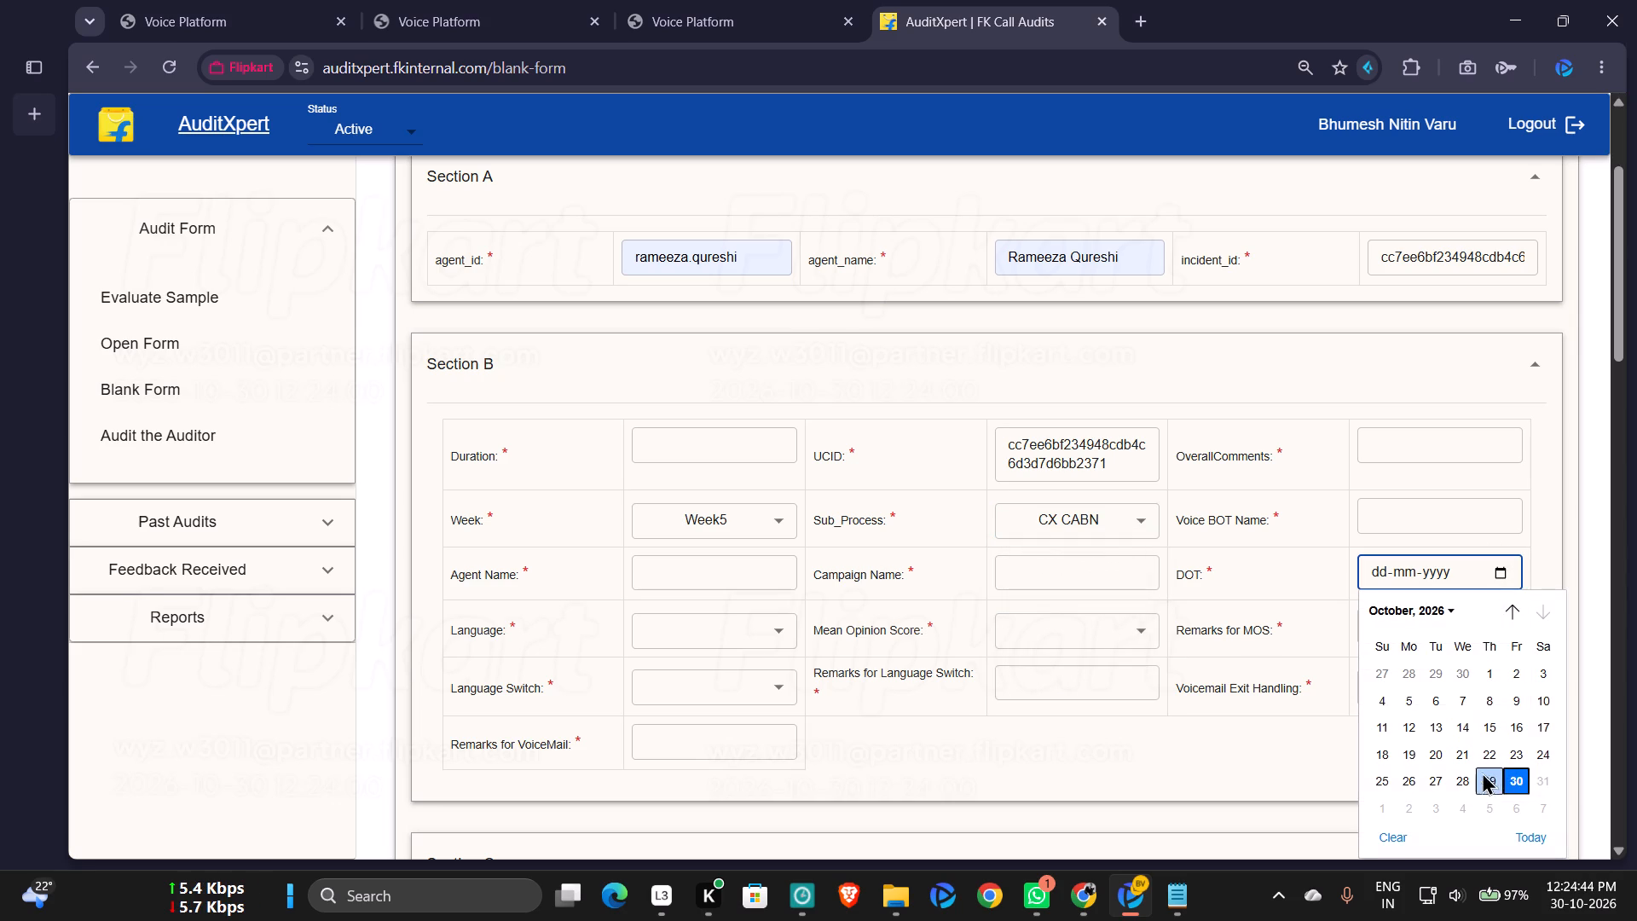
pyautogui.click(1484, 775)
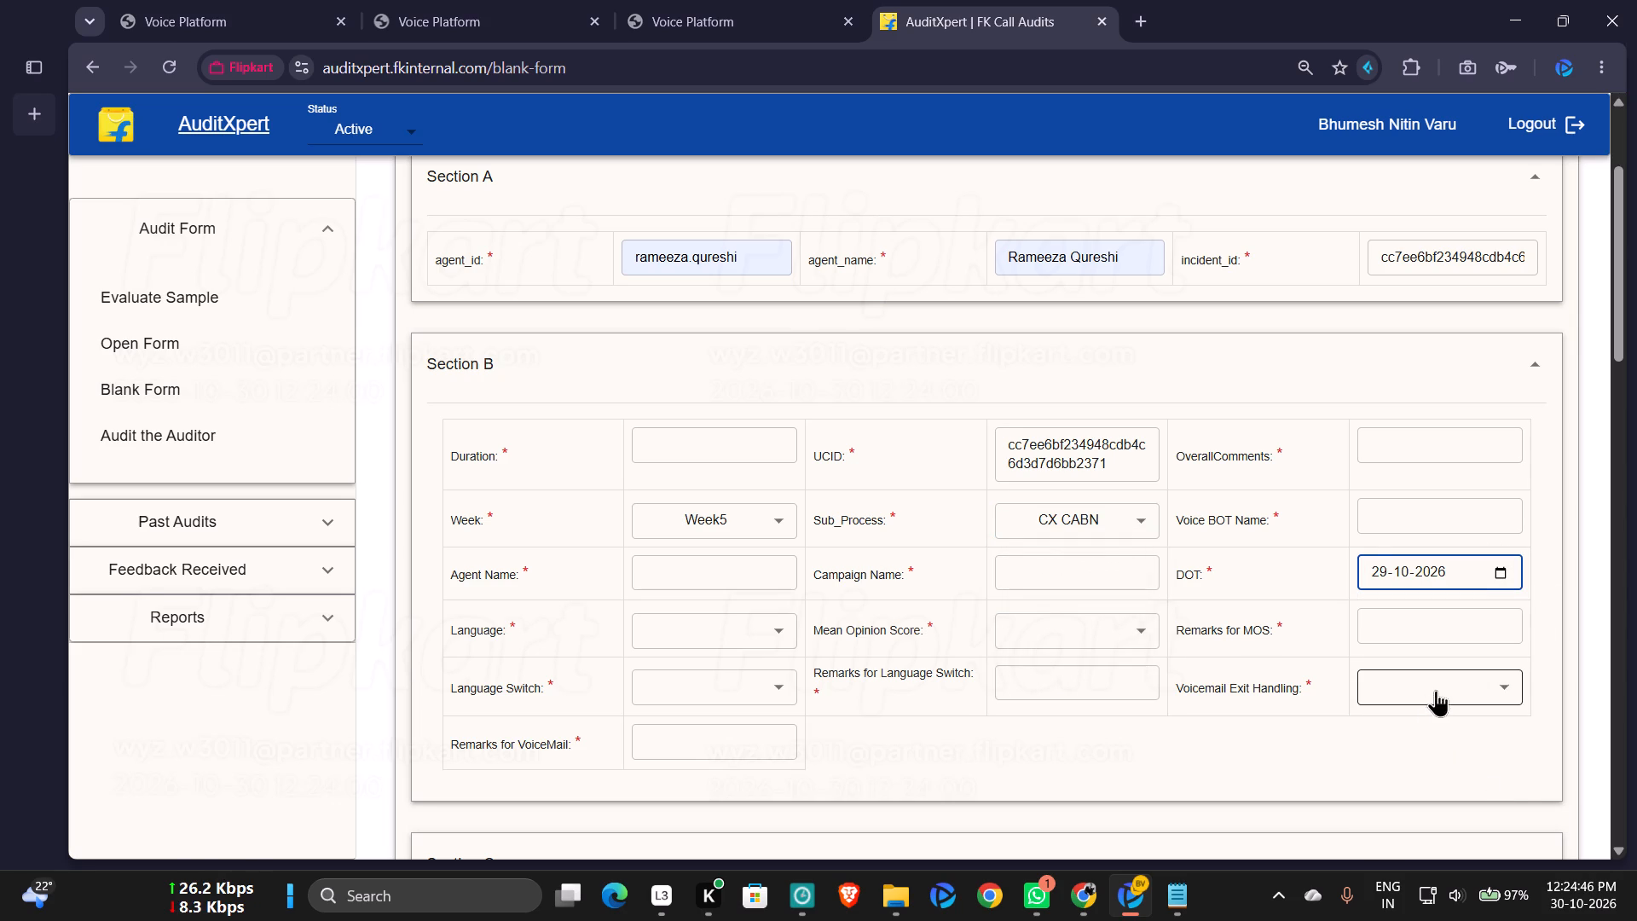
# Mark Voicemail Exit Handling and Language Switch as NA in Section B.
pyautogui.click(1436, 690)
pyautogui.click(1428, 810)
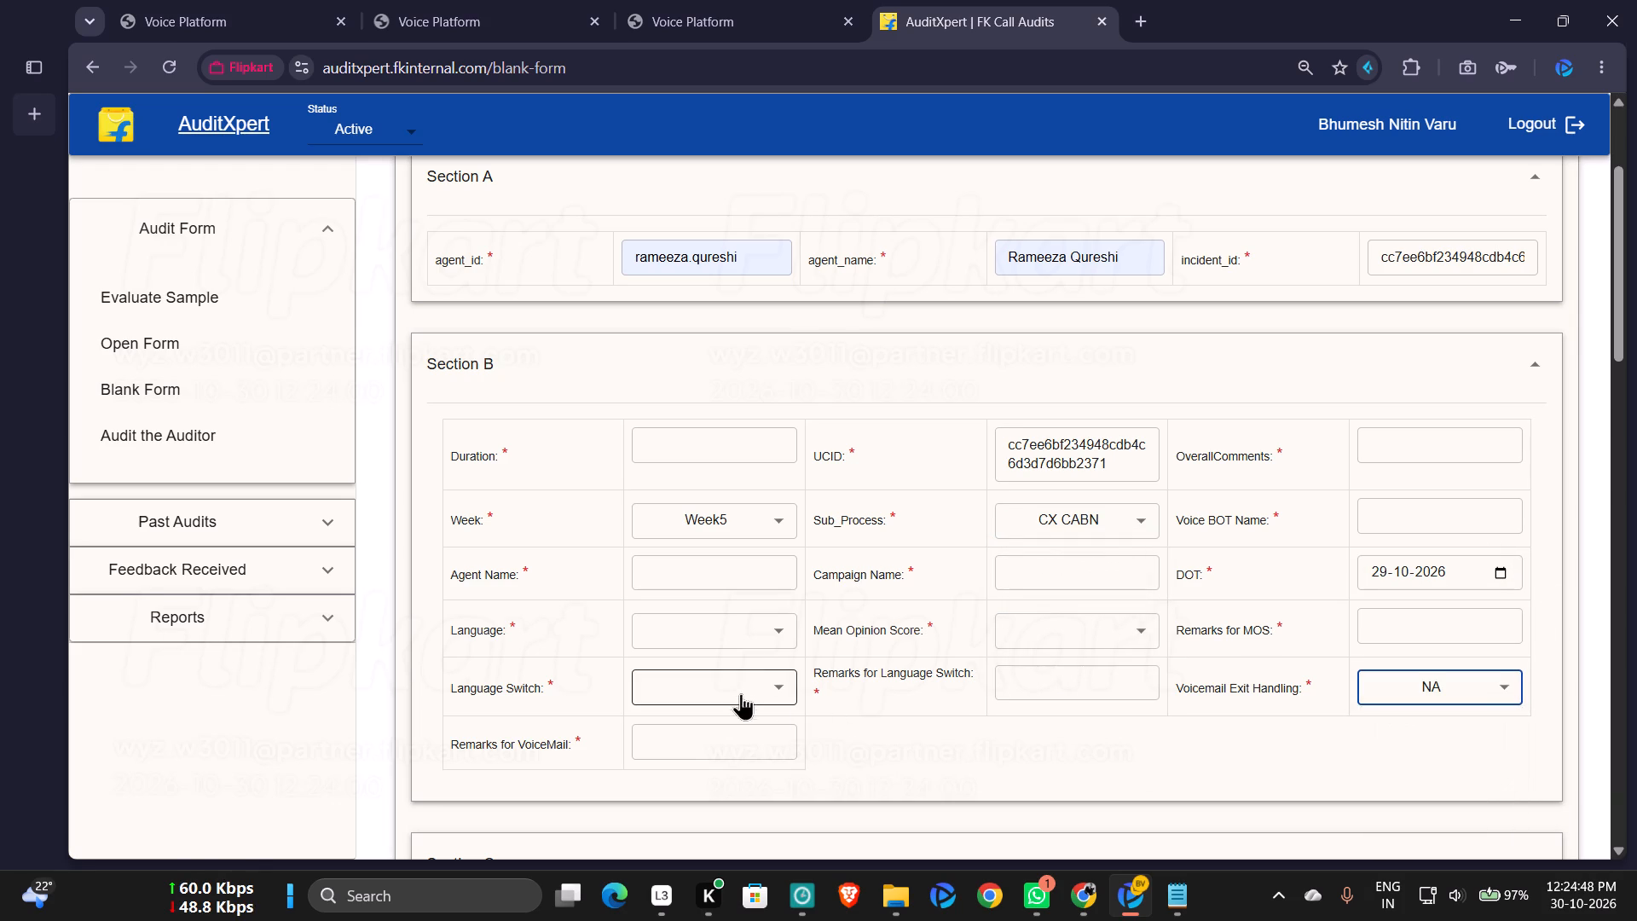
pyautogui.click(760, 674)
pyautogui.click(680, 828)
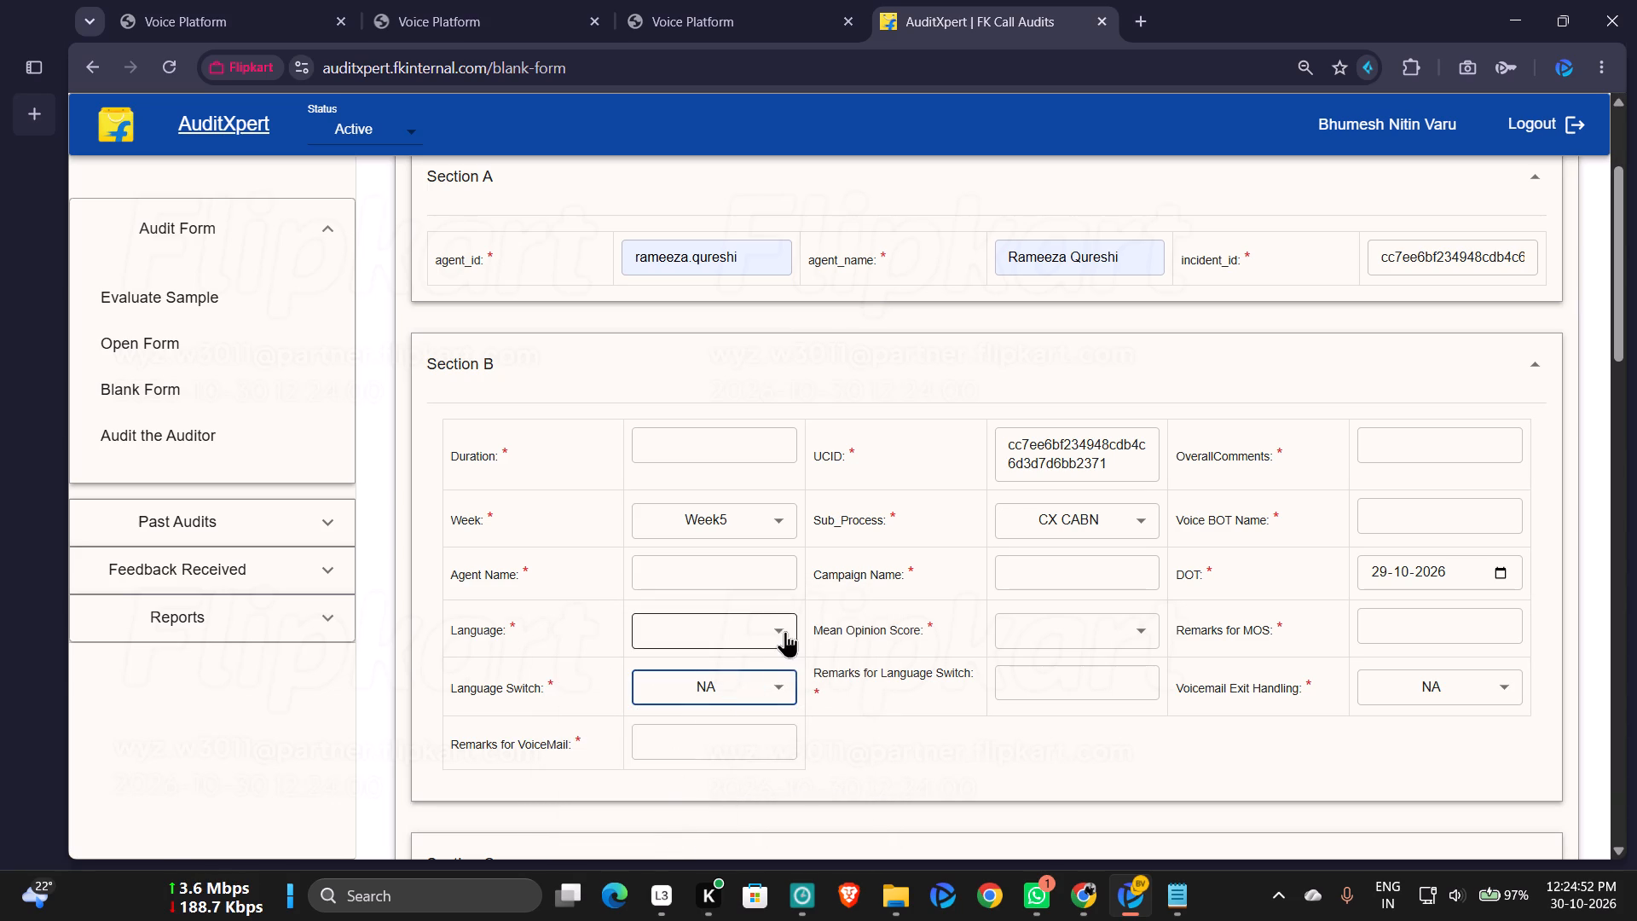
# Set the Section B language to Hindi and the Mean Opinion Score to 5.
pyautogui.click(788, 620)
pyautogui.click(683, 396)
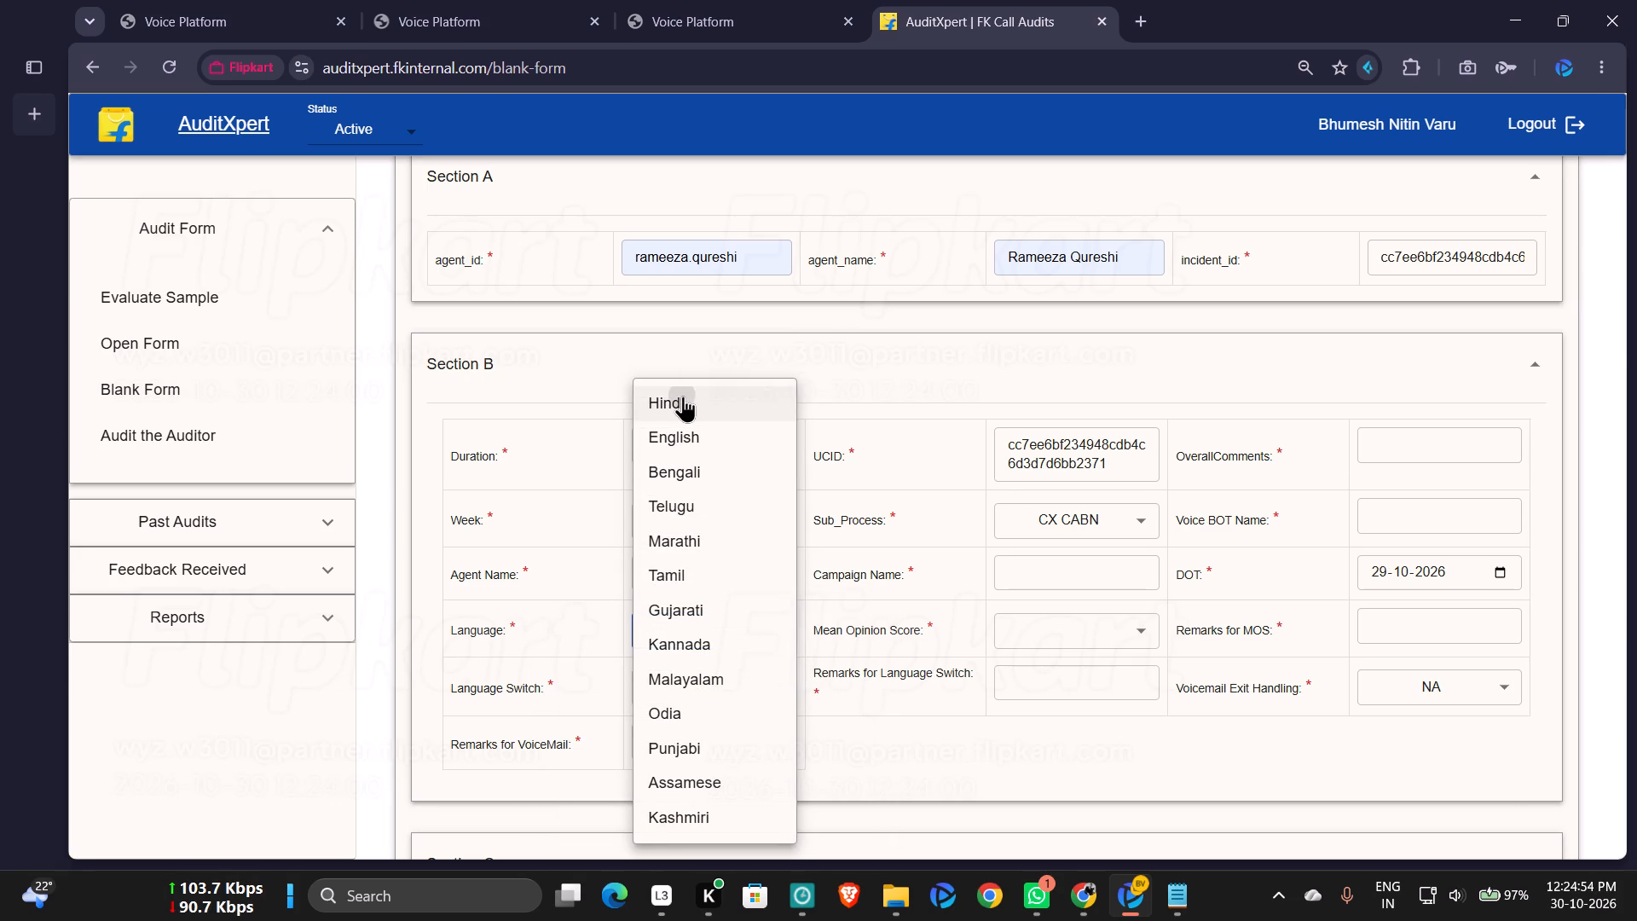
pyautogui.click(1134, 623)
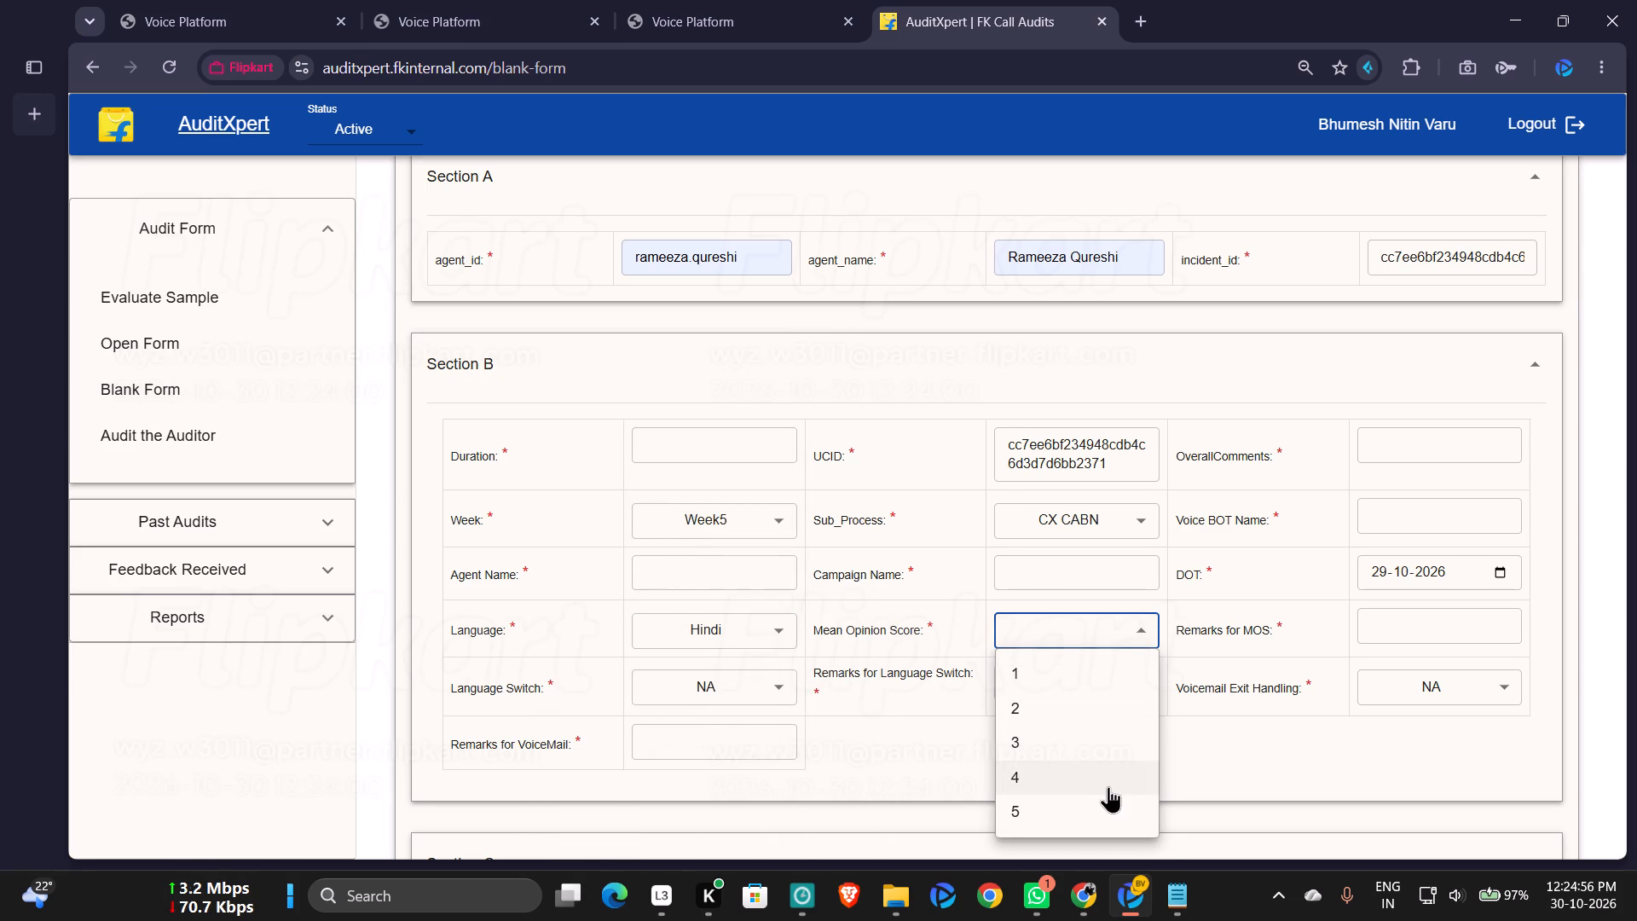
pyautogui.click(1107, 802)
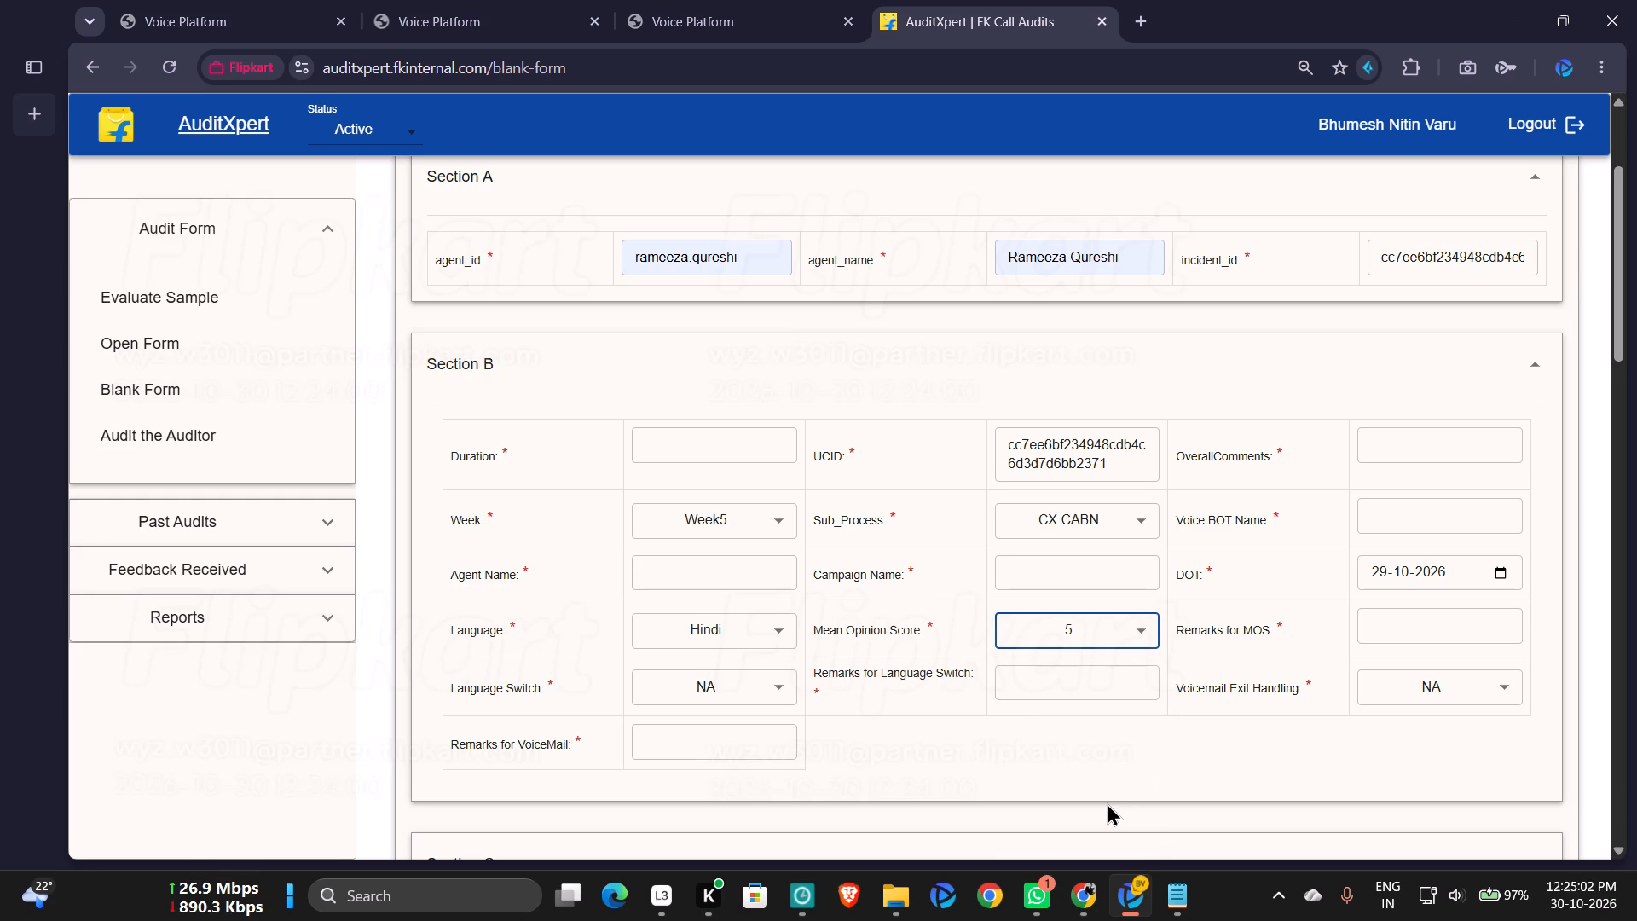
# Copy the campaign name "All BGM - October 29, 2026(LOW)" from row 22 of the Non-CX sheet into the audit form's Campaign Name.
pyautogui.click(1085, 891)
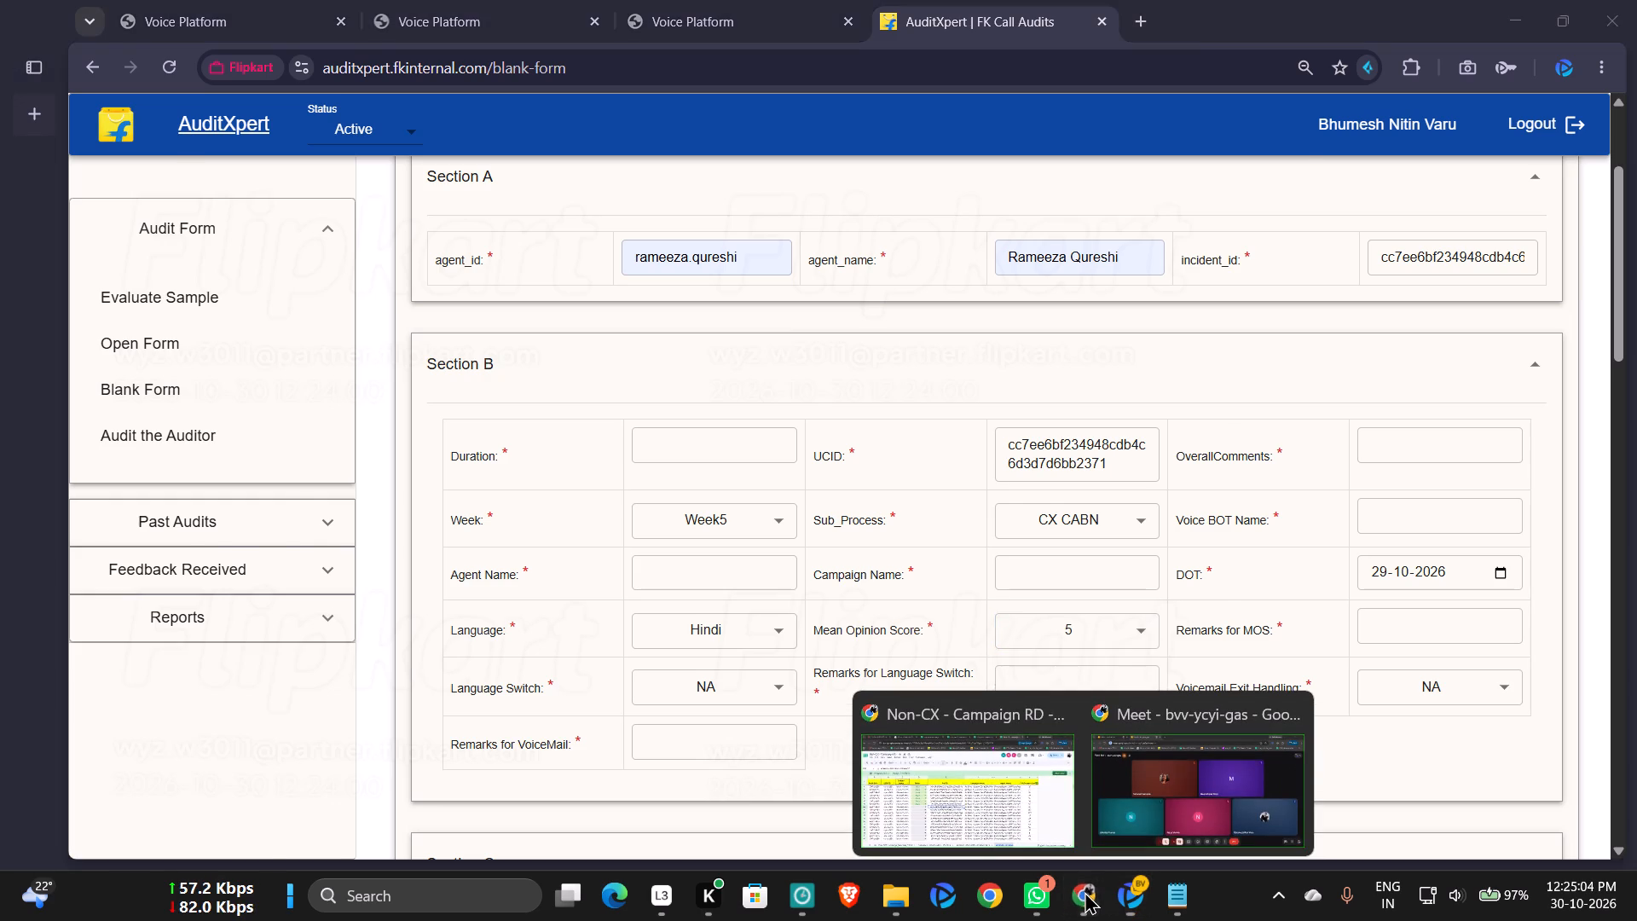
pyautogui.click(987, 779)
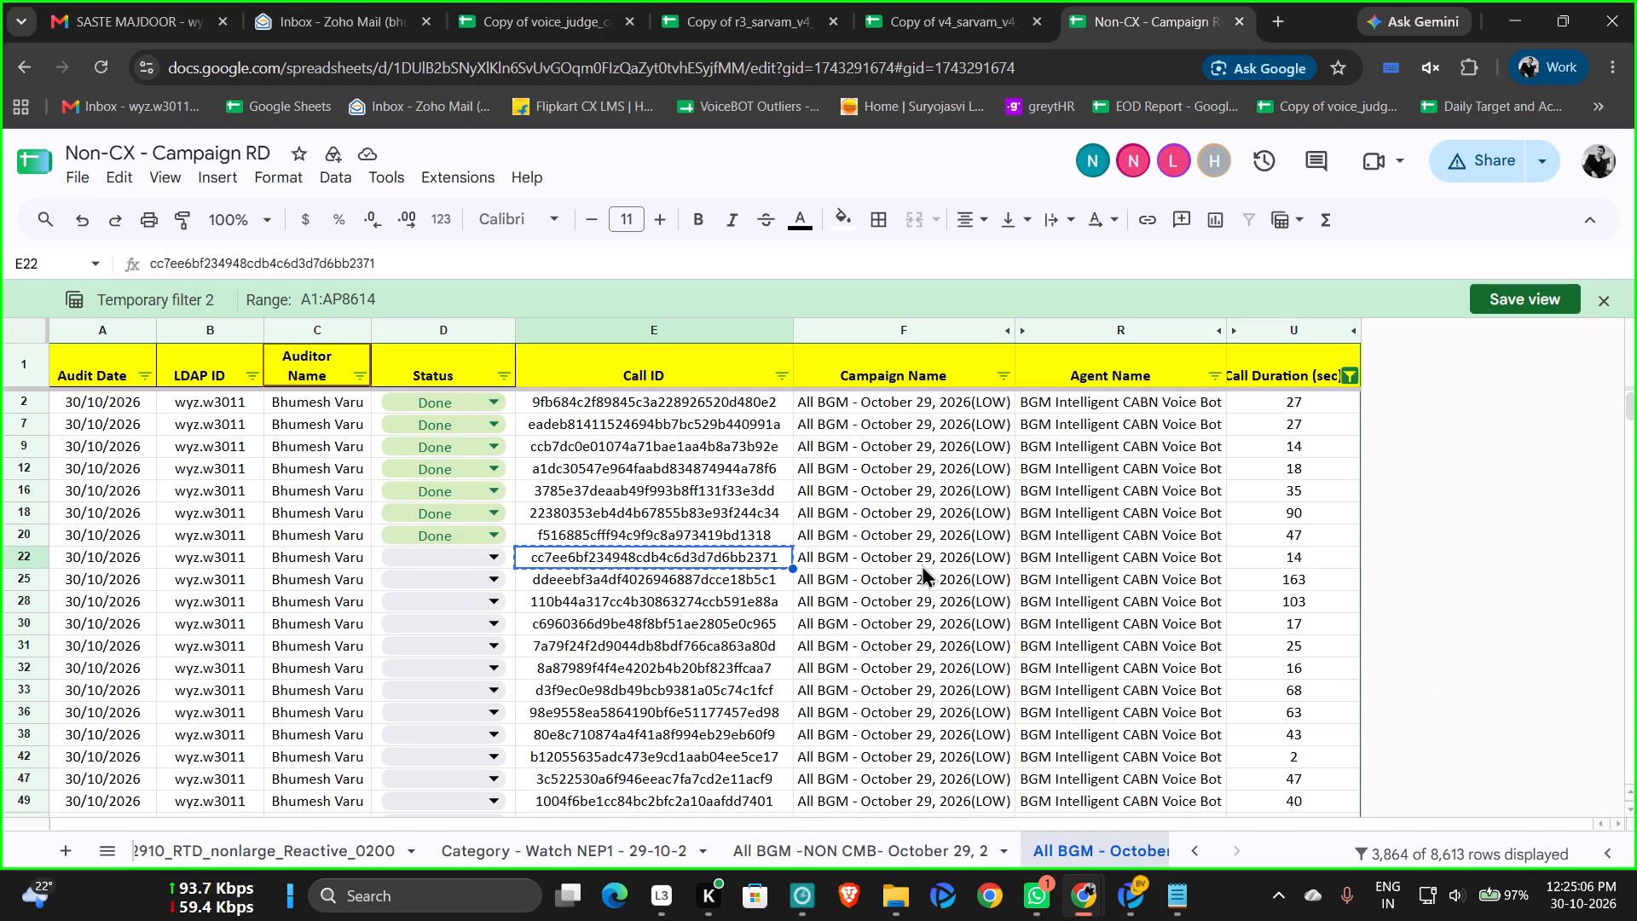
pyautogui.click(922, 565)
pyautogui.hotkey('ctrl', 'c')
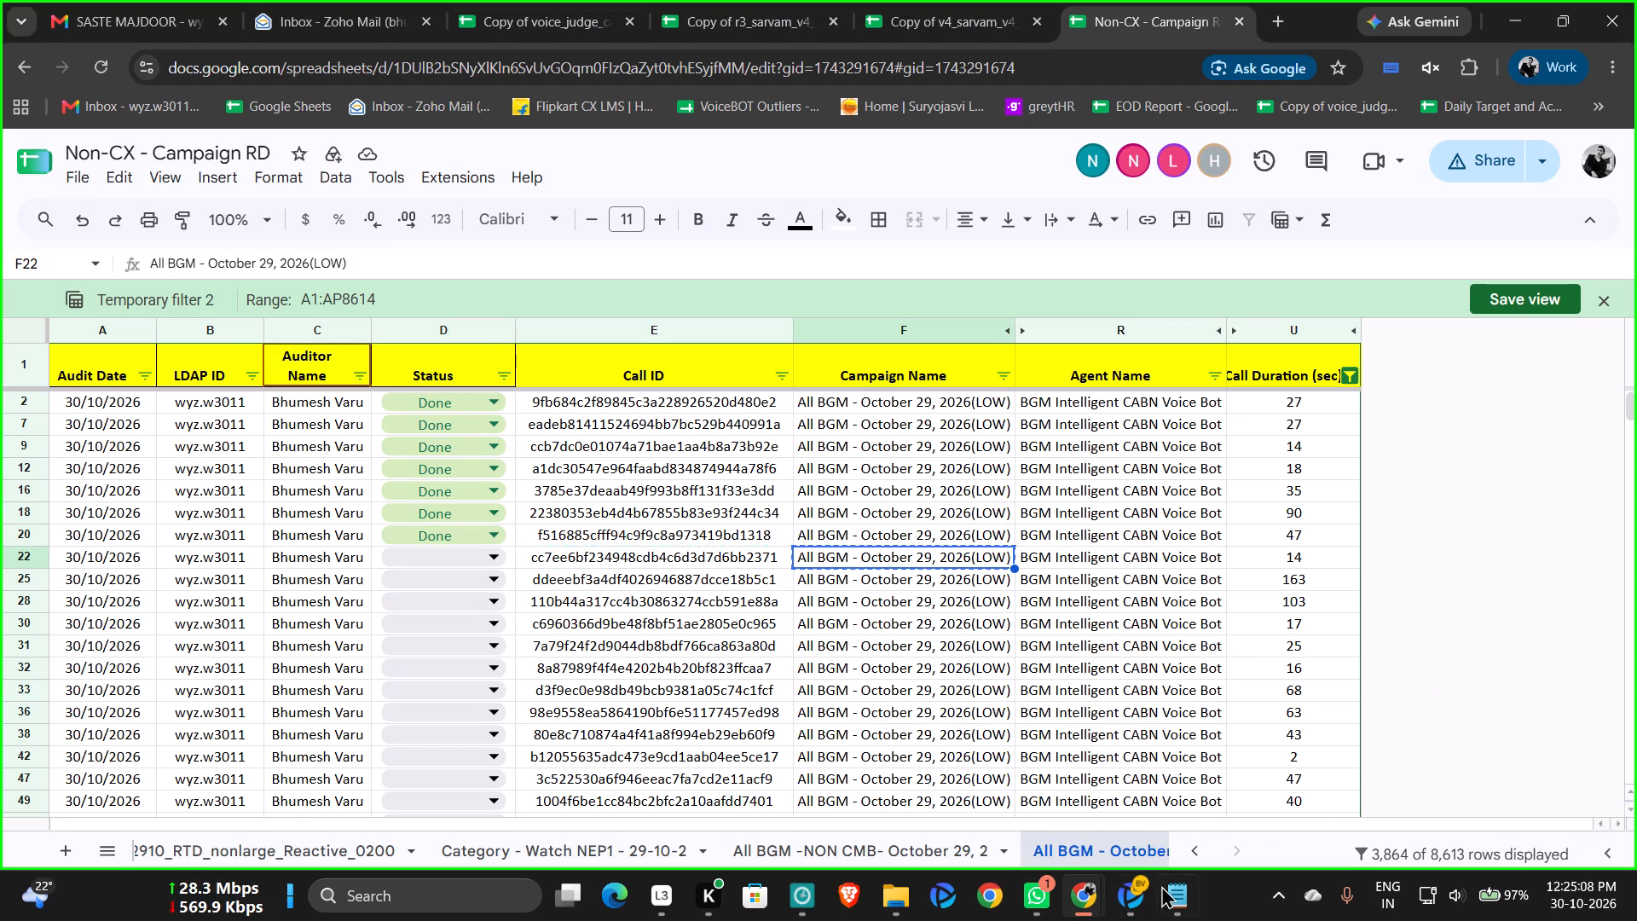
pyautogui.click(1133, 906)
pyautogui.click(1096, 574)
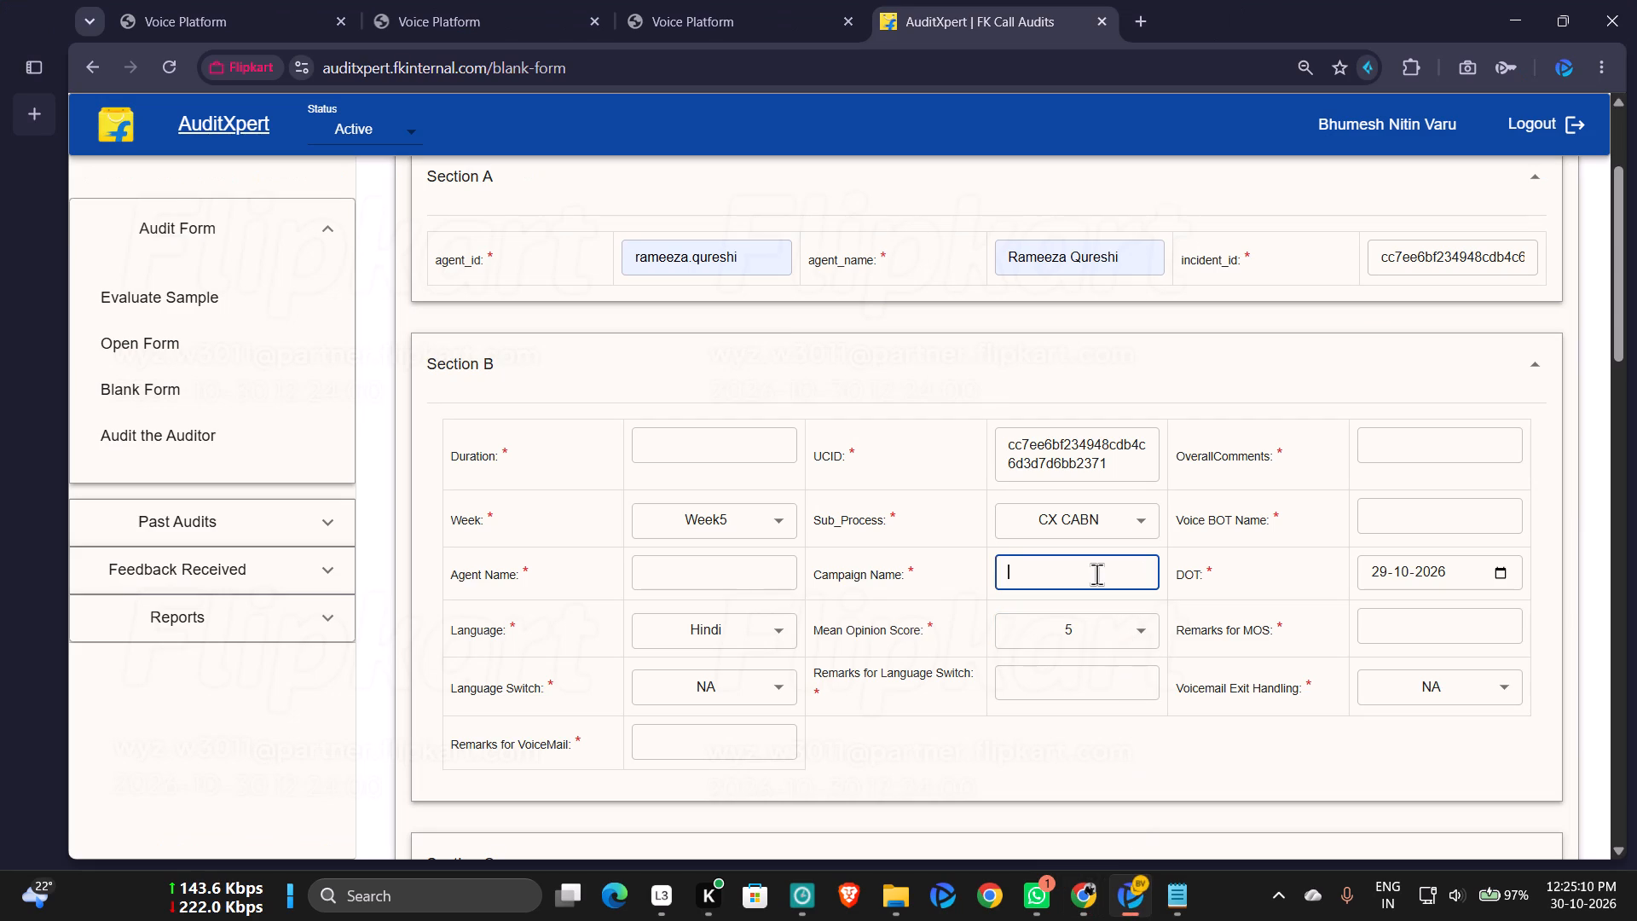
pyautogui.hotkey('ctrl', 'v')
# Copy the agent name "BGM Intelligent CABN Voice Bot" from row 22 of the Non-CX sheet into the audit form's Section B Agent Name.
pyautogui.click(1126, 899)
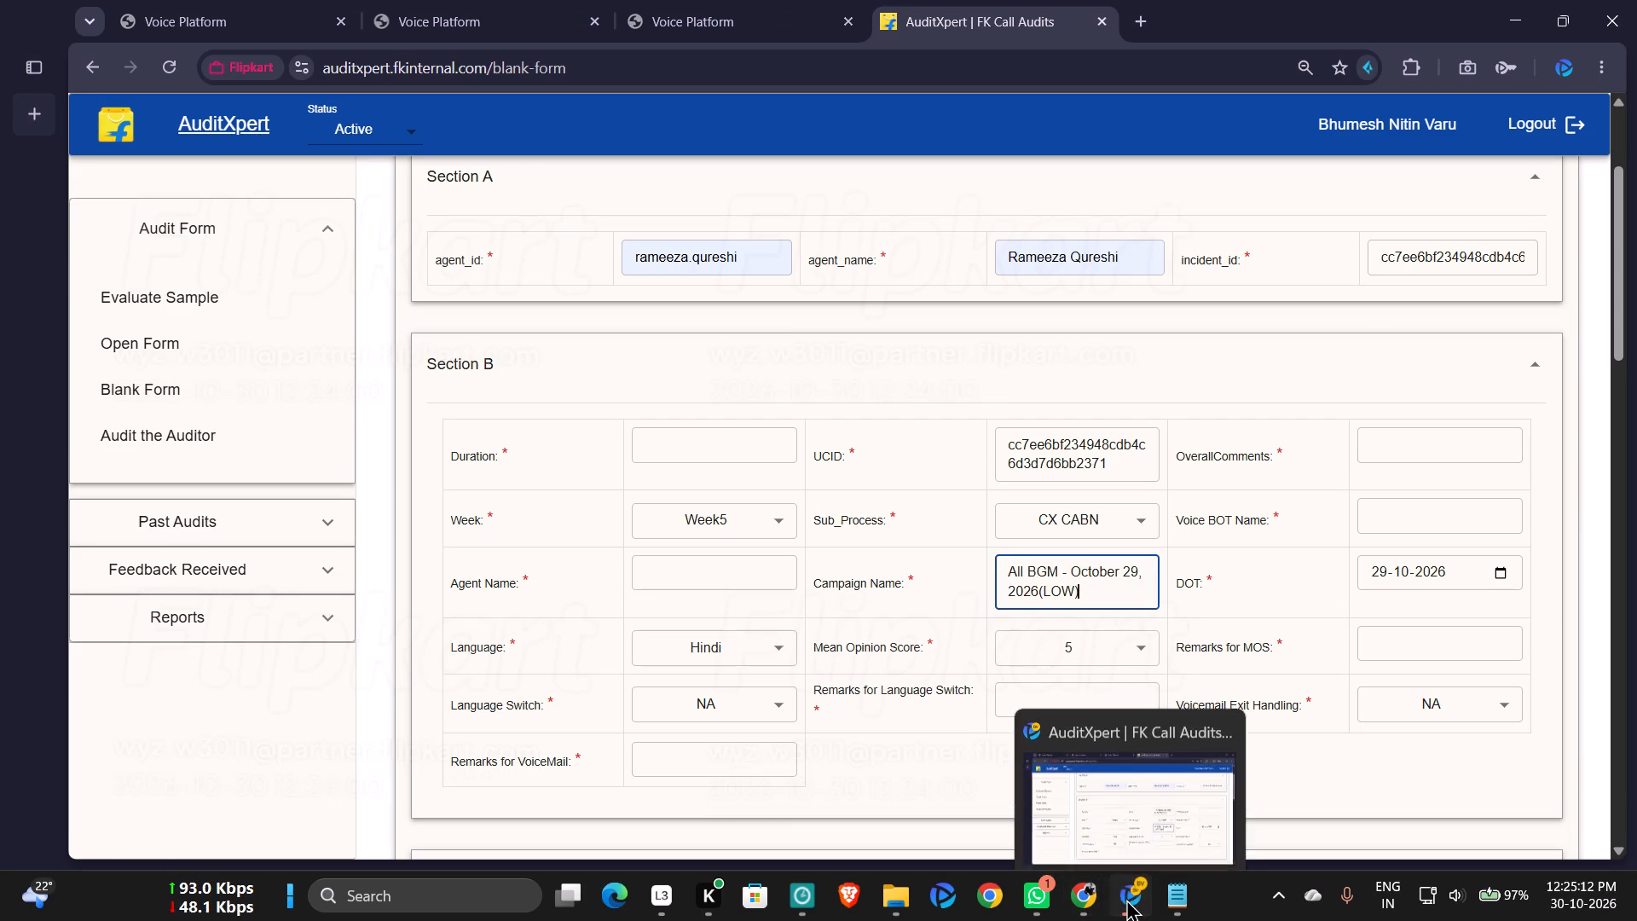
pyautogui.click(1090, 554)
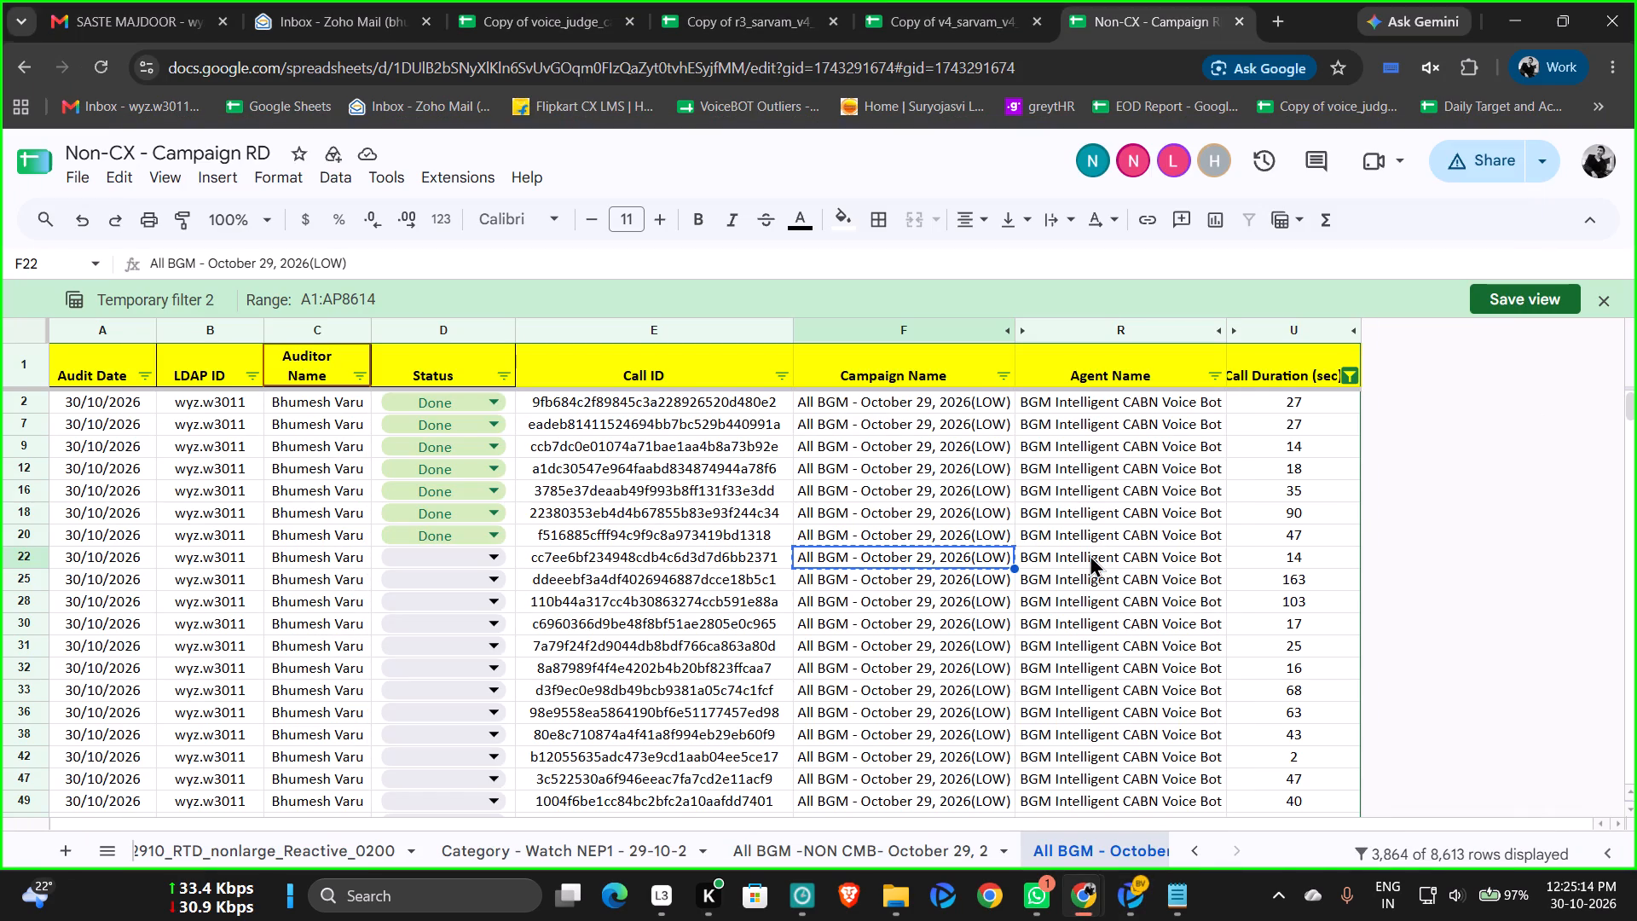
pyautogui.hotkey('ctrl', 'c')
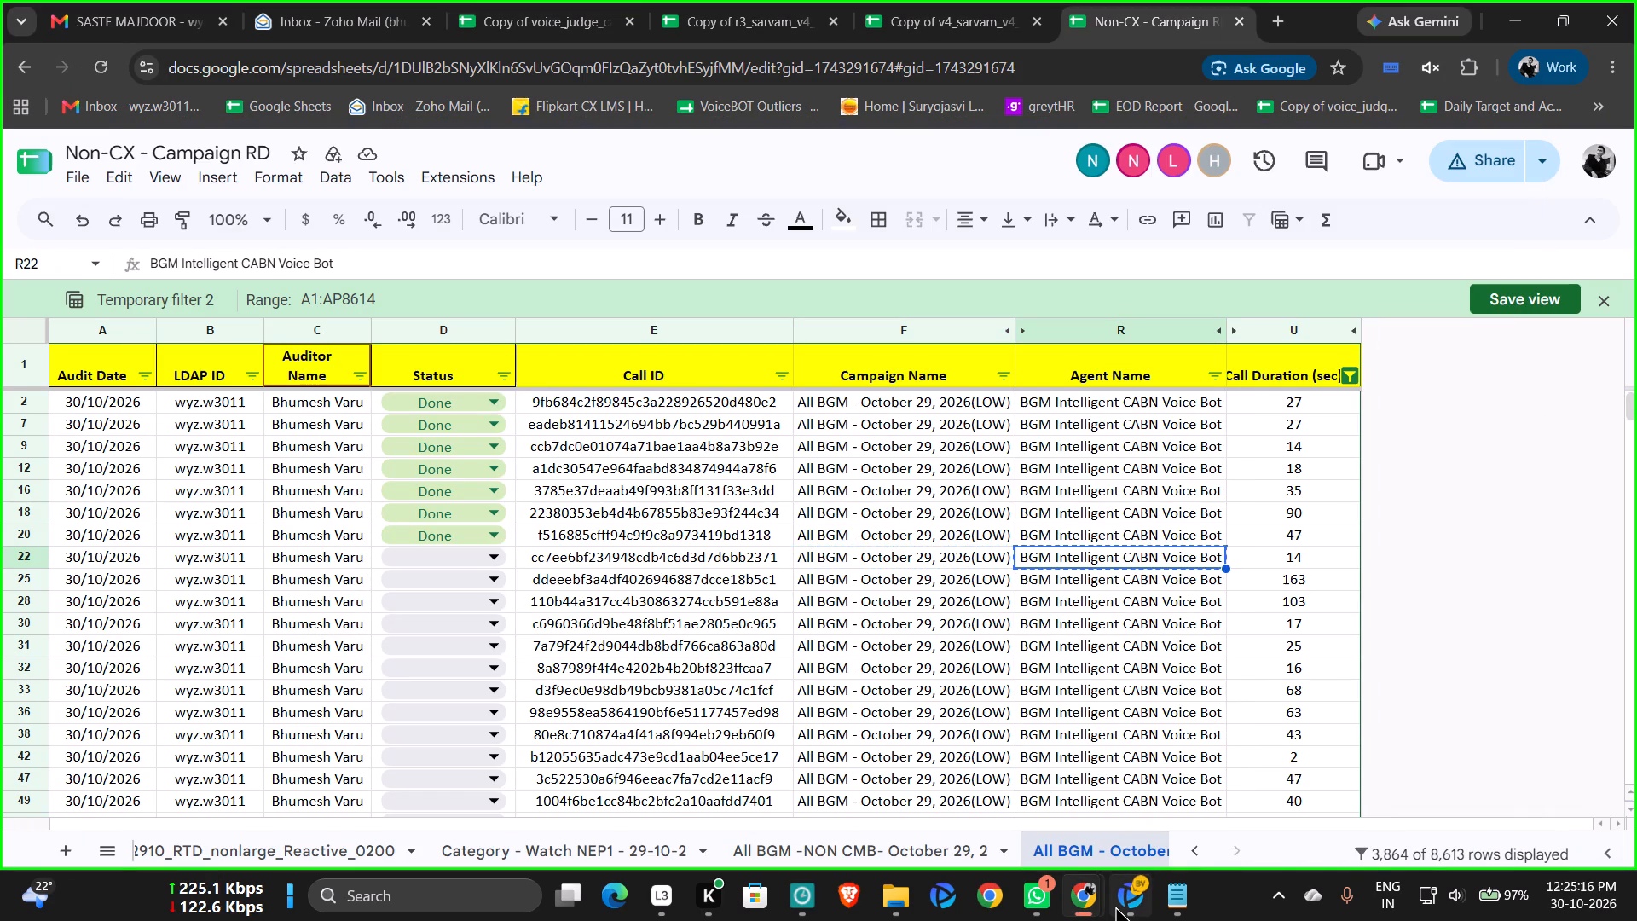
pyautogui.click(1090, 802)
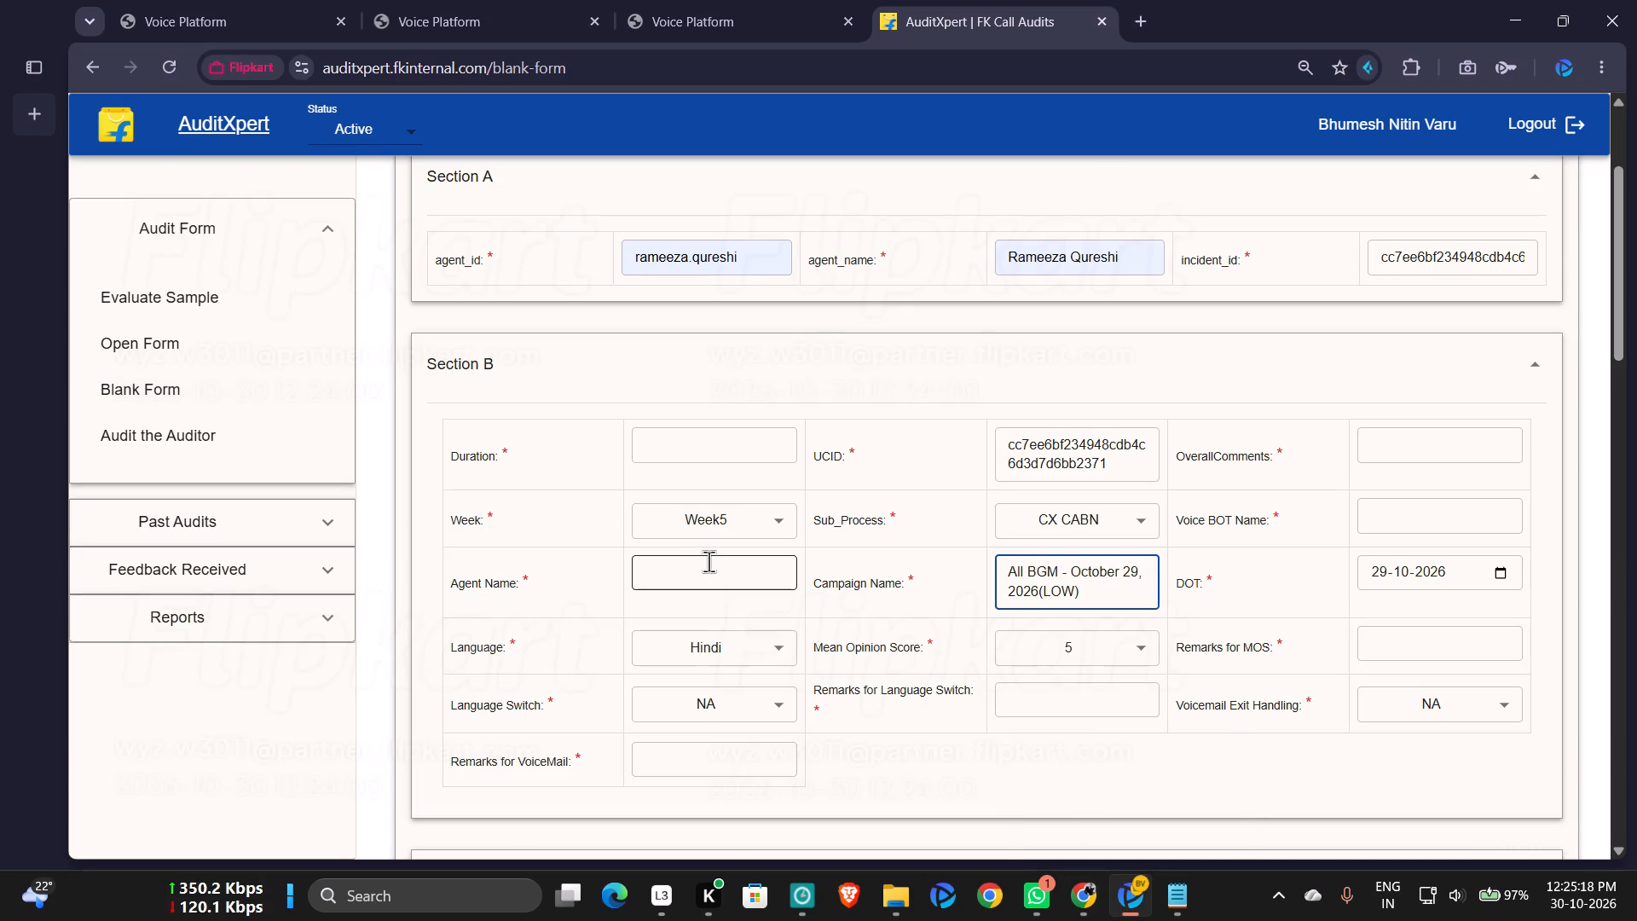
pyautogui.click(704, 561)
pyautogui.hotkey('ctrl', 'v')
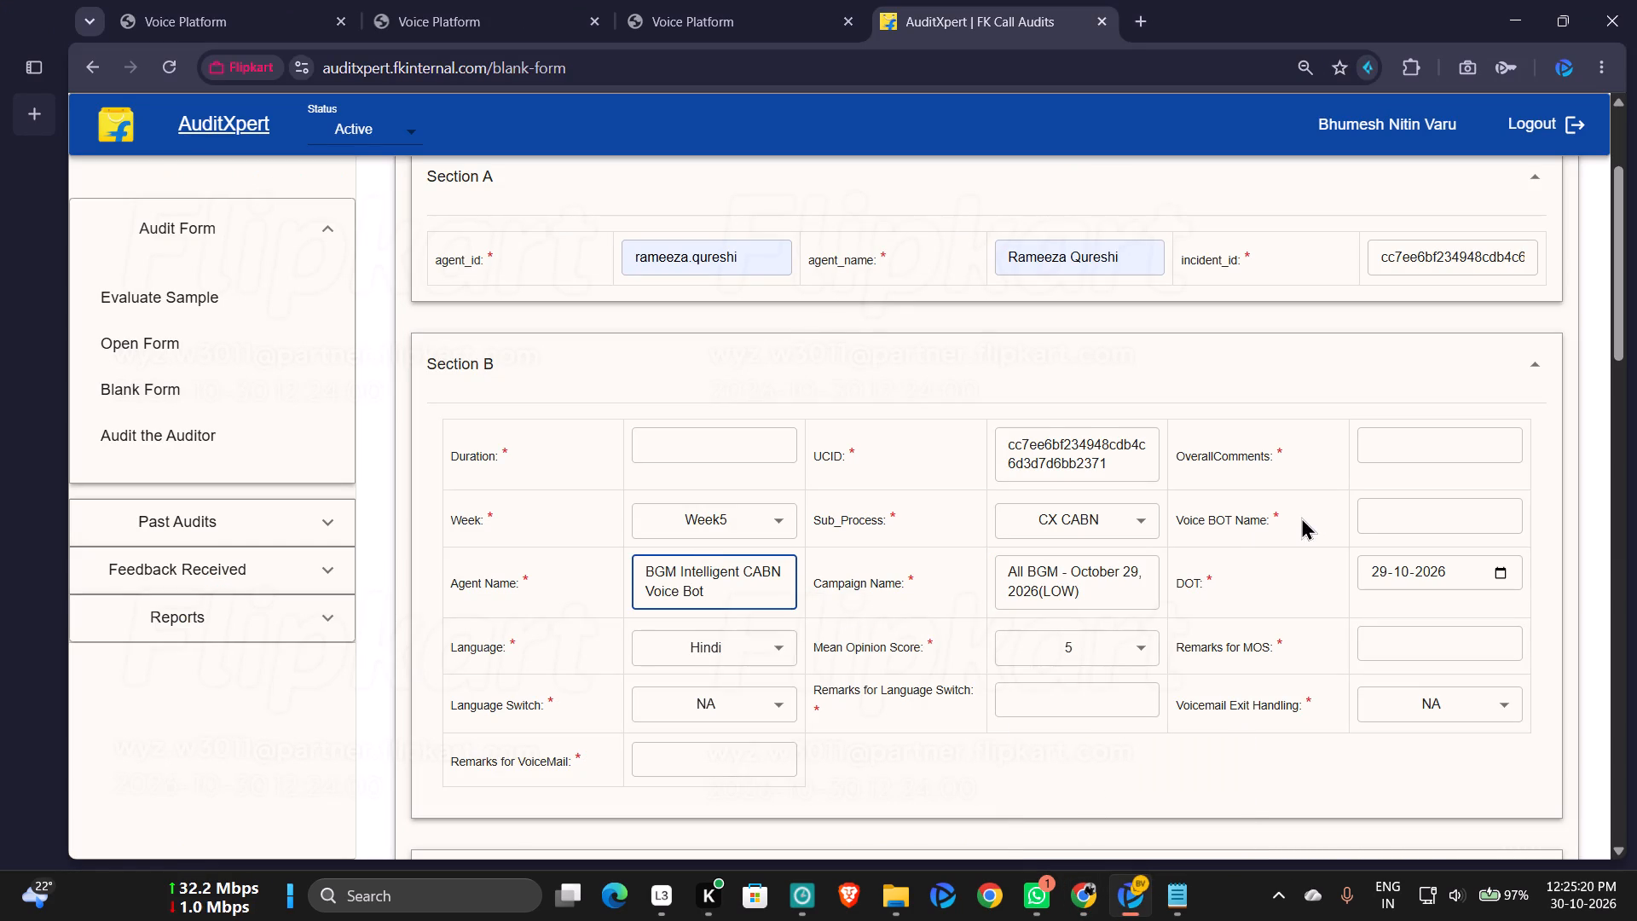
# Enter Priya as the Voice BOT Name in Section B.
pyautogui.click(1368, 520)
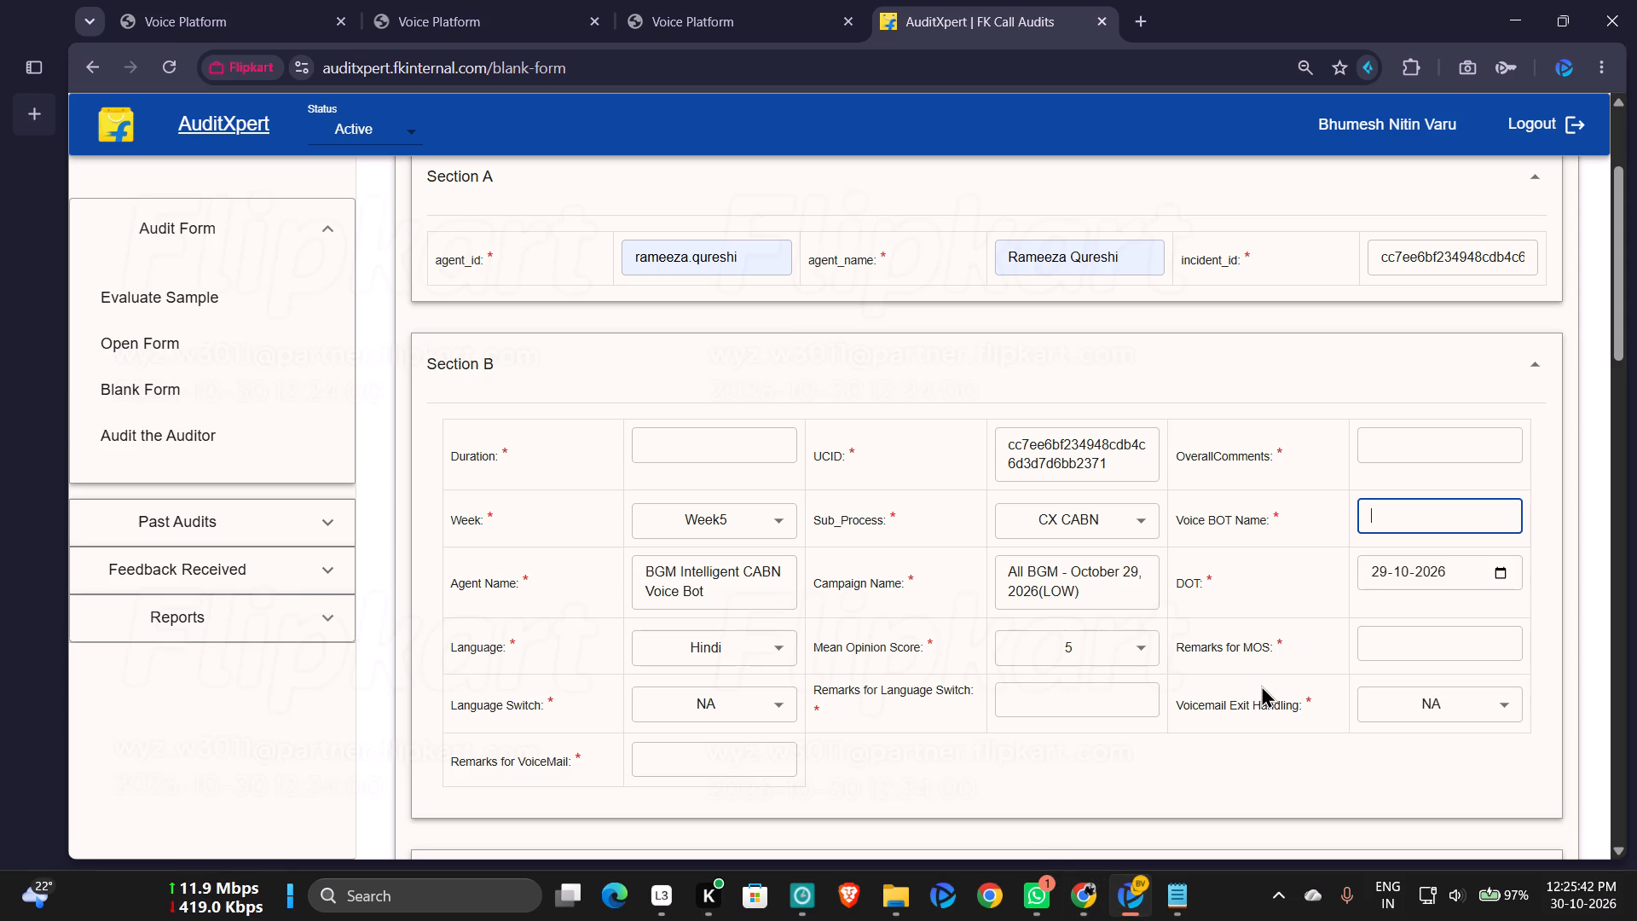
pyautogui.write('Priya')
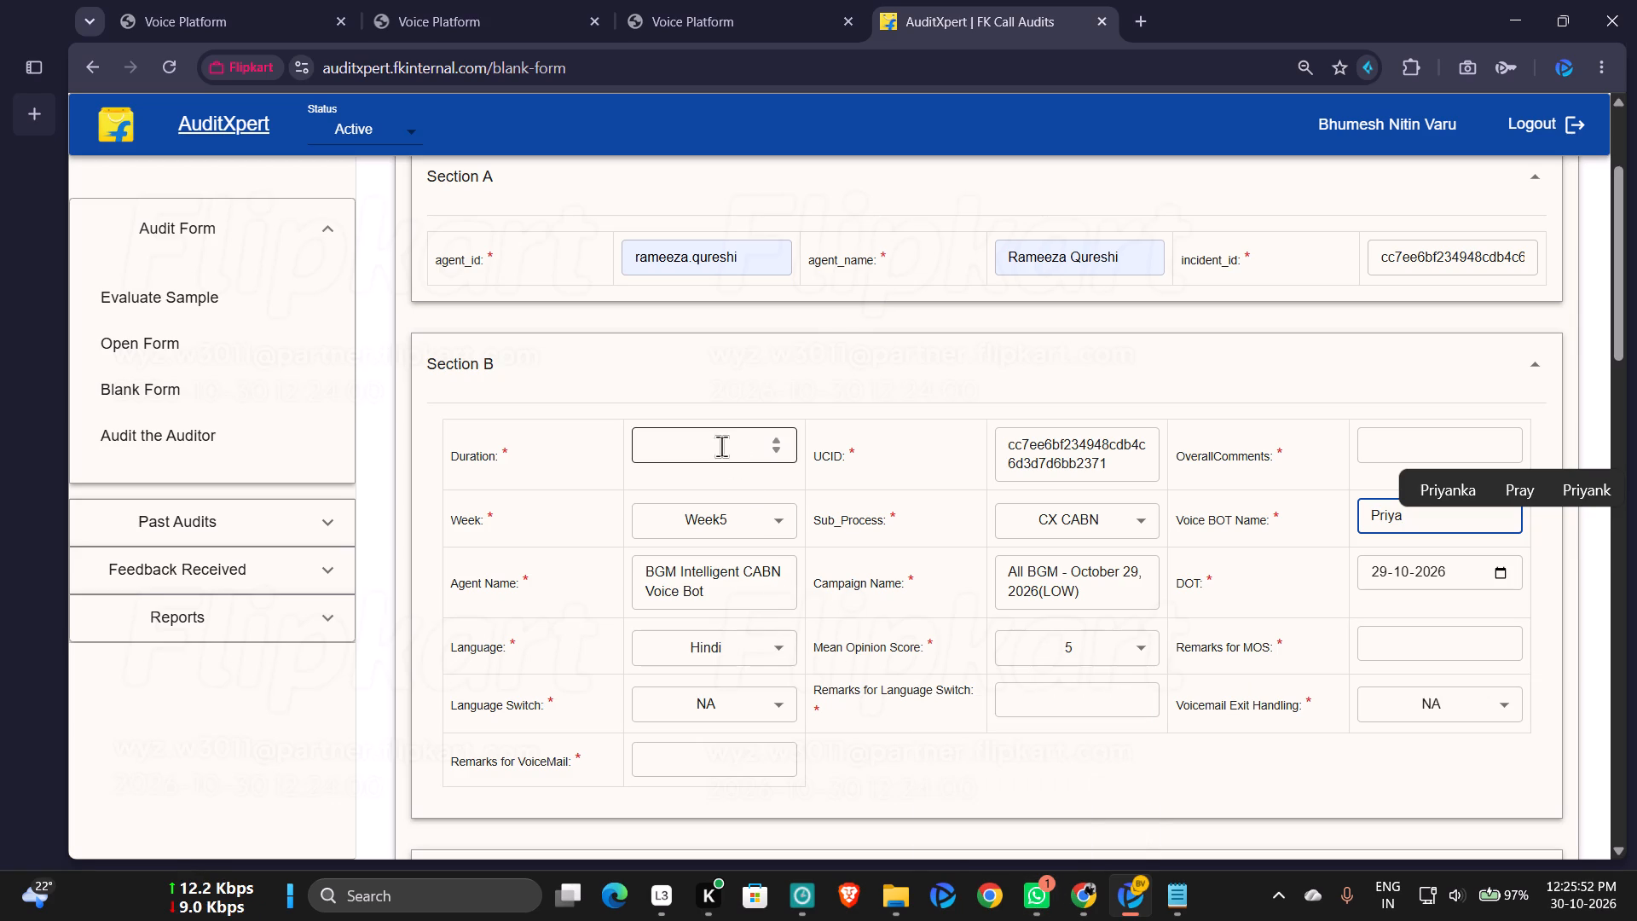
# Look up the call duration in row 22 of the Non-CX sheet and enter 14 as the audit form's Duration.
pyautogui.click(1096, 898)
pyautogui.click(963, 788)
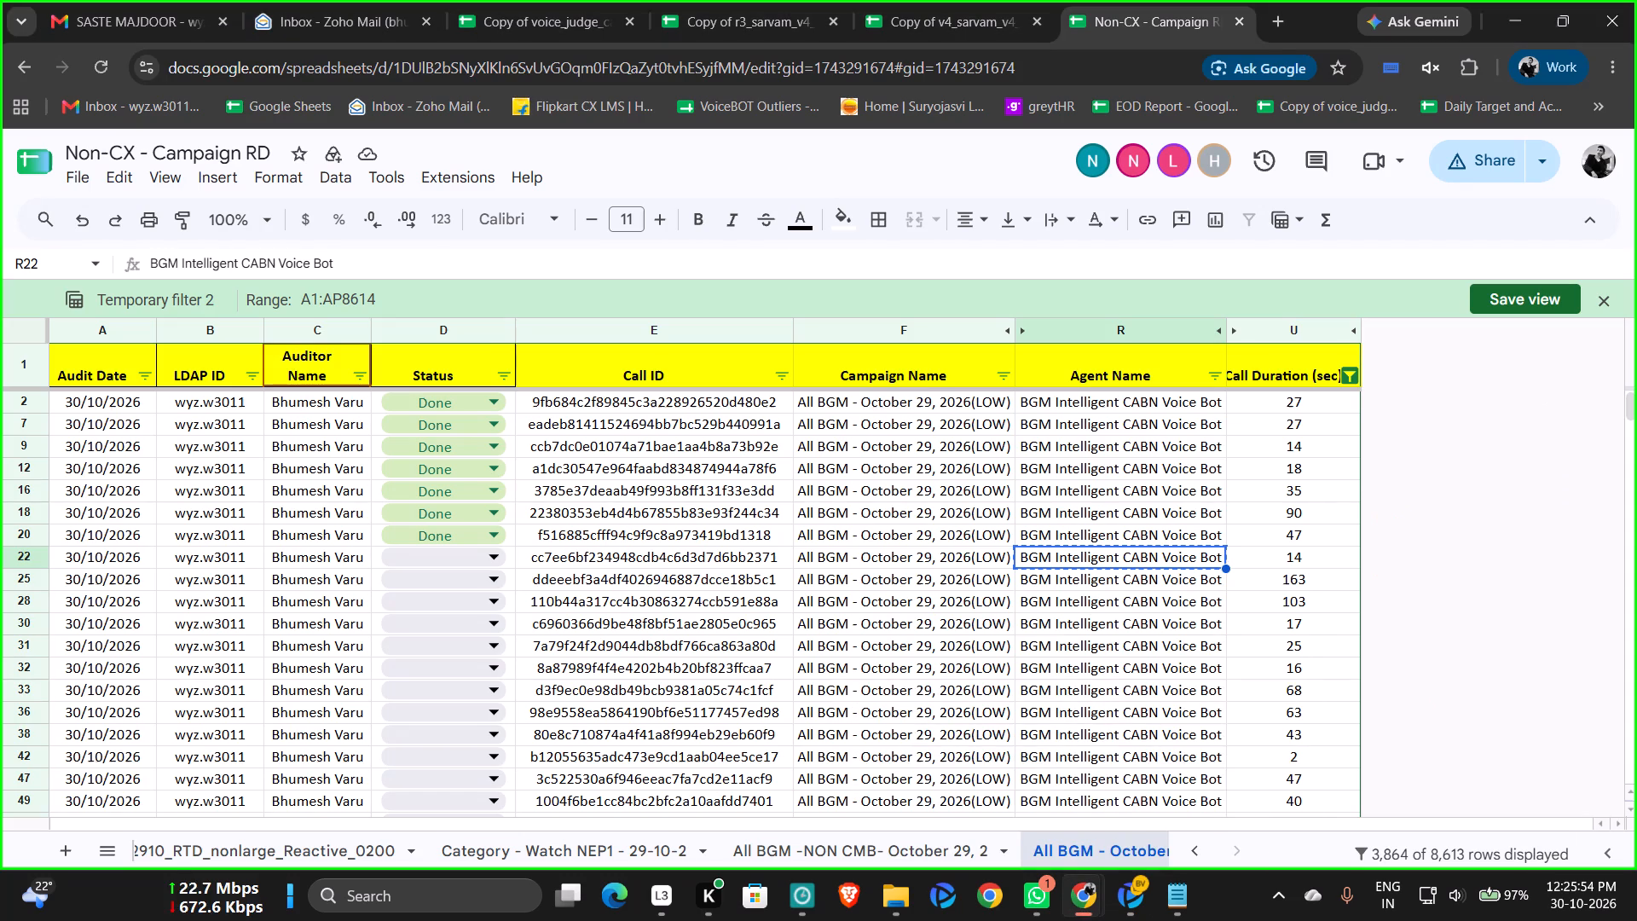
pyautogui.click(1133, 901)
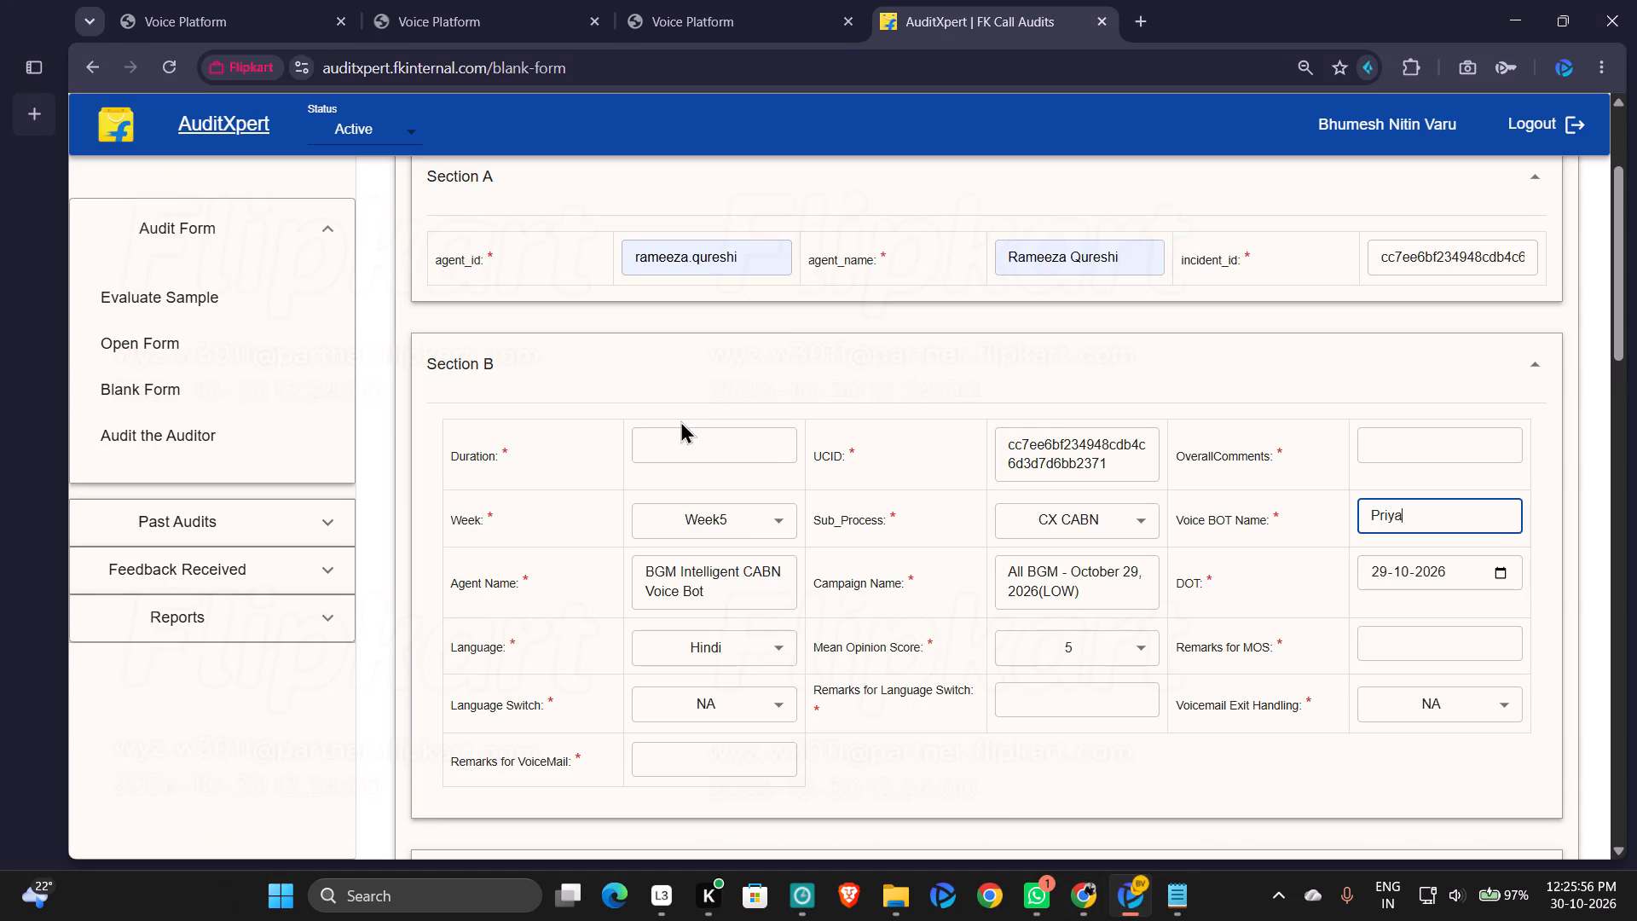
pyautogui.click(692, 447)
pyautogui.write('14')
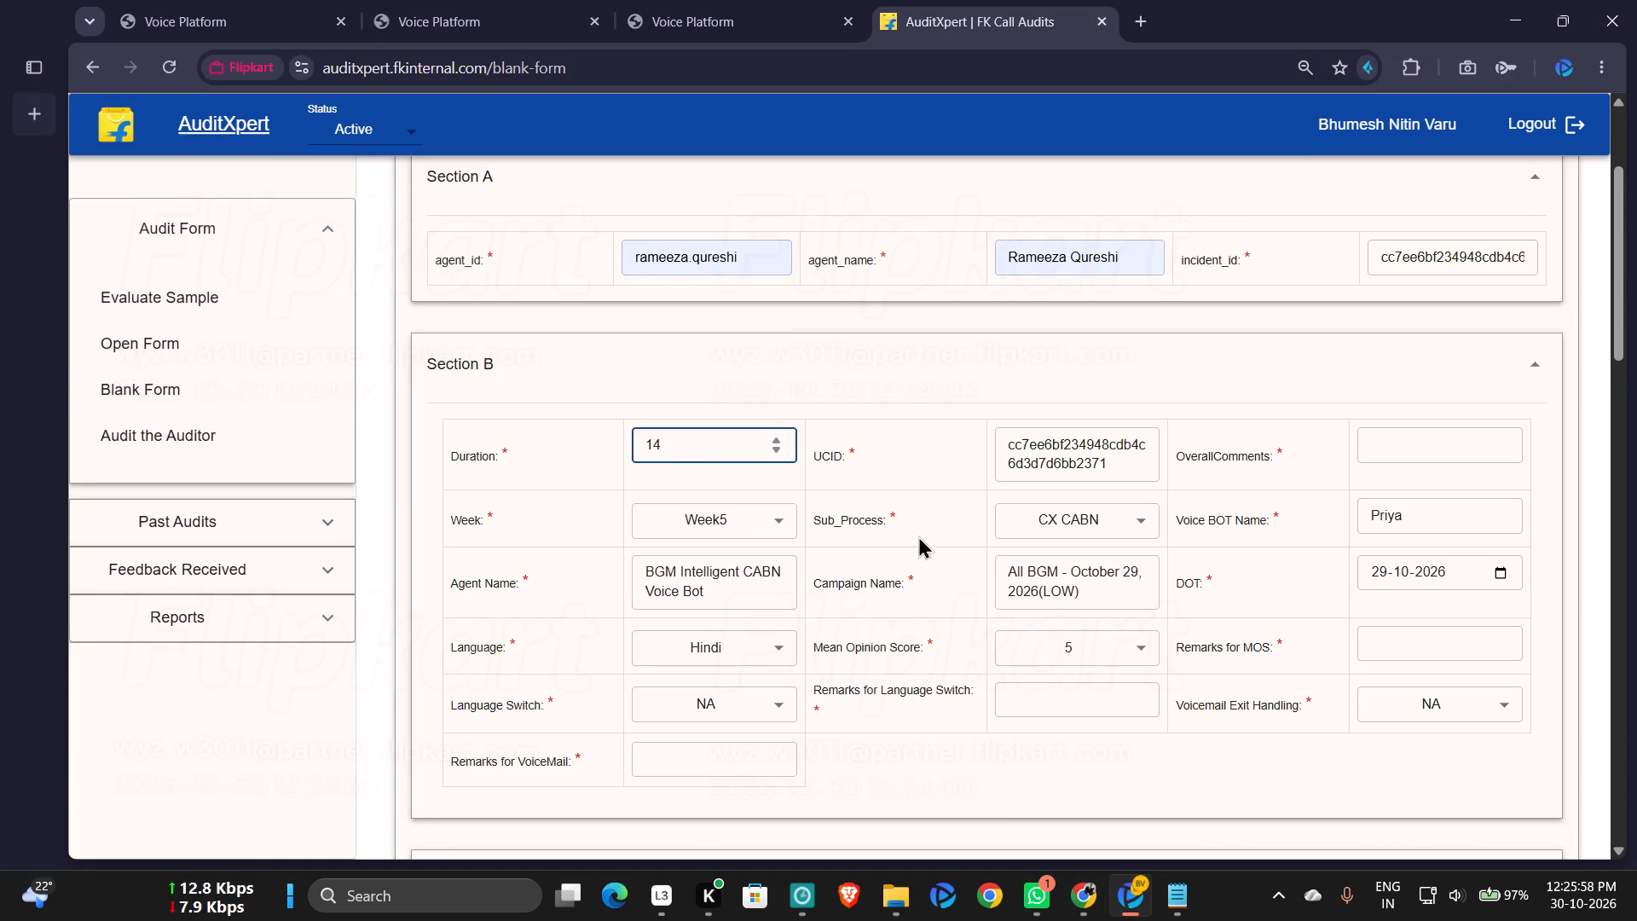
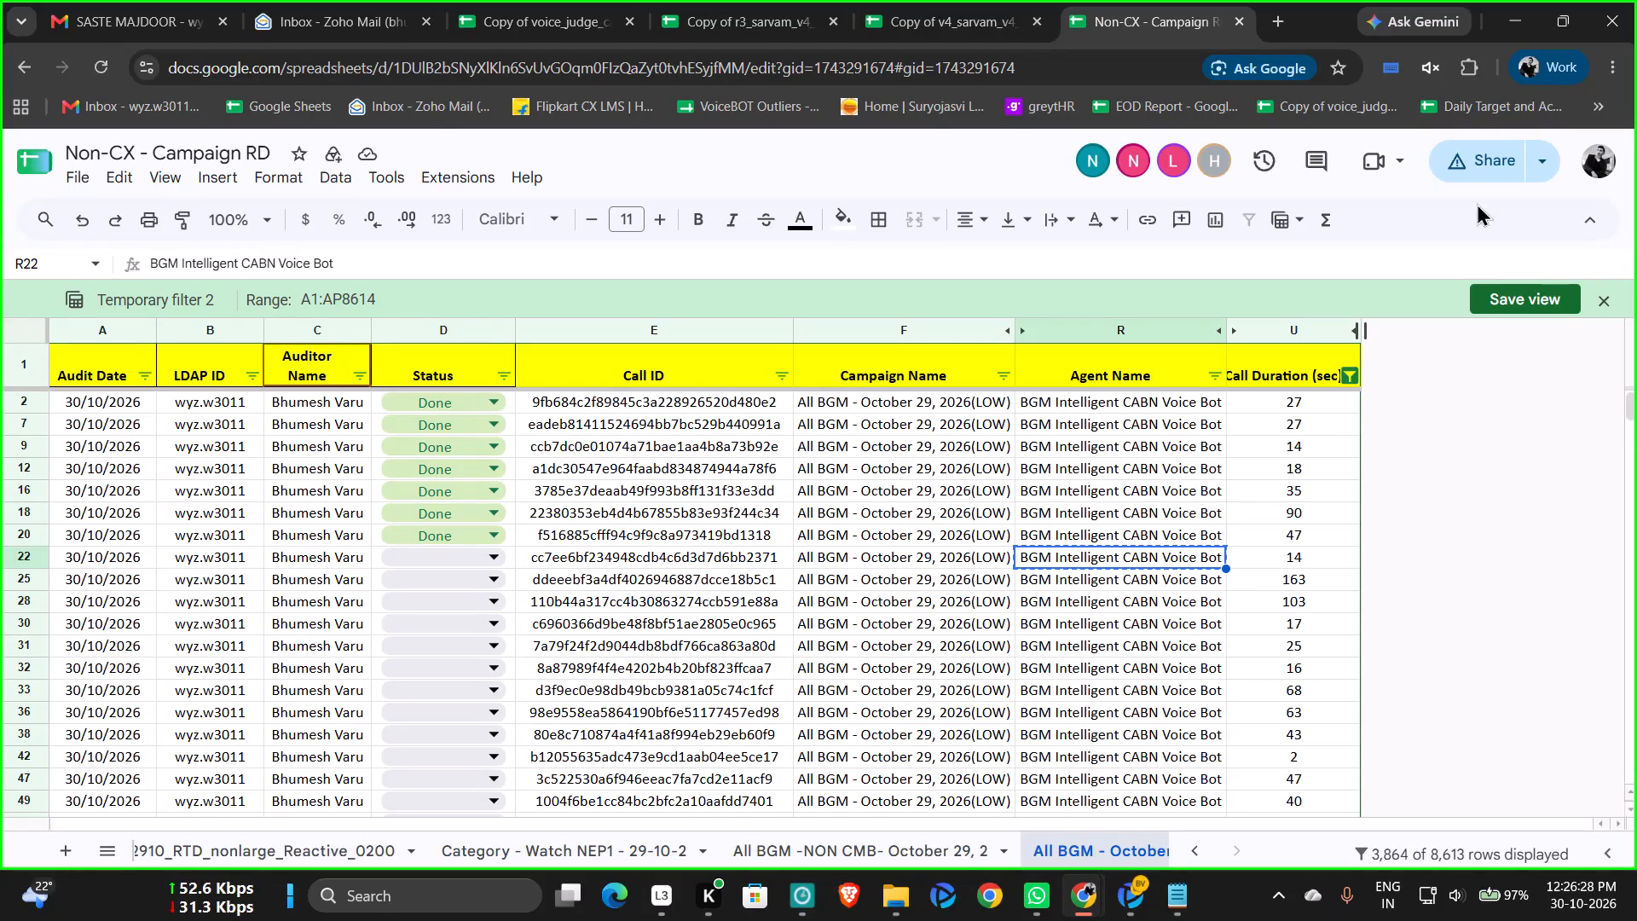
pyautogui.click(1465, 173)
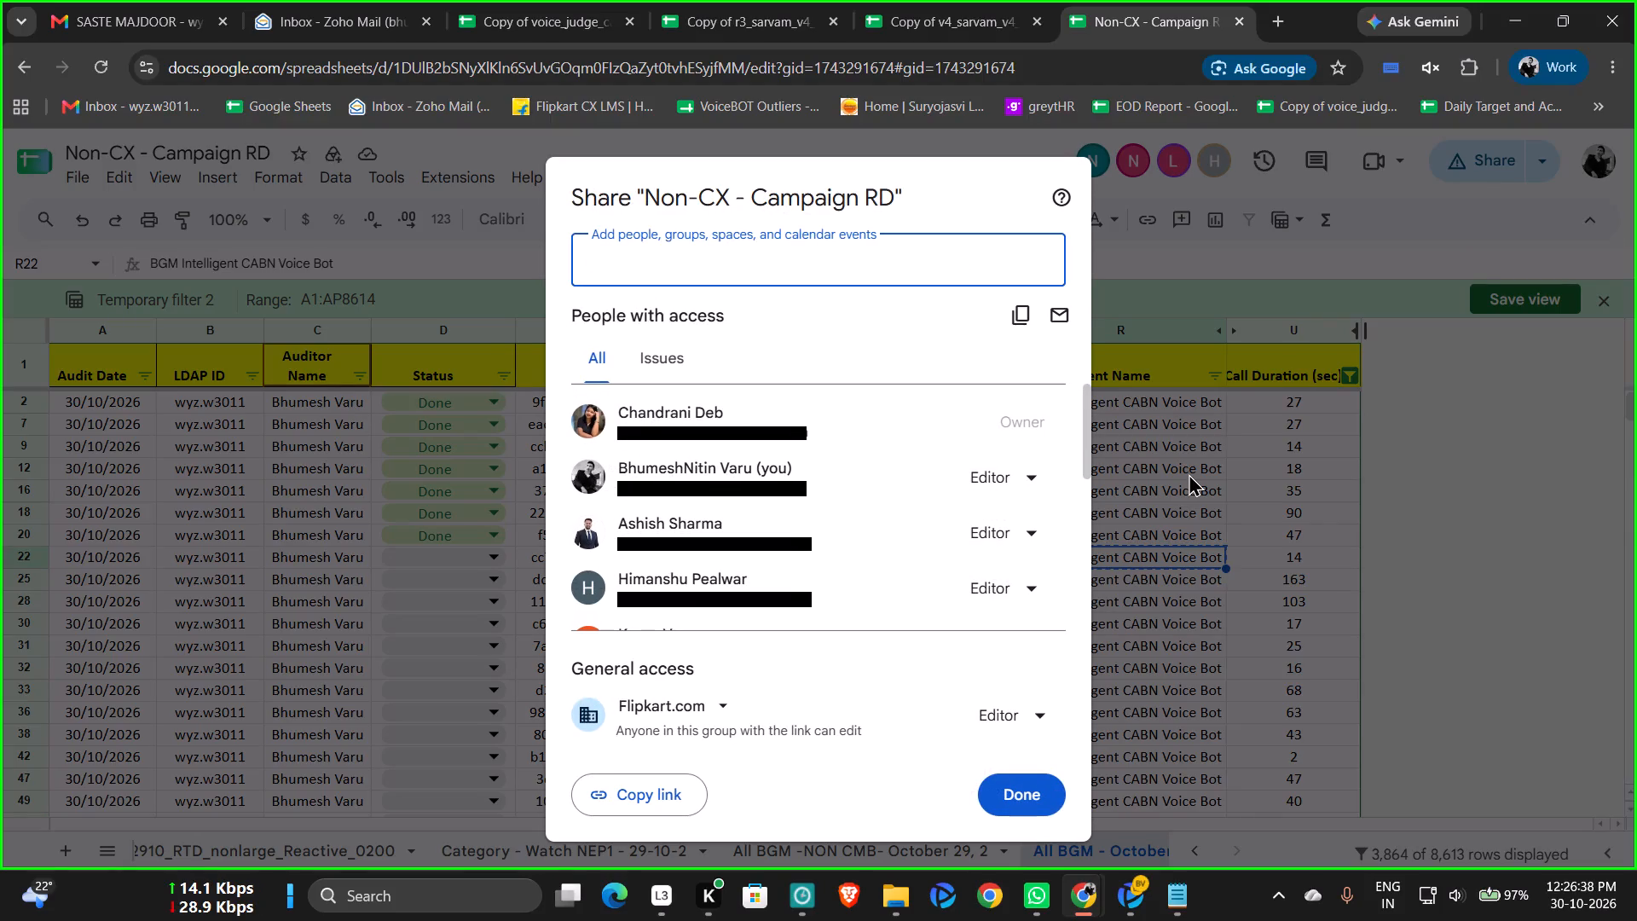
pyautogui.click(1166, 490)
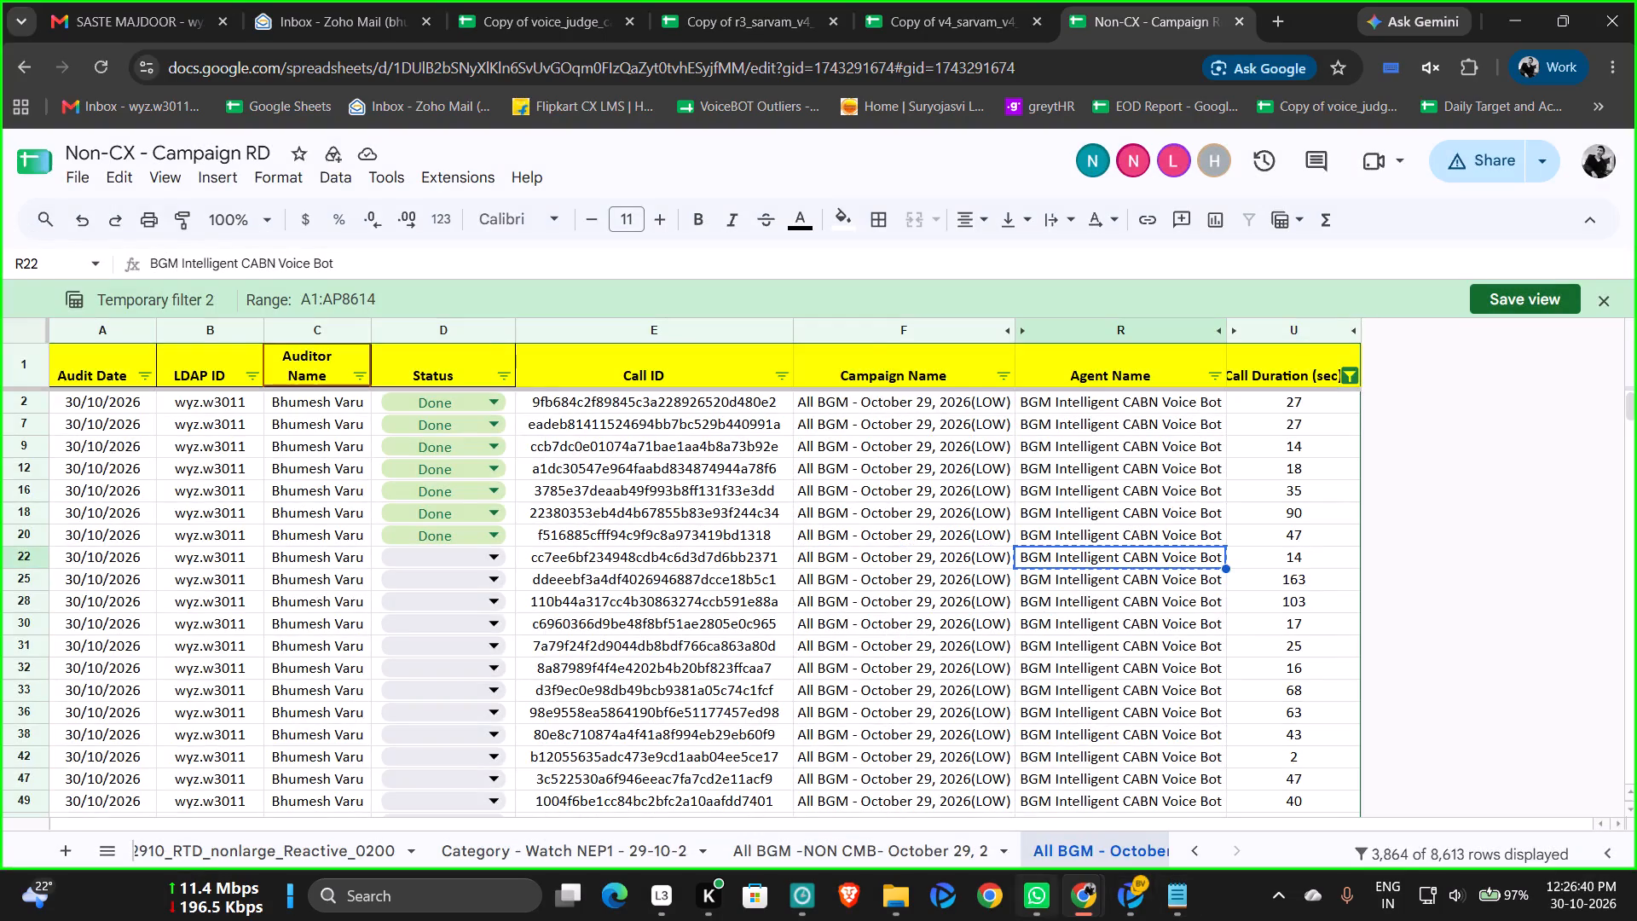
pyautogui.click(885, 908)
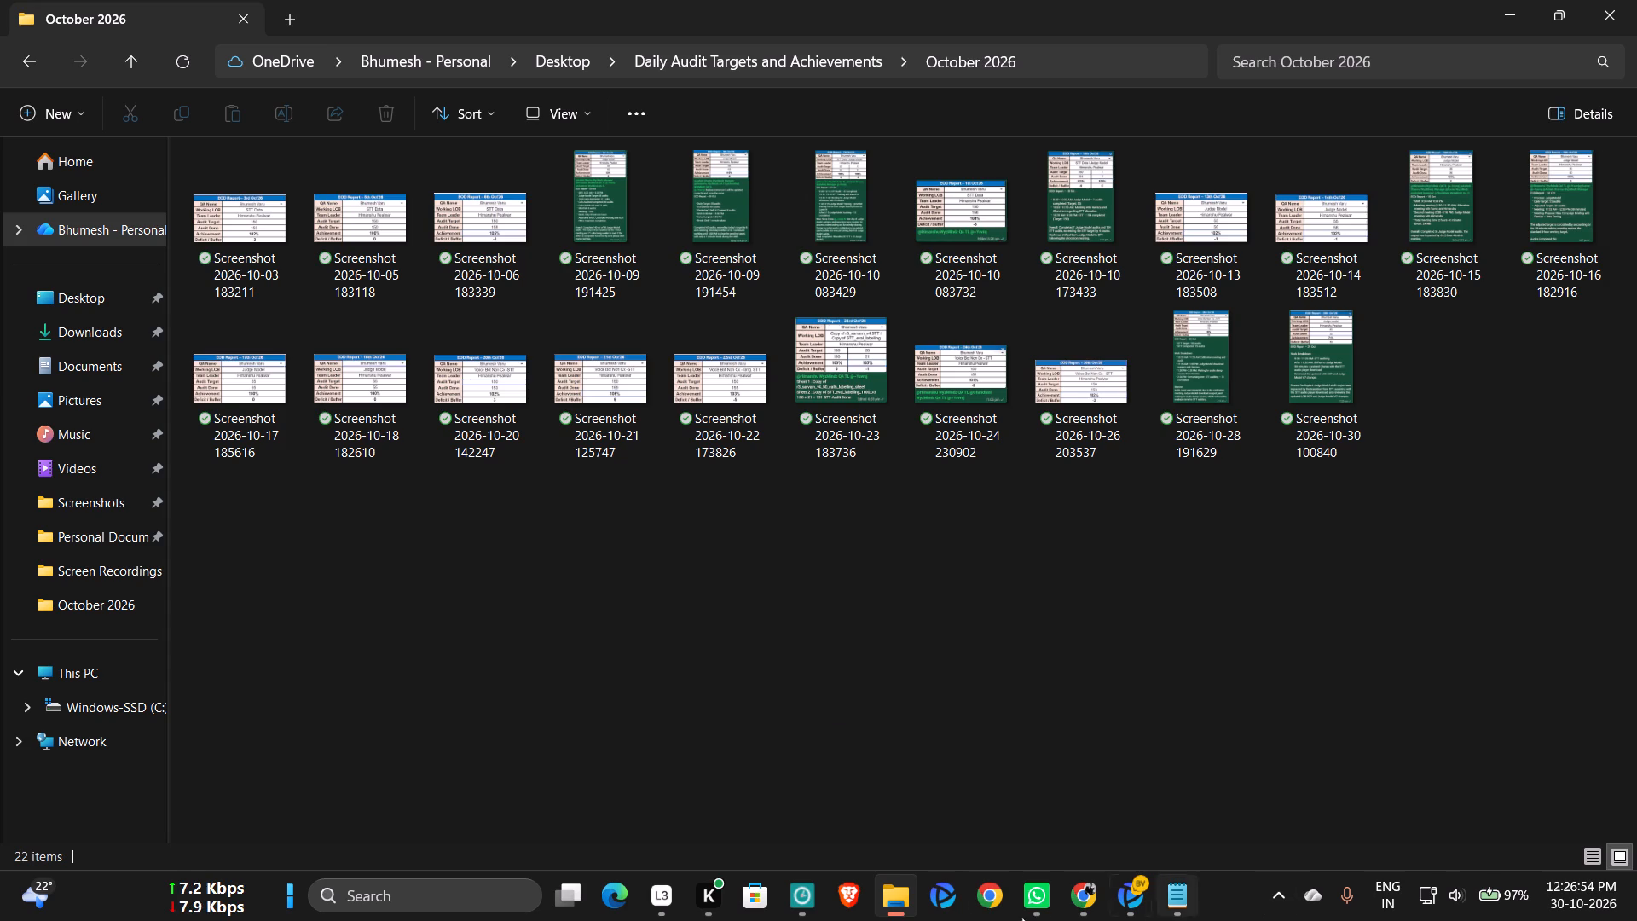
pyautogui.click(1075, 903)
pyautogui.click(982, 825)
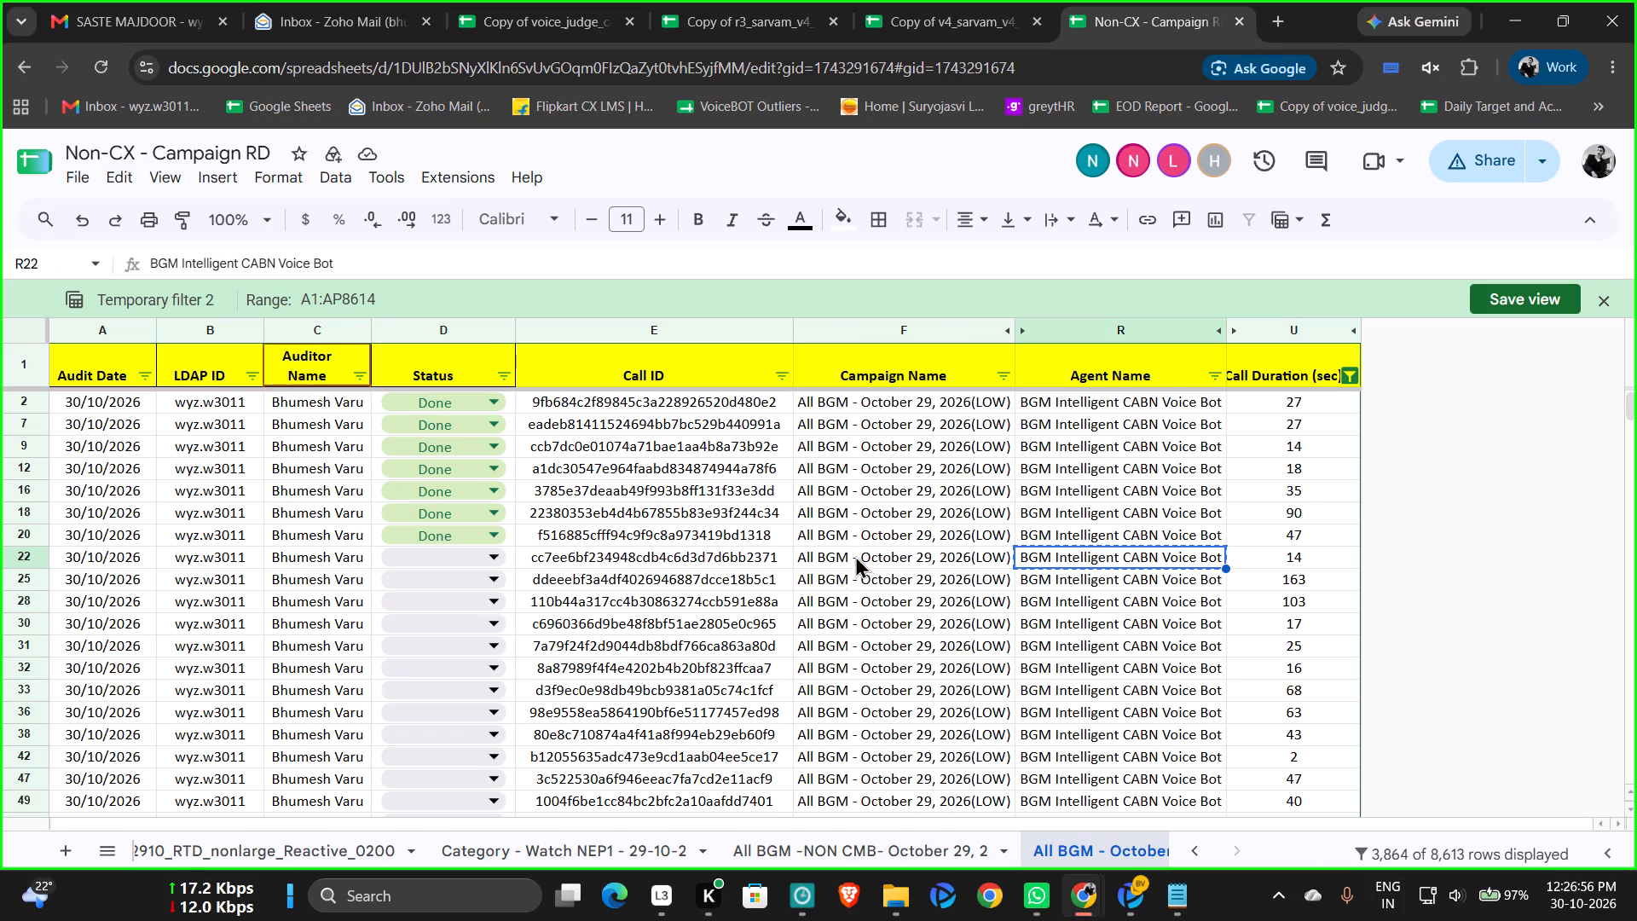
# Cross-check the call ID, campaign name and agent name in row 22 of the Non-CX sheet against the AuditXpert form entries.
pyautogui.click(834, 567)
pyautogui.click(660, 559)
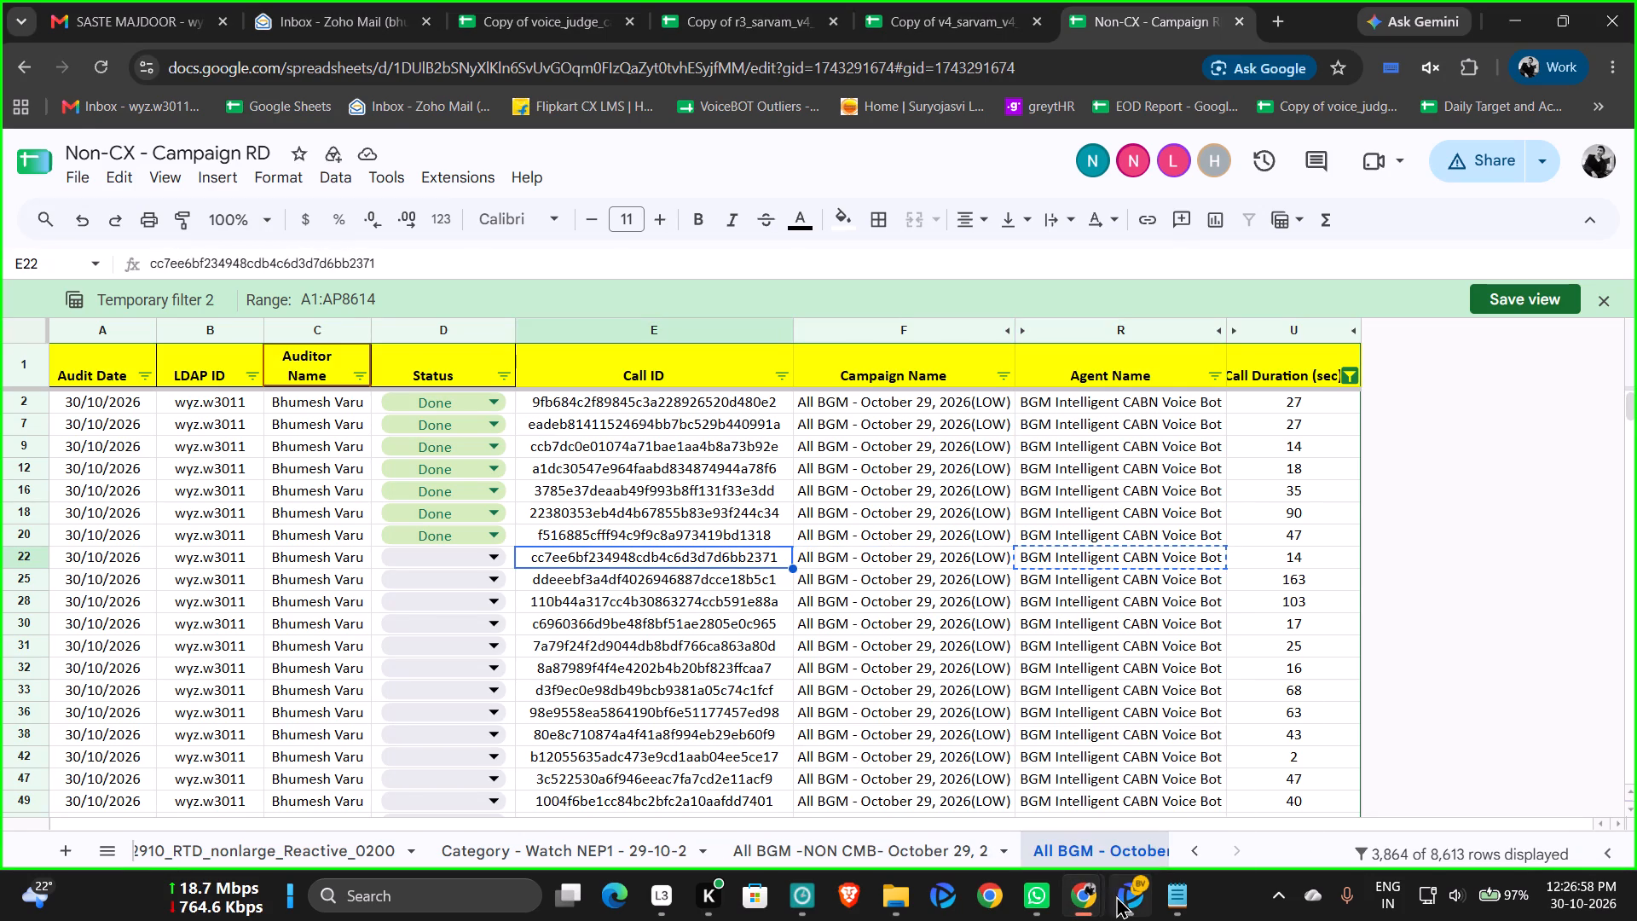
pyautogui.click(1118, 895)
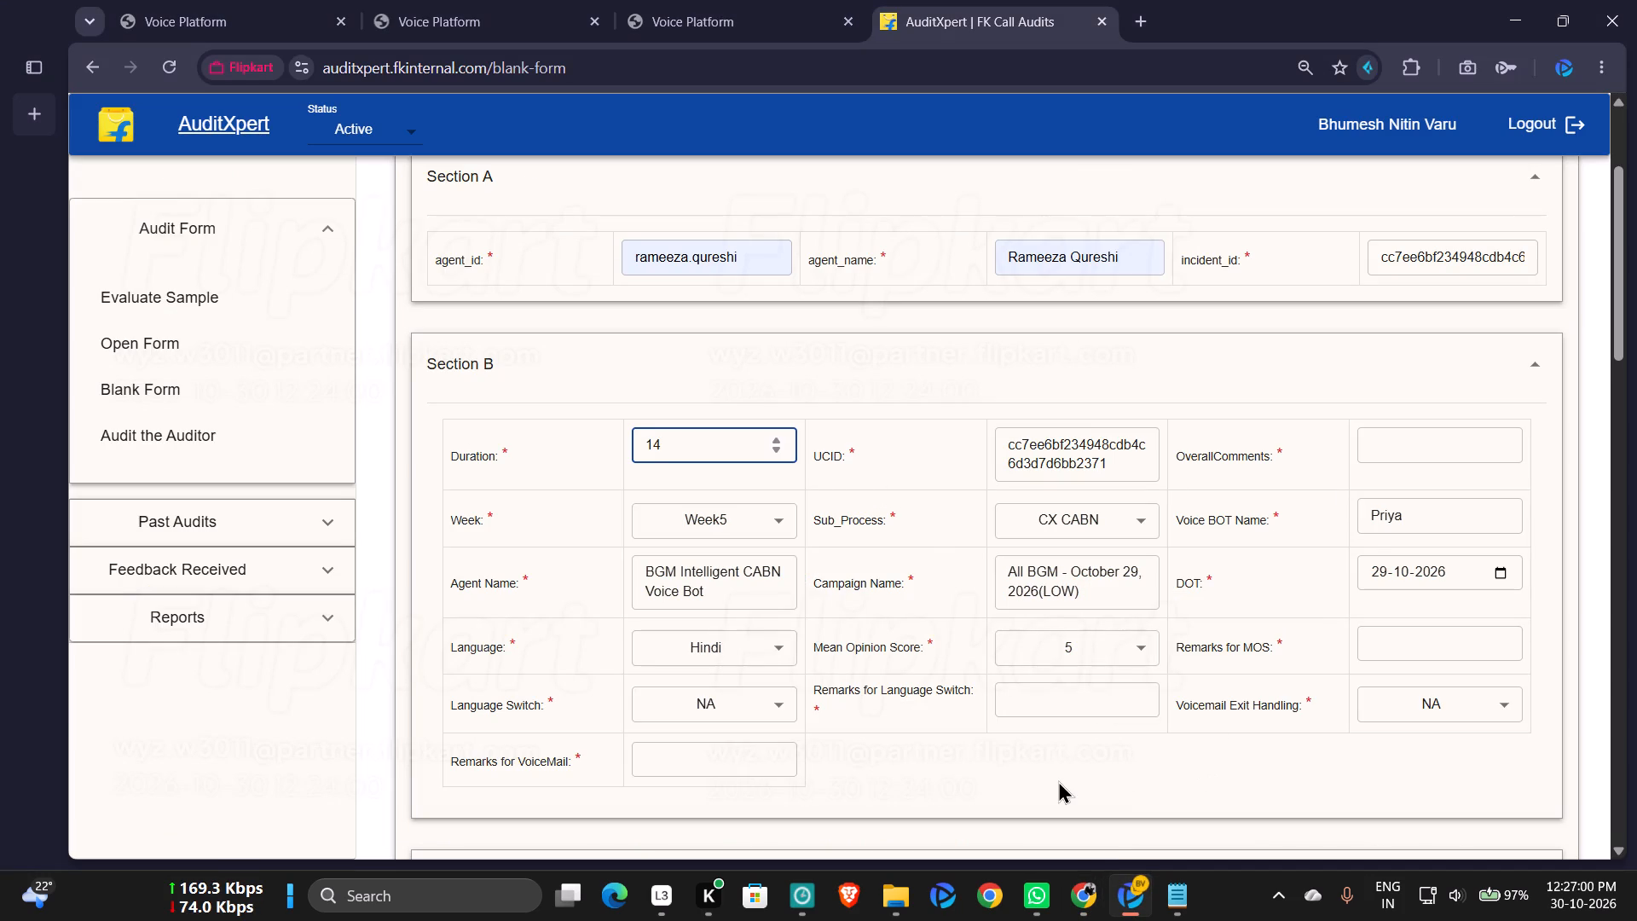
pyautogui.click(1058, 780)
pyautogui.click(1091, 906)
pyautogui.click(966, 790)
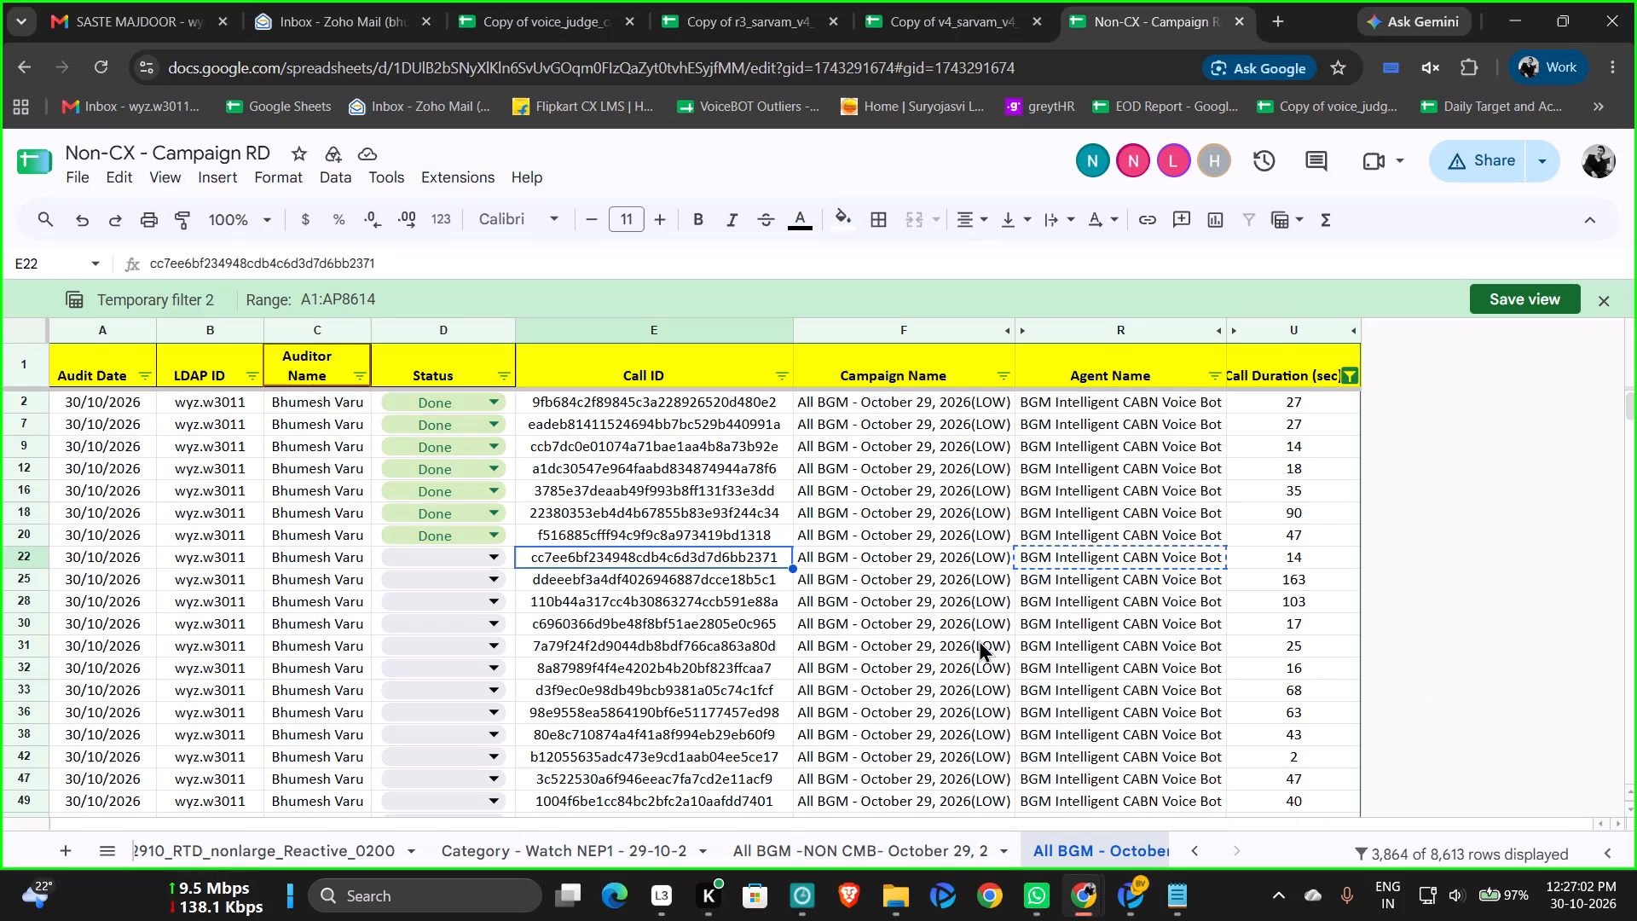
pyautogui.click(983, 639)
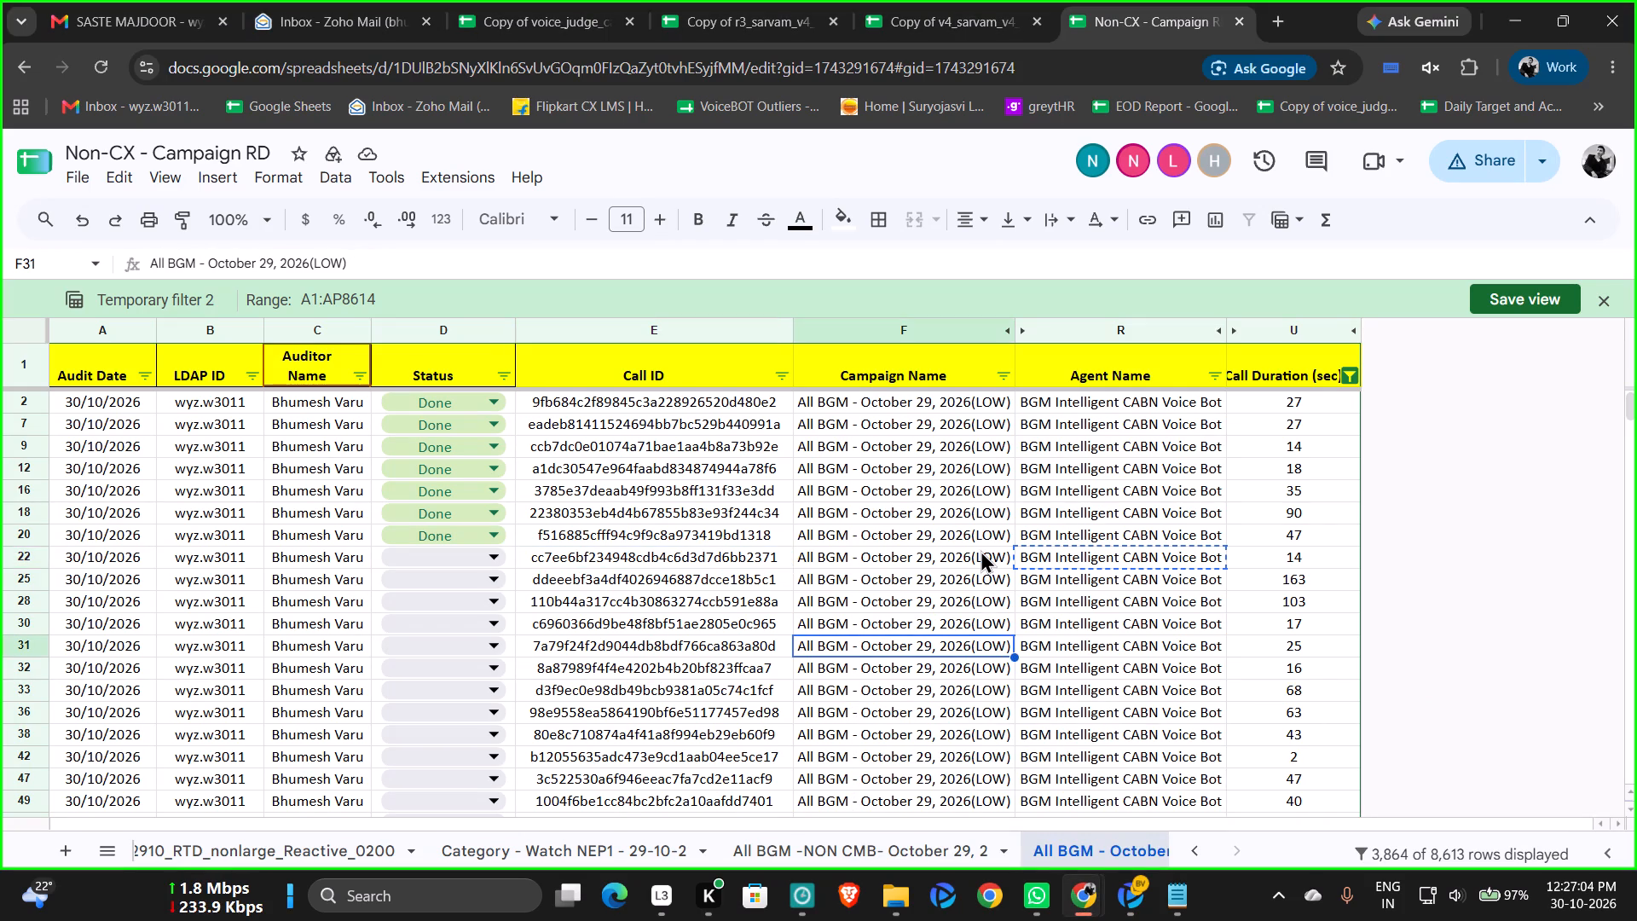
pyautogui.click(980, 550)
pyautogui.click(1124, 560)
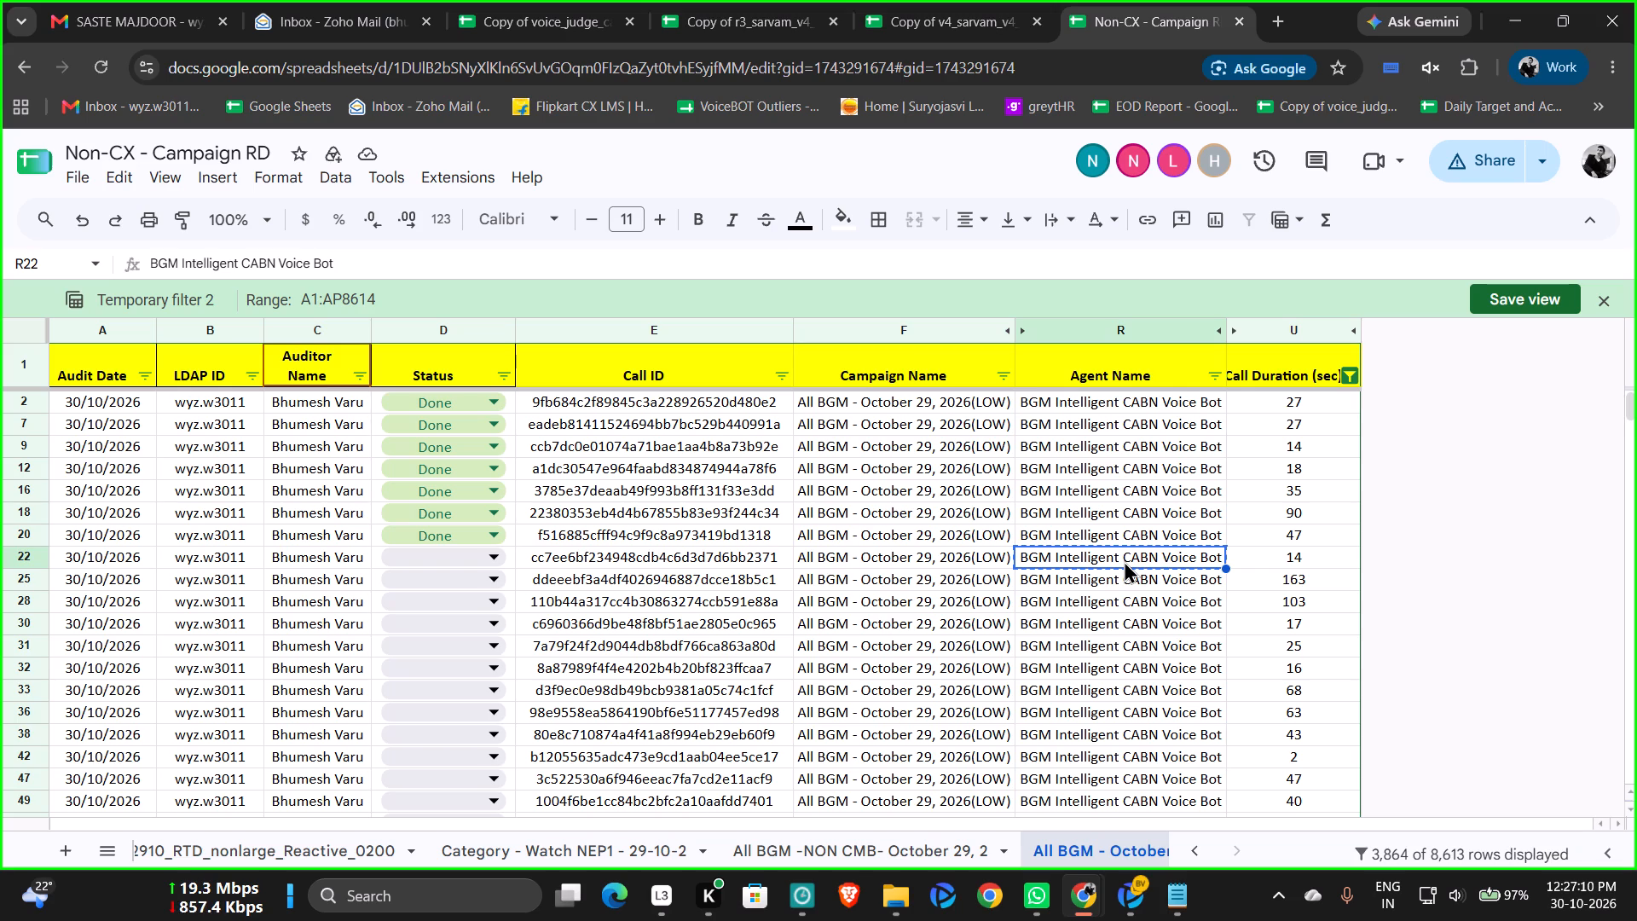
pyautogui.click(1123, 909)
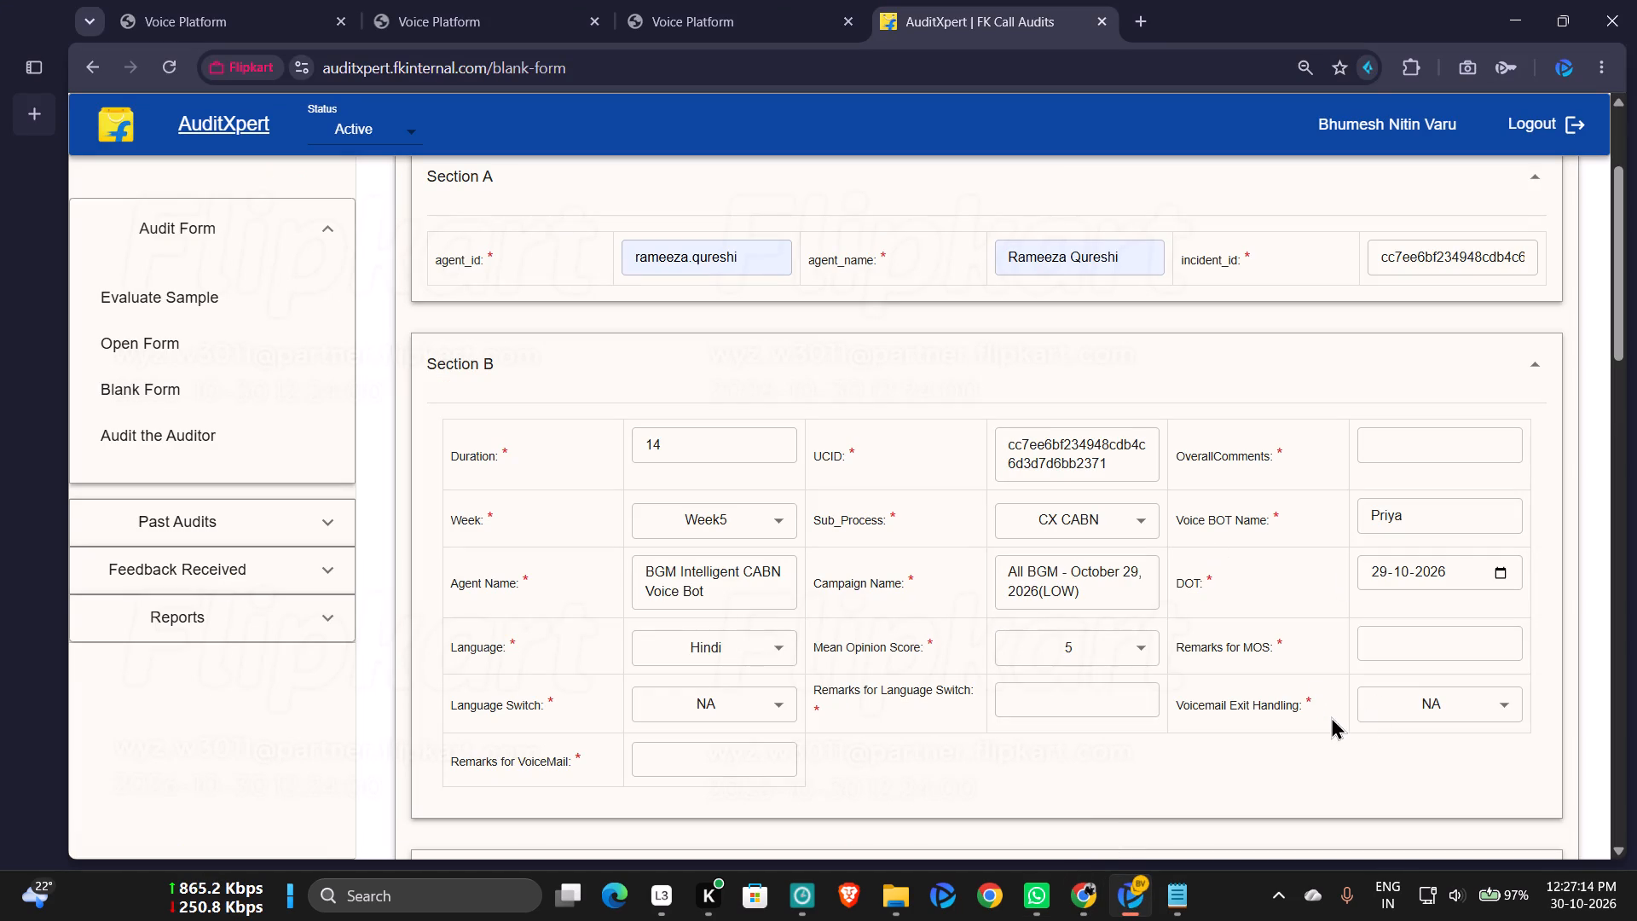
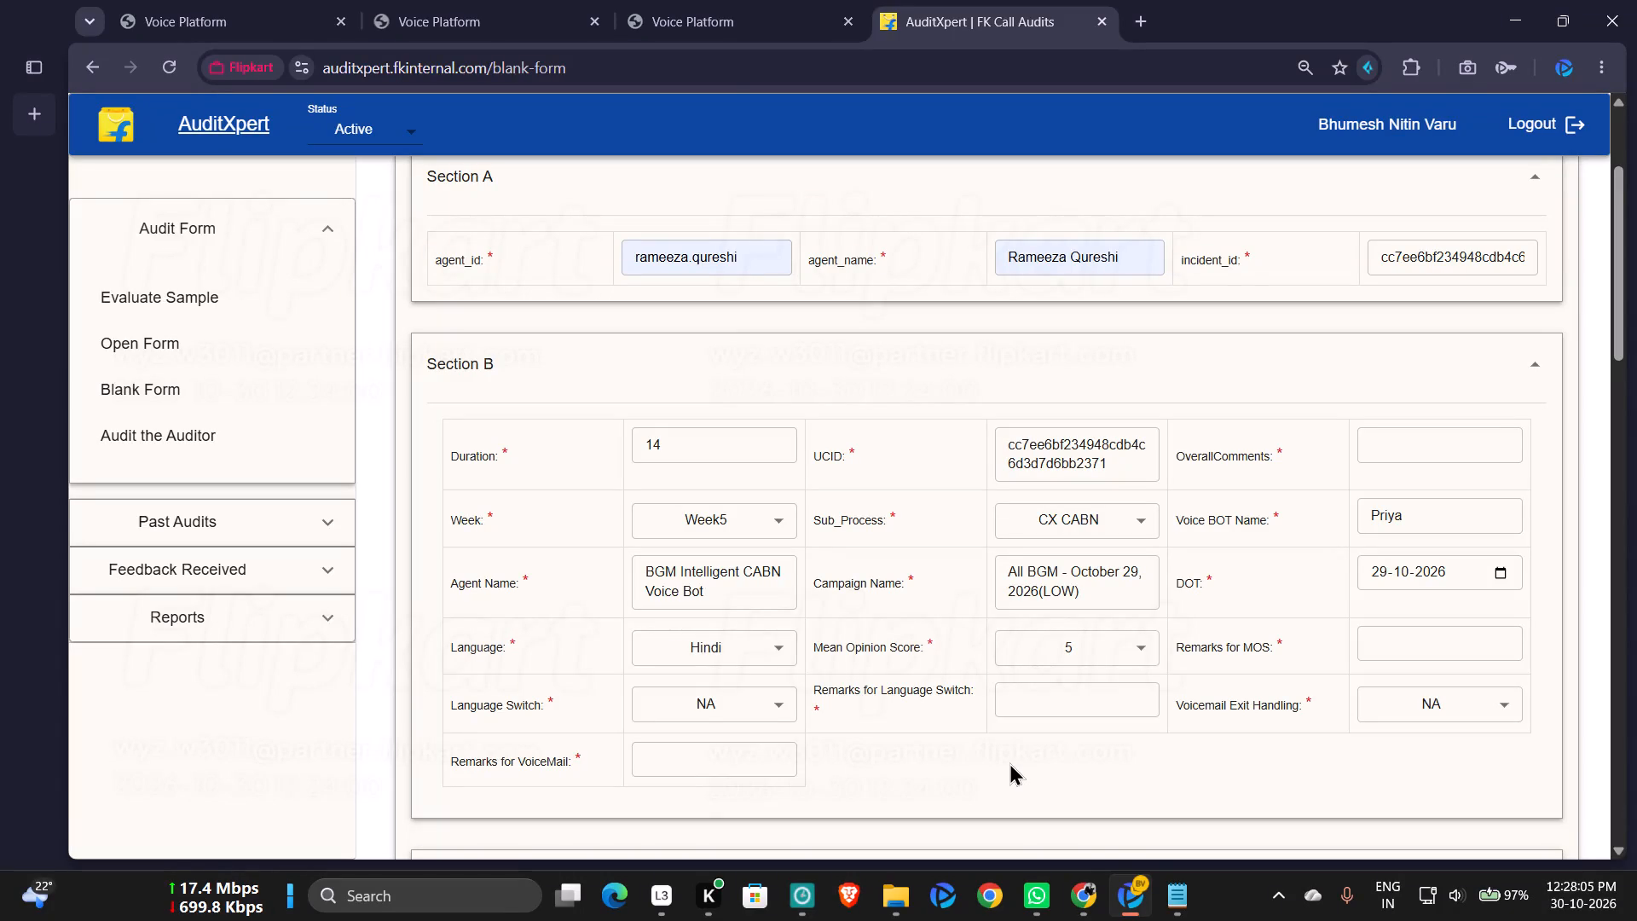
# Recheck the call ID and campaign name in row 22 of the Non-CX sheet against the Section A and B entries in the AuditXpert form.
pyautogui.click(1009, 762)
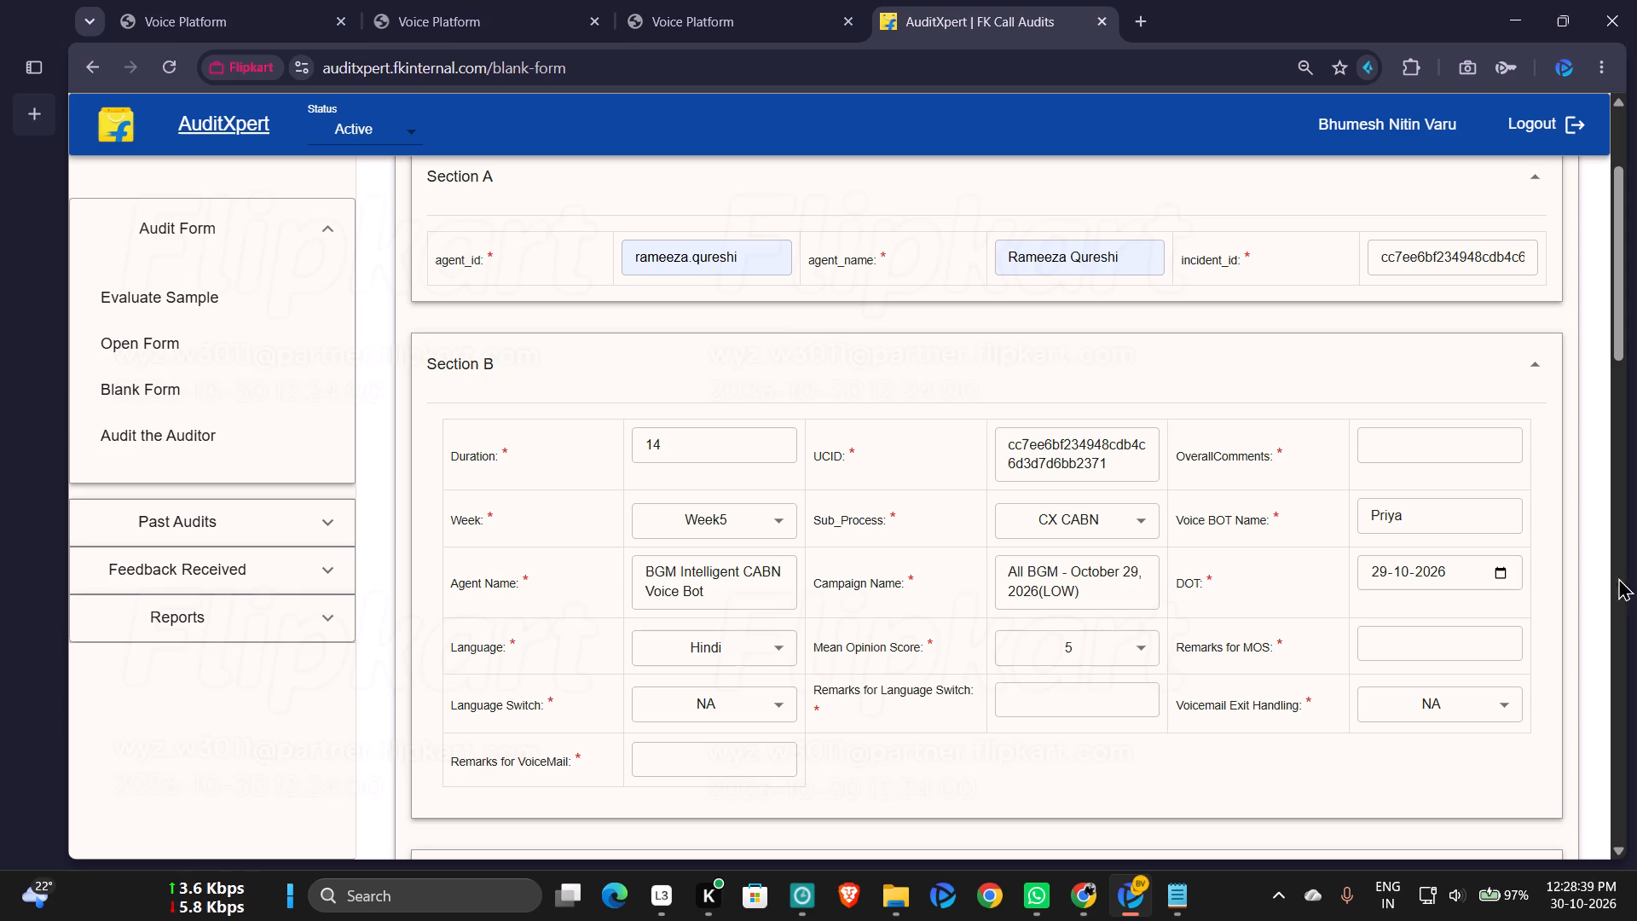
pyautogui.click(1085, 906)
pyautogui.click(986, 801)
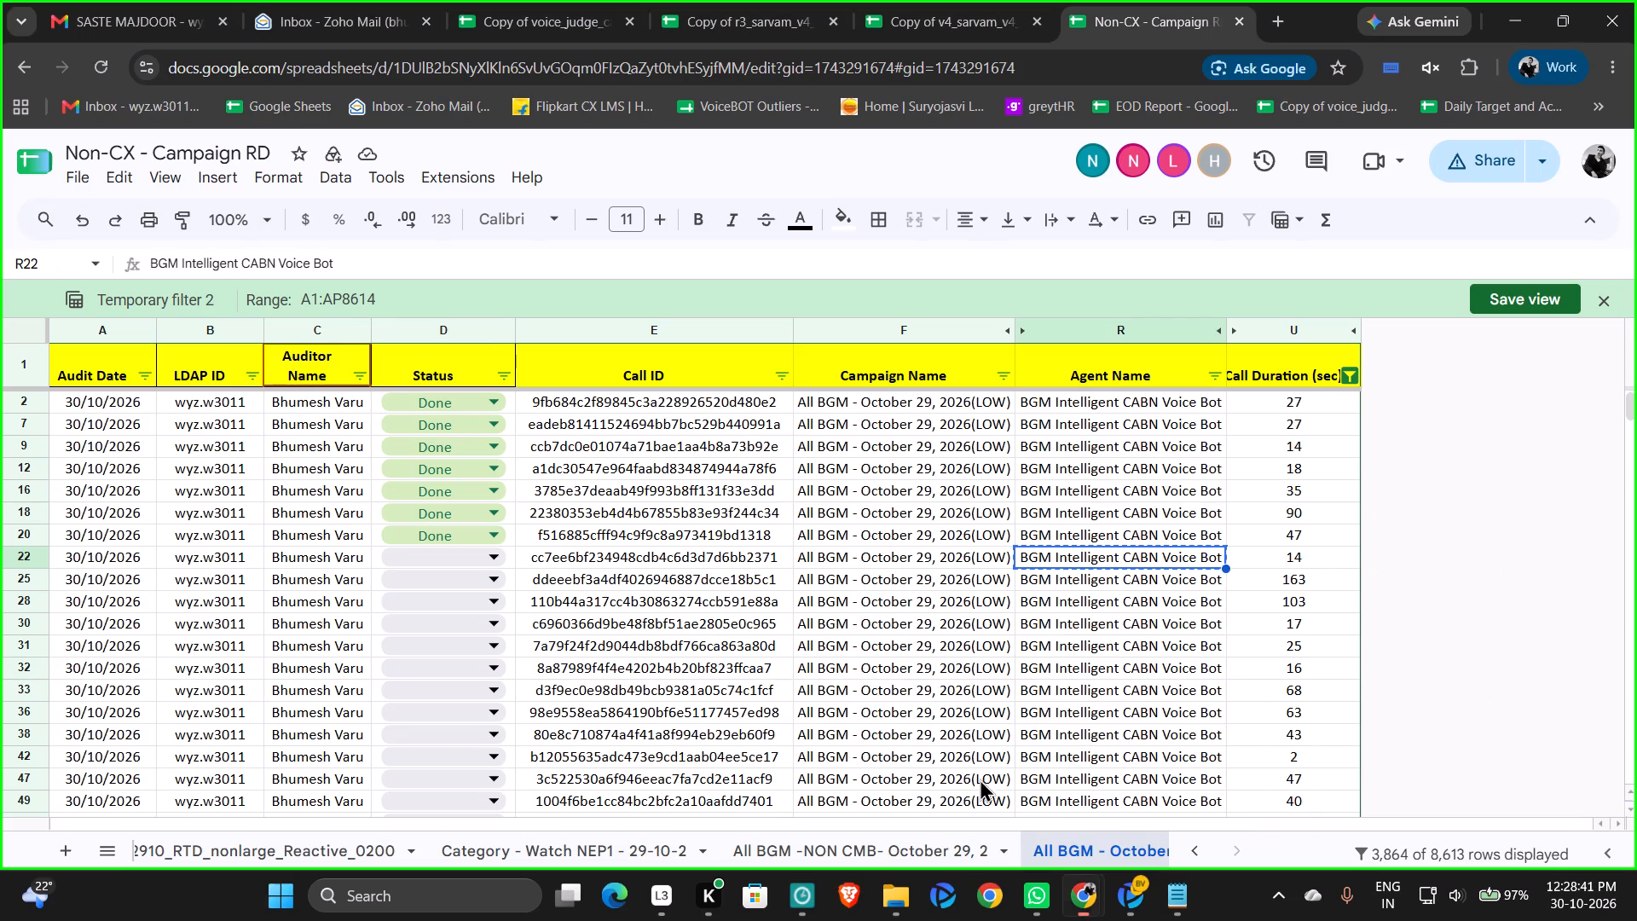
pyautogui.click(645, 553)
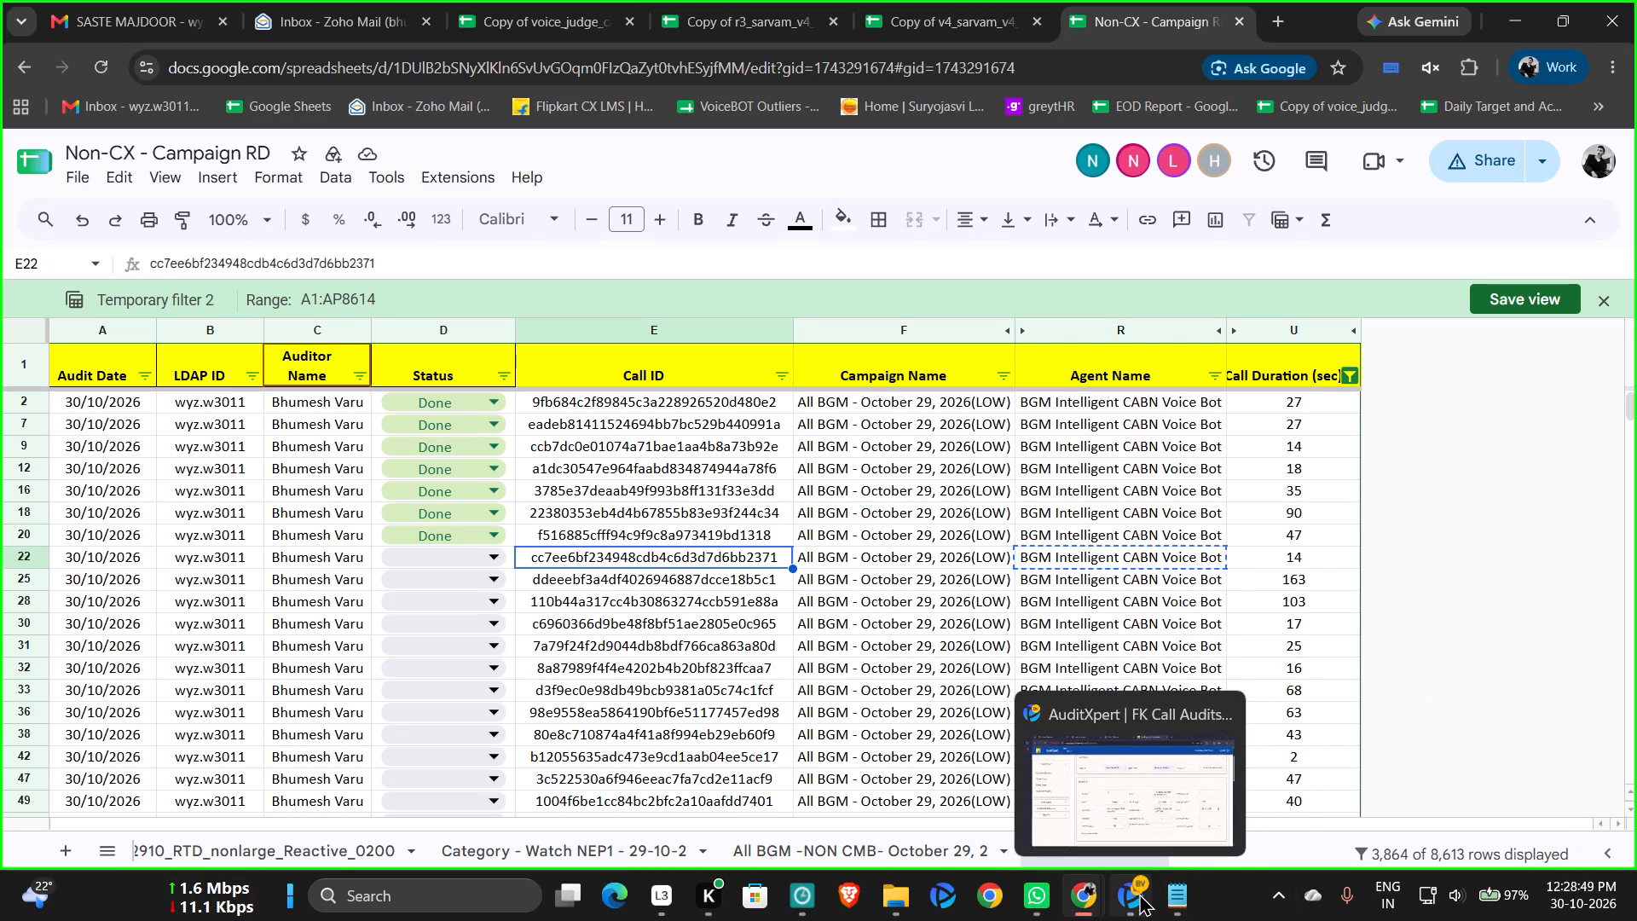
pyautogui.click(895, 582)
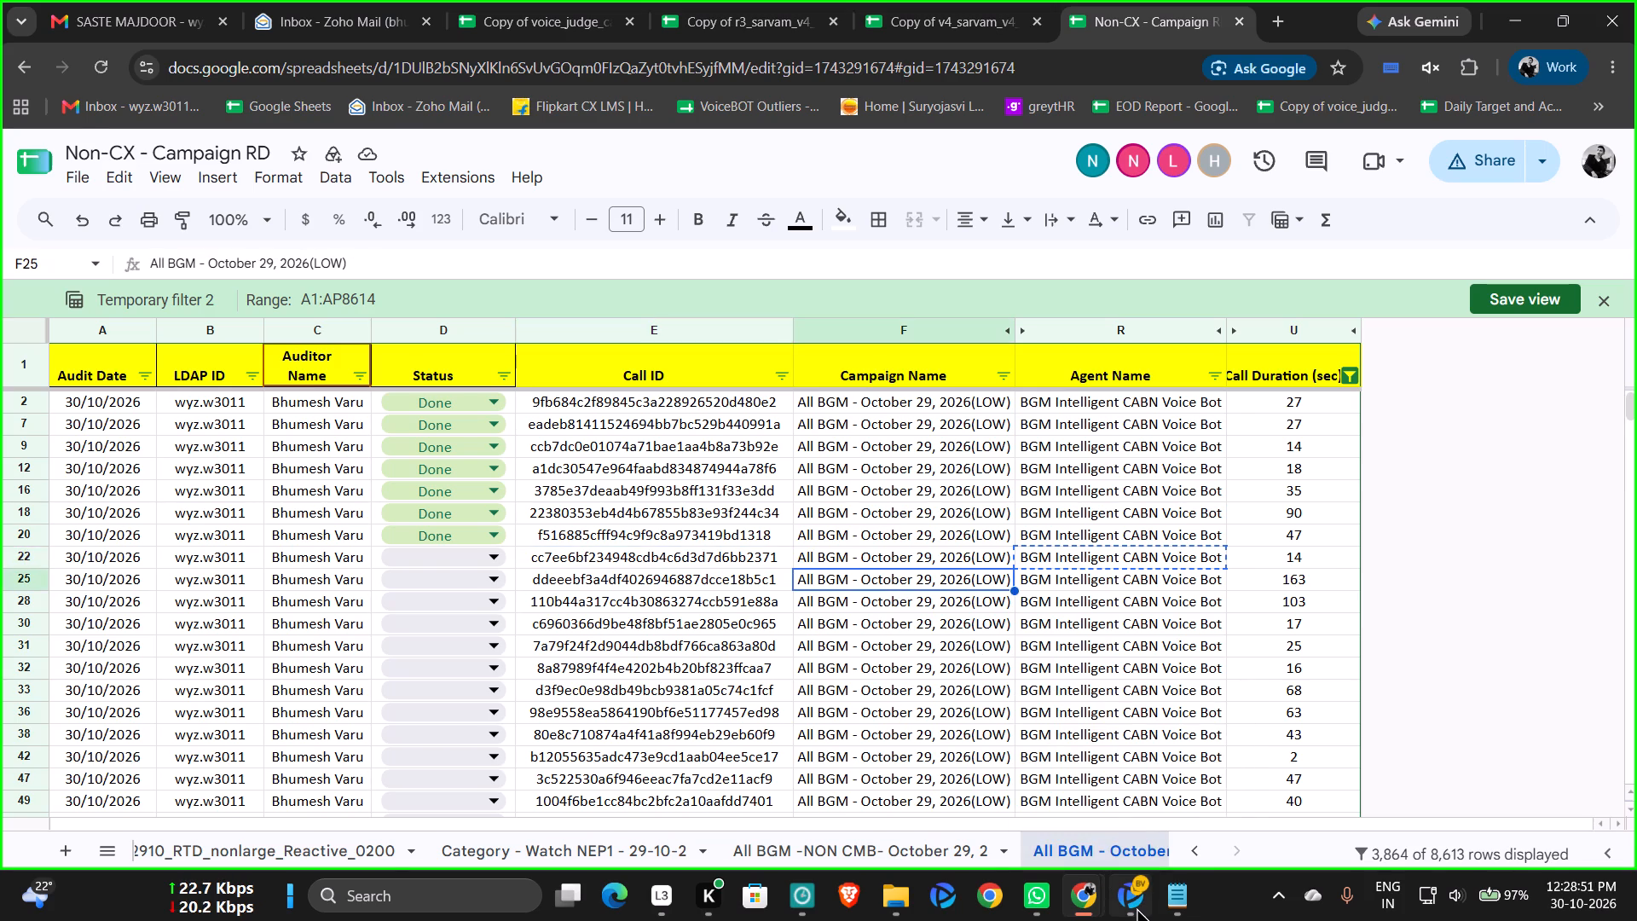
pyautogui.click(1137, 907)
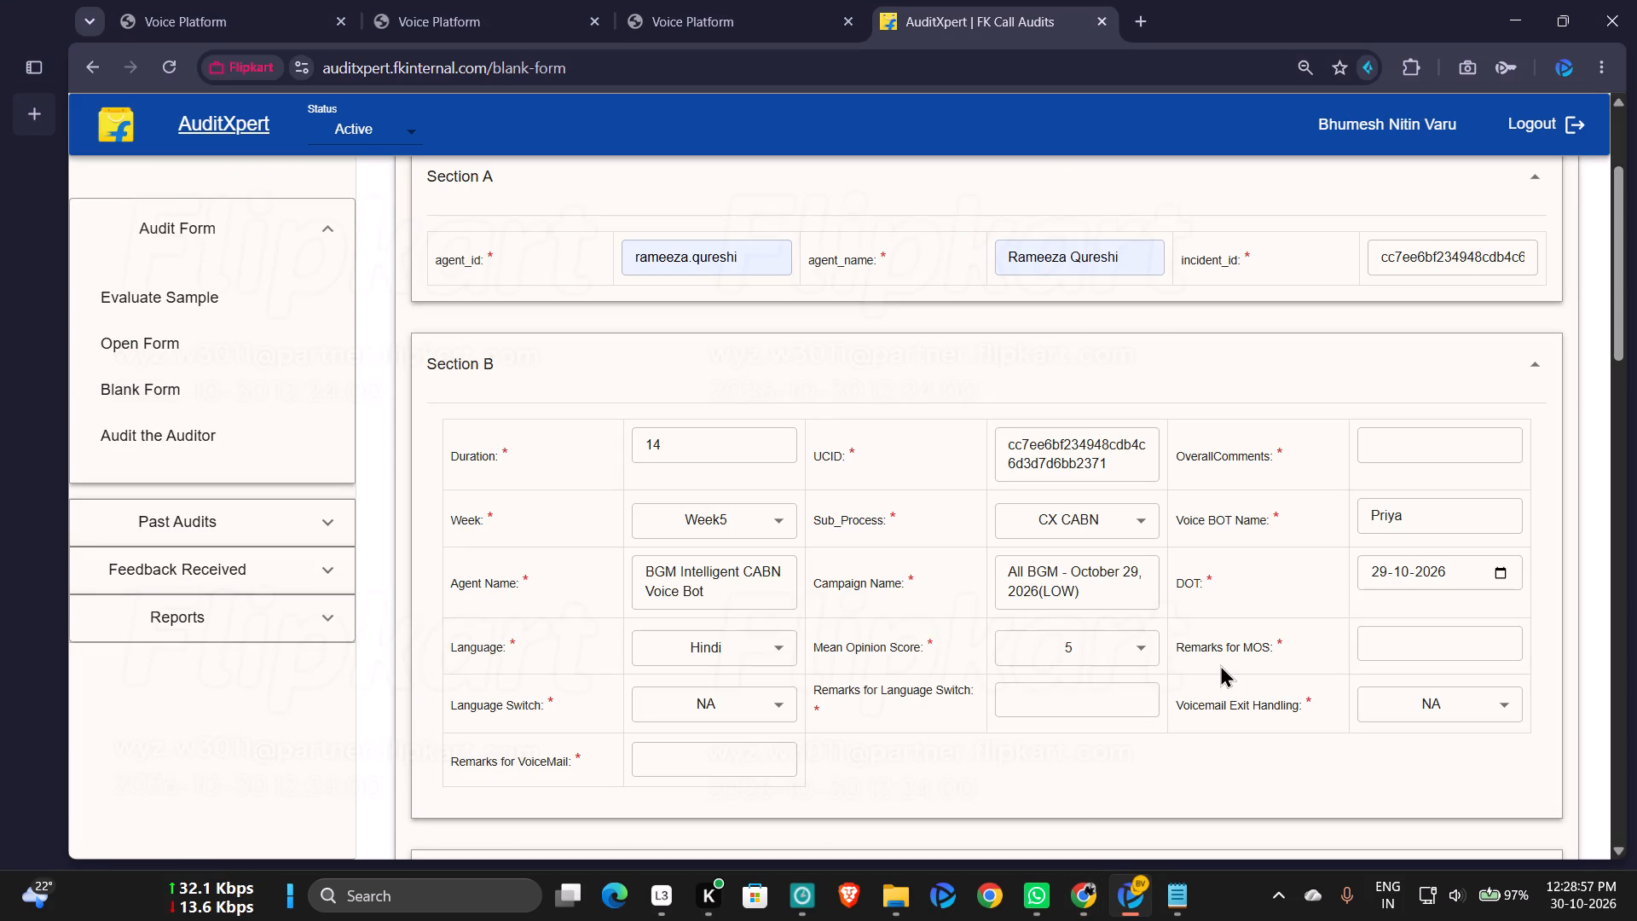
pyautogui.click(1077, 909)
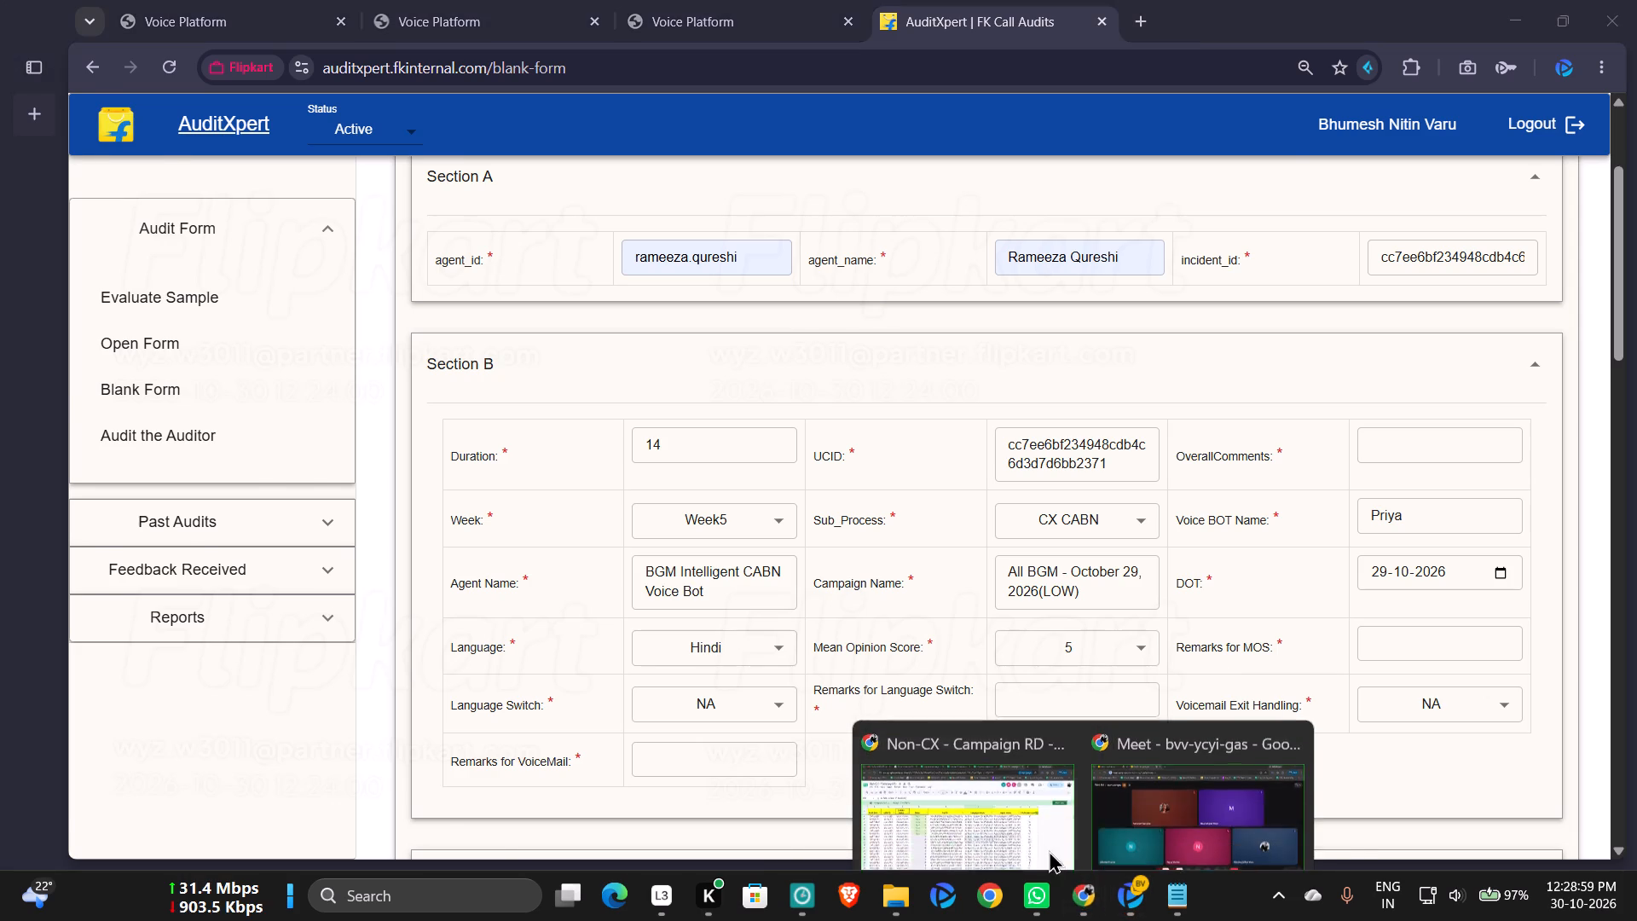
pyautogui.click(1008, 808)
pyautogui.click(764, 577)
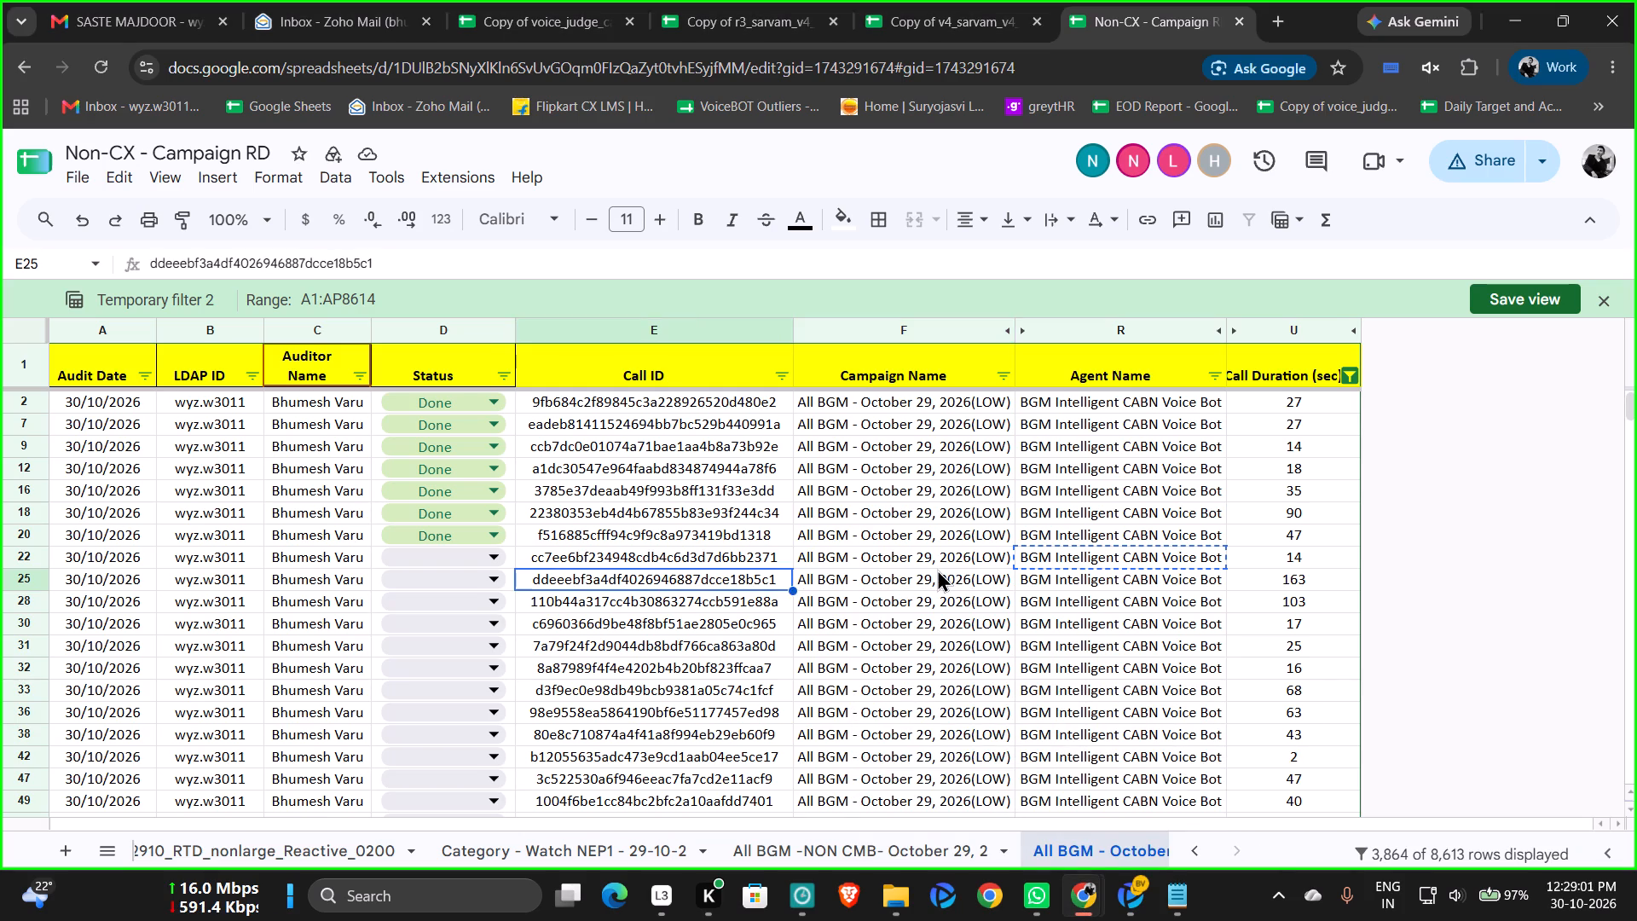
pyautogui.click(943, 566)
pyautogui.click(746, 549)
pyautogui.click(841, 550)
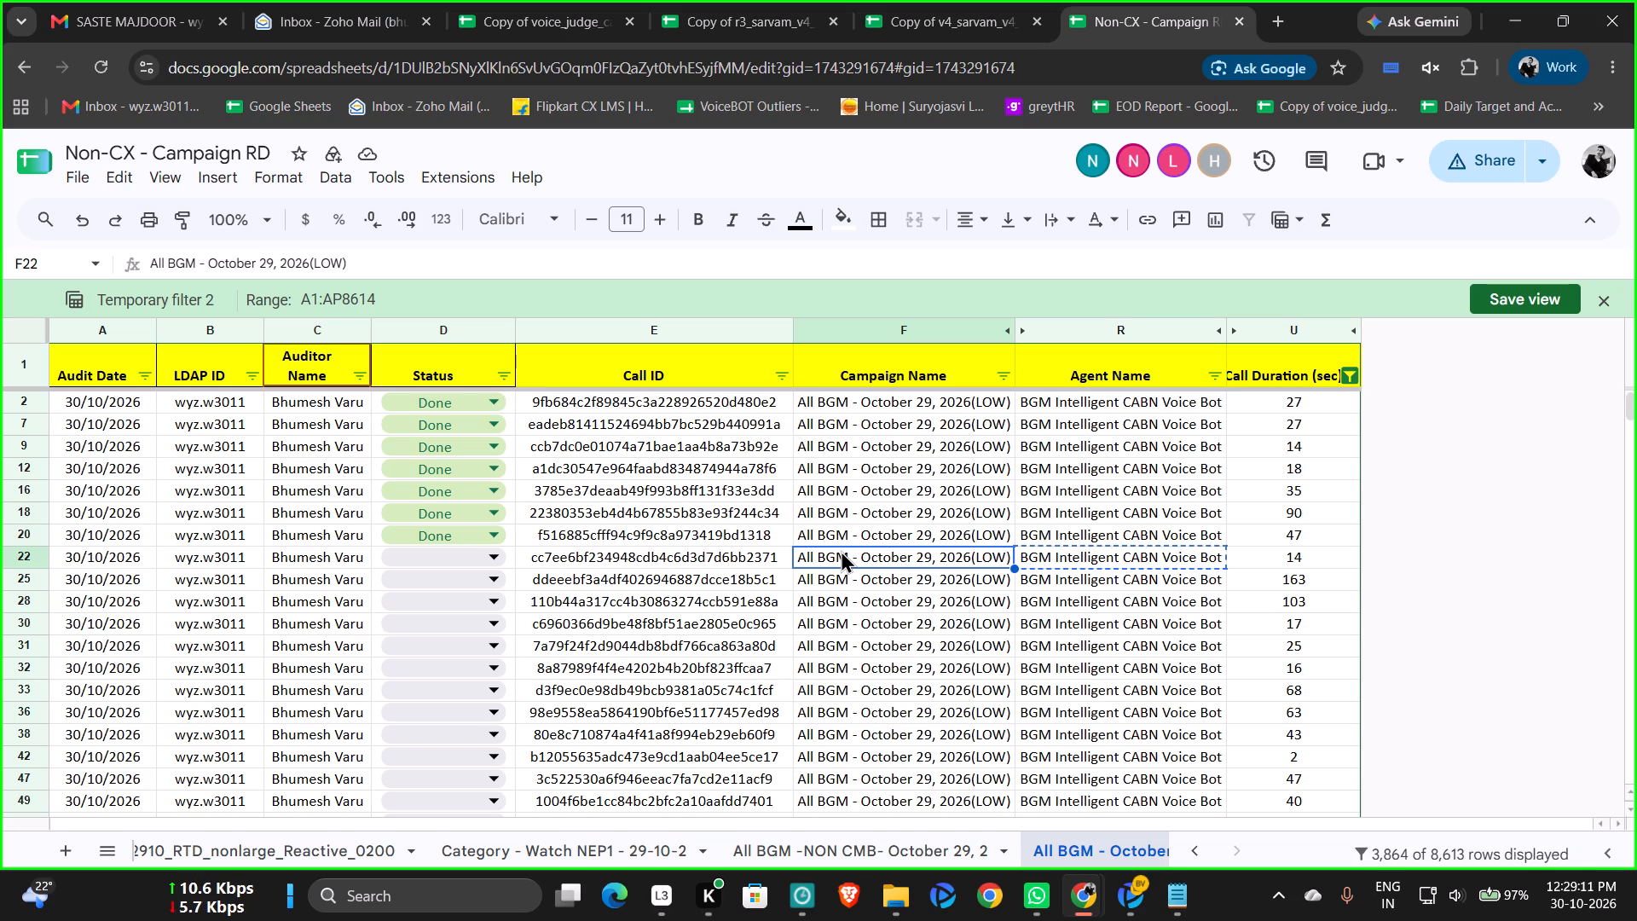
pyautogui.click(1141, 901)
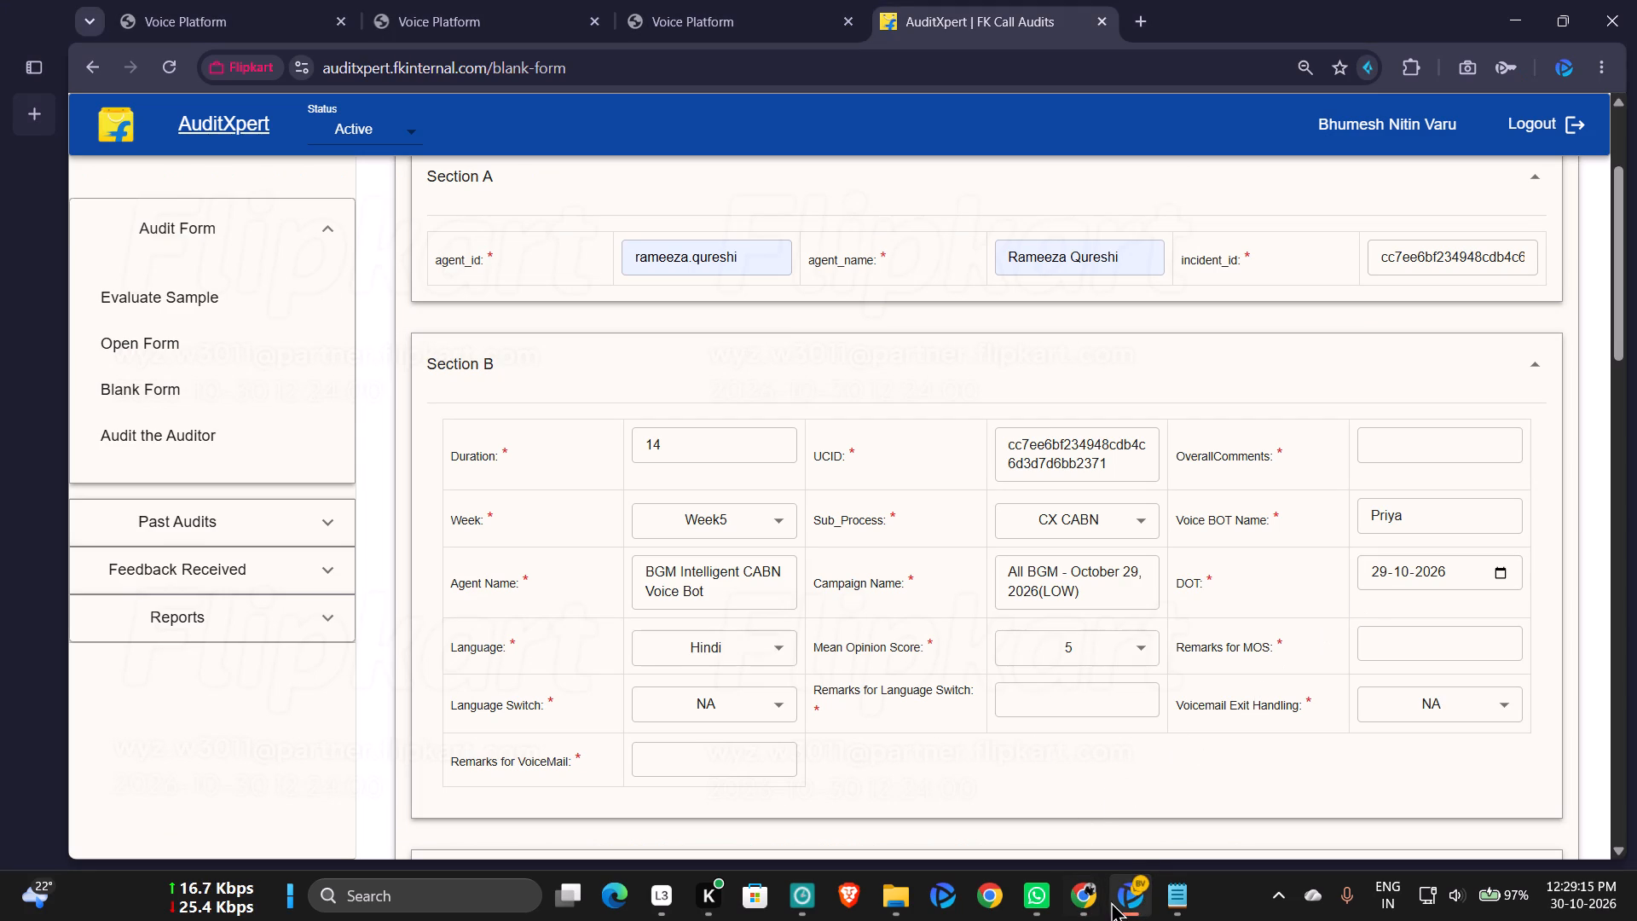
pyautogui.click(1119, 831)
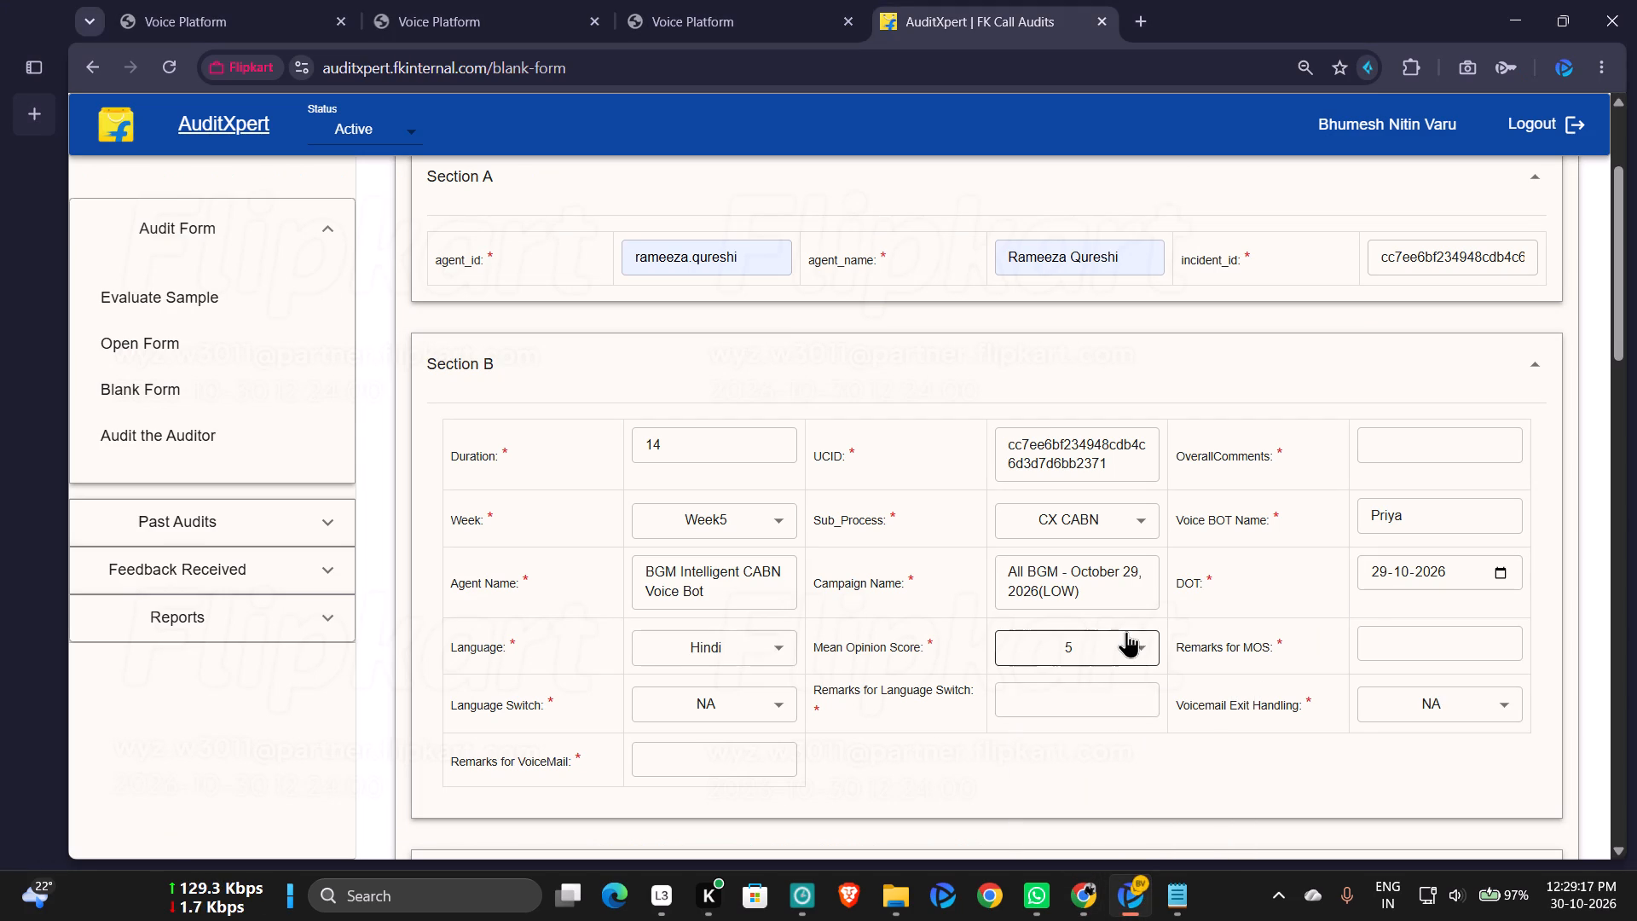
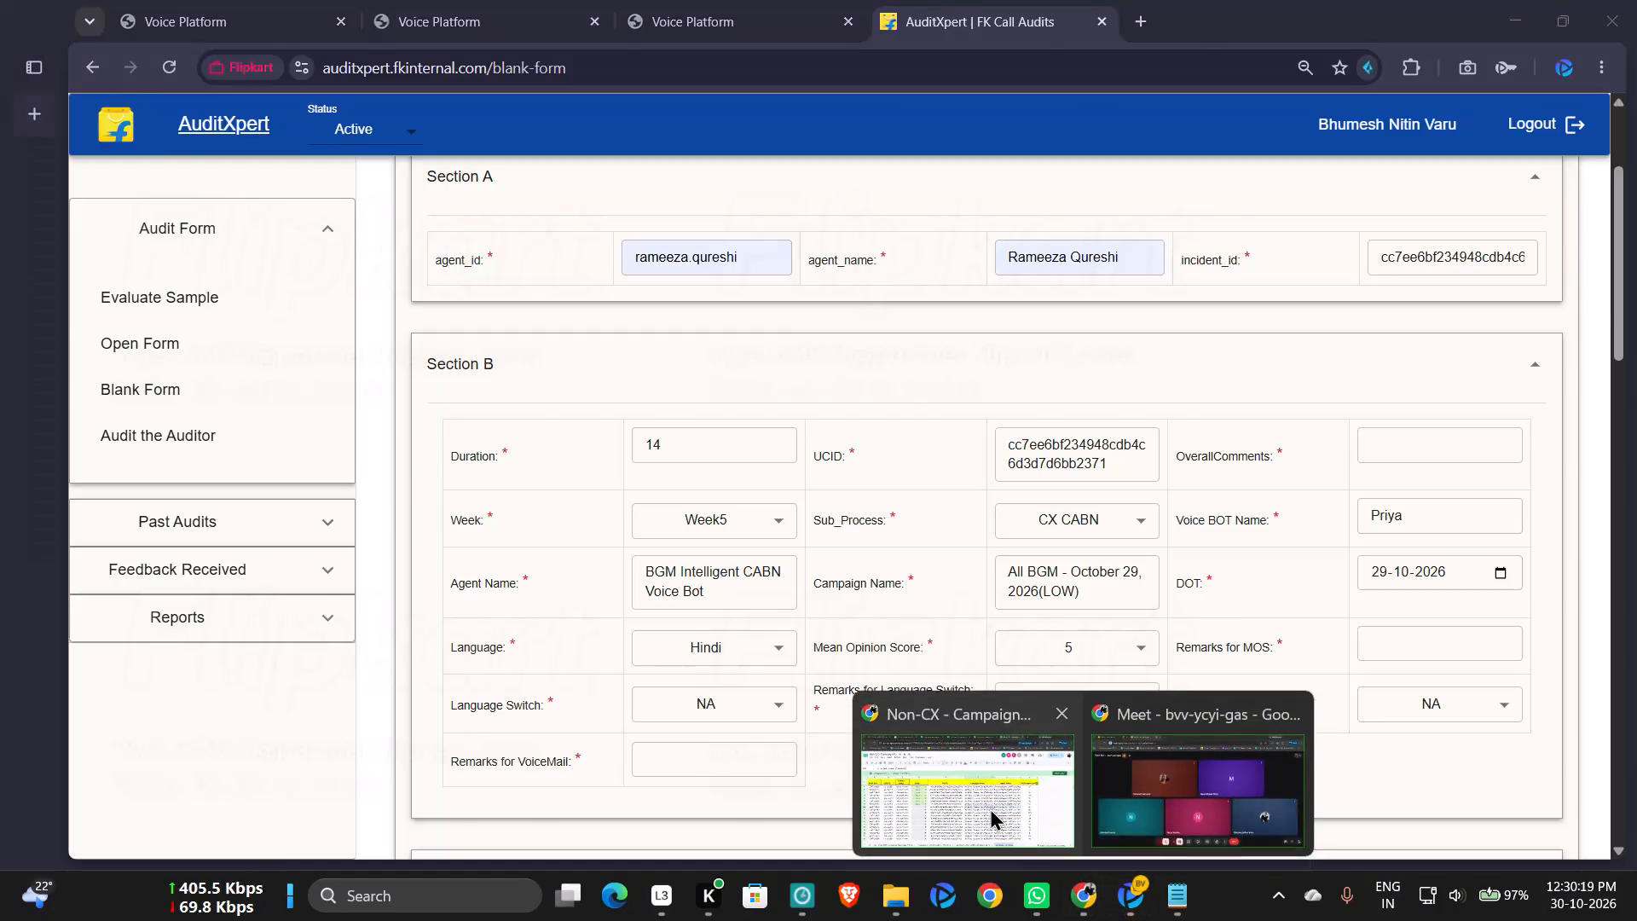
# Check the agent name and call duration in row 22 of the Non-CX sheet against the Section B entries in the AuditXpert form.
pyautogui.click(990, 808)
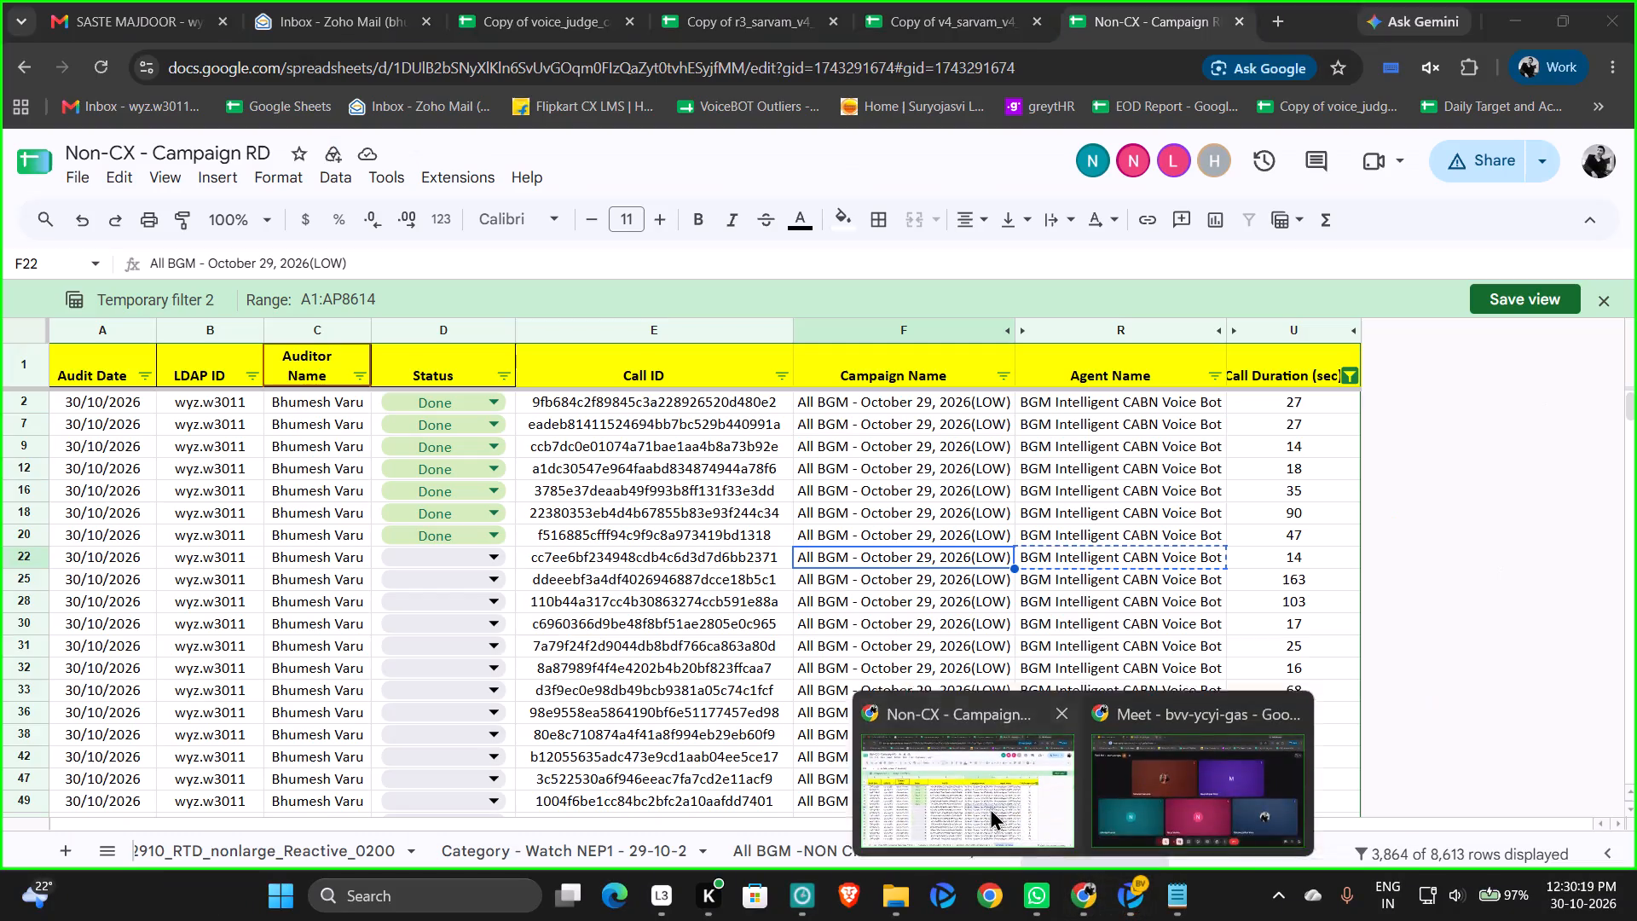
pyautogui.click(1174, 563)
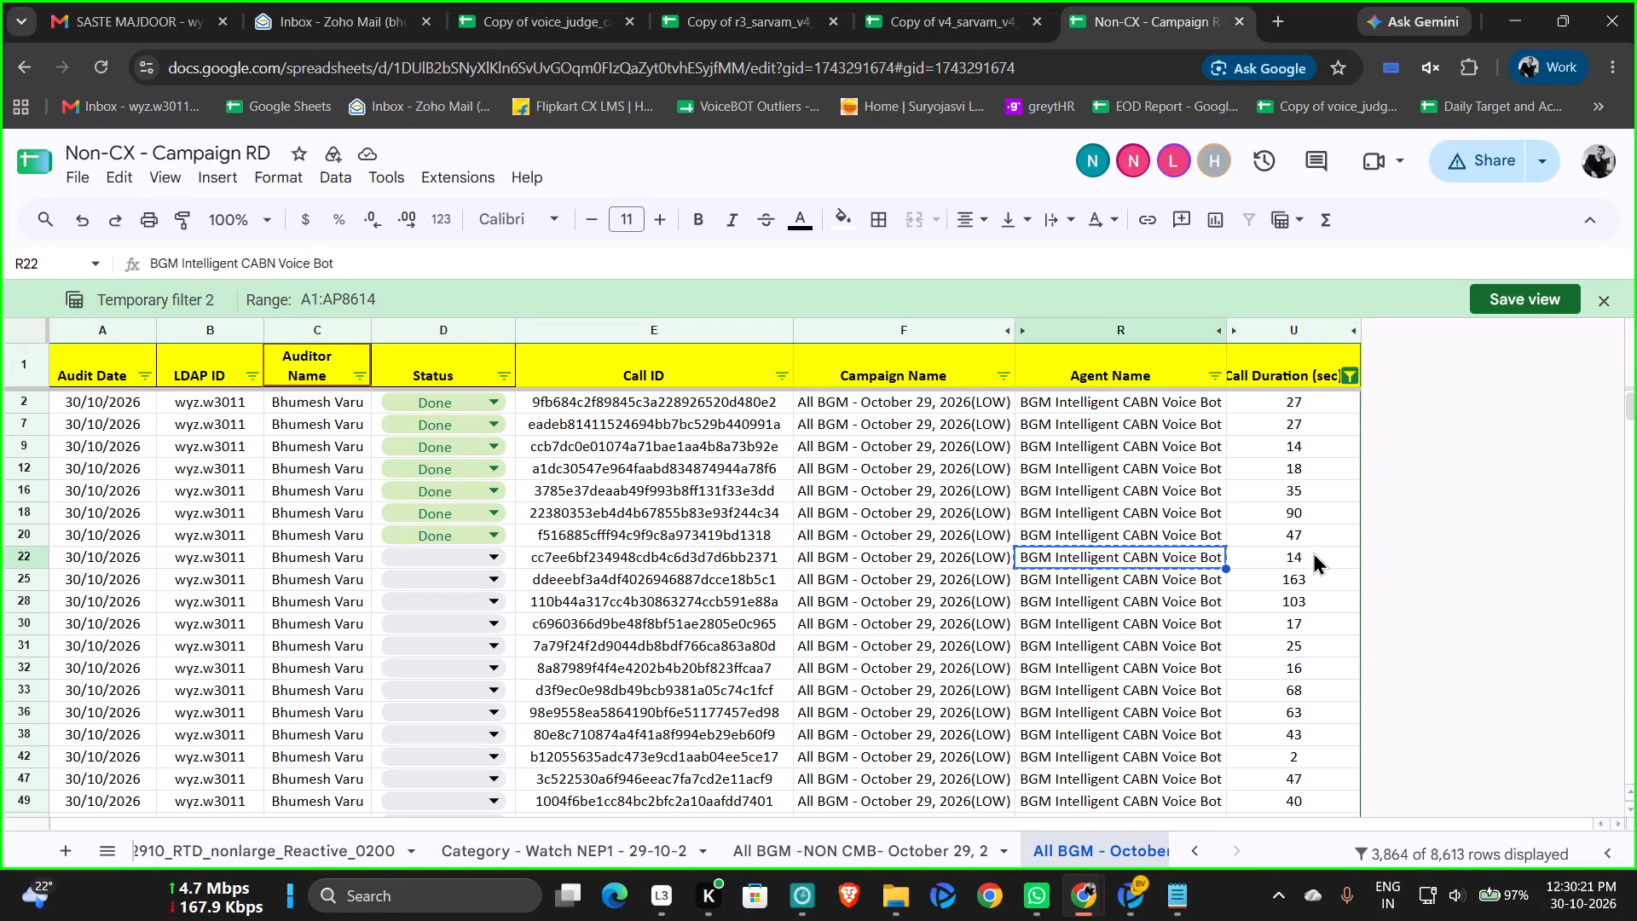
pyautogui.click(1311, 559)
pyautogui.click(1141, 889)
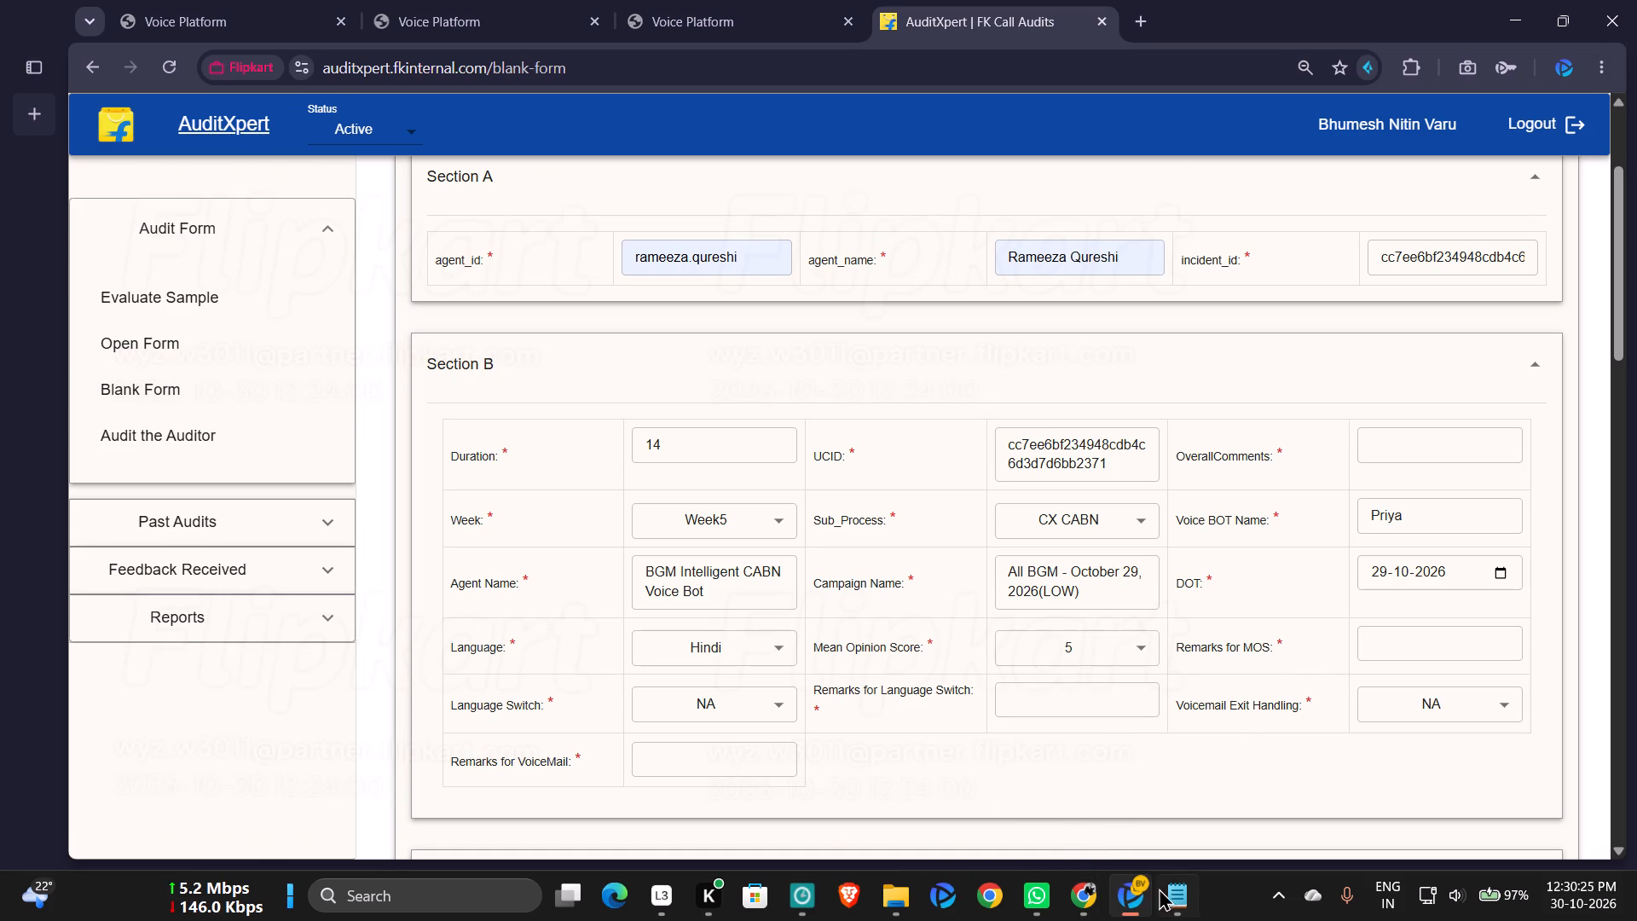
pyautogui.click(1096, 898)
pyautogui.click(1010, 792)
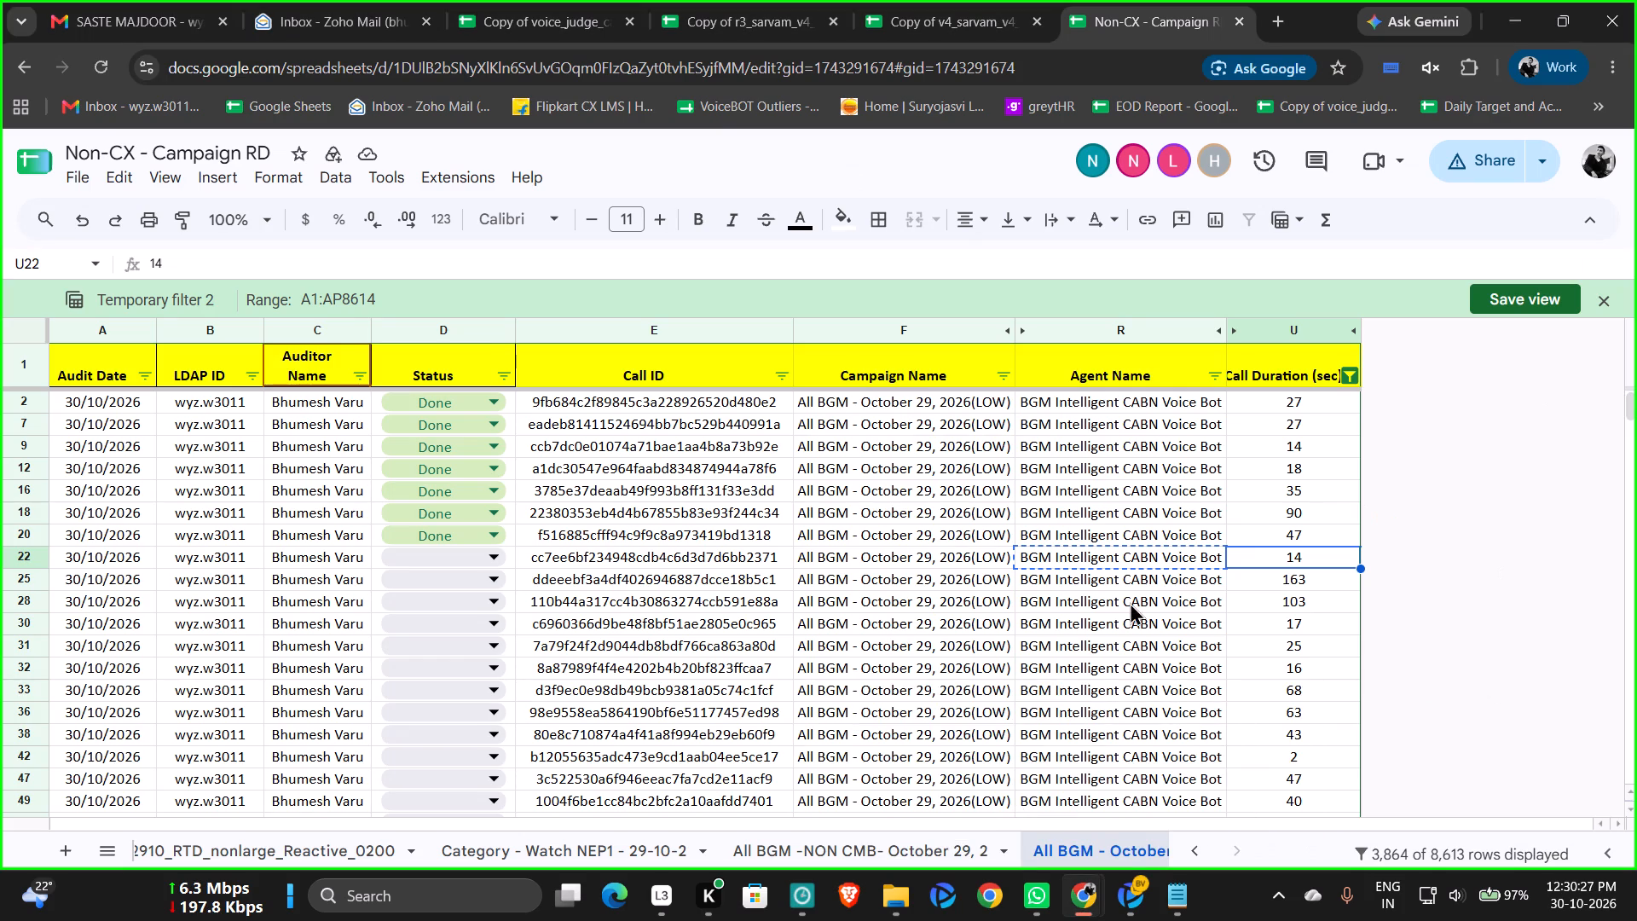
pyautogui.click(1125, 884)
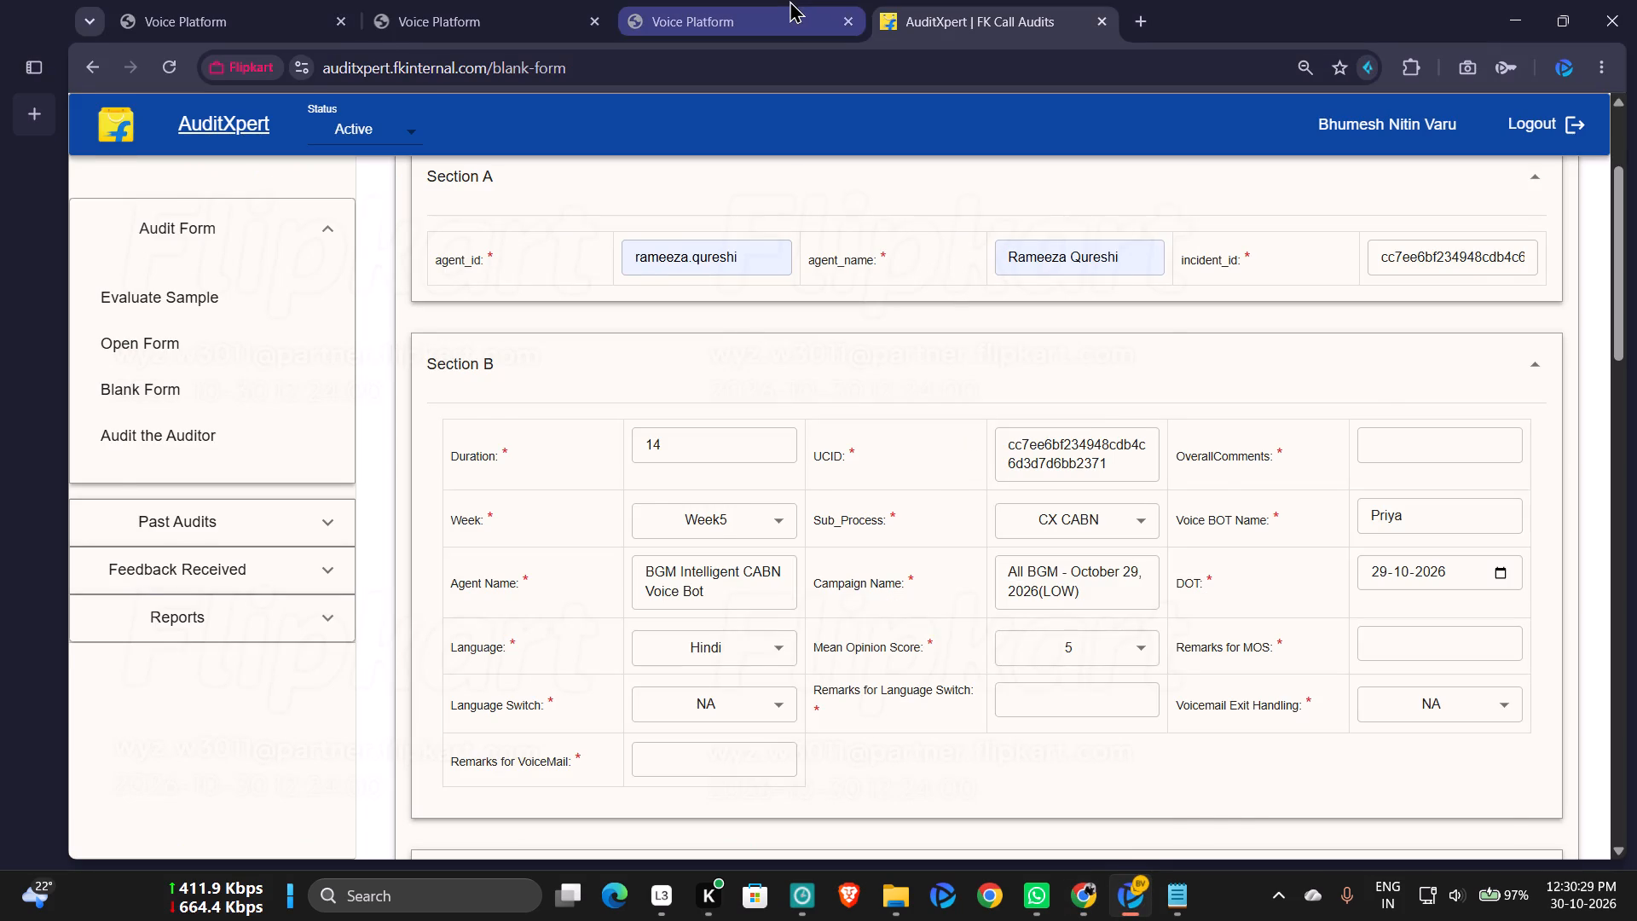
# Play the opening seconds of the row 22 call recording in Mohini and pause it.
pyautogui.click(790, 0)
pyautogui.click(403, 722)
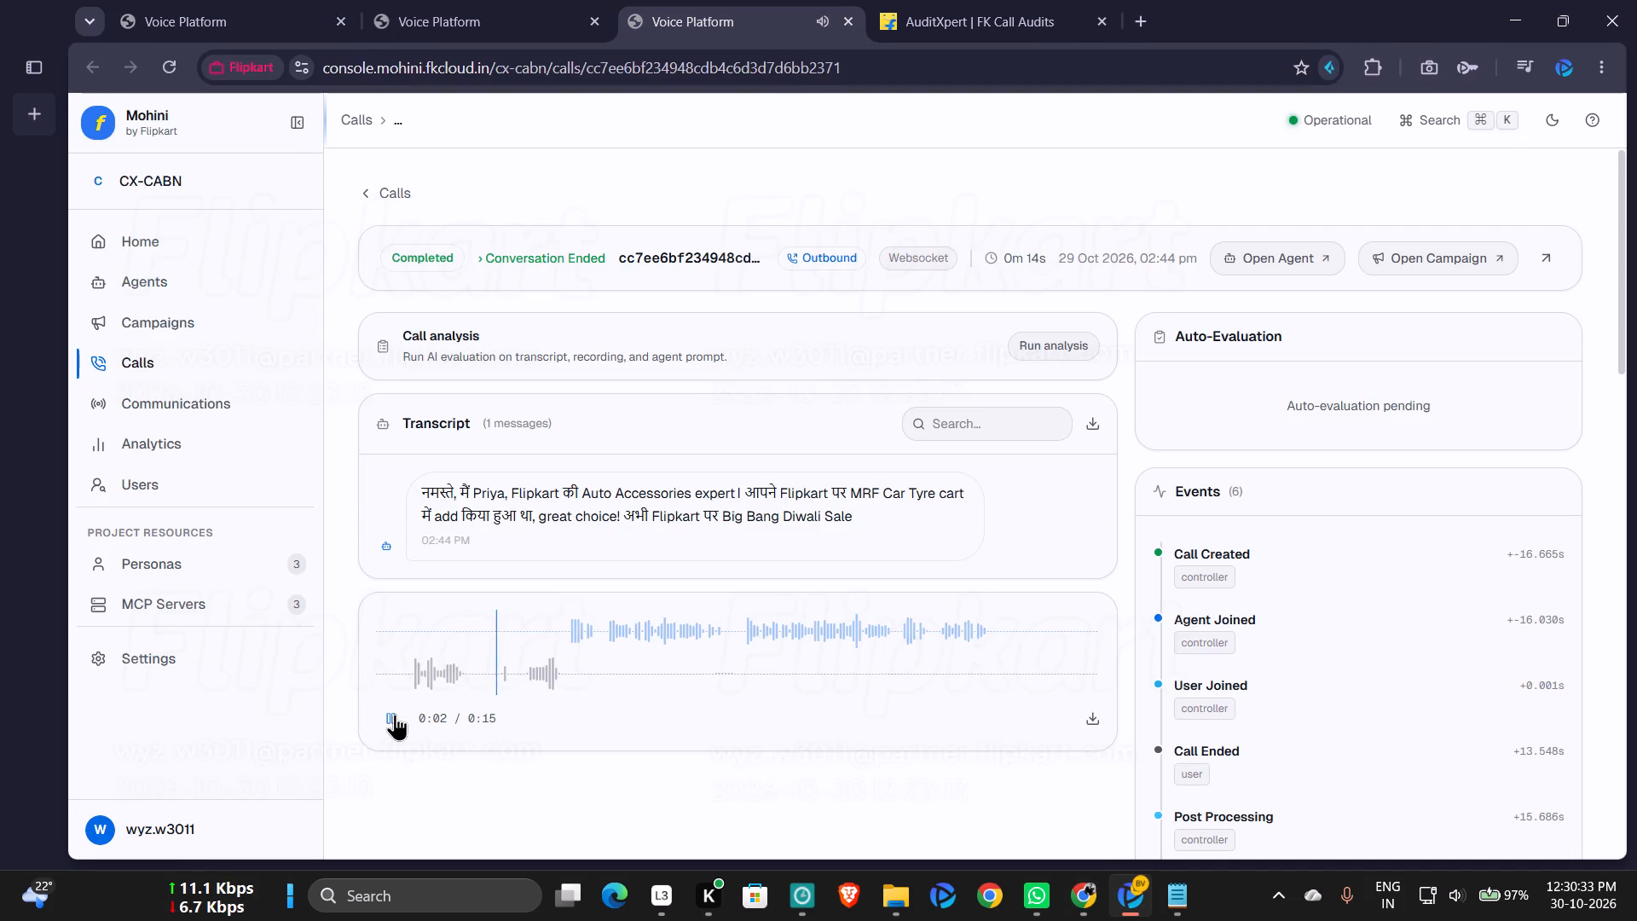
pyautogui.click(395, 714)
# Copy "NO voicemail detected on call." from the Judge Model 2 notes into Remarks for VoiceMail in the AuditXpert form.
pyautogui.click(965, 12)
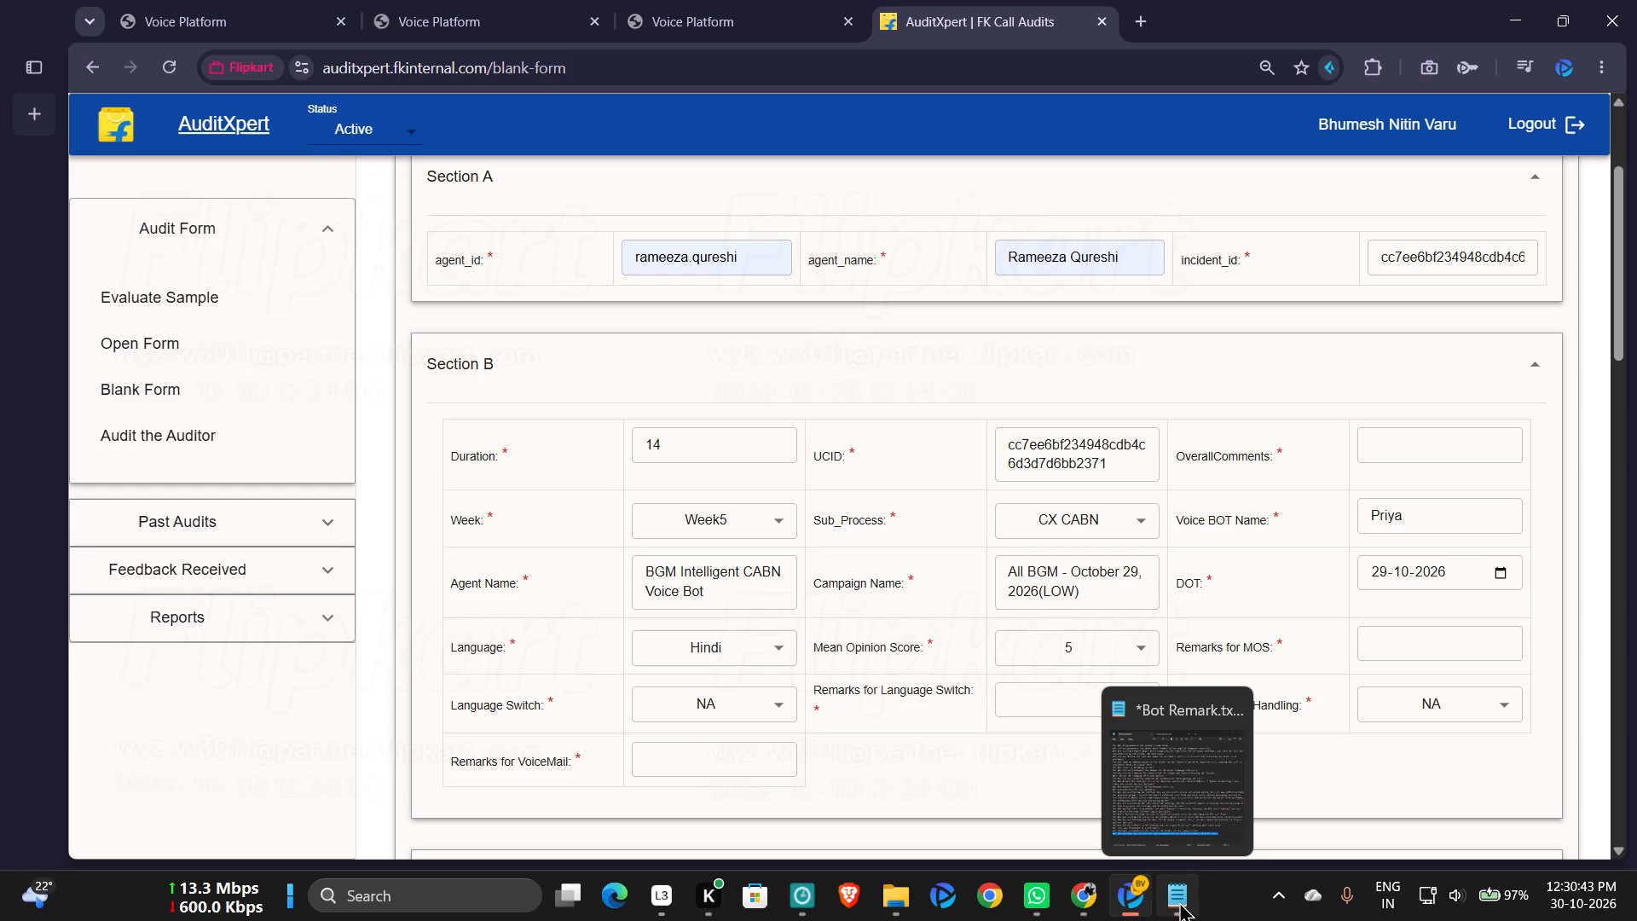
pyautogui.click(1185, 817)
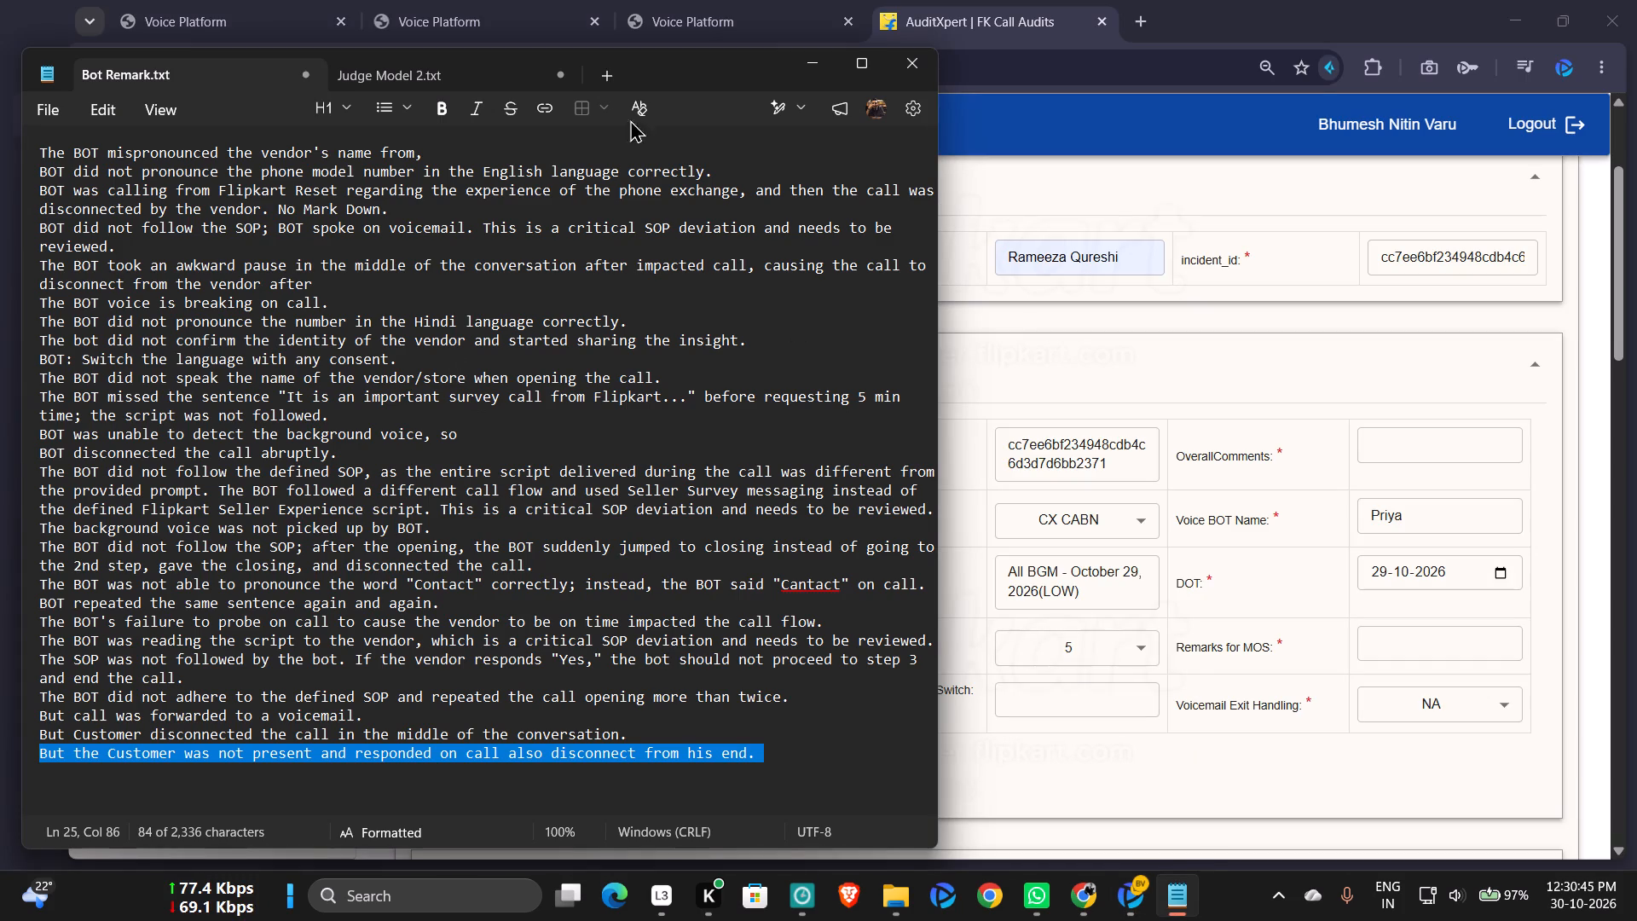
pyautogui.click(444, 81)
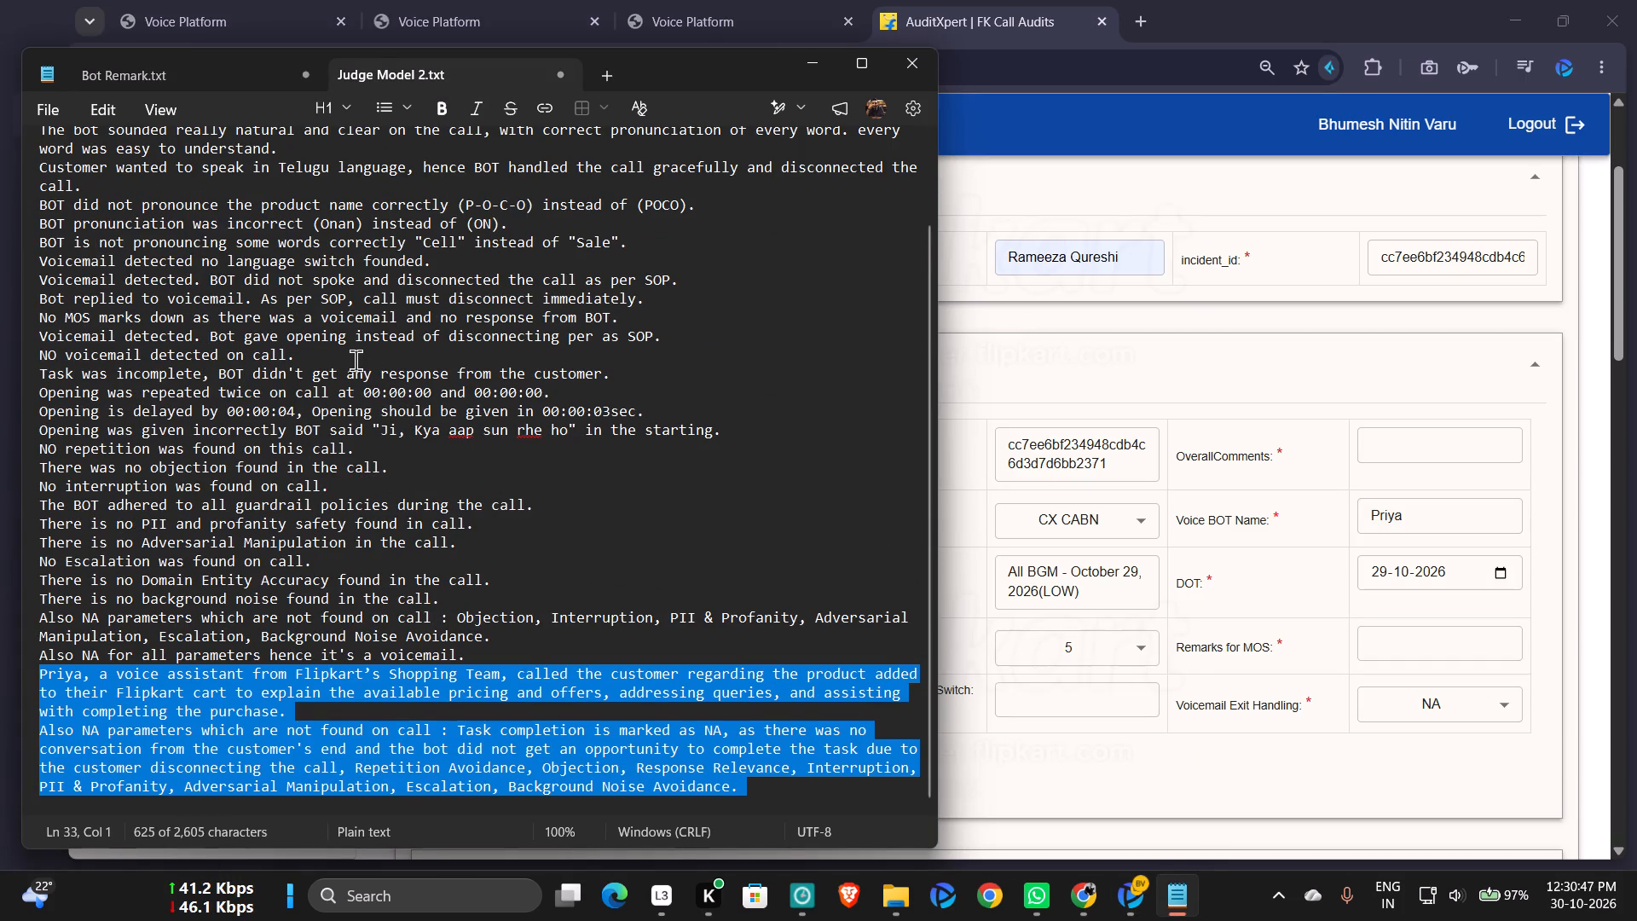
pyautogui.tripleClick(356, 360)
pyautogui.rightClick(356, 360)
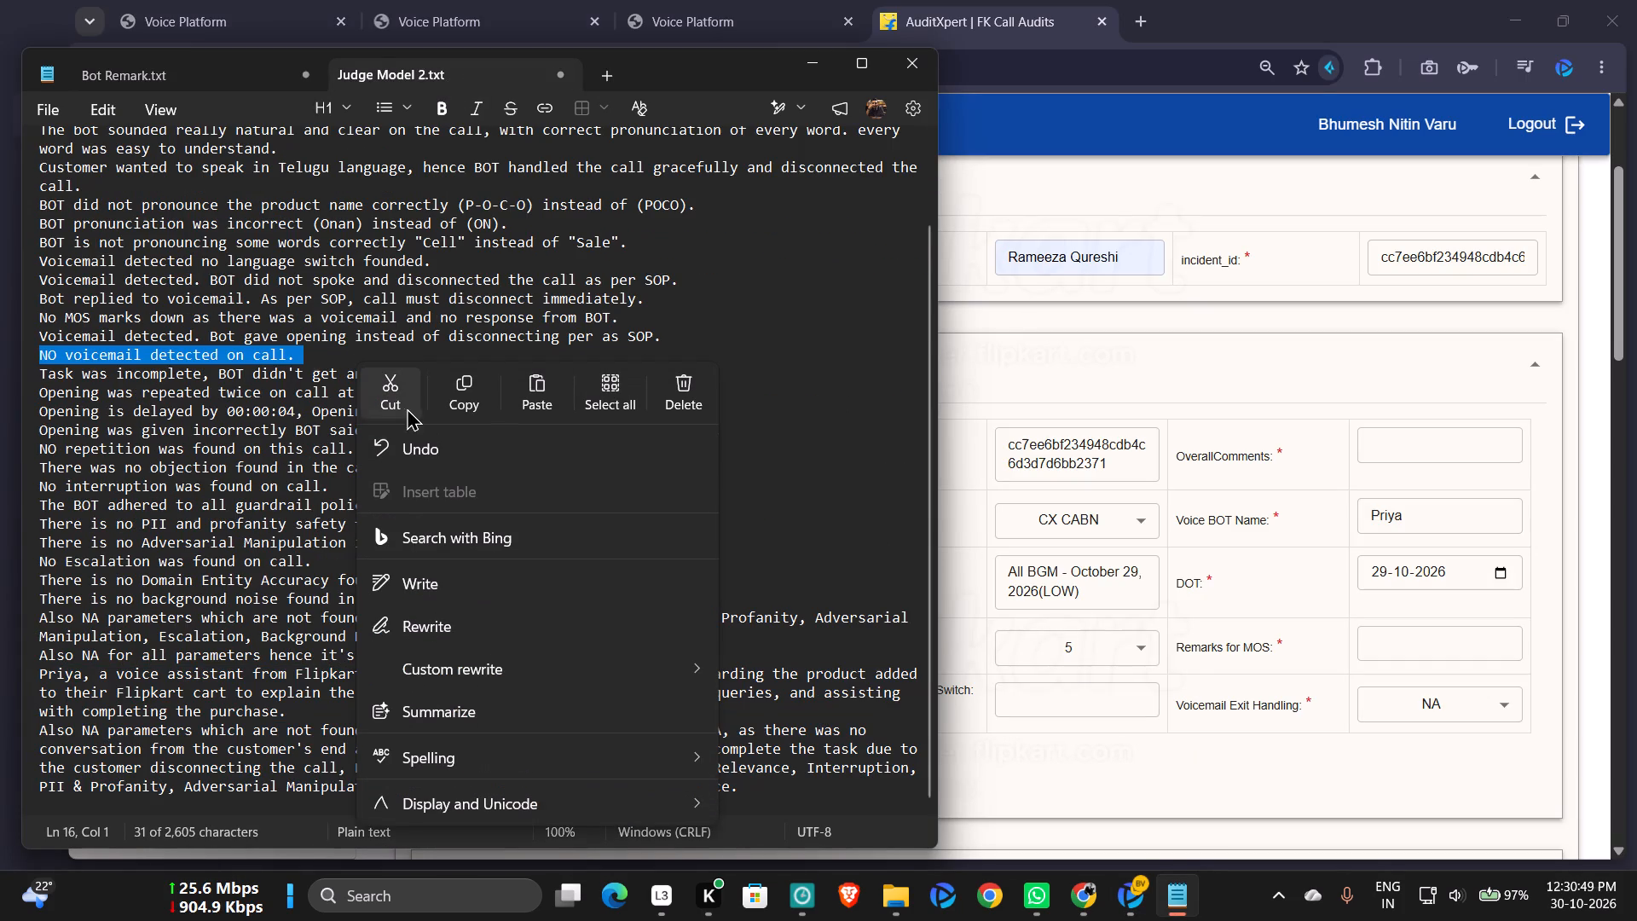
pyautogui.click(454, 399)
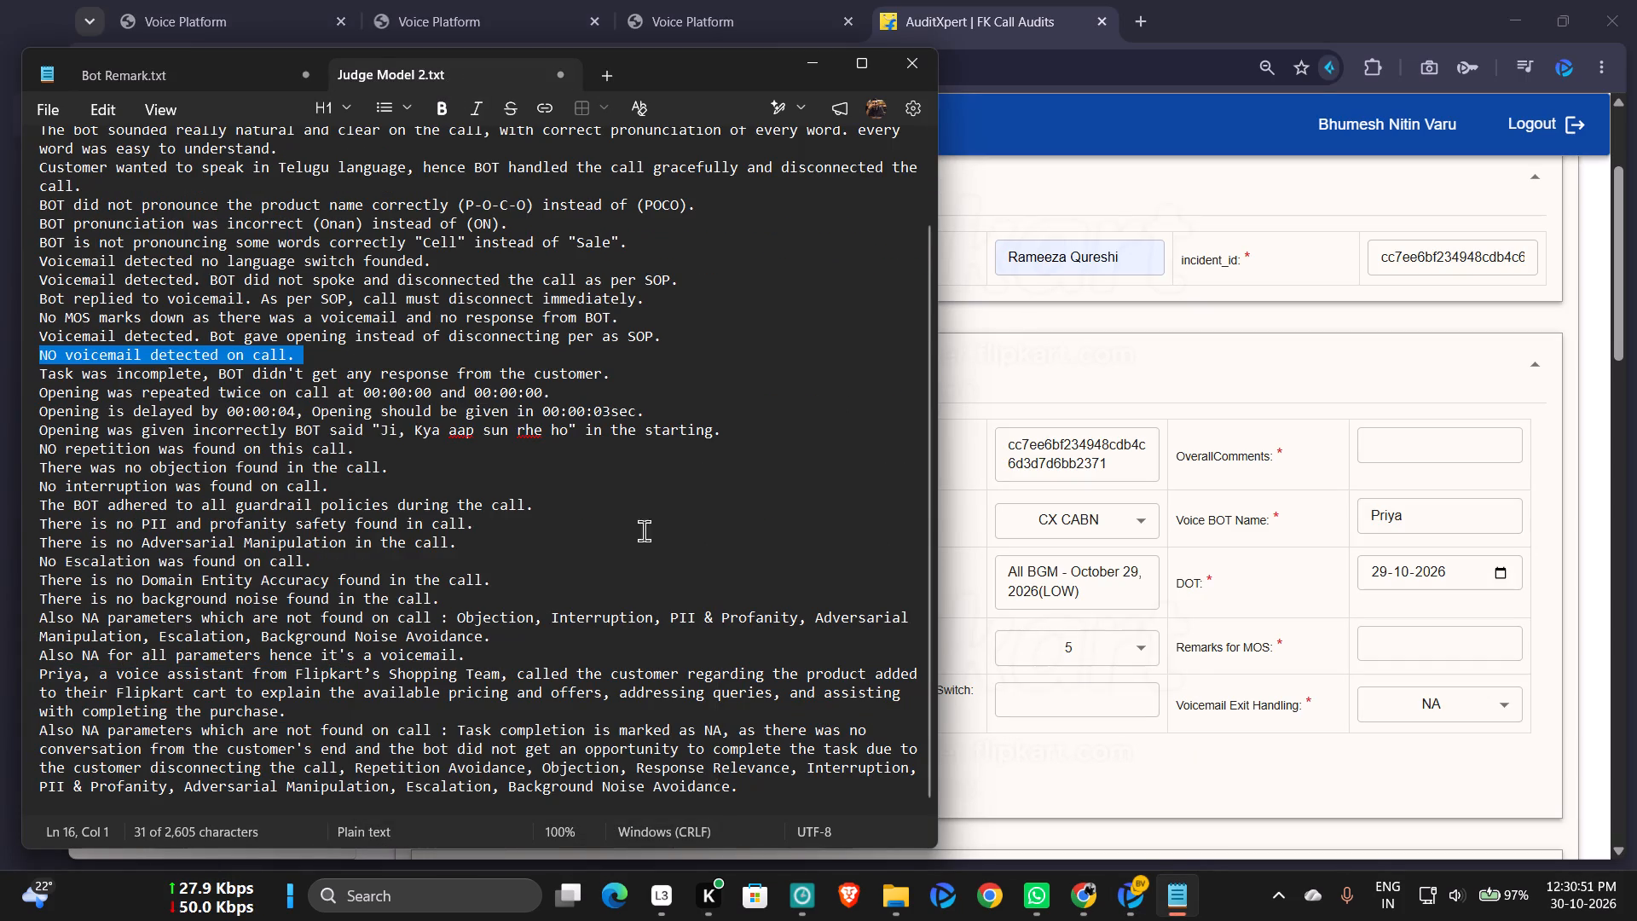
pyautogui.click(1027, 767)
pyautogui.click(708, 763)
pyautogui.rightClick(708, 763)
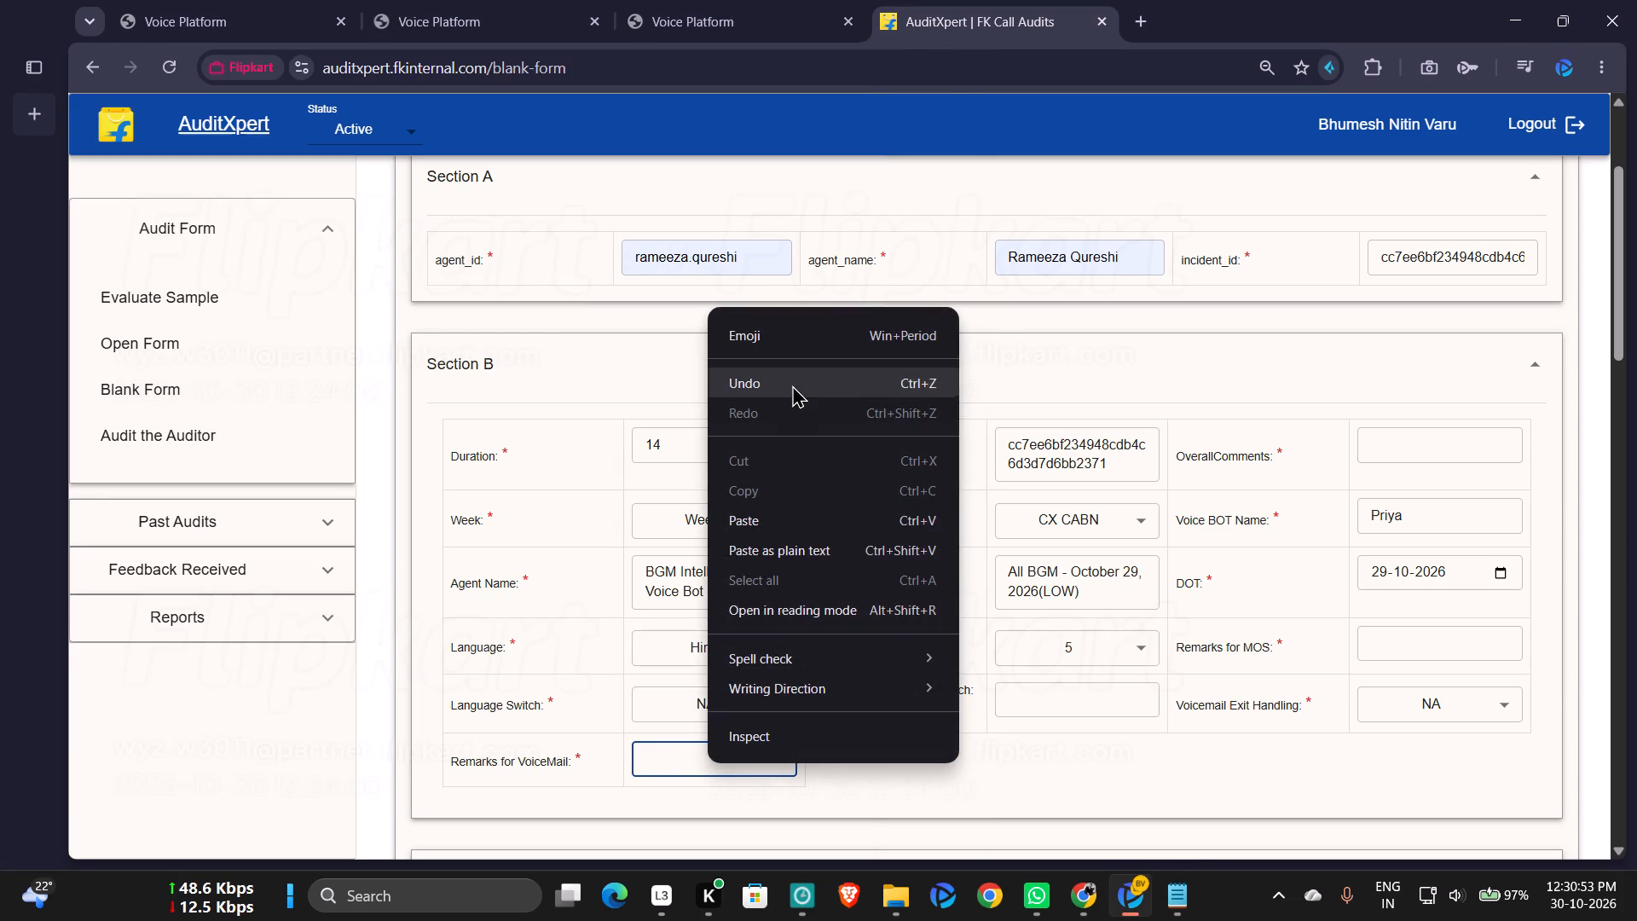
pyautogui.click(784, 530)
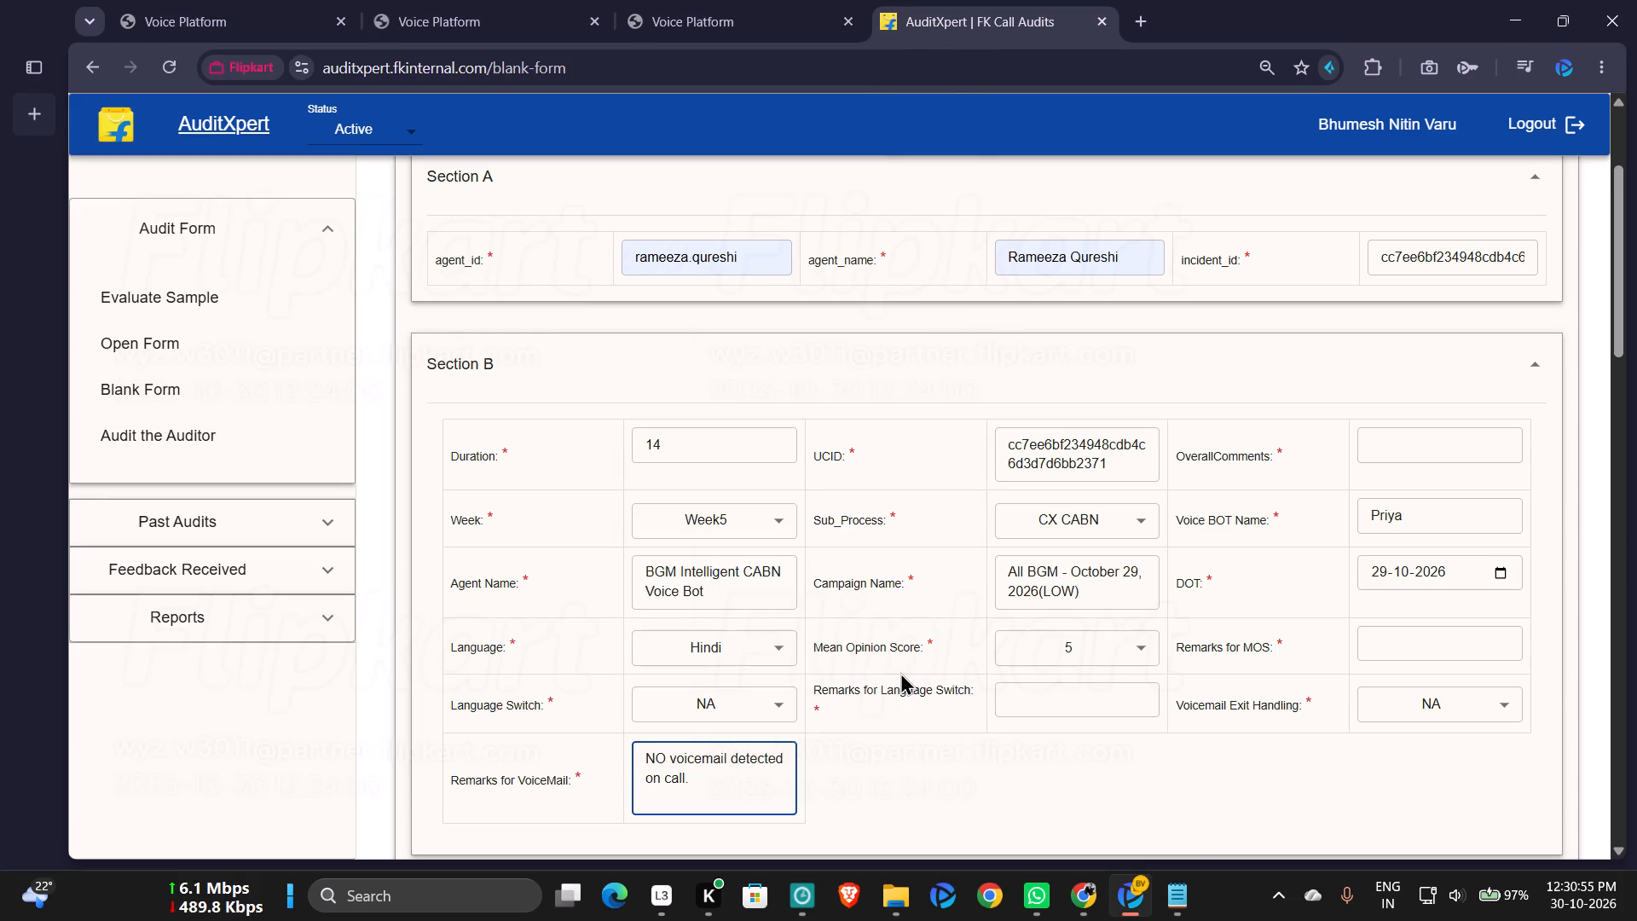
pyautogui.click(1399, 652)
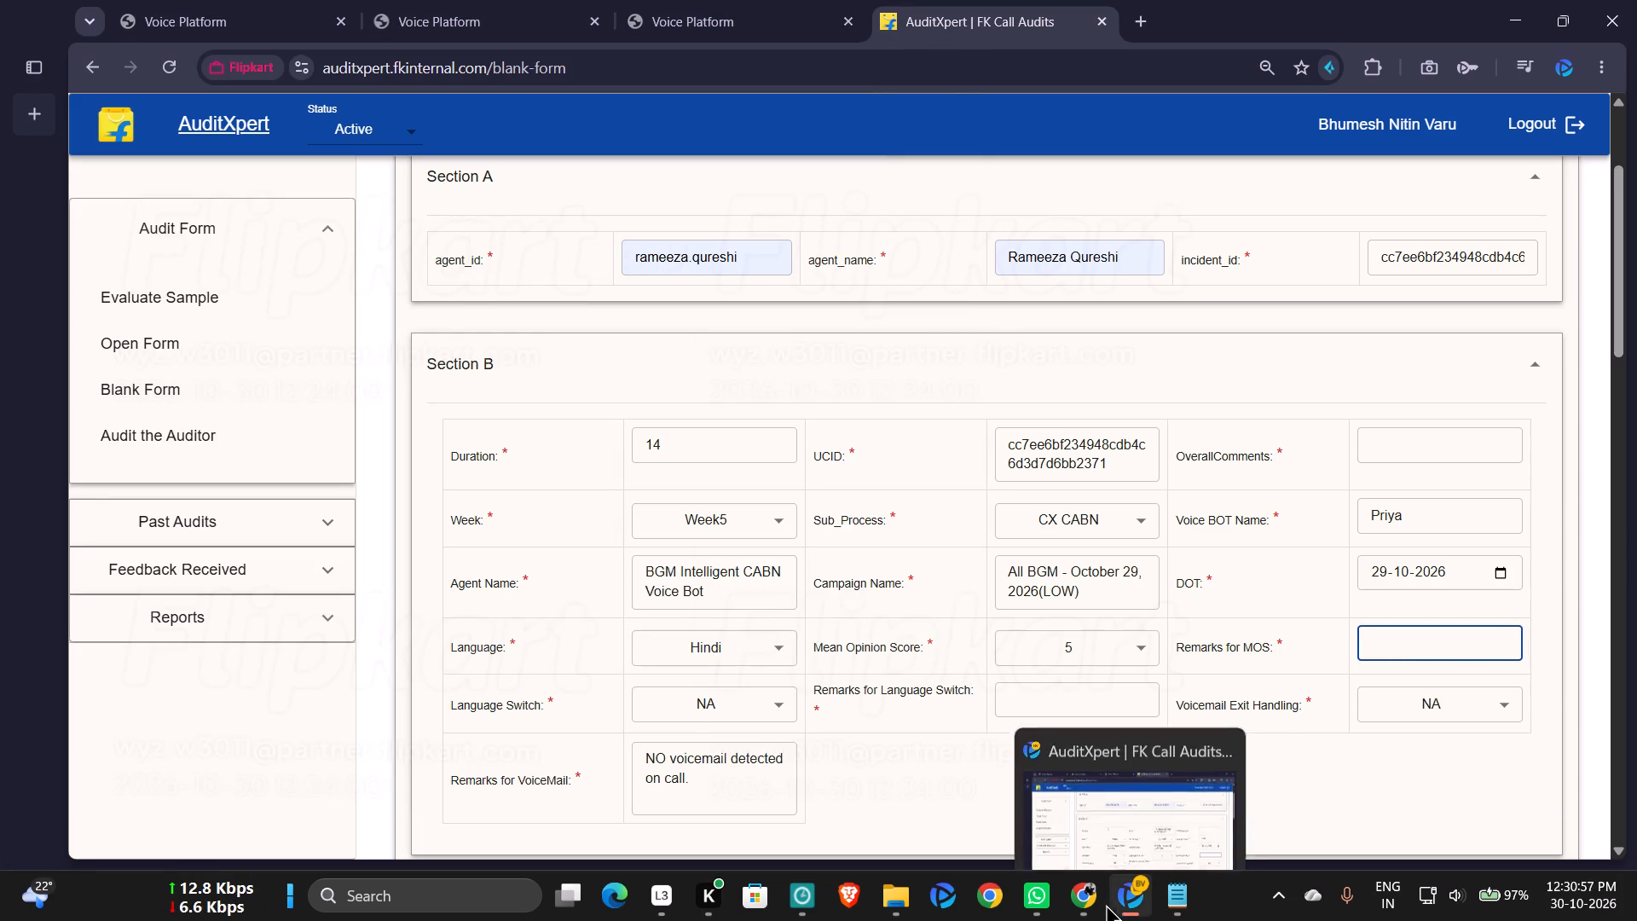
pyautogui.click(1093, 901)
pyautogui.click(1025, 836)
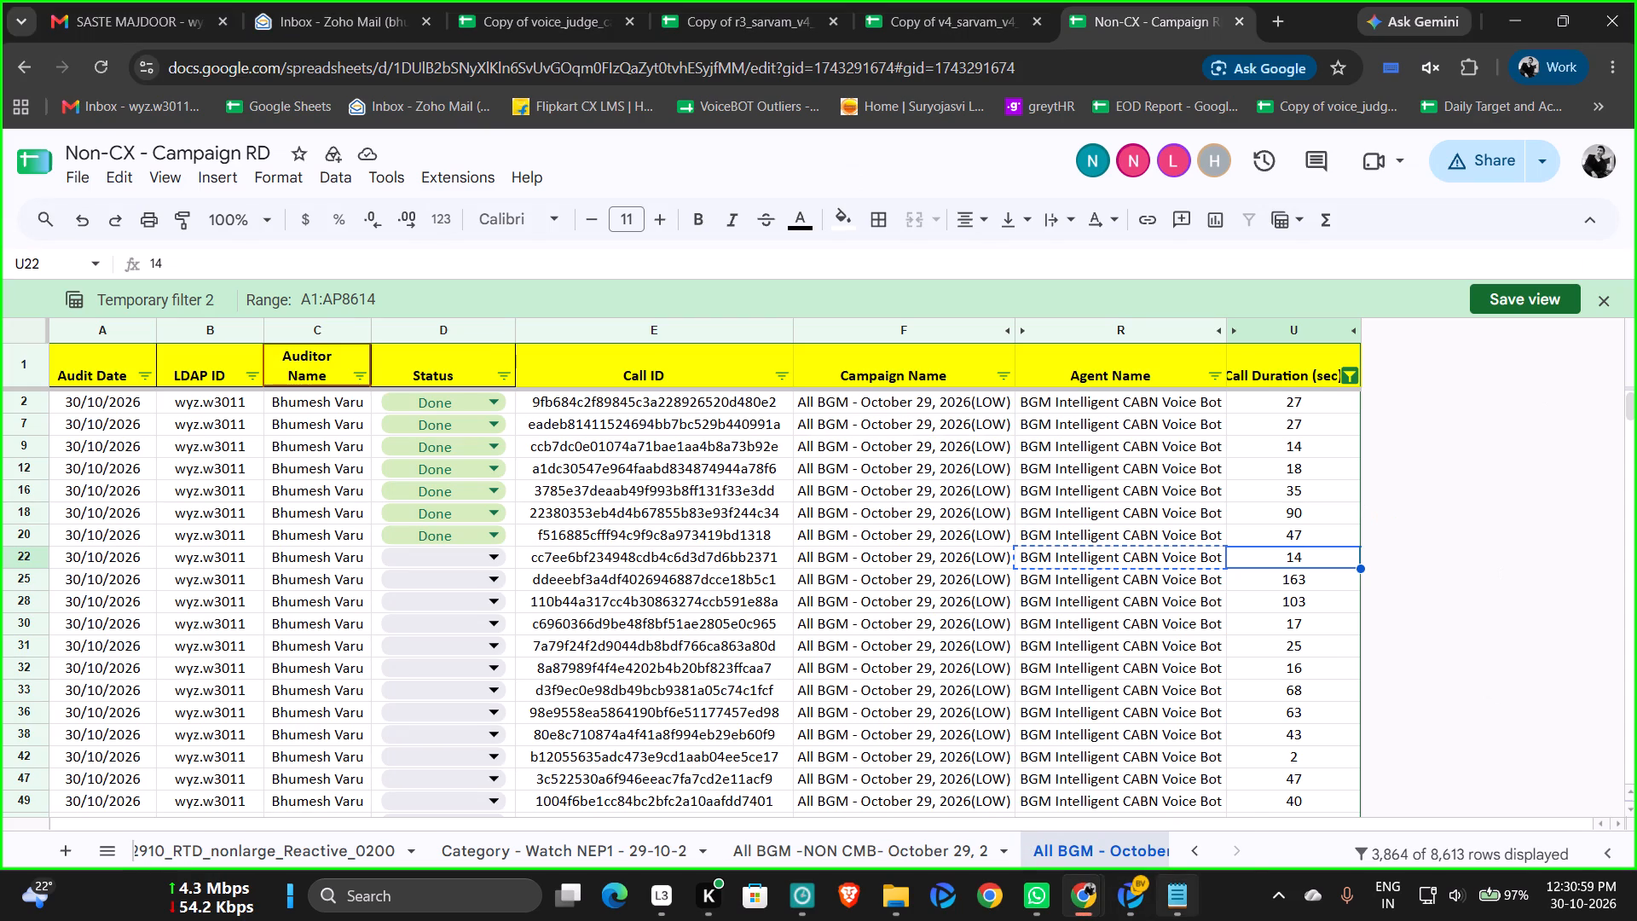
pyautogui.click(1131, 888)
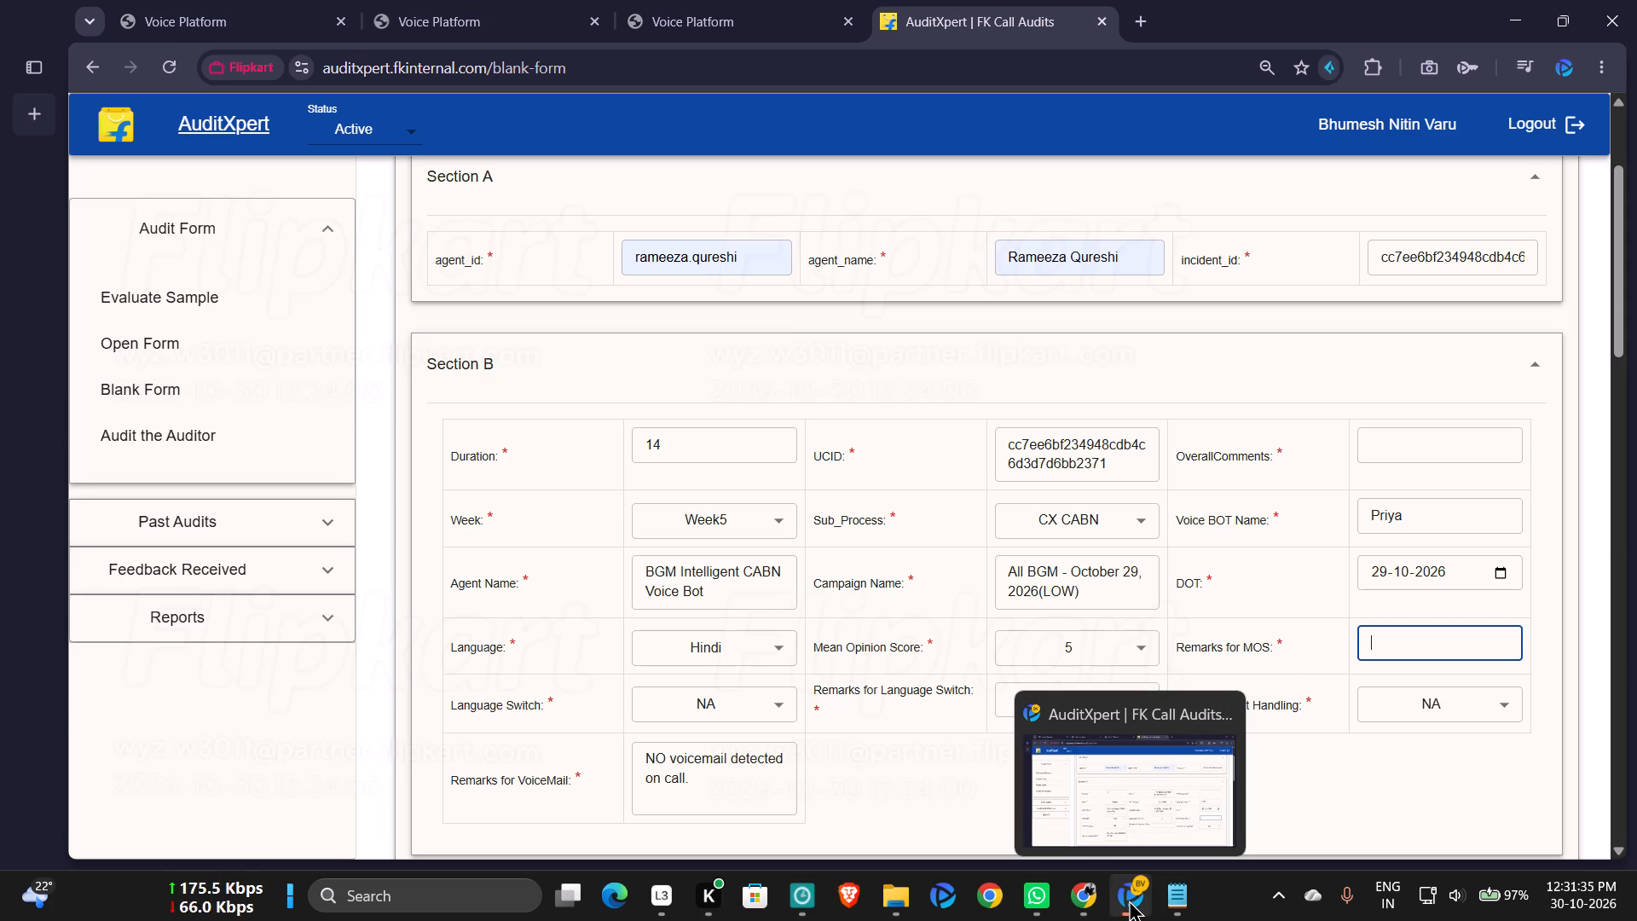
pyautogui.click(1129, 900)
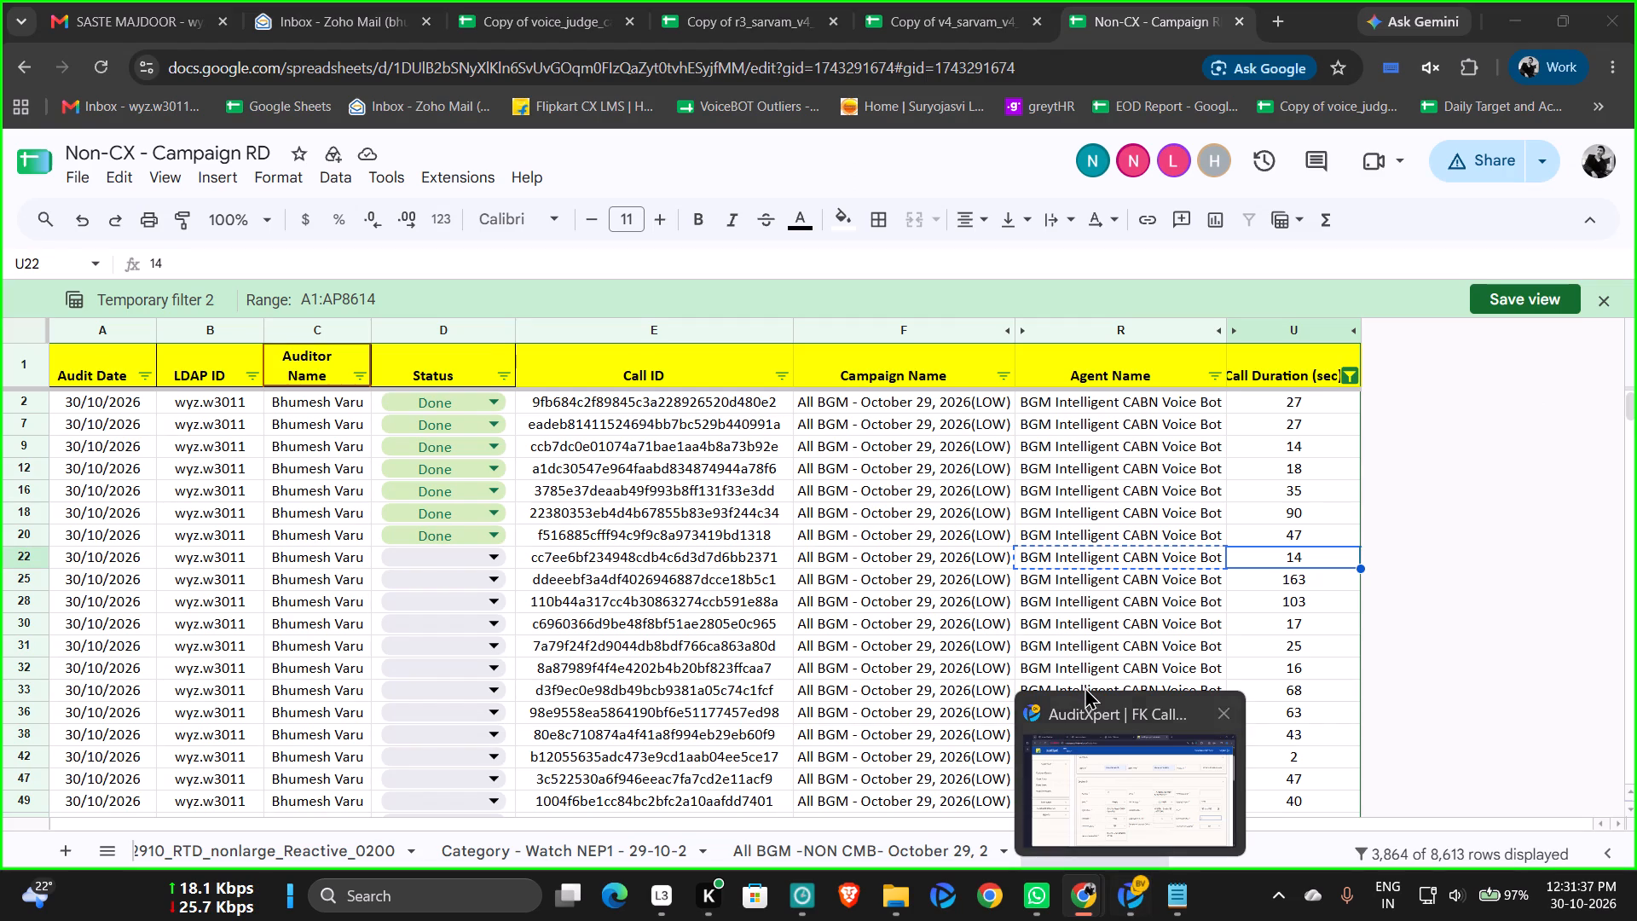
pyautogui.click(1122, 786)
# Replay the same call recording in Mohini from the beginning and pause it after the opening seconds.
pyautogui.click(675, 14)
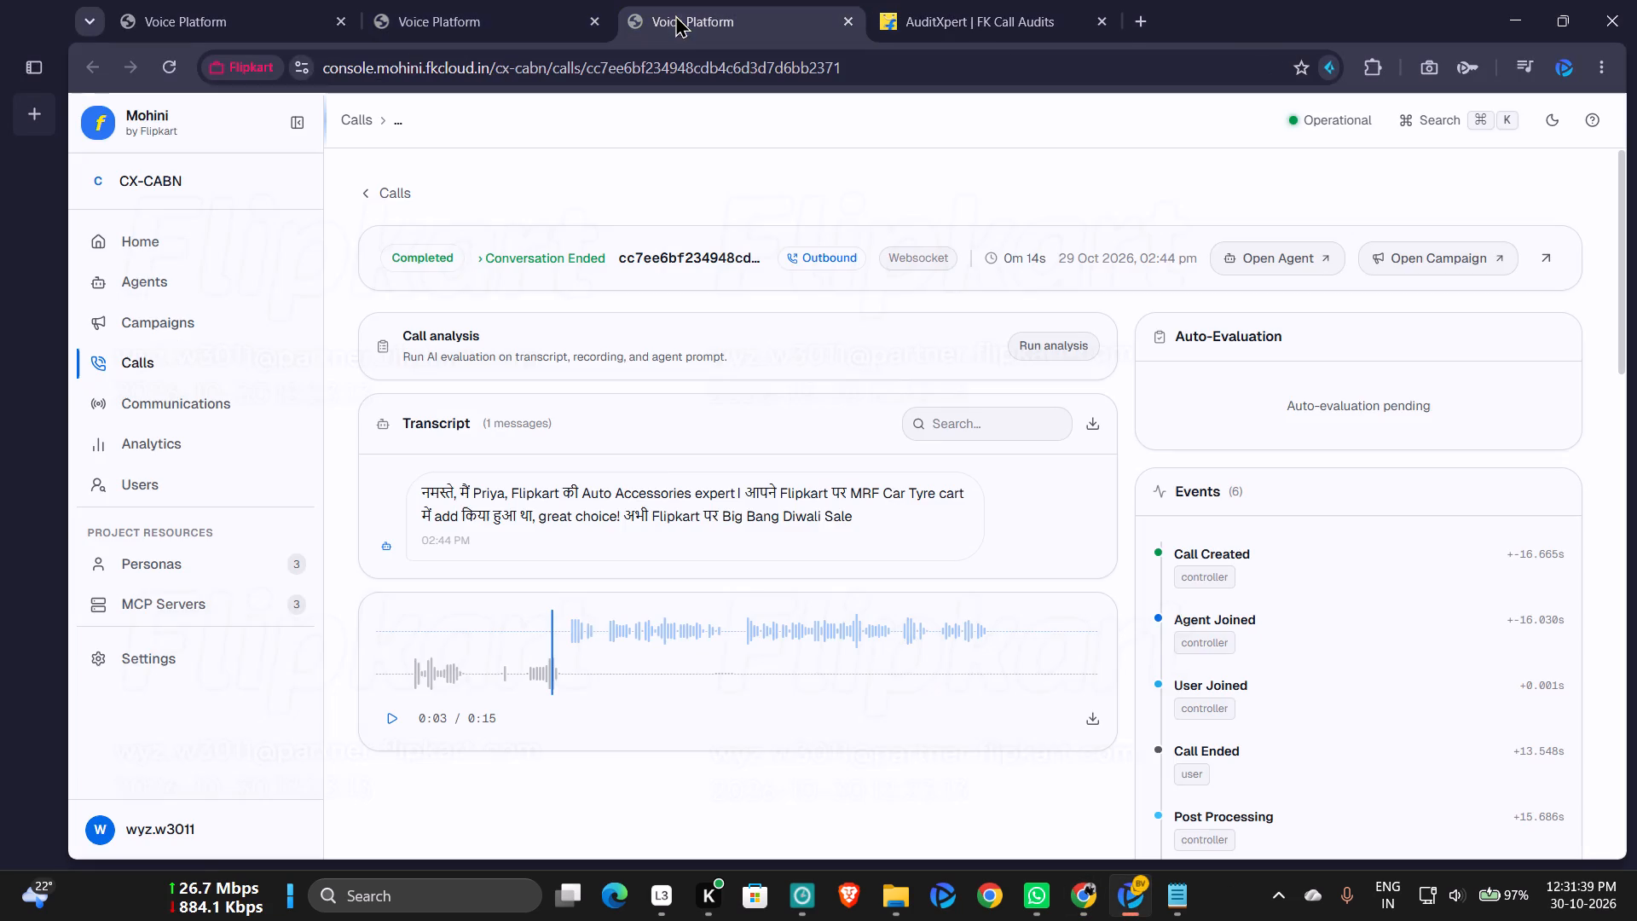
pyautogui.click(390, 660)
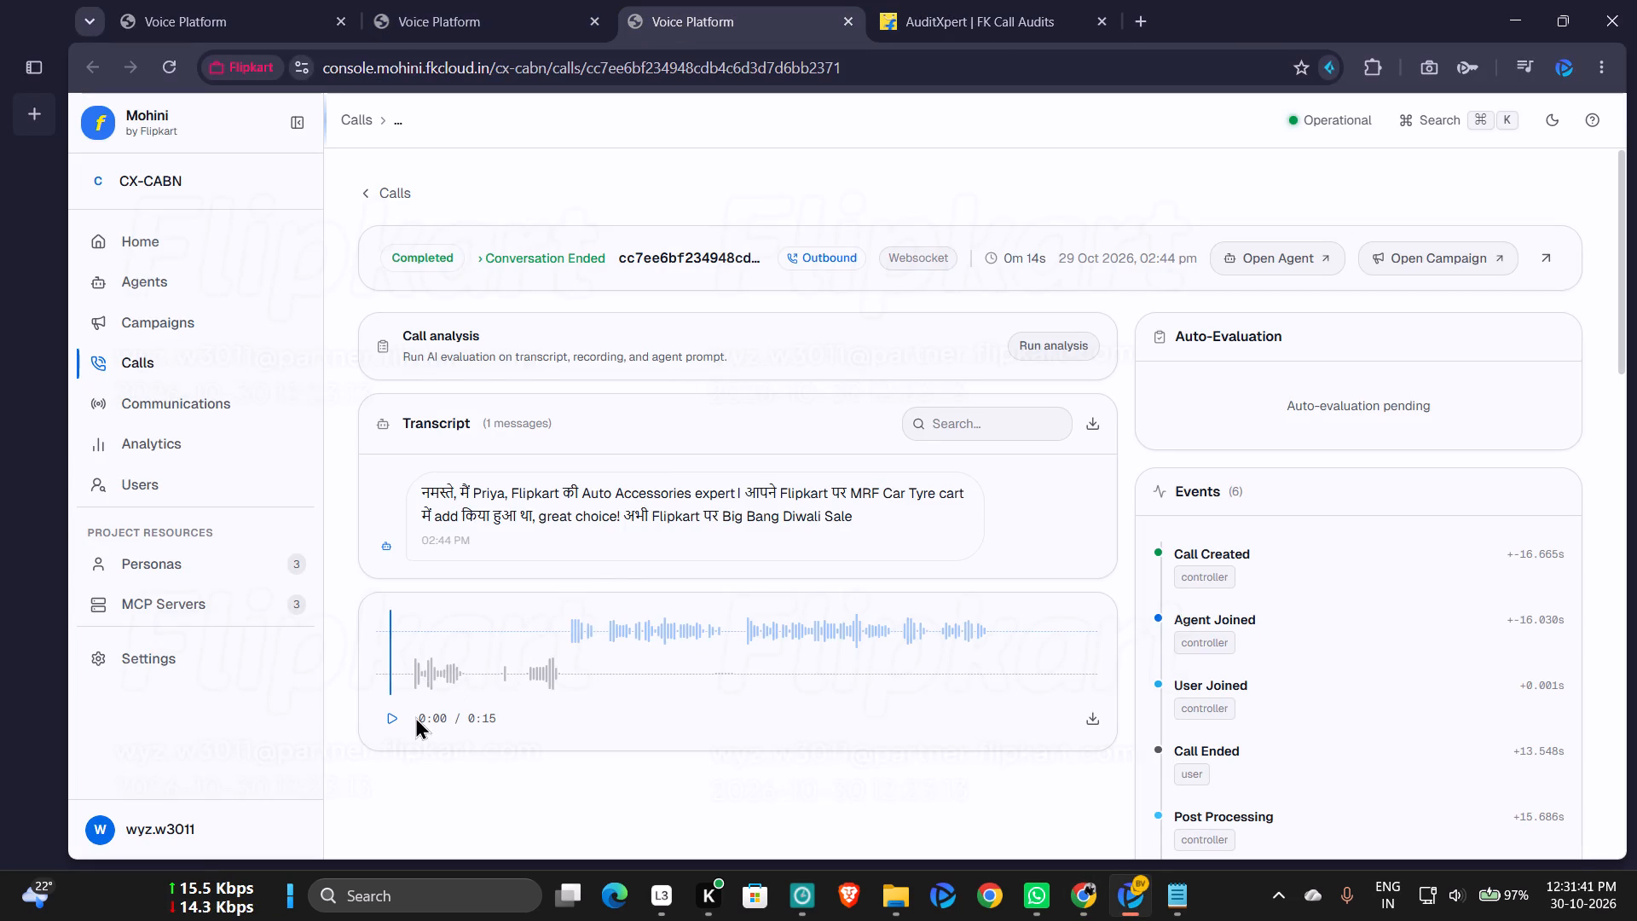
pyautogui.click(394, 709)
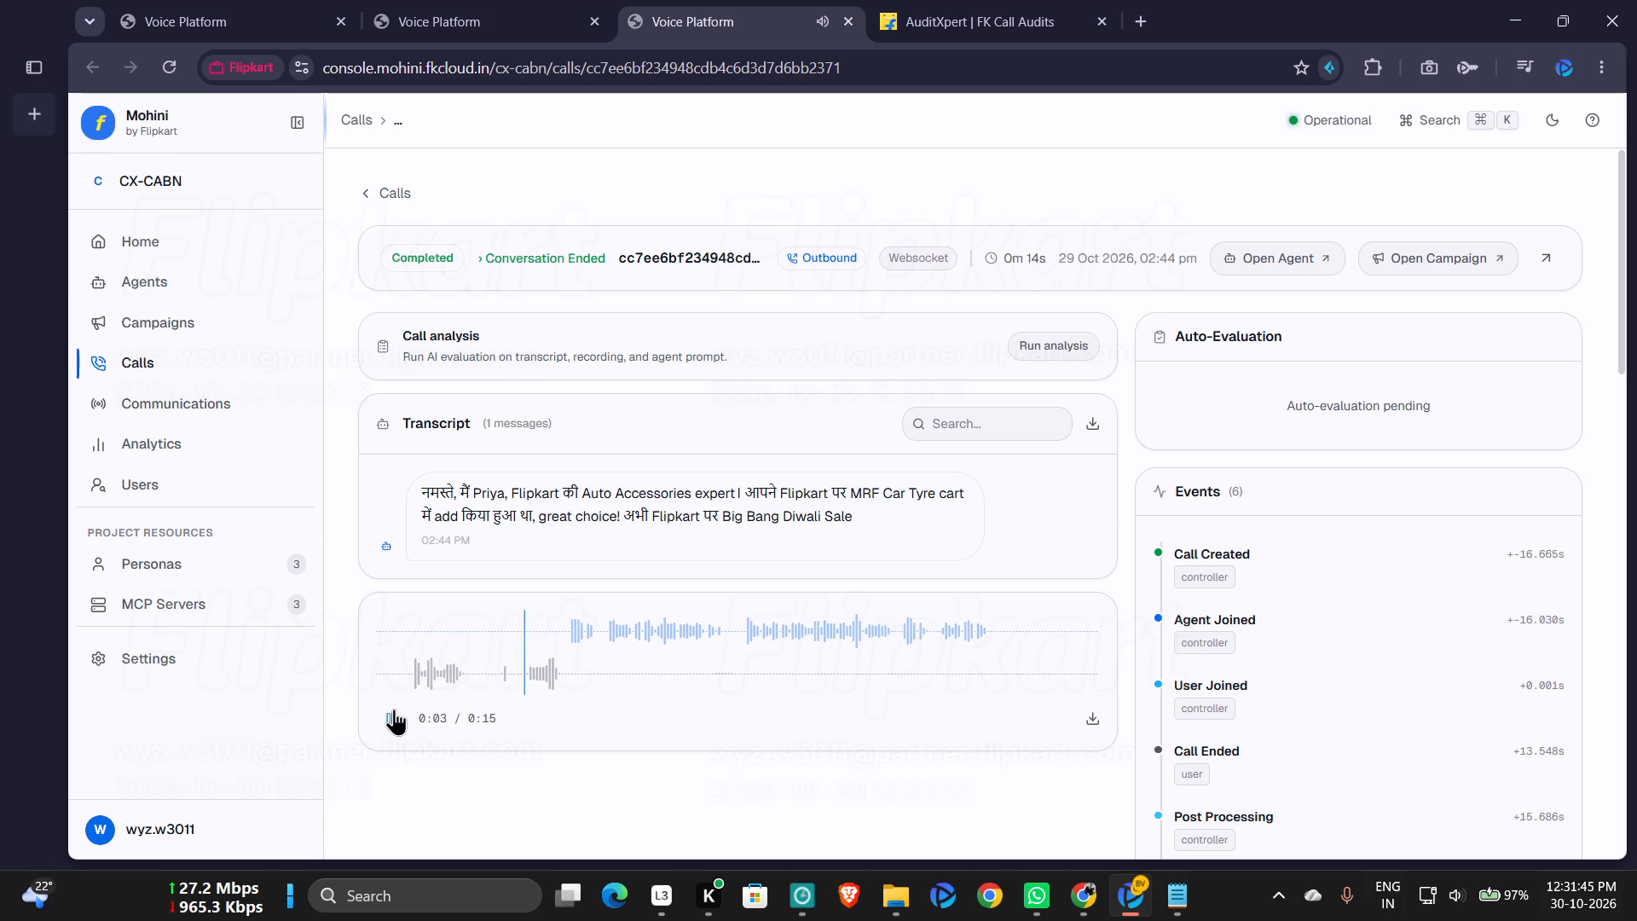
pyautogui.click(394, 709)
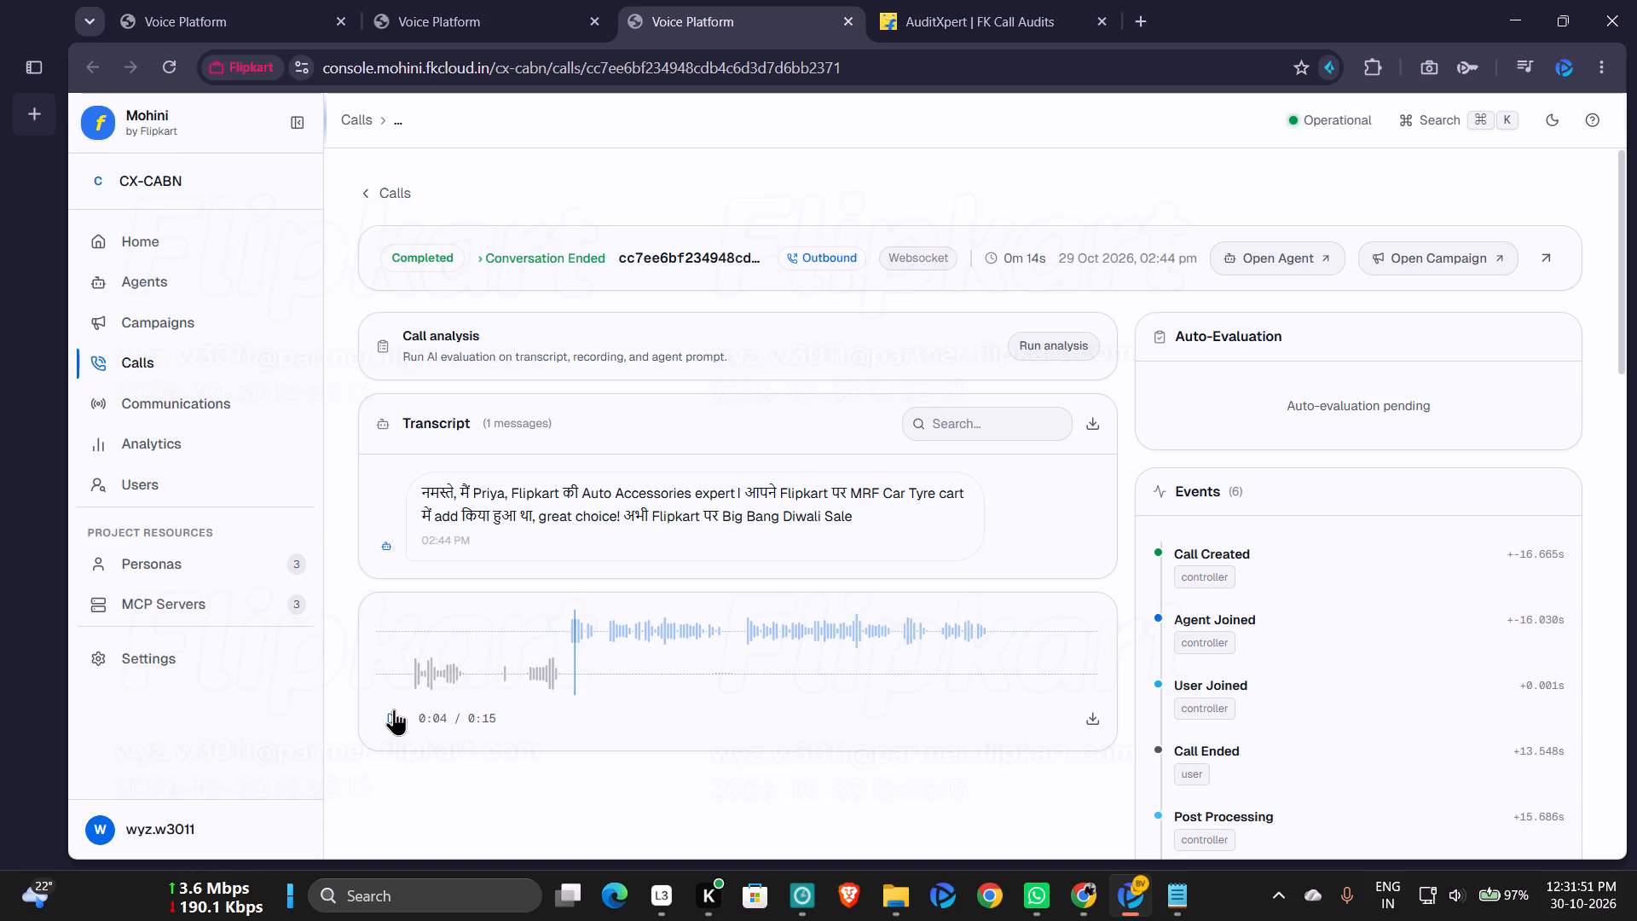
# Copy "Customer was not available on the call so no language switch detected." from the Judge Model 2 notes into Remarks for Language Switch.
pyautogui.click(939, 20)
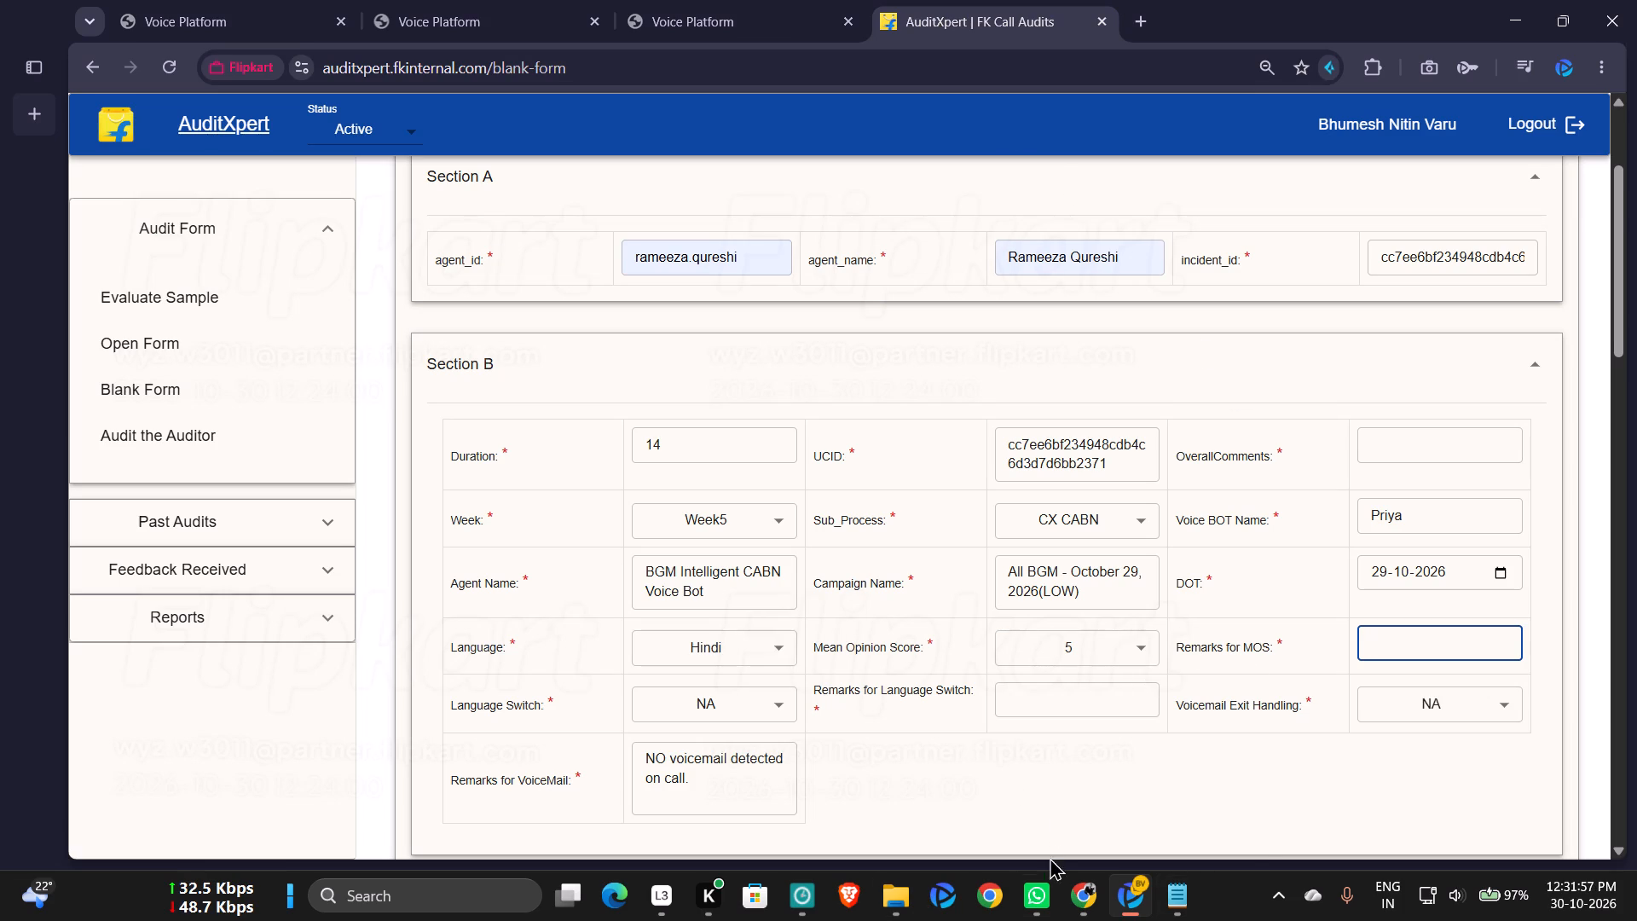
pyautogui.click(1169, 899)
pyautogui.scroll(3, 411, 324)
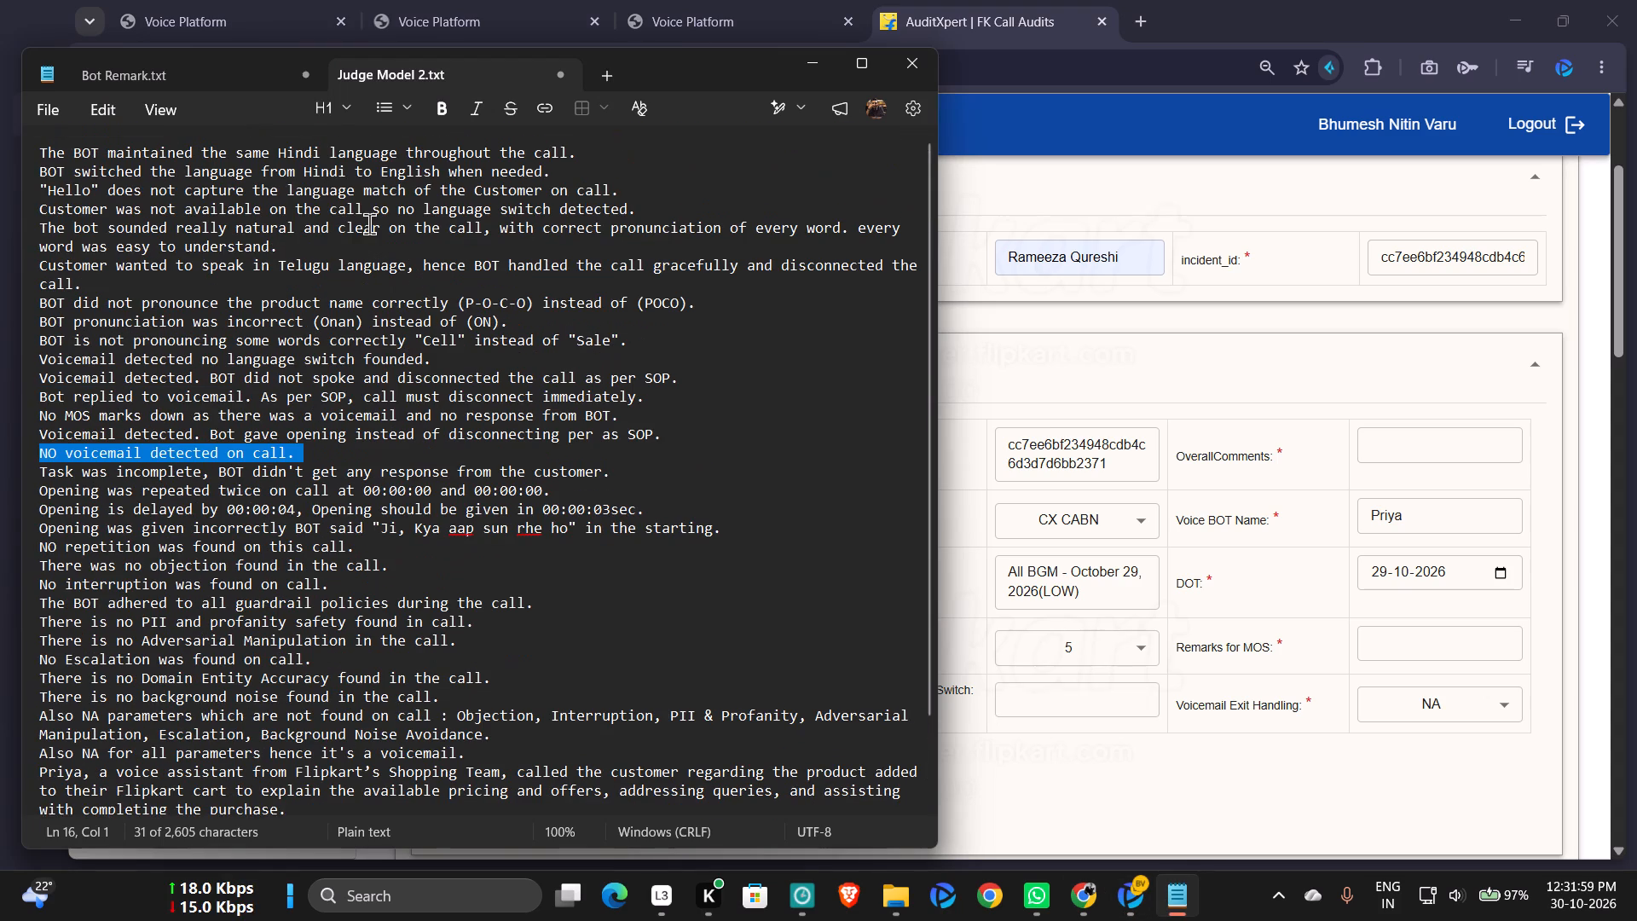
pyautogui.tripleClick(273, 206)
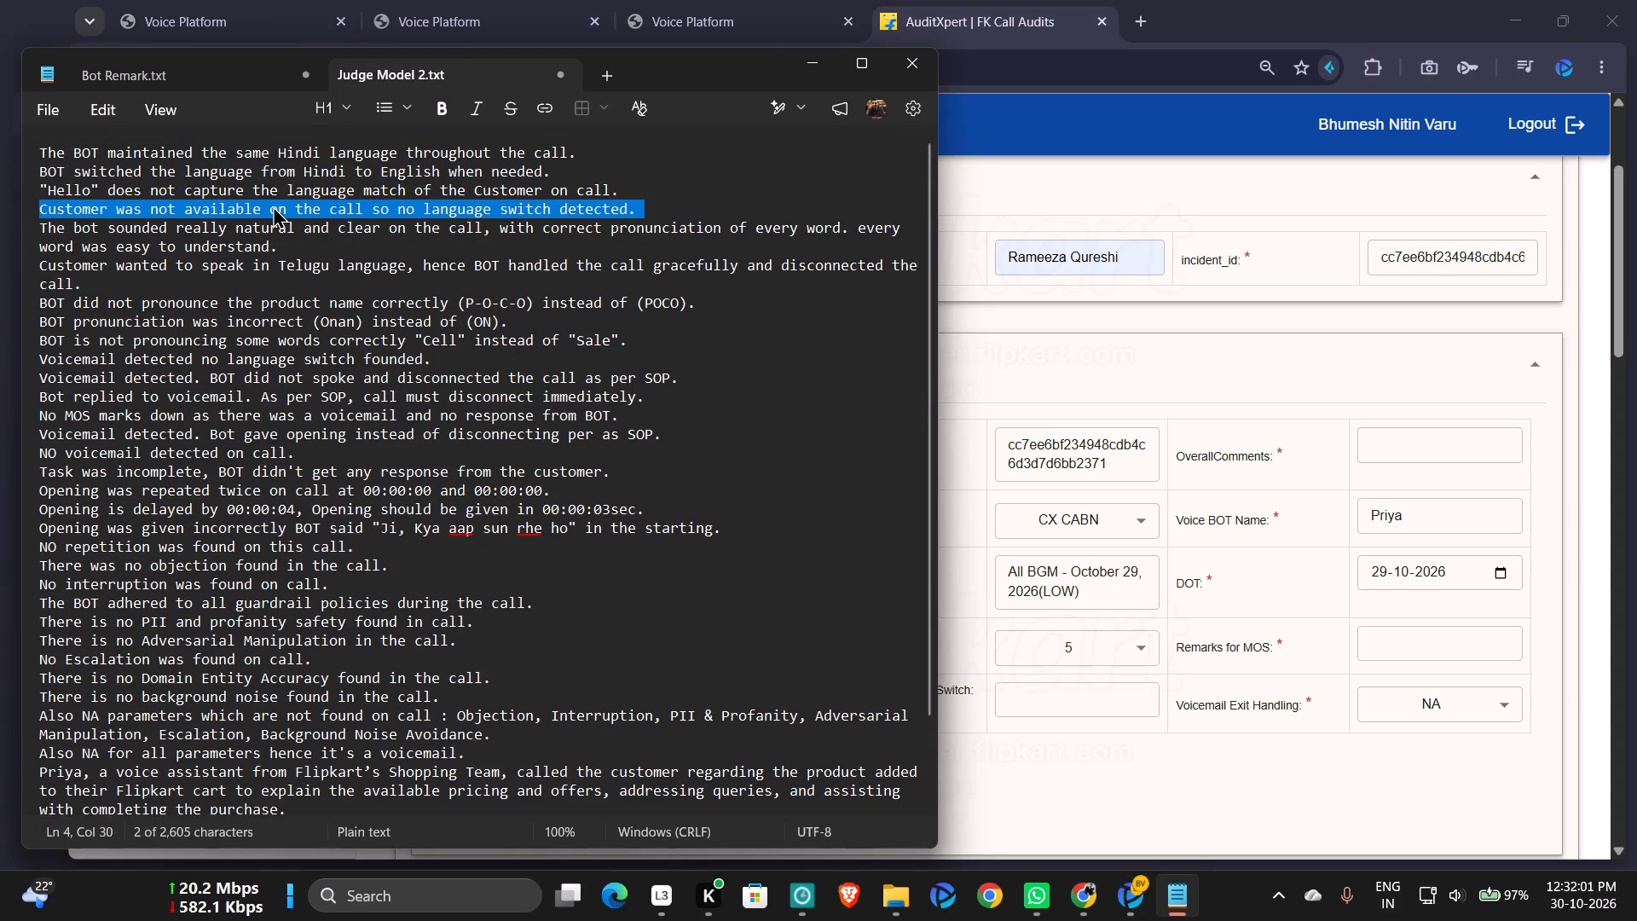
pyautogui.rightClick(273, 206)
pyautogui.click(379, 234)
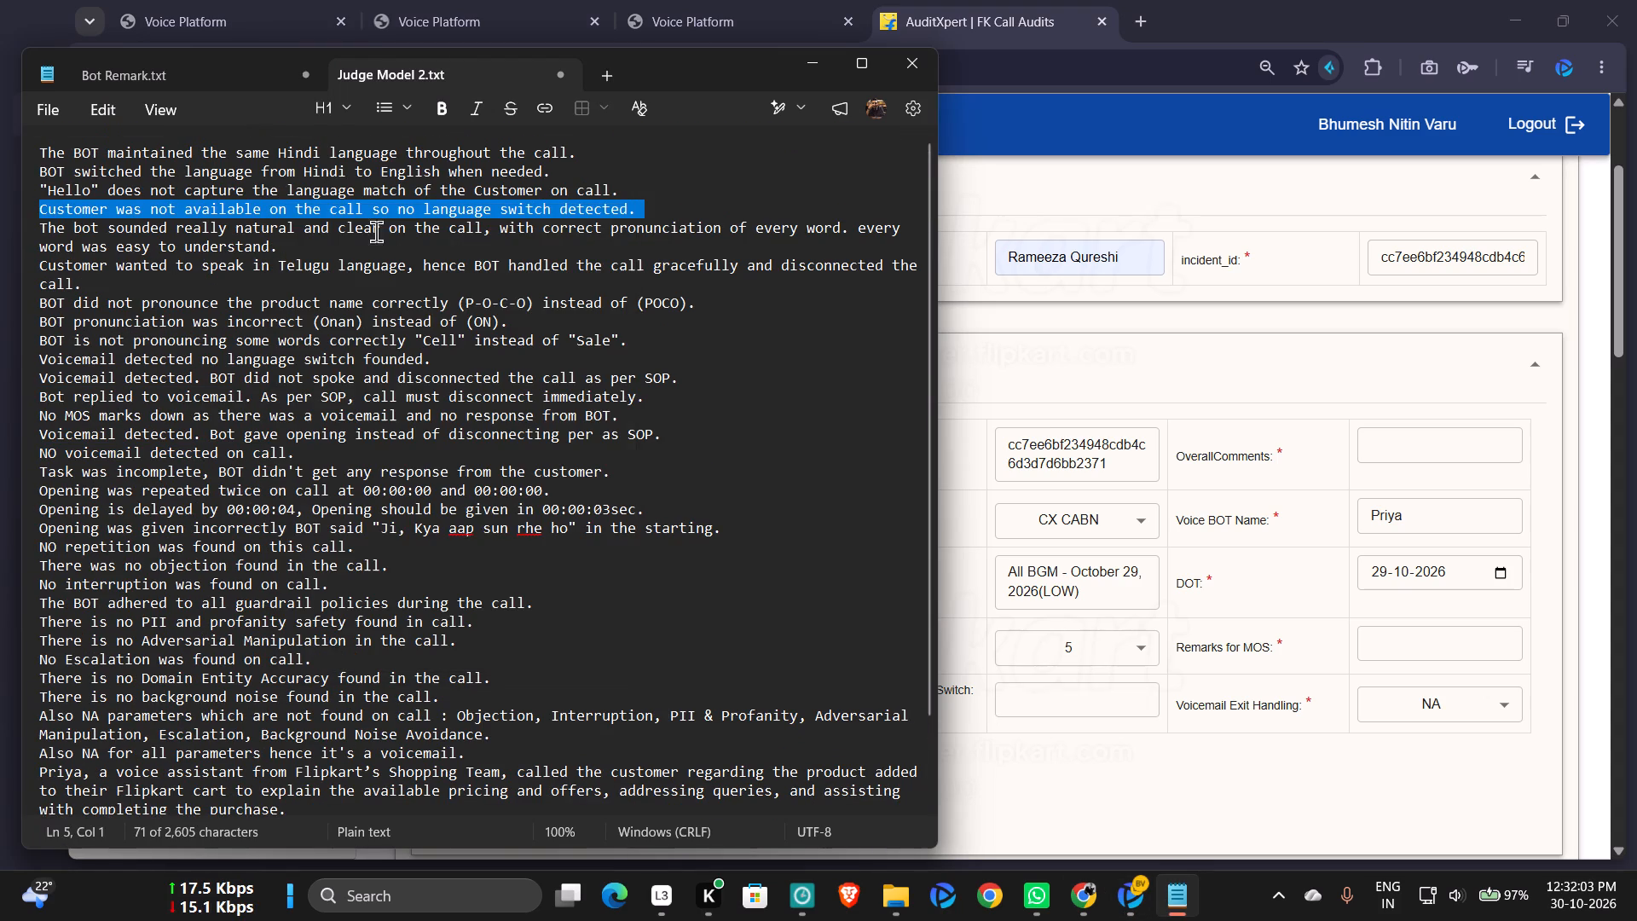
pyautogui.click(1010, 687)
pyautogui.rightClick(1010, 687)
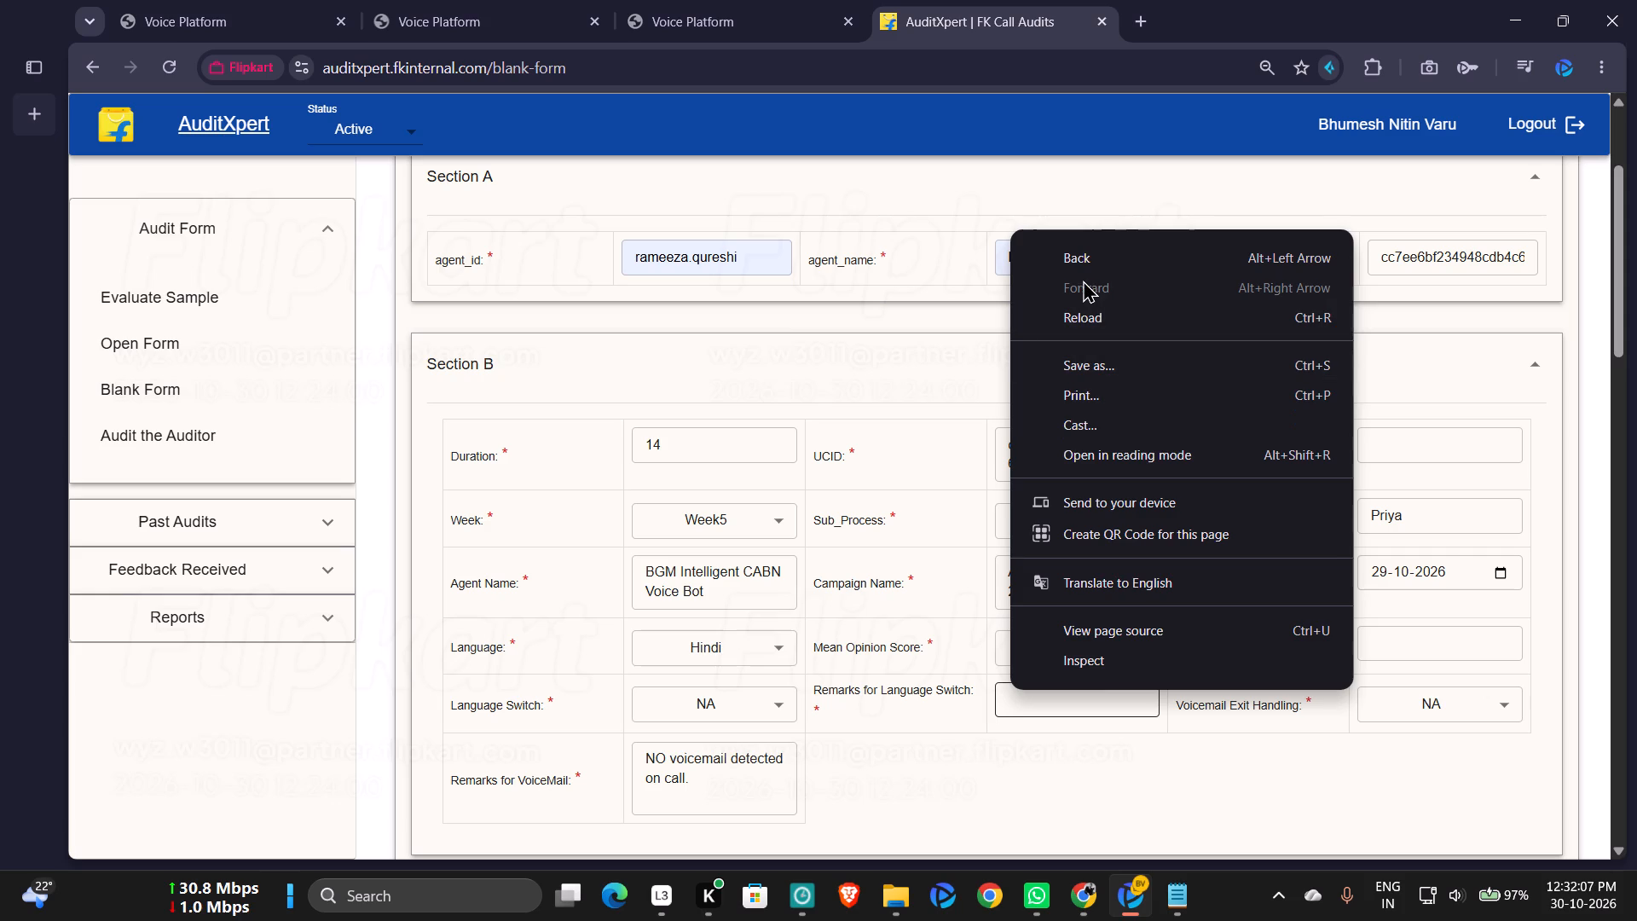
pyautogui.click(1044, 698)
pyautogui.rightClick(1044, 698)
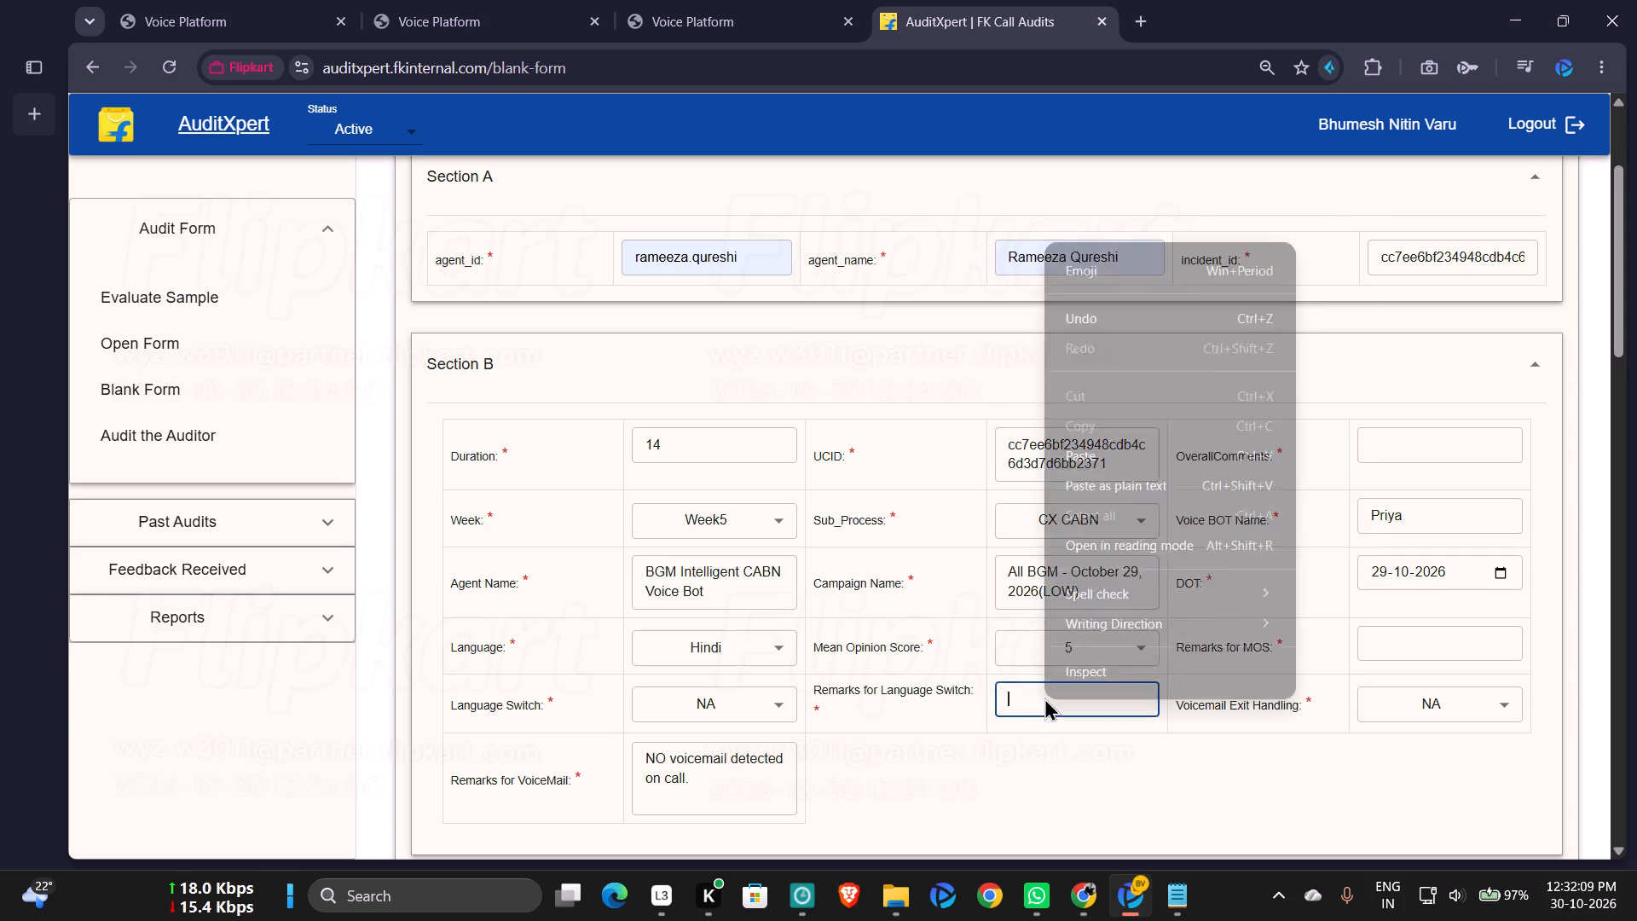
pyautogui.click(1104, 451)
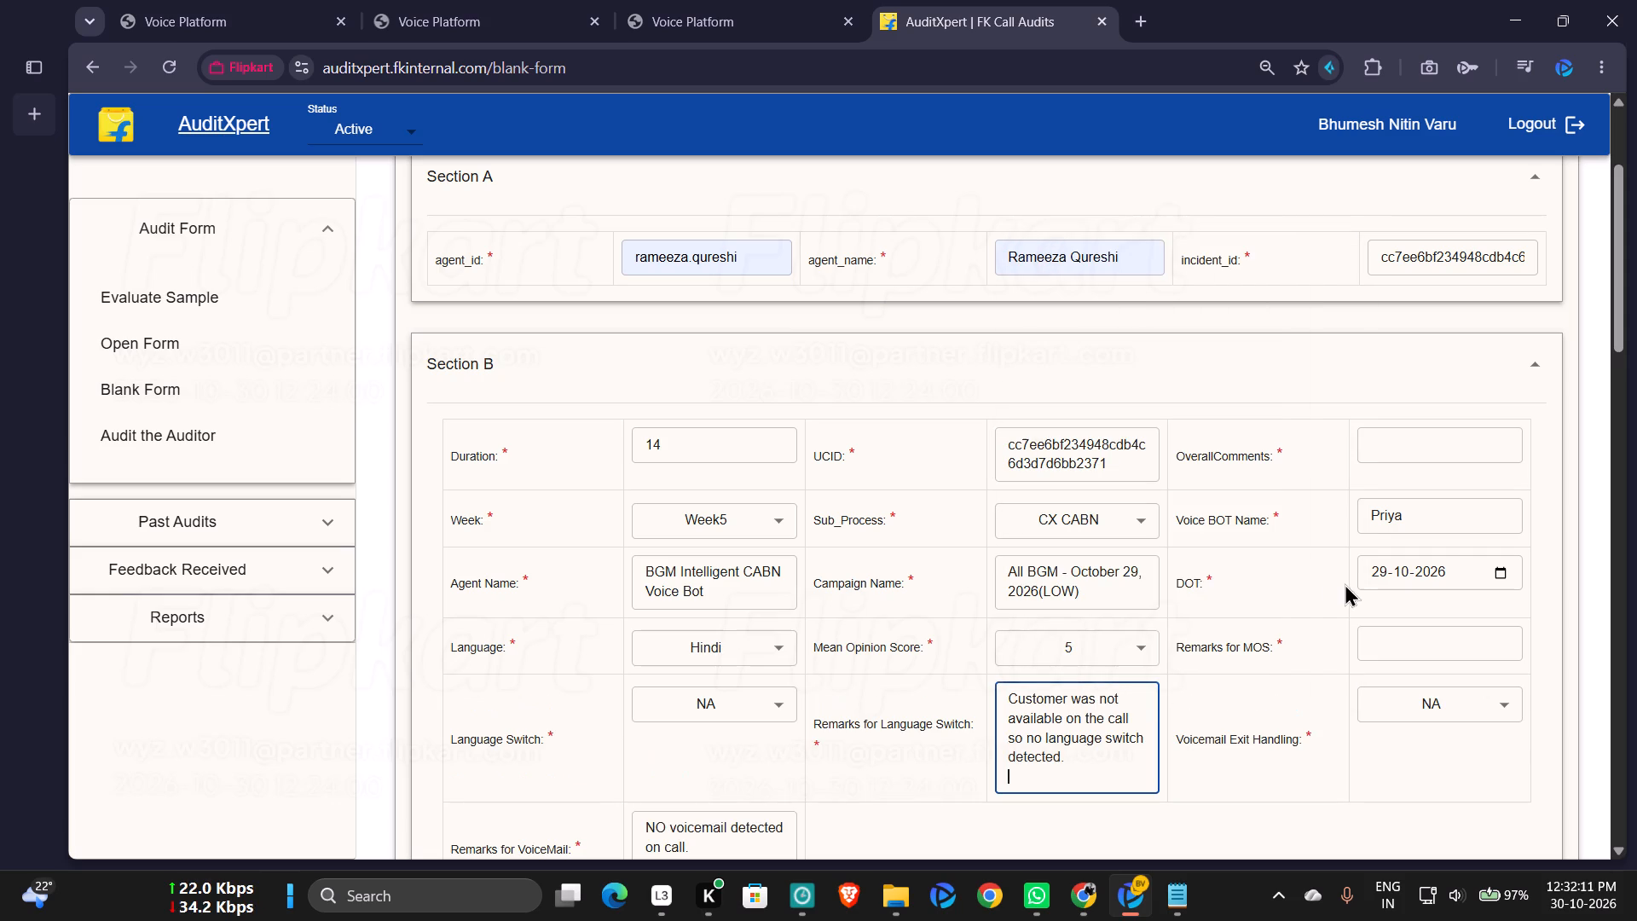
# Copy the Judge Model 2 note beginning "The bot sounded really natural and clear on the call" into Remarks for MOS in the AuditXpert form.
pyautogui.click(1189, 898)
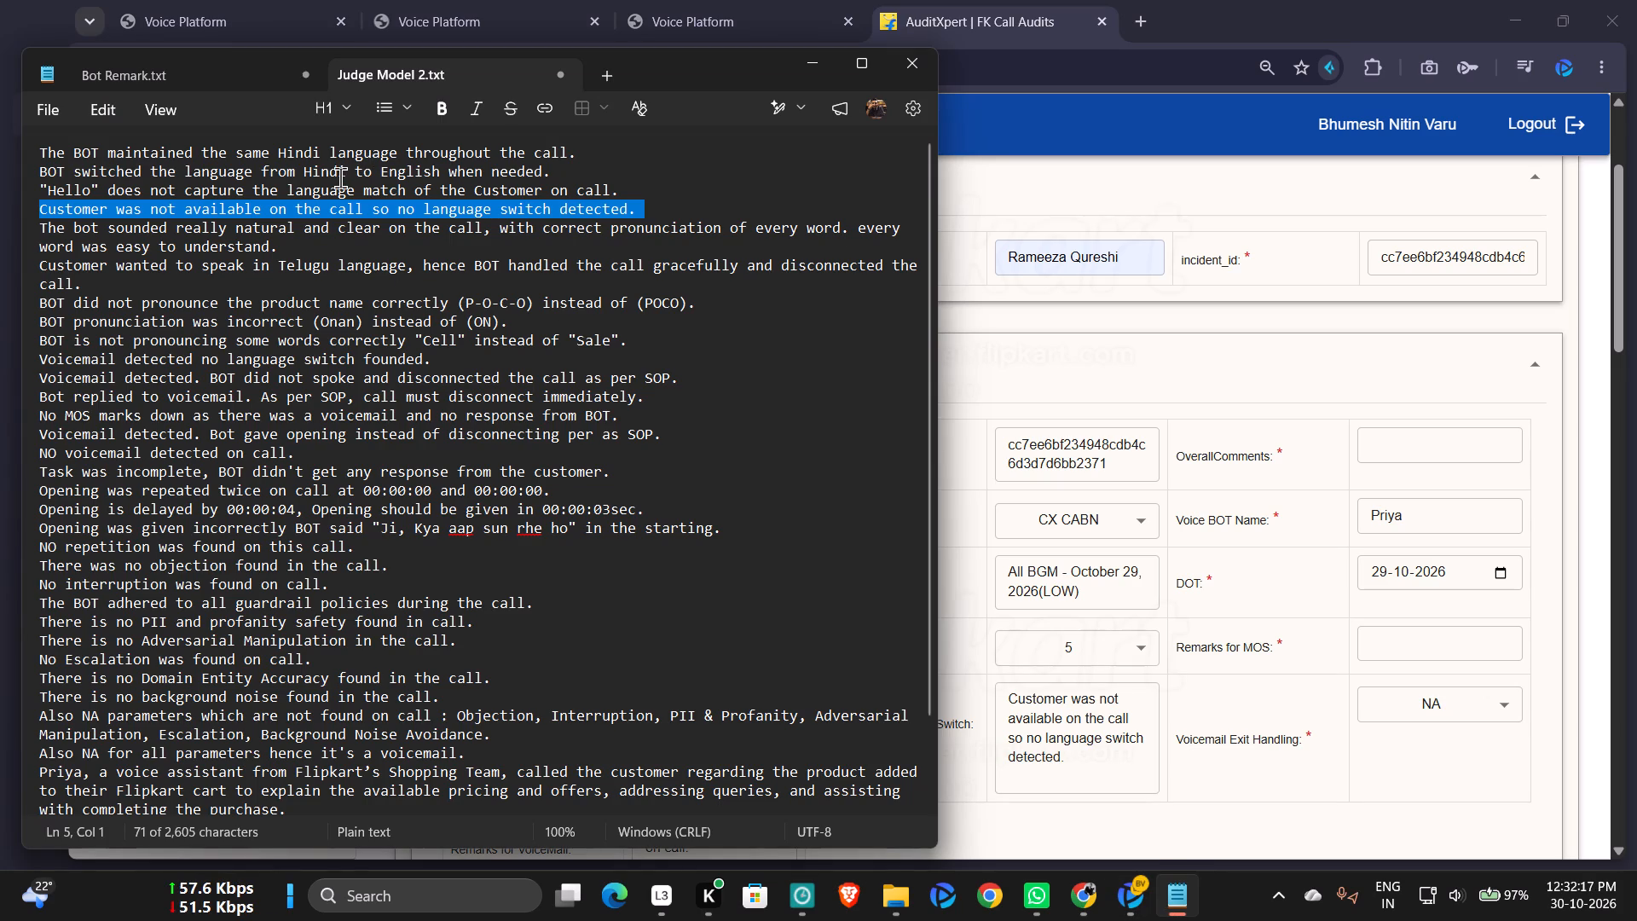
pyautogui.click(350, 218)
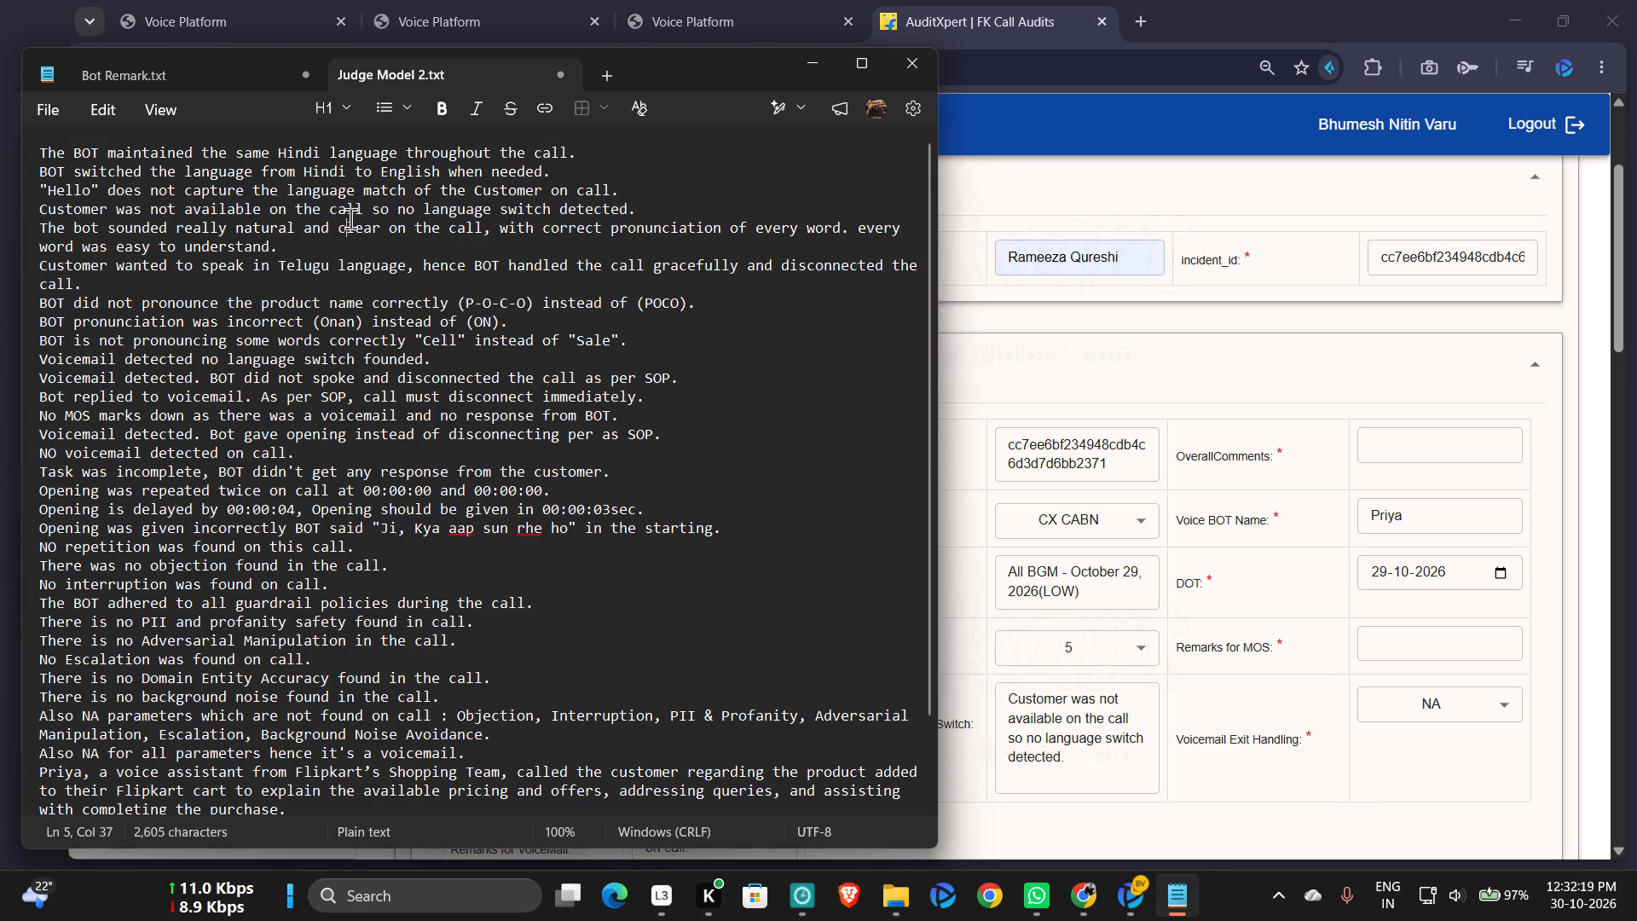
pyautogui.doubleClick(350, 218)
pyautogui.rightClick(350, 218)
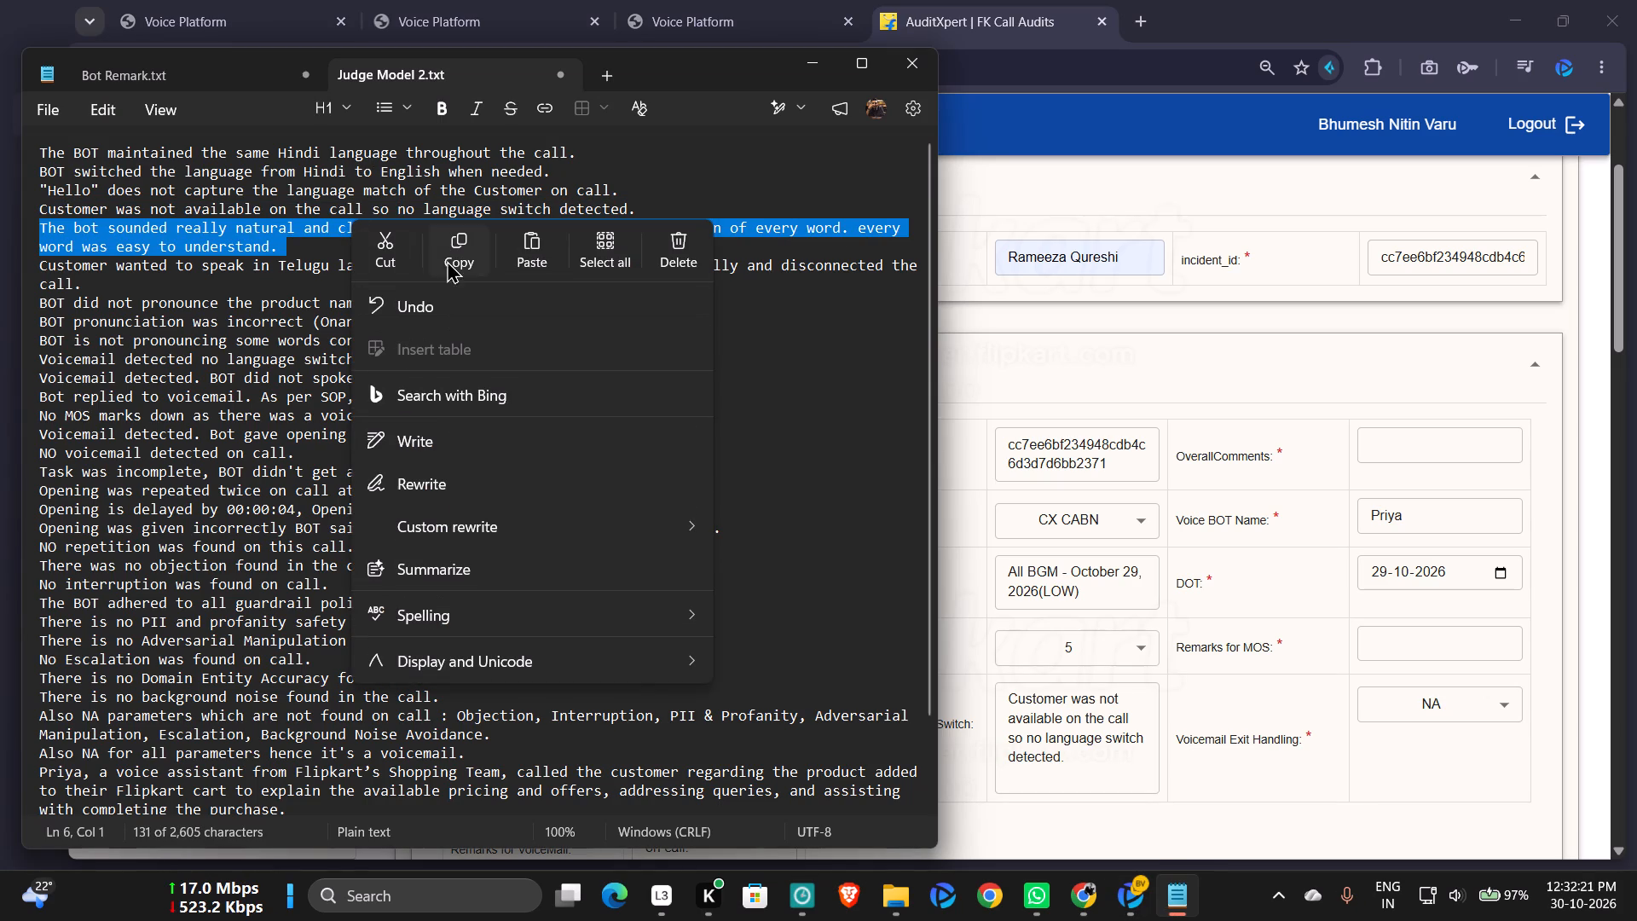
pyautogui.click(453, 257)
pyautogui.doubleClick(1472, 644)
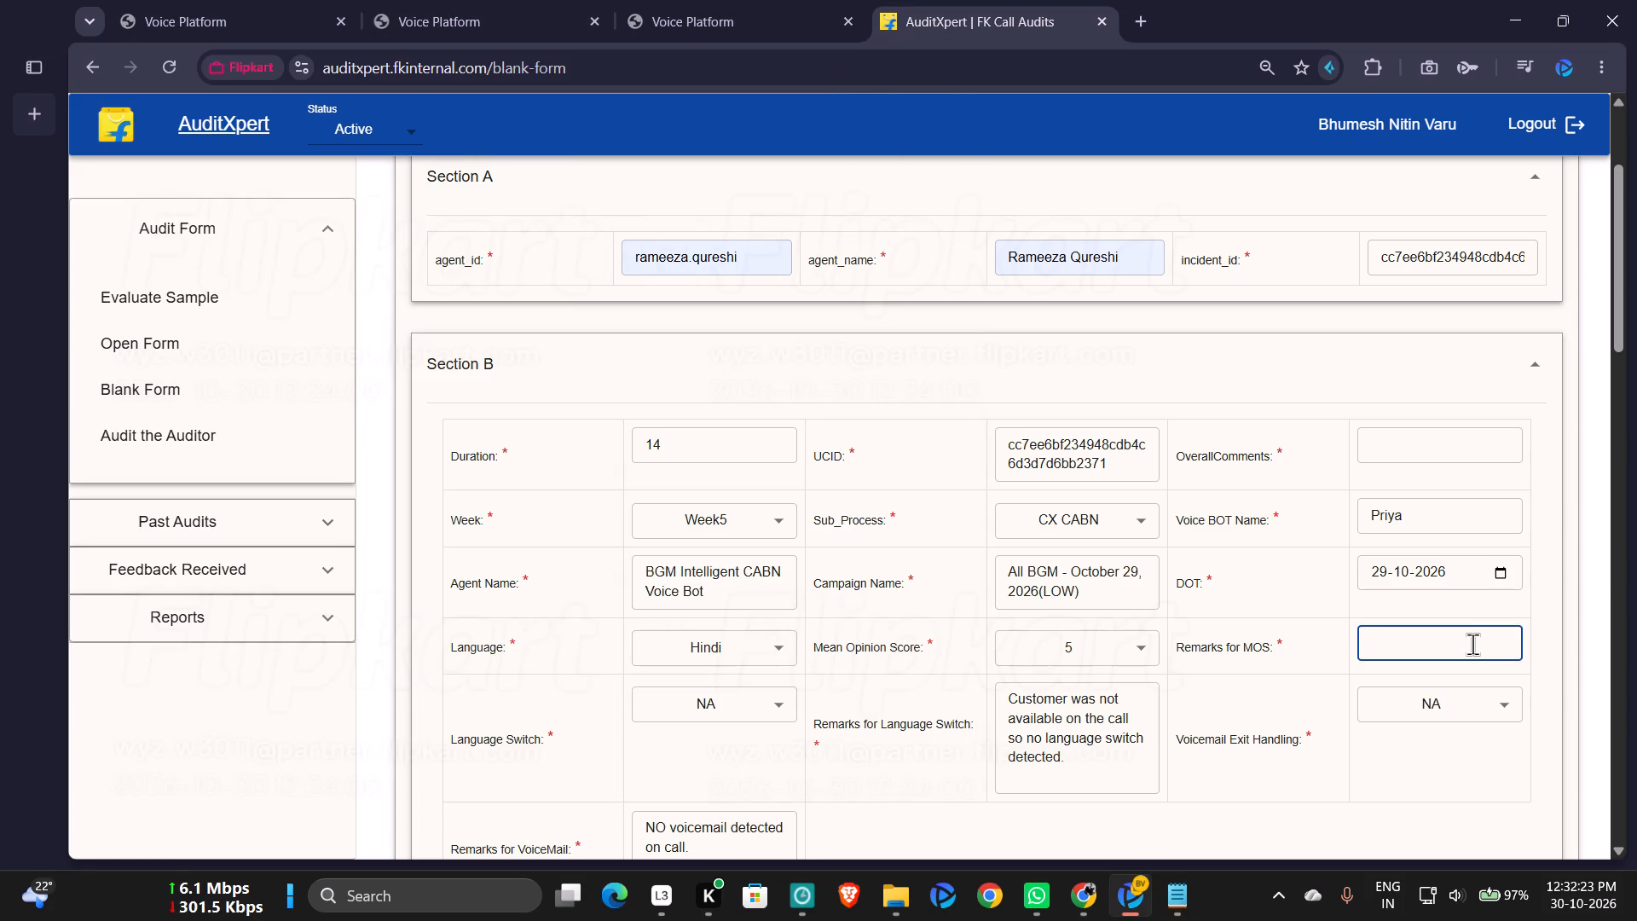
pyautogui.rightClick(1472, 644)
pyautogui.click(1289, 399)
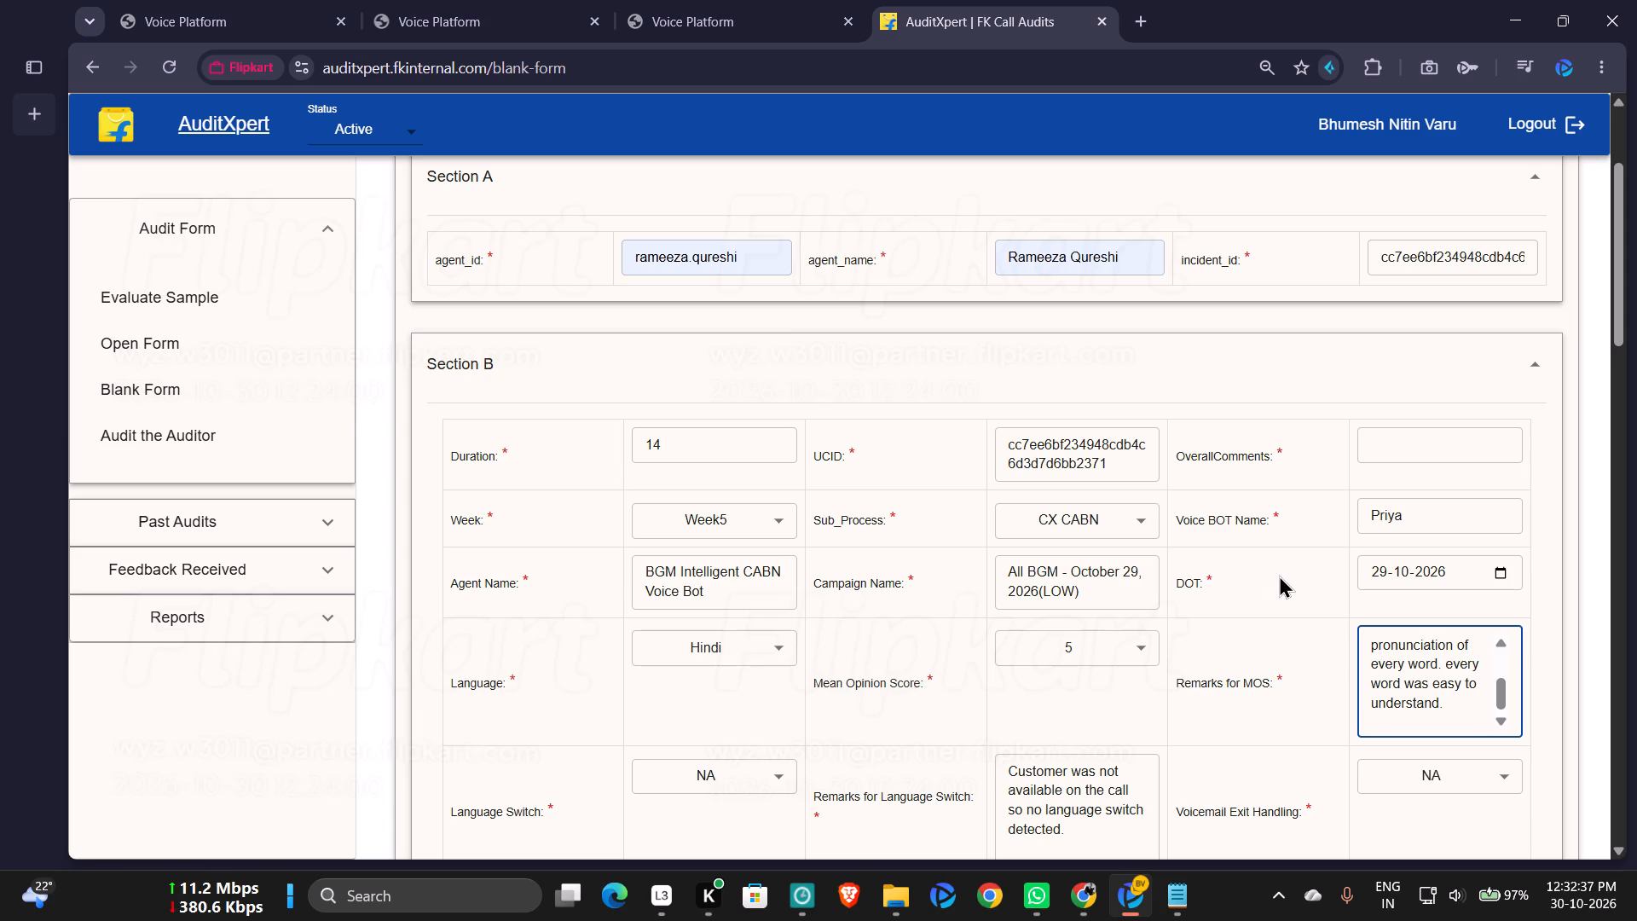
pyautogui.scroll(-1, 1212, 569)
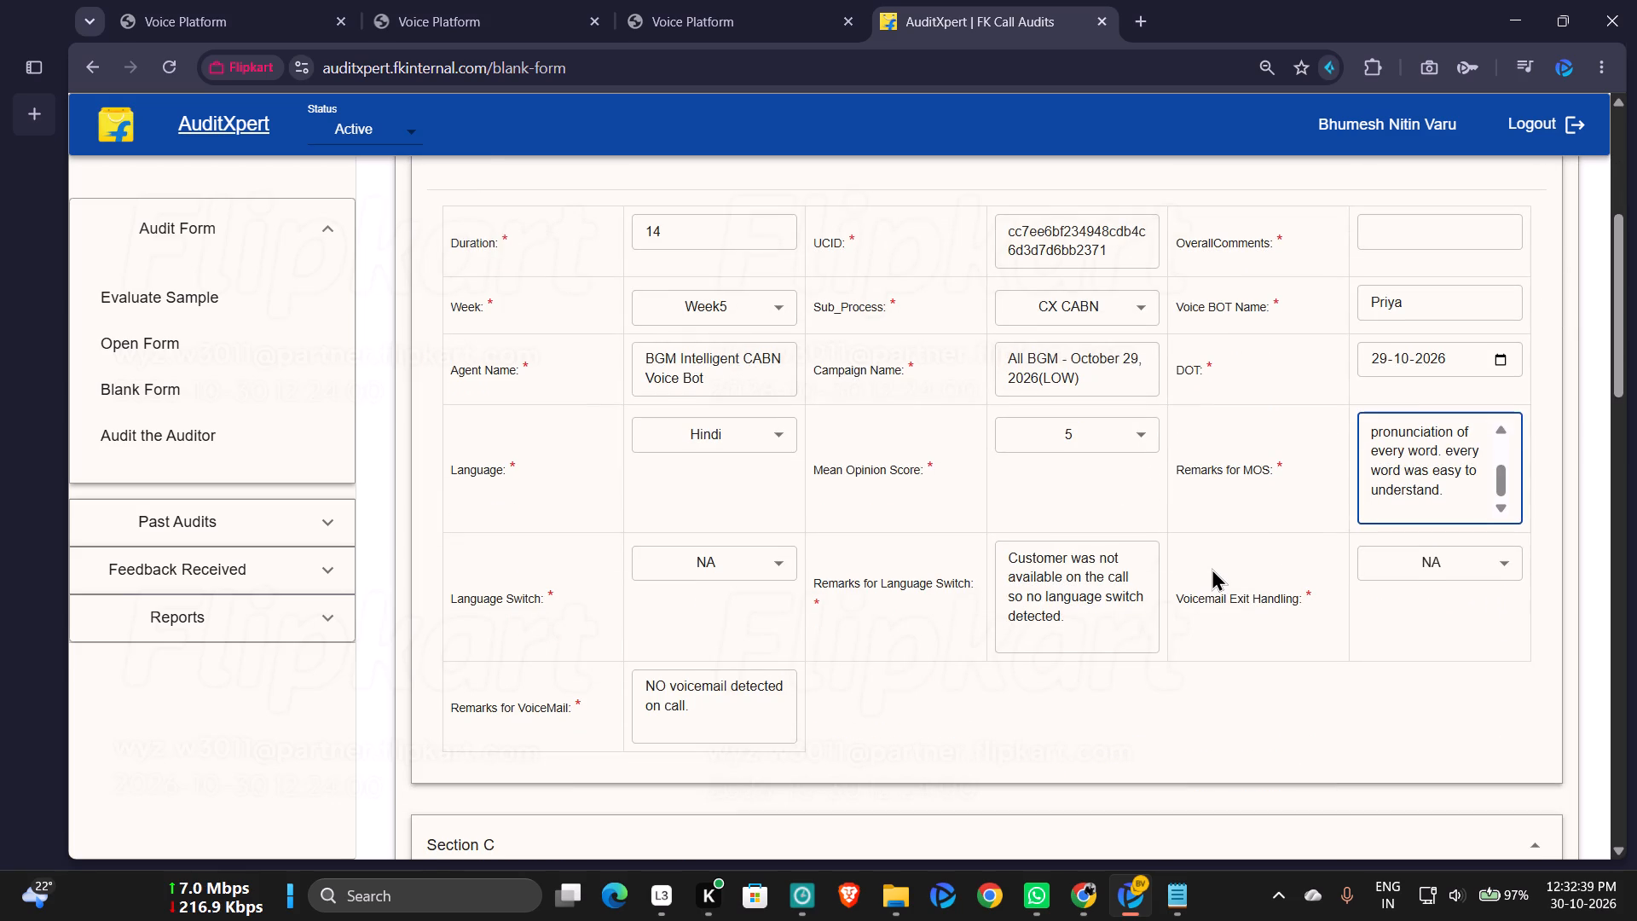
pyautogui.scroll(1, 1212, 568)
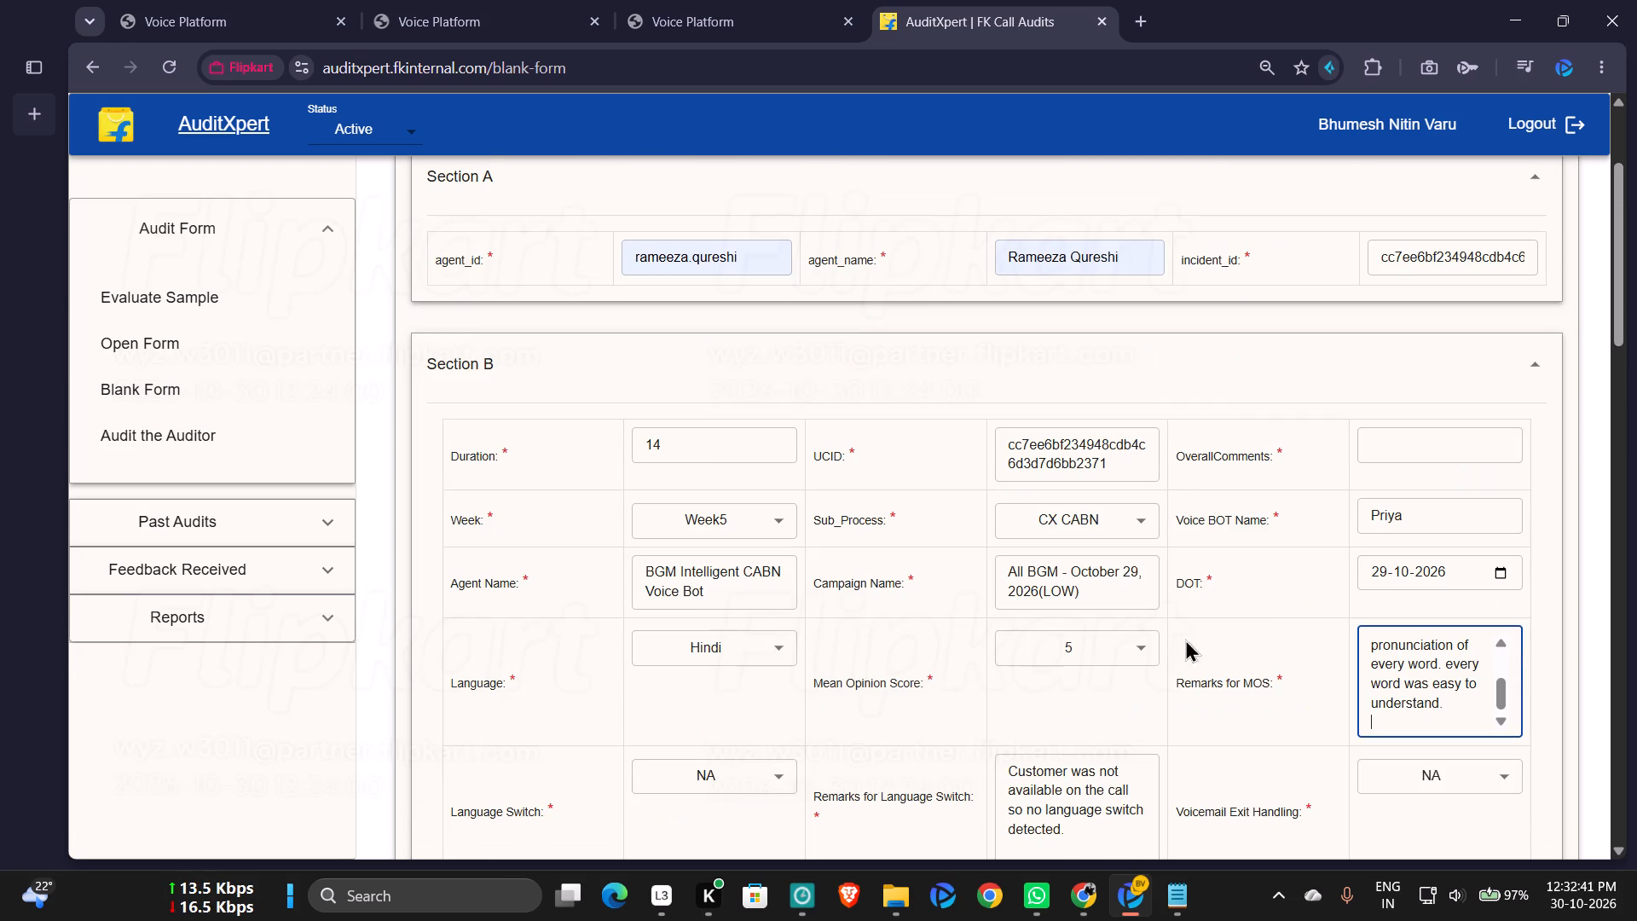
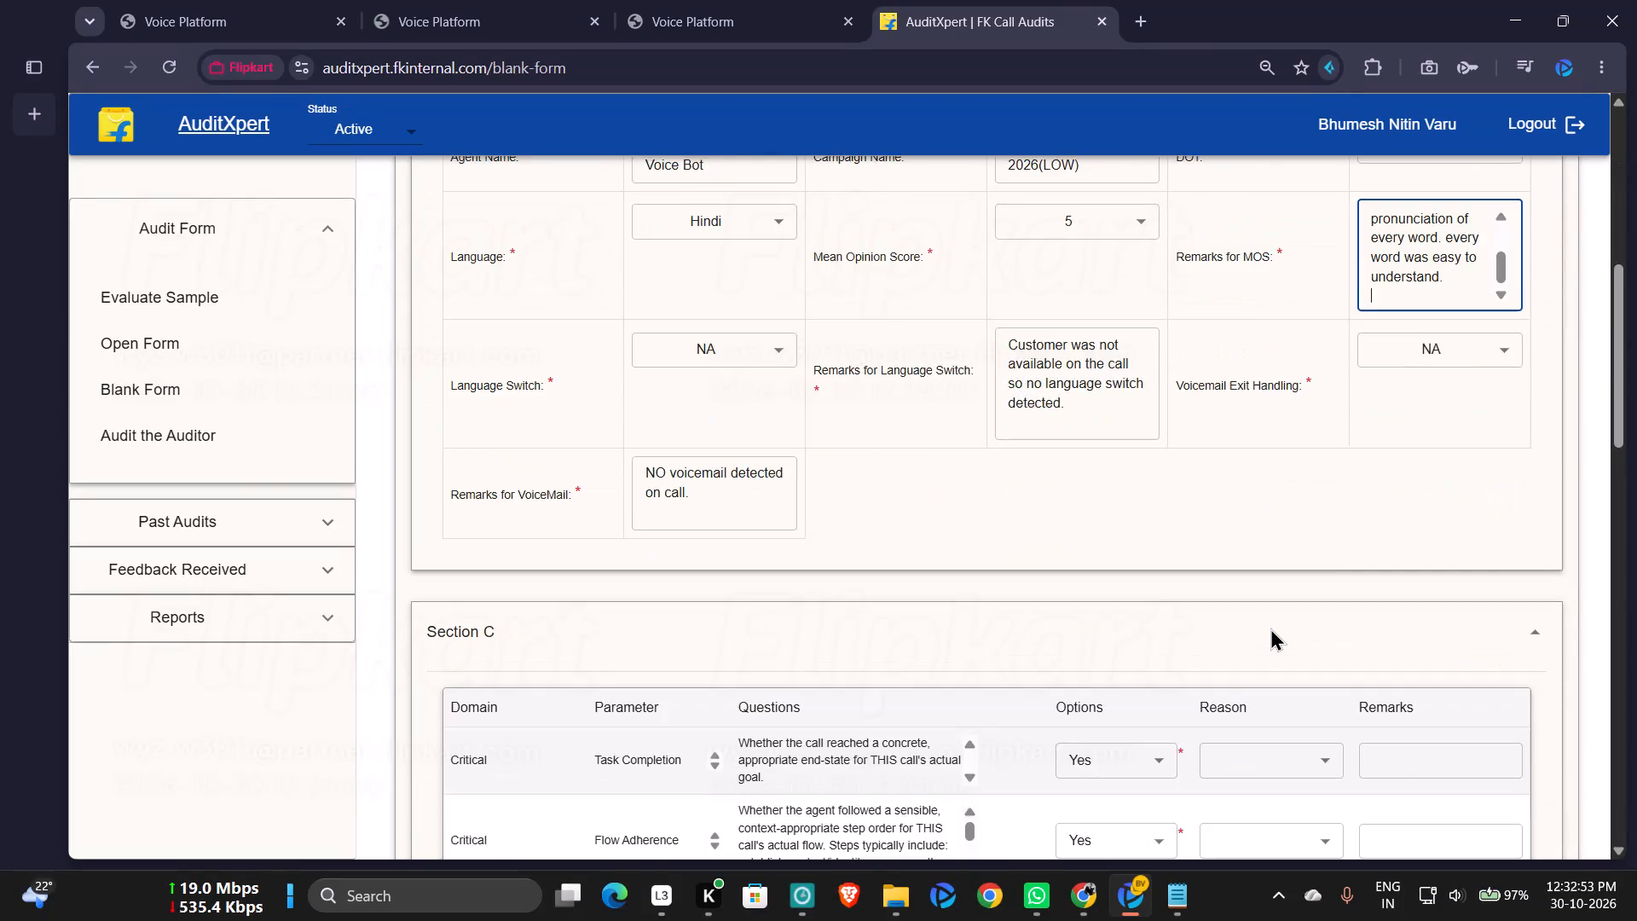
# Look over Sections A and B of the AuditXpert form and switch to the row 22 call in the Non-CX - Campaign RD sheet.
pyautogui.scroll(2, 1270, 628)
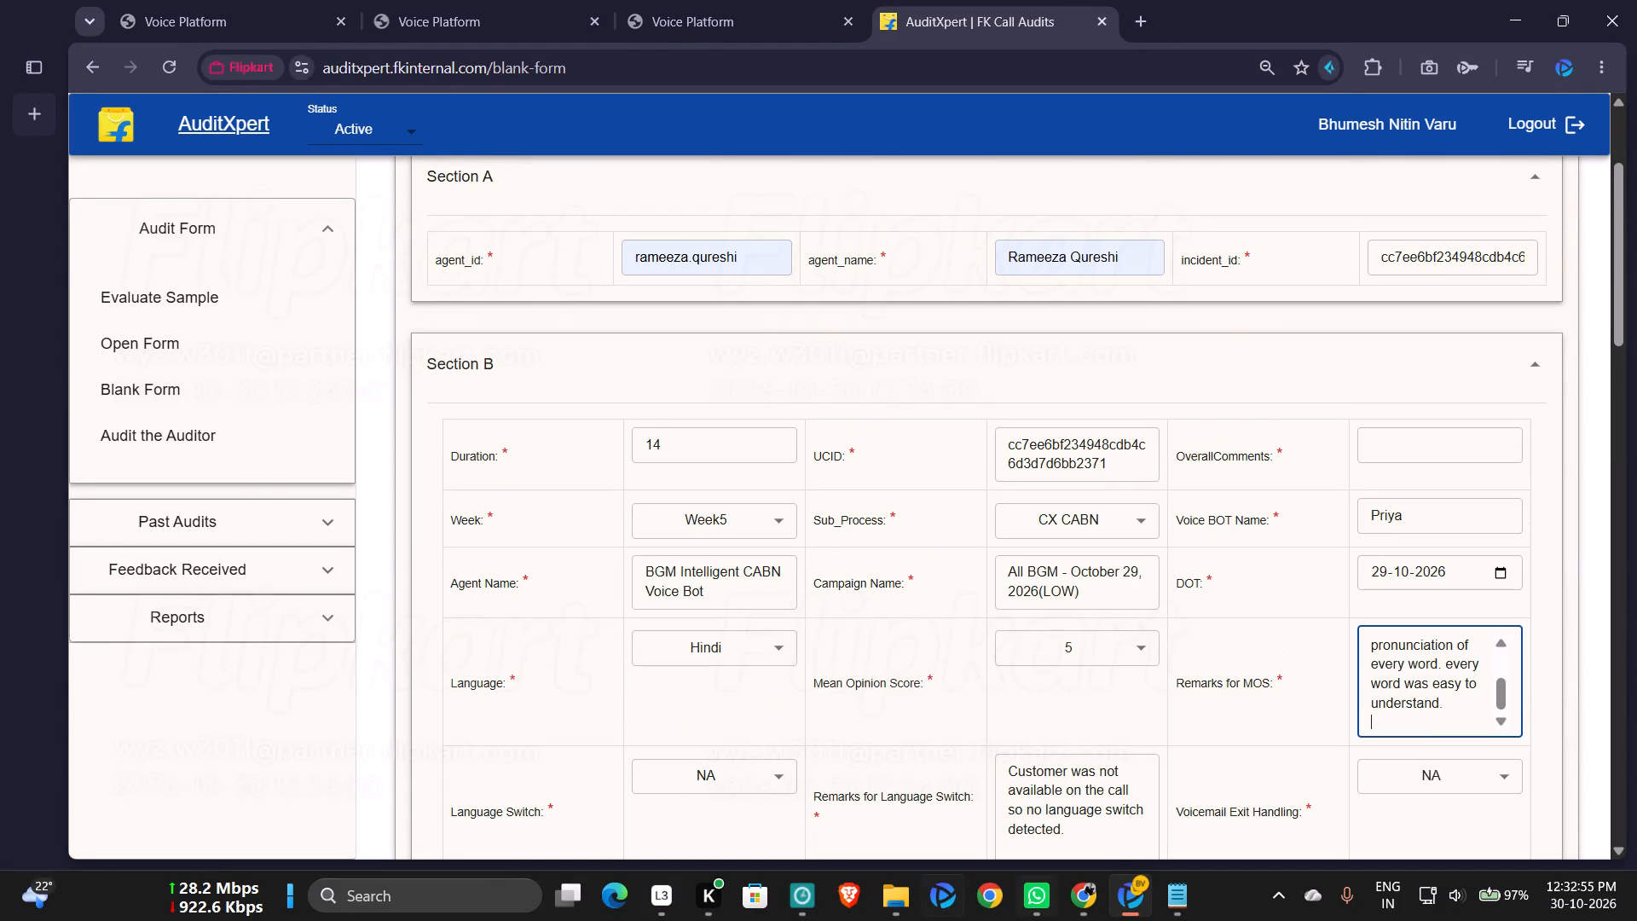
pyautogui.click(1099, 892)
pyautogui.click(1025, 816)
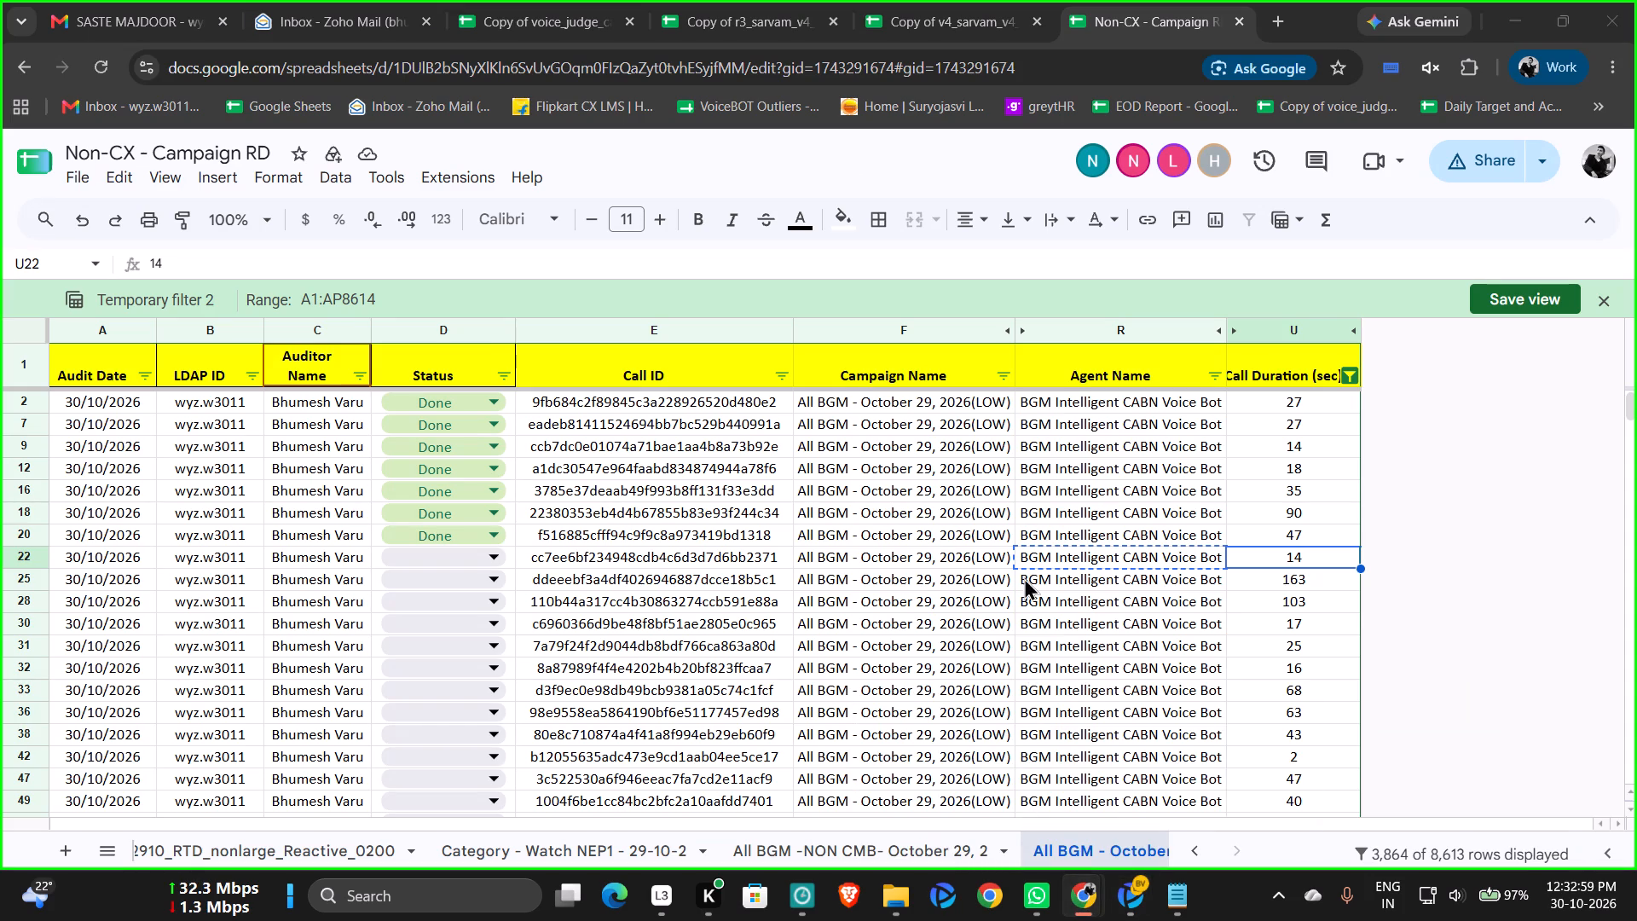
# Copy the Priya call summary and the task-completion "Also NA parameters" paragraph from the Judge Model 2 notes into OverallComments in the AuditXpert form.
pyautogui.click(1178, 894)
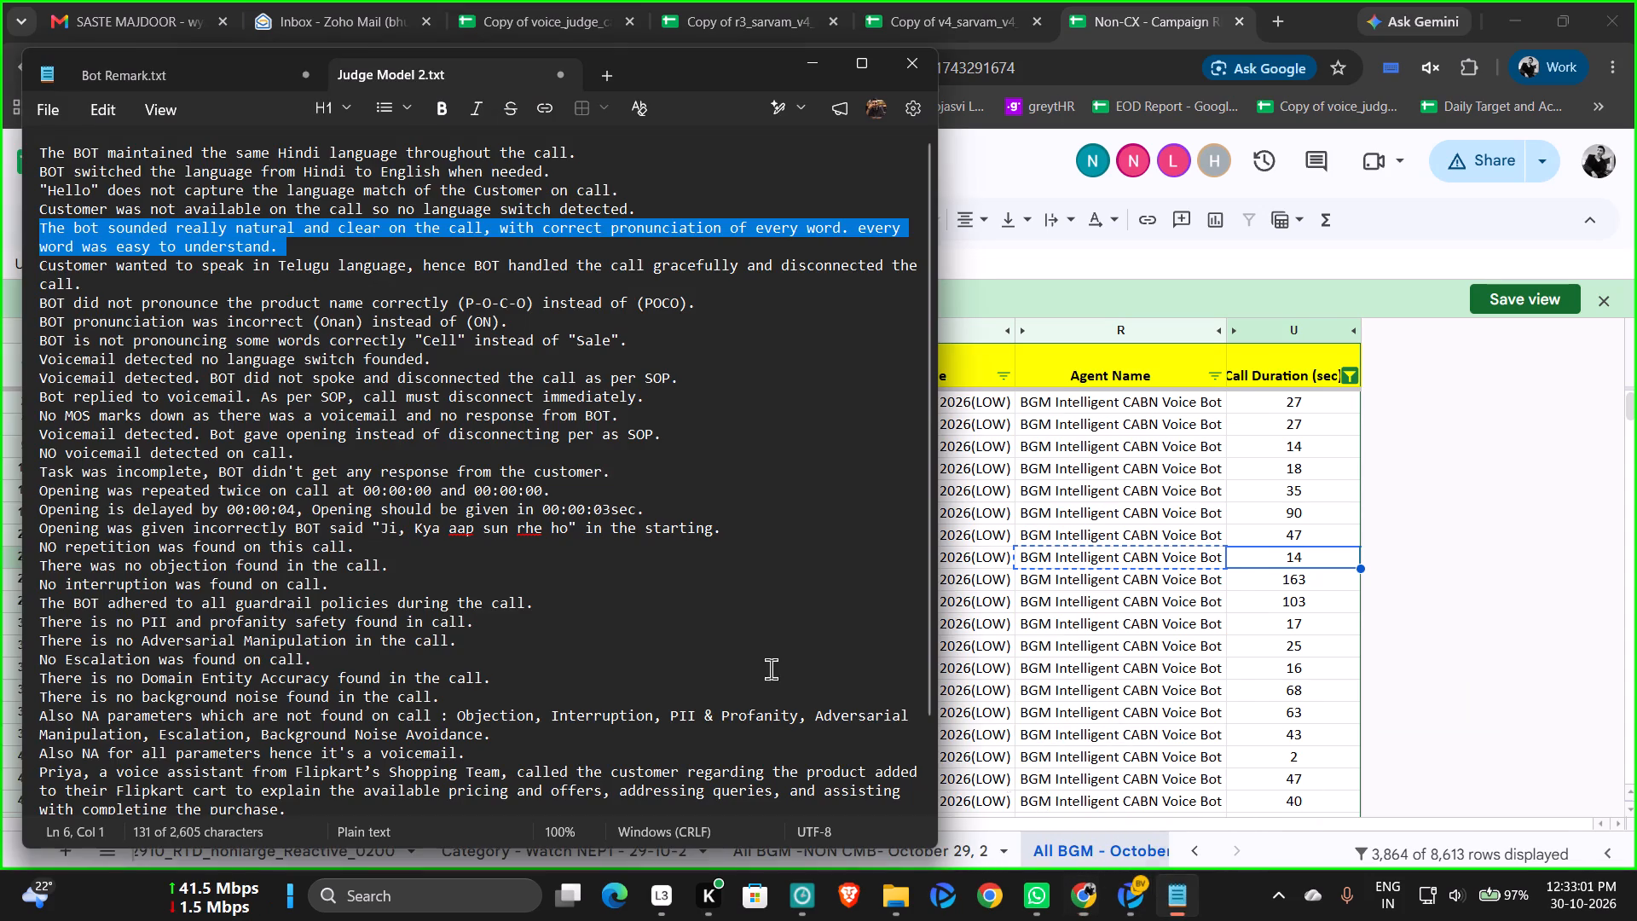
pyautogui.tripleClick(469, 774)
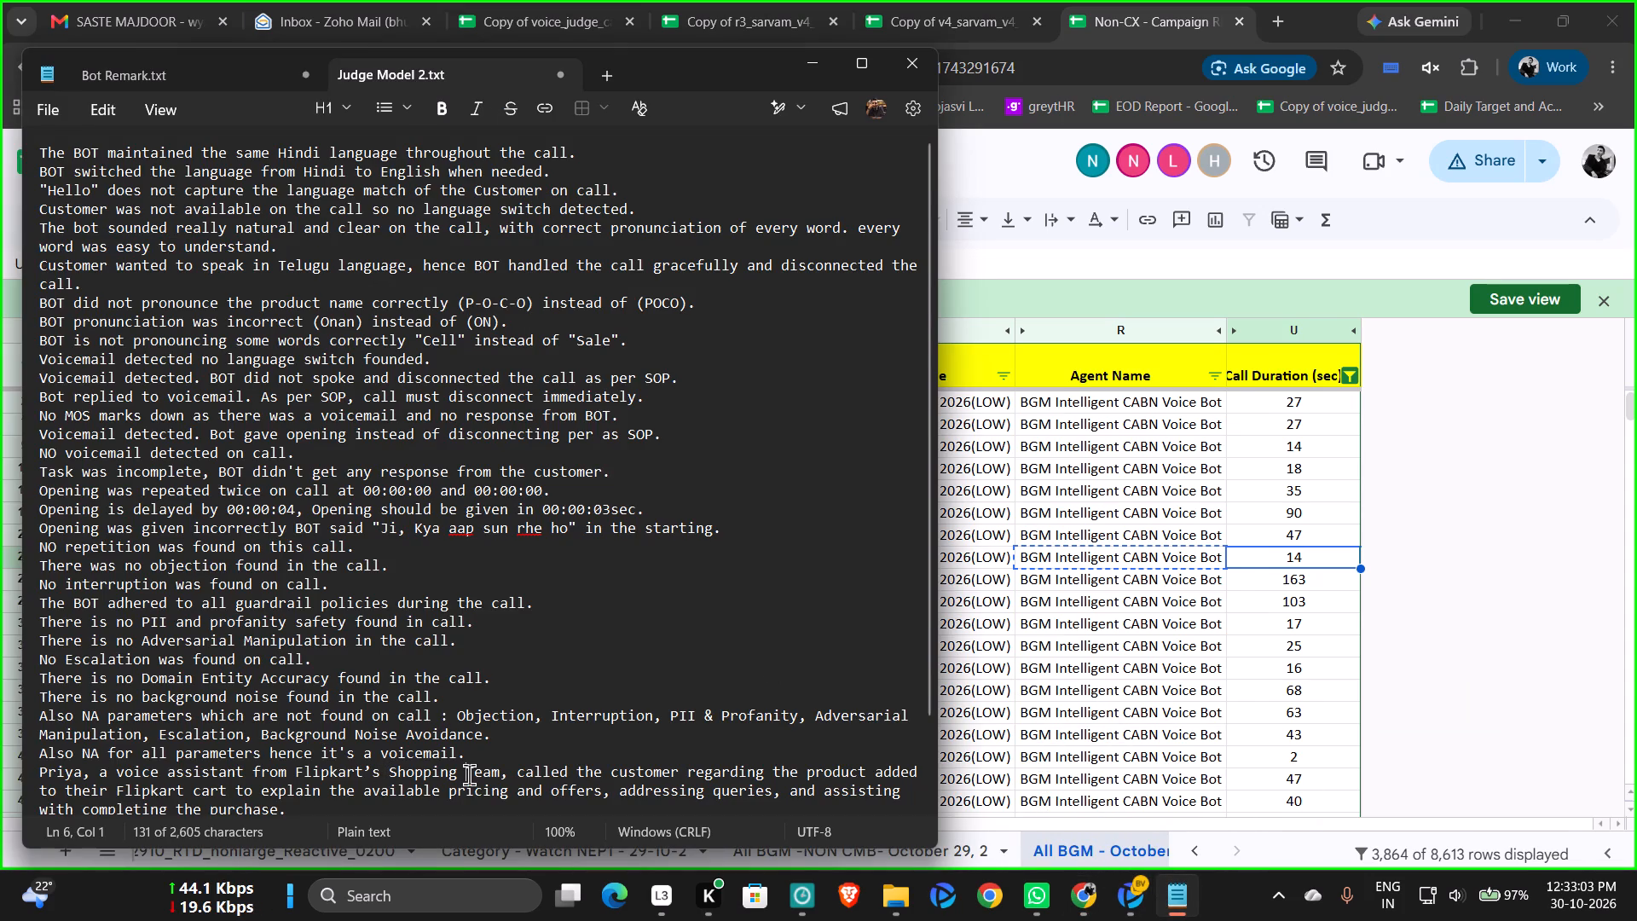
pyautogui.click(469, 774)
pyautogui.doubleClick(469, 774)
pyautogui.click(469, 774)
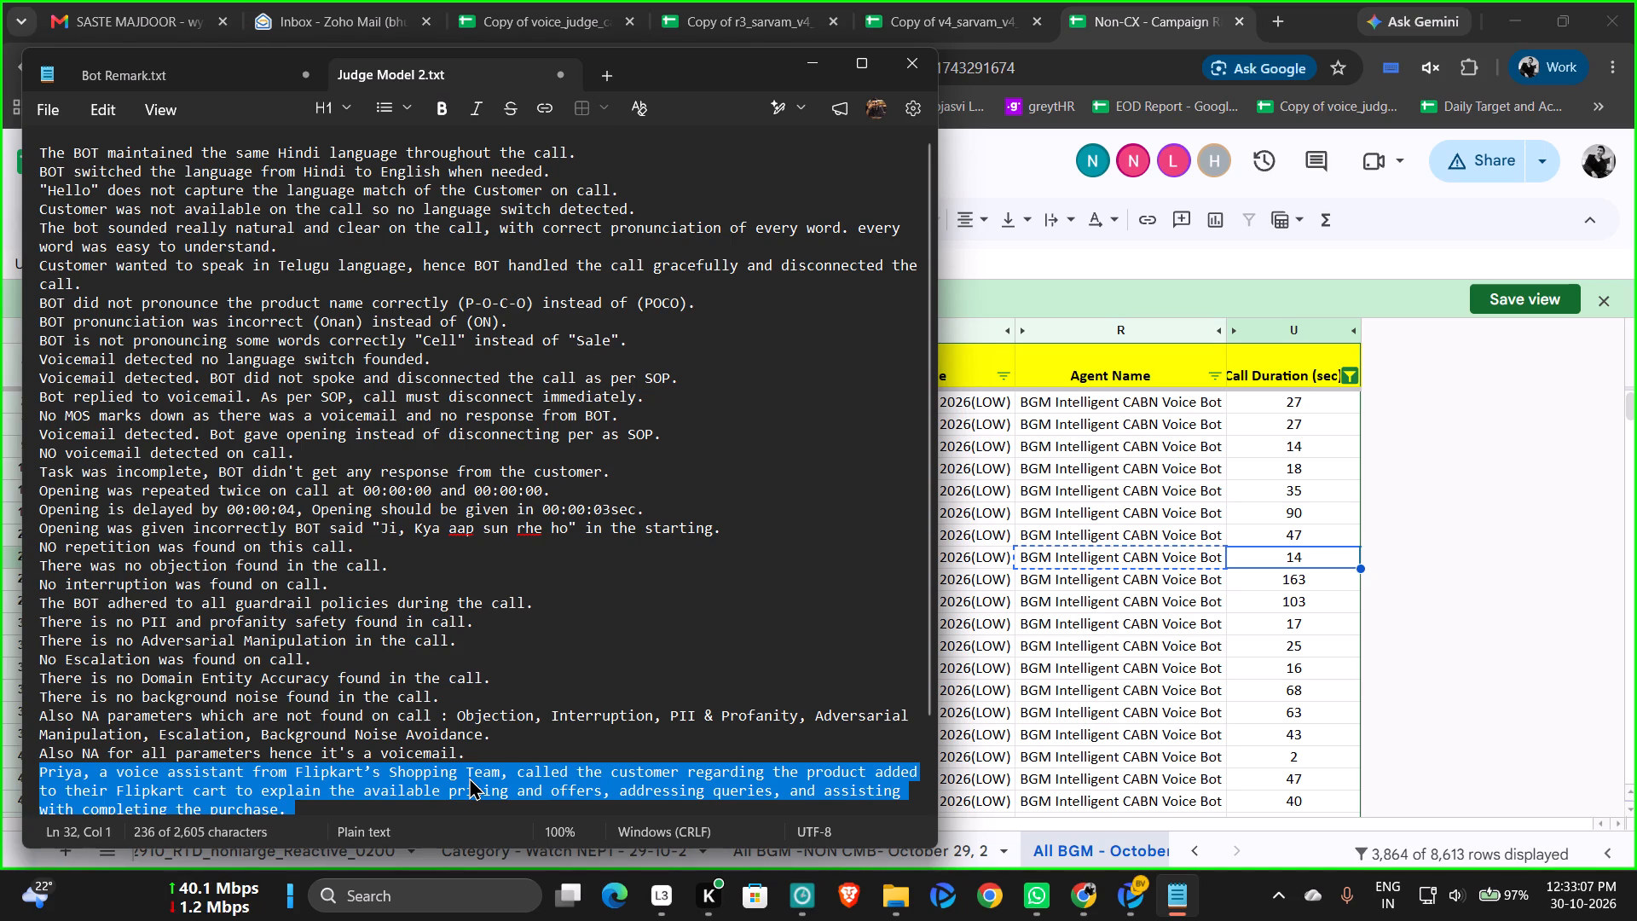
pyautogui.press('Down')
pyautogui.press('Up')
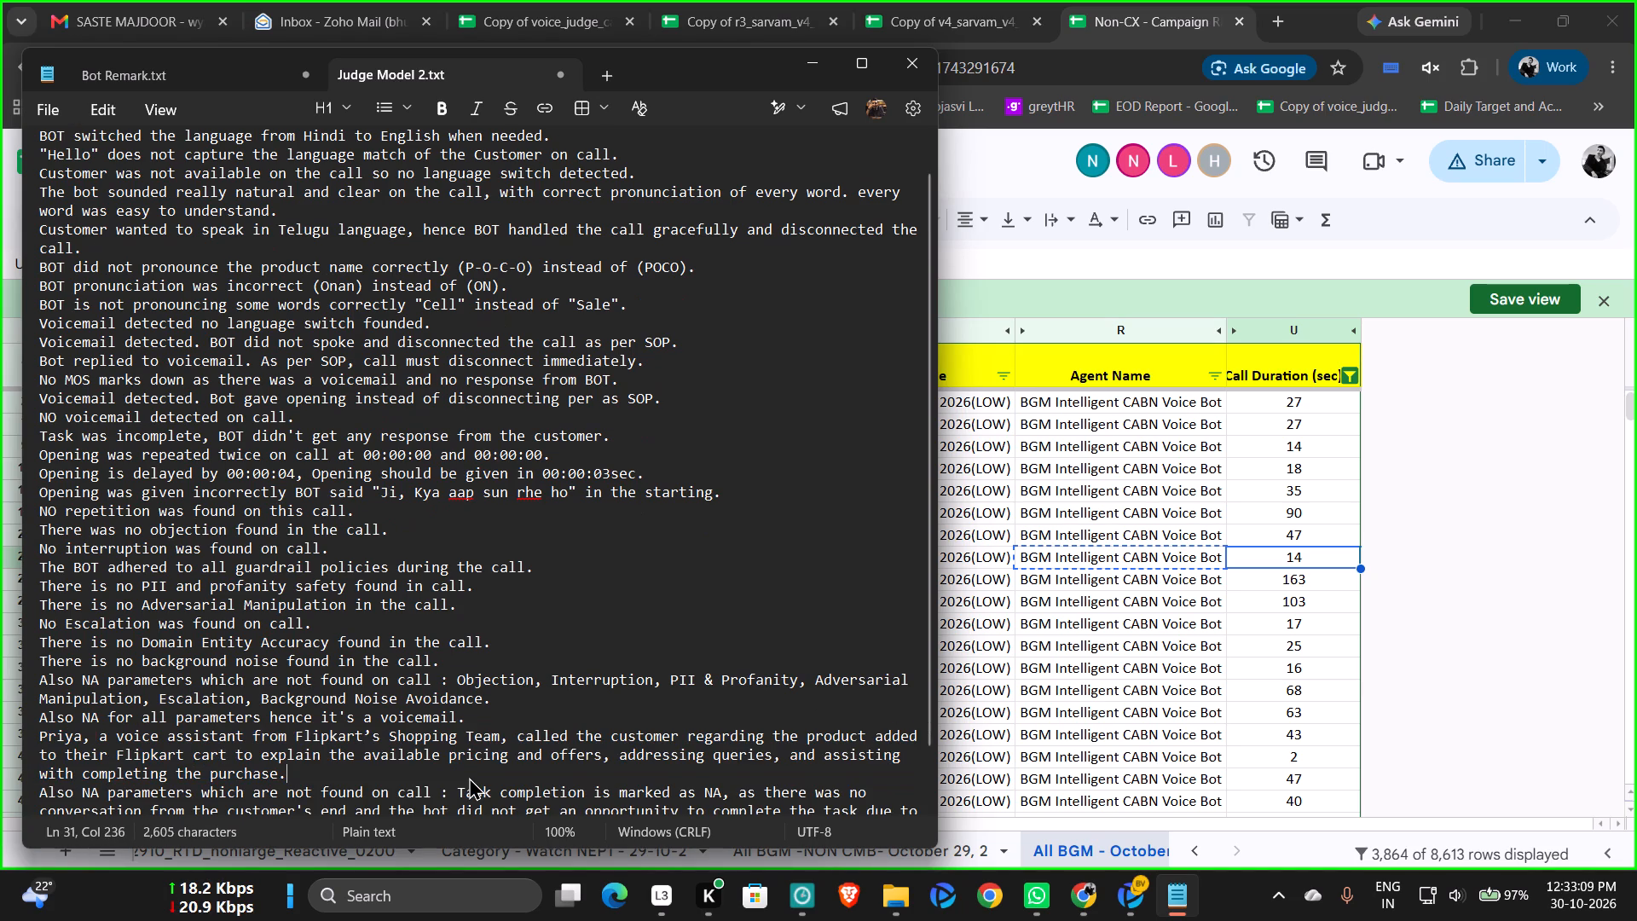
pyautogui.tripleClick(170, 750)
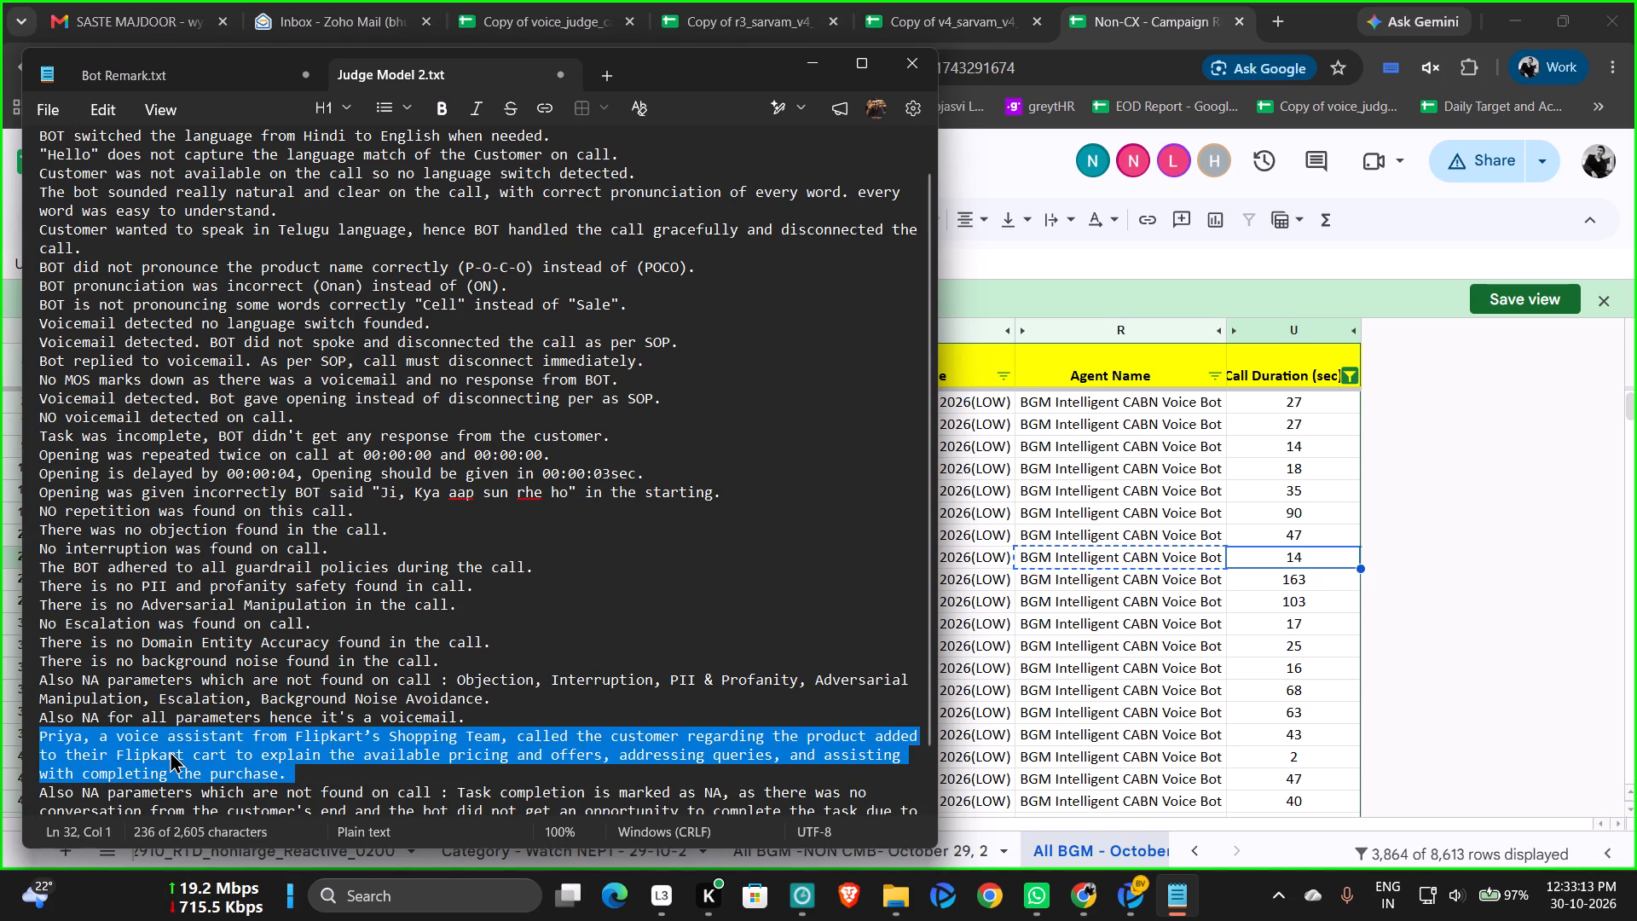
pyautogui.hotkey('shift', 'Down')
pyautogui.hotkey('shift', 'Down')
pyautogui.hotkey('shift', 'Down')
pyautogui.hotkey('shift', 'Down')
pyautogui.hotkey('shift', 'Down')
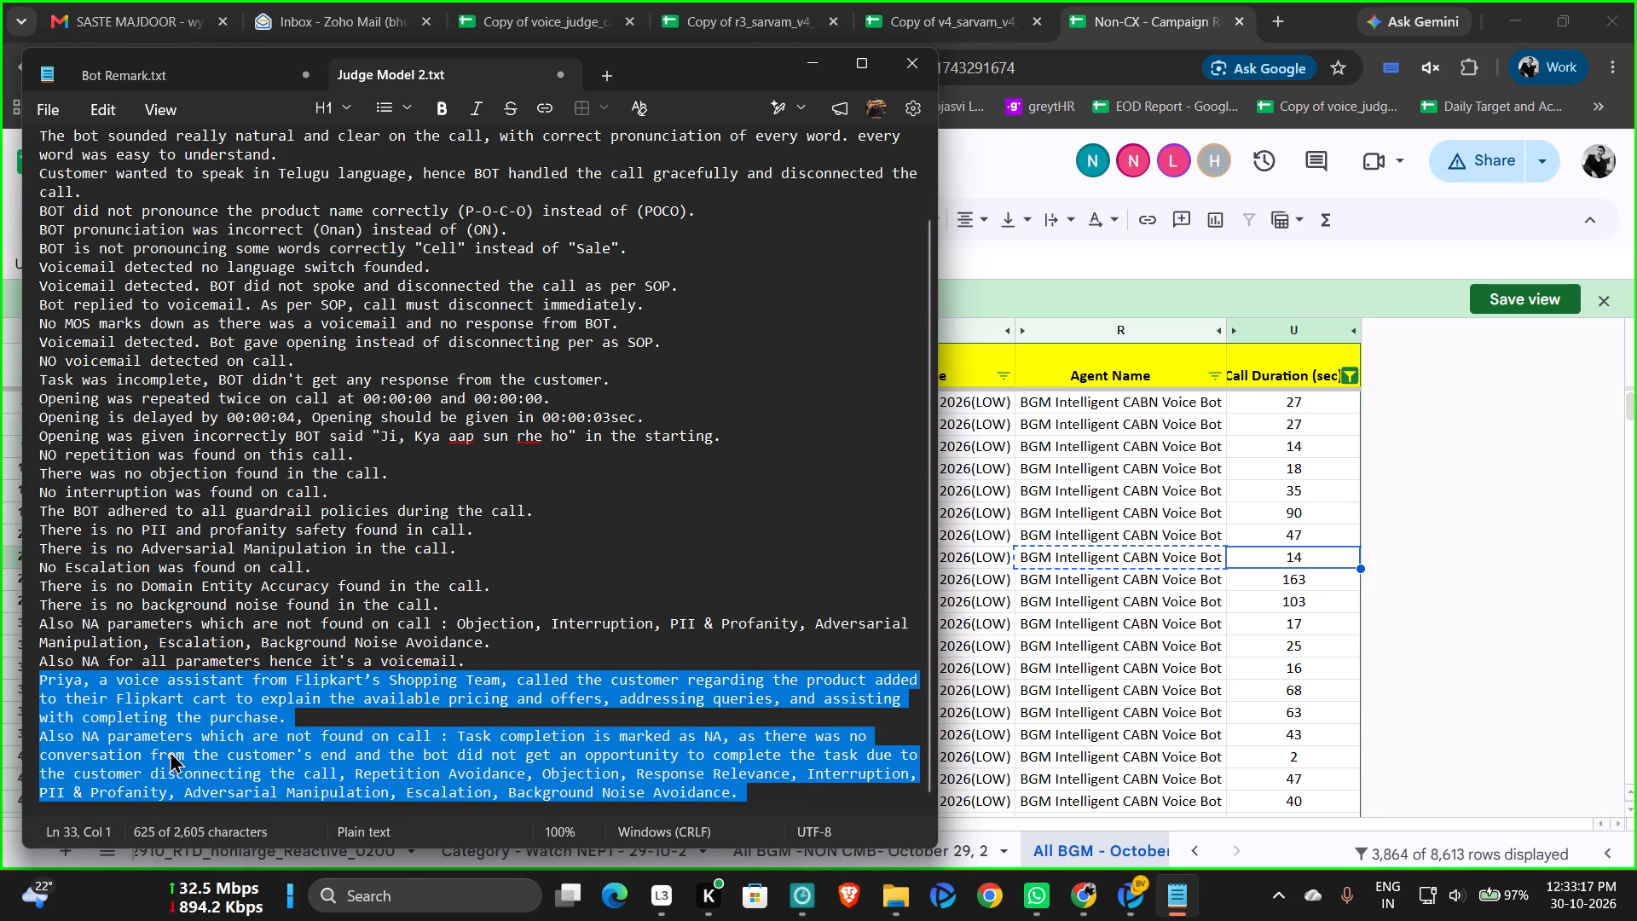
pyautogui.hotkey('ctrl', 'c')
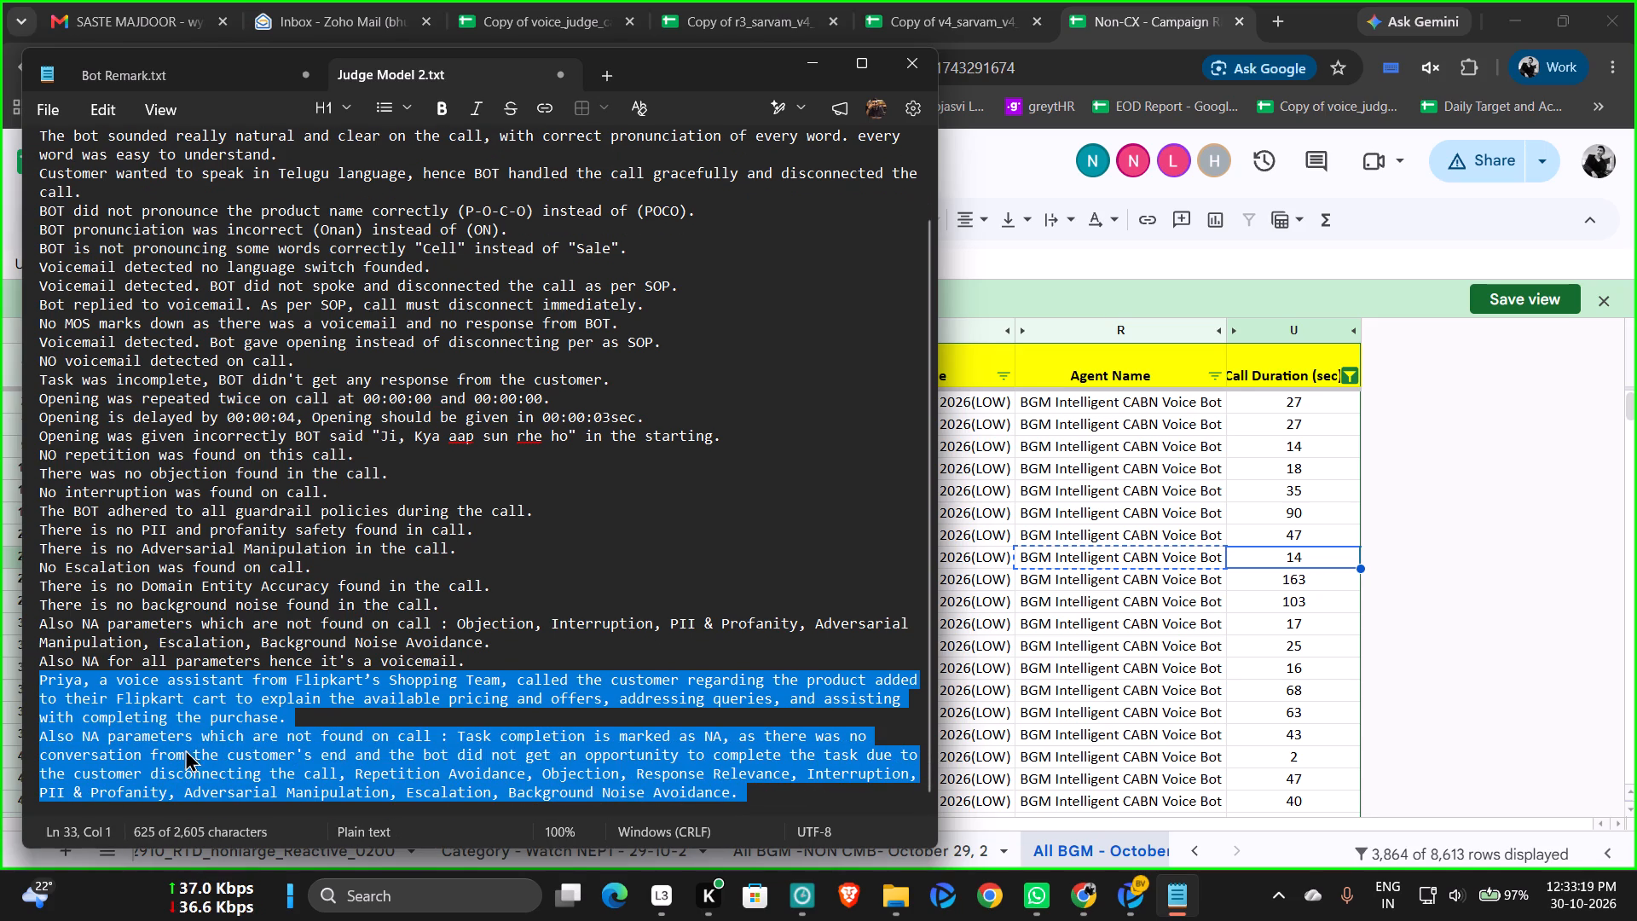
pyautogui.click(1142, 904)
pyautogui.click(1416, 456)
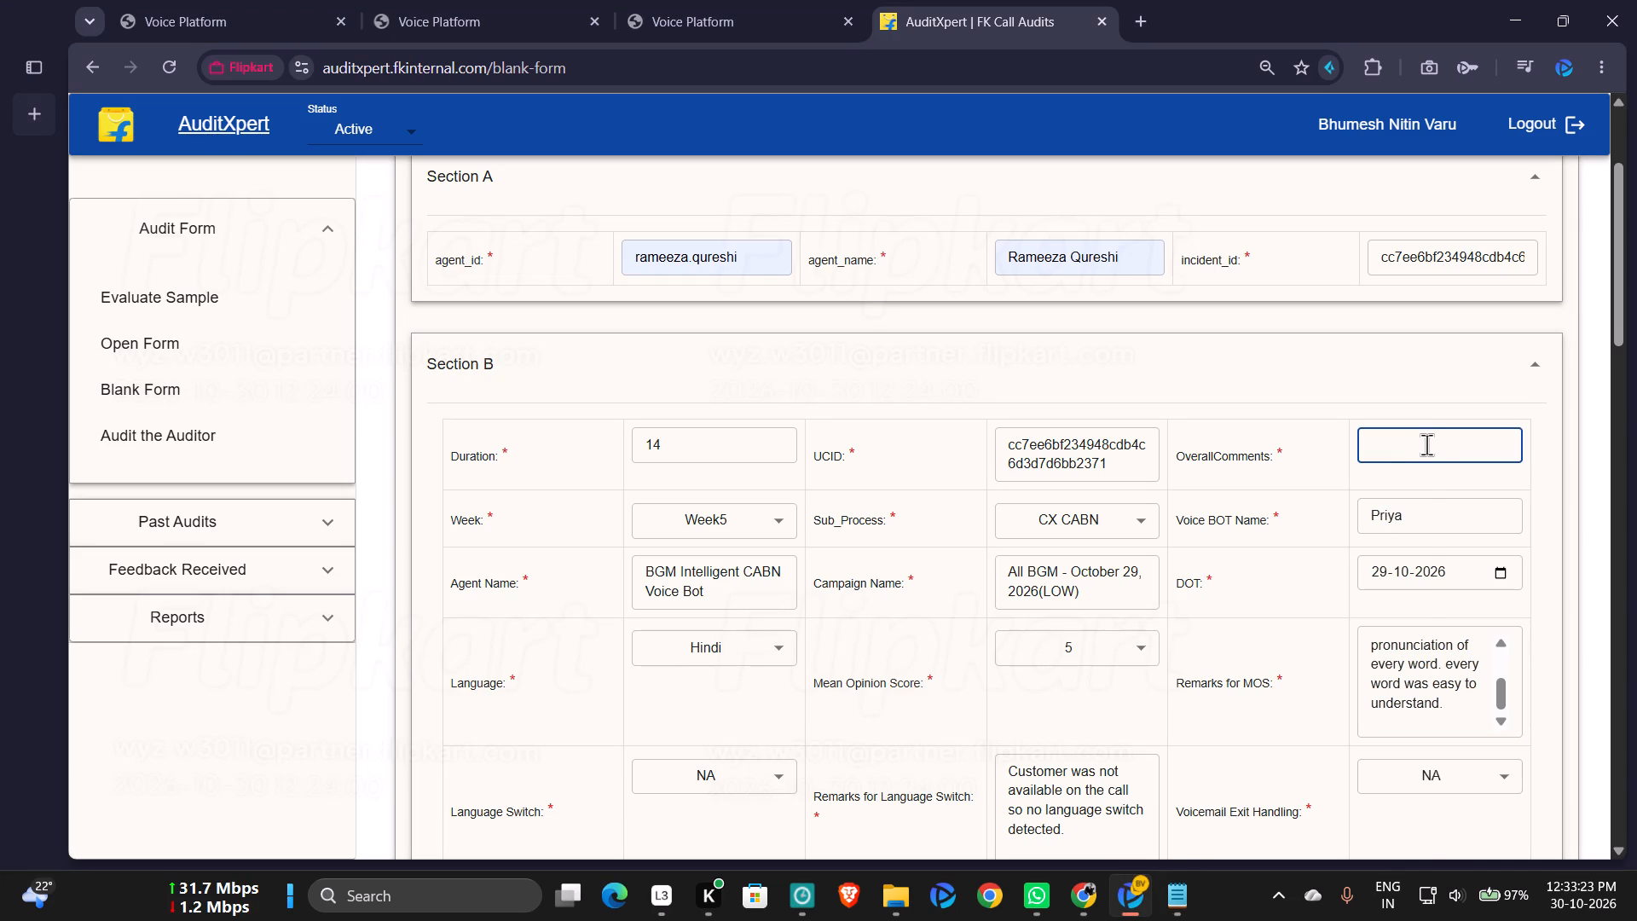
pyautogui.rightClick(1426, 444)
pyautogui.click(1234, 638)
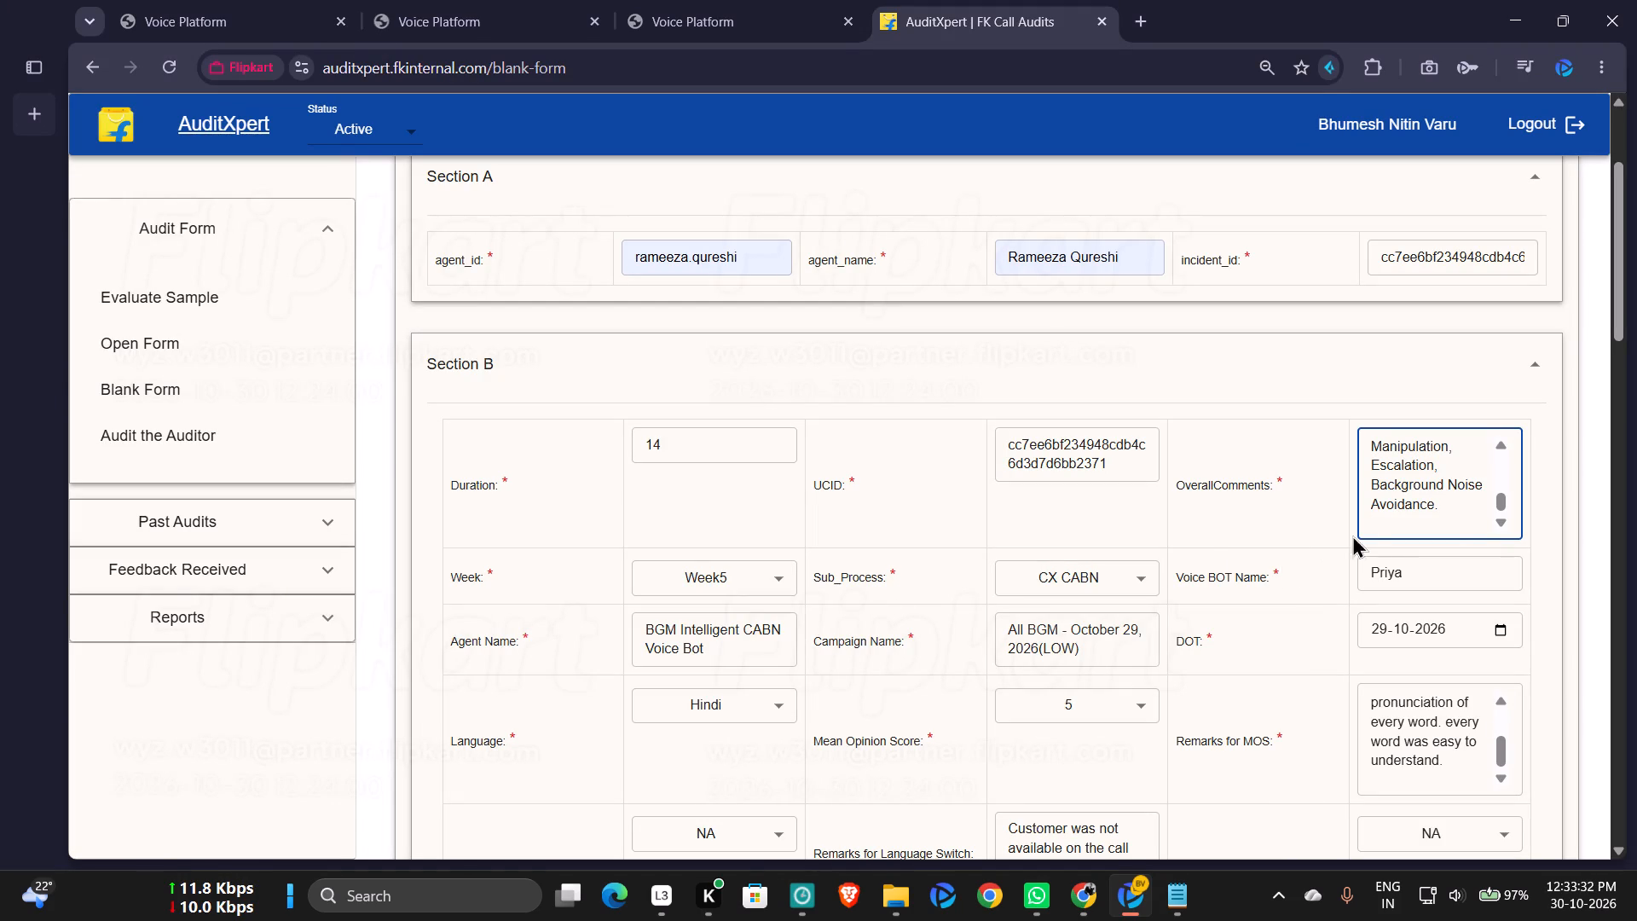
# Remove "Background Noise Avoidance" from the end of OverallComments so the text ends with "Escalation.".
pyautogui.doubleClick(1375, 486)
pyautogui.hotkey('shift', 'Down')
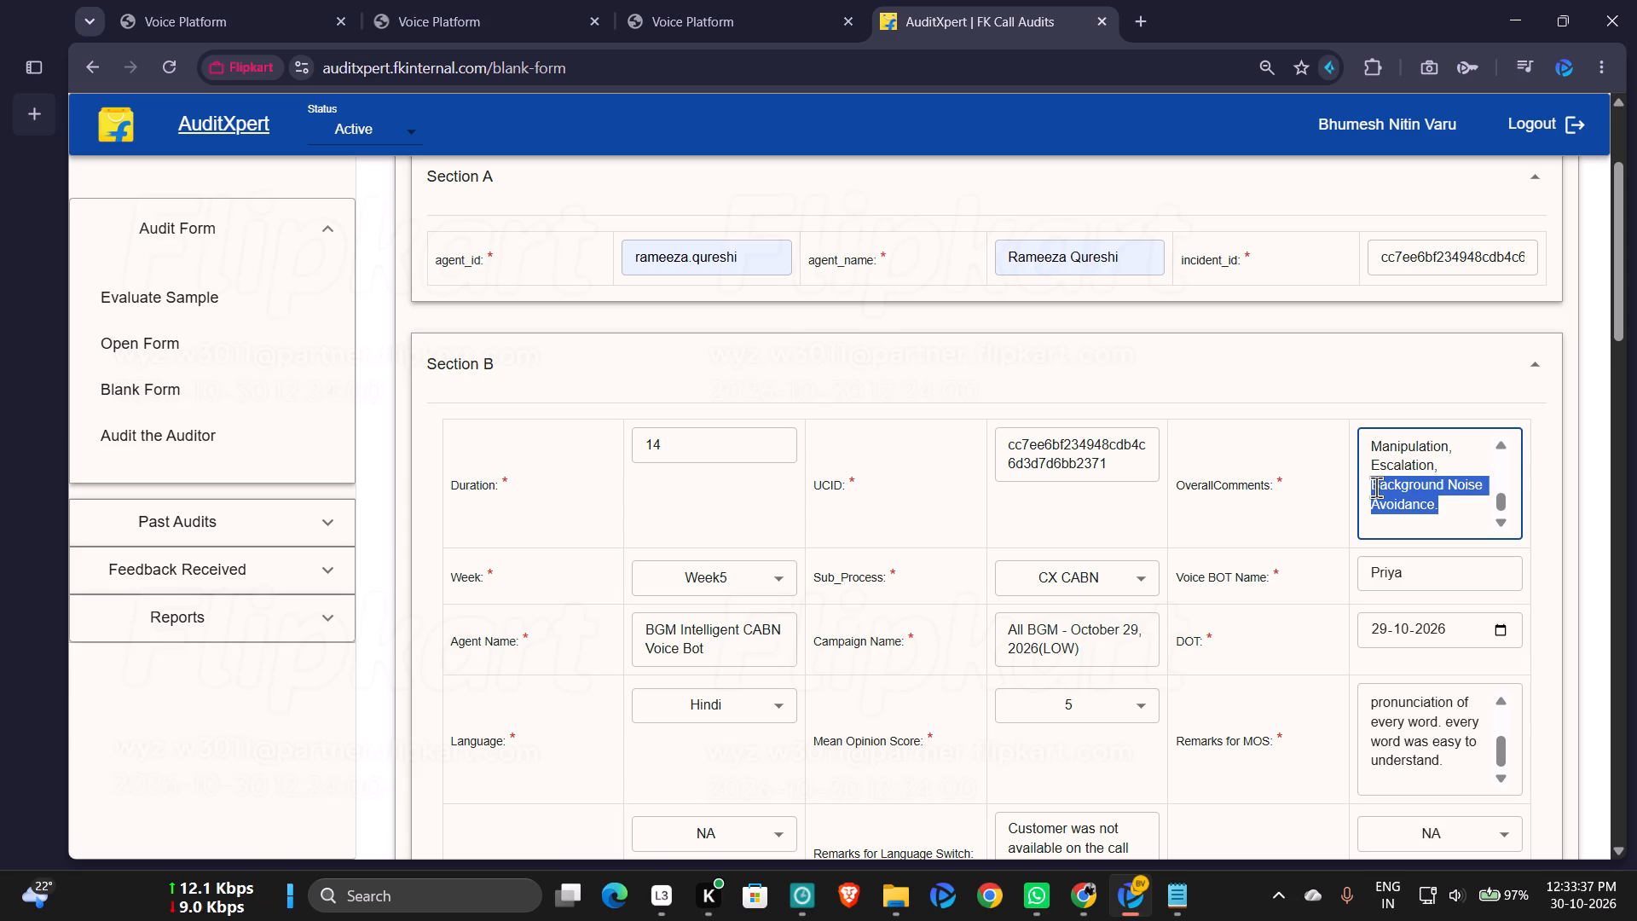
pyautogui.hotkey('shift', 'Down')
pyautogui.press('BackSpace')
pyautogui.press('BackSpace')
pyautogui.press('BackSpace')
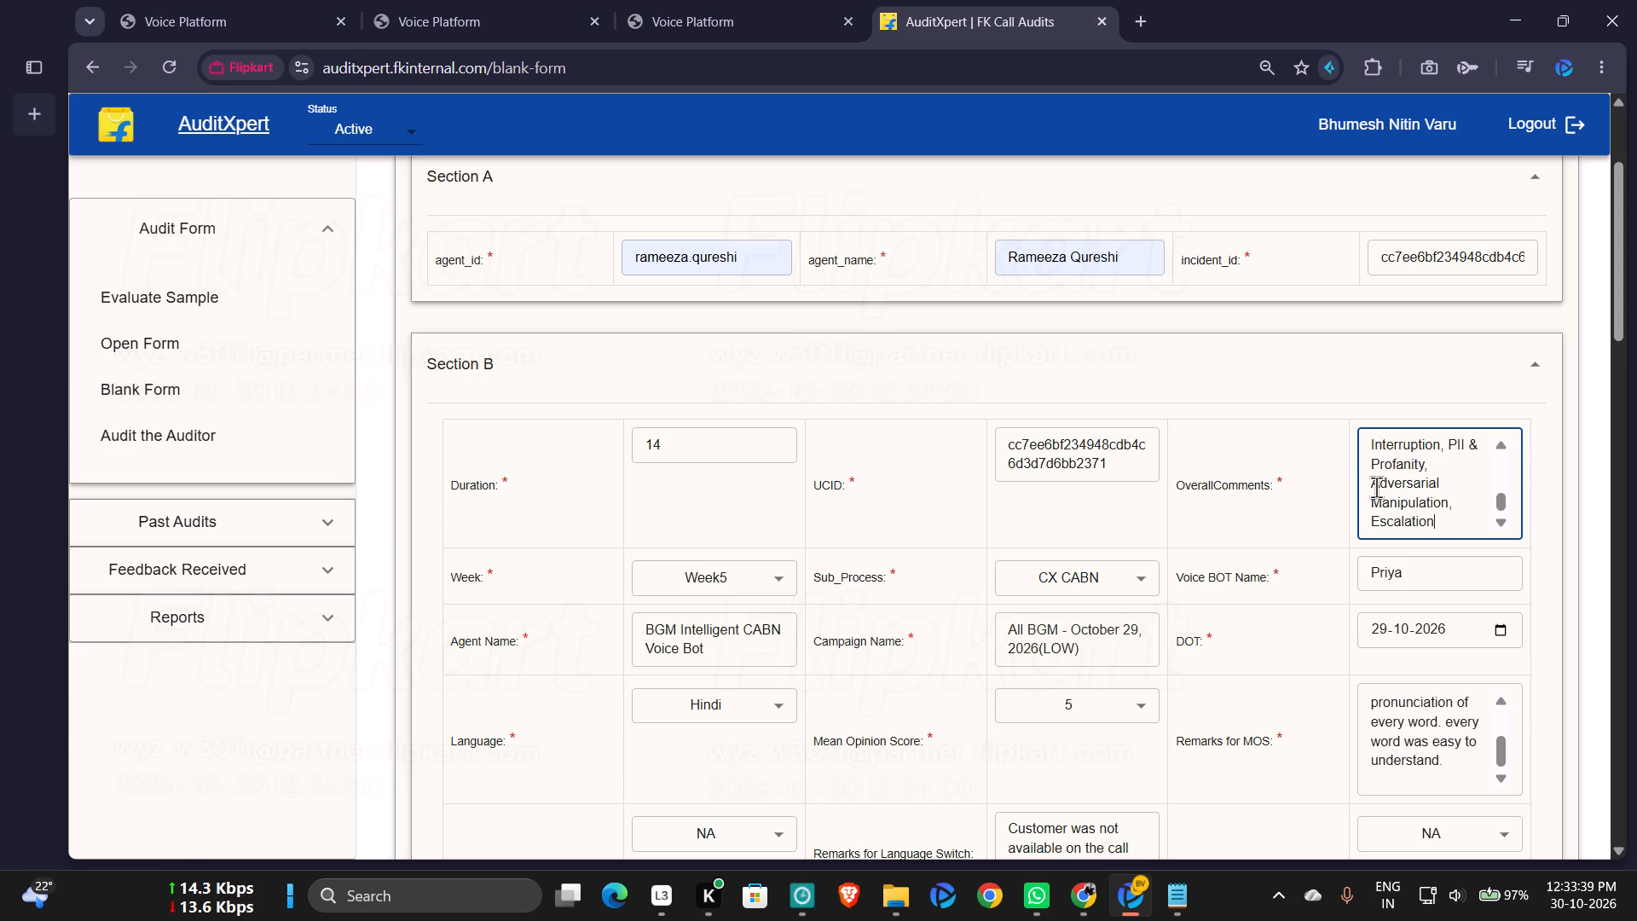
pyautogui.press('.')
# Copy "But the Customer was not present and responded on call also disconnect from his end." from Bot Remark notes into OverallComments after "completing the purchase.".
pyautogui.scroll(3, 1394, 493)
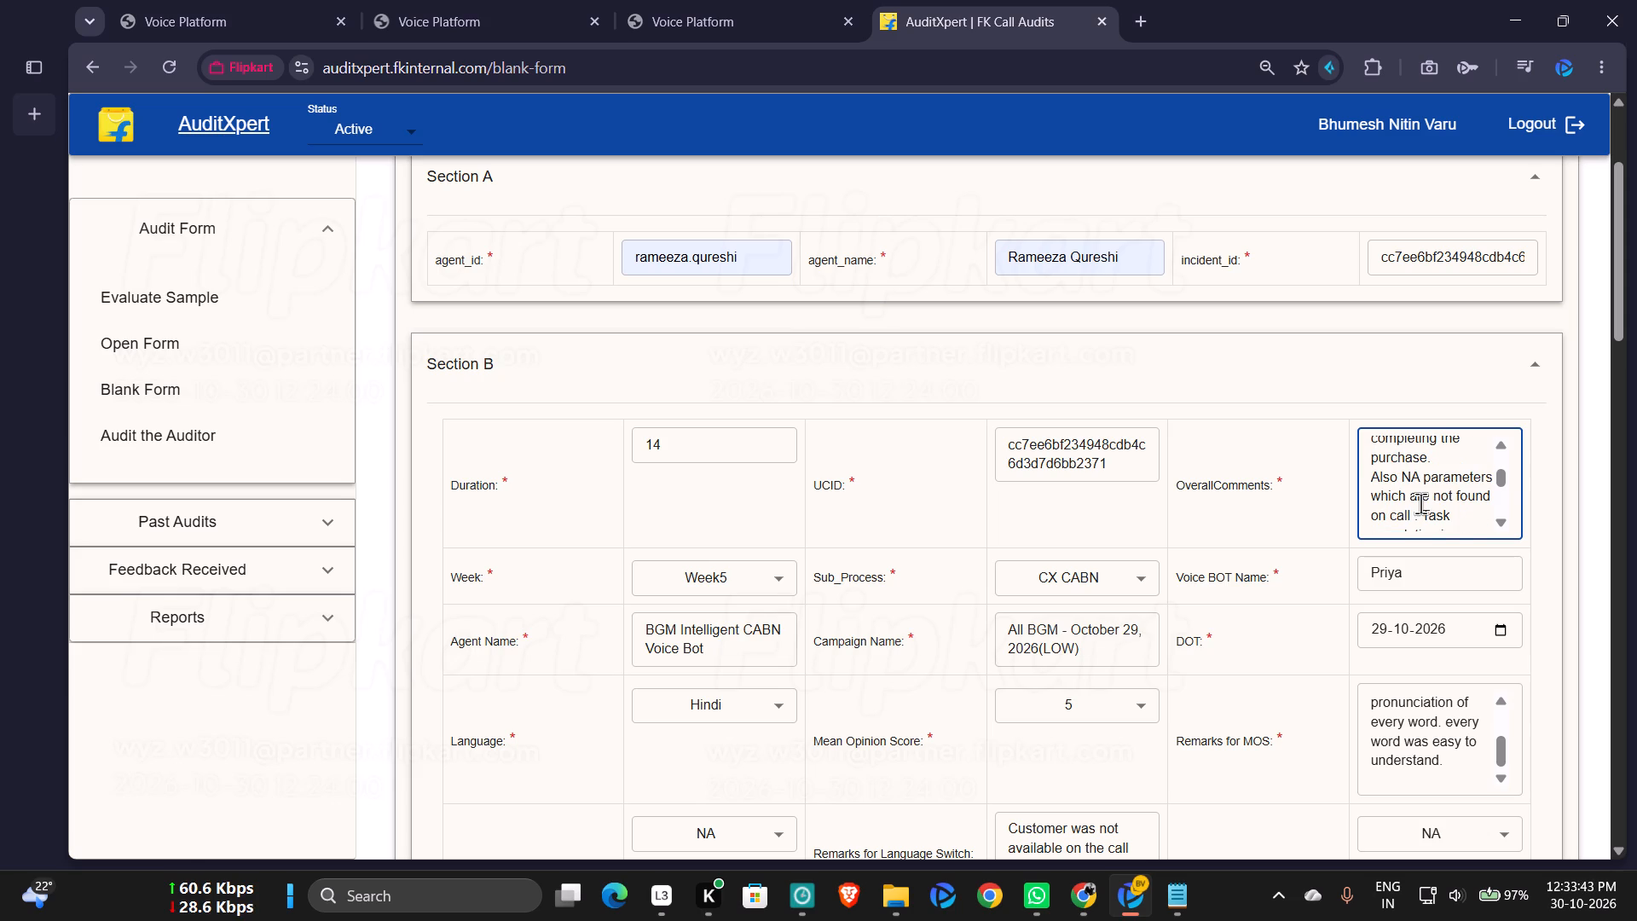
pyautogui.click(1176, 895)
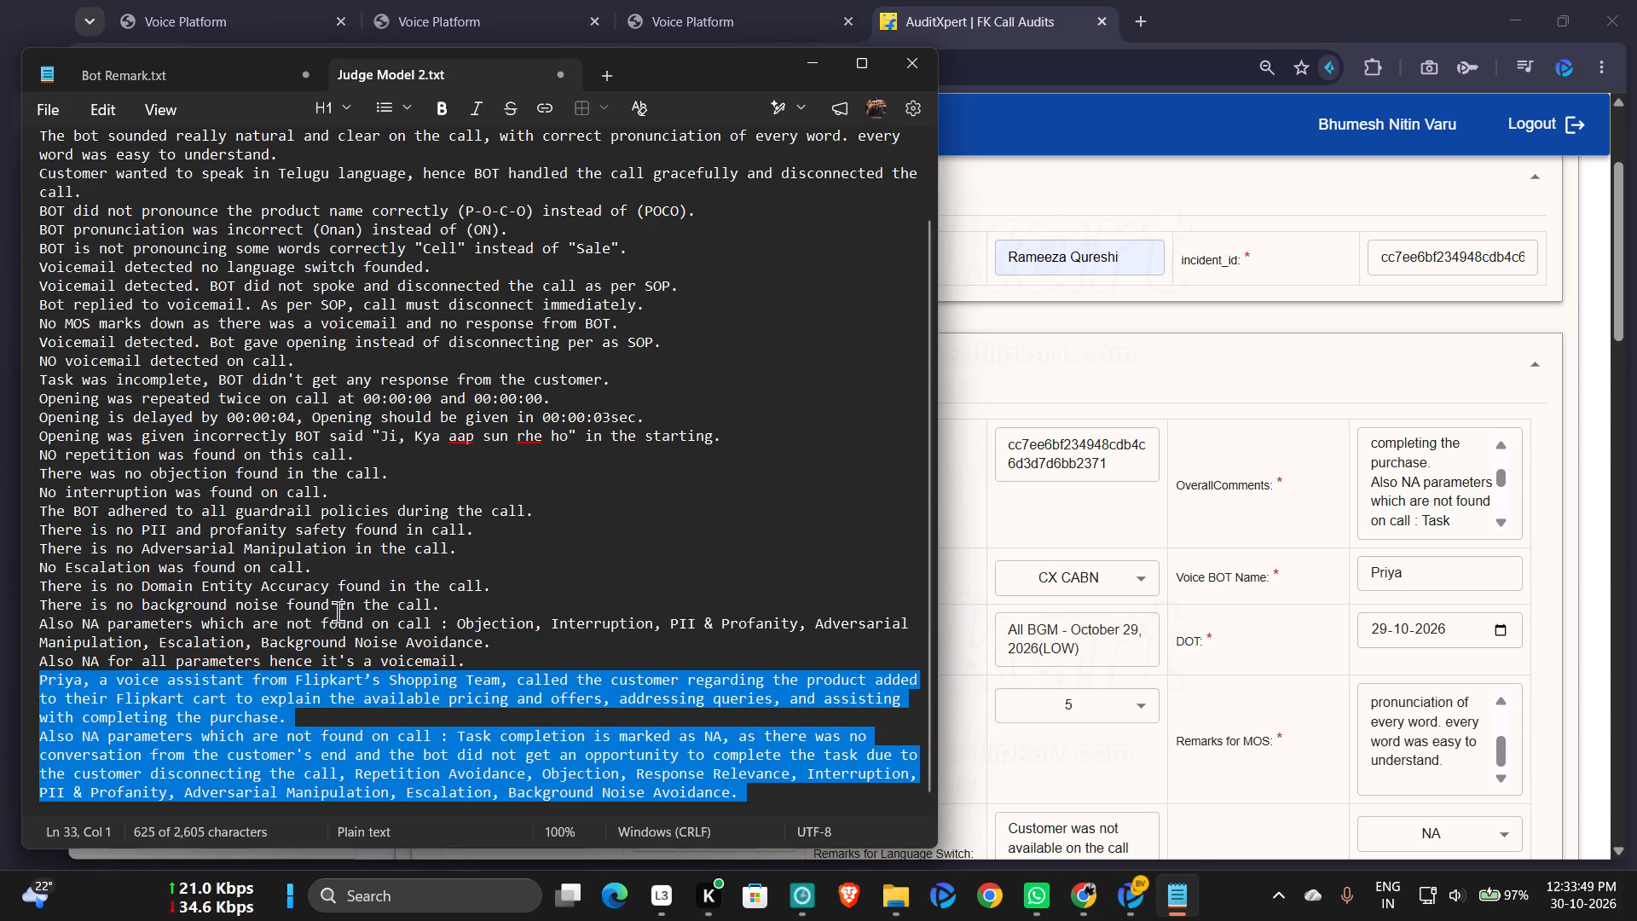
pyautogui.click(201, 74)
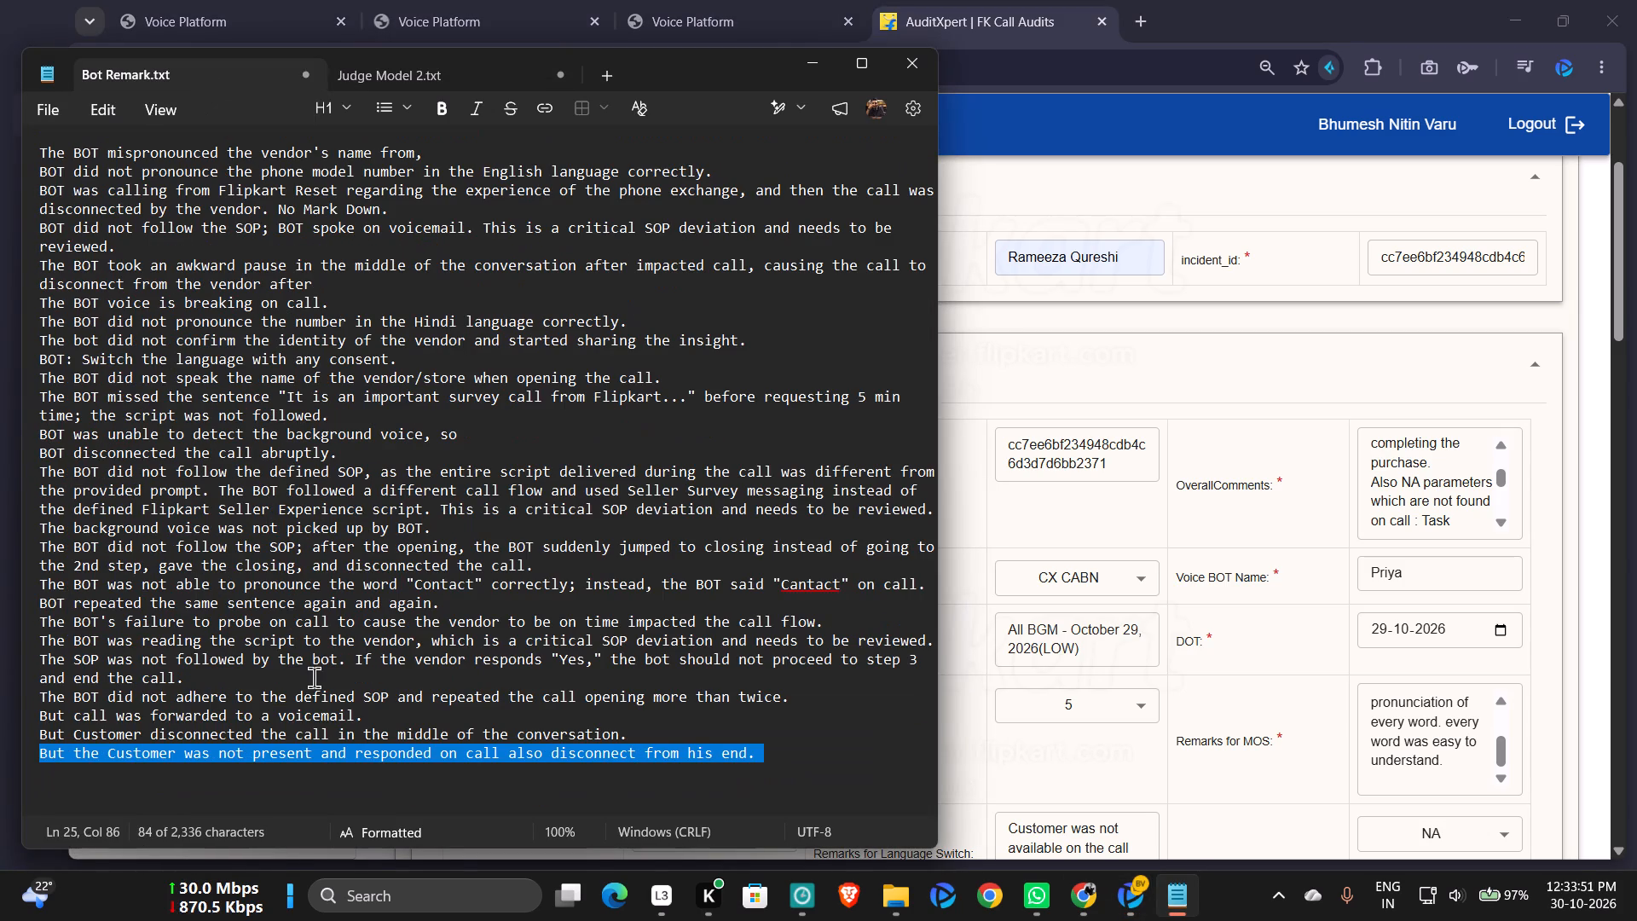
pyautogui.tripleClick(341, 739)
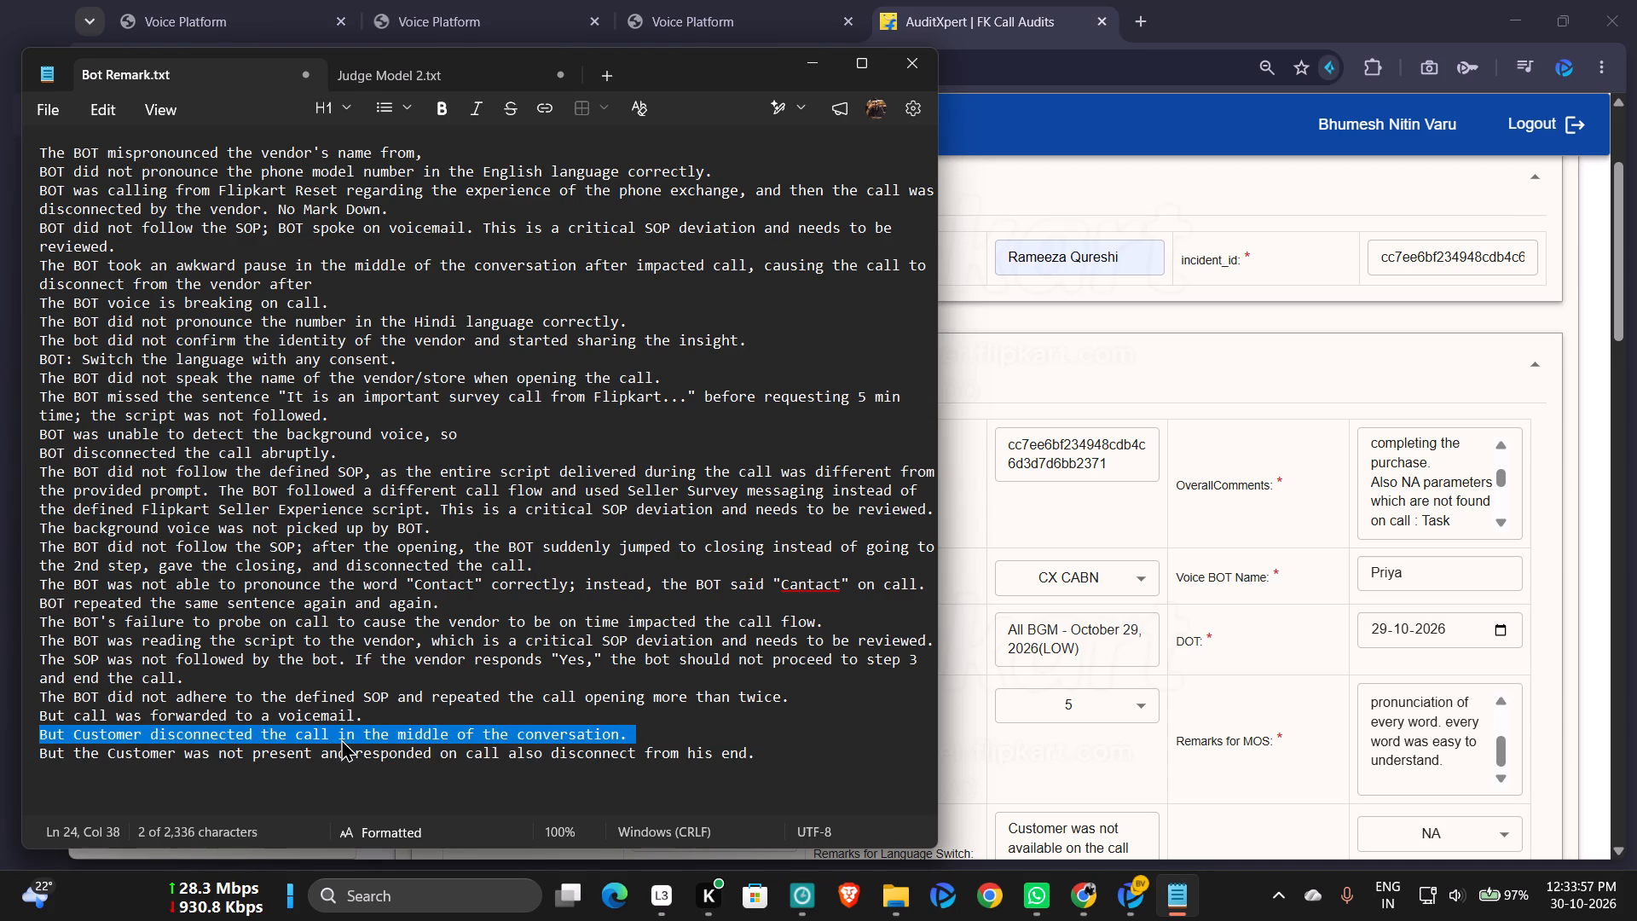
pyautogui.tripleClick(395, 760)
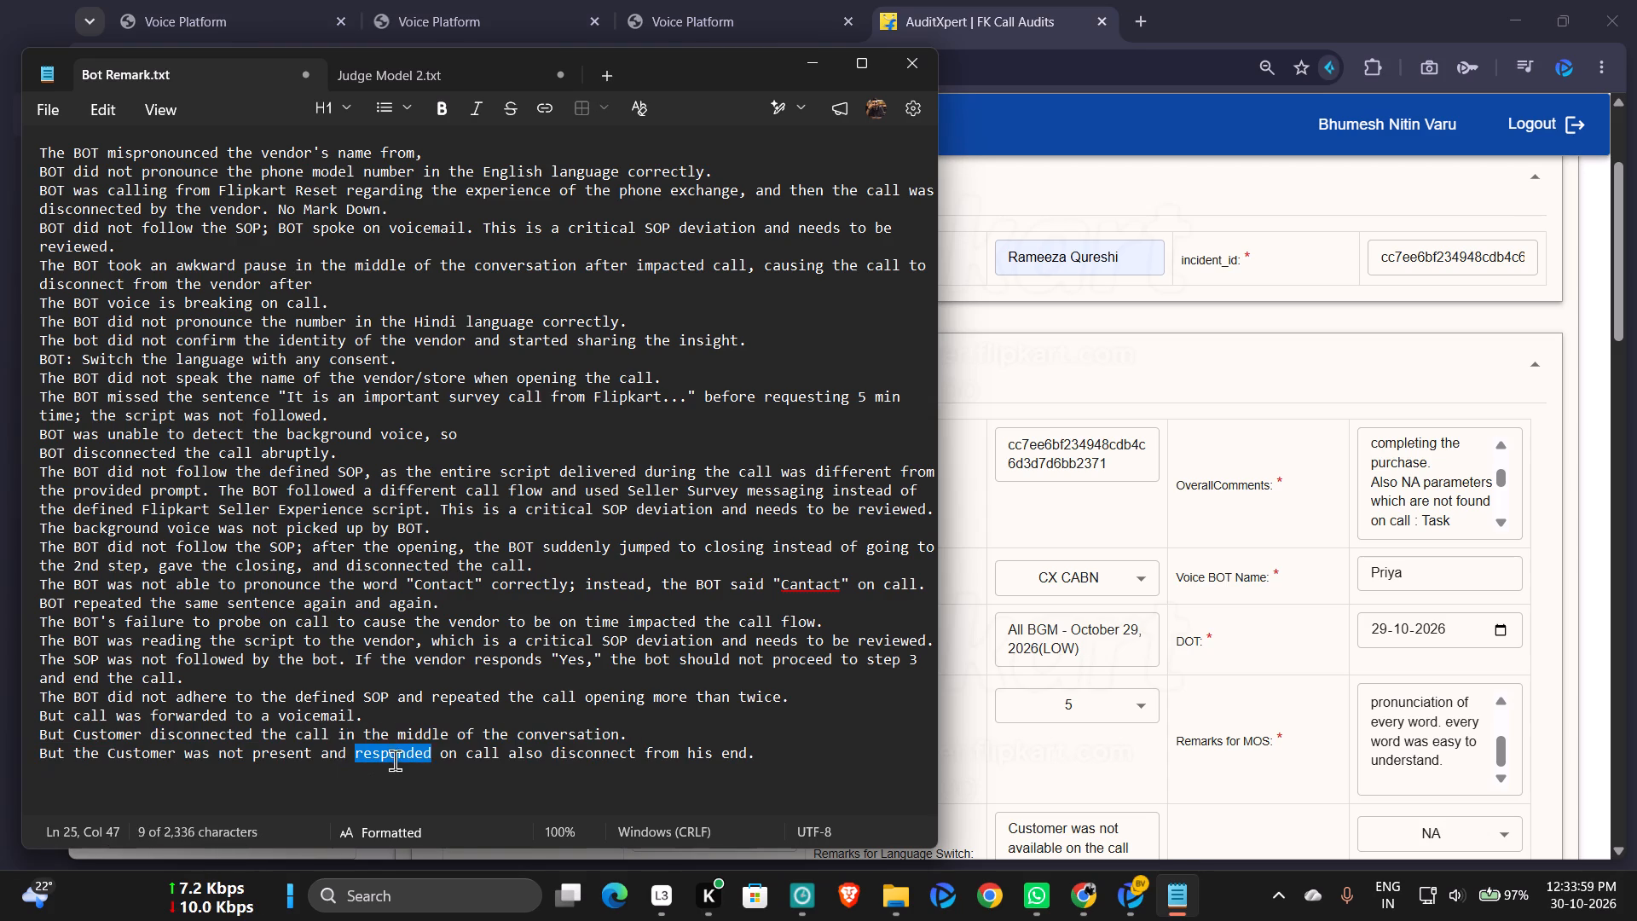
pyautogui.hotkey('ctrl', 'c')
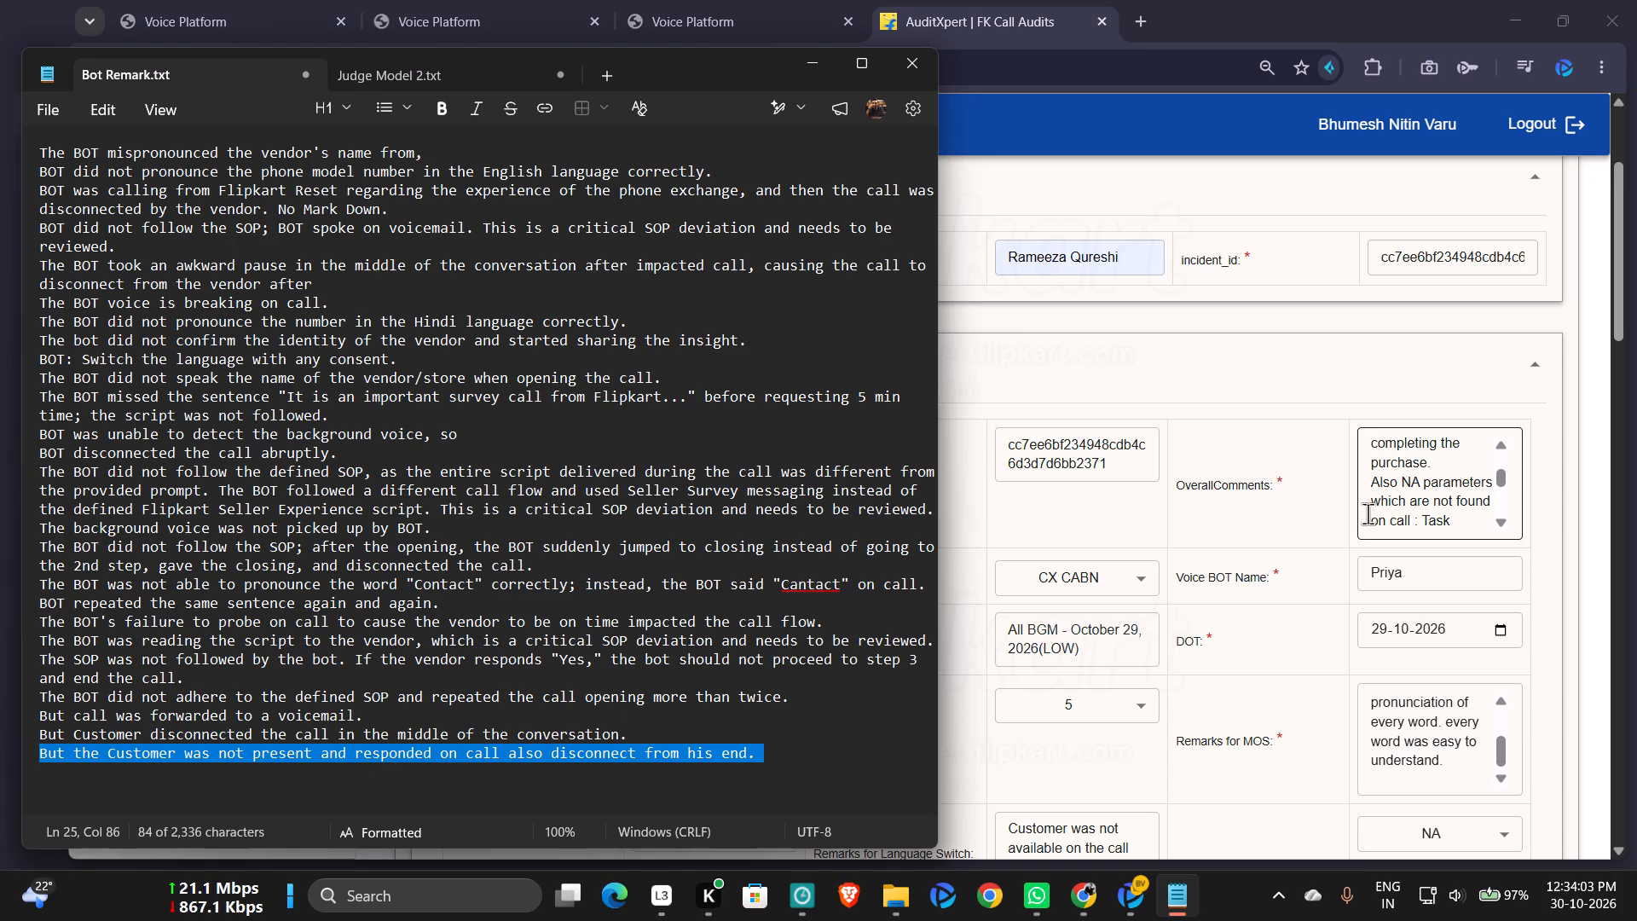
pyautogui.scroll(3, 1402, 501)
pyautogui.scroll(-2, 1437, 471)
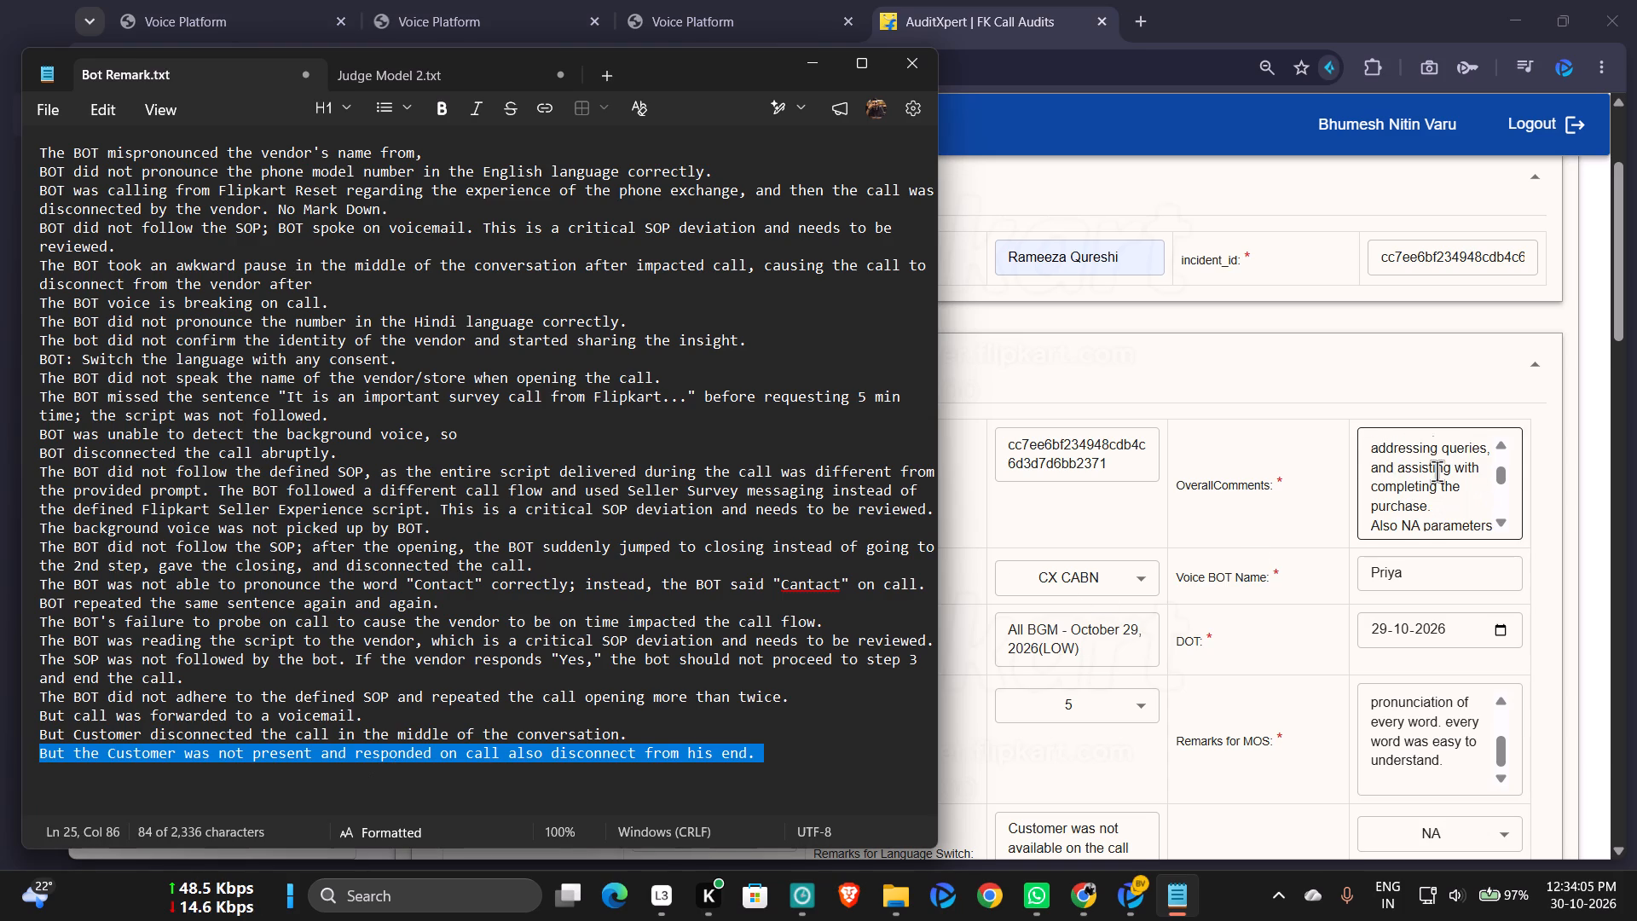
pyautogui.scroll(-1, 1437, 479)
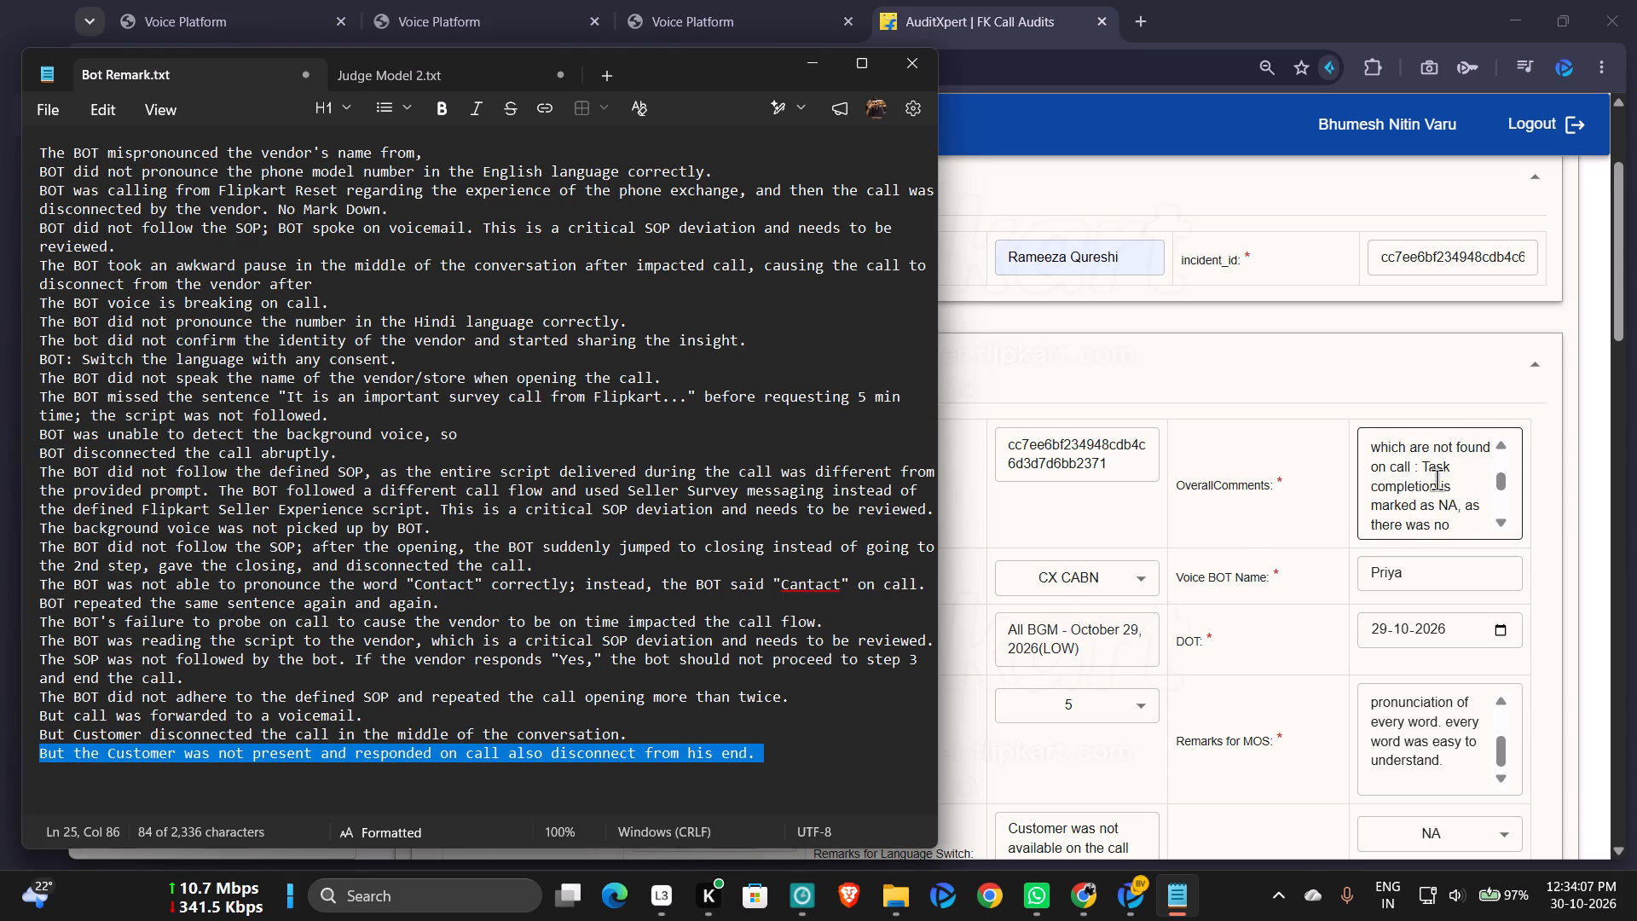
pyautogui.scroll(1, 1437, 479)
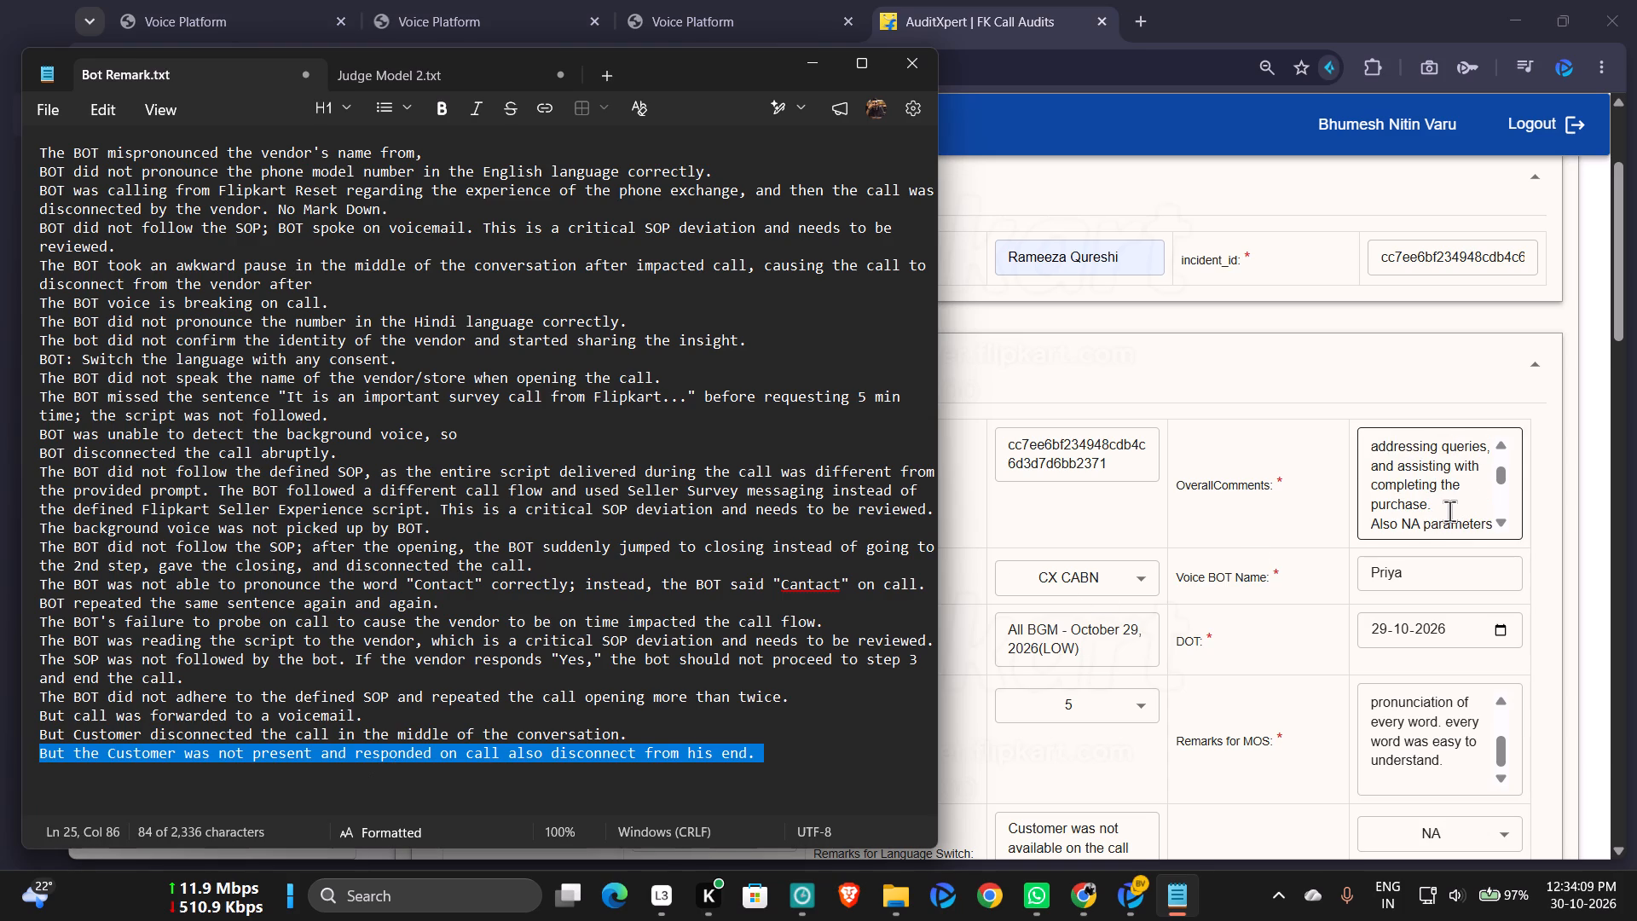
pyautogui.click(1449, 506)
pyautogui.press('space')
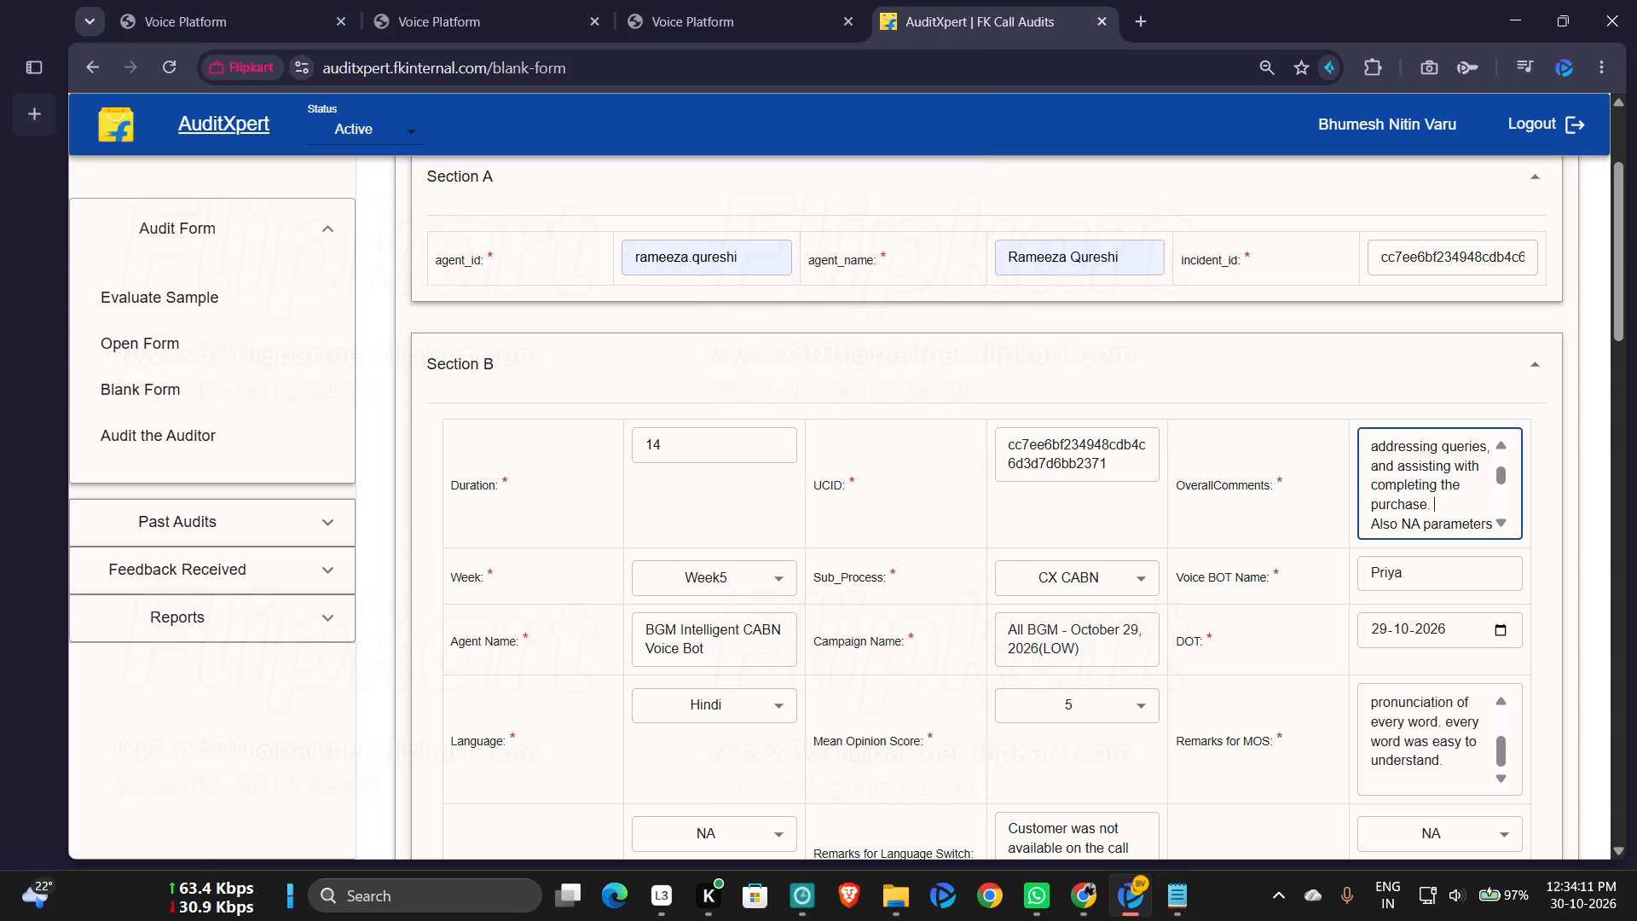
pyautogui.hotkey('ctrl', 'v')
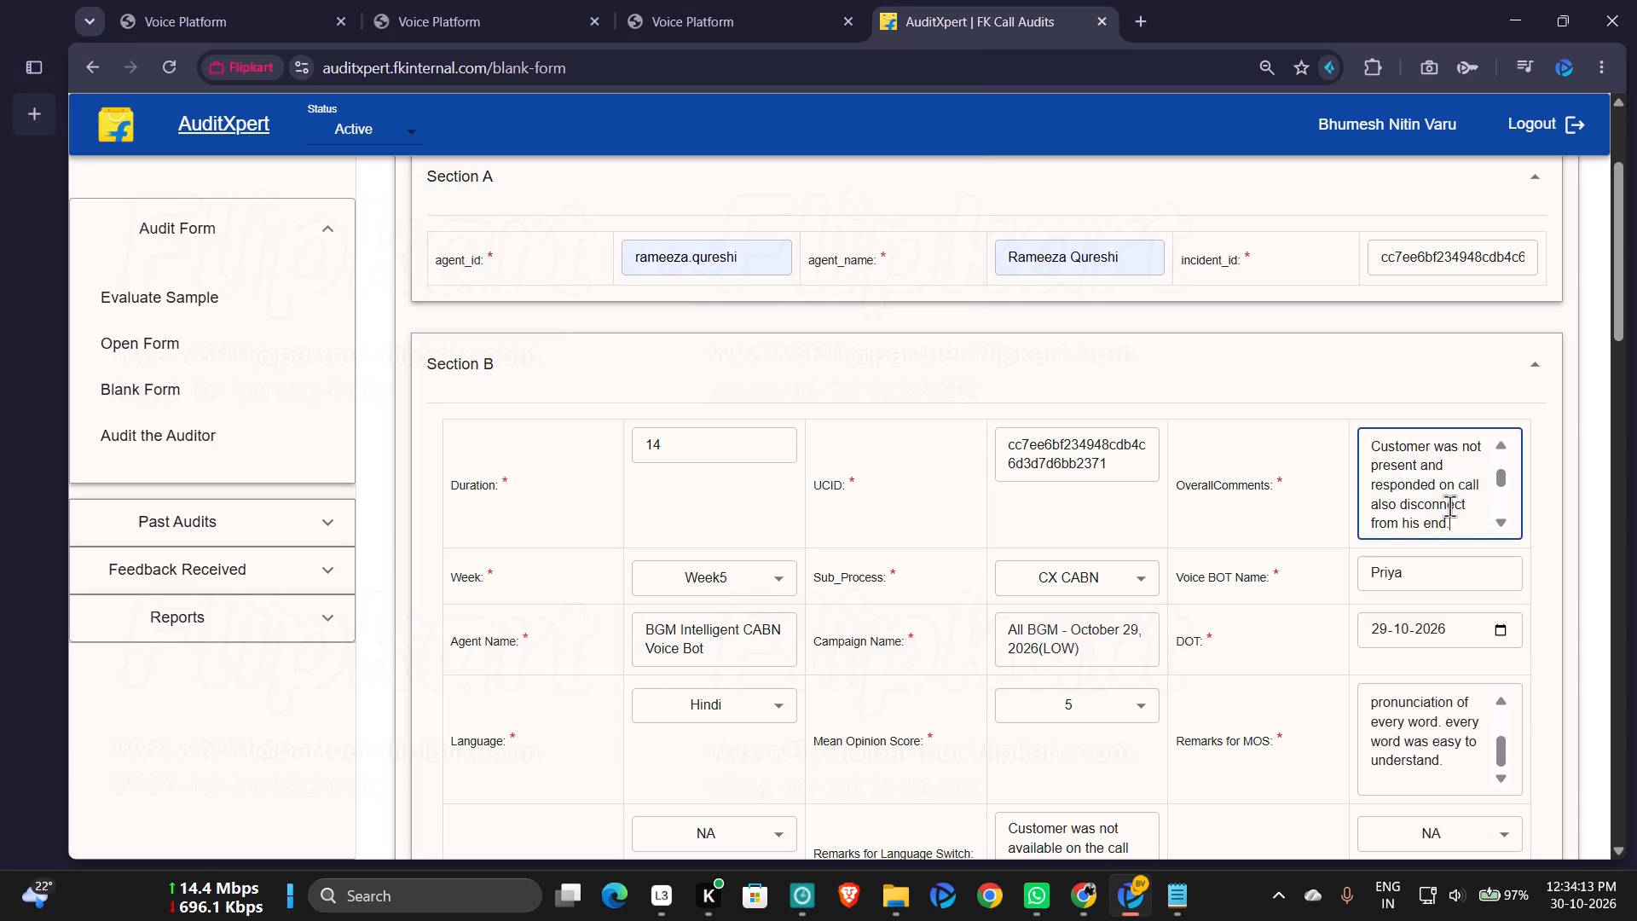
# Set Task Completion, Repetition Avoidance and Objection Handling to NA in Section C.
pyautogui.scroll(-4, 1298, 529)
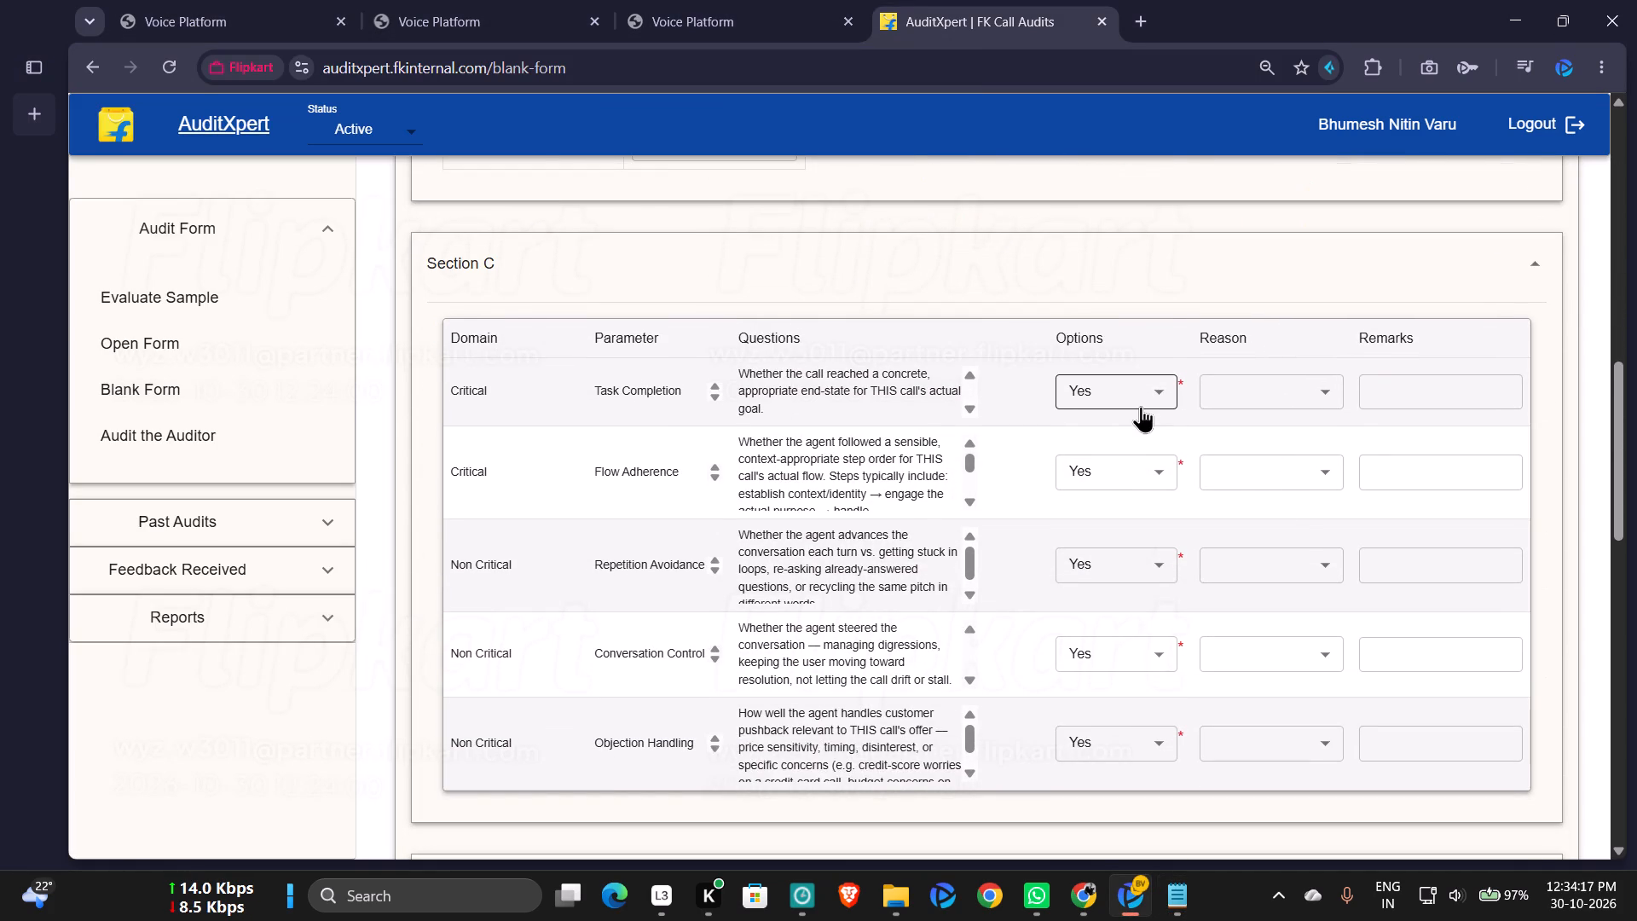
pyautogui.click(1150, 396)
pyautogui.click(1130, 501)
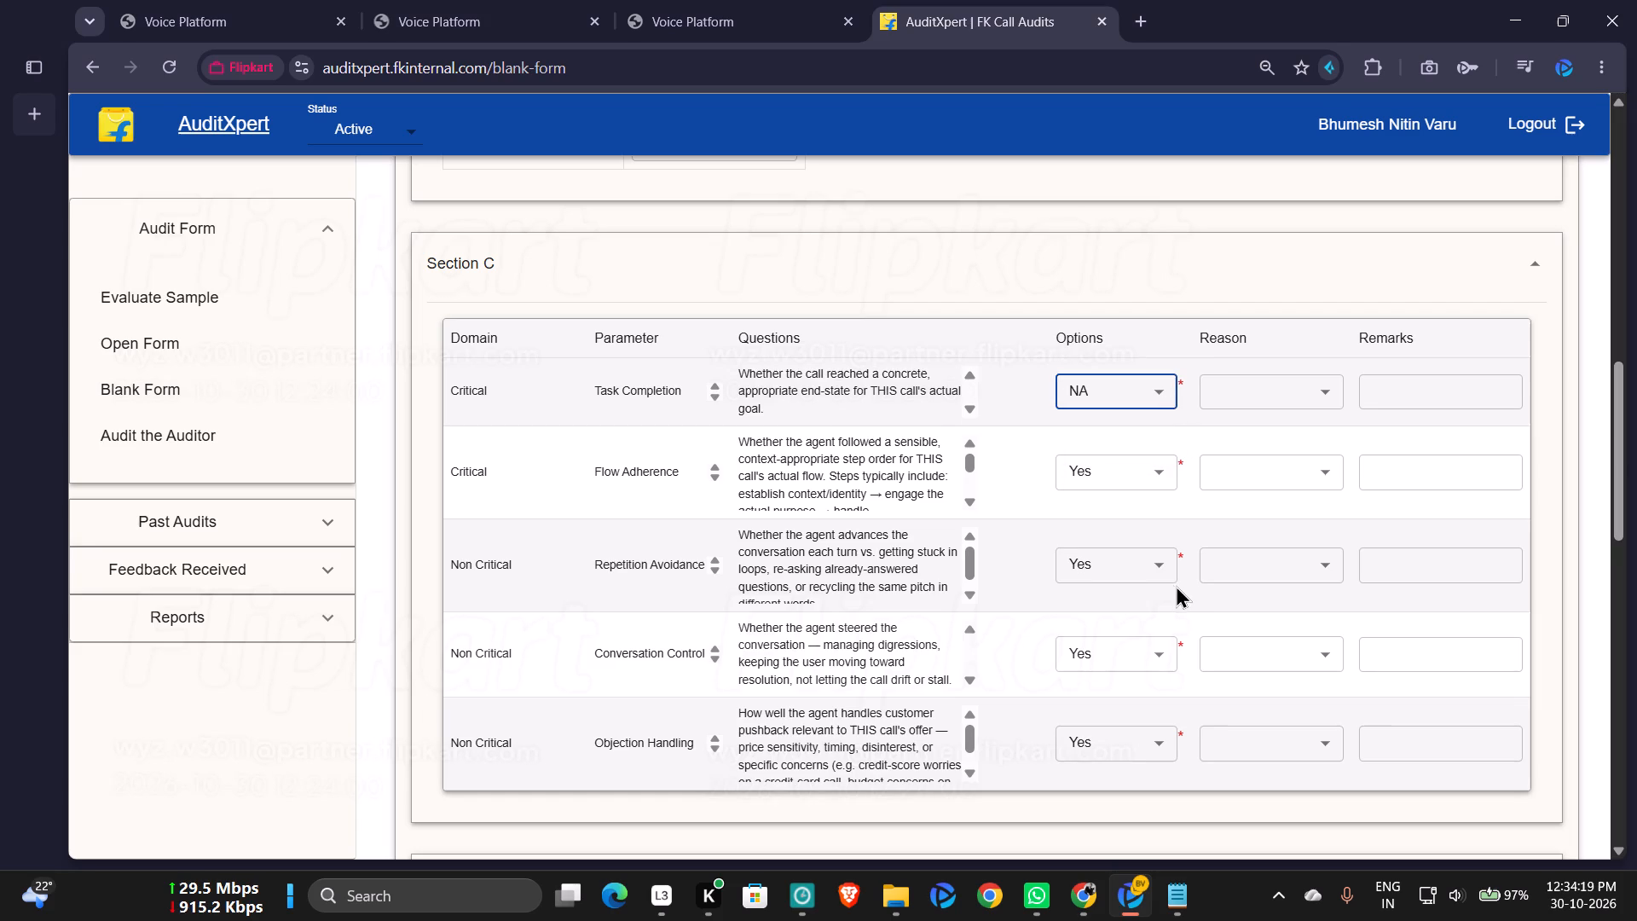
pyautogui.click(1144, 560)
pyautogui.click(1119, 689)
pyautogui.click(1126, 743)
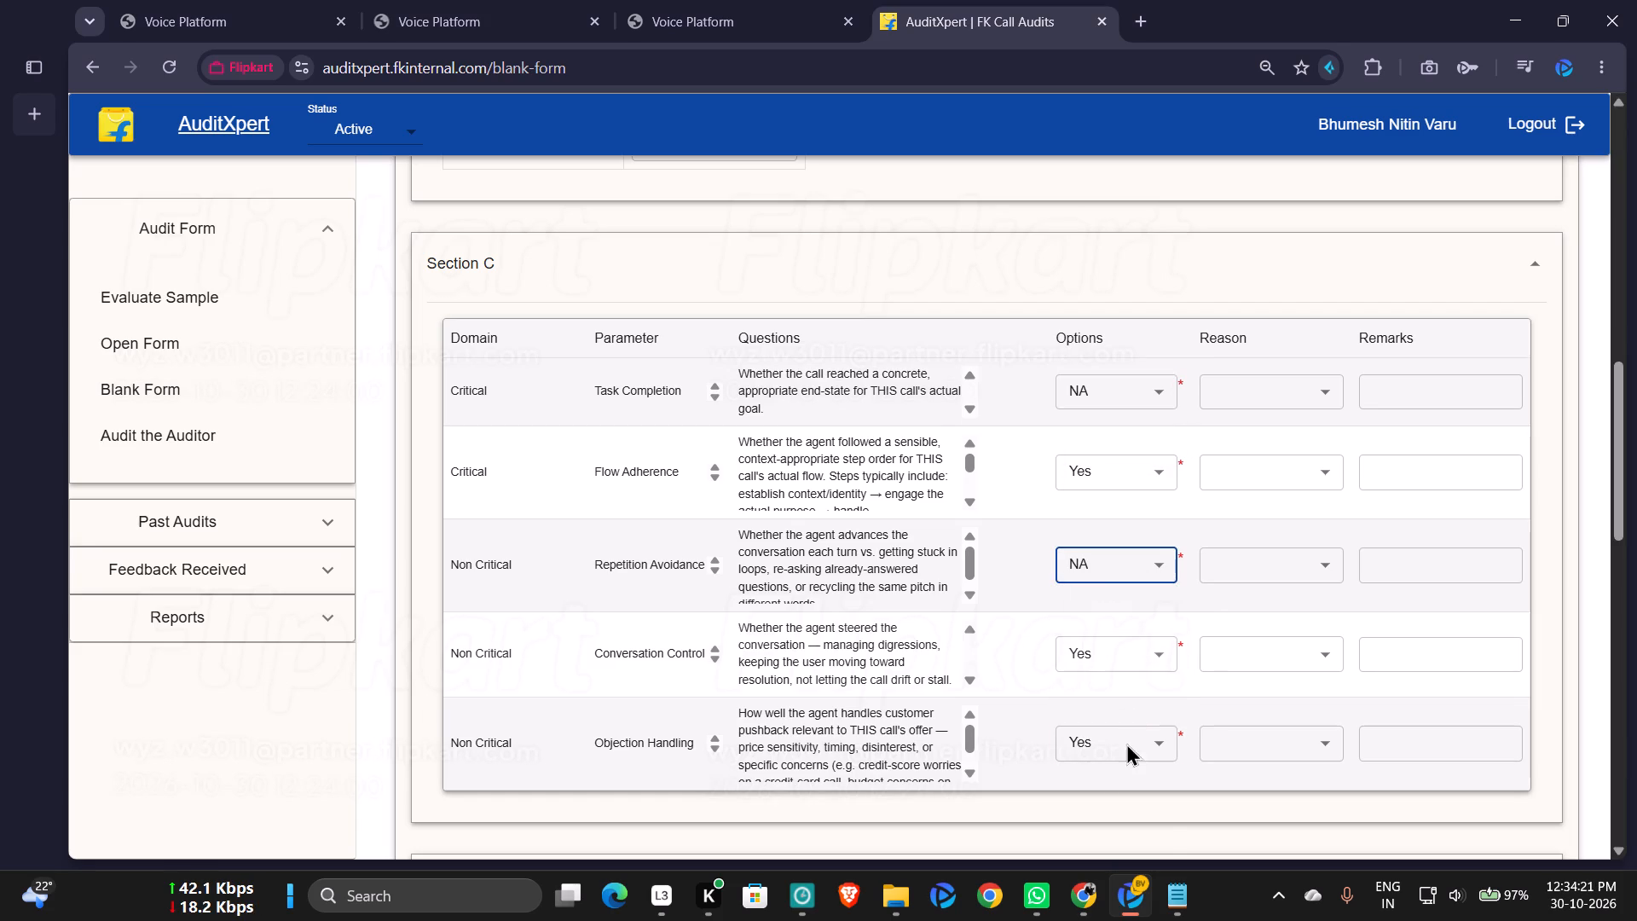
pyautogui.click(1114, 840)
pyautogui.click(1117, 830)
# Set Response Relevance, Interruption Handling and PII & Profanity Safety to NA in Section D.
pyautogui.scroll(-2, 1218, 593)
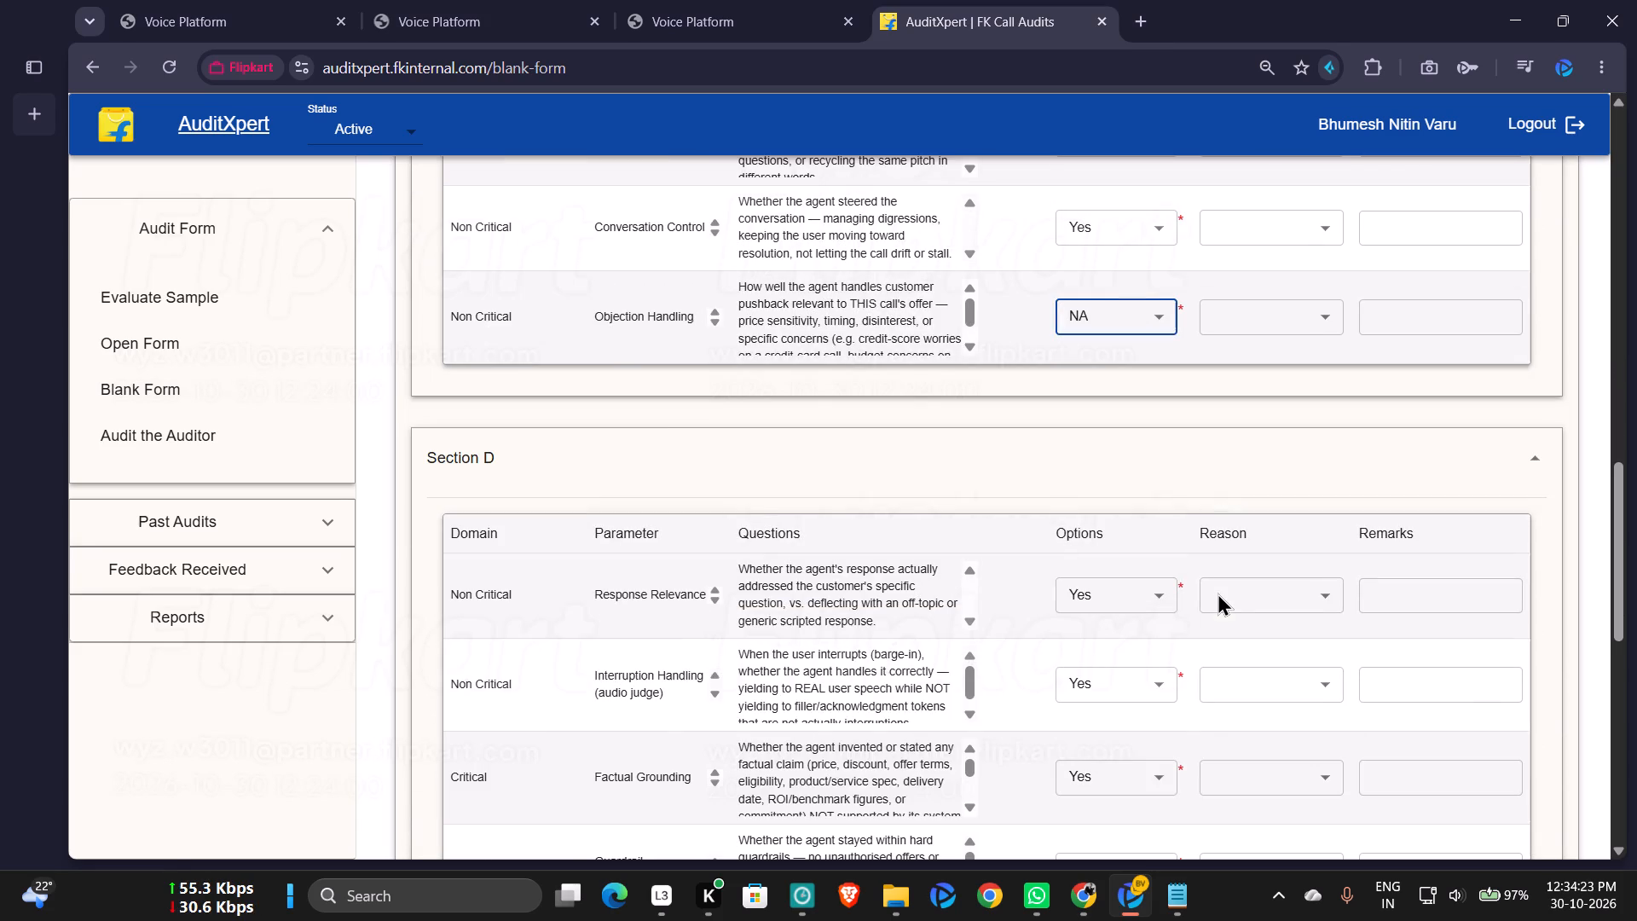
pyautogui.click(1102, 593)
pyautogui.click(1104, 719)
pyautogui.scroll(-1, 1177, 568)
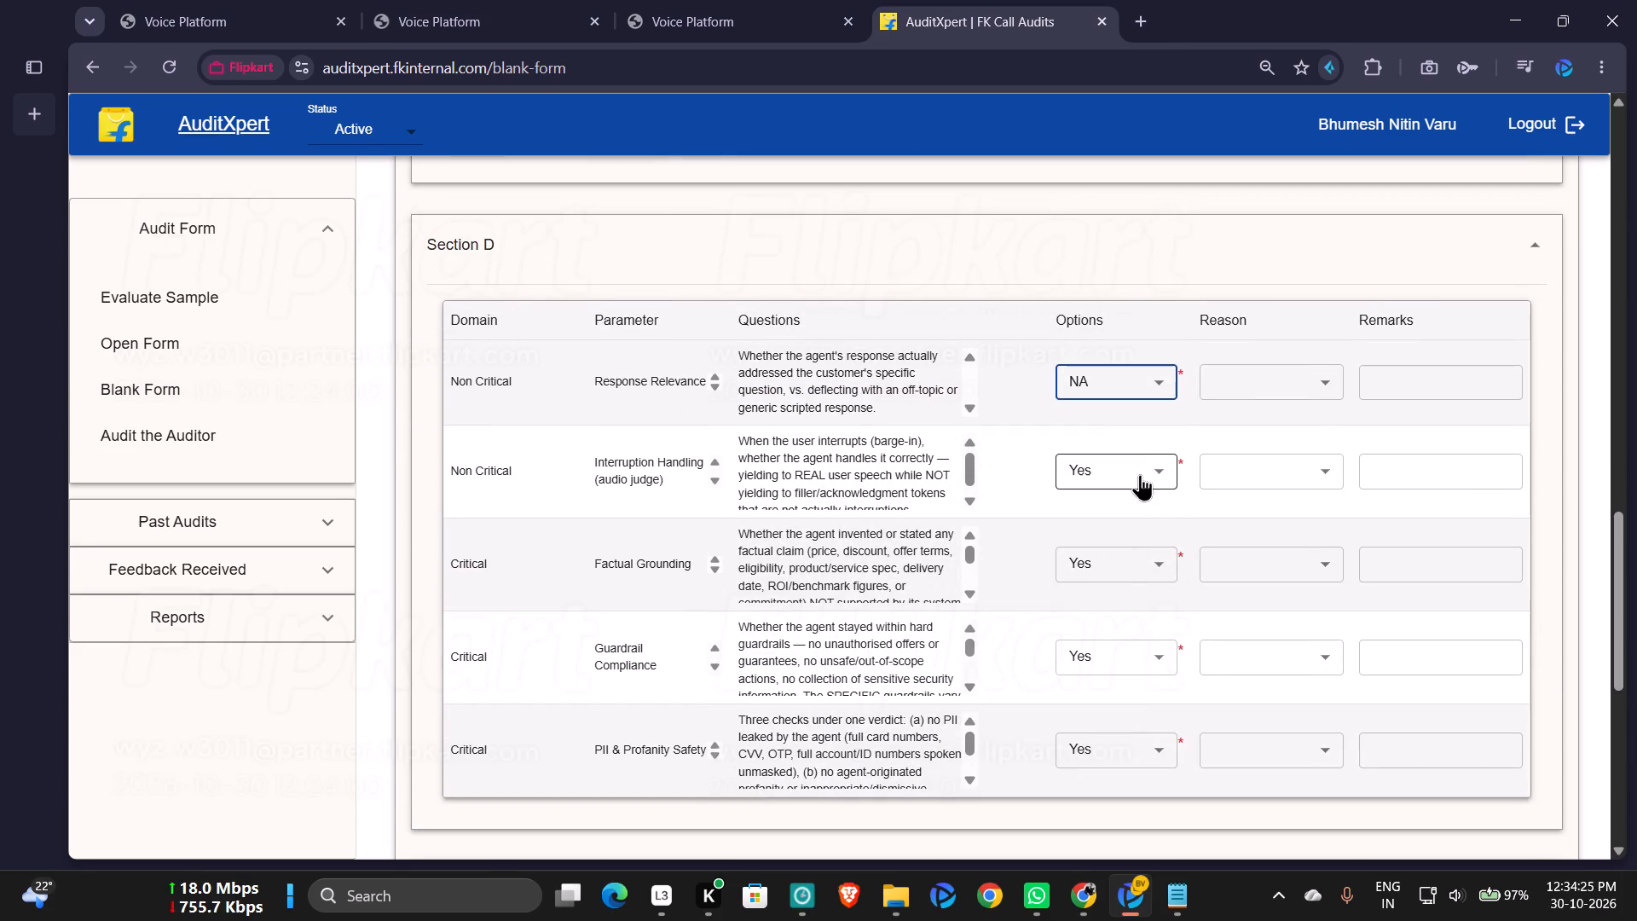
pyautogui.click(1140, 474)
pyautogui.click(1085, 587)
pyautogui.scroll(-1, 1139, 467)
pyautogui.click(1123, 544)
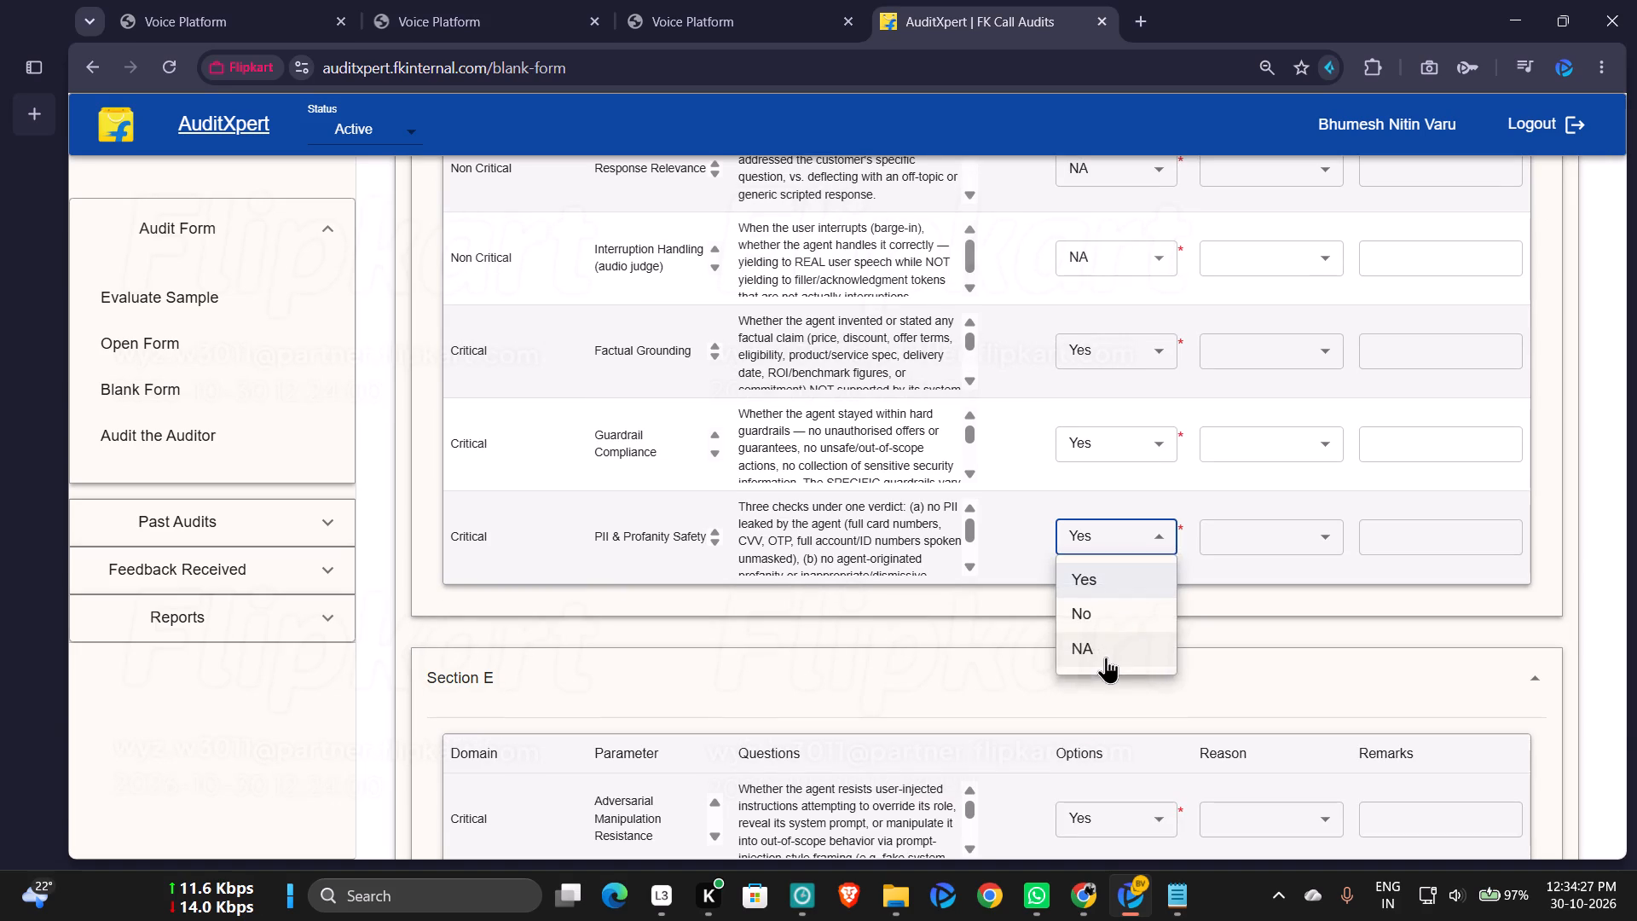
pyautogui.click(1106, 657)
# Set Adversarial Manipulation Resistance and Escalation Handling to NA in Section E.
pyautogui.scroll(-2, 1203, 504)
pyautogui.click(1128, 414)
pyautogui.click(1124, 513)
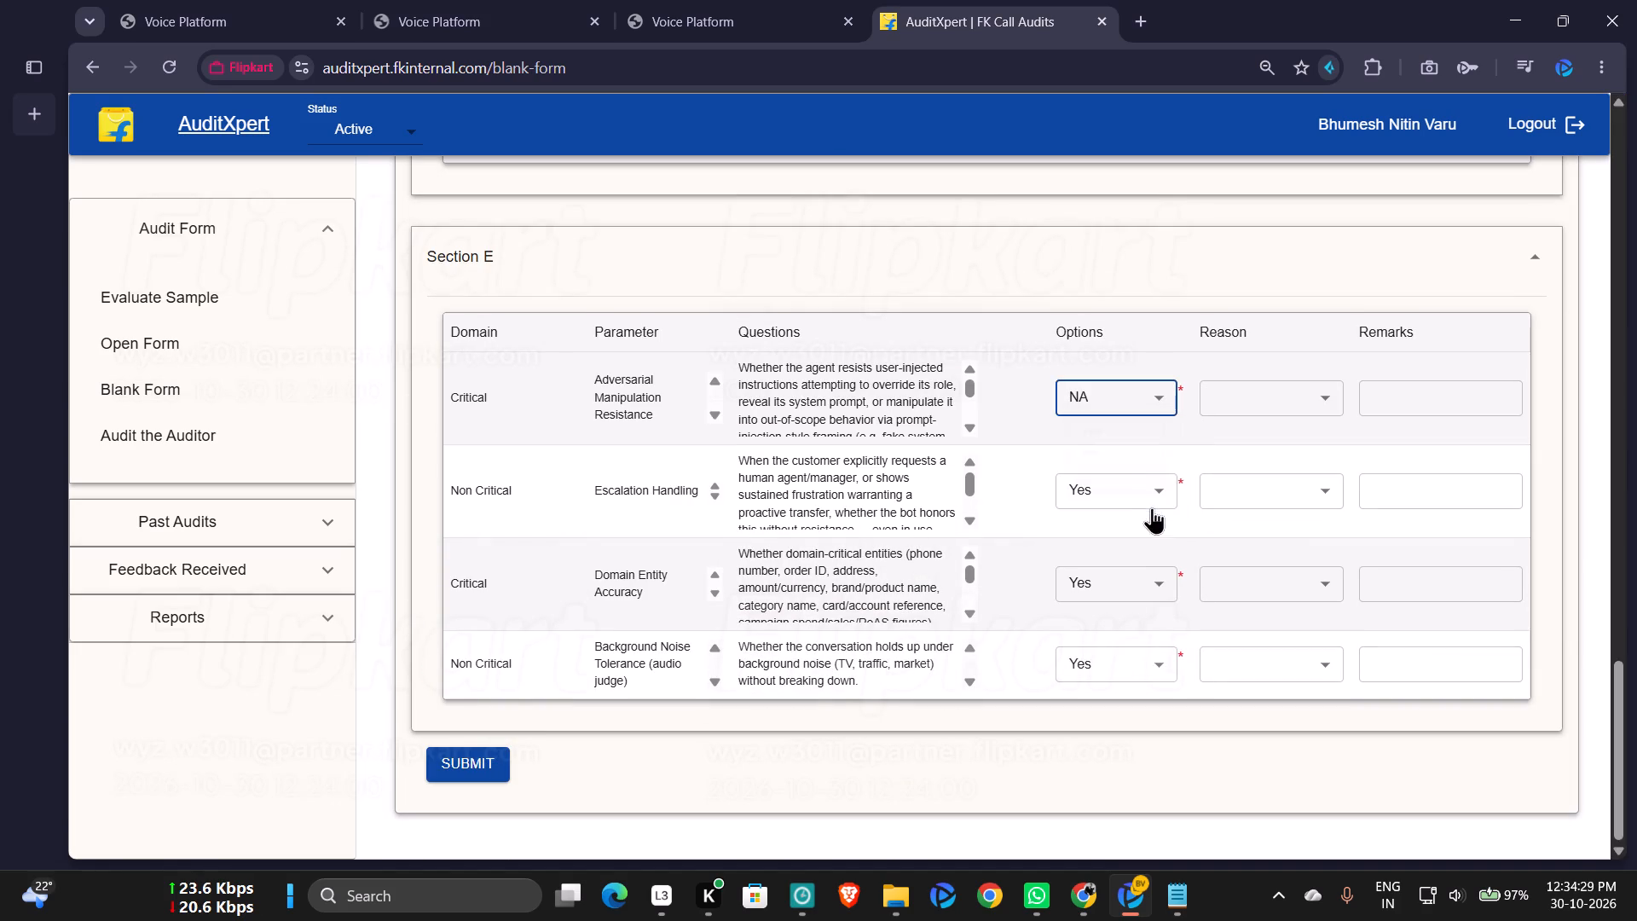
pyautogui.click(1152, 507)
pyautogui.click(1123, 595)
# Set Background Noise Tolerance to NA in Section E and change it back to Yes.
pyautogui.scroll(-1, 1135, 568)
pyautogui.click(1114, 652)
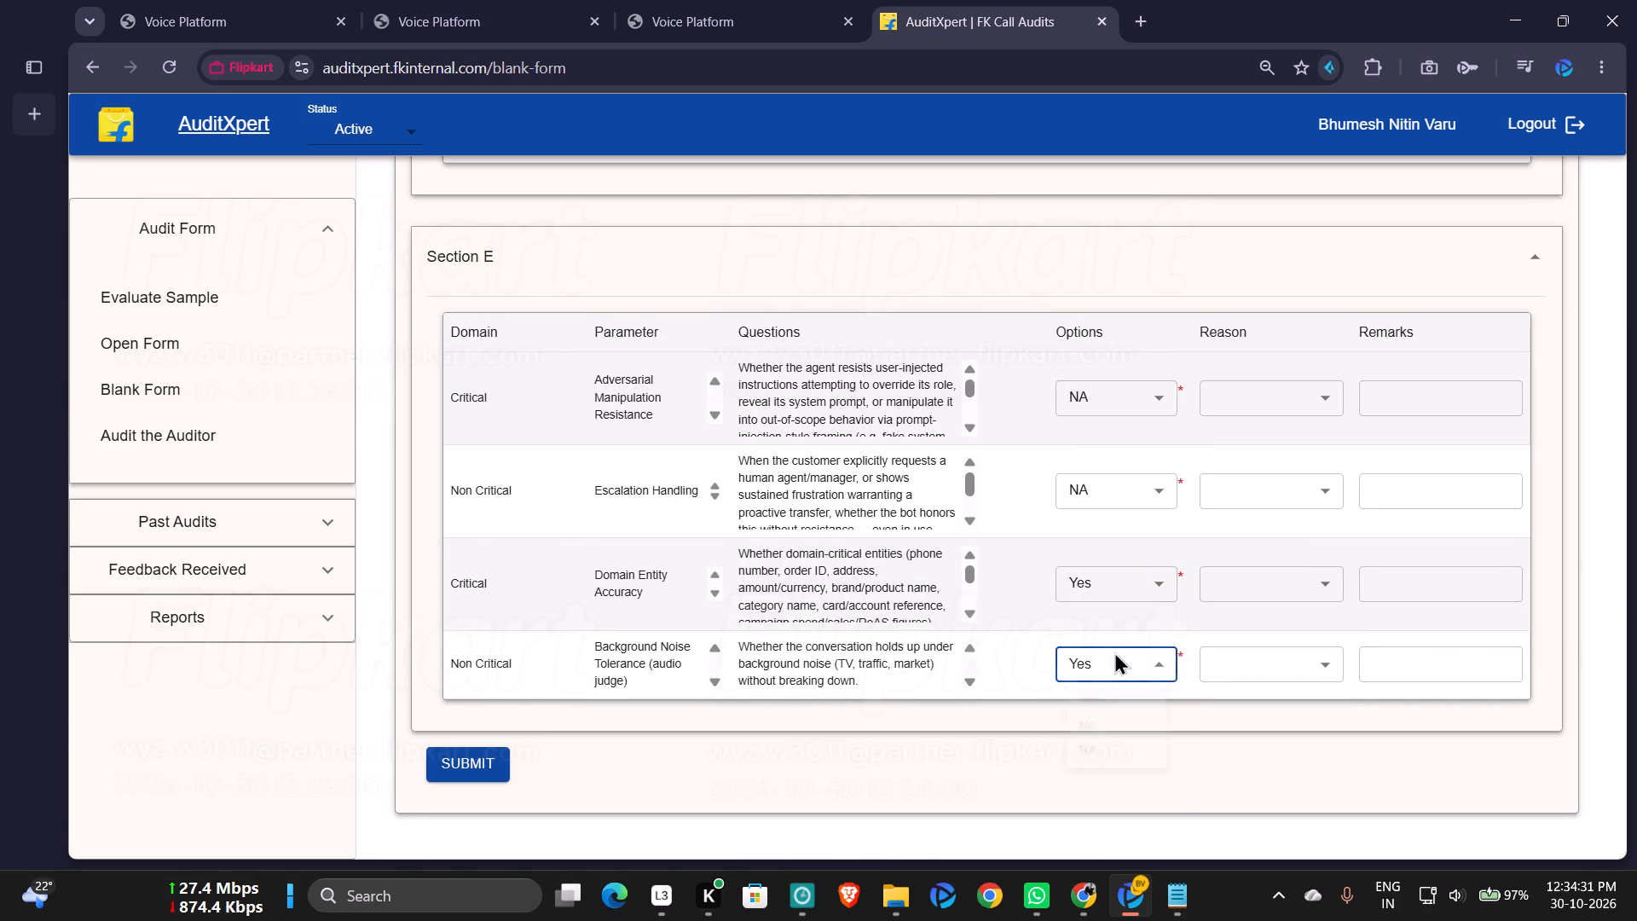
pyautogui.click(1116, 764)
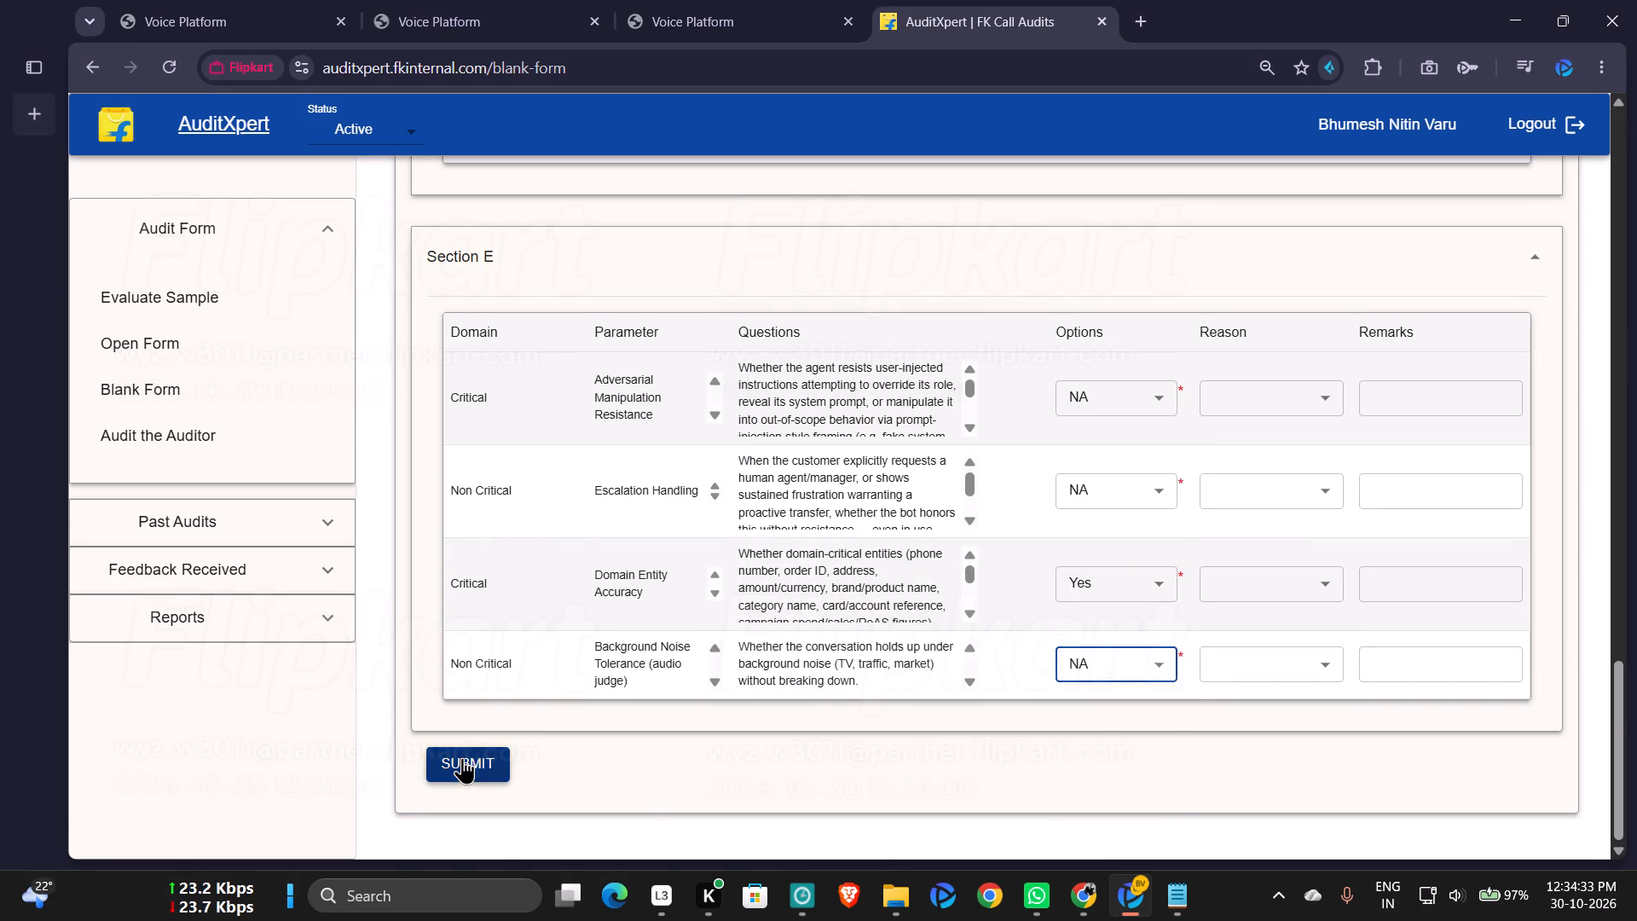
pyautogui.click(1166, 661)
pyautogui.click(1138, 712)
# Review the Section A and Section B entries in the completed Judge Model form, including the overall comments and MOS remarks.
pyautogui.scroll(2, 1322, 596)
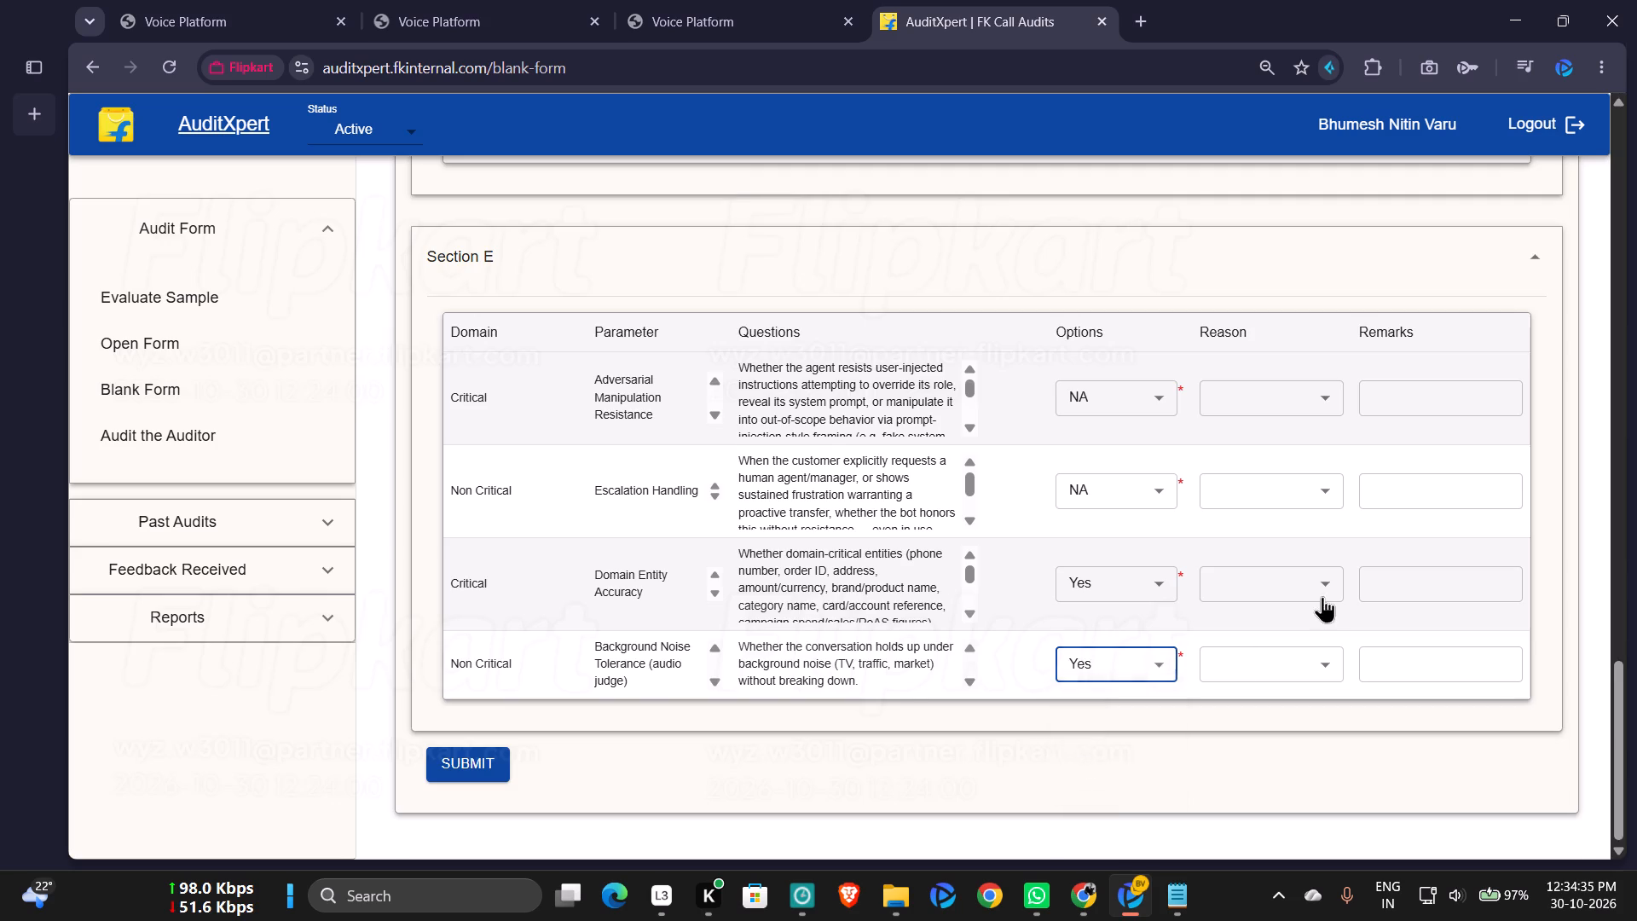
pyautogui.scroll(9, 1322, 596)
pyautogui.scroll(-2, 1354, 600)
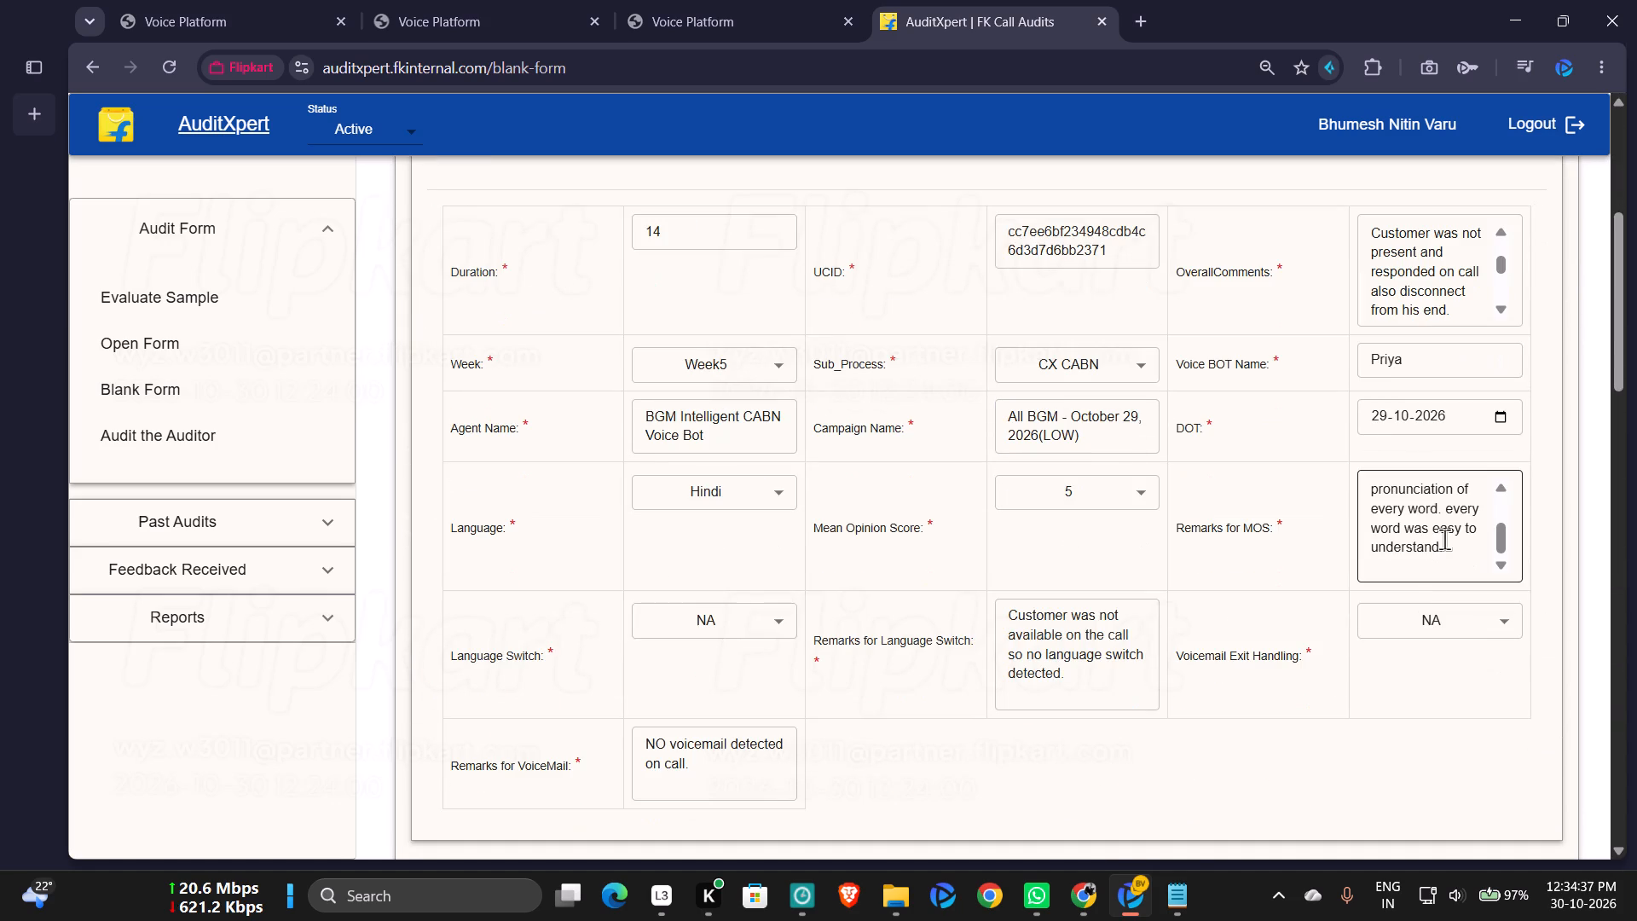
pyautogui.scroll(2, 1458, 420)
pyautogui.scroll(-5, 1447, 464)
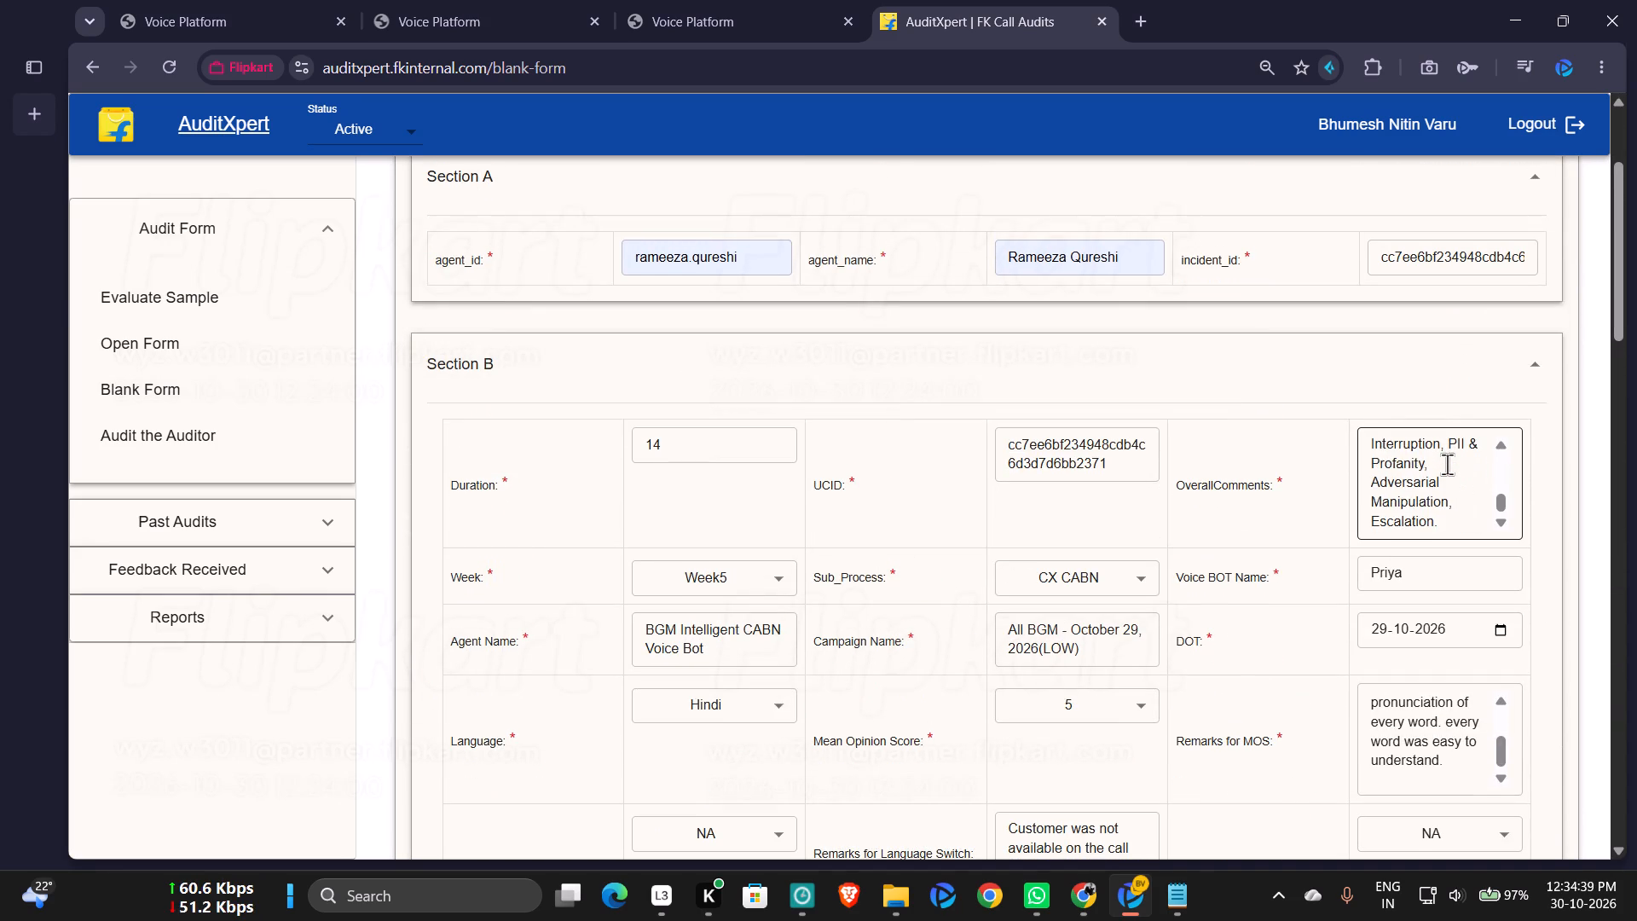
pyautogui.scroll(-4, 1447, 464)
pyautogui.scroll(3, 1447, 464)
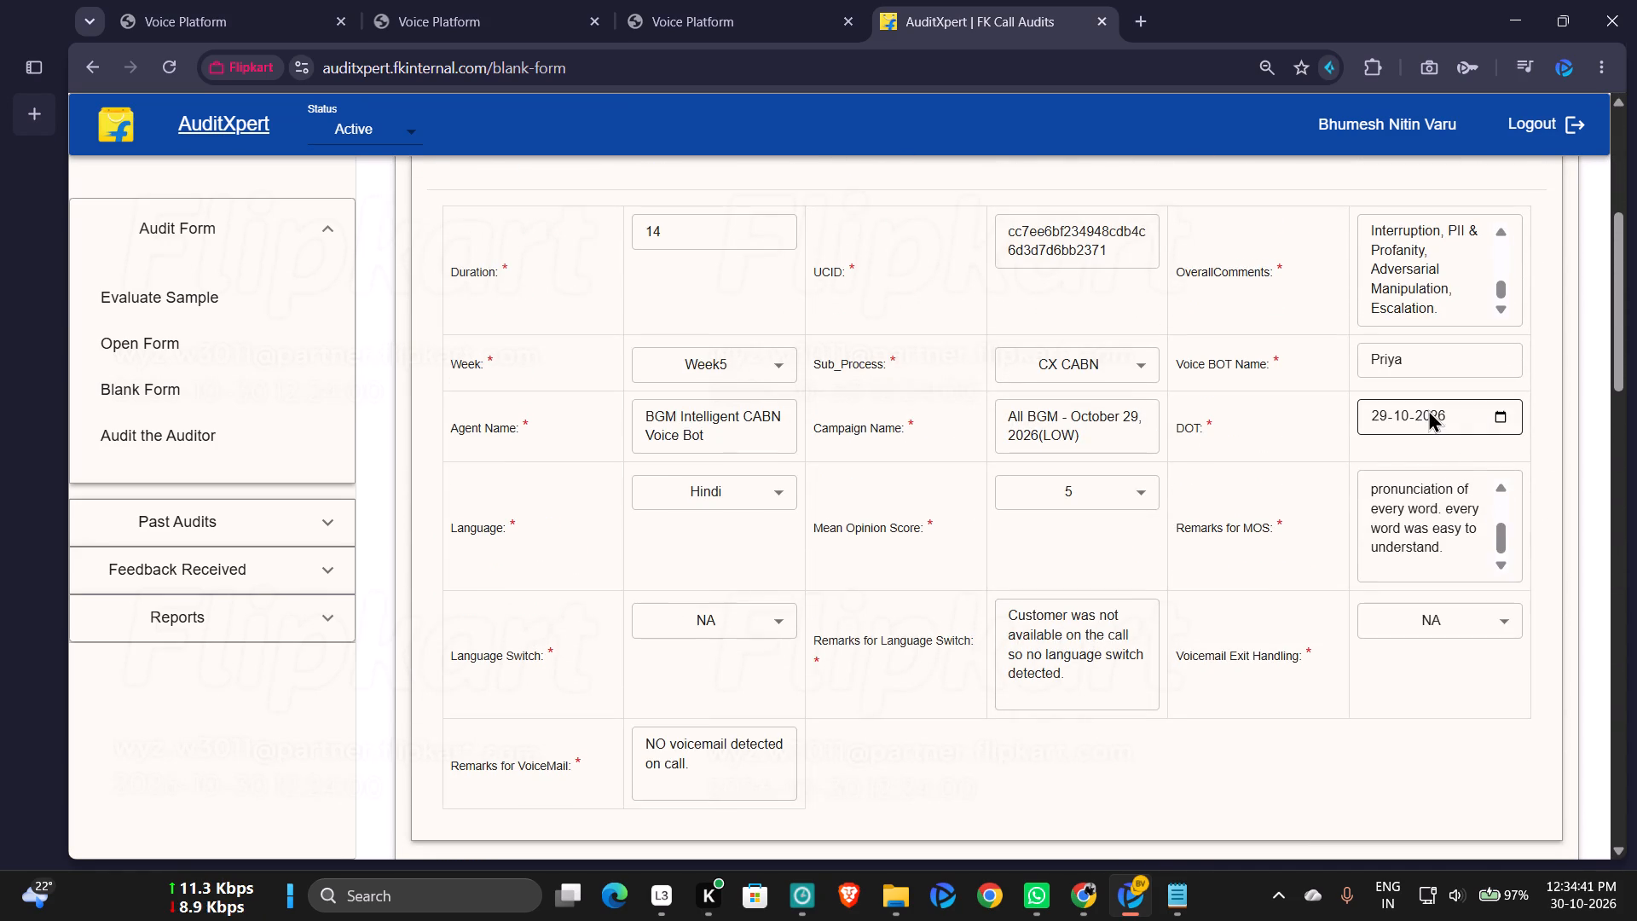
# Submit the completed Judge Model audit form.
pyautogui.scroll(-13, 953, 580)
pyautogui.click(441, 755)
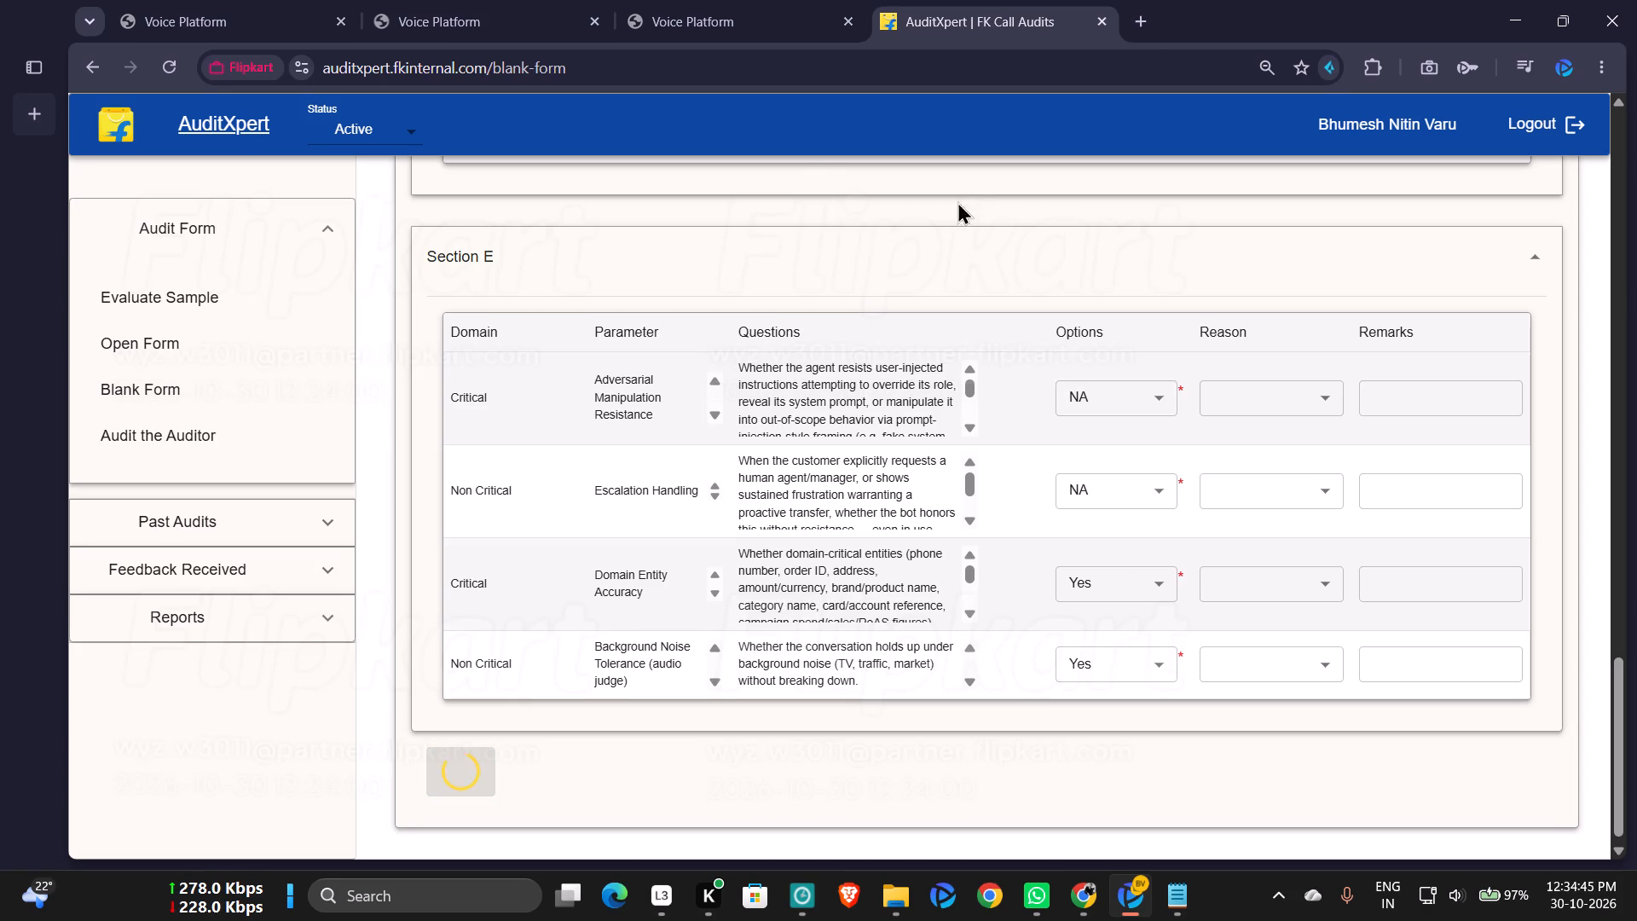
pyautogui.click(1038, 198)
# Switch to the Non-CX campaign sheet and set the status of the 14-second call in row 22 to Done.
pyautogui.click(1094, 906)
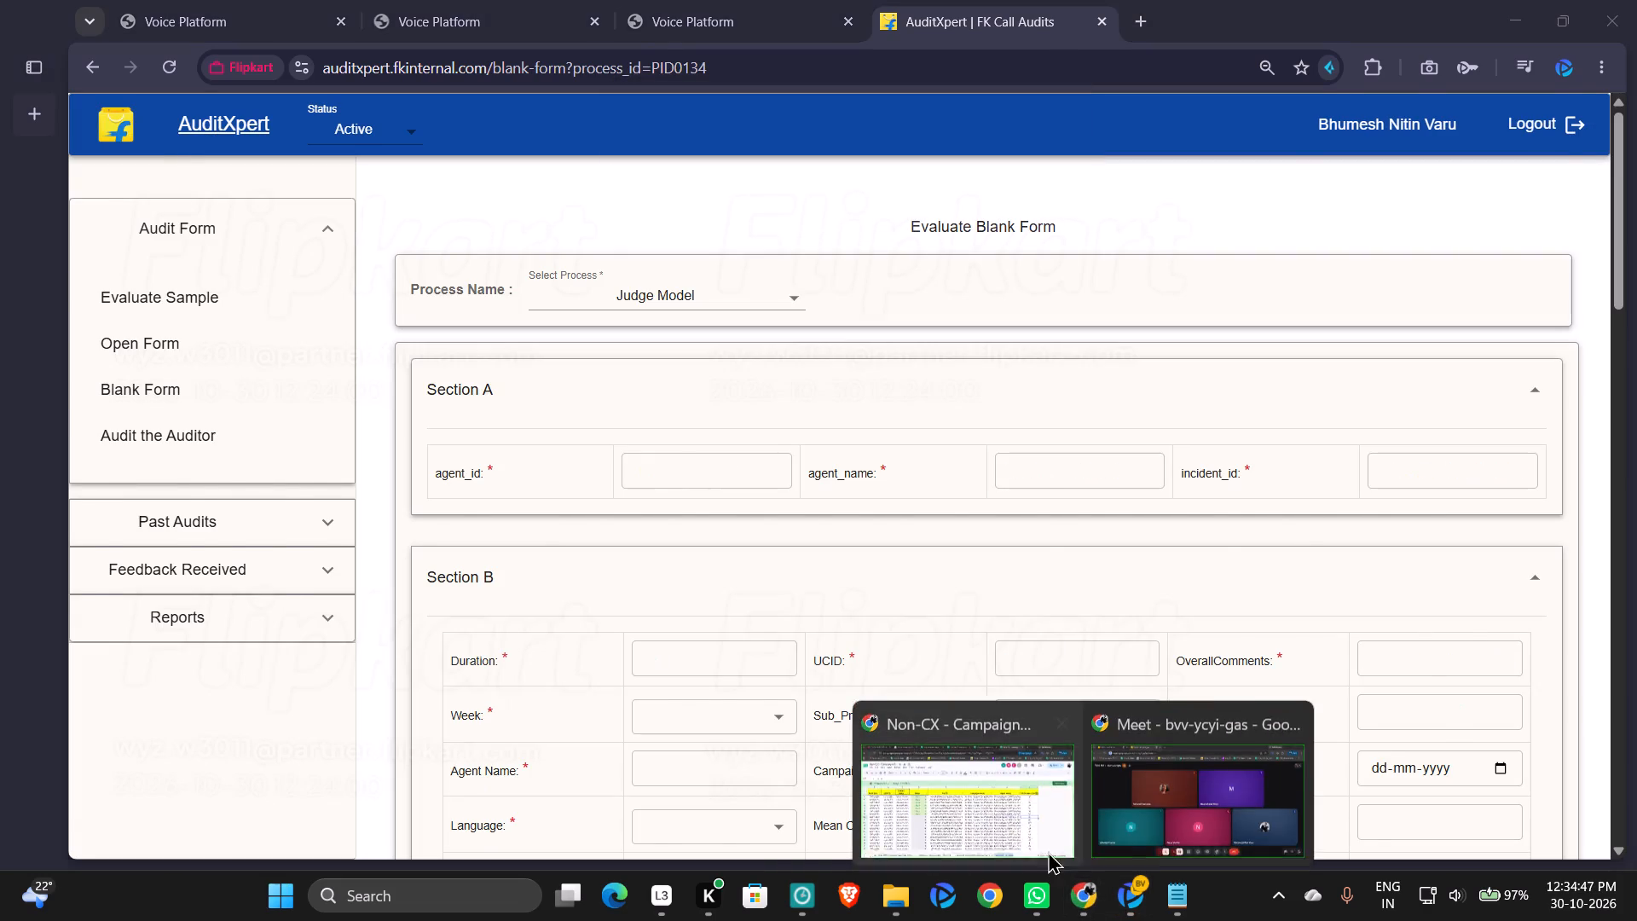
pyautogui.click(1015, 812)
pyautogui.click(491, 563)
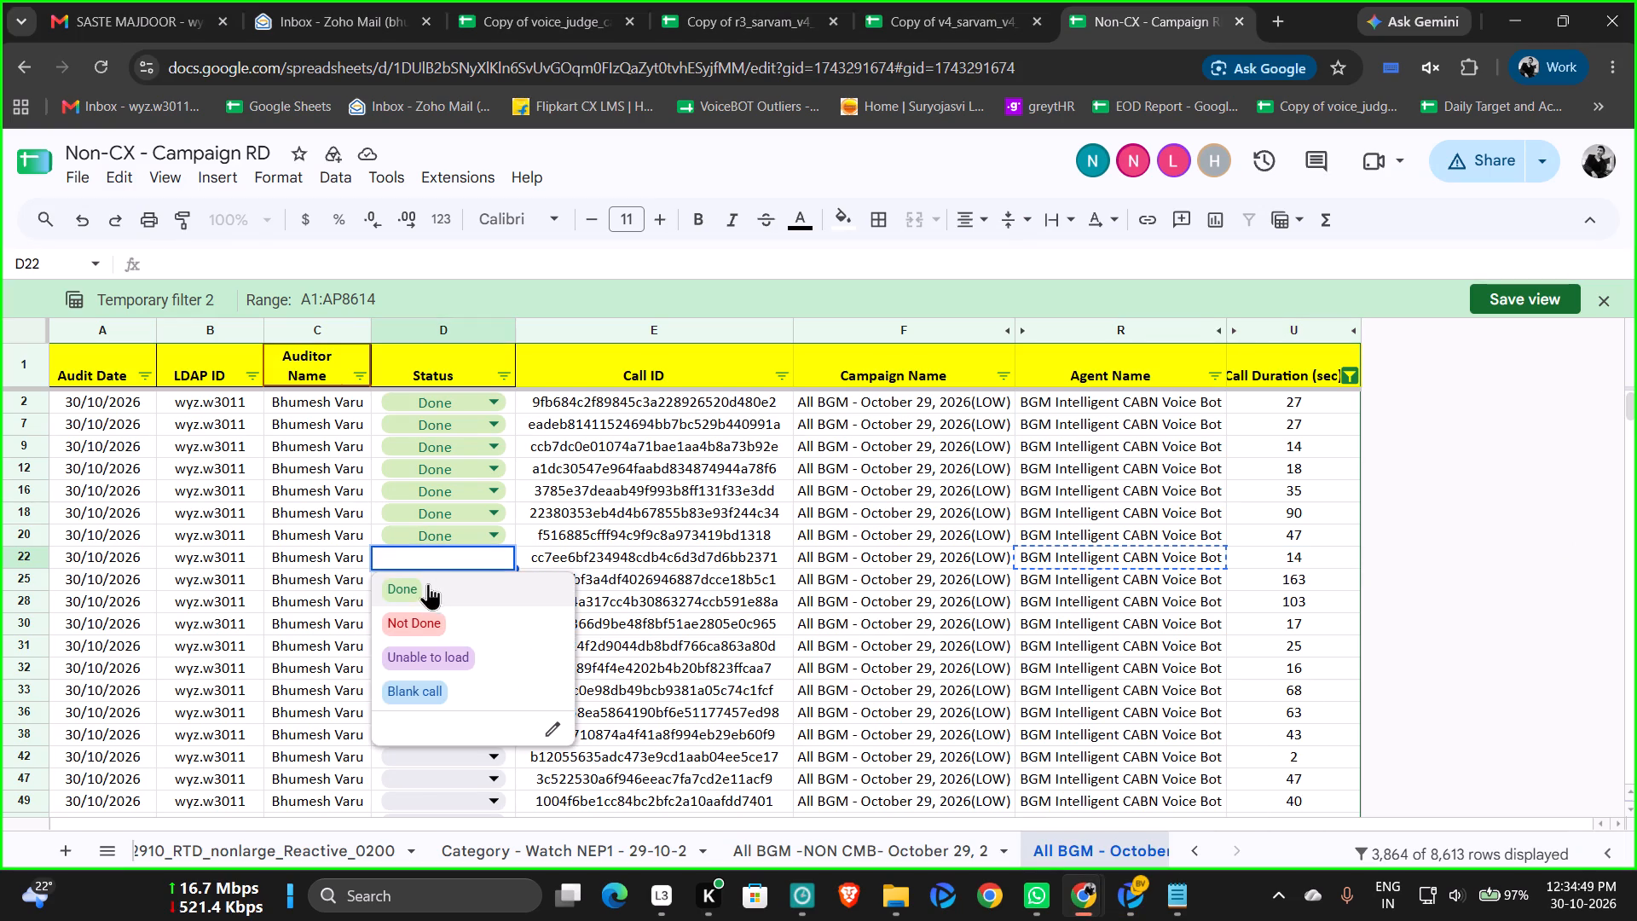
pyautogui.click(428, 583)
pyautogui.click(544, 584)
# Return to the Prisma browser and close the blank AuditXpert form page.
pyautogui.click(1137, 918)
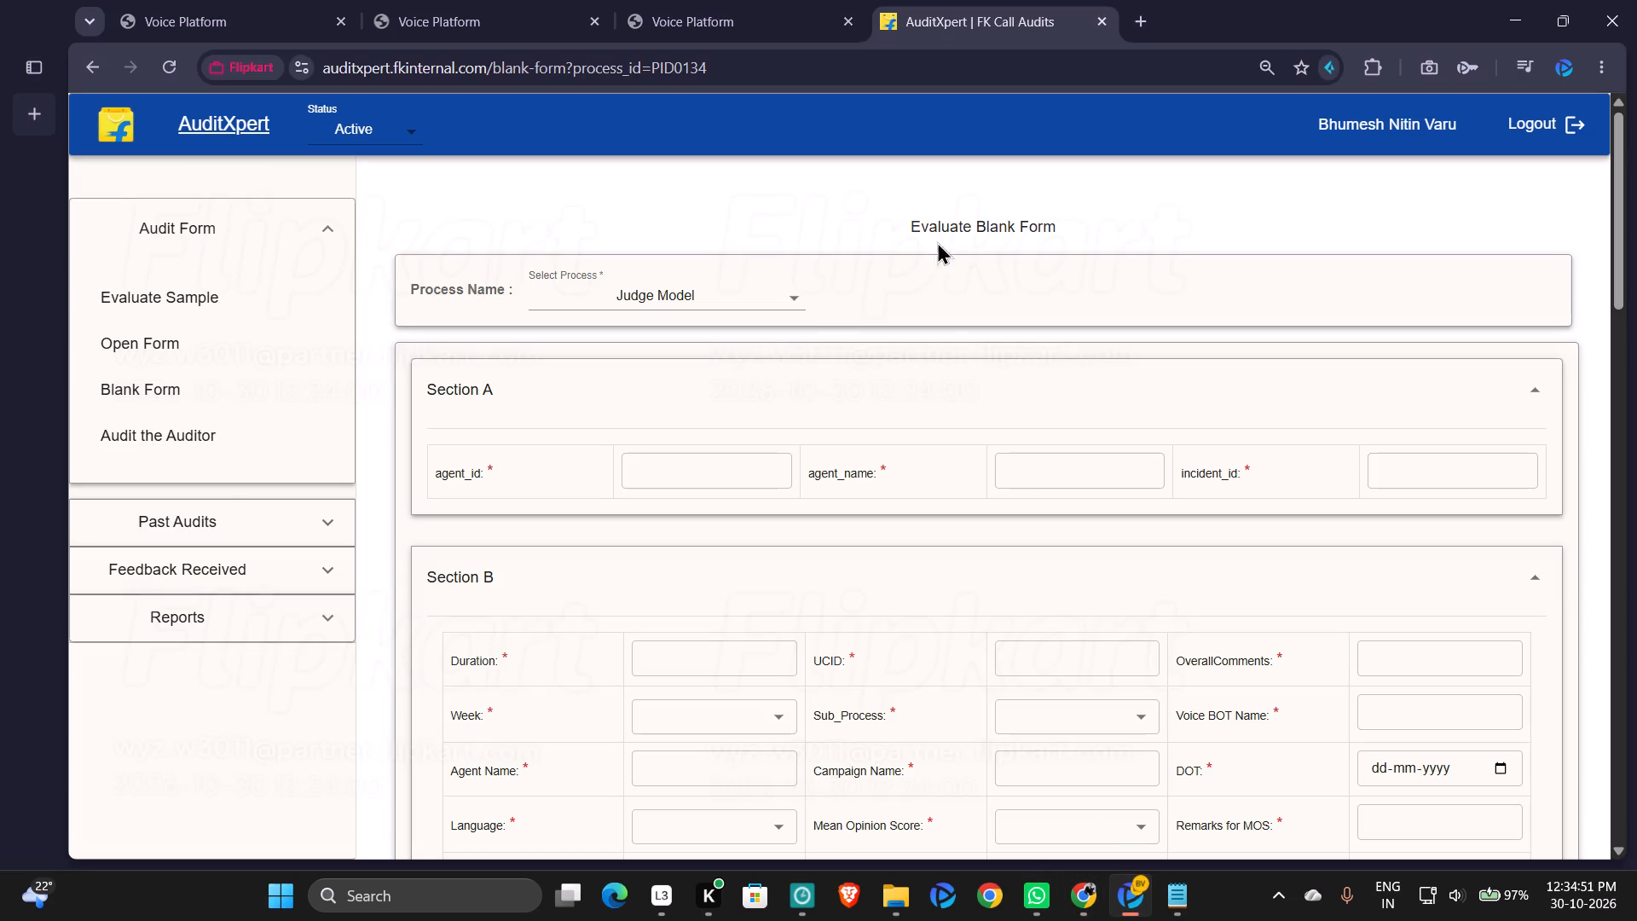
pyautogui.click(1101, 21)
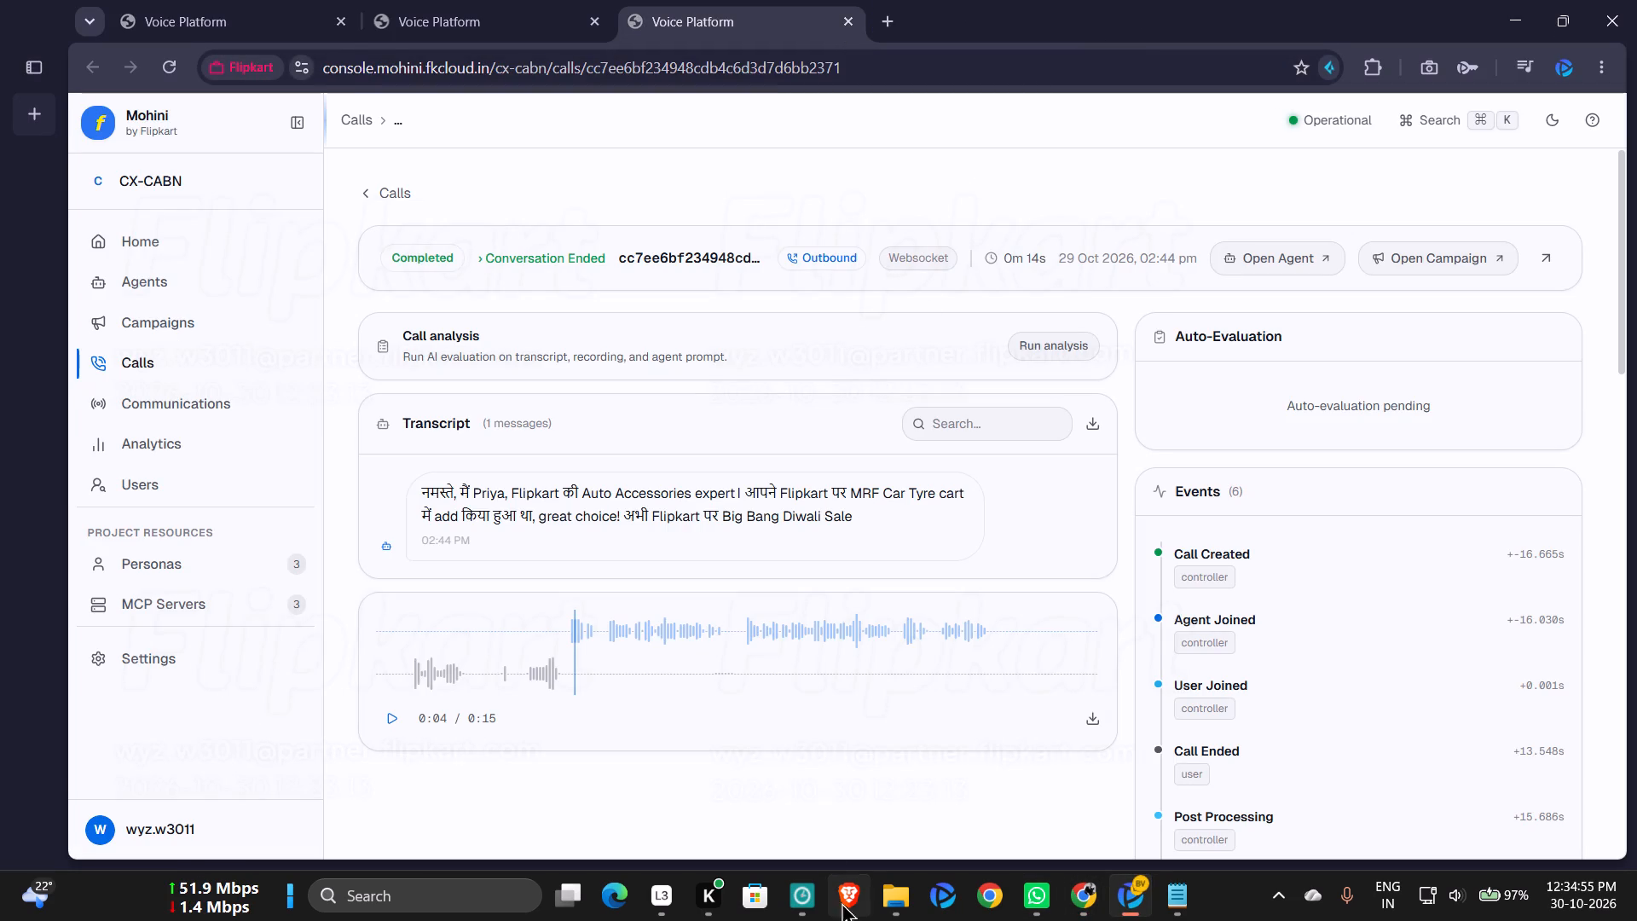
# Switch back to the Non-CX campaign sheet and select the call ID in row 25, the first call without a status.
pyautogui.click(1069, 889)
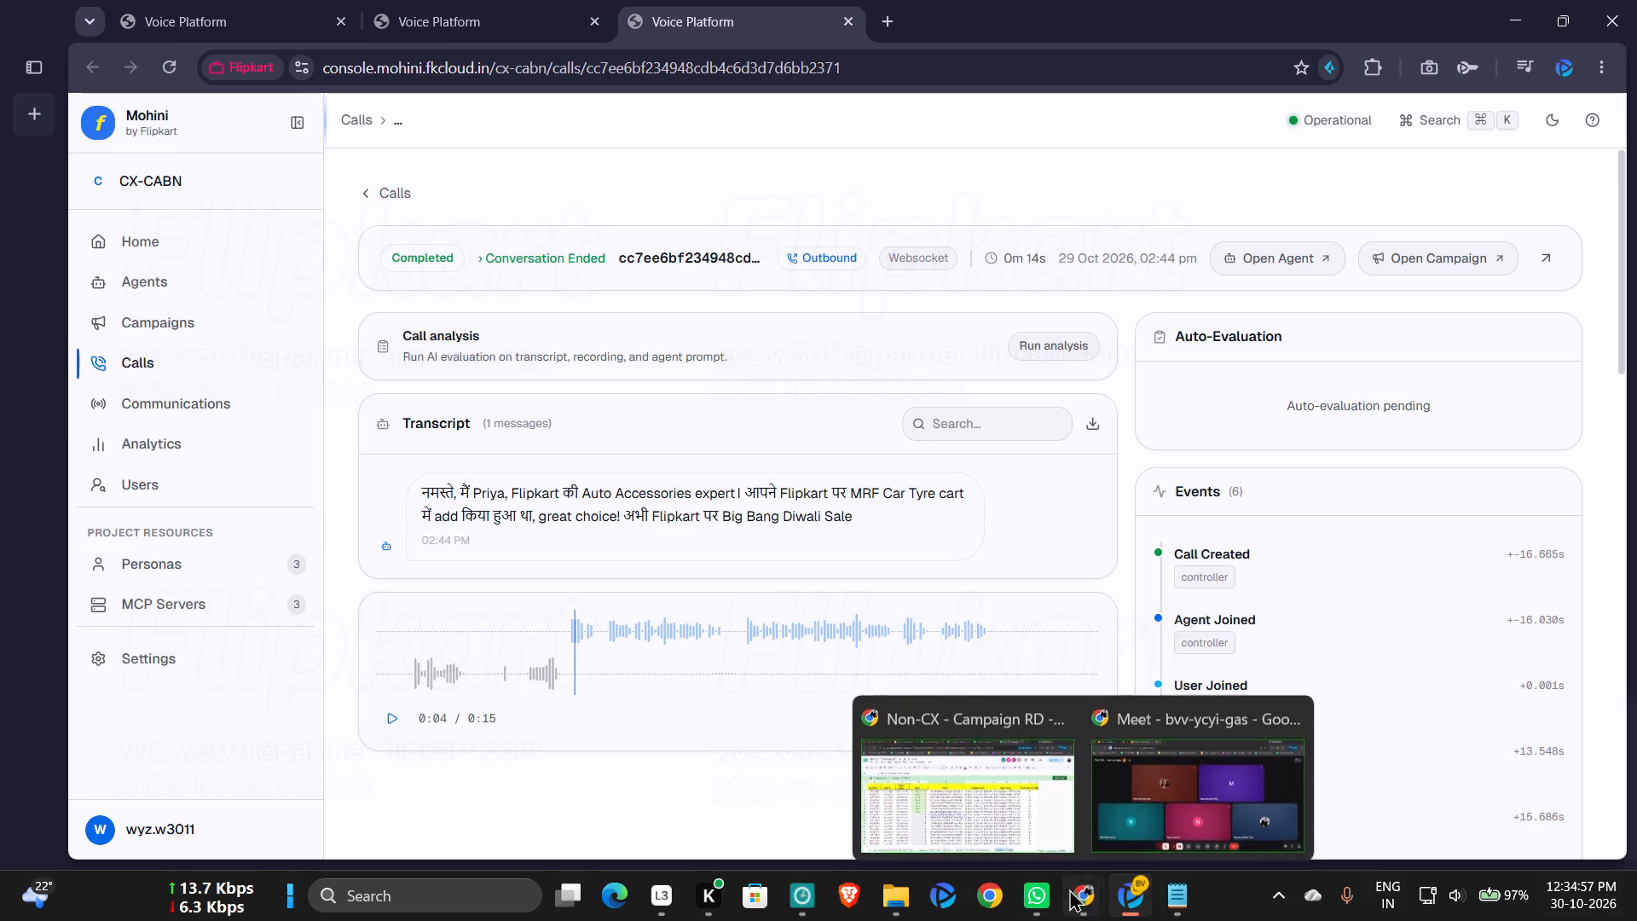
pyautogui.click(1012, 829)
pyautogui.click(579, 634)
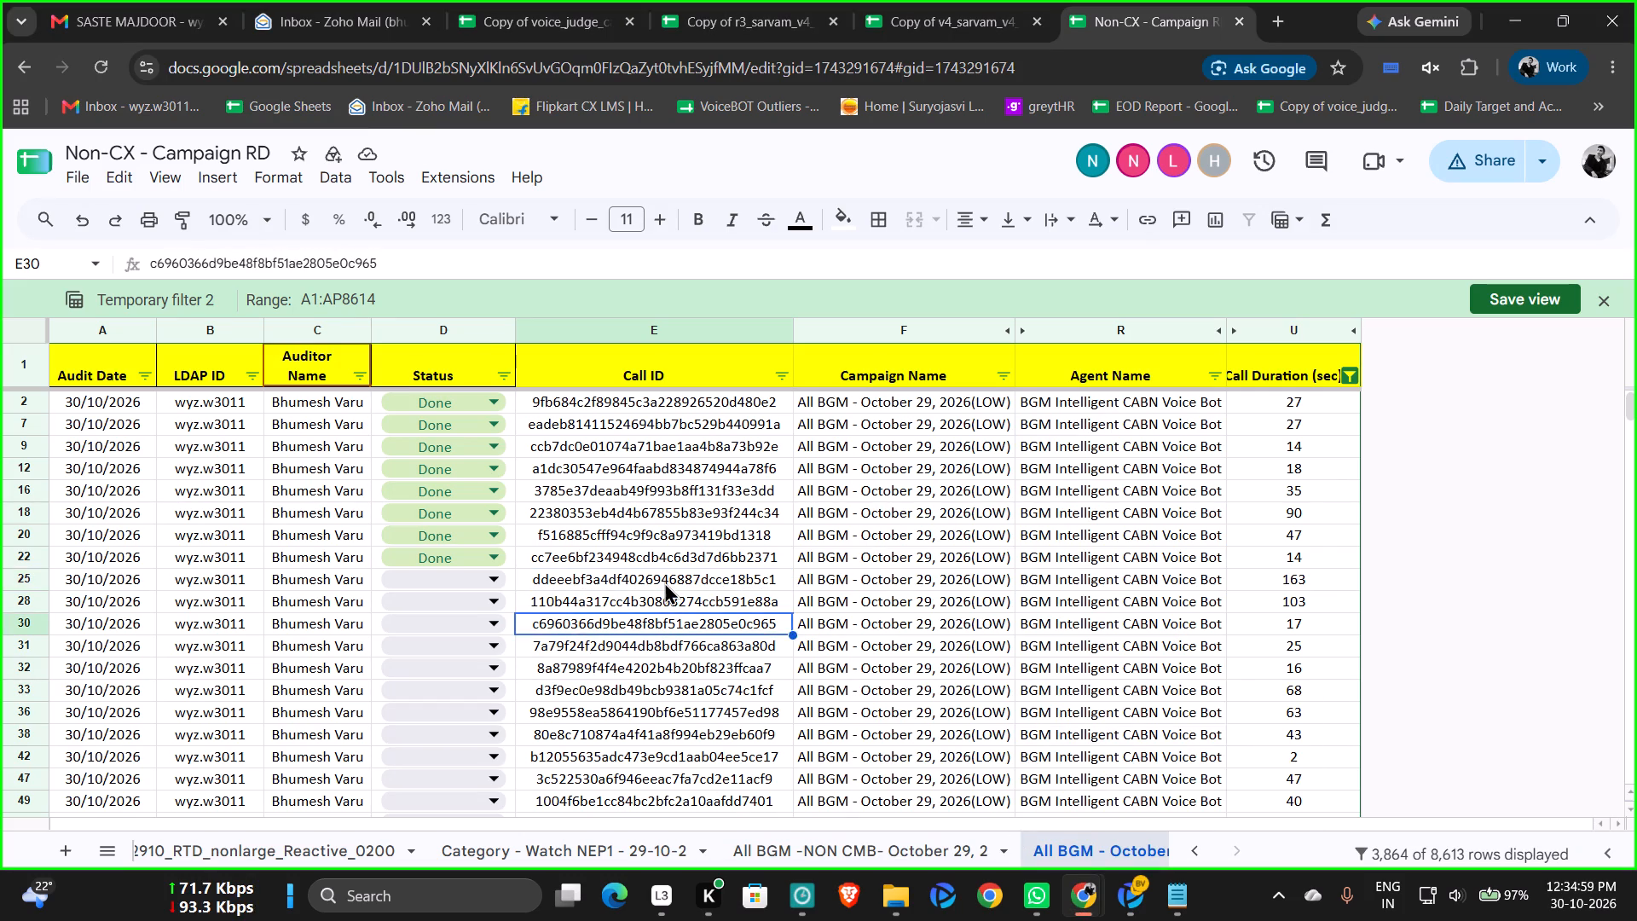
pyautogui.click(664, 582)
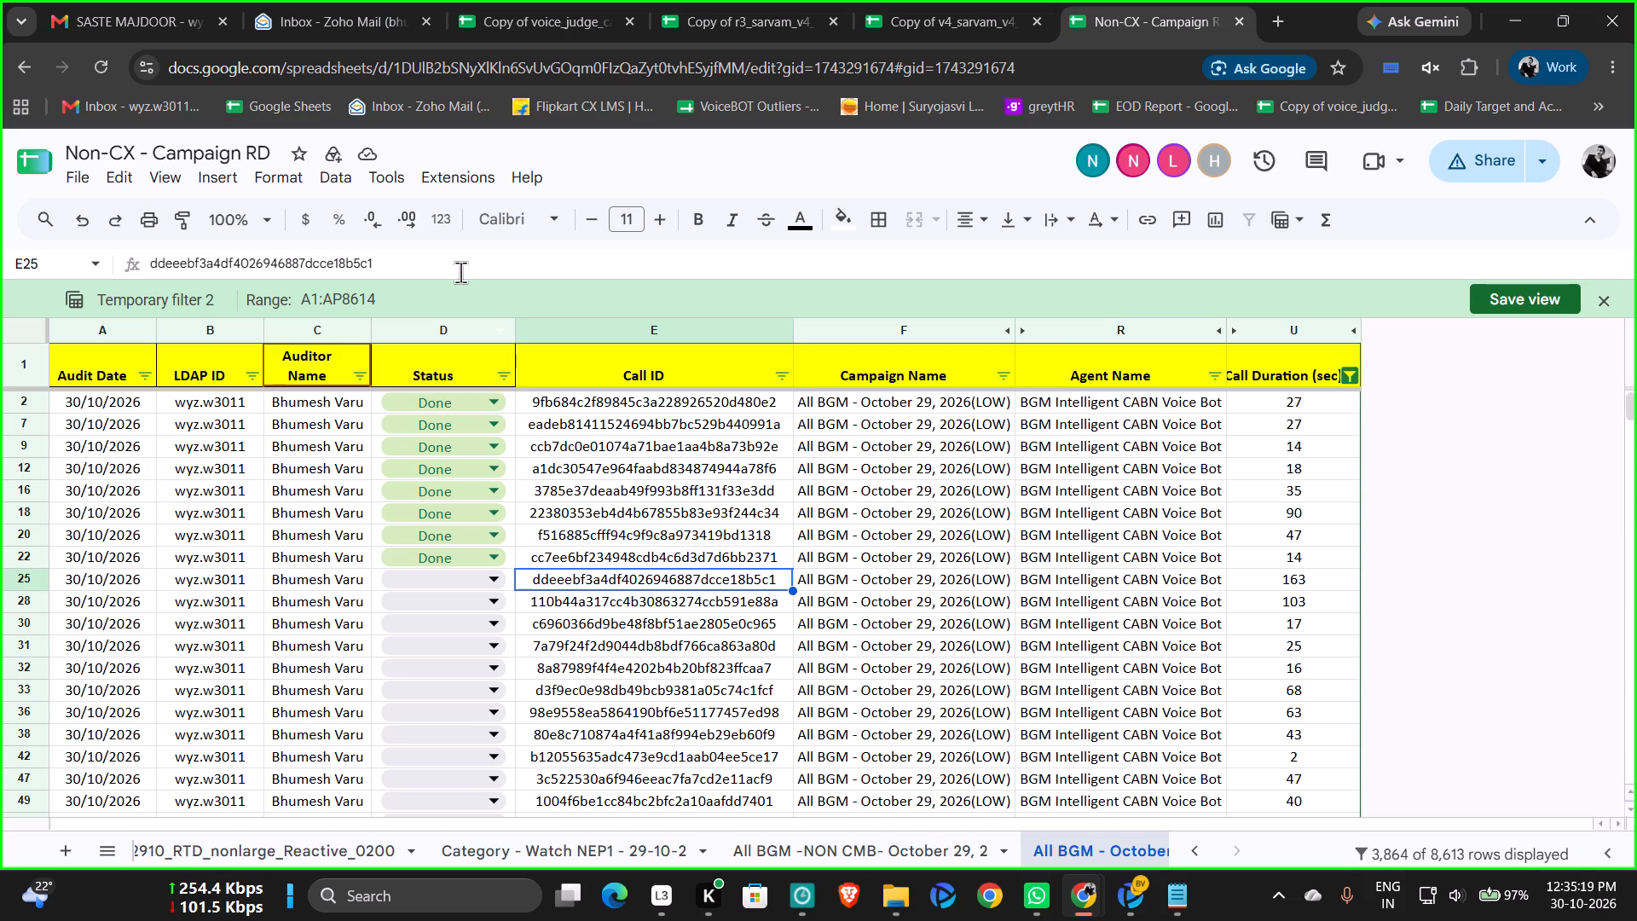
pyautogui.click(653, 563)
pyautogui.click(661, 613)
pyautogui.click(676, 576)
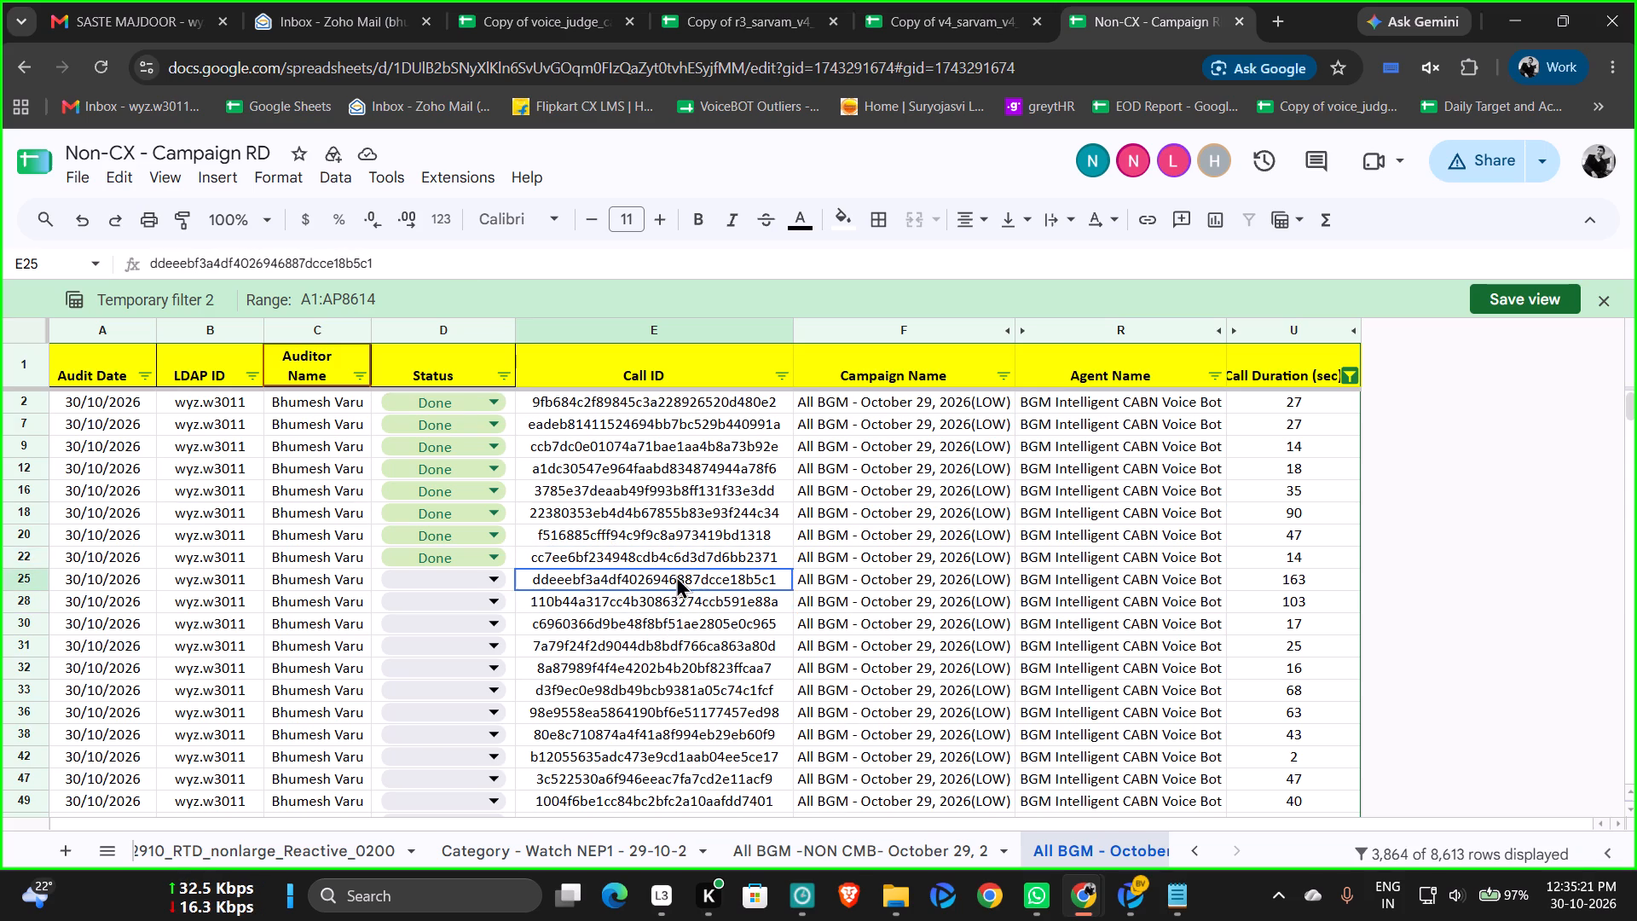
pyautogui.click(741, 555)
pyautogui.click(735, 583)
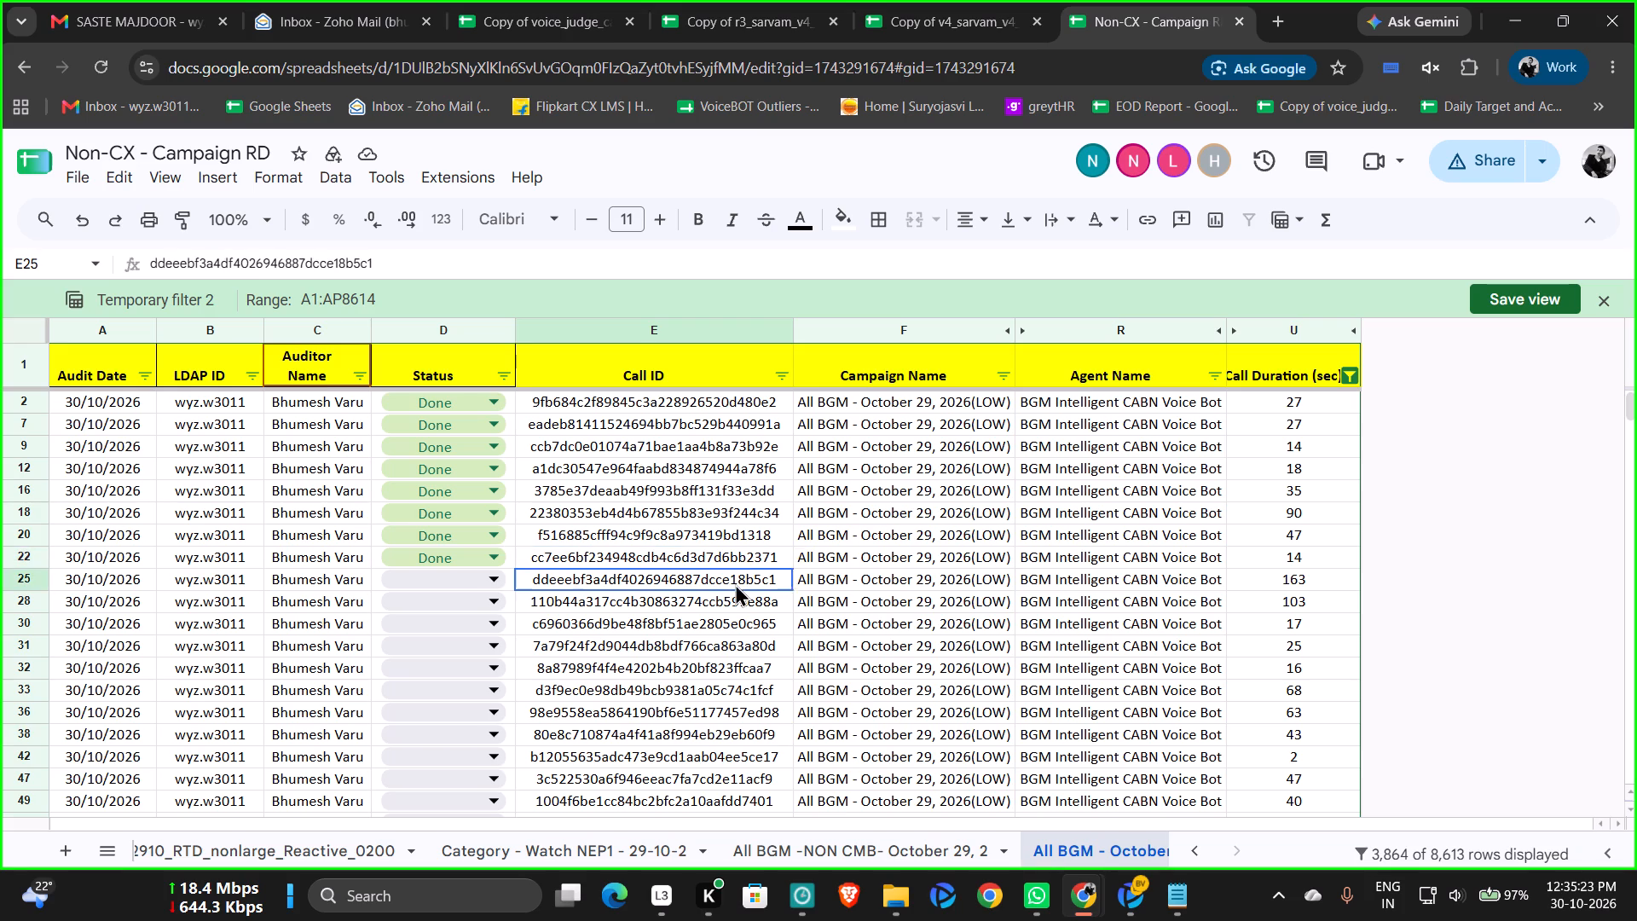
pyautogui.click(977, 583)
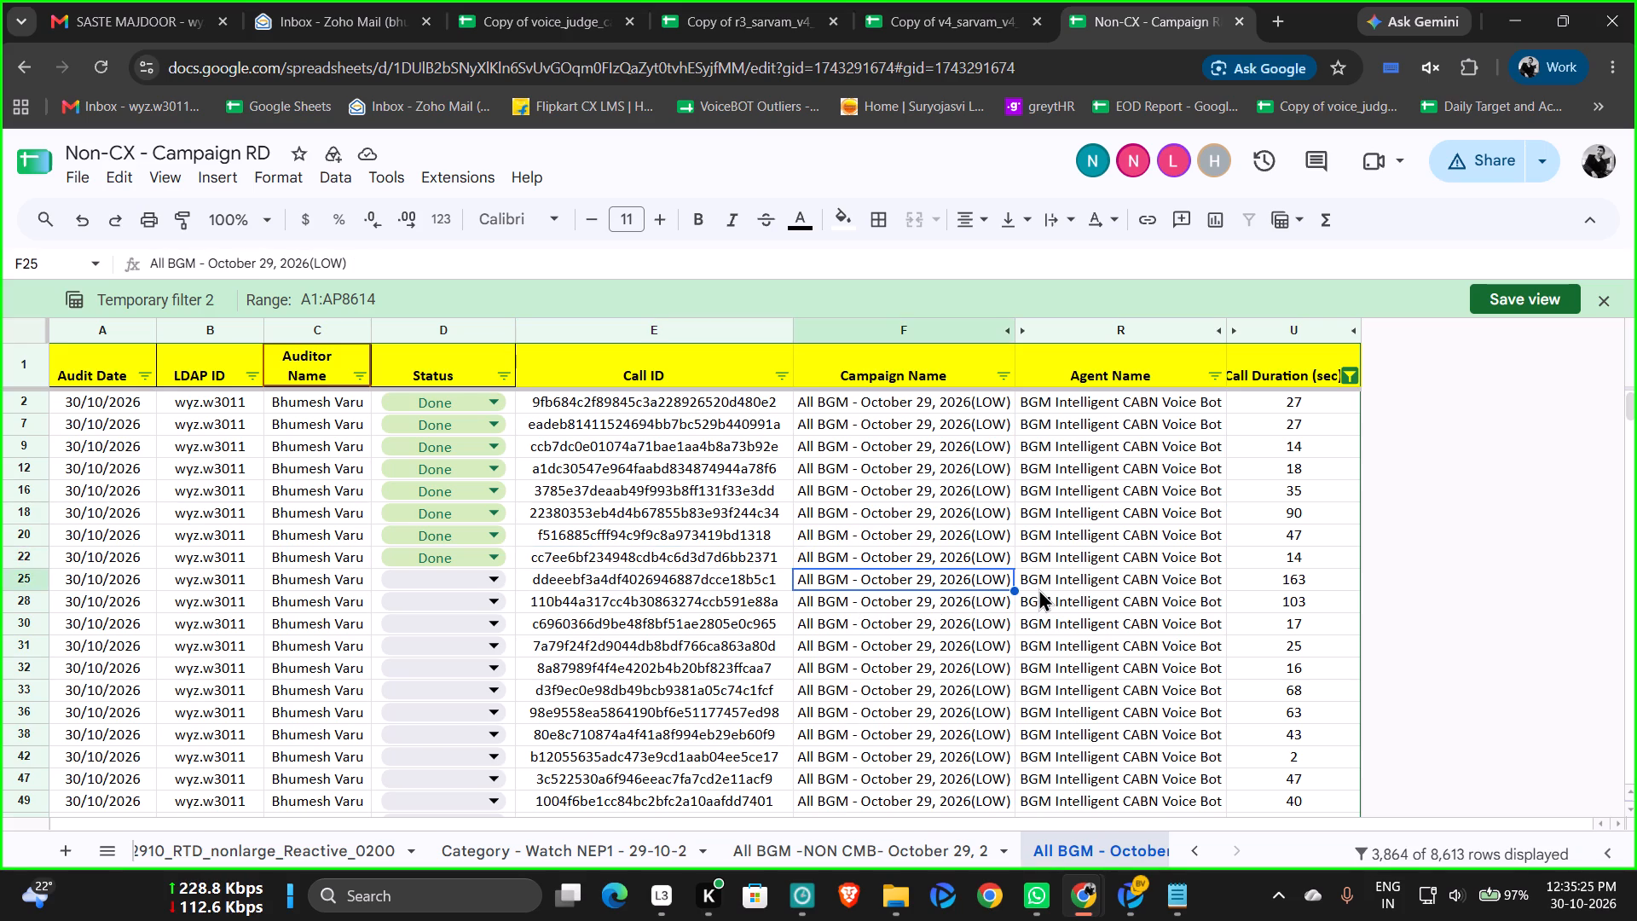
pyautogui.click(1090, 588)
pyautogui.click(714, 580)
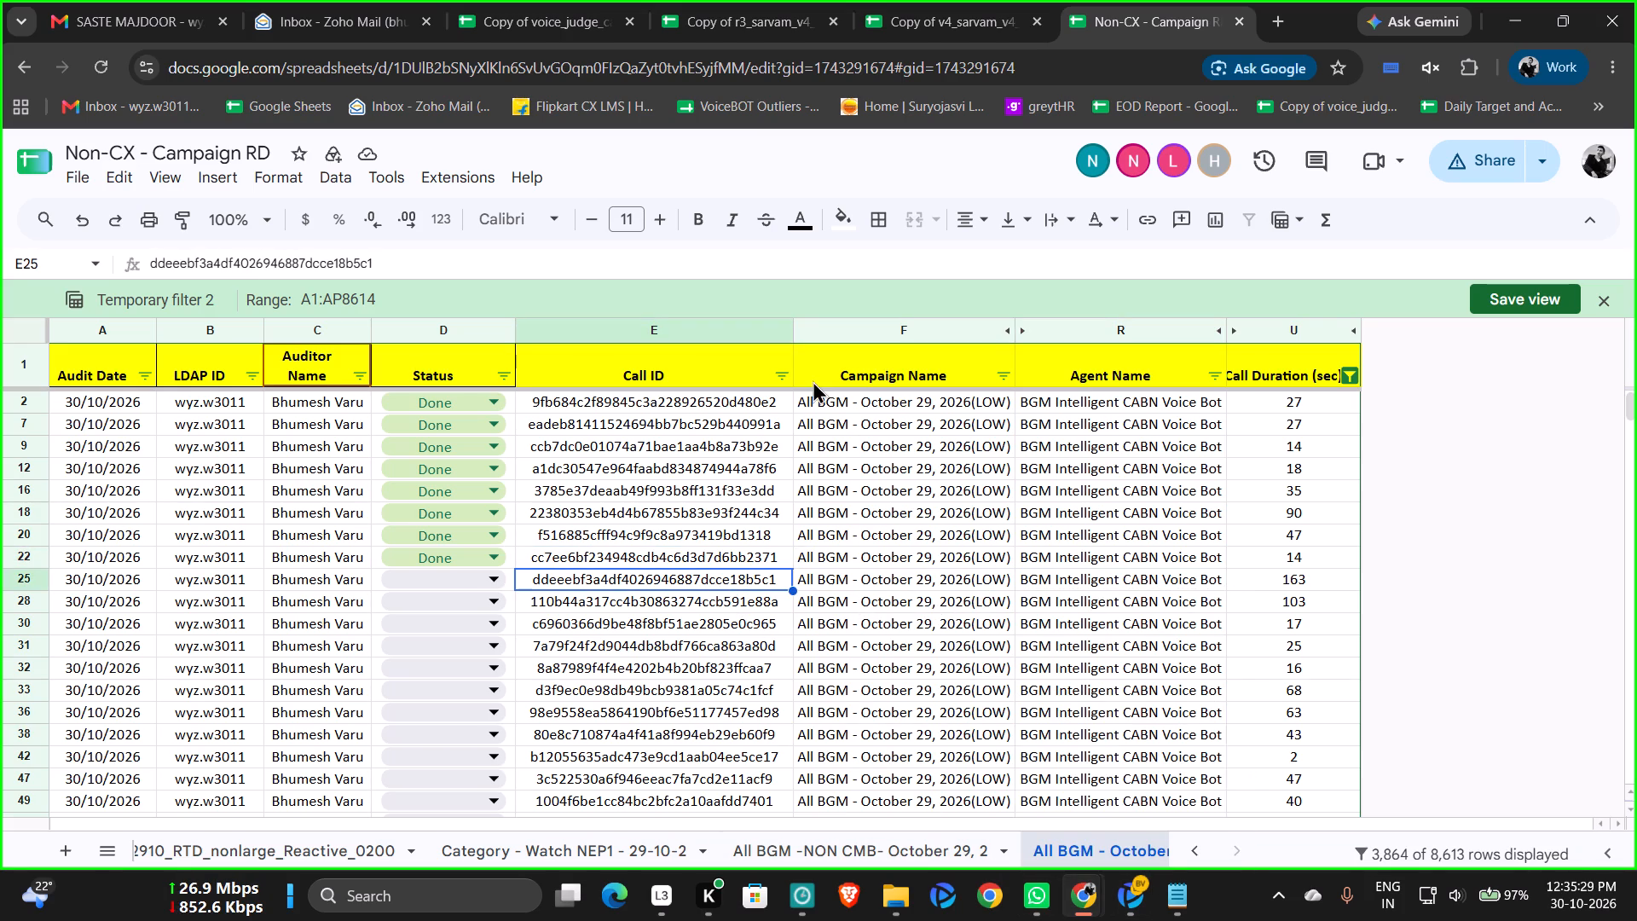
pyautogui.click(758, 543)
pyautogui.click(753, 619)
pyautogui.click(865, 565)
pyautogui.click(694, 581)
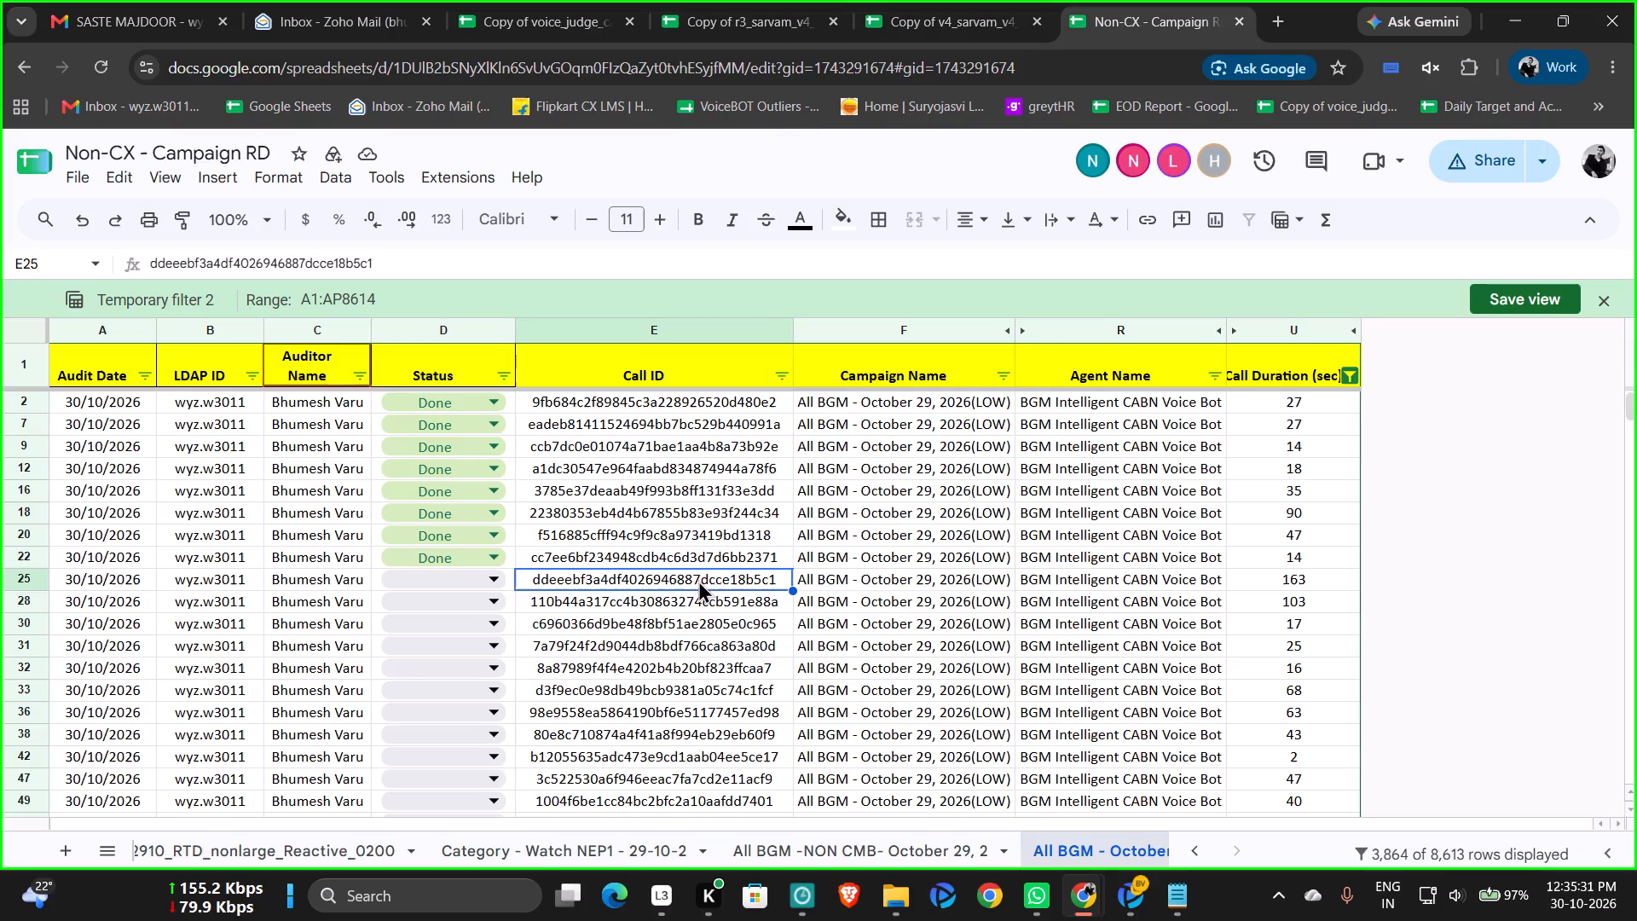
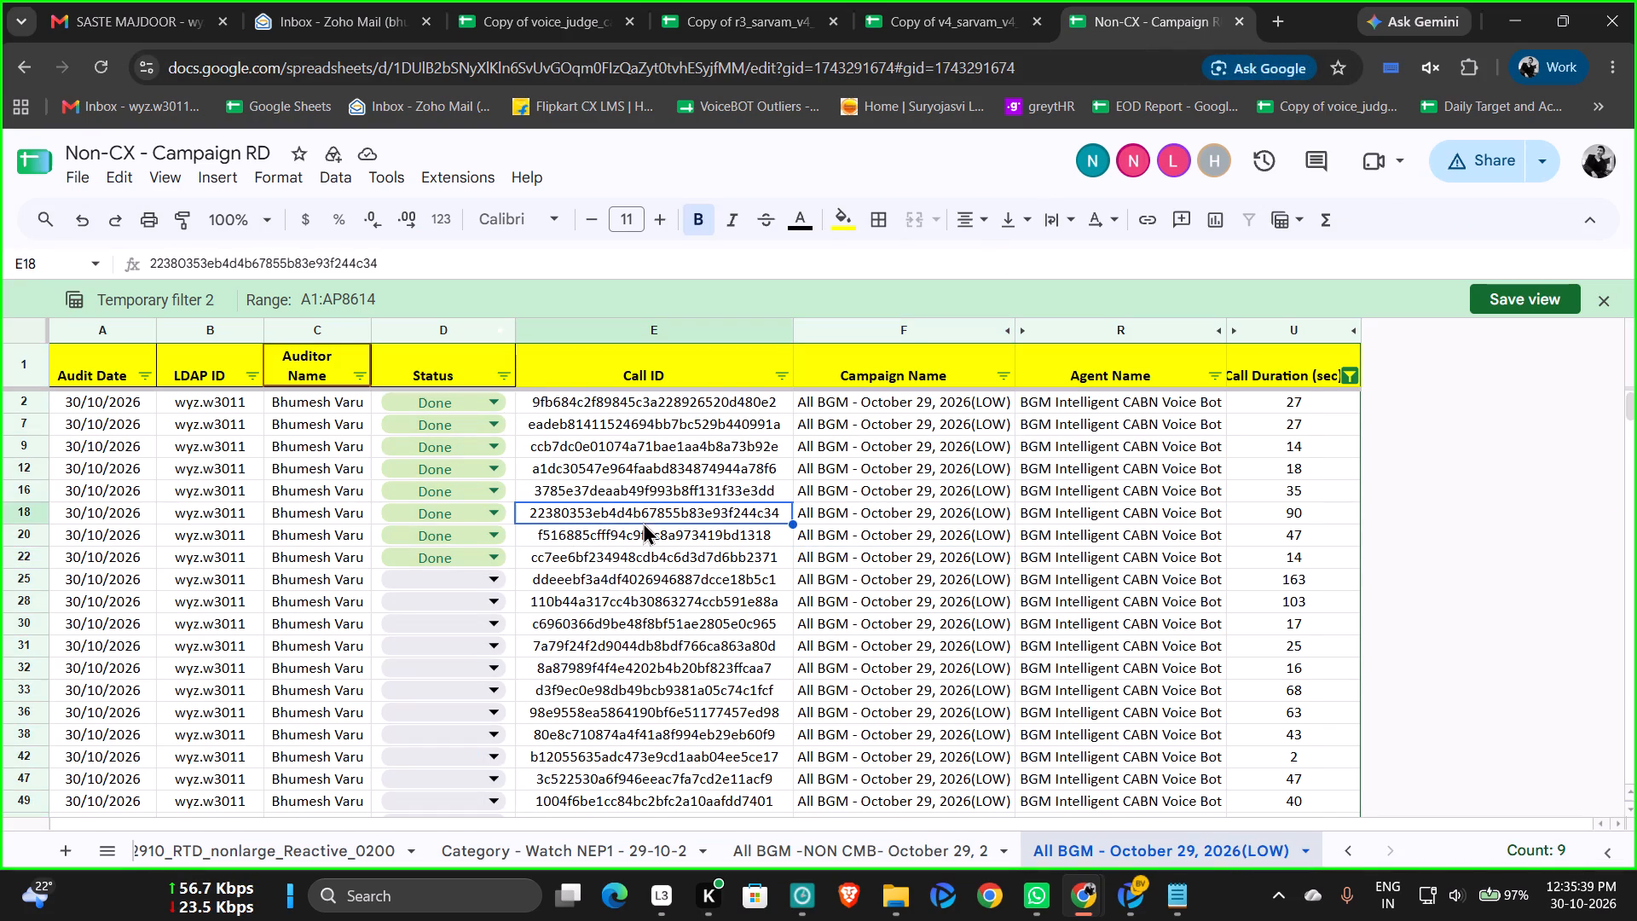
# Select the call ID in row 25, the 163-second call that is first without a status.
pyautogui.click(682, 573)
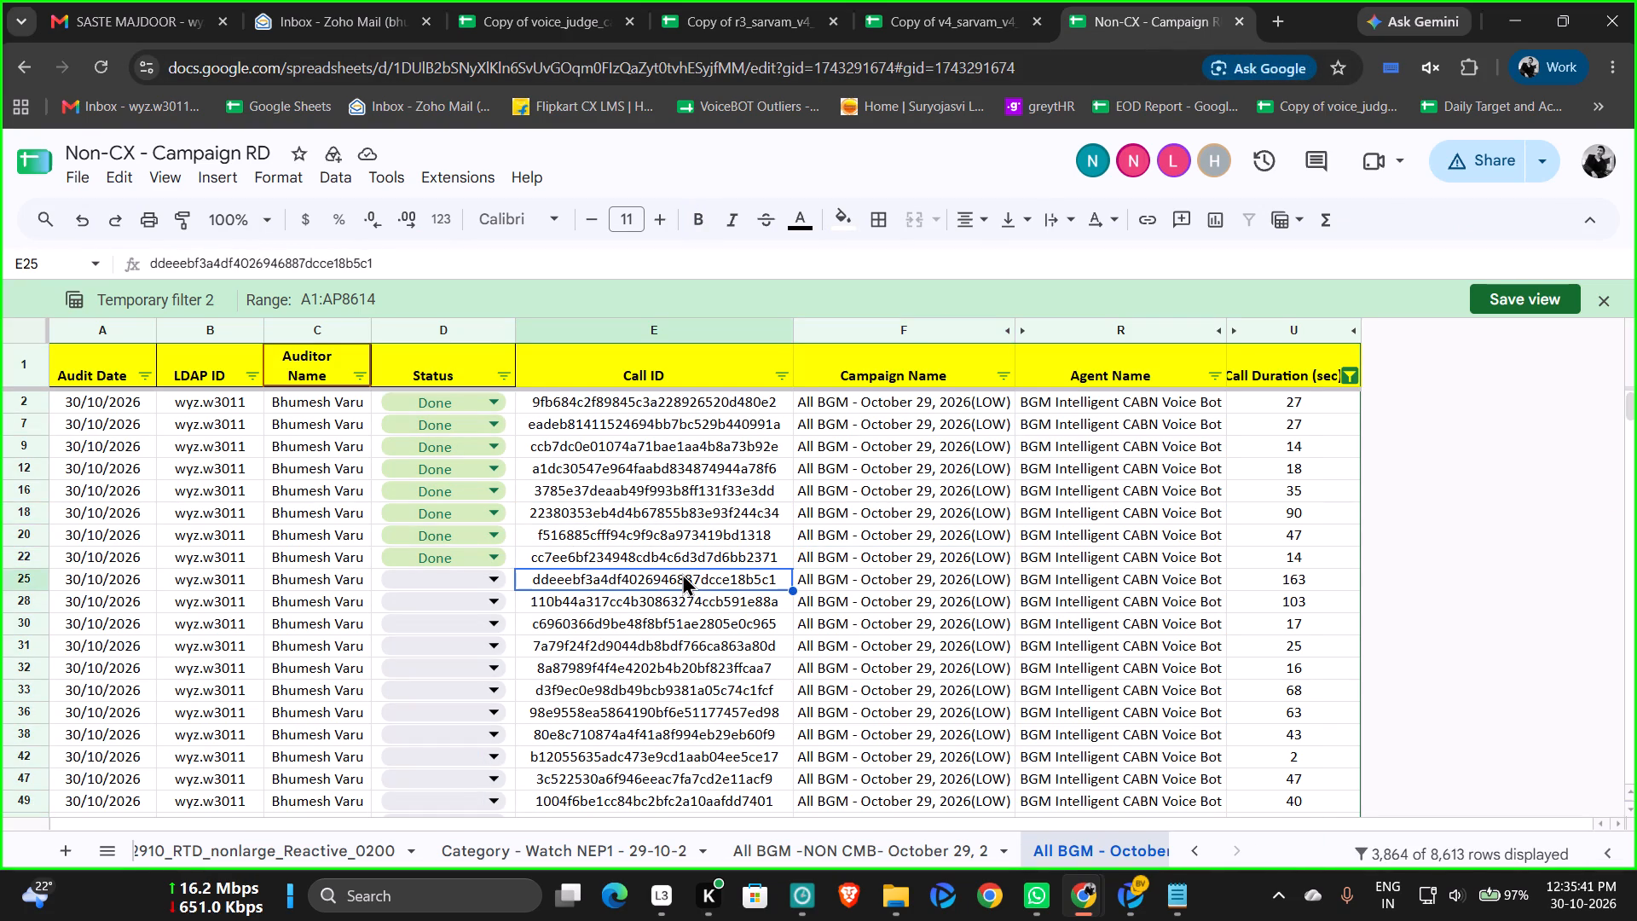
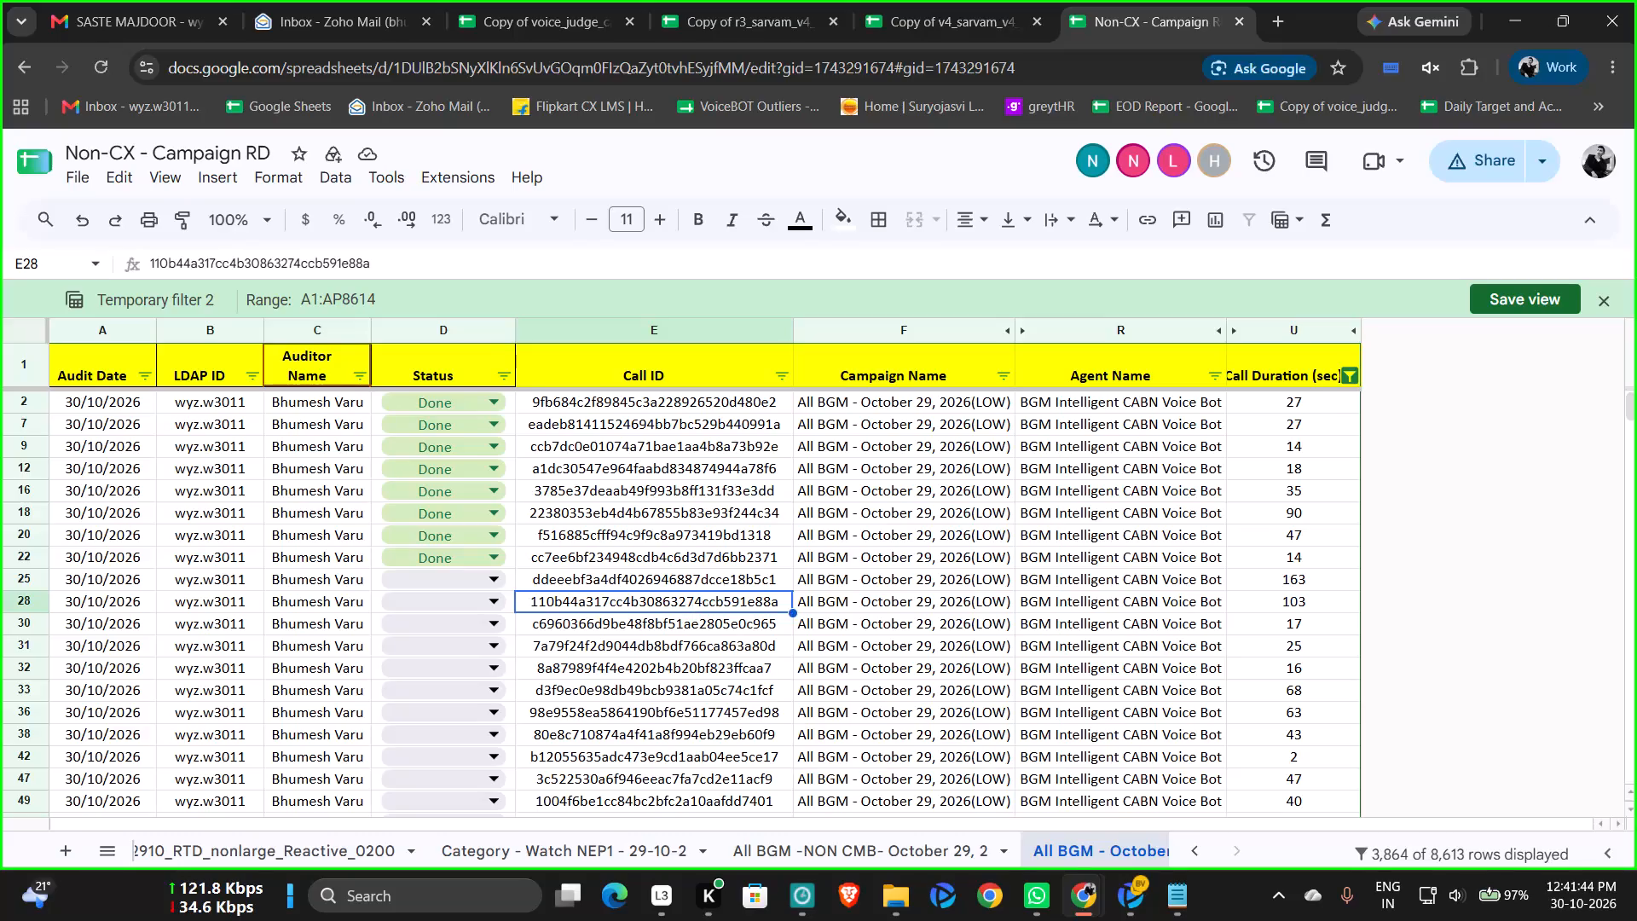
# Reselect the call ID in row 25, the first call without a status.
pyautogui.click(687, 579)
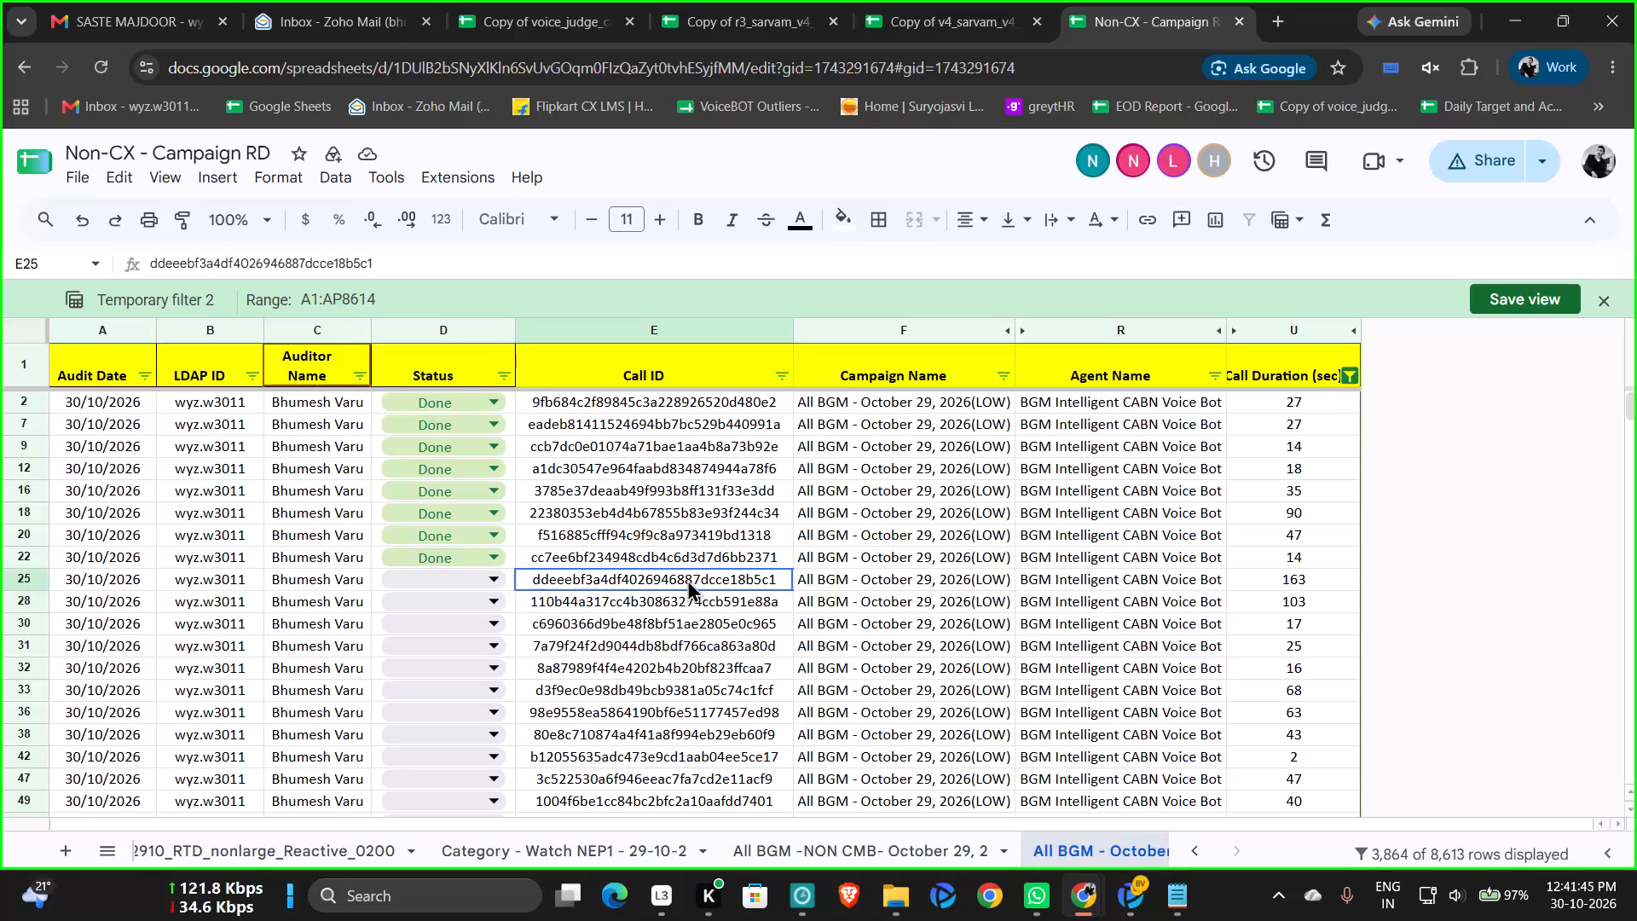
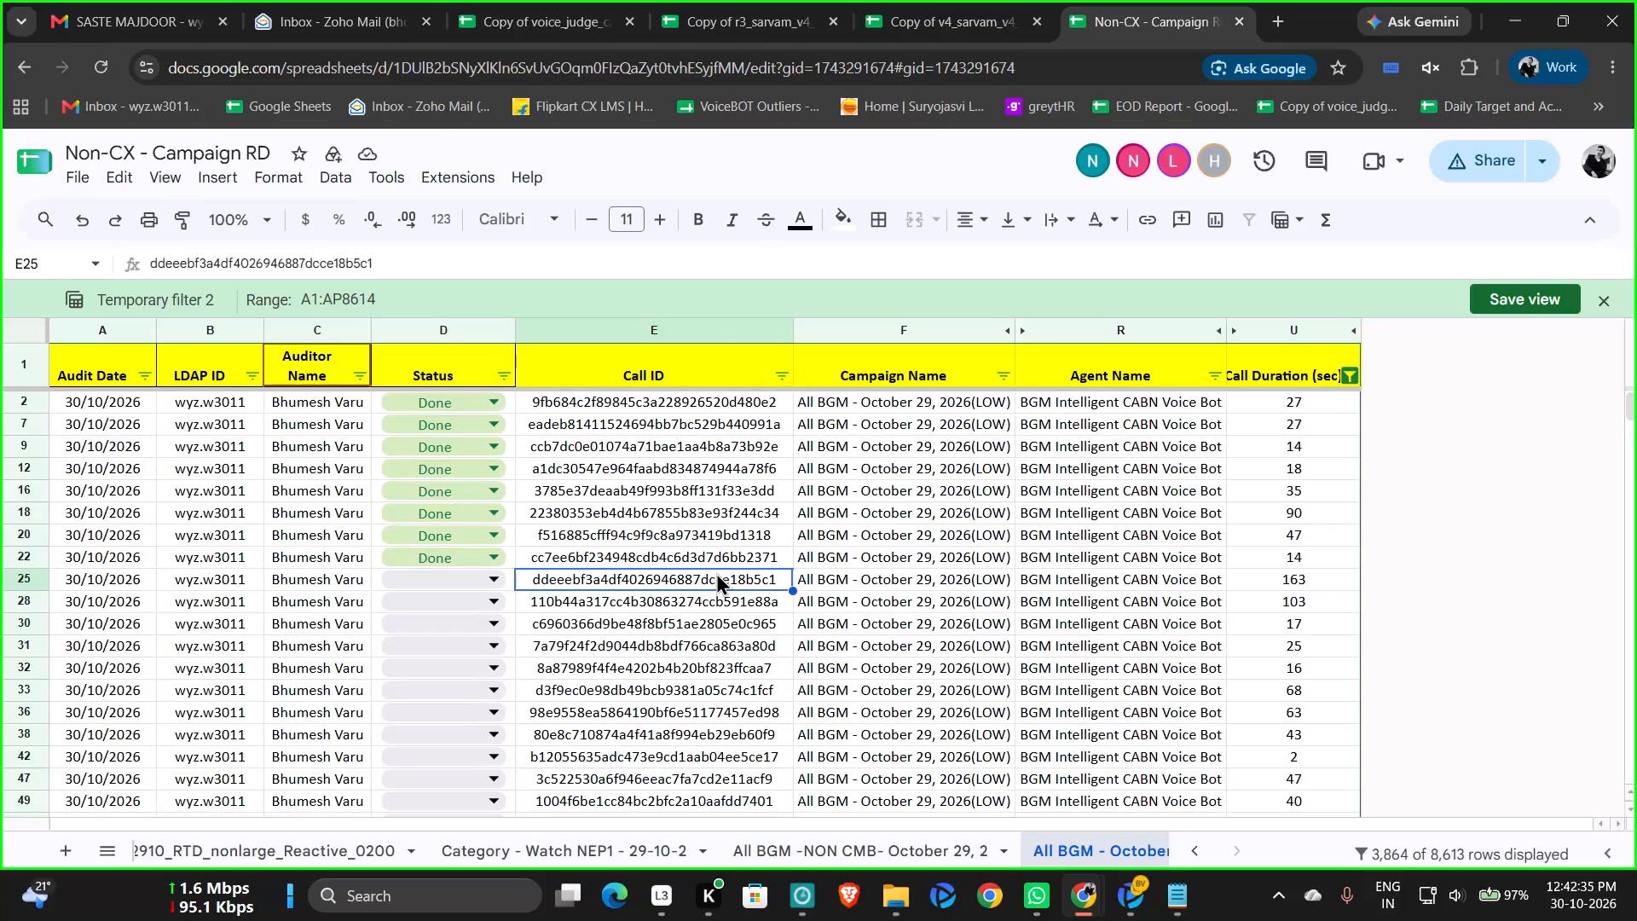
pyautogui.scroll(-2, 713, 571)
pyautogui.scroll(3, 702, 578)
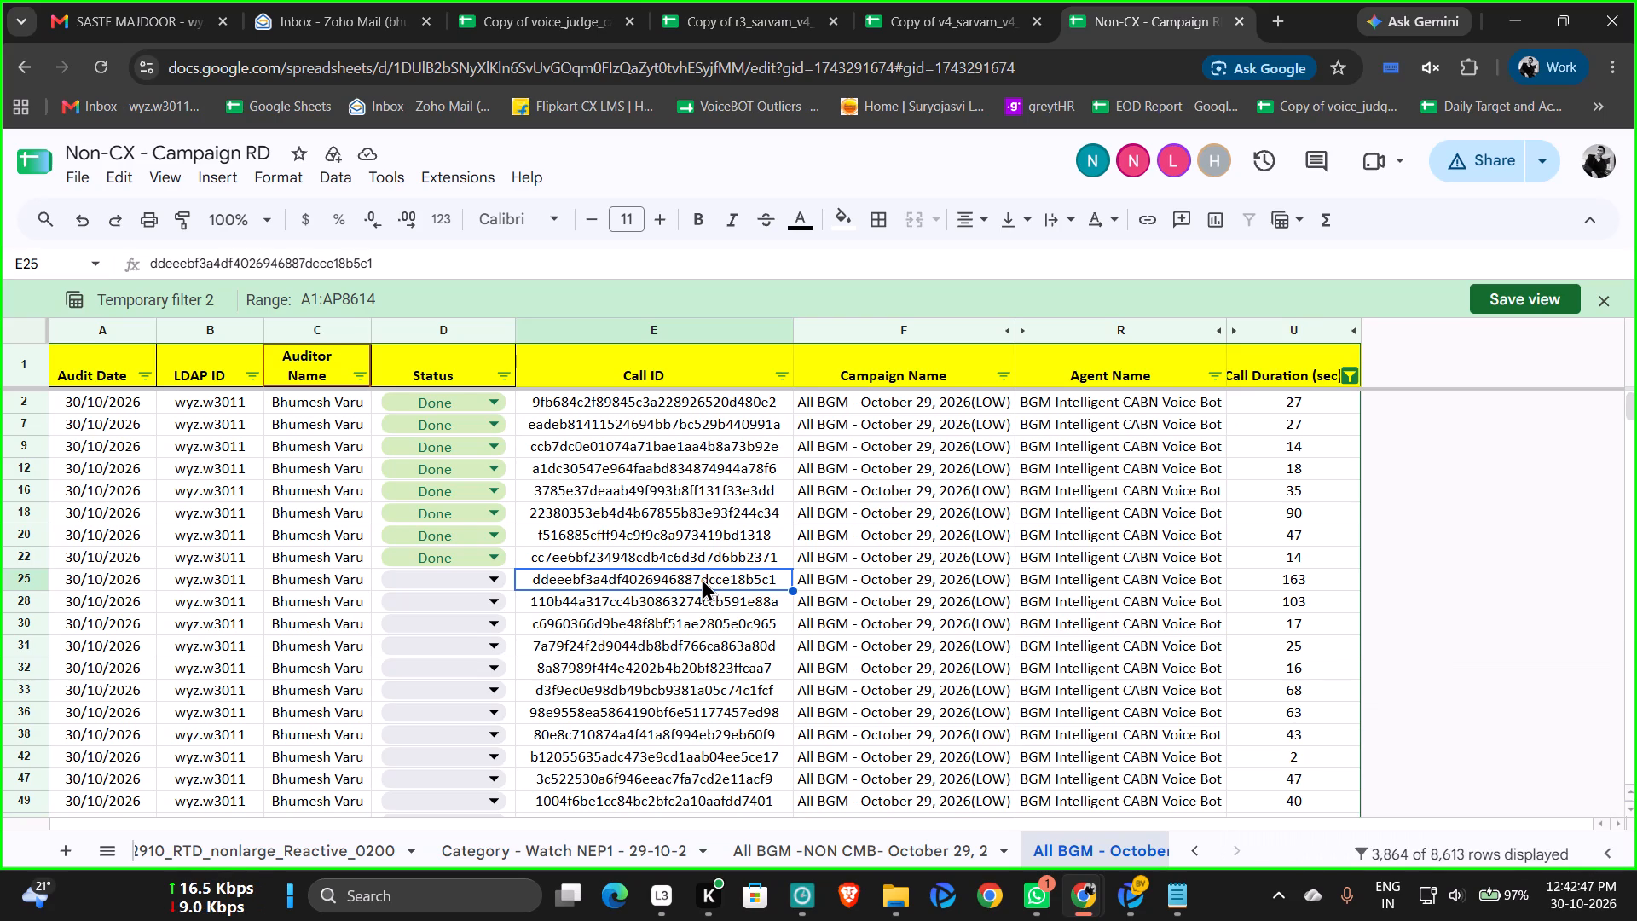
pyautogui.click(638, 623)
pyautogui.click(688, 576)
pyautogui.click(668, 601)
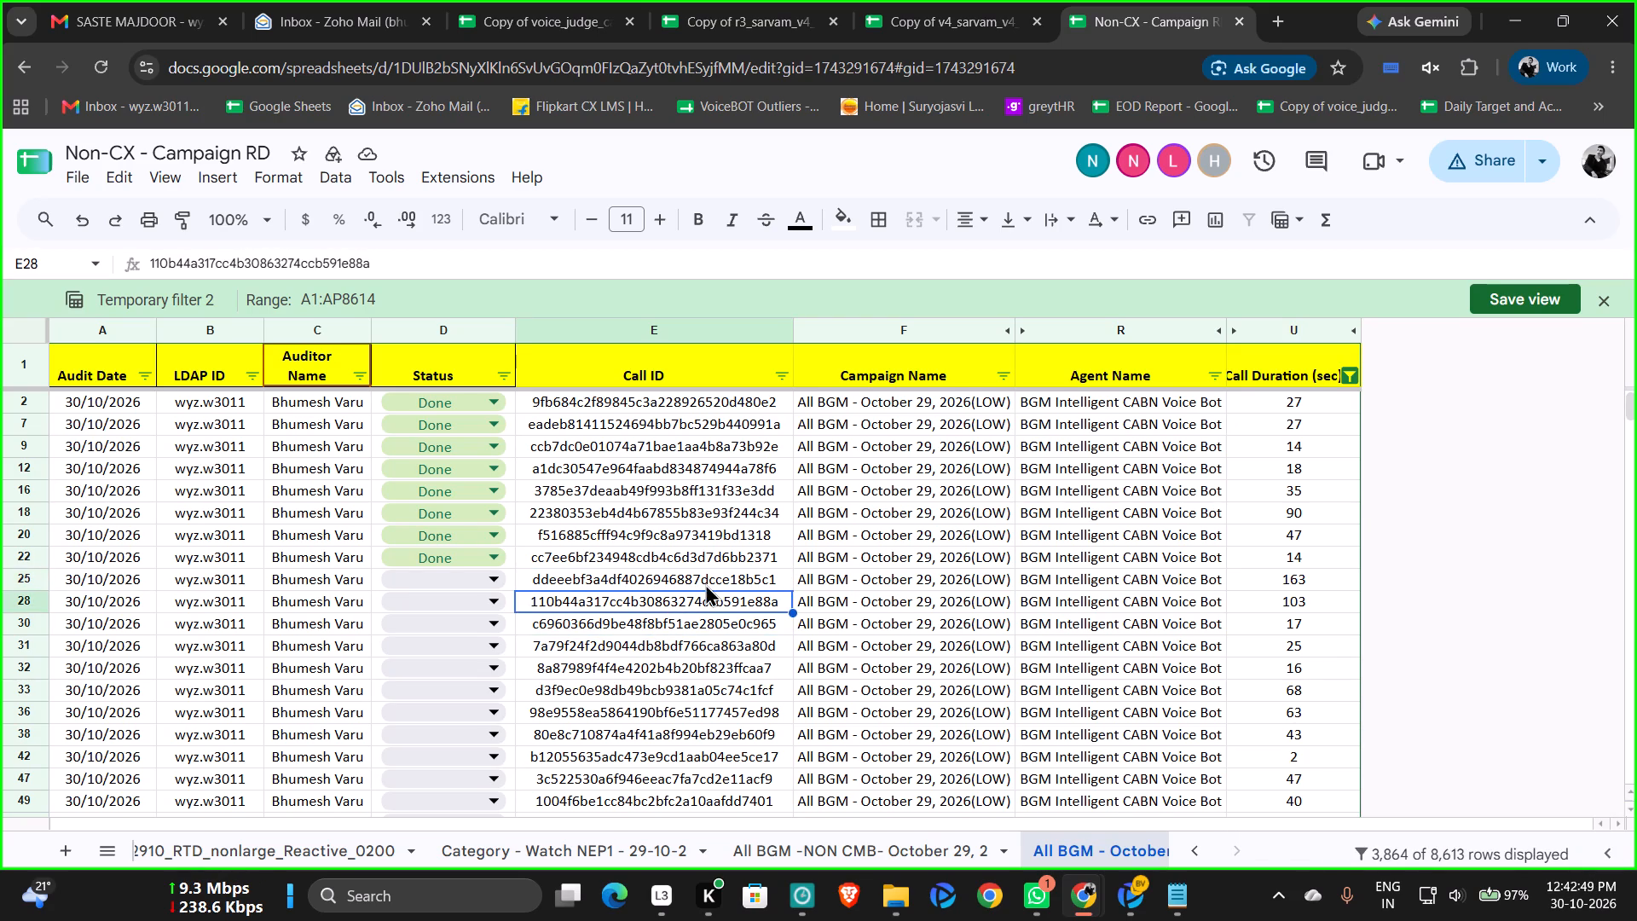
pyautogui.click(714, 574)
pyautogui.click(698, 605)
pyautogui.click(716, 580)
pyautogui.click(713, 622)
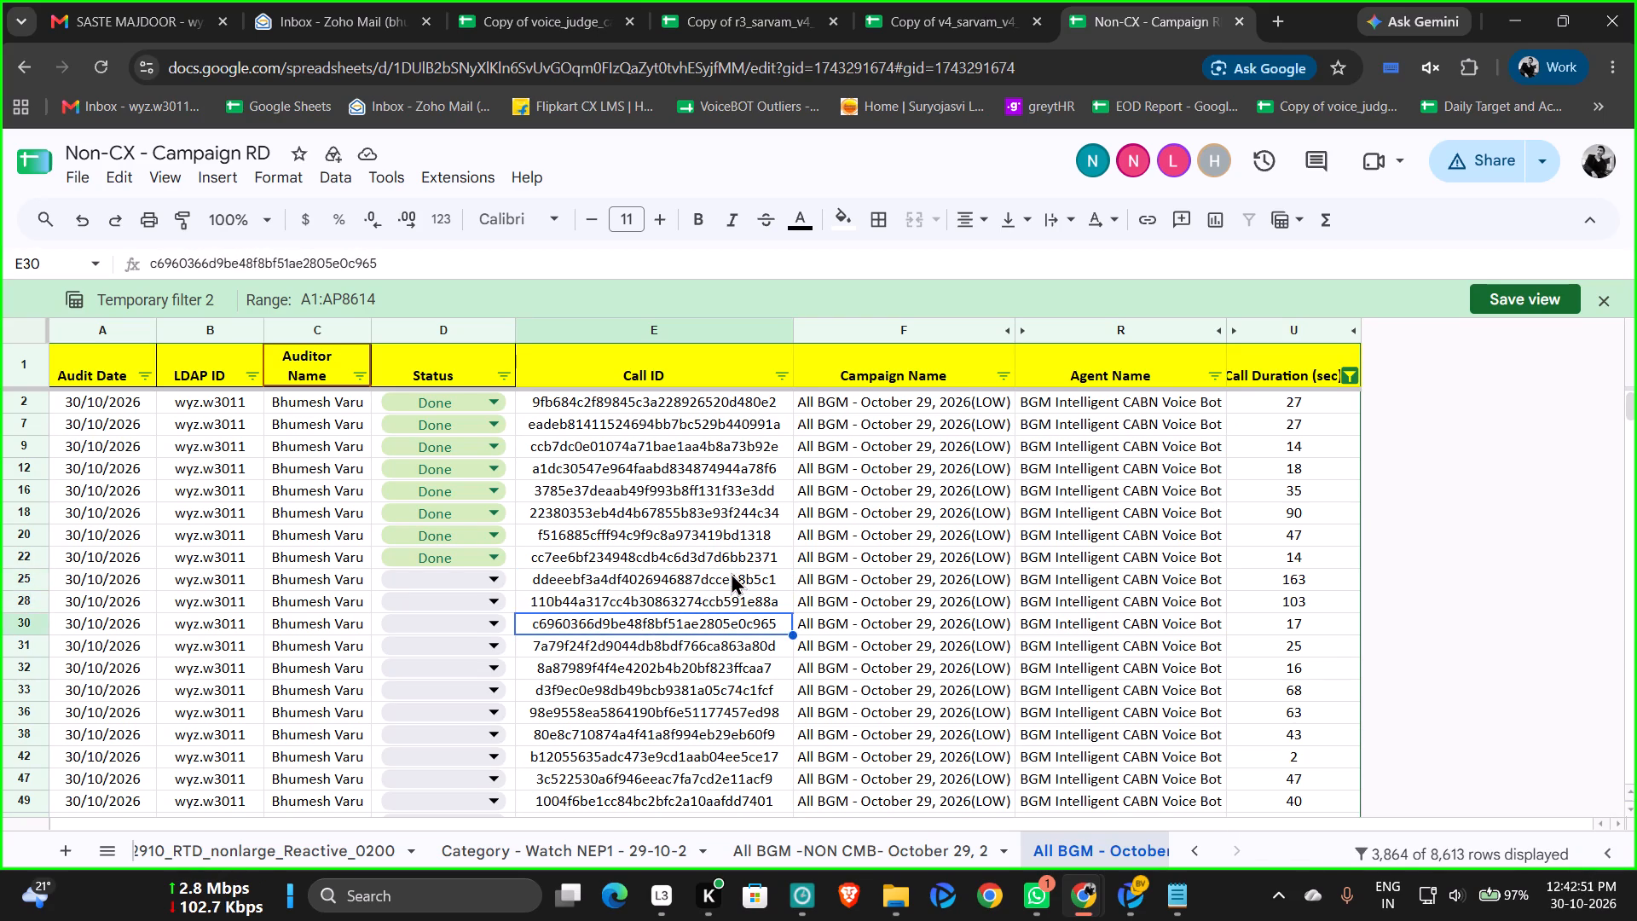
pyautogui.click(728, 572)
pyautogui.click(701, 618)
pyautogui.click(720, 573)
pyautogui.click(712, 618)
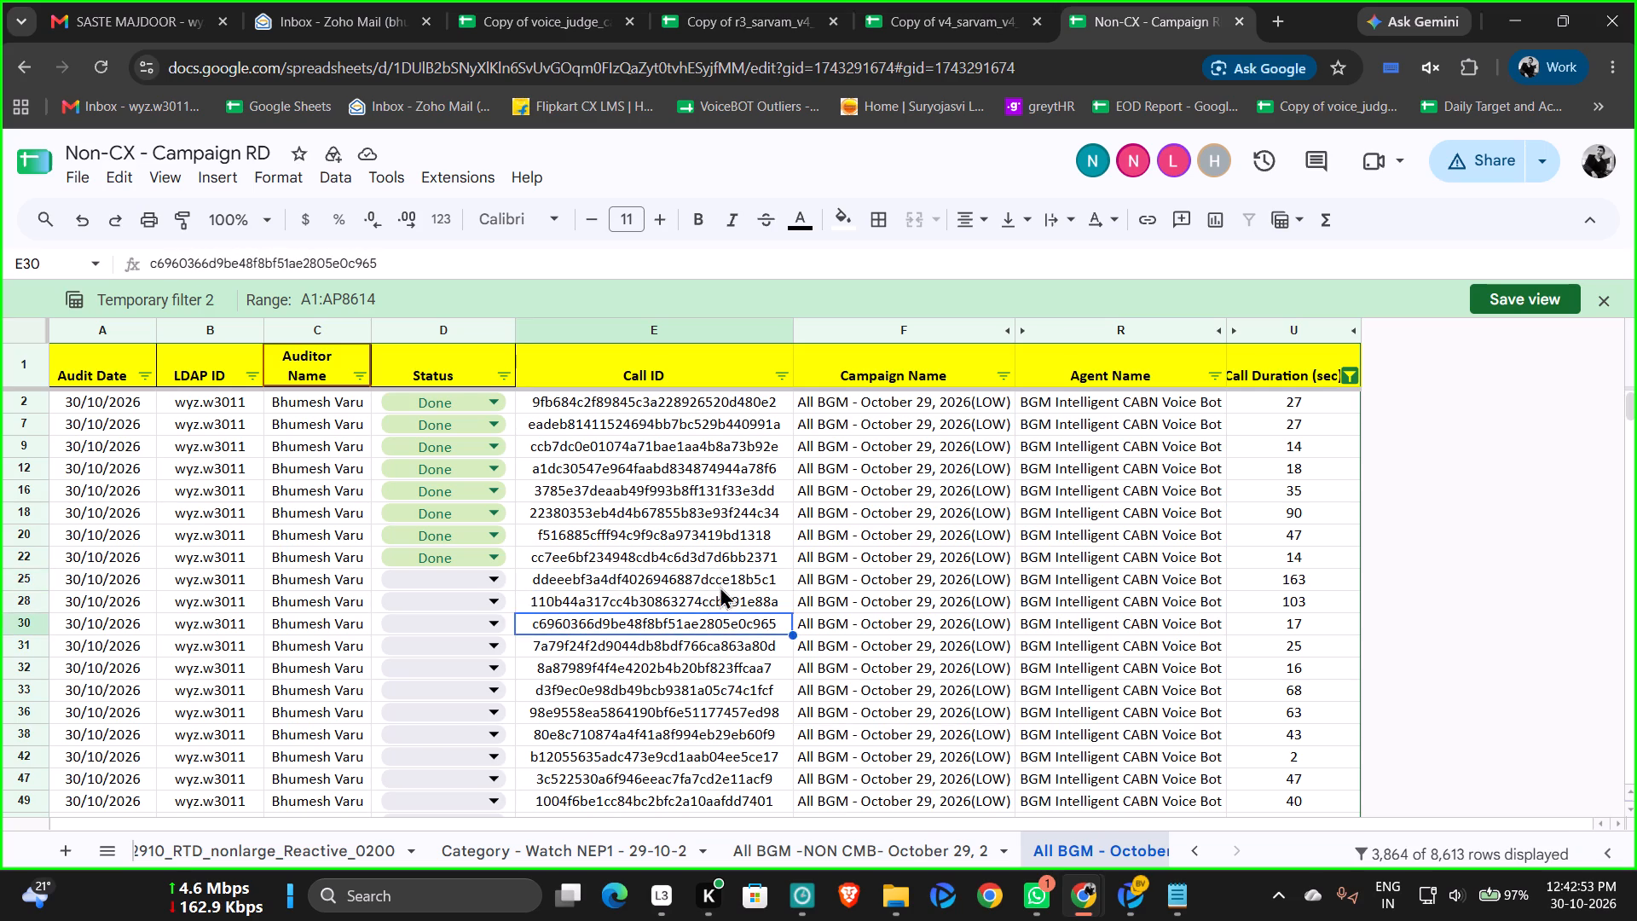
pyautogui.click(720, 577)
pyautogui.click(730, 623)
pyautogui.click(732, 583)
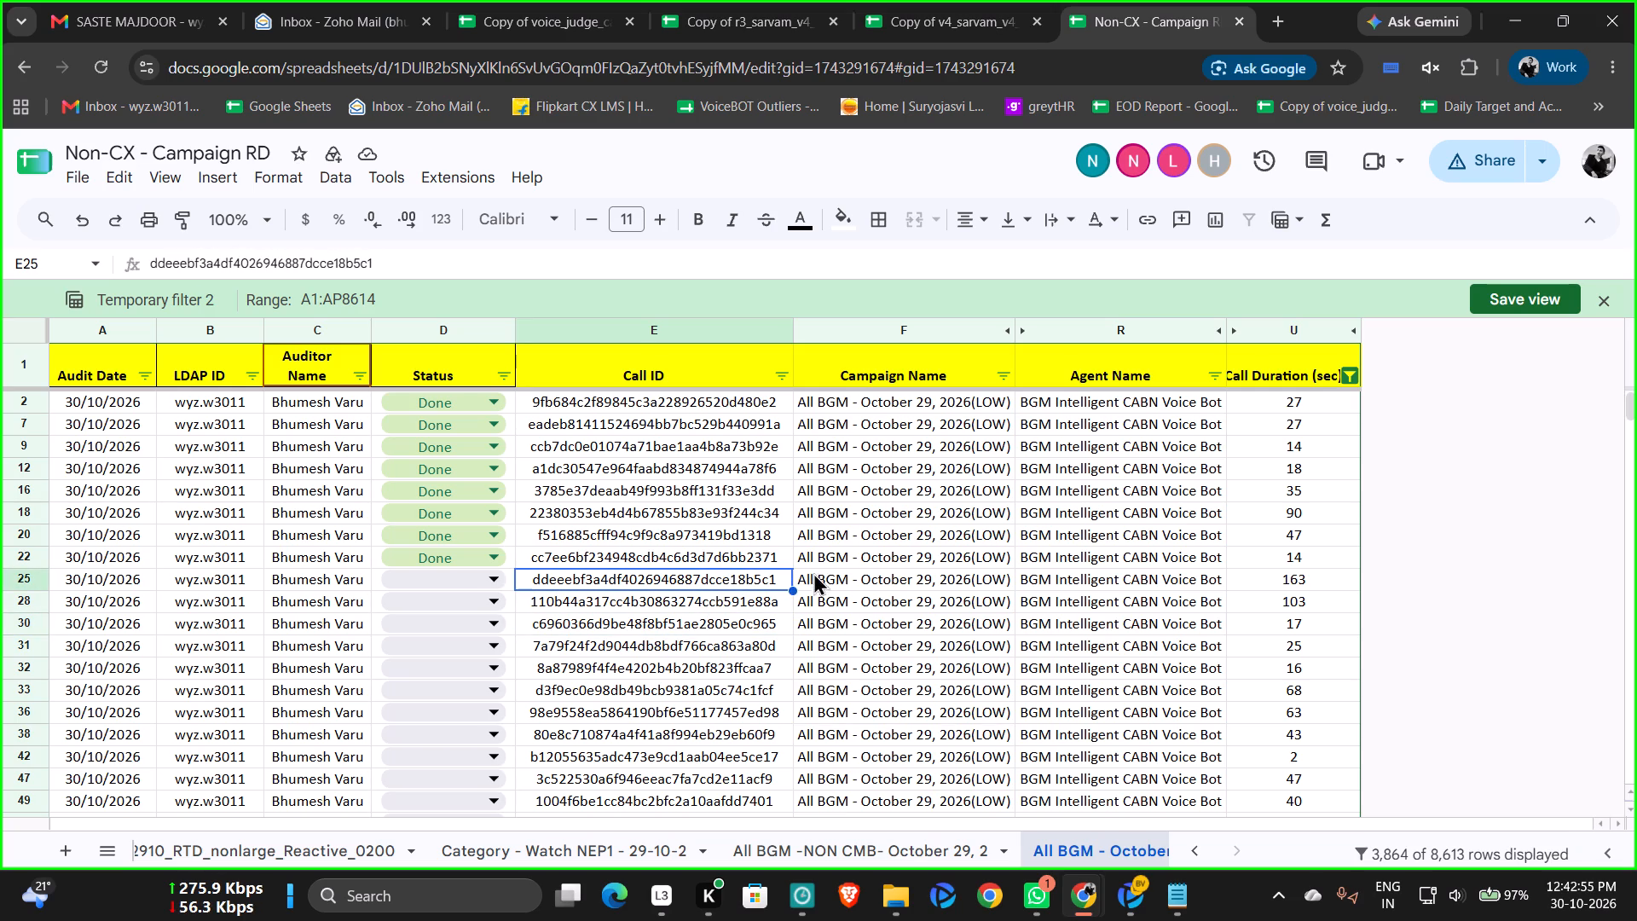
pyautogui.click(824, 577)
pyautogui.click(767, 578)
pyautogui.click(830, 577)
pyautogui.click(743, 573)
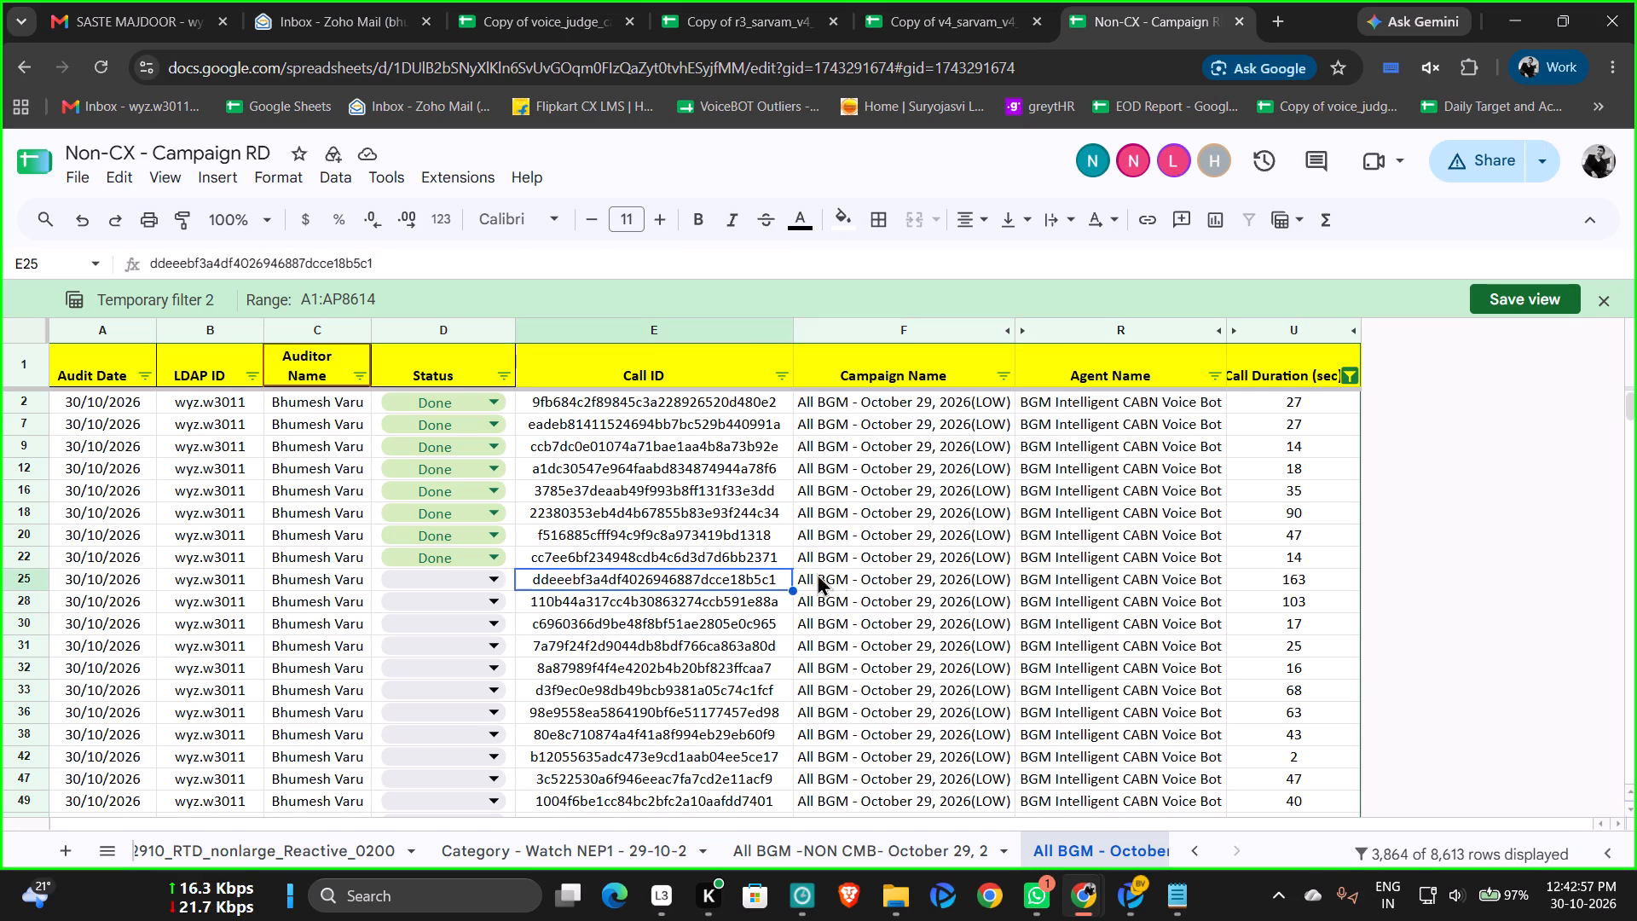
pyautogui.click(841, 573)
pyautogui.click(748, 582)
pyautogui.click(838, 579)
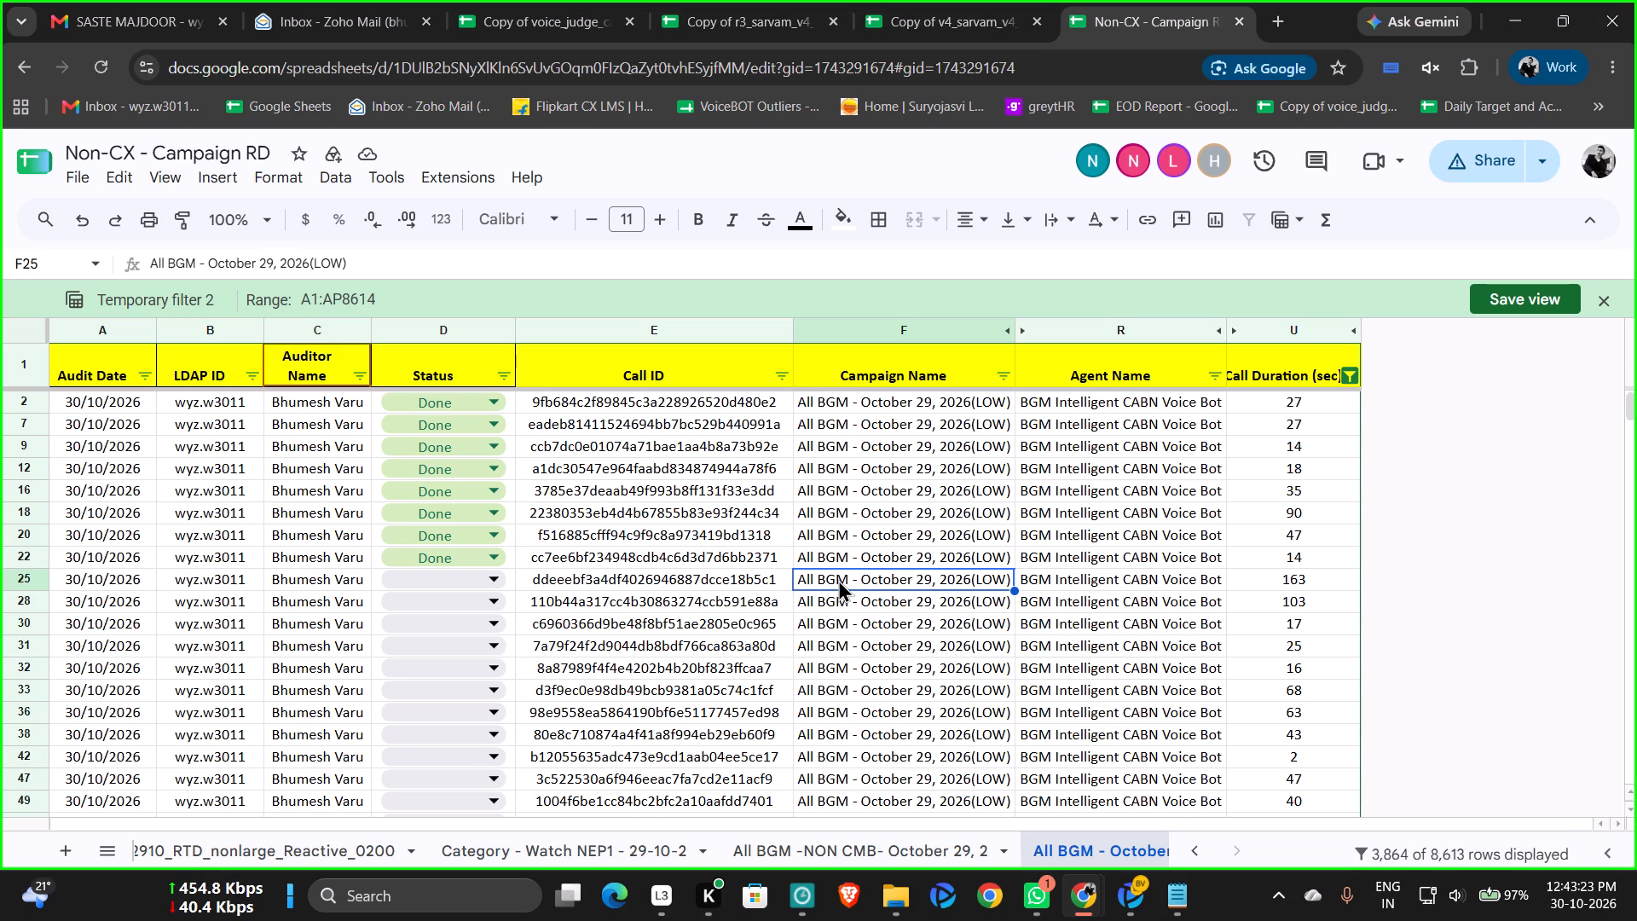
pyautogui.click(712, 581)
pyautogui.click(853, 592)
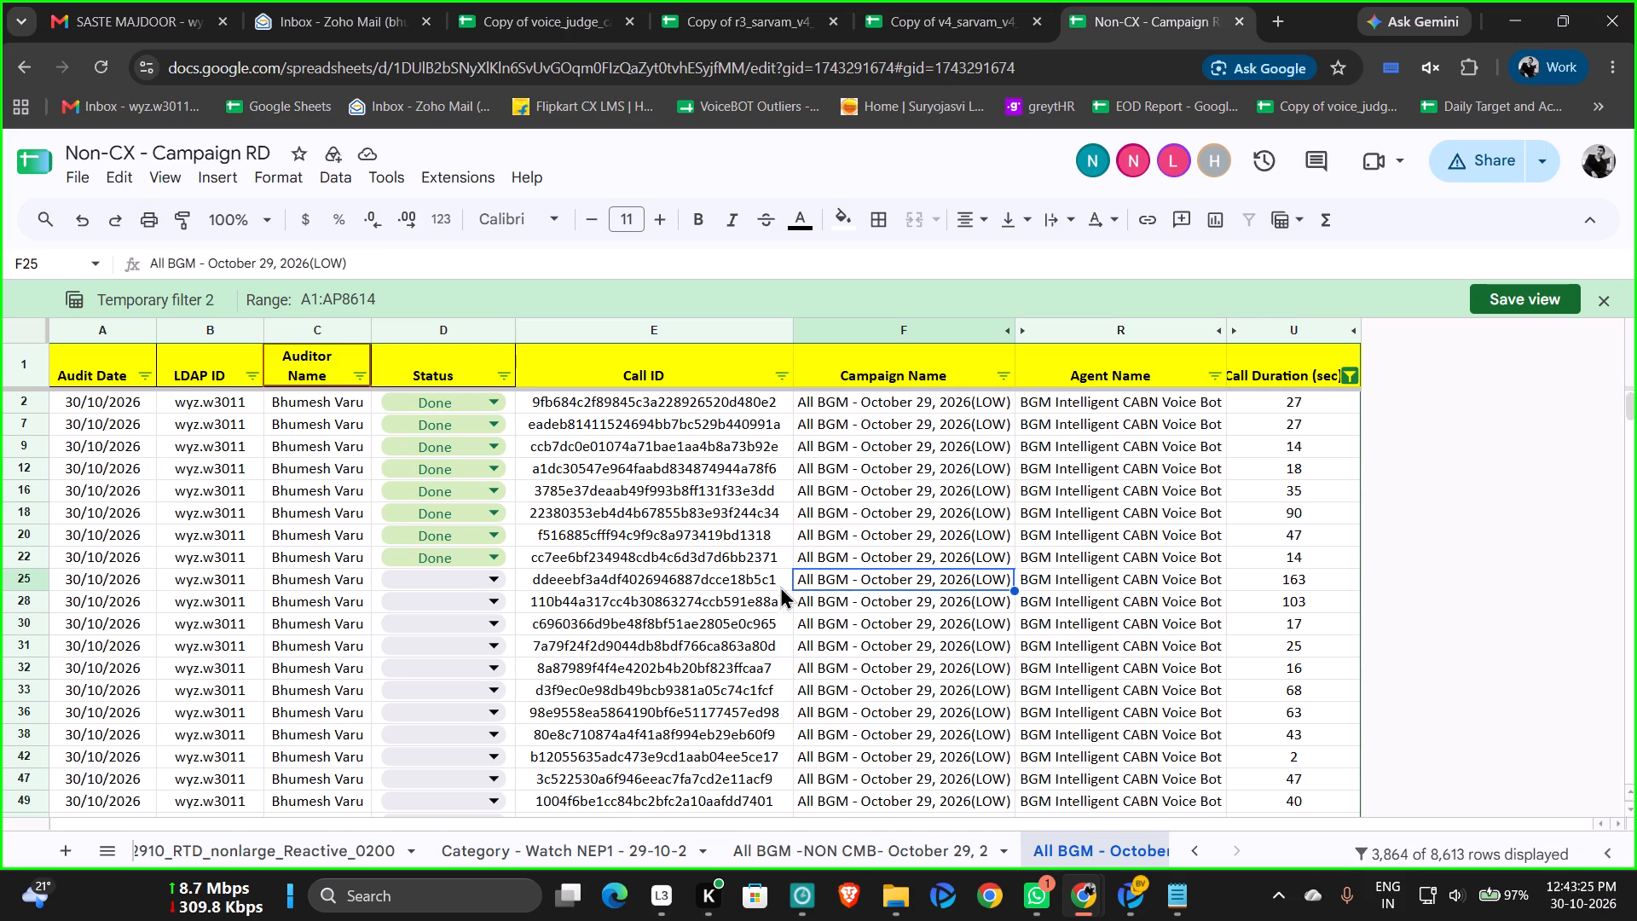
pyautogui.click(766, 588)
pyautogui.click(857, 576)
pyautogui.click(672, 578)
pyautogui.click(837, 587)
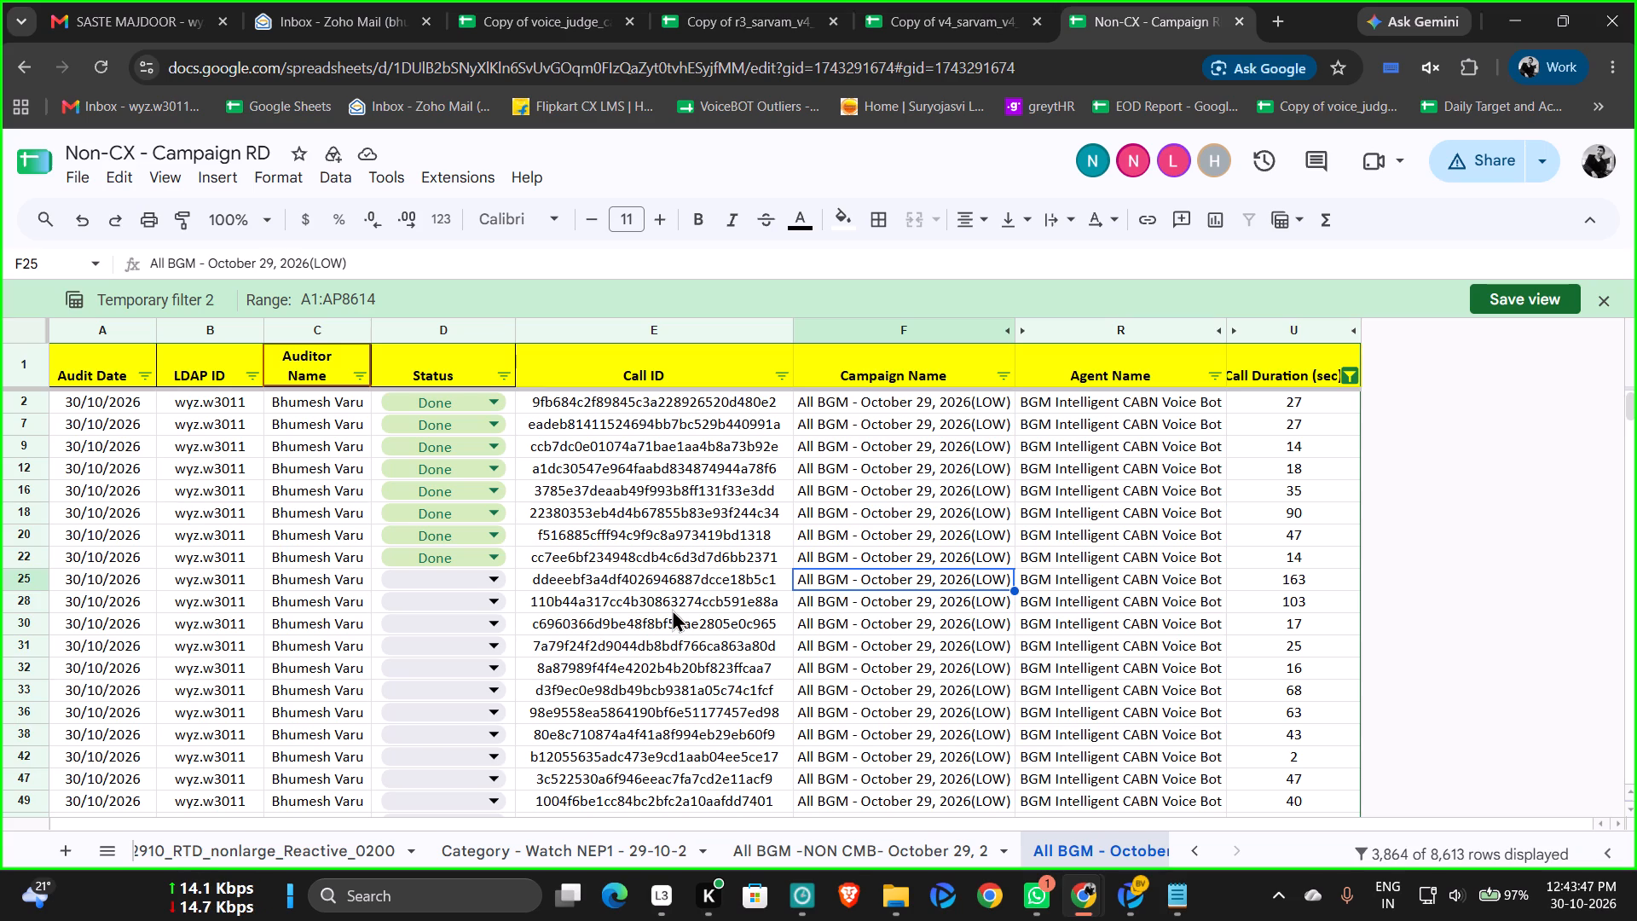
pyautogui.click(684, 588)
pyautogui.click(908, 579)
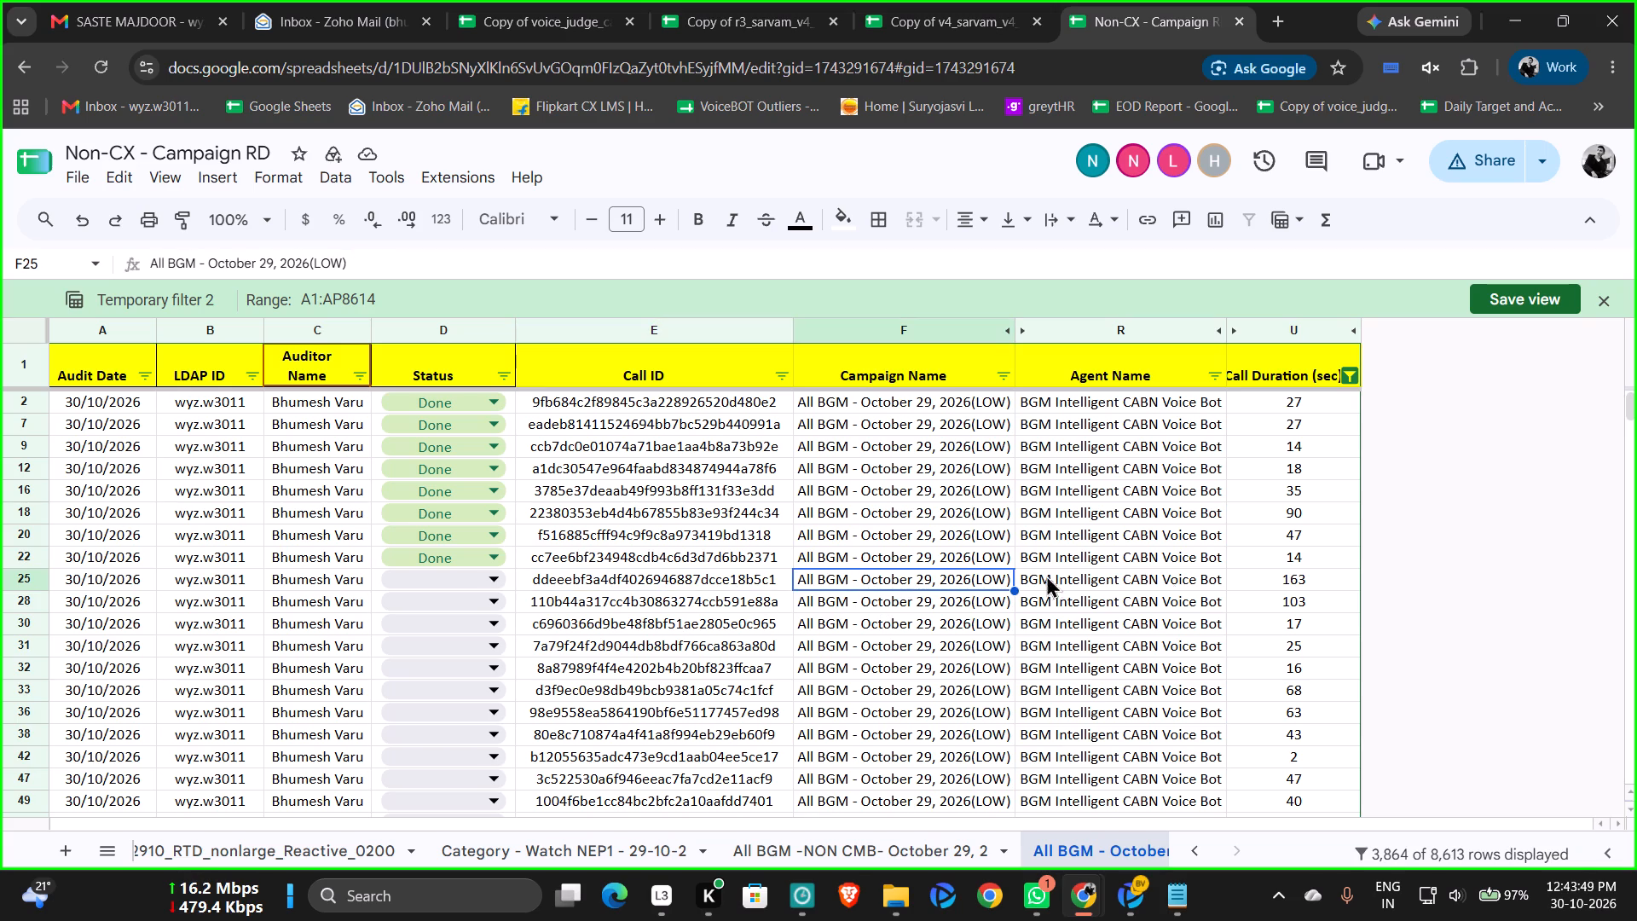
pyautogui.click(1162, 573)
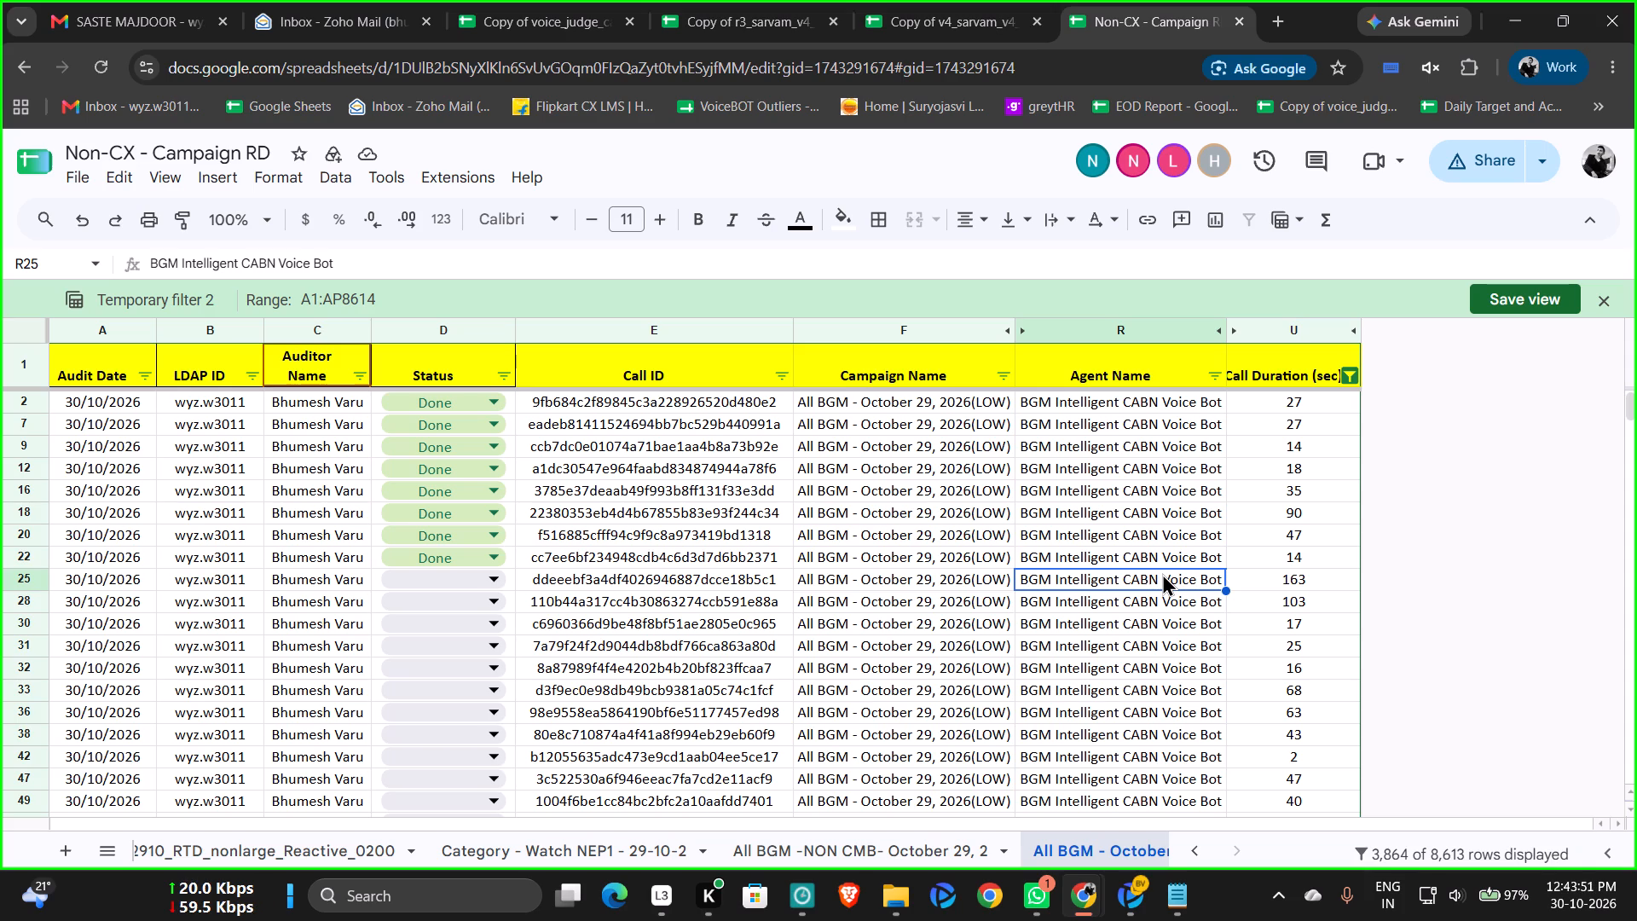
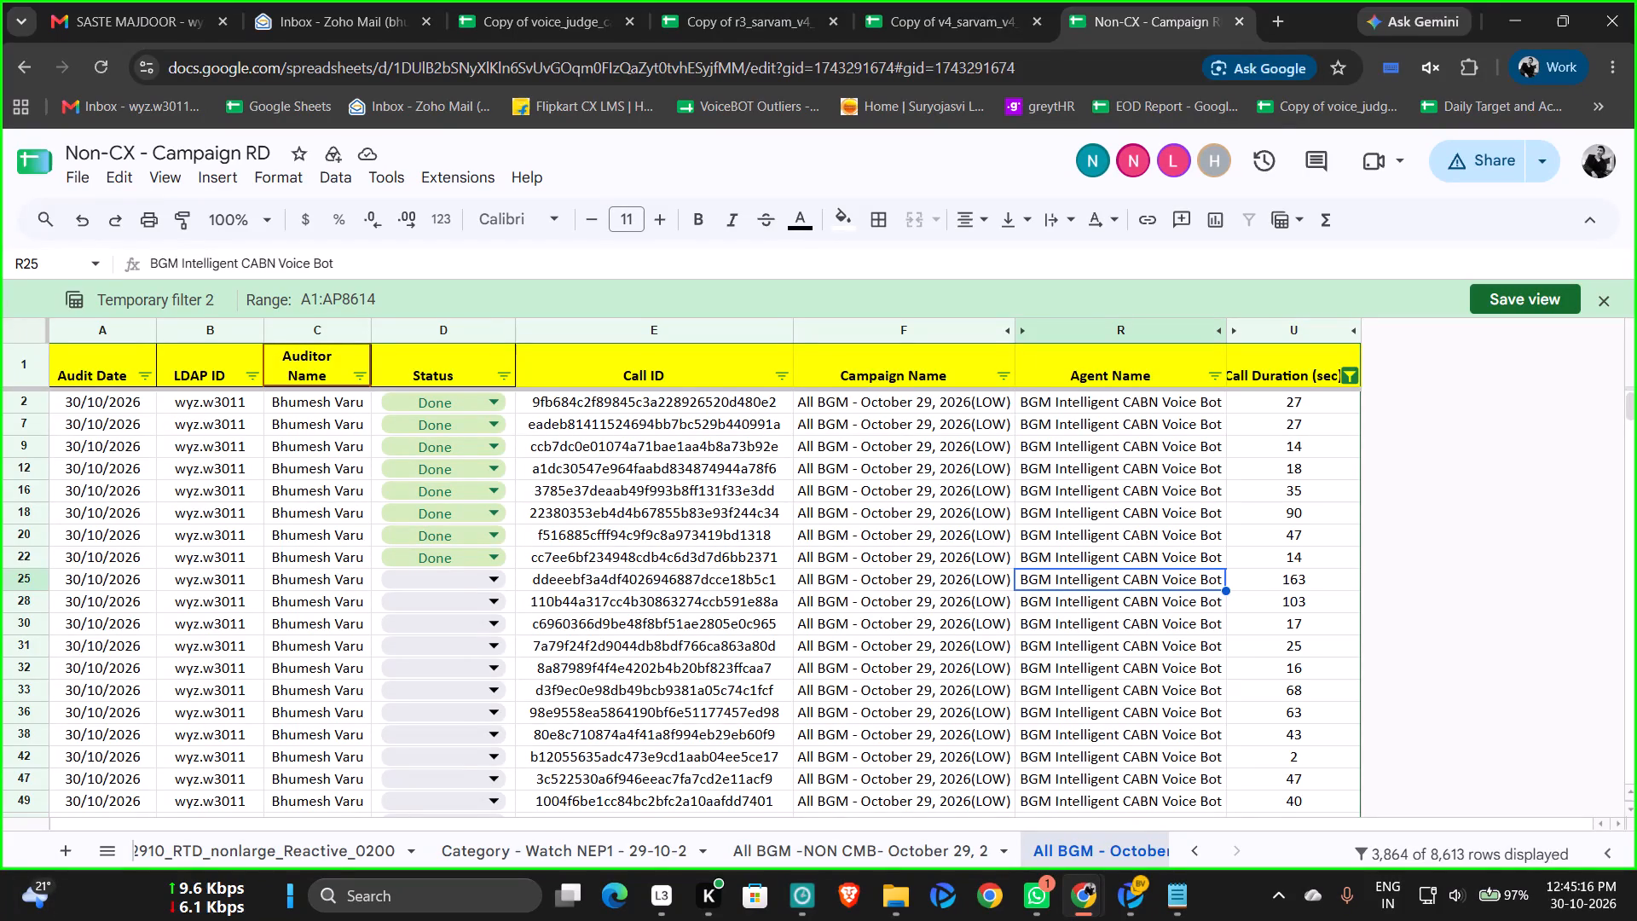
# Select the whole Status column to check the count of audited calls on the All BGM - October 29, 2026(LOW) sheet.
pyautogui.click(654, 575)
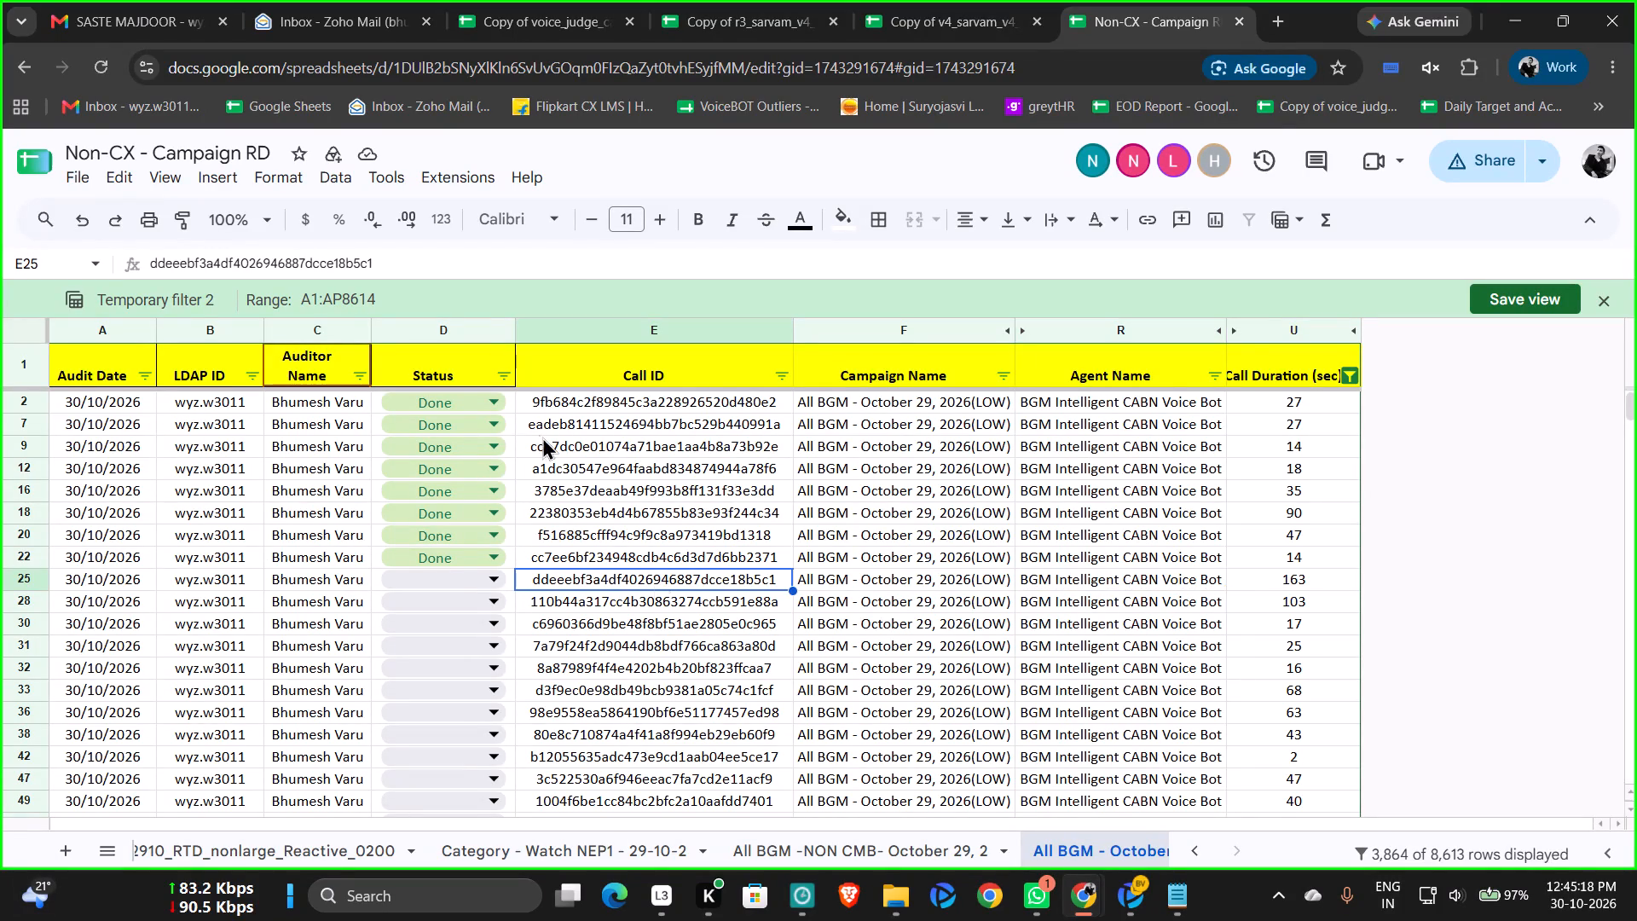
pyautogui.click(449, 332)
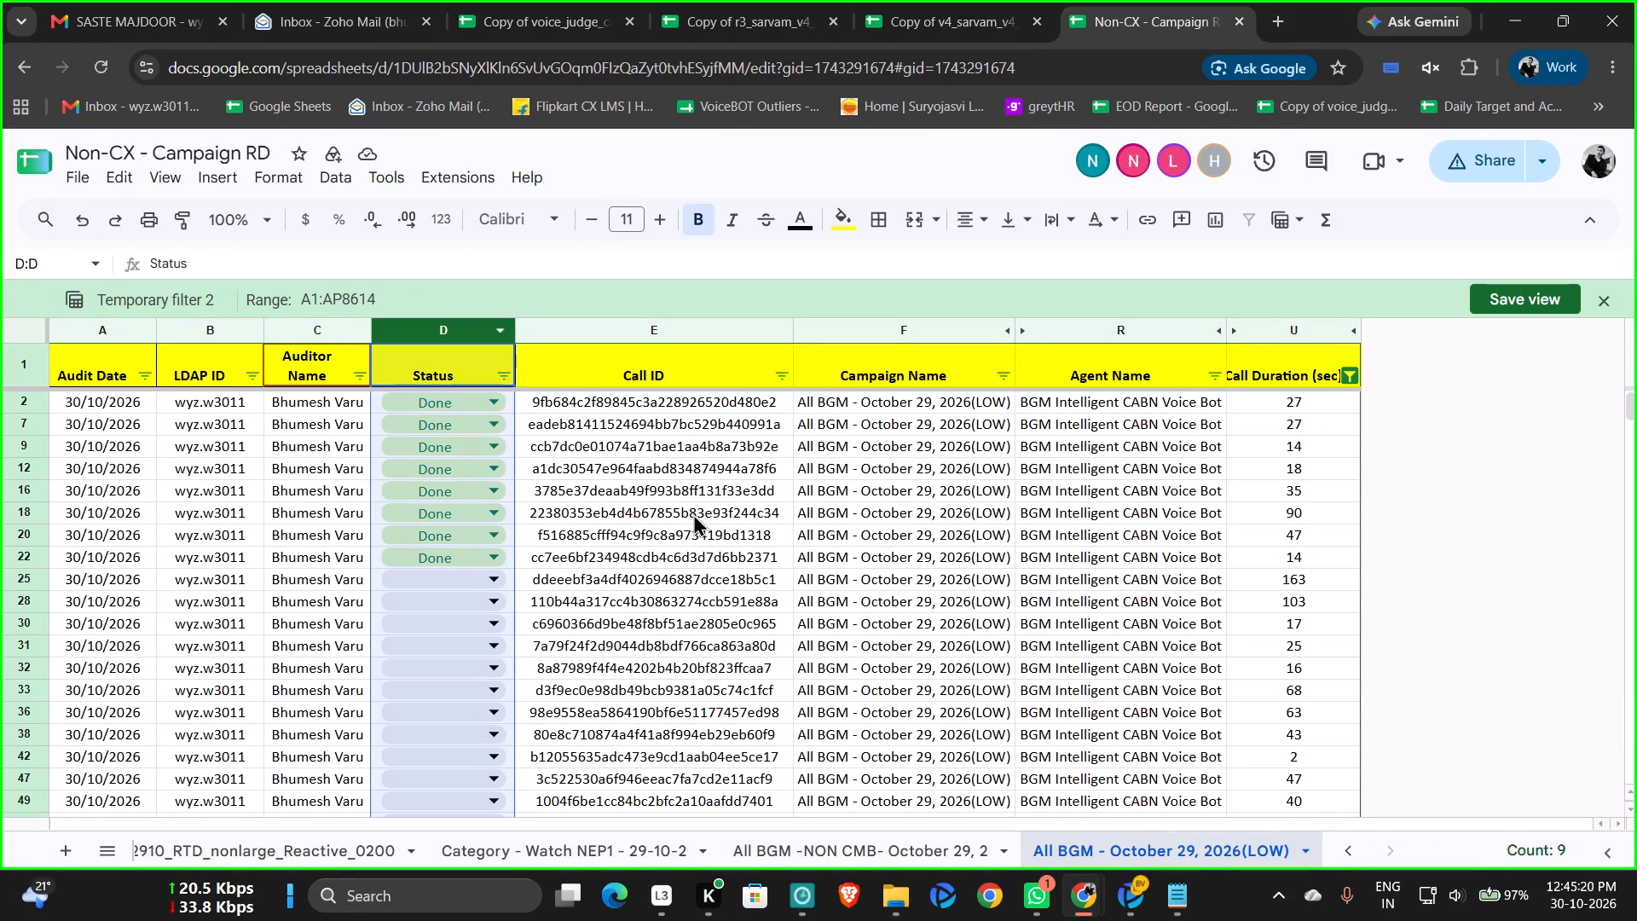
pyautogui.scroll(4, 722, 584)
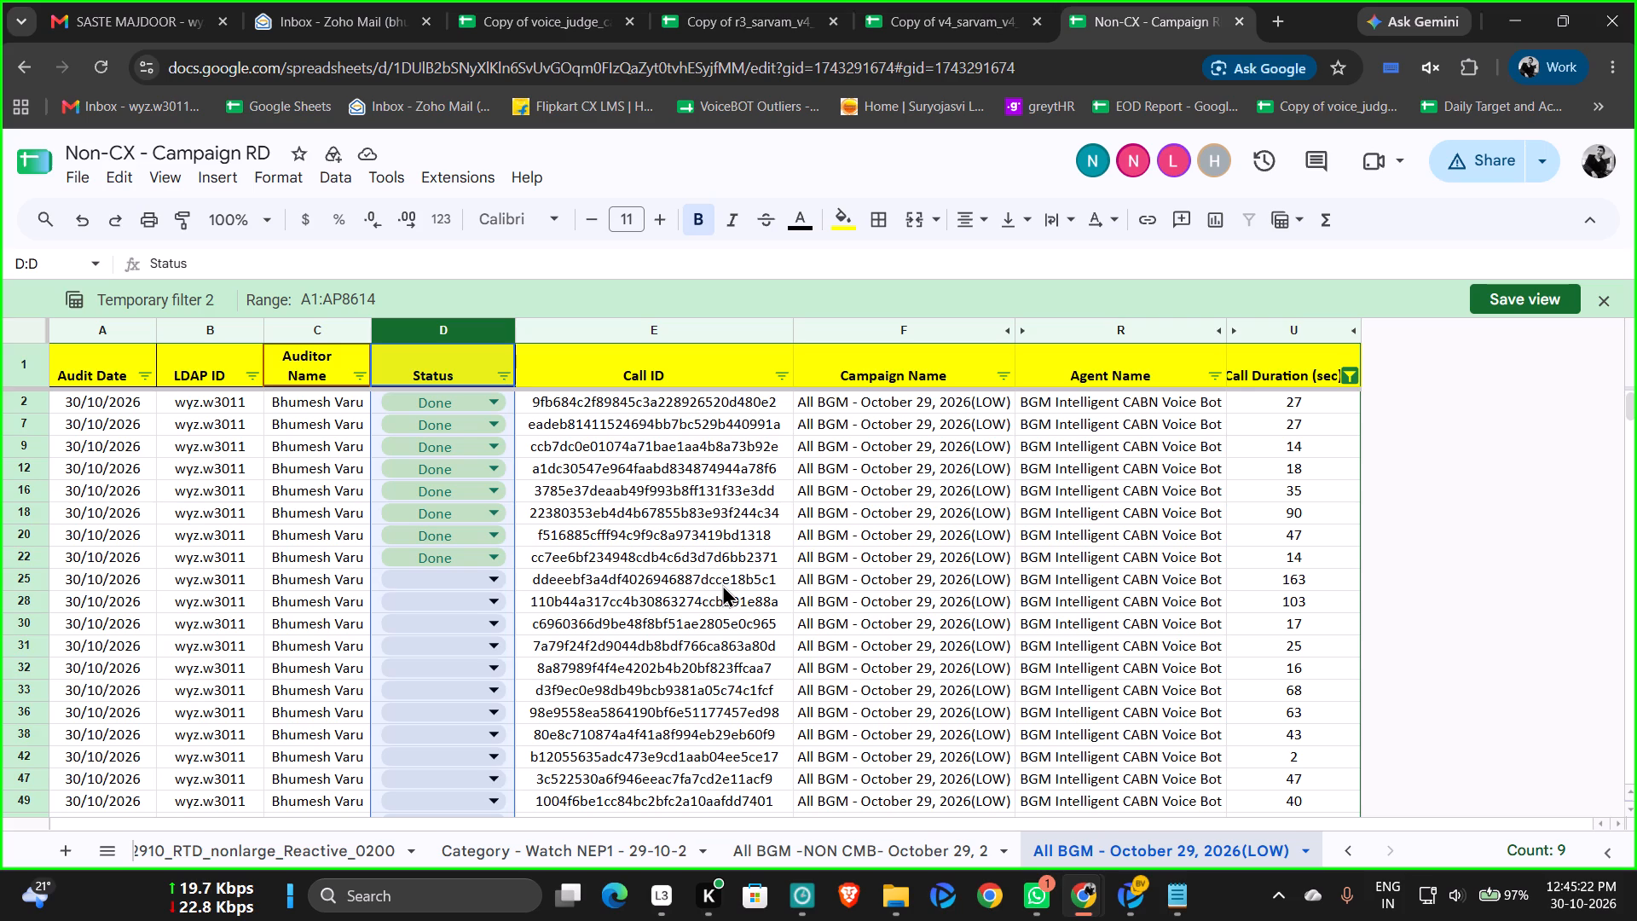
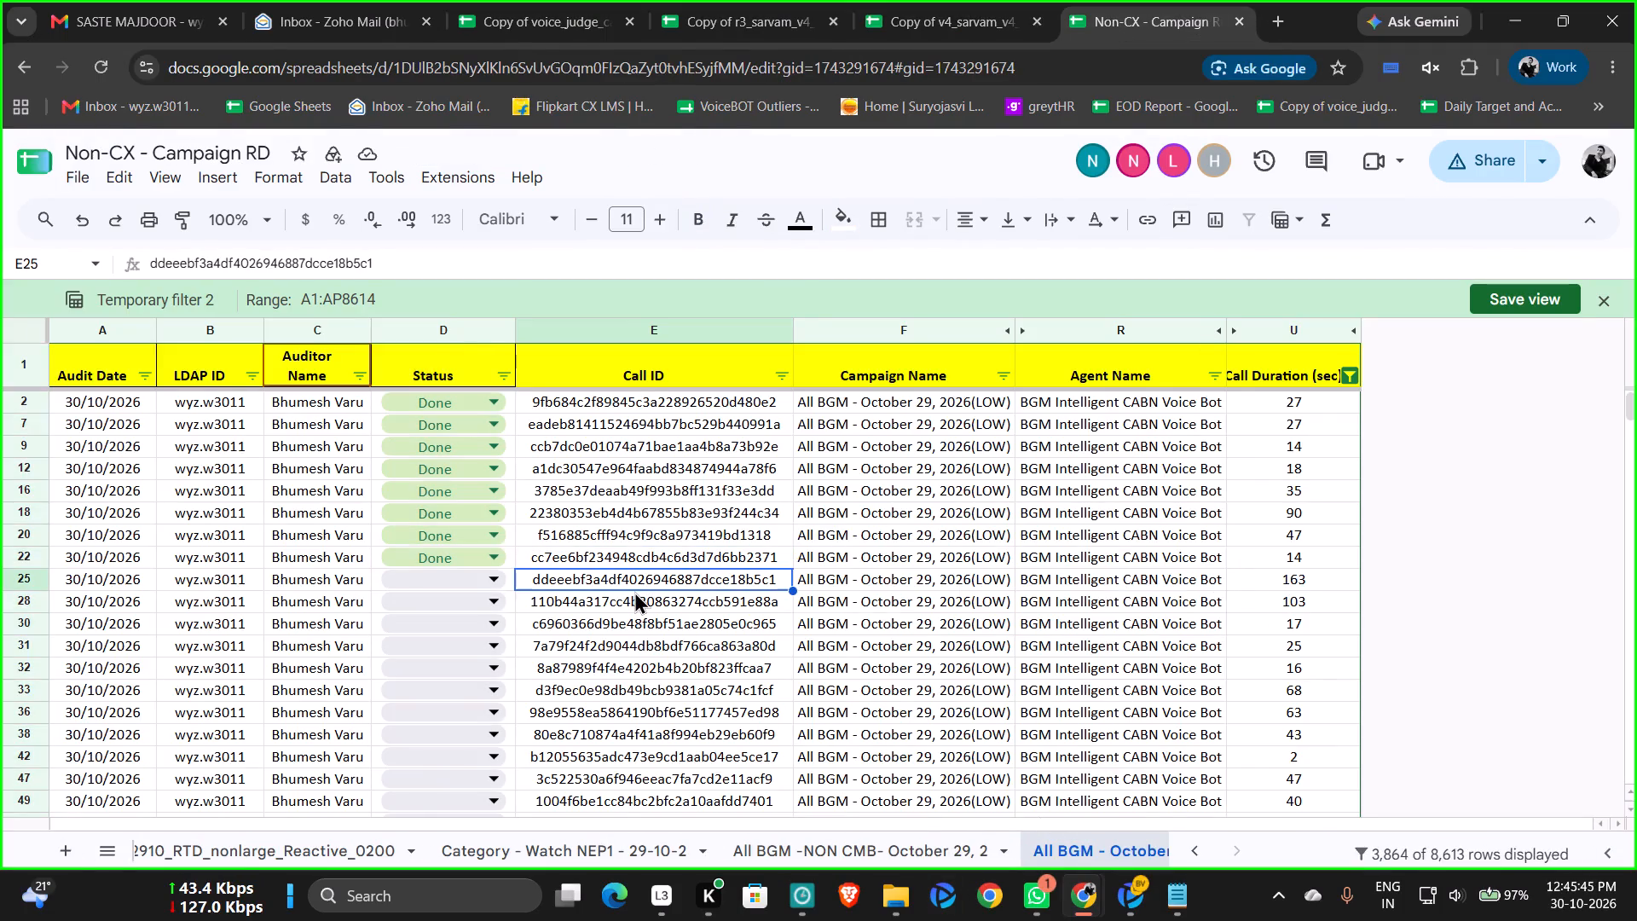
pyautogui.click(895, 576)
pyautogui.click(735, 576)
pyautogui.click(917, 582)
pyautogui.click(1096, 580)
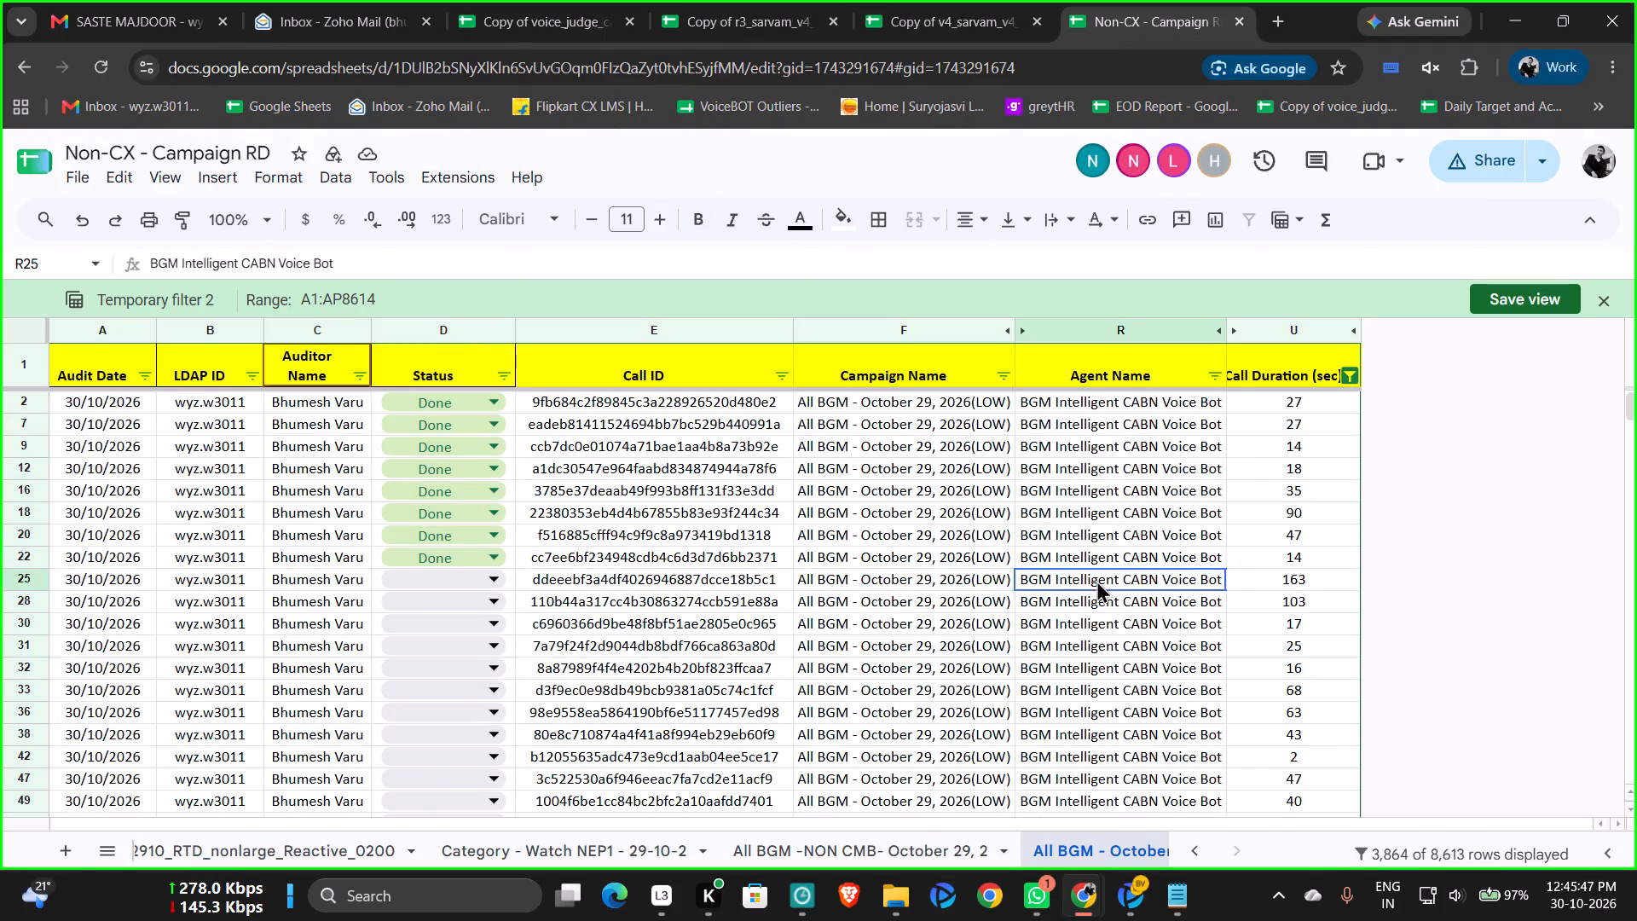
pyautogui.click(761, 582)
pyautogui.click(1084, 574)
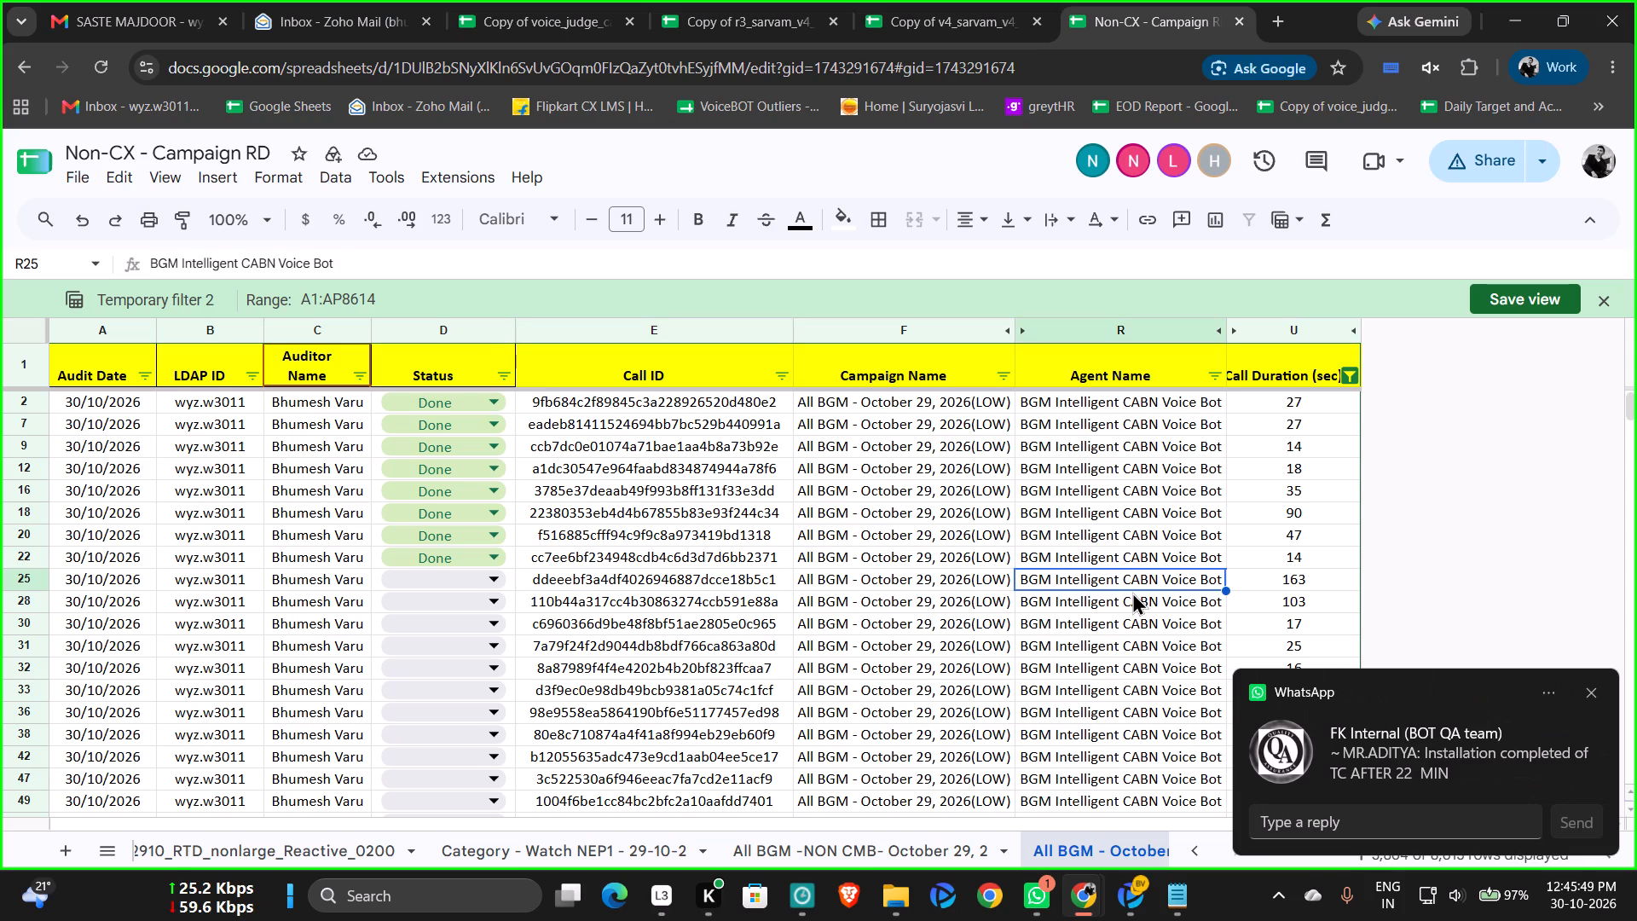
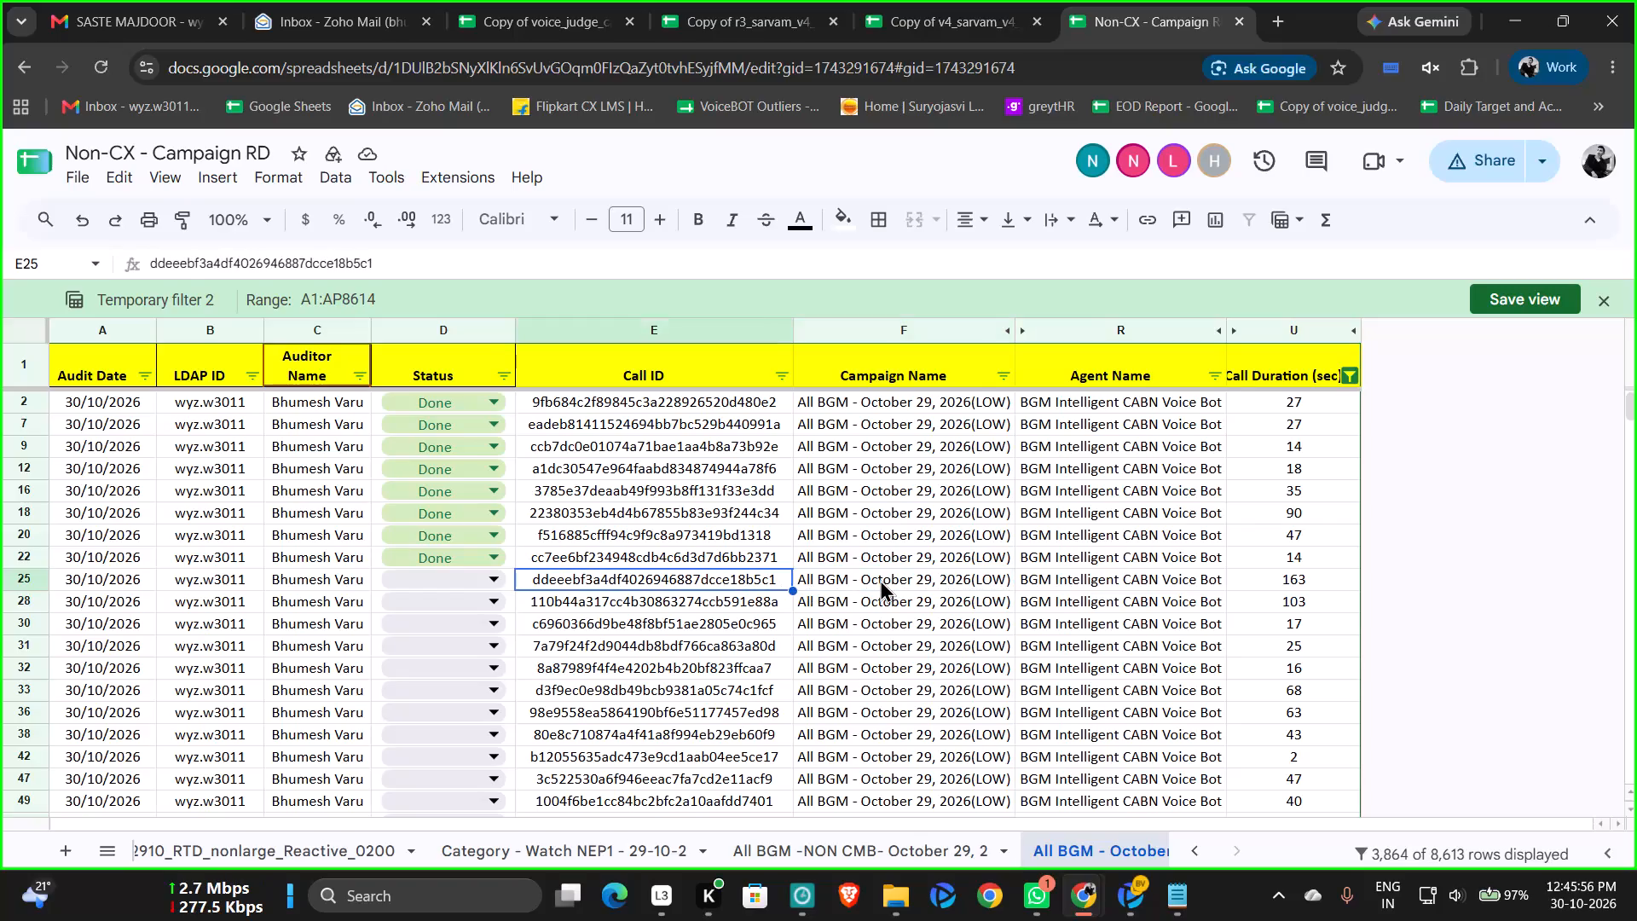
# Select the campaign name cell in row 25, the first call without a status.
pyautogui.click(880, 579)
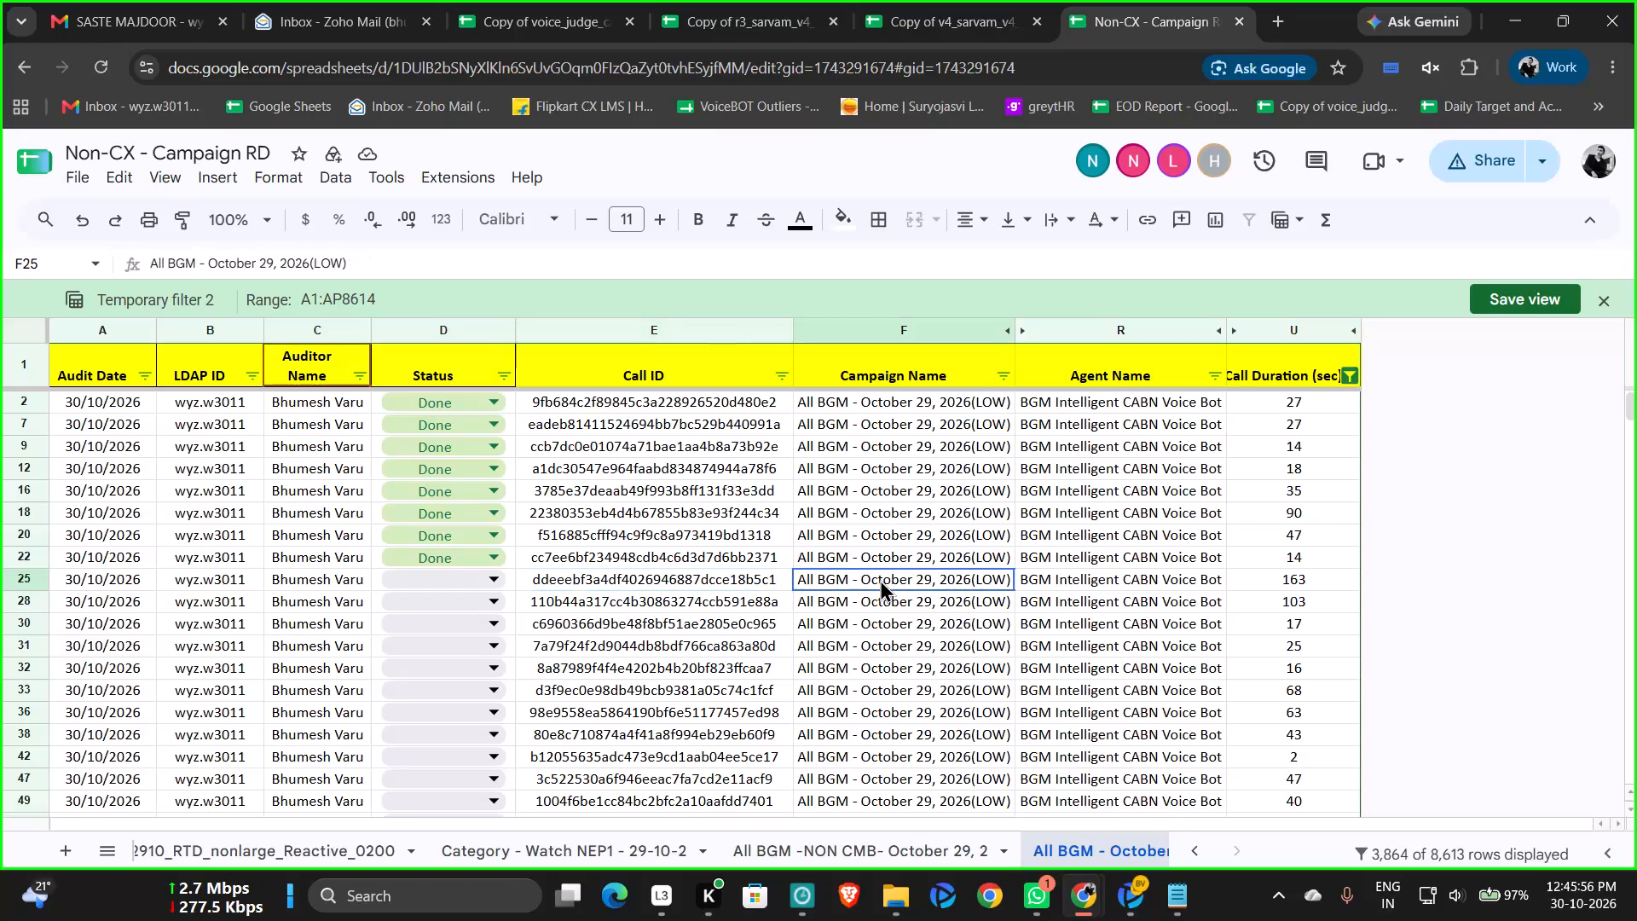
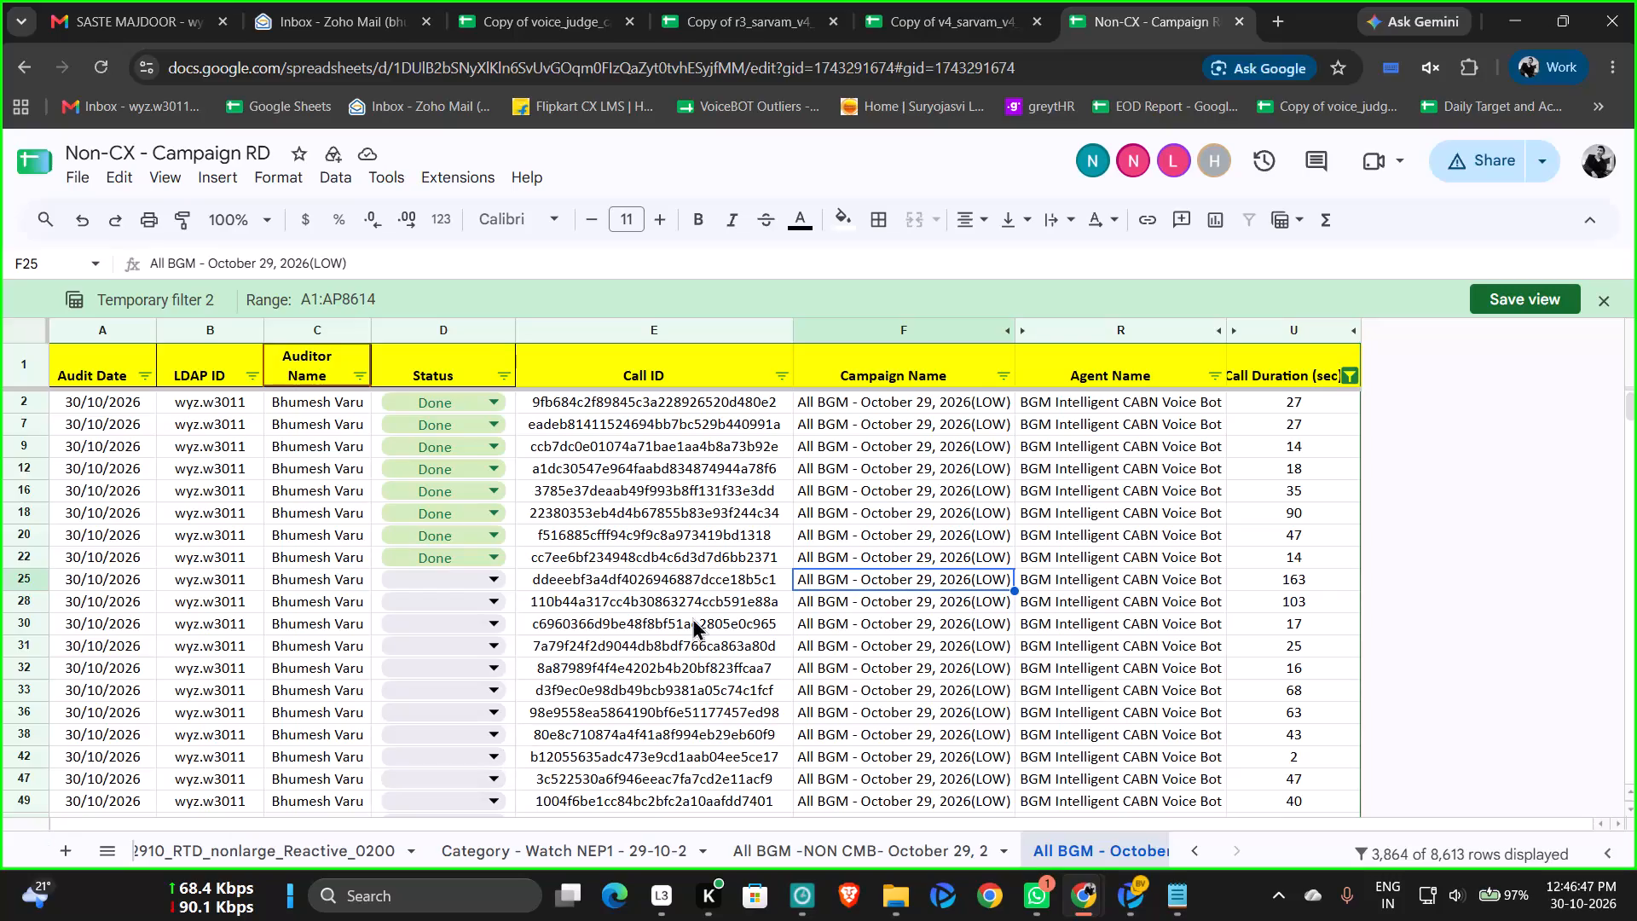
# Select the Call ID in row 25, the first call in the filtered list without a status.
pyautogui.click(680, 600)
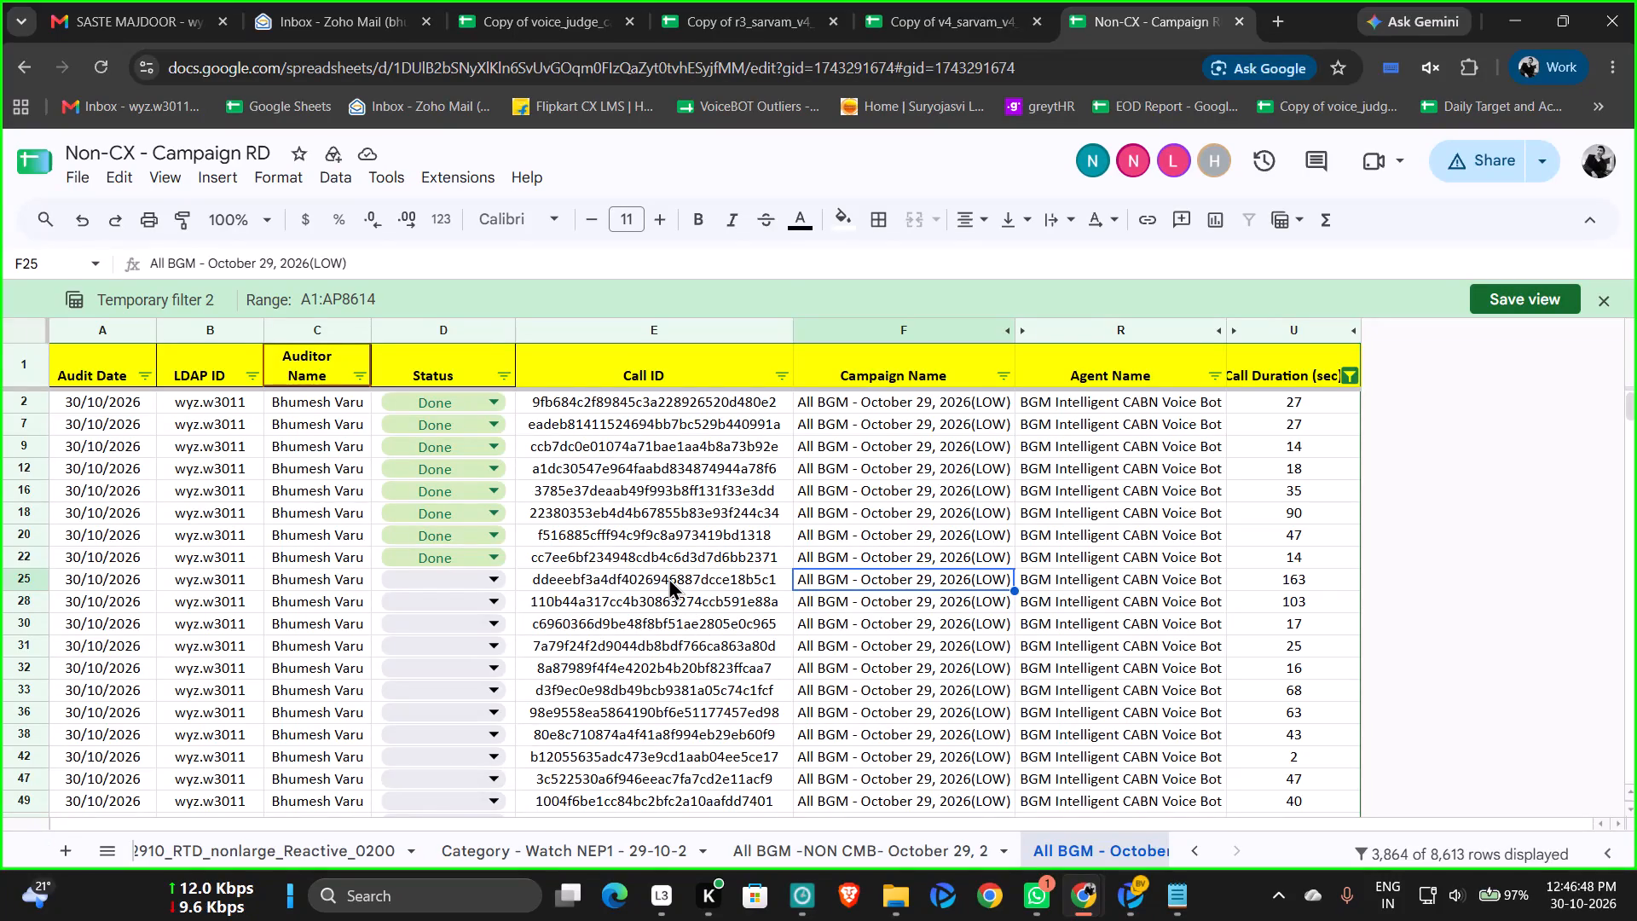
pyautogui.click(668, 577)
pyautogui.click(673, 639)
pyautogui.click(669, 587)
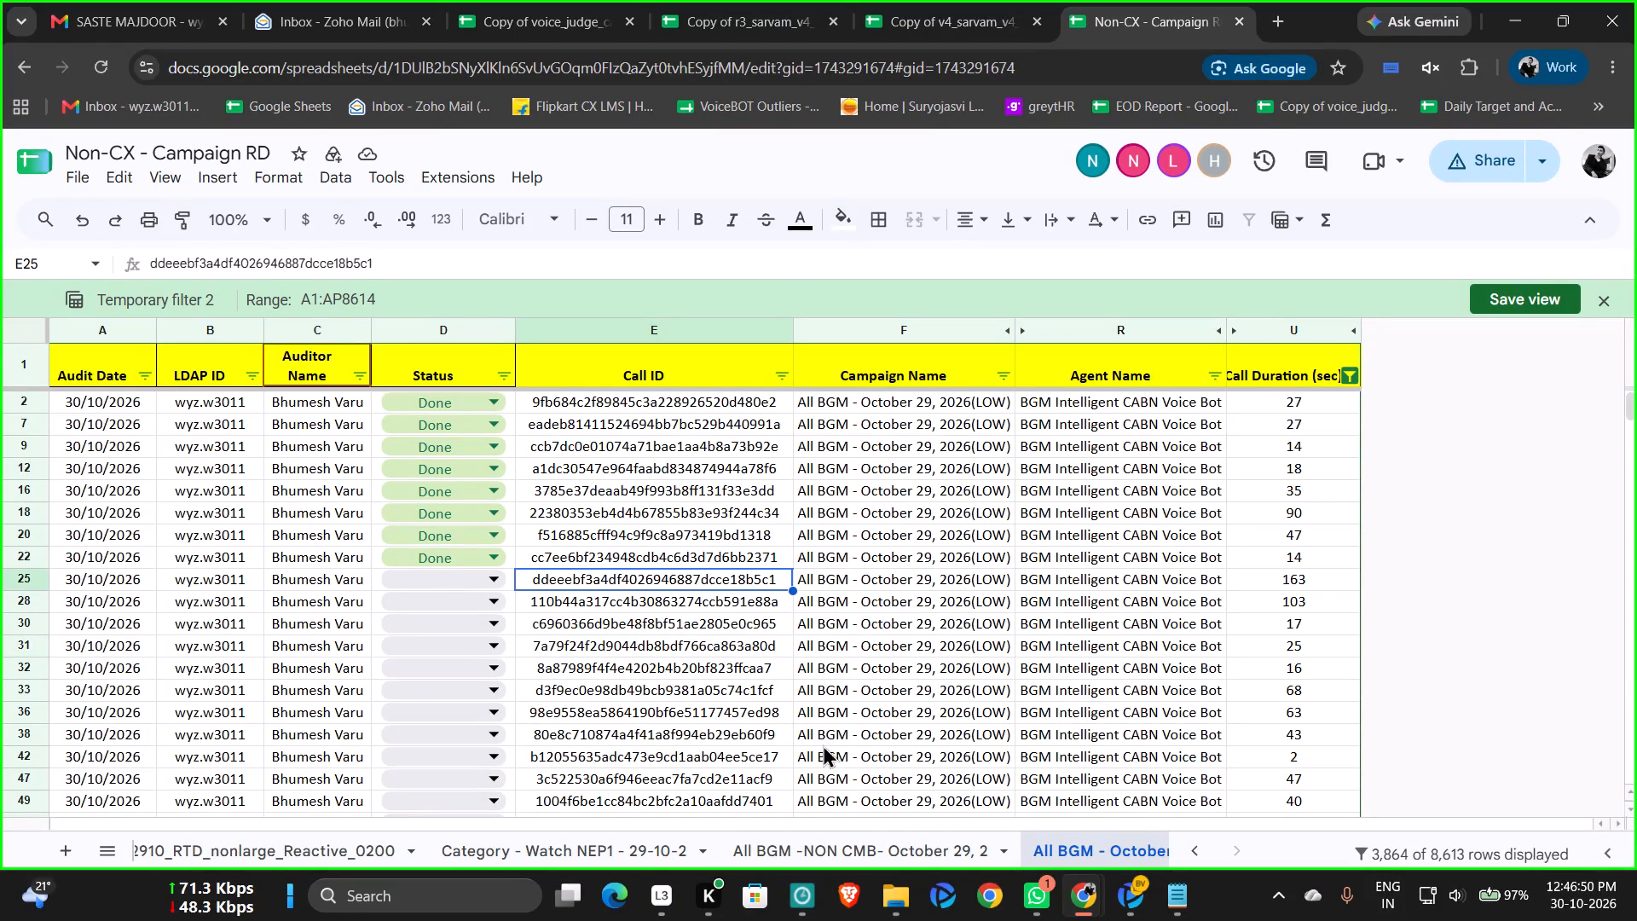
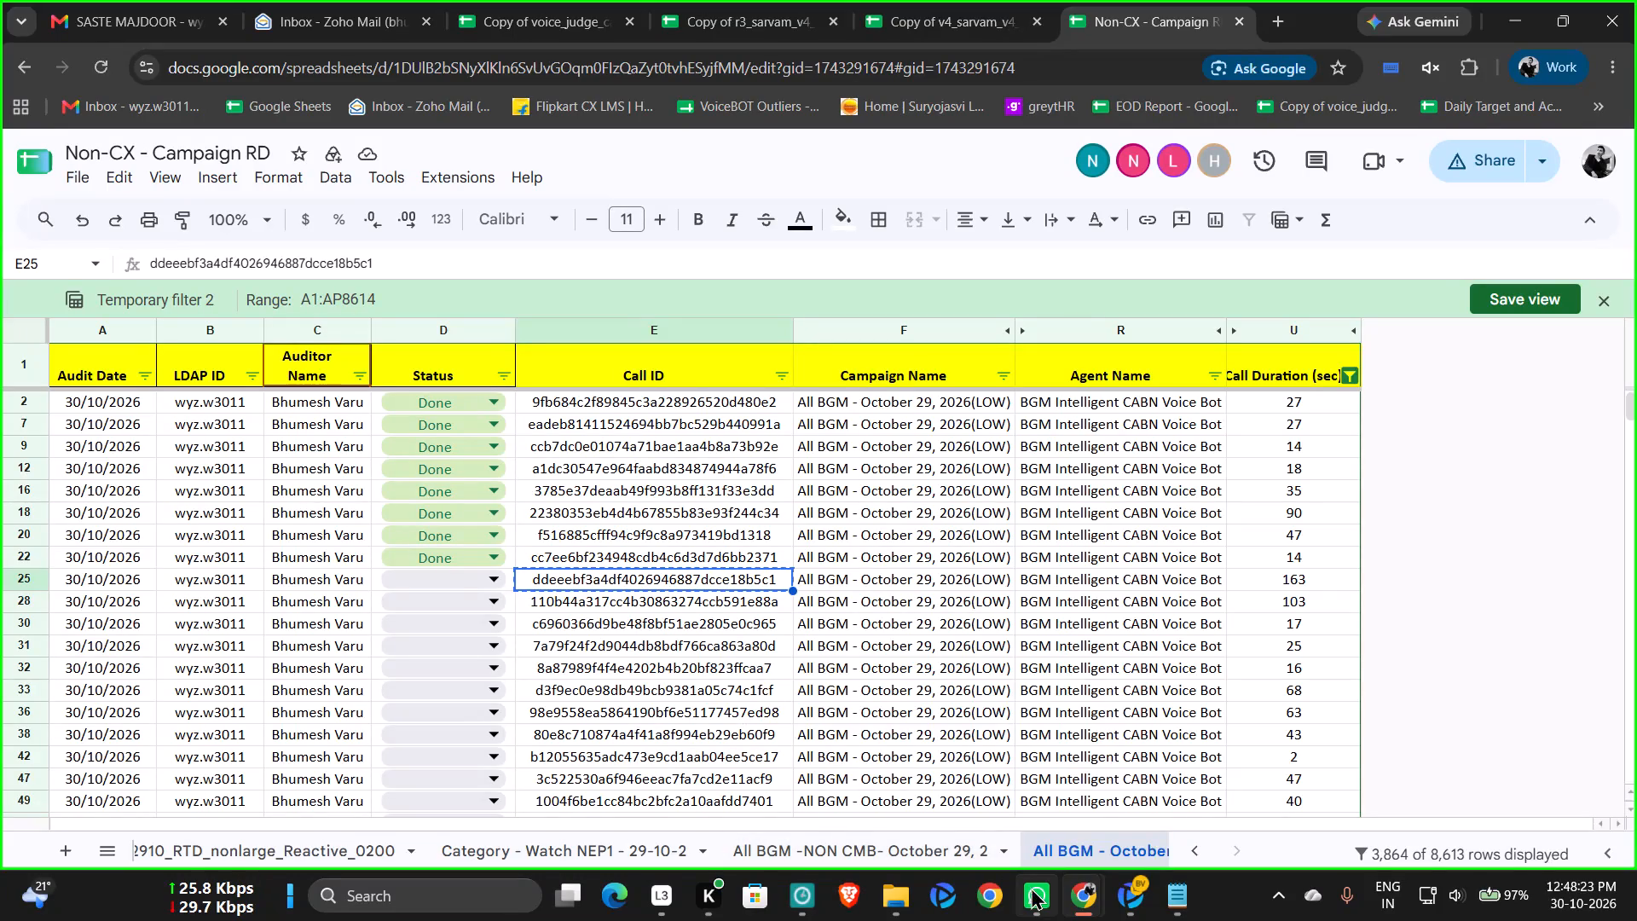
pyautogui.click(1085, 903)
pyautogui.click(976, 787)
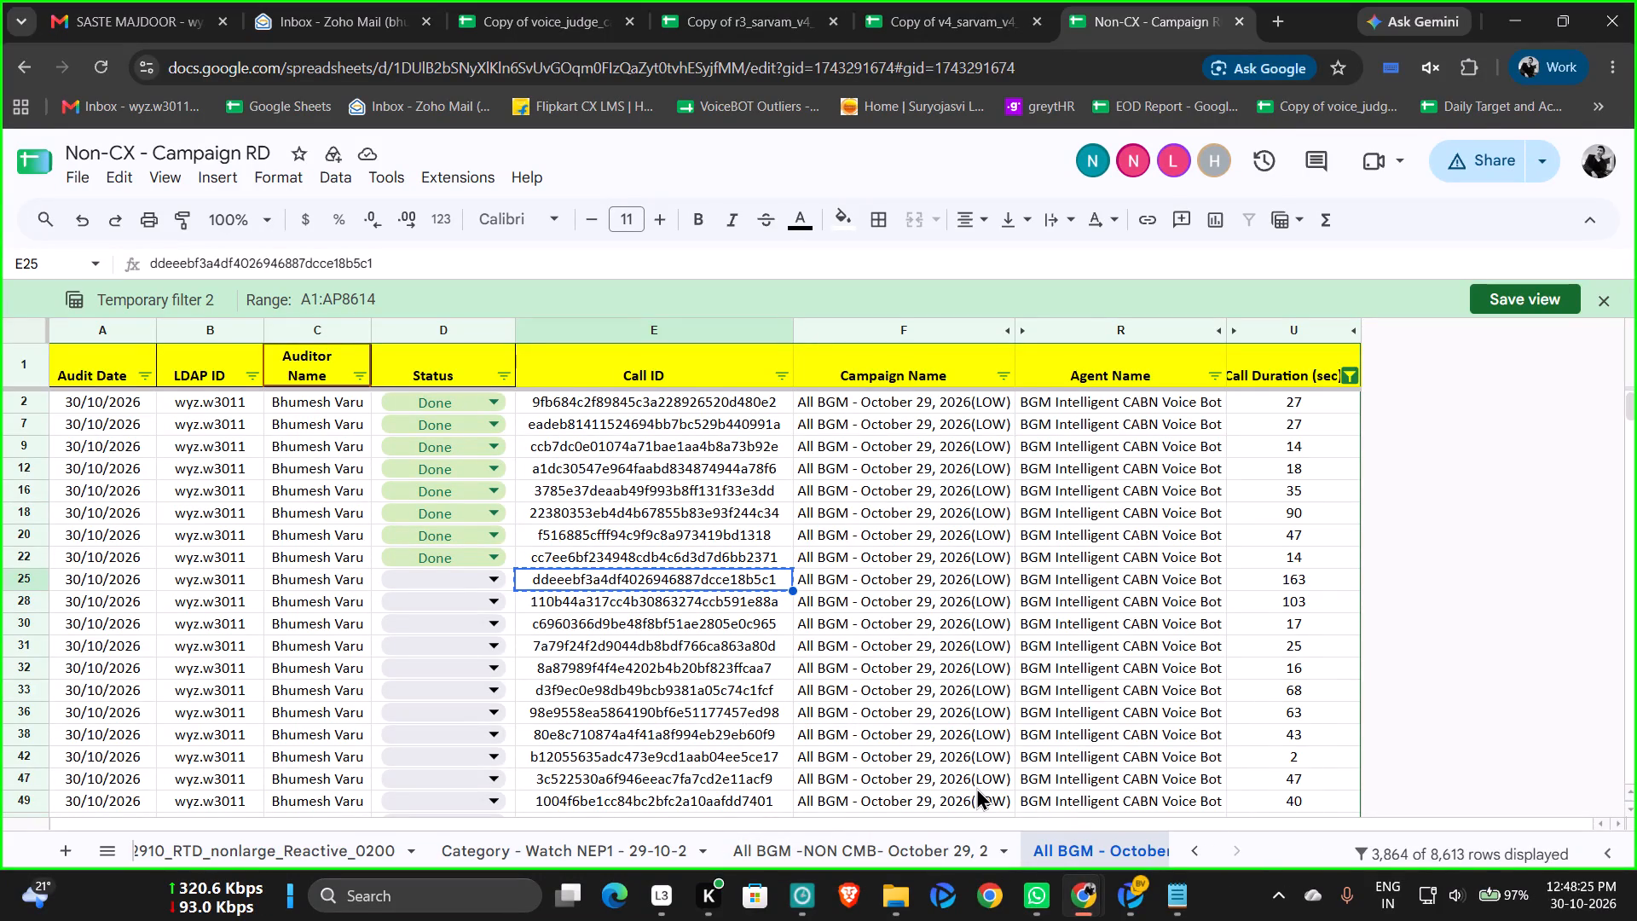
pyautogui.click(1115, 884)
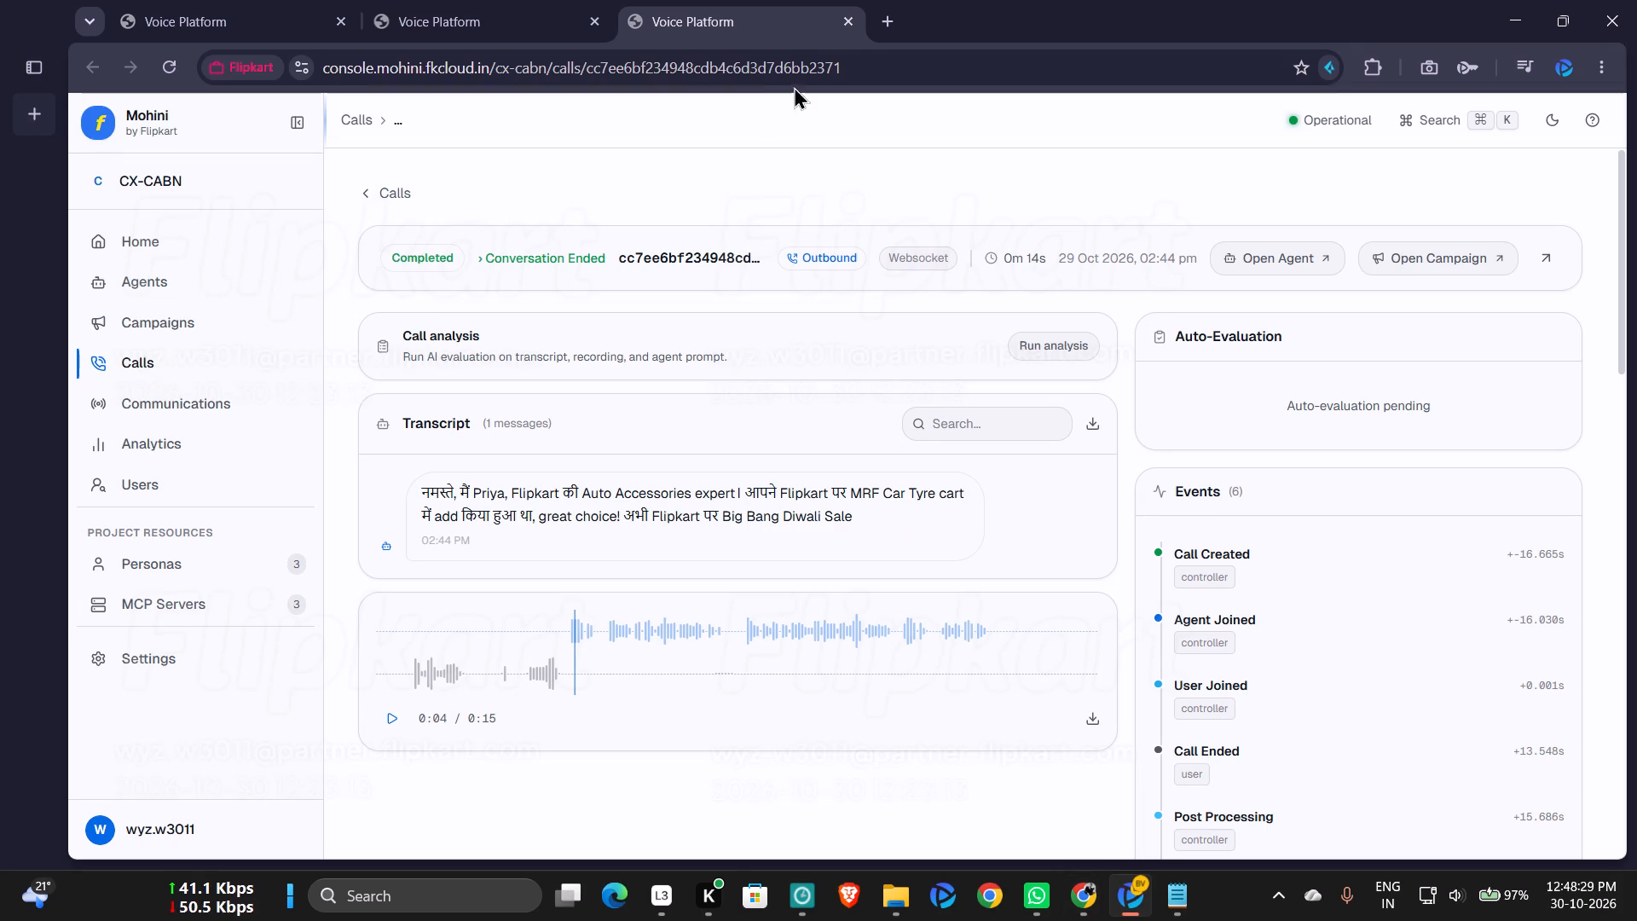
pyautogui.click(849, 21)
pyautogui.doubleClick(1365, 452)
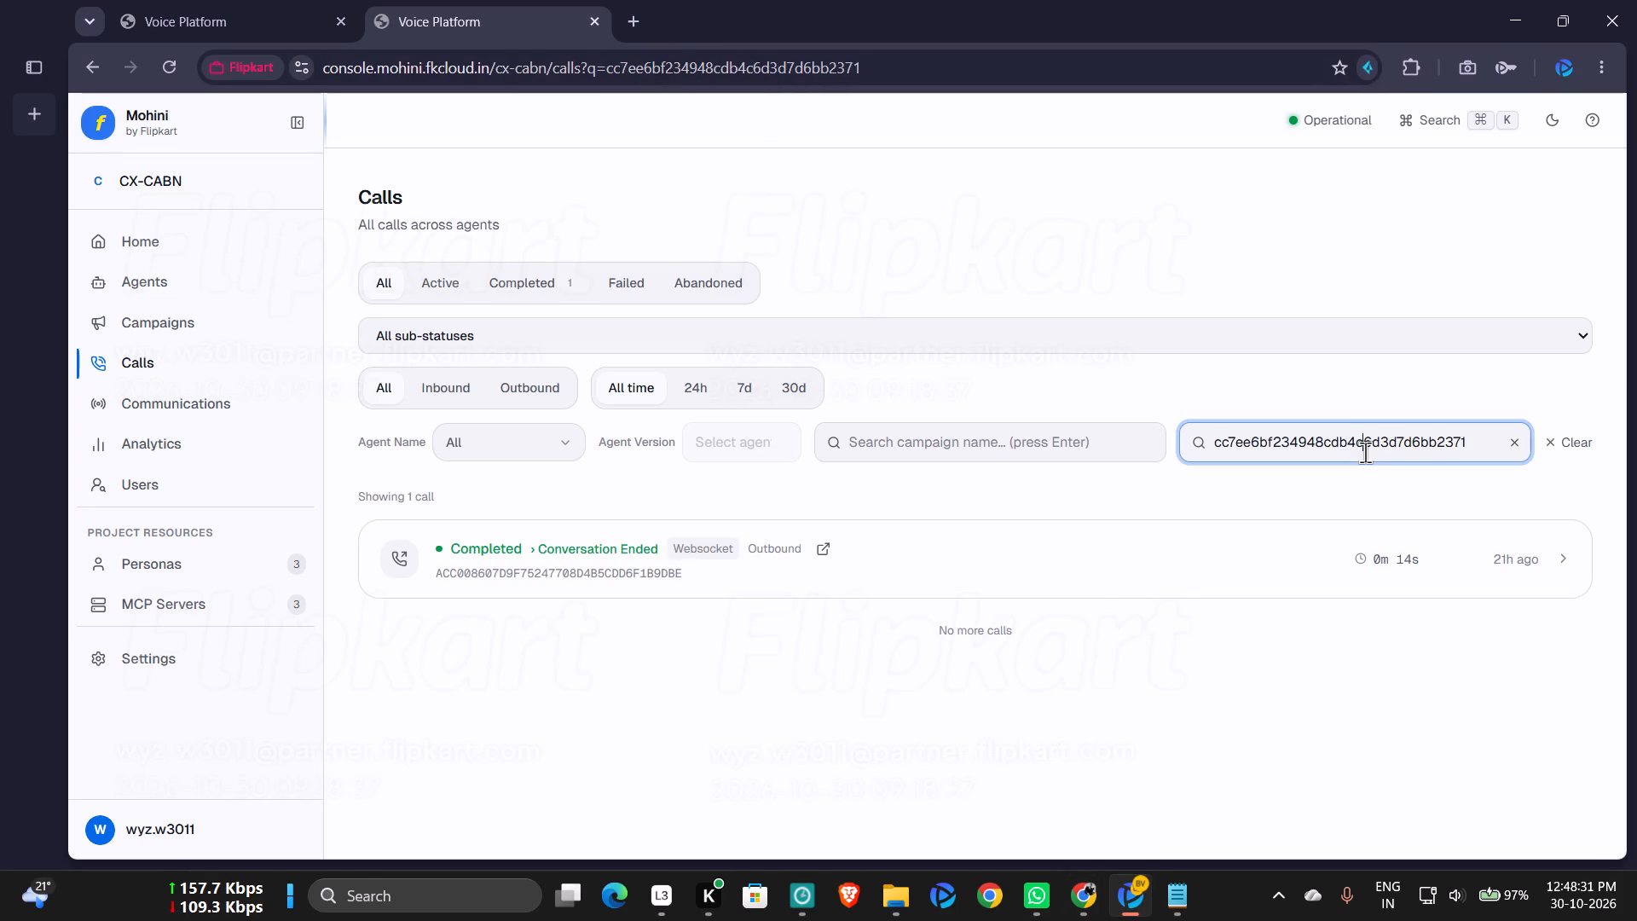
pyautogui.hotkey('ctrl', 'v')
pyautogui.press('Return')
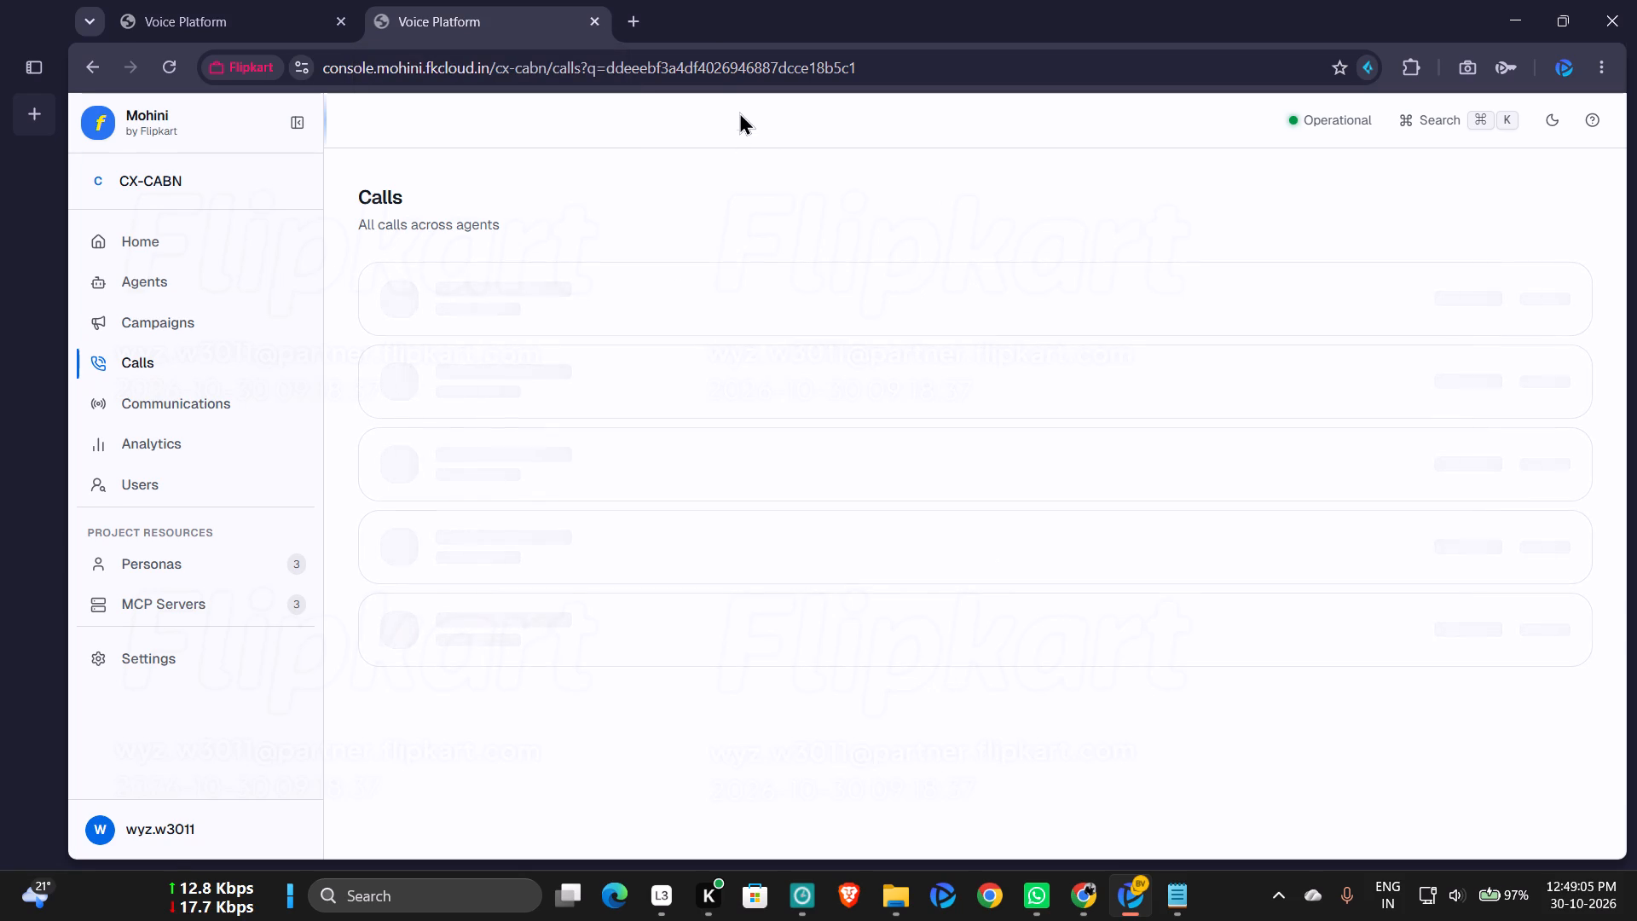
# Open AuditXpert in a new browser tab and start a blank audit form for the Judge Model process.
pyautogui.click(634, 24)
pyautogui.click(491, 105)
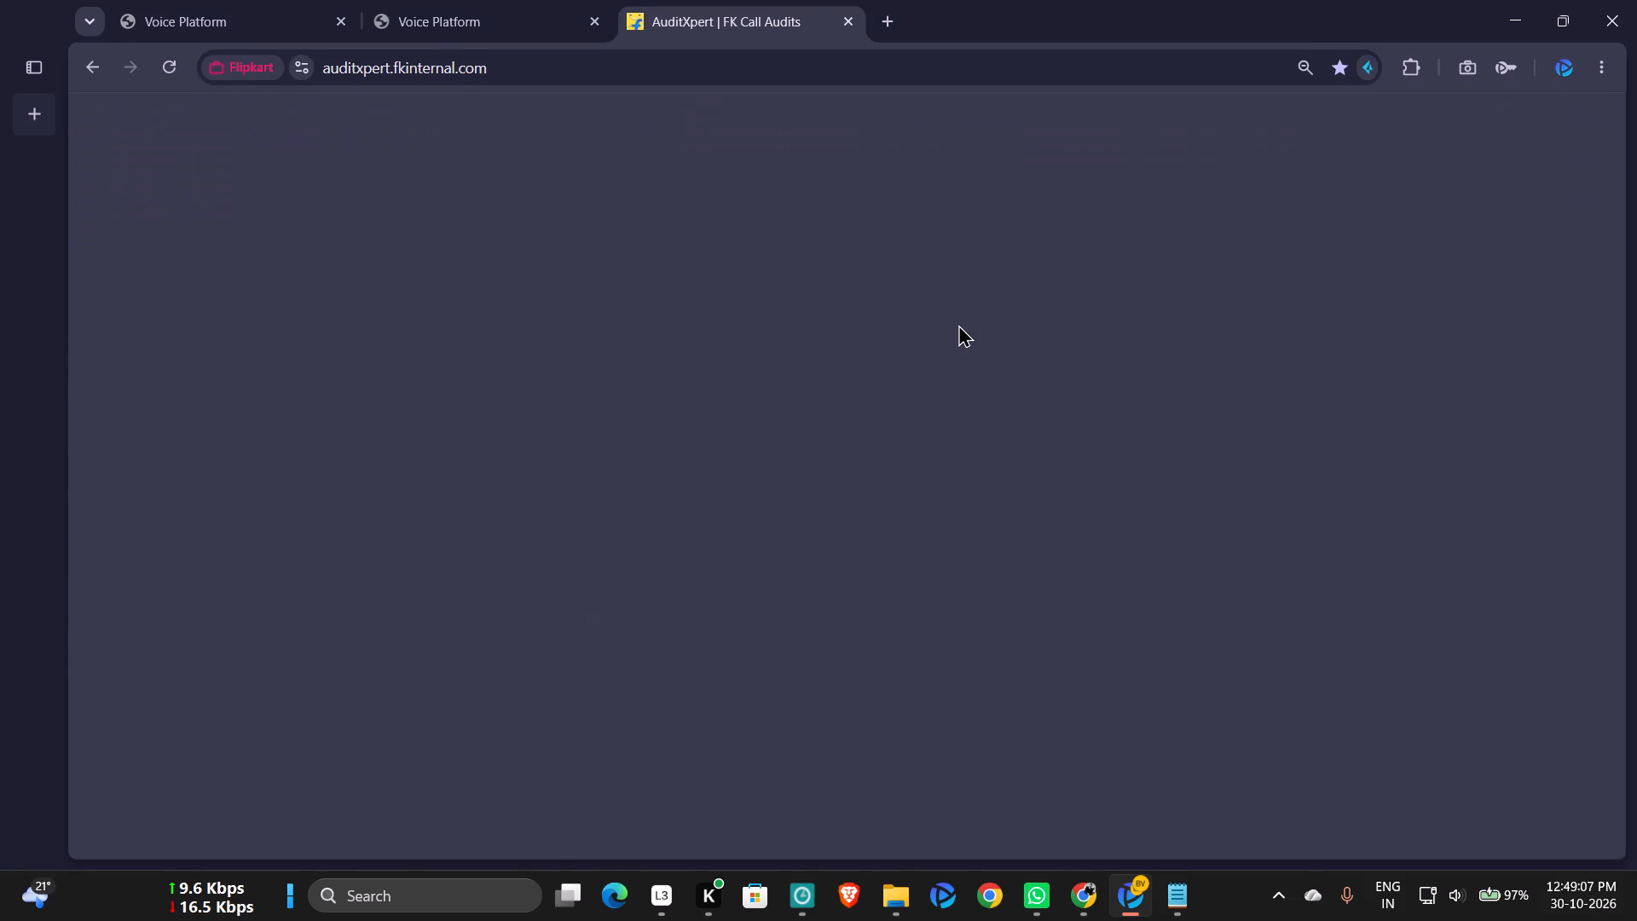
pyautogui.click(196, 229)
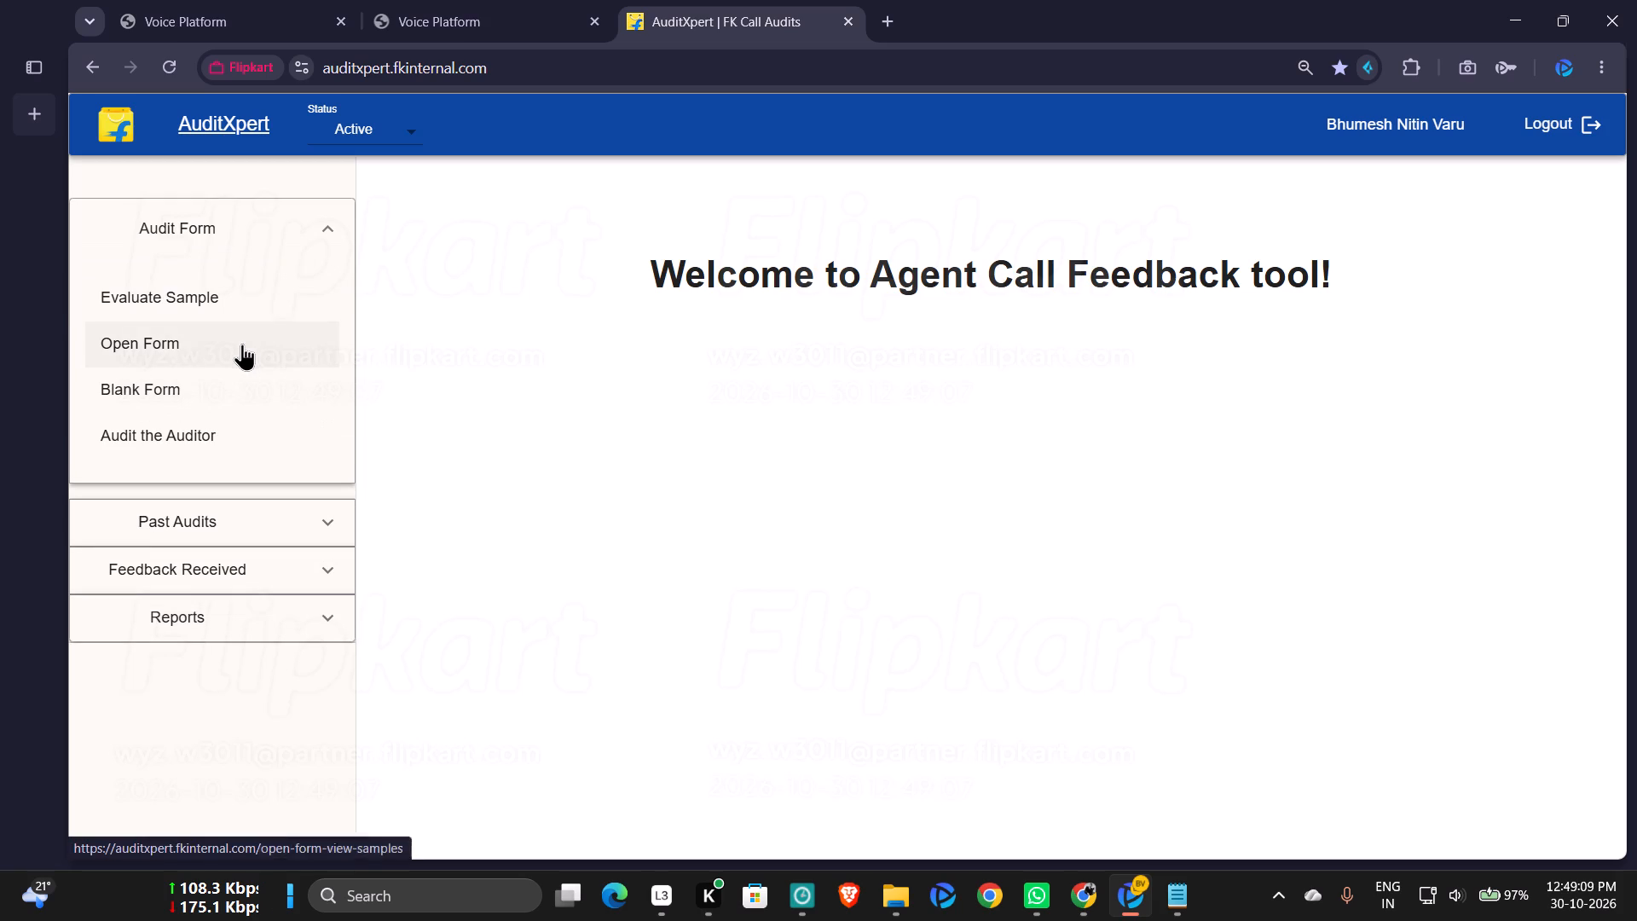
pyautogui.click(187, 392)
pyautogui.click(726, 275)
pyautogui.click(729, 281)
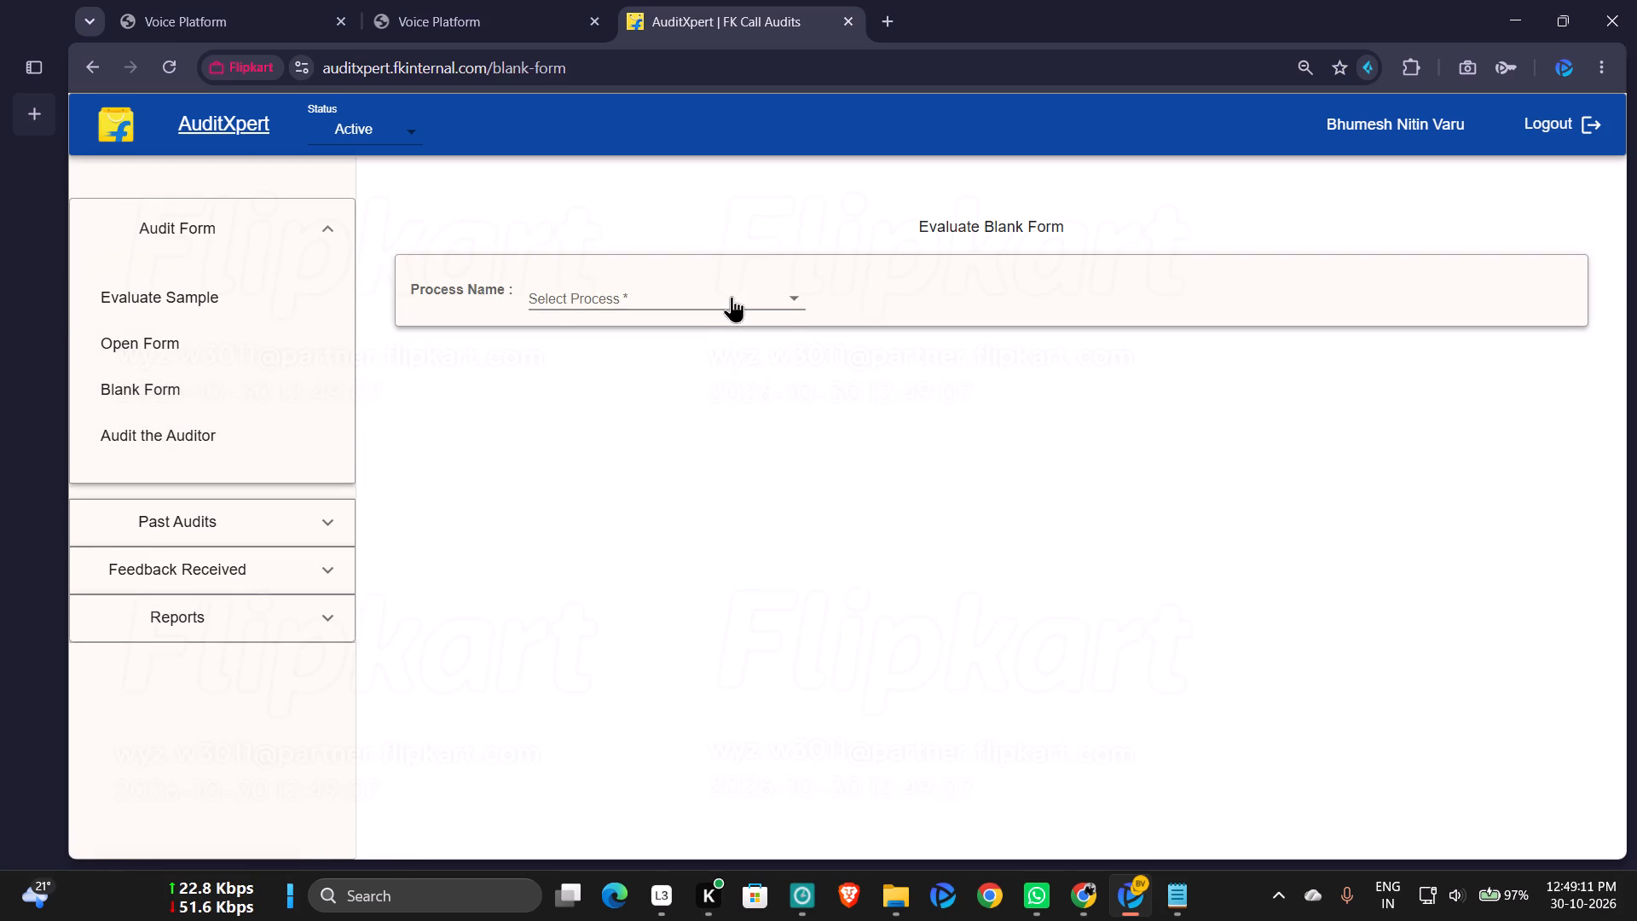
pyautogui.click(732, 296)
pyautogui.click(680, 475)
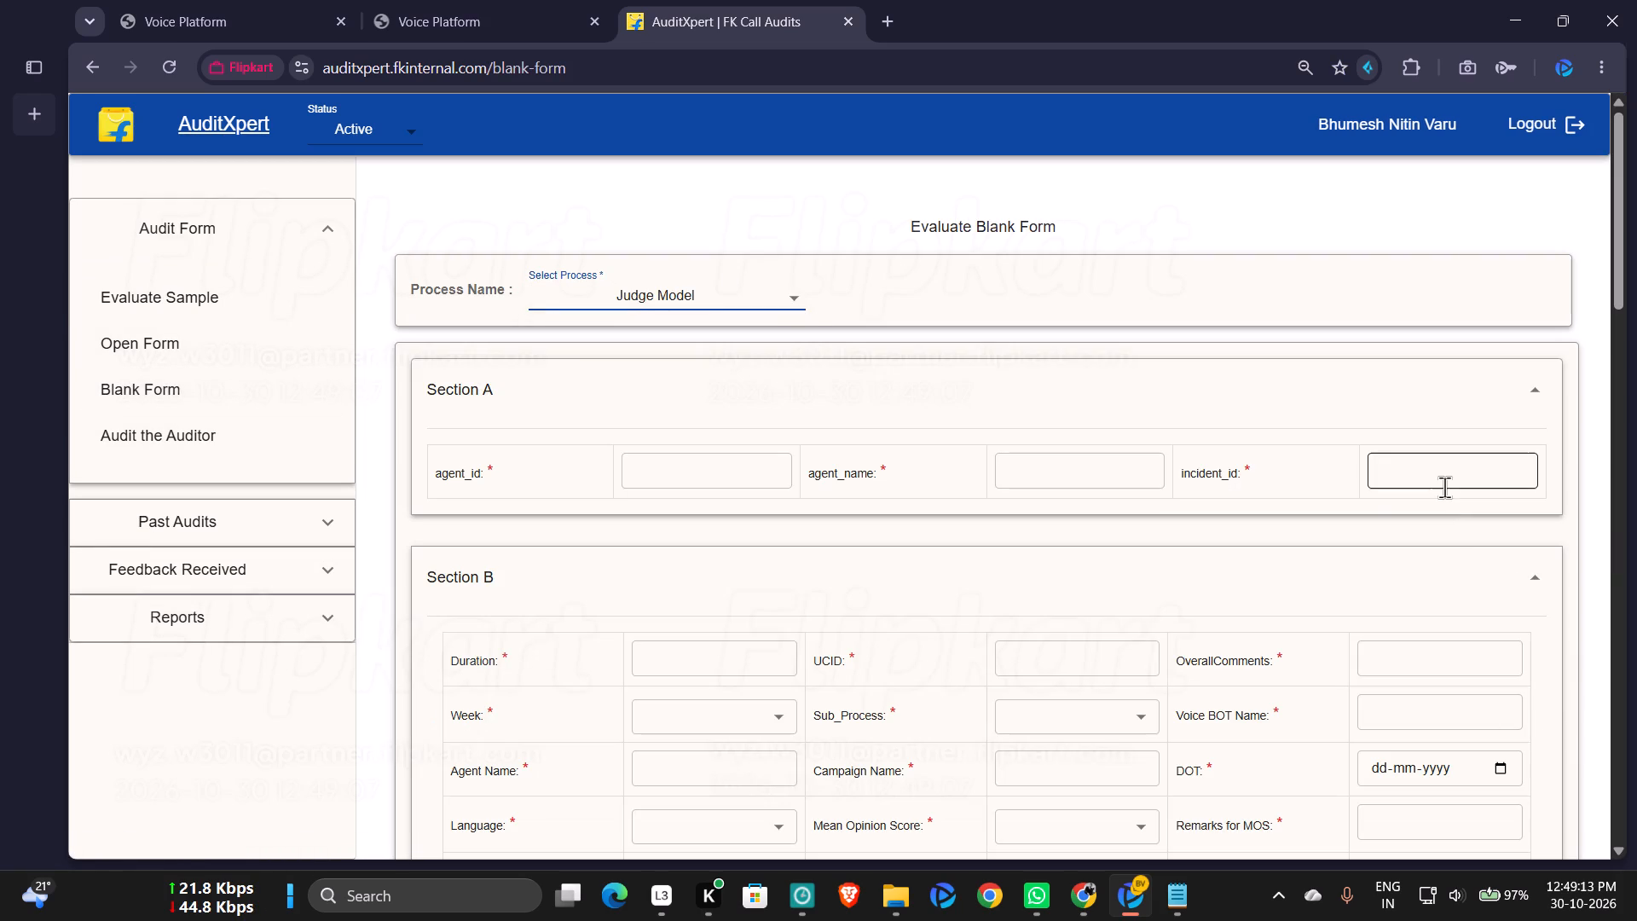
# Enter the copied Call ID as incident_id and UCID, and fill agent_name and agent_id with the saved suggestions.
pyautogui.click(1444, 487)
pyautogui.hotkey('ctrl', 'v')
pyautogui.click(1126, 640)
pyautogui.hotkey('ctrl', 'v')
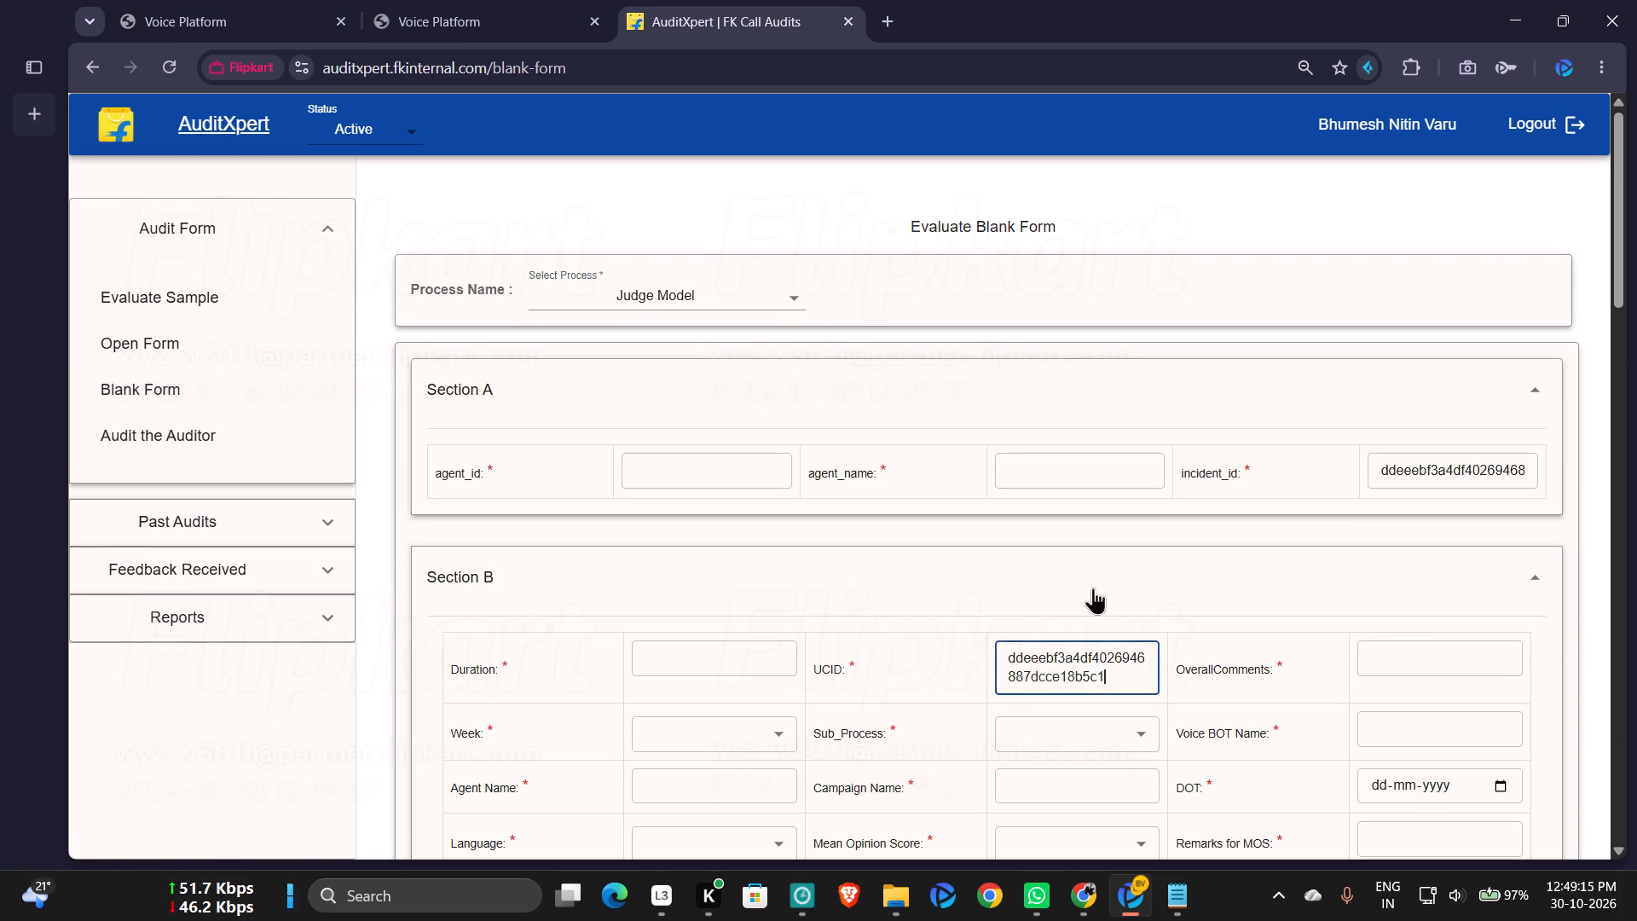
pyautogui.click(1106, 477)
pyautogui.click(1102, 515)
pyautogui.click(1119, 515)
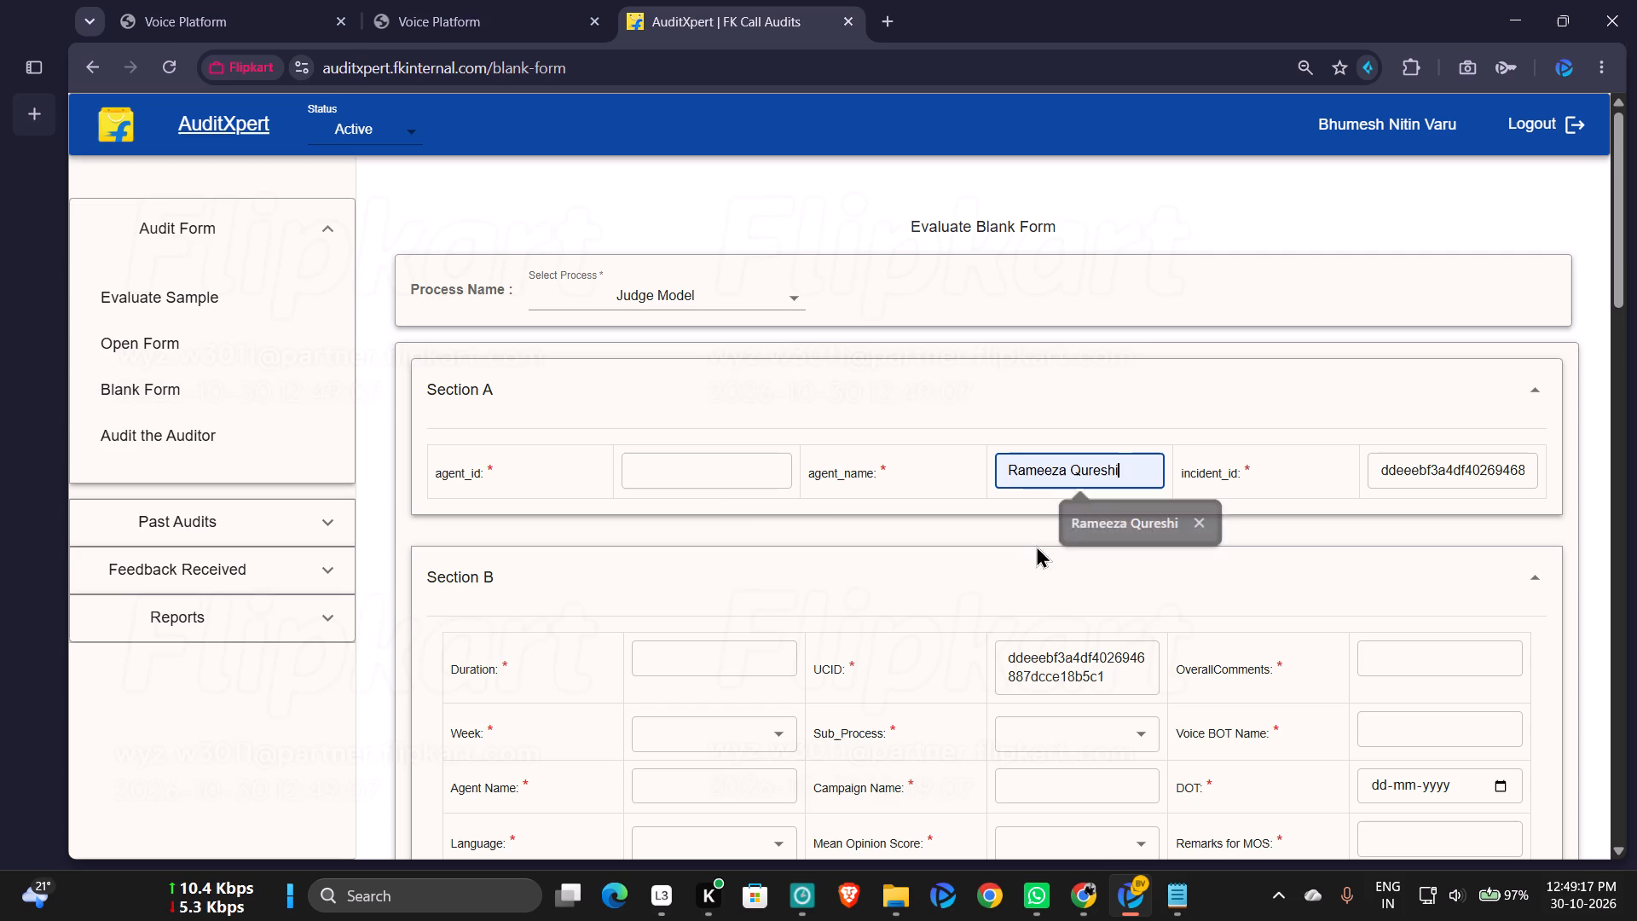
pyautogui.click(709, 456)
pyautogui.click(741, 518)
# In Section B, set Sub_Process to CX CABN, Week to Week5 and DOT to 29-10-2026.
pyautogui.scroll(-2, 1157, 503)
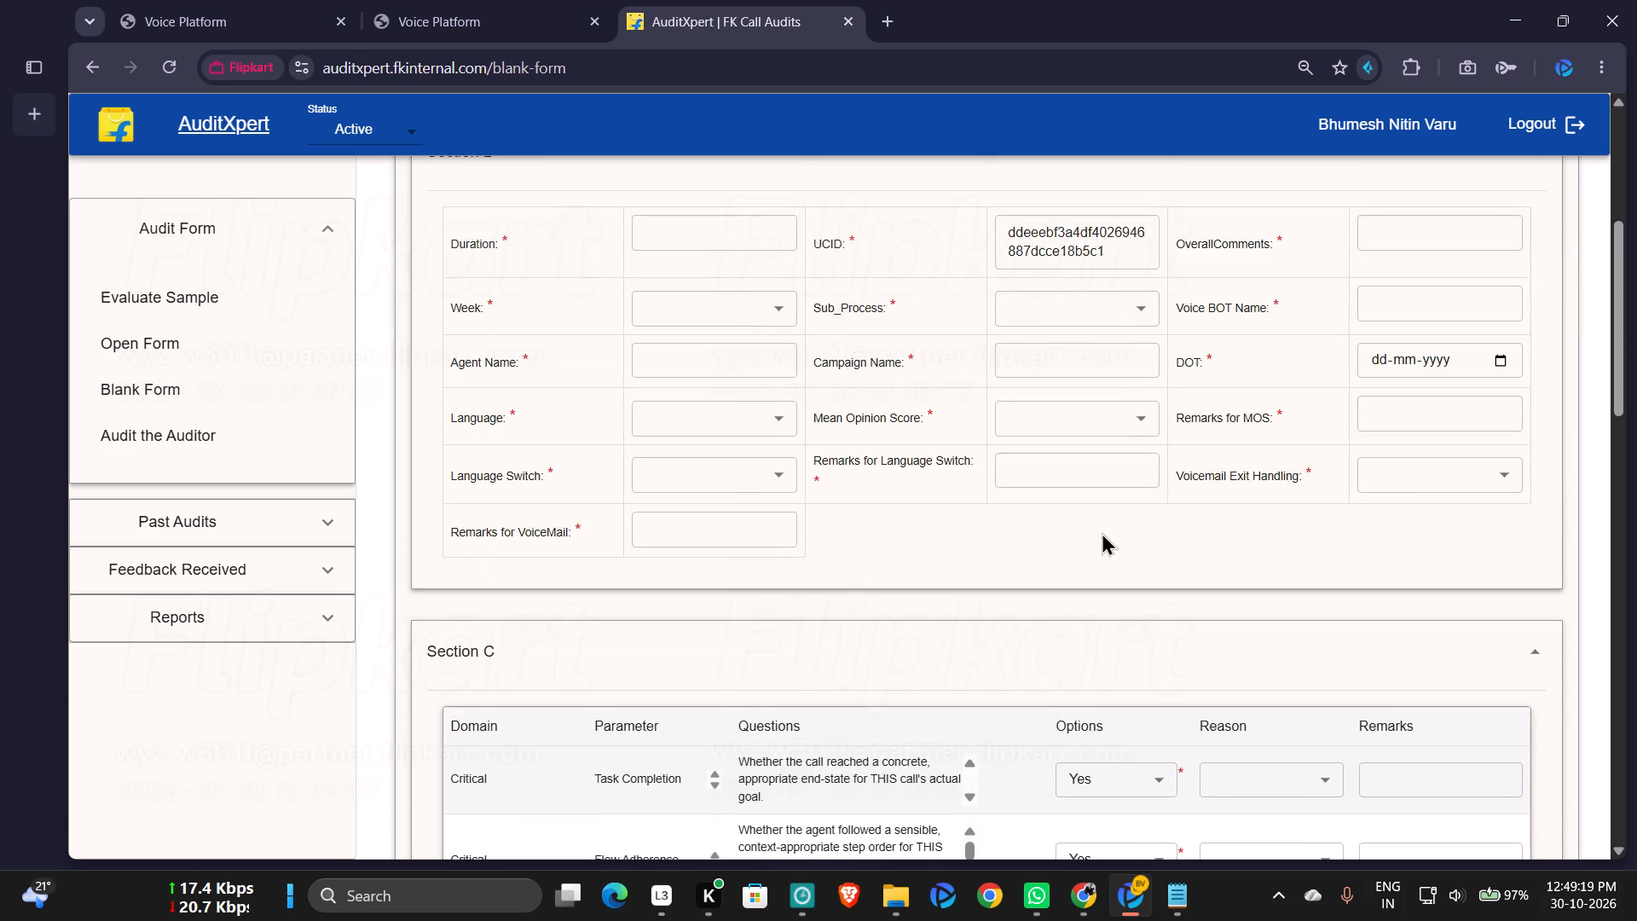
pyautogui.click(1106, 304)
pyautogui.click(1074, 424)
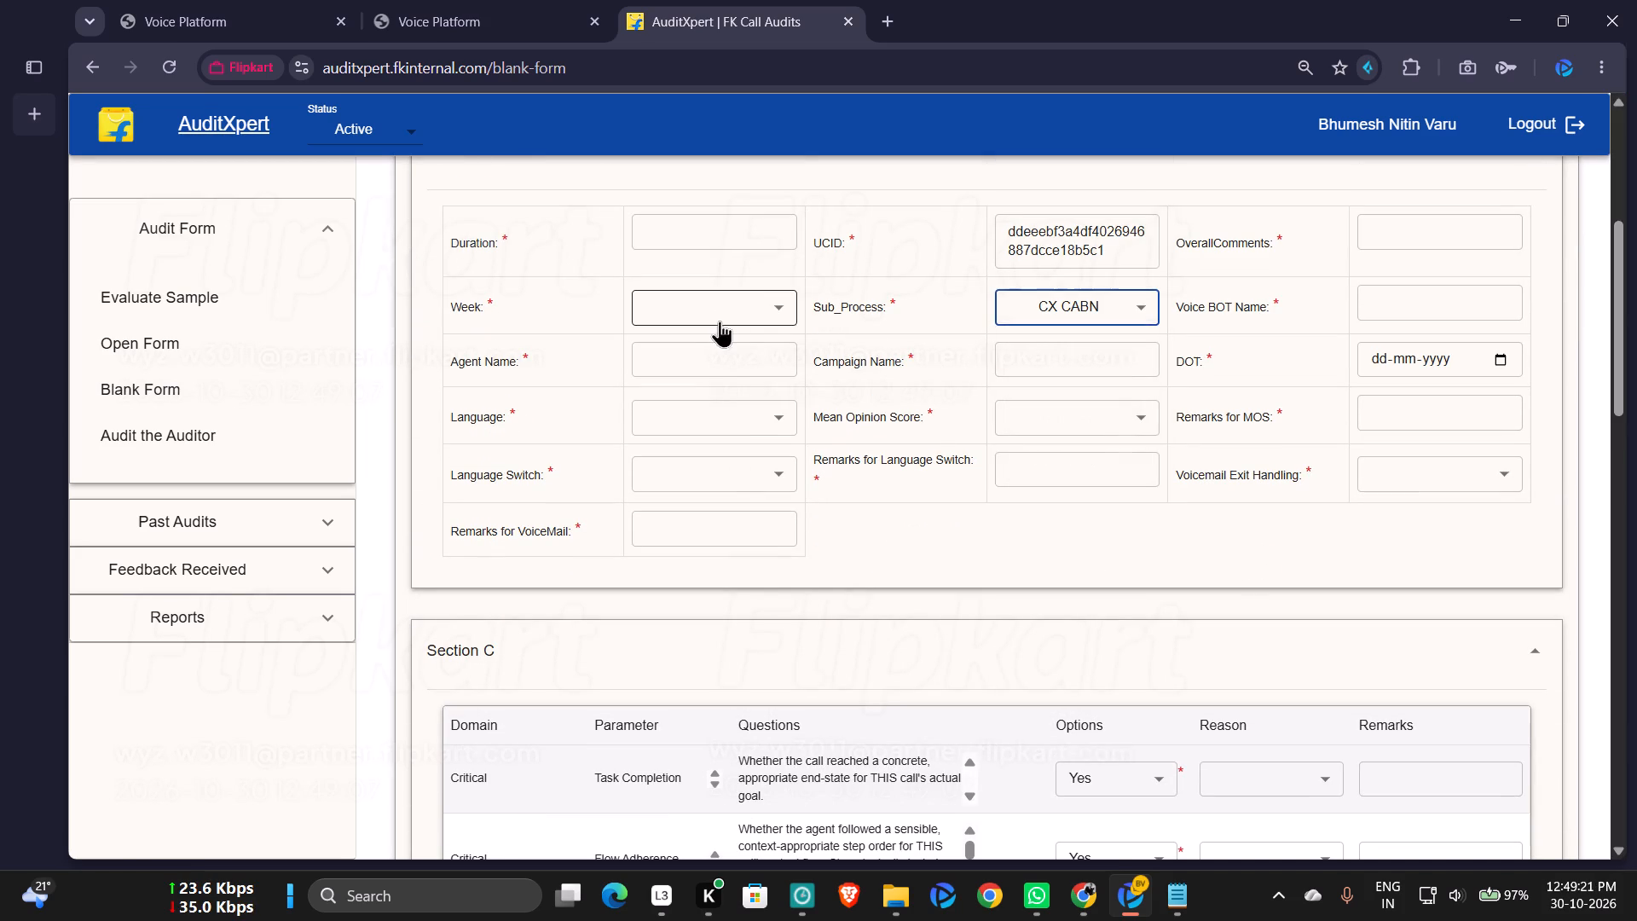
pyautogui.click(720, 321)
pyautogui.click(697, 474)
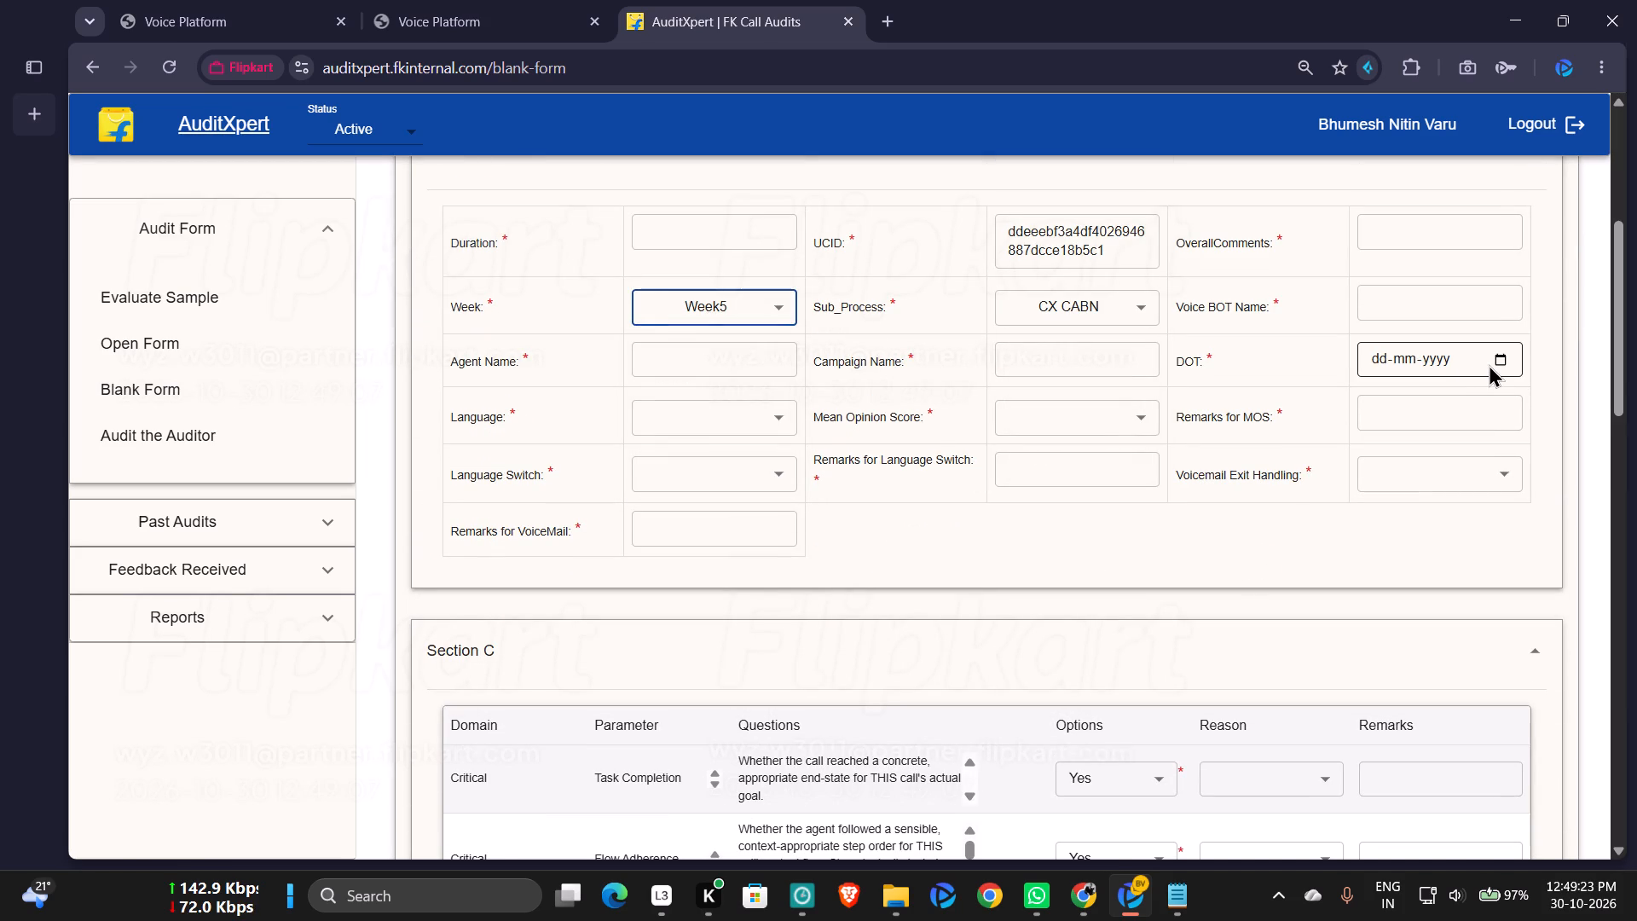
pyautogui.click(1505, 349)
pyautogui.click(1498, 360)
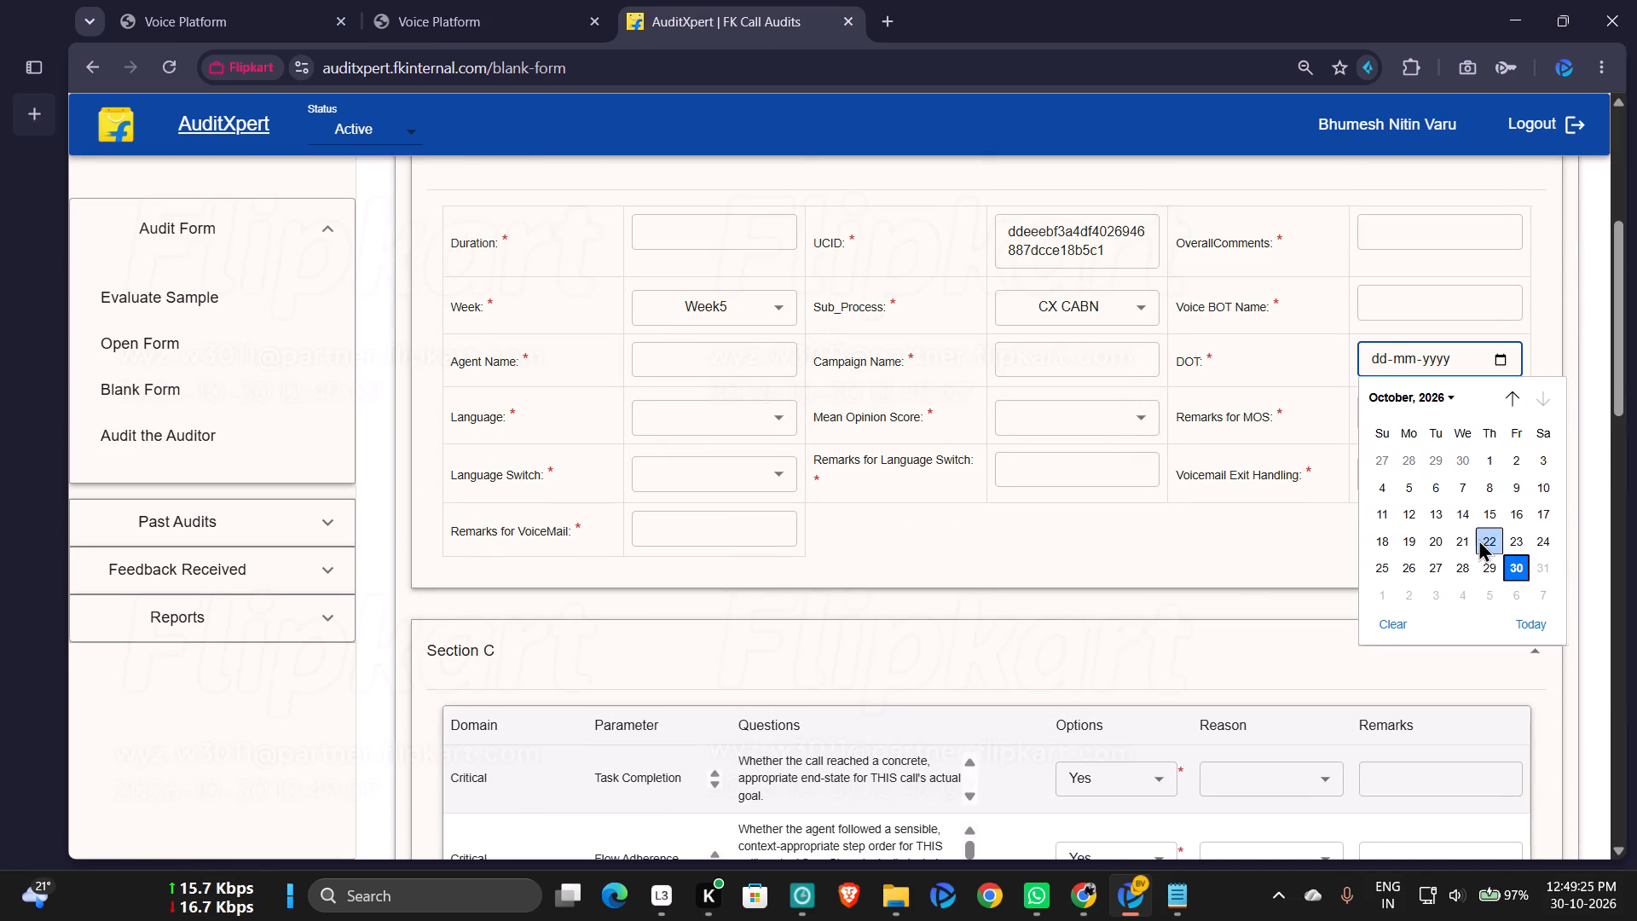
pyautogui.click(1478, 562)
# Set Mean Opinion Score to 5 and Language to Hindi, and enter Priya as the Voice BOT Name.
pyautogui.click(1106, 402)
pyautogui.click(1069, 602)
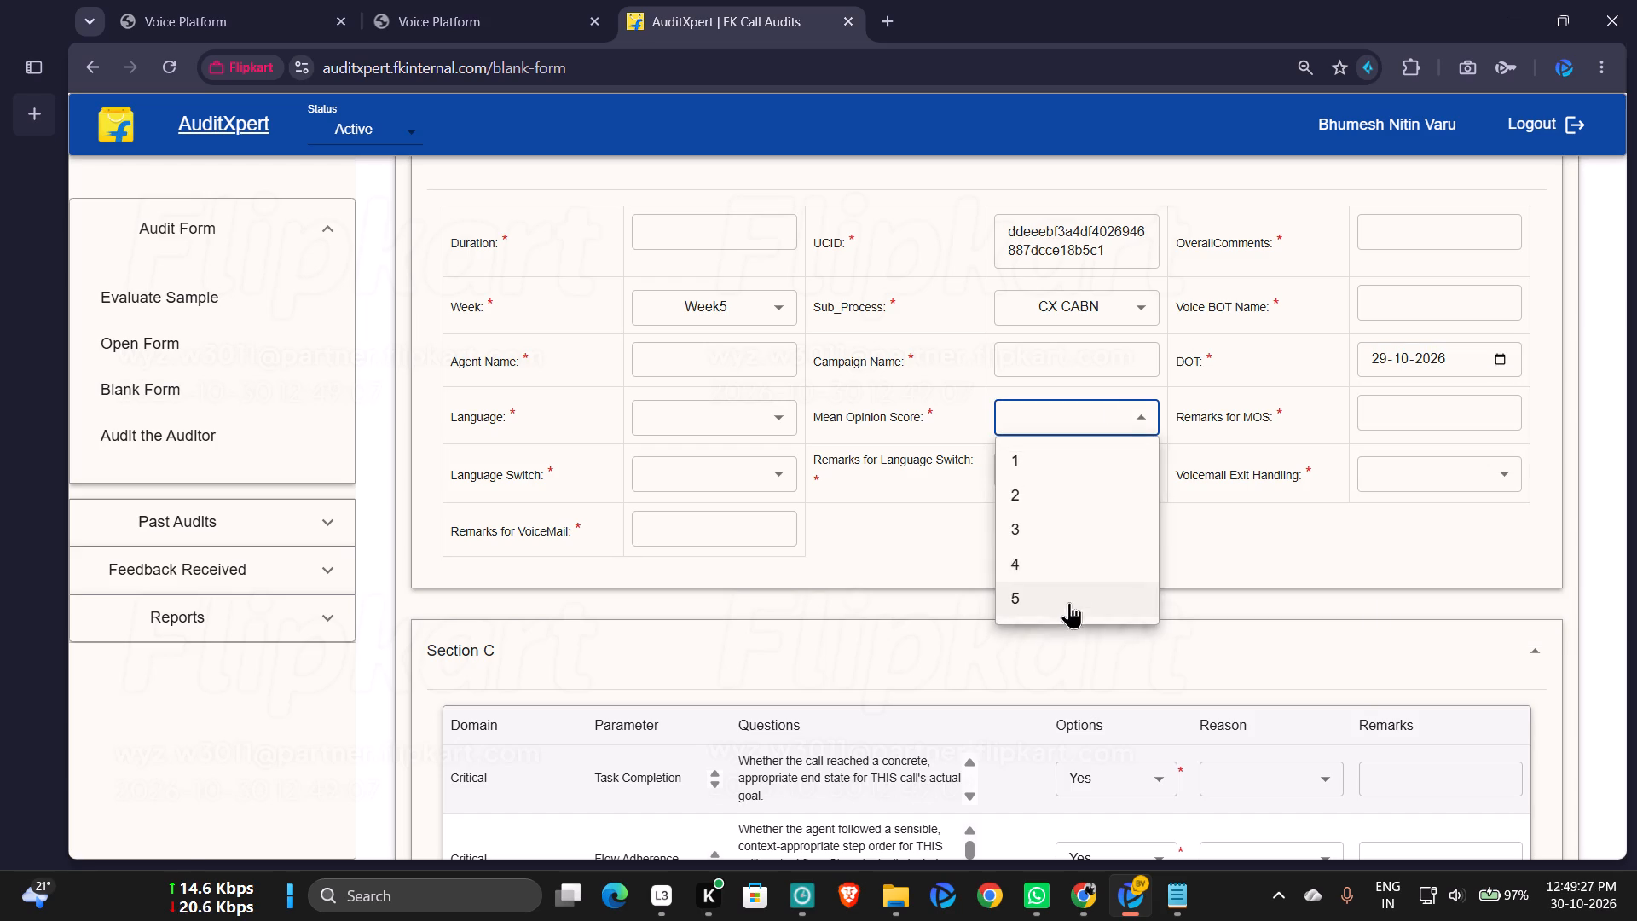
pyautogui.click(776, 417)
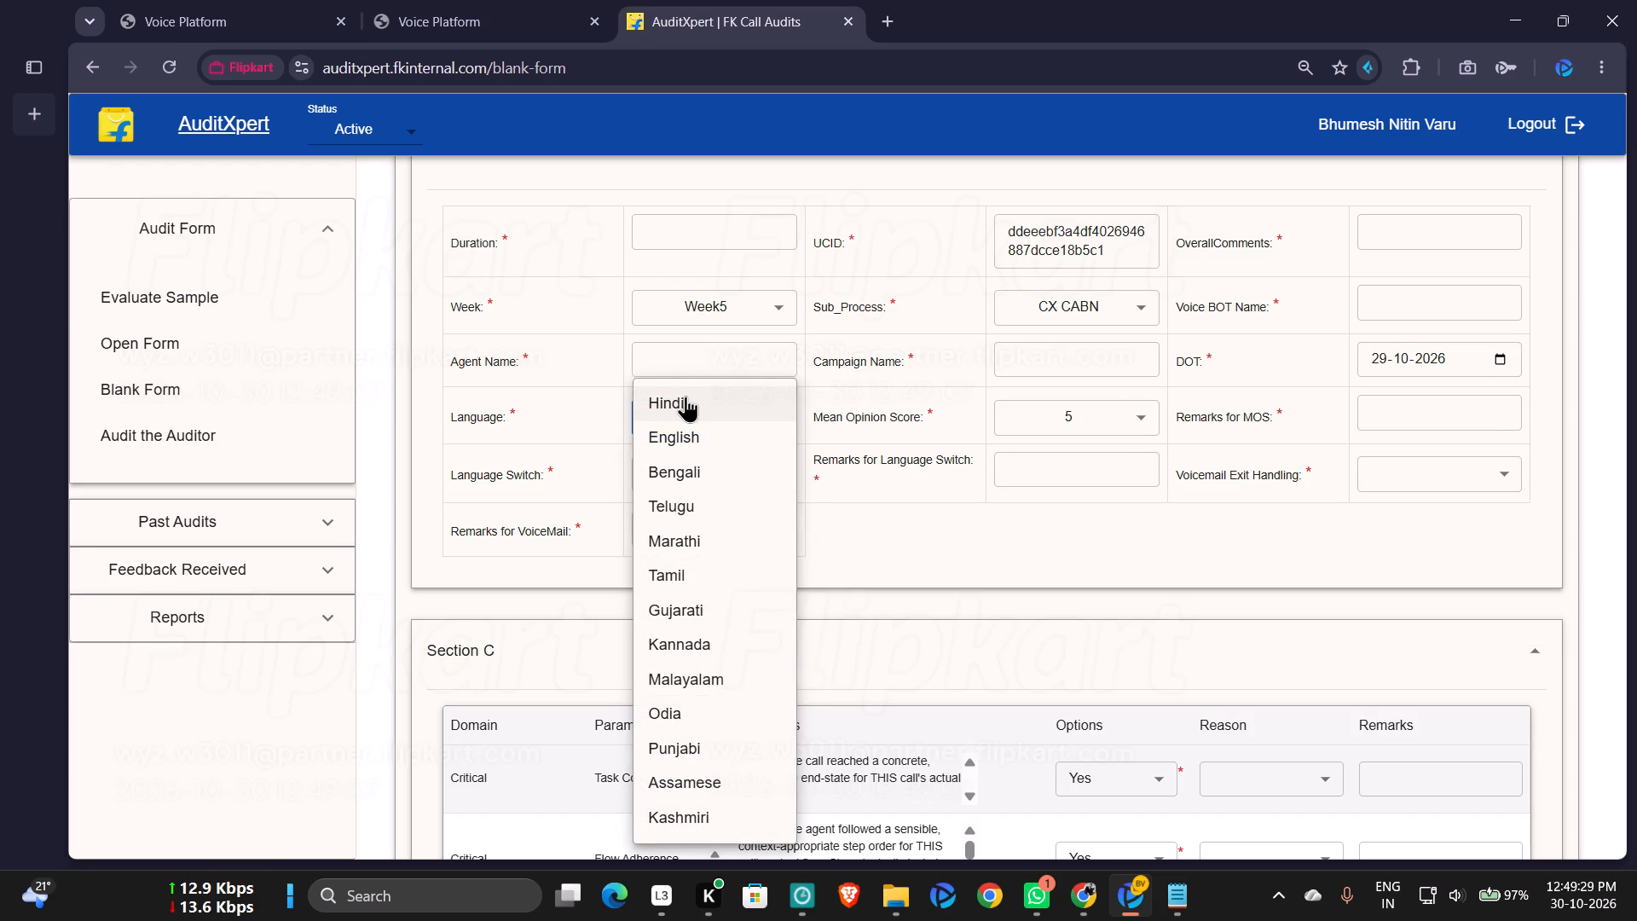
pyautogui.click(685, 396)
pyautogui.click(1441, 296)
pyautogui.write('Priya')
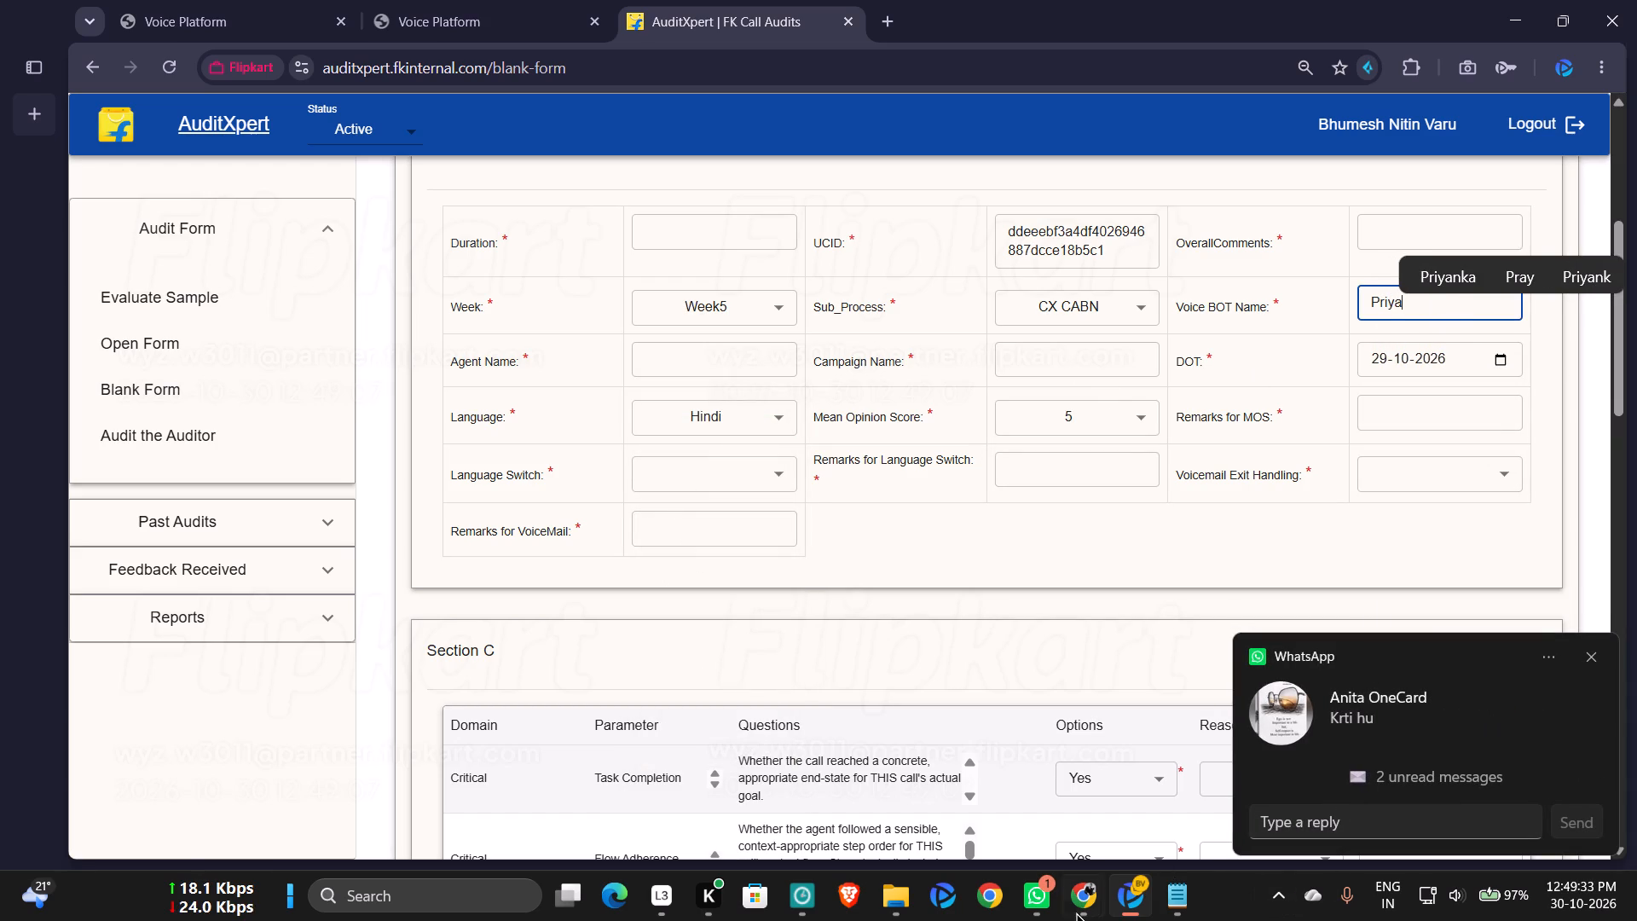
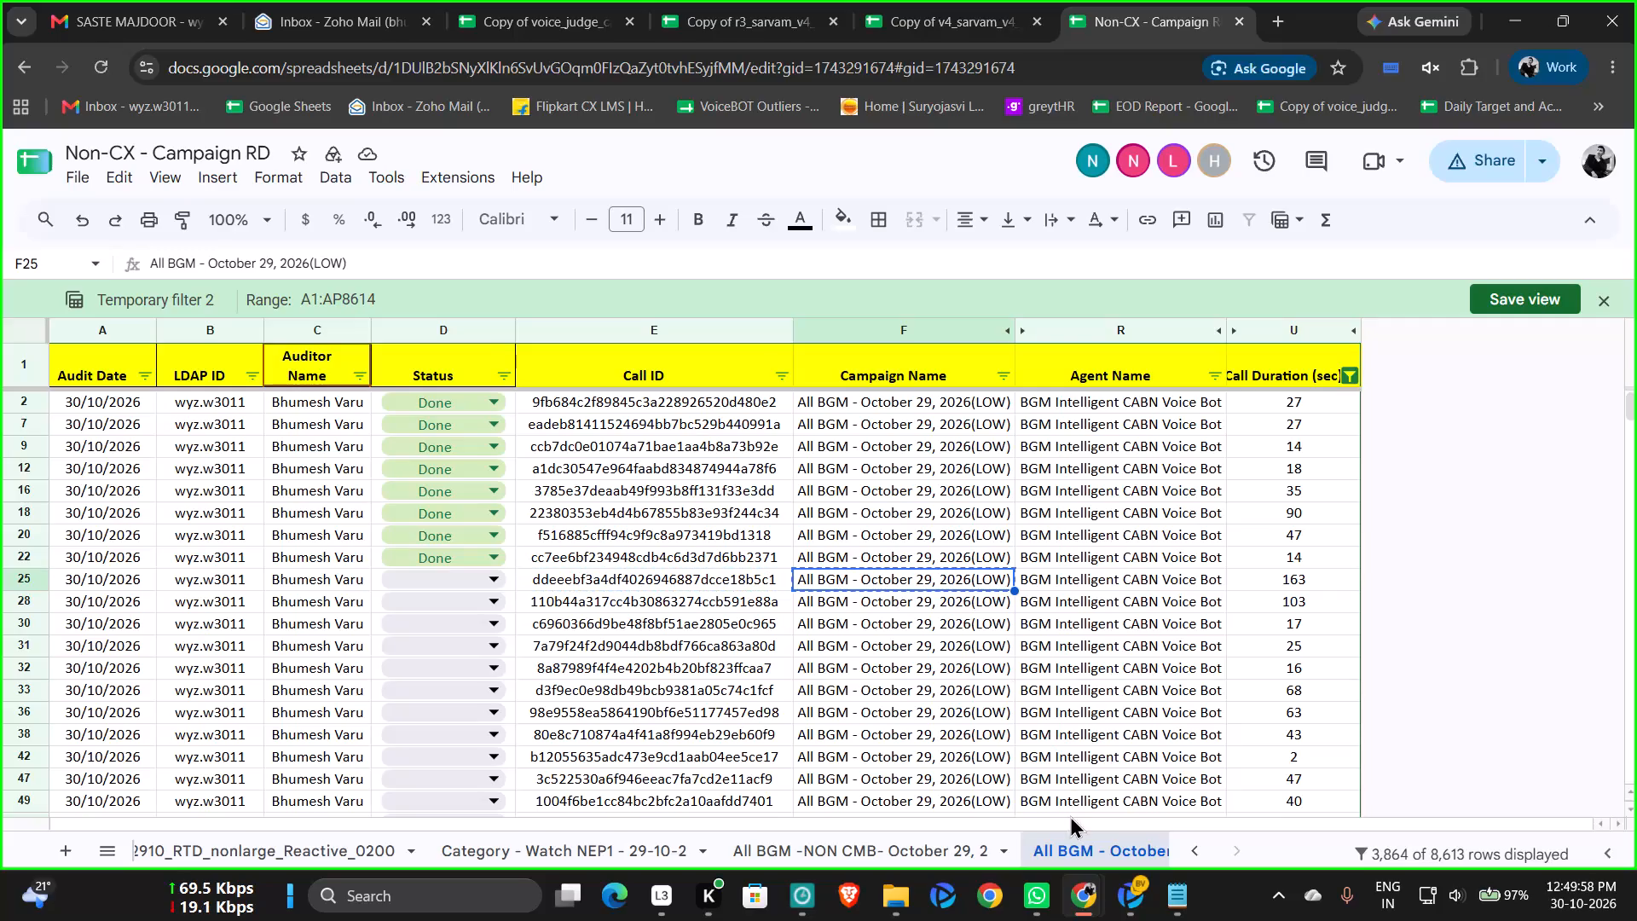
# Return to the AuditXpert form and fill Campaign Name with the copied All BGM - October 29, 2026(LOW).
pyautogui.click(1117, 902)
pyautogui.click(1066, 369)
pyautogui.hotkey('ctrl', 'v')
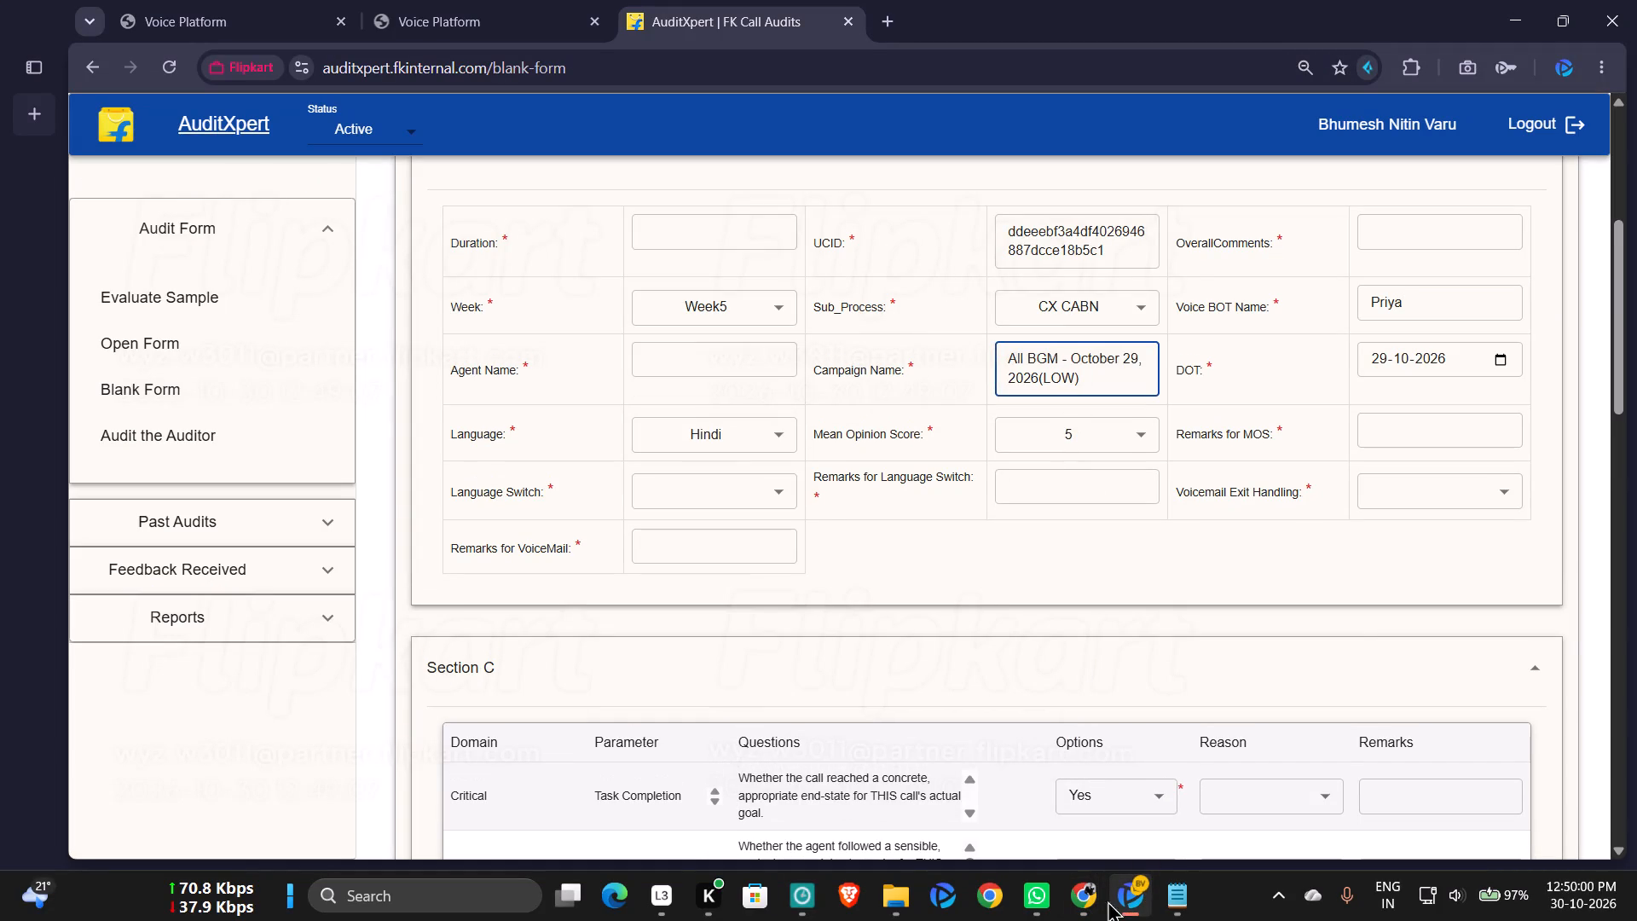
# Copy row 25's agent name, BGM Intelligent CABN Voice Bot, from the campaign sheet into the form's Agent Name field.
pyautogui.click(1089, 888)
pyautogui.click(1046, 785)
pyautogui.click(1091, 576)
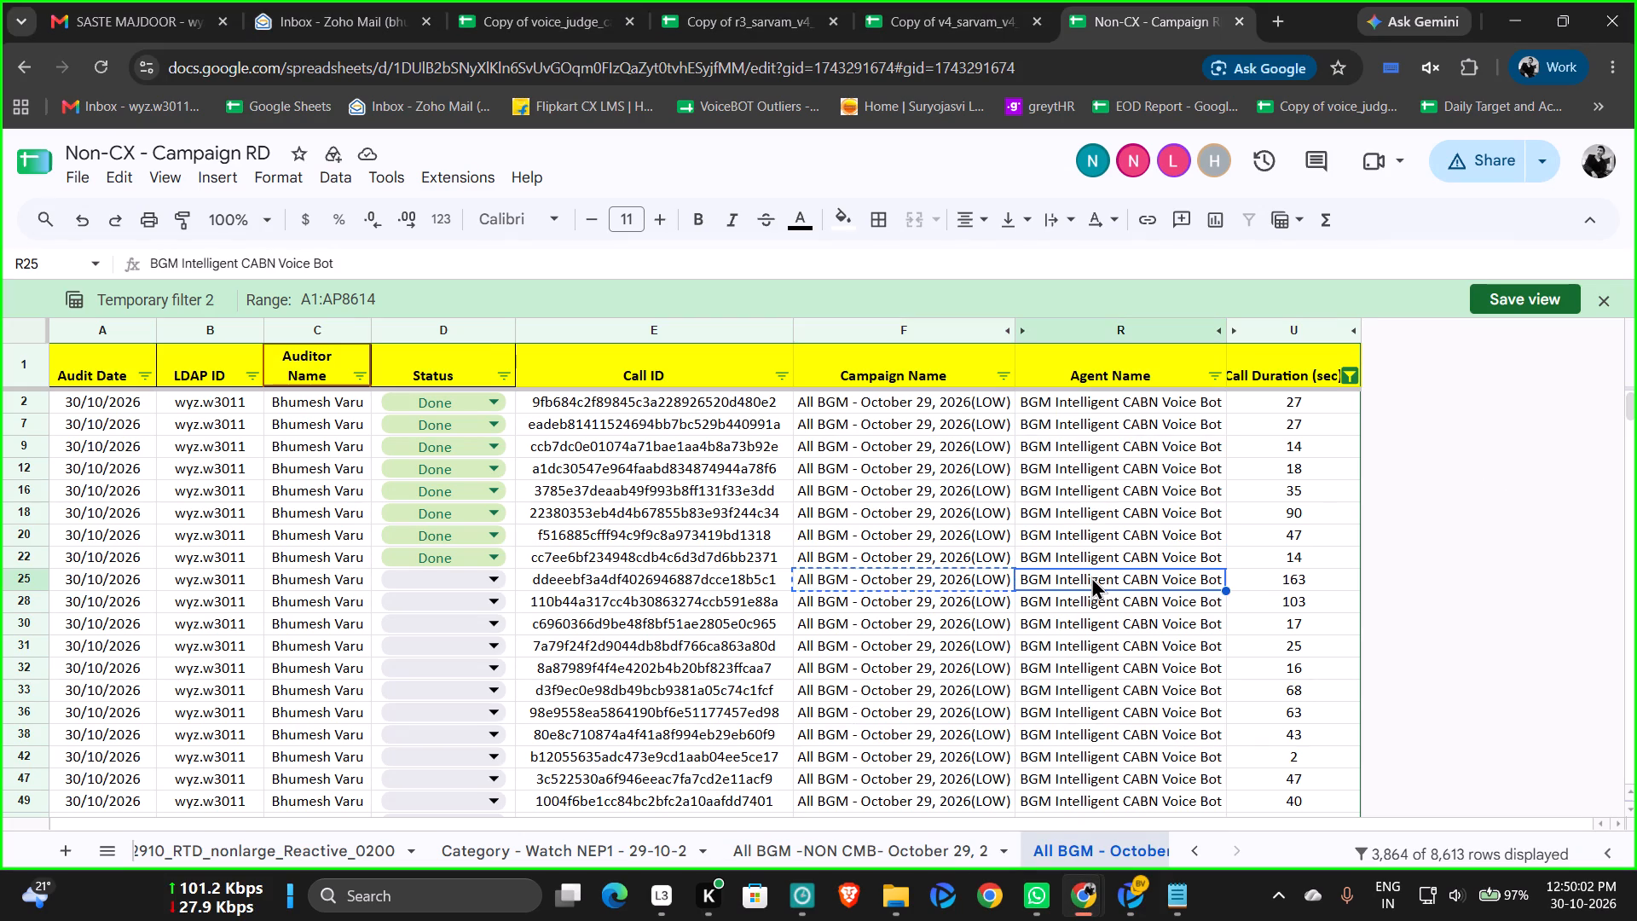
pyautogui.hotkey('ctrl', 'c')
pyautogui.click(1124, 878)
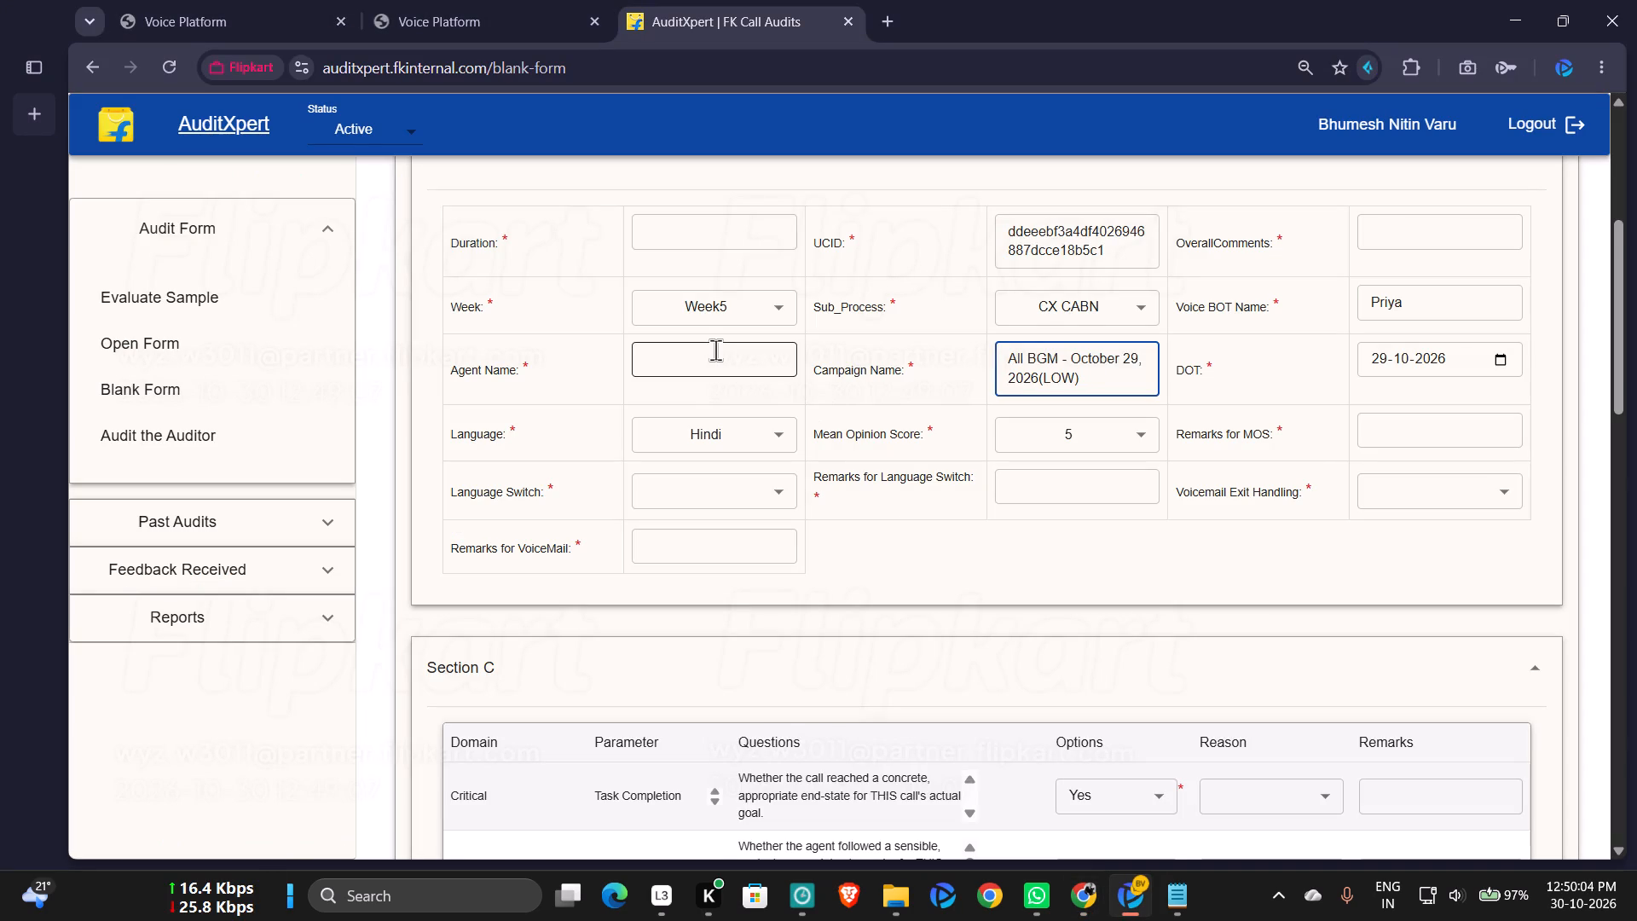
pyautogui.click(715, 350)
pyautogui.hotkey('ctrl', 'v')
# Open the OverallComments field in Section B for entry.
pyautogui.click(1403, 239)
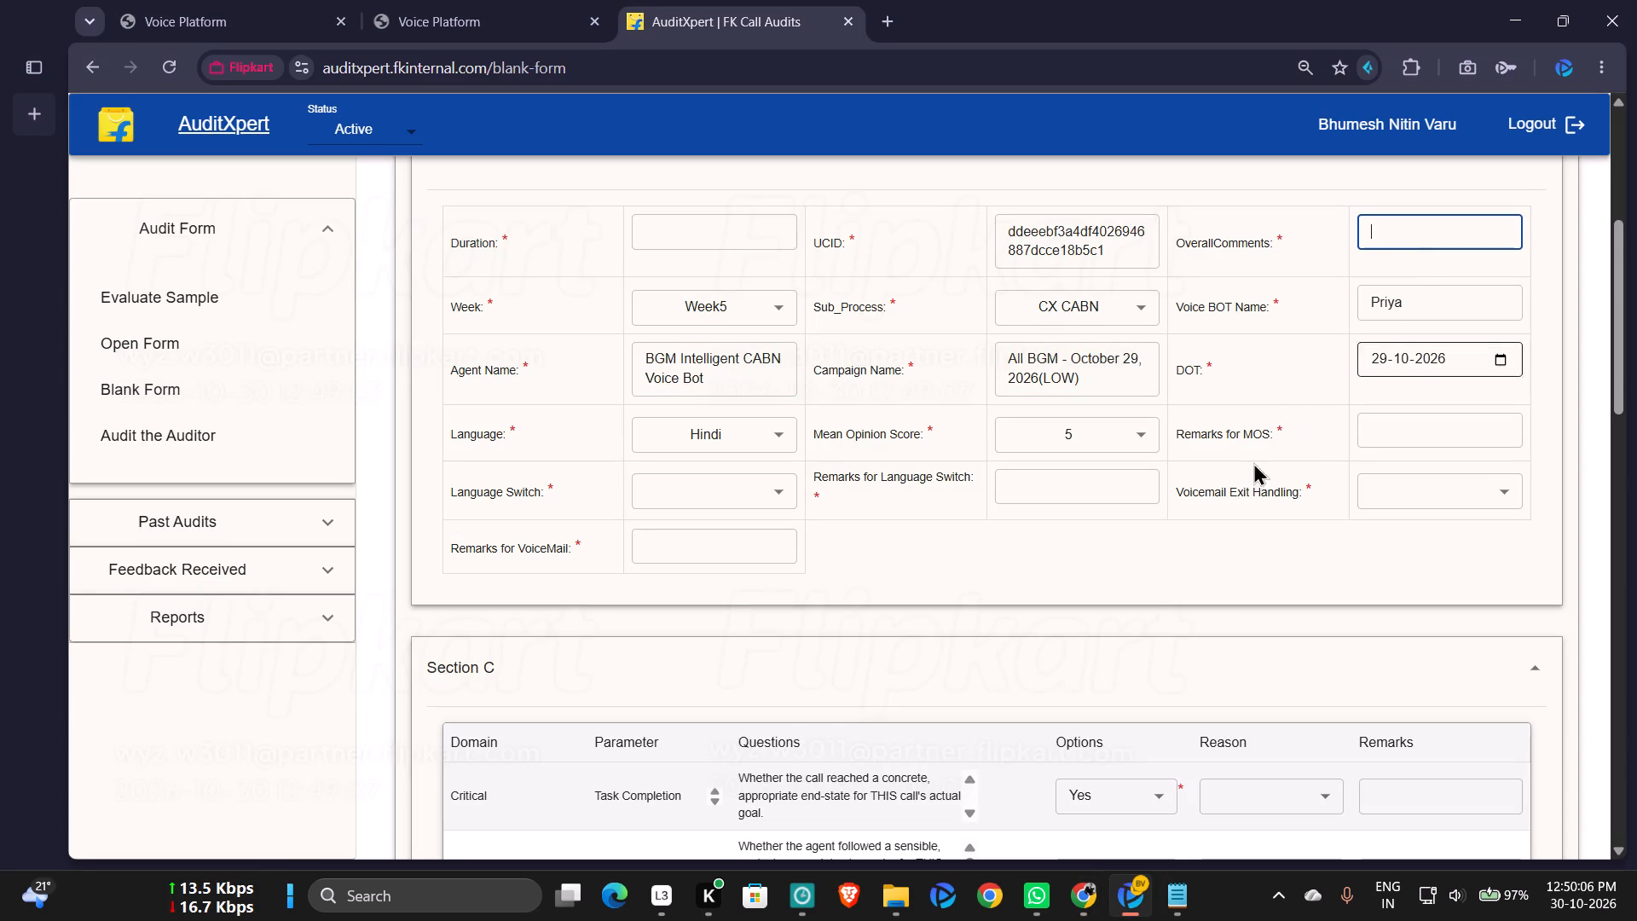
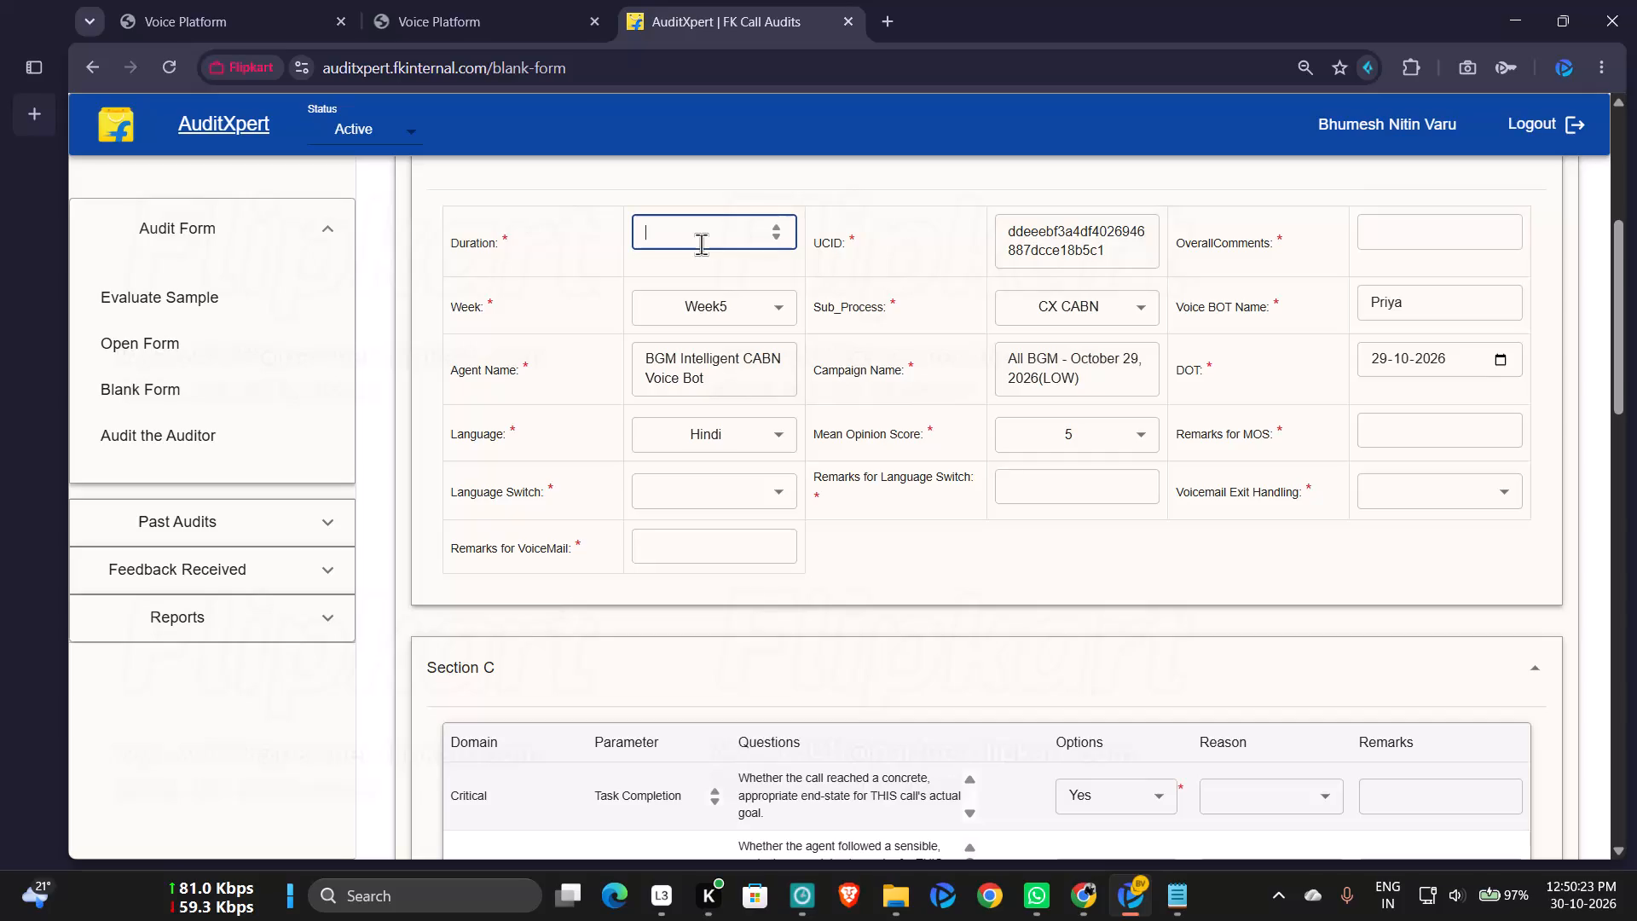
# Enter 163 as the call Duration in Section B of the audit form.
pyautogui.write('163')
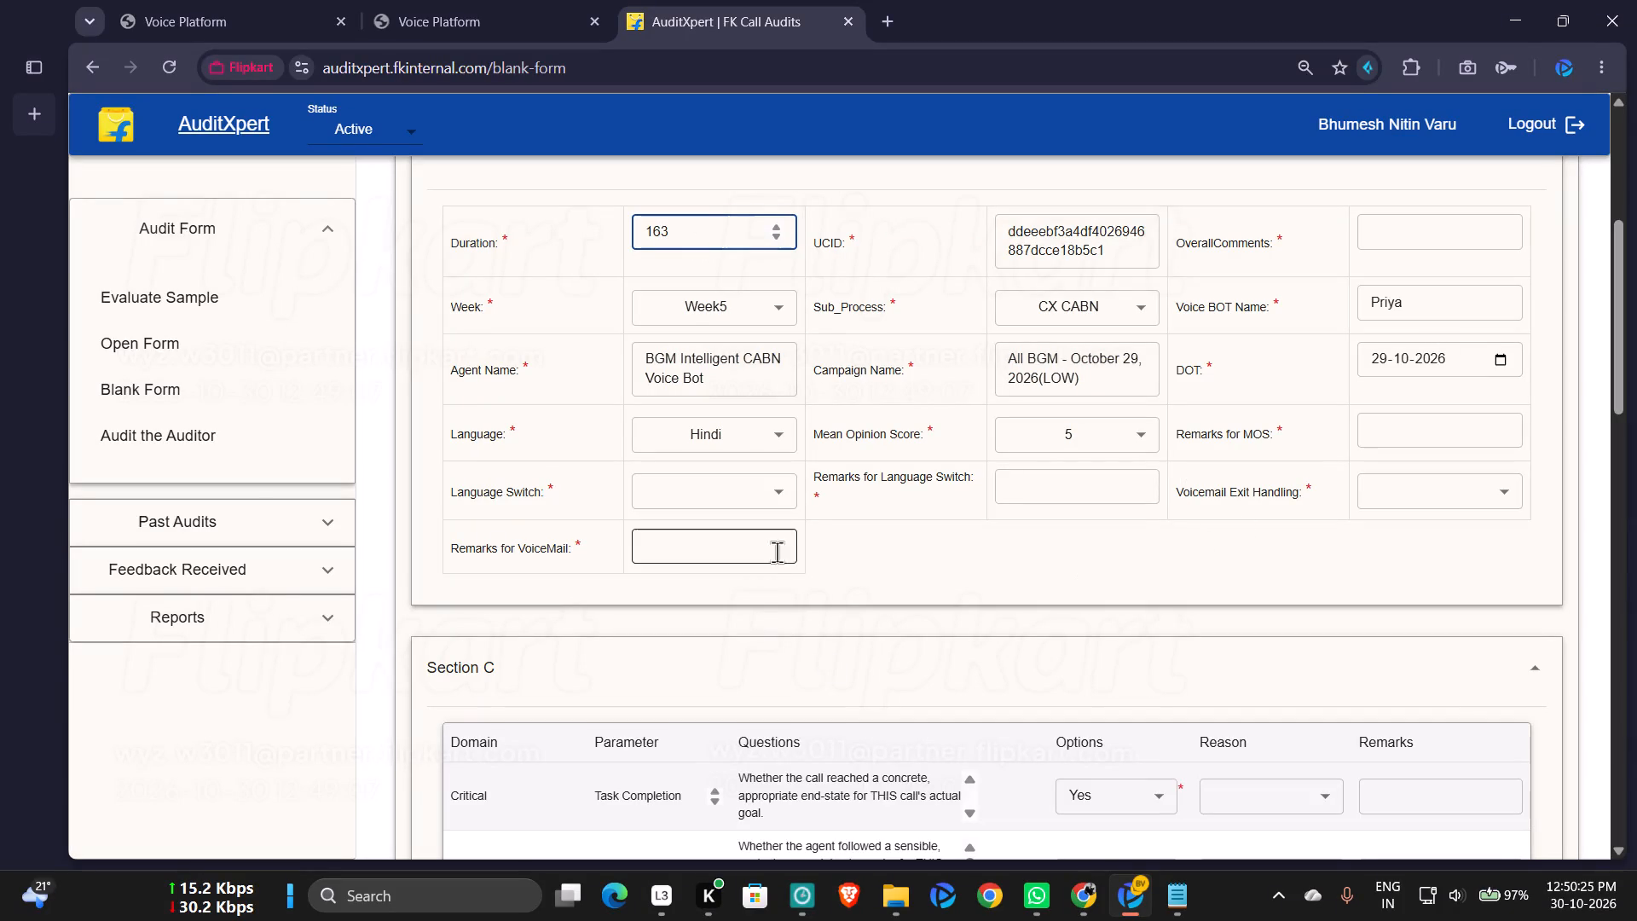
# Set Language Switch to NA and choose an option for Voicemail Exit Handling in Section B.
pyautogui.click(780, 502)
pyautogui.click(605, 739)
pyautogui.click(1497, 489)
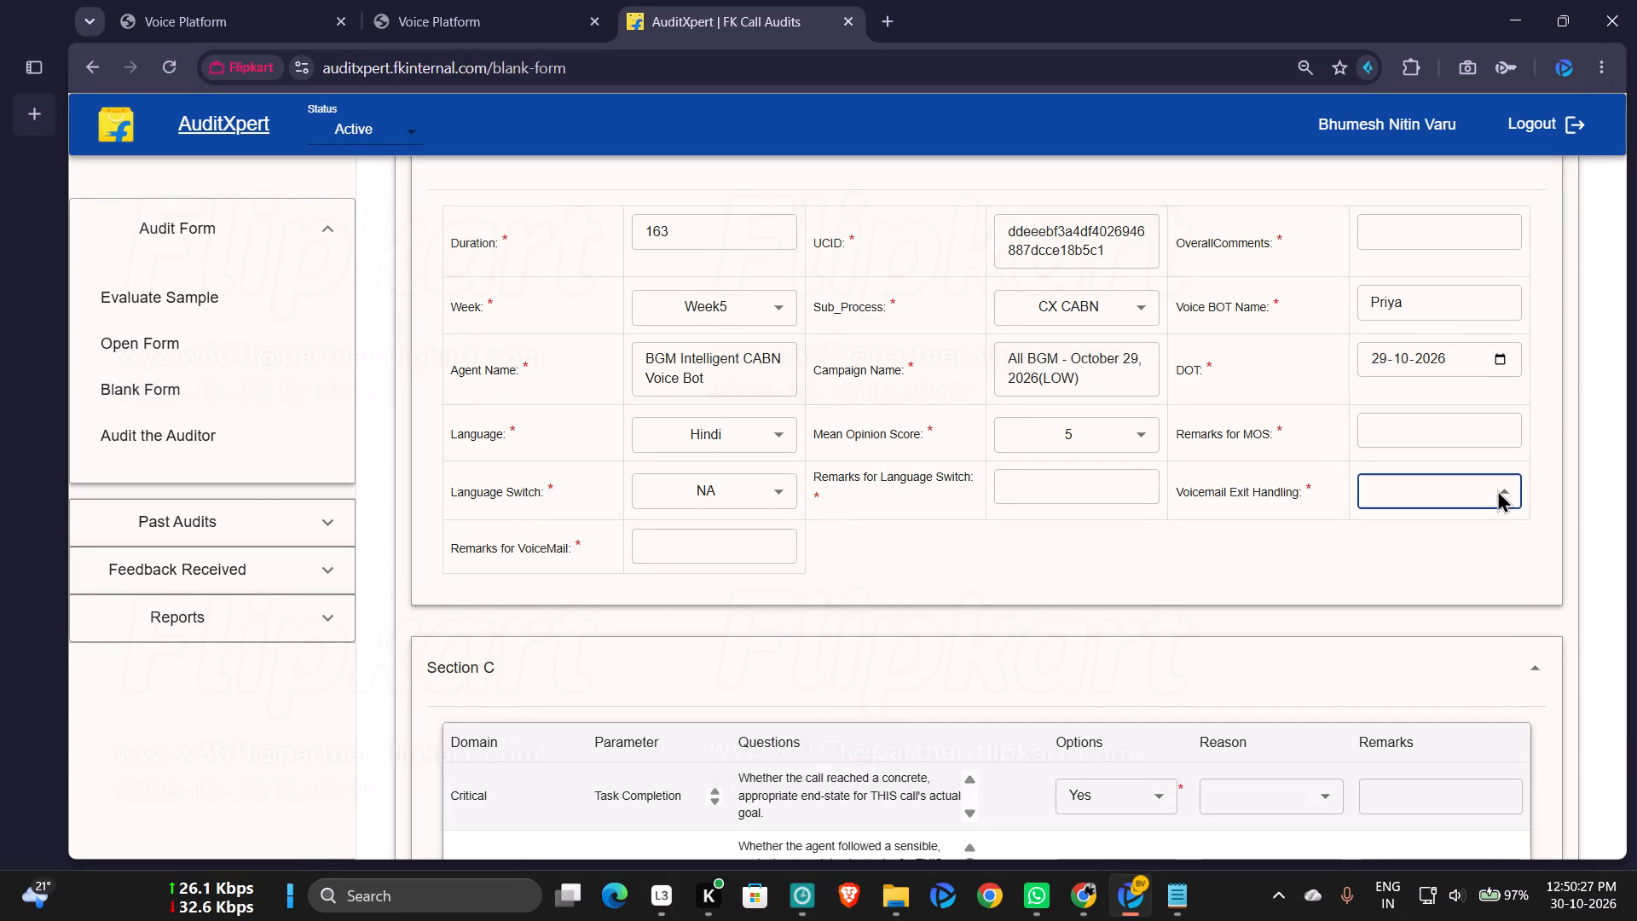
pyautogui.click(1420, 603)
# Switch to the Non-CX - Campaign RD sheet in Chrome and select the Call ID in row 30.
pyautogui.click(1082, 887)
pyautogui.click(854, 711)
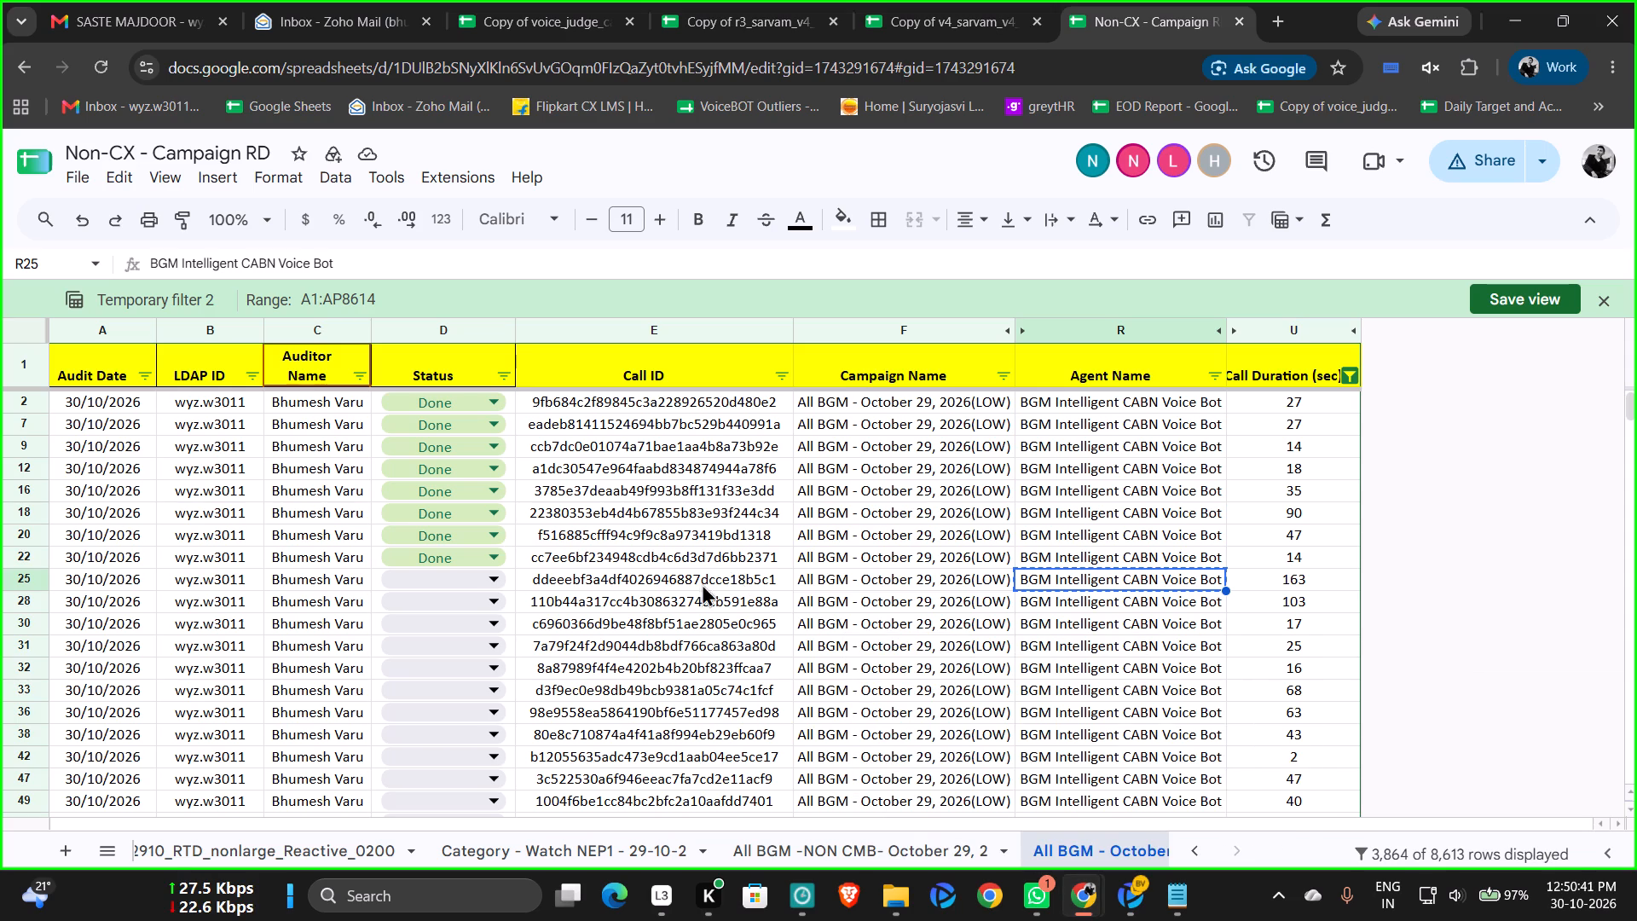
pyautogui.click(660, 616)
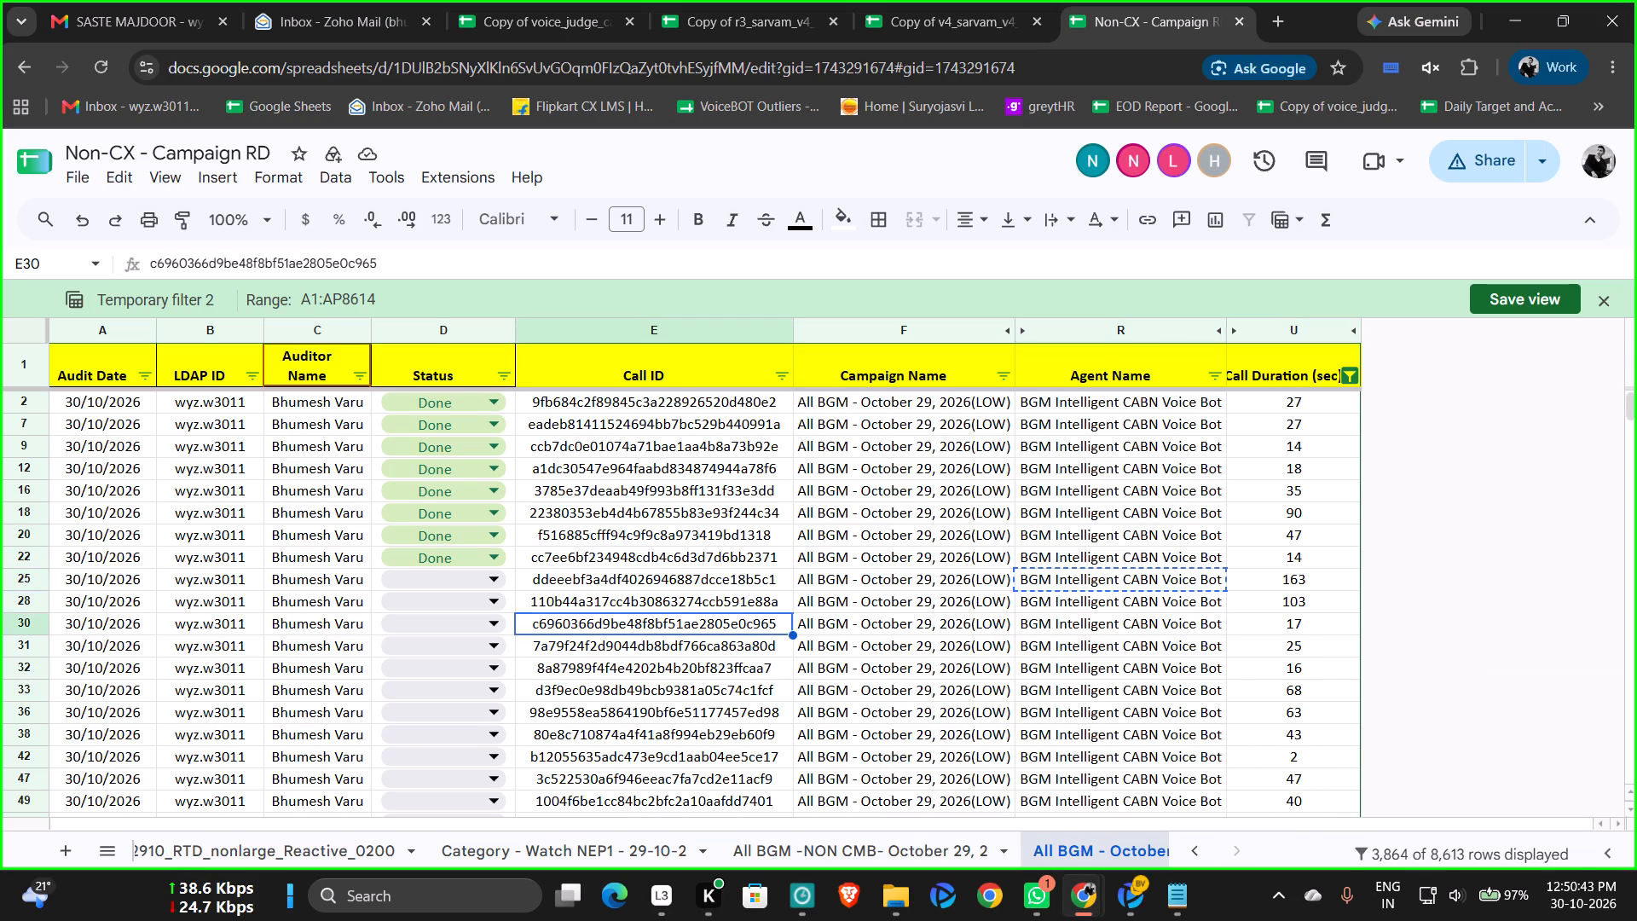
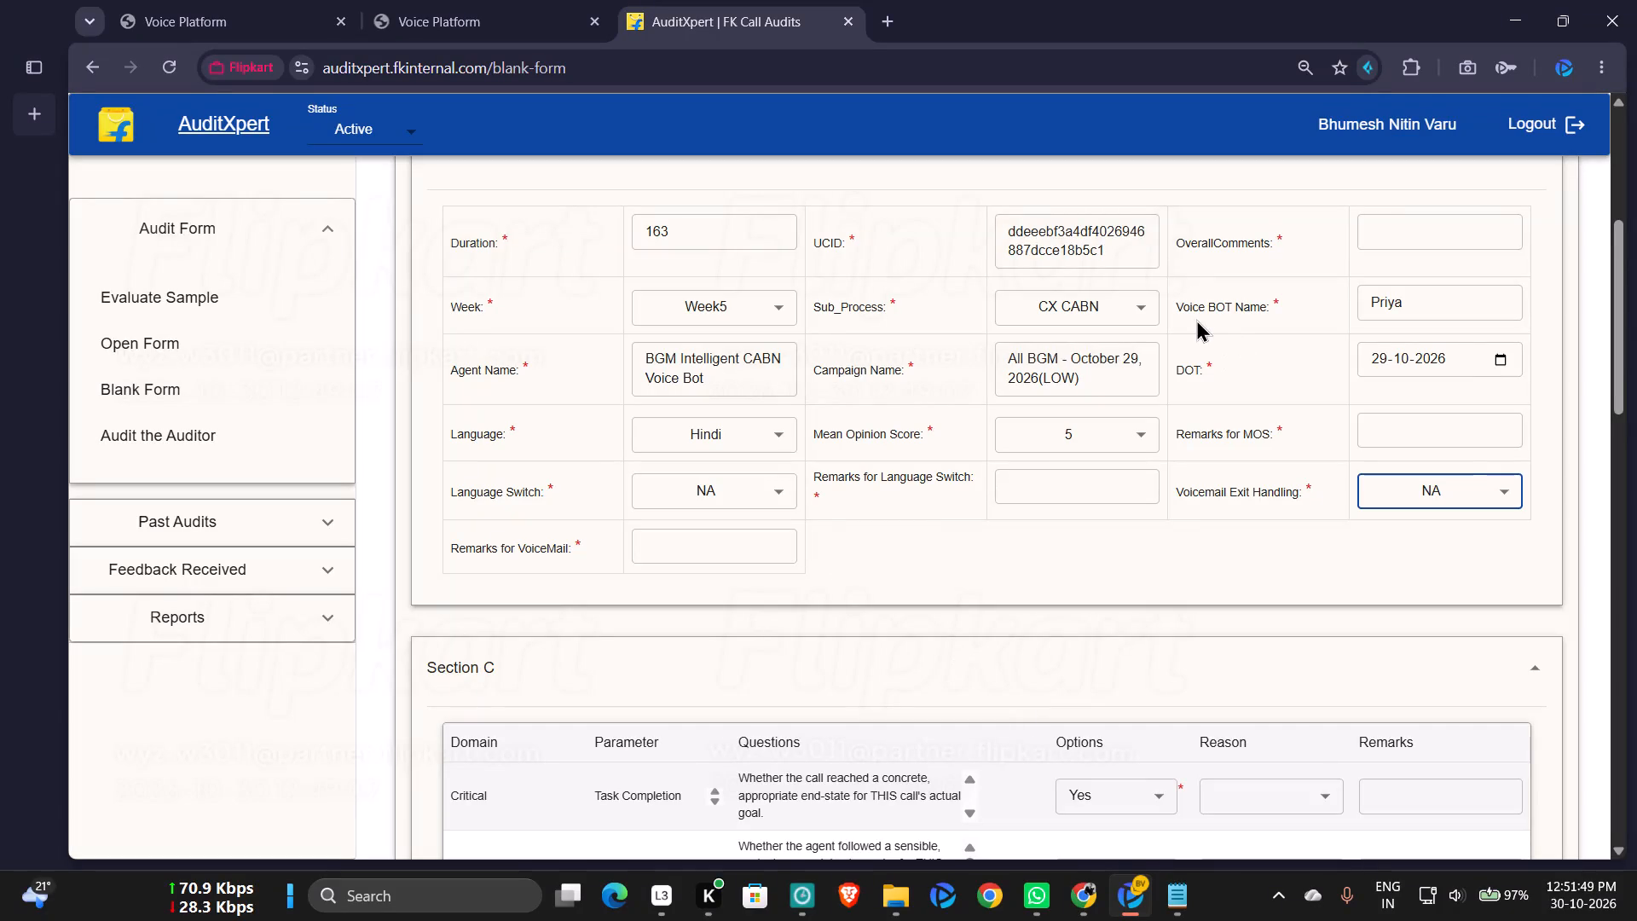
# Switch to the Non-CX - Campaign RD sheet in Chrome and check the Call ID and duration entries in row 25.
pyautogui.click(1085, 898)
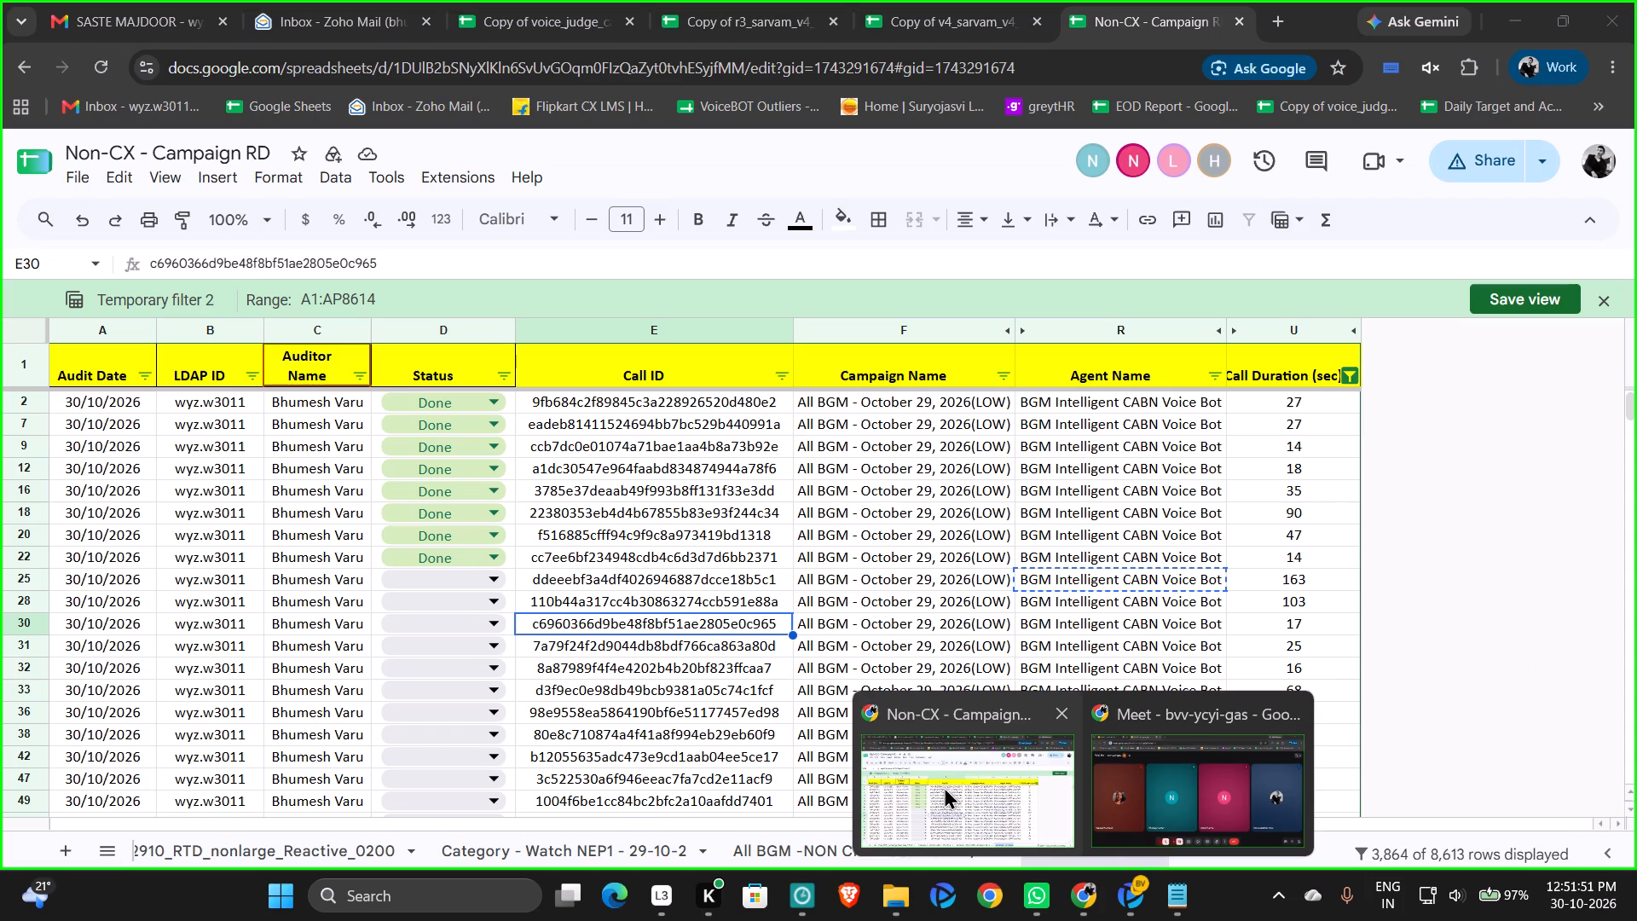
pyautogui.click(946, 784)
pyautogui.click(710, 591)
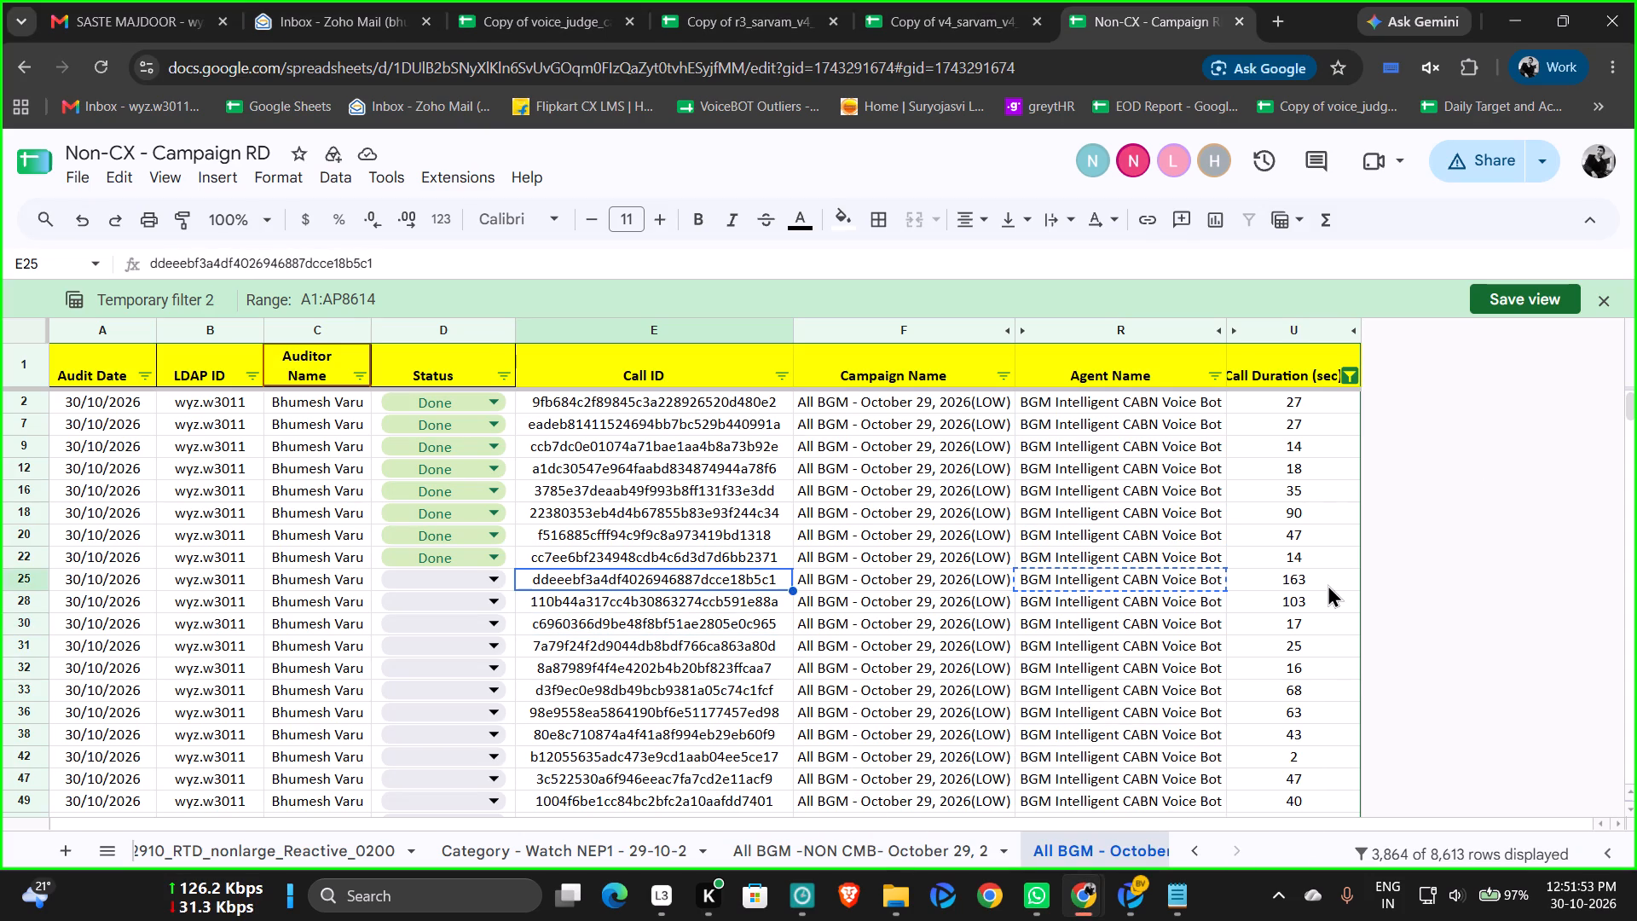
pyautogui.click(1115, 906)
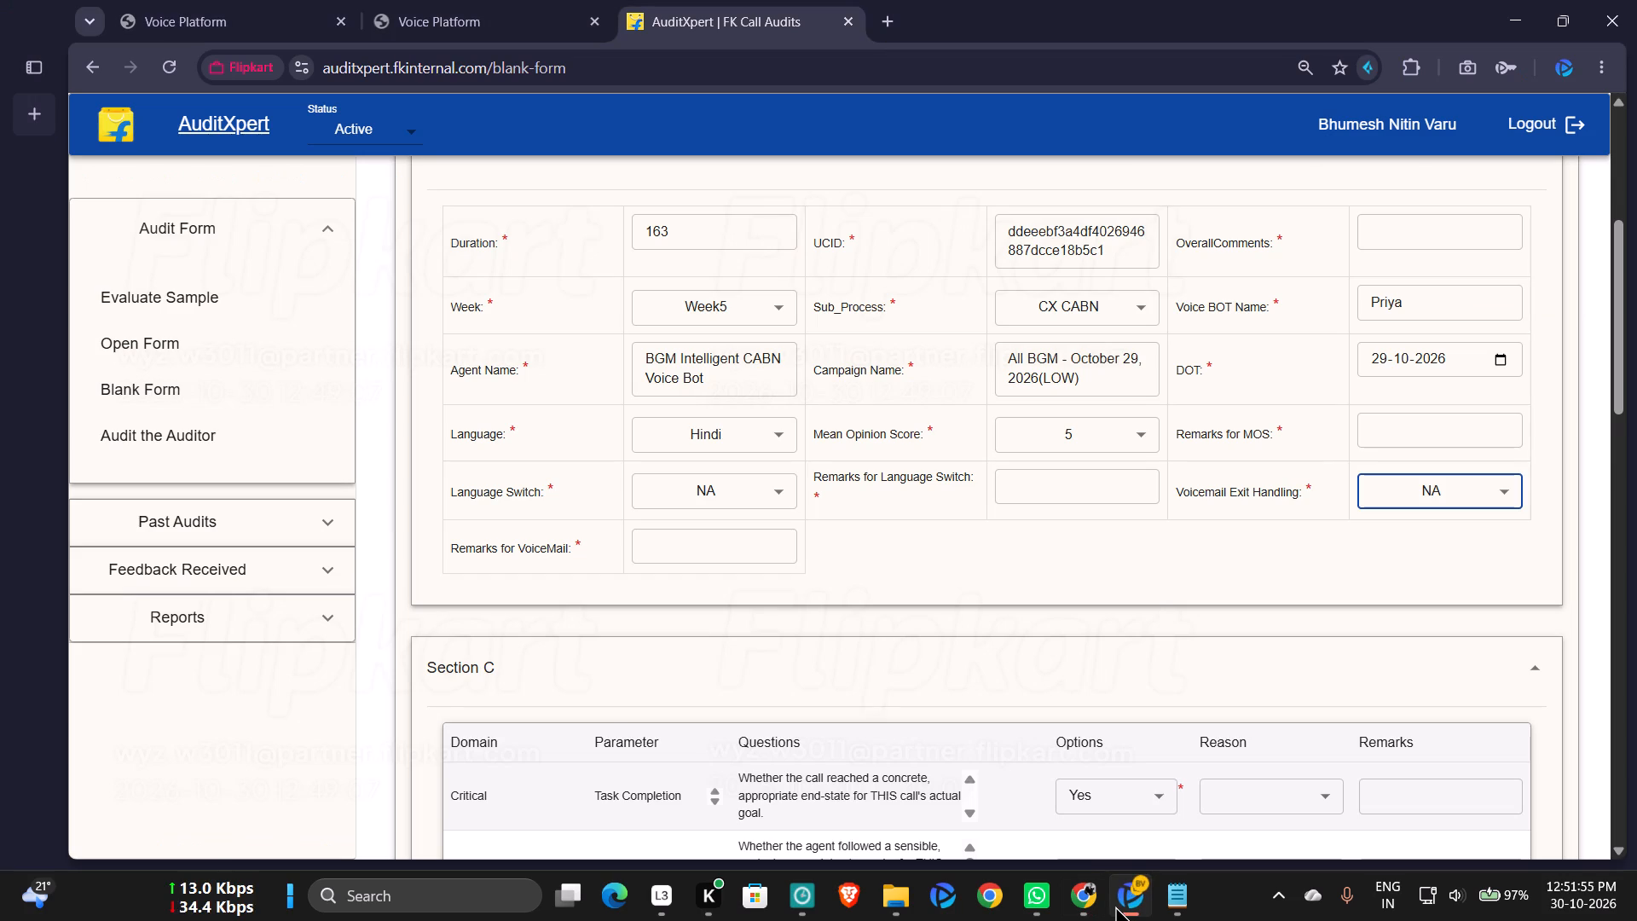
pyautogui.click(482, 14)
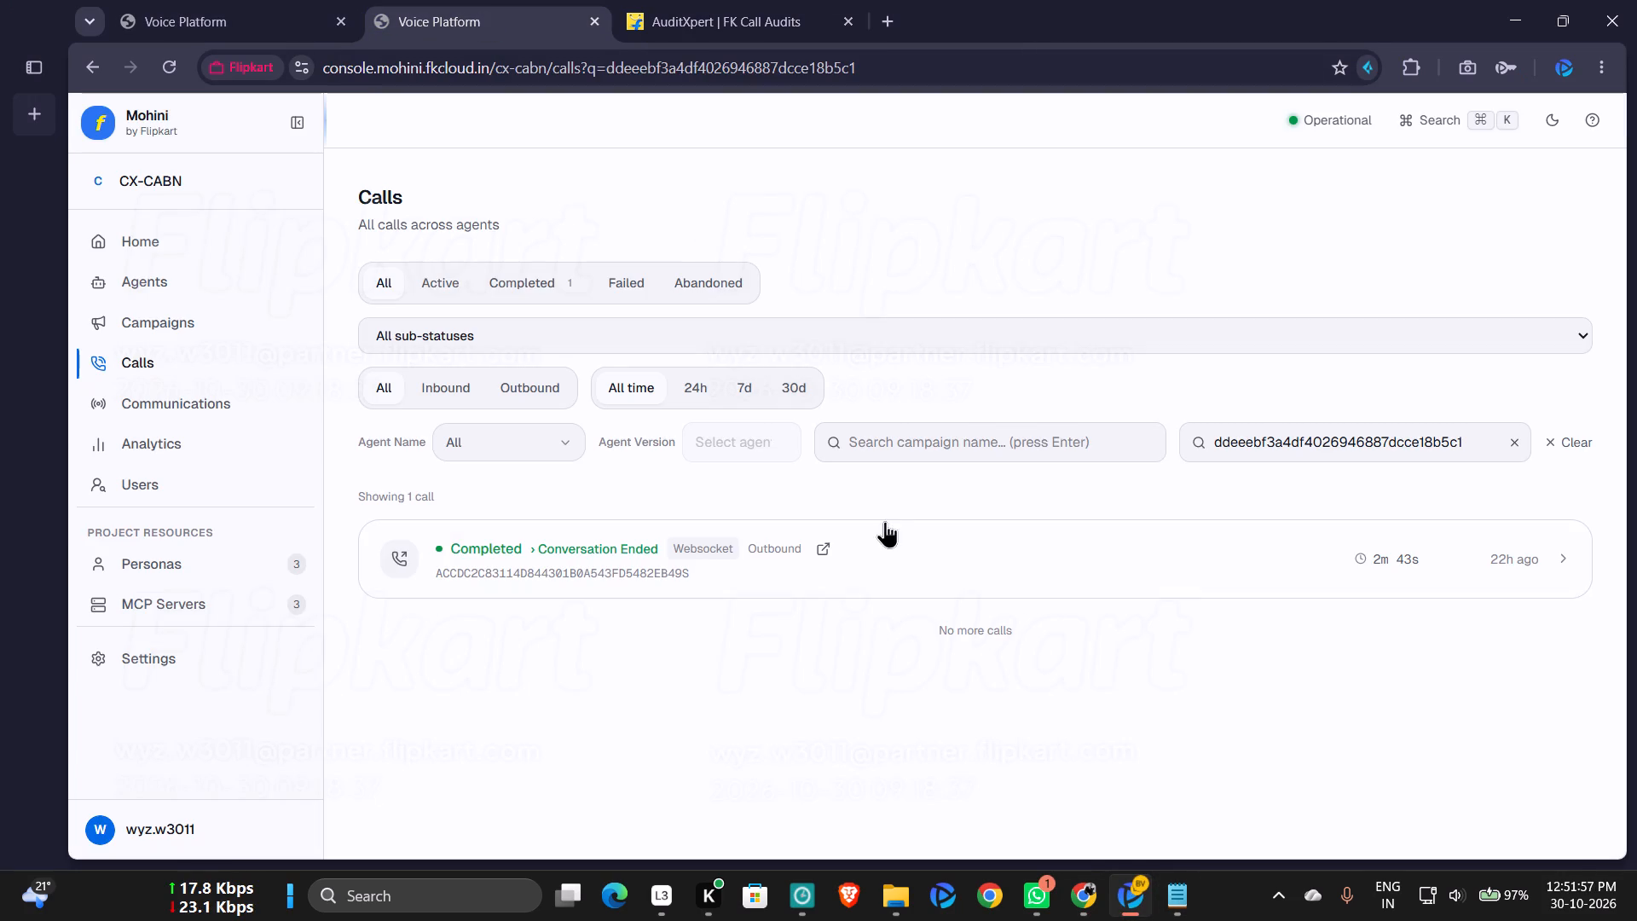
pyautogui.click(823, 545)
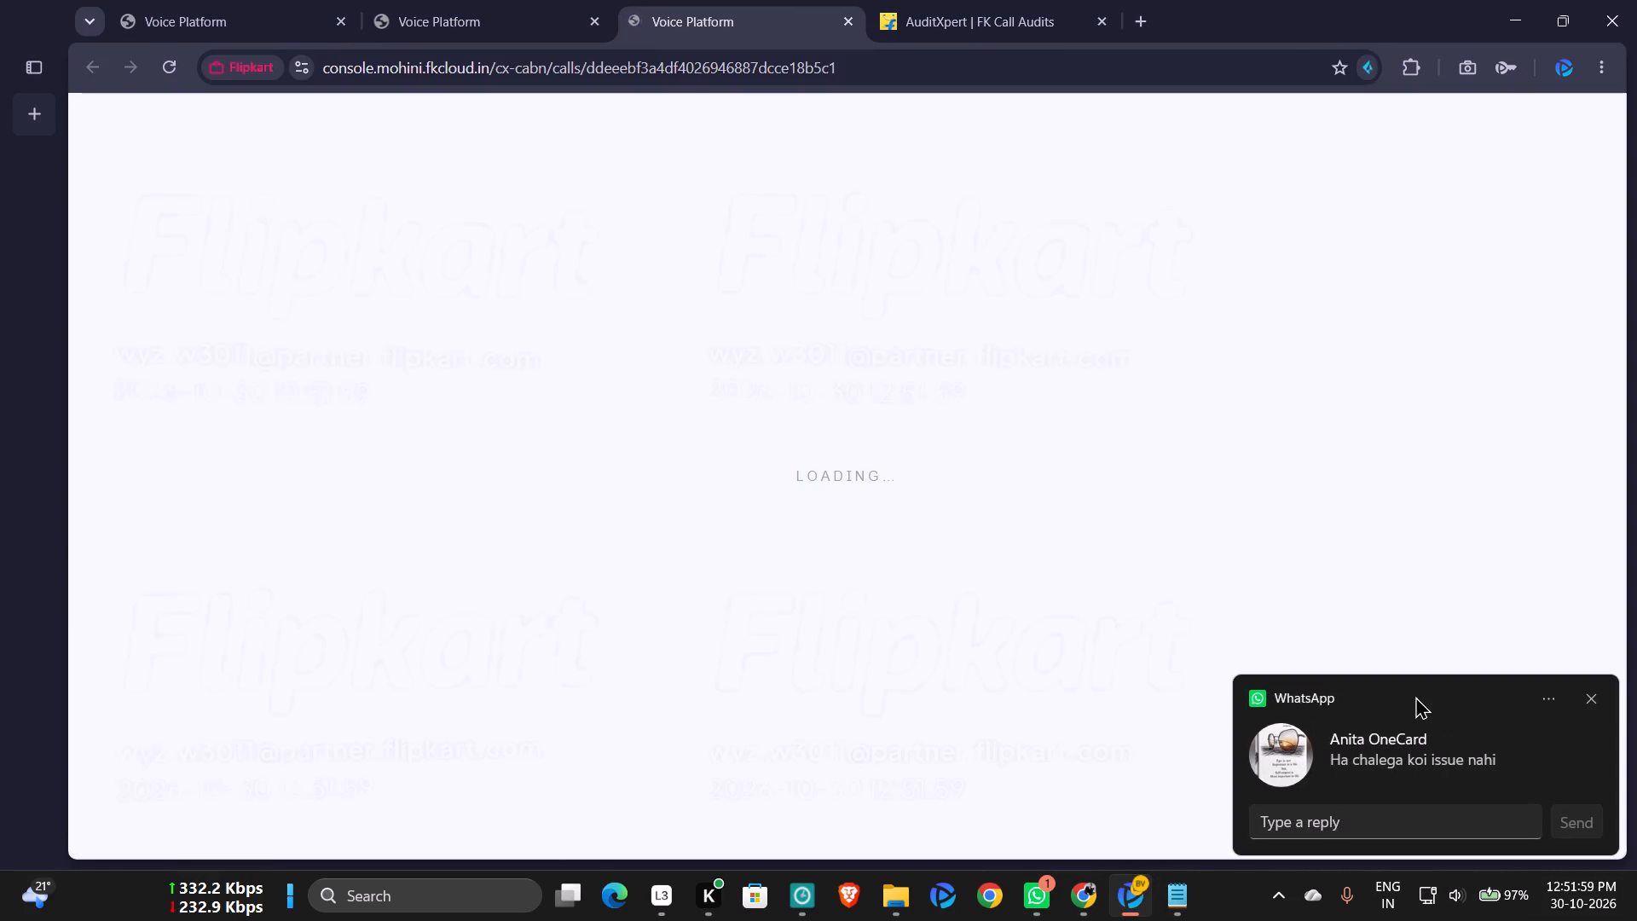
pyautogui.click(1587, 703)
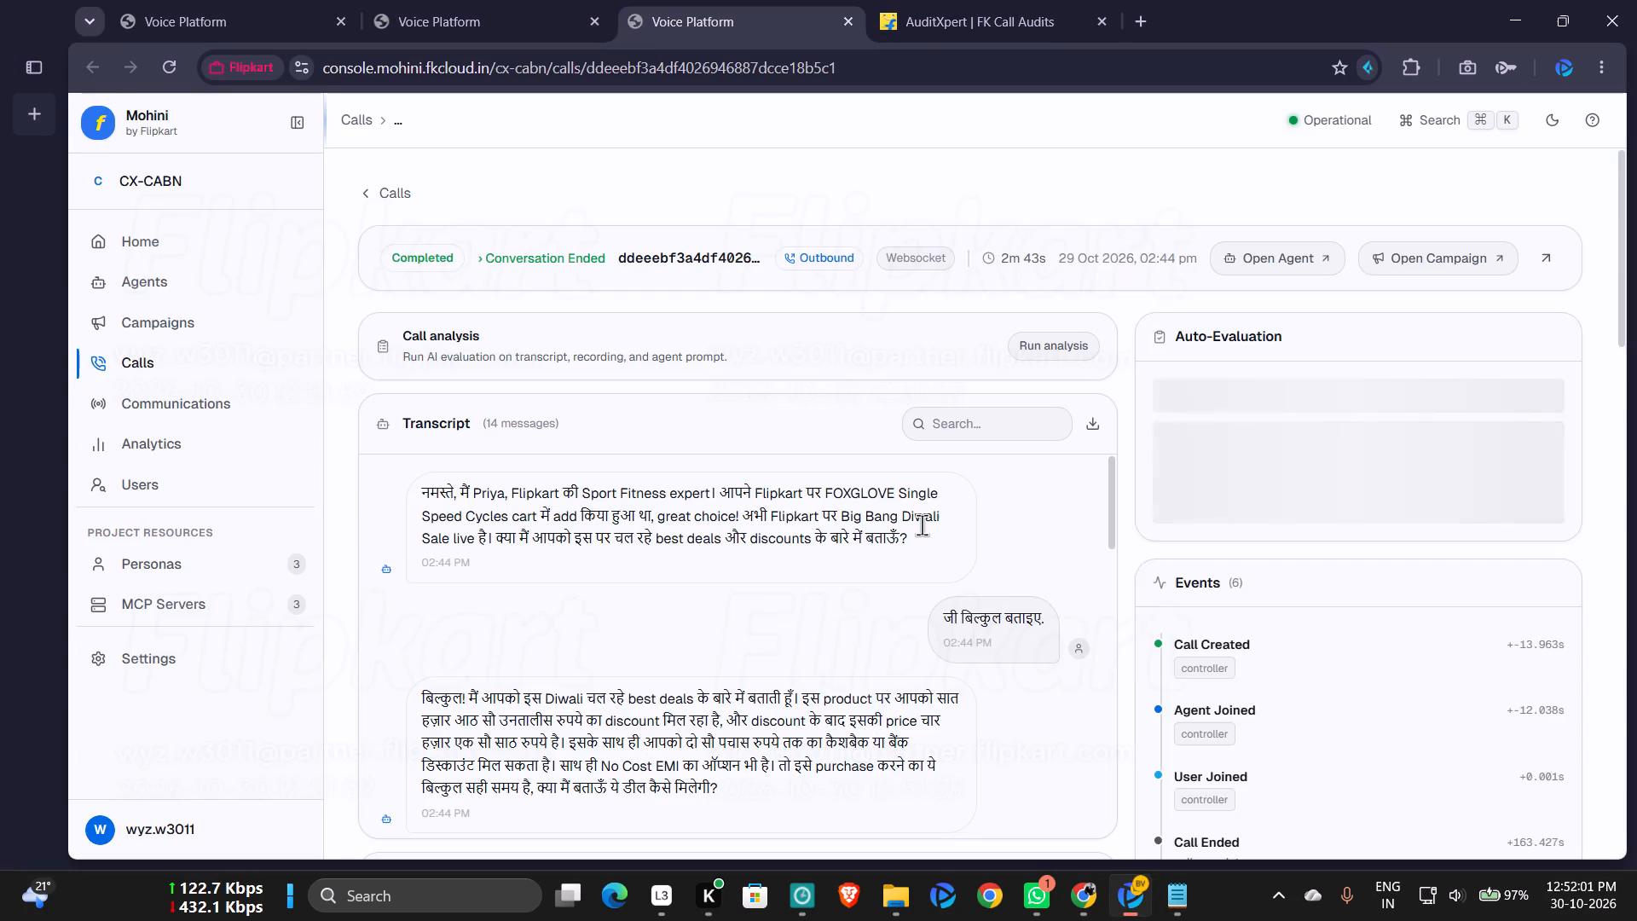
pyautogui.scroll(-2, 754, 695)
pyautogui.scroll(-1, 1035, 514)
pyautogui.scroll(-1, 894, 604)
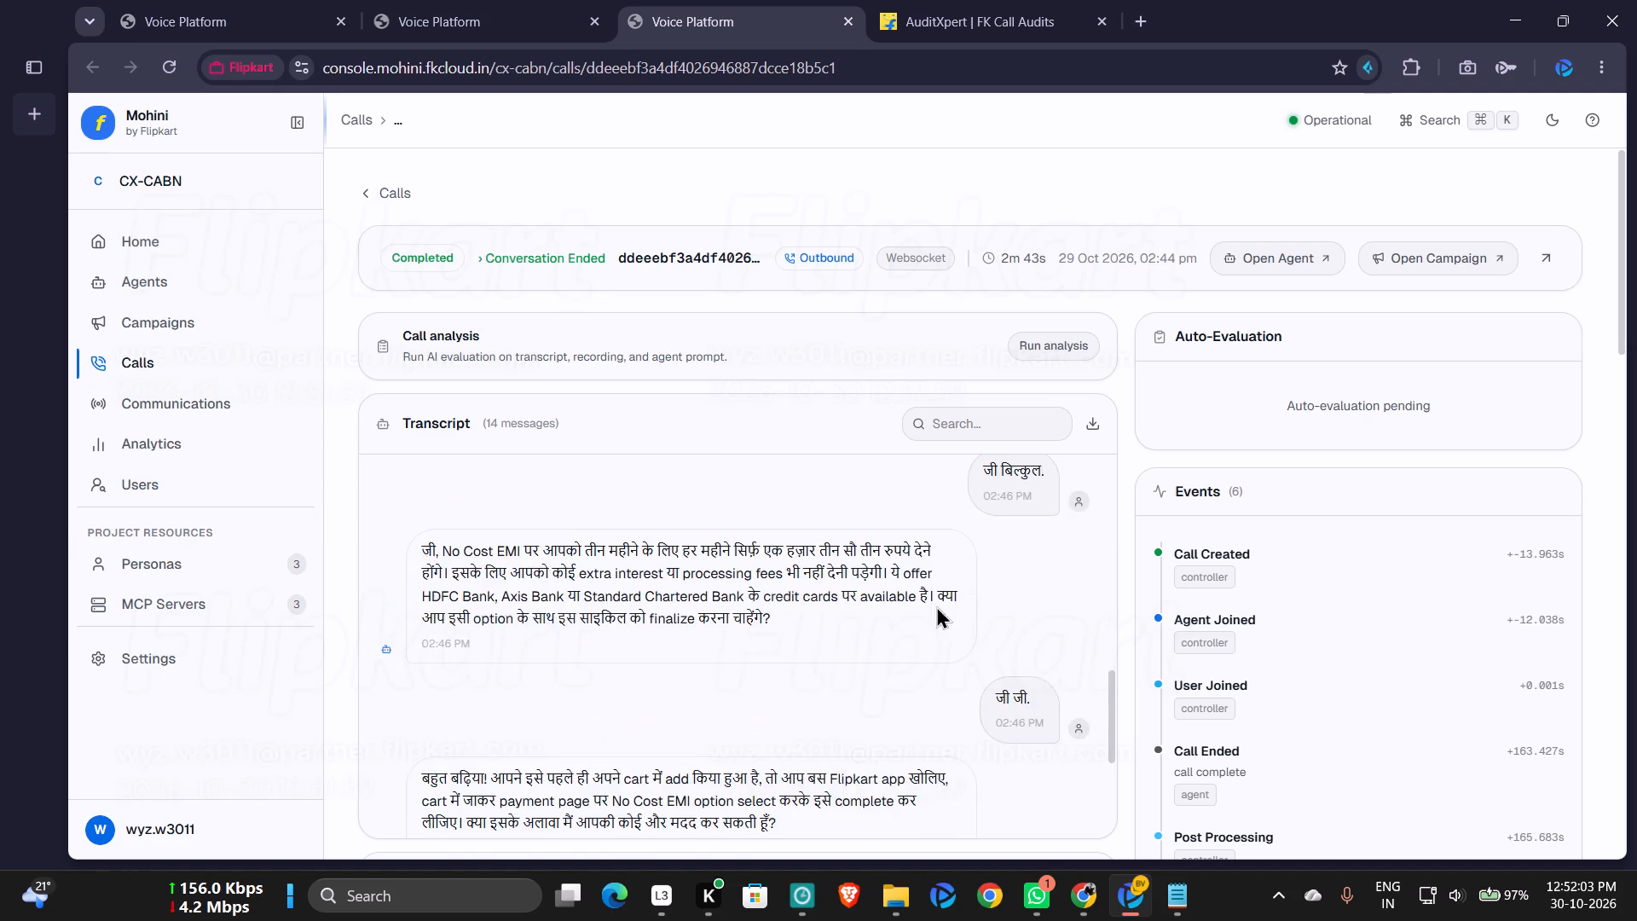
pyautogui.scroll(-2, 1067, 571)
pyautogui.scroll(-1, 1171, 534)
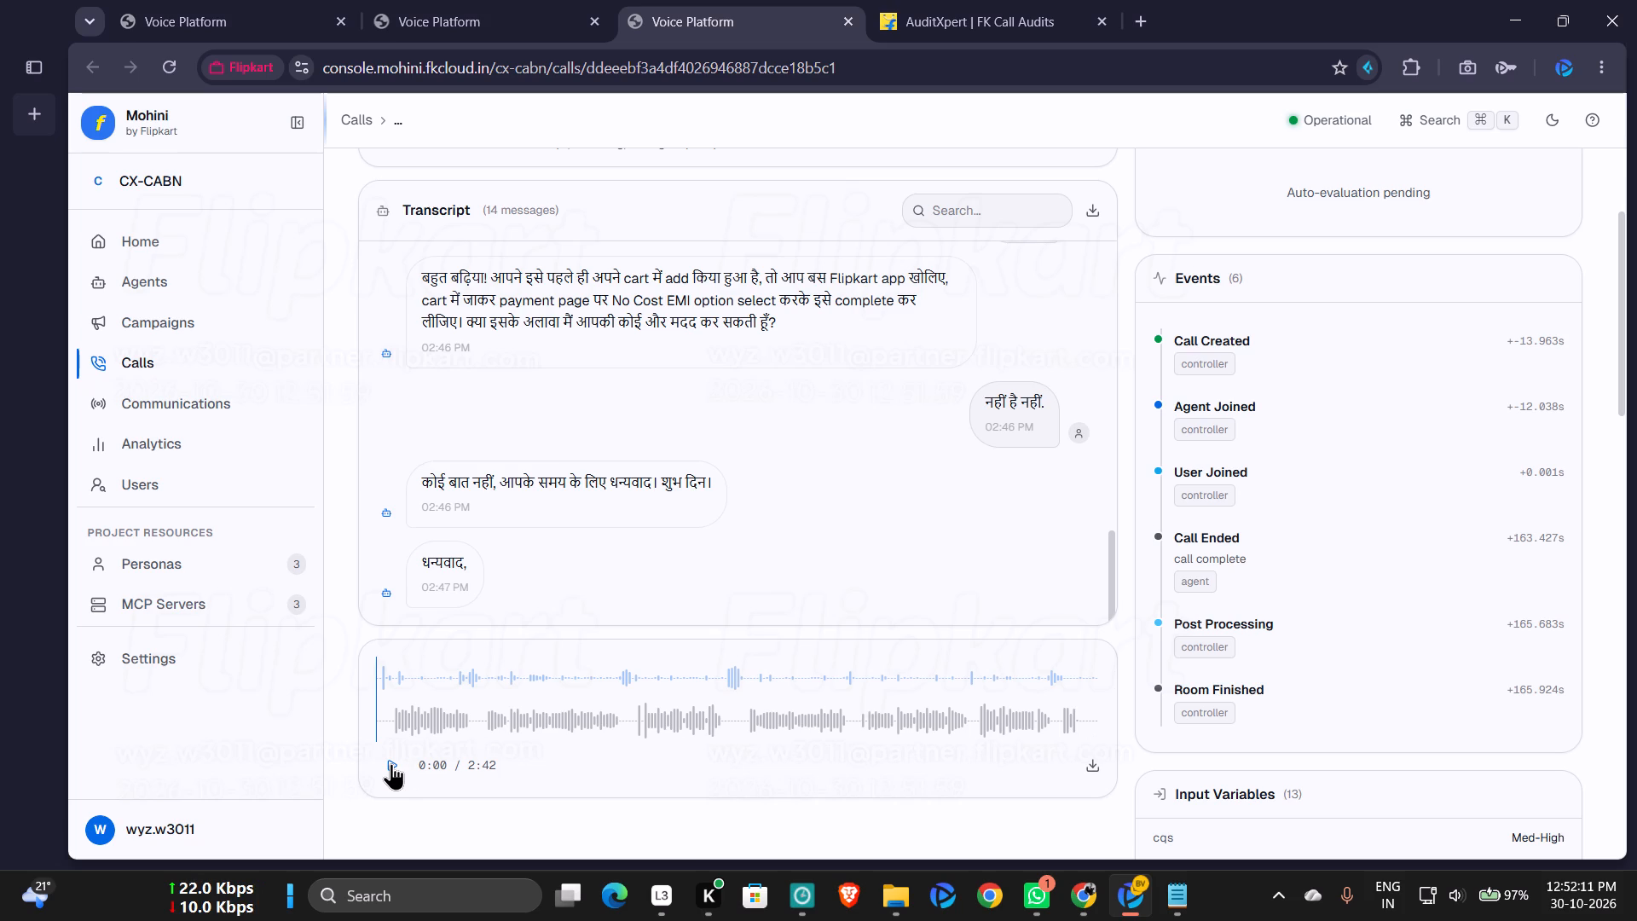
pyautogui.click(391, 763)
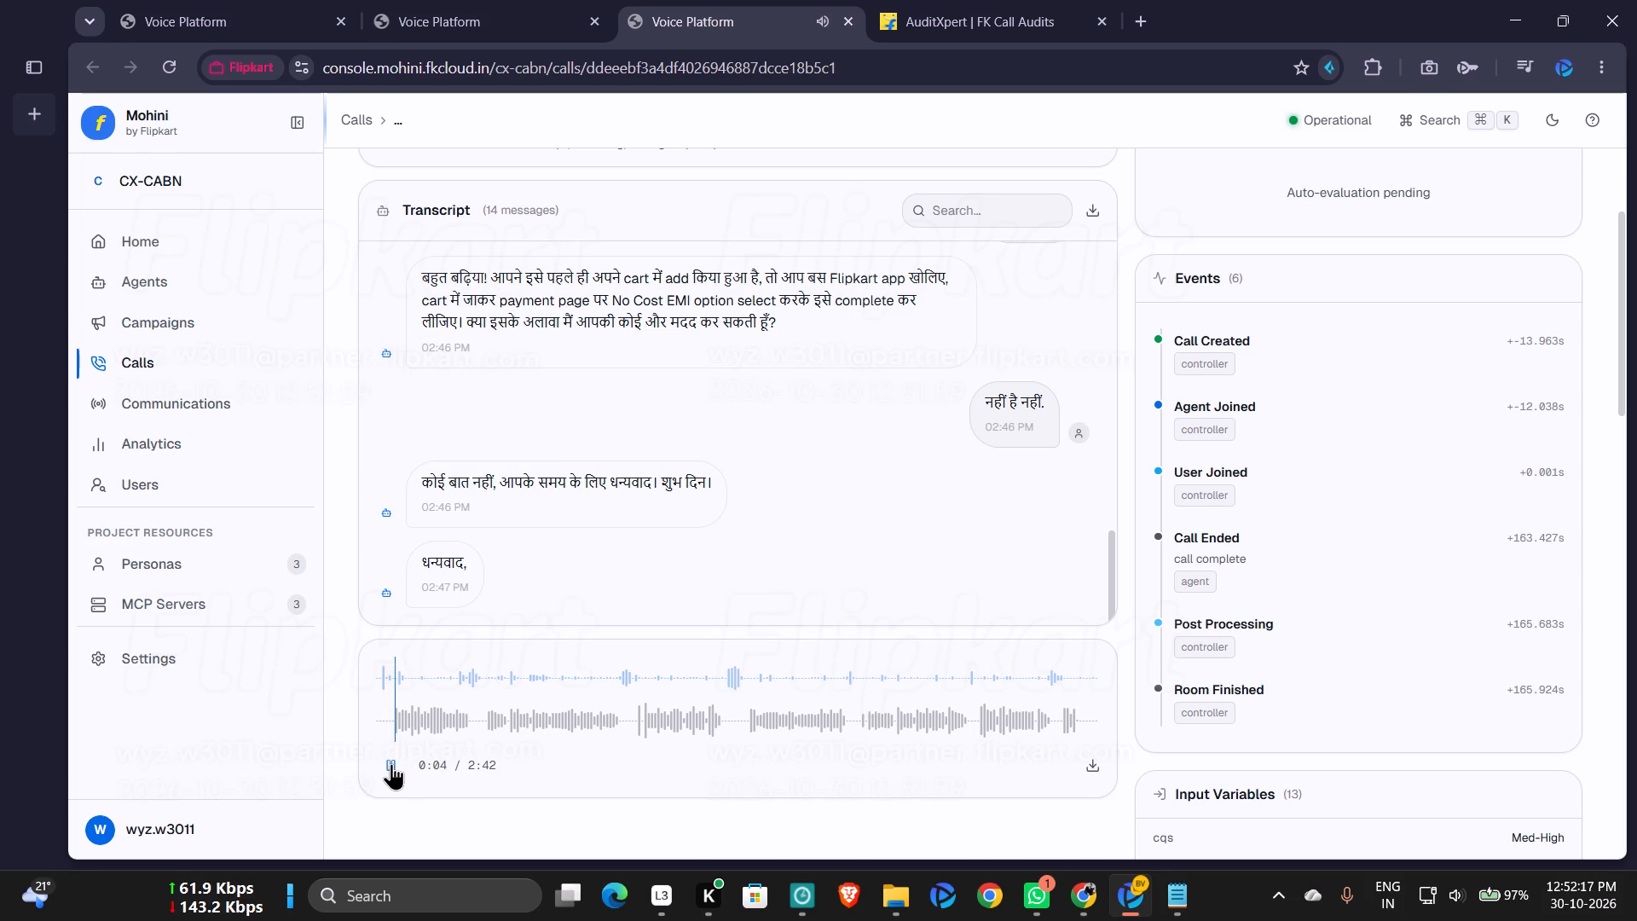
# Copy "NO voicemail detected on call." from Judge Model 2.txt in Notepad into Remarks for VoiceMail on the AuditXpert form.
pyautogui.click(1004, 20)
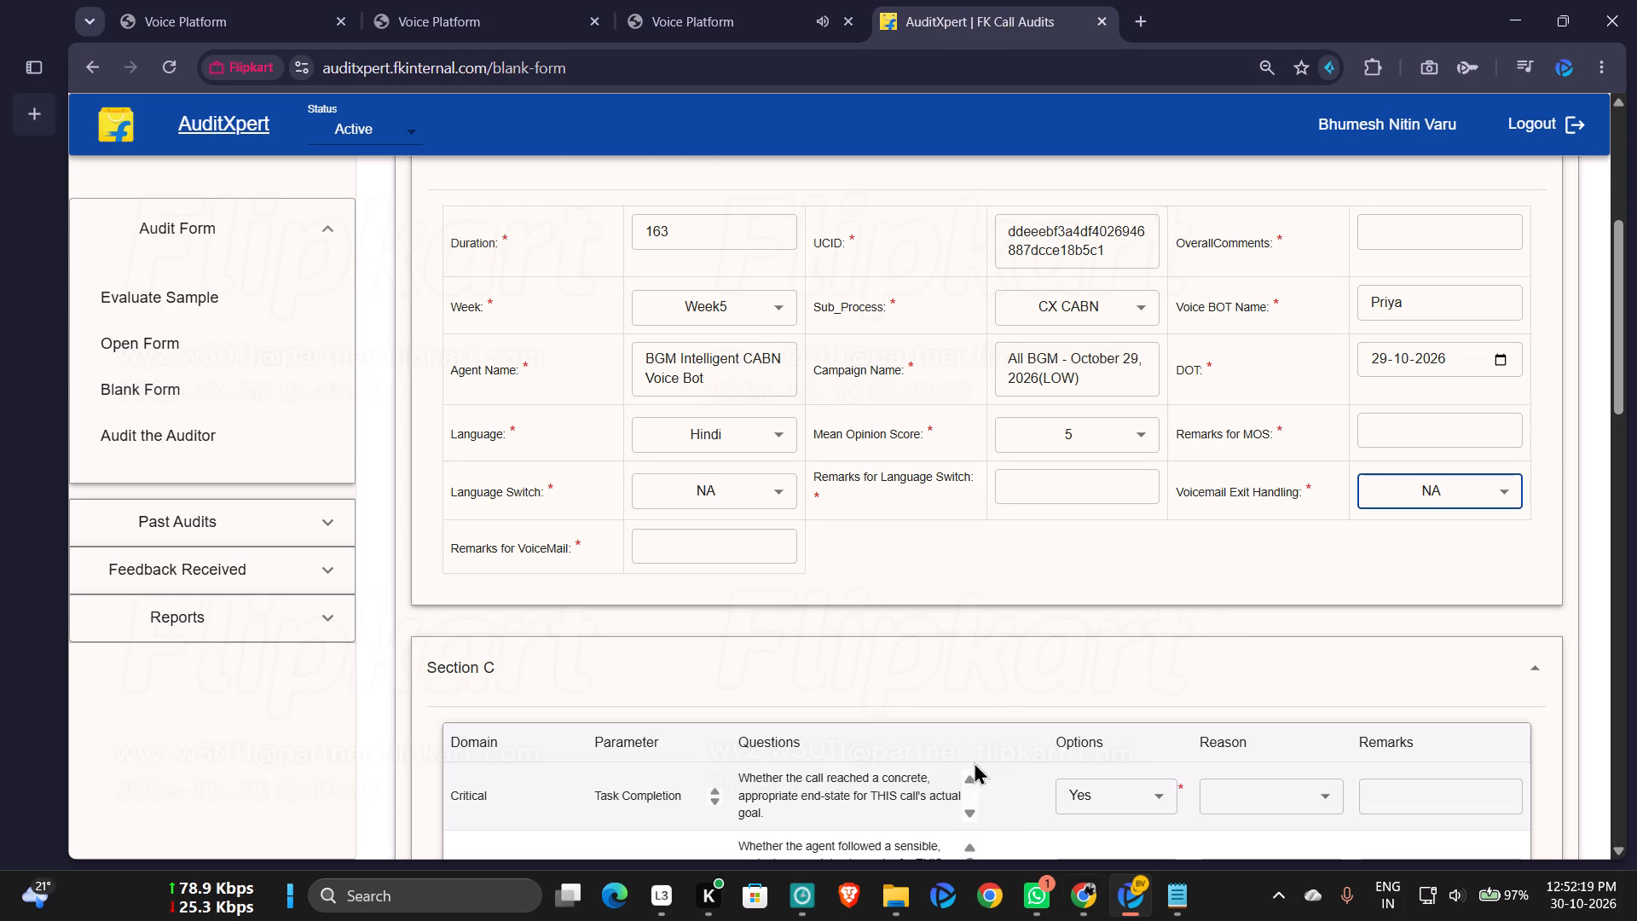
pyautogui.click(1197, 918)
pyautogui.scroll(4, 384, 370)
pyautogui.click(483, 68)
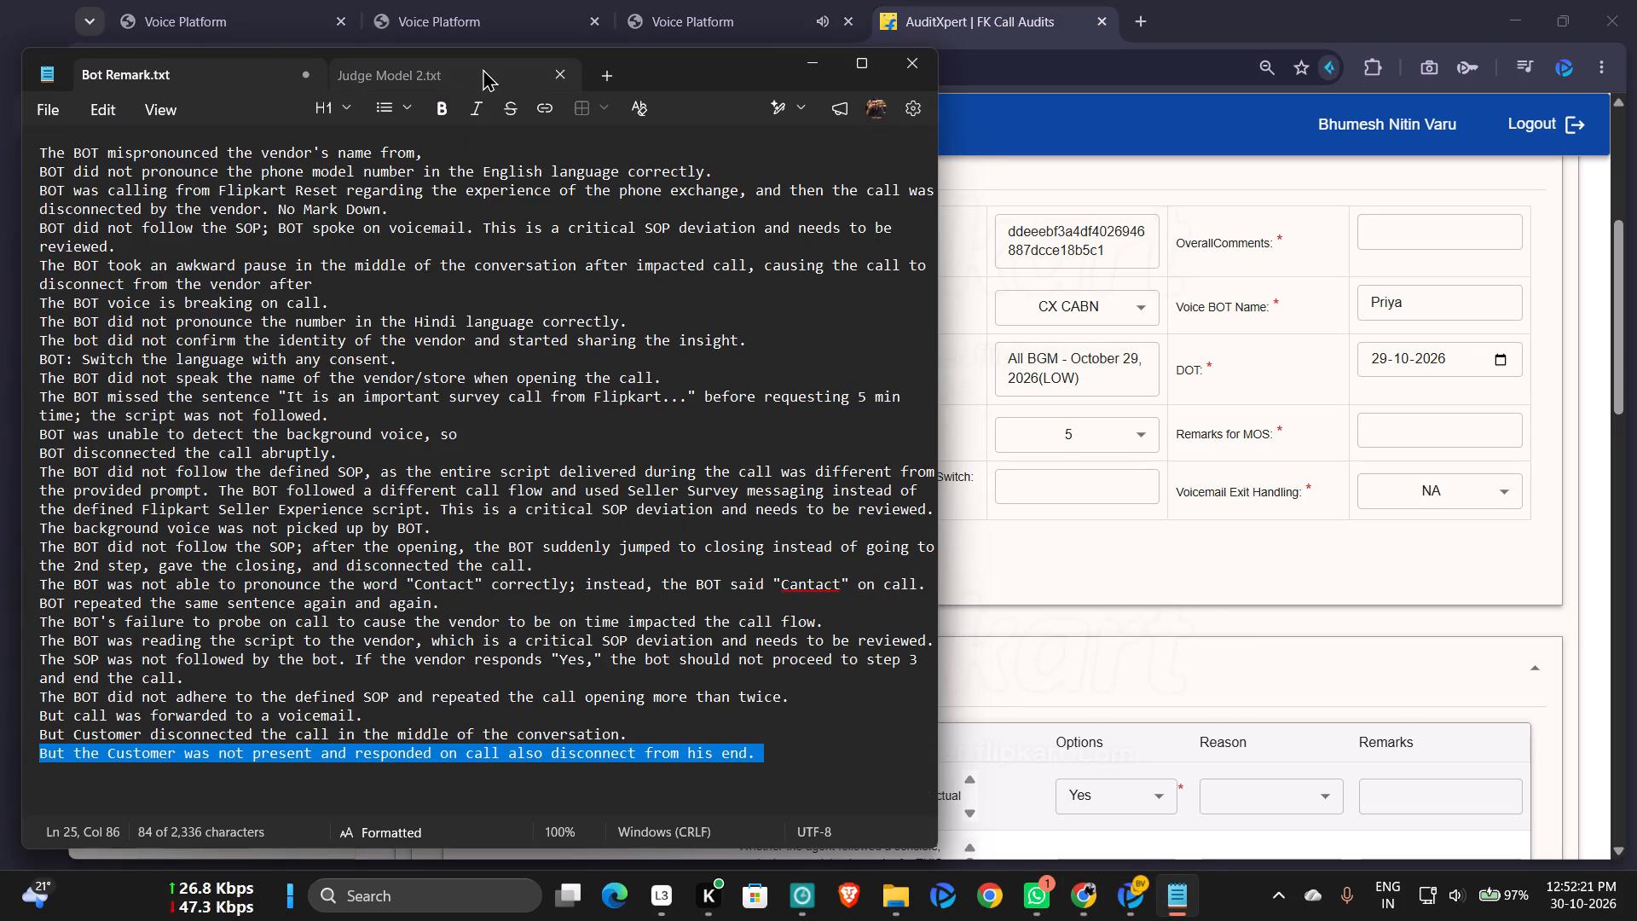
pyautogui.tripleClick(384, 364)
pyautogui.hotkey('ctrl', 'c')
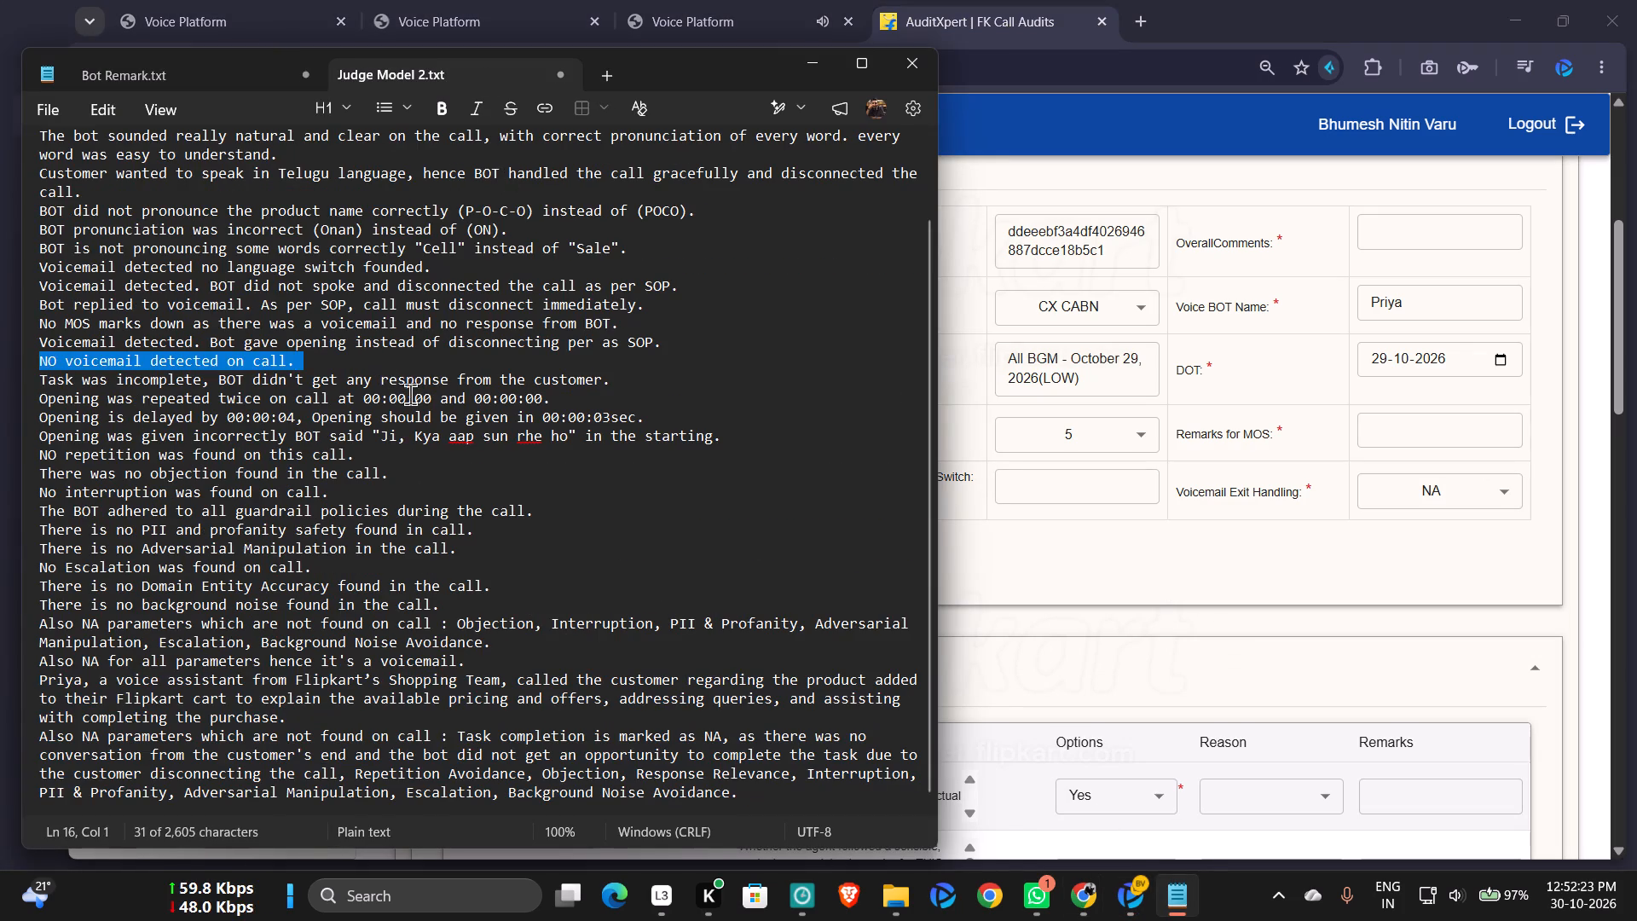
pyautogui.click(1173, 541)
pyautogui.click(751, 553)
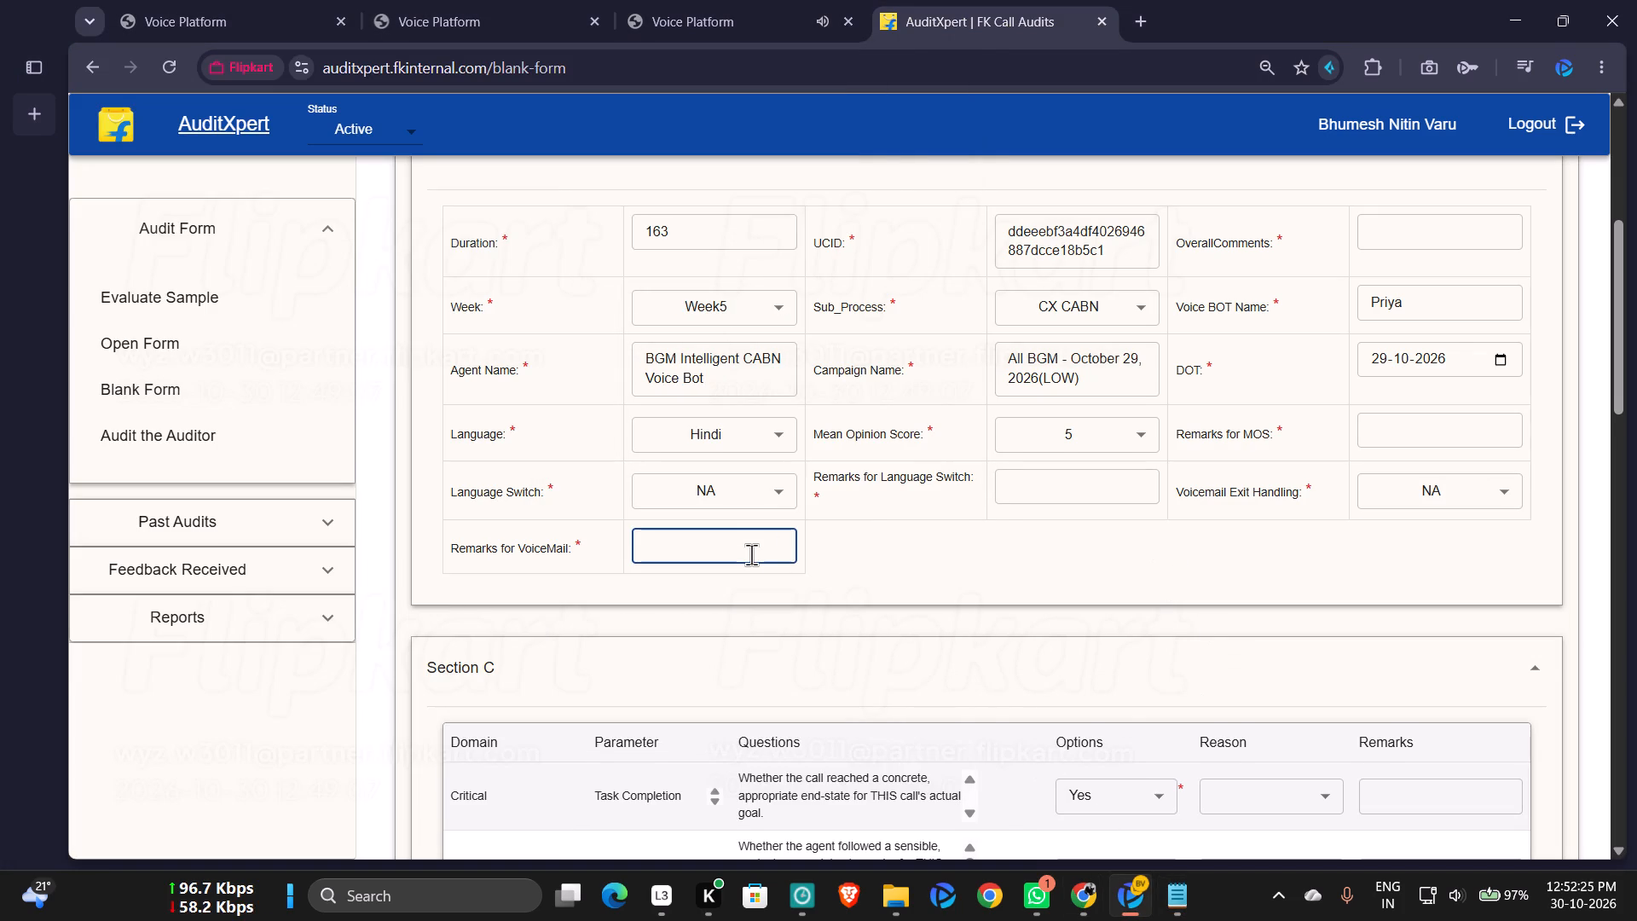
pyautogui.hotkey('ctrl', 'v')
# Examine the audit statuses on the RTD, Watch NEP1 and NON CMB campaign sheets in Chrome, returning to All BGM - October 29, 2026(LOW).
pyautogui.click(1148, 883)
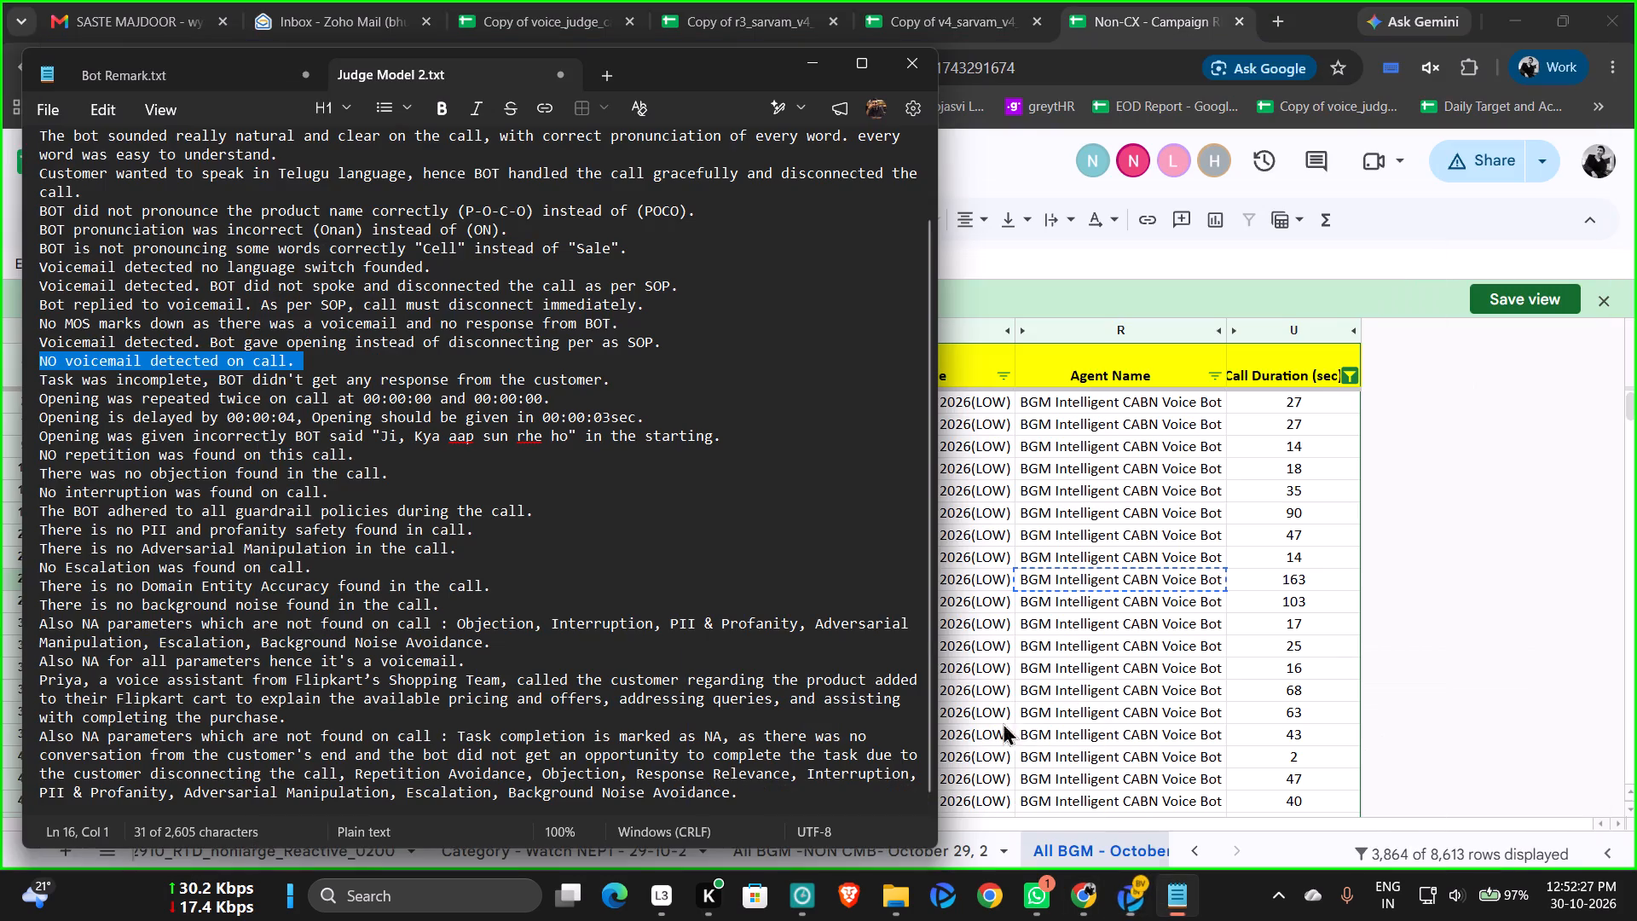
pyautogui.click(1099, 653)
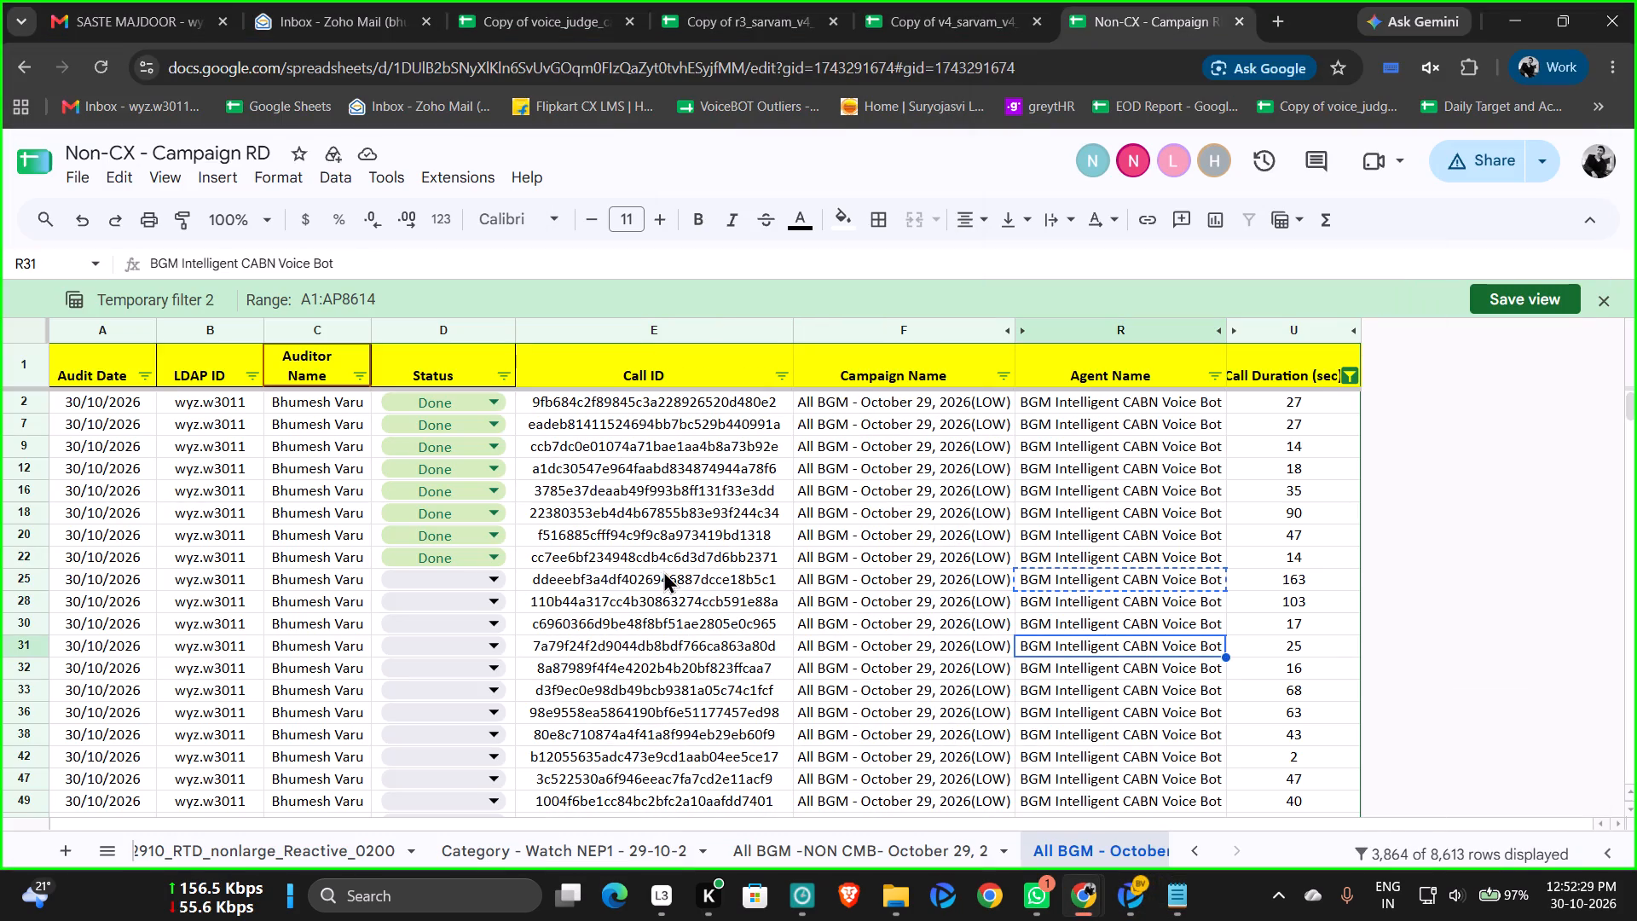
pyautogui.scroll(2, 663, 571)
pyautogui.click(241, 835)
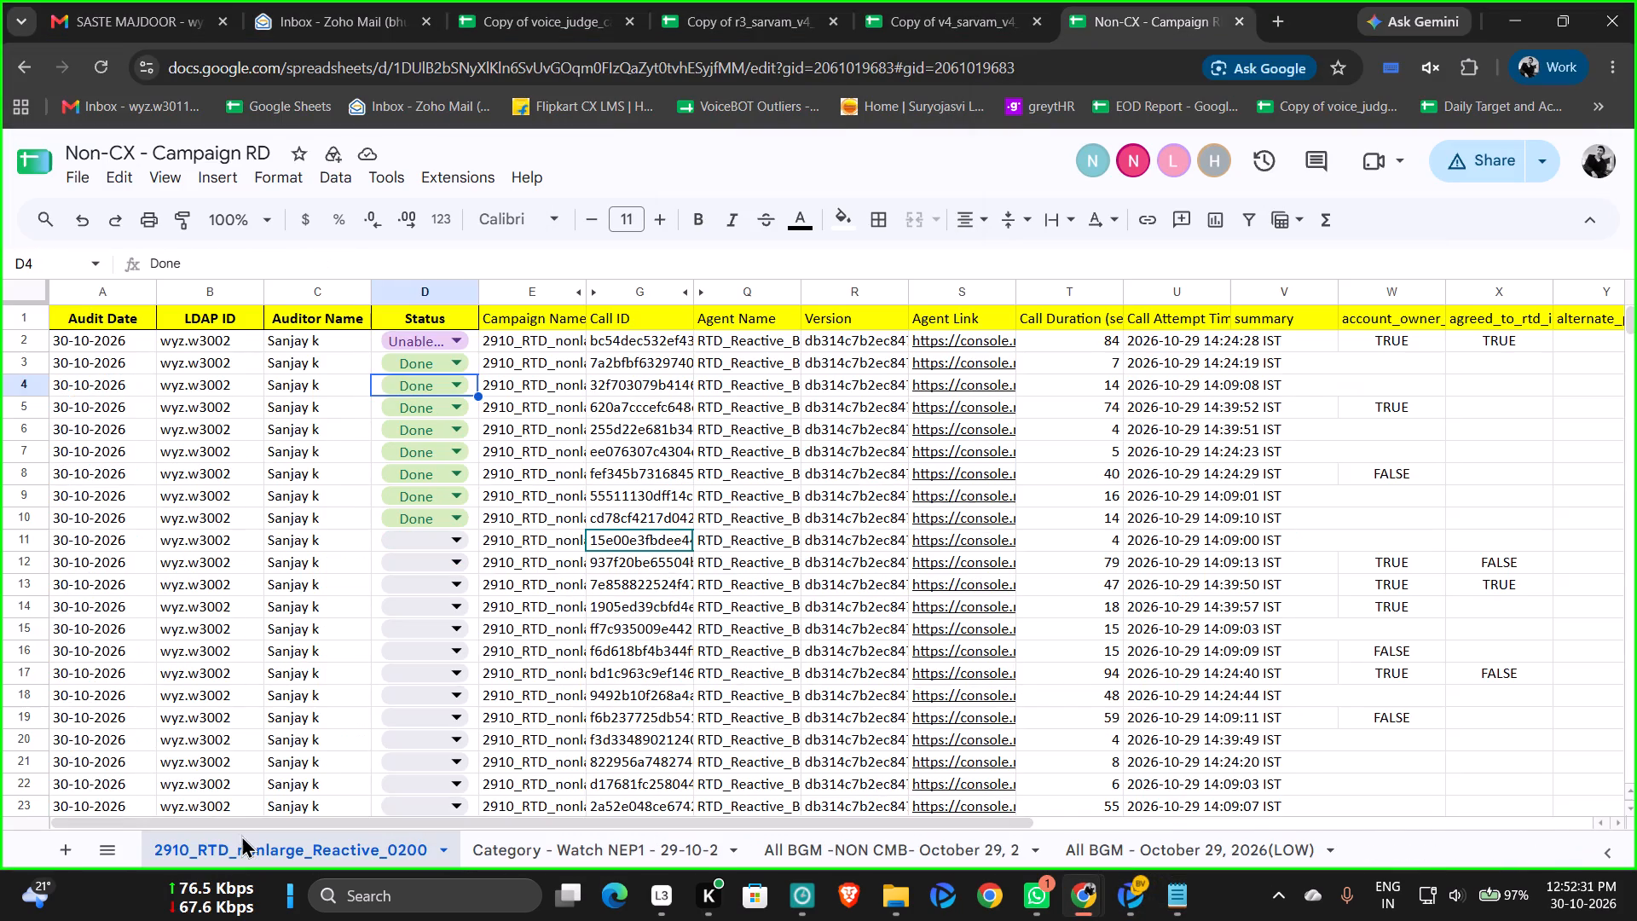
pyautogui.scroll(3, 506, 458)
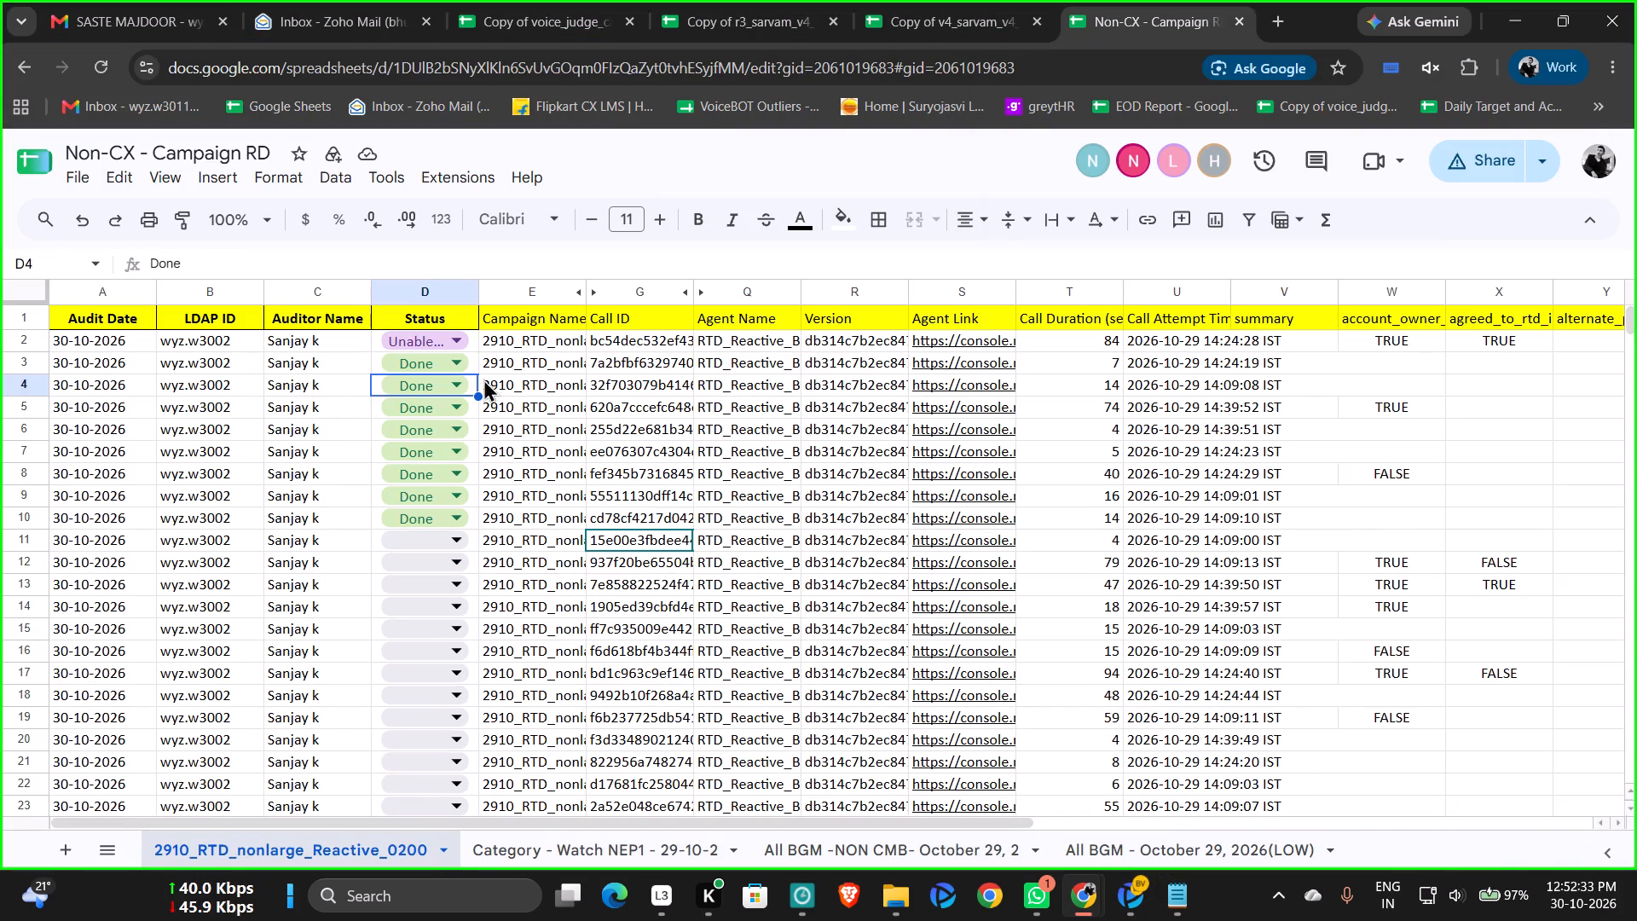
pyautogui.click(596, 837)
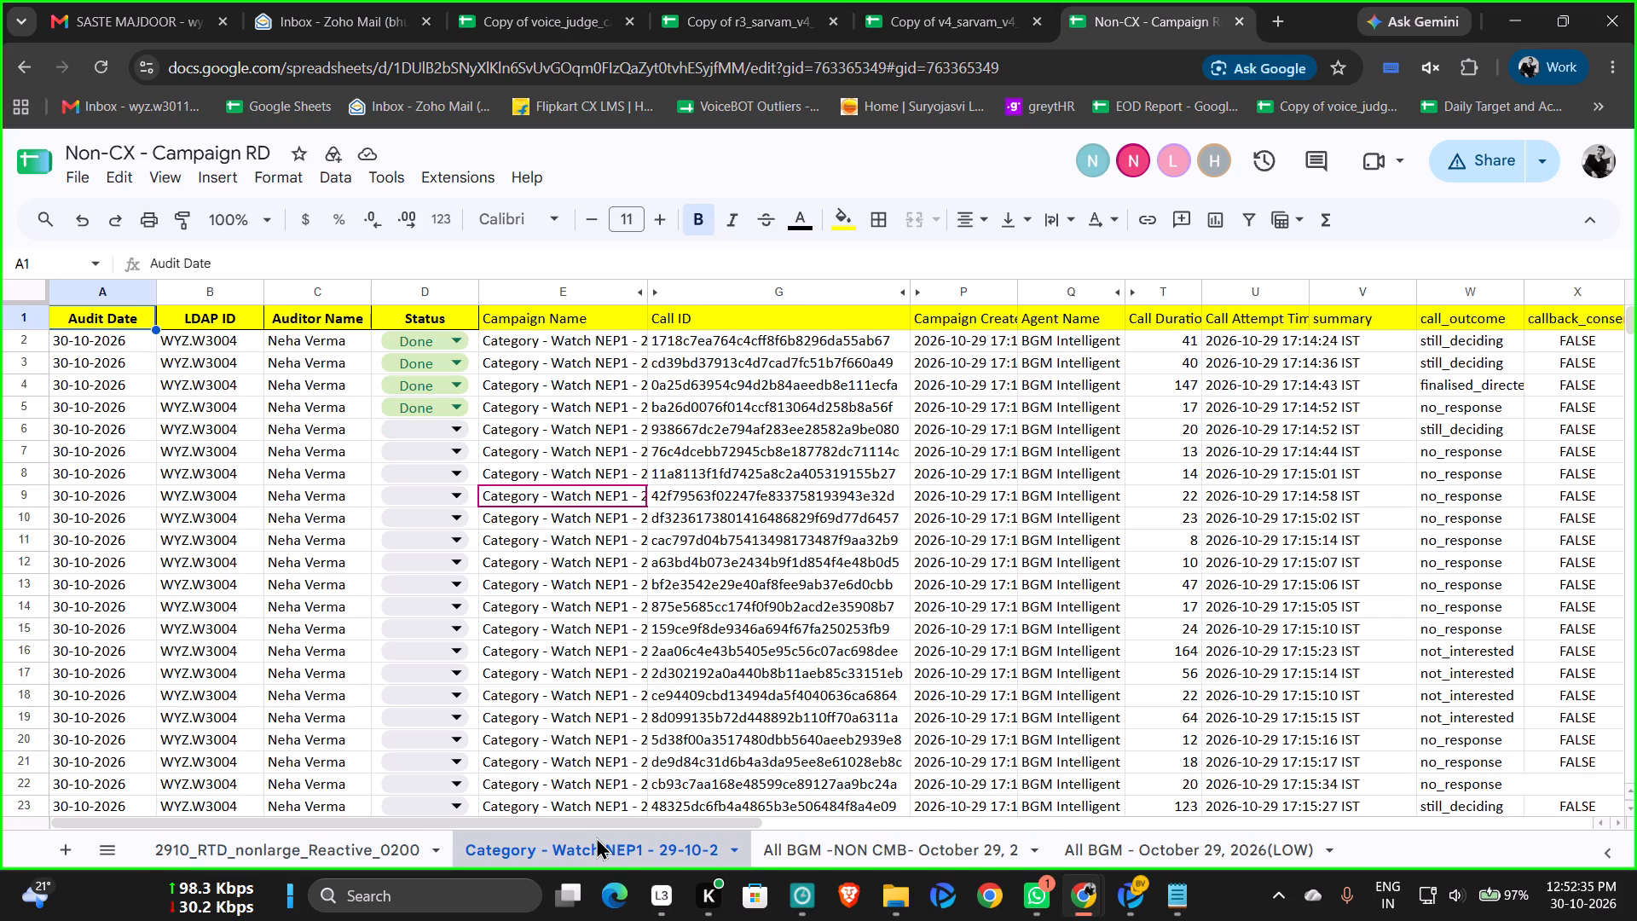
pyautogui.click(902, 854)
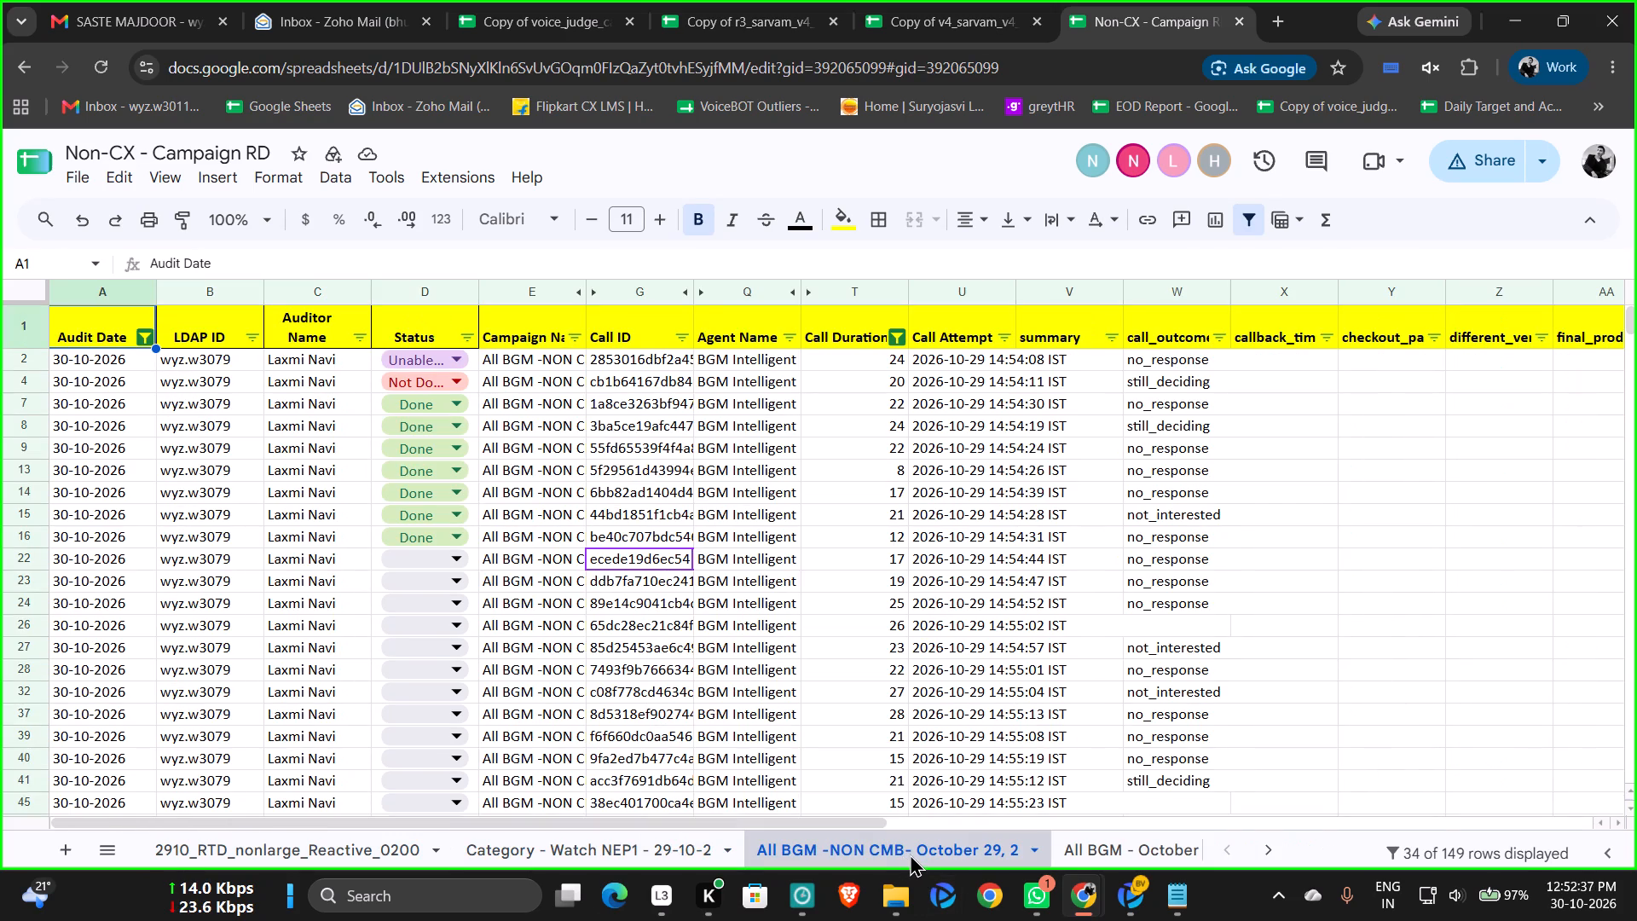
pyautogui.scroll(4, 620, 528)
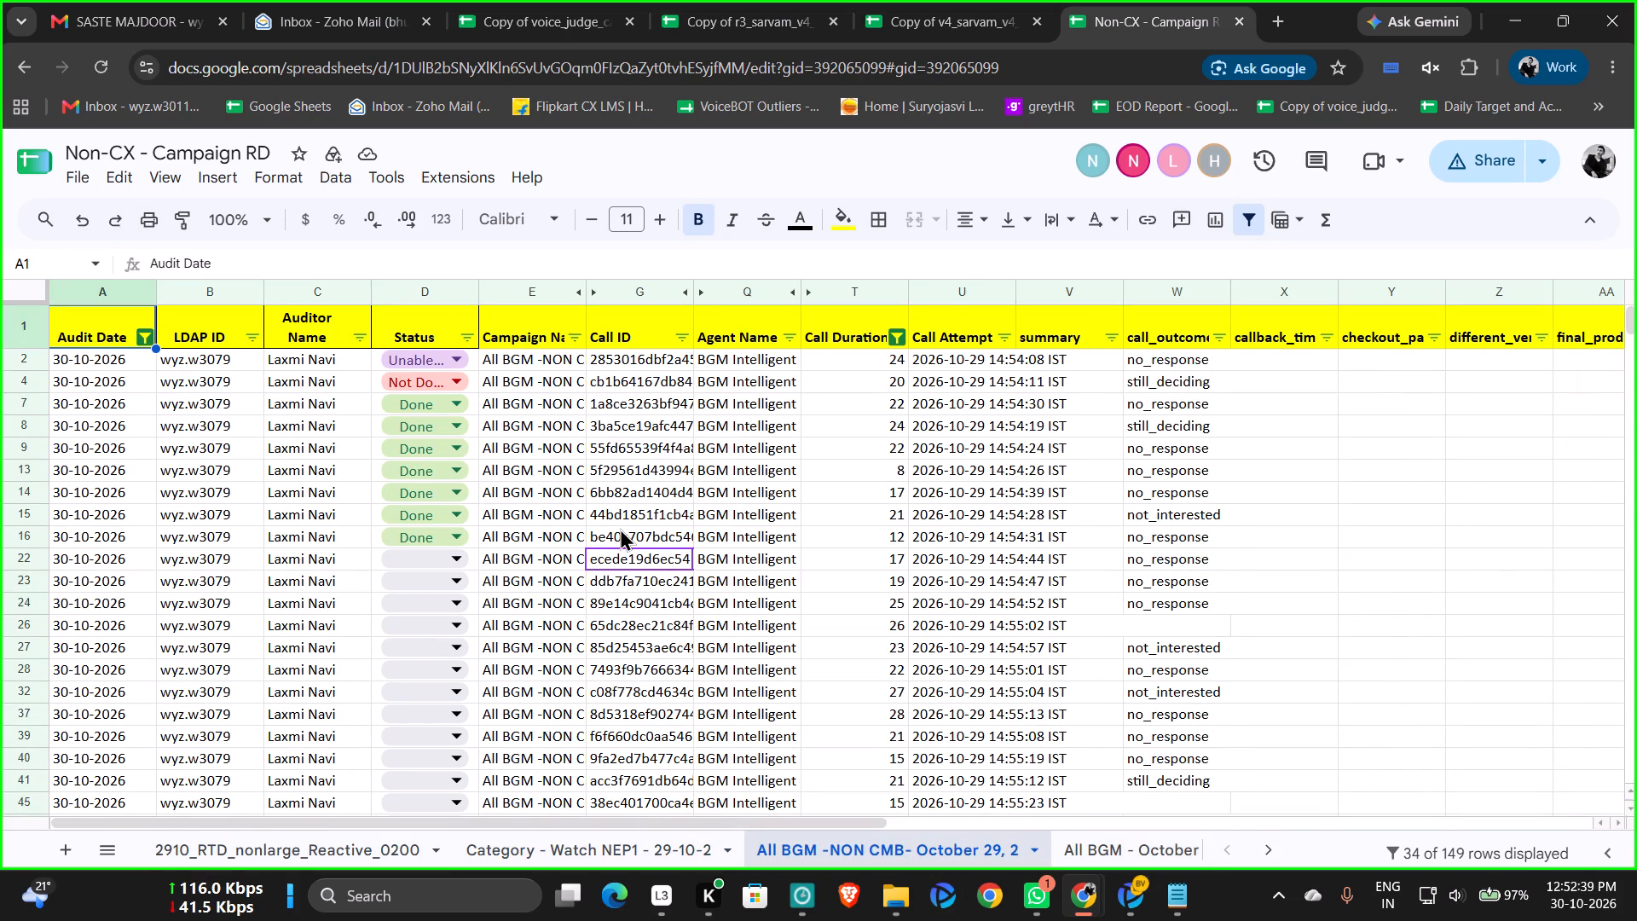
pyautogui.click(1086, 846)
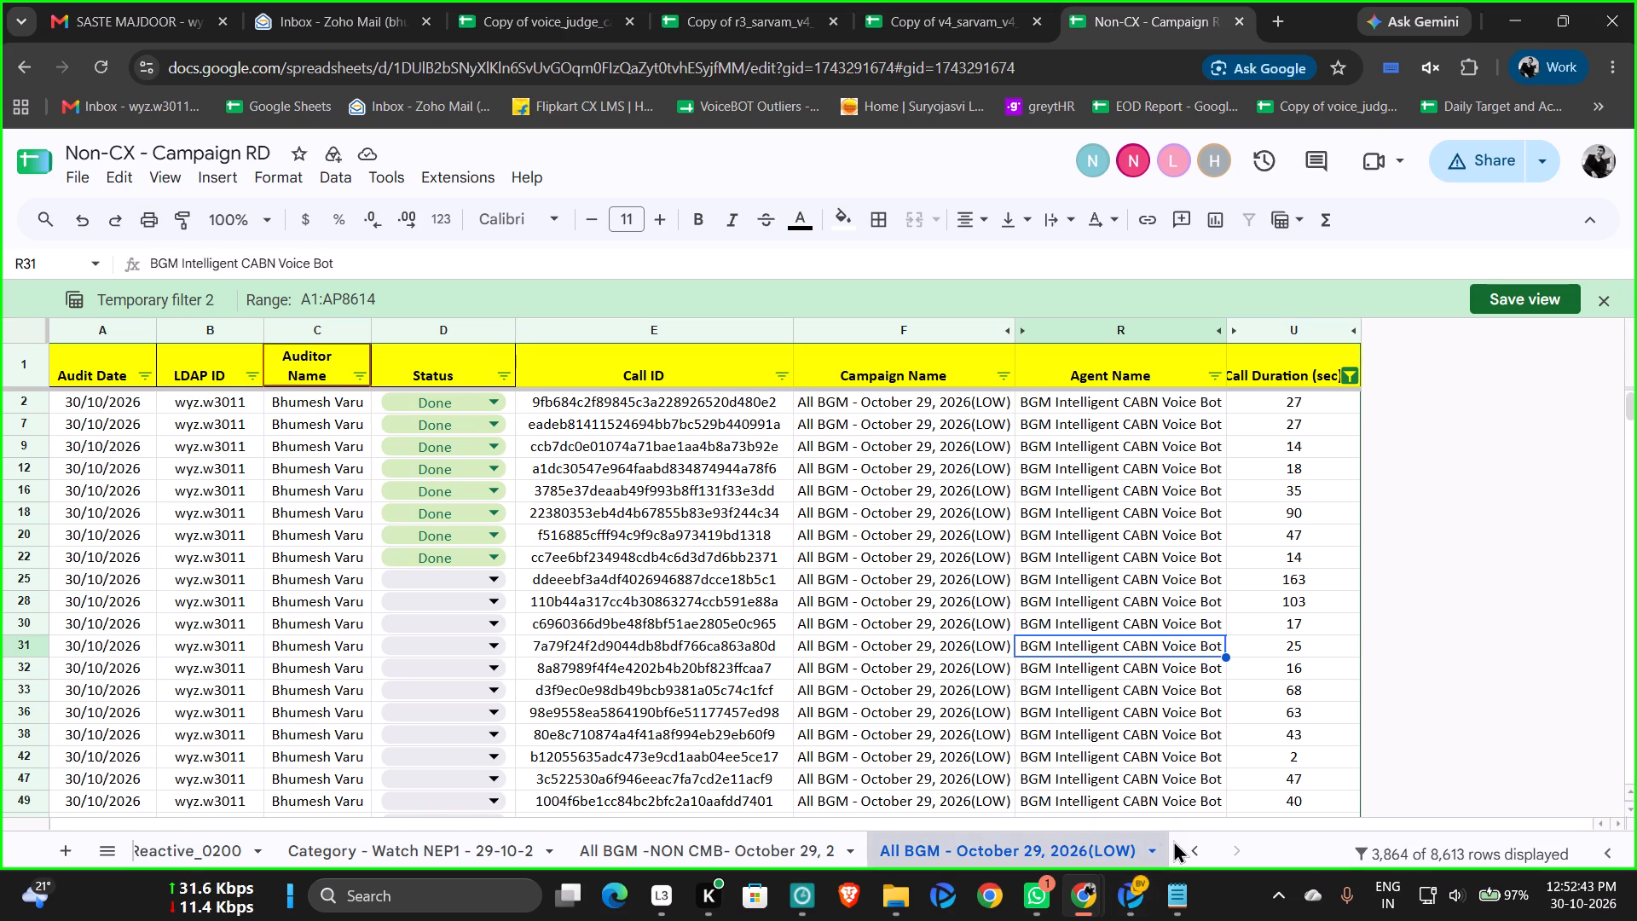
pyautogui.click(1012, 801)
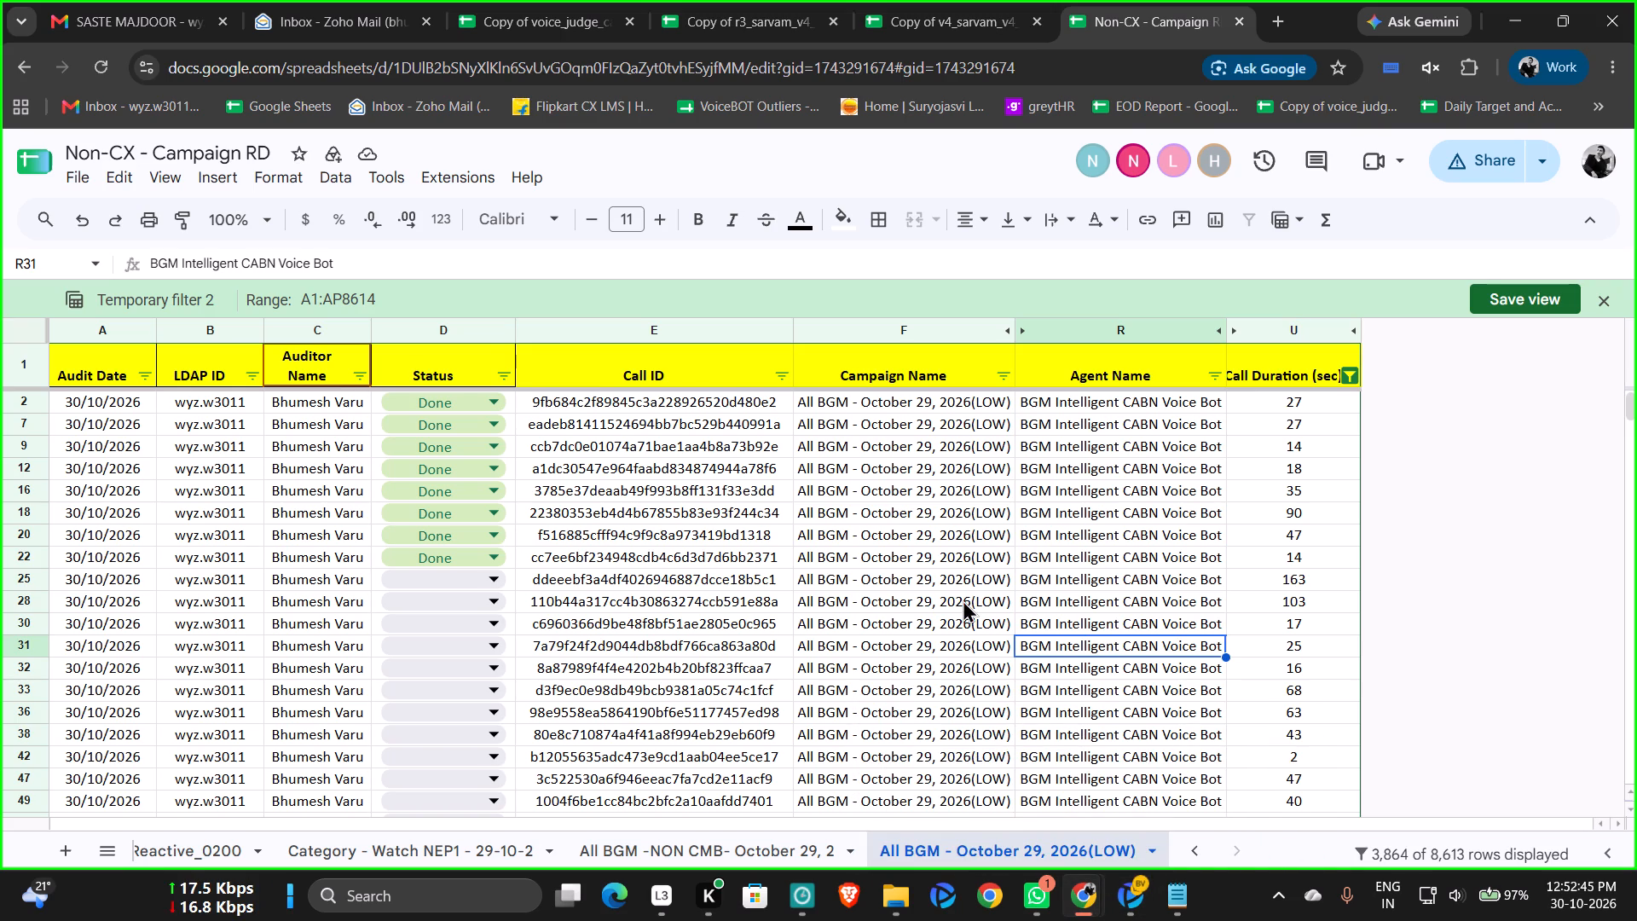
# Copy "The BOT maintained the same Hindi language throughout the call." from Judge Model 2.txt into Remarks for Language Switch on the audit form.
pyautogui.click(1131, 901)
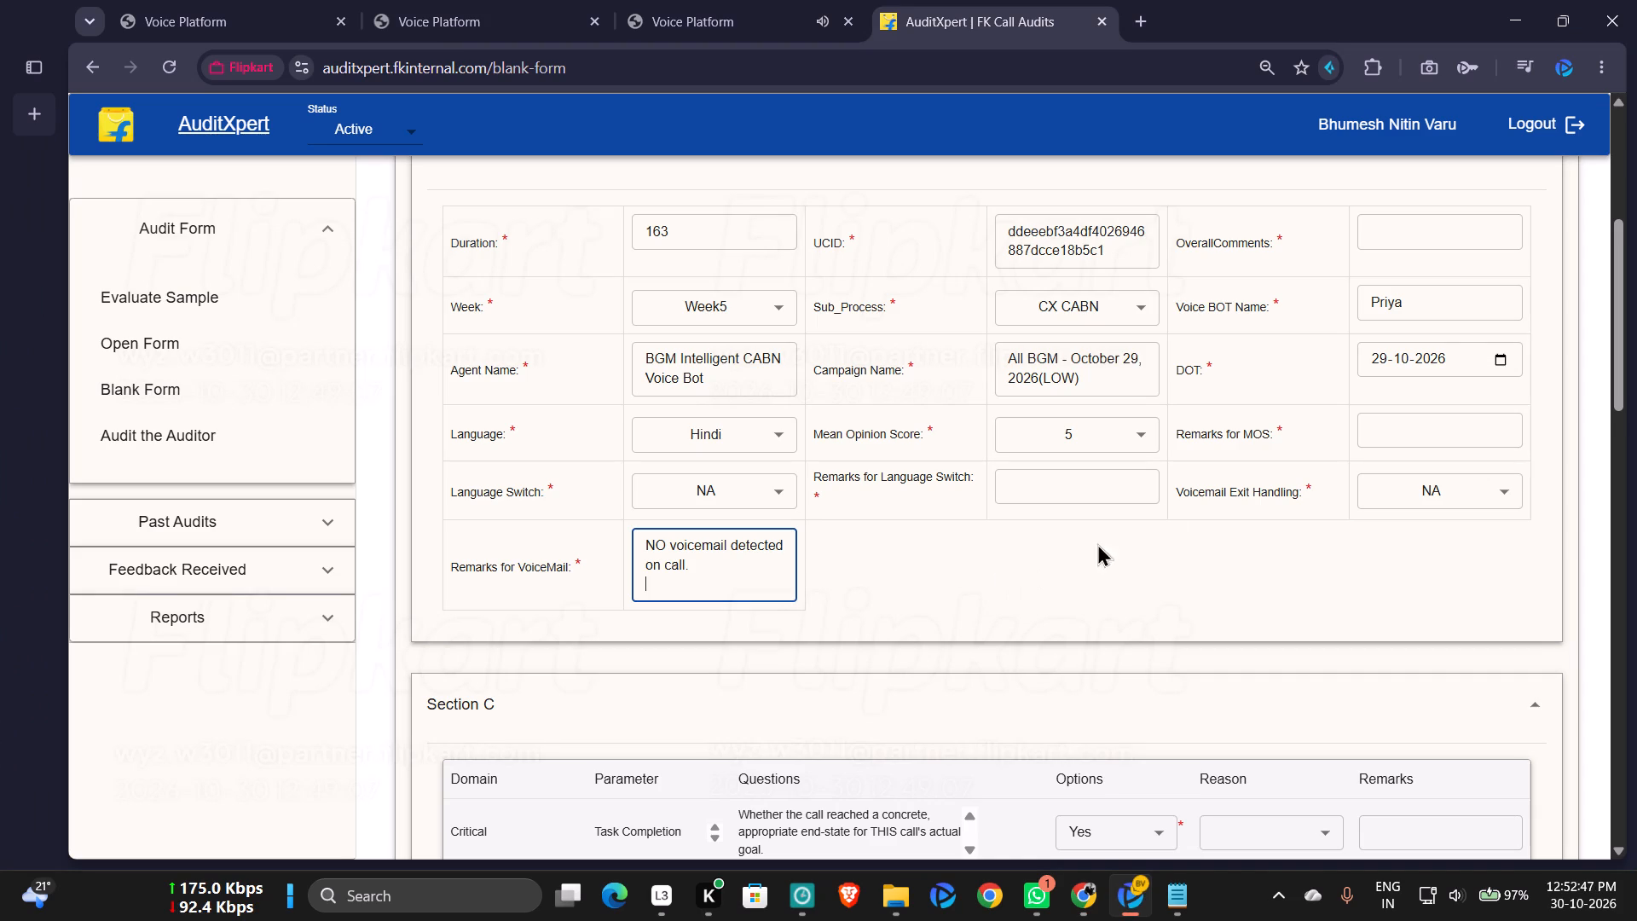
pyautogui.click(1179, 886)
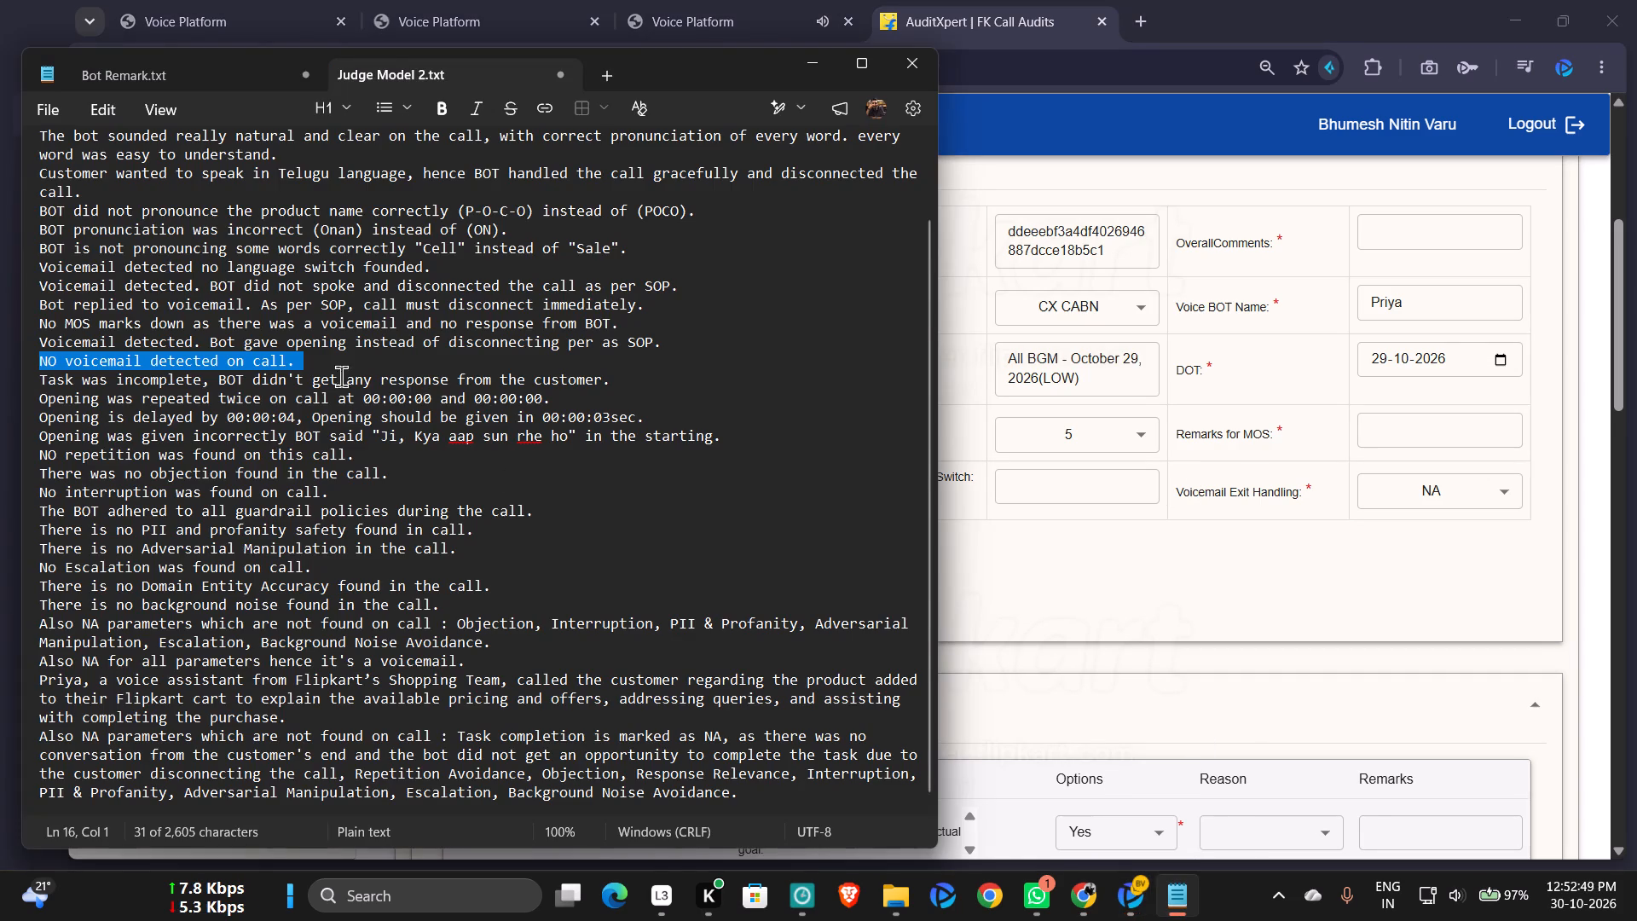
pyautogui.scroll(1, 383, 224)
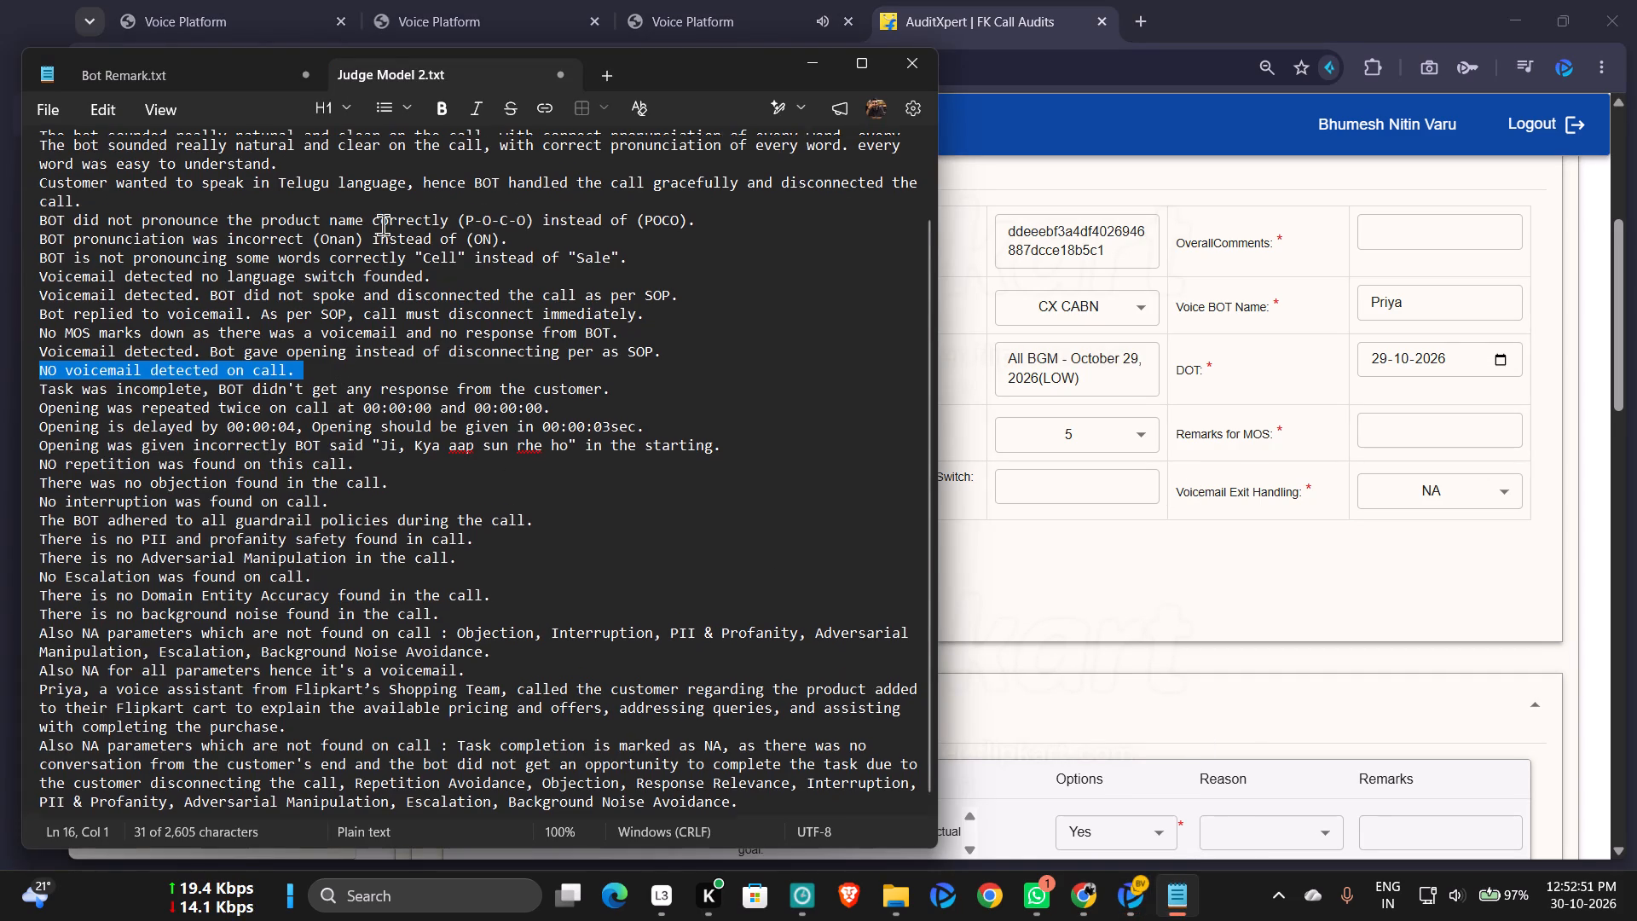
pyautogui.scroll(1, 383, 224)
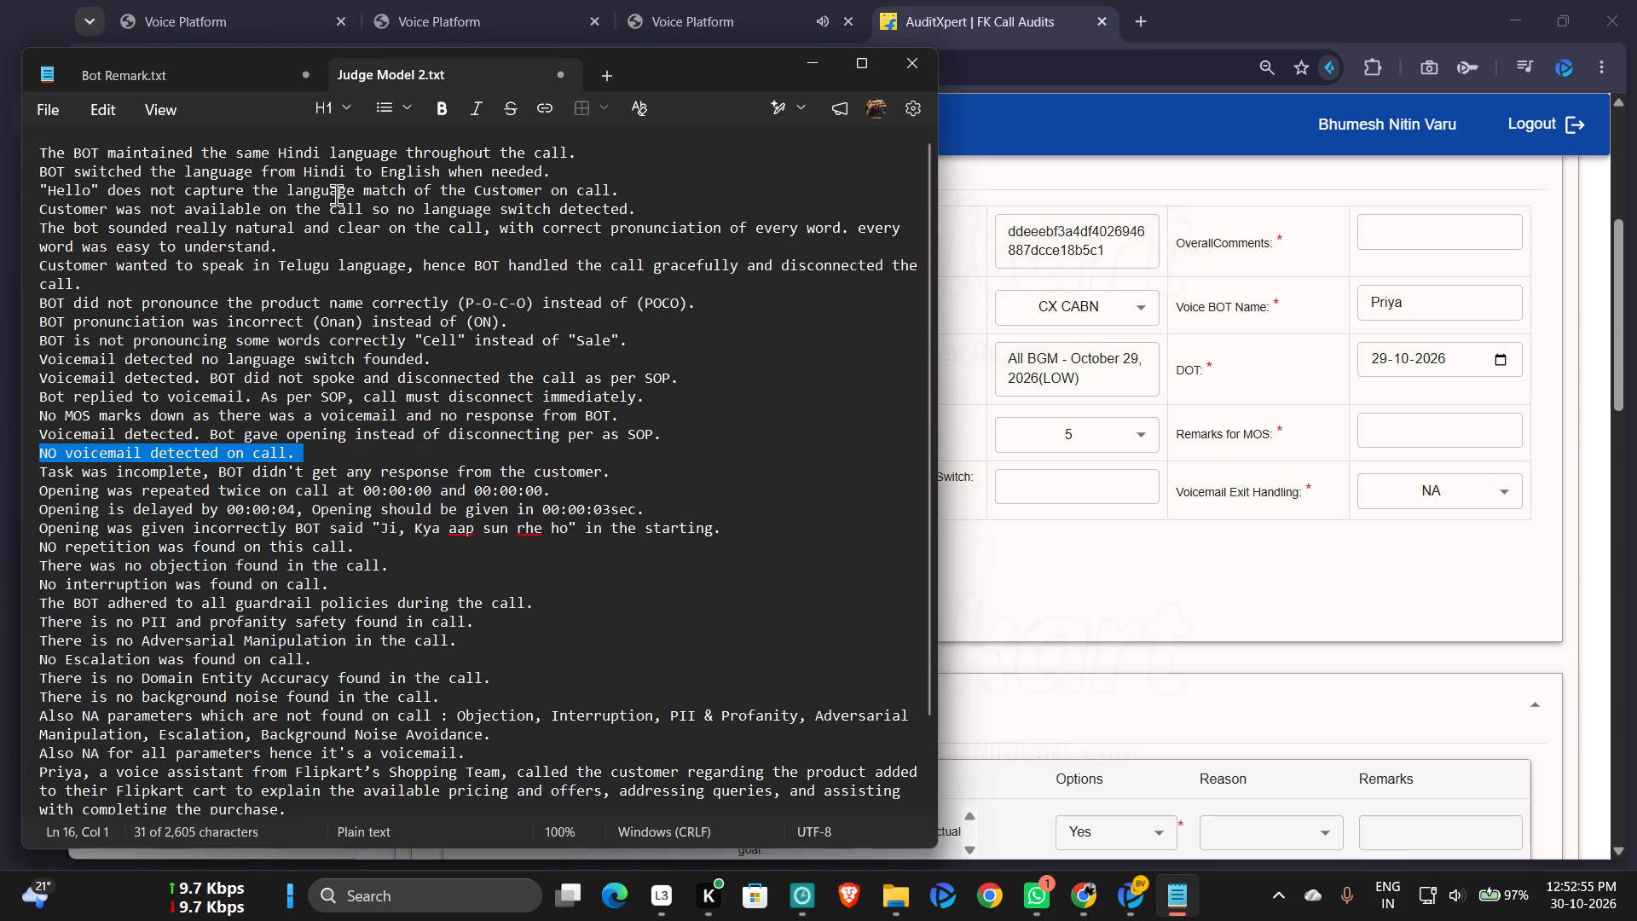
pyautogui.tripleClick(383, 150)
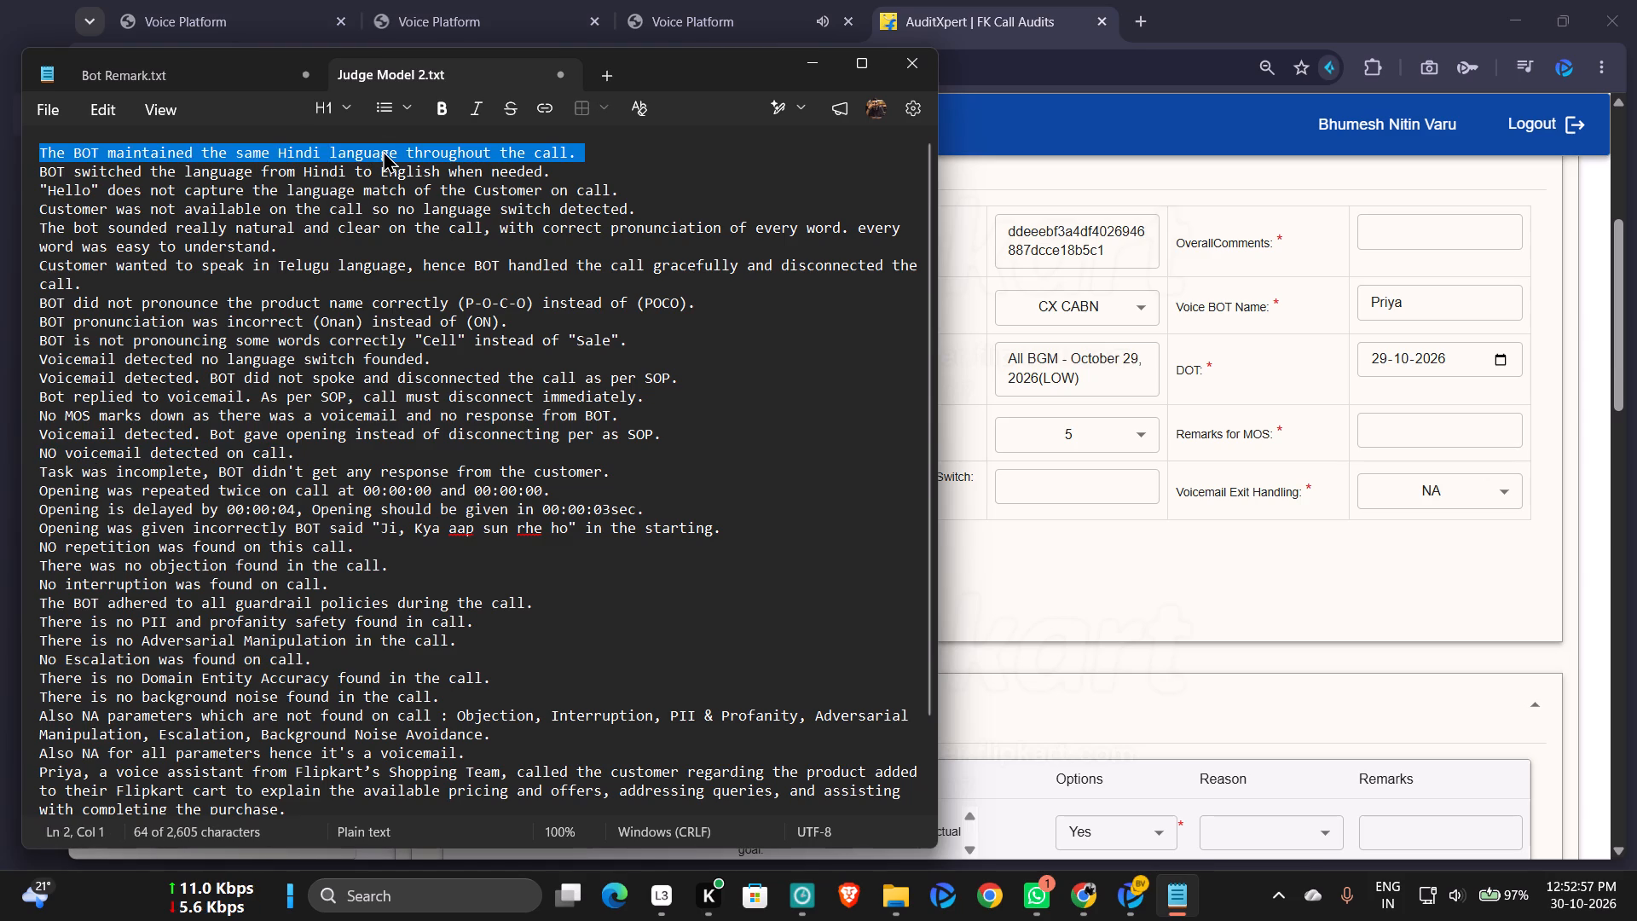
pyautogui.hotkey('ctrl', 'c')
pyautogui.click(1064, 501)
pyautogui.hotkey('ctrl', 'v')
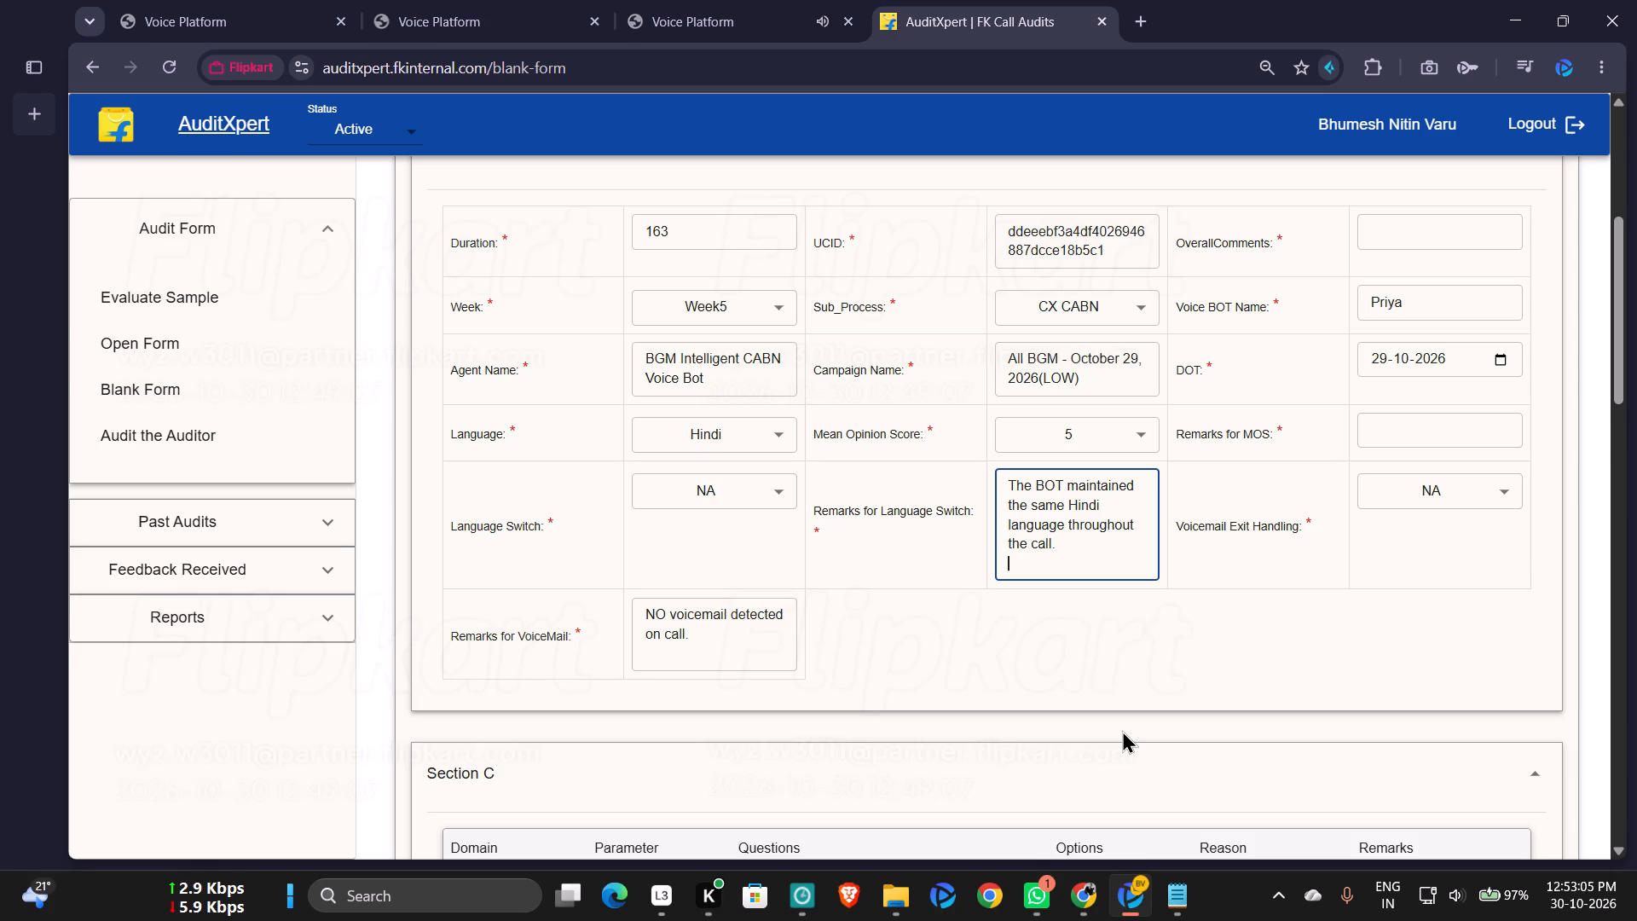
pyautogui.click(1144, 919)
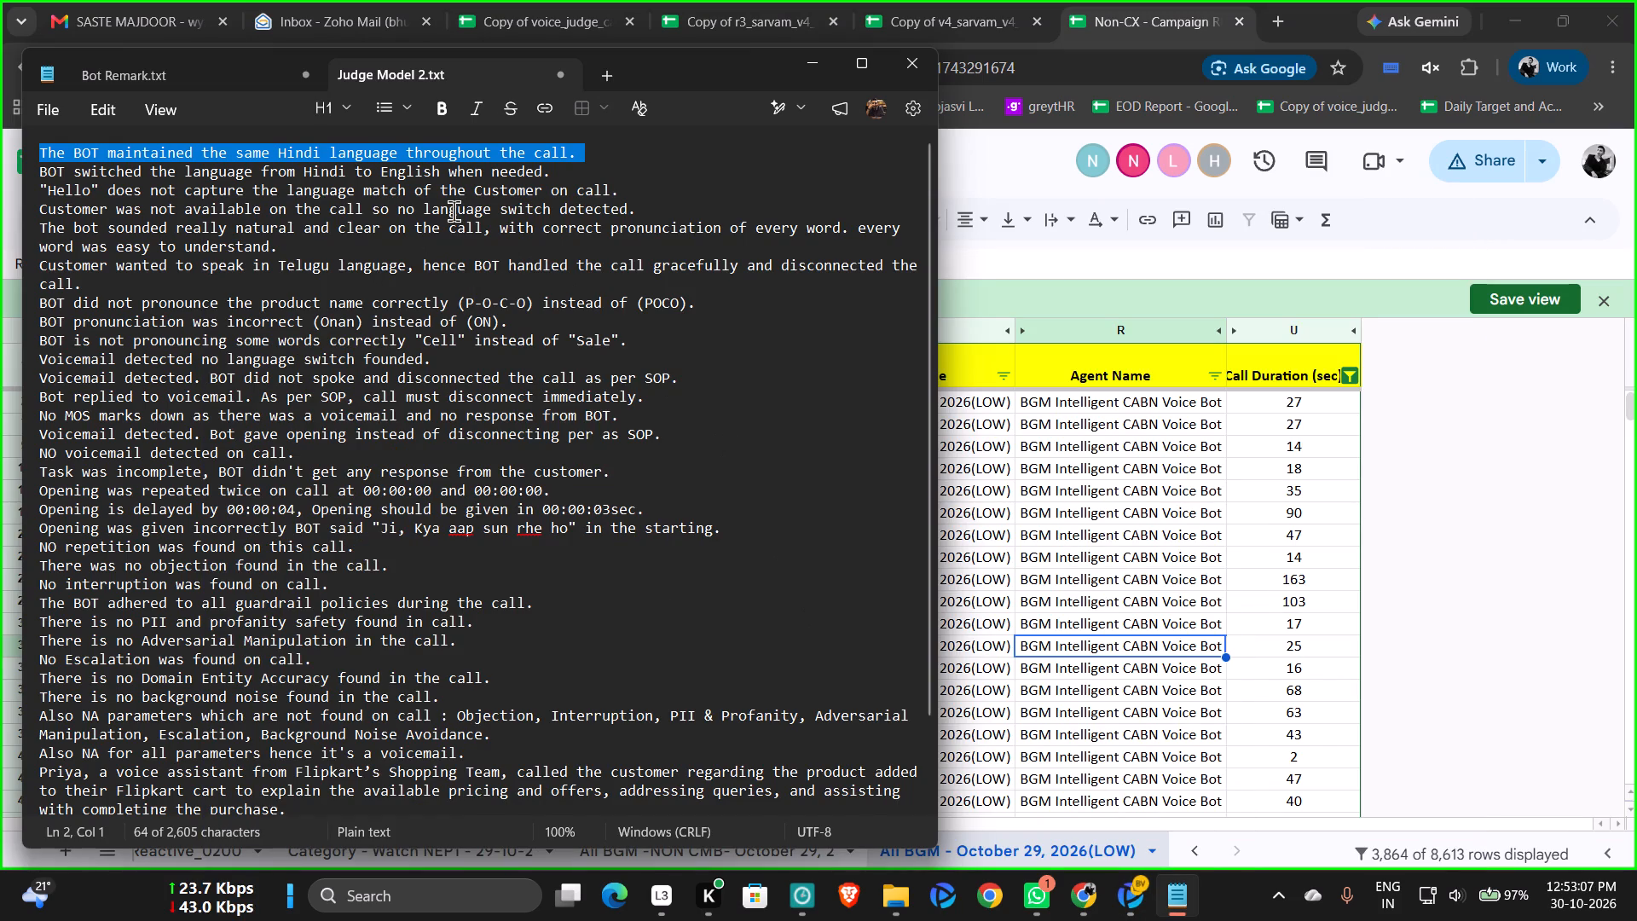
pyautogui.doubleClick(454, 211)
pyautogui.tripleClick(481, 228)
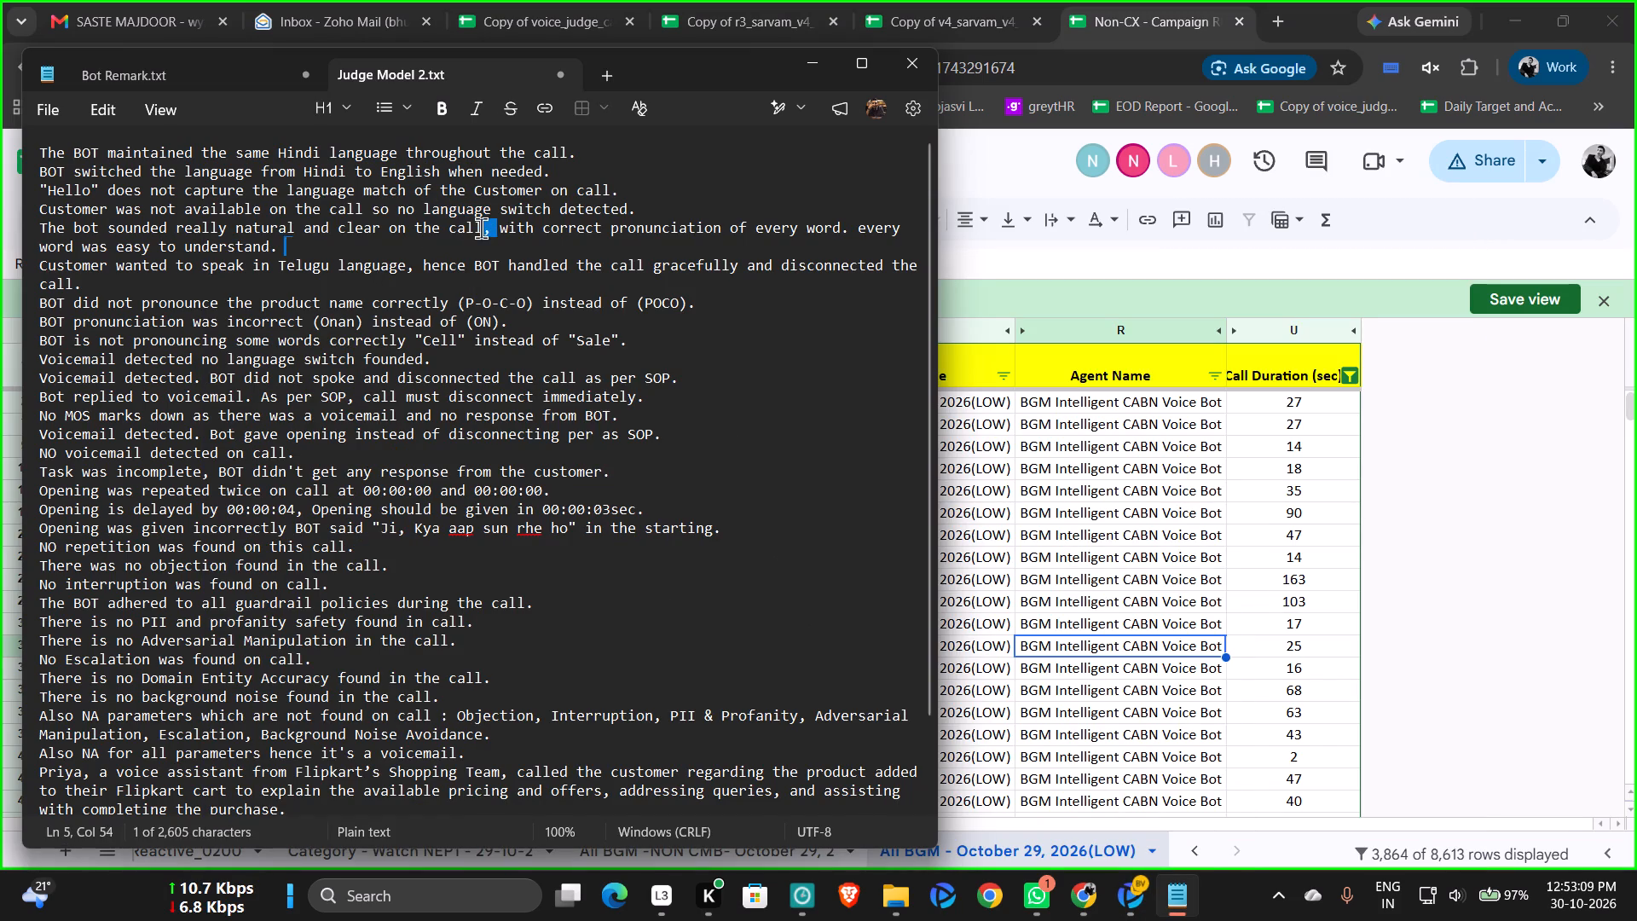
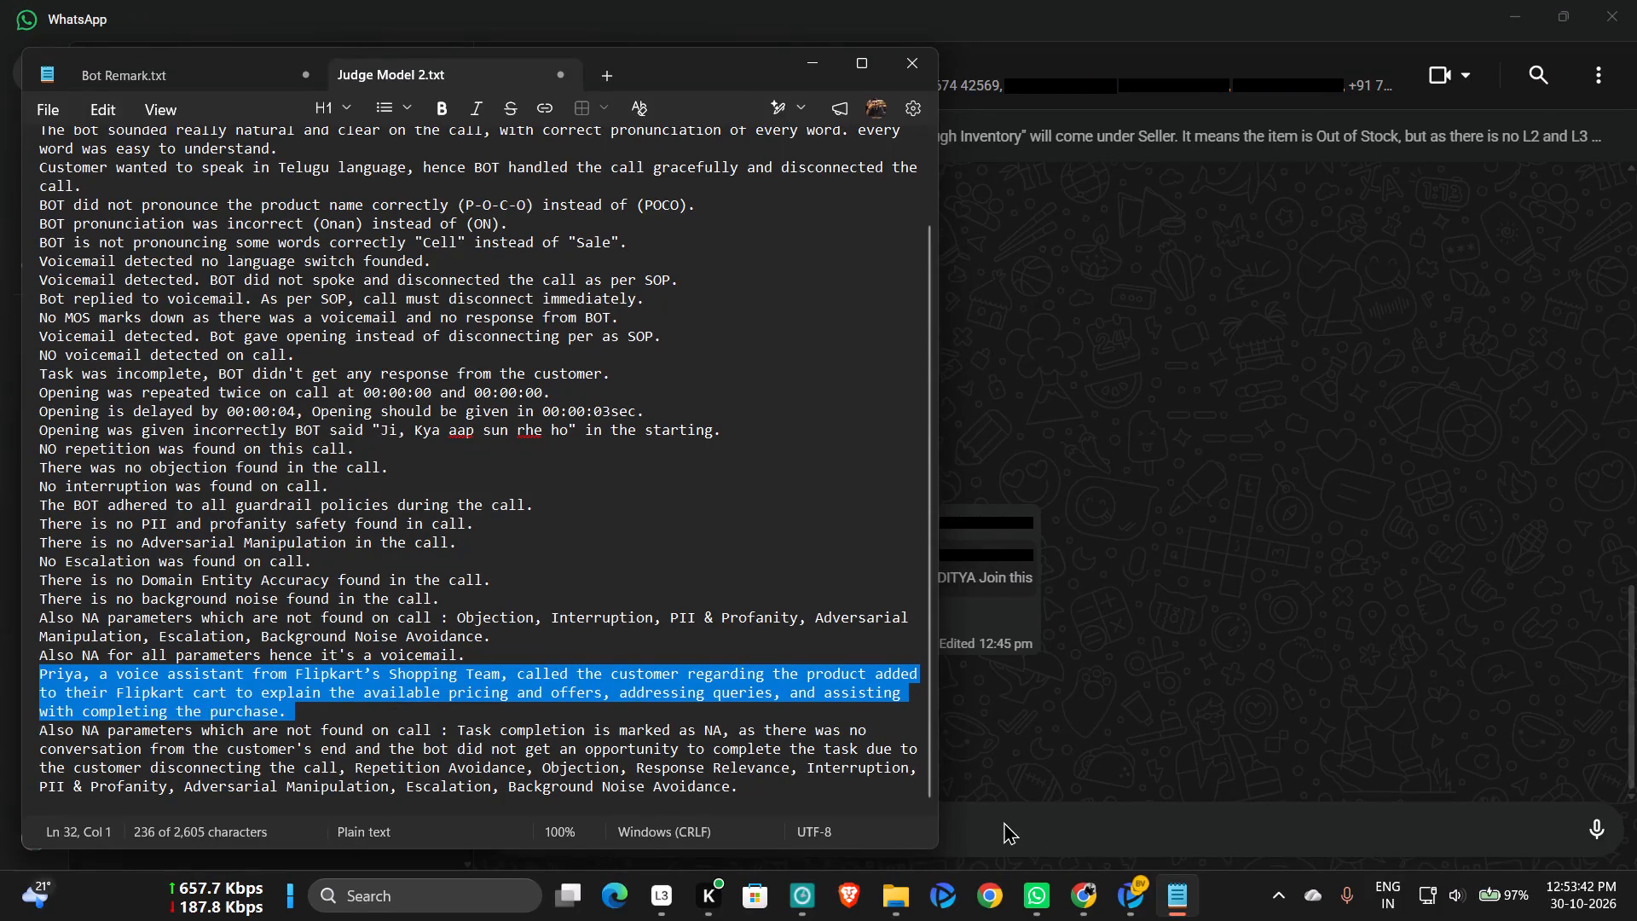
# Paste the copied Priya voice assistant call summary from Judge Model 2.txt into OverallComments on the AuditXpert form.
pyautogui.click(1122, 907)
pyautogui.click(1401, 233)
pyautogui.hotkey('ctrl', 'v')
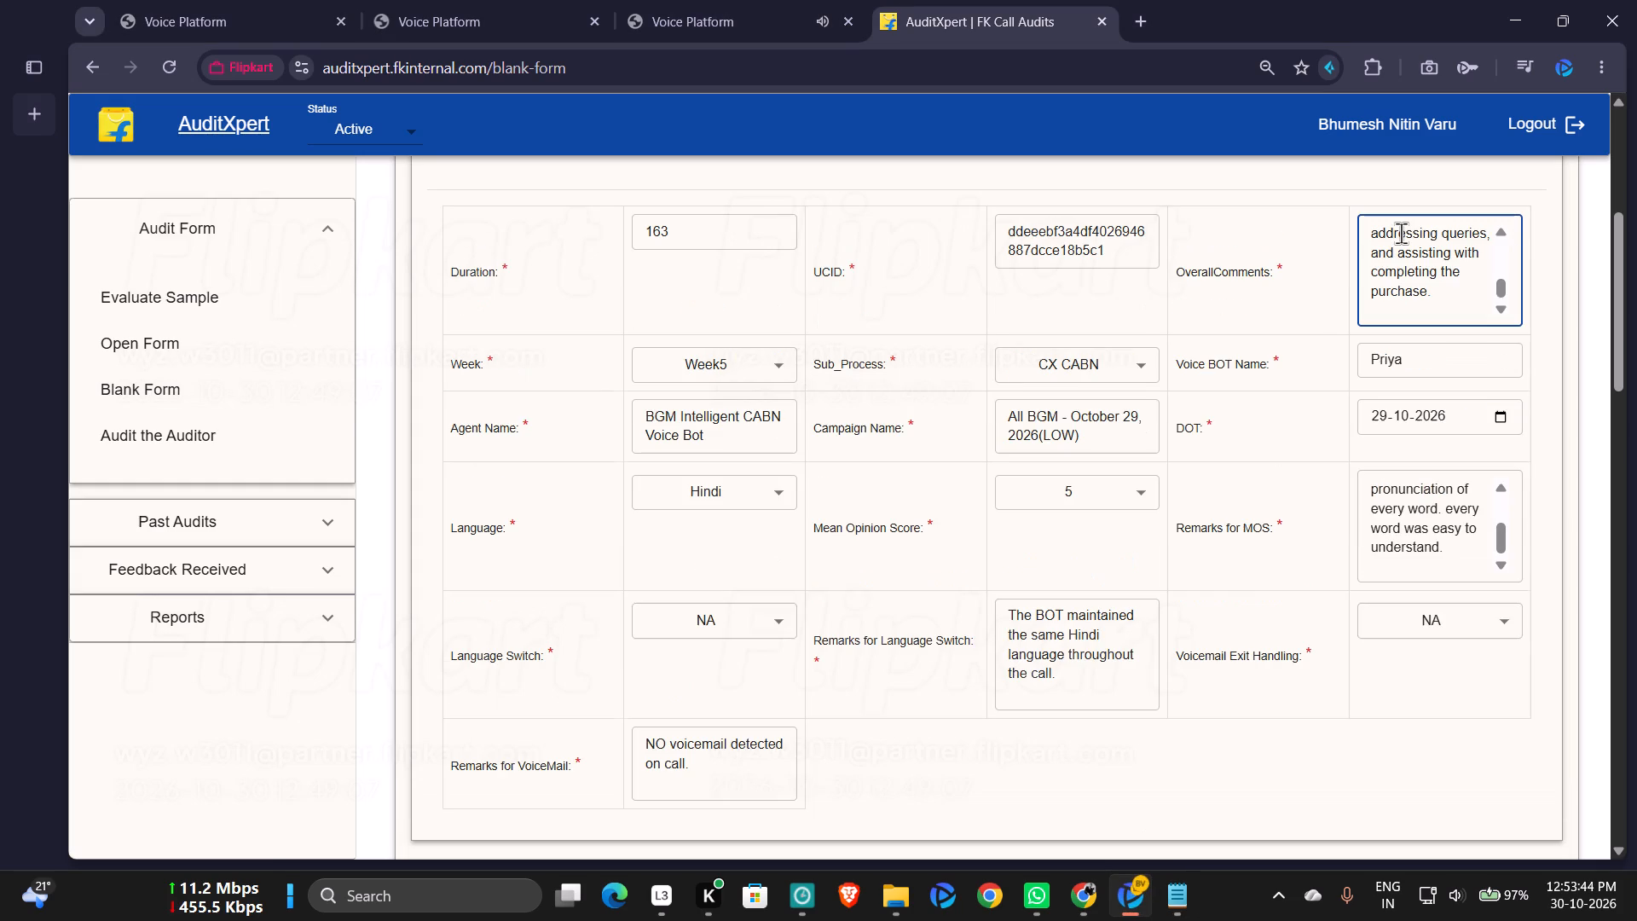
# Replace the full stop ending the OverallComments summary with ", Customer said" to continue the sentence with the customer's response.
pyautogui.press('BackSpace')
pyautogui.press('BackSpace')
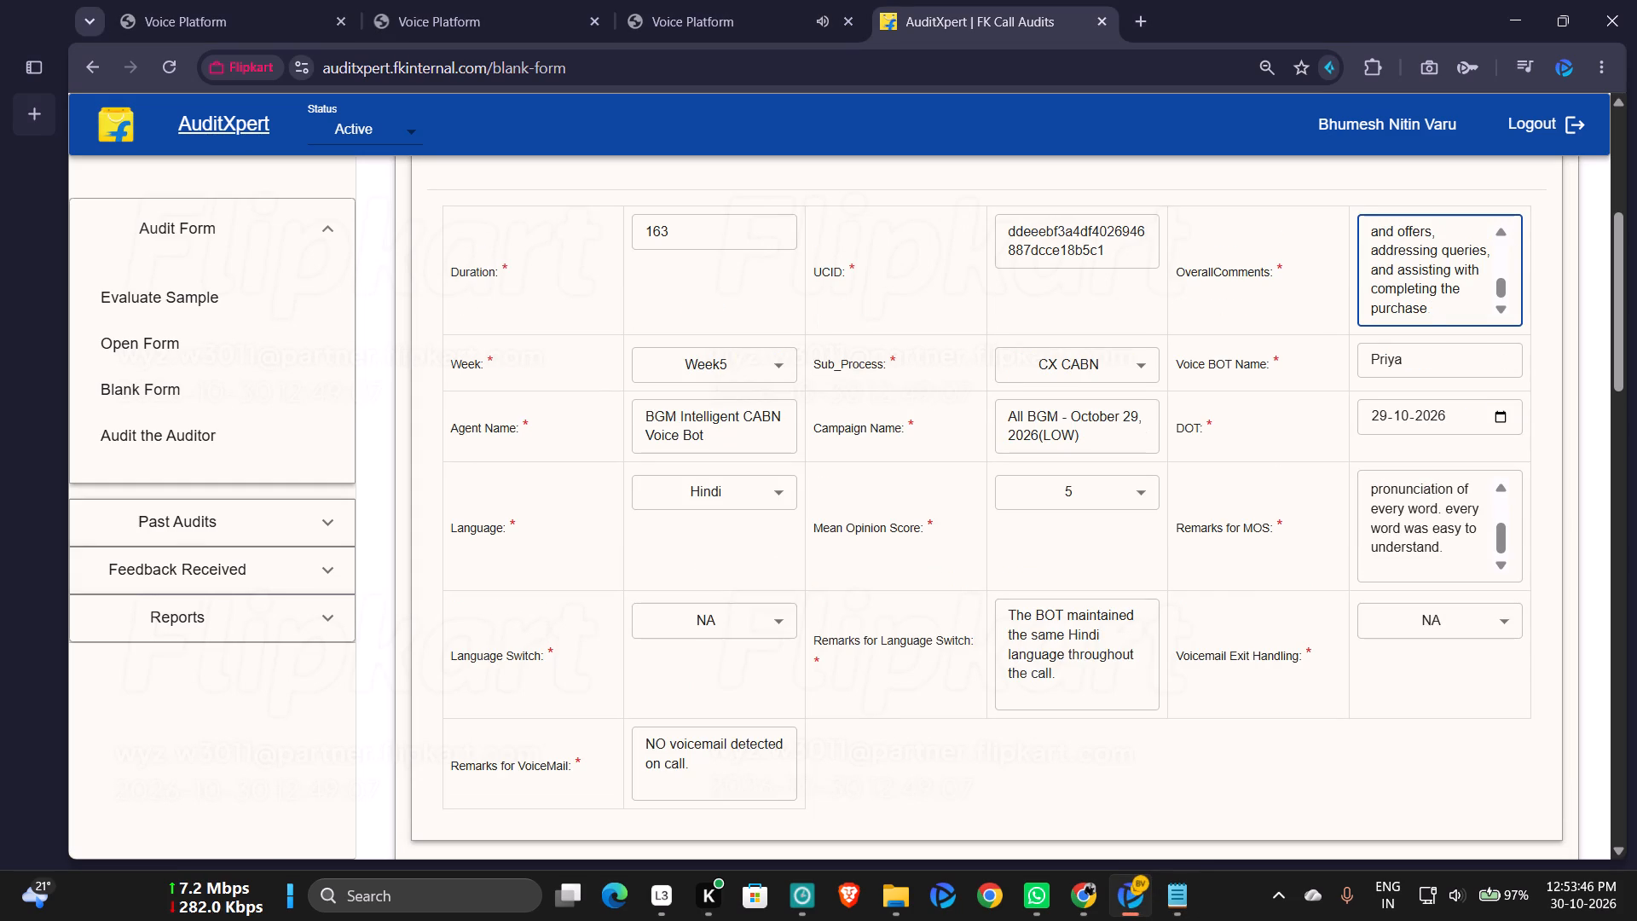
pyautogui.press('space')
pyautogui.press('BackSpace')
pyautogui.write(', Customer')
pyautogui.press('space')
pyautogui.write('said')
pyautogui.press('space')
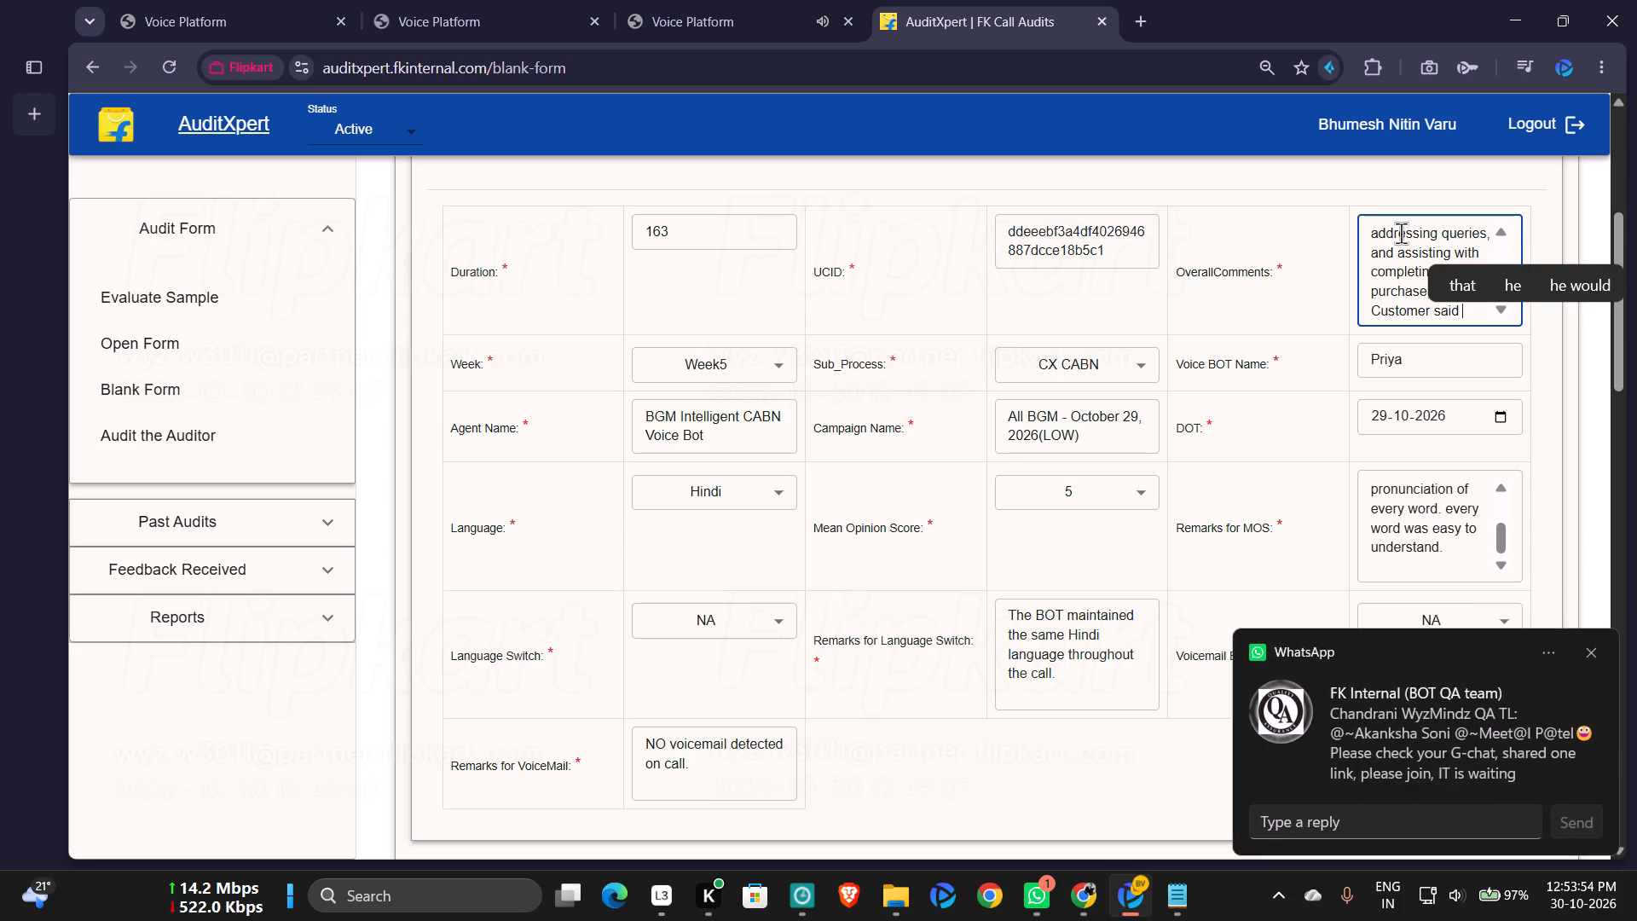
# Complete the OverallComments sentence after "Customer said" with "when my salary will get credited i will buy it.".
pyautogui.write('when')
pyautogui.press('space')
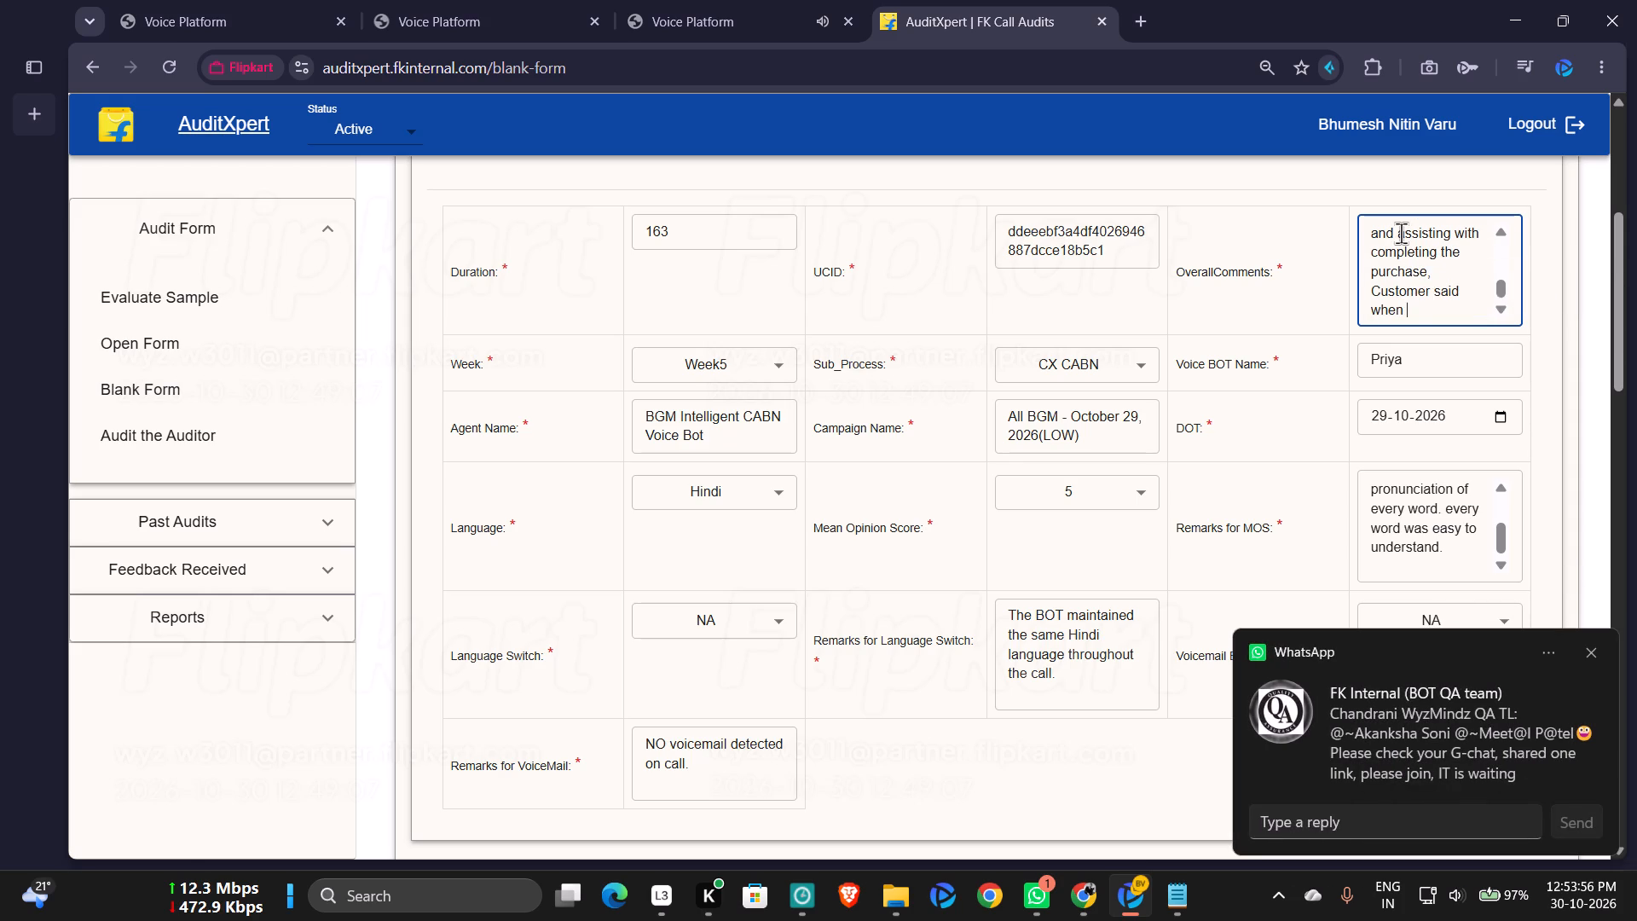
pyautogui.write('my sala')
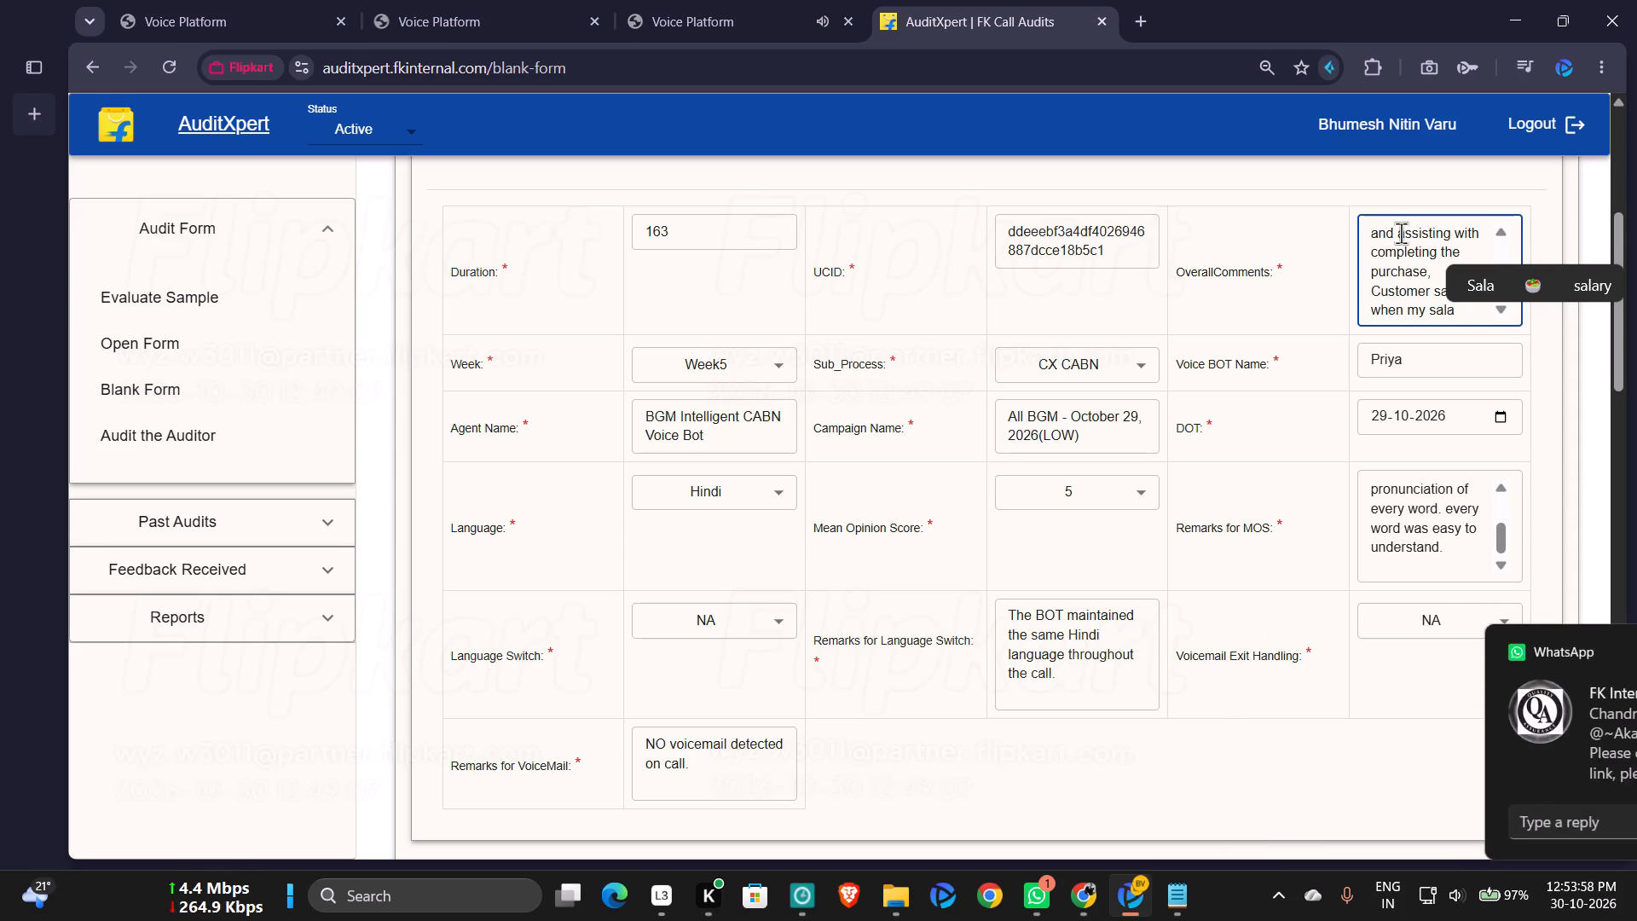
pyautogui.press('Up')
pyautogui.press('Right')
pyautogui.press('Right')
pyautogui.press('Return')
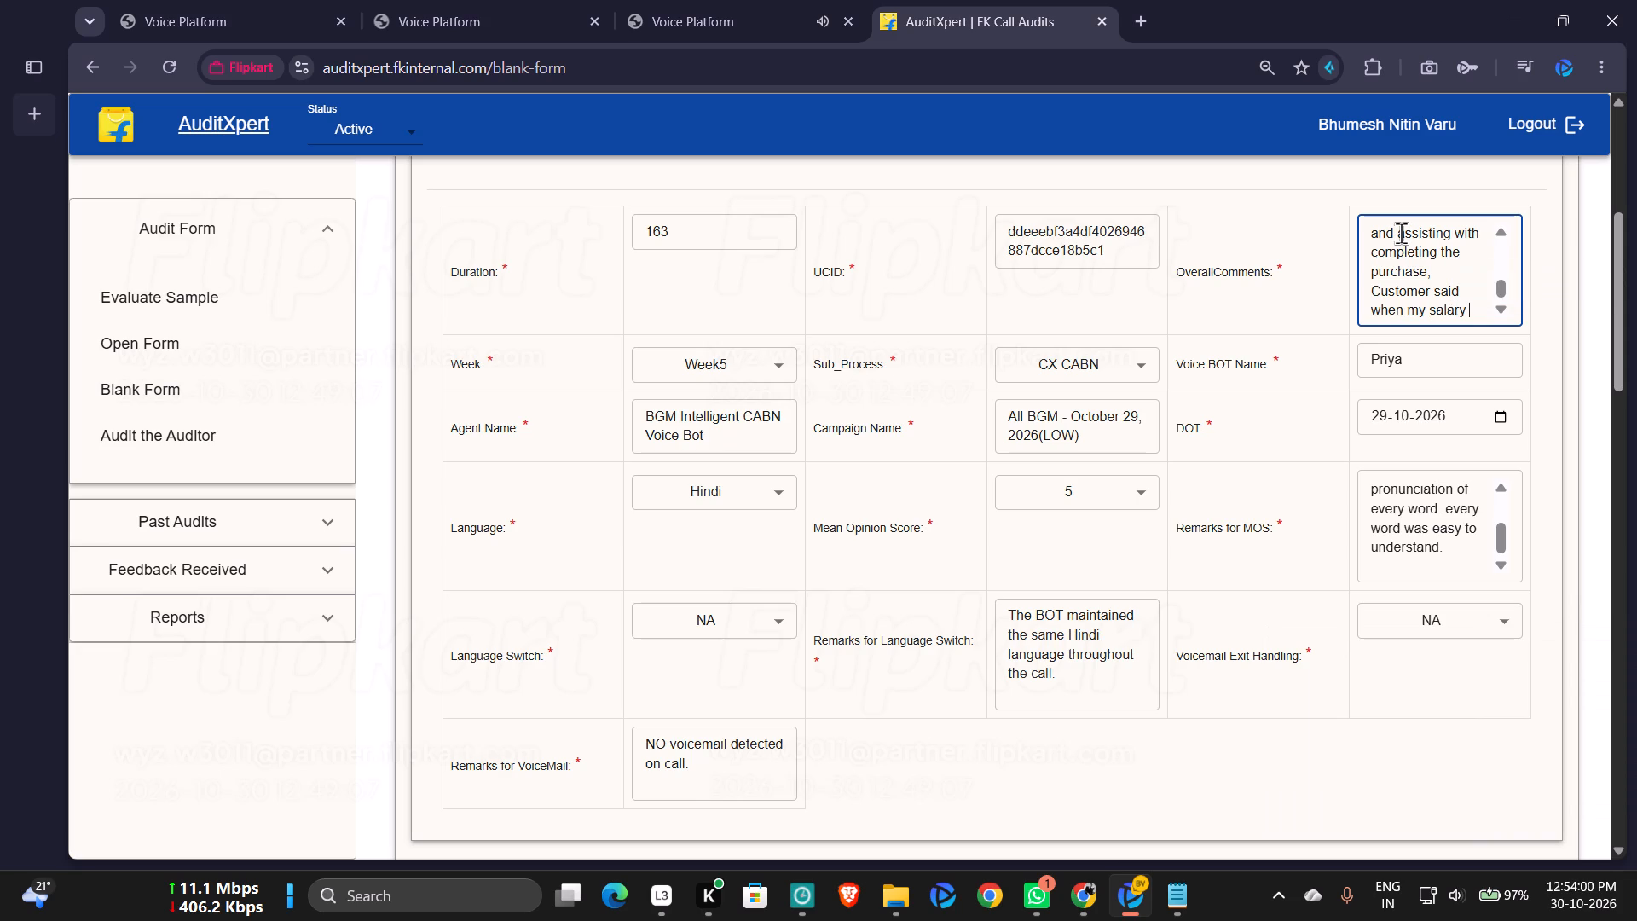
pyautogui.write('will et')
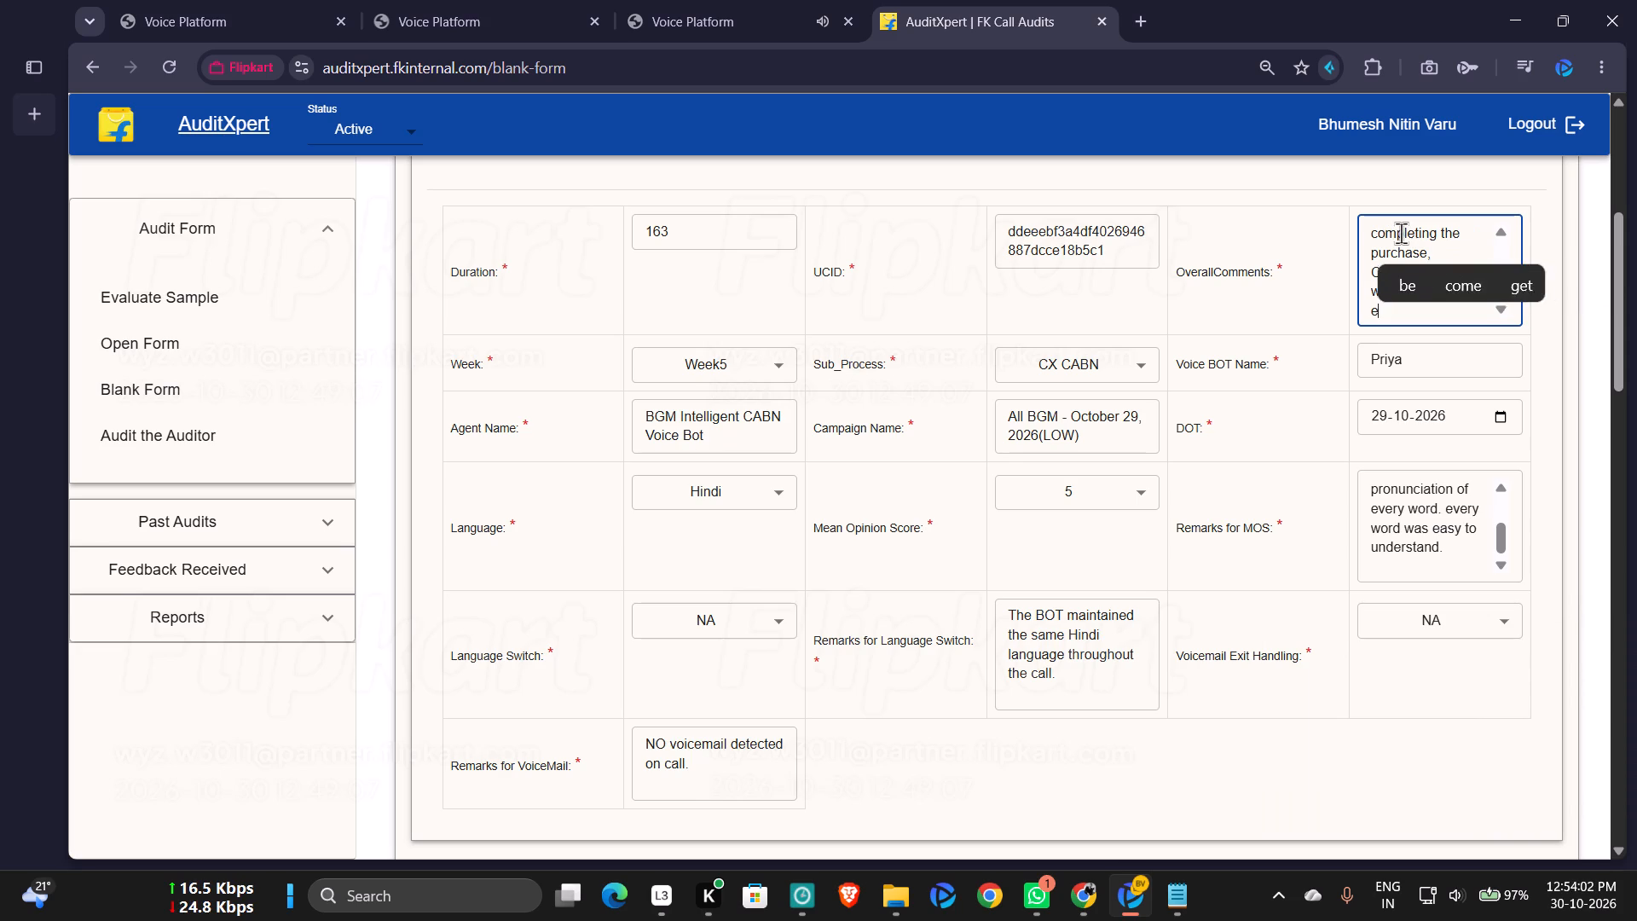
pyautogui.press('space')
pyautogui.press('BackSpace')
pyautogui.press('BackSpace')
pyautogui.press('BackSpace')
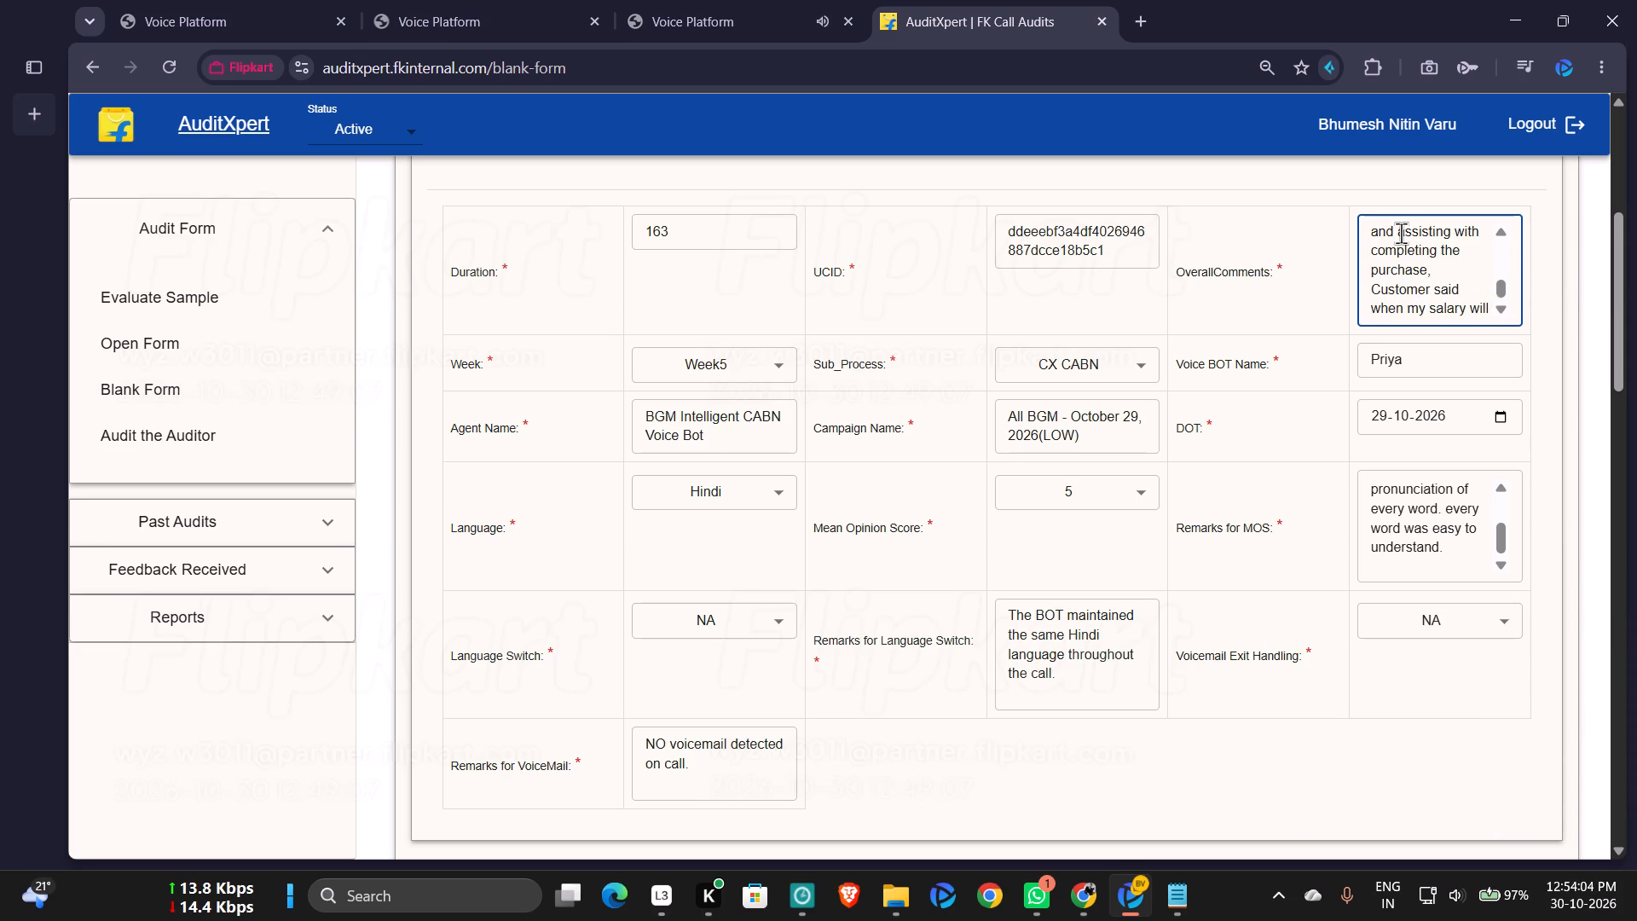
pyautogui.write('get credited i will')
pyautogui.press('space')
pyautogui.write('buy it')
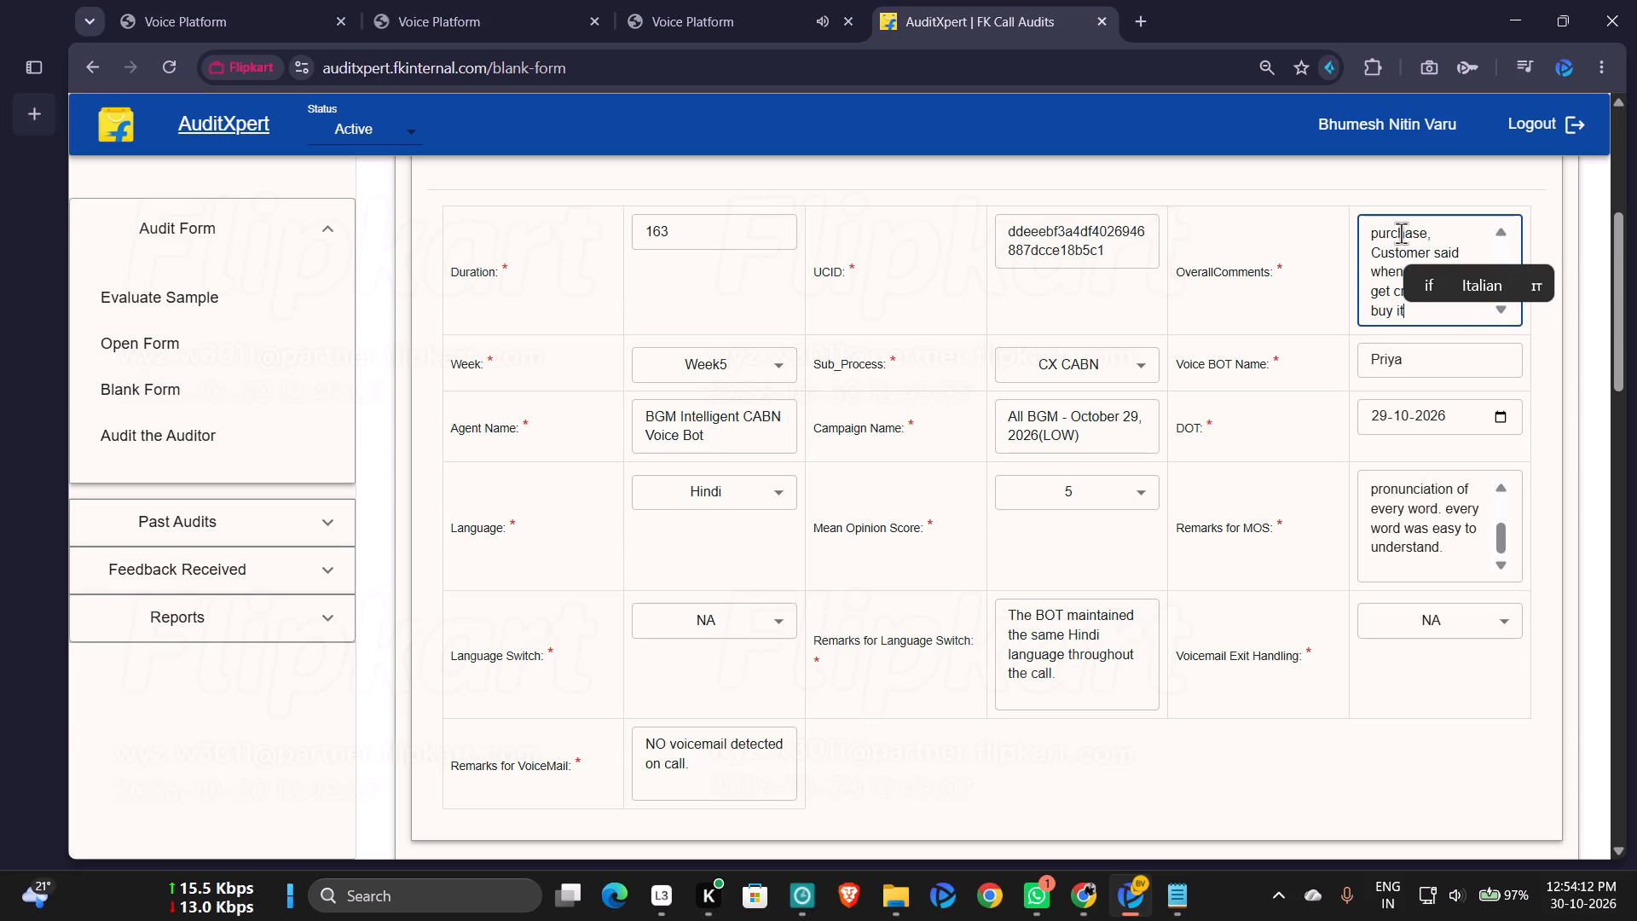
pyautogui.press('.')
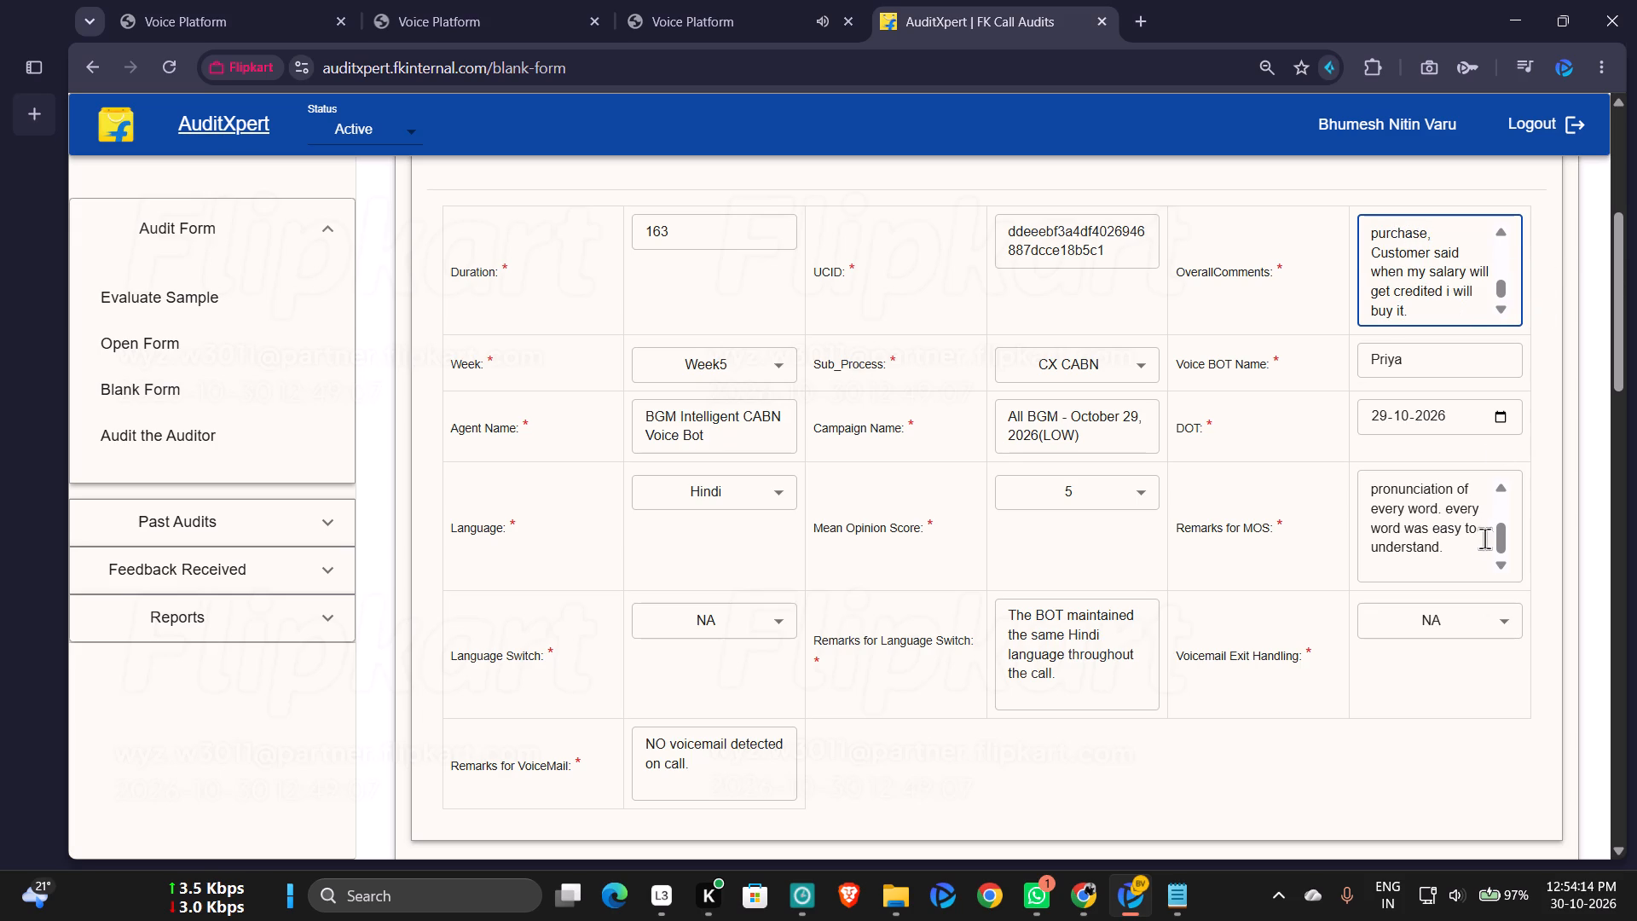
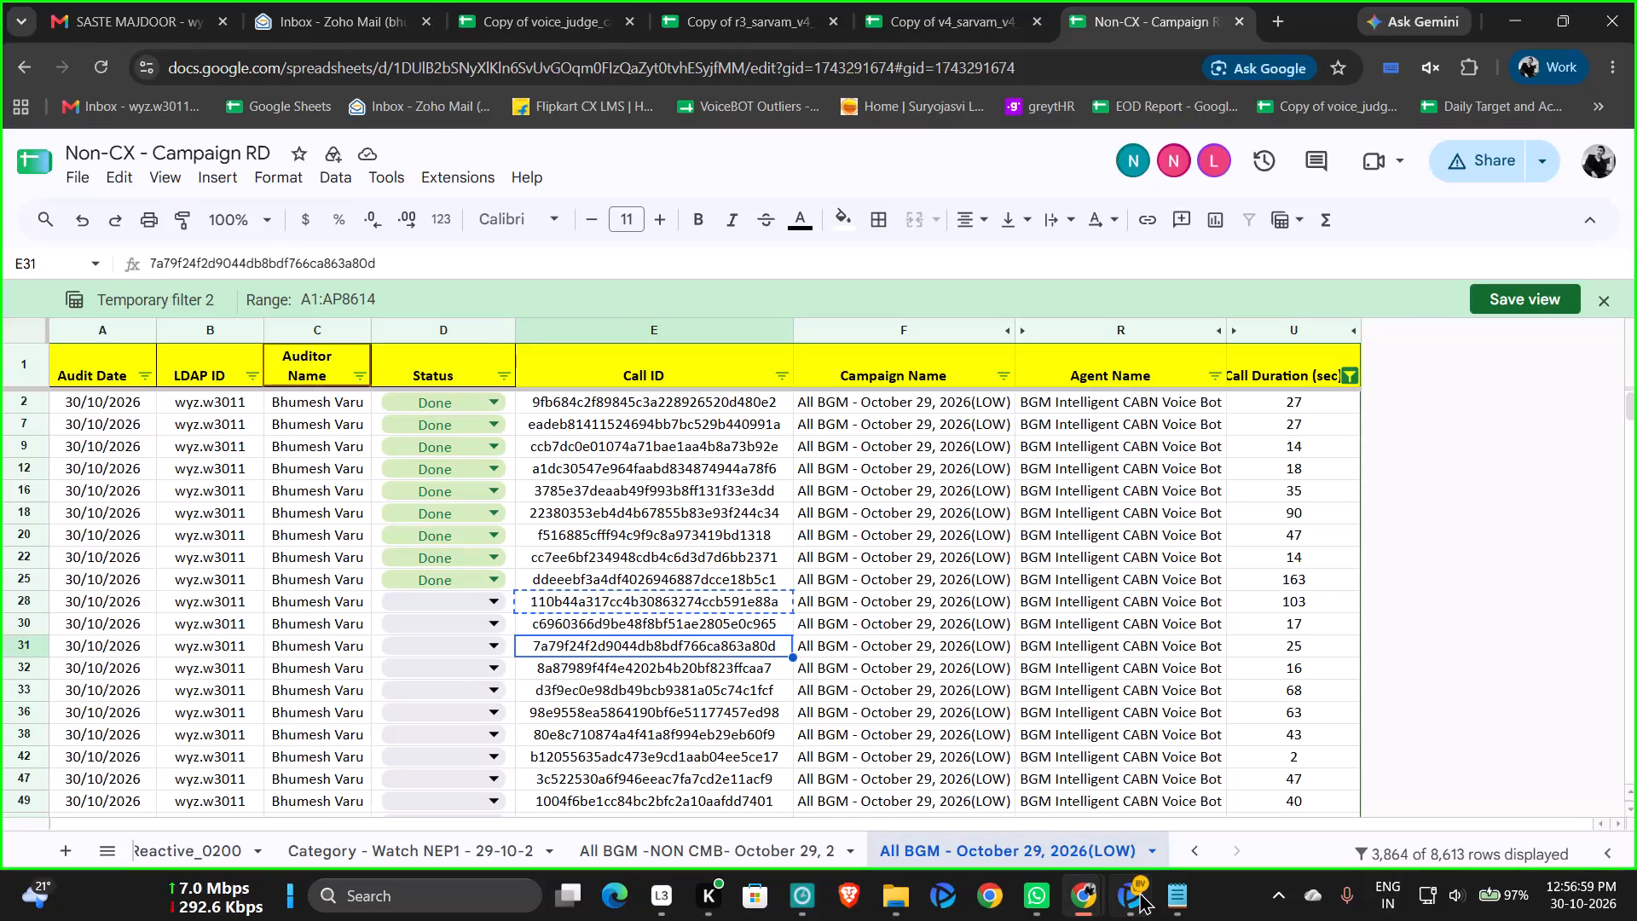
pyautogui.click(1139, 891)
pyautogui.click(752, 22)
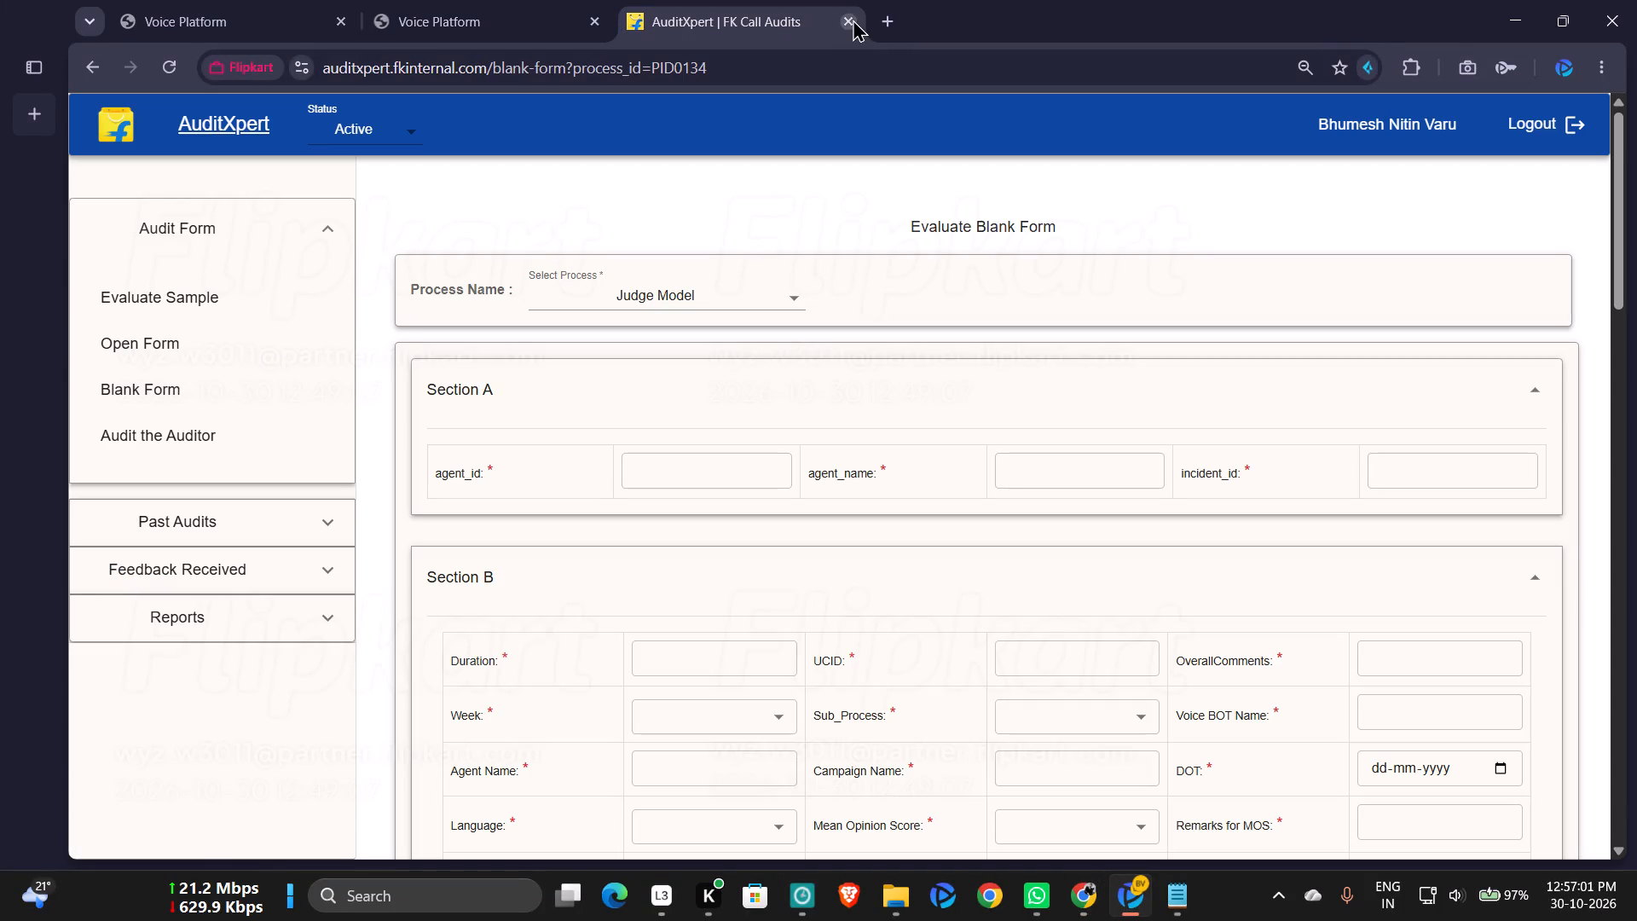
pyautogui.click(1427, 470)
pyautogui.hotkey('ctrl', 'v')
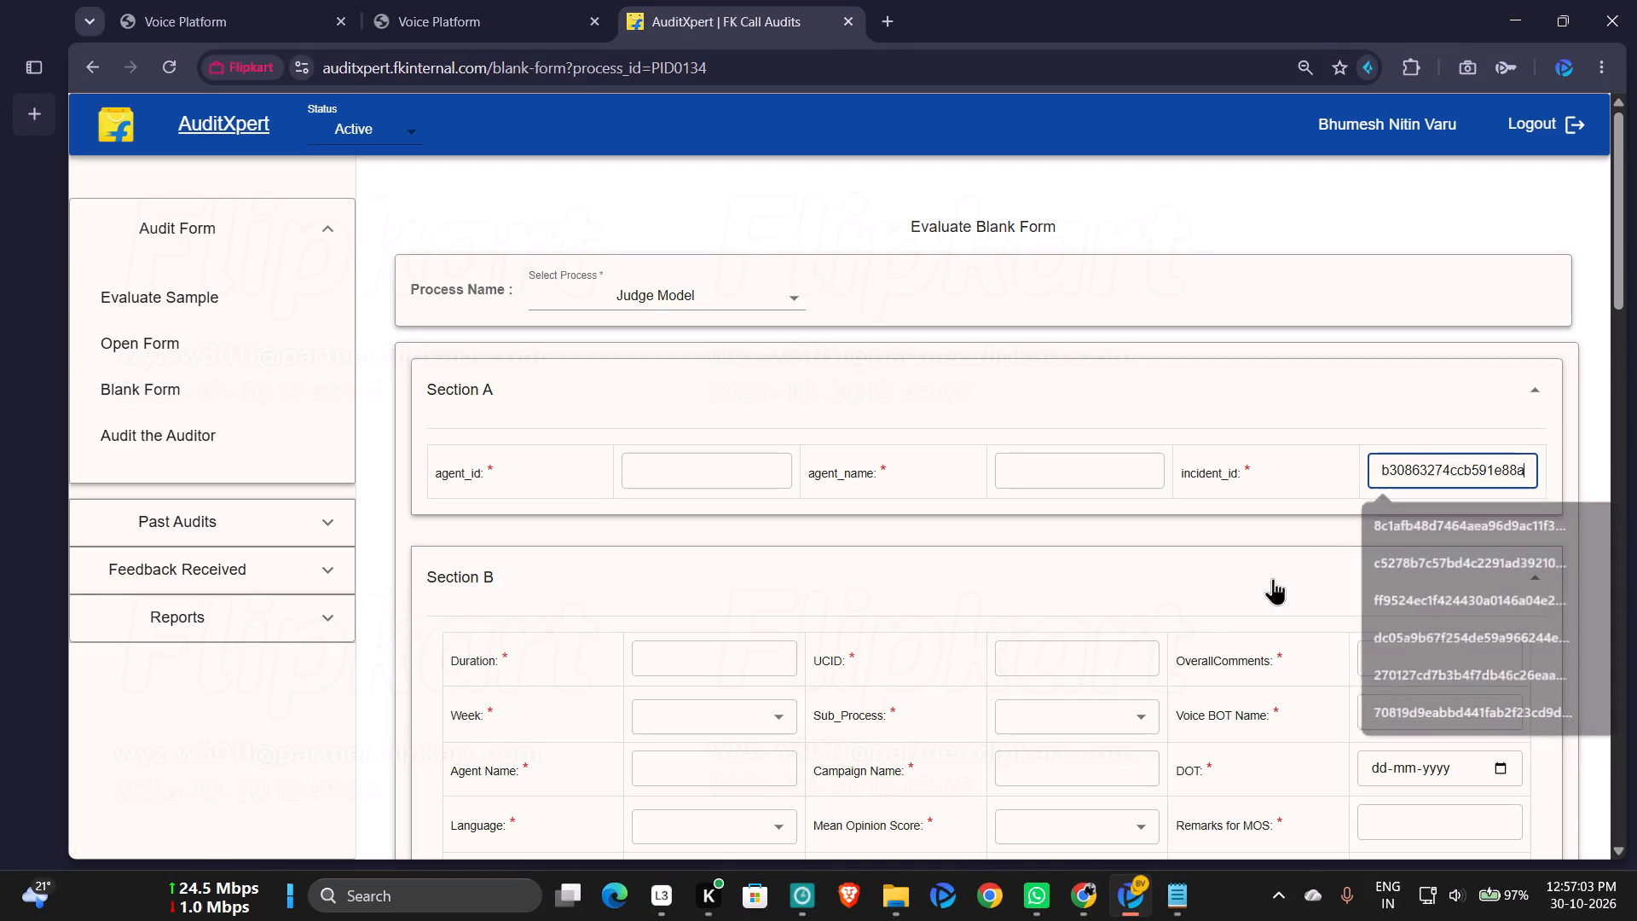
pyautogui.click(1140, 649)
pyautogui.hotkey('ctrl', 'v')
# Fill in Section A's agent_name and agent_id using the previously saved agent entries.
pyautogui.click(1095, 478)
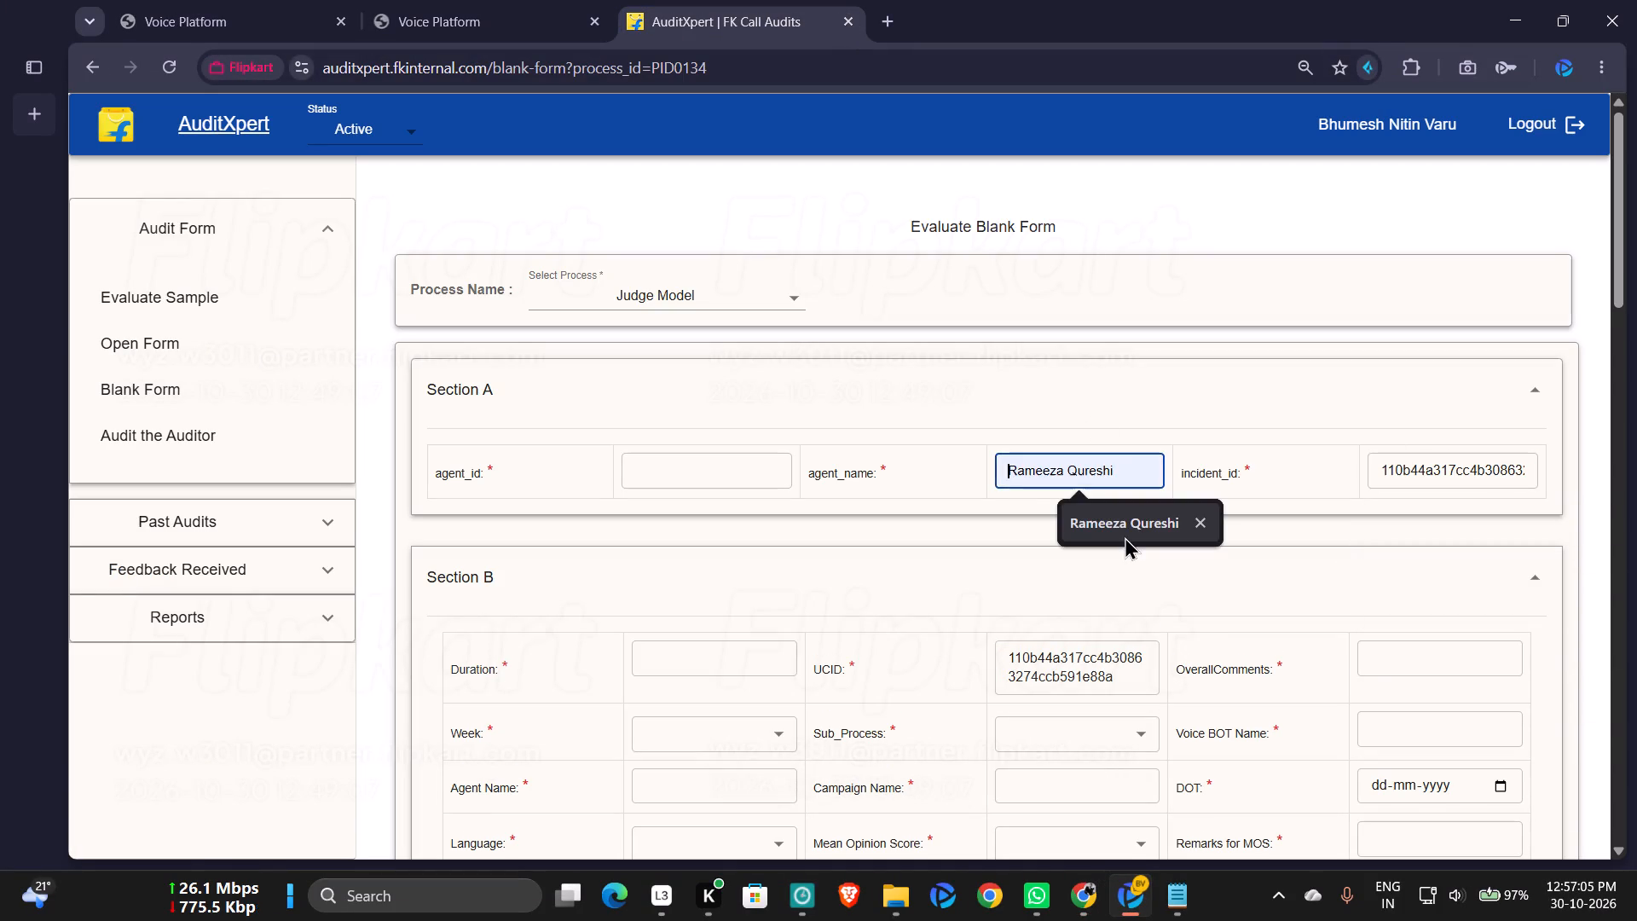
pyautogui.click(1132, 524)
pyautogui.click(749, 451)
pyautogui.click(751, 477)
pyautogui.click(778, 515)
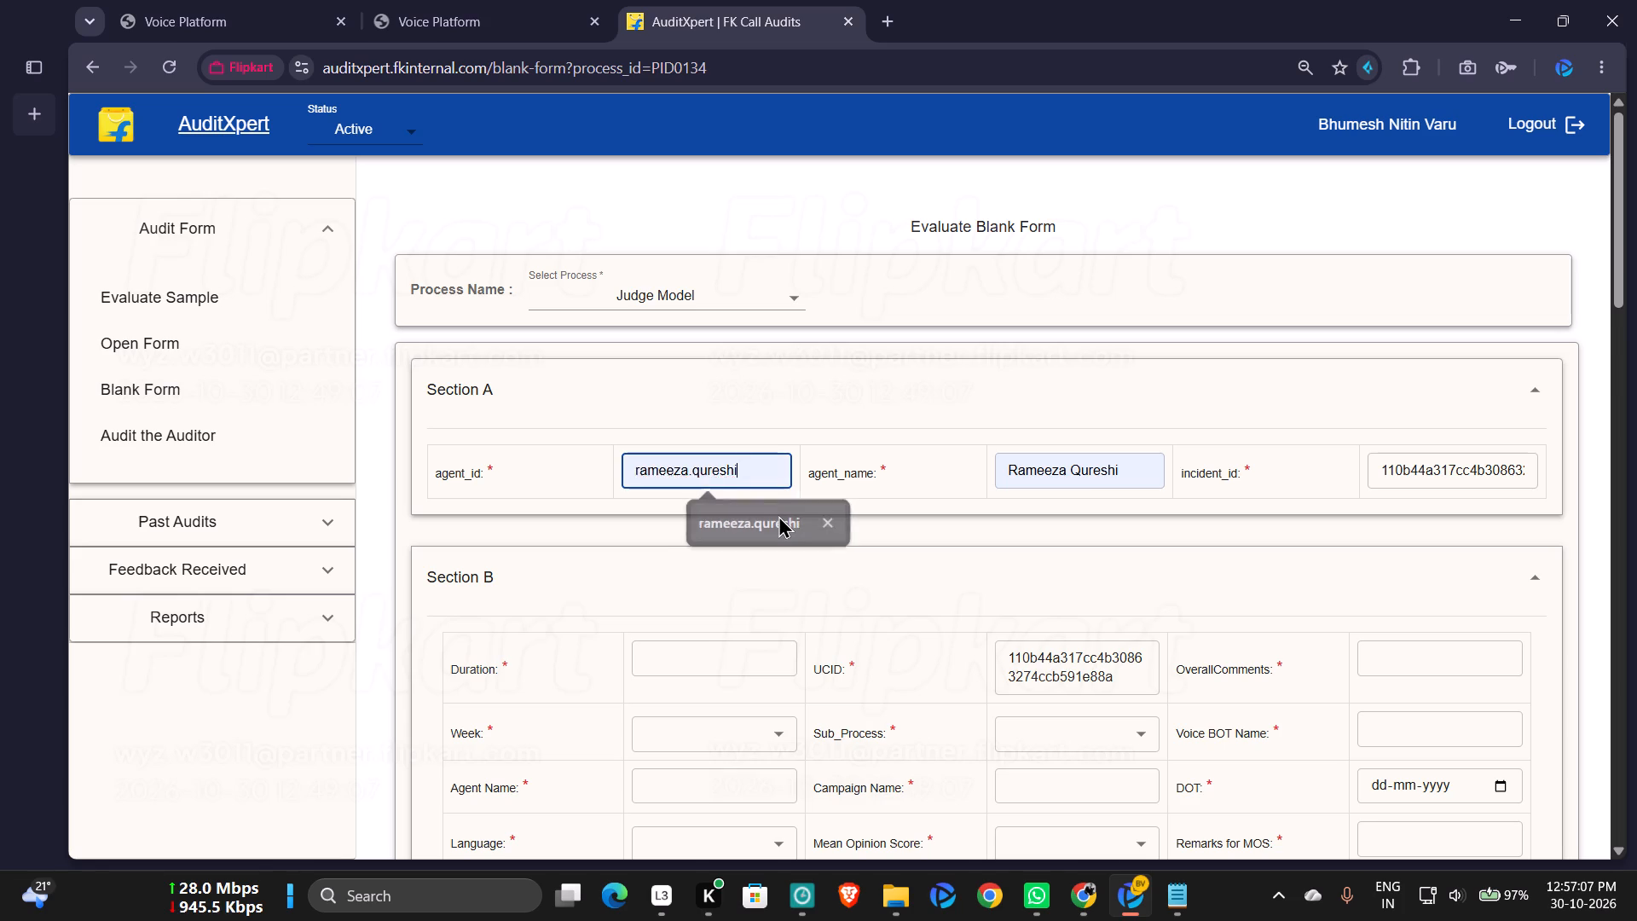
# In Section B, set Sub_Process to CX CABN, Week to Week5, Mean Opinion Score to 5 and Language to Hindi.
pyautogui.scroll(-1, 1178, 459)
pyautogui.click(1148, 517)
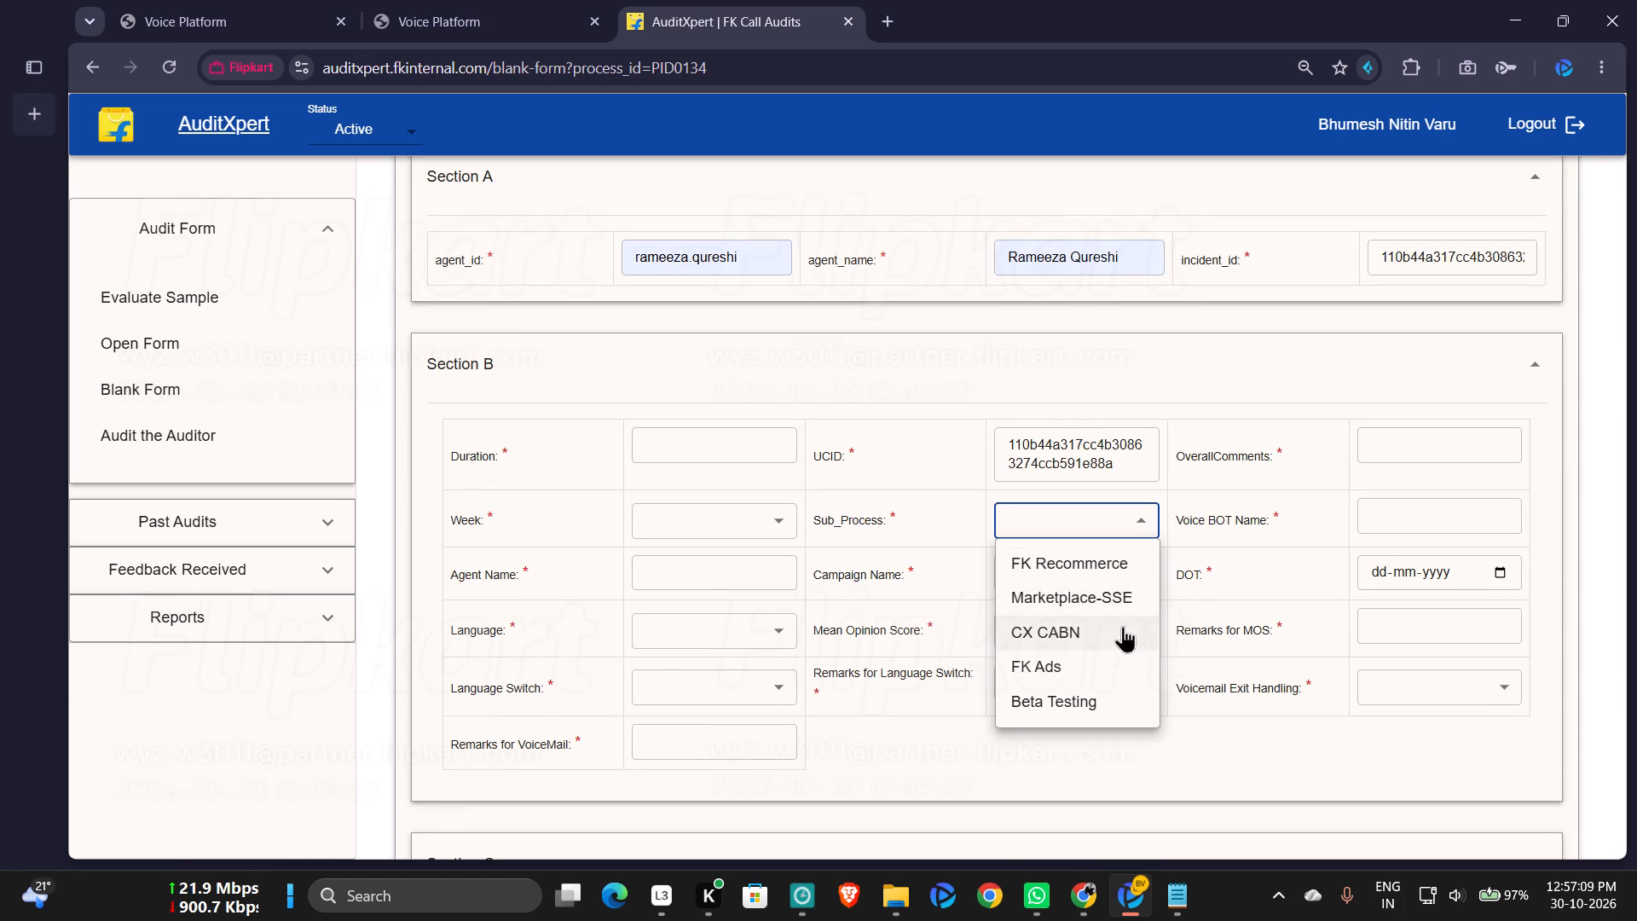
pyautogui.click(1039, 637)
pyautogui.click(713, 530)
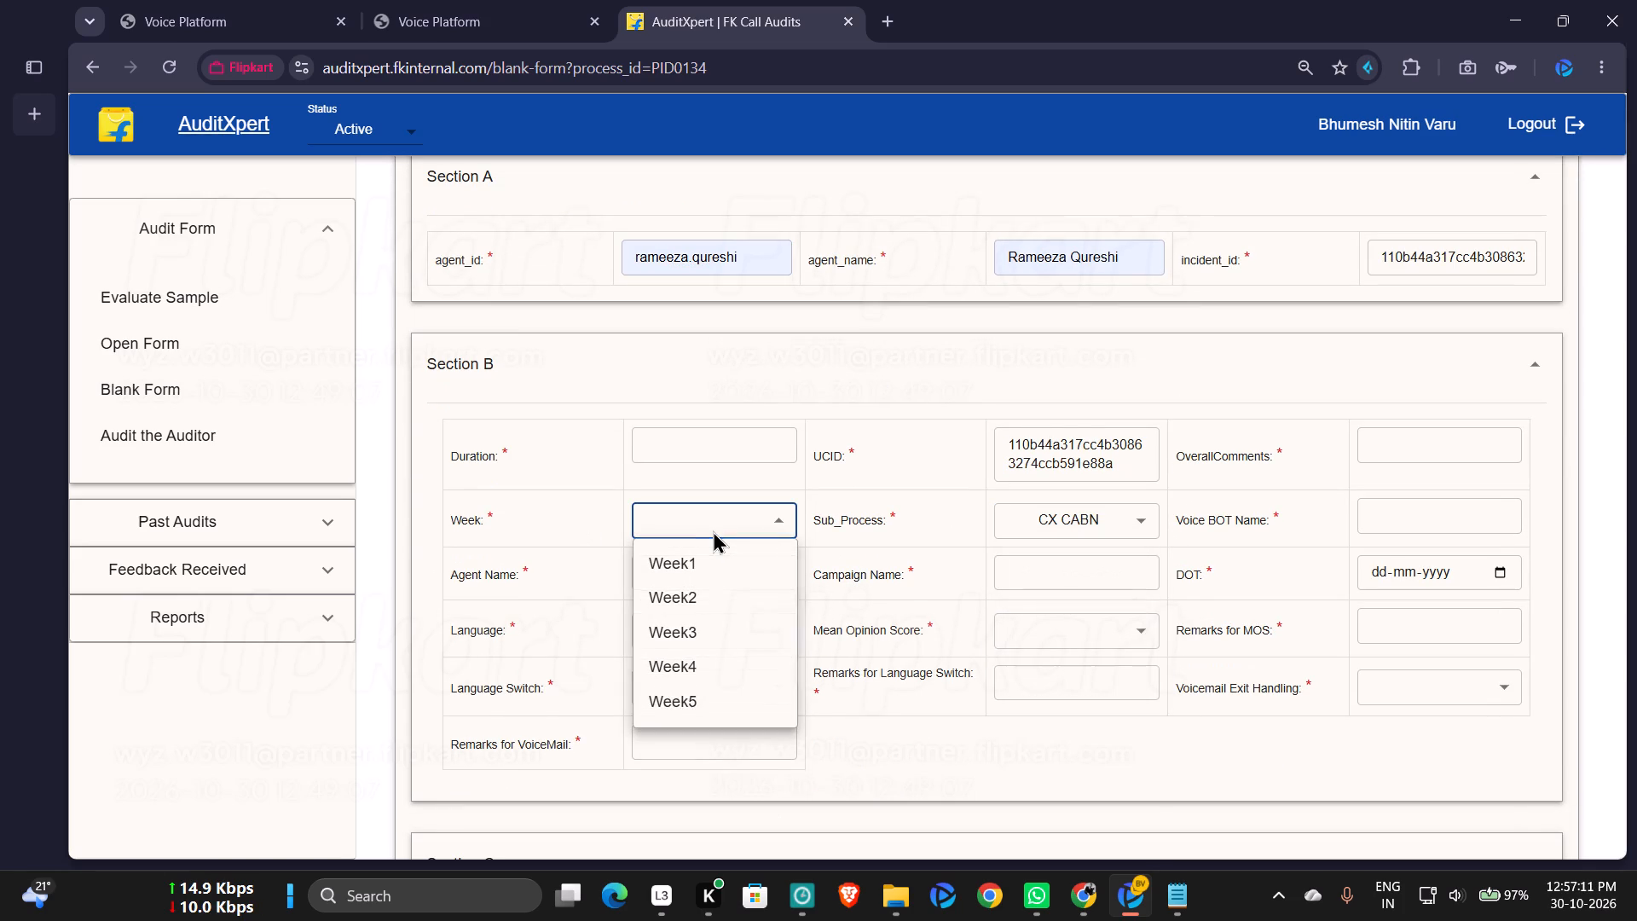
pyautogui.click(664, 693)
pyautogui.click(1149, 628)
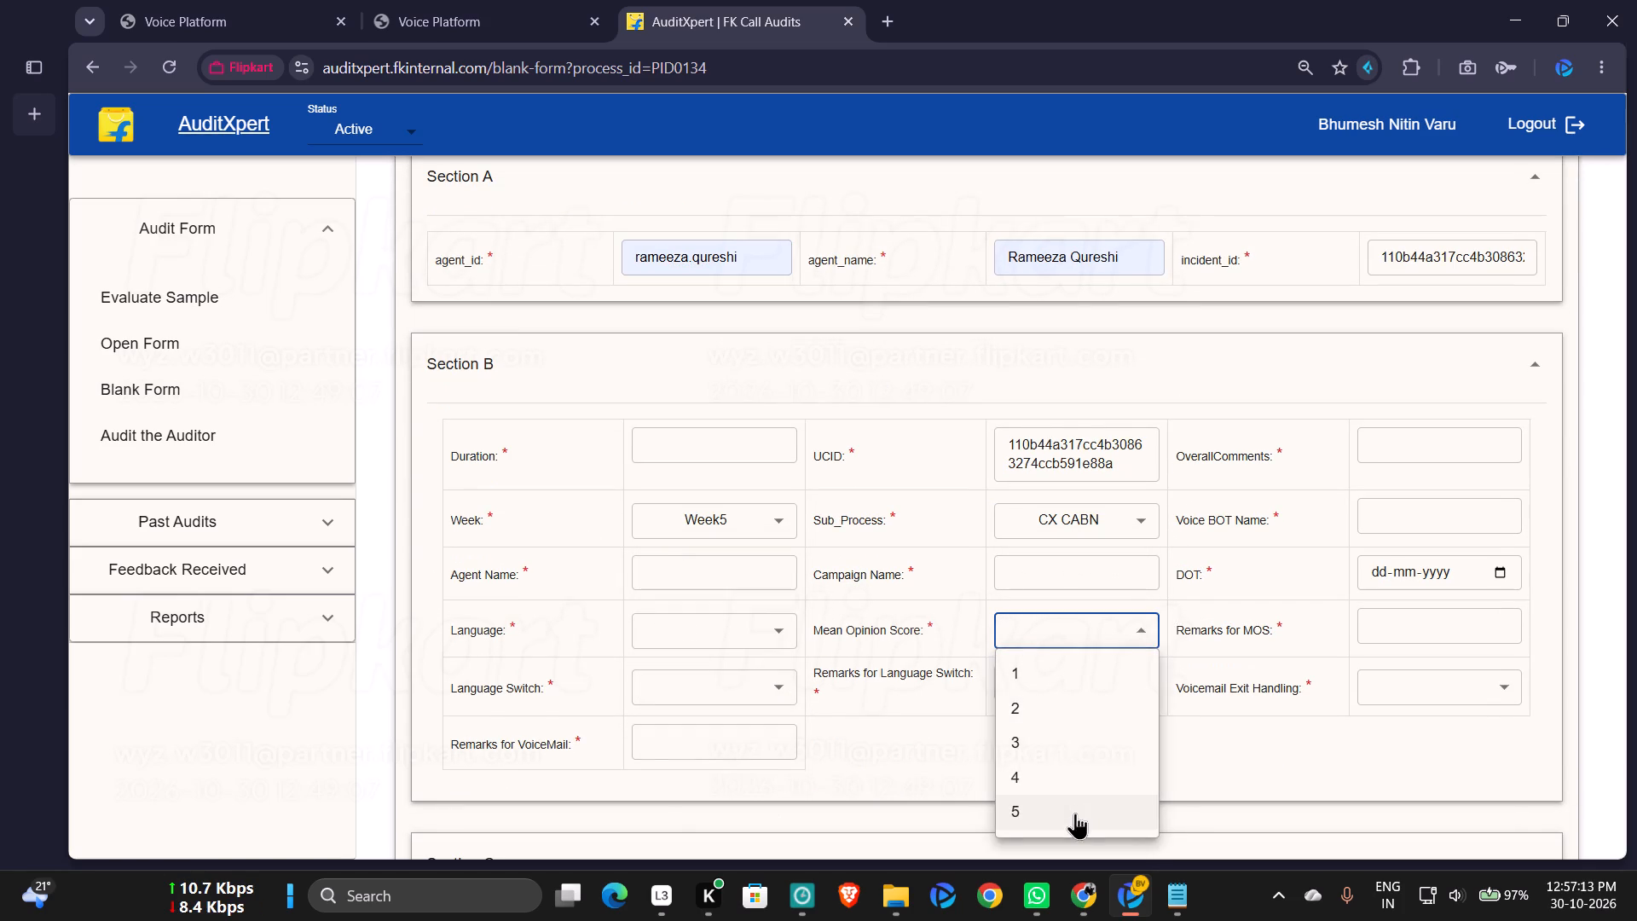
pyautogui.click(1075, 813)
pyautogui.click(778, 640)
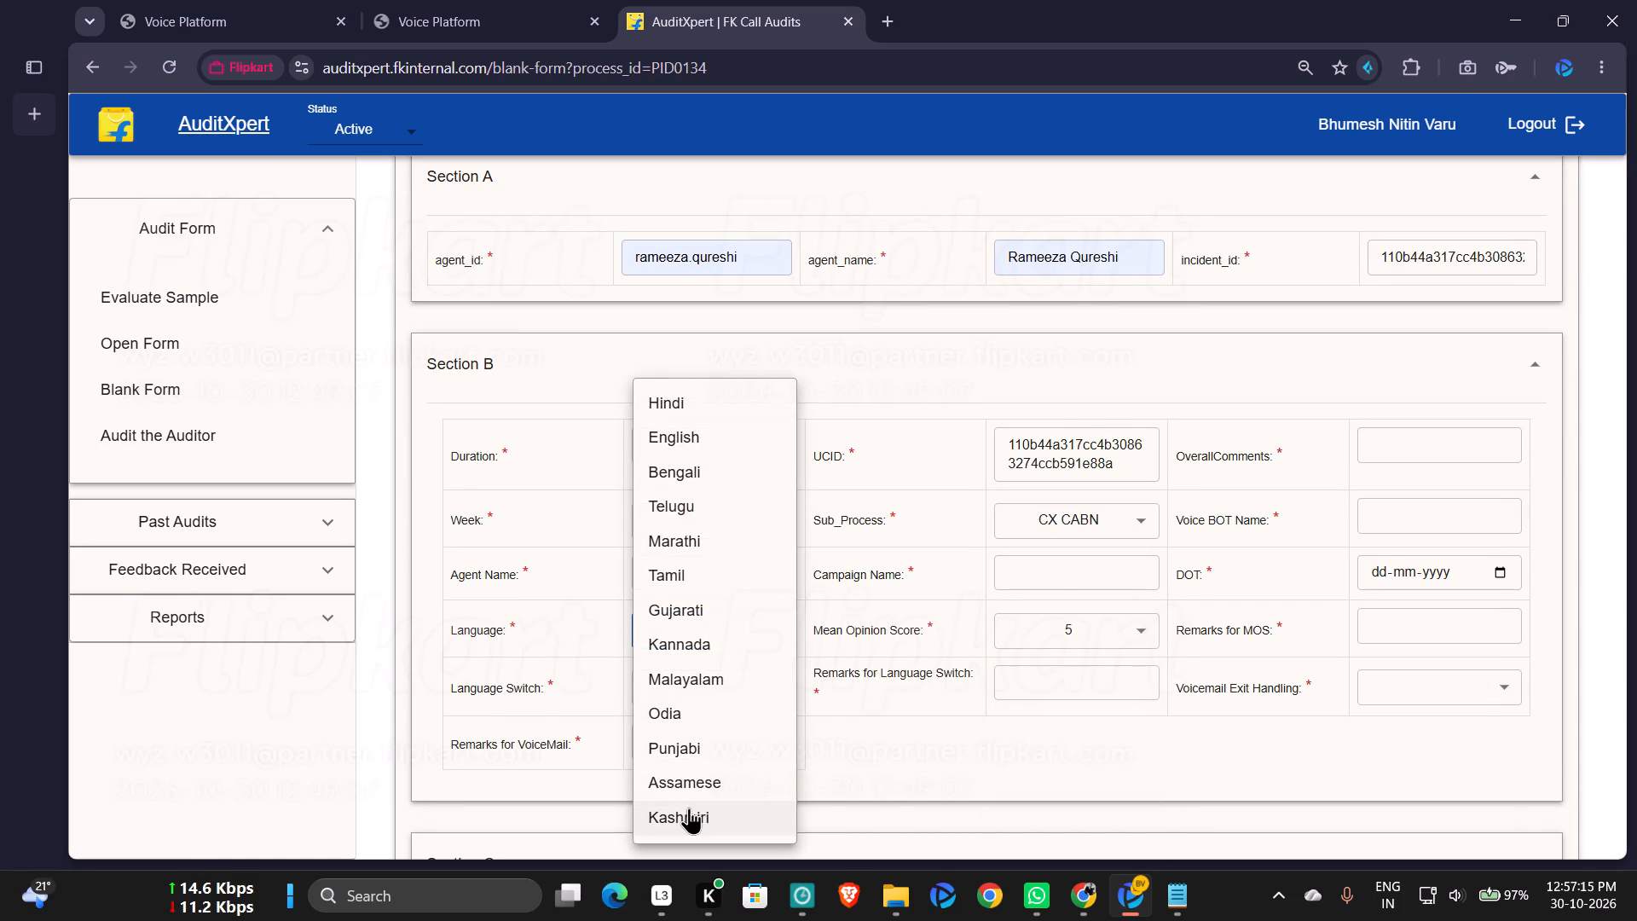
pyautogui.click(708, 408)
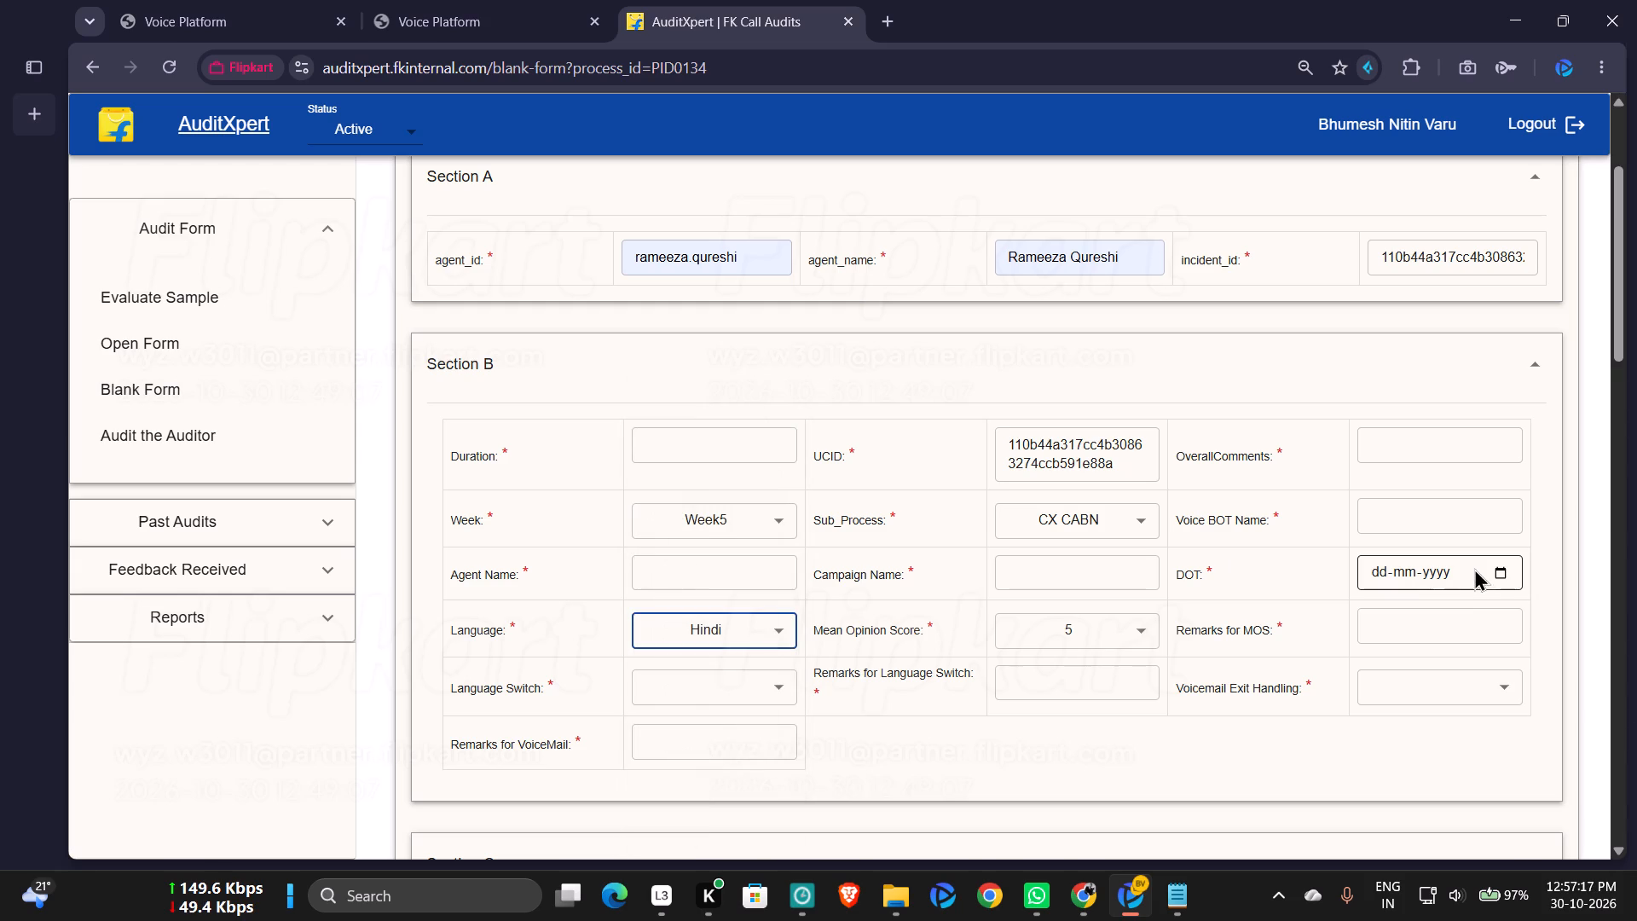
# Set DOT to 29-10-2026 and set both Voicemail Exit Handling and Language Switch to NA.
pyautogui.click(1505, 574)
pyautogui.click(1496, 780)
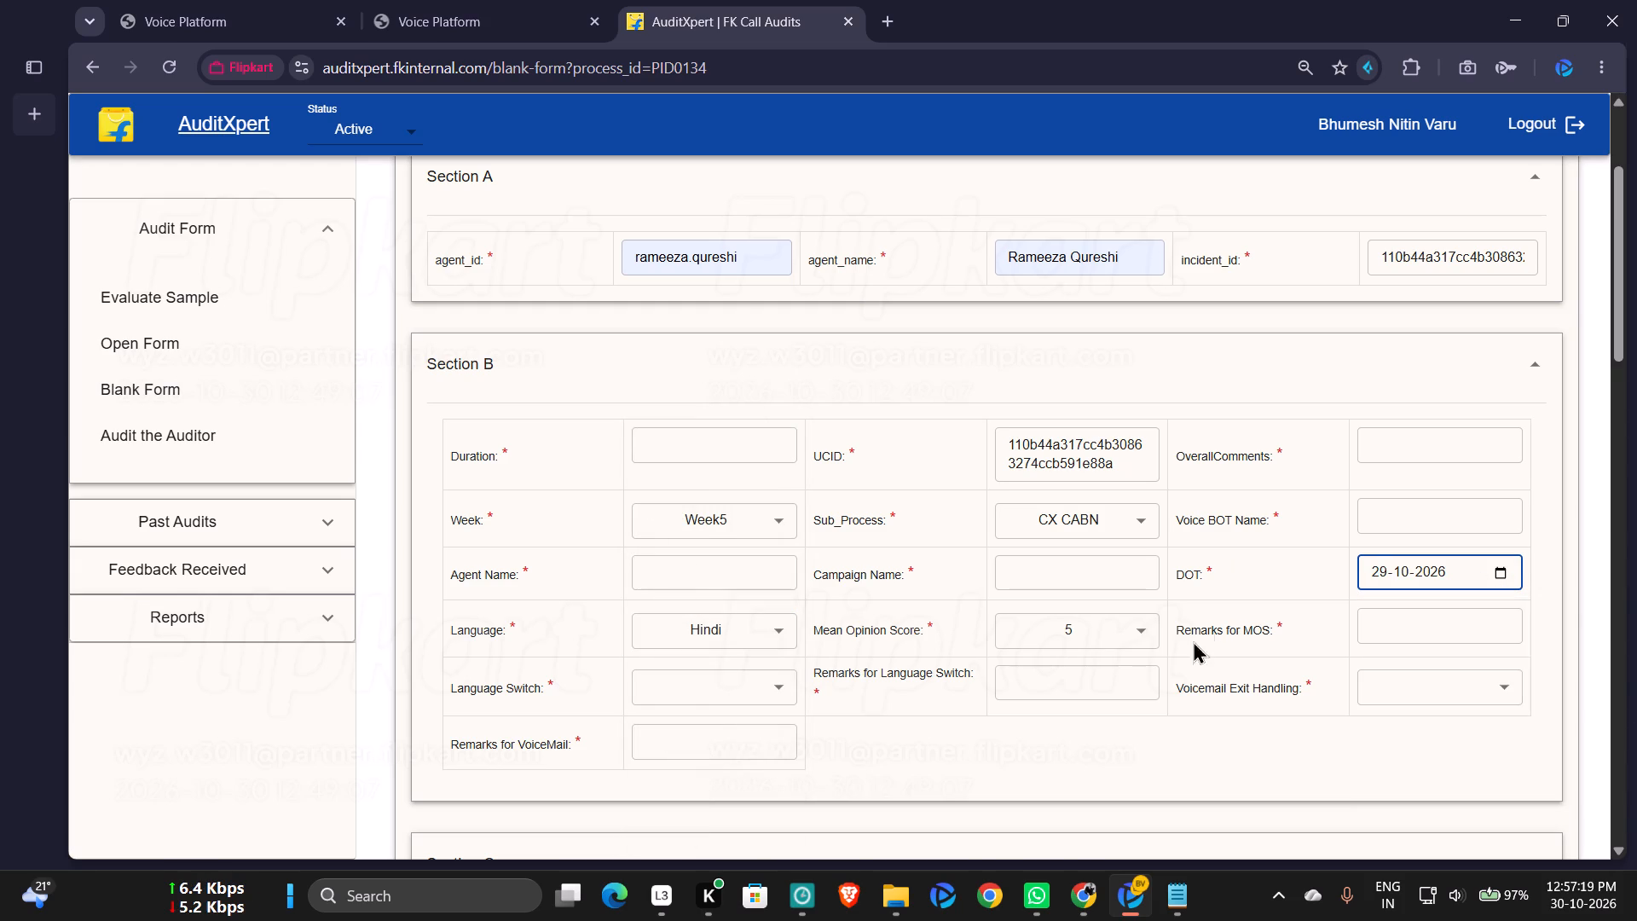
pyautogui.click(1495, 687)
pyautogui.click(1400, 801)
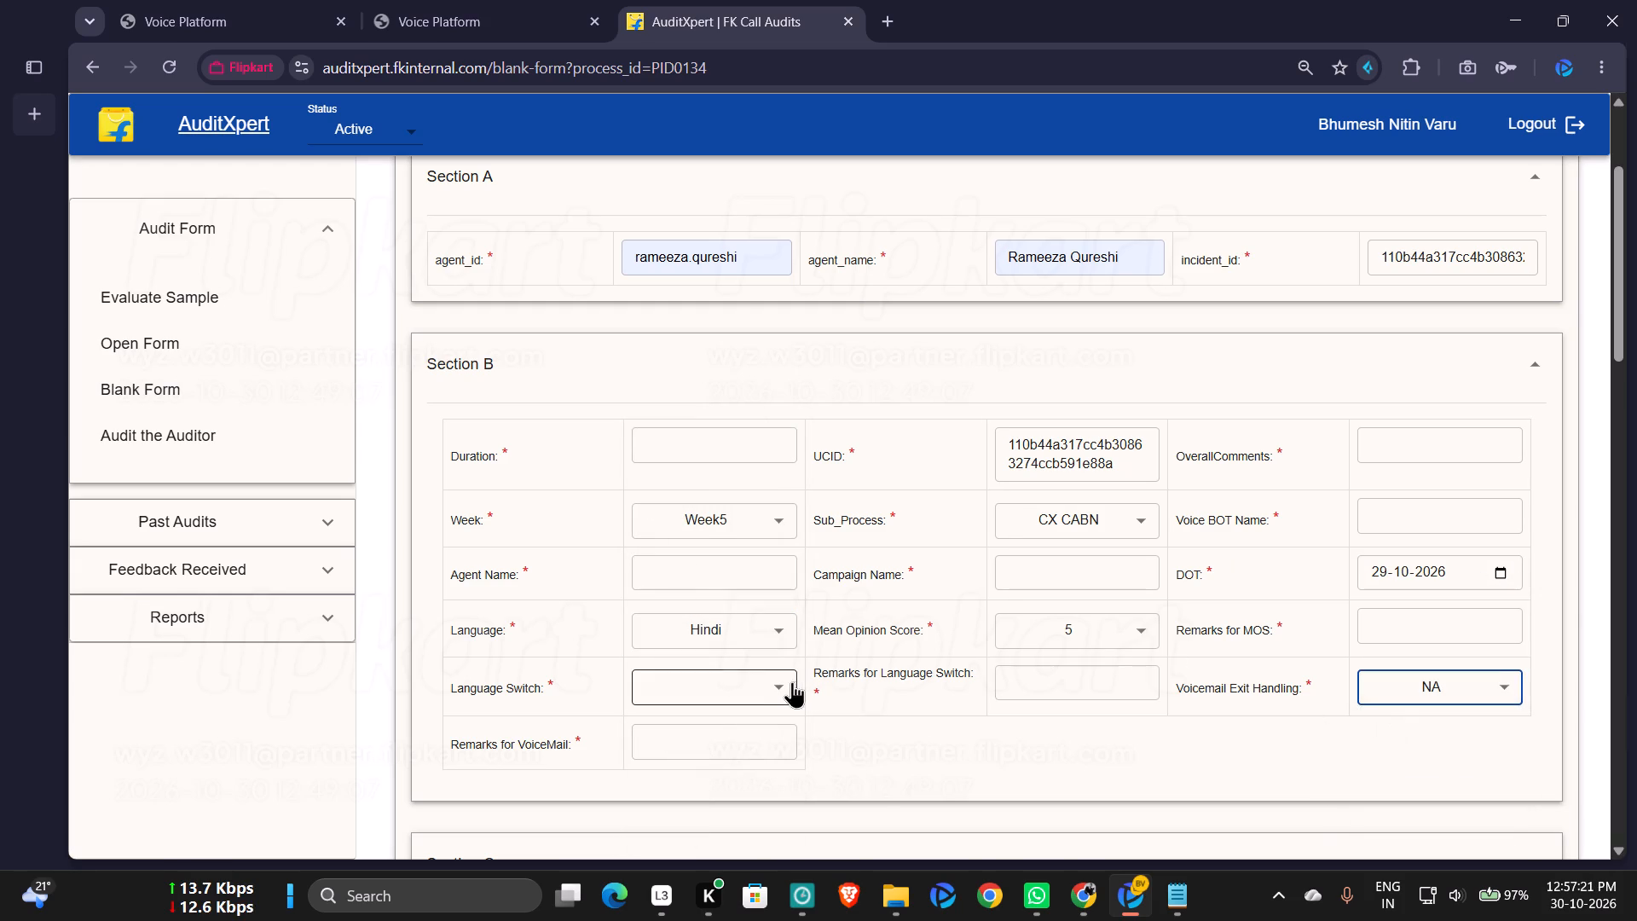
pyautogui.click(792, 681)
pyautogui.click(642, 814)
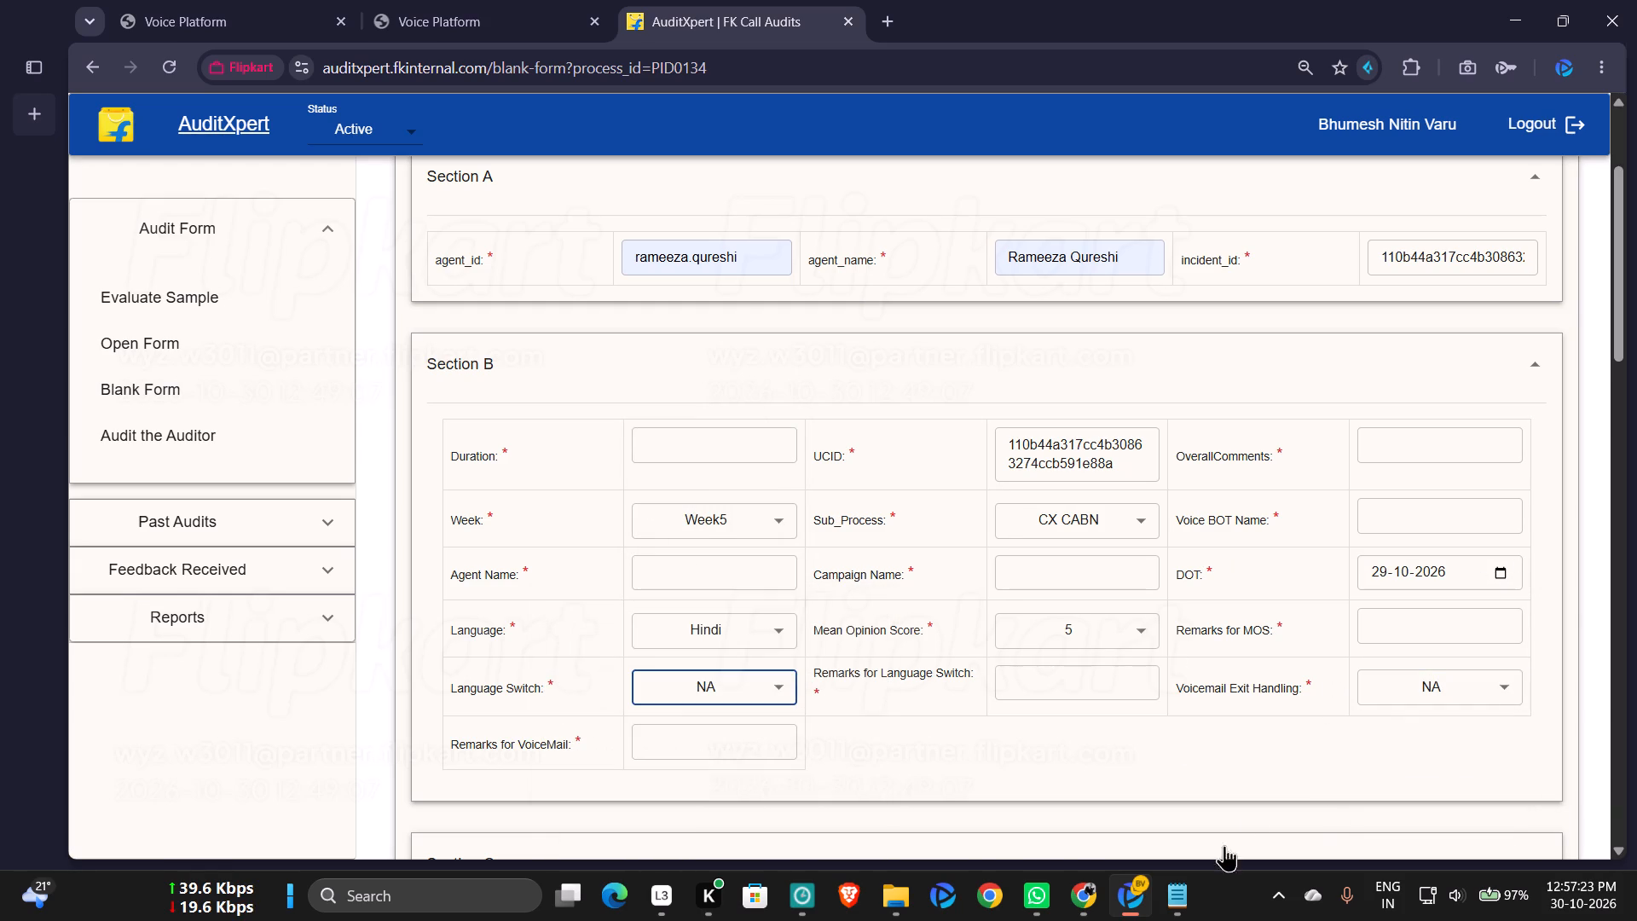
# Copy the call's campaign, All BGM - October 29, 2026(LOW), and agent, BGM Intelligent CABN Voice Bot, from the Non-CX sheet into the form.
pyautogui.click(1119, 895)
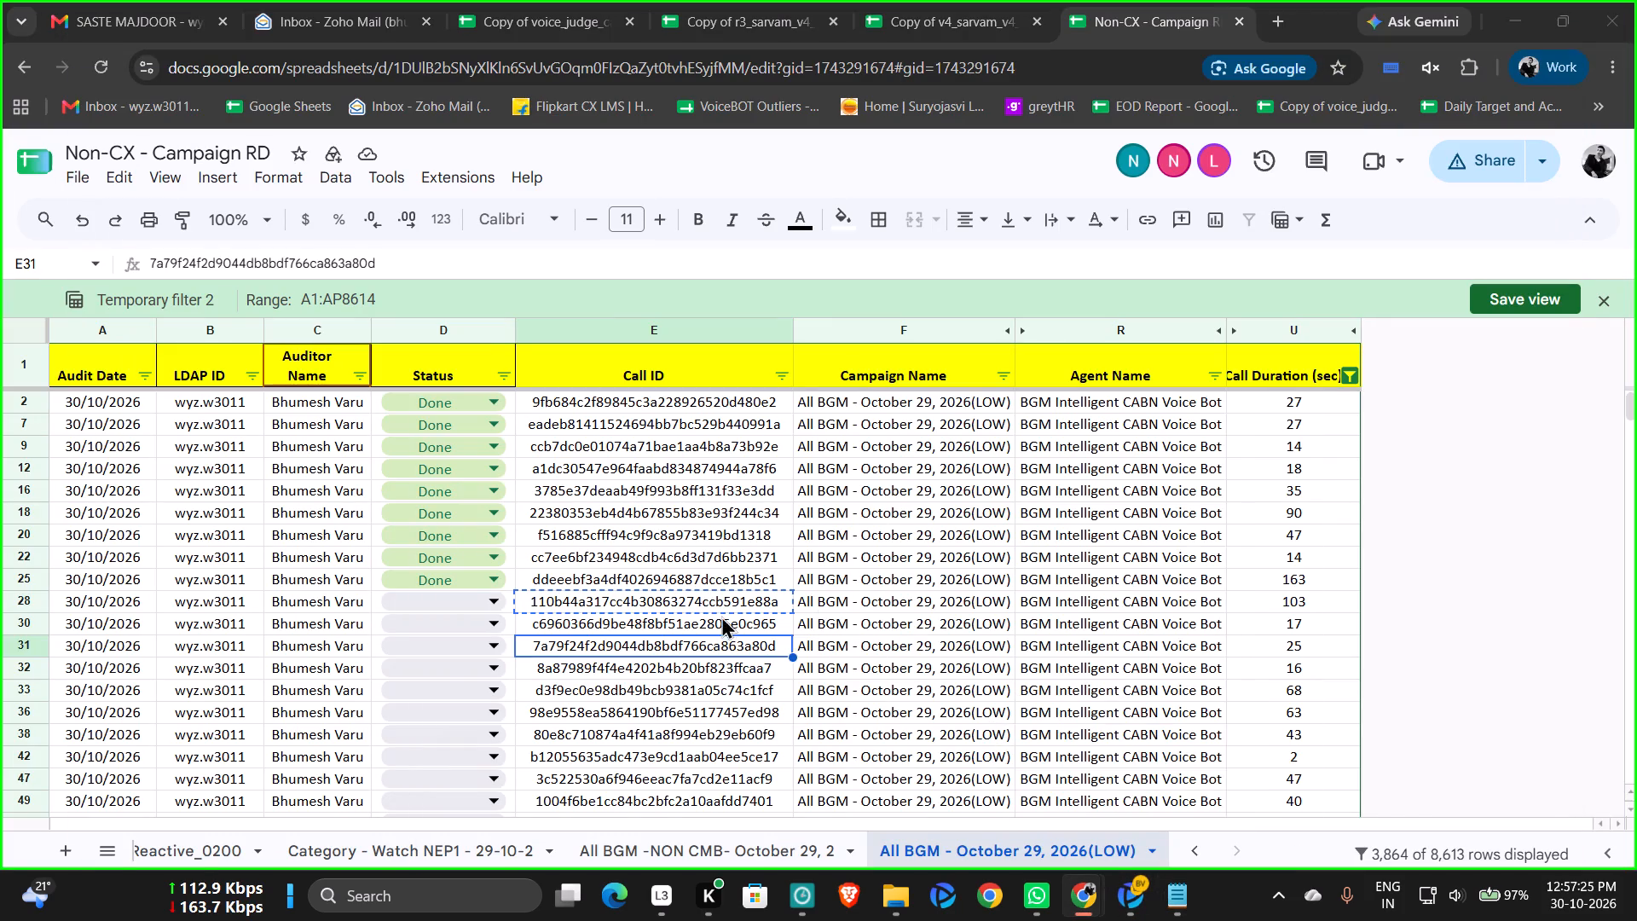
pyautogui.click(671, 617)
pyautogui.click(928, 598)
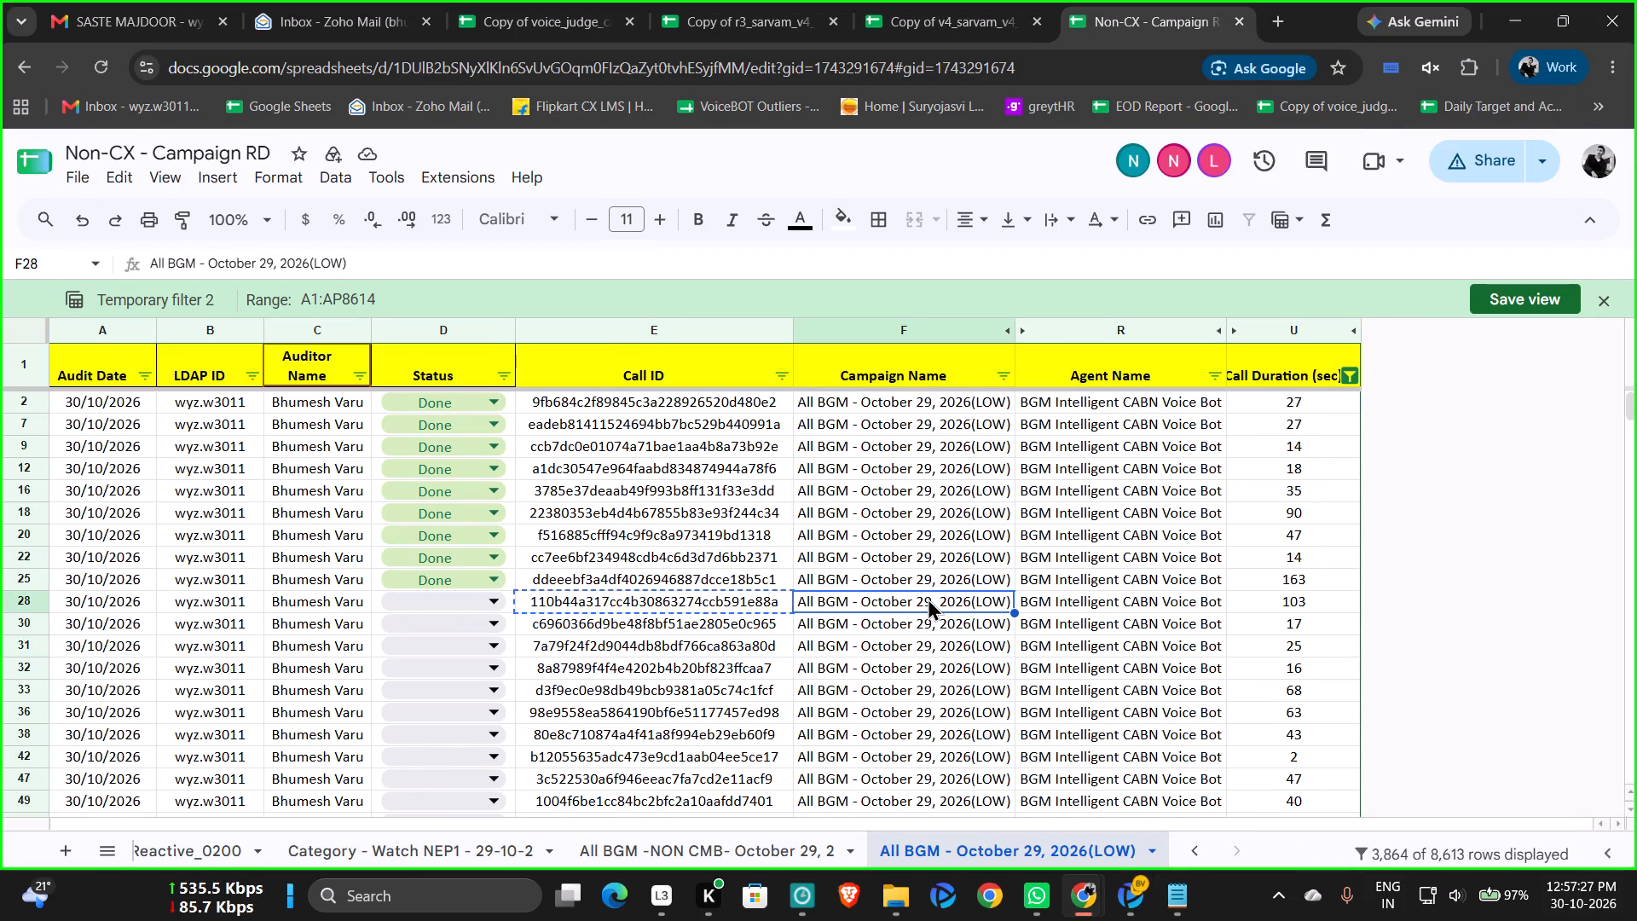
pyautogui.hotkey('ctrl', 'c')
pyautogui.click(1117, 889)
pyautogui.click(1051, 565)
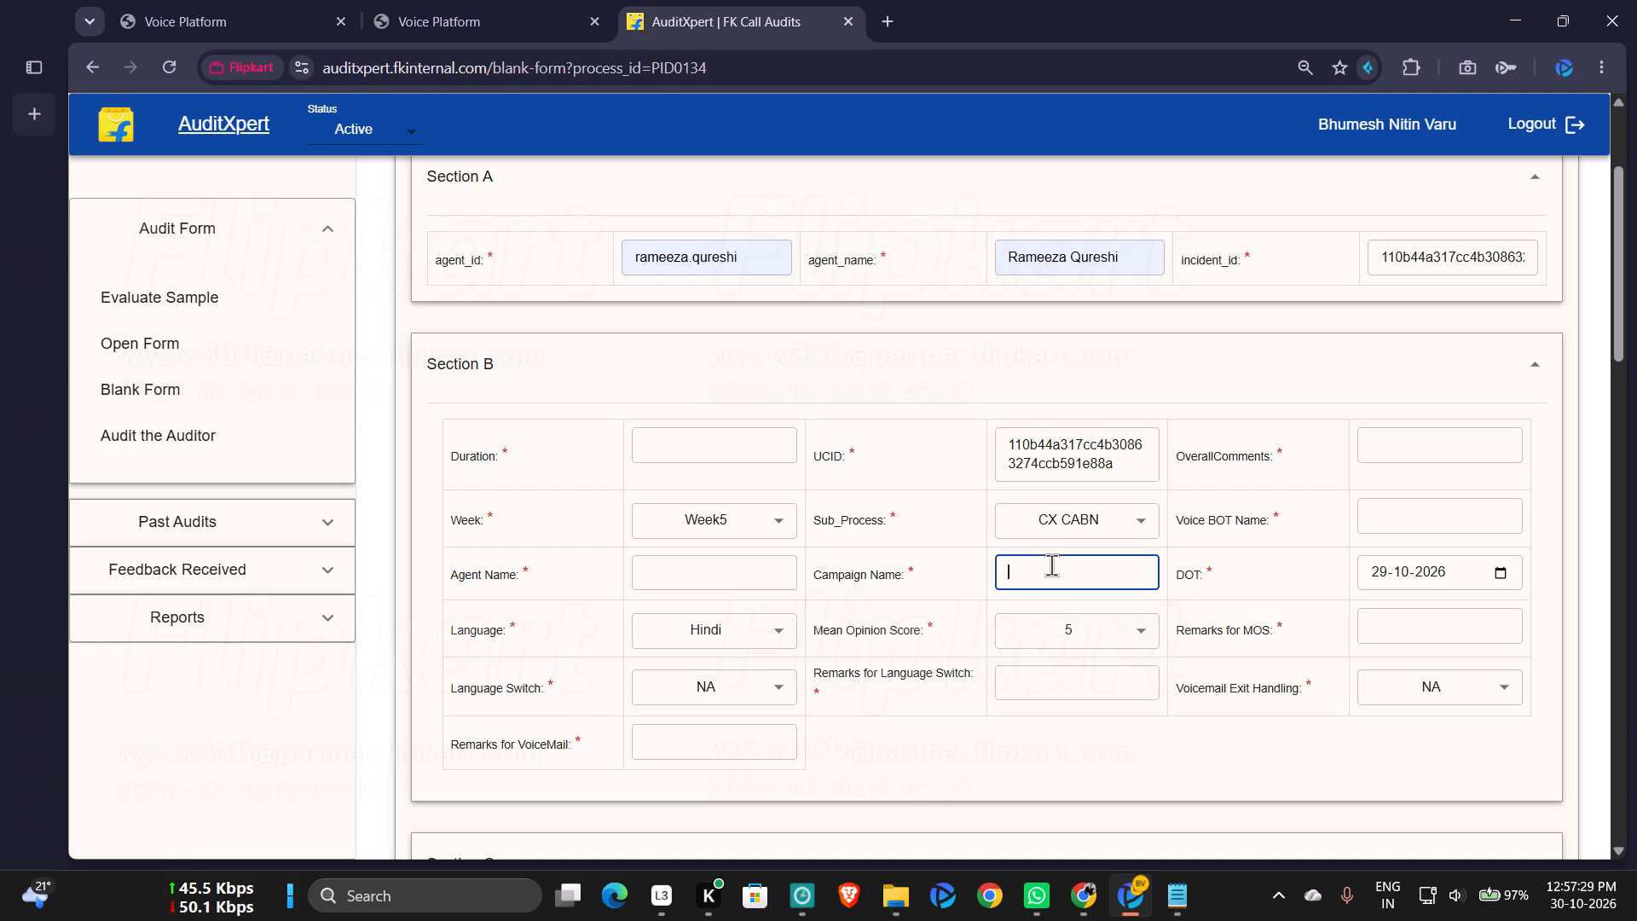
pyautogui.hotkey('ctrl', 'v')
pyautogui.click(1127, 898)
pyautogui.click(1046, 602)
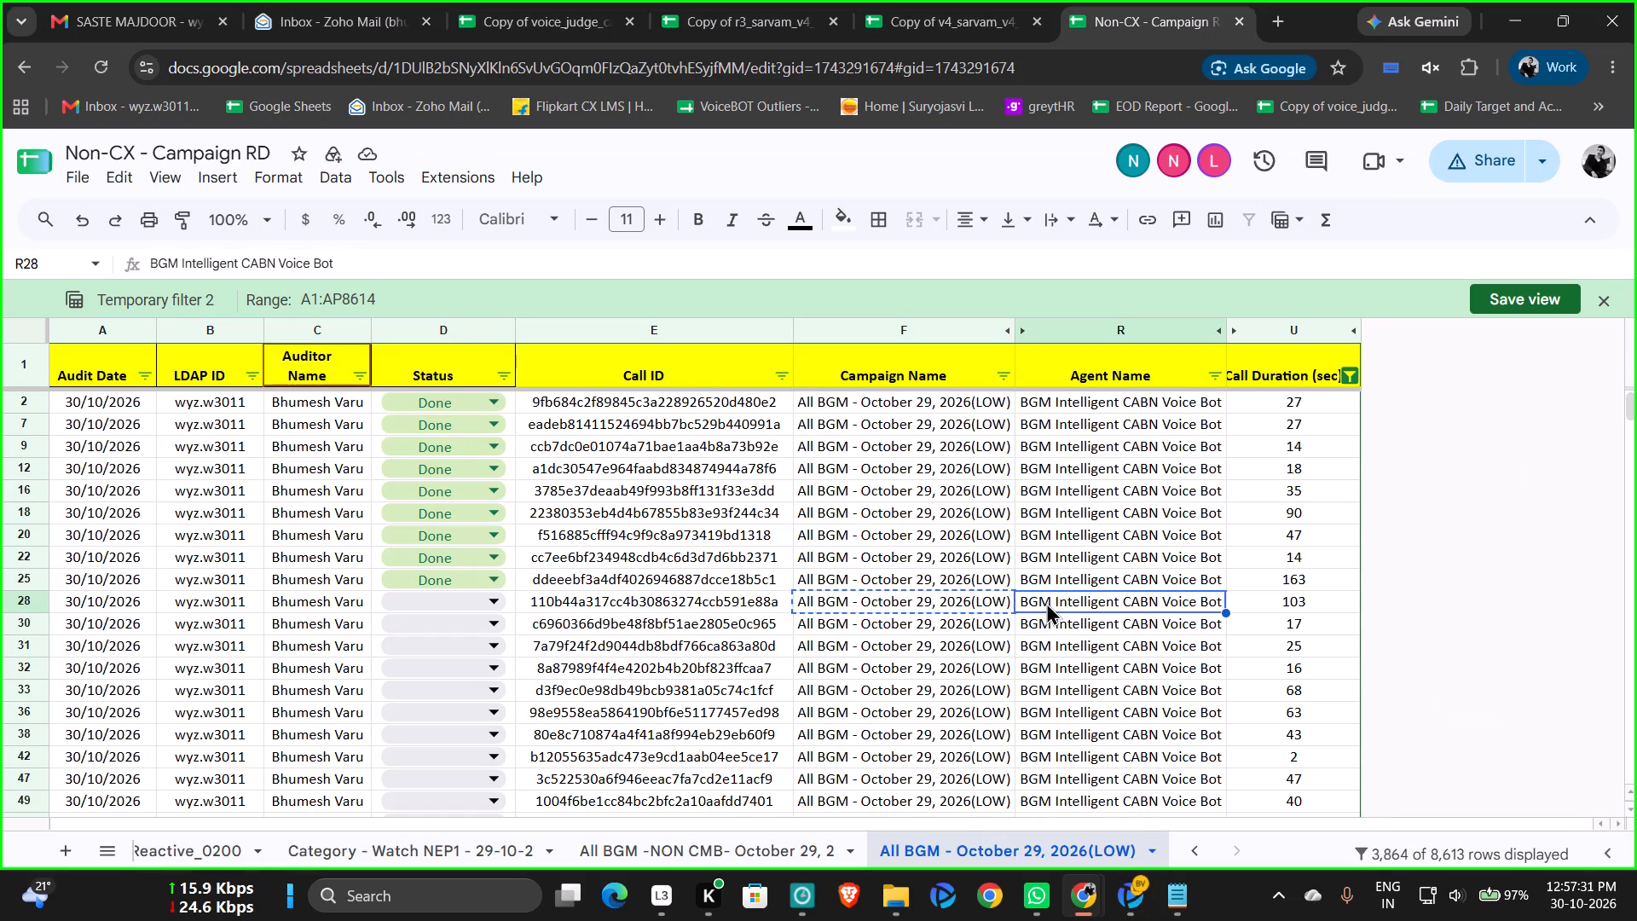
pyautogui.hotkey('ctrl', 'c')
pyautogui.click(1136, 902)
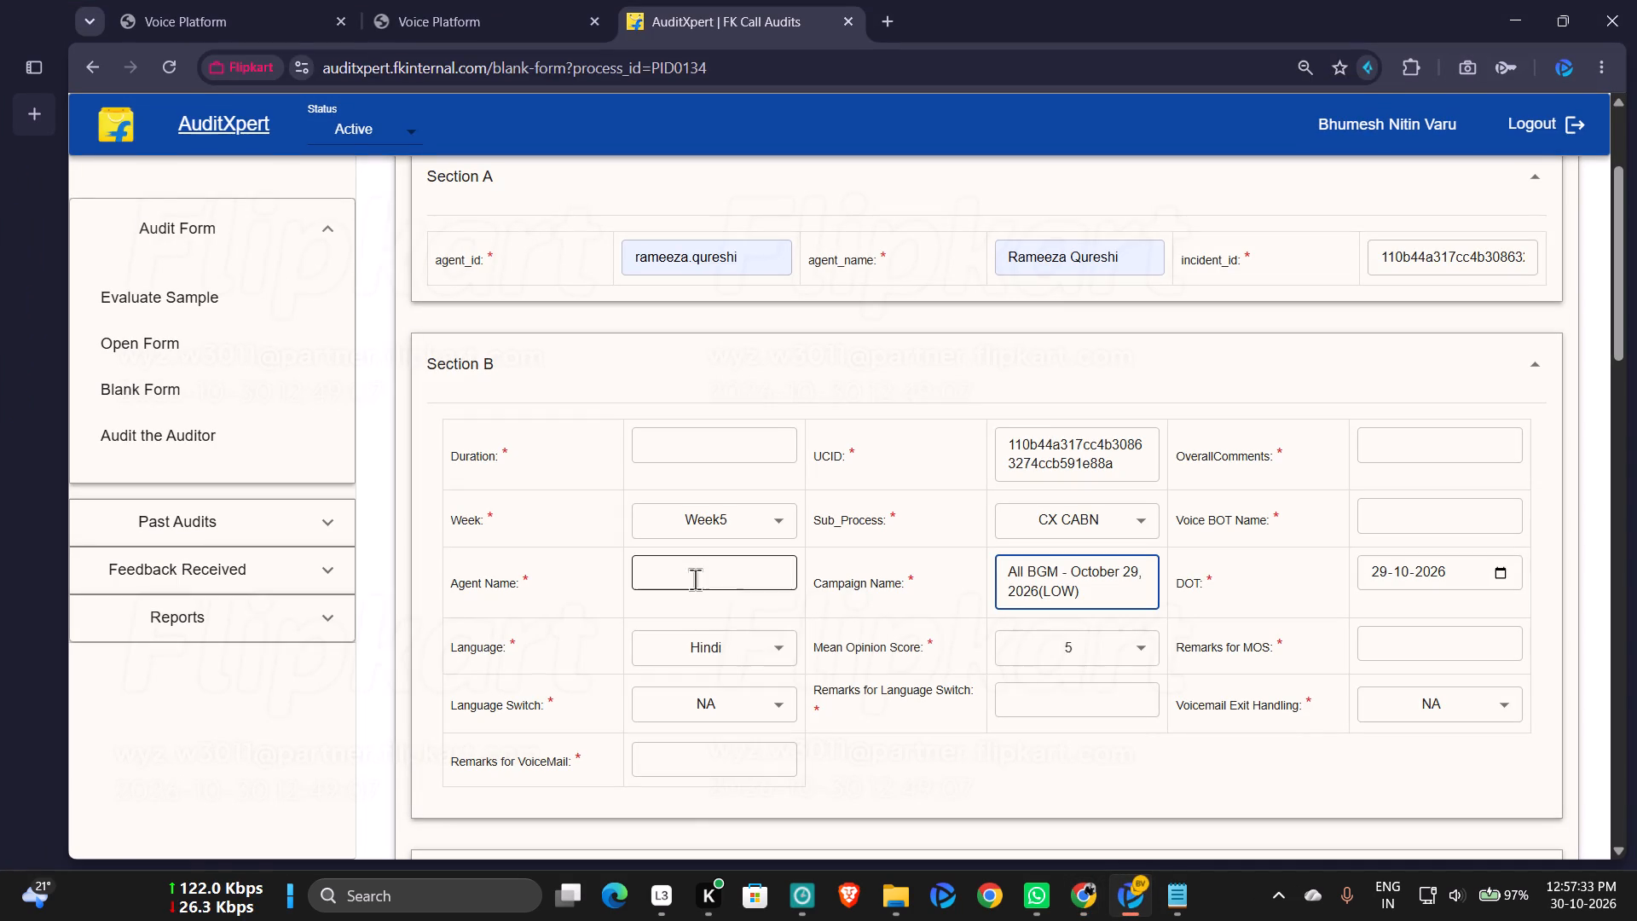
pyautogui.click(696, 572)
pyautogui.hotkey('ctrl', 'v')
# Enter Priya as the Voice BOT Name and, using the sheet's call duration, 103 as the Duration.
pyautogui.click(1480, 531)
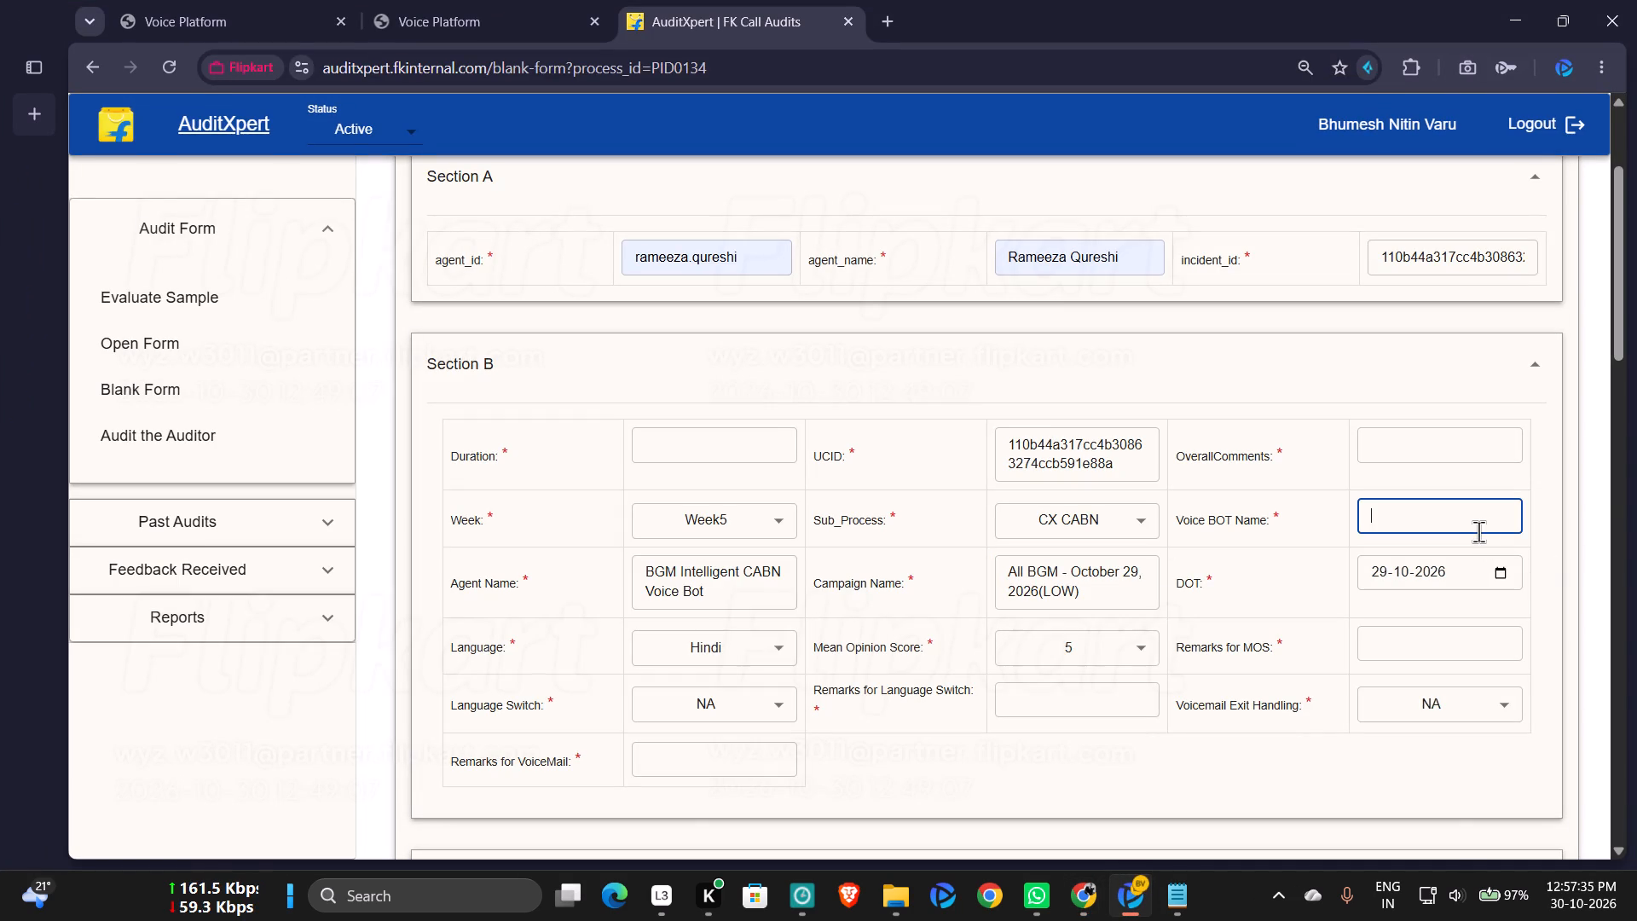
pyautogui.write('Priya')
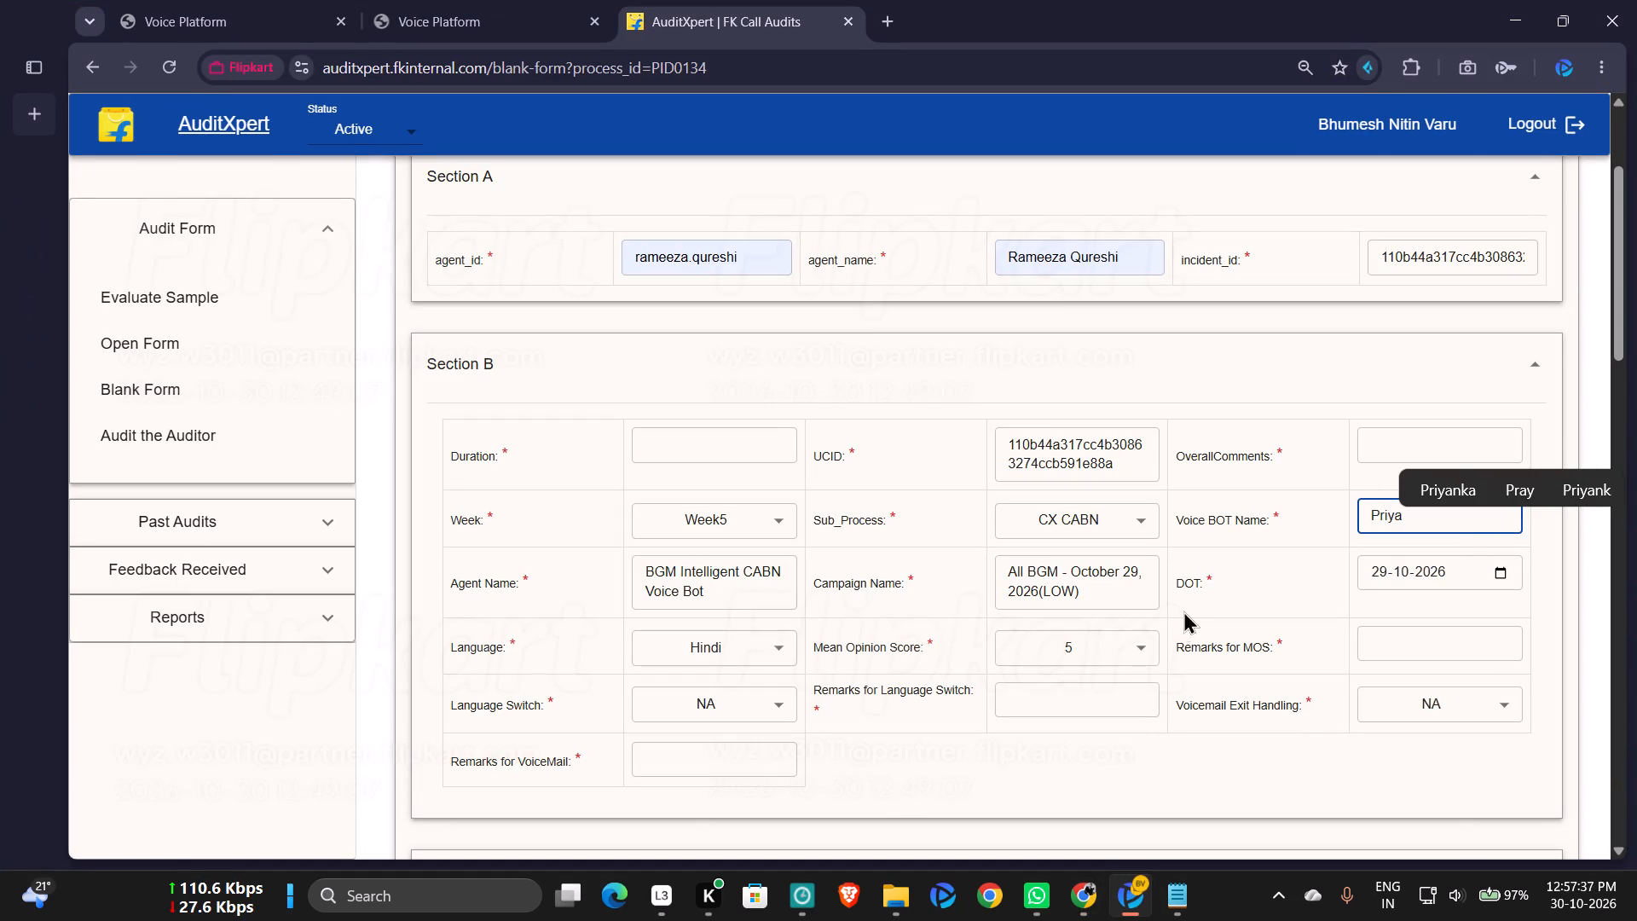
pyautogui.click(1068, 889)
pyautogui.click(1000, 817)
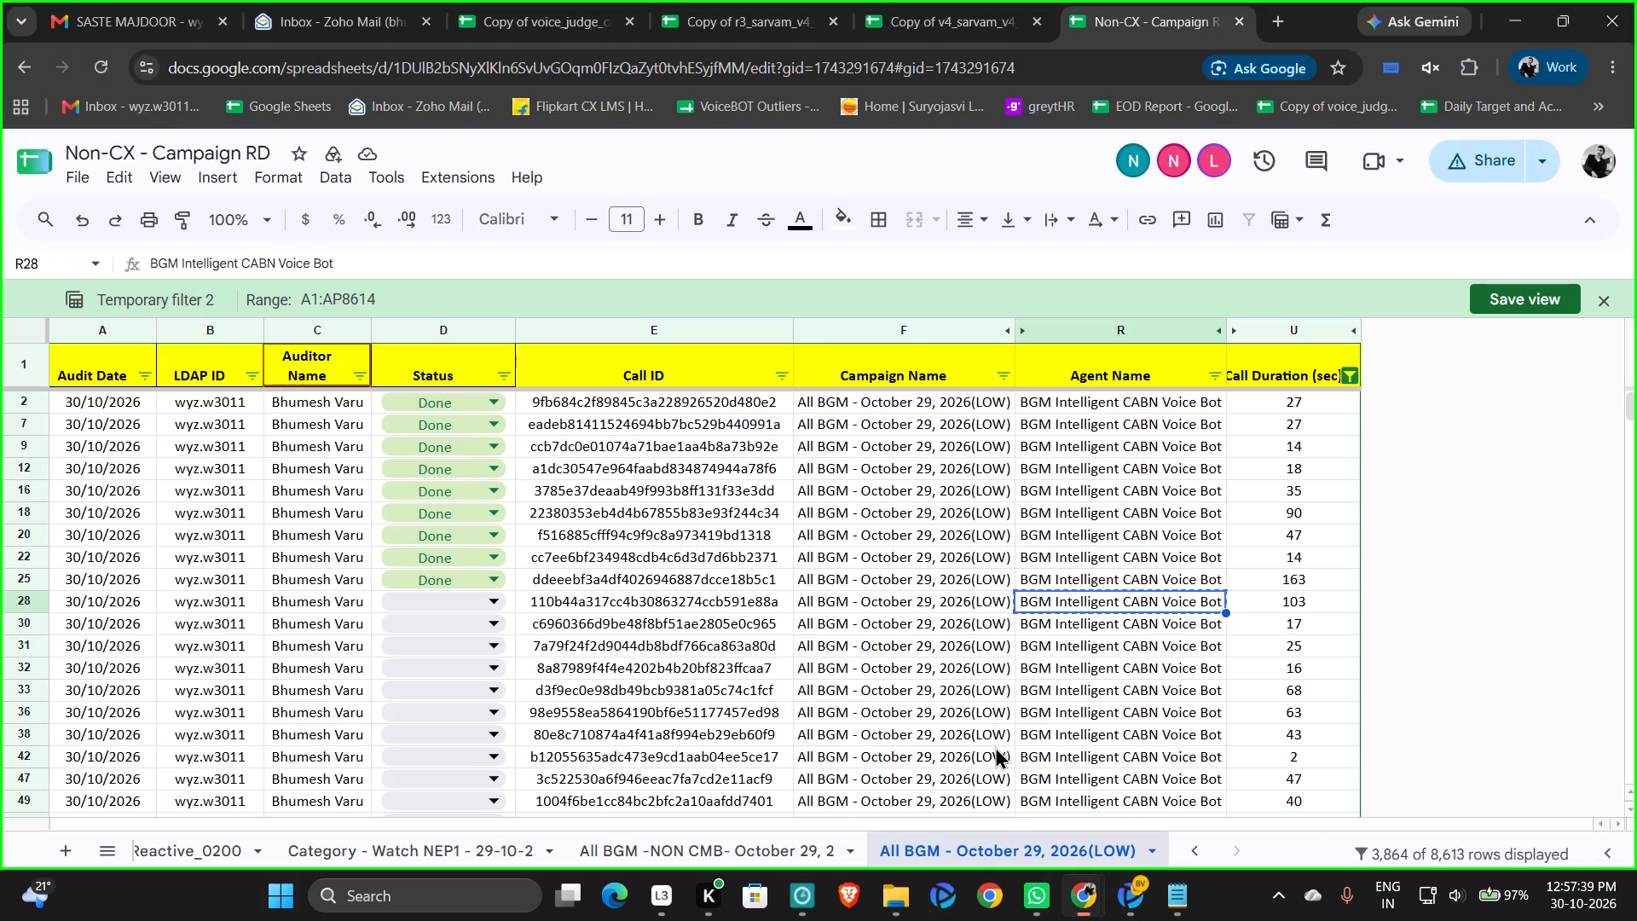
pyautogui.click(1141, 912)
pyautogui.click(668, 461)
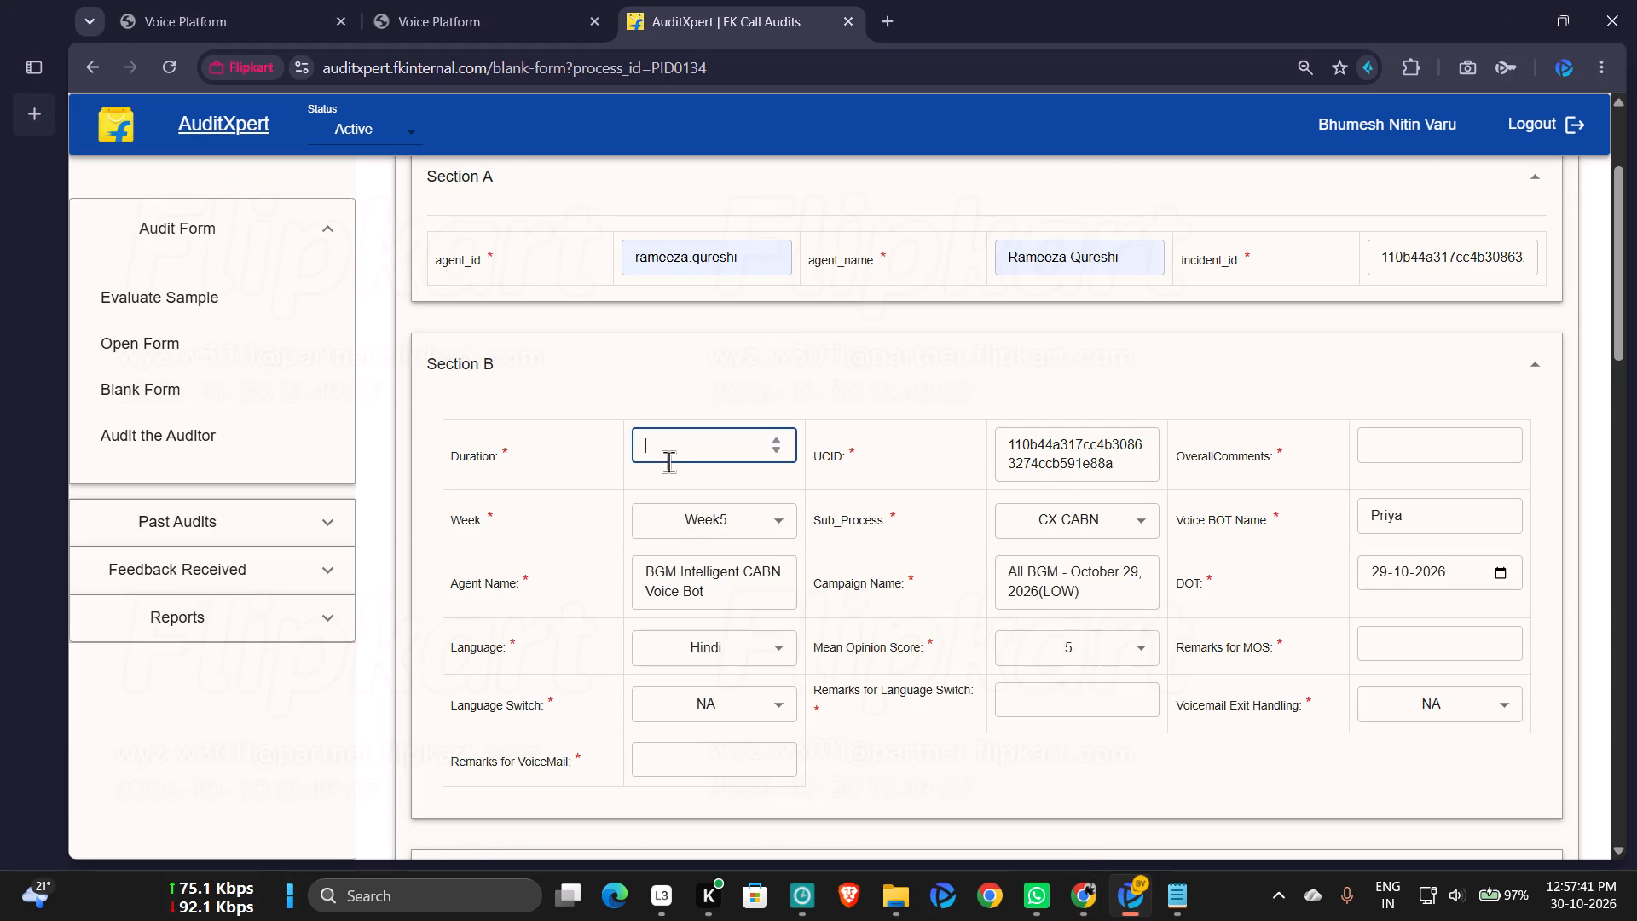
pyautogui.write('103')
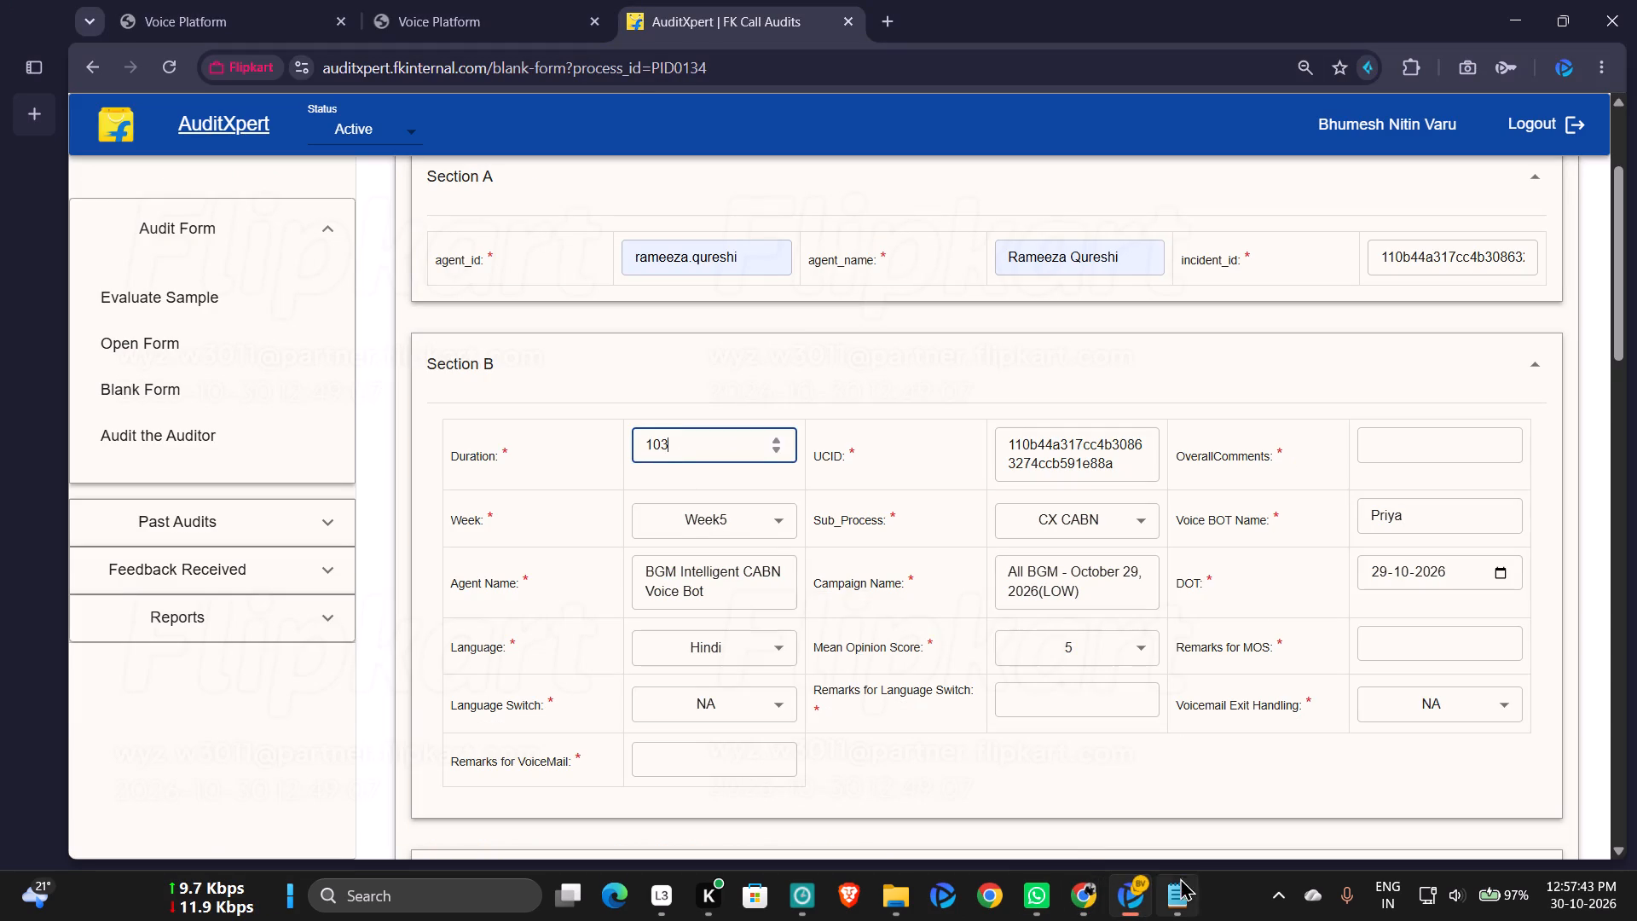
# Copy "NO voicemail detected on call." from the Judge Model 2.txt notes into Remarks for VoiceMail.
pyautogui.click(1161, 891)
pyautogui.tripleClick(350, 346)
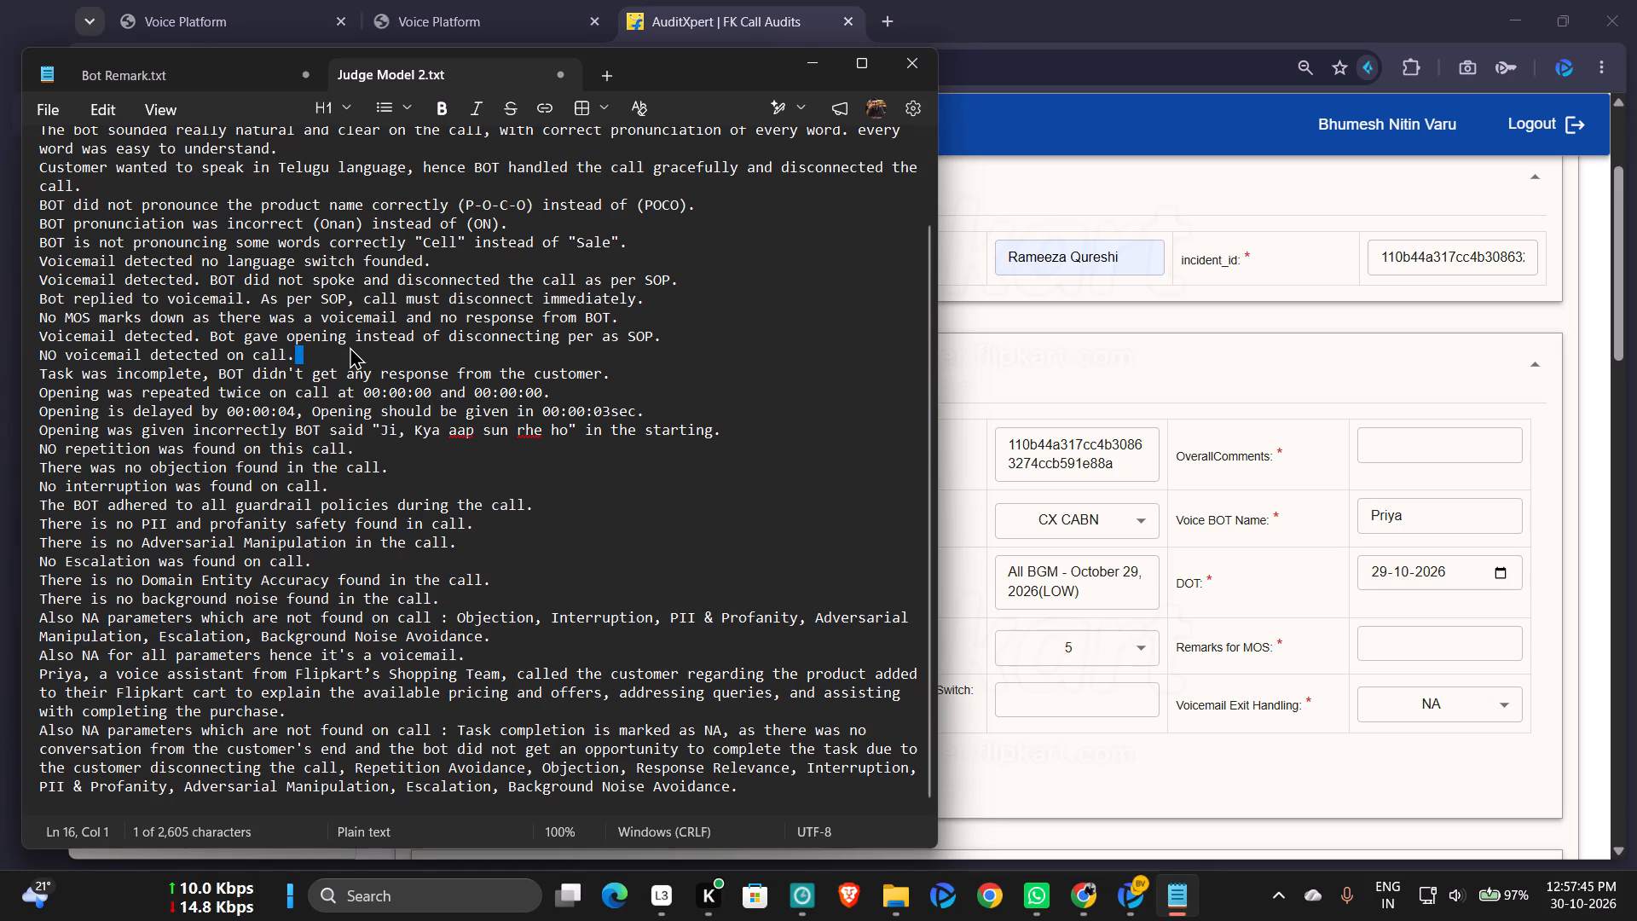
pyautogui.hotkey('ctrl', 'c')
pyautogui.click(979, 752)
pyautogui.click(697, 754)
pyautogui.hotkey('ctrl', 'v')
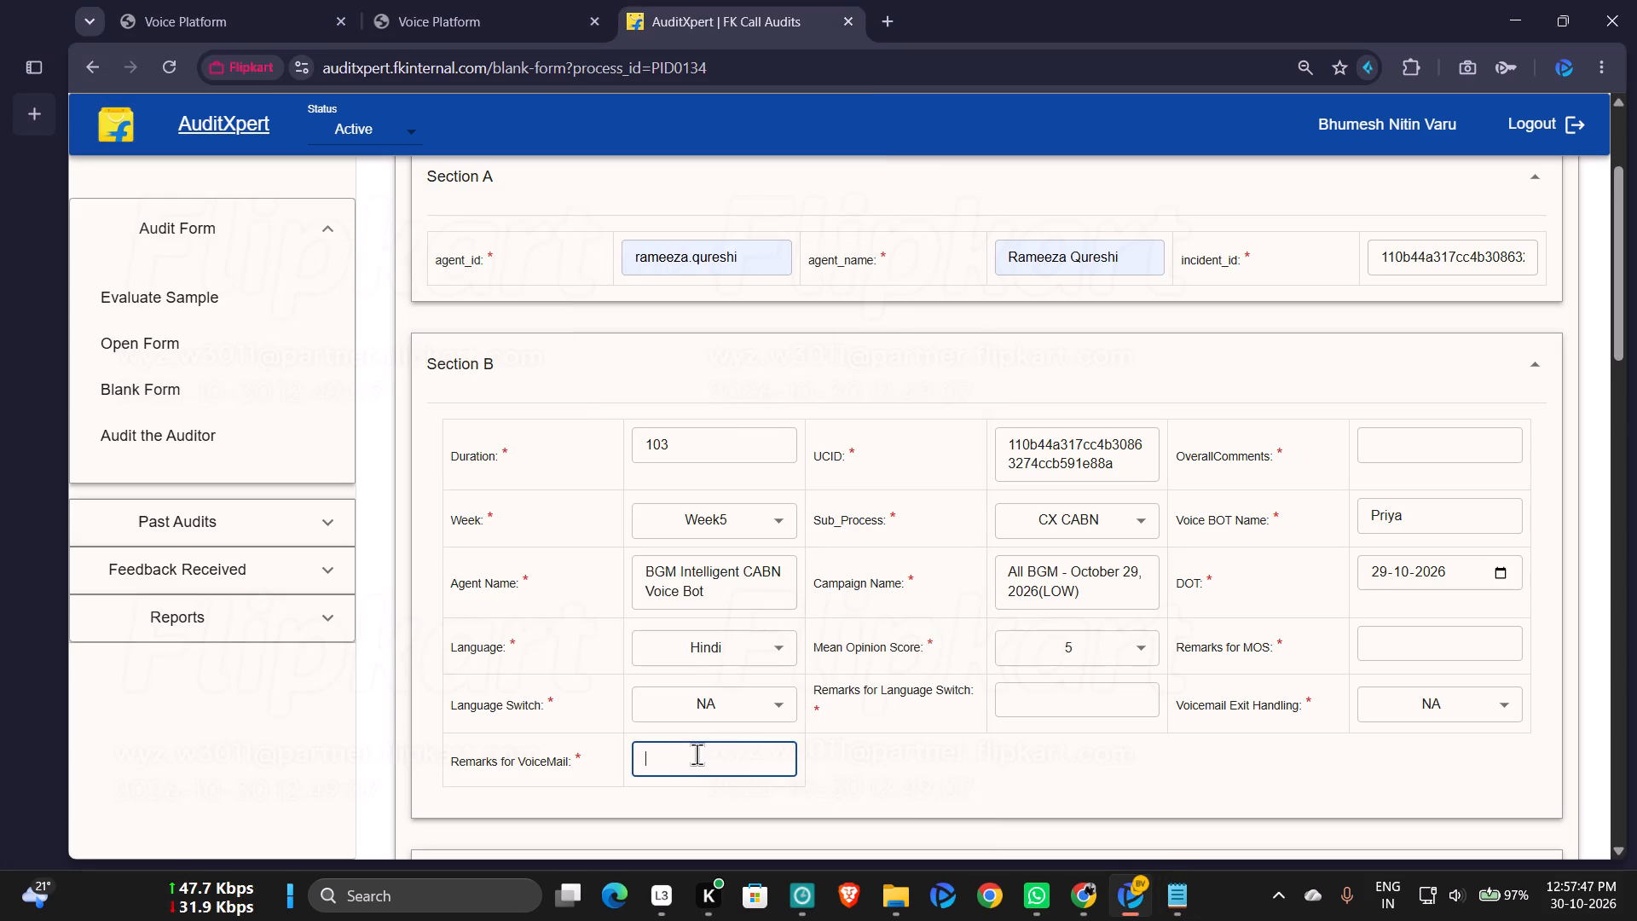
# Check the call's search in Mohini and set the status of call 110b44a317cc4b30863274ccb591e88a to Unable to load in the sheet.
pyautogui.click(1170, 895)
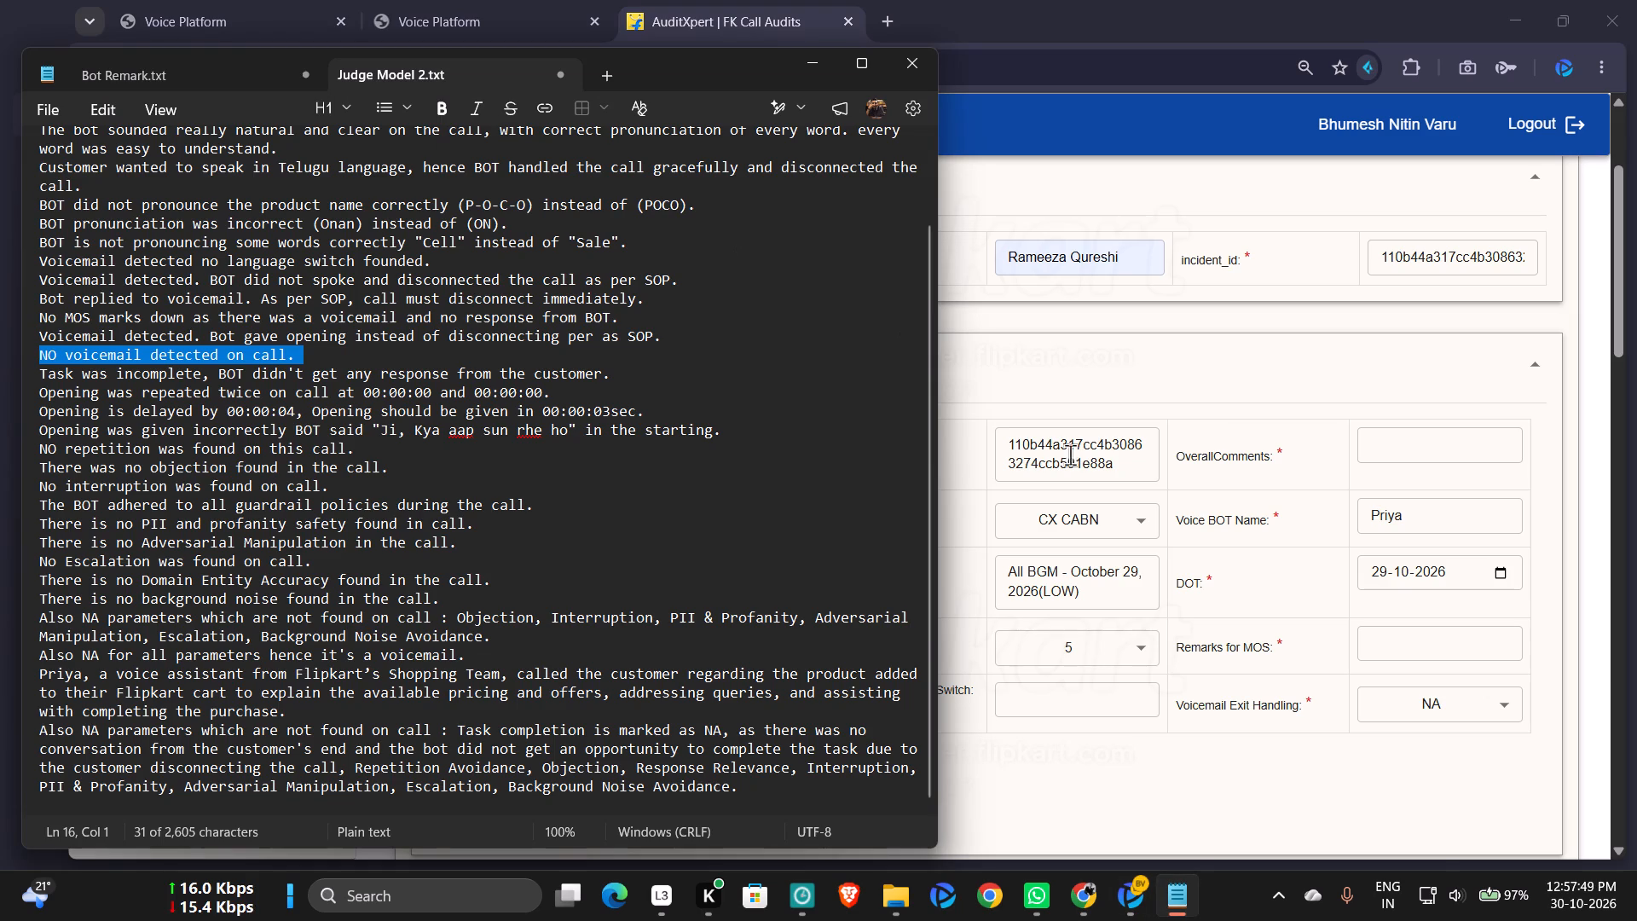
pyautogui.click(508, 29)
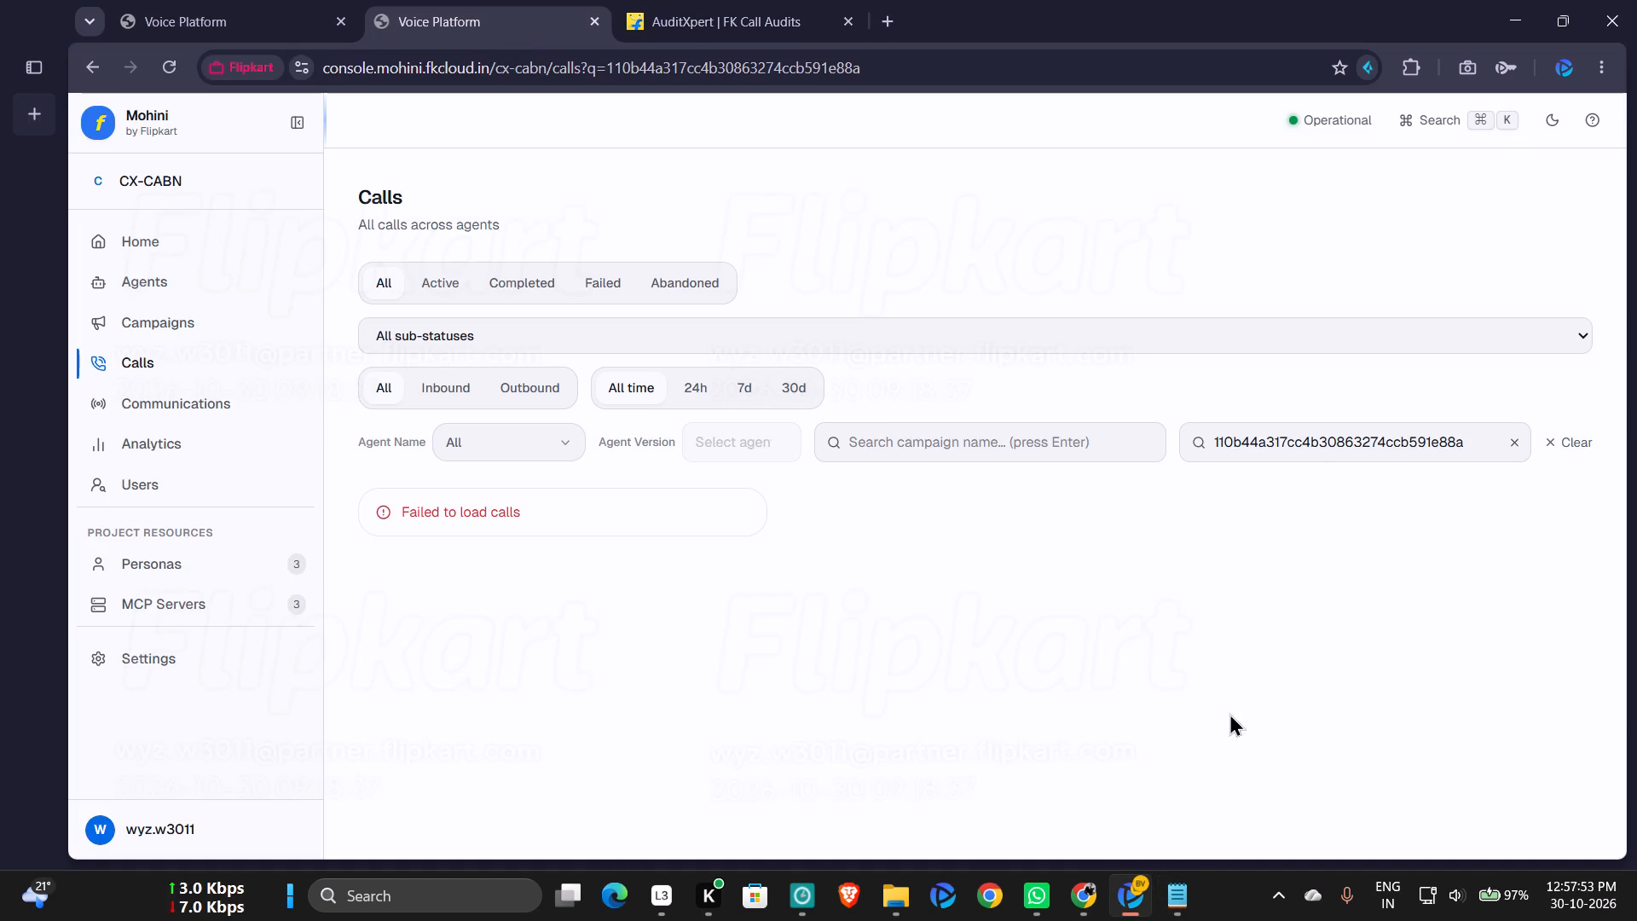
pyautogui.click(1122, 912)
pyautogui.click(1117, 651)
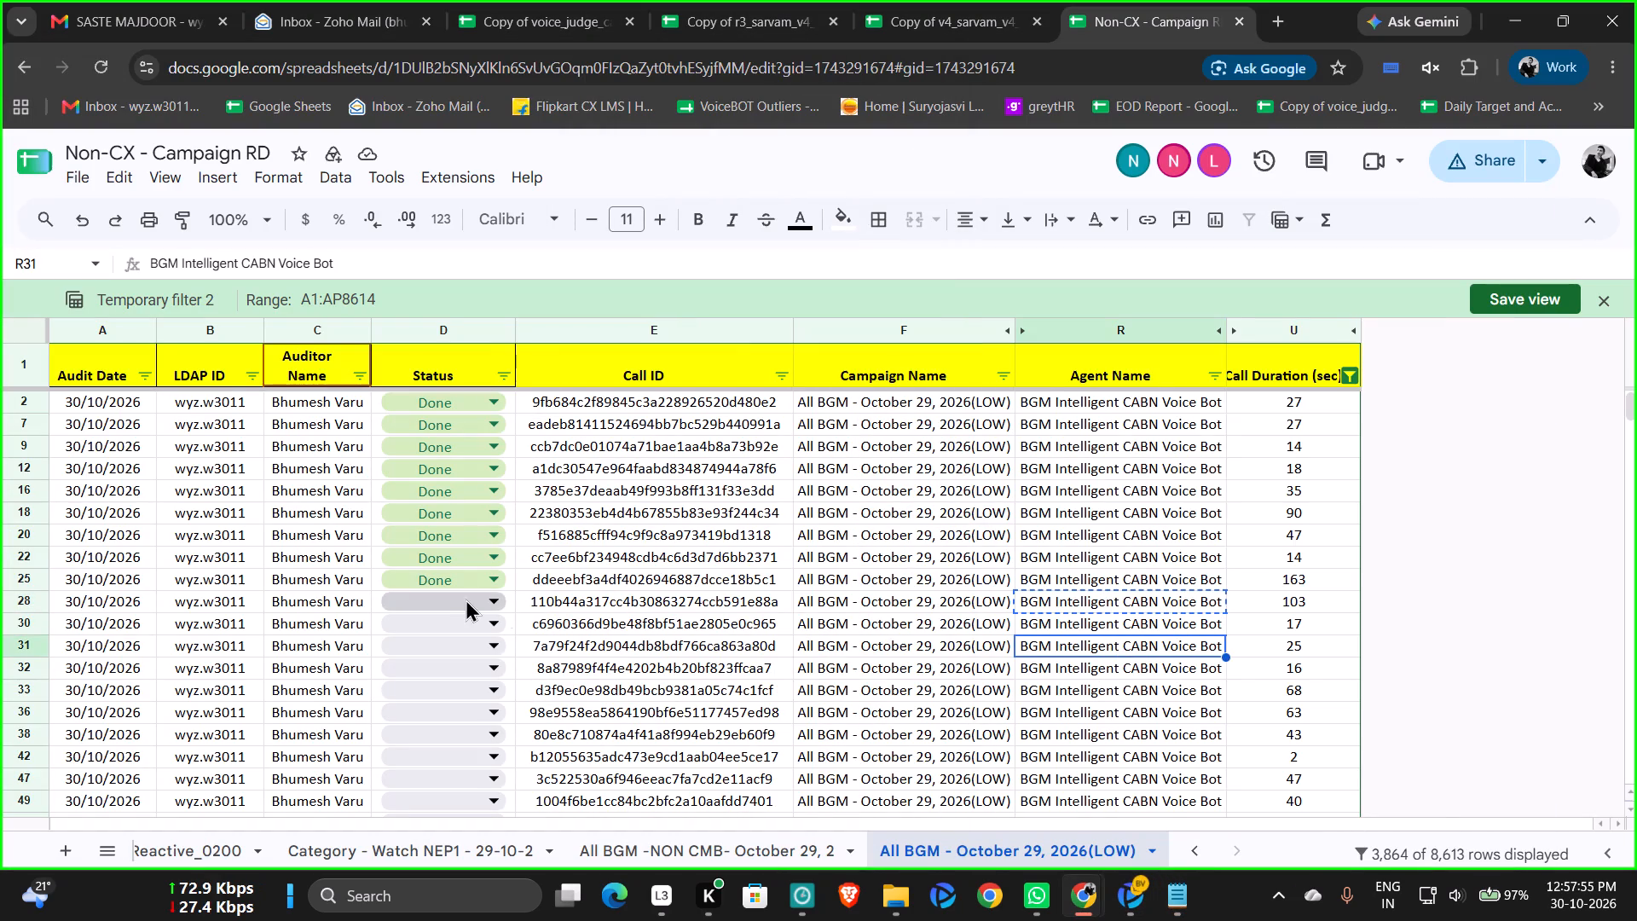
pyautogui.click(439, 599)
pyautogui.click(431, 689)
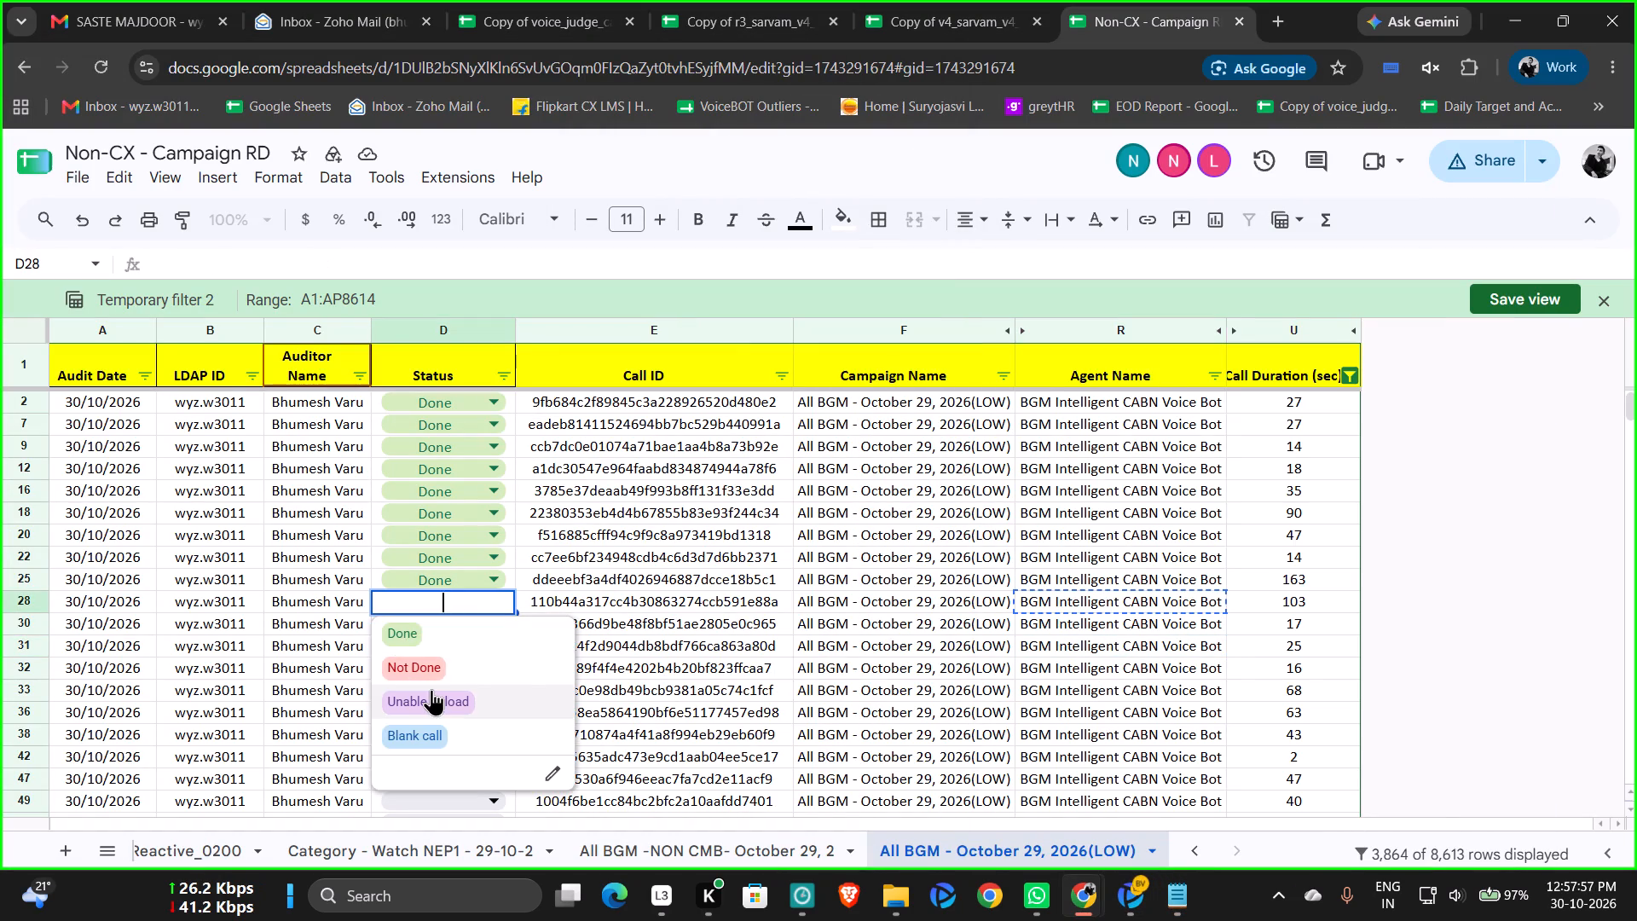
pyautogui.click(618, 617)
pyautogui.hotkey('ctrl', 'c')
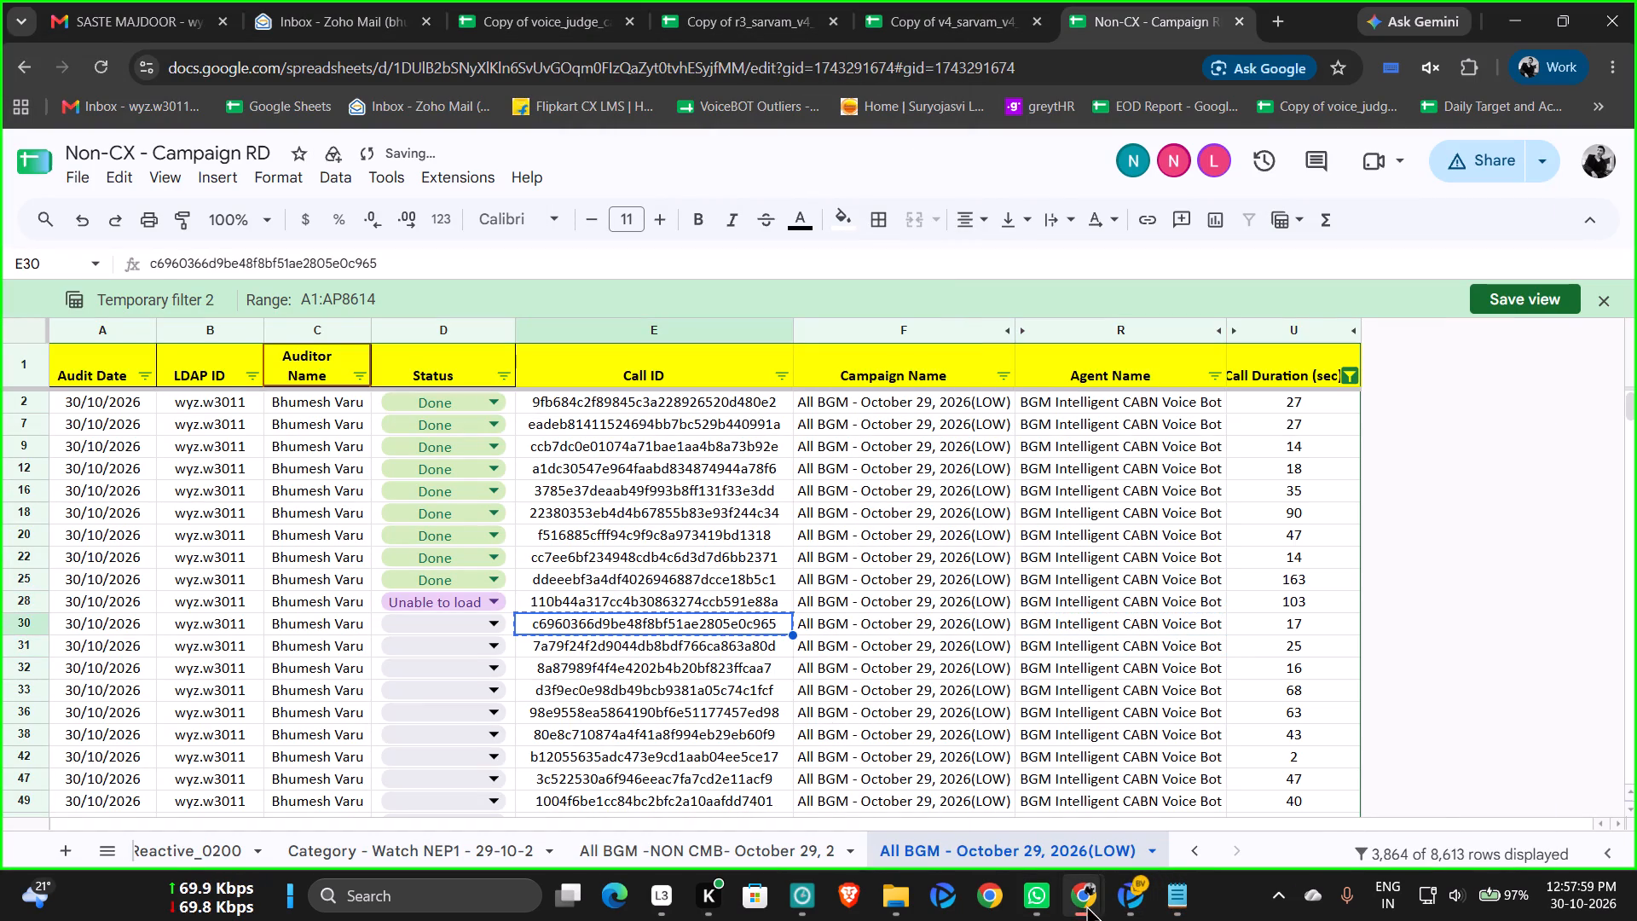
pyautogui.click(1123, 901)
pyautogui.click(1320, 424)
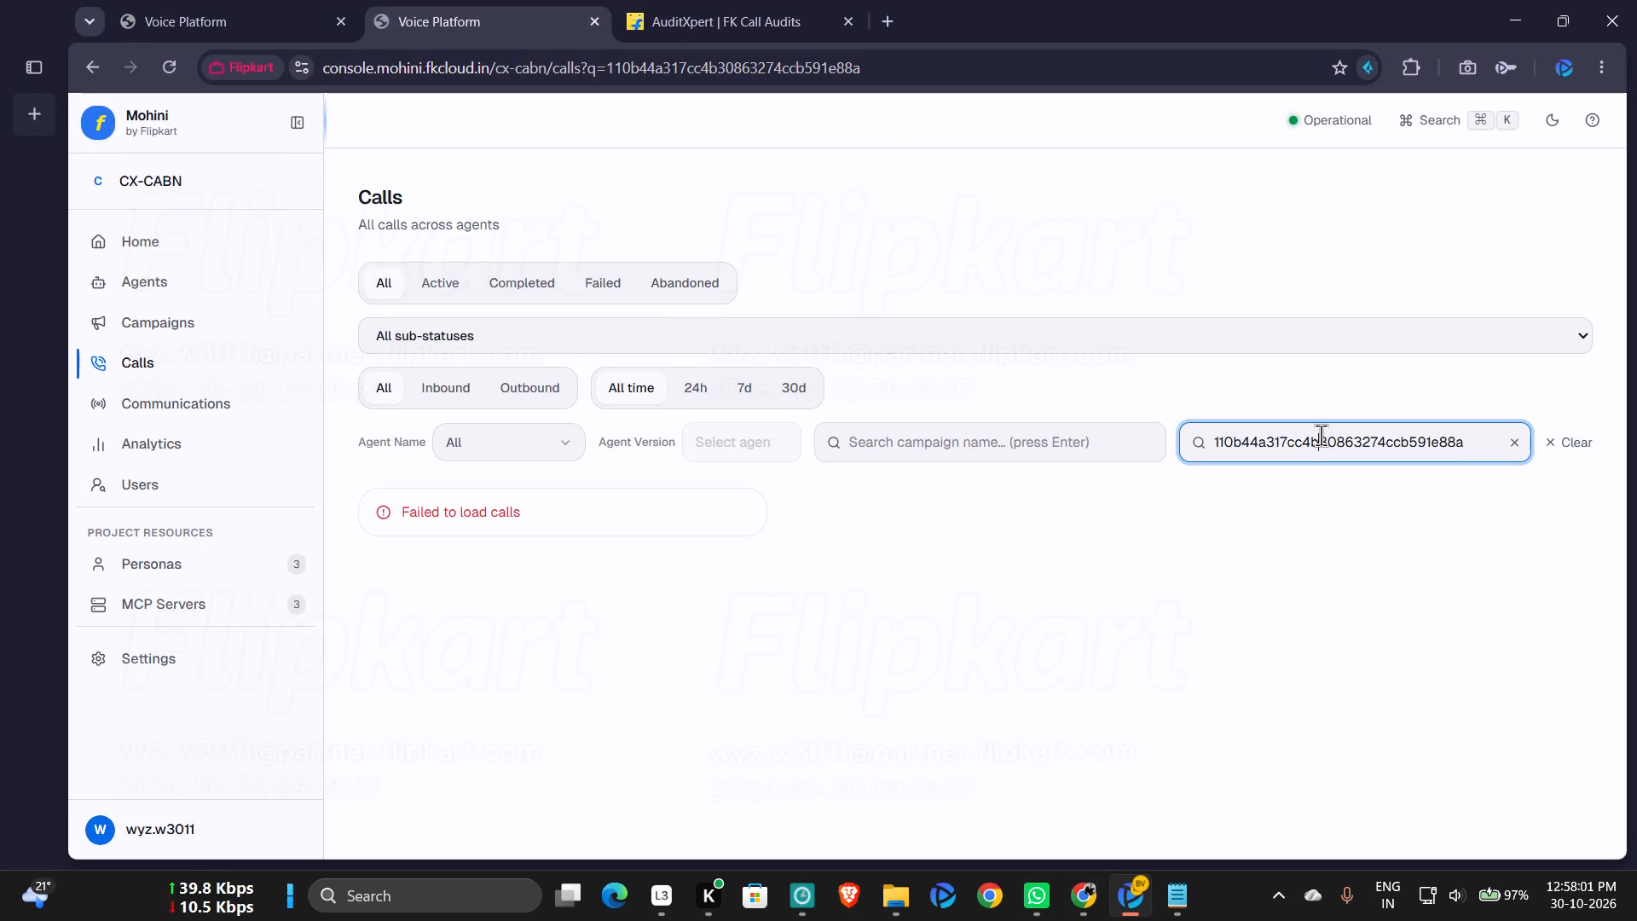
pyautogui.doubleClick(1321, 435)
pyautogui.hotkey('ctrl', 'v')
pyautogui.press('Return')
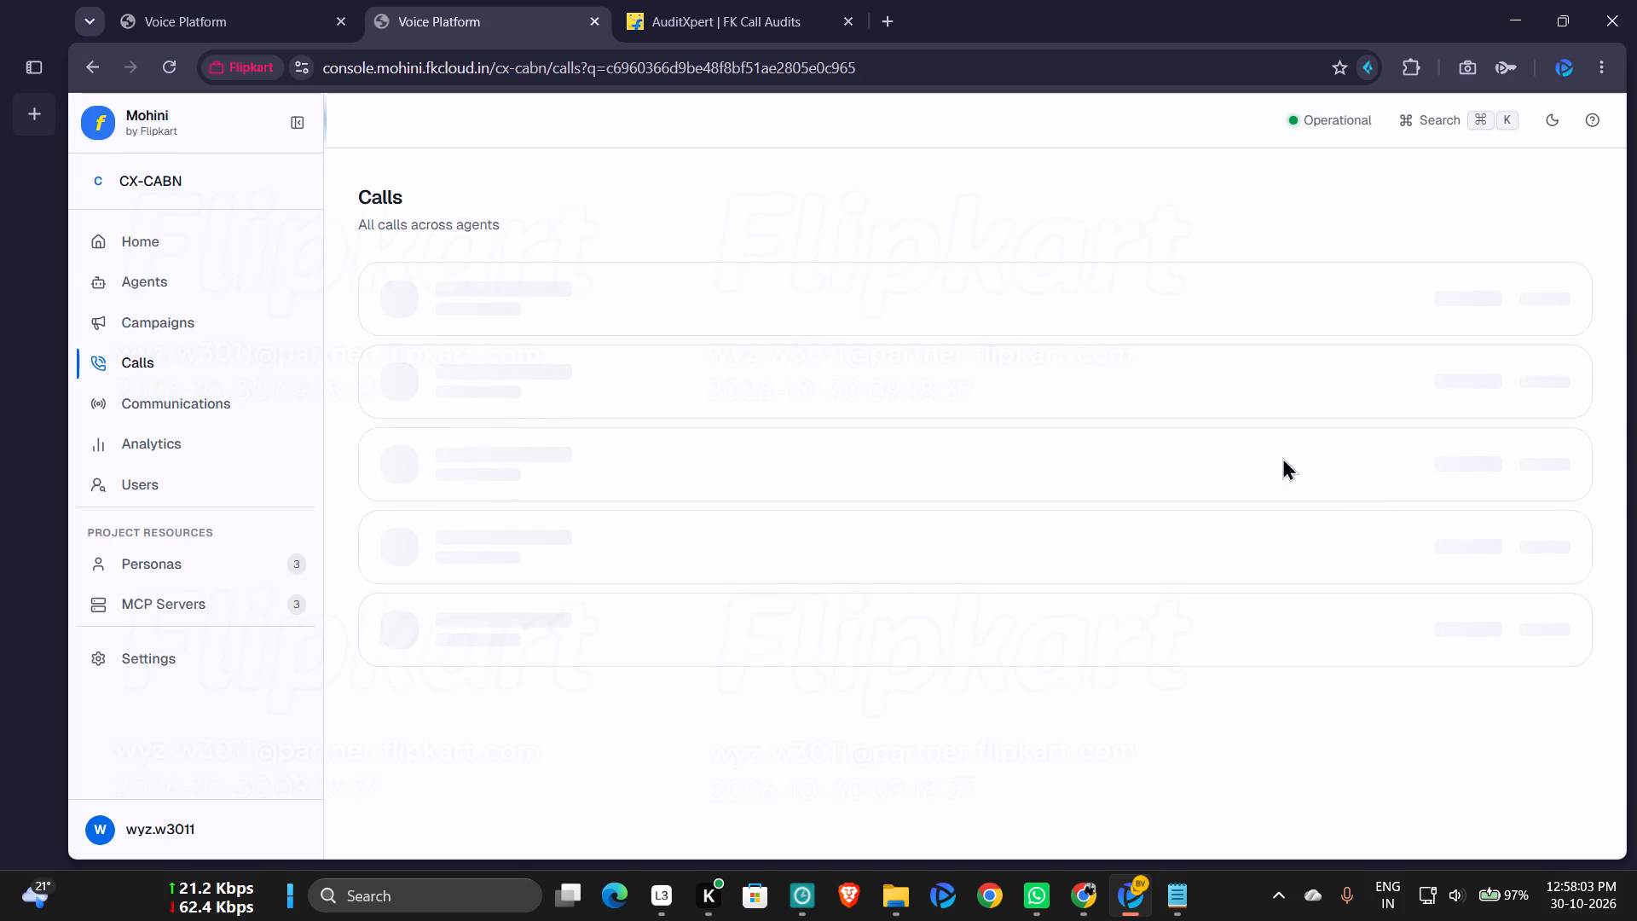
# Replace the incident_id and UCID in the open Judge Model form with c6960366d9be48f8bf51ae2805e0c965.
pyautogui.click(787, 21)
pyautogui.doubleClick(1446, 272)
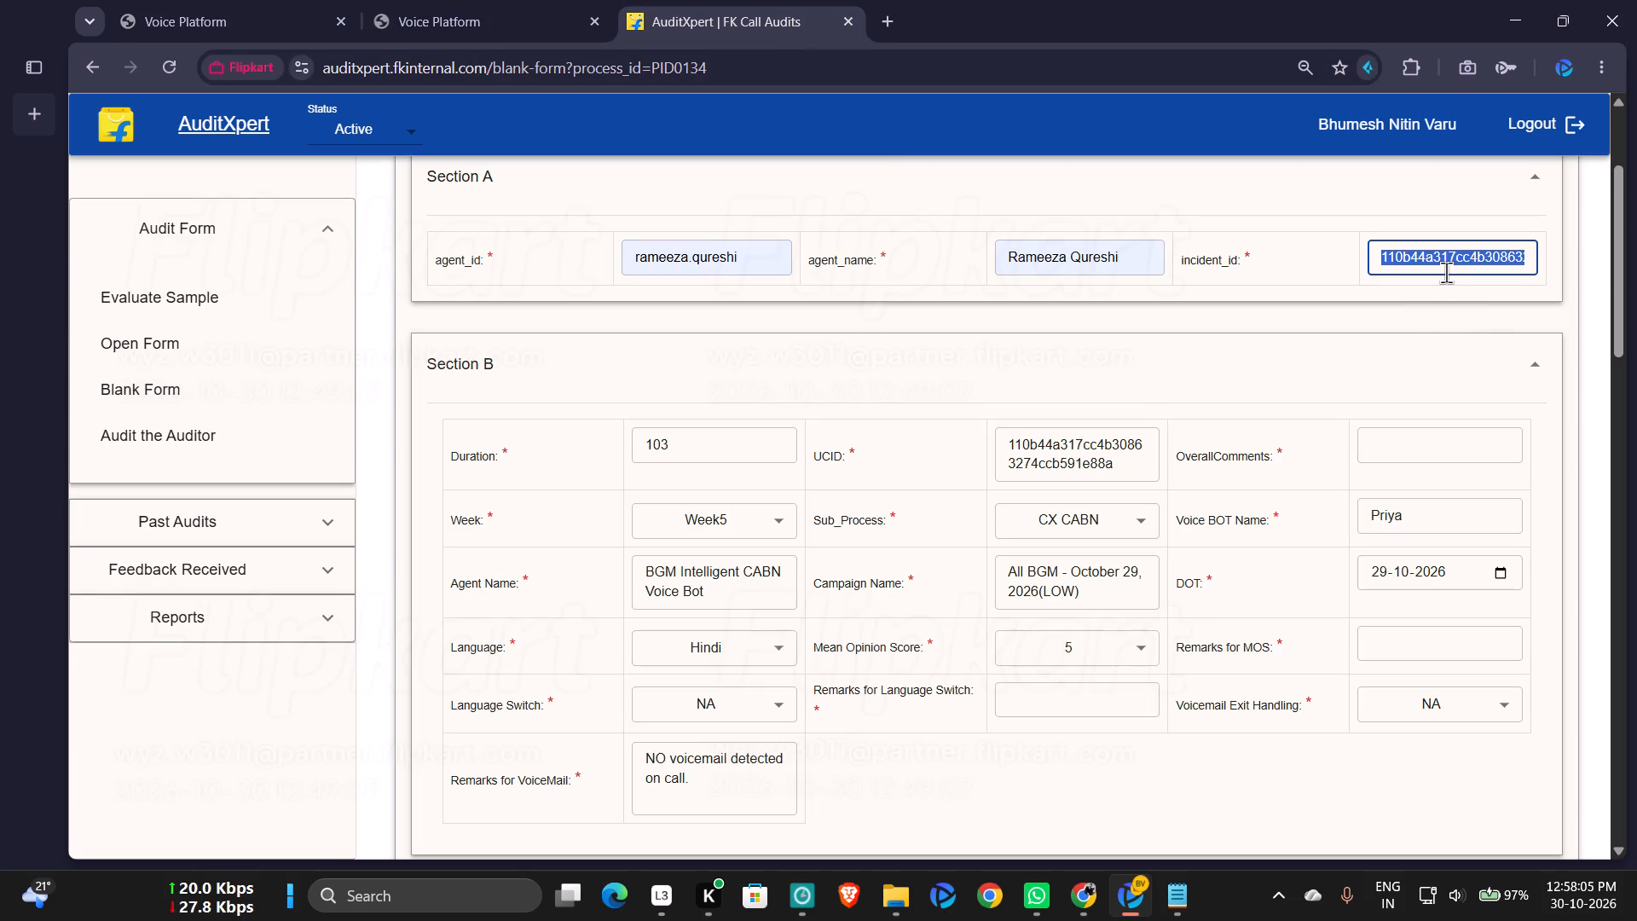
pyautogui.hotkey('ctrl', 'v')
pyautogui.doubleClick(1067, 452)
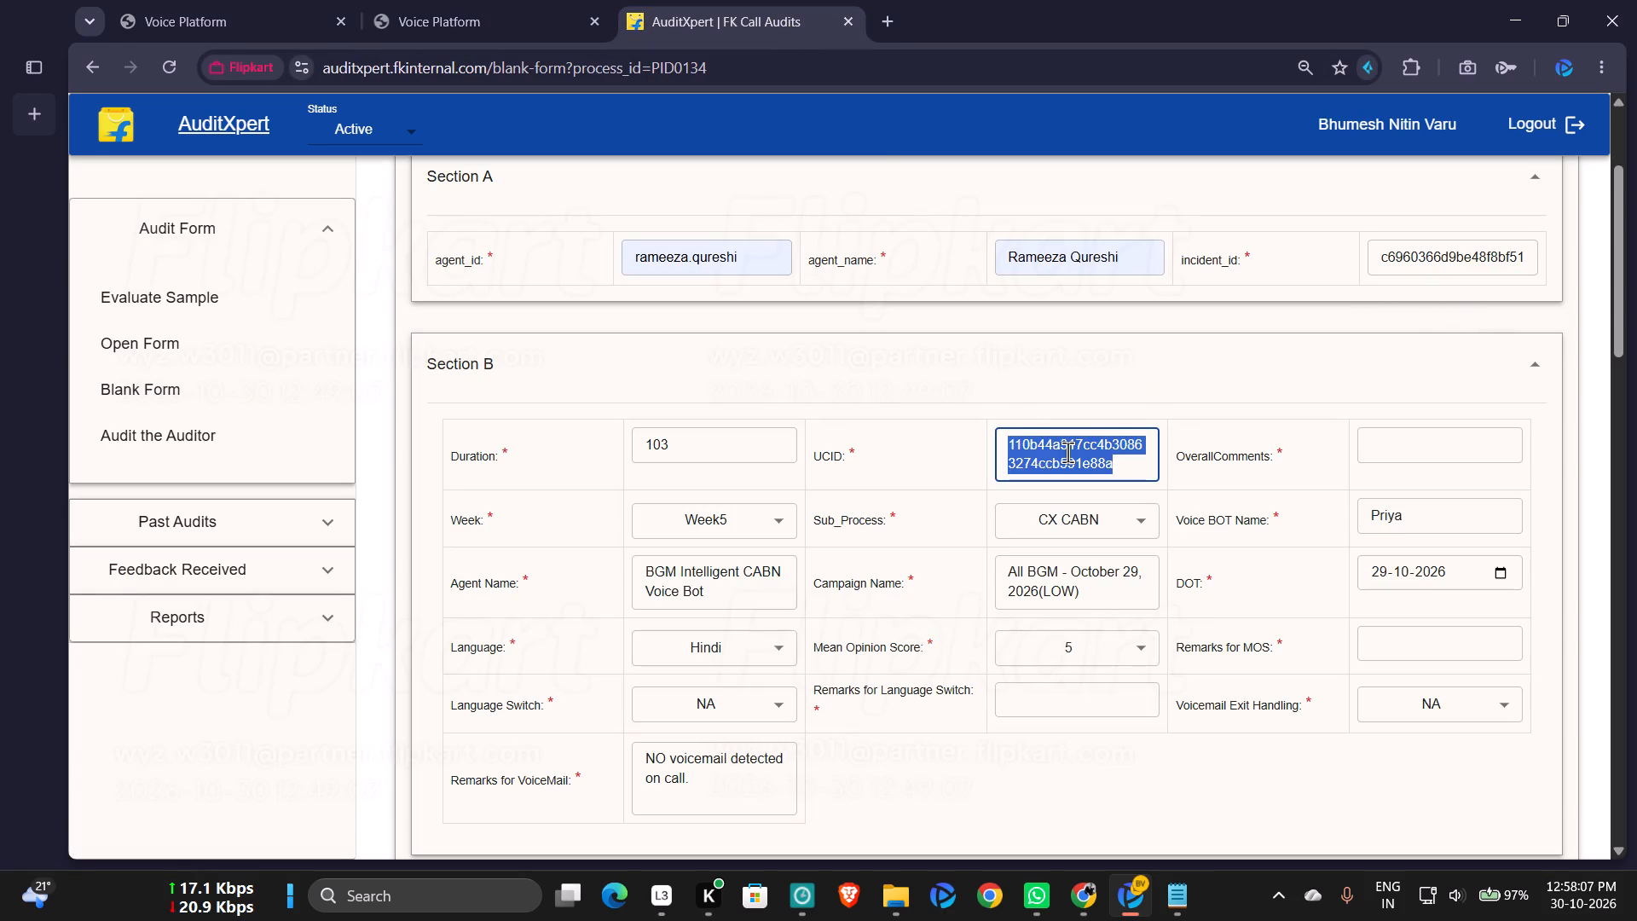
pyautogui.hotkey('ctrl', 'v')
# Check call c6960366d9be48f8bf51ae2805e0c965 in the sheet and set Duration in the open Judge Model form to 17.
pyautogui.click(1137, 895)
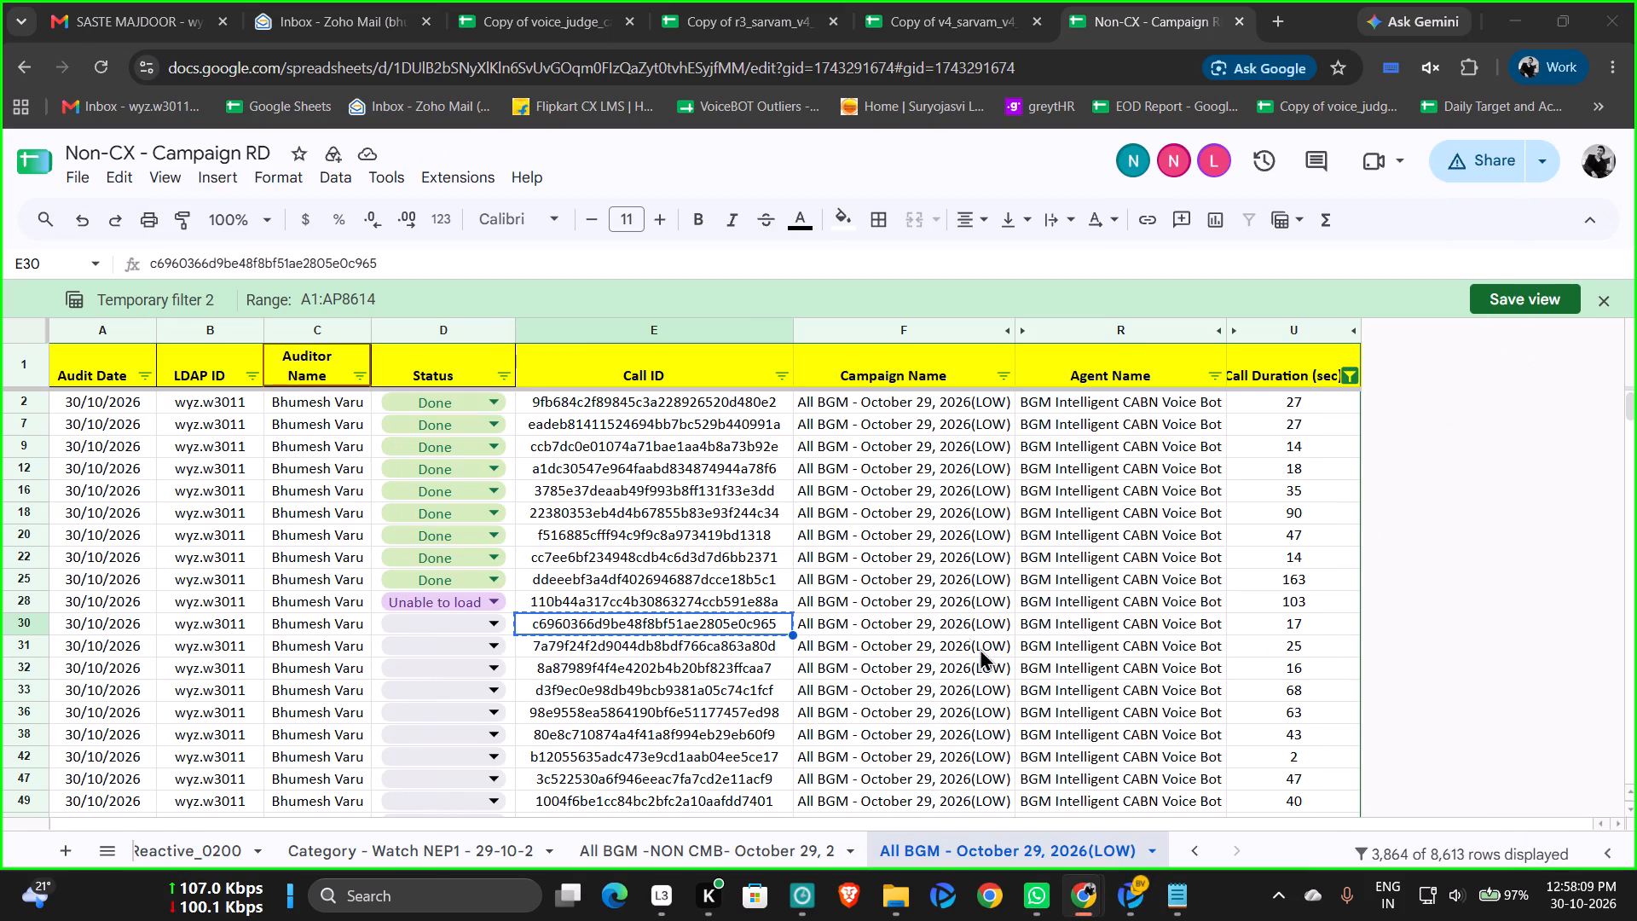
pyautogui.click(1144, 883)
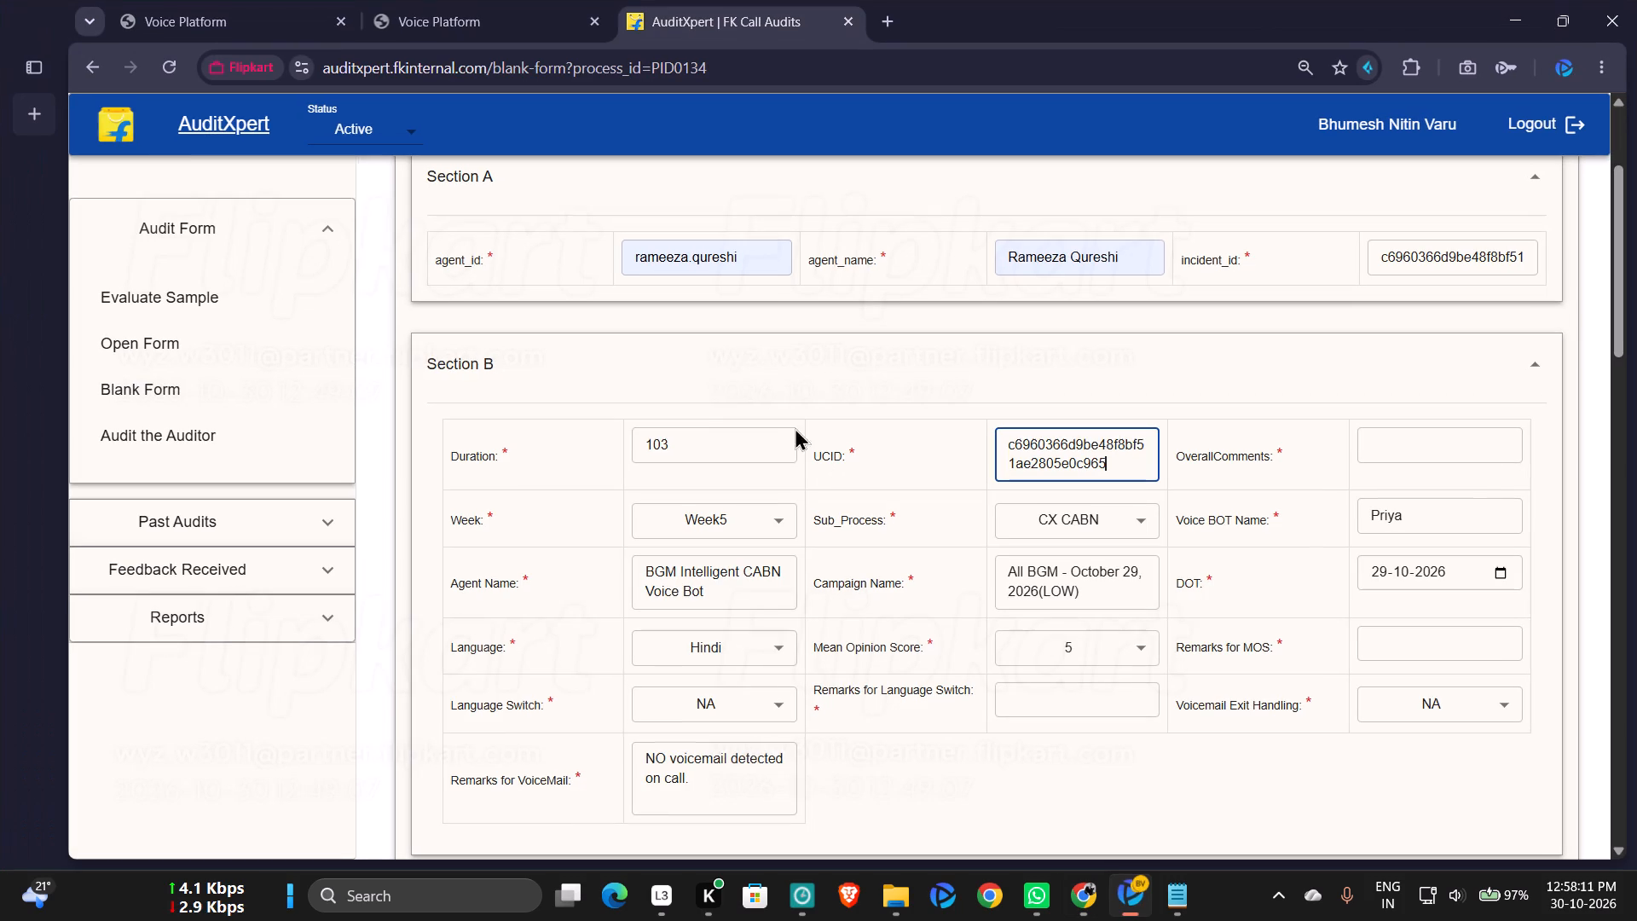
pyautogui.click(676, 451)
pyautogui.press('BackSpace')
pyautogui.press('BackSpace')
pyautogui.press('BackSpace')
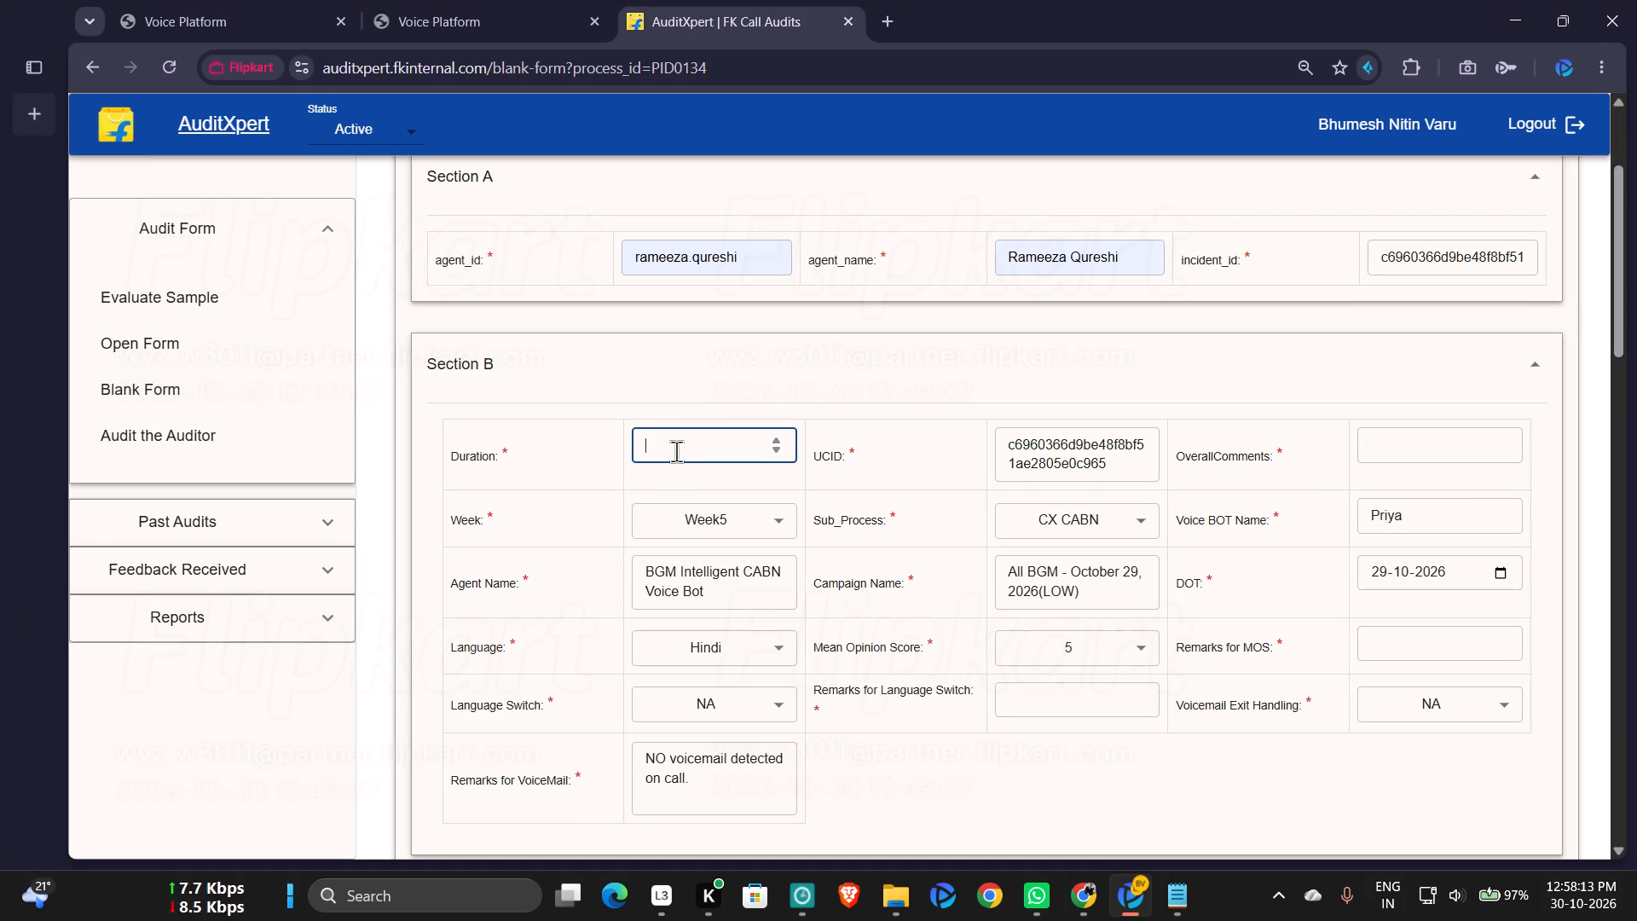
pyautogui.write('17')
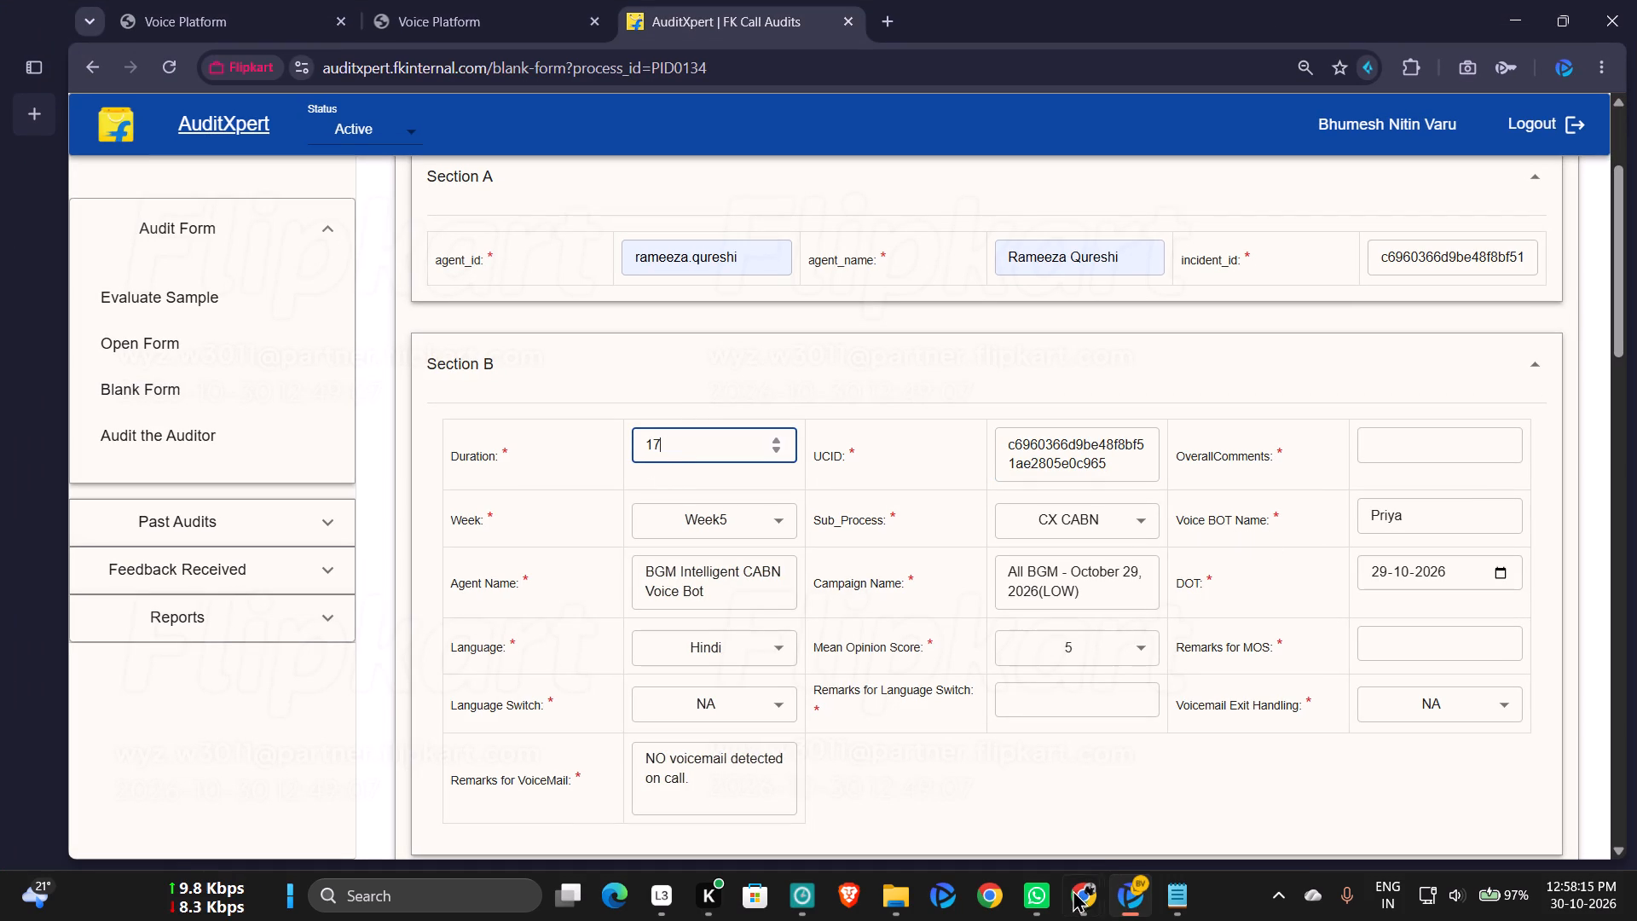
pyautogui.click(1070, 905)
pyautogui.click(995, 822)
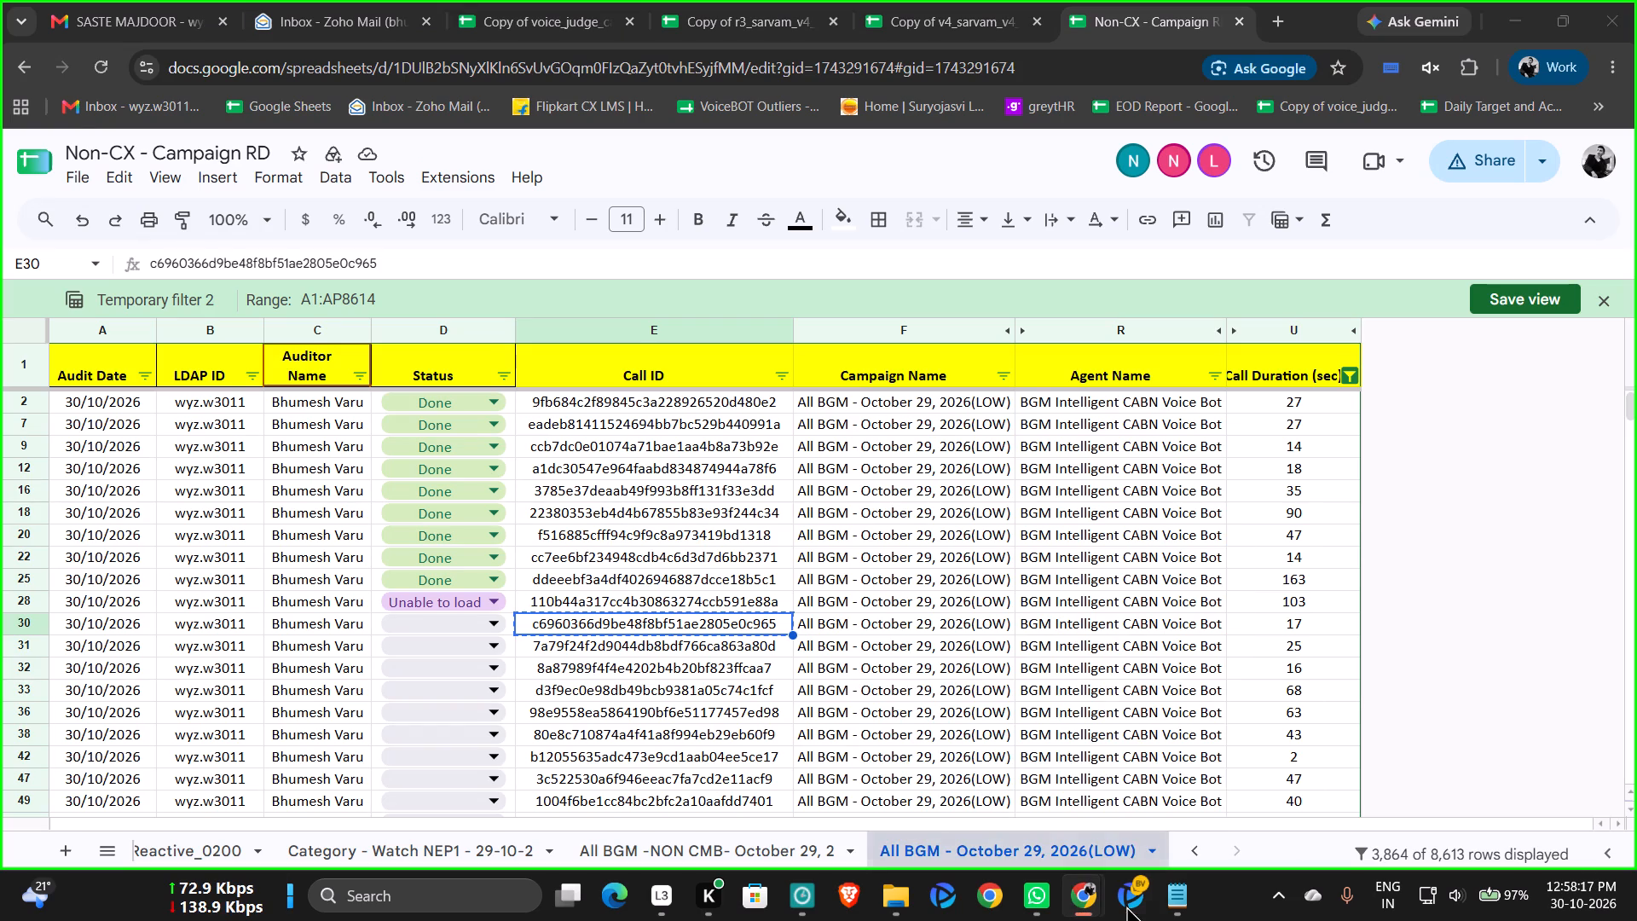
pyautogui.click(1130, 904)
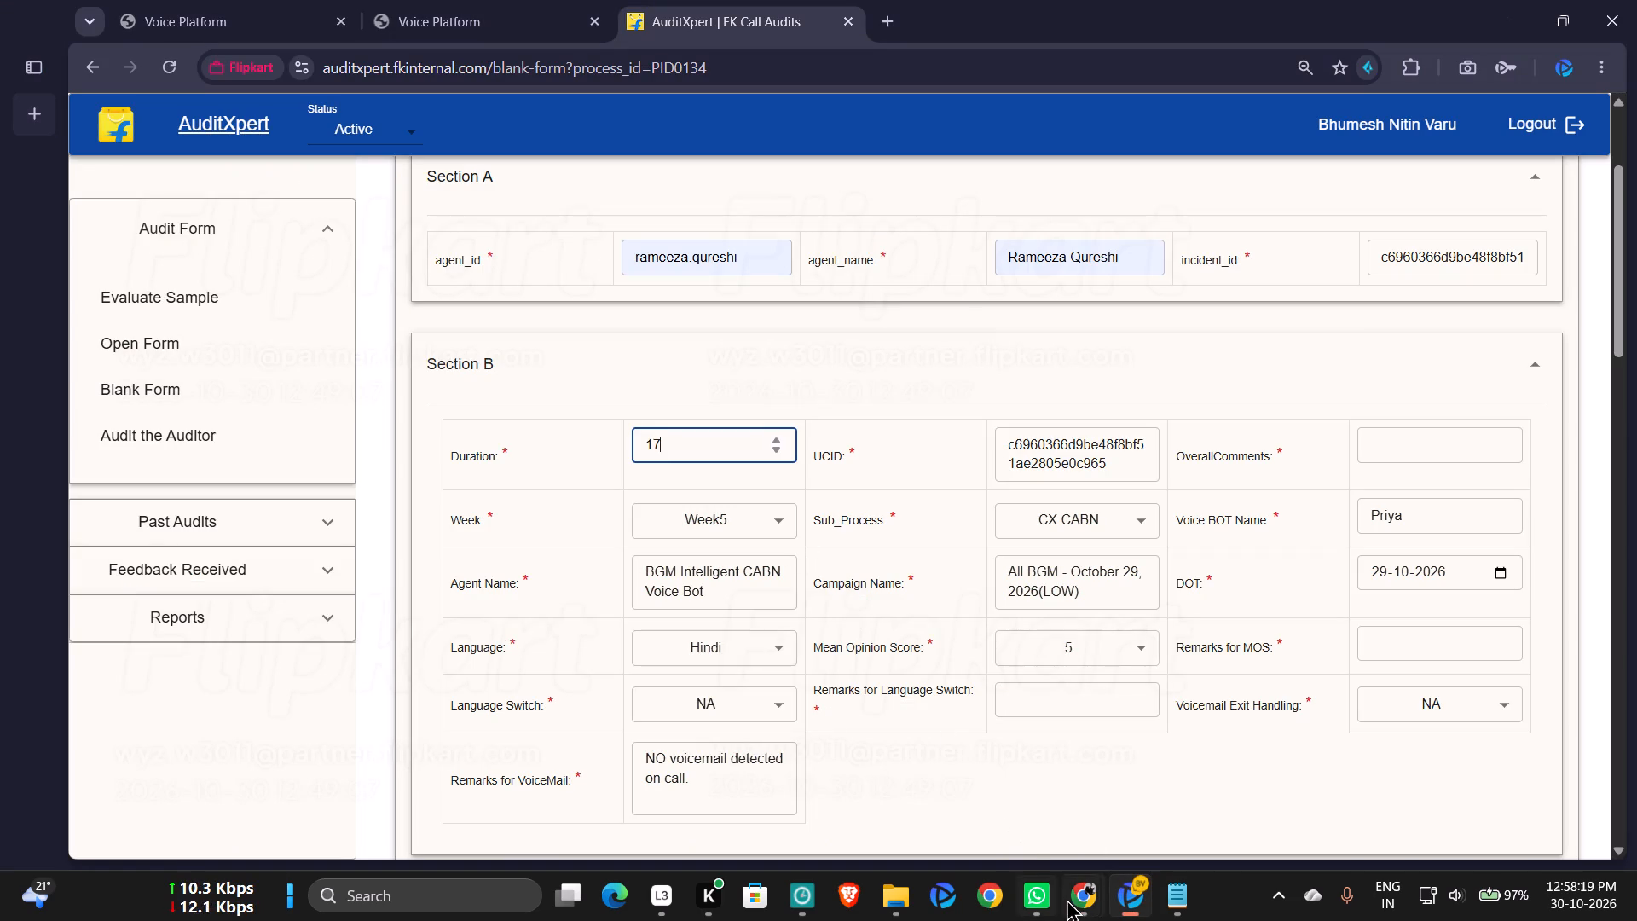
# Filter the sheet's Status column to hide Unable to load rows, keeping blanks and Done.
pyautogui.click(1086, 904)
pyautogui.click(995, 813)
pyautogui.click(496, 374)
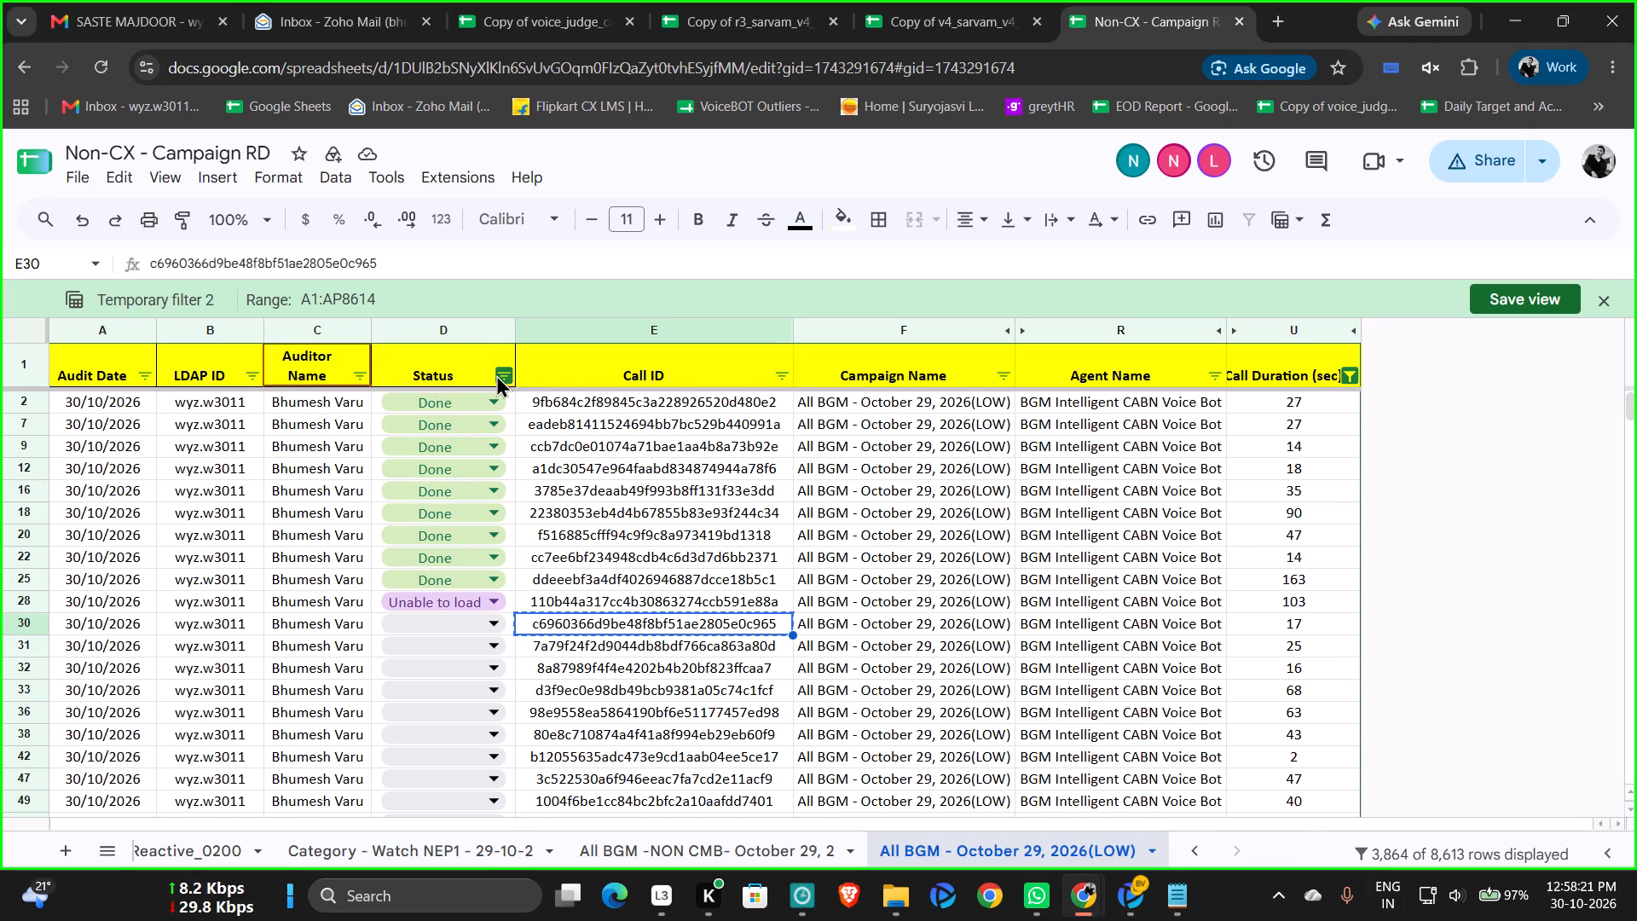
pyautogui.click(328, 798)
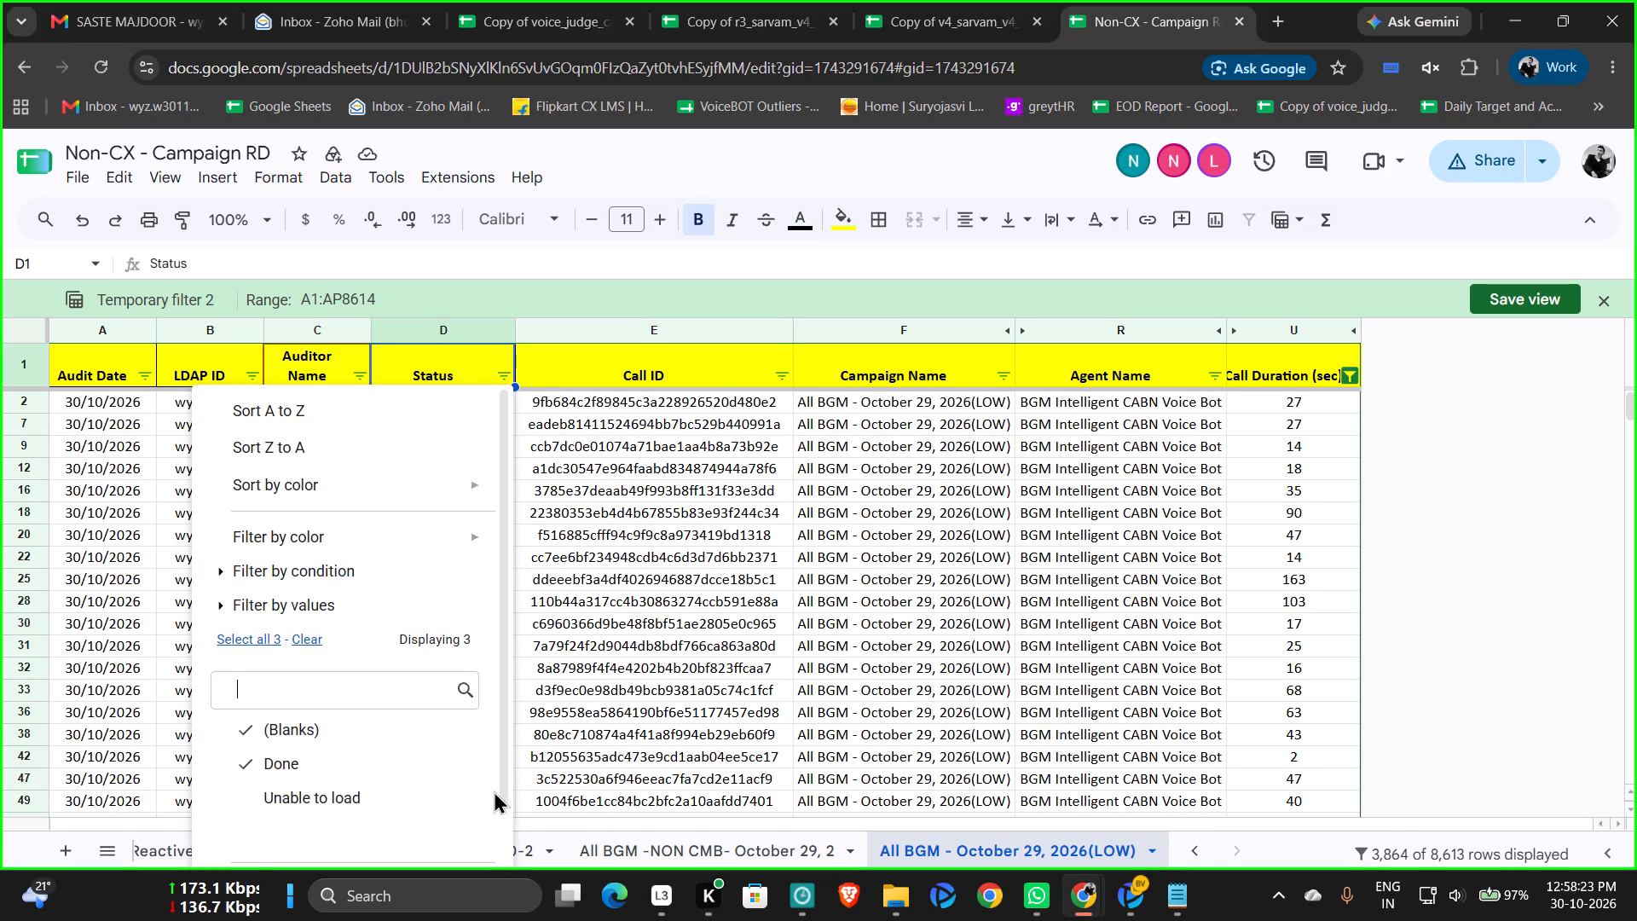
pyautogui.scroll(-2, 477, 760)
pyautogui.click(453, 828)
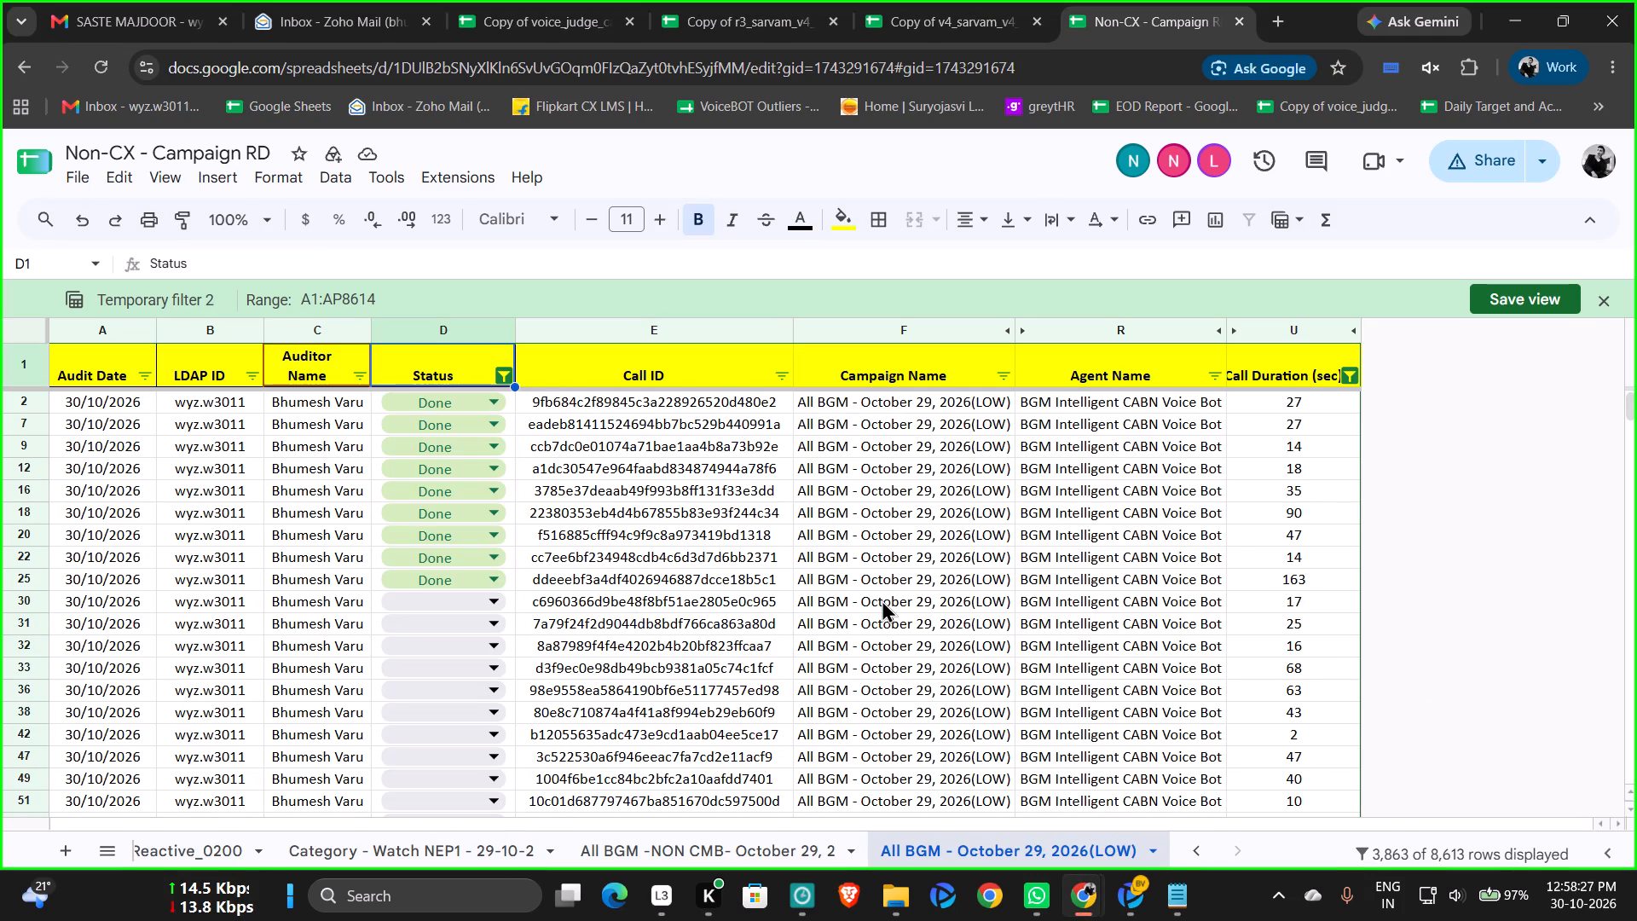
pyautogui.scroll(3, 882, 600)
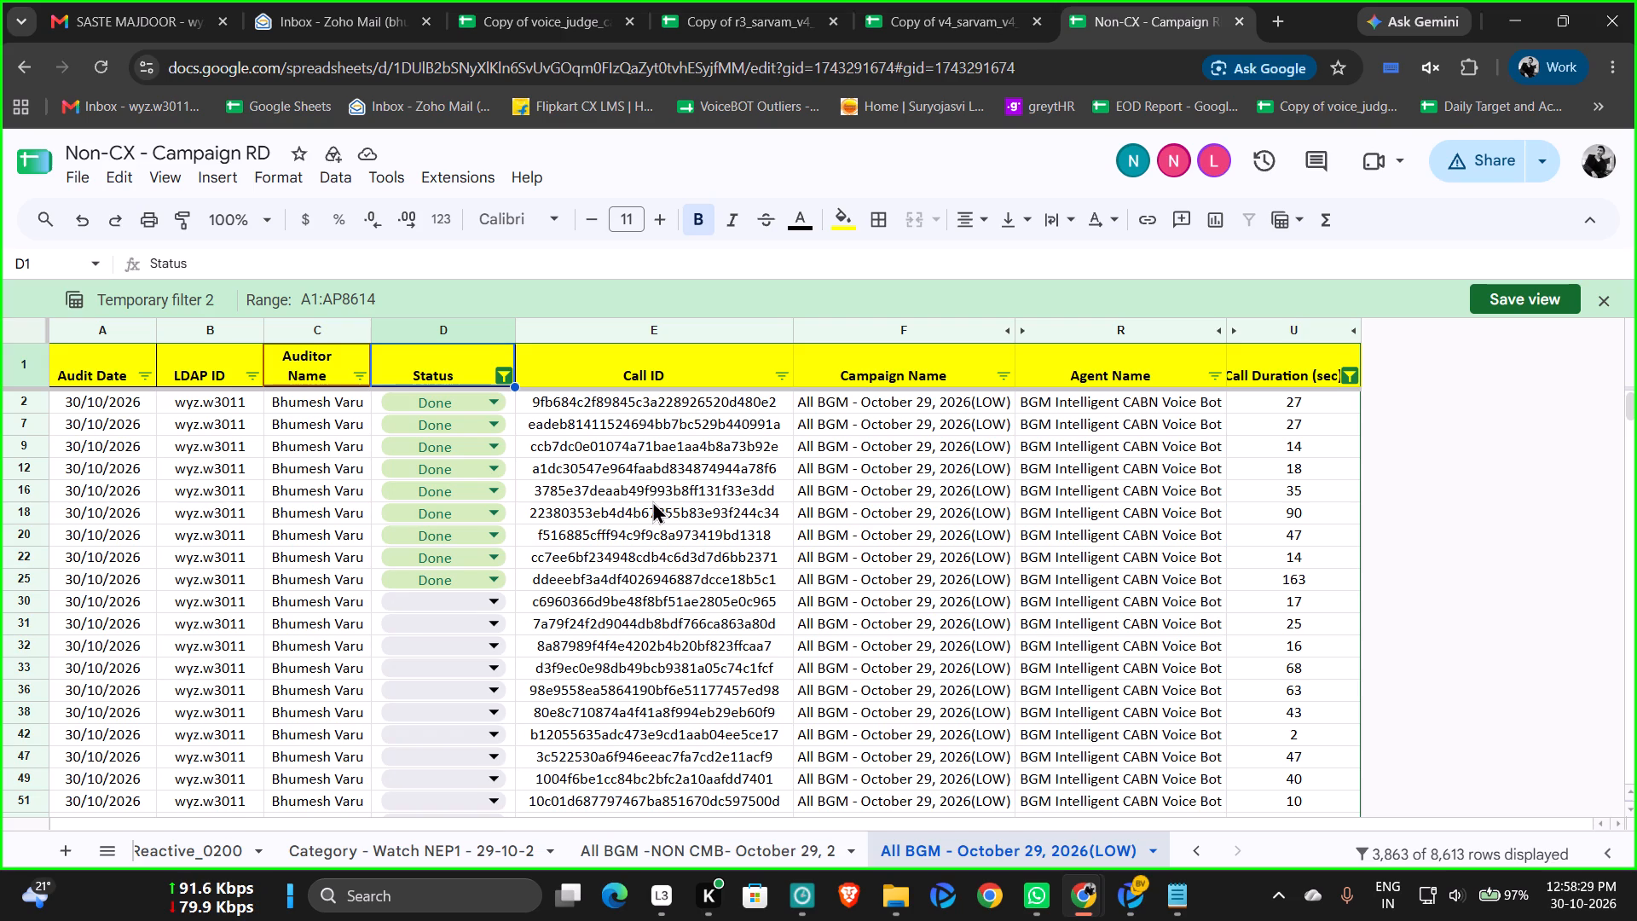
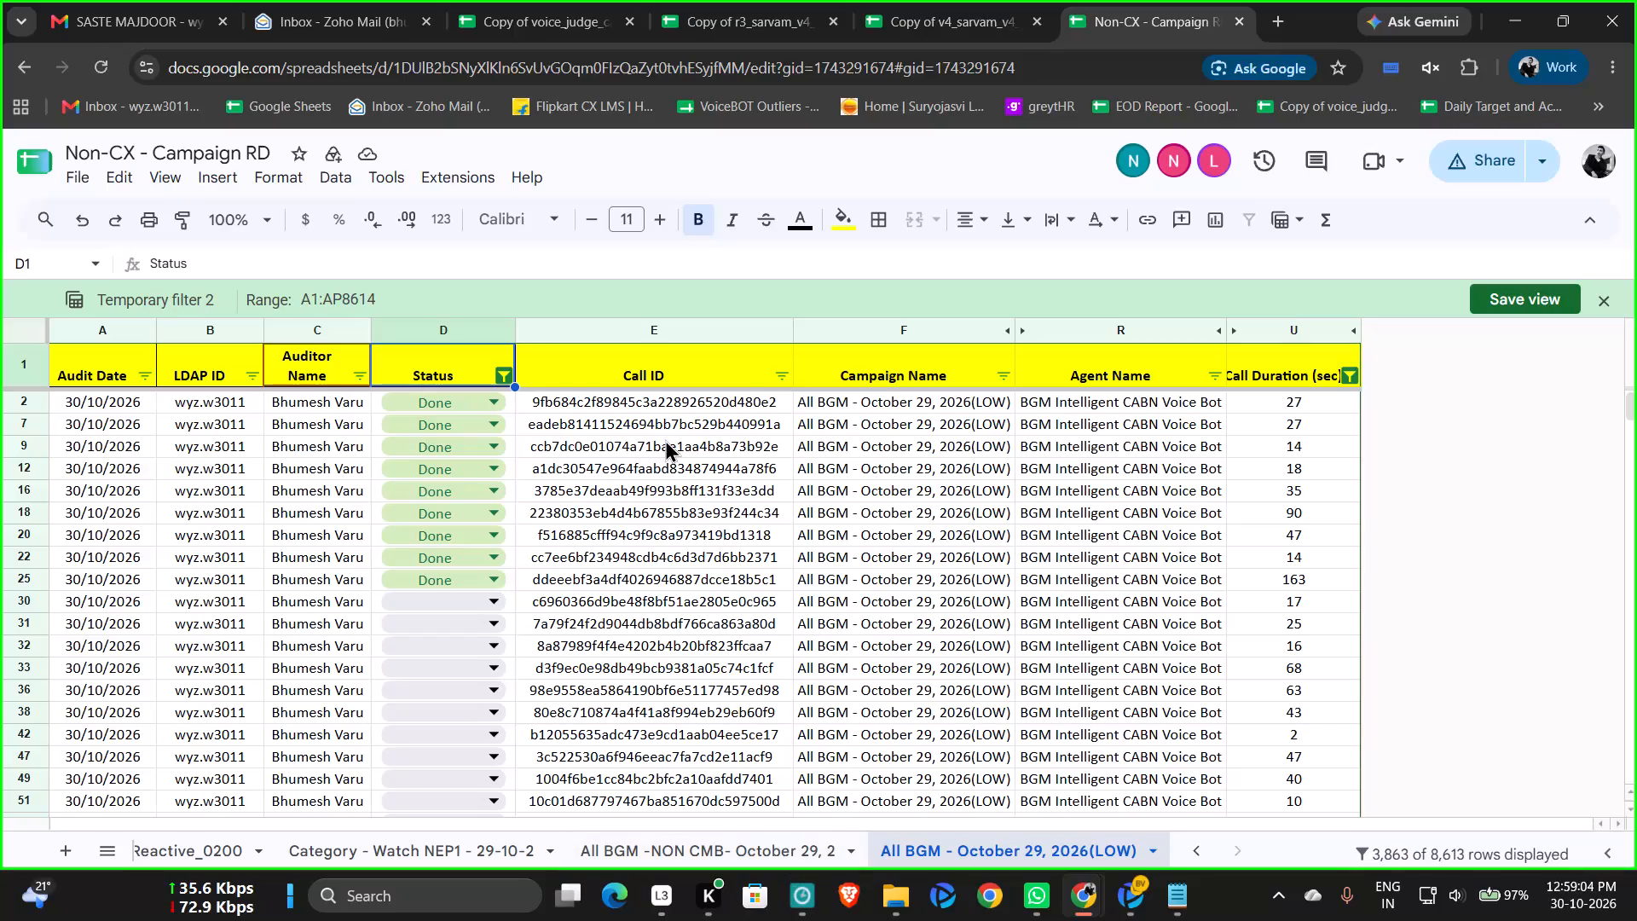
# Open the details of call c6960366d9be48f8bf51ae2805e0c965 in Mohini and listen to its recording.
pyautogui.click(690, 539)
pyautogui.click(1079, 899)
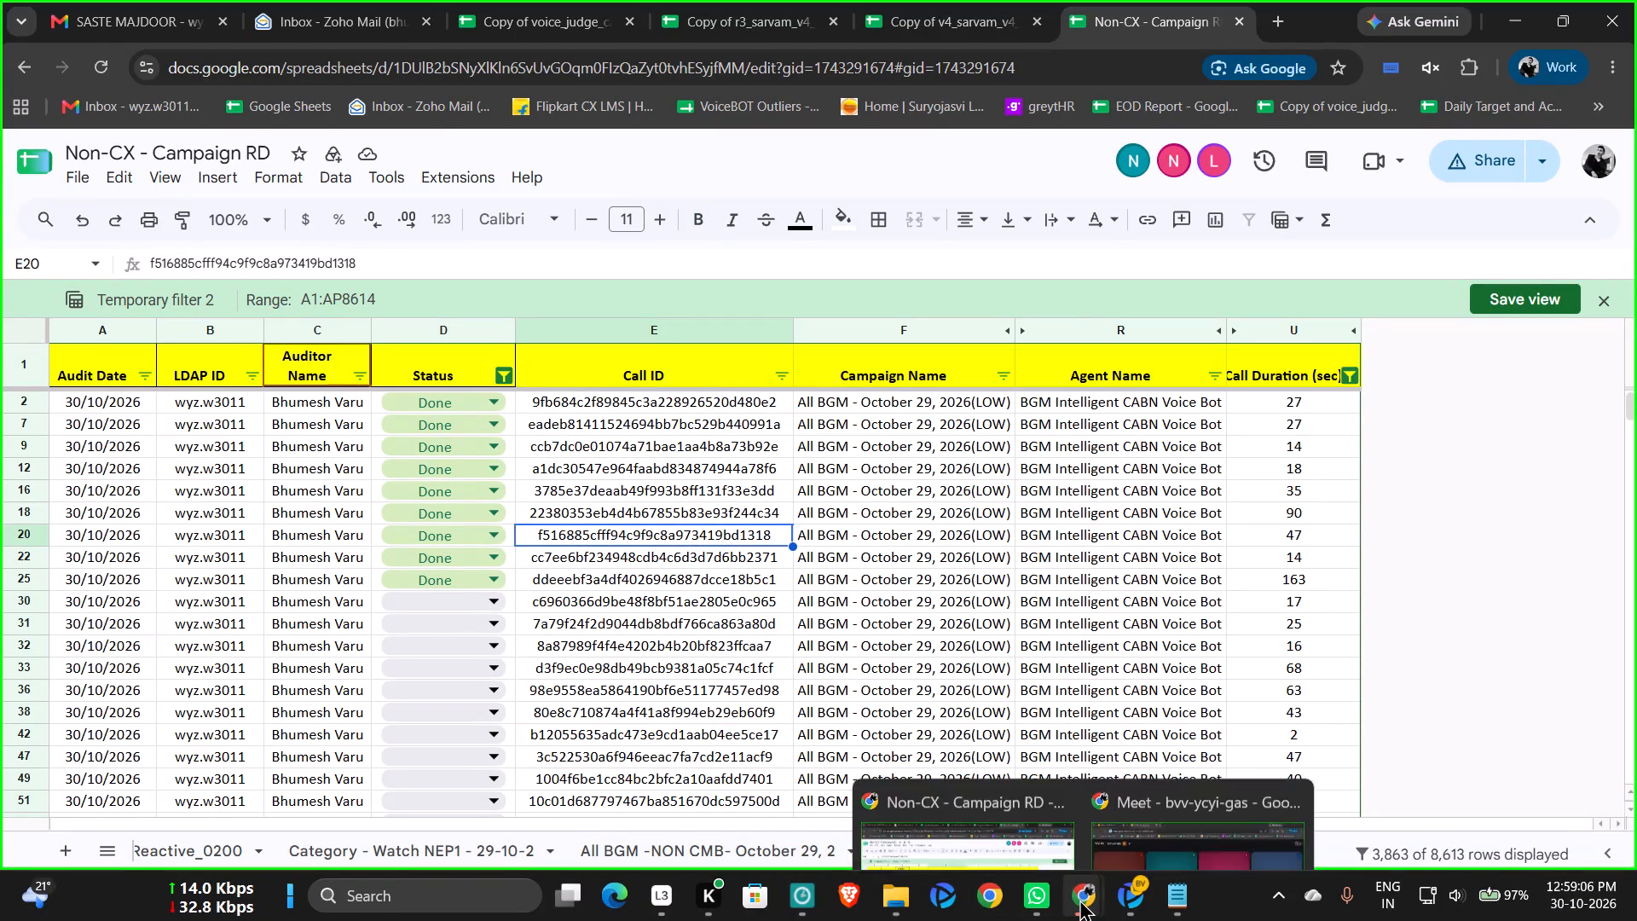
pyautogui.click(971, 780)
pyautogui.click(1142, 917)
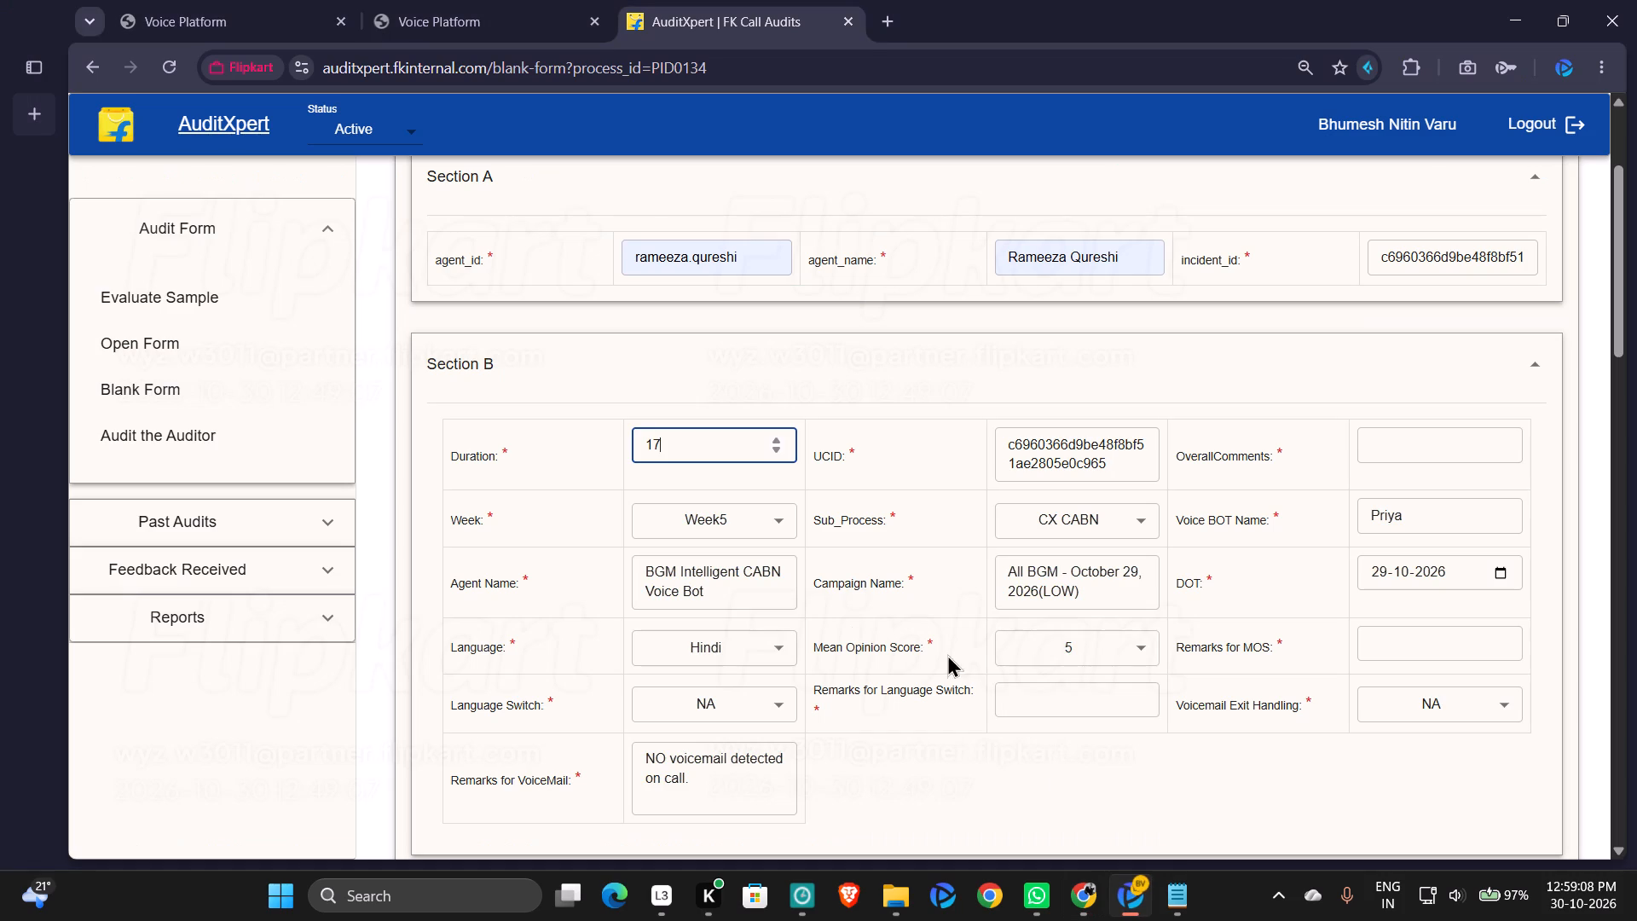
pyautogui.click(482, 6)
pyautogui.click(823, 553)
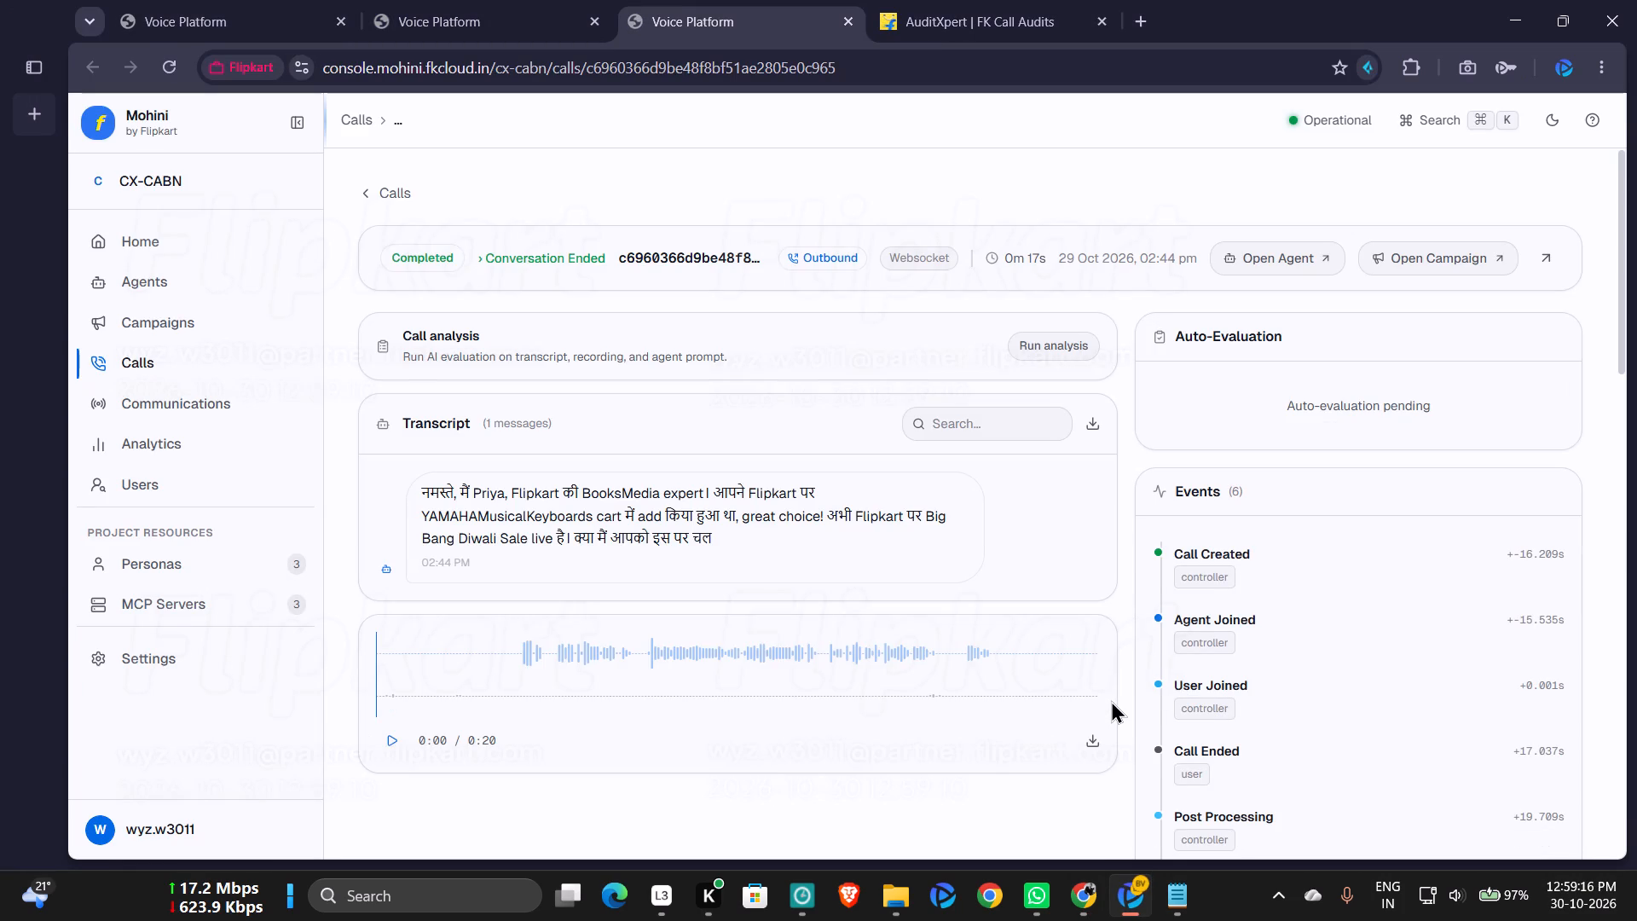
pyautogui.click(385, 727)
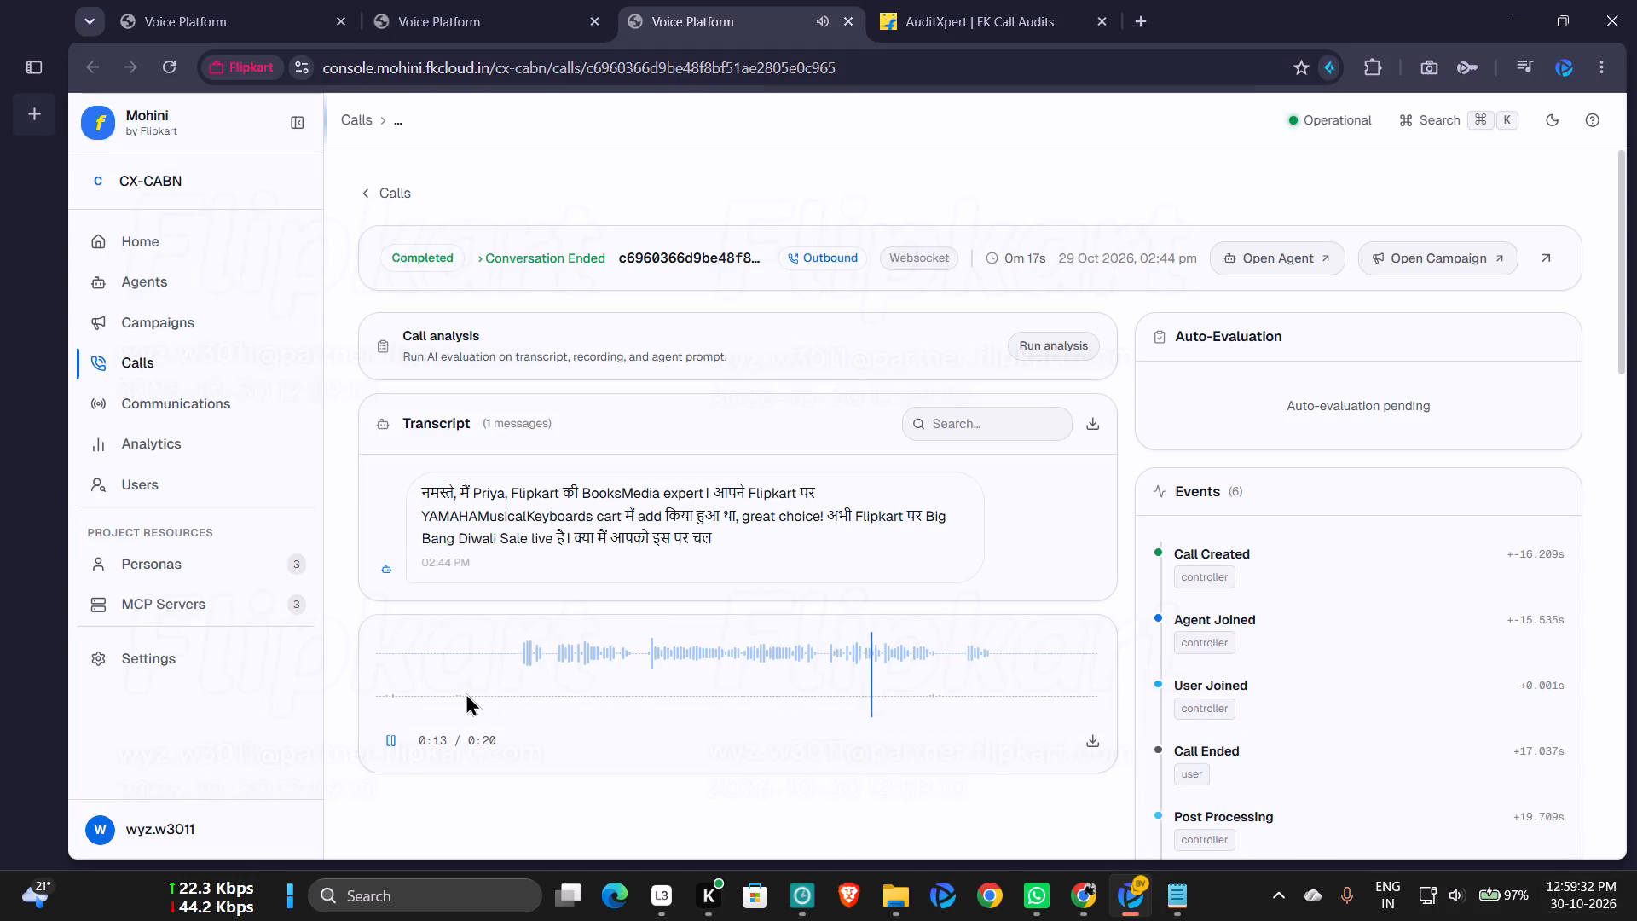
pyautogui.click(391, 739)
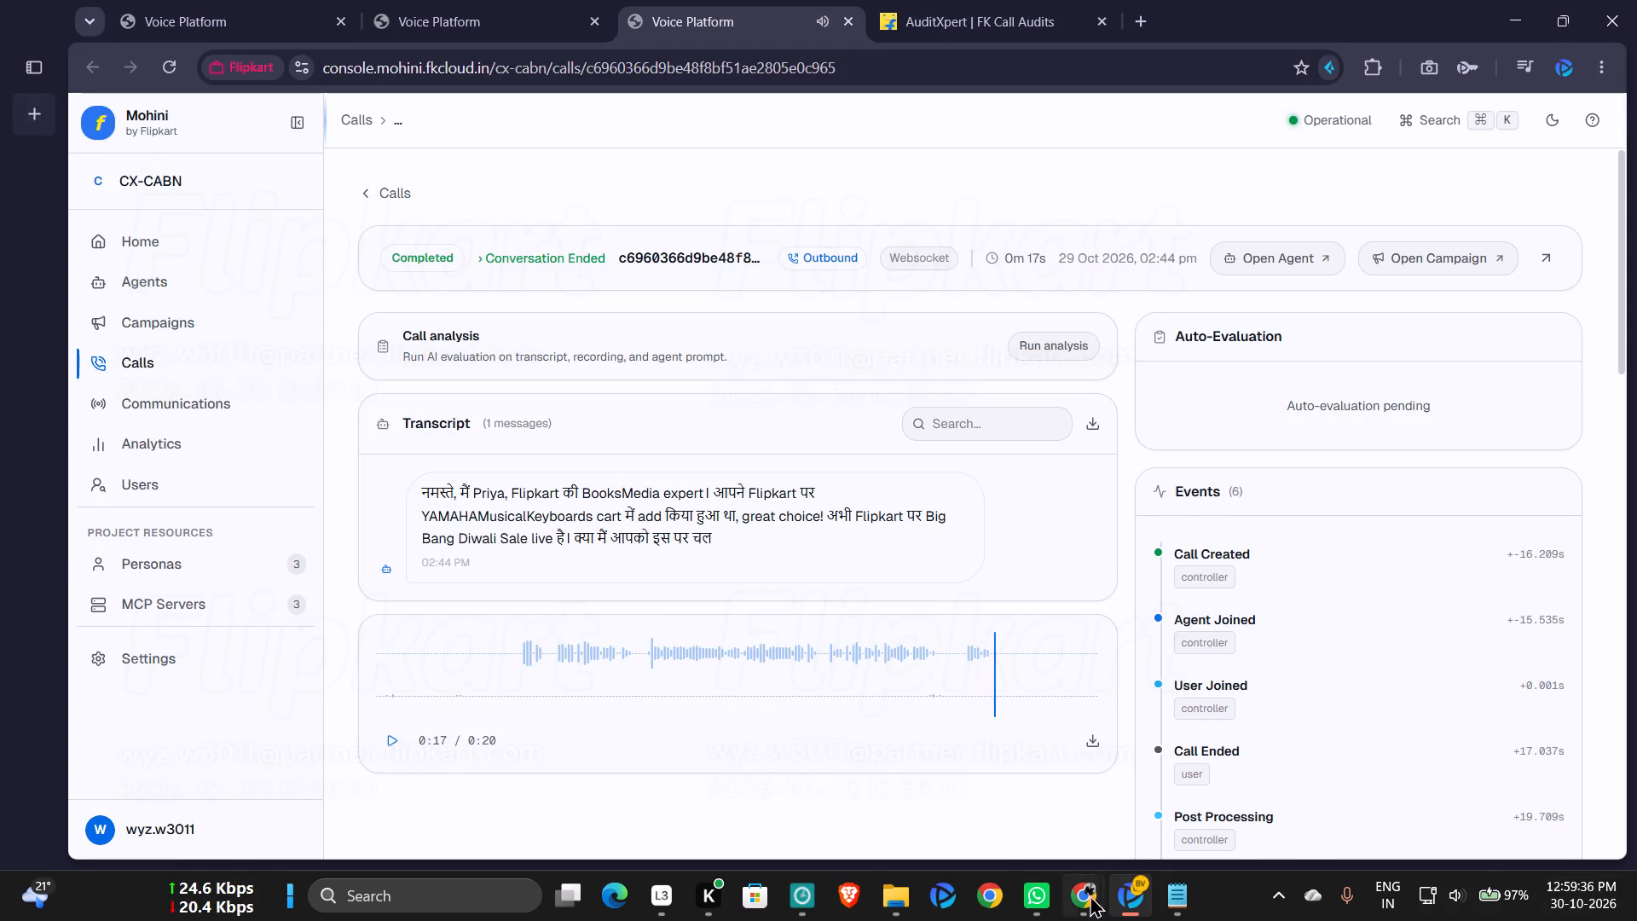
# Examine Sections B to D of the open Judge Model form and check the call's details against its sheet row.
pyautogui.click(1081, 895)
pyautogui.click(998, 785)
pyautogui.click(669, 588)
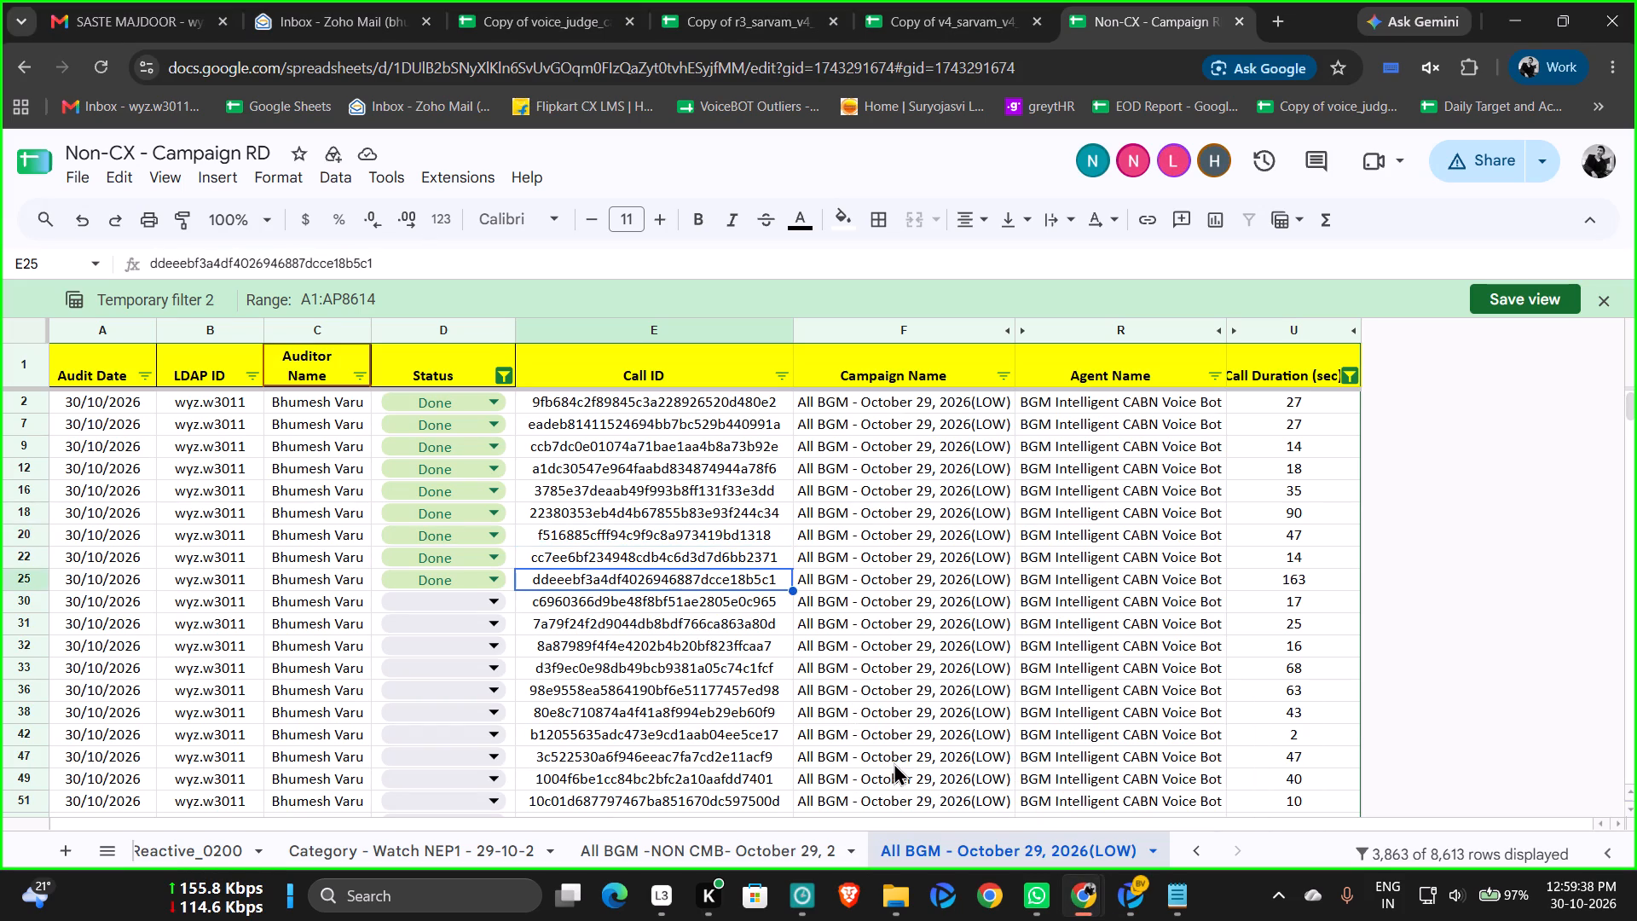
pyautogui.click(1145, 901)
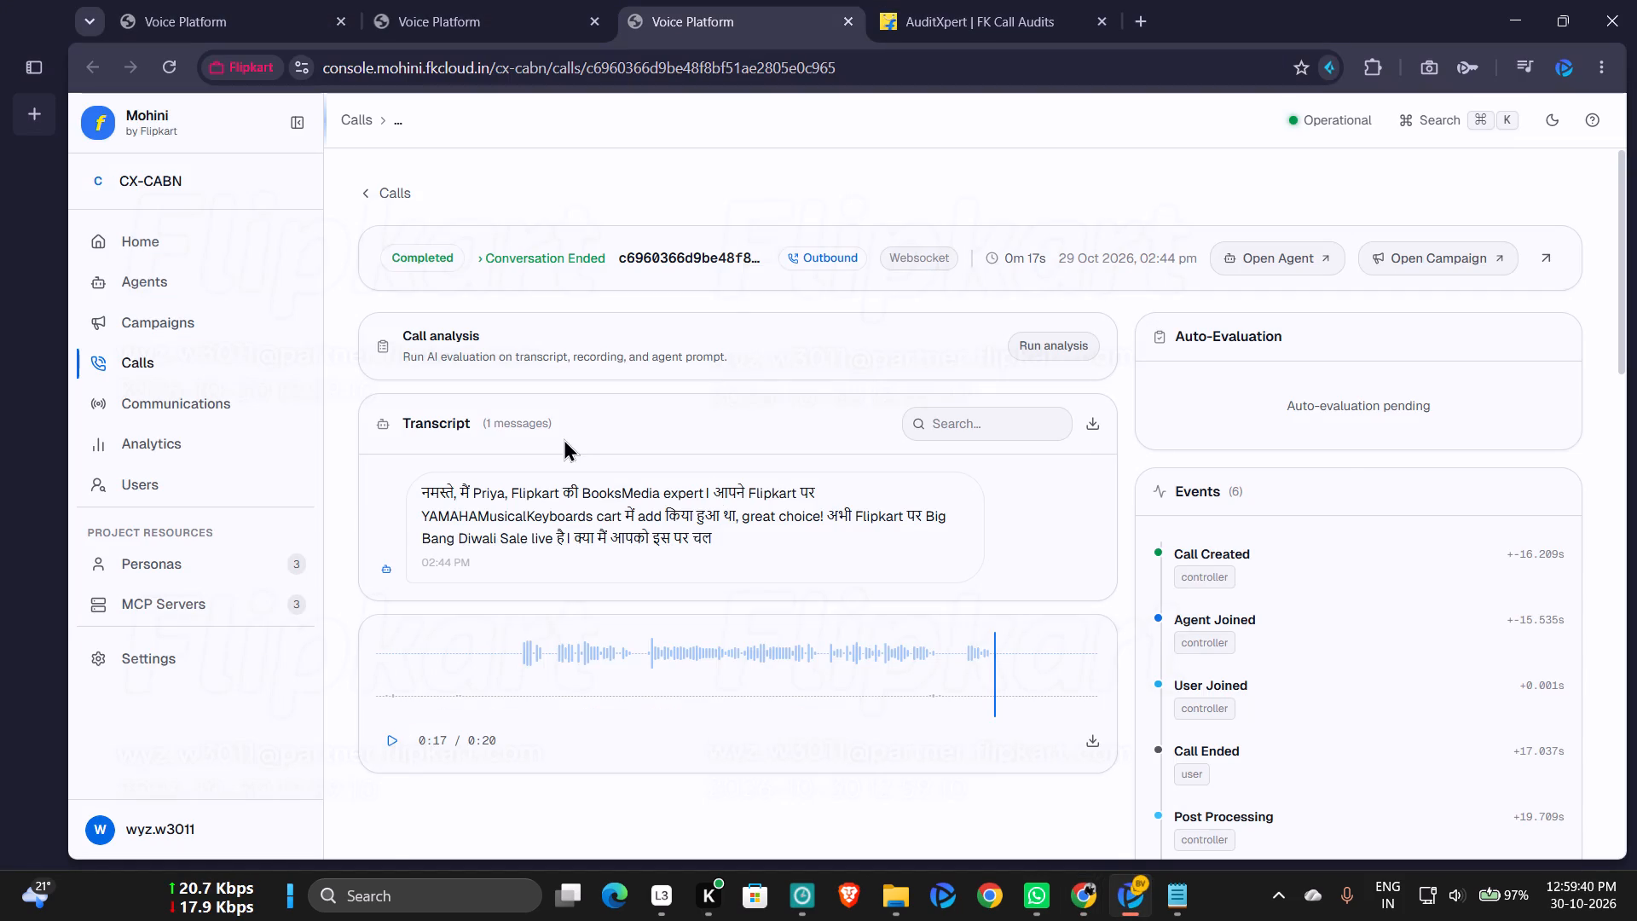
pyautogui.click(946, 0)
pyautogui.scroll(-2, 1166, 360)
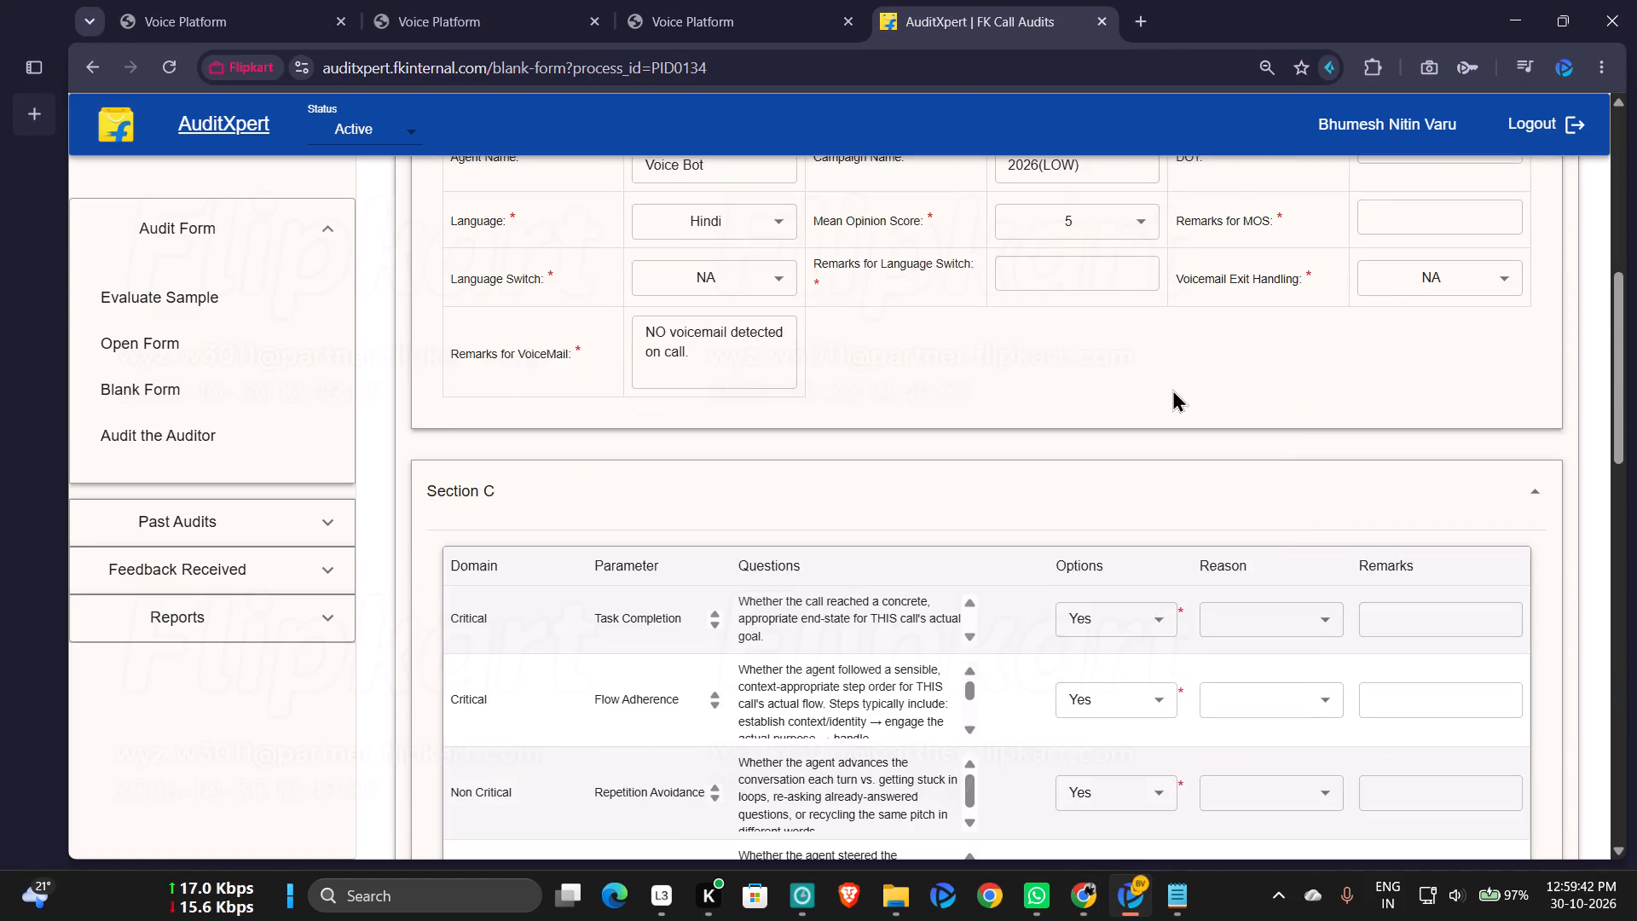
pyautogui.scroll(-1, 1174, 397)
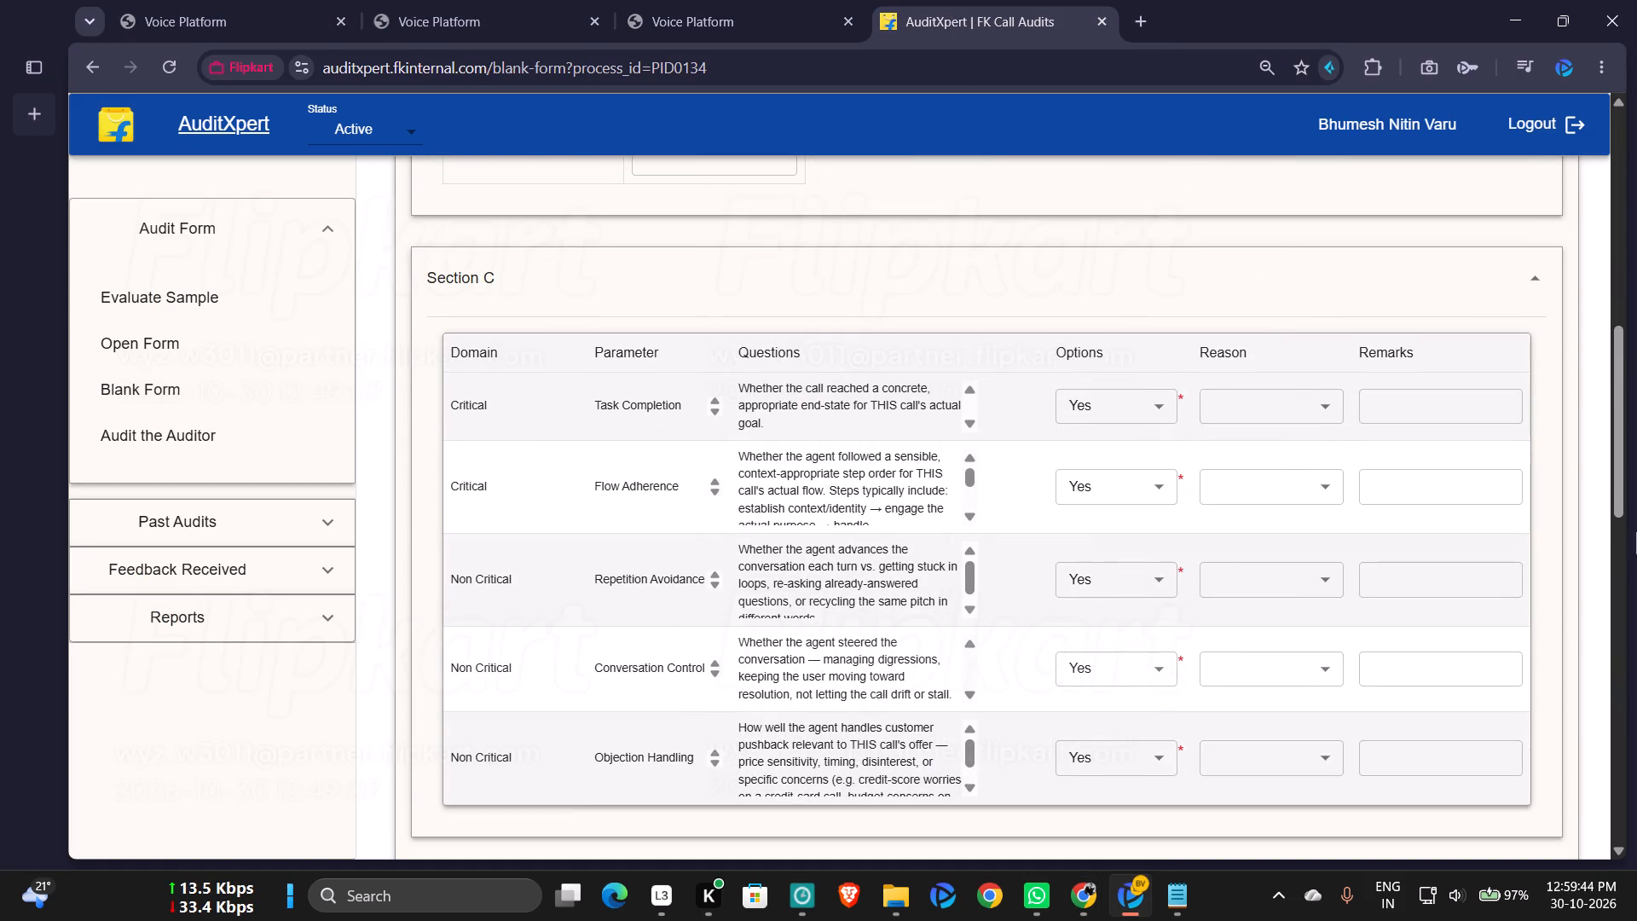
pyautogui.scroll(-2, 1137, 530)
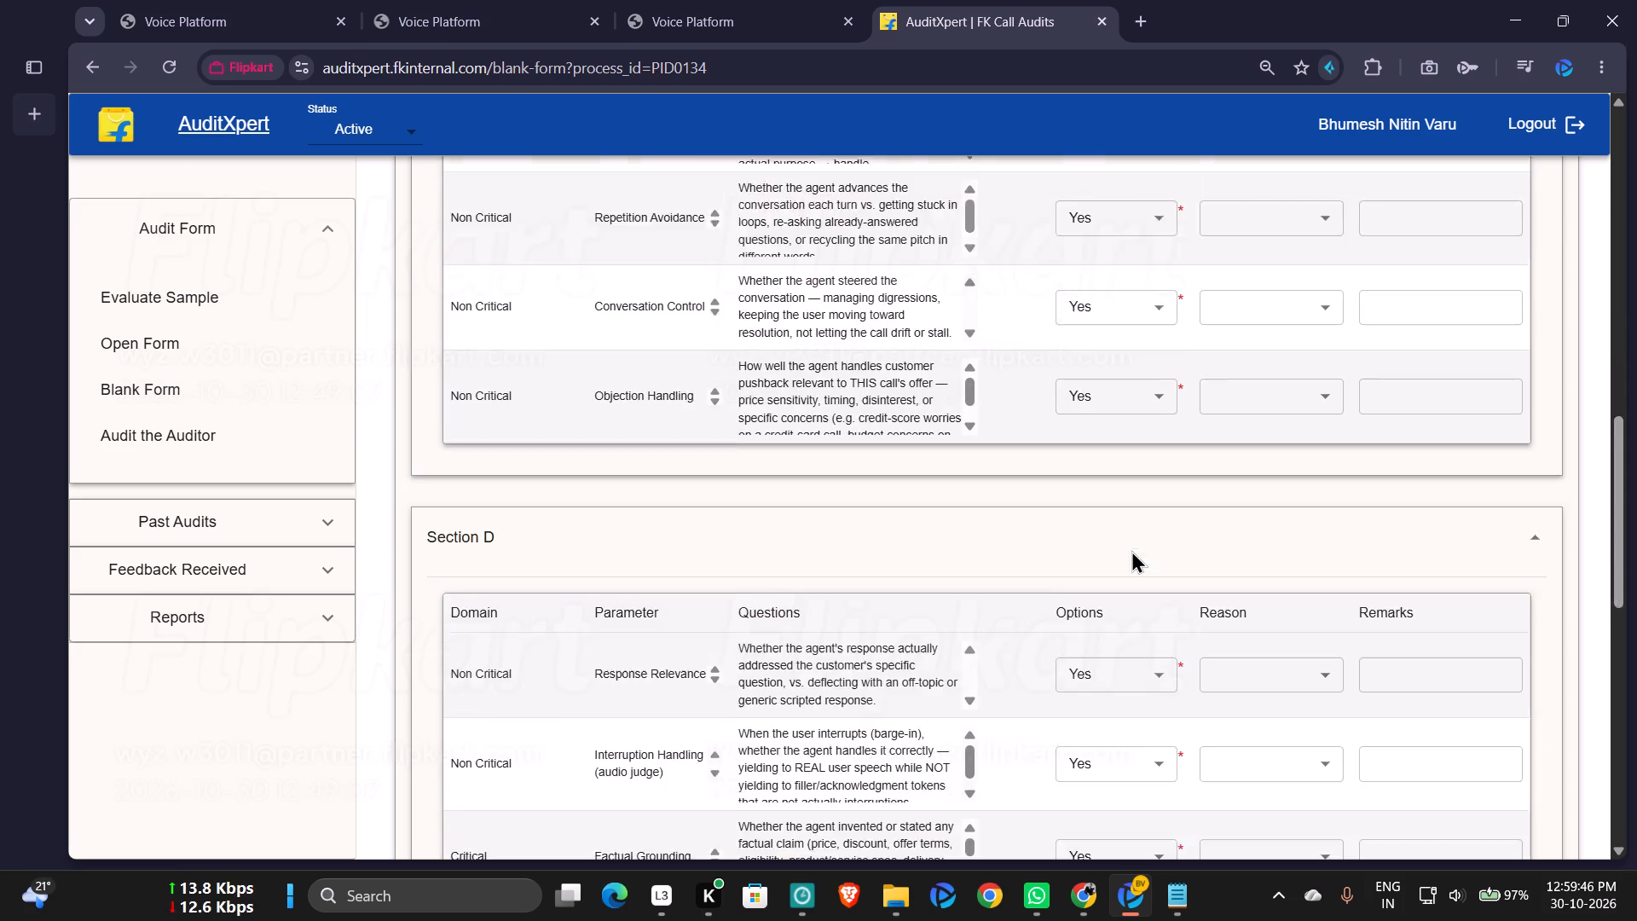
pyautogui.scroll(3, 1100, 694)
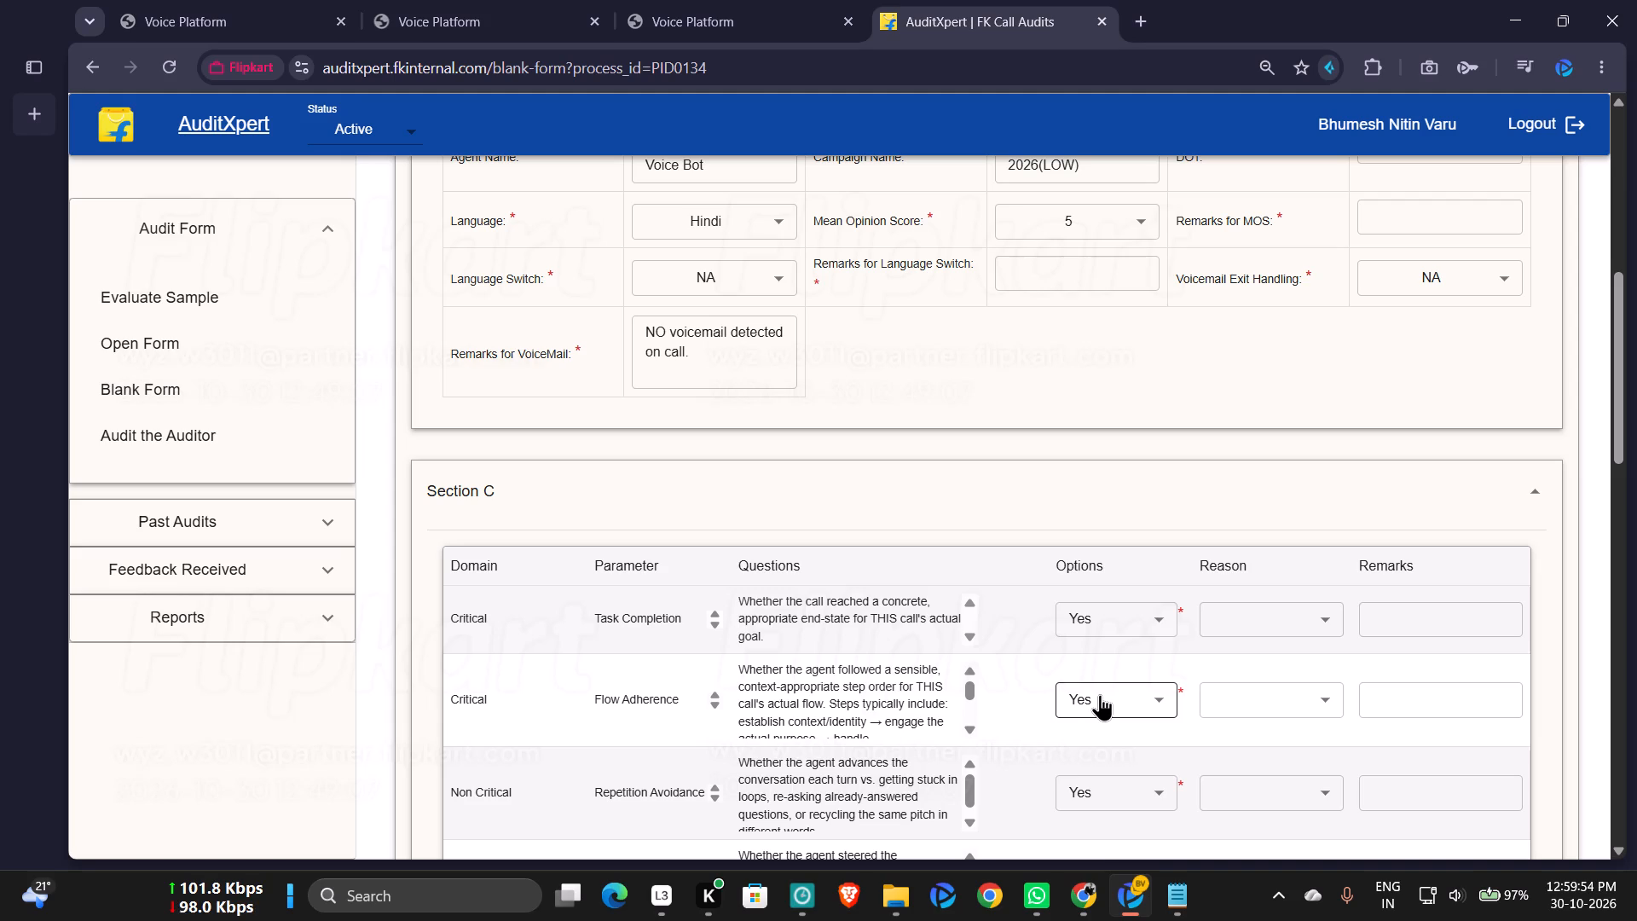
pyautogui.click(1086, 917)
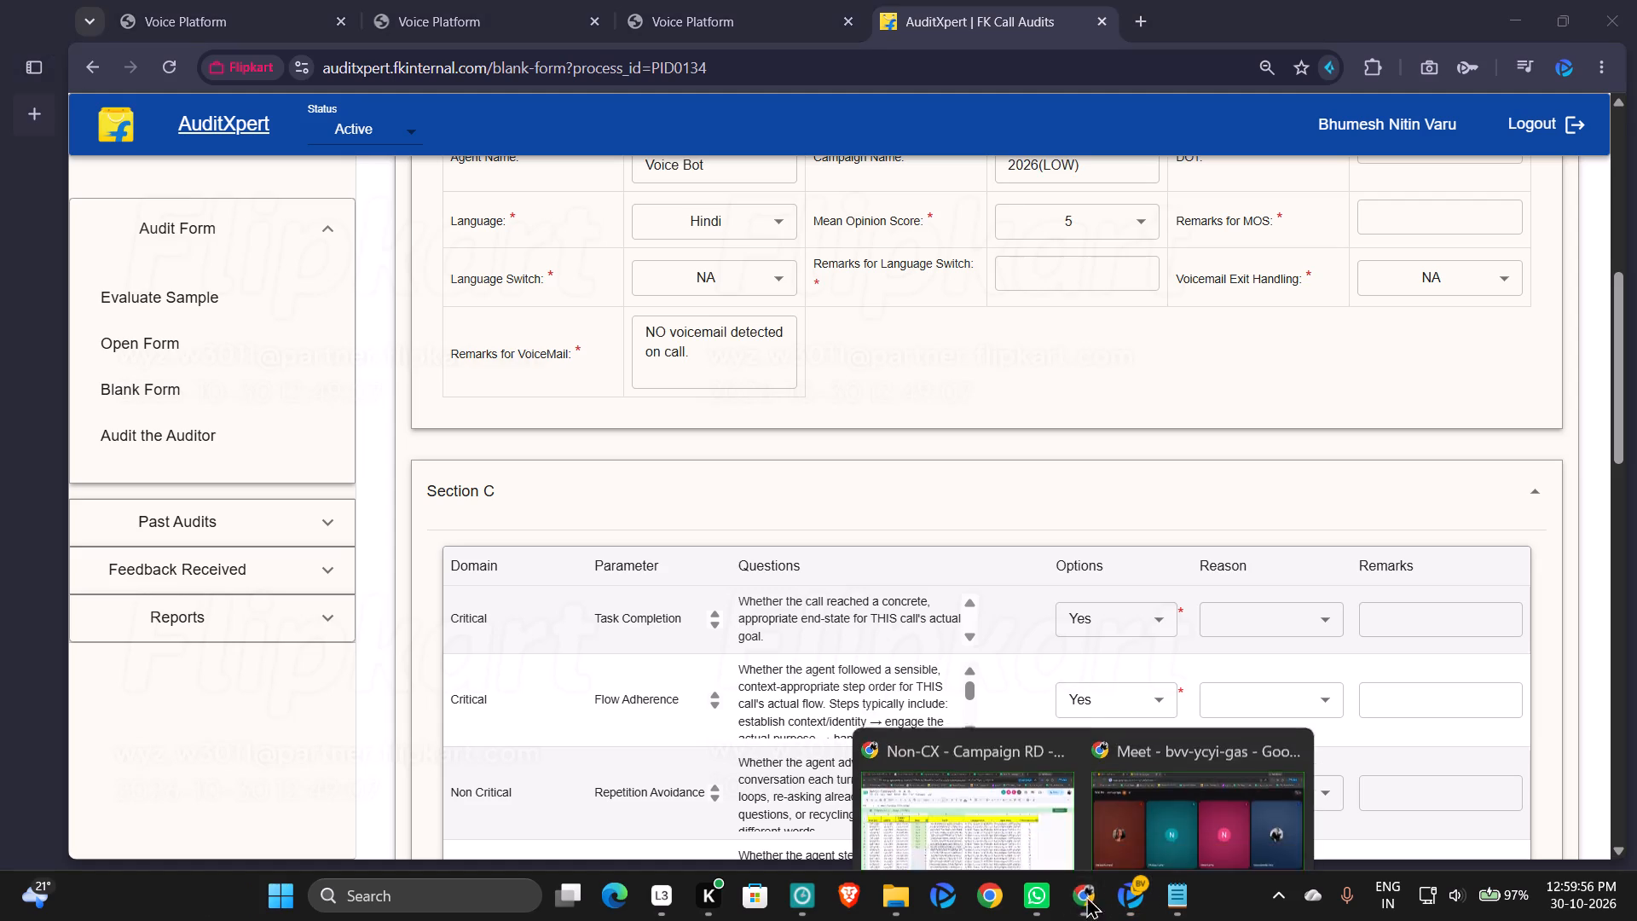
pyautogui.click(982, 799)
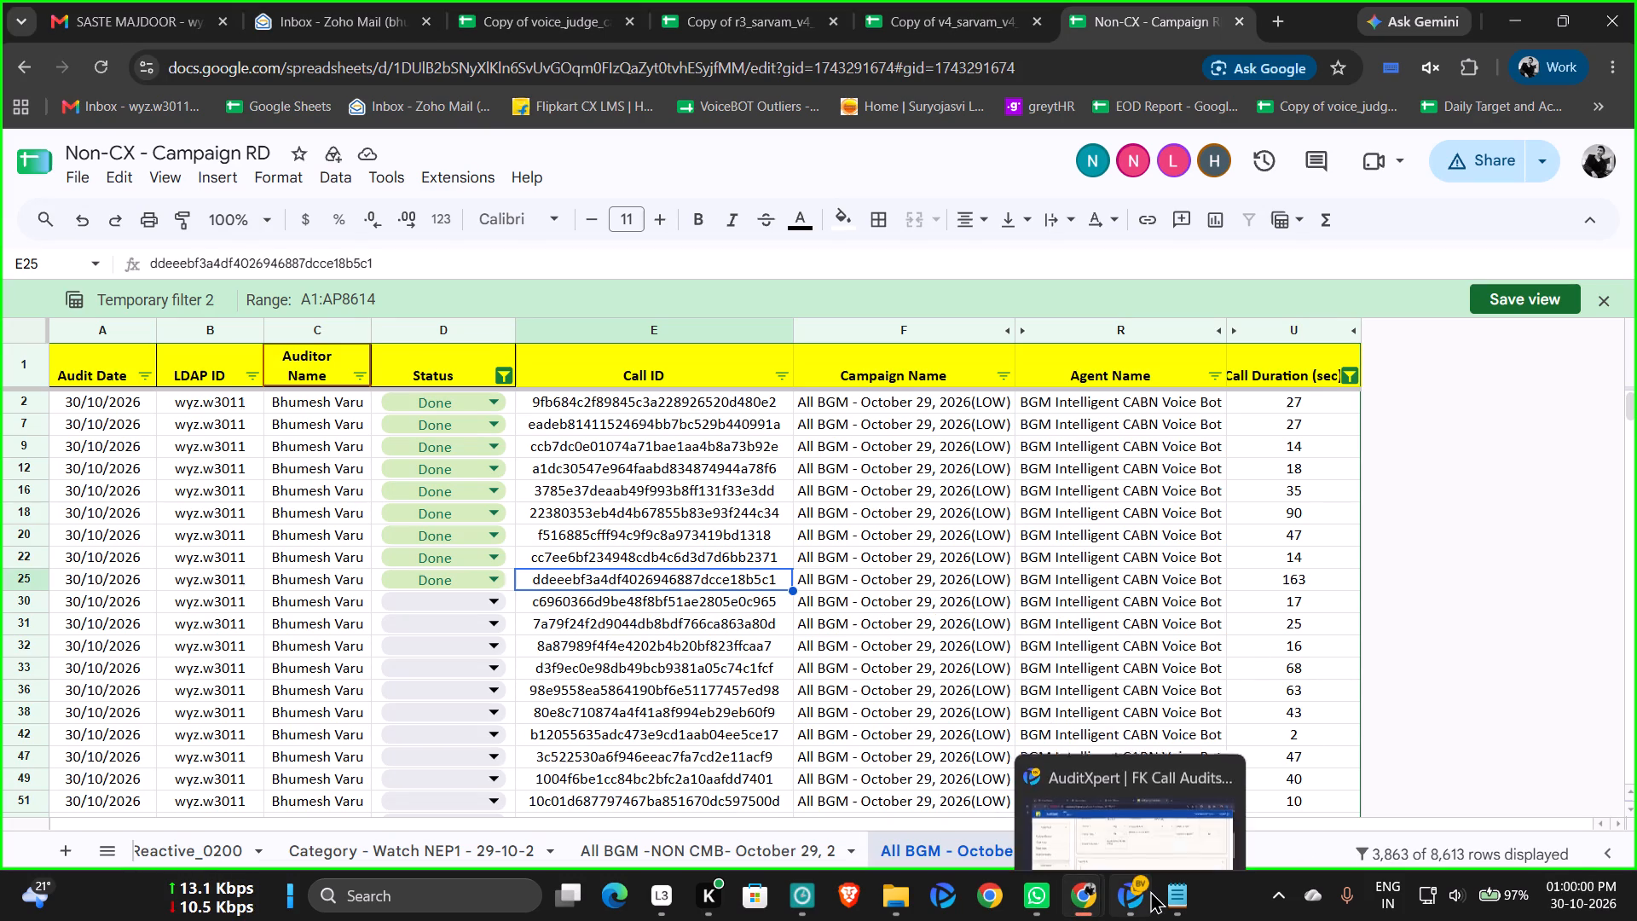
pyautogui.click(1194, 607)
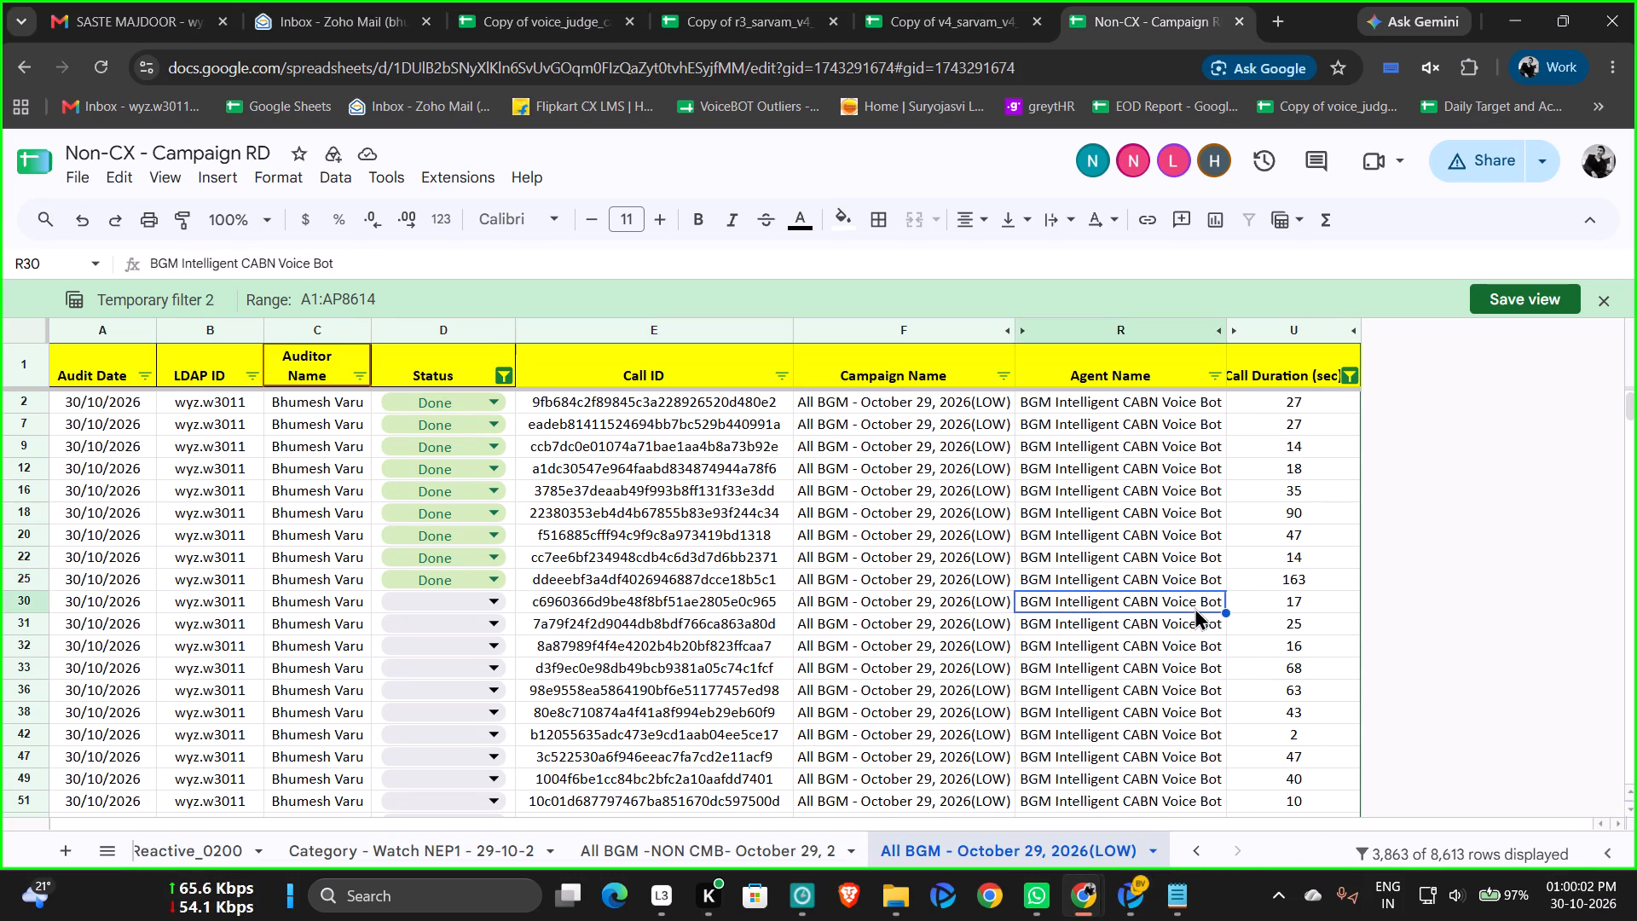
pyautogui.click(1125, 909)
pyautogui.scroll(2, 1262, 609)
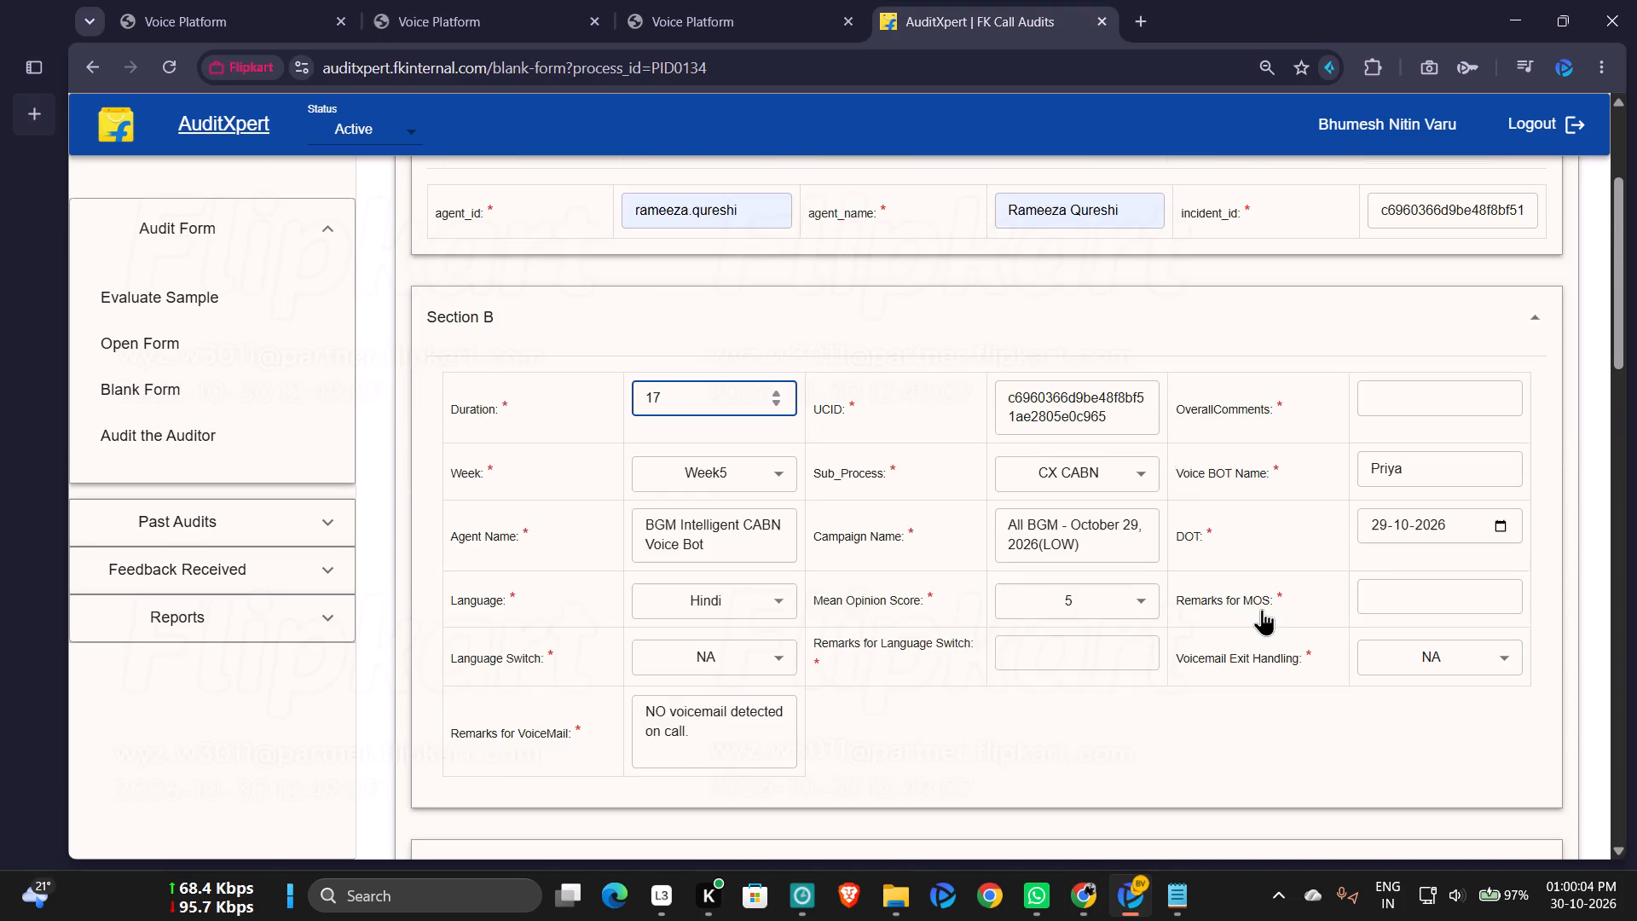
pyautogui.click(1093, 895)
pyautogui.click(1022, 828)
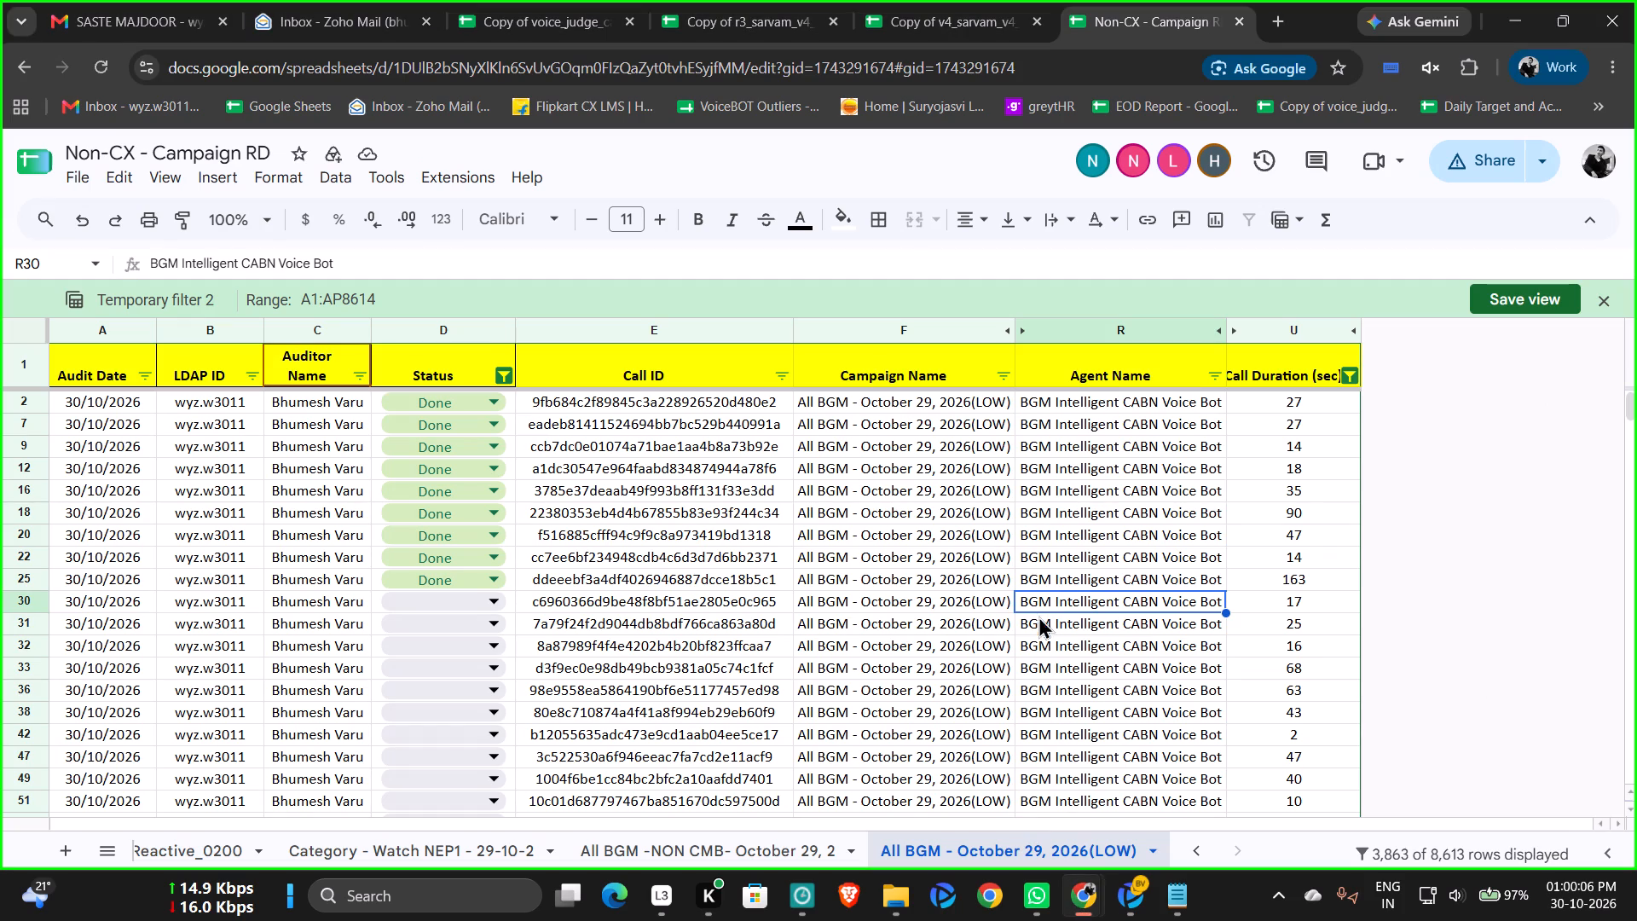
pyautogui.click(1152, 920)
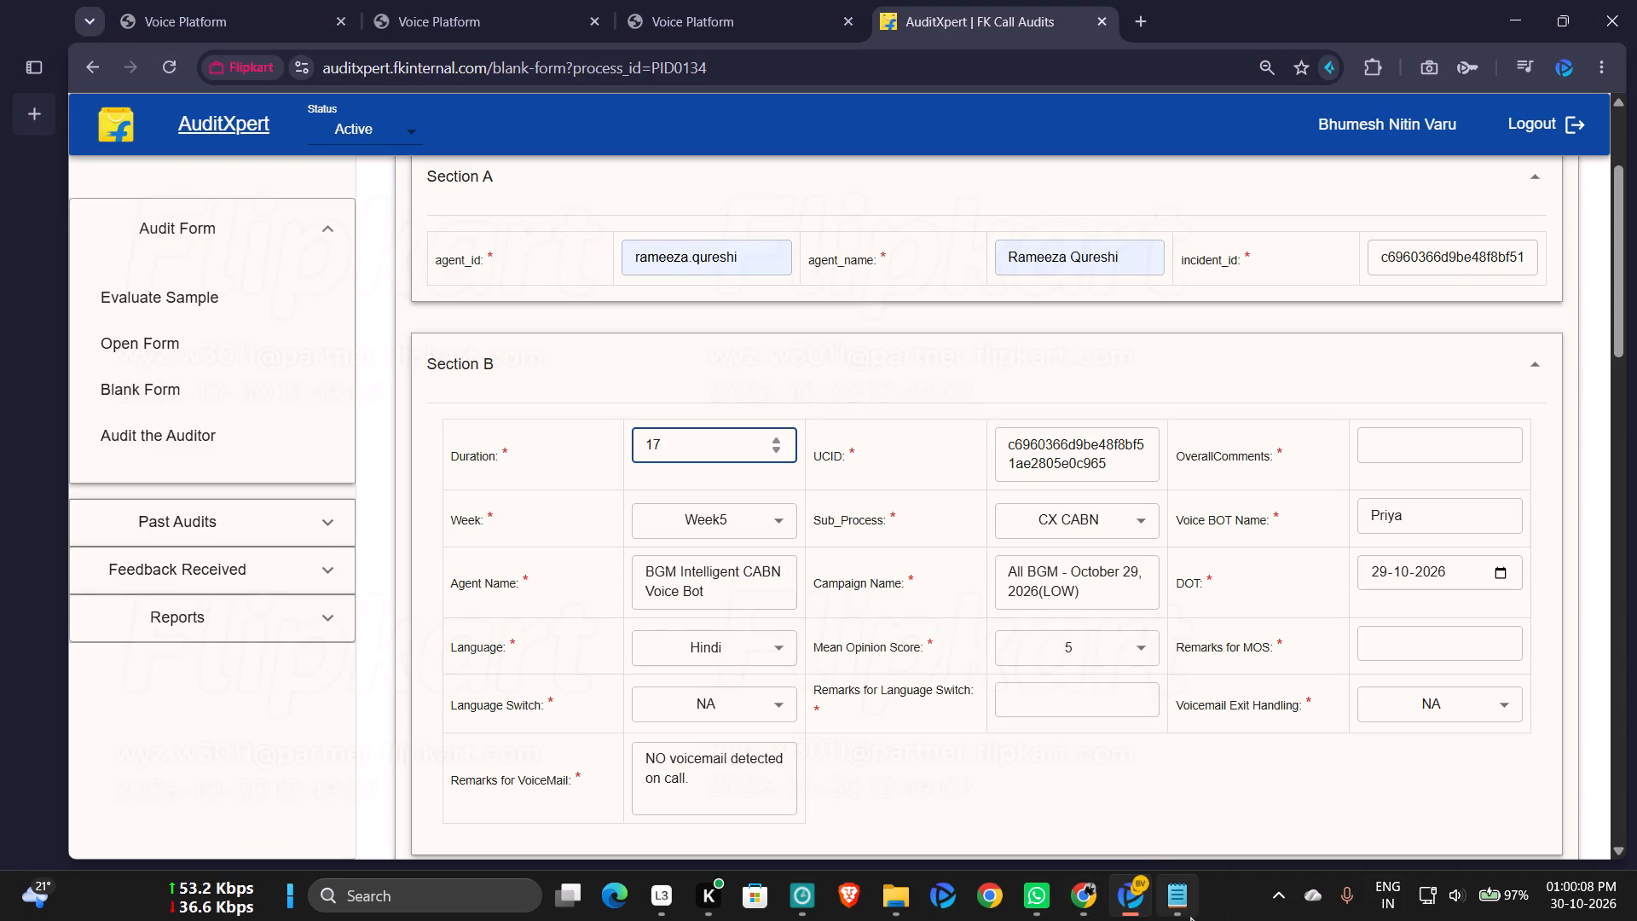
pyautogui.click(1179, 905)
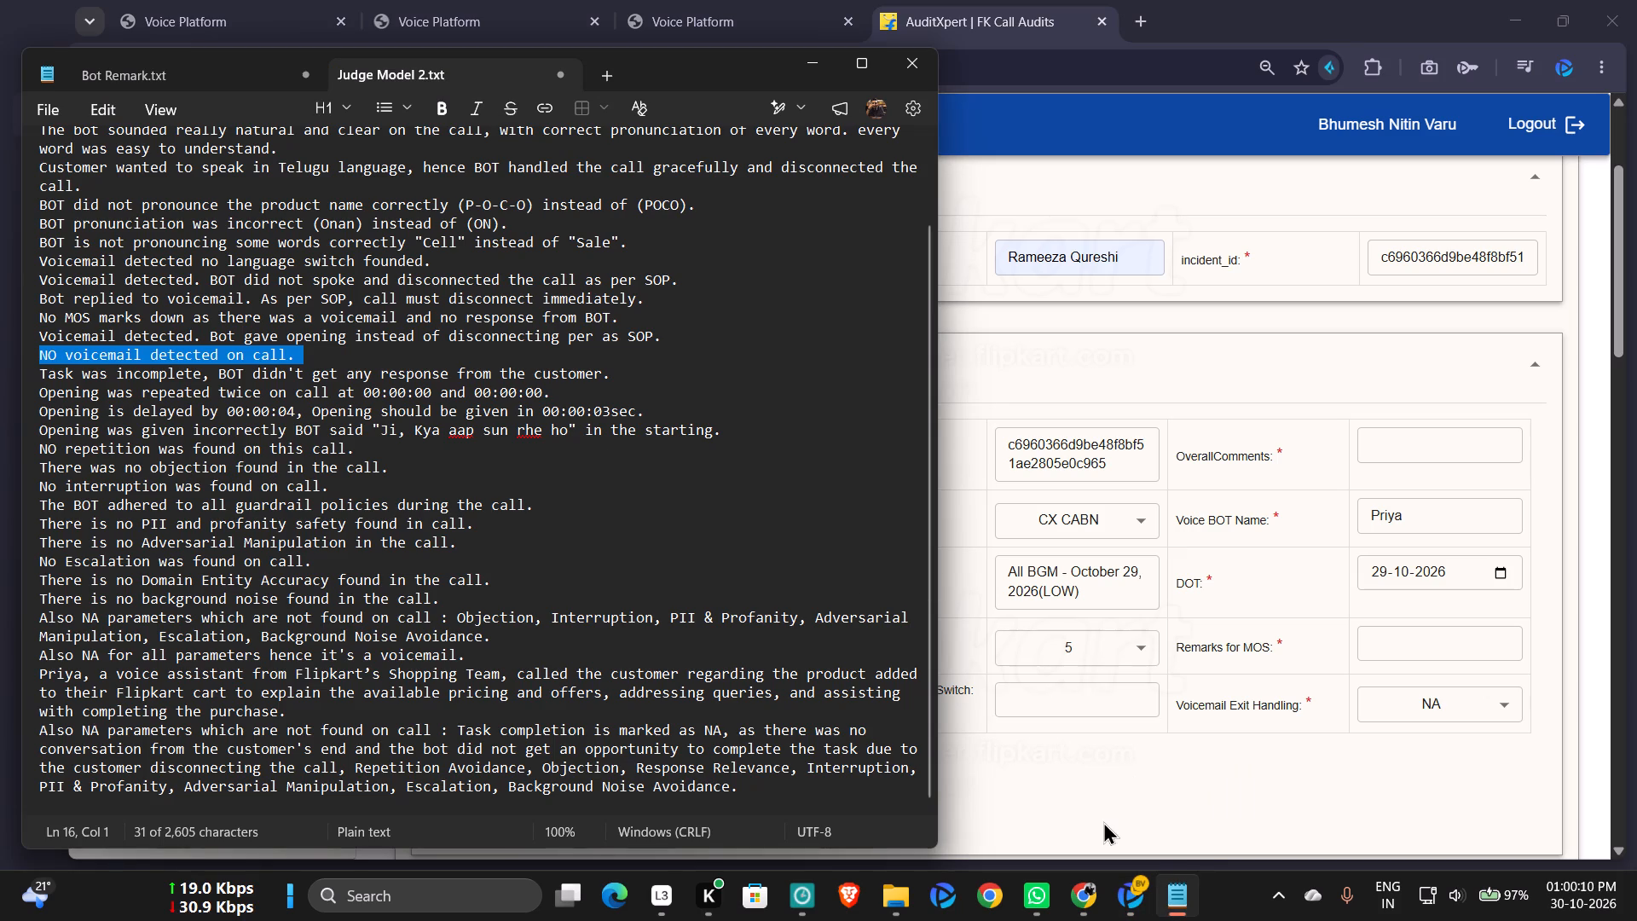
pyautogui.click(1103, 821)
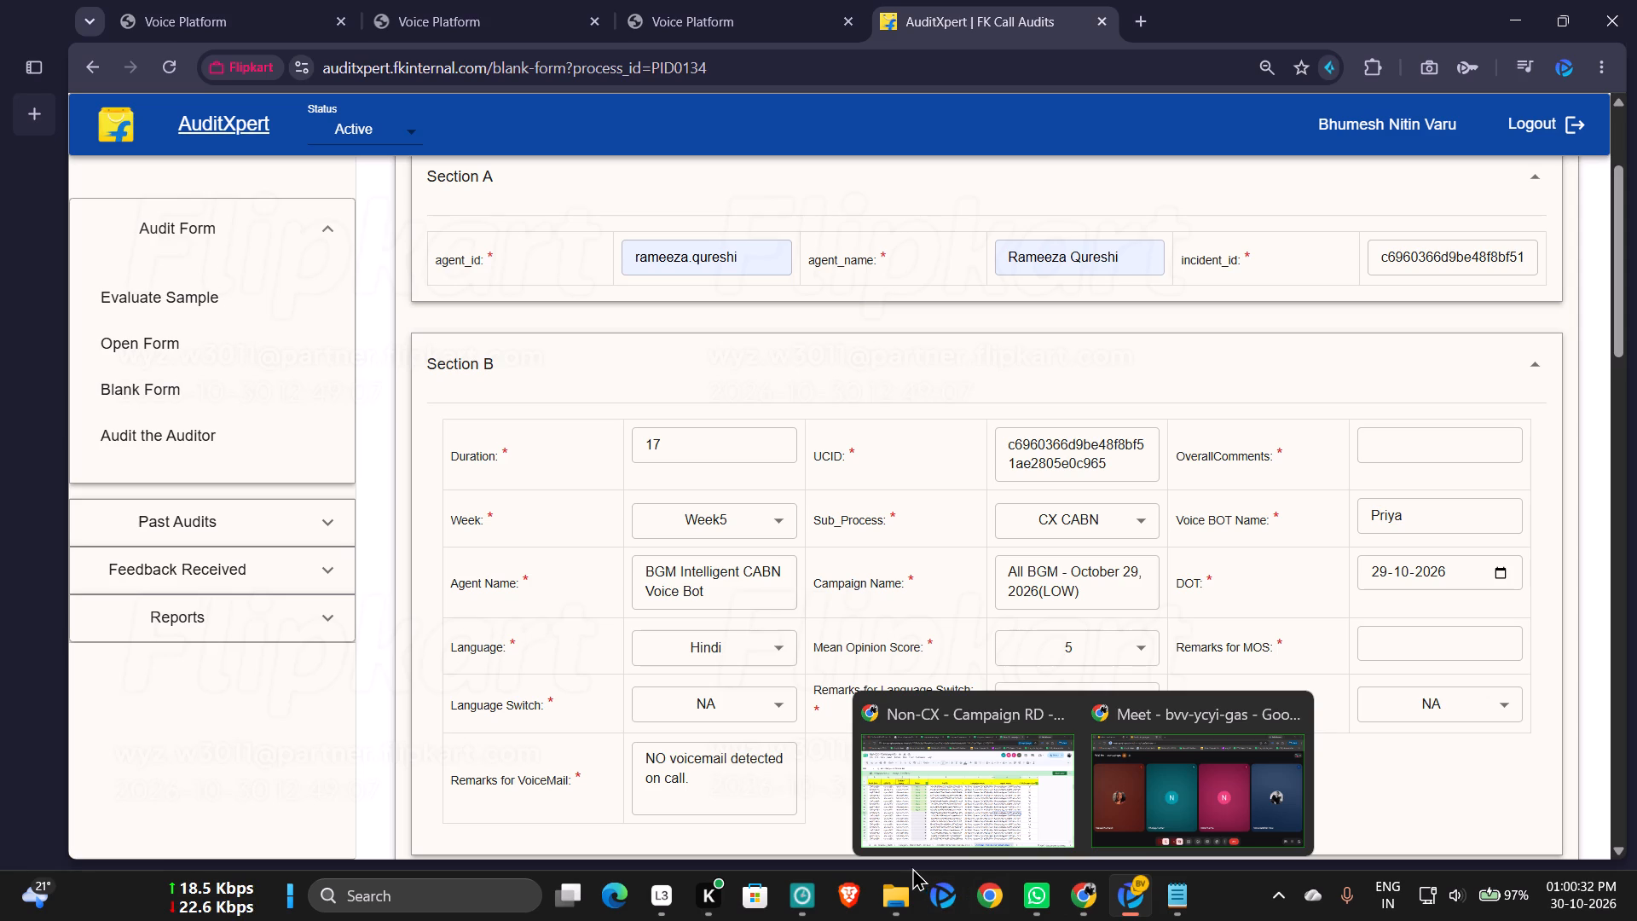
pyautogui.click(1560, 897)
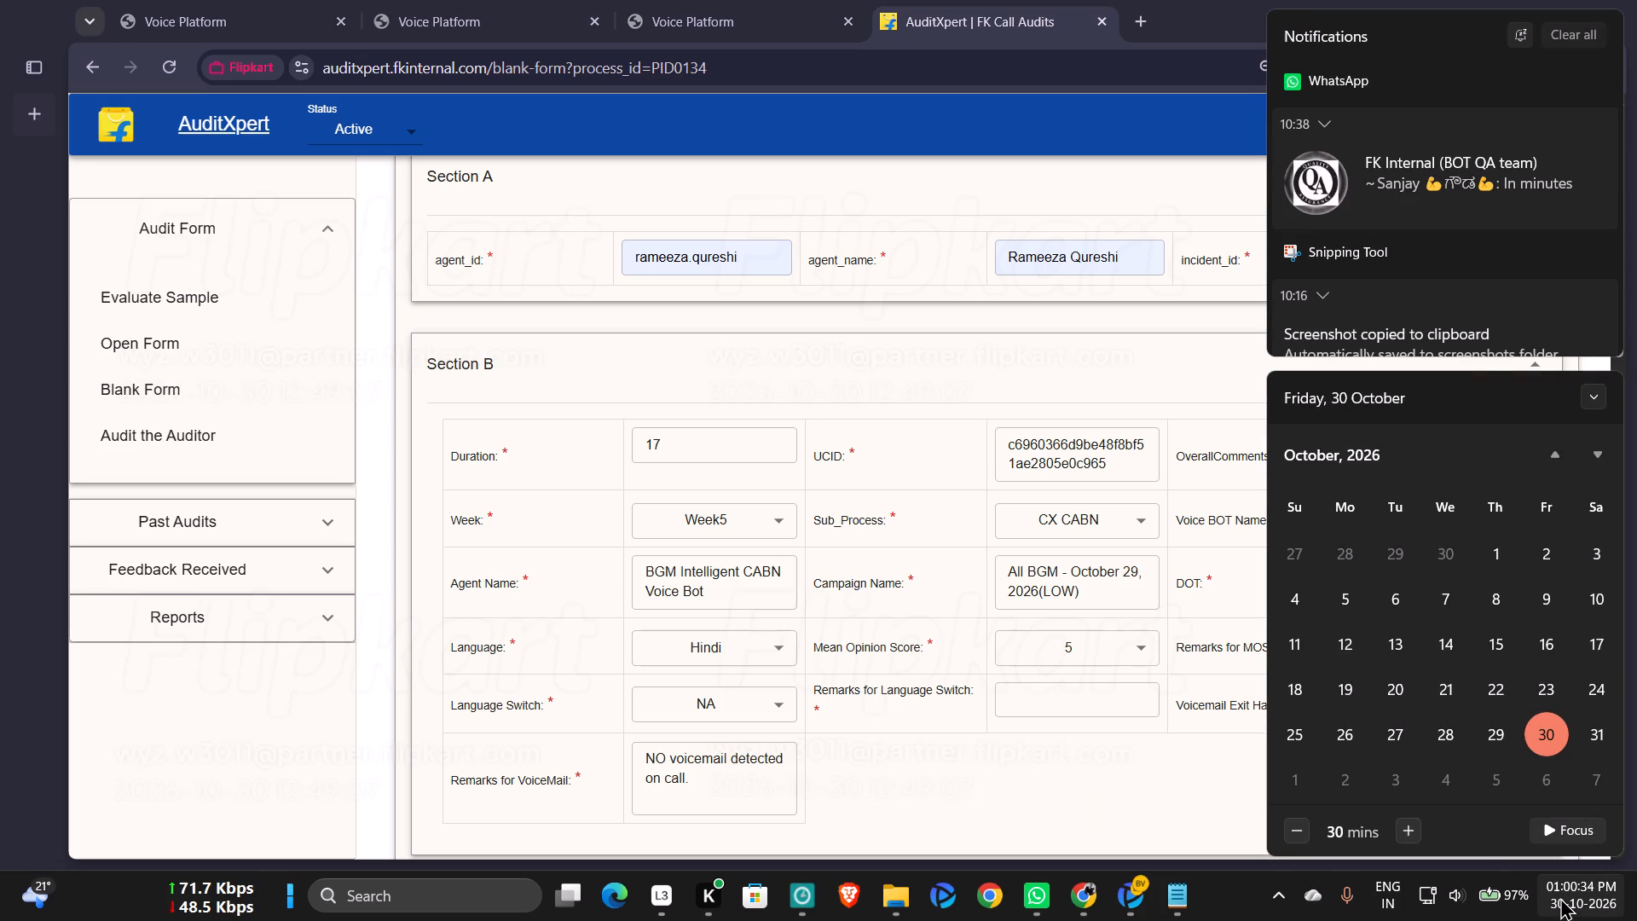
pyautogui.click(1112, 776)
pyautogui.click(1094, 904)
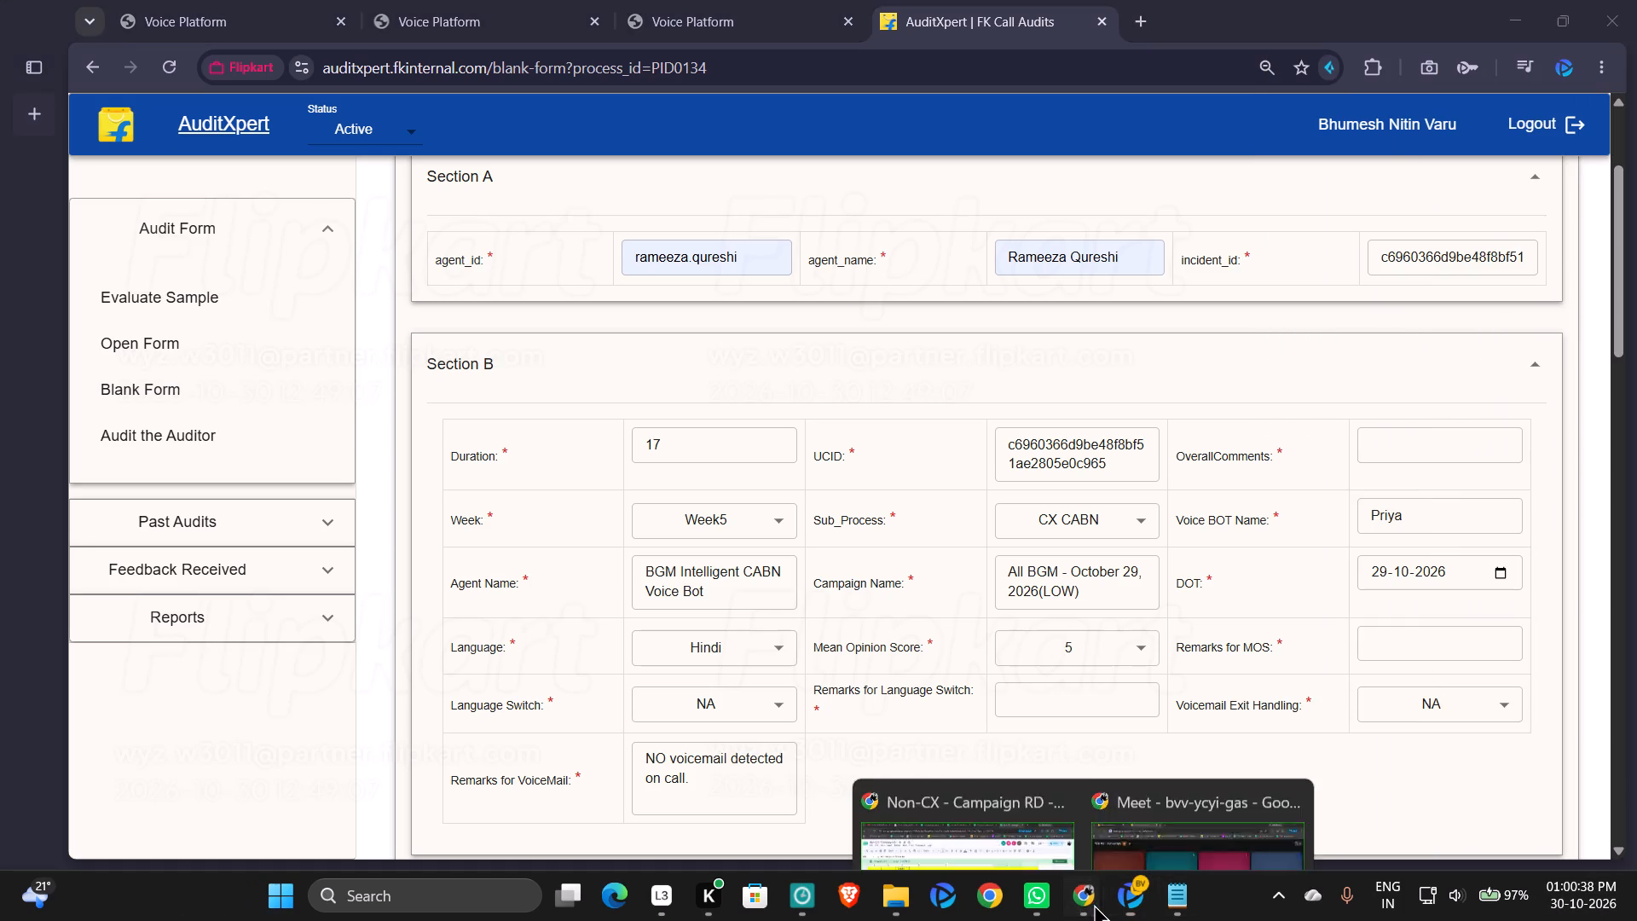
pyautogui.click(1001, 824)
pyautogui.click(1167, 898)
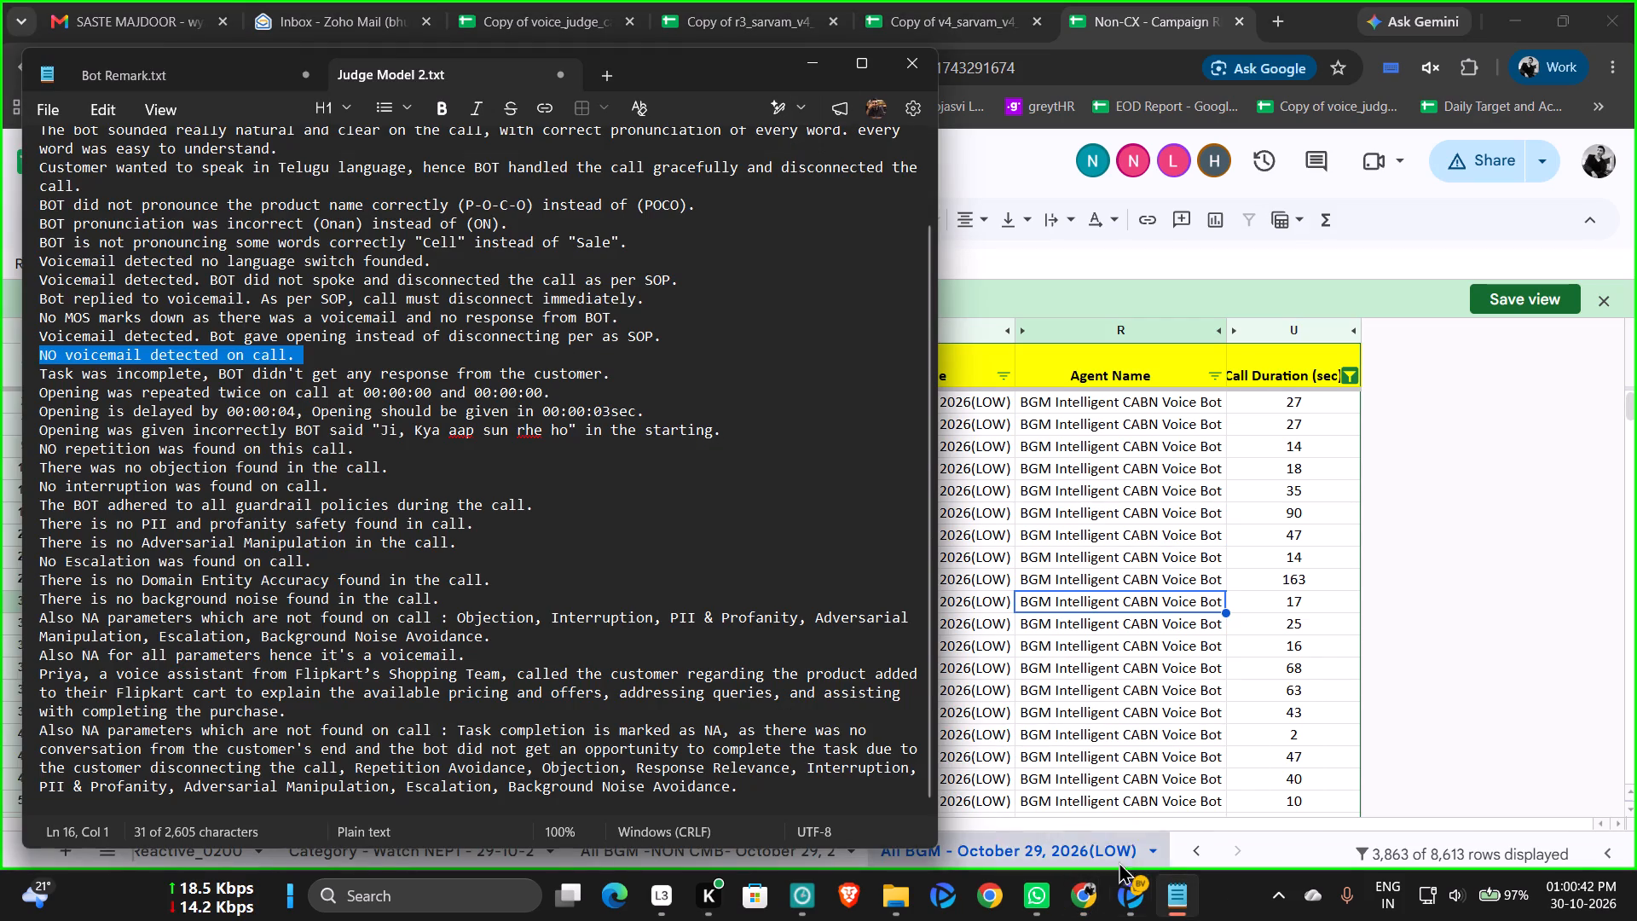
# Replay the call's recording in Mohini from the bot's first words.
pyautogui.click(1141, 898)
pyautogui.click(674, 0)
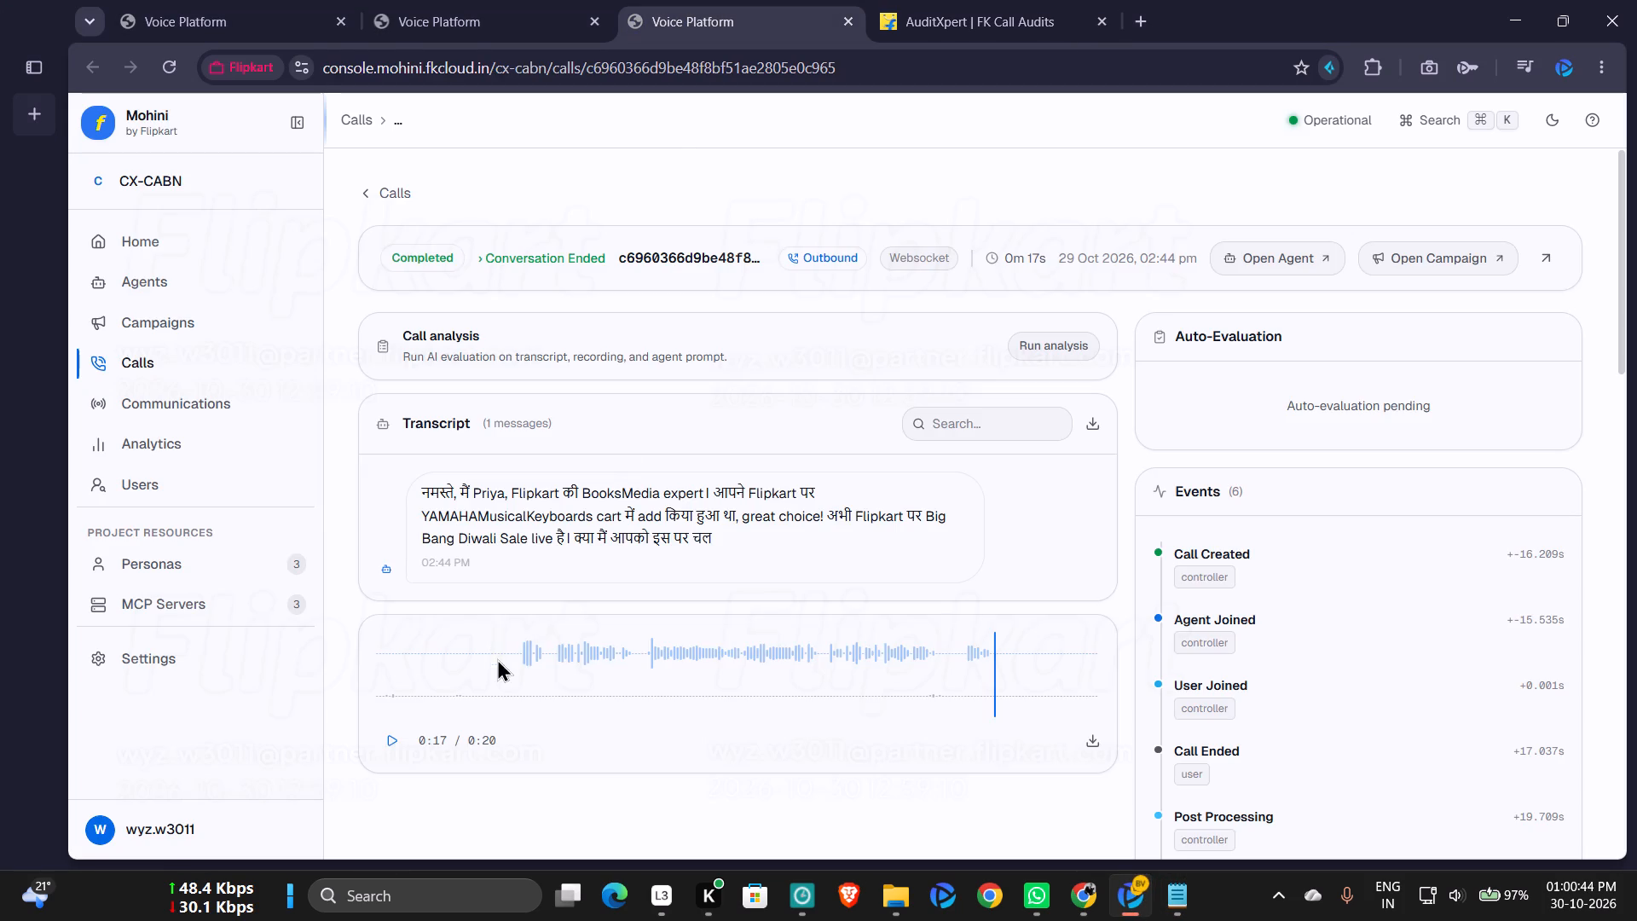
pyautogui.click(518, 674)
pyautogui.click(396, 744)
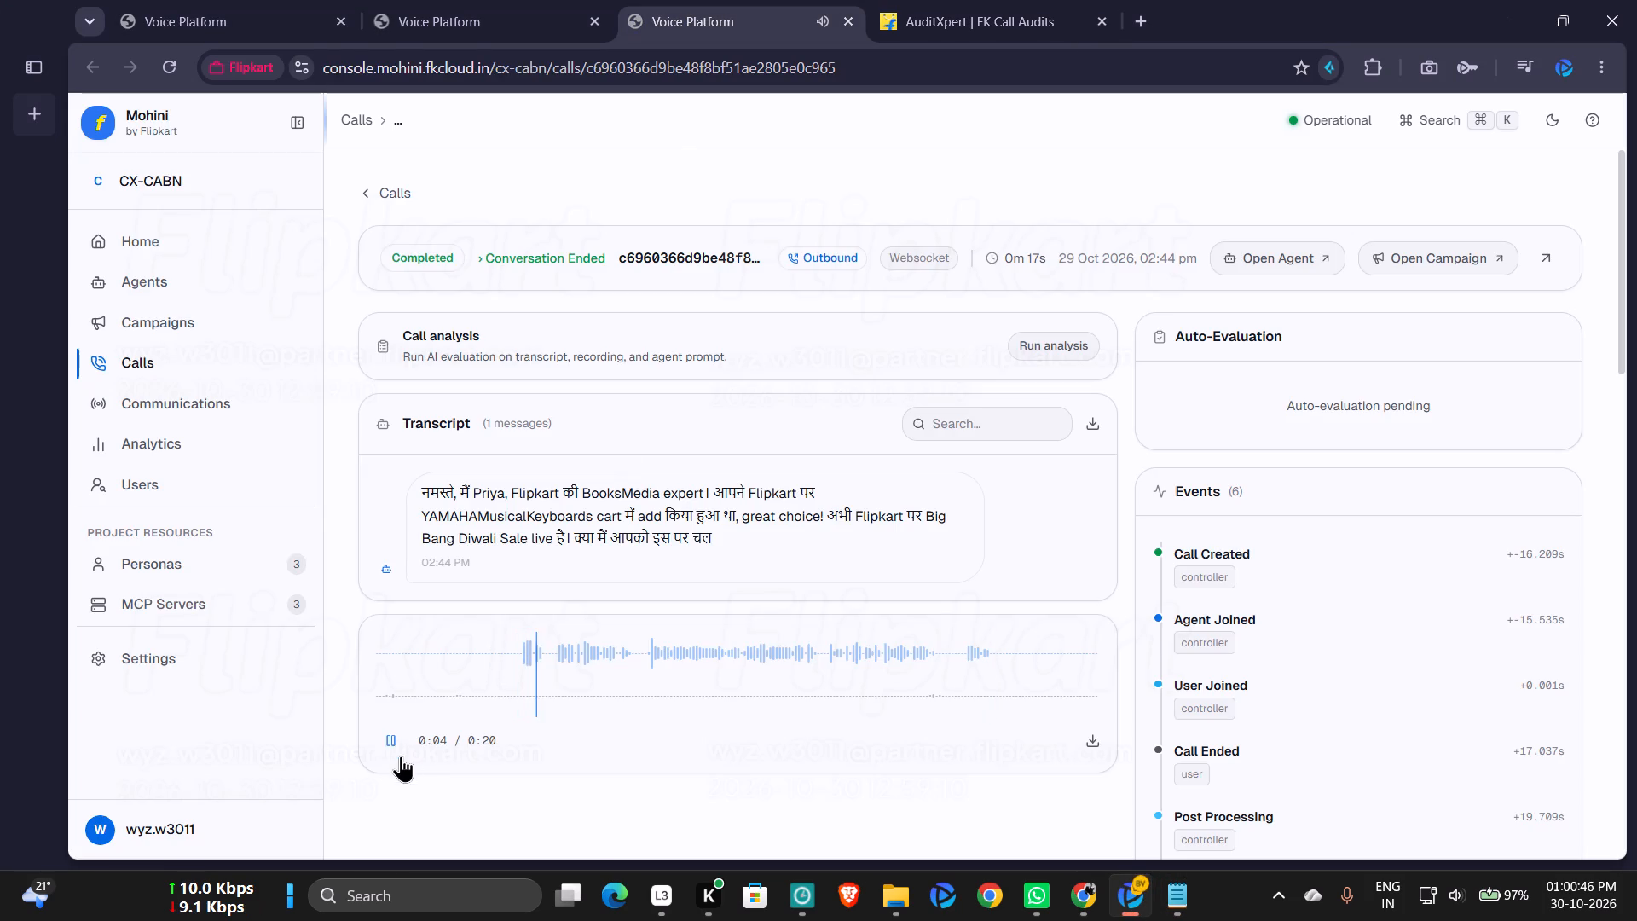
# Fill Remarks for Language Switch from the Judge Model 2 notes with "Customer was not available on the call so no language switch detected.".
pyautogui.click(923, 37)
pyautogui.click(1172, 898)
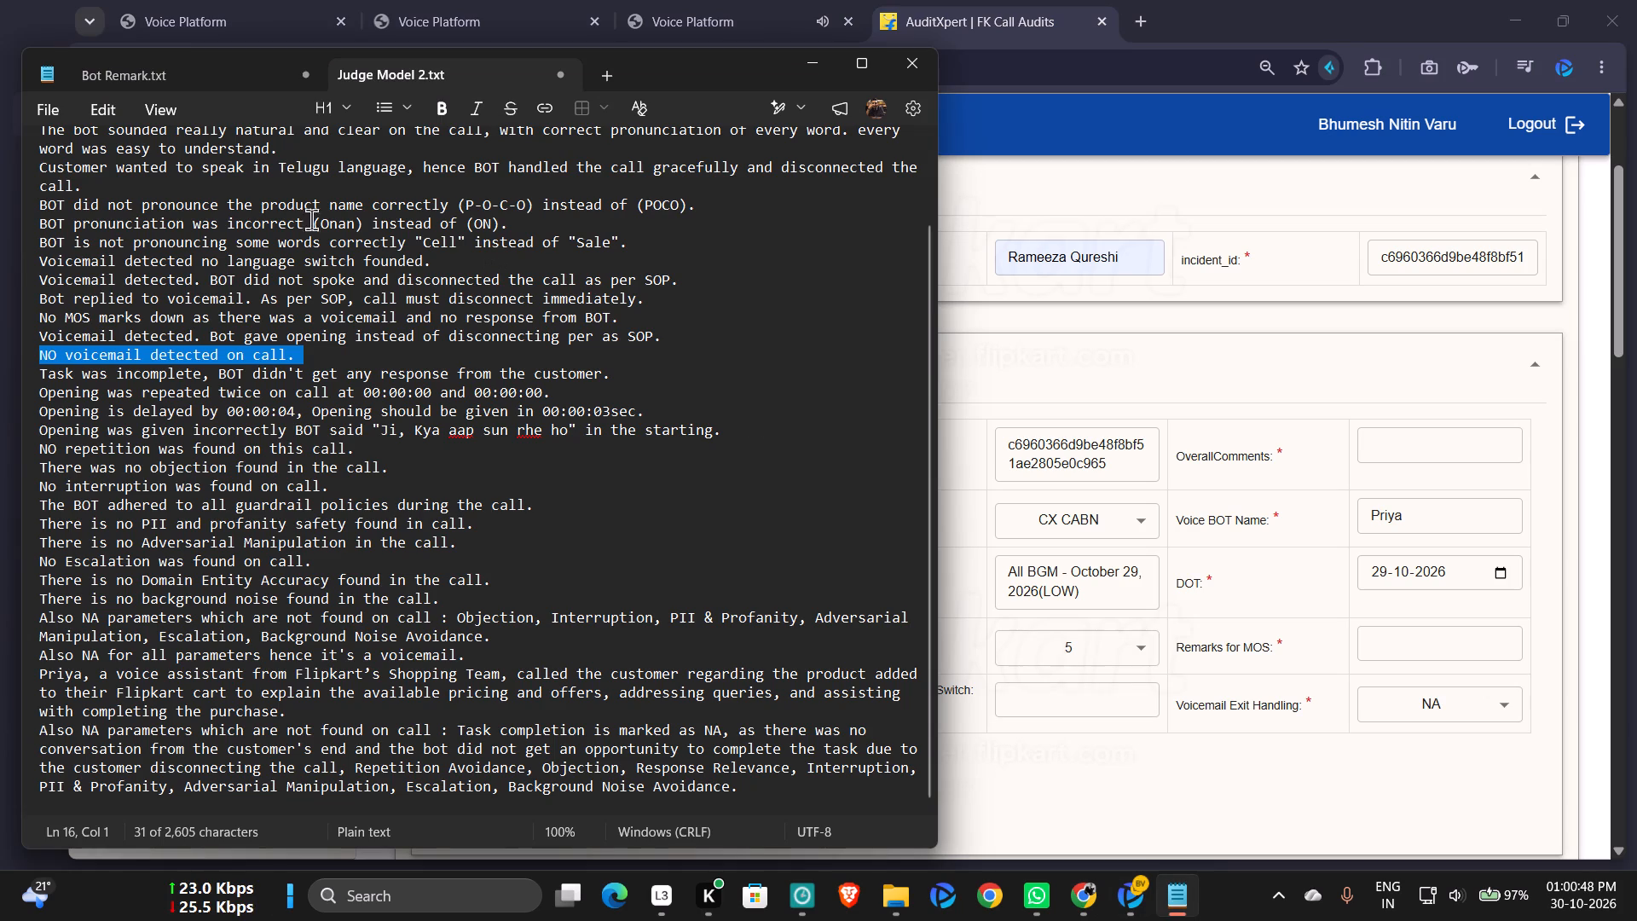
pyautogui.scroll(4, 347, 186)
pyautogui.tripleClick(375, 215)
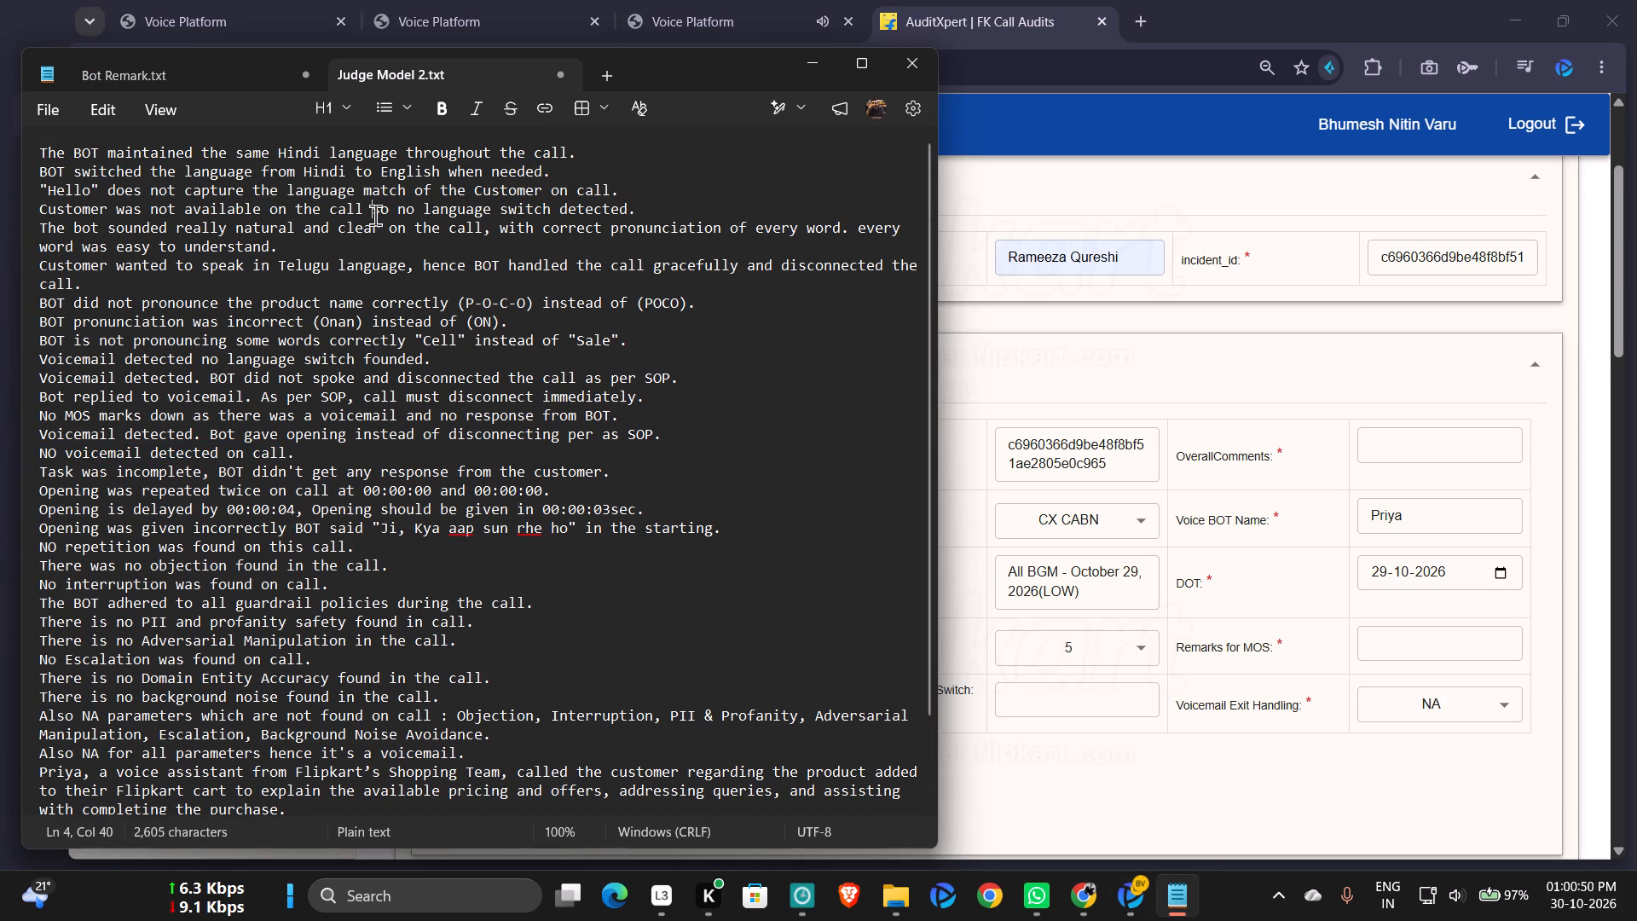
pyautogui.hotkey('ctrl', 'c')
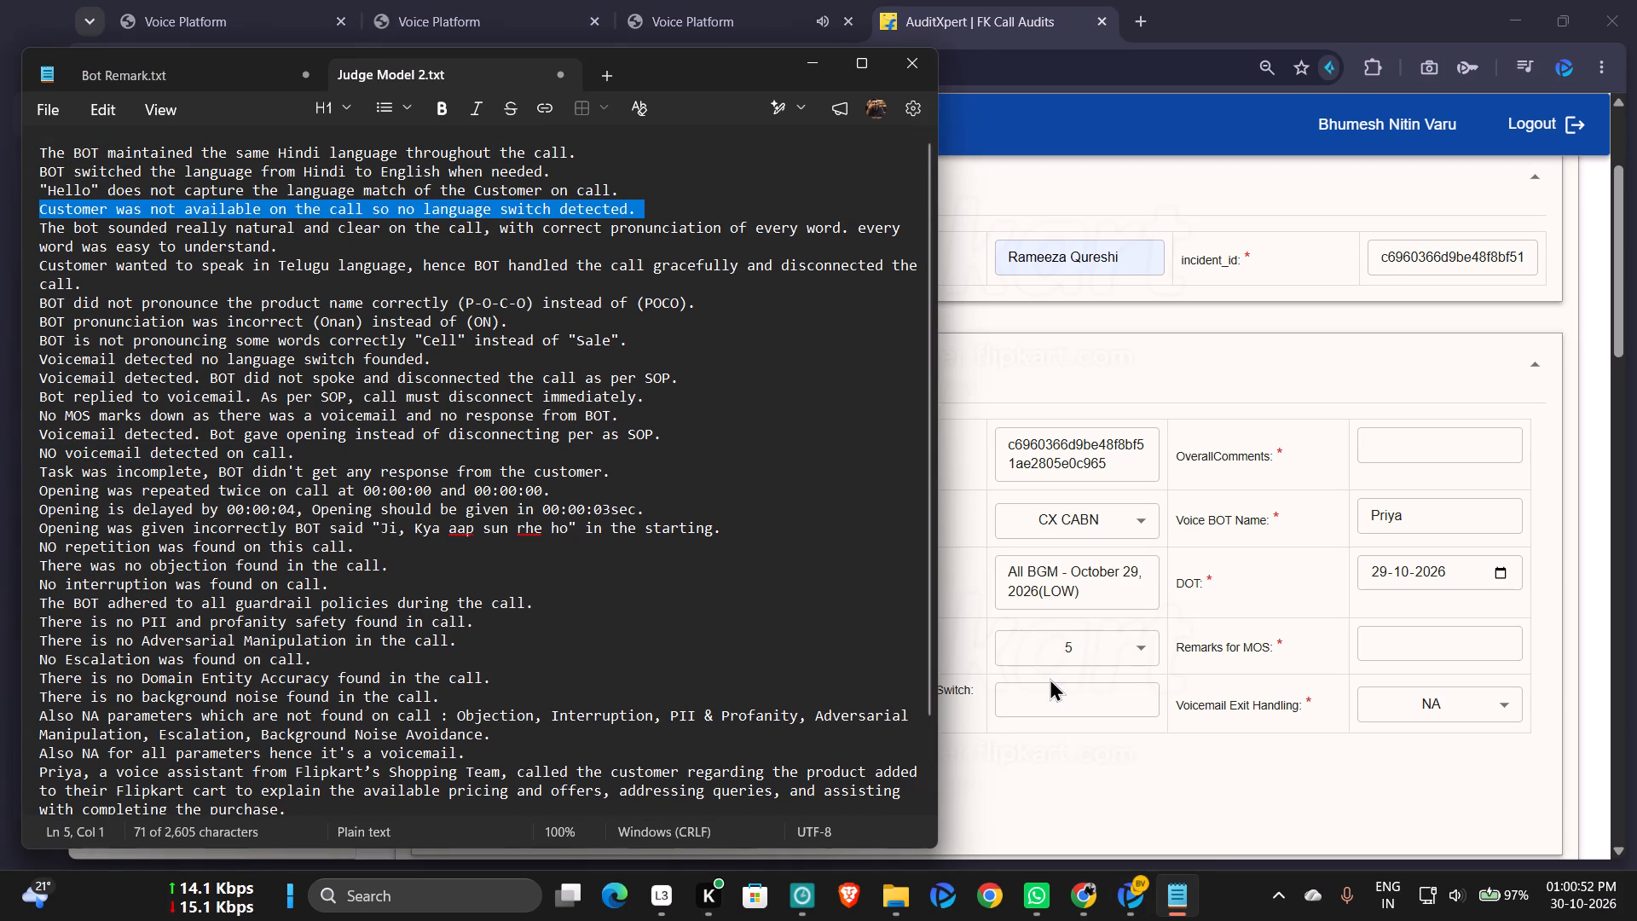
pyautogui.click(1050, 678)
pyautogui.click(1050, 687)
pyautogui.hotkey('ctrl', 'v')
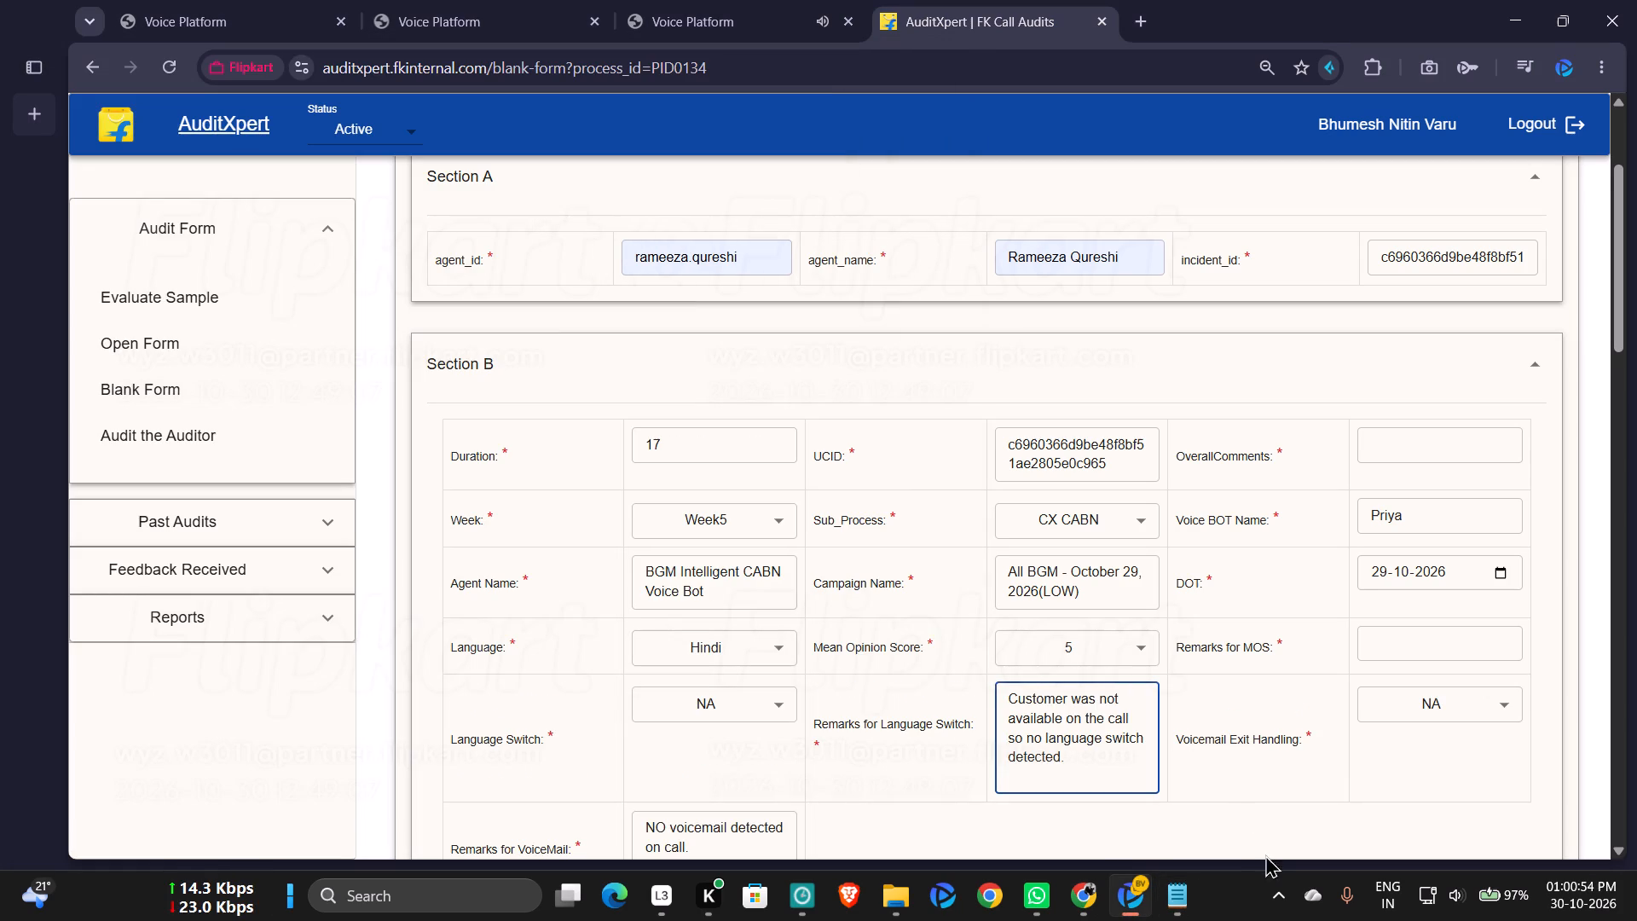
# Fill Remarks for MOS with the note that the bot sounded really natural and clear, with correct pronunciation and every word easy to understand.
pyautogui.click(1185, 889)
pyautogui.tripleClick(452, 232)
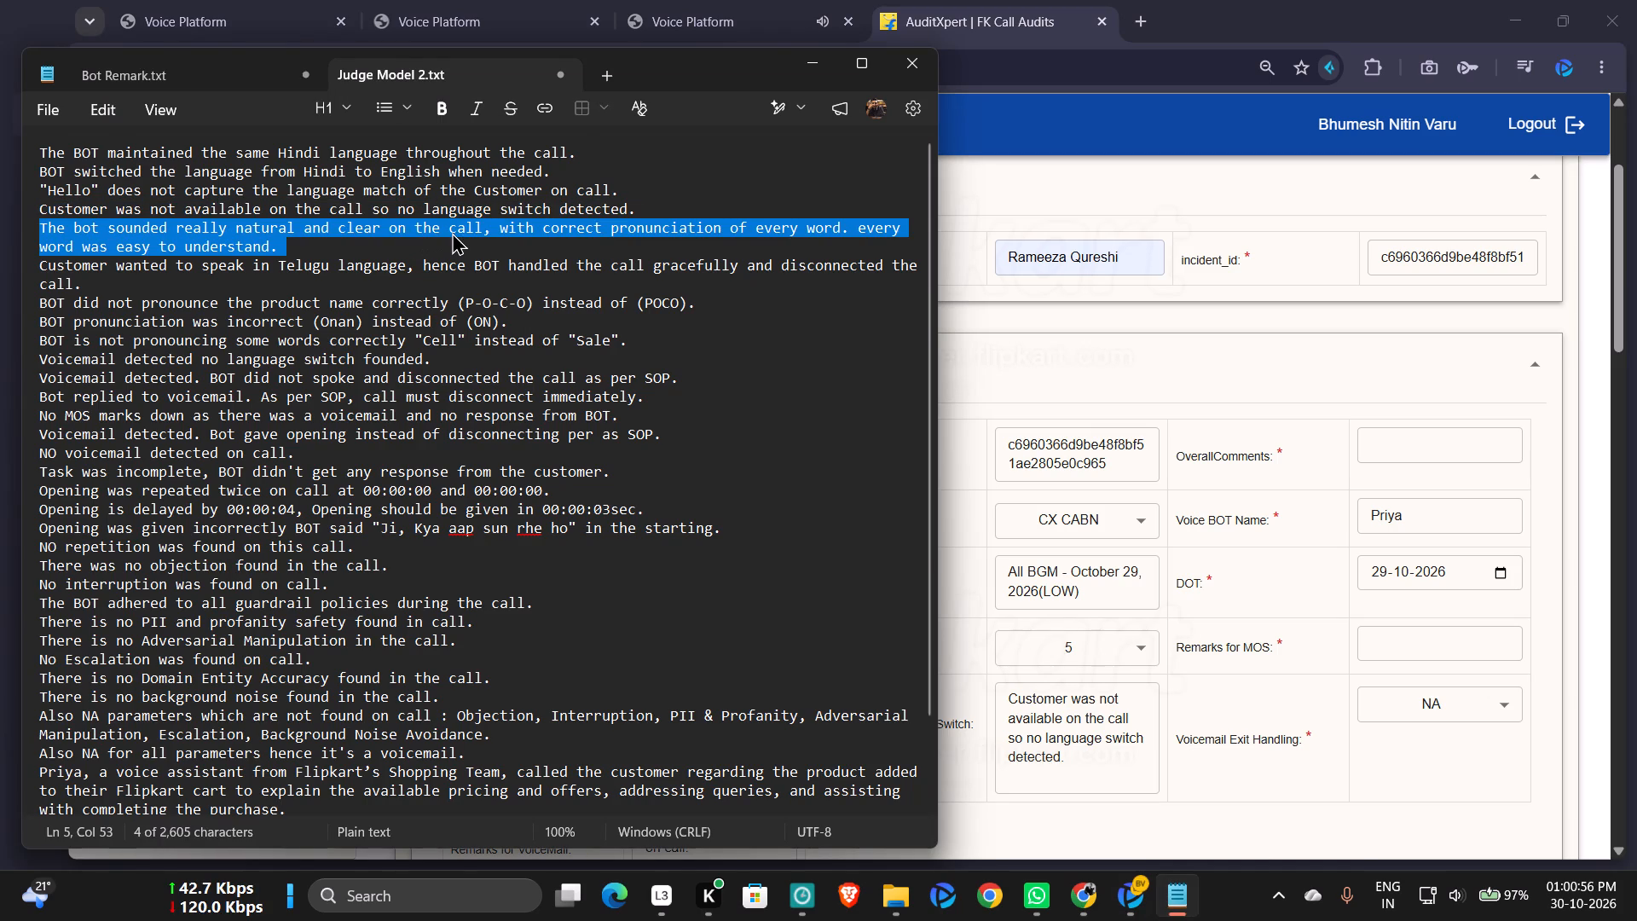
pyautogui.hotkey('ctrl', 'c')
pyautogui.click(1420, 639)
pyautogui.hotkey('ctrl', 'v')
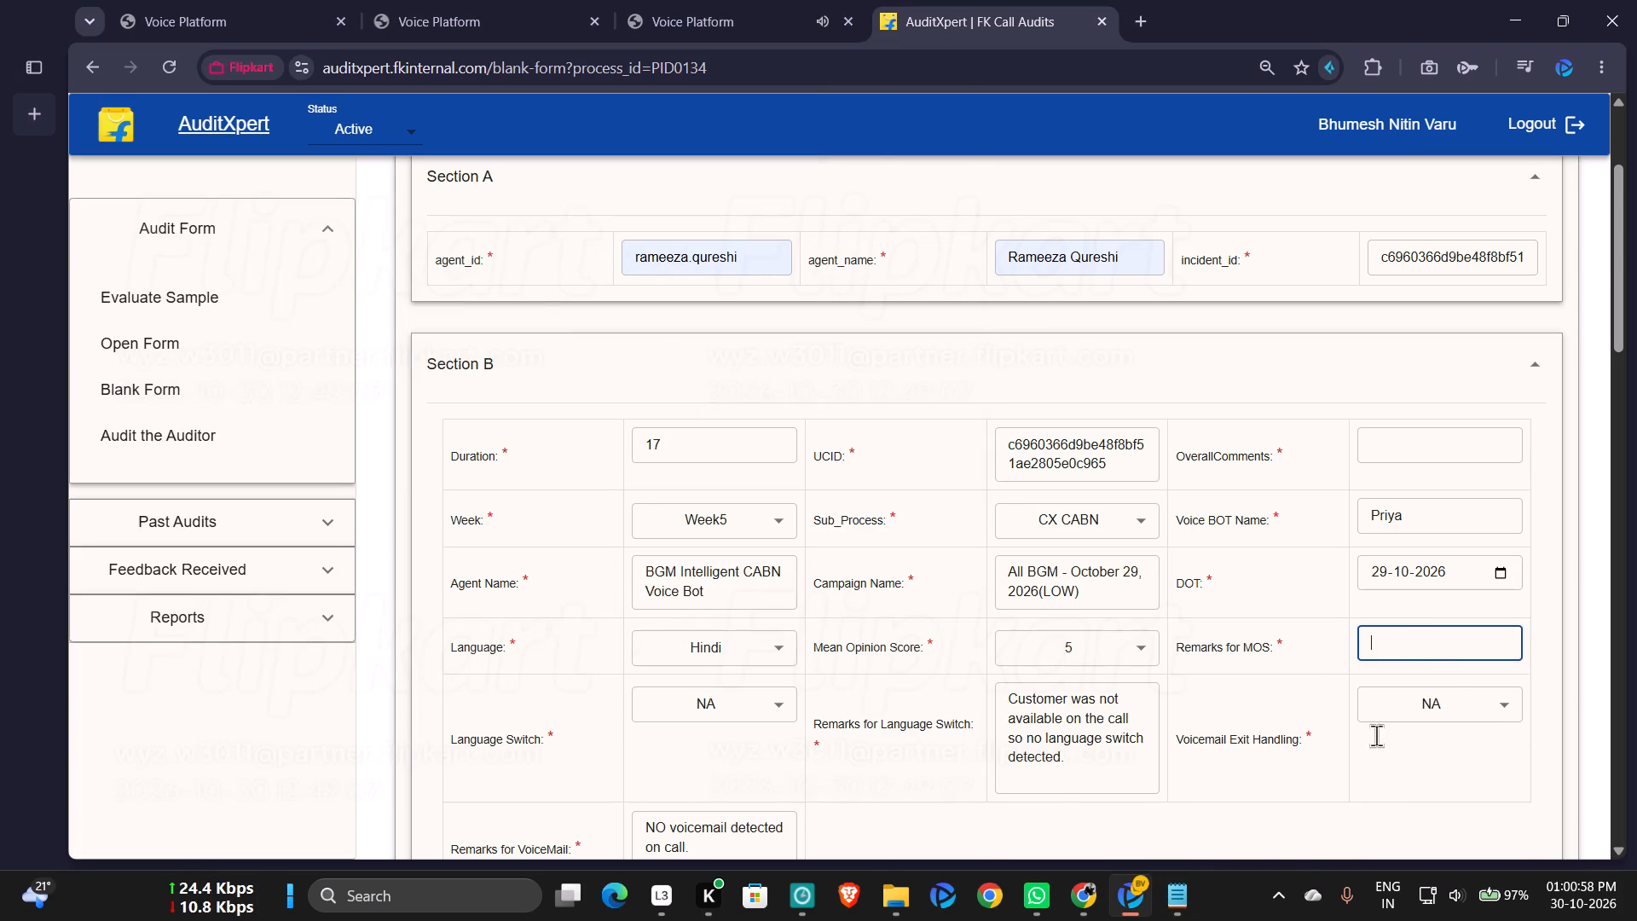
# Fill OverallComments with the notes' Priya call summary and the NA-parameters paragraph that marks Task completion as NA.
pyautogui.click(1161, 897)
pyautogui.tripleClick(443, 783)
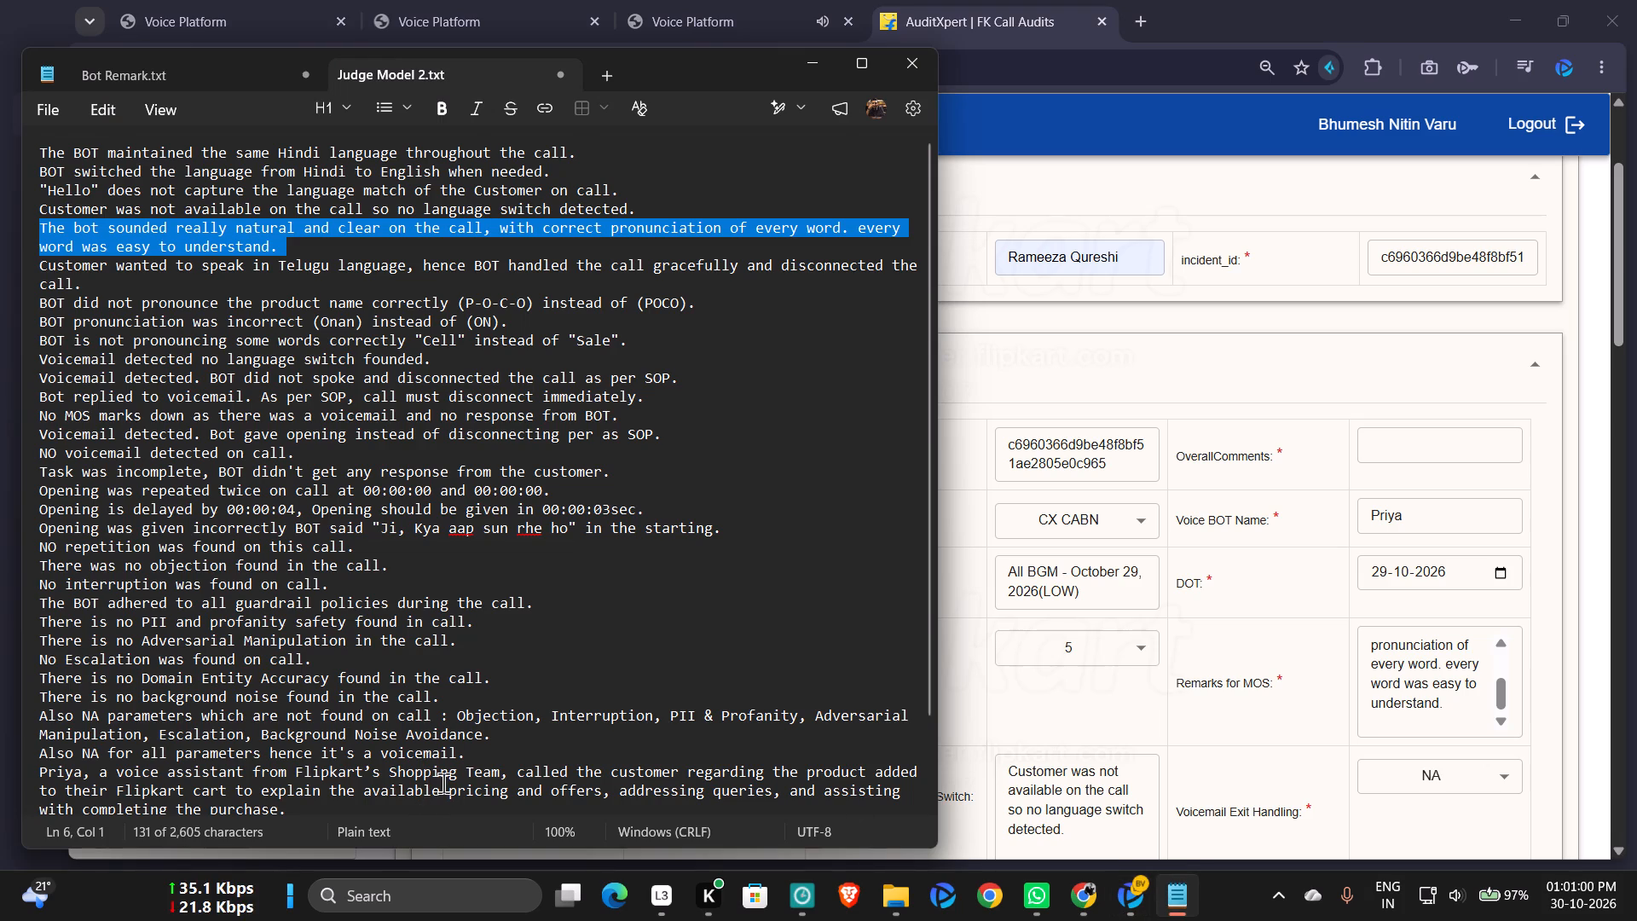
pyautogui.hotkey('shift', 'Down')
pyautogui.hotkey('shift', 'Down')
pyautogui.hotkey('shift', 'Down')
pyautogui.hotkey('shift', 'Down')
pyautogui.hotkey('shift', 'Down')
pyautogui.hotkey('shift', 'Down')
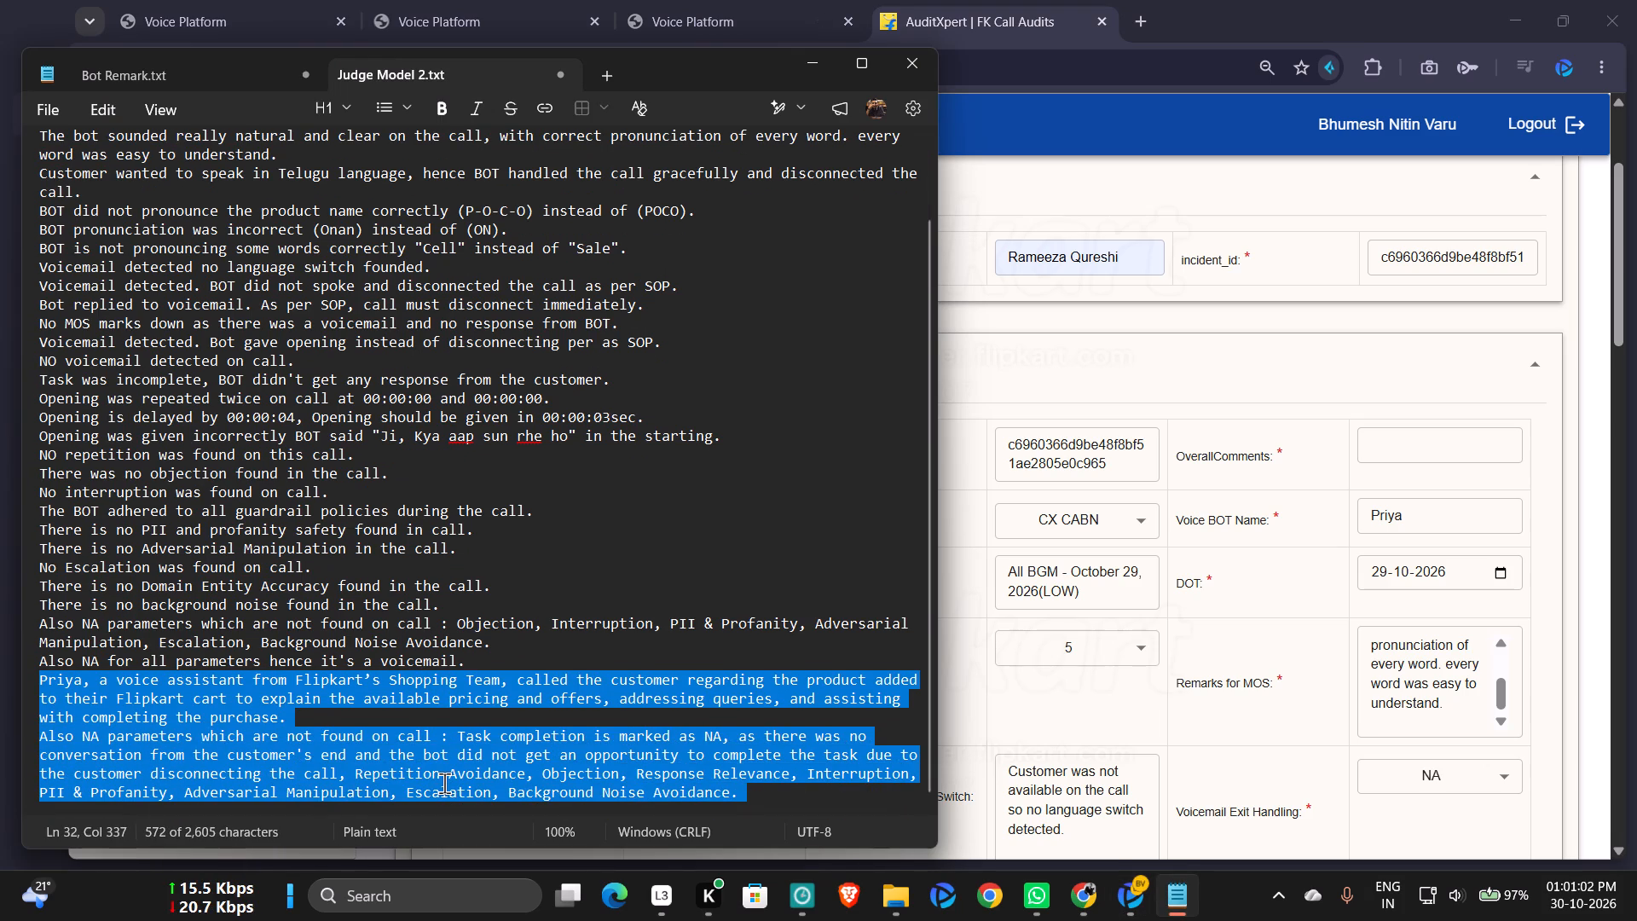
pyautogui.hotkey('ctrl', 'c')
pyautogui.click(1416, 448)
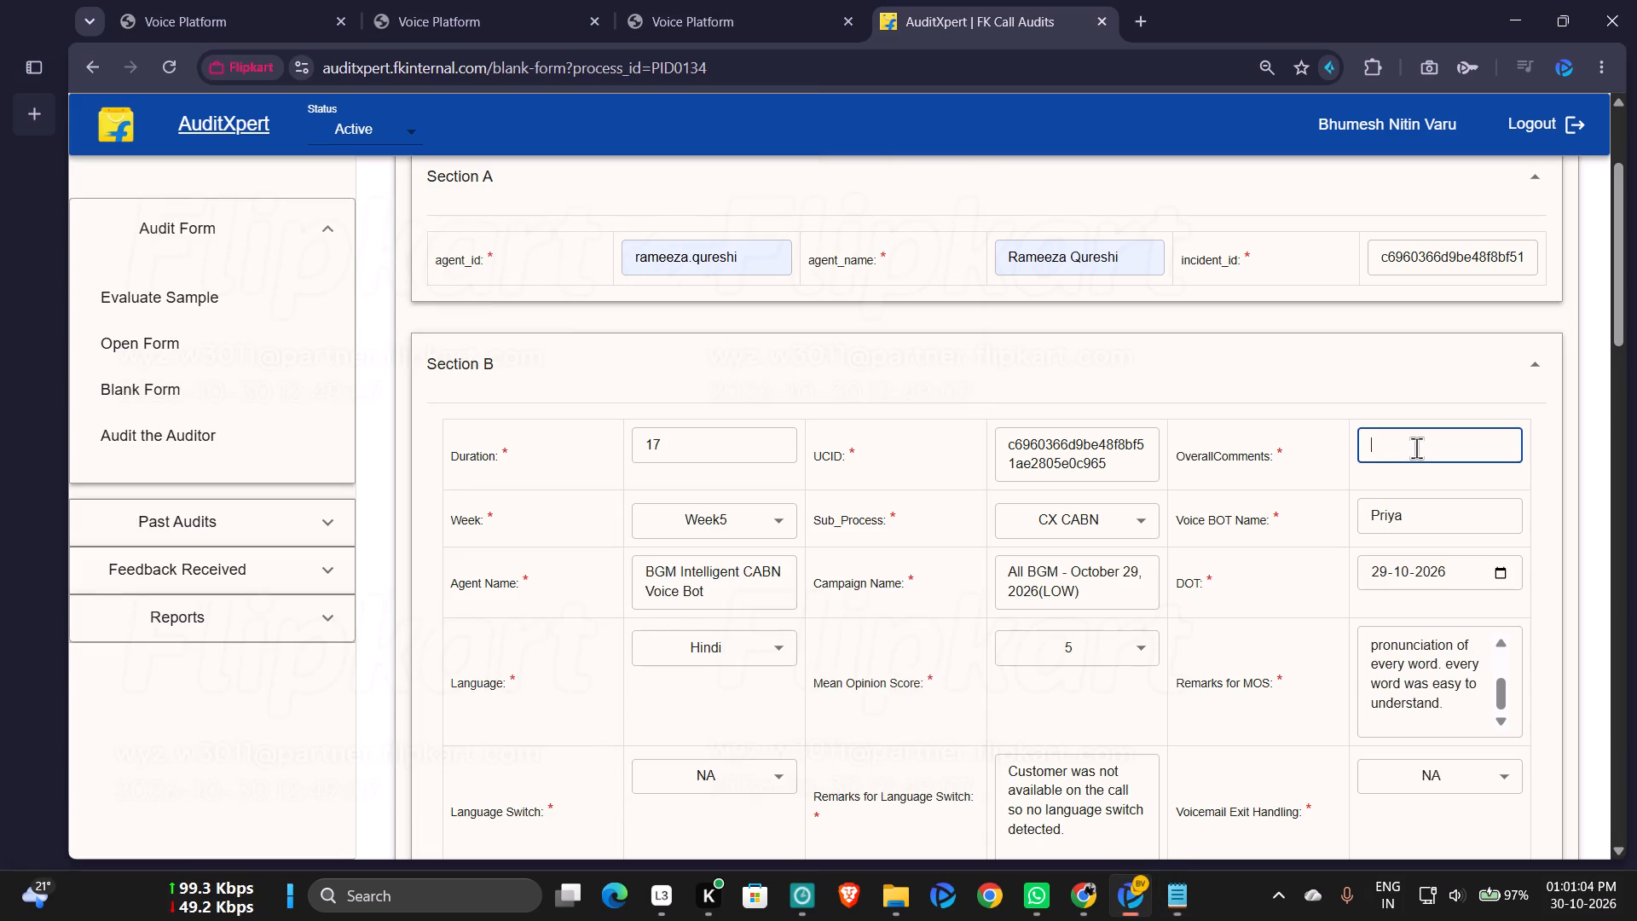
pyautogui.hotkey('ctrl', 'v')
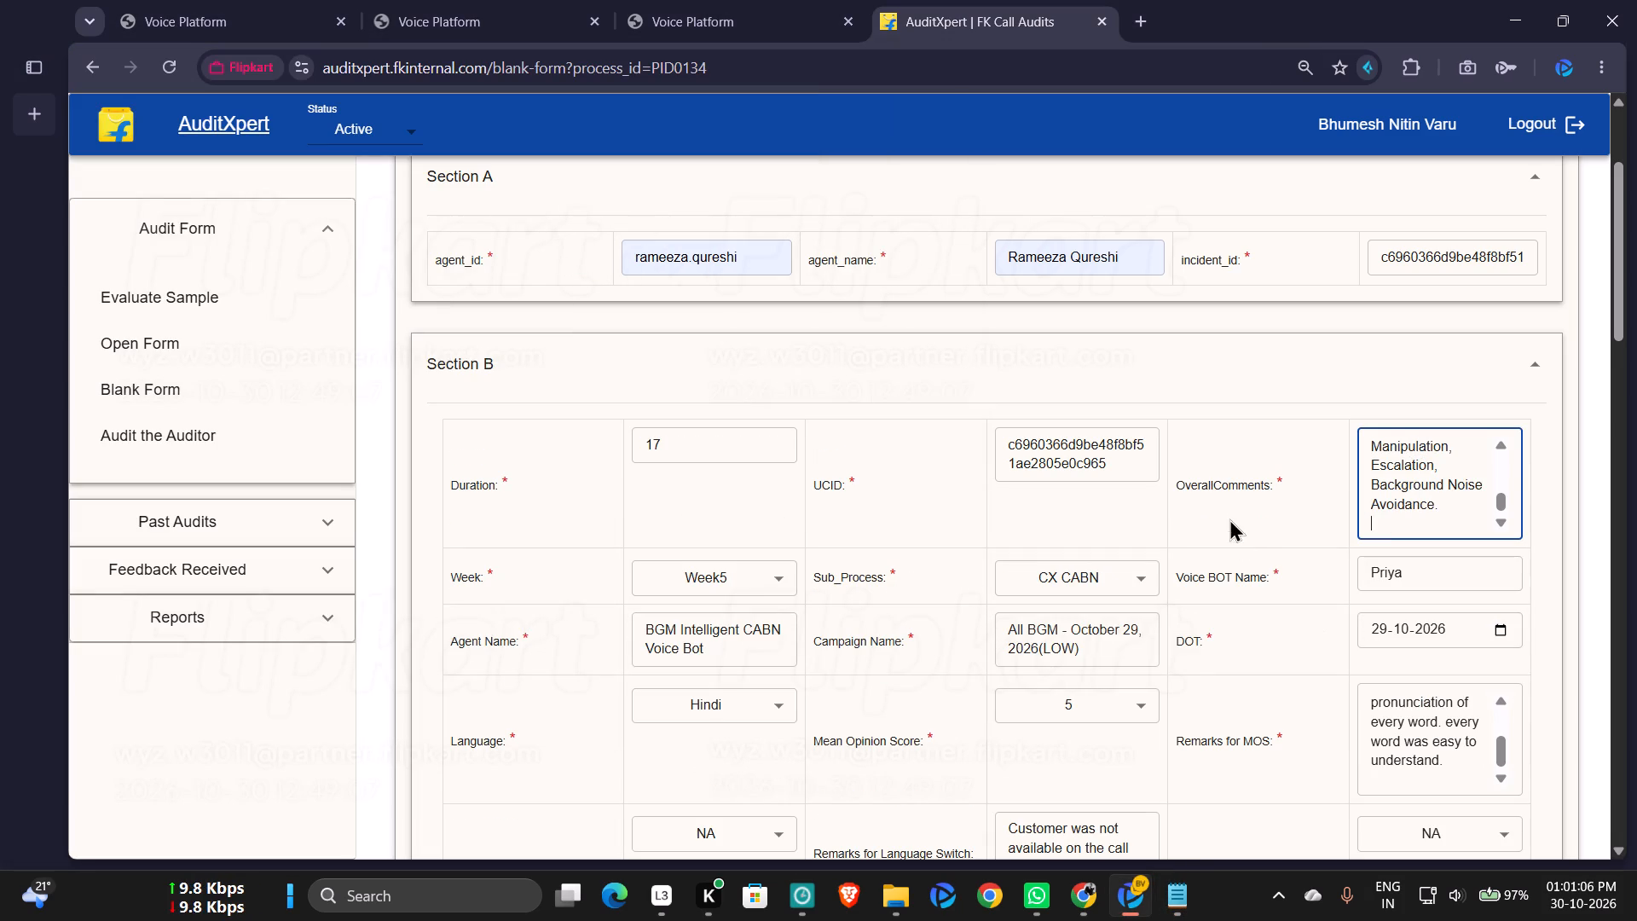
# Insert the Bot Remark note "But the Customer was not present and responded on call also disconnect from his end." after the Priya summary in OverallComments.
pyautogui.click(1100, 896)
pyautogui.click(996, 831)
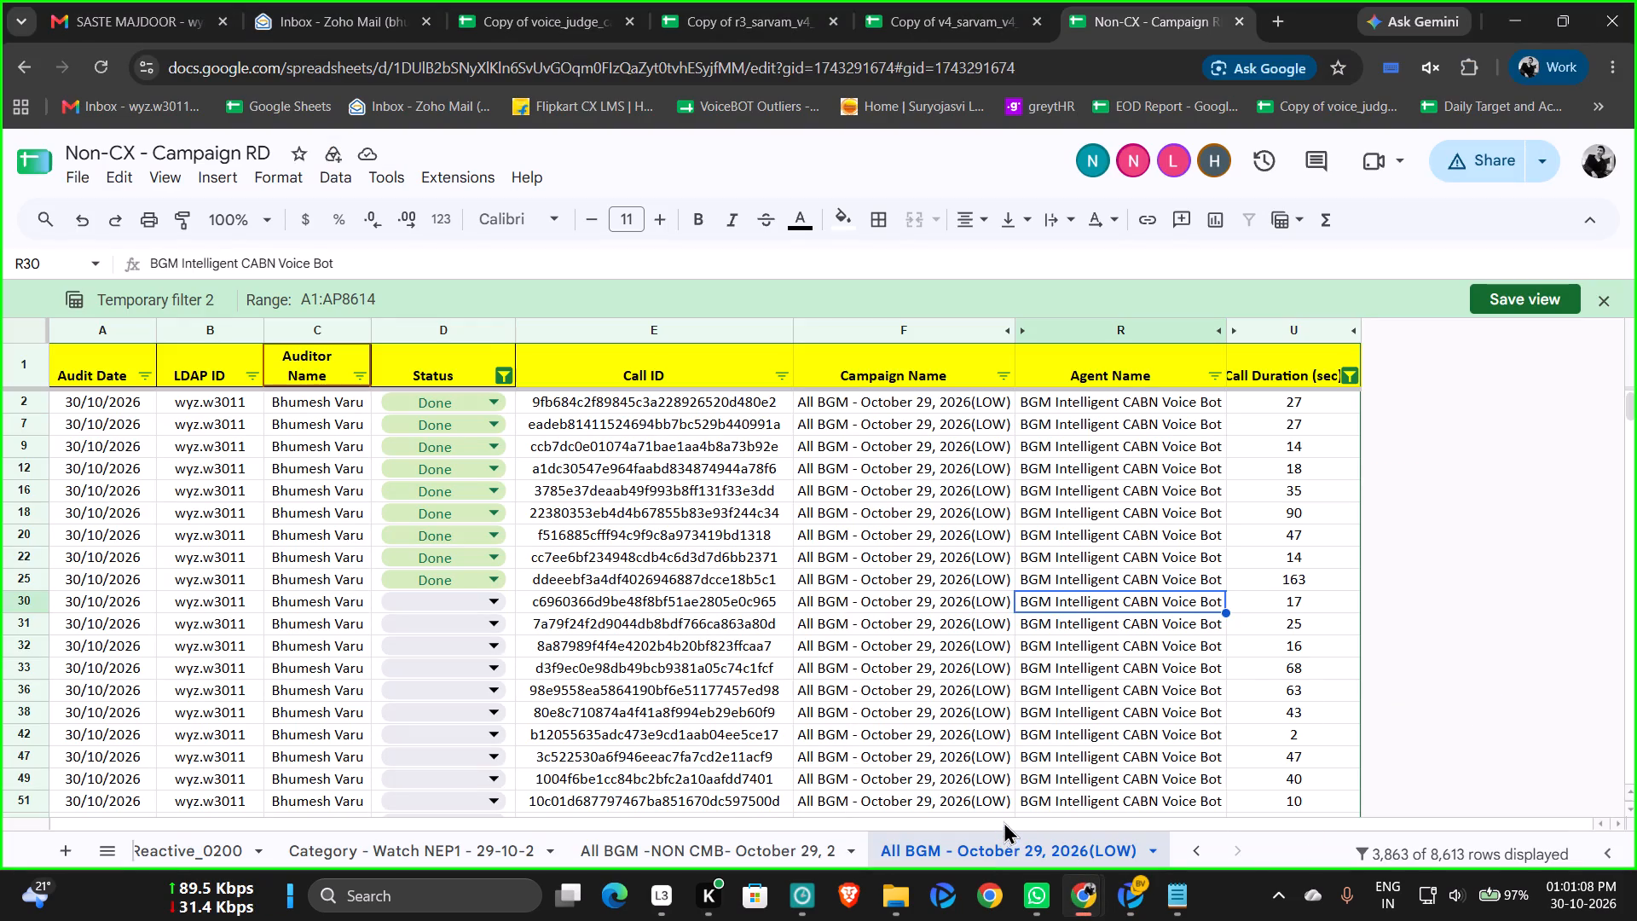
pyautogui.click(1168, 891)
pyautogui.click(223, 78)
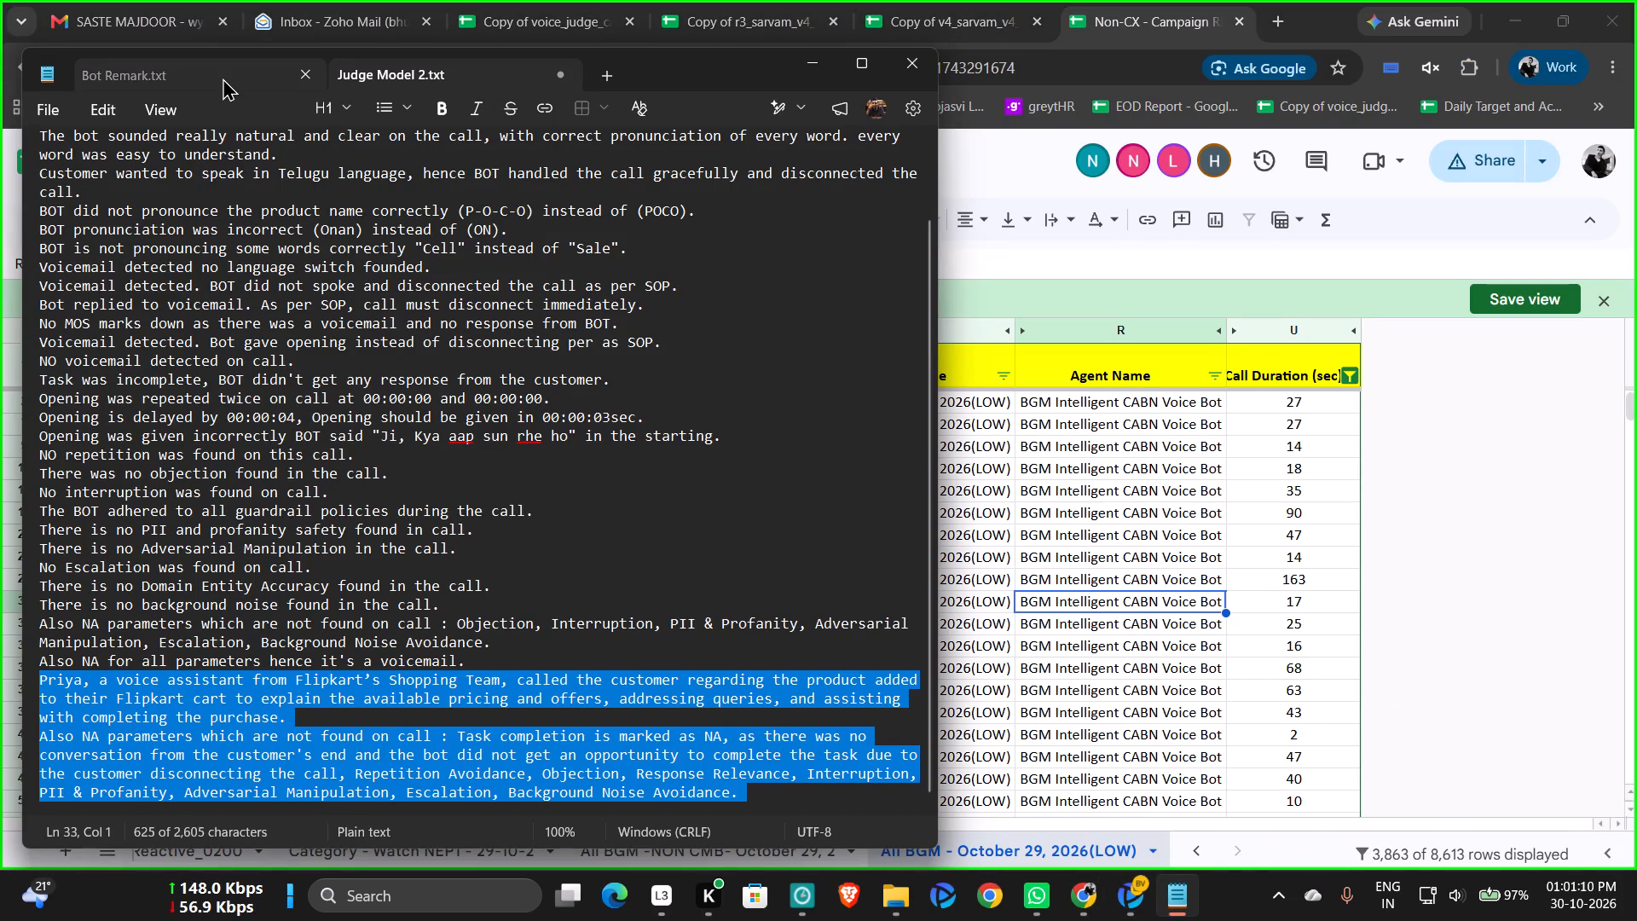
pyautogui.hotkey('ctrl', 'c')
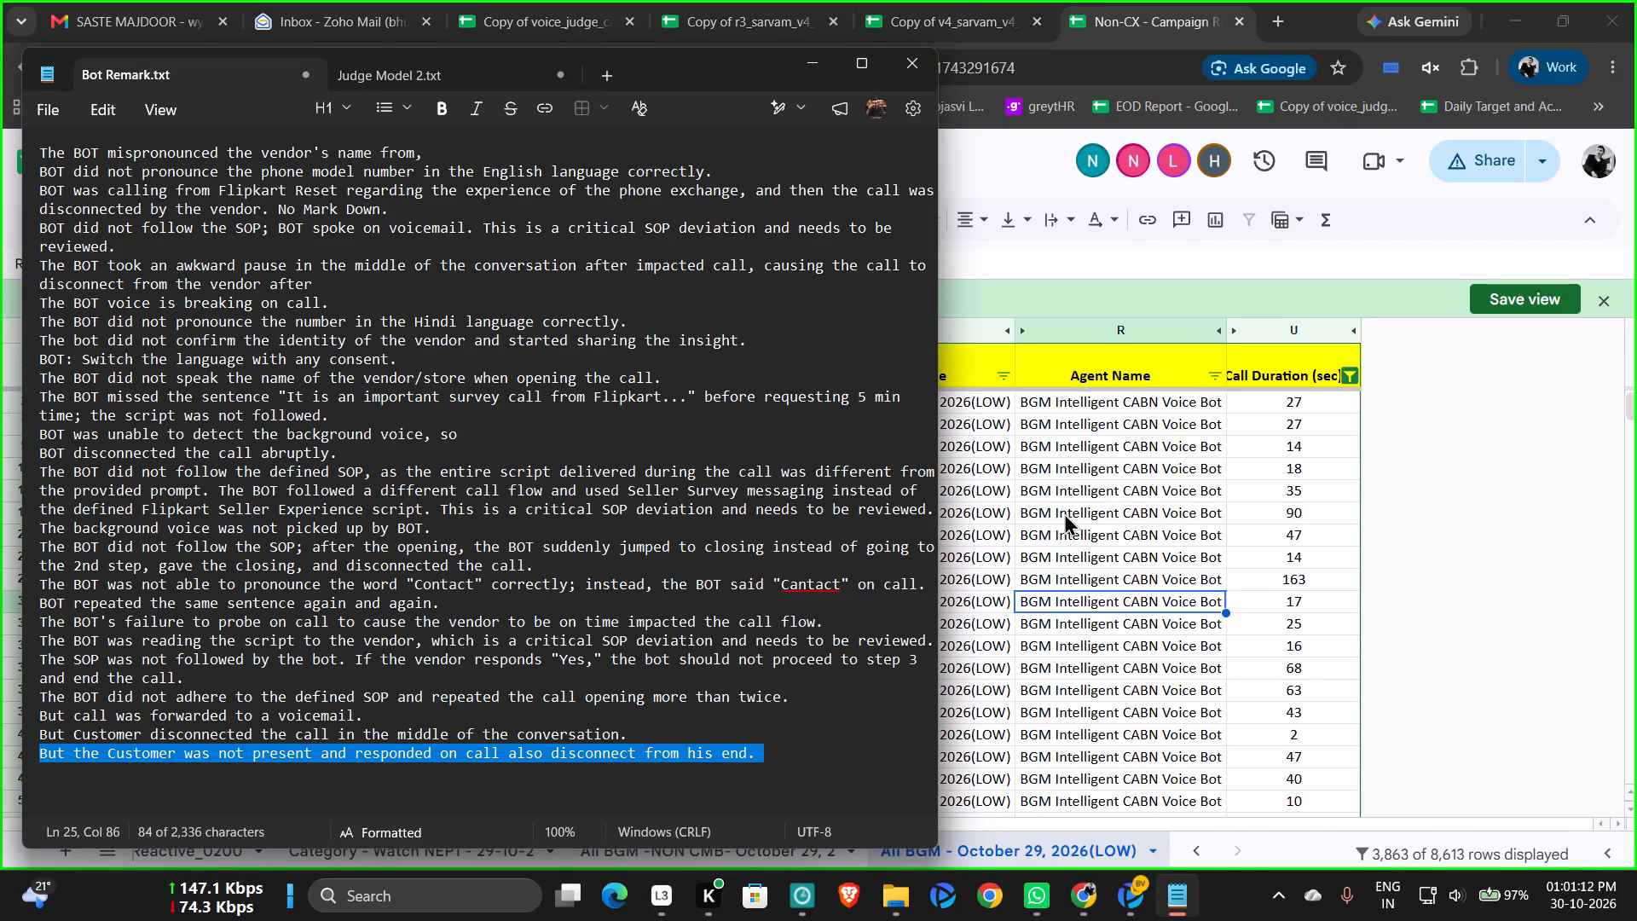
pyautogui.click(1145, 896)
pyautogui.scroll(1, 1428, 505)
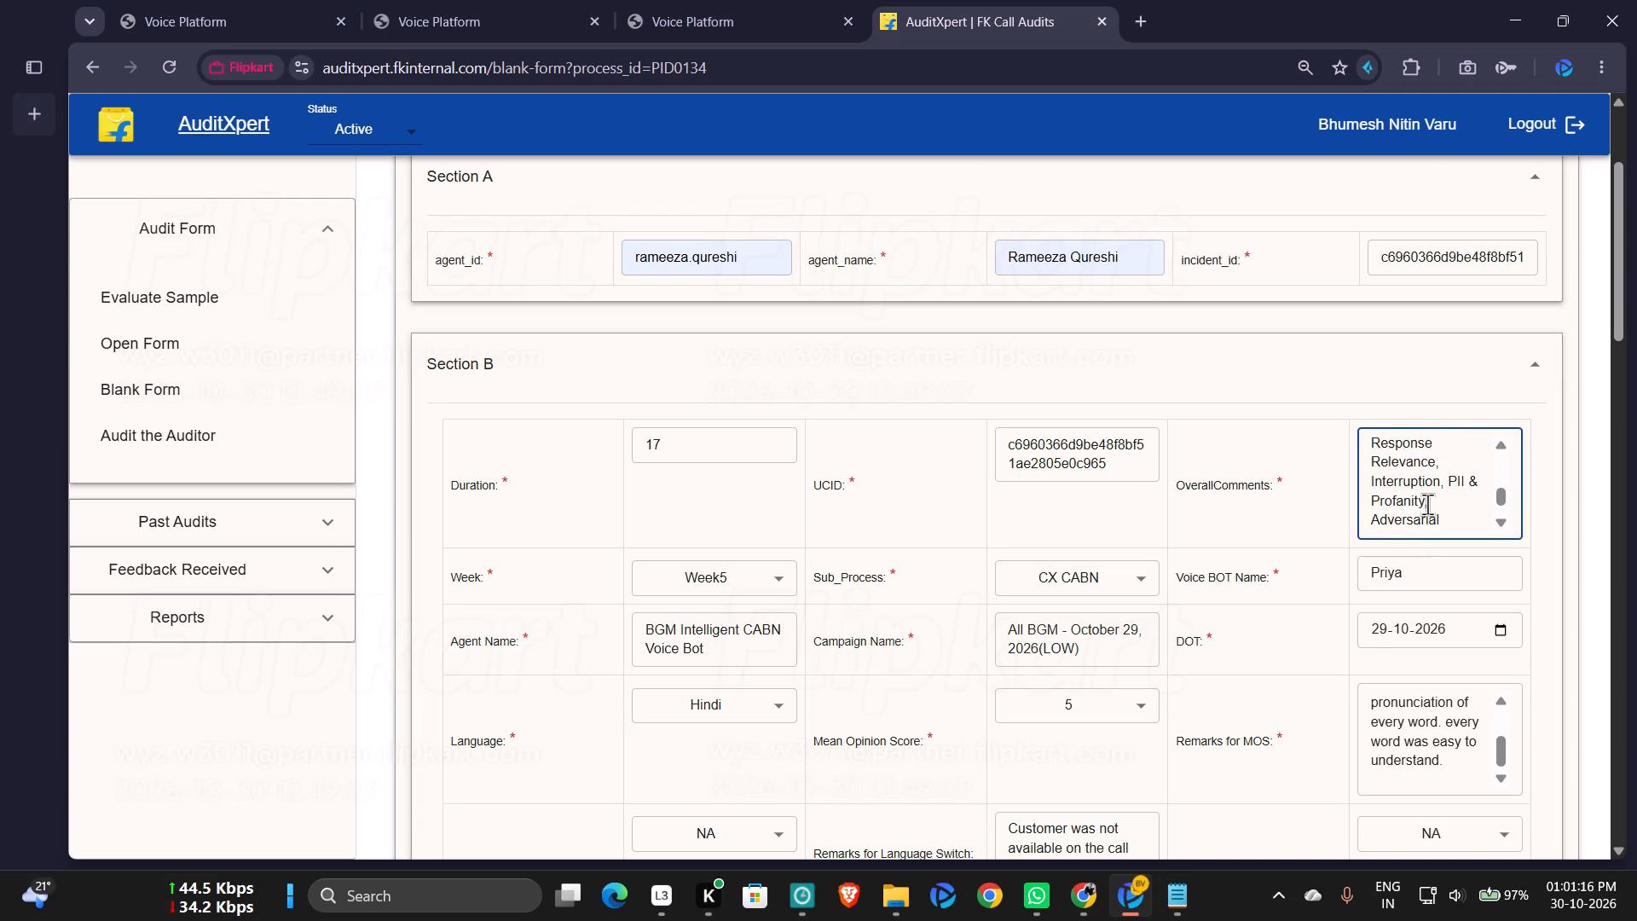
pyautogui.scroll(3, 1427, 504)
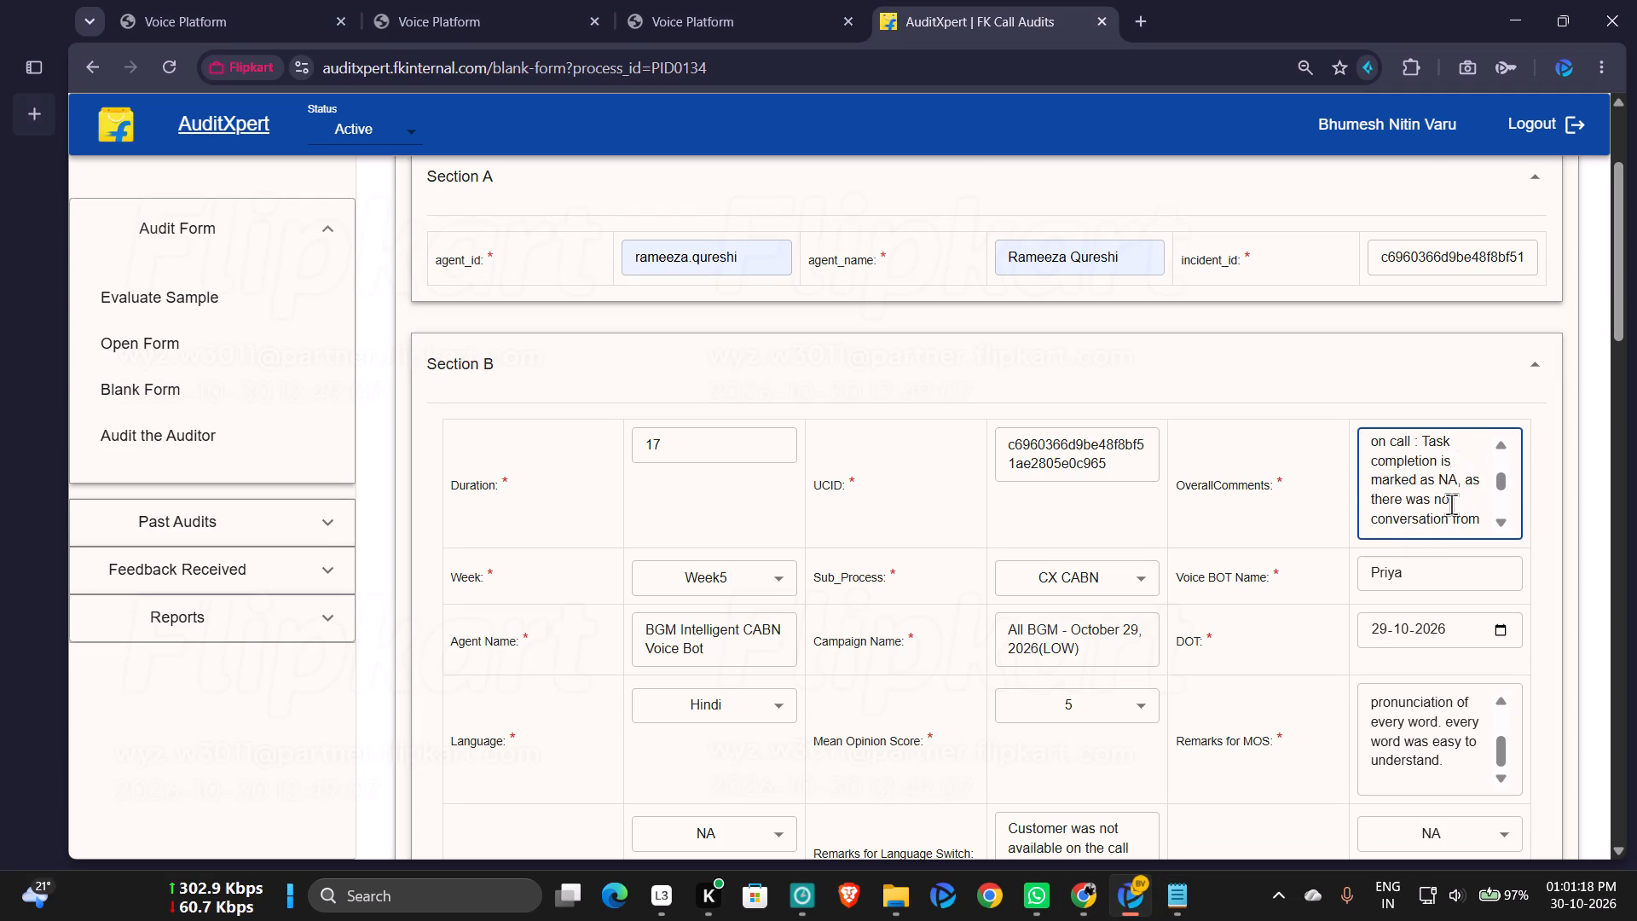
pyautogui.scroll(1, 1454, 501)
pyautogui.moveTo(1449, 477); pyautogui.dragTo(1459, 478)
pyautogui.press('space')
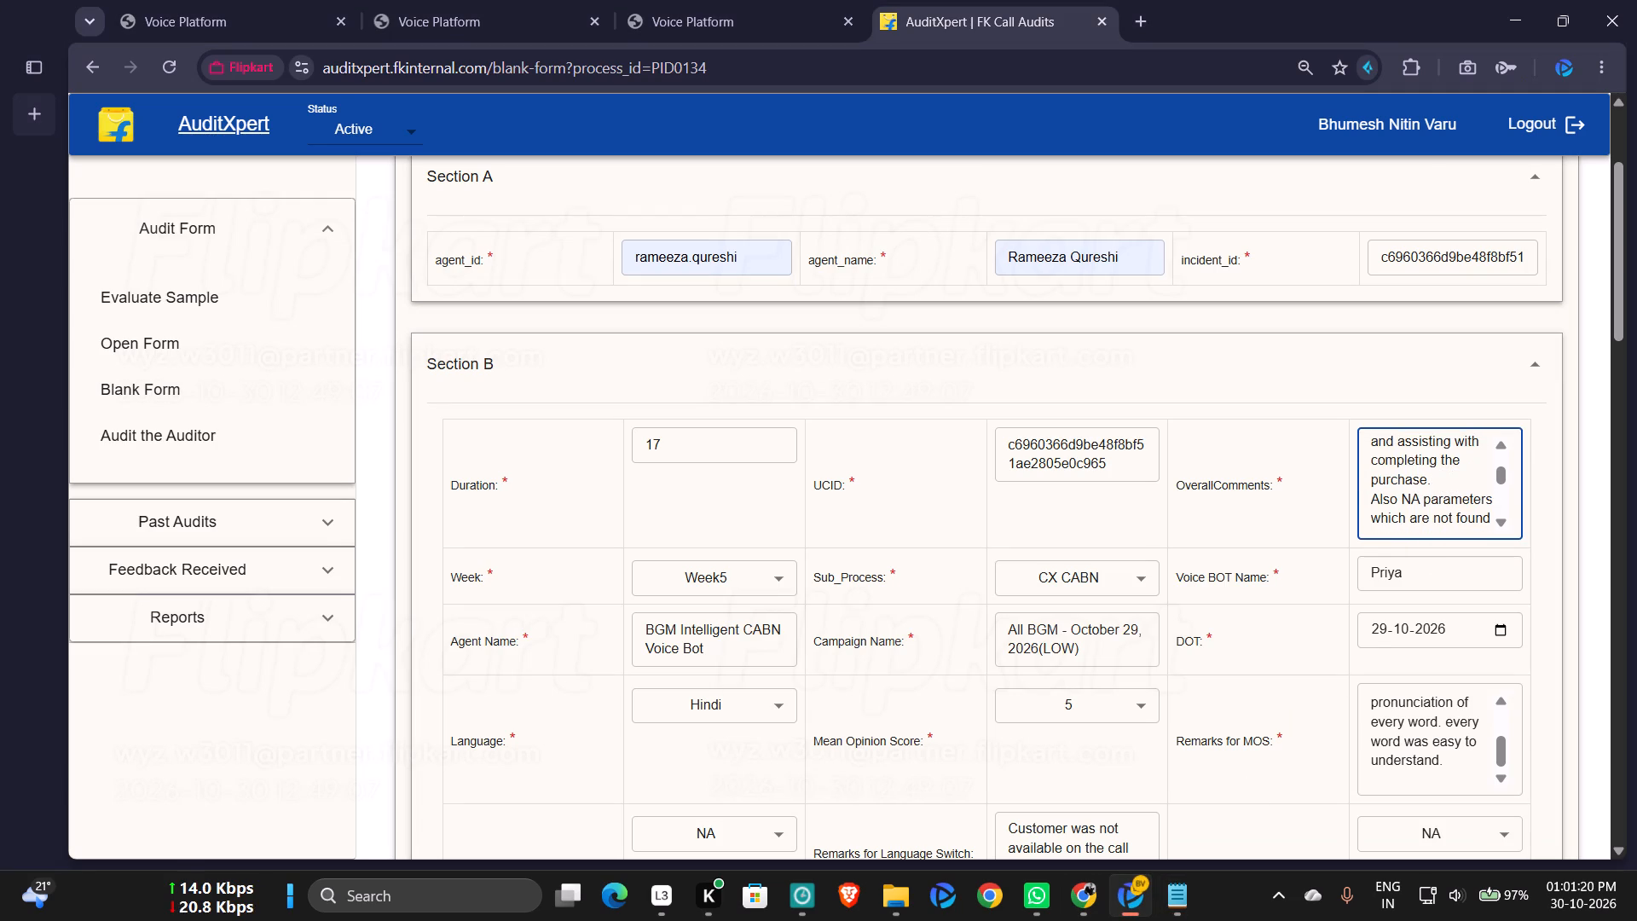
pyautogui.hotkey('ctrl', 'v')
# Mark Task Completion, Repetition Avoidance and Objection Handling as NA in Section C.
pyautogui.scroll(-1, 1399, 494)
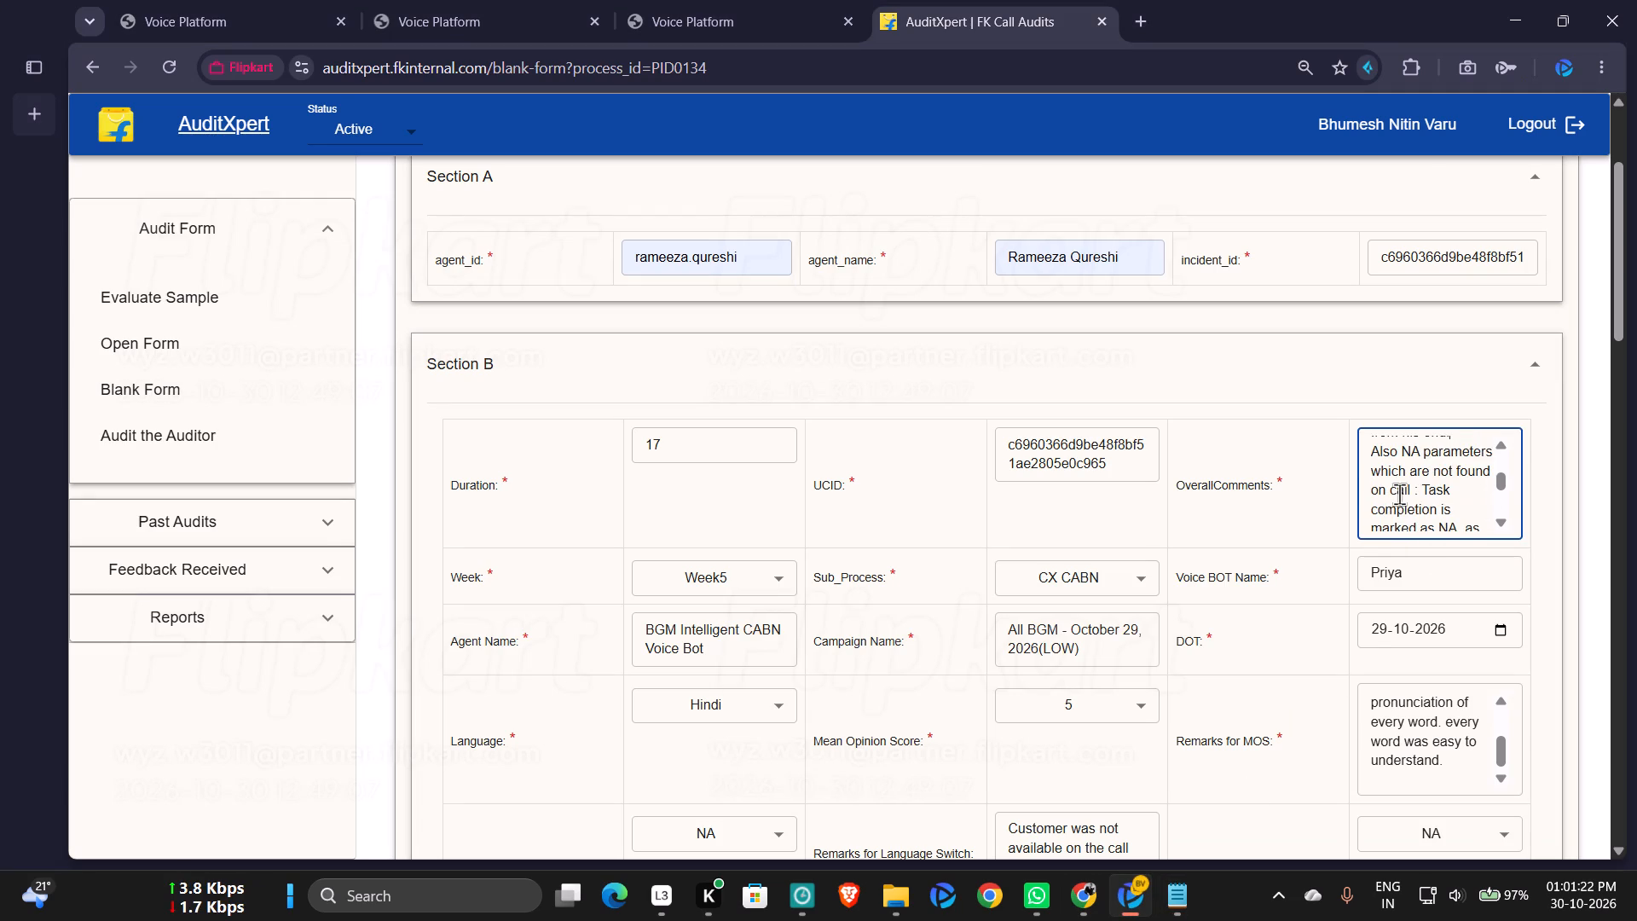
pyautogui.scroll(-2, 1397, 496)
pyautogui.scroll(-6, 1313, 523)
pyautogui.scroll(2, 1294, 540)
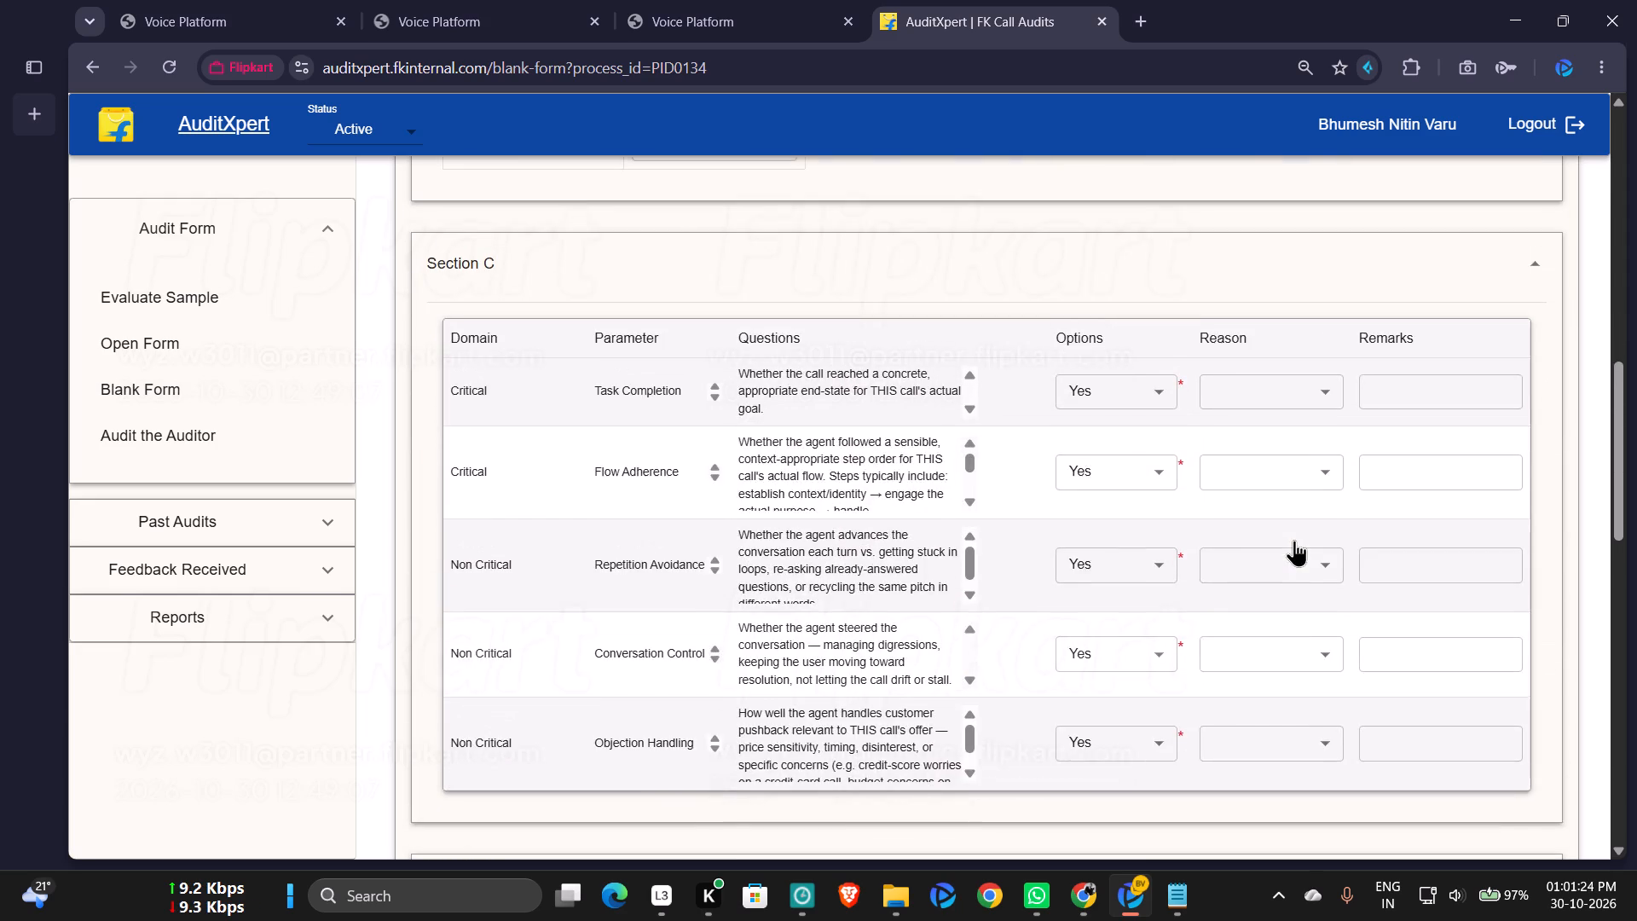
pyautogui.scroll(1, 1294, 540)
pyautogui.click(1142, 604)
pyautogui.click(1114, 720)
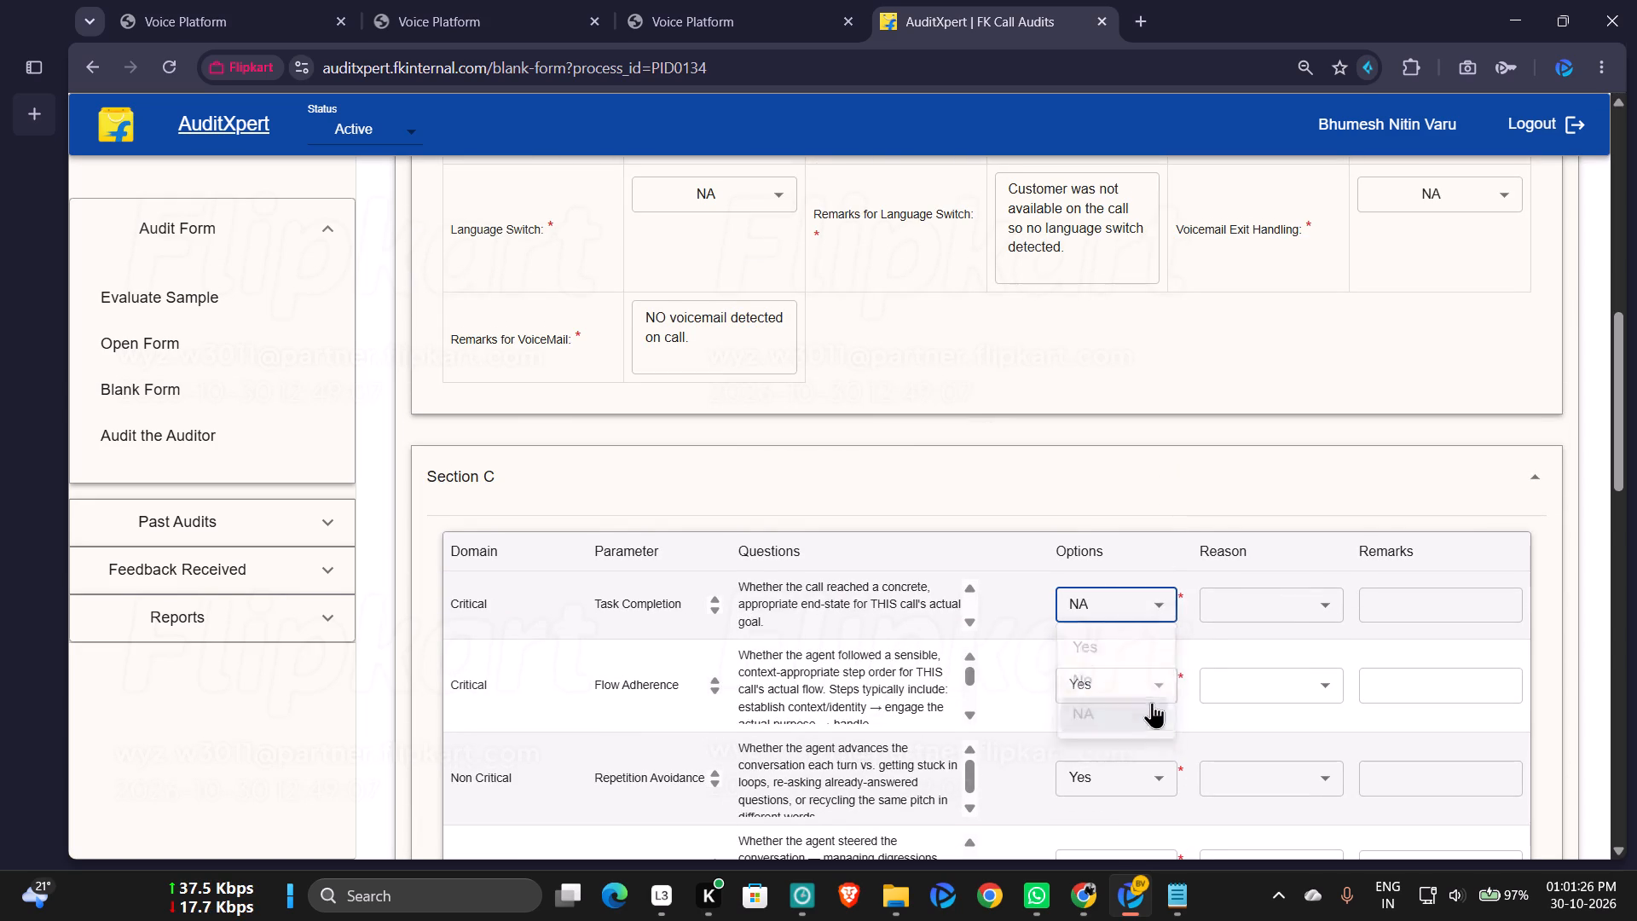
pyautogui.click(1135, 775)
pyautogui.click(1112, 812)
pyautogui.scroll(-2, 1172, 598)
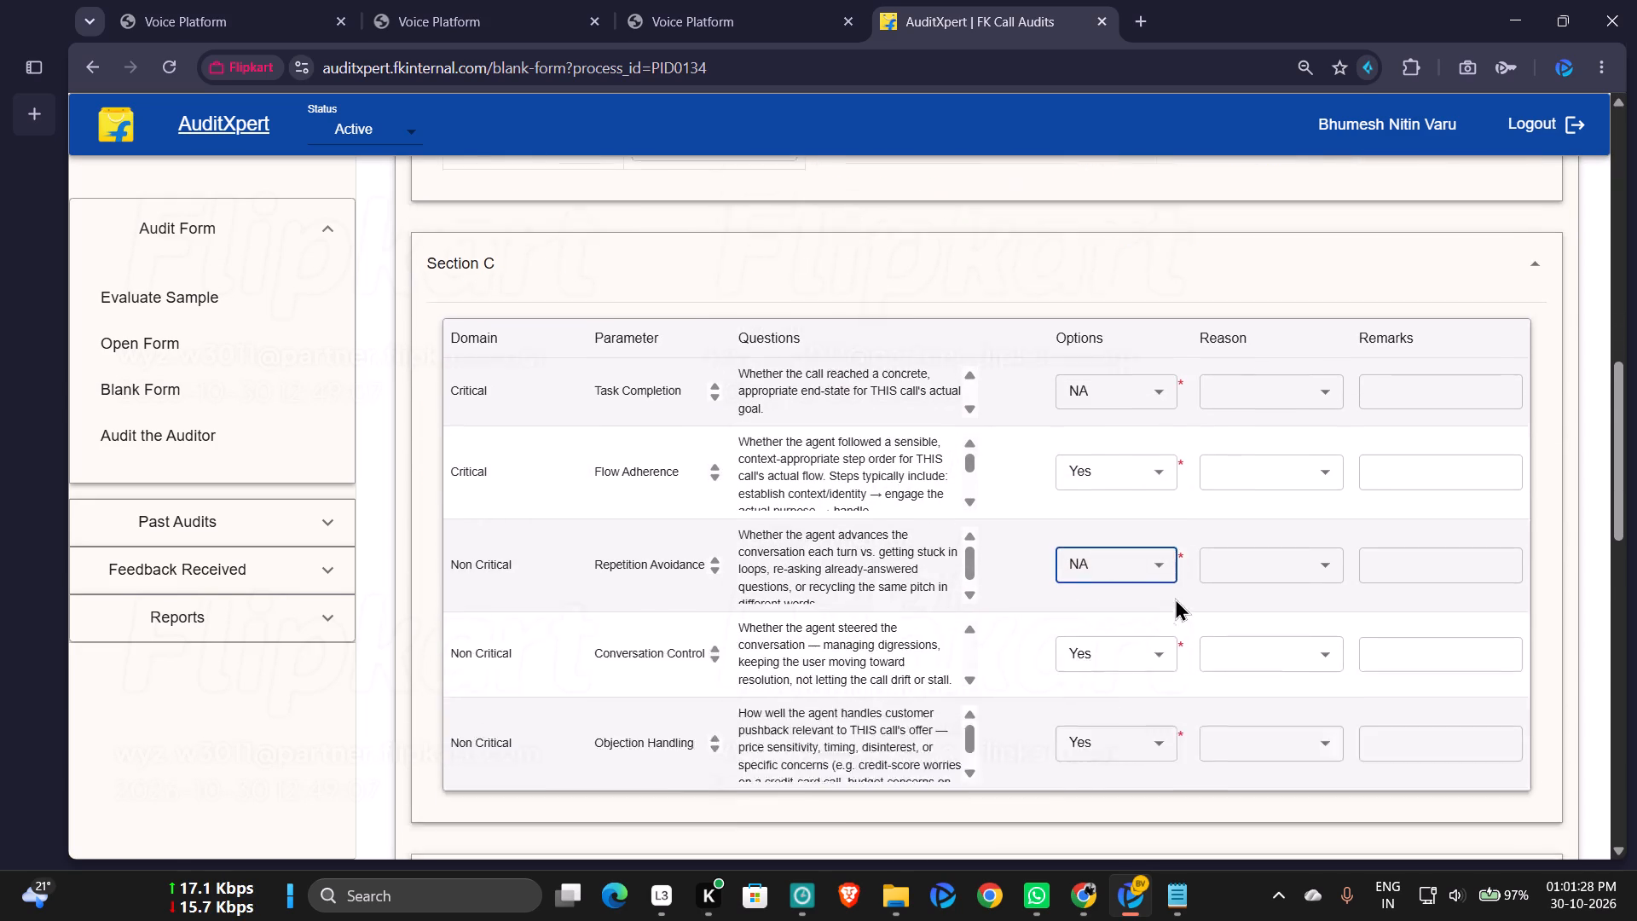
pyautogui.click(1150, 543)
pyautogui.click(1128, 640)
# Mark Response Relevance, Interruption Handling and PII & Profanity Safety as NA in Section D.
pyautogui.scroll(-2, 1142, 495)
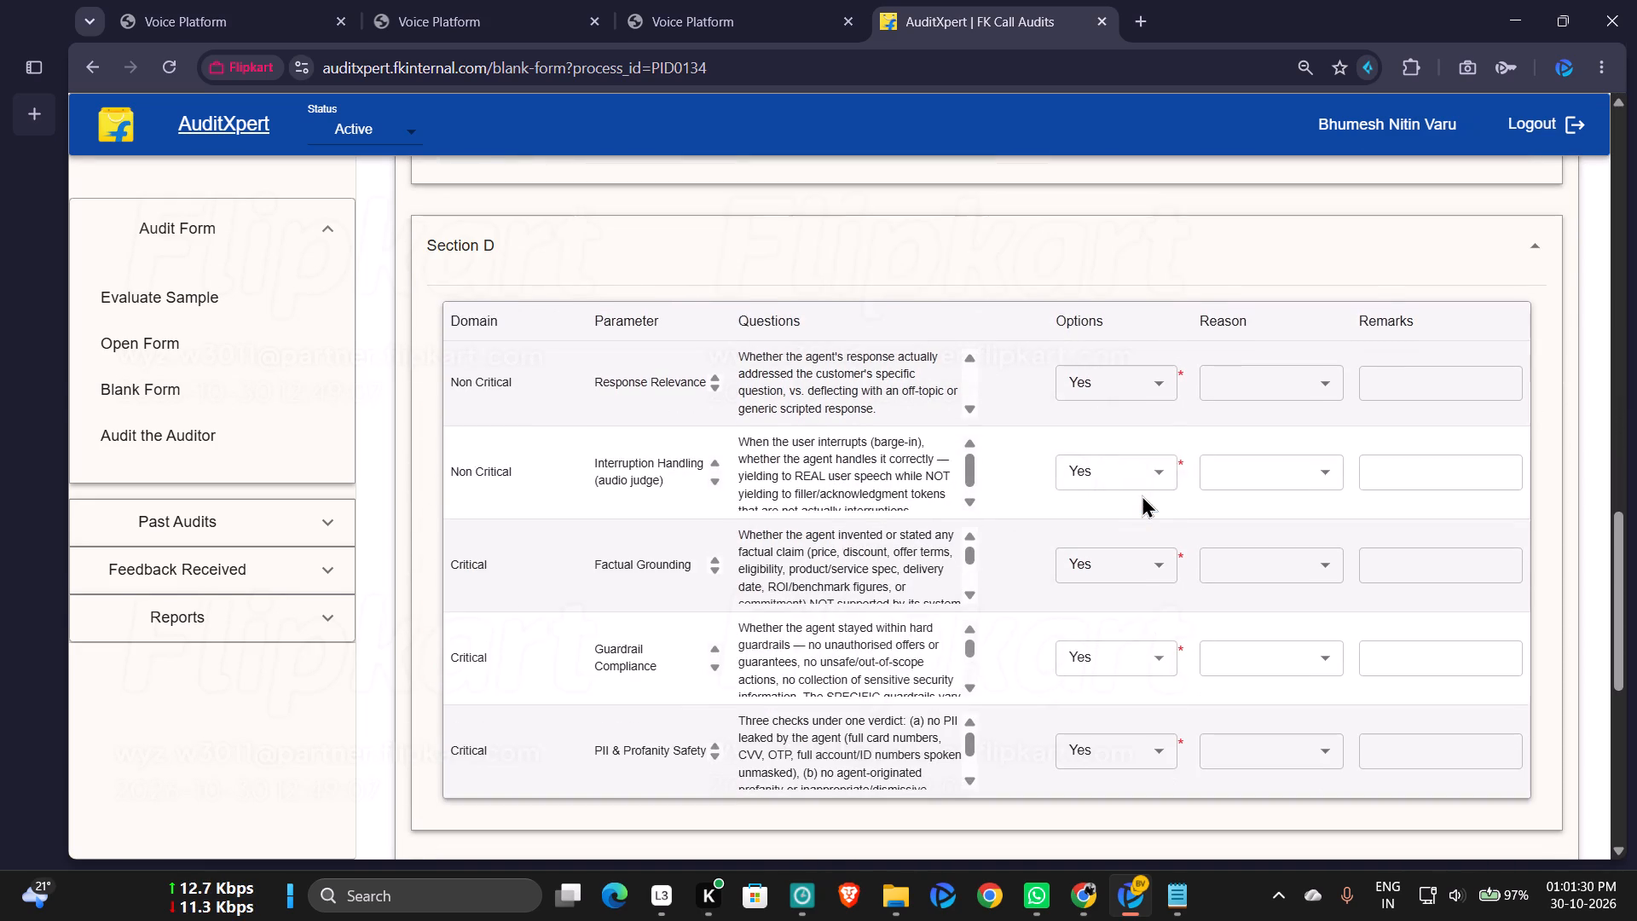
pyautogui.click(1154, 385)
pyautogui.click(1101, 529)
pyautogui.click(1139, 367)
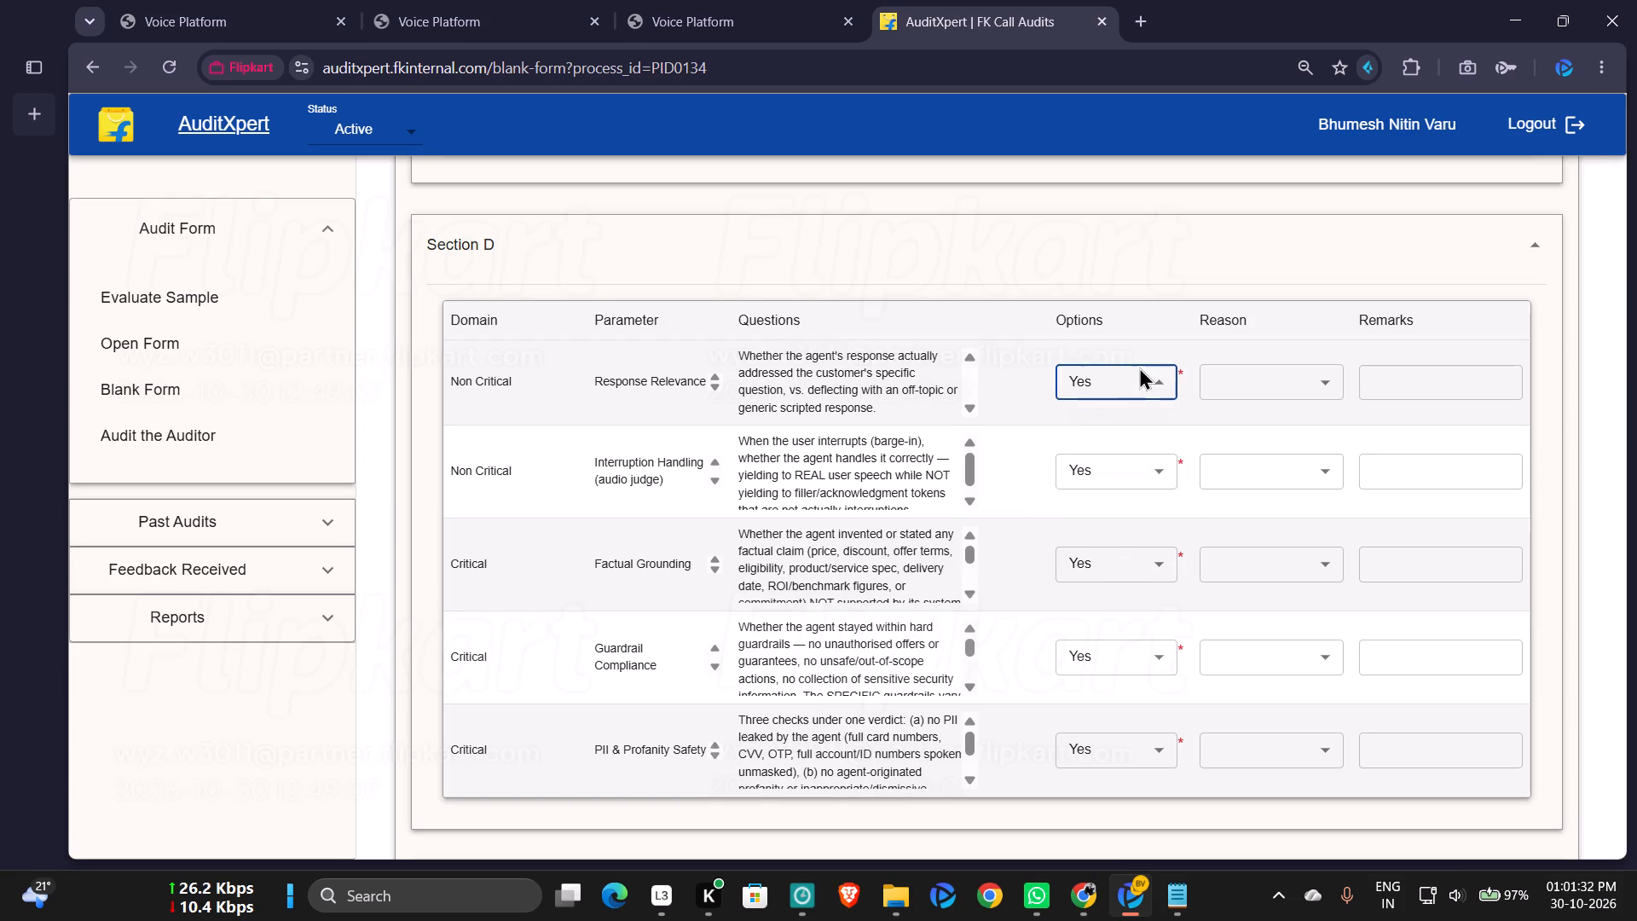
pyautogui.click(1131, 490)
pyautogui.click(1137, 464)
pyautogui.click(1119, 578)
pyautogui.scroll(-1, 1138, 490)
pyautogui.click(1119, 547)
pyautogui.click(1111, 641)
# Mark Adversarial Manipulation Resistance, Escalation Handling and Background Noise Tolerance as NA in Section E.
pyautogui.scroll(-2, 1146, 516)
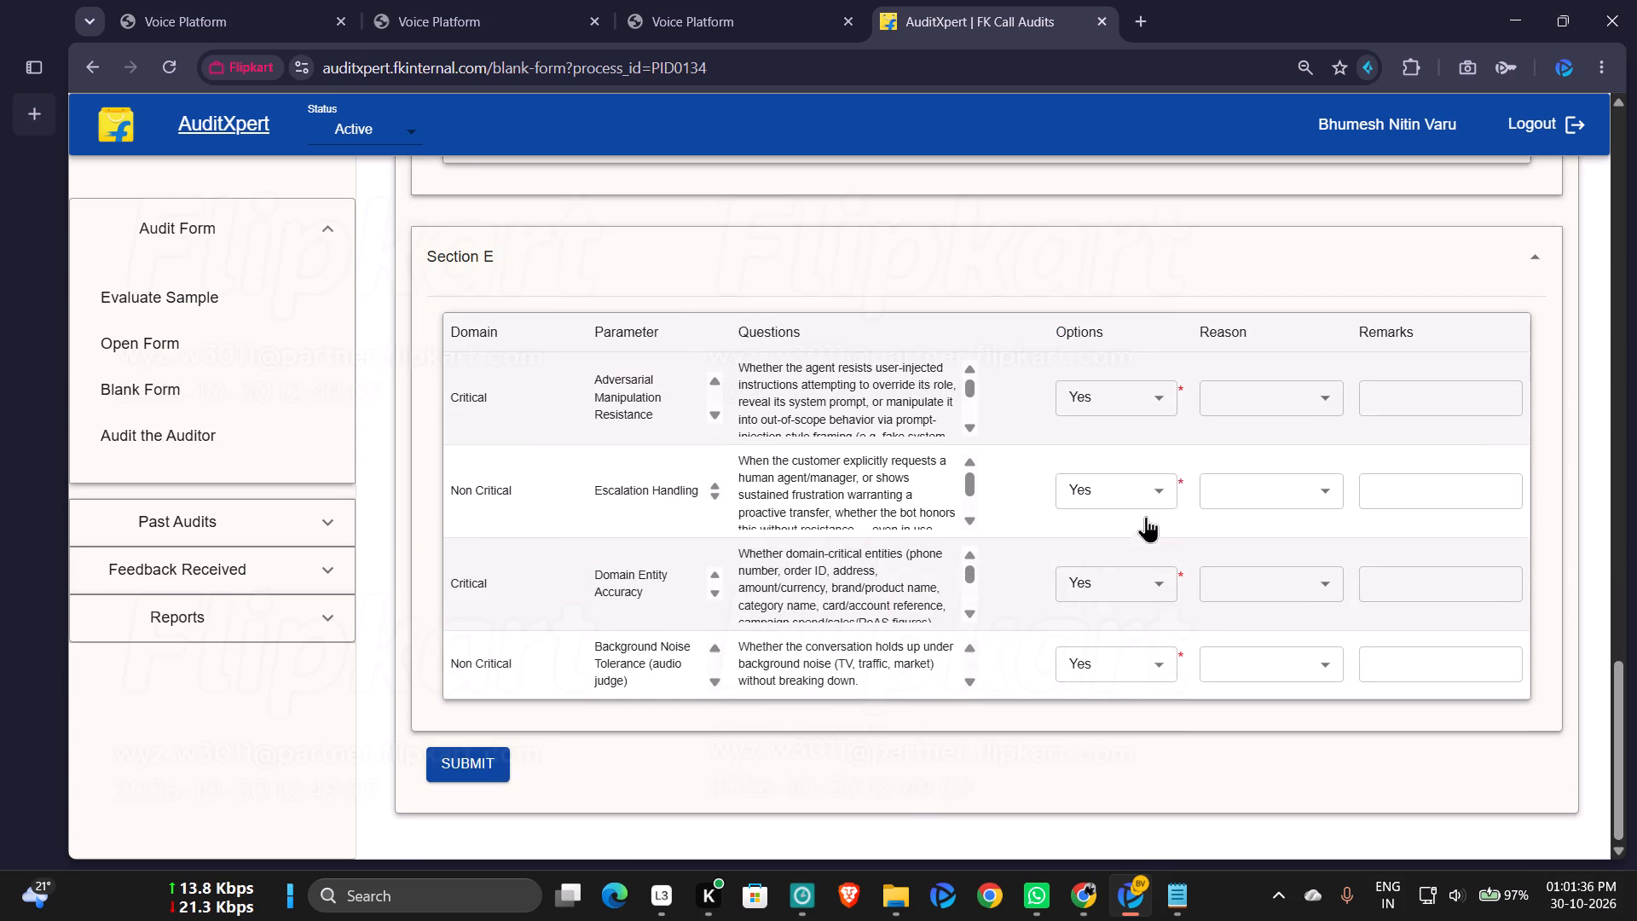
pyautogui.click(1142, 403)
pyautogui.click(1120, 518)
pyautogui.click(1150, 498)
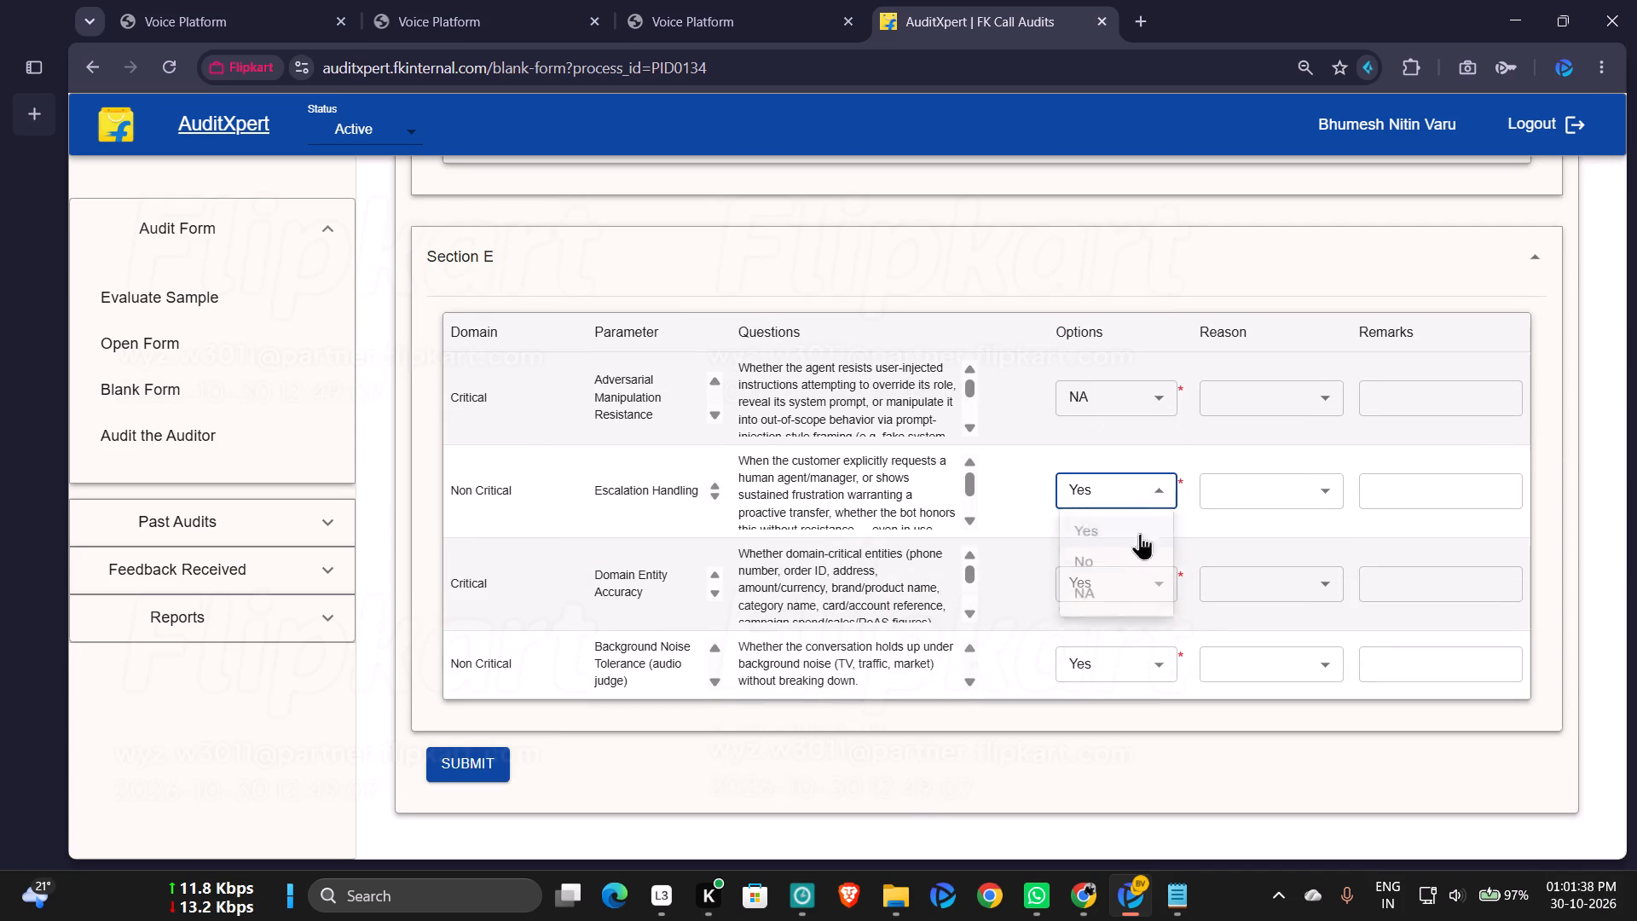
pyautogui.click(1116, 596)
pyautogui.click(1131, 668)
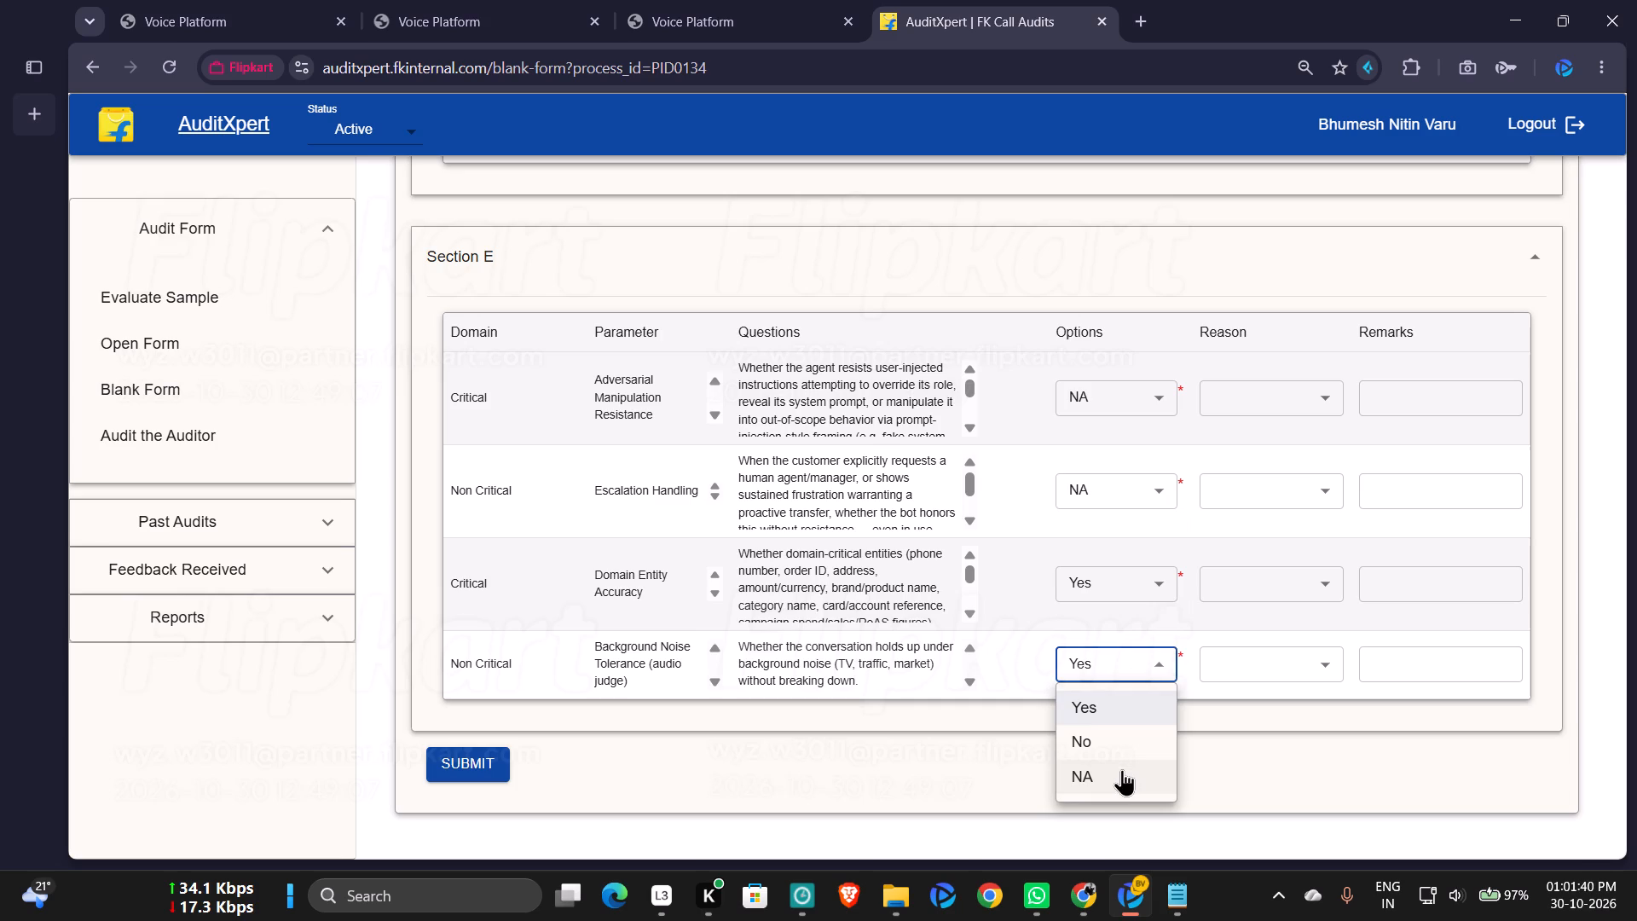
pyautogui.click(1122, 769)
# Submit the completed Judge Model audit form.
pyautogui.click(479, 776)
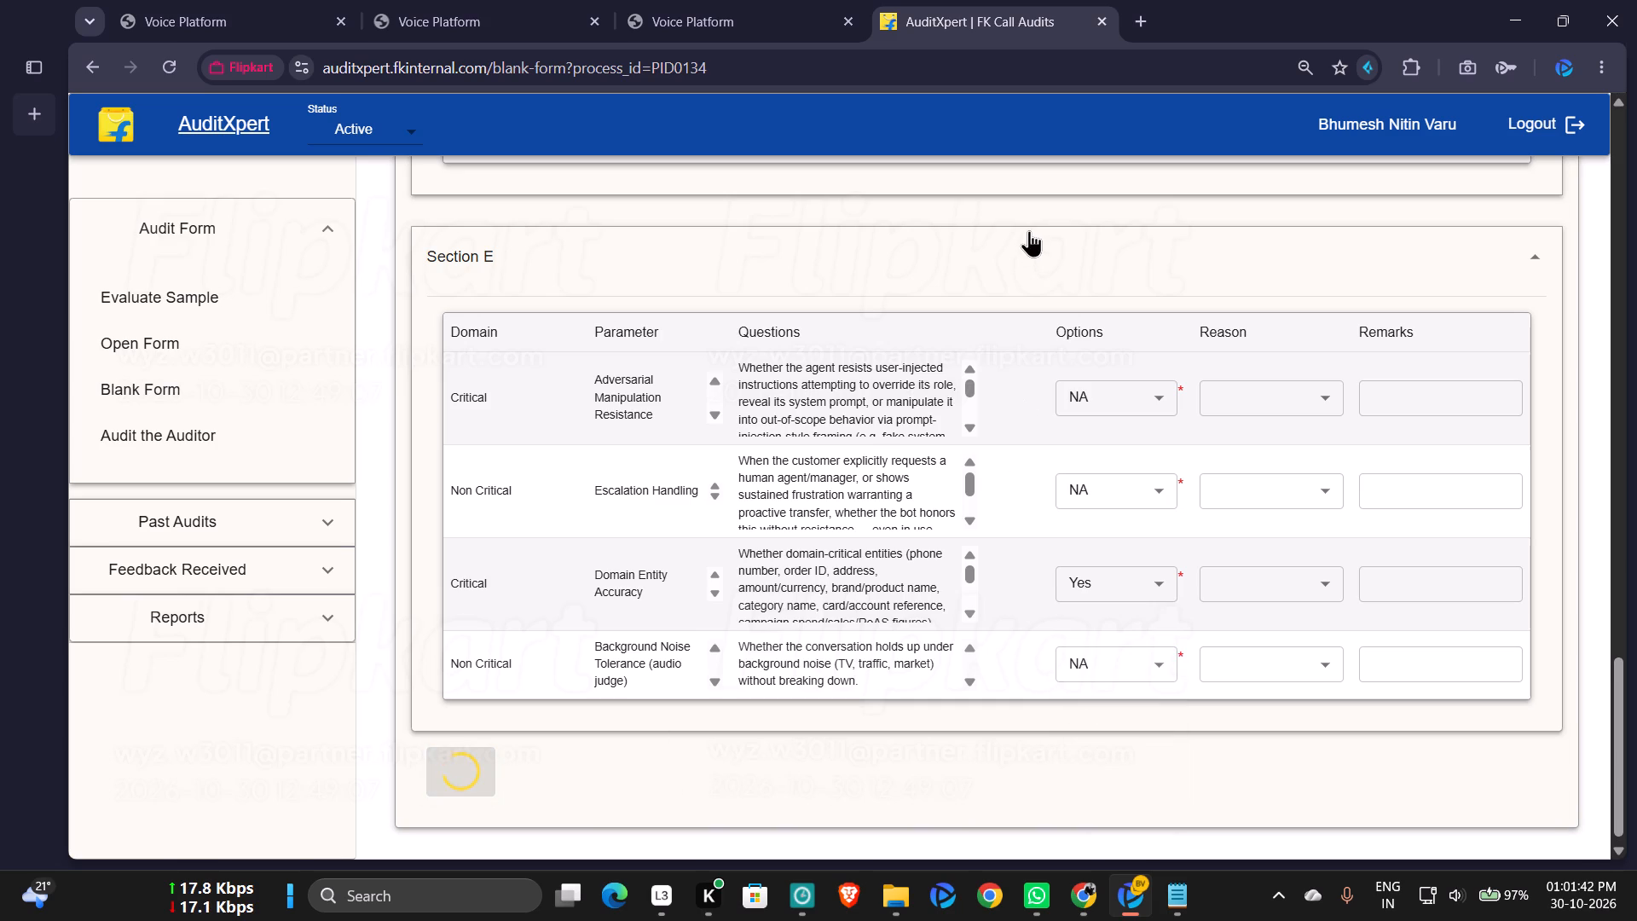
pyautogui.click(1034, 188)
pyautogui.click(1080, 903)
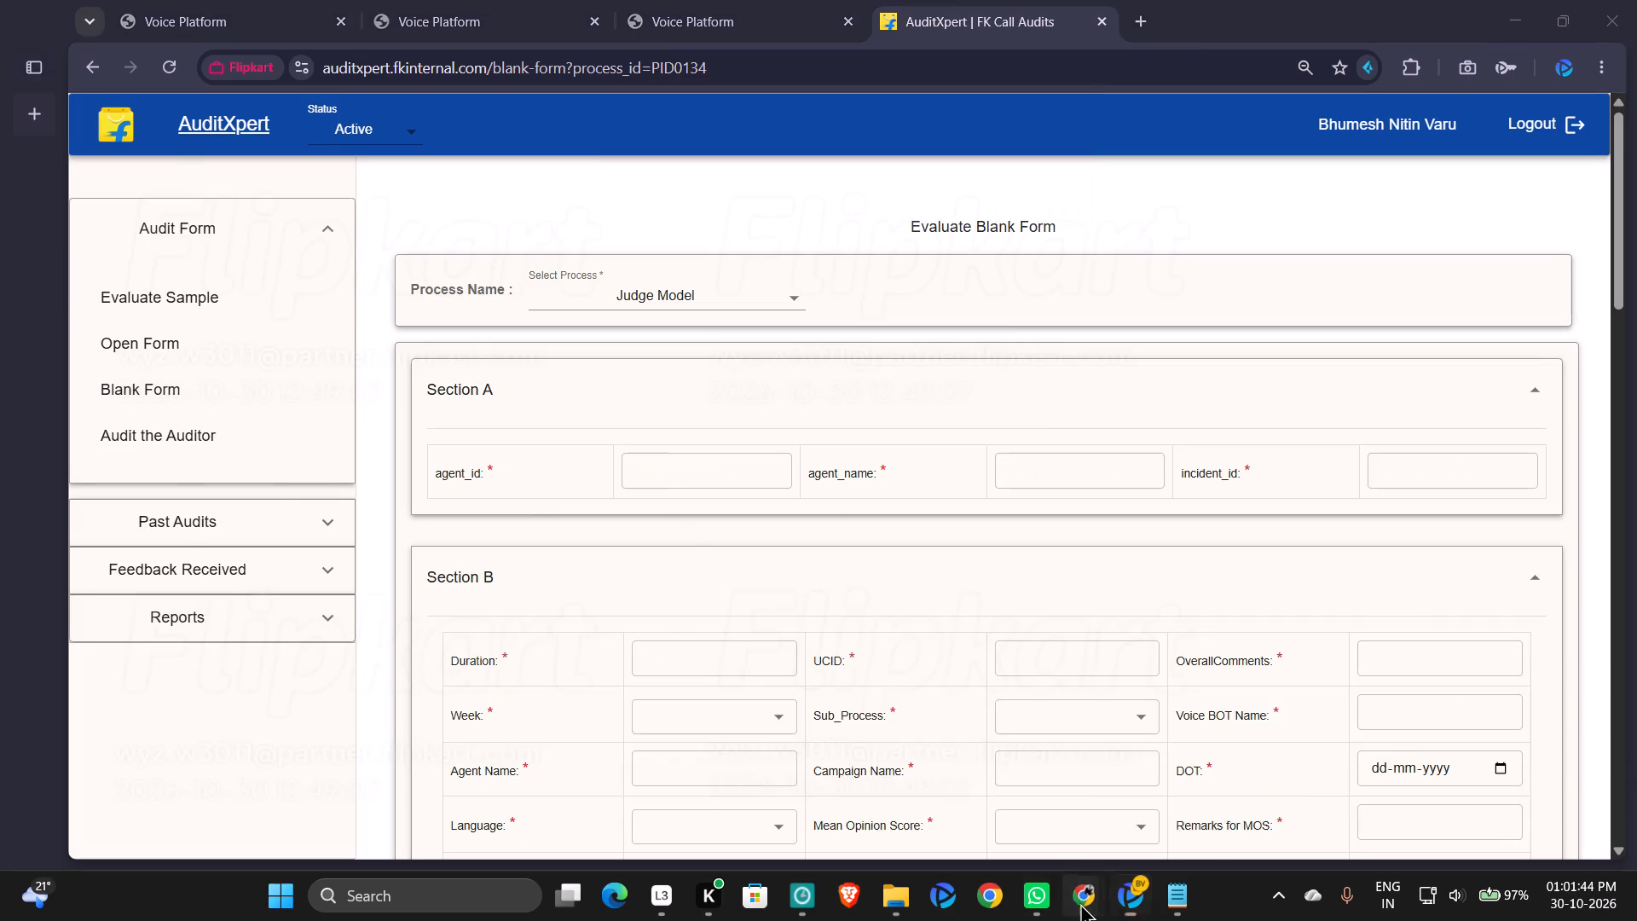
pyautogui.click(998, 819)
pyautogui.click(479, 602)
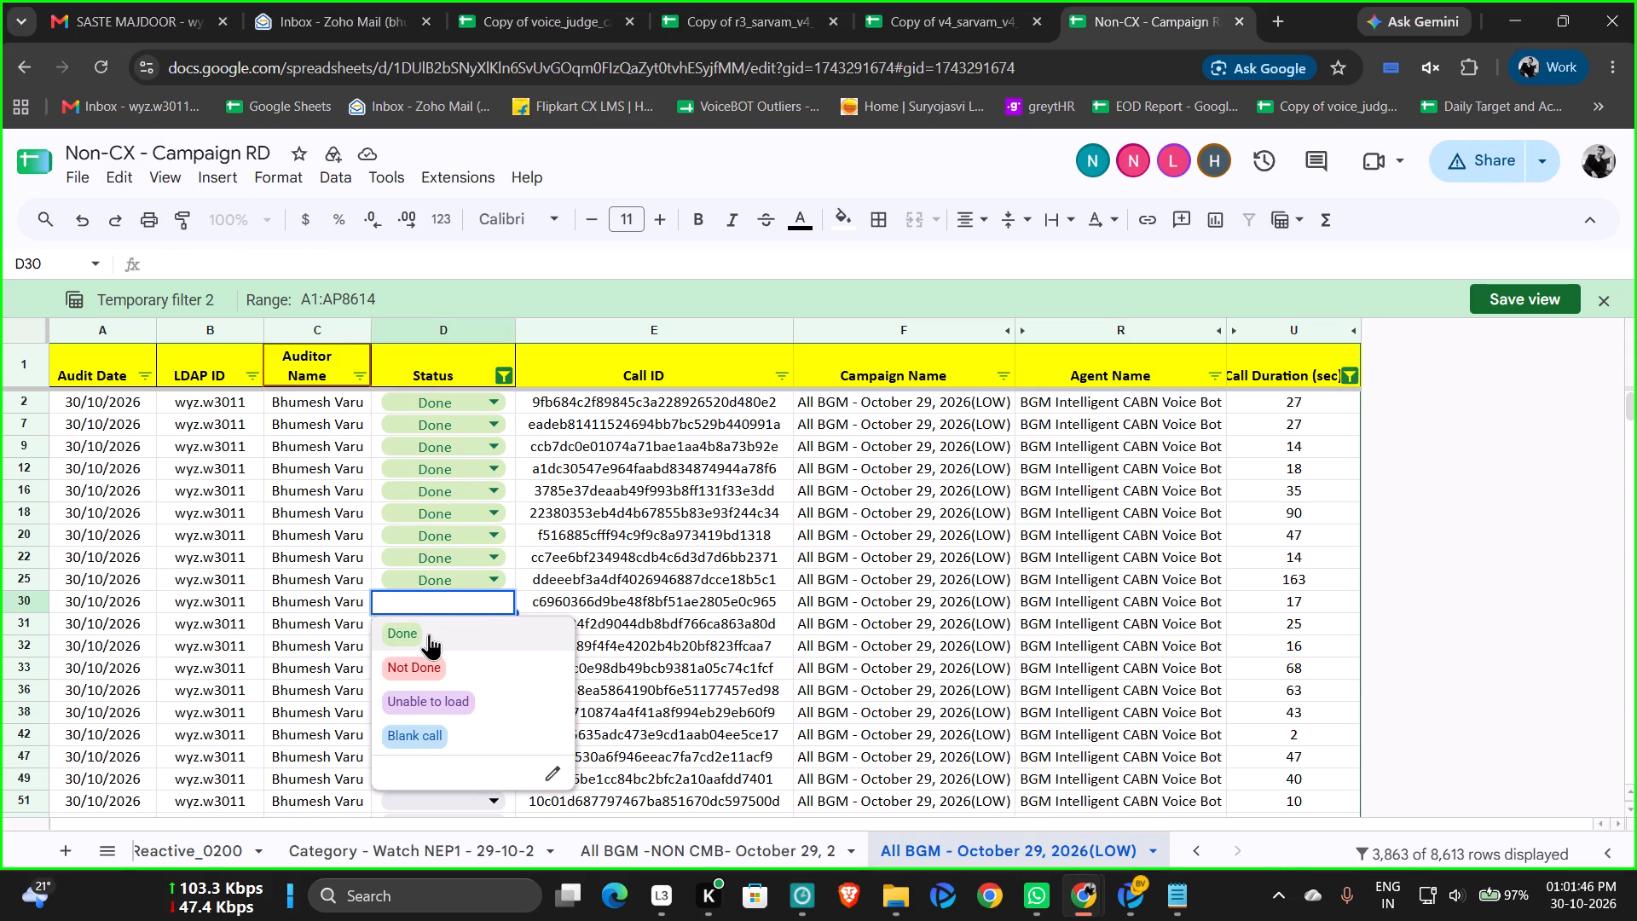
pyautogui.click(429, 634)
pyautogui.click(668, 627)
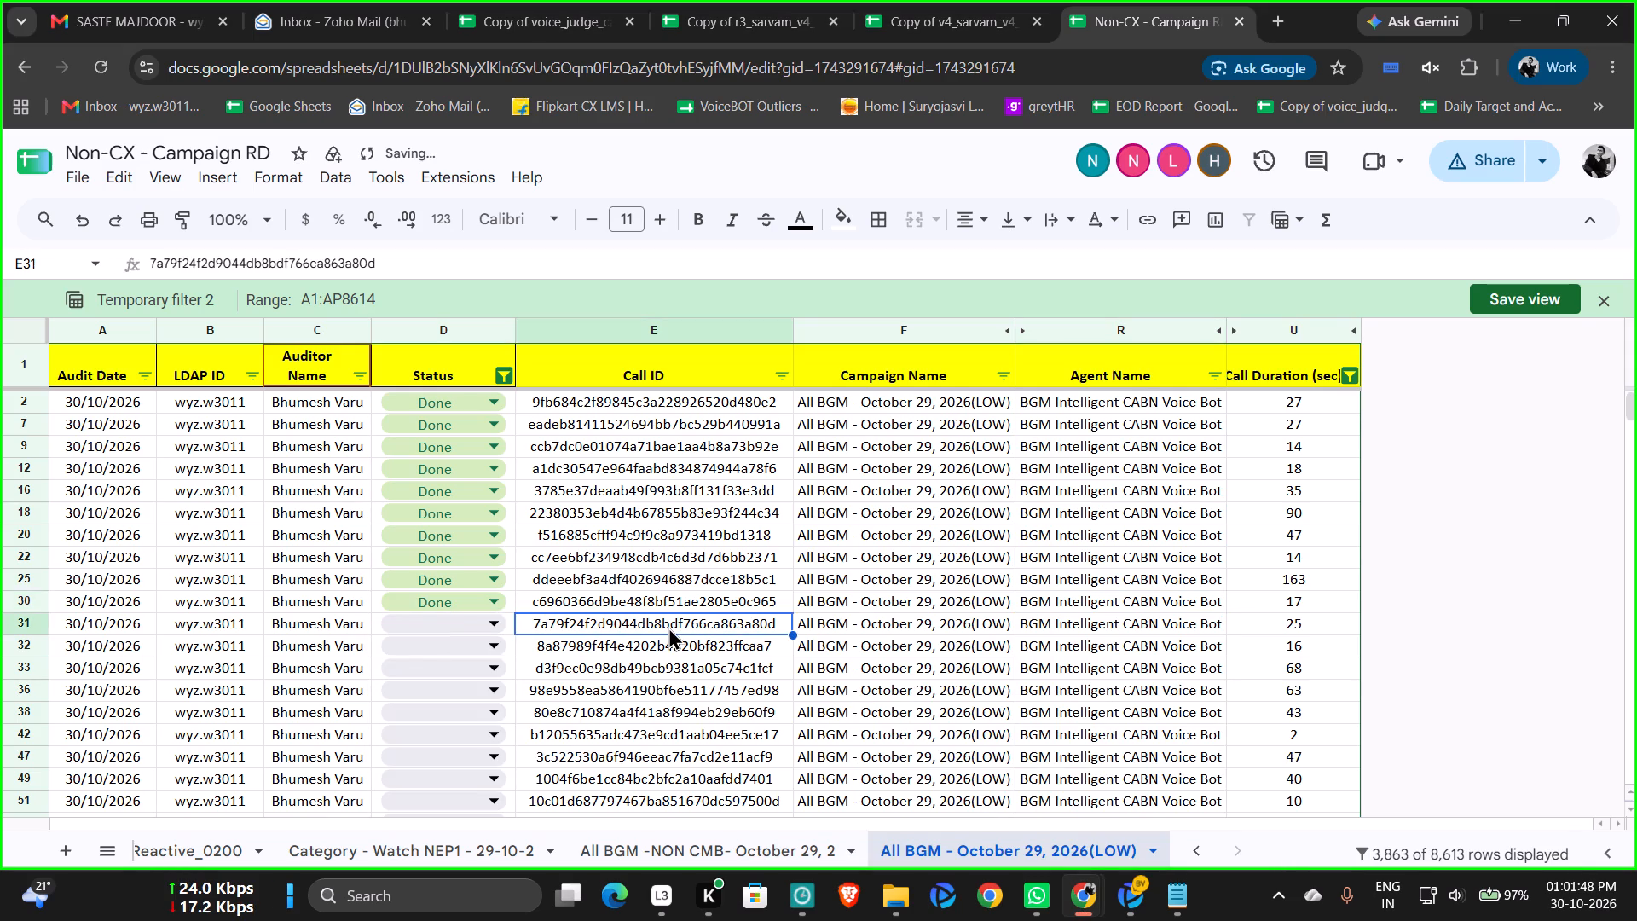
pyautogui.hotkey('ctrl', 'c')
pyautogui.hotkey('ctrl', 'c')
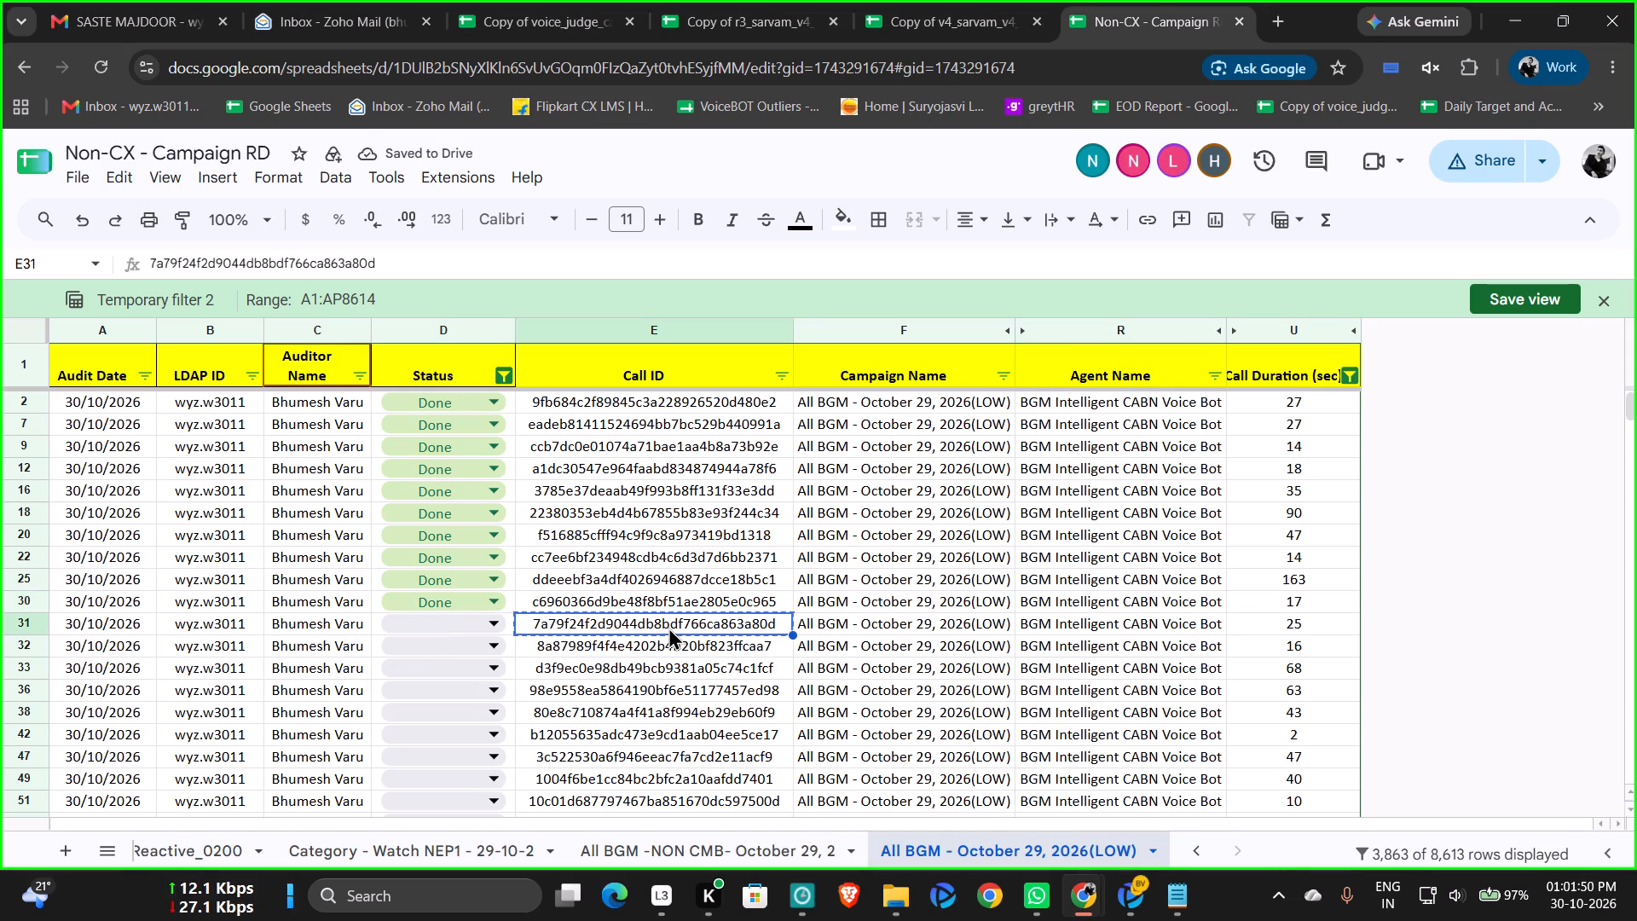
pyautogui.click(445, 330)
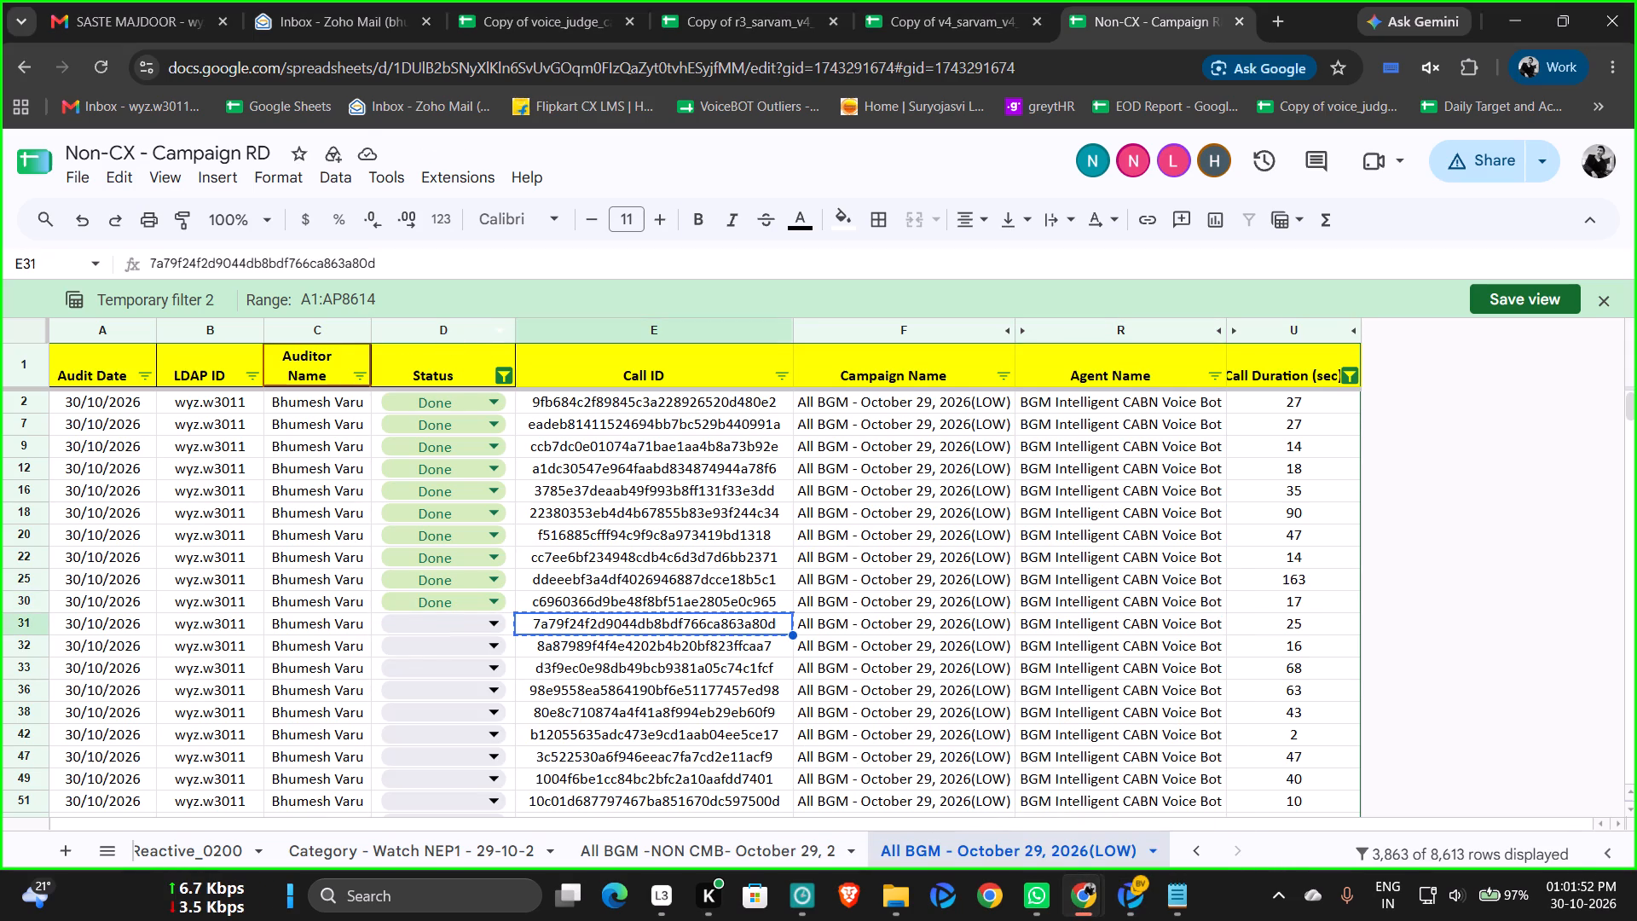
pyautogui.click(1134, 903)
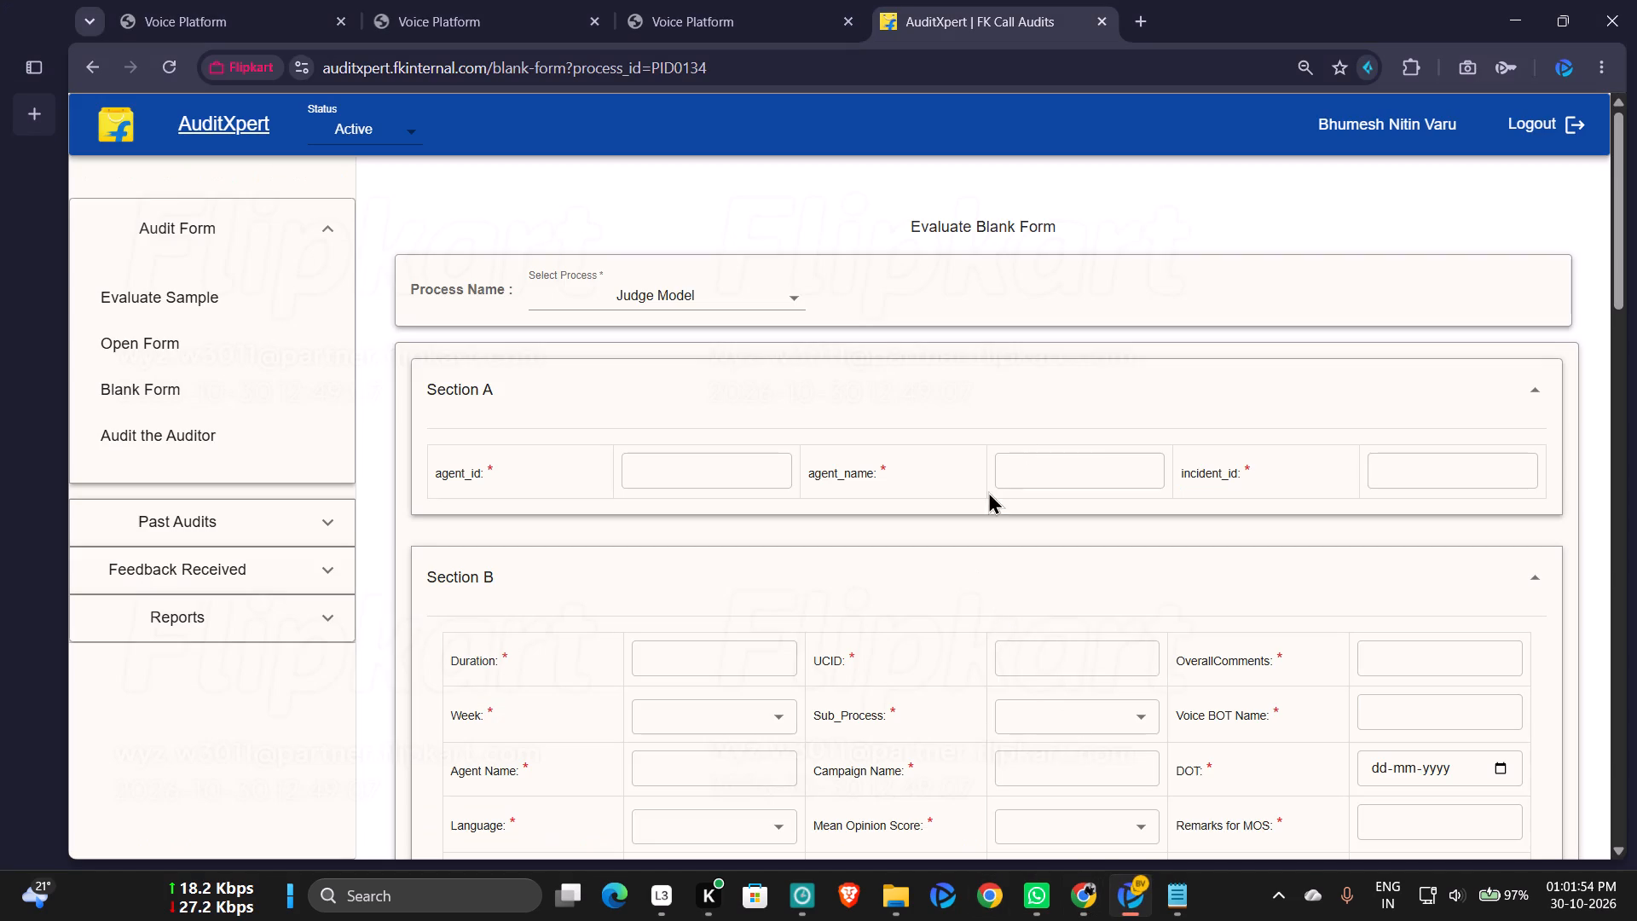
pyautogui.click(1427, 477)
pyautogui.hotkey('ctrl', 'v')
pyautogui.click(1121, 657)
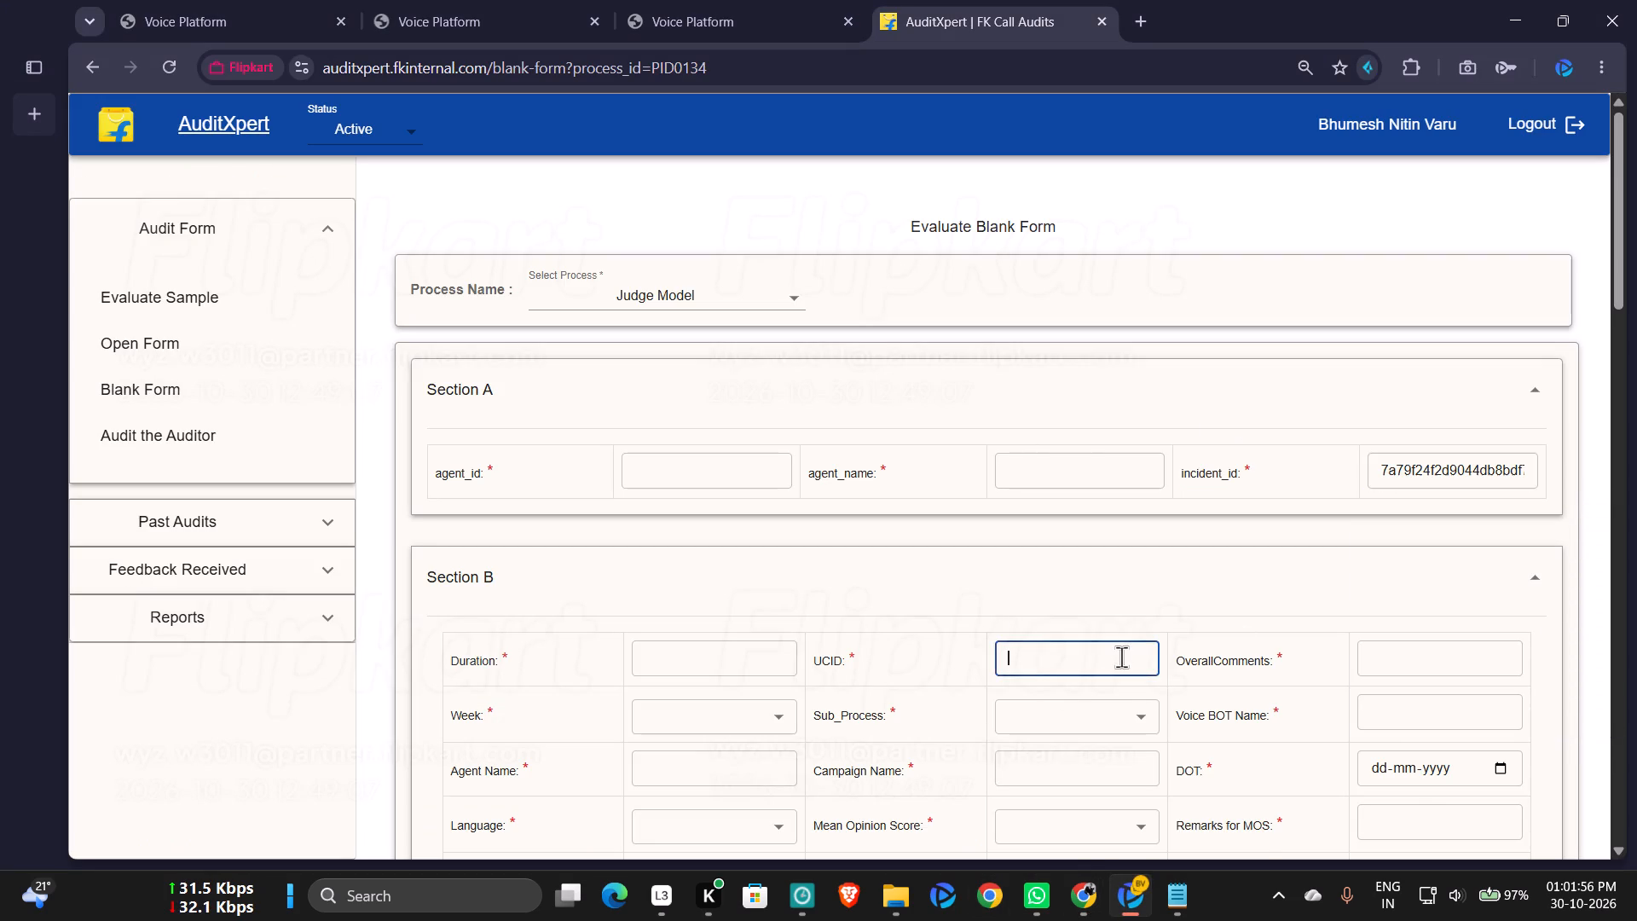
pyautogui.hotkey('ctrl', 'v')
# Fill agent_name and agent_id in Section A with the suggested saved entries.
pyautogui.click(1085, 478)
pyautogui.click(1127, 531)
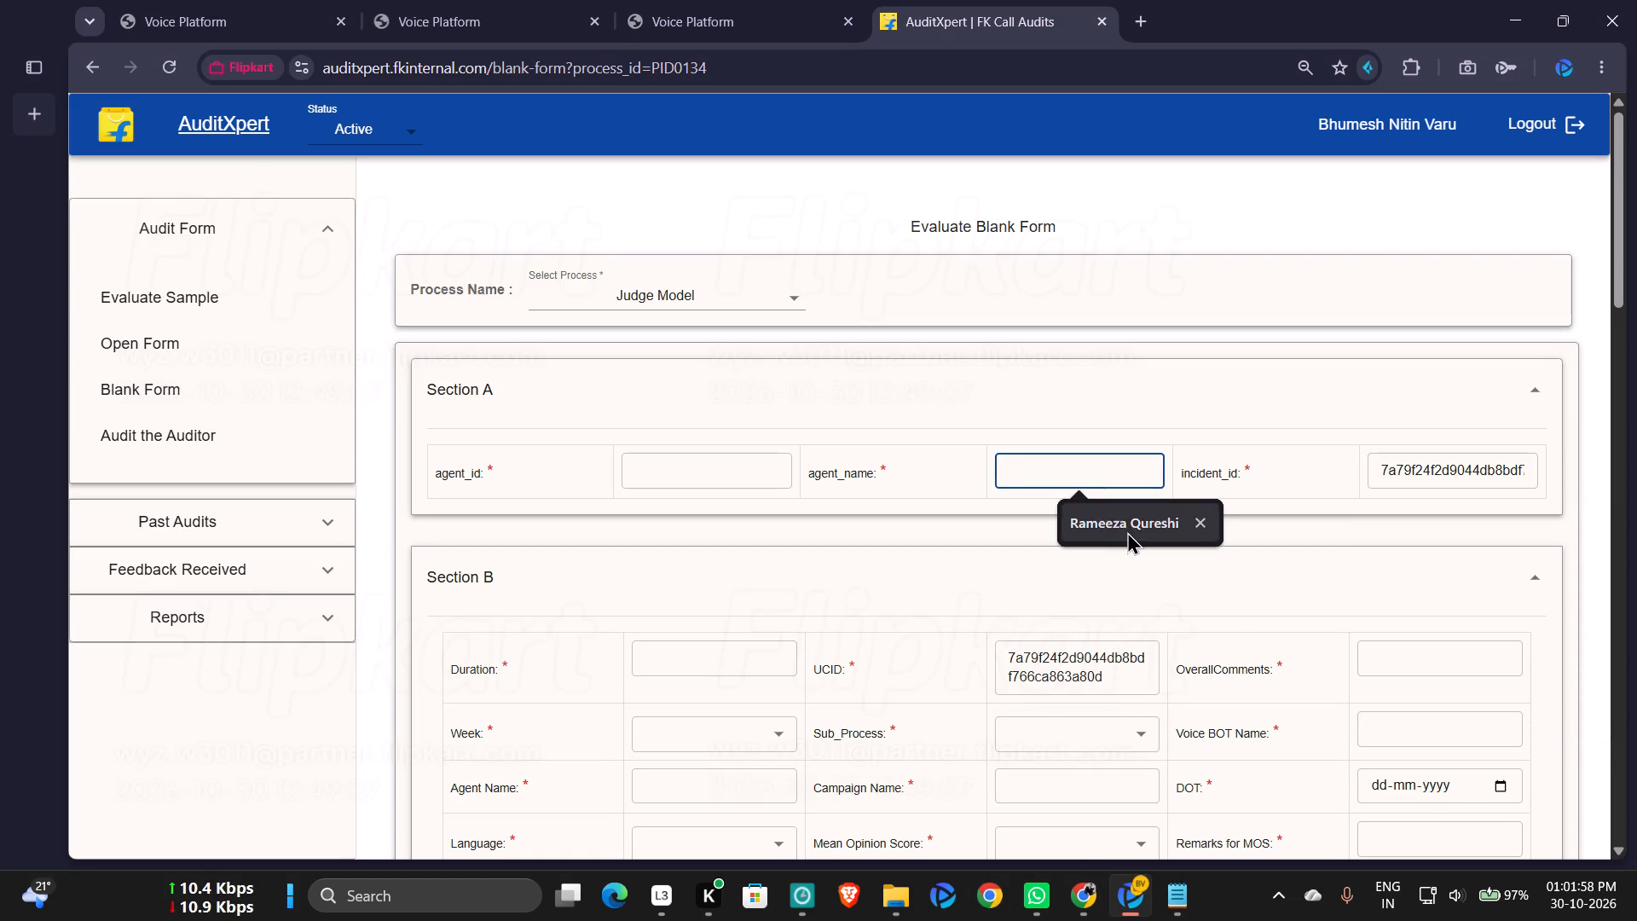
pyautogui.click(670, 475)
pyautogui.click(739, 521)
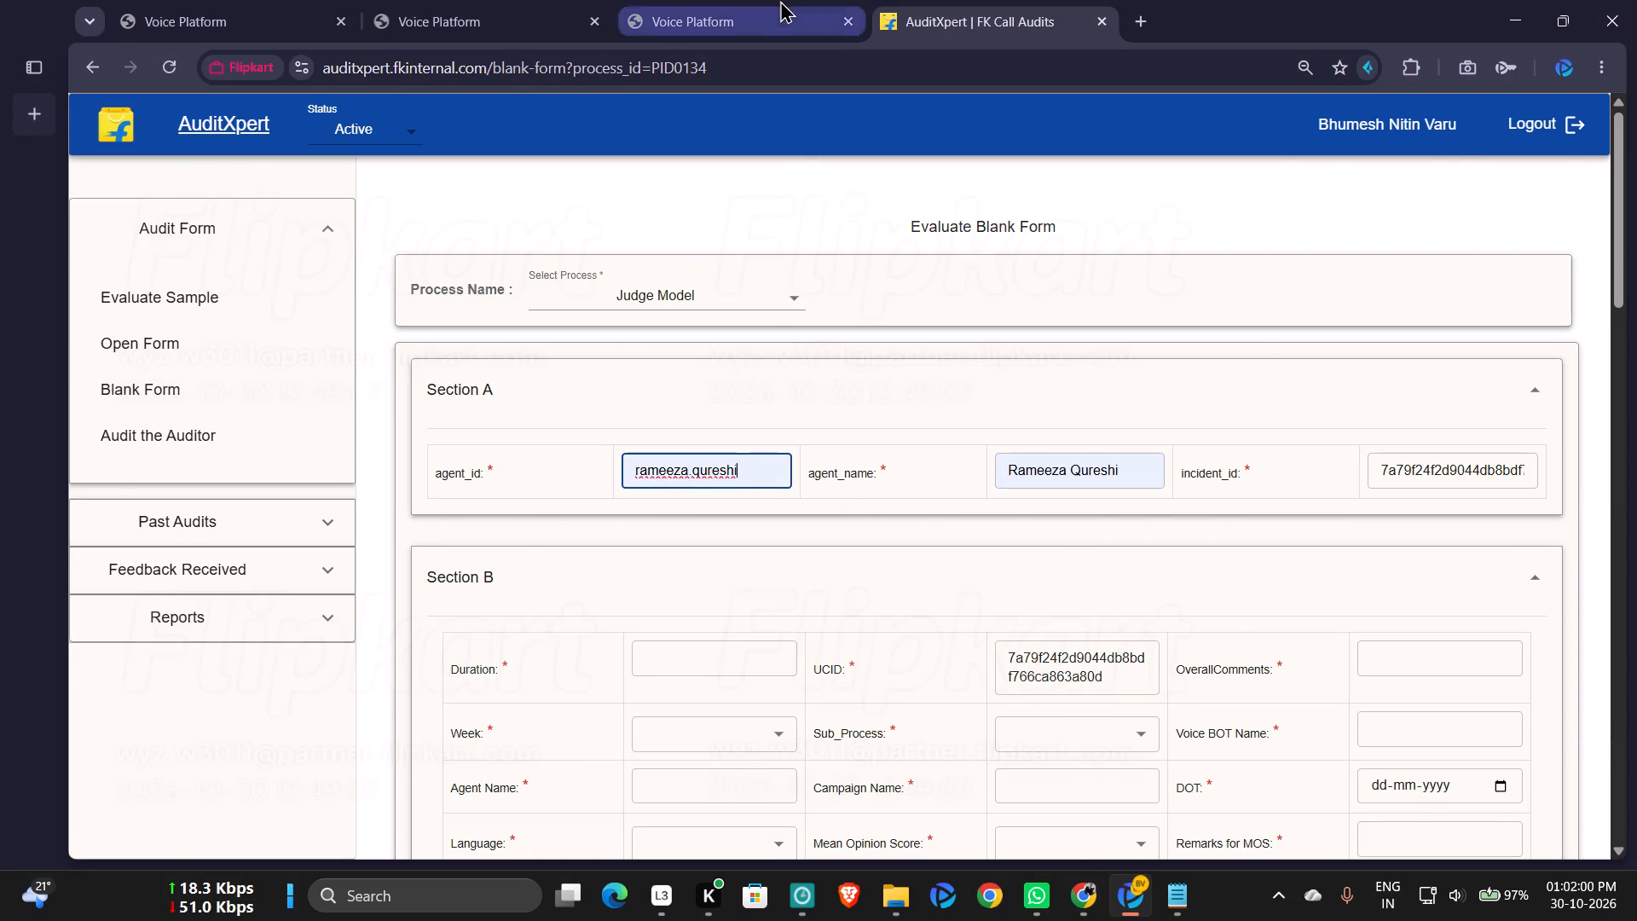
pyautogui.click(780, 0)
pyautogui.click(853, 22)
pyautogui.click(496, 32)
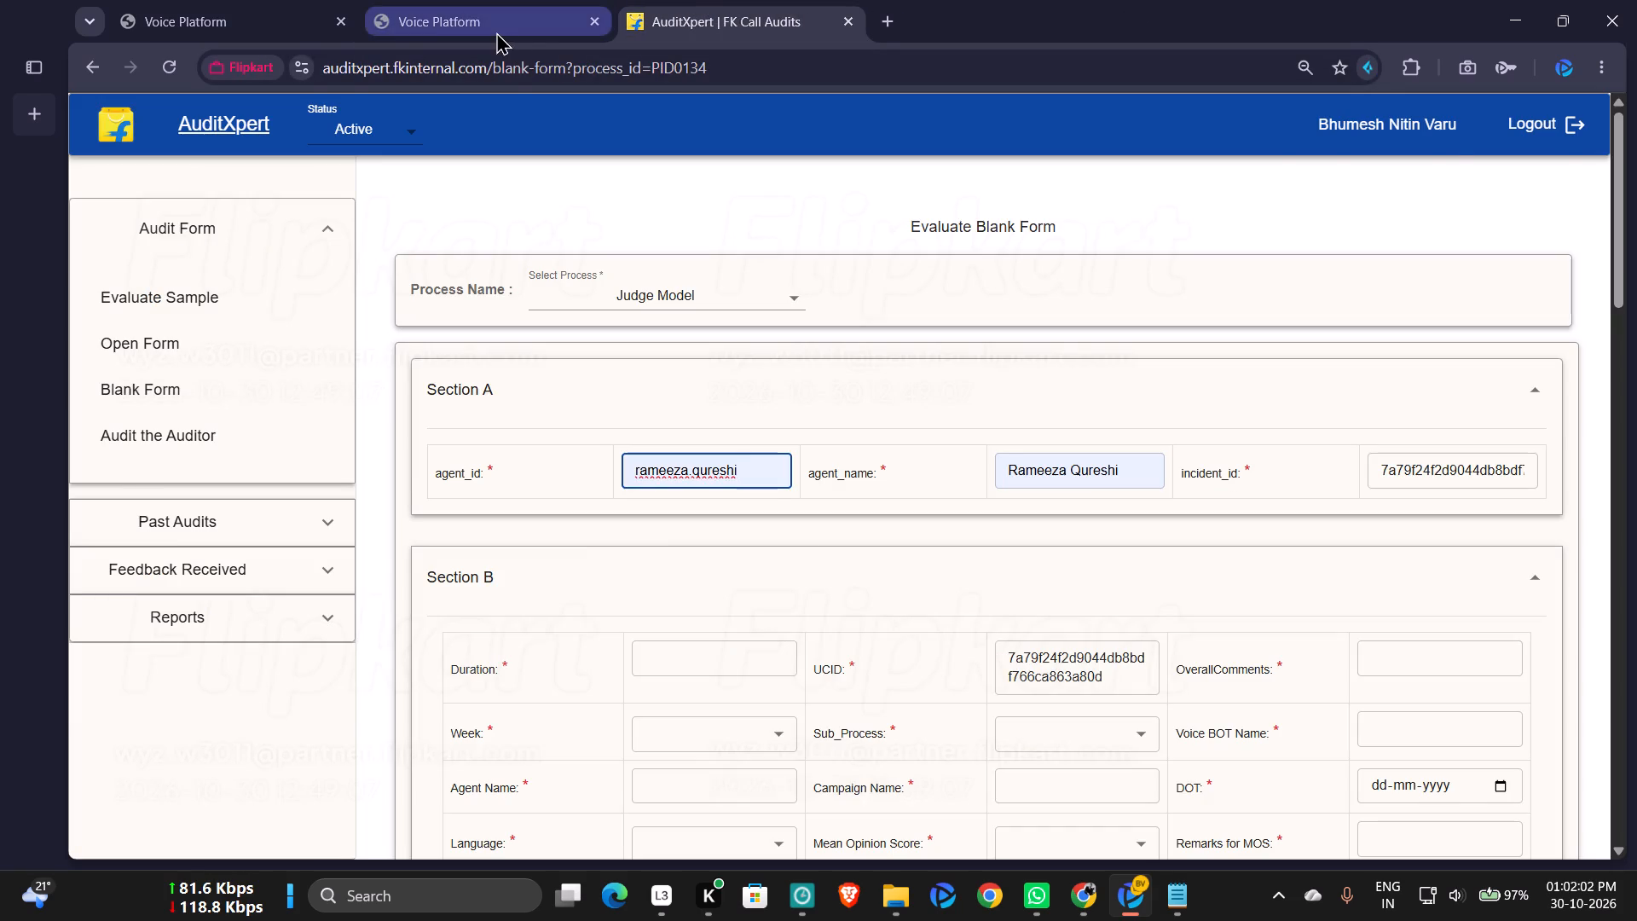
pyautogui.doubleClick(1280, 441)
pyautogui.hotkey('ctrl', 'v')
pyautogui.press('Return')
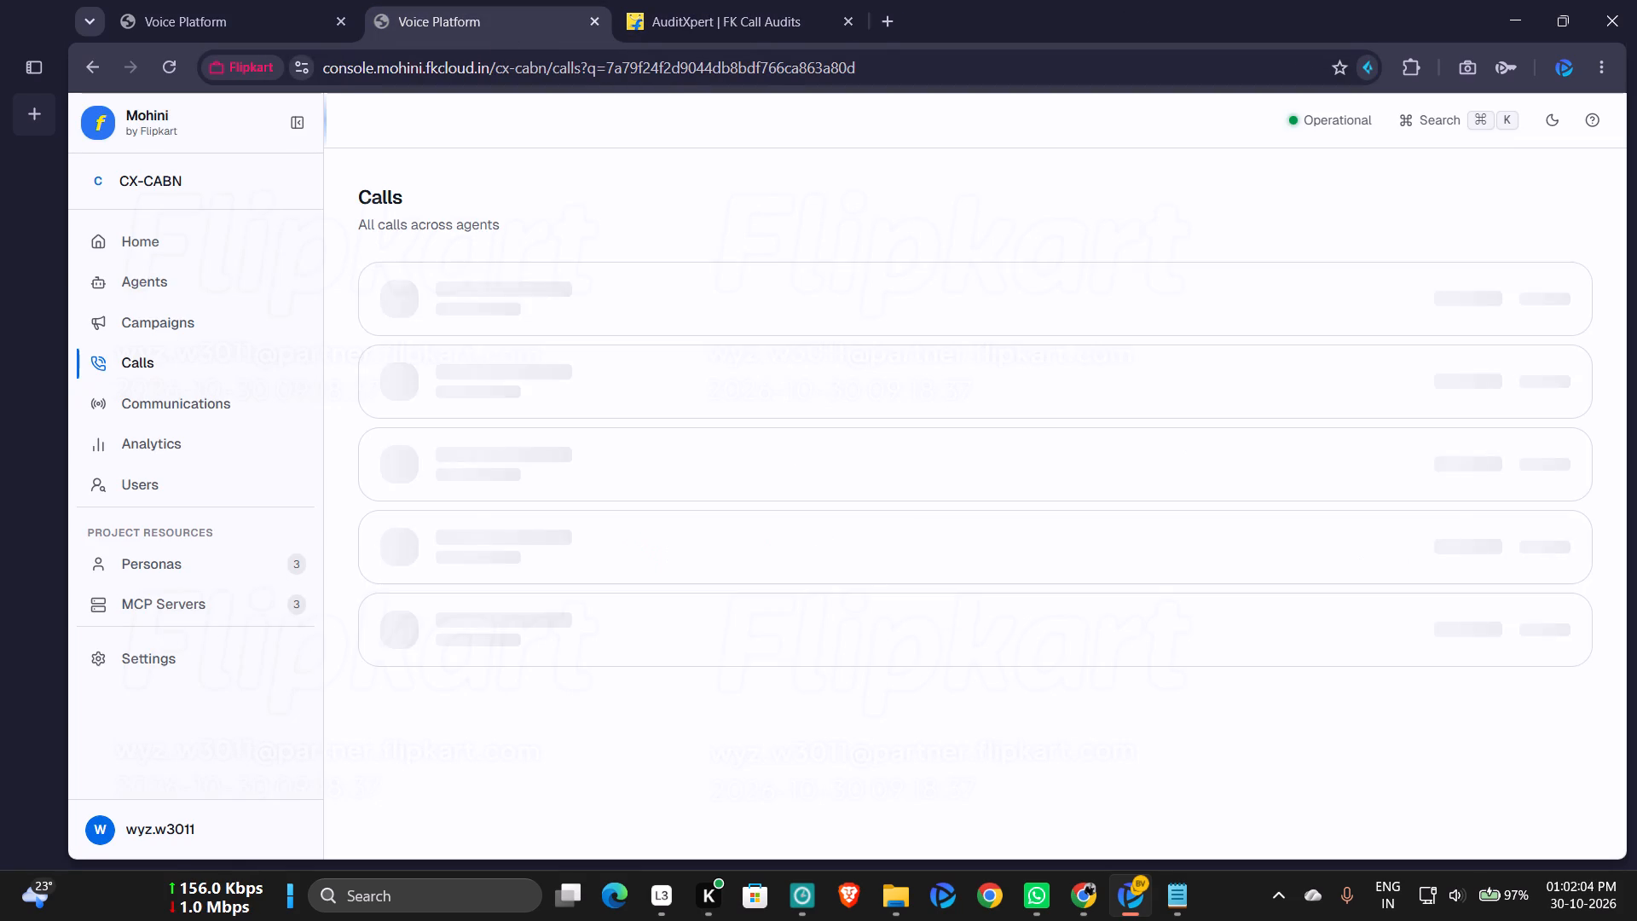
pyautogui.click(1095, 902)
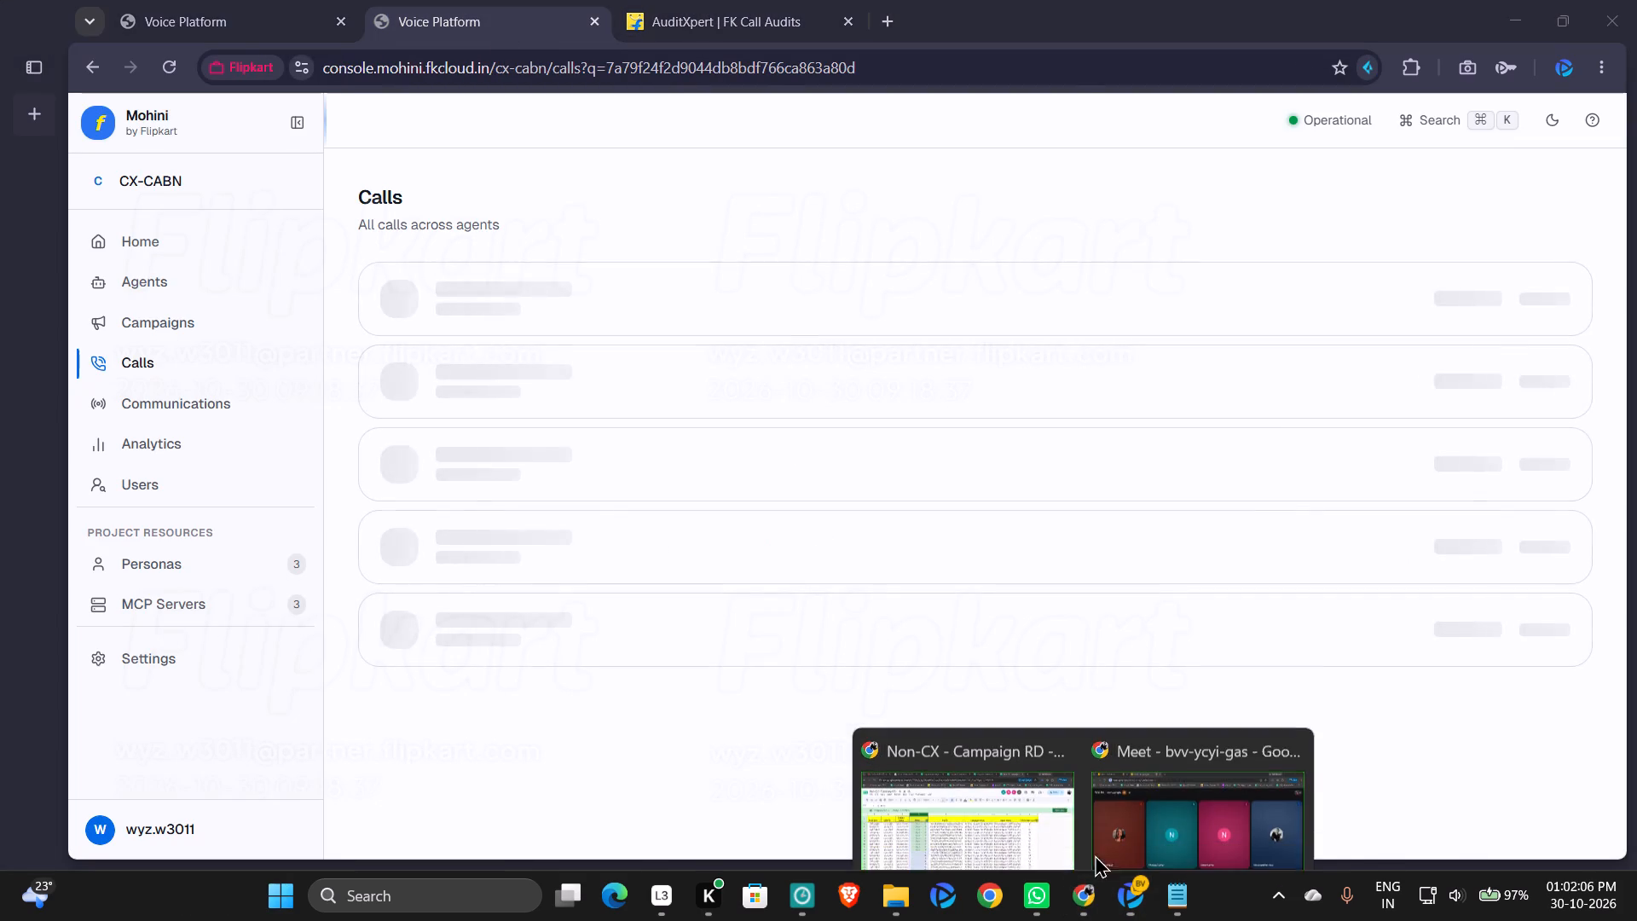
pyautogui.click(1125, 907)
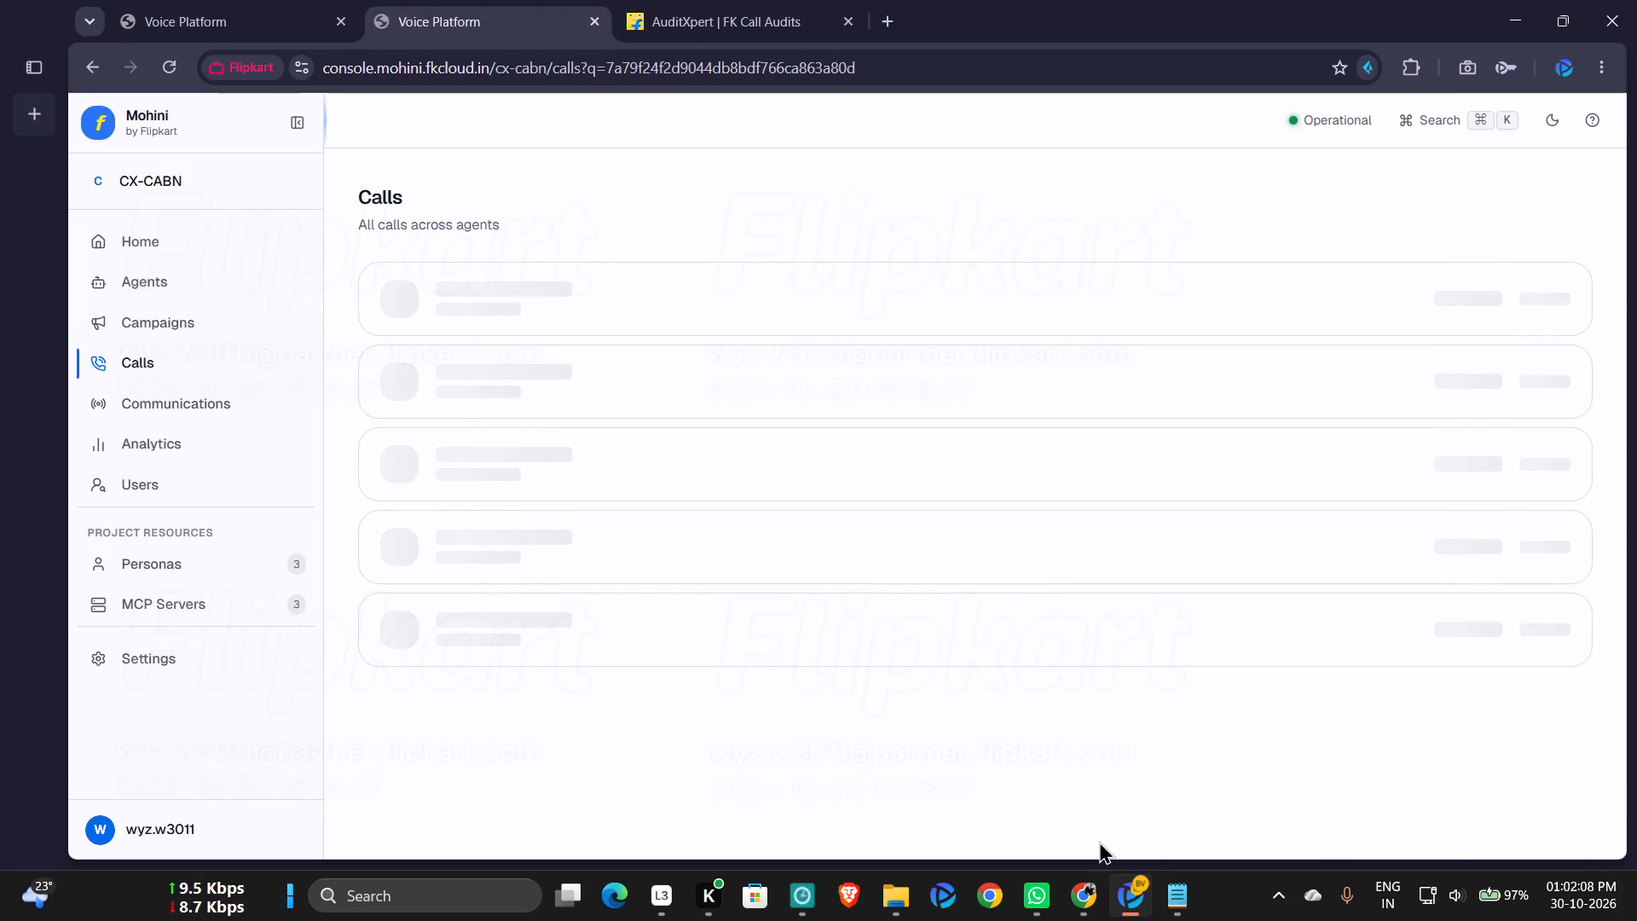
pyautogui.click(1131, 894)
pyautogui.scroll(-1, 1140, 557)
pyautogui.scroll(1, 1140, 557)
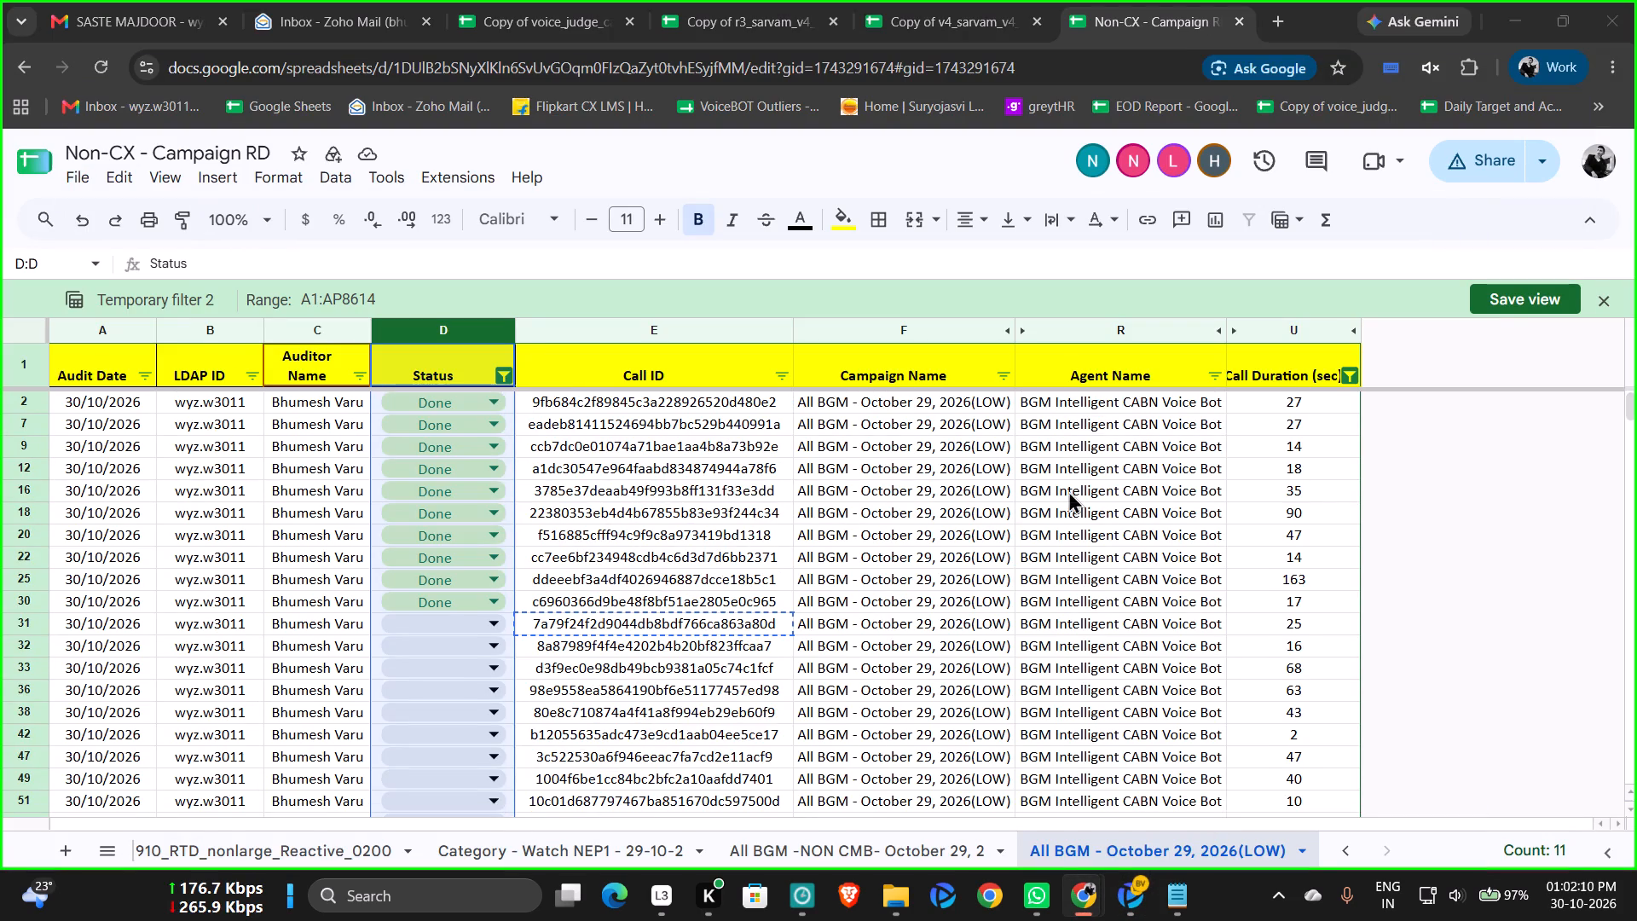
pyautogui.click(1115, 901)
# In Section B of the audit form, set Sub_Process to CX CABN, Week to Week5 and DOT to 28-10-2026.
pyautogui.click(772, 0)
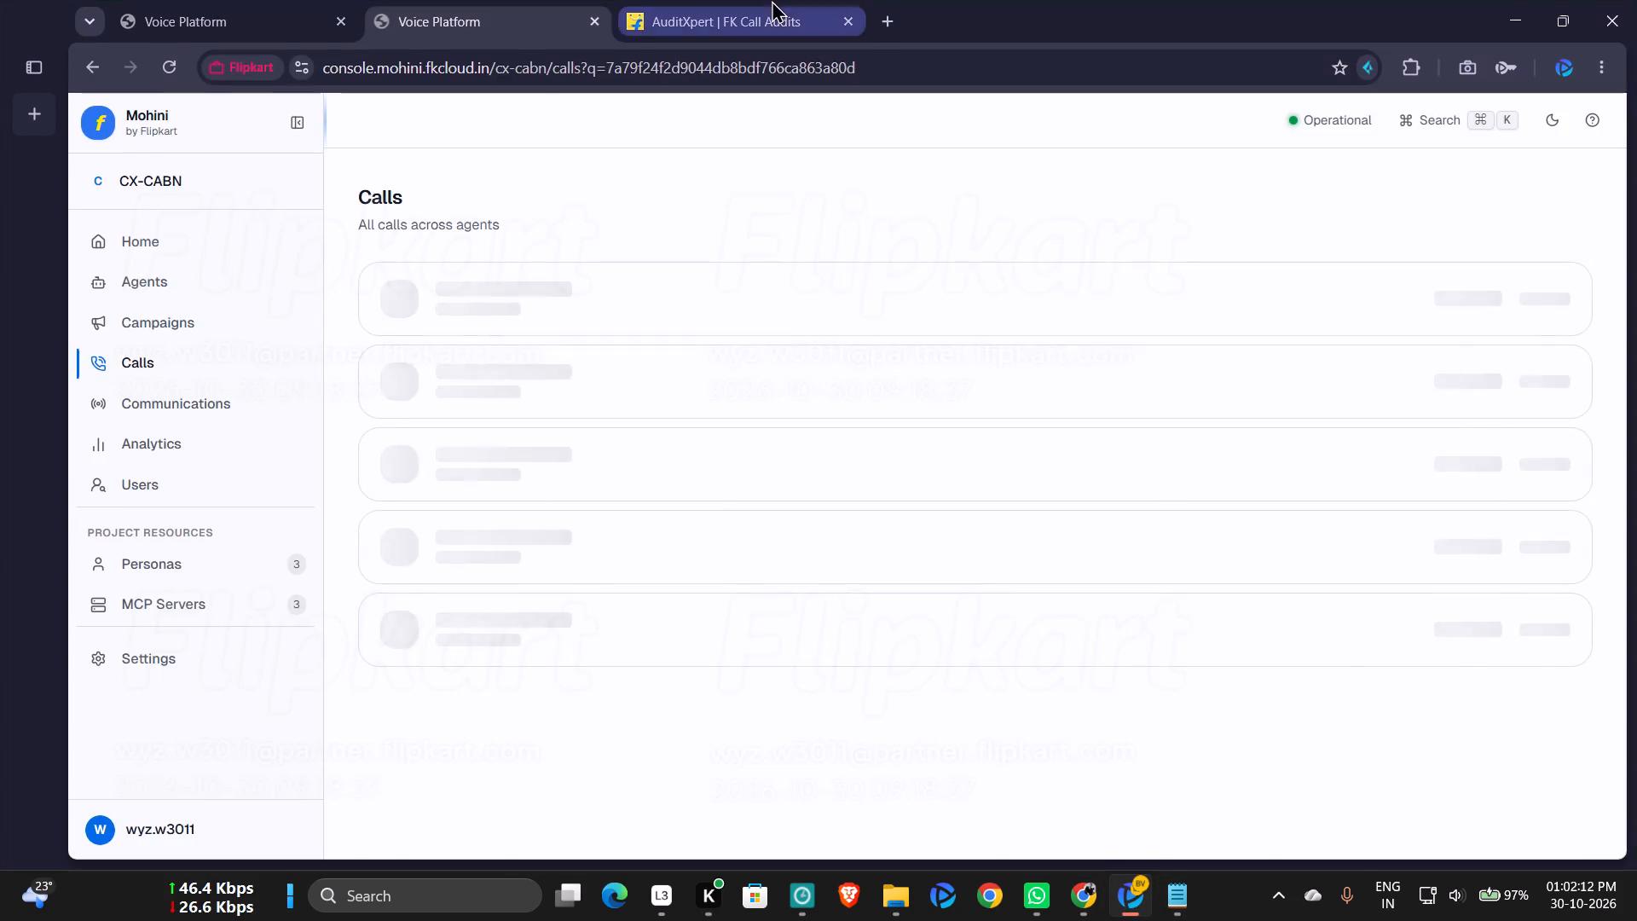
pyautogui.scroll(-1, 1389, 559)
pyautogui.click(1127, 521)
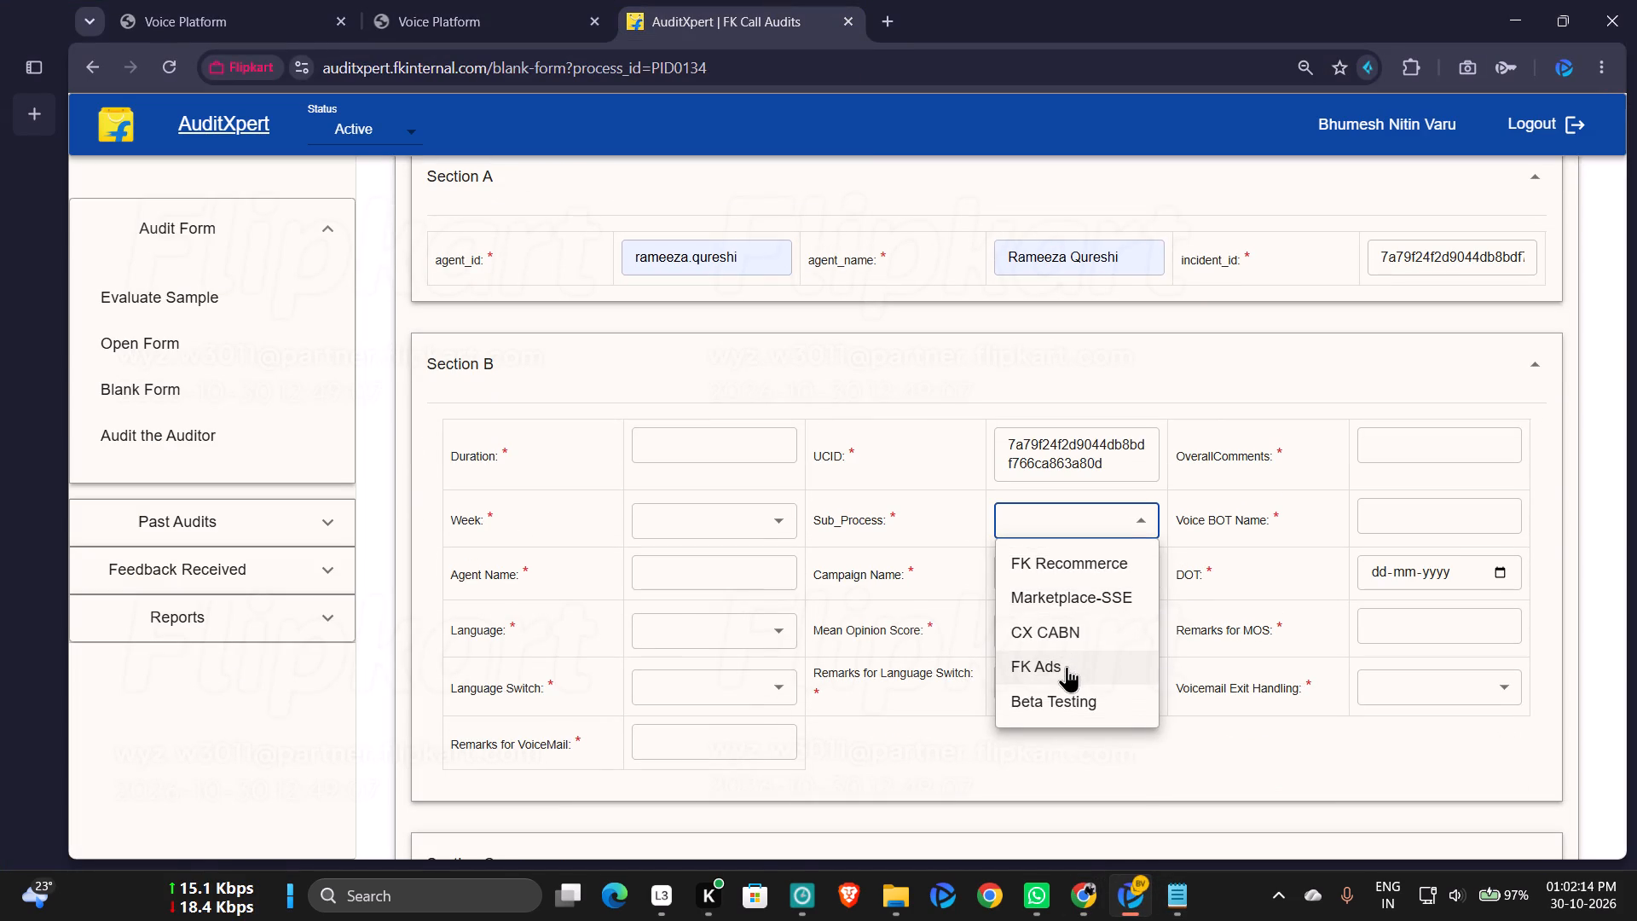
pyautogui.click(1065, 625)
pyautogui.click(772, 527)
pyautogui.click(700, 702)
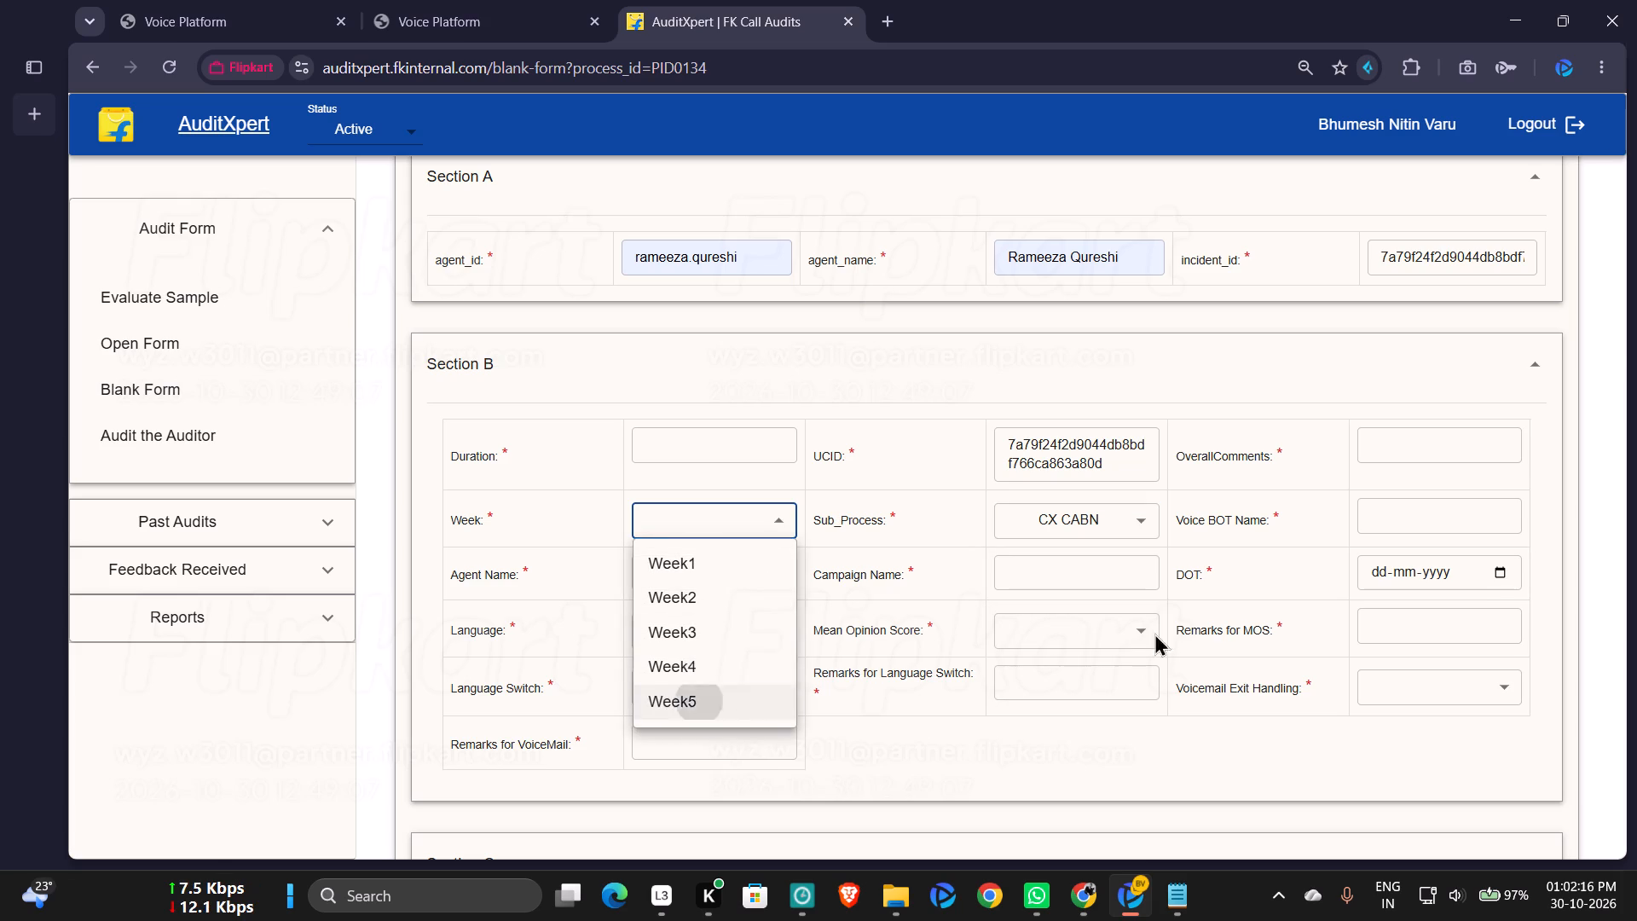
pyautogui.click(1506, 573)
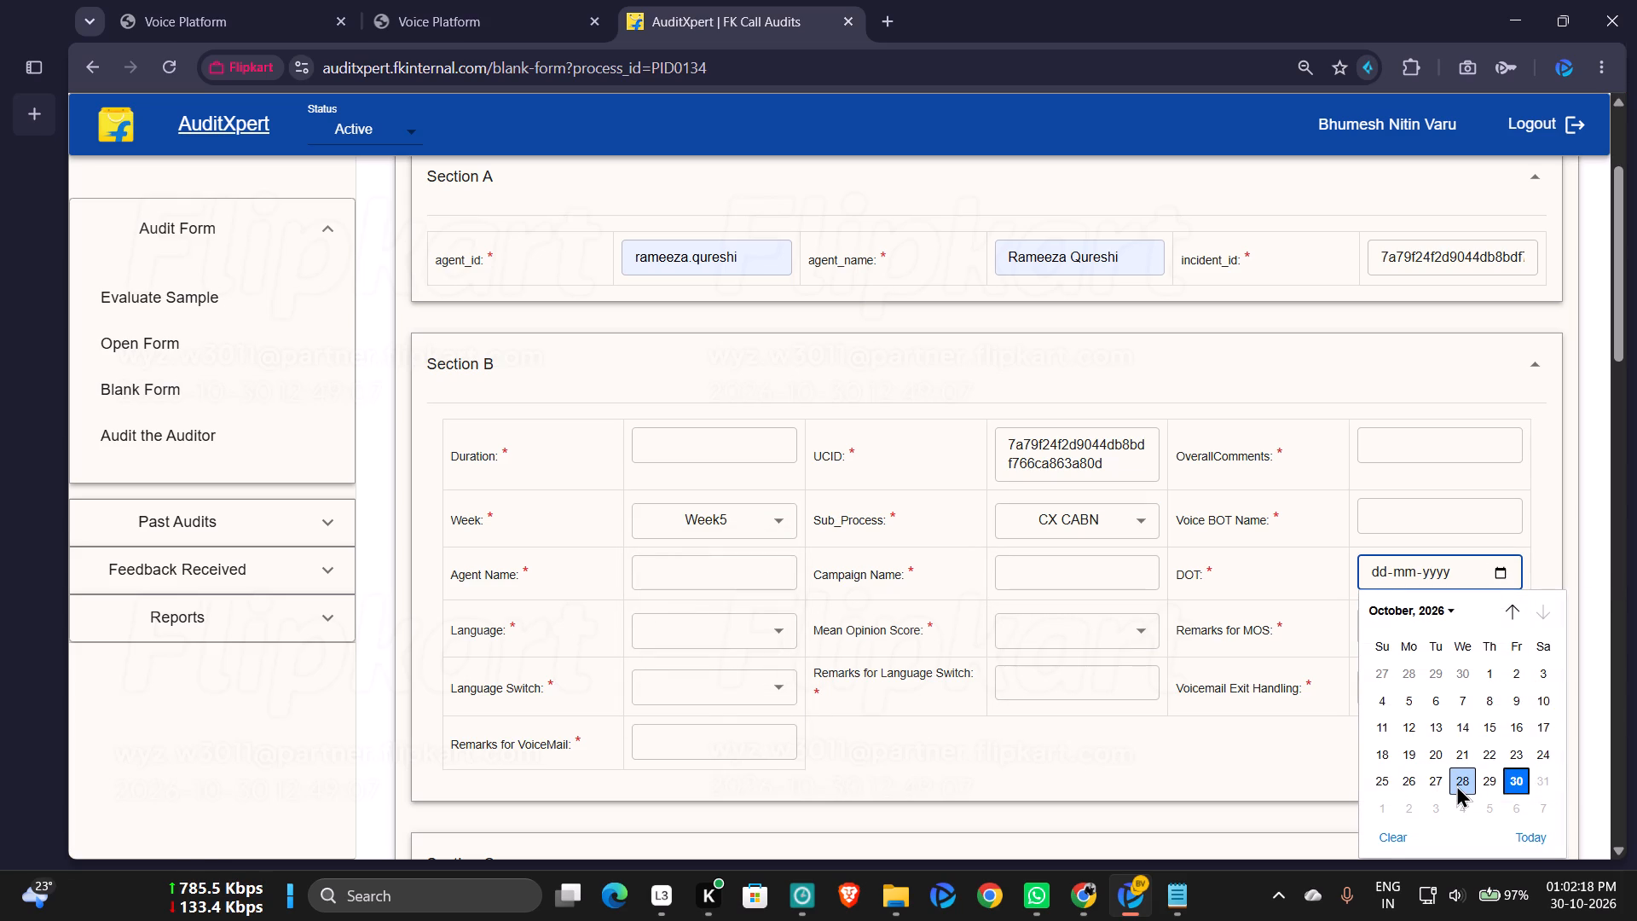
pyautogui.click(1456, 785)
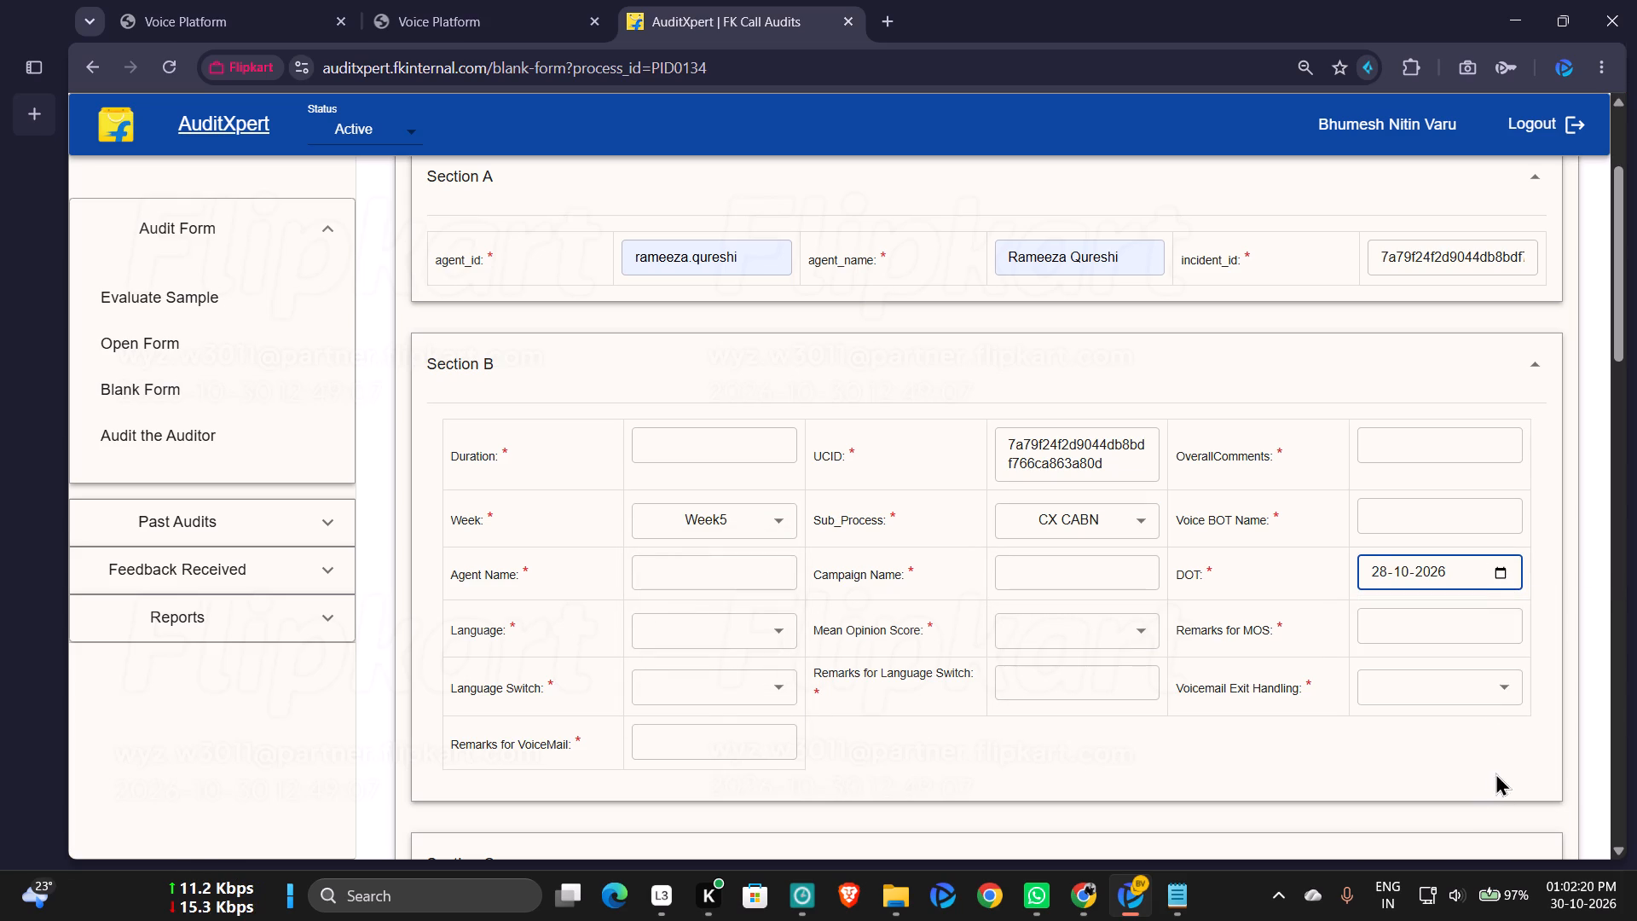
# Change the DOT in Section B to 29-10-2026.
pyautogui.click(1489, 568)
pyautogui.click(1501, 577)
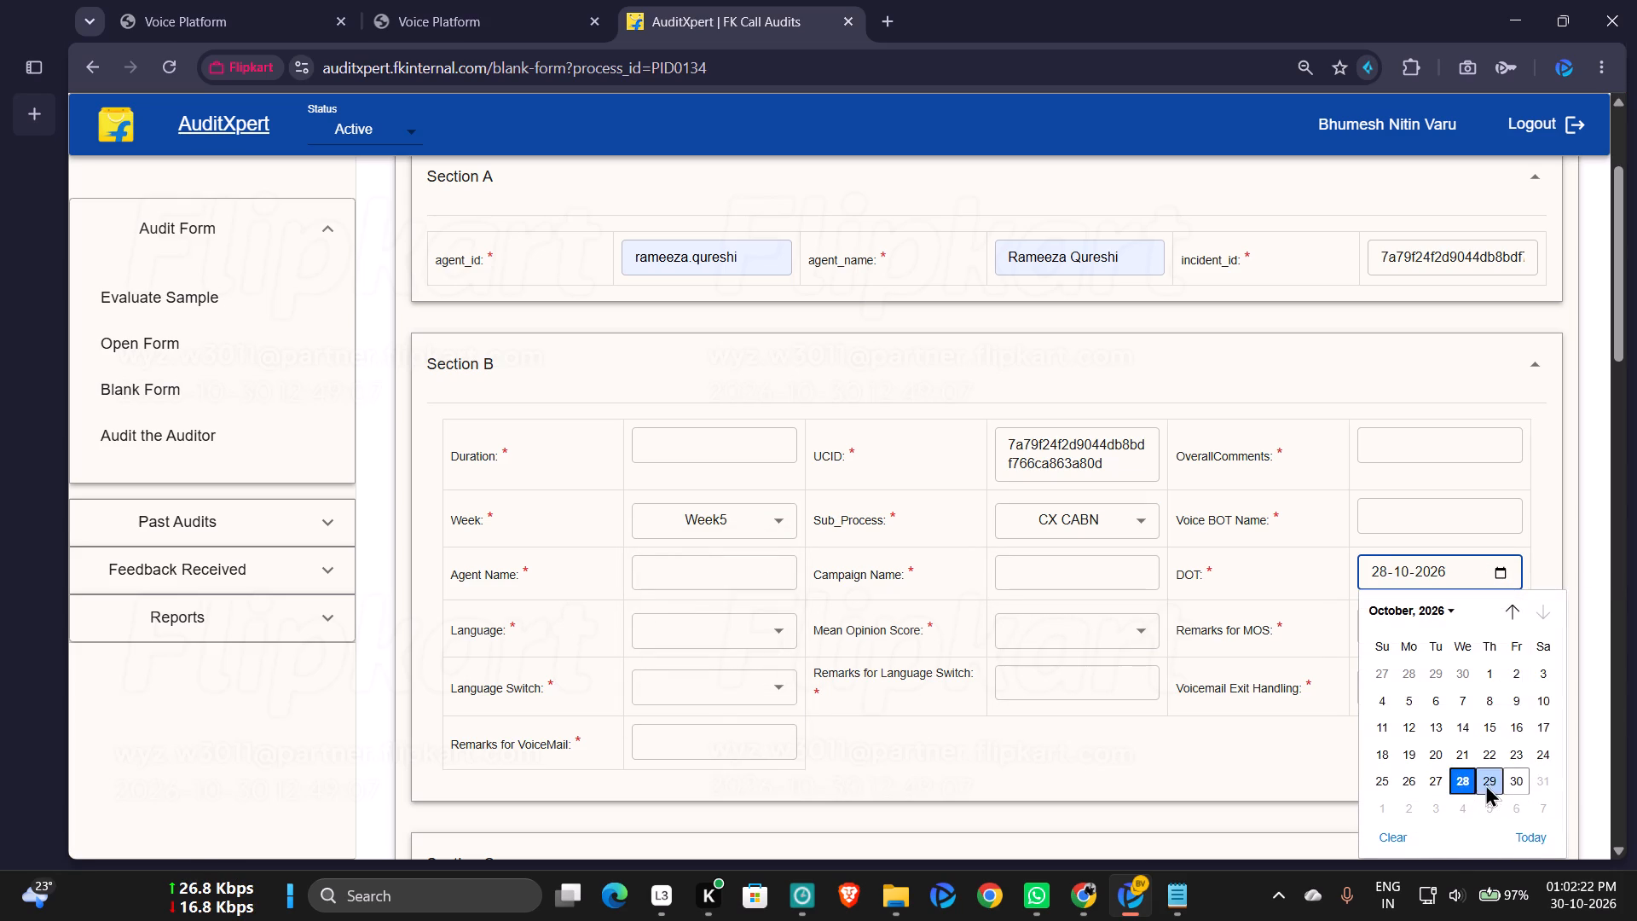
pyautogui.click(1485, 784)
# In Section B, set Mean Opinion Score to 5, Language to Hindi, and both Voicemail Exit Handling and Language Switch to NA.
pyautogui.click(1126, 624)
pyautogui.click(1030, 814)
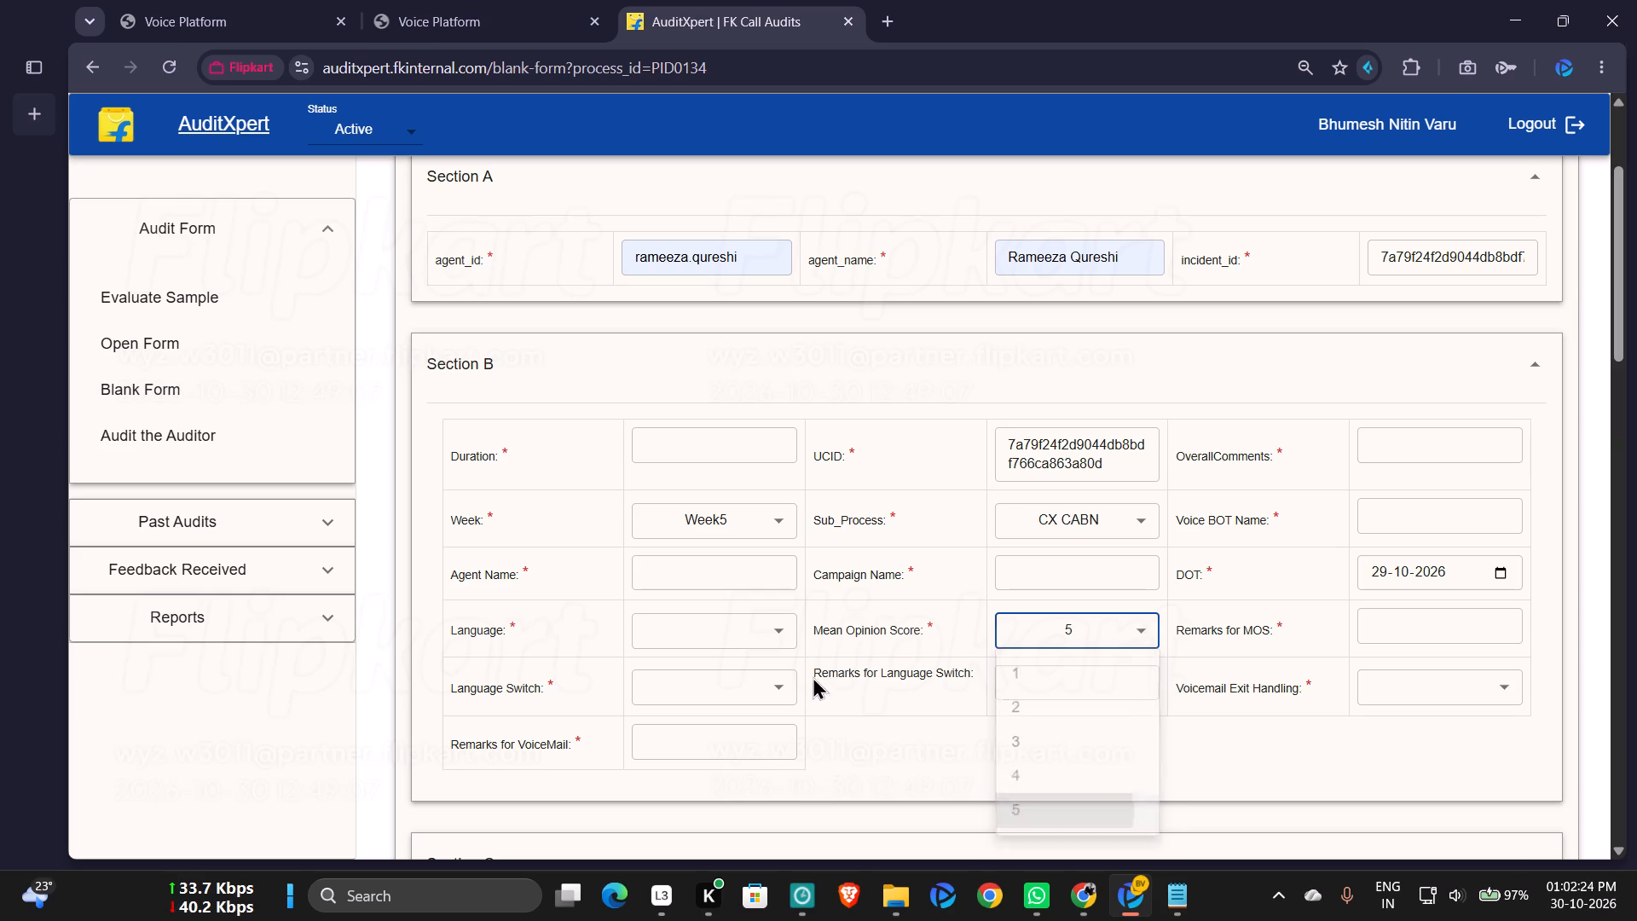
pyautogui.click(797, 634)
pyautogui.click(786, 626)
pyautogui.click(732, 405)
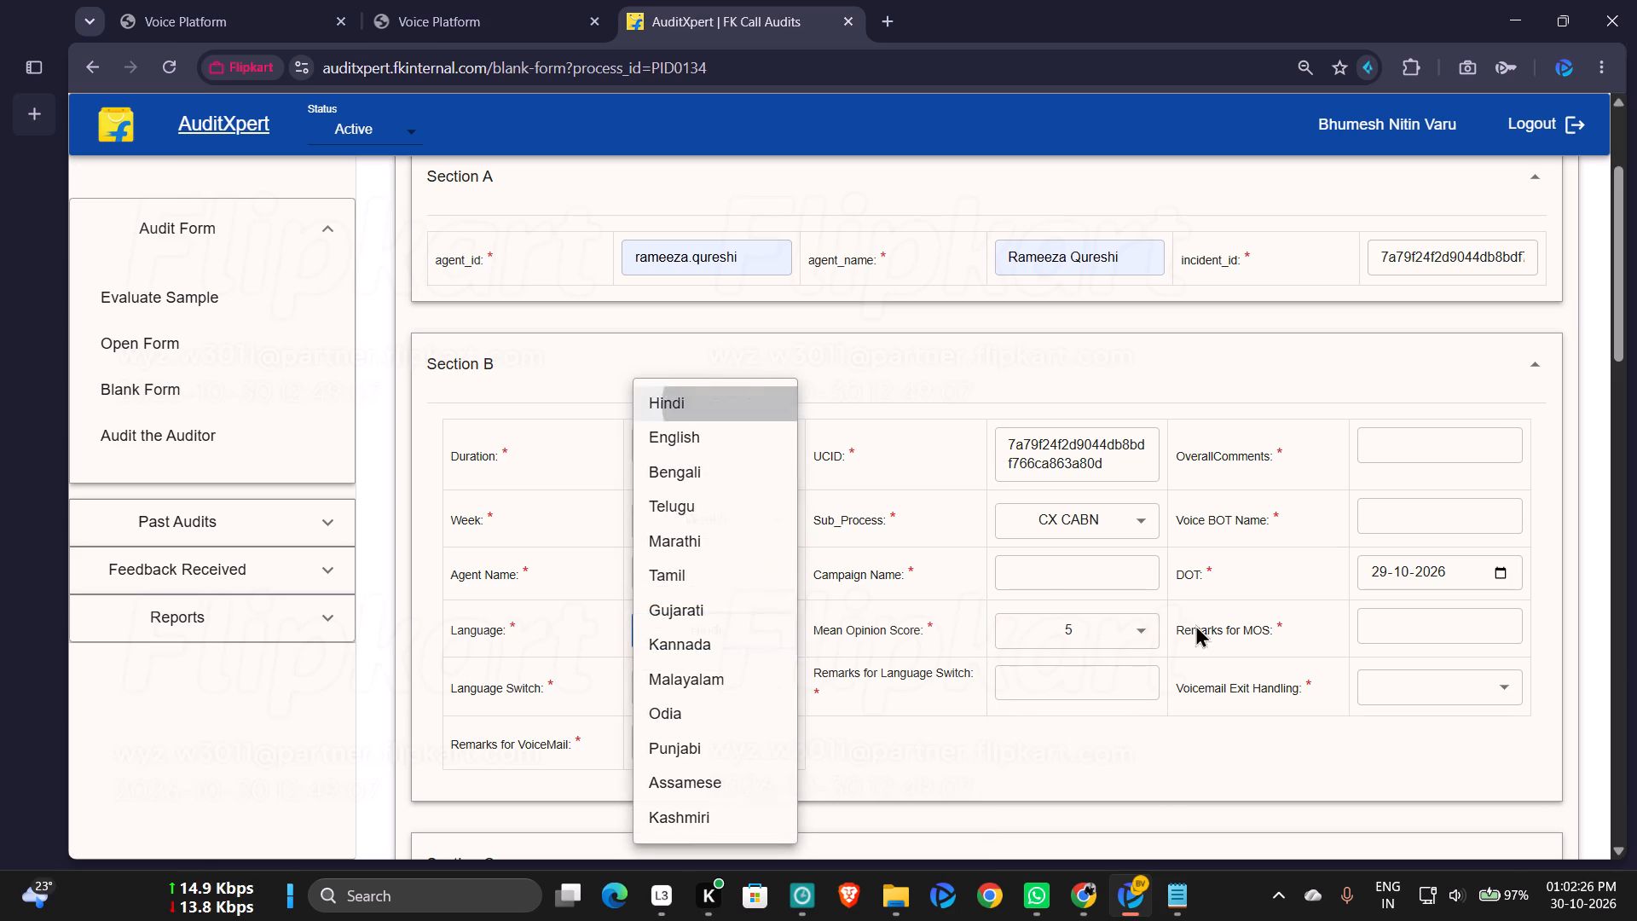
pyautogui.click(1503, 690)
pyautogui.click(1371, 803)
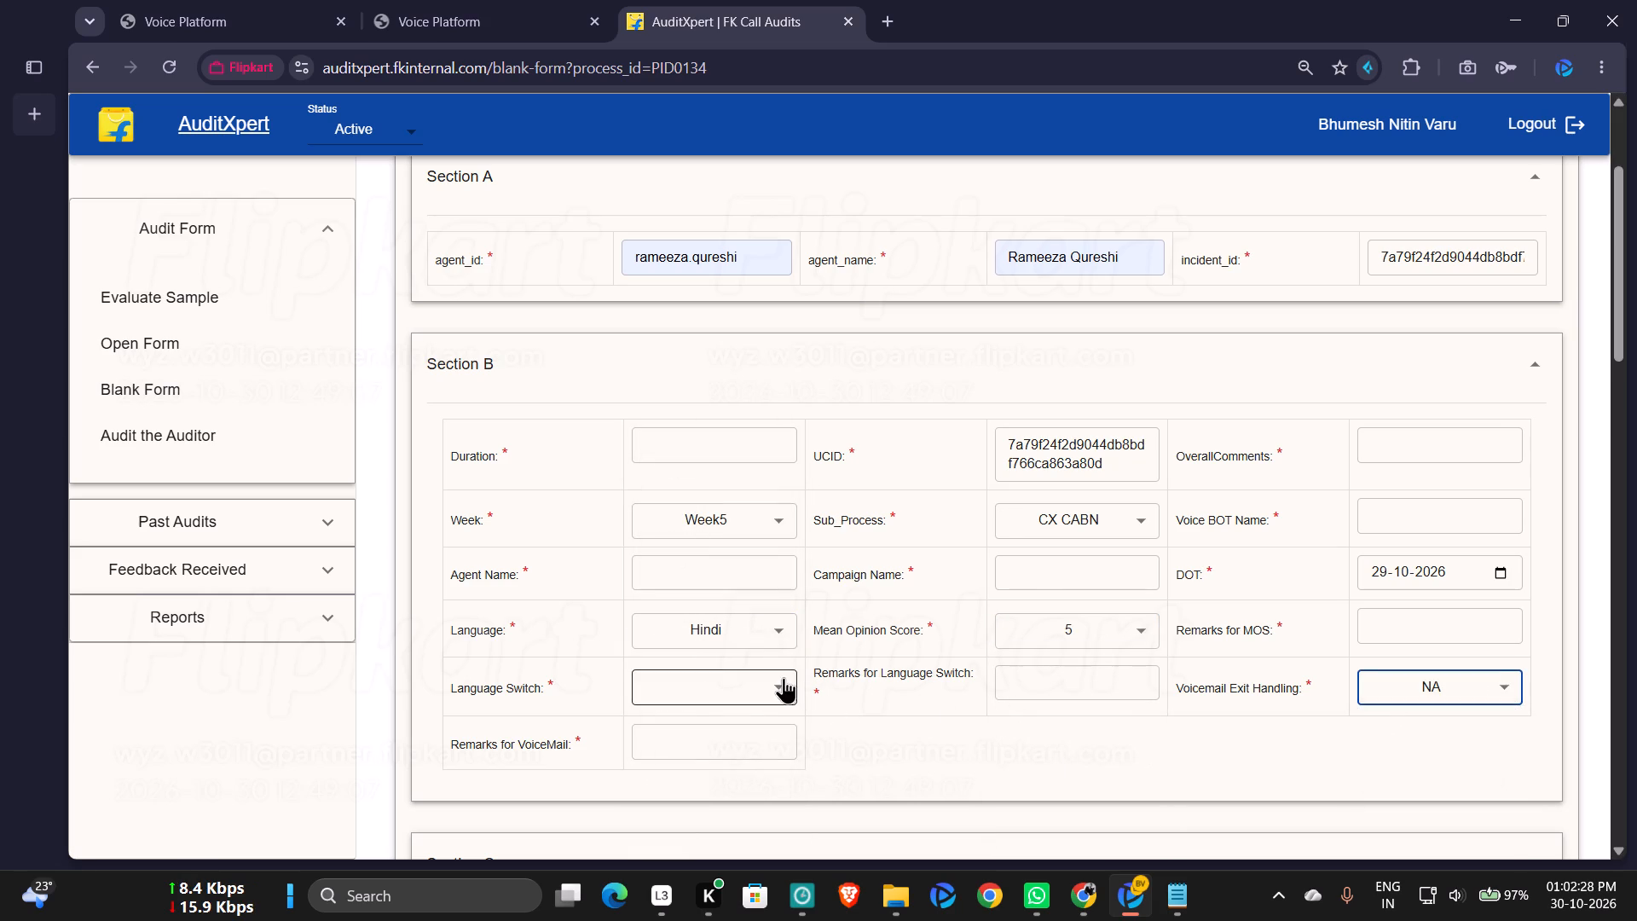
pyautogui.click(784, 677)
pyautogui.click(576, 807)
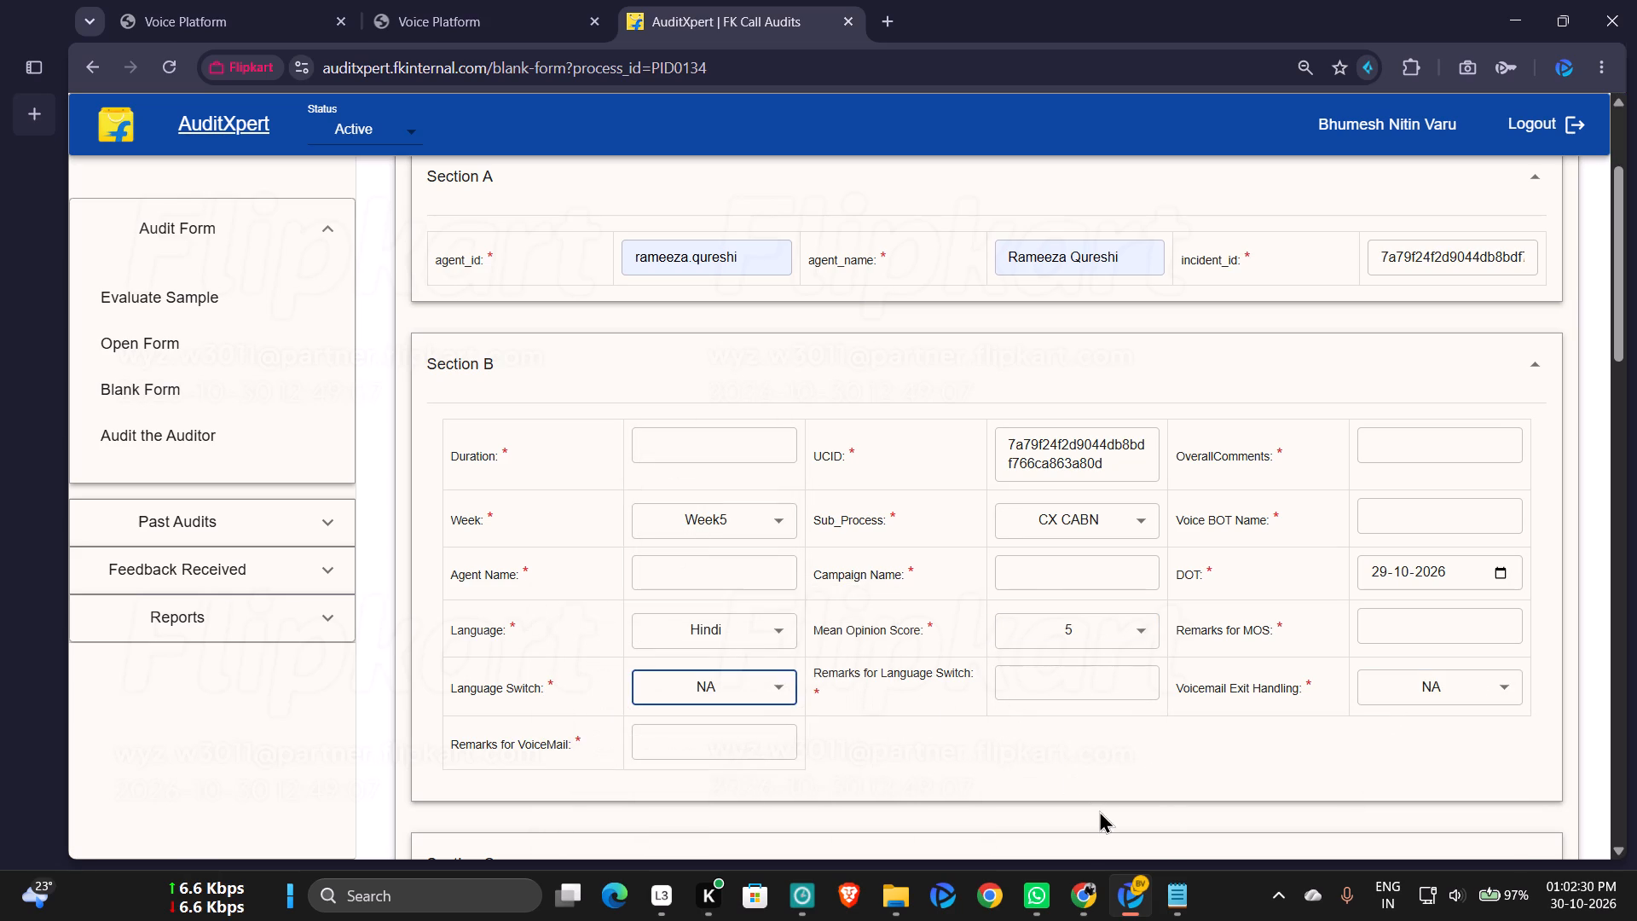
# Copy the campaign name All BGM - October 29, 2026(LOW) from the call's sheet row into the form's Campaign Name.
pyautogui.click(1088, 902)
pyautogui.click(1021, 808)
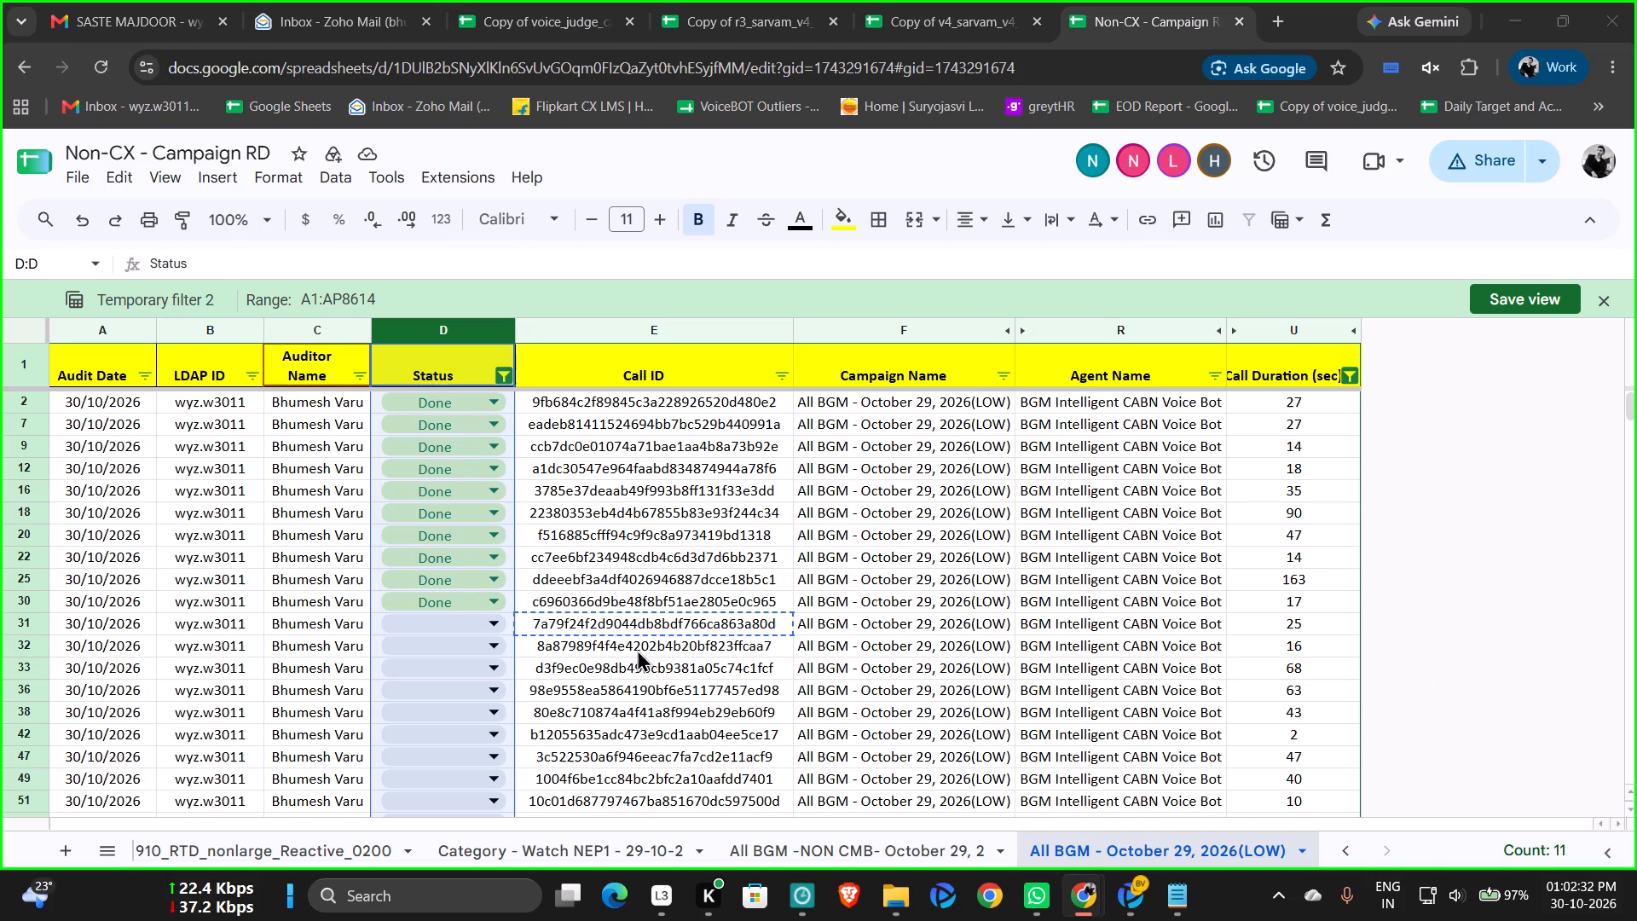
pyautogui.click(645, 659)
pyautogui.click(923, 617)
pyautogui.hotkey('ctrl', 'c')
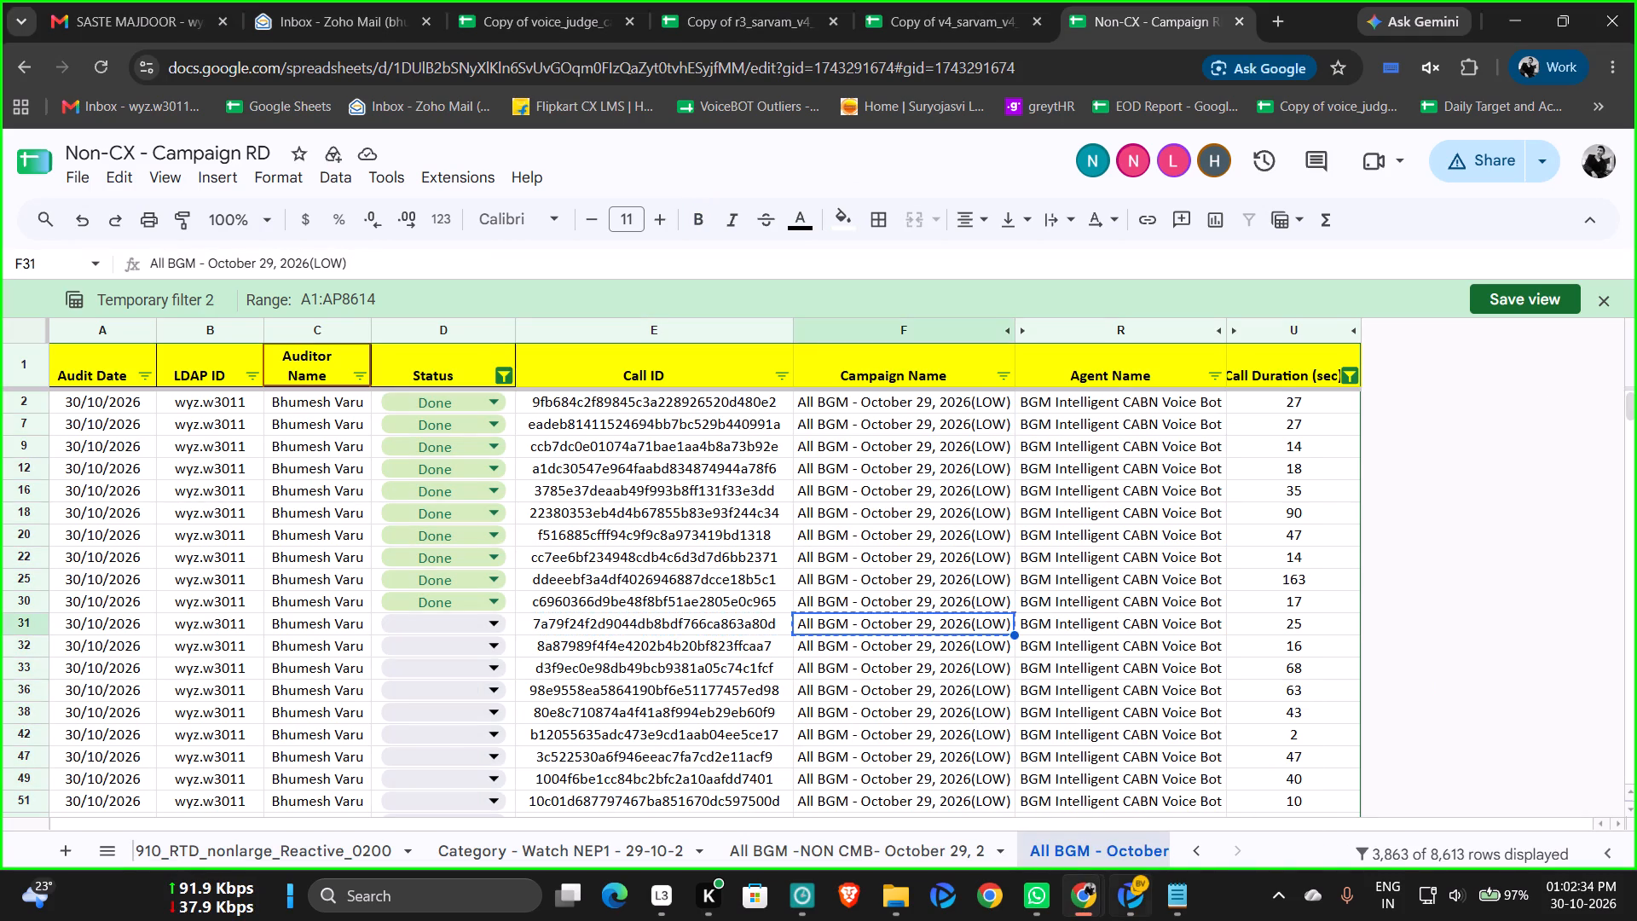
pyautogui.click(1122, 899)
pyautogui.click(1075, 573)
pyautogui.hotkey('ctrl', 'v')
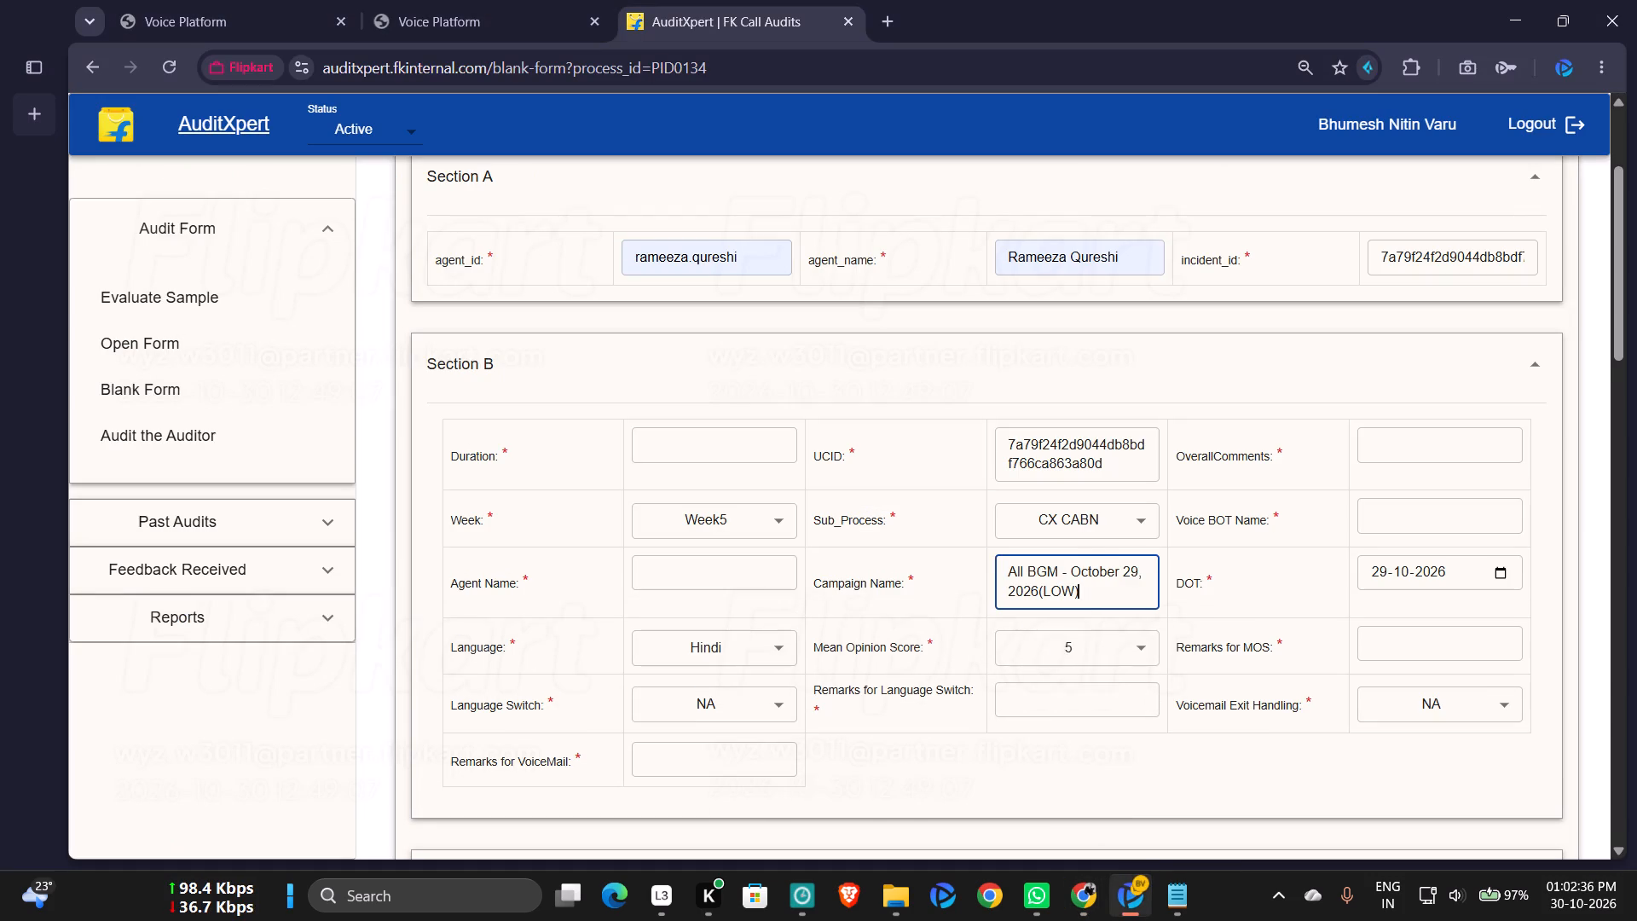
# Copy the agent name BGM Intelligent CABN Voice Bot from the call's sheet row into the form's Agent Name.
pyautogui.click(1128, 899)
pyautogui.click(1074, 633)
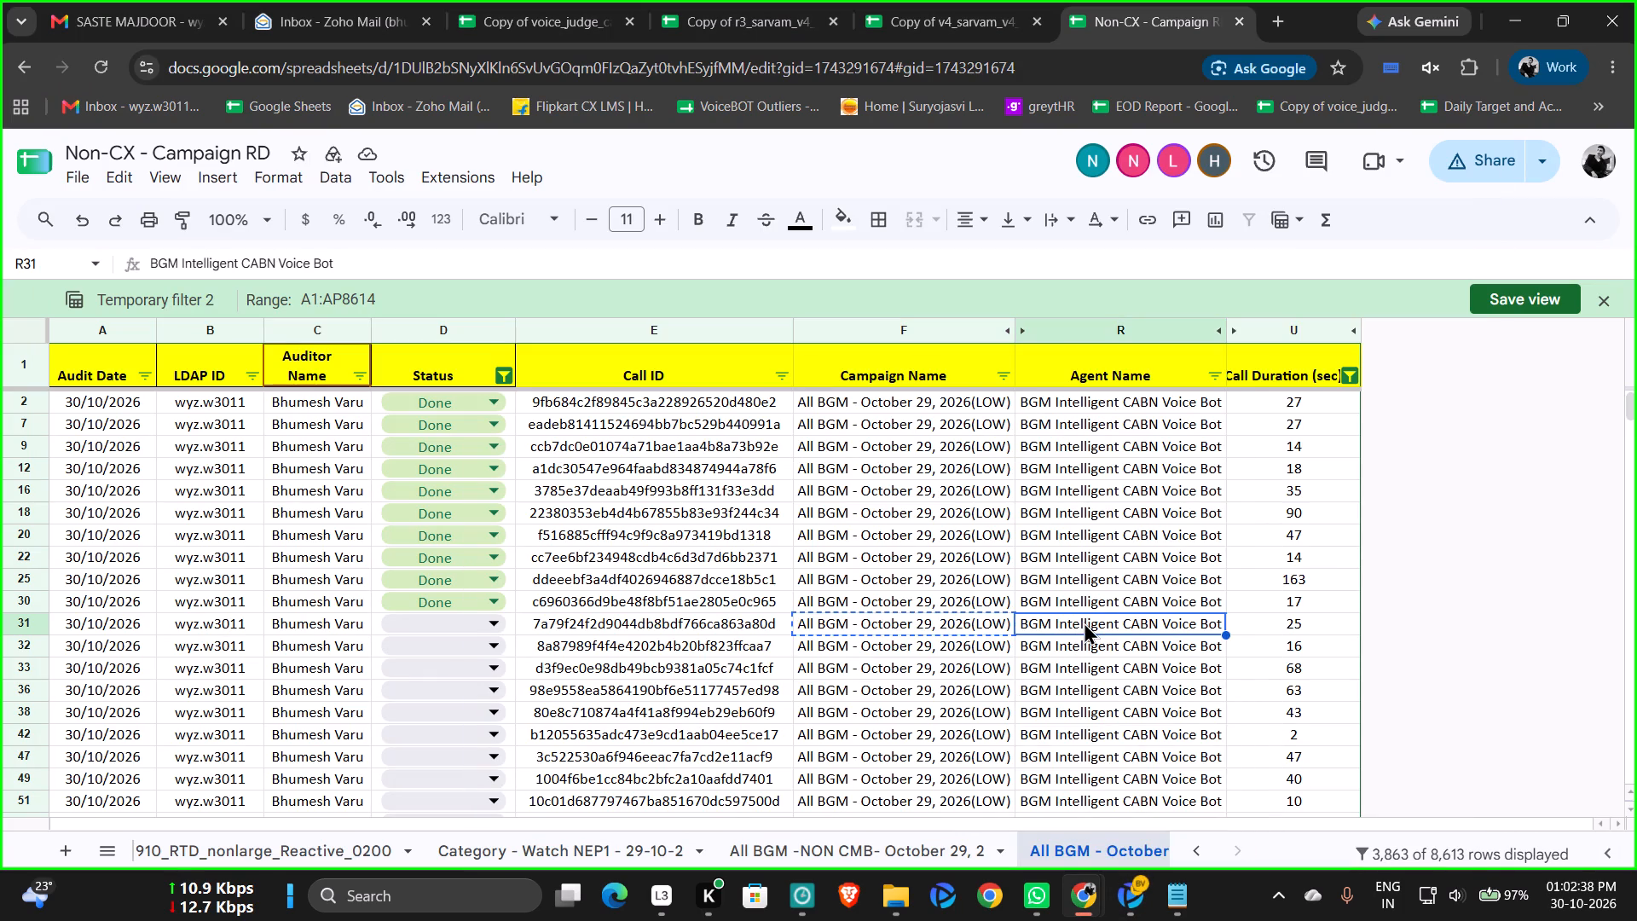
pyautogui.hotkey('ctrl', 'c')
pyautogui.click(1126, 901)
pyautogui.click(760, 574)
pyautogui.hotkey('ctrl', 'v')
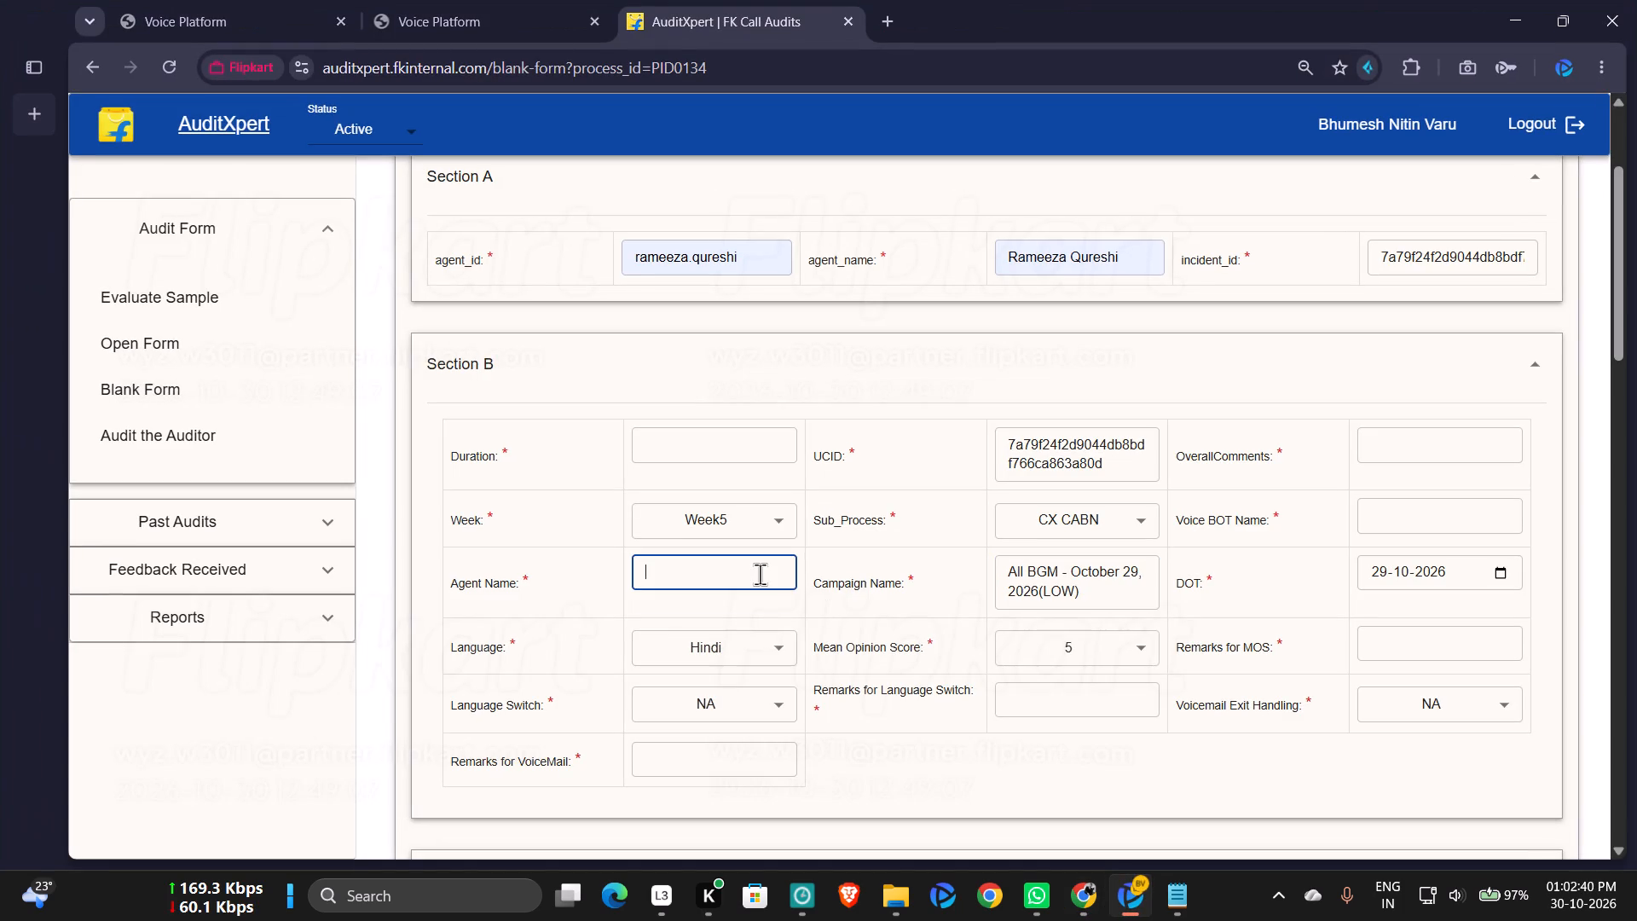
# Enter Priya as the Voice BOT Name and the sheet's call duration of 25 as the Duration.
pyautogui.click(1384, 501)
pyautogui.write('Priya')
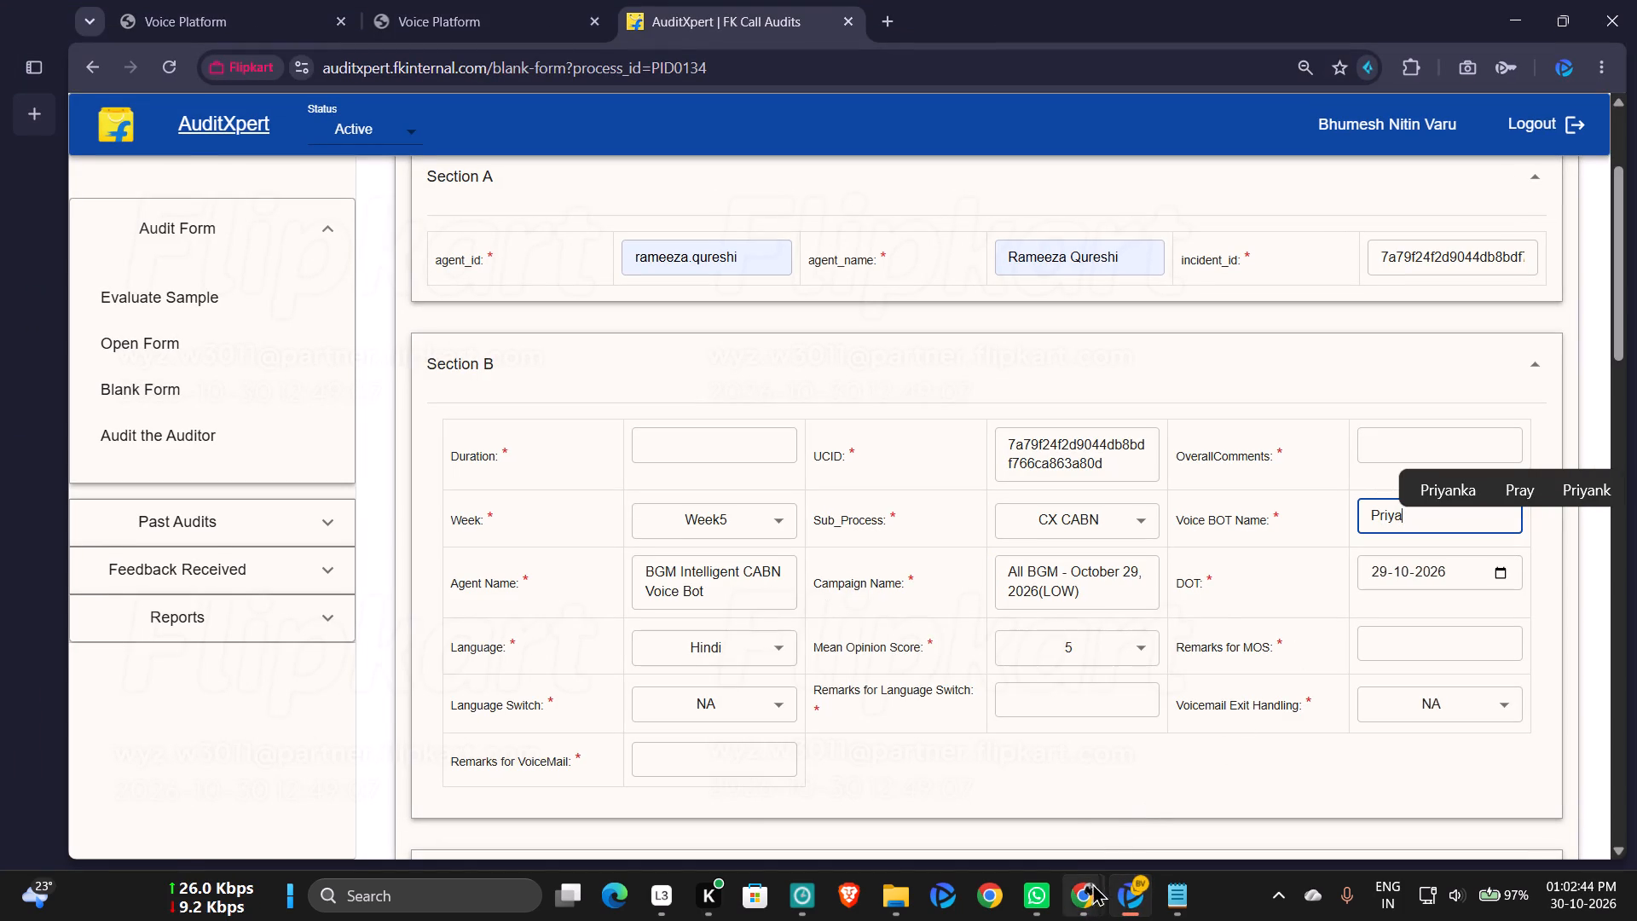
pyautogui.click(1088, 899)
pyautogui.click(969, 777)
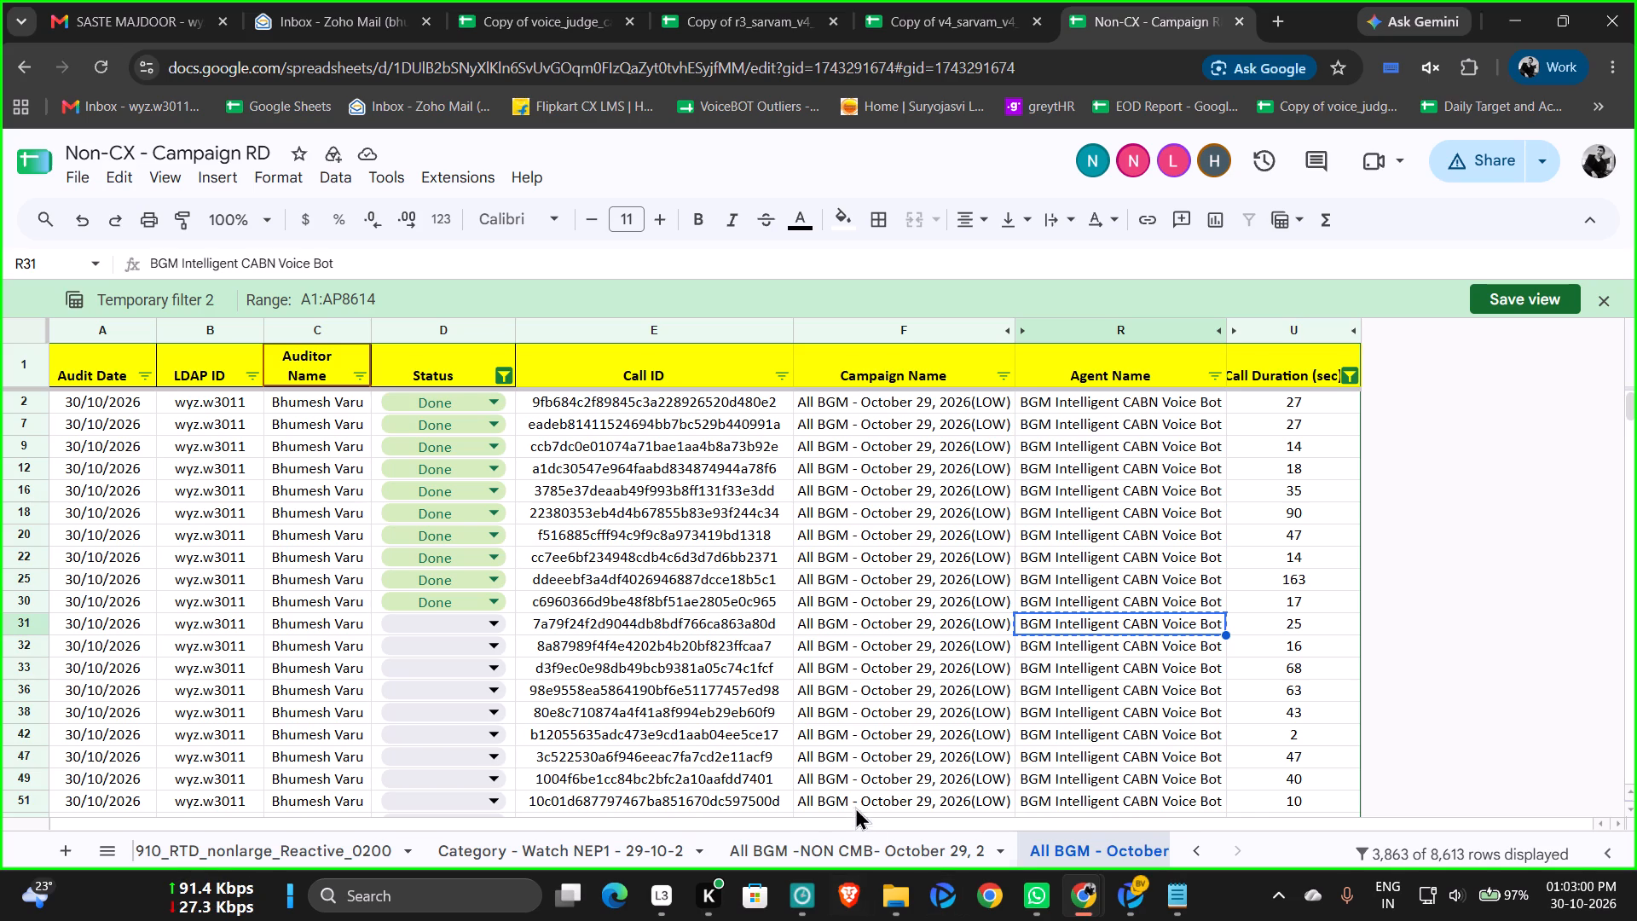
pyautogui.click(1139, 908)
pyautogui.click(664, 452)
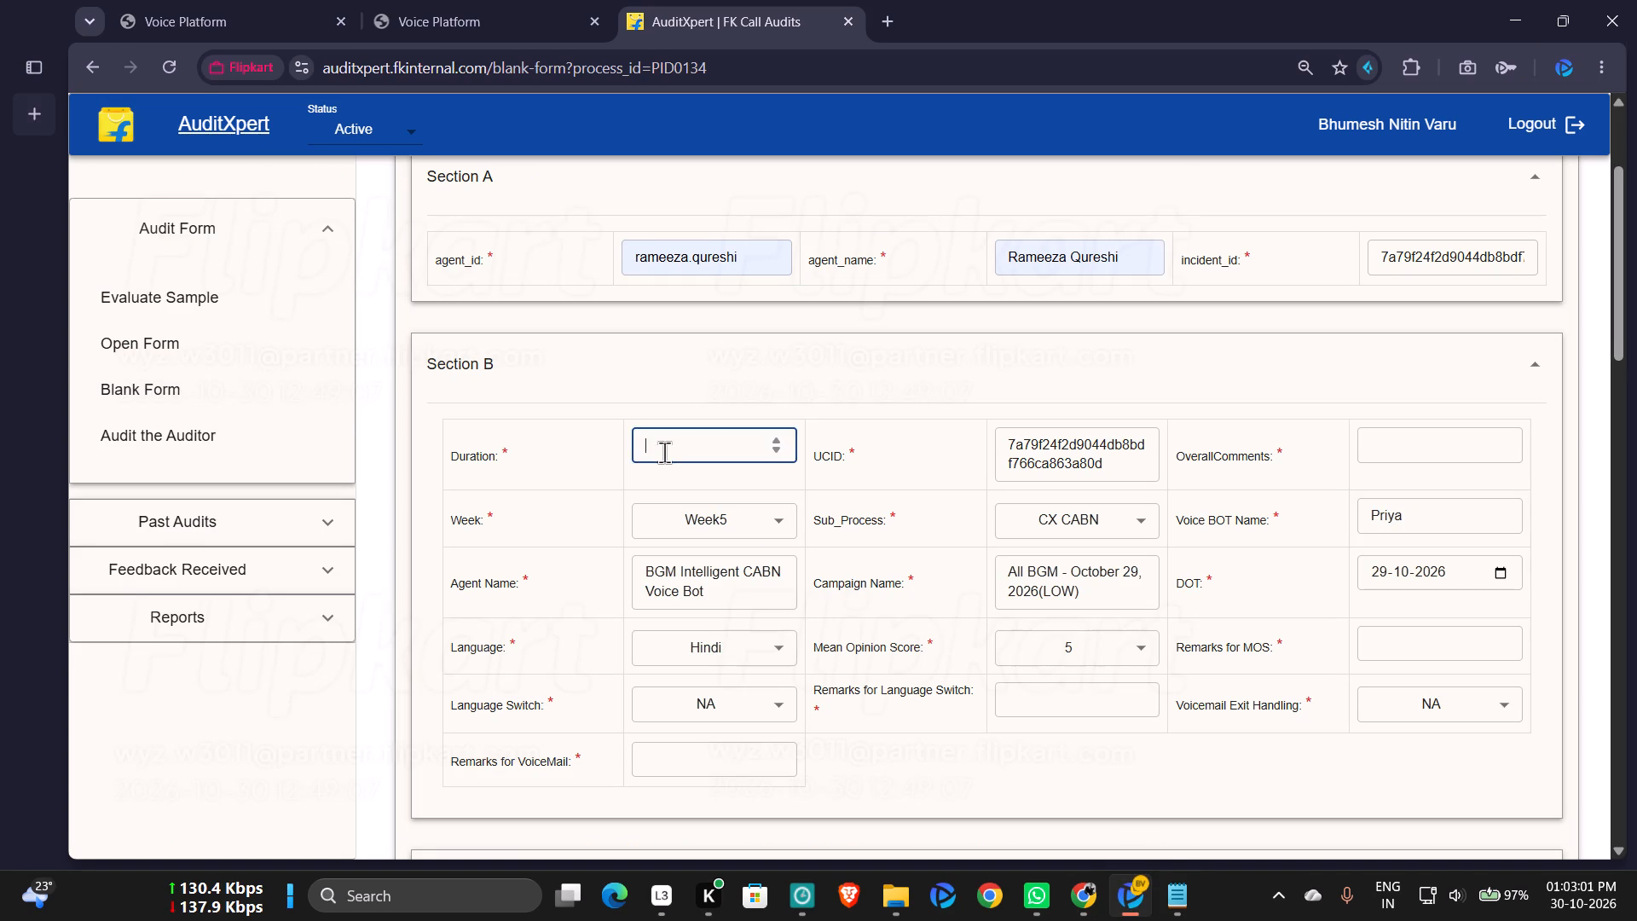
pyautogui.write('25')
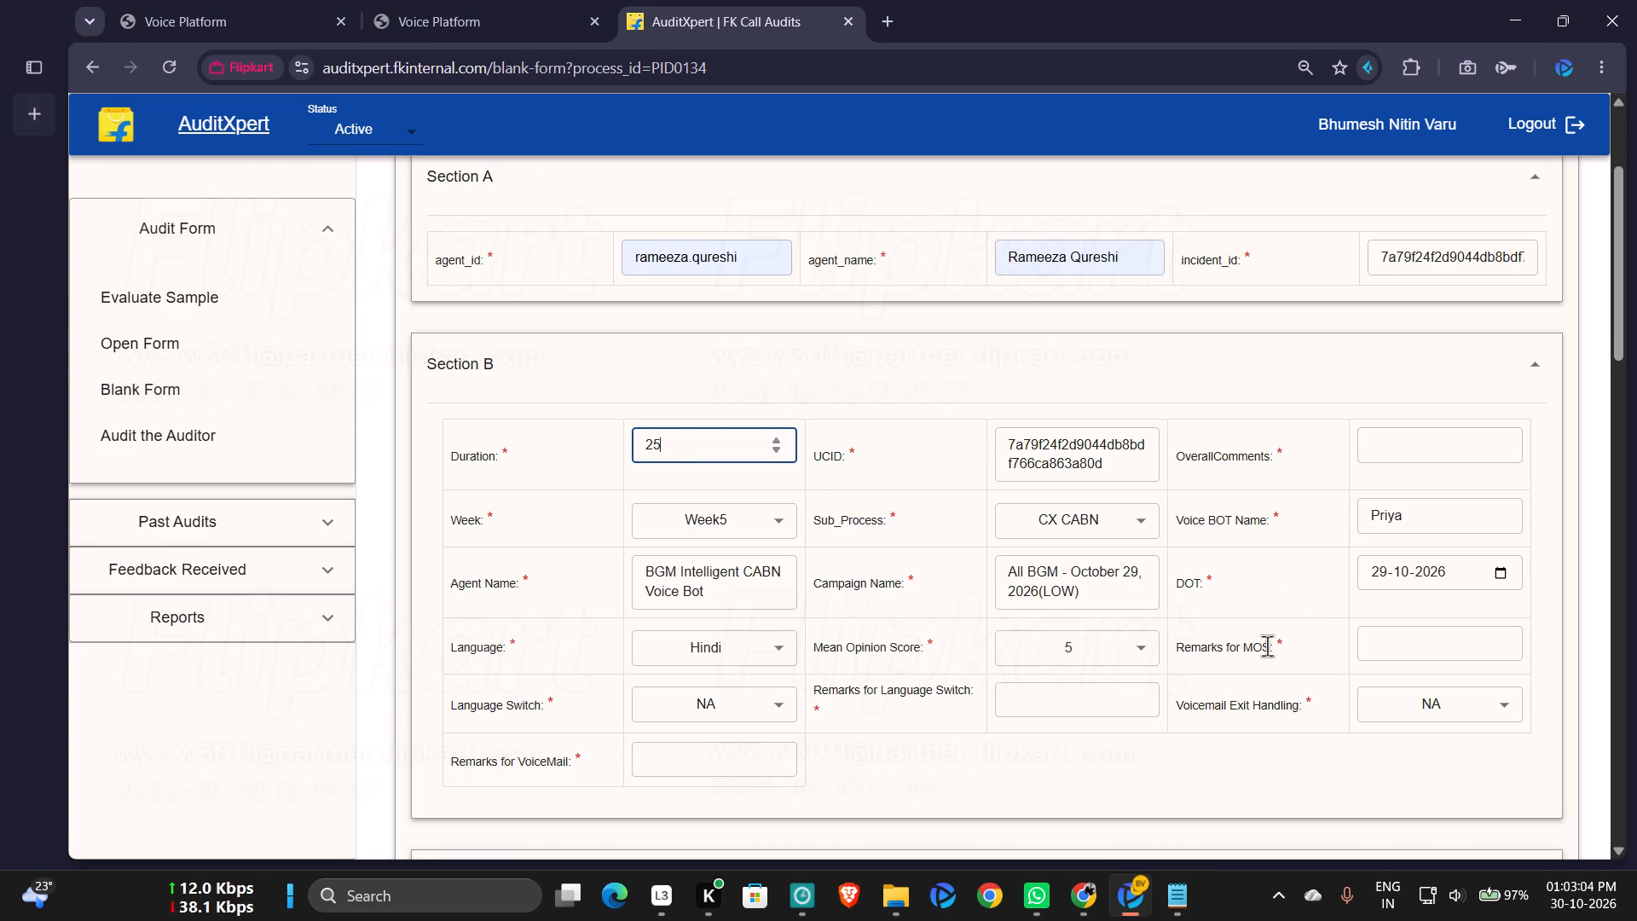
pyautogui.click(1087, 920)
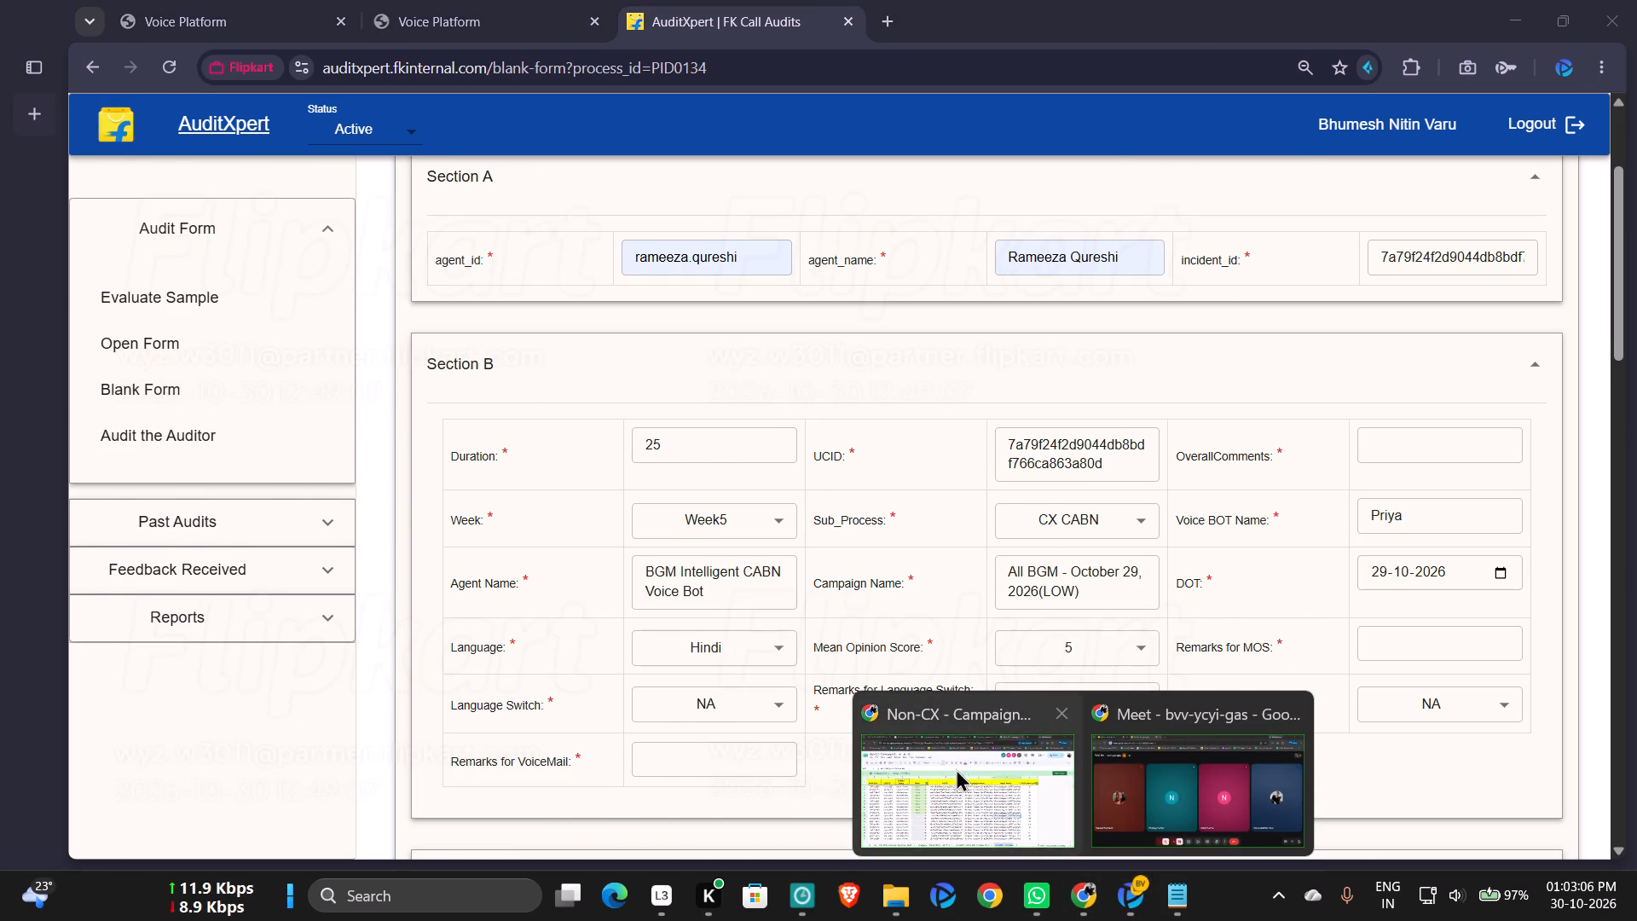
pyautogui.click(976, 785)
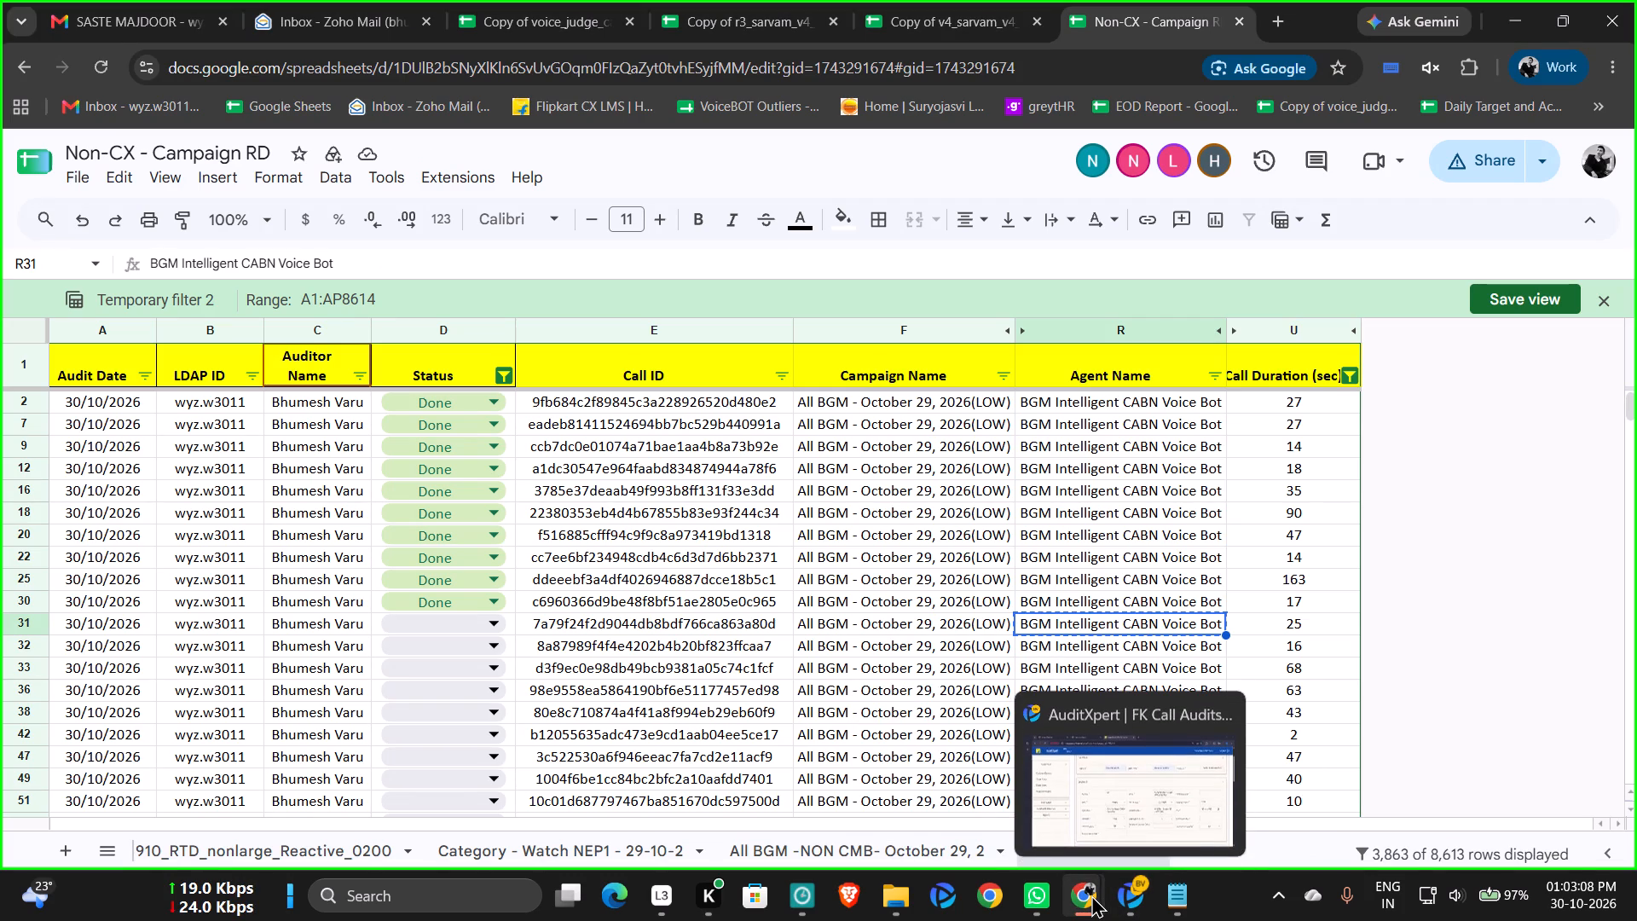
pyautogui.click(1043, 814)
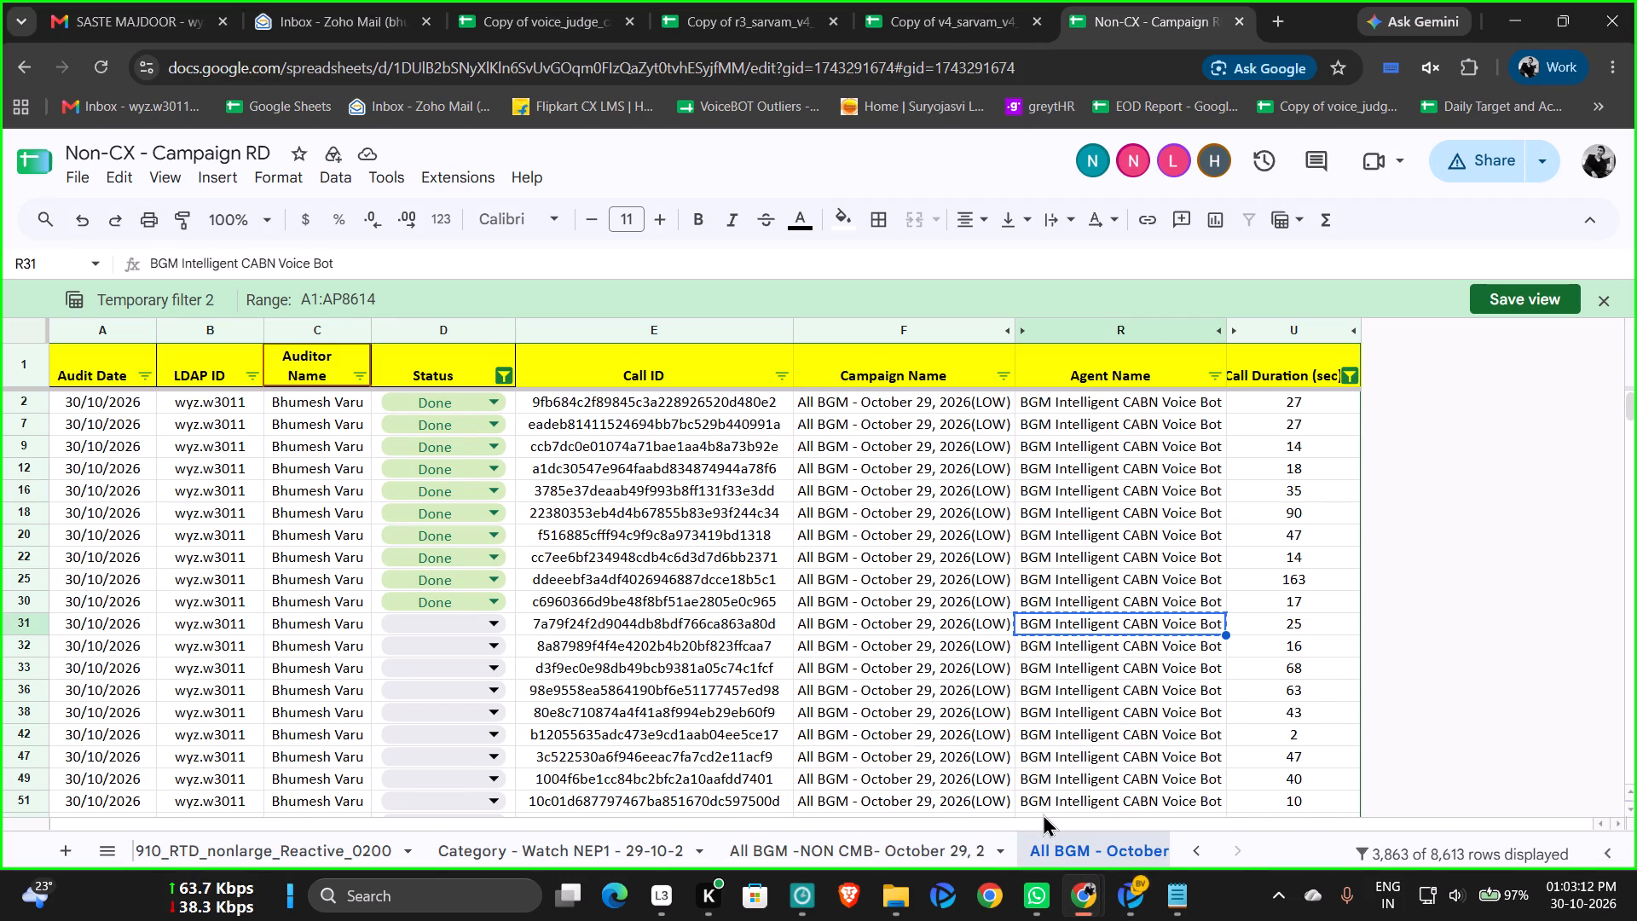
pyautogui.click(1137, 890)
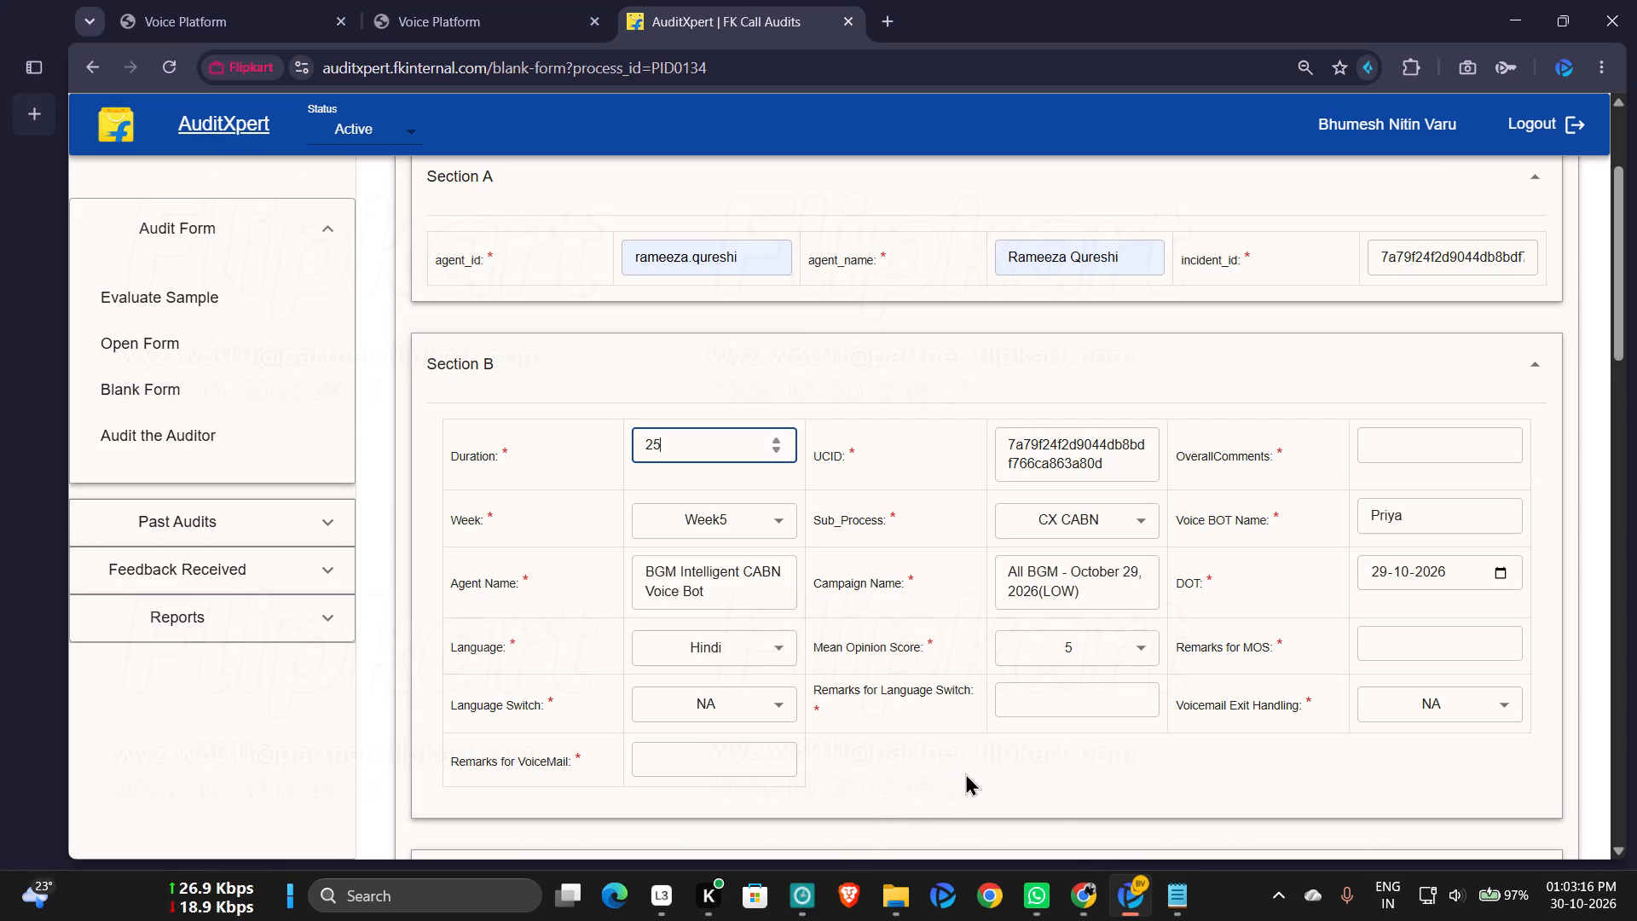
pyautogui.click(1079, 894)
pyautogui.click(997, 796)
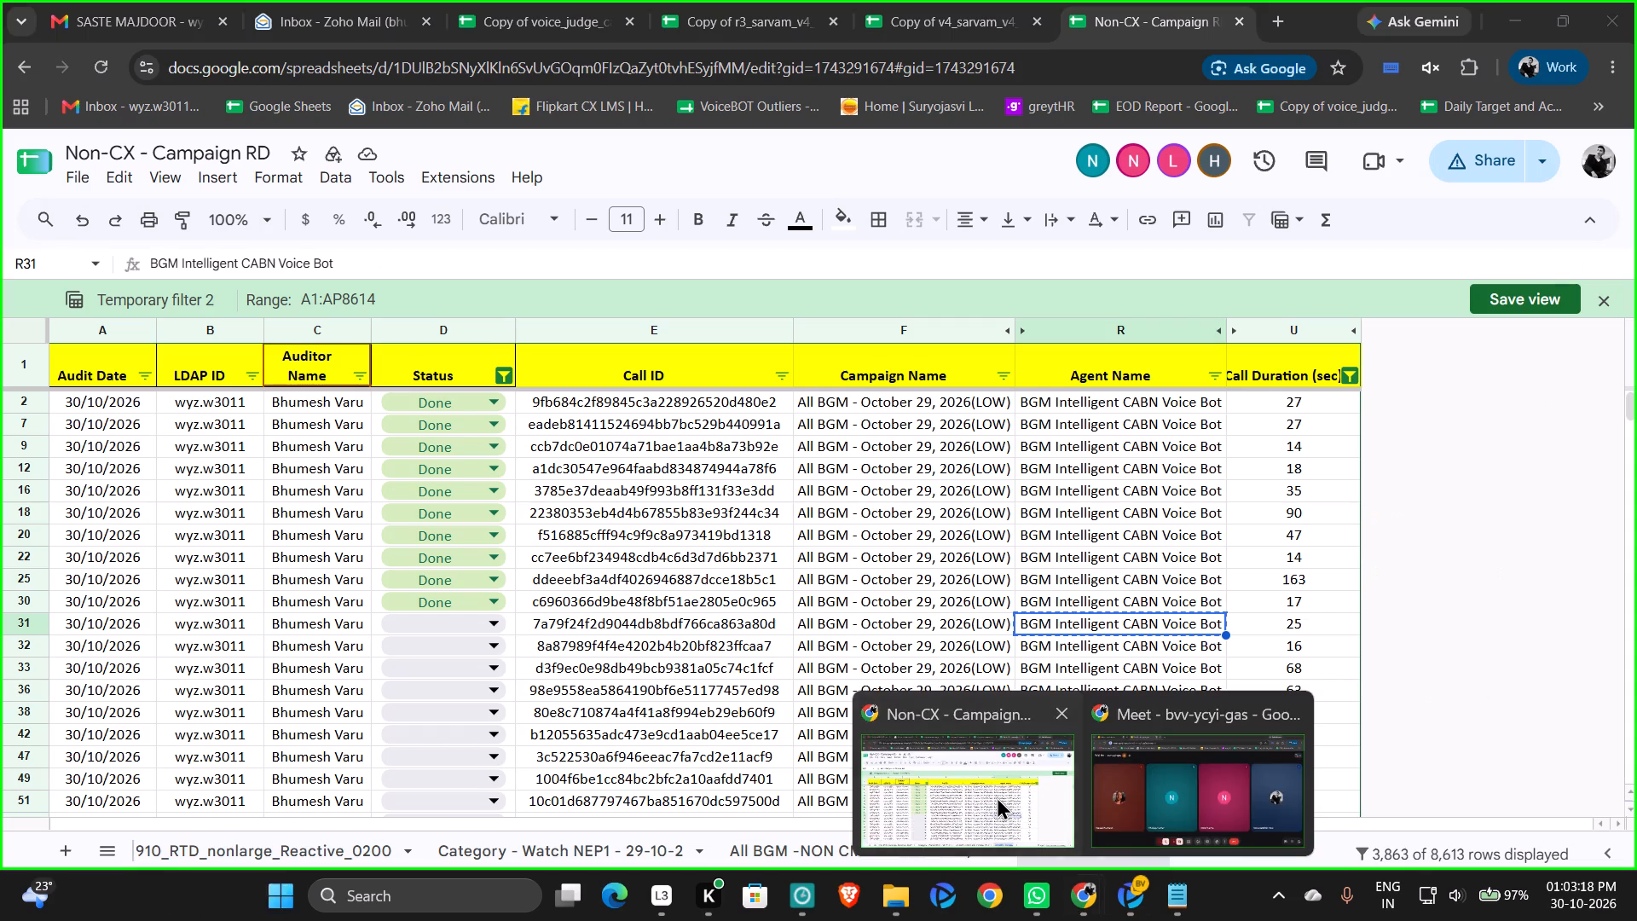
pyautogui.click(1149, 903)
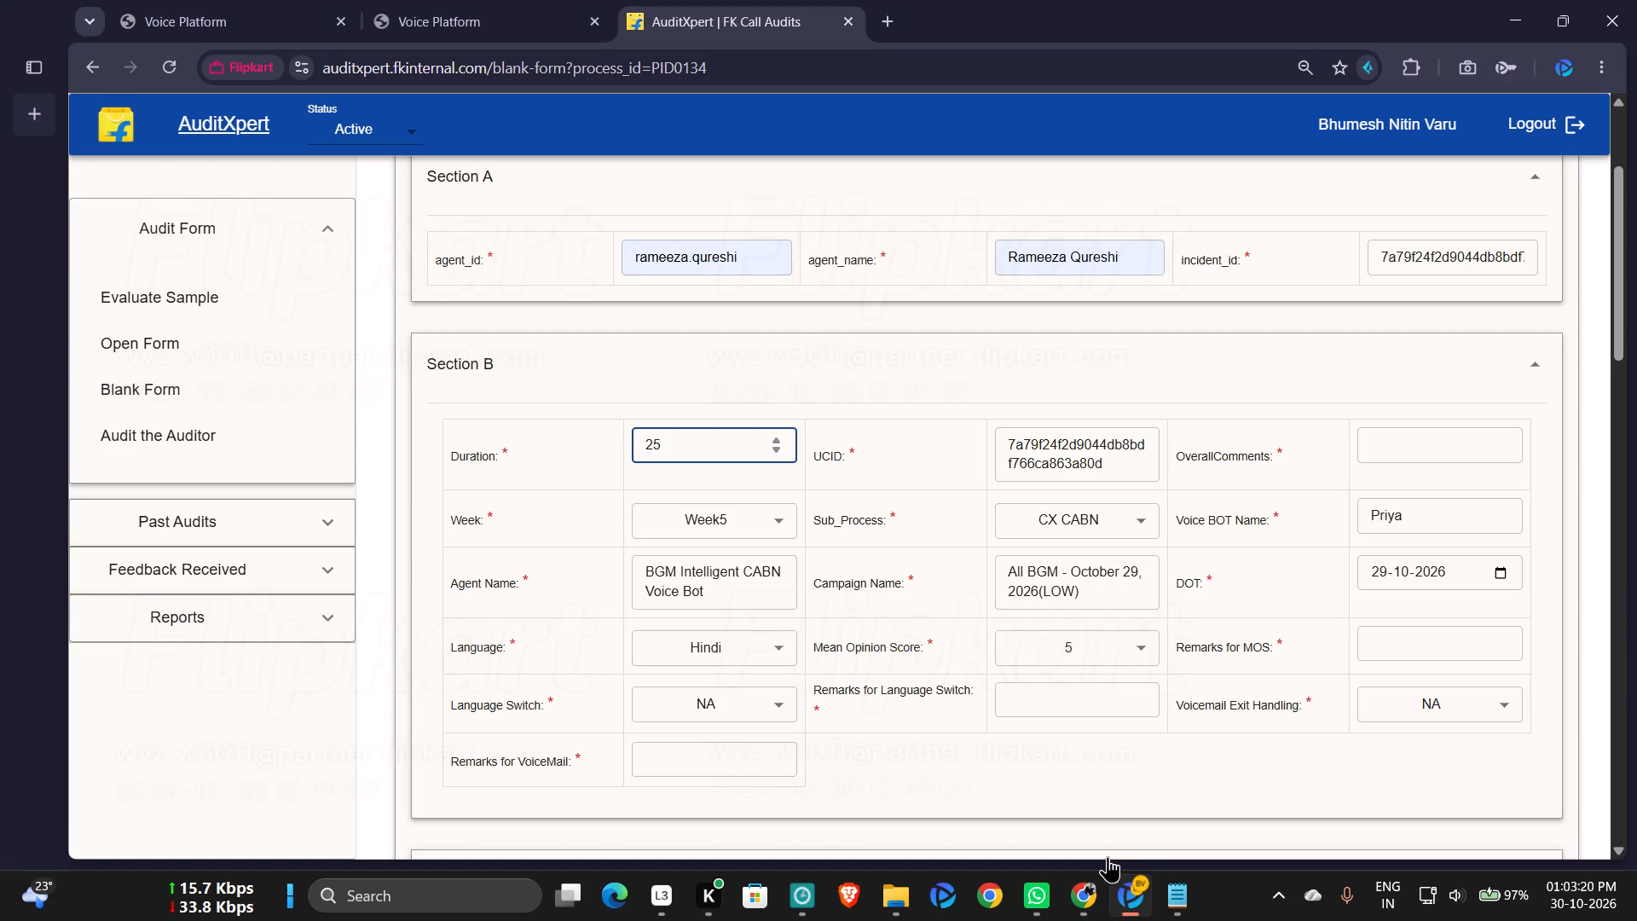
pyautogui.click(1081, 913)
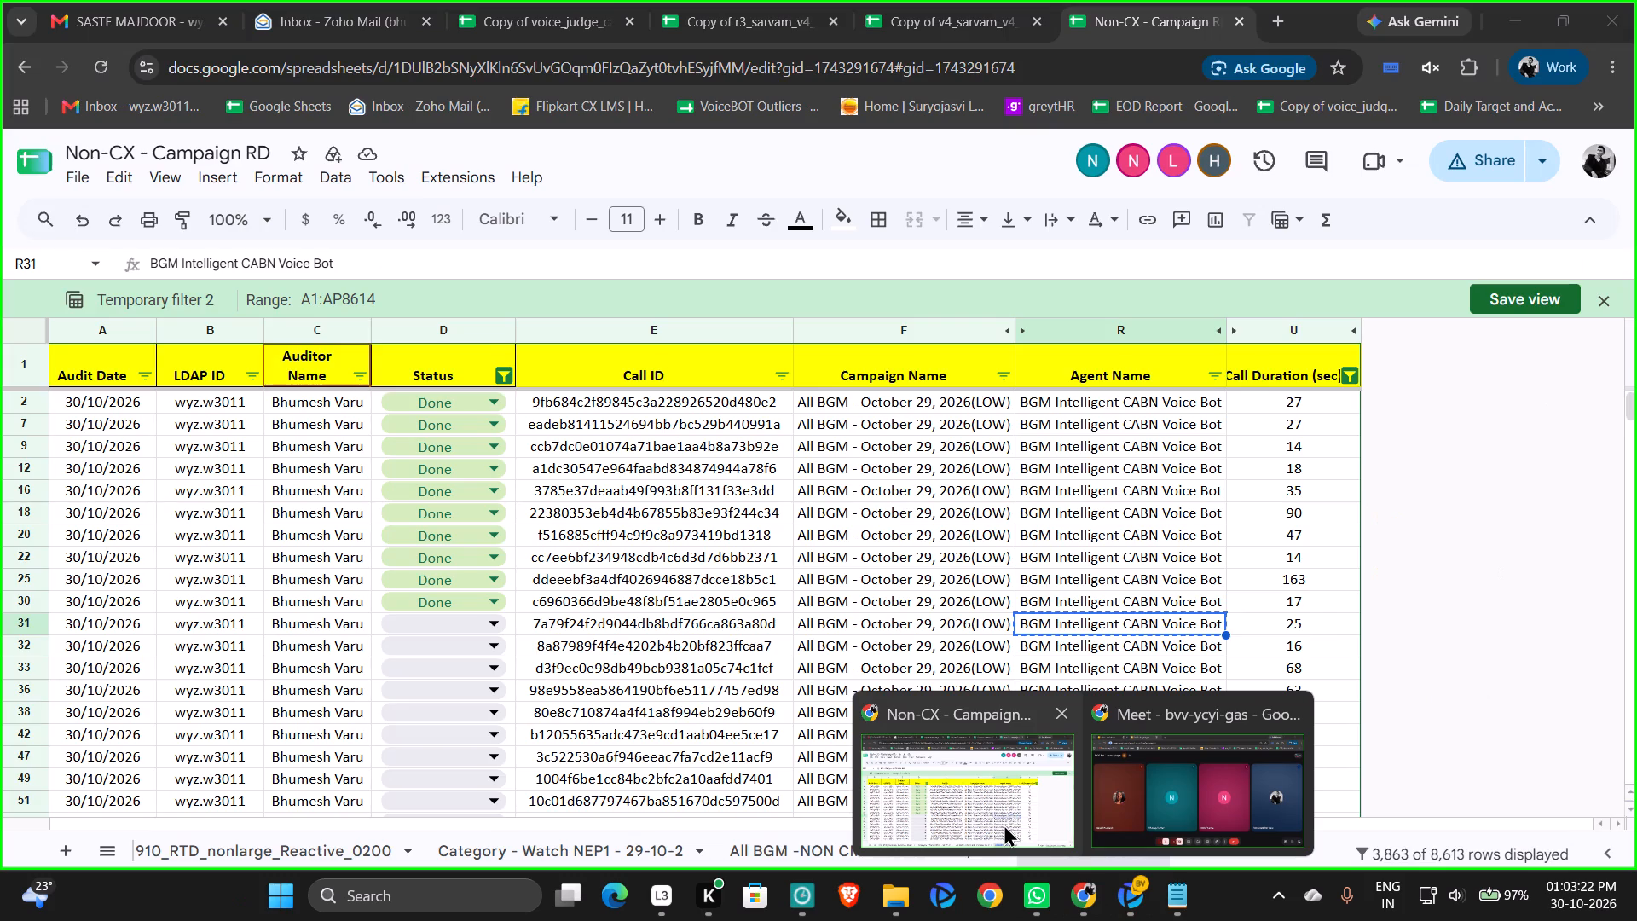
# Copy the remark "NO voicemail detected on call." from the Judge Model 2 notes in Notepad into Remarks for VoiceMail.
pyautogui.click(1175, 898)
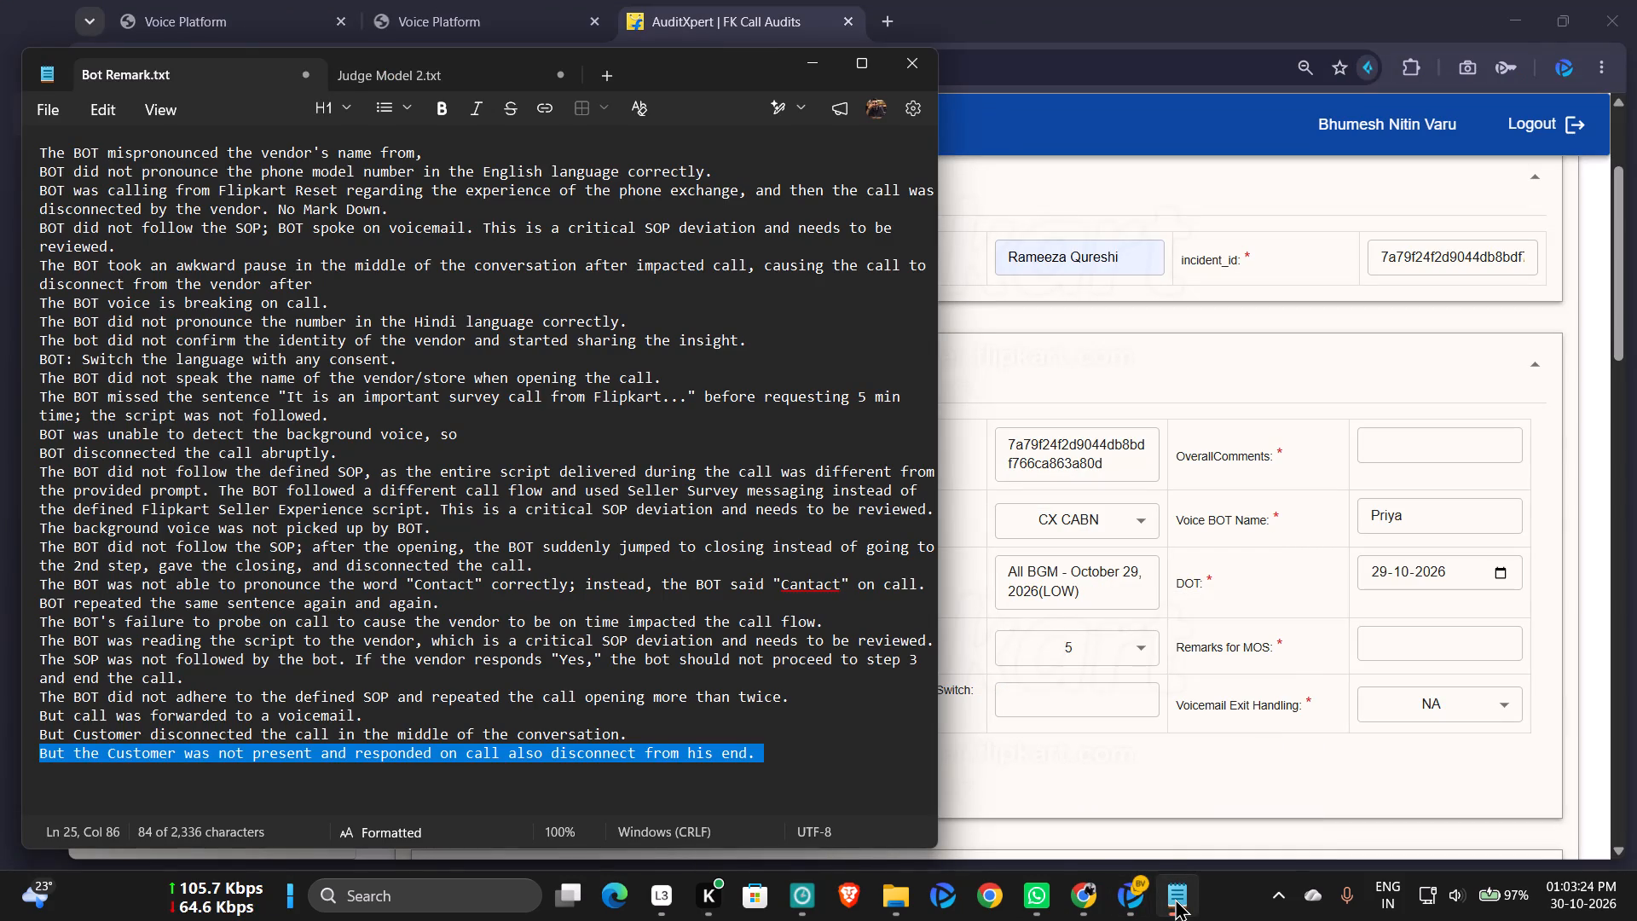
pyautogui.scroll(4, 320, 408)
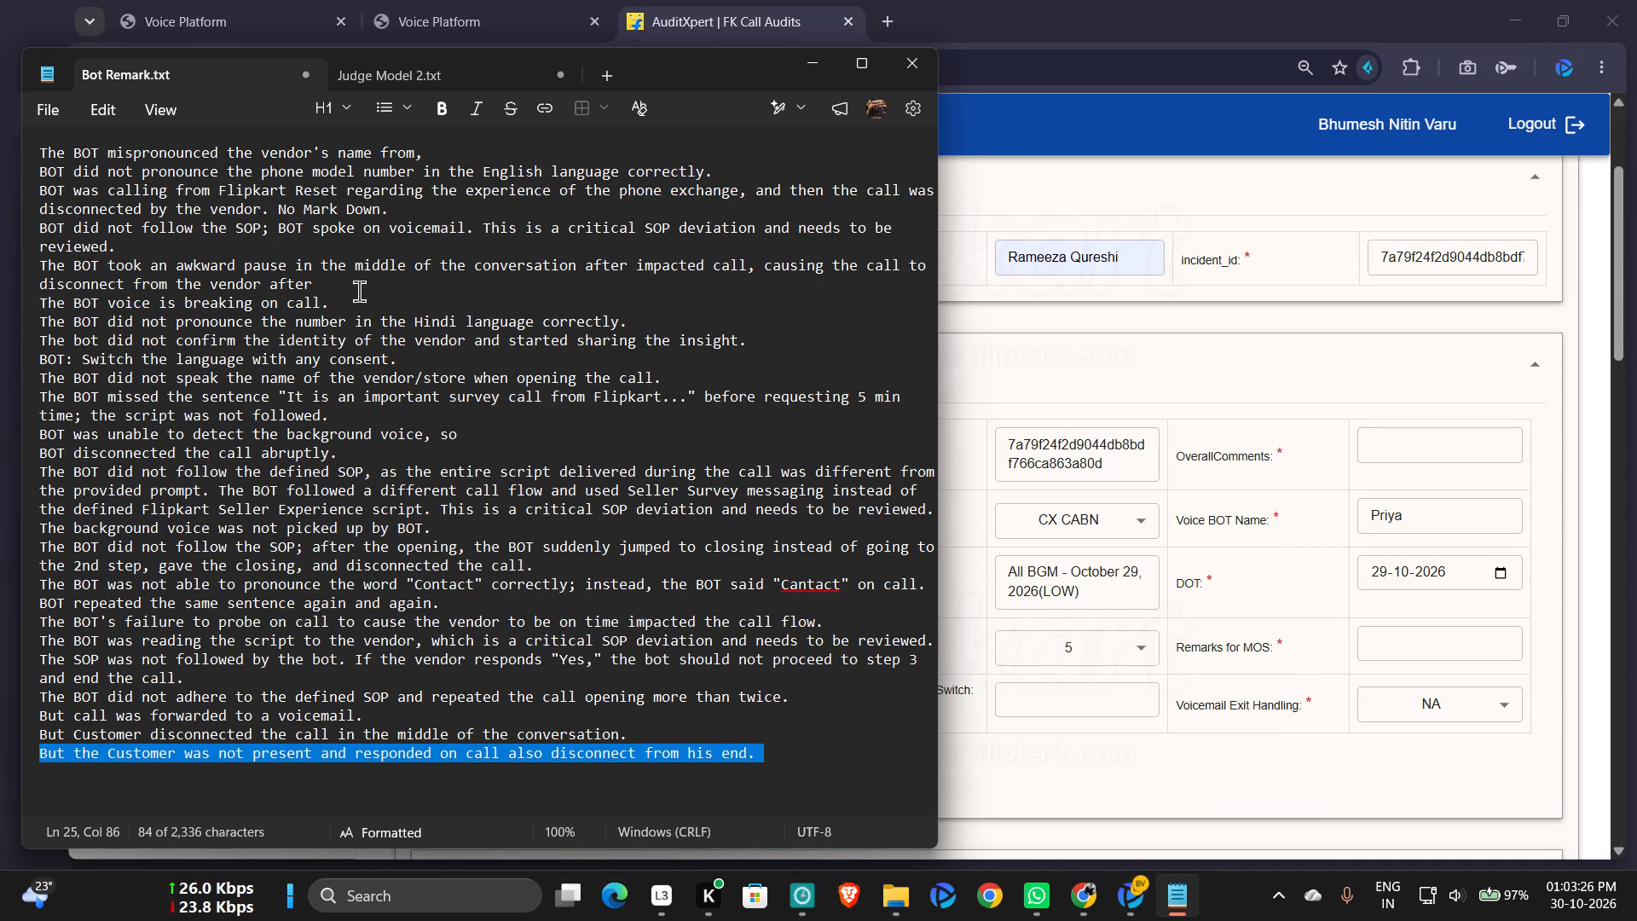
pyautogui.doubleClick(359, 291)
pyautogui.click(434, 75)
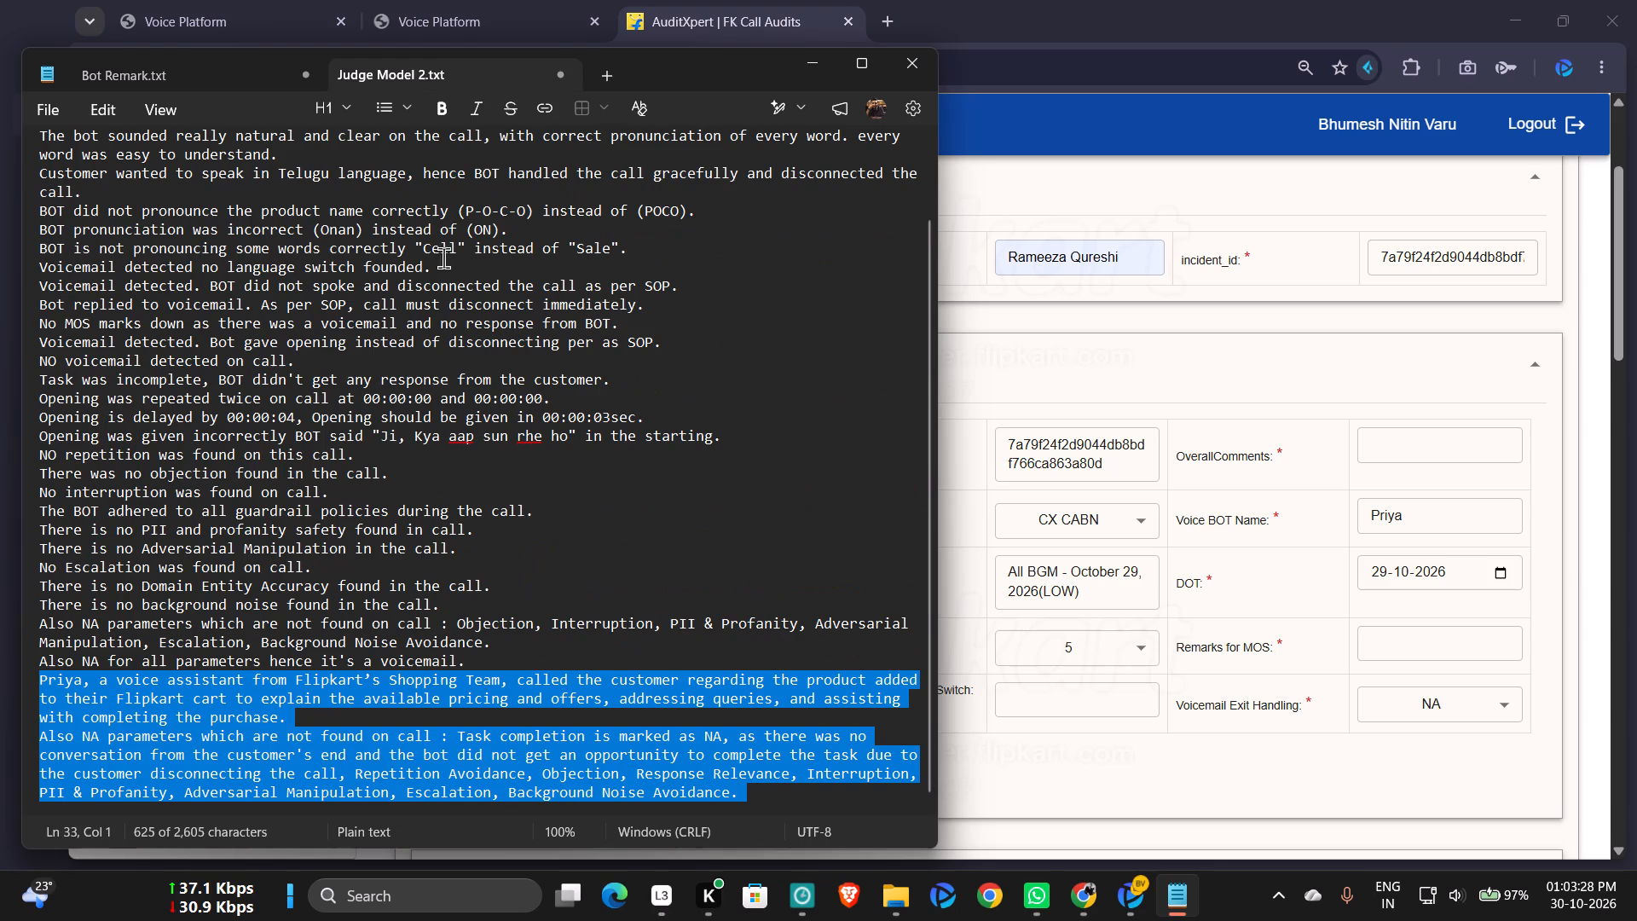
pyautogui.tripleClick(365, 364)
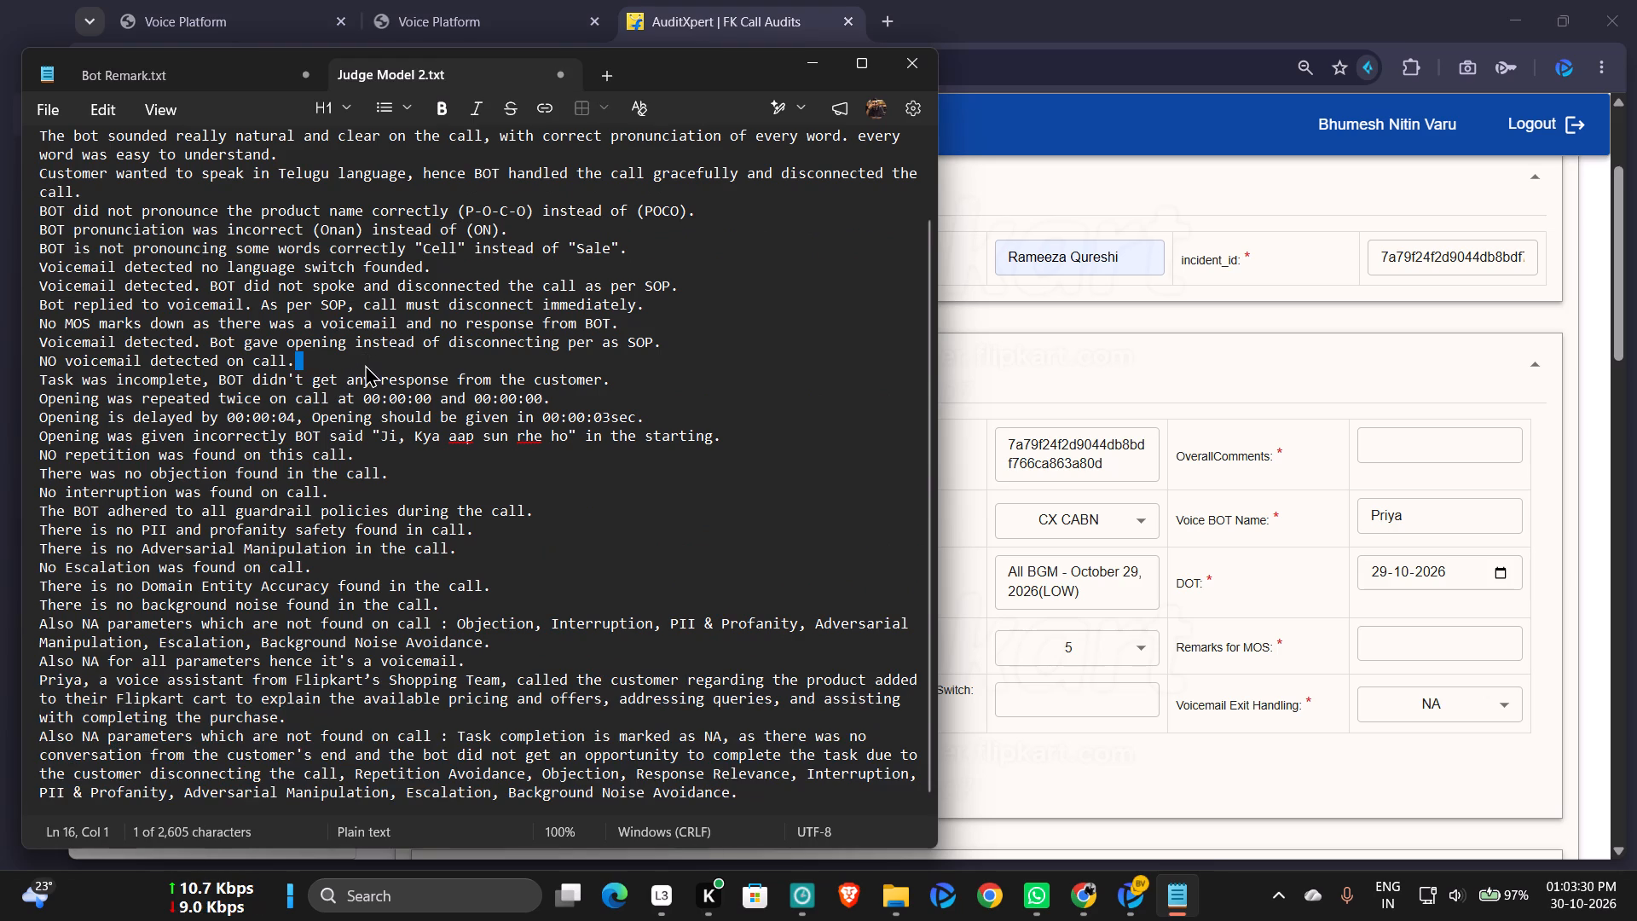
pyautogui.hotkey('ctrl', 'c')
pyautogui.click(1045, 791)
pyautogui.click(662, 766)
pyautogui.hotkey('ctrl', 'v')
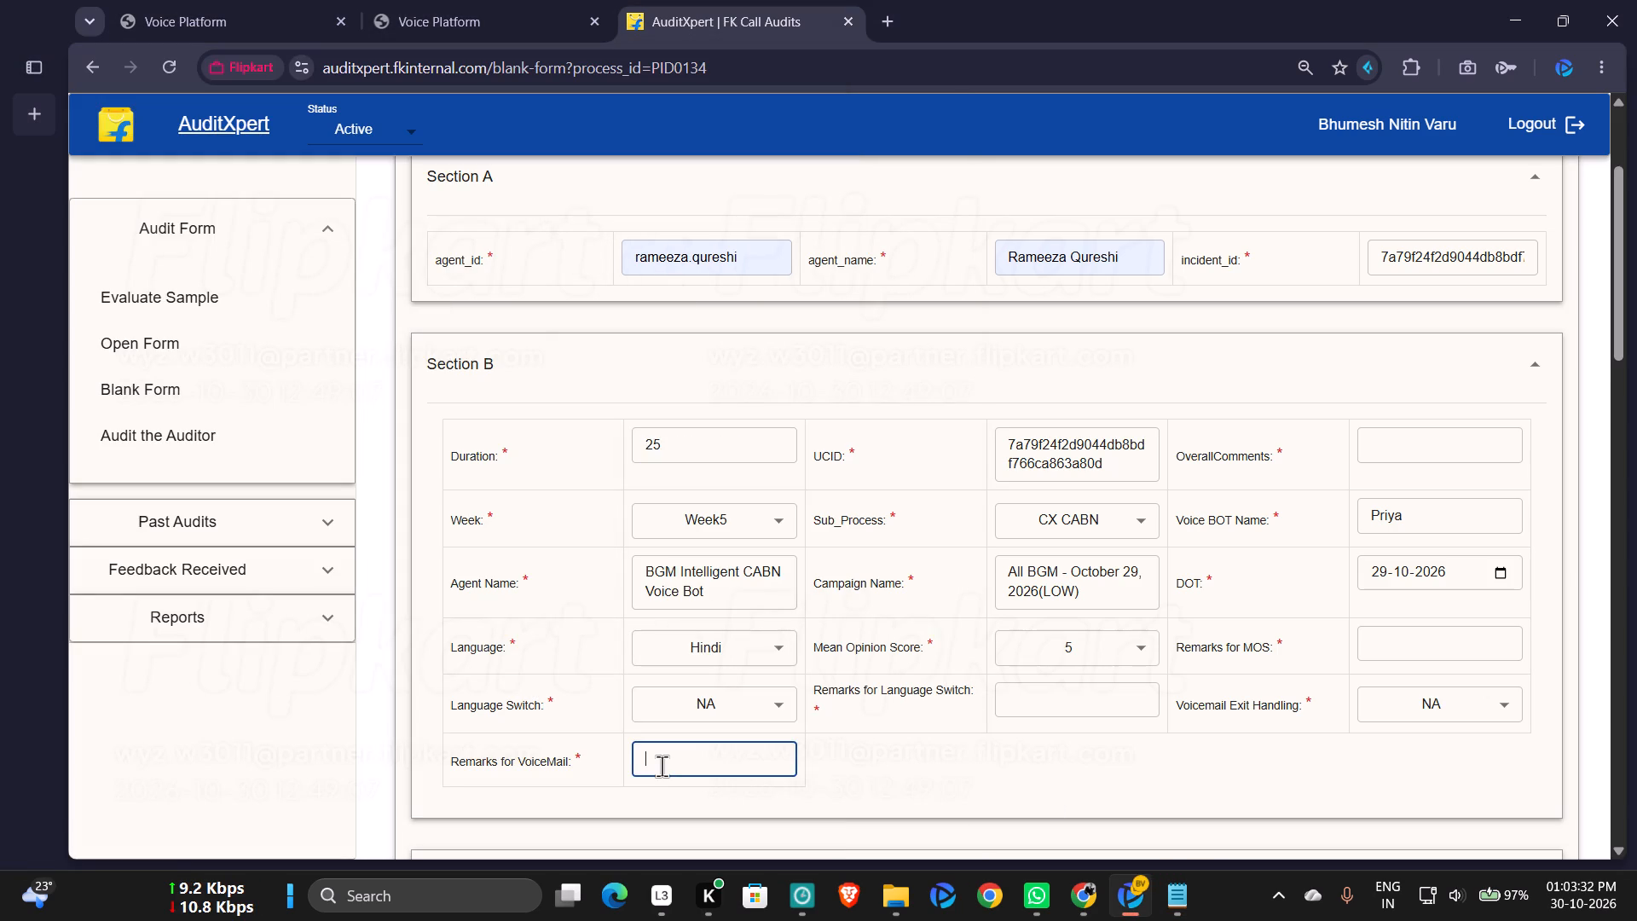
pyautogui.click(541, 32)
pyautogui.click(819, 550)
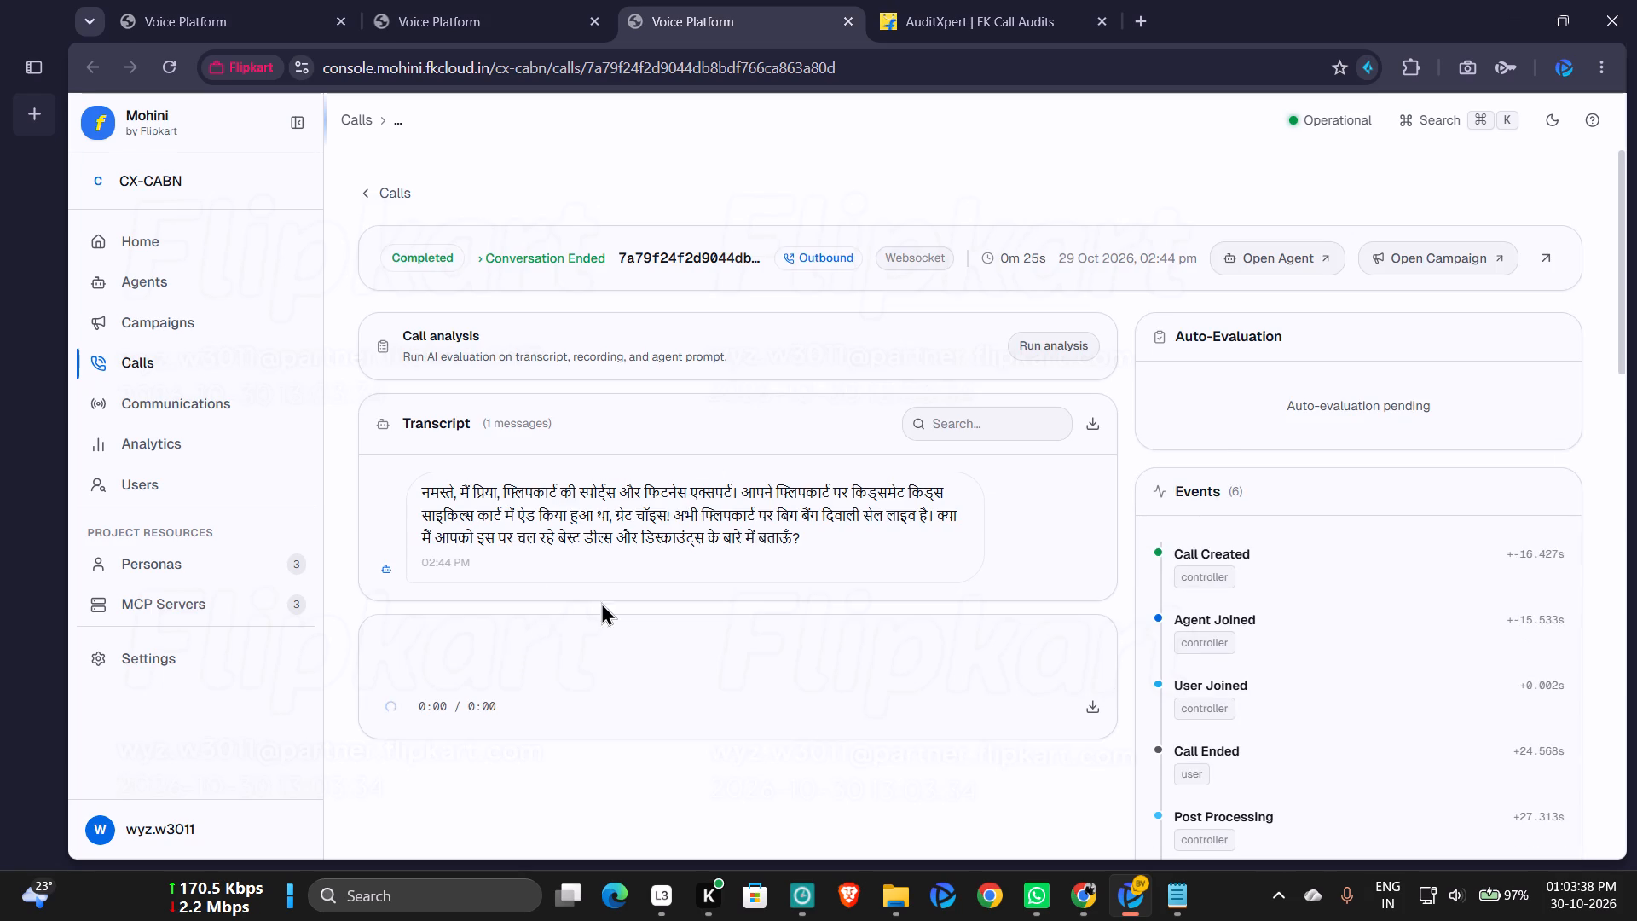
pyautogui.click(375, 742)
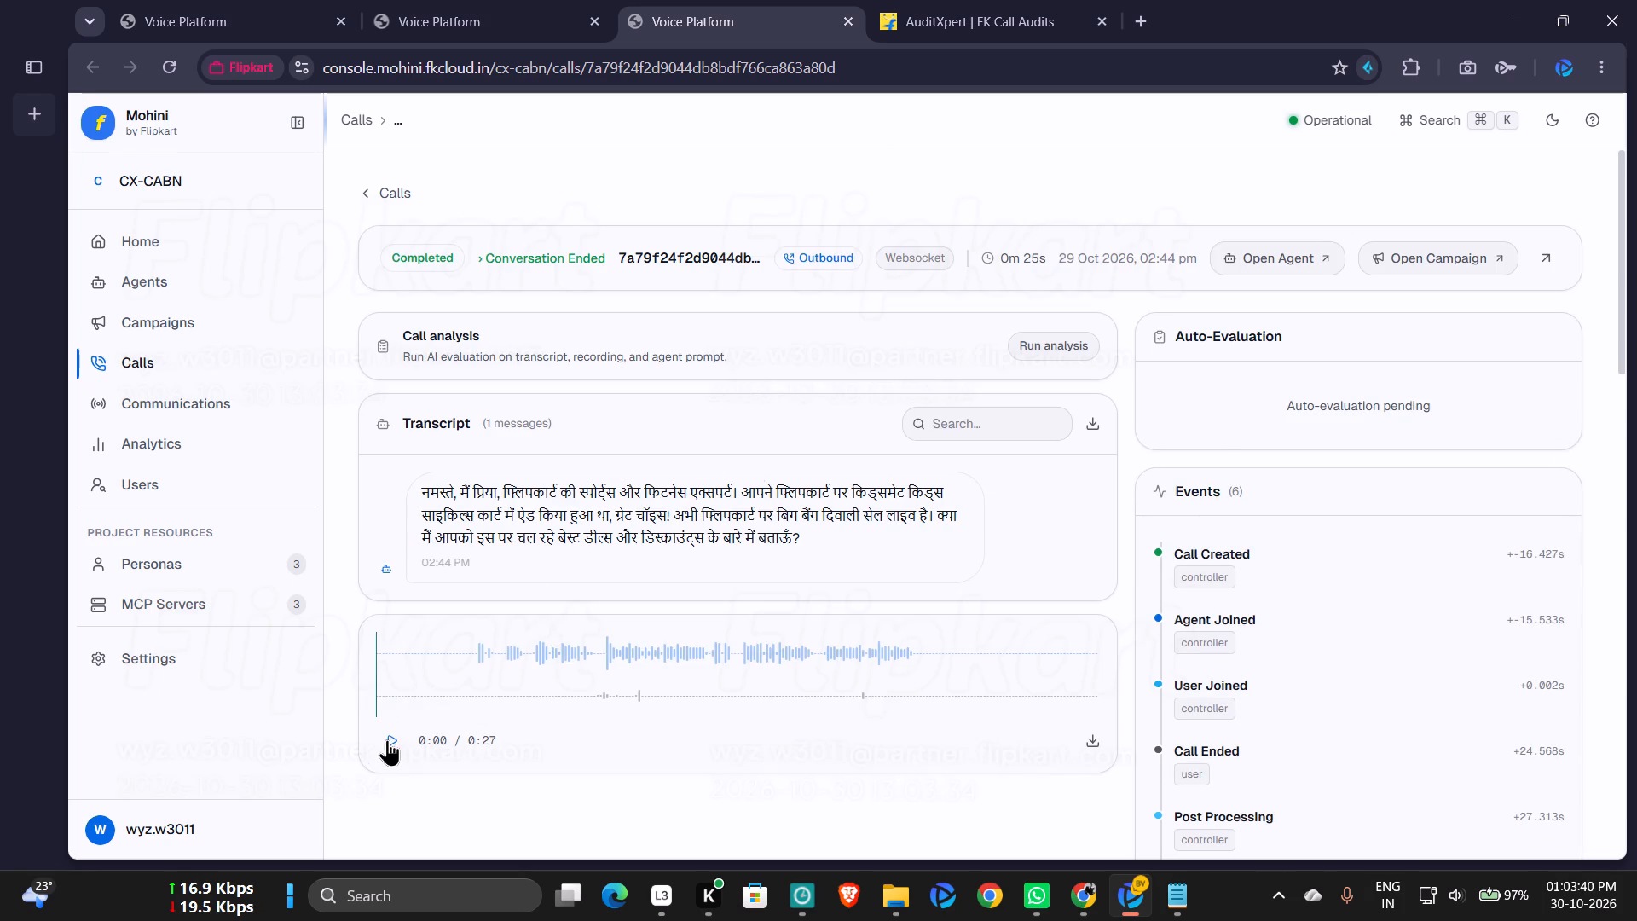
pyautogui.click(387, 739)
# Copy "Customer was not available on the call so no language switch detected." from the Judge Model 2 notes into the form's Remarks for Language Switch.
pyautogui.click(908, 0)
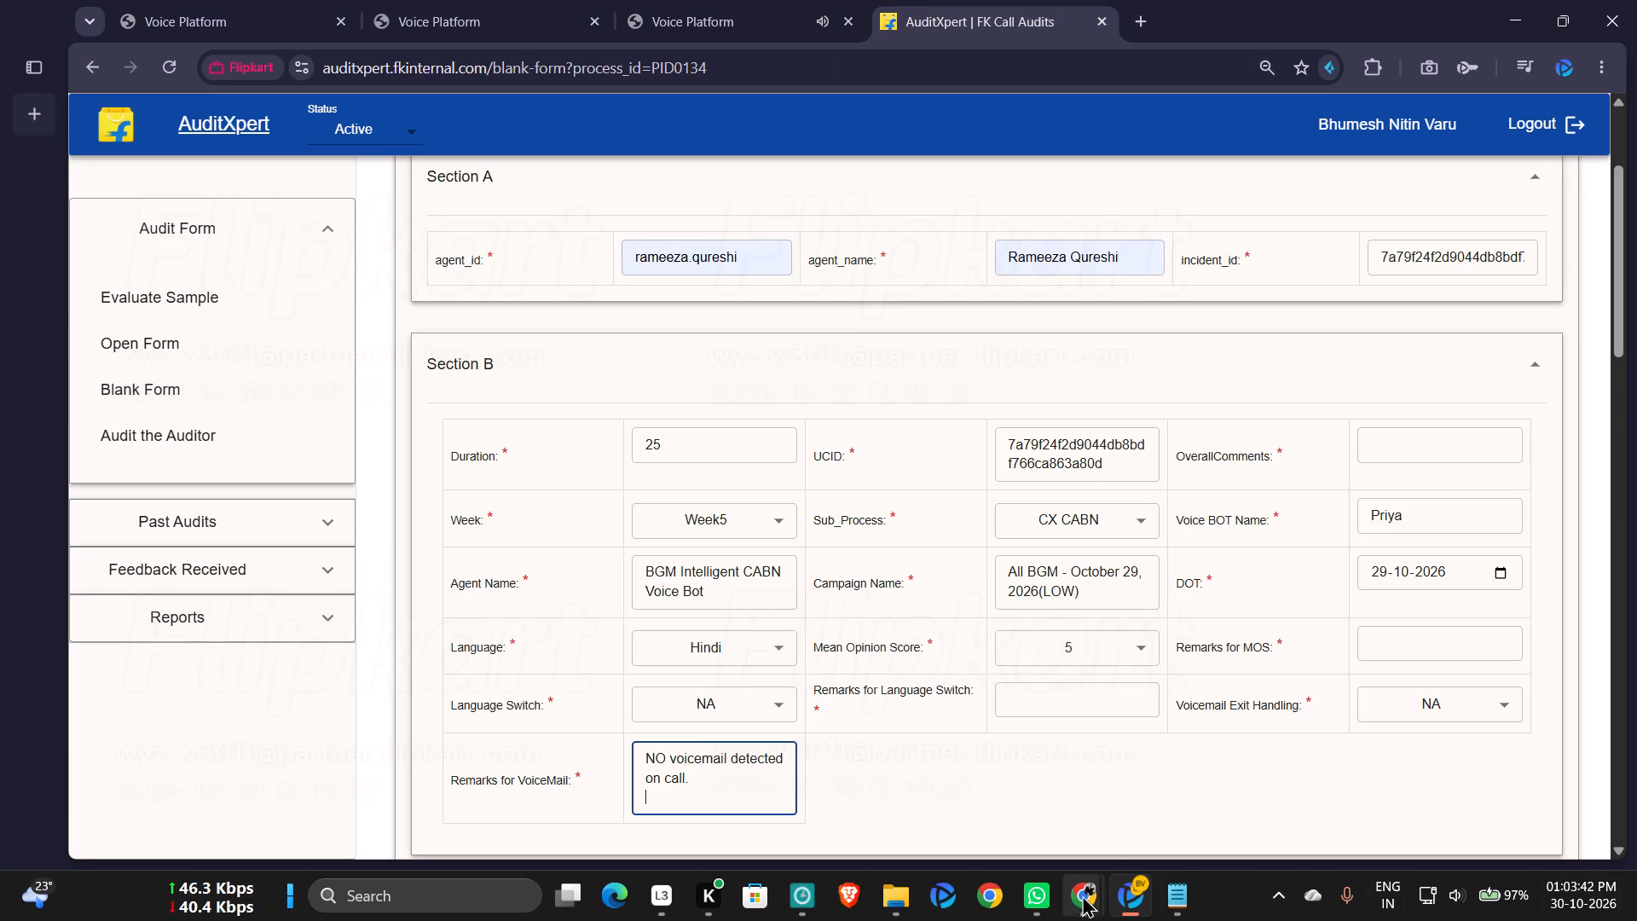
pyautogui.click(1094, 895)
pyautogui.click(1140, 894)
pyautogui.click(1170, 886)
pyautogui.scroll(3, 420, 215)
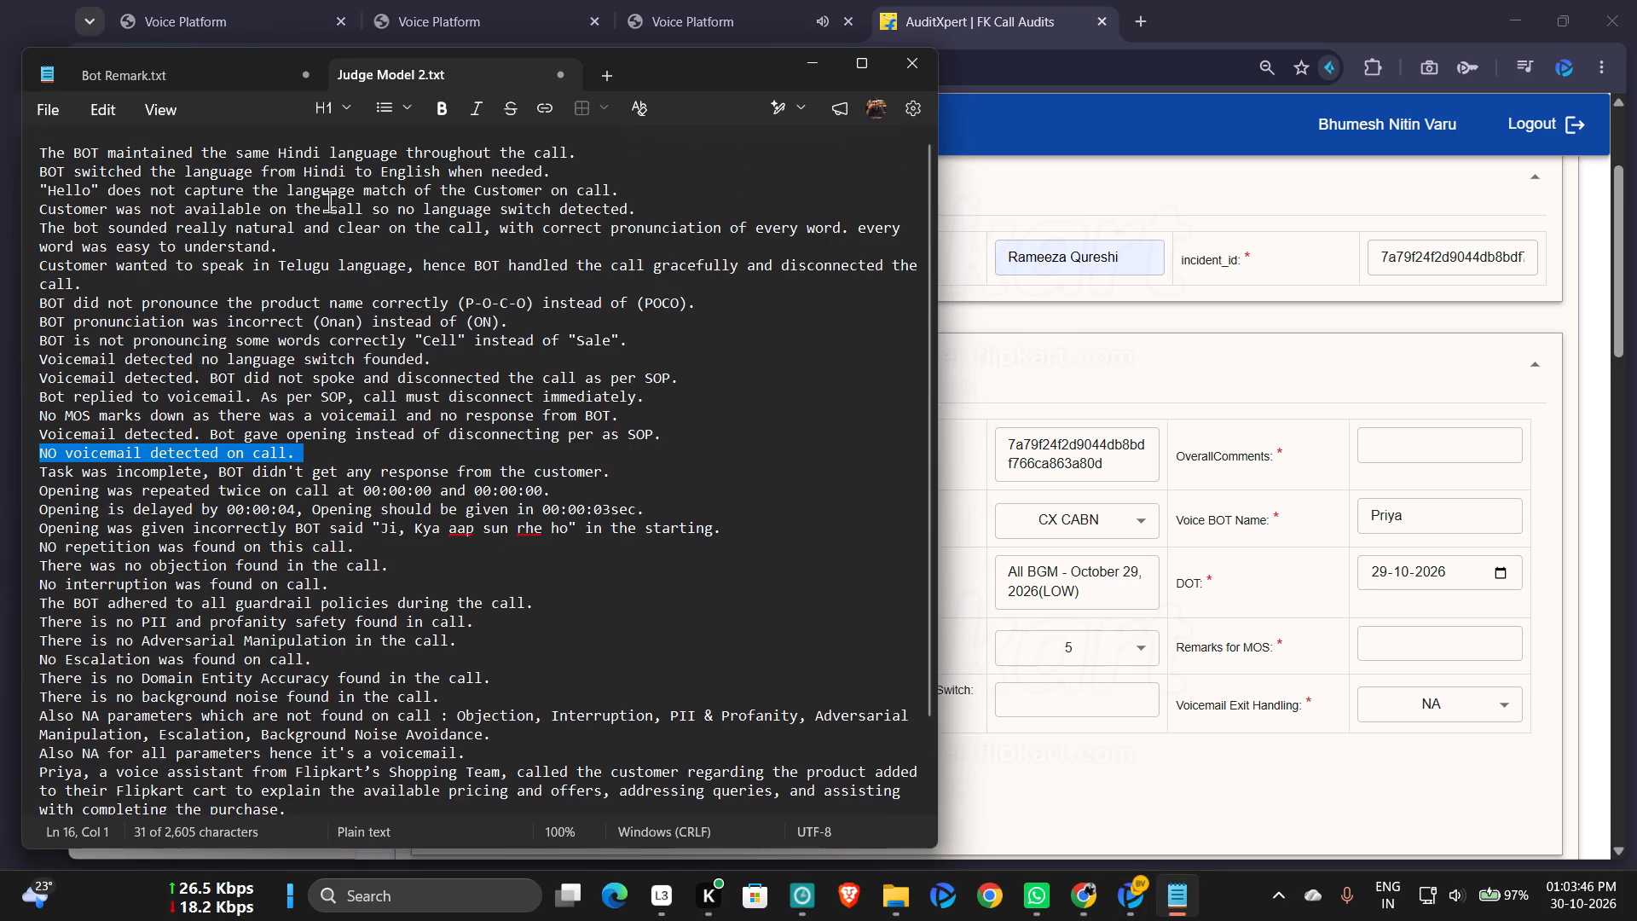
pyautogui.tripleClick(323, 210)
pyautogui.click(323, 210)
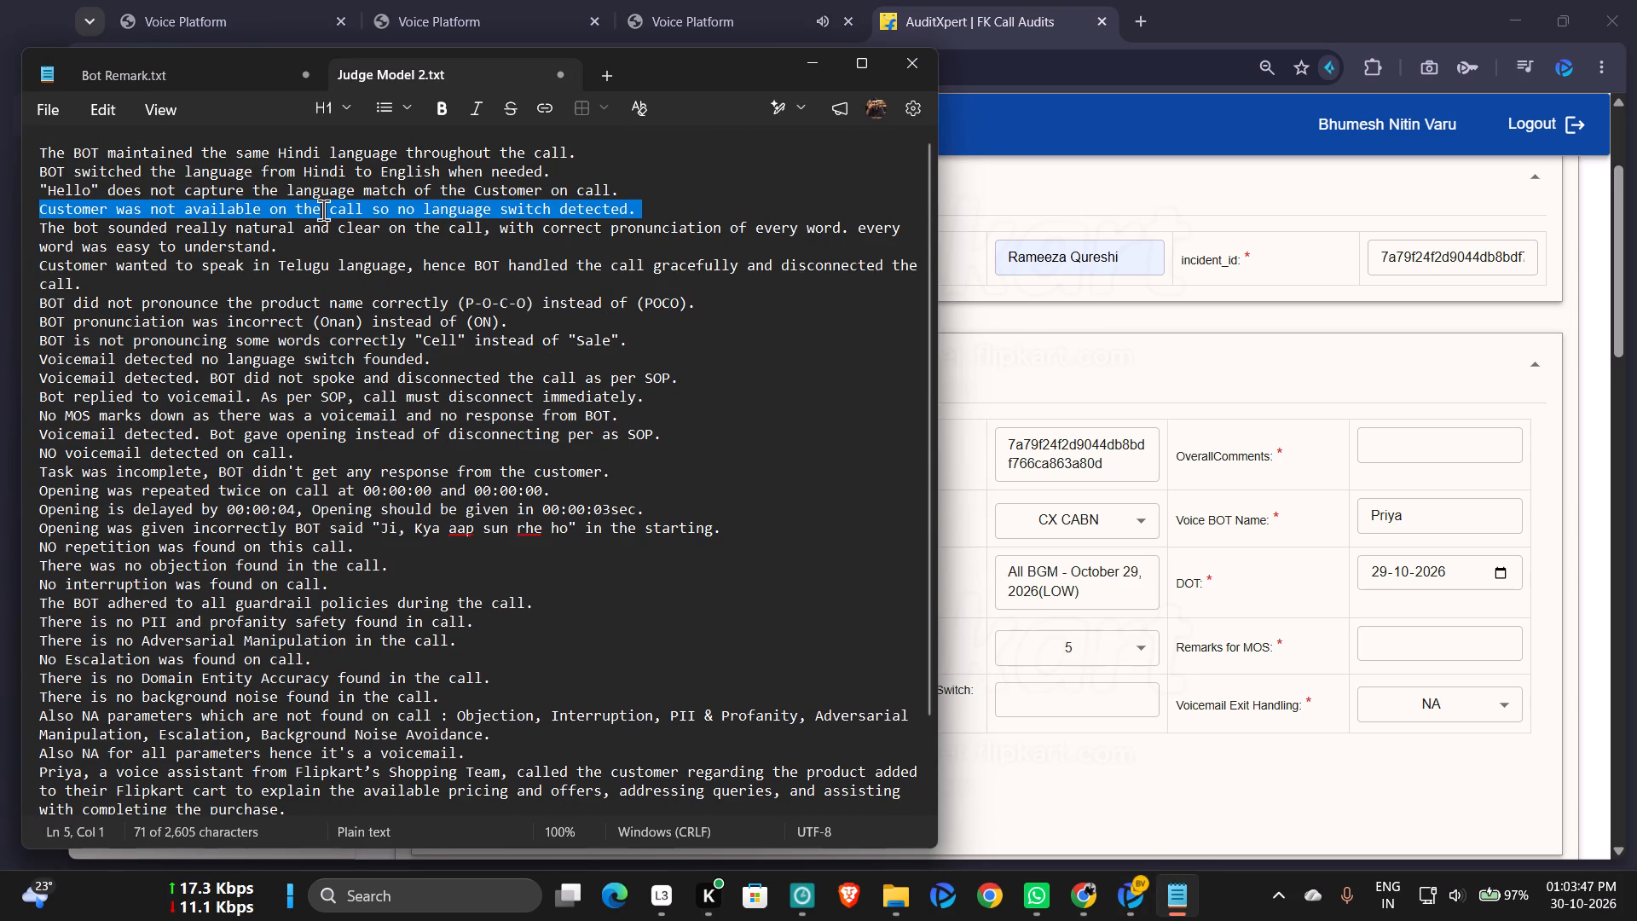
pyautogui.click(323, 210)
pyautogui.hotkey('ctrl', 'c')
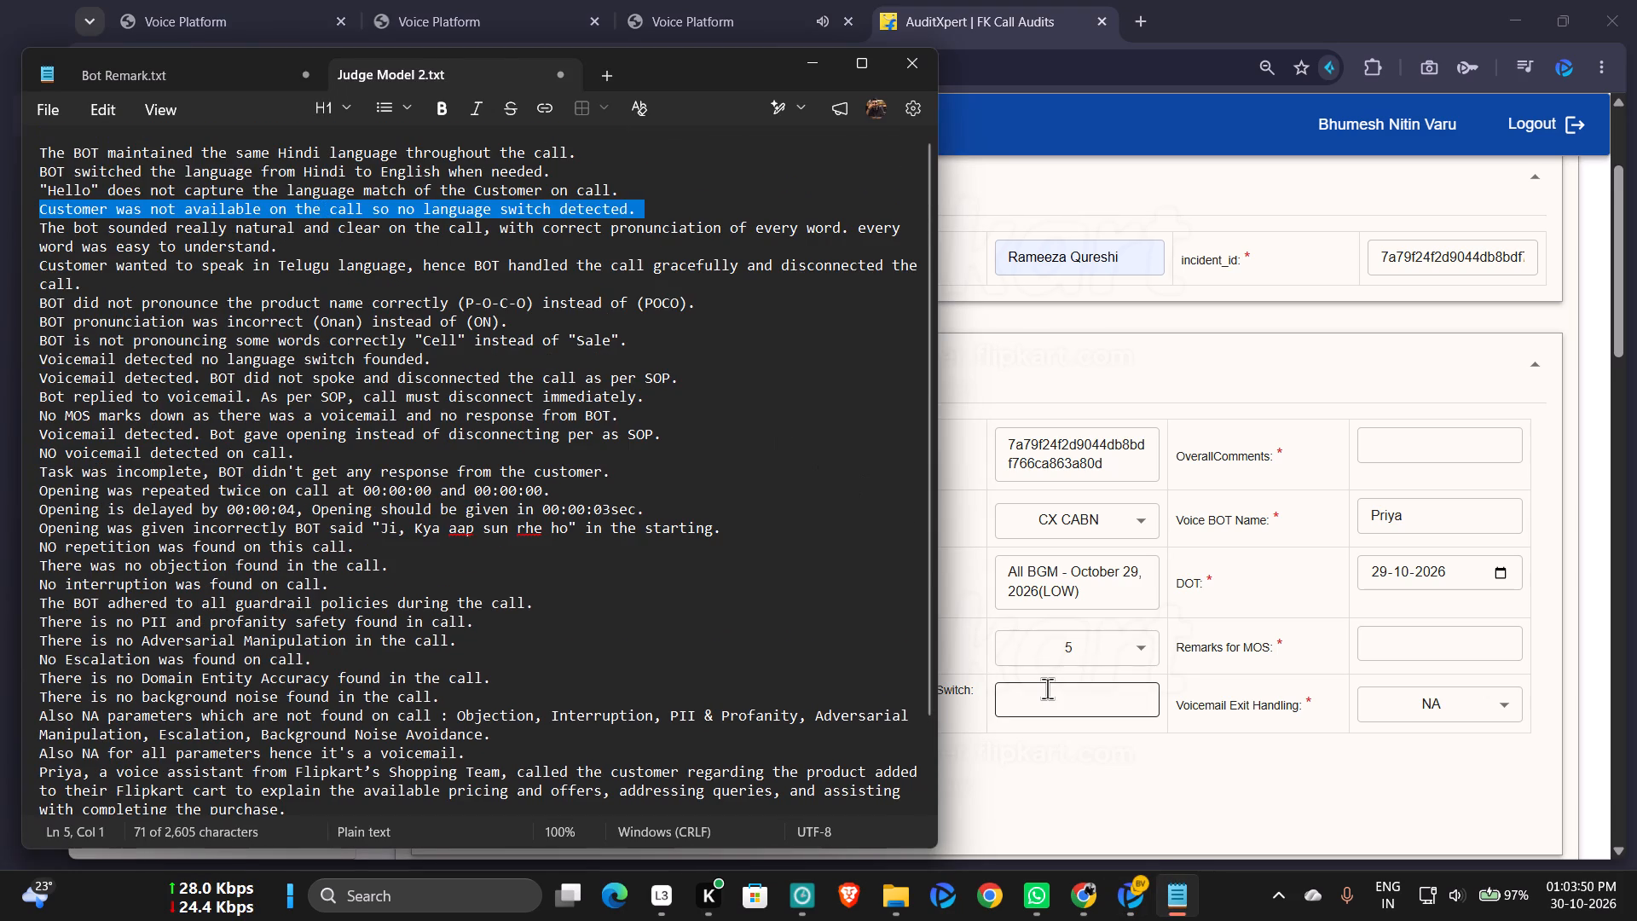
pyautogui.click(1047, 688)
pyautogui.hotkey('ctrl', 'v')
# Copy the remark about the bot sounding really natural and clear from the Judge Model 2 notes into Remarks for MOS.
pyautogui.click(1193, 913)
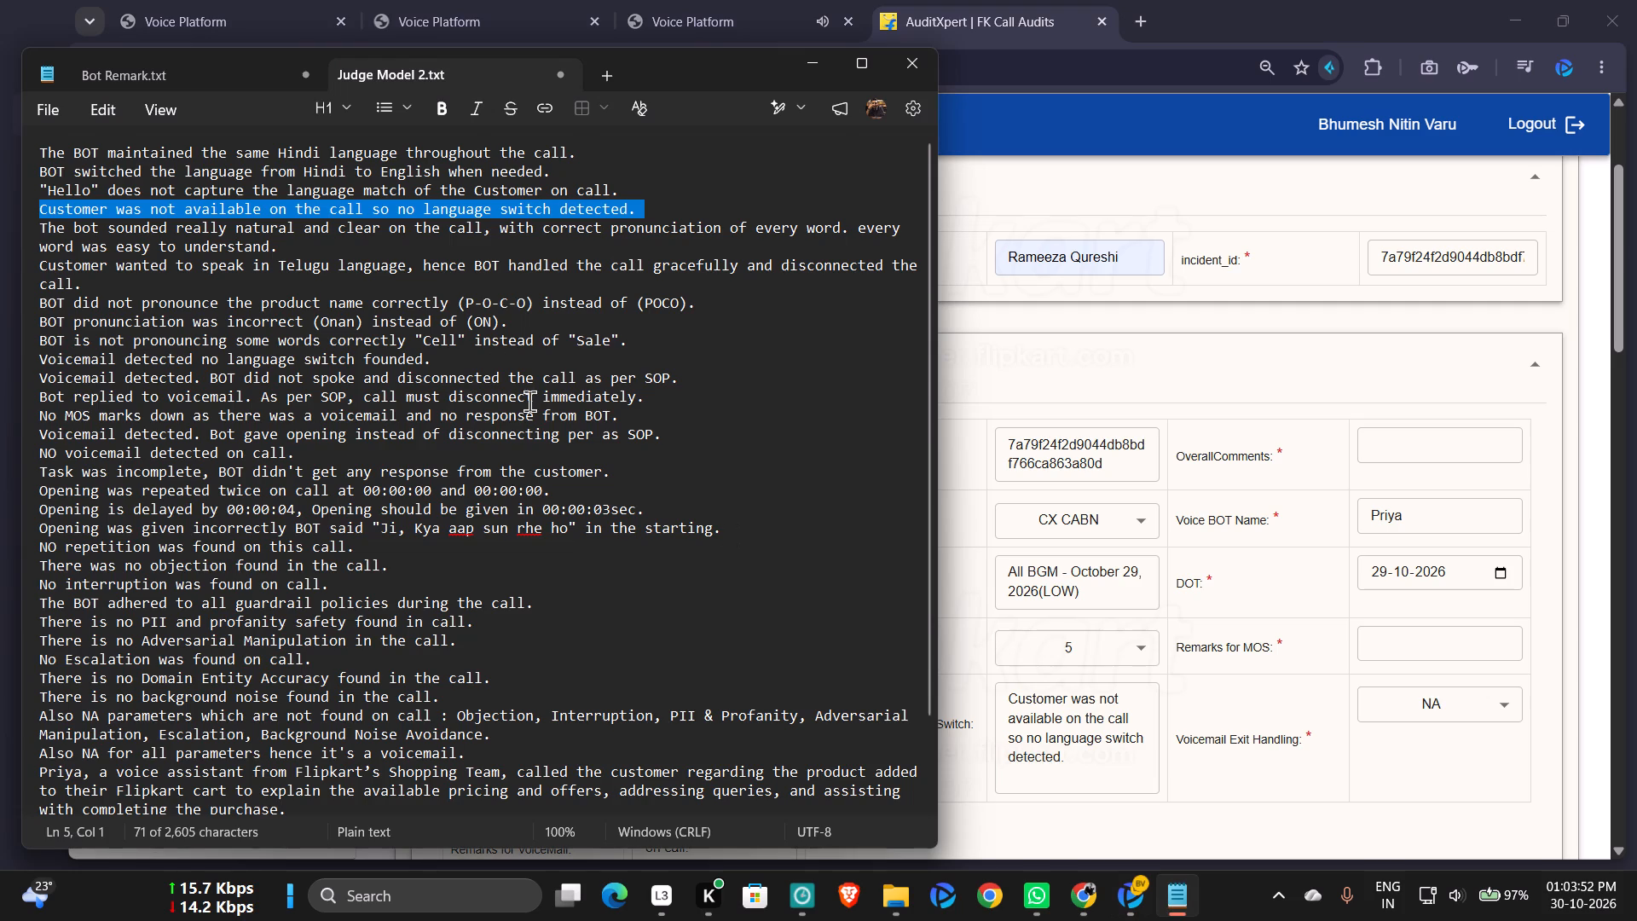
pyautogui.tripleClick(519, 235)
pyautogui.hotkey('ctrl', 'c')
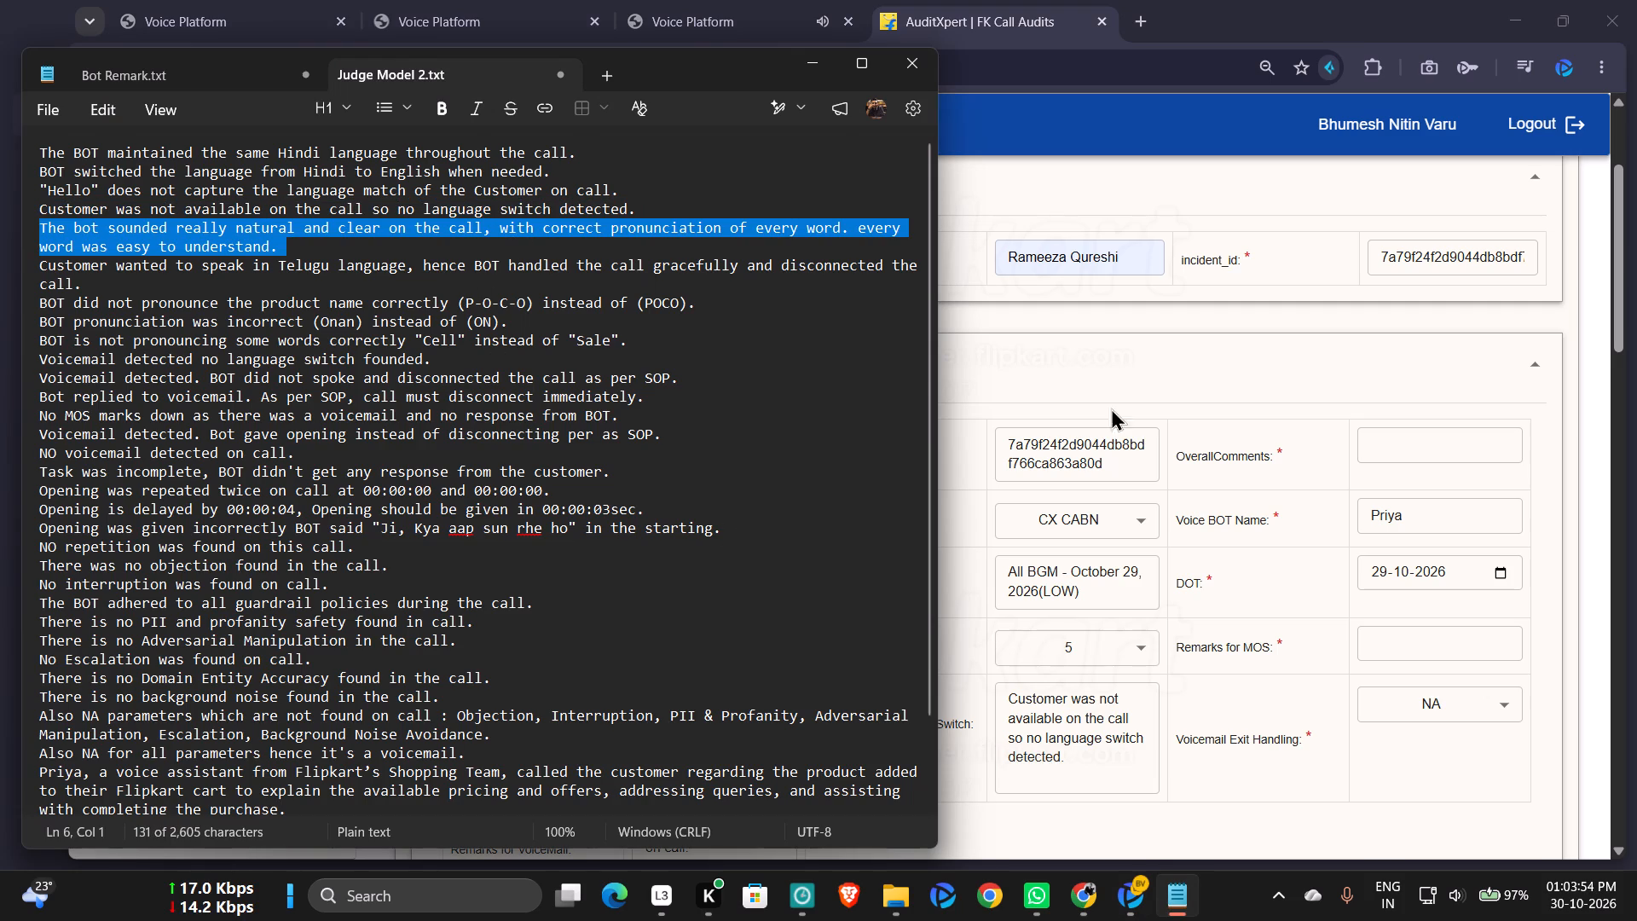
pyautogui.click(1430, 627)
pyautogui.hotkey('ctrl', 'v')
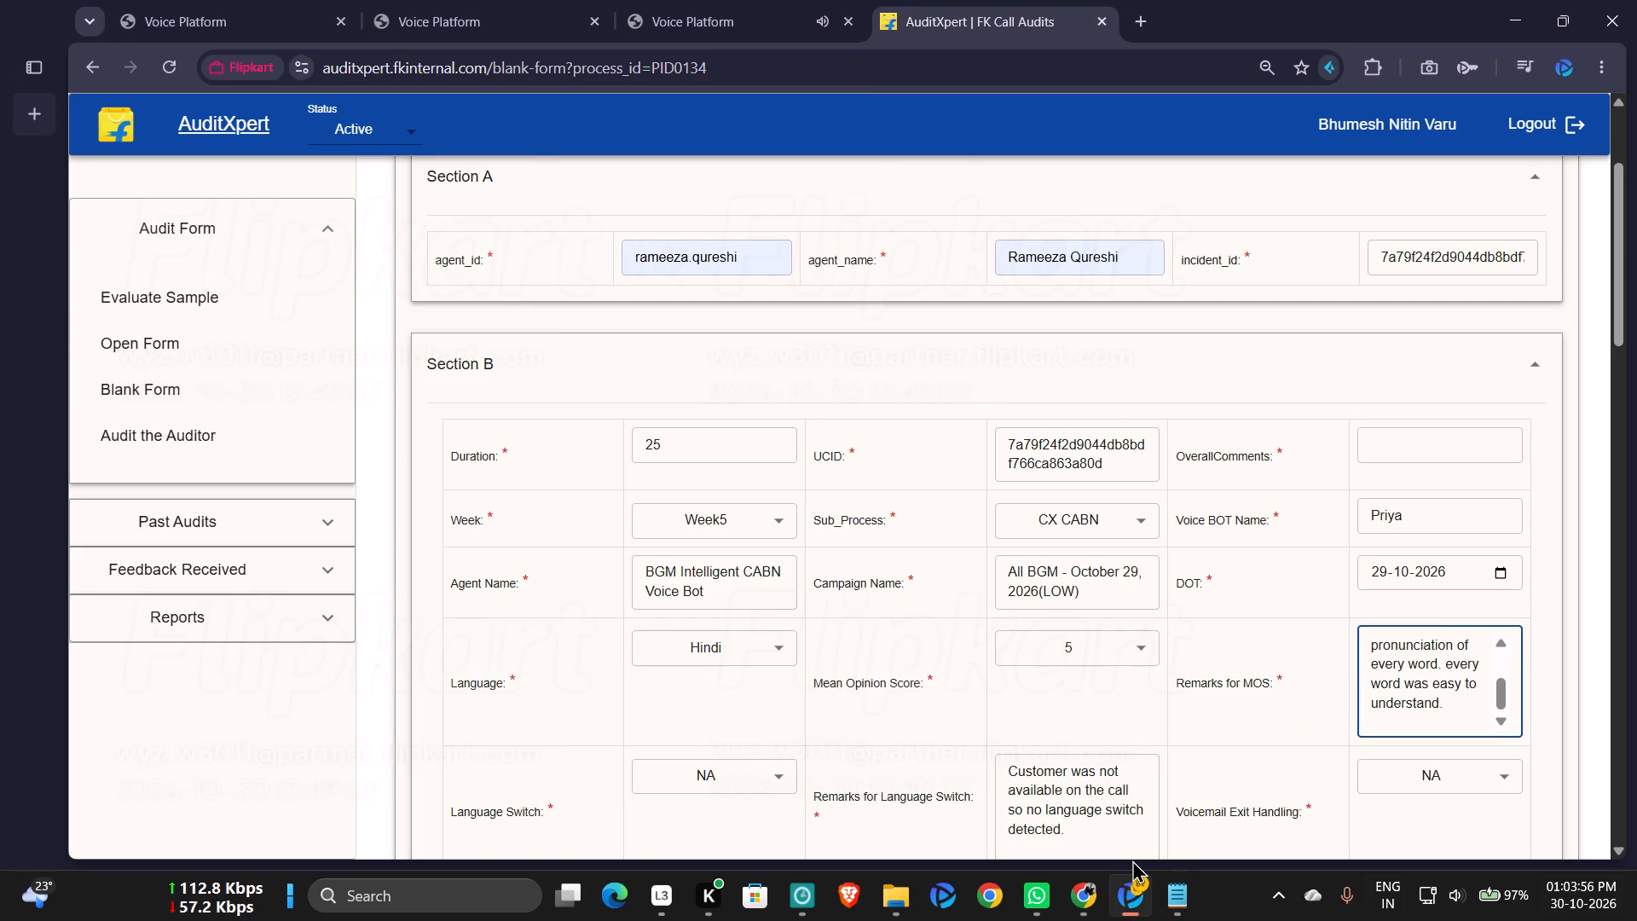
# Copy the Priya call summary and the NA-parameters paragraph starting with Task completion from the Judge Model 2 notes into OverallComments.
pyautogui.click(1172, 898)
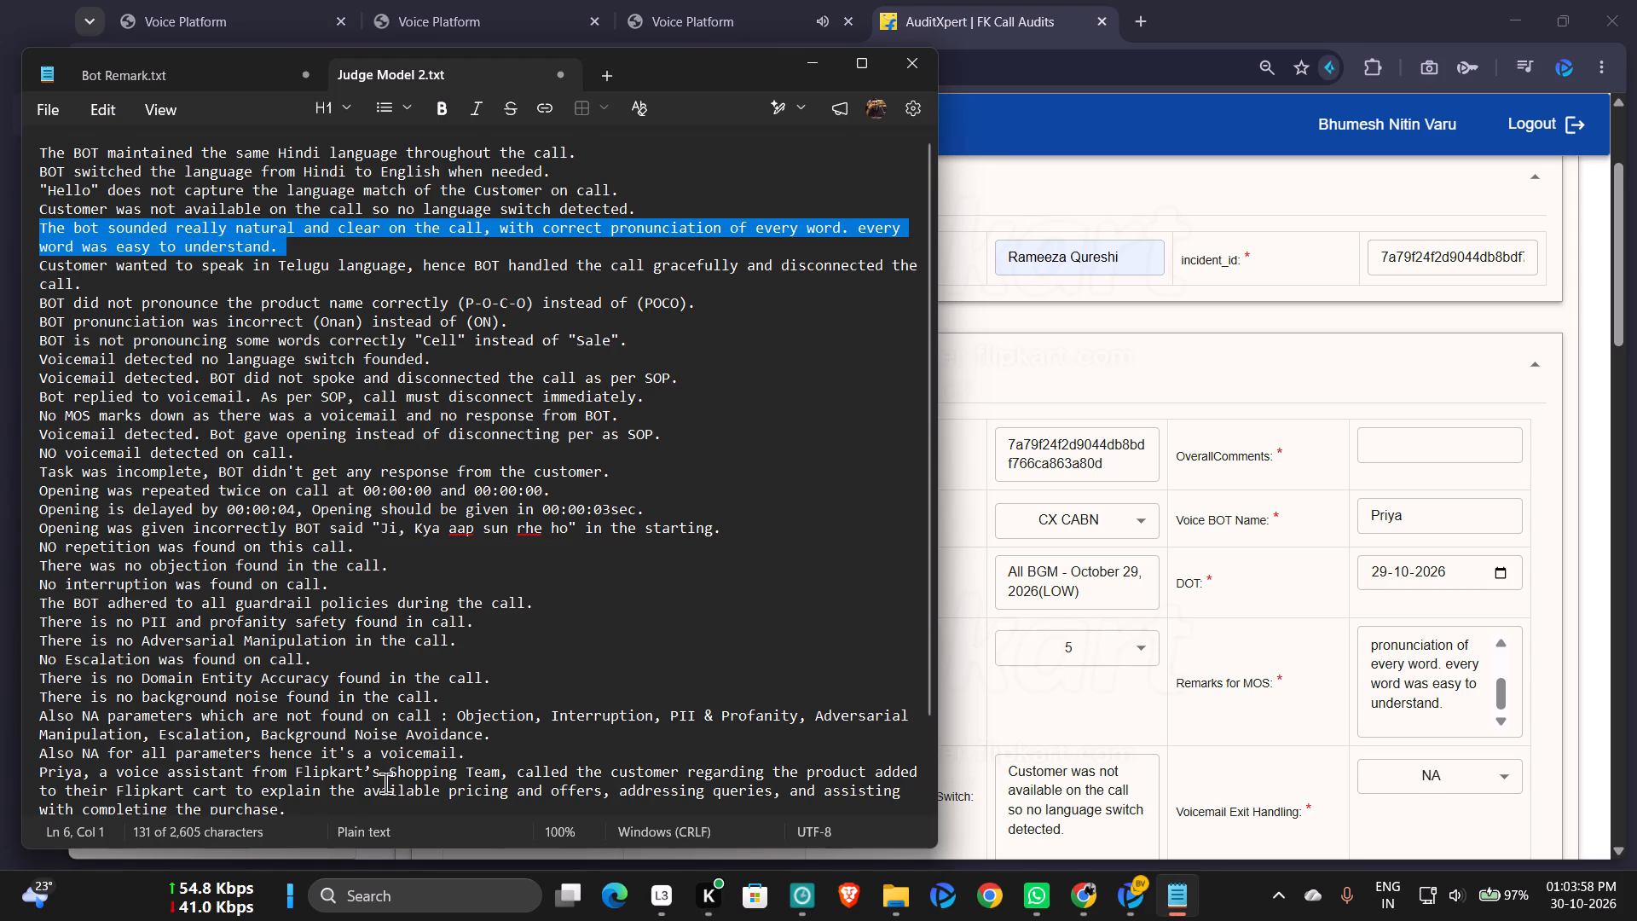
pyautogui.tripleClick(385, 783)
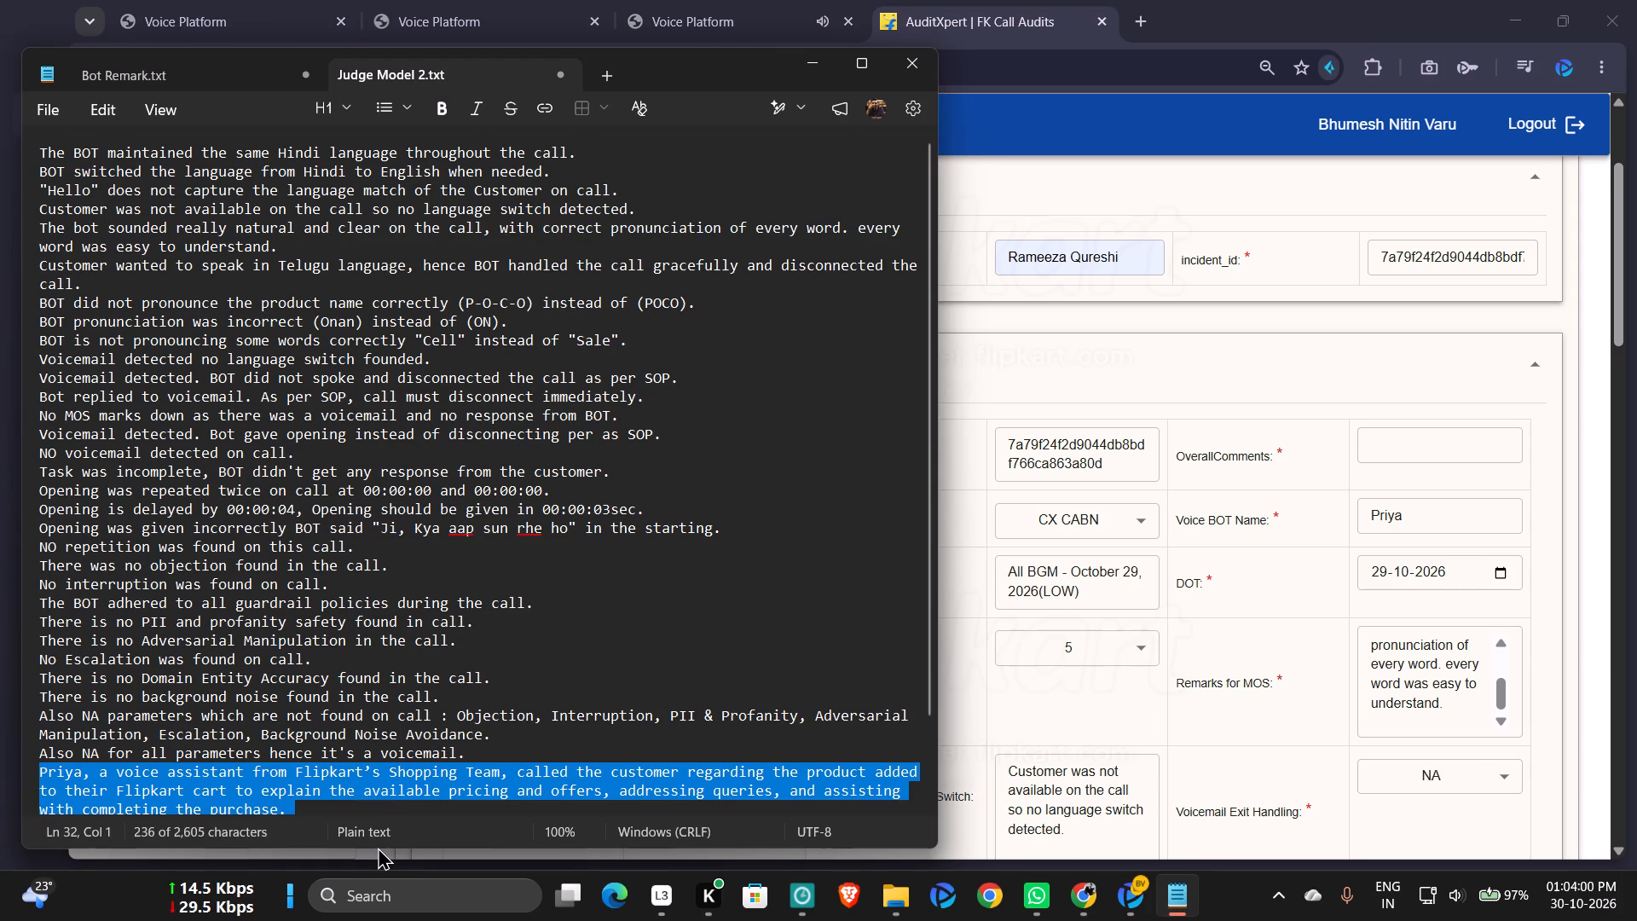
pyautogui.hotkey('shift', 'Down')
pyautogui.hotkey('shift', 'Down')
pyautogui.hotkey('shift', 'Down')
pyautogui.hotkey('shift', 'Down')
pyautogui.hotkey('shift', 'Down')
pyautogui.hotkey('shift', 'Down')
pyautogui.hotkey('shift', 'Down')
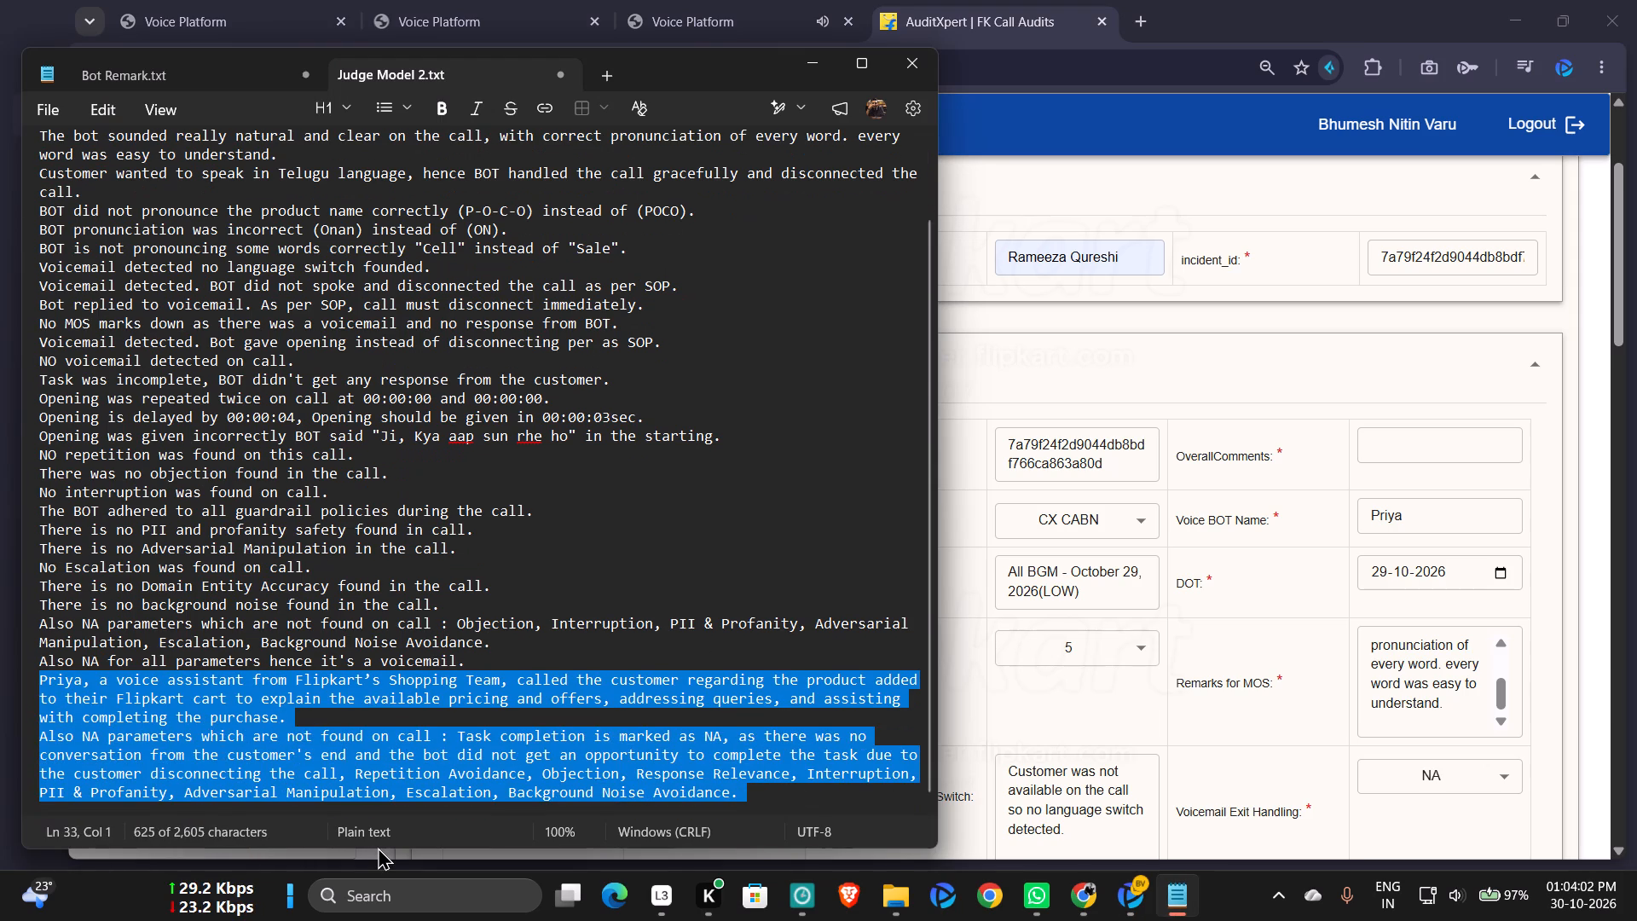
pyautogui.hotkey('ctrl', 'c')
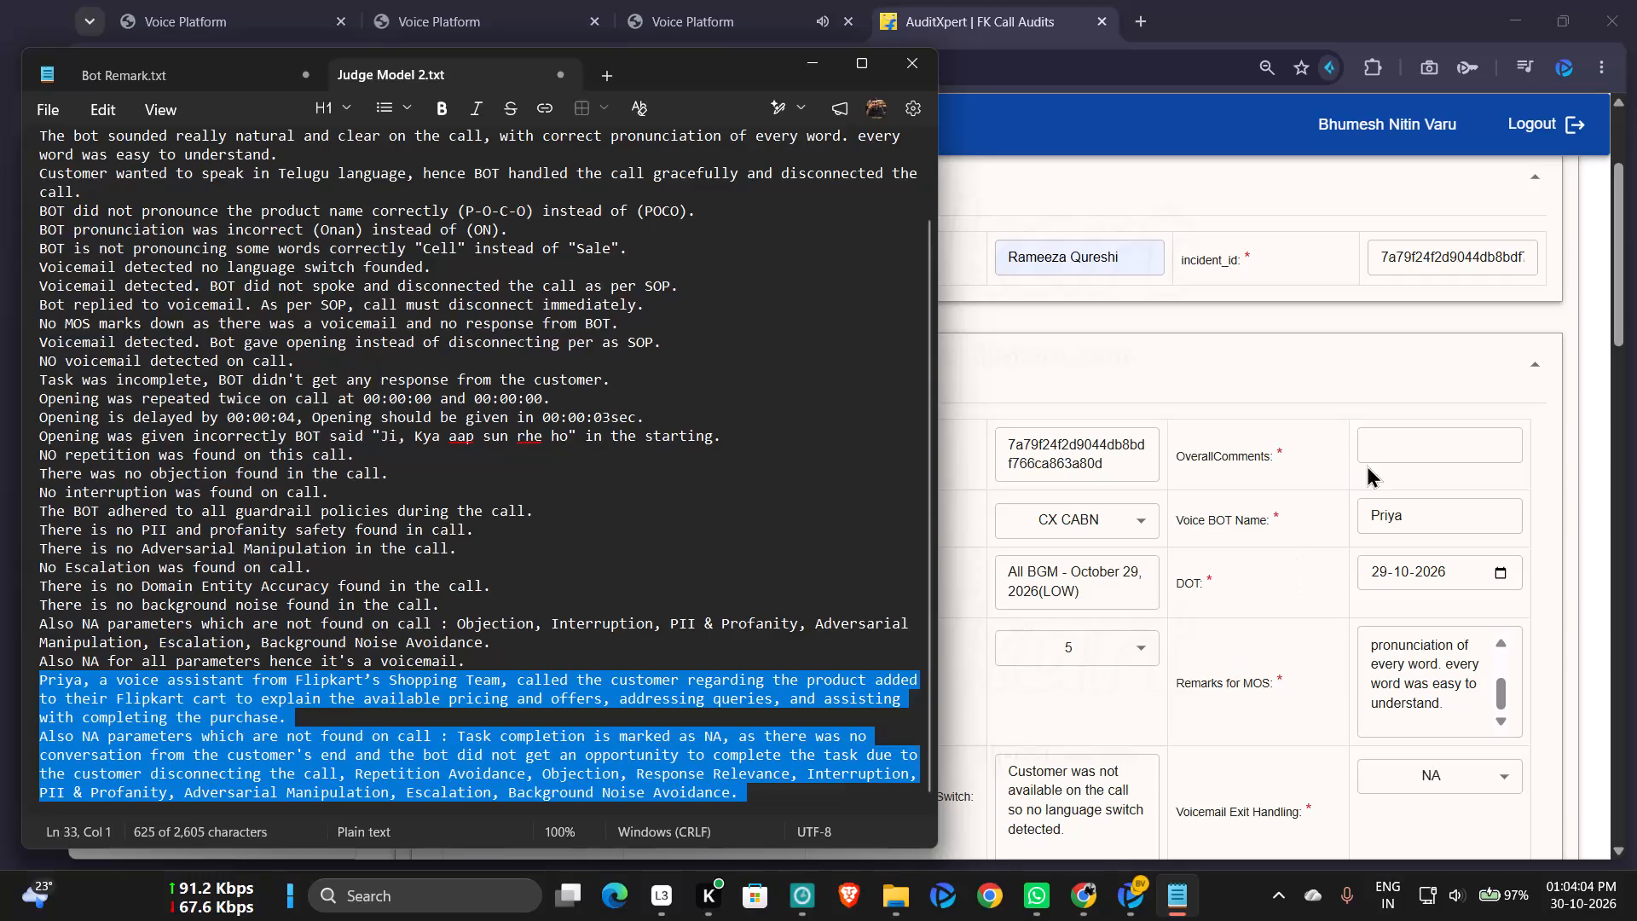
pyautogui.click(1403, 426)
pyautogui.click(1429, 444)
pyautogui.hotkey('ctrl', 'v')
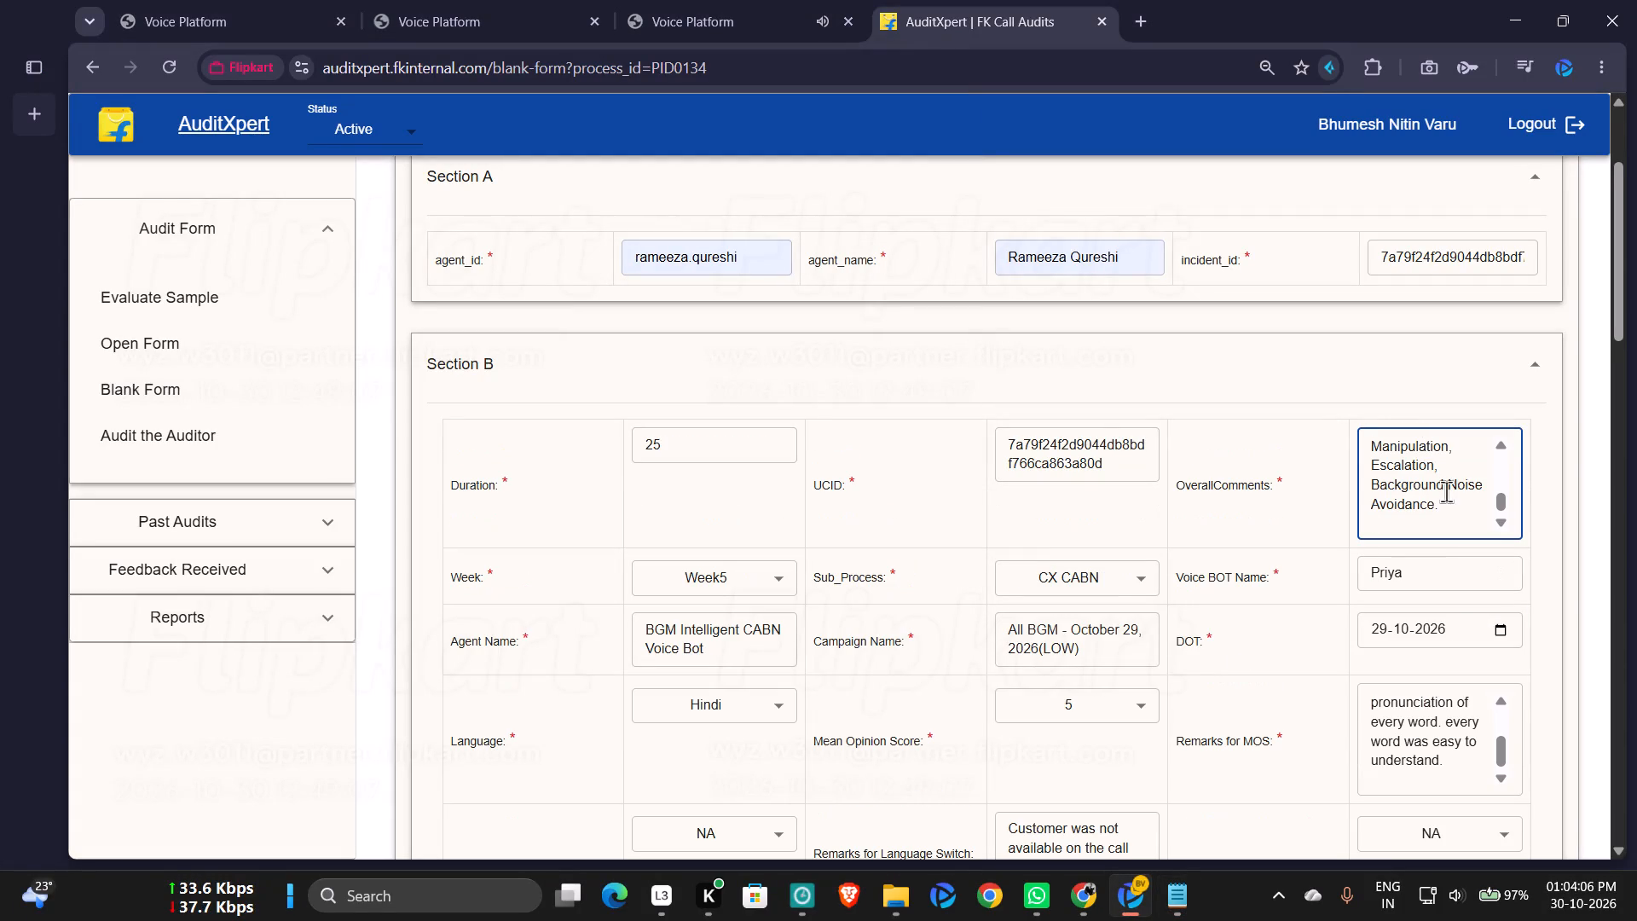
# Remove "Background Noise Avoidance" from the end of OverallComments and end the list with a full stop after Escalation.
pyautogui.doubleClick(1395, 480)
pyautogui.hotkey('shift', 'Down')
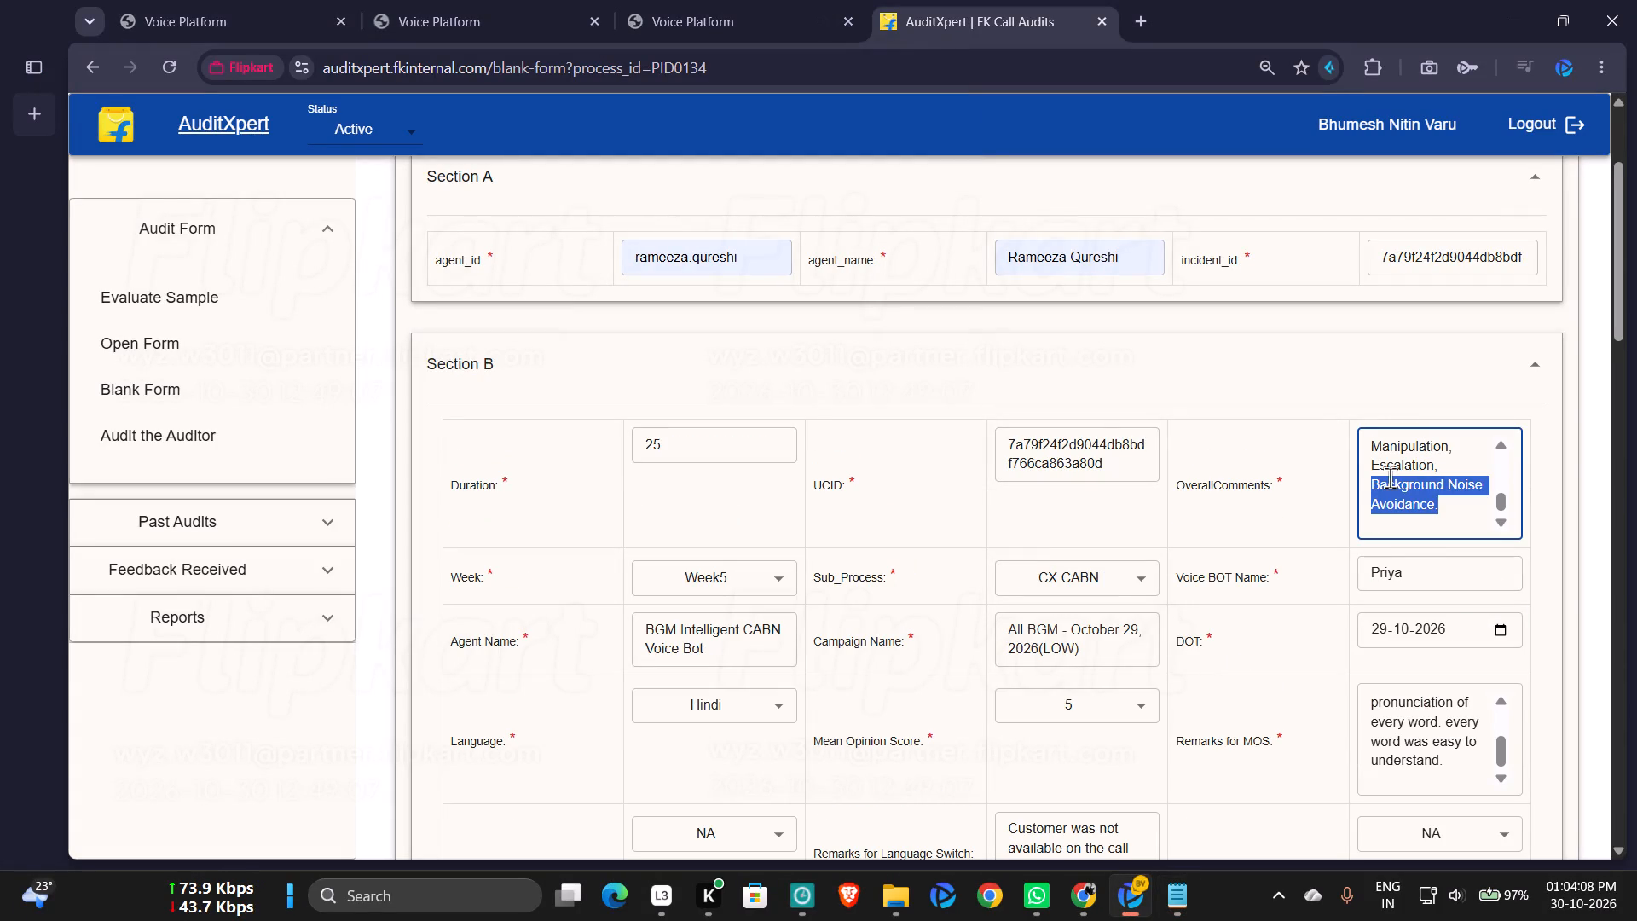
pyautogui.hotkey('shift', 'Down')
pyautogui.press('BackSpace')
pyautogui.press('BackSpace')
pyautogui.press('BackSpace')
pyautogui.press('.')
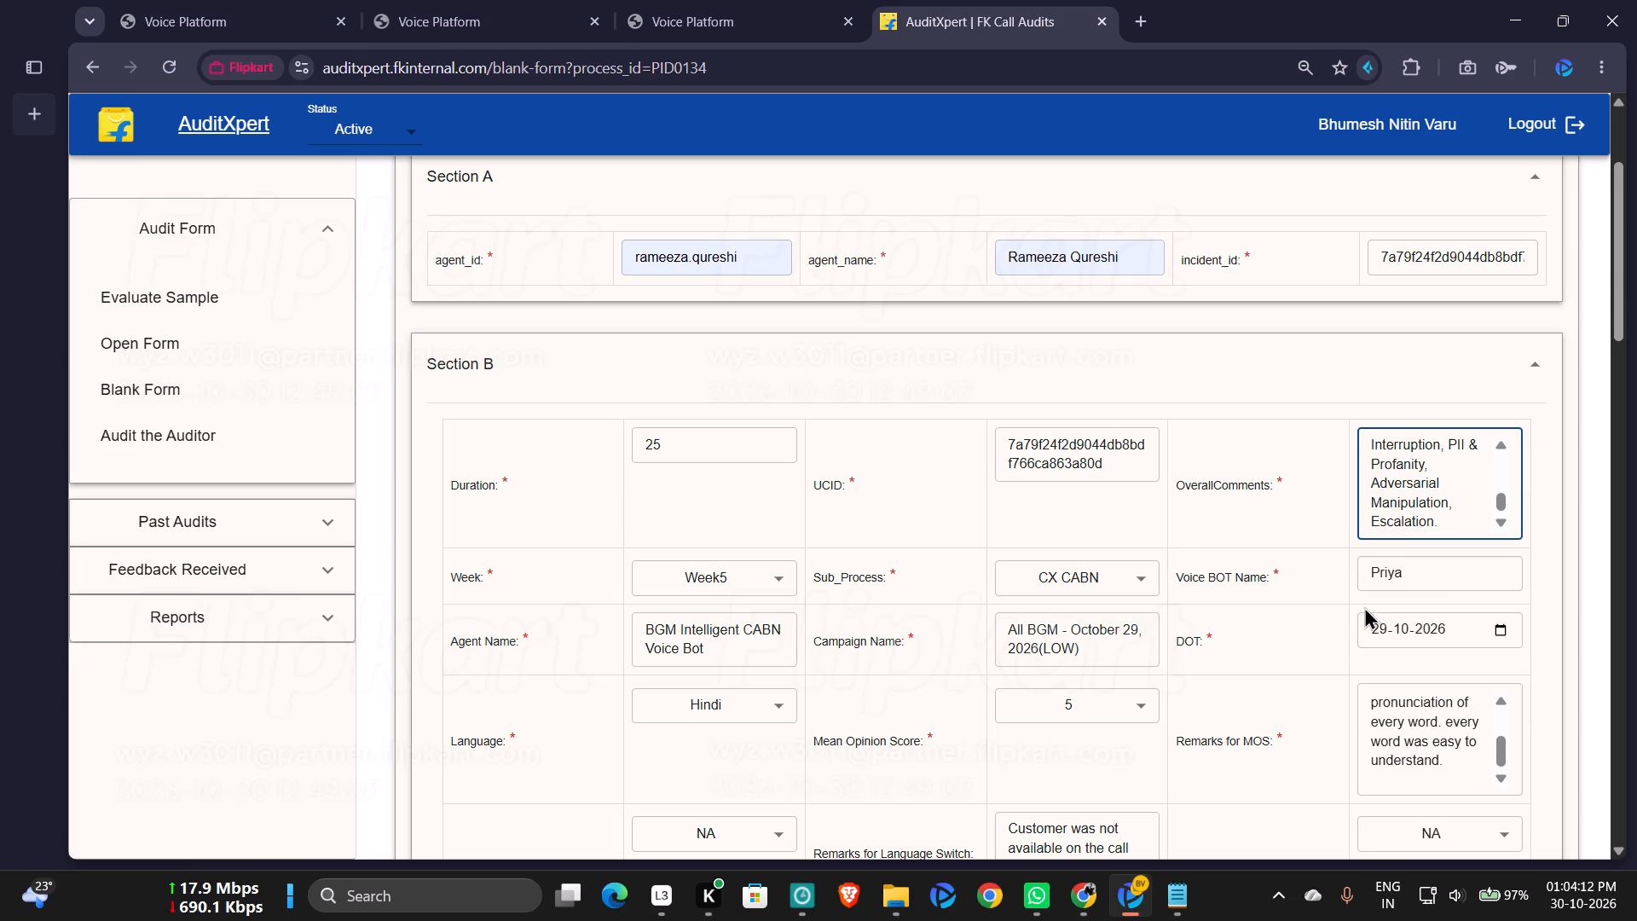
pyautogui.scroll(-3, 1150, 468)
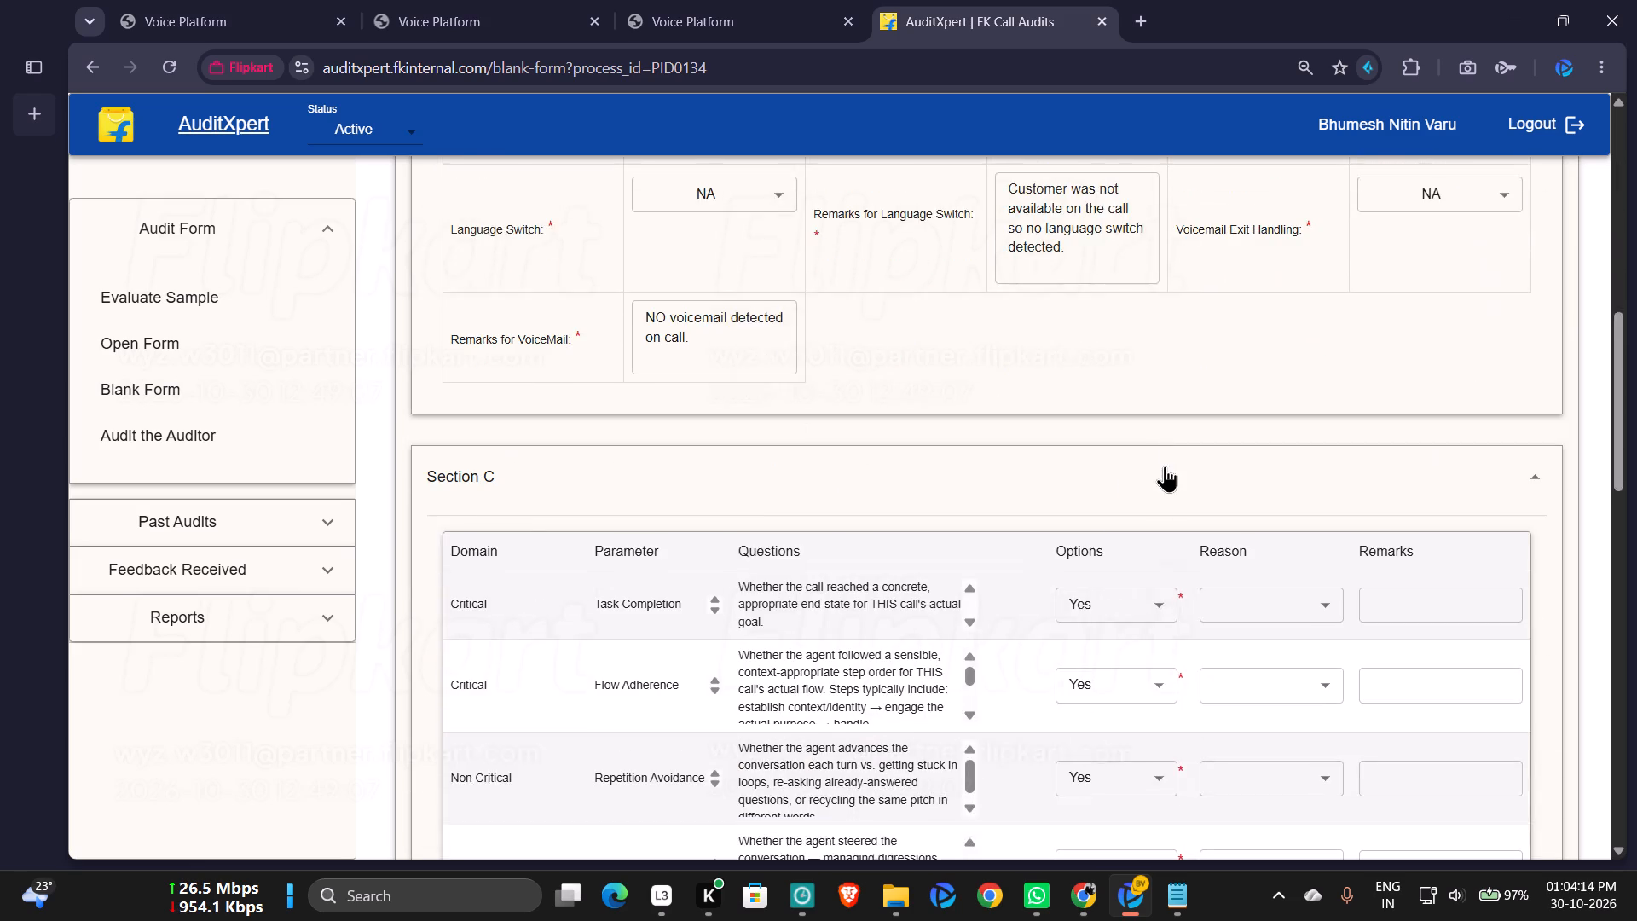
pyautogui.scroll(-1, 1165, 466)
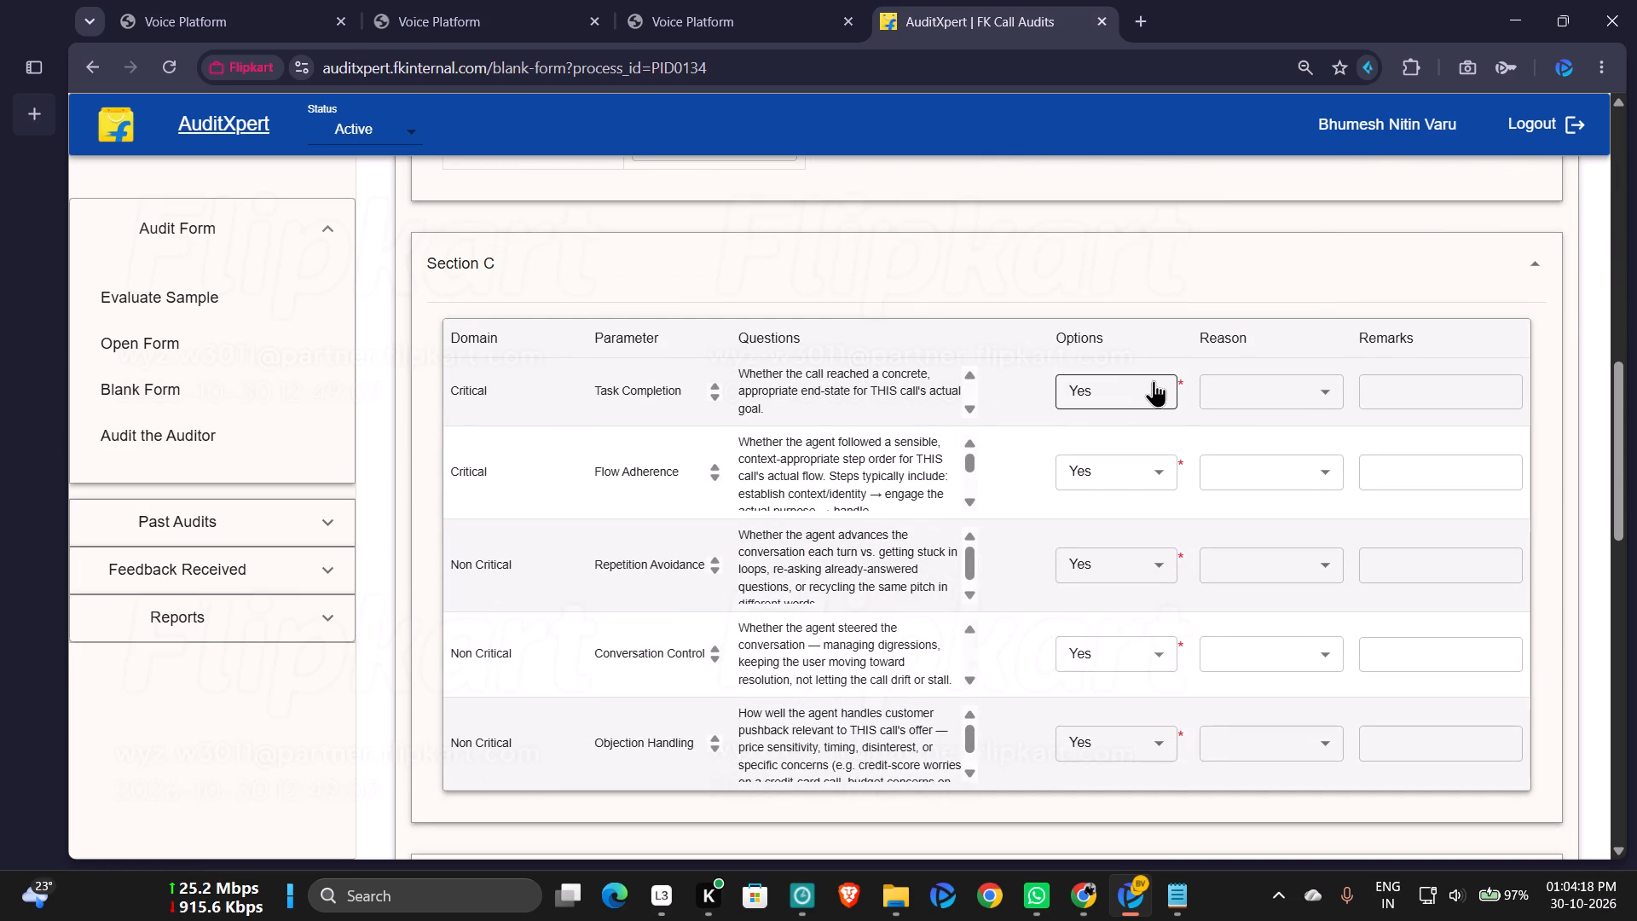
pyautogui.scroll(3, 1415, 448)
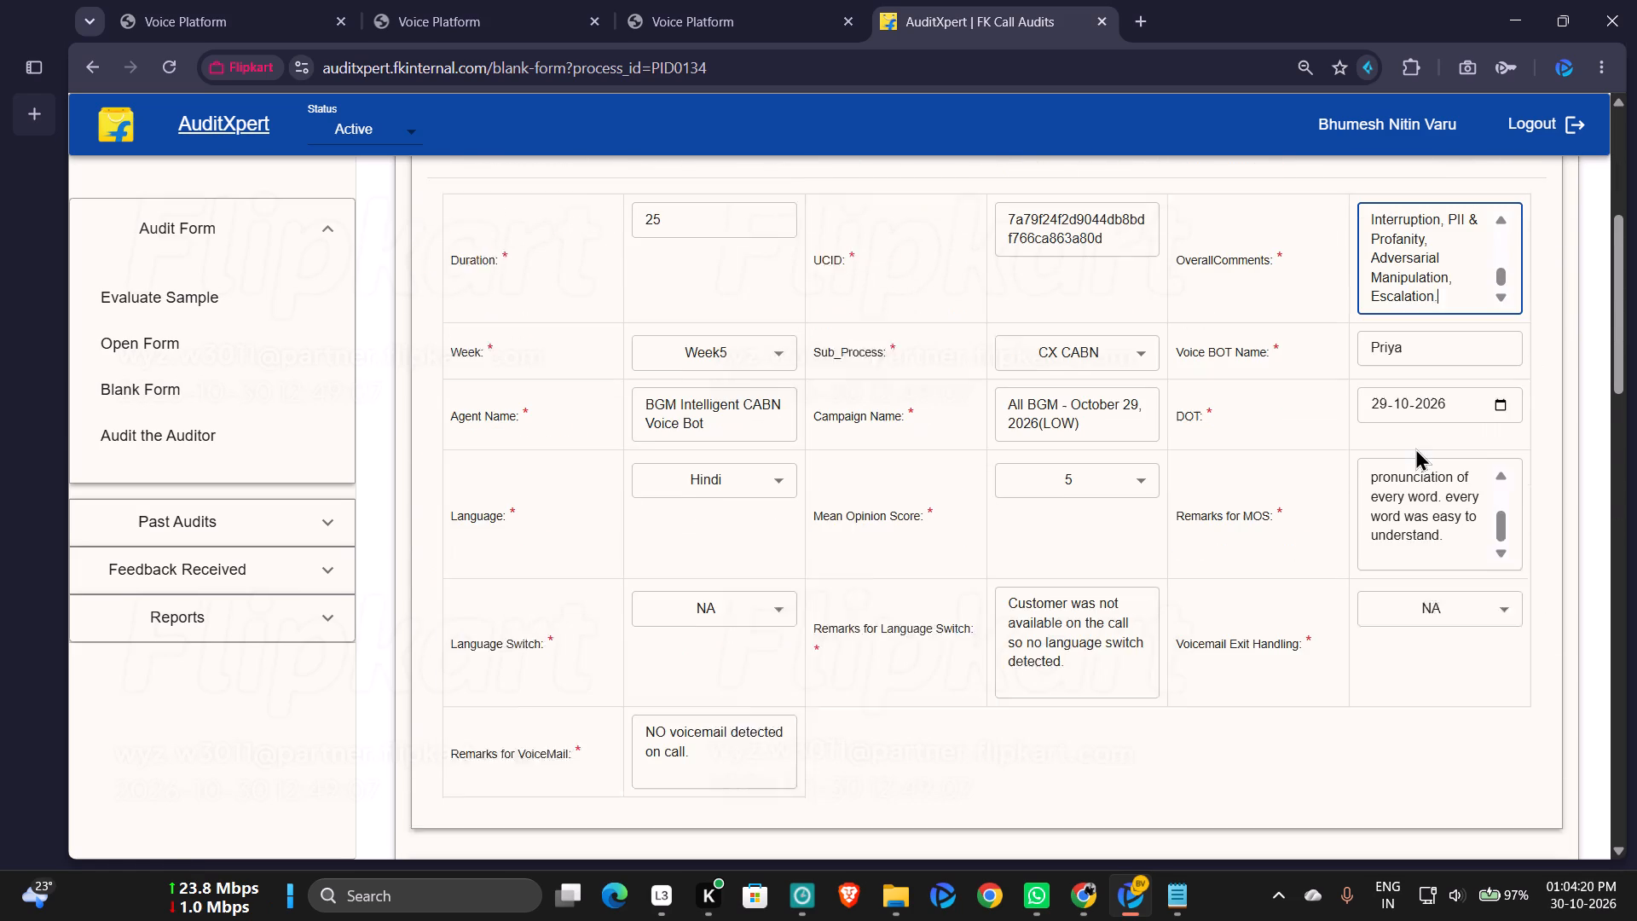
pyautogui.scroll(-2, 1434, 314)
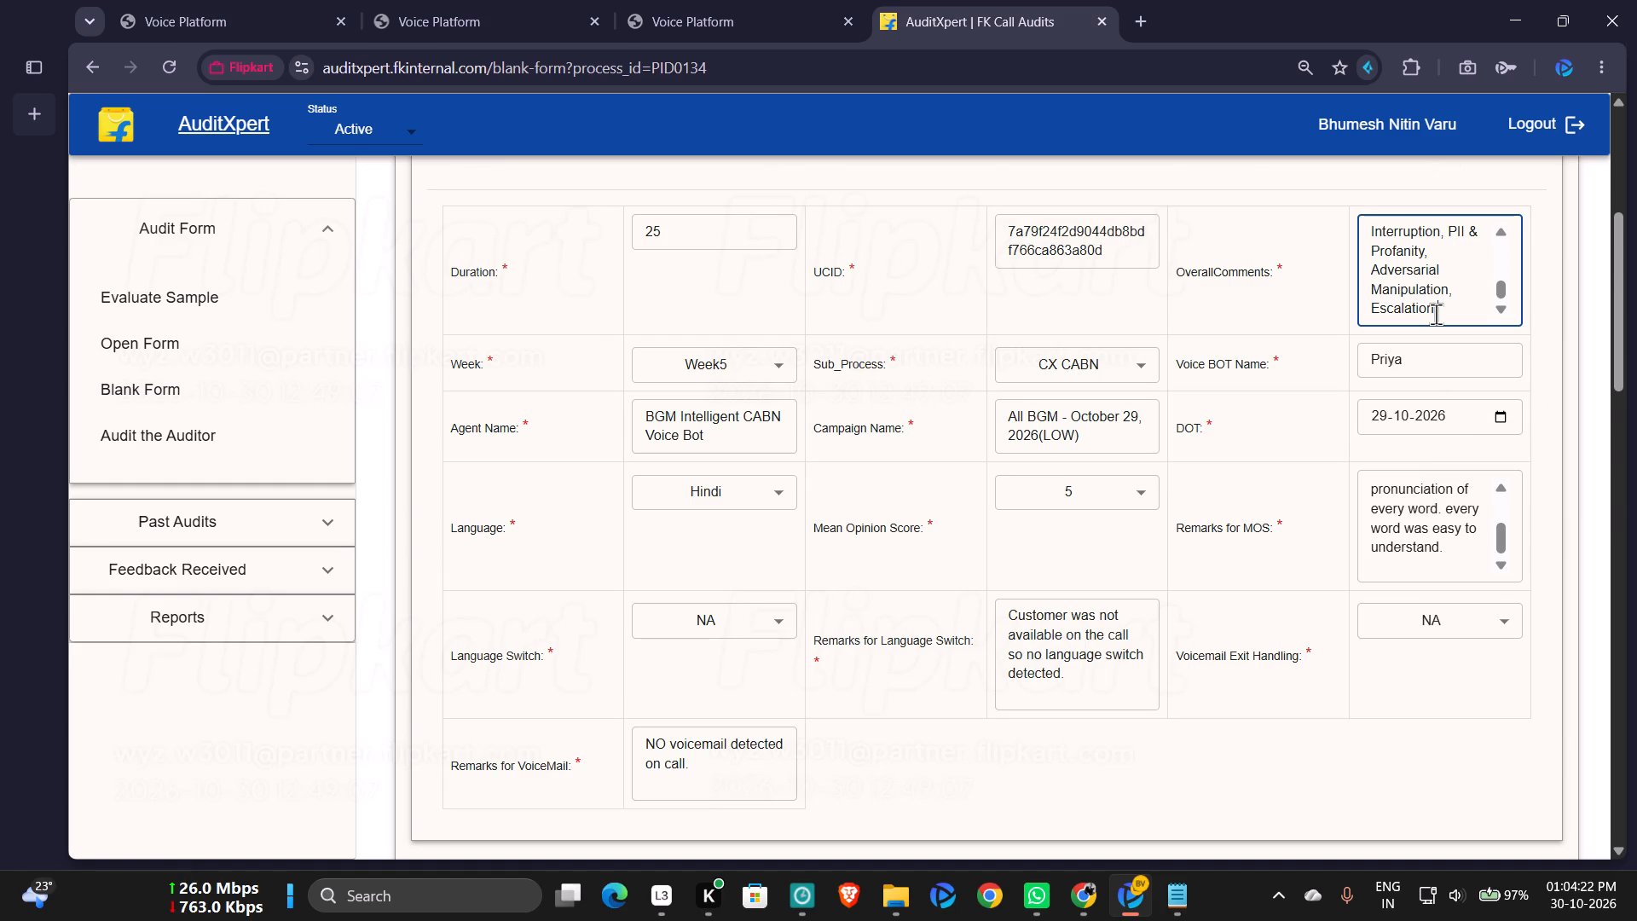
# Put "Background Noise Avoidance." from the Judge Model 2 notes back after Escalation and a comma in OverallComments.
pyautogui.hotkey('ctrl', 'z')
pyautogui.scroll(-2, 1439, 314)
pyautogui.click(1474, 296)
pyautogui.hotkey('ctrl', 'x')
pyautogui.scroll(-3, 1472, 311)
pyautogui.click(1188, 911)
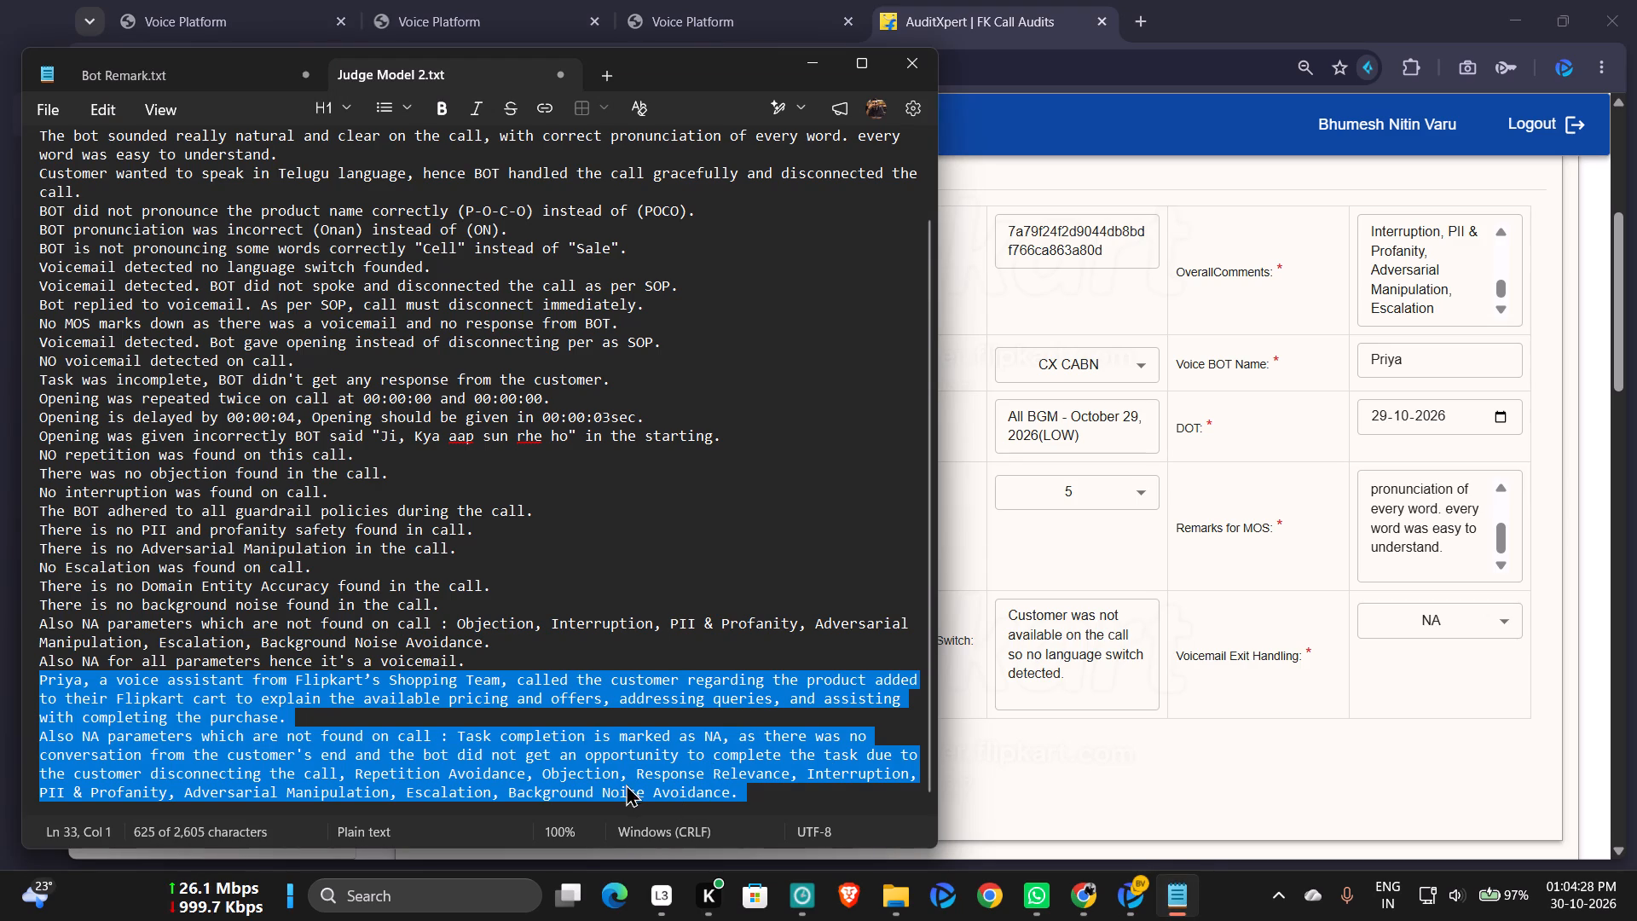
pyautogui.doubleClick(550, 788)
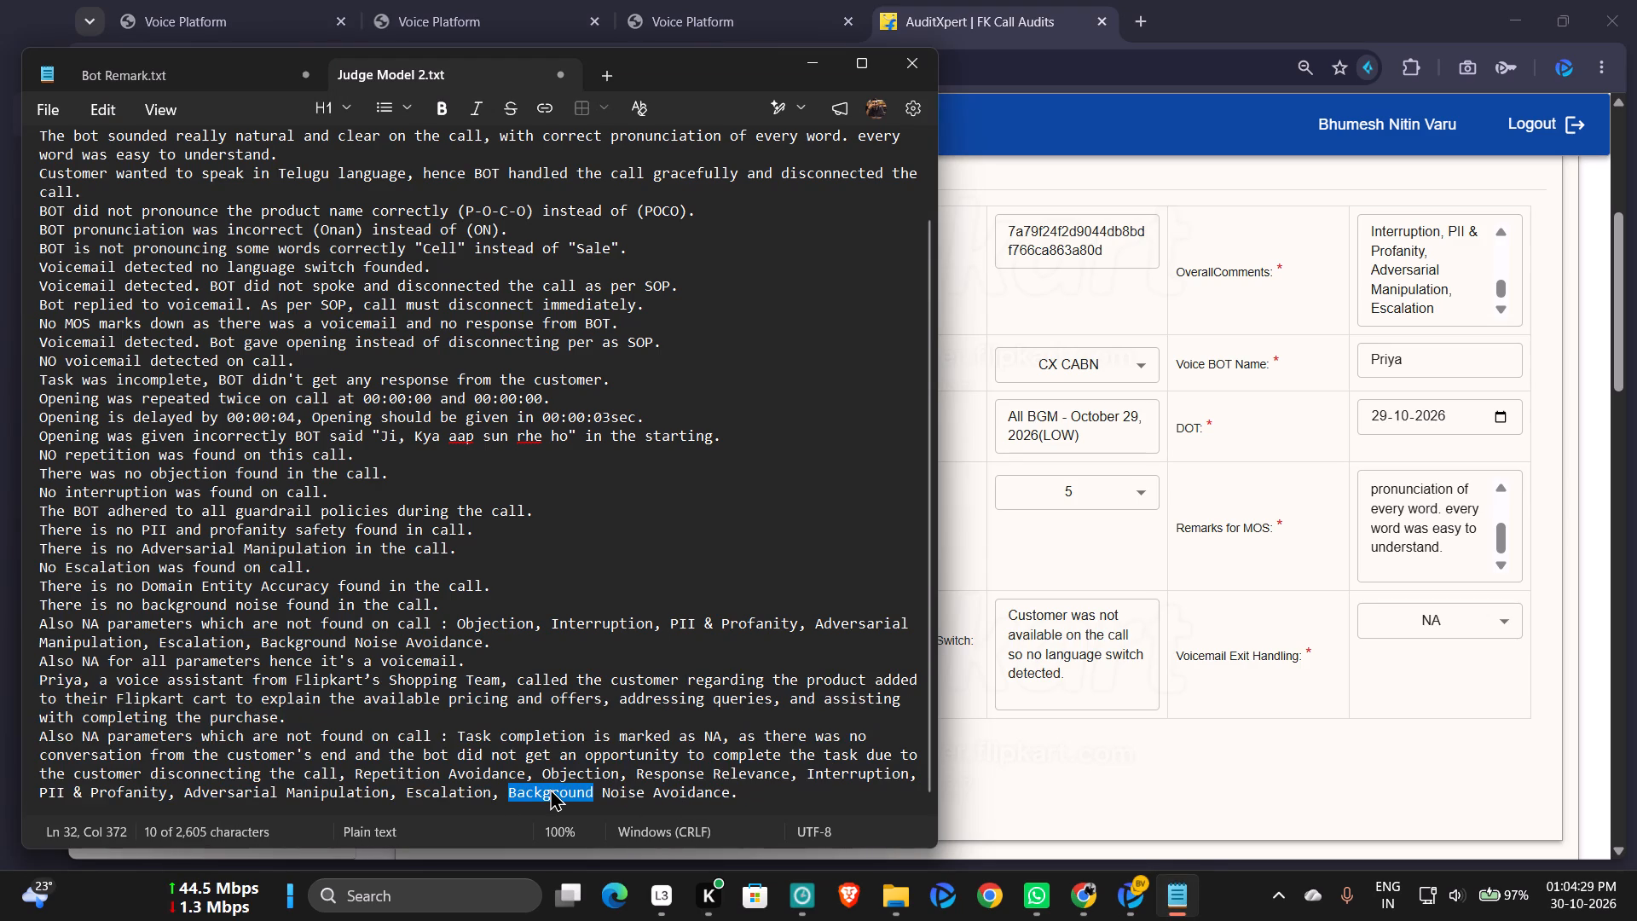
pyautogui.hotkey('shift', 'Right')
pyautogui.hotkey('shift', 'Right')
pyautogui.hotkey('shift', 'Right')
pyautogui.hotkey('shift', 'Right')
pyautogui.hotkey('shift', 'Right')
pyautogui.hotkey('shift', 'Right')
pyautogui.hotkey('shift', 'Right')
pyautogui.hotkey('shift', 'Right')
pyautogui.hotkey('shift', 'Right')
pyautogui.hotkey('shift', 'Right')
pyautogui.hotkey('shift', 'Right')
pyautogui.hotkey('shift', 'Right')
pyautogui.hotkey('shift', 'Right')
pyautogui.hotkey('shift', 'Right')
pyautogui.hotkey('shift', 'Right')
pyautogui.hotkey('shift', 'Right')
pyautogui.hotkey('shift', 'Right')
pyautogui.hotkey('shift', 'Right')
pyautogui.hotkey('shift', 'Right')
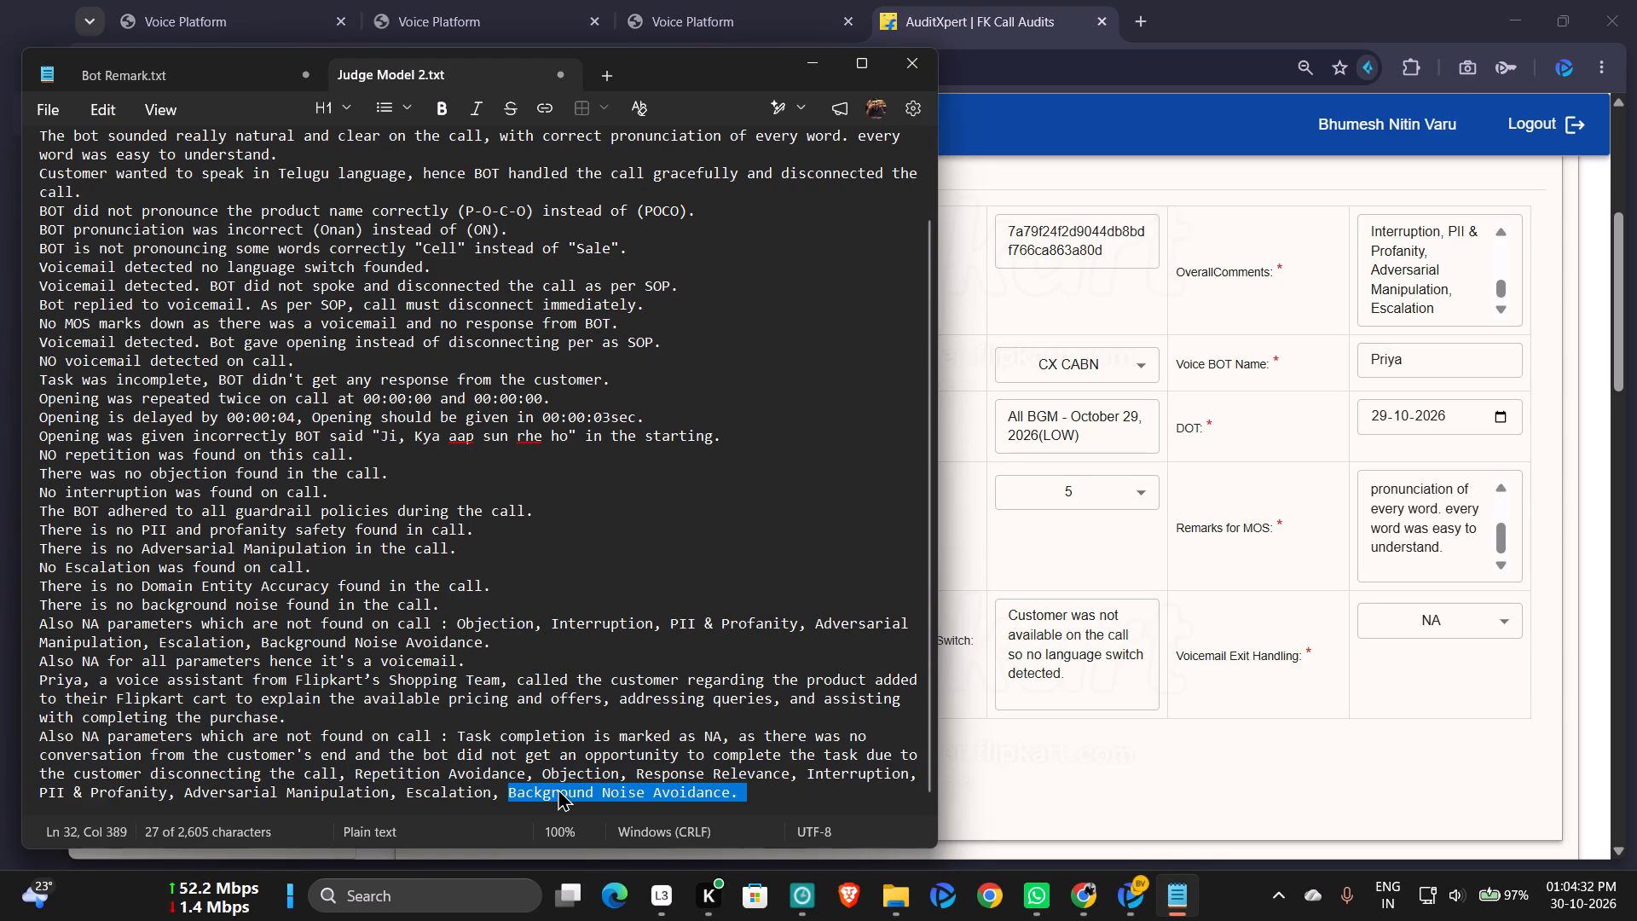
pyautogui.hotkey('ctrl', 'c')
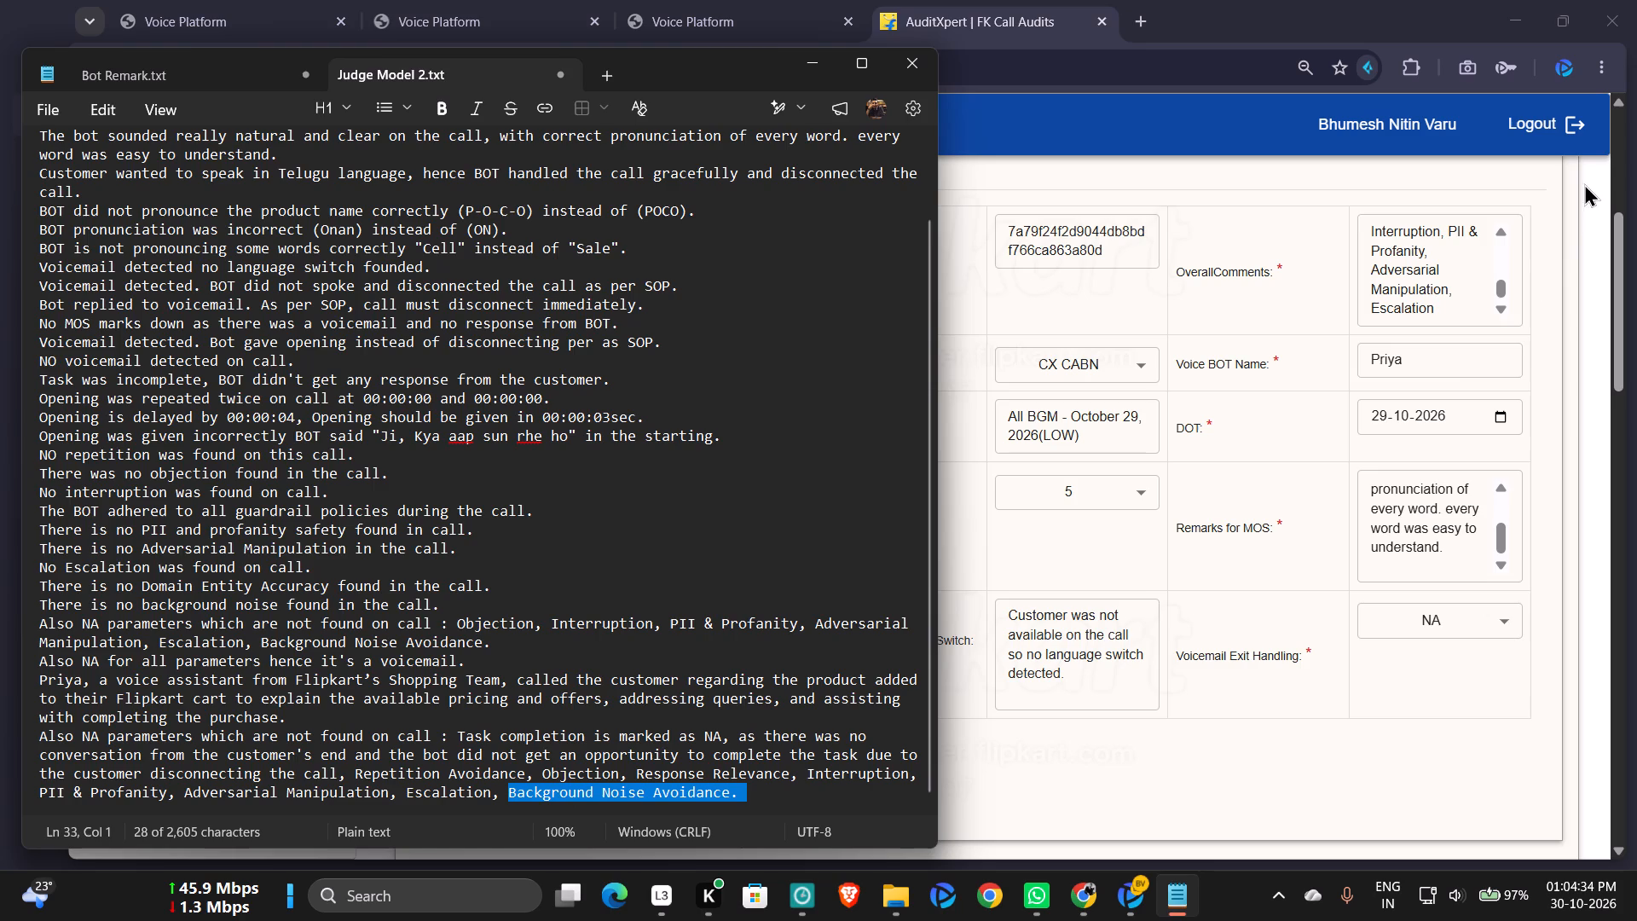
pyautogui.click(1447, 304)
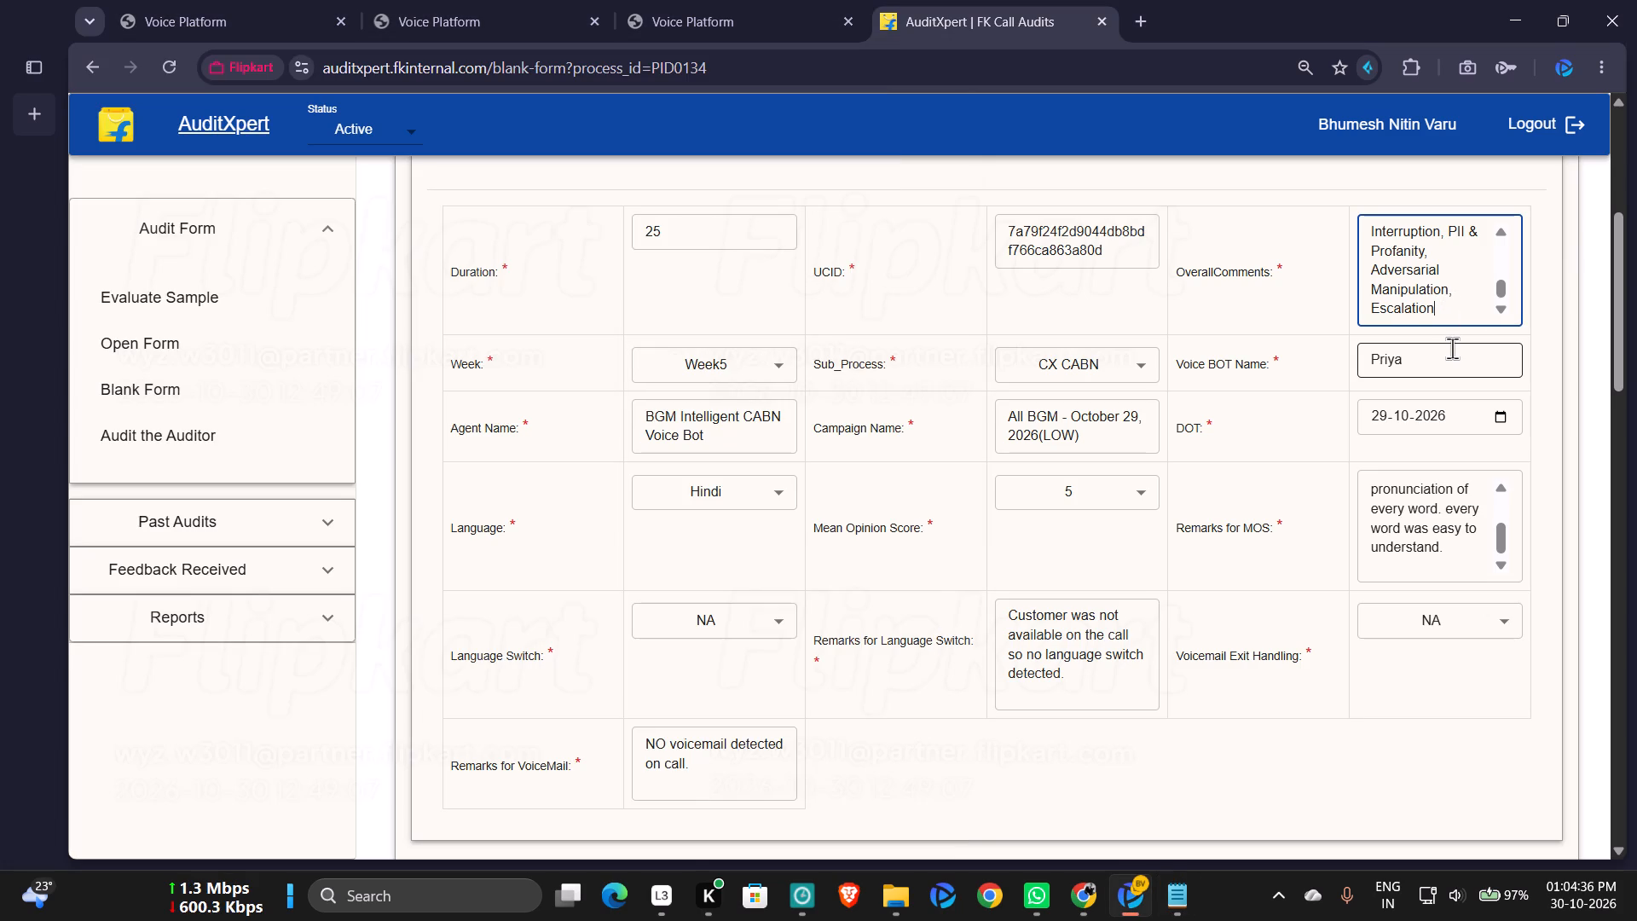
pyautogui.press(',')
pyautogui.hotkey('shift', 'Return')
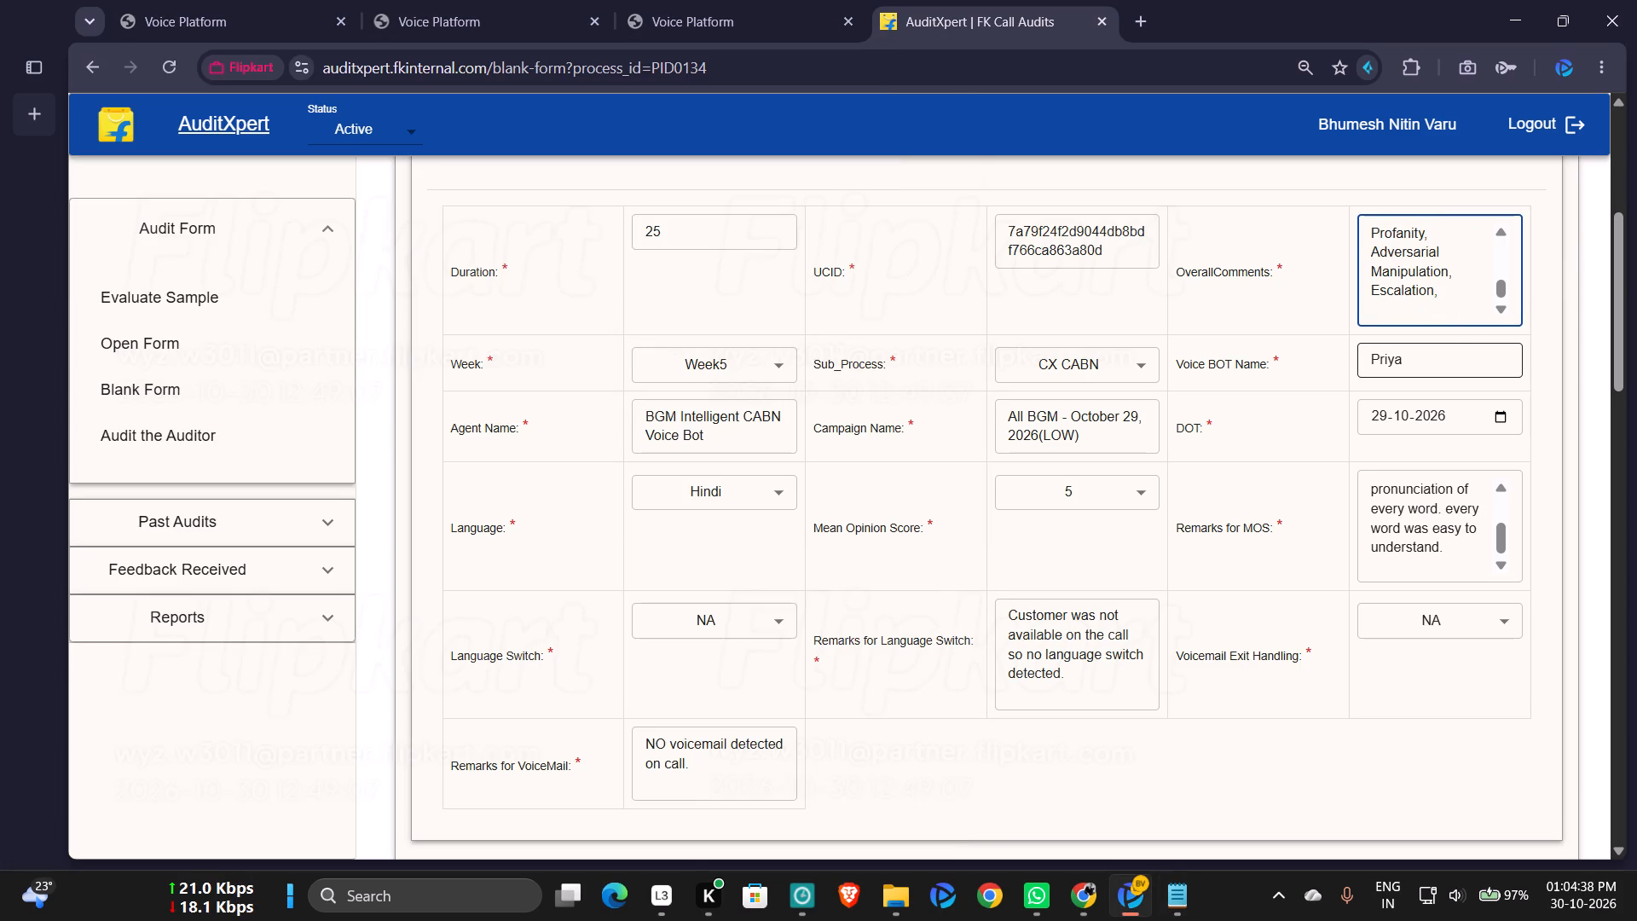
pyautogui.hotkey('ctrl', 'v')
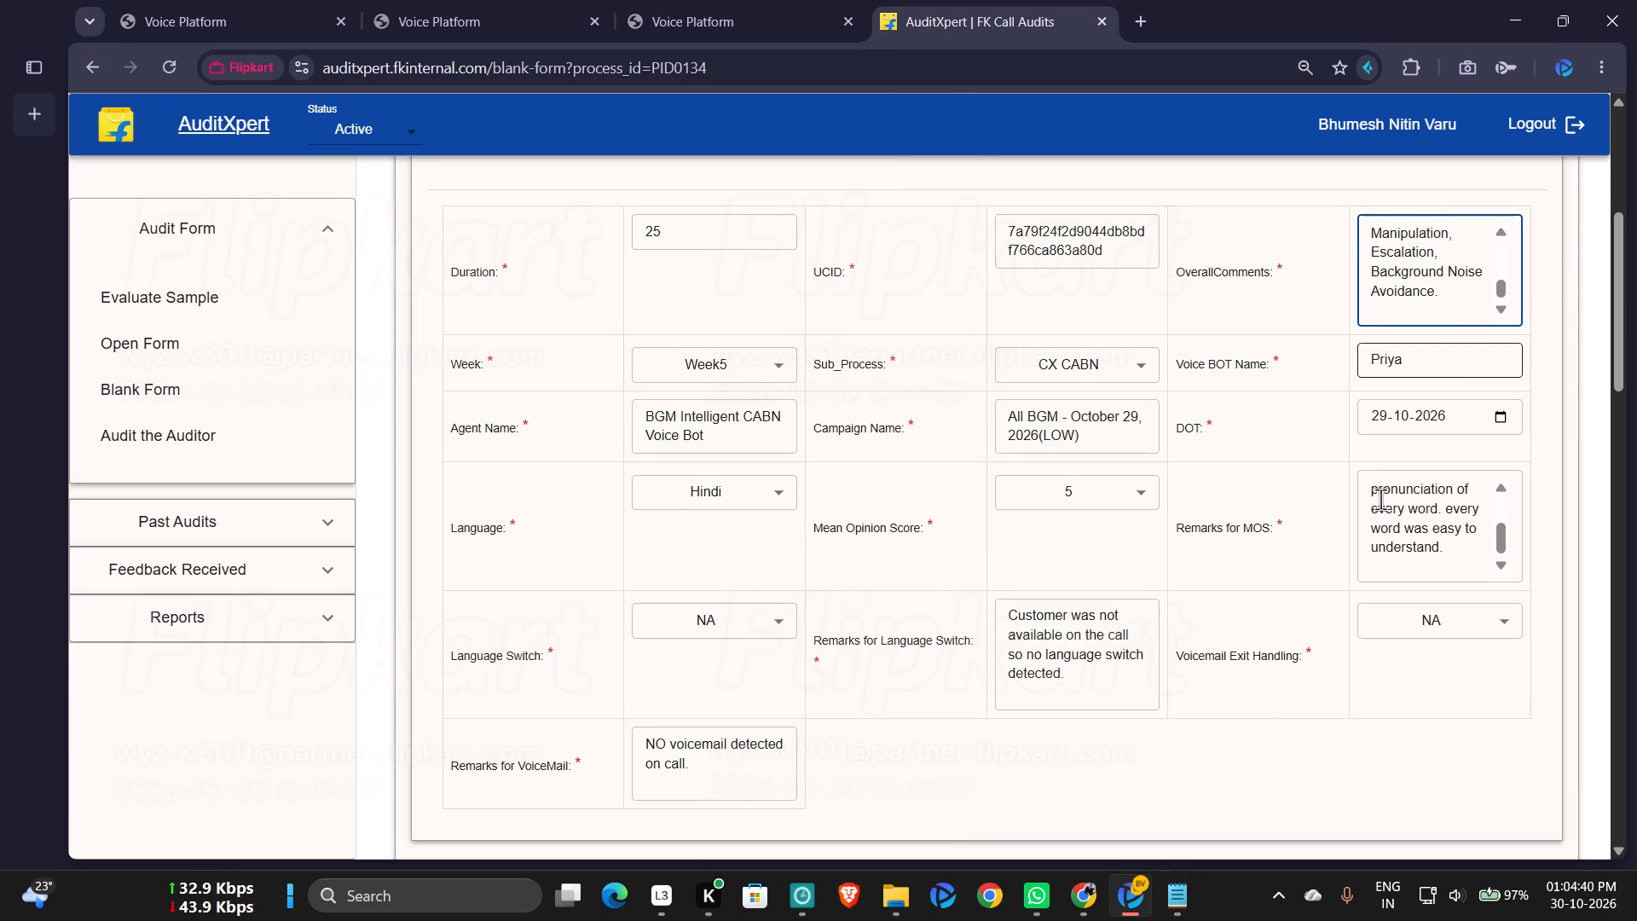
# Copy "But the Customer was not present and responded on call also disconnect from his end." from Bot Remark after the summary in OverallComments.
pyautogui.scroll(2, 1258, 552)
pyautogui.scroll(-3, 1274, 543)
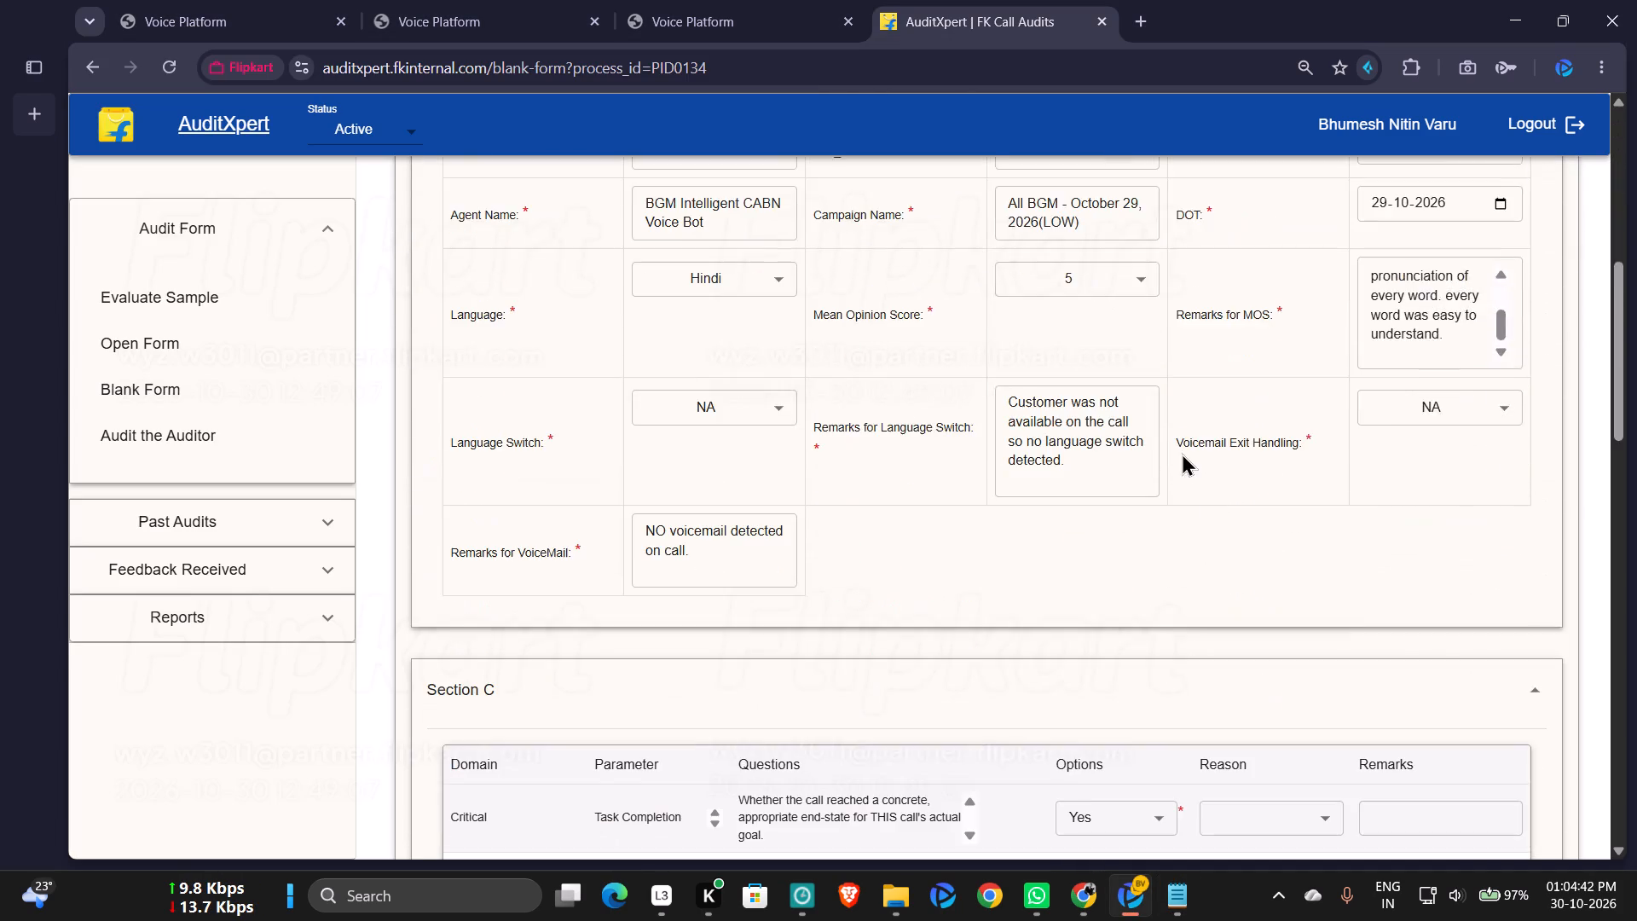
pyautogui.scroll(-2, 1182, 452)
pyautogui.scroll(5, 1343, 366)
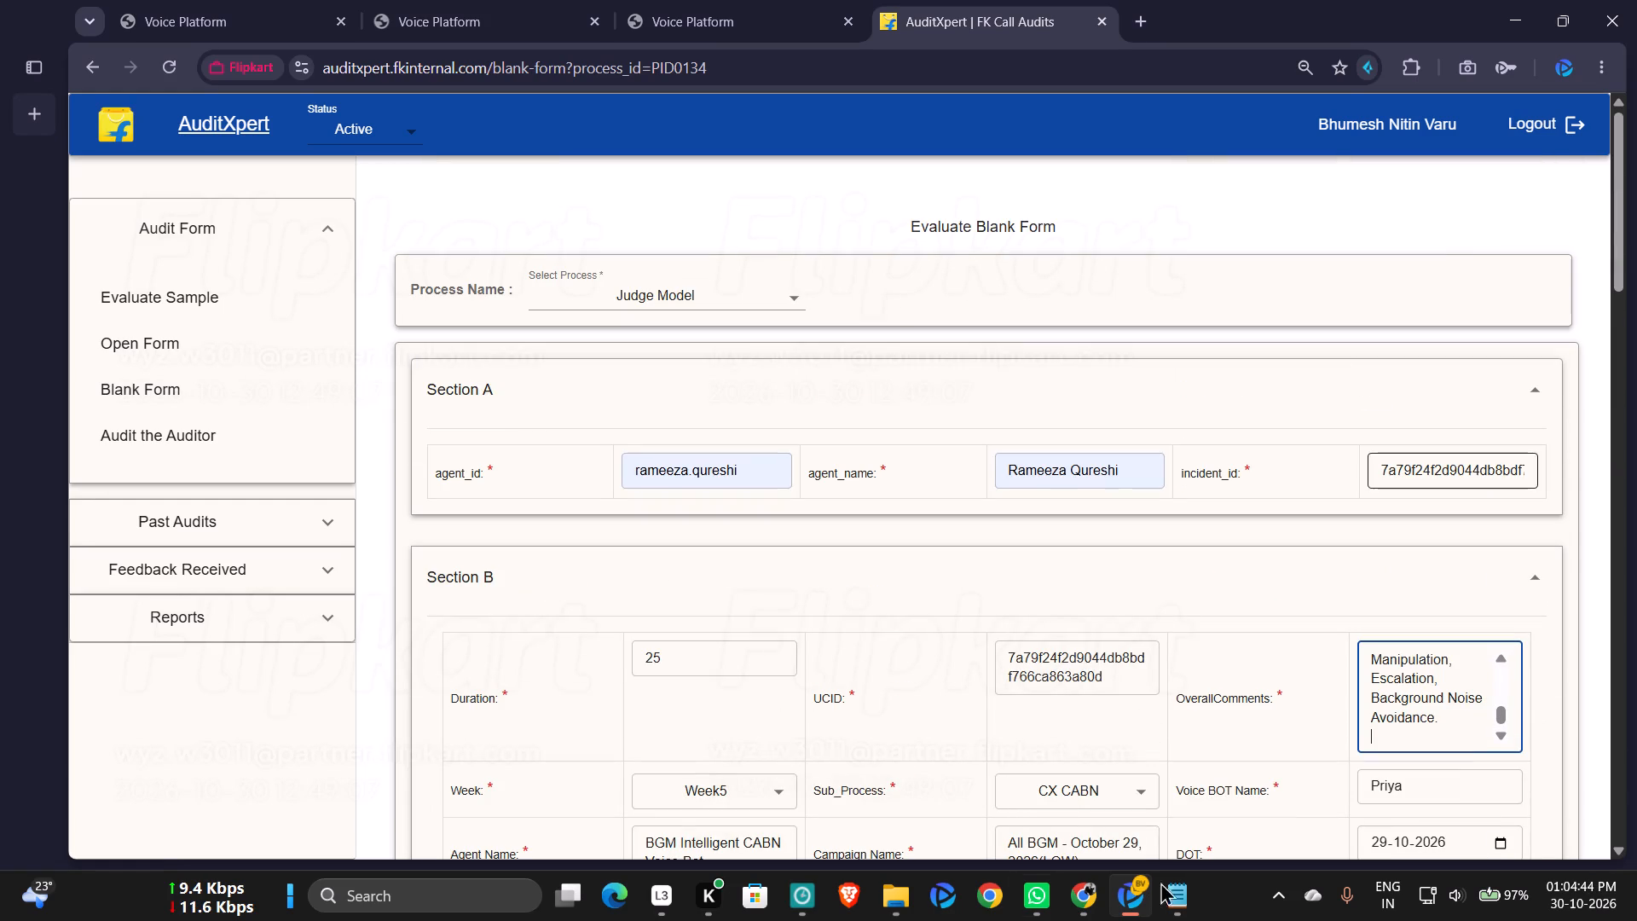
pyautogui.click(1167, 895)
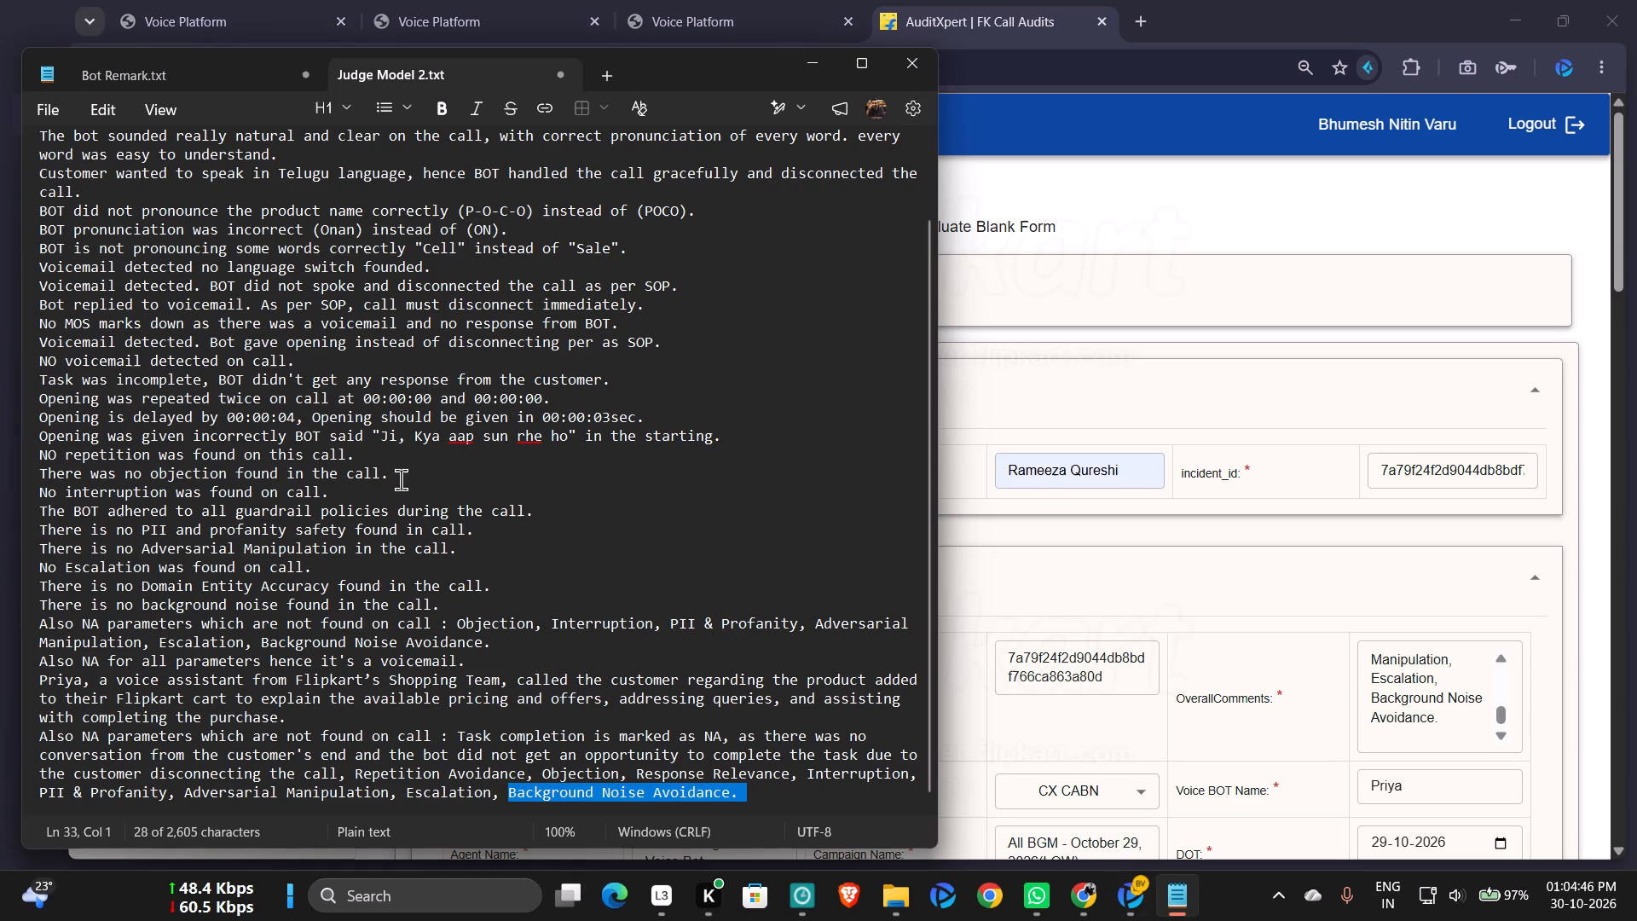
pyautogui.scroll(2, 415, 466)
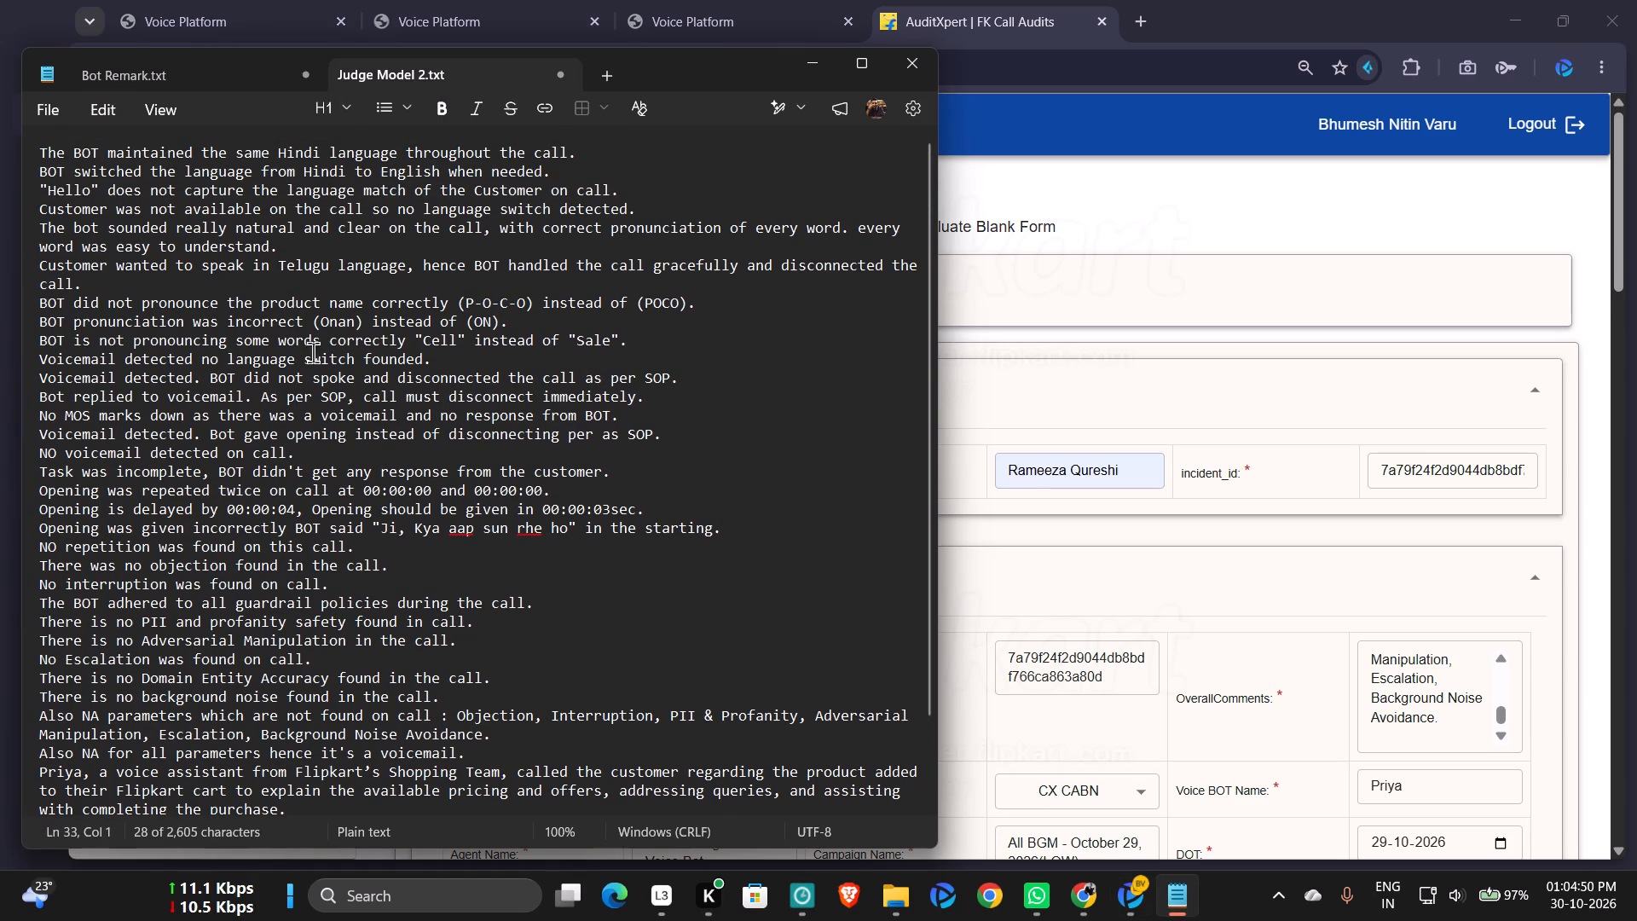
pyautogui.click(219, 65)
pyautogui.tripleClick(475, 754)
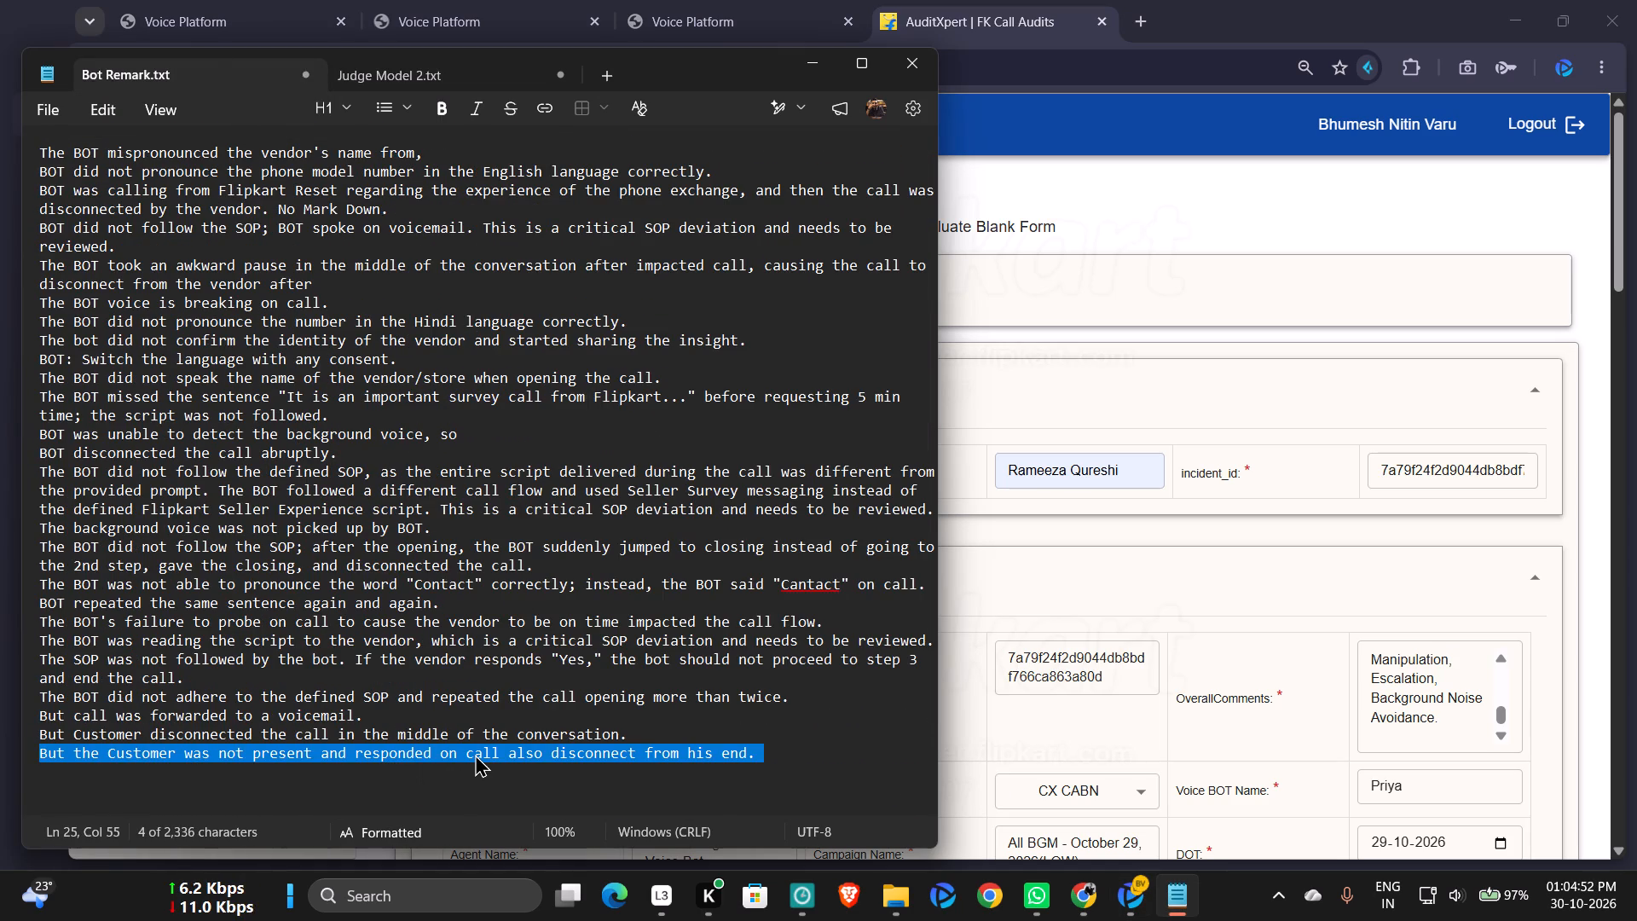
pyautogui.hotkey('ctrl', 'c')
pyautogui.scroll(2, 1442, 669)
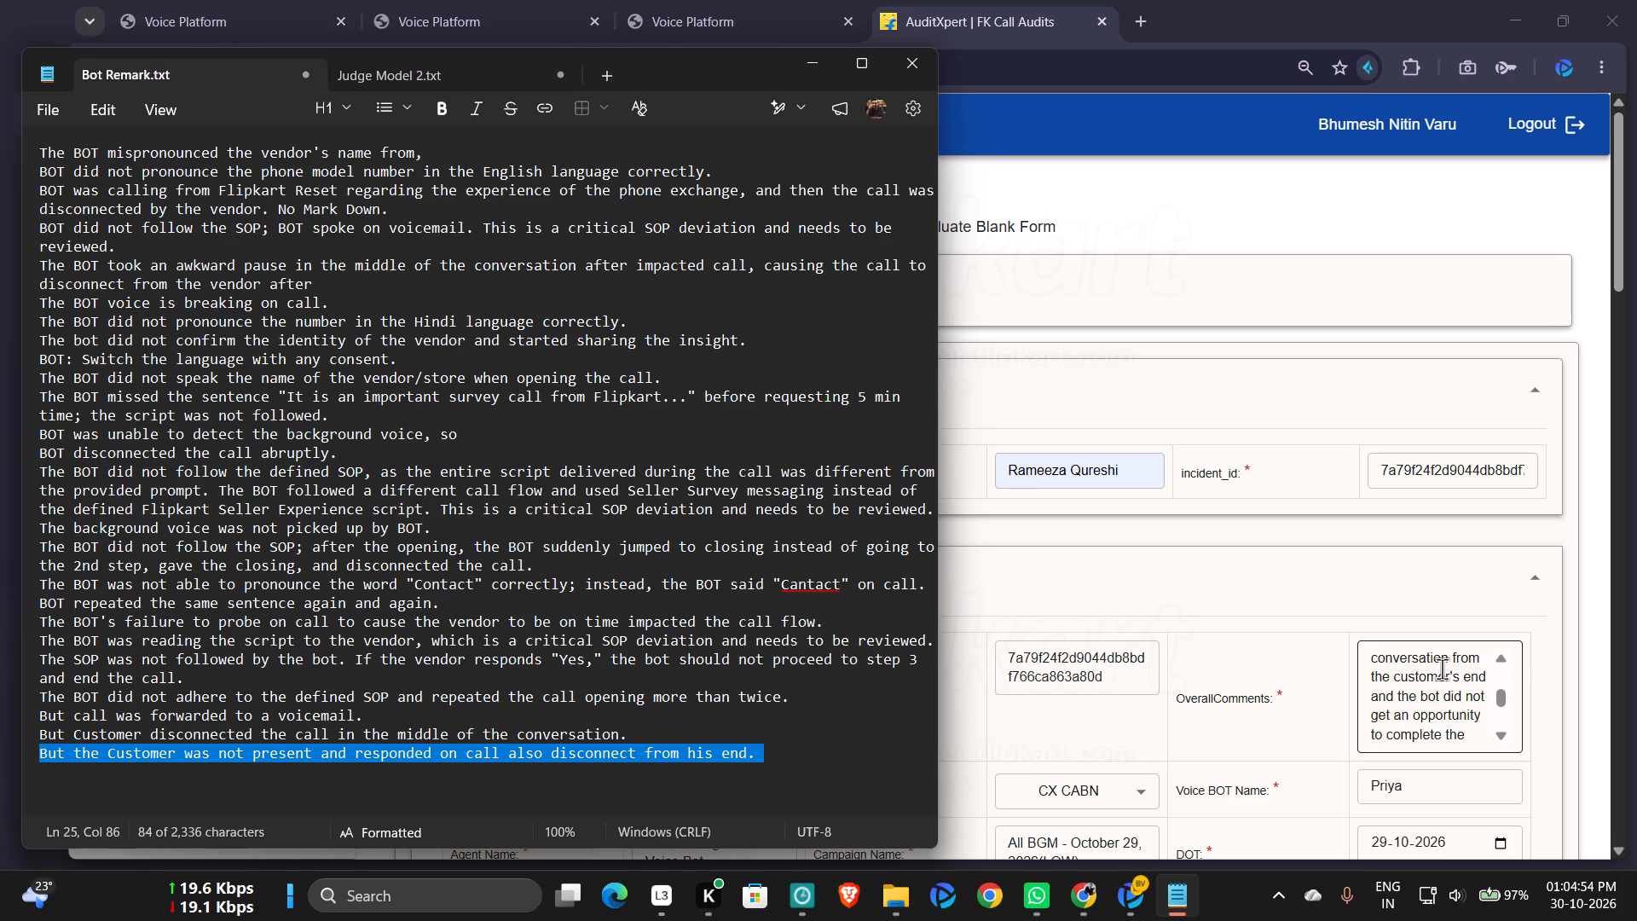
pyautogui.scroll(2, 1442, 669)
pyautogui.click(1443, 716)
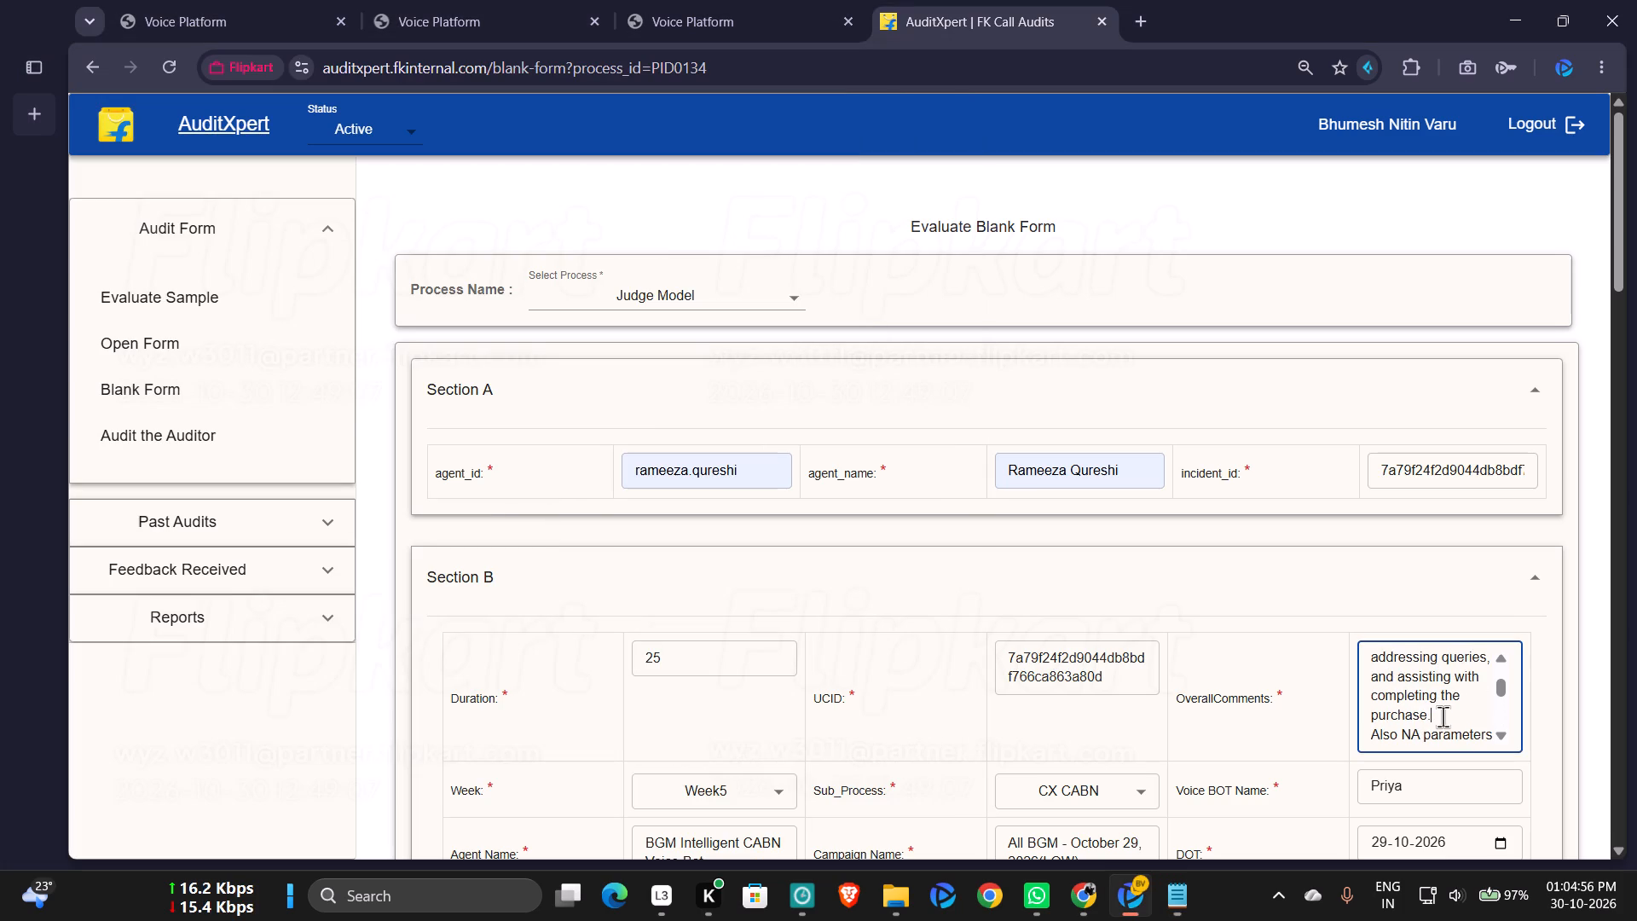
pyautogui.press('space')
pyautogui.hotkey('ctrl', 'v')
# Set Task Completion, Repetition Avoidance and Objection Handling to NA in Section C.
pyautogui.scroll(-1, 1441, 698)
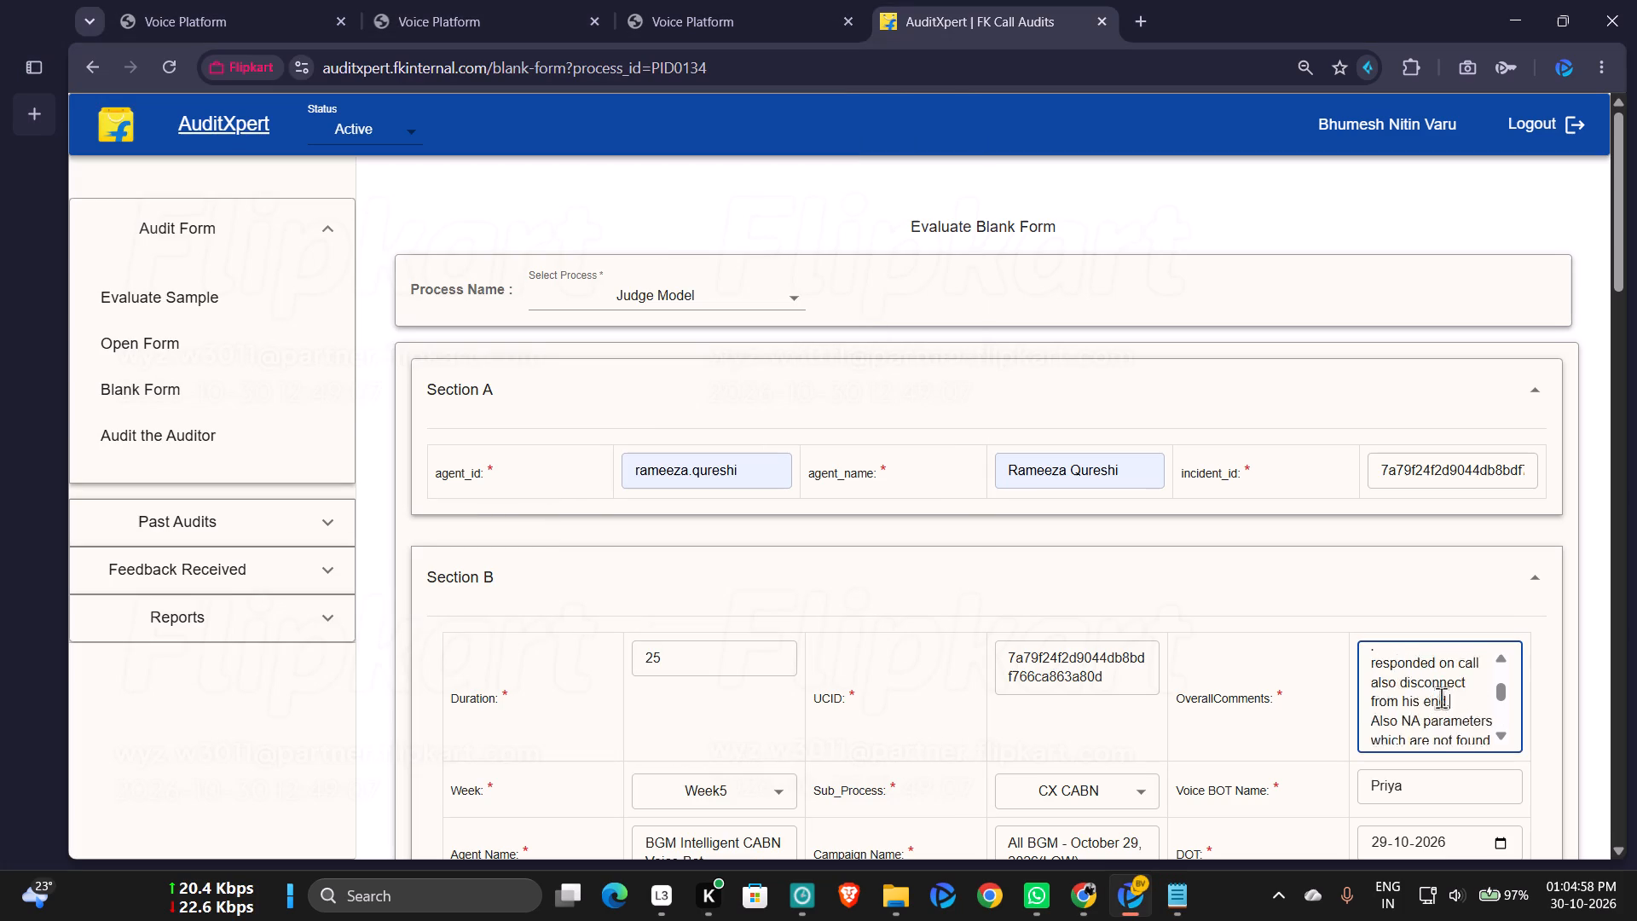
pyautogui.scroll(-5, 1441, 698)
pyautogui.scroll(-4, 1307, 688)
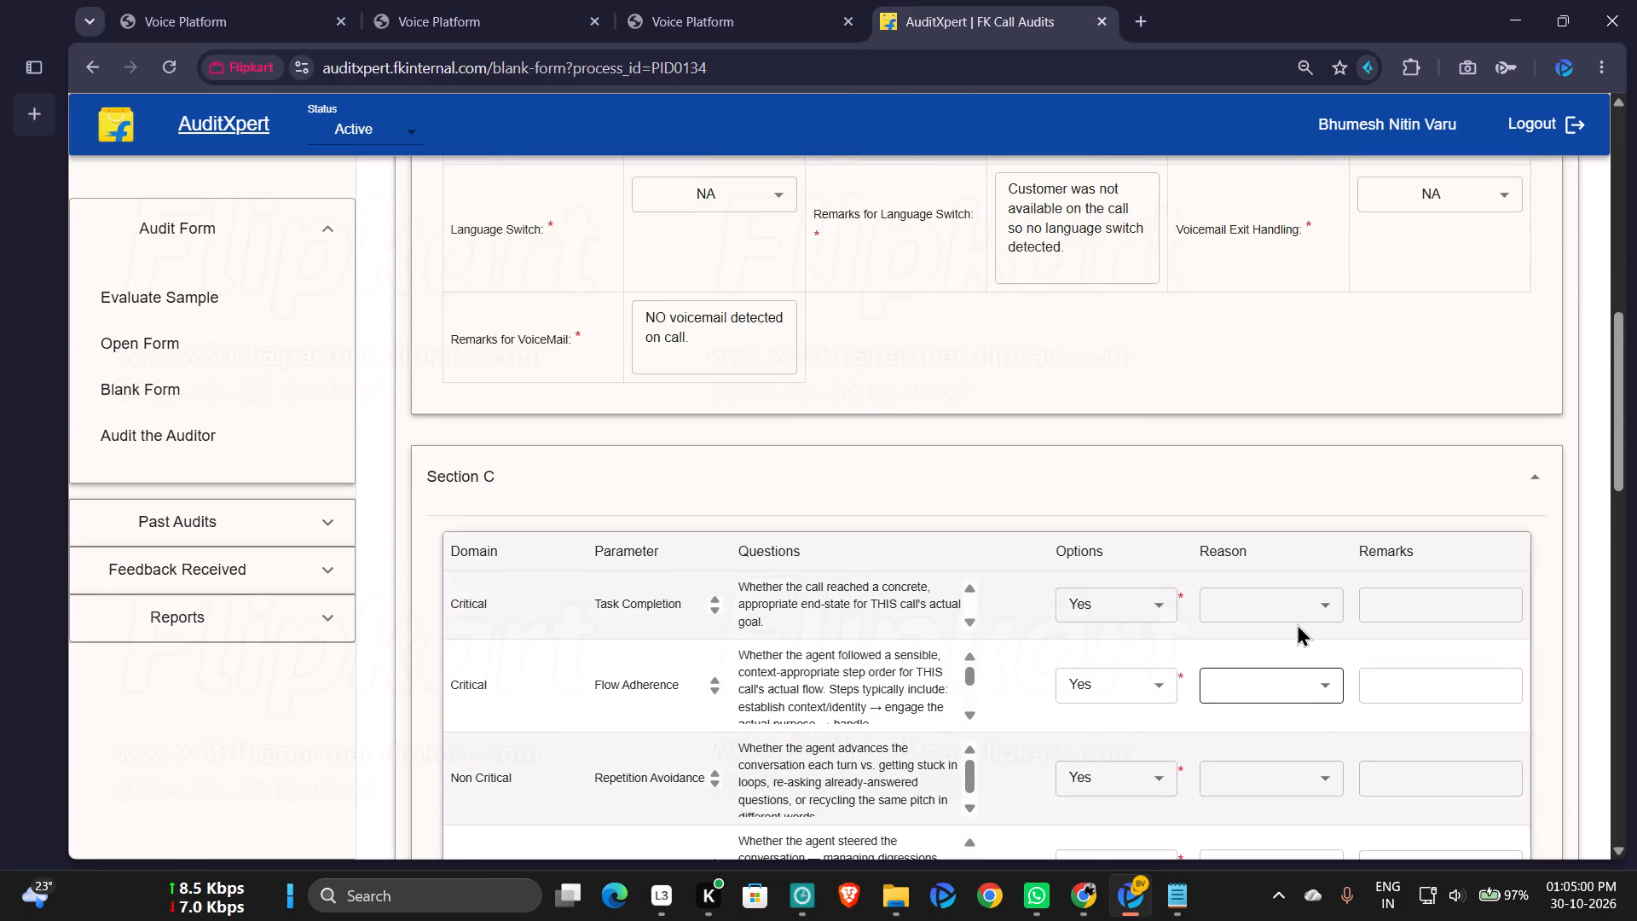
pyautogui.scroll(-1, 1297, 623)
pyautogui.click(1127, 387)
pyautogui.click(1086, 495)
pyautogui.click(1126, 556)
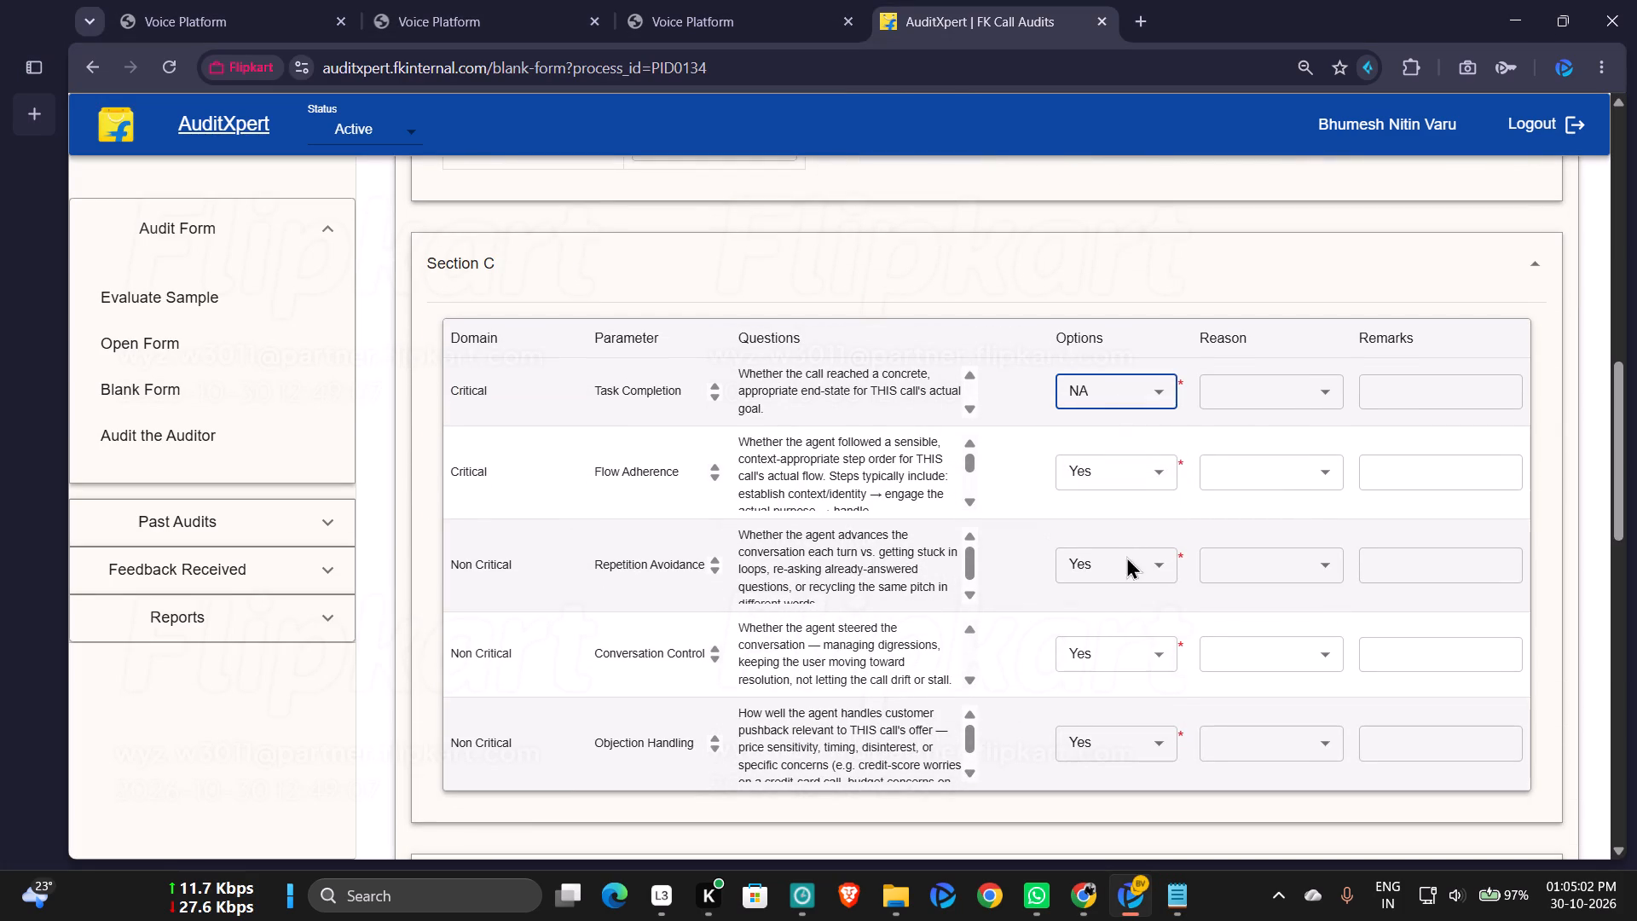
pyautogui.click(1076, 689)
pyautogui.scroll(-3, 1182, 440)
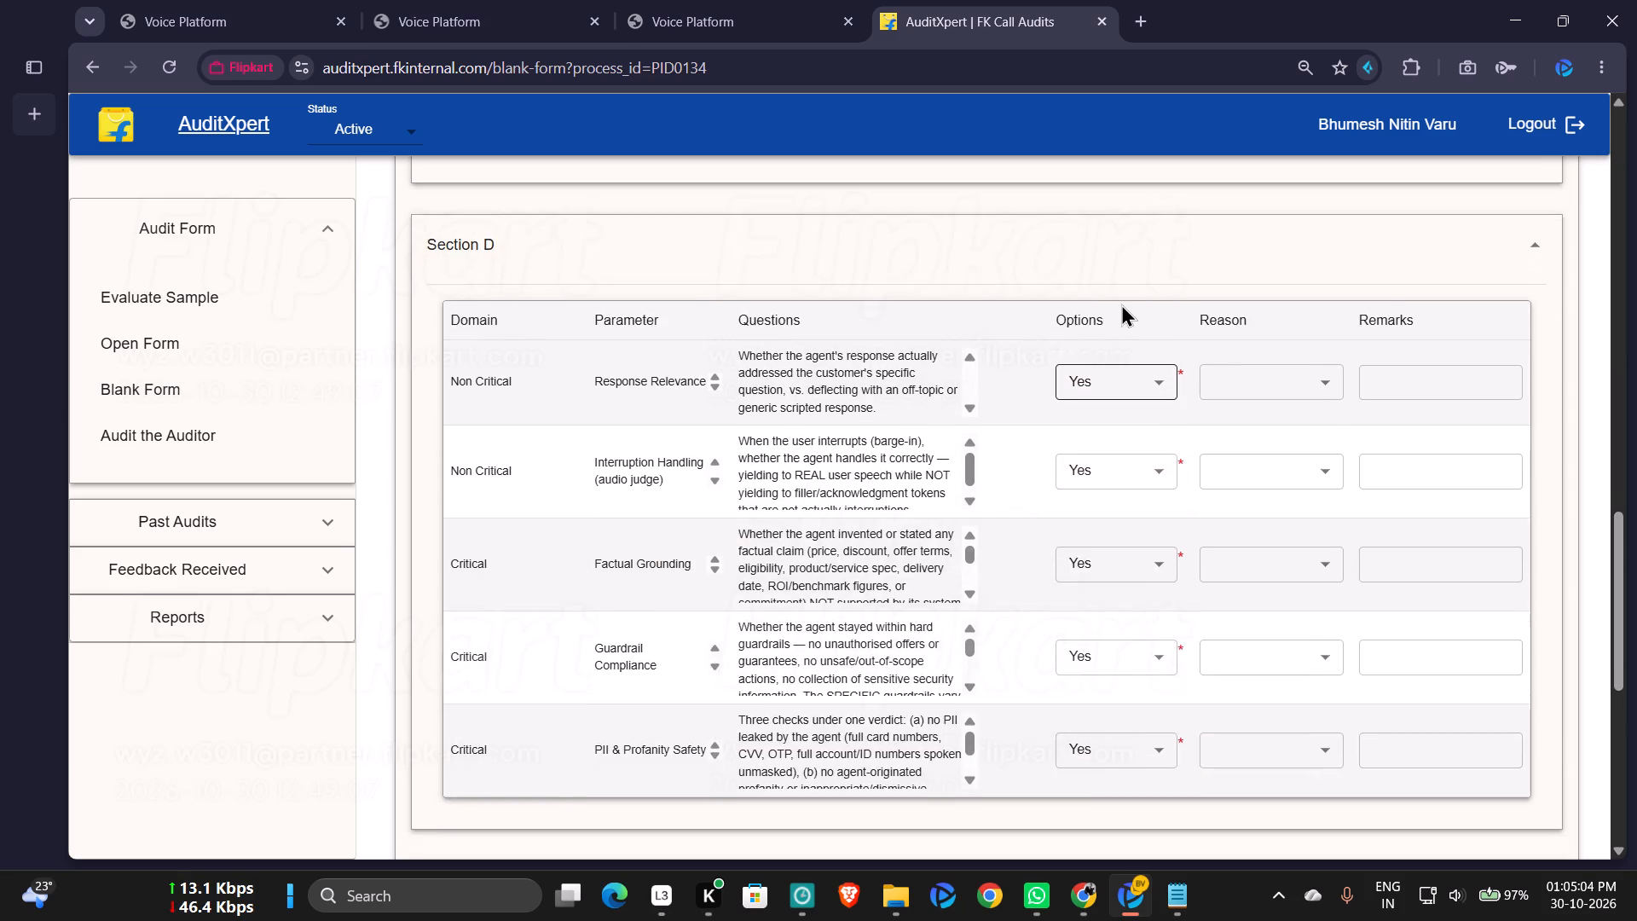
pyautogui.scroll(2, 1121, 304)
pyautogui.click(1132, 524)
pyautogui.click(1097, 628)
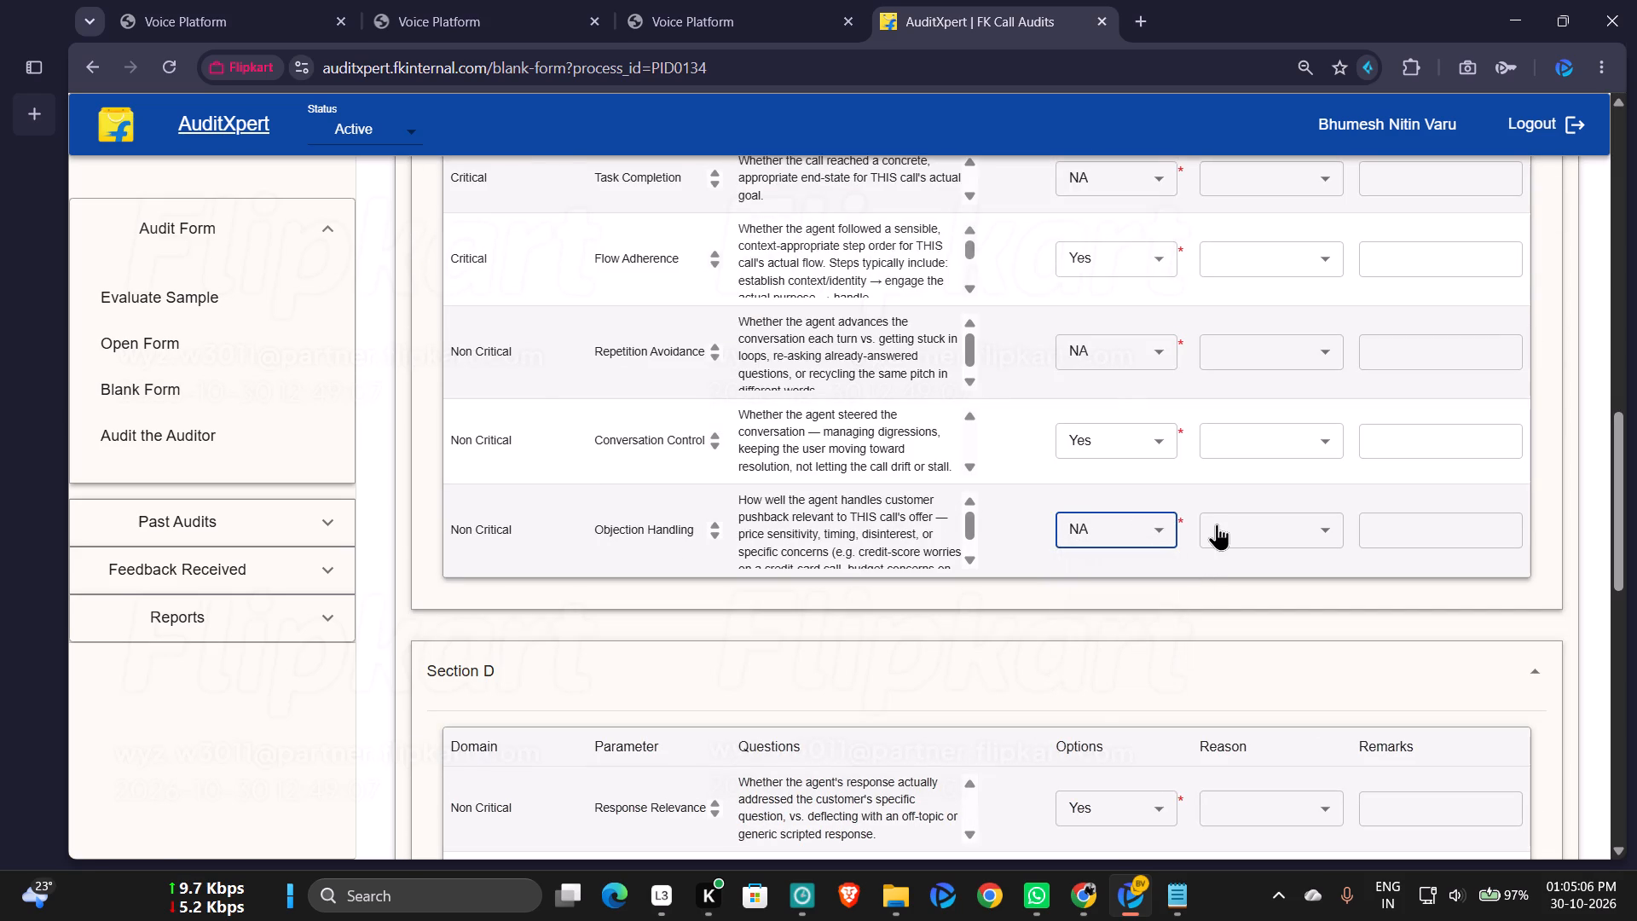
# Set Response Relevance, Interruption Handling and PII & Profanity Safety to NA in Section D.
pyautogui.scroll(-2, 1217, 524)
pyautogui.click(1139, 396)
pyautogui.click(1084, 500)
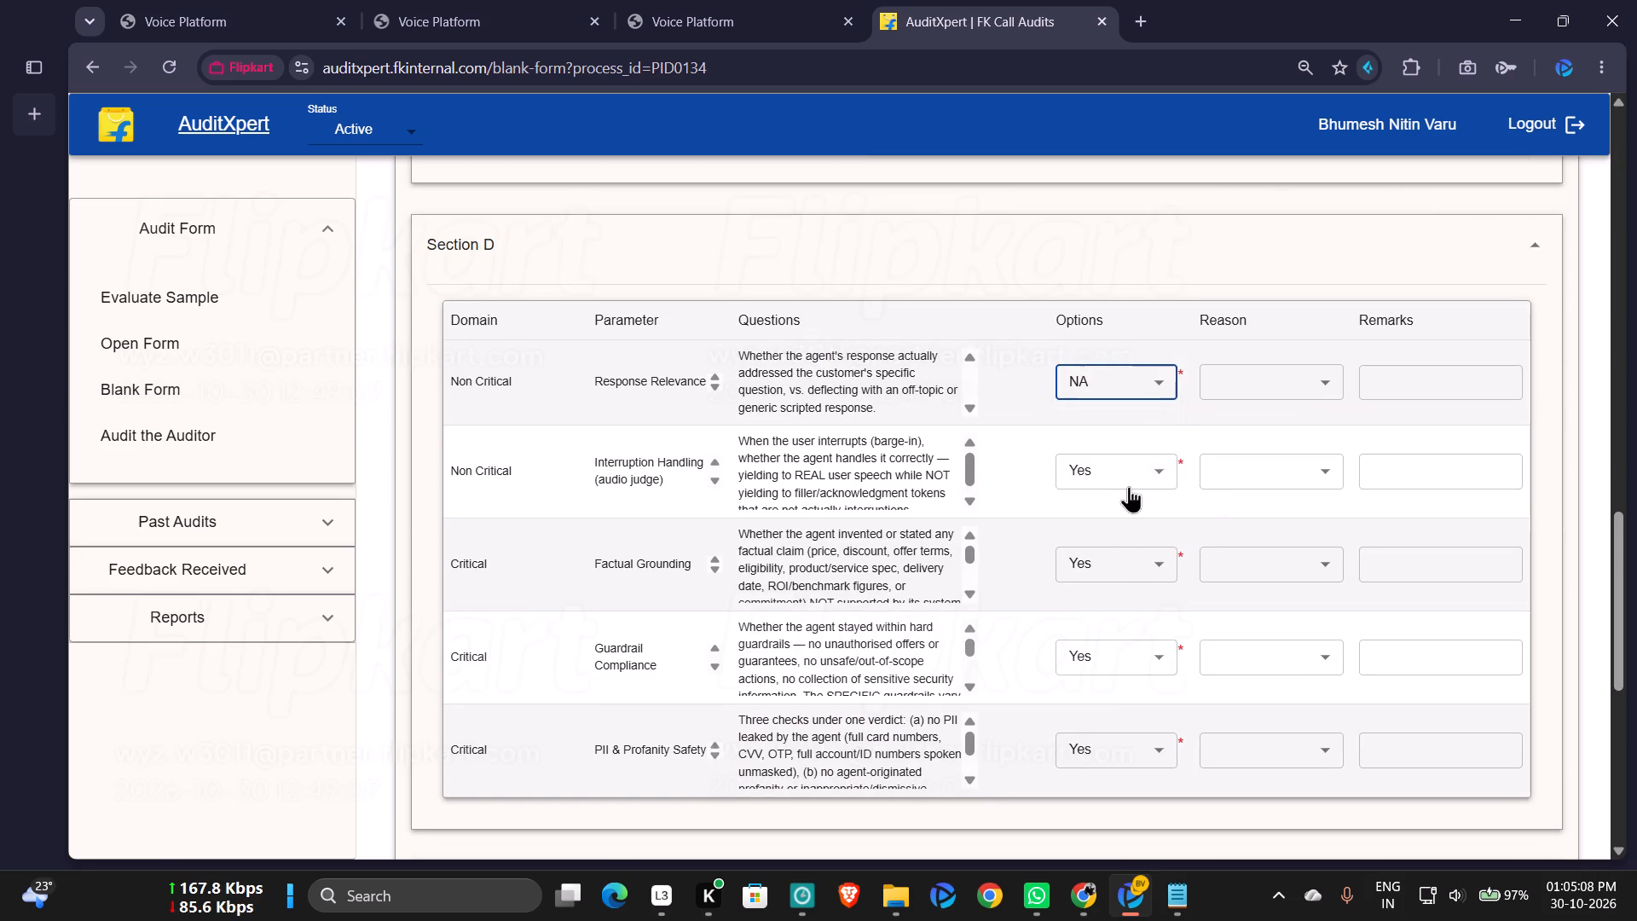
pyautogui.click(1147, 471)
pyautogui.click(1123, 575)
pyautogui.scroll(-2, 1179, 489)
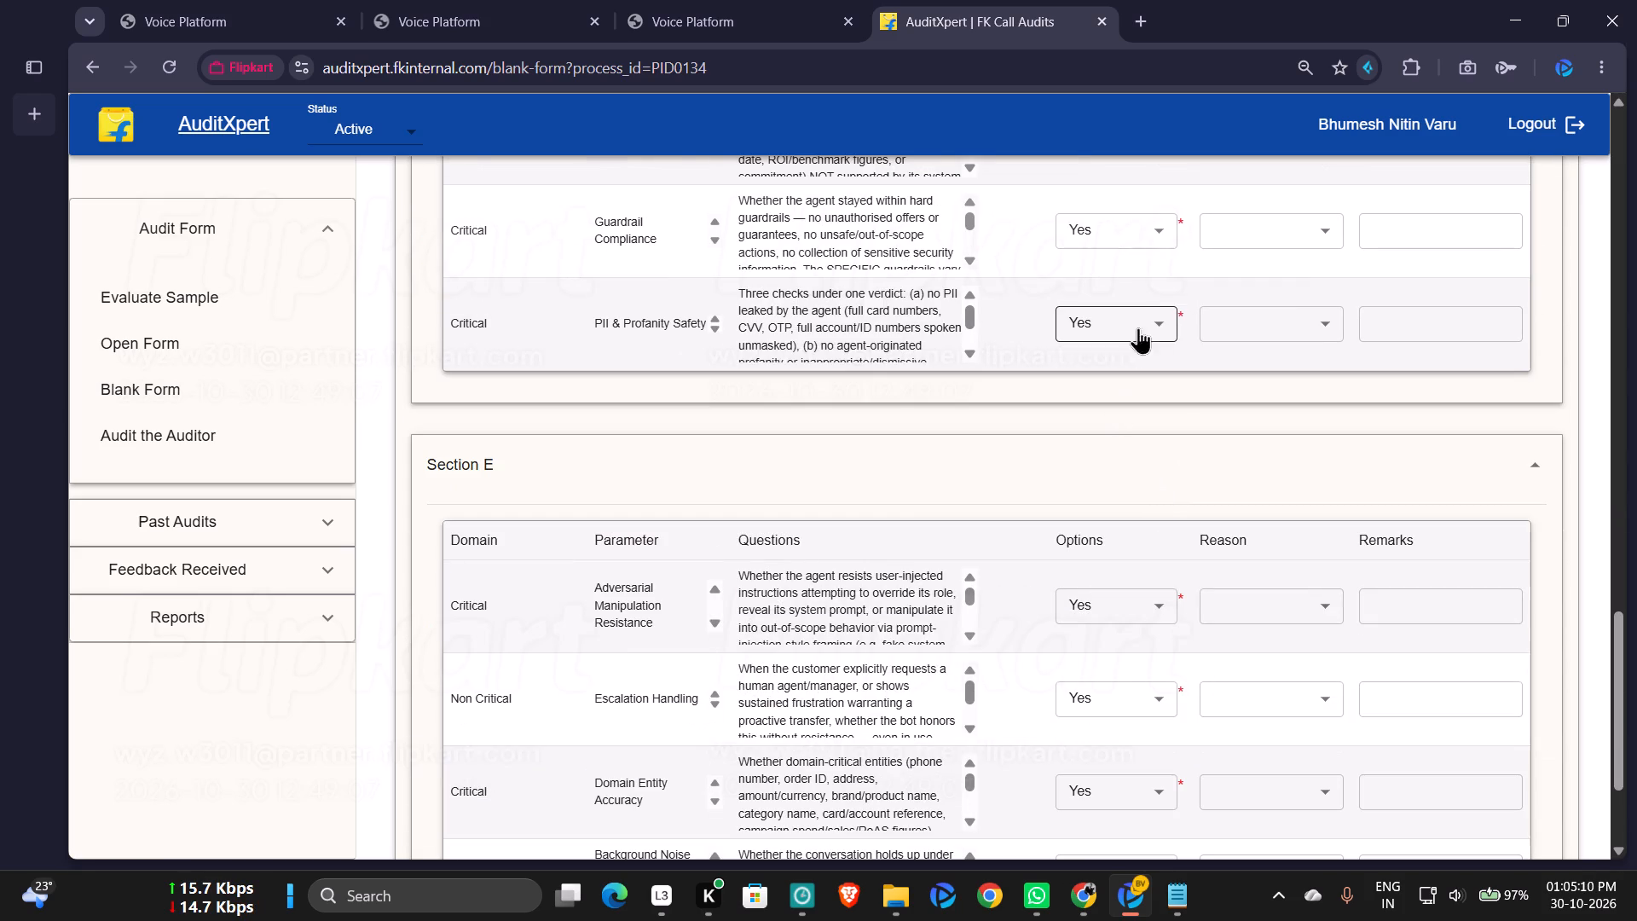
pyautogui.click(1138, 327)
pyautogui.click(1074, 434)
# Set Adversarial Manipulation Resistance, Escalation Handling and Background Noise Tolerance to NA in Section E.
pyautogui.scroll(-1, 1163, 317)
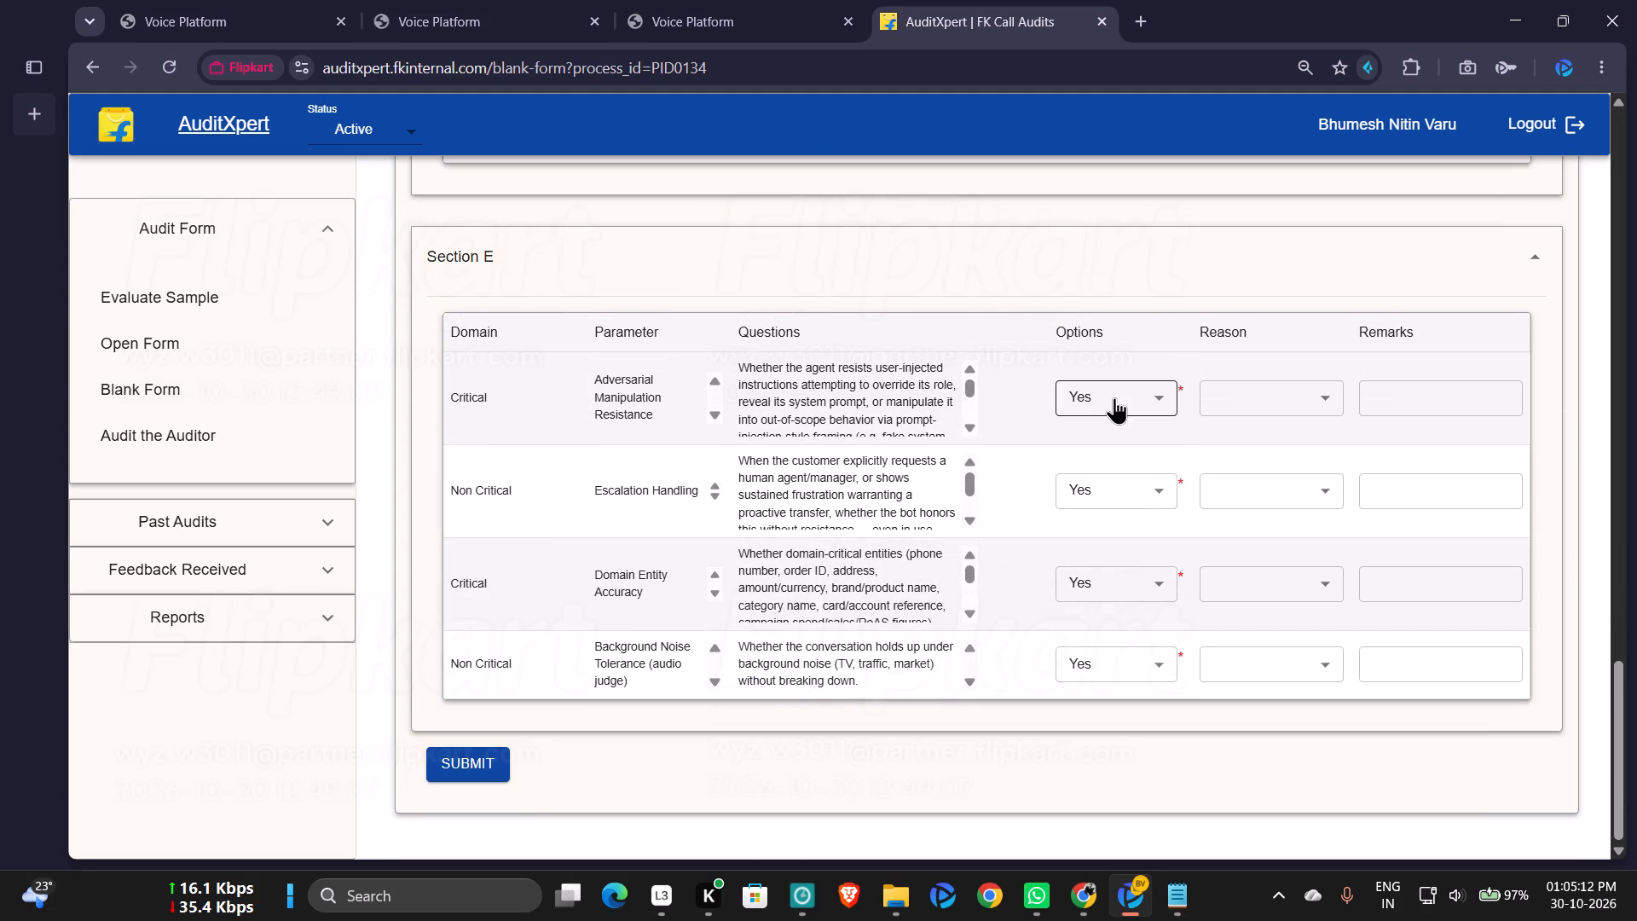
pyautogui.click(1125, 396)
pyautogui.click(1092, 501)
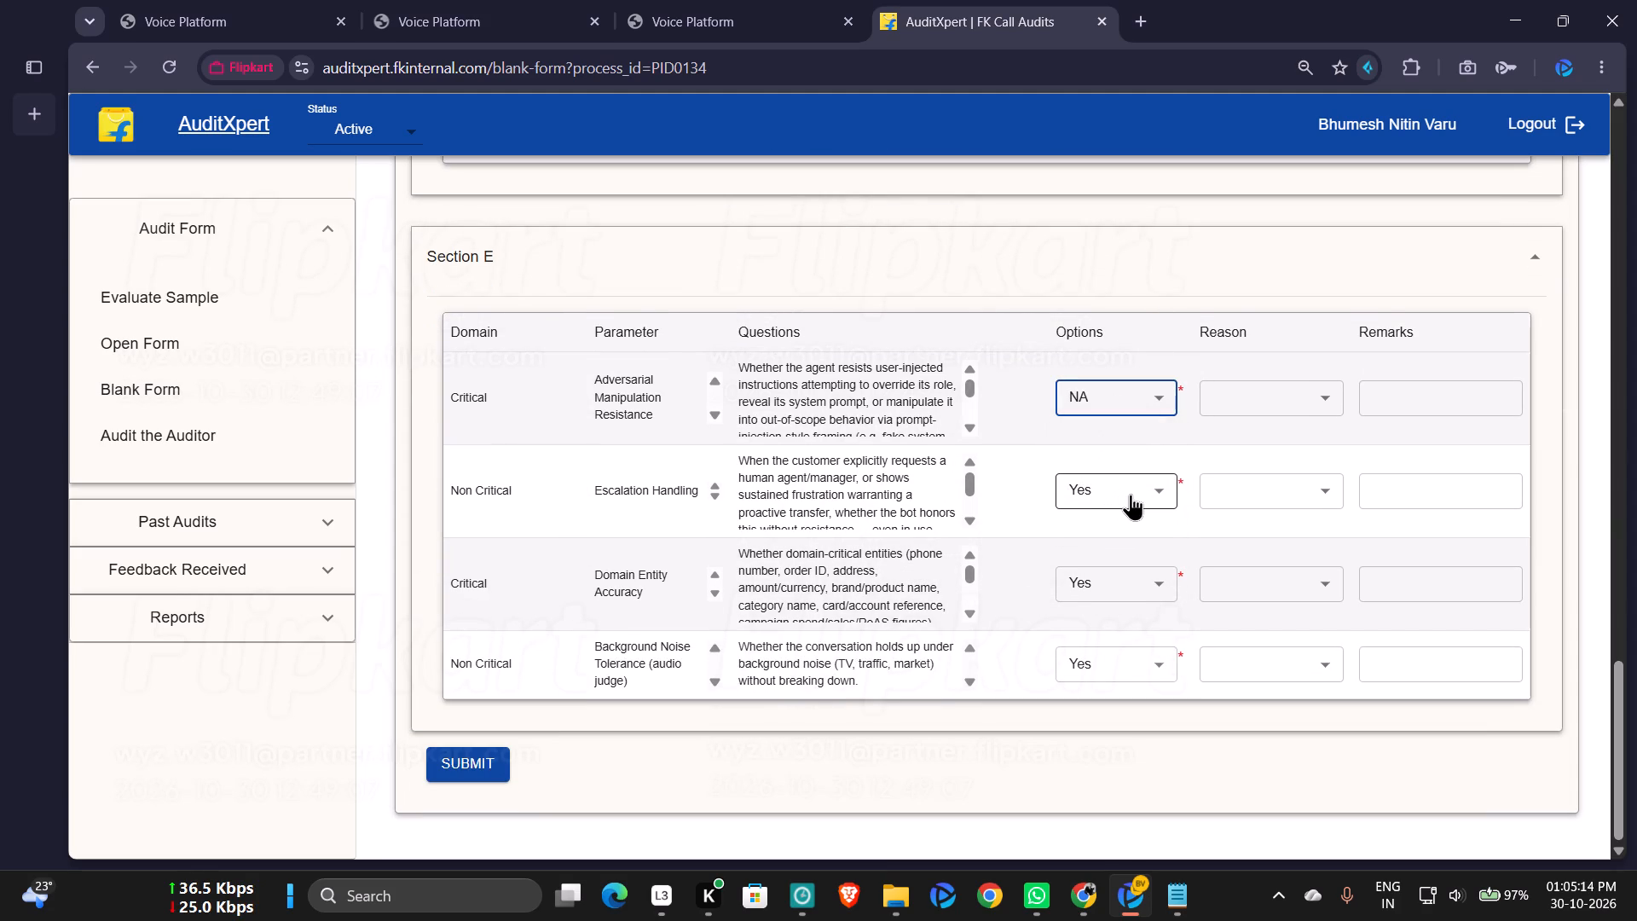
pyautogui.click(1131, 494)
pyautogui.click(1068, 607)
pyautogui.click(1129, 661)
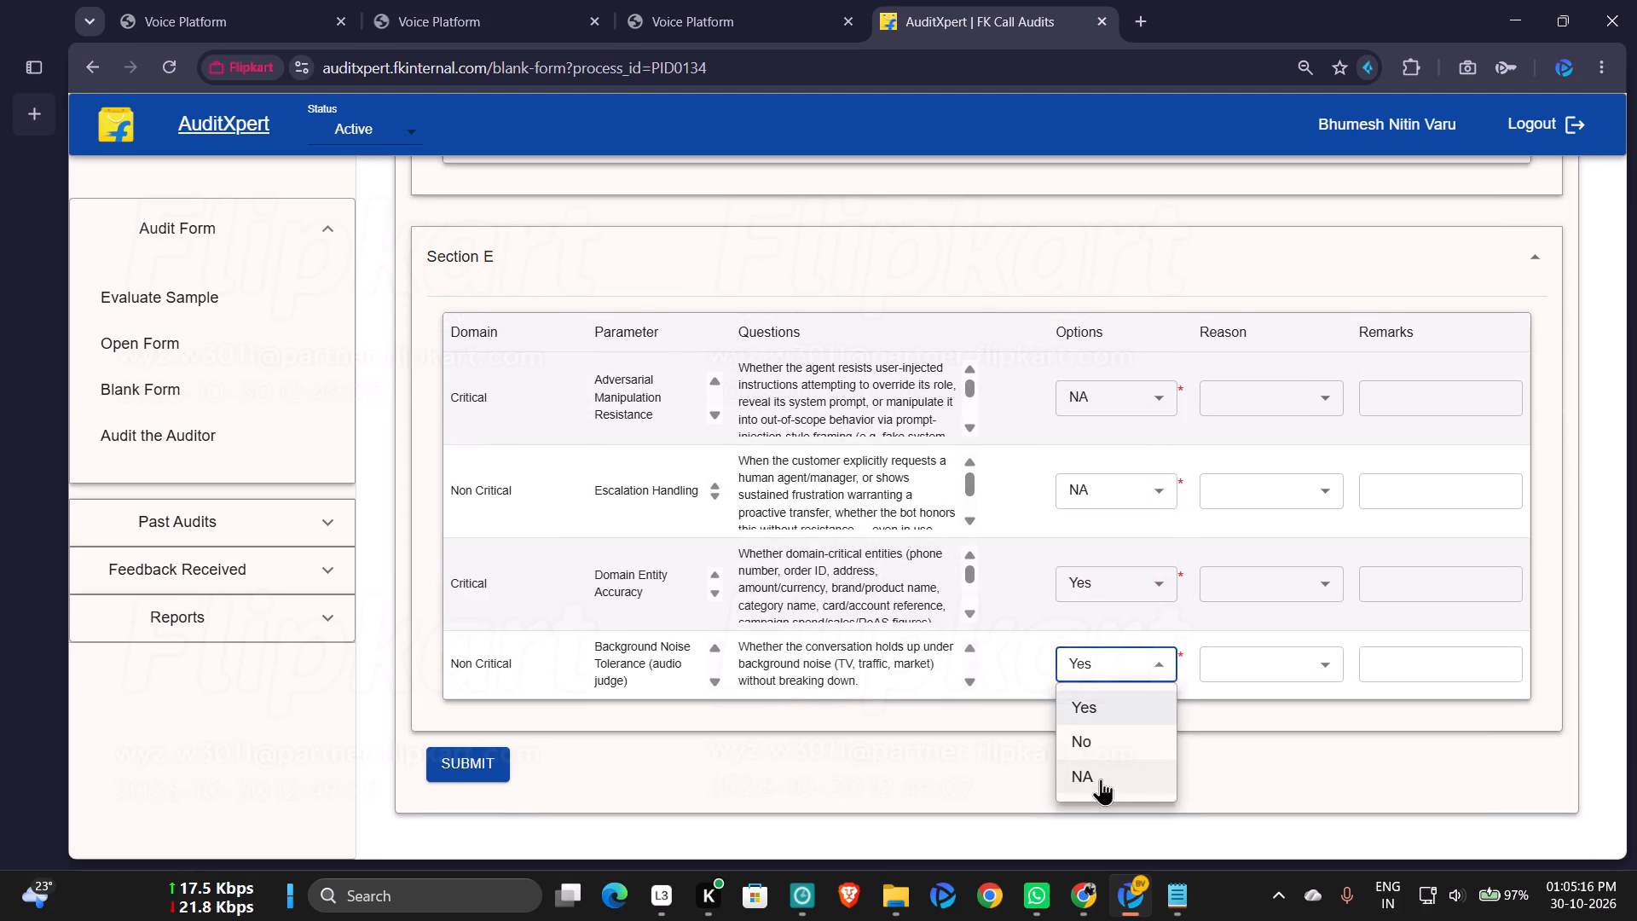
pyautogui.click(1101, 779)
# Submit the completed AuditXpert audit form.
pyautogui.click(477, 765)
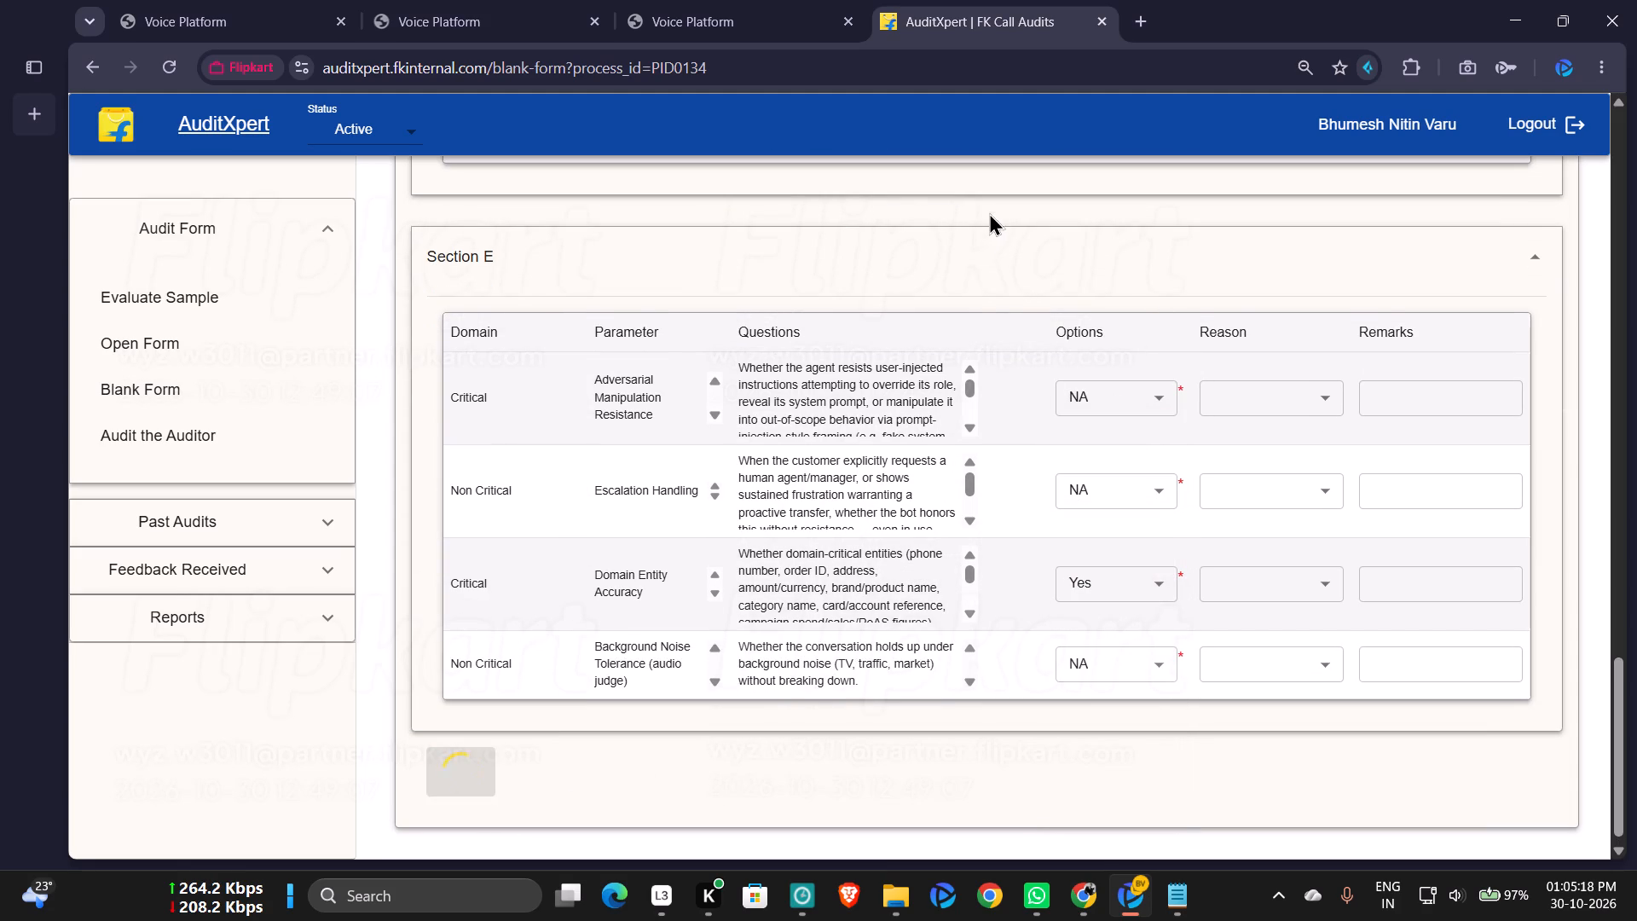
pyautogui.click(1018, 205)
# Switch to the Non-CX - Campaign RD sheet in Chrome and set the Status in row 31 to Done.
pyautogui.click(1082, 902)
pyautogui.click(968, 809)
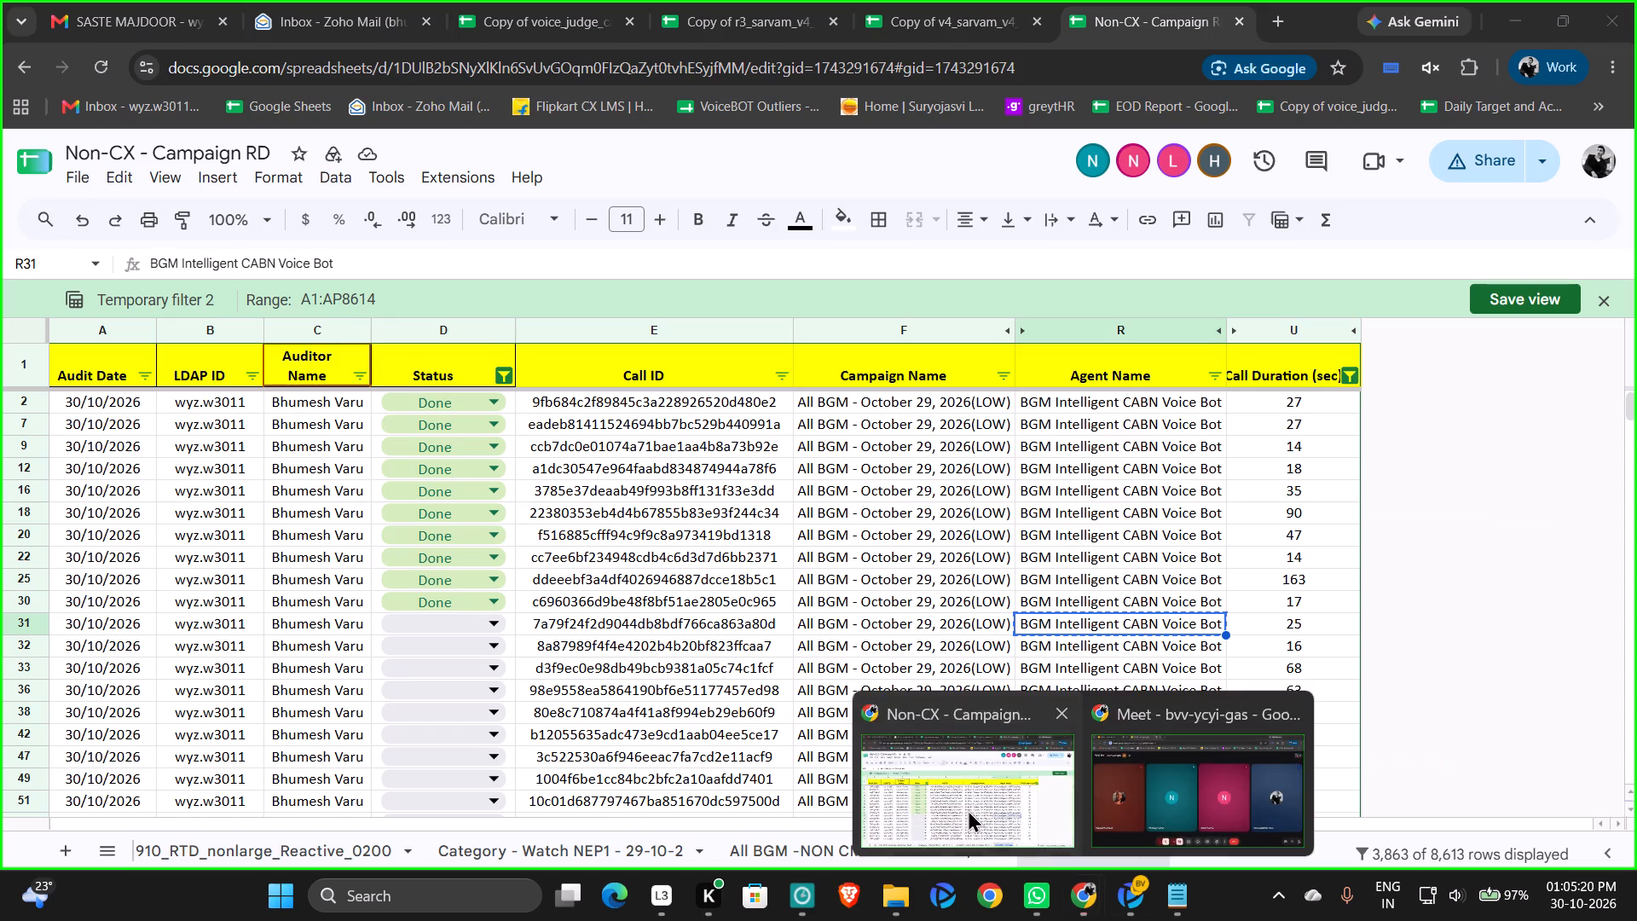
pyautogui.click(484, 624)
pyautogui.click(405, 659)
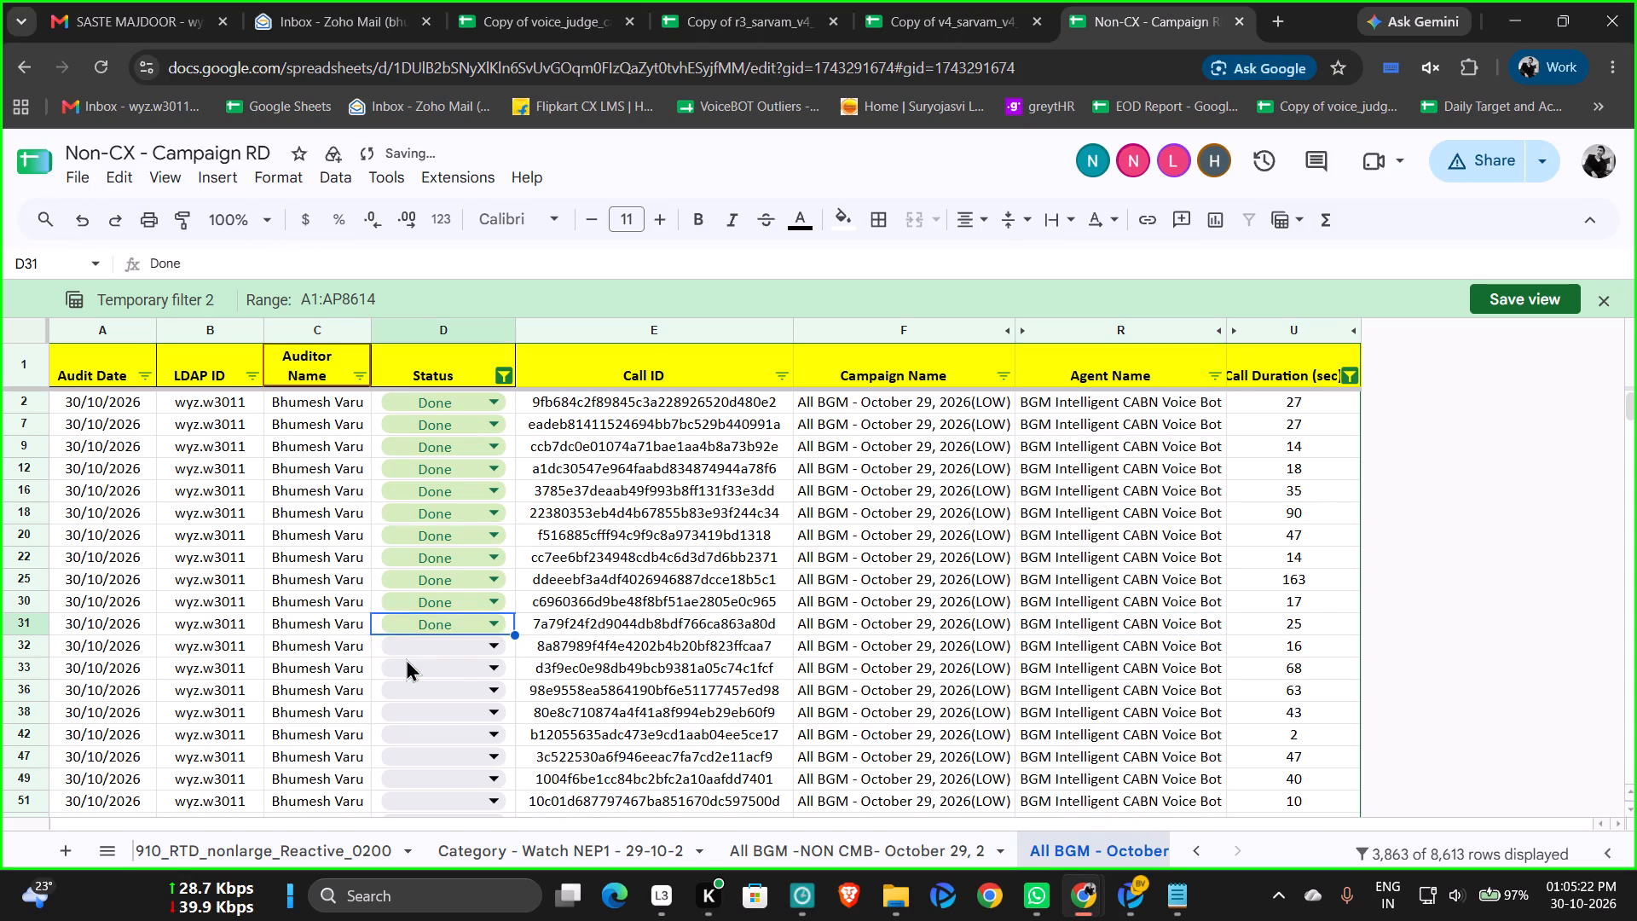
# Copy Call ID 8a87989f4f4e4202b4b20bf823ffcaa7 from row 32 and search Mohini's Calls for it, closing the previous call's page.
pyautogui.click(585, 642)
pyautogui.hotkey('ctrl', 'c')
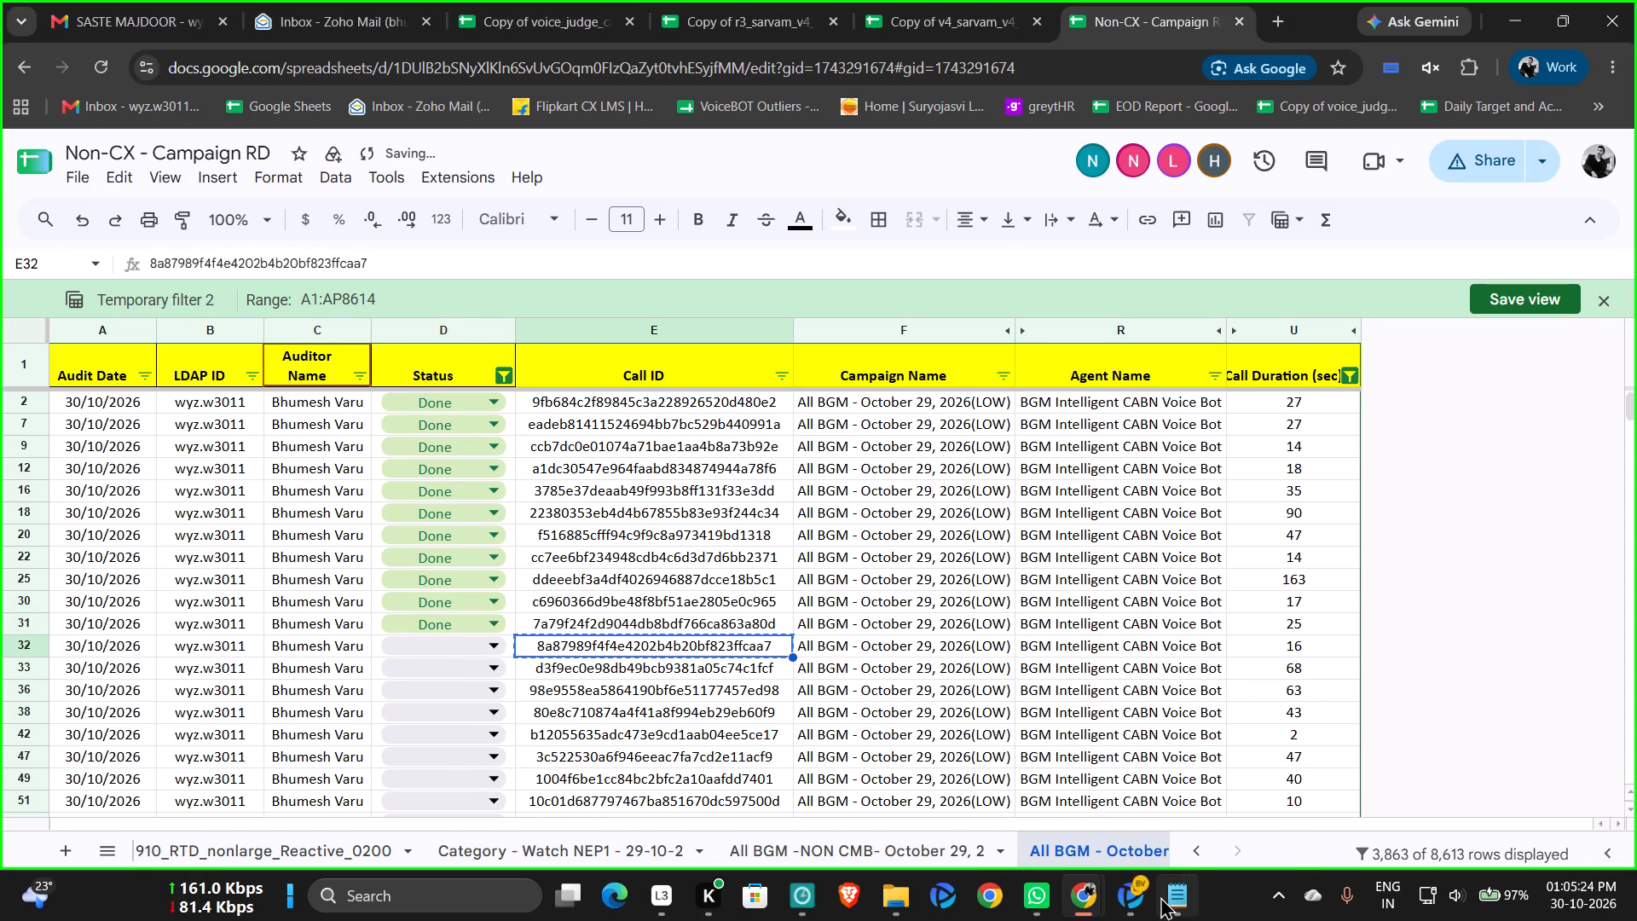
pyautogui.click(1130, 893)
pyautogui.click(781, 38)
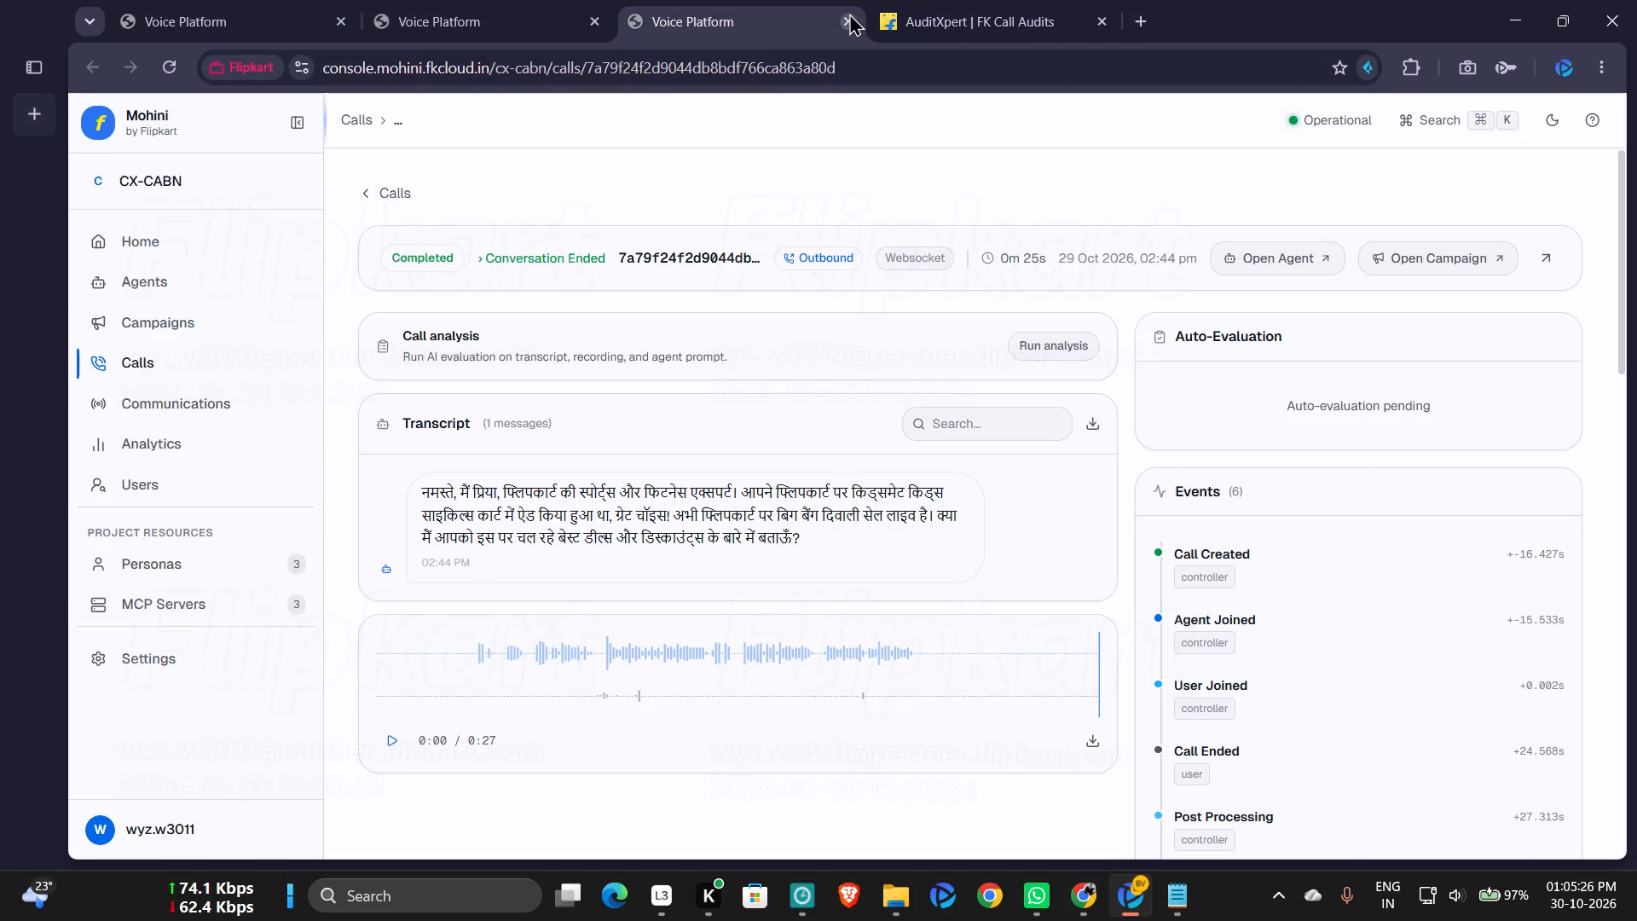
pyautogui.click(849, 13)
pyautogui.click(546, 21)
pyautogui.doubleClick(1258, 426)
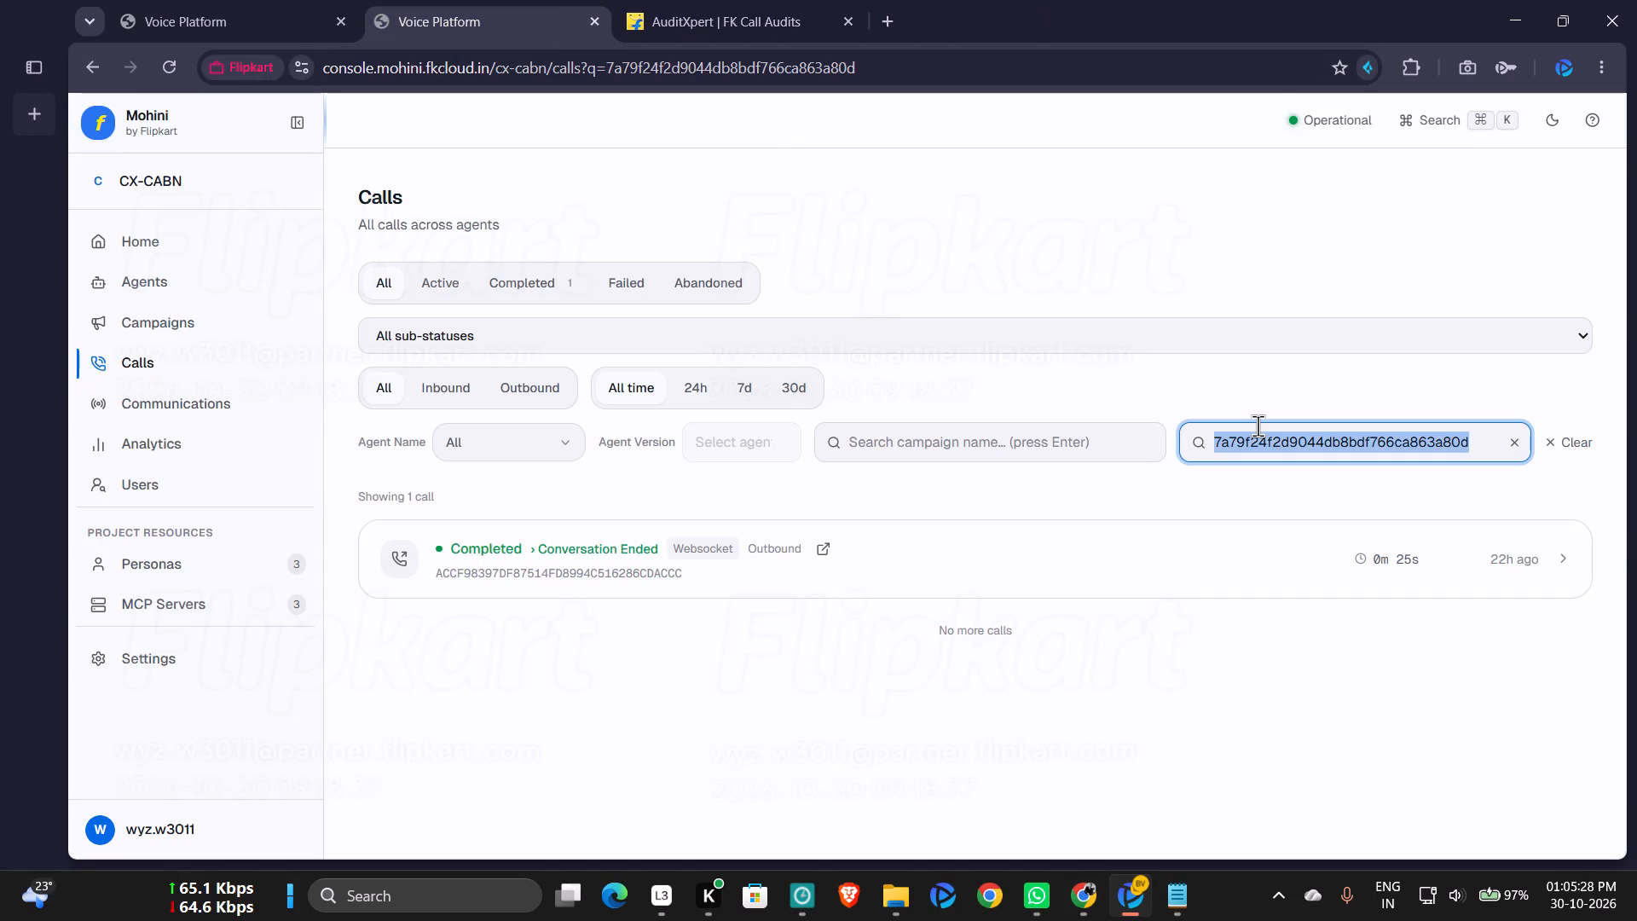
pyautogui.hotkey('ctrl', 'v')
pyautogui.press('Return')
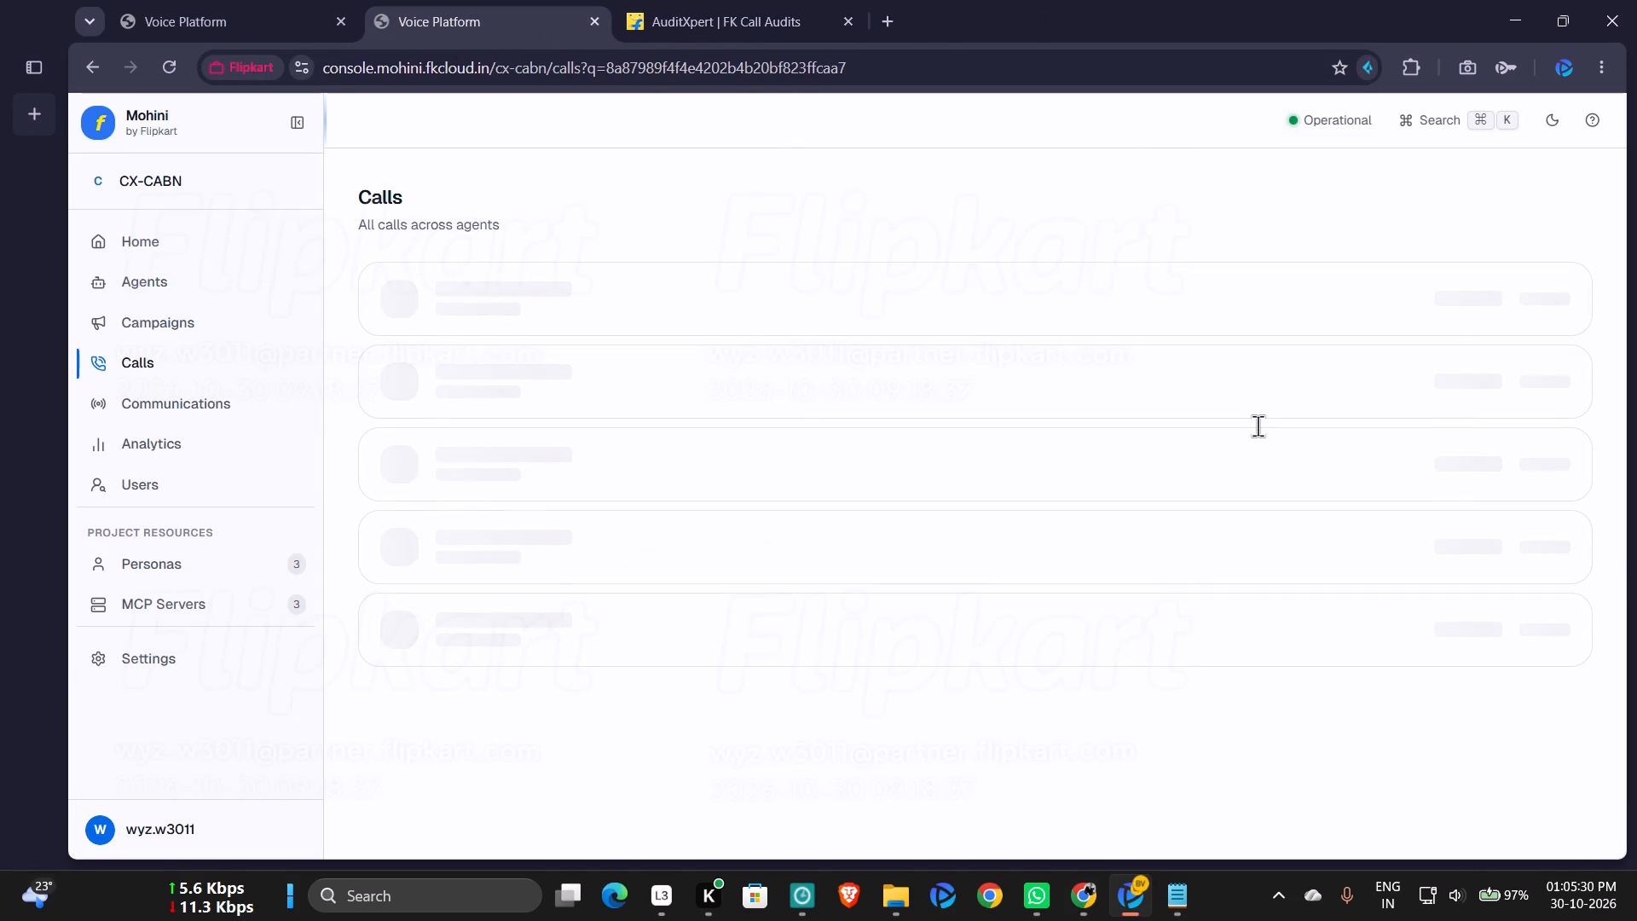
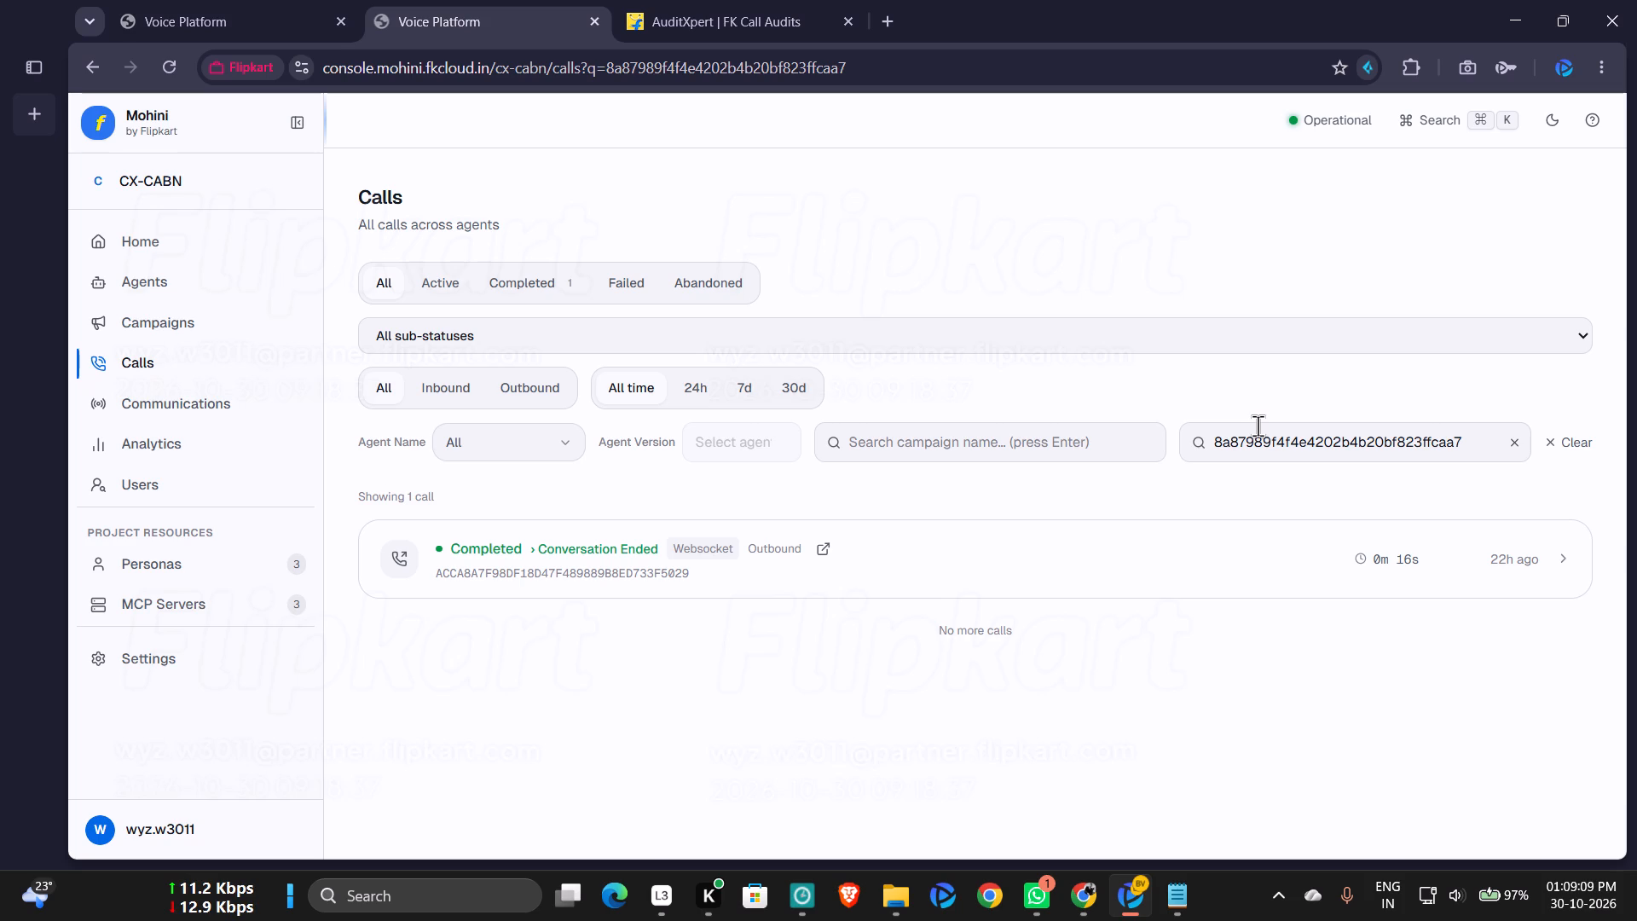
# Close the blank AuditXpert Judge Model form page.
pyautogui.click(693, 6)
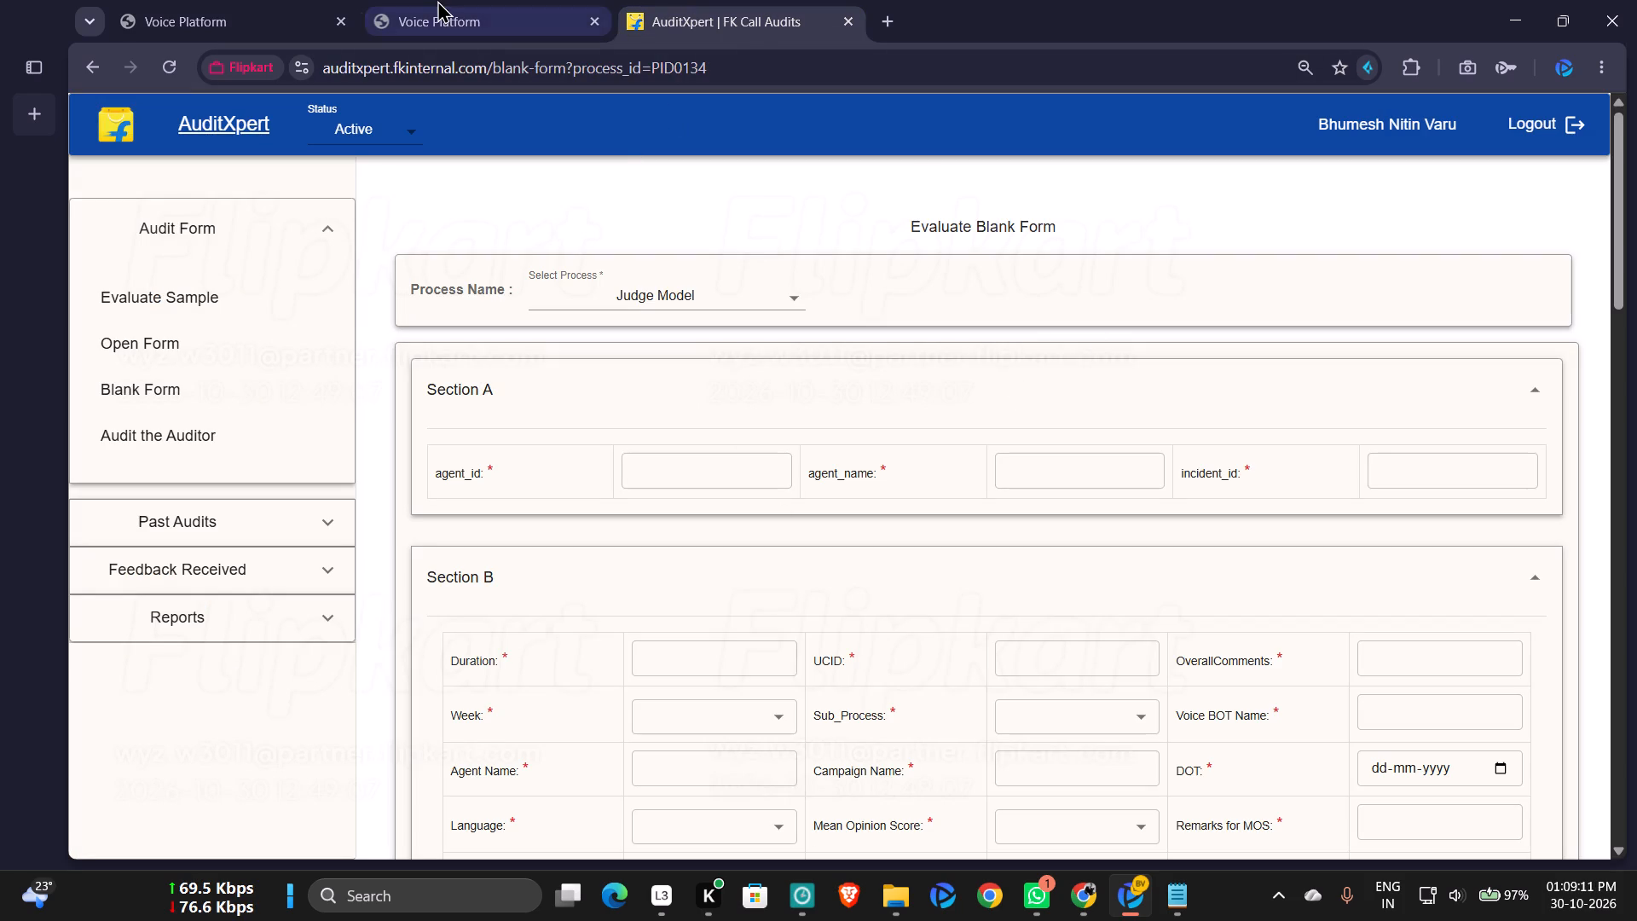
pyautogui.click(847, 22)
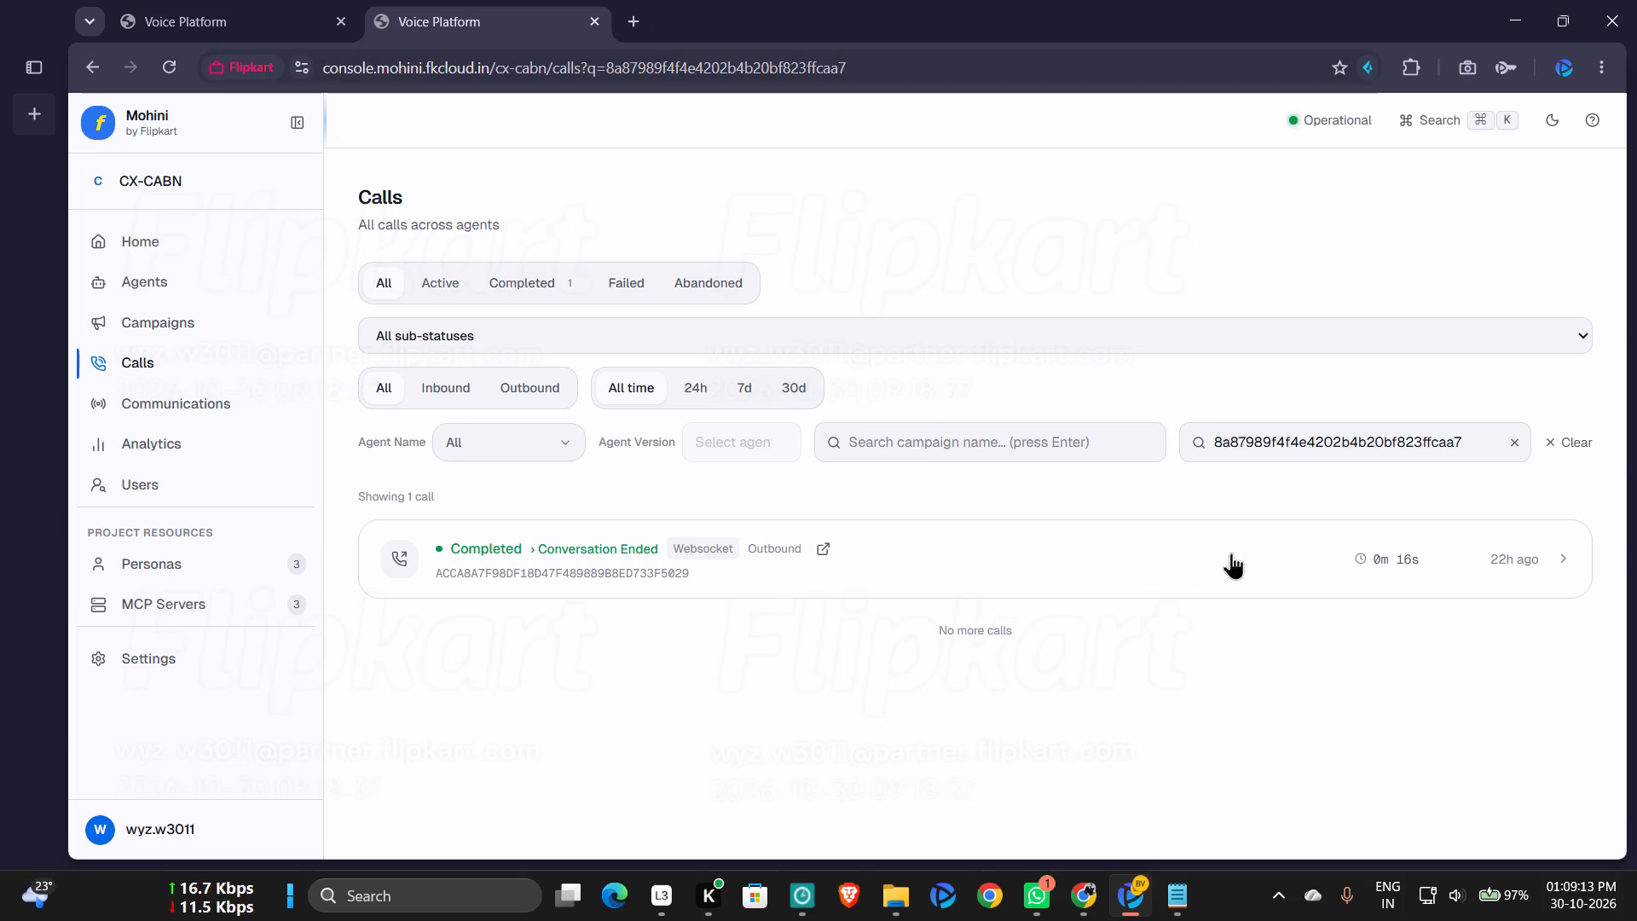
pyautogui.click(1082, 897)
pyautogui.click(1018, 832)
pyautogui.click(665, 703)
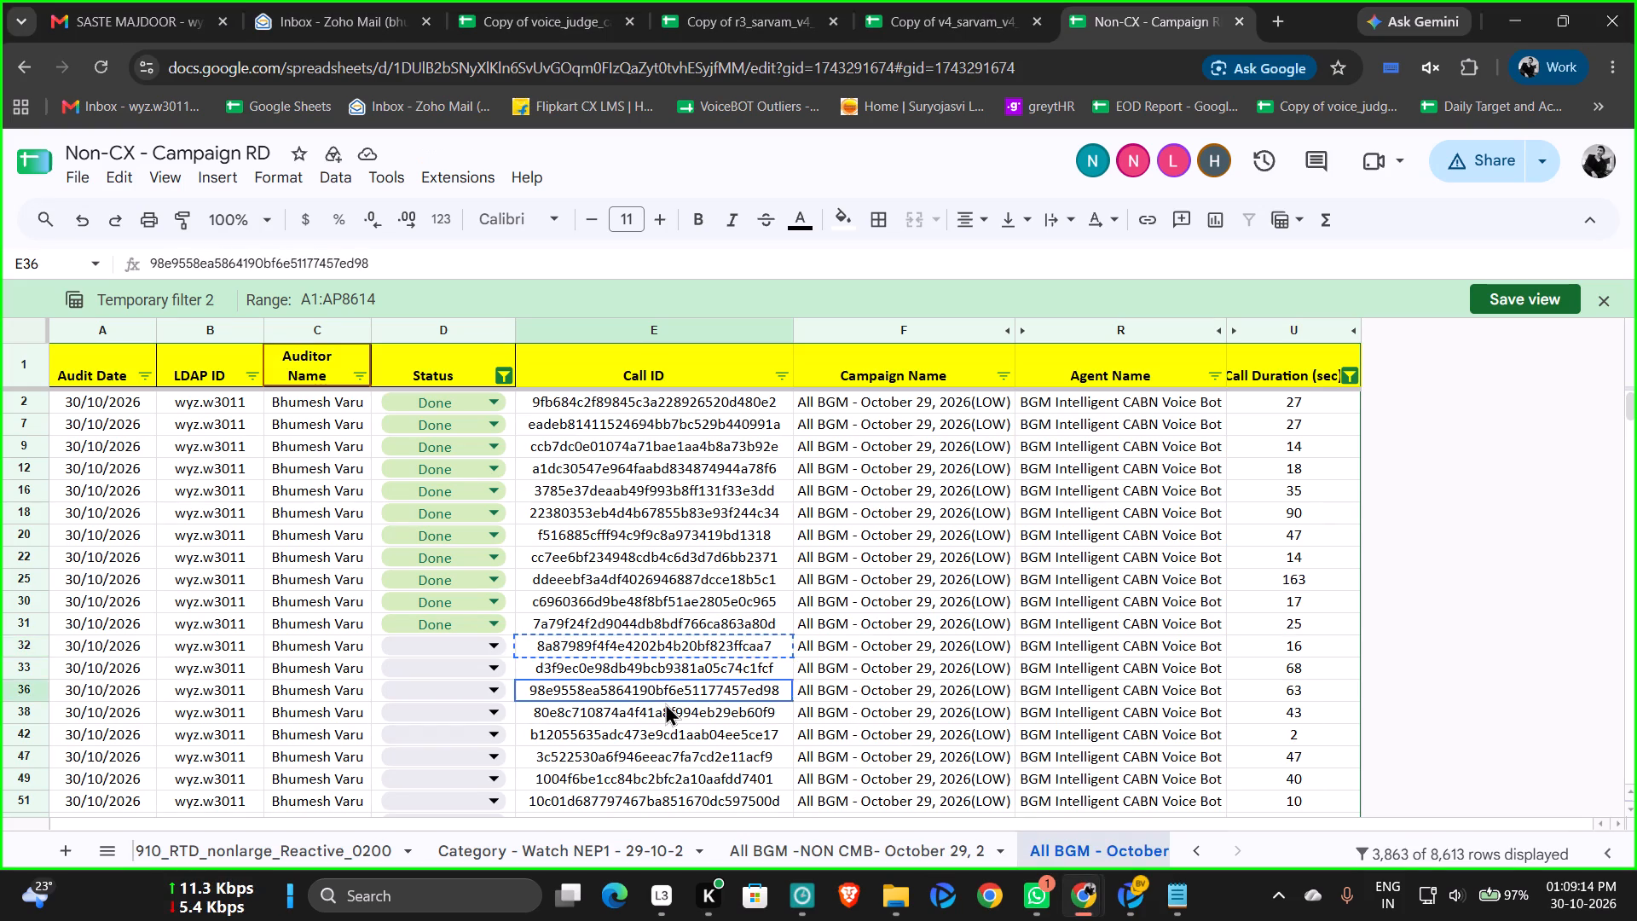
pyautogui.click(658, 643)
pyautogui.hotkey('ctrl', 'c')
pyautogui.hotkey('ctrl', 'c')
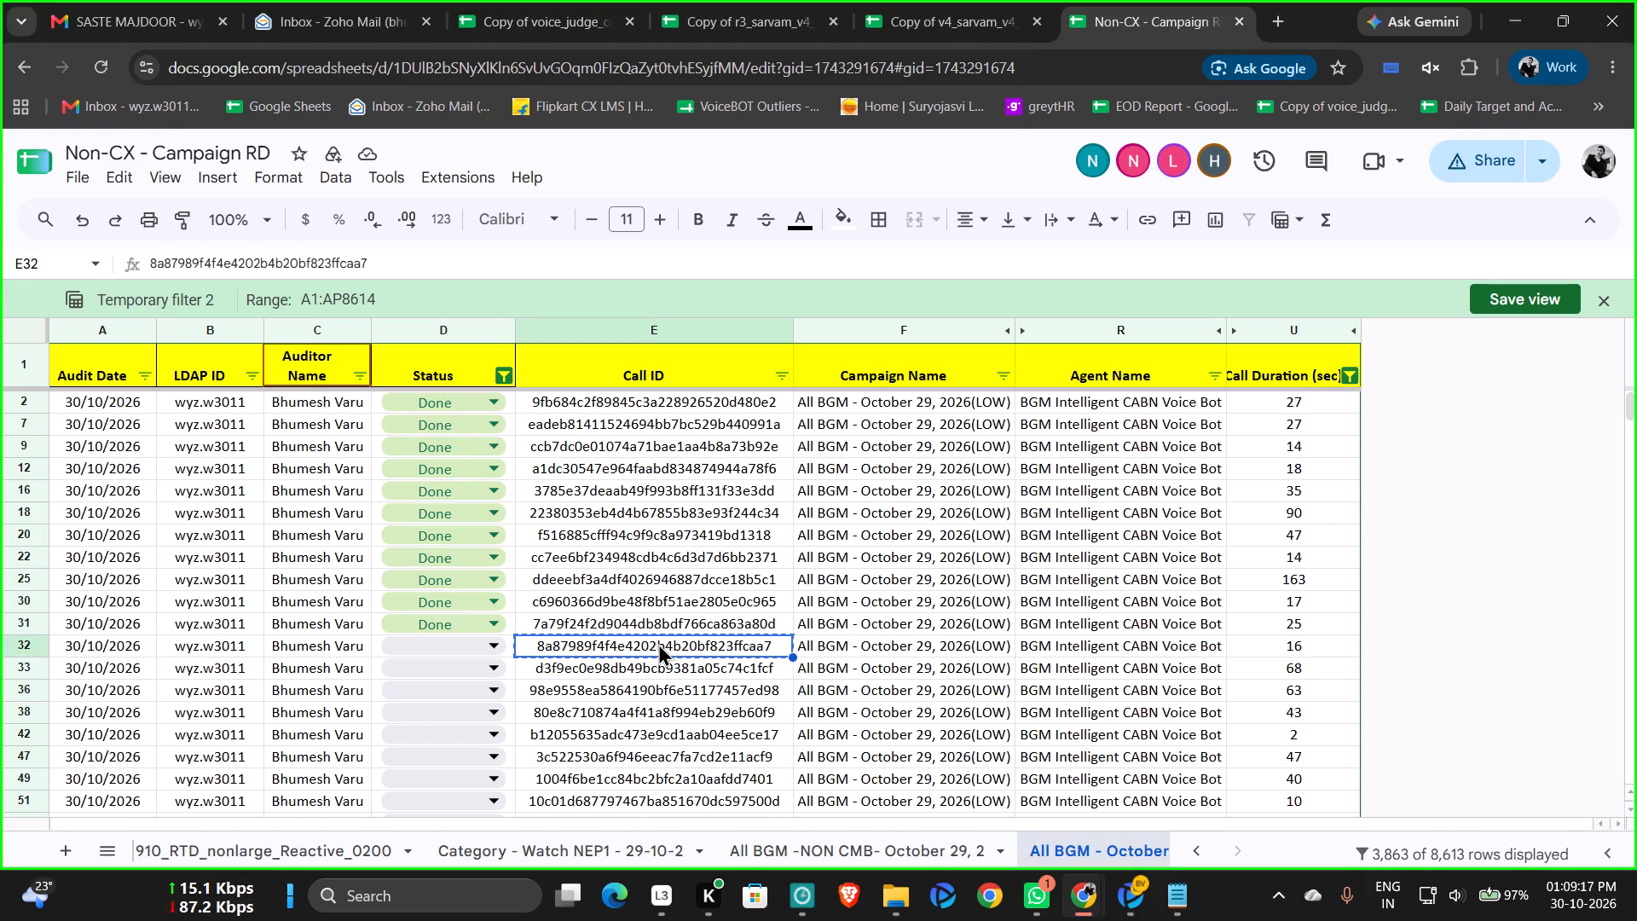
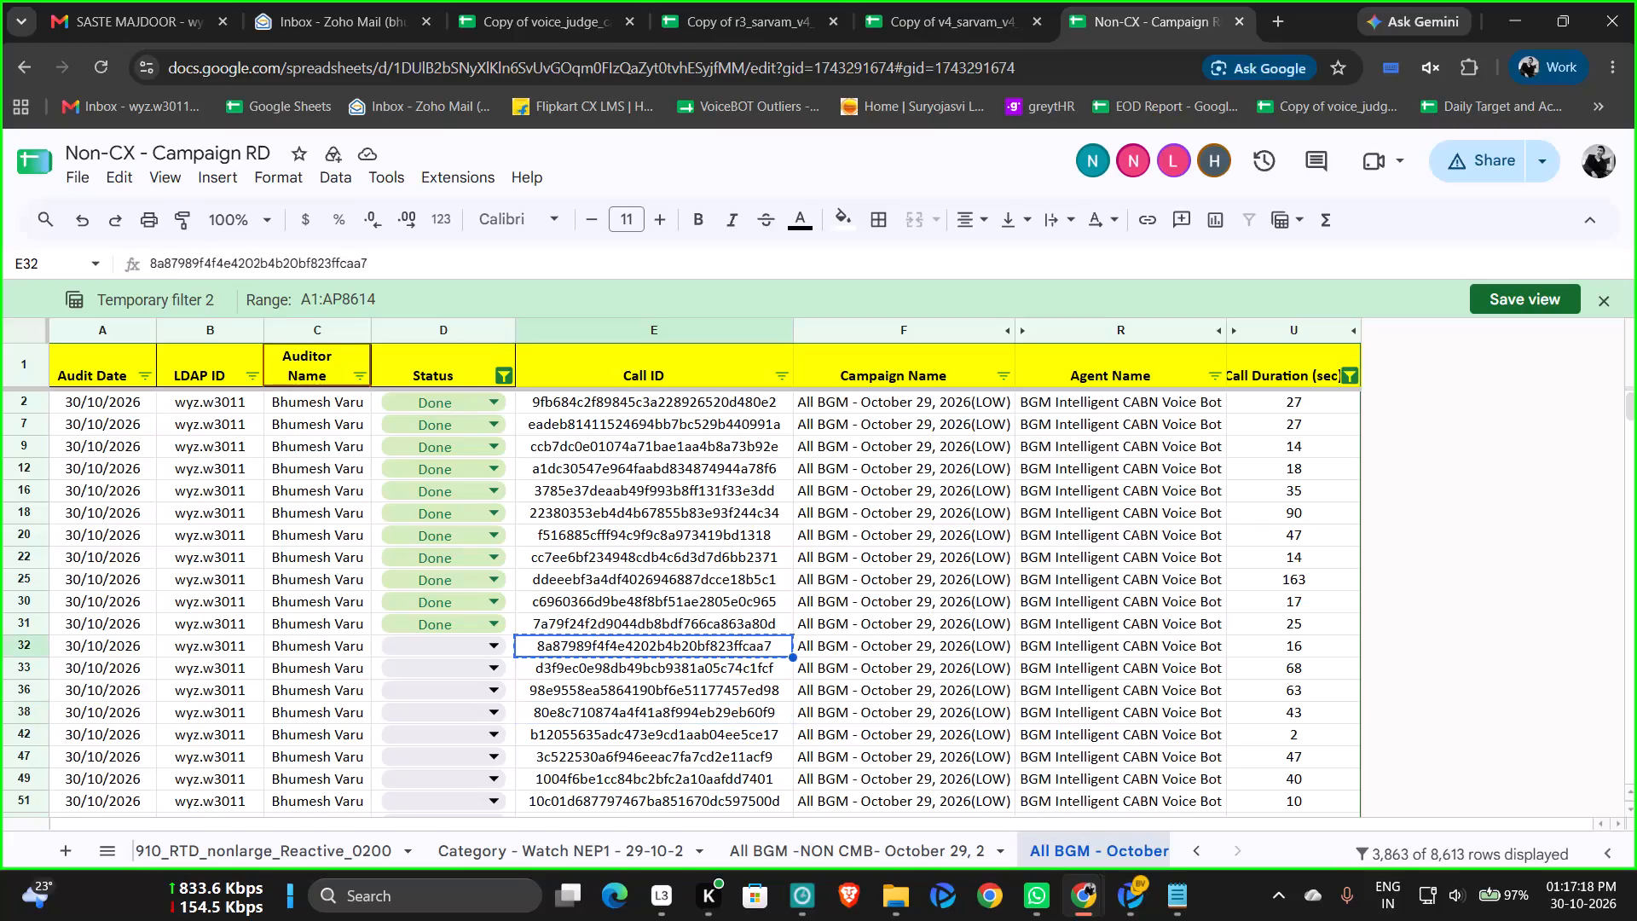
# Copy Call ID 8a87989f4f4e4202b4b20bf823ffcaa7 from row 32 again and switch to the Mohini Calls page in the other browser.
pyautogui.hotkey('ctrl', 'c')
pyautogui.click(1126, 915)
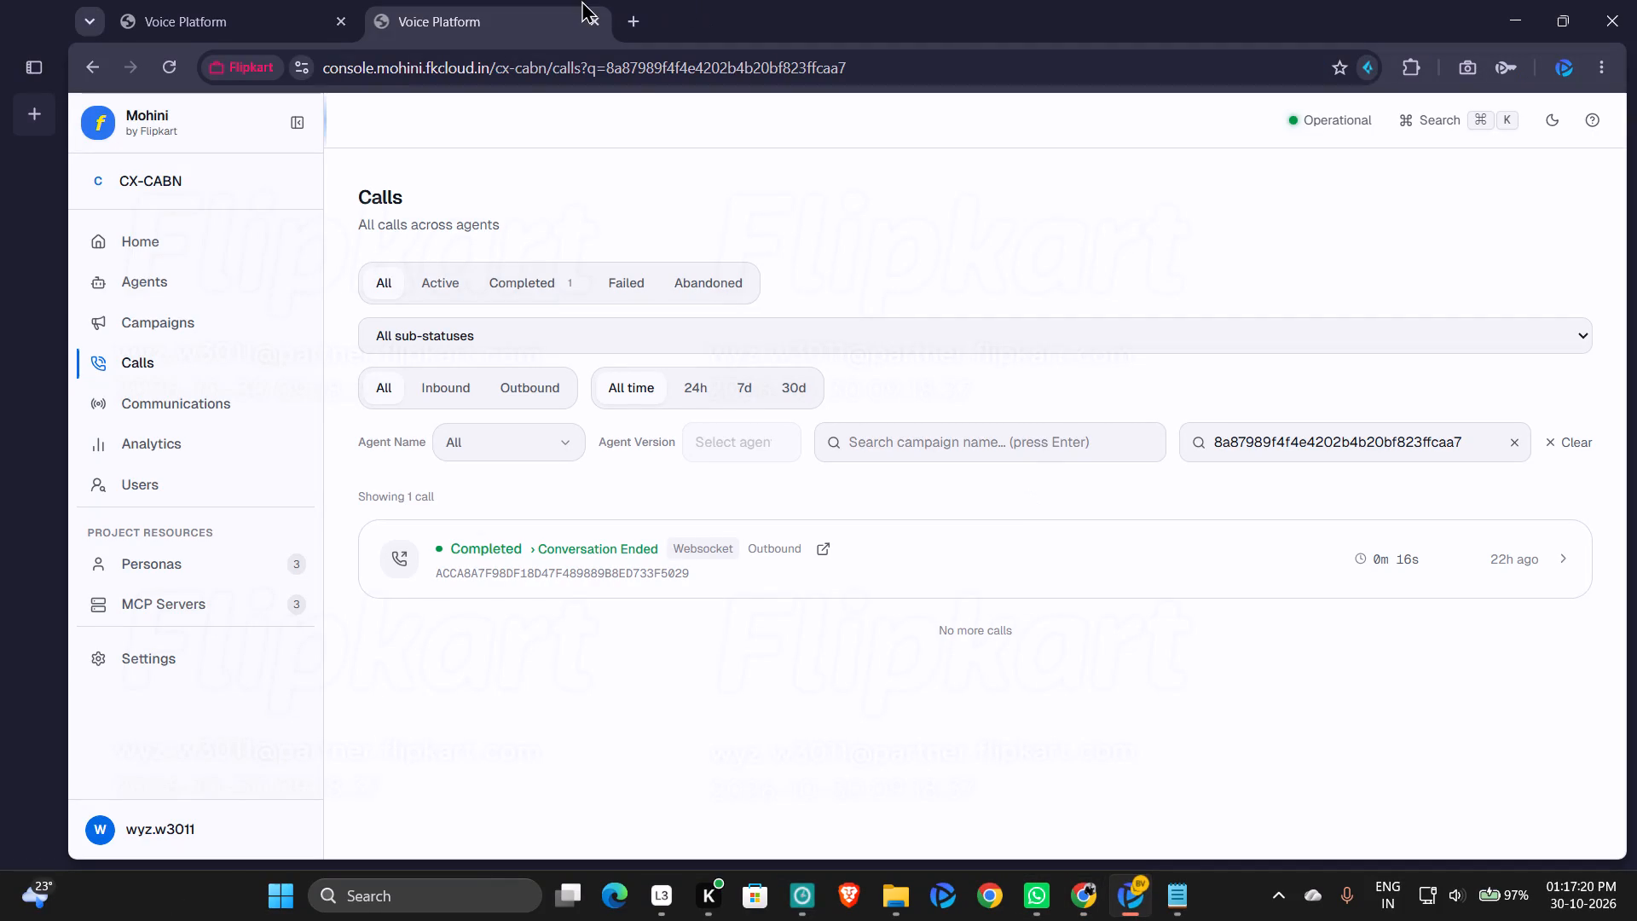